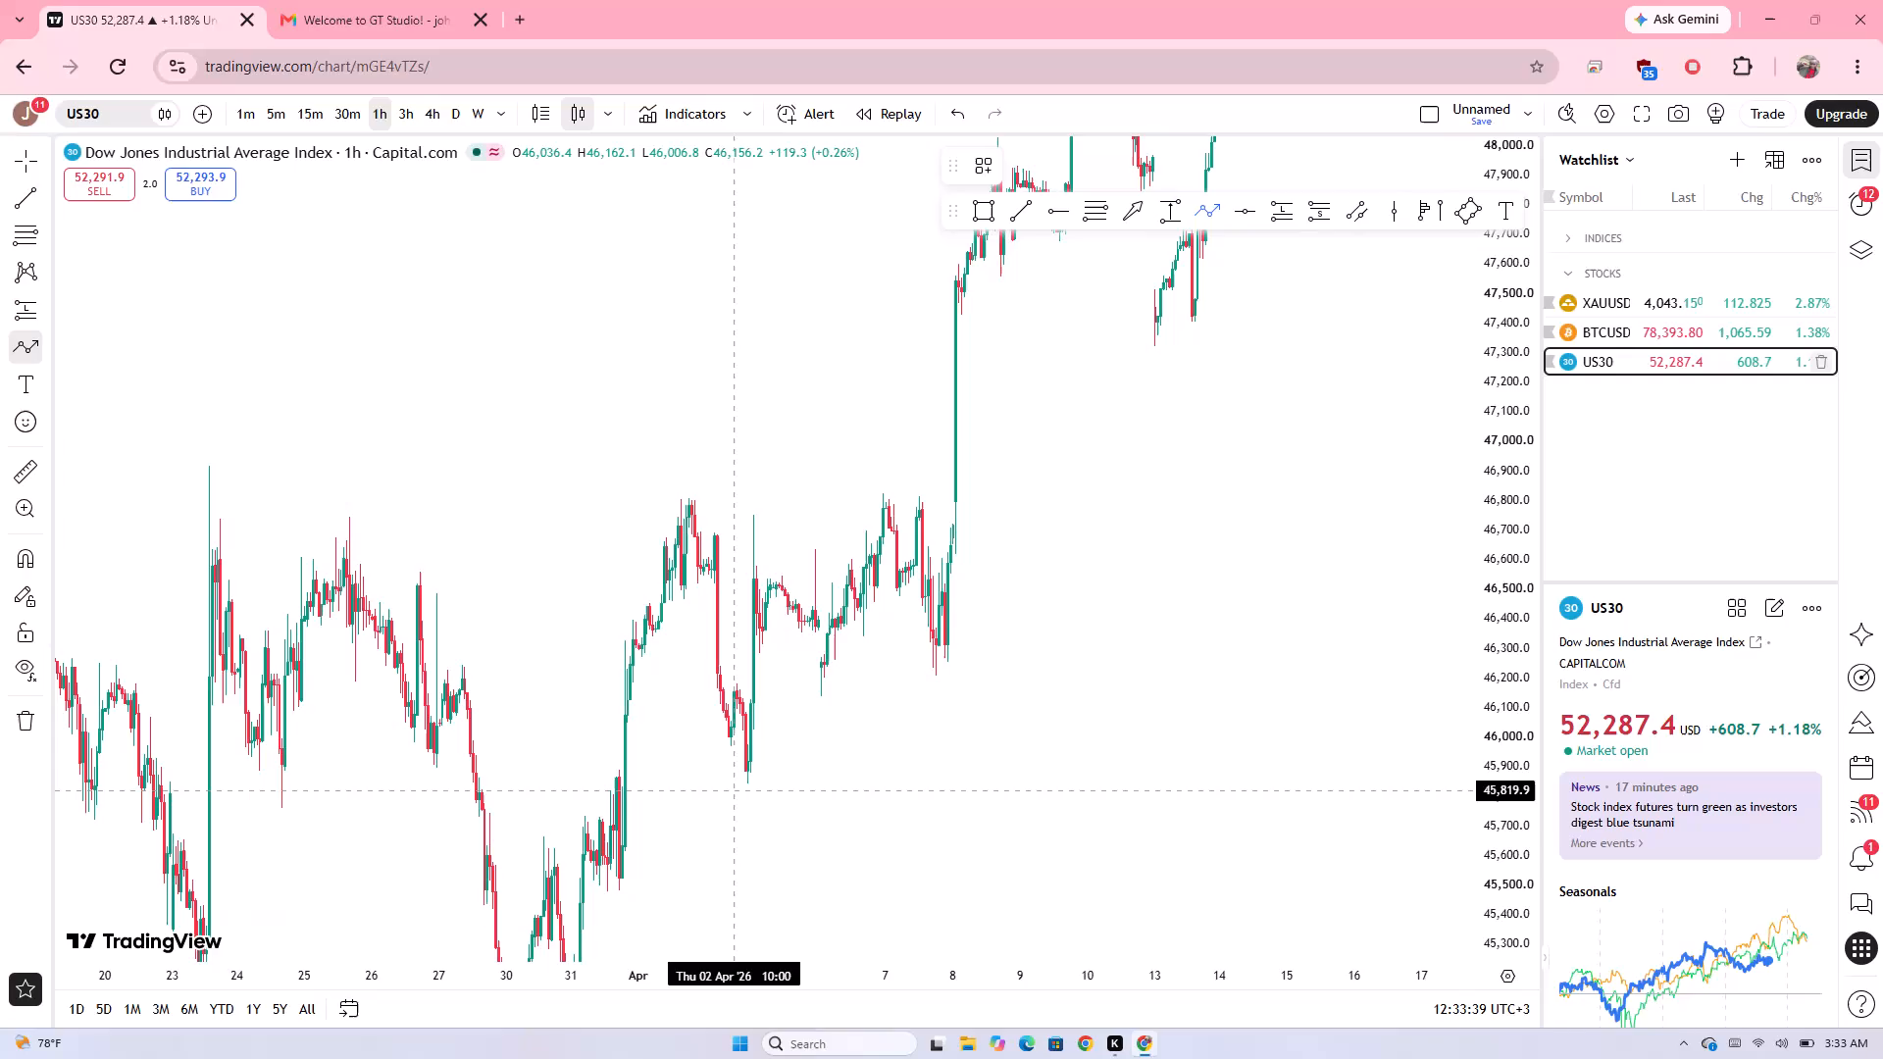
Draw a zigzag path over the price swings from the 2 April low near 45,820 to the 8 April rally near 47,600.
left_click_drag(735, 787, 749, 529)
left_click_drag(749, 529, 848, 730)
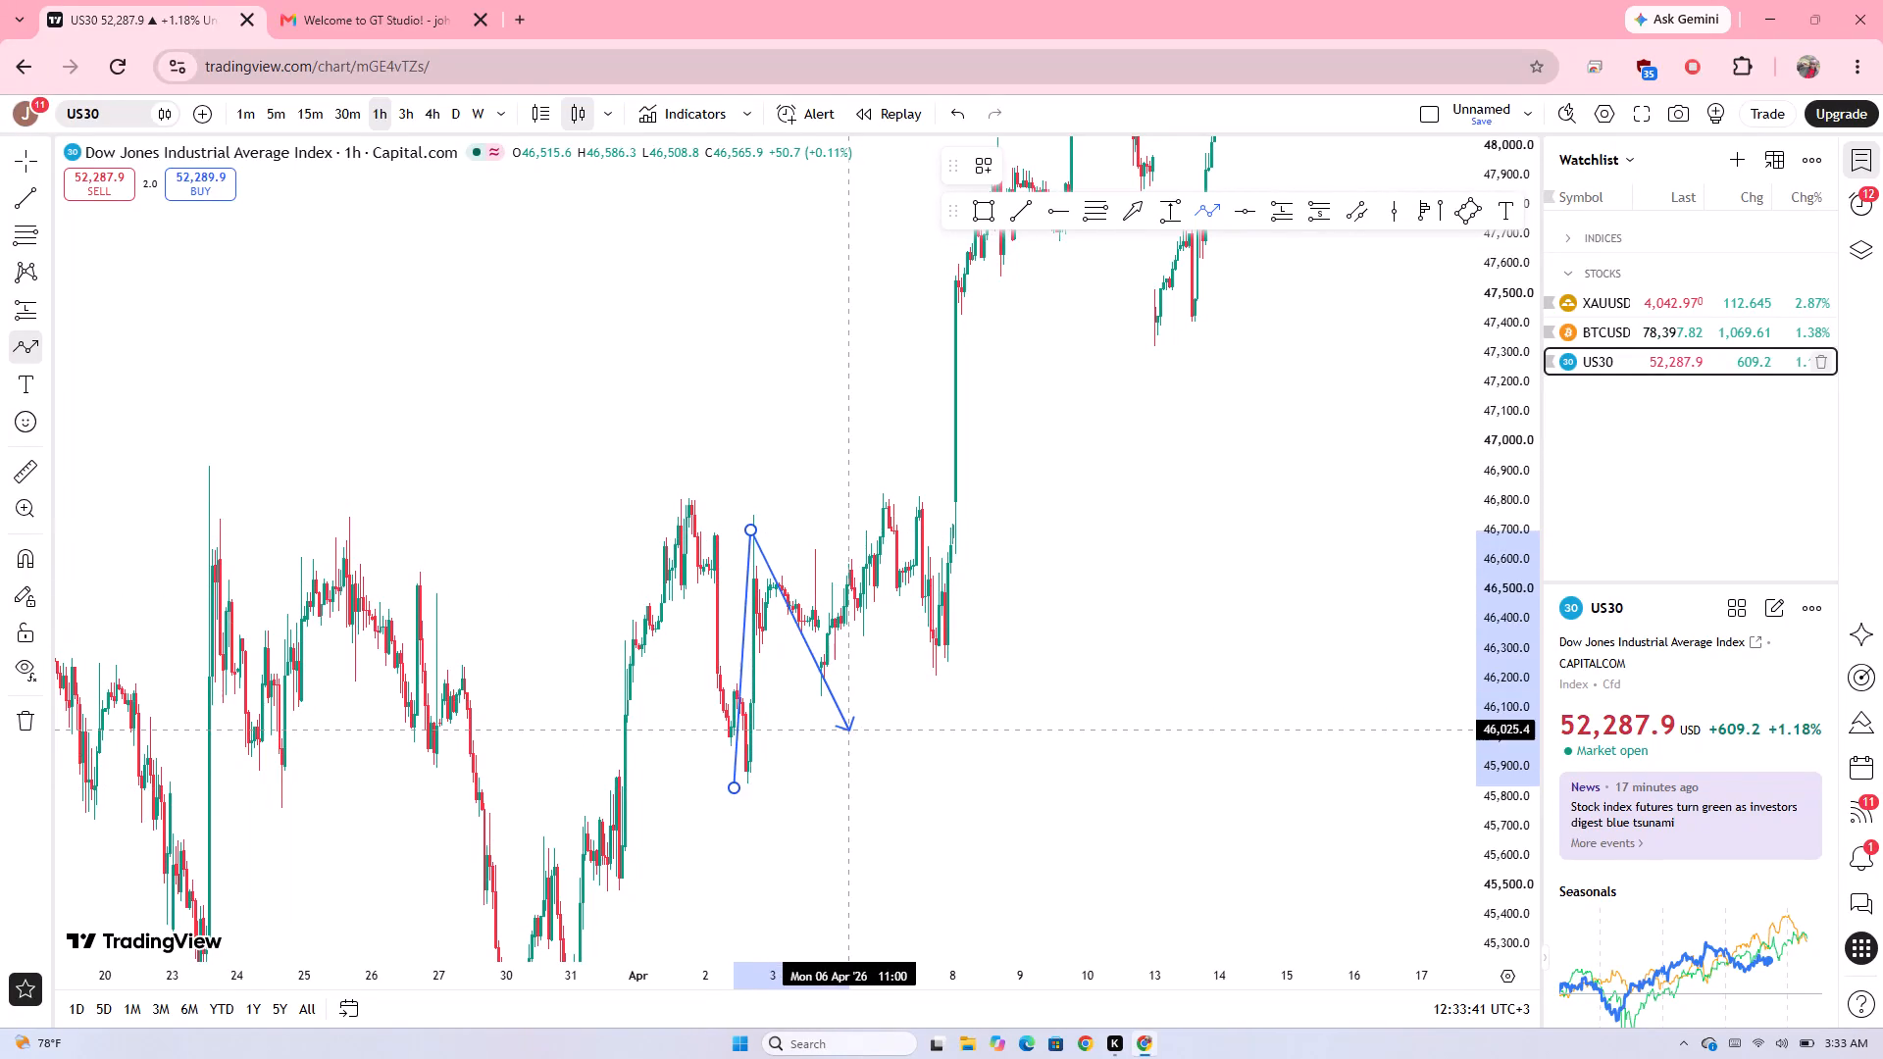
left_click_drag(848, 730, 880, 472)
left_click_drag(880, 472, 946, 658)
left_click_drag(946, 658, 928, 362)
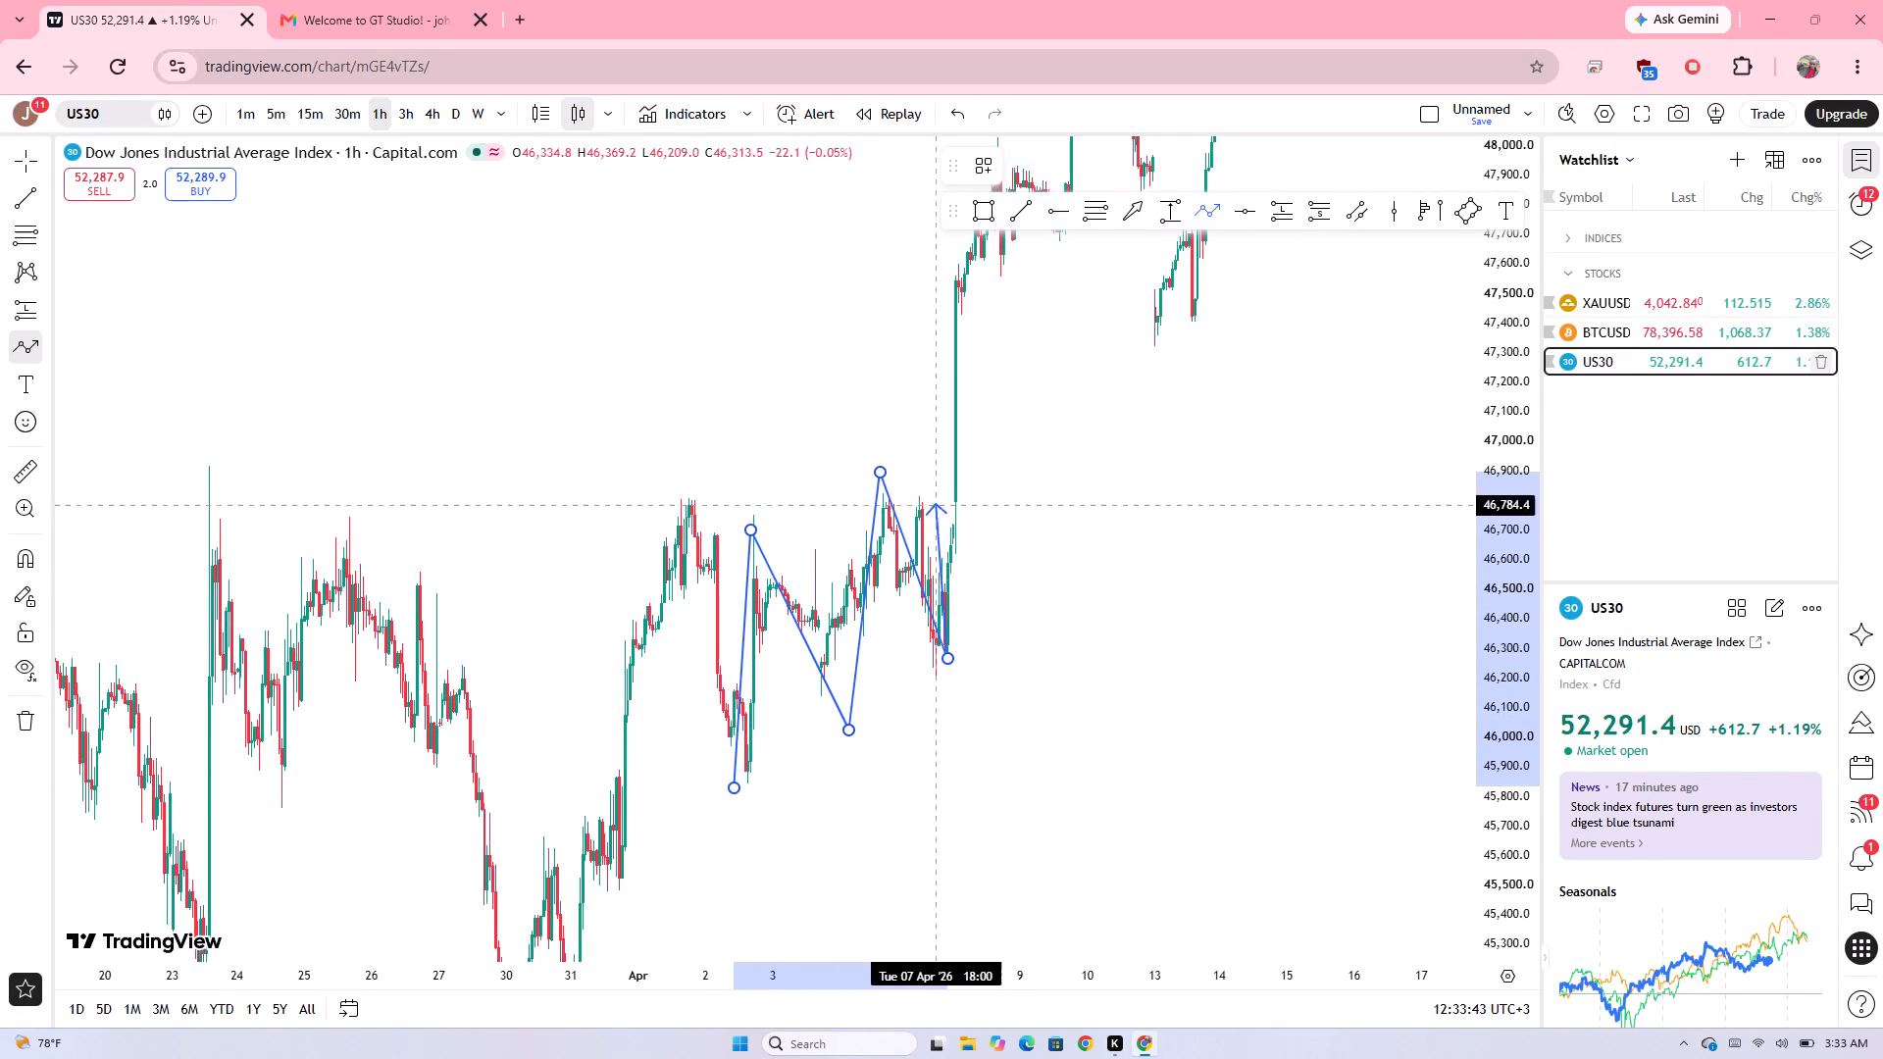
left_click_drag(928, 362, 964, 257)
double_click(964, 257)
Draw a trend line at about 46,715 from the 2 April swing high to 7 April and label it "bos".
left_click_drag(1012, 371, 819, 395)
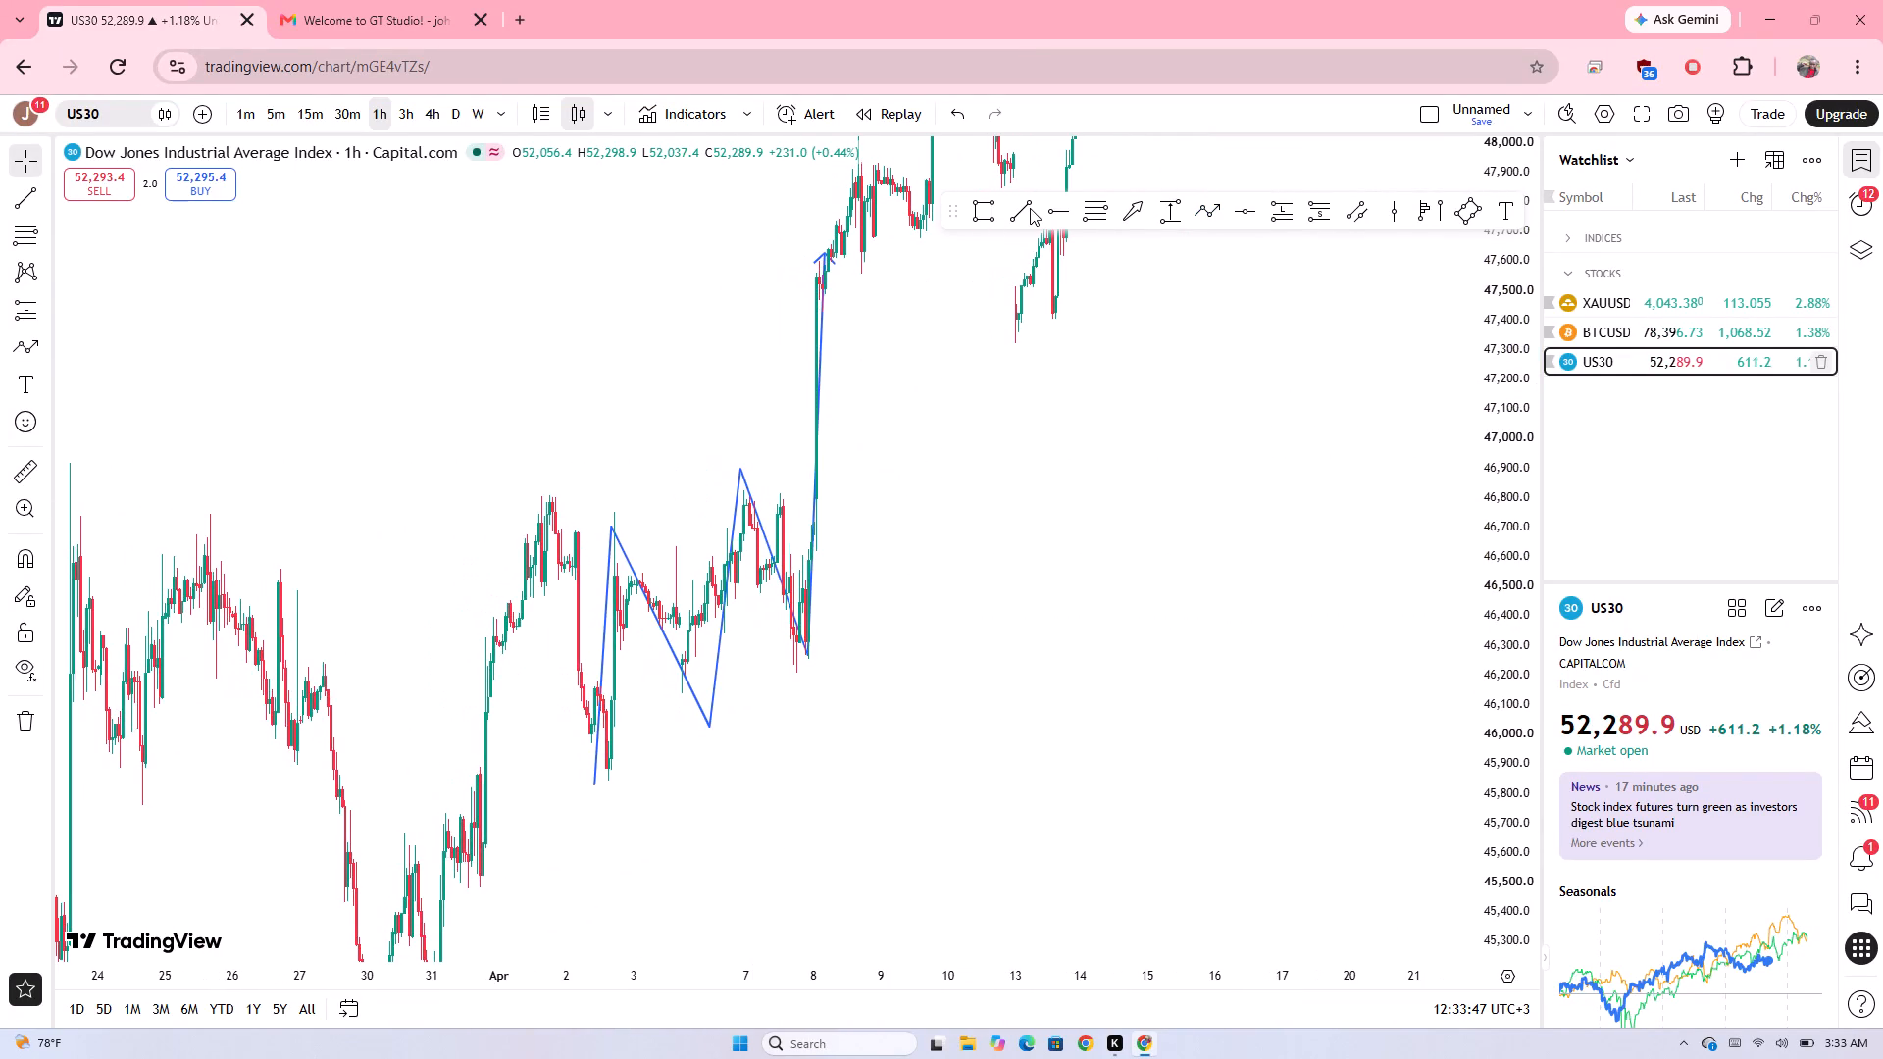
left_click(1030, 208)
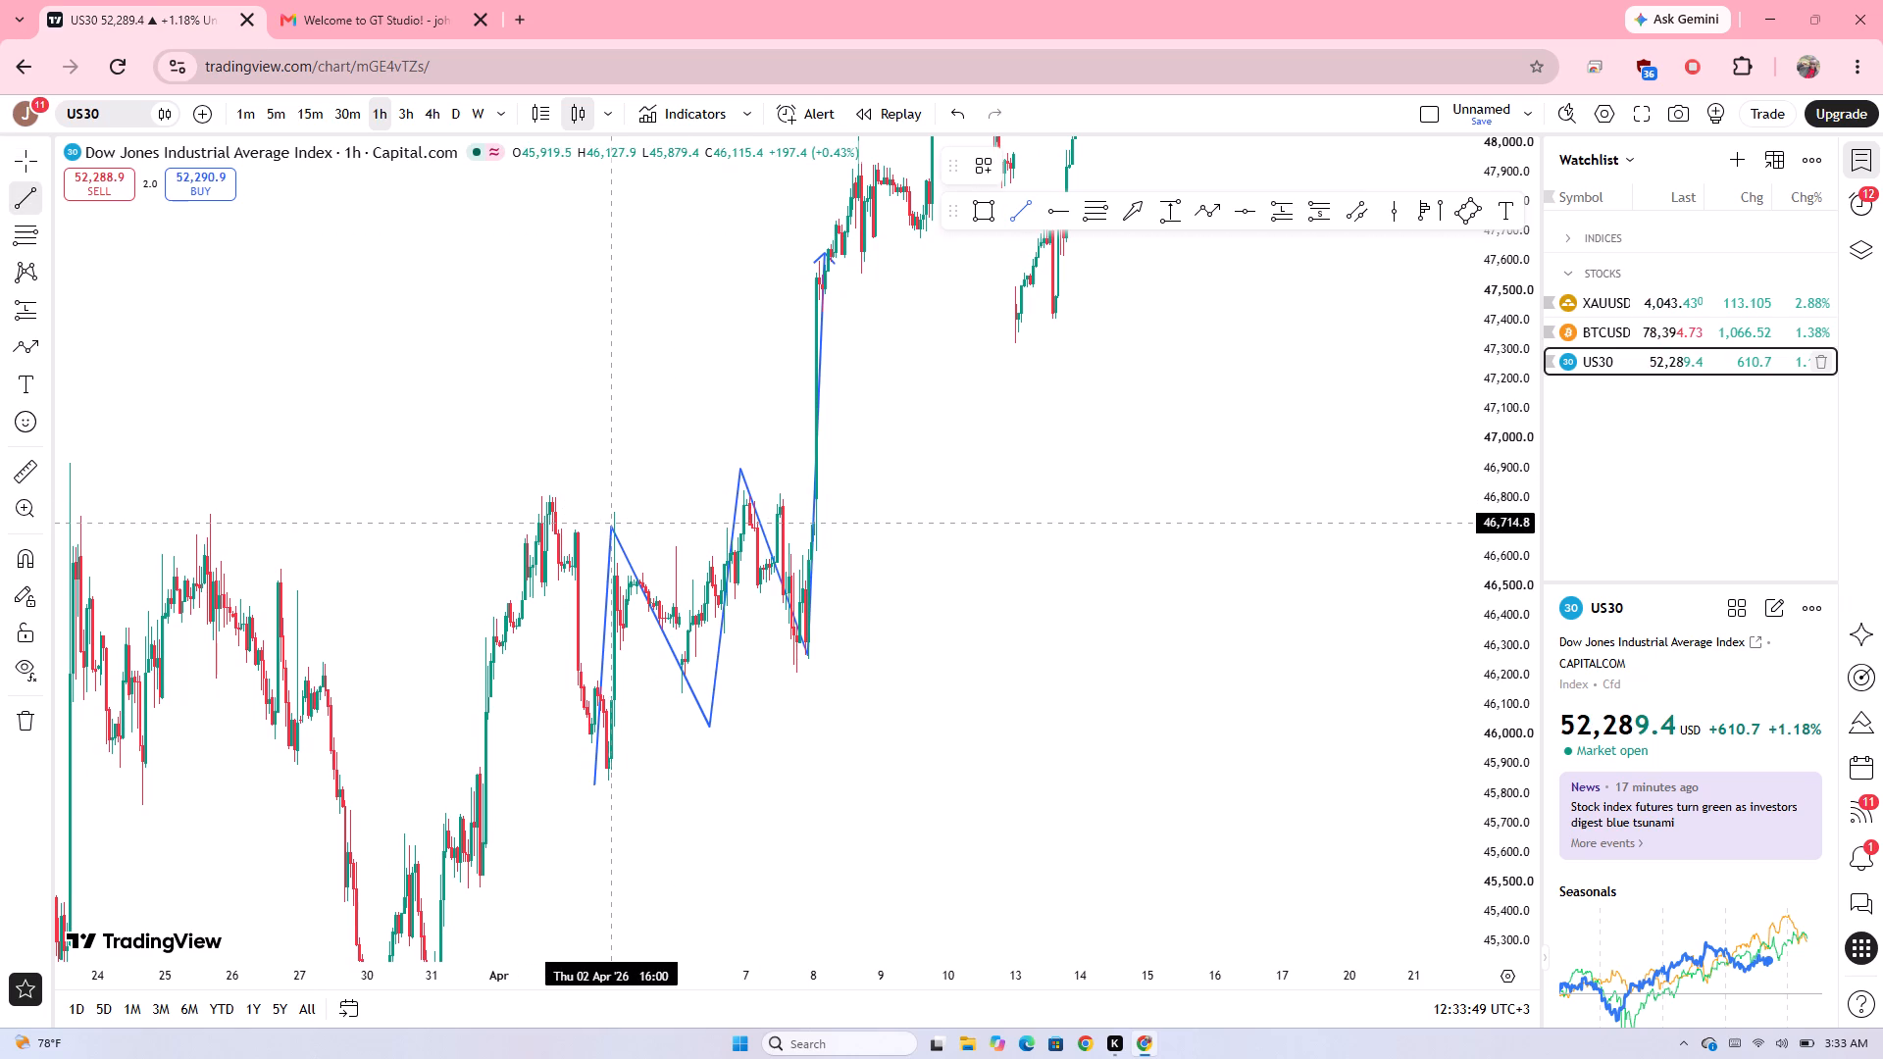
left_click_drag(612, 523, 751, 524)
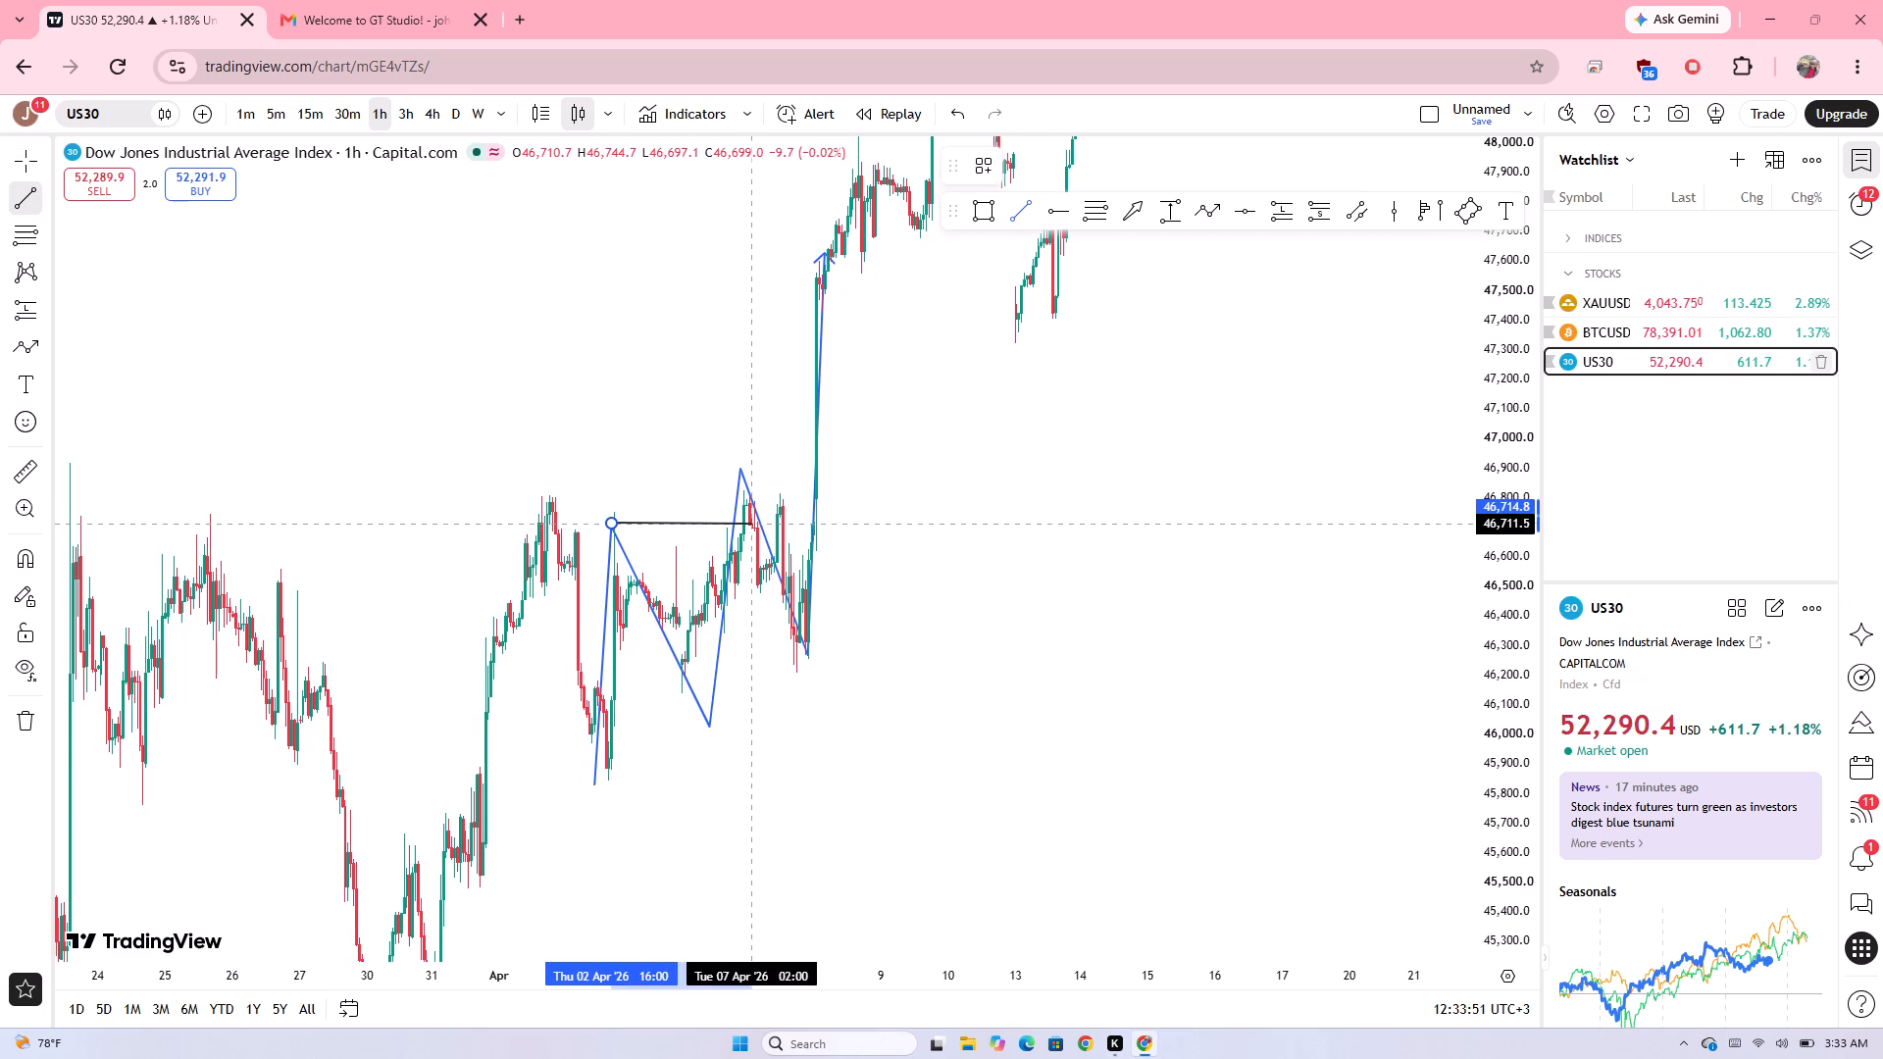
left_click_drag(751, 524, 750, 524)
left_click(750, 524)
left_click(886, 521)
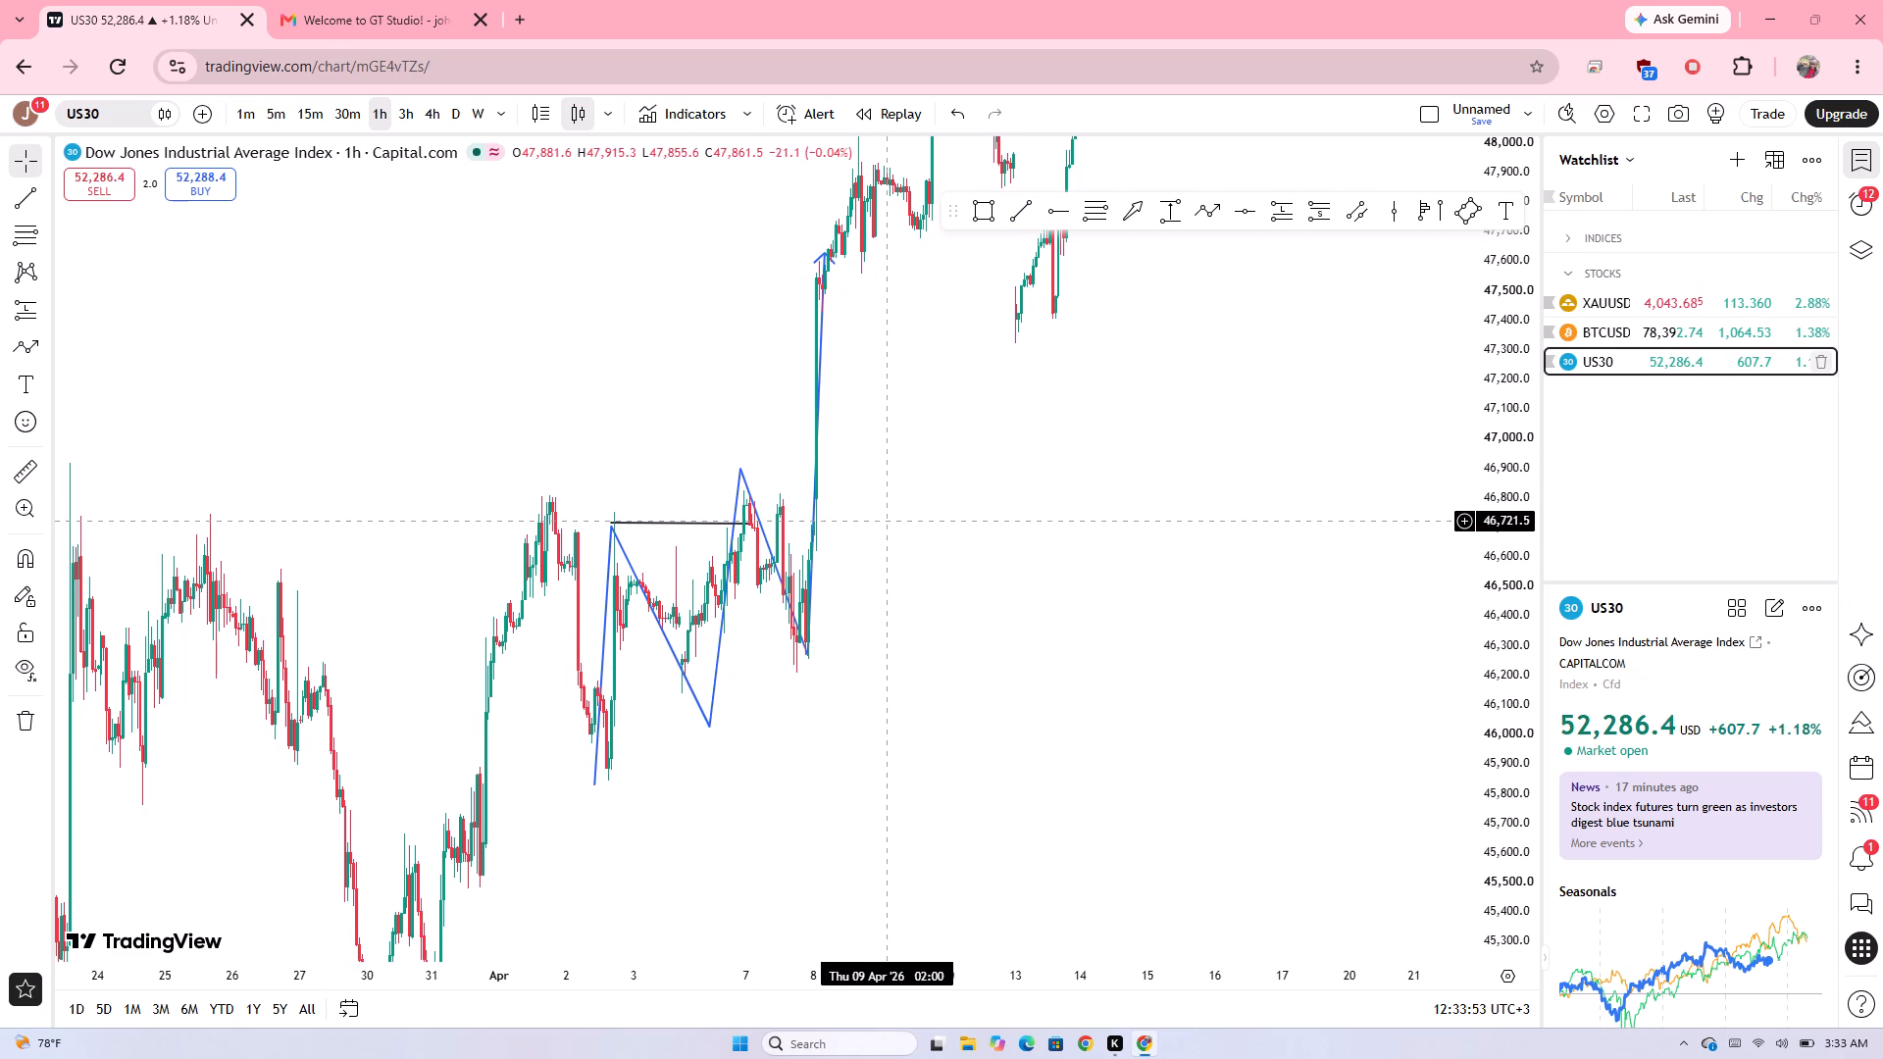
left_click(674, 516)
left_click(674, 520)
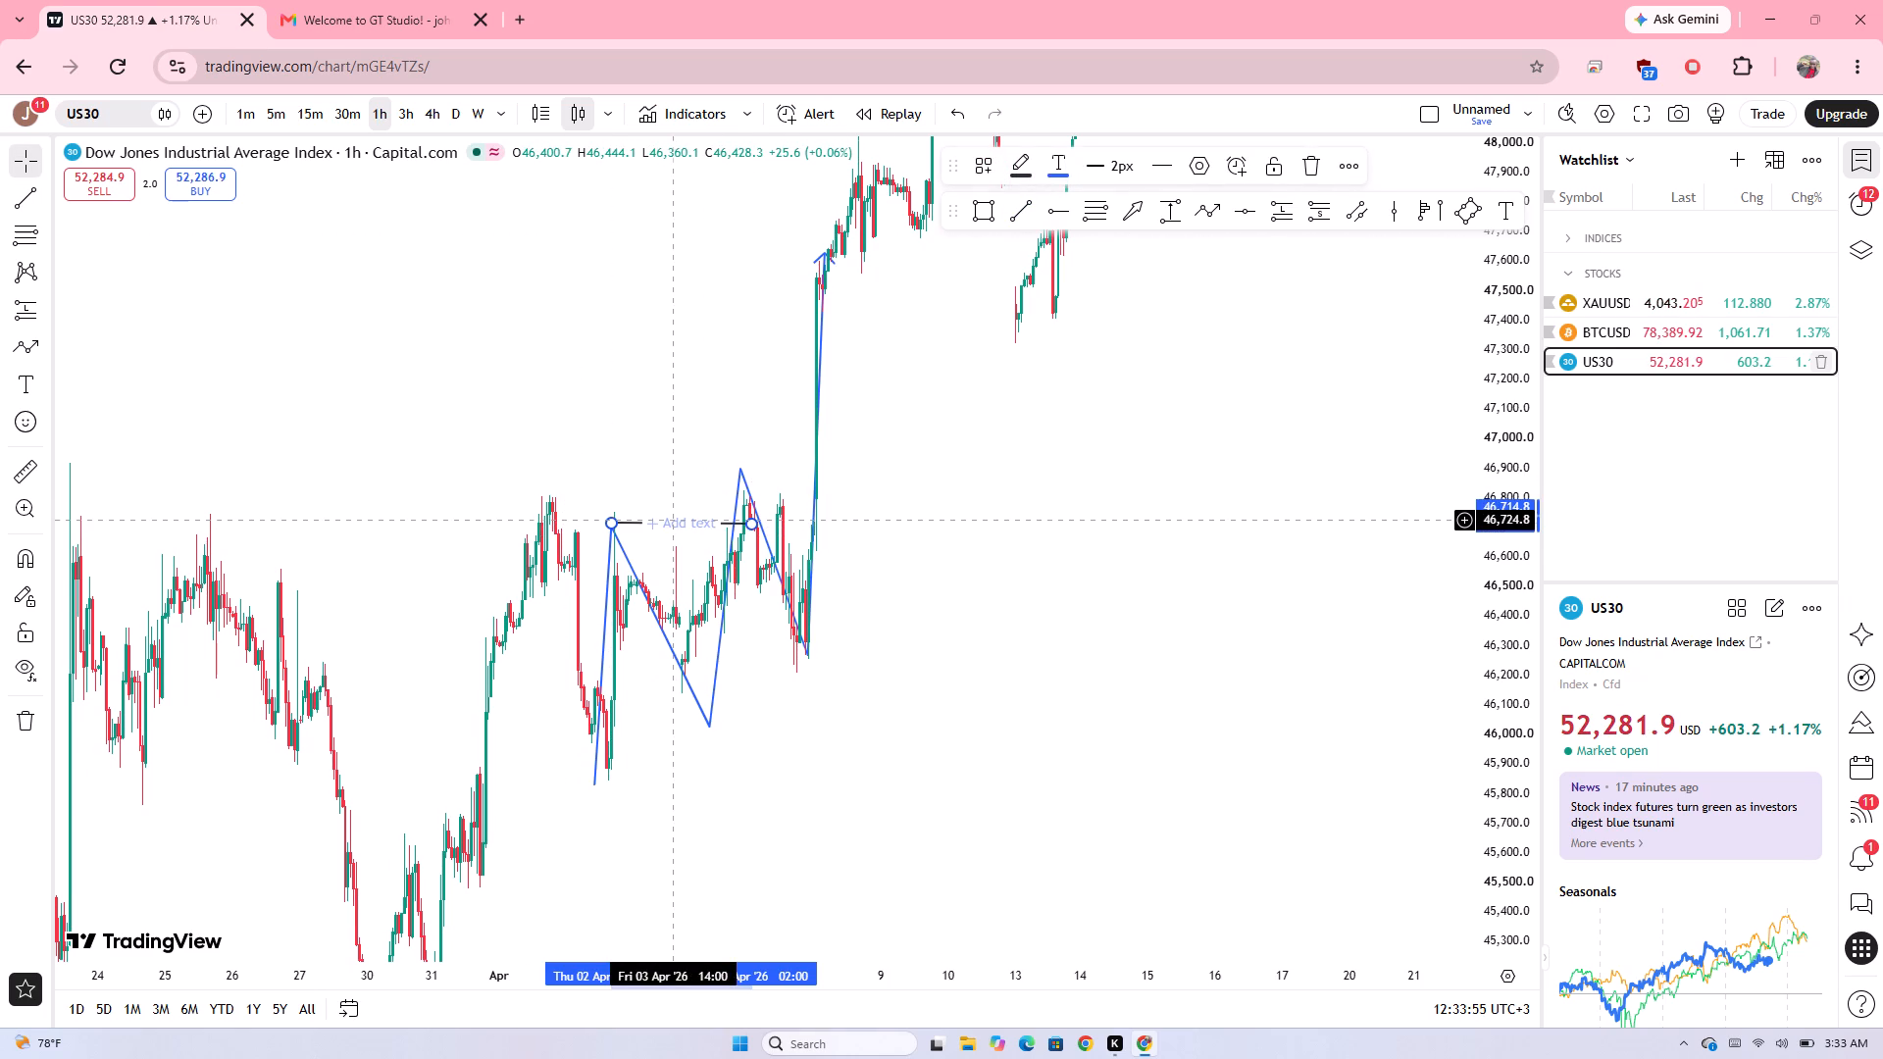
type("bos")
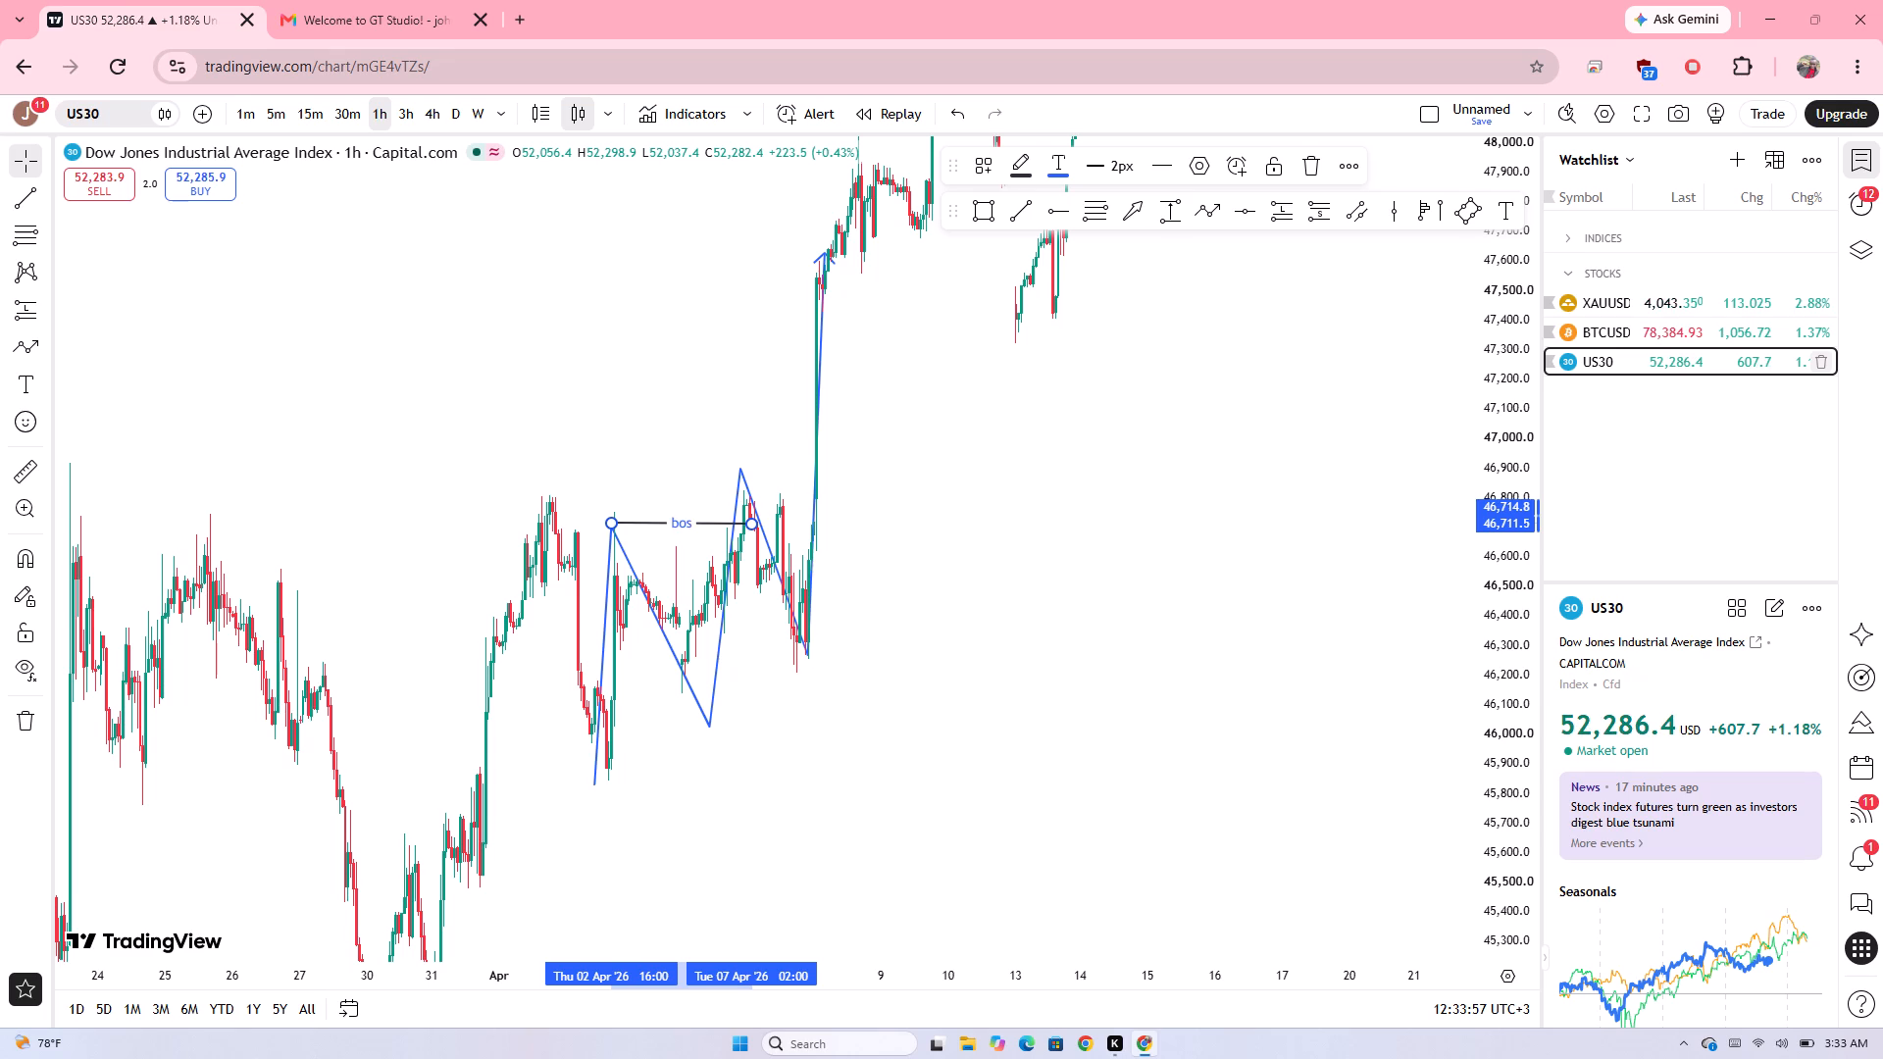
left_click(755, 510)
left_click(933, 525)
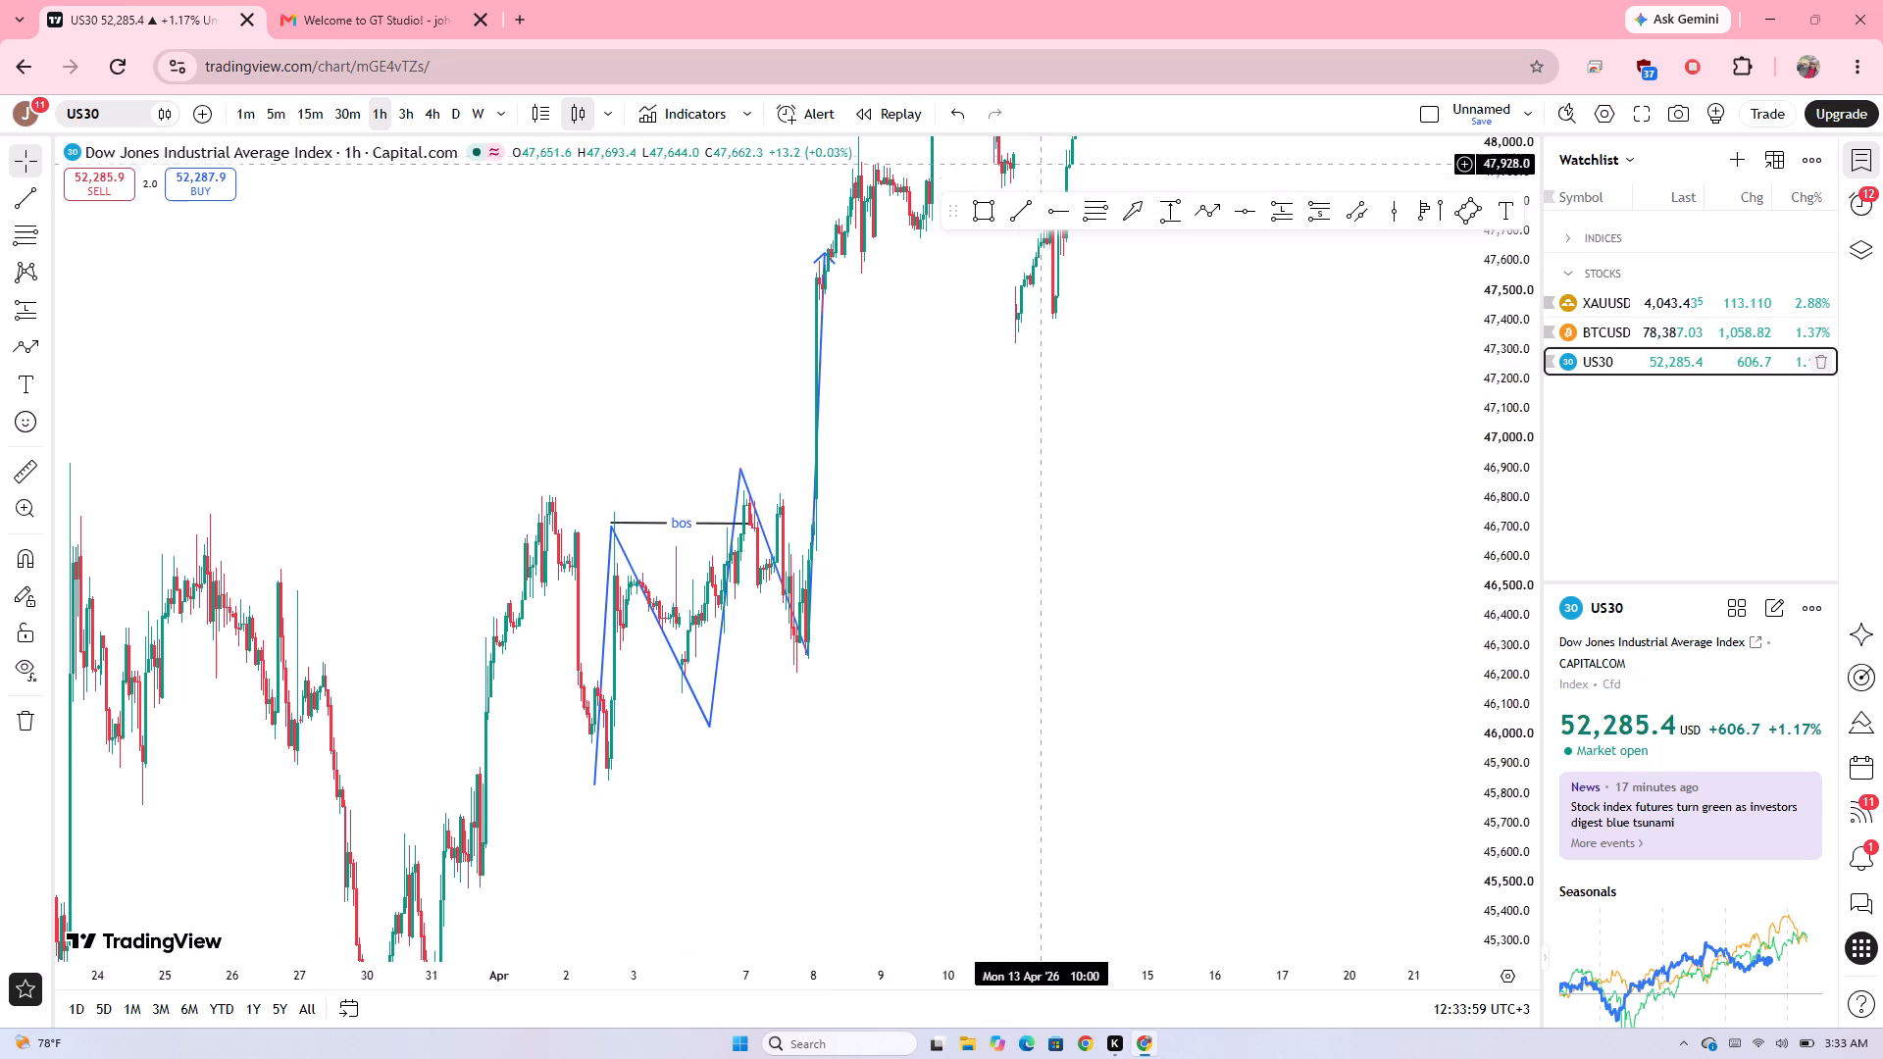
Draw a trend line at about 46,890 from the path's second peak to the 8 April rally and label it "bos".
left_click(1023, 215)
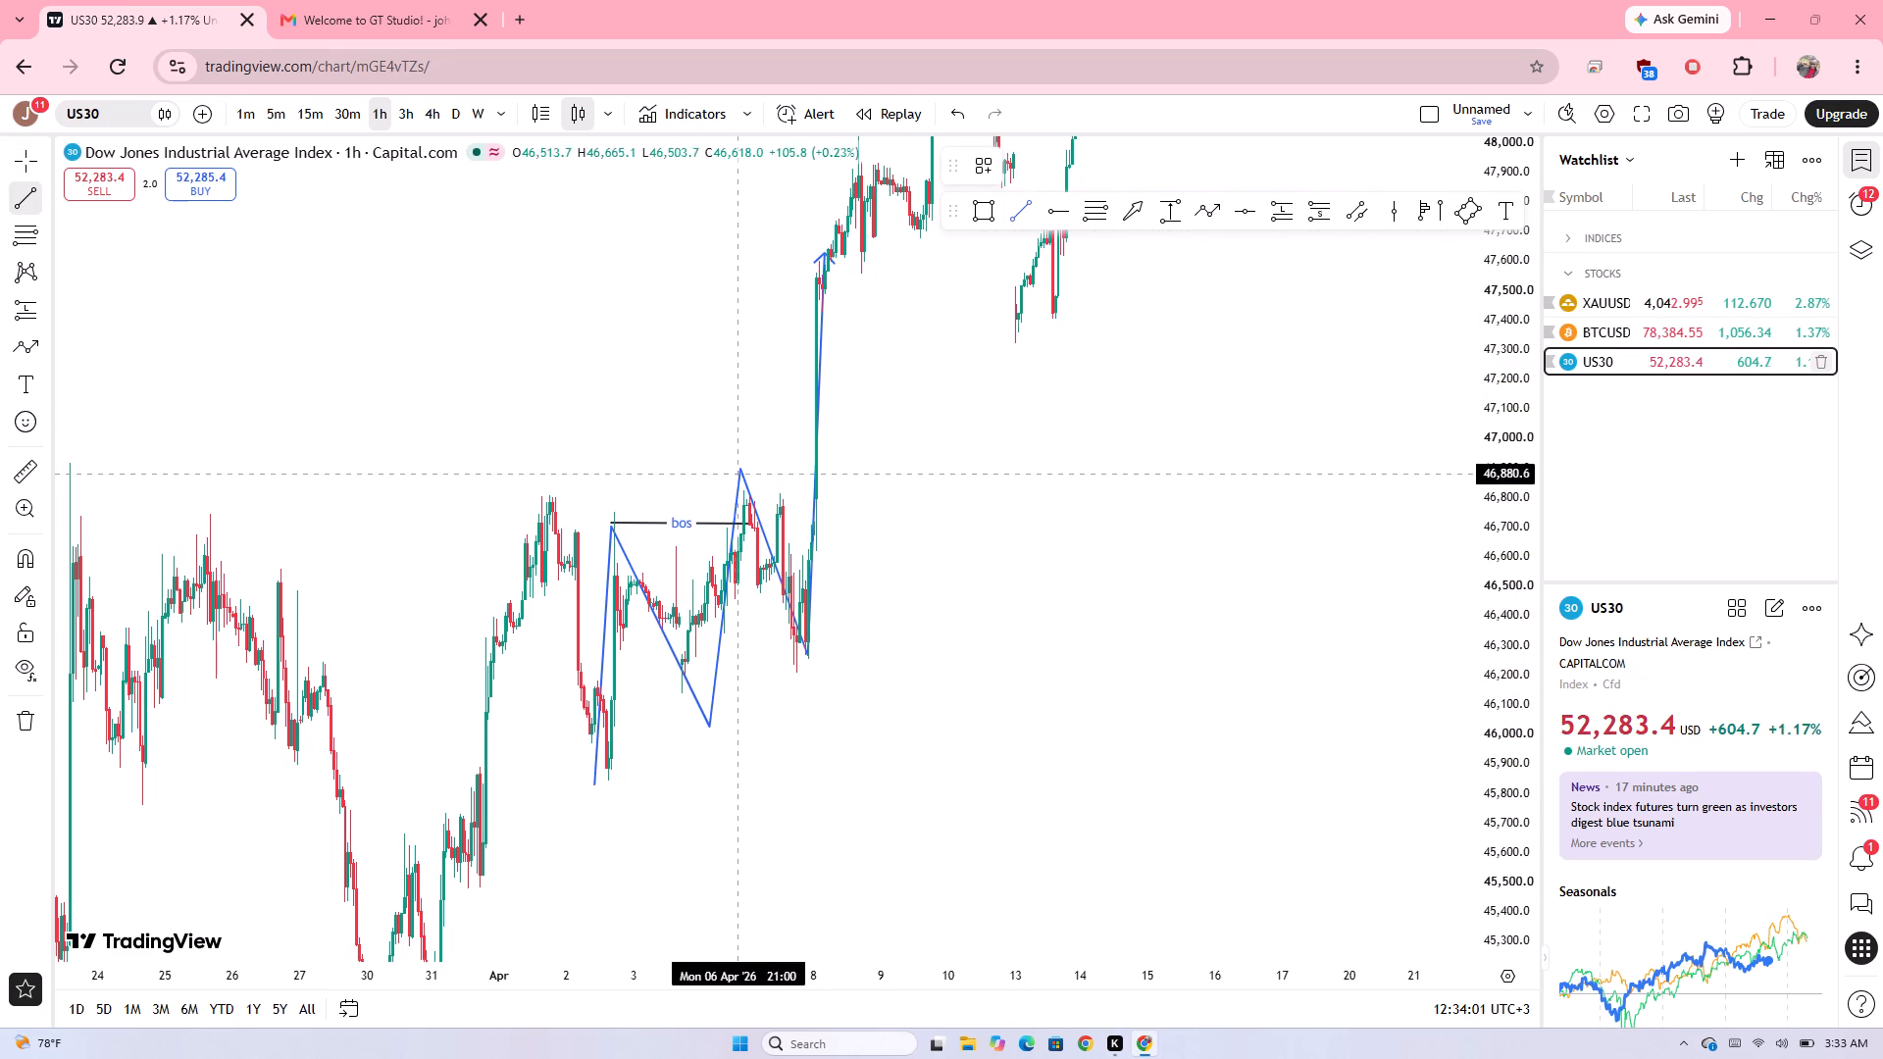
left_click_drag(741, 471, 820, 473)
left_click(820, 473)
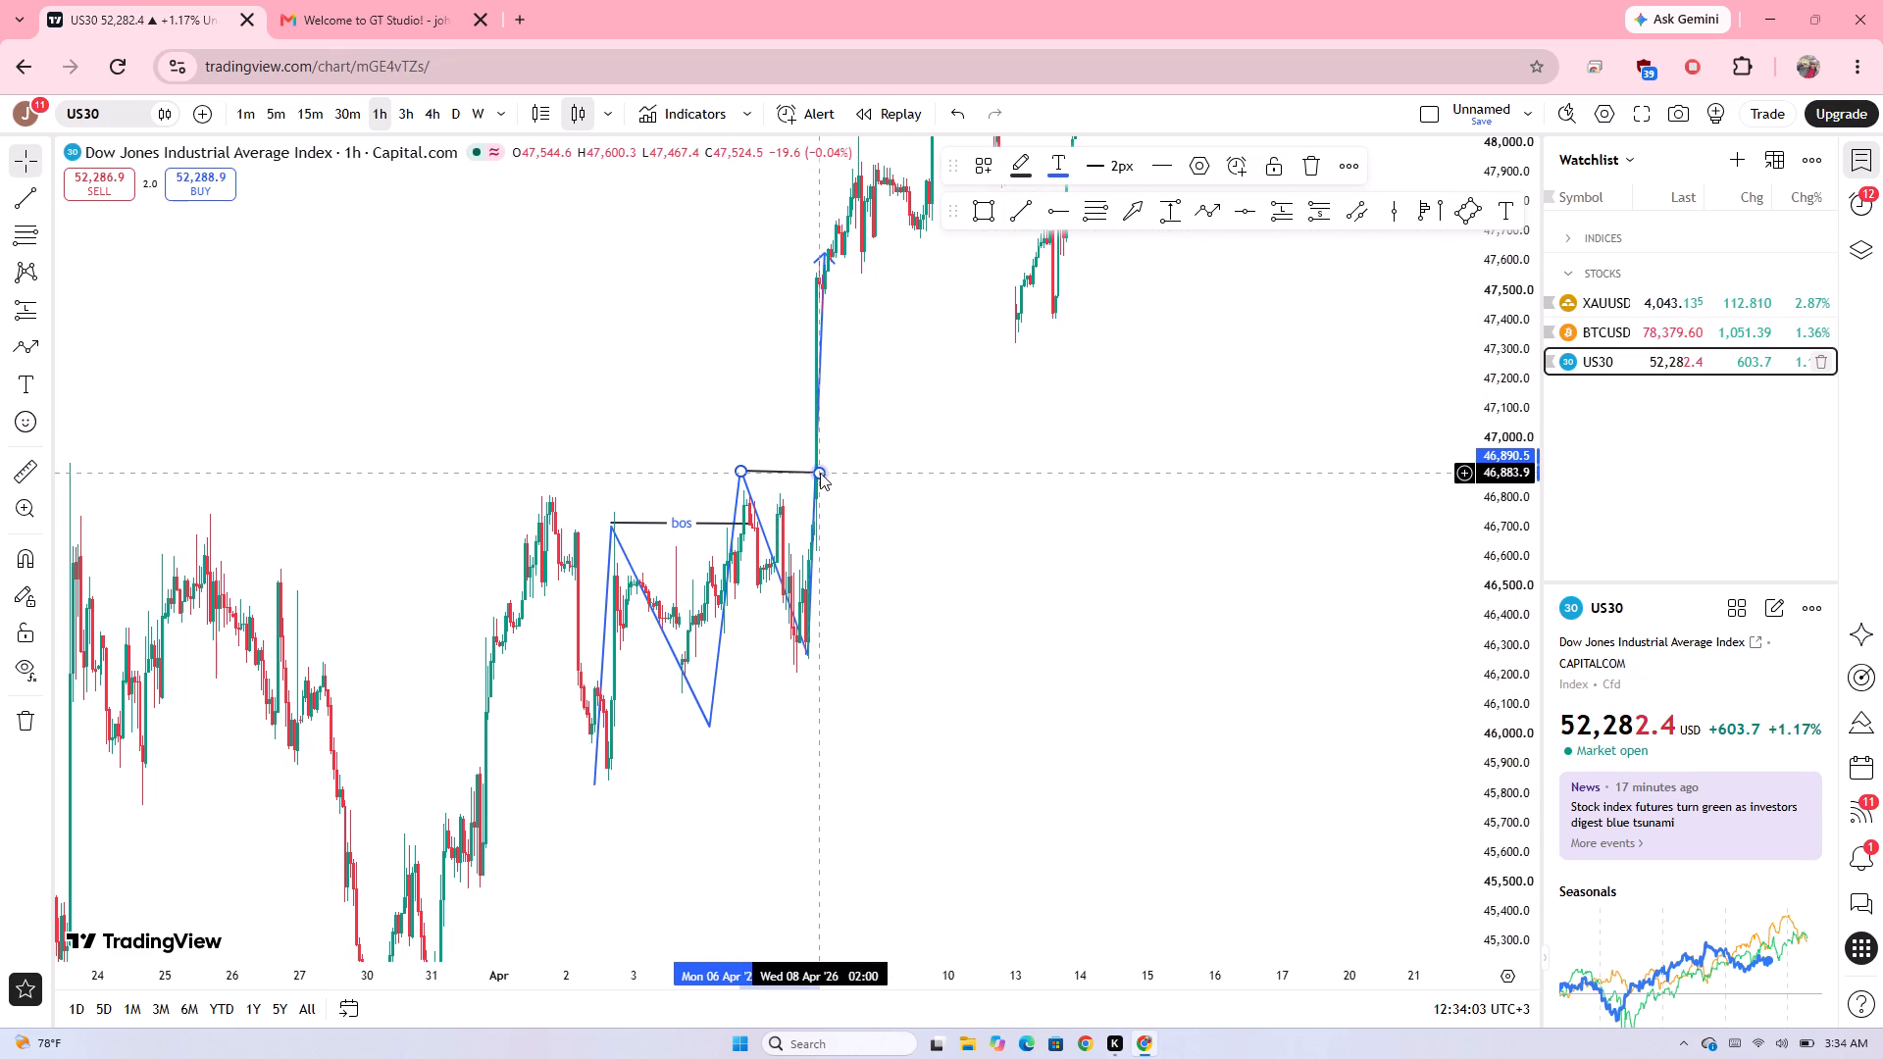
left_click(777, 472)
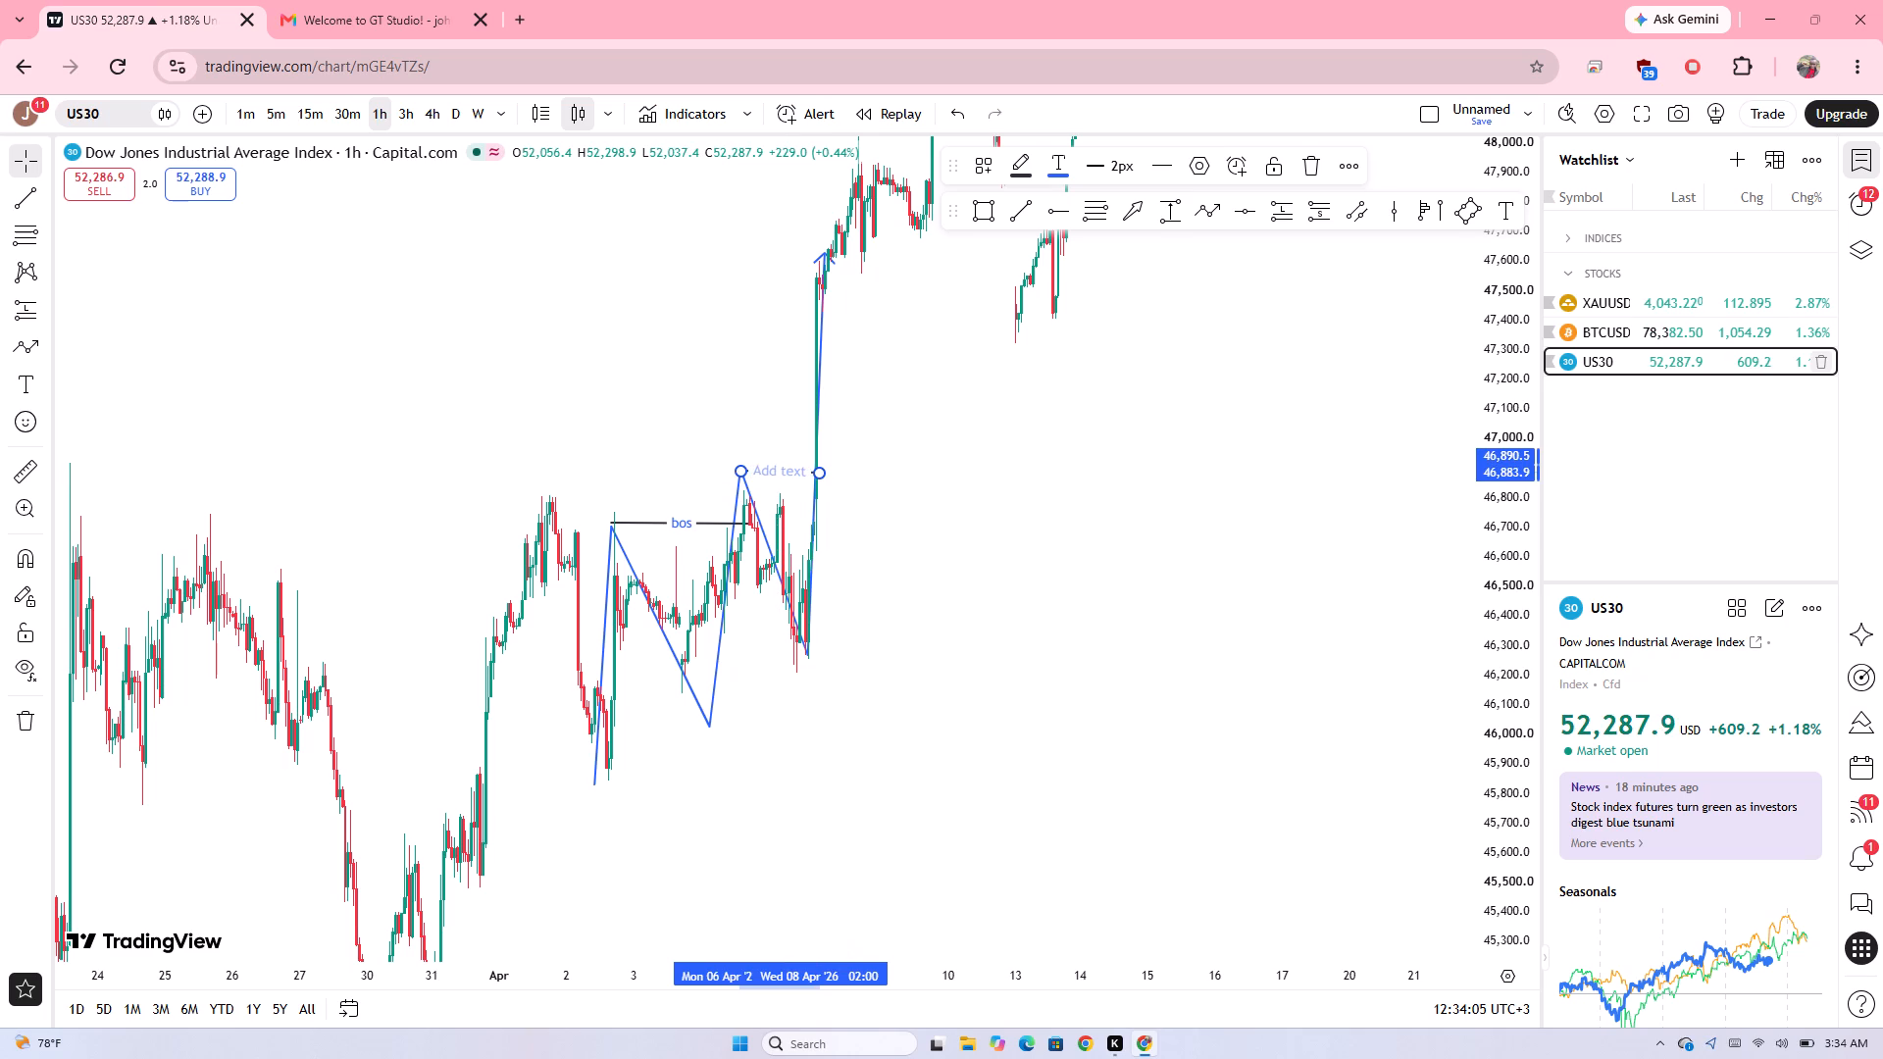
type("bos")
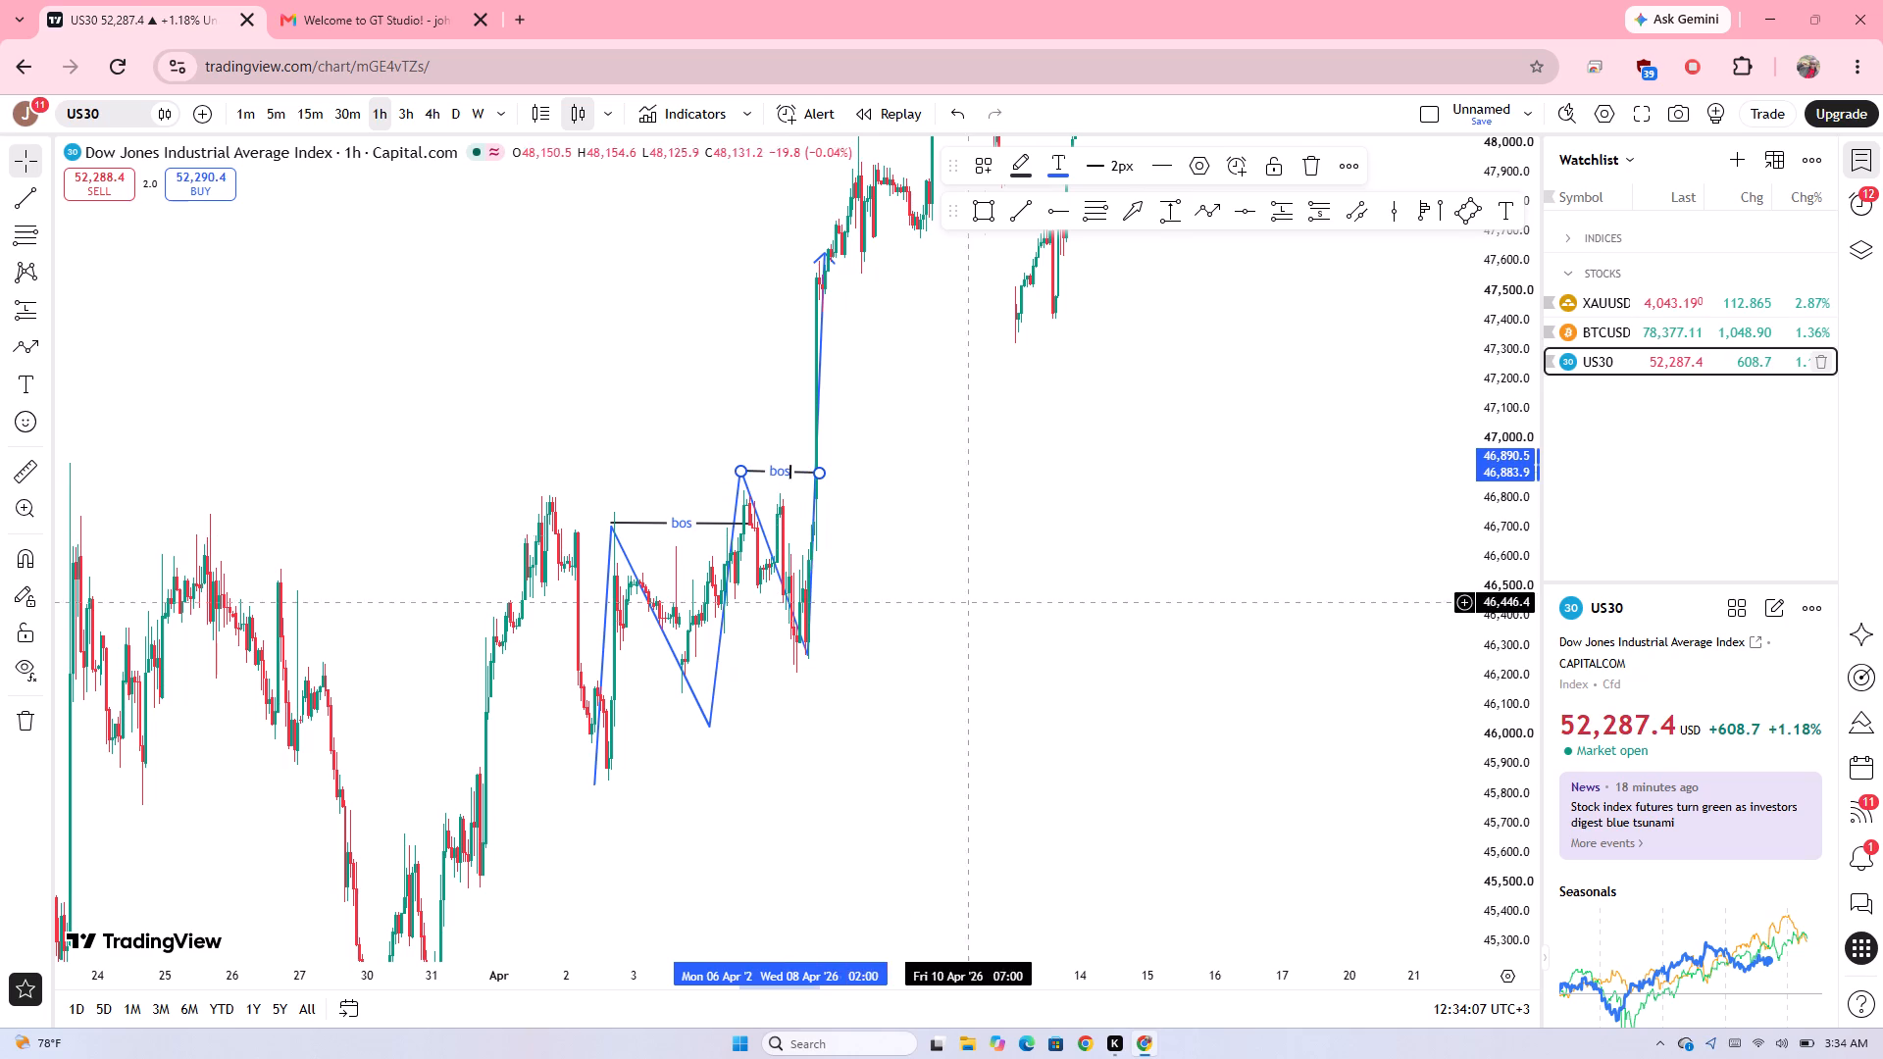
left_click(984, 621)
Draw a rectangle zone at the base of the move, from 2 April to 15 April, down to about 45,873.
left_click_drag(914, 558, 725, 309)
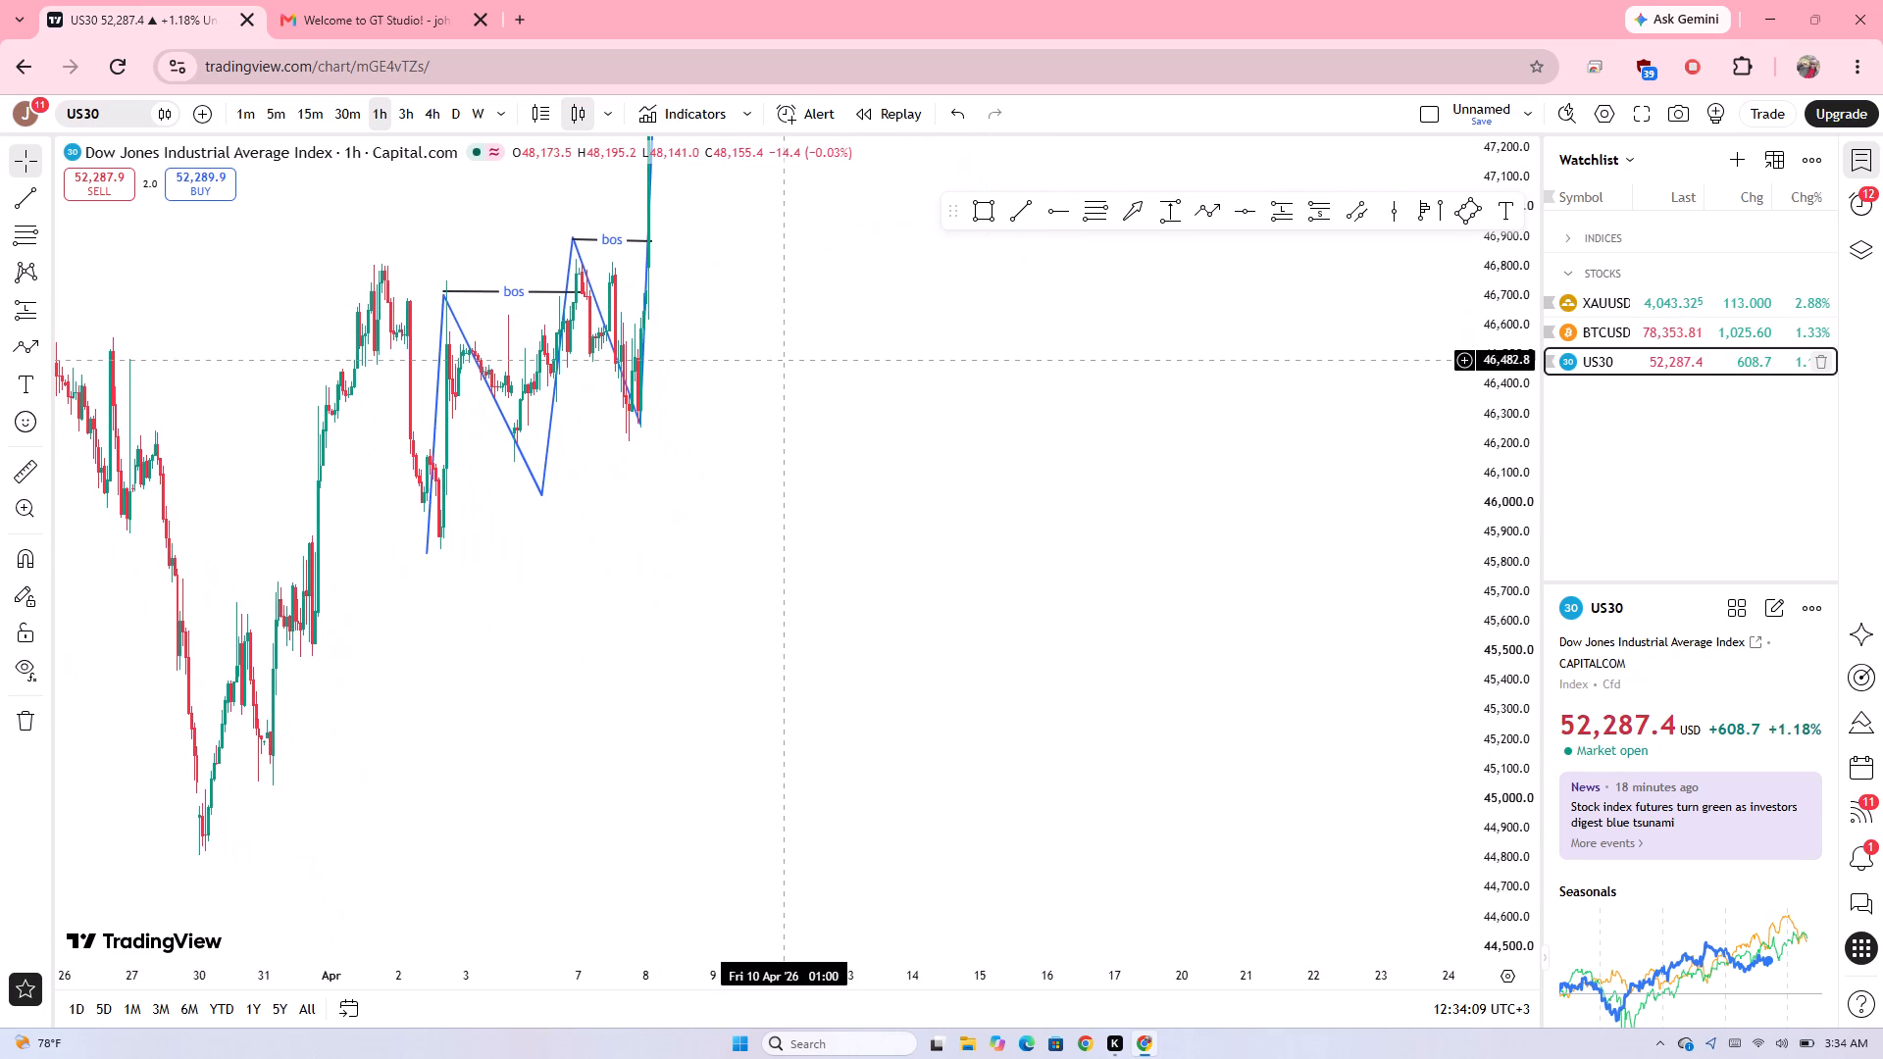
left_click_drag(784, 360, 828, 467)
left_click(978, 213)
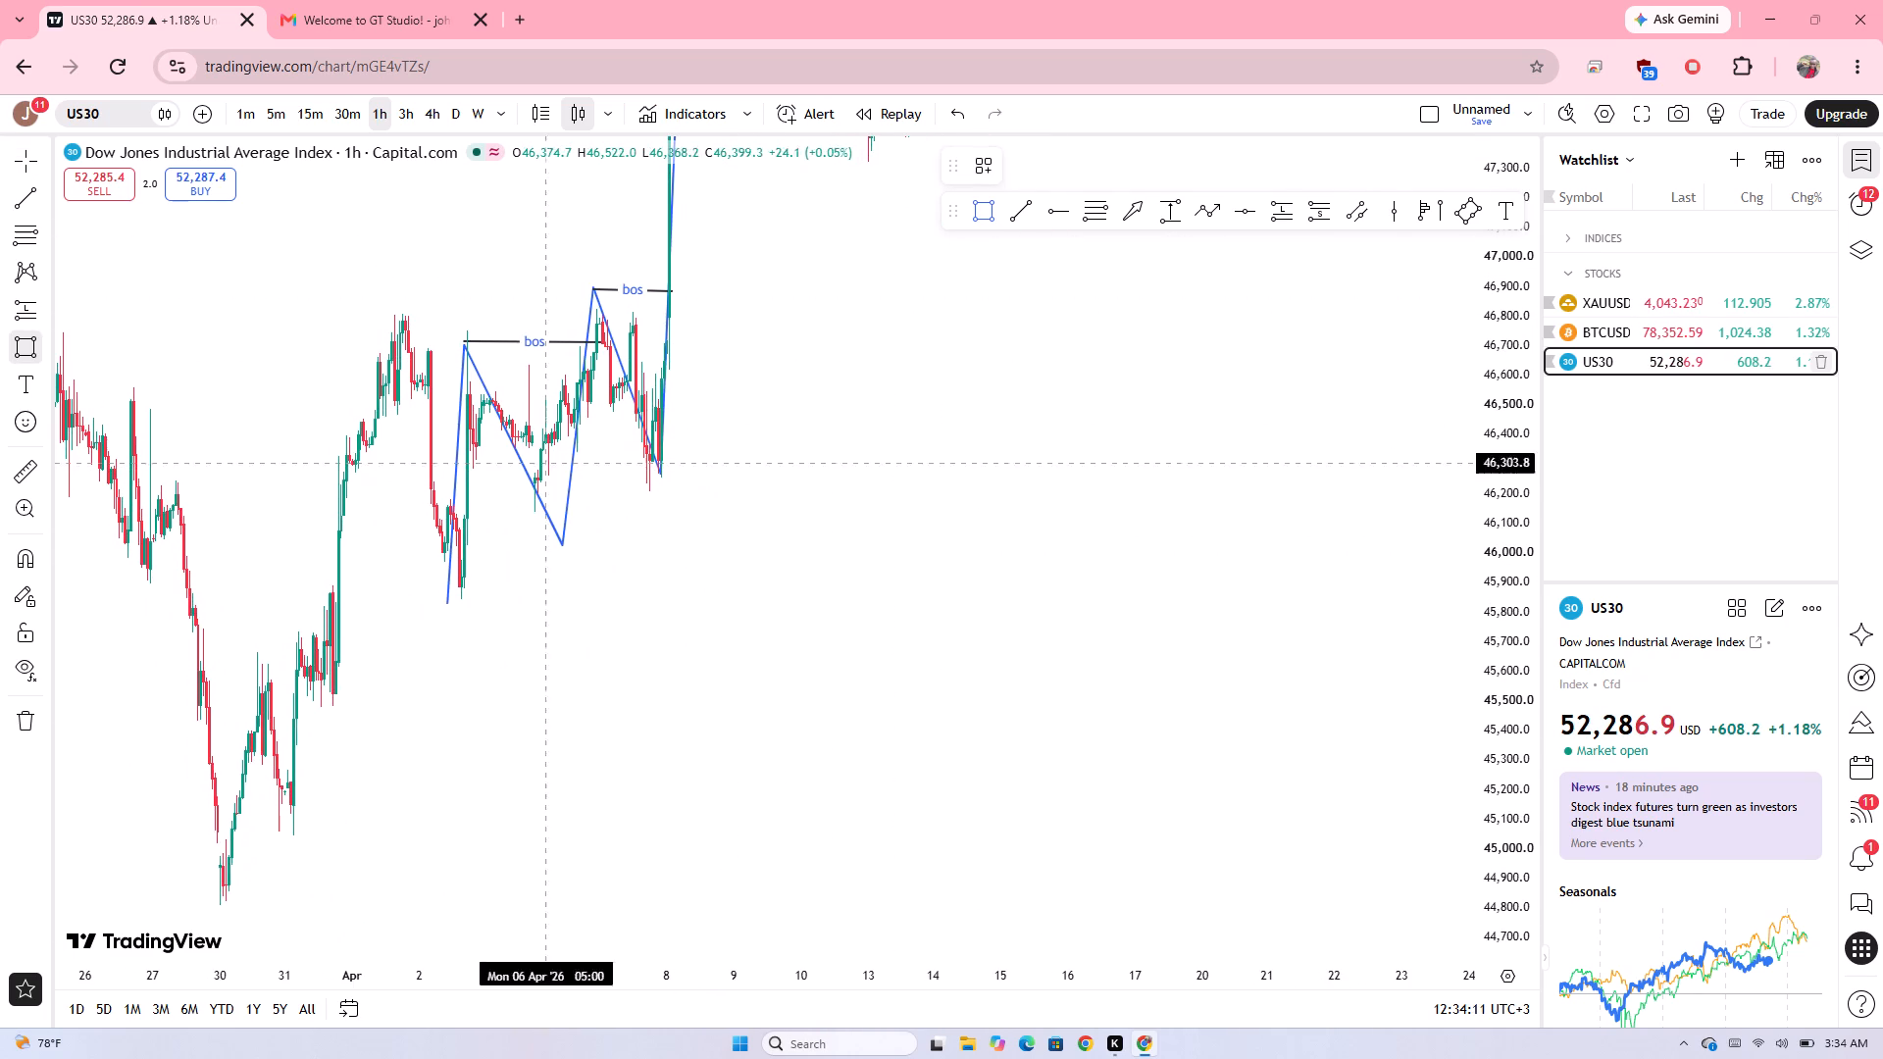
left_click_drag(442, 528, 1013, 590)
left_click(1013, 590)
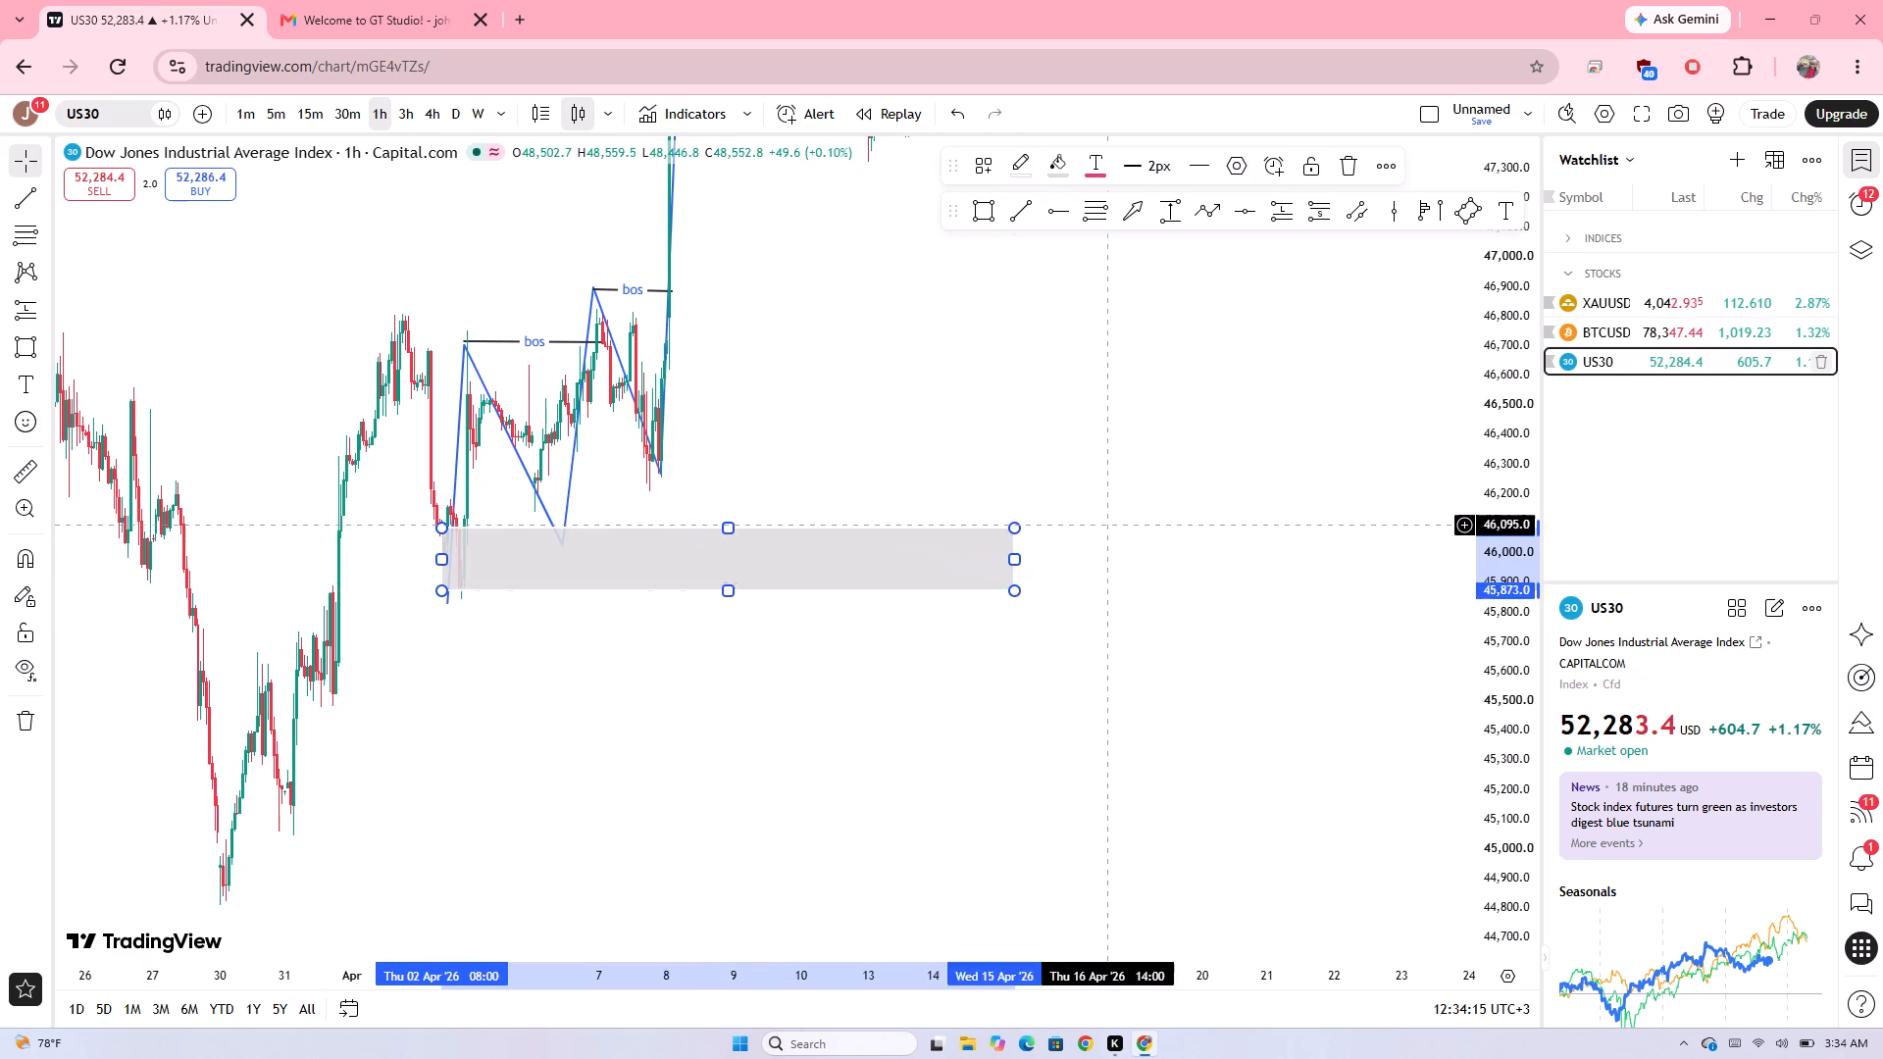
left_click(1106, 525)
Draw an arrow marker from about 47,417 down to the path's first swing high, where the first "bos" line starts.
left_click_drag(989, 445, 1430, 580)
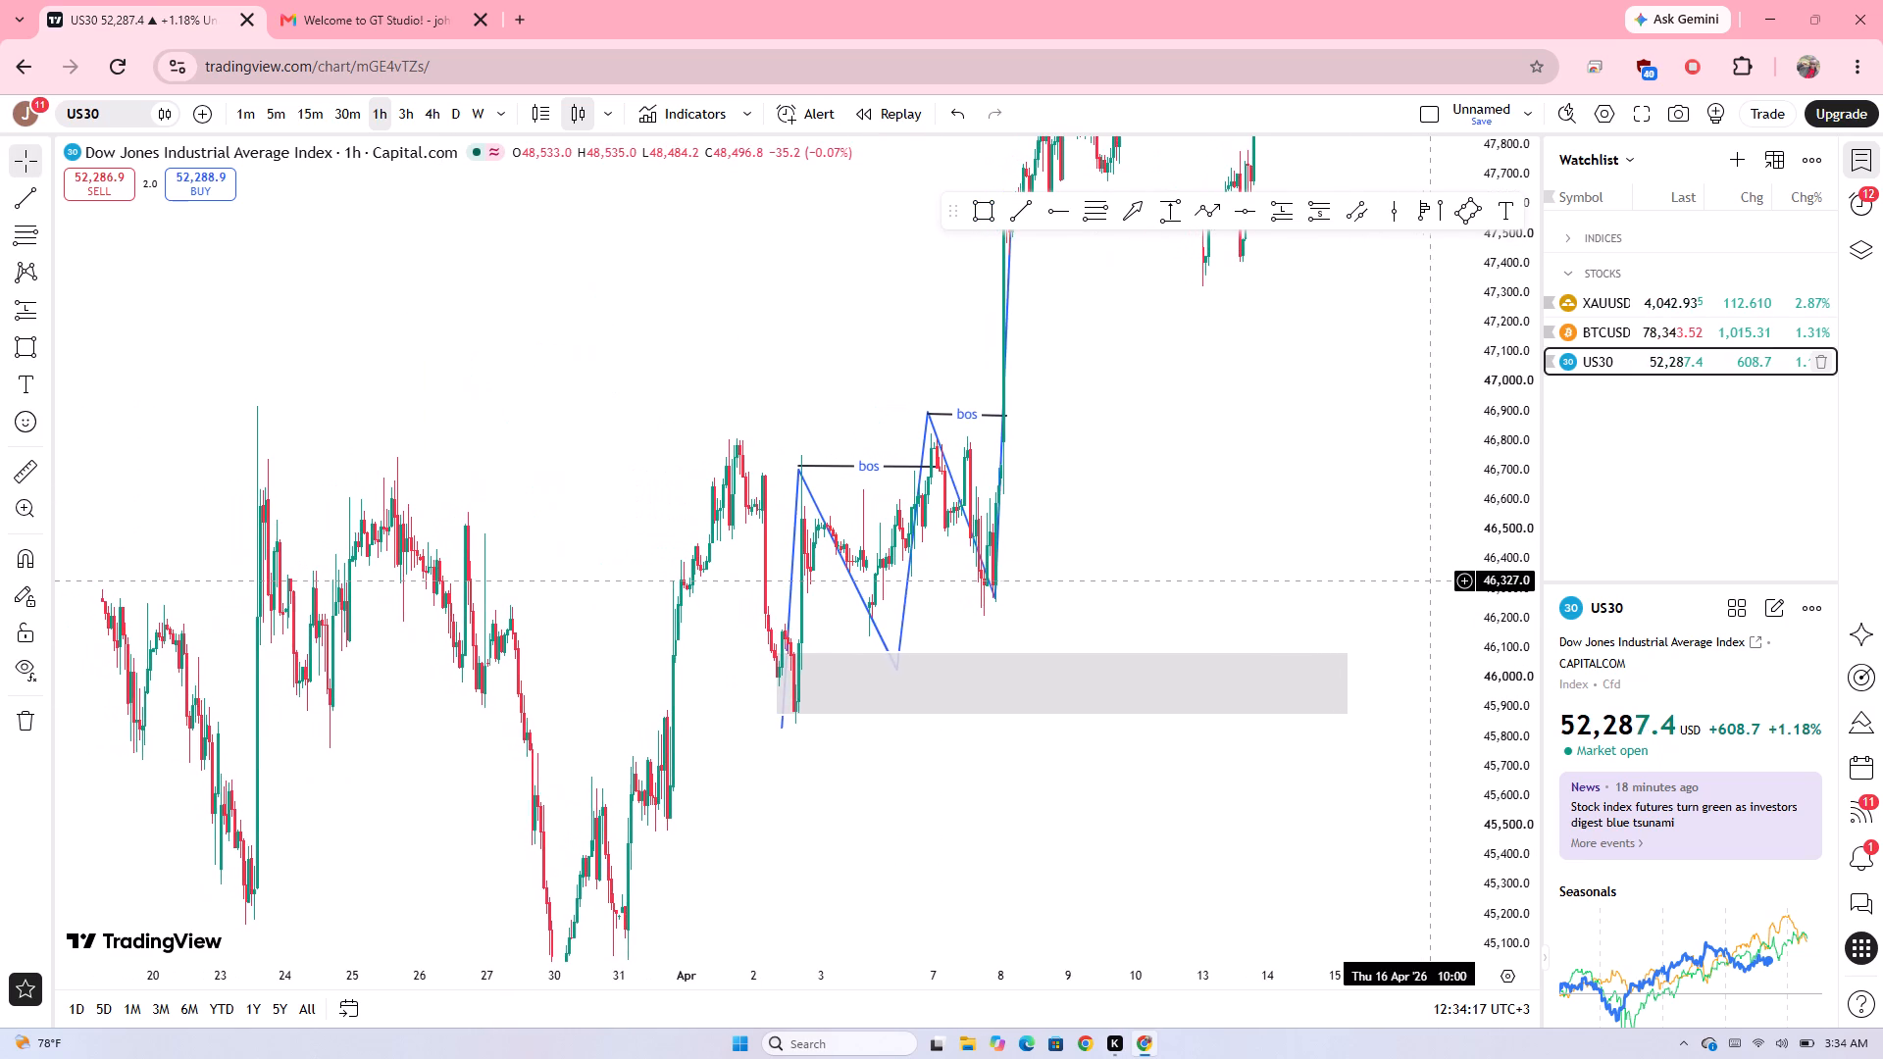
left_click(1135, 200)
left_click_drag(562, 258, 666, 349)
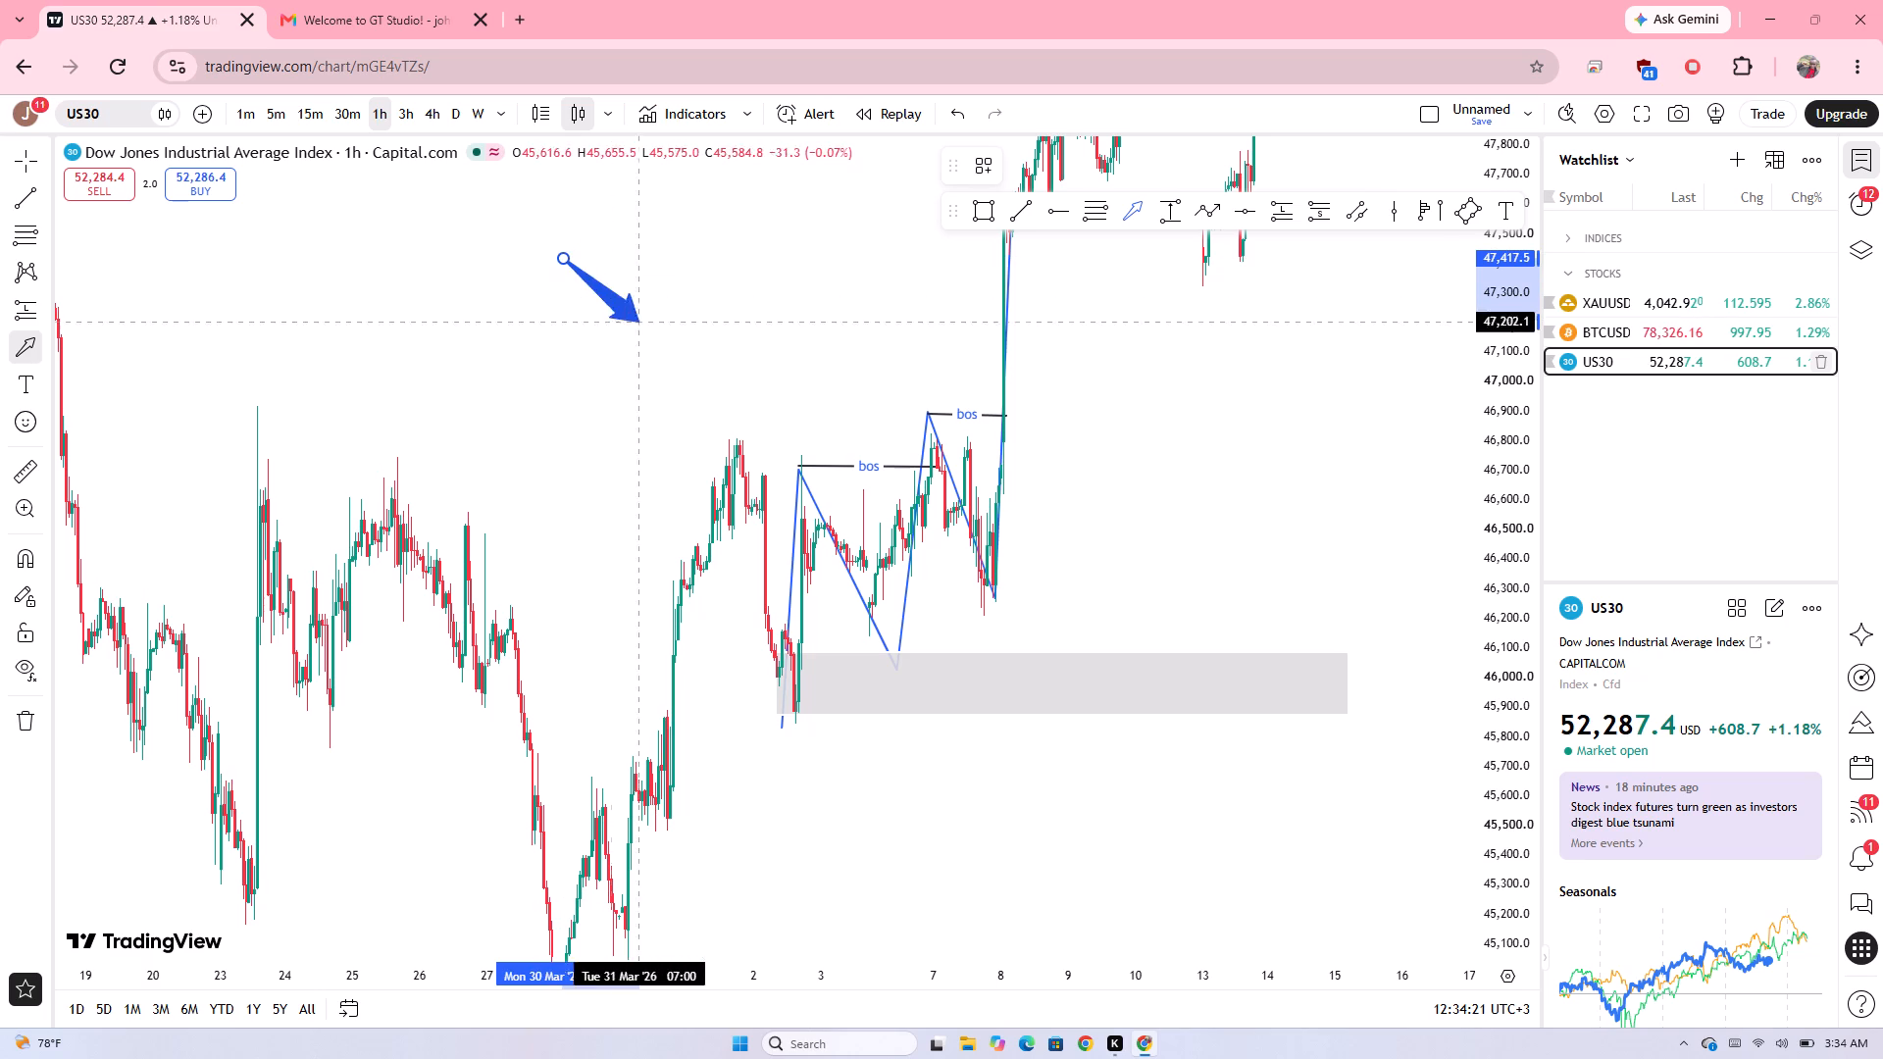
left_click_drag(666, 349, 798, 457)
left_click(798, 457)
left_click(821, 414)
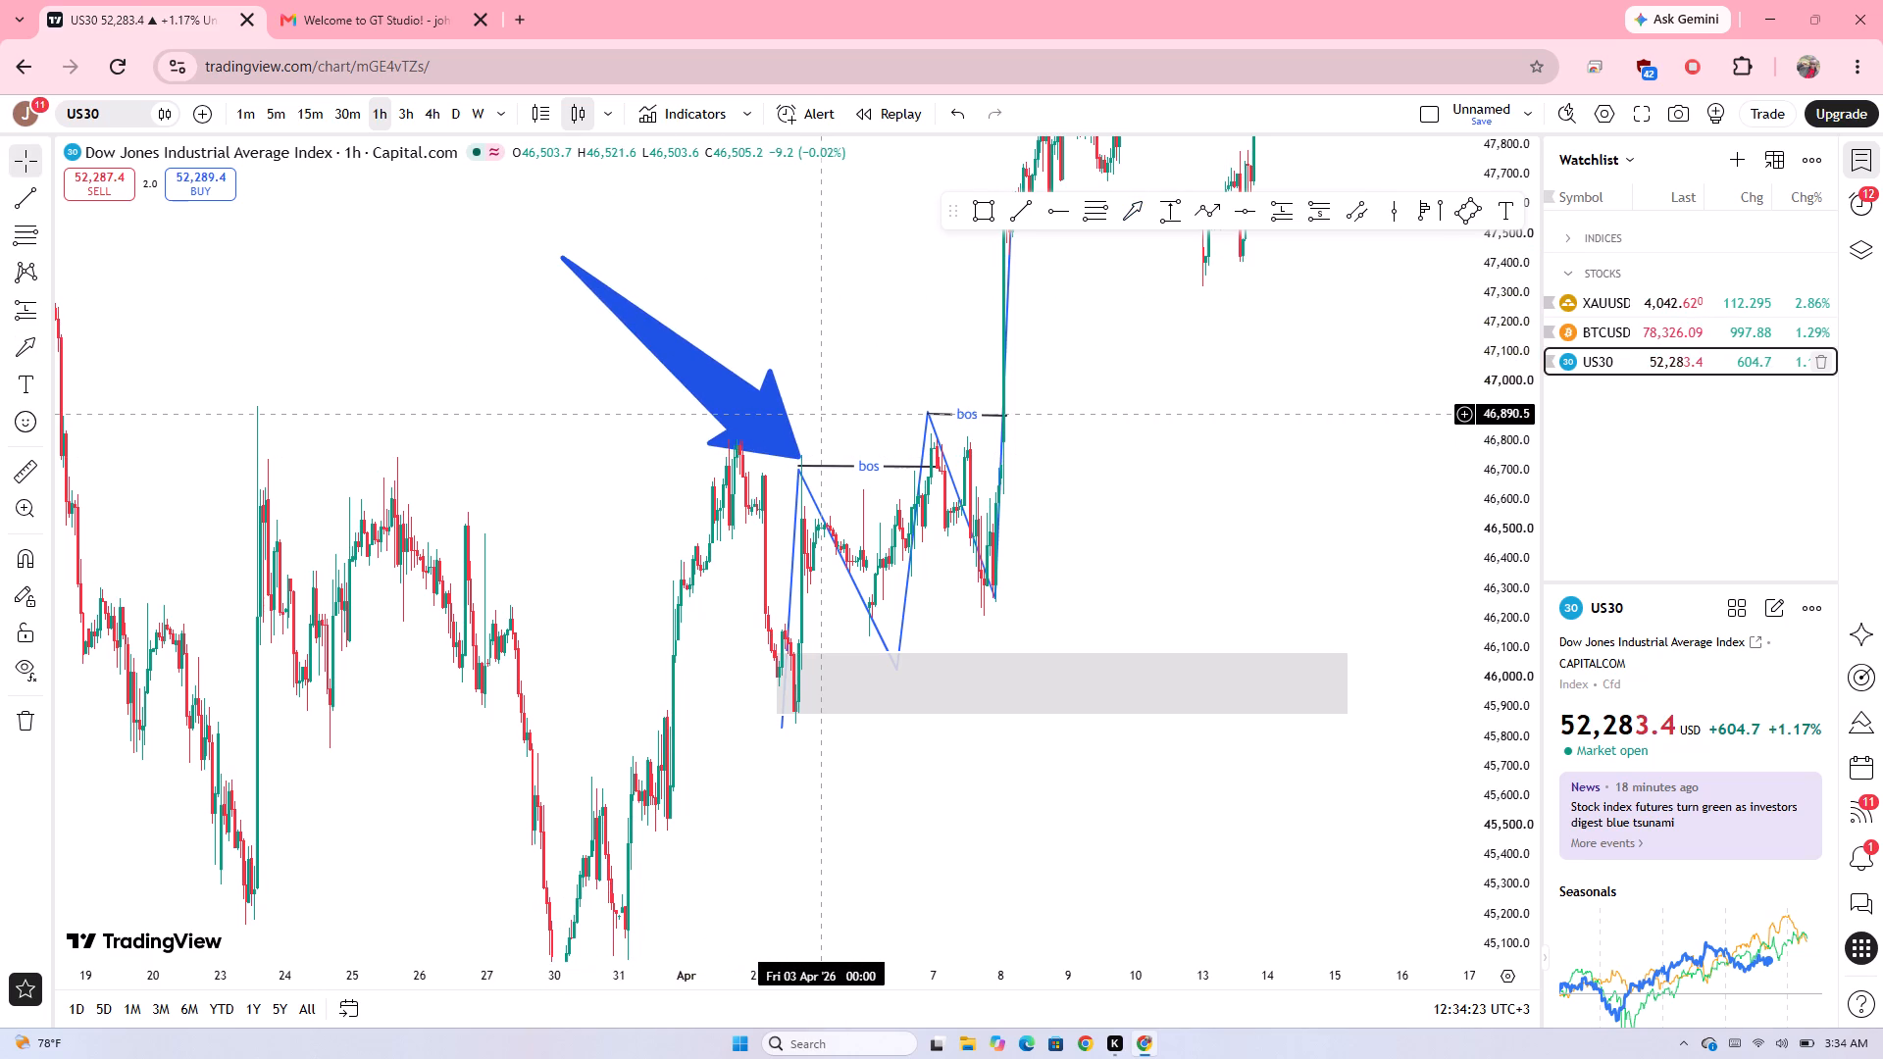
Draw a rising zigzag path in the empty chart area from 10 April near 46,450 to 15 April near 47,620.
left_click_drag(821, 414, 490, 628)
left_click_drag(1311, 594, 1432, 514)
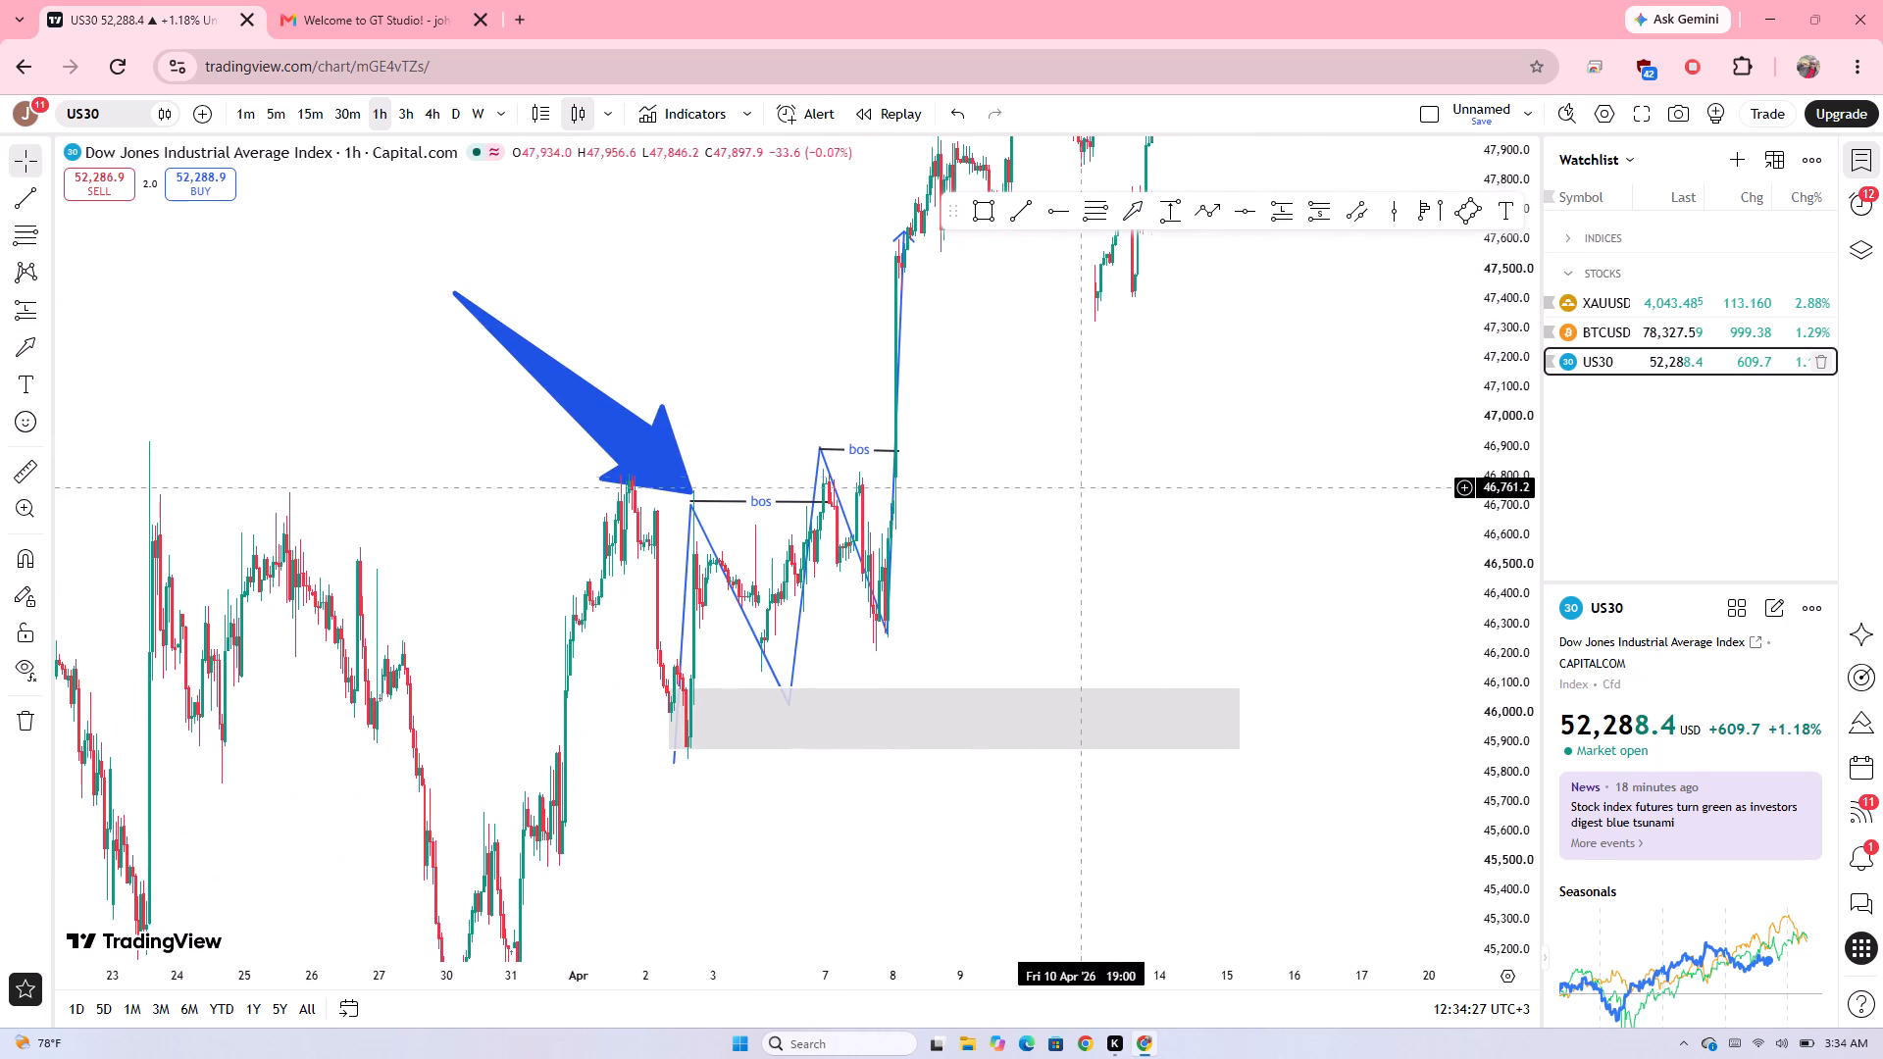
left_click(1207, 208)
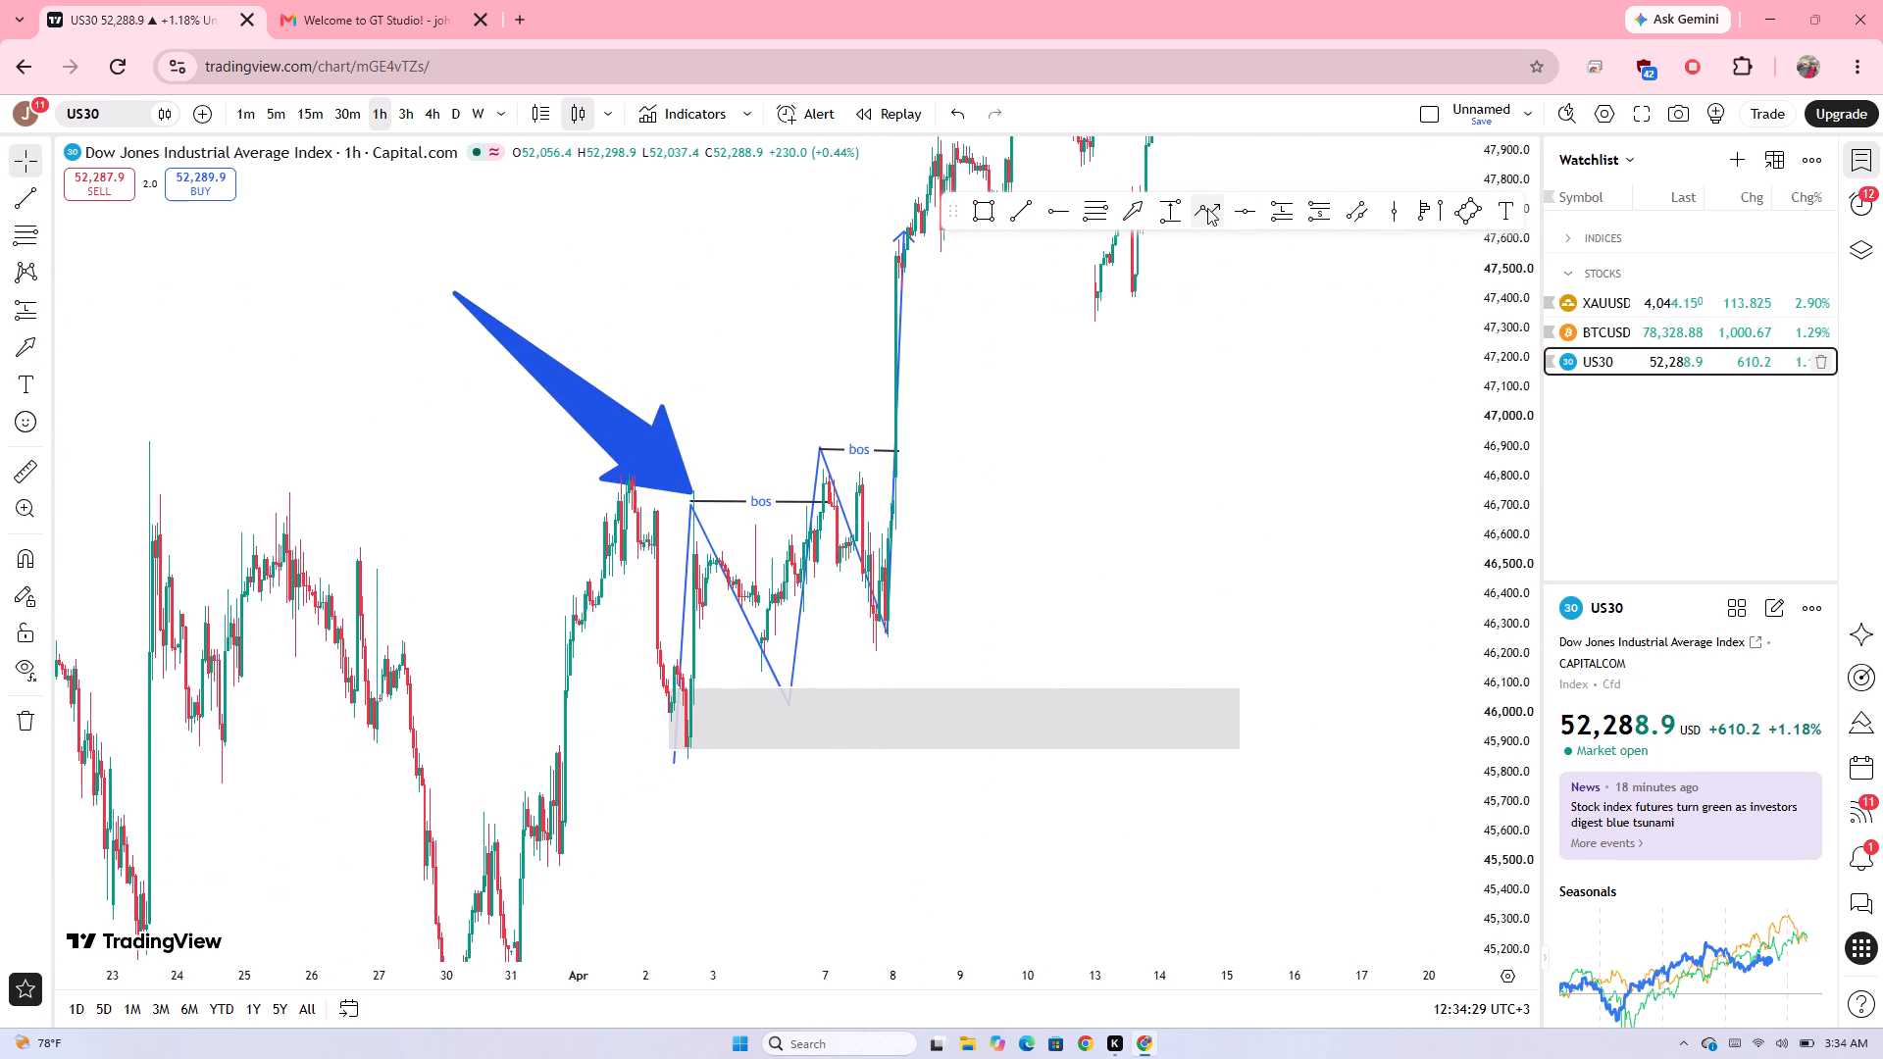
left_click_drag(1048, 579, 1078, 466)
left_click_drag(1078, 466, 1150, 602)
left_click_drag(1150, 602, 1189, 375)
left_click_drag(1189, 375, 1242, 547)
left_click_drag(1242, 547, 1274, 230)
double_click(1274, 230)
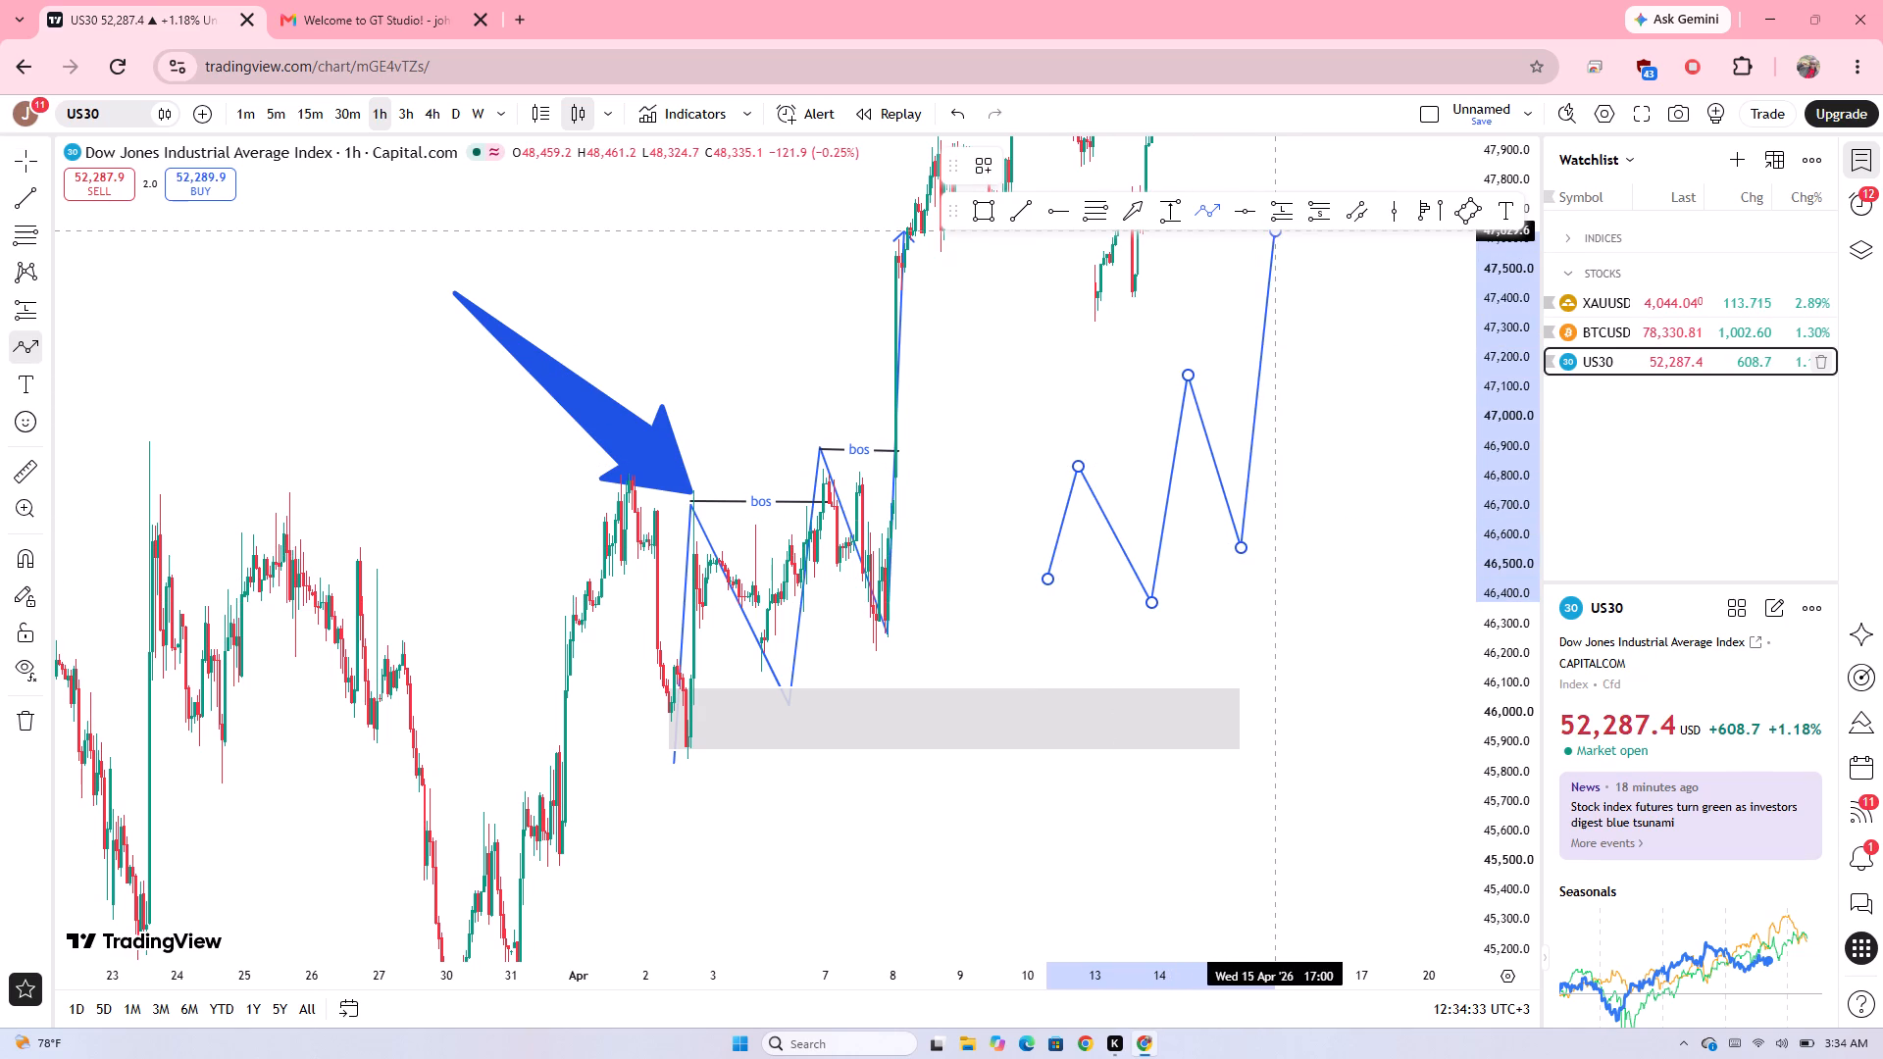
left_click_drag(1472, 380, 1299, 454)
left_click(1299, 454)
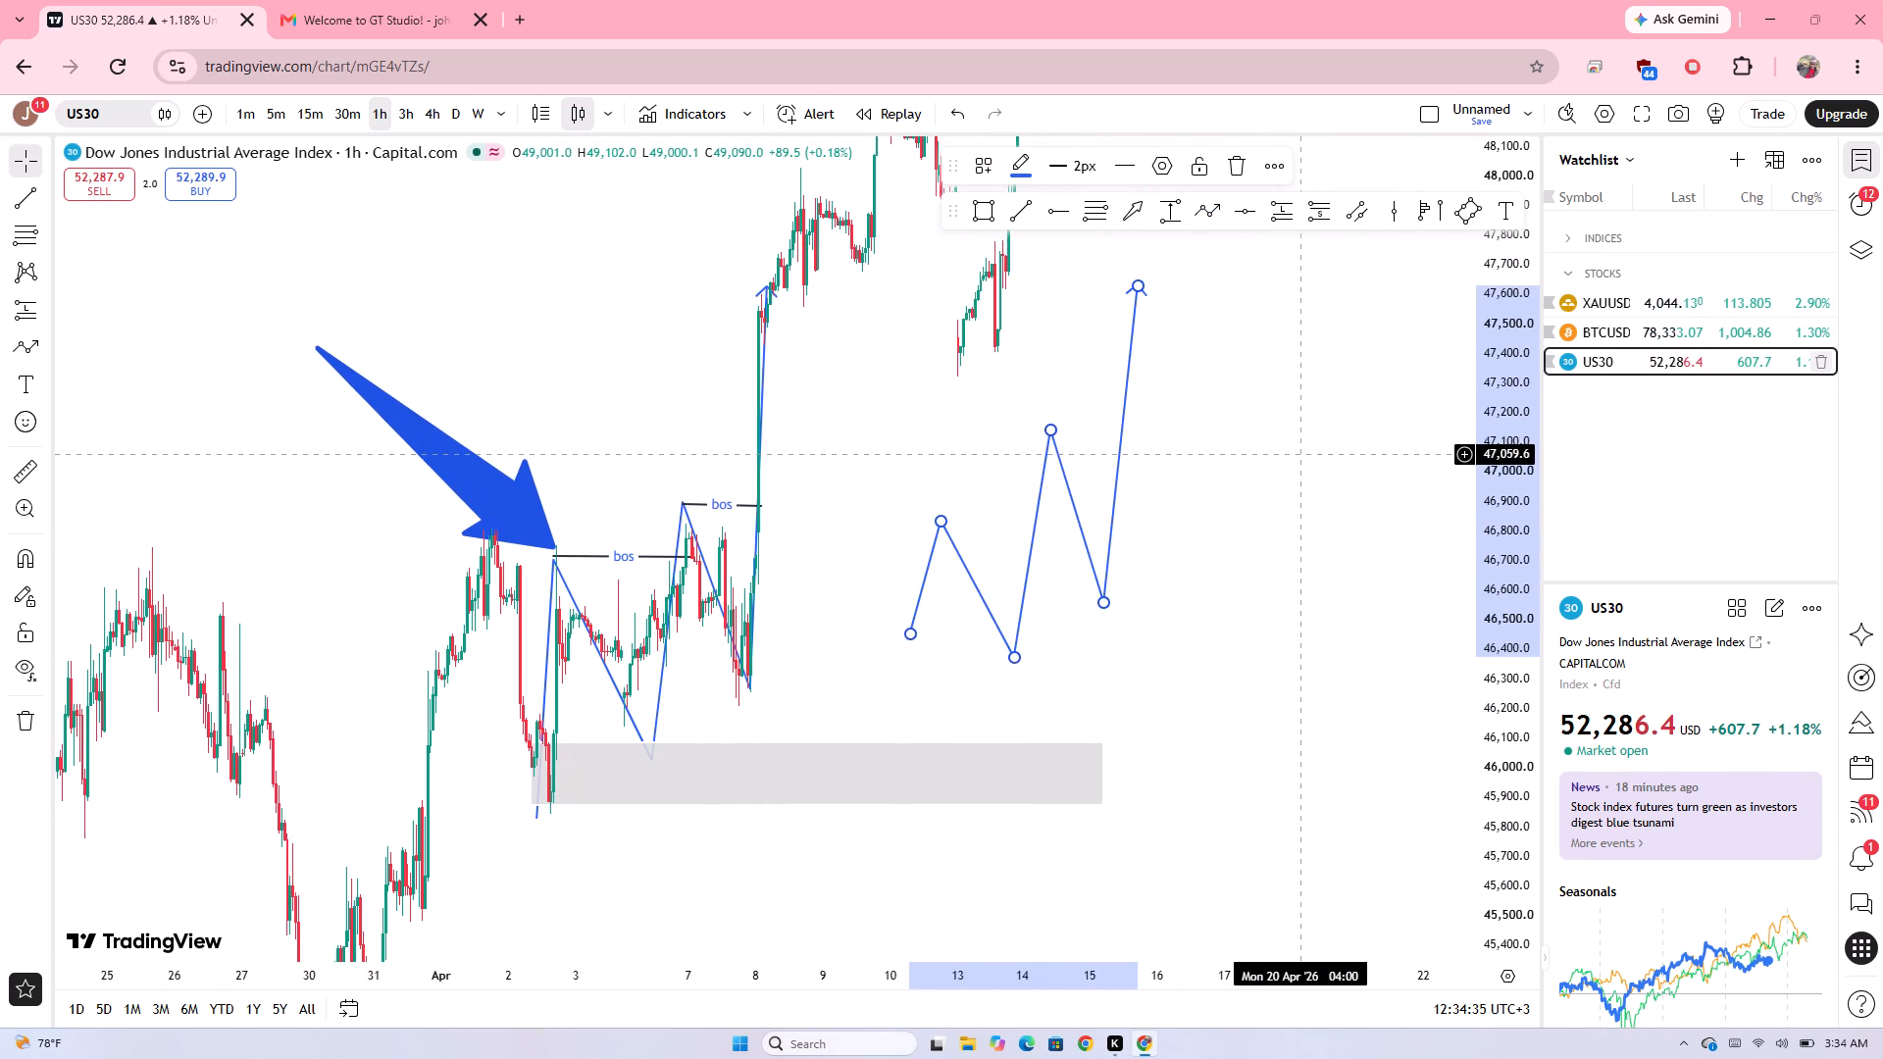
Draw a trend line at about 46,850 from the first peak of the separate zigzag to its next rising leg.
left_click_drag(1299, 454, 1172, 465)
left_click_drag(1175, 476, 973, 522)
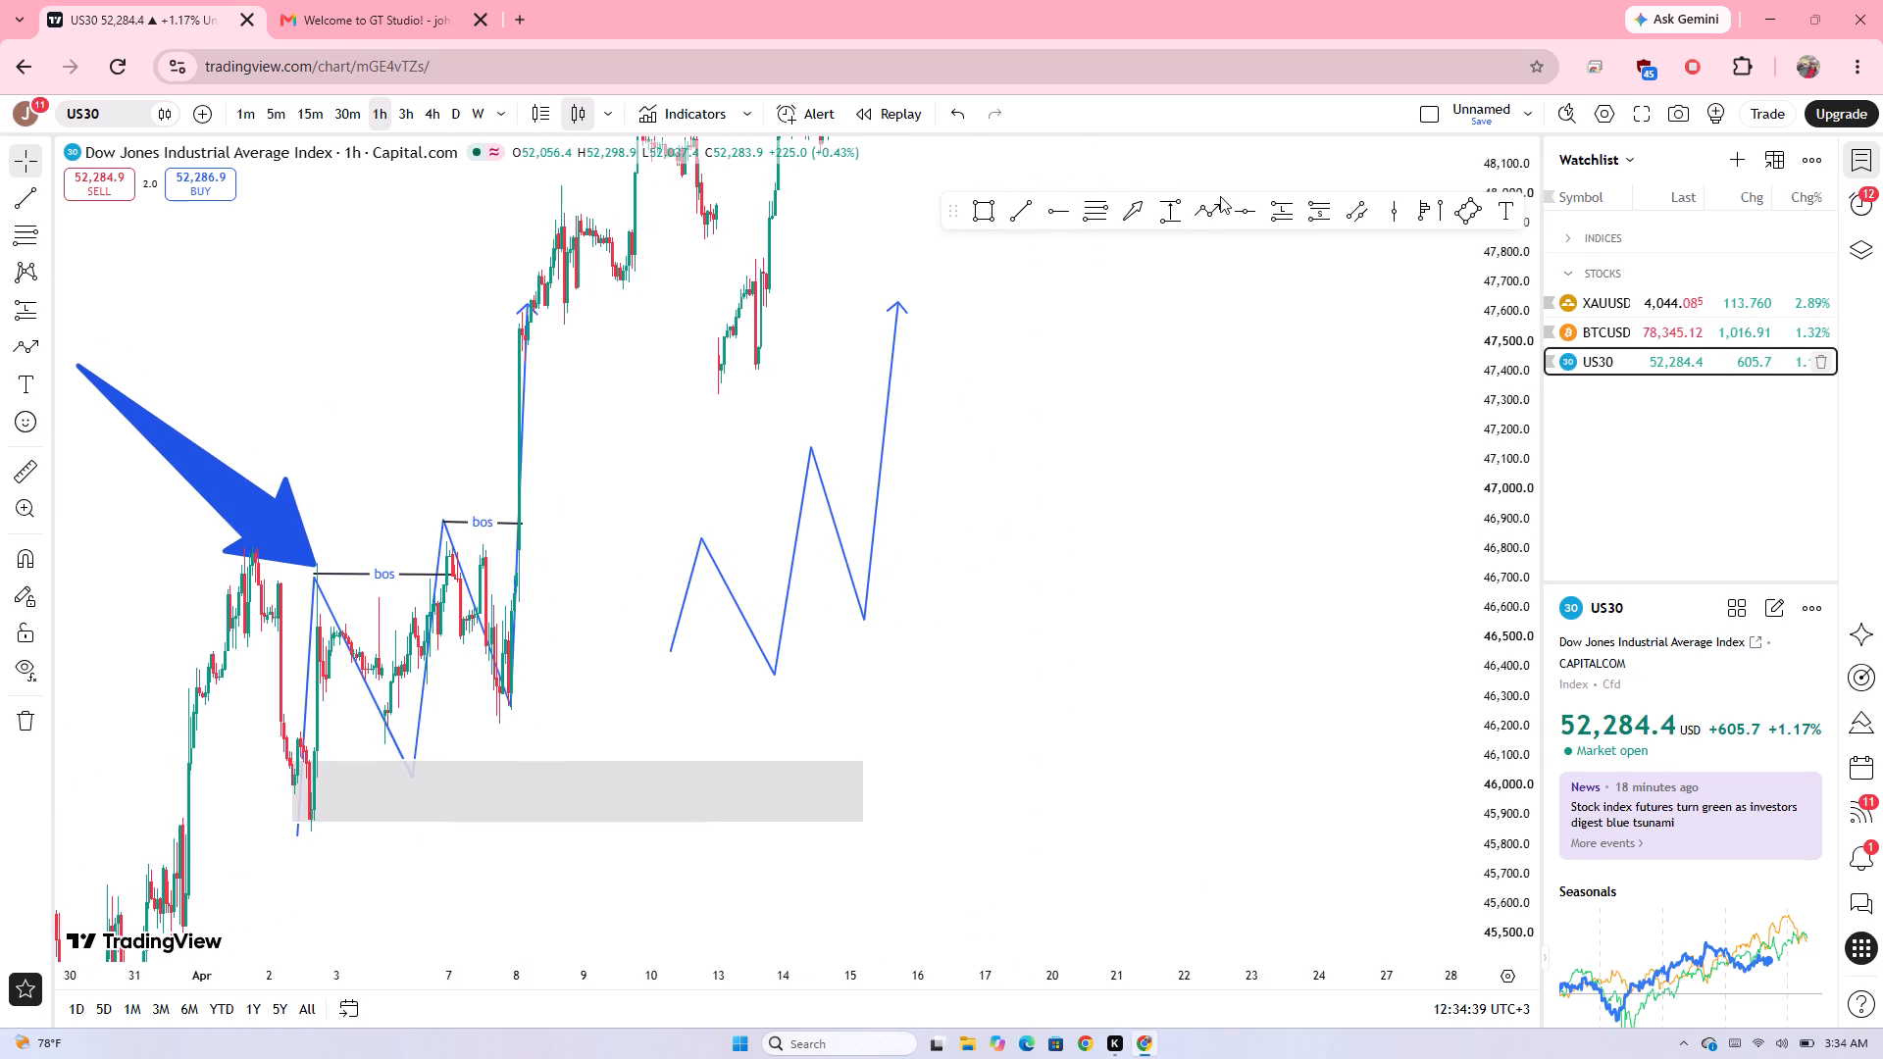
left_click(1020, 210)
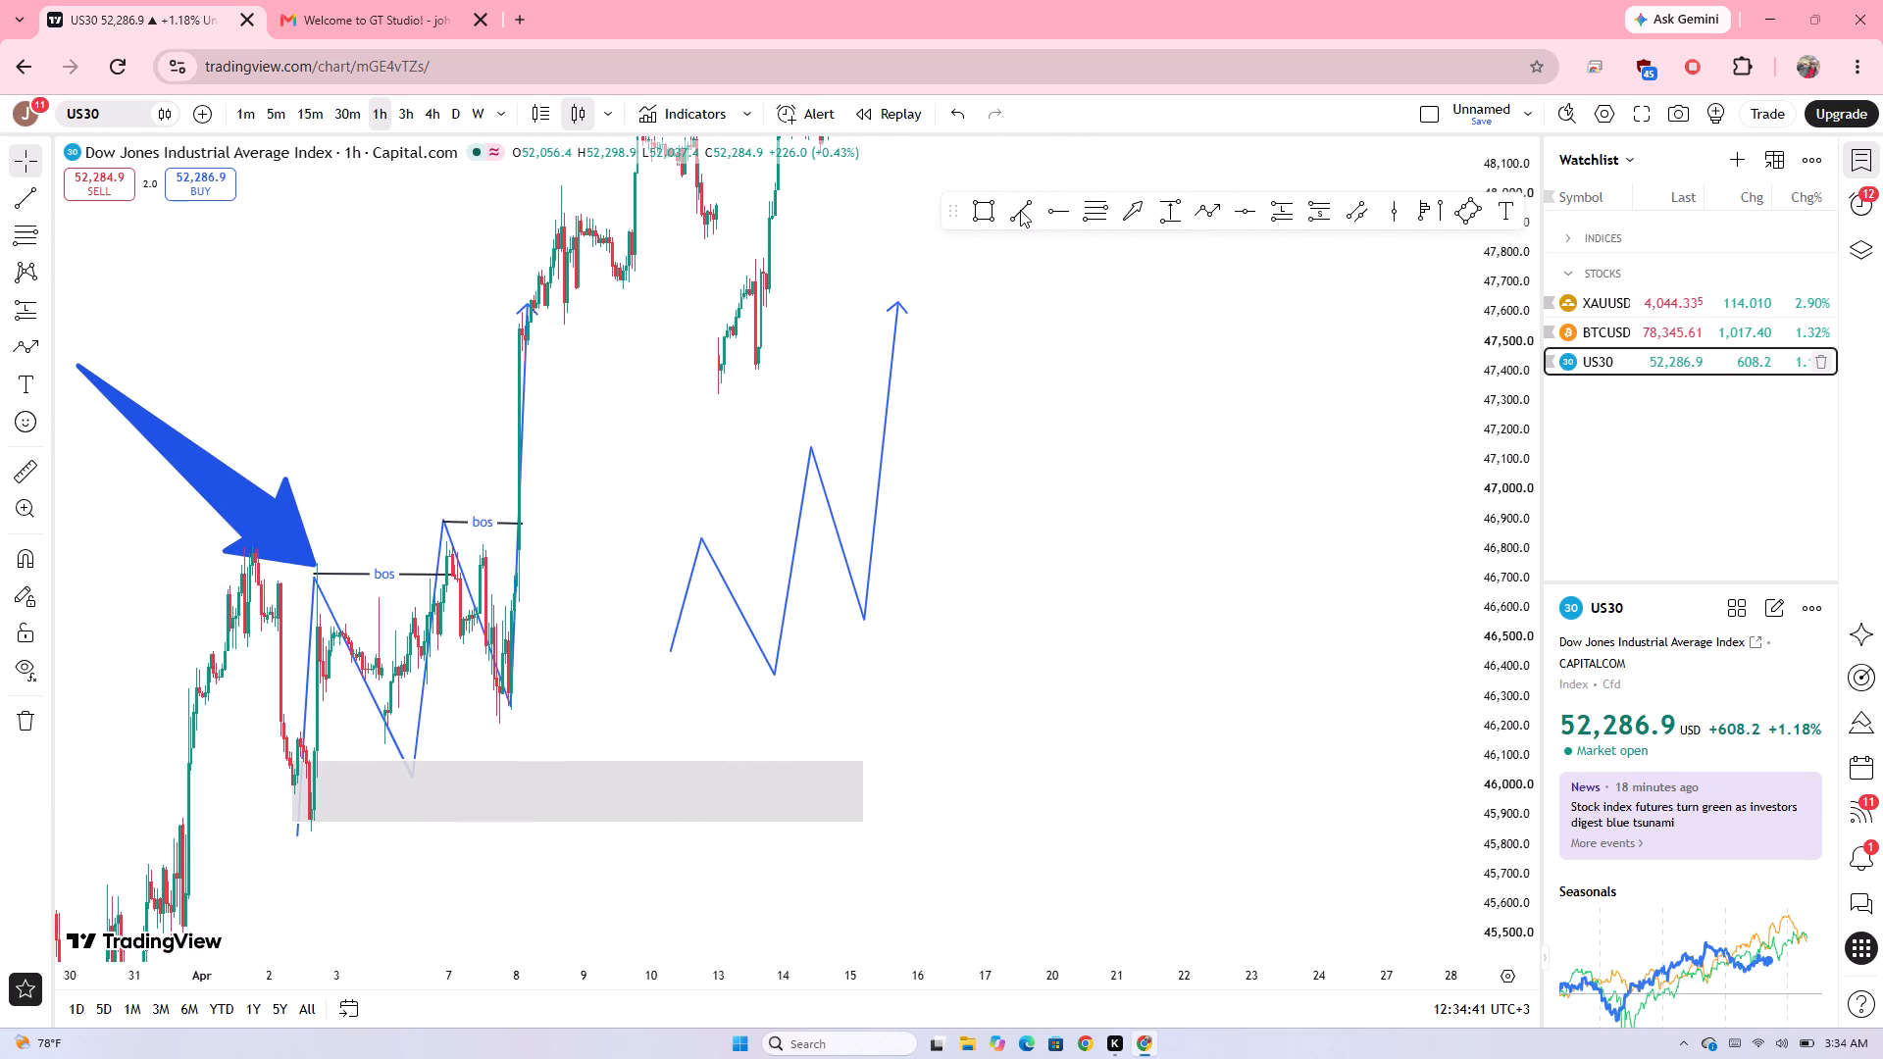
left_click_drag(693, 535, 777, 534)
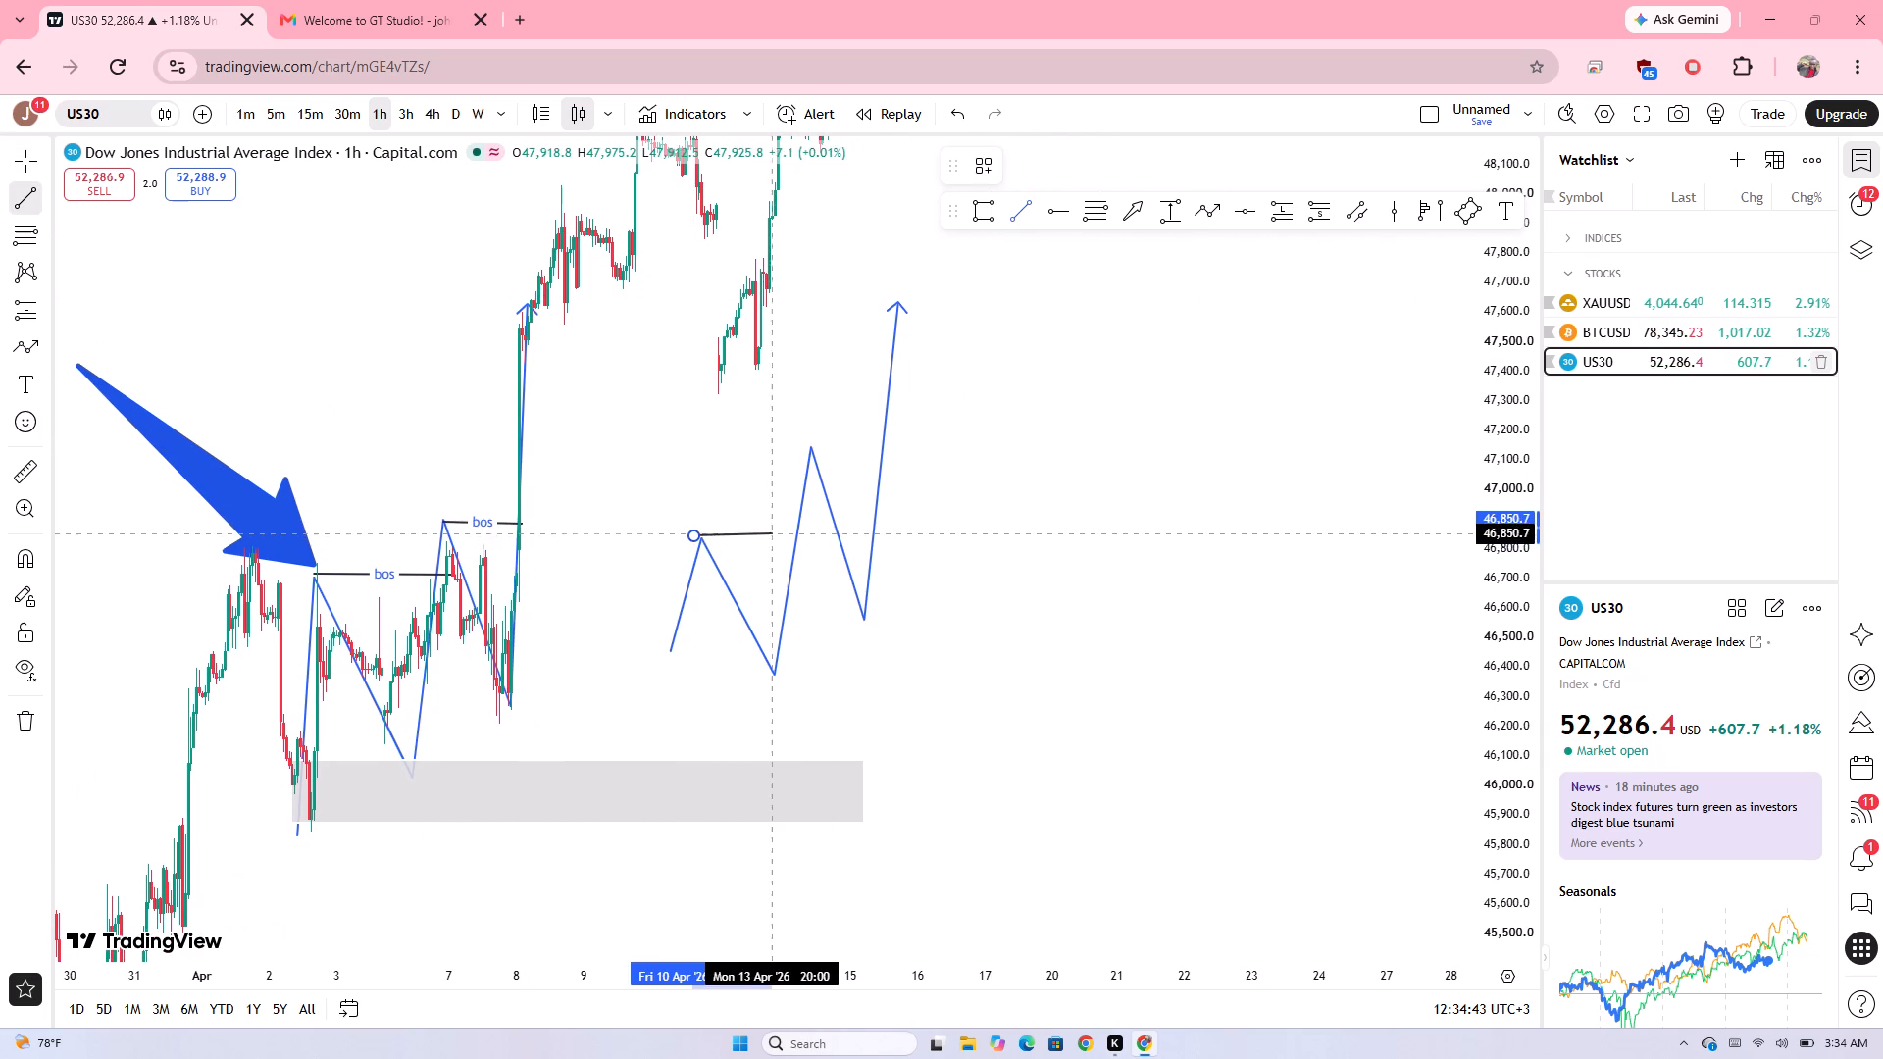
left_click_drag(777, 534, 798, 534)
left_click(798, 534)
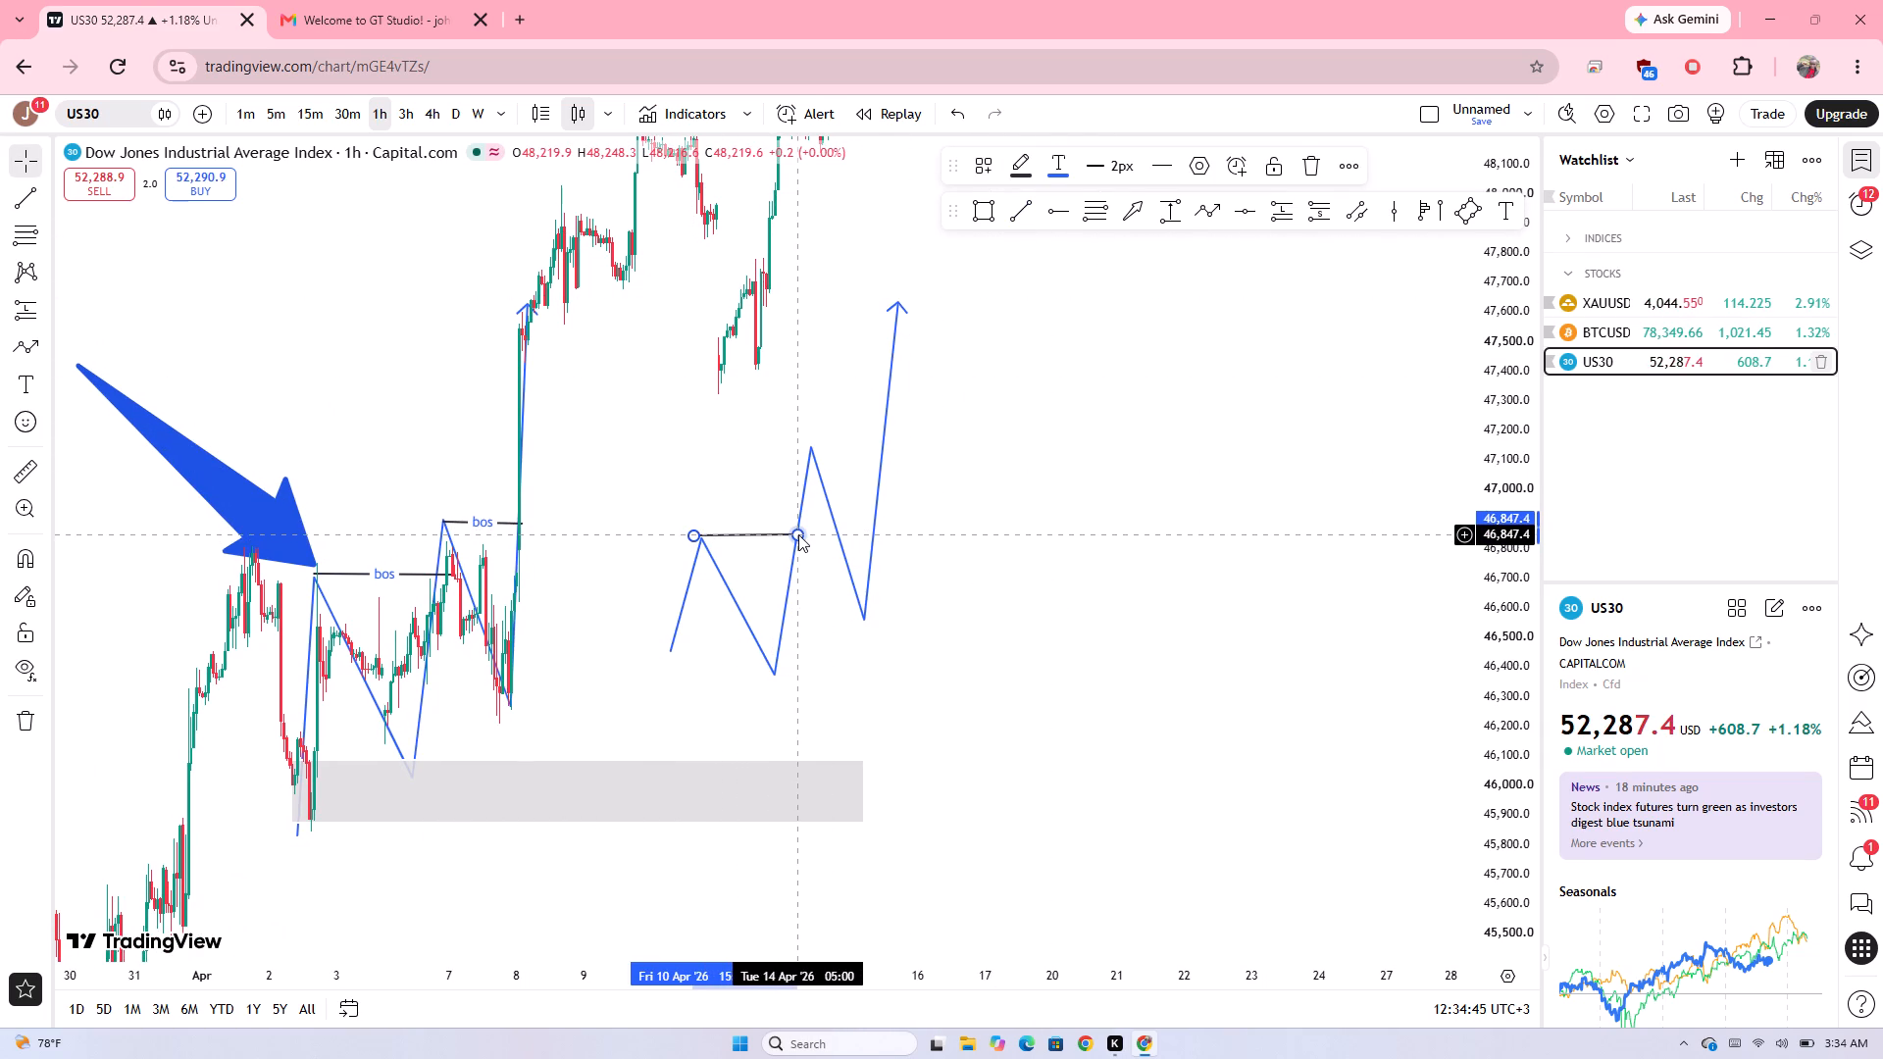
Draw a trend line from the second peak of the separate zigzag across to its final rising leg.
left_click(1016, 208)
left_click_drag(810, 444, 885, 447)
left_click(885, 447)
left_click(964, 444)
Draw a second zigzag path beside the first, from 16 April near 47,600 through a low near 46,680 up to about 47,900.
left_click_drag(964, 444, 1235, 464)
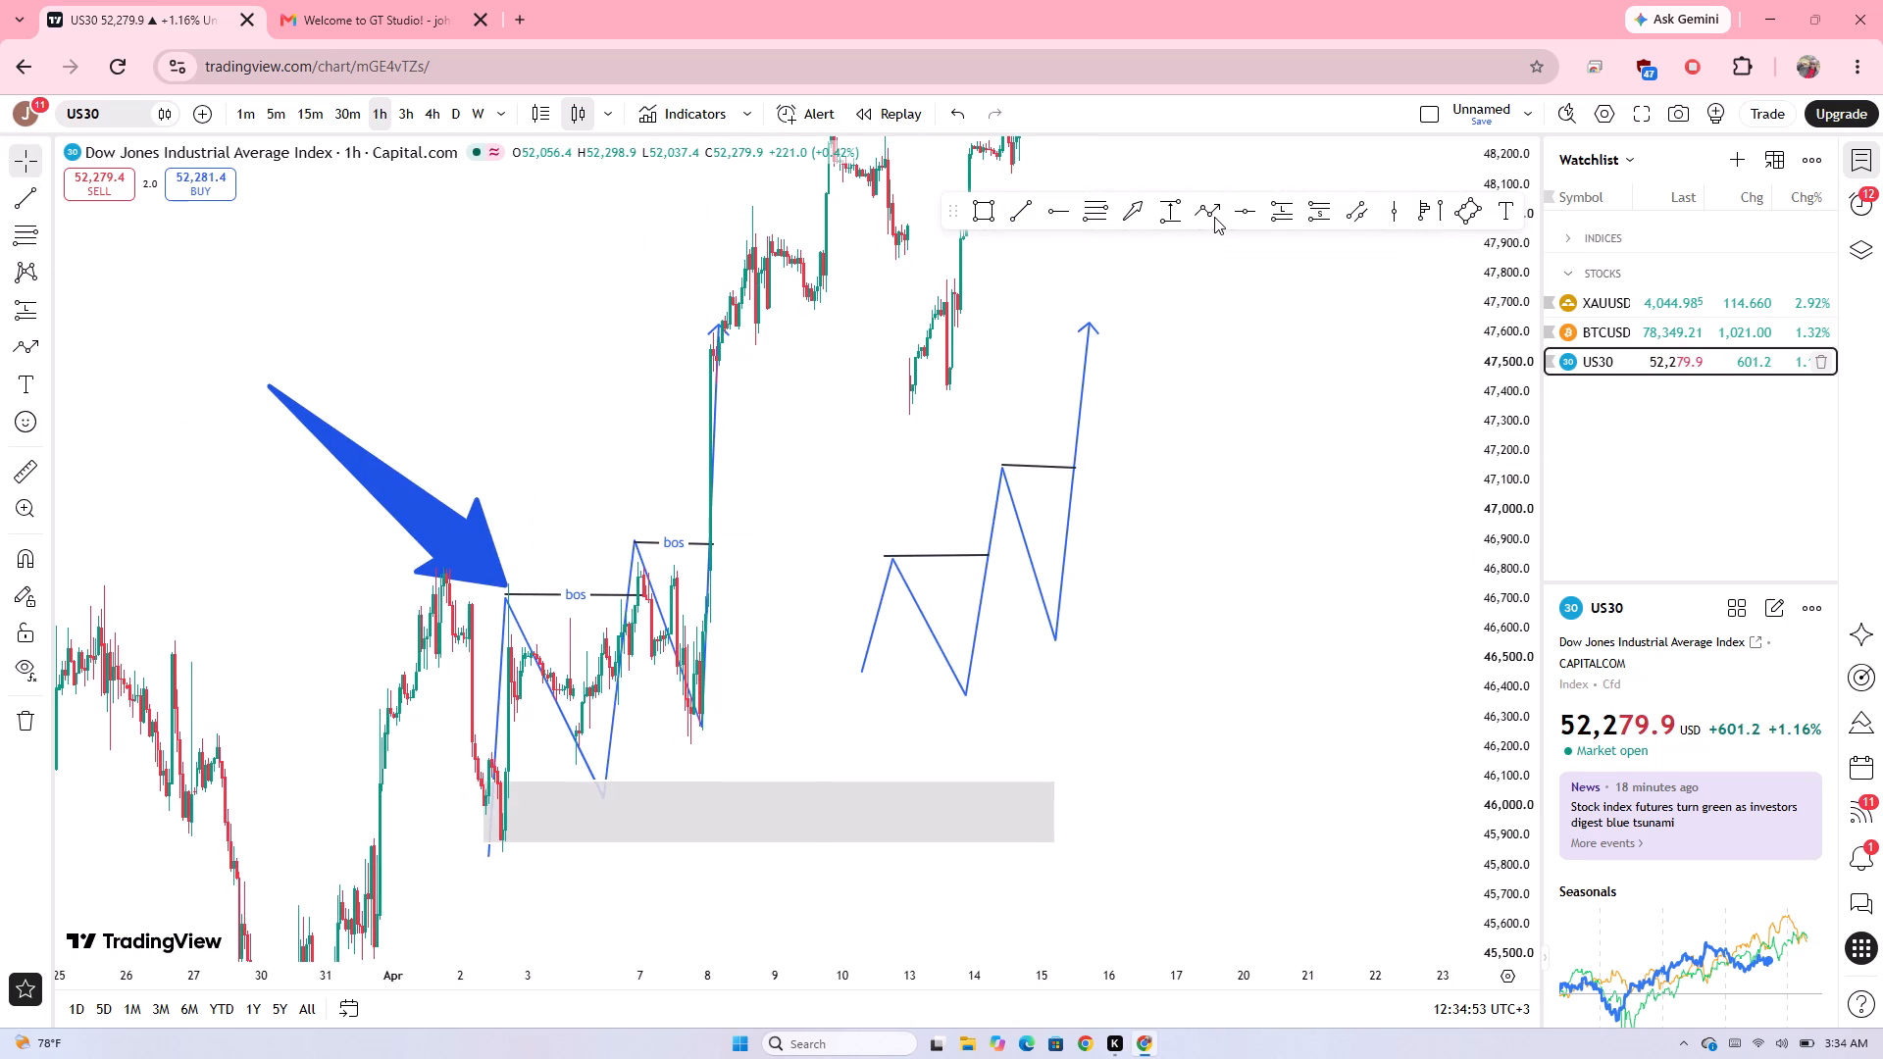
left_click(1214, 217)
left_click_drag(1113, 332, 1138, 479)
left_click_drag(1138, 479, 1146, 352)
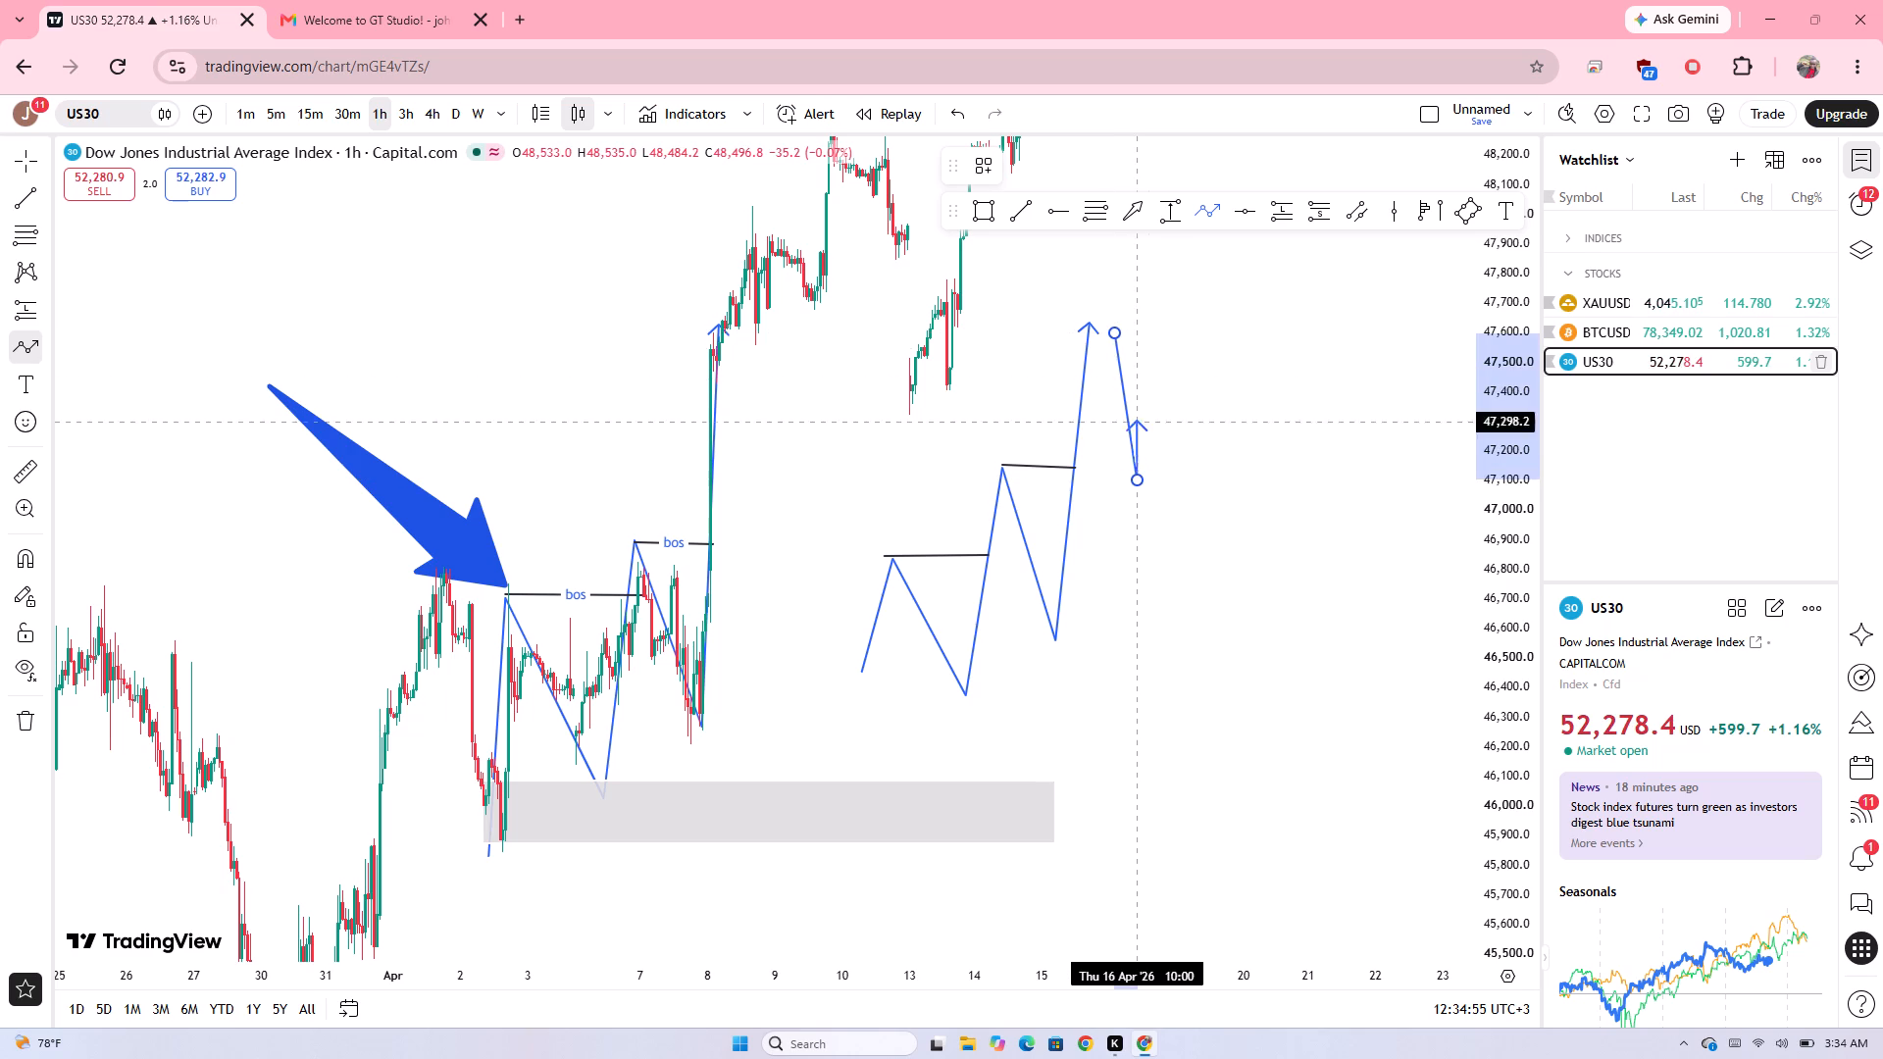
left_click_drag(1146, 352, 1157, 329)
left_click_drag(1157, 329, 1160, 602)
left_click_drag(1160, 602, 1205, 243)
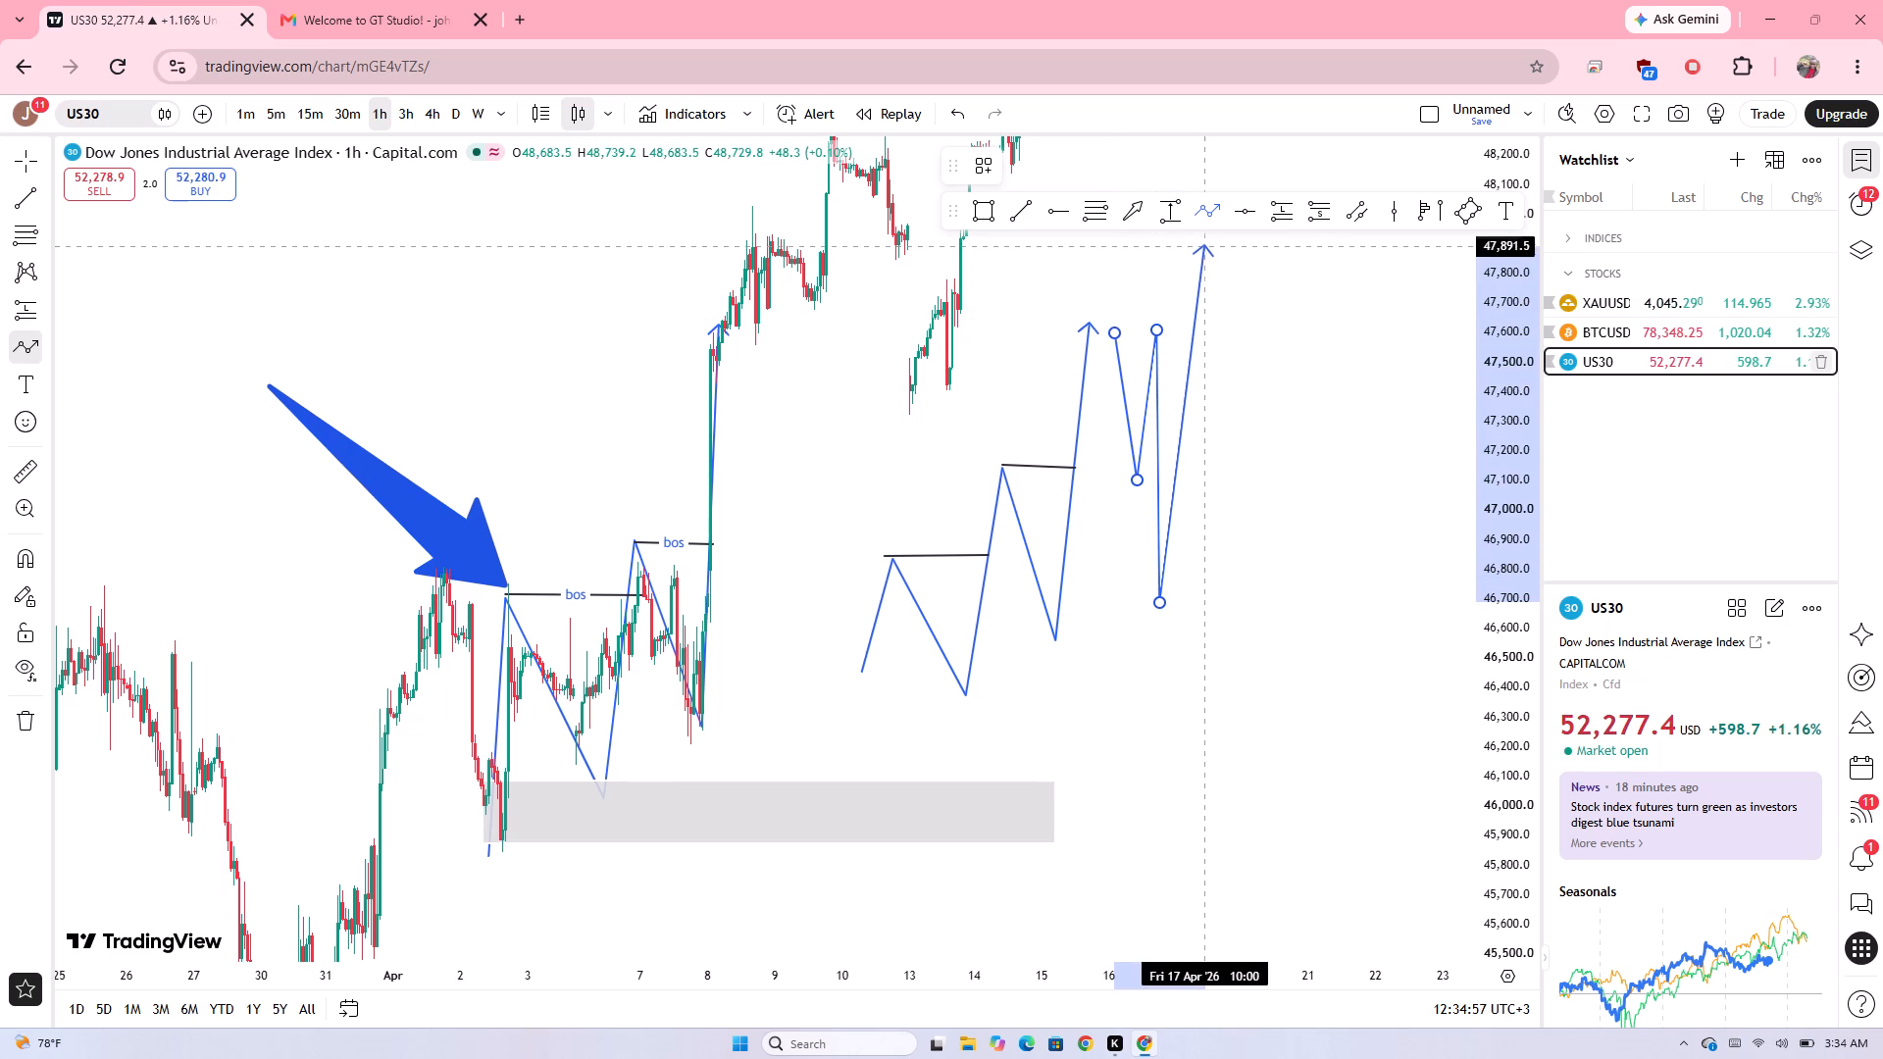
left_click_drag(1205, 243, 1205, 241)
double_click(1205, 241)
left_click(1296, 349)
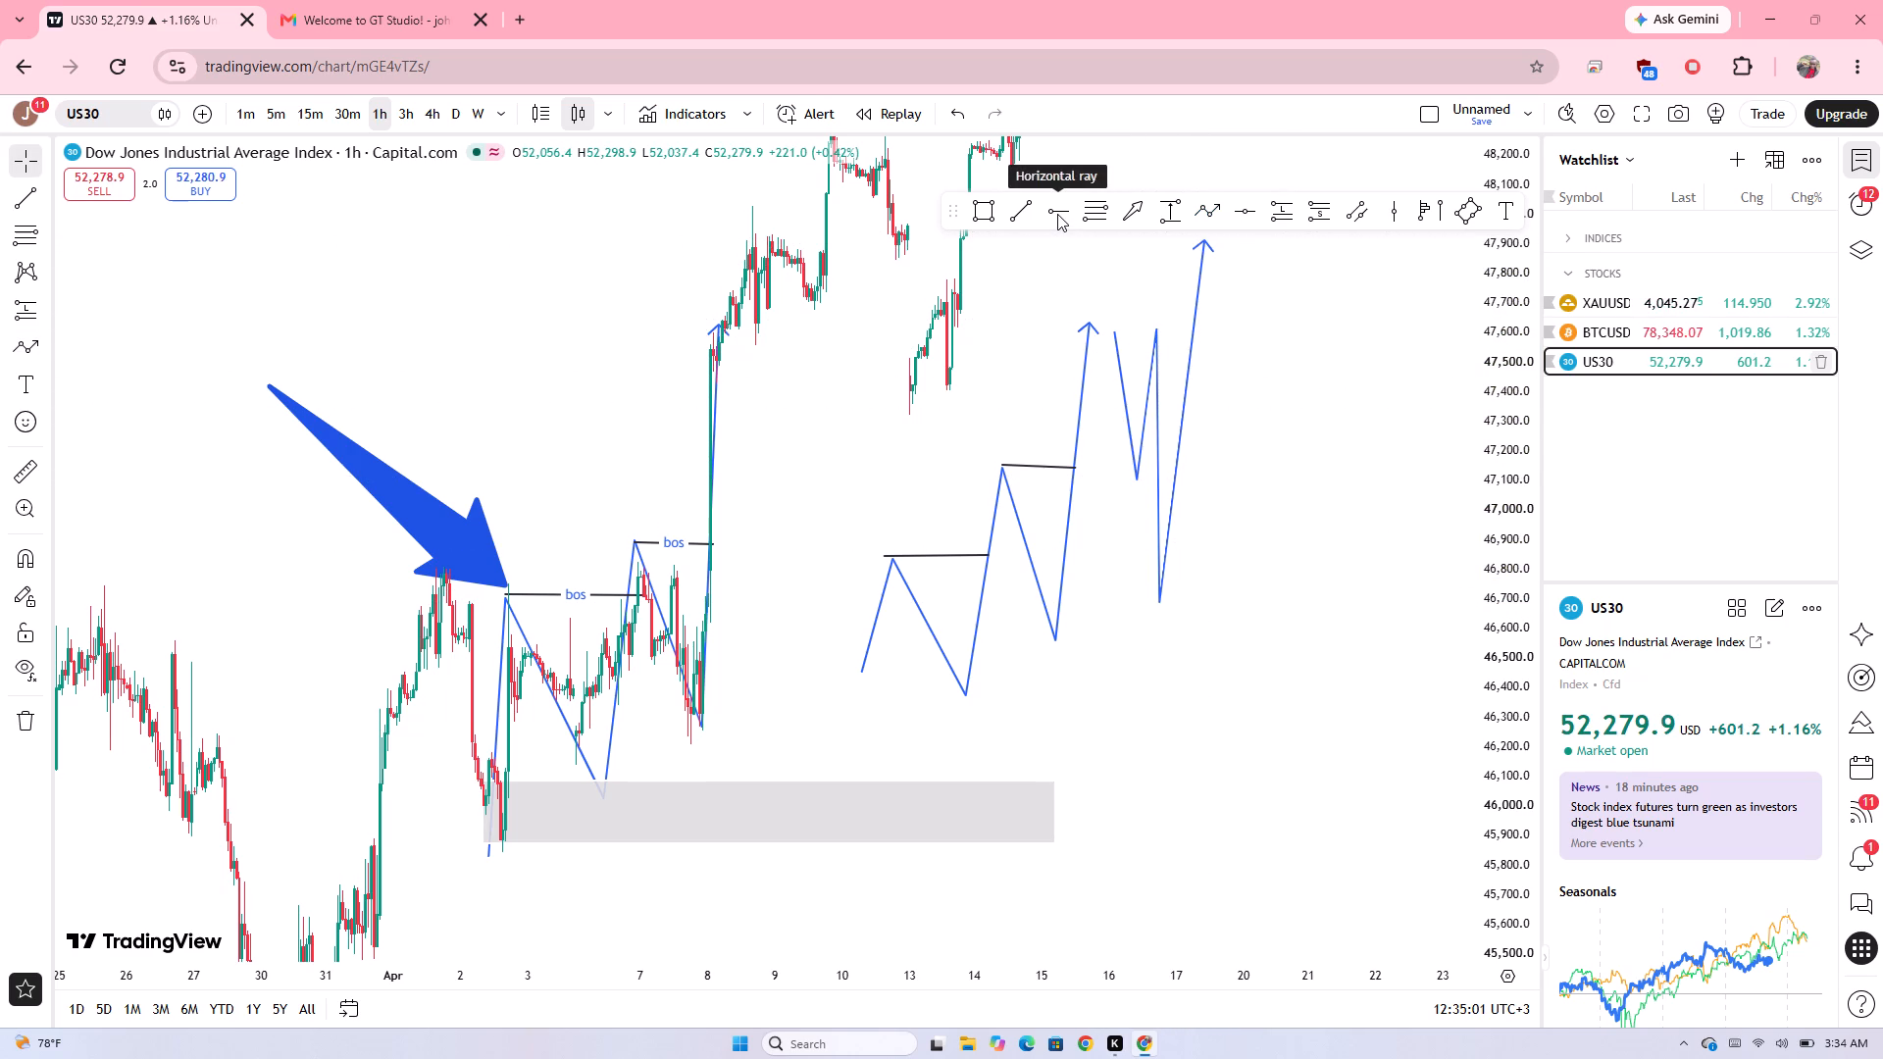
Draw a short trend line at about 47,126 from the new zigzag's first trough to its next falling leg.
left_click(1009, 205)
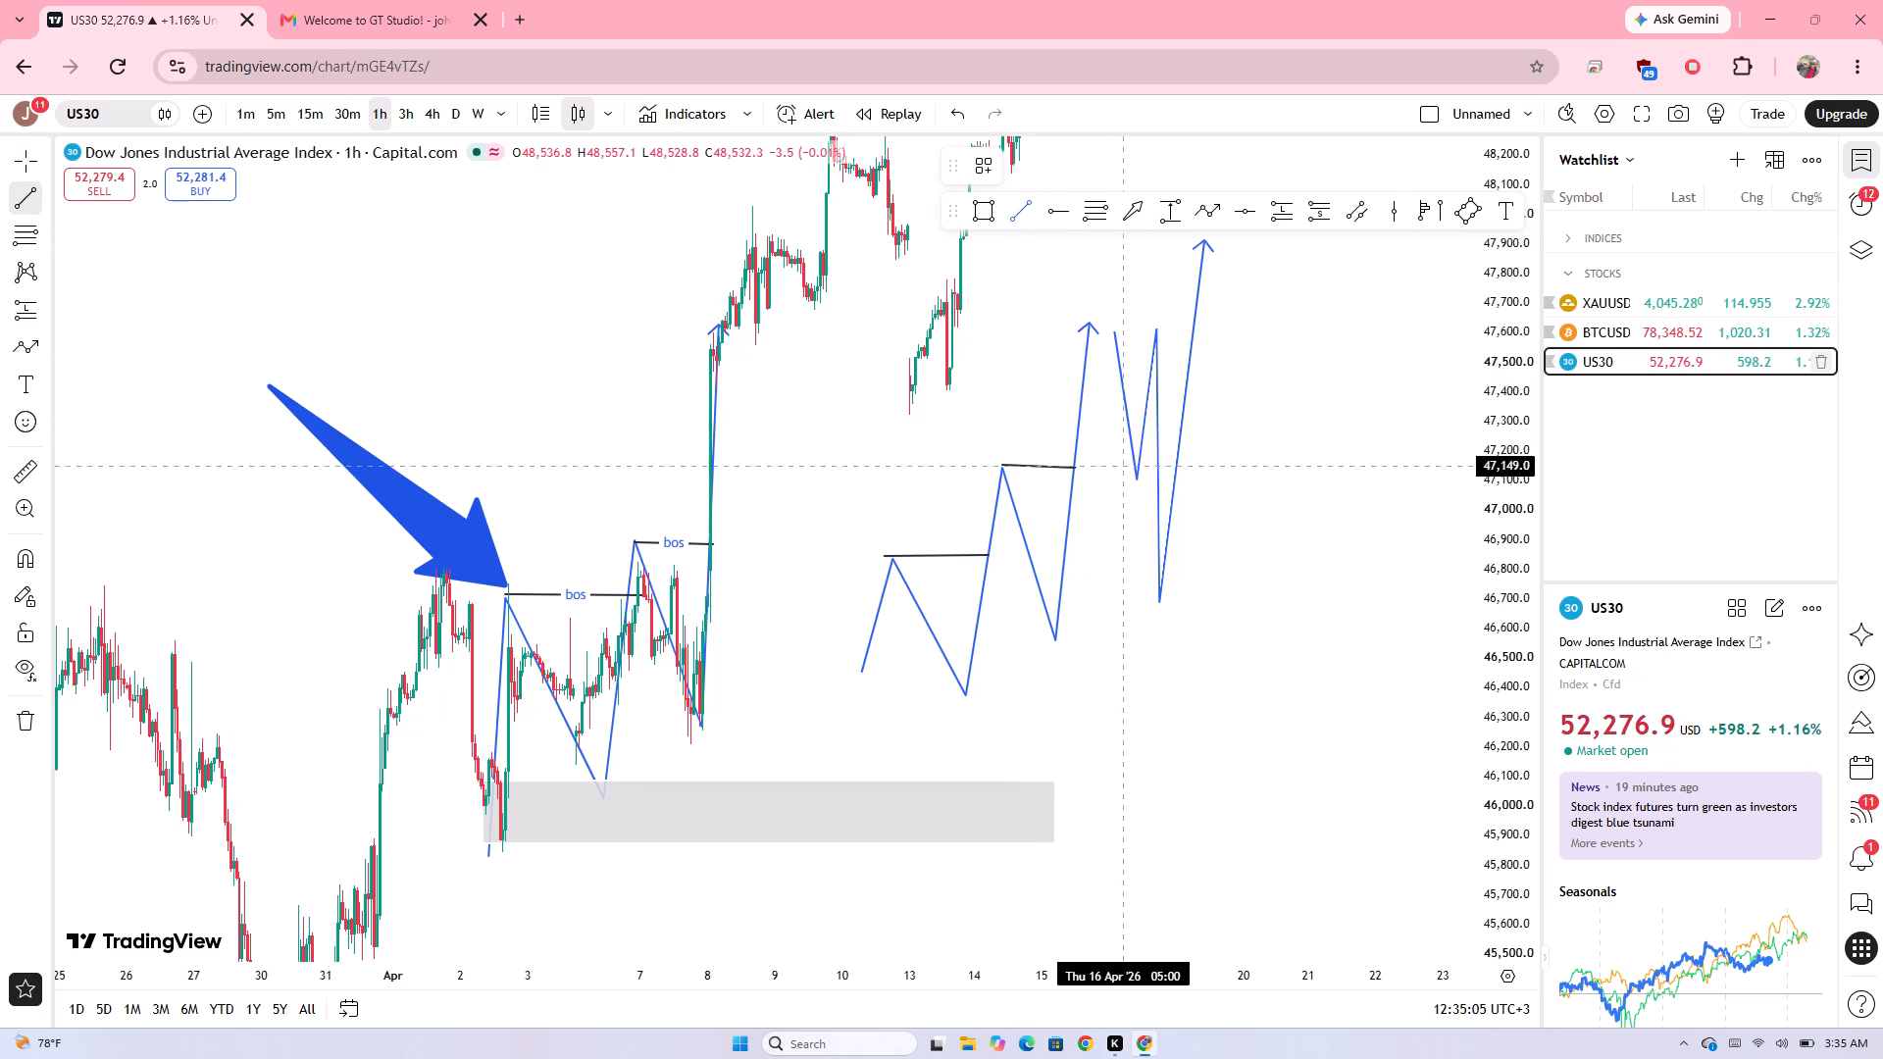
left_click_drag(1131, 474, 1156, 474)
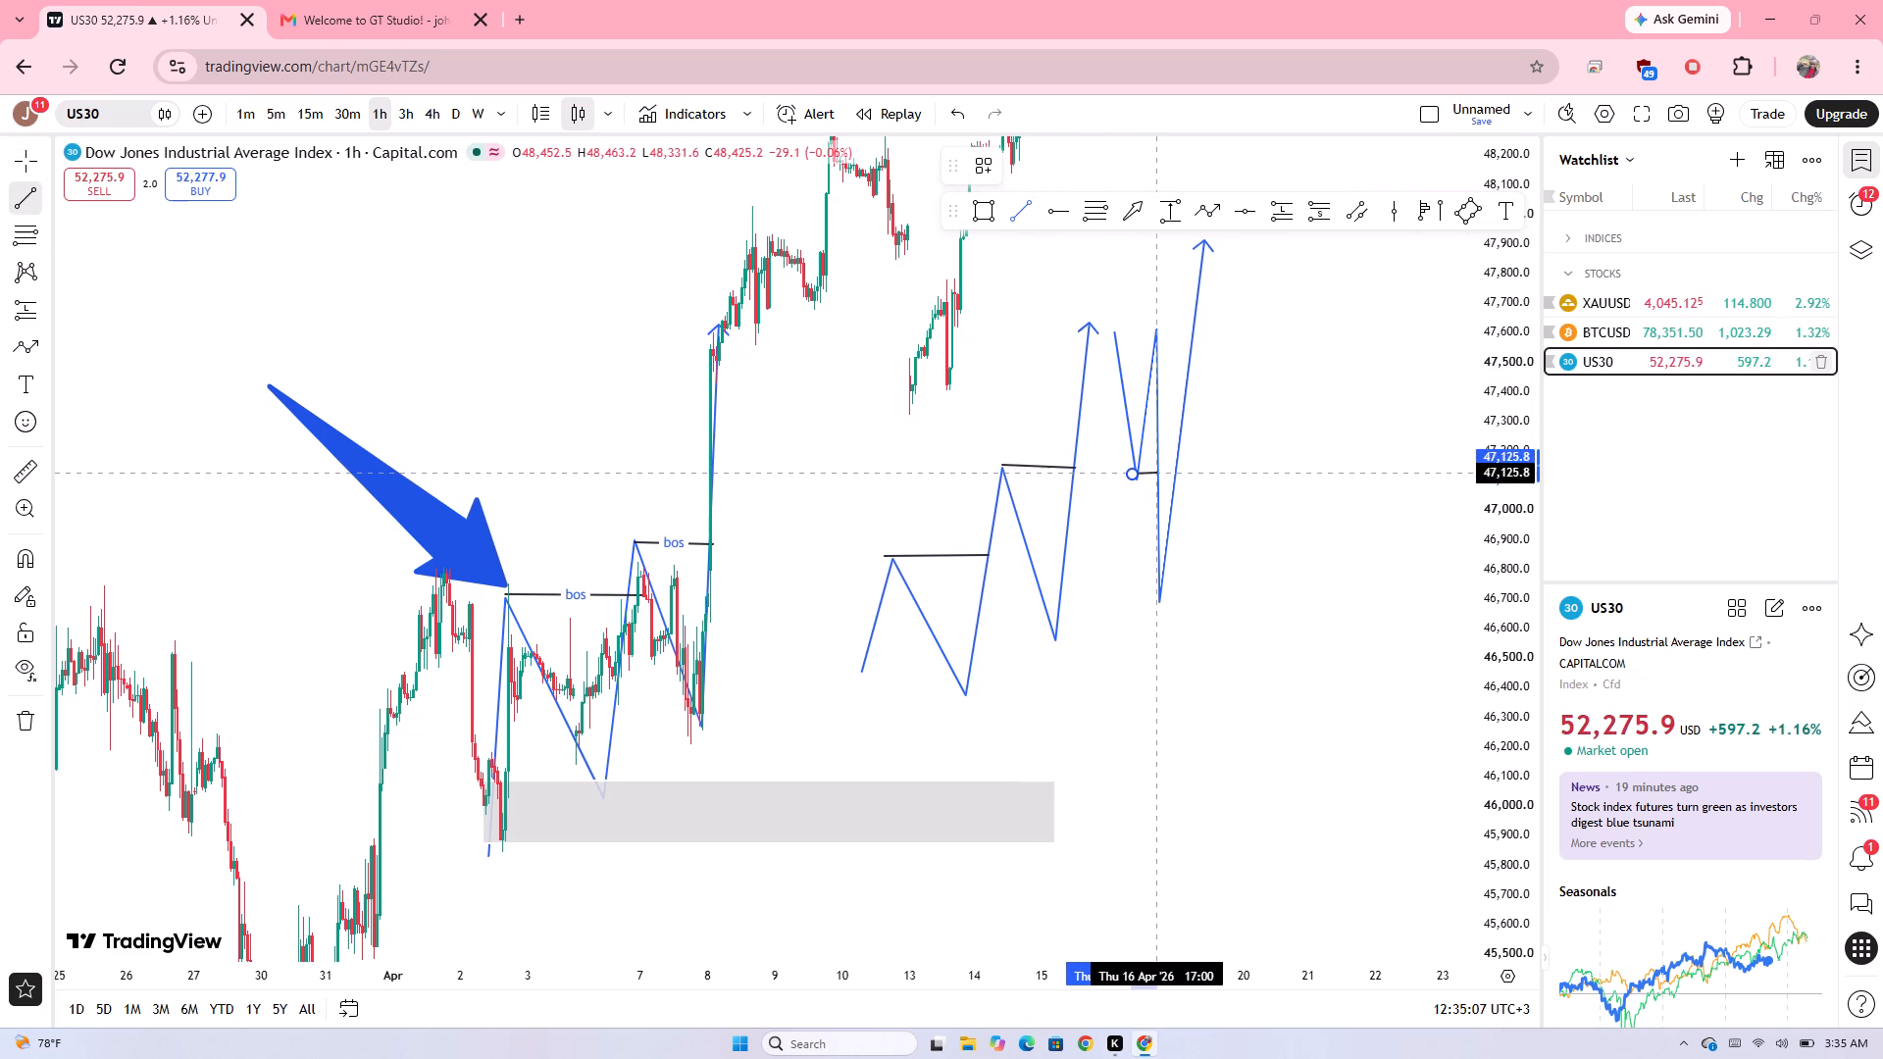
left_click(1156, 474)
left_click(1248, 350)
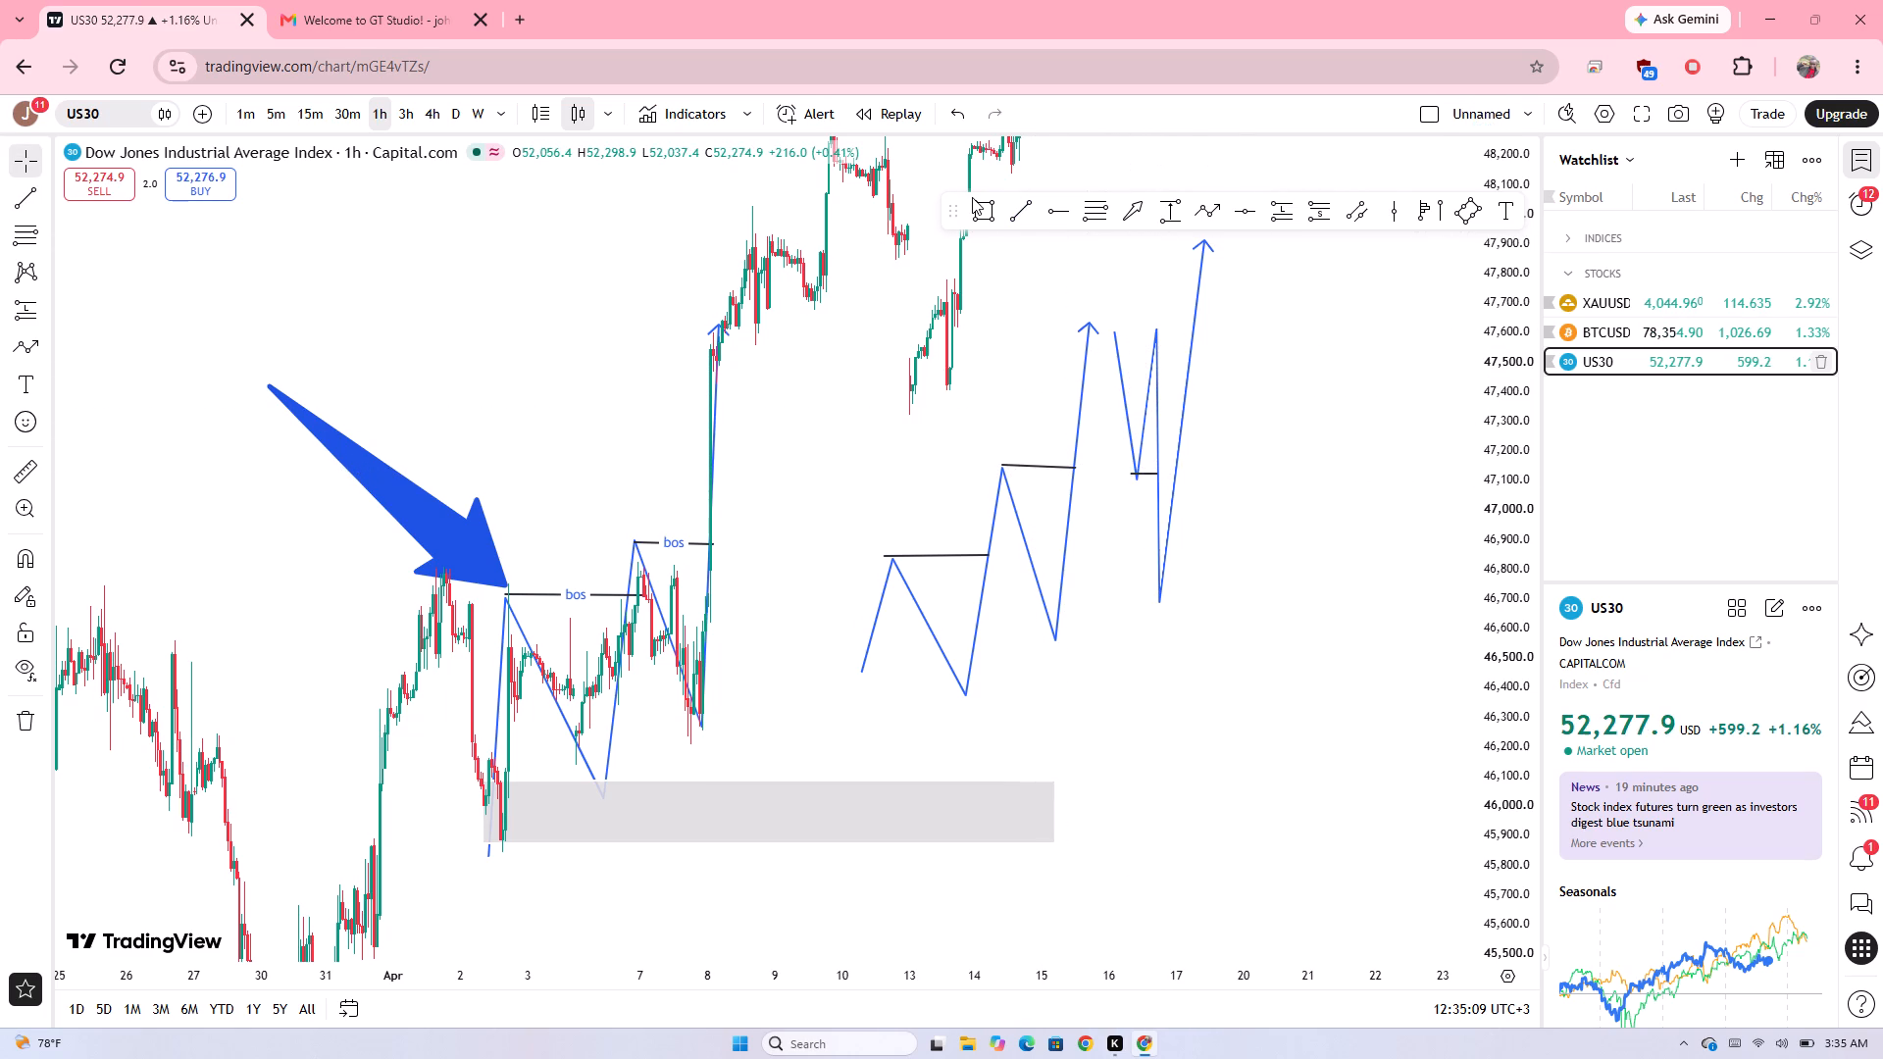
Draw a rectangle zone between about 46,500 and 46,600, from the first schematic zigzag's last trough to past the second zigzag.
left_click(972, 197)
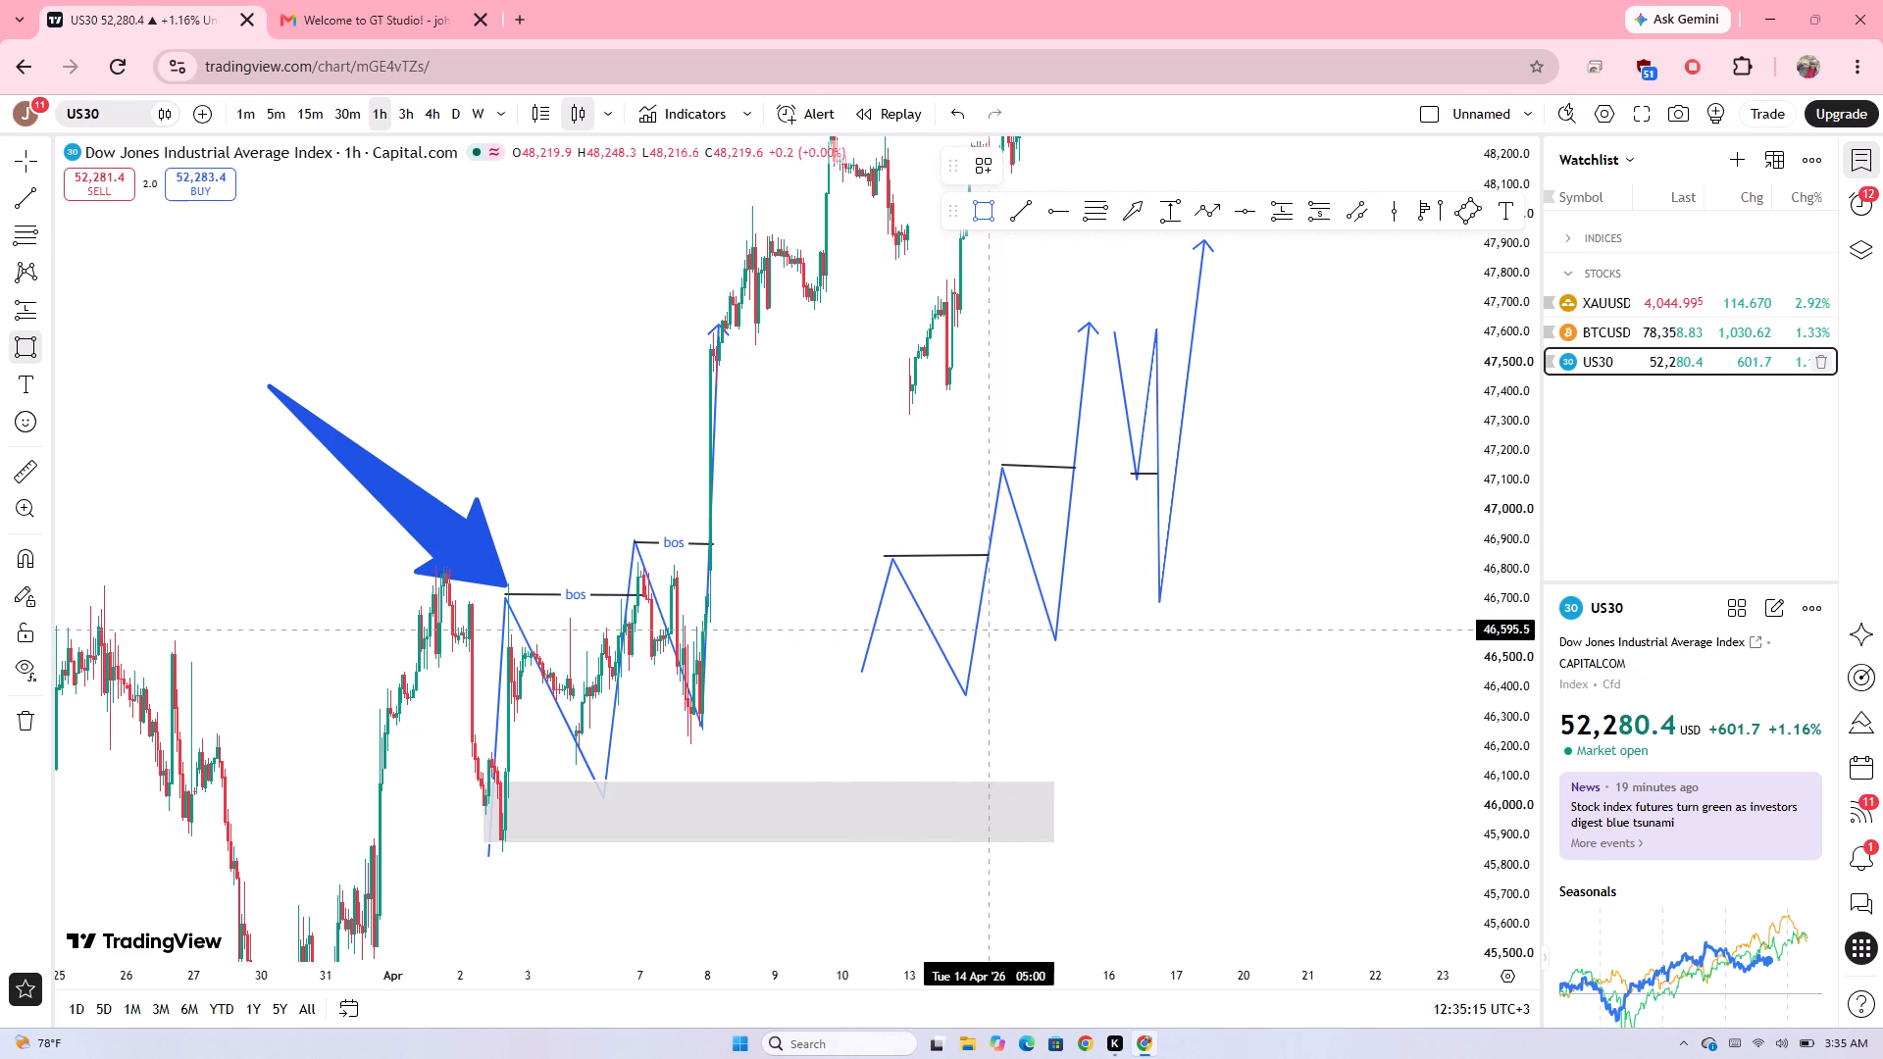
left_click_drag(1022, 623, 1412, 656)
left_click(1412, 656)
Move the lowest point of the second schematic zigzag down into the new zone, at about 46,550.
left_click_drag(1338, 541, 1131, 625)
left_click_drag(1131, 625, 1277, 575)
left_click_drag(1091, 631, 1092, 632)
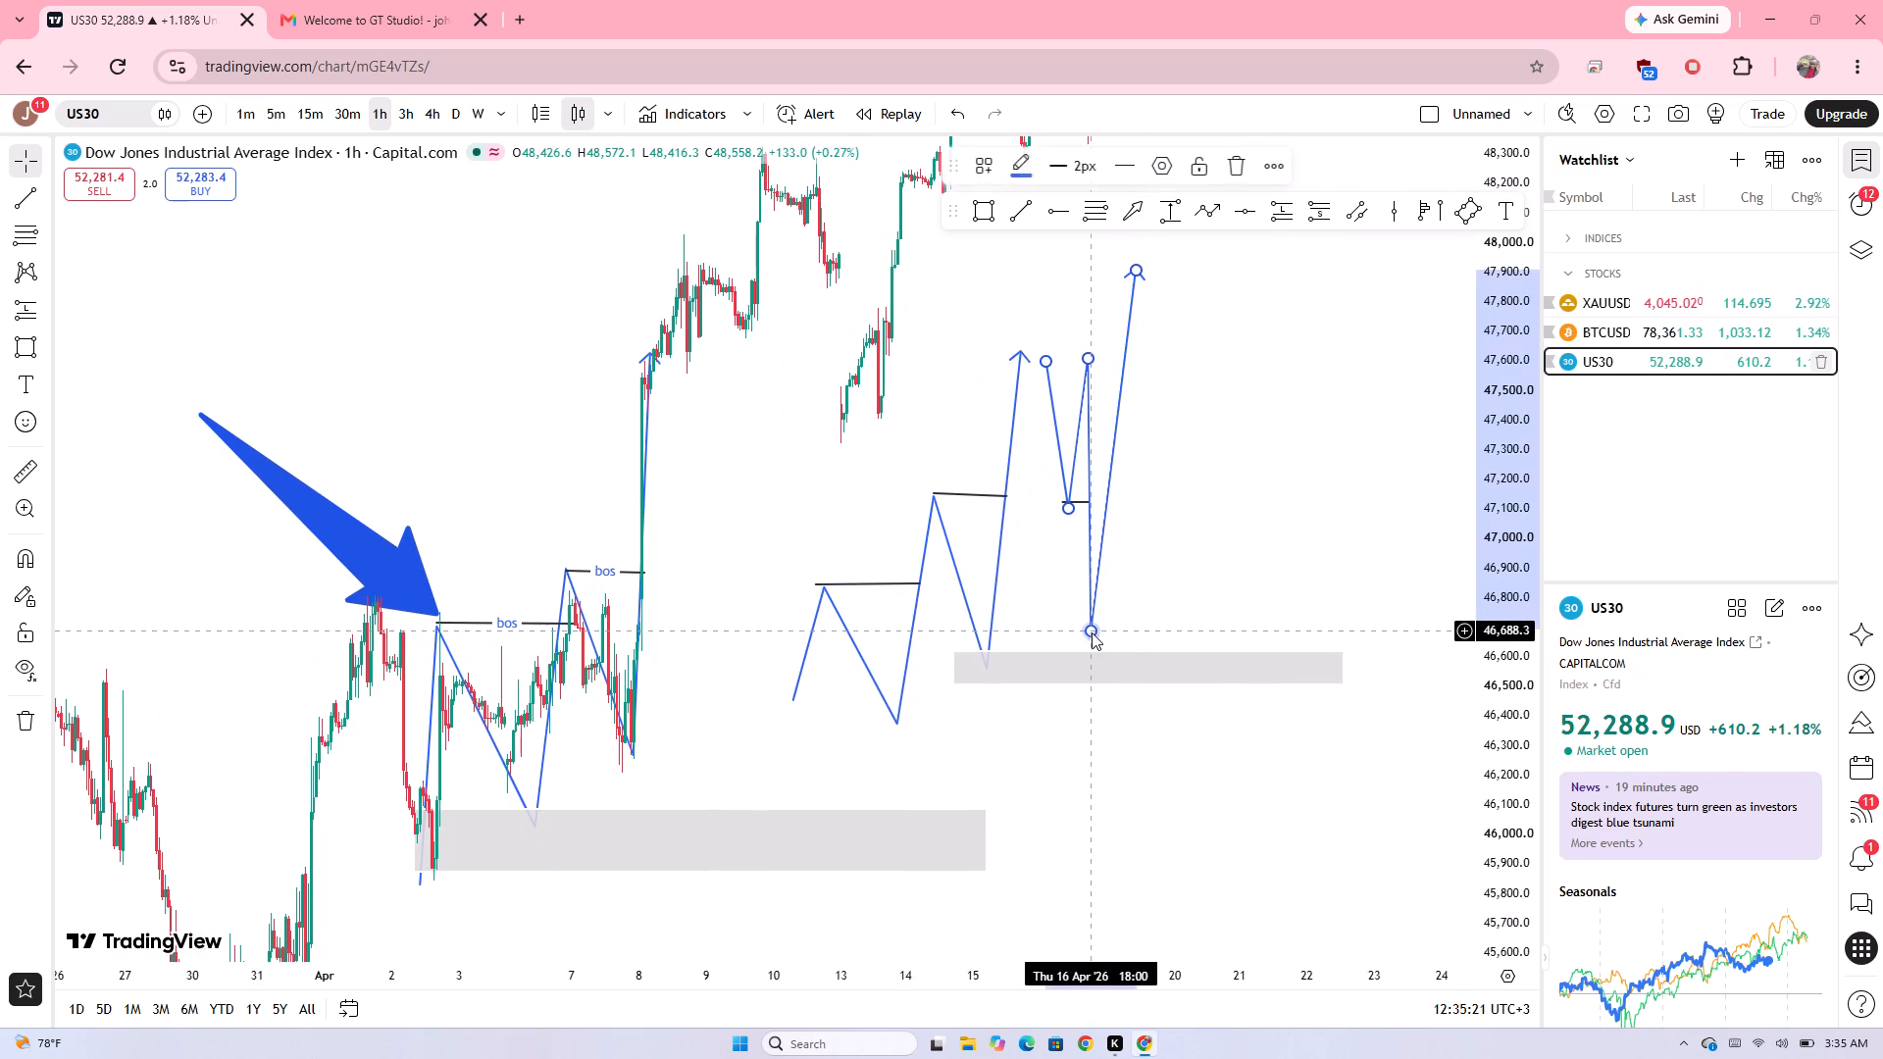
left_click_drag(1092, 632, 1114, 671)
left_click(1204, 565)
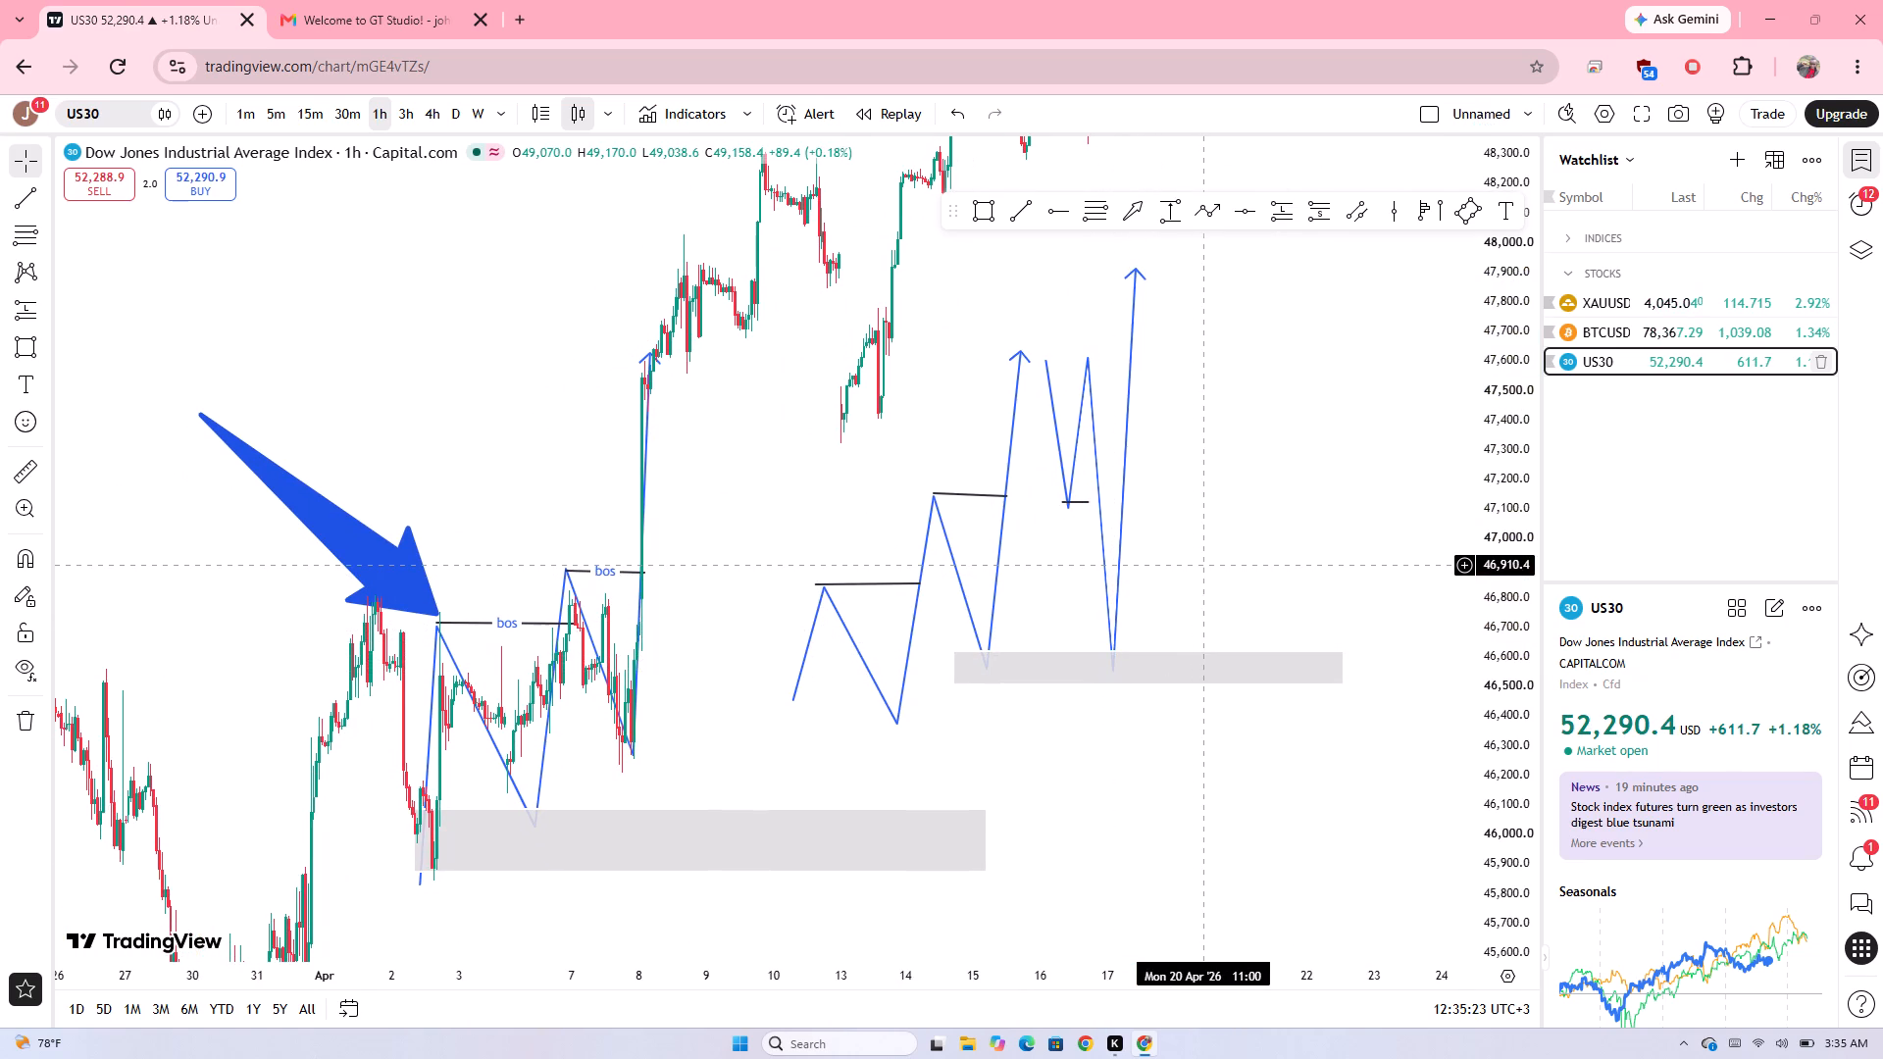
Draw a thin rotated rectangle under the schematic lows, rising from about 46,310 on 13 April to about 46,850 on 21 April.
left_click_drag(1204, 565, 813, 545)
left_click_drag(1095, 547, 1282, 532)
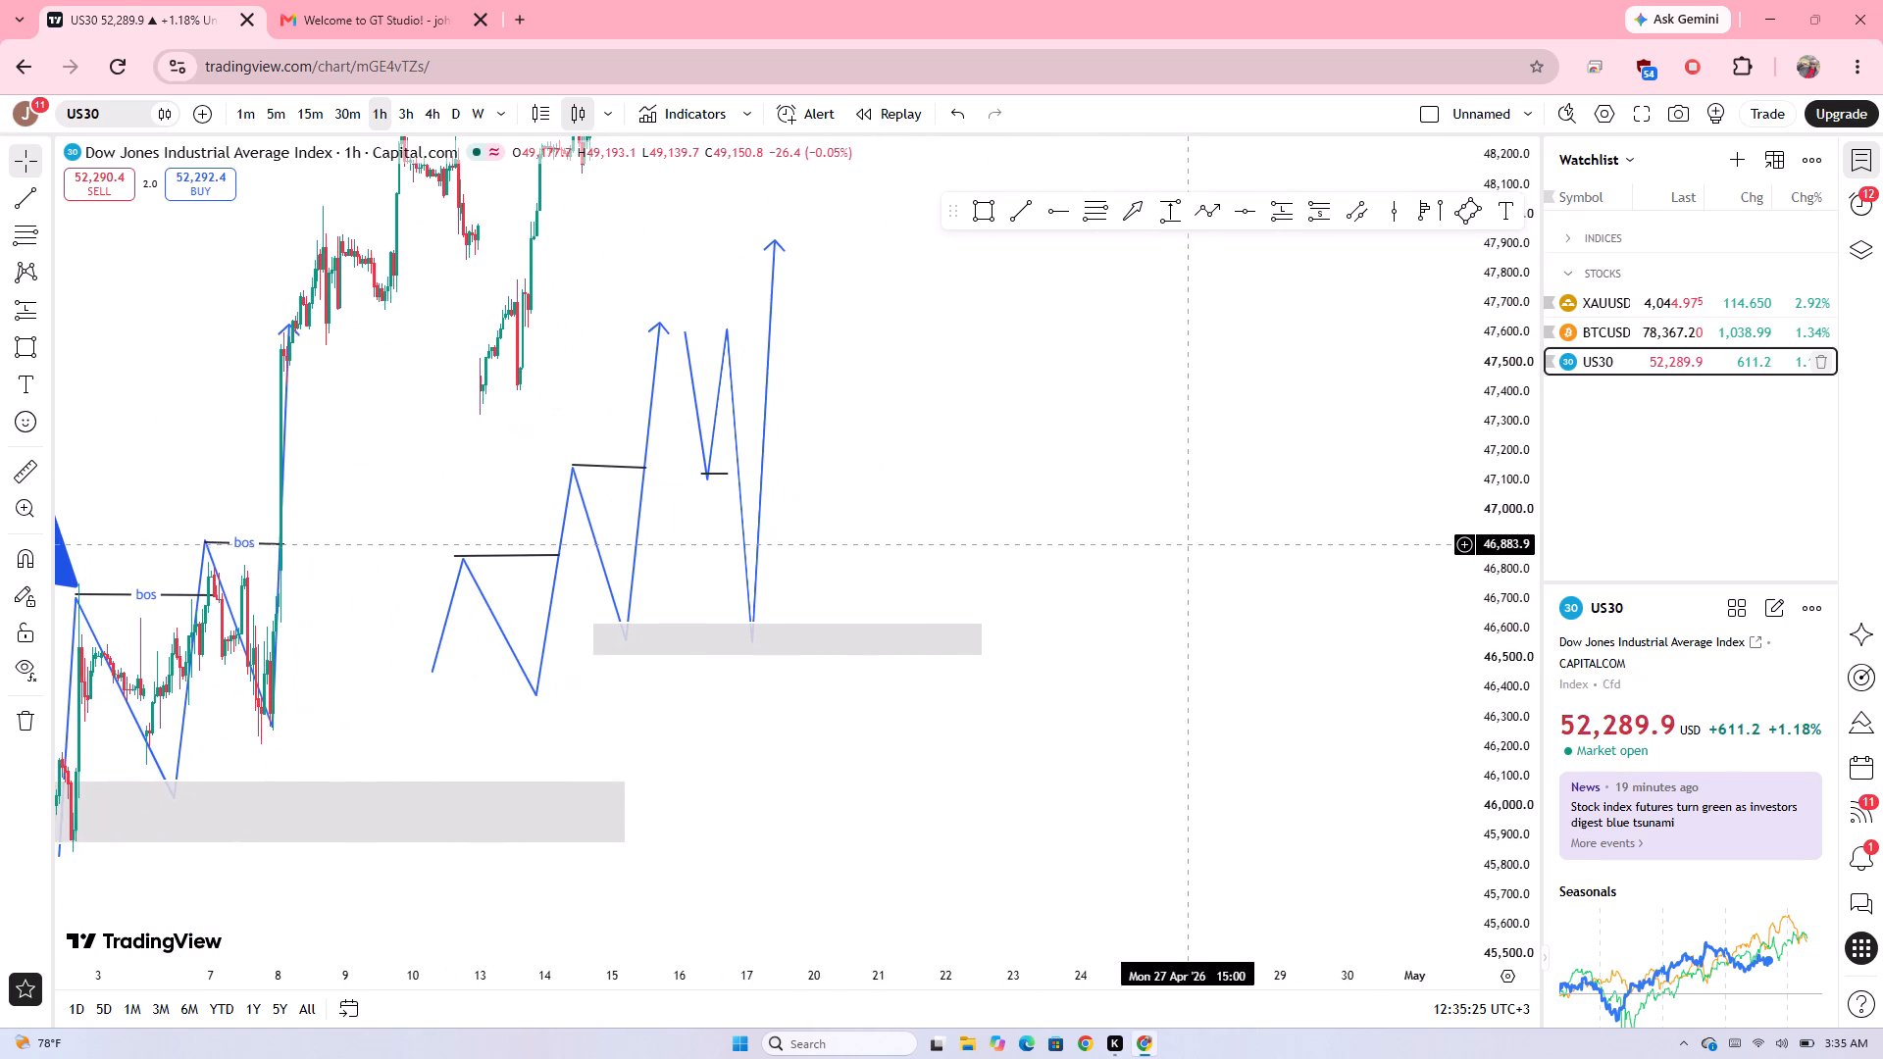
left_click_drag(1282, 532, 1163, 235)
left_click_drag(1163, 235, 1114, 404)
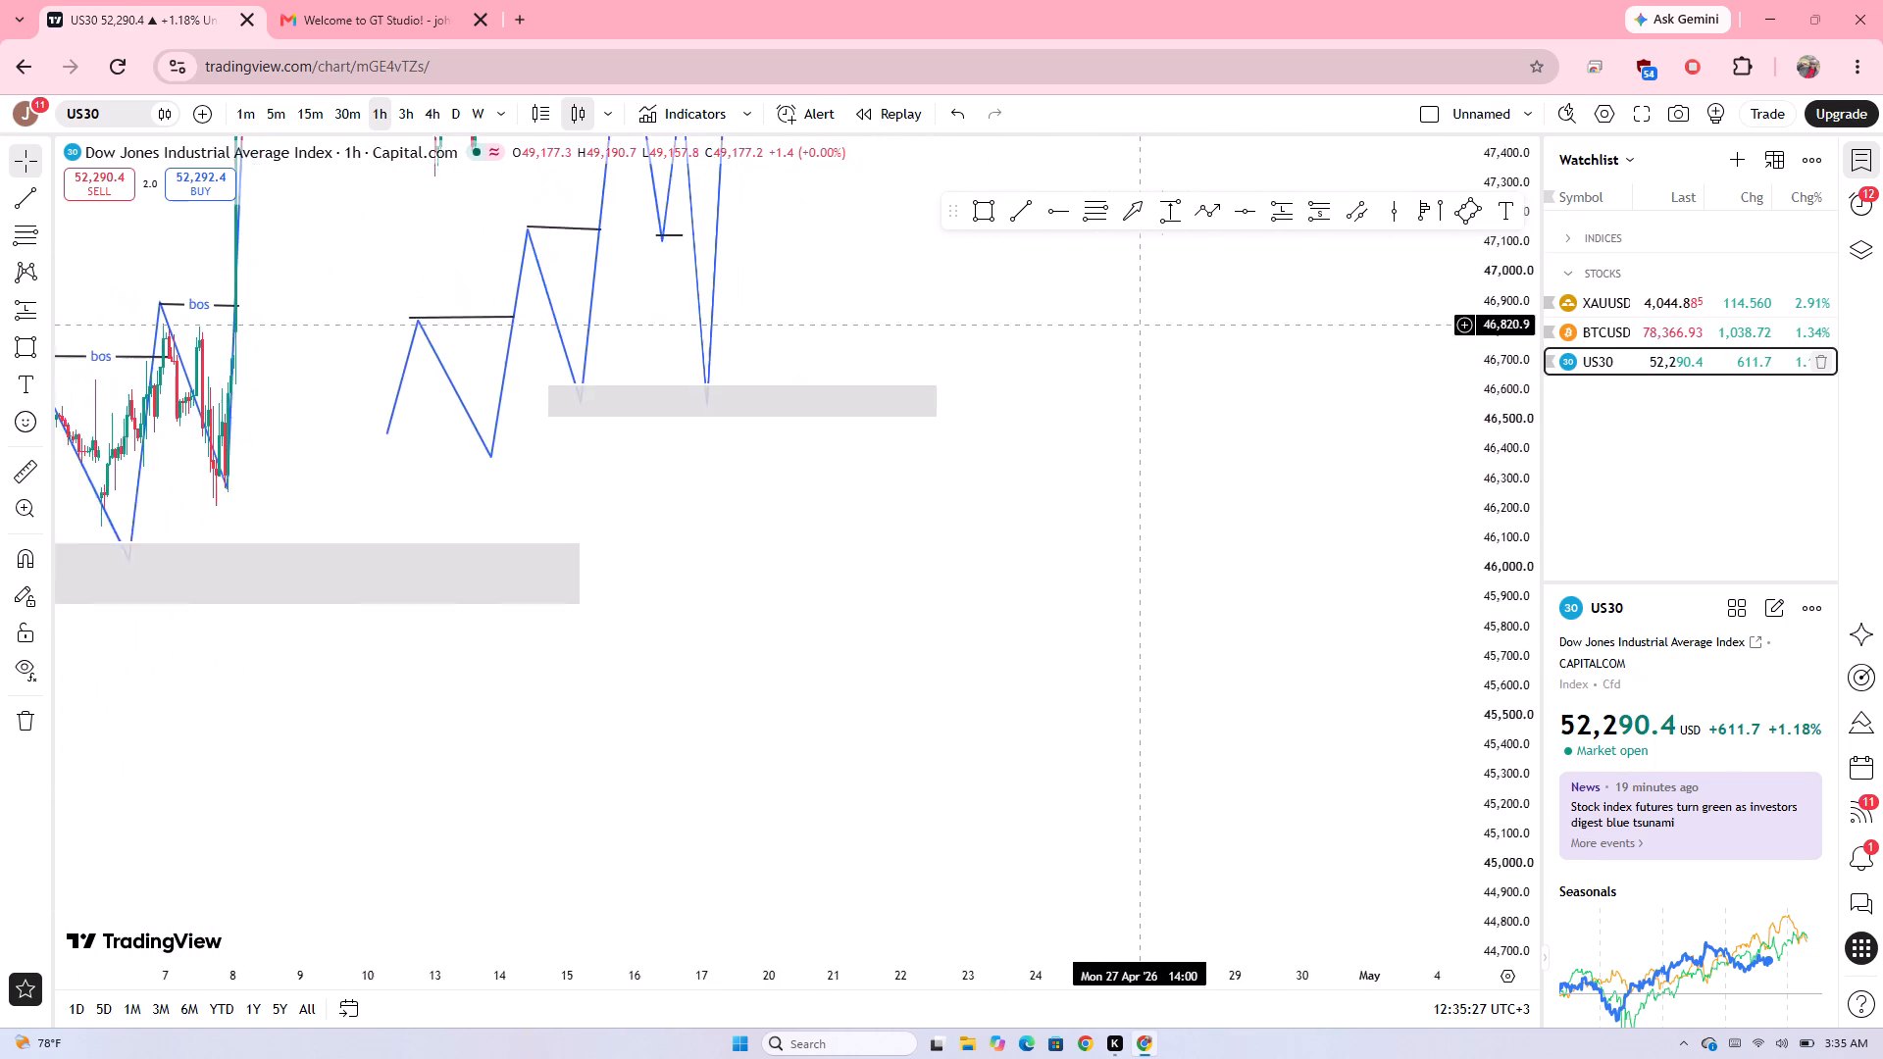
left_click_drag(1114, 404, 1069, 498)
left_click(1469, 210)
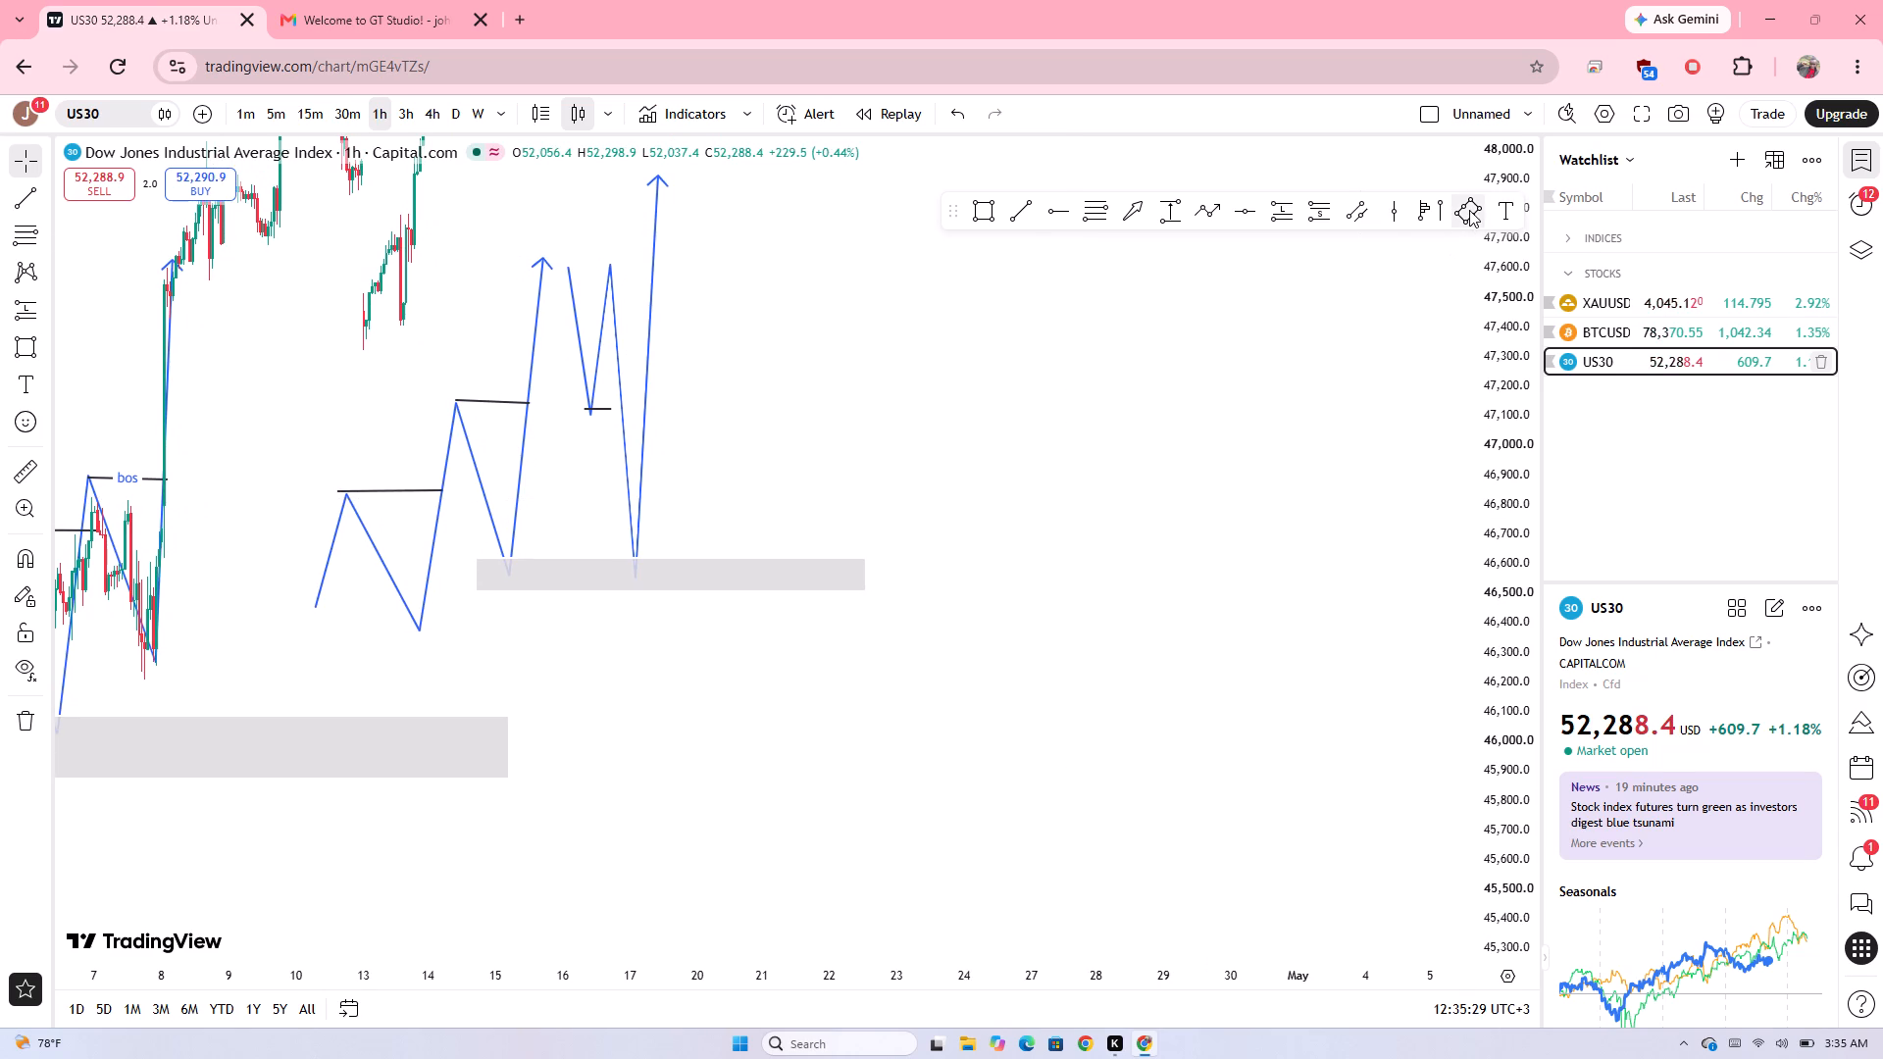
left_click_drag(405, 649, 492, 626)
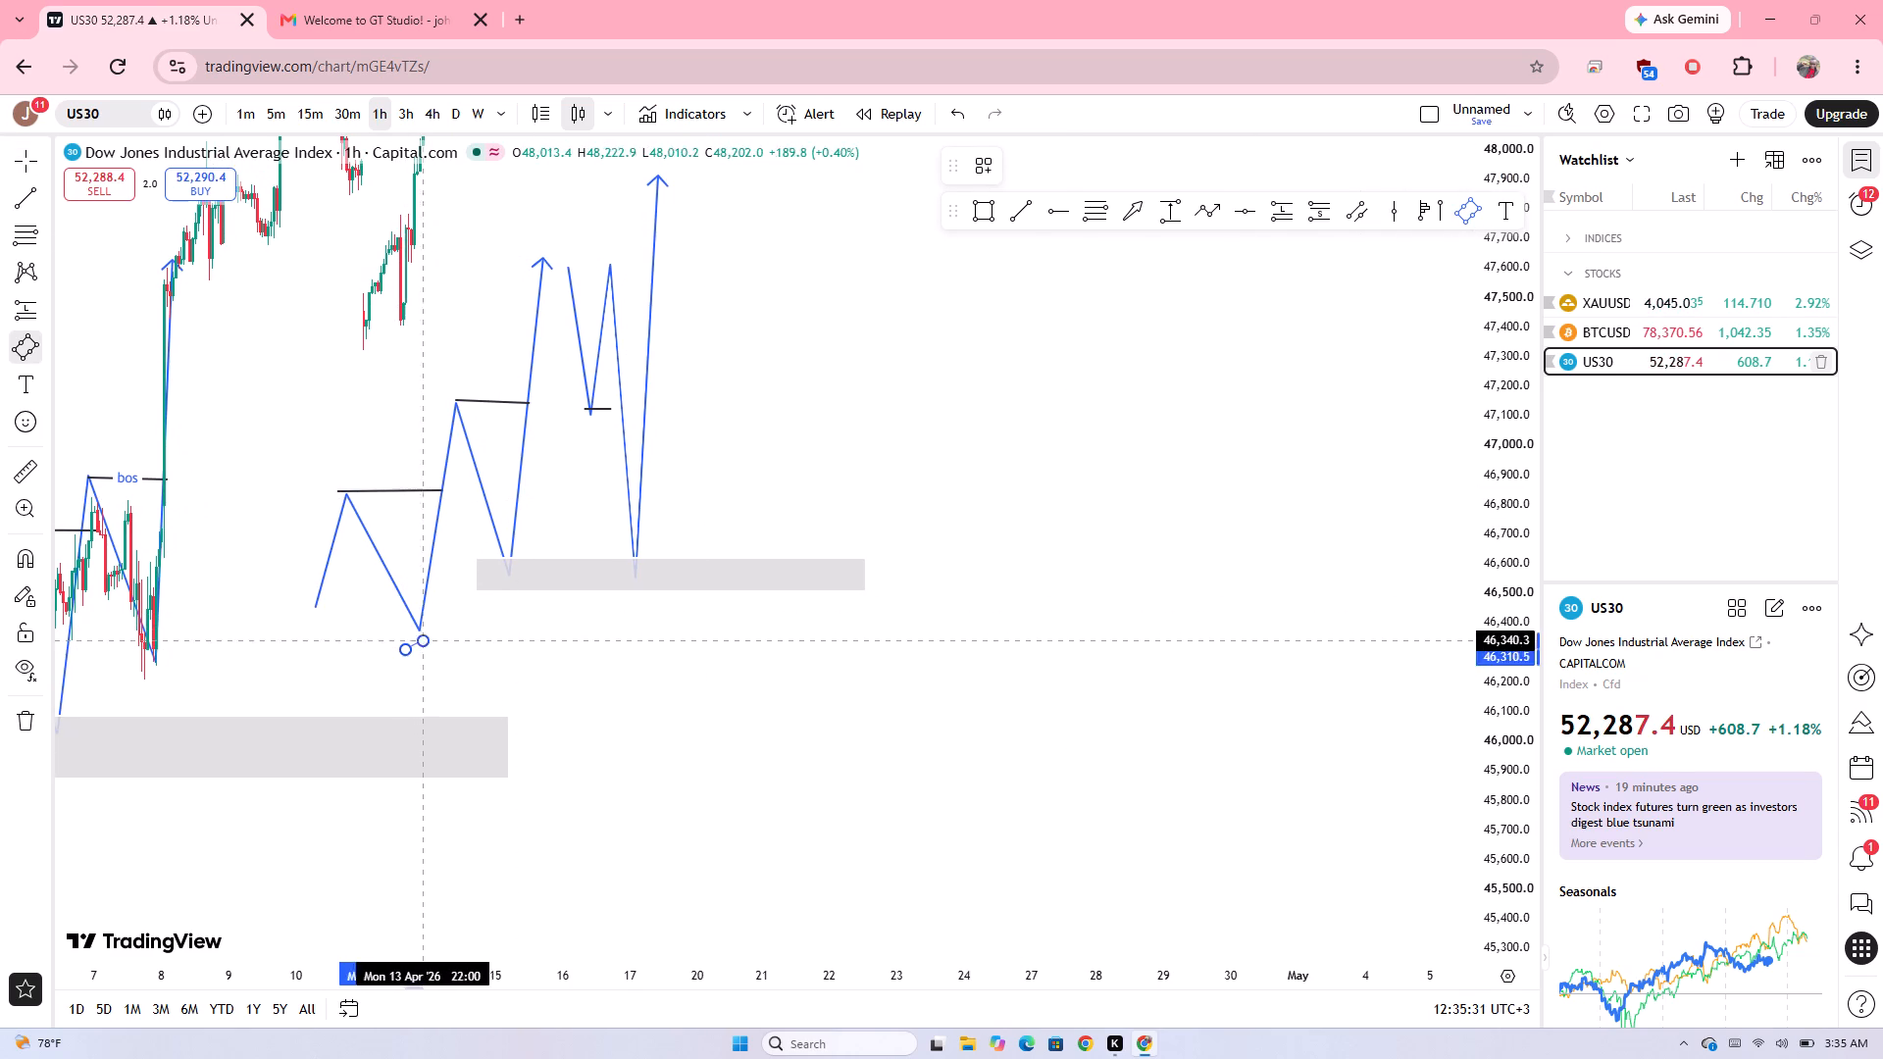
left_click_drag(492, 626, 792, 487)
left_click_drag(792, 487, 794, 478)
left_click(794, 478)
left_click(878, 427)
Draw a horizontal parallel channel between 46,777.8 and 47,311.5, from 8 April to 13 April.
left_click_drag(820, 388, 1412, 542)
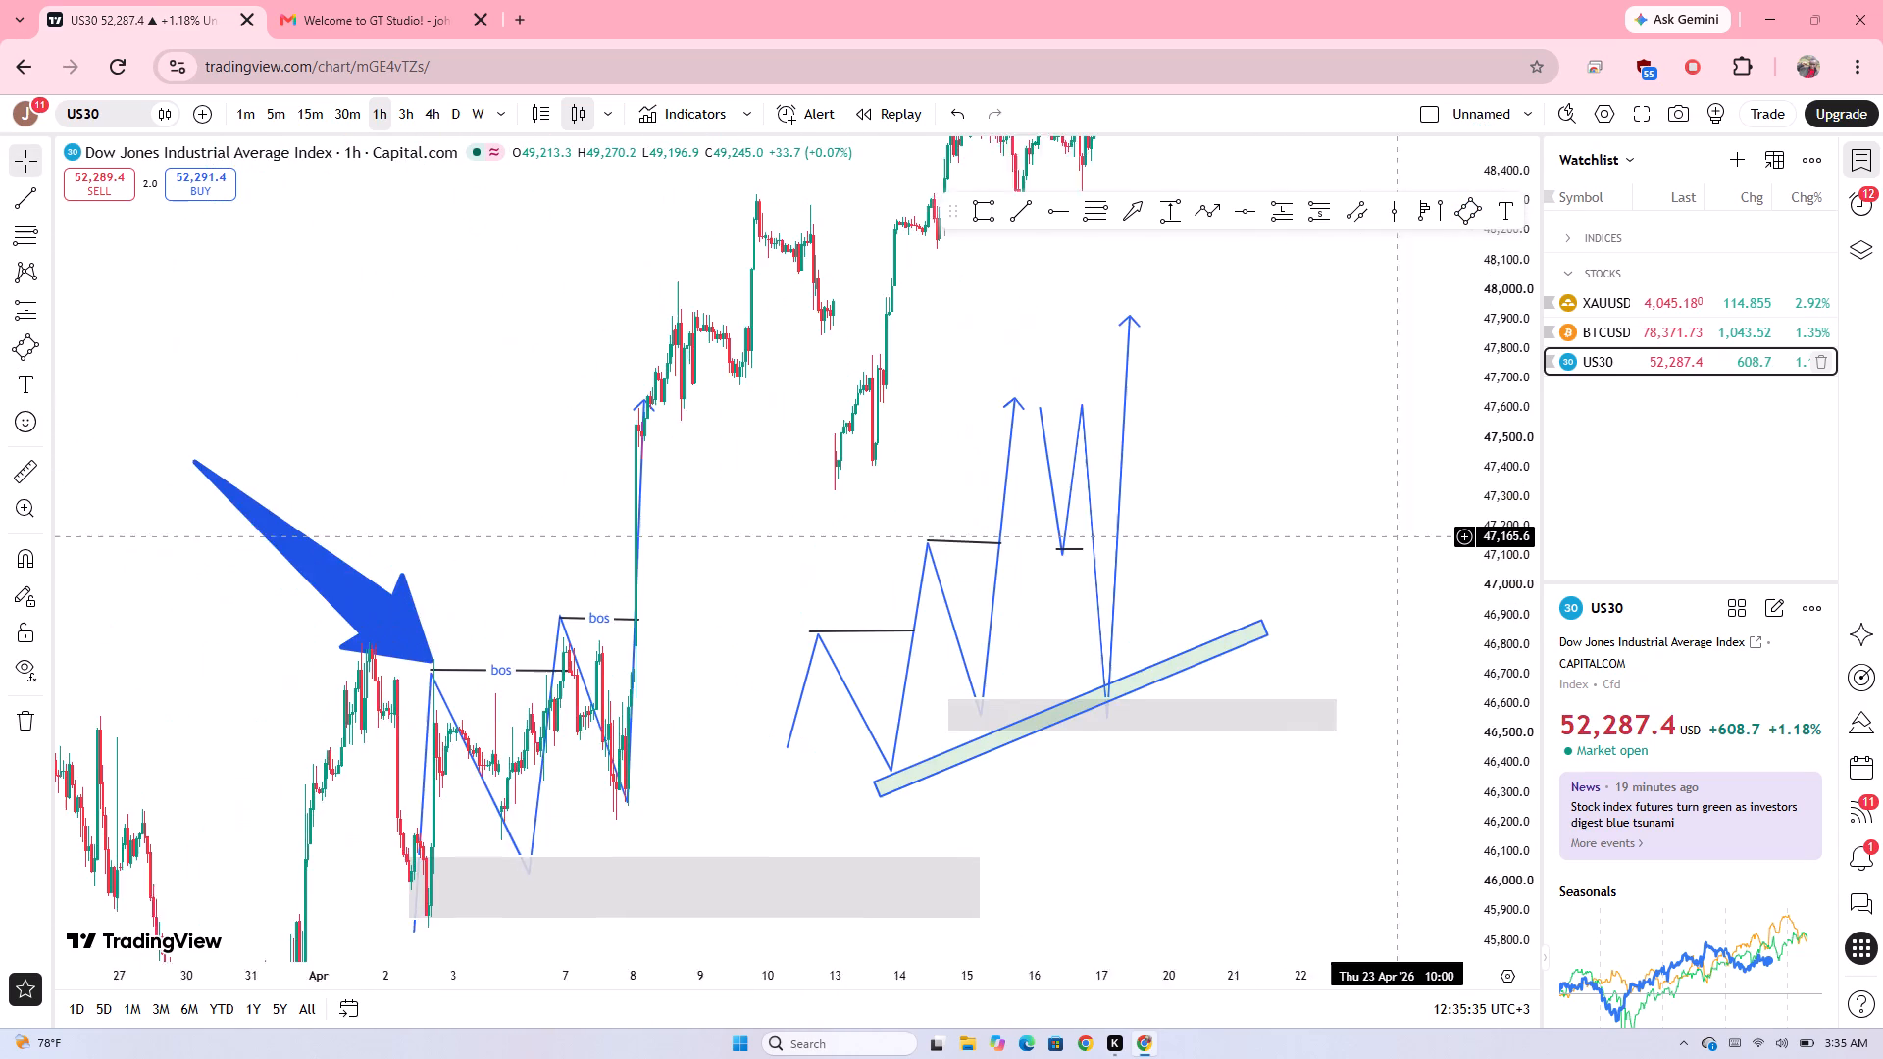
left_click_drag(1412, 542, 1417, 546)
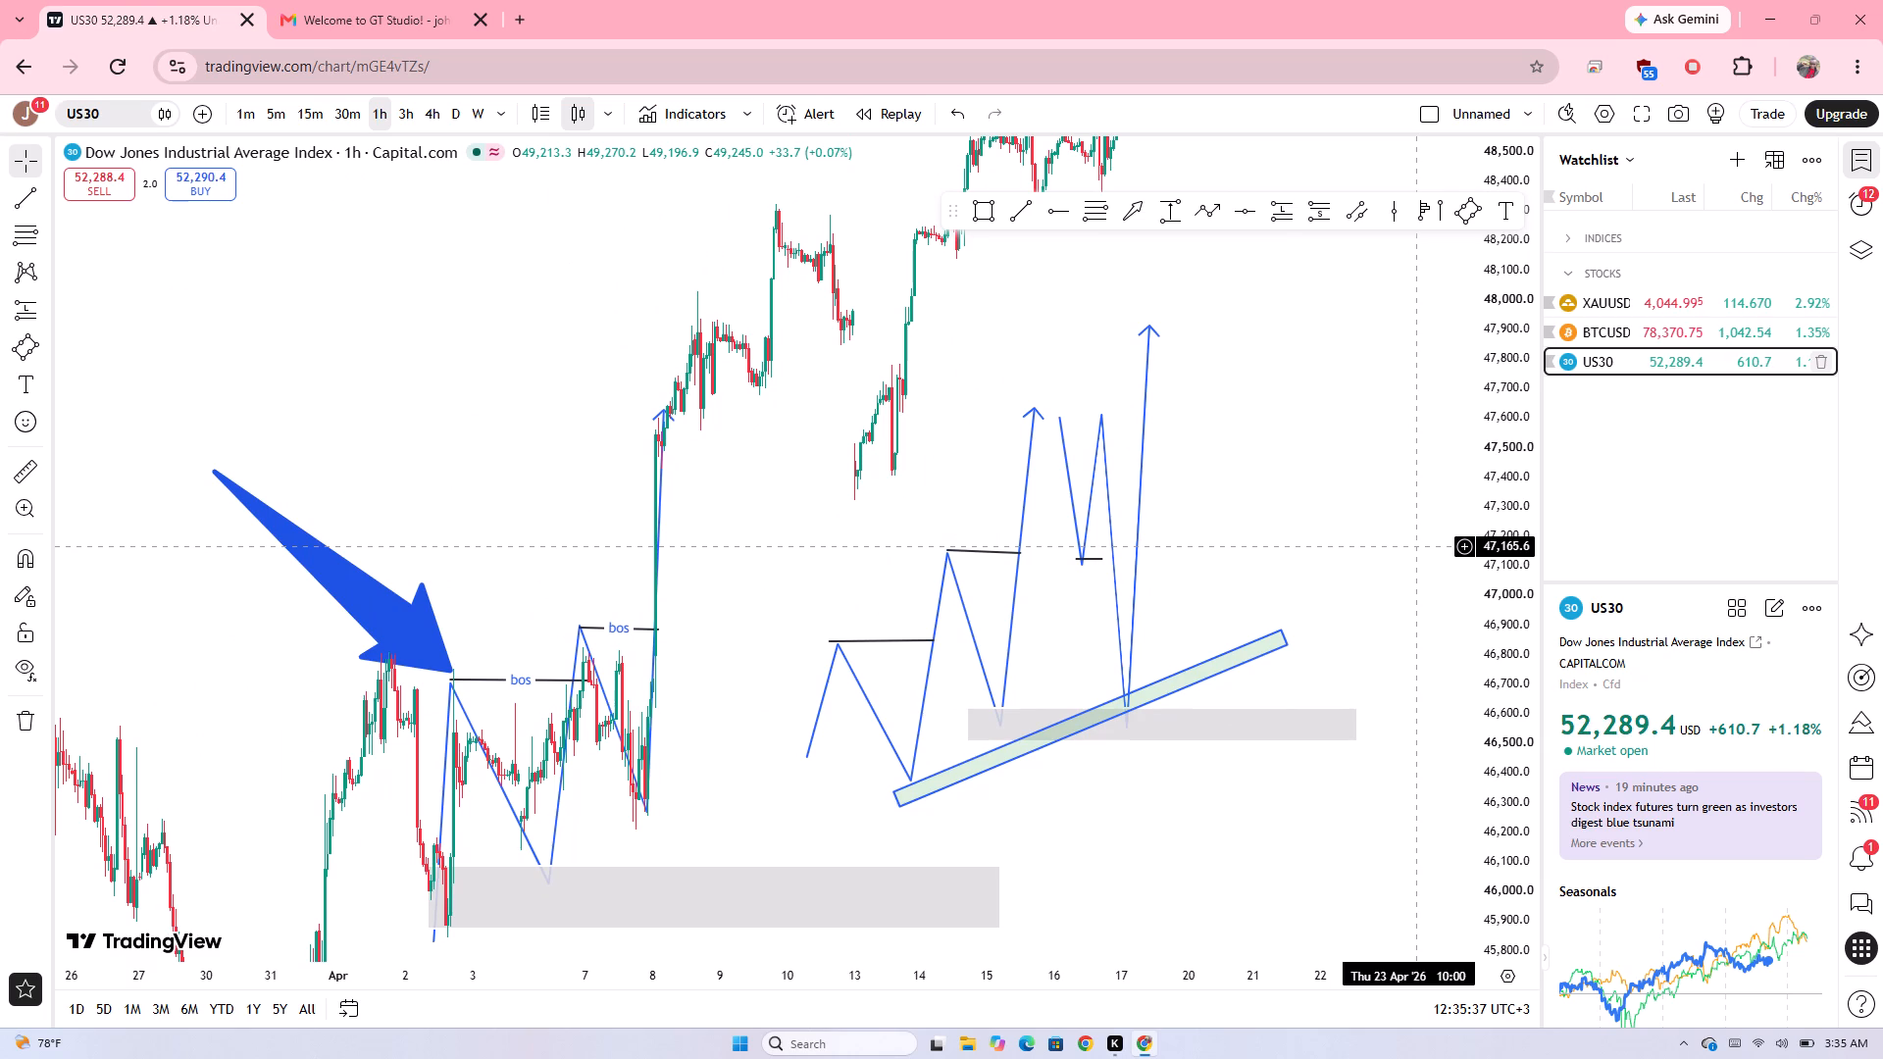
left_click_drag(1400, 425, 1373, 374)
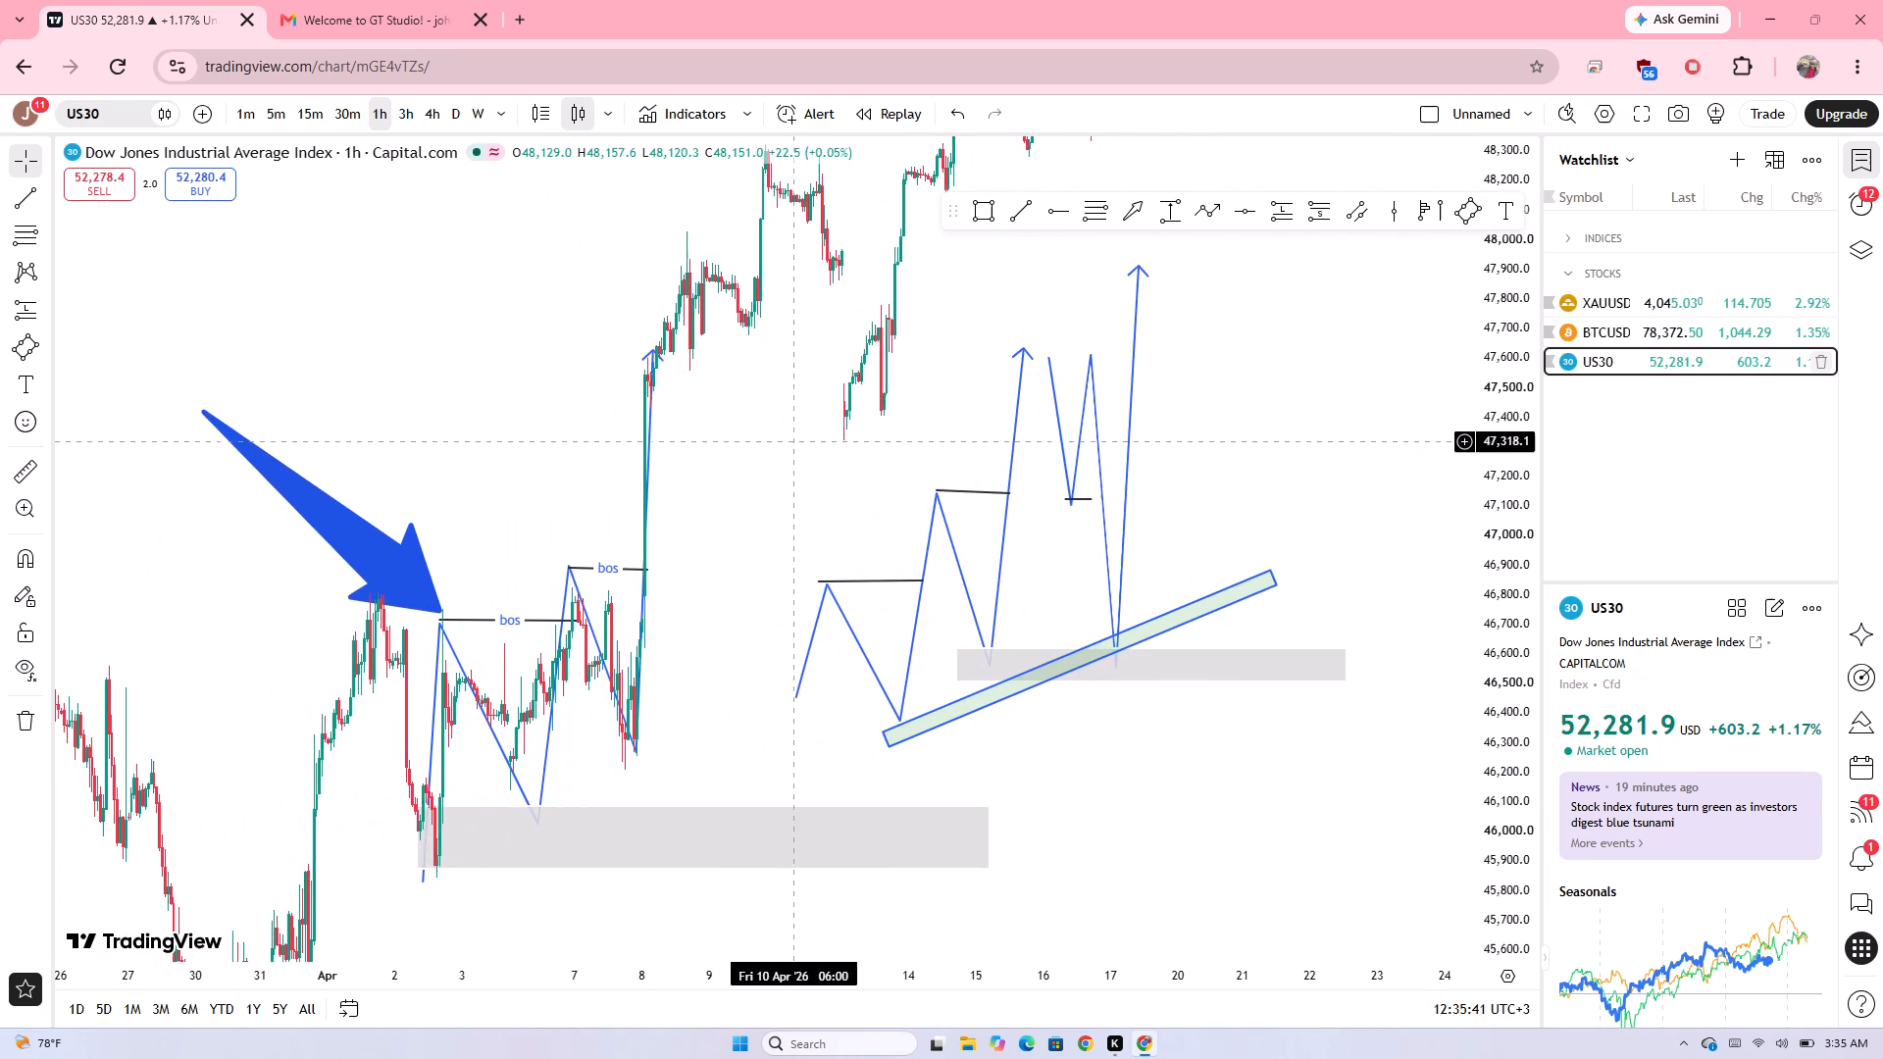
left_click_drag(789, 440, 1224, 451)
left_click(1359, 221)
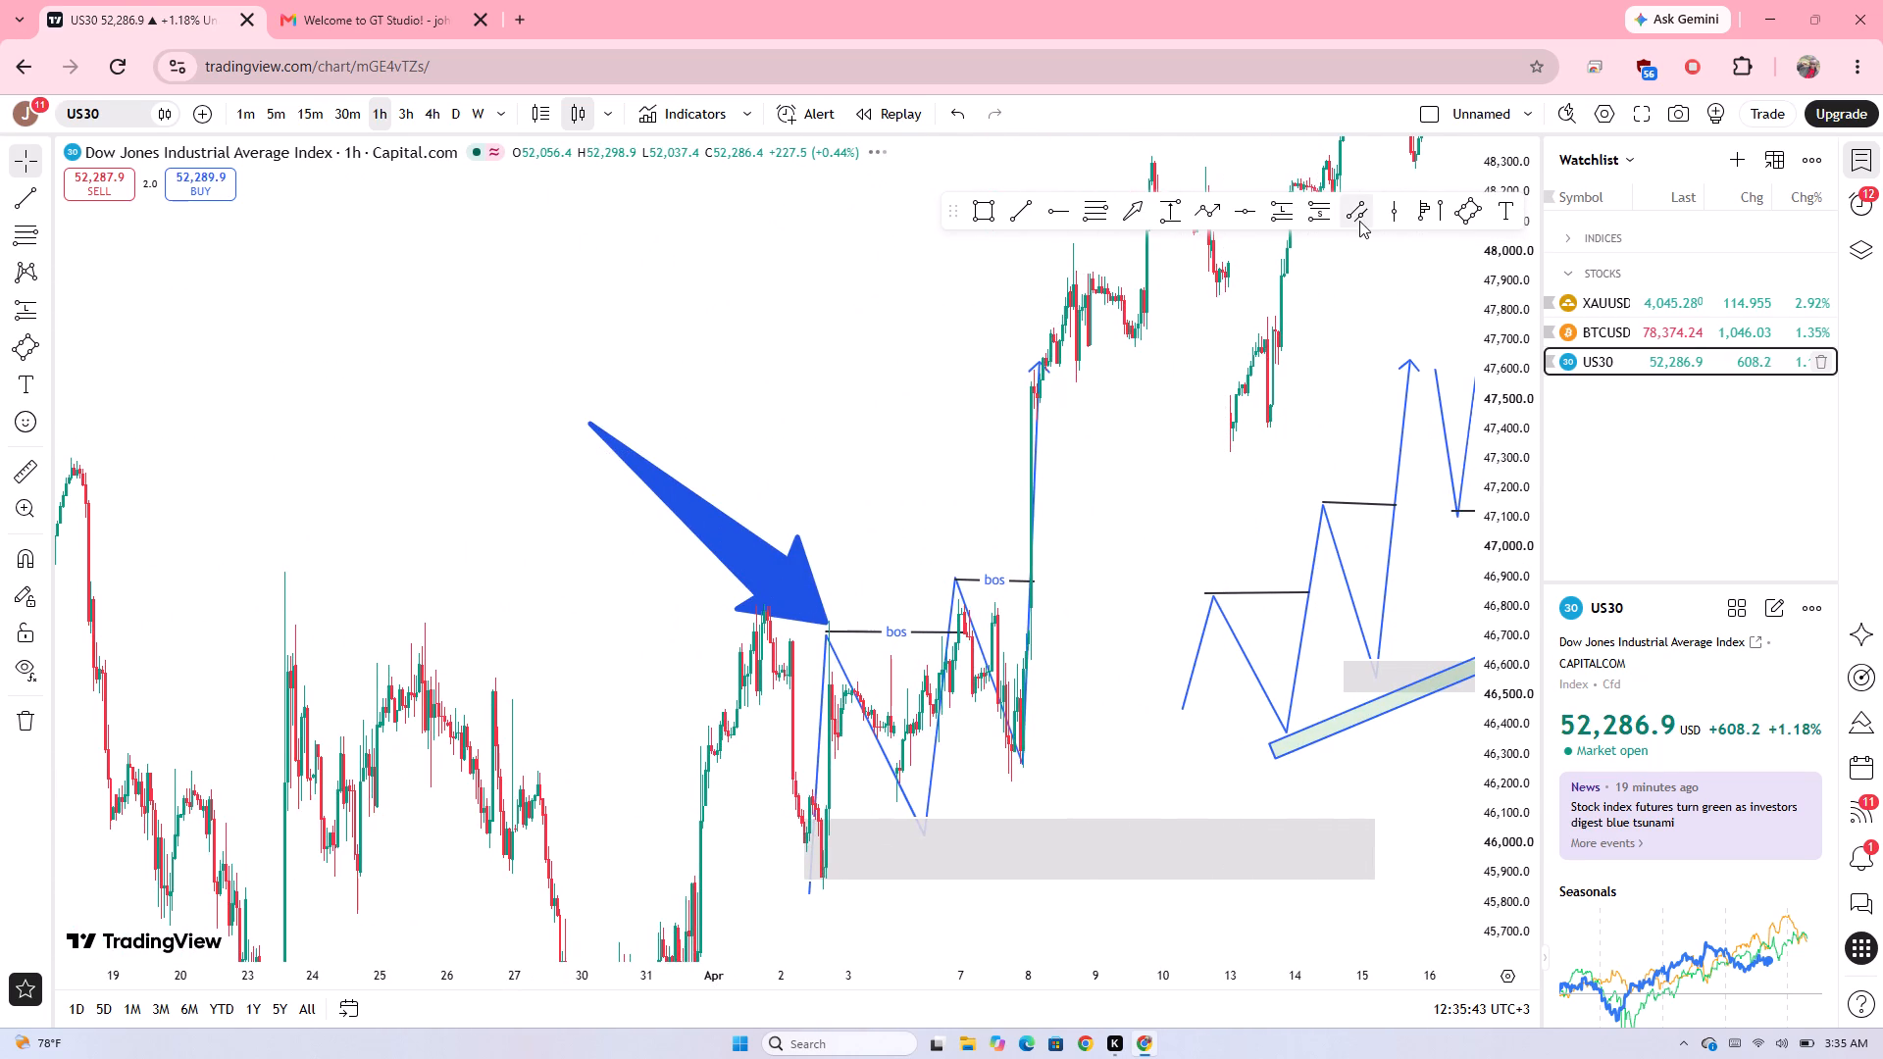
left_click(1027, 613)
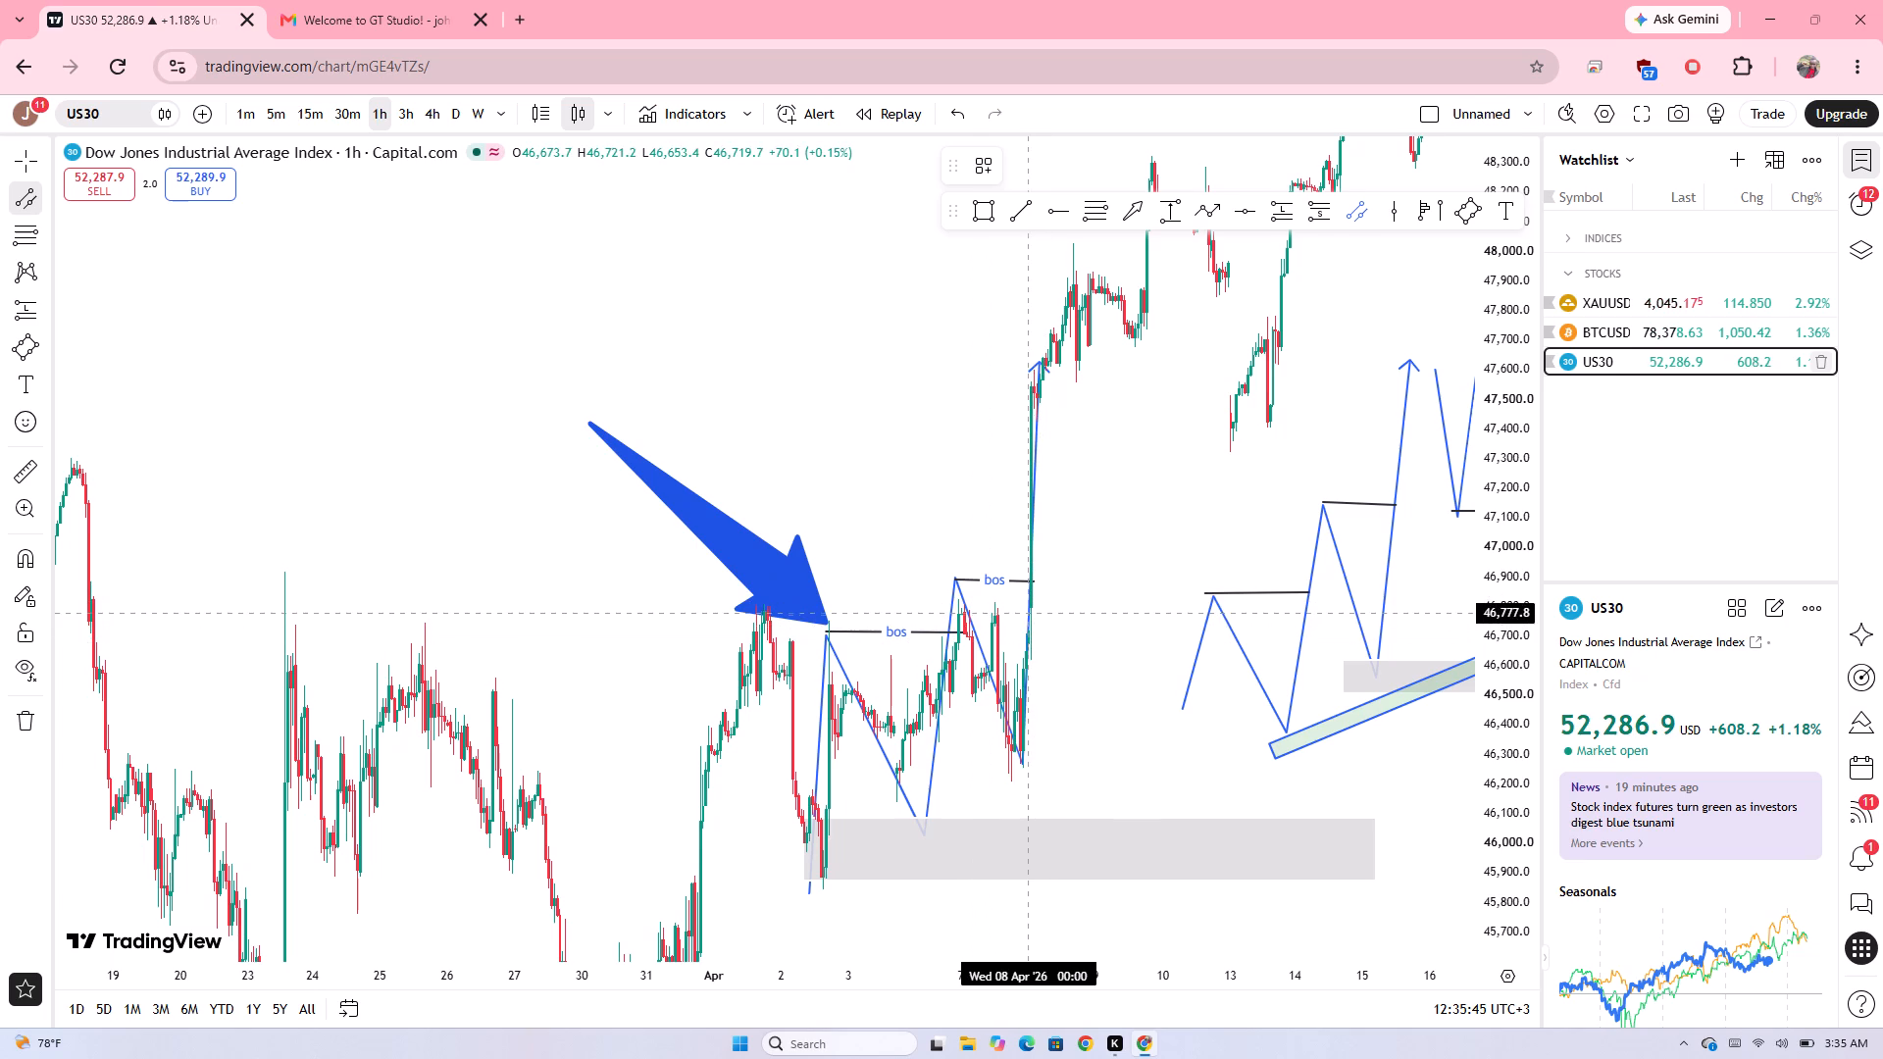
left_click_drag(1290, 613, 1307, 509)
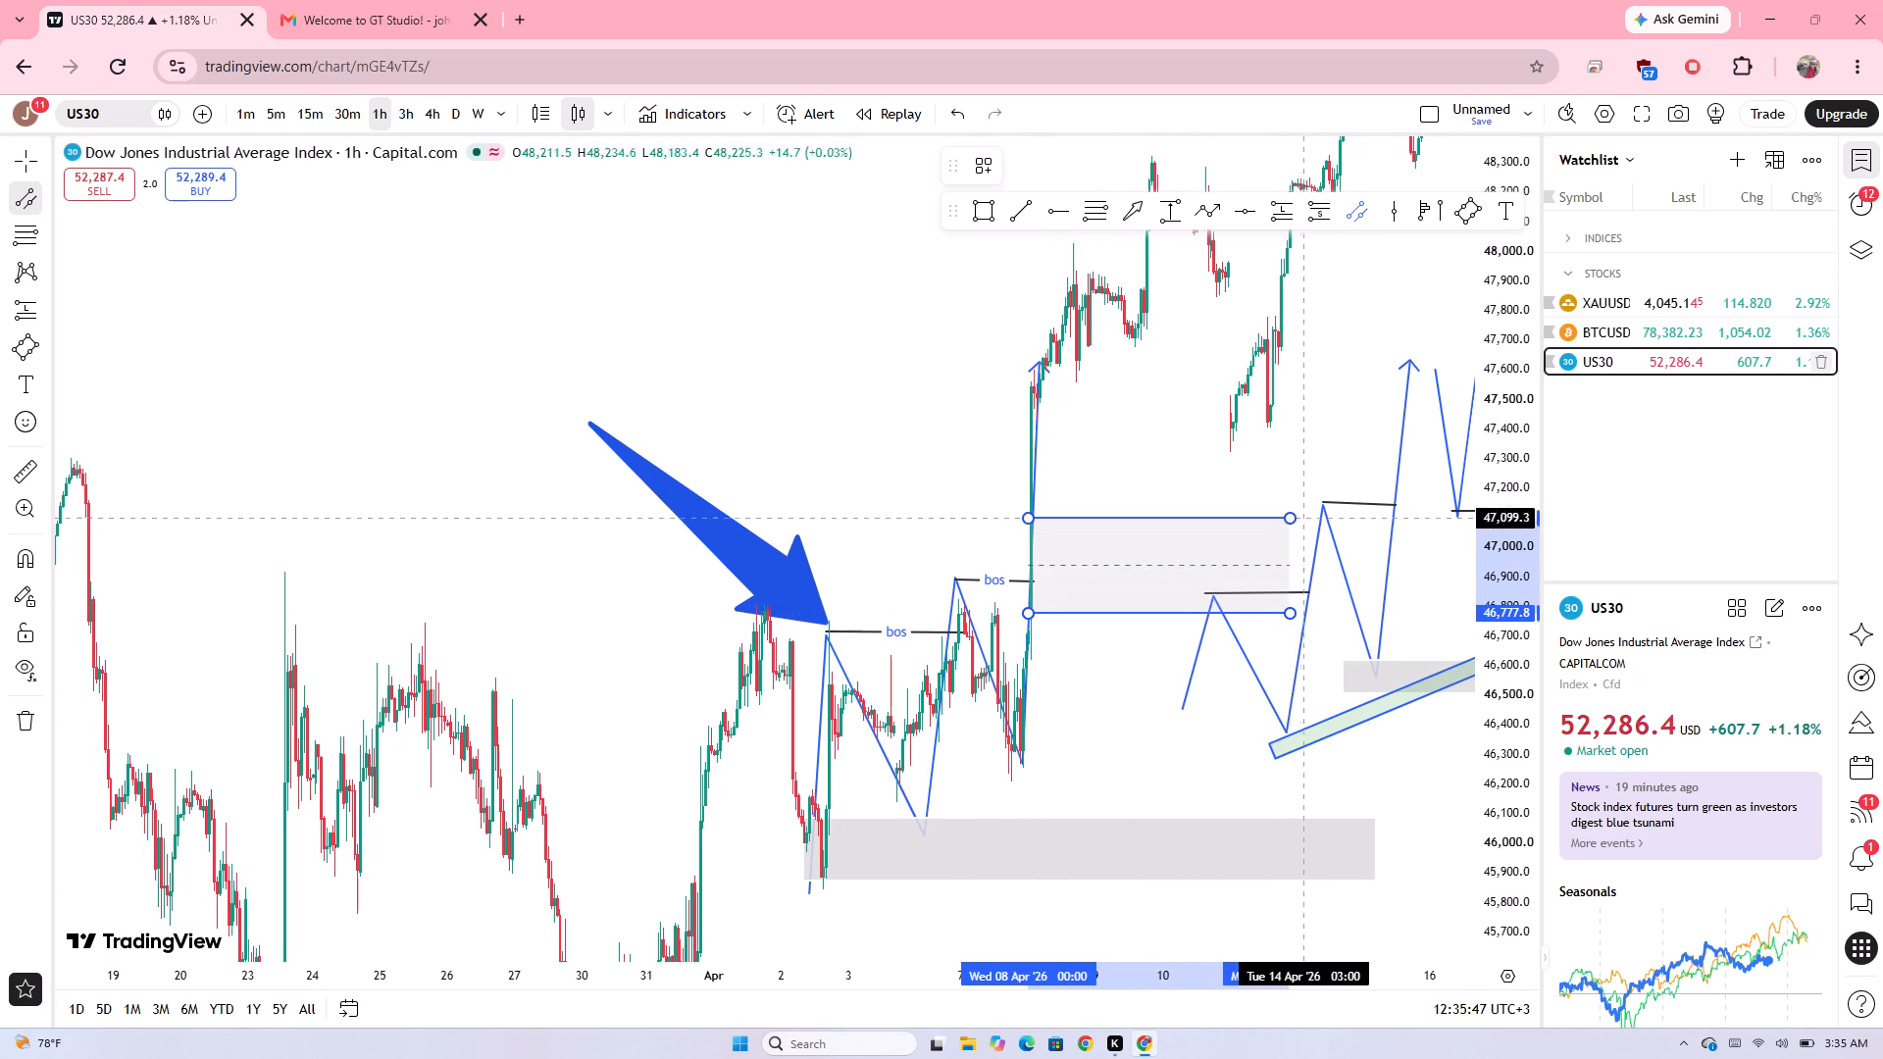
left_click_drag(1307, 509, 1316, 455)
left_click(1316, 455)
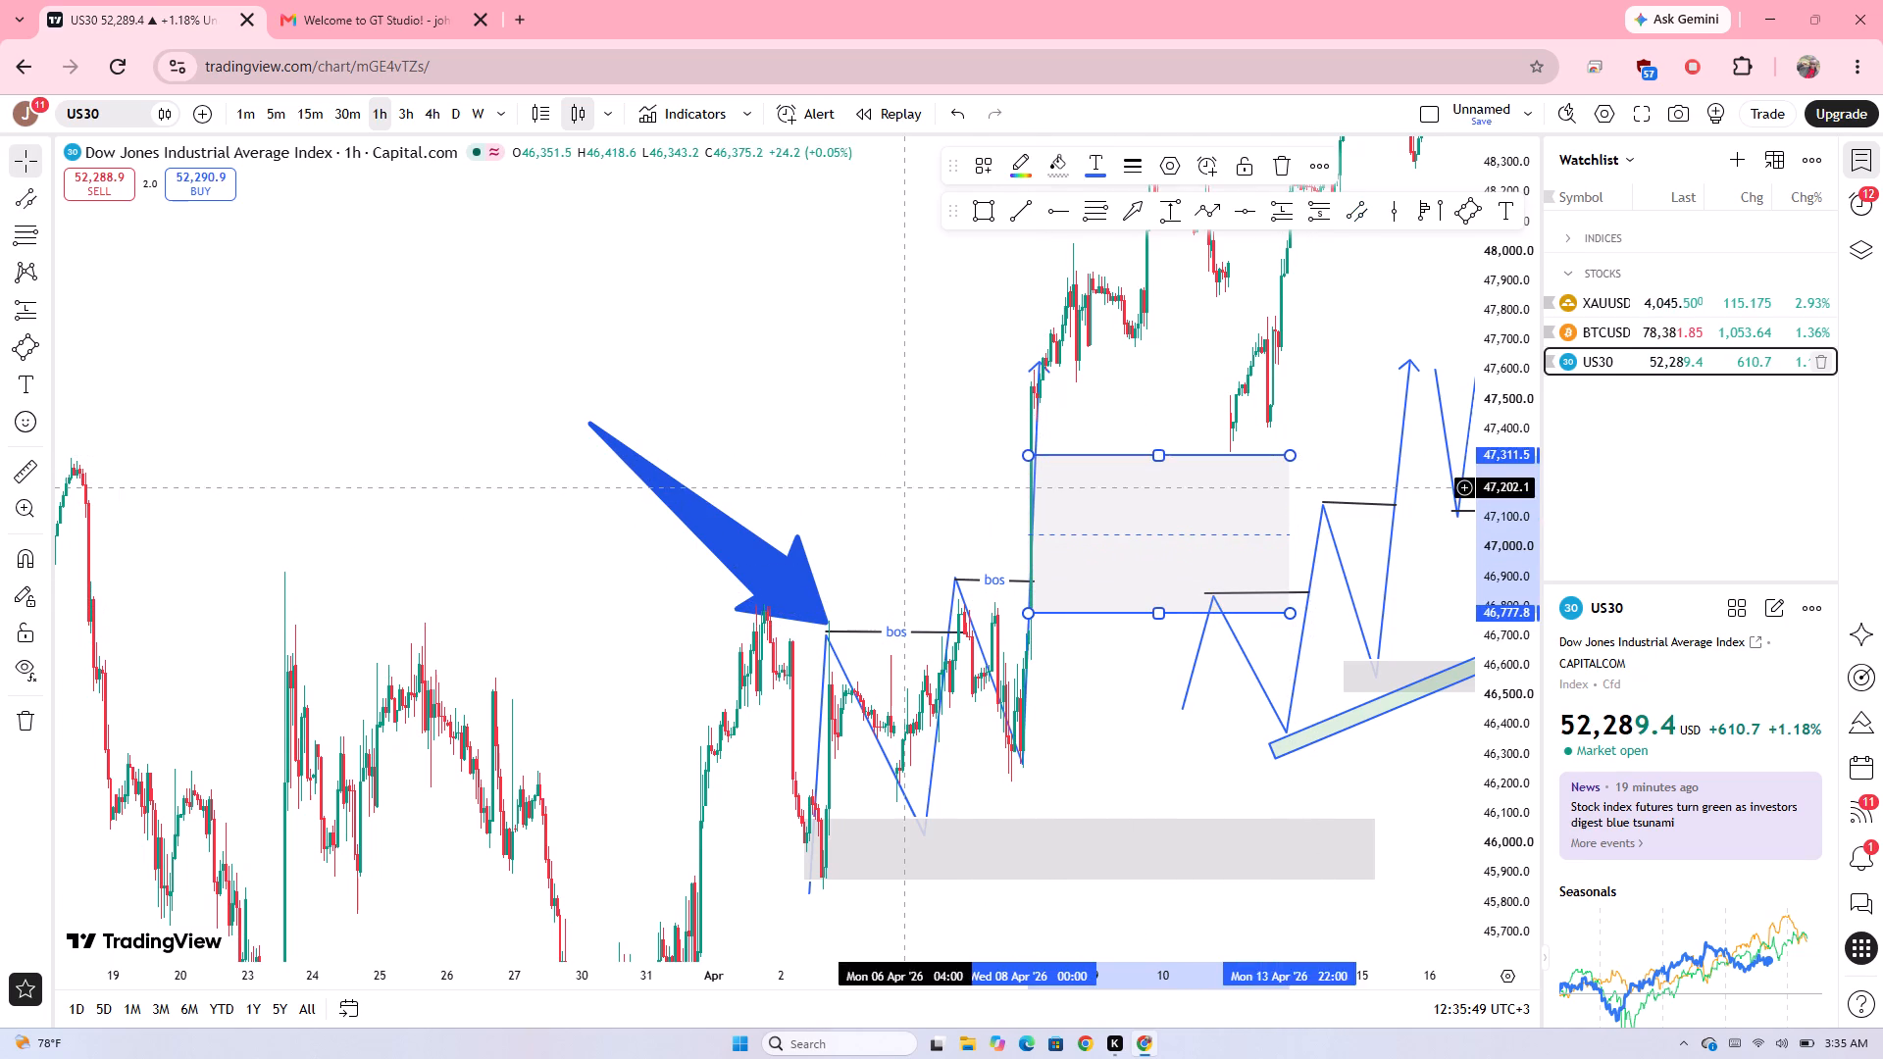
Draw a path outlining a tilted box over the large blue arrow, finishing with an arrowhead at about 47,583 on 1 April.
left_click_drag(904, 487, 331, 443)
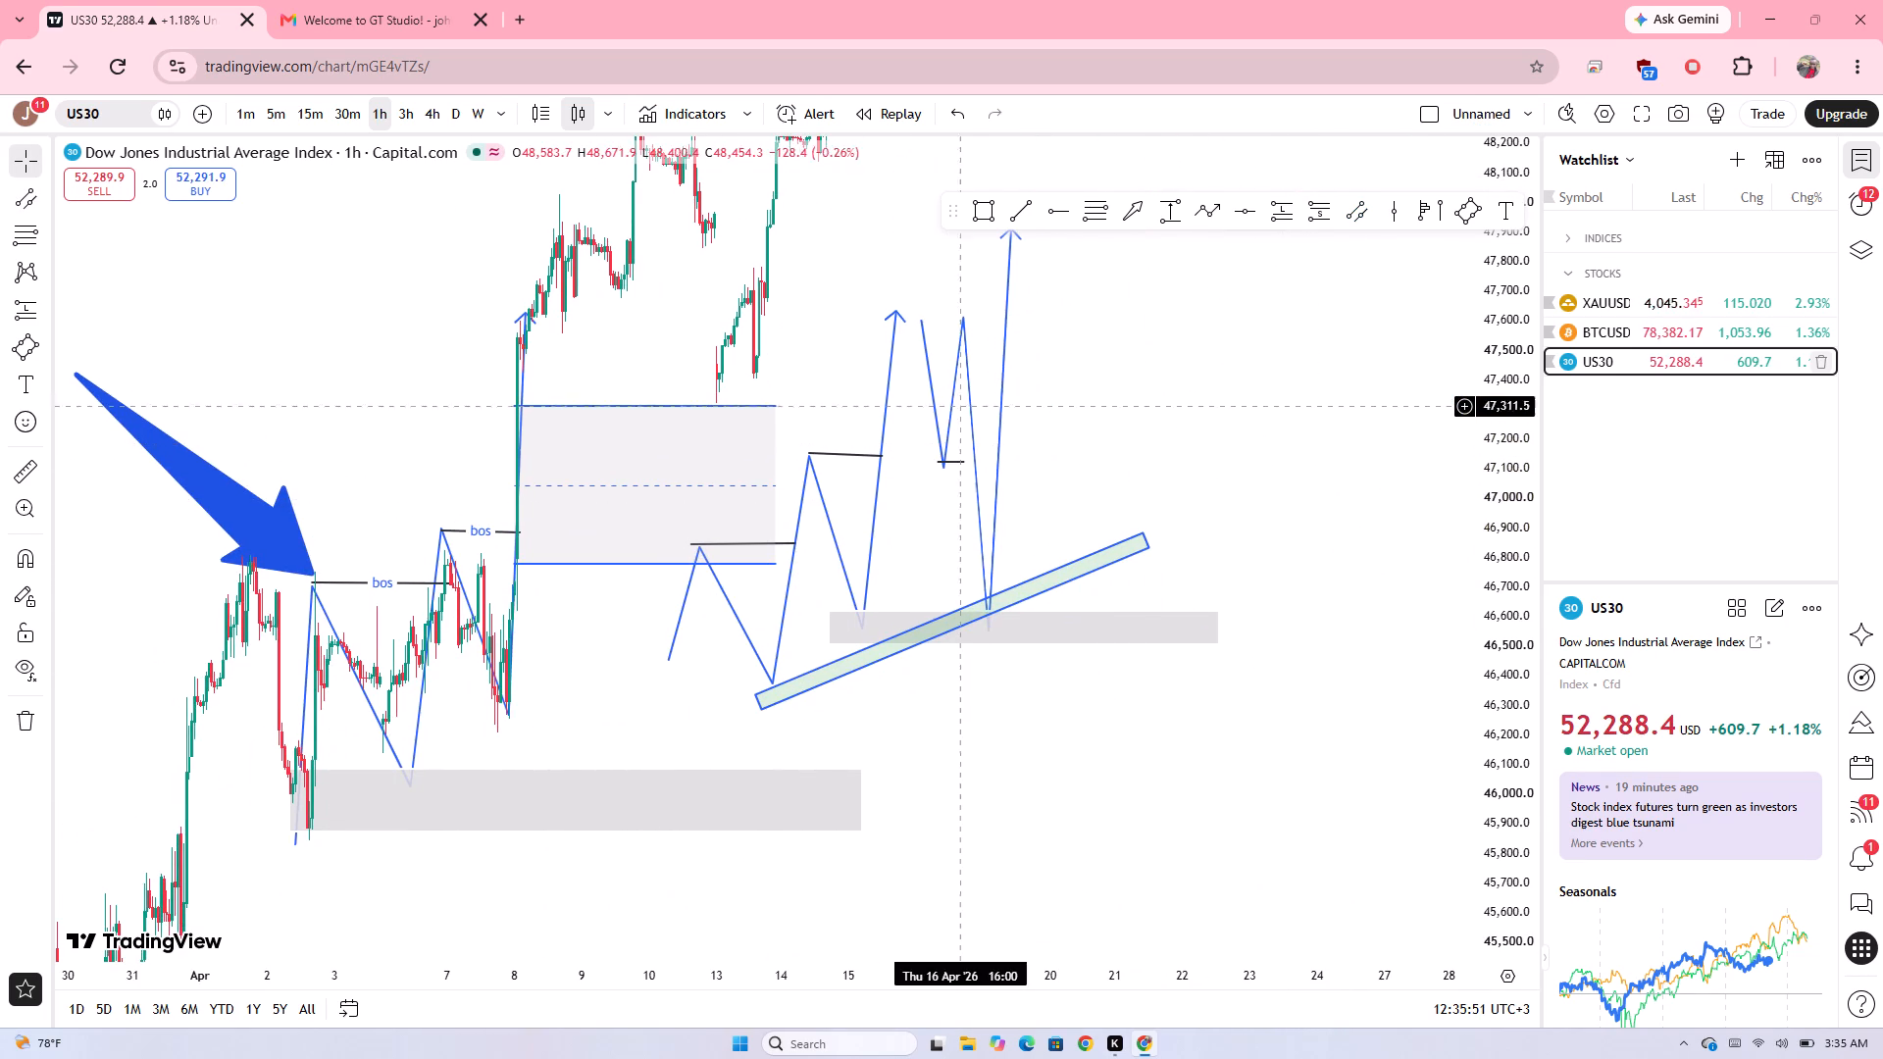
left_click(1218, 211)
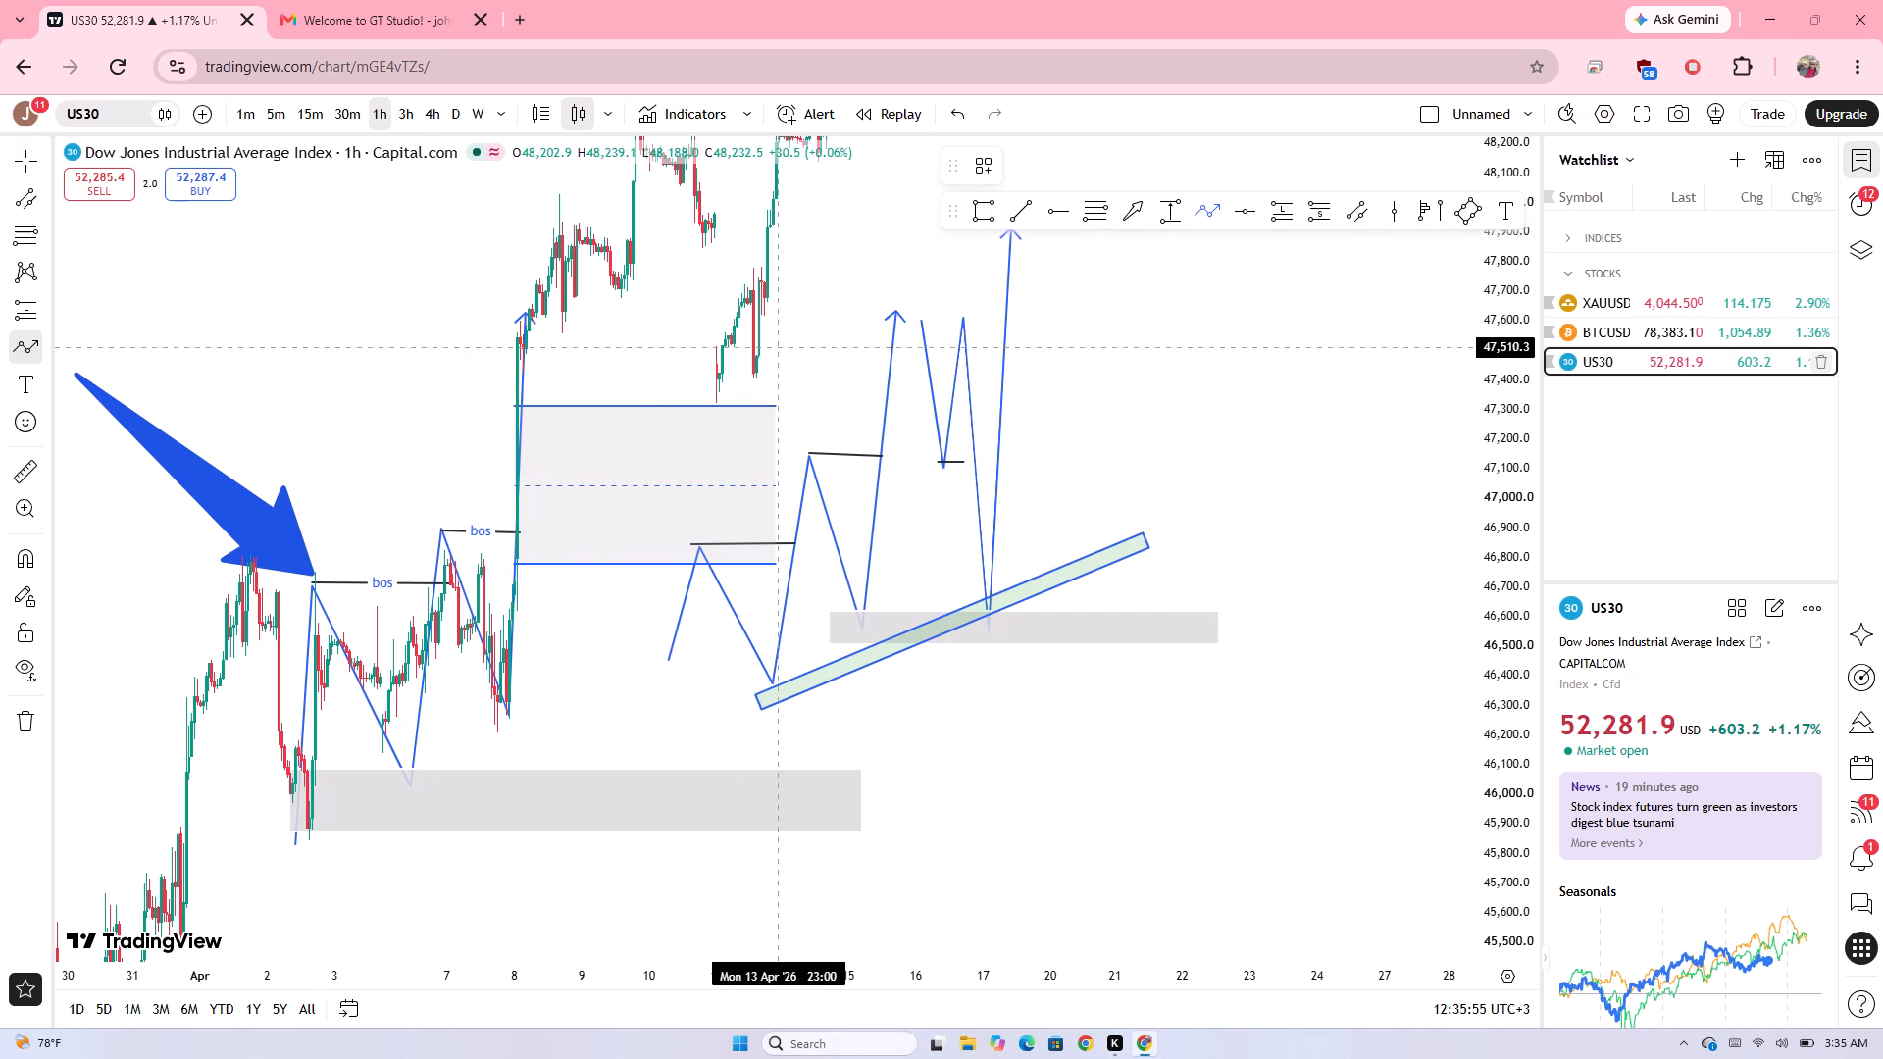
scroll(802, 327, "up", 3)
scroll(802, 327, "right", 1)
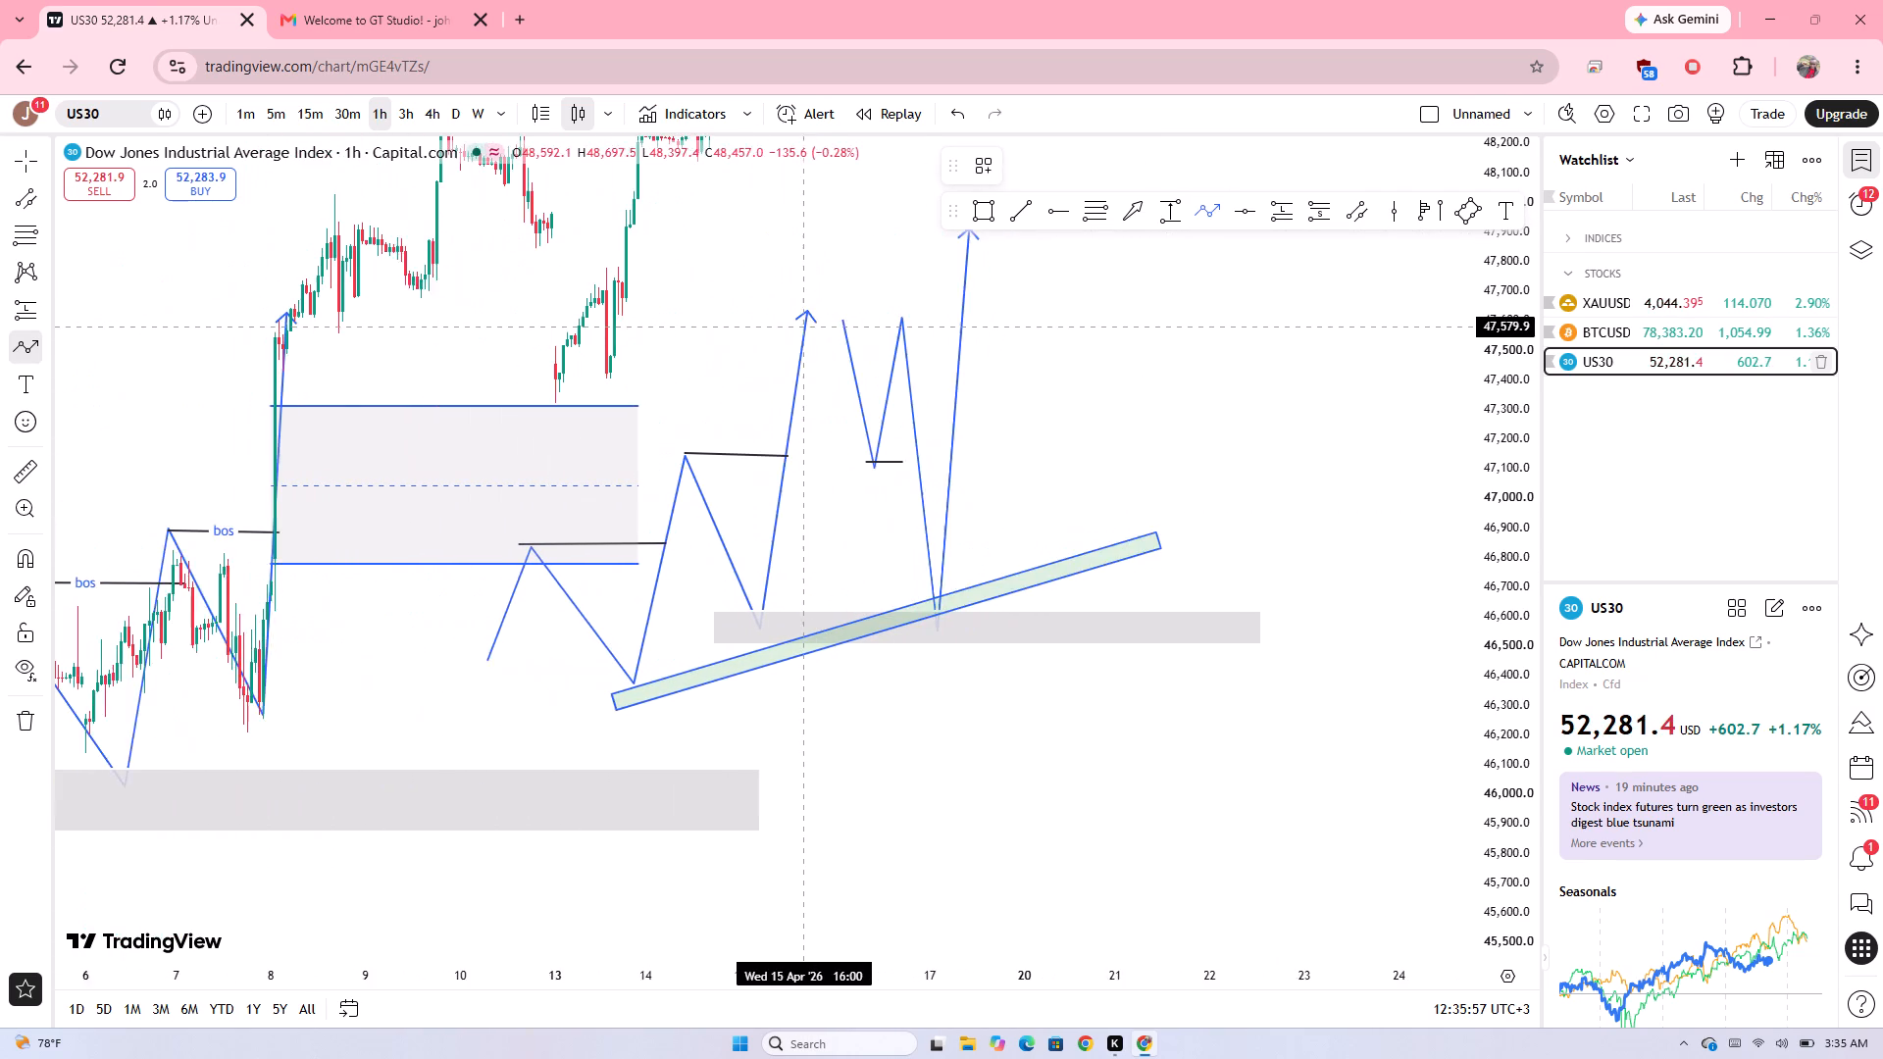
scroll(802, 327, "right", 3)
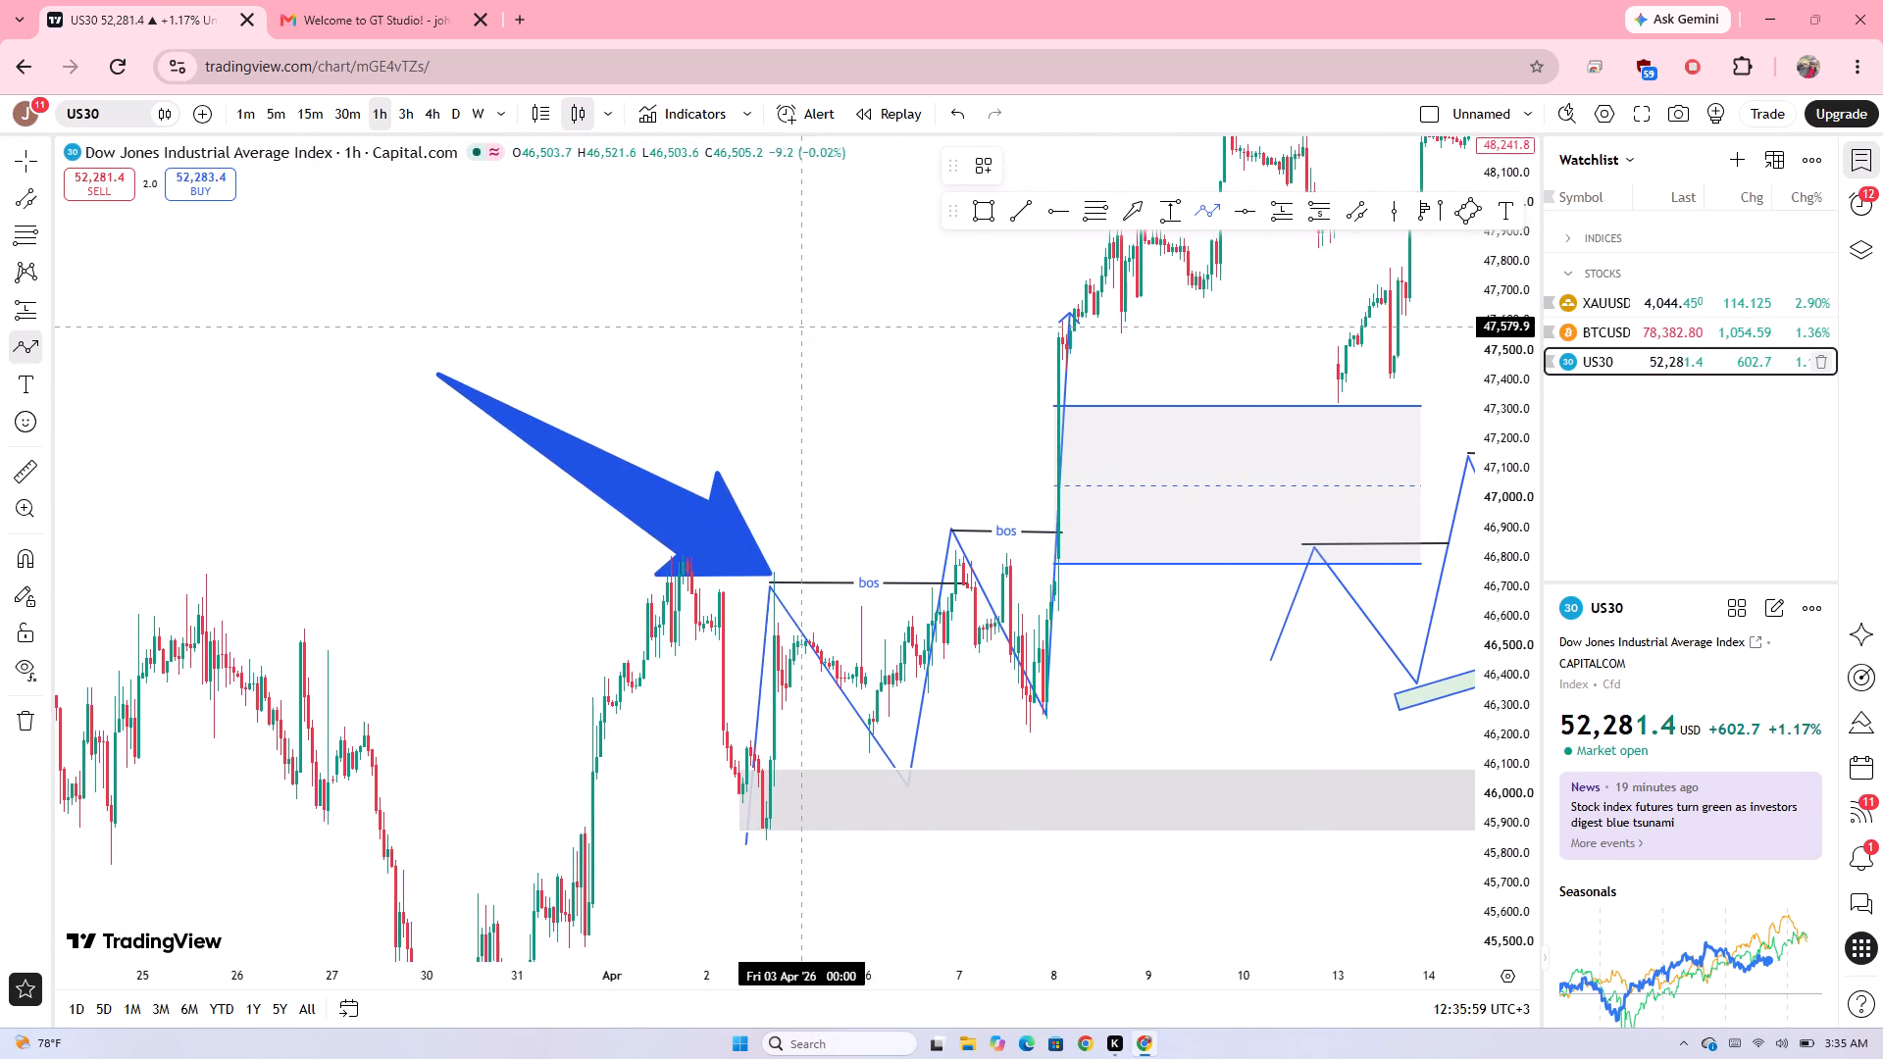
left_click_drag(523, 564, 696, 457)
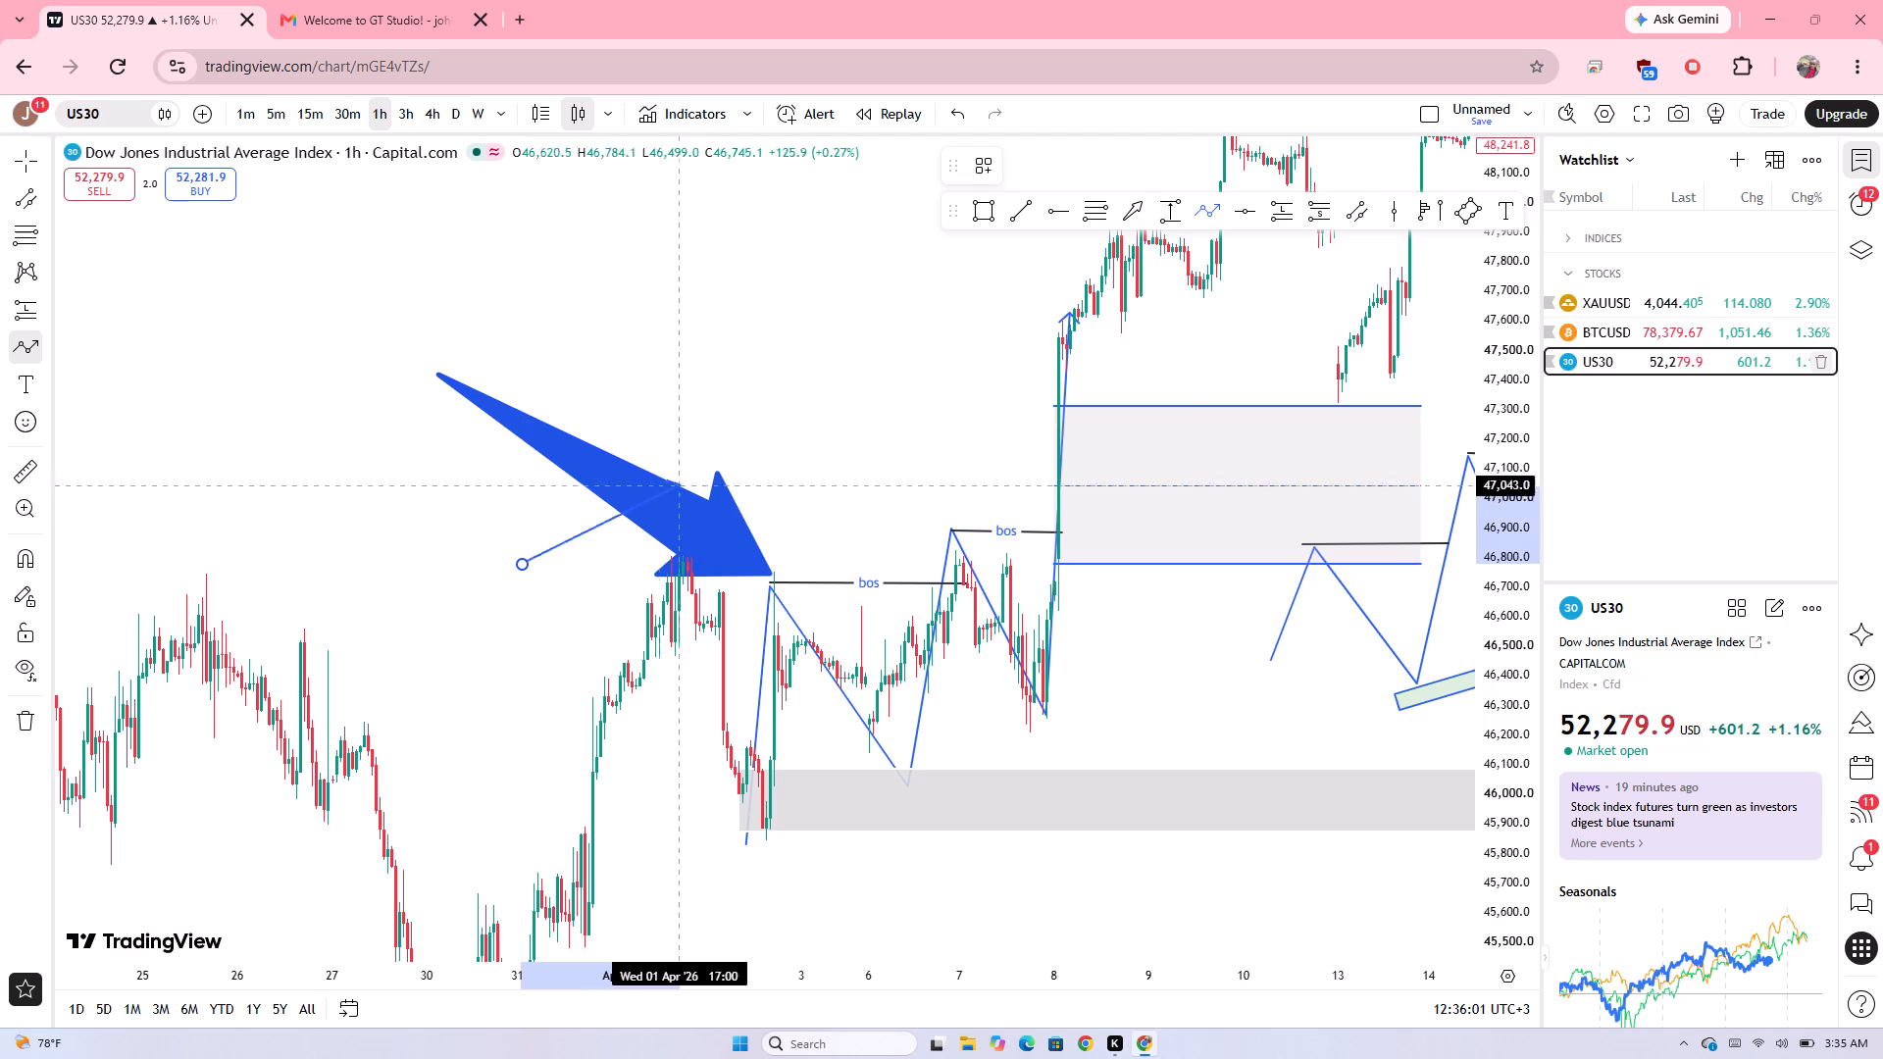
left_click_drag(696, 457, 754, 328)
left_click(754, 328)
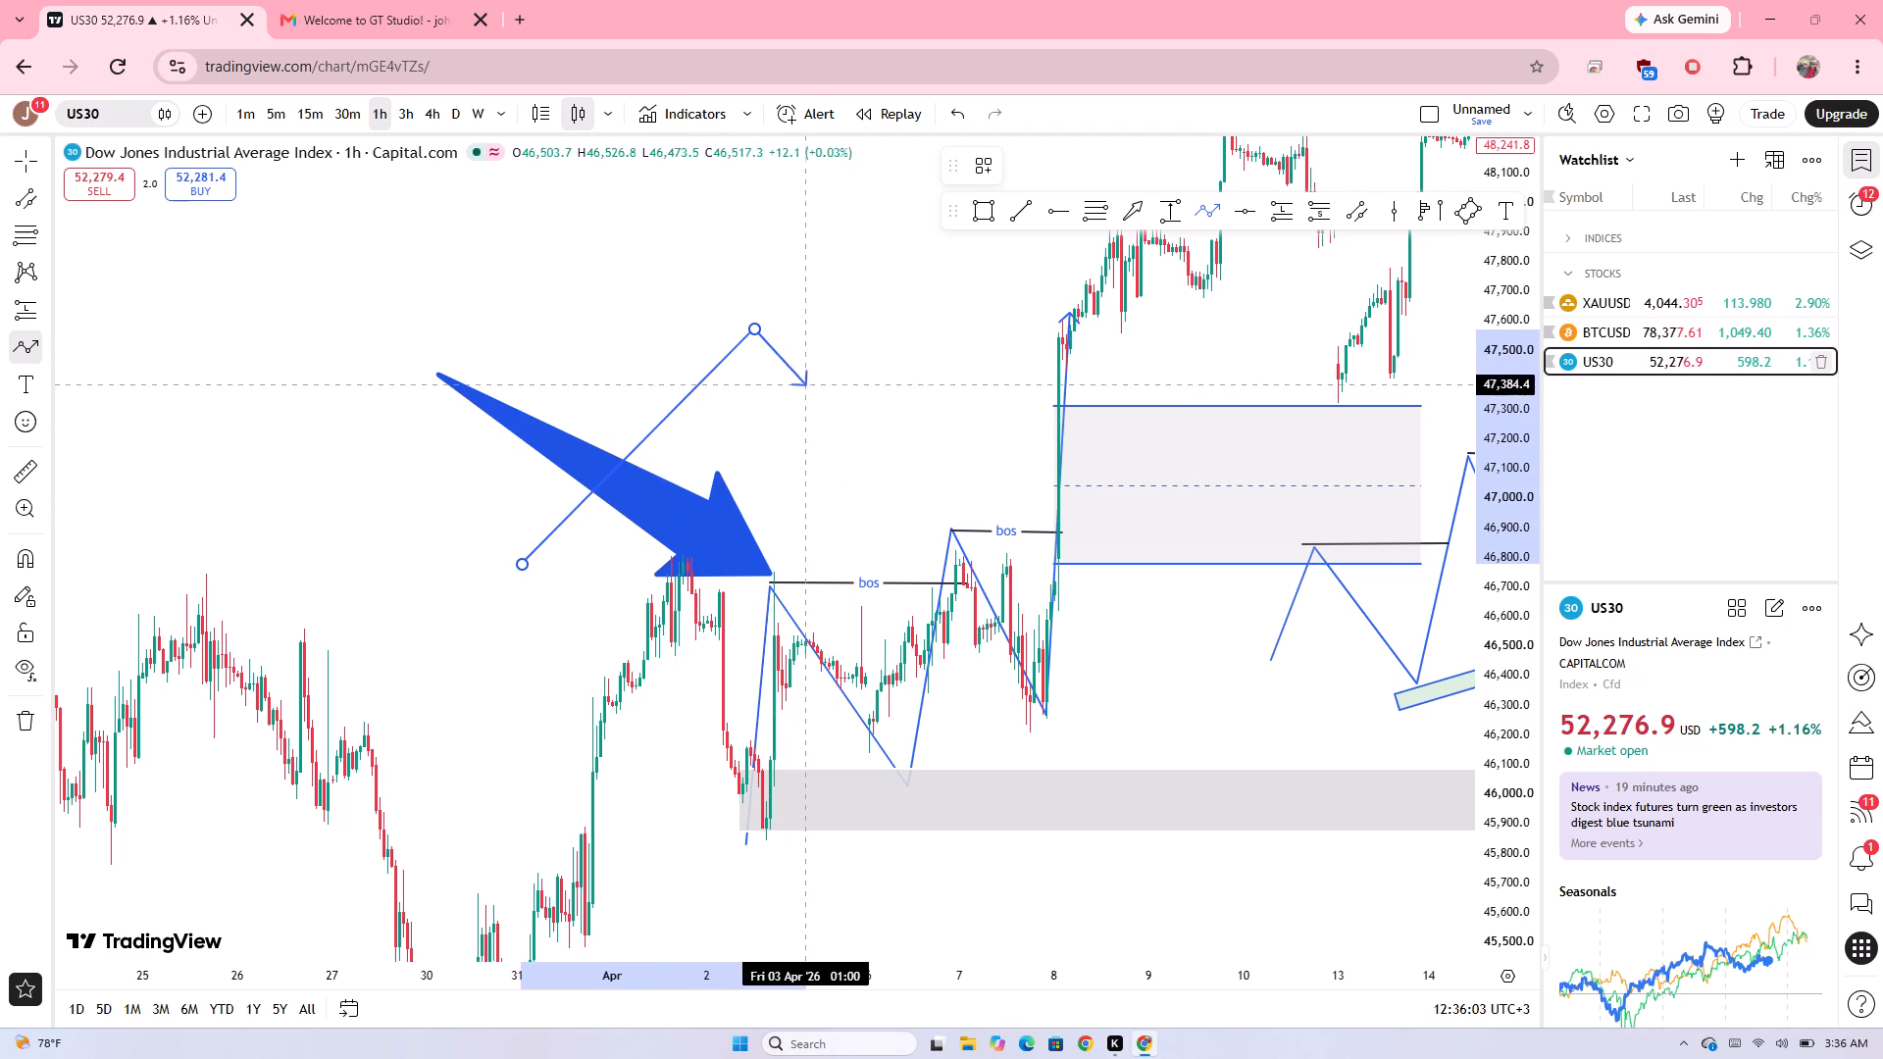
left_click(839, 415)
left_click(615, 615)
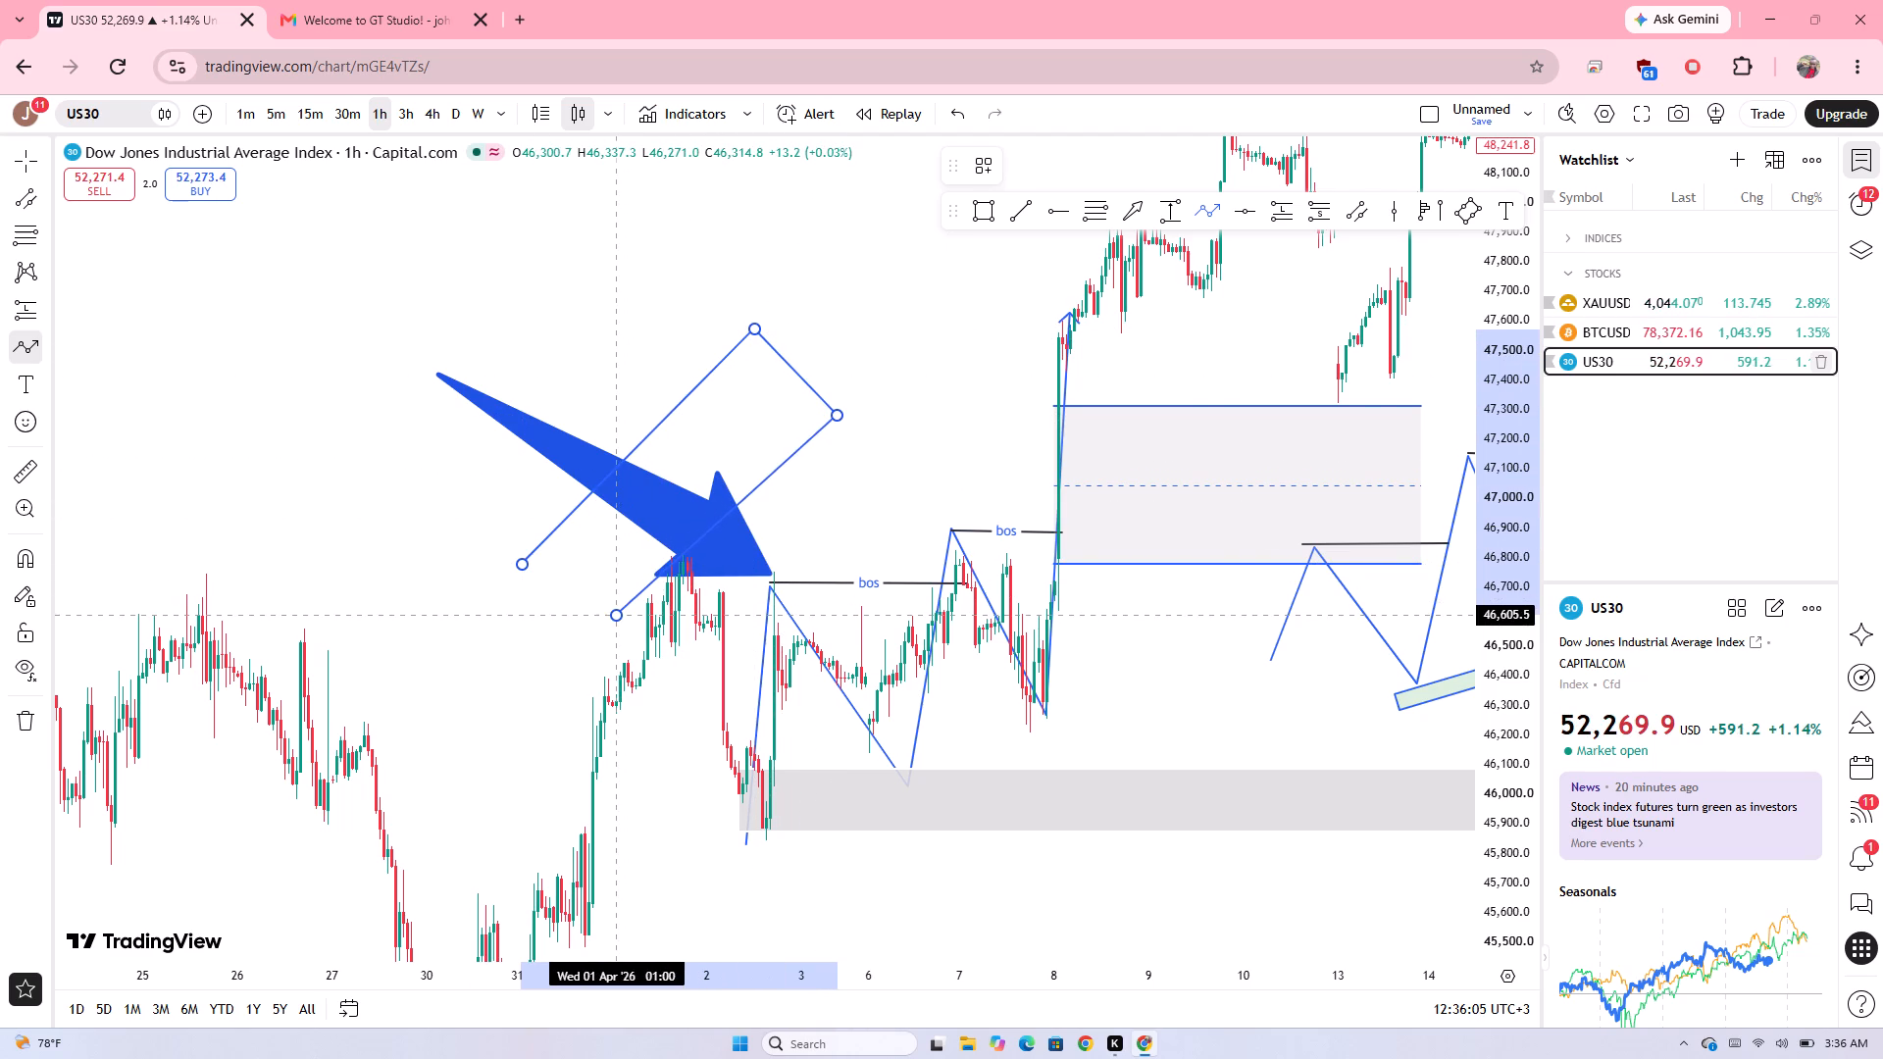
left_click(531, 569)
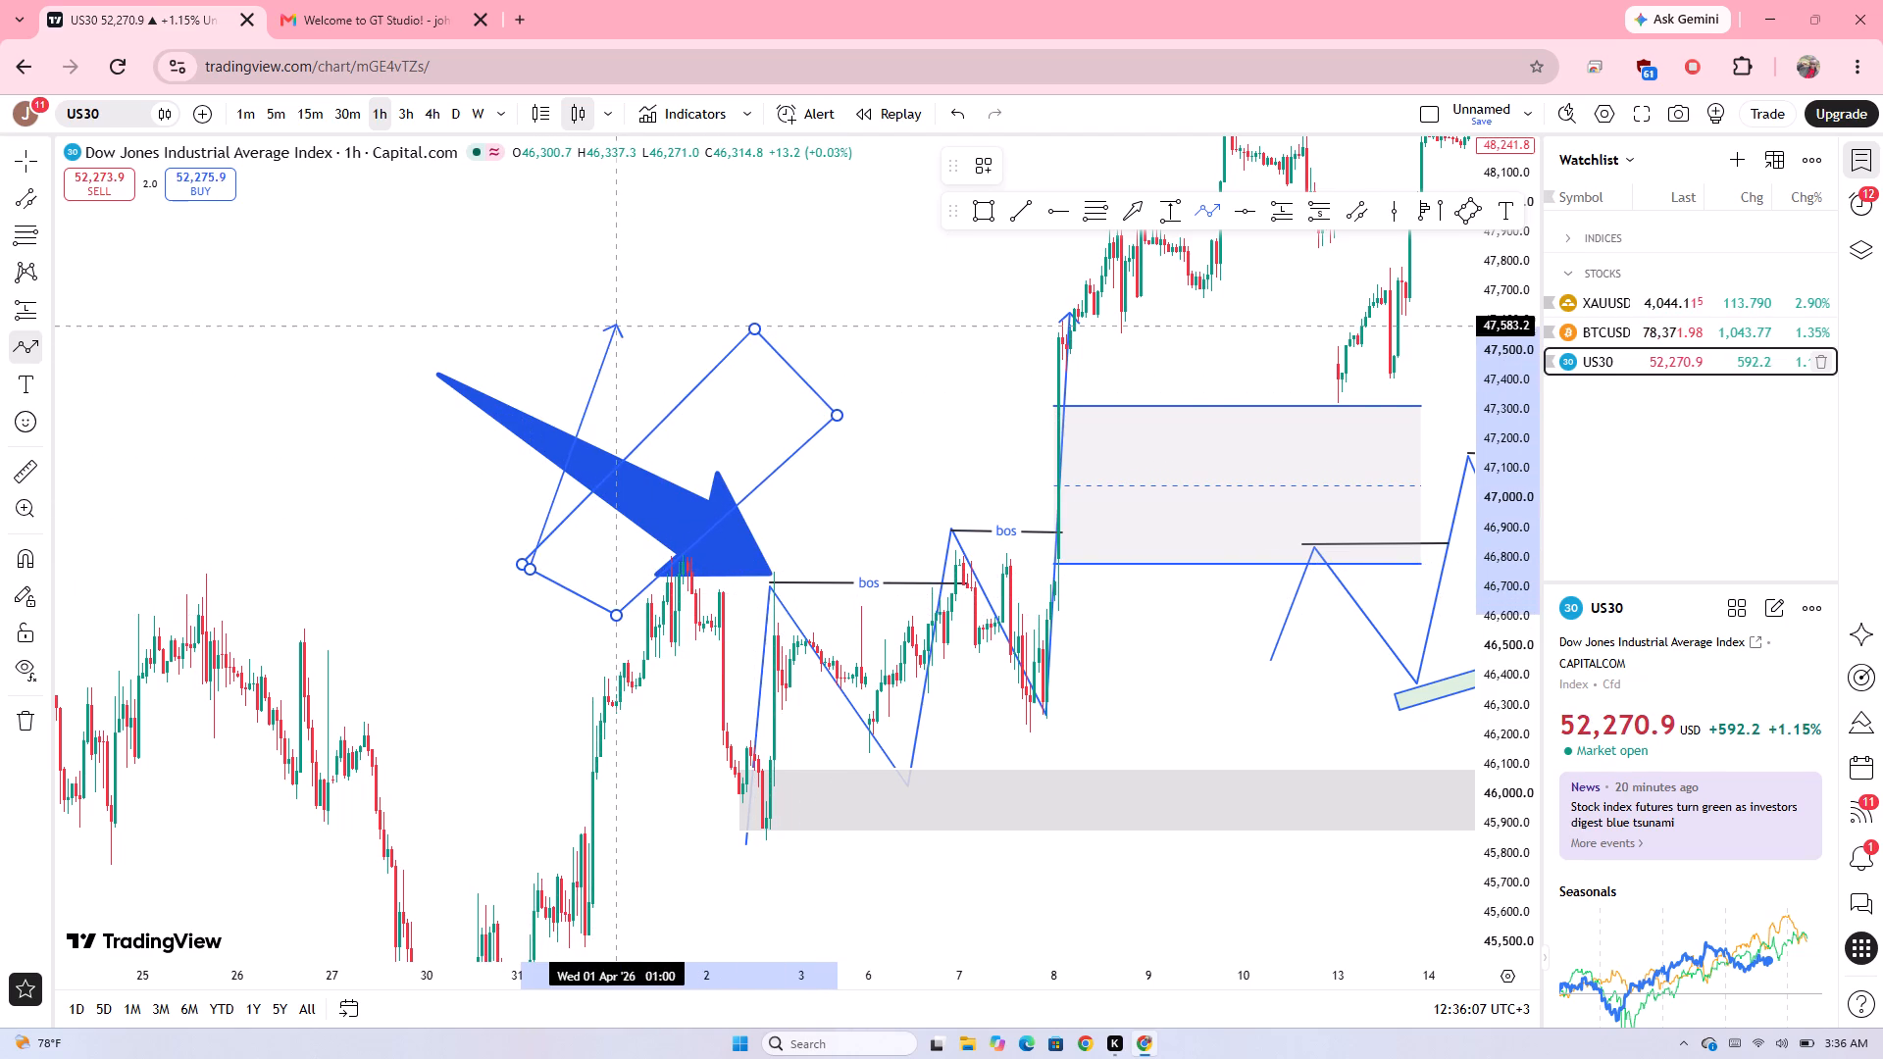
double_click(616, 326)
Draw a rectangle zone at the late-February peak, between 49,449.3 and 49,658.1, from 26 February to 12 March.
left_click_drag(859, 425, 477, 534)
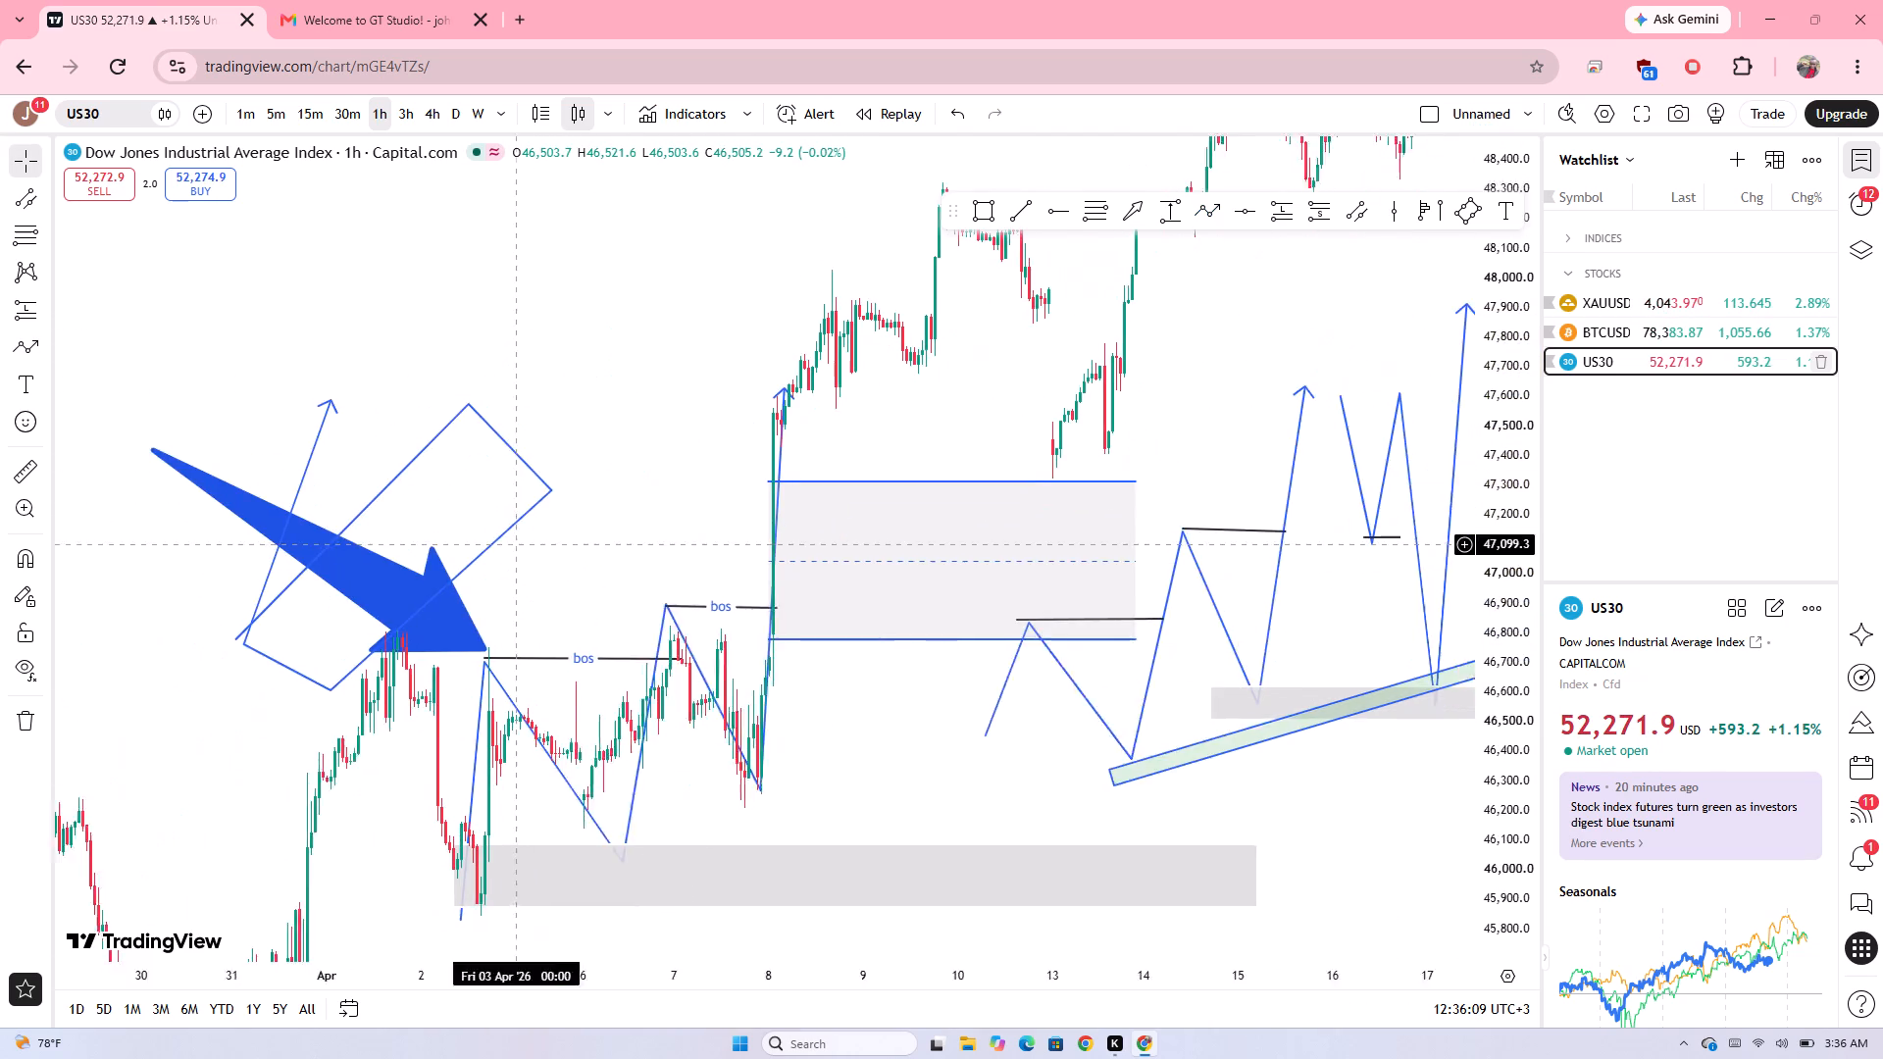
left_click_drag(477, 534, 332, 580)
scroll(742, 572, "down", 4)
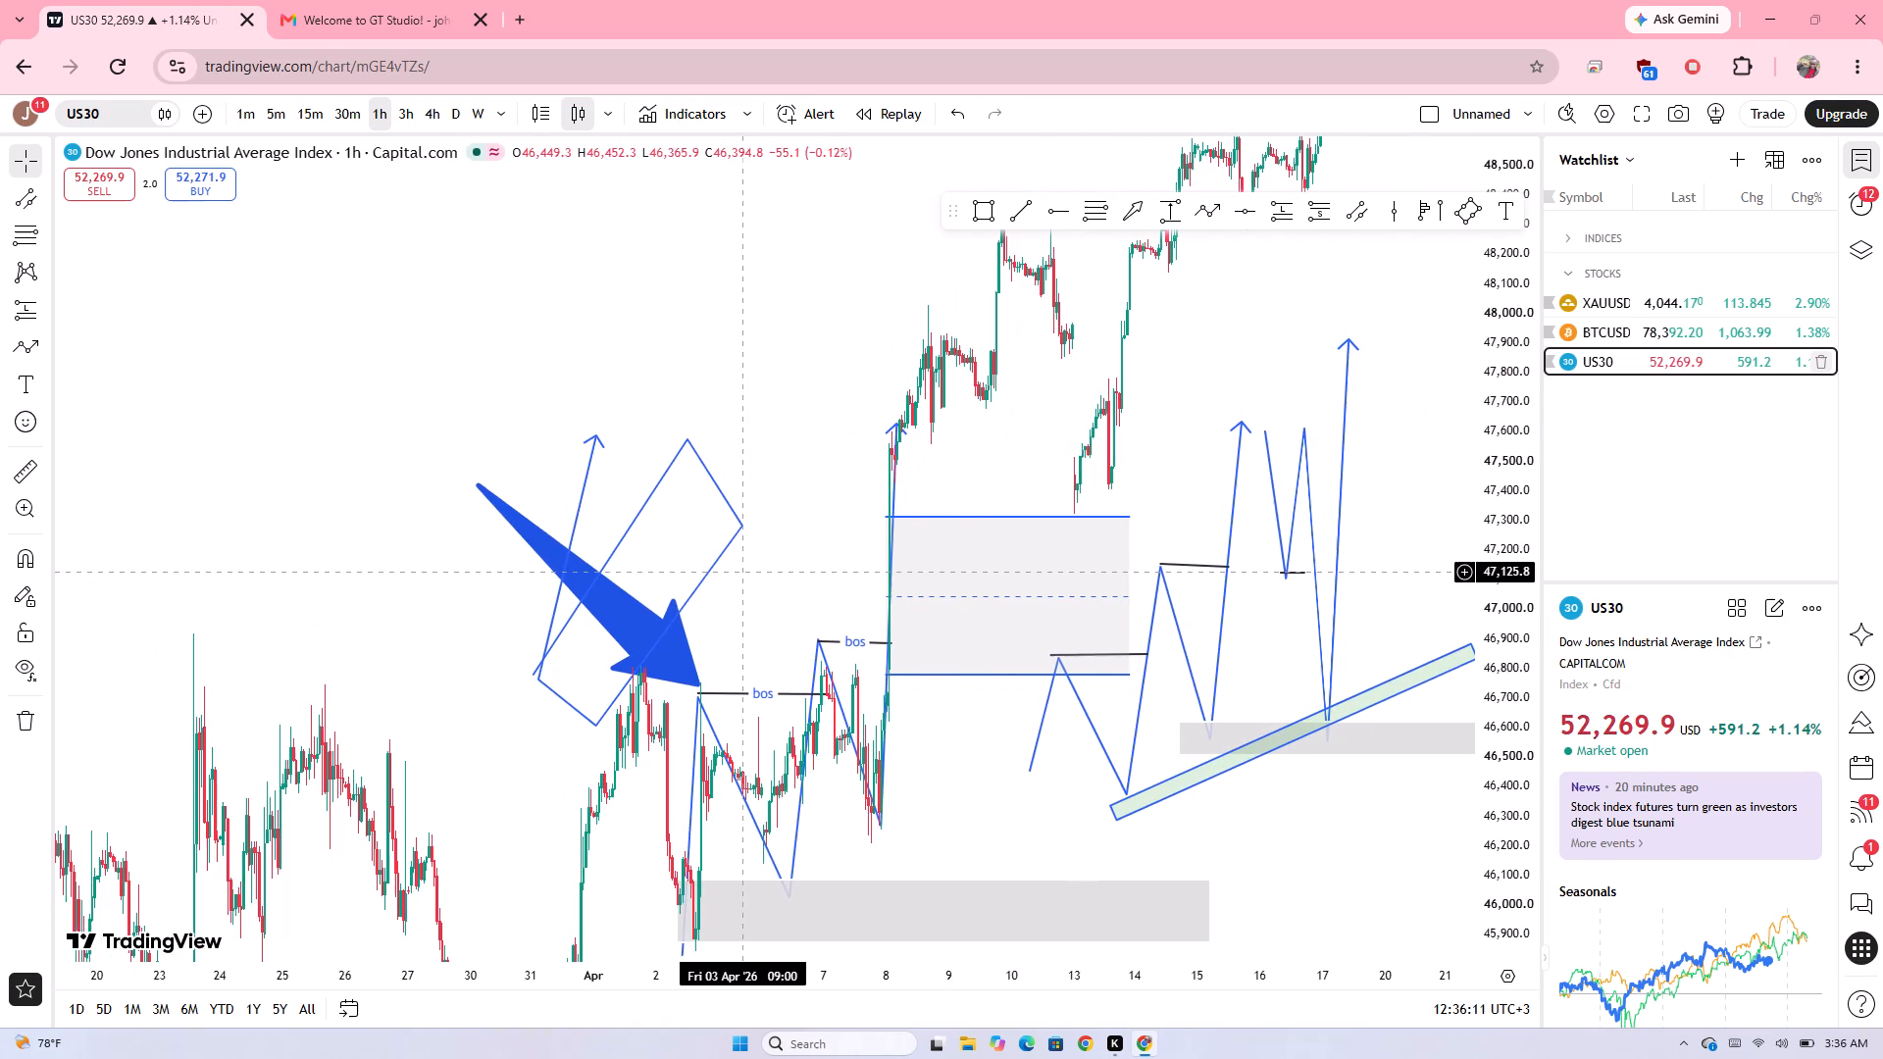
left_click_drag(980, 829, 923, 440)
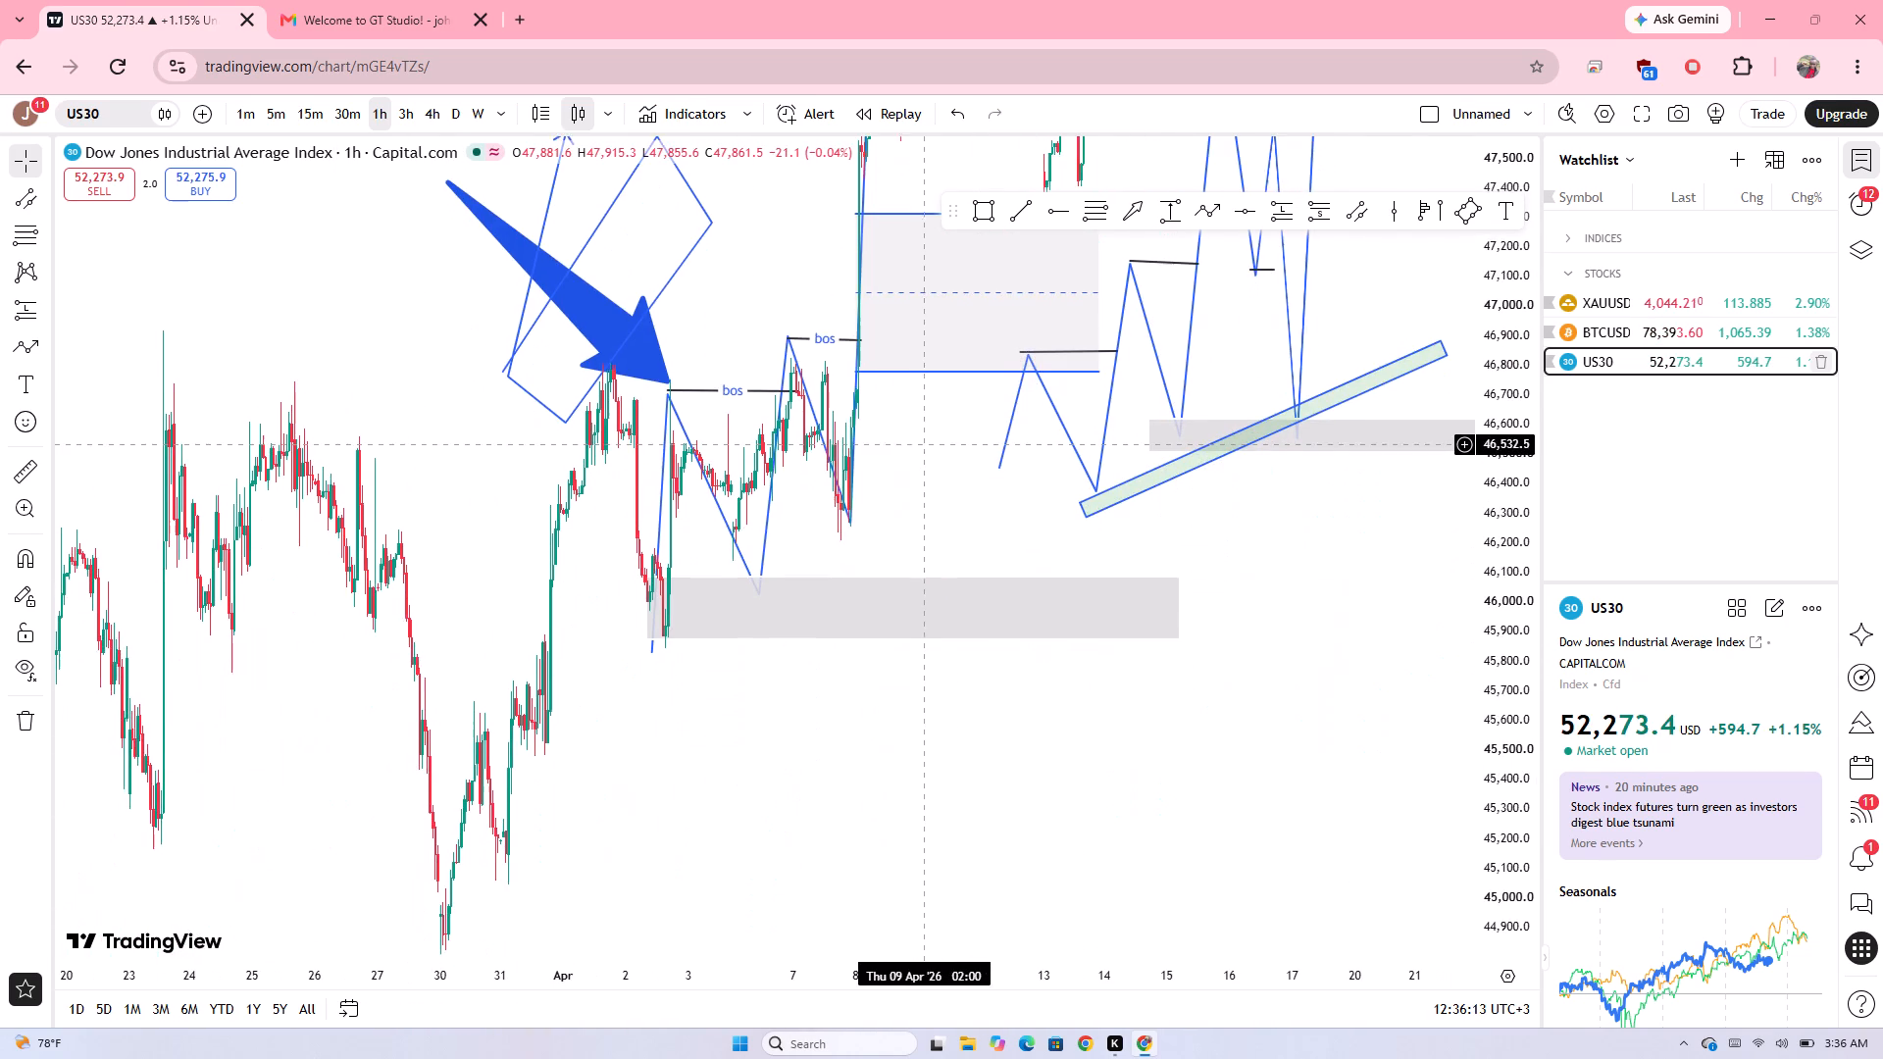
left_click_drag(923, 440, 923, 437)
left_click(923, 437)
left_click_drag(384, 532, 1531, 344)
left_click_drag(701, 401, 1061, 1011)
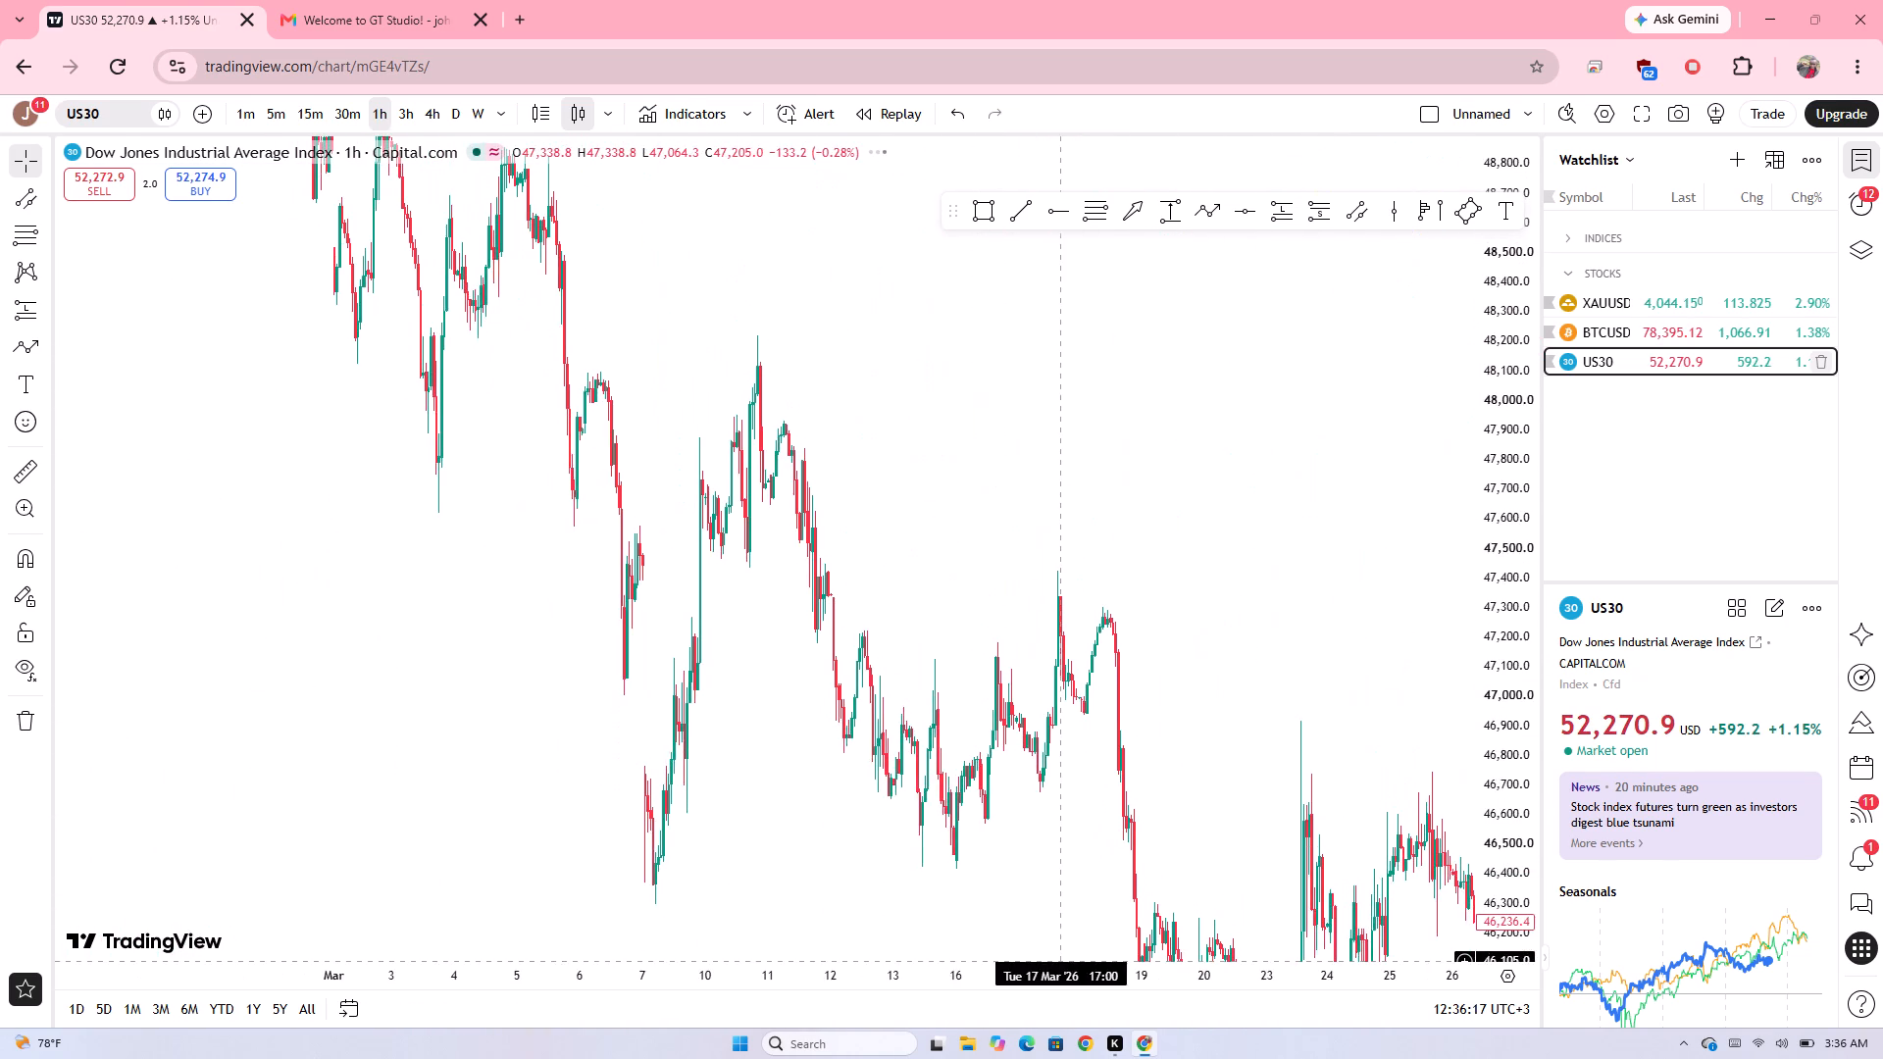
left_click_drag(661, 556, 1045, 567)
left_click_drag(966, 538, 1258, 844)
left_click(985, 522)
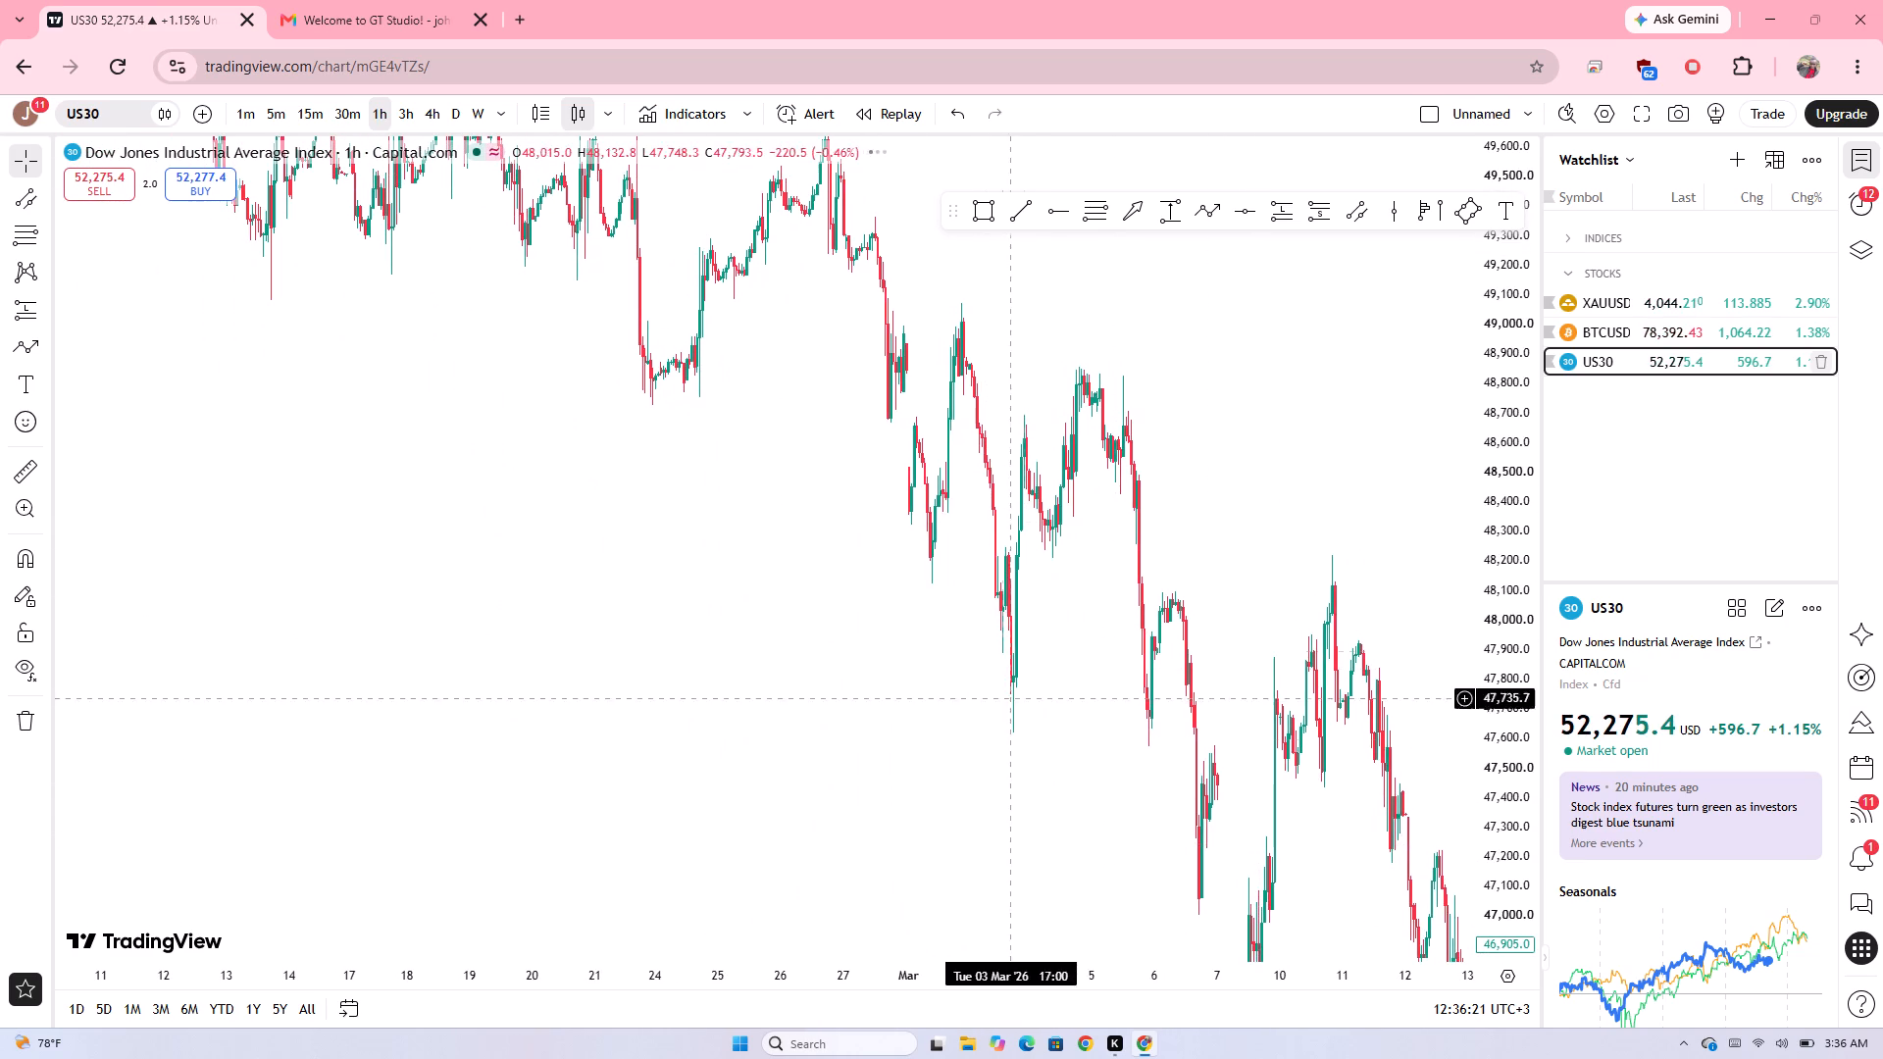
left_click_drag(839, 471, 842, 878)
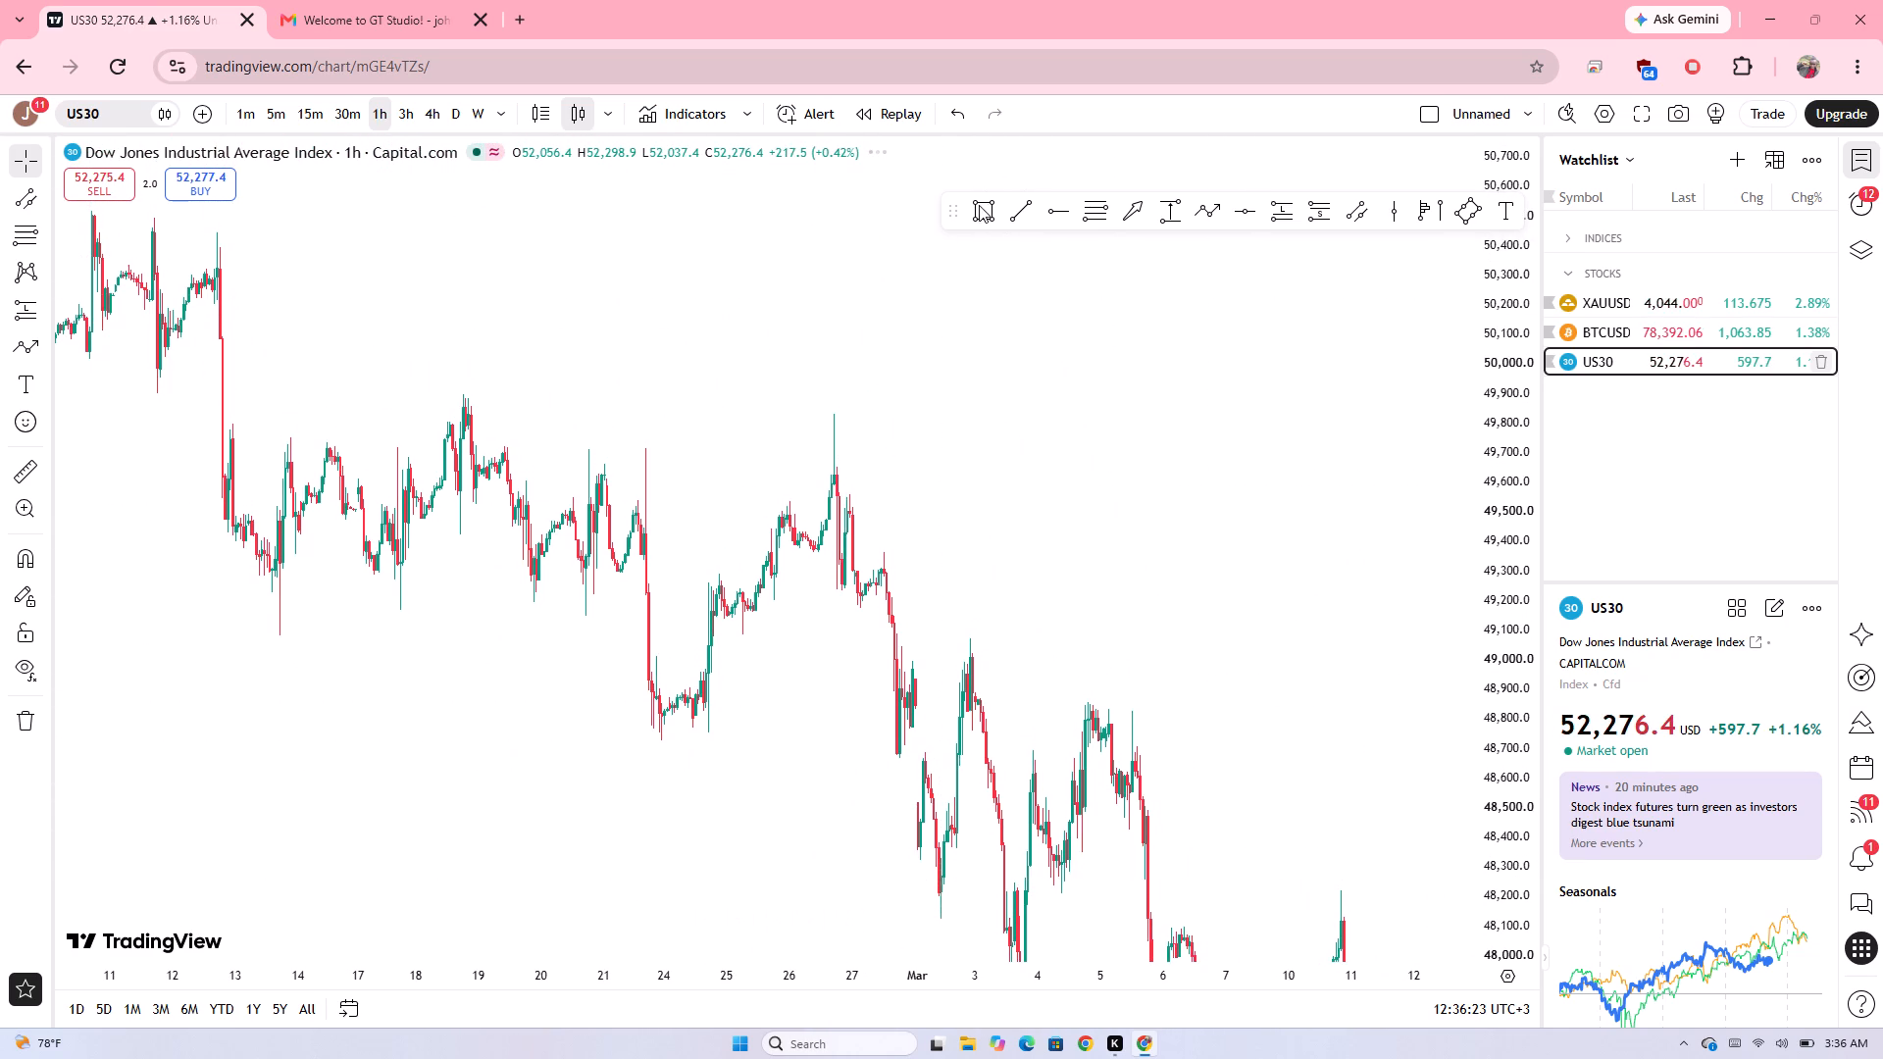
left_click_drag(979, 208, 827, 491)
left_click_drag(827, 491, 1181, 521)
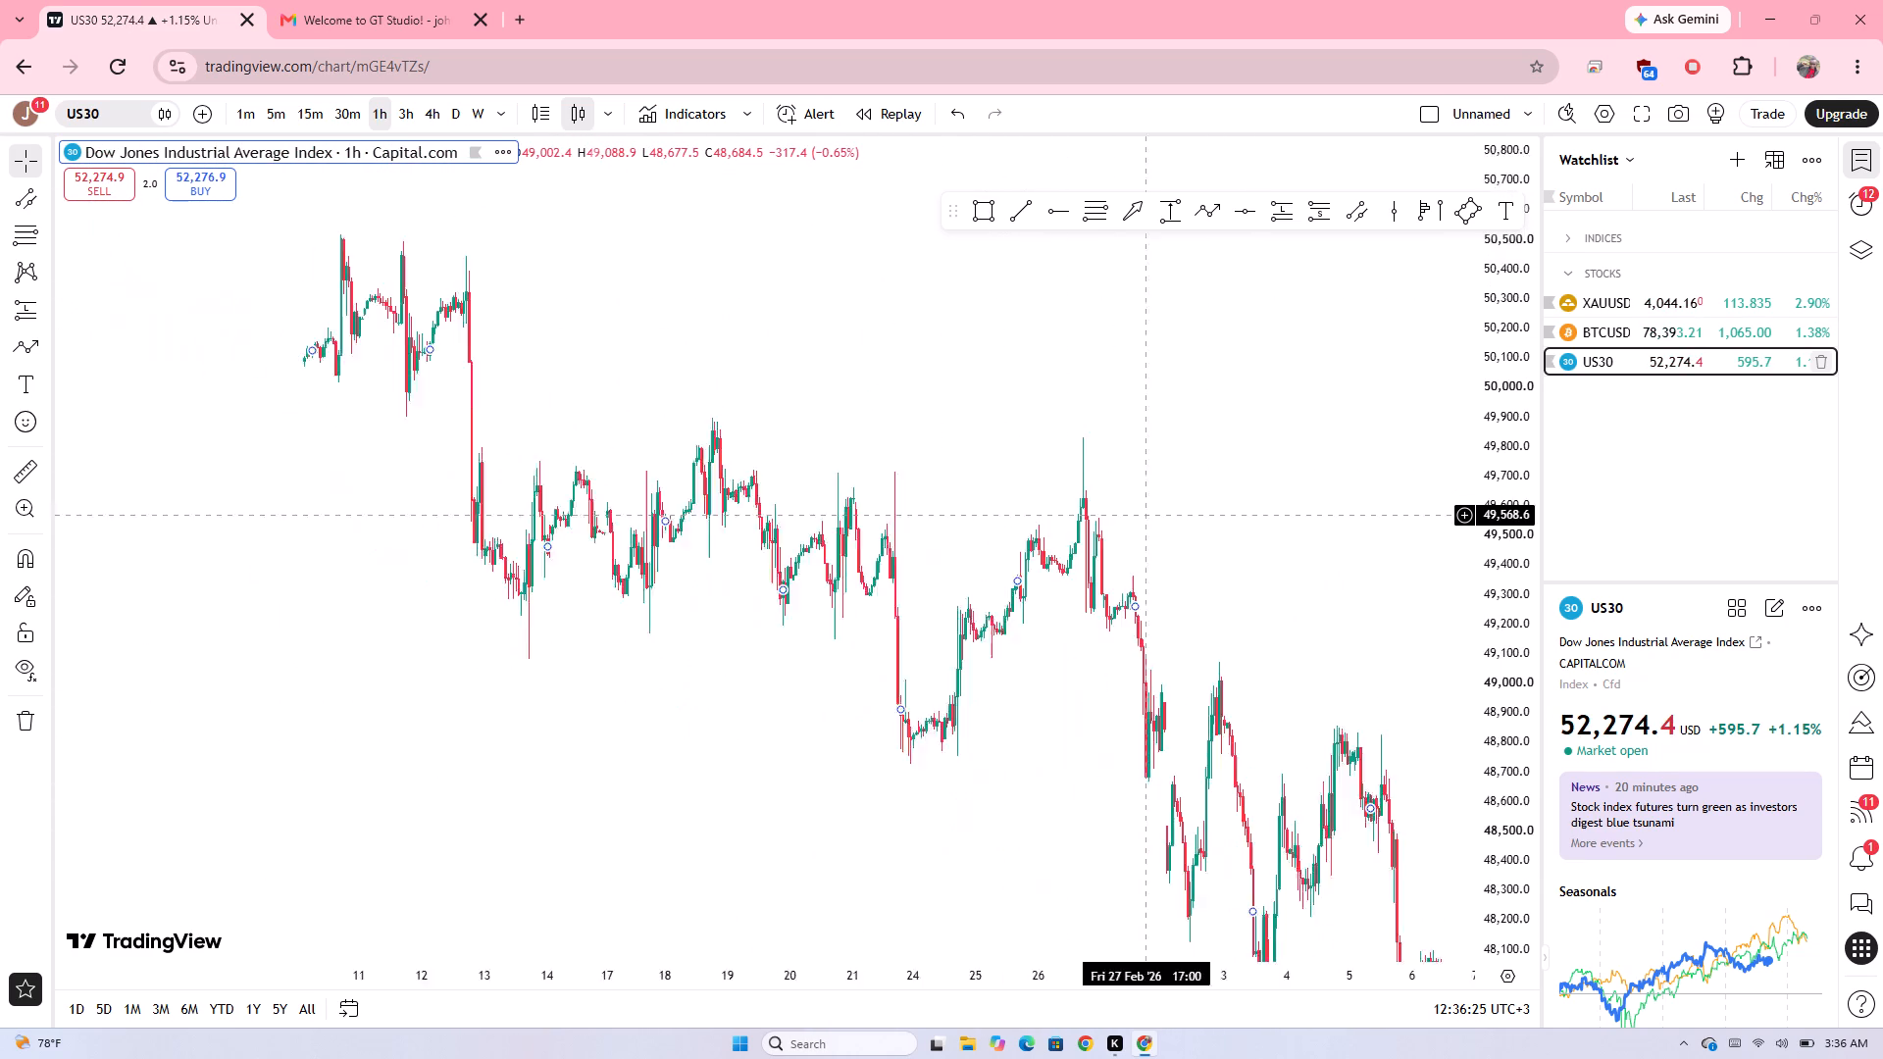
left_click_drag(1181, 521, 832, 454)
left_click(984, 220)
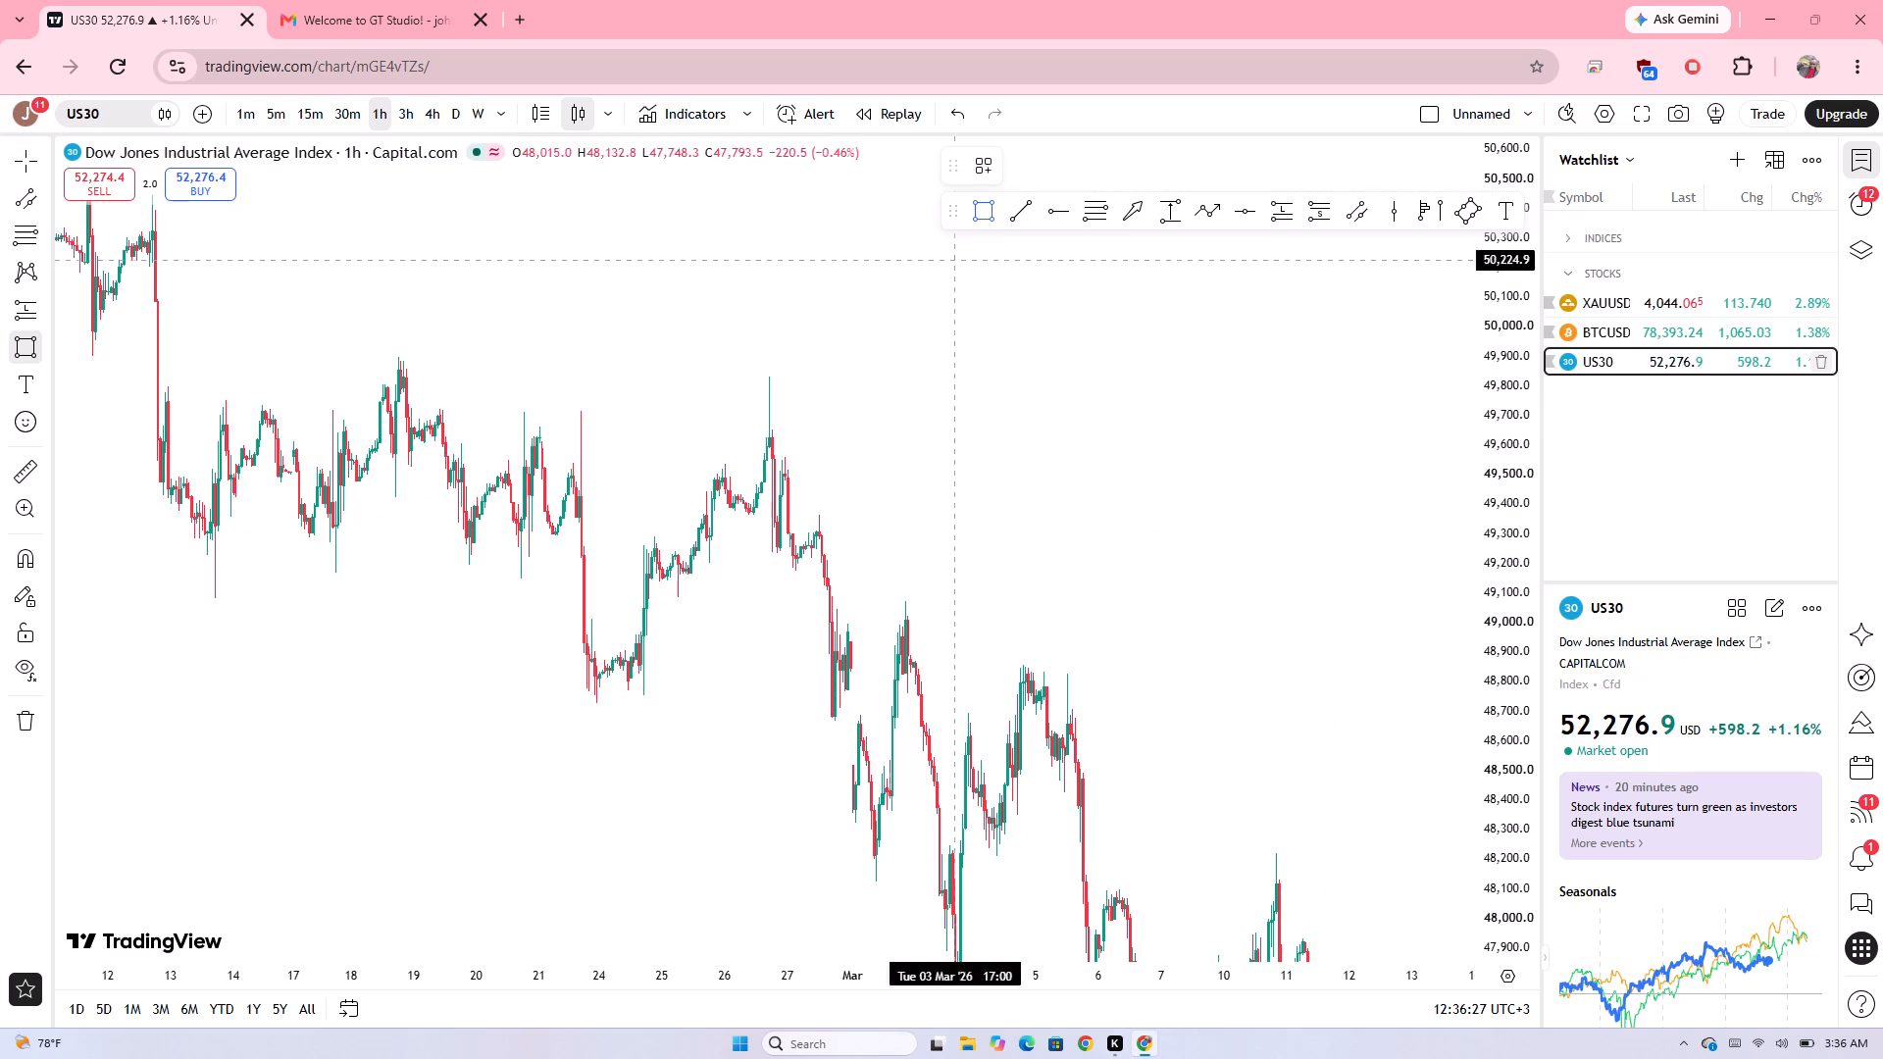
left_click_drag(757, 489, 1216, 428)
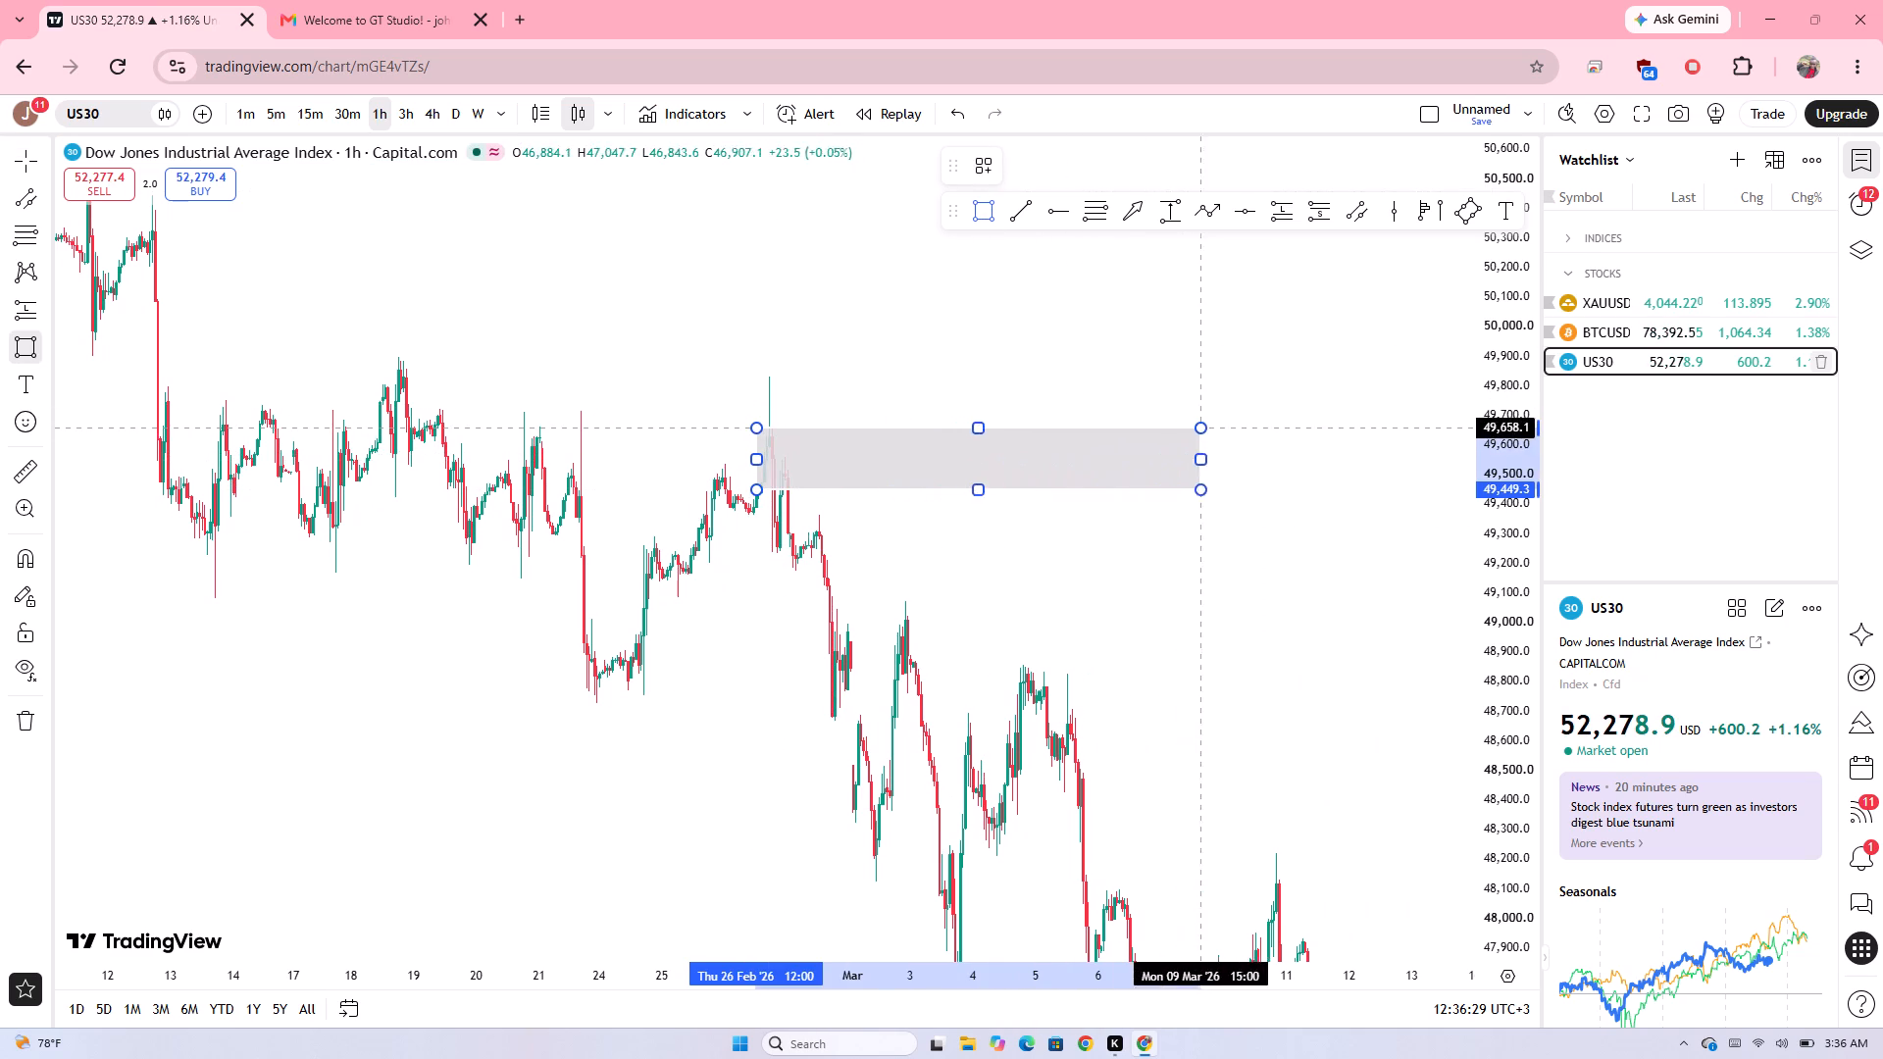
left_click_drag(1216, 428, 1398, 428)
left_click(1398, 428)
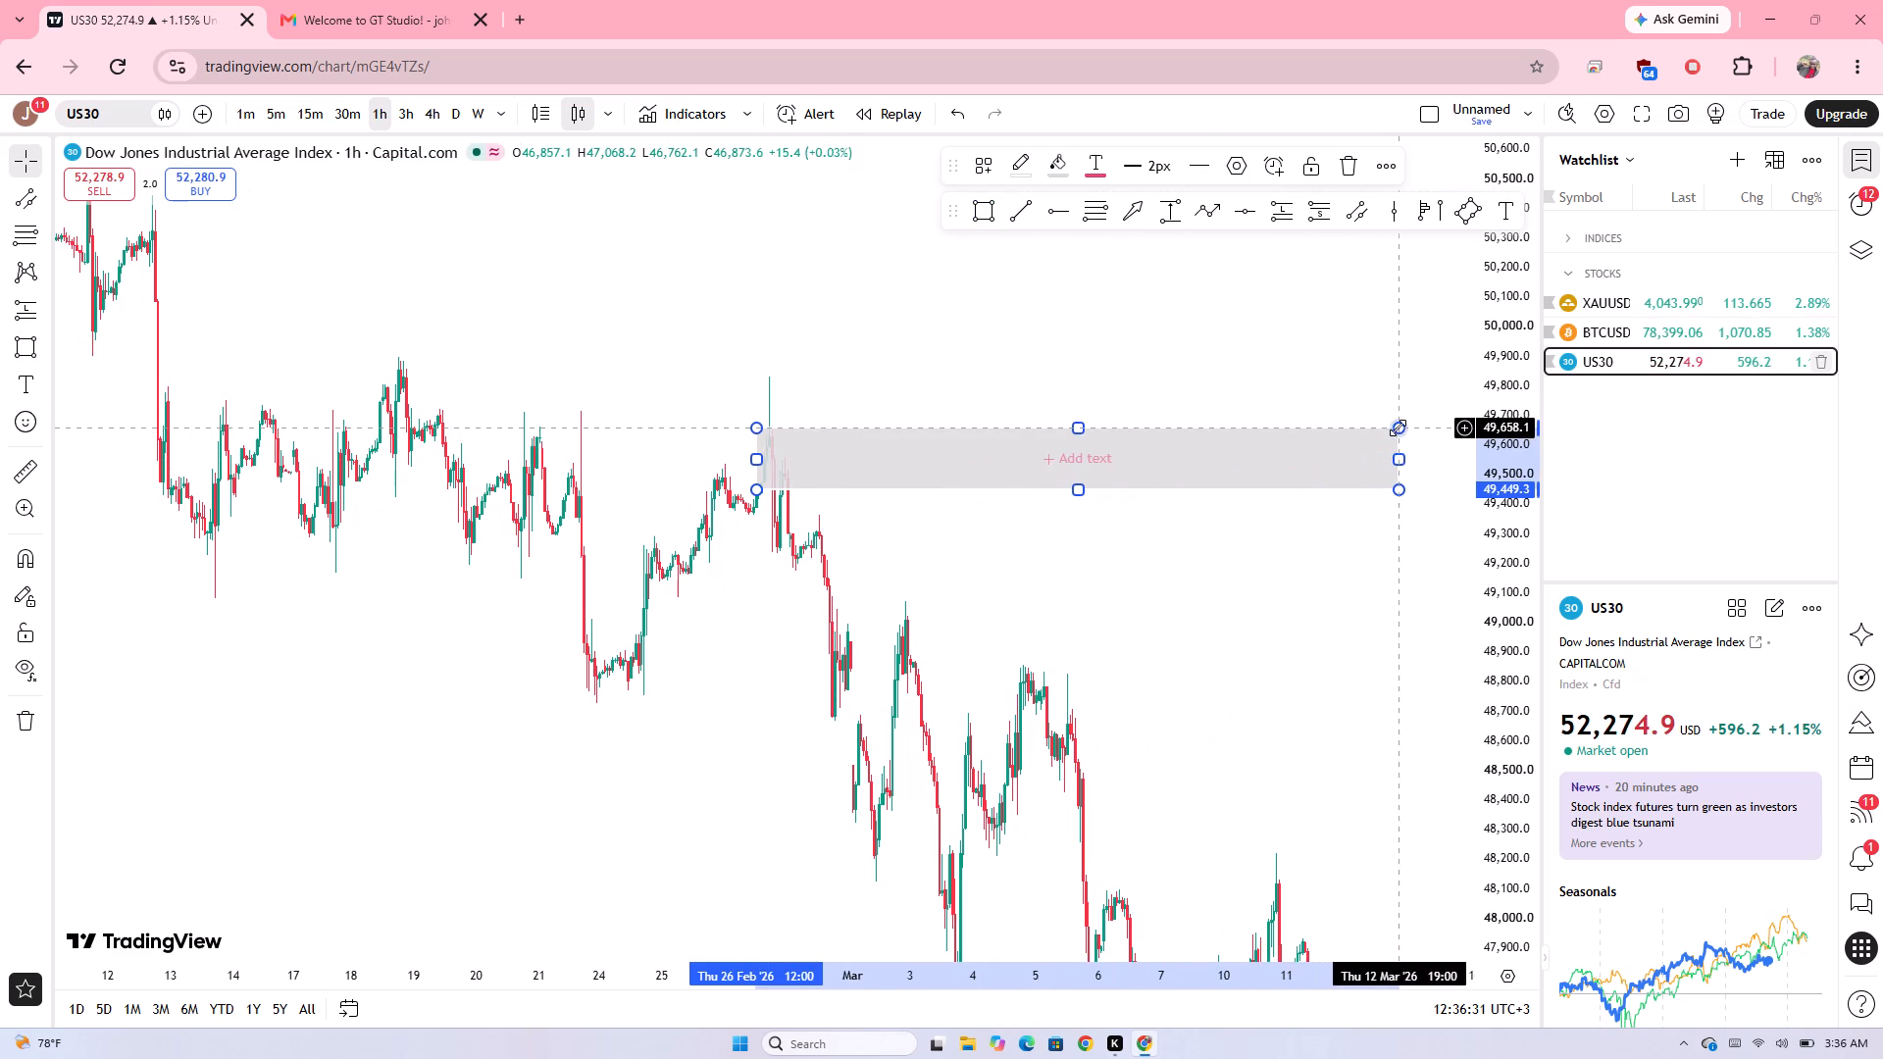
Draw a path tracing the declining swings from about 49,610 at the 26 February peak to about 47,590 on 6 March.
left_click_drag(1202, 356, 814, 266)
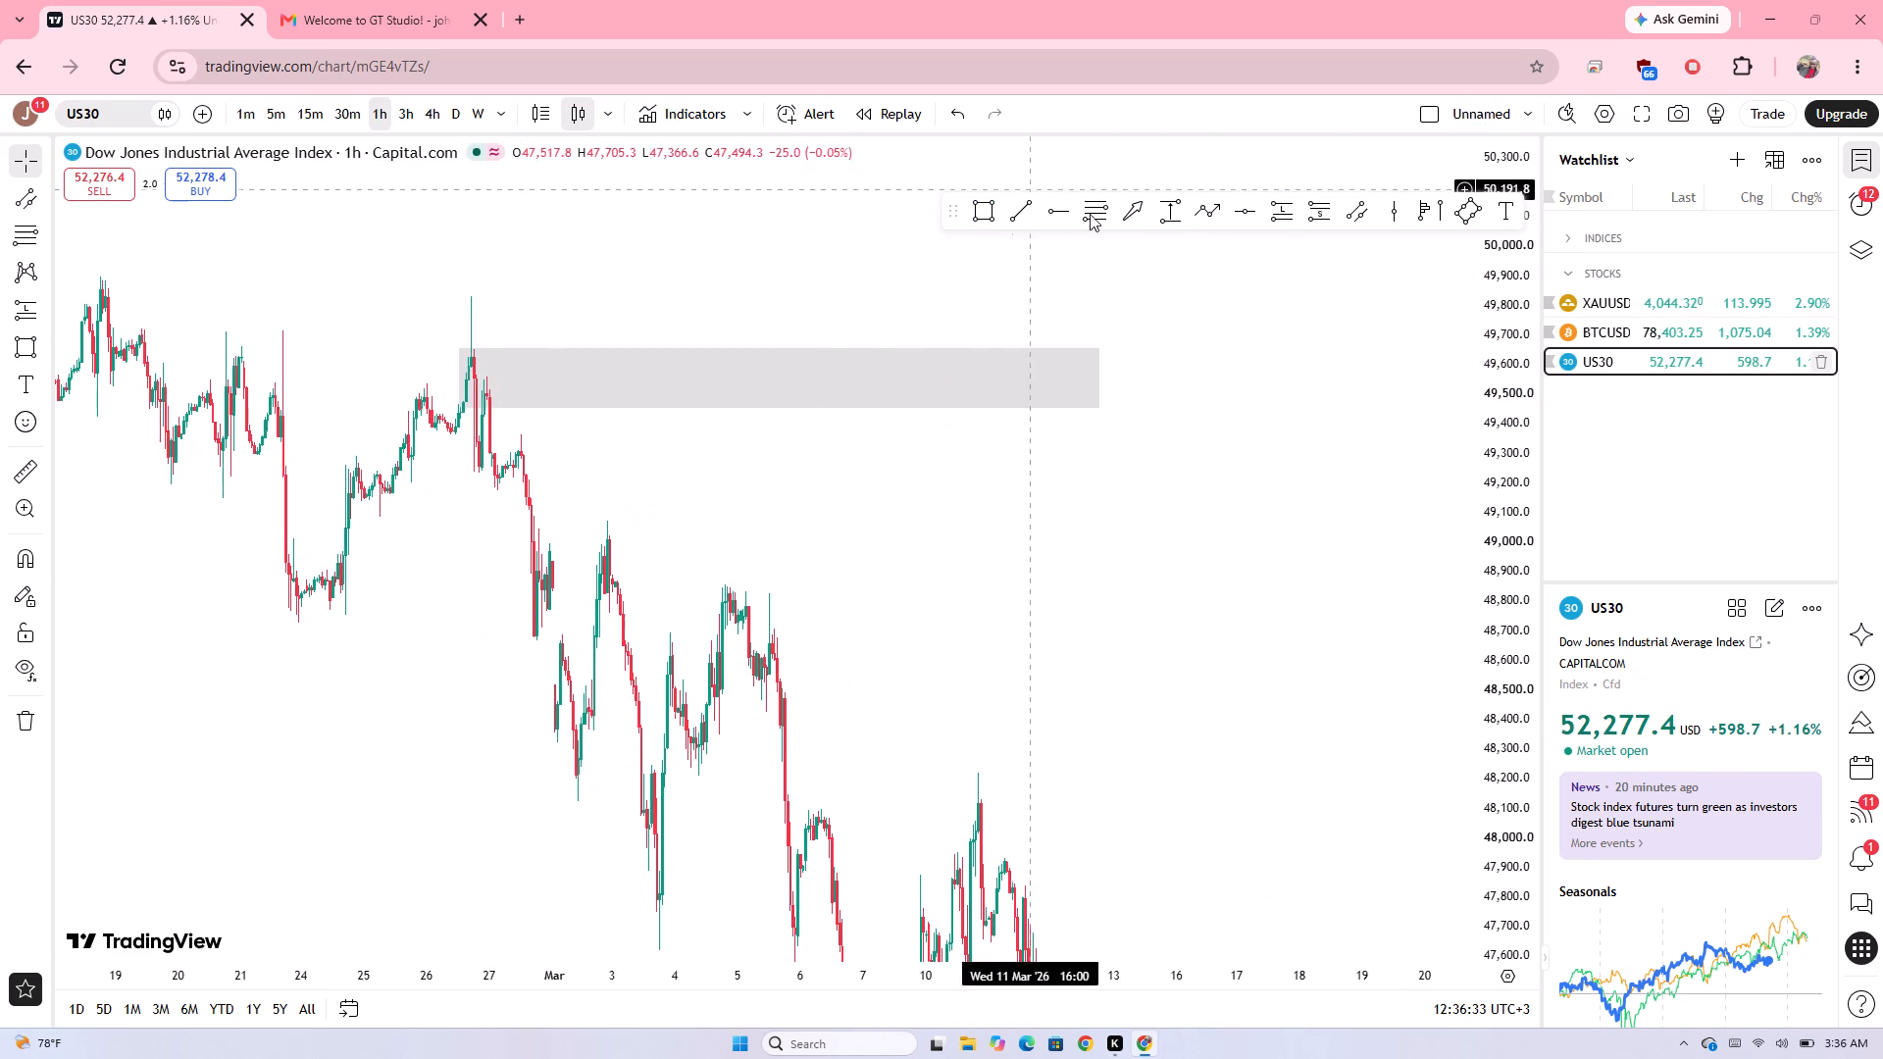
left_click_drag(1200, 206, 459, 346)
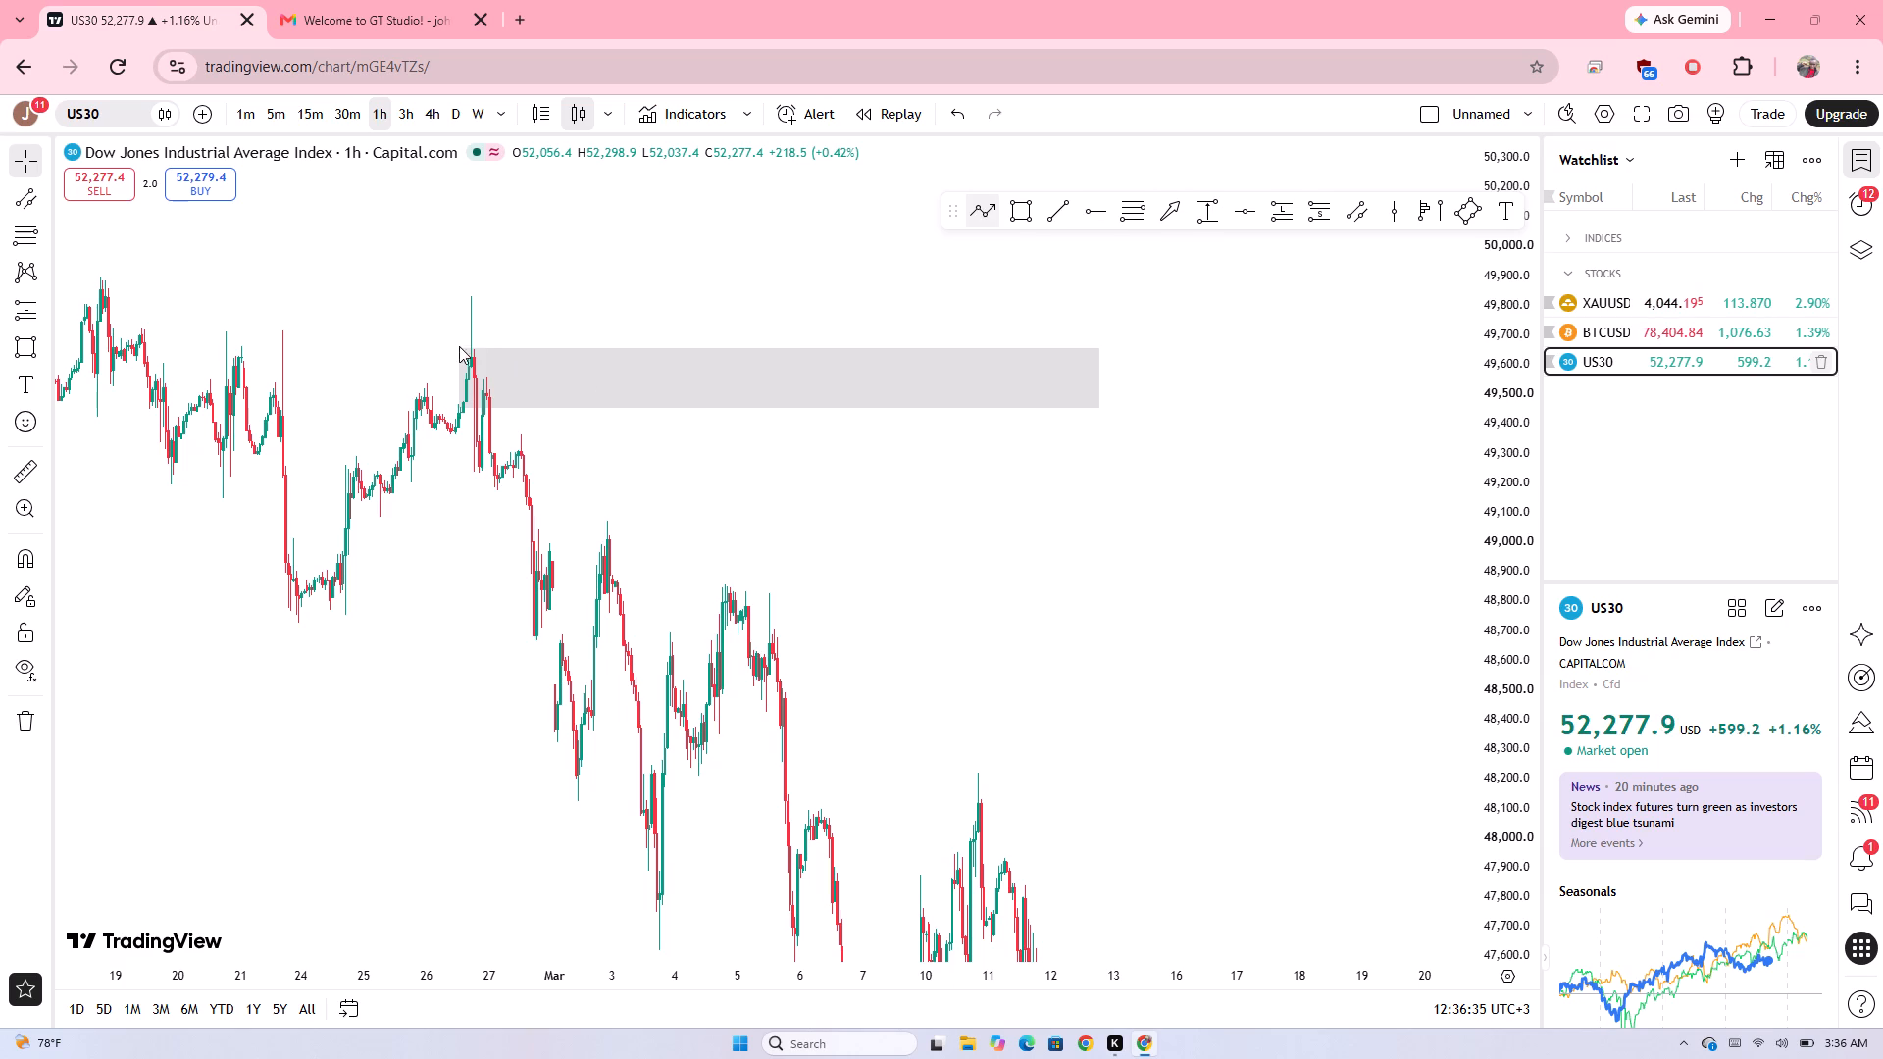
left_click_drag(459, 346, 1069, 250)
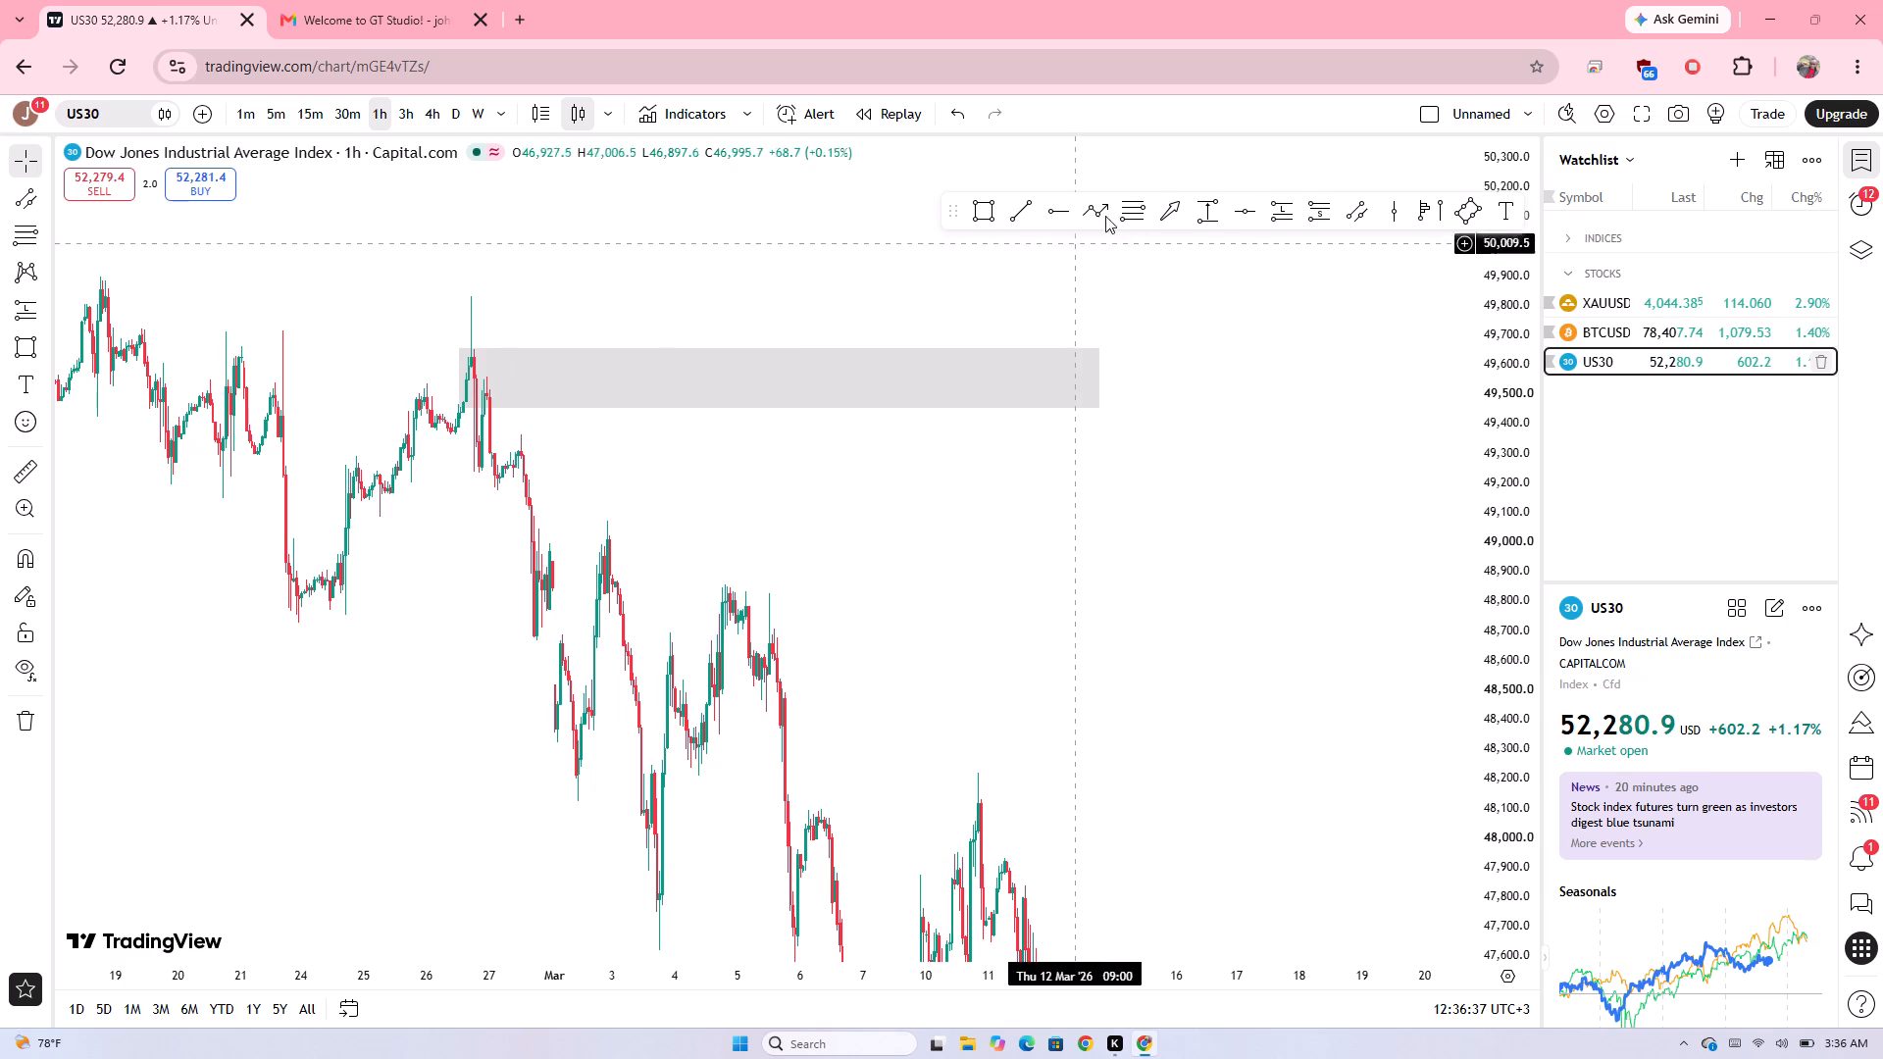
left_click(1109, 211)
left_click_drag(465, 360, 478, 472)
left_click_drag(478, 472, 483, 378)
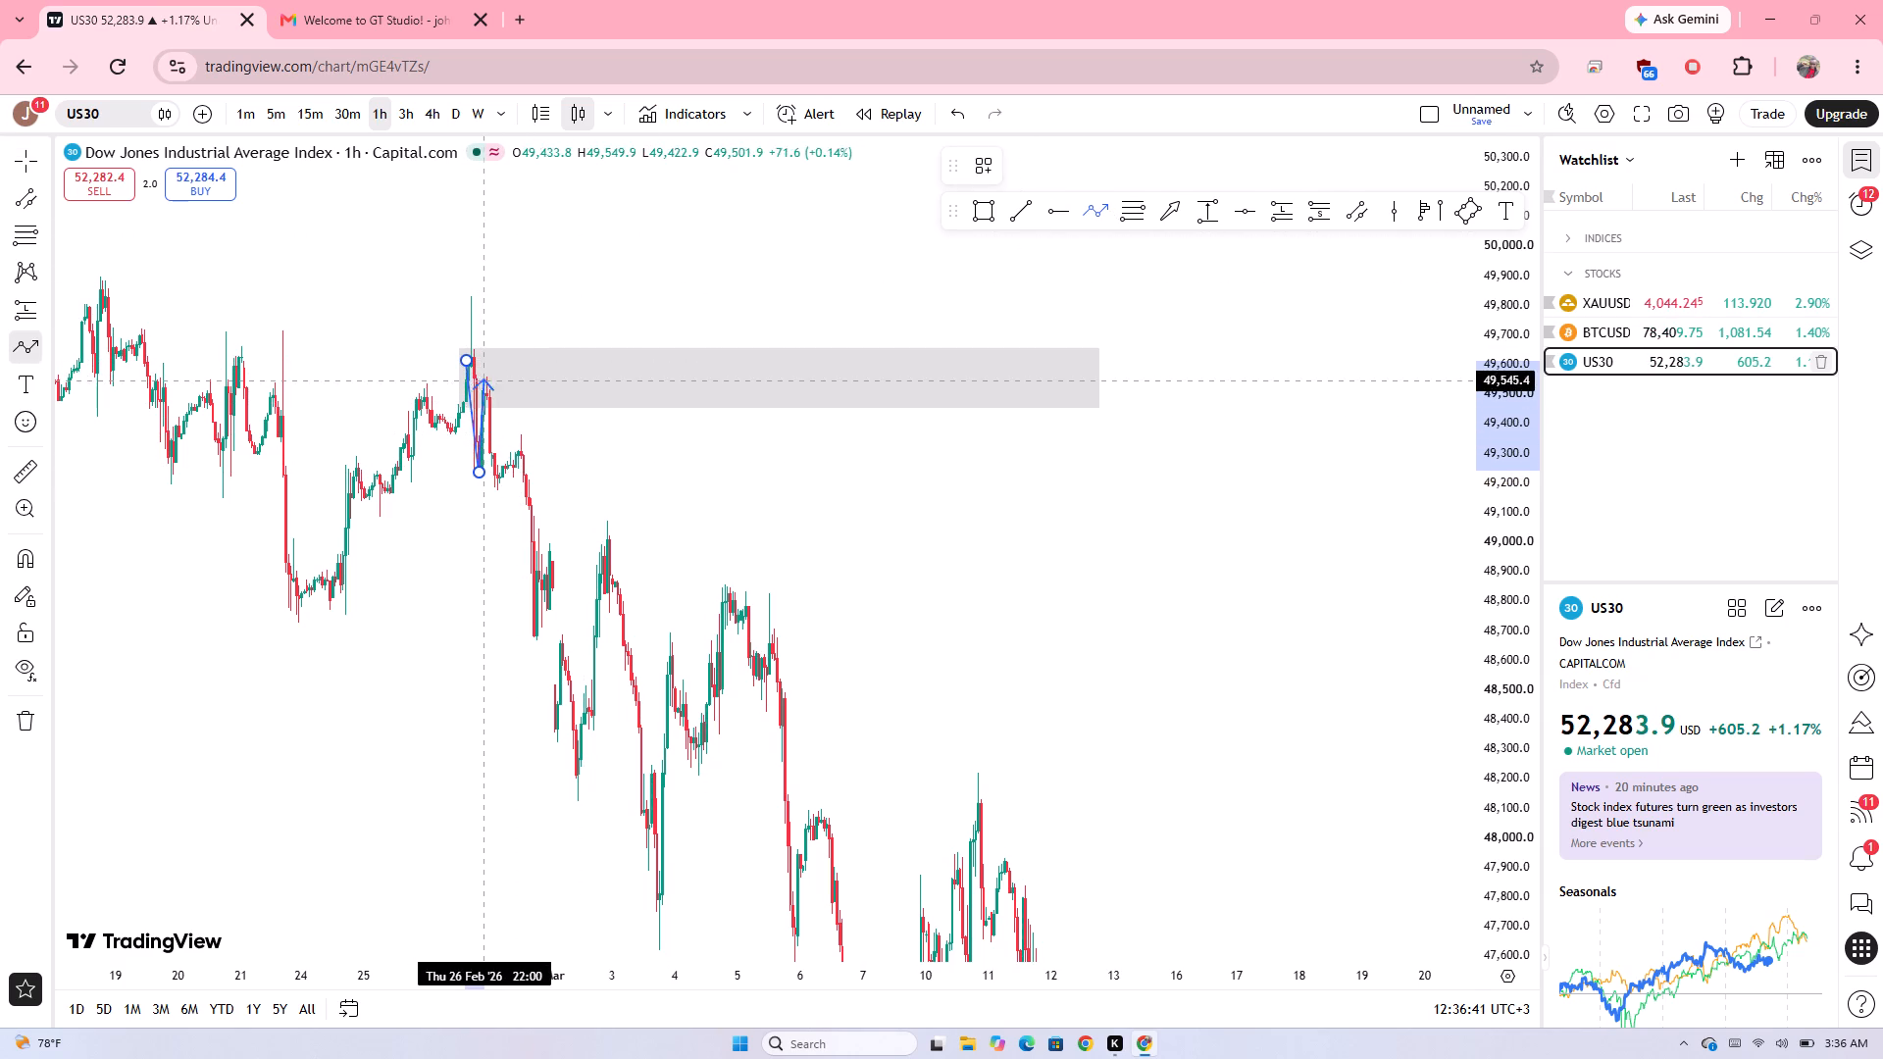
left_click_drag(483, 378, 485, 376)
left_click_drag(485, 376, 500, 502)
left_click_drag(500, 502, 519, 462)
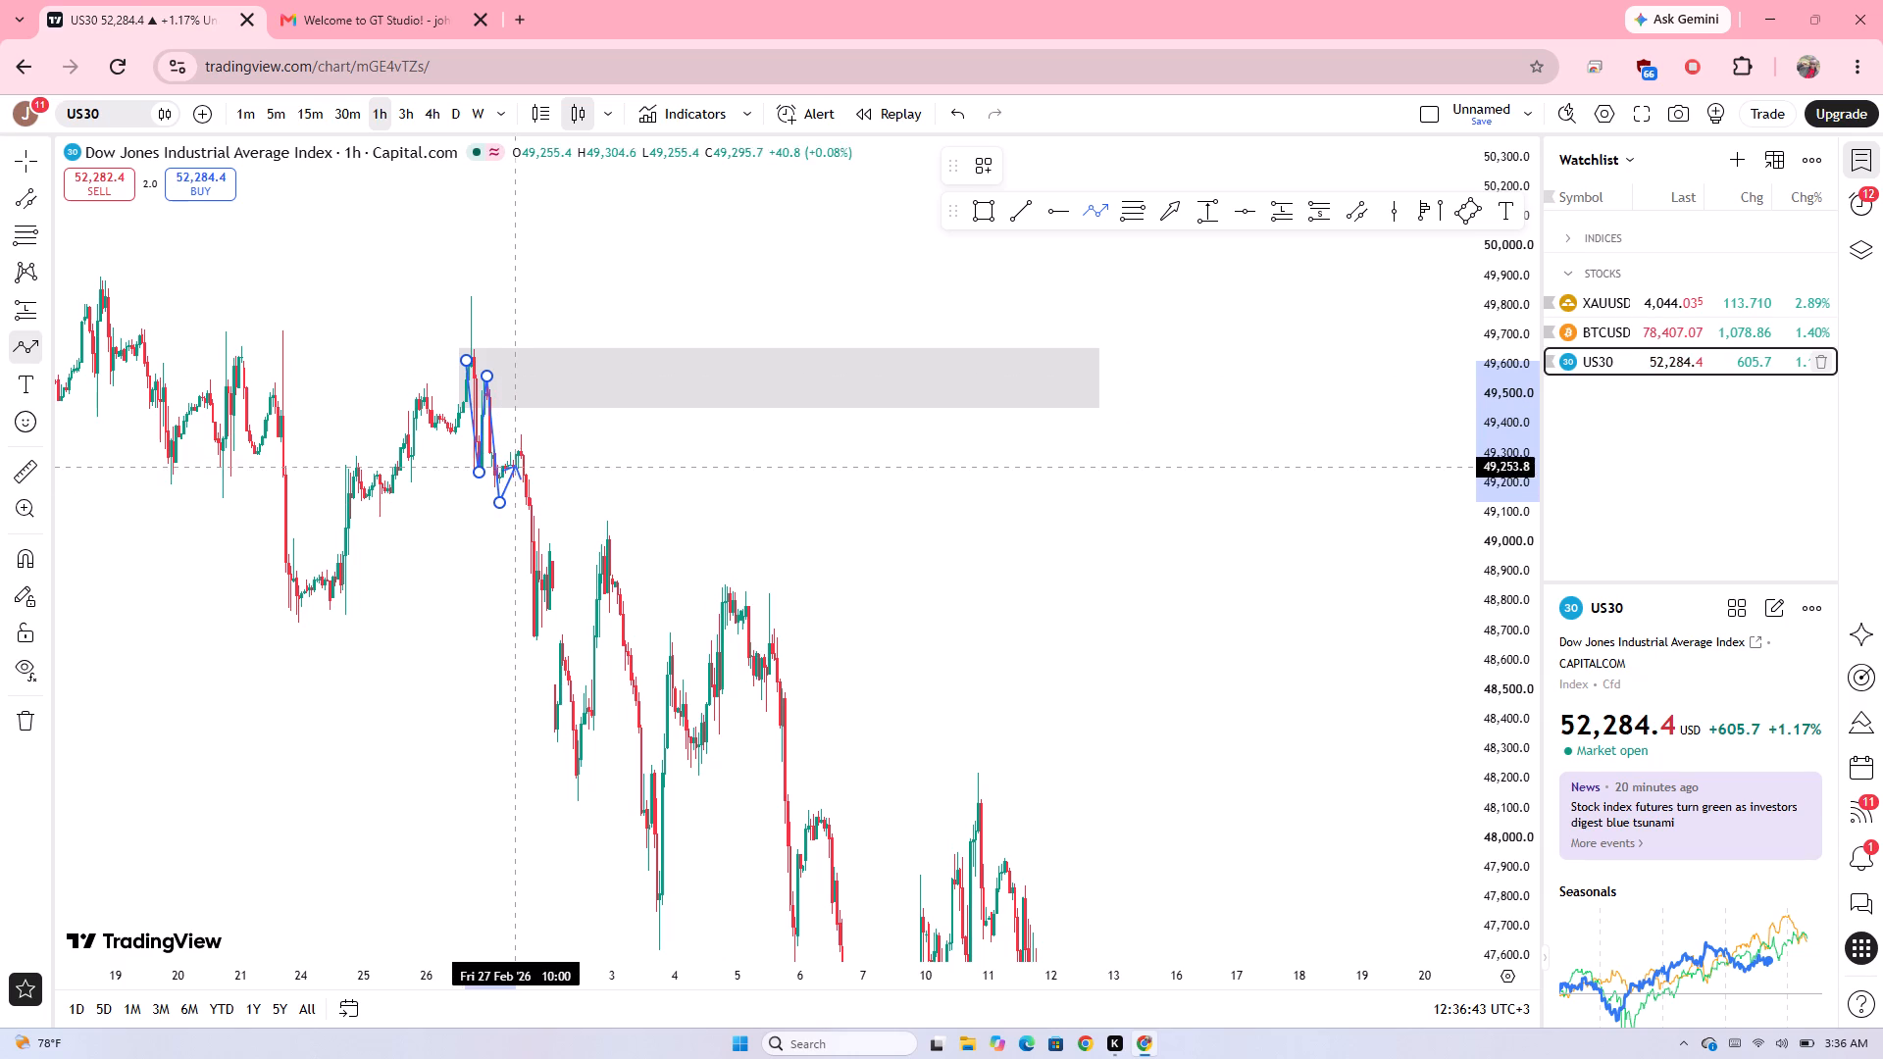
left_click_drag(519, 462, 520, 459)
left_click_drag(520, 459, 570, 753)
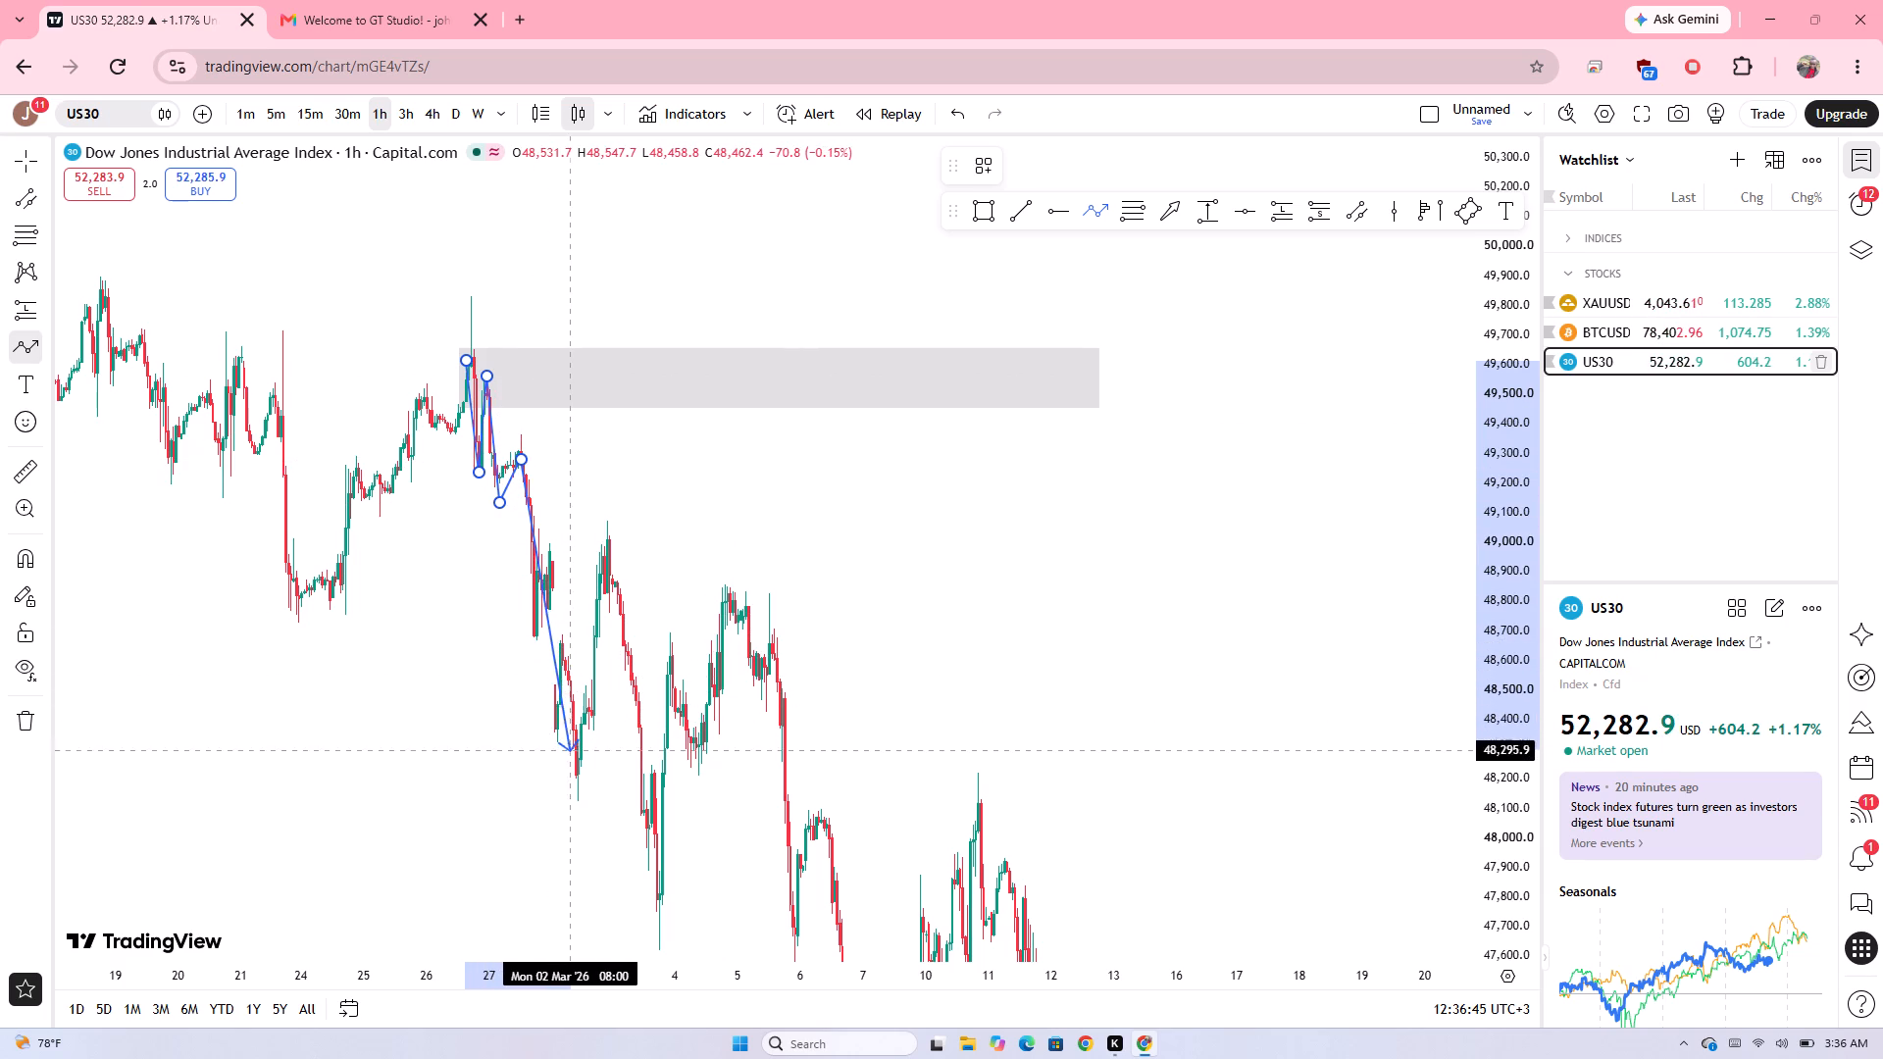
left_click_drag(570, 753, 578, 793)
left_click_drag(578, 793, 601, 554)
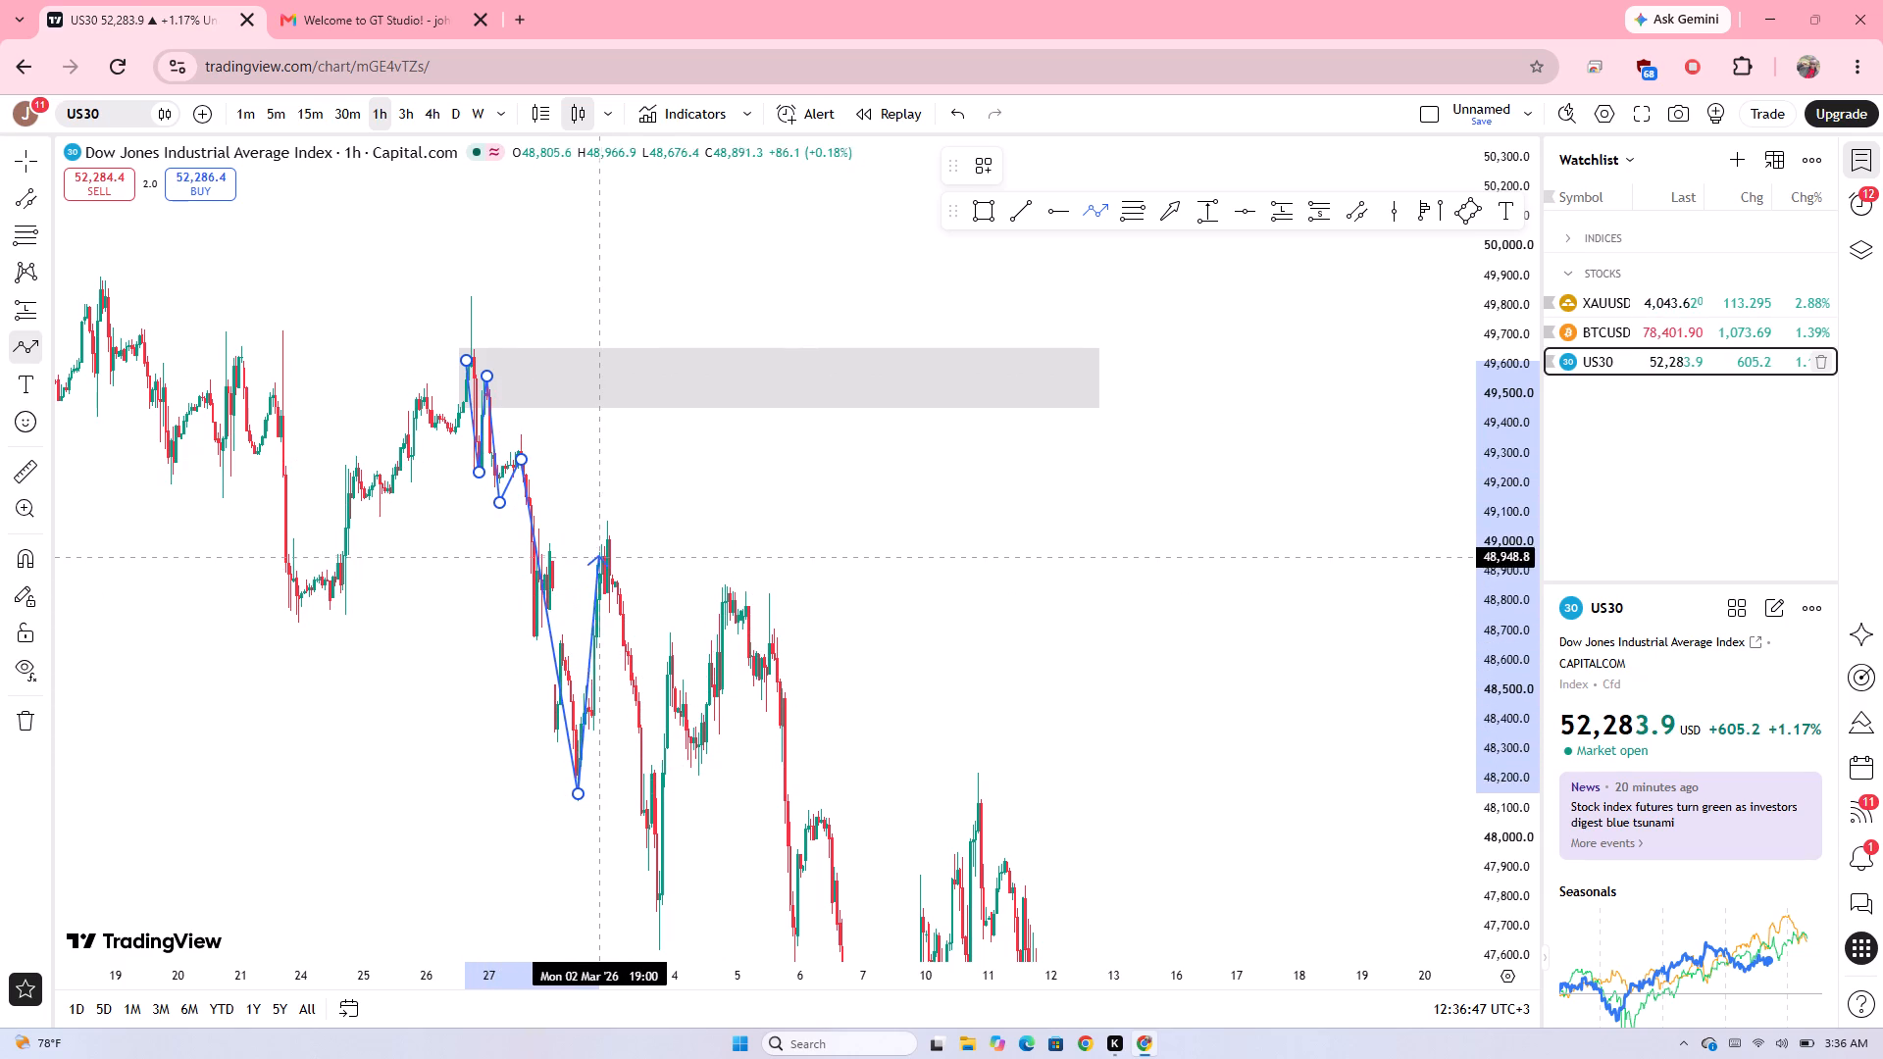
left_click_drag(601, 554, 603, 550)
left_click_drag(603, 550, 661, 921)
left_click_drag(661, 921, 692, 782)
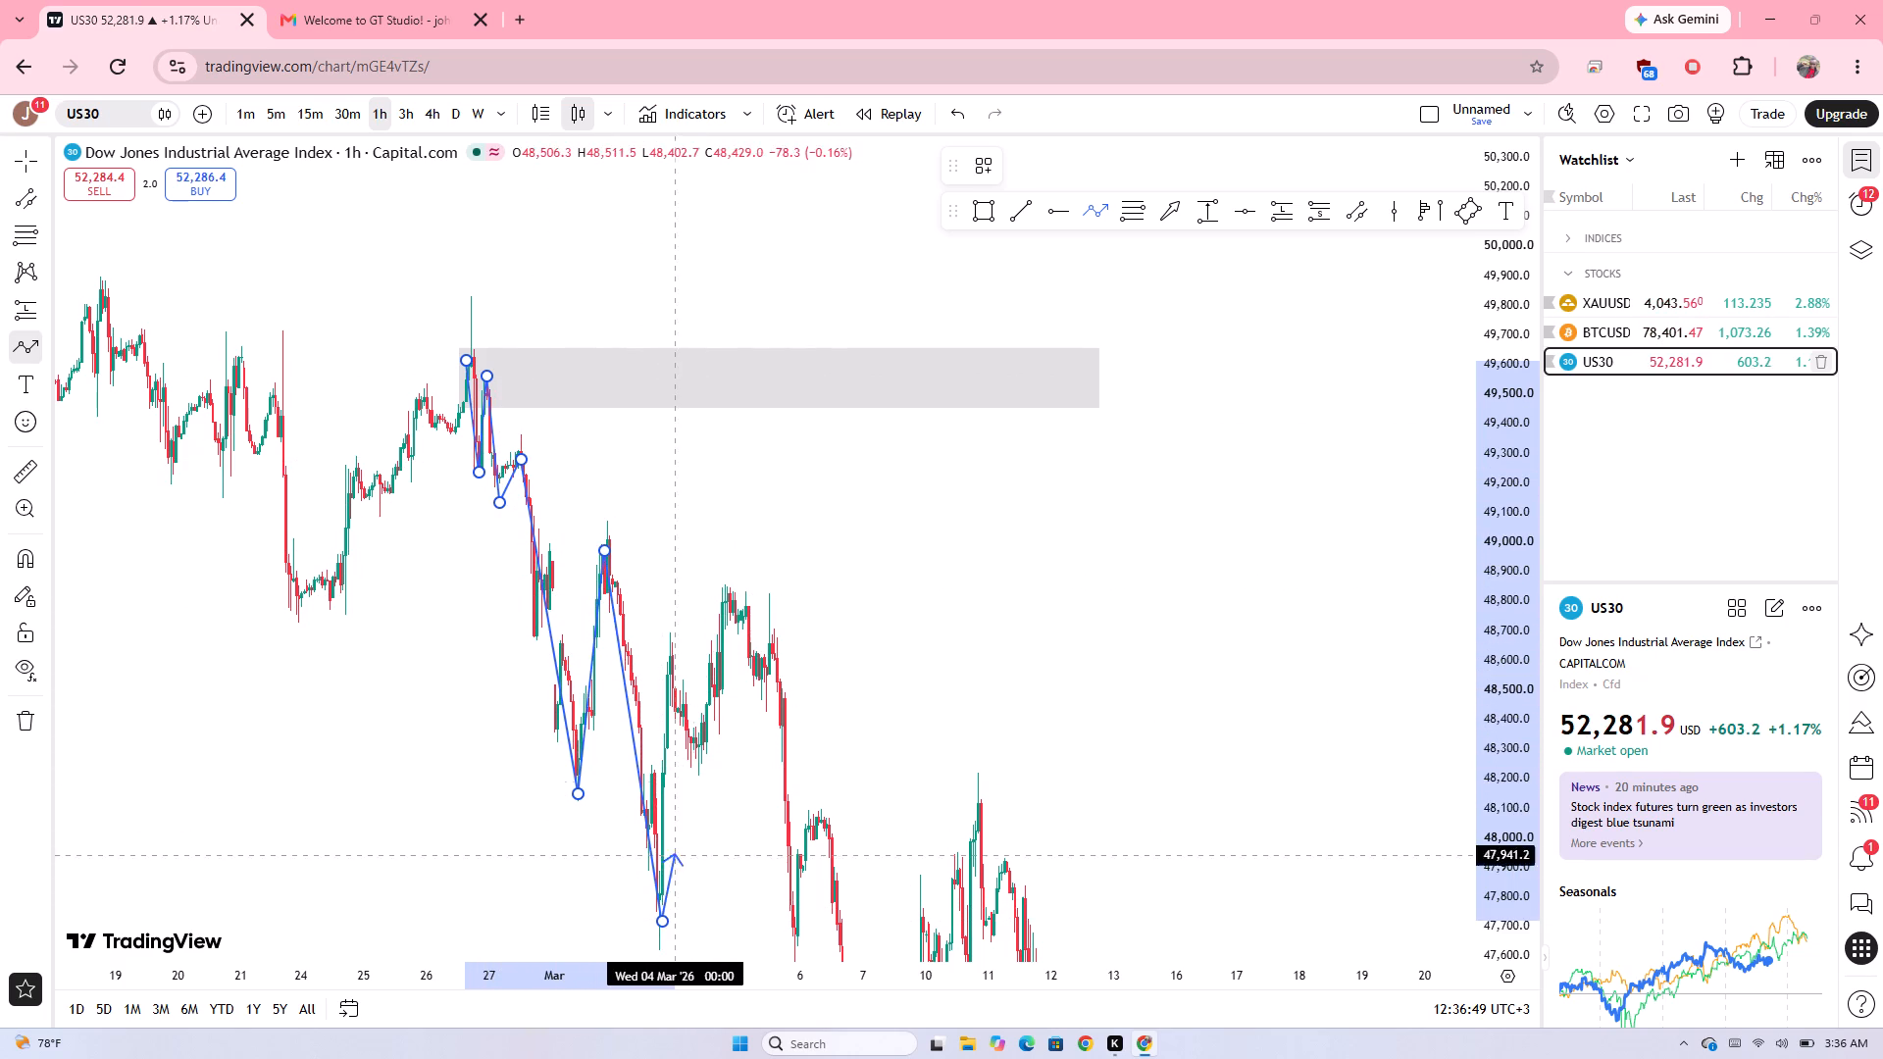
left_click_drag(692, 782, 728, 582)
left_click_drag(728, 582, 808, 958)
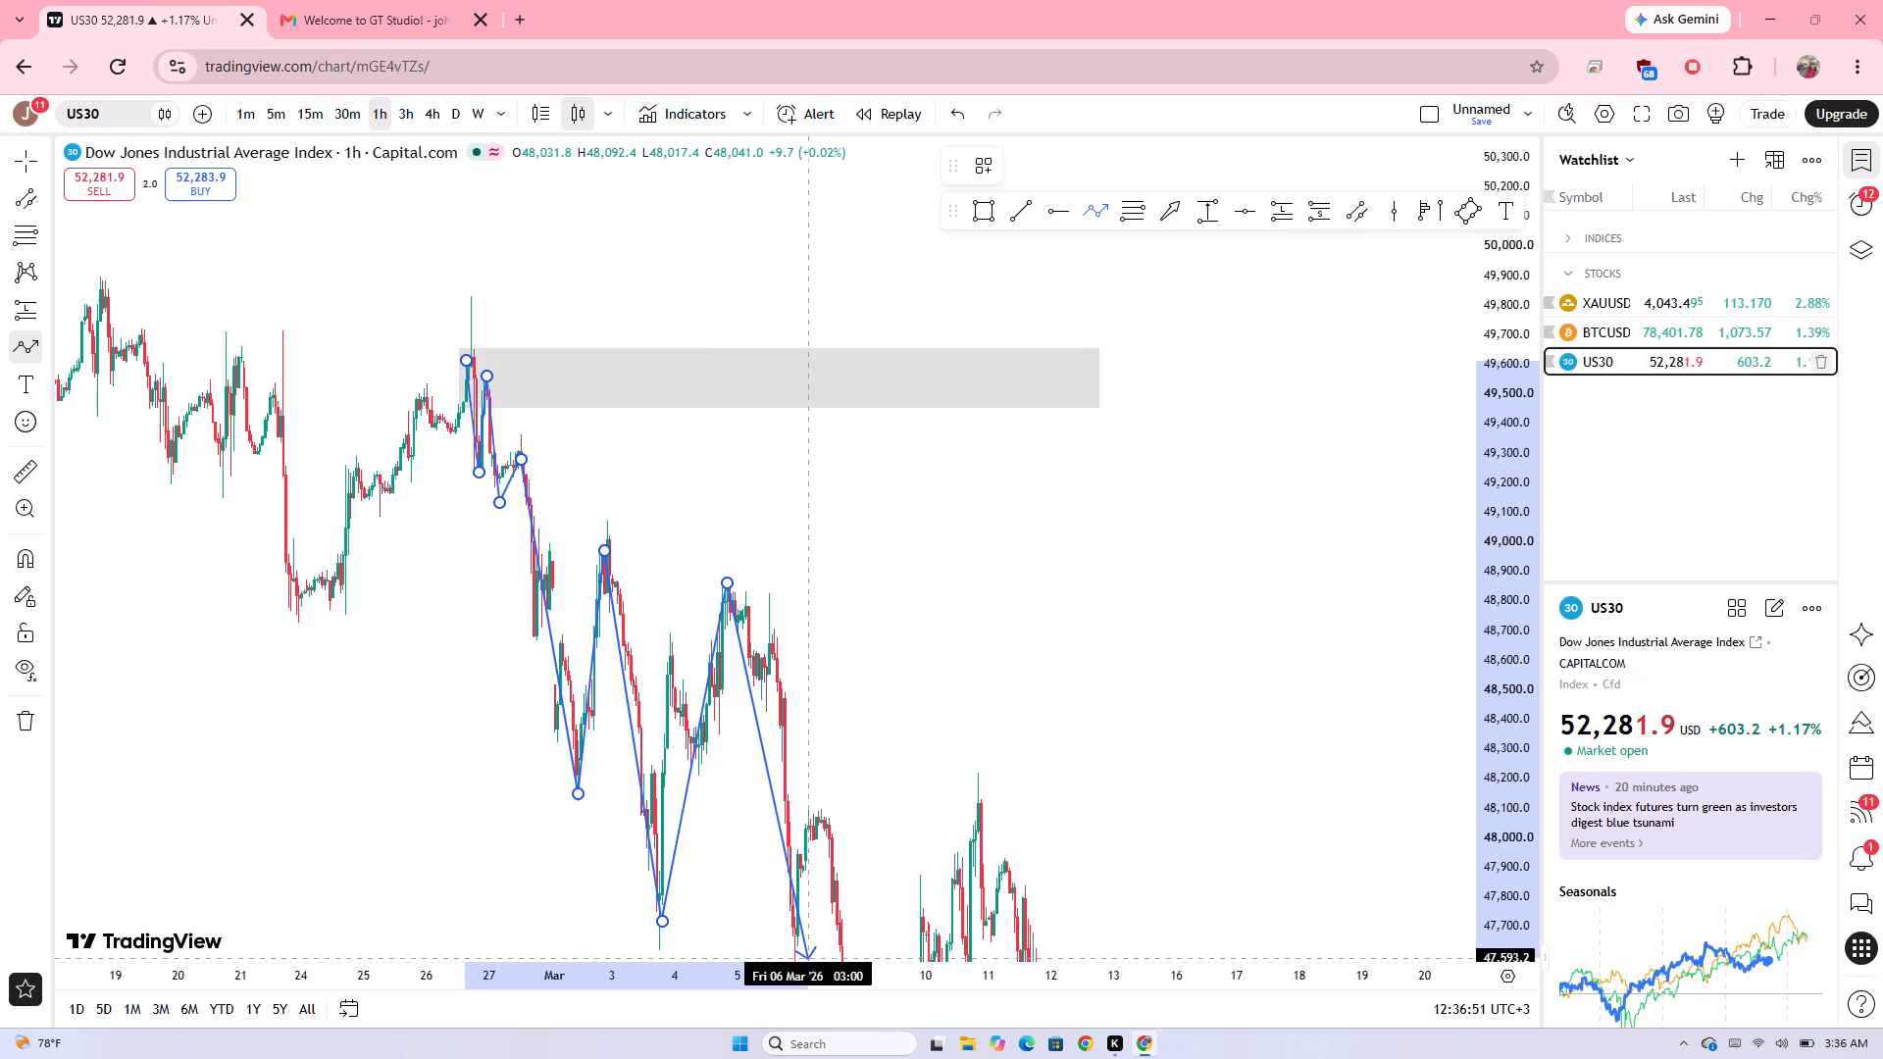
double_click(808, 958)
double_click(918, 703)
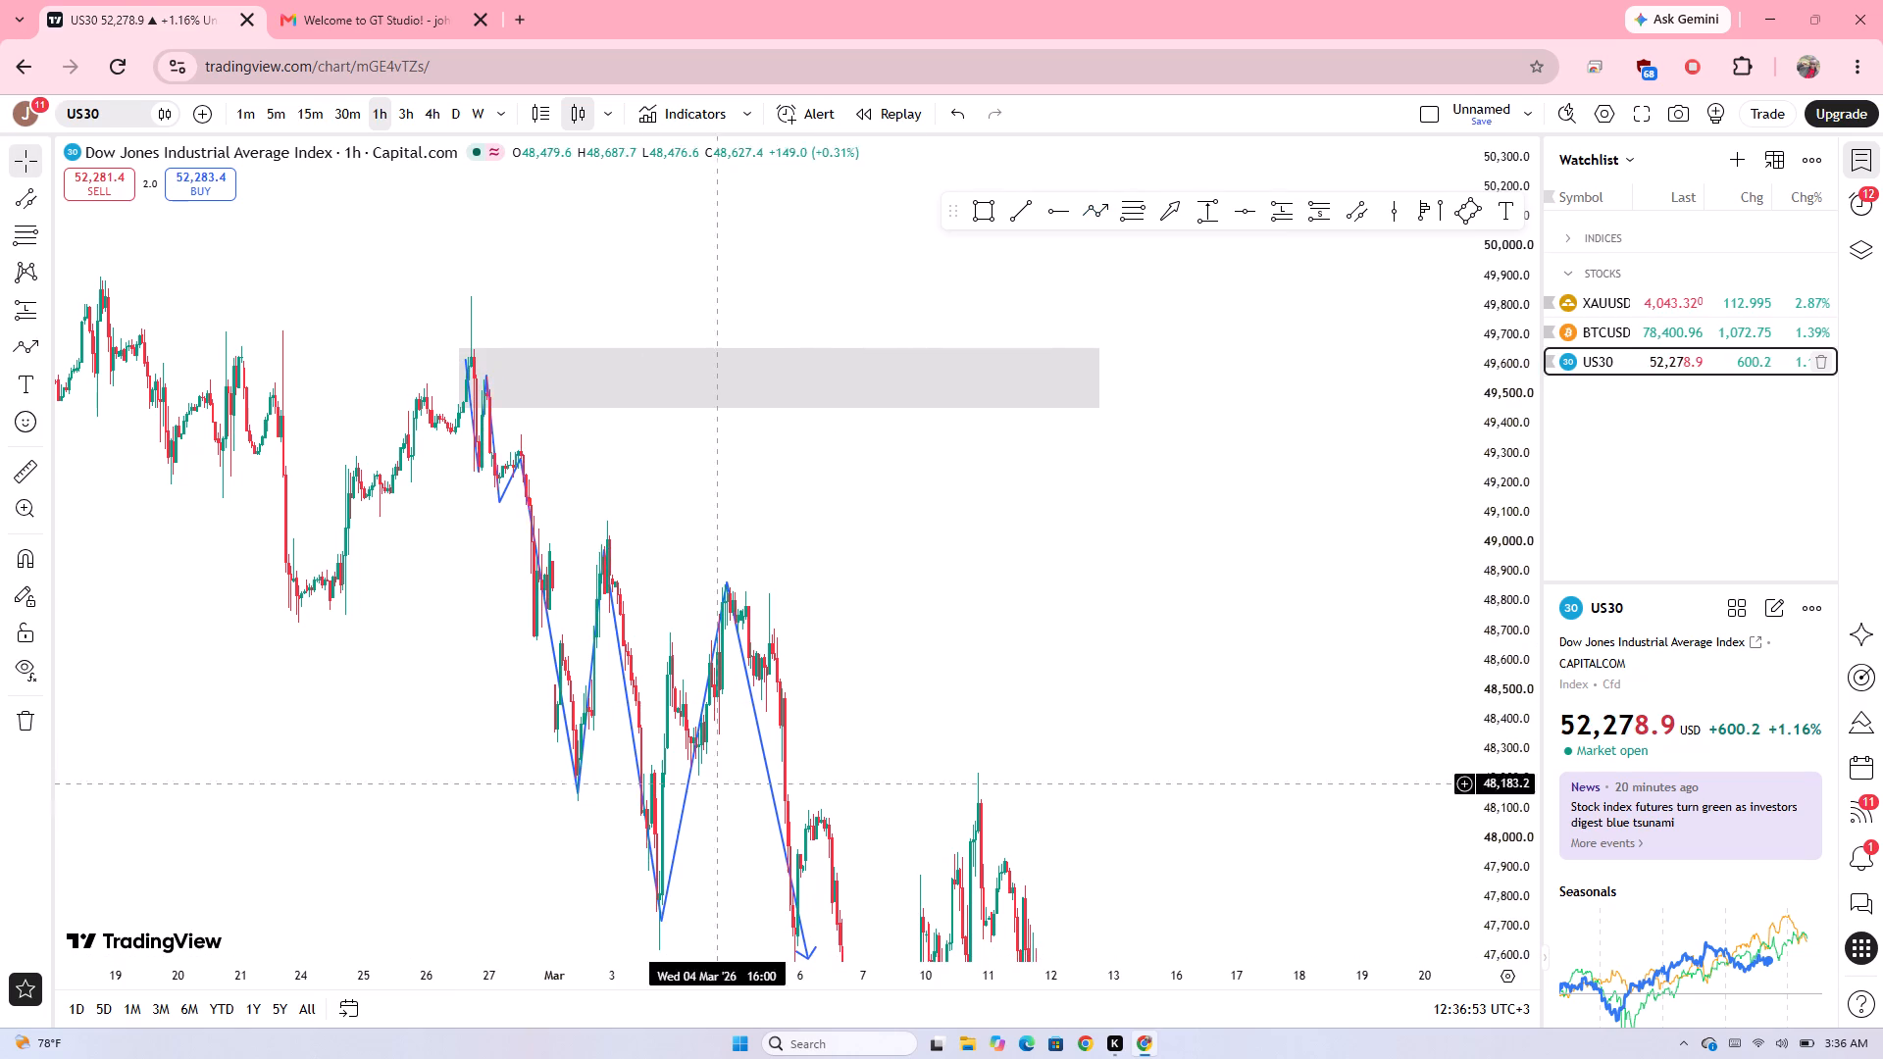
Draw a schematic rising zigzag path above the price action, from about 49,920 on 25 February to about 51,900 on 4 March.
left_click_drag(1014, 648, 673, 1058)
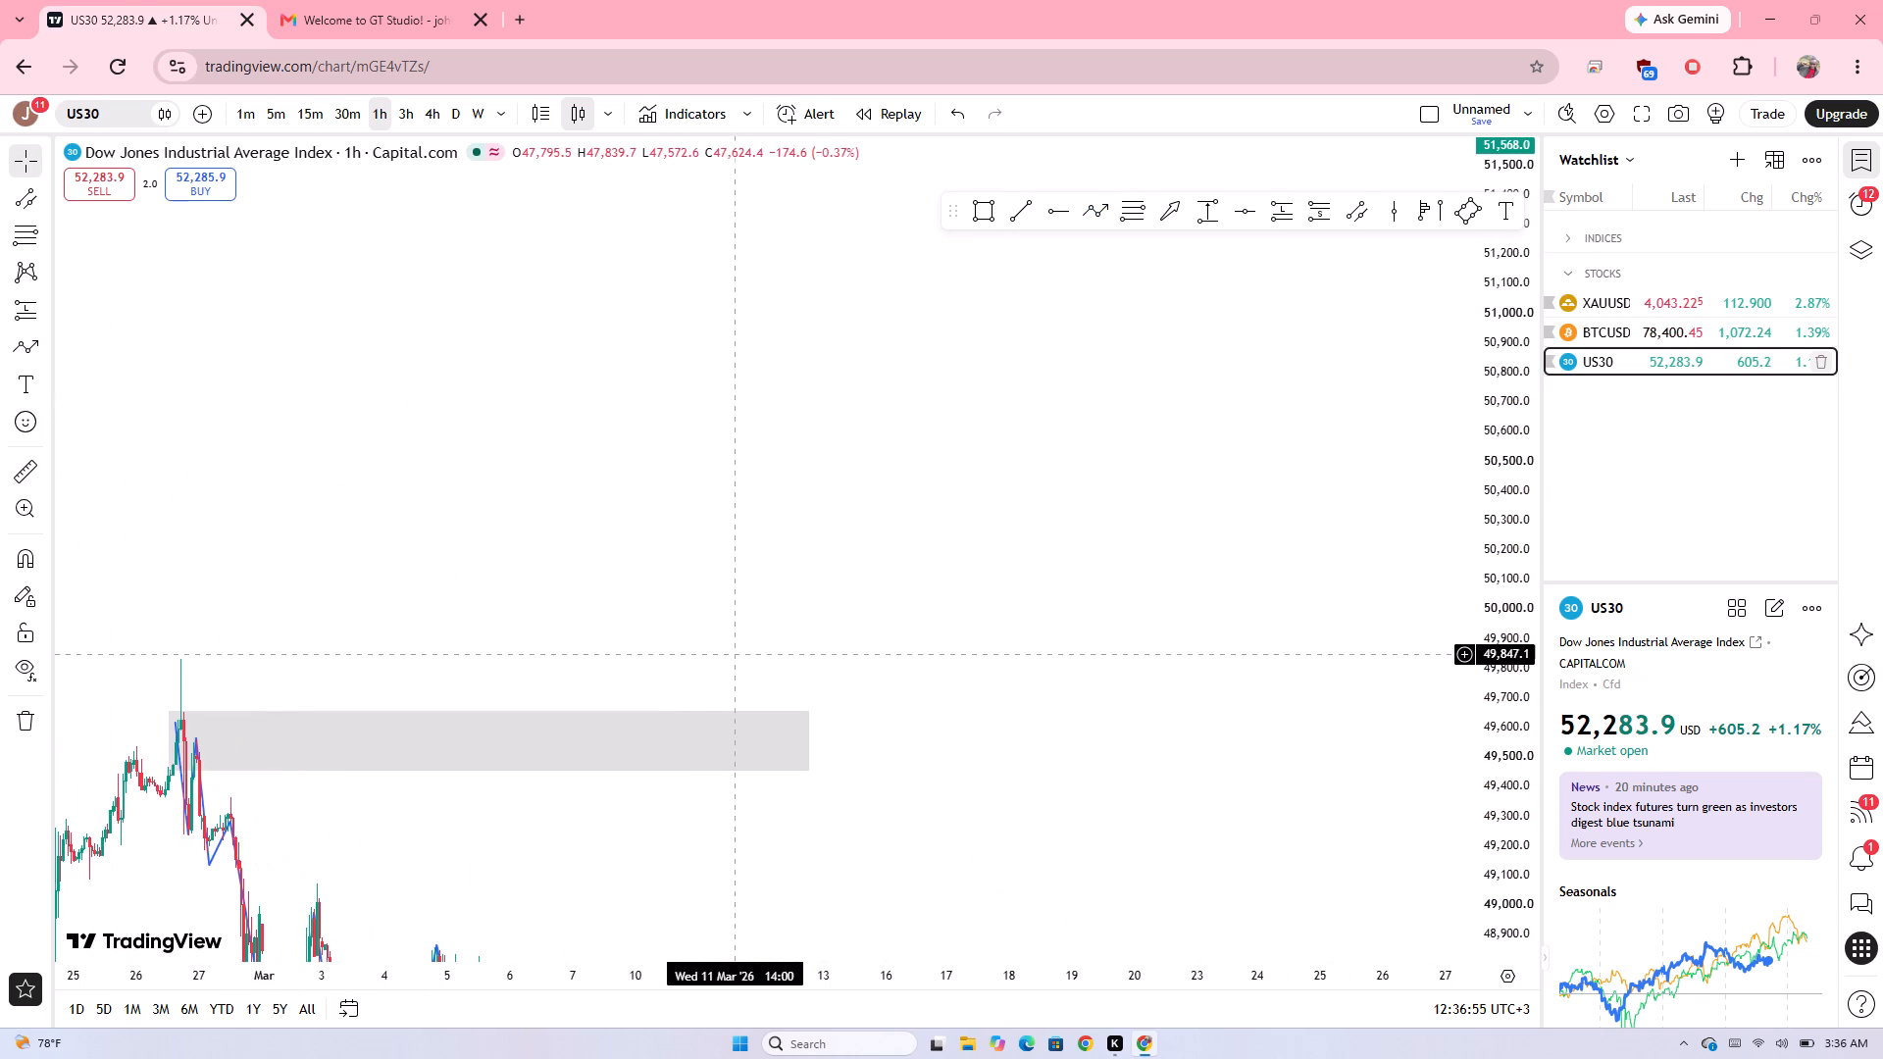
left_click_drag(735, 654, 1115, 855)
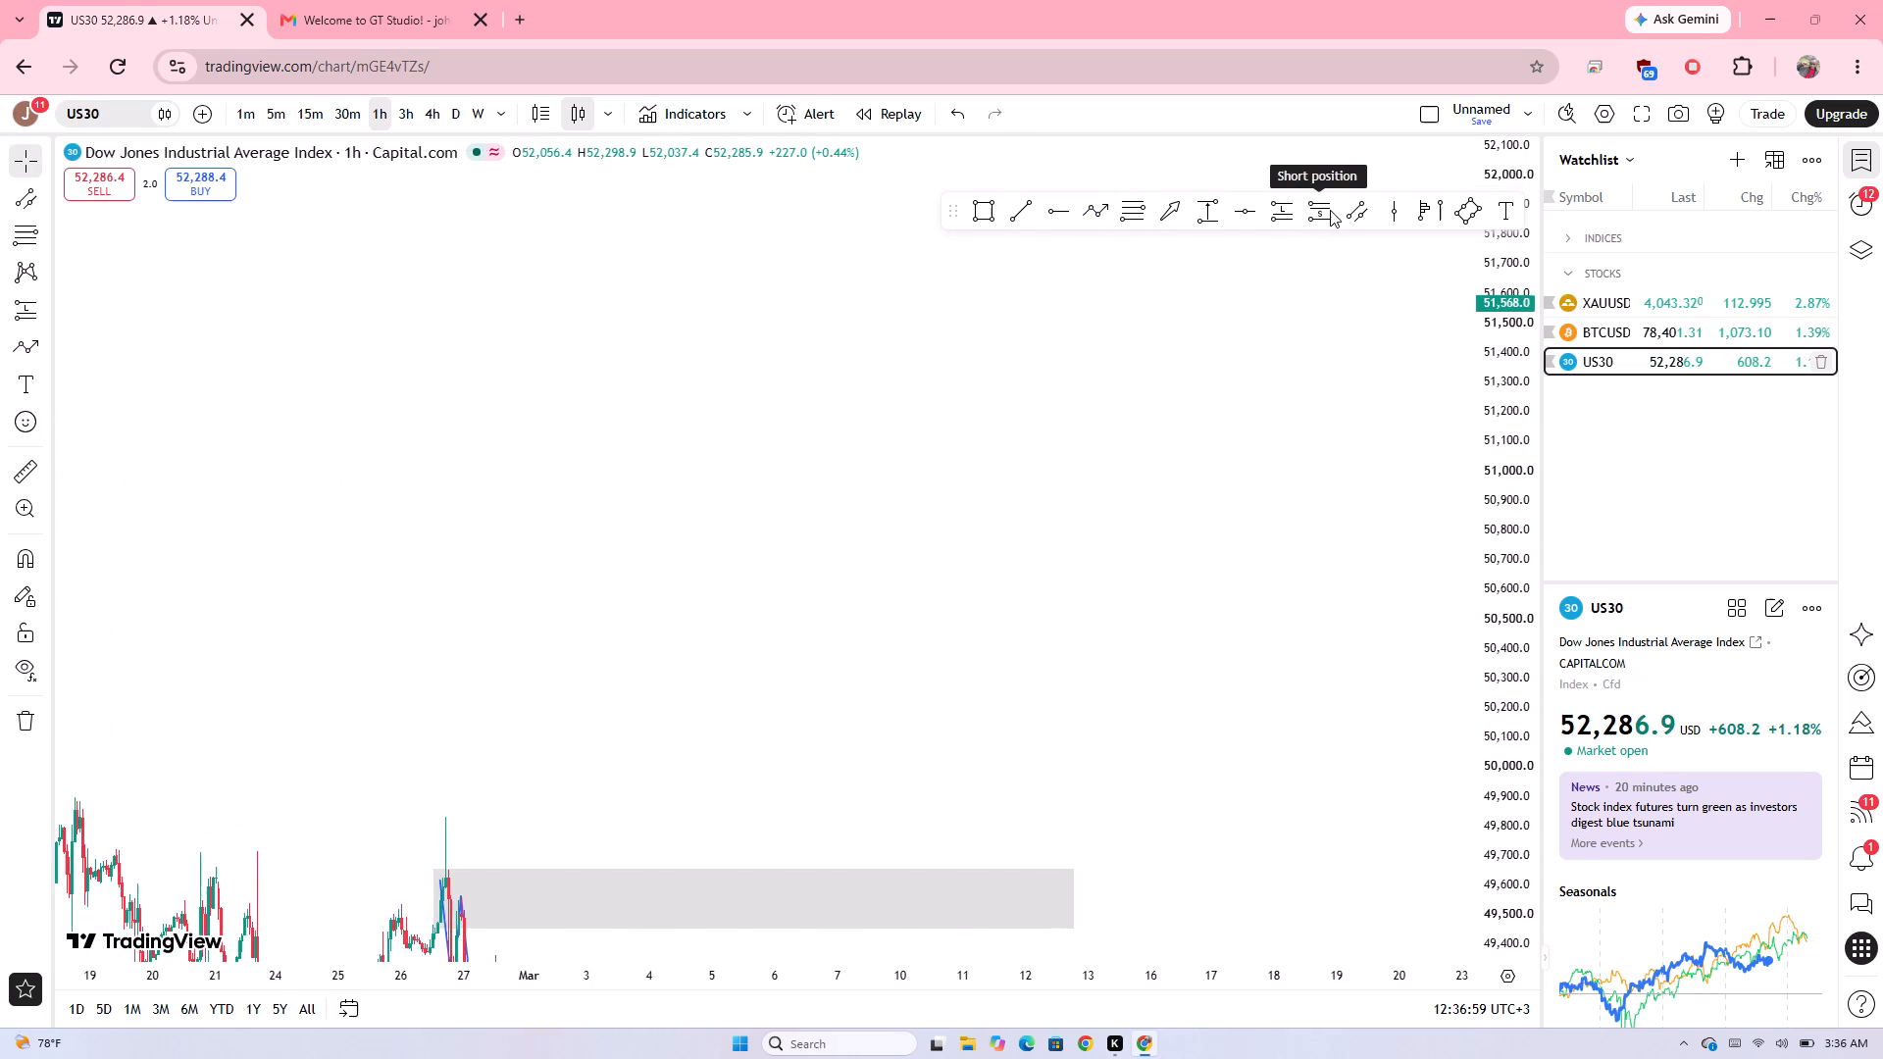
left_click(1094, 206)
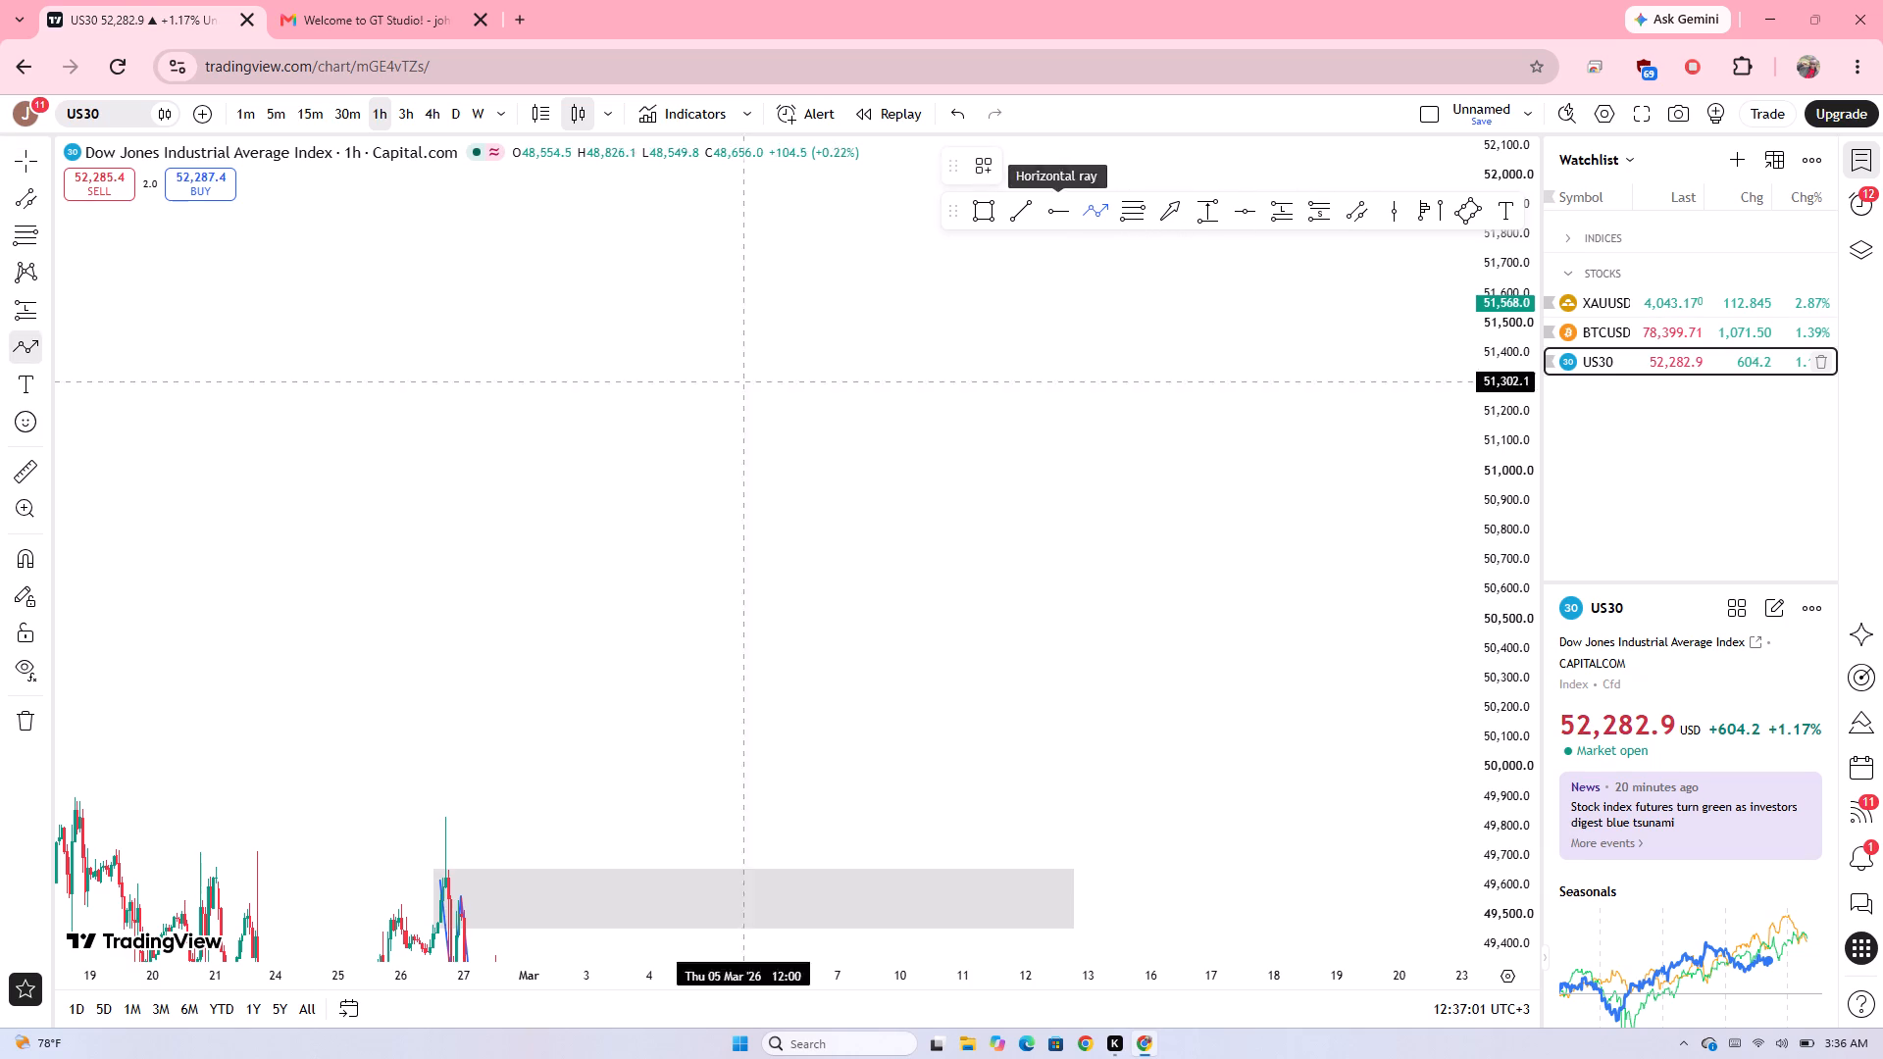
left_click(331, 789)
left_click(345, 616)
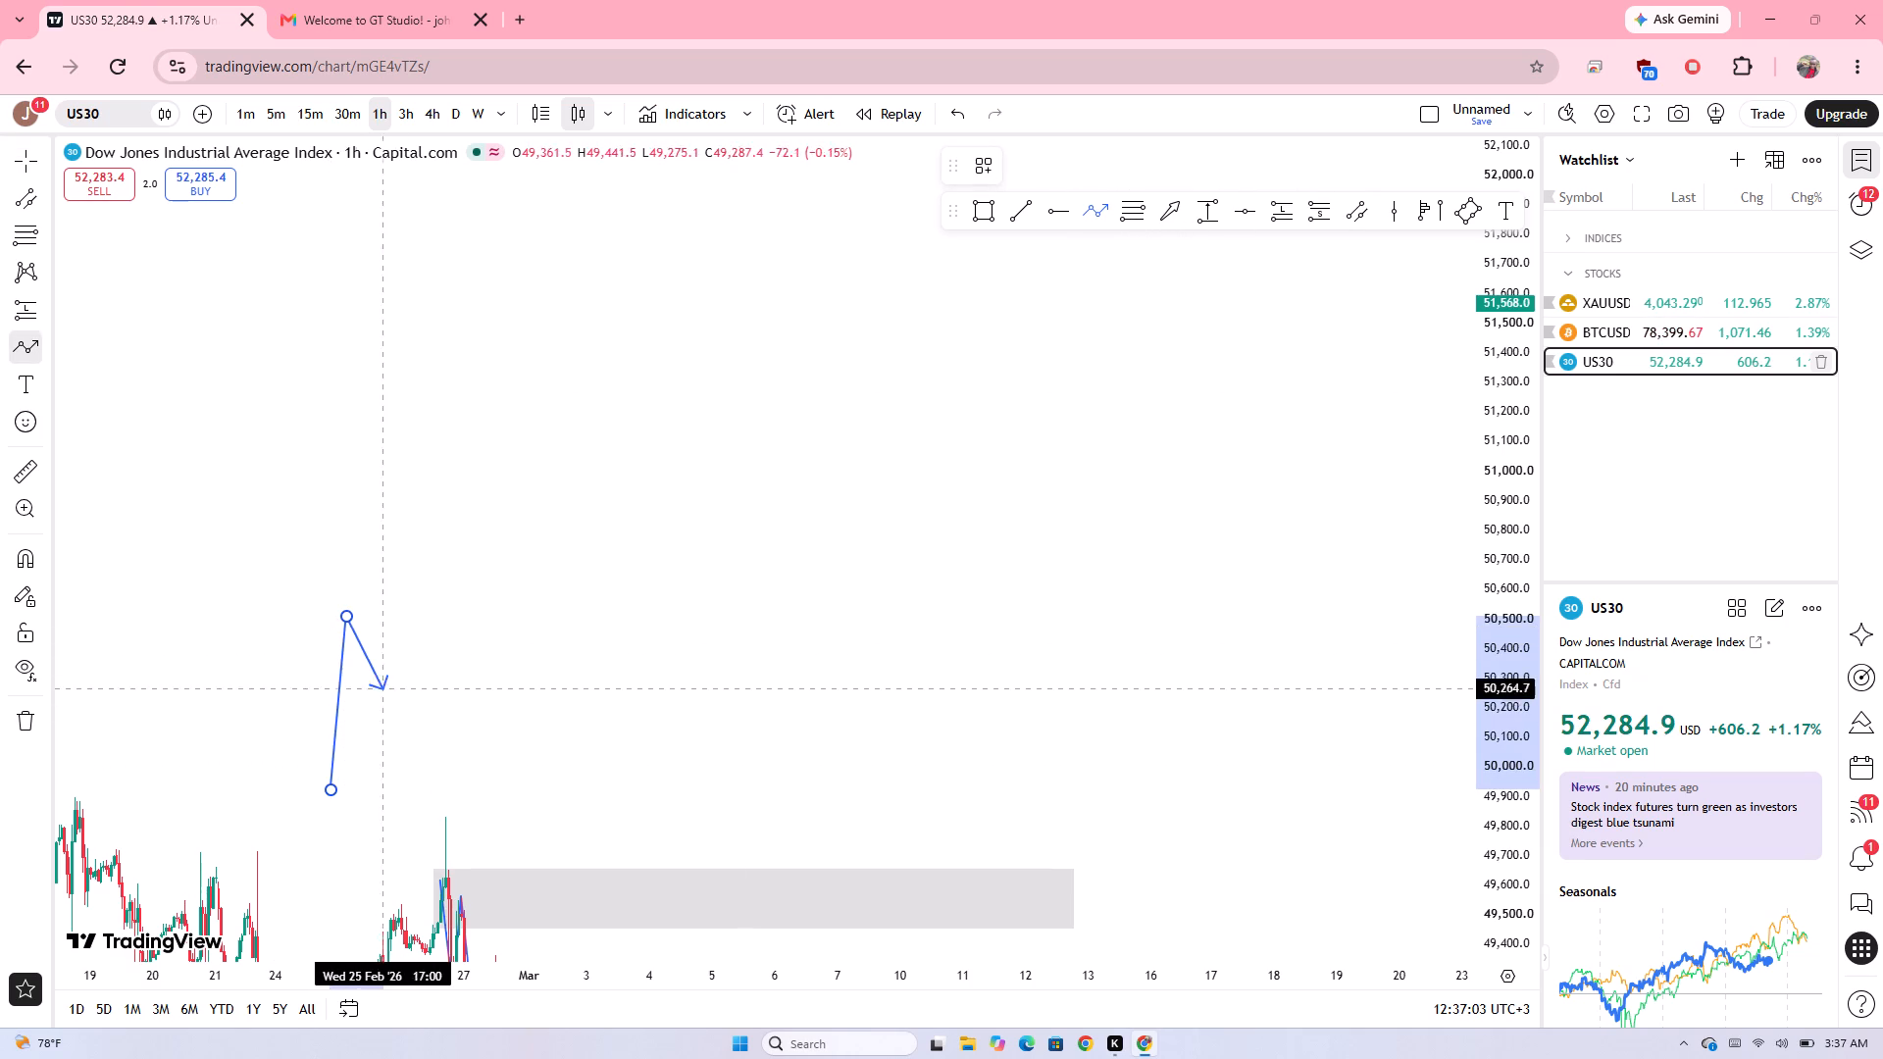
left_click_drag(396, 715, 414, 534)
left_click_drag(414, 534, 469, 674)
left_click_drag(469, 674, 505, 402)
left_click_drag(505, 402, 562, 587)
left_click_drag(562, 587, 556, 266)
left_click_drag(556, 266, 639, 523)
left_click_drag(639, 523, 638, 489)
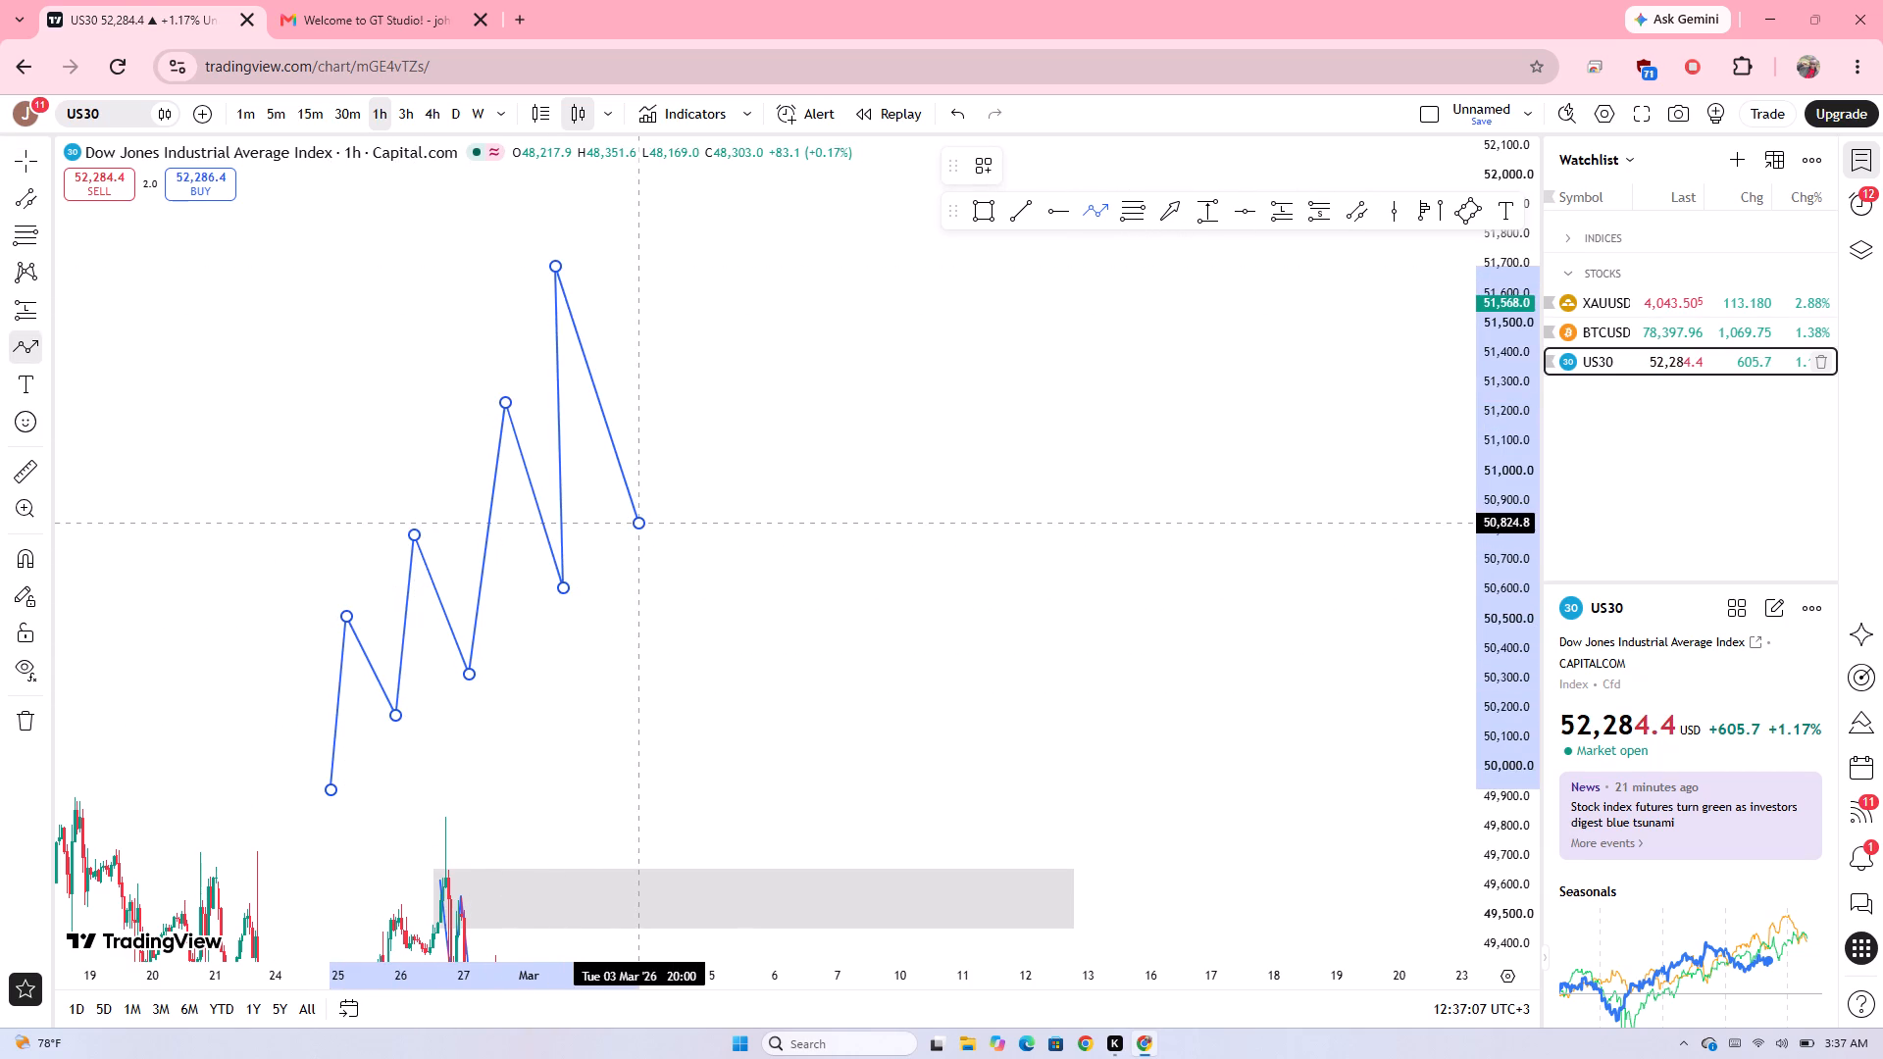
left_click_drag(638, 489, 650, 204)
left_click(650, 204)
double_click(650, 204)
left_click(812, 361)
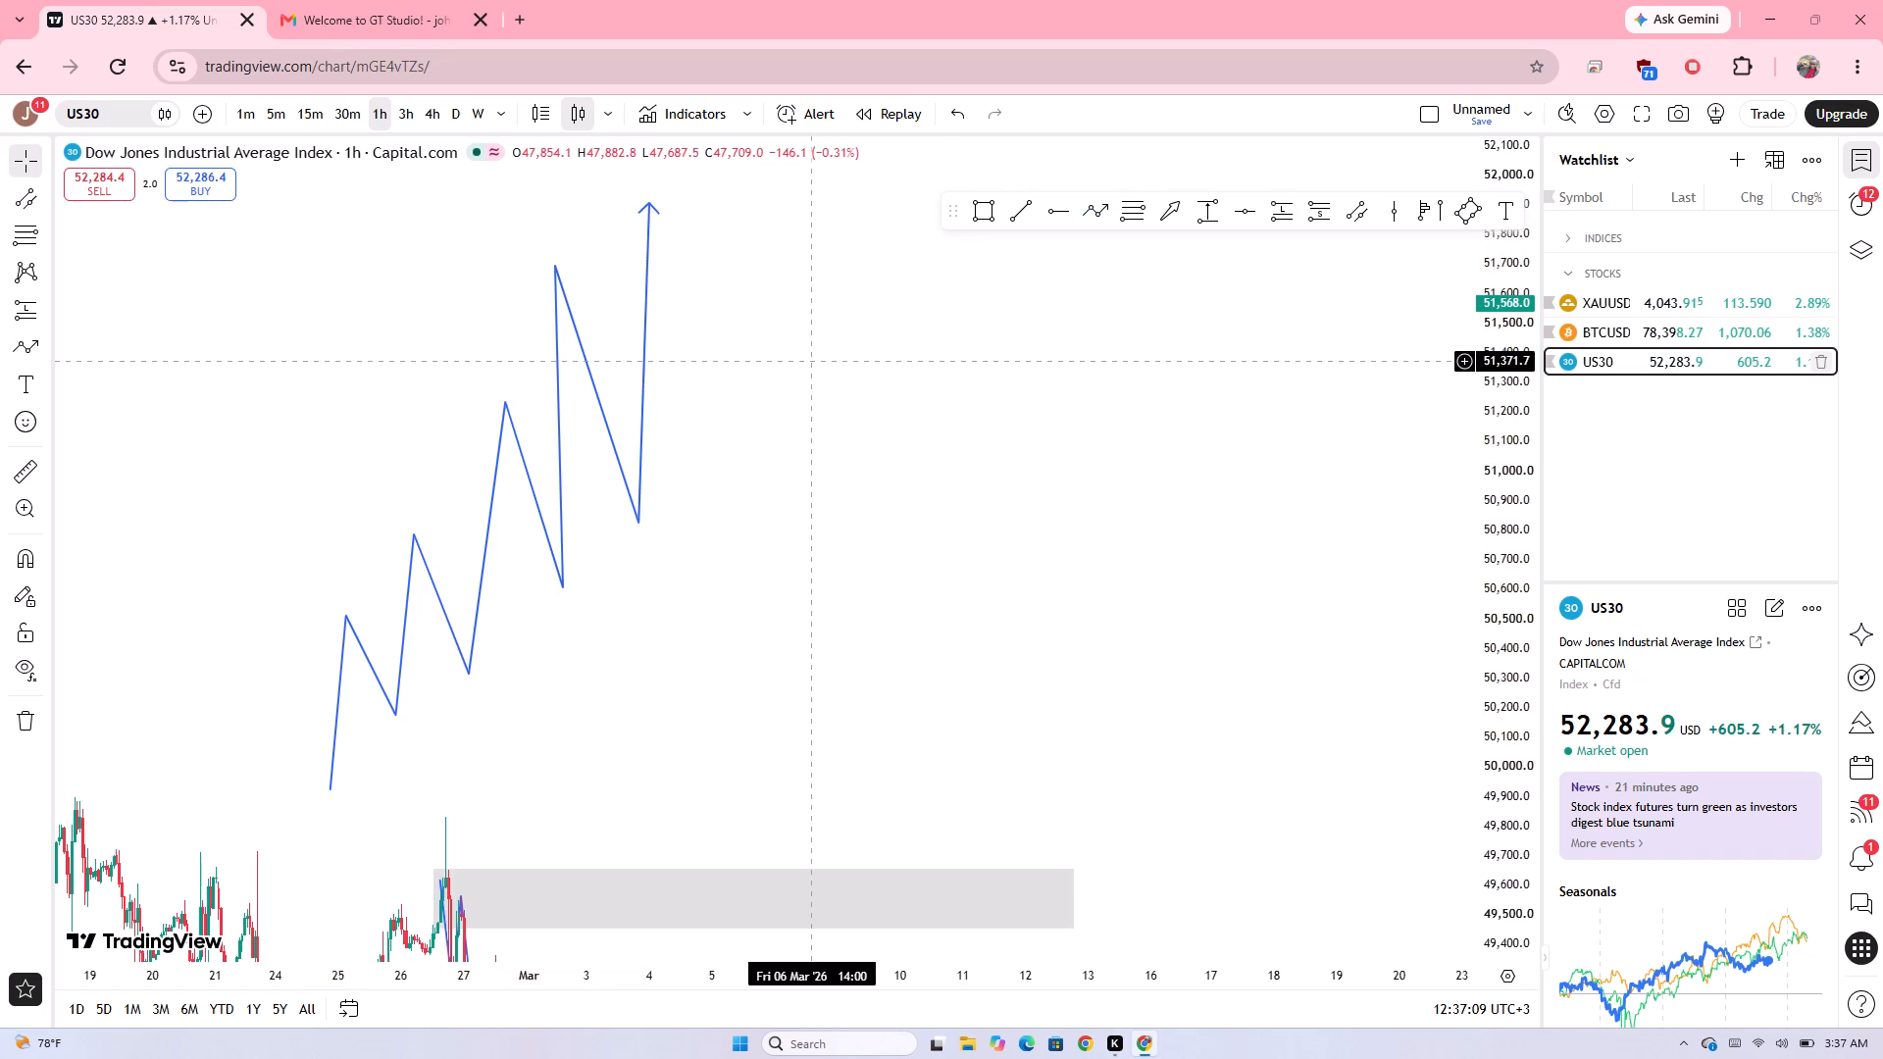
Draw a rectangle zone at the zigzag's first pullback low, between 50,175.2 and 50,264.7, from 25 February to 3 March.
left_click_drag(812, 361, 970, 334)
left_click(990, 223)
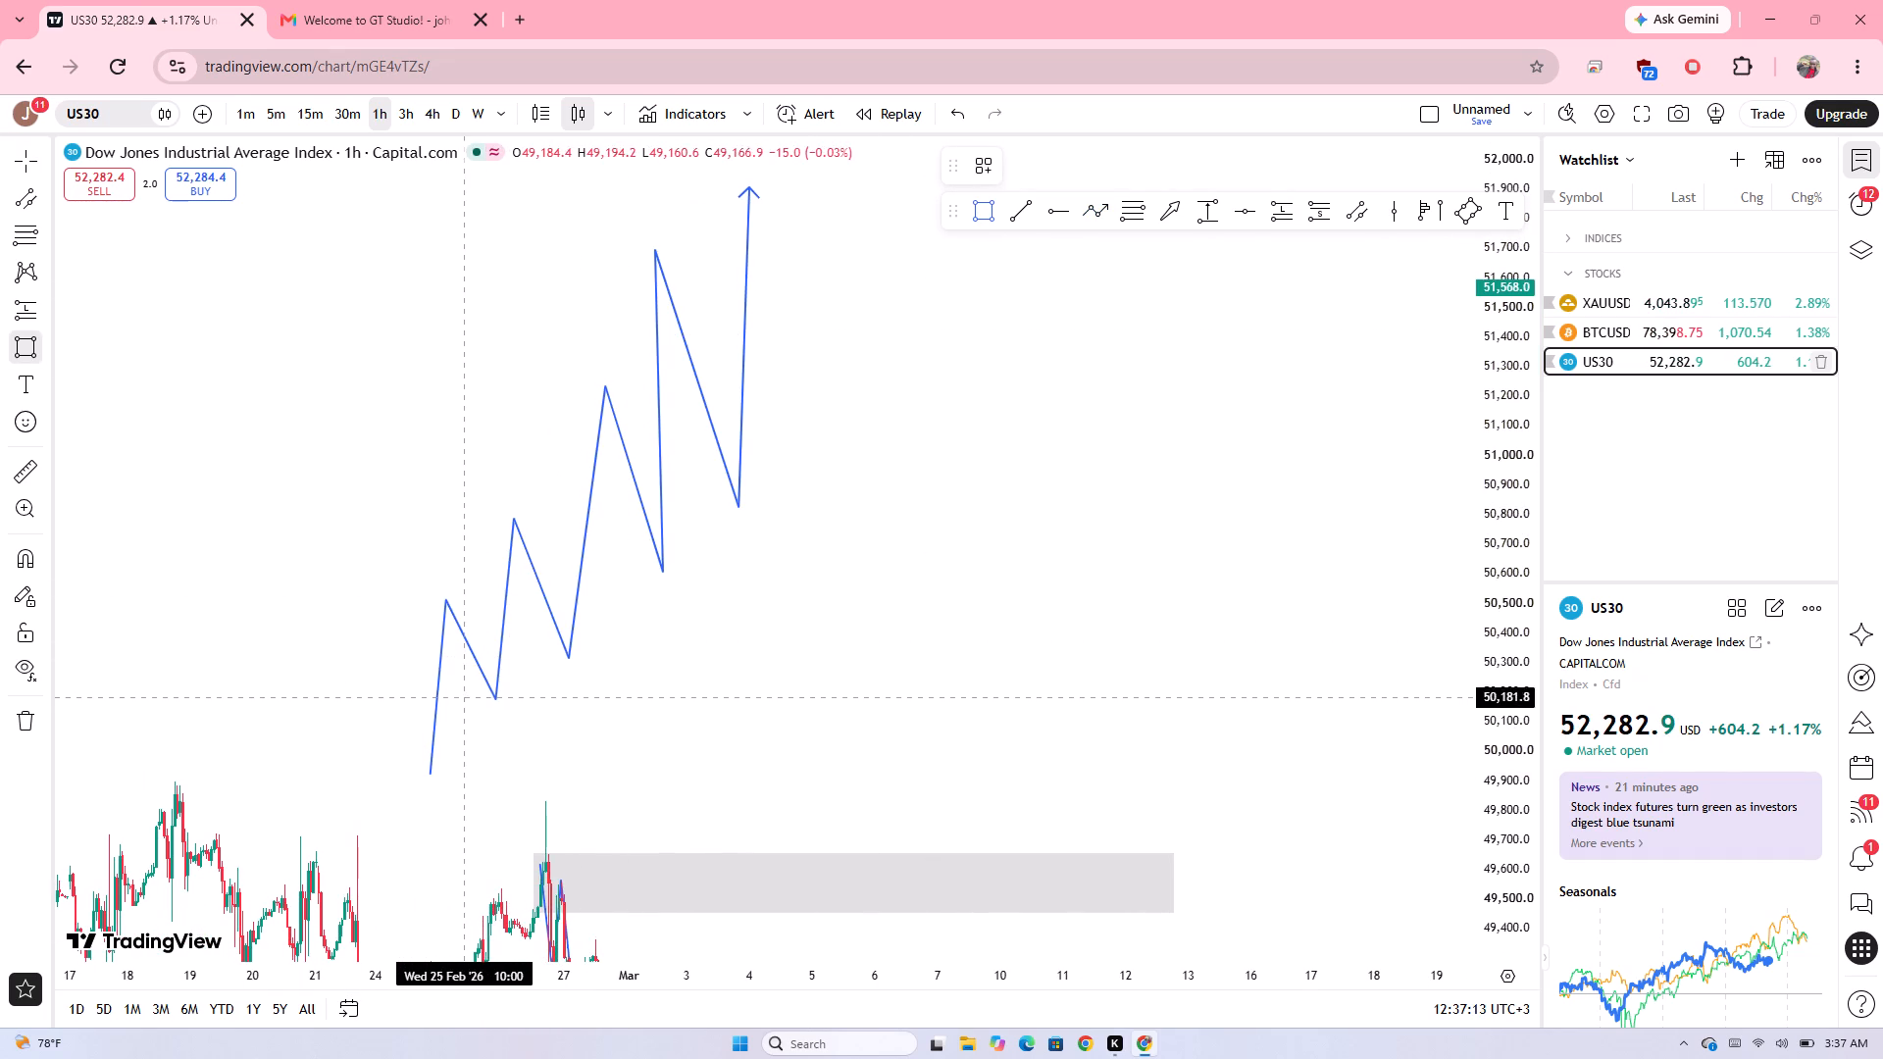
left_click_drag(461, 699, 724, 673)
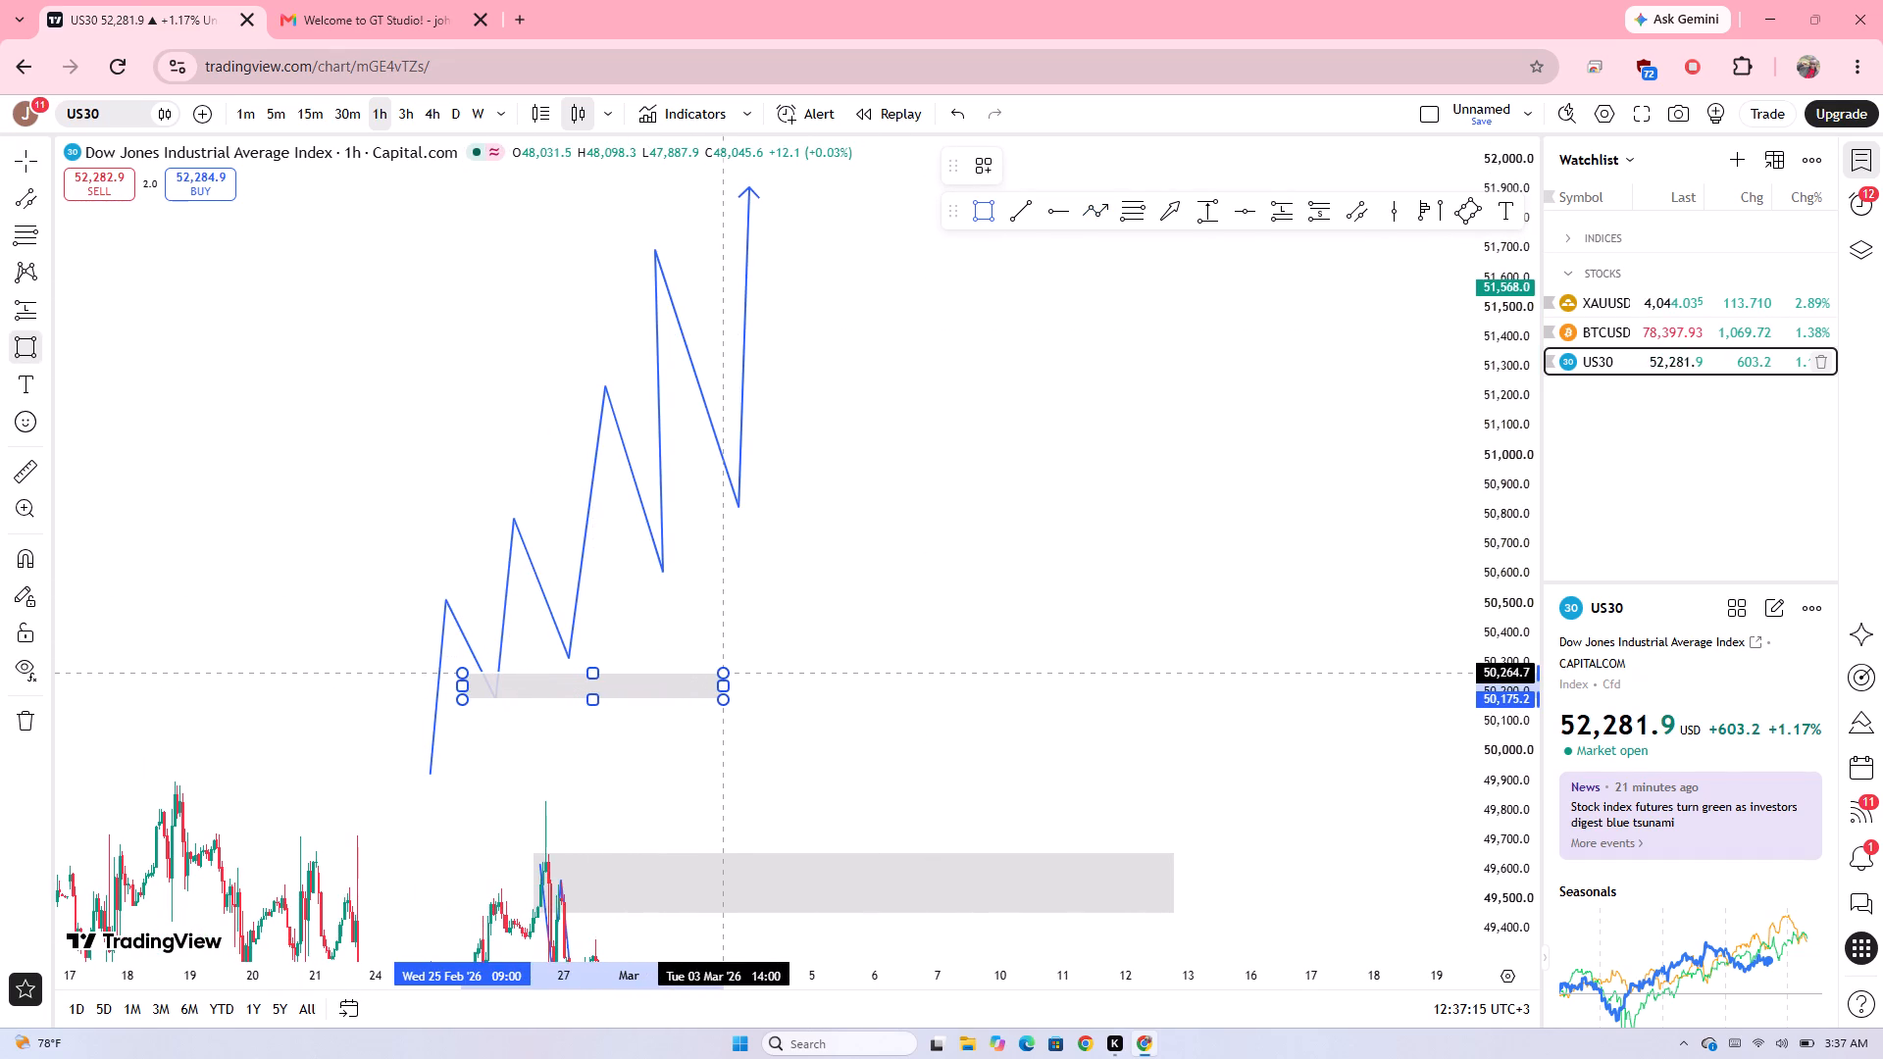
left_click(724, 673)
left_click(957, 556)
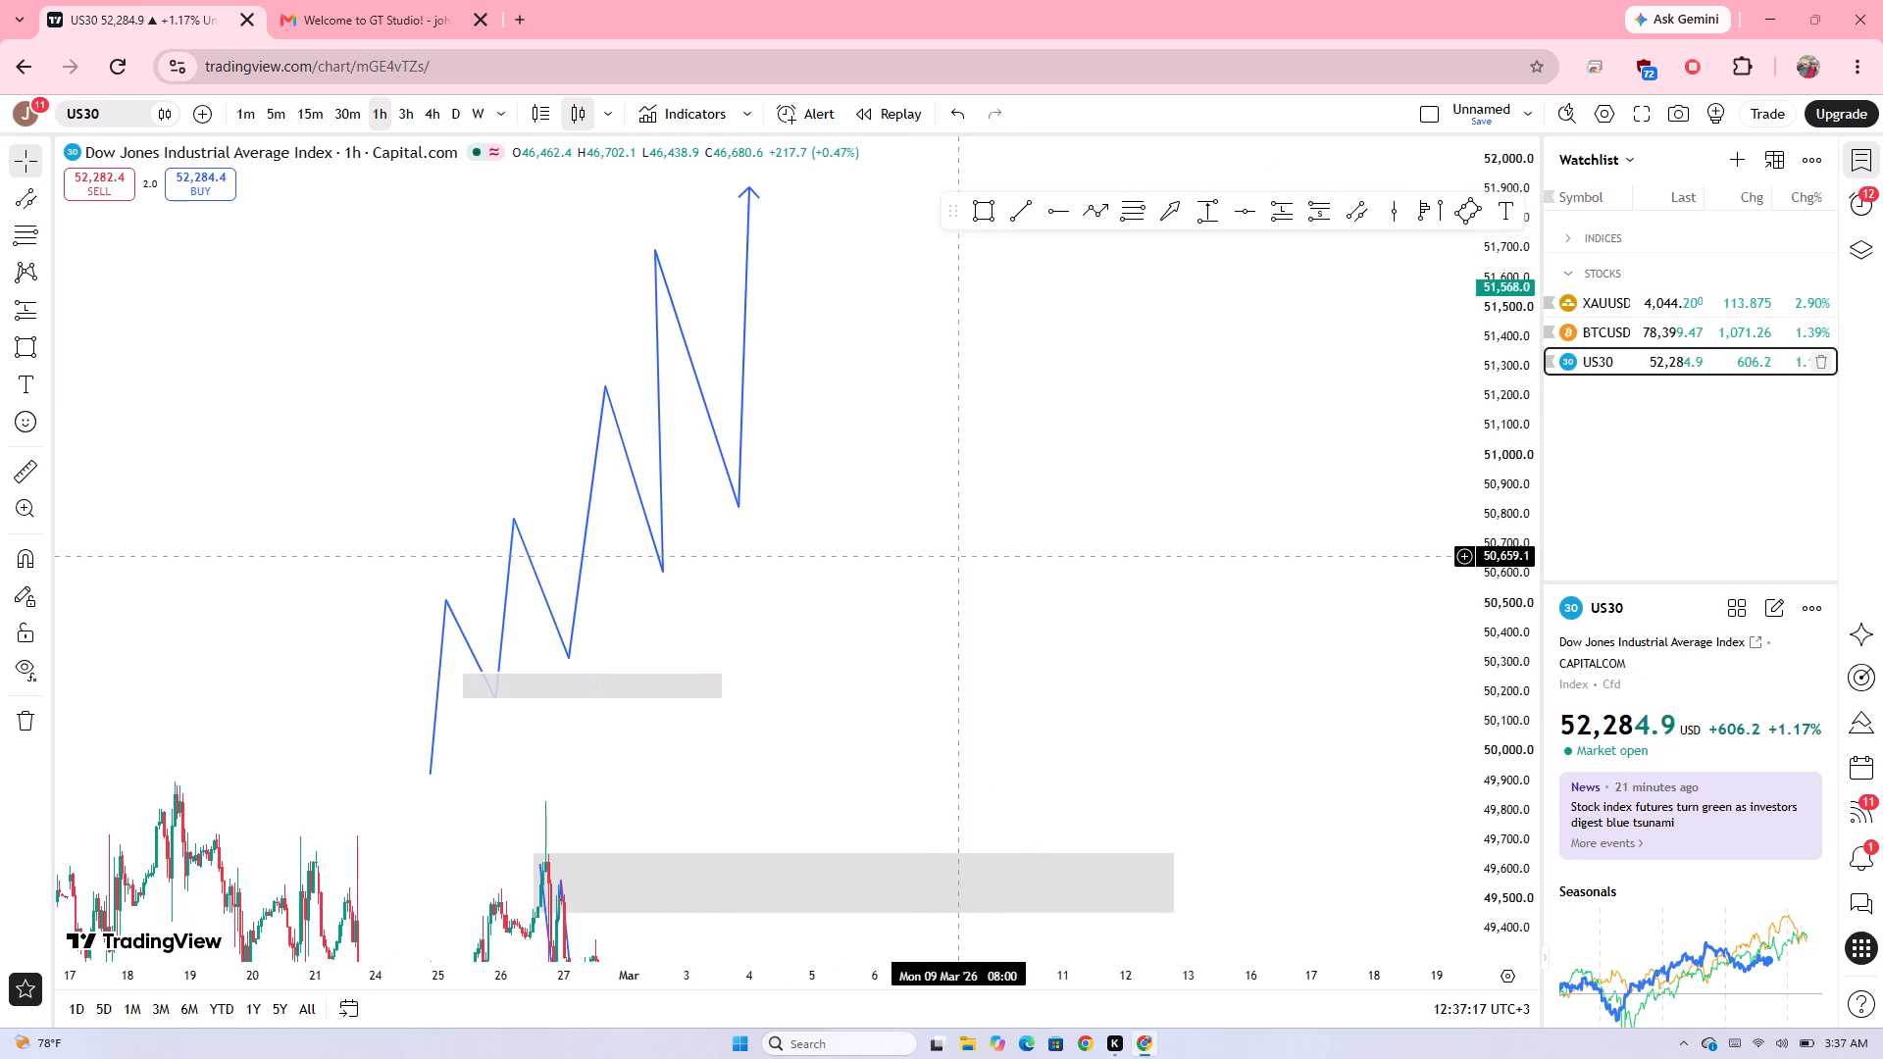
Draw a smaller path inside the second pullback, stepping down from about 50,750, bottoming twice near 50,320, and finishing at about 51,640.
left_click(1091, 207)
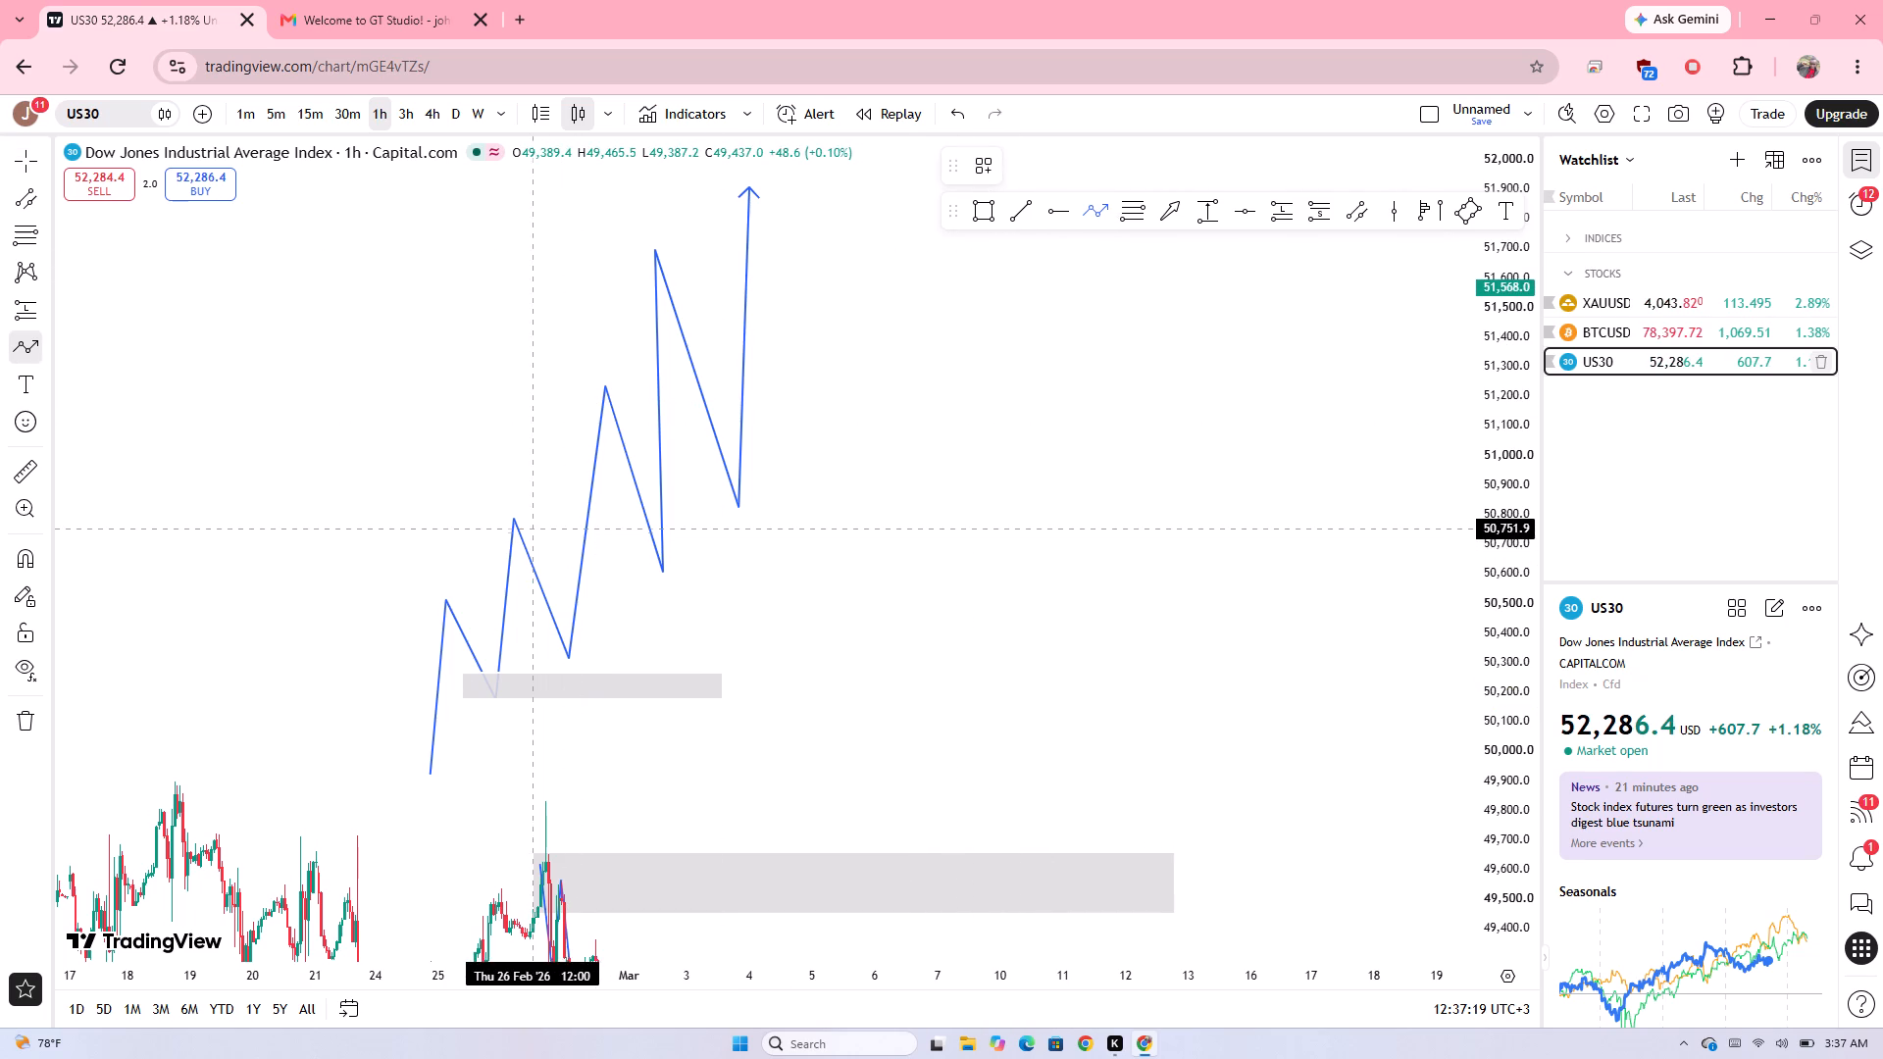
left_click_drag(534, 529, 534, 567)
left_click_drag(534, 567, 546, 552)
left_click_drag(546, 552, 547, 594)
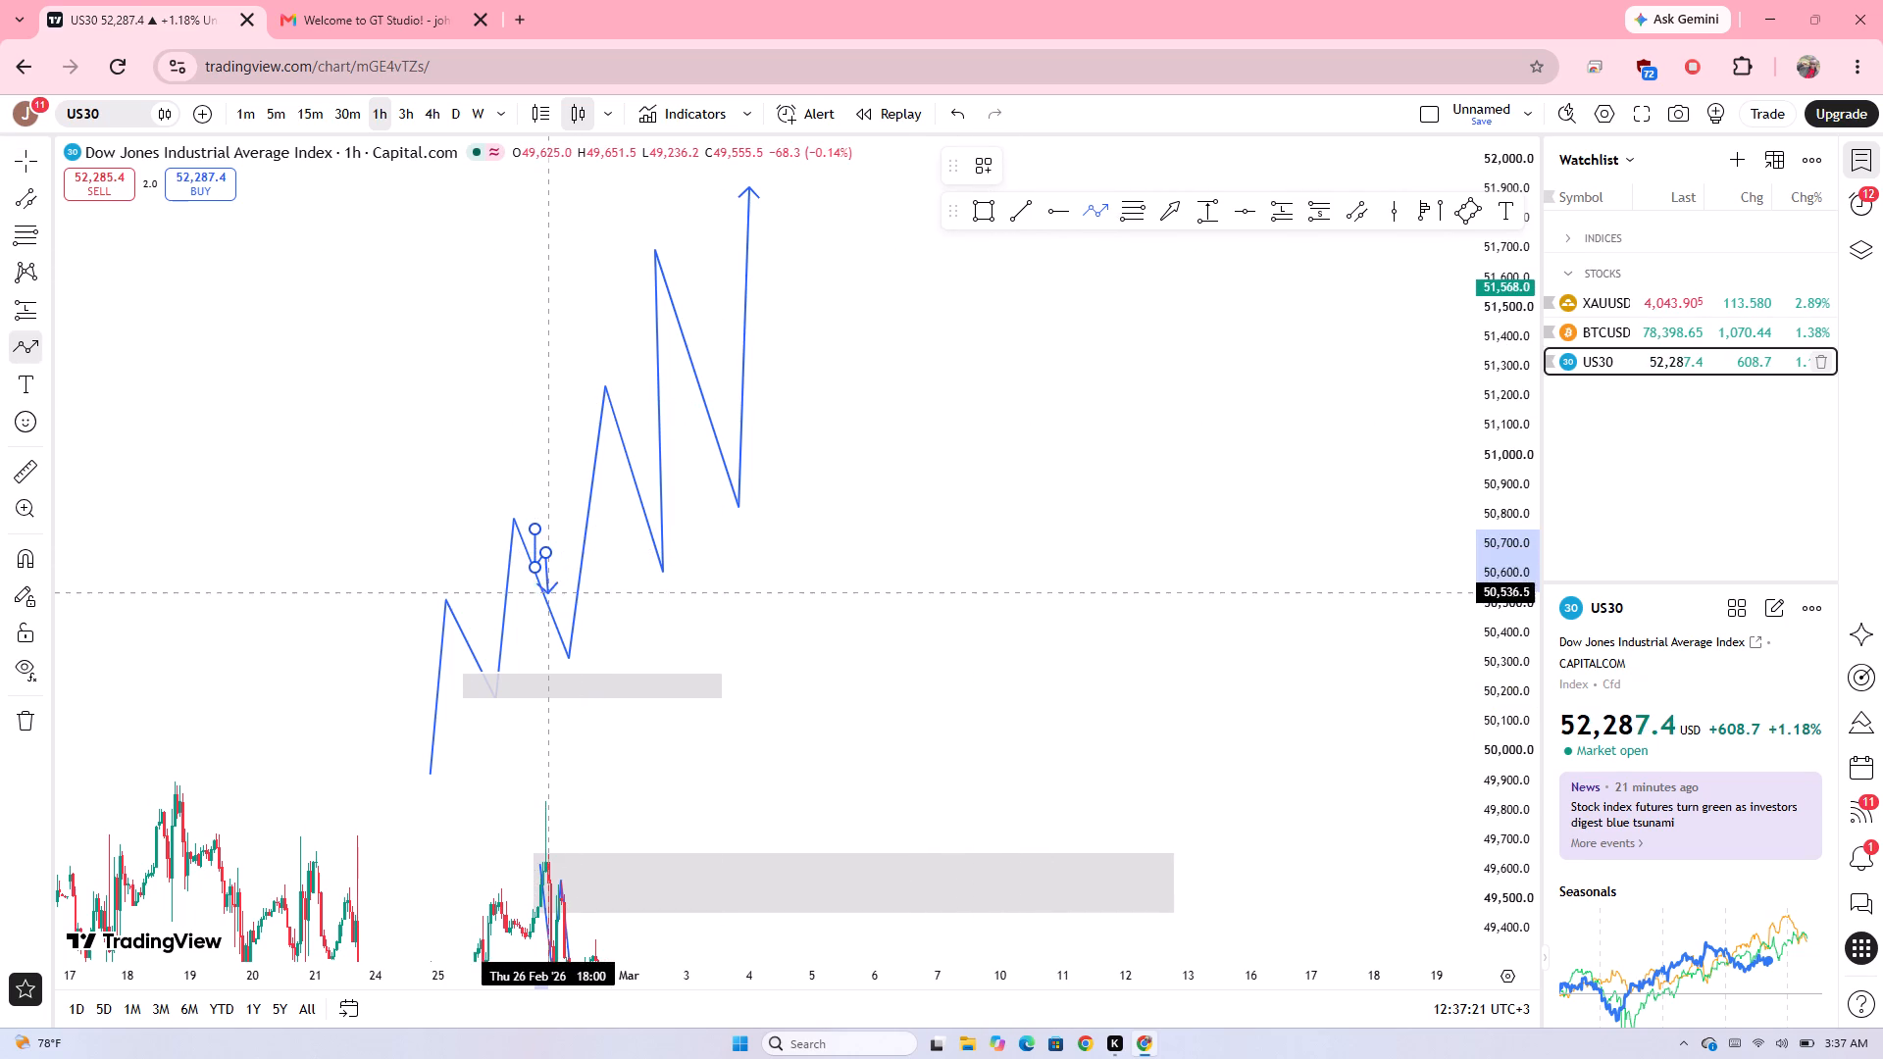
left_click_drag(547, 594, 560, 568)
left_click_drag(560, 568, 563, 641)
left_click_drag(563, 641, 569, 598)
left_click_drag(569, 598, 585, 656)
left_click_drag(585, 656, 594, 574)
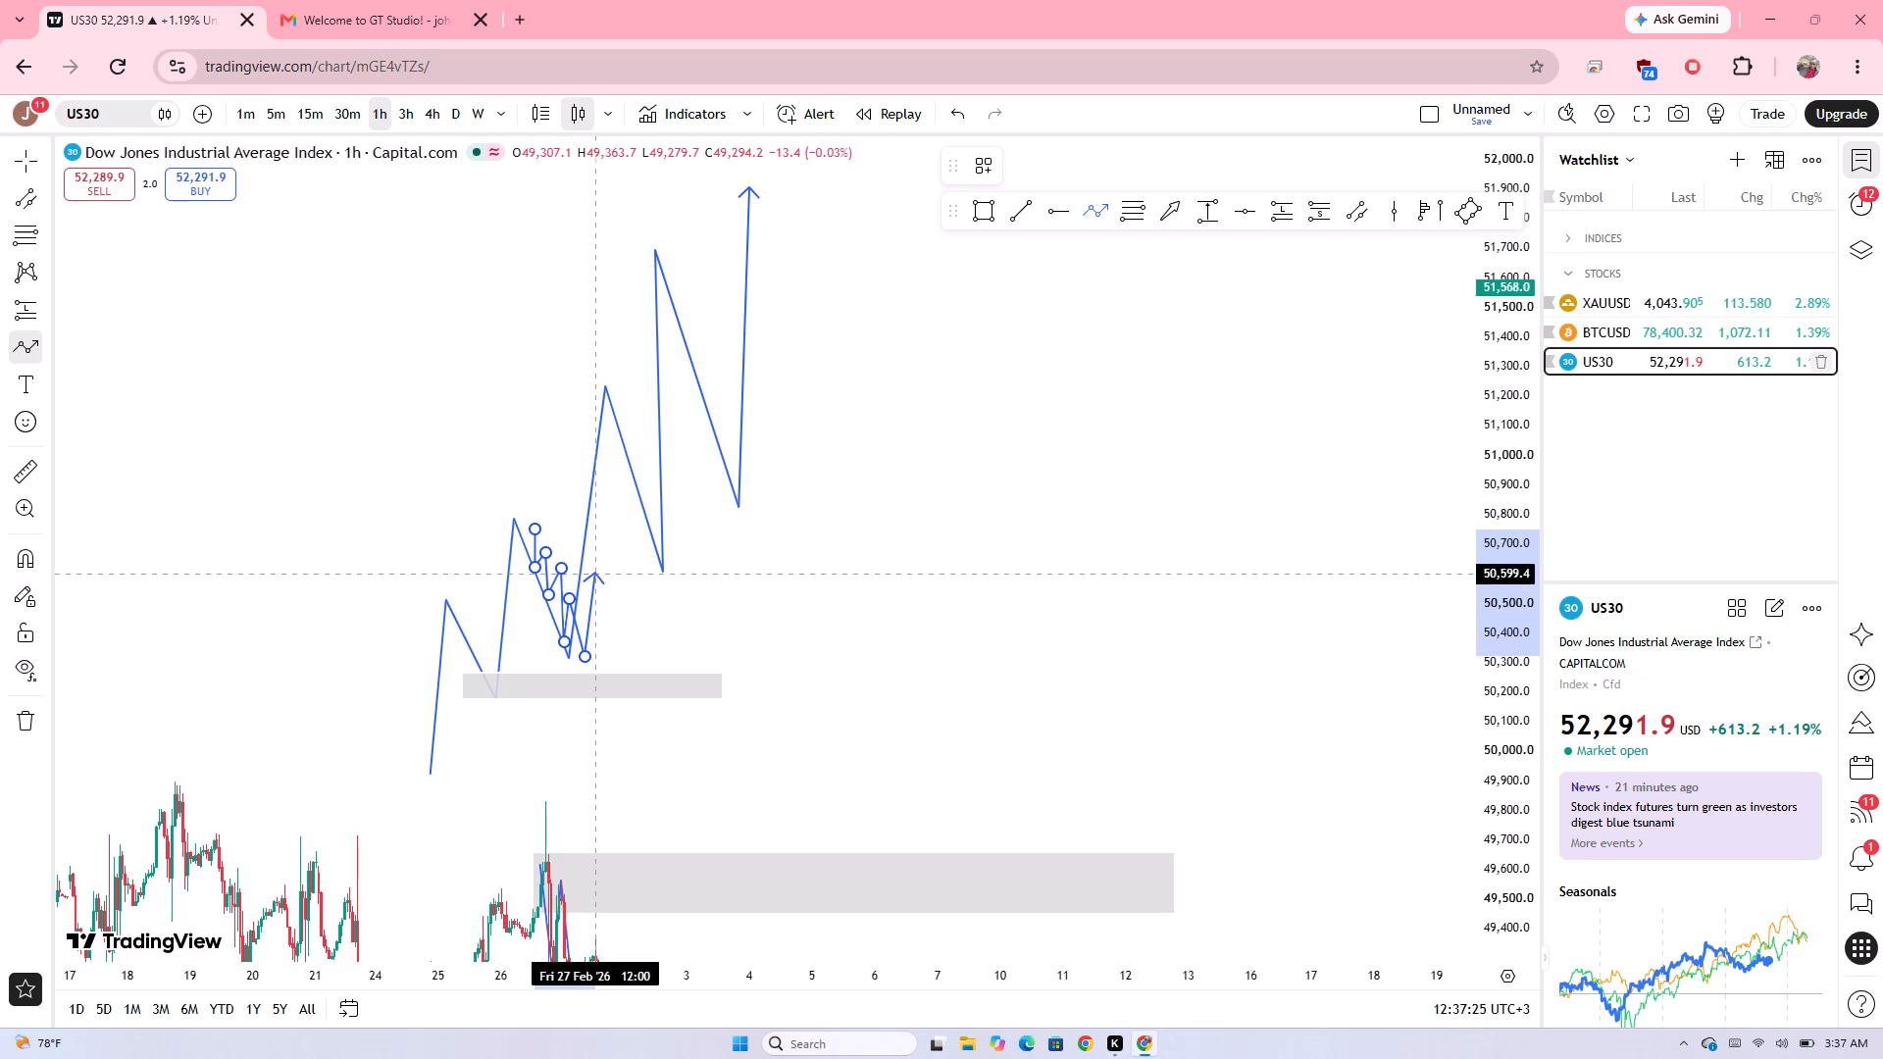
left_click_drag(594, 574, 606, 618)
left_click(606, 618)
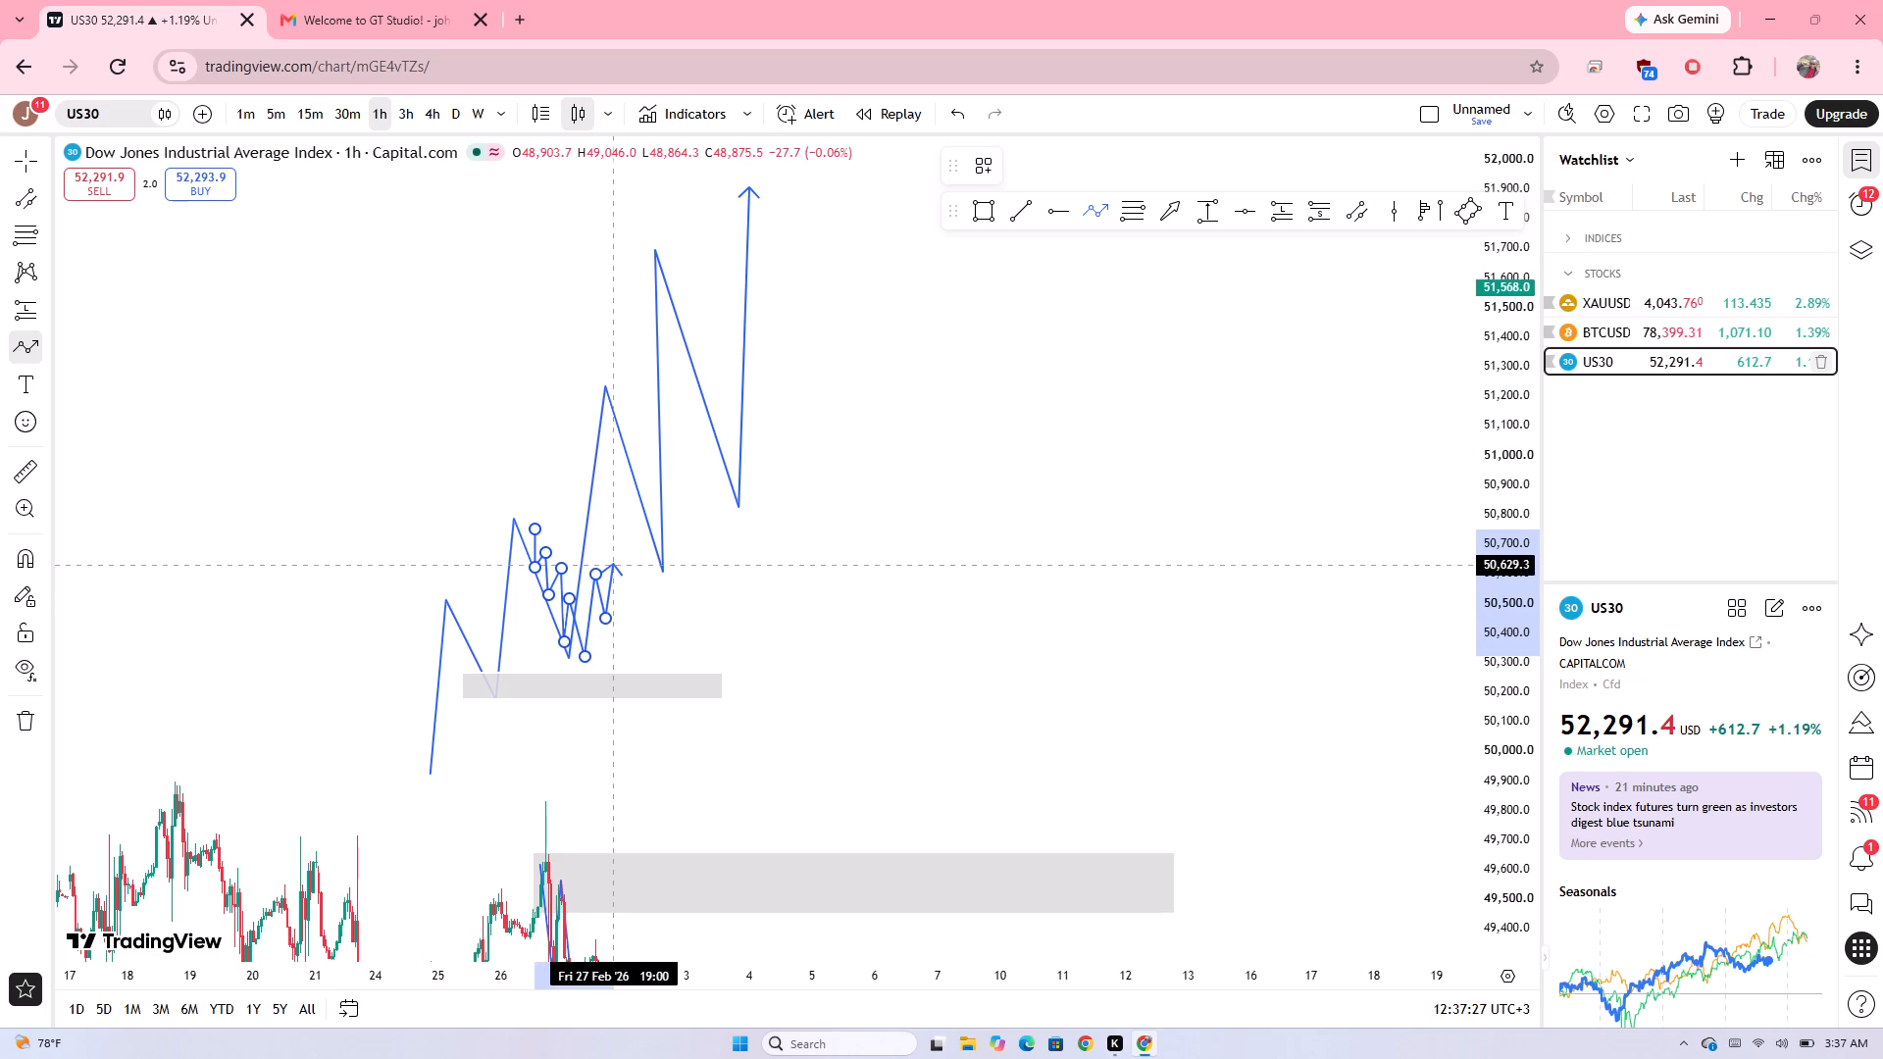
left_click_drag(616, 549, 623, 652)
left_click_drag(623, 652, 638, 265)
double_click(638, 265)
left_click(882, 443)
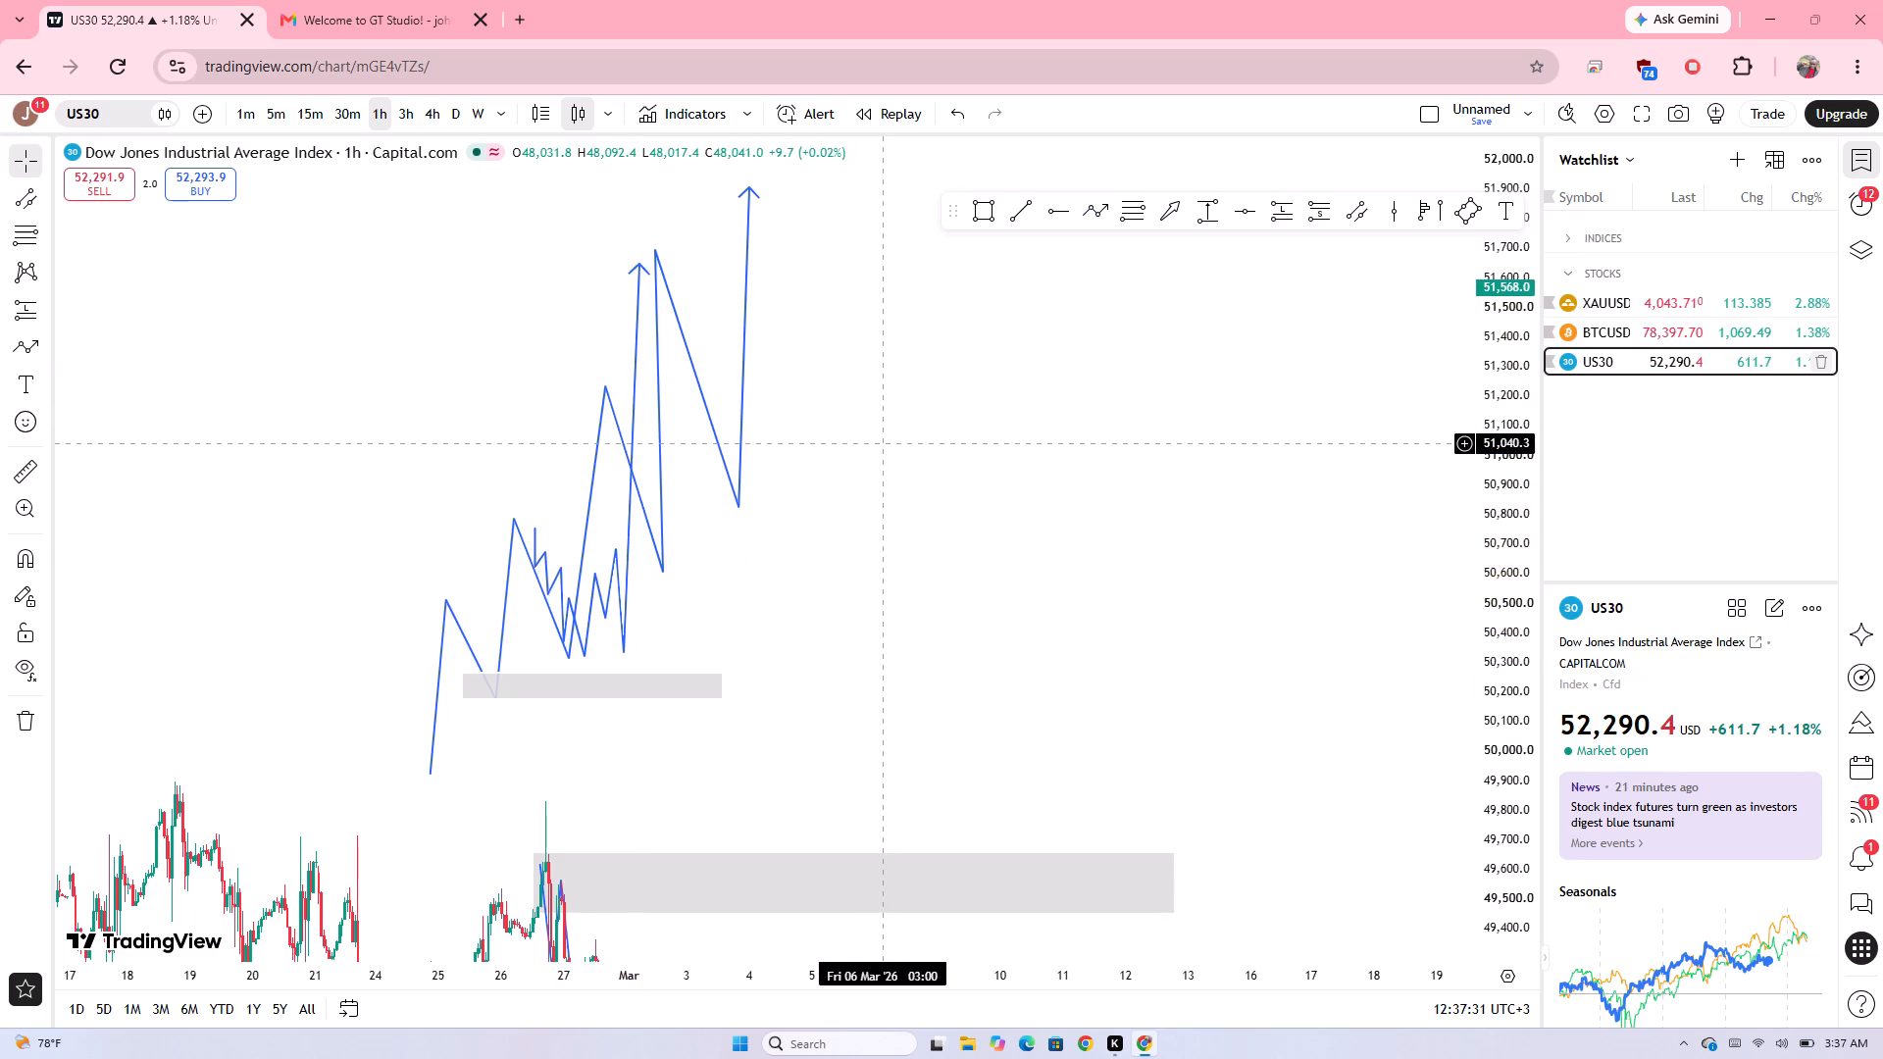
Move the smaller zigzag path off the large one, into the empty chart area above 17–19 February.
left_click_drag(882, 443, 1188, 425)
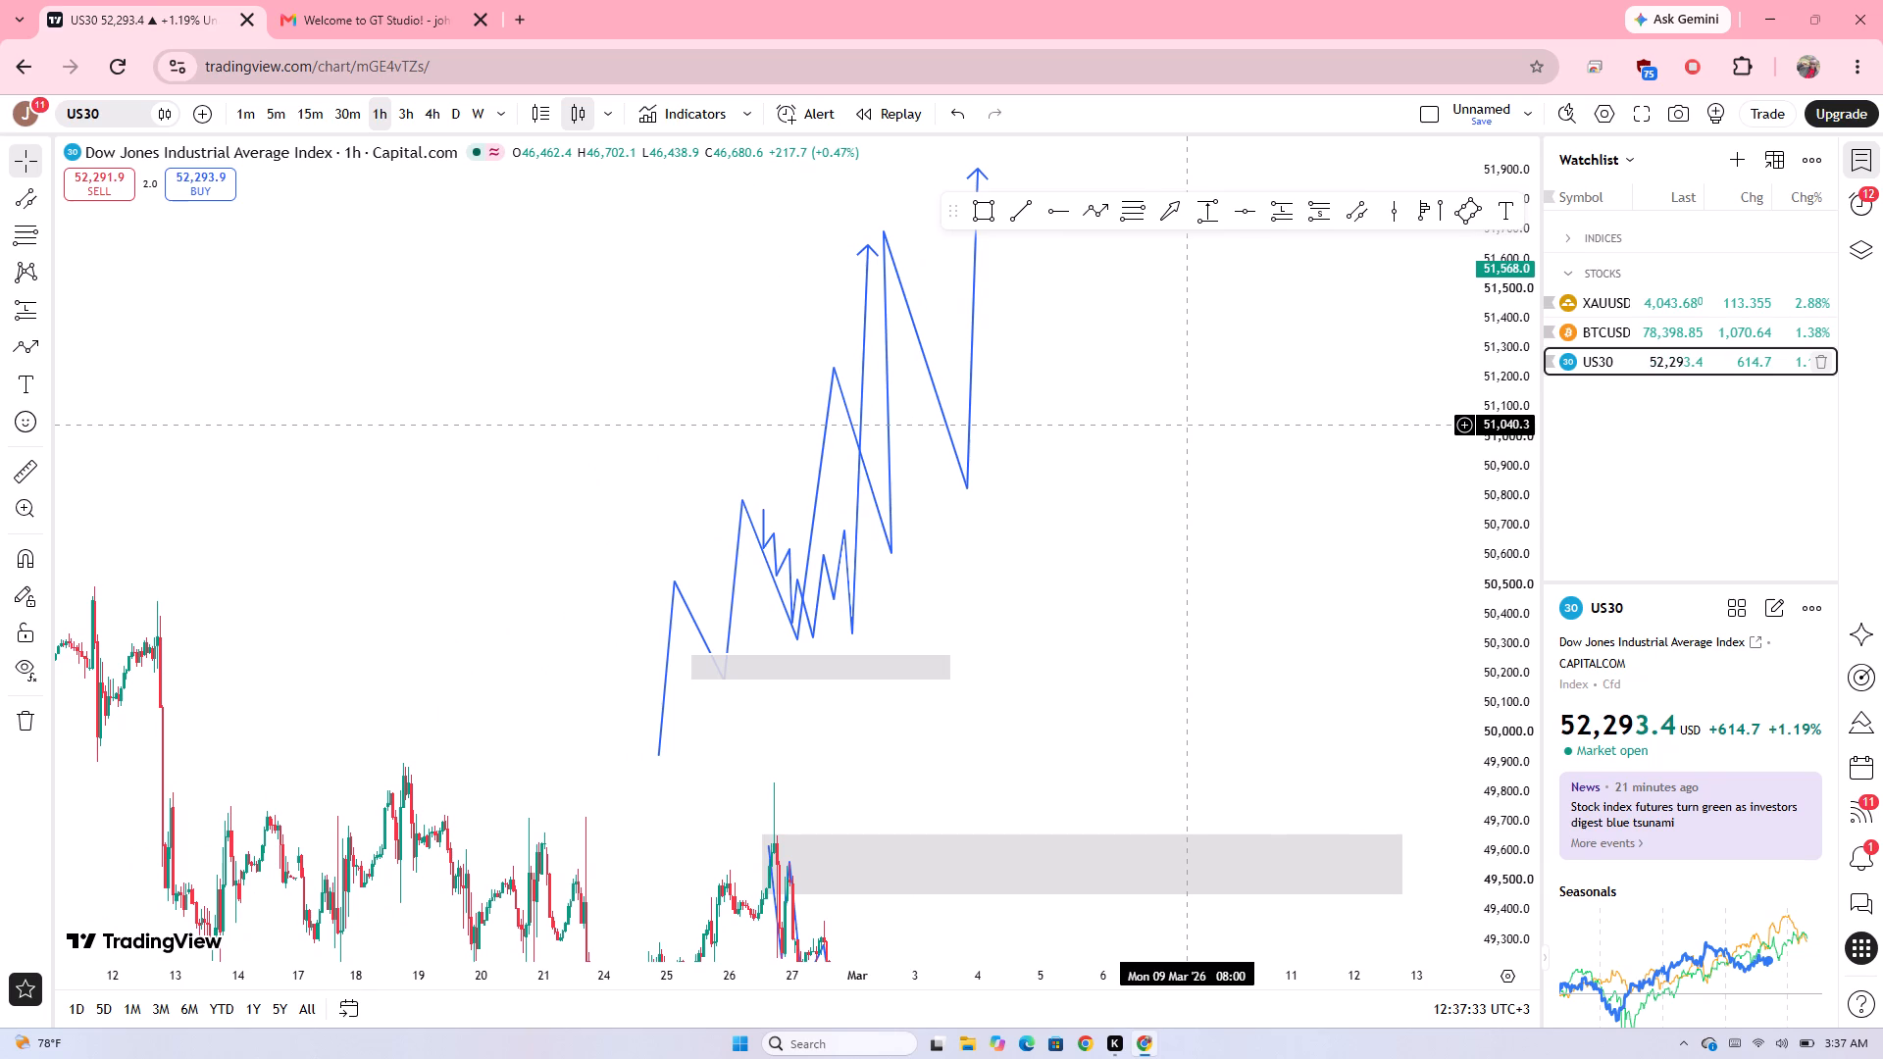
left_click(843, 563)
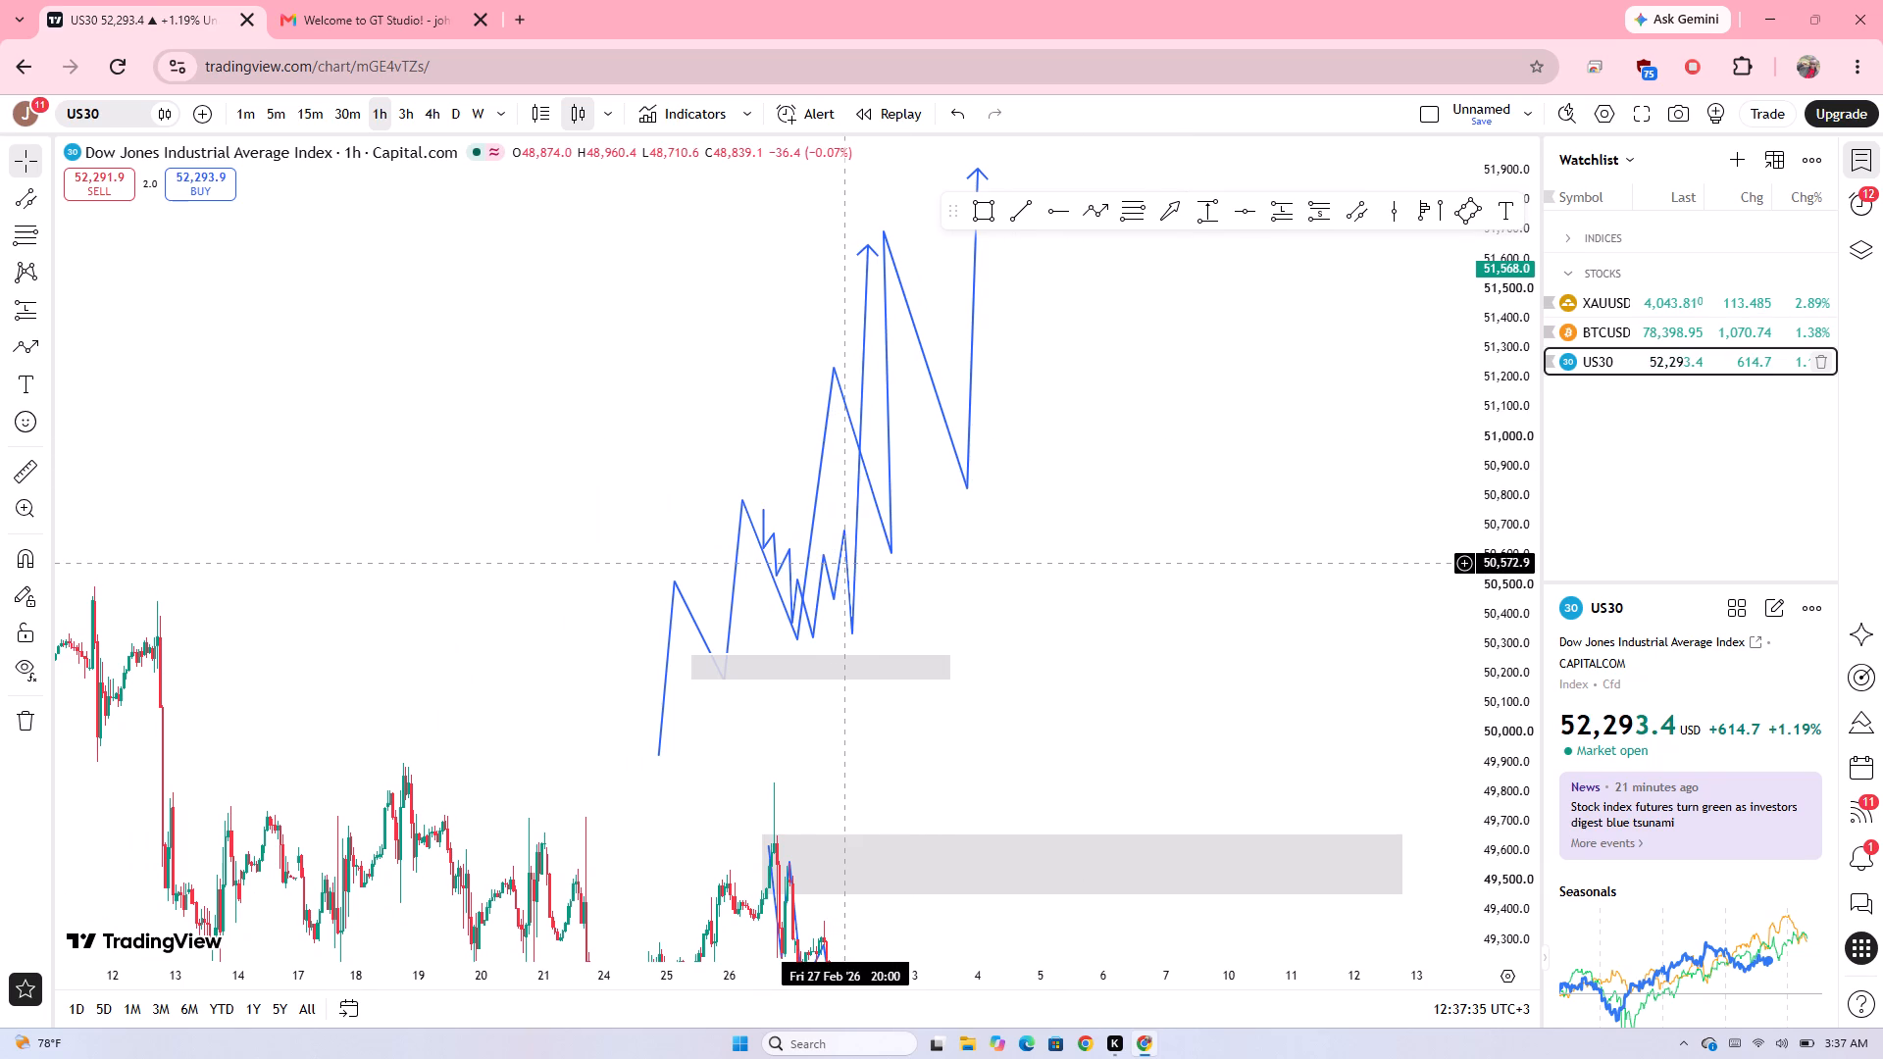
left_click_drag(837, 563, 422, 496)
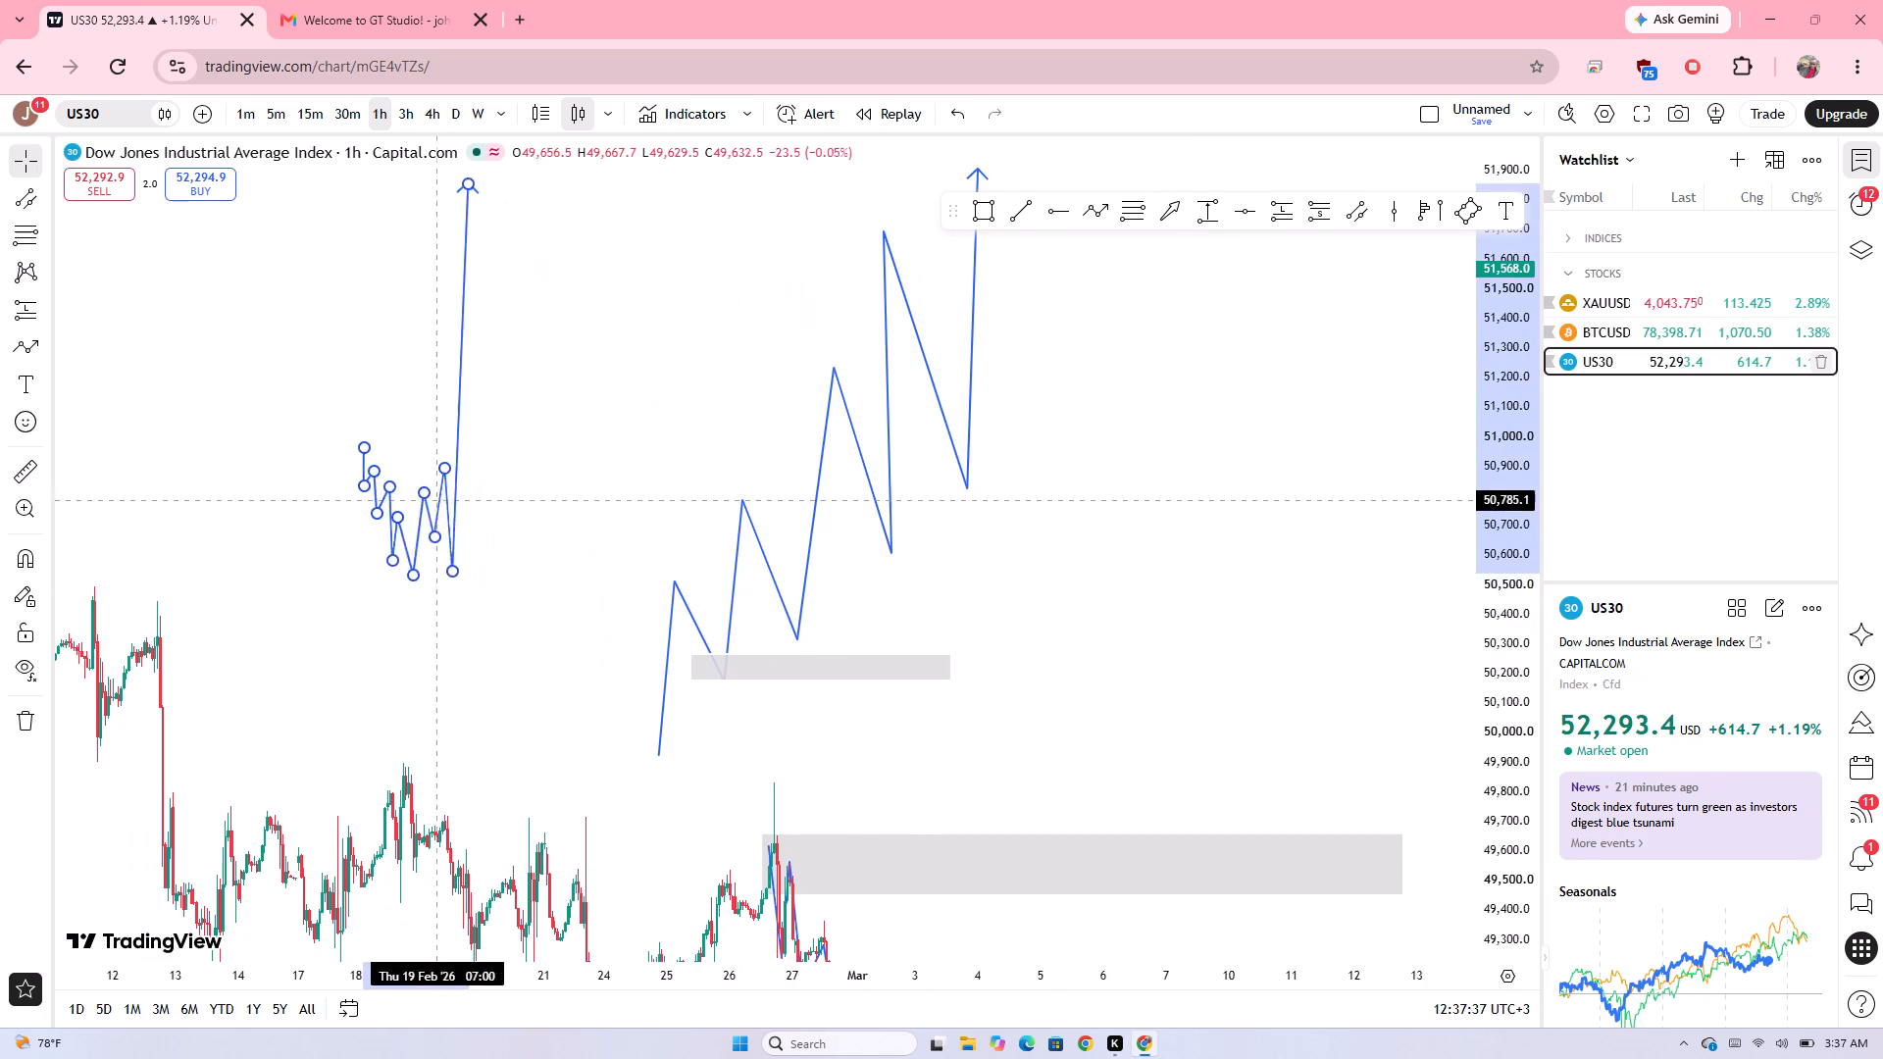
left_click_drag(422, 496, 399, 561)
left_click(598, 520)
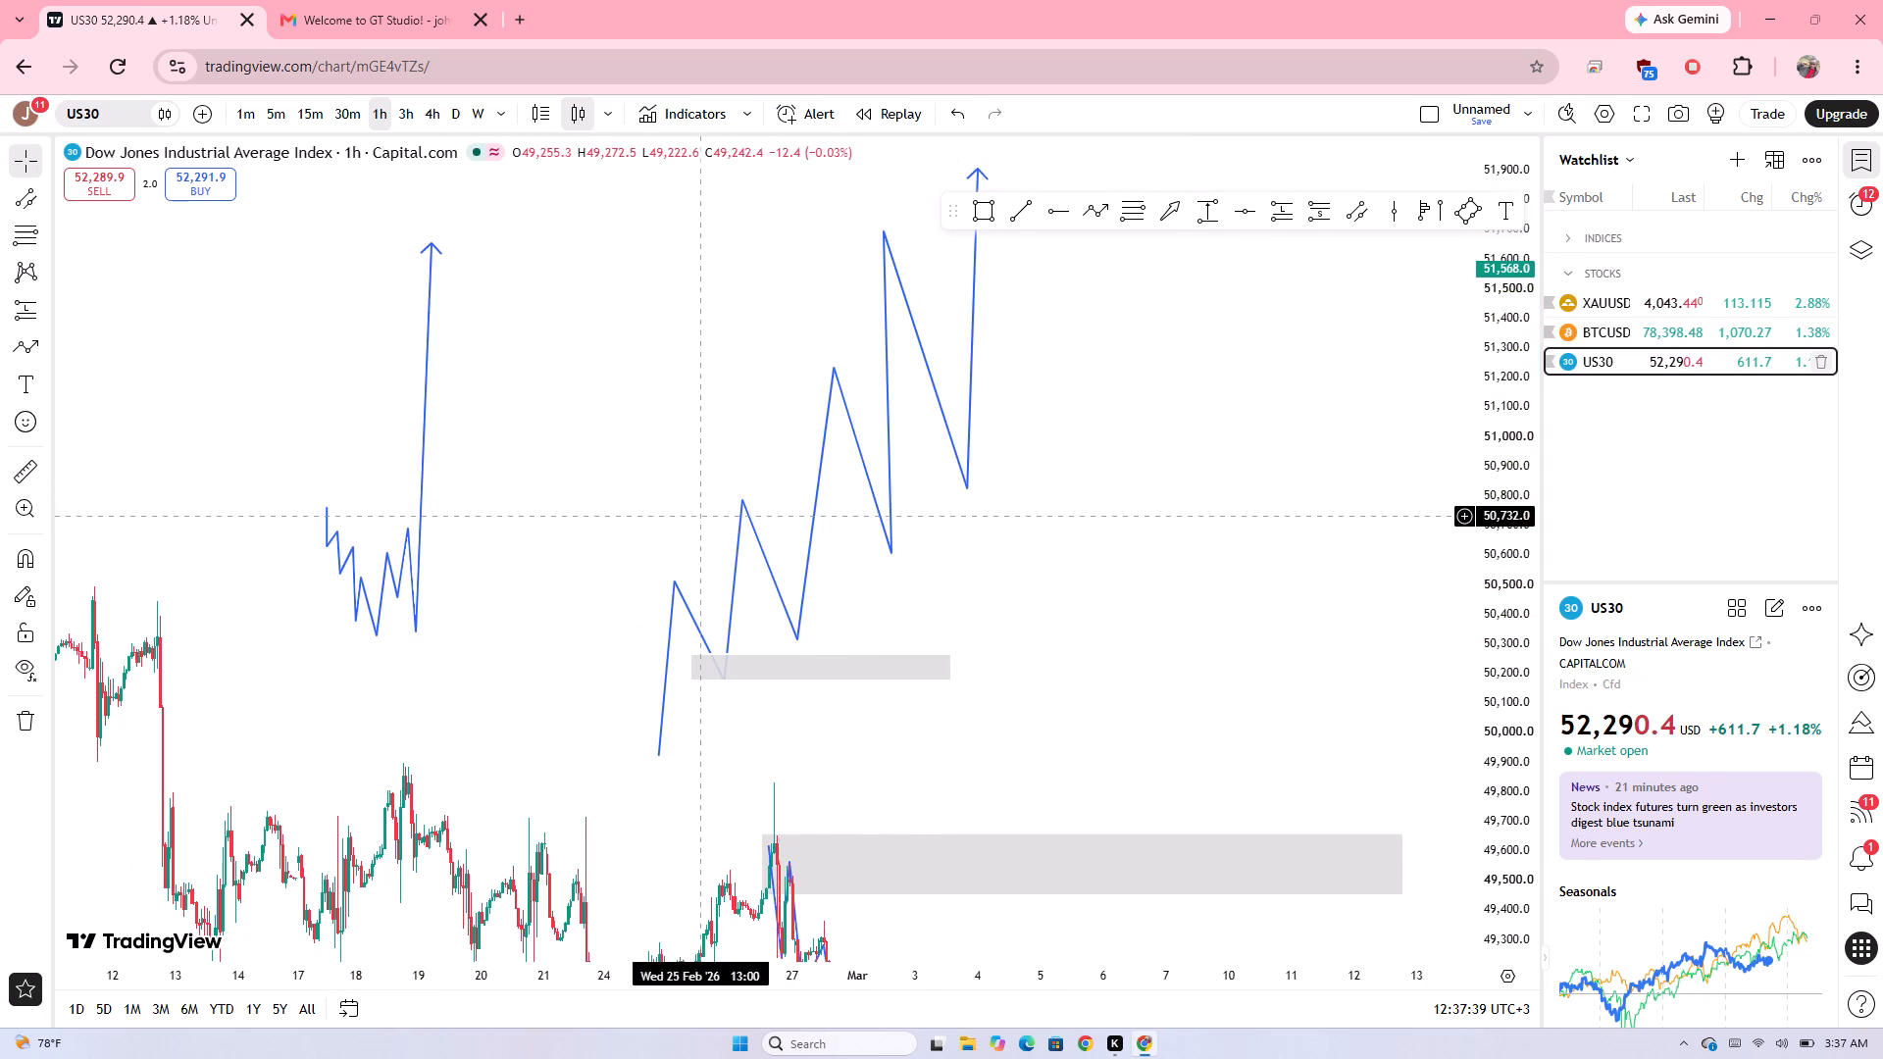
Move the large rising zigzag slightly lower and later so its second pullback low meets the grey zone near 50,200.
left_click_drag(890, 482, 939, 505)
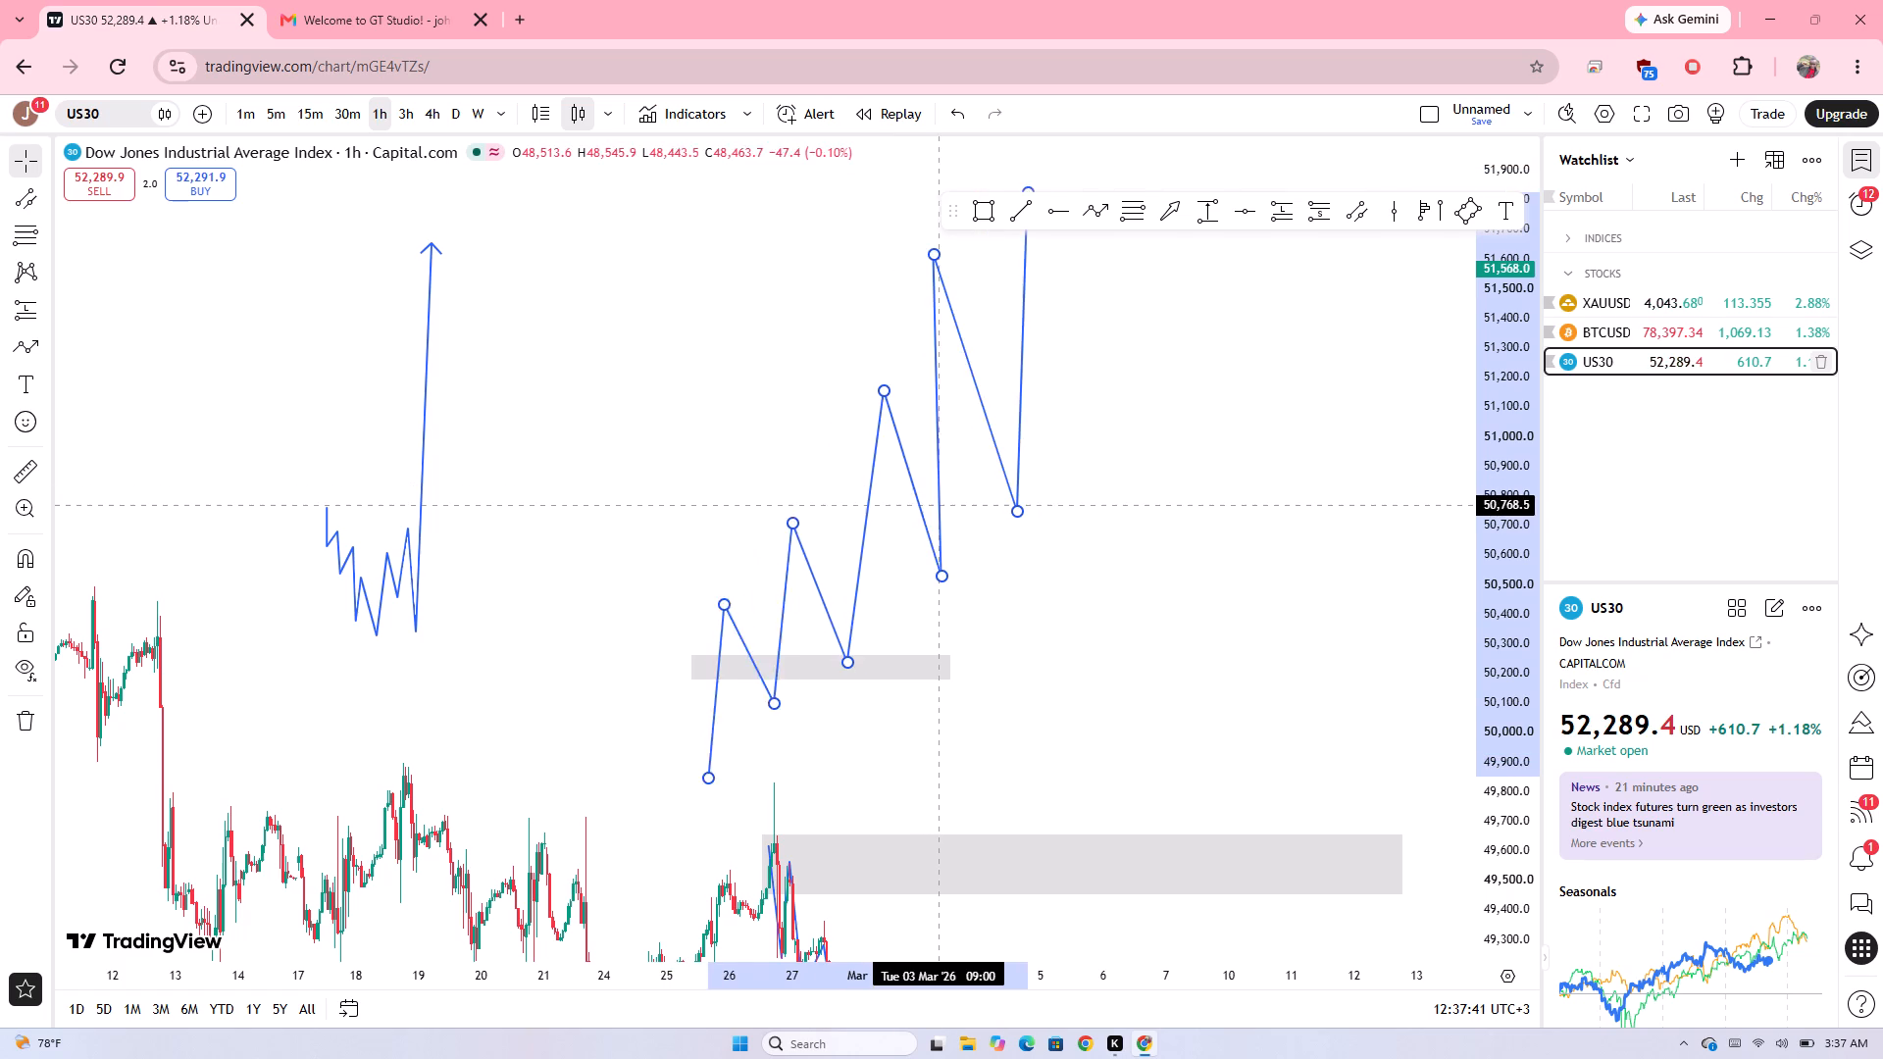
left_click_drag(939, 505, 910, 513)
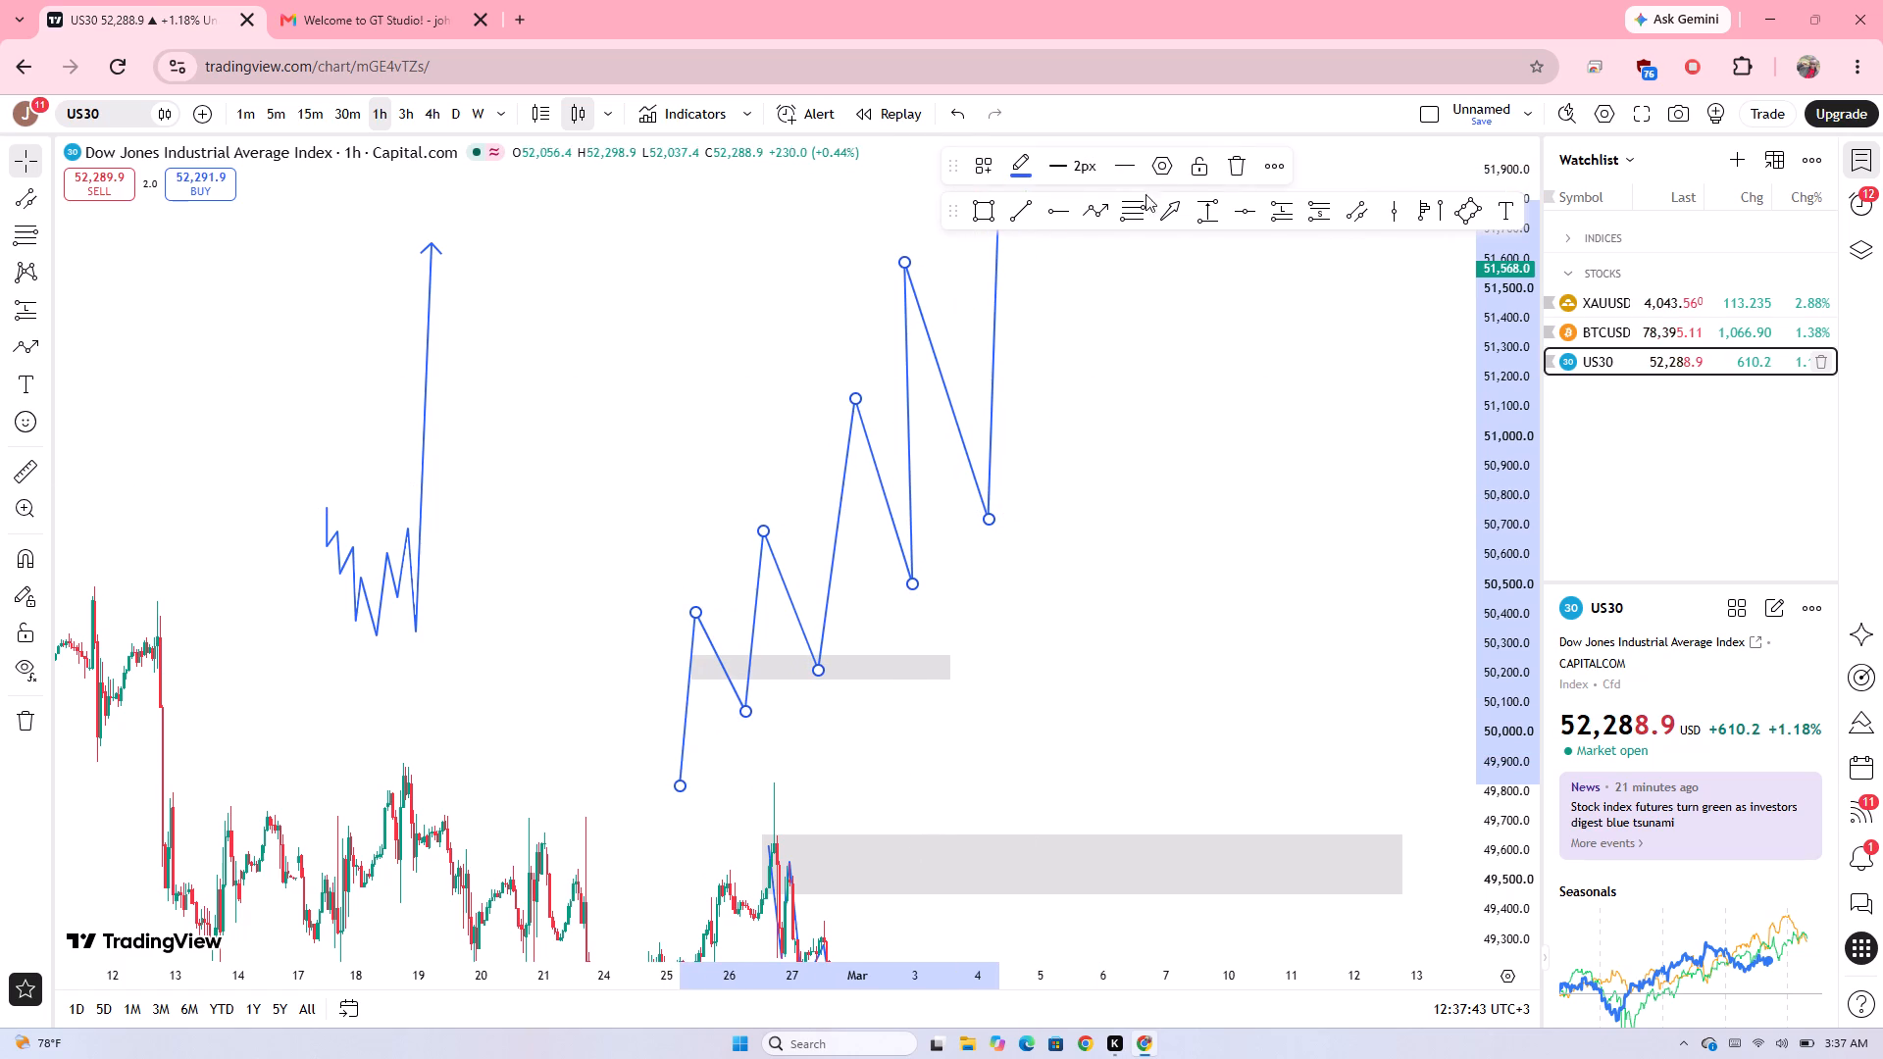
Draw an arrow marker from about 50,331 on 5 March, pointing at the large zigzag's last pullback low near 50,680.
left_click(1172, 202)
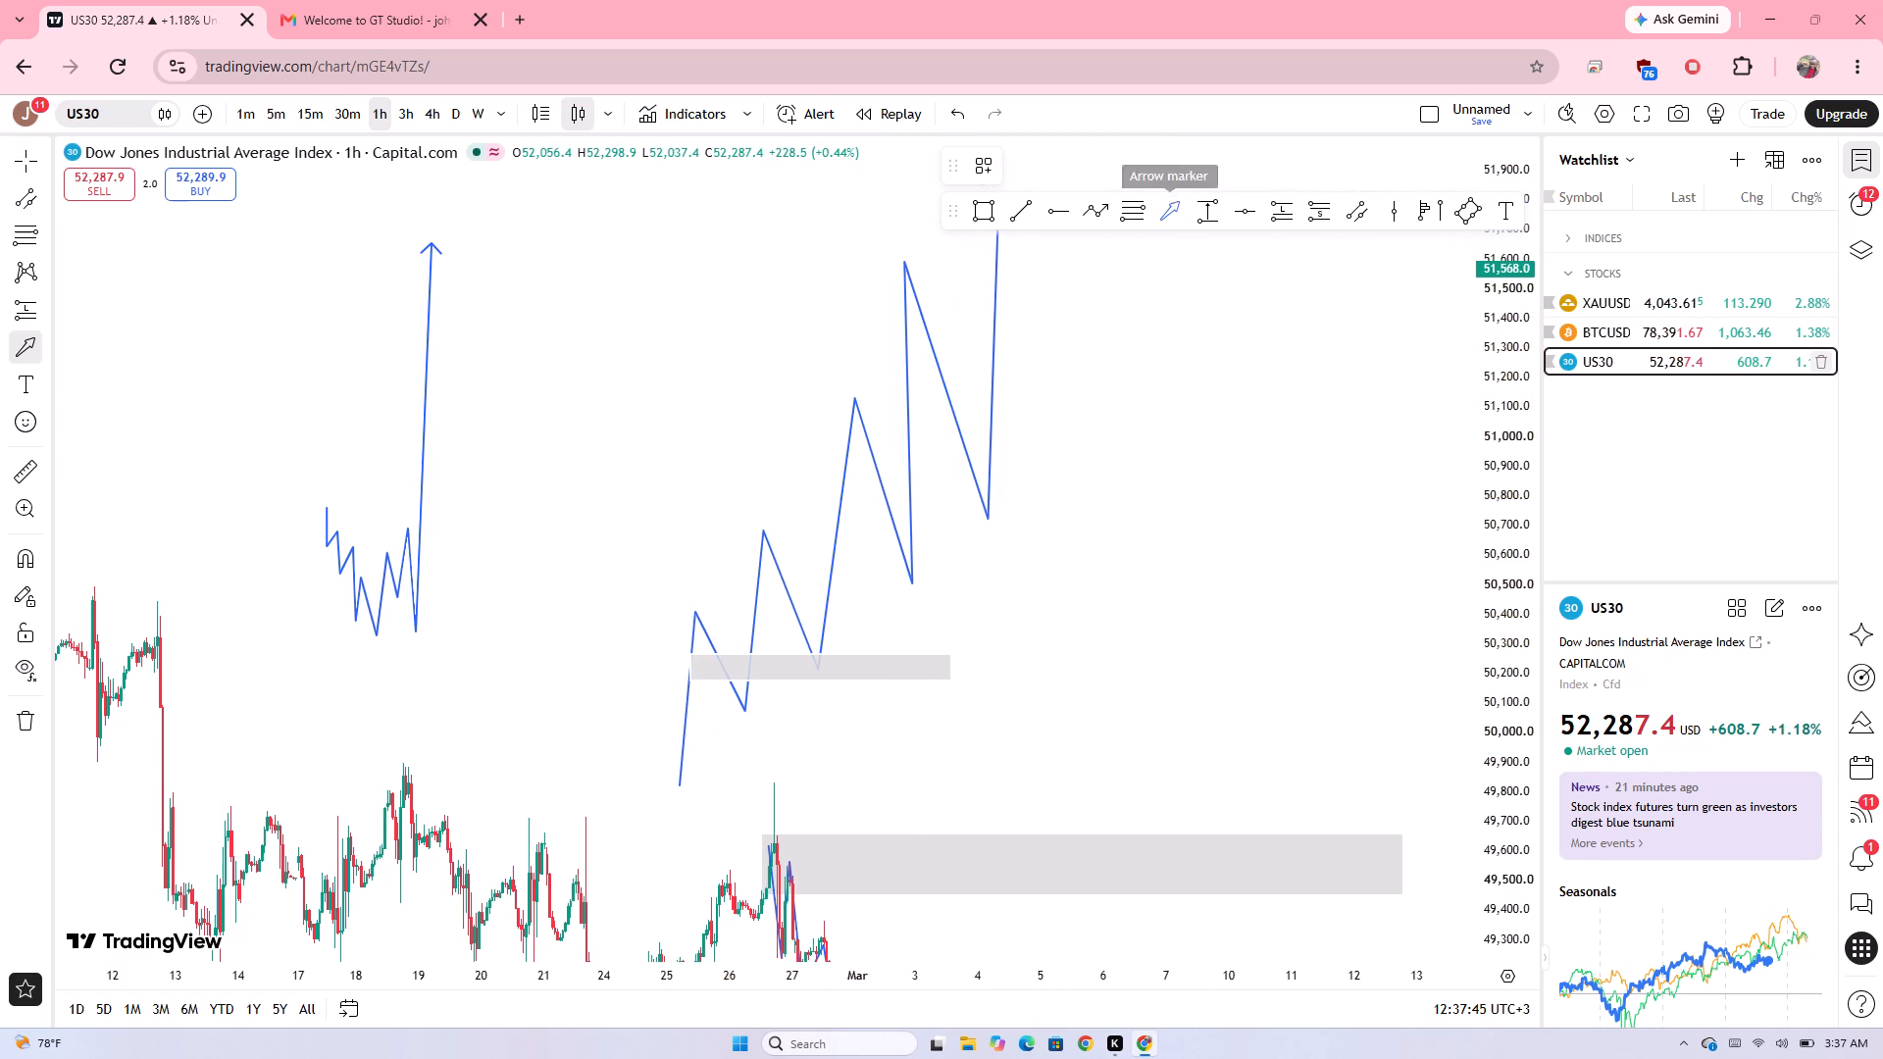
left_click_drag(1083, 634, 1017, 552)
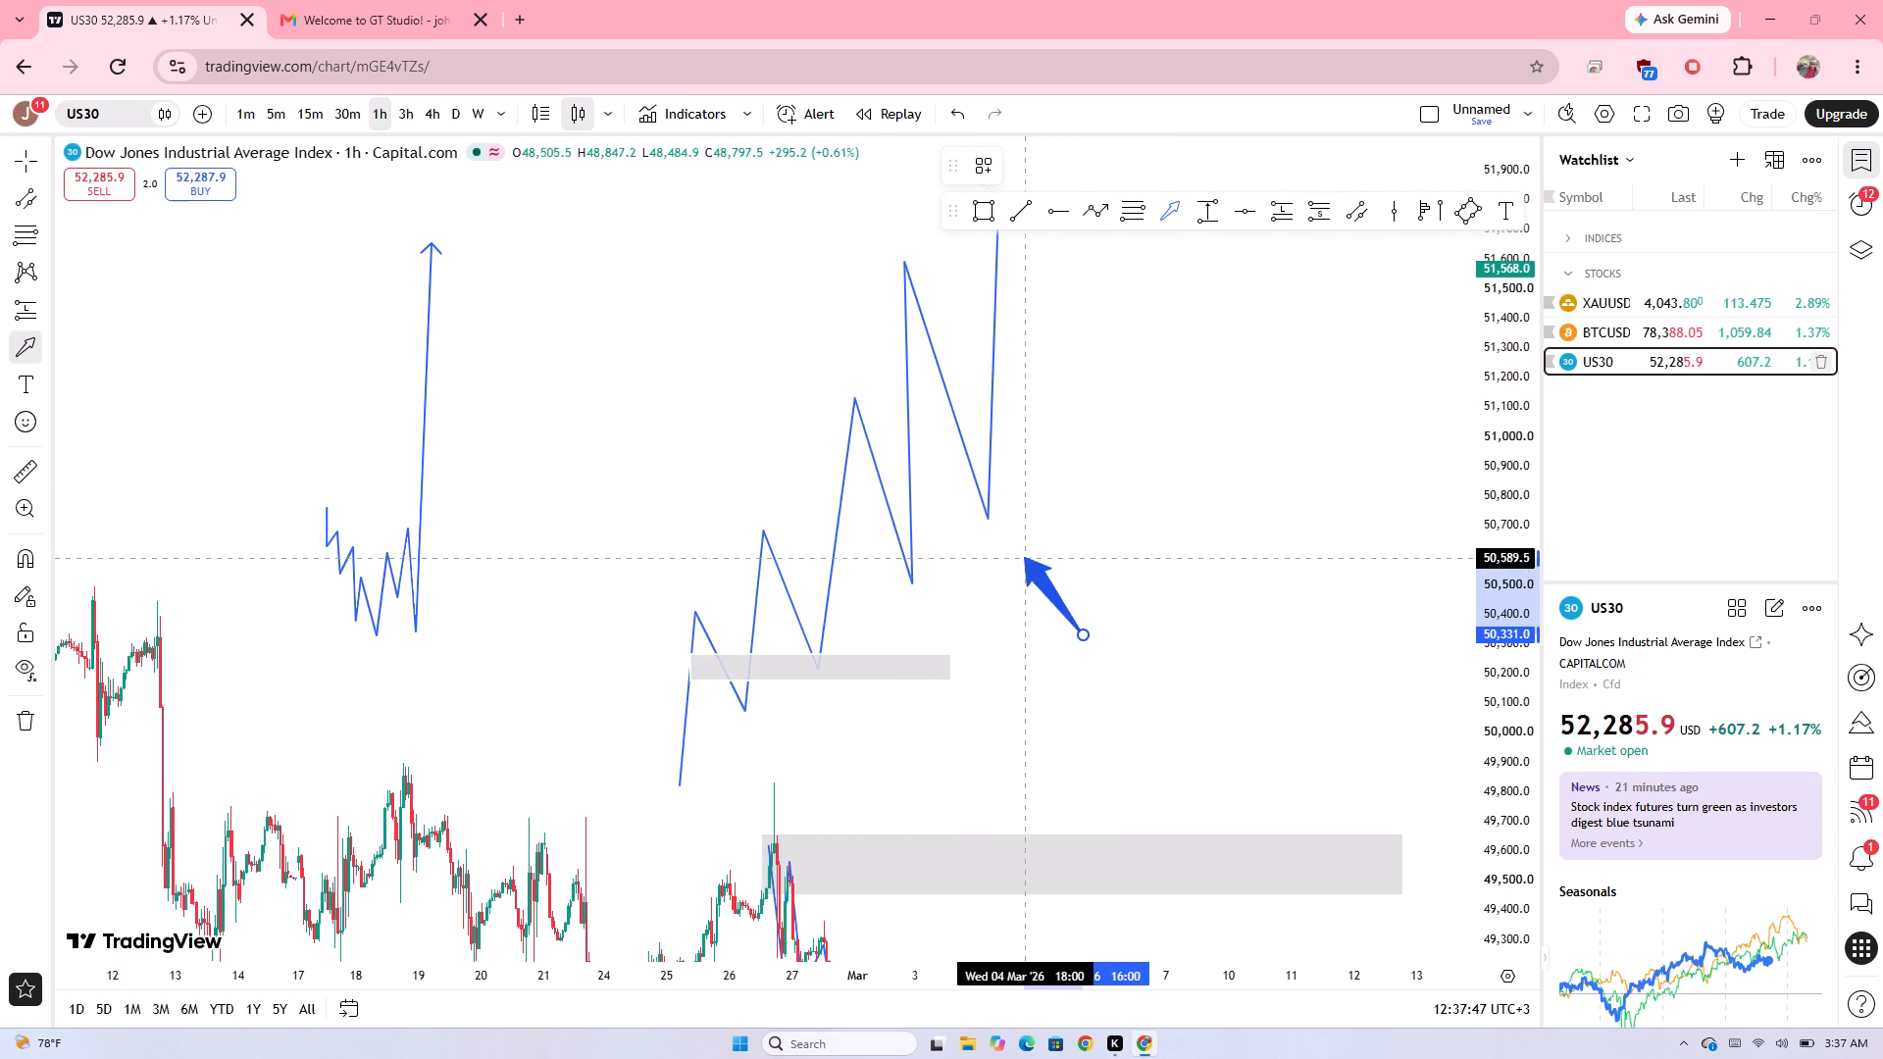
left_click_drag(1017, 552, 1001, 529)
left_click(1001, 529)
left_click(1119, 457)
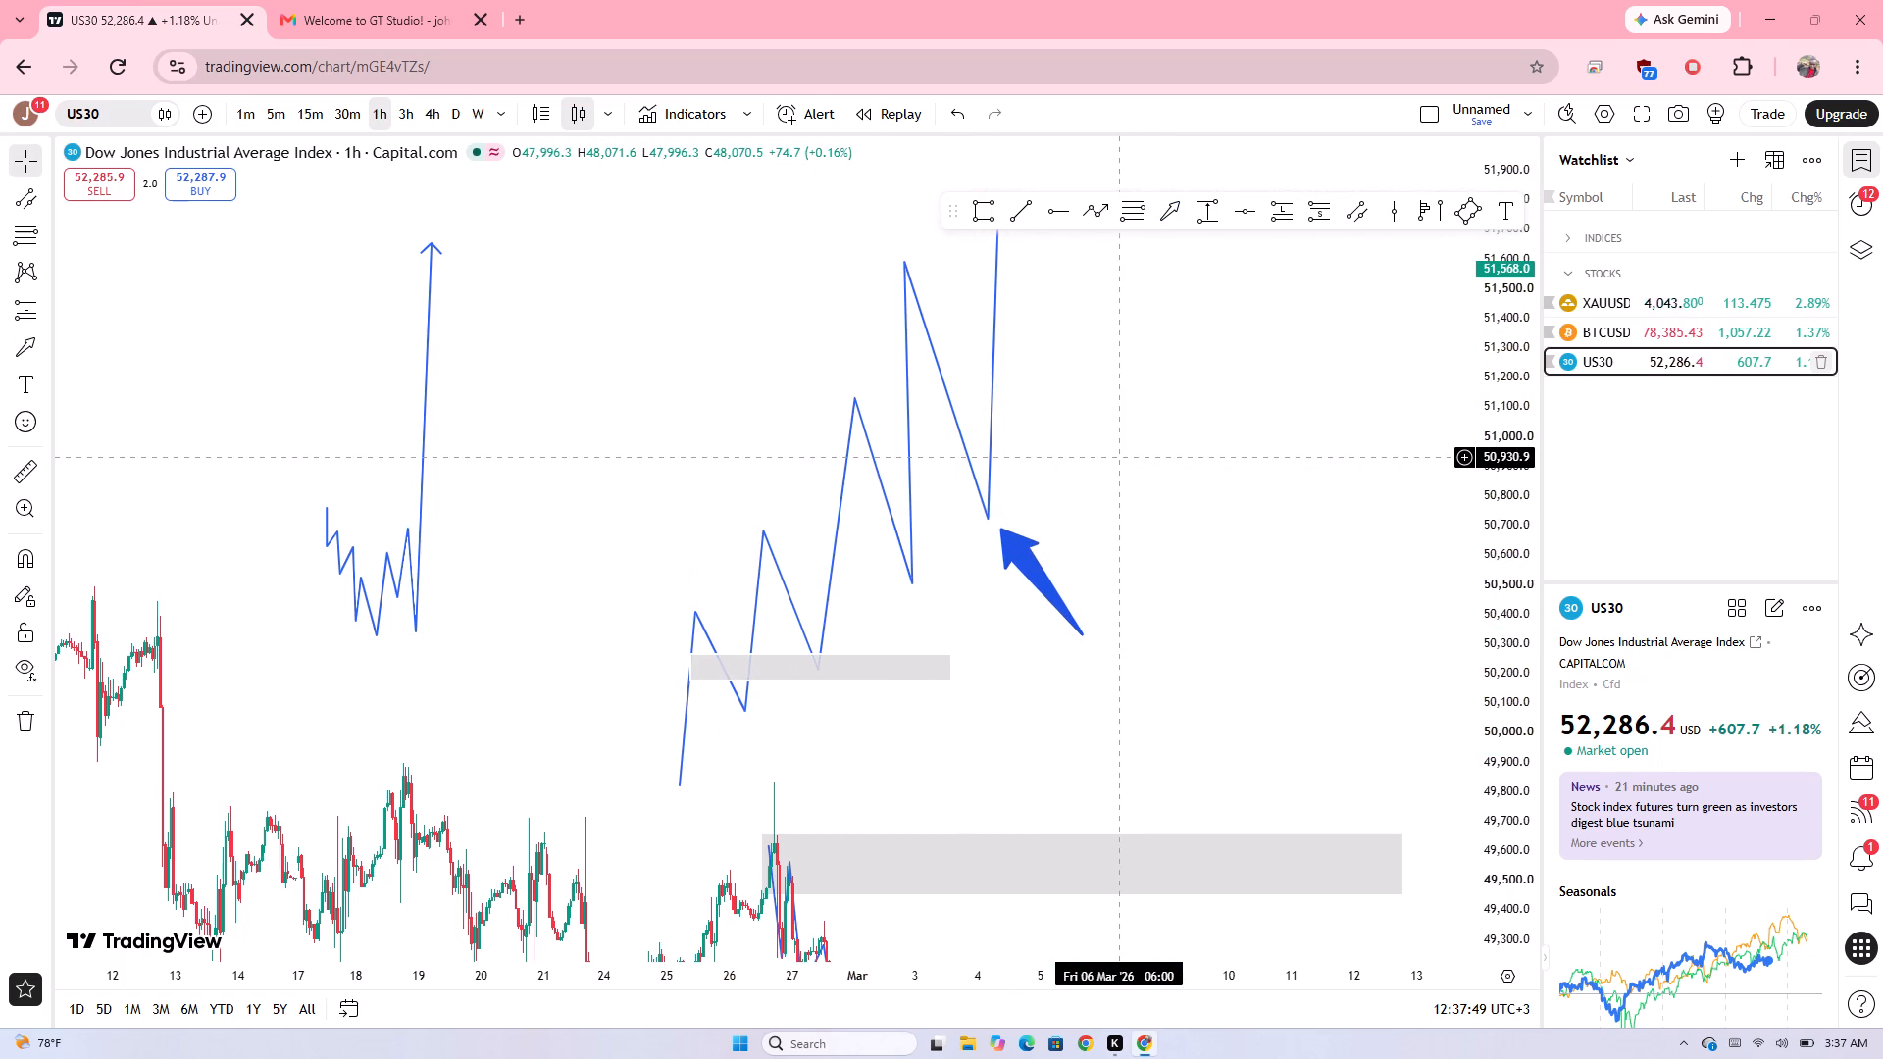
Draw a short trend line at about 50,410 from the large zigzag's first peak across to its next rising leg on 26 February.
left_click_drag(1180, 359, 1175, 505)
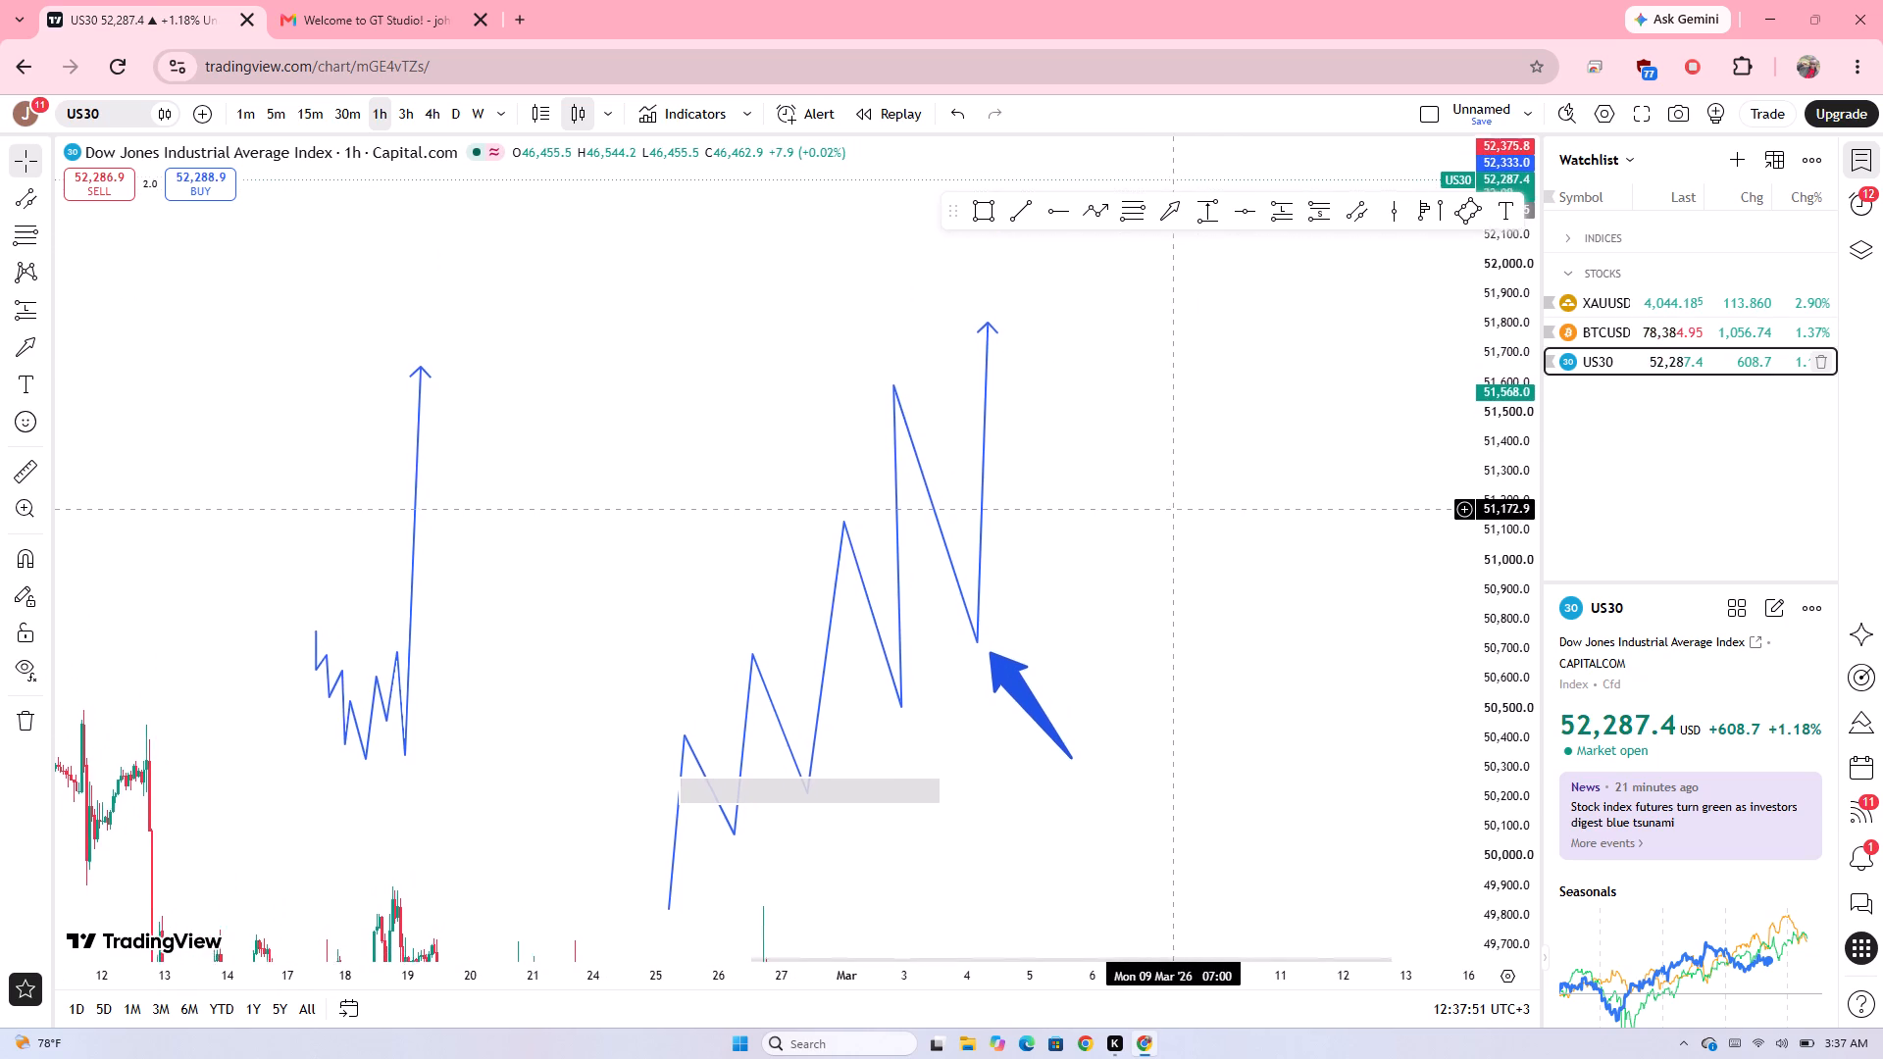
left_click_drag(1175, 505, 1176, 503)
left_click(1019, 213)
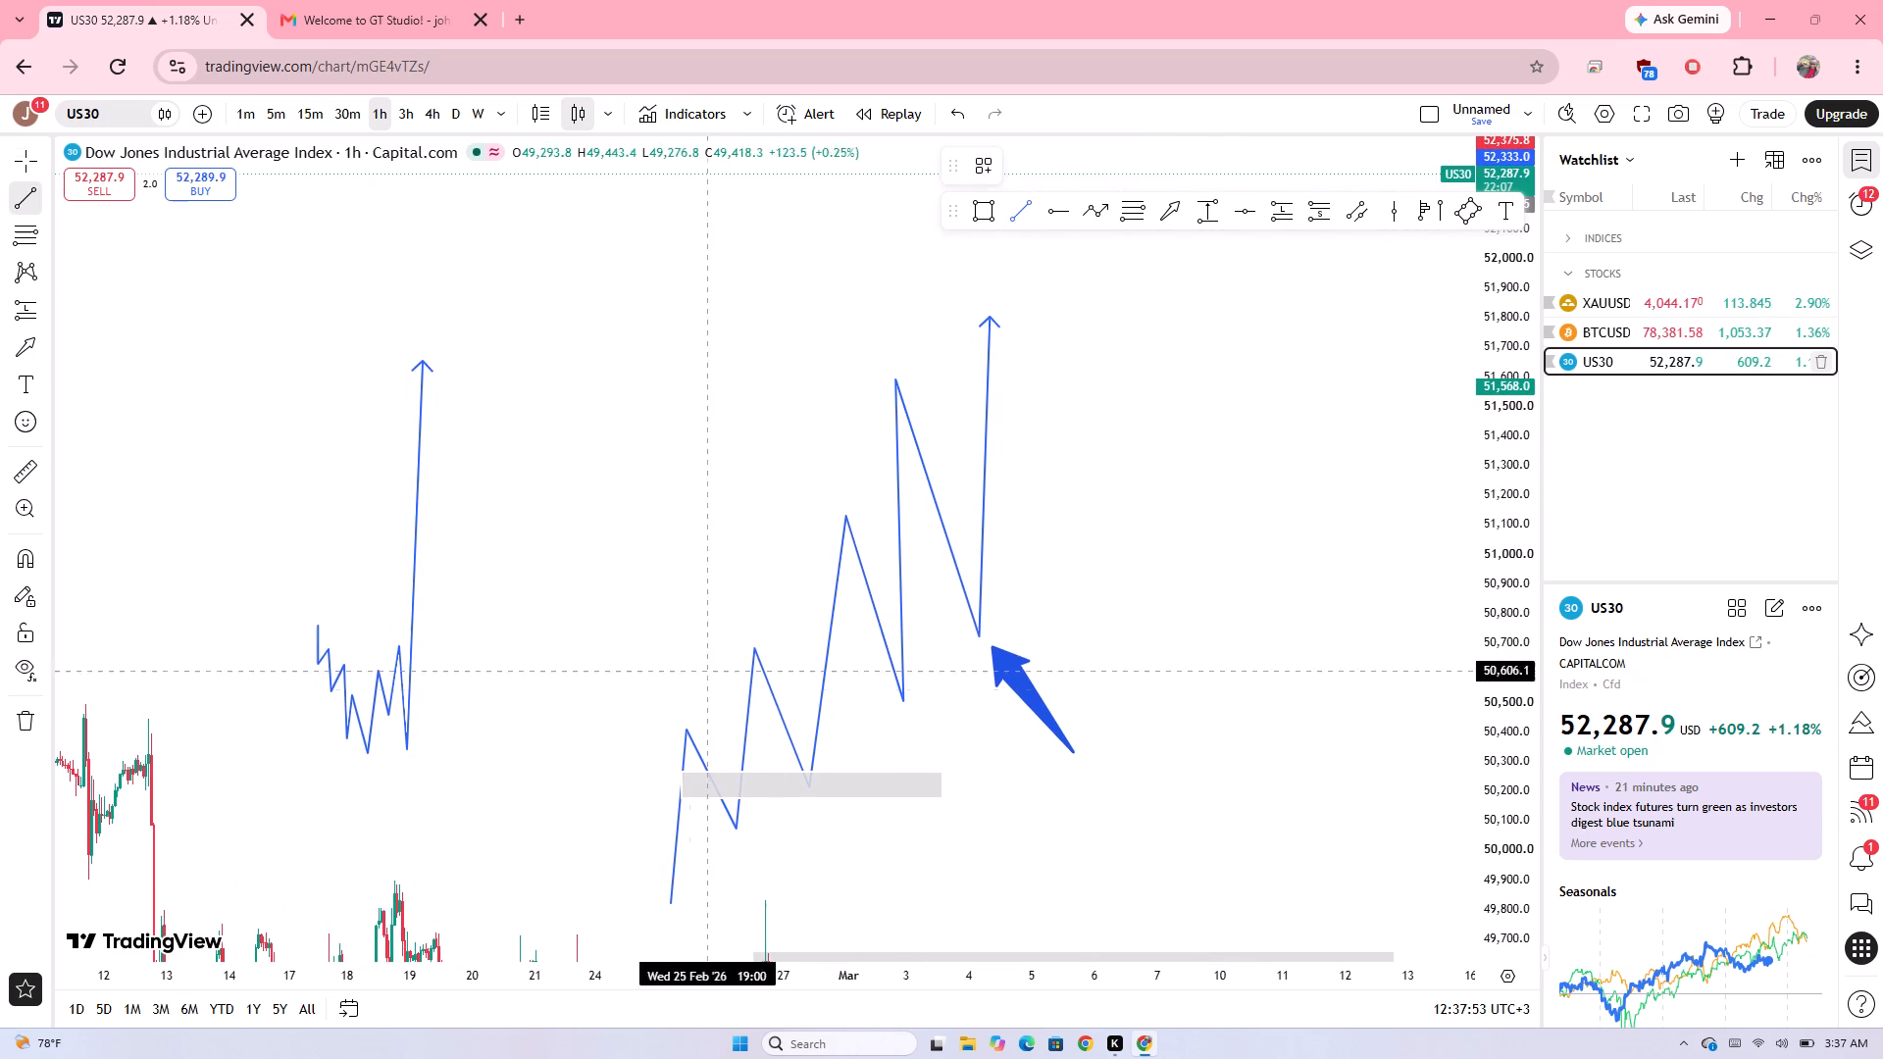
left_click_drag(682, 729, 749, 722)
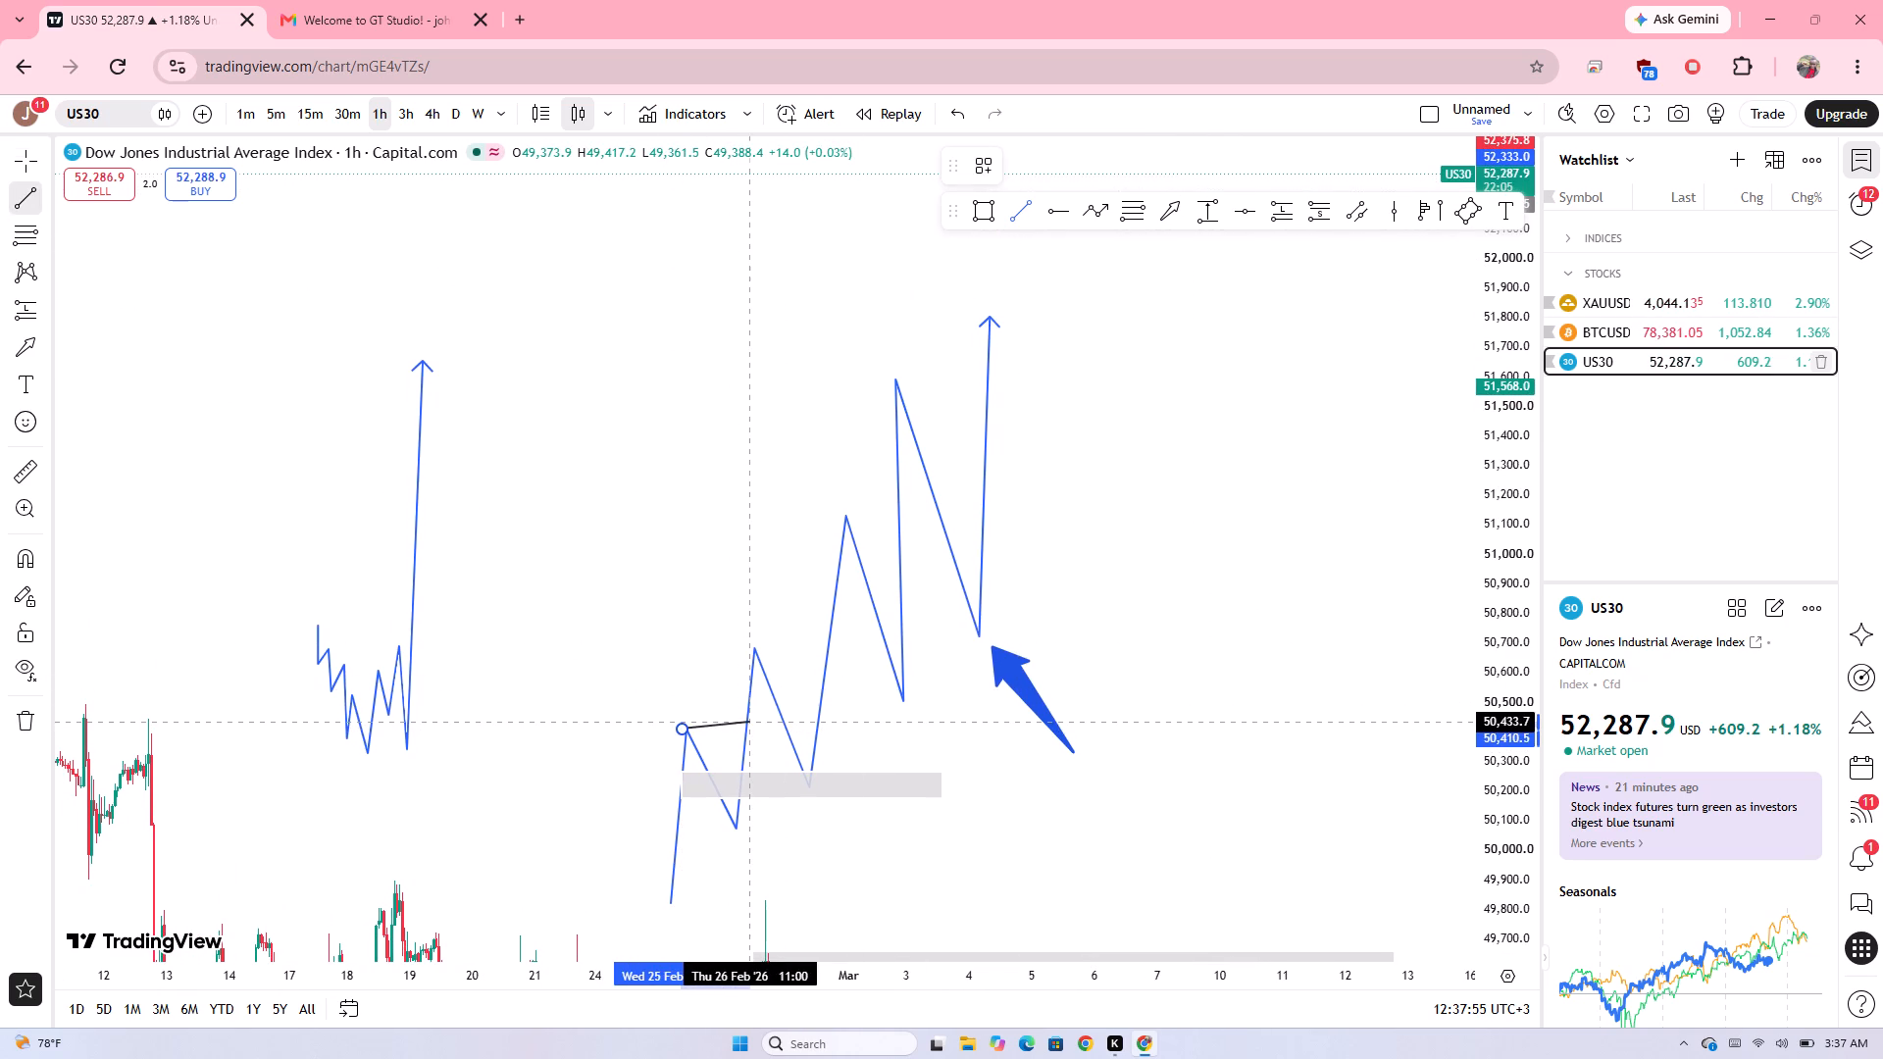
left_click_drag(749, 722, 739, 731)
left_click(739, 731)
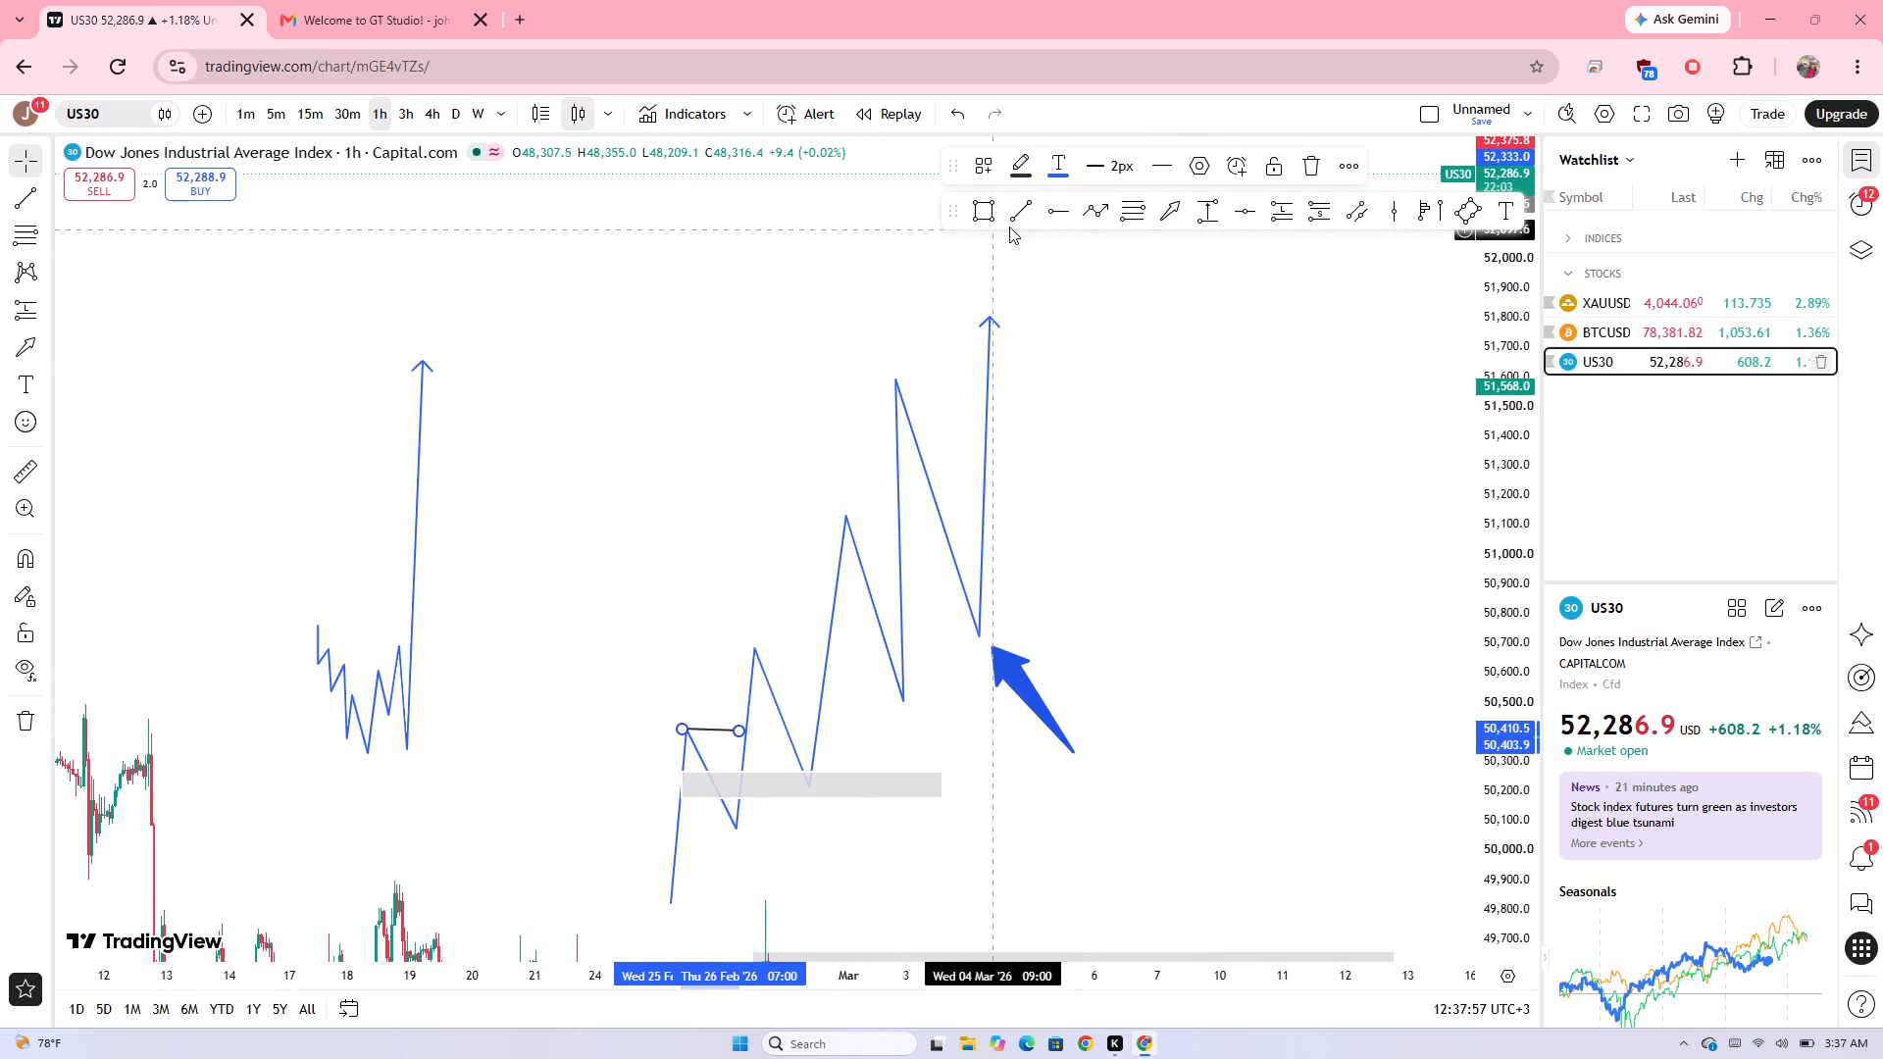
left_click(1109, 291)
Draw a short trend line at about 50,690 from the zigzag's second peak across to the next rising leg on 27 February.
left_click(1098, 207)
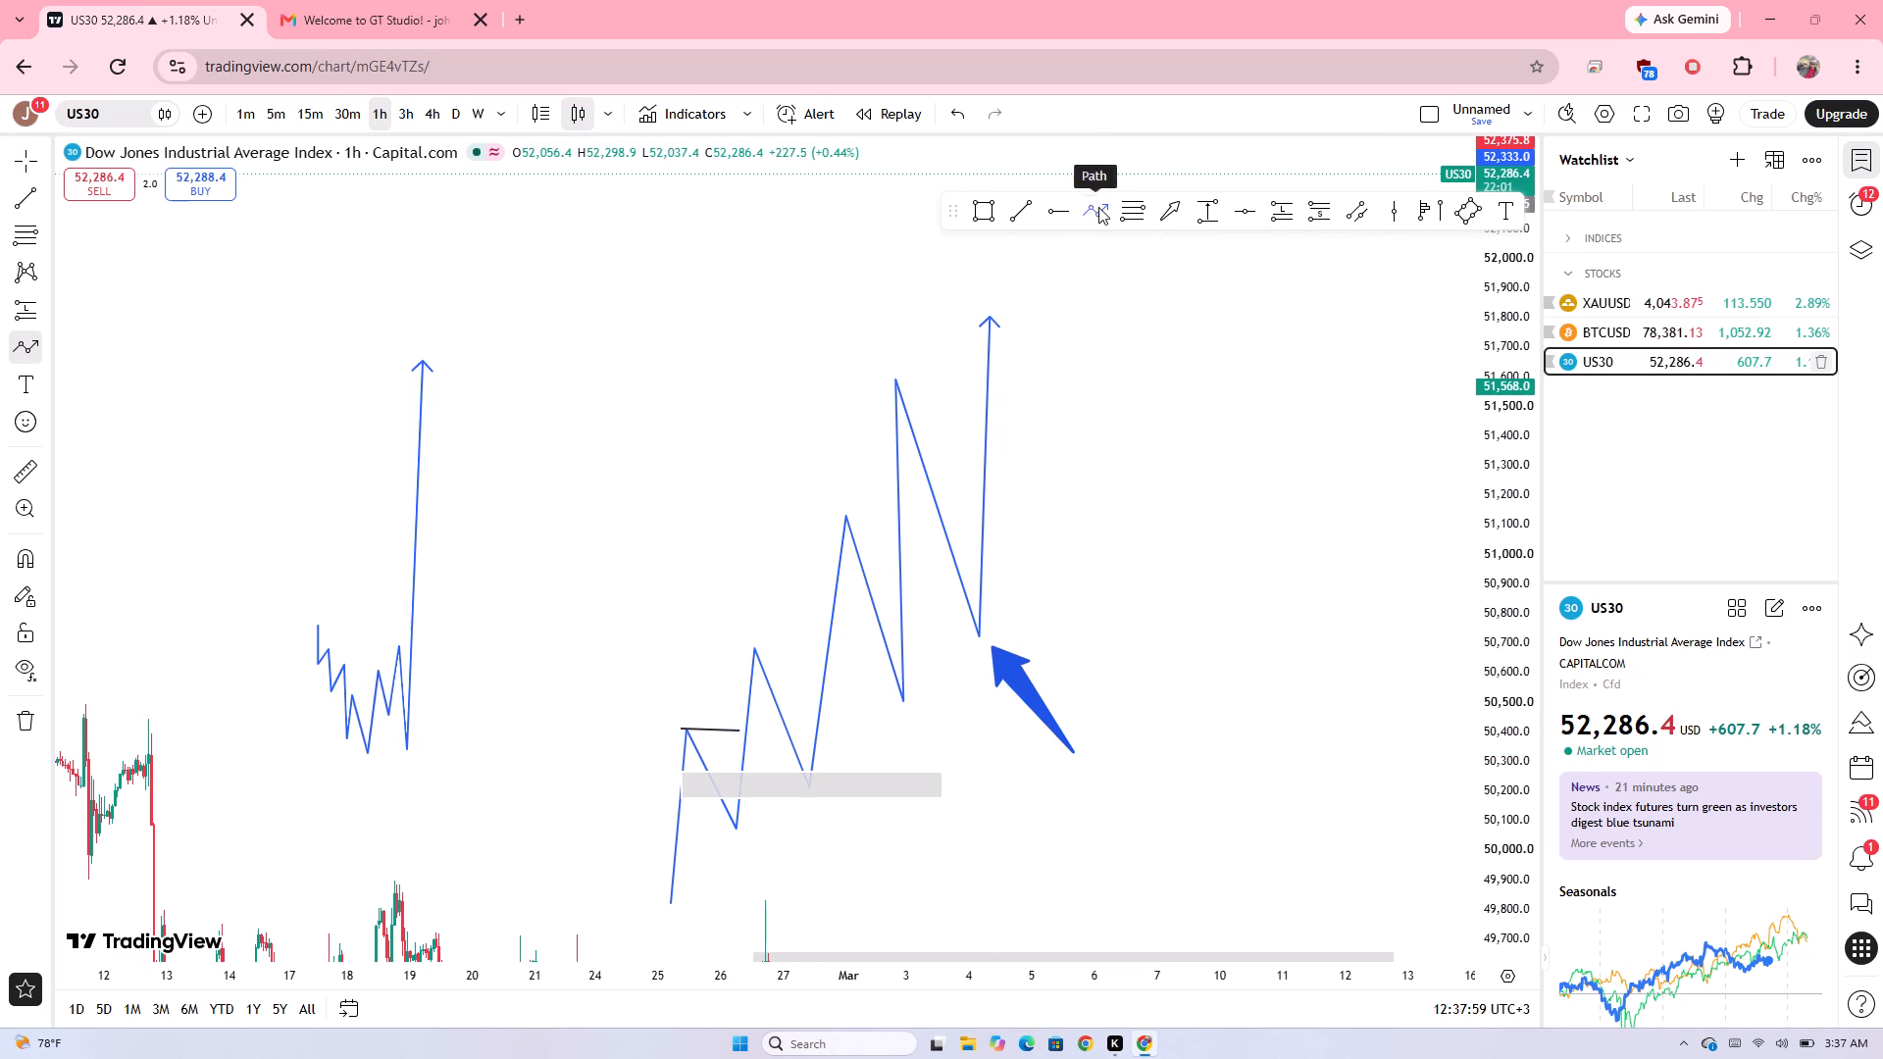
left_click(1023, 215)
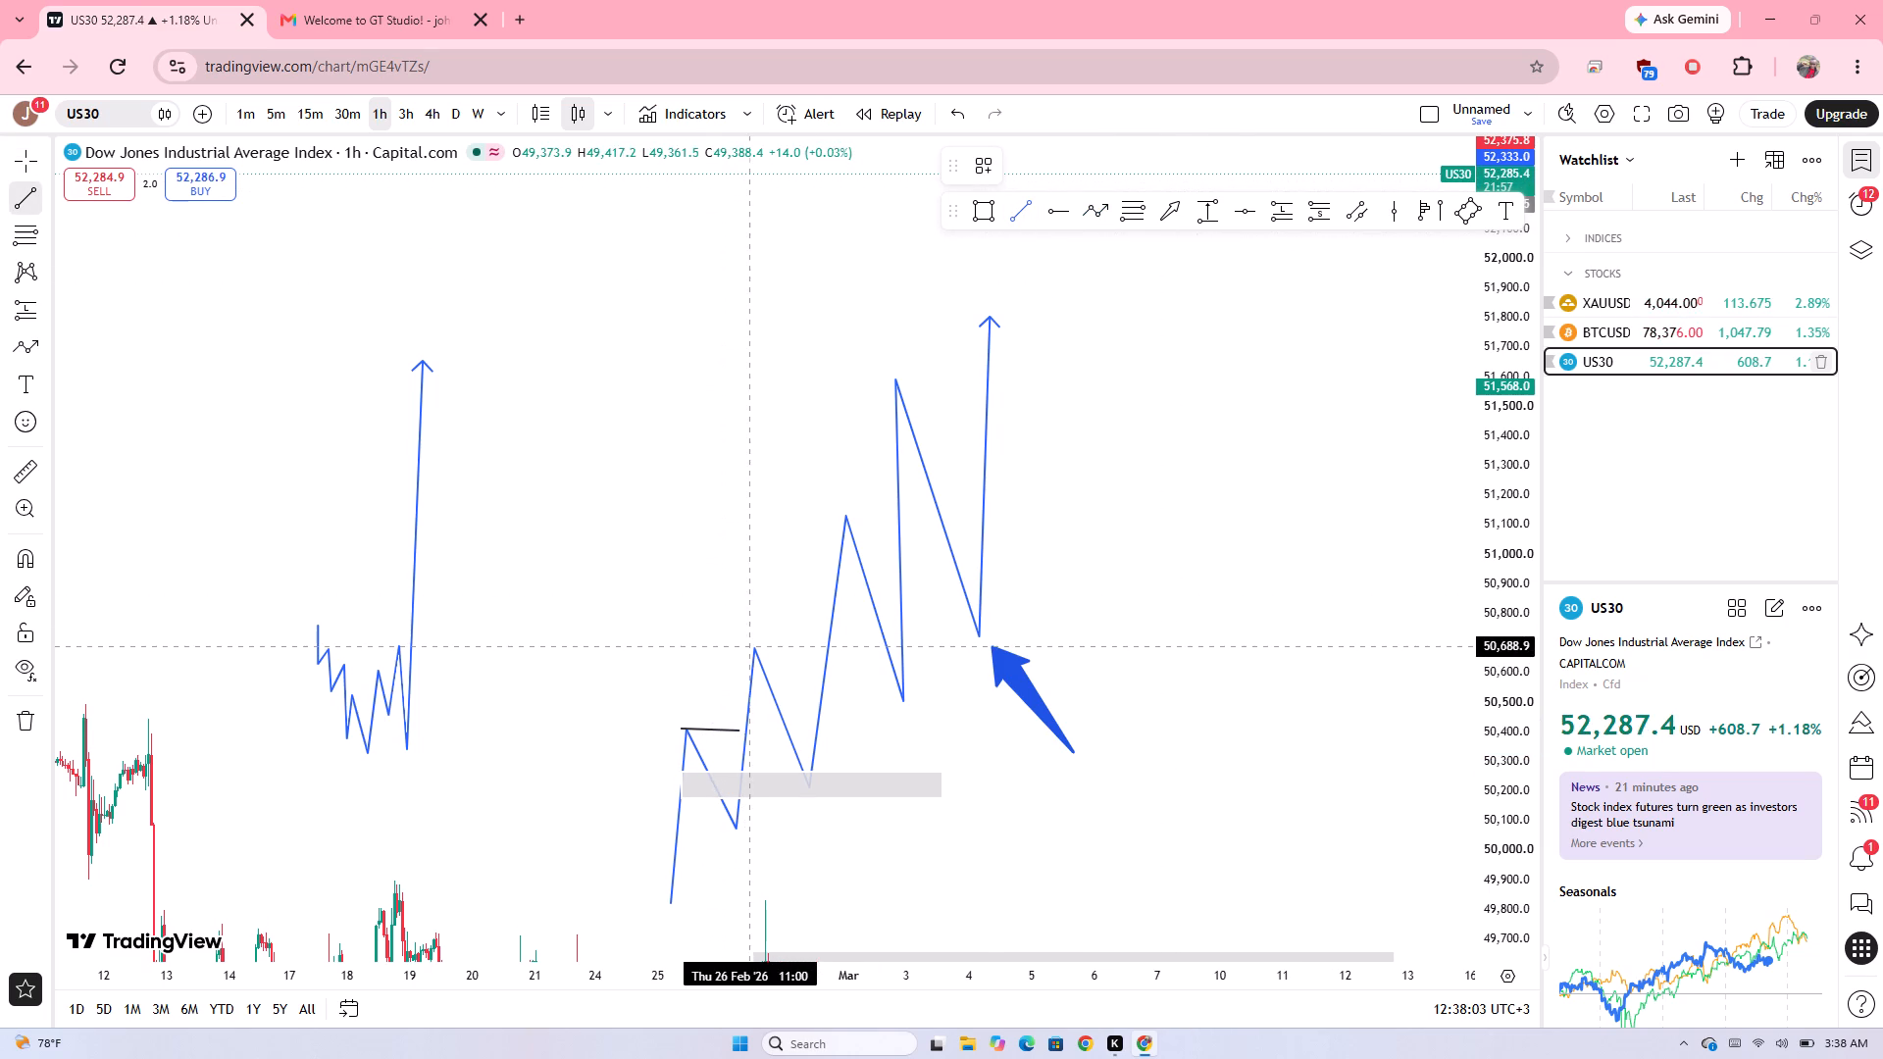
left_click_drag(751, 646, 828, 644)
left_click(828, 644)
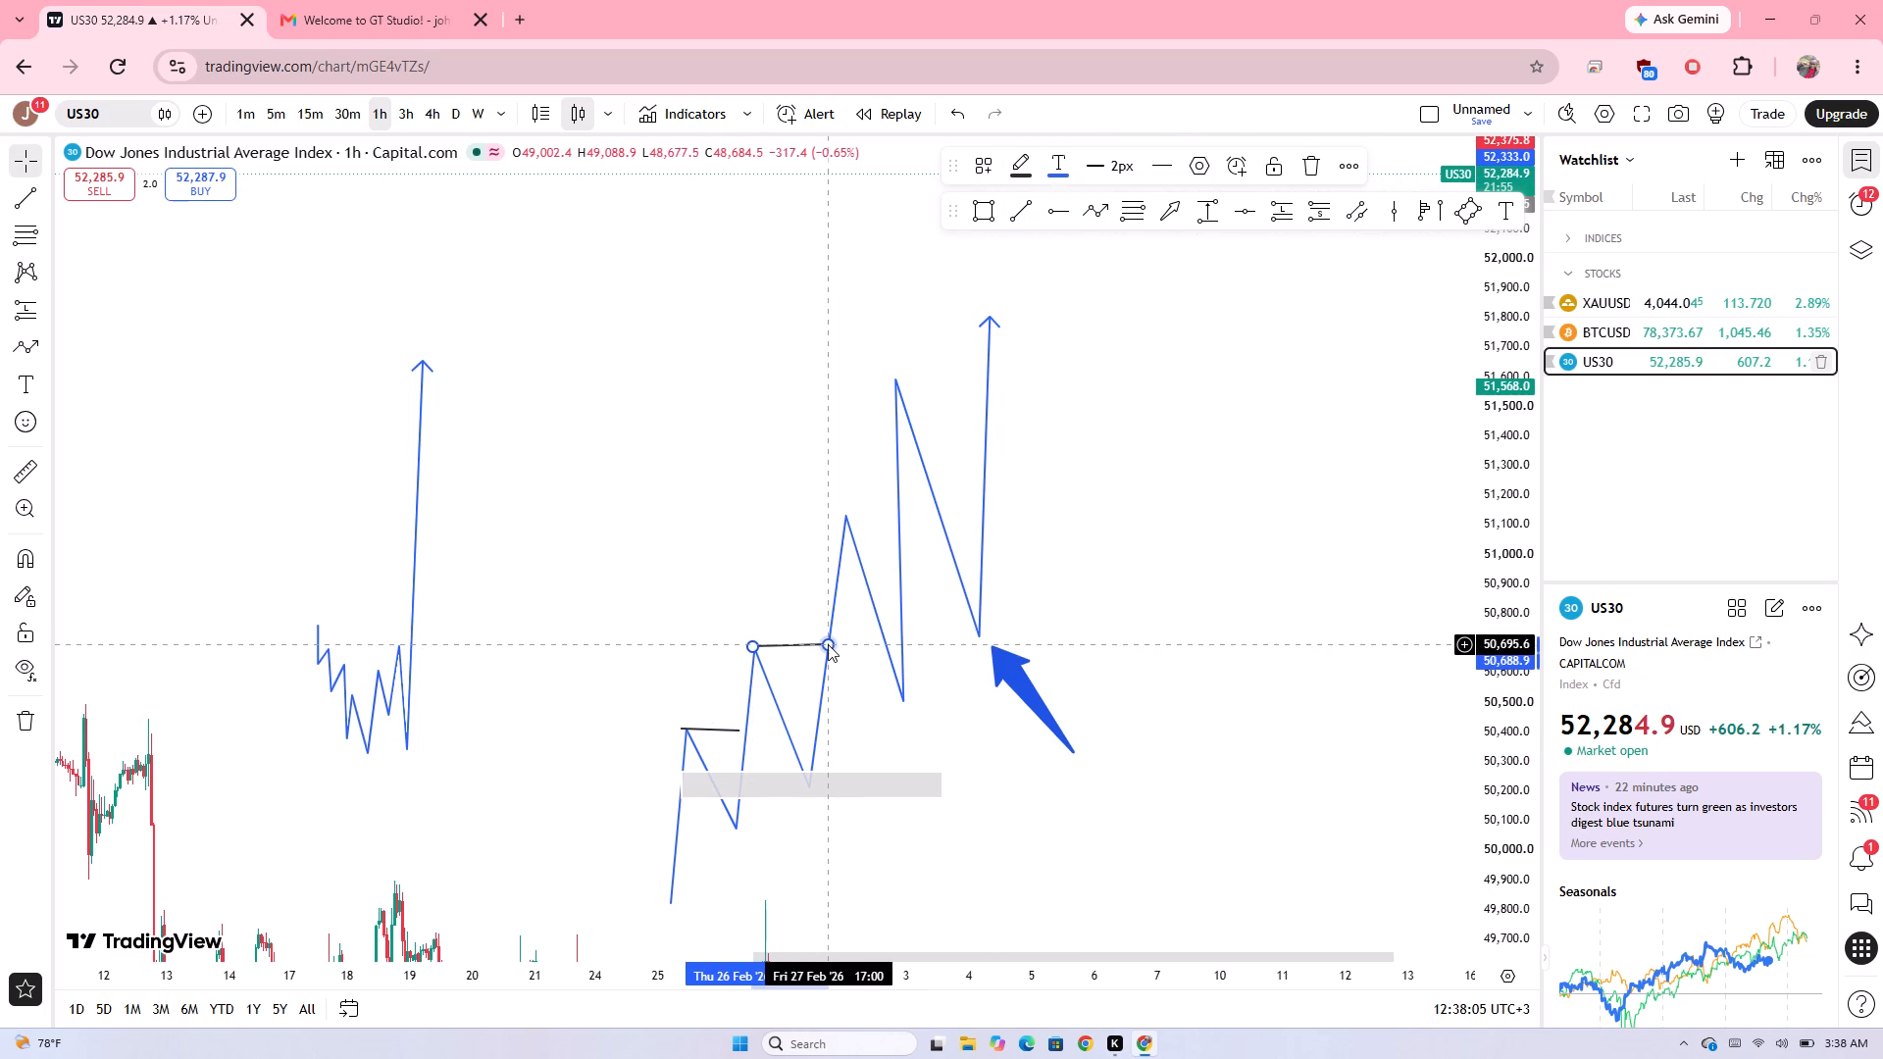
left_click(1053, 440)
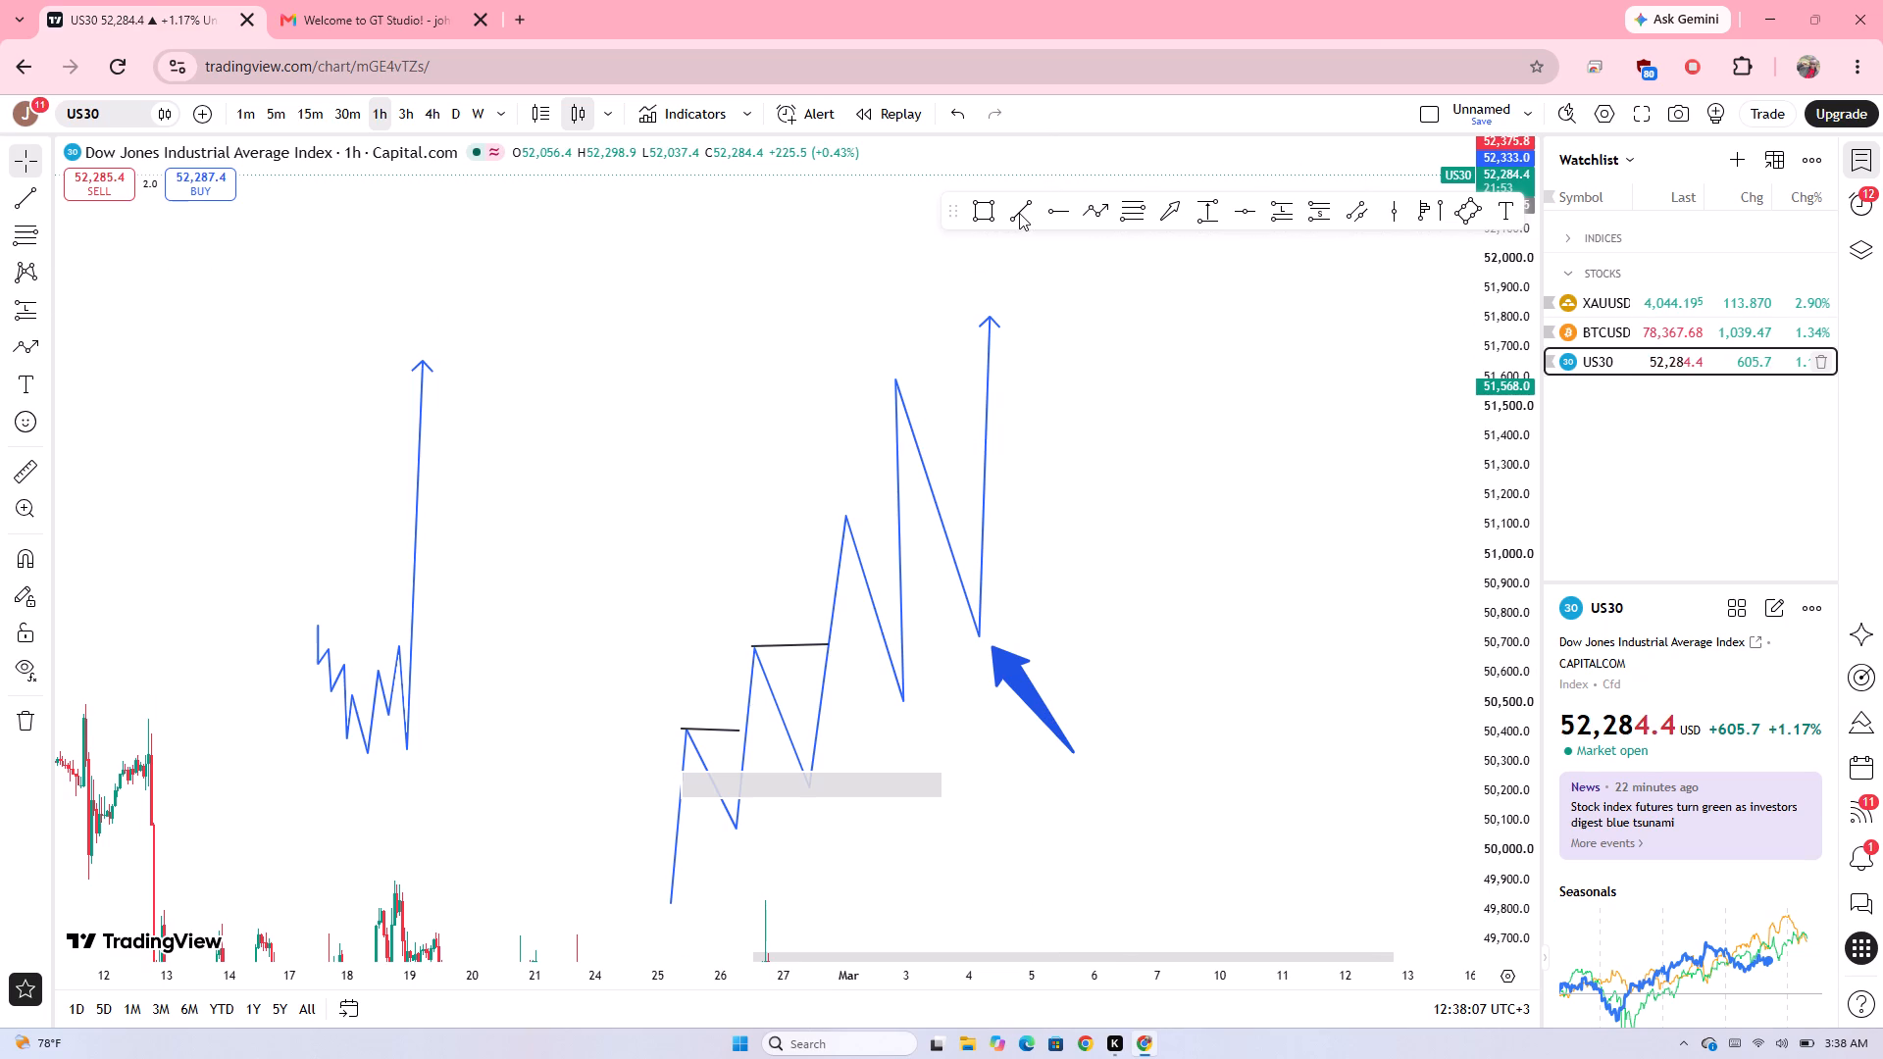
Draw a short trend line from the zigzag's third peak to the next rising leg and level it at about 51,130.
left_click(1019, 213)
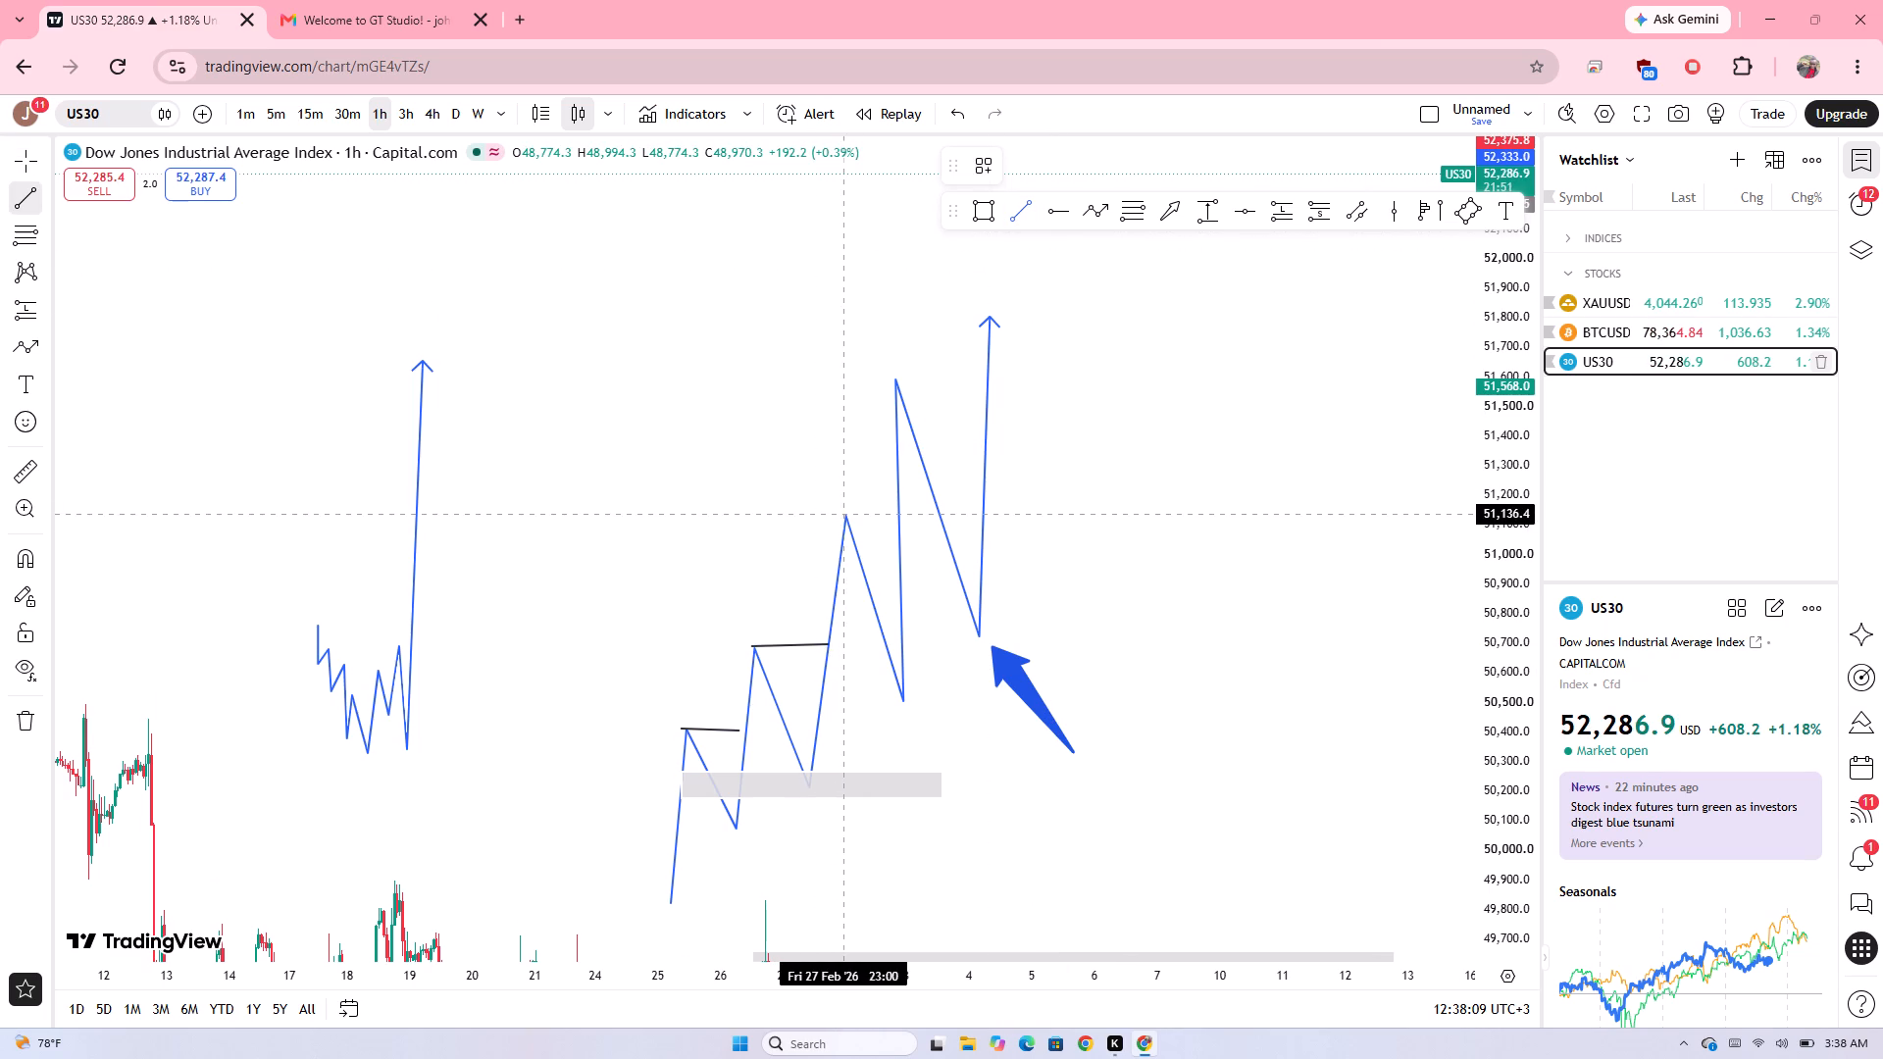
left_click_drag(844, 514, 901, 509)
left_click(901, 509)
left_click(1091, 530)
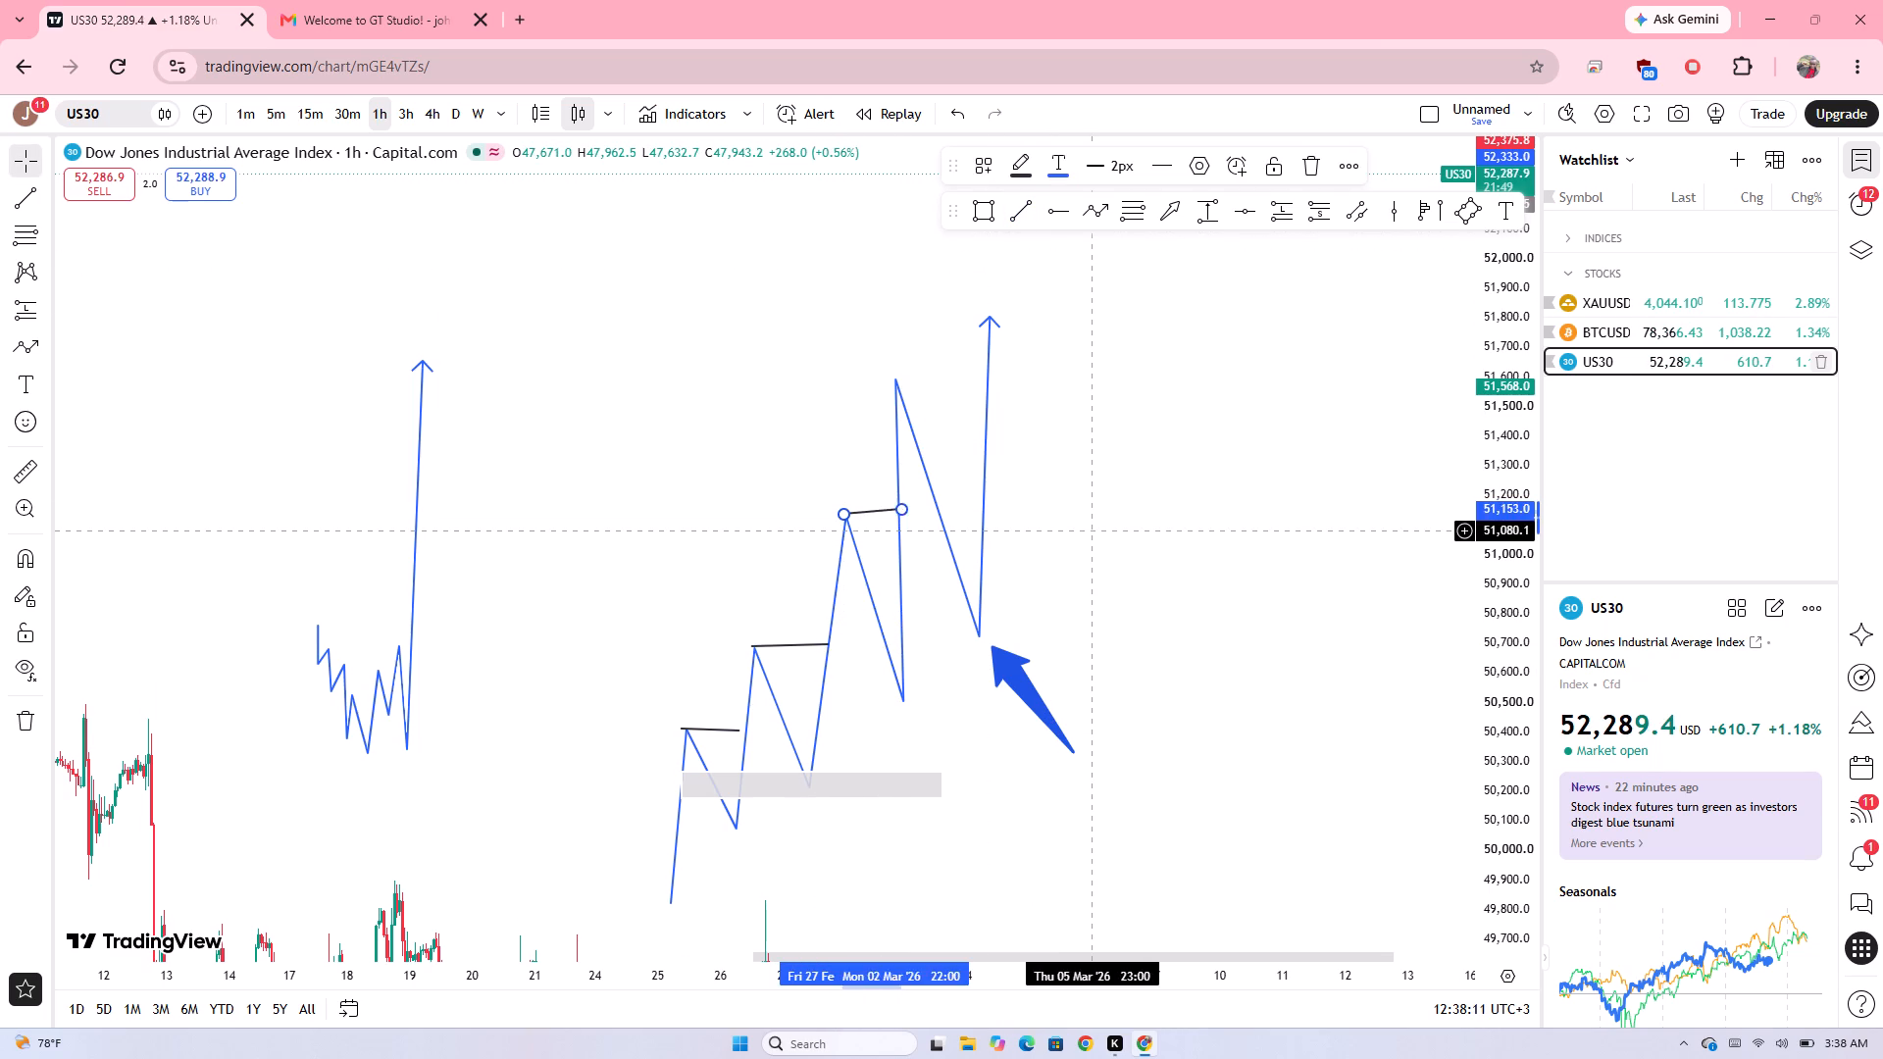
left_click(901, 507)
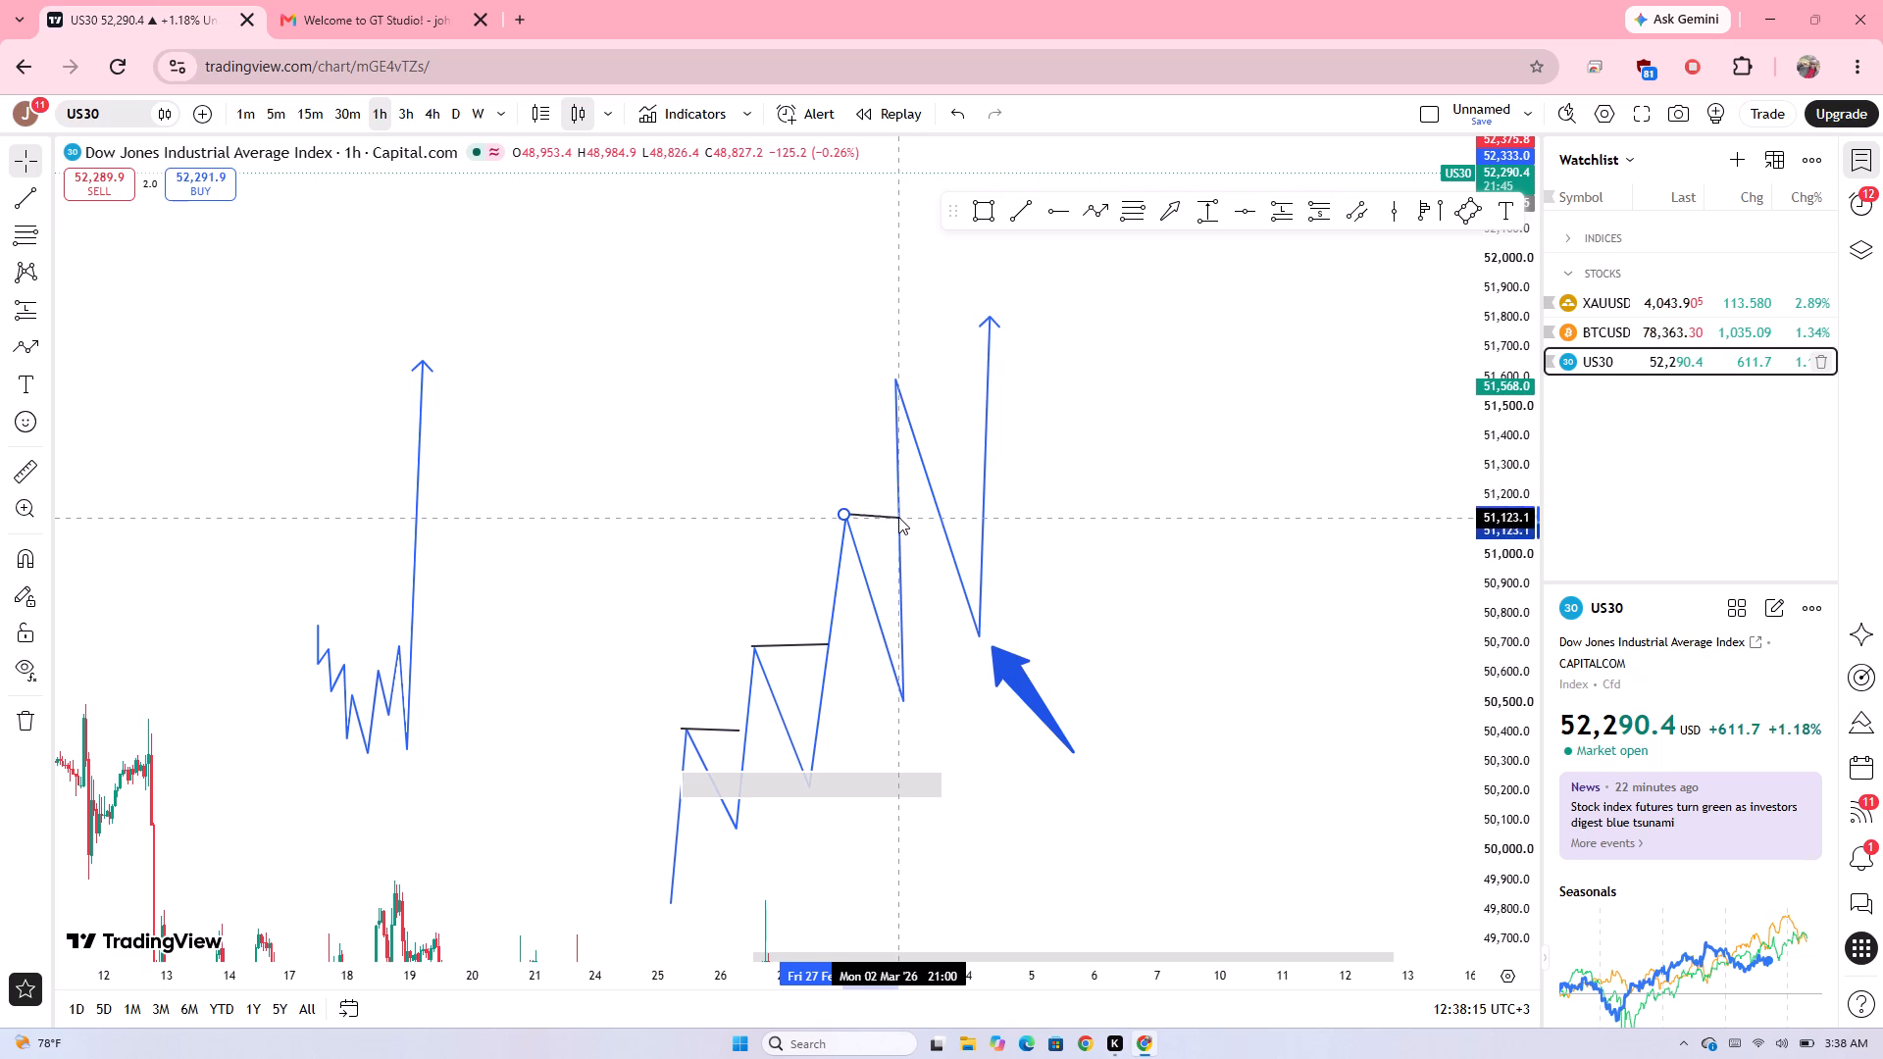
left_click(1074, 506)
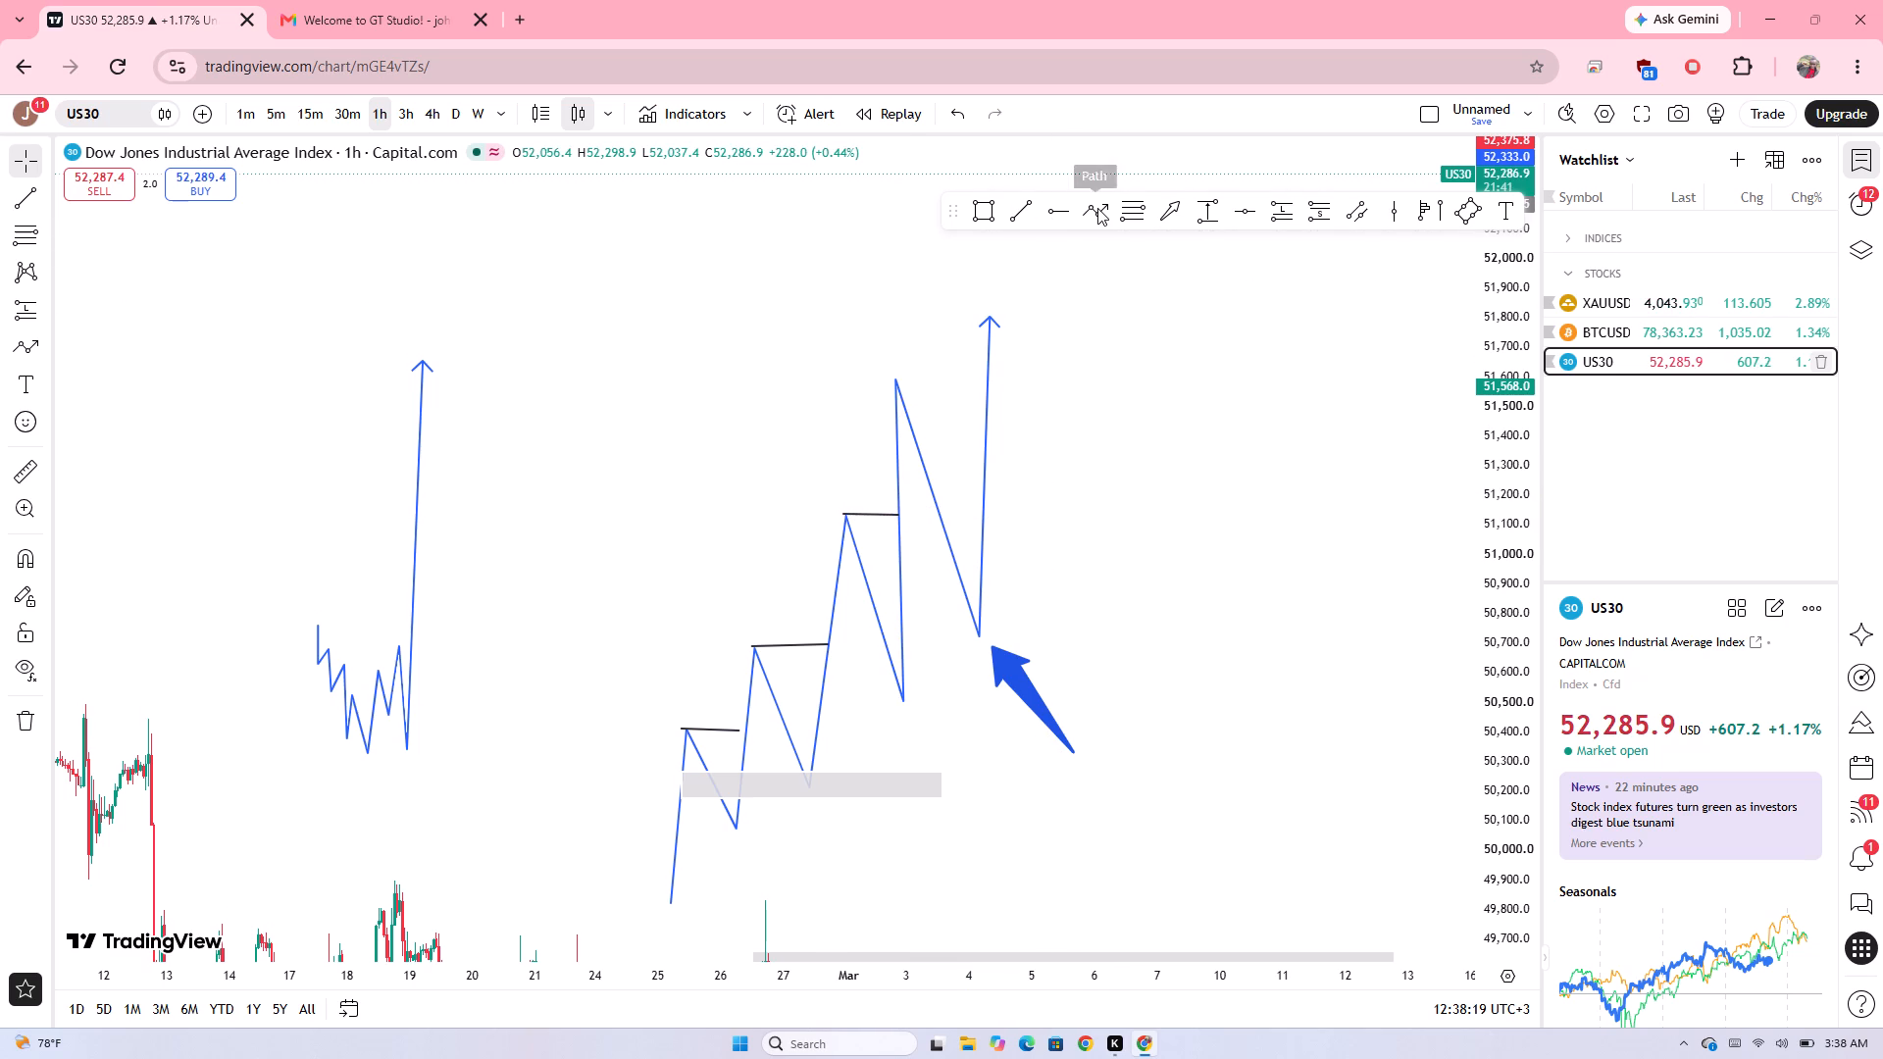
Place a price range beside the zigzag's final leg, from about 50,778 on 5 March up to about 51,819 on 9 March.
left_click(1209, 208)
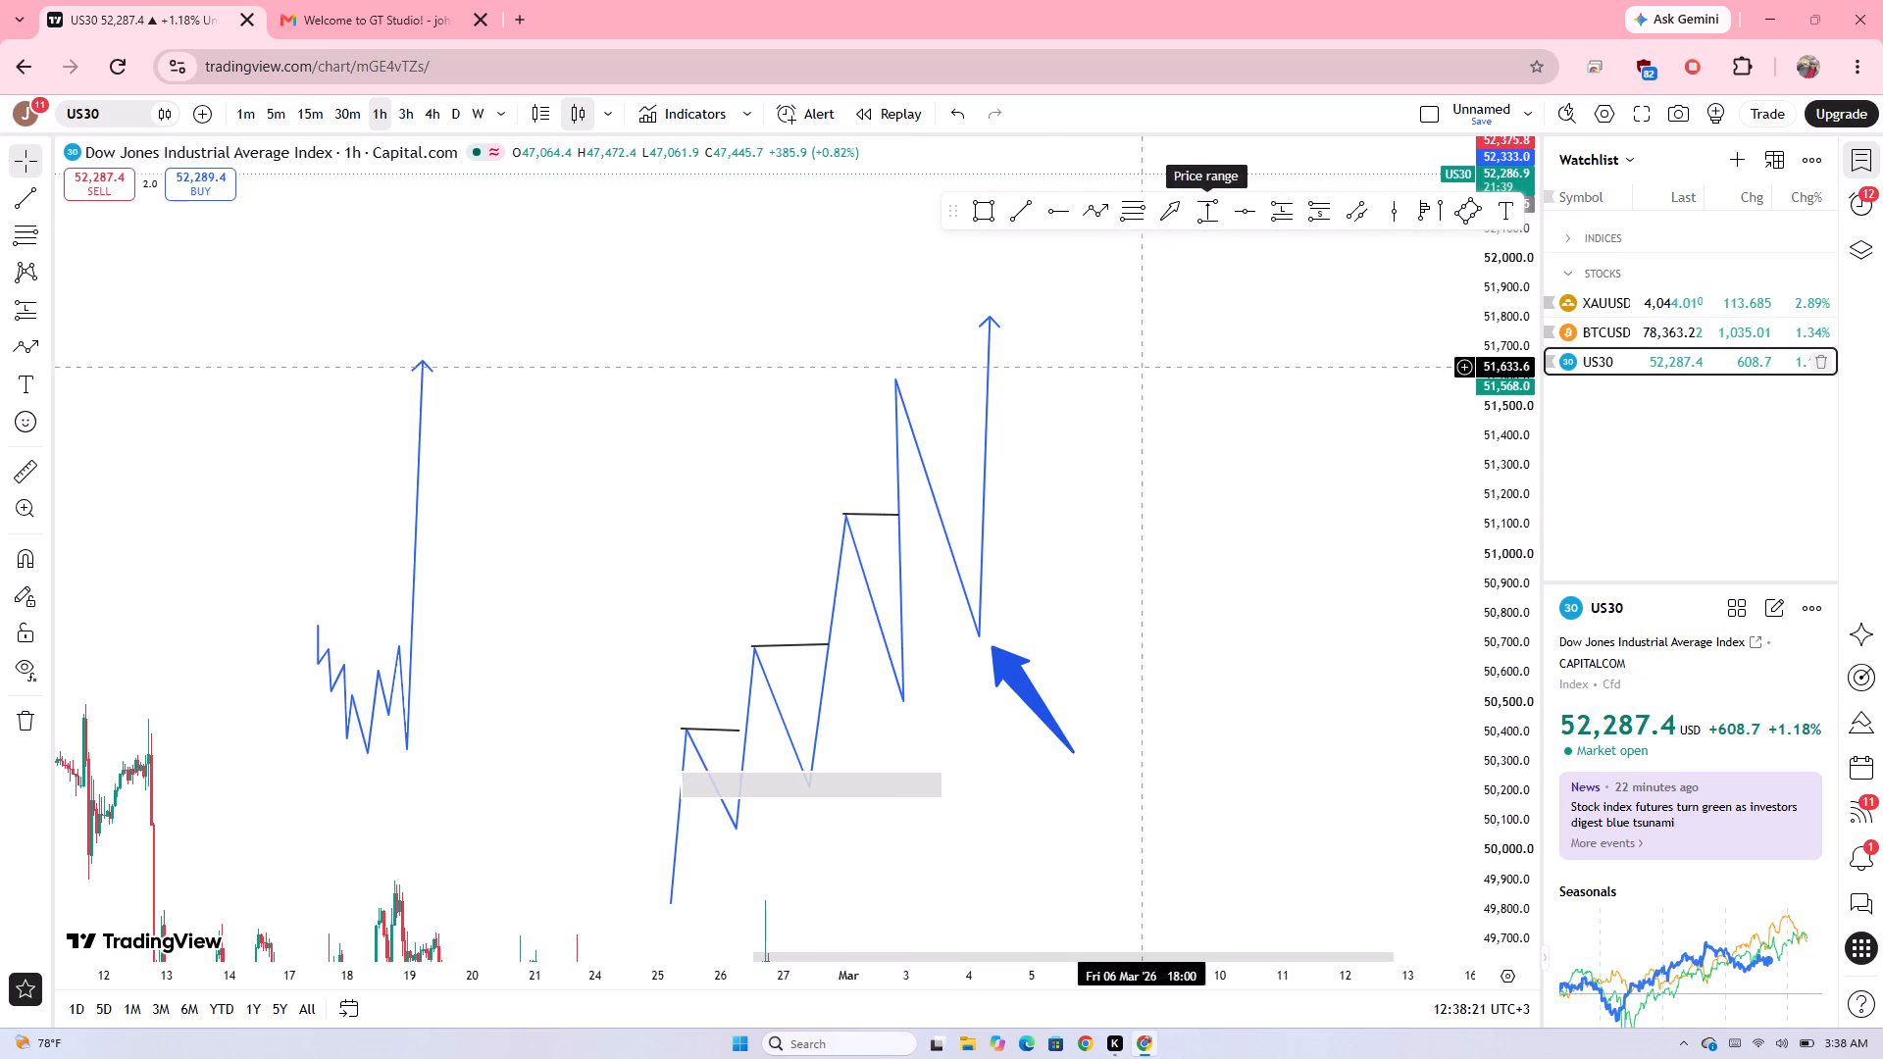
left_click(1044, 620)
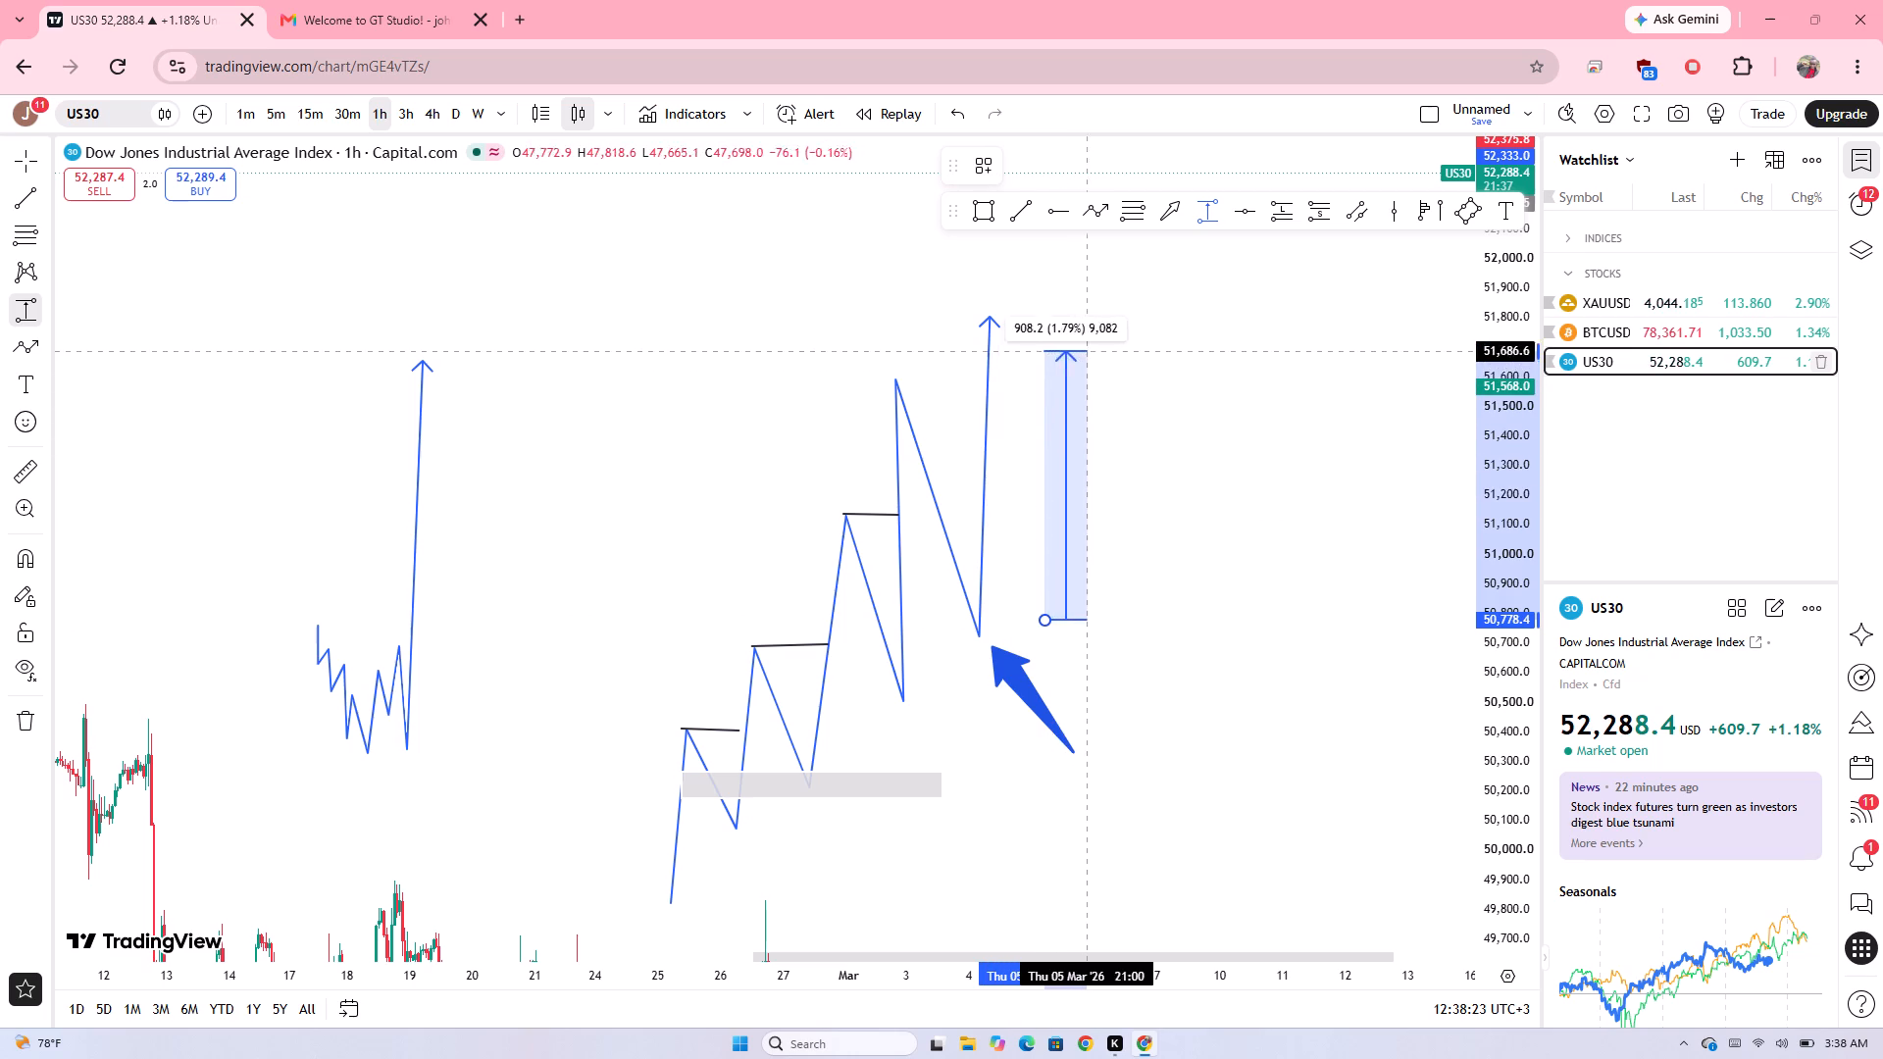
left_click(1218, 312)
left_click(1312, 346)
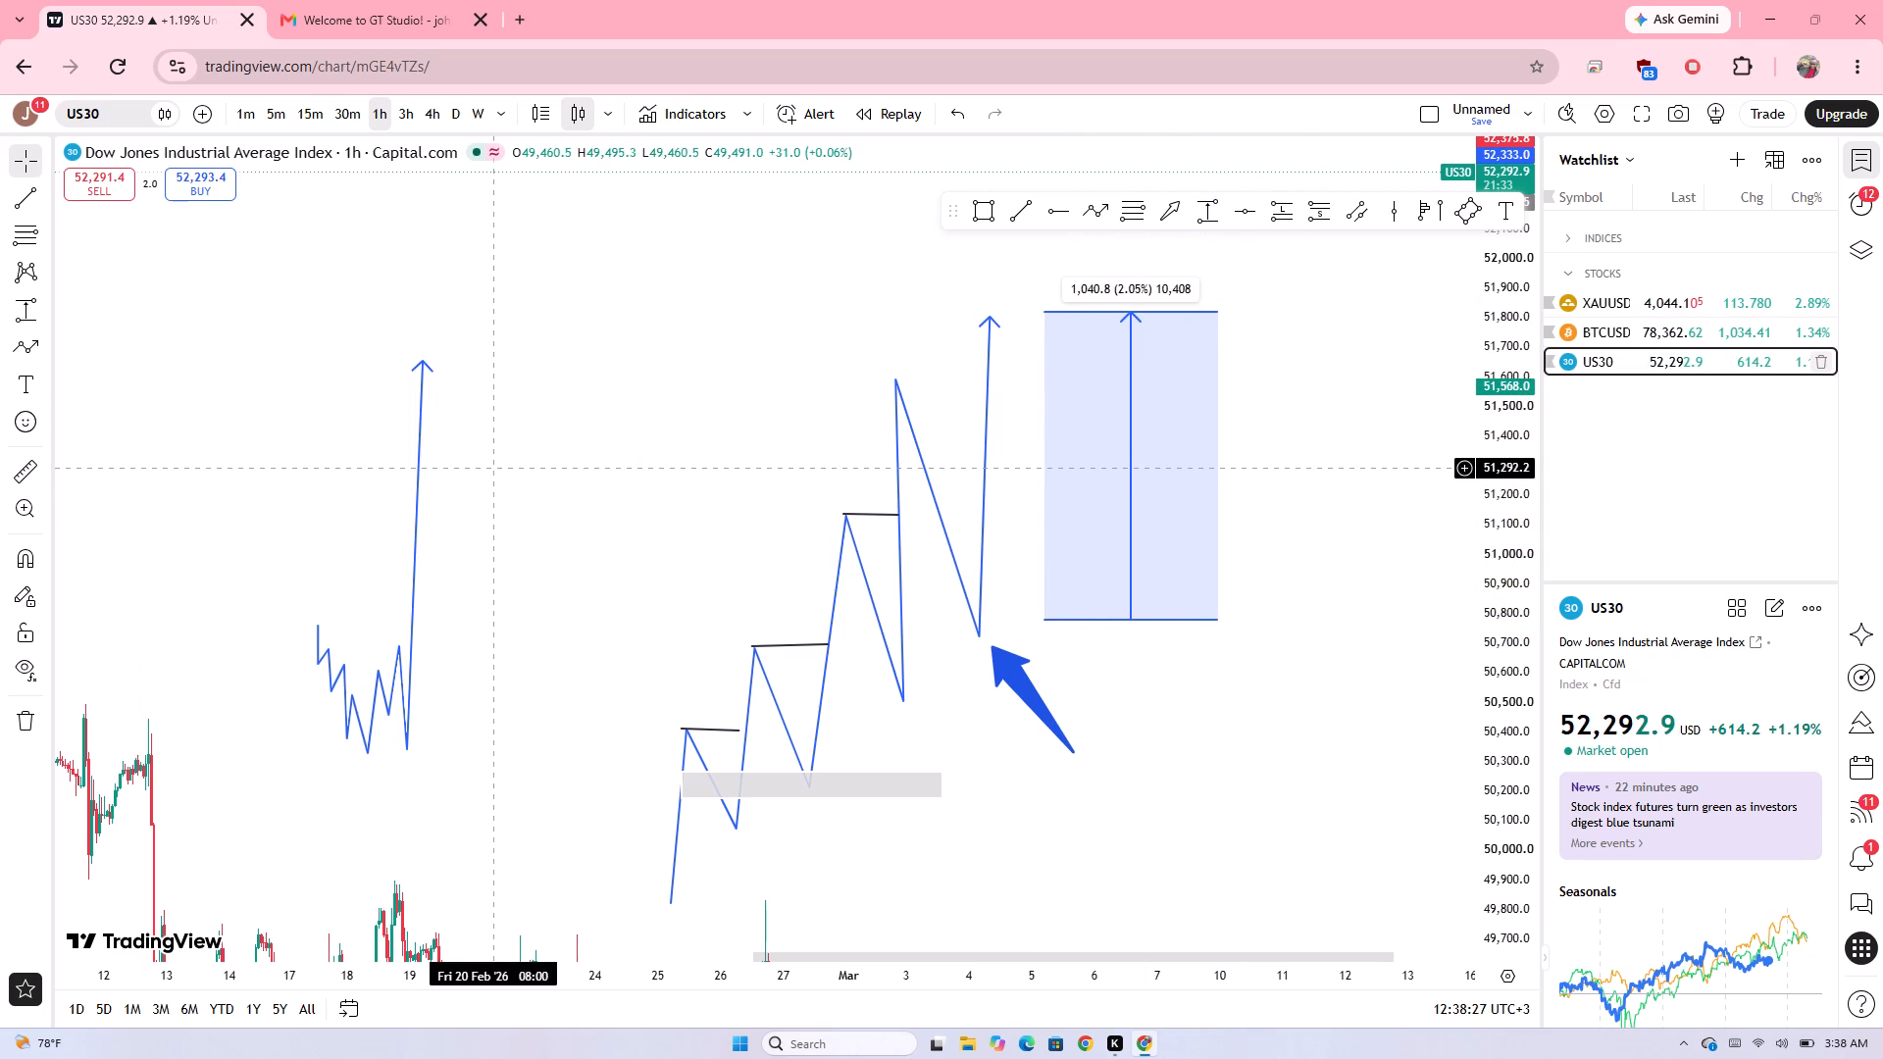
Move the small grey zone slightly lower and later, onto the zigzag's first pullback low near 50,100.
left_click_drag(493, 468, 719, 392)
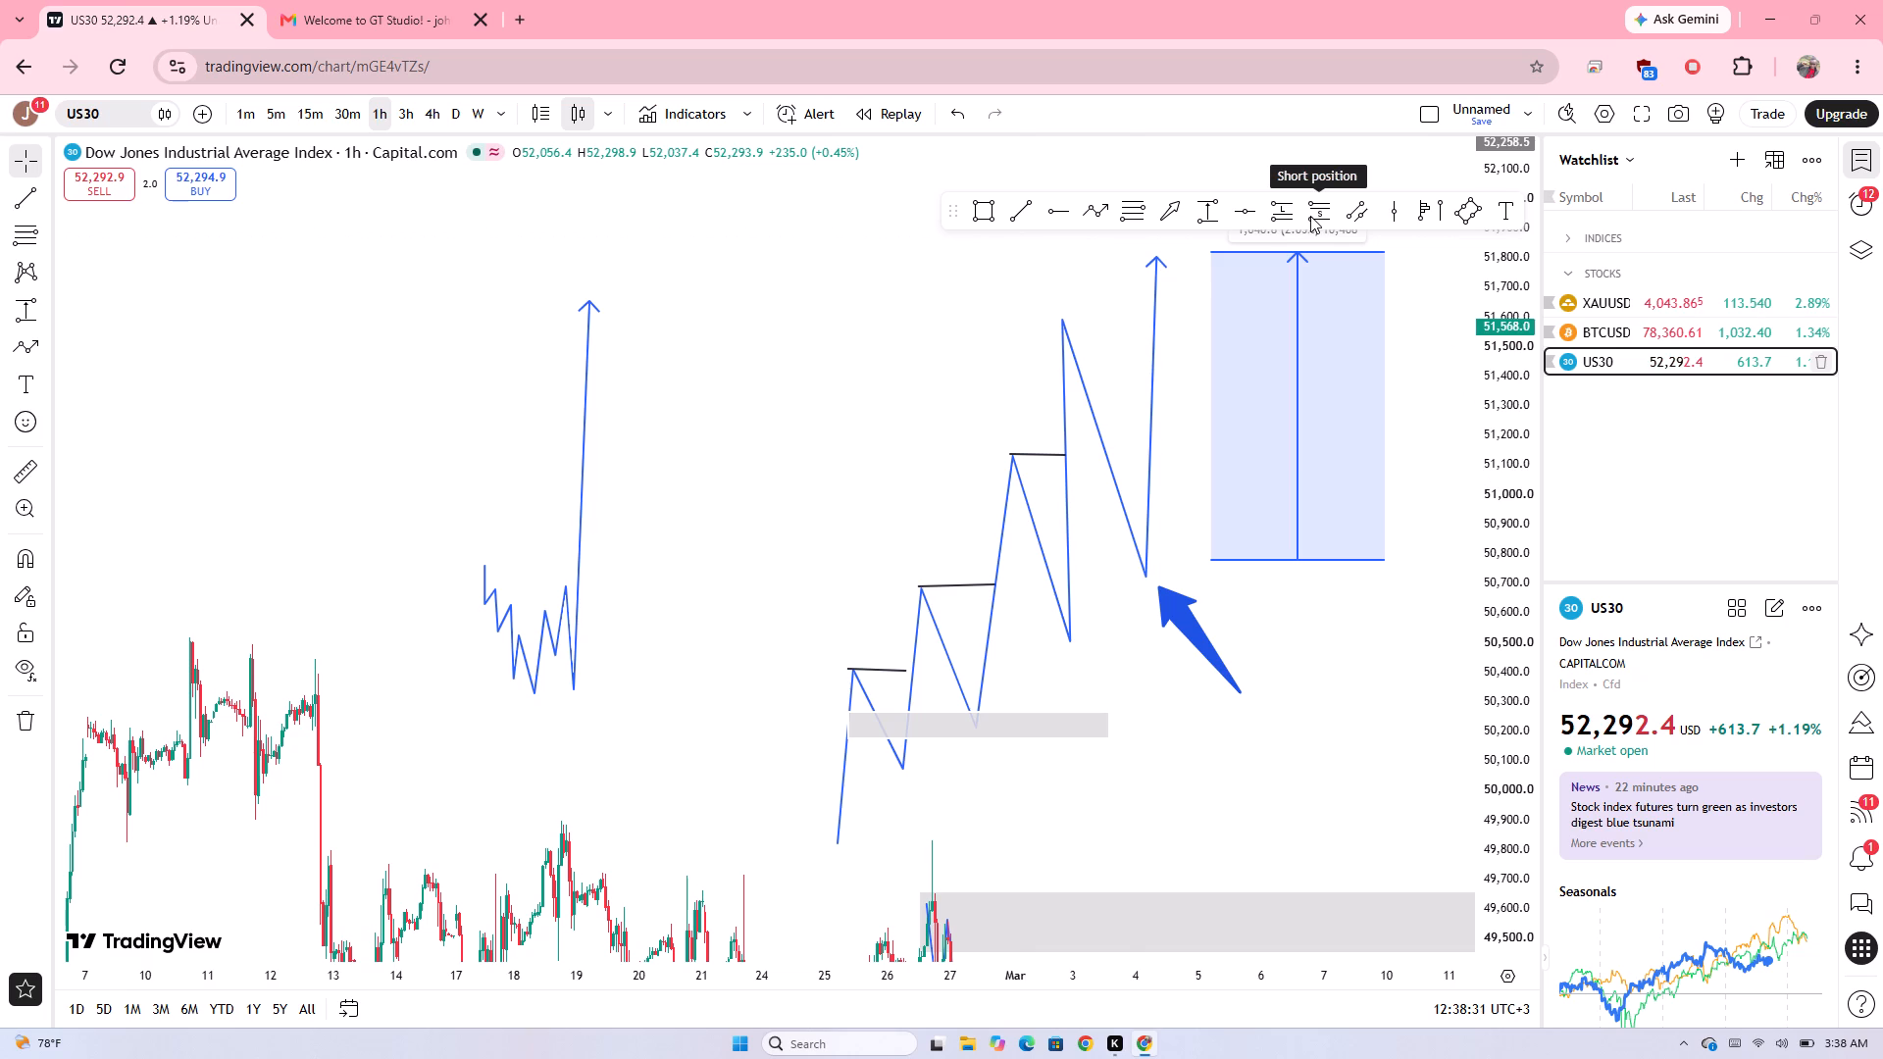
left_click_drag(947, 309, 771, 291)
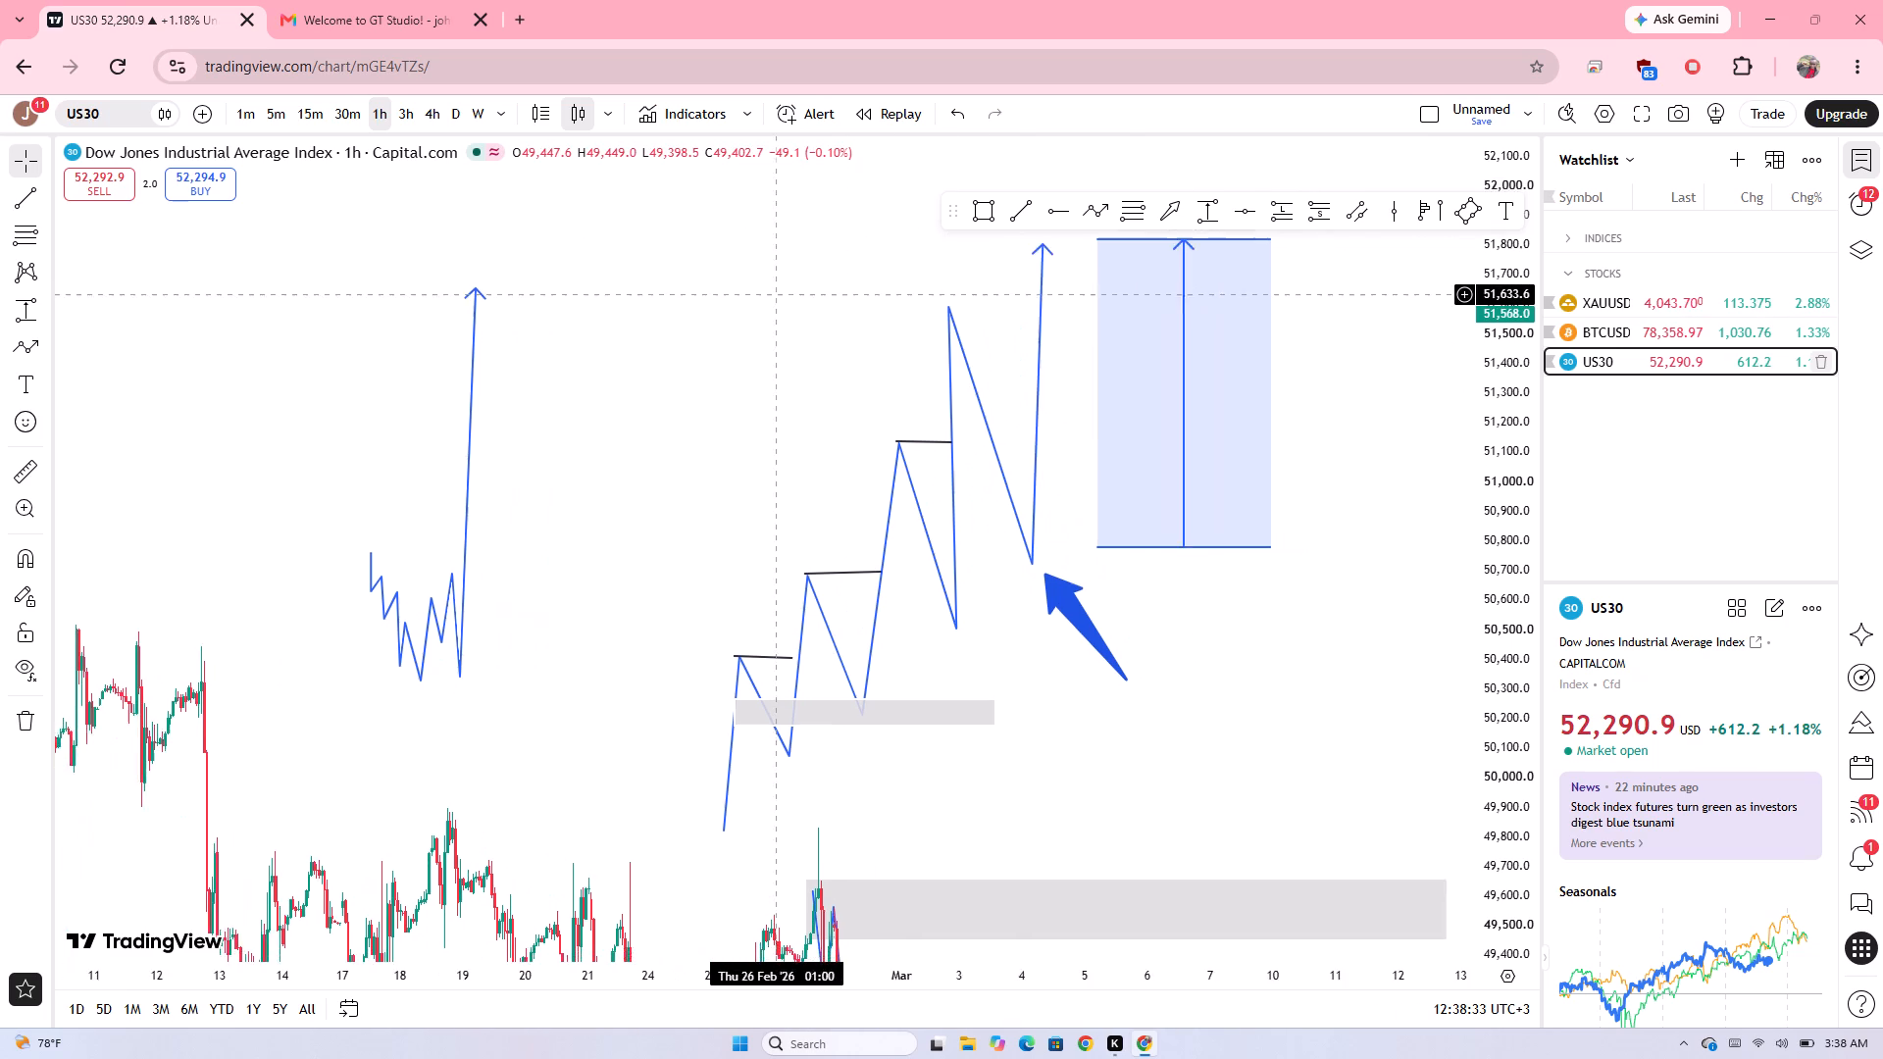
left_click_drag(771, 291, 668, 261)
left_click_drag(1223, 591, 1060, 738)
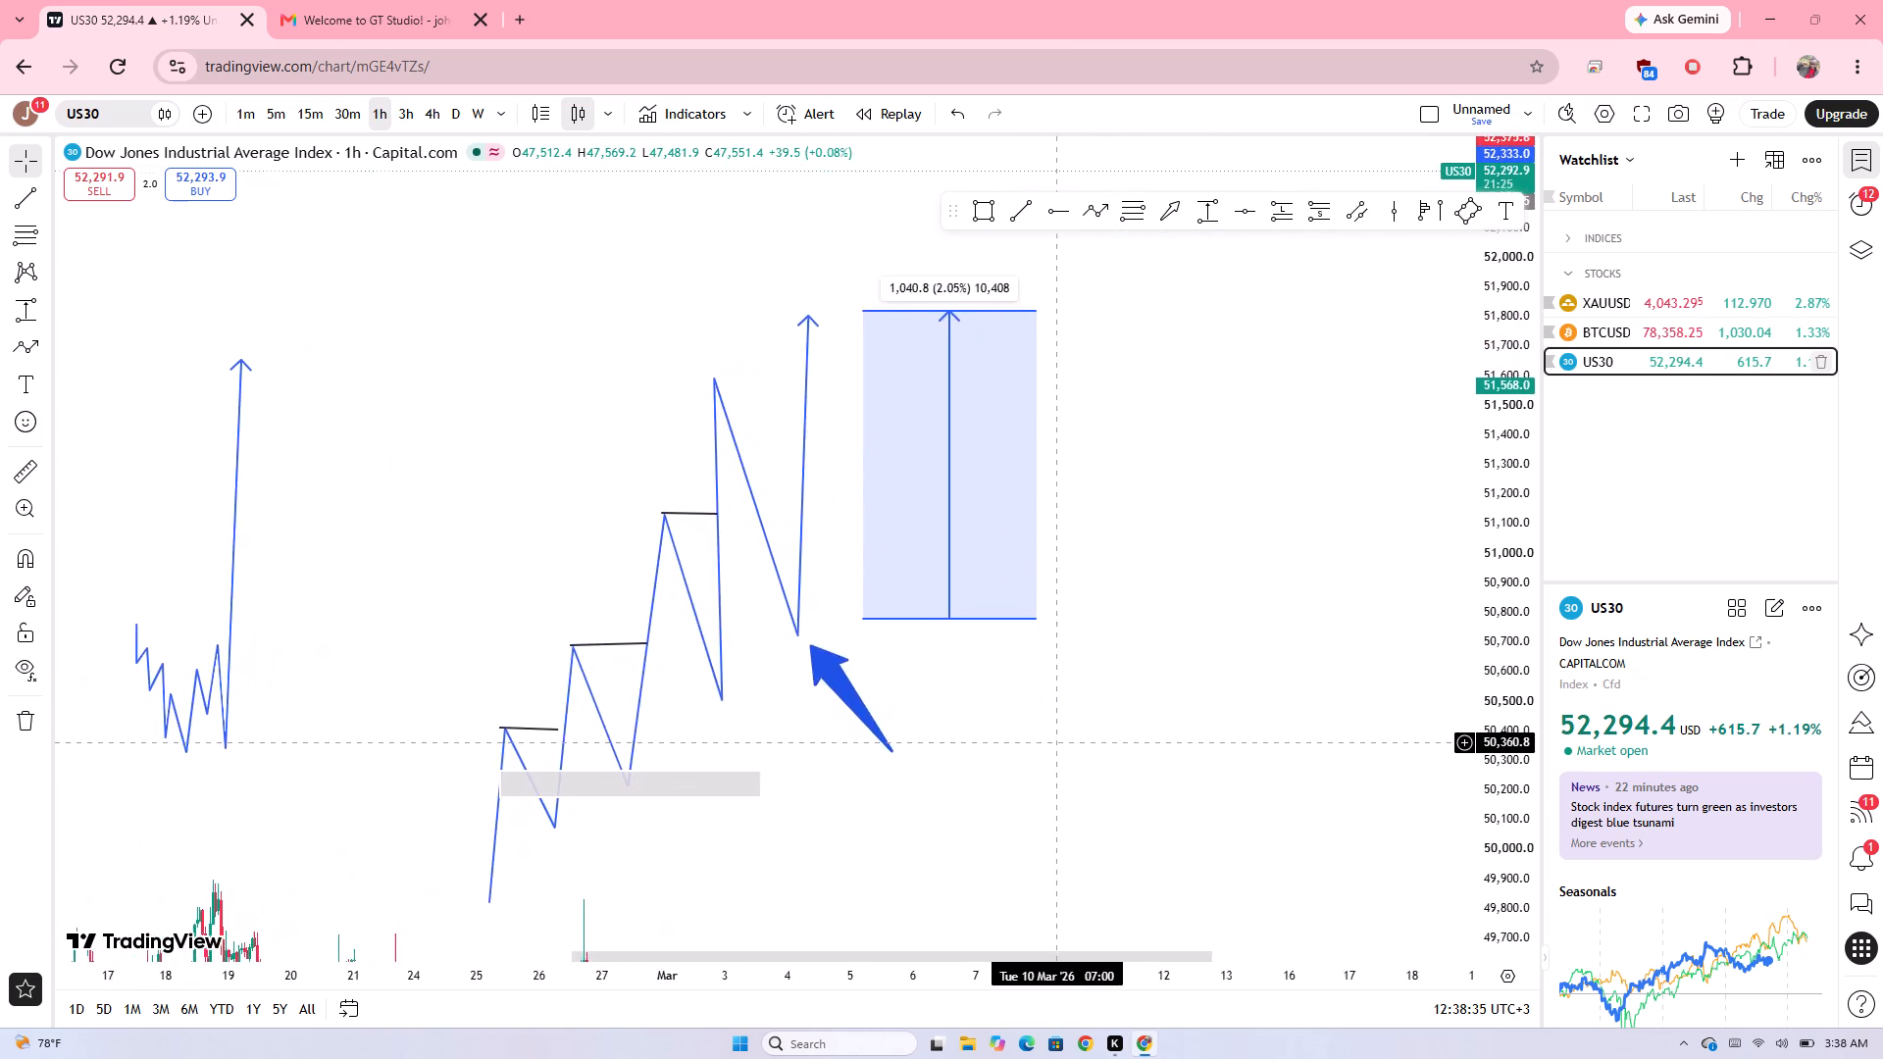
left_click_drag(1060, 738, 1219, 614)
left_click_drag(823, 644, 868, 676)
left_click(1096, 675)
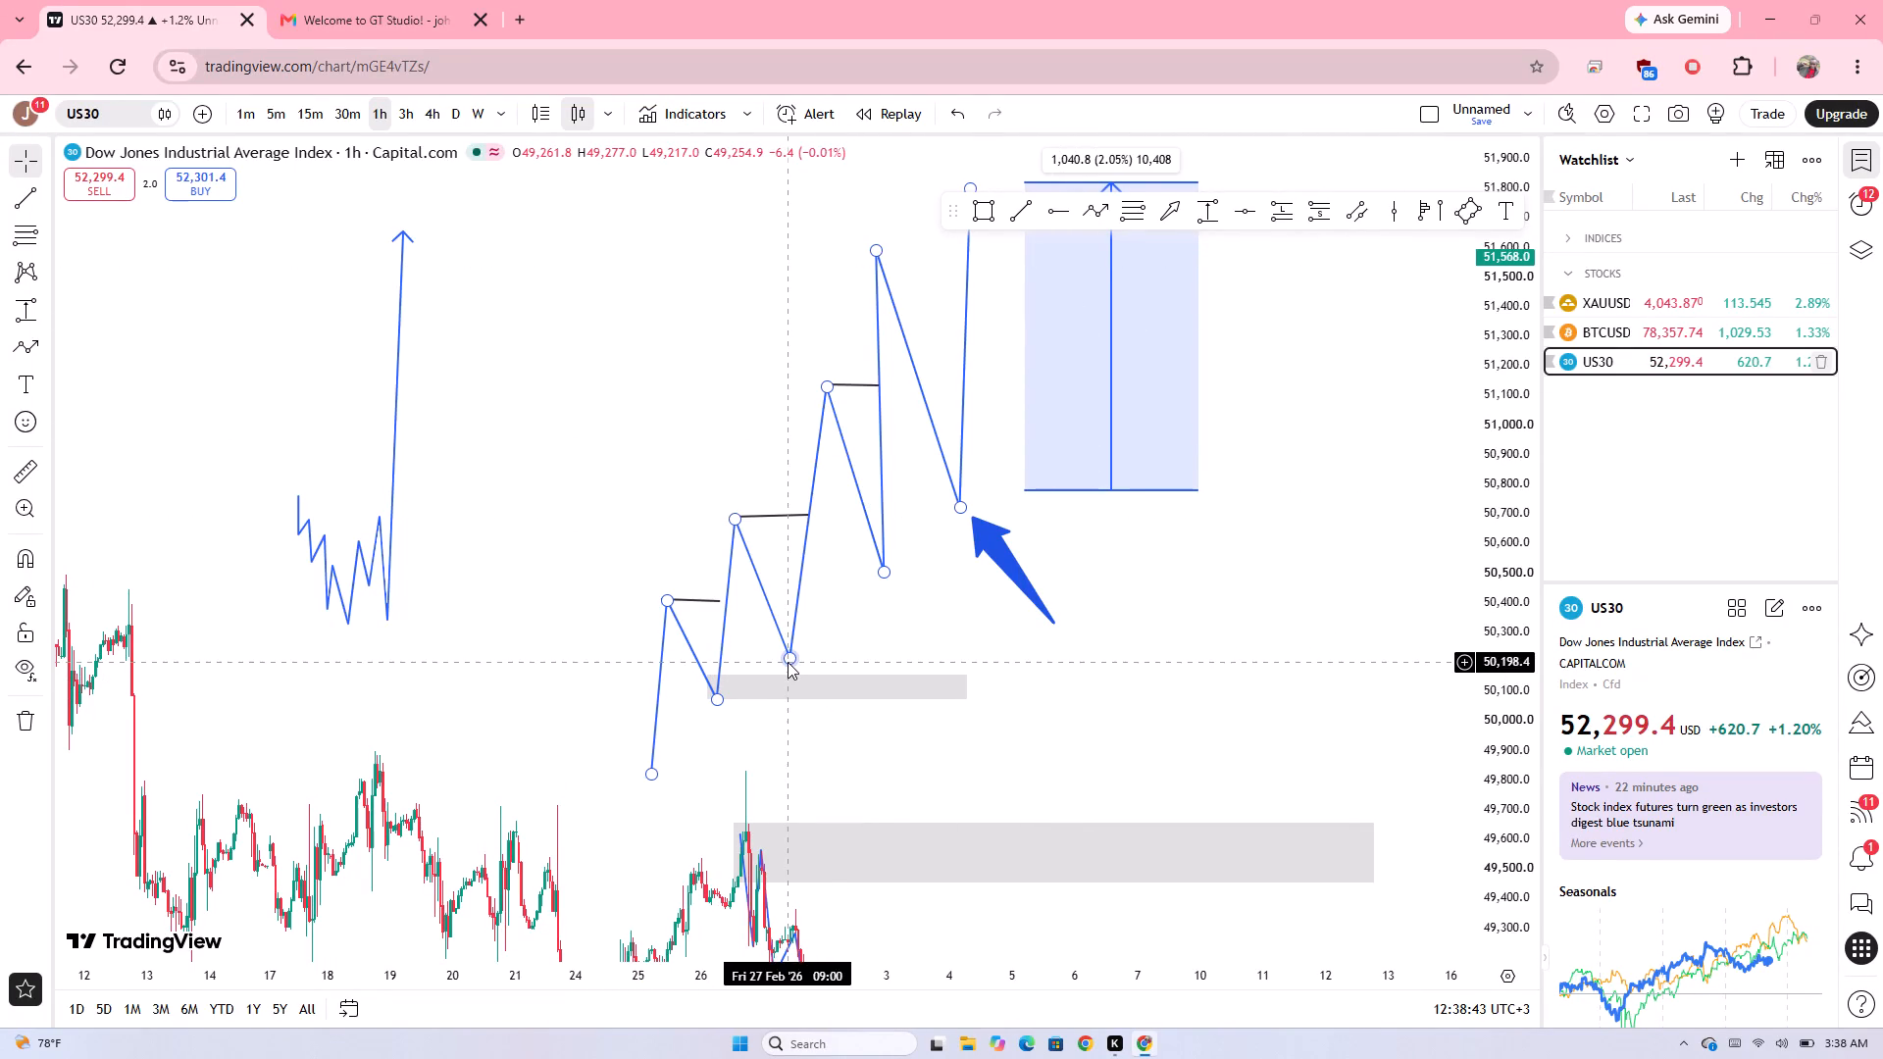
Reshape the large zigzag by lowering its second, third and last pullback lows to about 50,110, 50,260 and 50,530.
left_click_drag(788, 662, 789, 685)
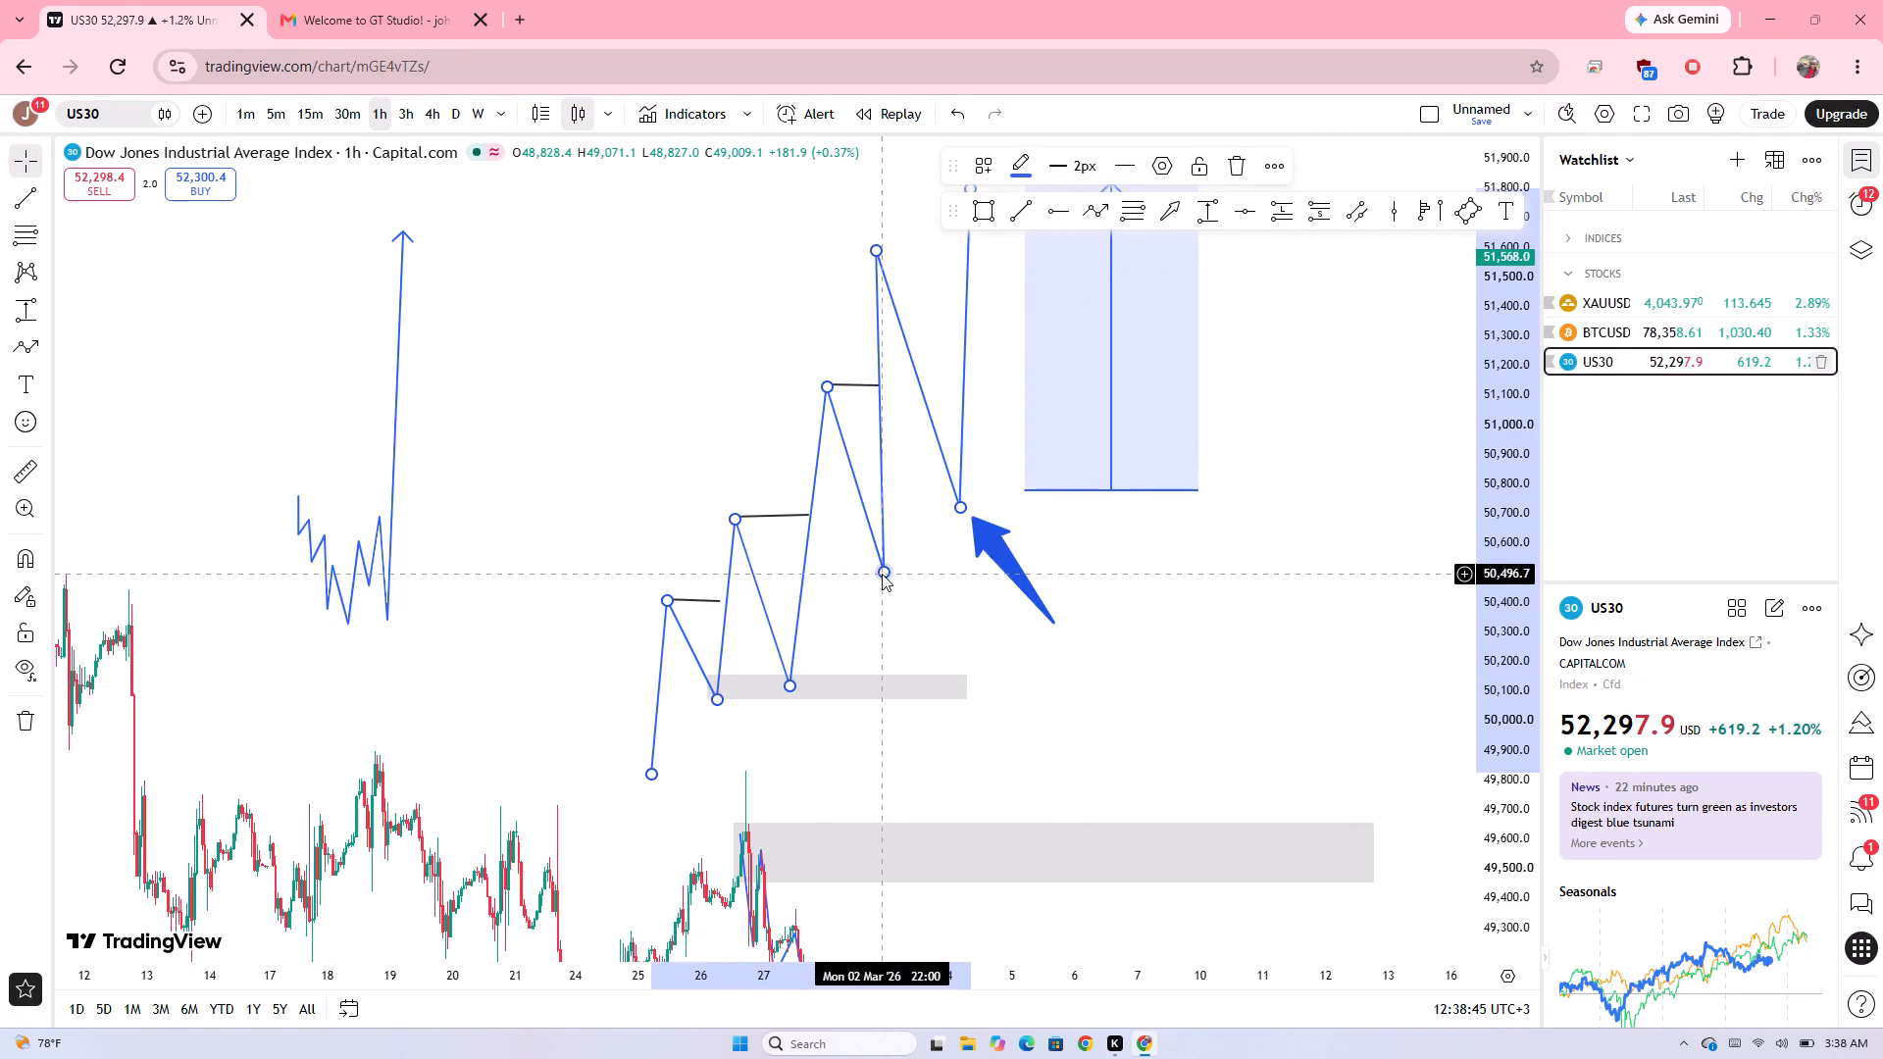
left_click_drag(882, 574, 847, 643)
left_click_drag(961, 511, 890, 571)
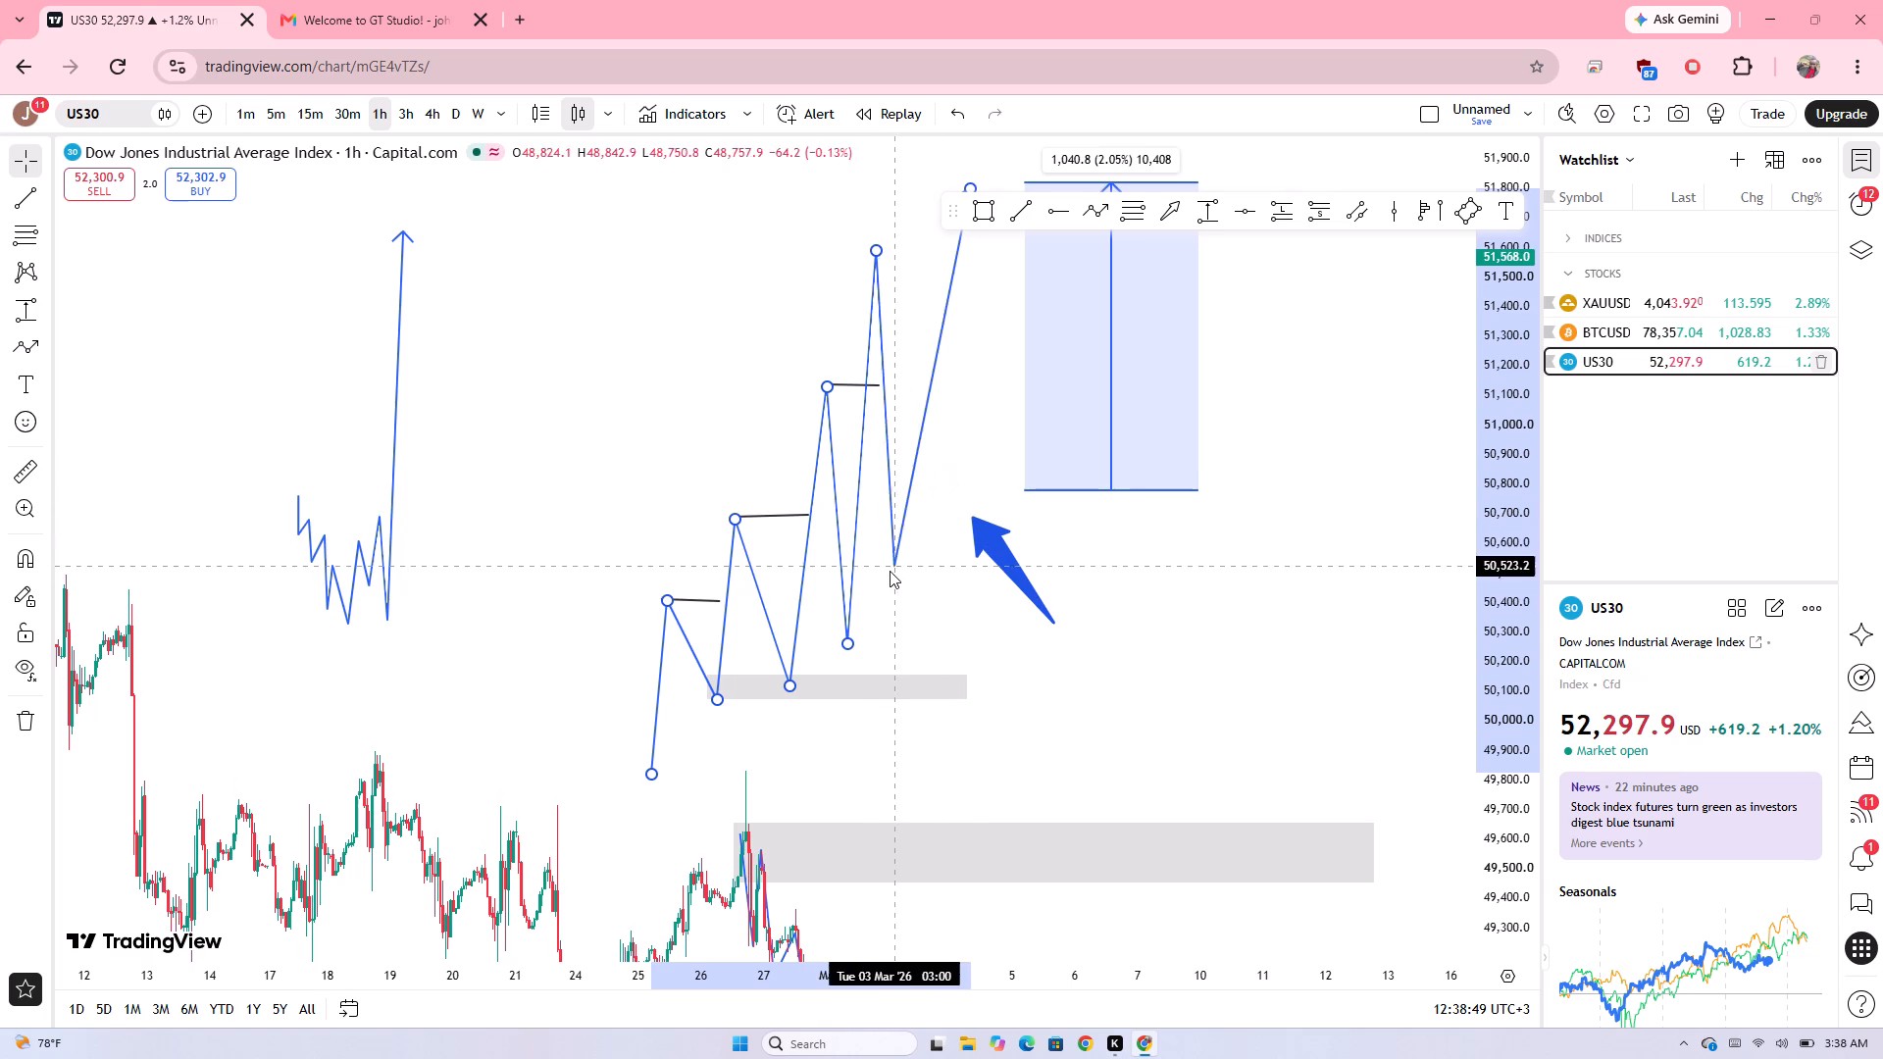
left_click_drag(890, 571, 915, 562)
left_click(1117, 518)
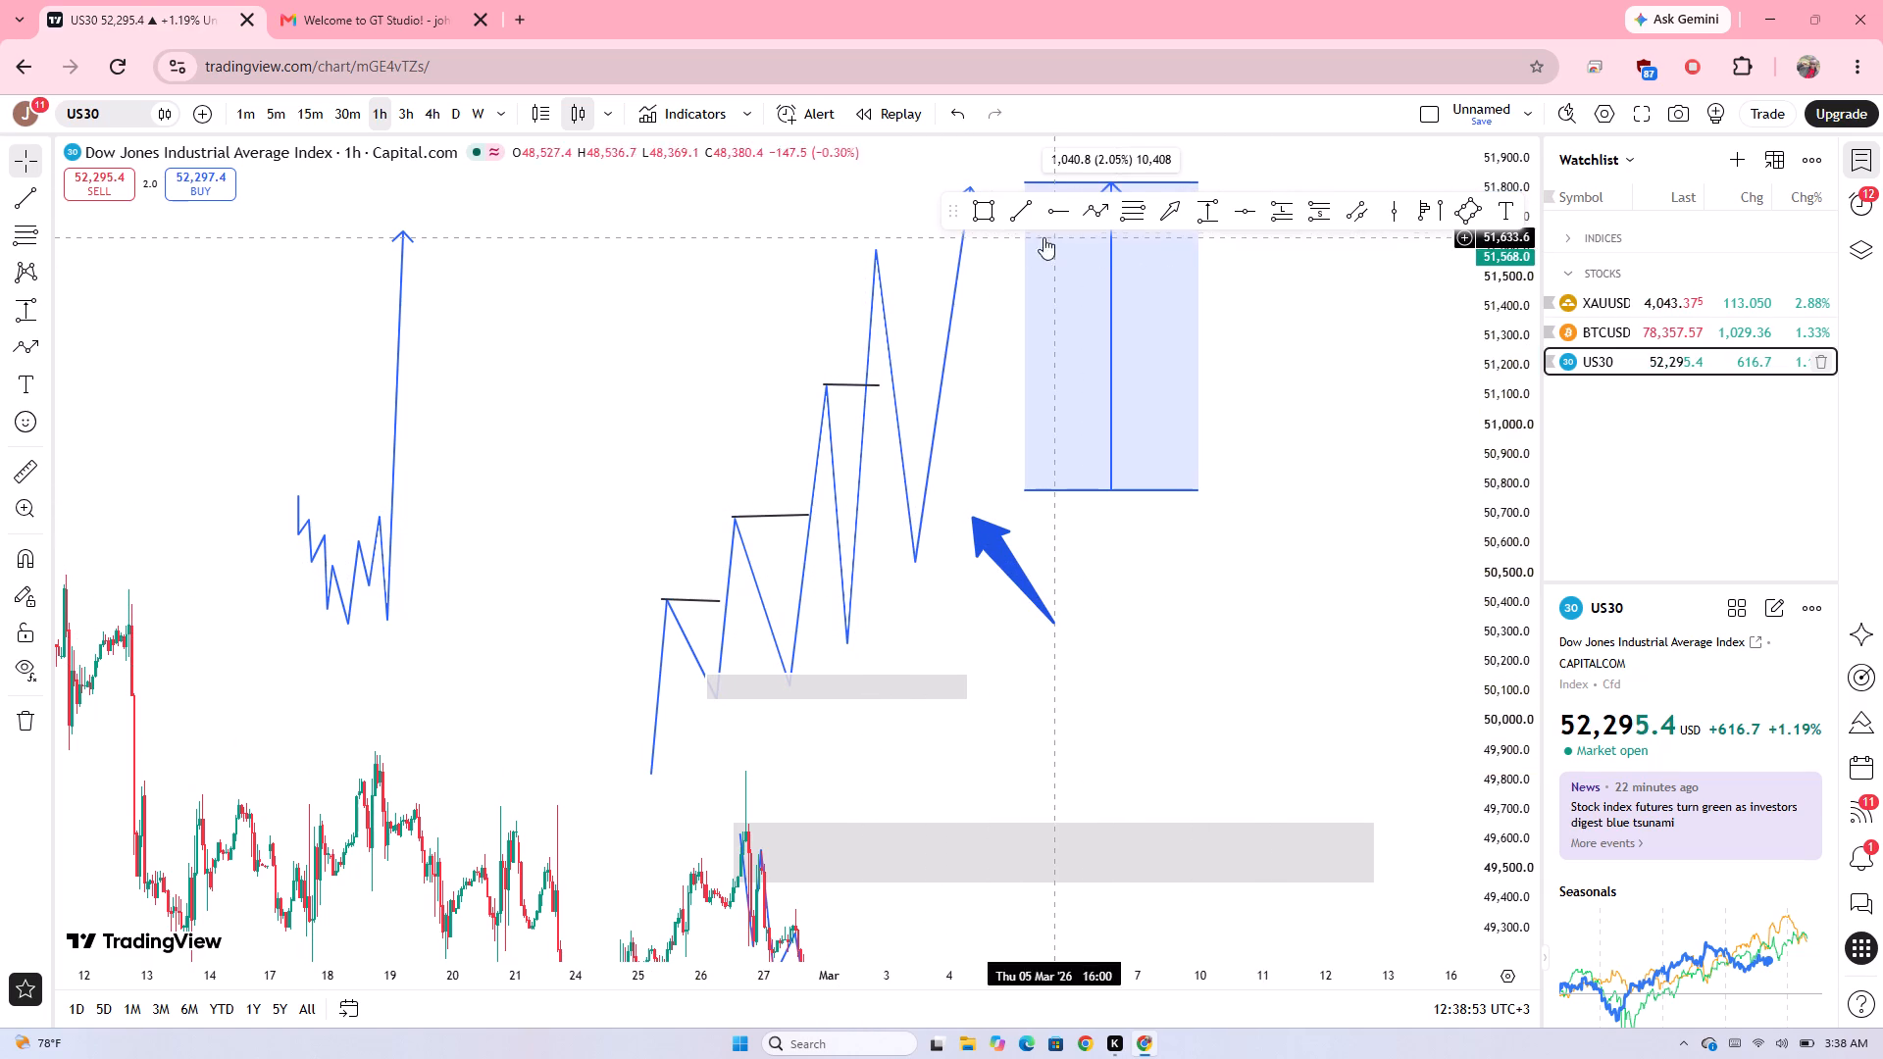
Draw a grey rectangle zone from the zigzag's third pullback low, spanning about 50,278 to 50,464 from 2 to 10 March.
left_click(980, 220)
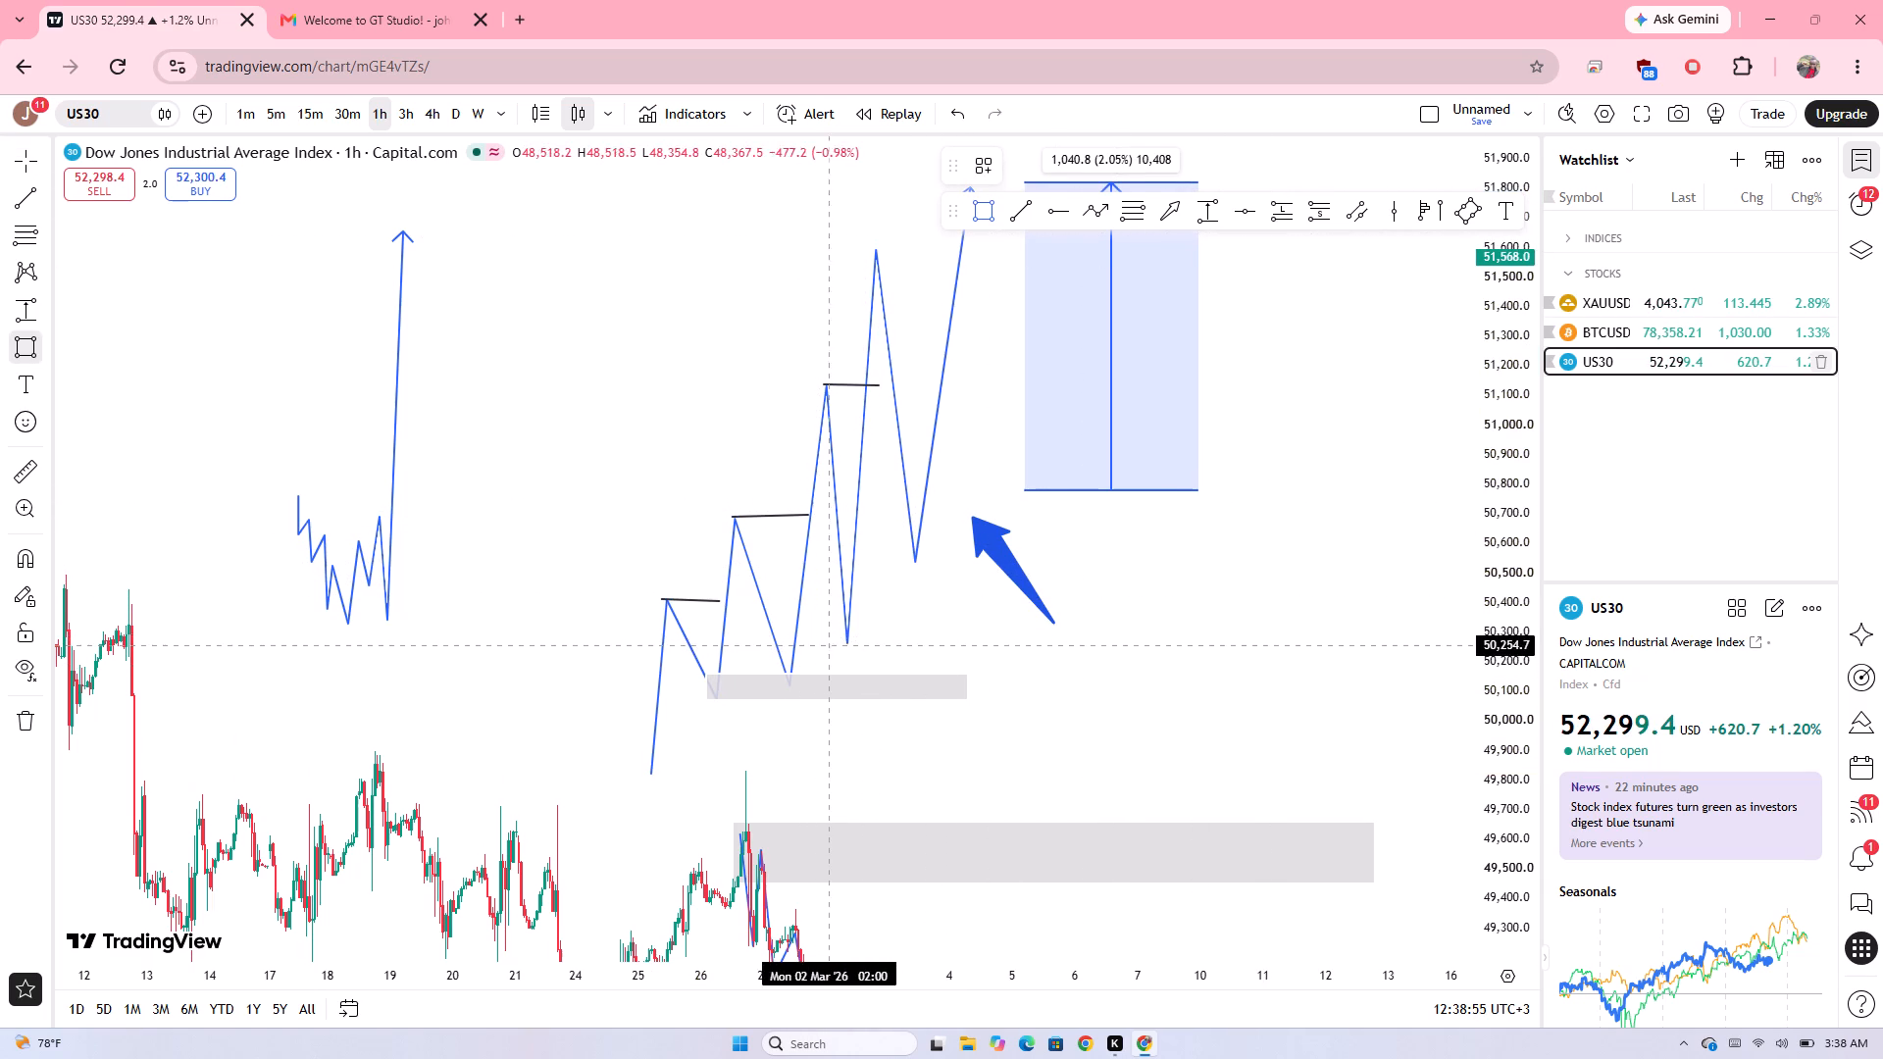
left_click_drag(840, 638, 1227, 604)
left_click(1255, 583)
Label the new grey zone at the third pullback low "OB".
left_click_drag(1046, 728, 940, 653)
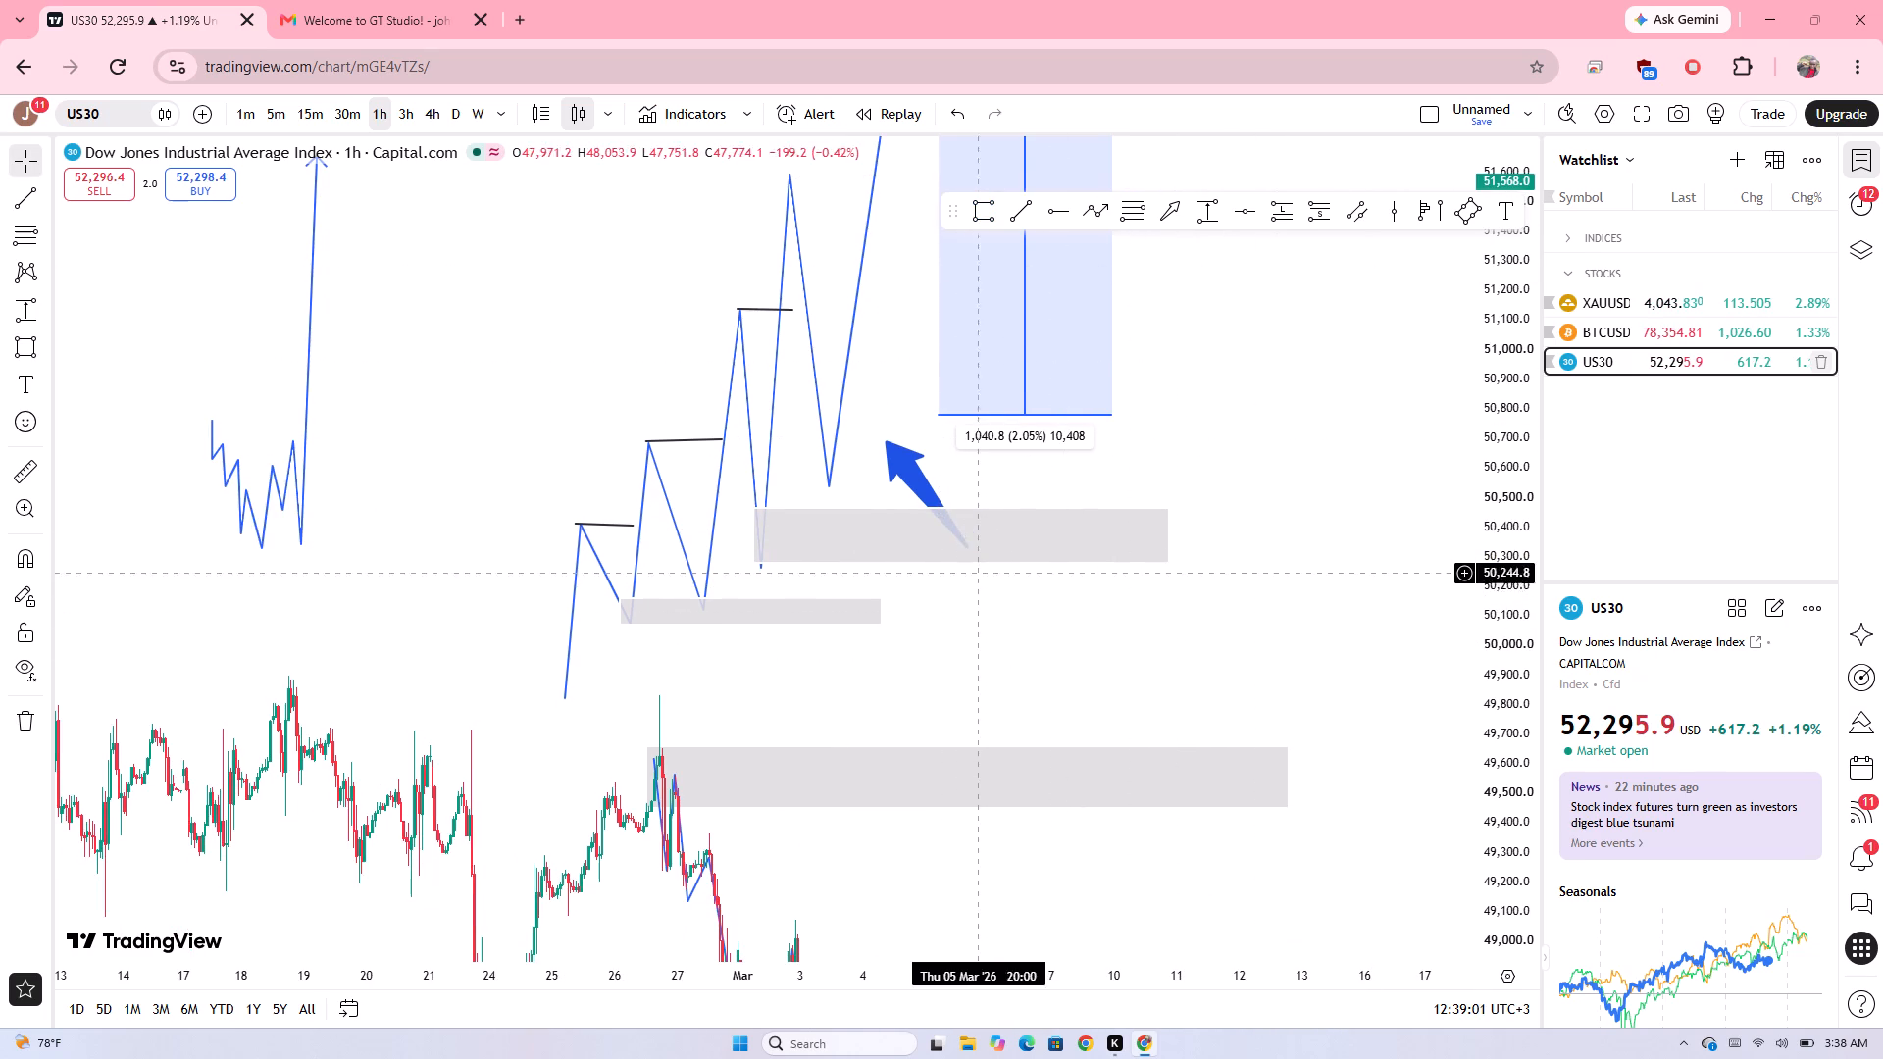
left_click(1026, 536)
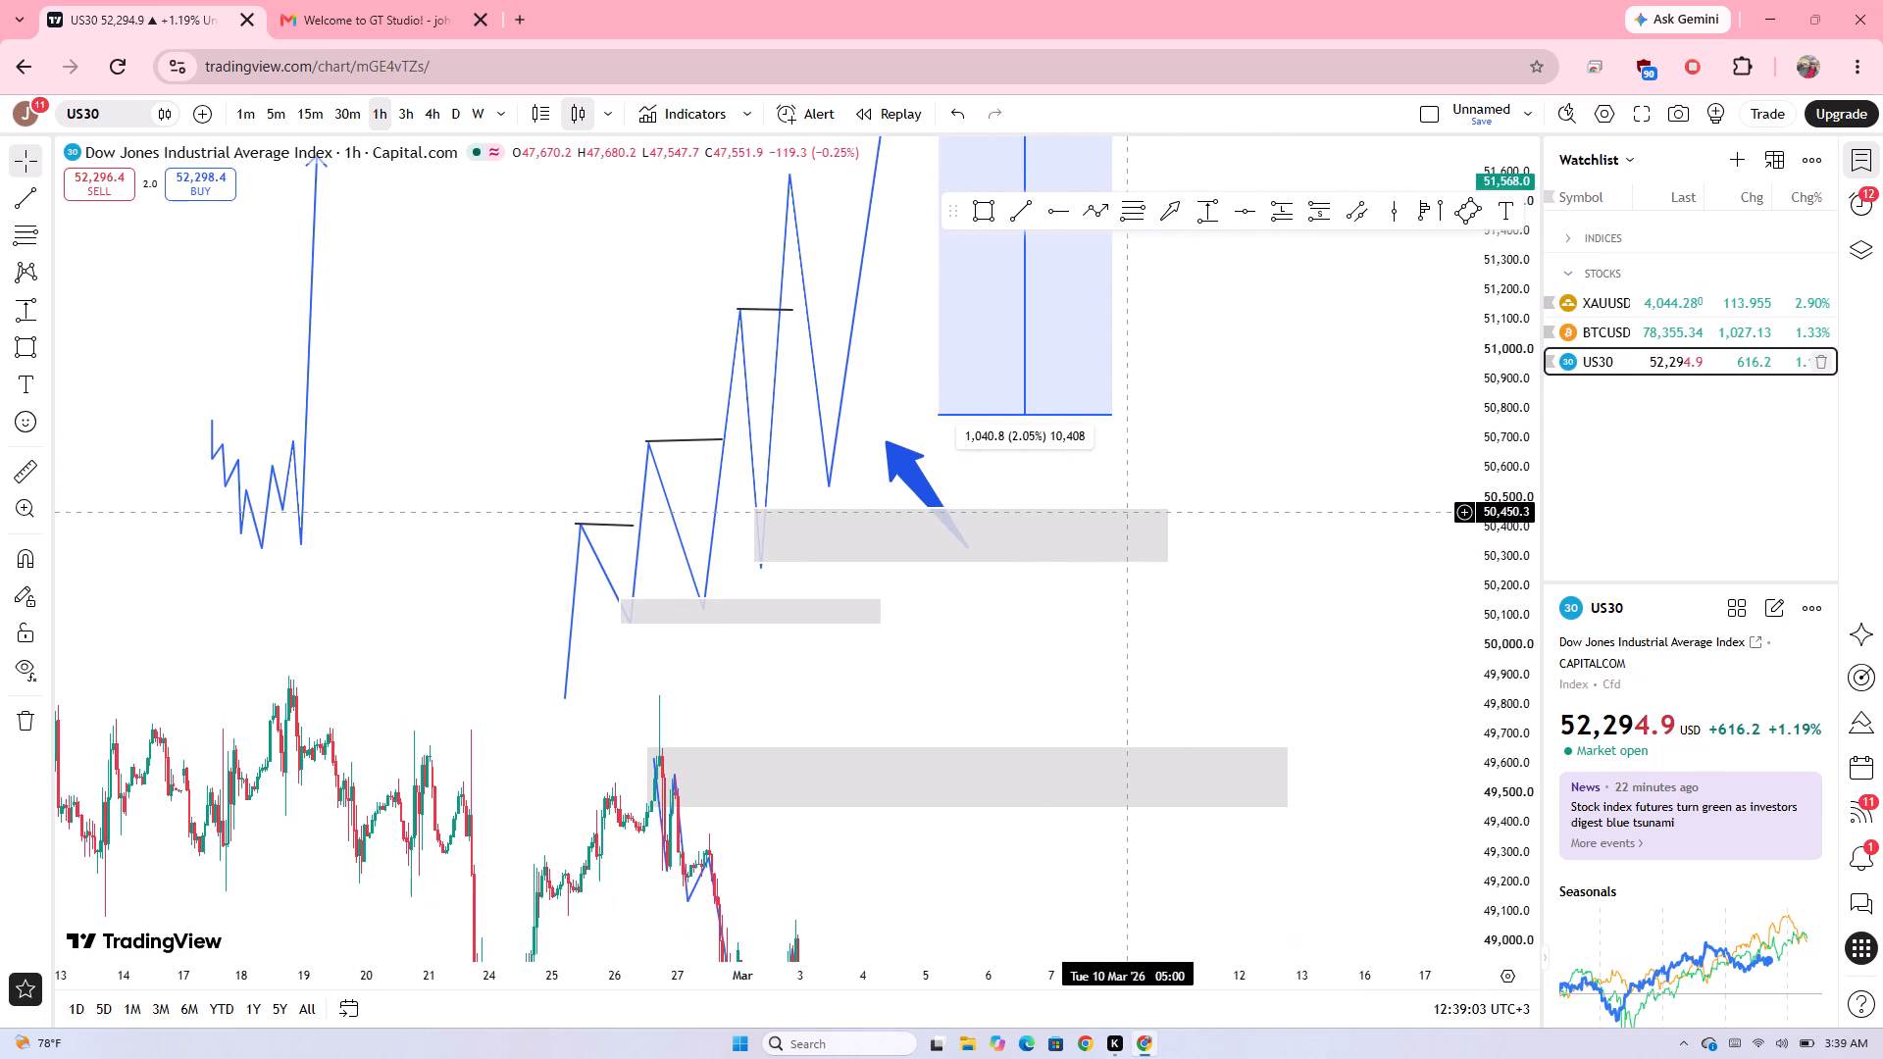
left_click(1127, 512)
left_click(1174, 542)
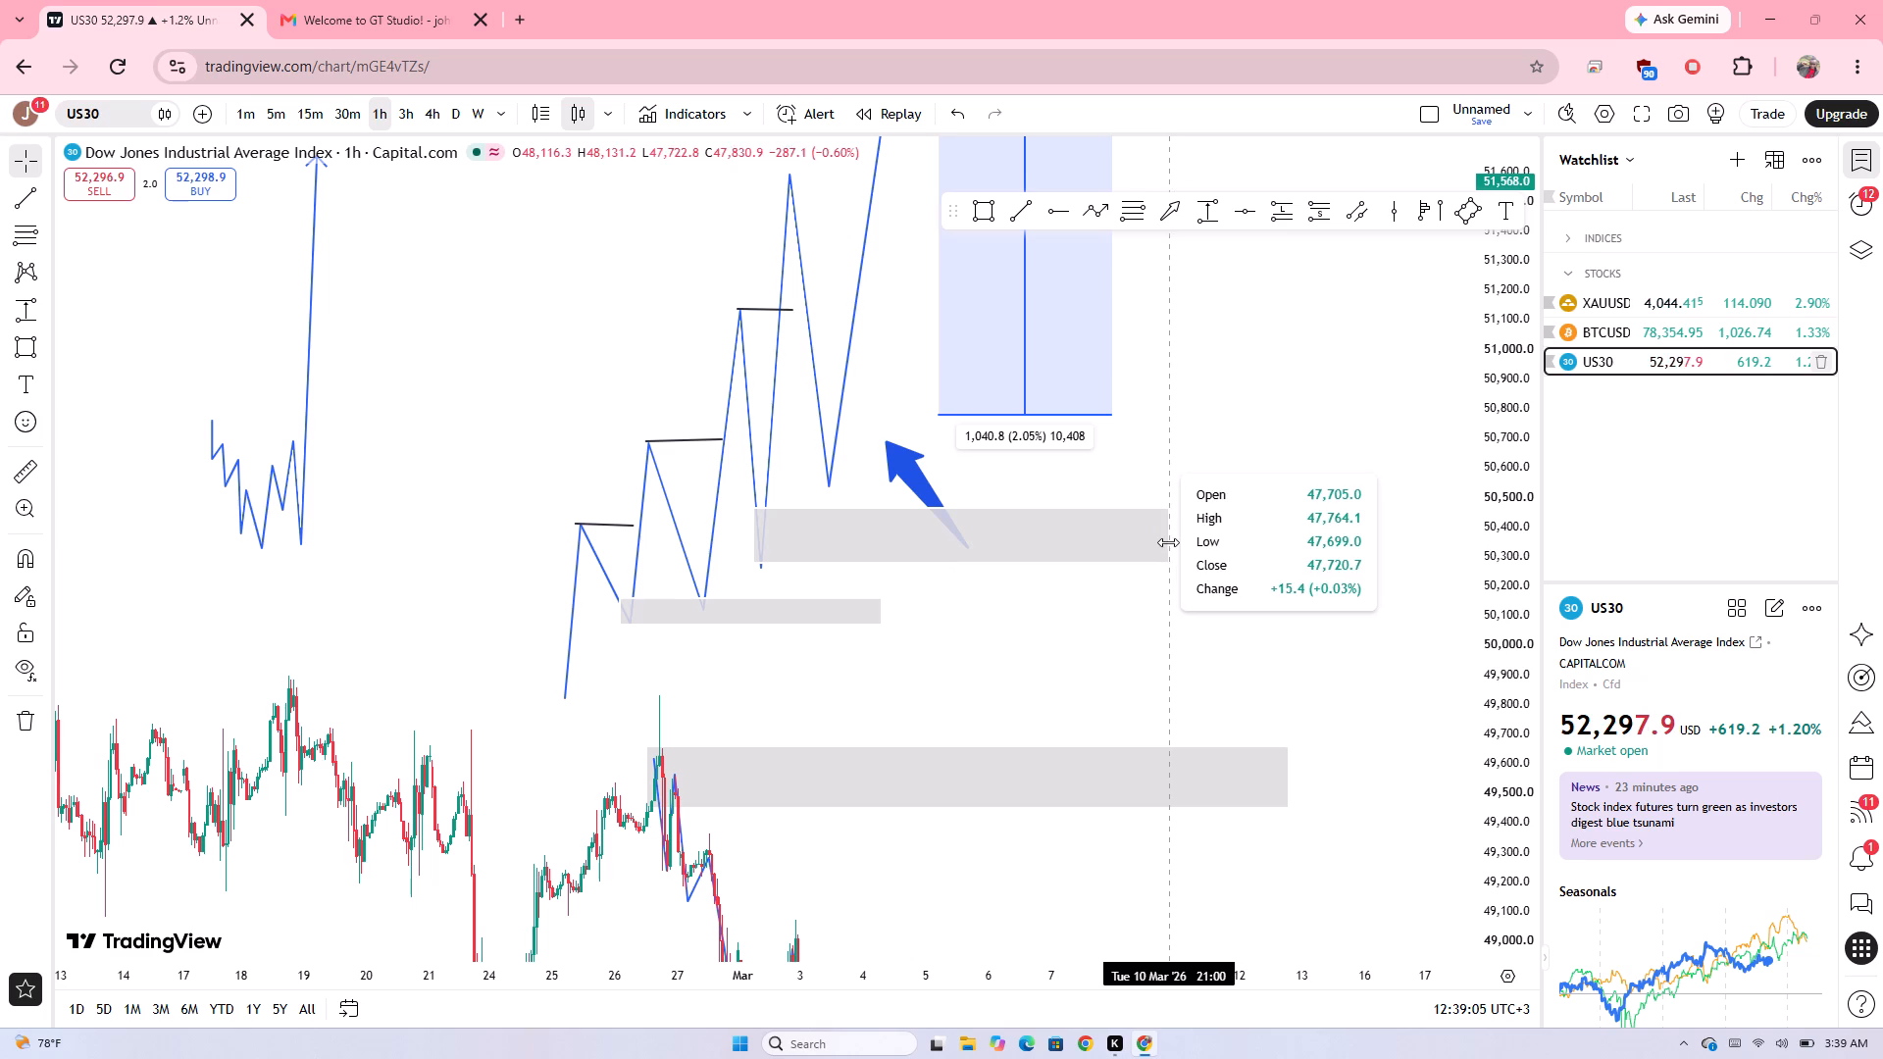
left_click(1167, 542)
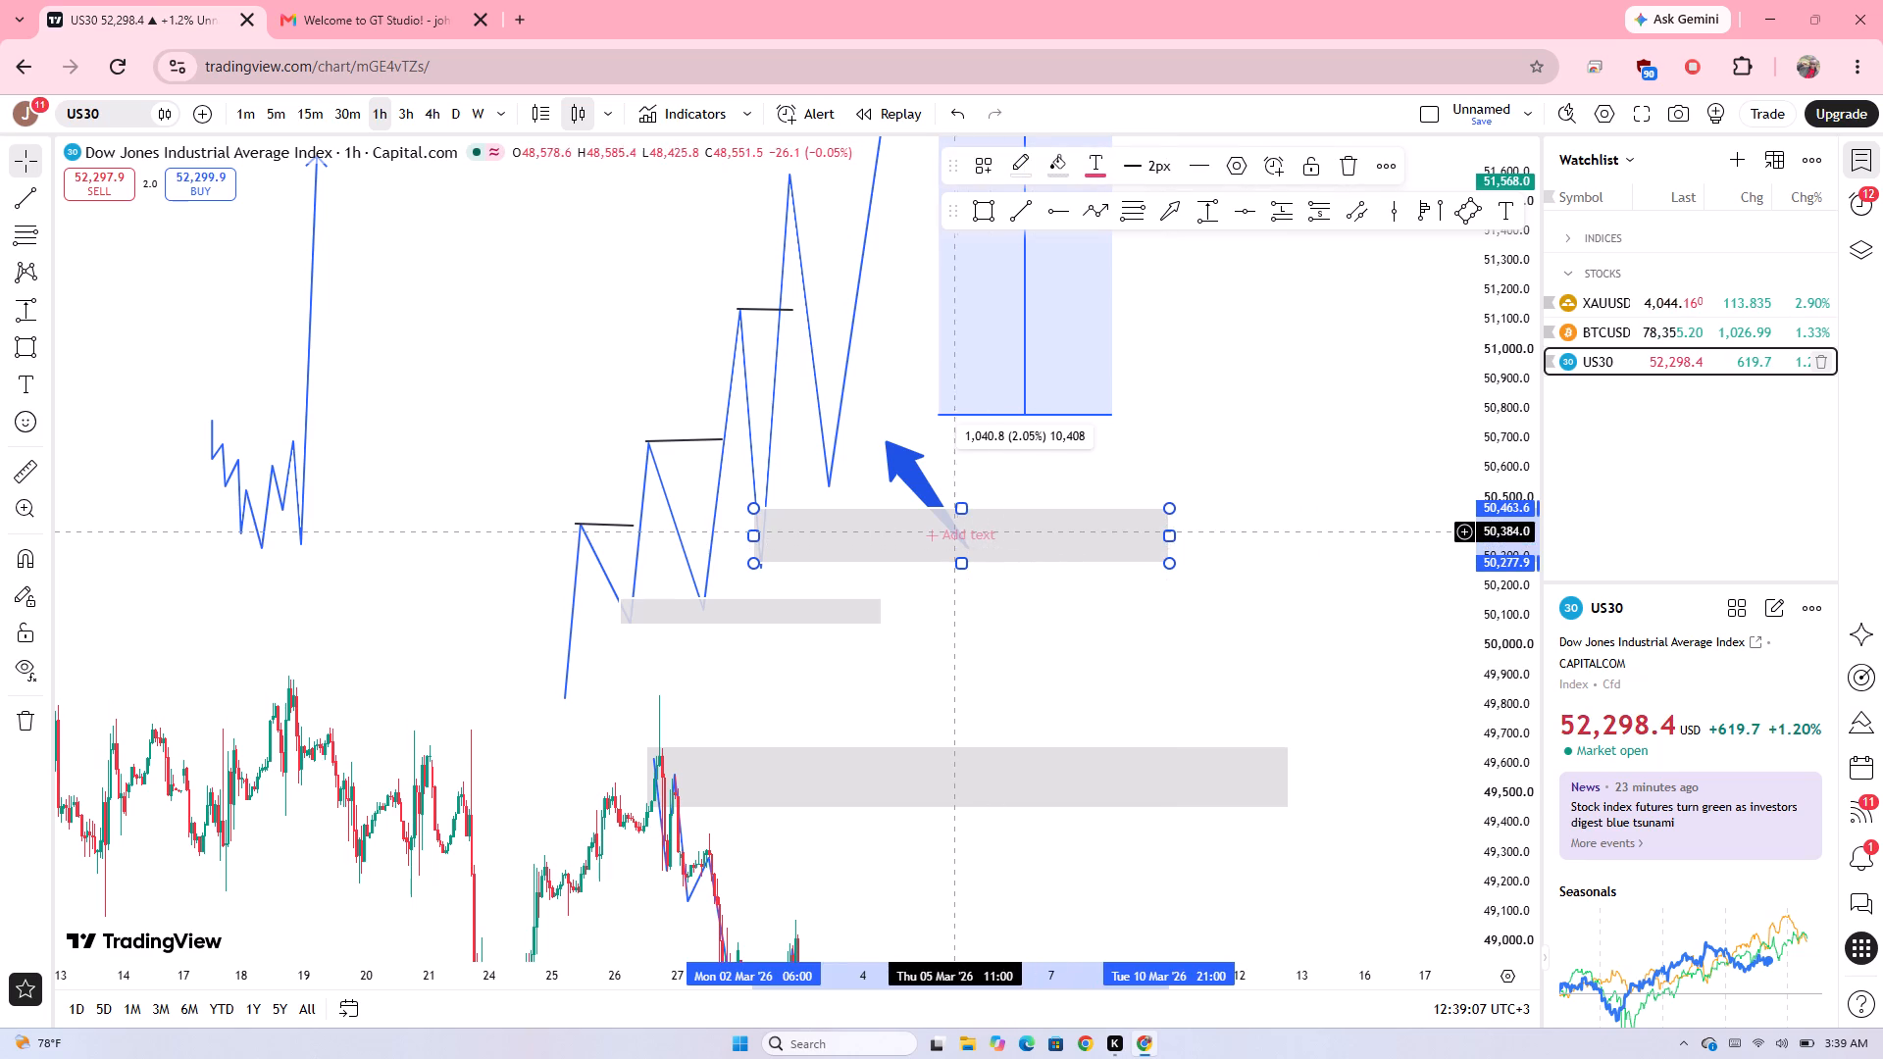
left_click(947, 531)
type("ob")
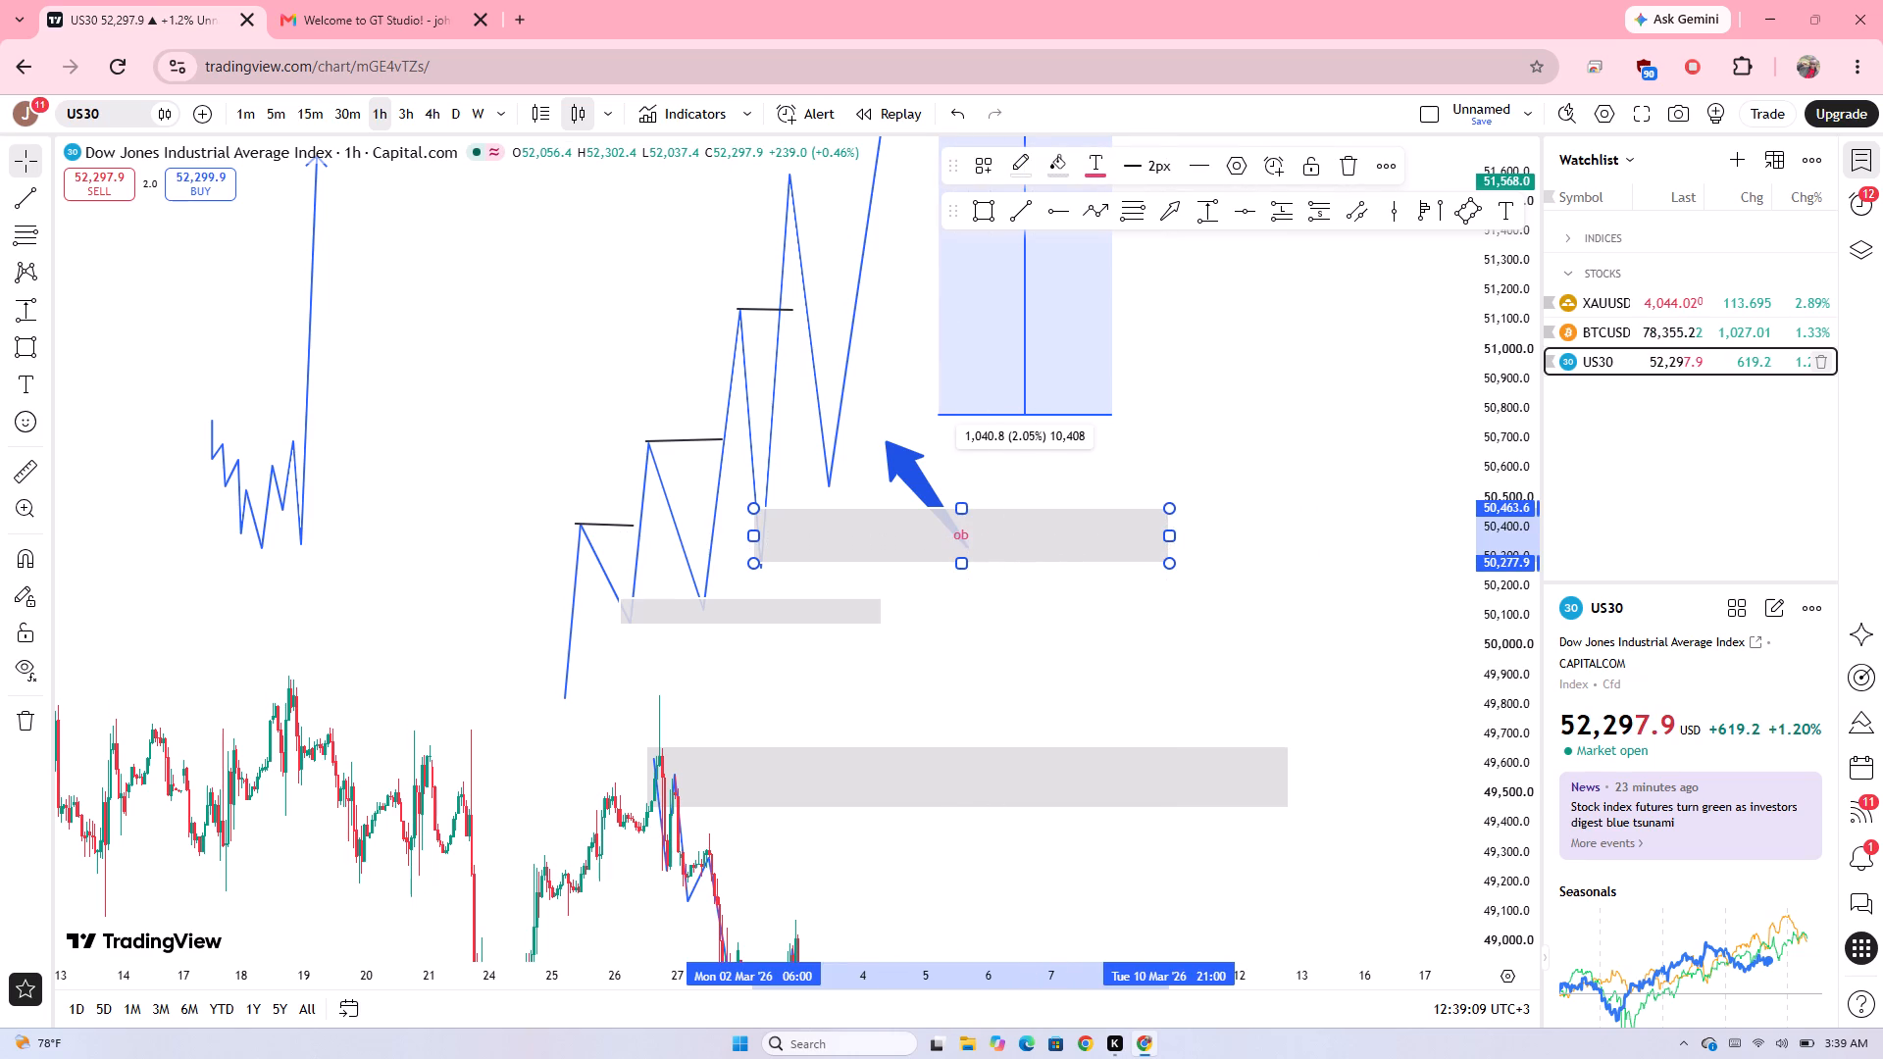
key("BackSpace")
key("BackSpace")
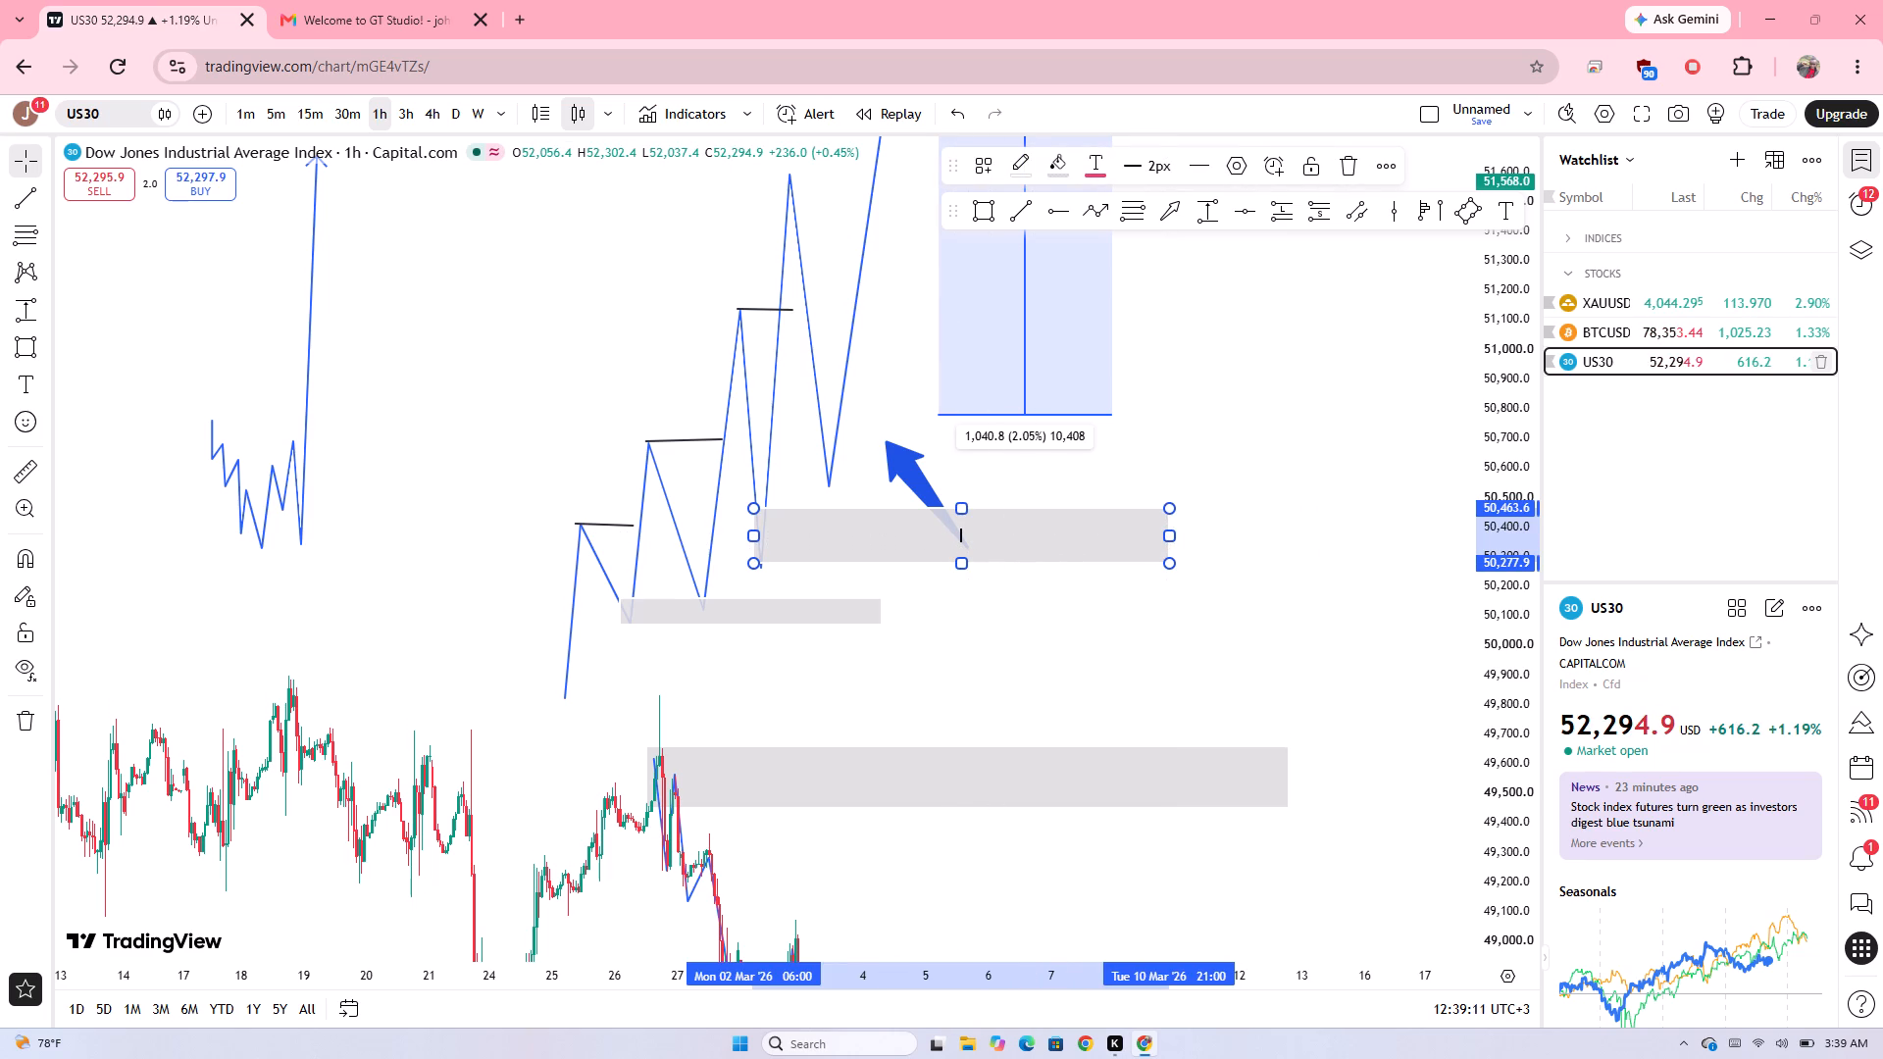
type("OB")
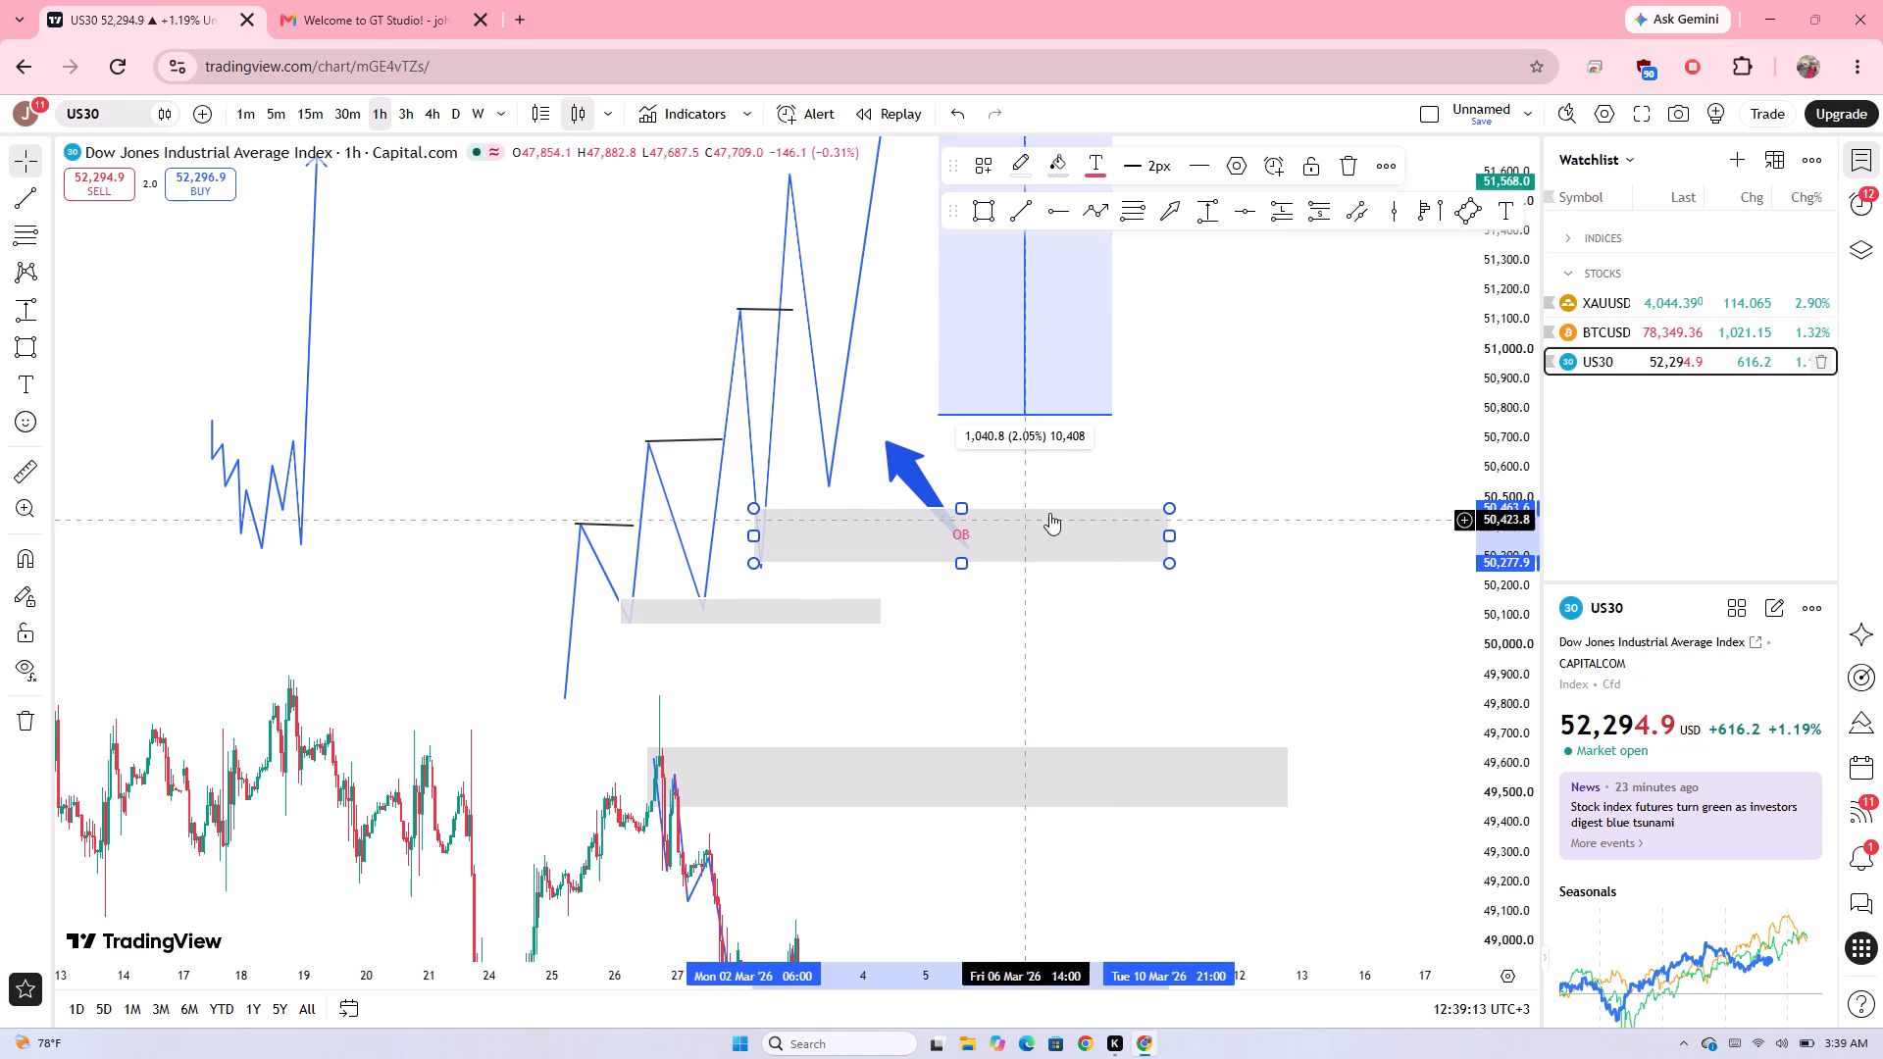
left_click(1278, 671)
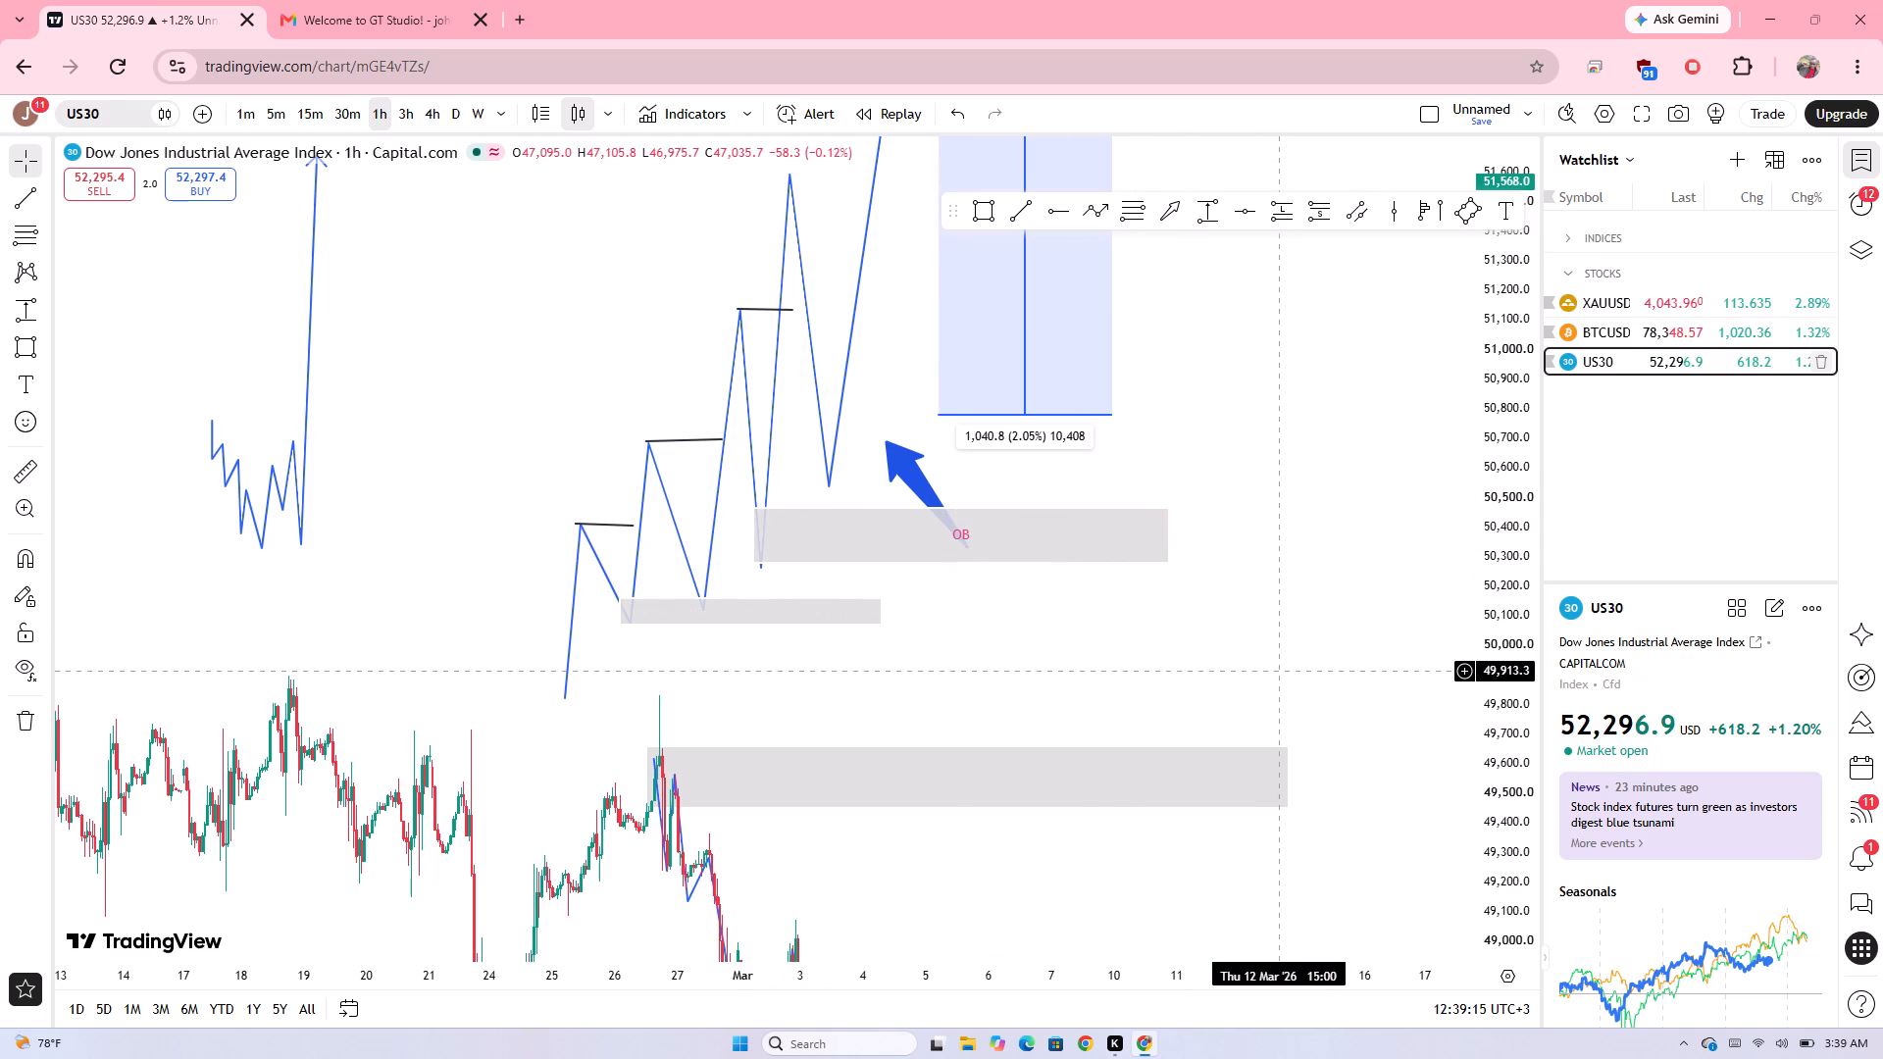
Draw a trend line at about 50,530 from the zigzag's last pullback low on 3 March to 9 March.
left_click_drag(1038, 661, 1129, 692)
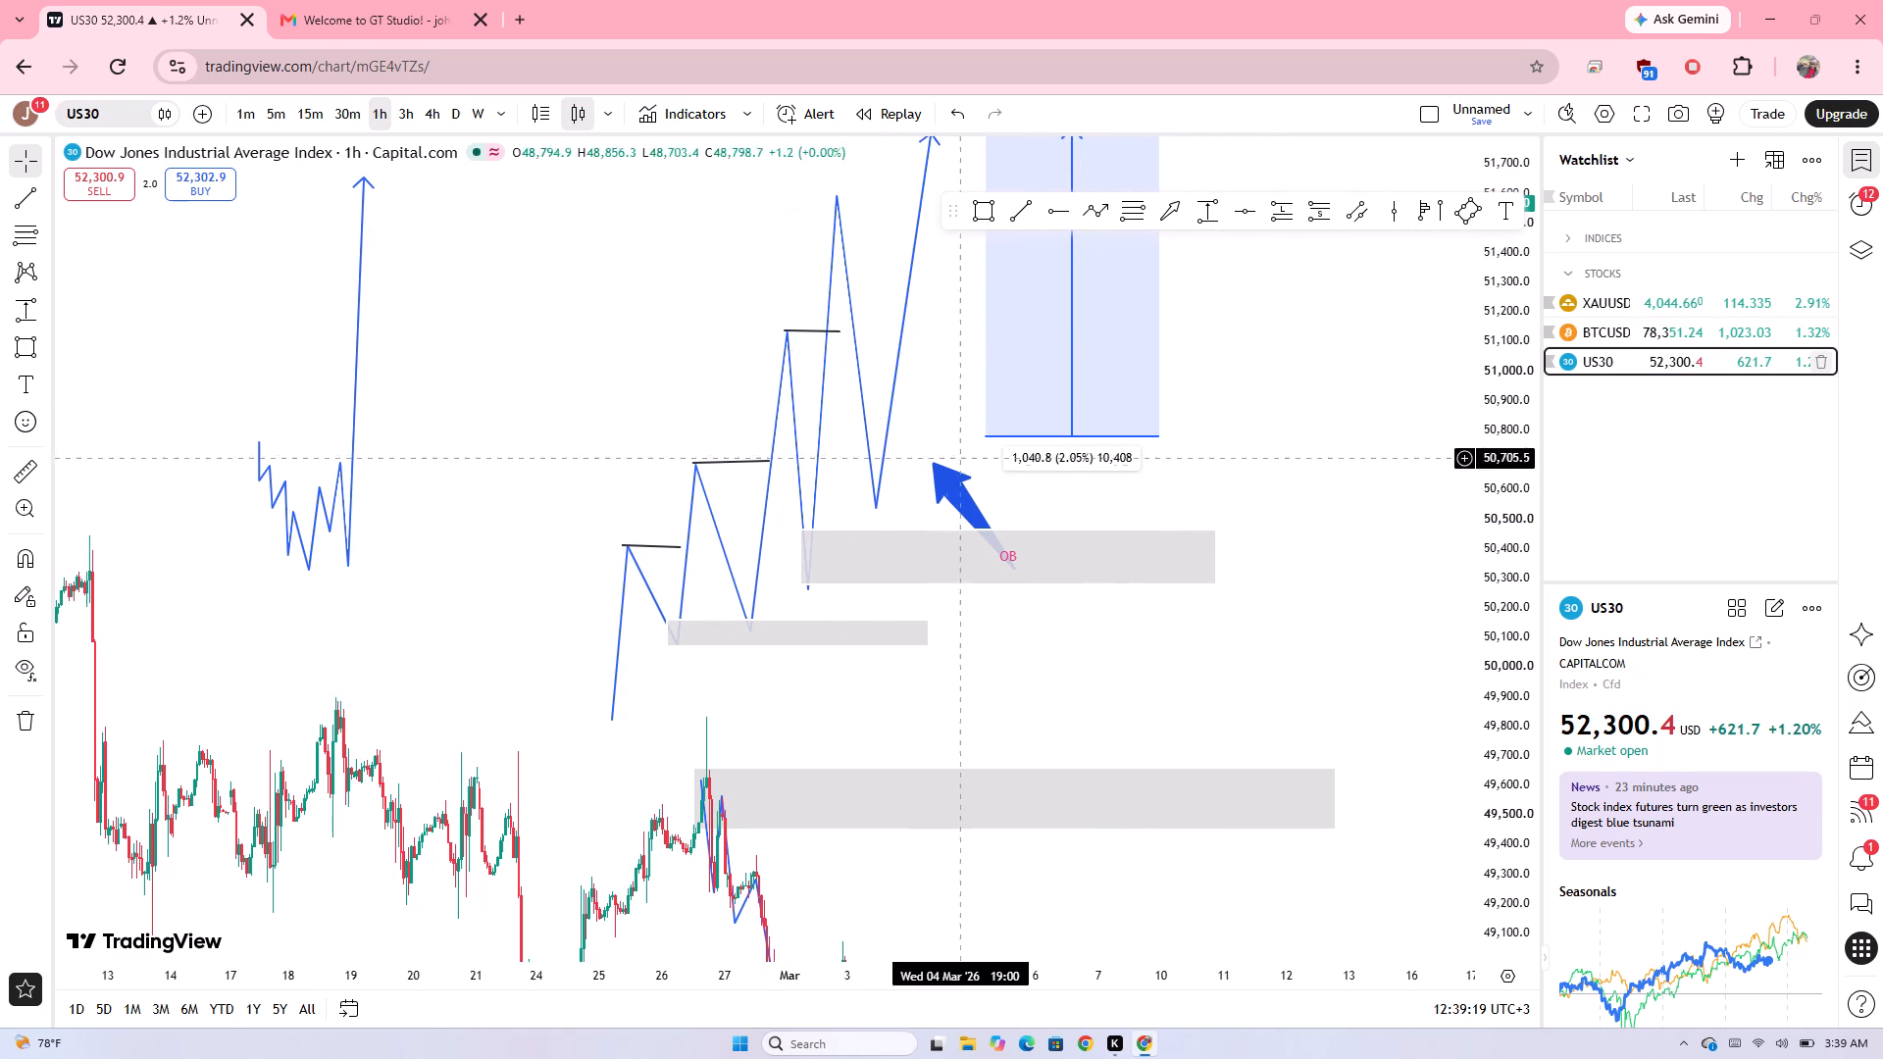
left_click(1003, 208)
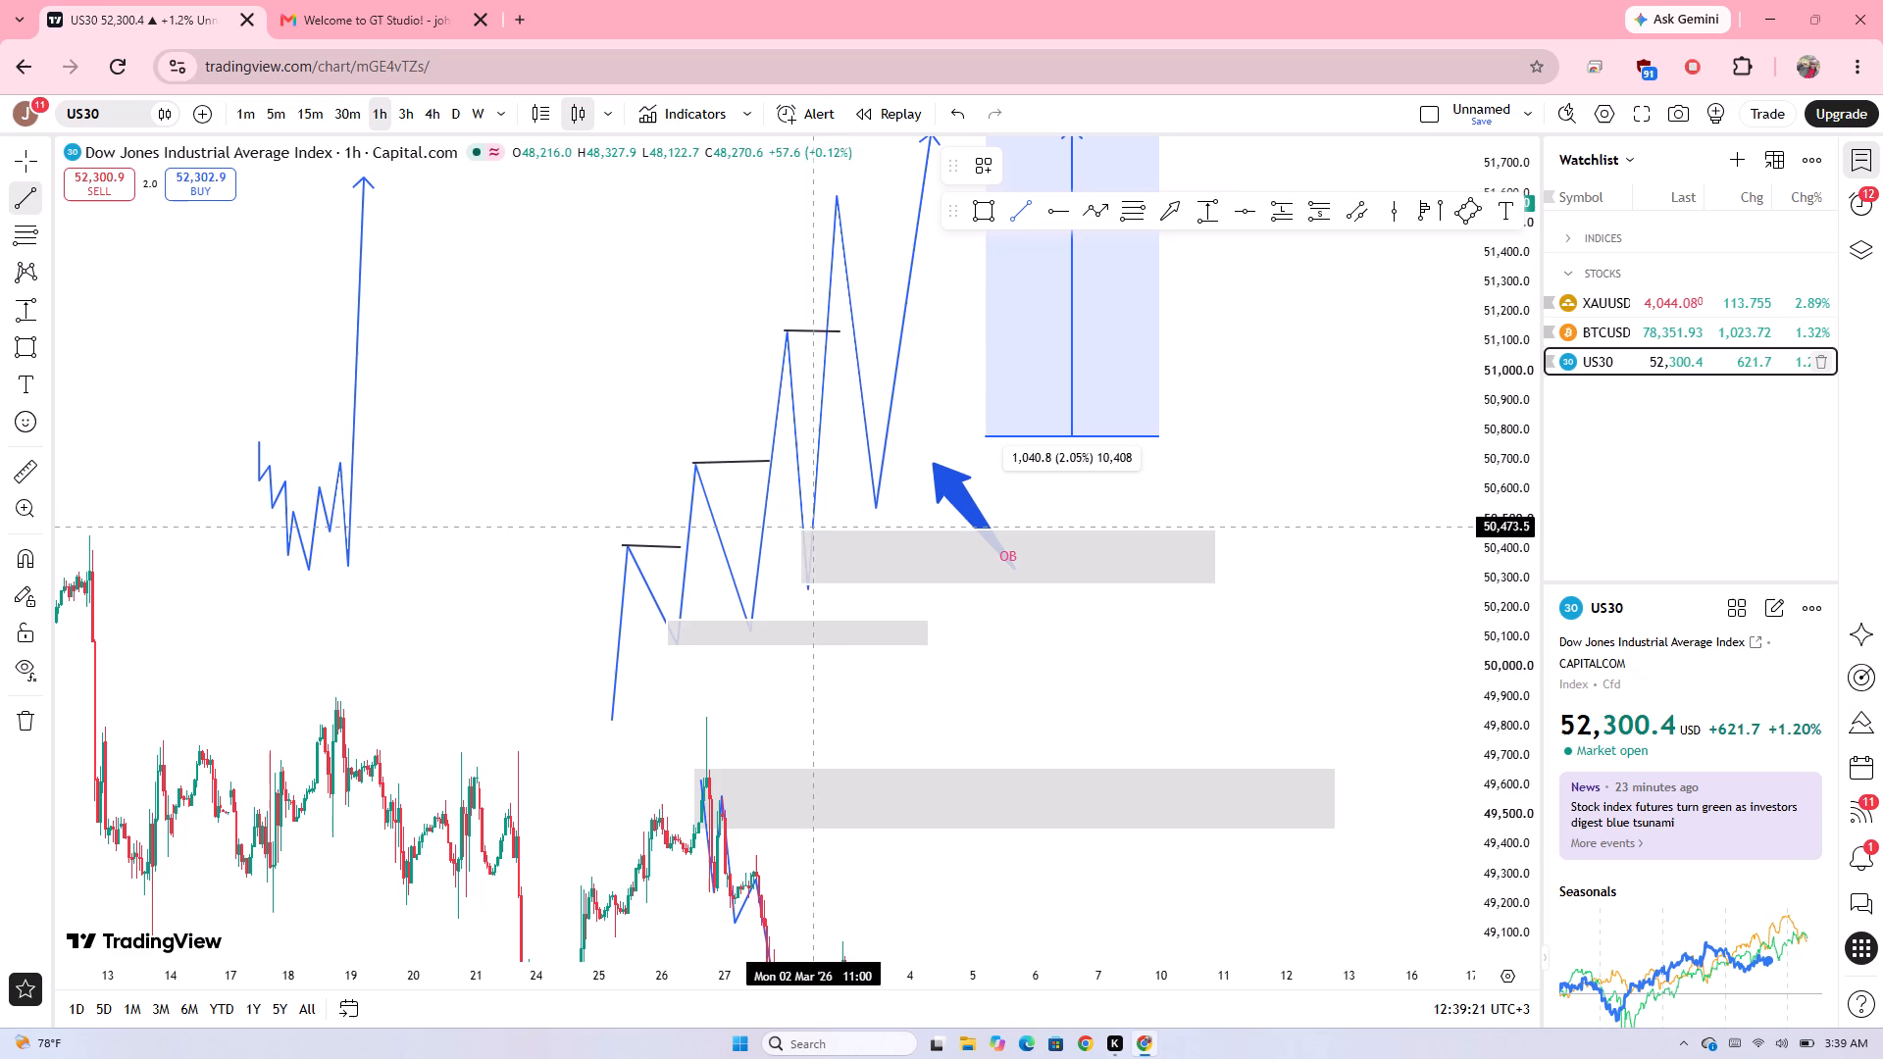
left_click_drag(869, 511, 982, 519)
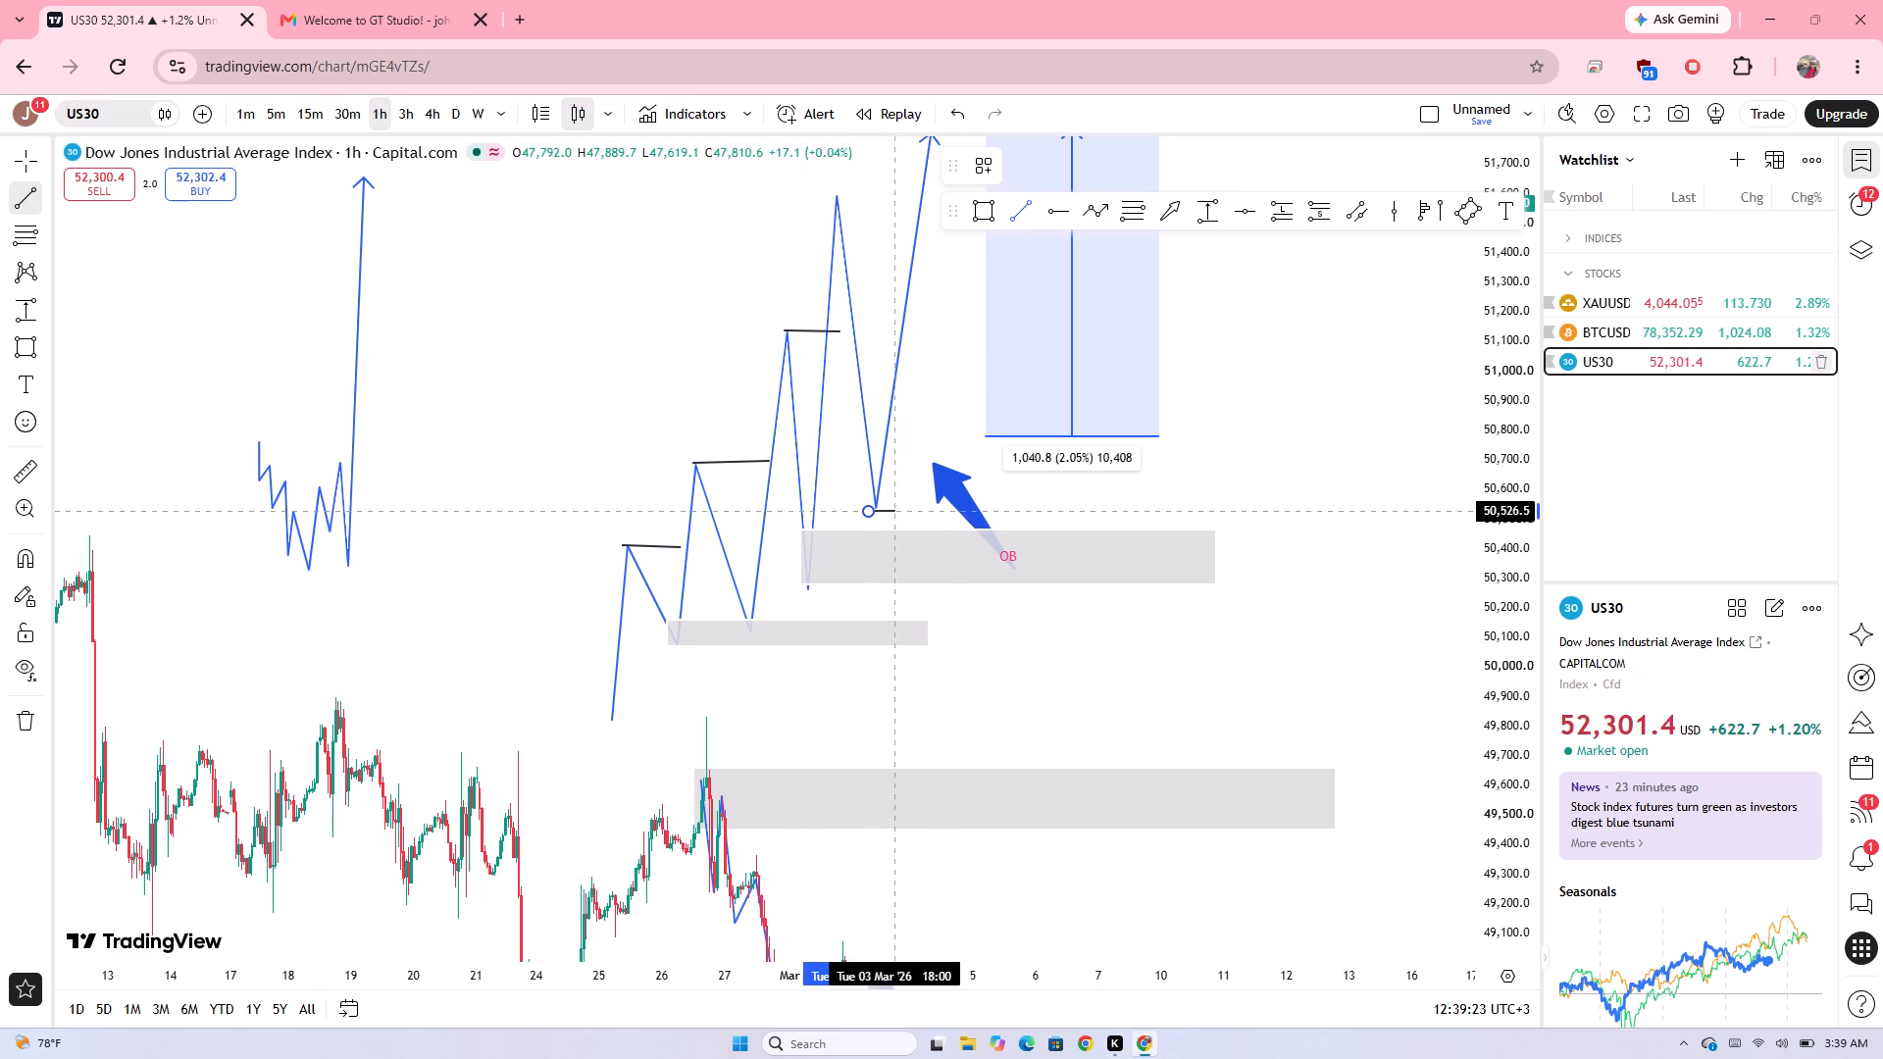
left_click_drag(982, 519, 1102, 510)
left_click(1102, 510)
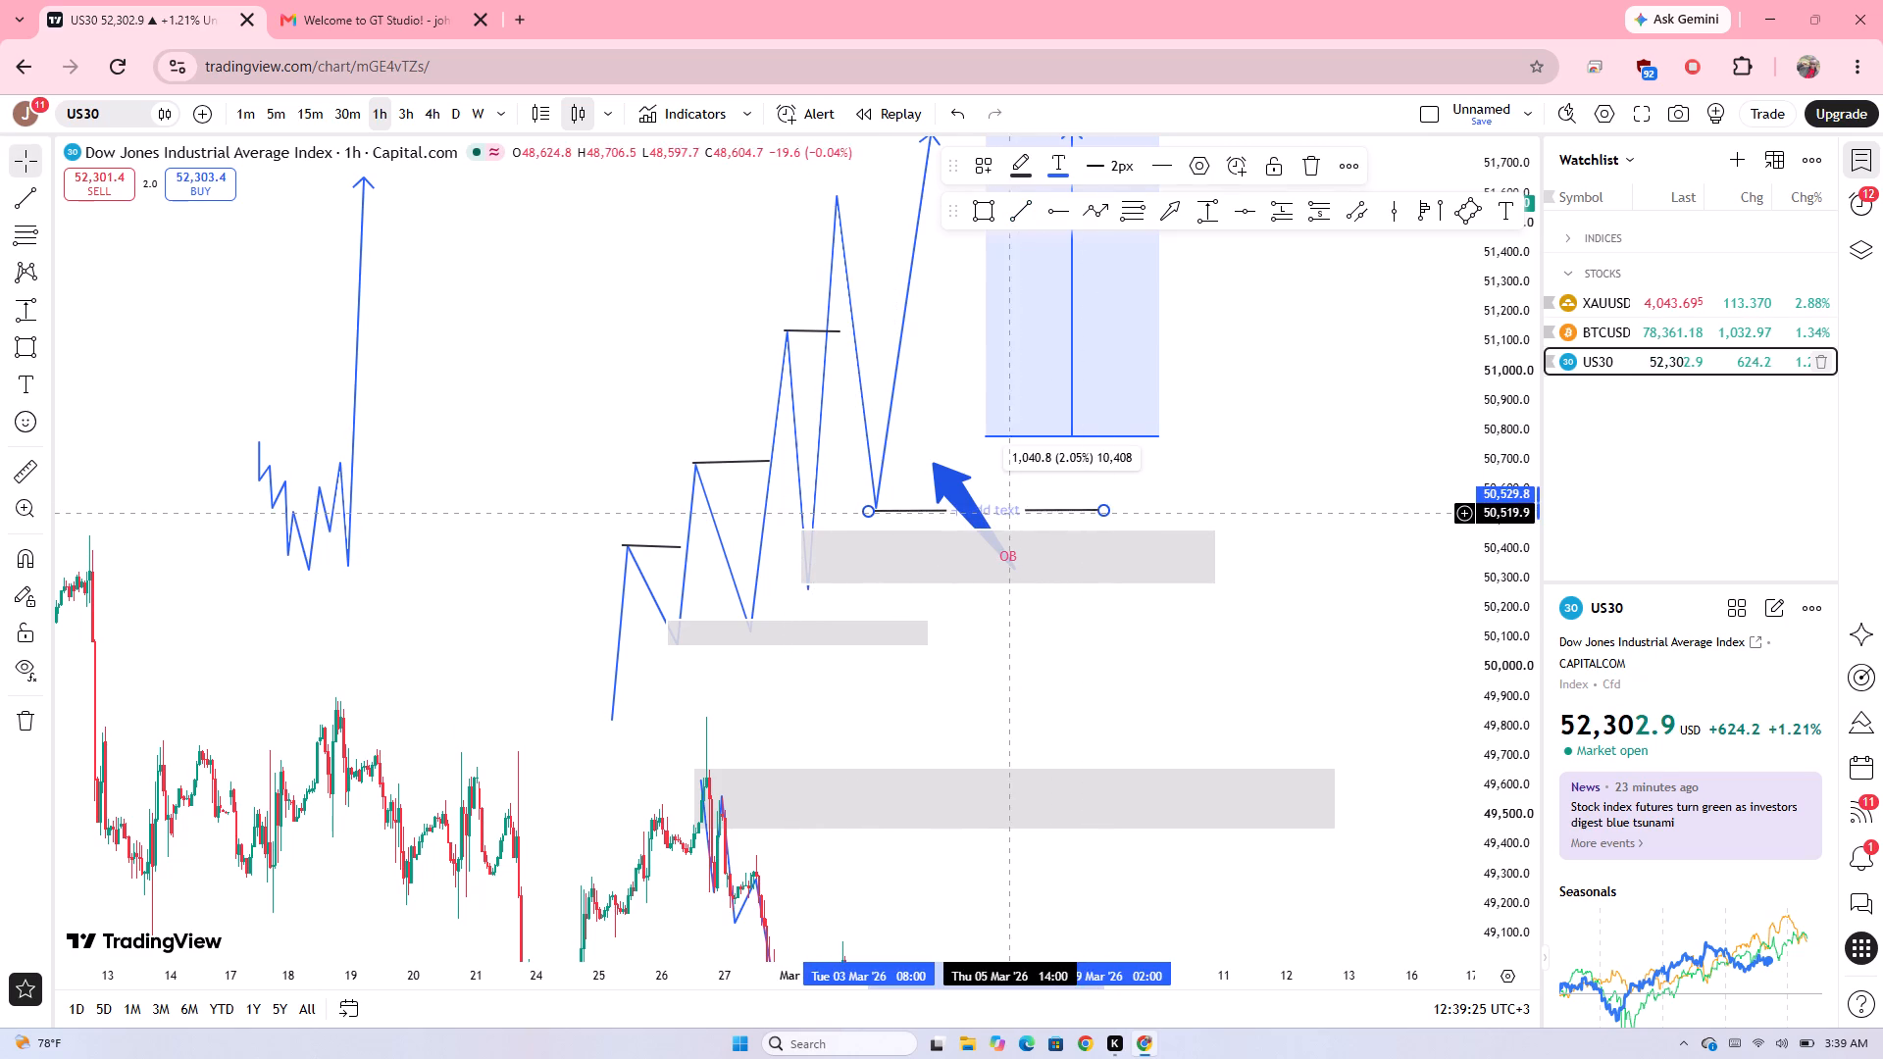
Label the new trend line at the zigzag's last pullback low "QD".
left_click(994, 511)
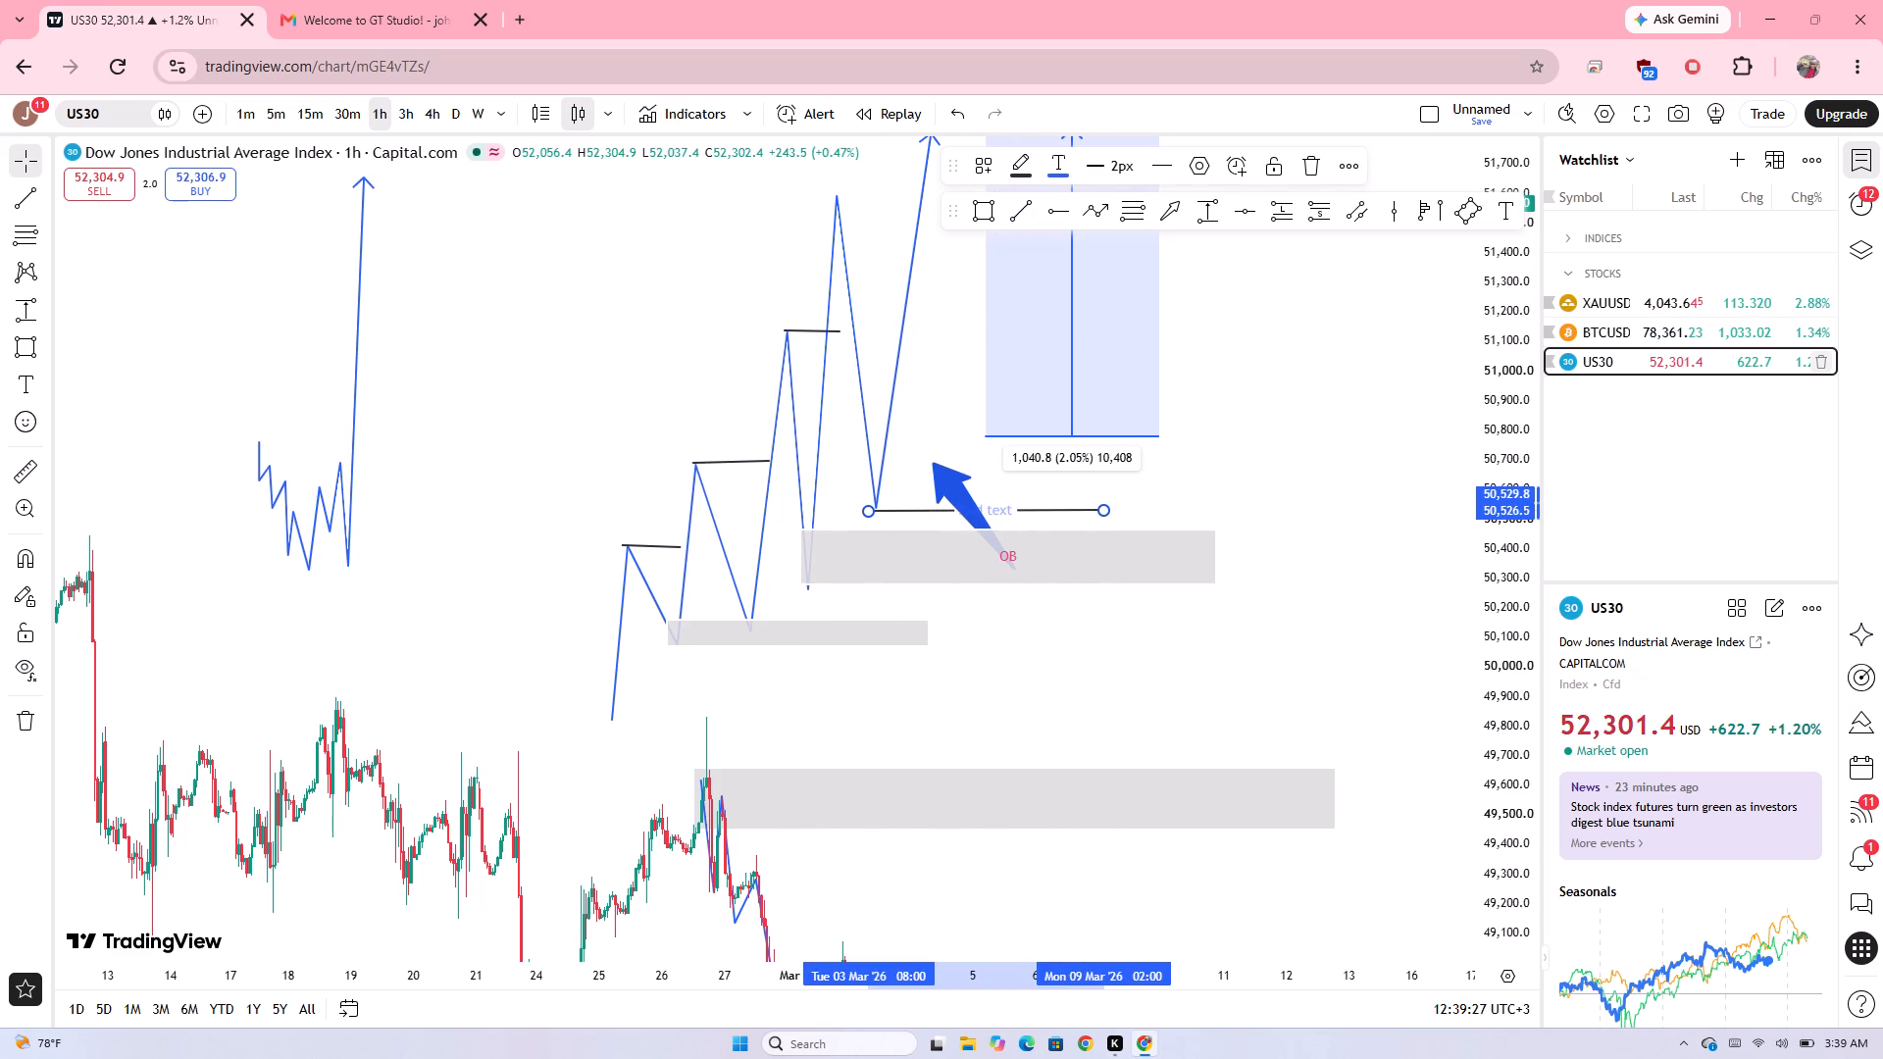
key("l")
type("QD")
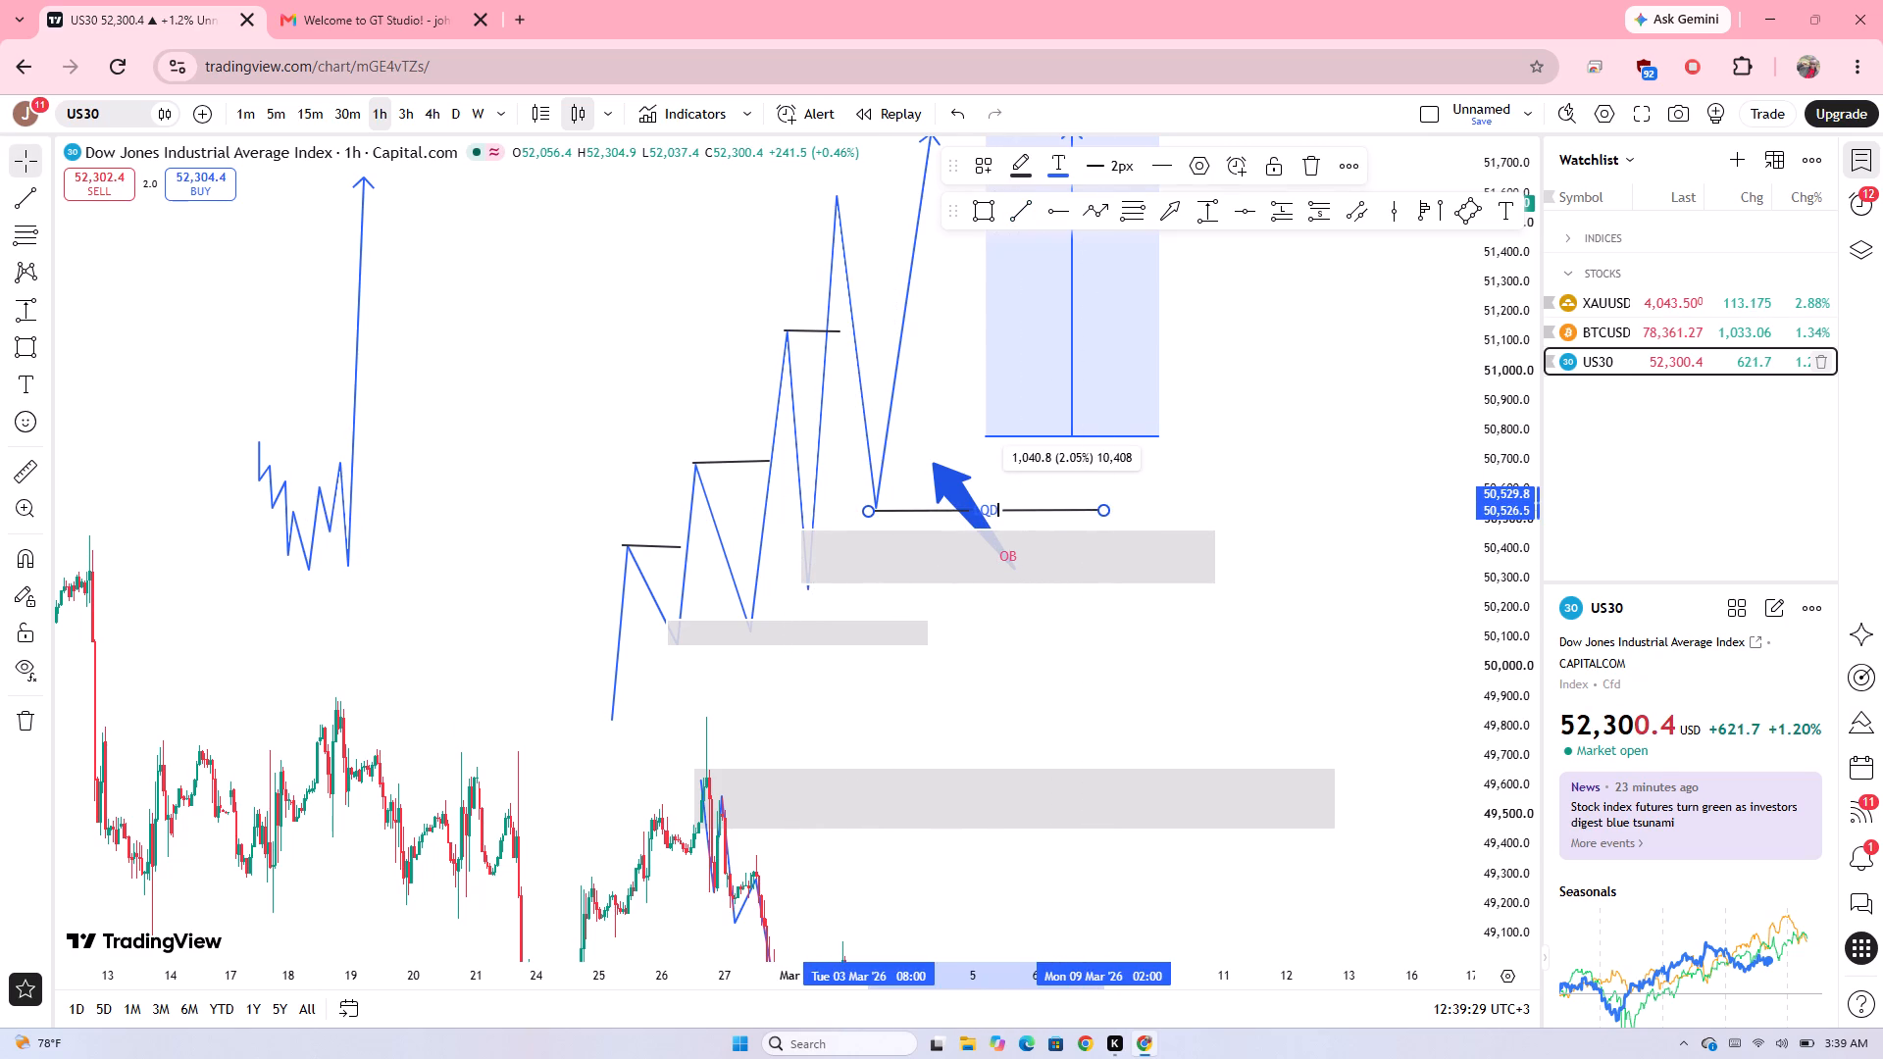
left_click(1135, 648)
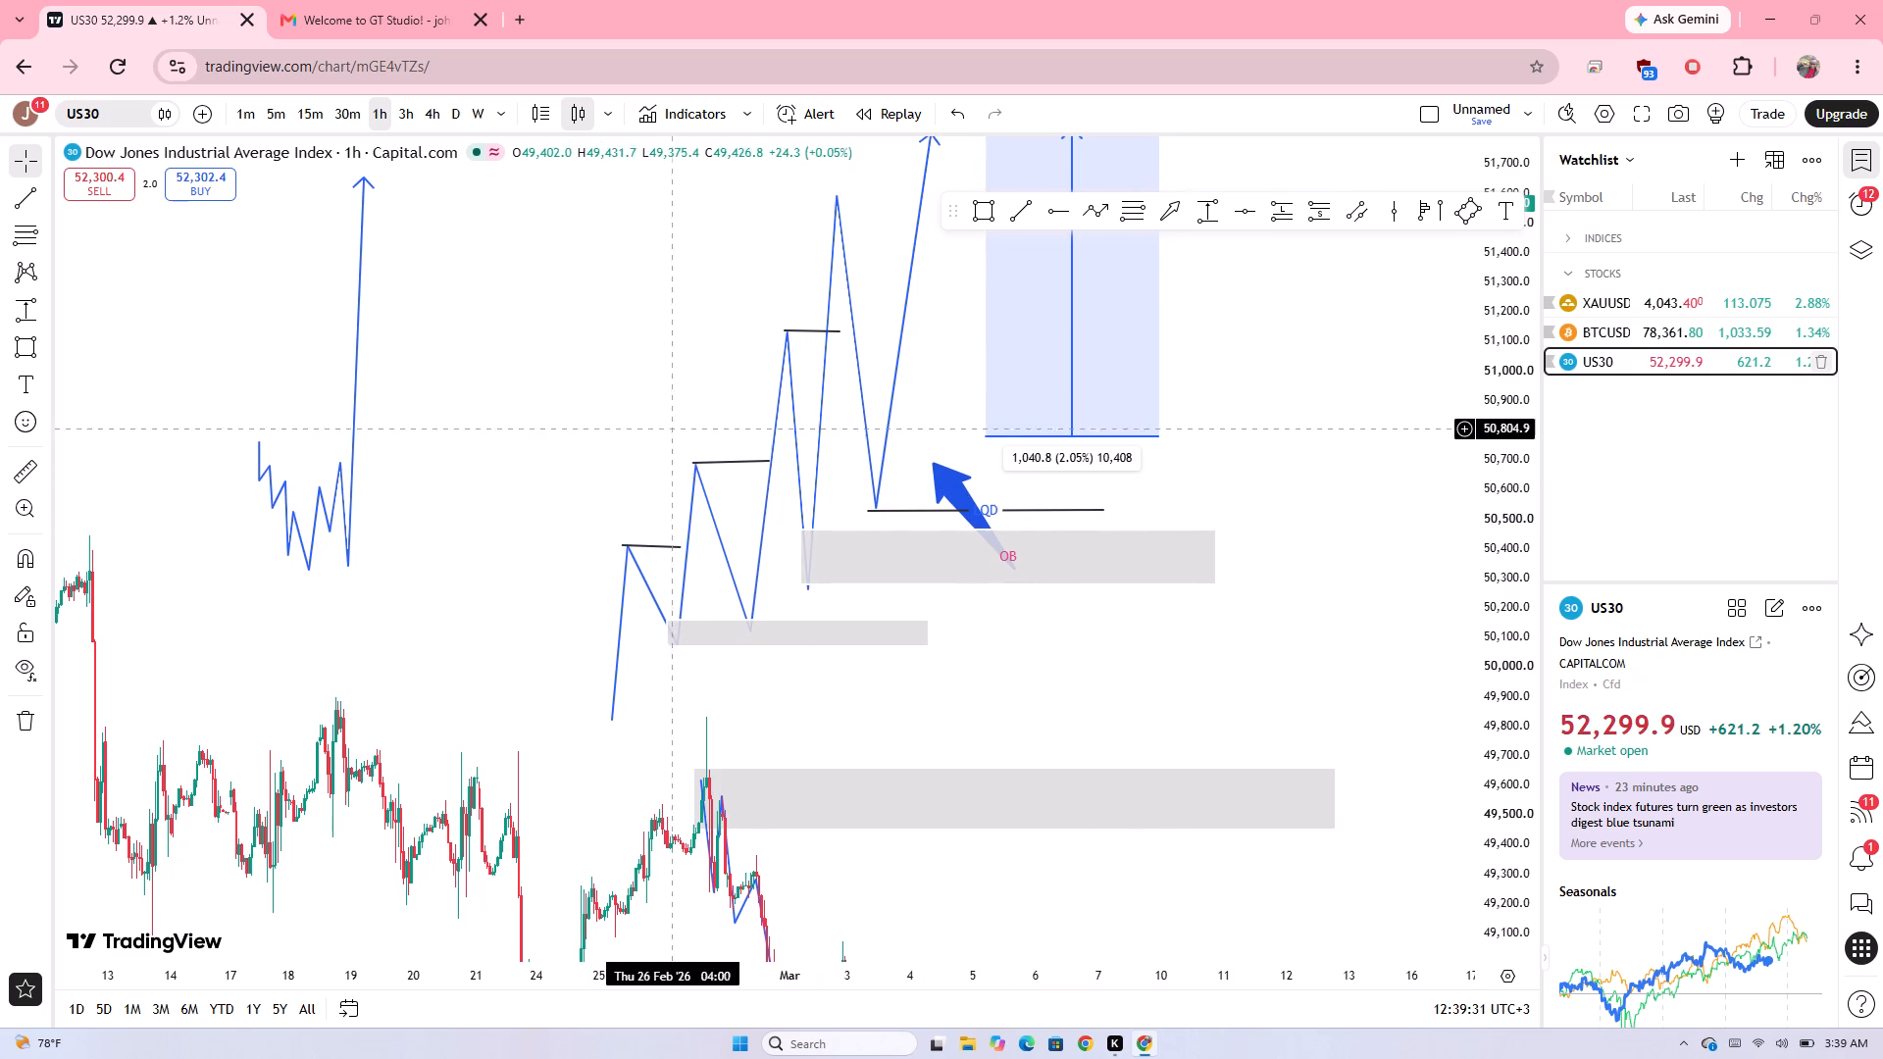
Draw a long rising arrow path alongside the large zigzag, from about 50,165 on 23 February to about 51,900 on 2 March.
left_click_drag(649, 415, 563, 557)
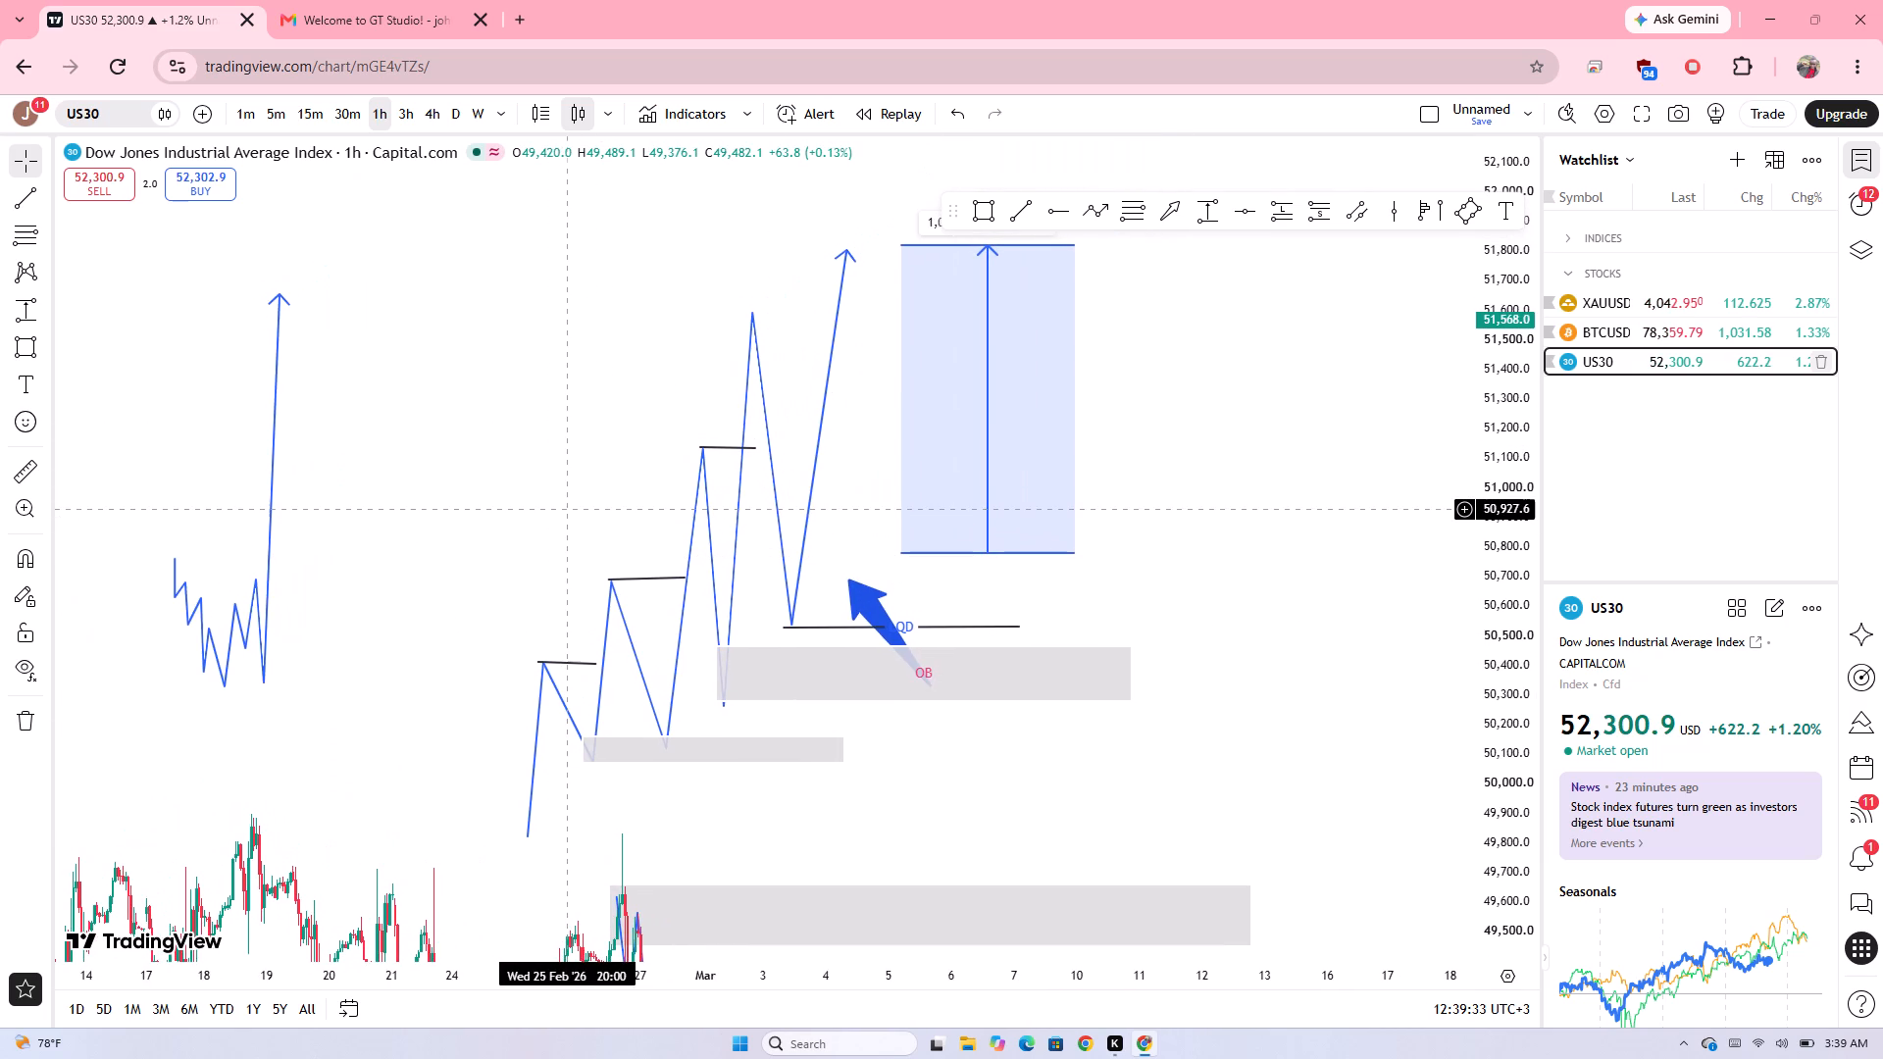
left_click(566, 509)
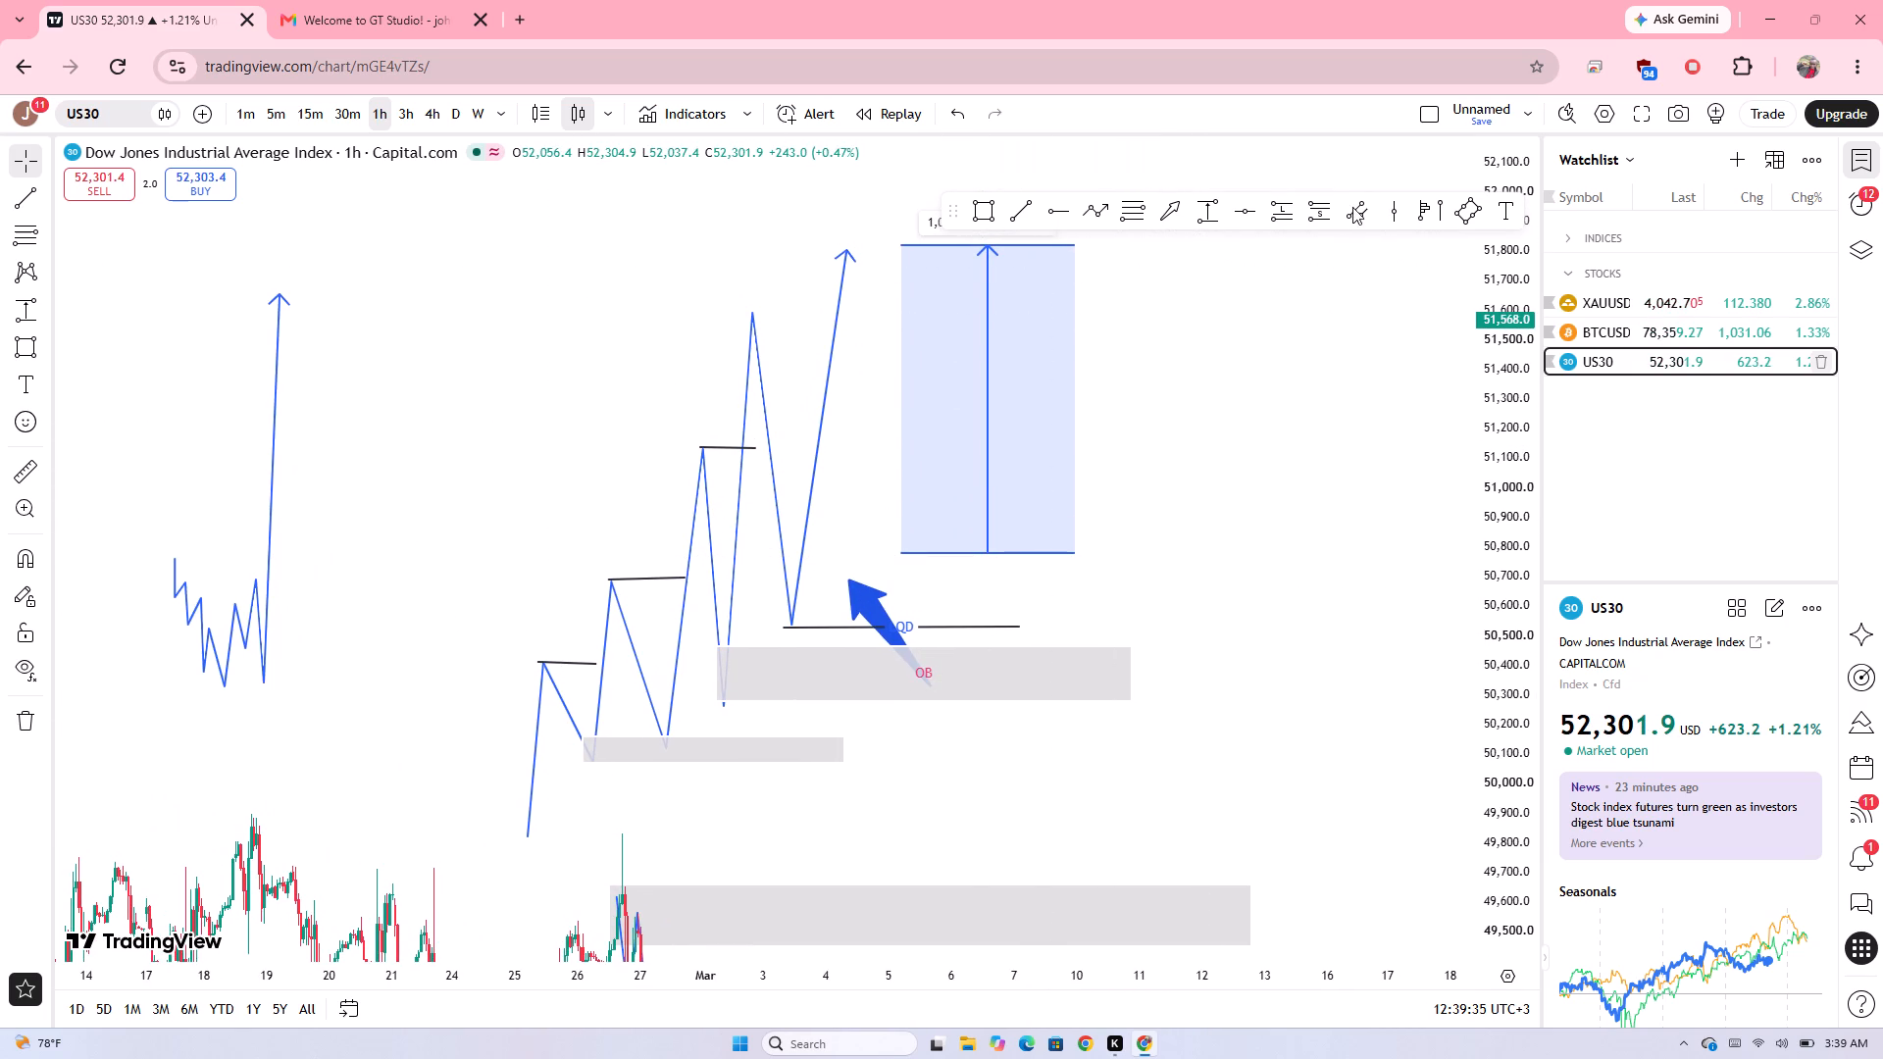
left_click(1102, 214)
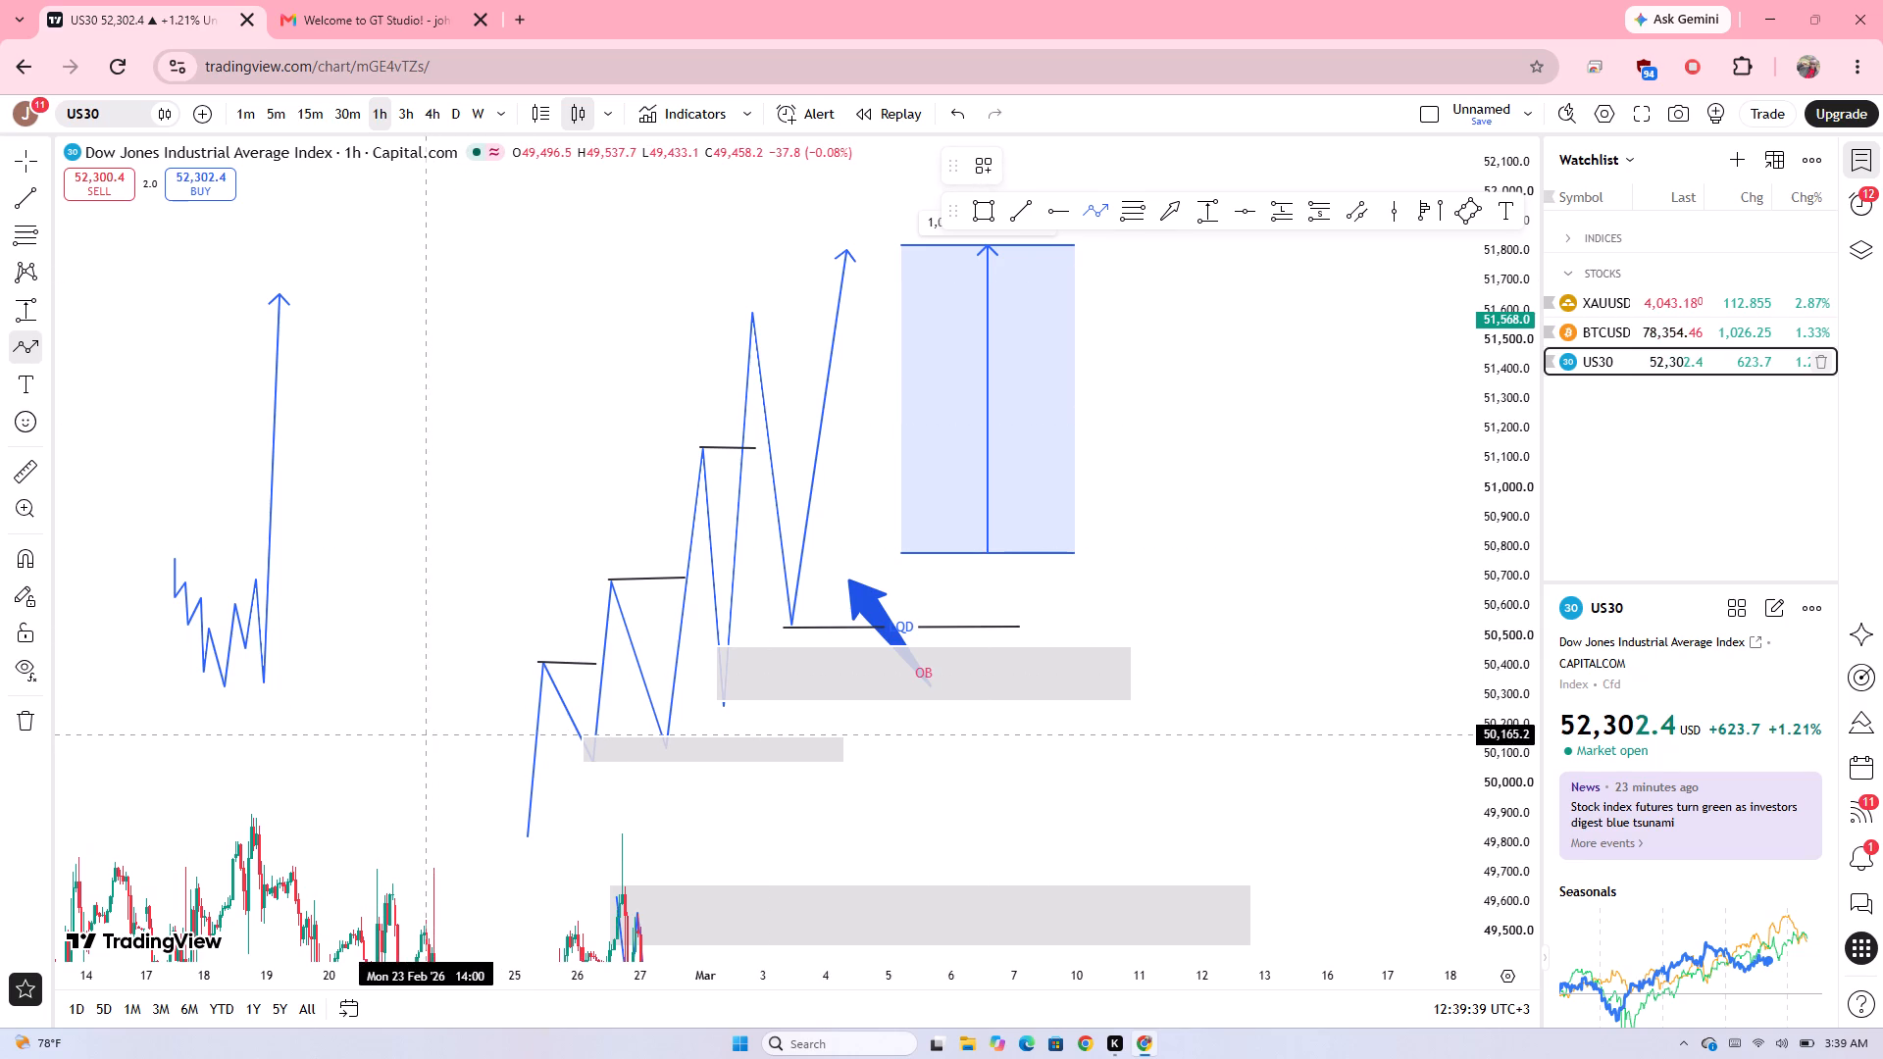
left_click_drag(425, 734, 746, 174)
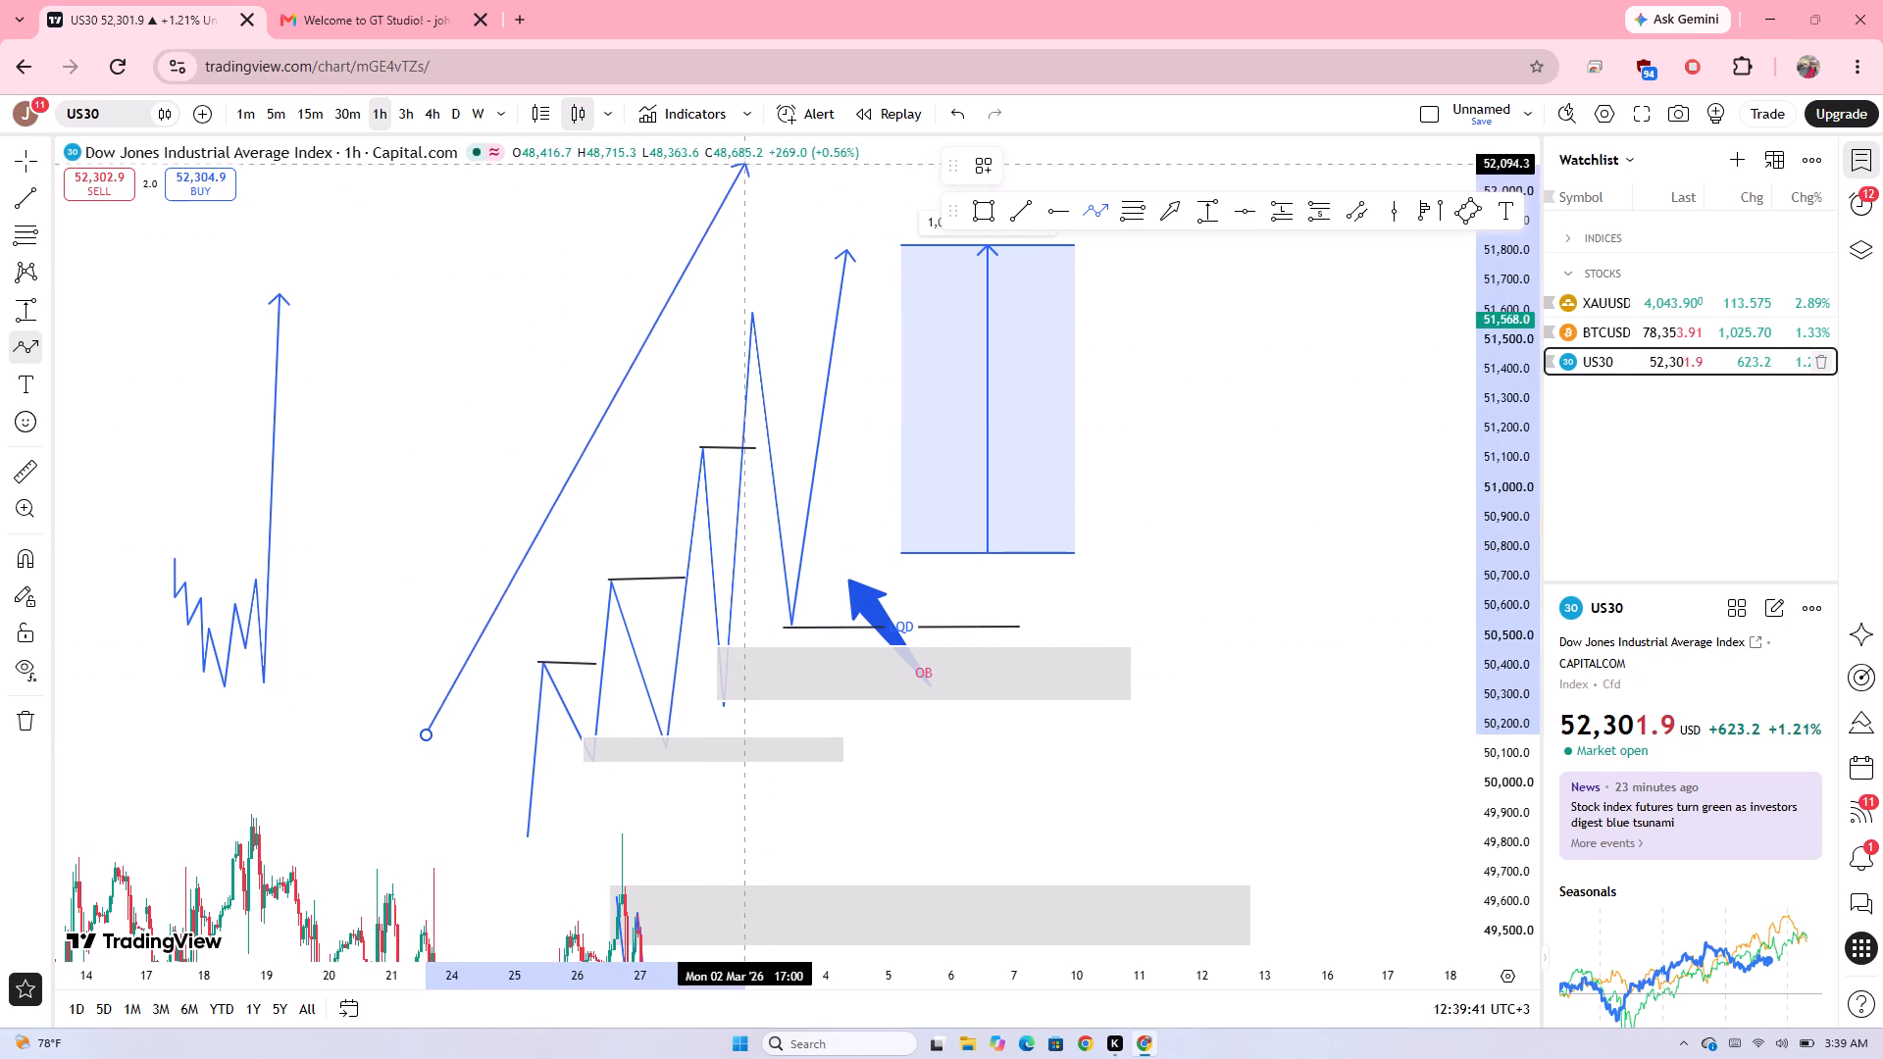
left_click_drag(746, 174, 743, 219)
double_click(743, 219)
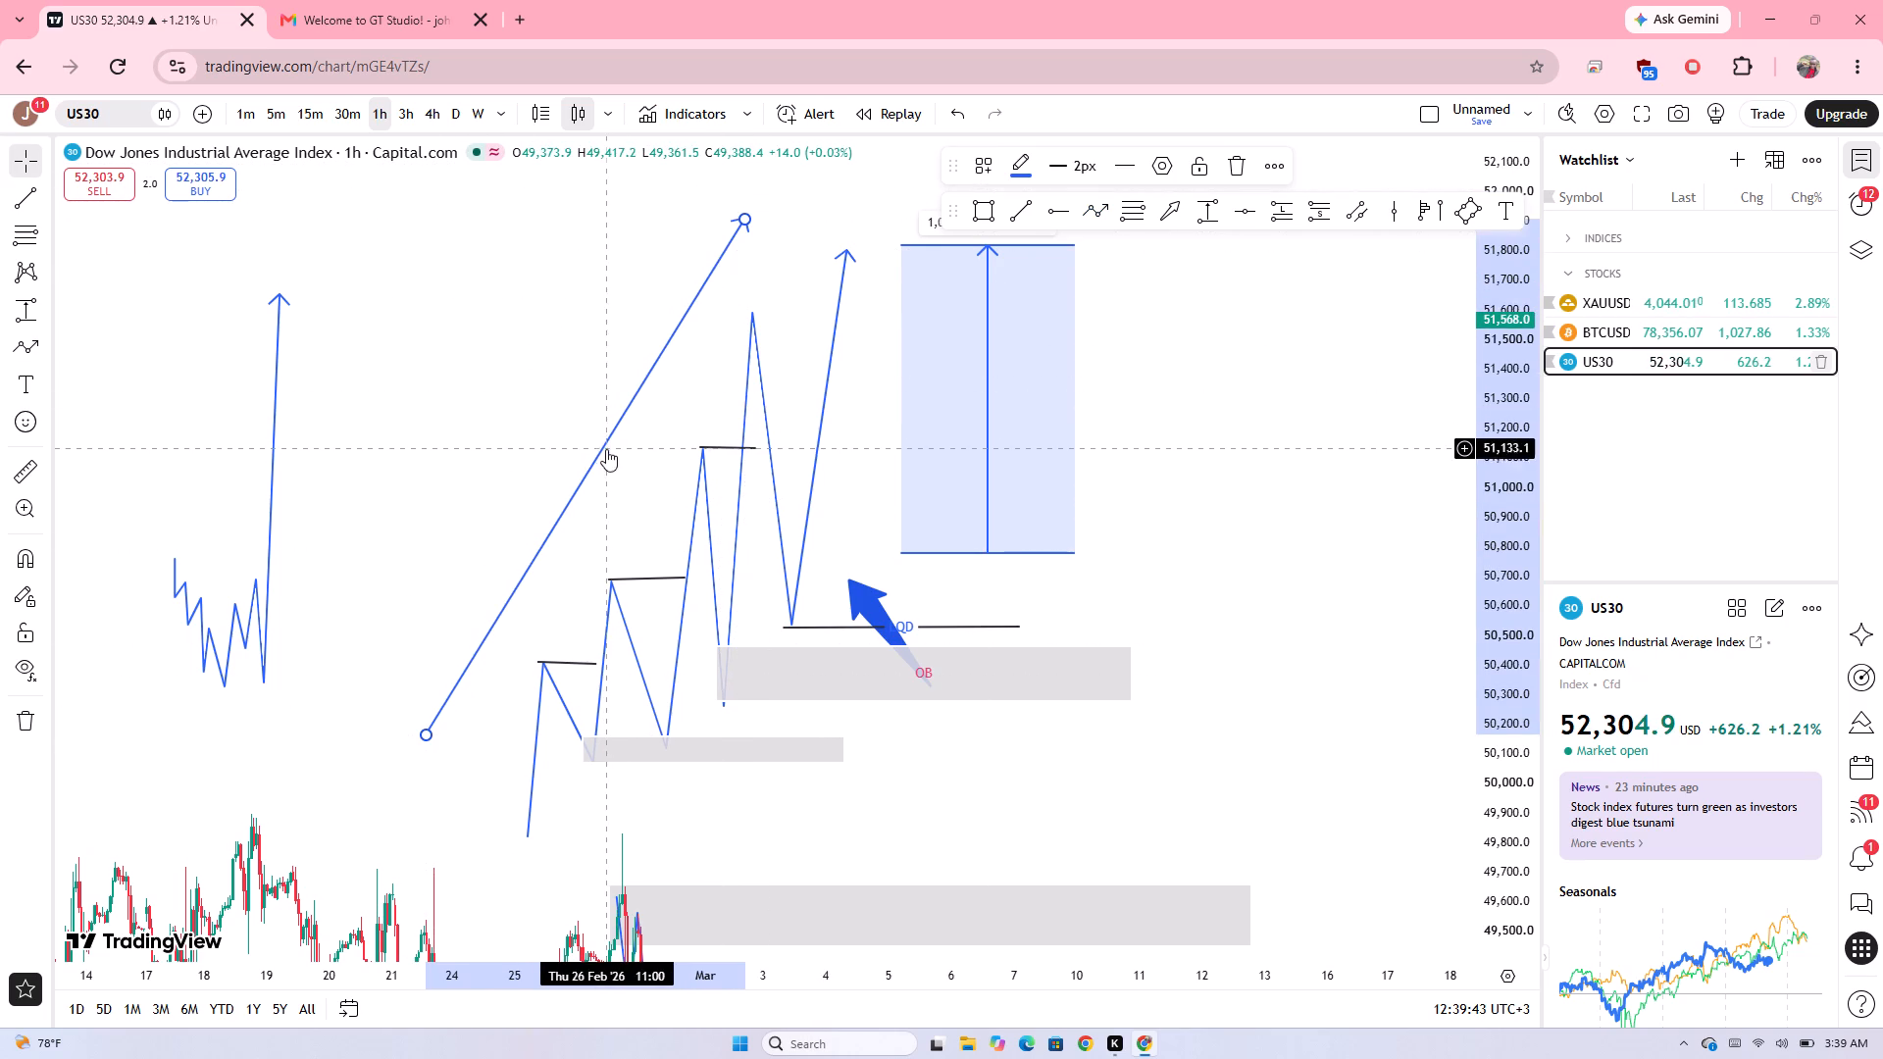
left_click(570, 448)
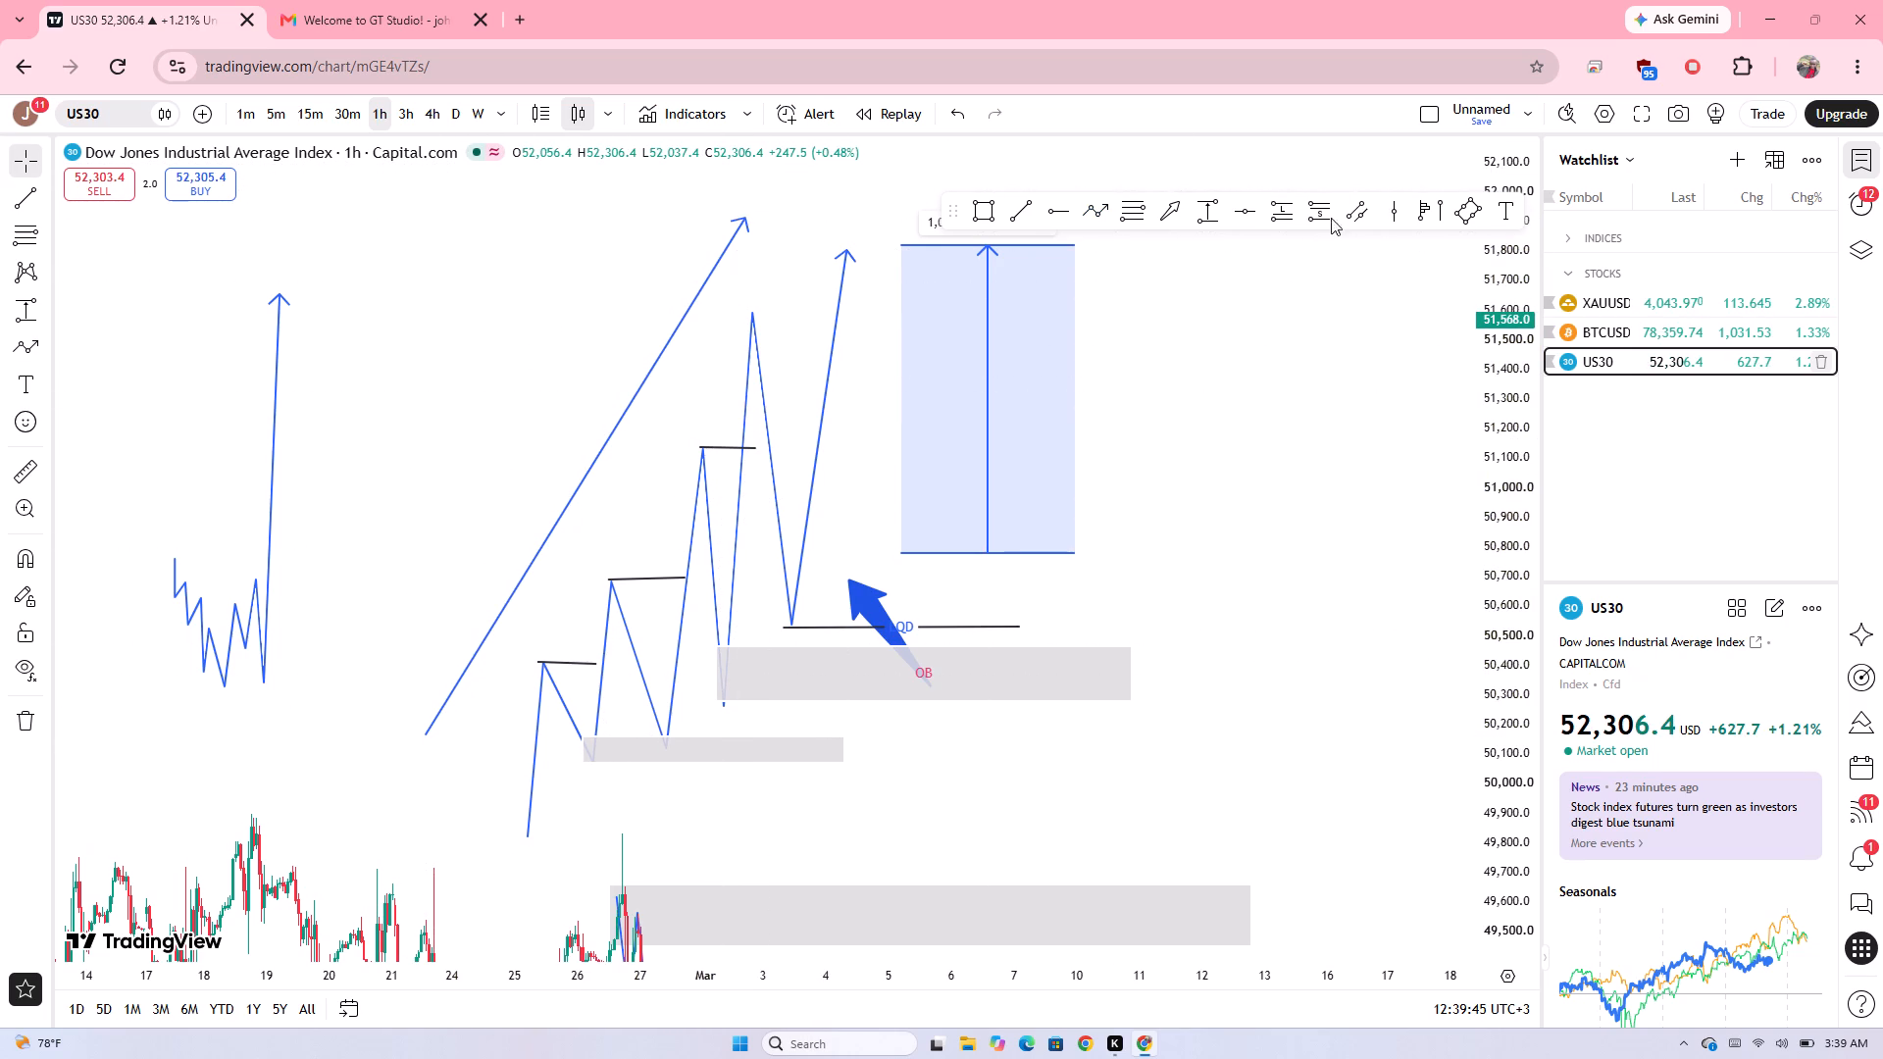
Add the text "UPTREND MARKET" and place it clear of the long rising arrow, at about 51,160 on 23 February.
left_click(1506, 212)
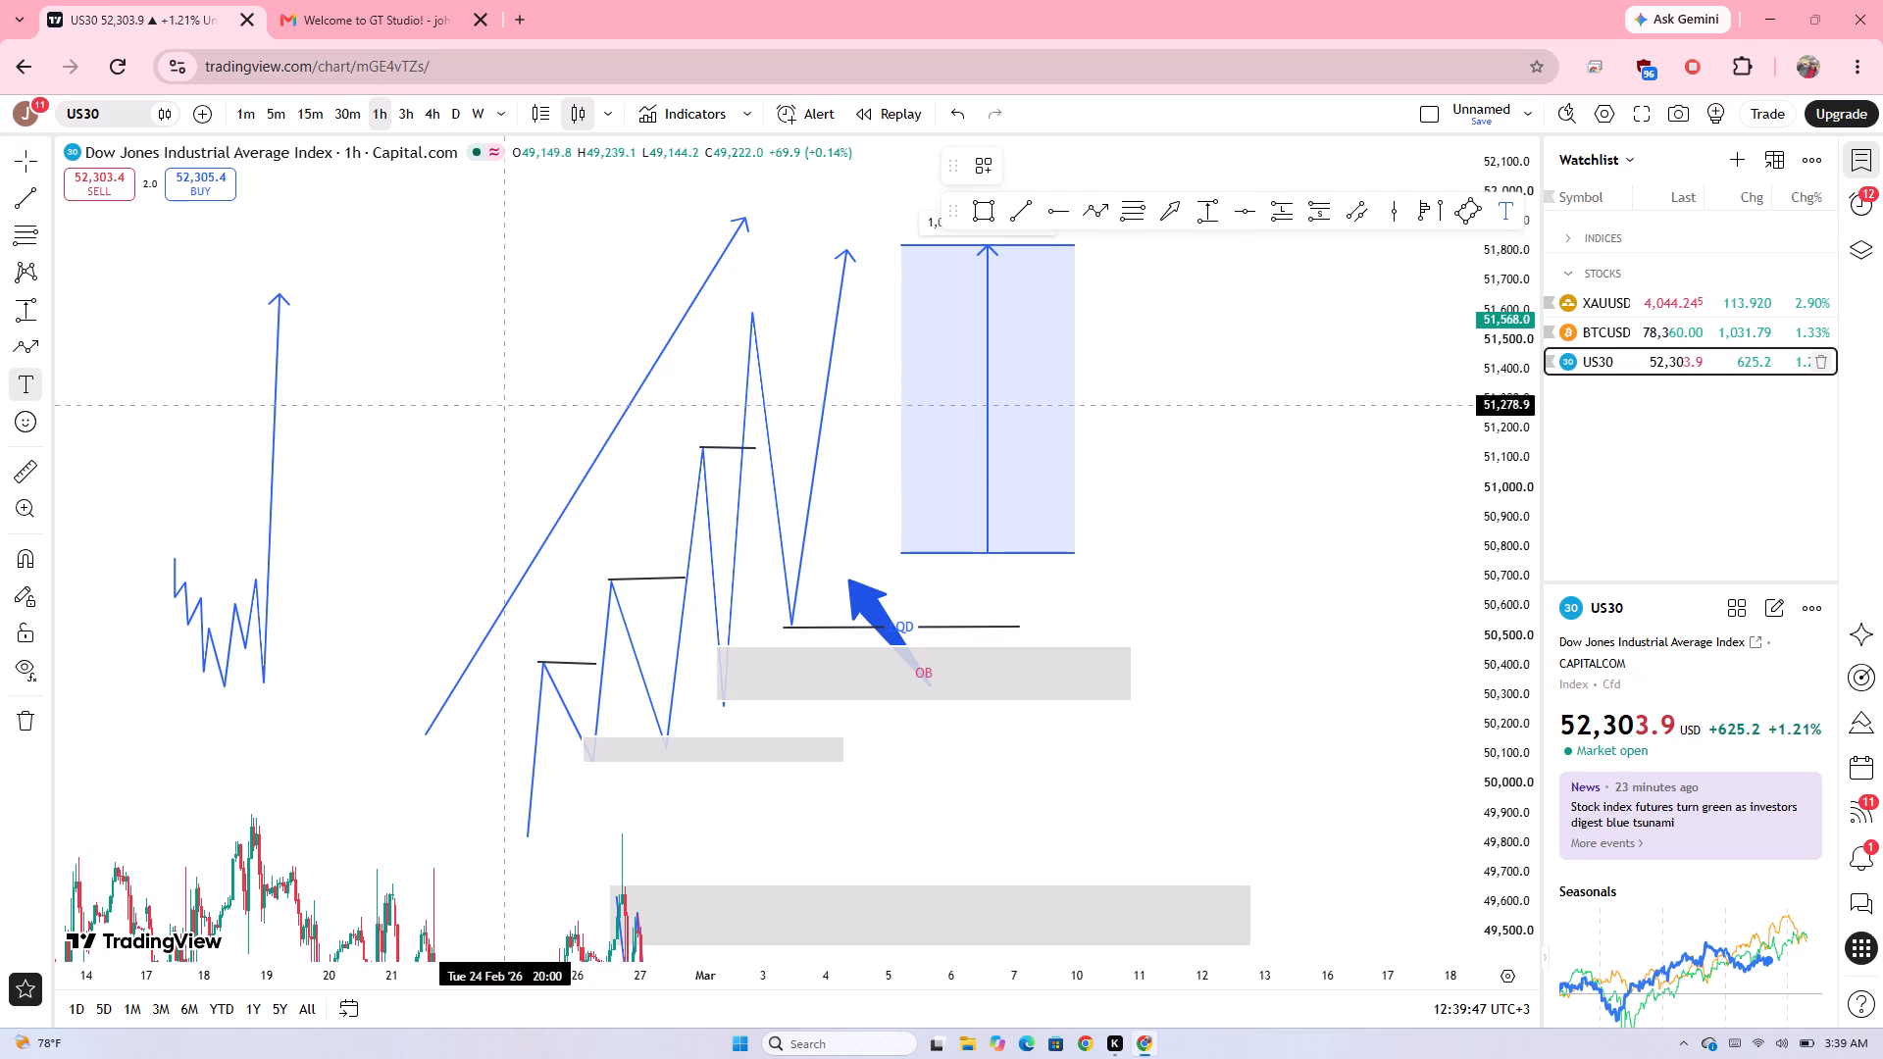
left_click(522, 474)
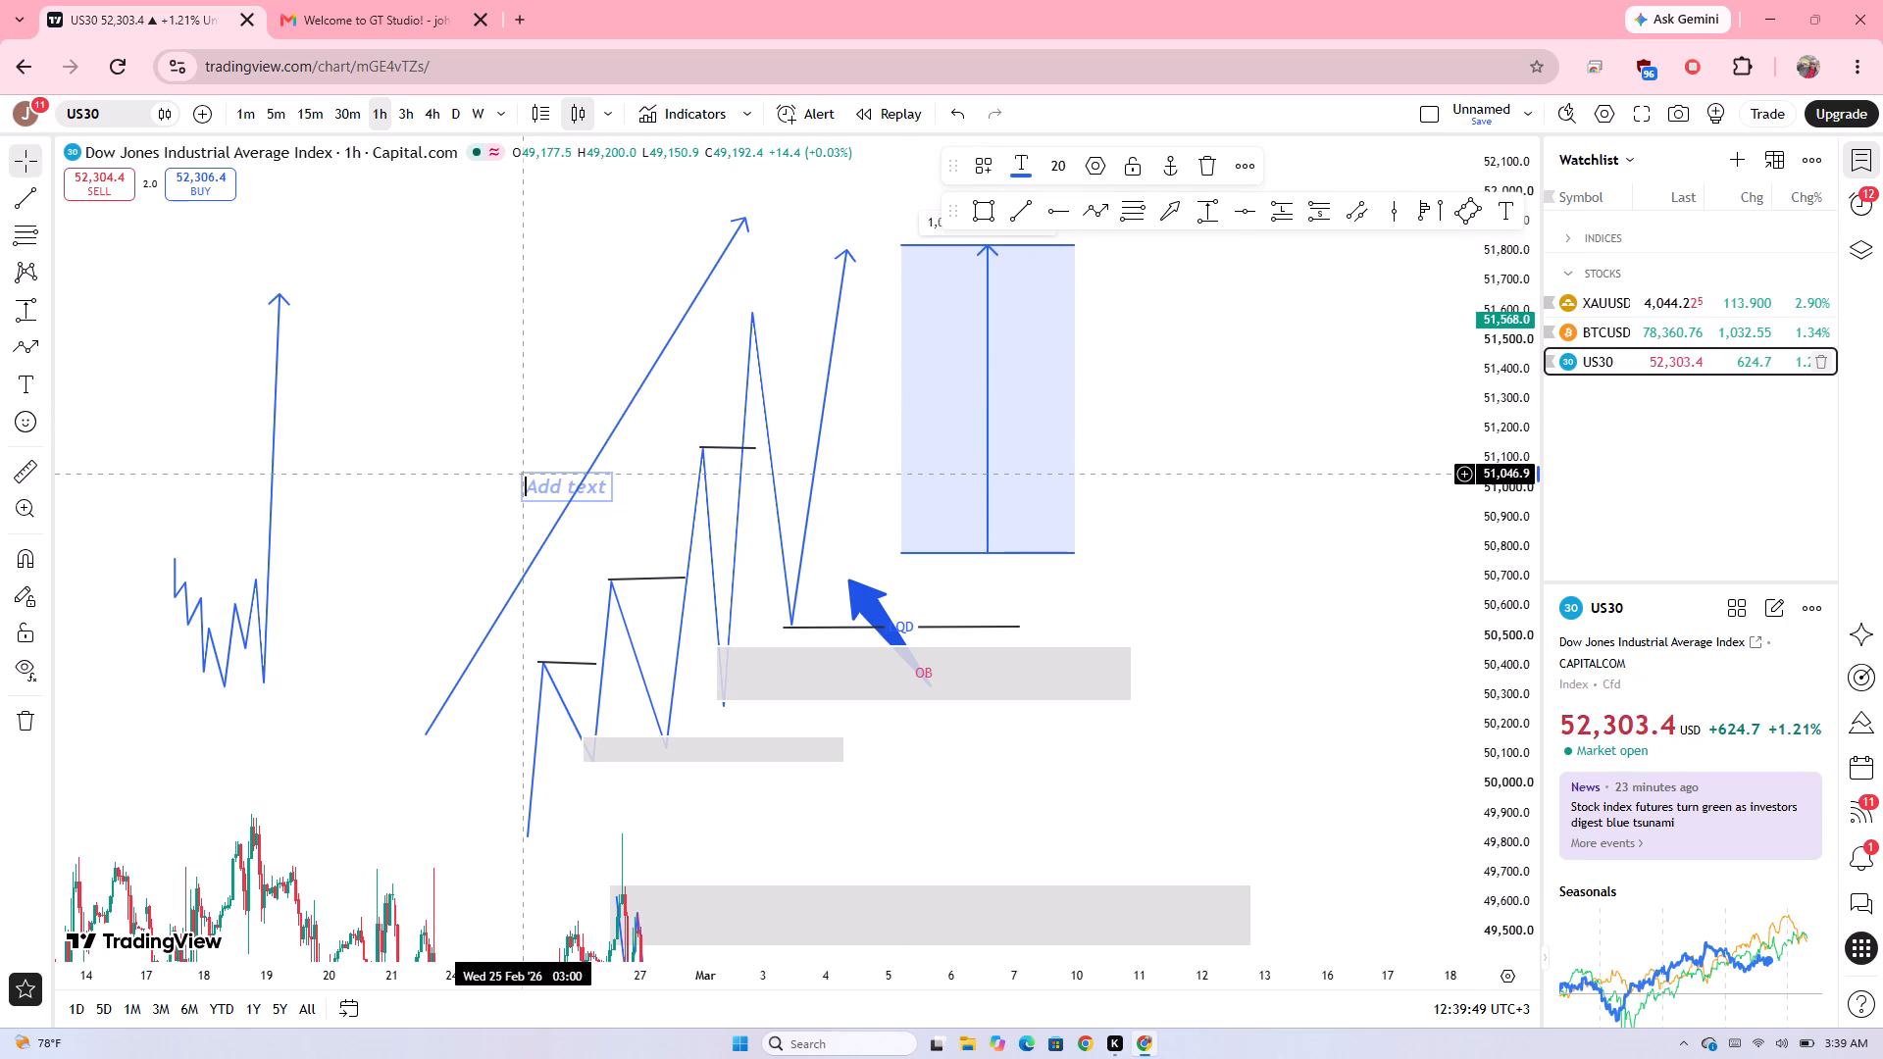
type("UPTRE")
type("ND ,ARKET")
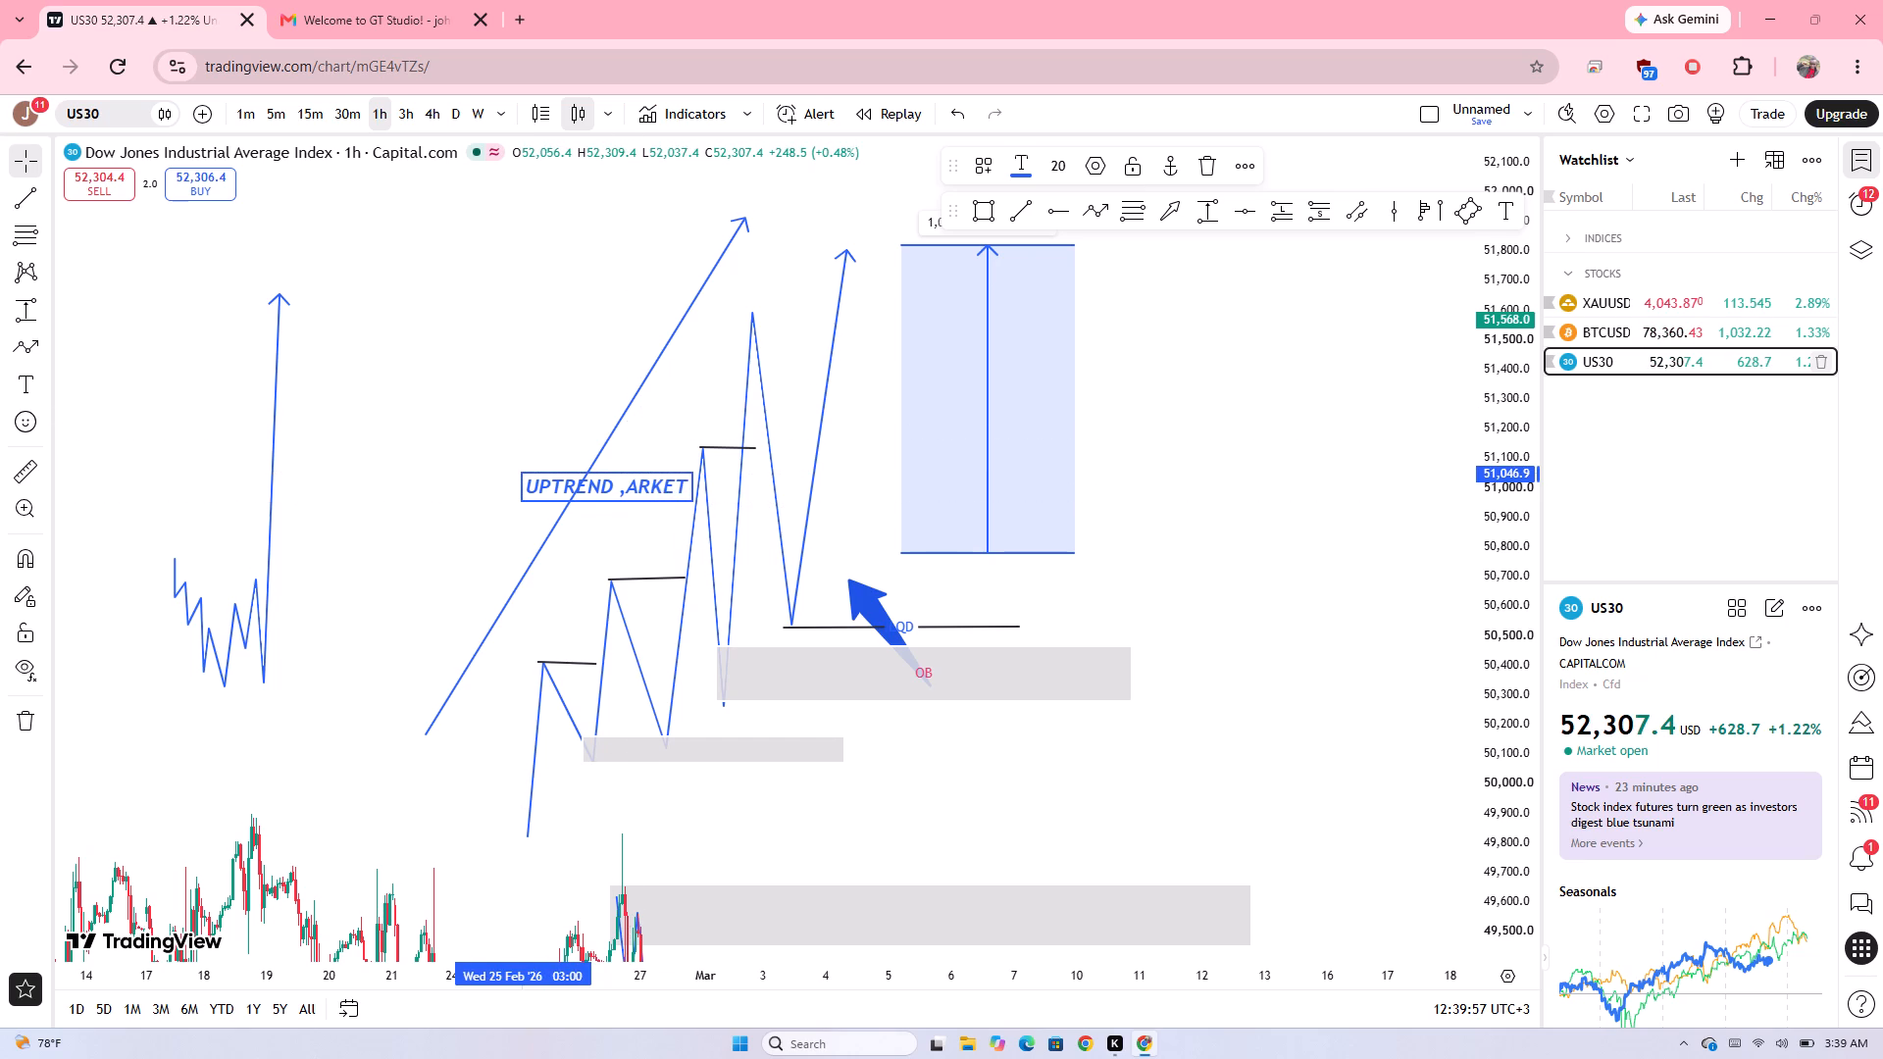
key("Left")
key("Left")
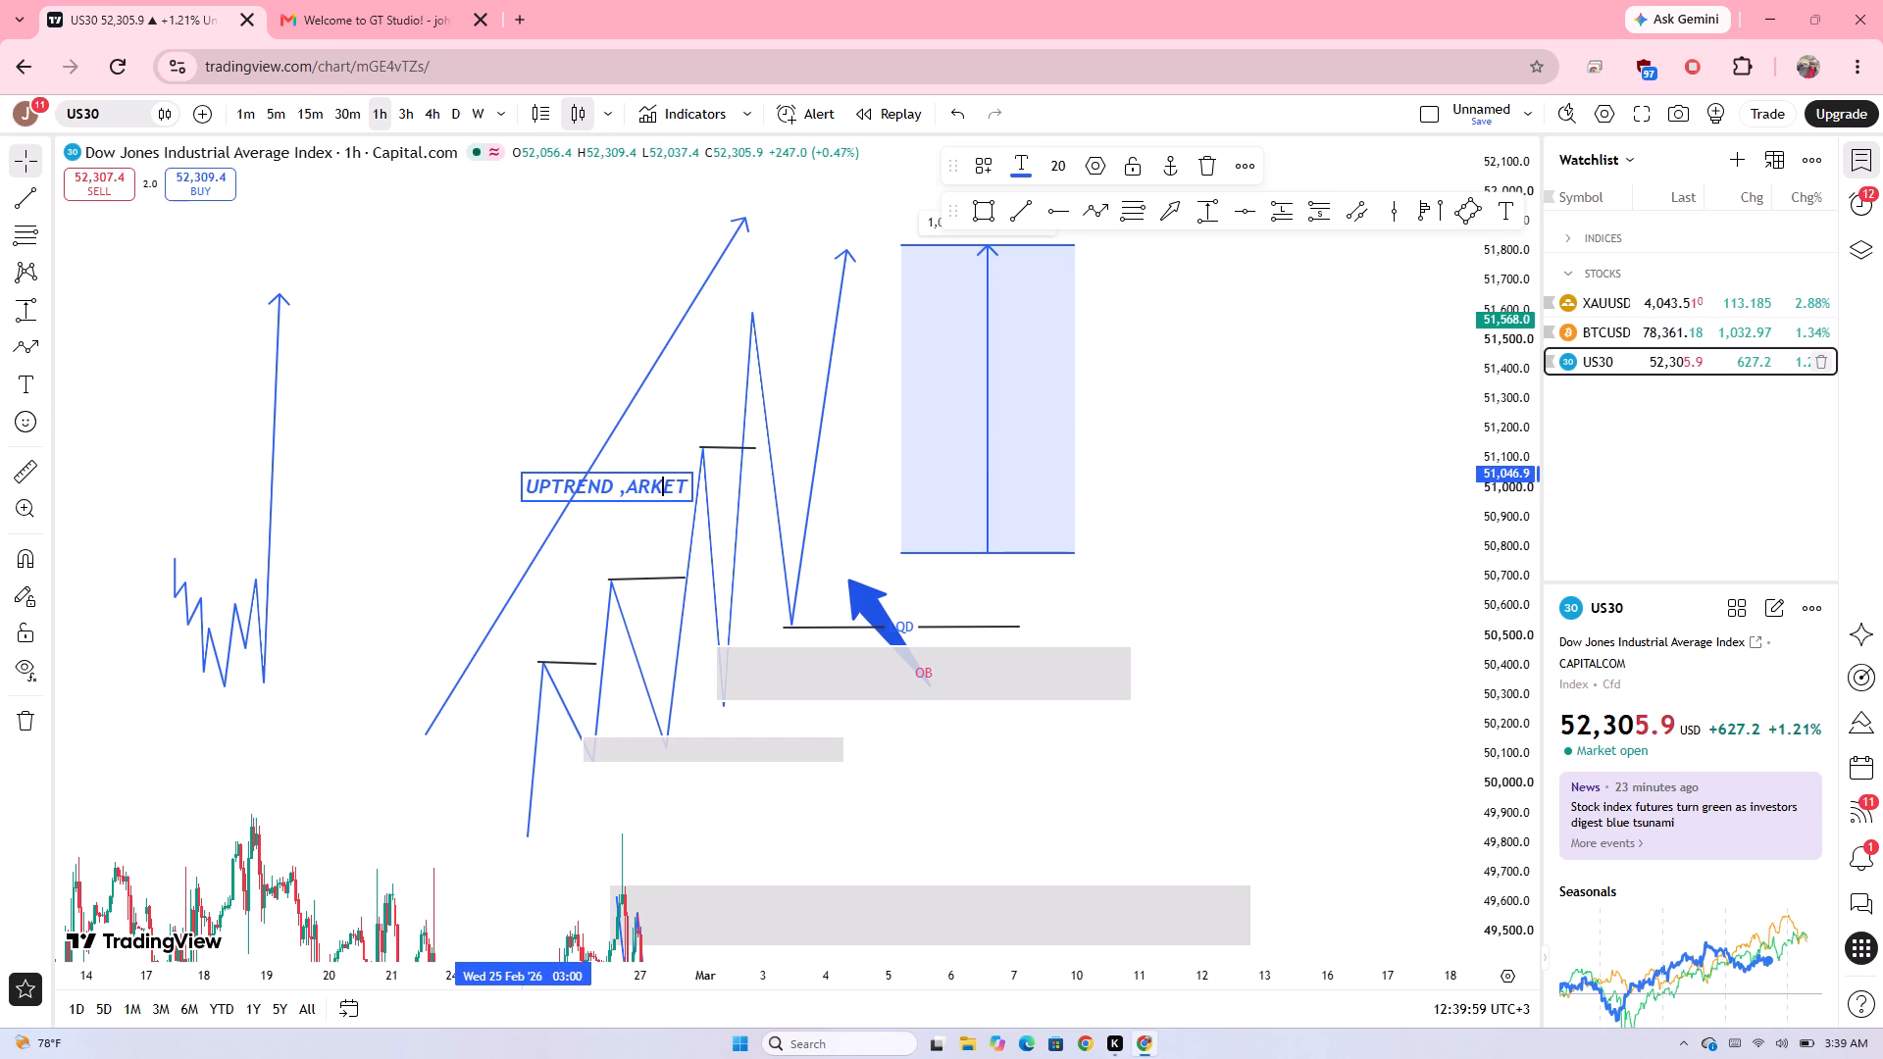
key("Left")
key("Left")
key("Left")
key("BackSpace")
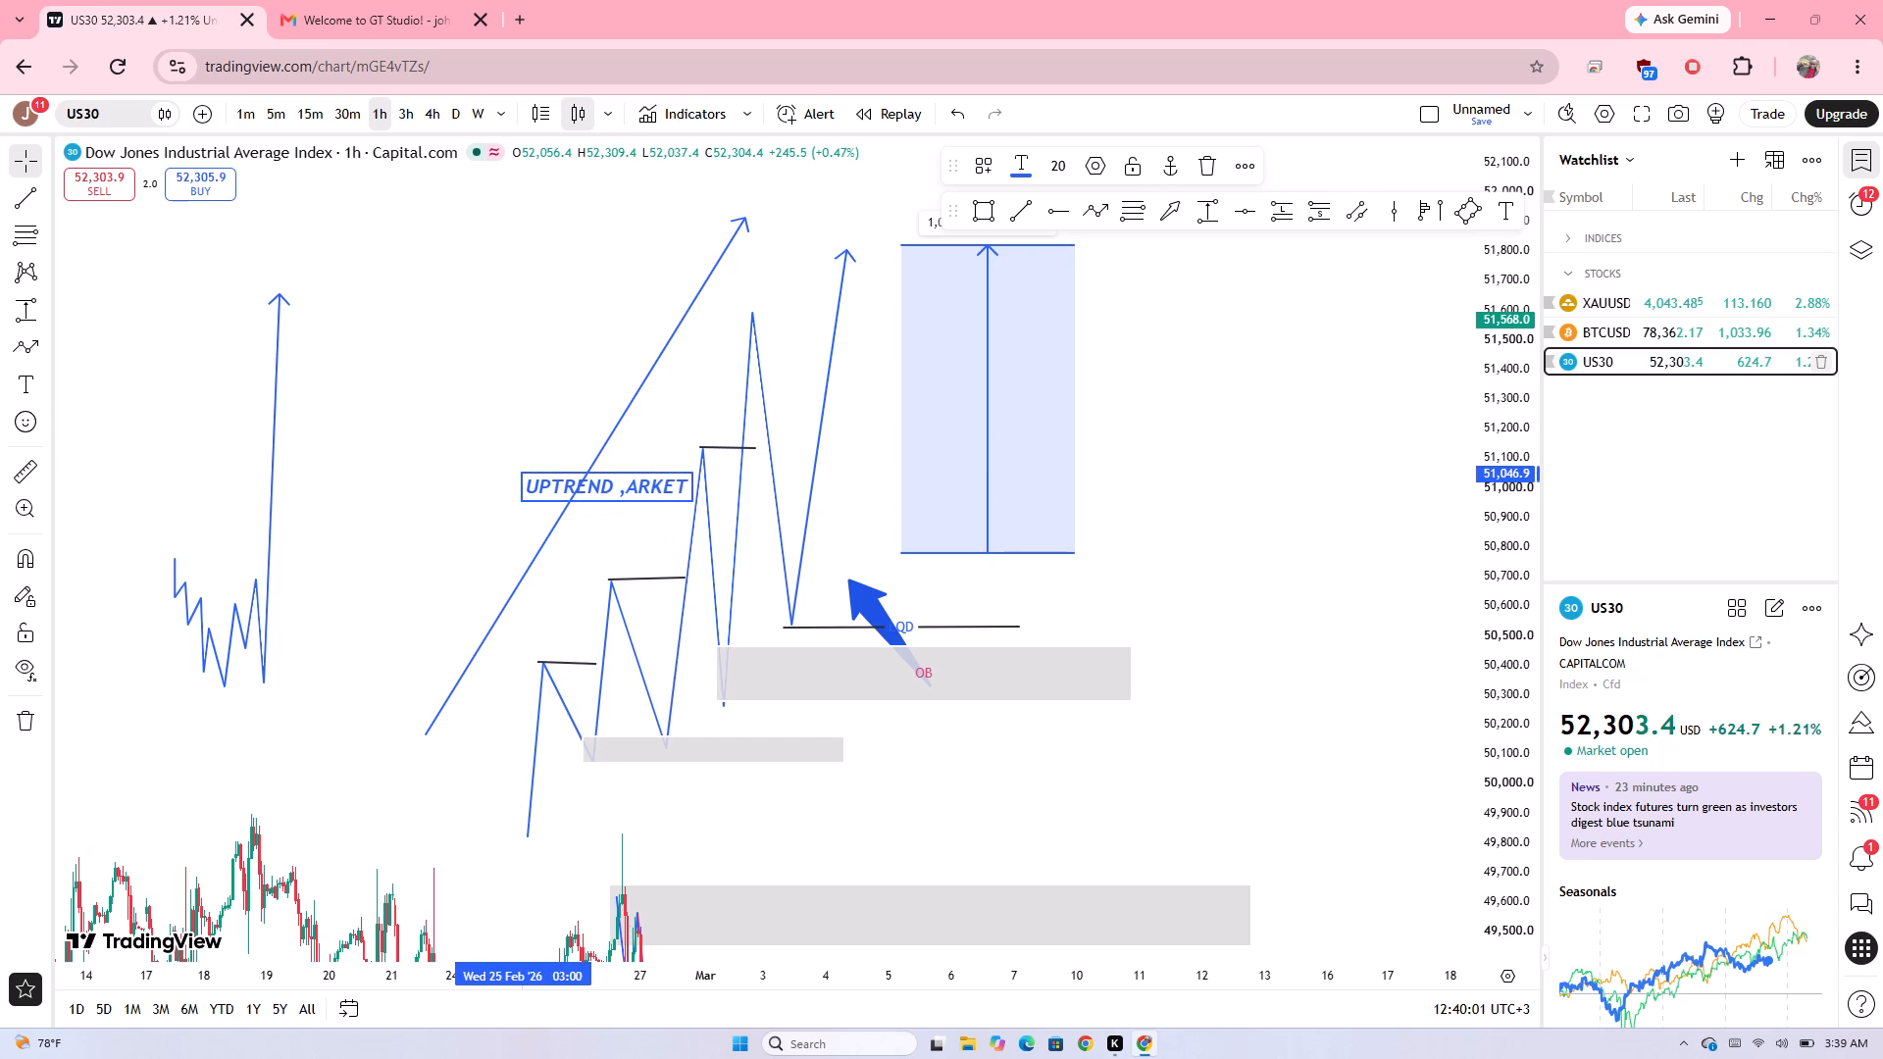
key("m")
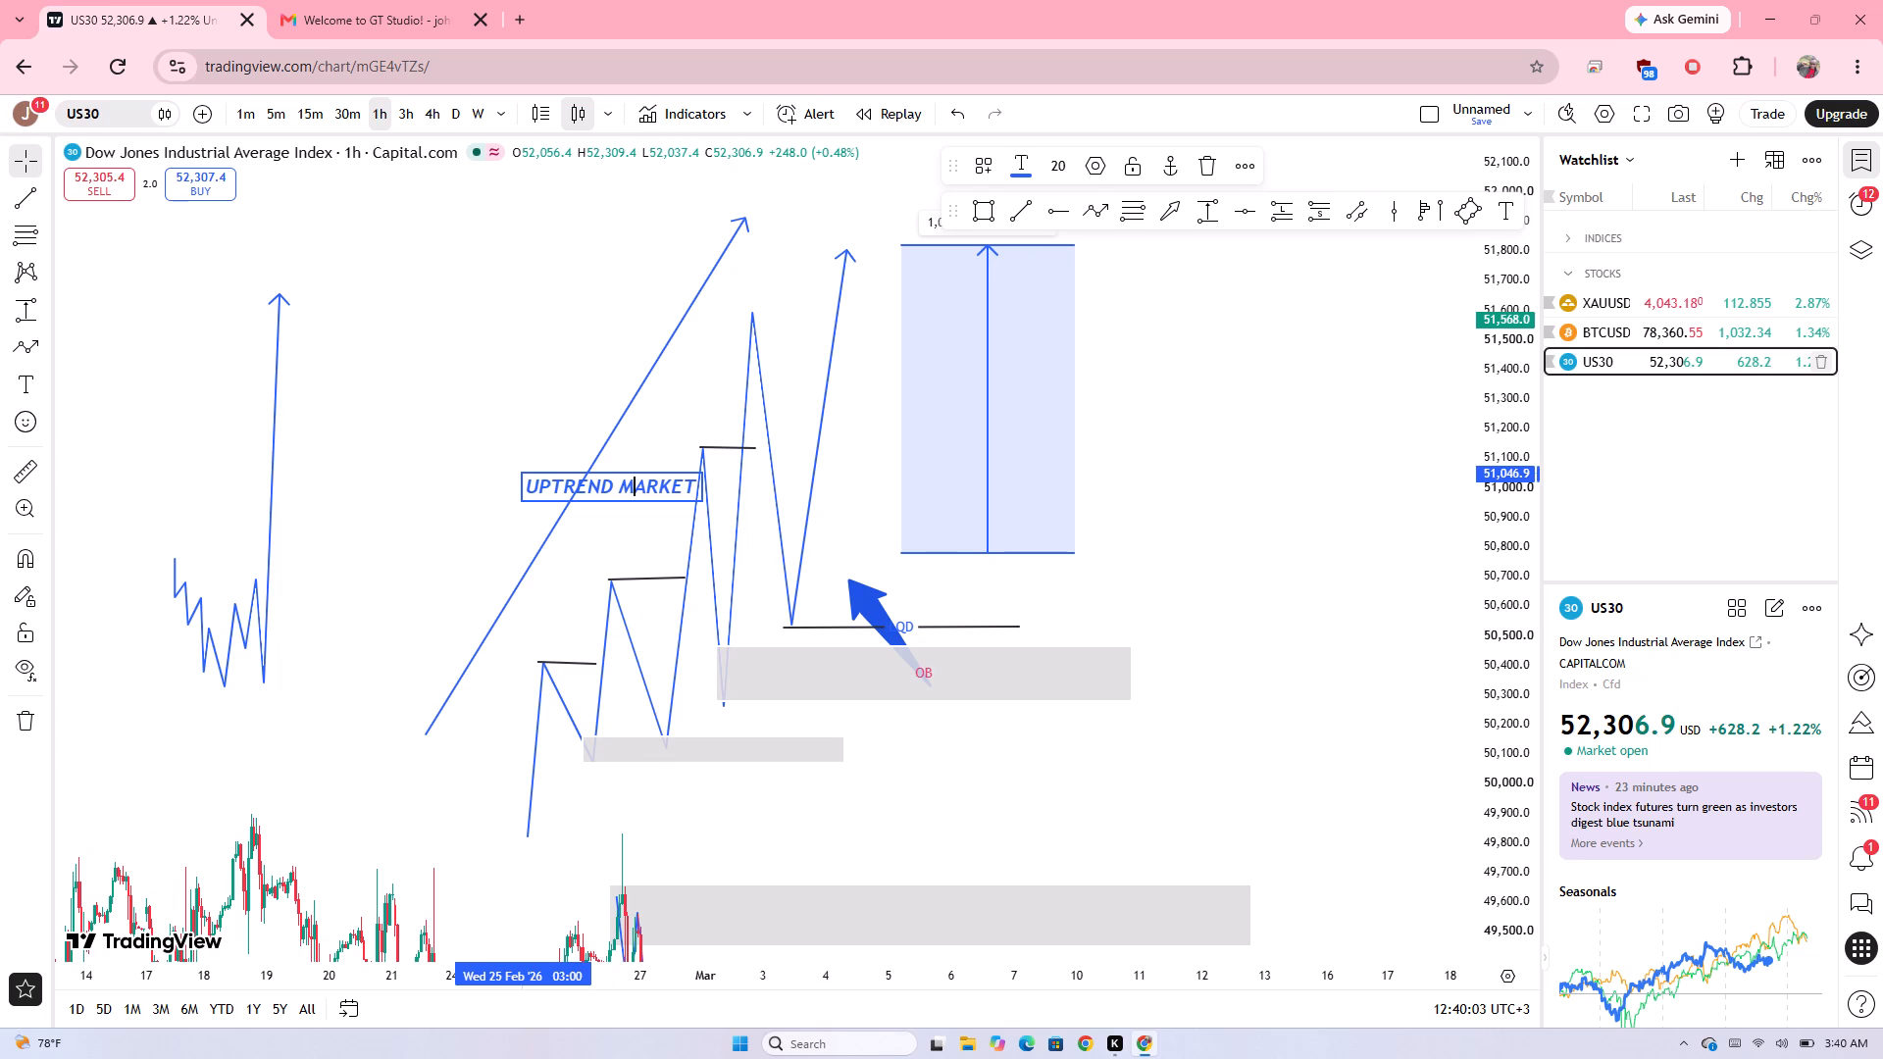
left_click_drag(631, 499, 576, 476)
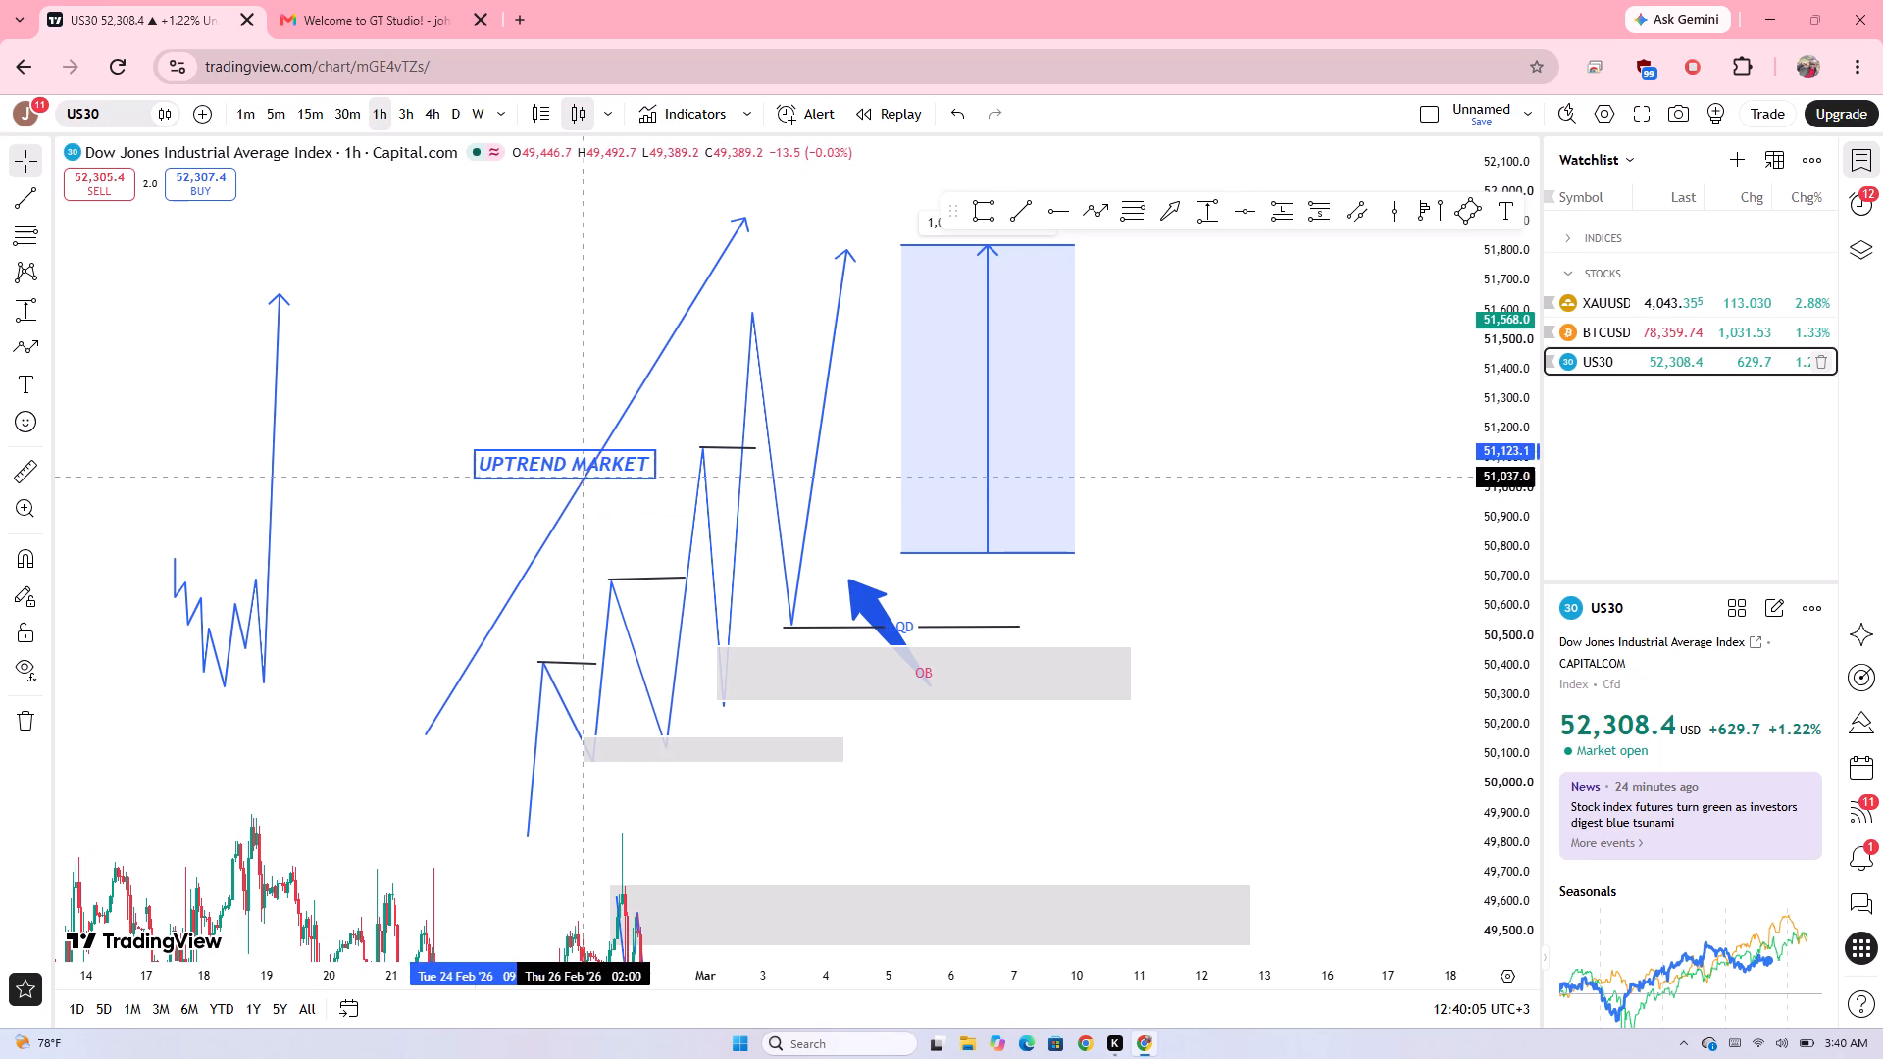
left_click_drag(576, 476, 506, 465)
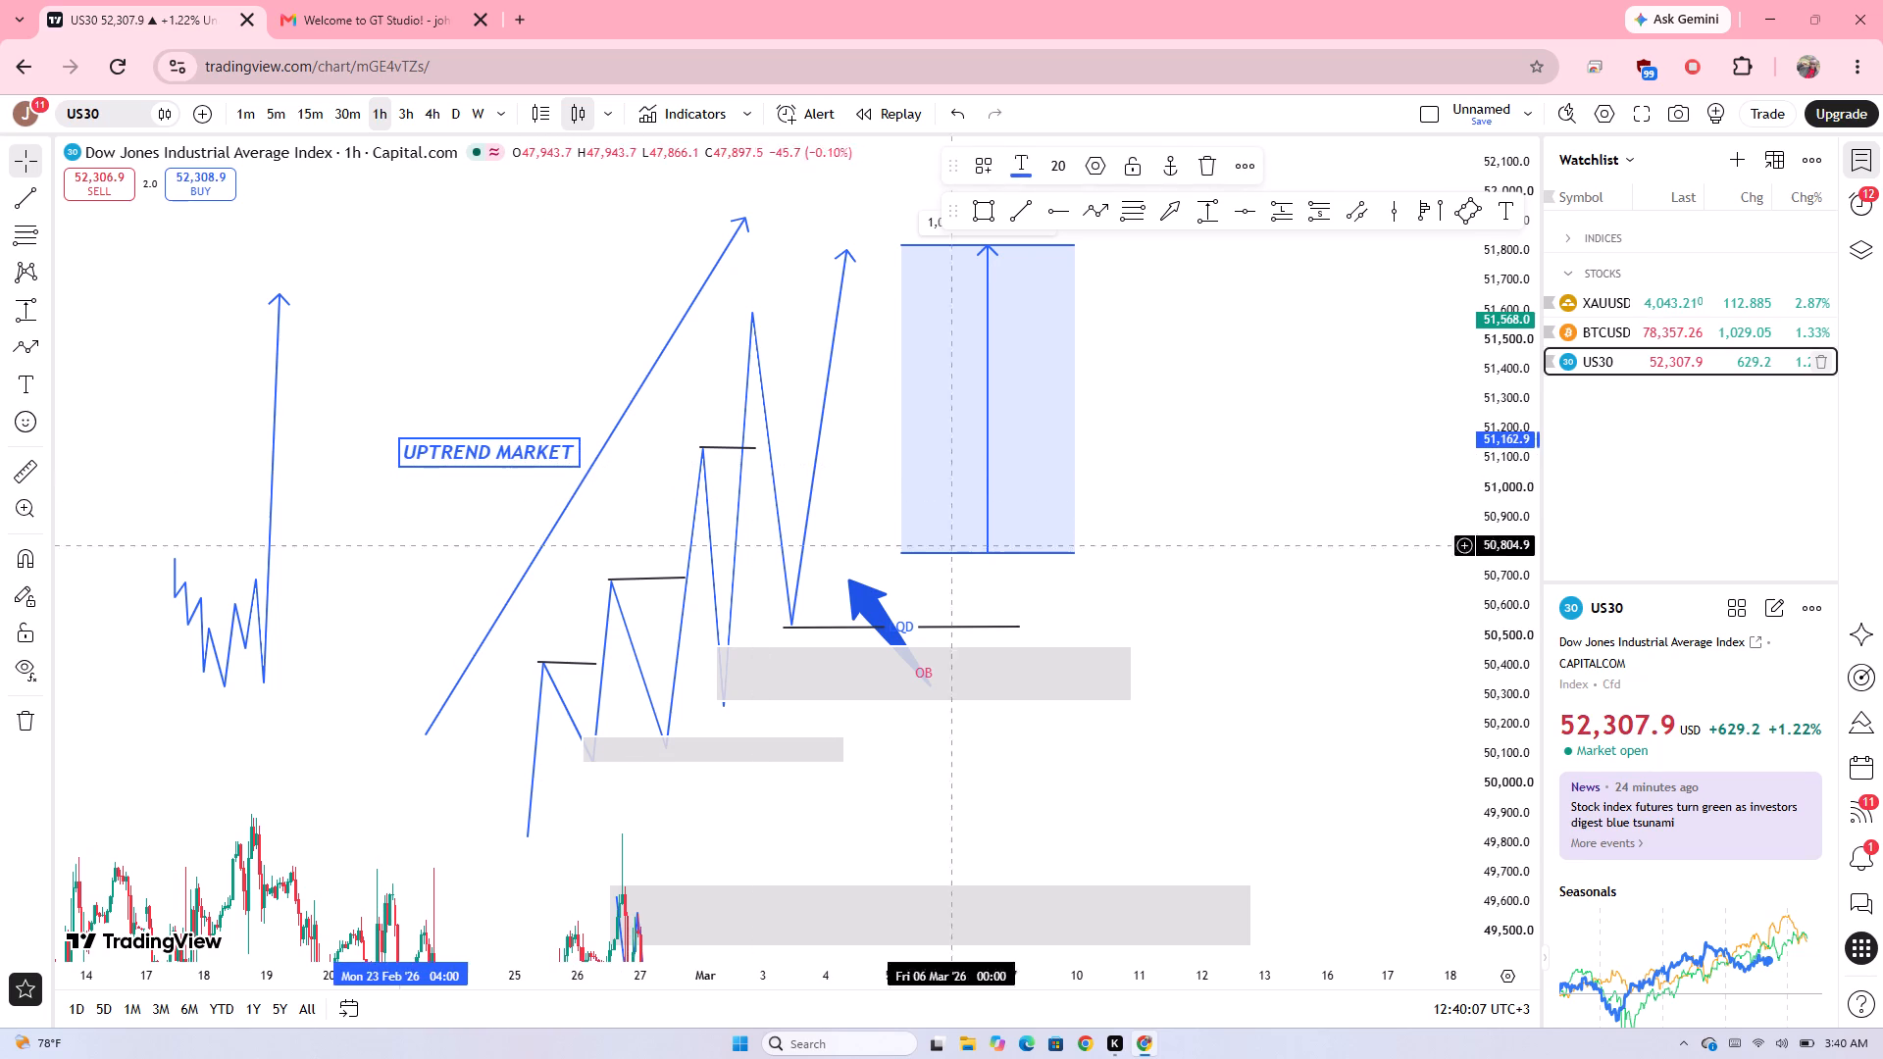
Start a falling zigzag path at about 51,480 on 16 March, with successive lows near 50,800, 50,510, 50,180 and 49,770.
left_click_drag(1206, 571, 630, 591)
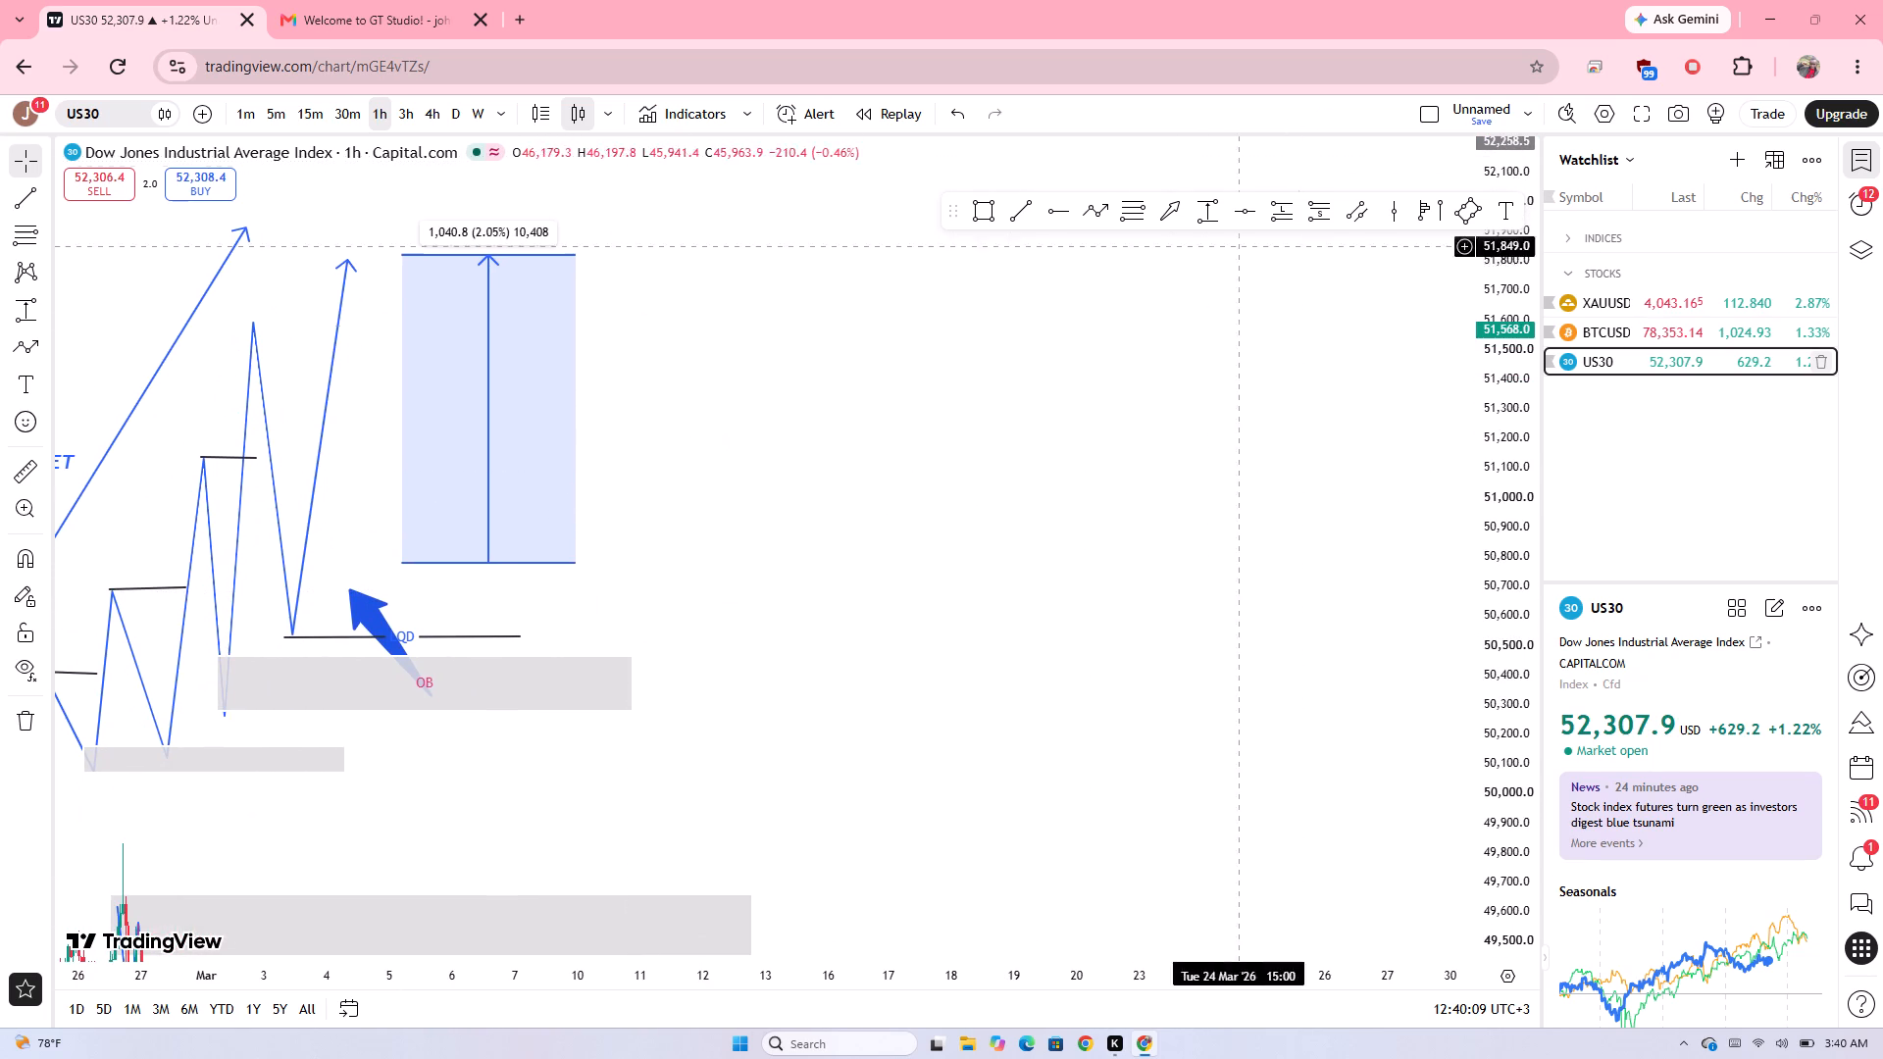
left_click(1144, 331)
left_click(1098, 223)
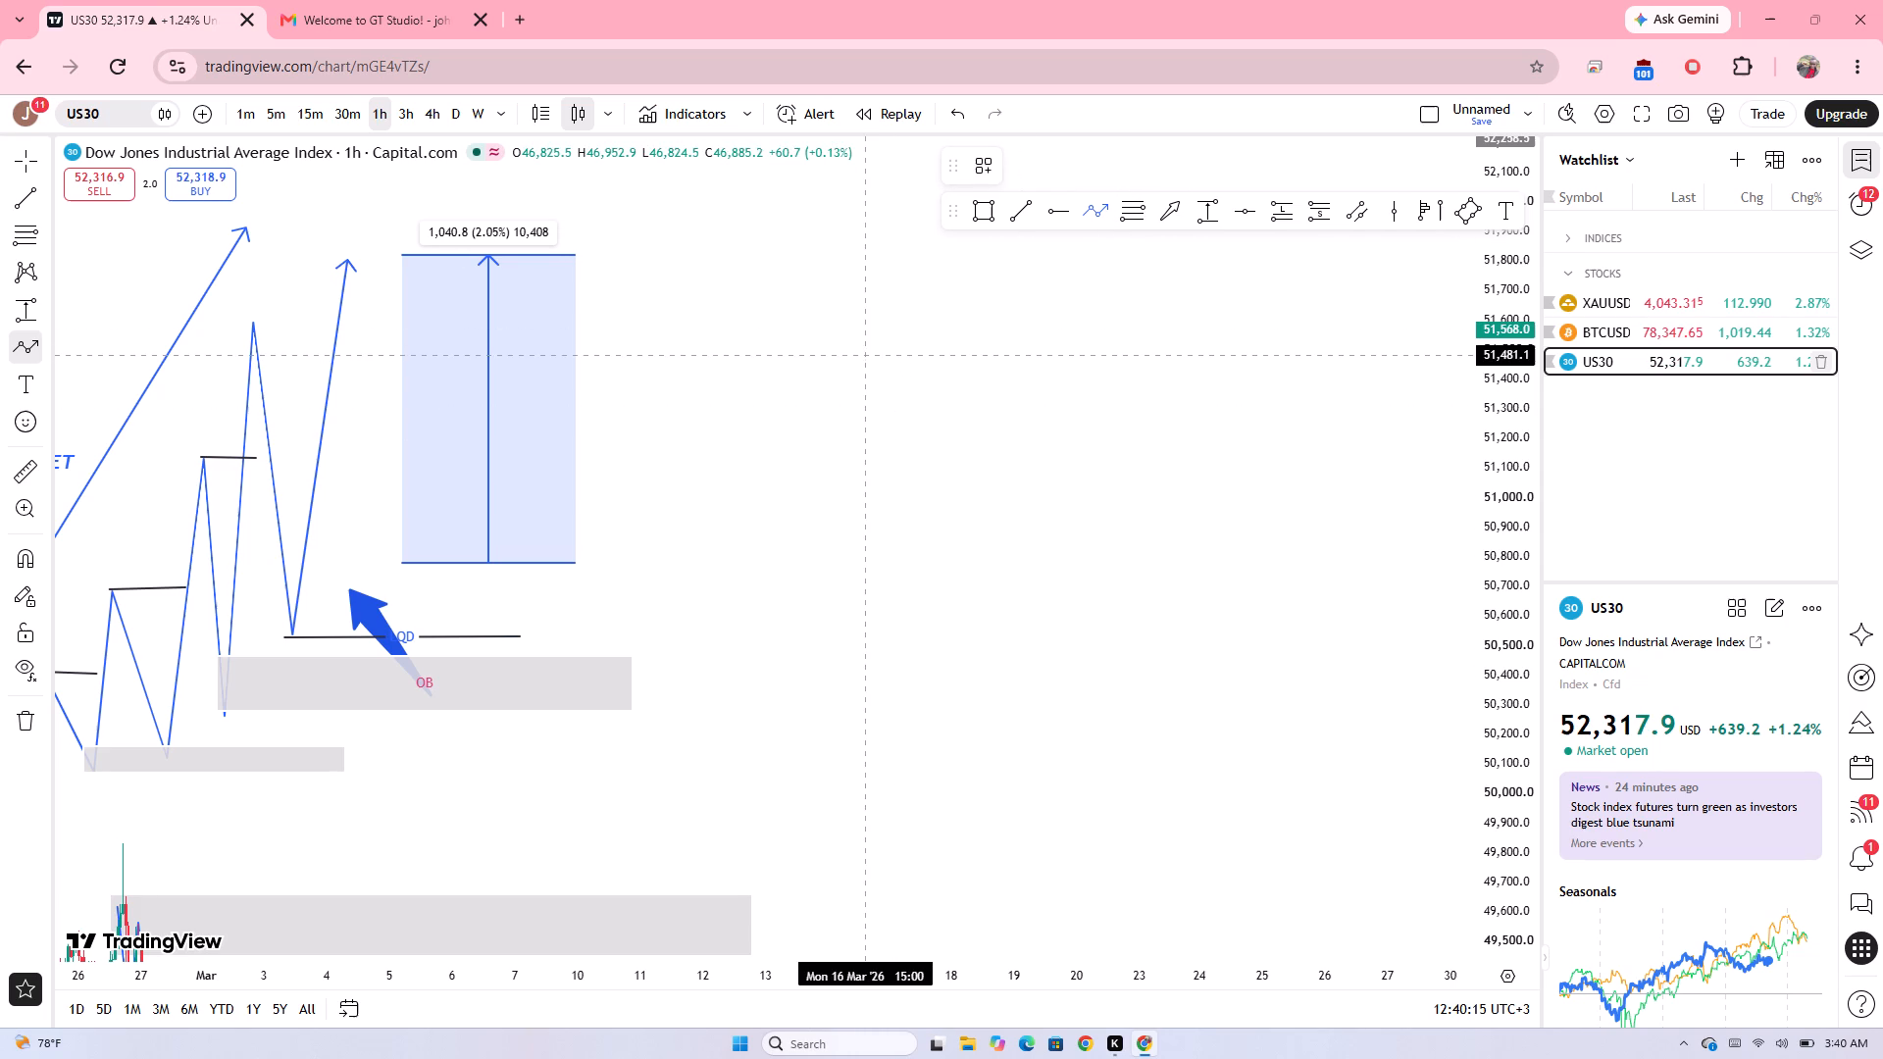
left_click_drag(865, 355, 943, 556)
left_click_drag(943, 556, 955, 371)
left_click_drag(955, 371, 1018, 604)
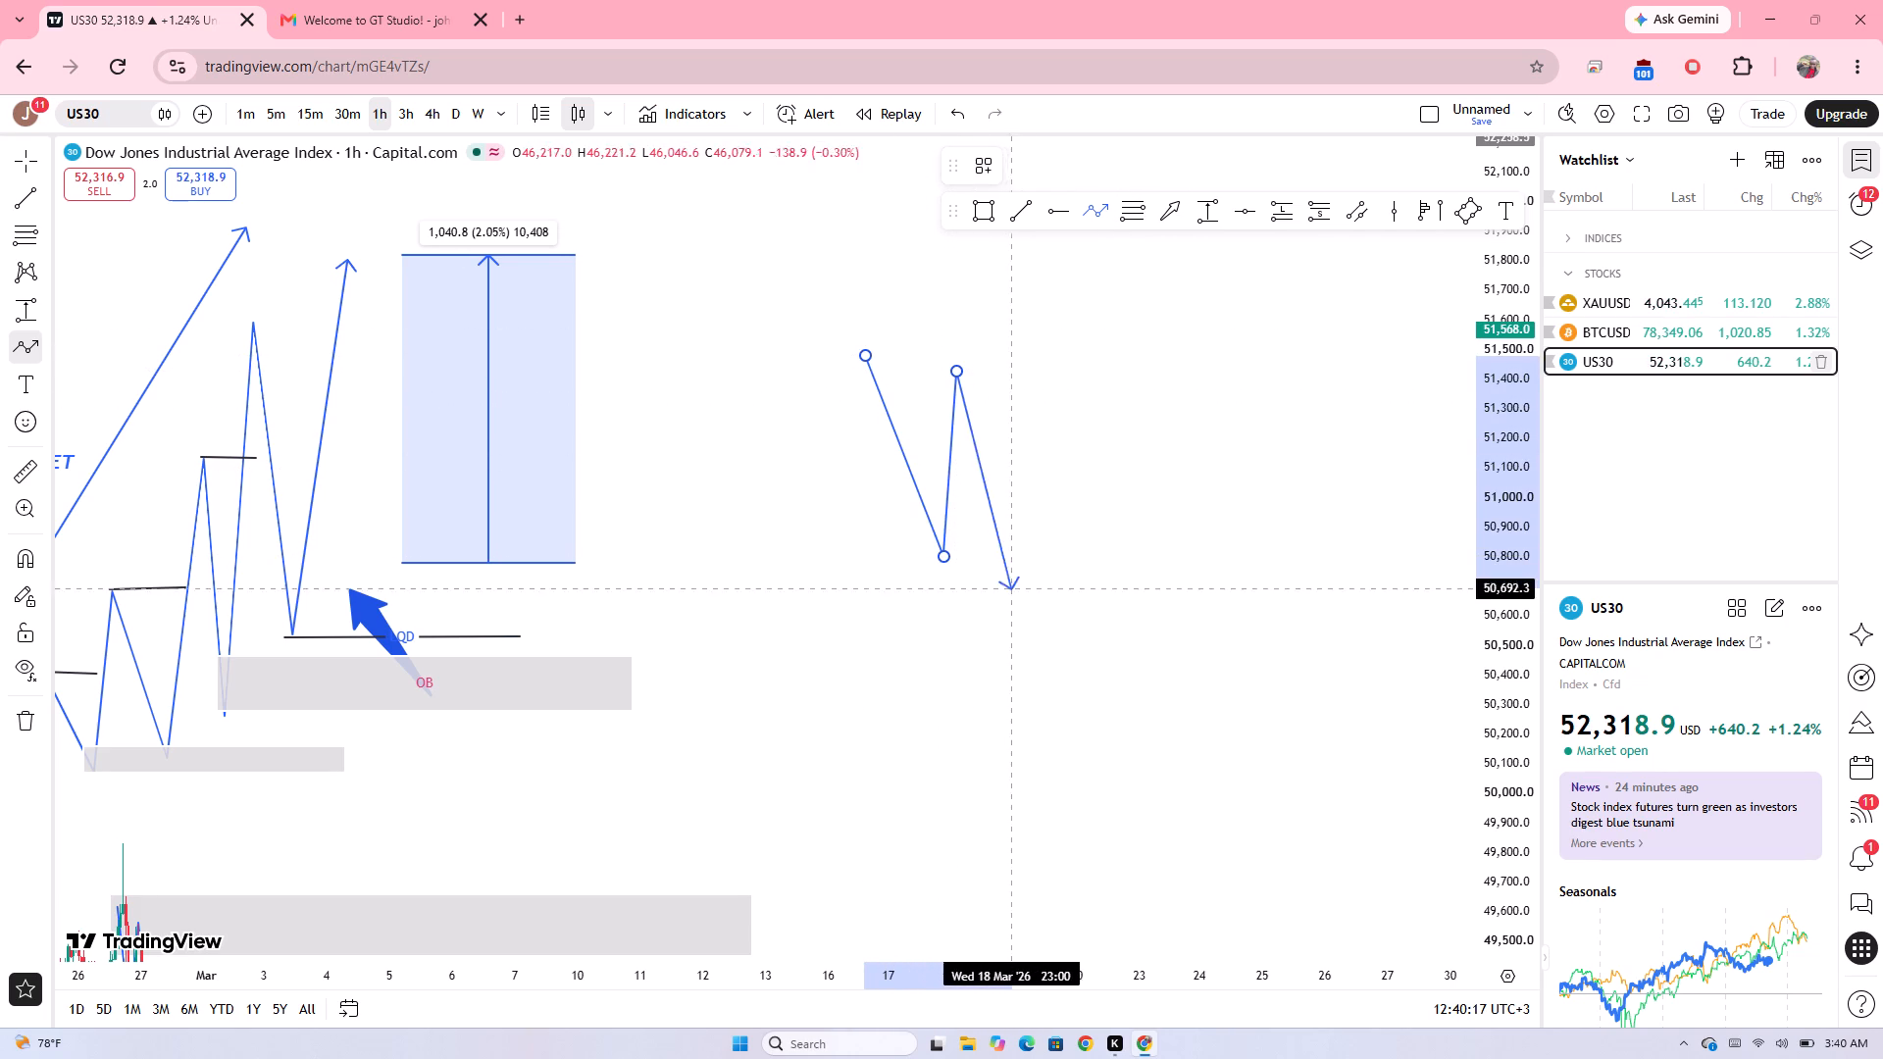
left_click_drag(1018, 604, 1030, 641)
left_click_drag(1030, 641, 1043, 474)
left_click_drag(1043, 474, 1098, 738)
left_click_drag(1098, 738, 1103, 481)
left_click_drag(1103, 481, 1204, 860)
left_click_drag(1204, 860, 1196, 514)
Continue the path with three lows near 50,050 and highs near 50,800 and 50,950, ending it at about 51,200 on 26 March.
left_click_drag(1196, 514, 1254, 804)
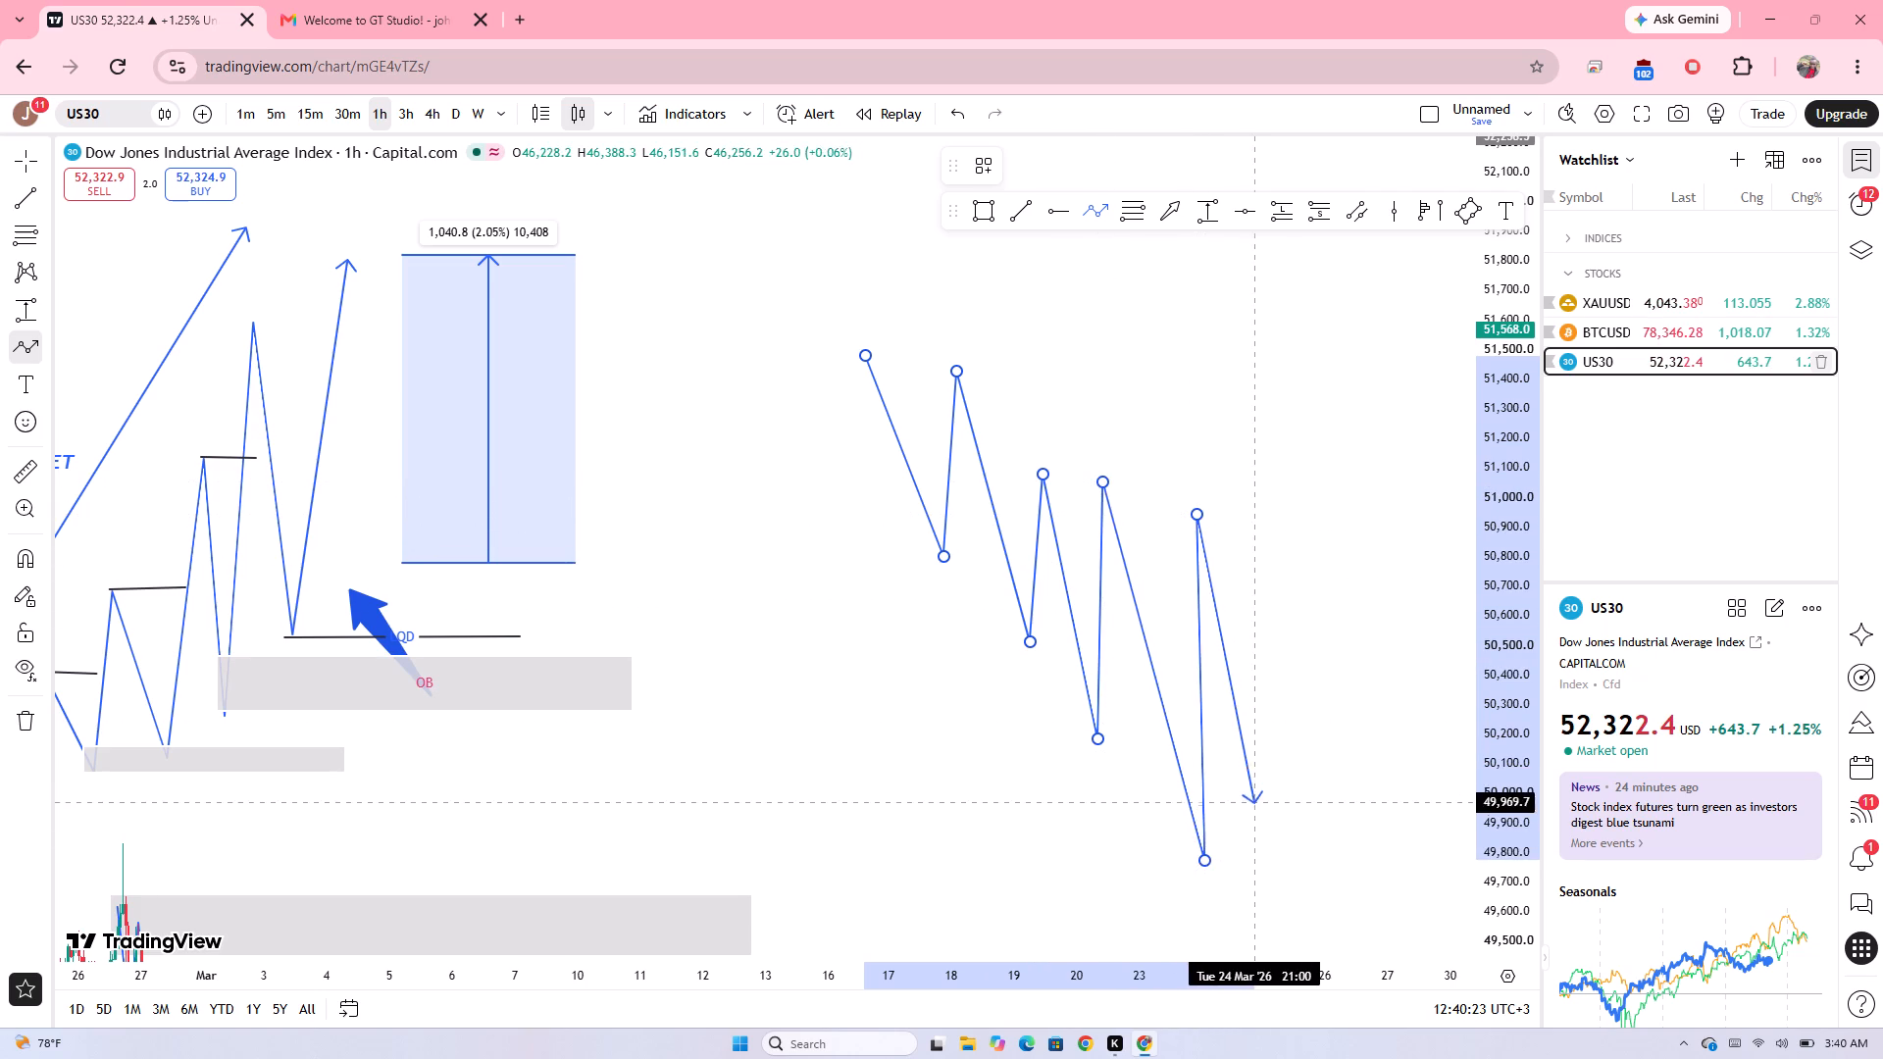
left_click_drag(1254, 804, 1261, 776)
left_click_drag(1261, 776, 1281, 557)
left_click_drag(1281, 557, 1318, 785)
left_click_drag(1318, 785, 1337, 511)
left_click_drag(1337, 511, 1383, 772)
left_click_drag(1383, 772, 1380, 493)
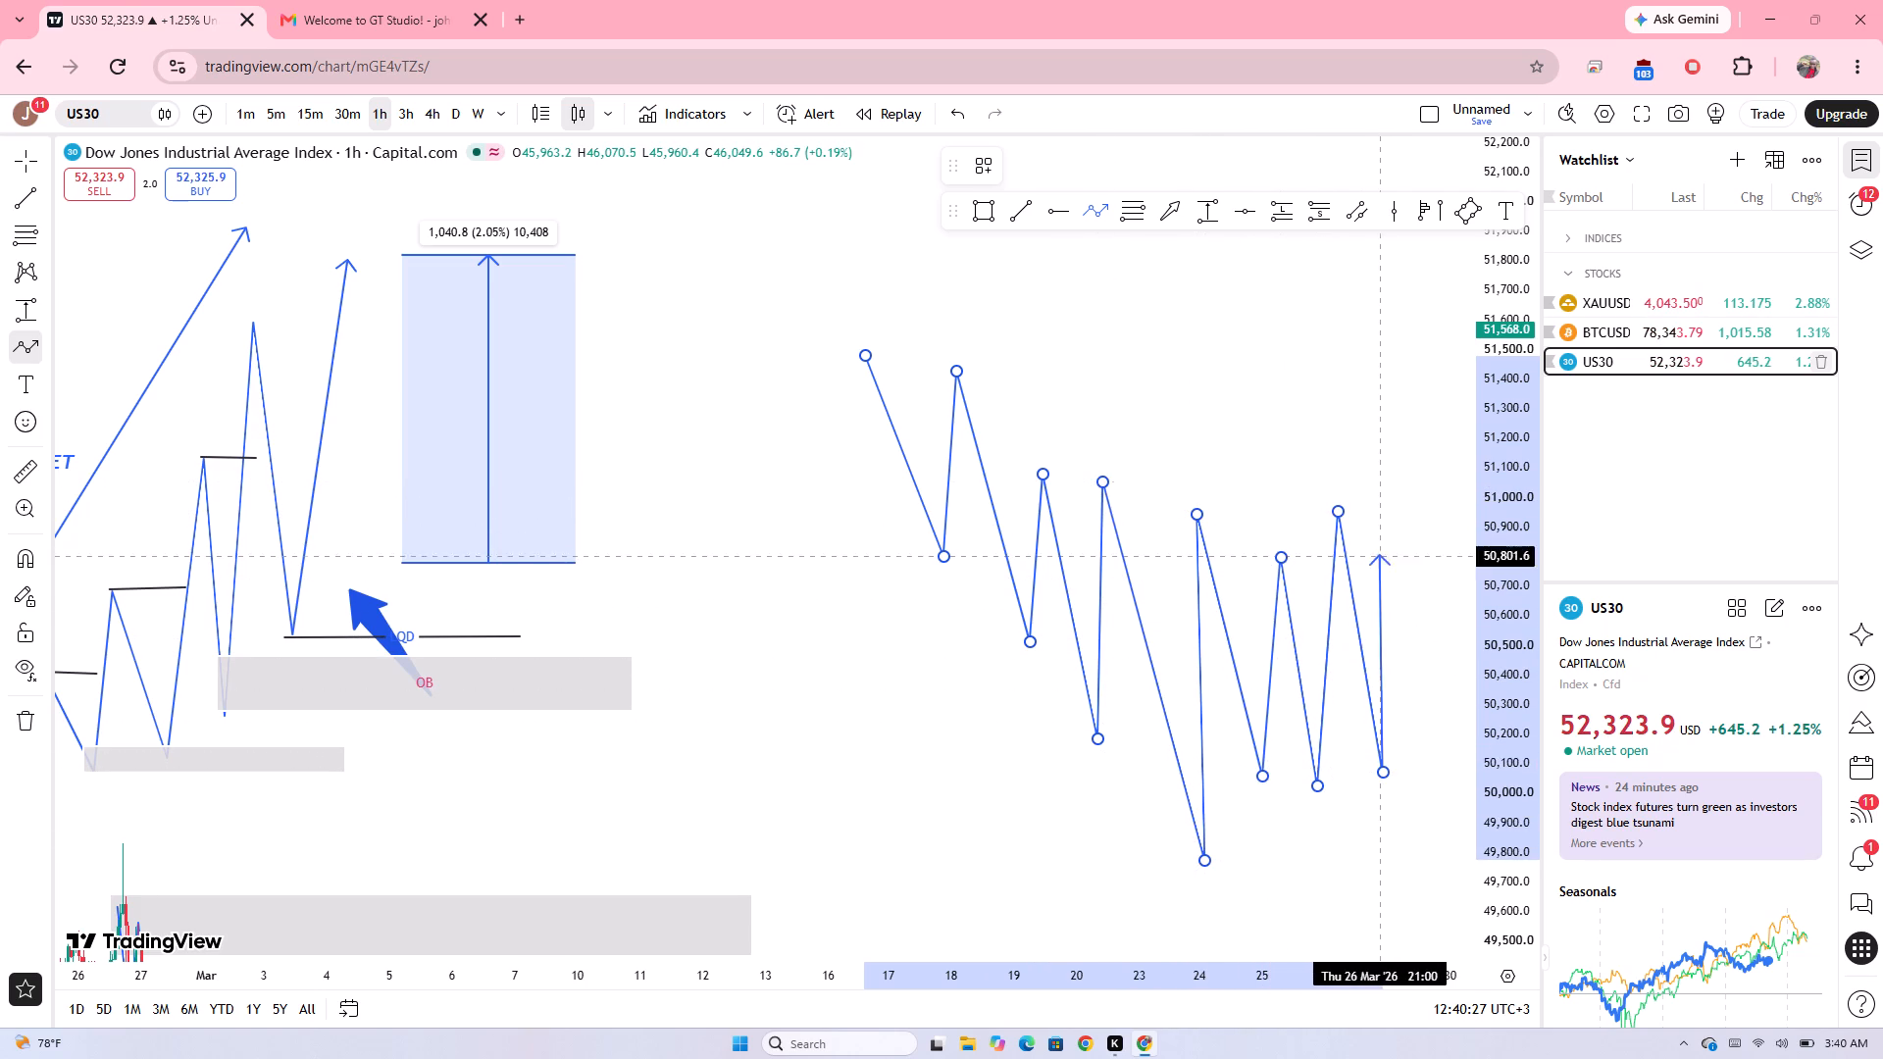
left_click_drag(1380, 493, 1381, 438)
double_click(1381, 438)
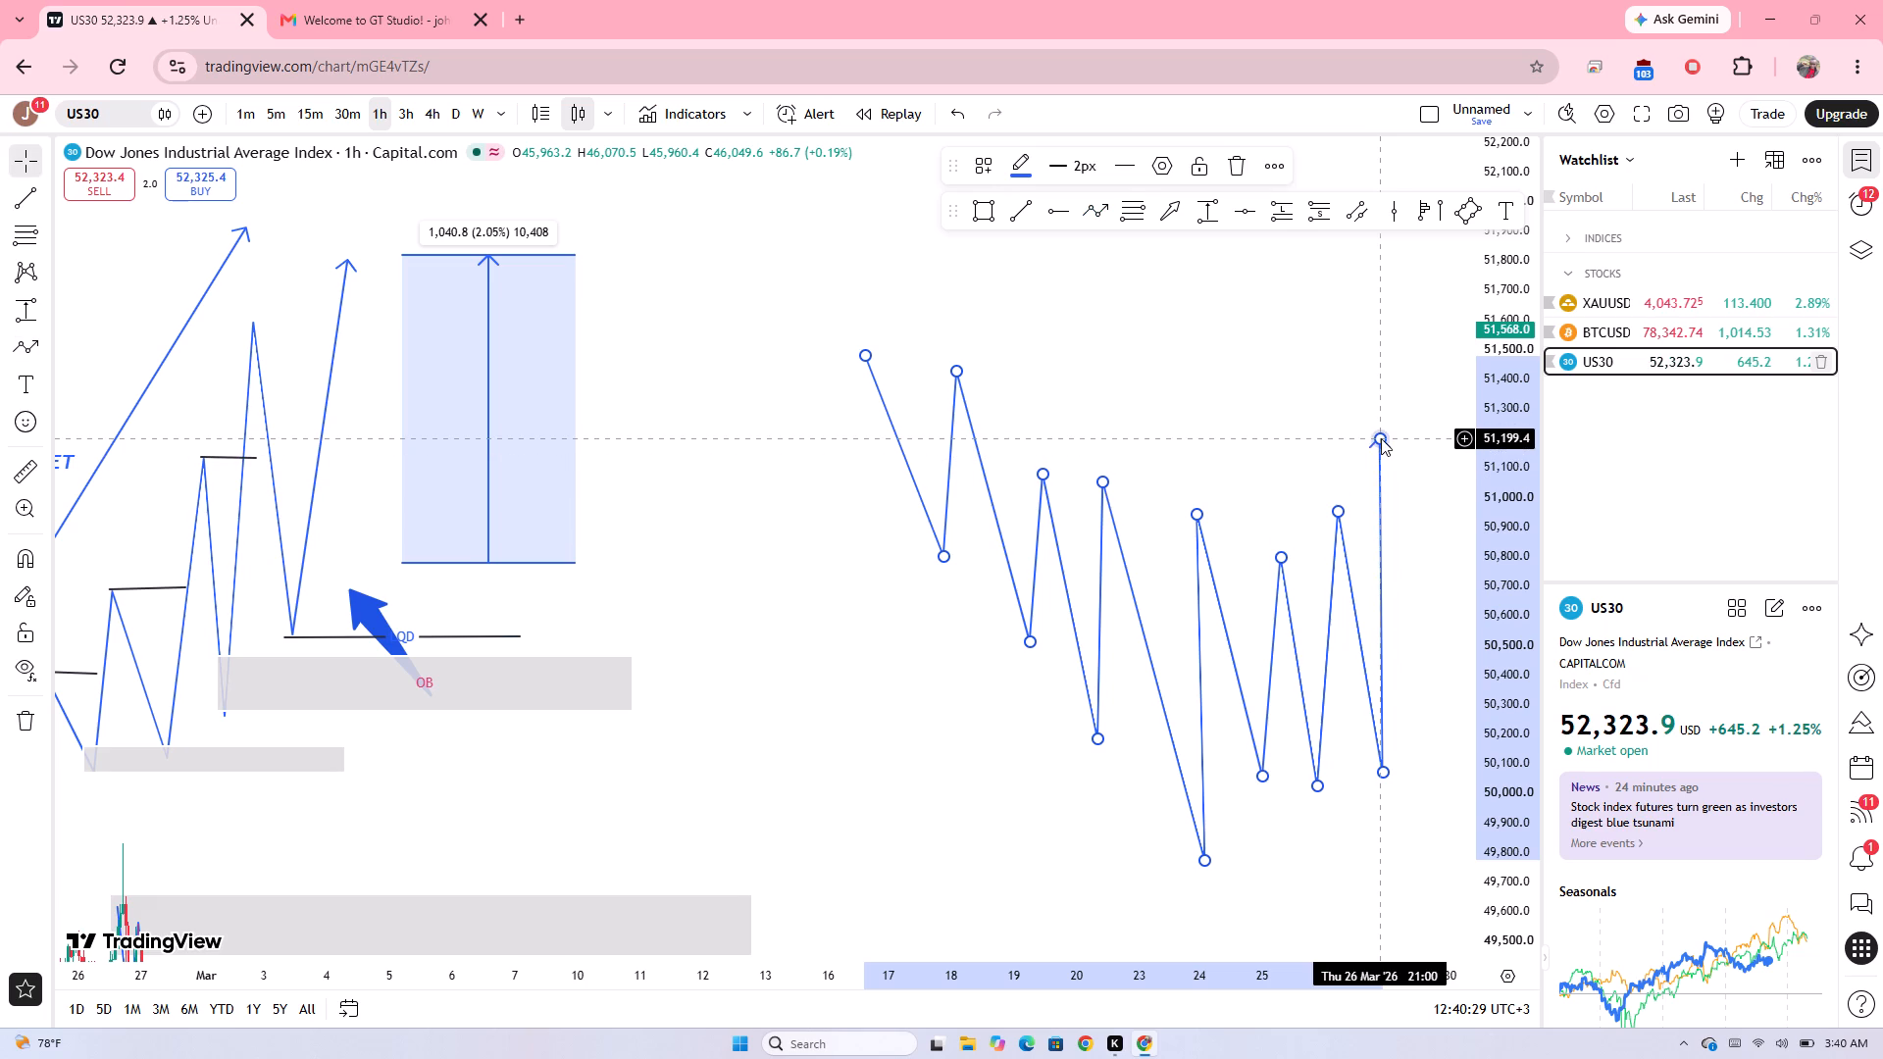
left_click(1305, 422)
Draw a grey rectangle zone at the falling zigzag's first pullback high, spanning about 51,358 to 51,478 from 17 to 30 March.
left_click(988, 222)
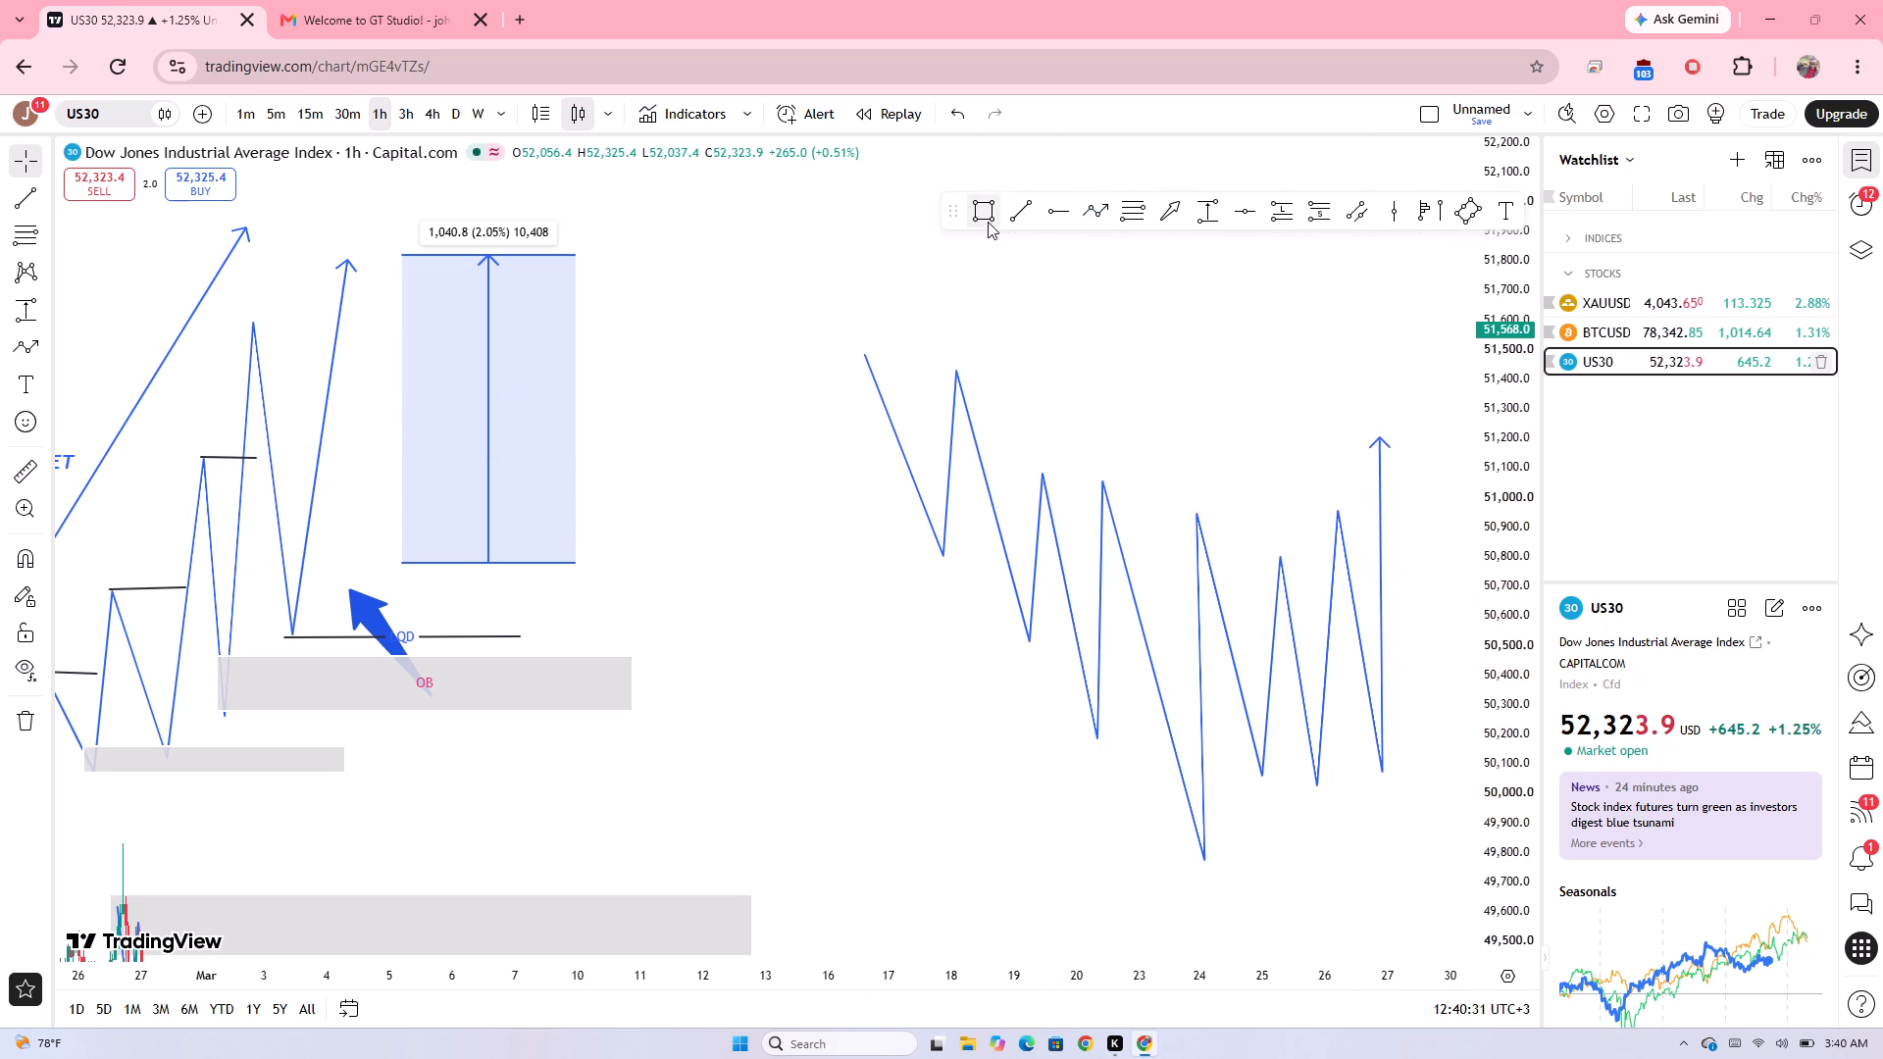
left_click_drag(940, 391, 979, 373)
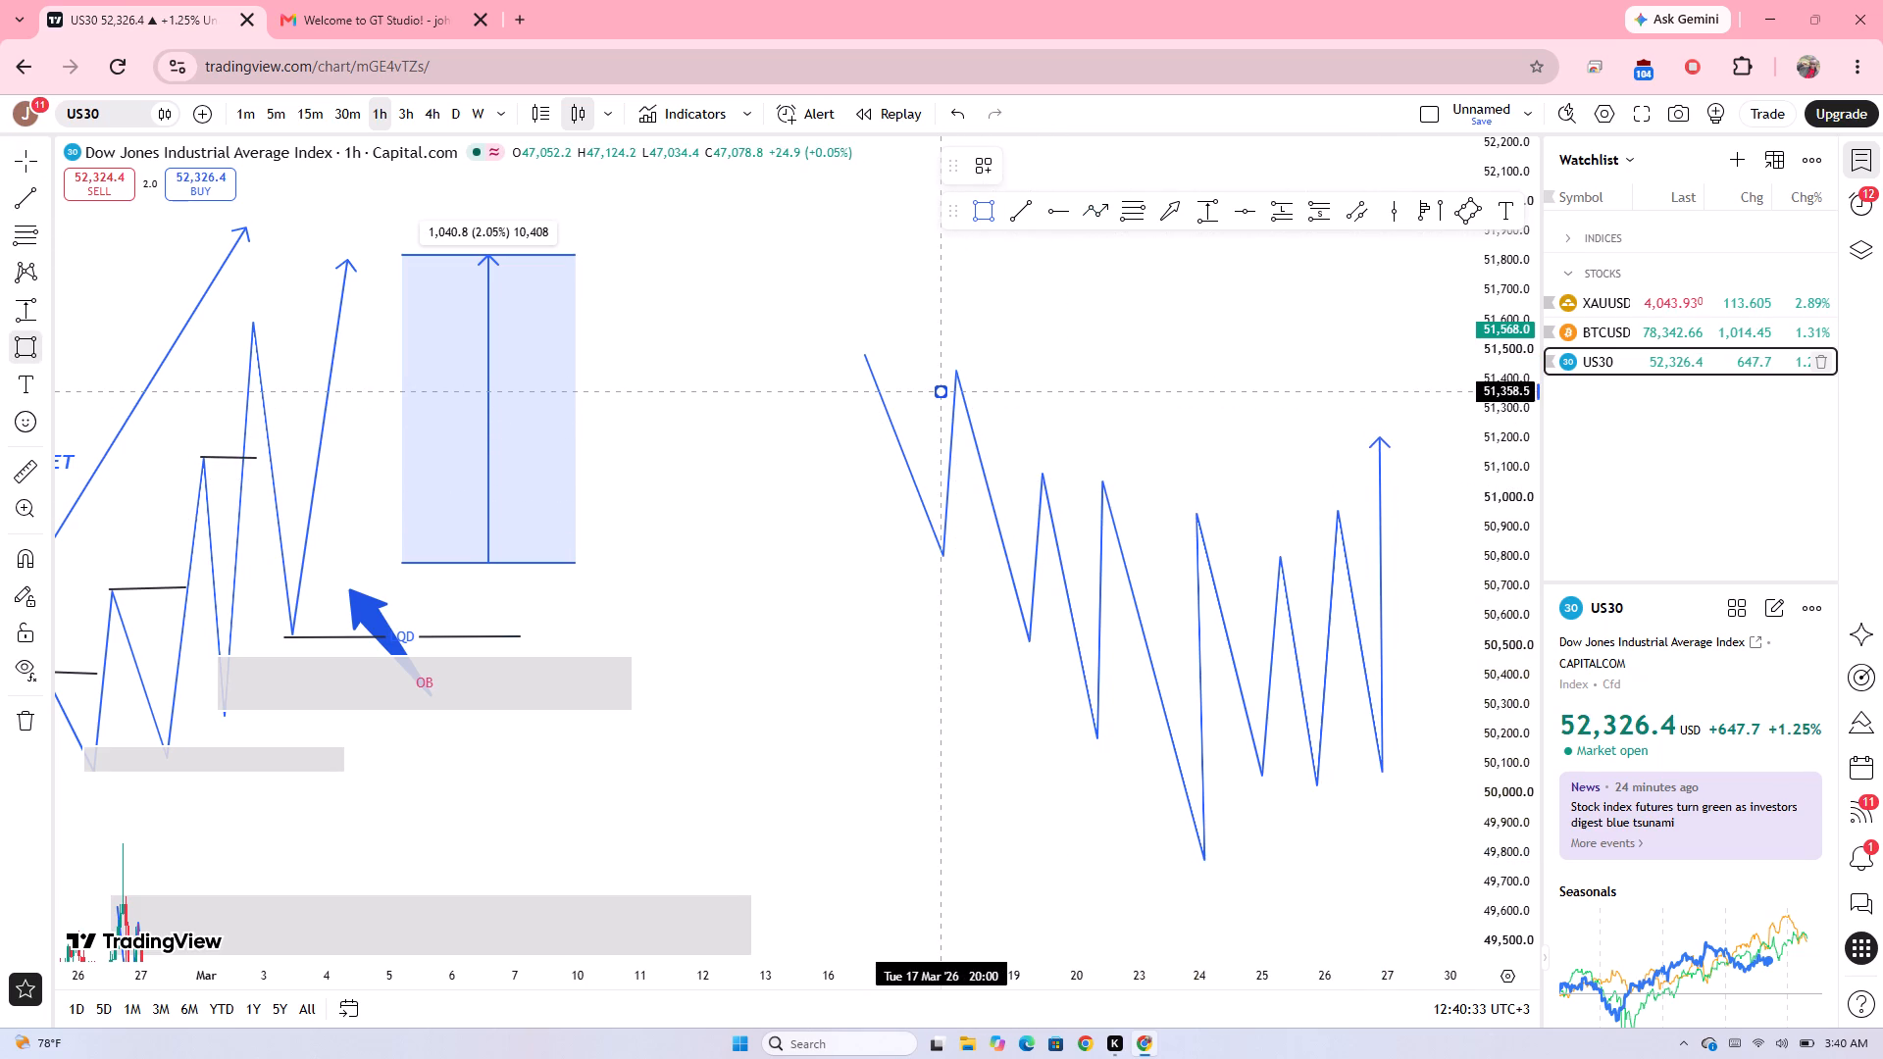
left_click_drag(979, 373, 1454, 356)
left_click(1454, 356)
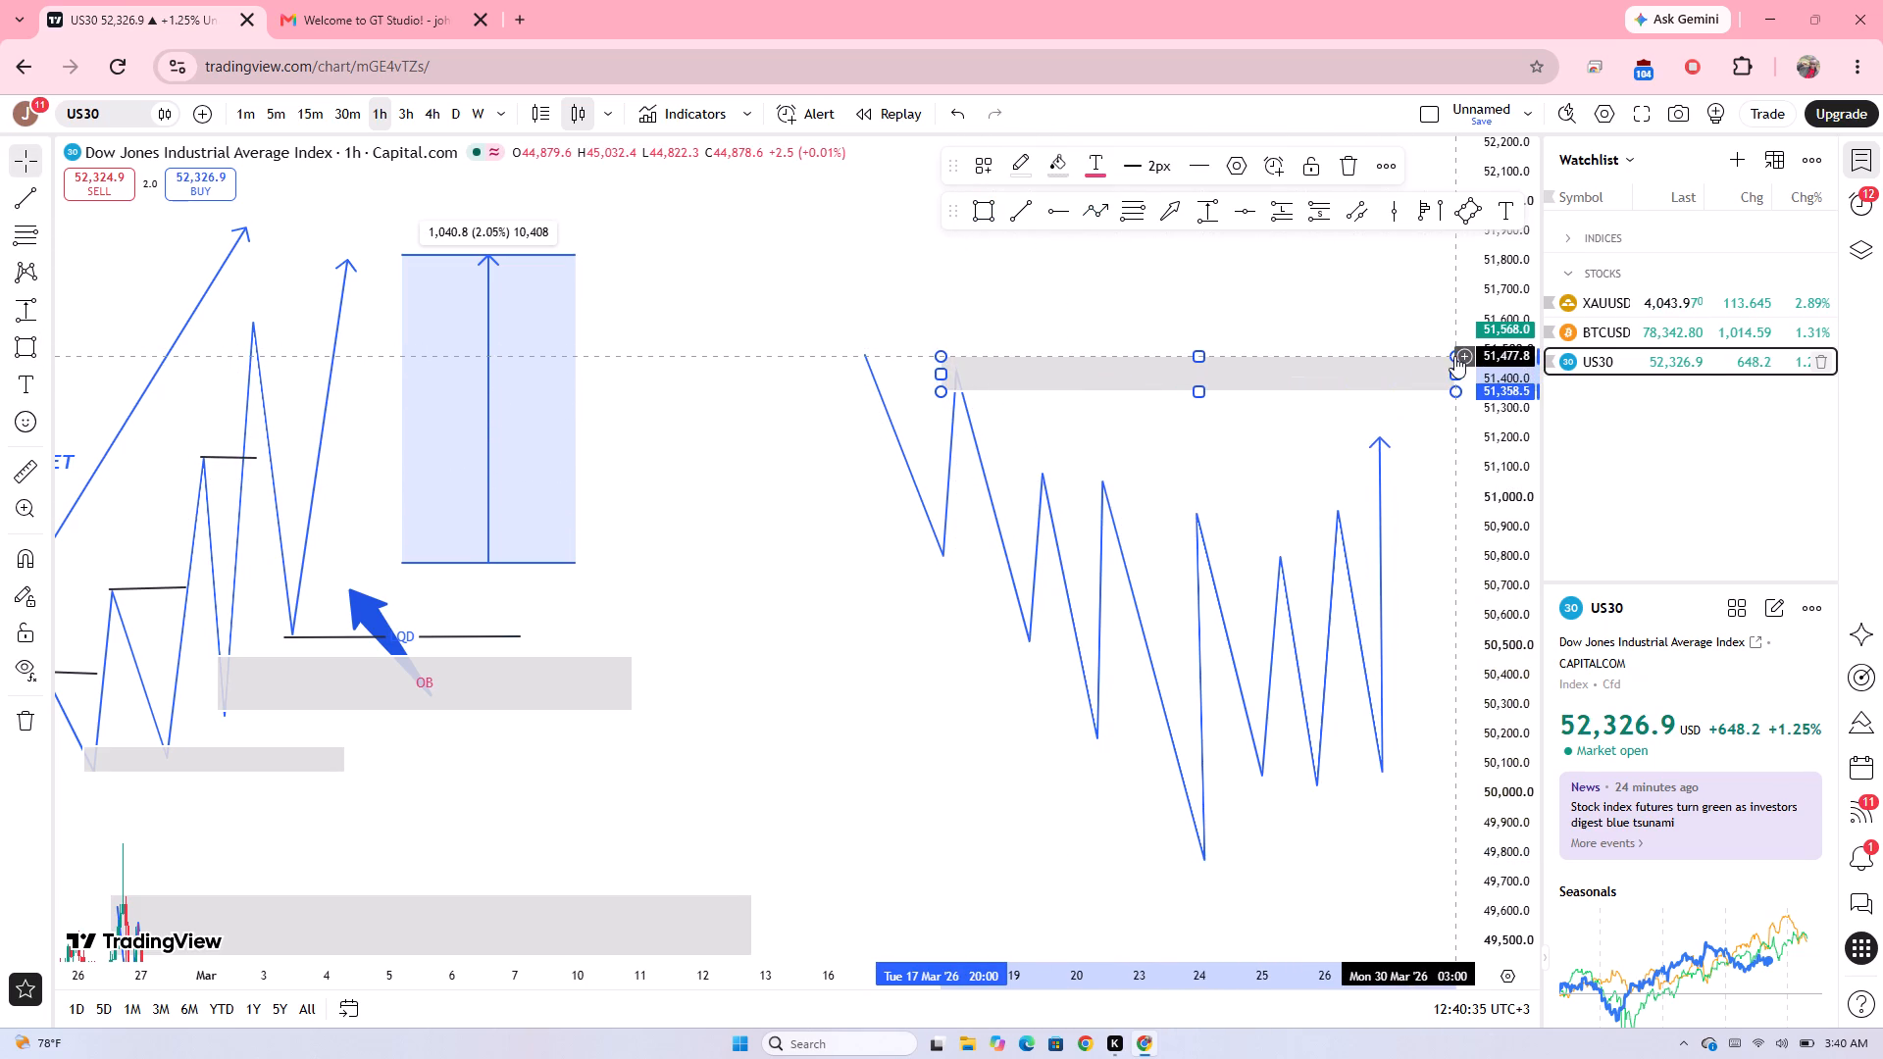
Draw a grey rectangle zone at the falling zigzag's second pullback high, spanning about 51,014 to 51,110 from 19 to 27 March.
left_click_drag(1247, 454, 914, 470)
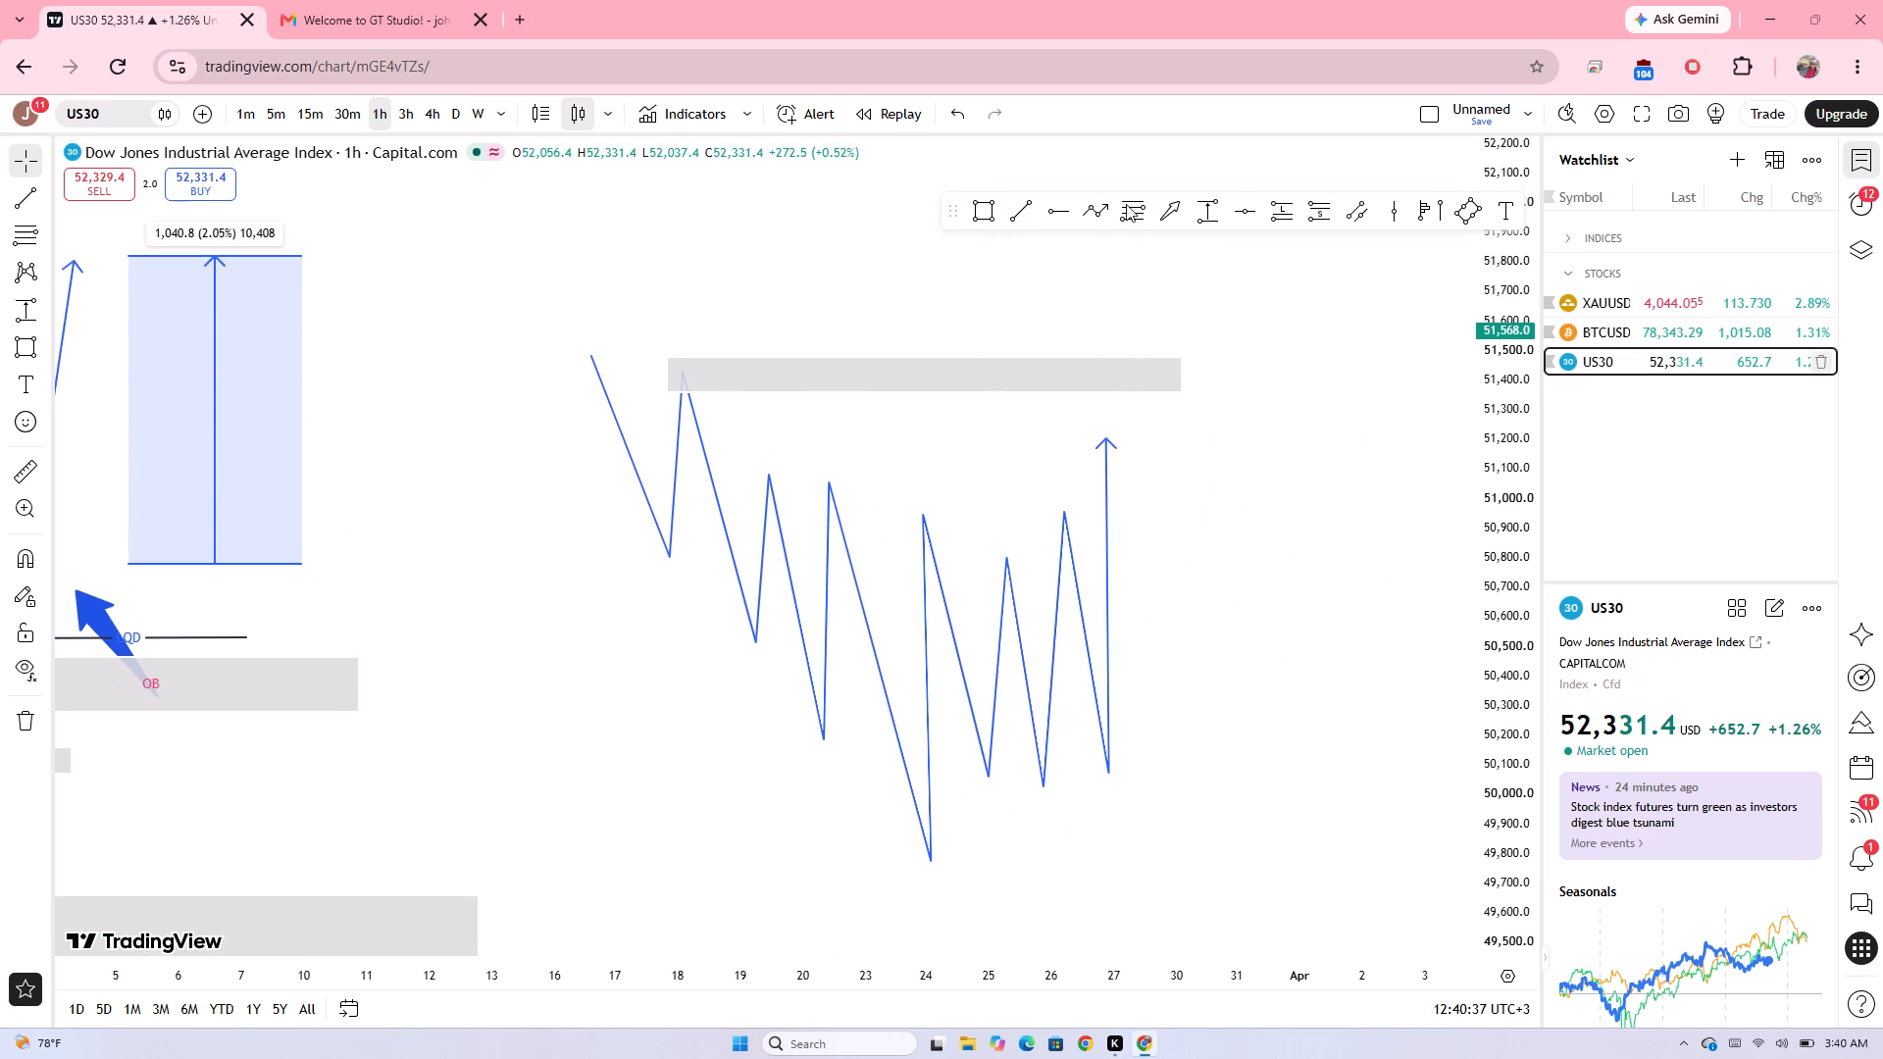
left_click(992, 208)
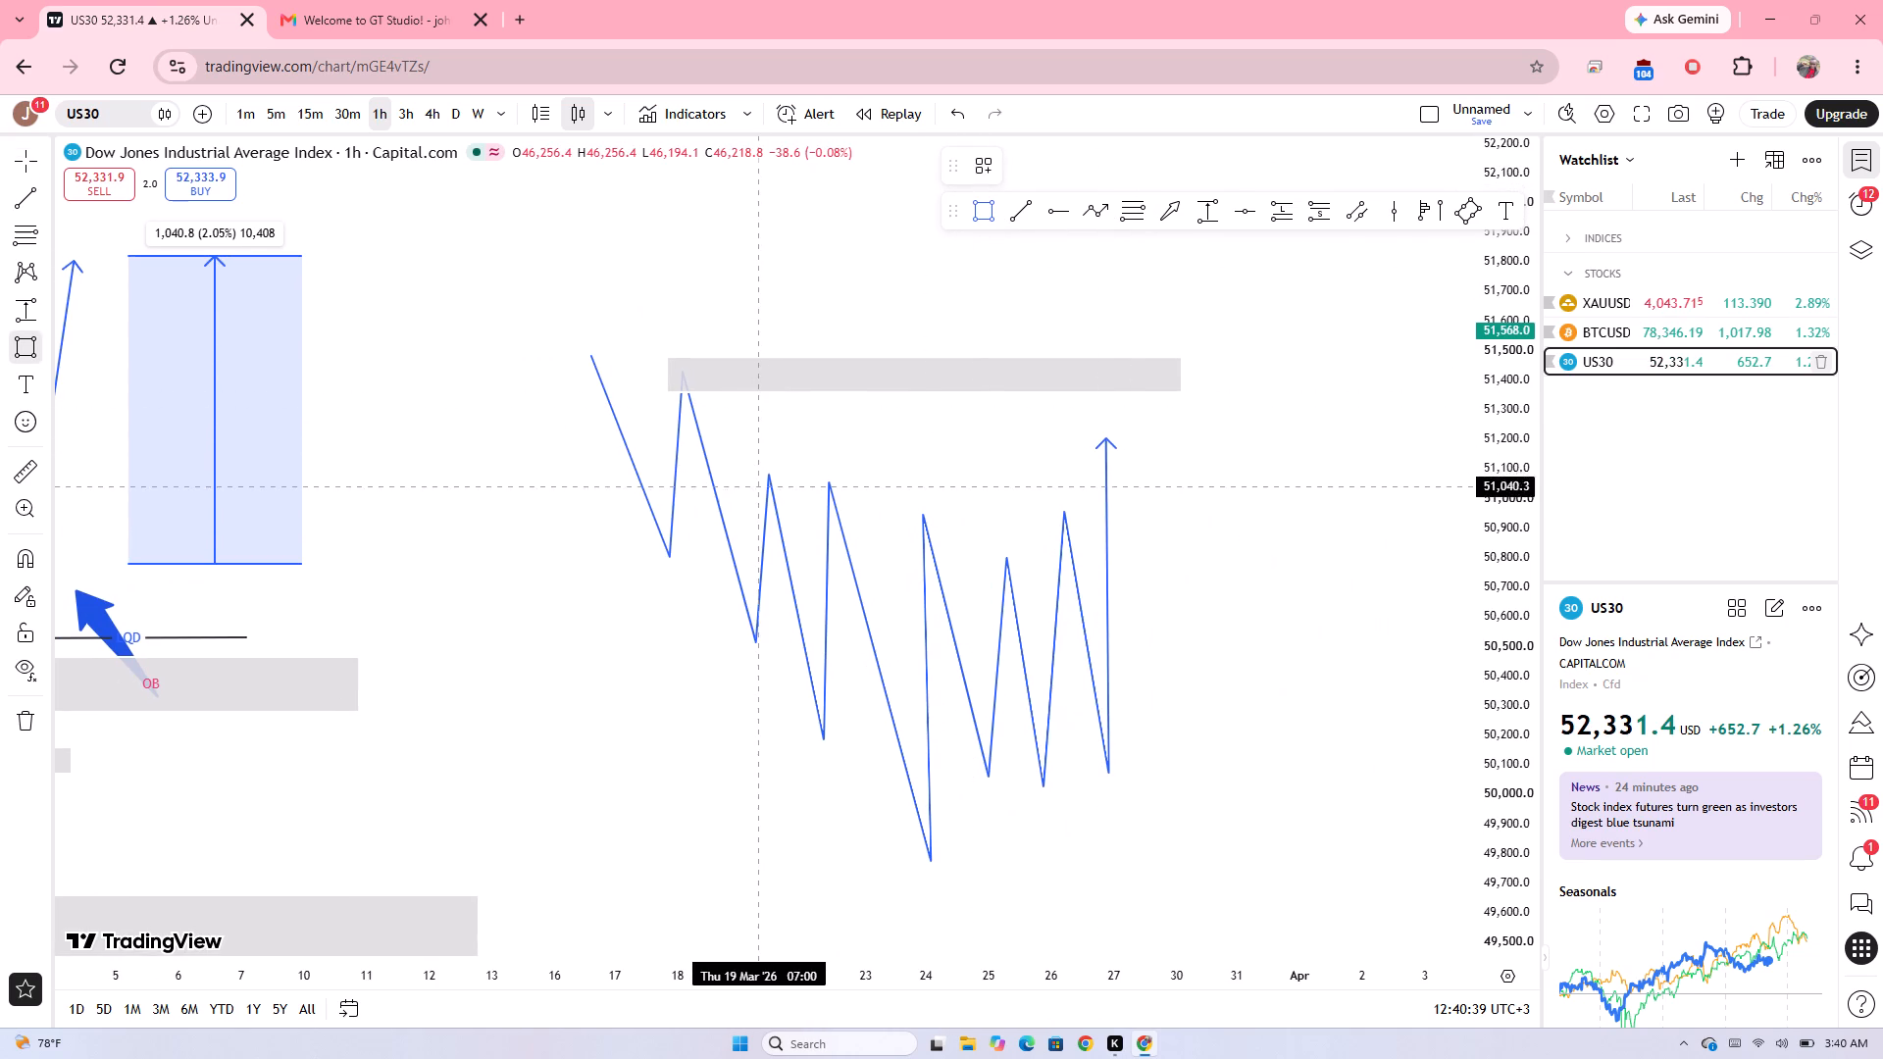
left_click_drag(759, 494, 1160, 467)
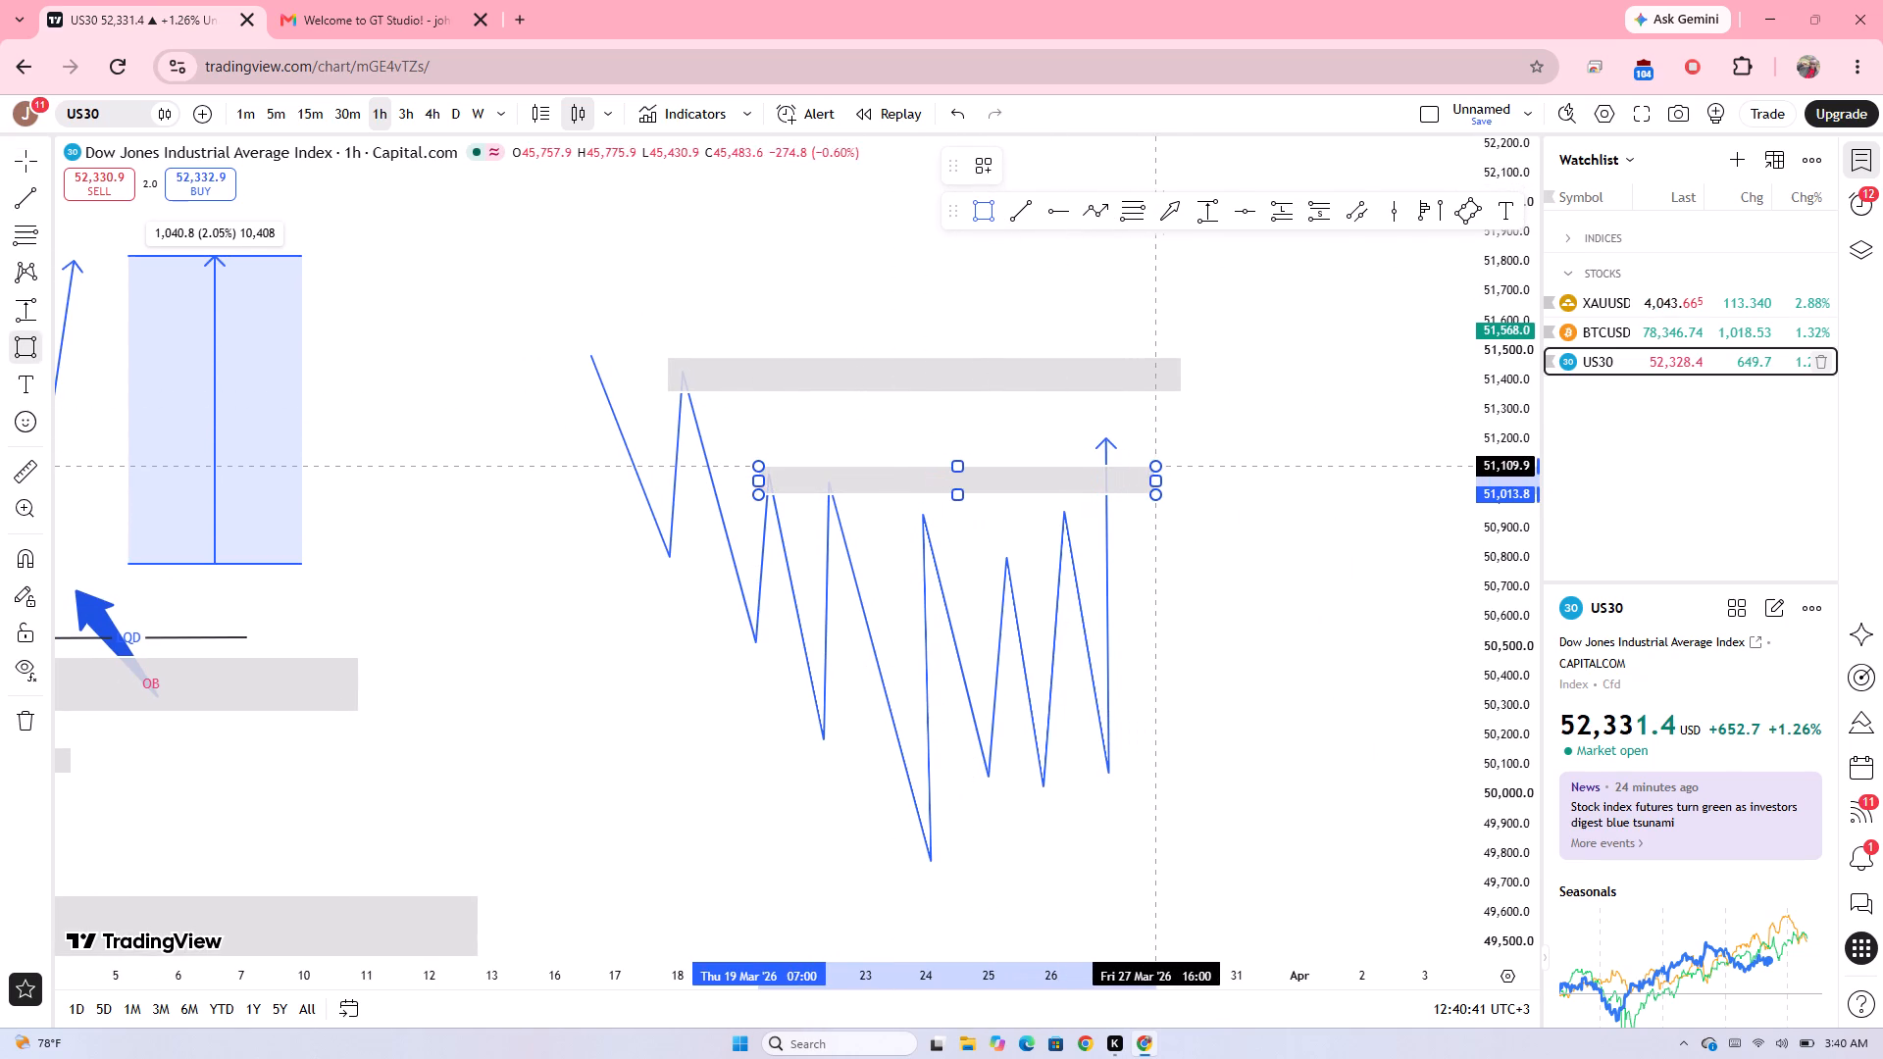
left_click_drag(1160, 467, 1168, 467)
left_click(1168, 467)
left_click(1308, 598)
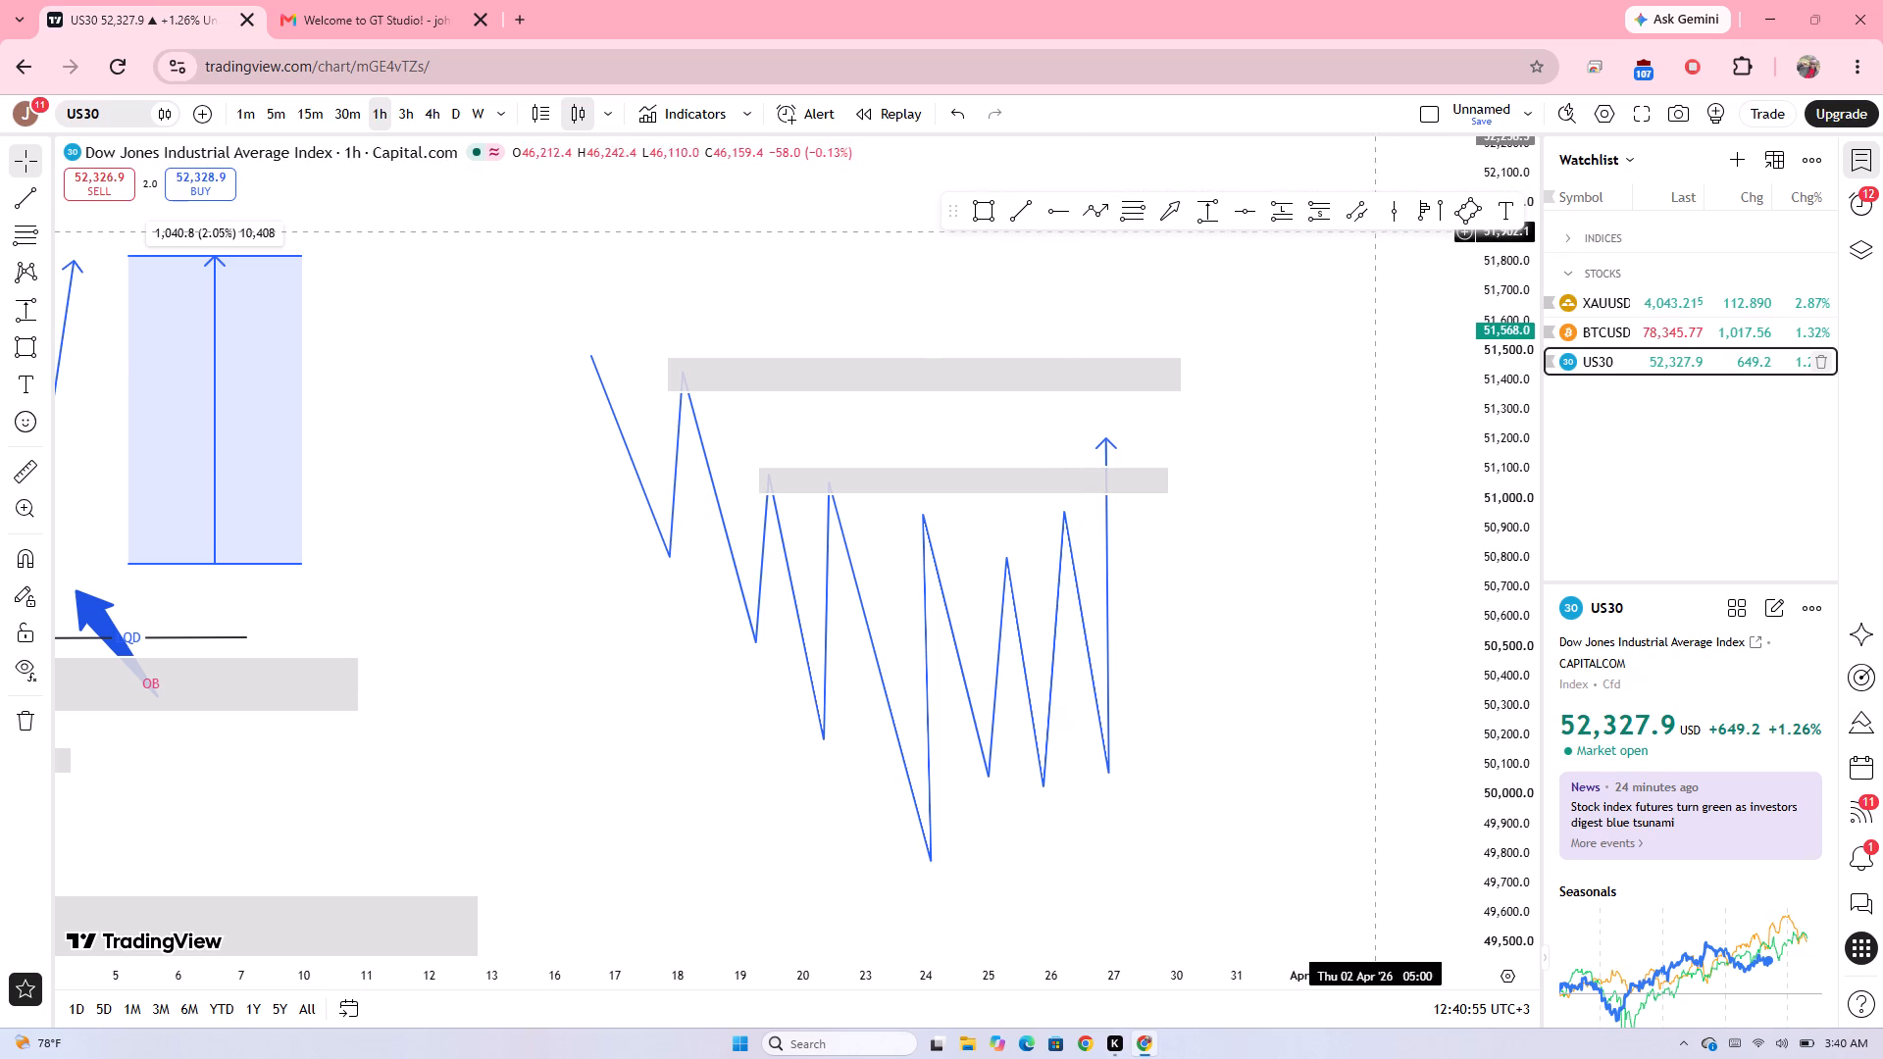
Draw a trend line labelled "BOS" at about 50,810 from the falling zigzag's first low, spanning 17 to 18 March.
left_click(1027, 211)
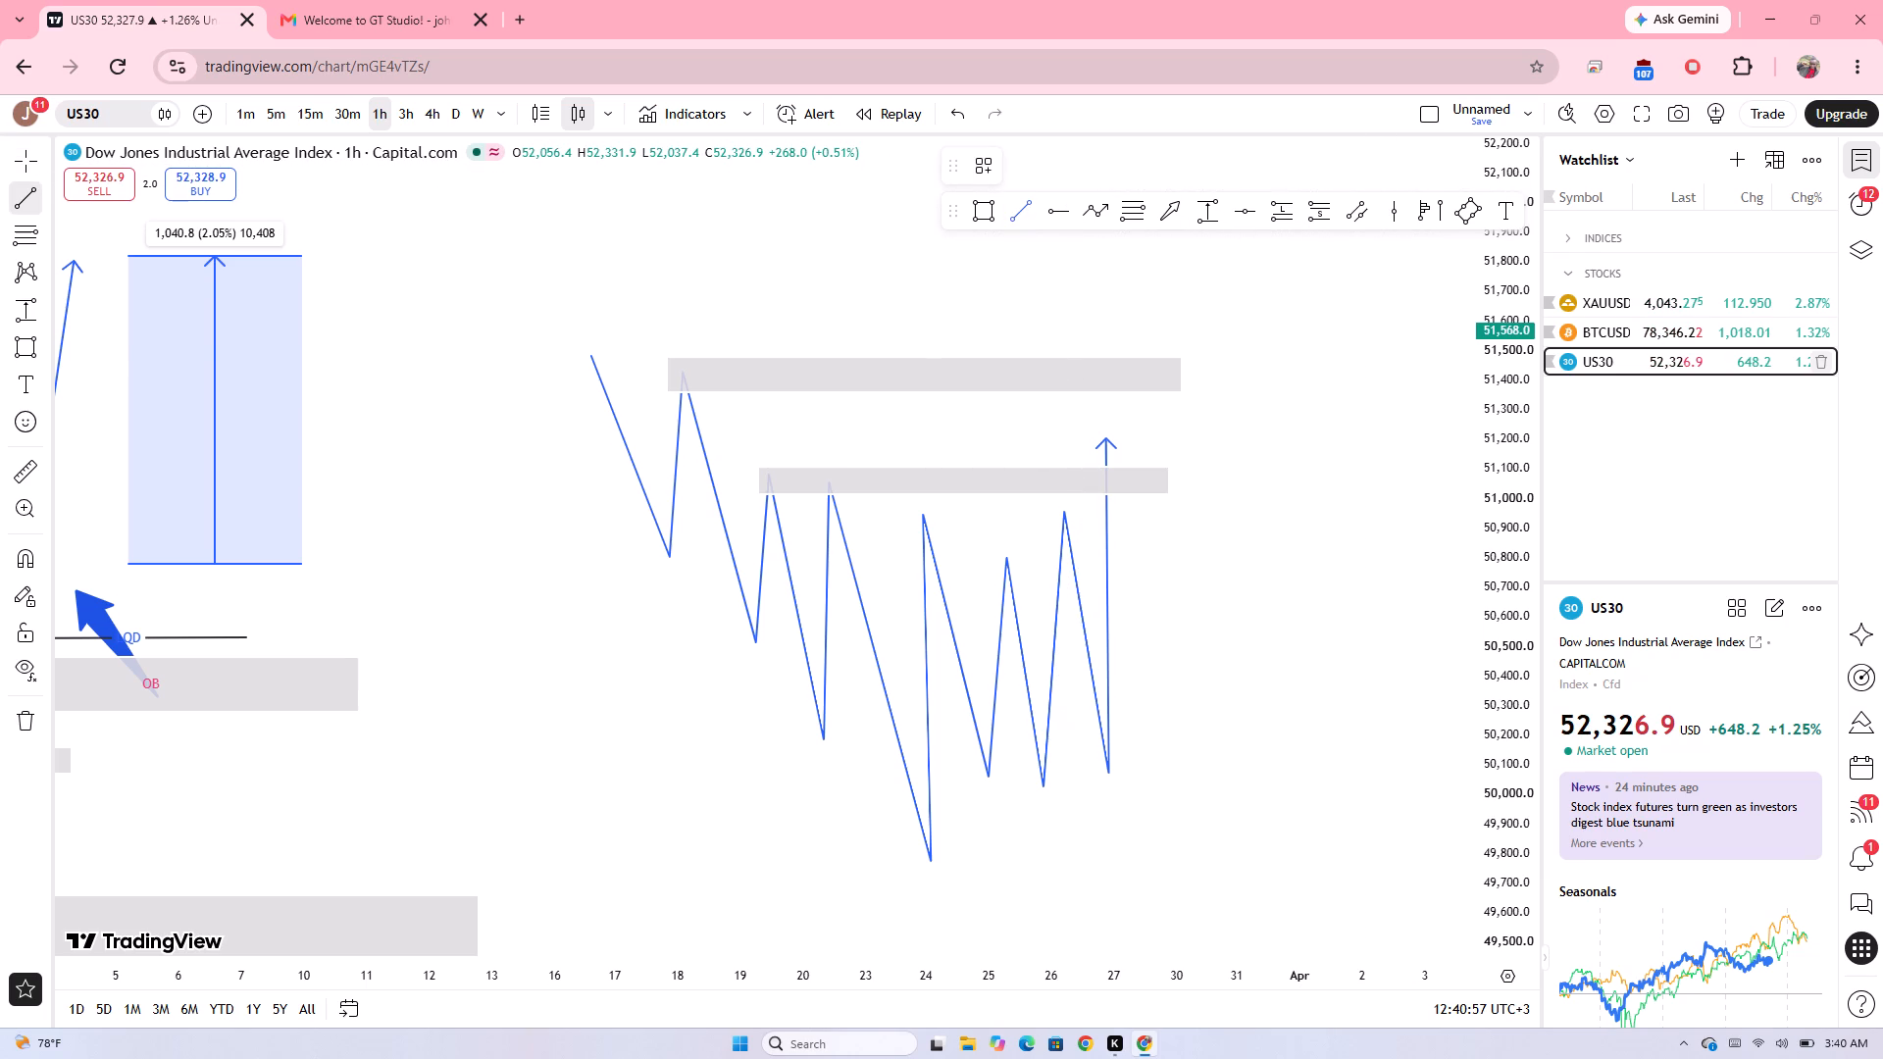
left_click_drag(664, 556, 722, 552)
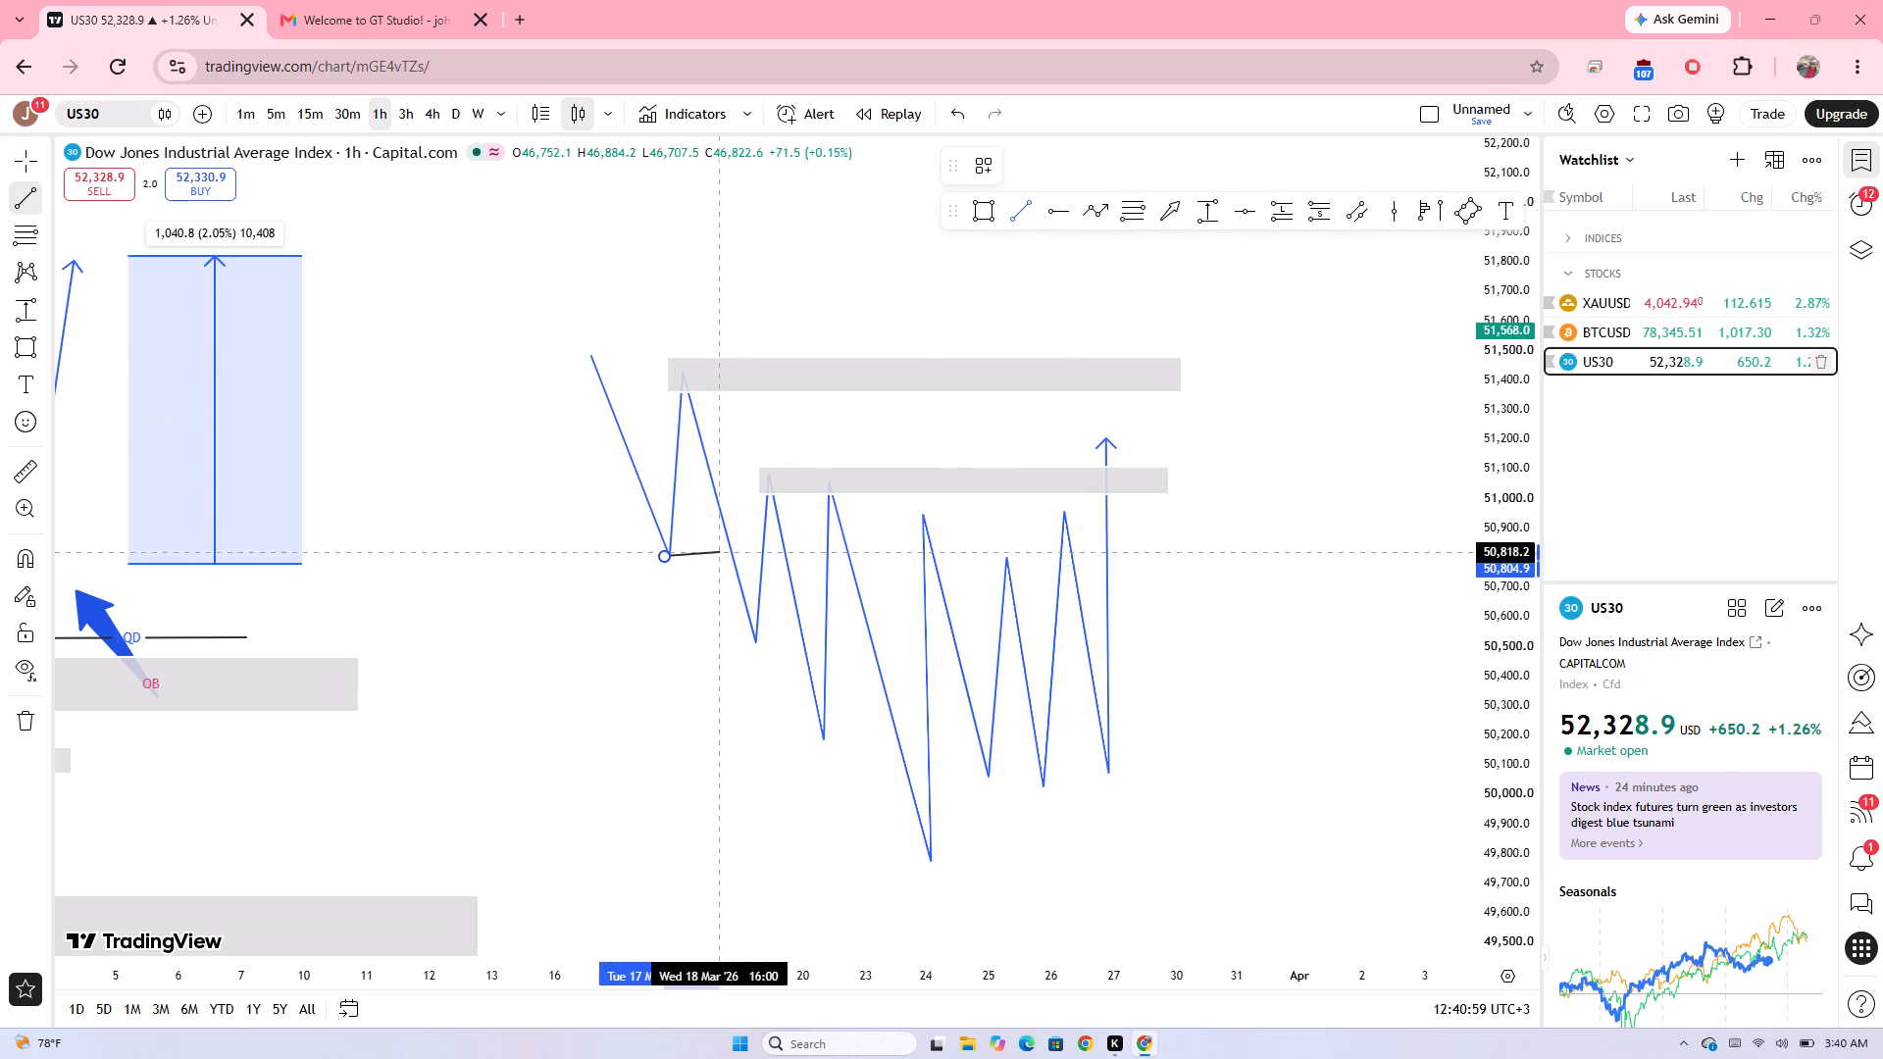
left_click_drag(722, 552, 735, 552)
left_click(735, 552)
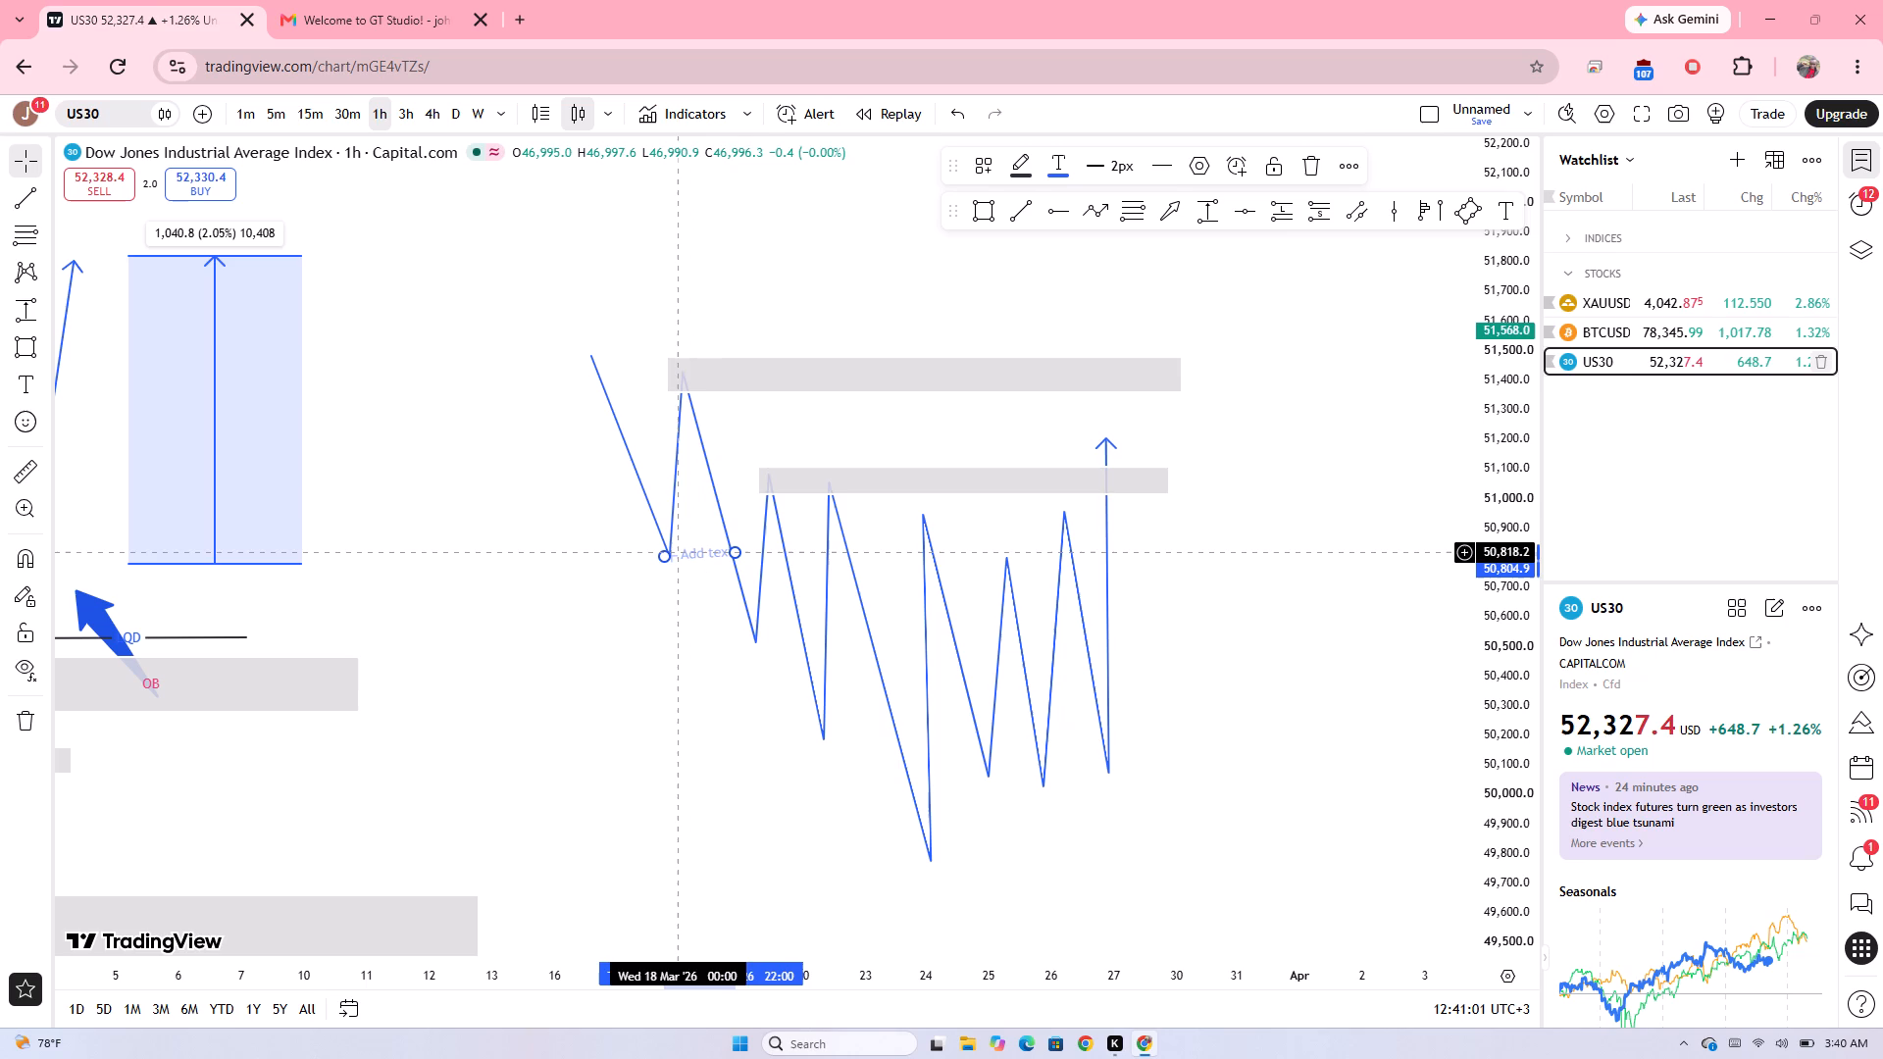
left_click(679, 552)
type("BOS")
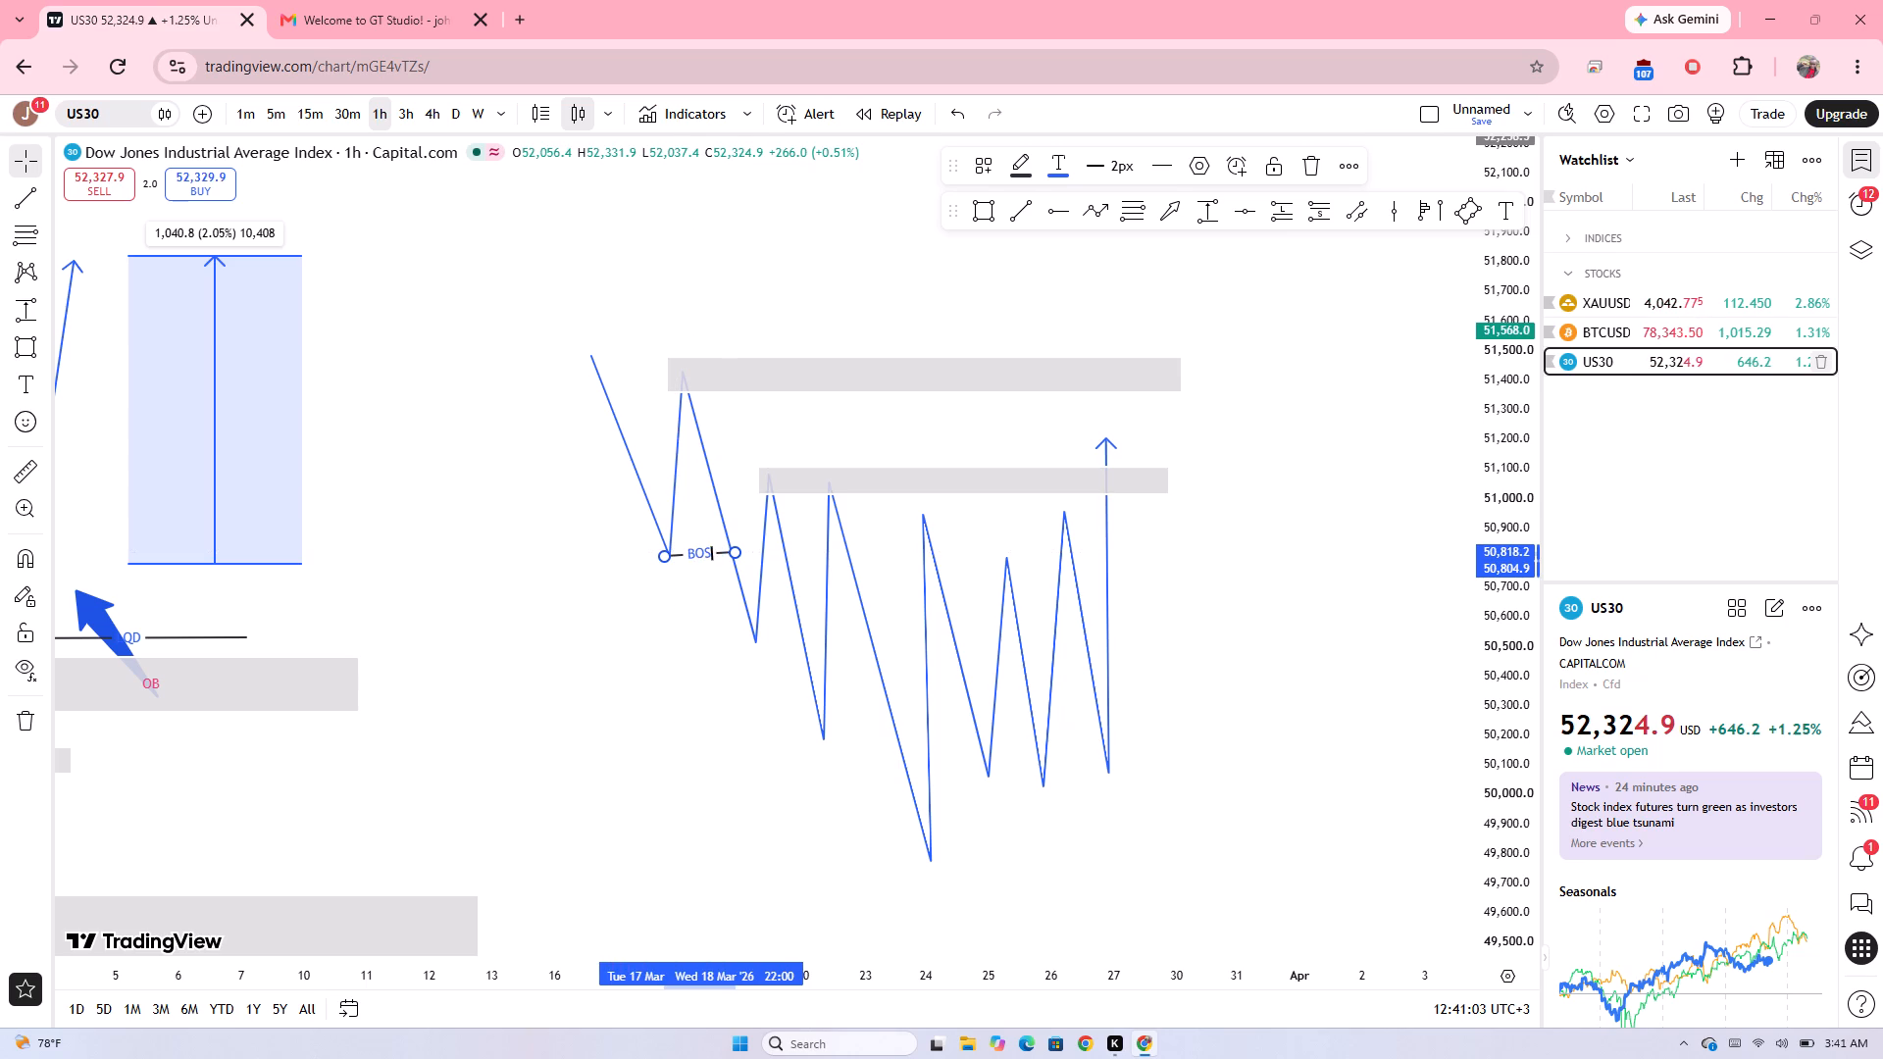
left_click(773, 675)
scroll(773, 675, "down", 3)
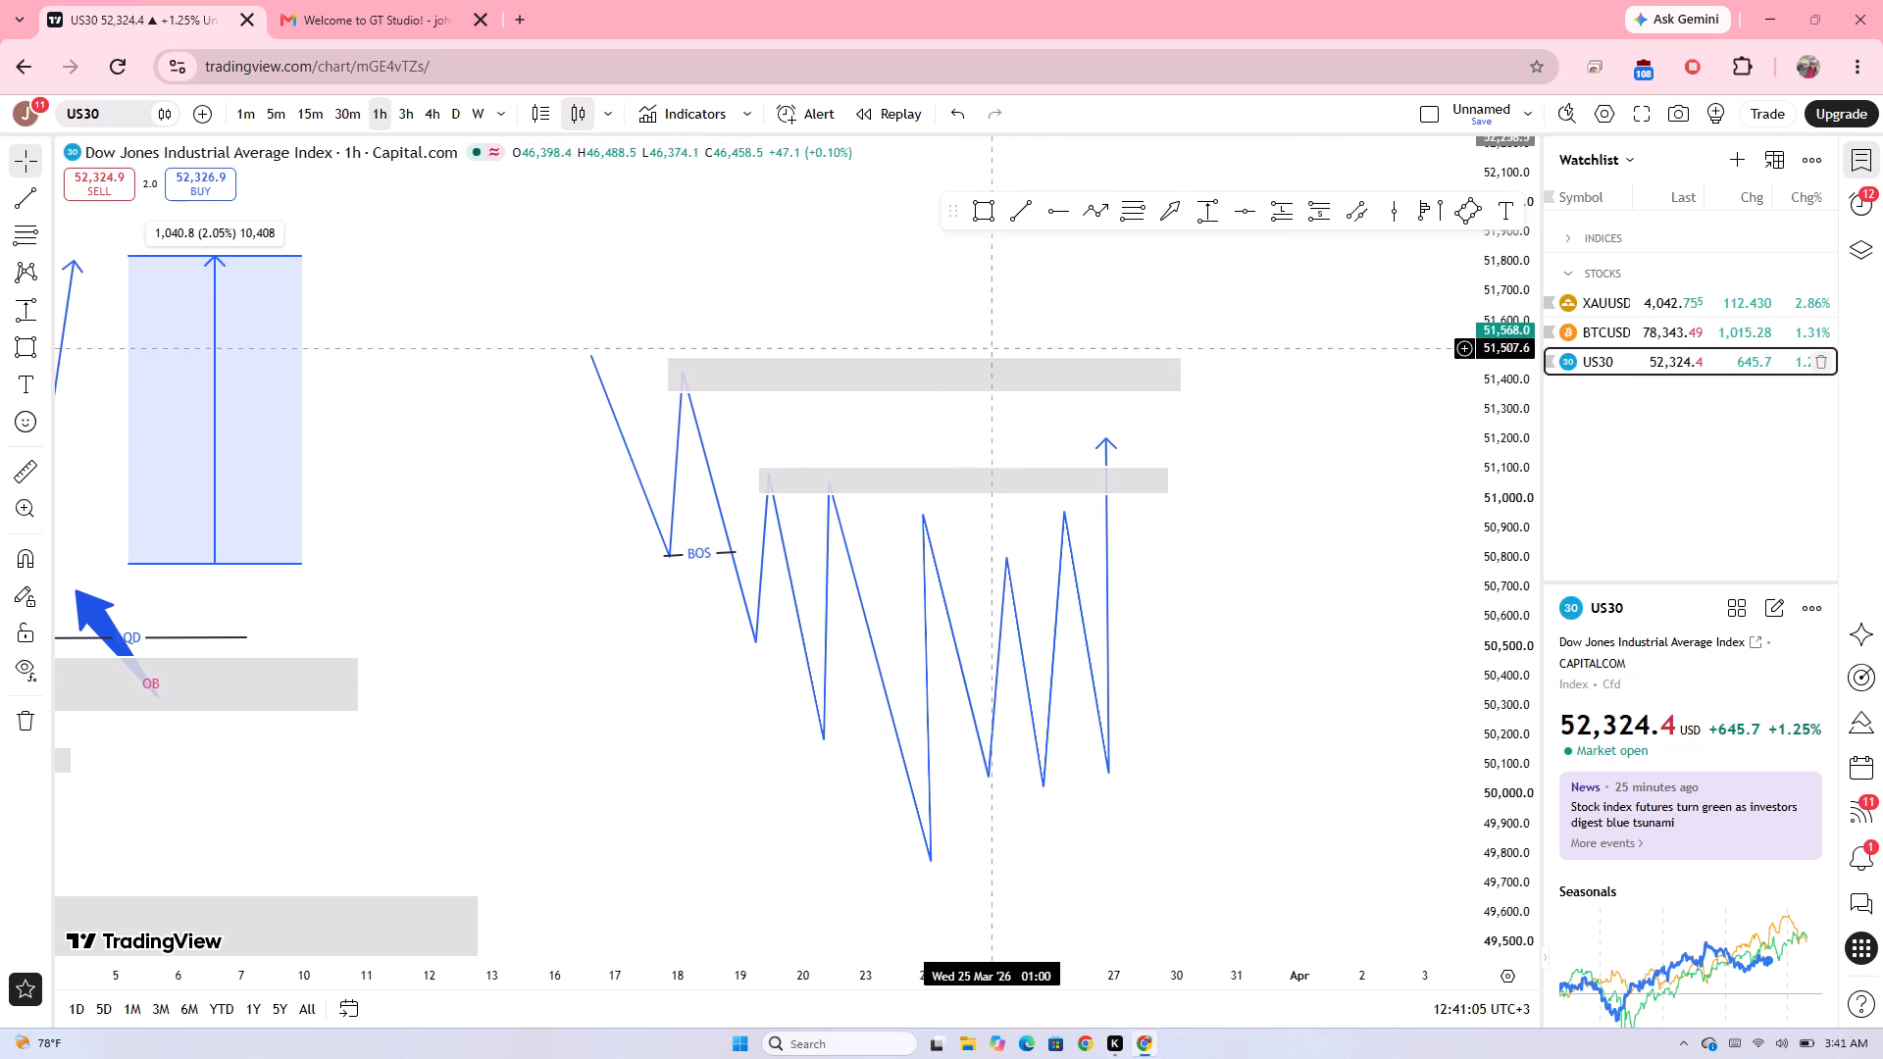
Draw a trend line labelled "BOS" at about 50,500 from the falling zigzag's second low, spanning 19 to 20 March.
left_click(1033, 208)
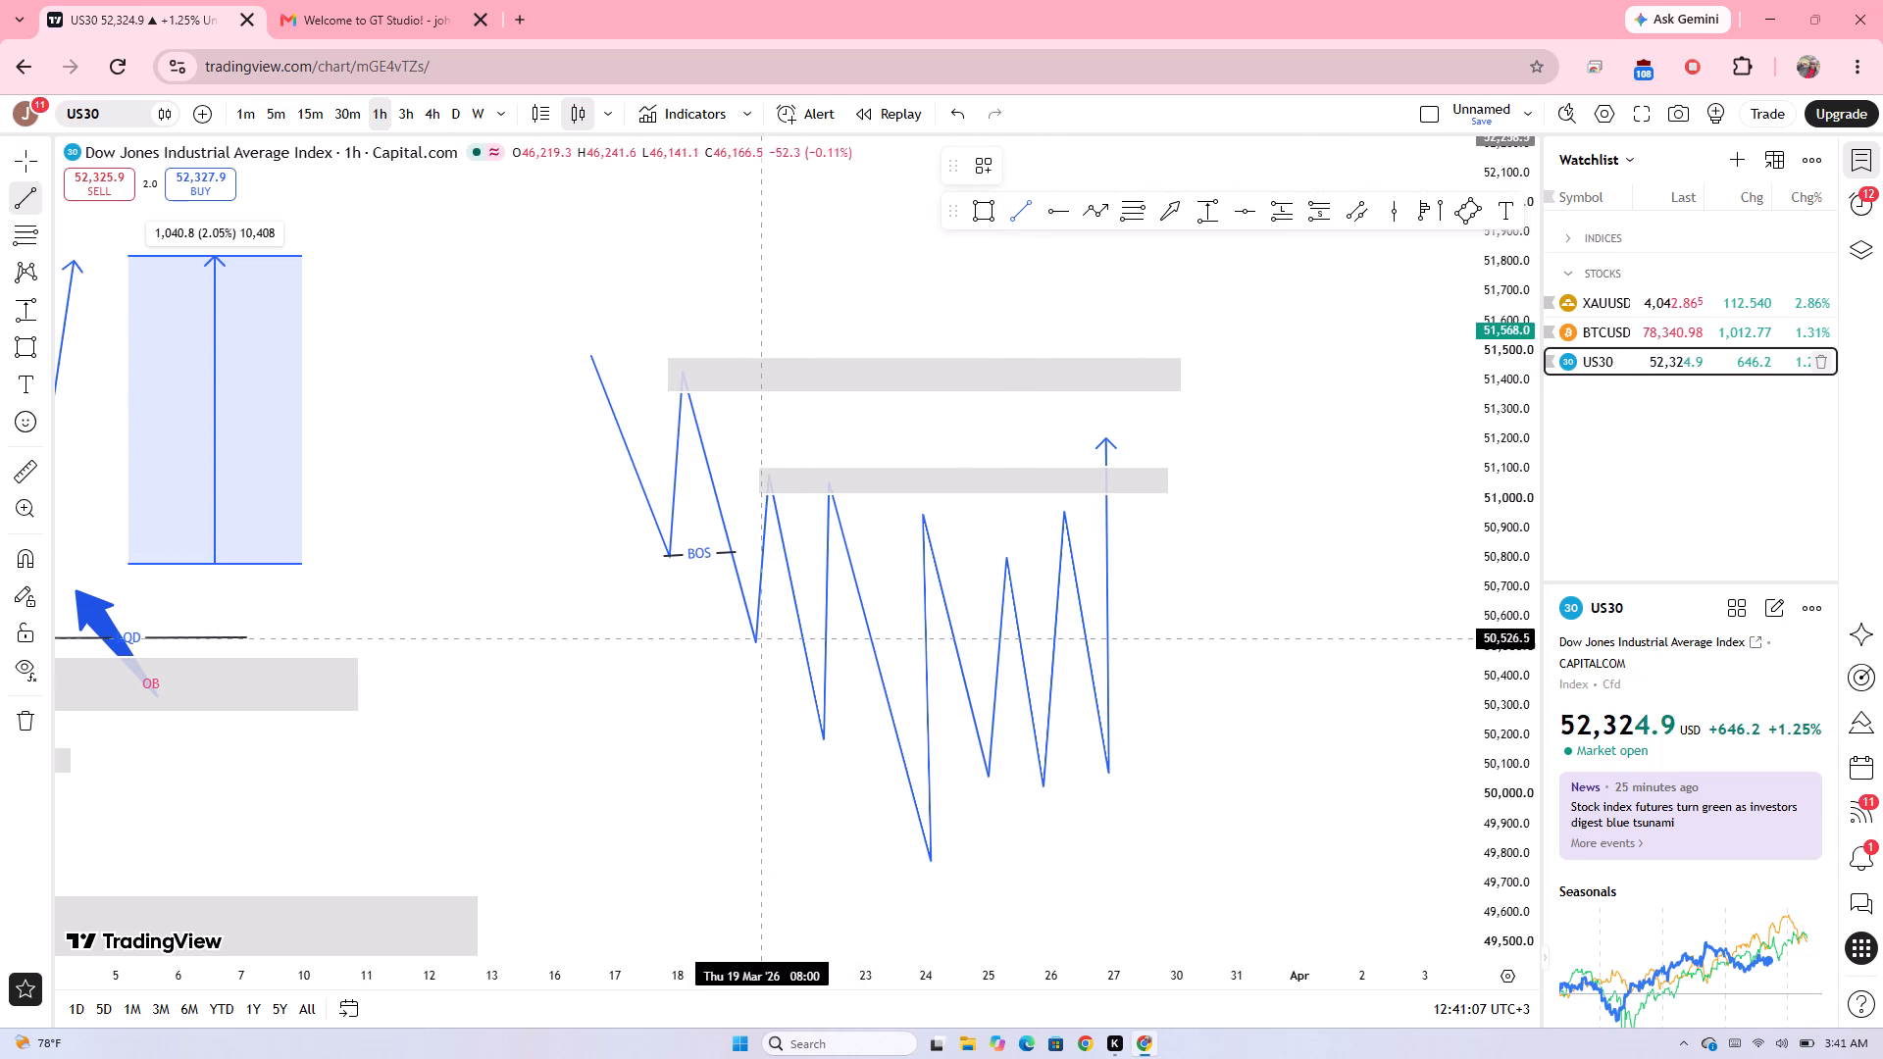
left_click(747, 646)
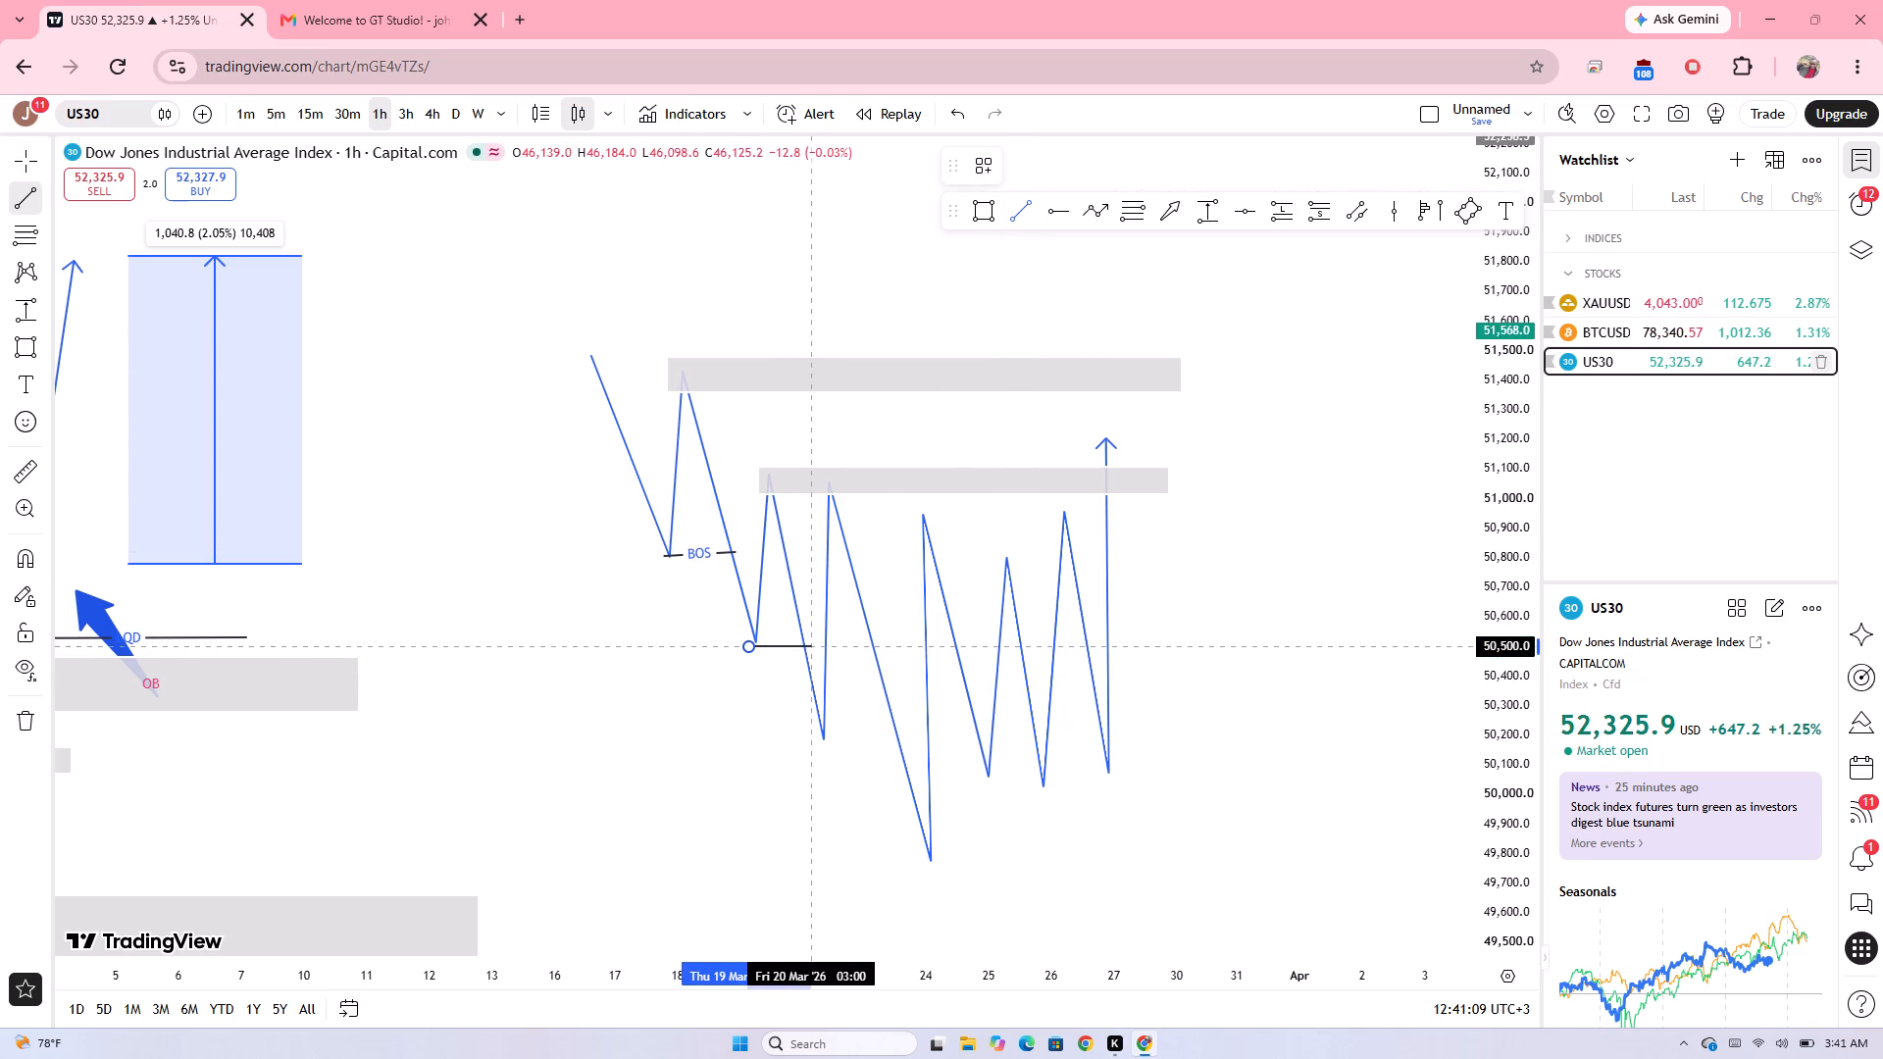
left_click(810, 646)
left_click(780, 644)
left_click(780, 644)
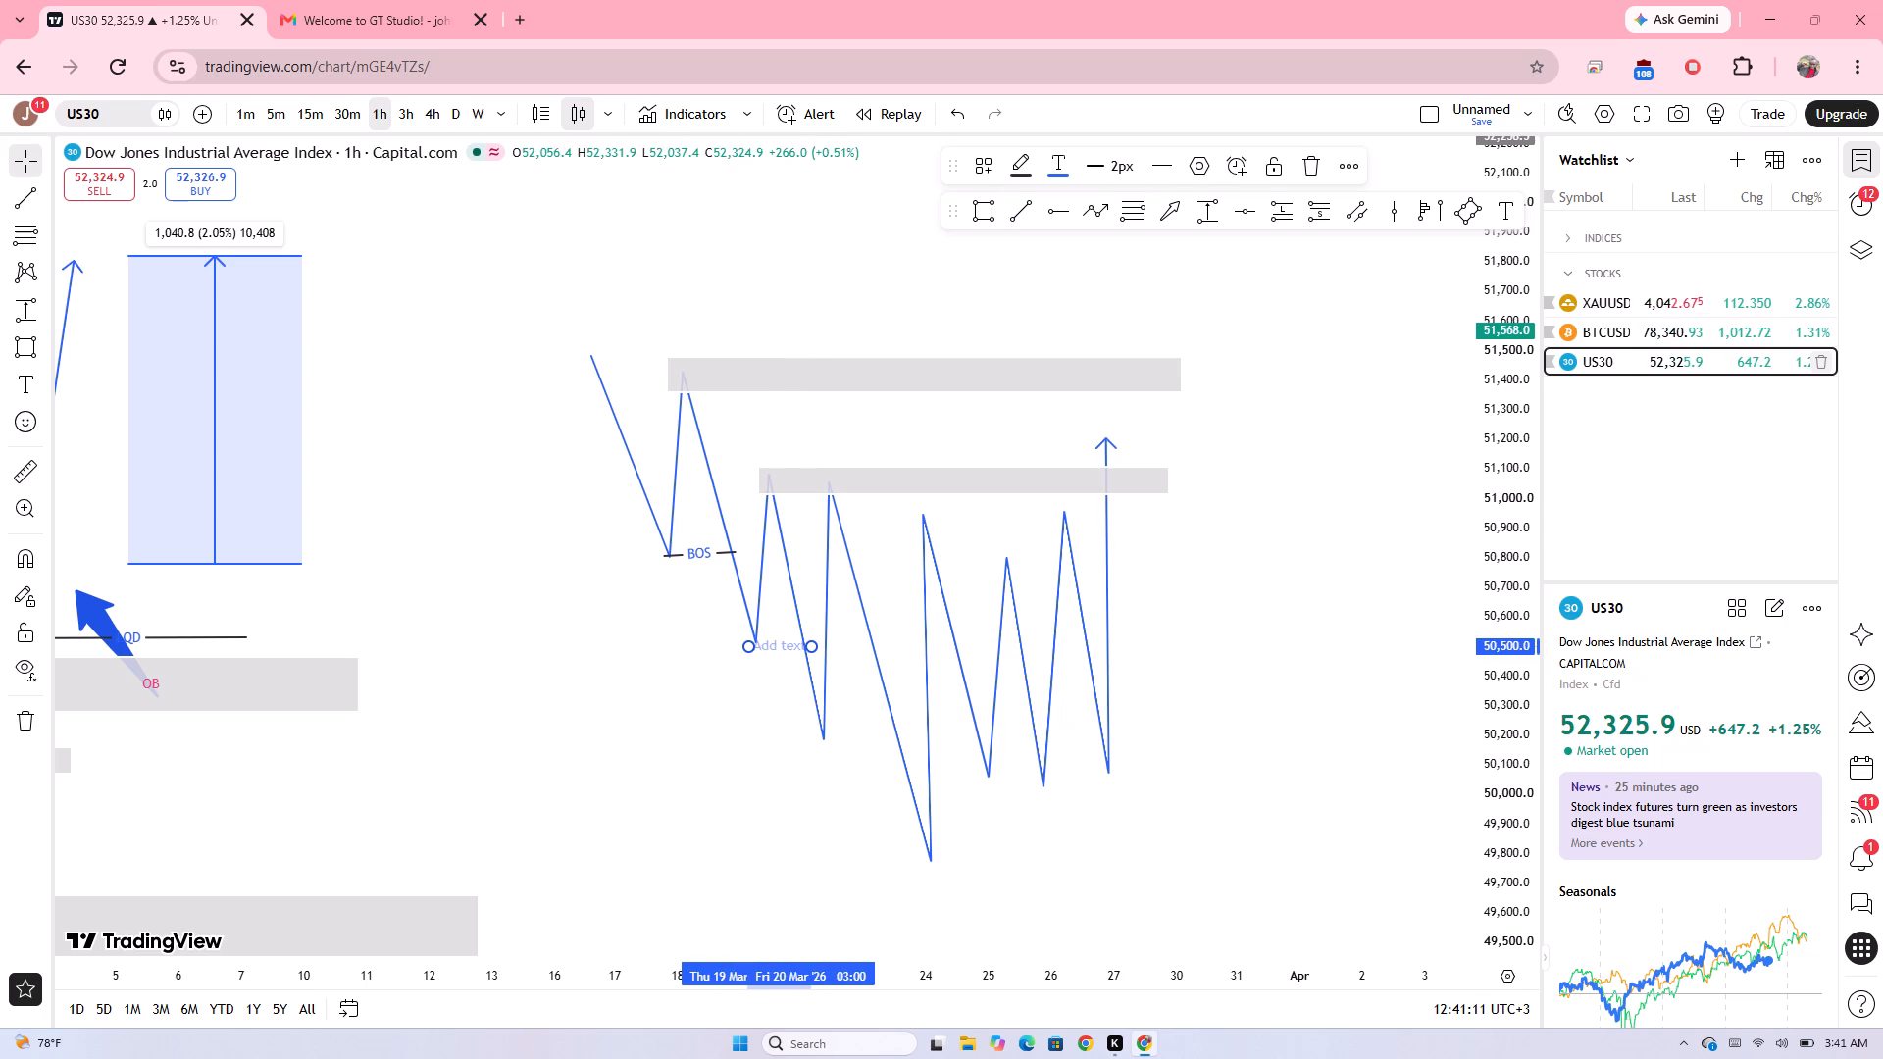
type("BOS")
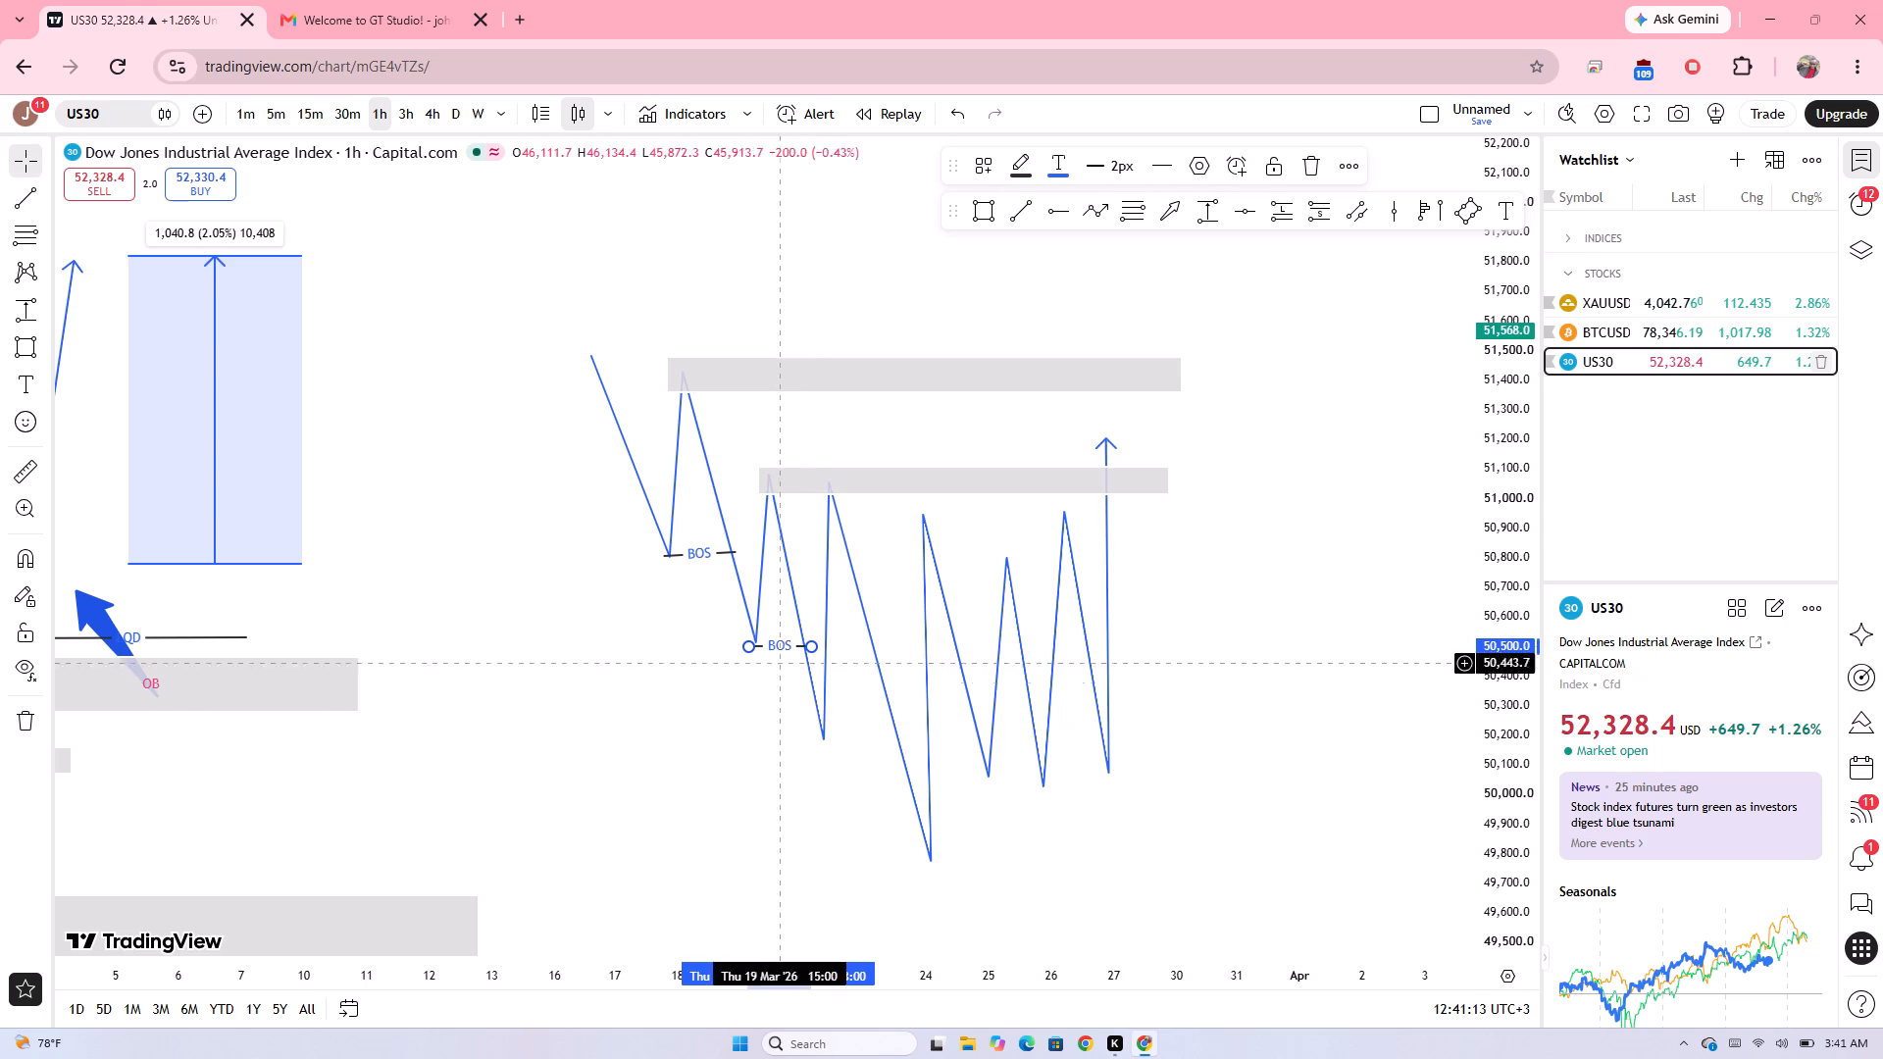
left_click(739, 756)
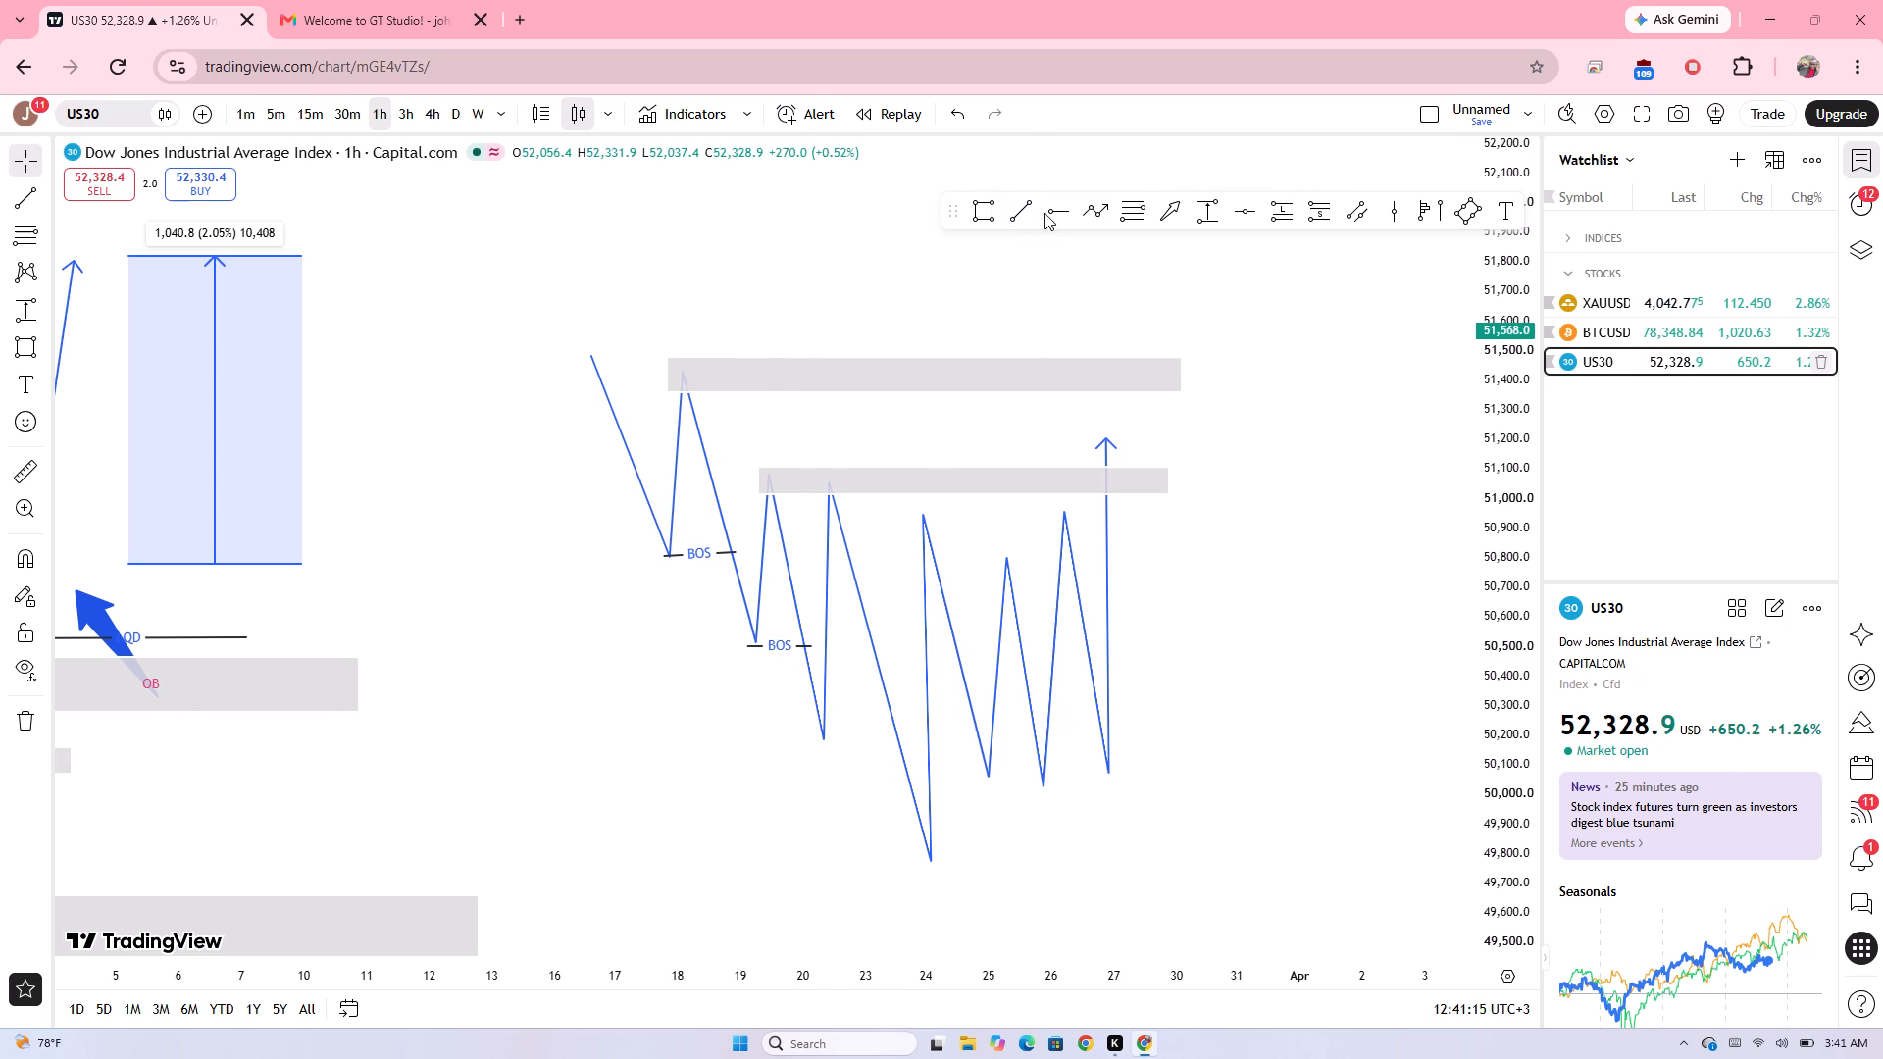
Draw an unlabelled trend line at about 50,175 from the falling zigzag's third low, spanning 20 to 23 March.
left_click(1018, 216)
left_click_drag(818, 743, 902, 740)
left_click(902, 740)
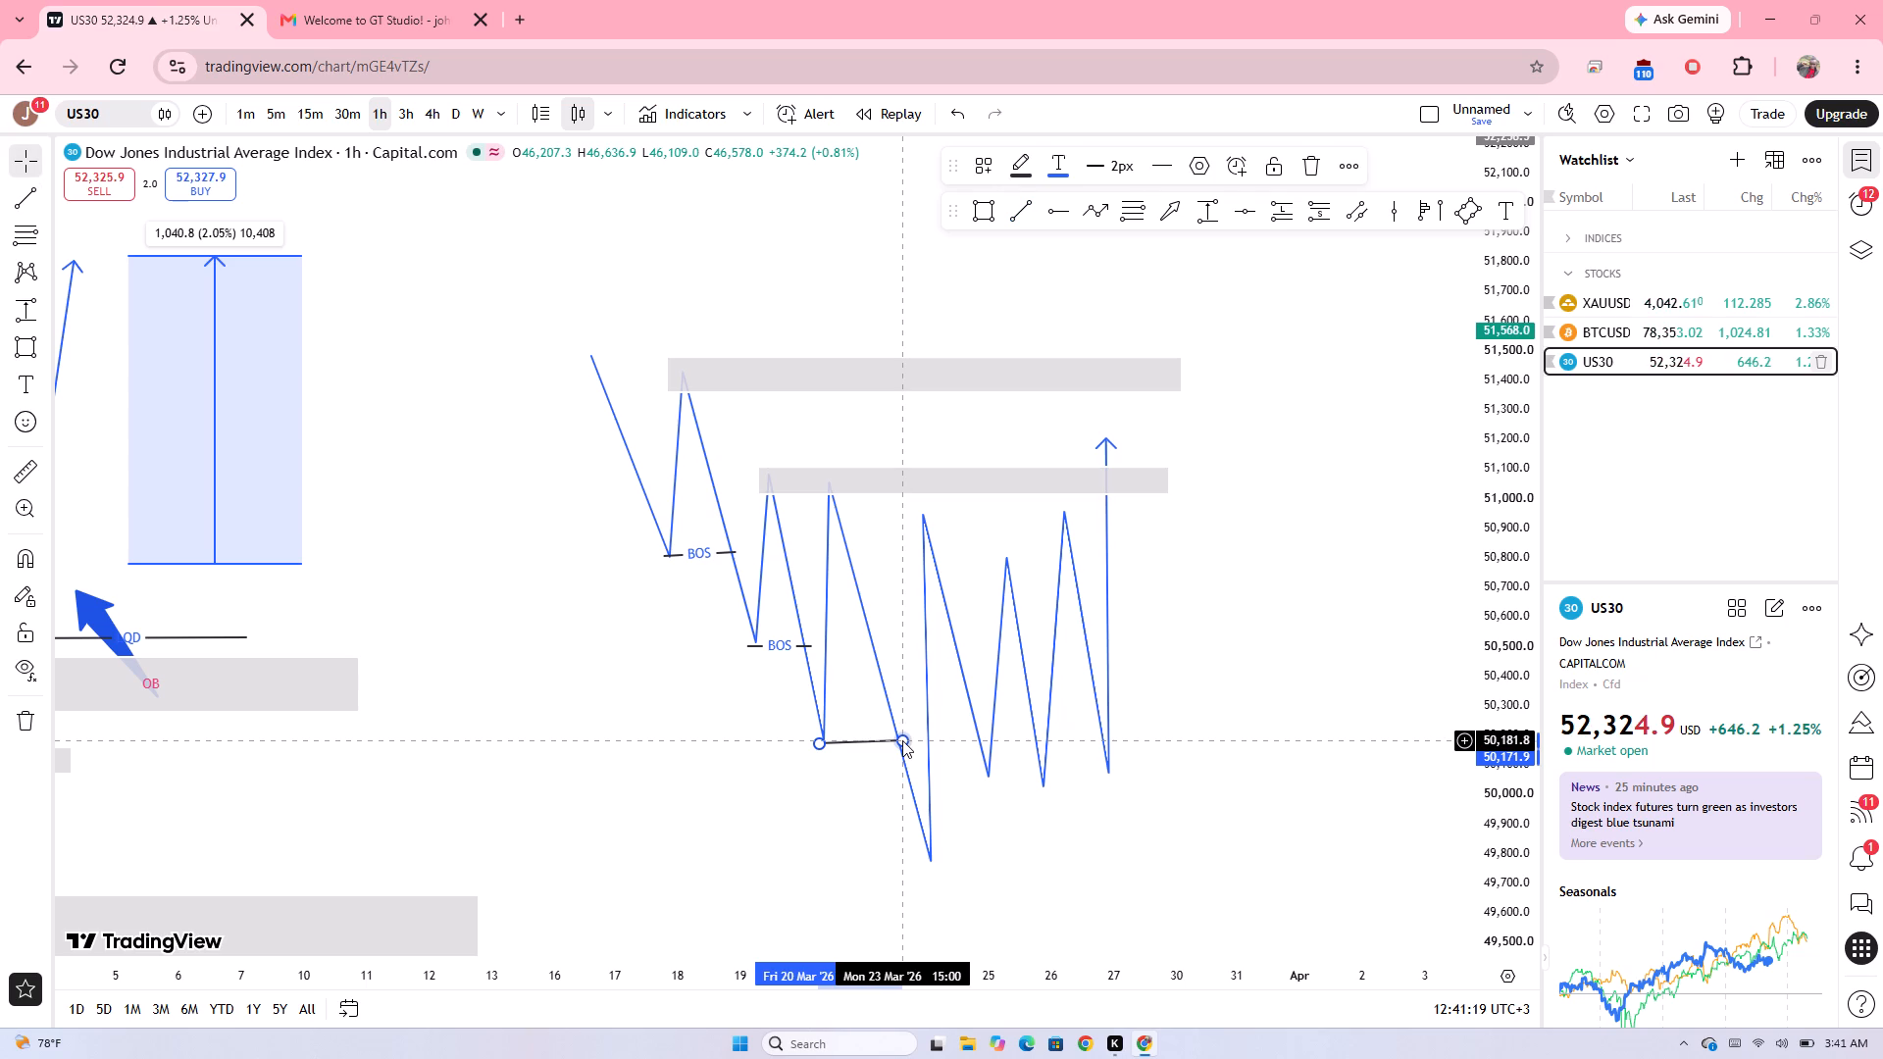
Copy the third low's trend line and fit the copy under the two lows near 50,015, spanning 24 to 25 March.
key("ctrl+c")
left_click(989, 824)
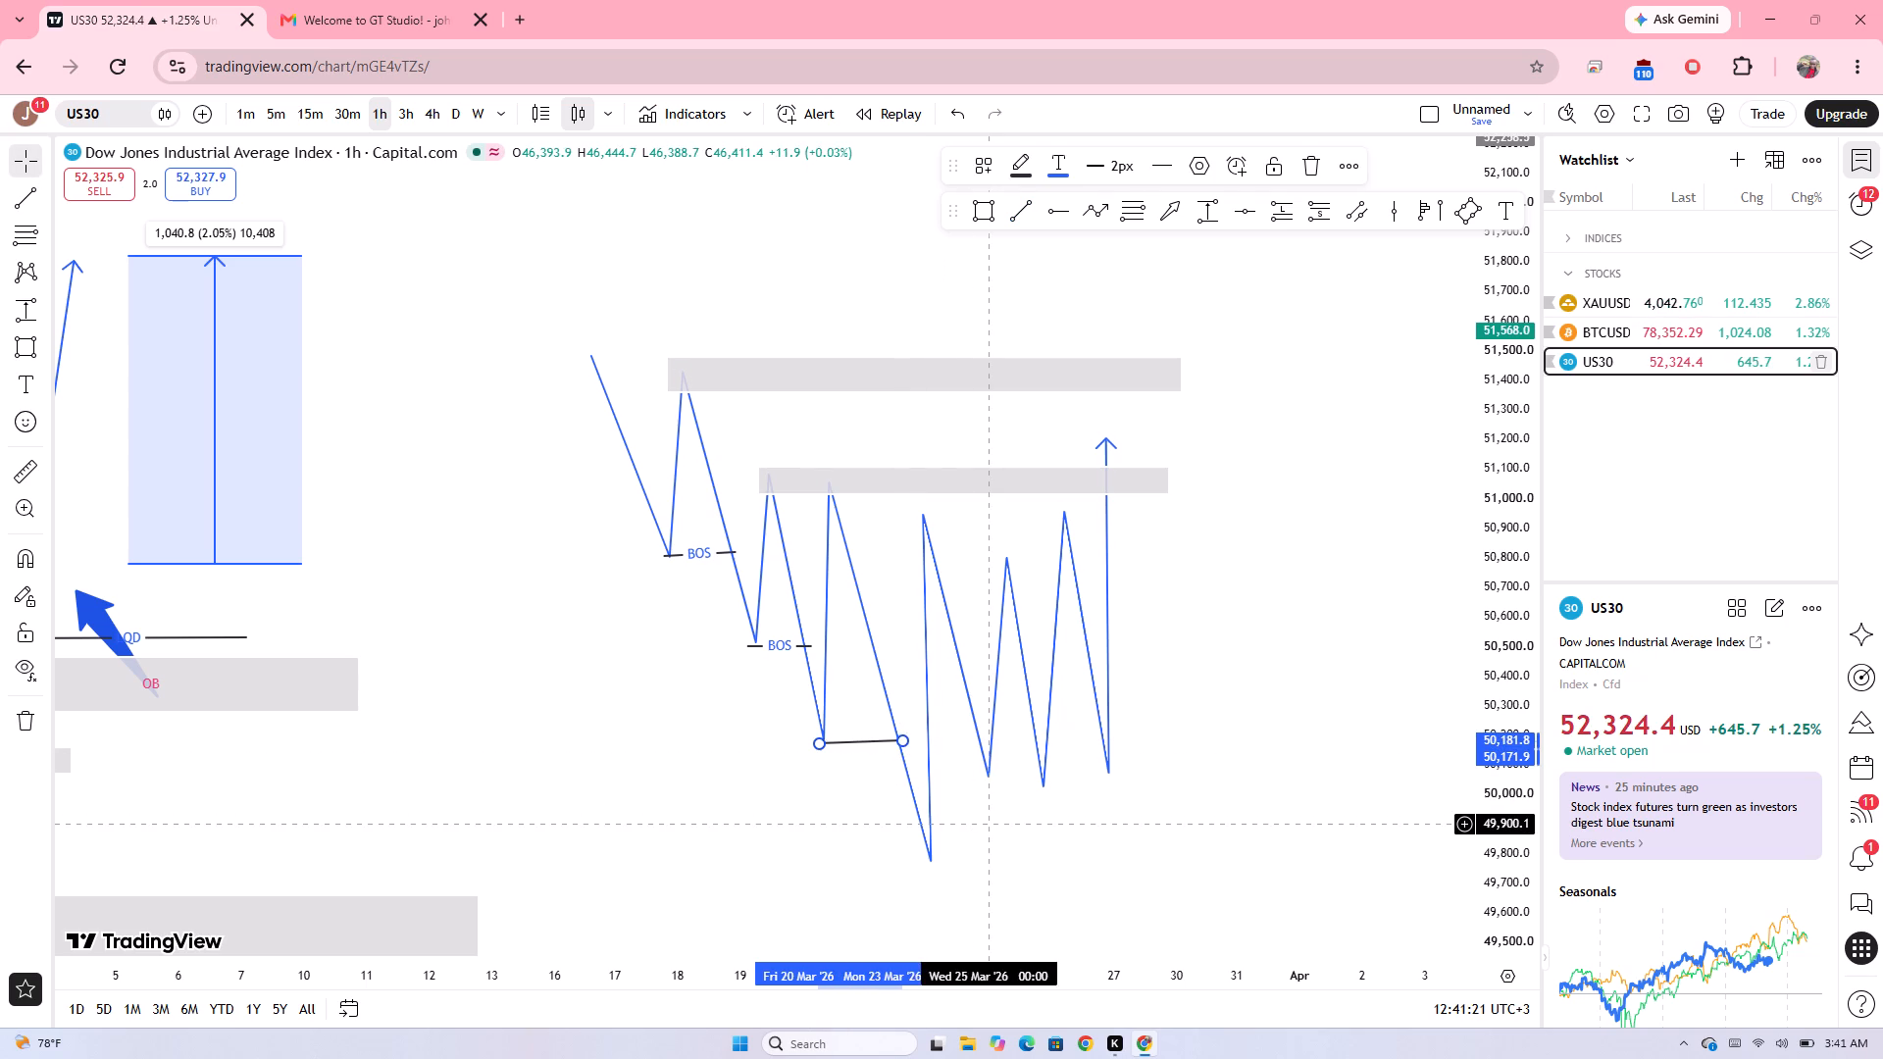
left_click(947, 765)
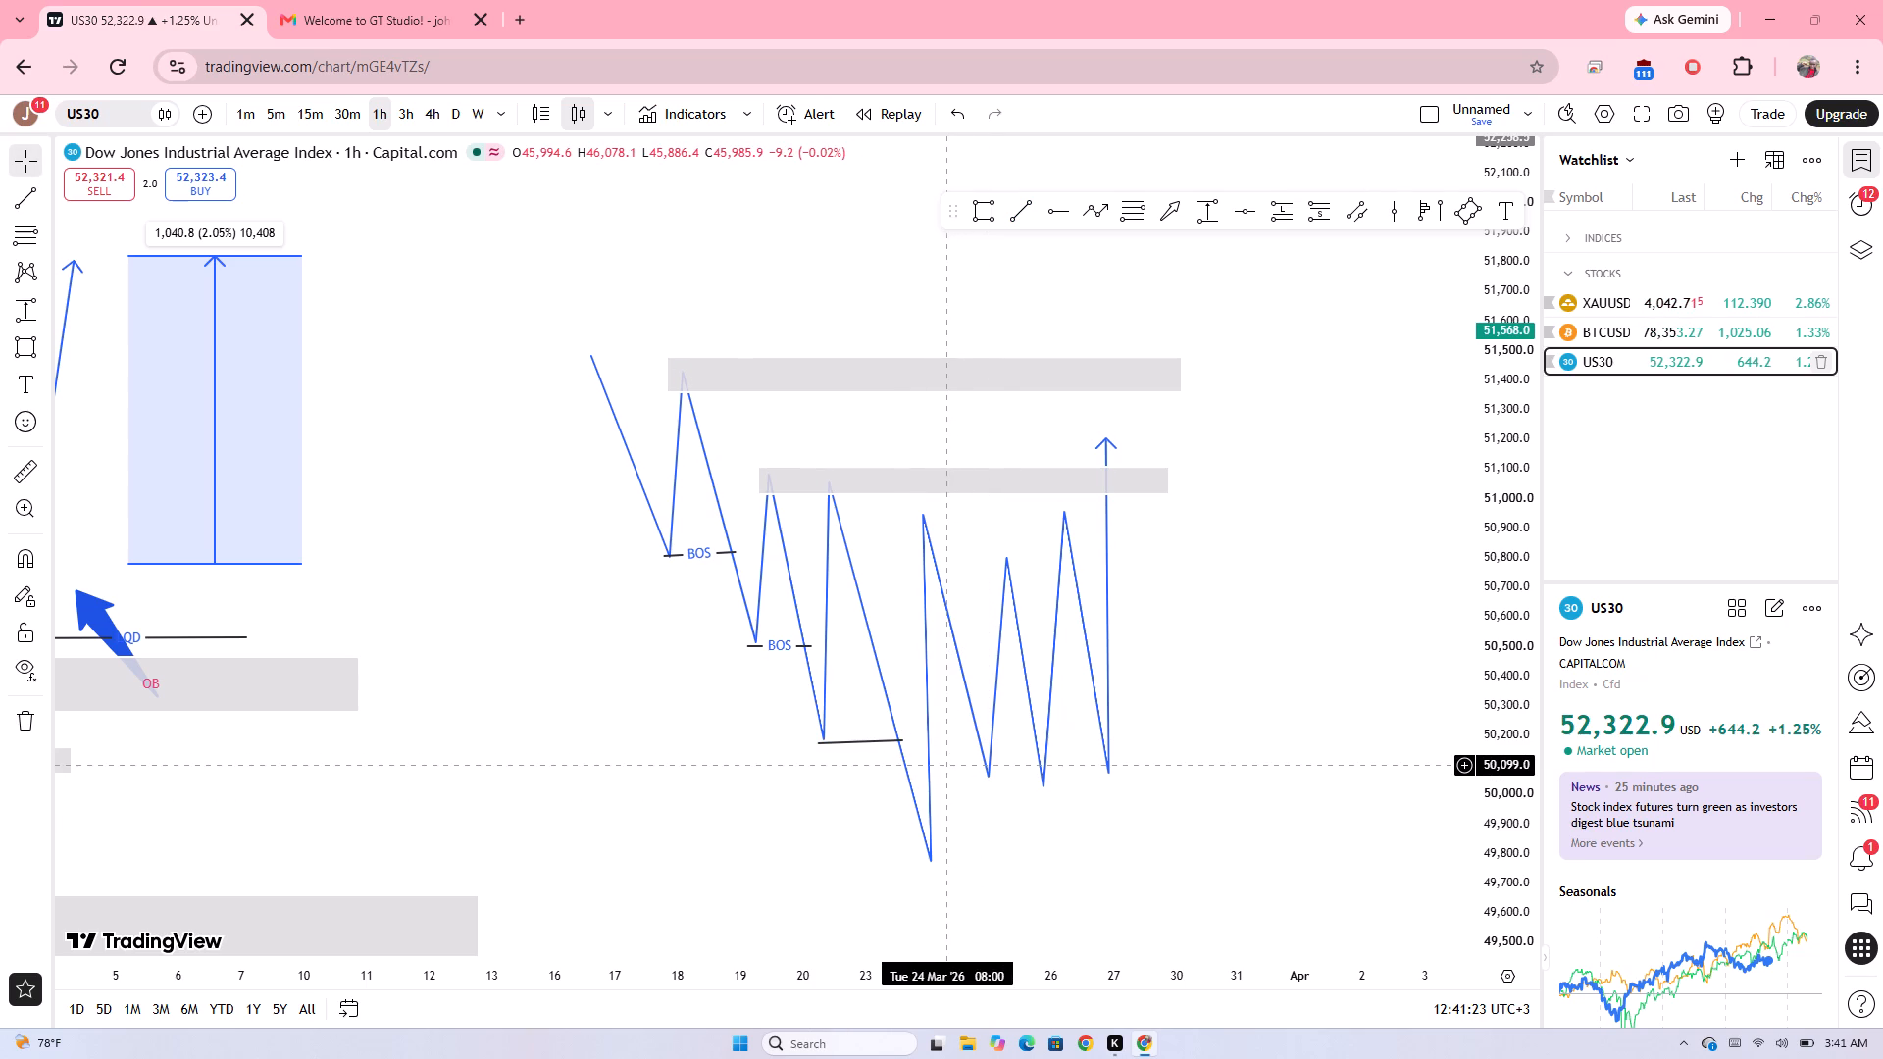
key("ctrl+v")
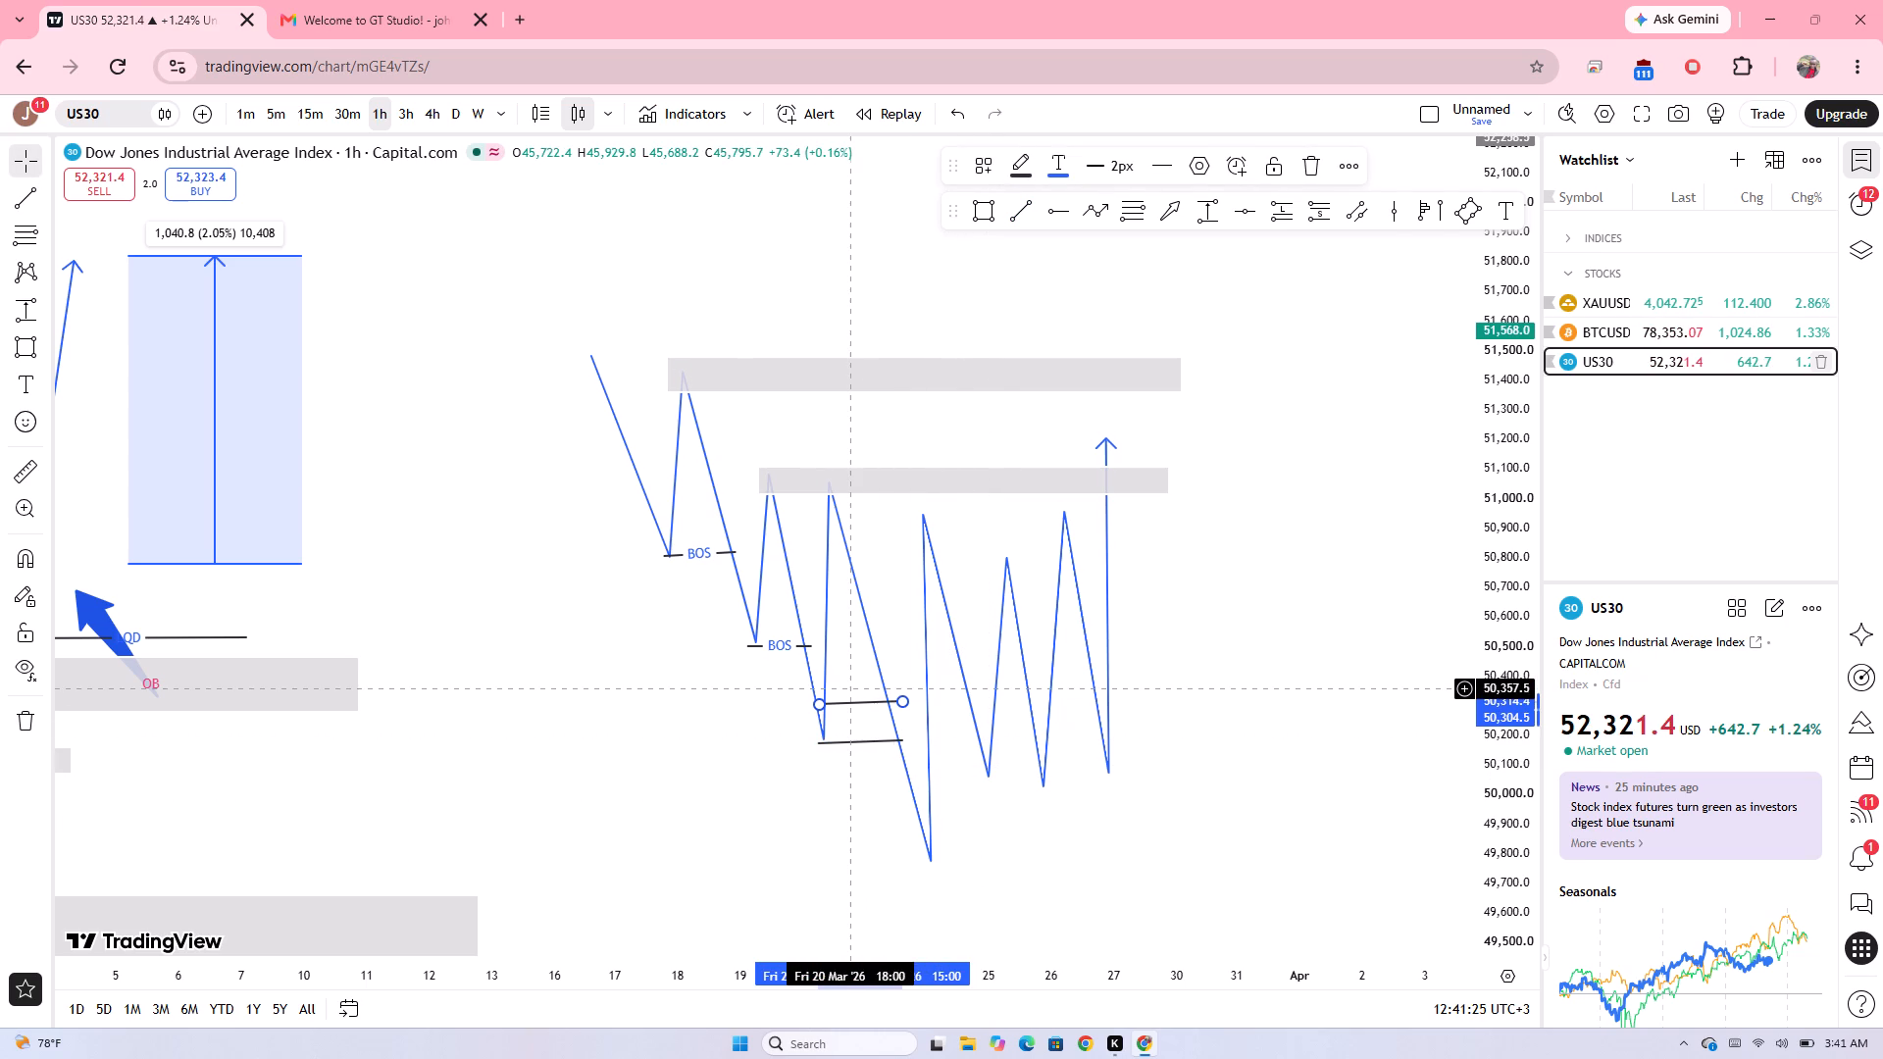
left_click_drag(855, 701, 967, 772)
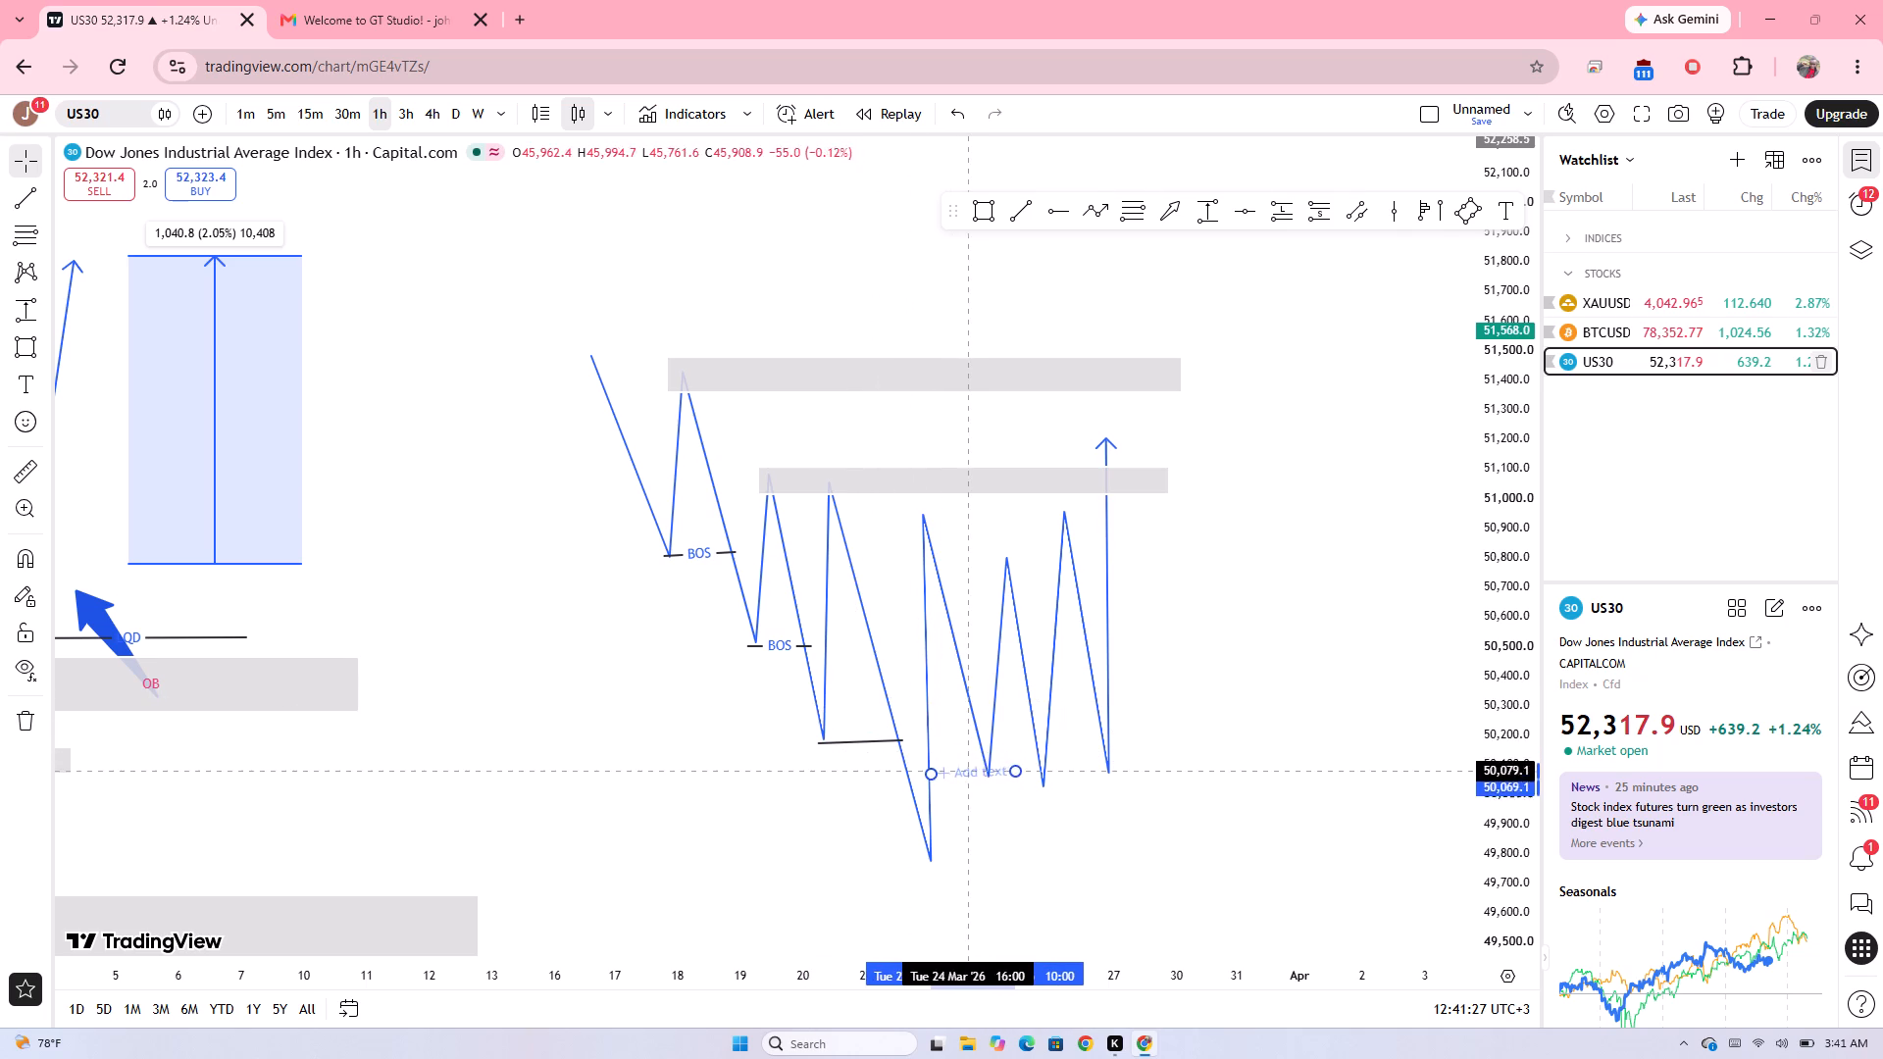
left_click_drag(967, 772, 967, 734)
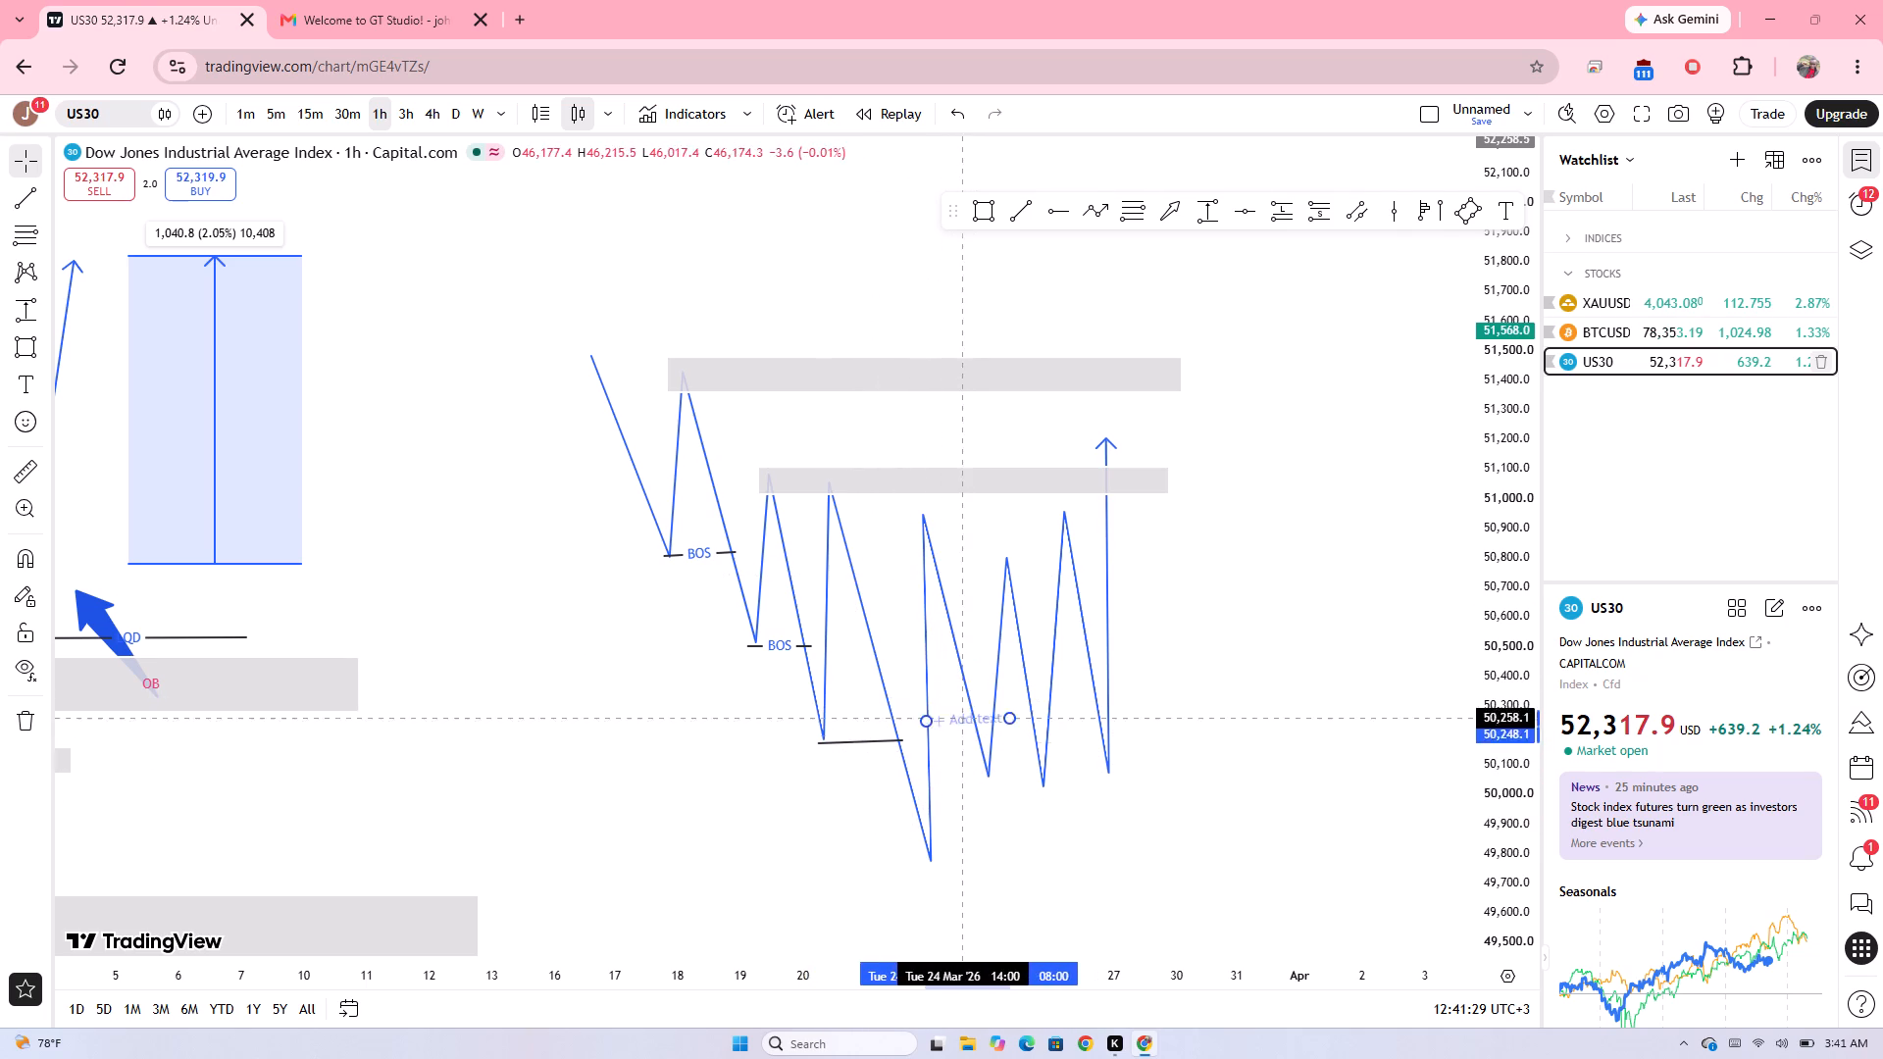
left_click_drag(967, 734, 976, 785)
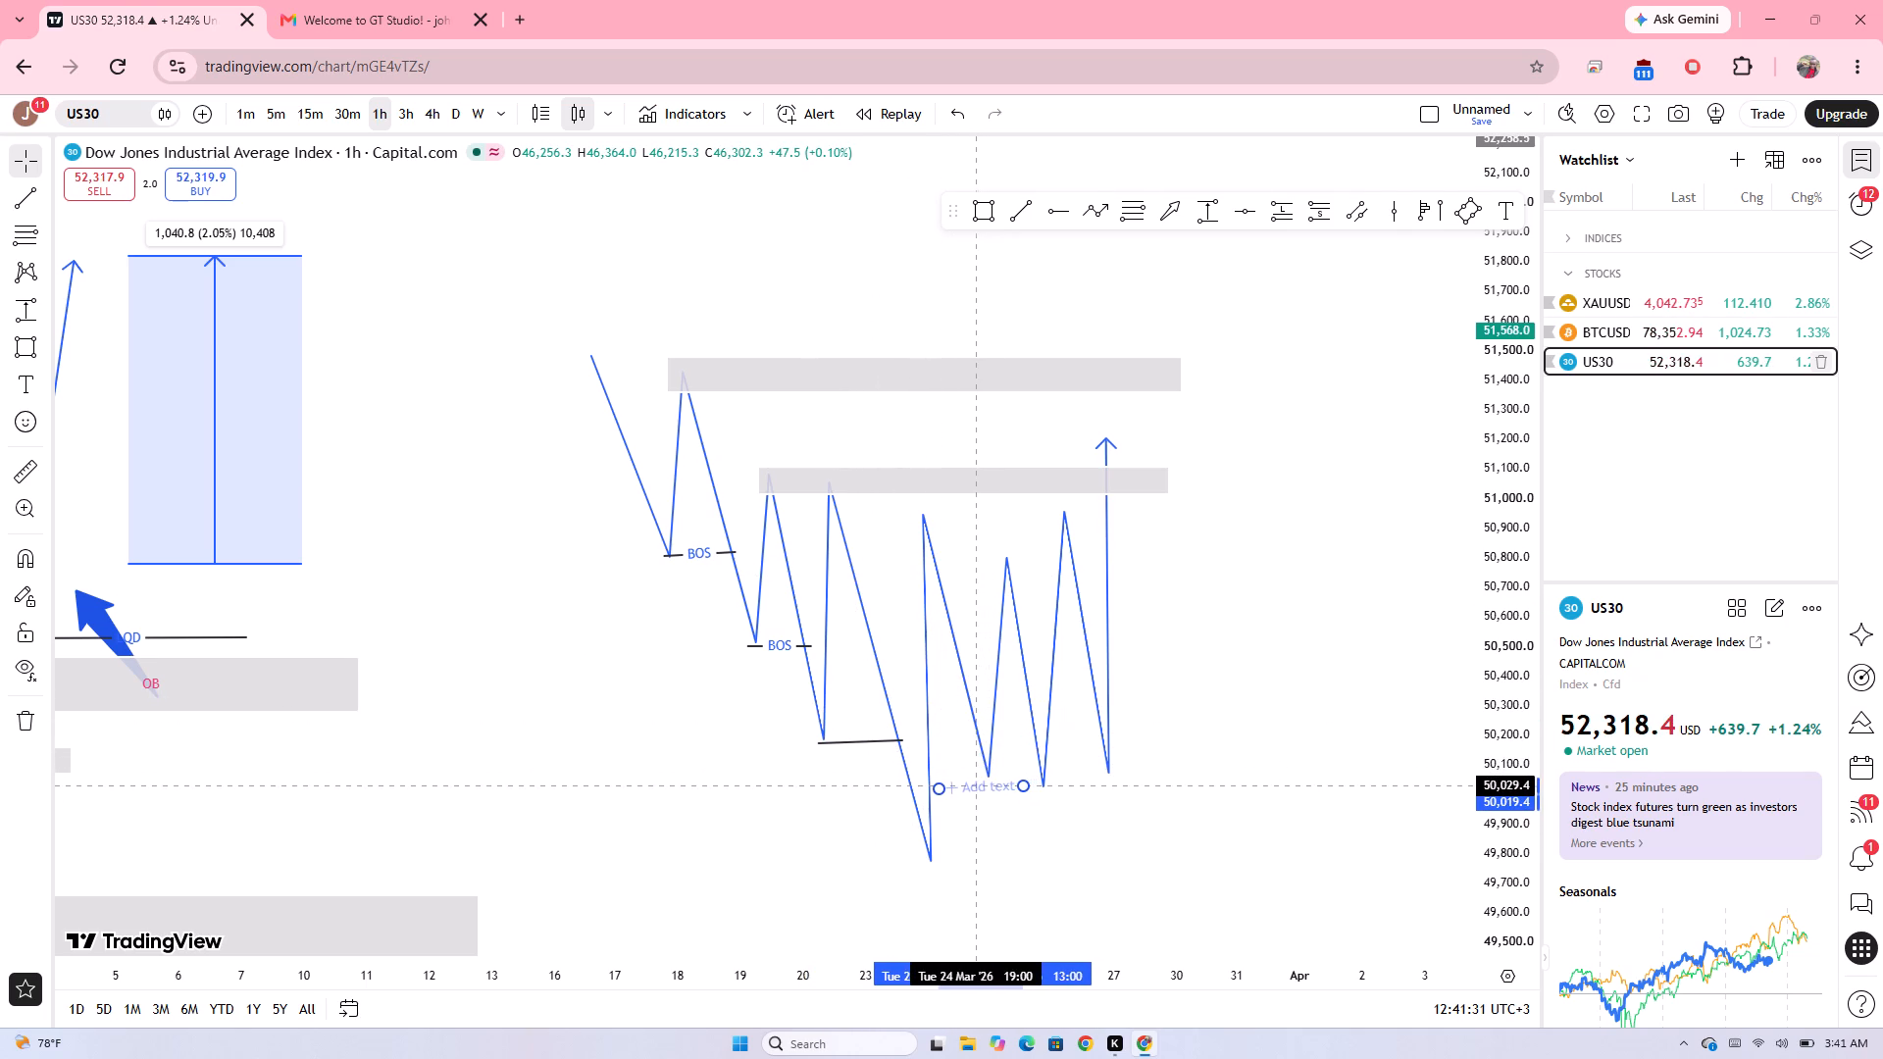
left_click_drag(976, 785, 975, 785)
left_click(1108, 832)
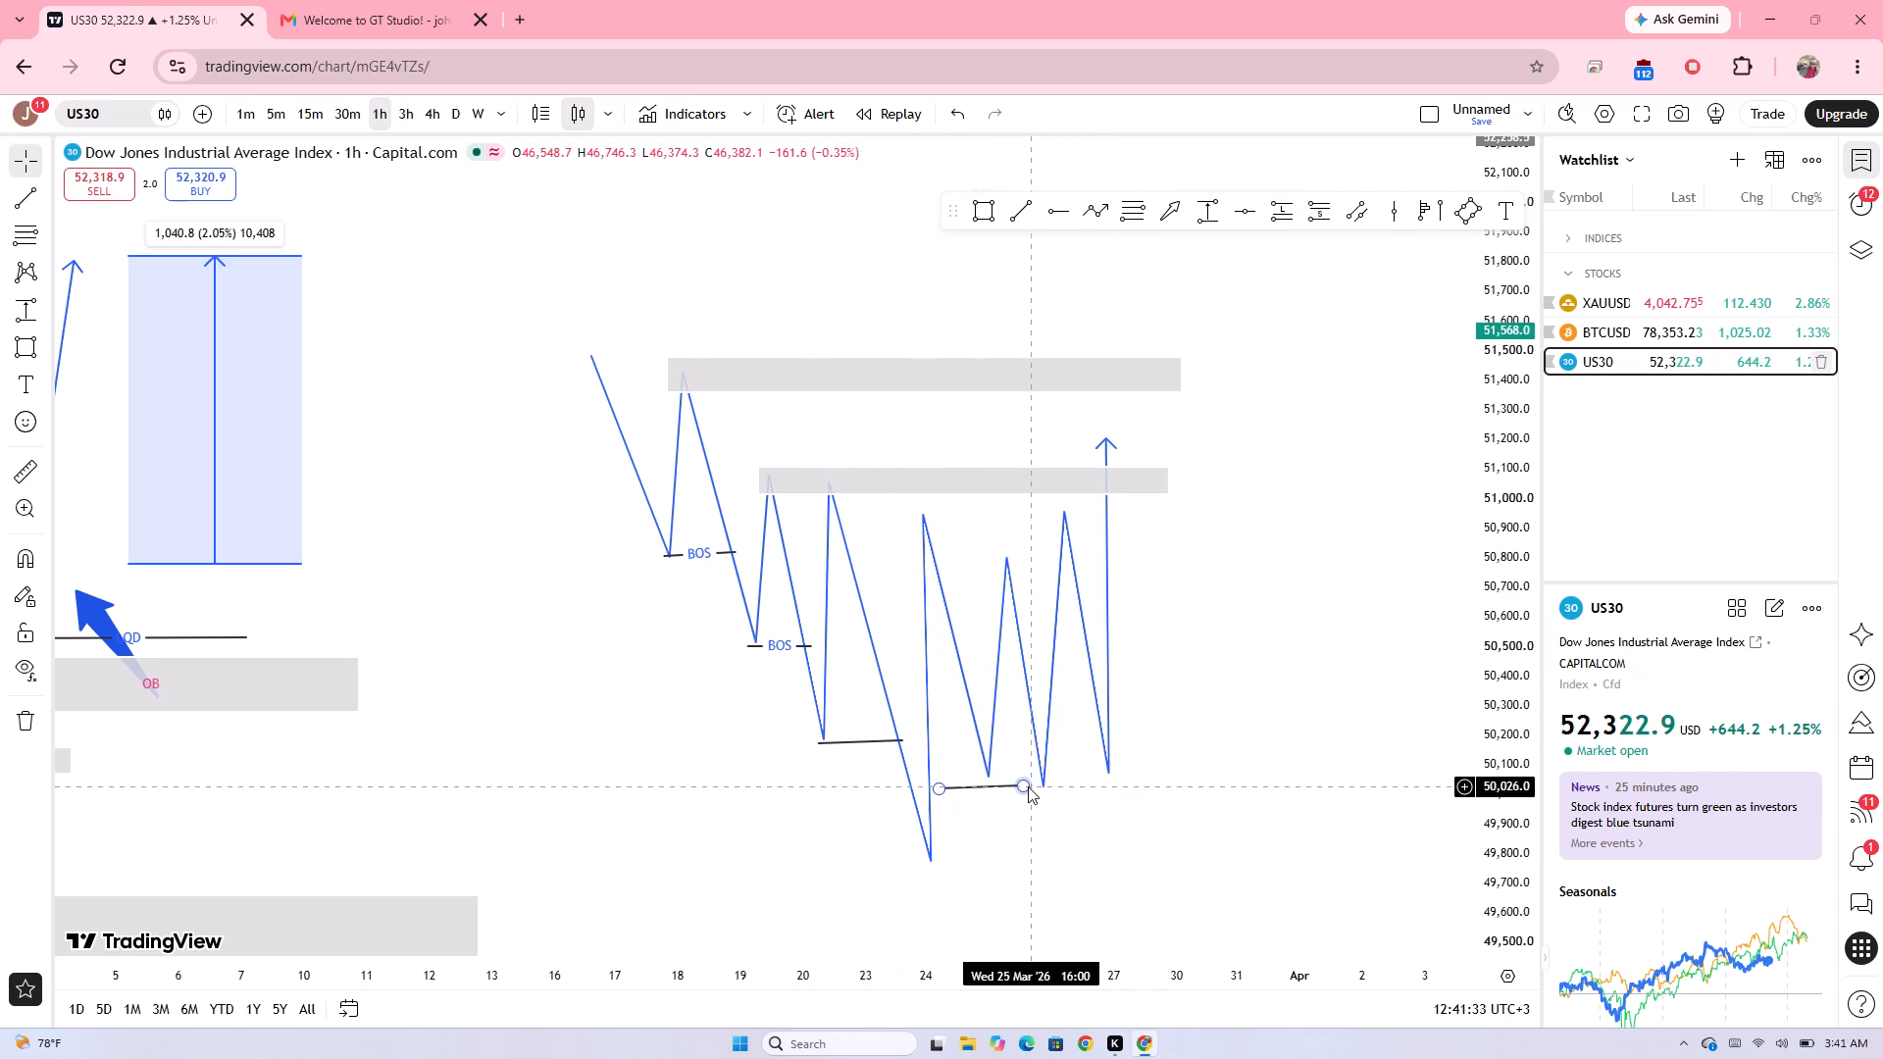
left_click_drag(1028, 786, 1048, 789)
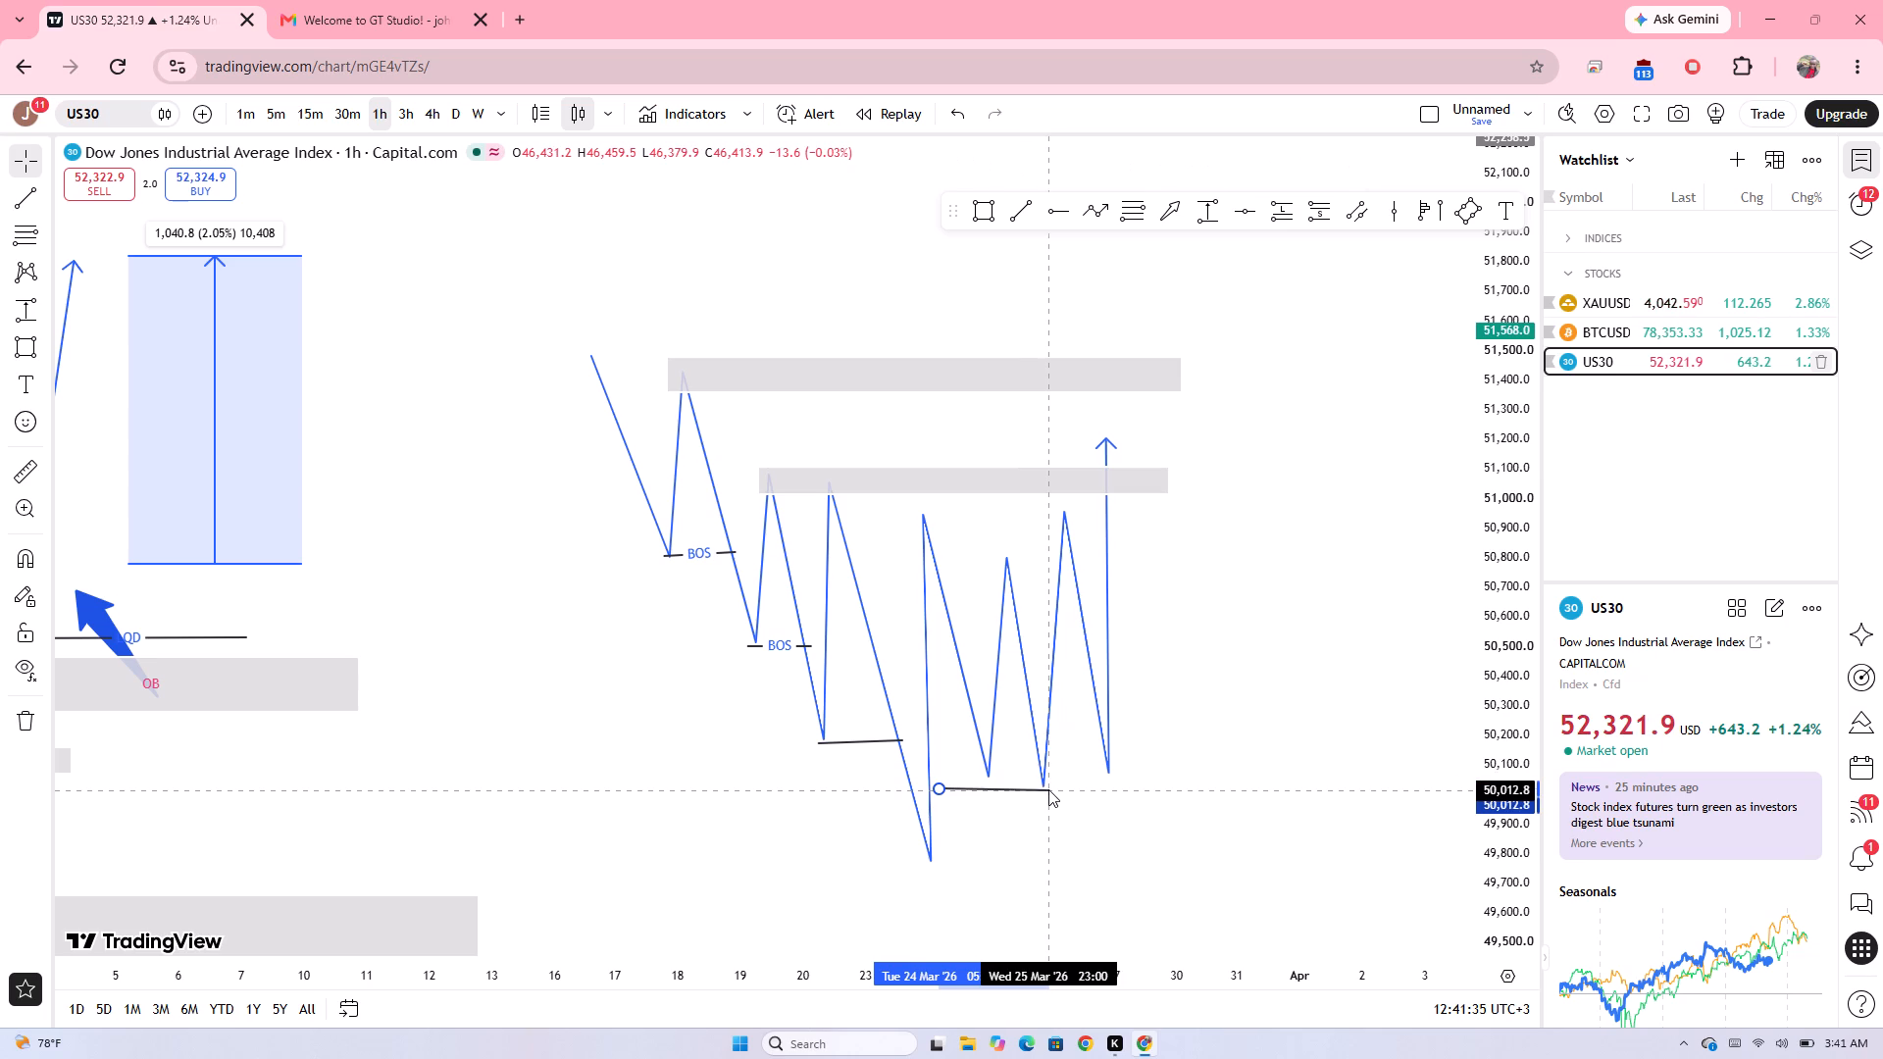
left_click_drag(1048, 789, 1048, 788)
left_click(1162, 781)
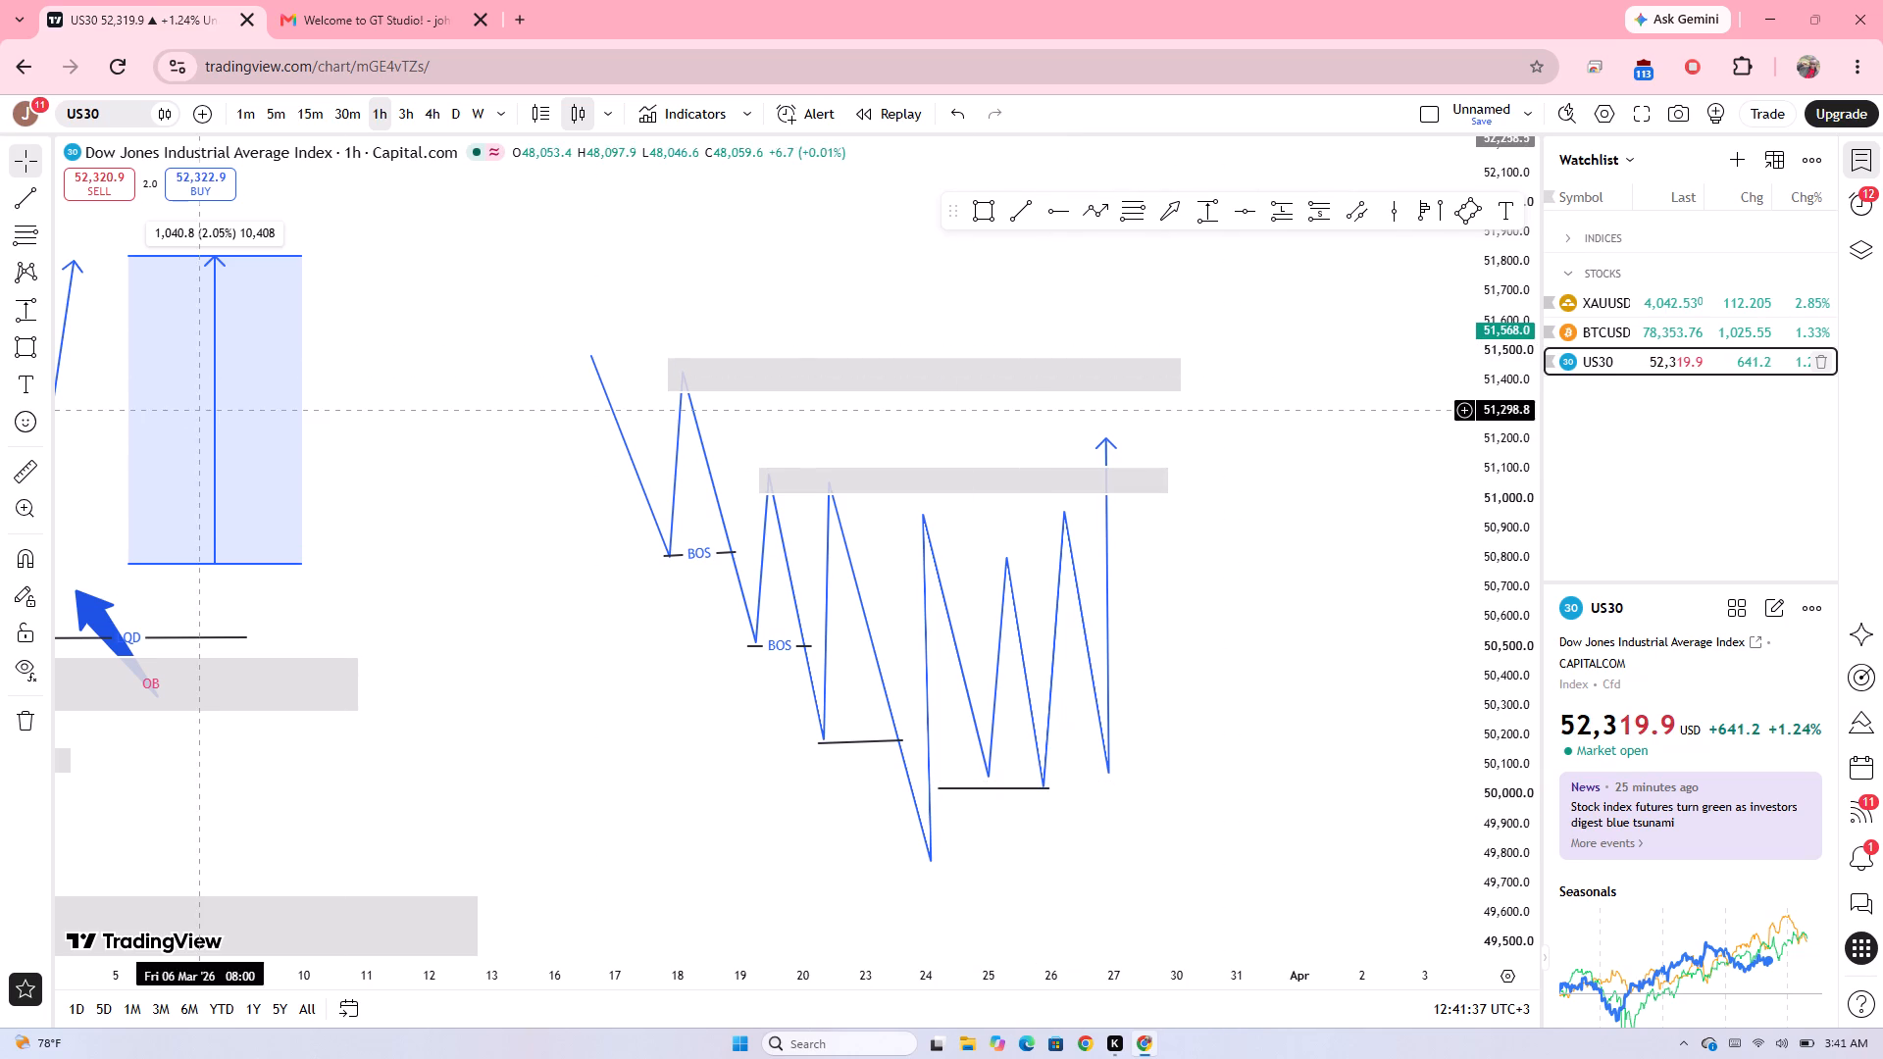
Add Circle, Ellipse, Triangle, Arc, Double curve and Curve to the favourite drawing tools.
left_click(44, 193)
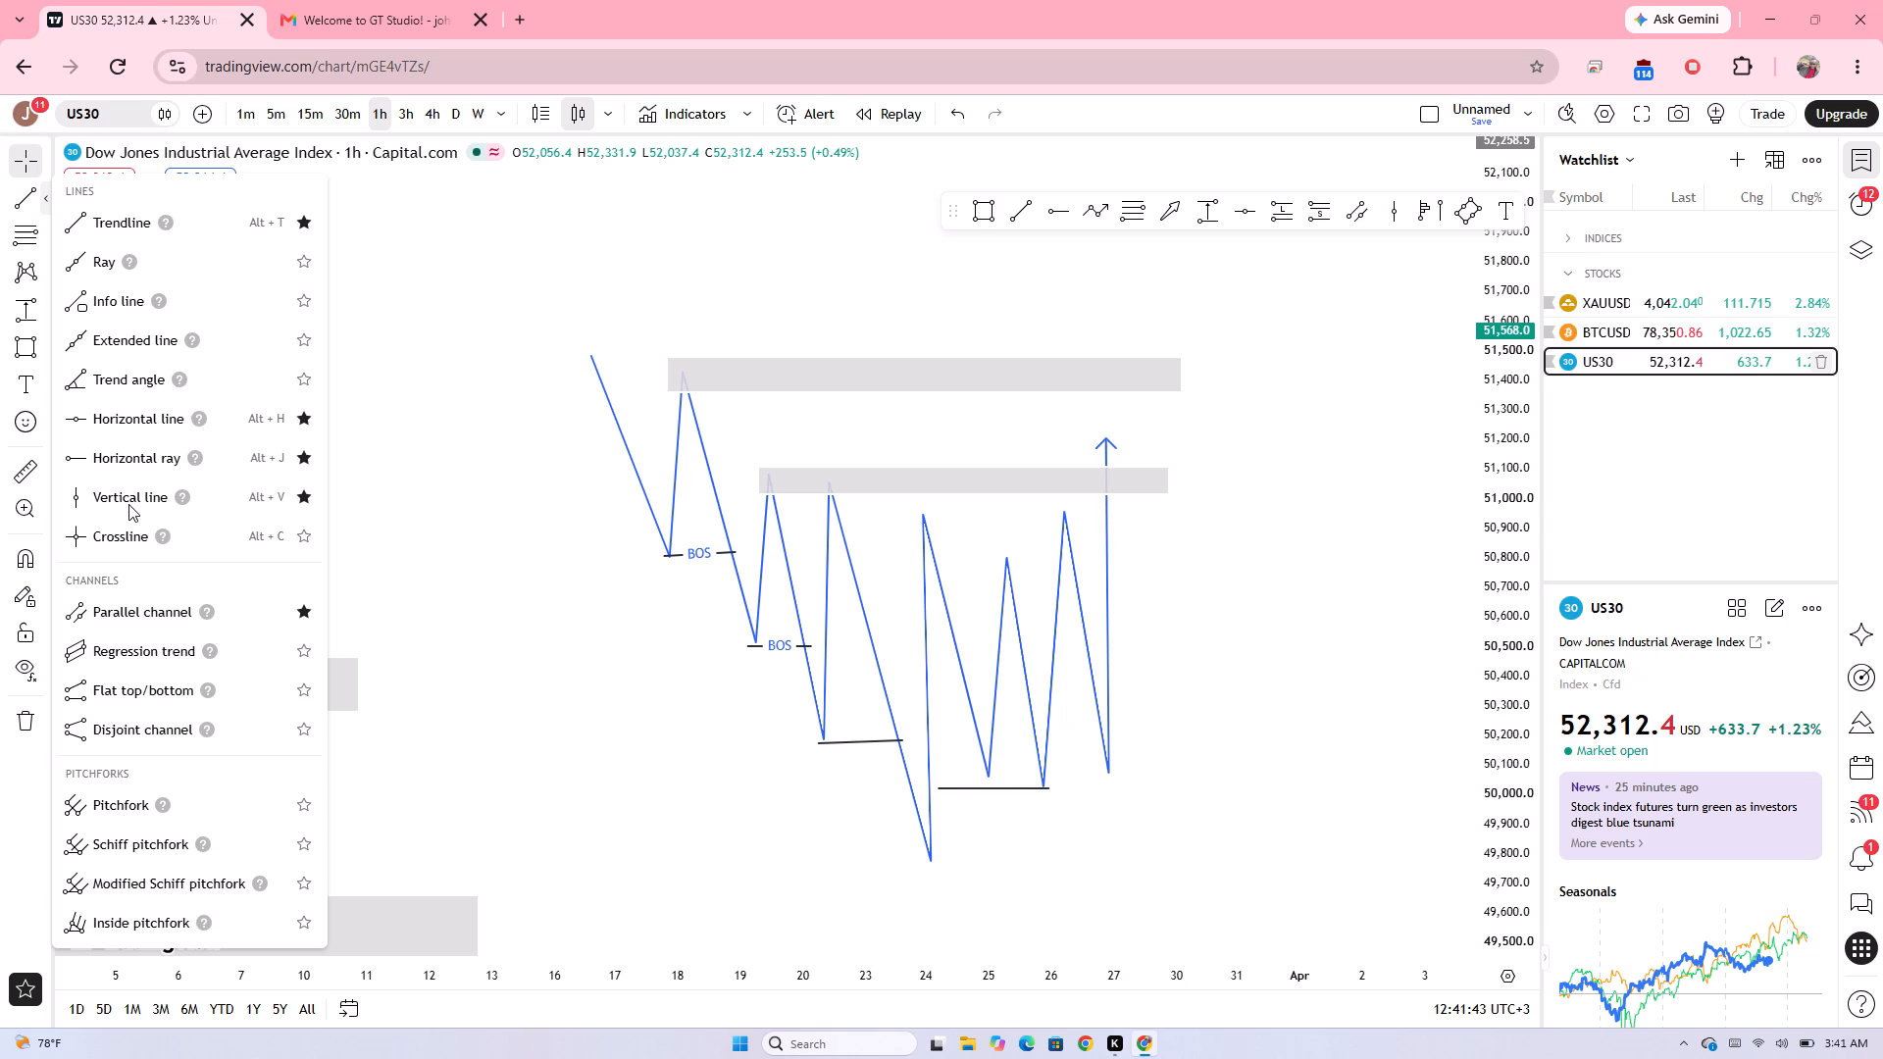
scroll(147, 698, "down", 2)
left_click(40, 352)
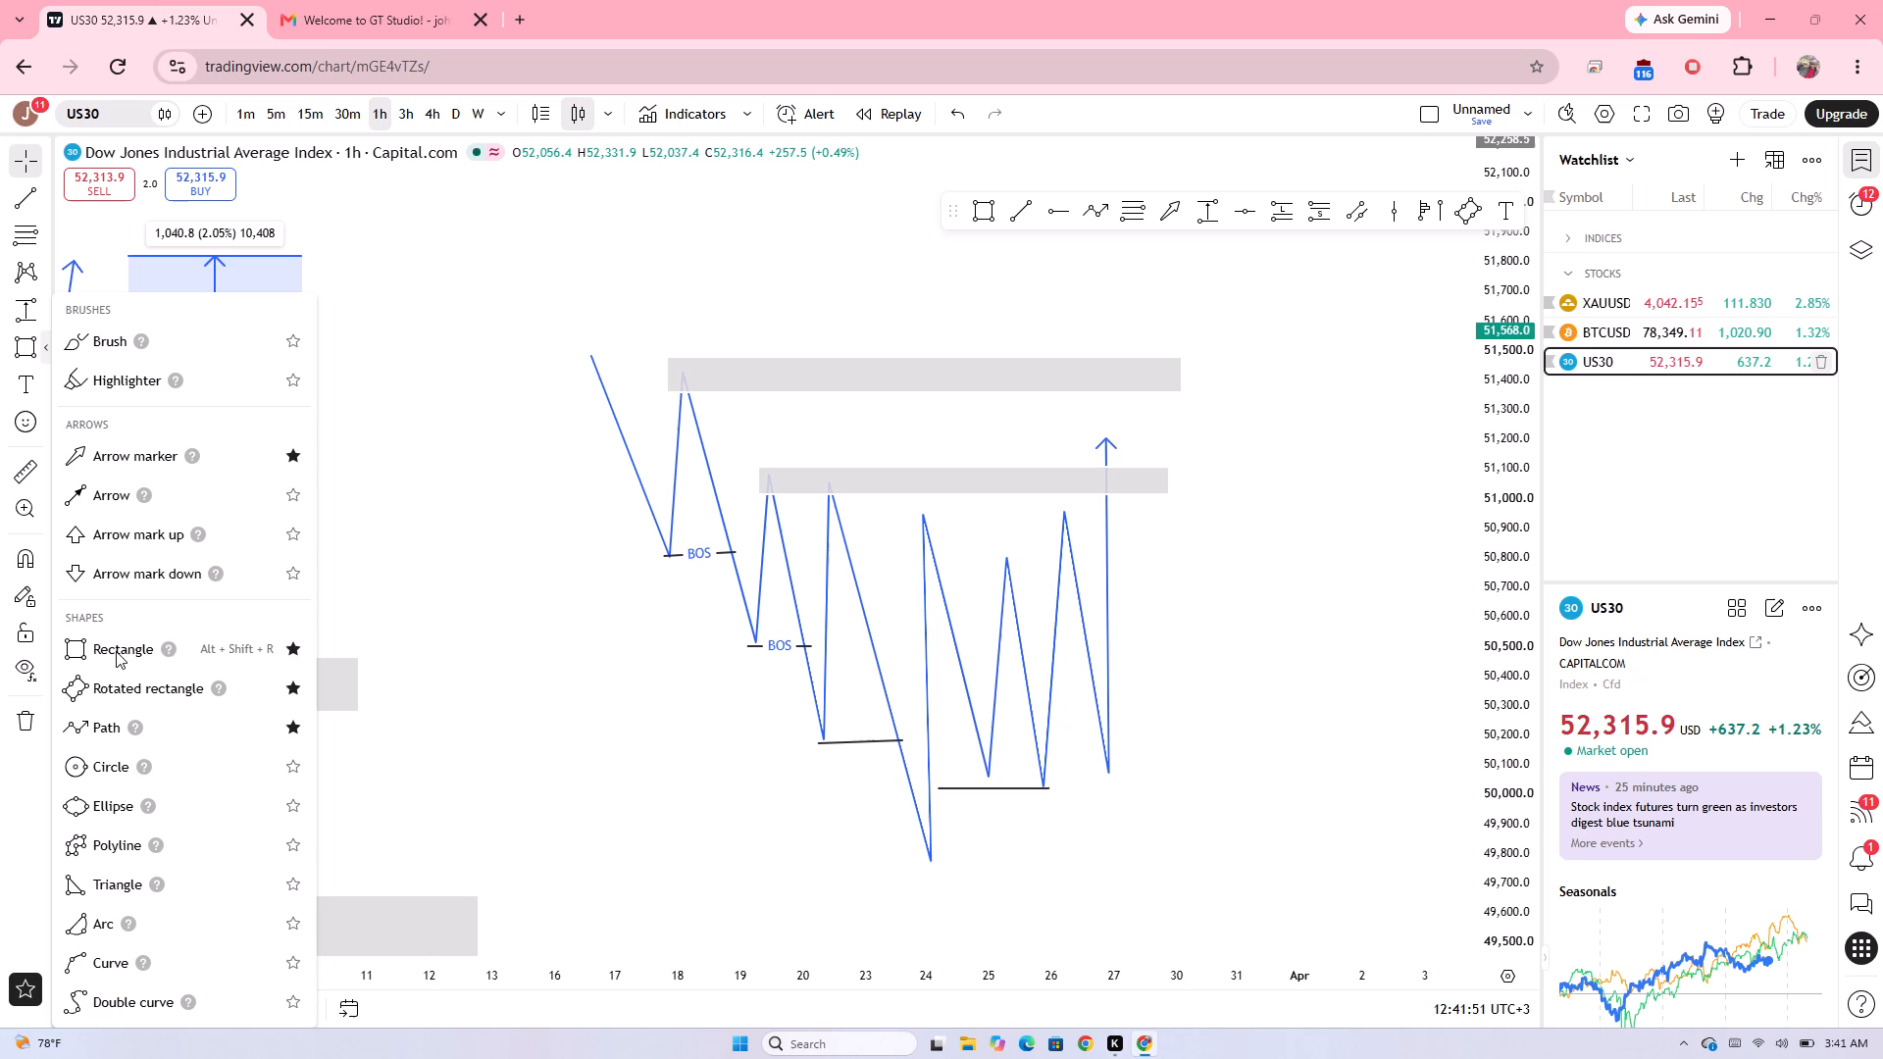
left_click(293, 764)
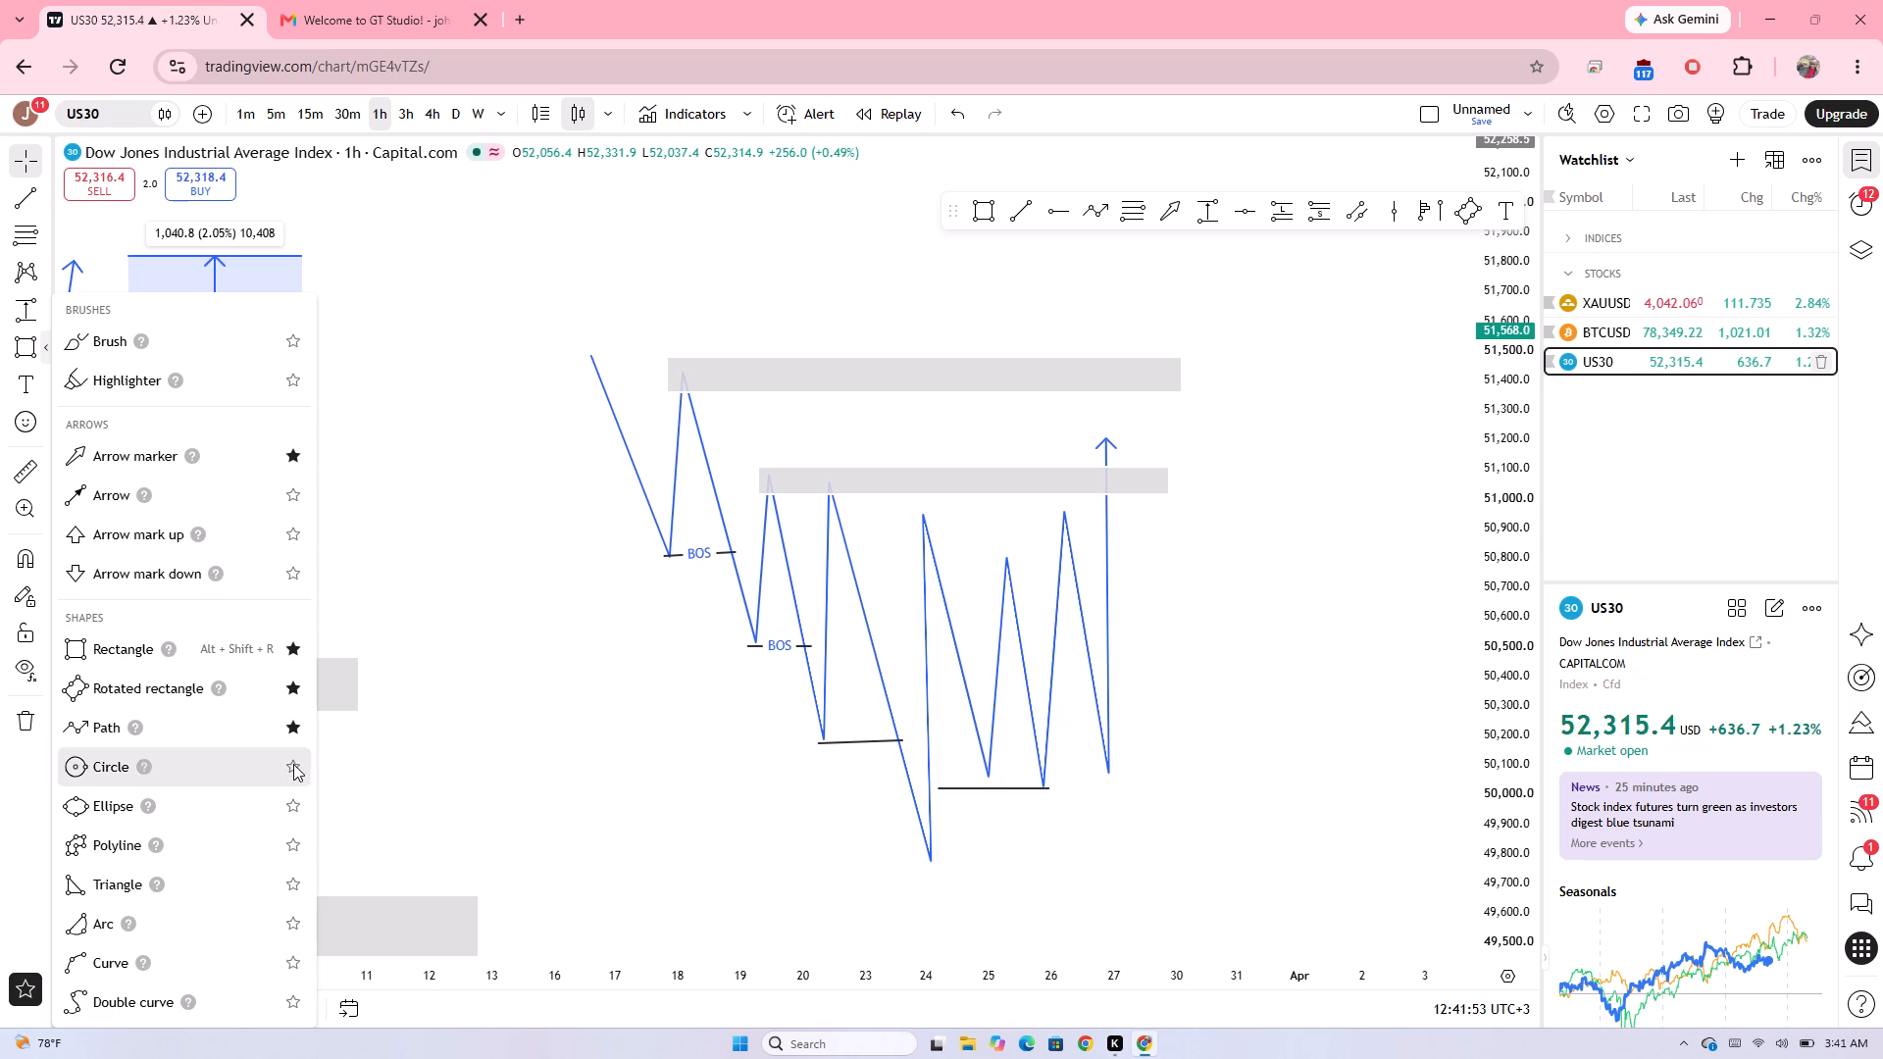
left_click(301, 803)
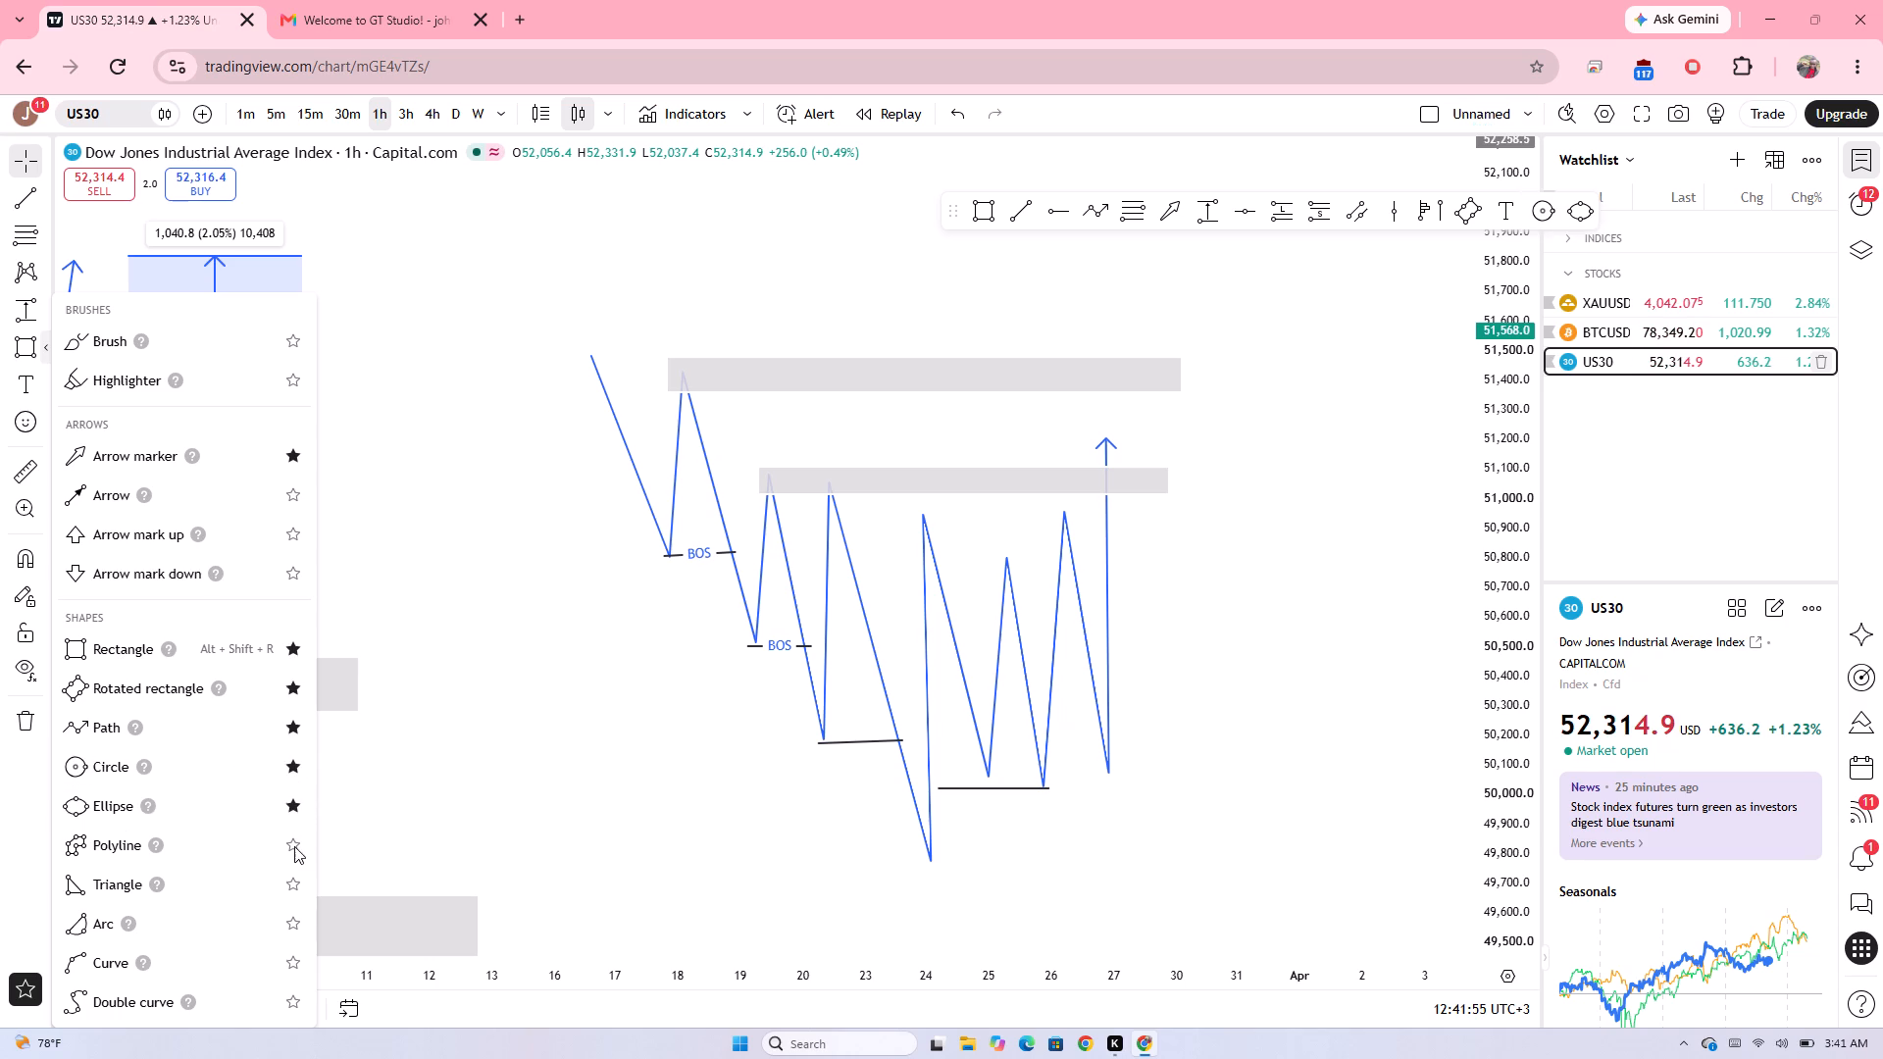
left_click(294, 877)
left_click(296, 928)
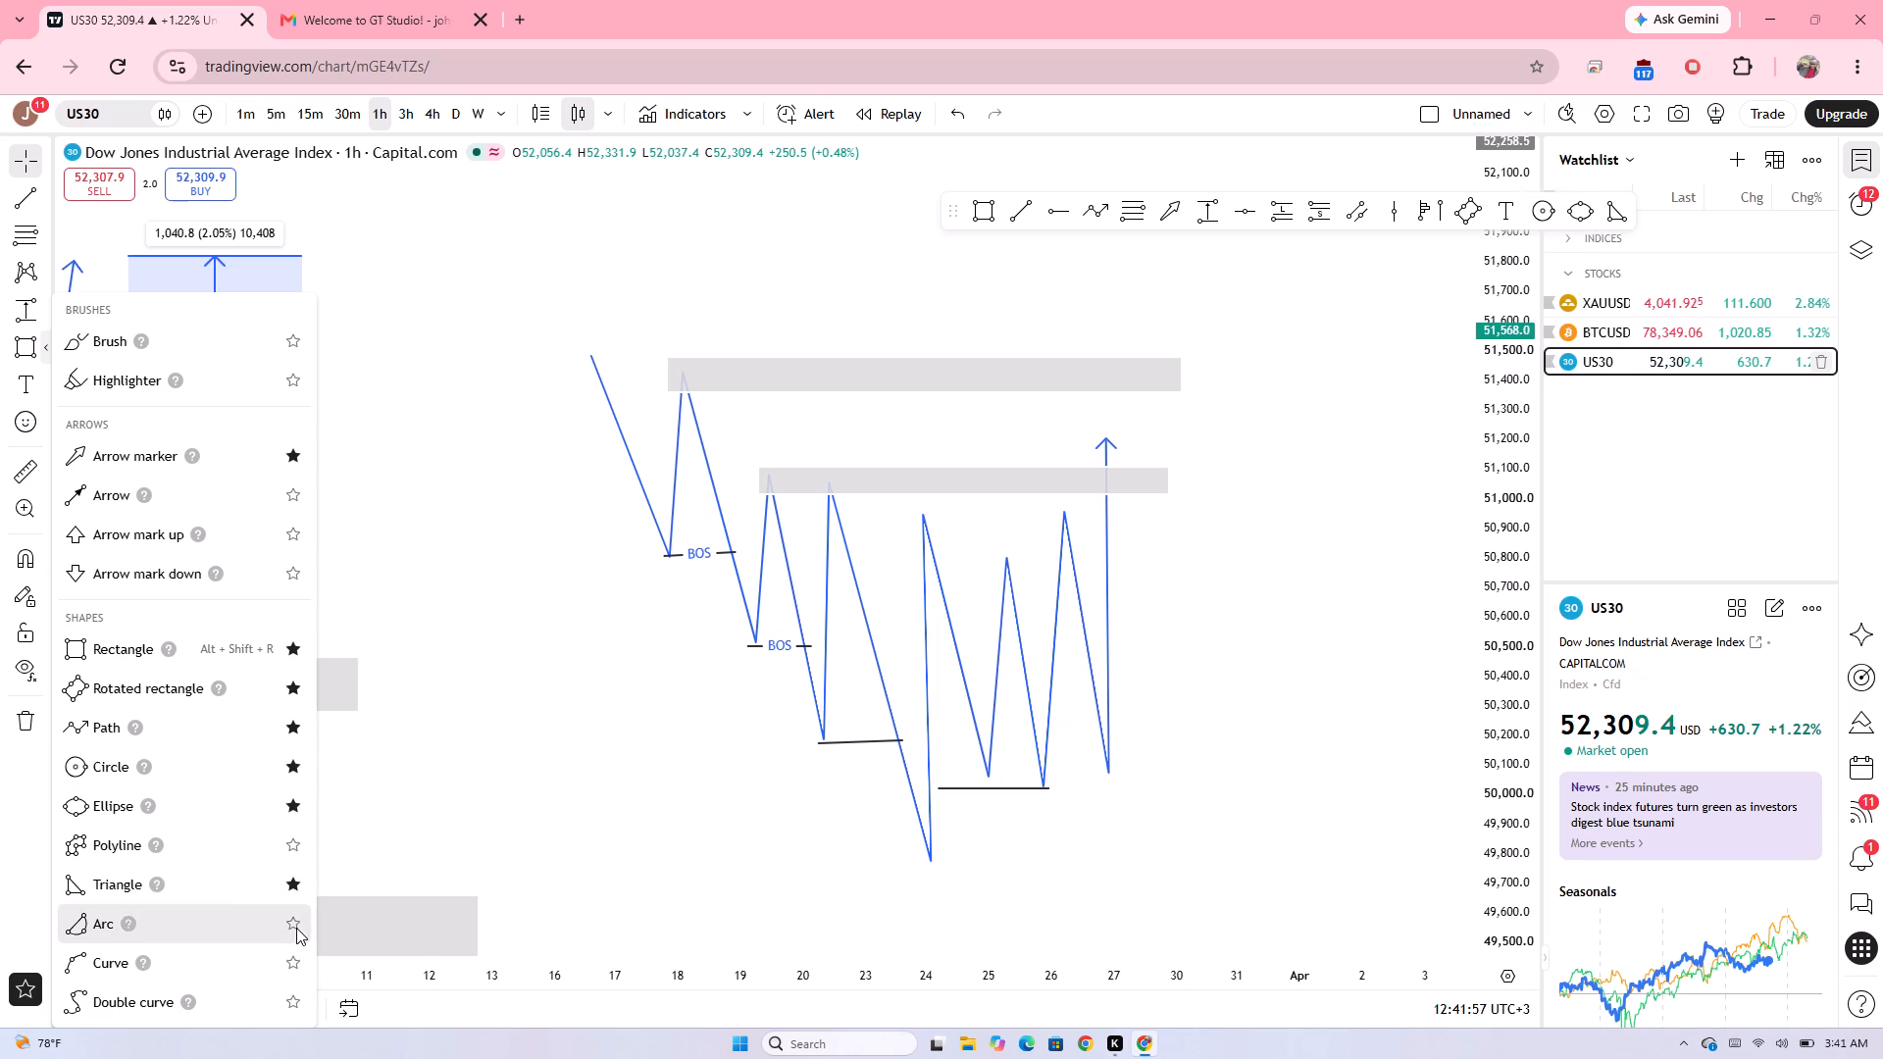
left_click(291, 998)
left_click(291, 962)
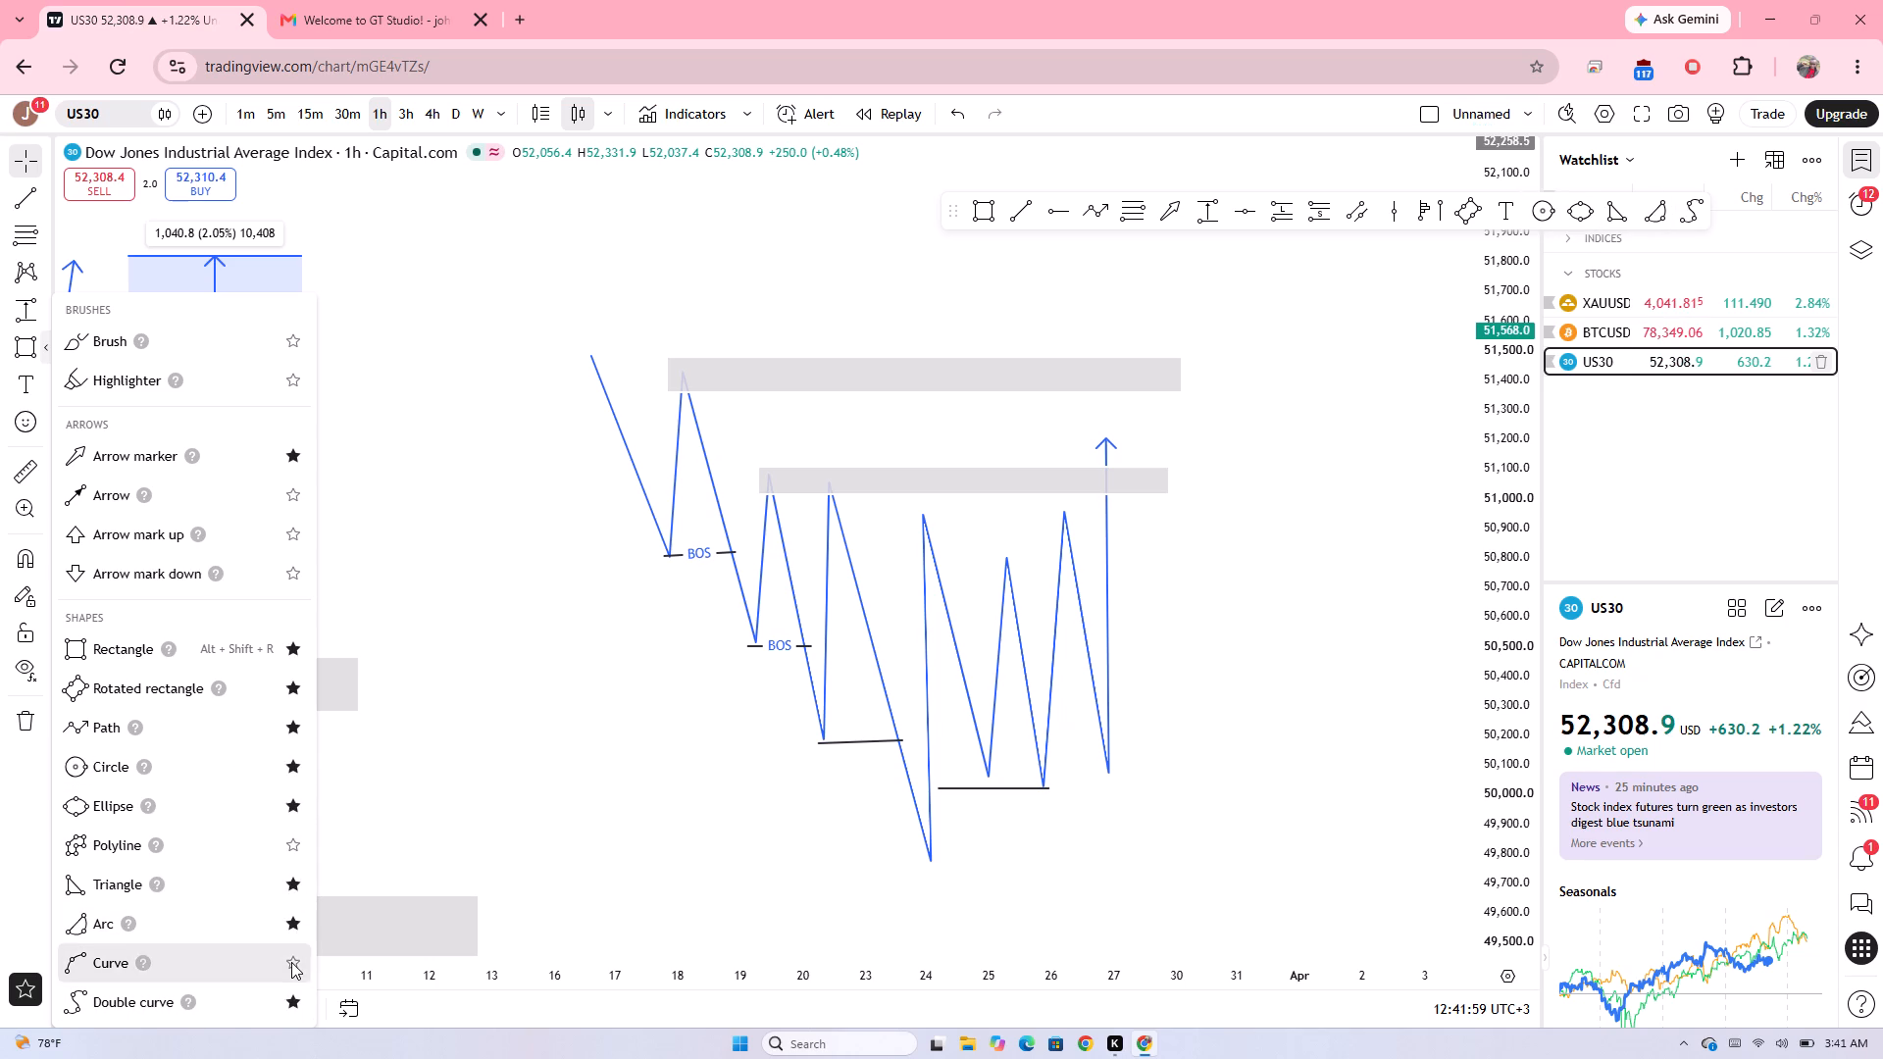
Draw a circle around the falling zigzag's first pullback high, centred at about 51,435 on 17 March.
left_click(1536, 210)
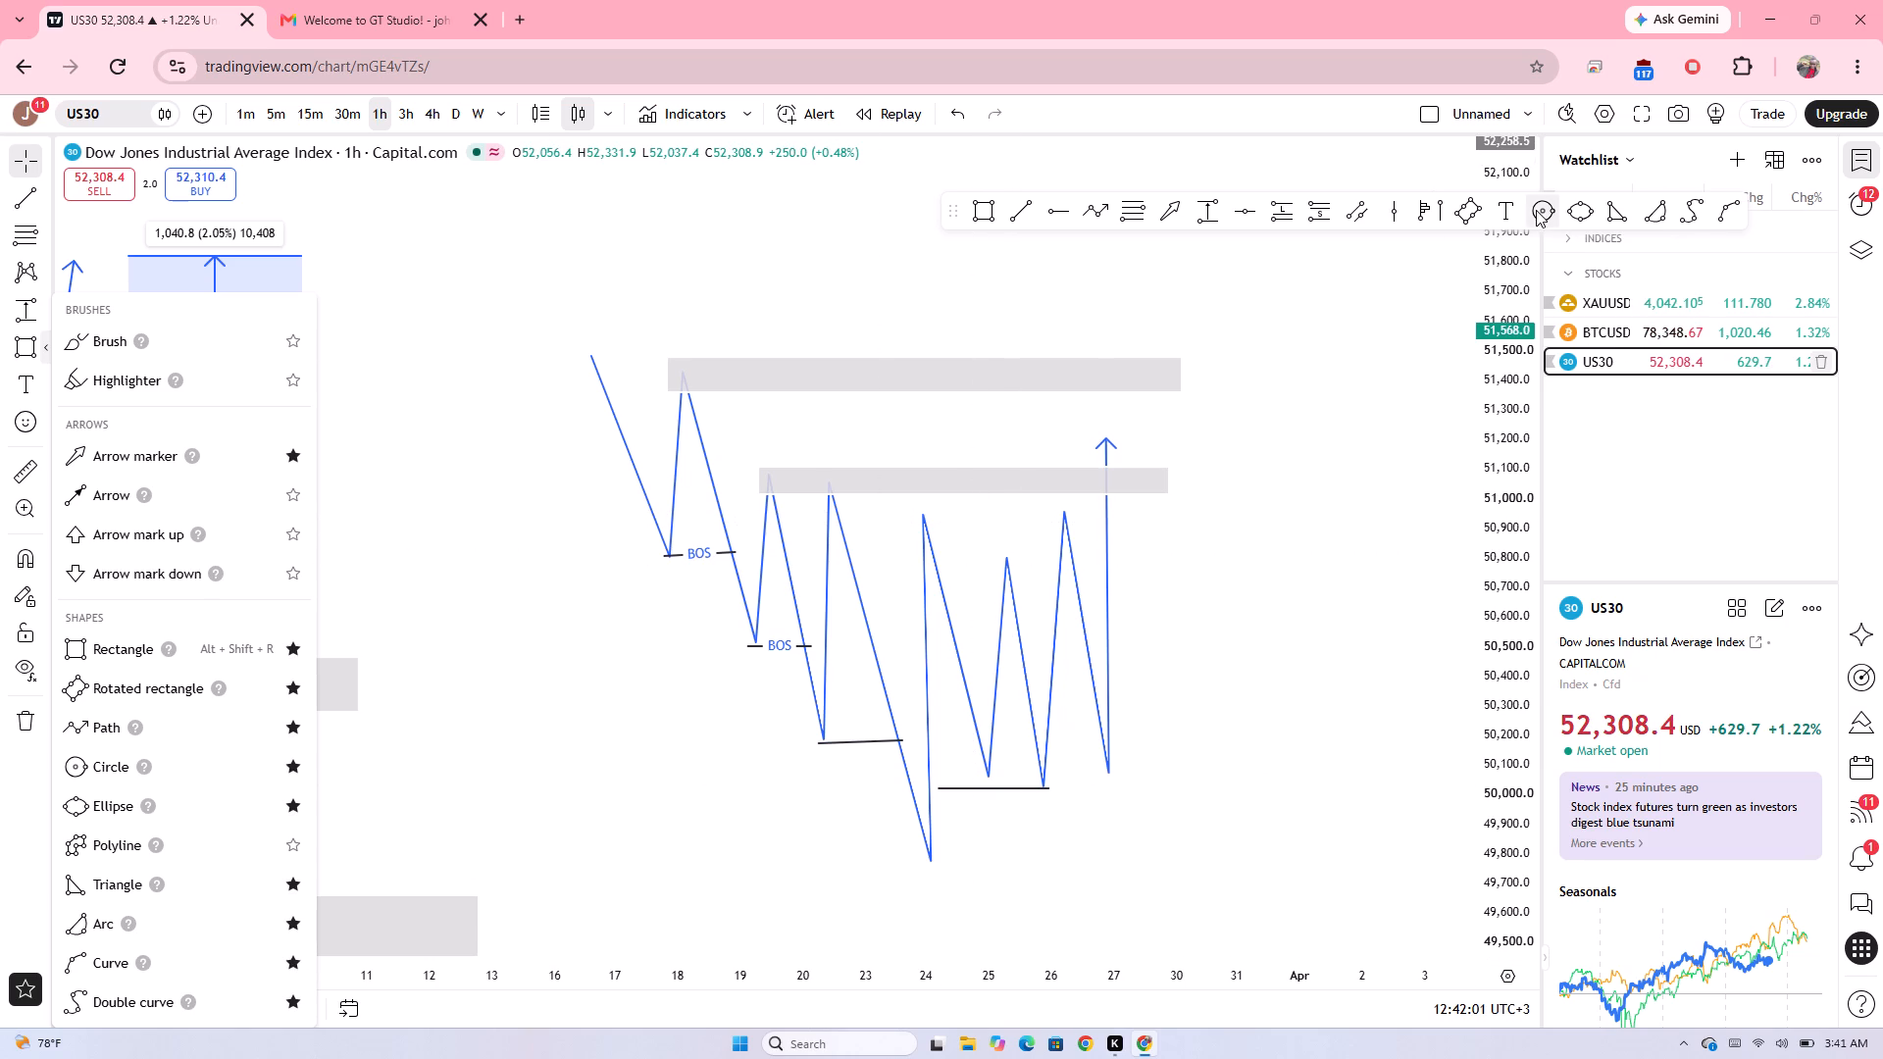
left_click(668, 370)
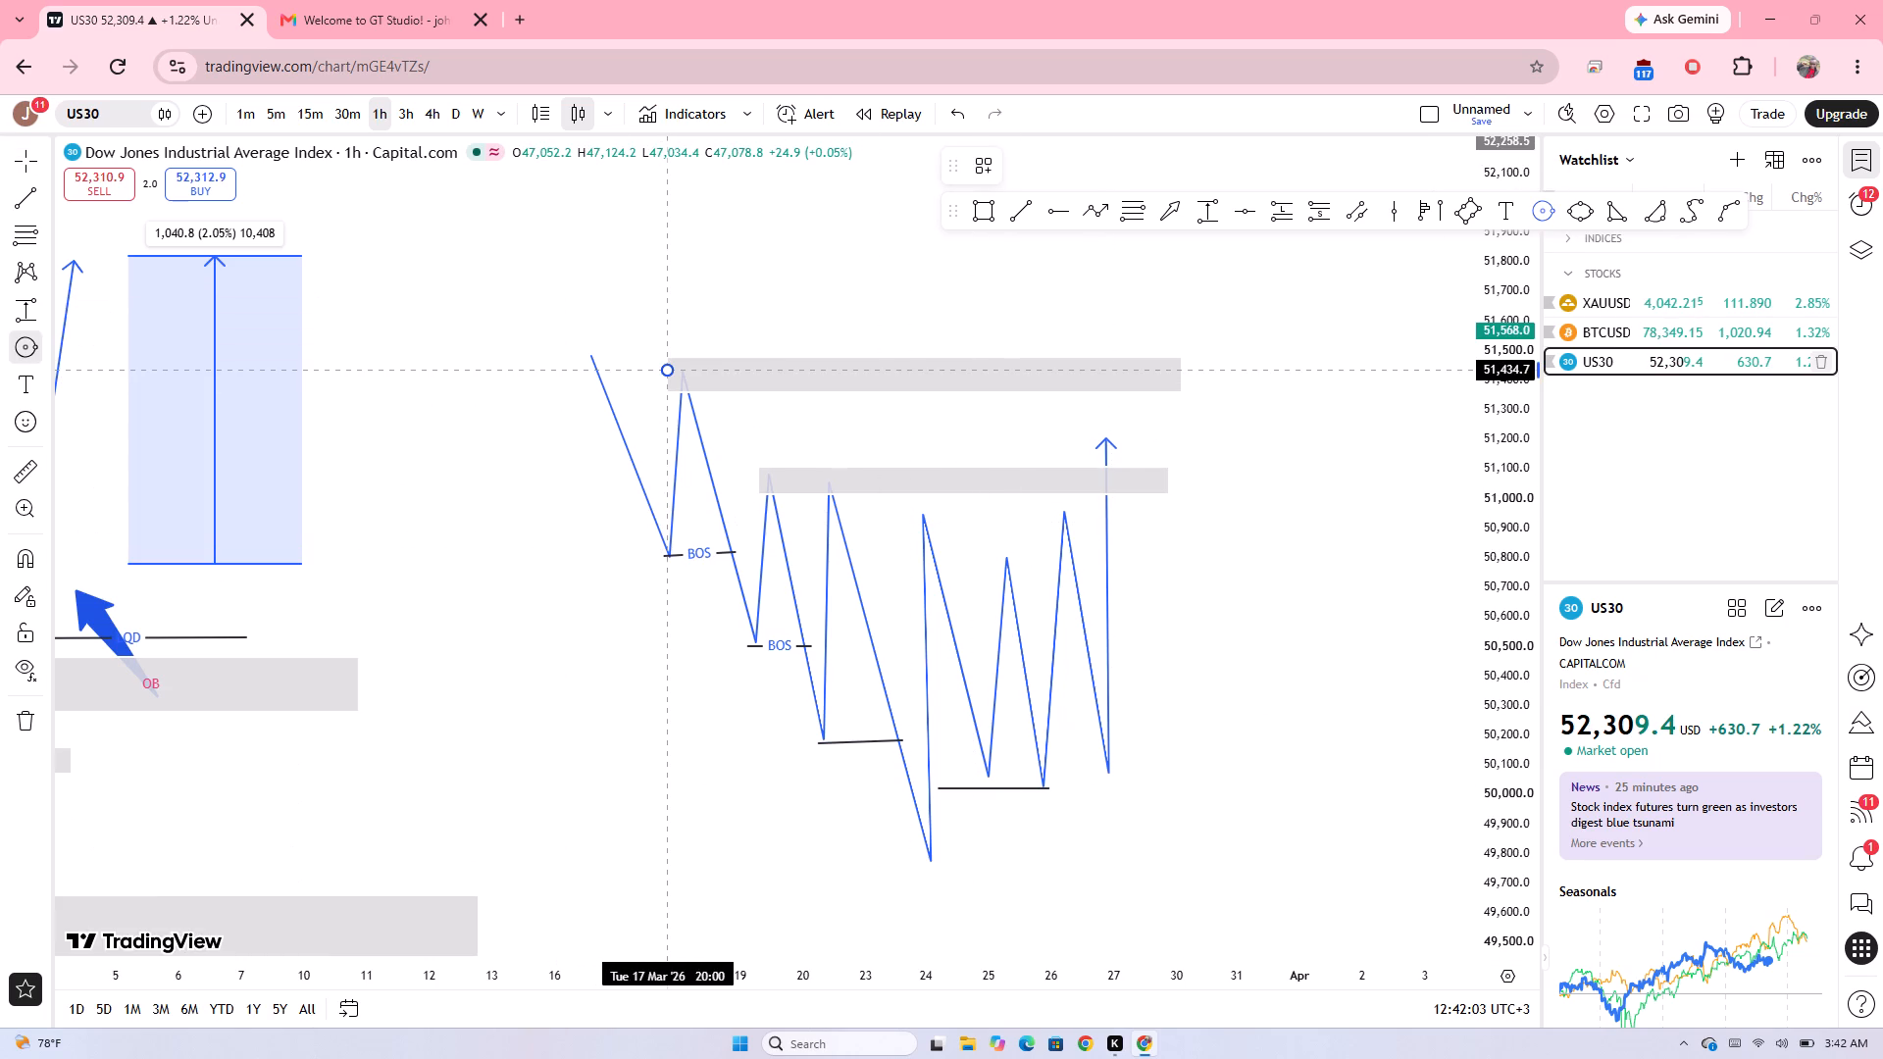
left_click(712, 391)
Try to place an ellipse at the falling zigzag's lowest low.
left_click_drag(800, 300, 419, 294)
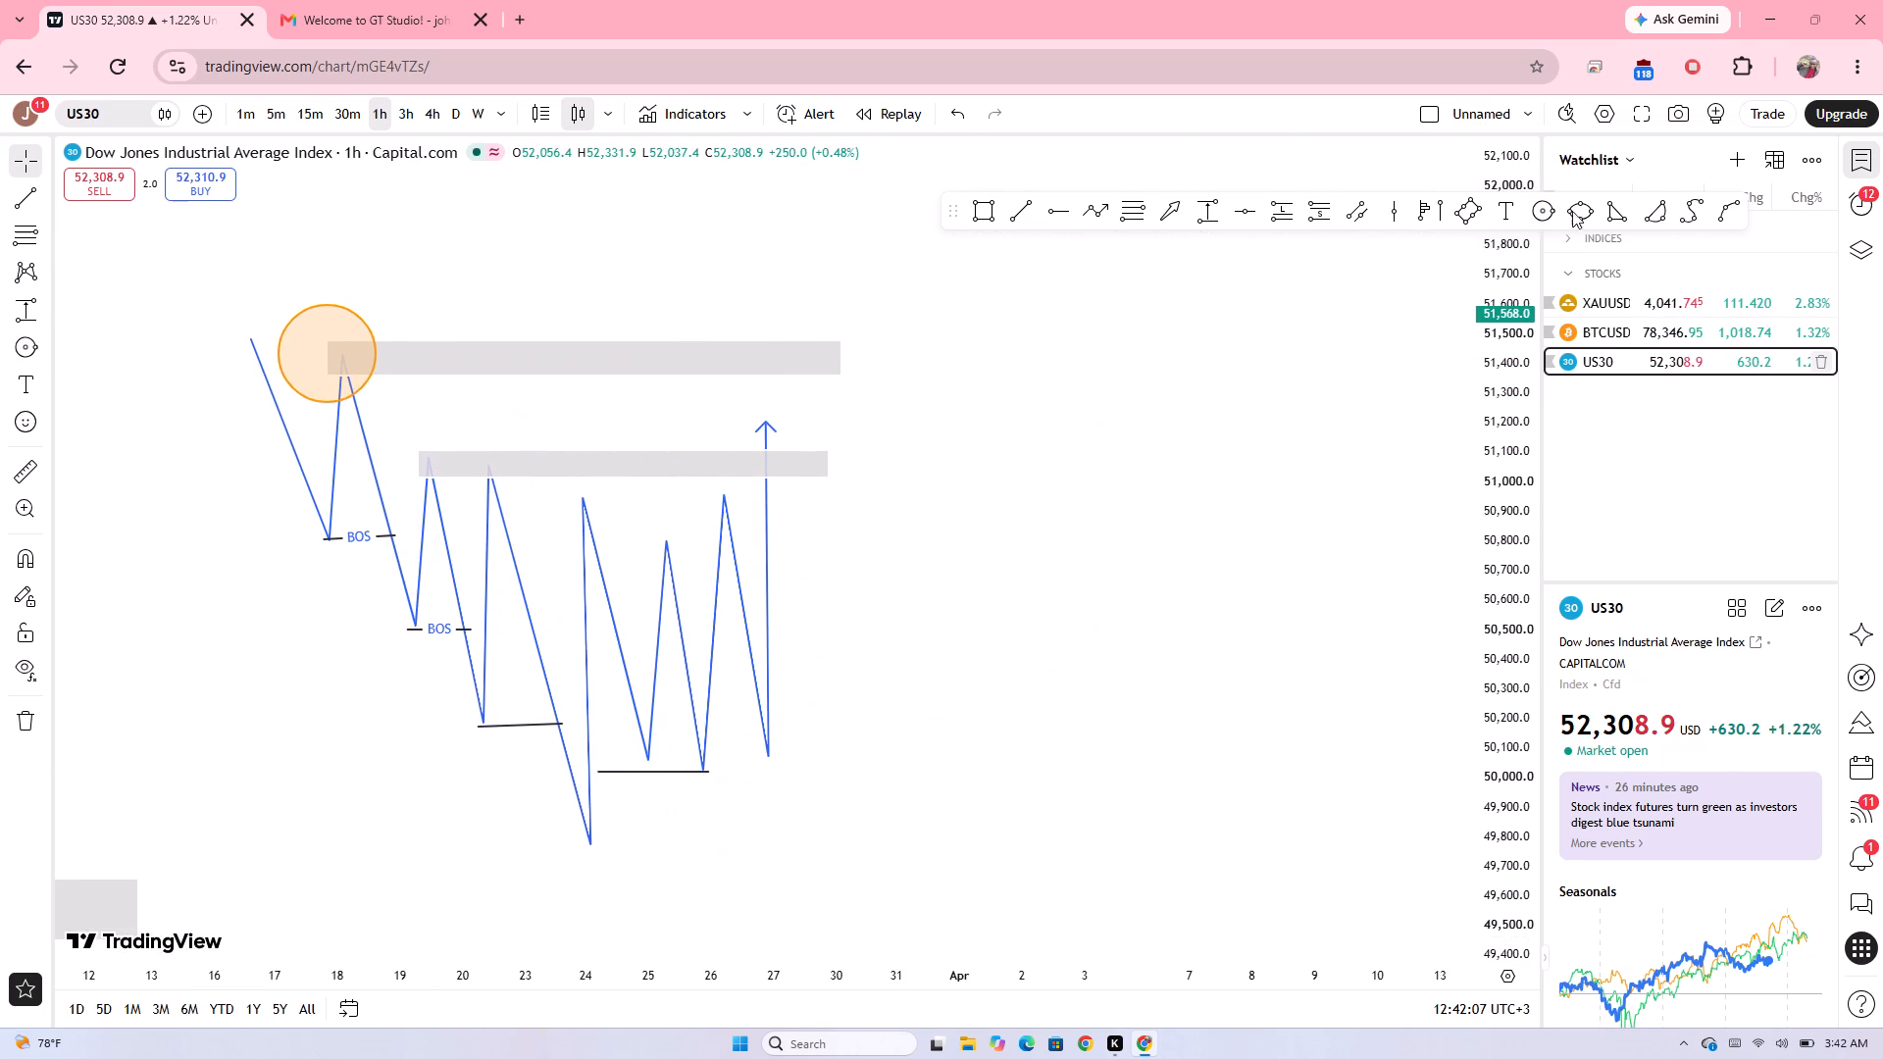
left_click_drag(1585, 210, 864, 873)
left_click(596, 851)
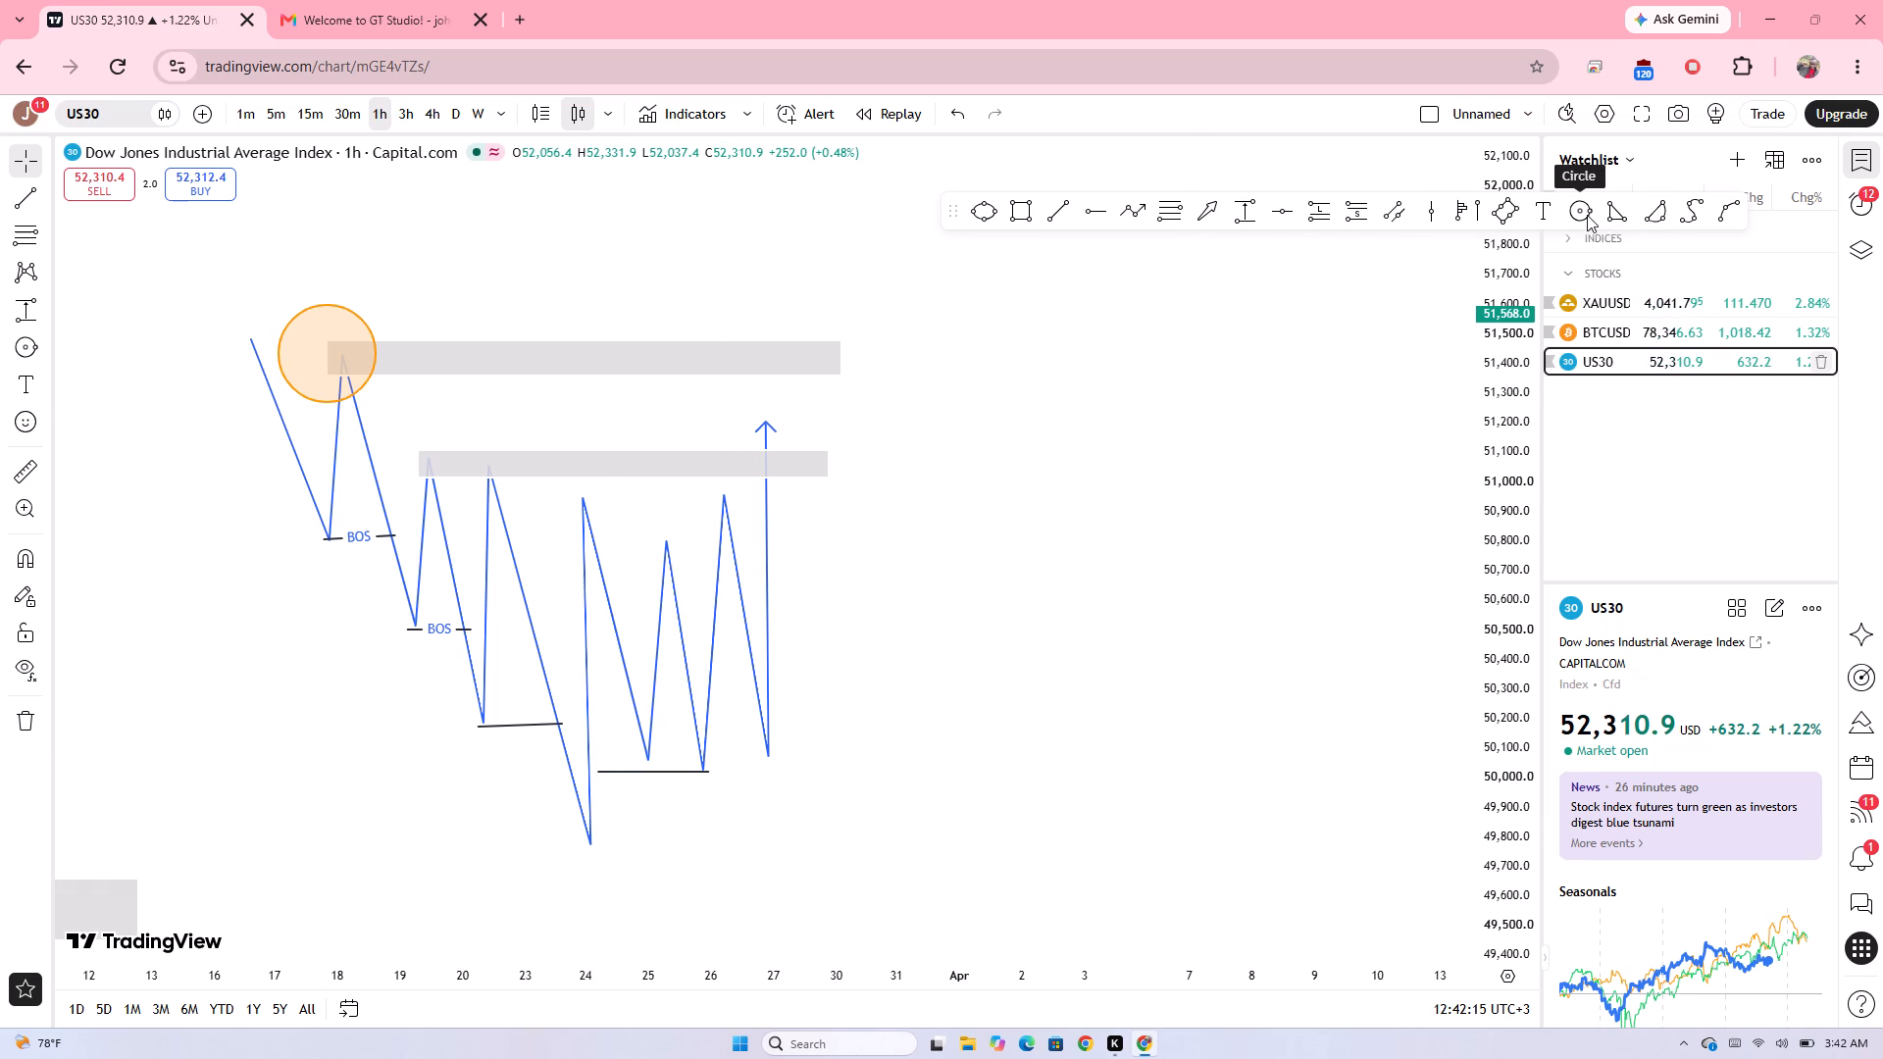
Draw an arc with its base at about 50,490 from 19 to 24 March and its peak at about 50,940.
left_click(1651, 217)
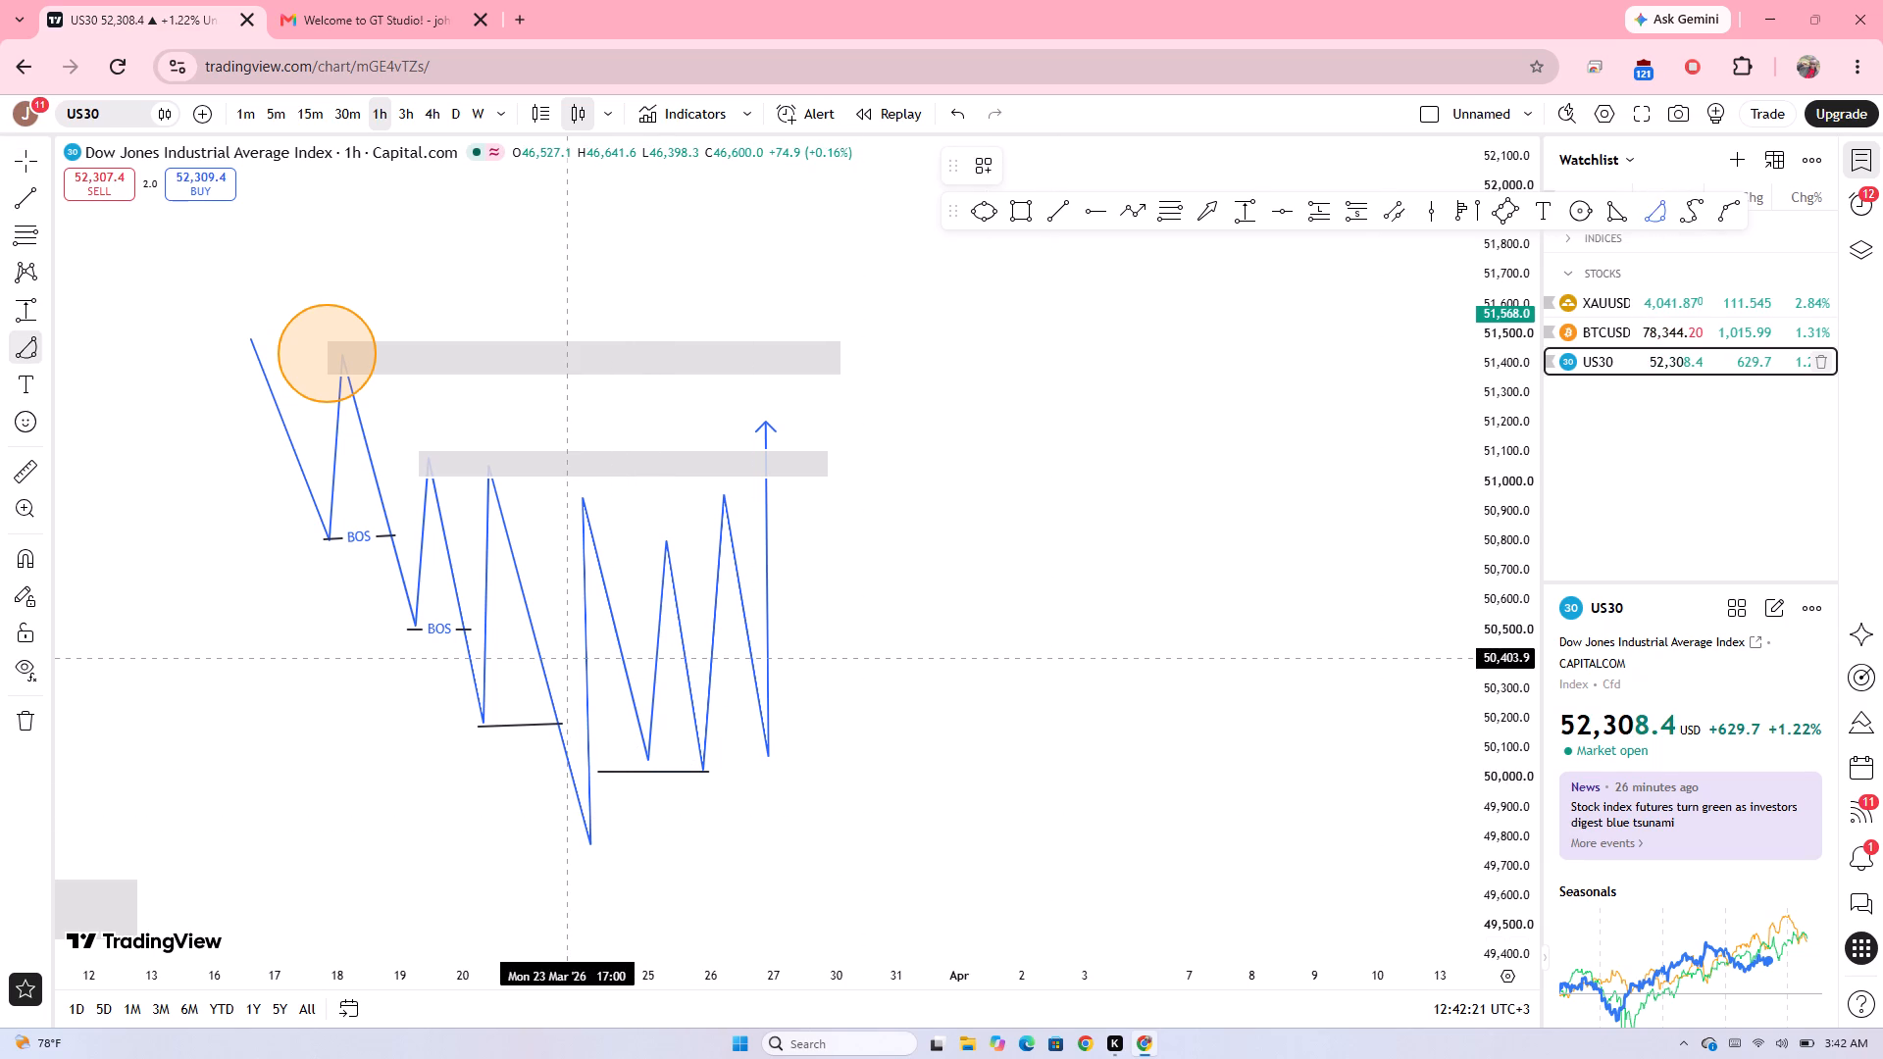
left_click(420, 632)
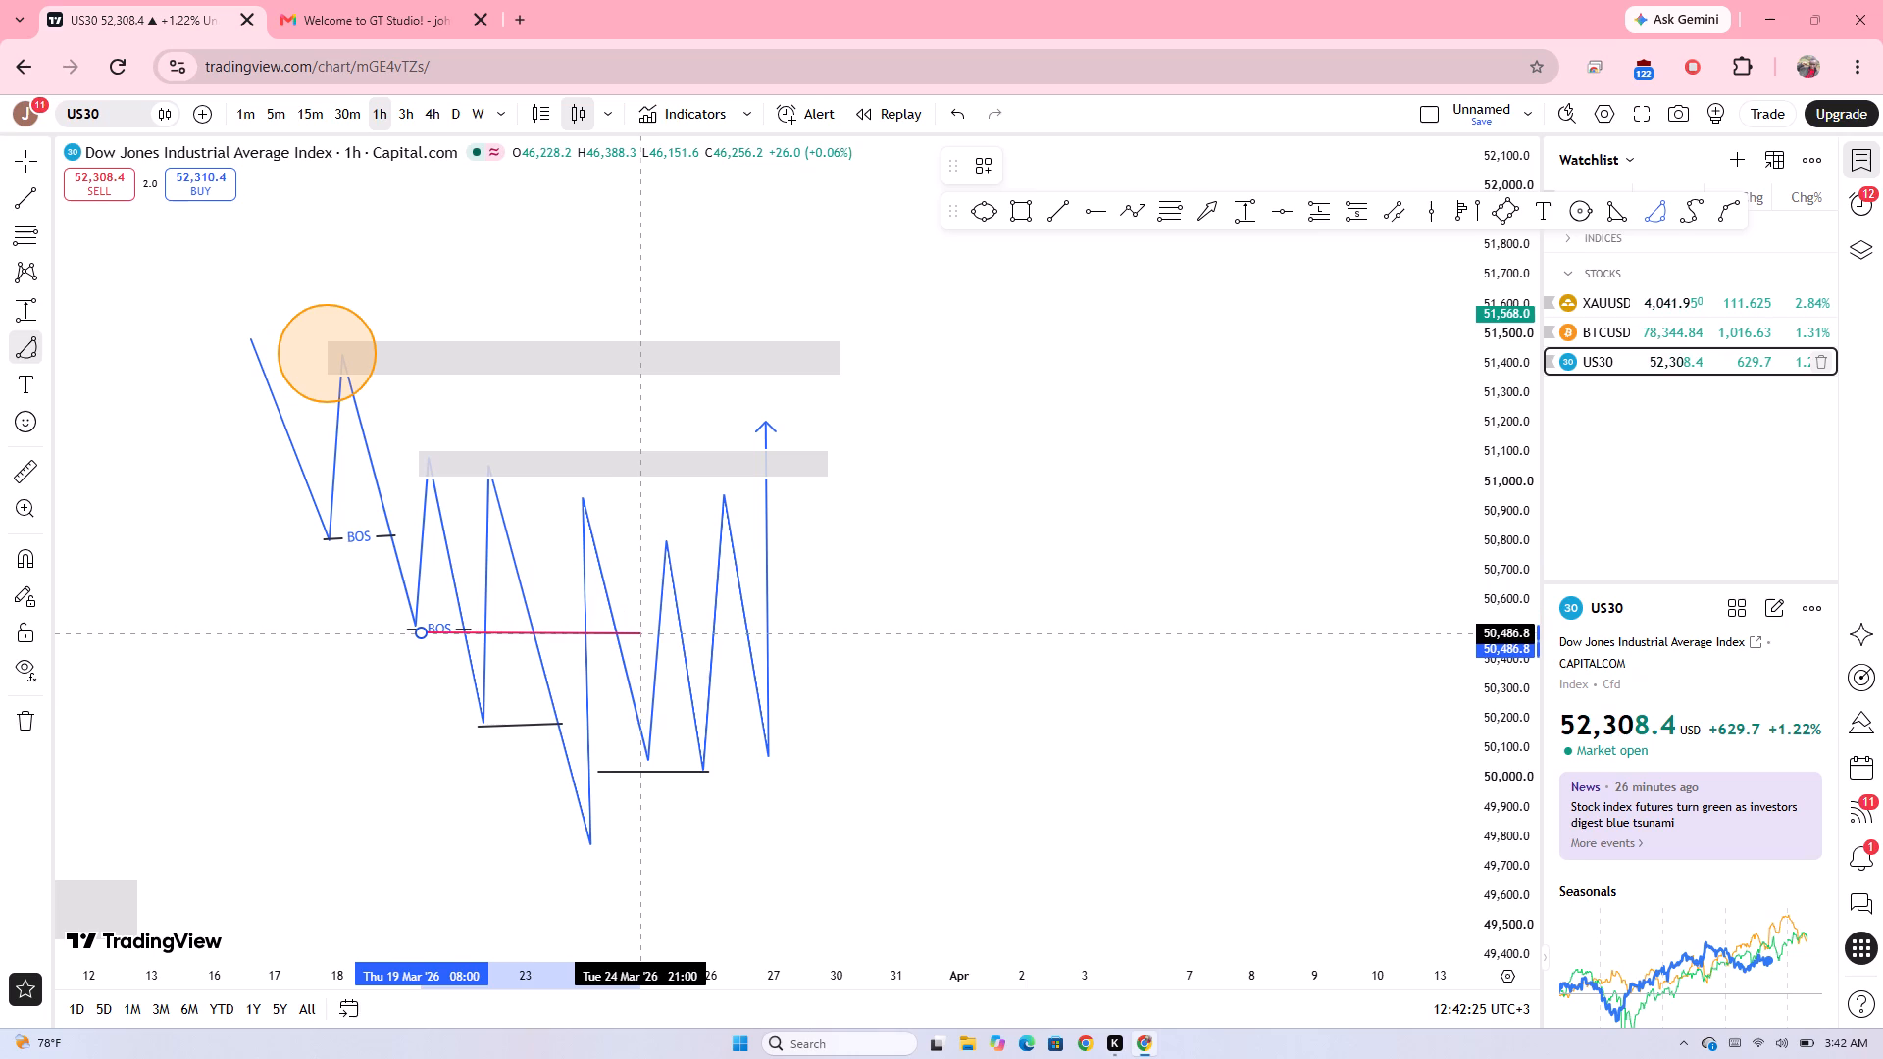
left_click_drag(641, 633, 619, 484)
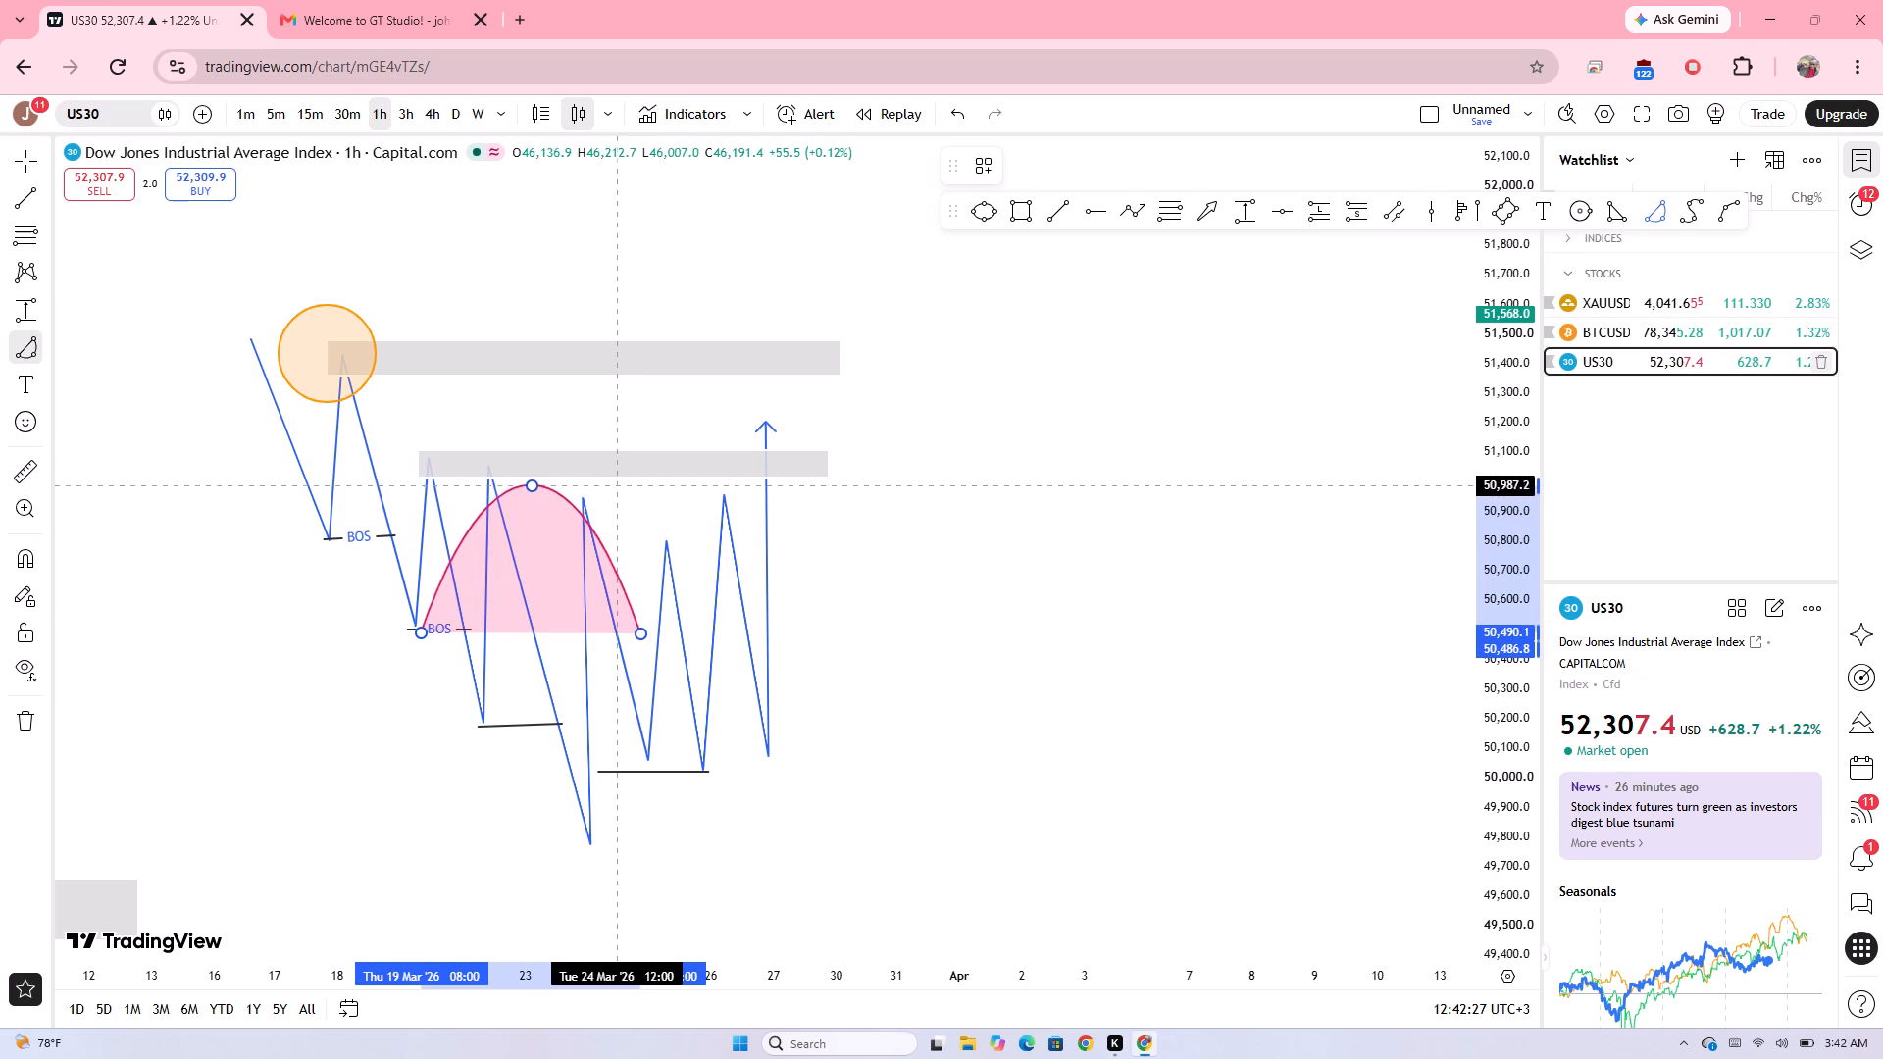
left_click_drag(619, 484, 591, 467)
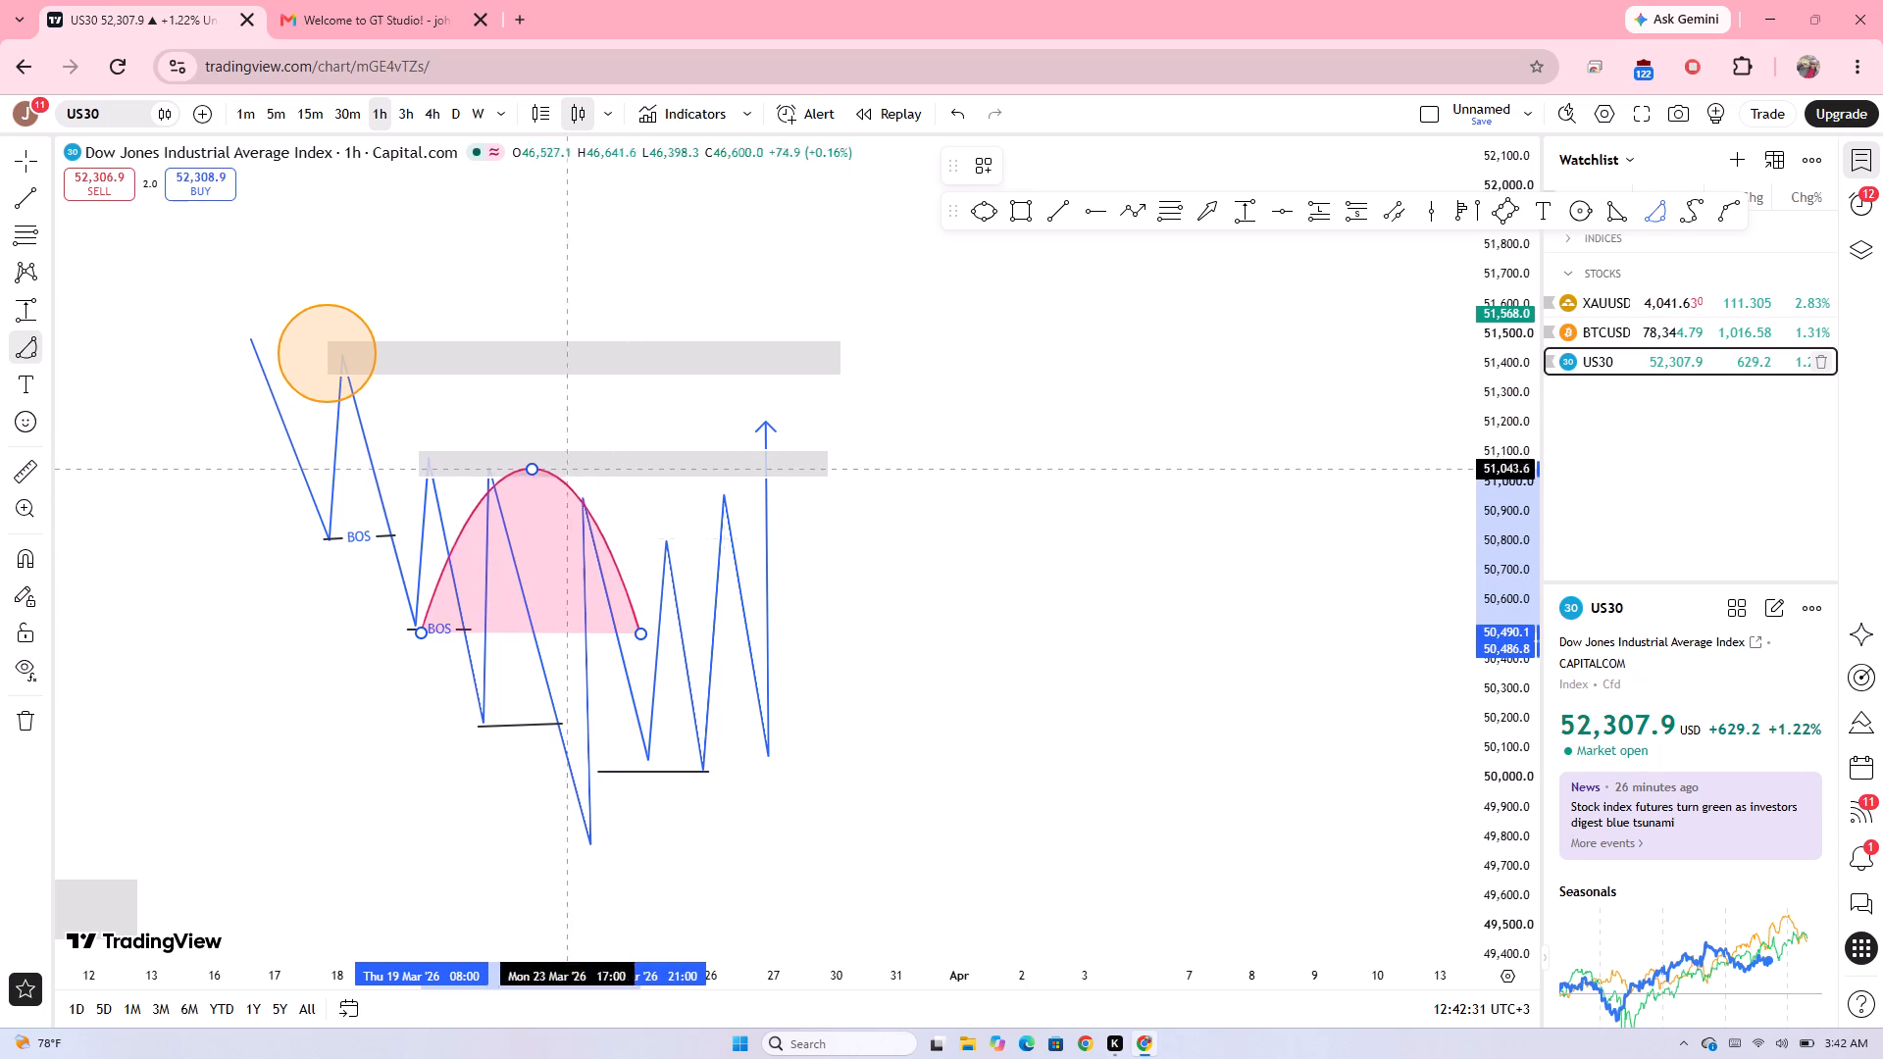
left_click(795, 501)
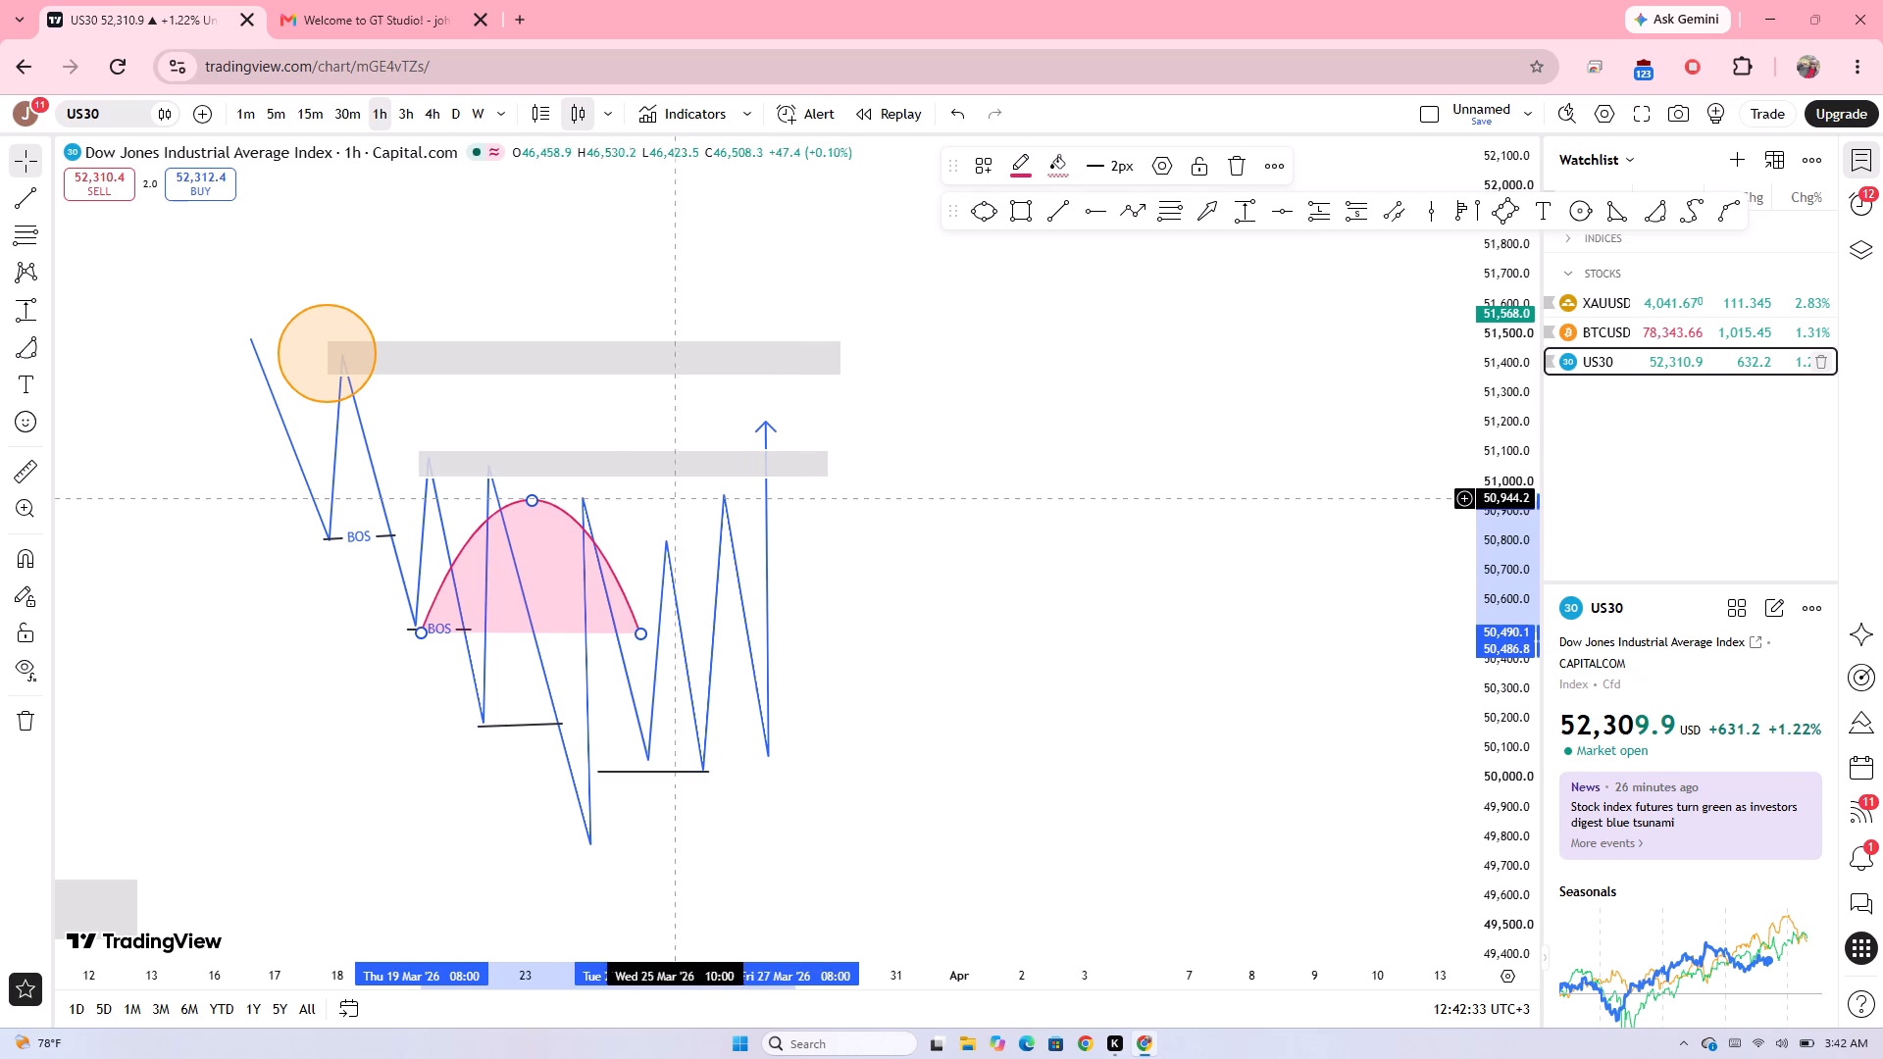
Reshape the arc so it curves downward from its base, with its lowest point at about 49,855.
left_click_drag(534, 499, 468, 481)
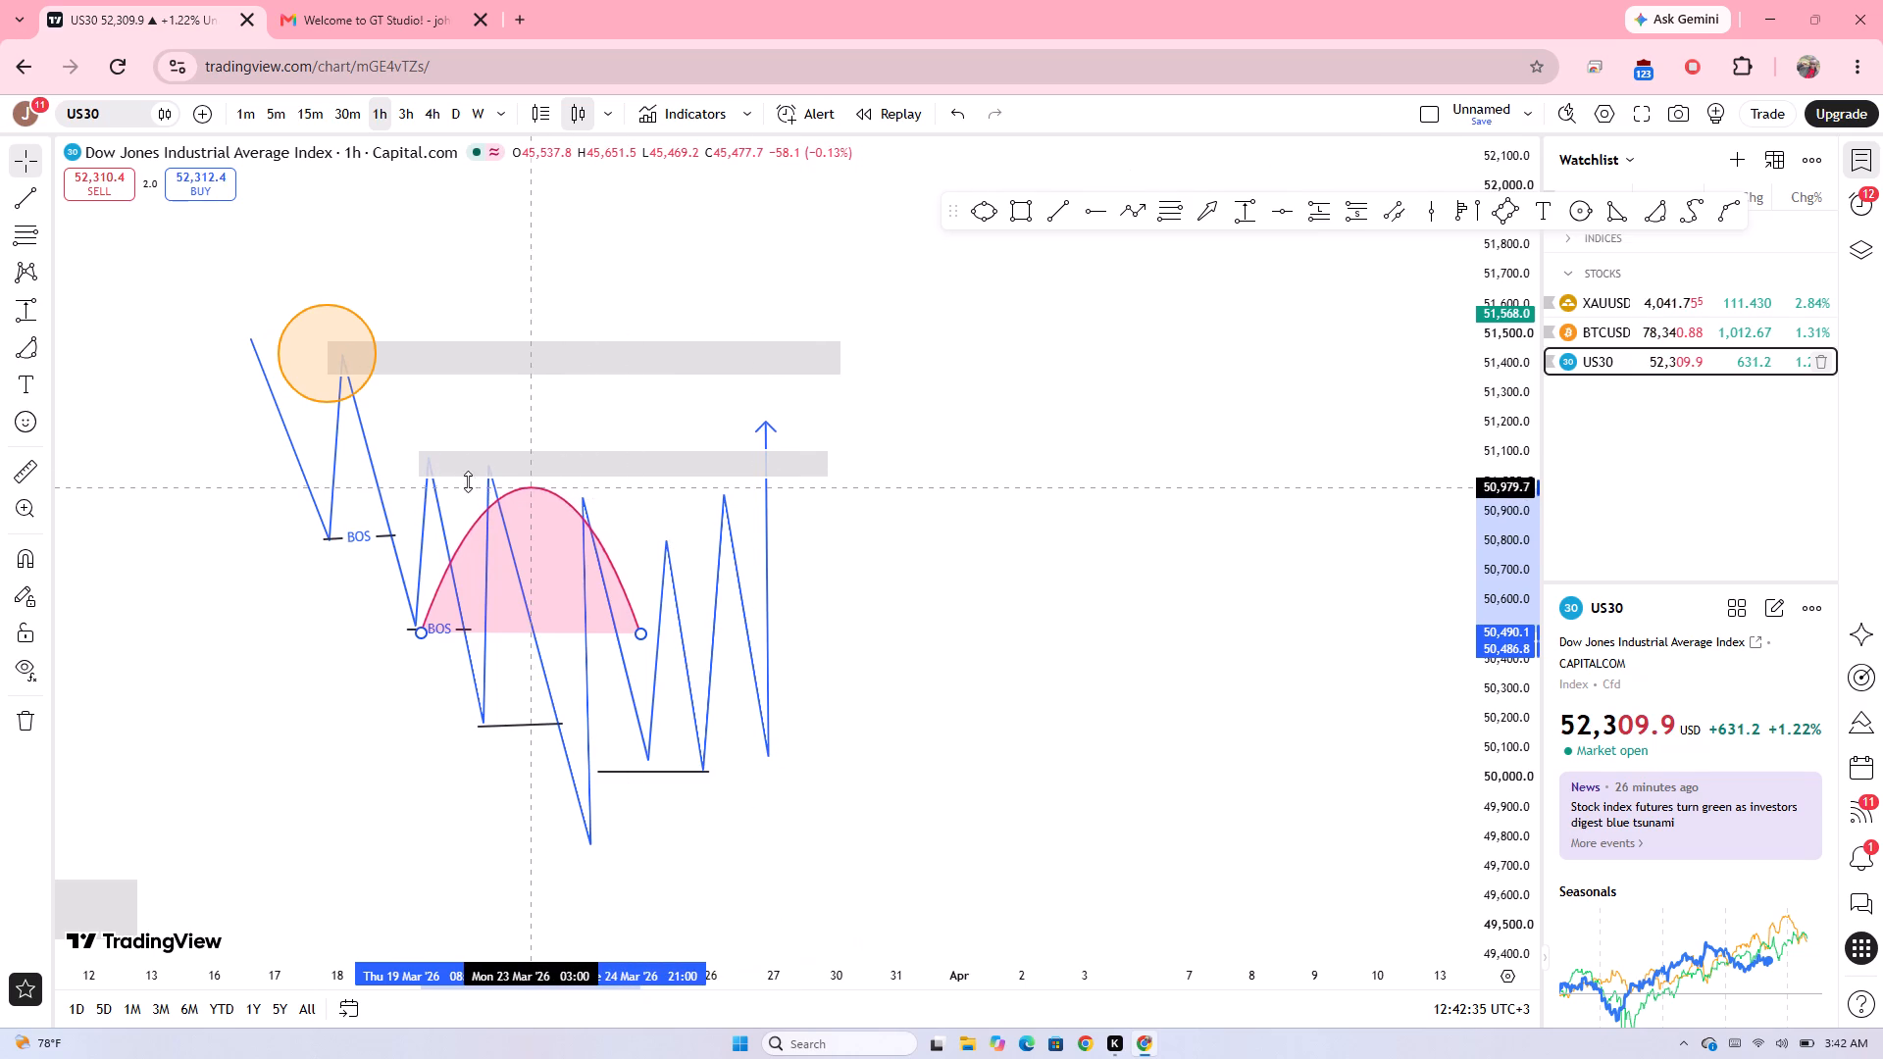
left_click_drag(468, 481, 470, 459)
left_click(966, 683)
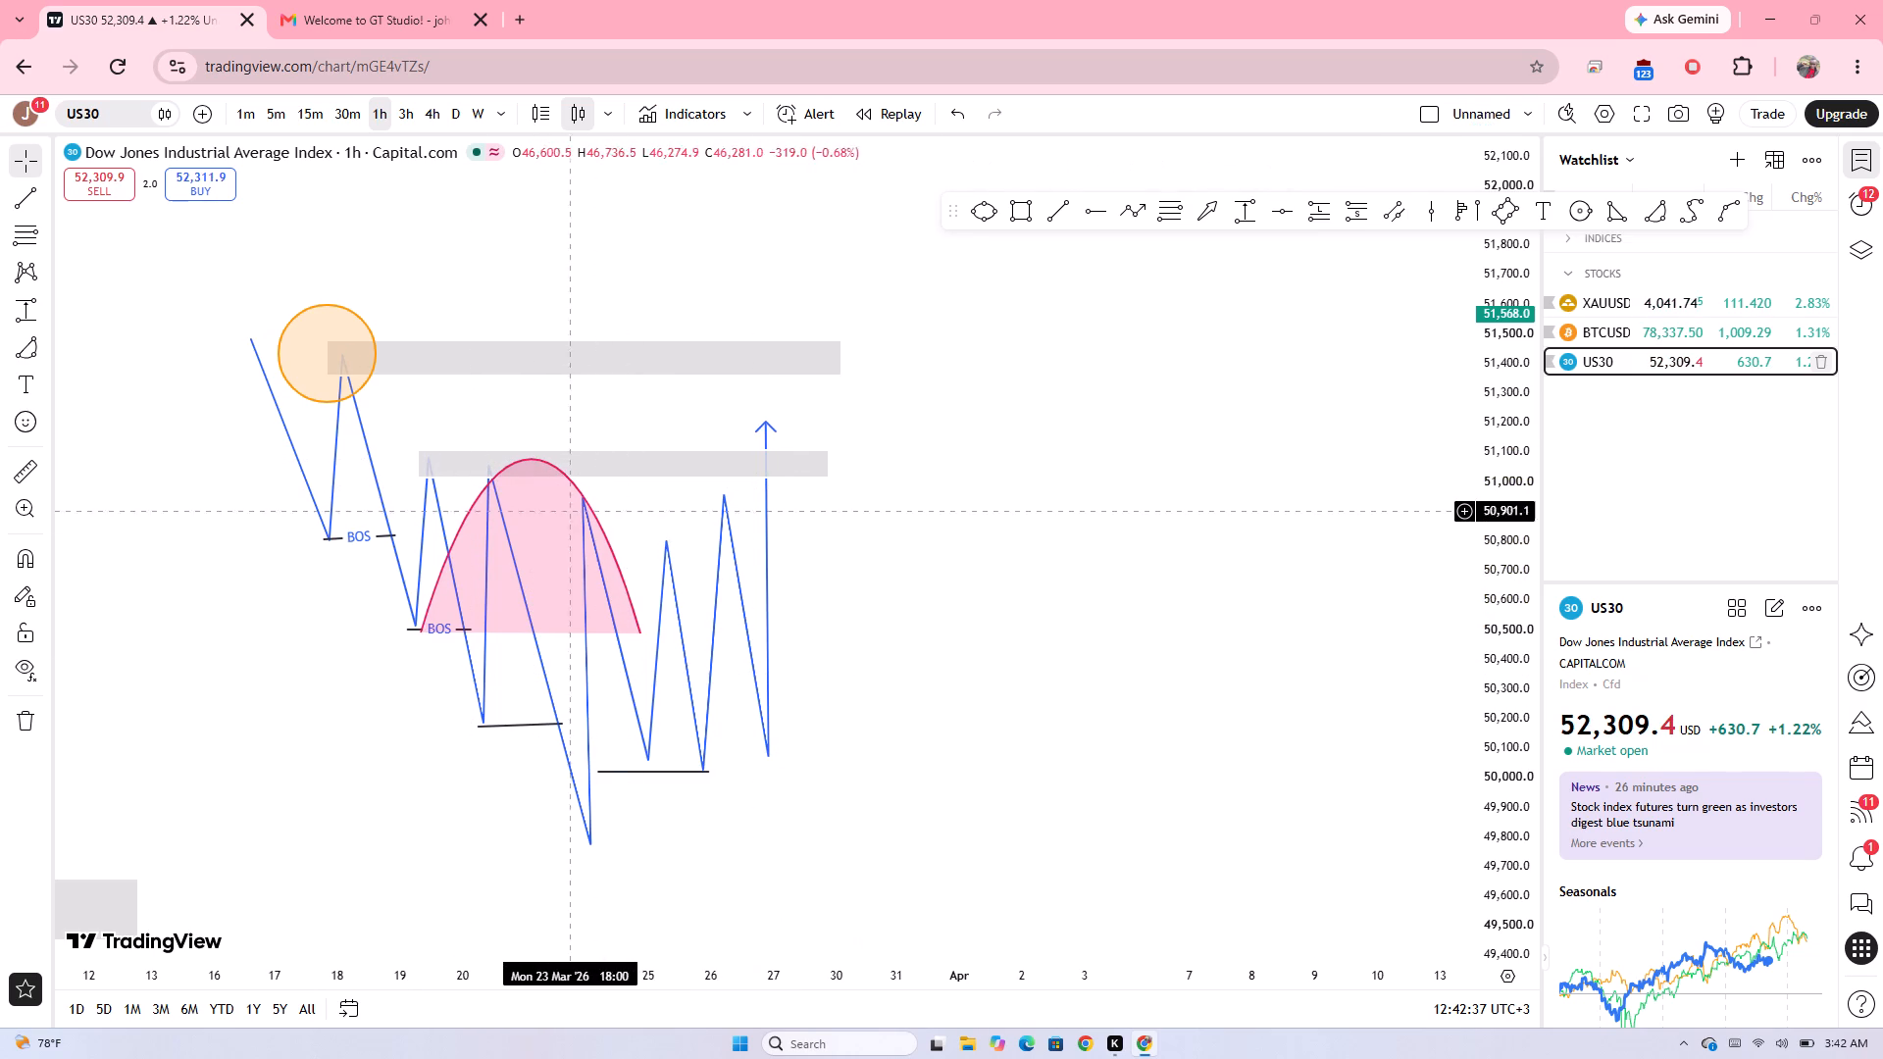
left_click_drag(532, 460, 598, 740)
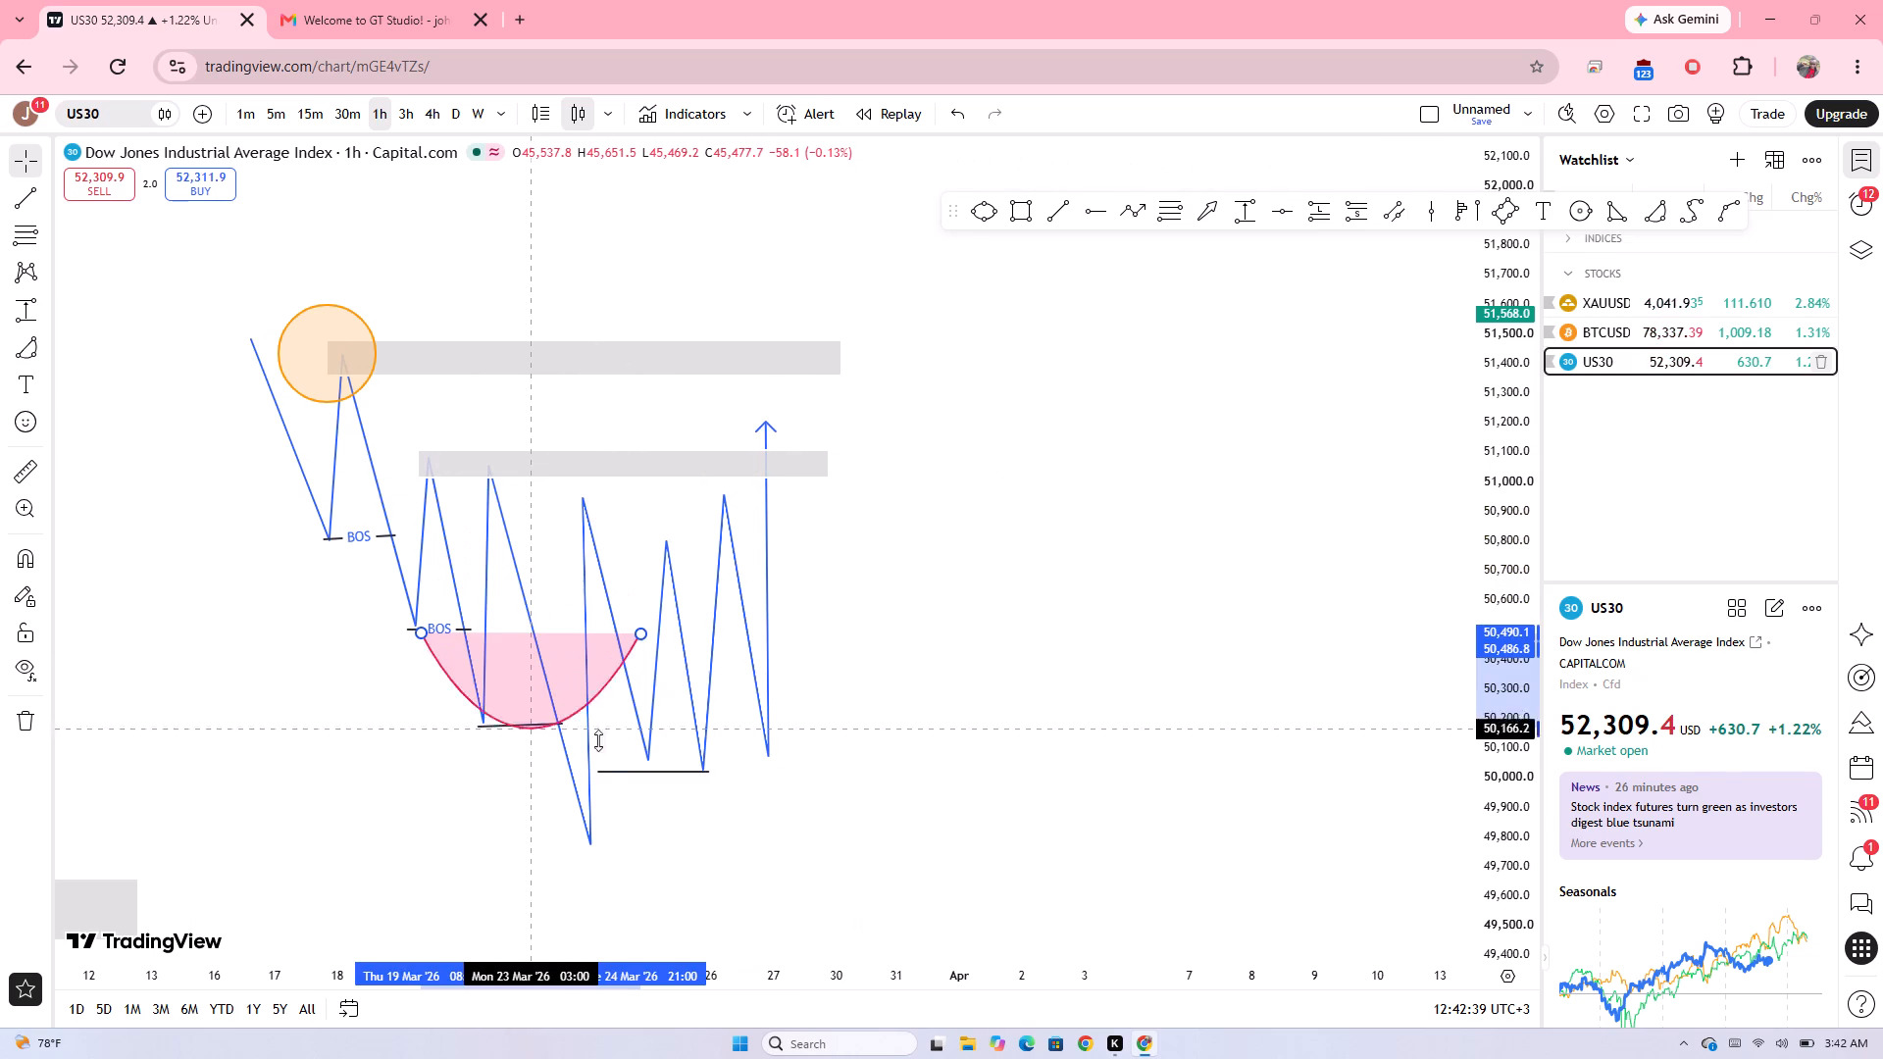
left_click_drag(598, 740, 658, 821)
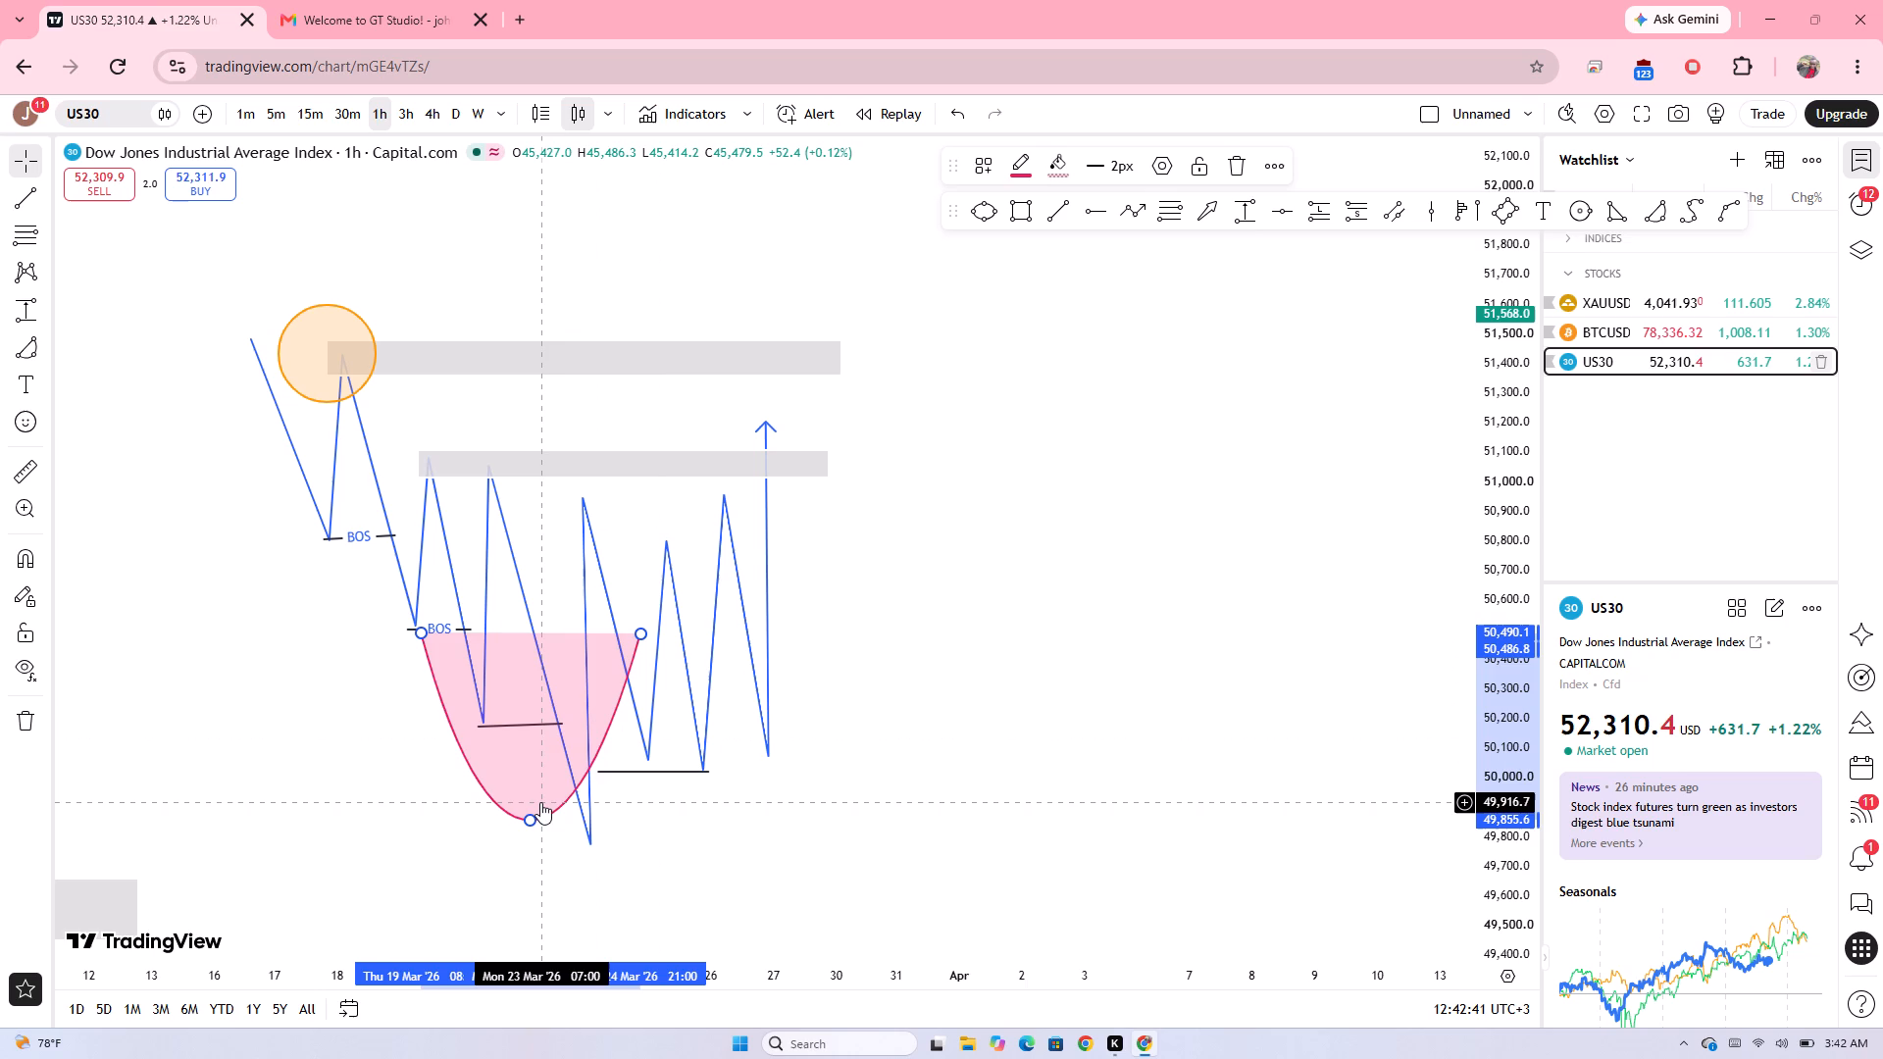
Shift the arc to span 20 to 25 March, with its base at about 50,650 and its lowest point at about 50,020.
left_click(540, 802)
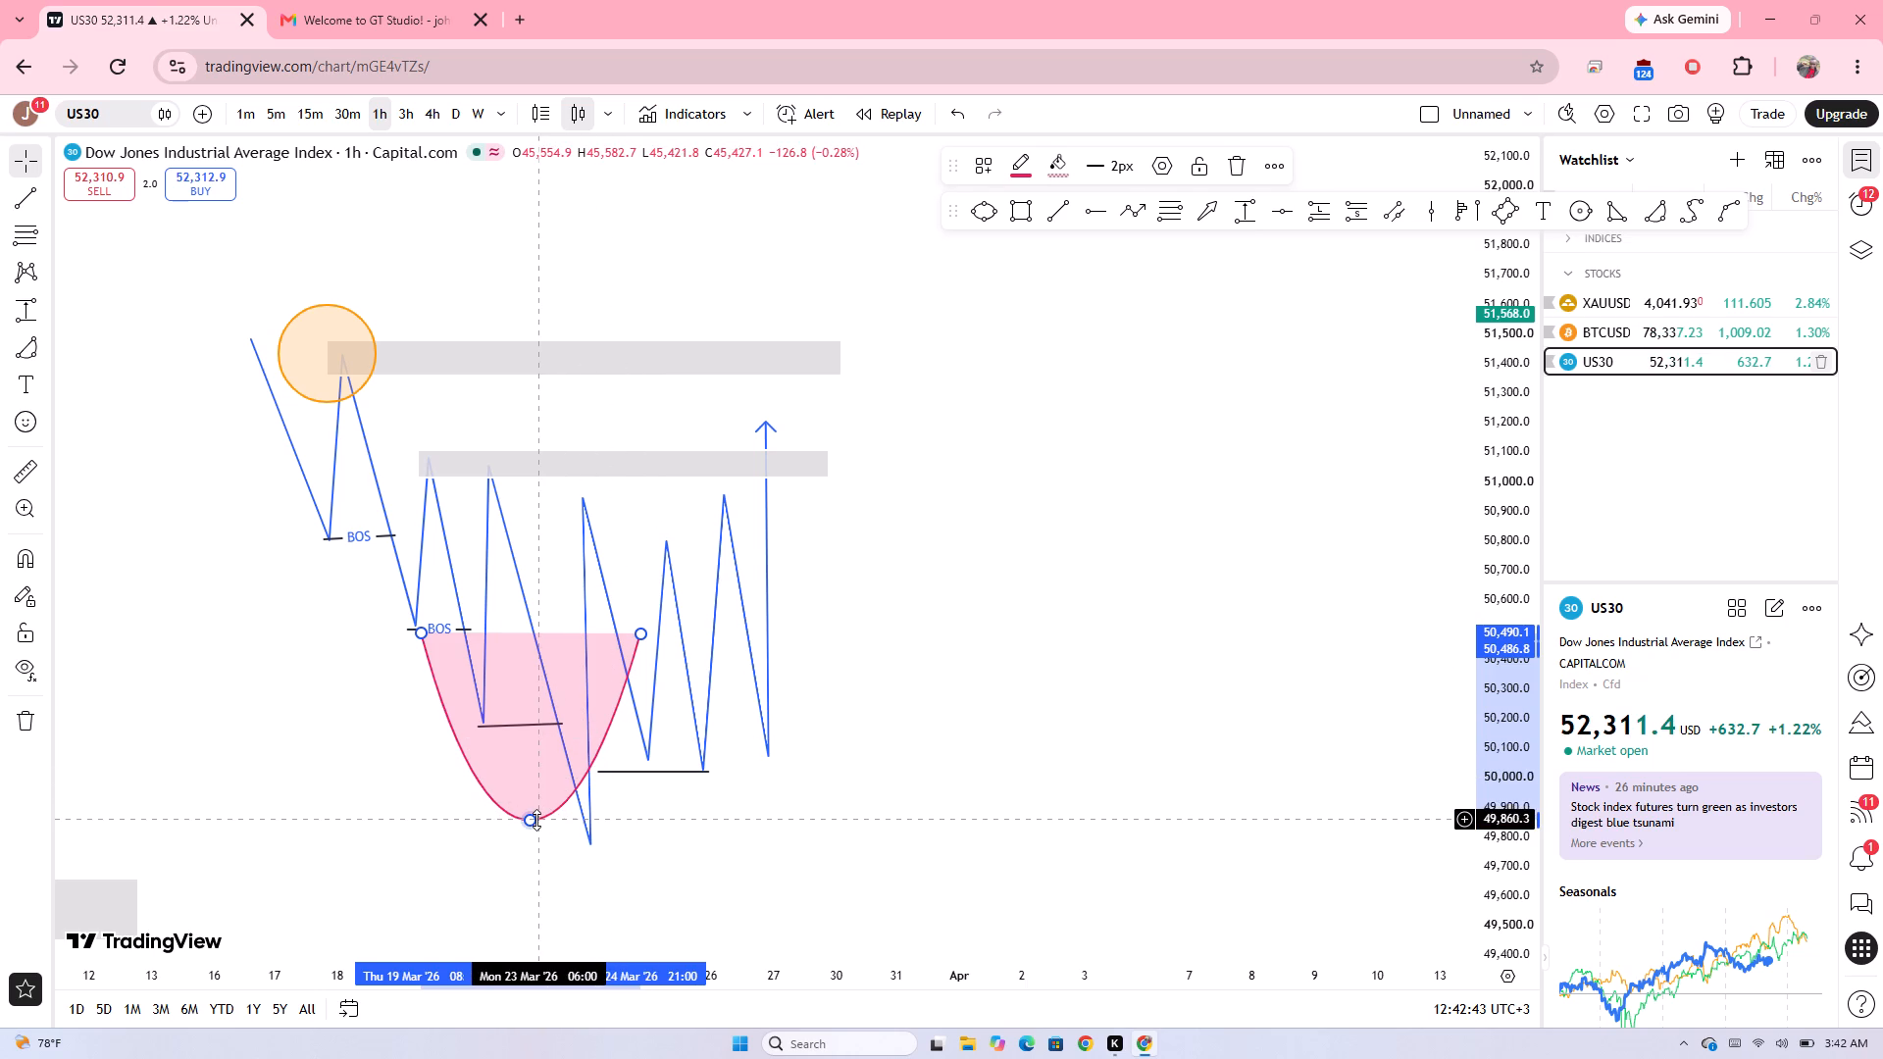
left_click_drag(554, 806, 620, 789)
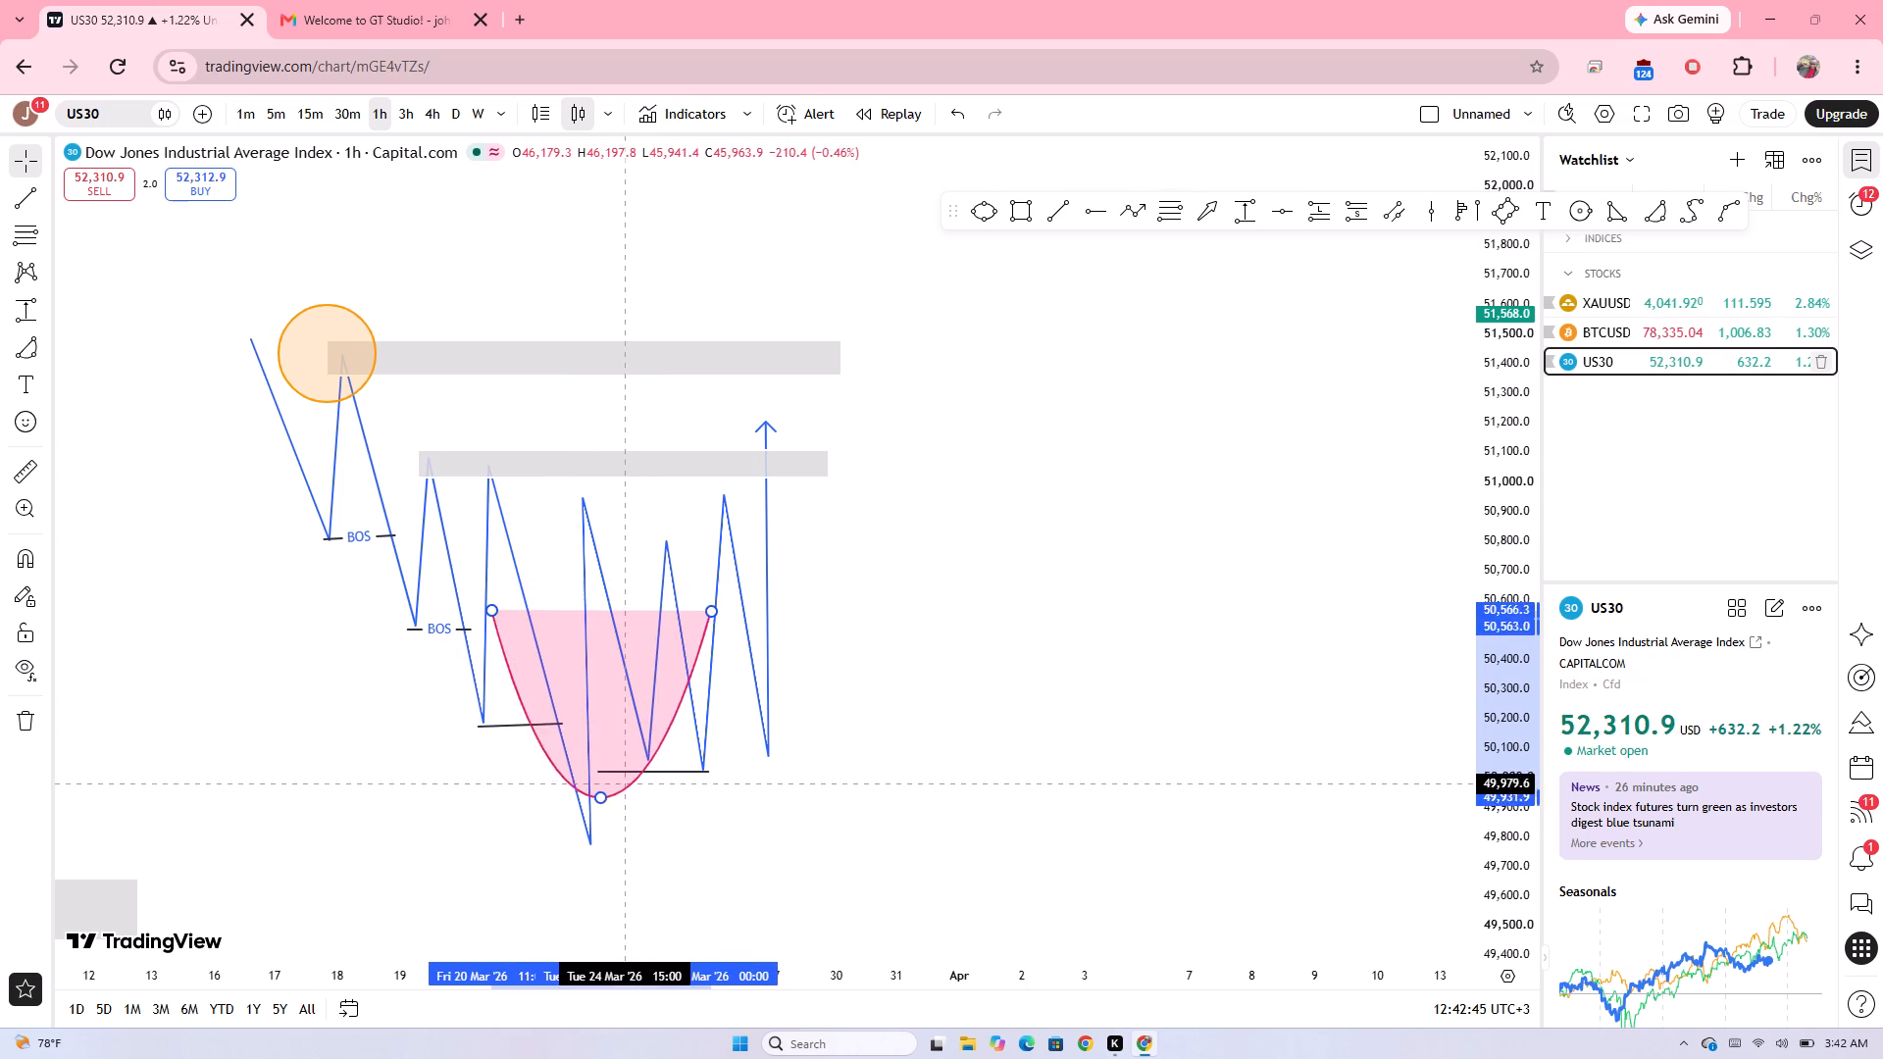
left_click_drag(620, 789, 615, 753)
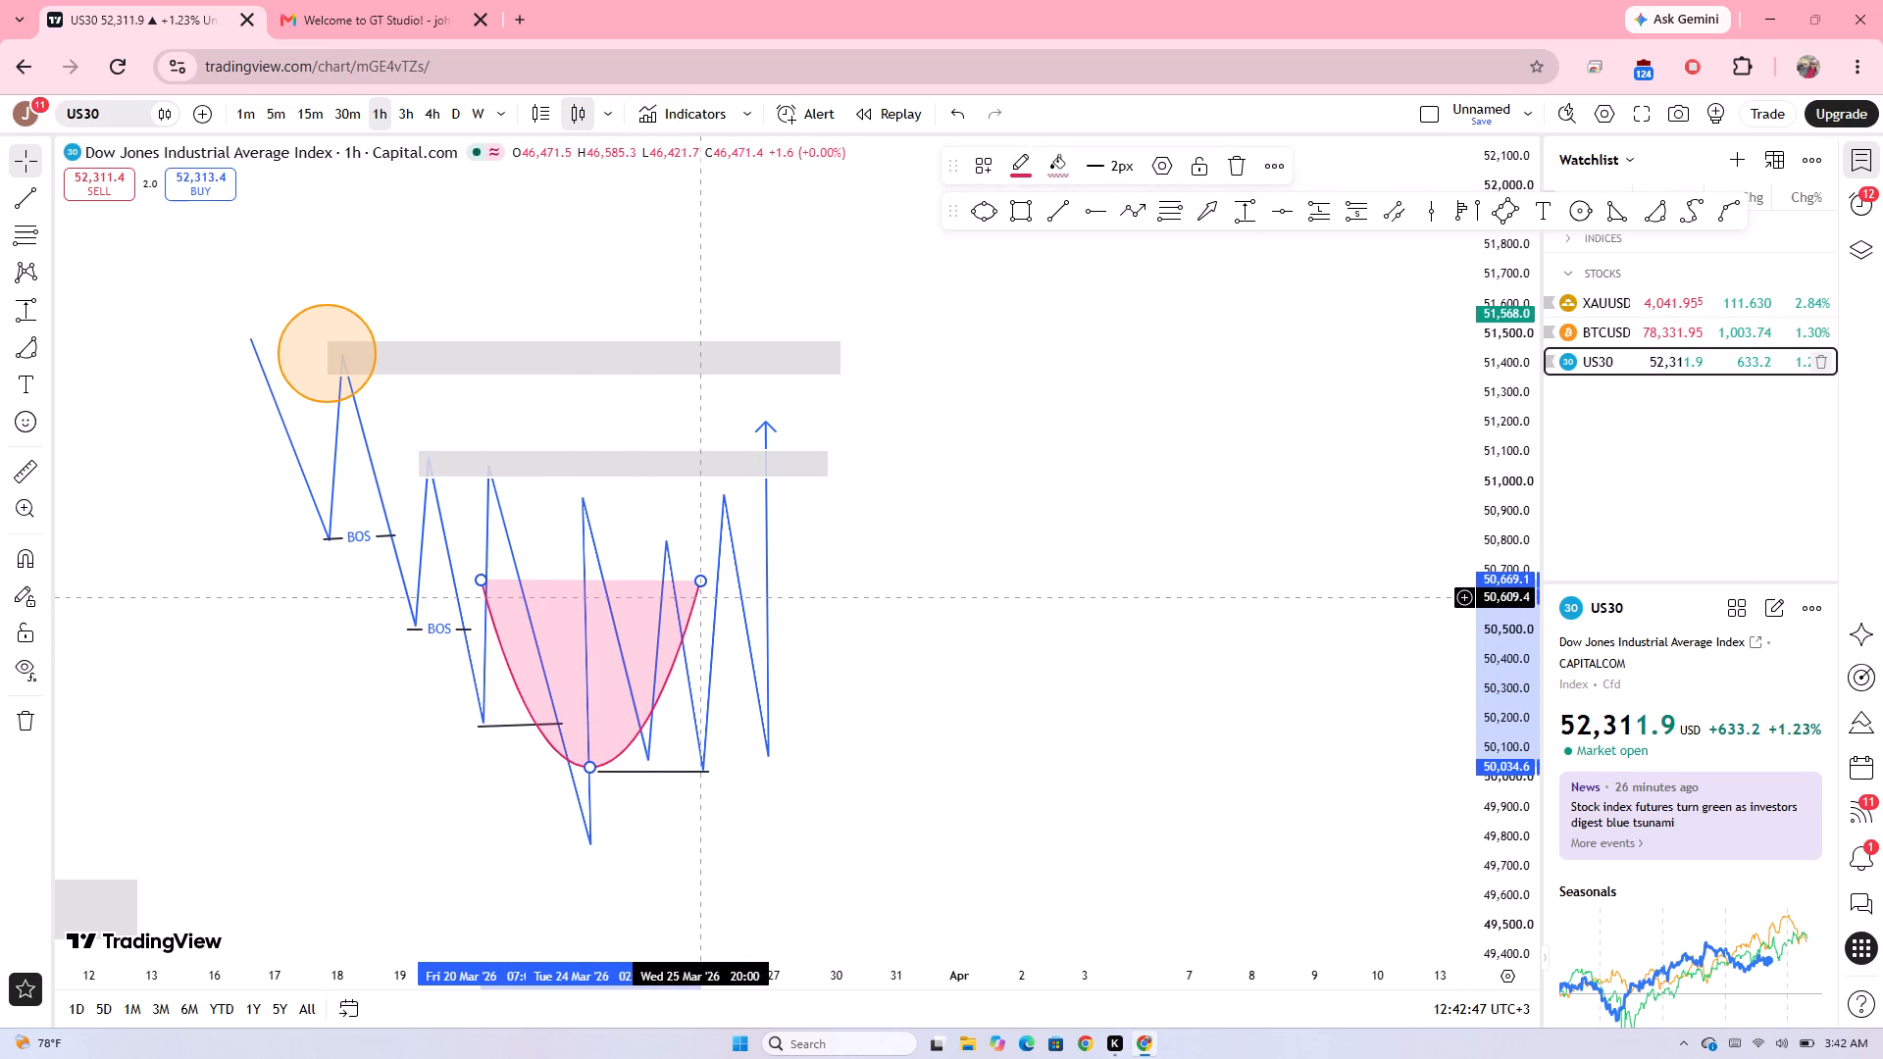
left_click_drag(702, 580, 691, 588)
left_click(951, 624)
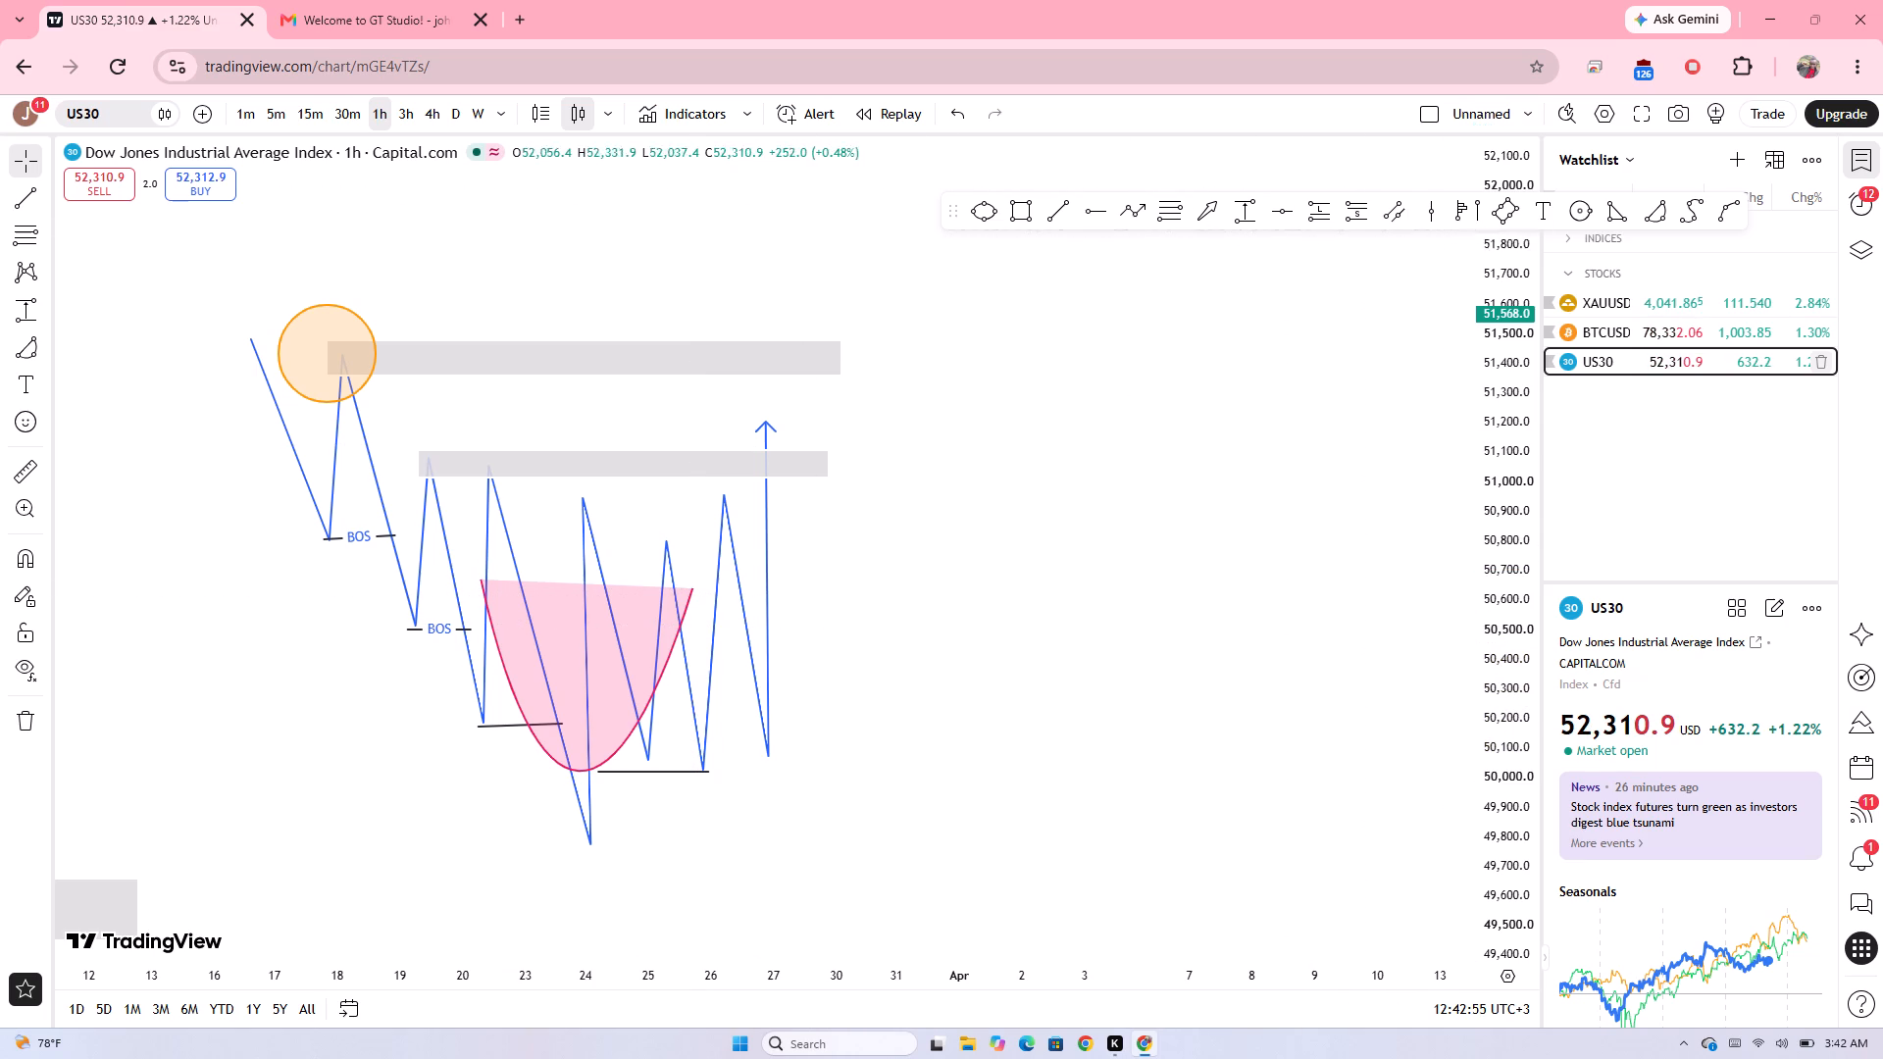
Draw a rectangular zone at the falling zigzag's higher low, from 24 March to 2 April between about 50,050 and 50,165.
left_click(1020, 219)
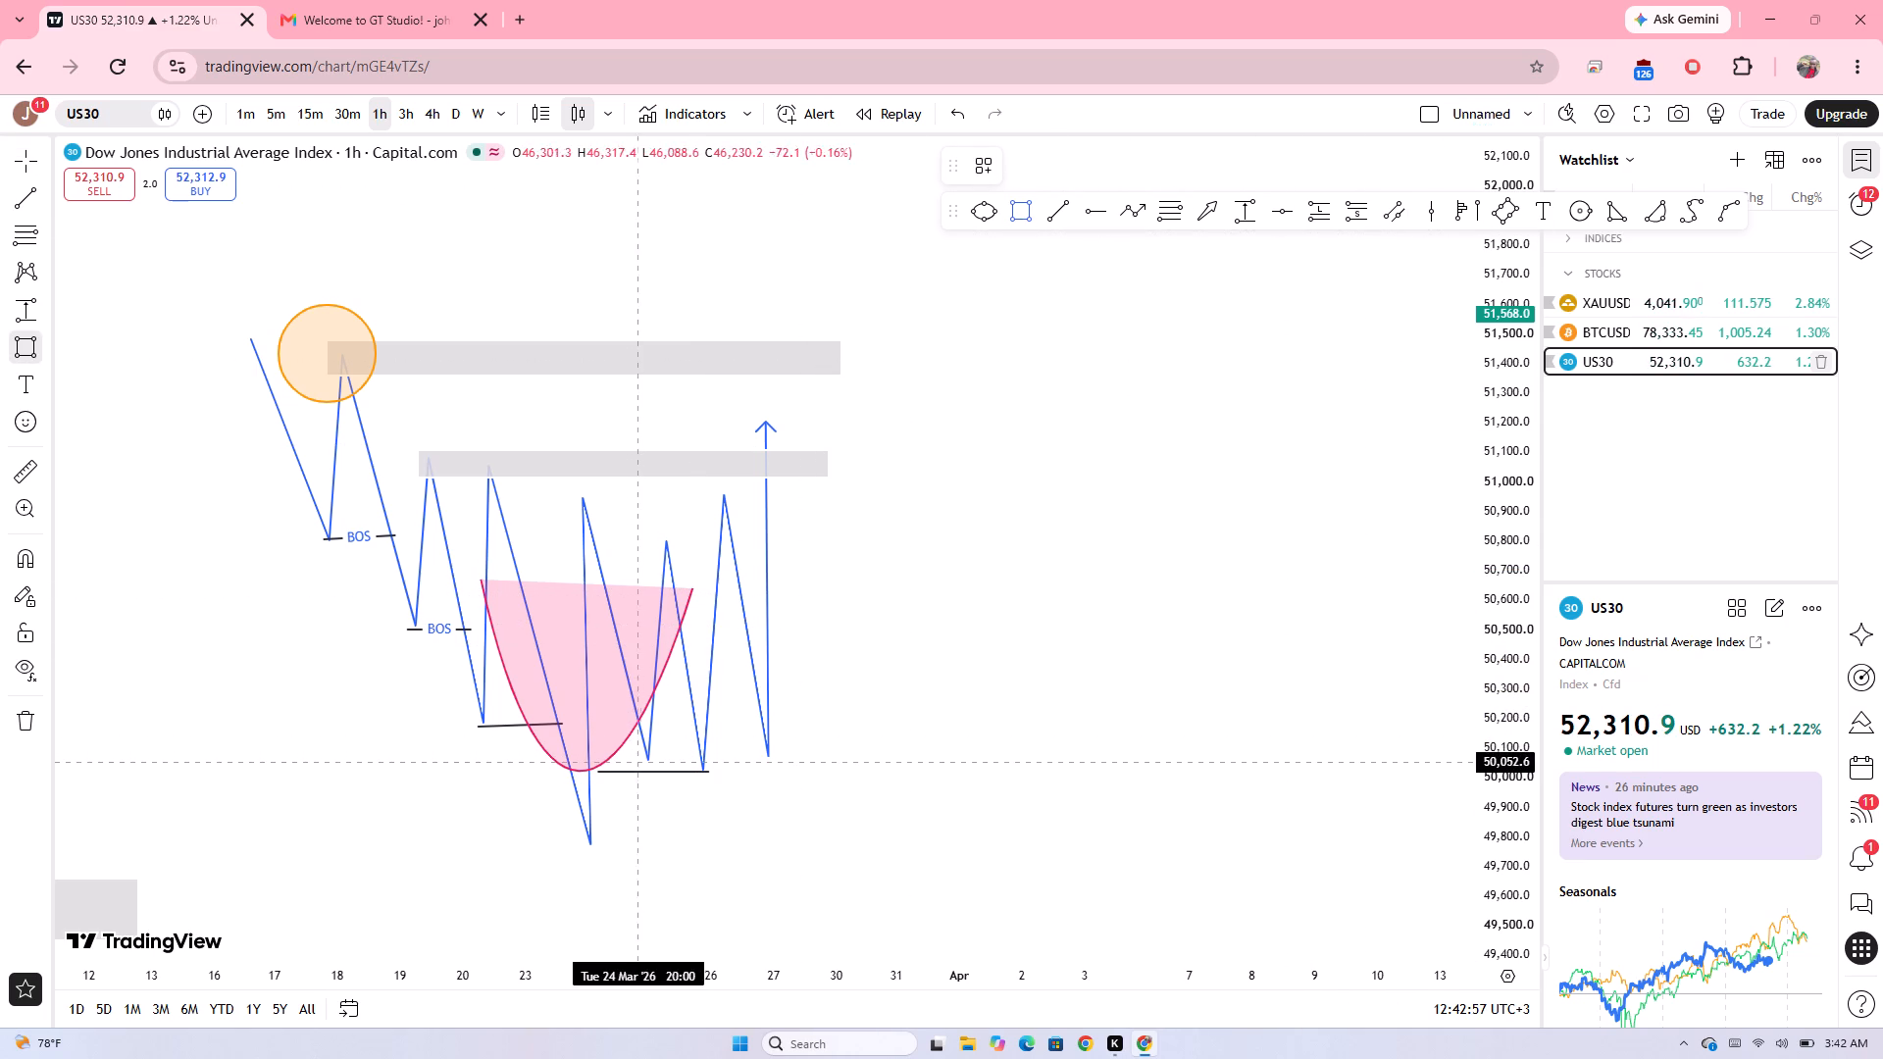
left_click_drag(645, 763, 1041, 730)
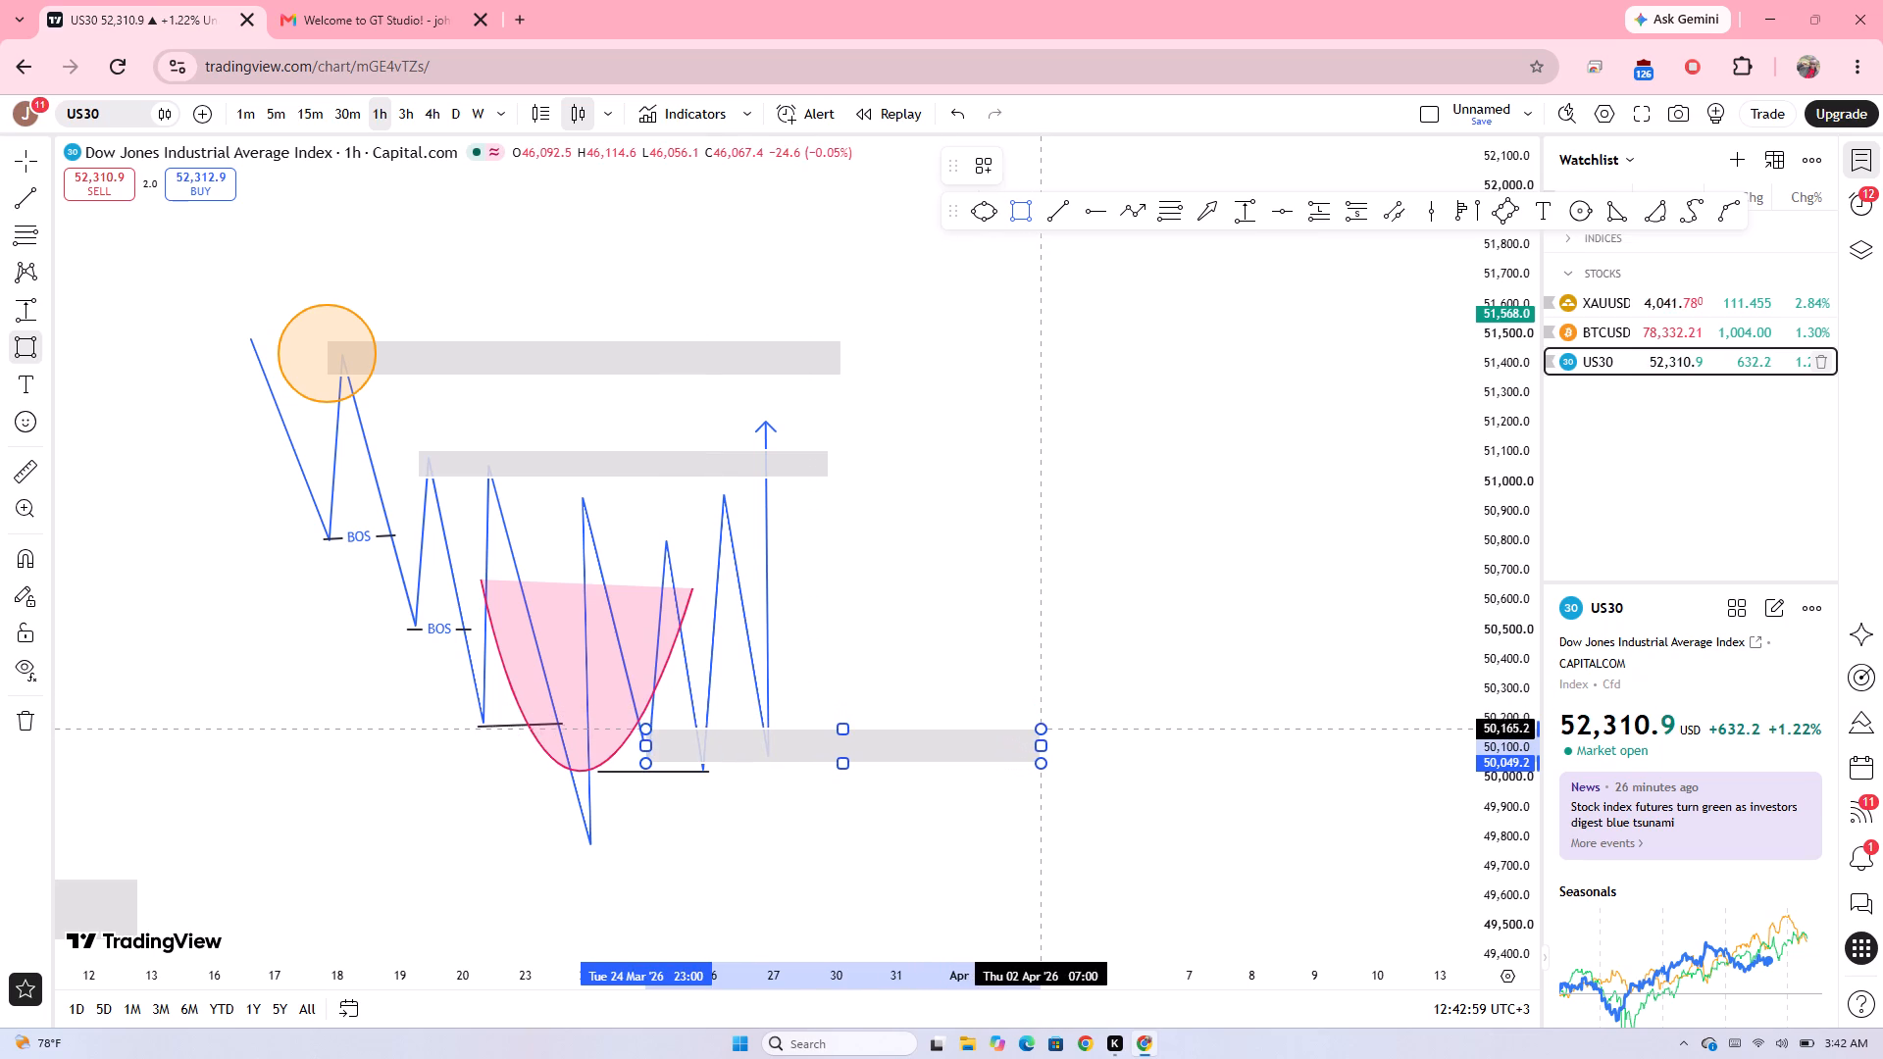
left_click_drag(1041, 730, 1041, 731)
left_click(1041, 731)
left_click(986, 653)
Draw a flat ellipse around the uptrend zigzag's second pullback low, from 27 February to 2 March at about 50,130.
left_click_drag(986, 653, 1489, 458)
left_click_drag(758, 661, 1080, 856)
left_click_drag(850, 591, 1334, 871)
left_click_drag(413, 411, 802, 184)
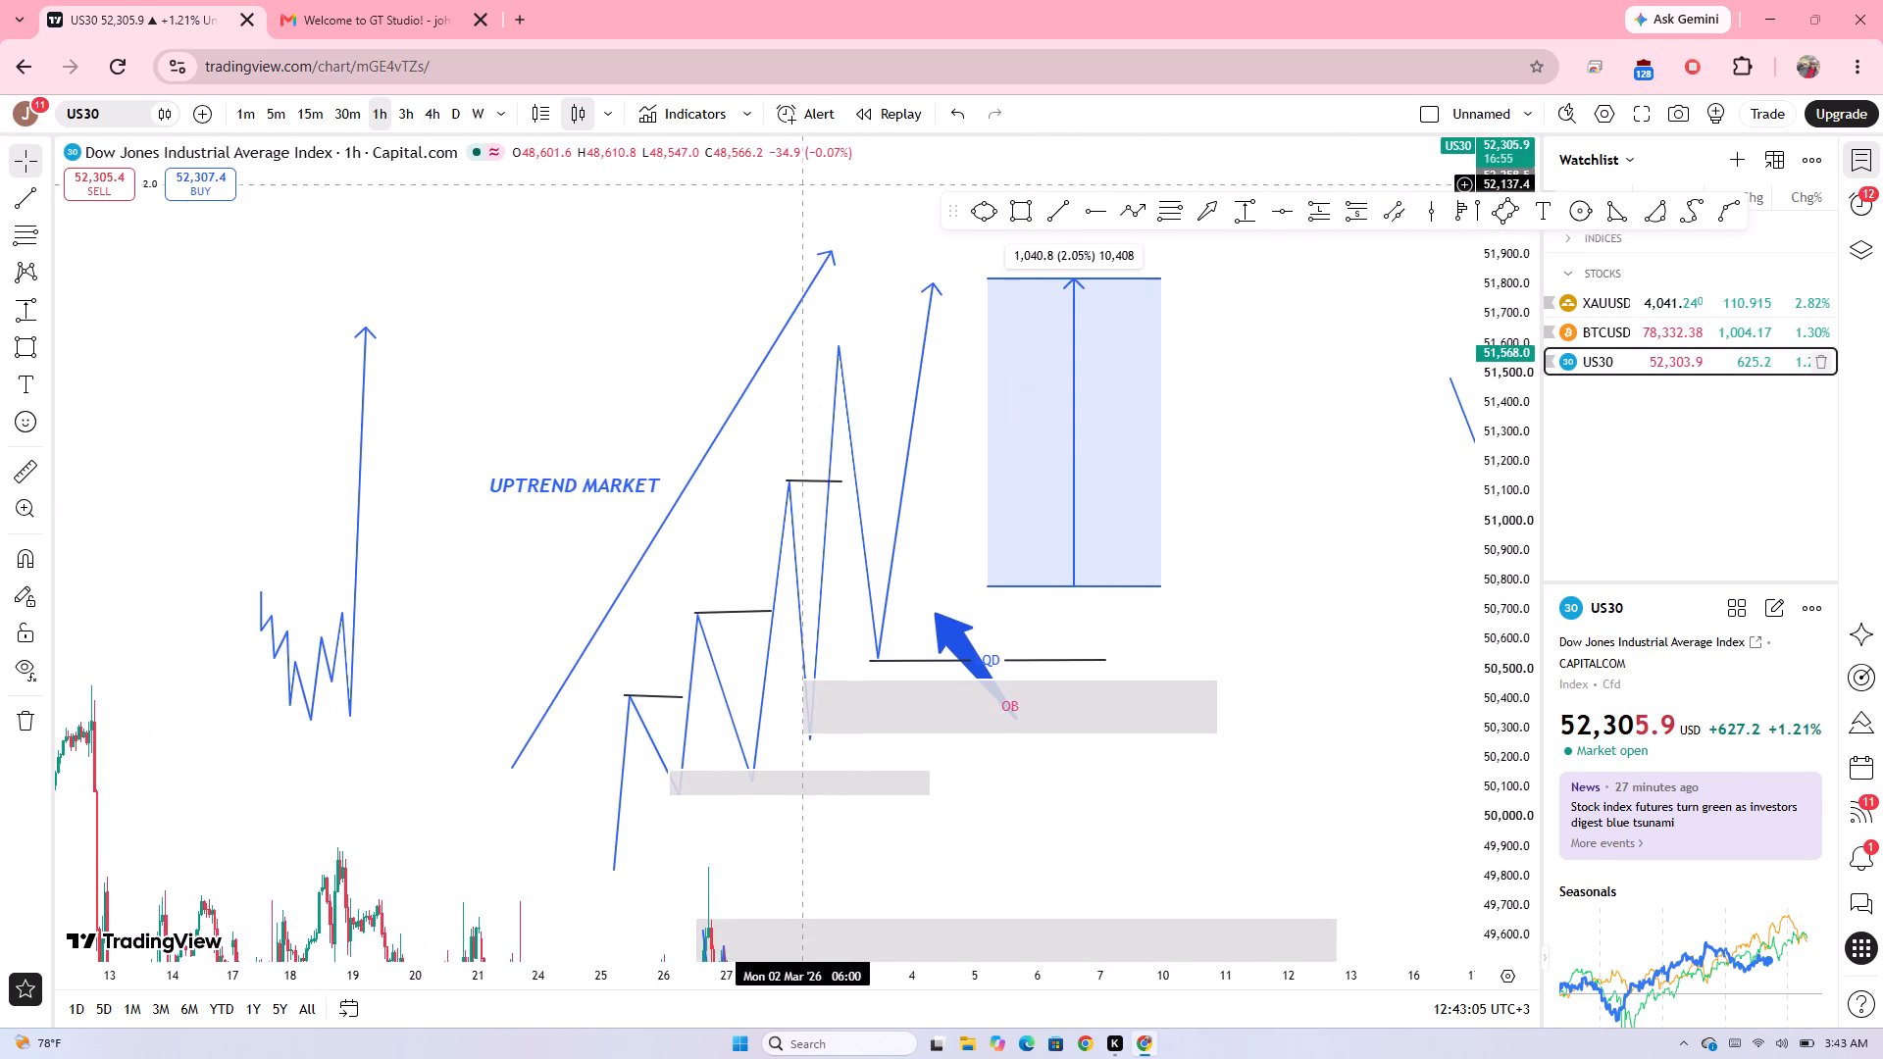
left_click_drag(676, 346, 378, 277)
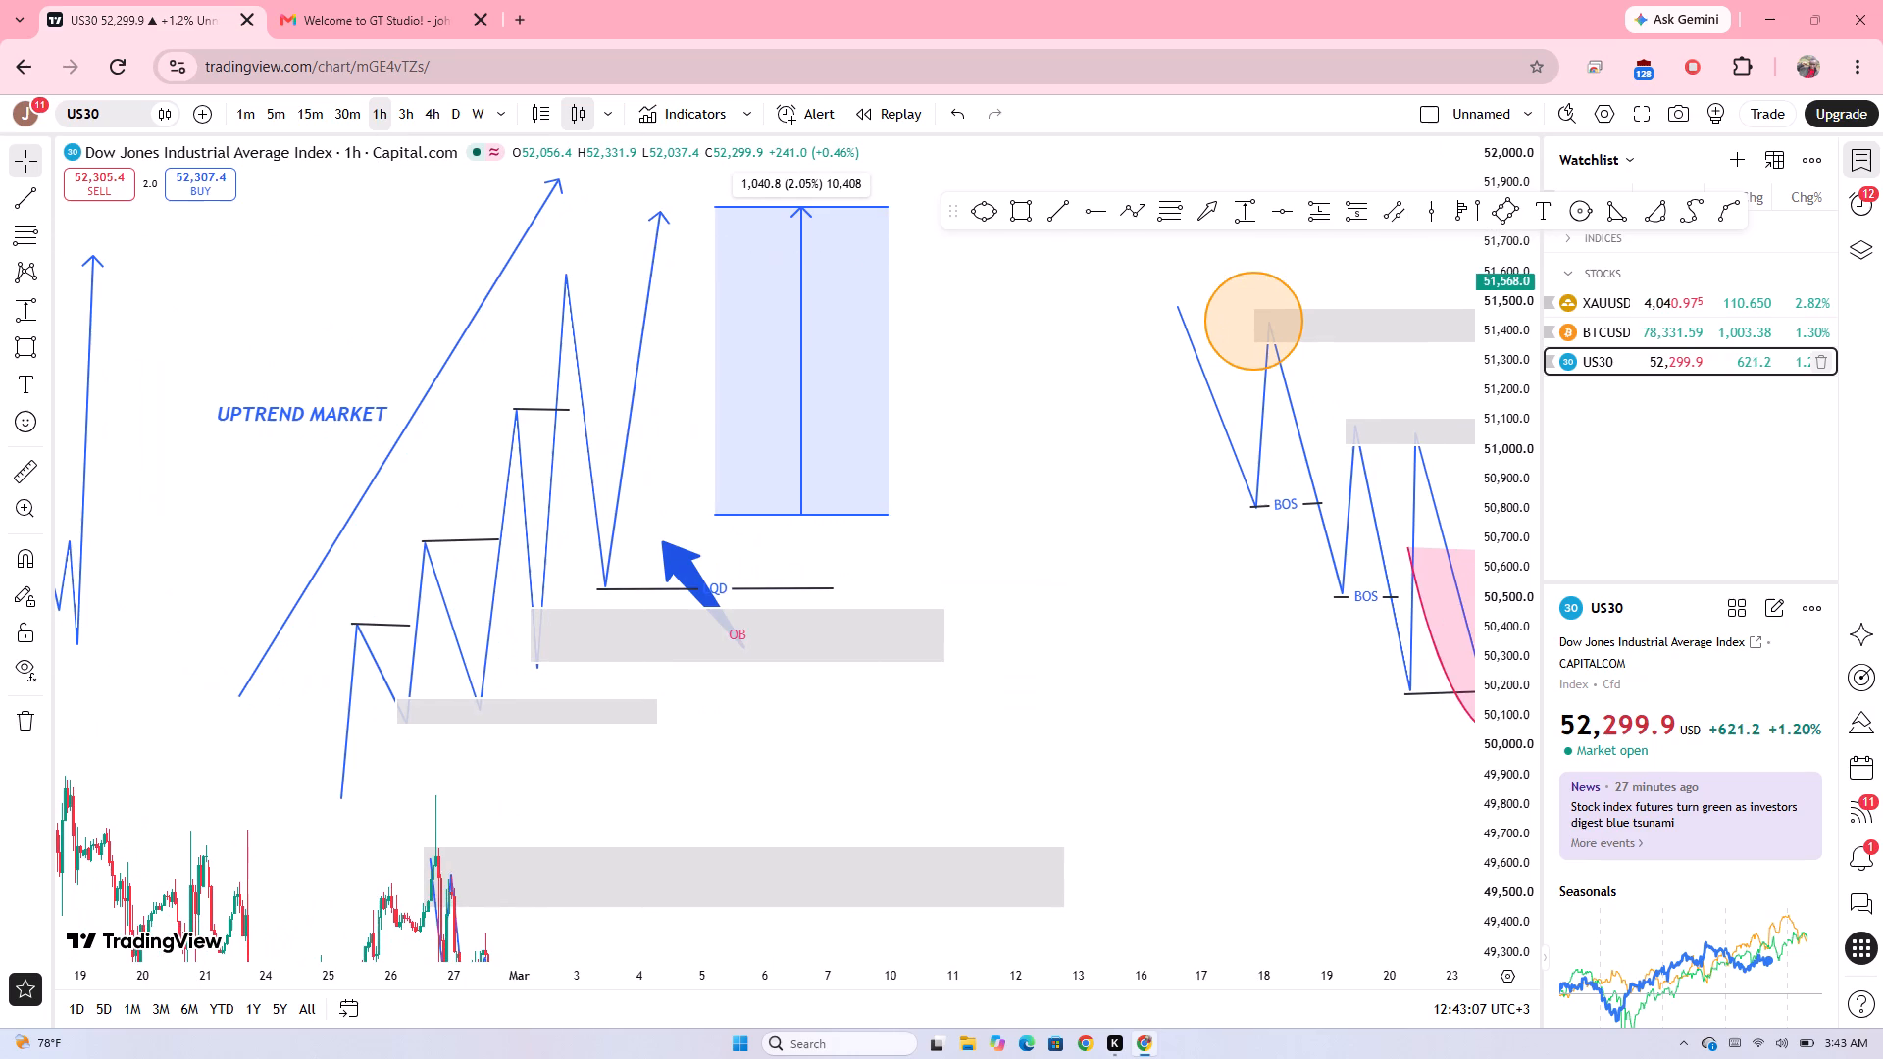
left_click(983, 219)
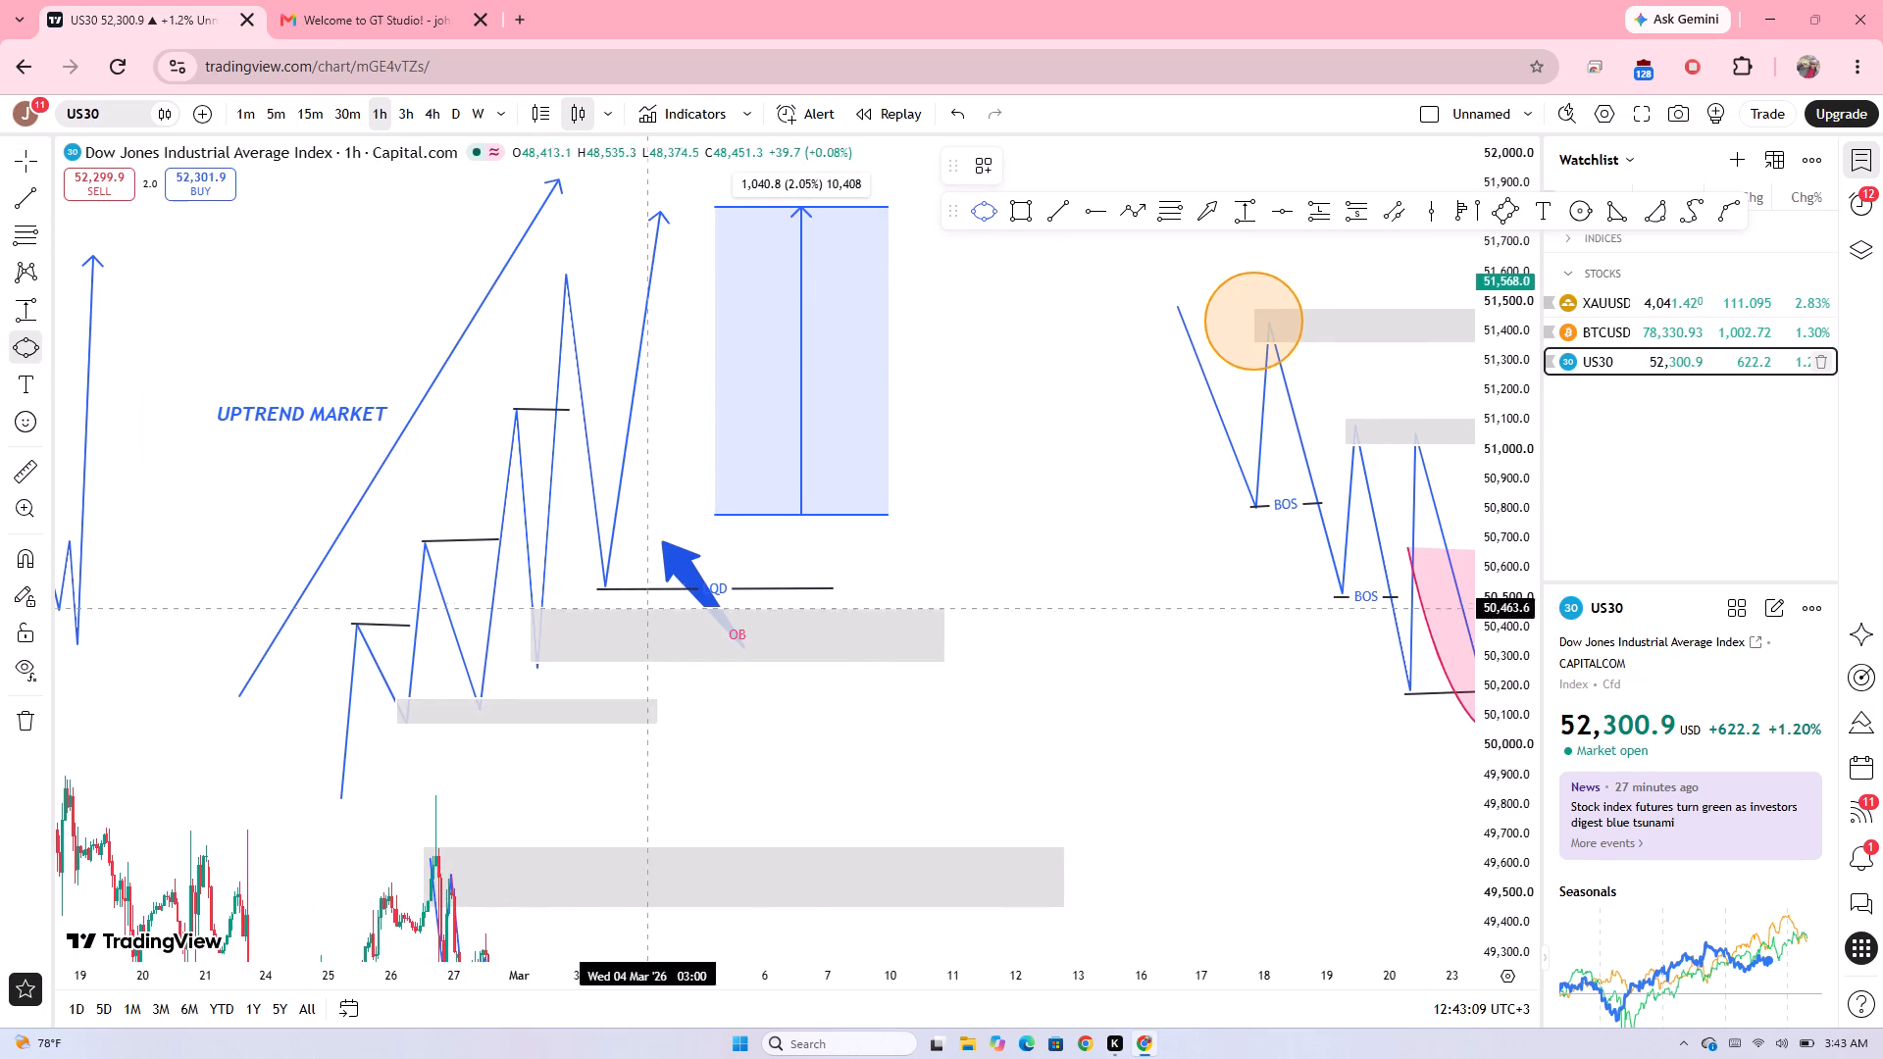
left_click(456, 707)
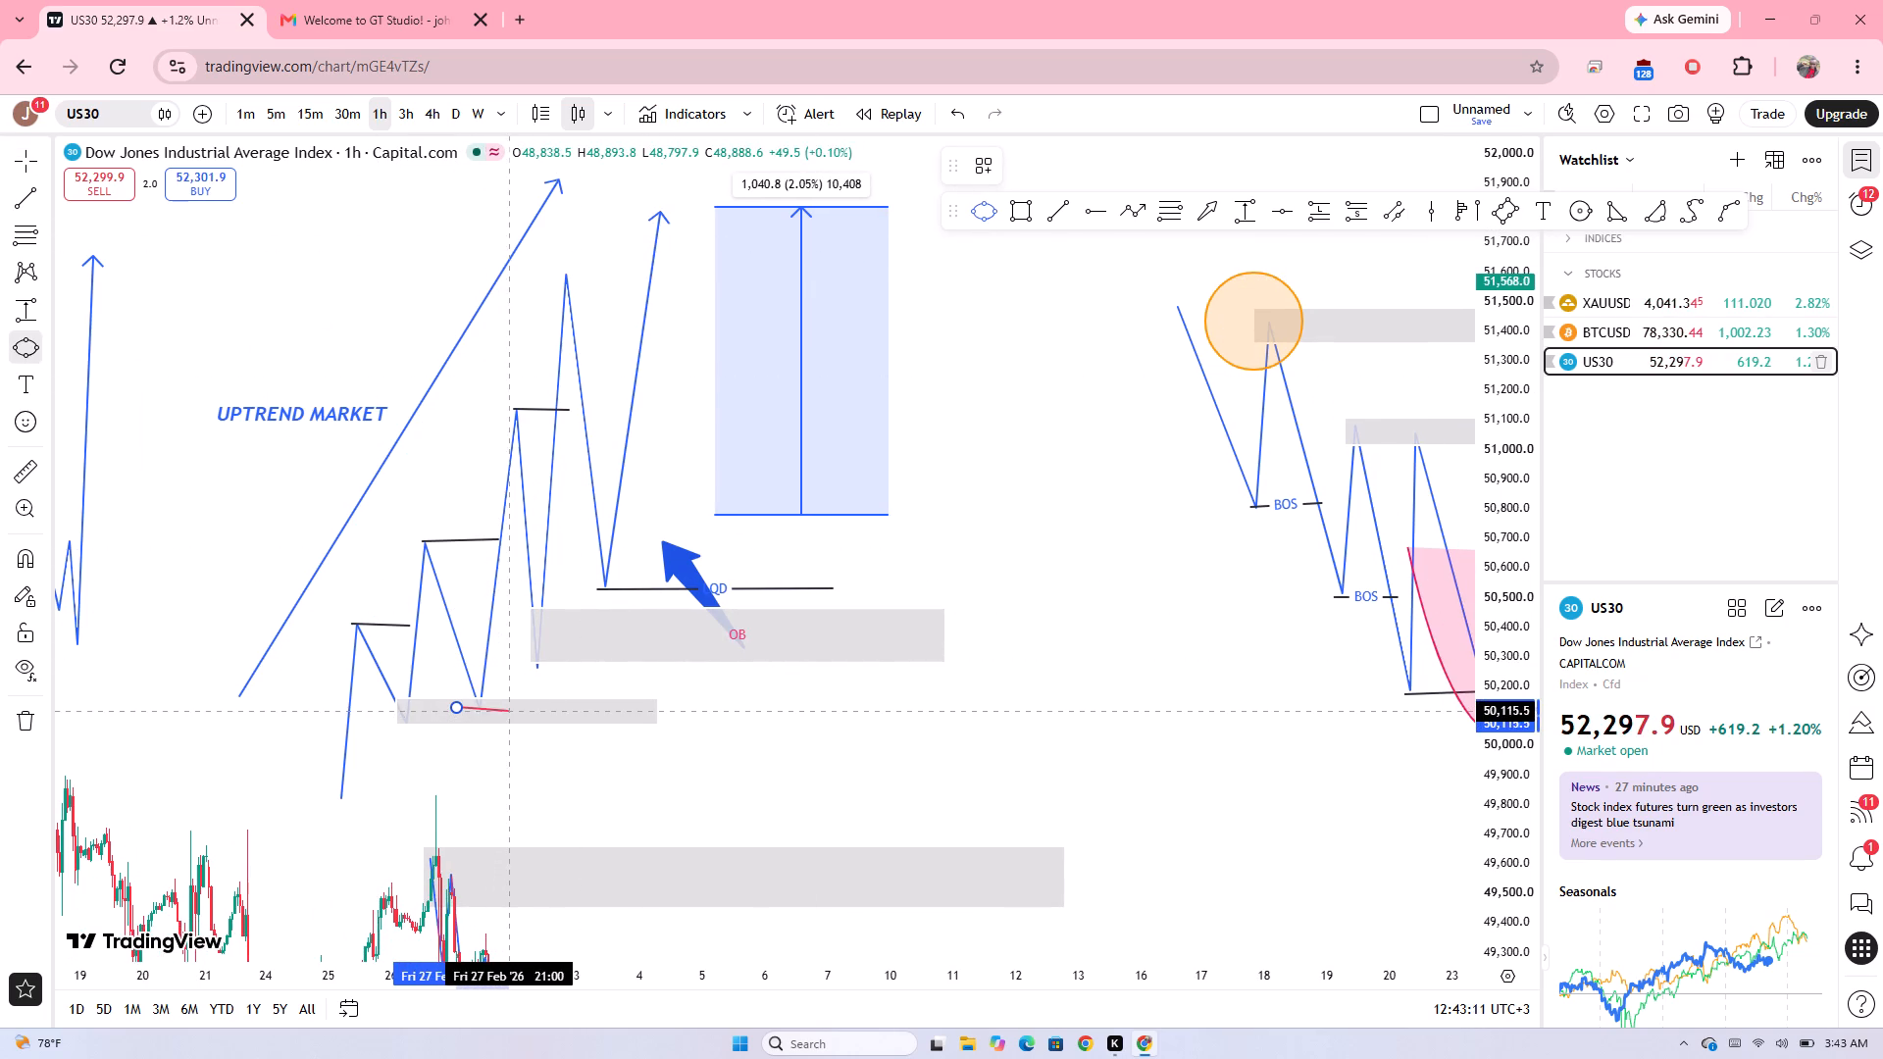
left_click_drag(518, 703, 522, 712)
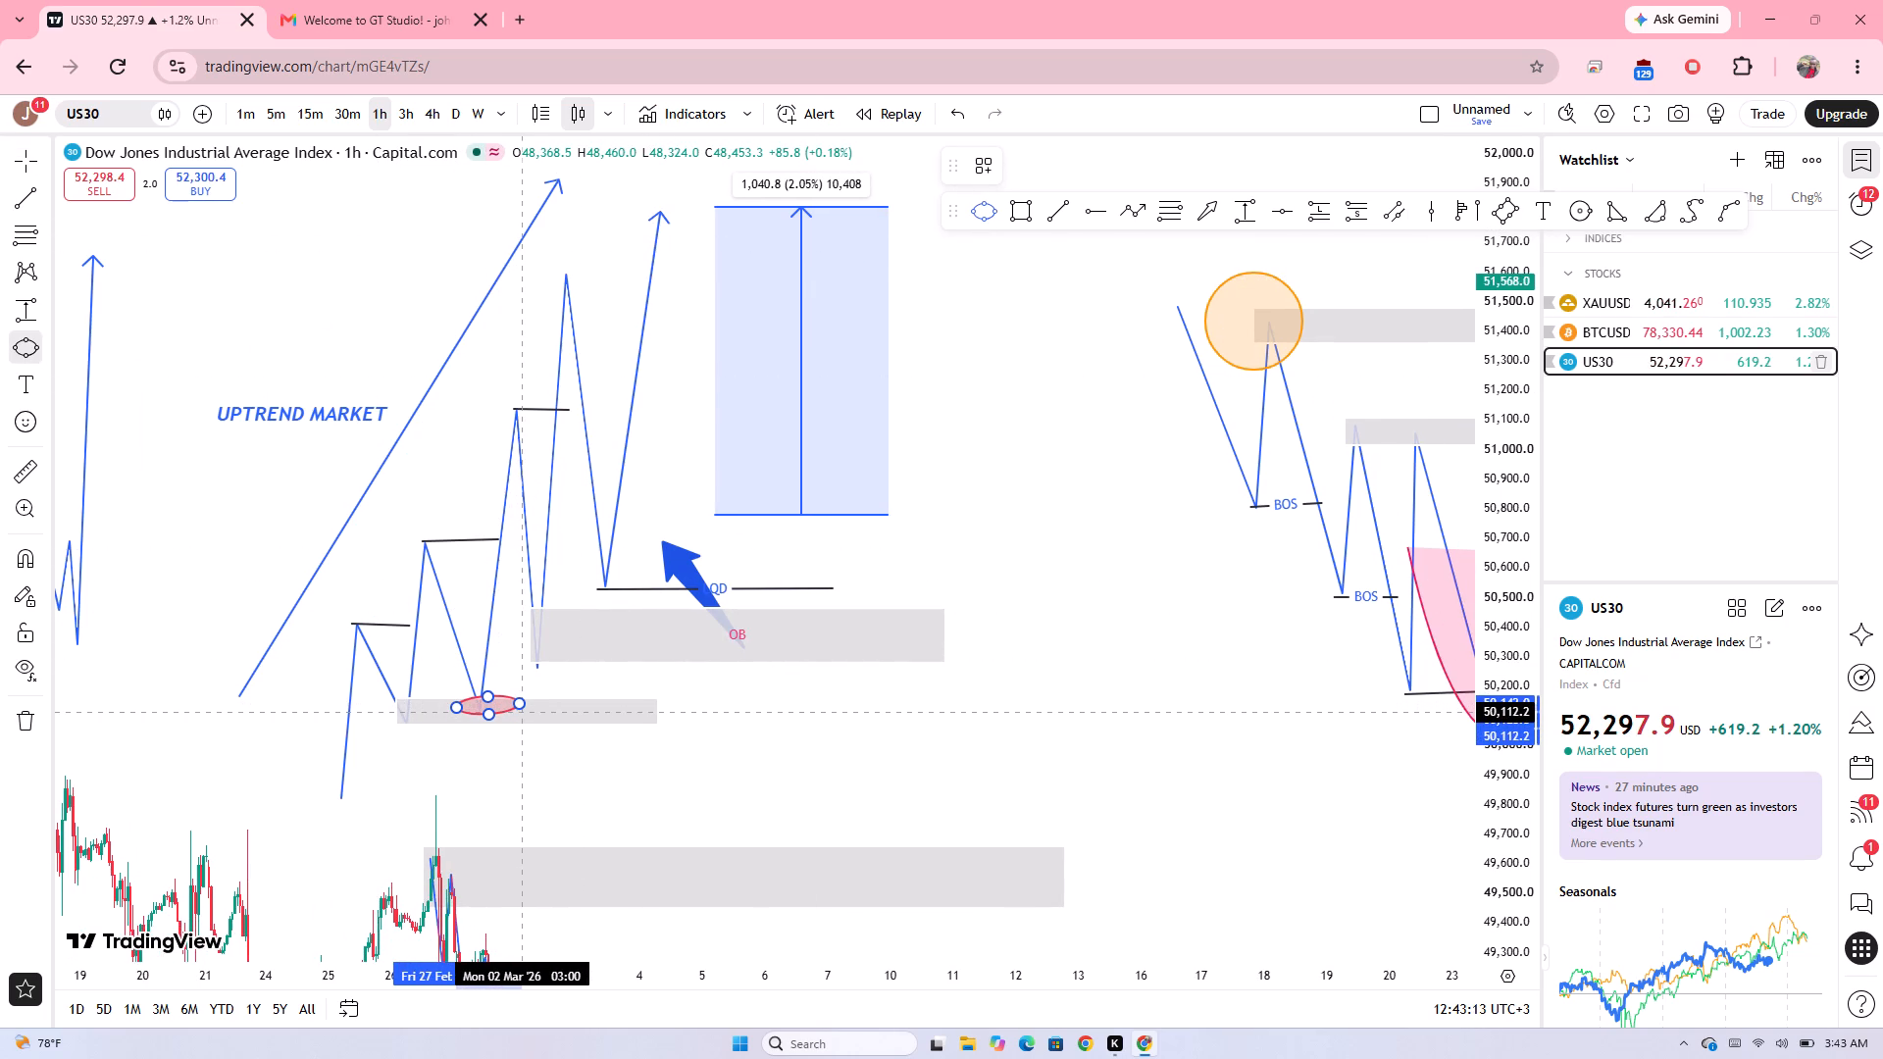
left_click(522, 712)
left_click(634, 699)
left_click(738, 764)
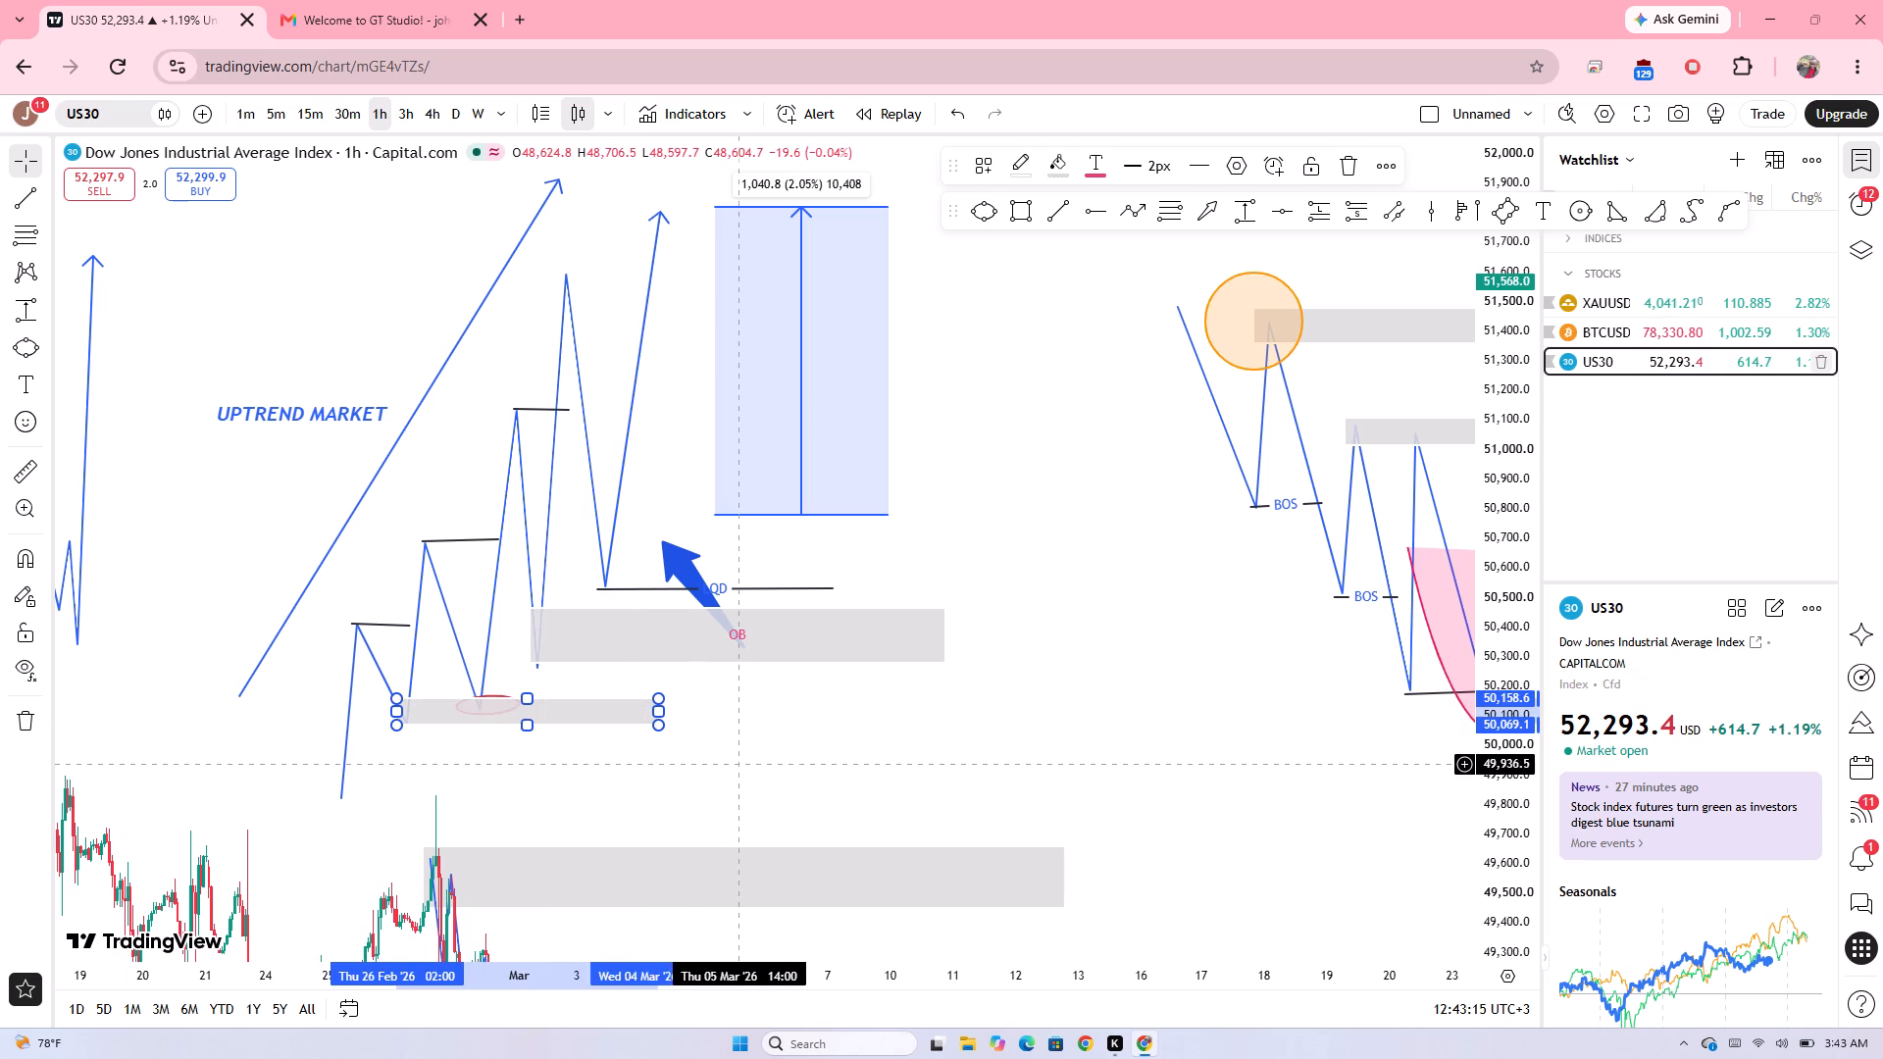
left_click(738, 764)
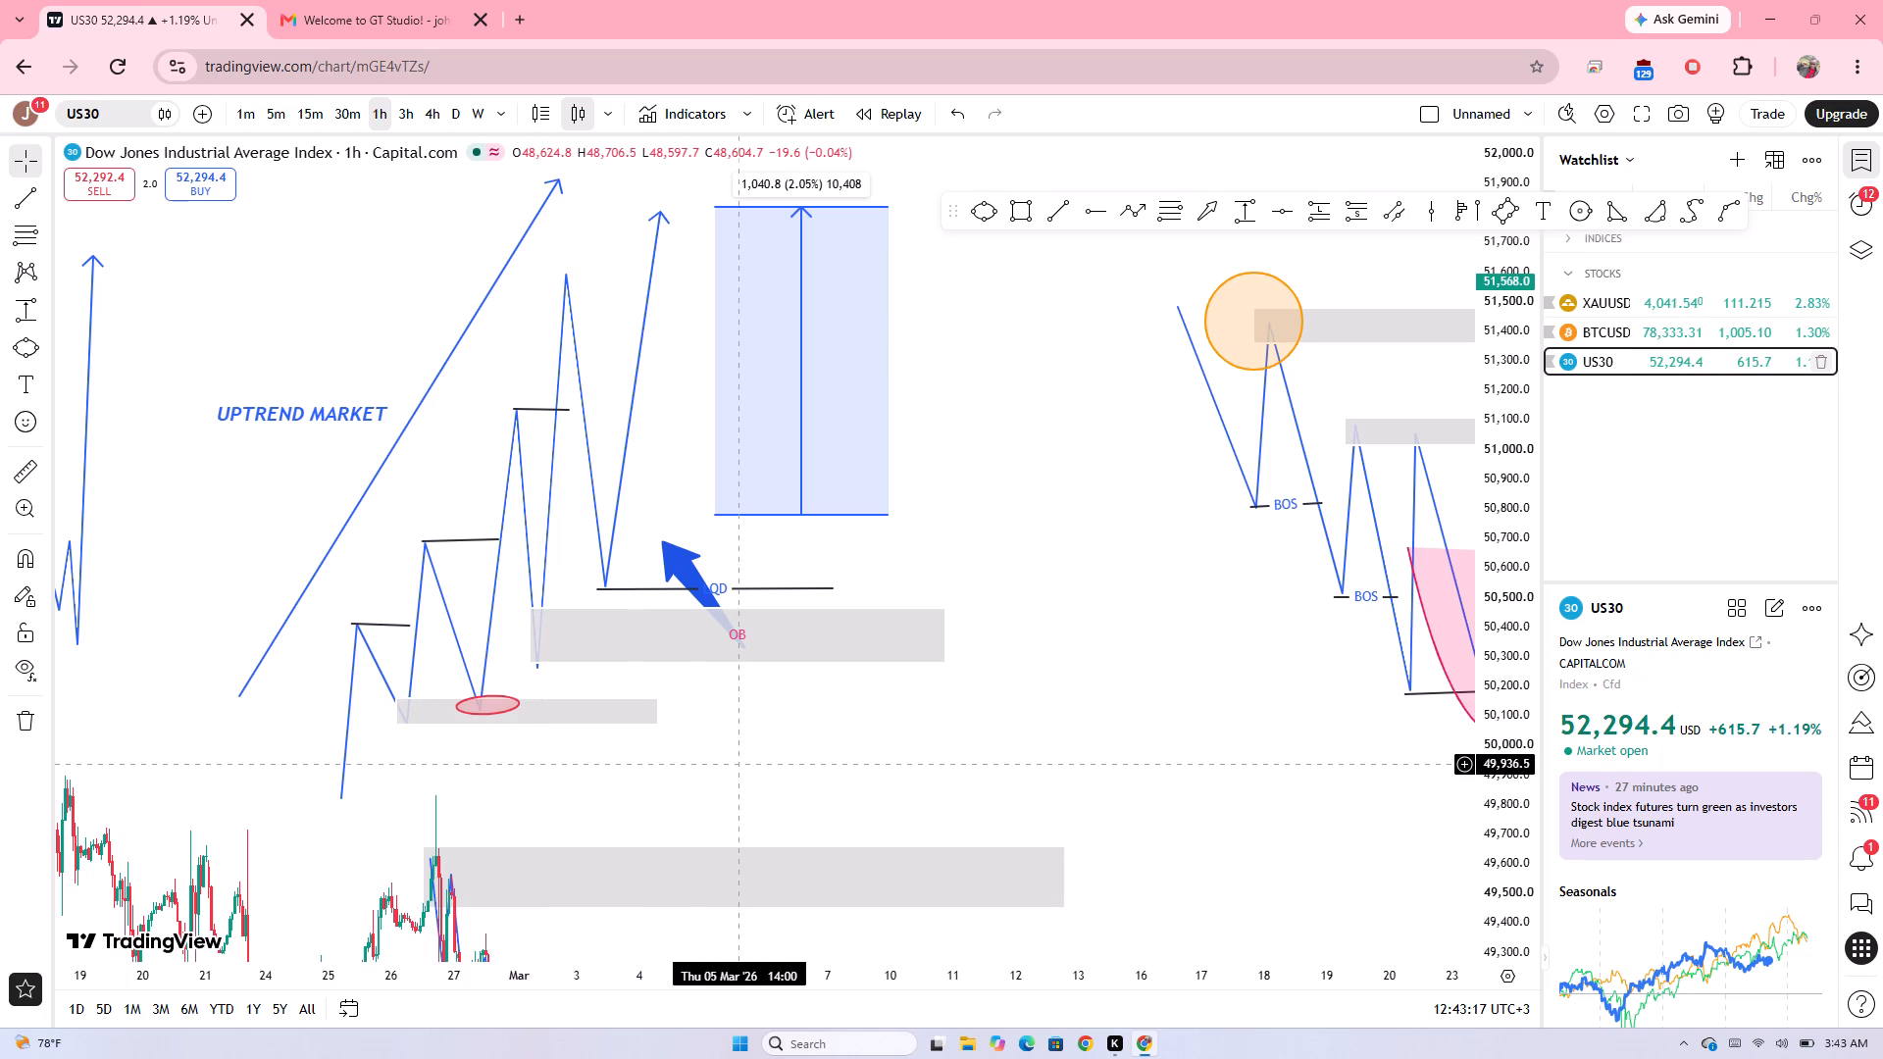
Add the text label "RANGING MARKET" in the empty area above the uptrend example, at about 53,565 on 3 March.
left_click(859, 621)
left_click_drag(1001, 528, 673, 1057)
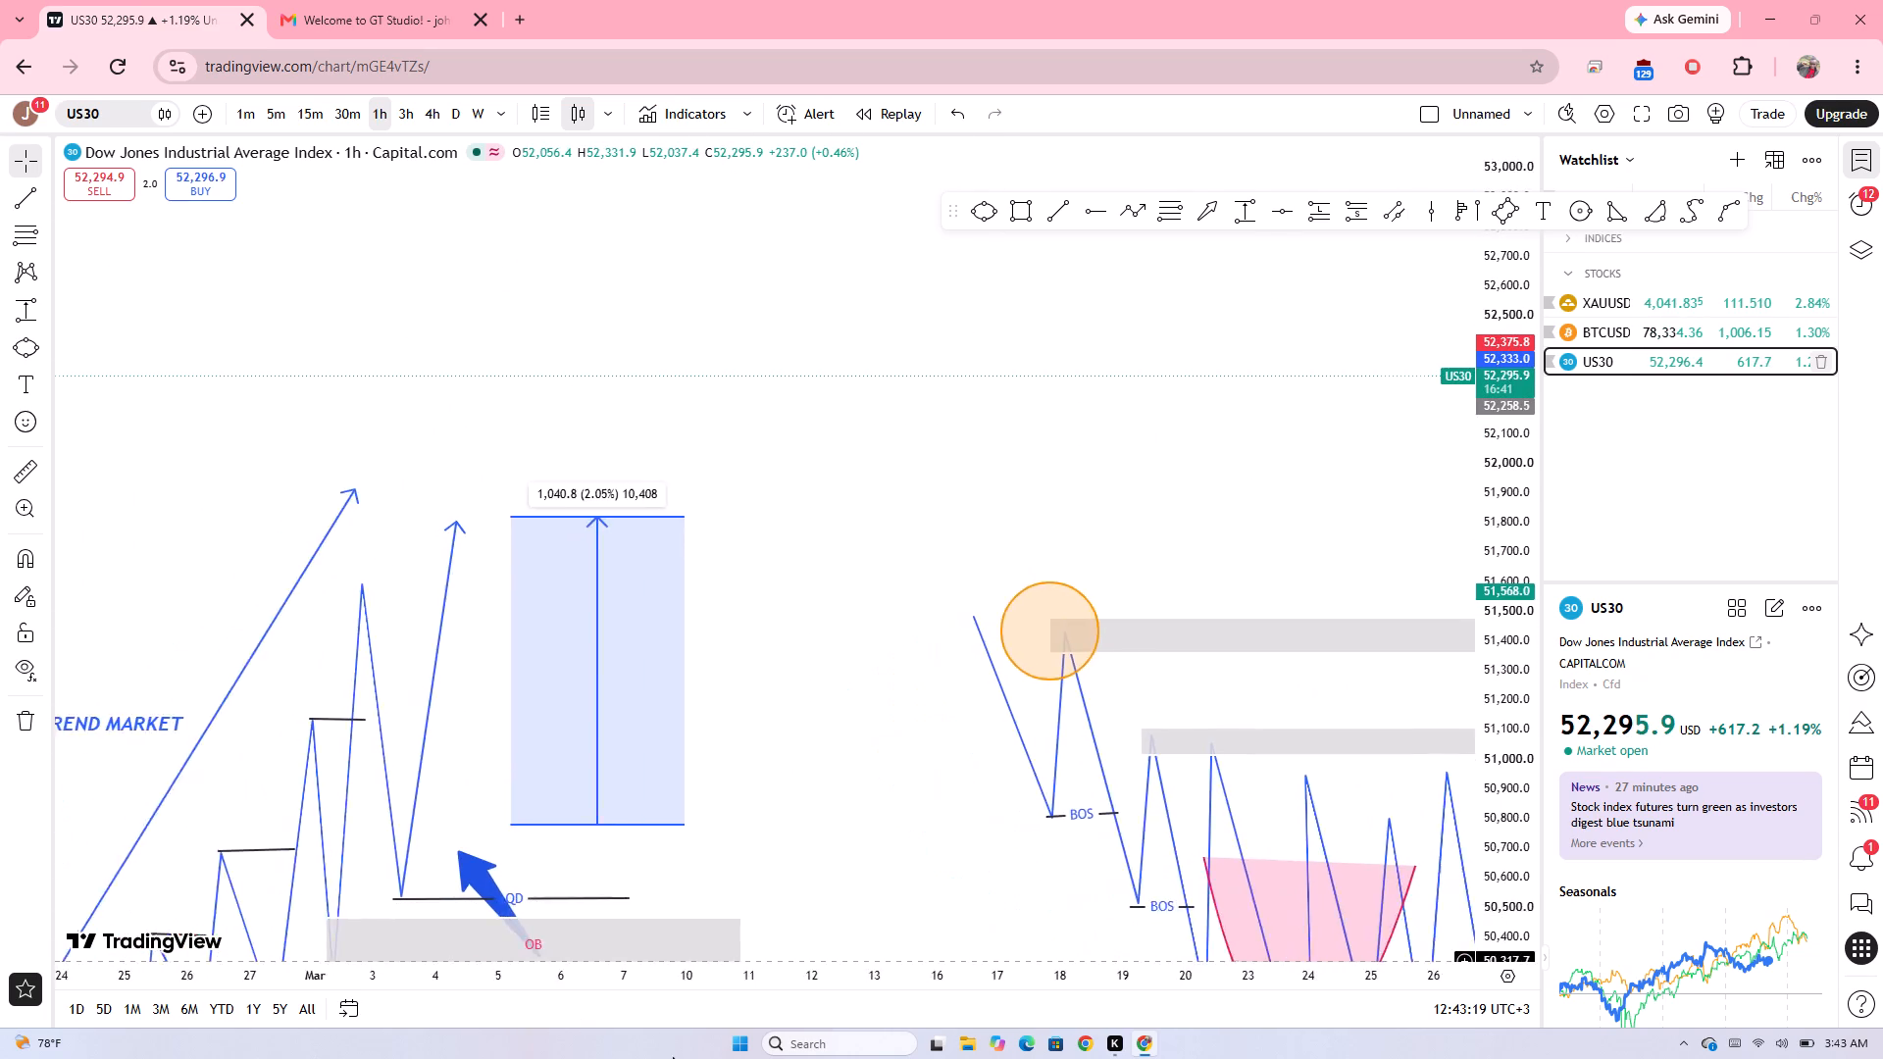
left_click_drag(673, 1057, 734, 1058)
left_click_drag(887, 613, 953, 967)
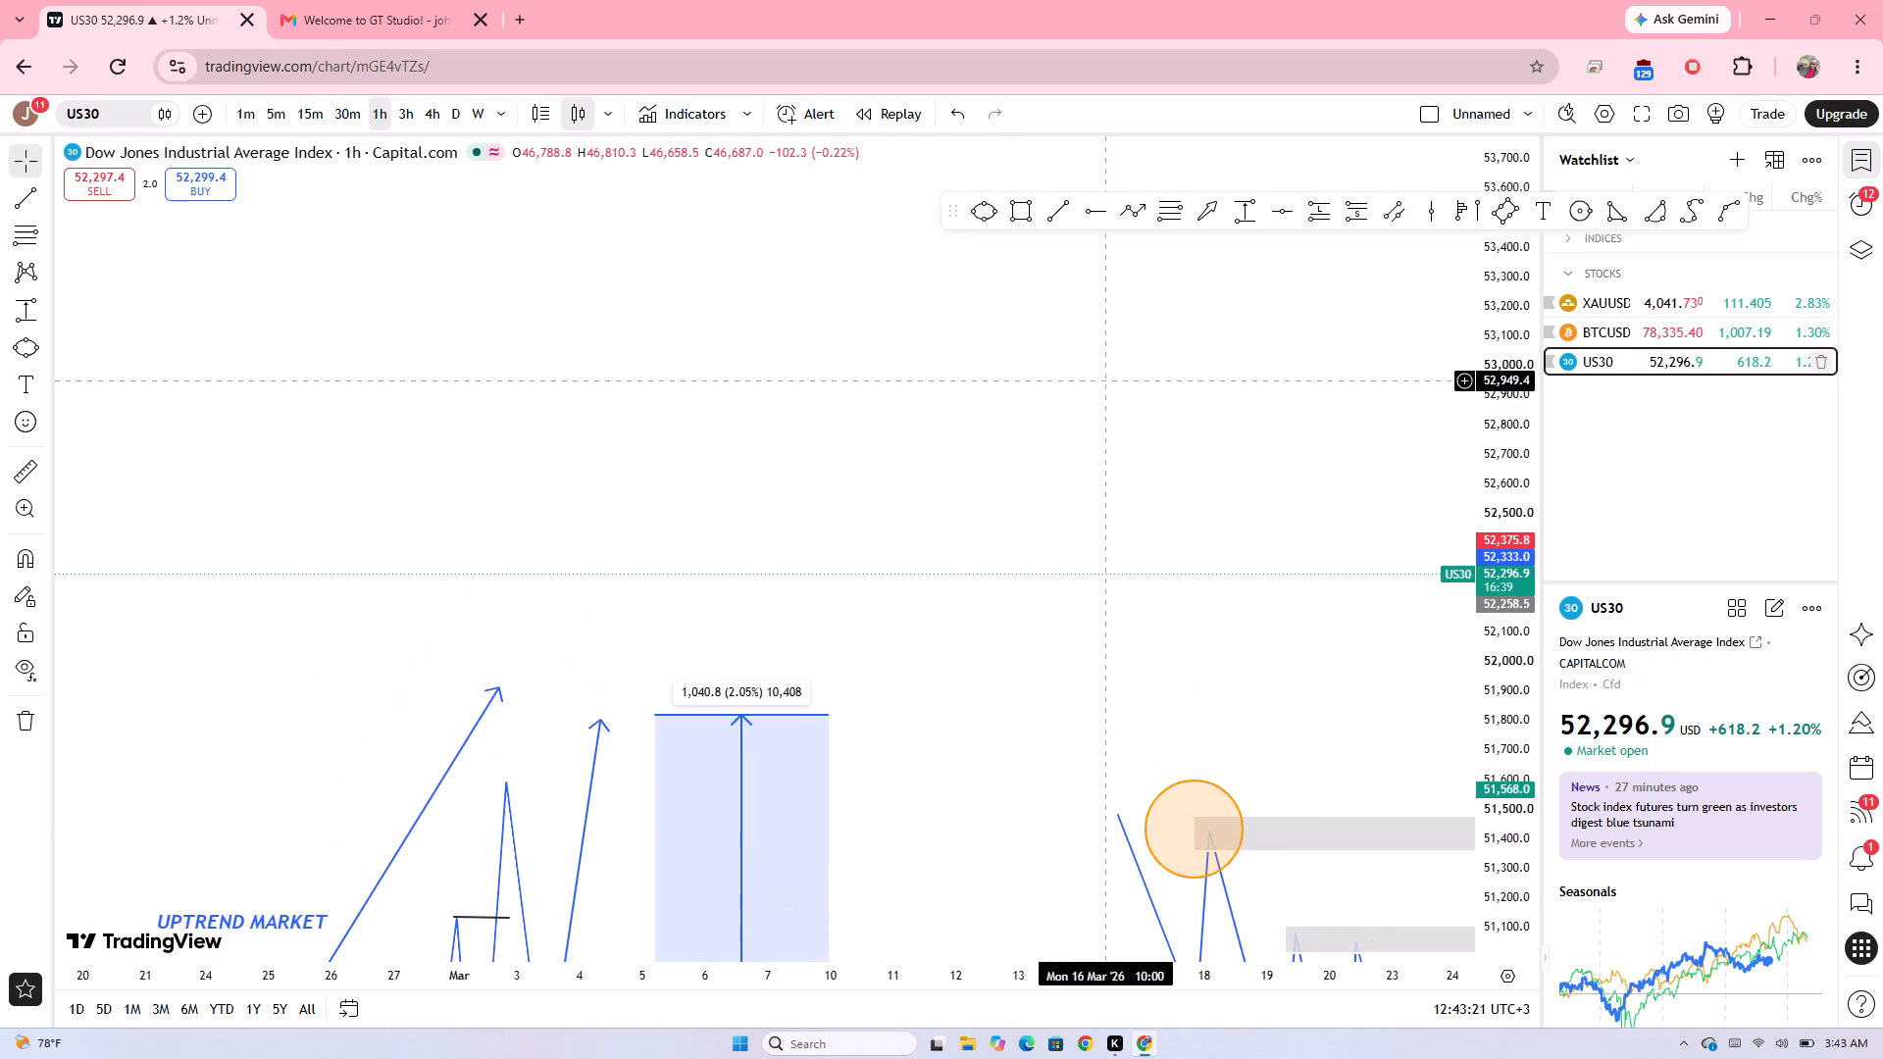
left_click_drag(1127, 494, 1094, 688)
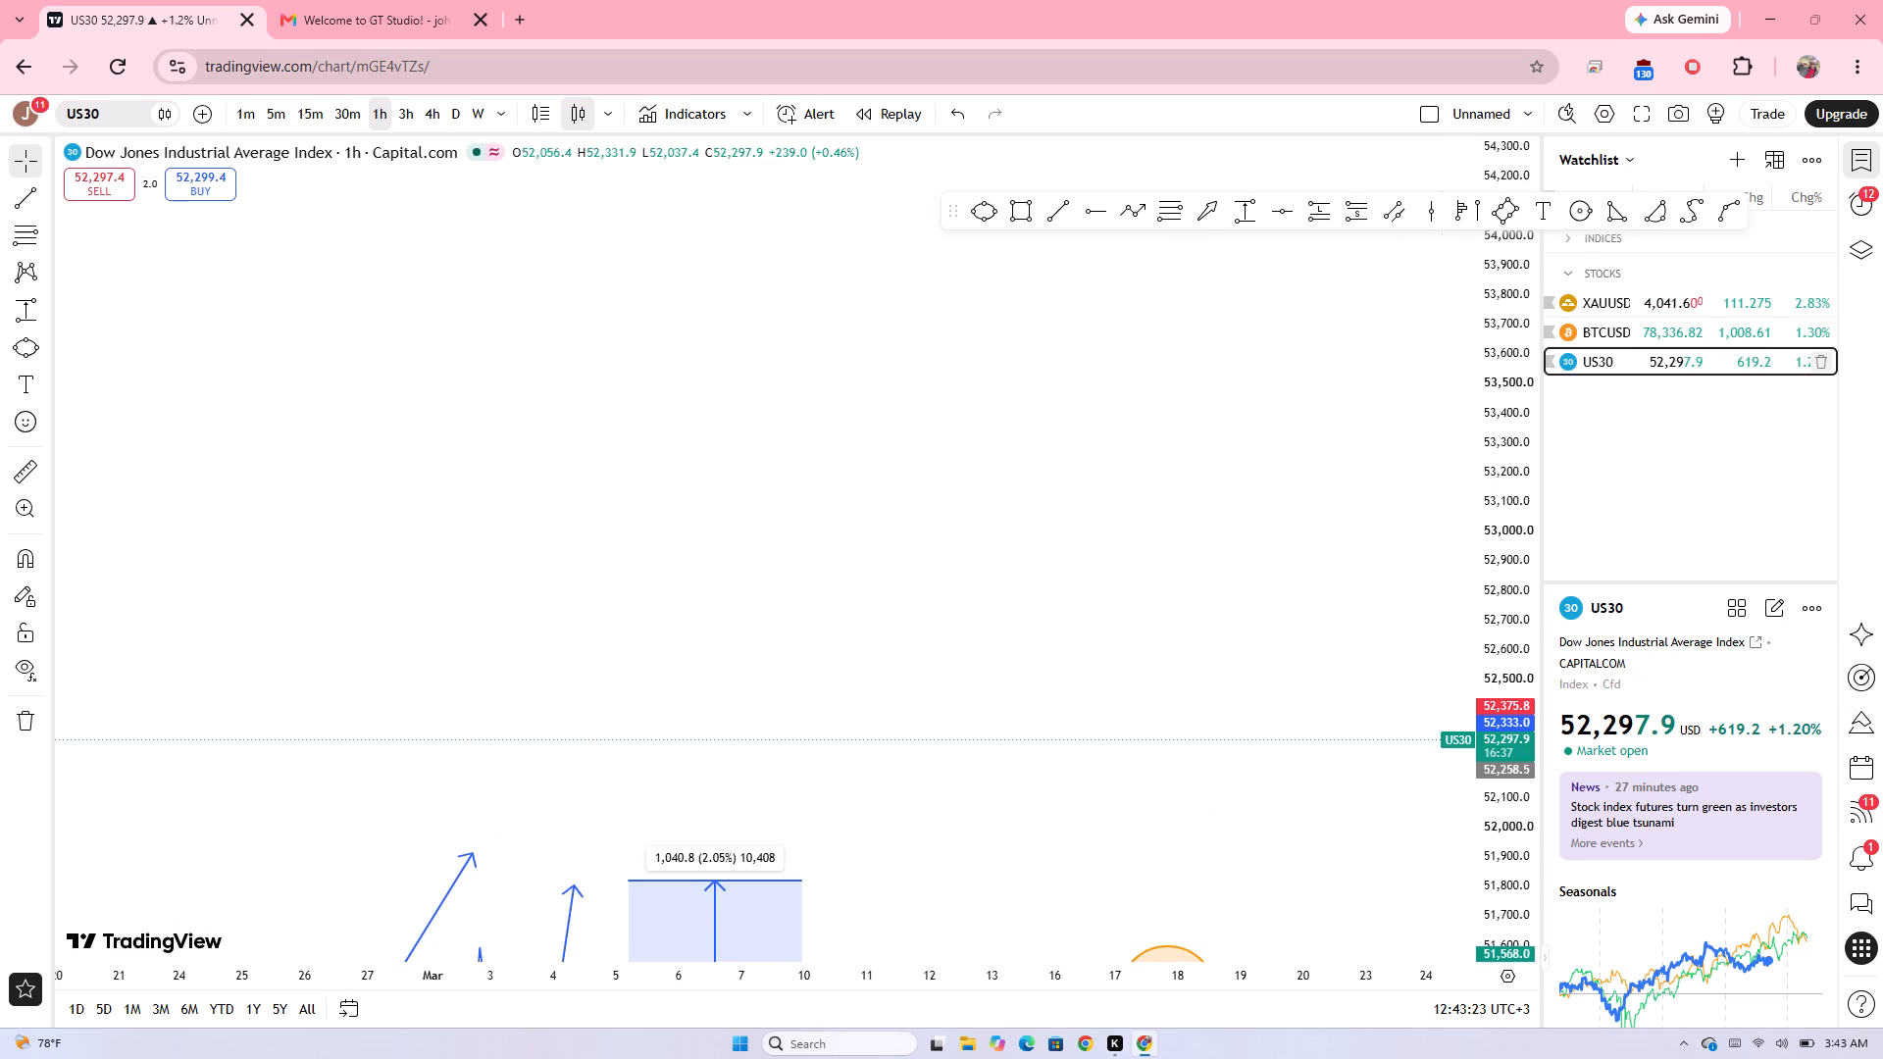
left_click(1530, 201)
left_click(535, 364)
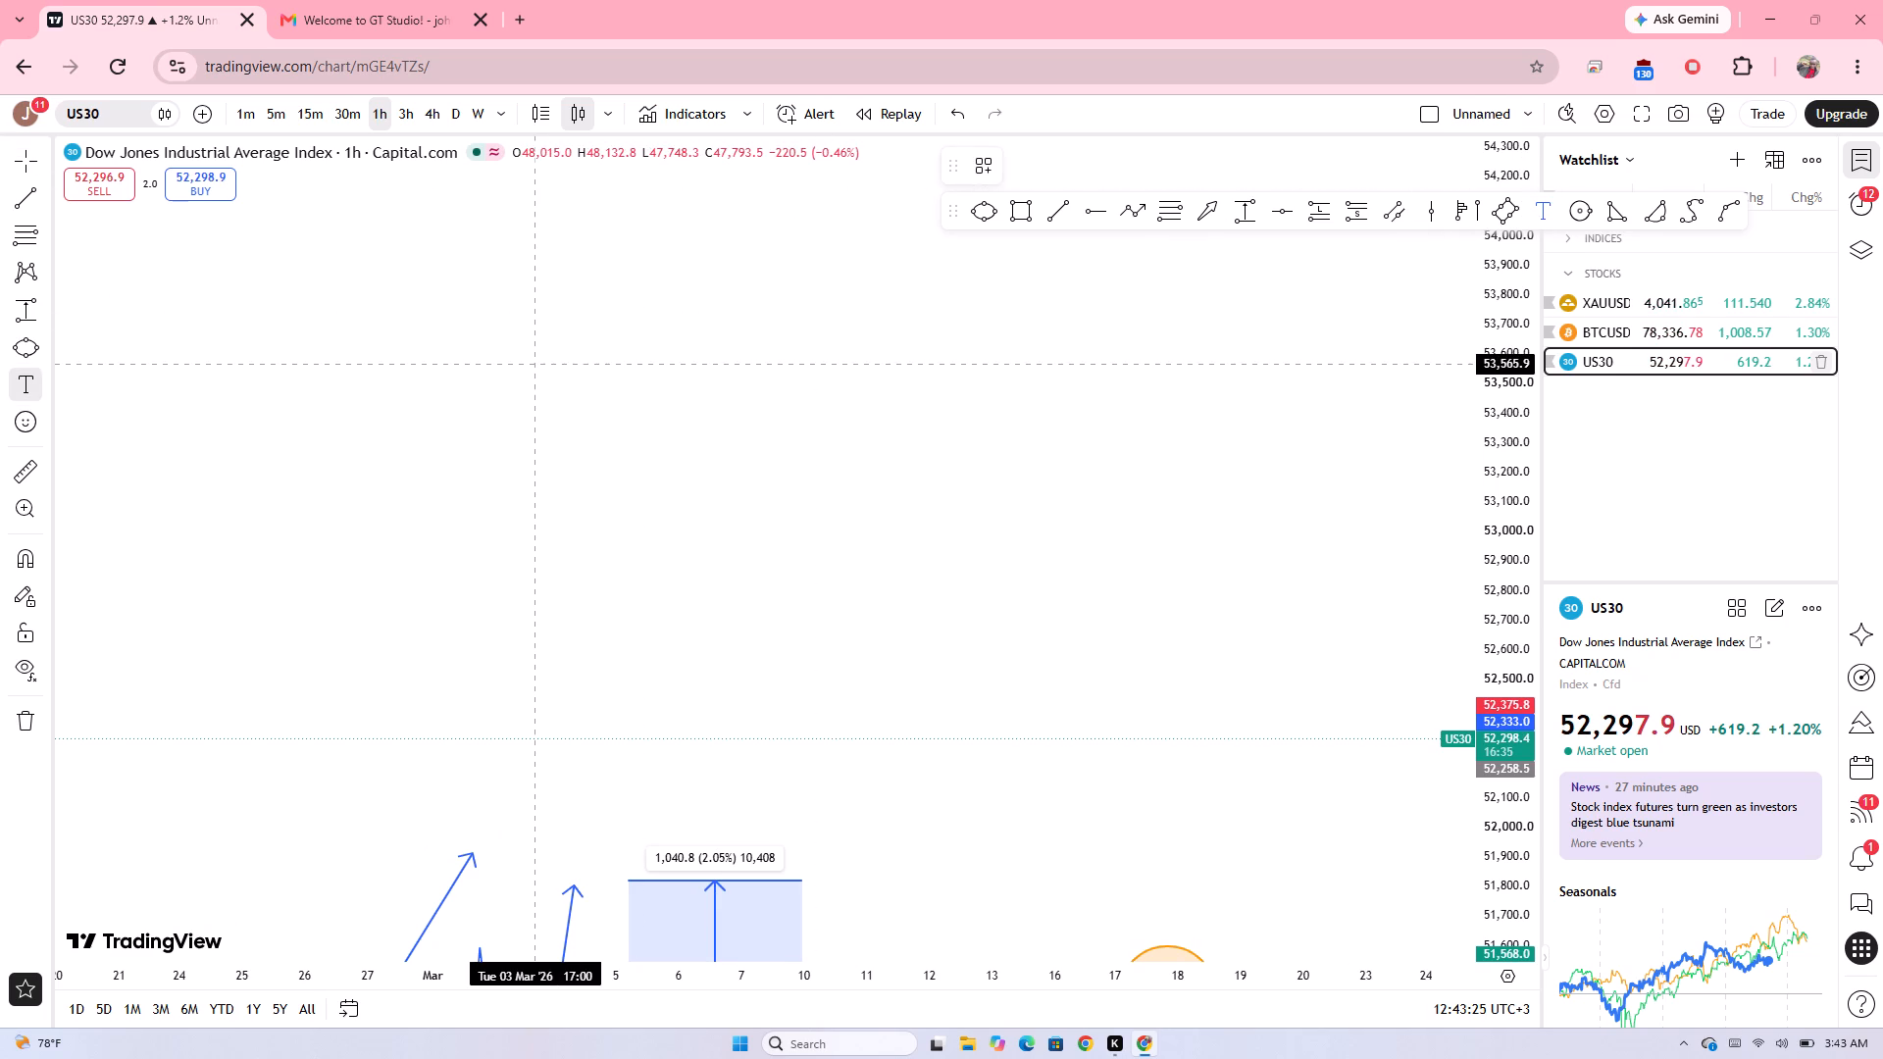
type("RANGING MARKE")
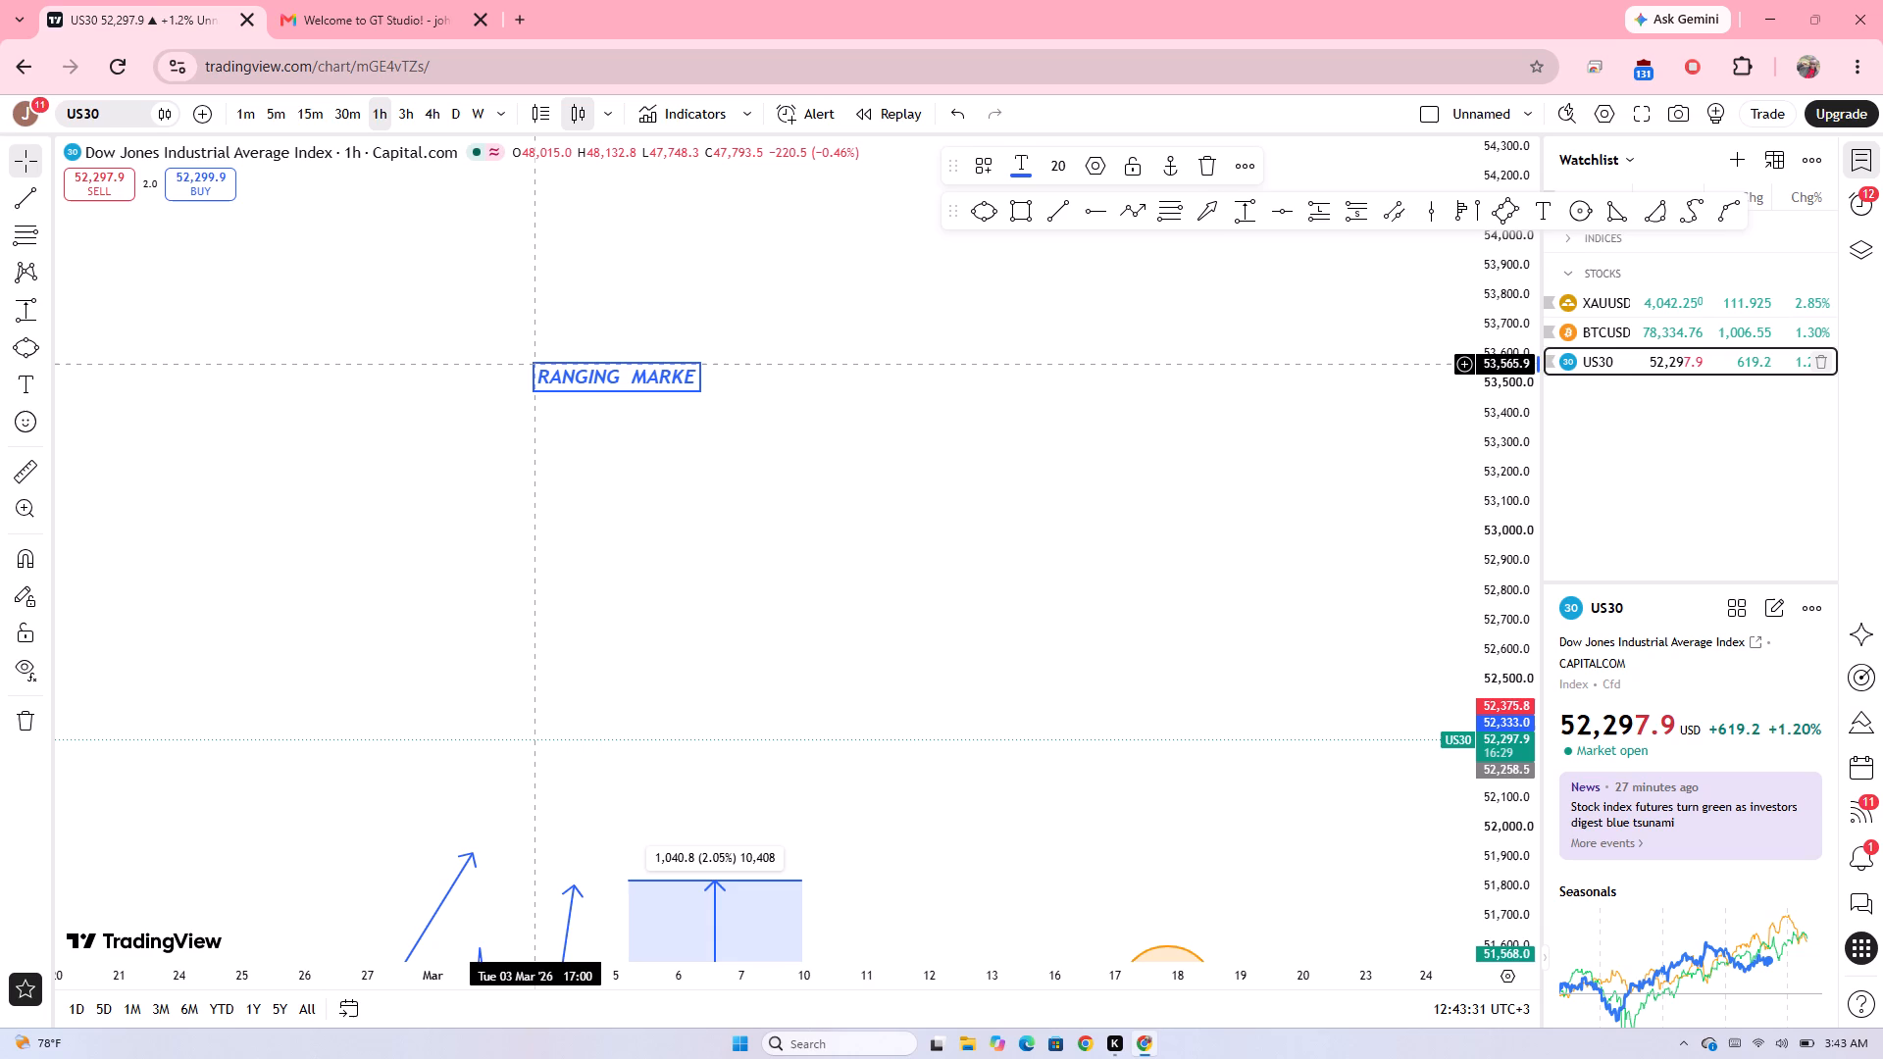
key("t")
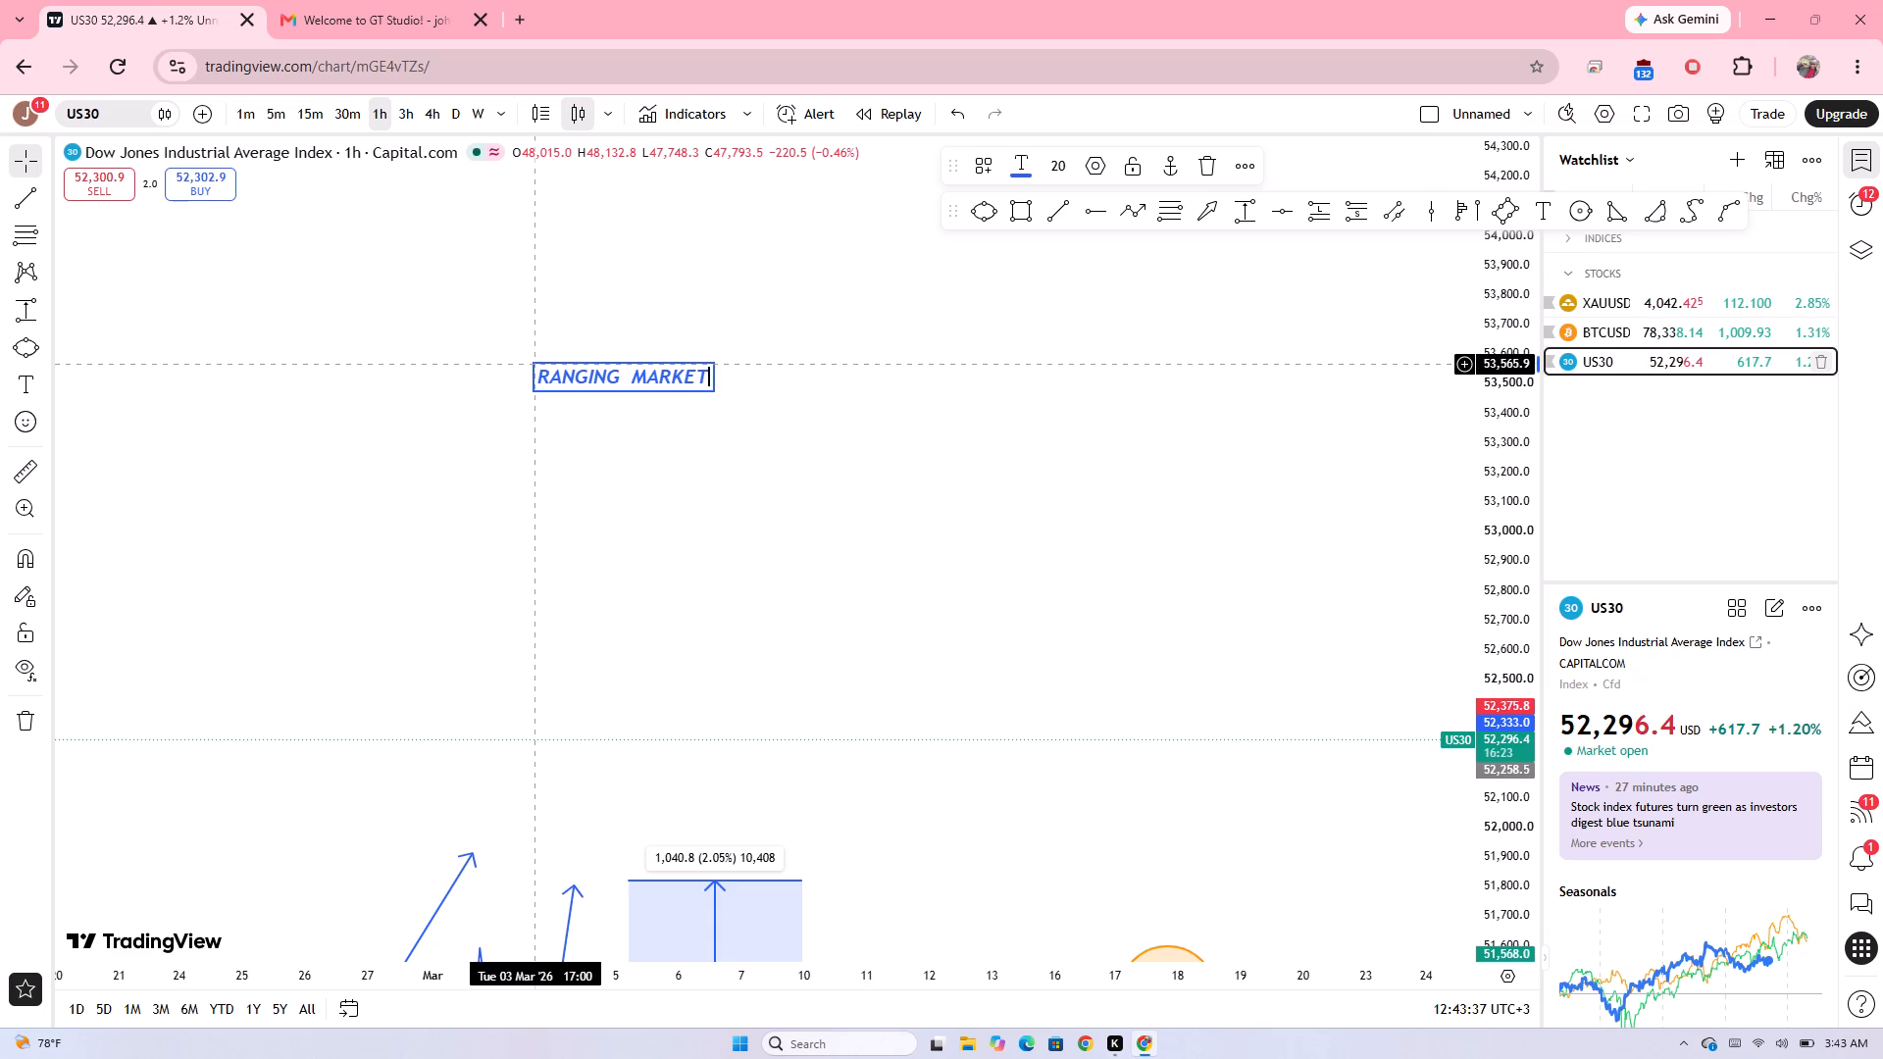
key("Return")
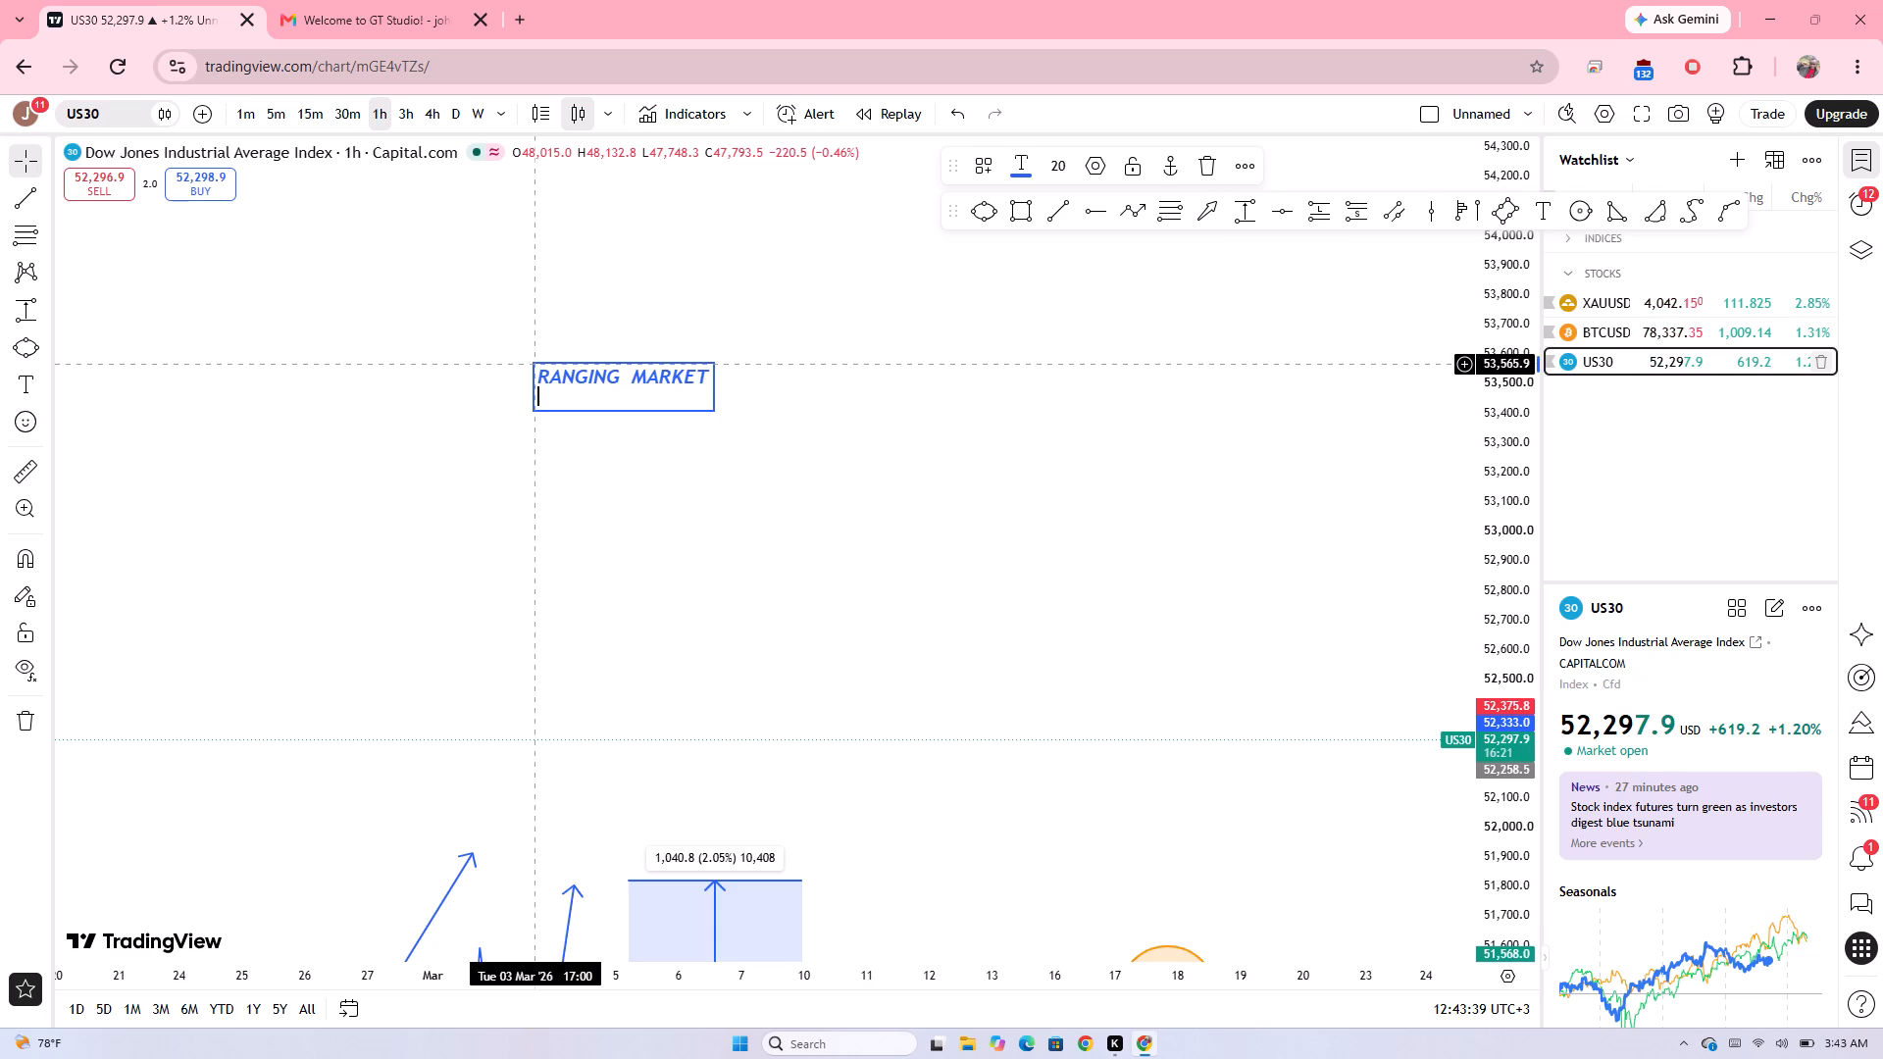
left_click(771, 382)
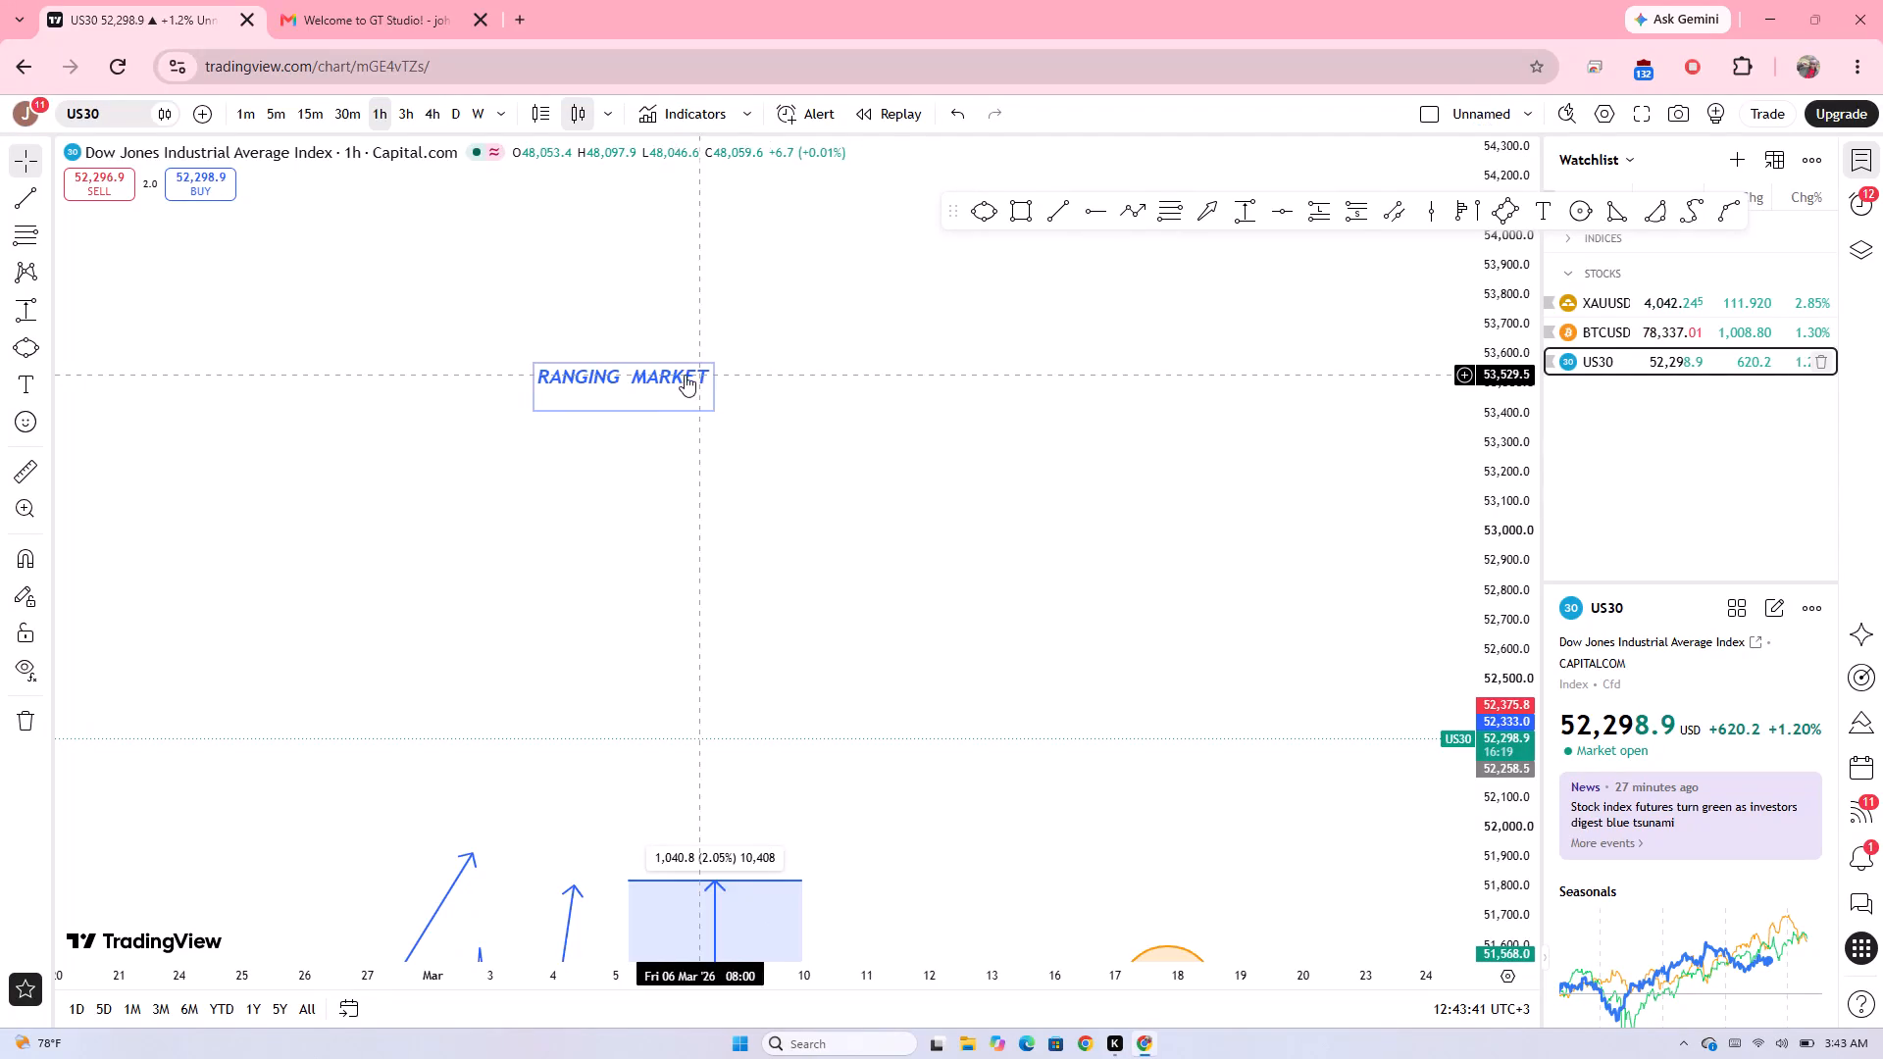
Add the line "MARKERT MOVES SIDEWAYS" below the heading in the ranging market label.
left_click(688, 388)
left_click(575, 392)
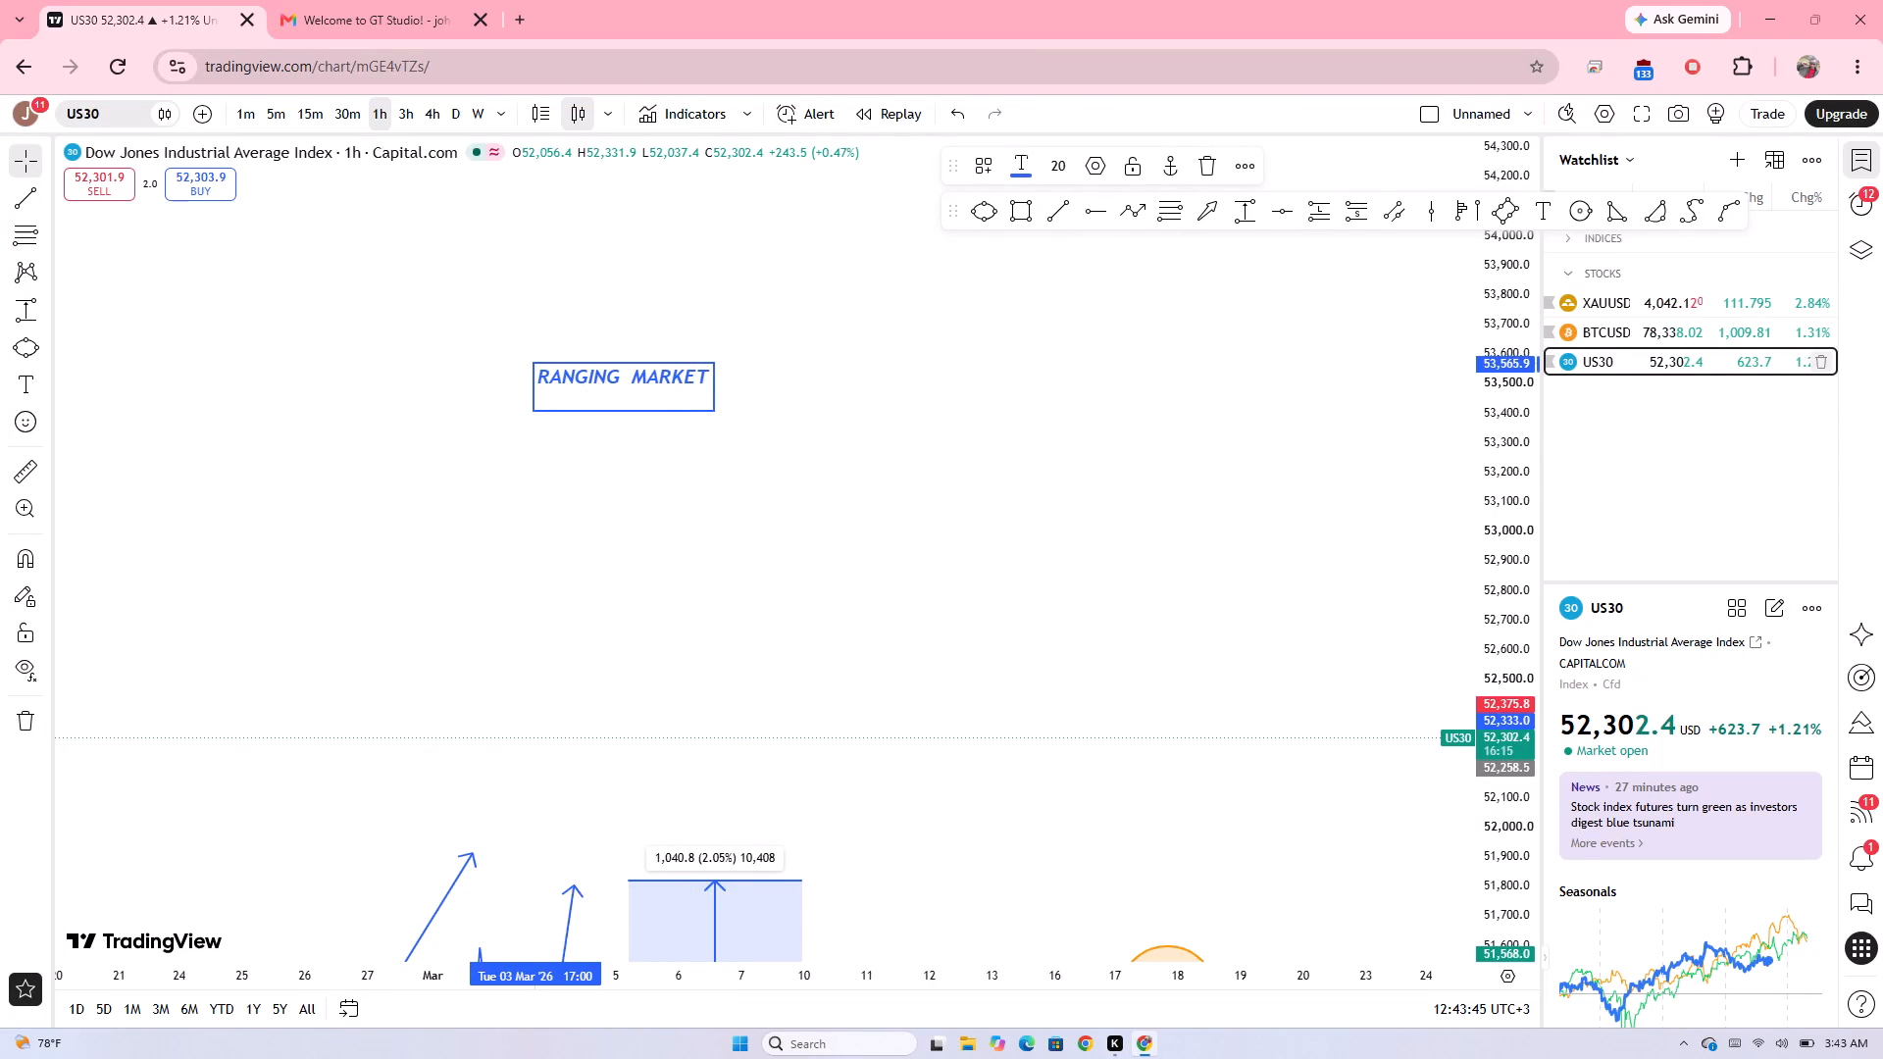
key("Return")
type("MARKERT MOVES SIDEWA")
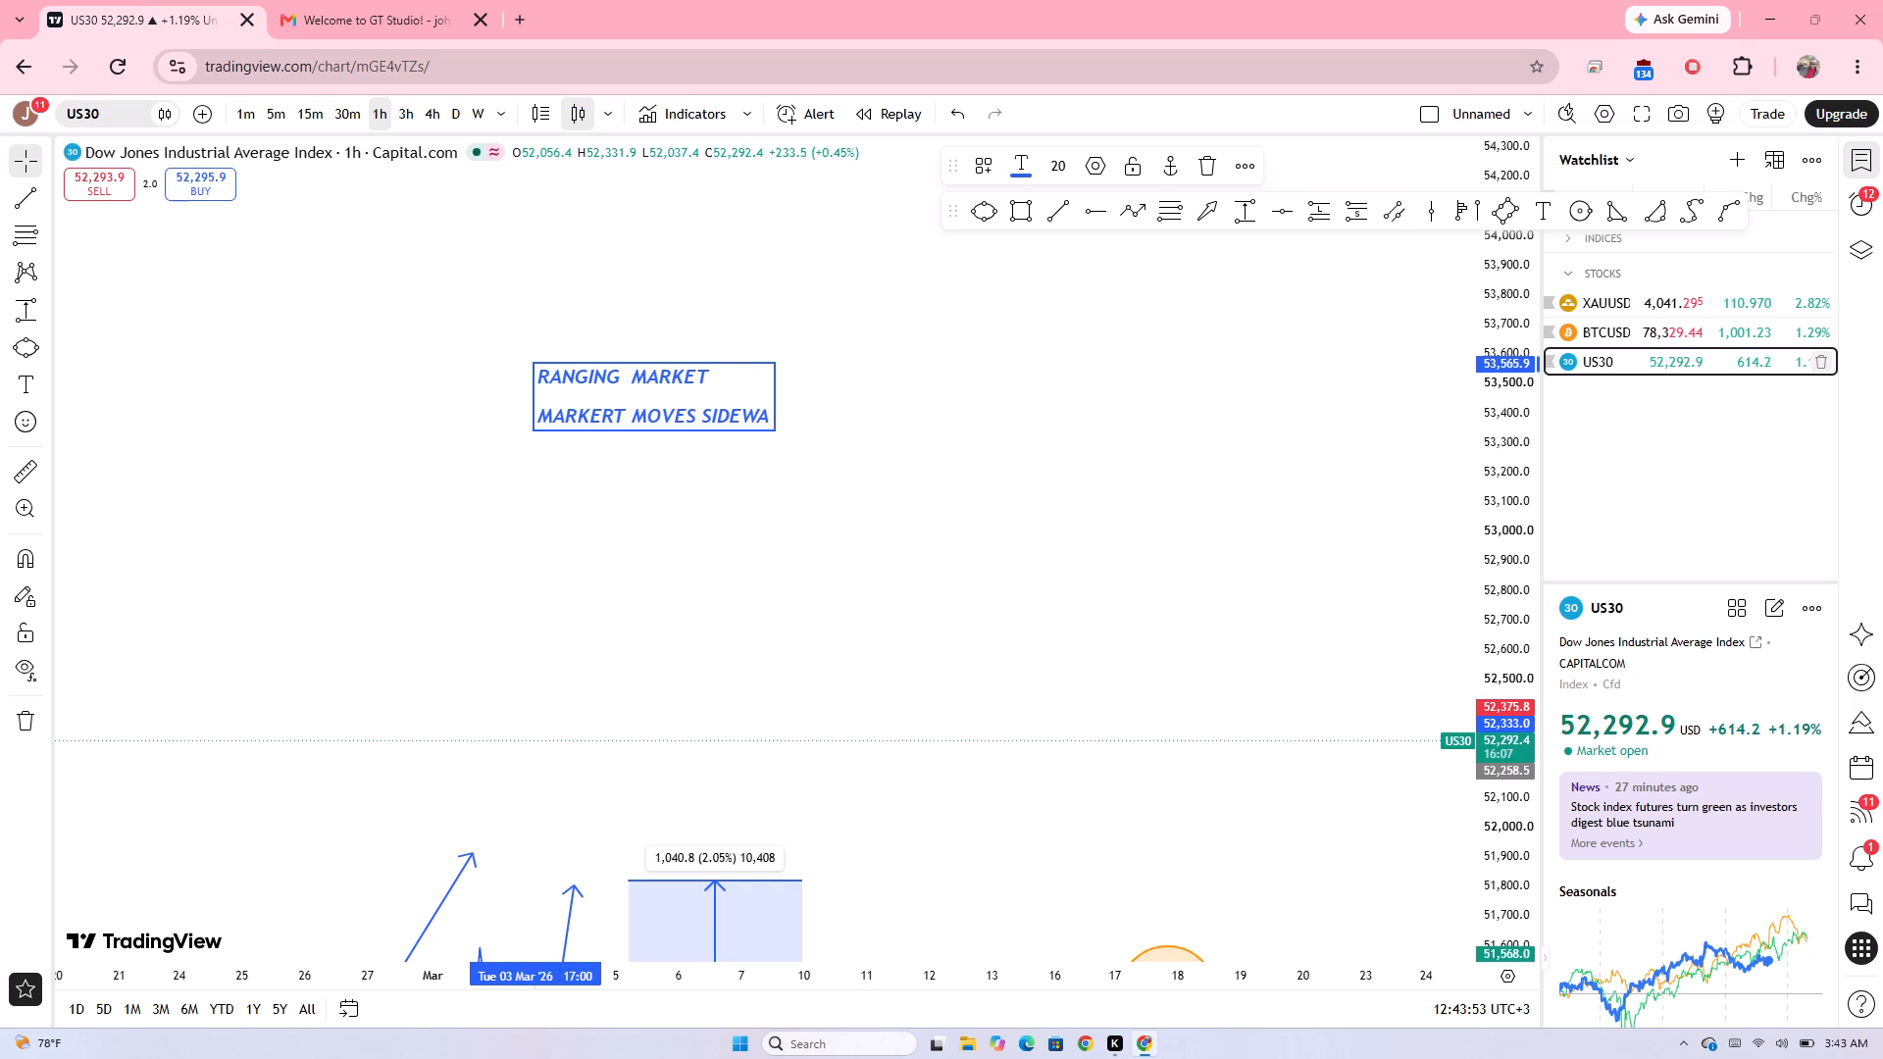
type("YS")
left_click(842, 514)
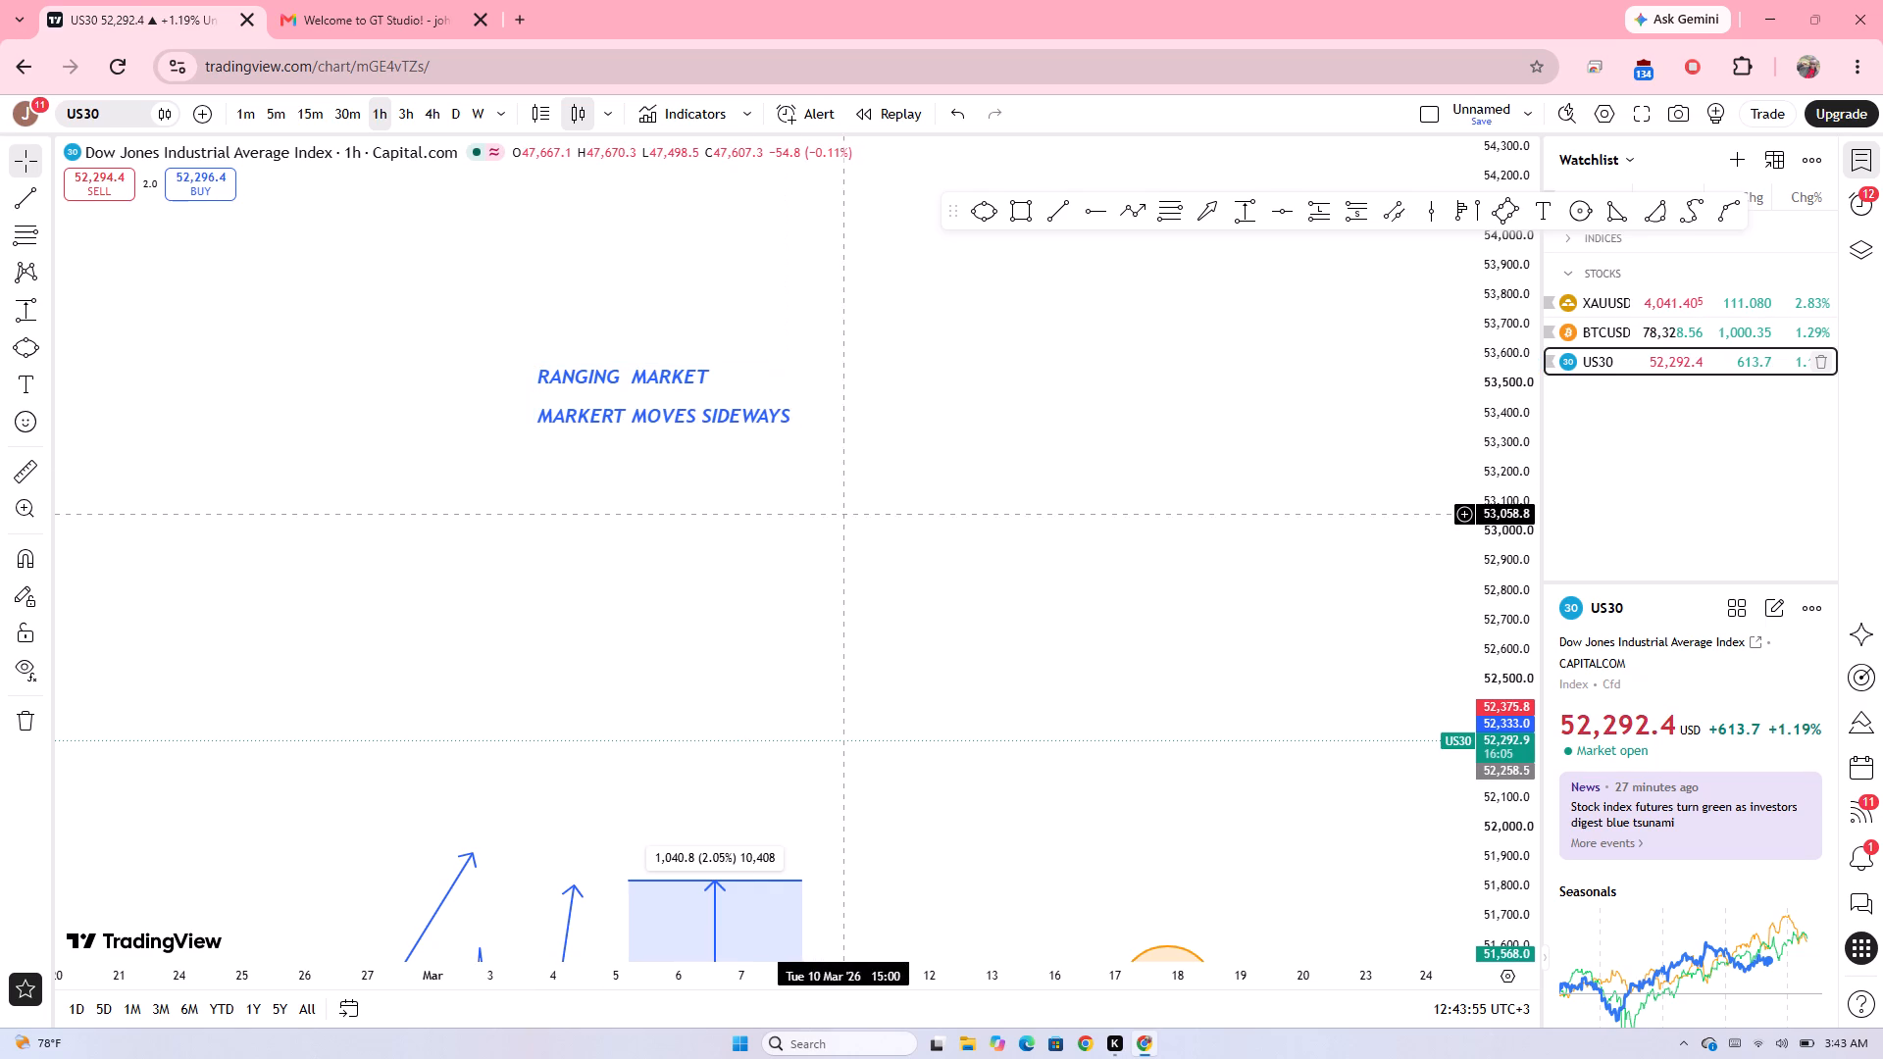
Start a sideways zigzag path below the label from about 52,420 on 3 March, with widening swings up to a fourth peak near 53,130.
left_click(1145, 205)
left_click(496, 701)
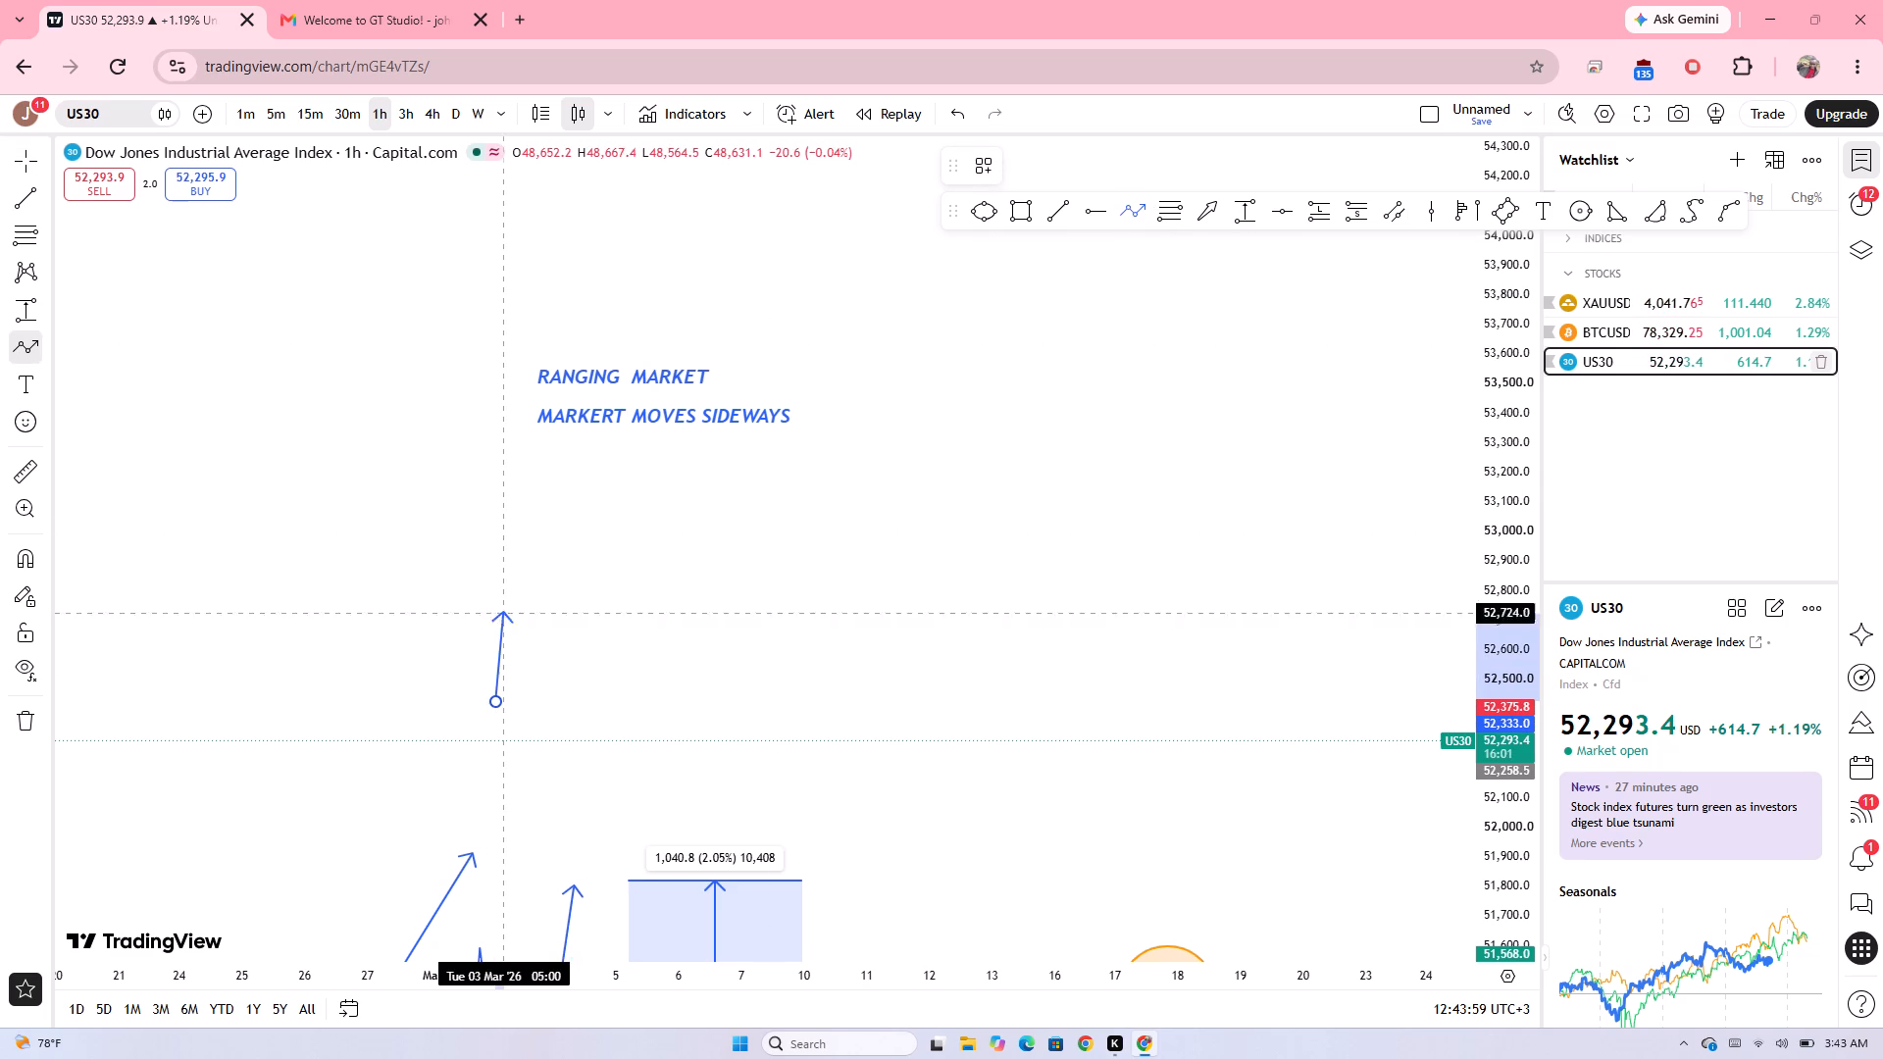
left_click_drag(512, 570, 630, 715)
left_click(630, 715)
left_click_drag(642, 553, 720, 717)
left_click_drag(720, 717, 766, 503)
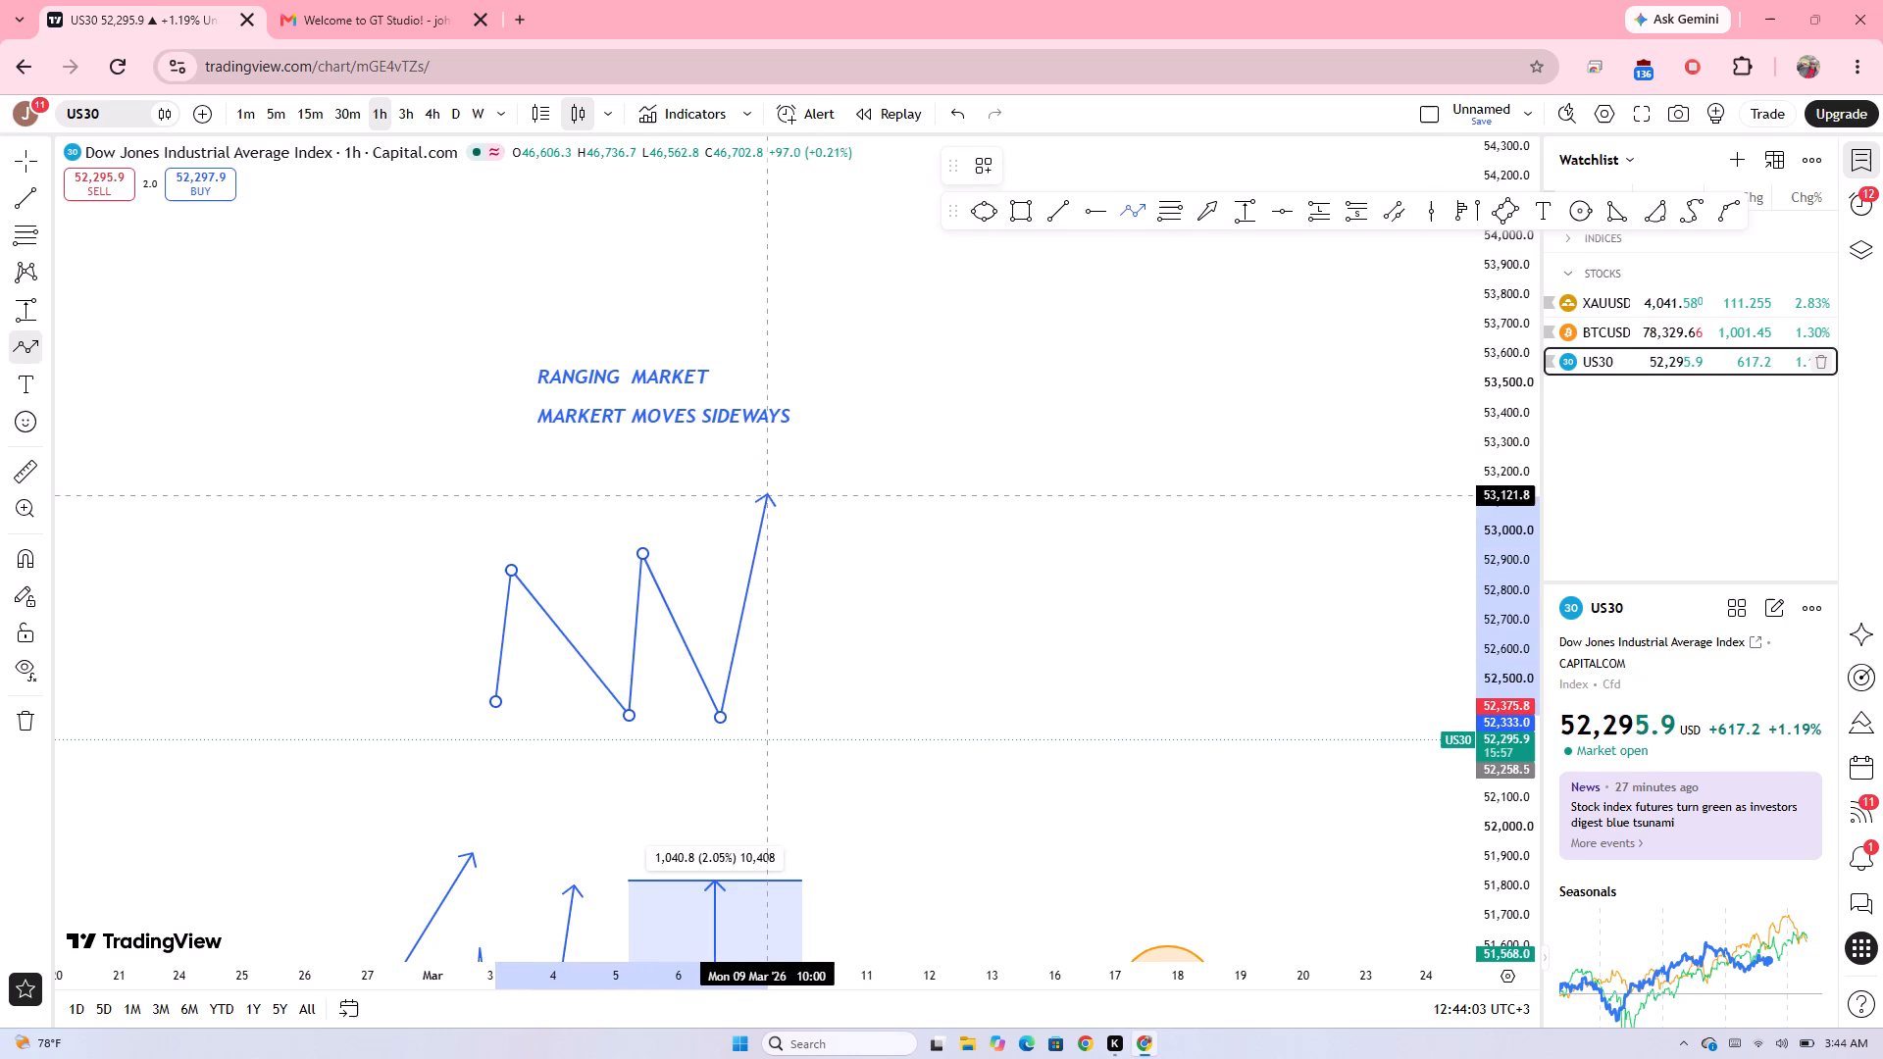
left_click_drag(766, 503, 763, 516)
left_click_drag(763, 516, 843, 751)
left_click_drag(843, 751, 862, 546)
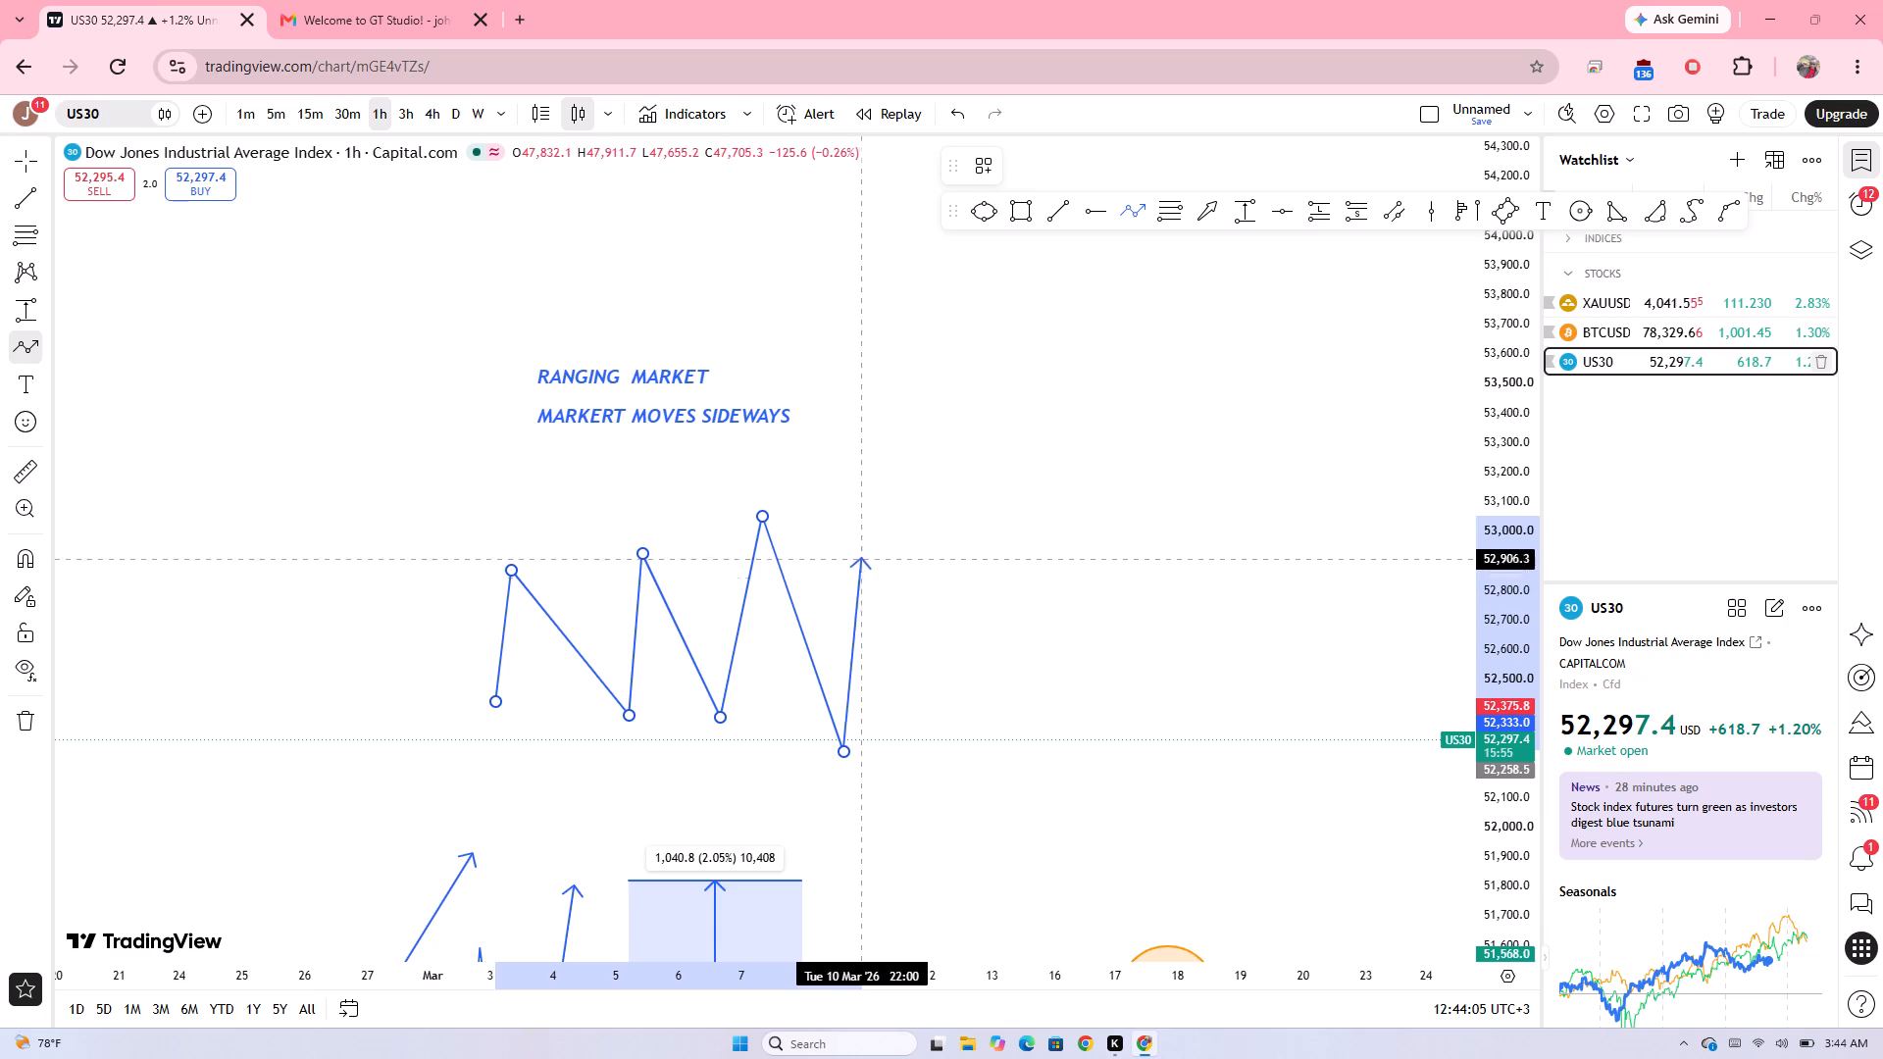
left_click_drag(862, 546, 862, 492)
left_click_drag(862, 492, 898, 628)
Continue the zigzag with tighter swings to a low near 52,240 on 16 March and finish it upward at about 52,990.
left_click_drag(898, 628, 914, 538)
left_click_drag(914, 538, 944, 710)
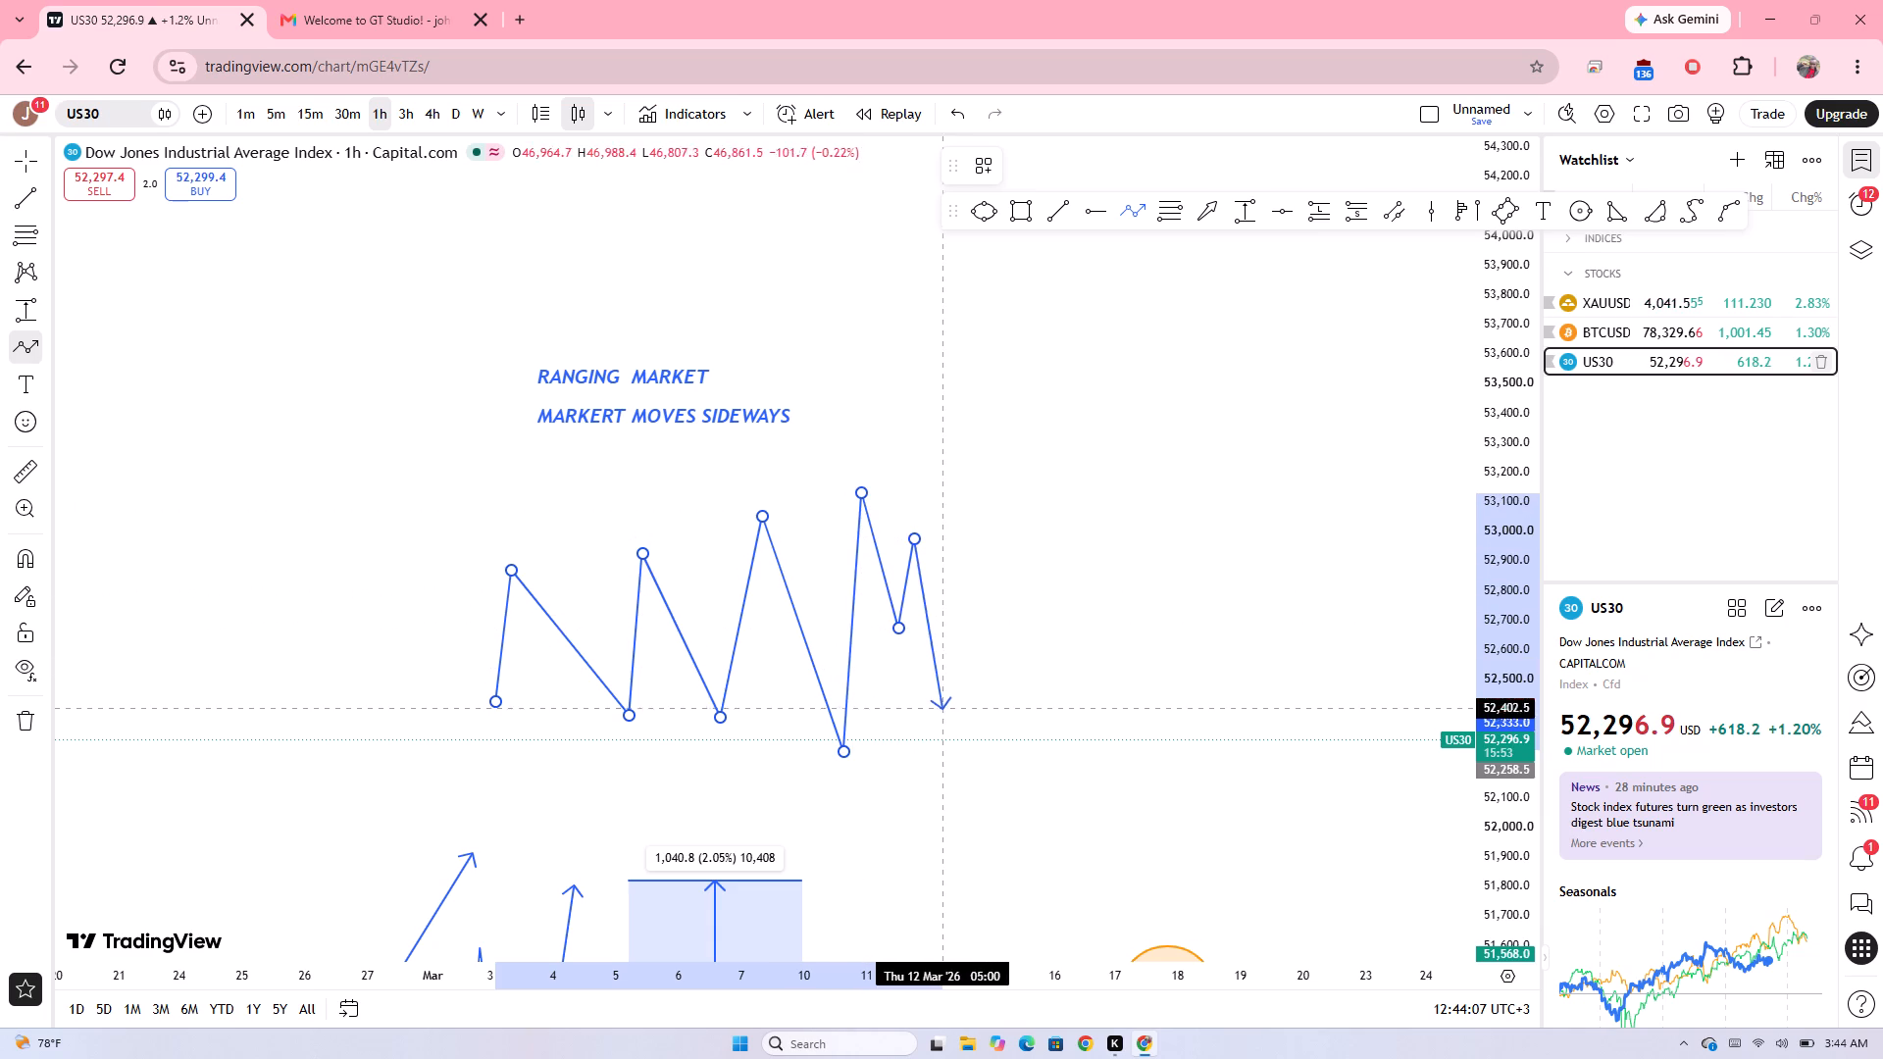
left_click_drag(944, 710, 944, 713)
left_click_drag(944, 713, 967, 536)
left_click_drag(967, 536, 993, 672)
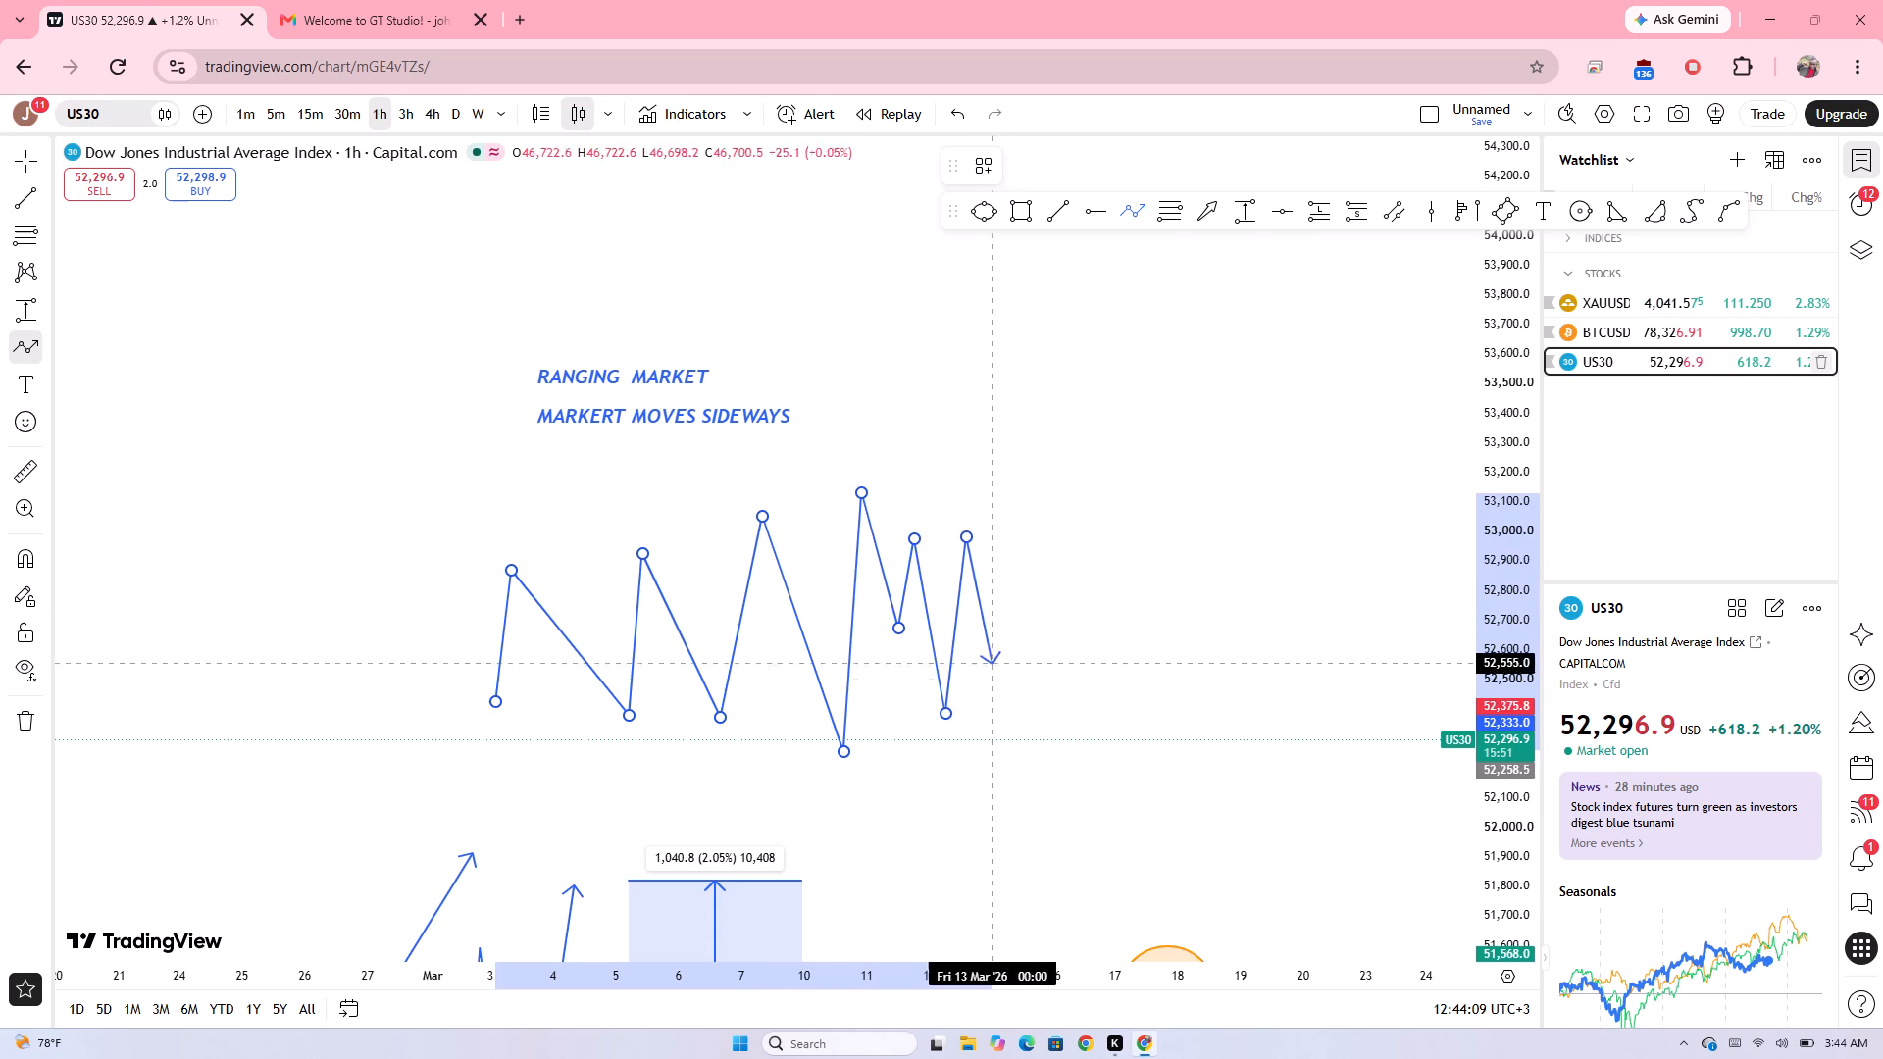
left_click_drag(993, 672, 1002, 704)
left_click_drag(1002, 704, 1007, 490)
left_click_drag(1007, 490, 1061, 706)
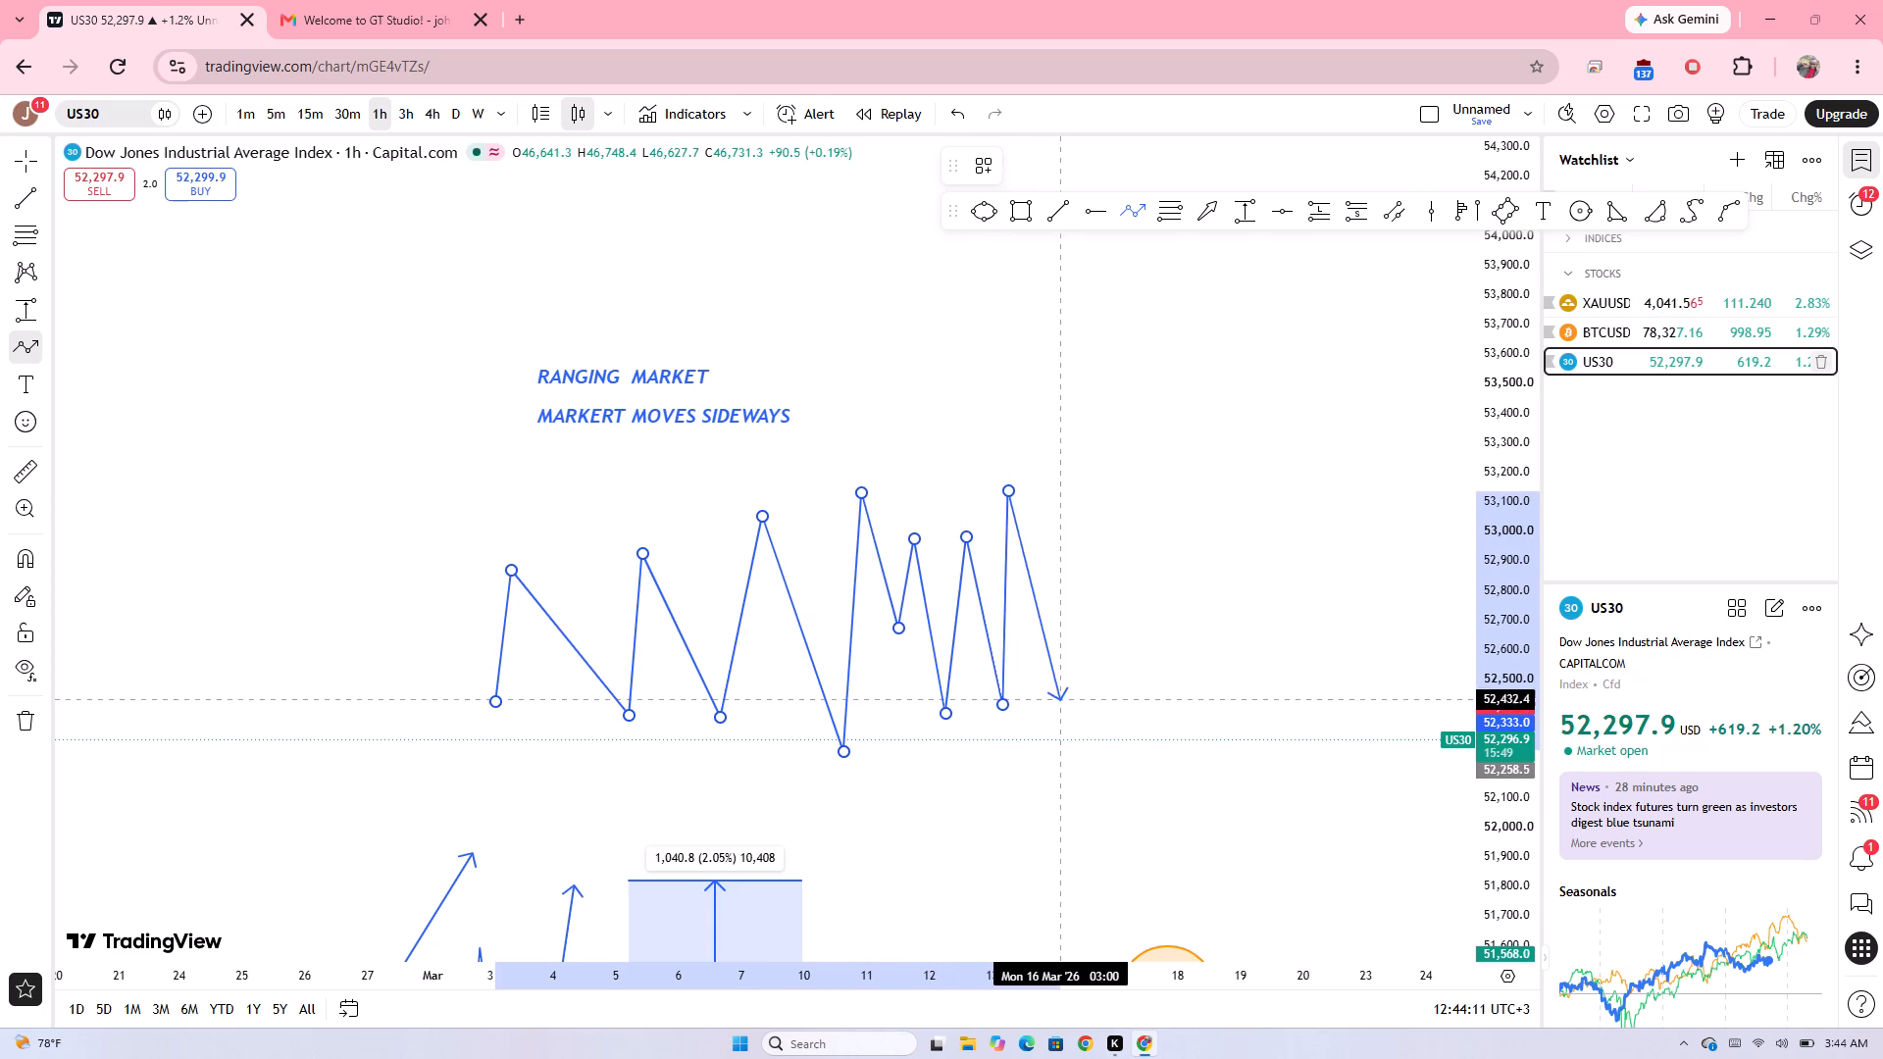
left_click_drag(1061, 706, 1065, 757)
left_click_drag(1065, 757, 1068, 698)
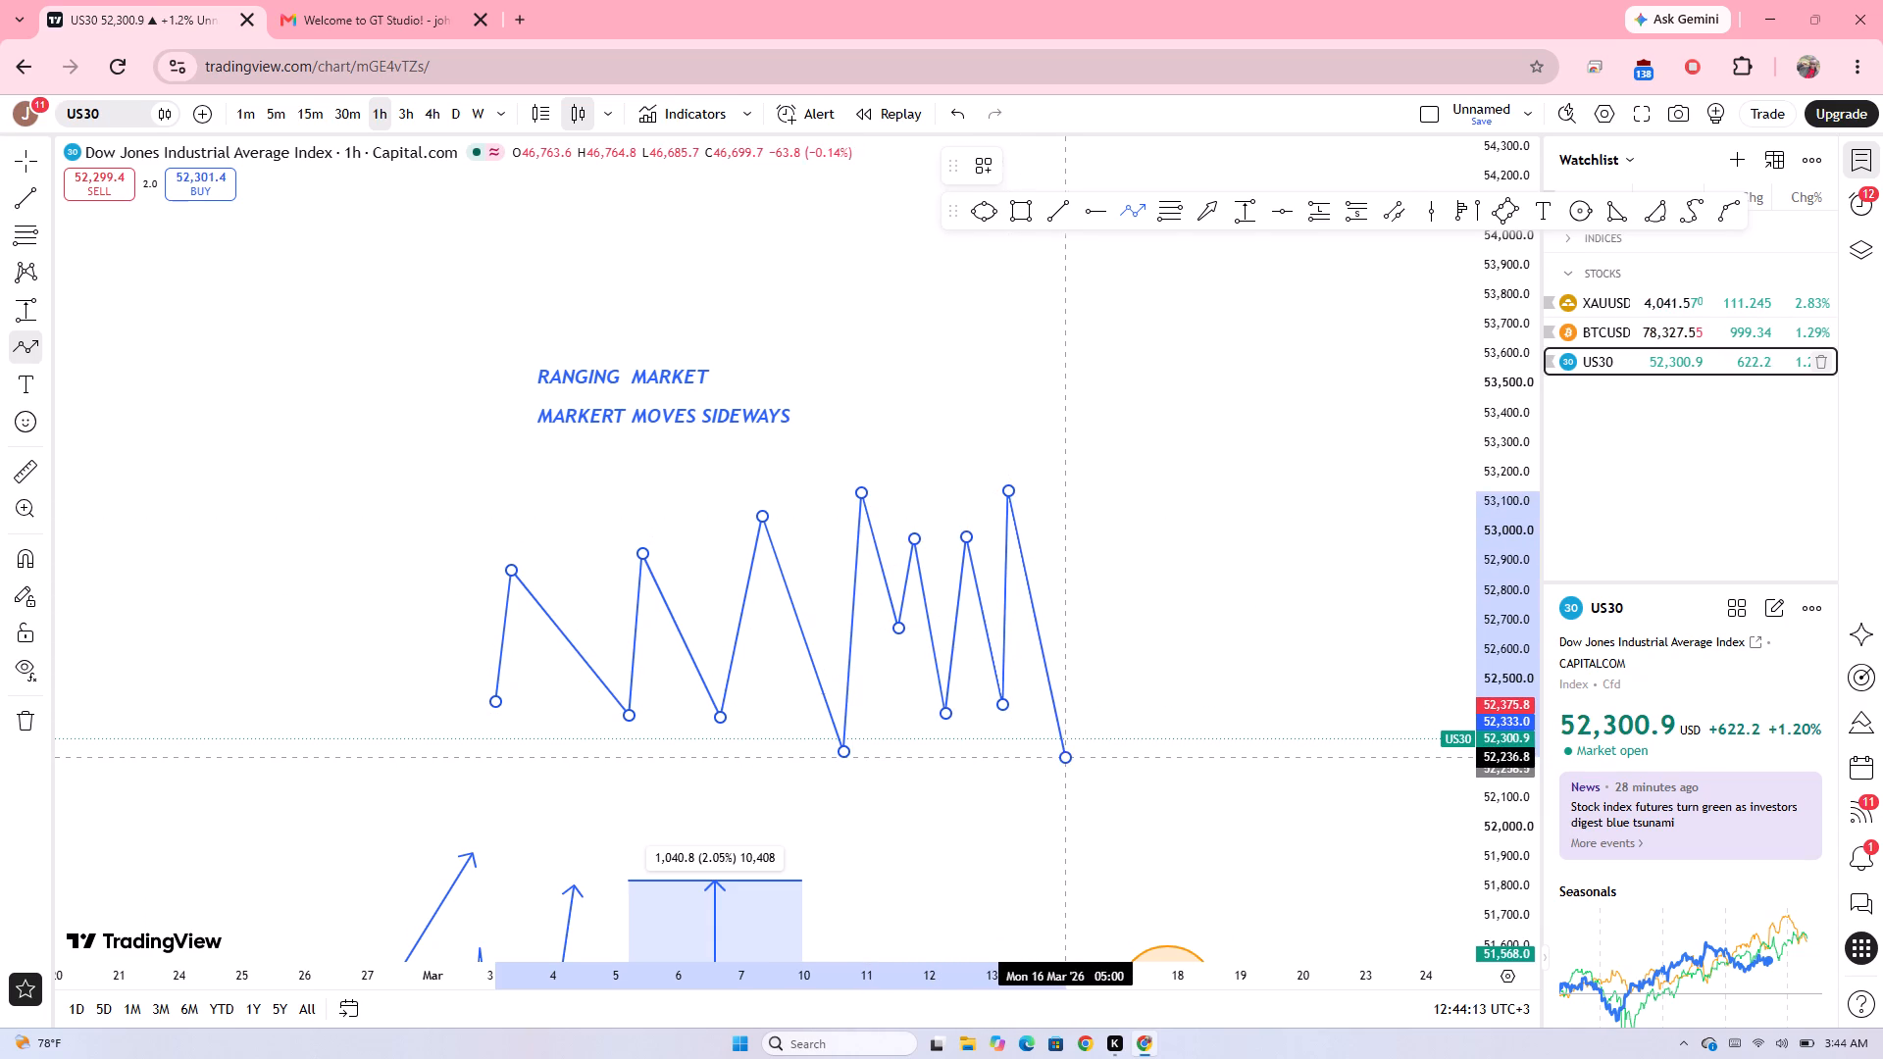
left_click_drag(1068, 698, 1068, 532)
double_click(1068, 532)
left_click(1110, 584)
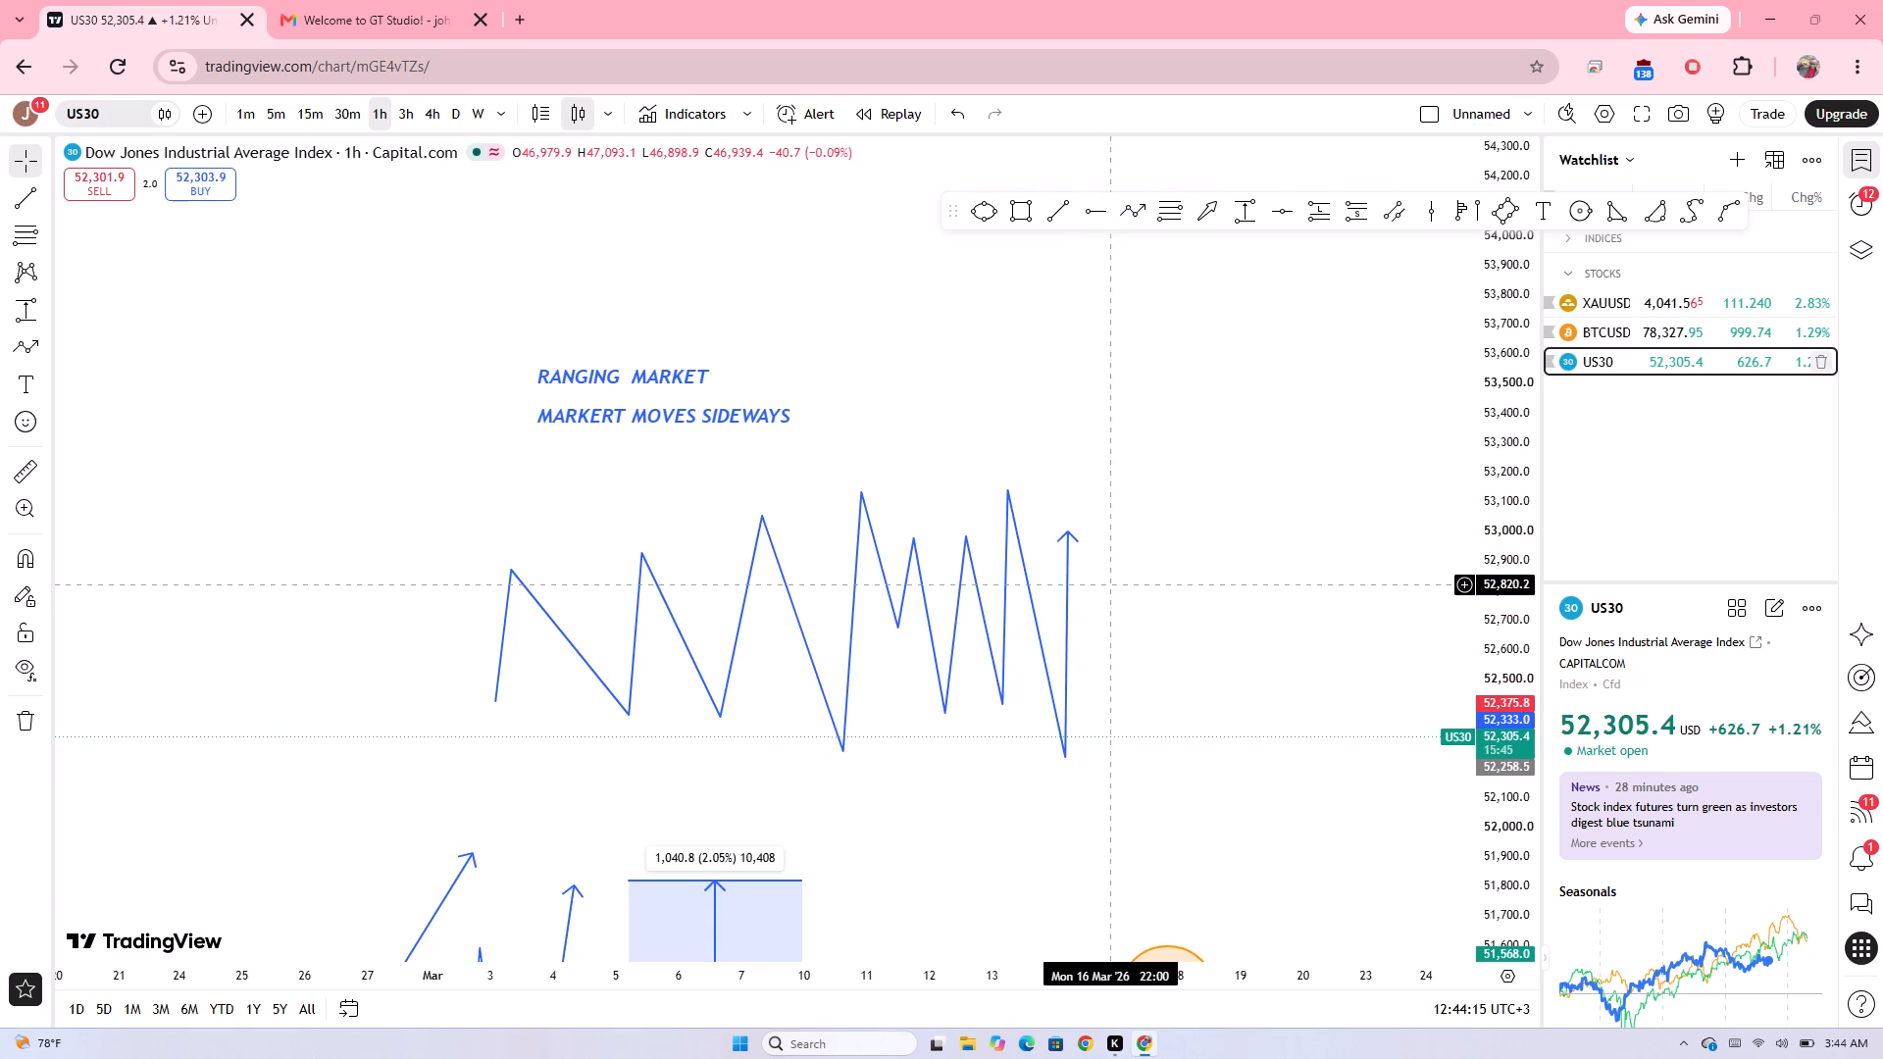
Draw a thin rectangle zone across the zigzag's upper swings from 2 to 19 March, between about 52,920 and 53,012.
left_click(1011, 207)
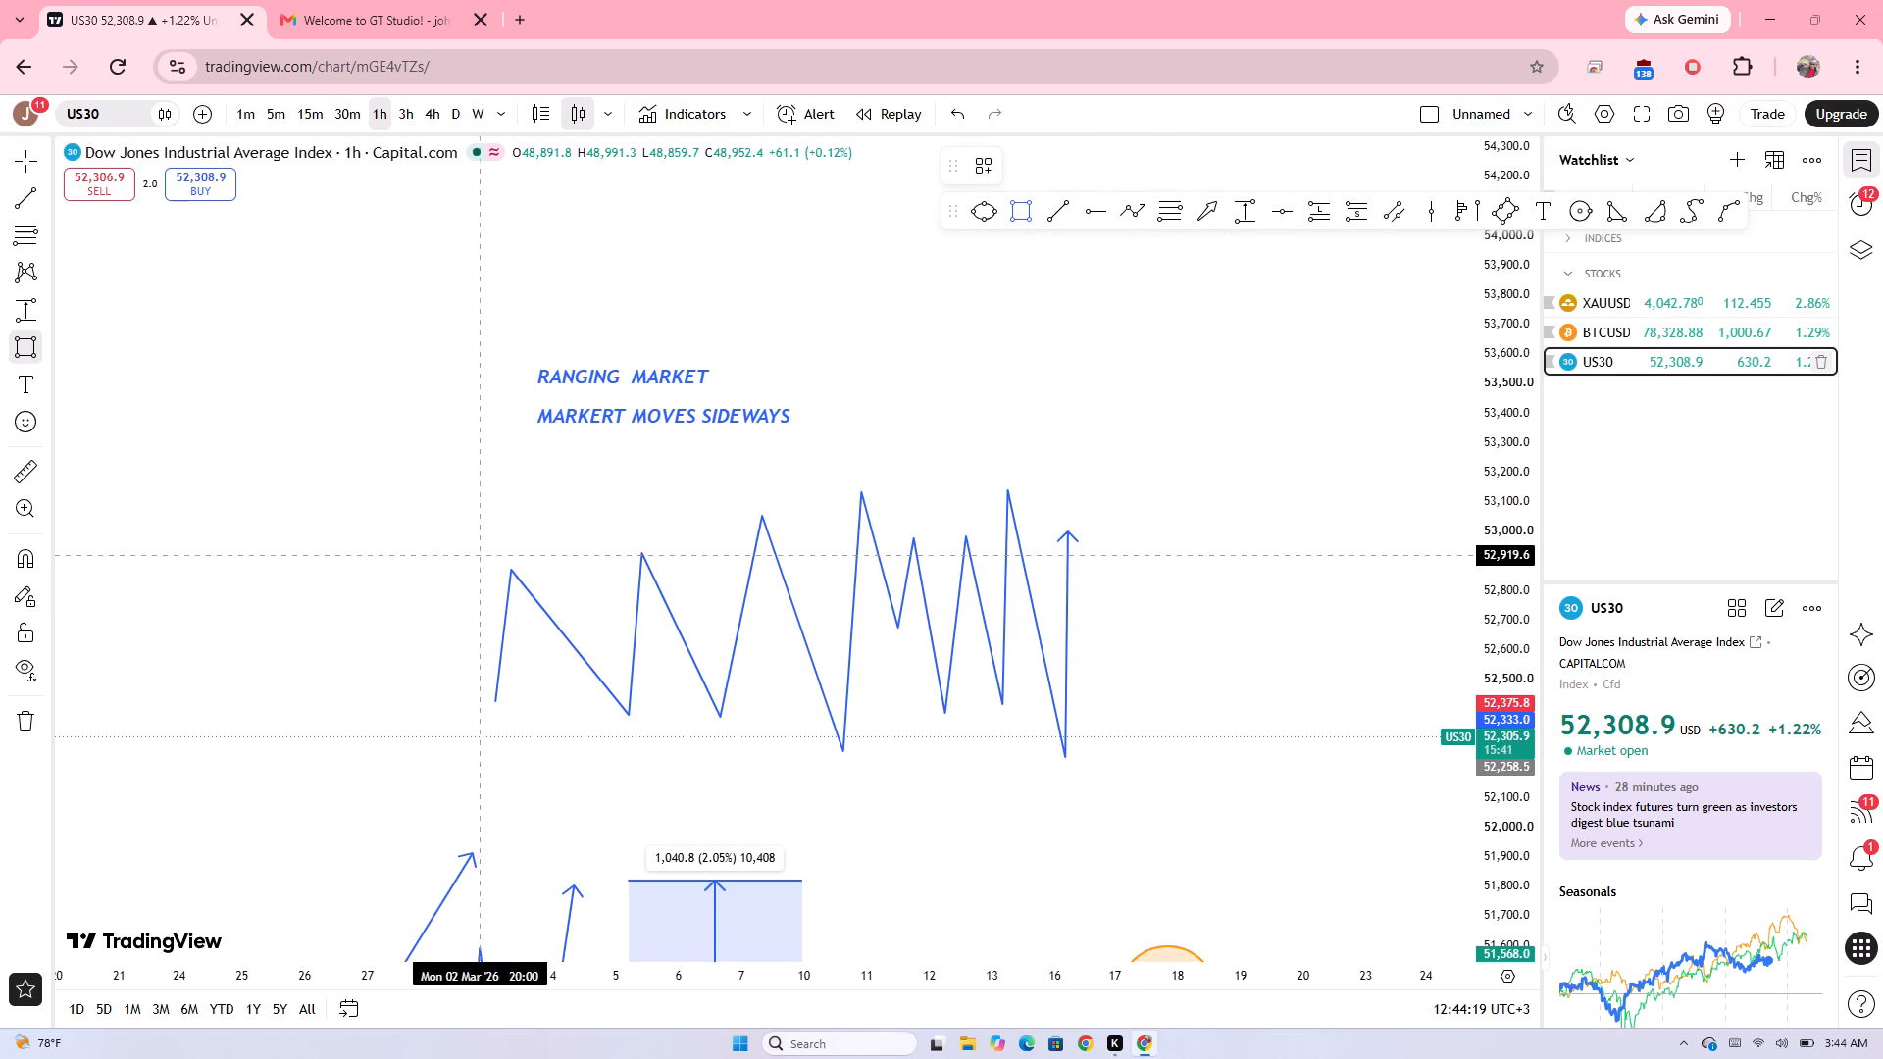
left_click_drag(480, 555, 1223, 543)
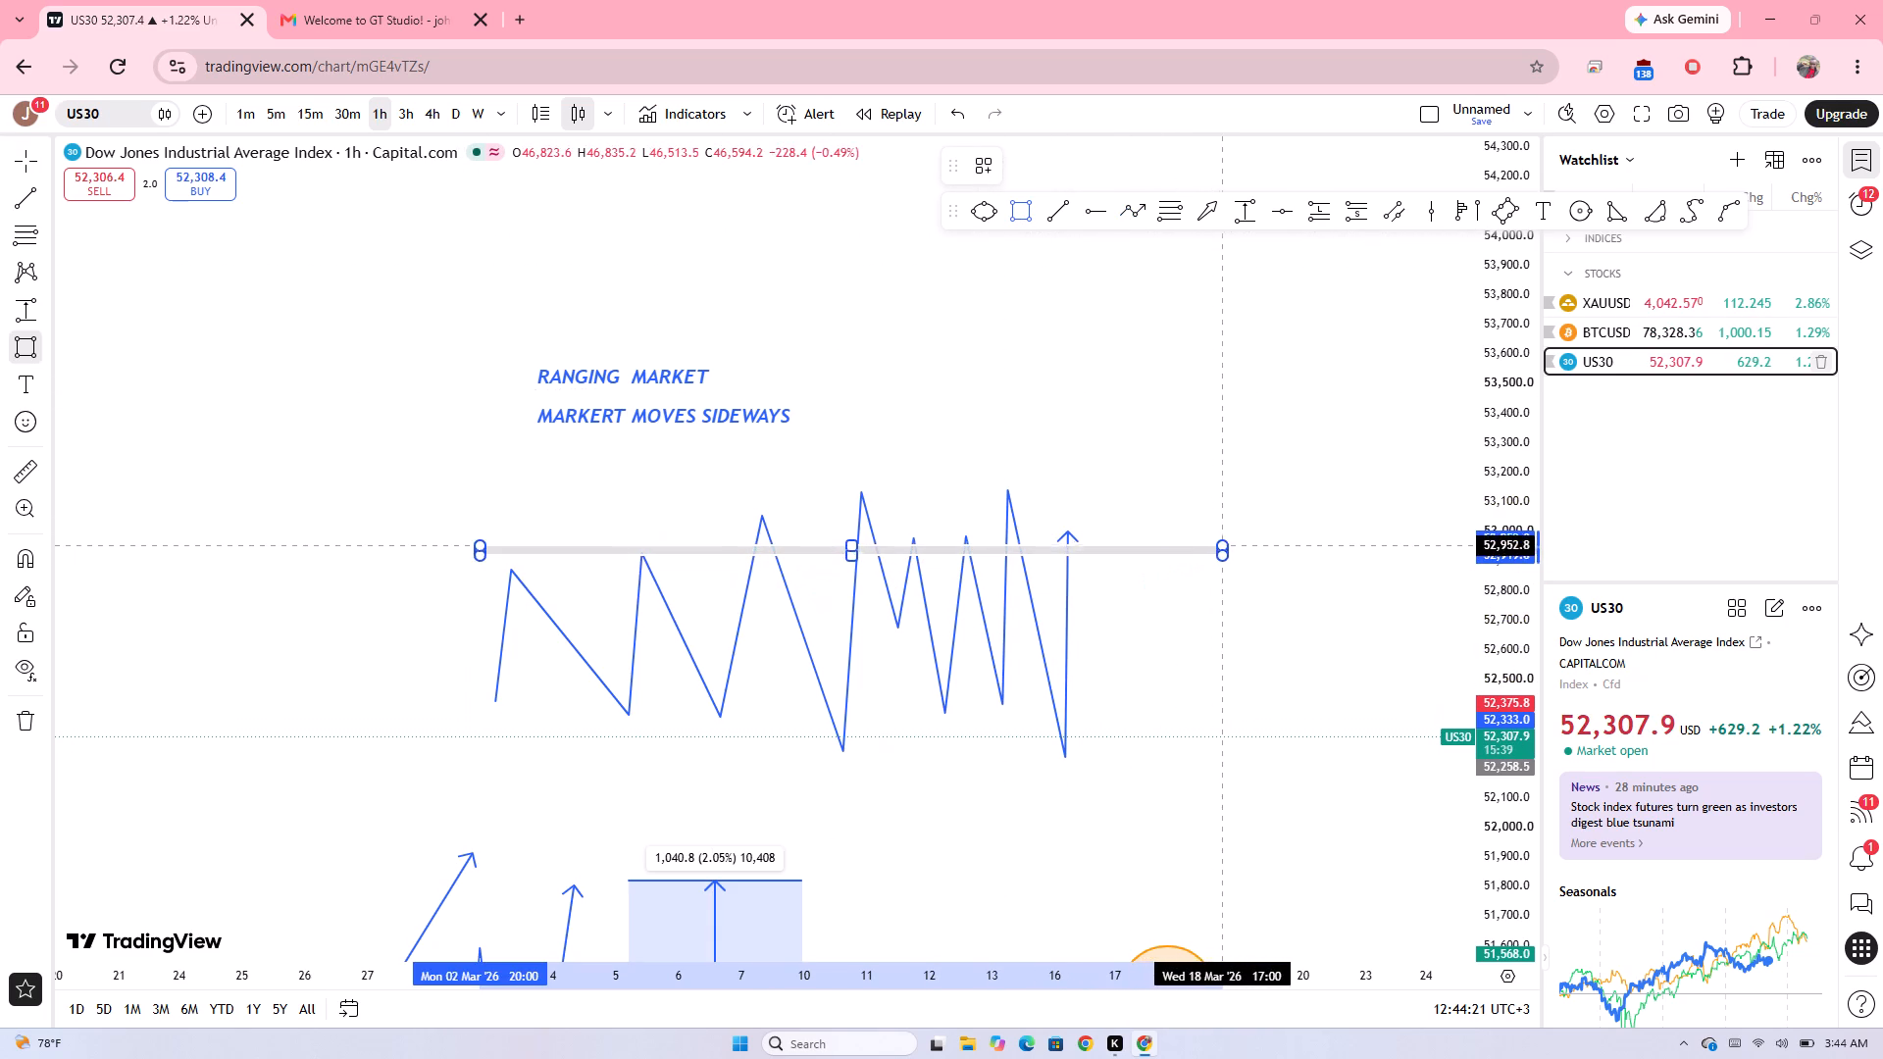
left_click_drag(1223, 543, 1274, 532)
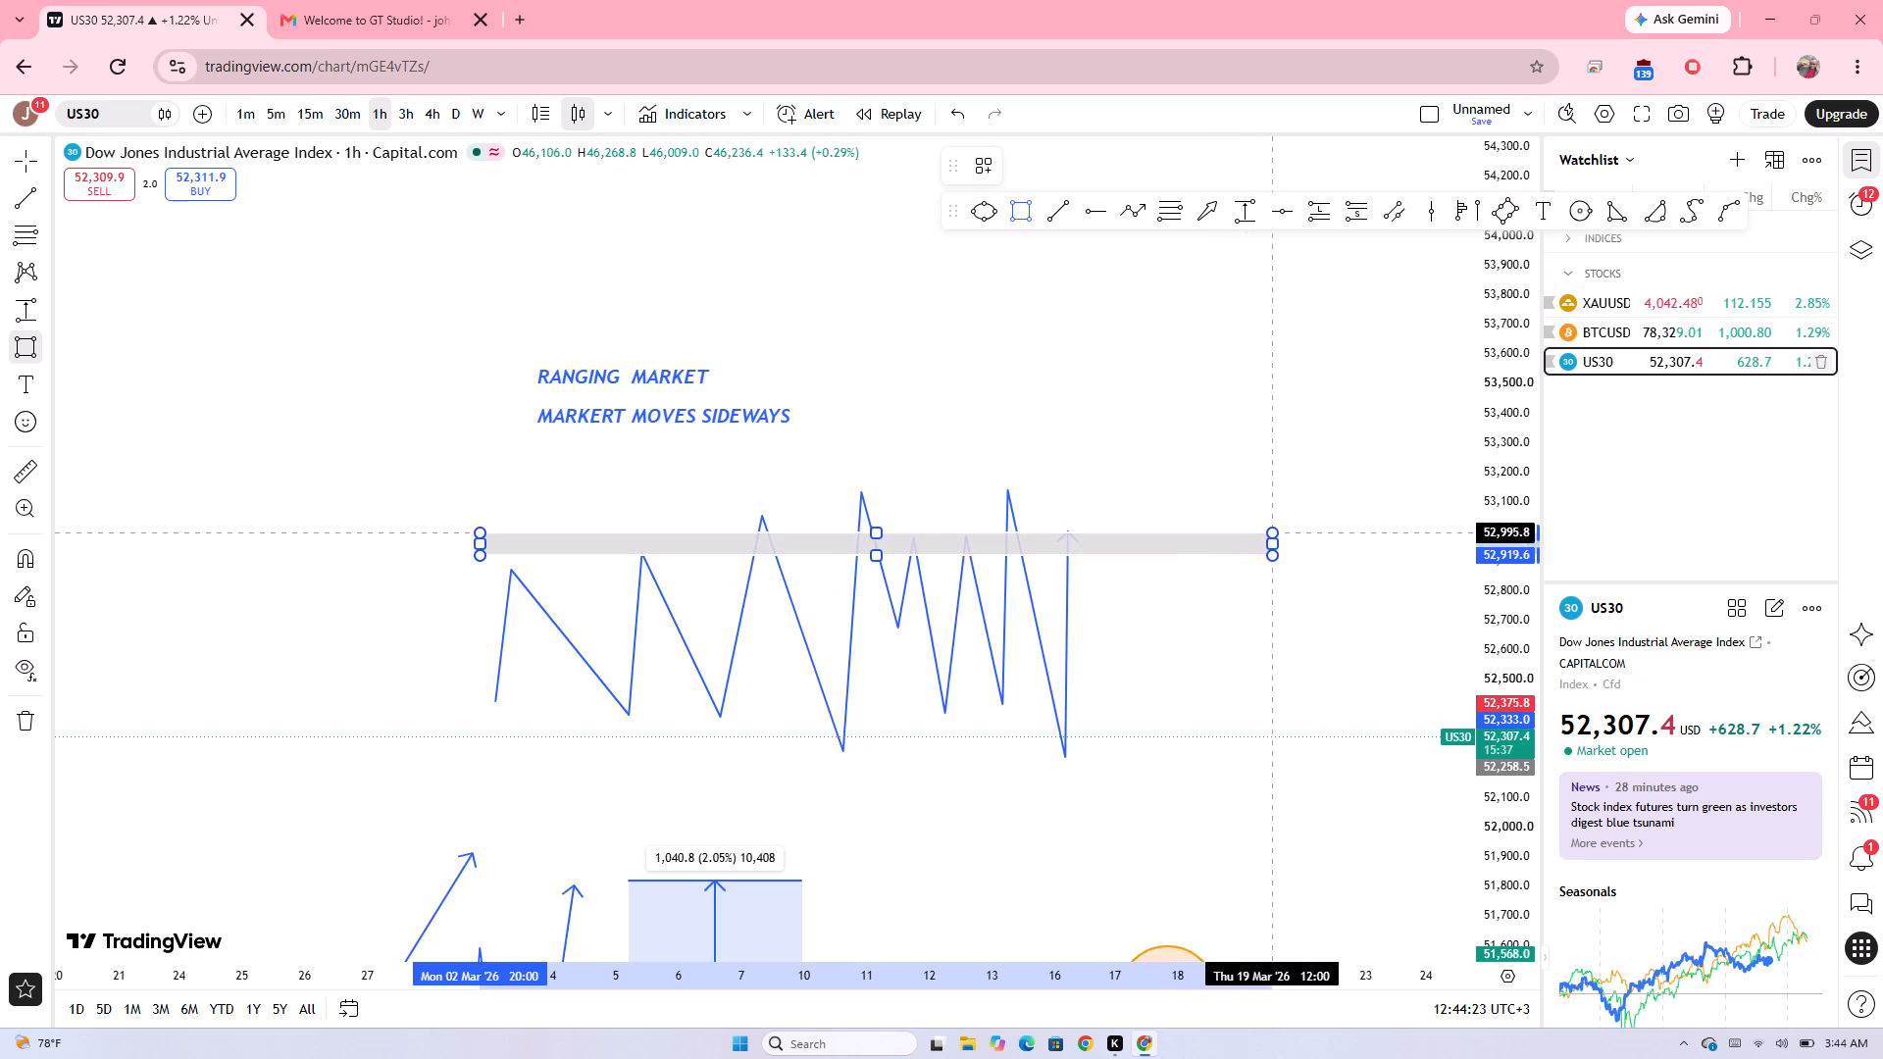
left_click_drag(1274, 532, 1276, 528)
left_click(1276, 528)
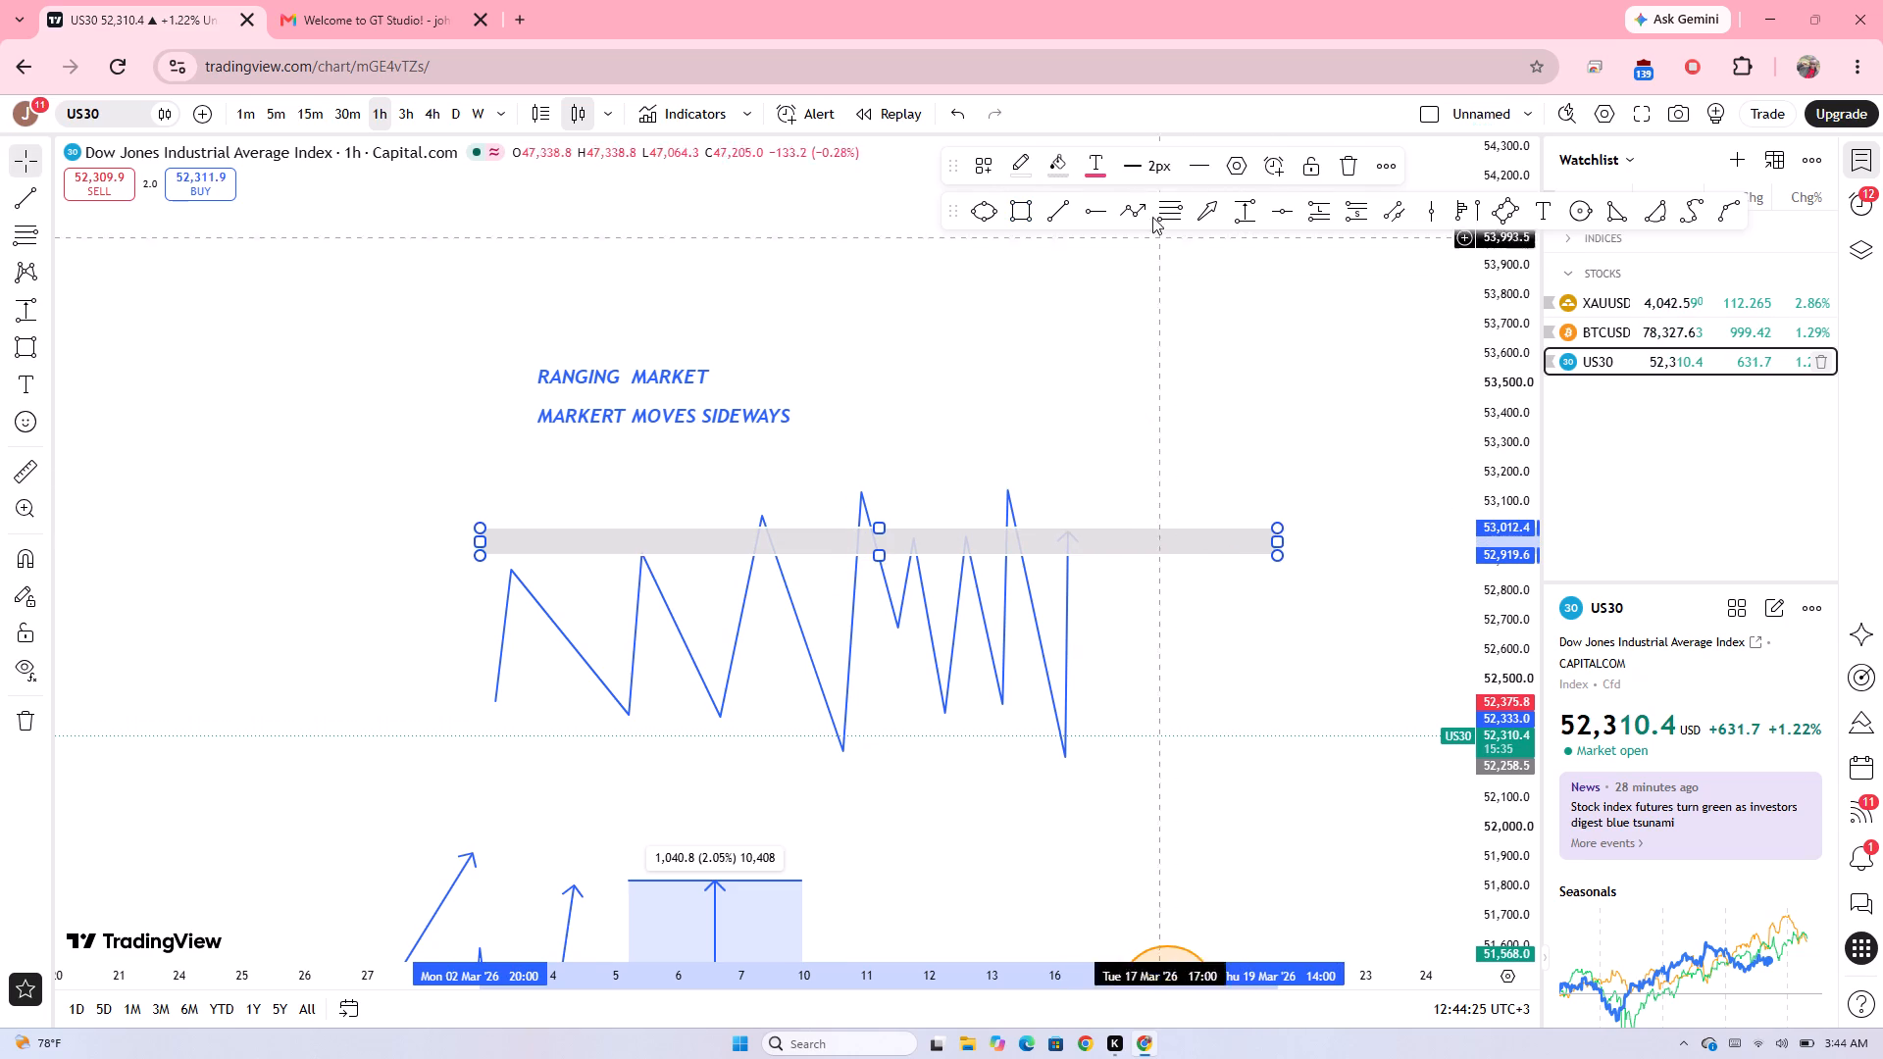
Draw a matching rectangle zone along the zigzag's lows from 27 February to about 23 March, between about 52,369 and 52,277.
left_click(1014, 206)
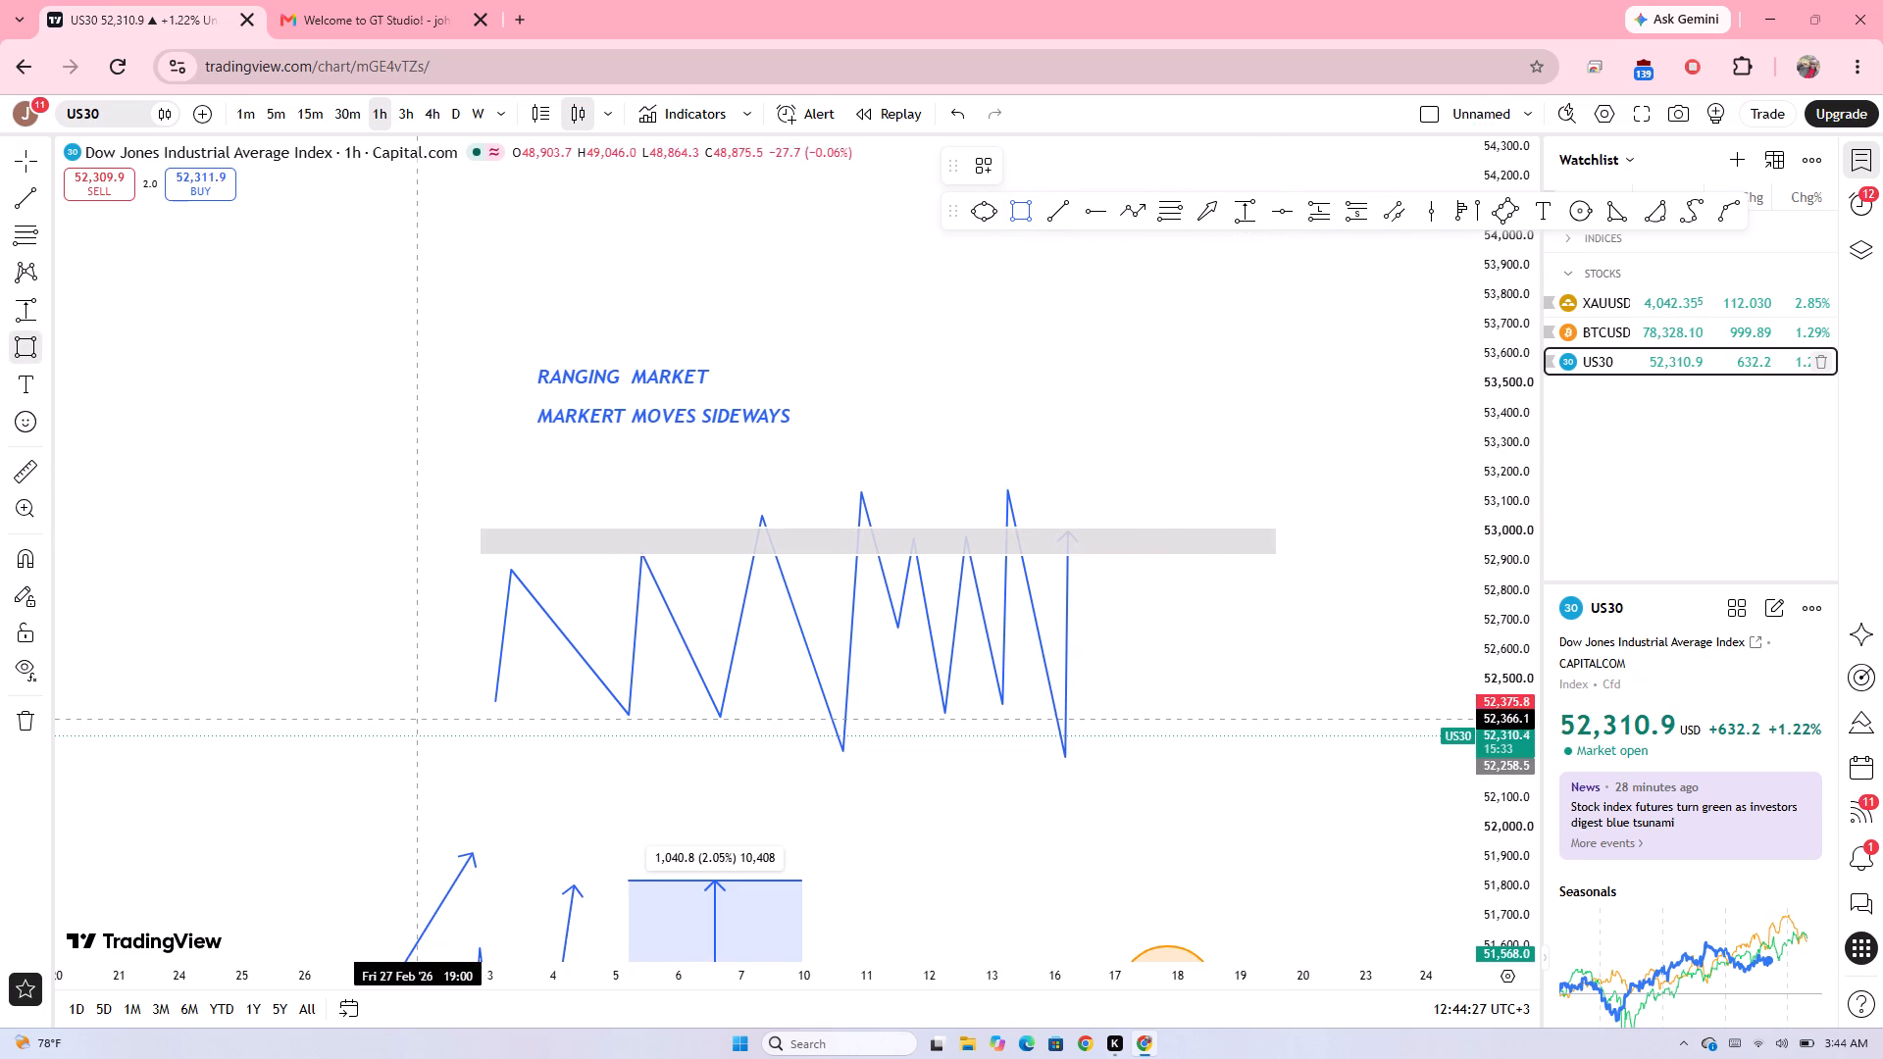
left_click(415, 718)
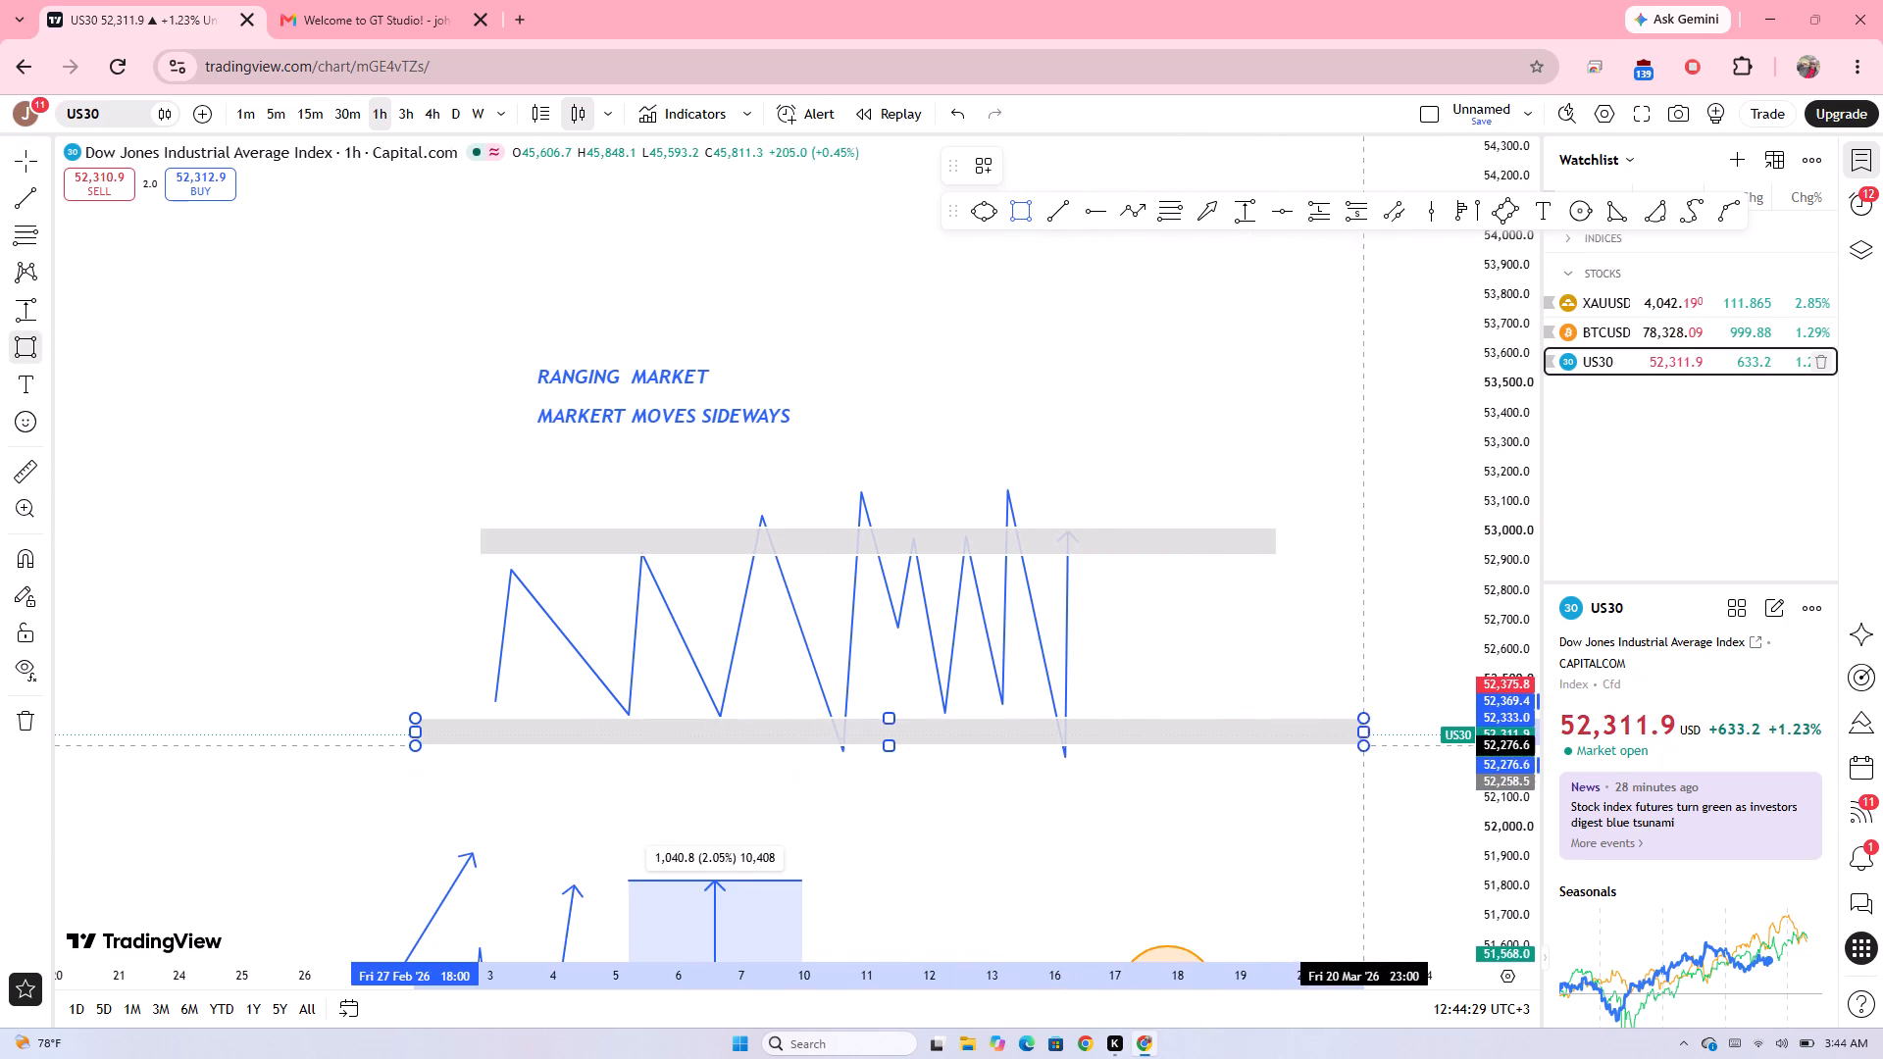
left_click(1400, 747)
left_click(1410, 546)
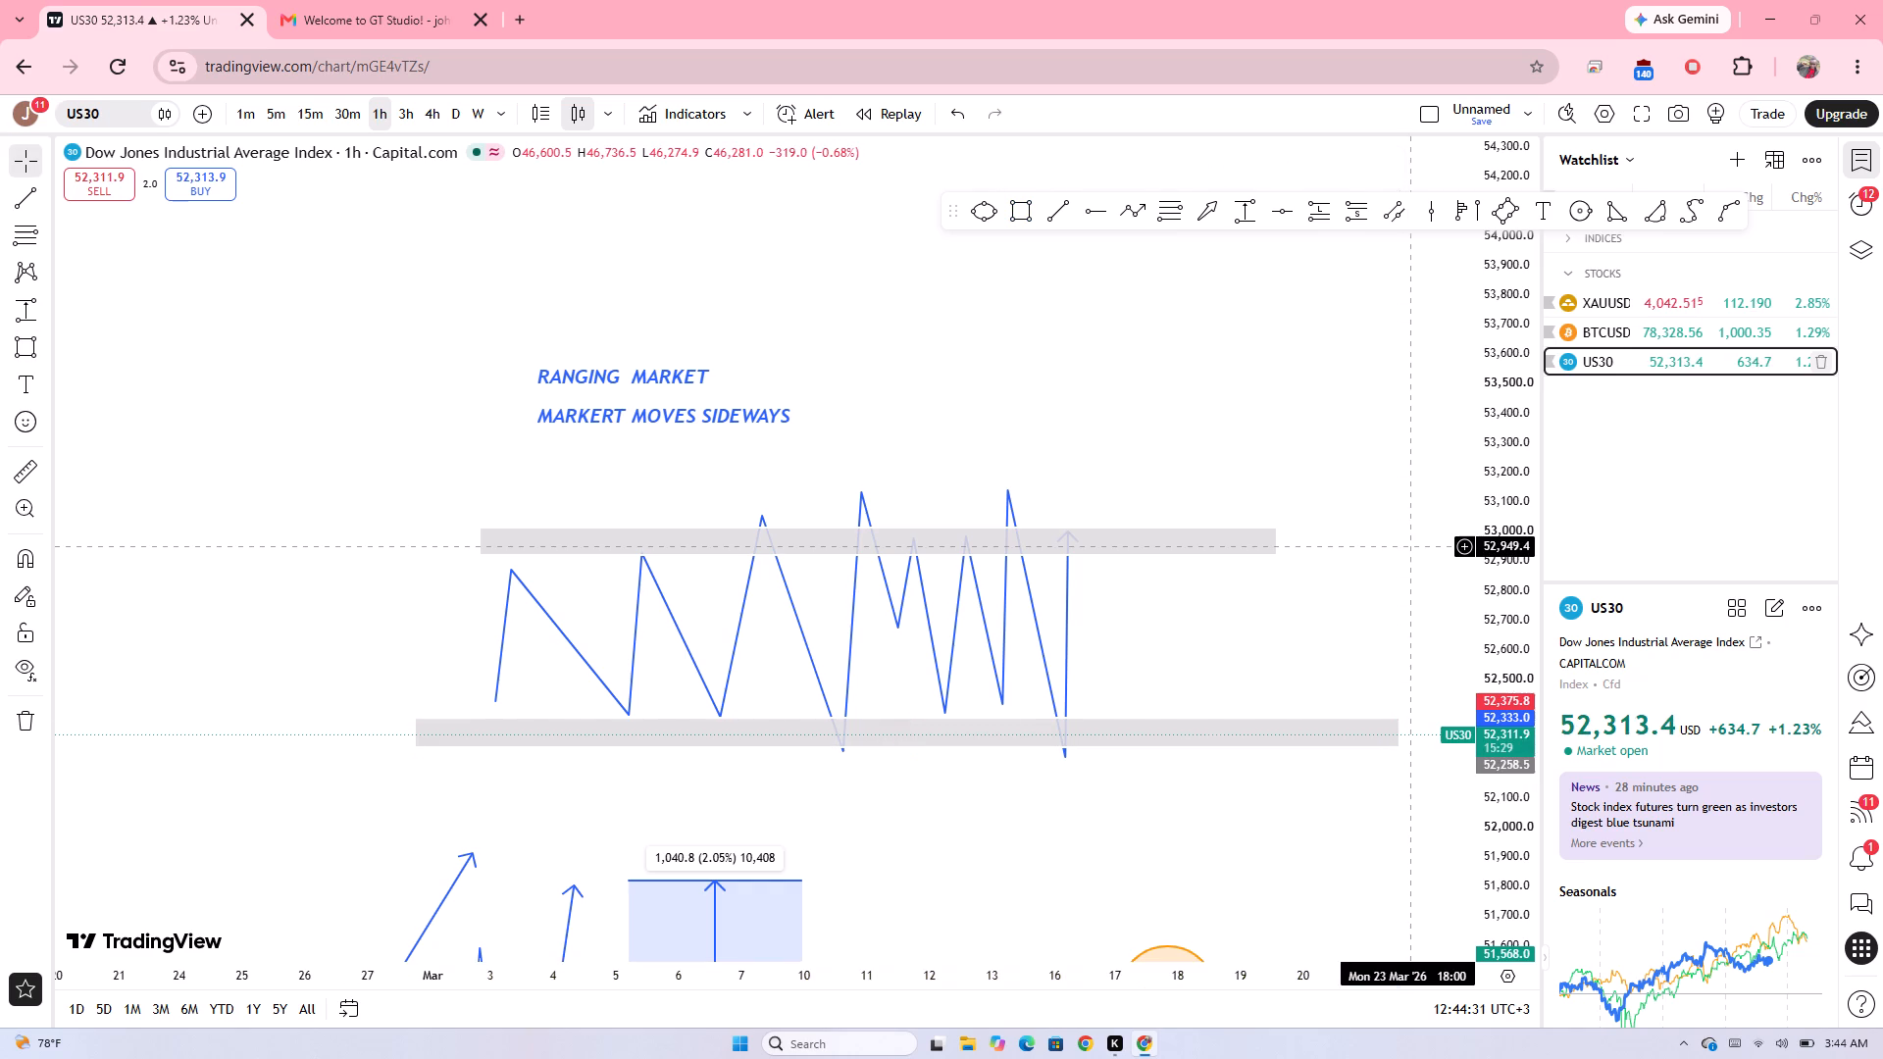
Look over the ranging market example together with the uptrend and downtrend examples below it.
left_click_drag(1410, 546, 865, 440)
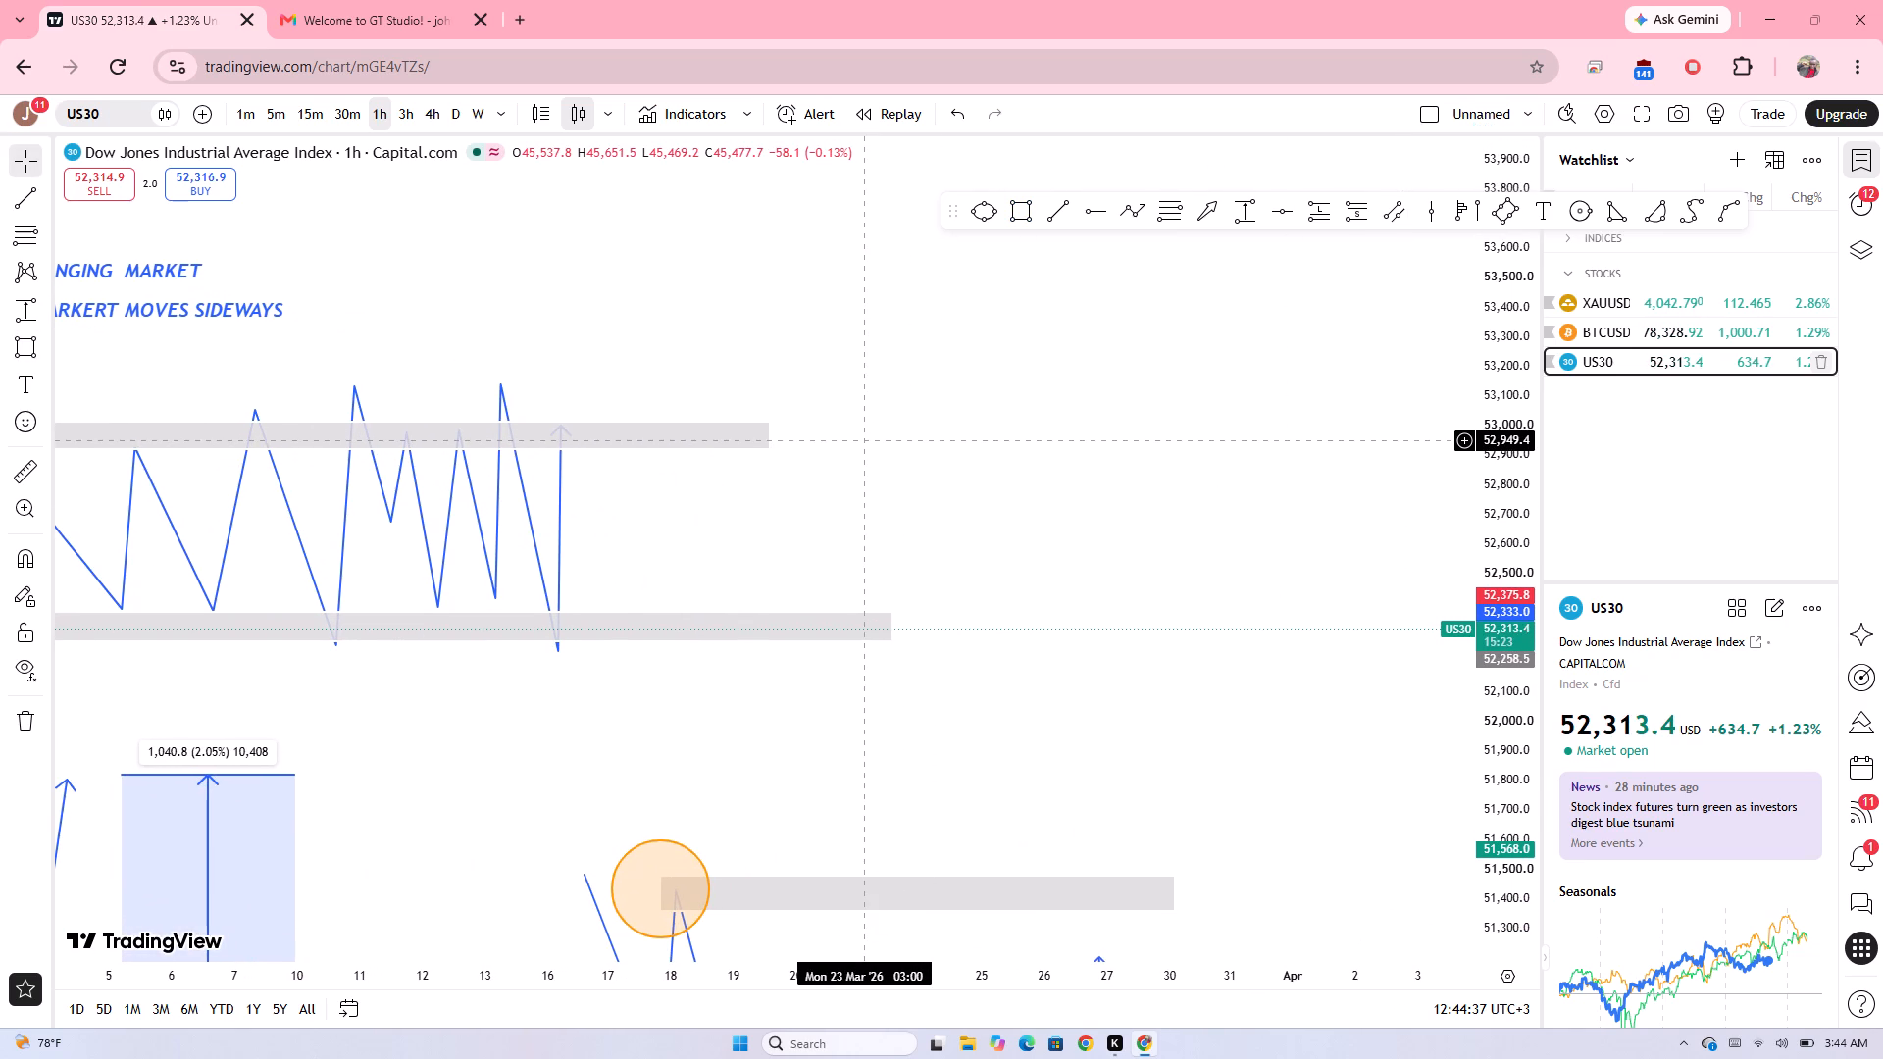
left_click_drag(865, 440, 1259, 498)
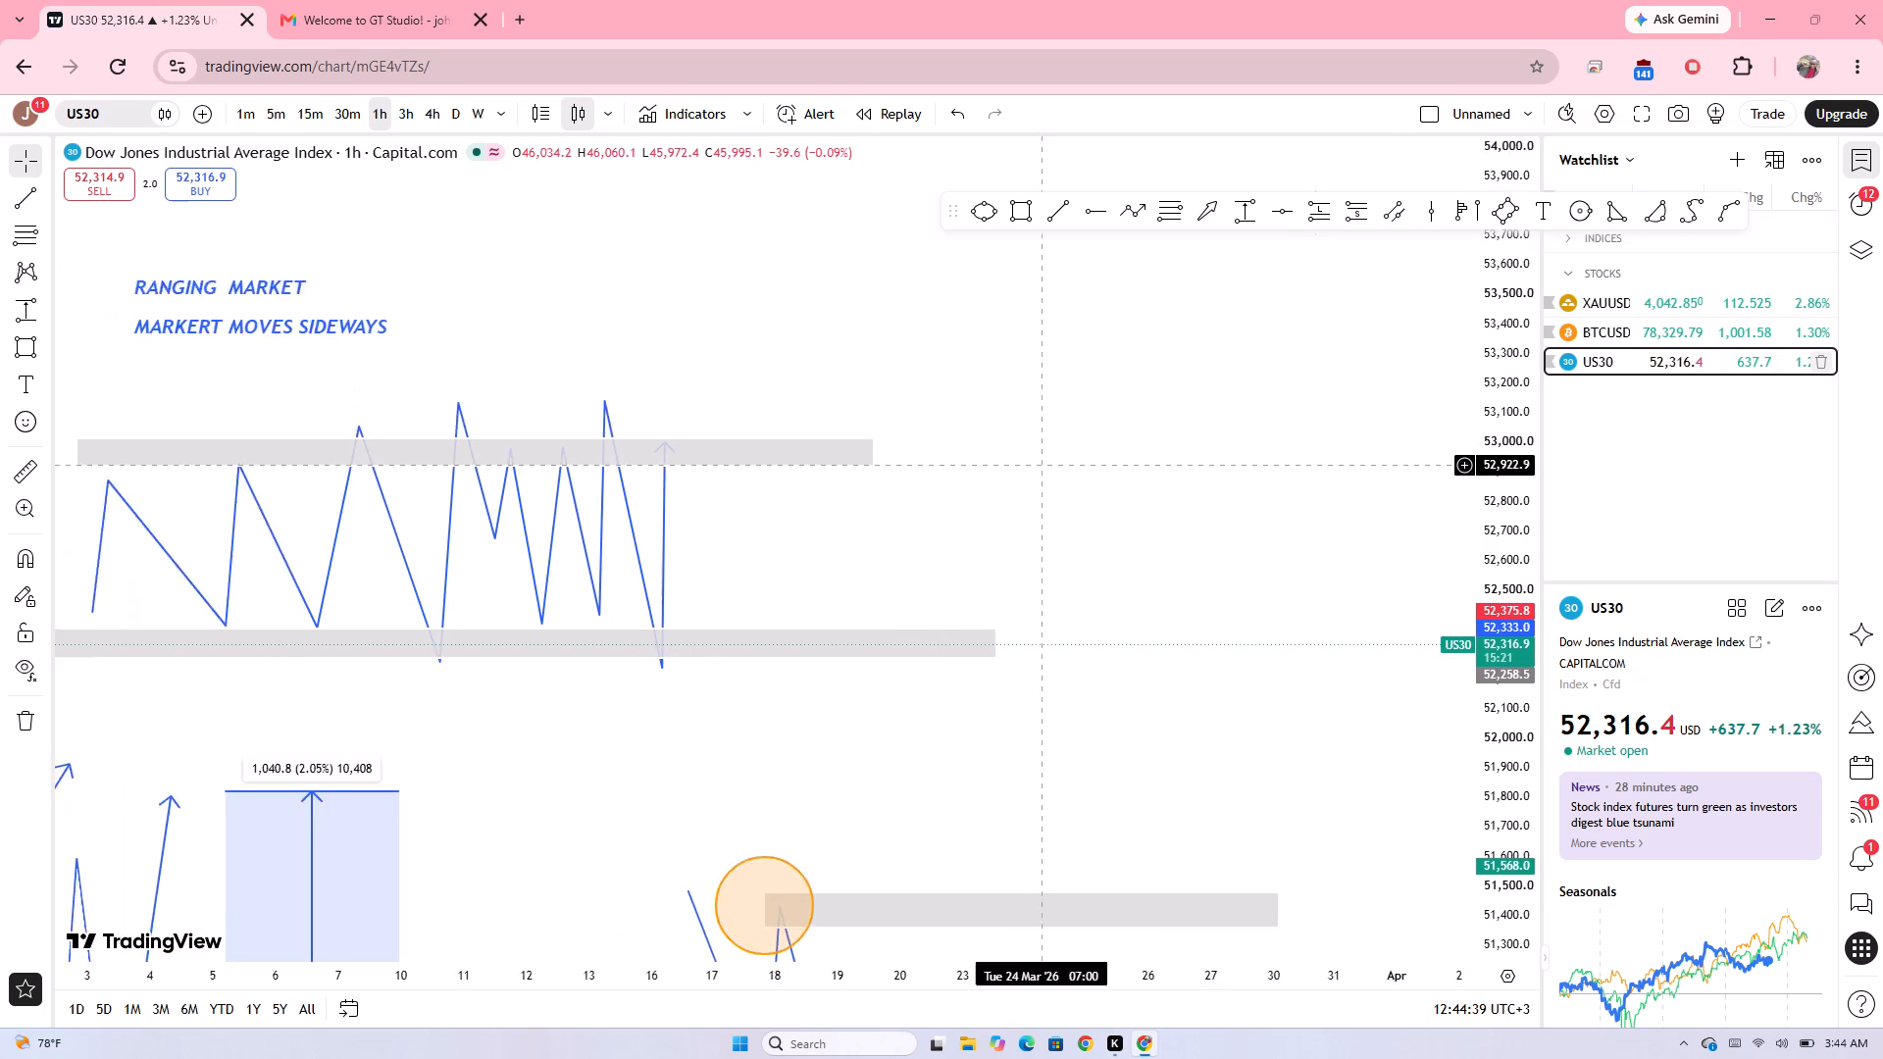
left_click_drag(1259, 498, 1395, 515)
left_click_drag(352, 429, 907, 102)
left_click_drag(669, 440, 283, 285)
left_click_drag(1041, 624, 441, 524)
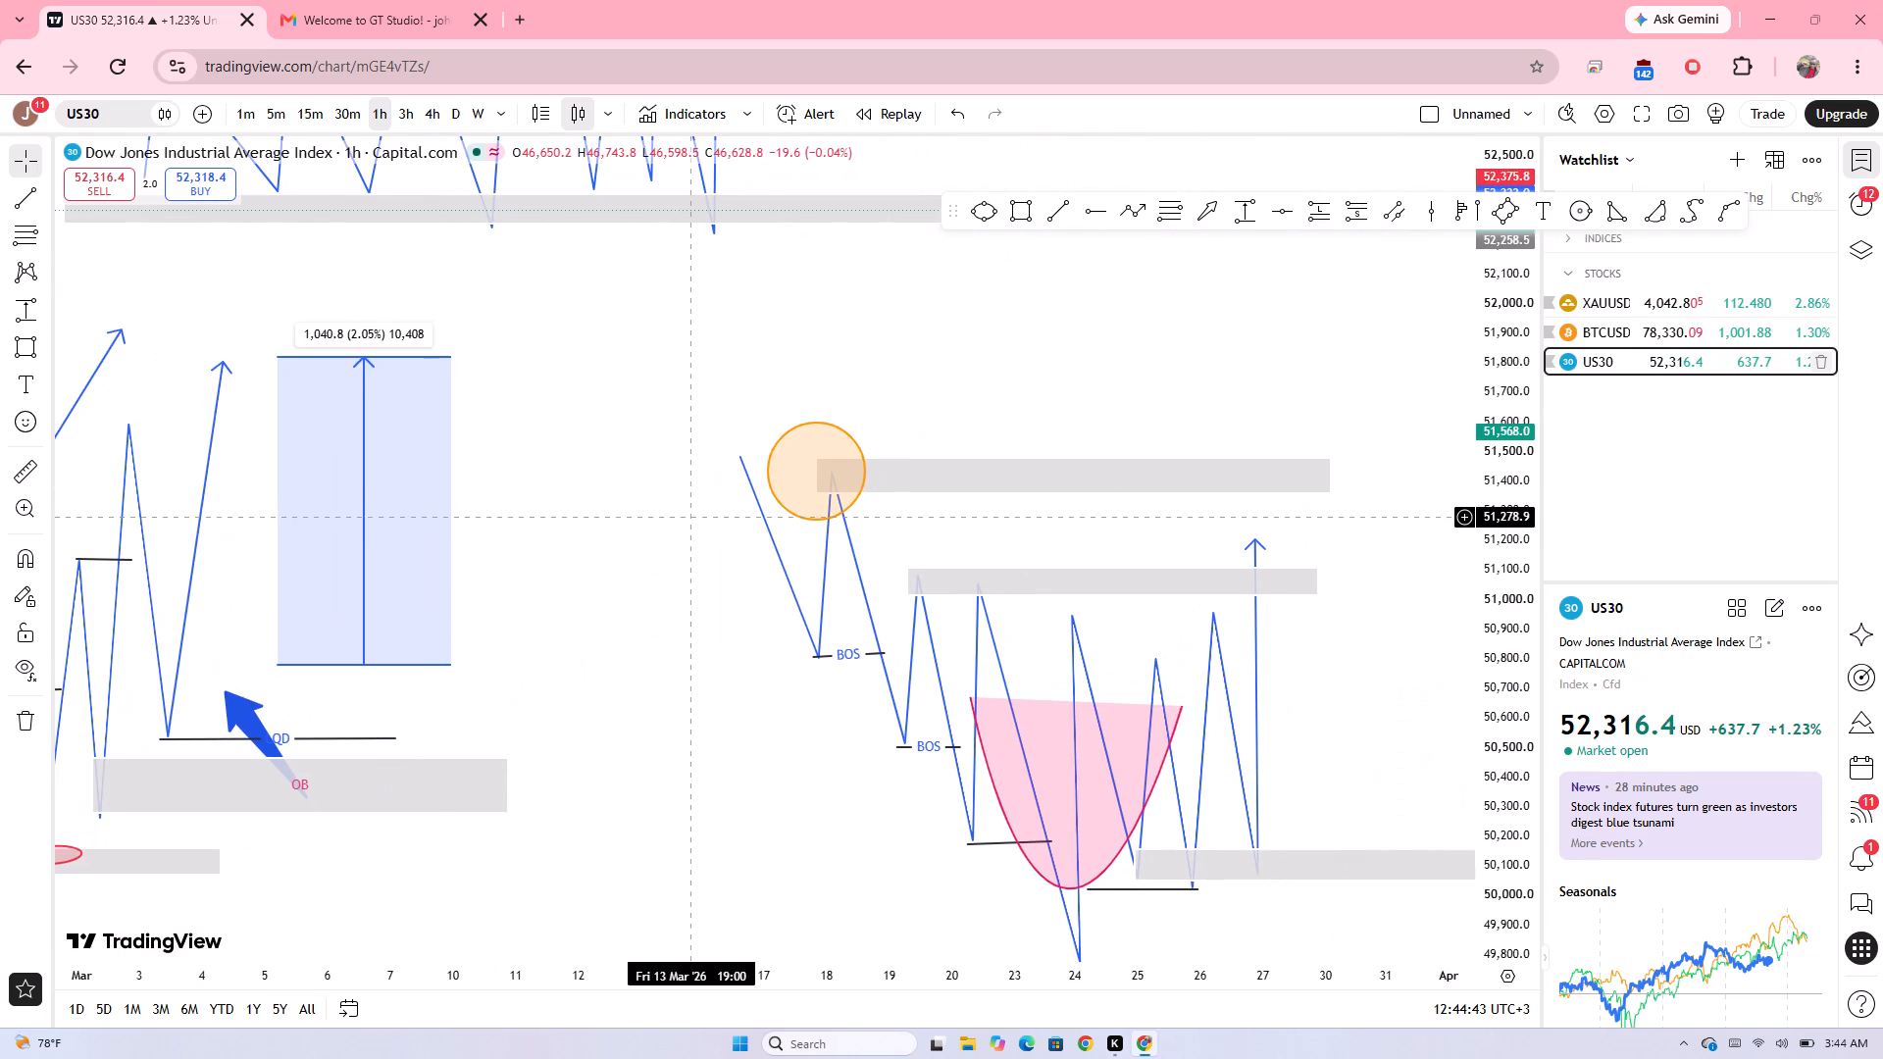
left_click_drag(504, 451, 547, 621)
left_click_drag(547, 621, 652, 690)
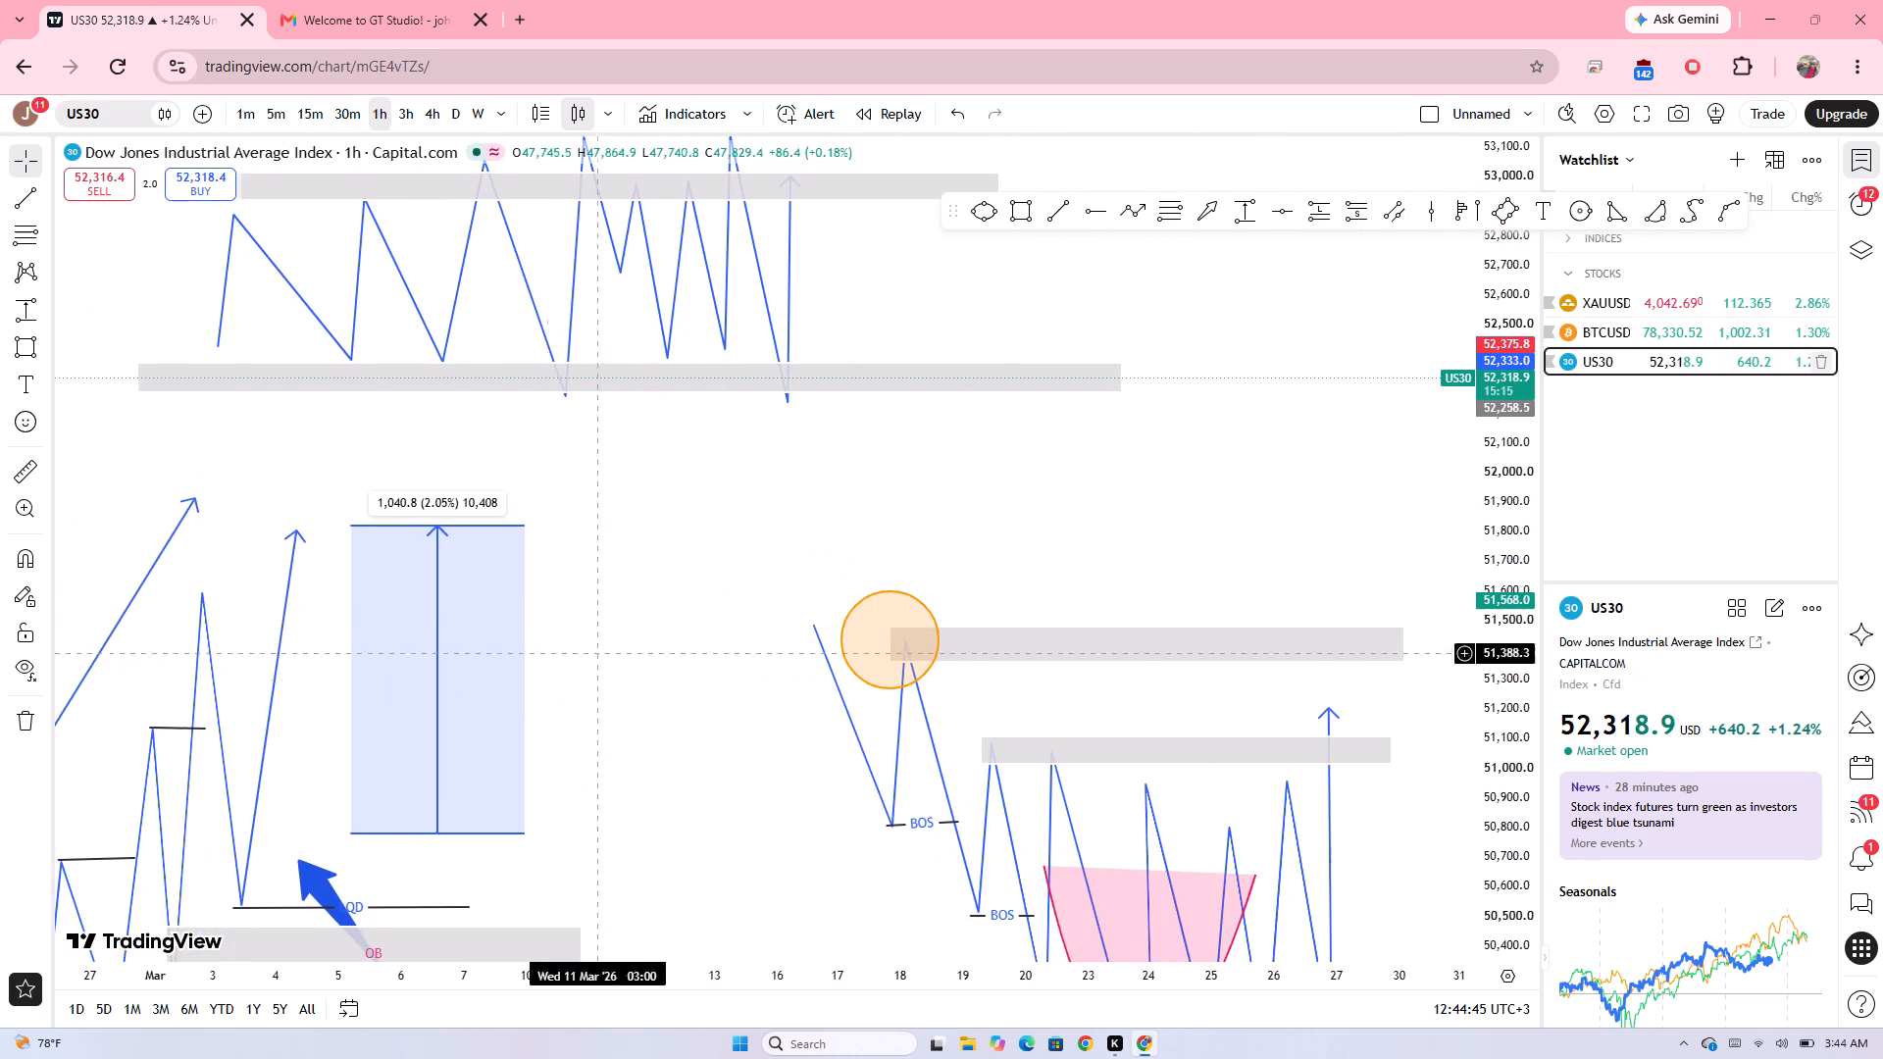
left_click_drag(652, 690, 740, 721)
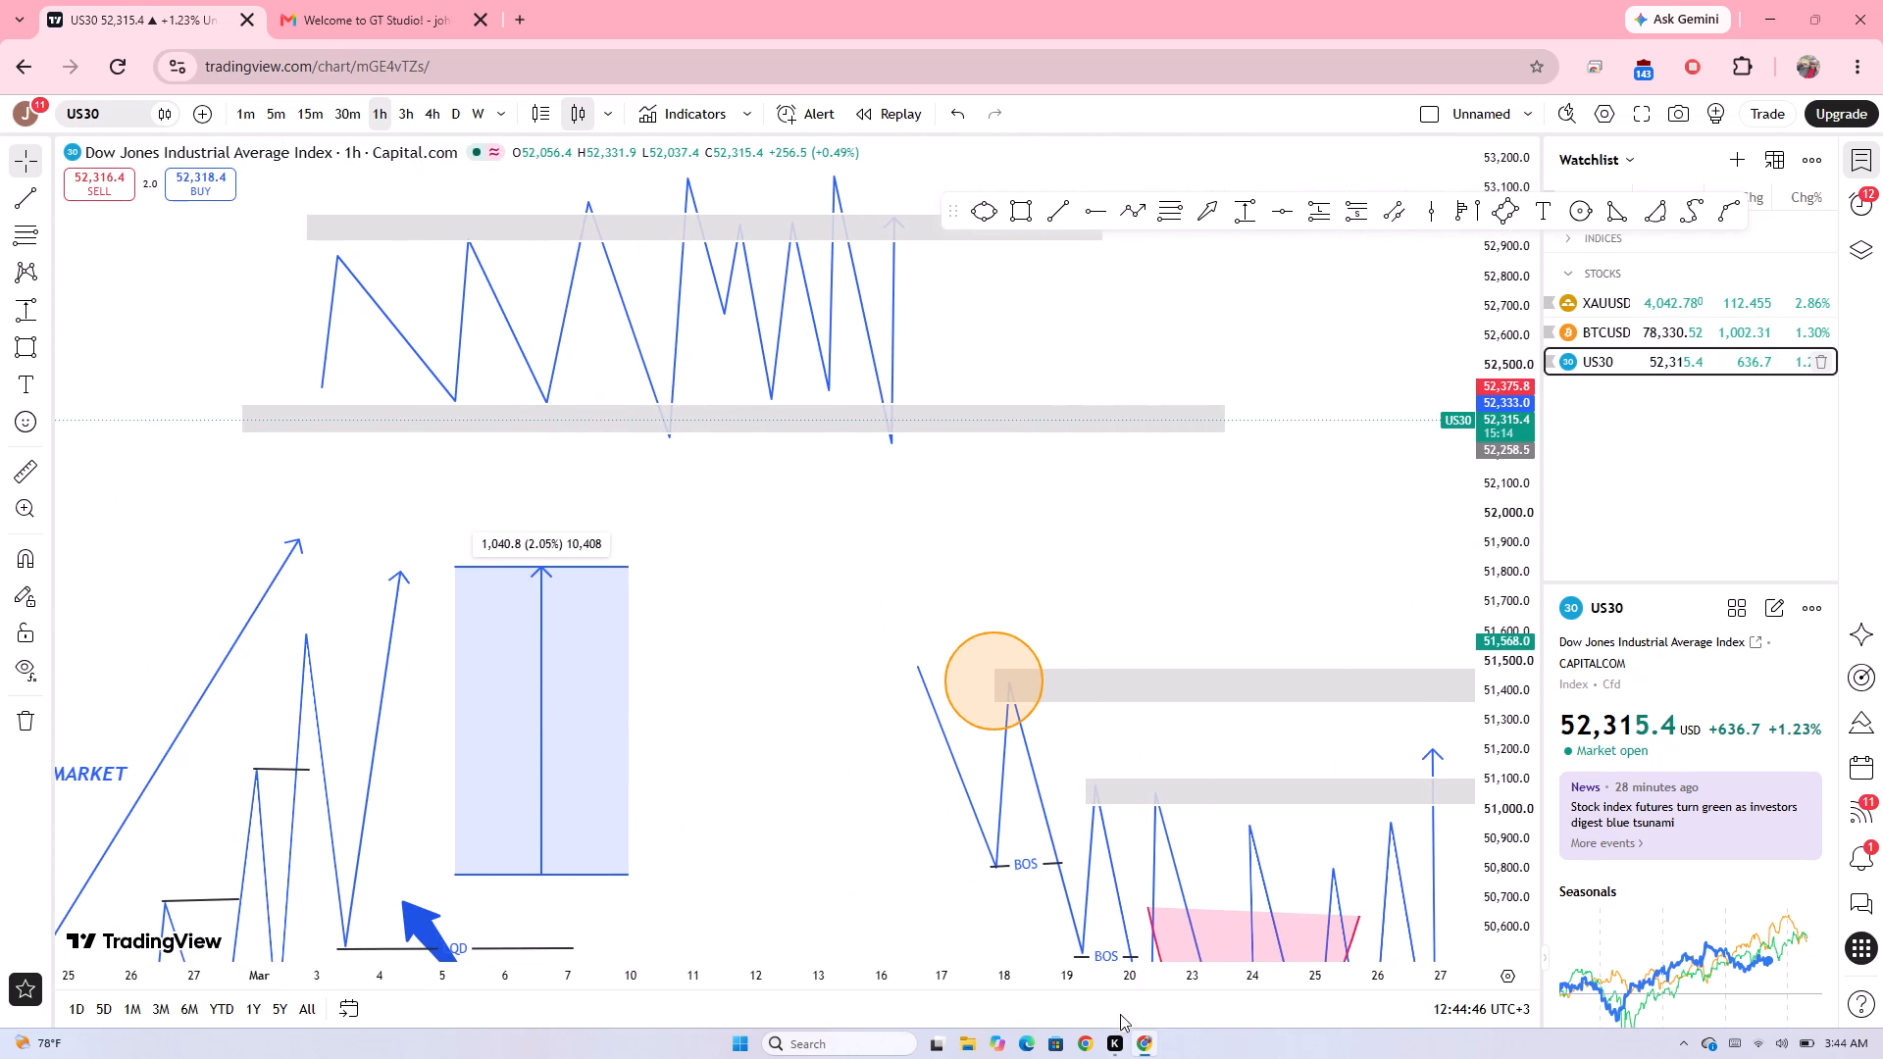
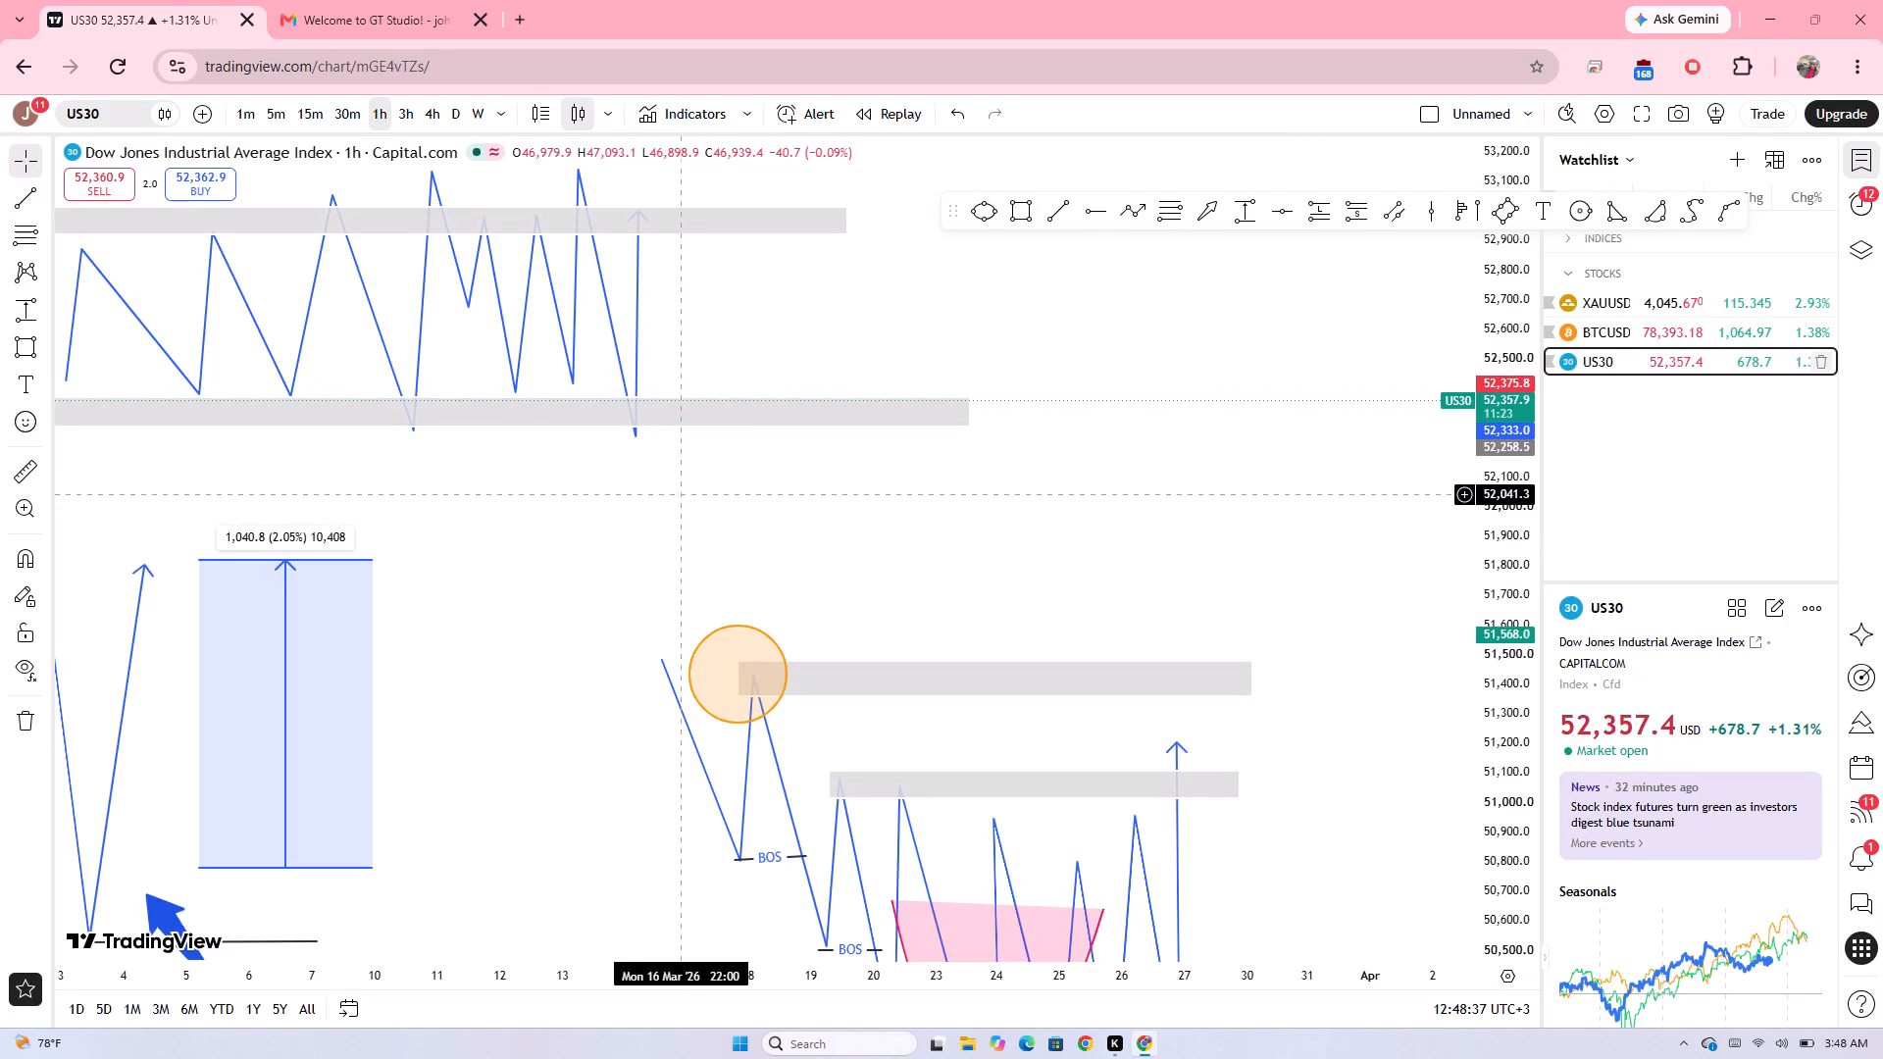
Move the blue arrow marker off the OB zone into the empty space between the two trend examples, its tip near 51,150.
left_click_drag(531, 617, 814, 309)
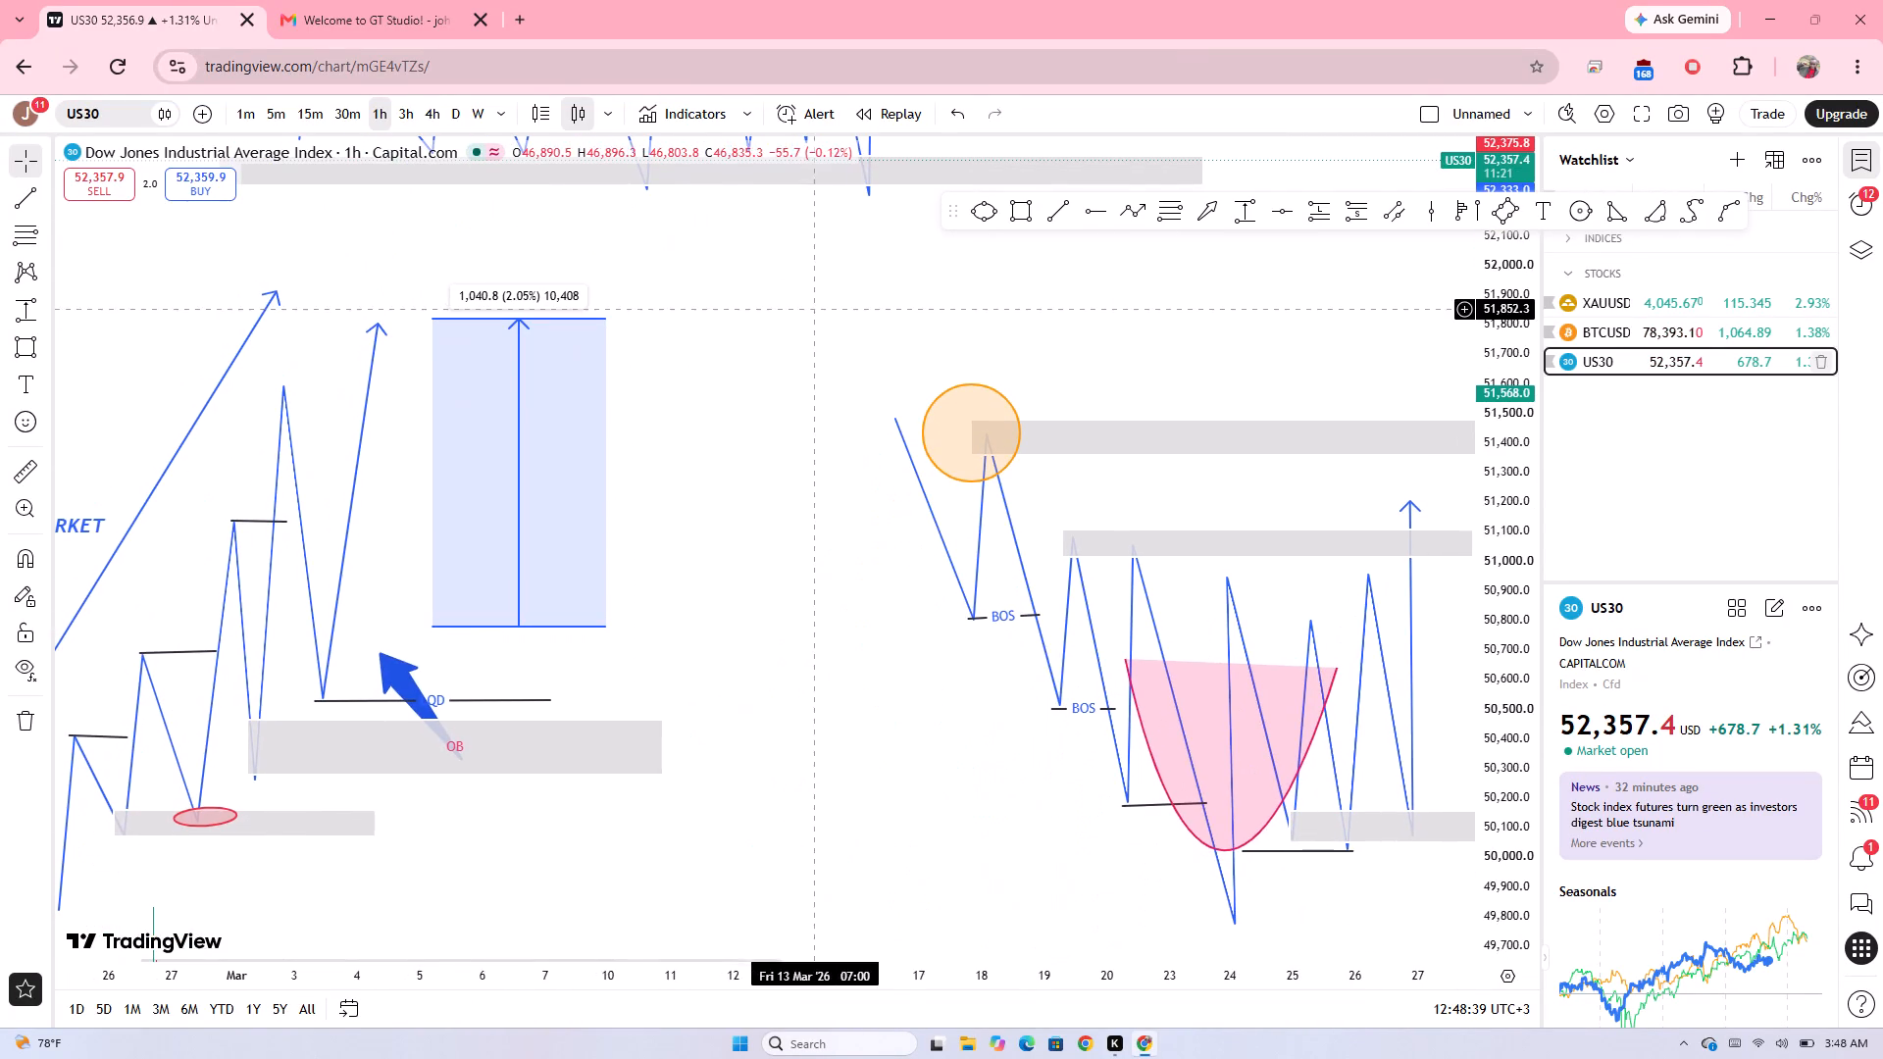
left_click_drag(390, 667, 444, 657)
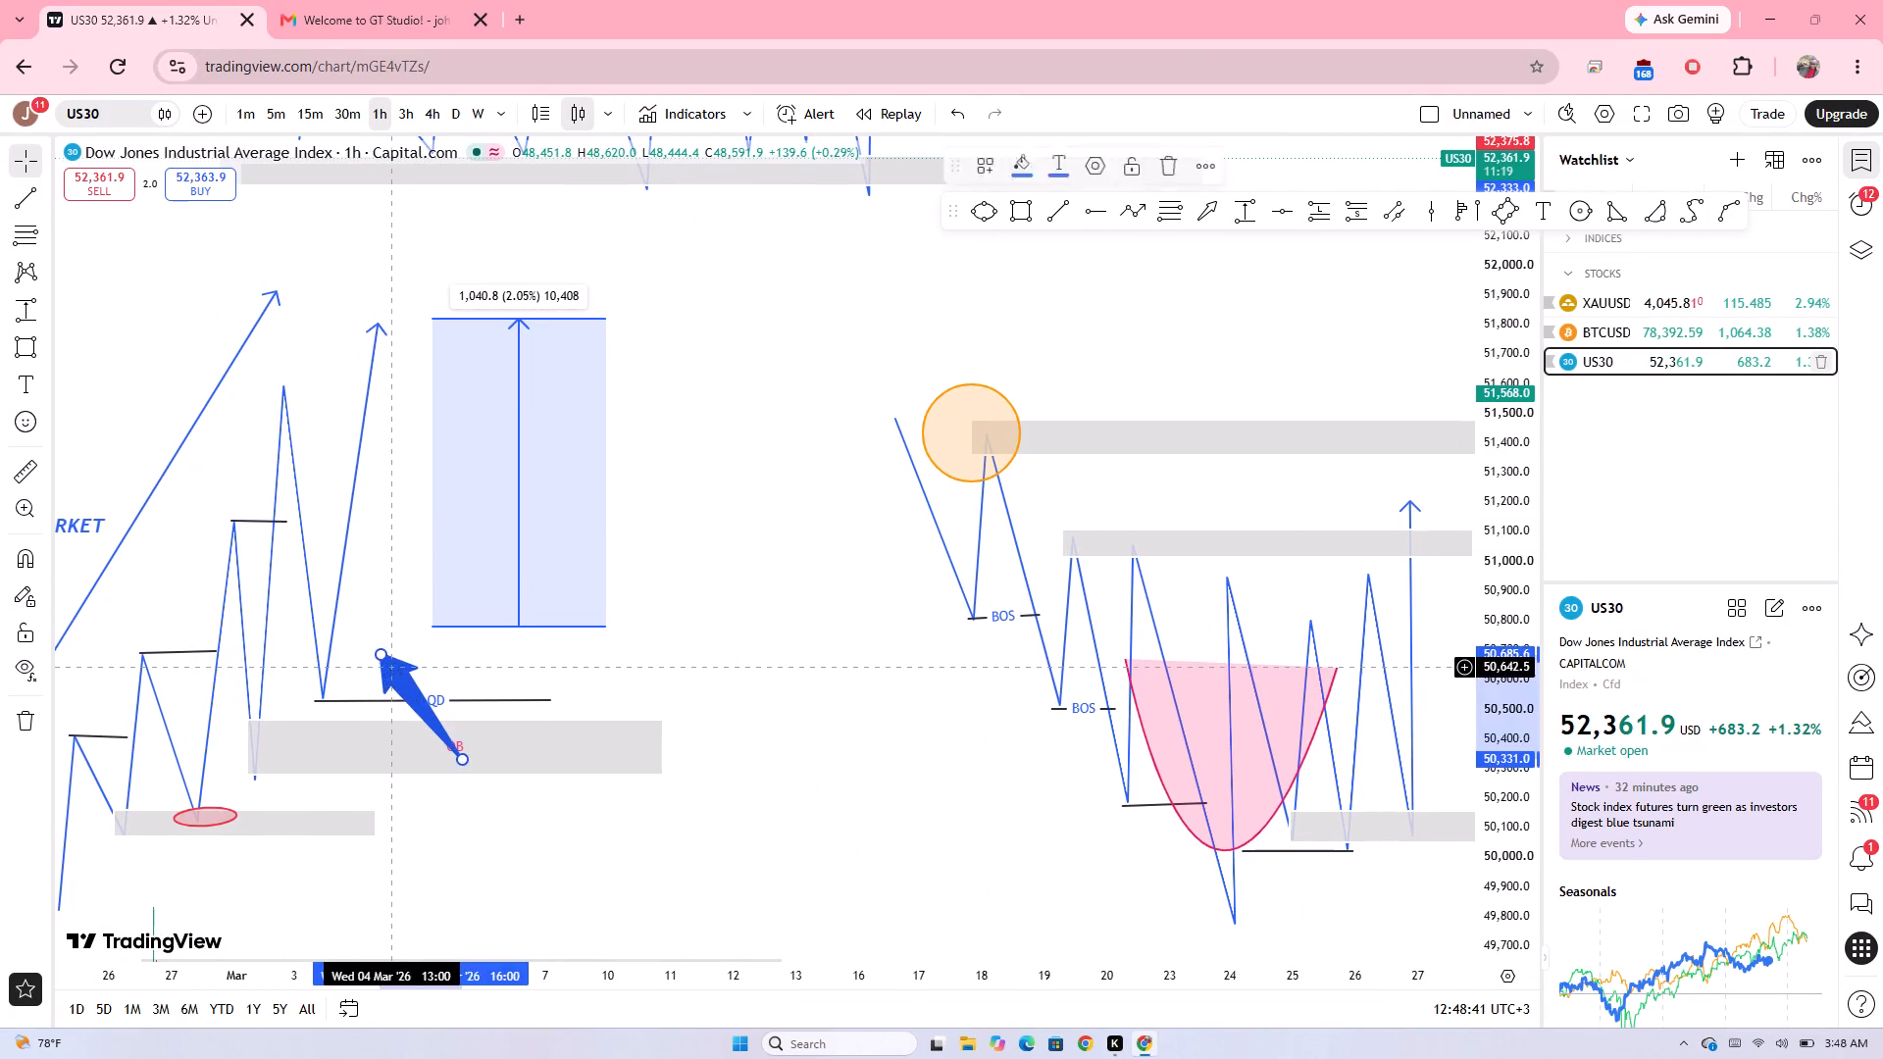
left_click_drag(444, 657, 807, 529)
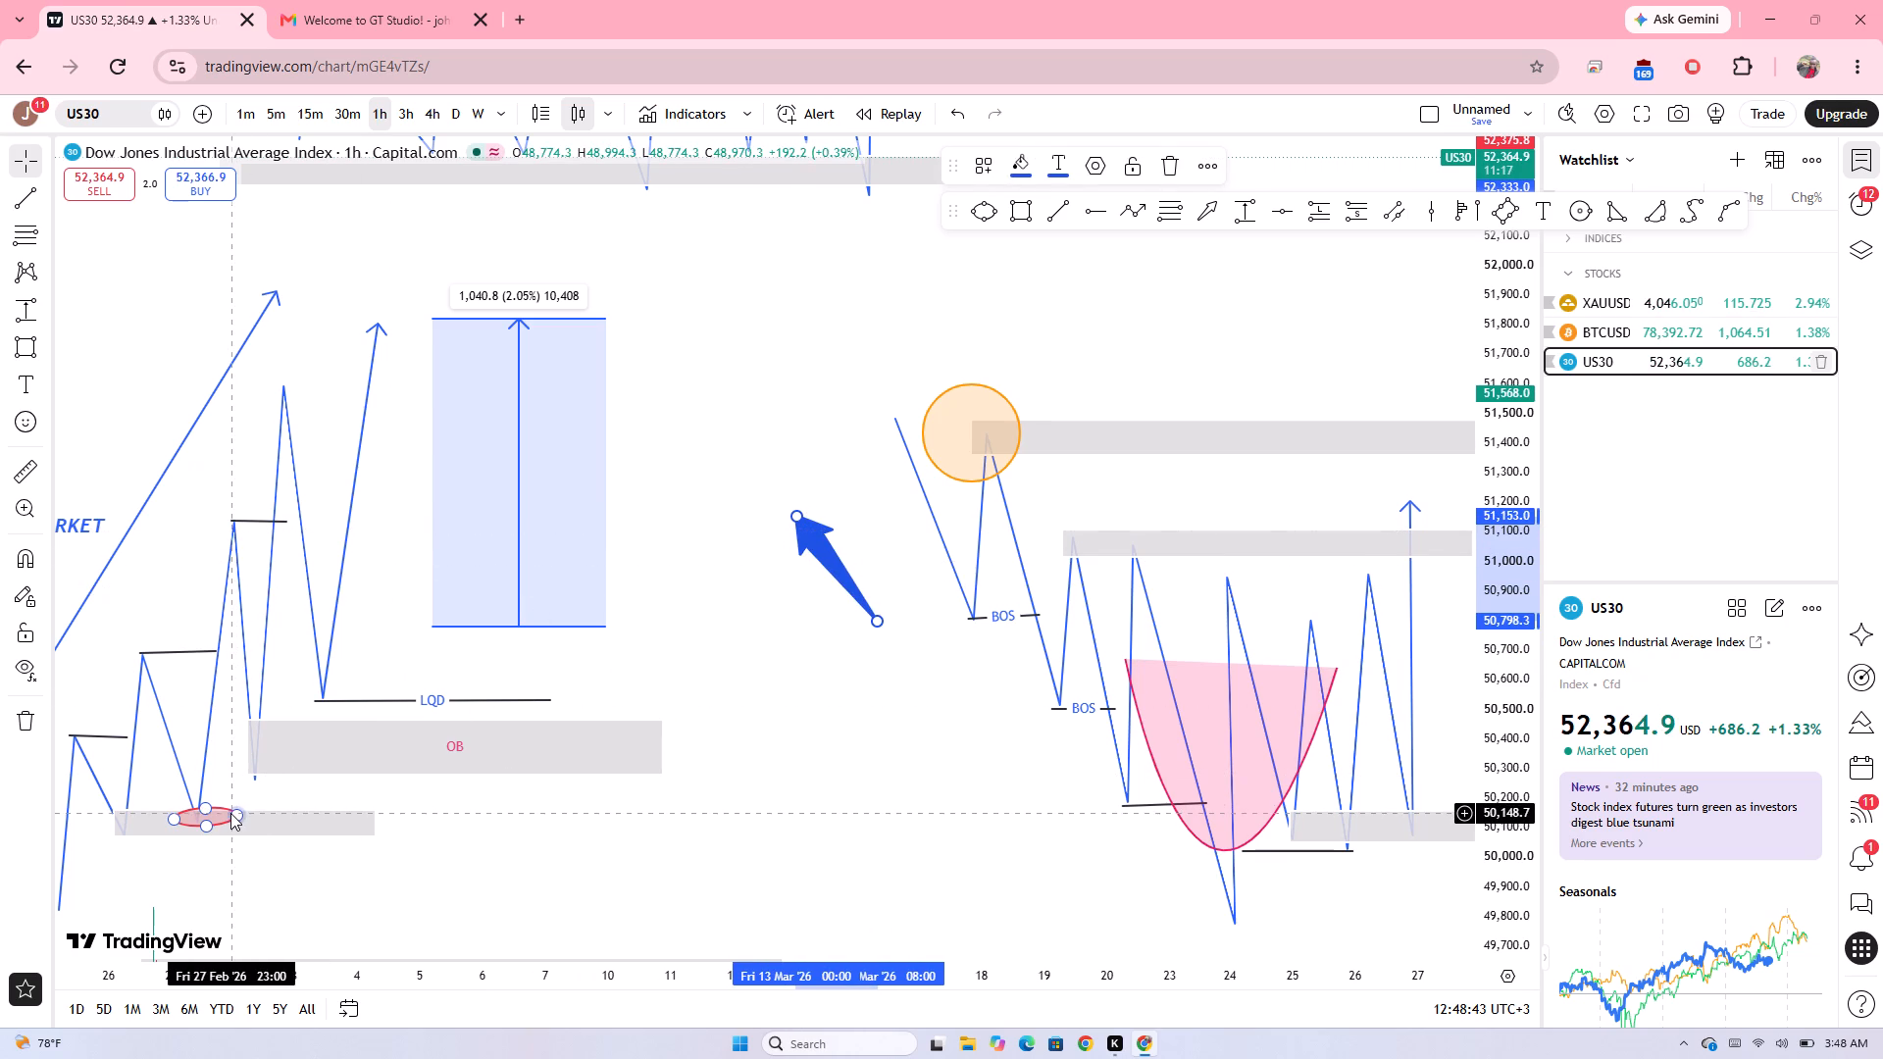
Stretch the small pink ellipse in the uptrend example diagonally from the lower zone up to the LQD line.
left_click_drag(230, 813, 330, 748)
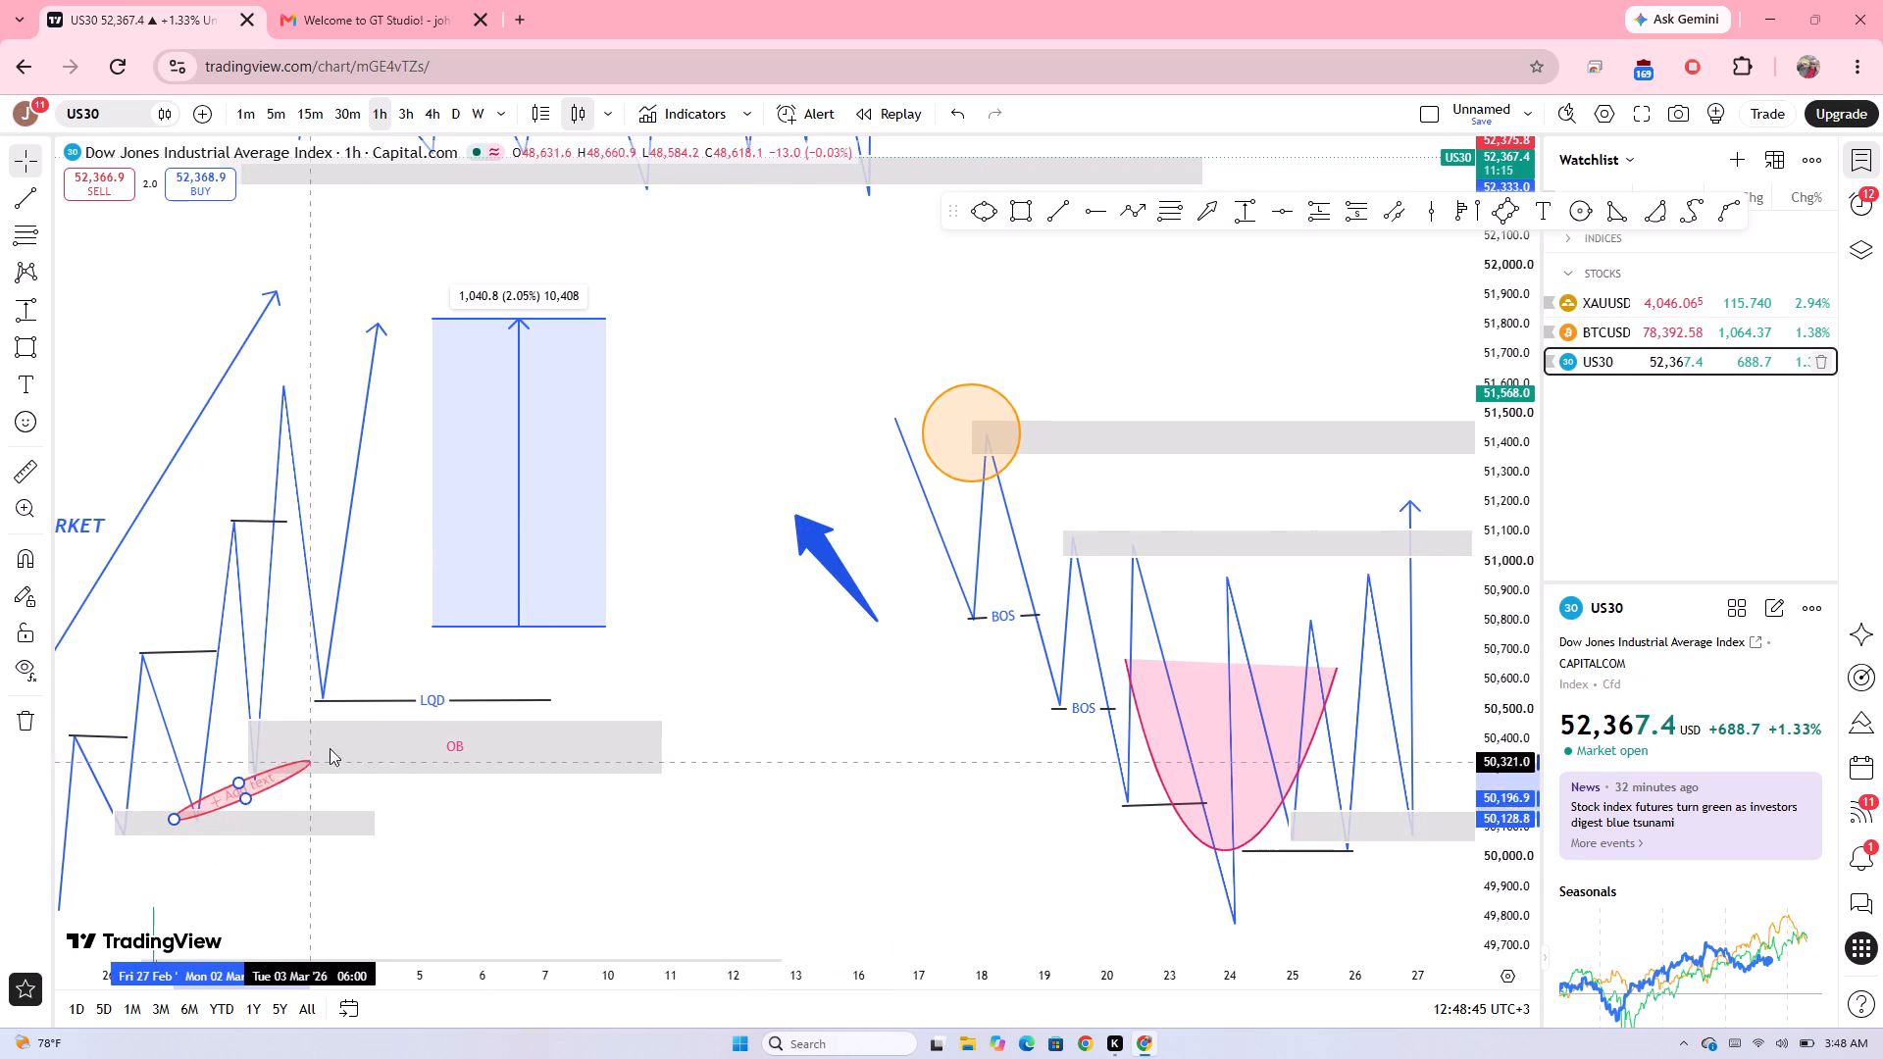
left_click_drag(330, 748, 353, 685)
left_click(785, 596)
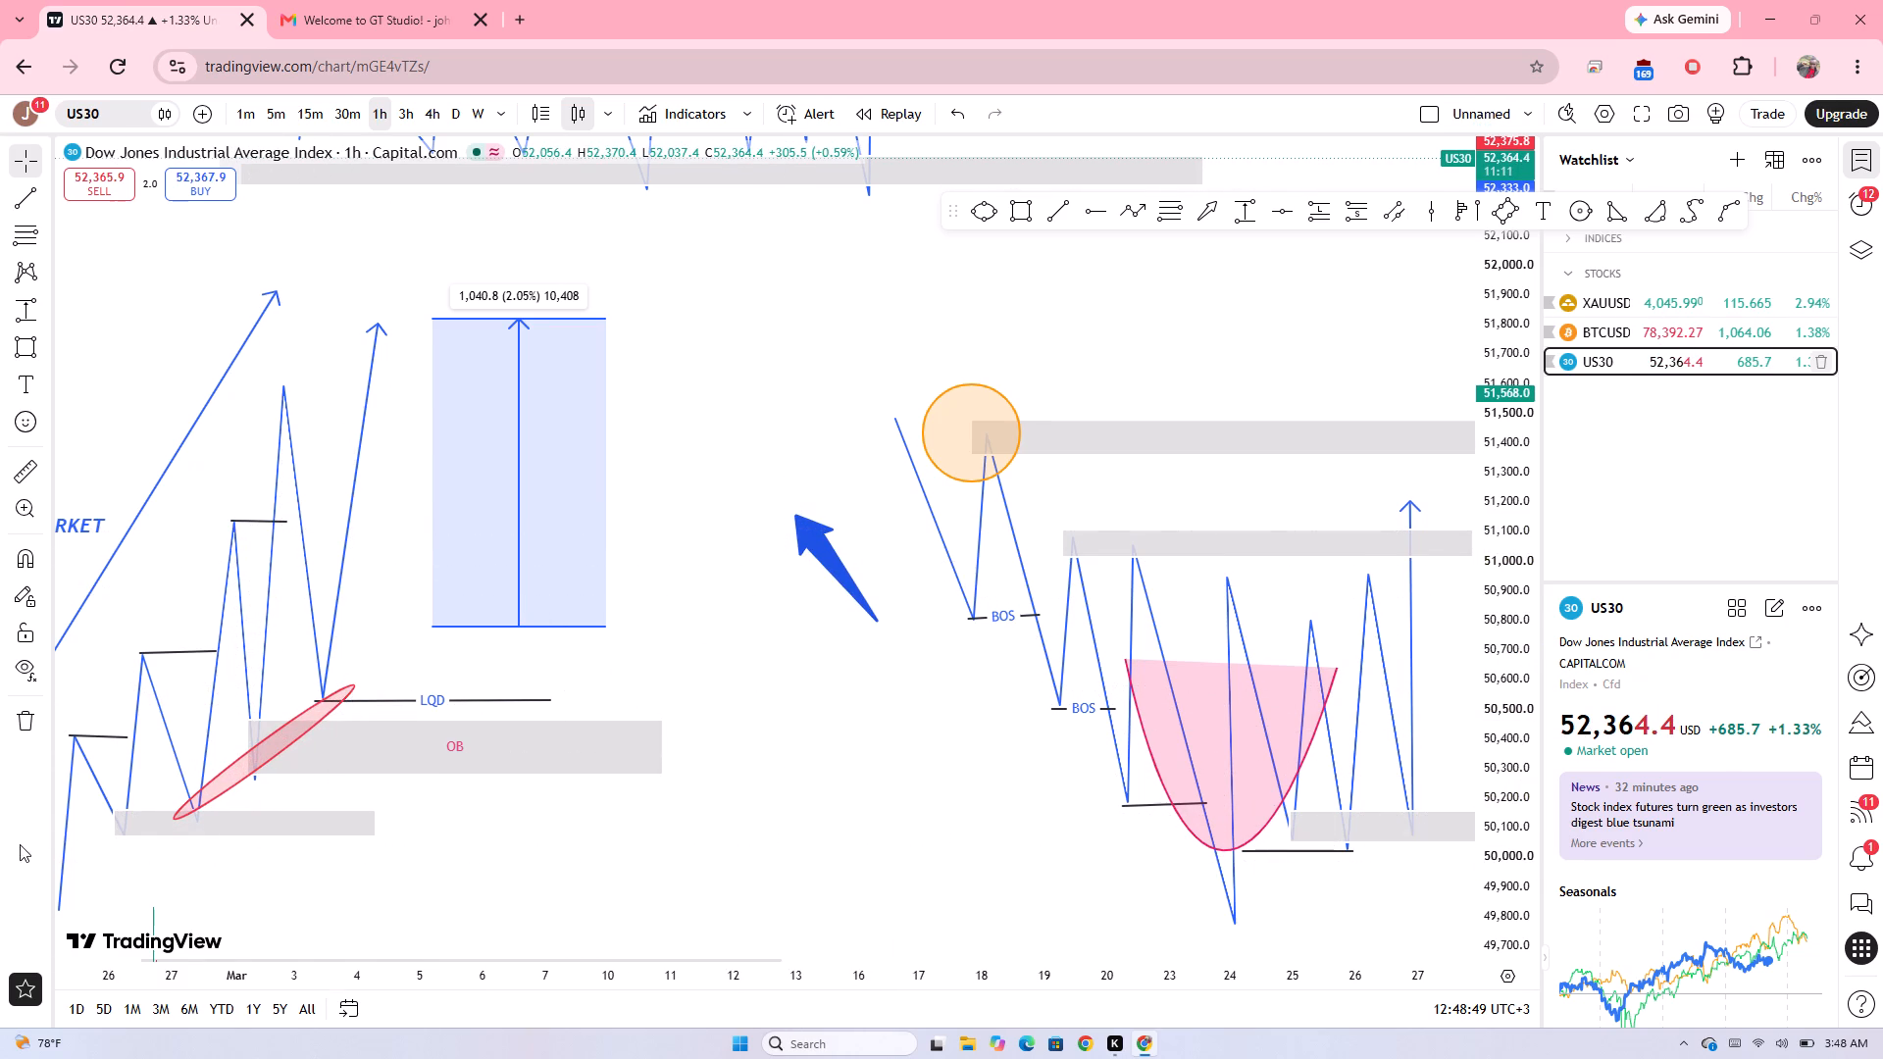
Remove all drawings from the chart.
left_click(29, 721)
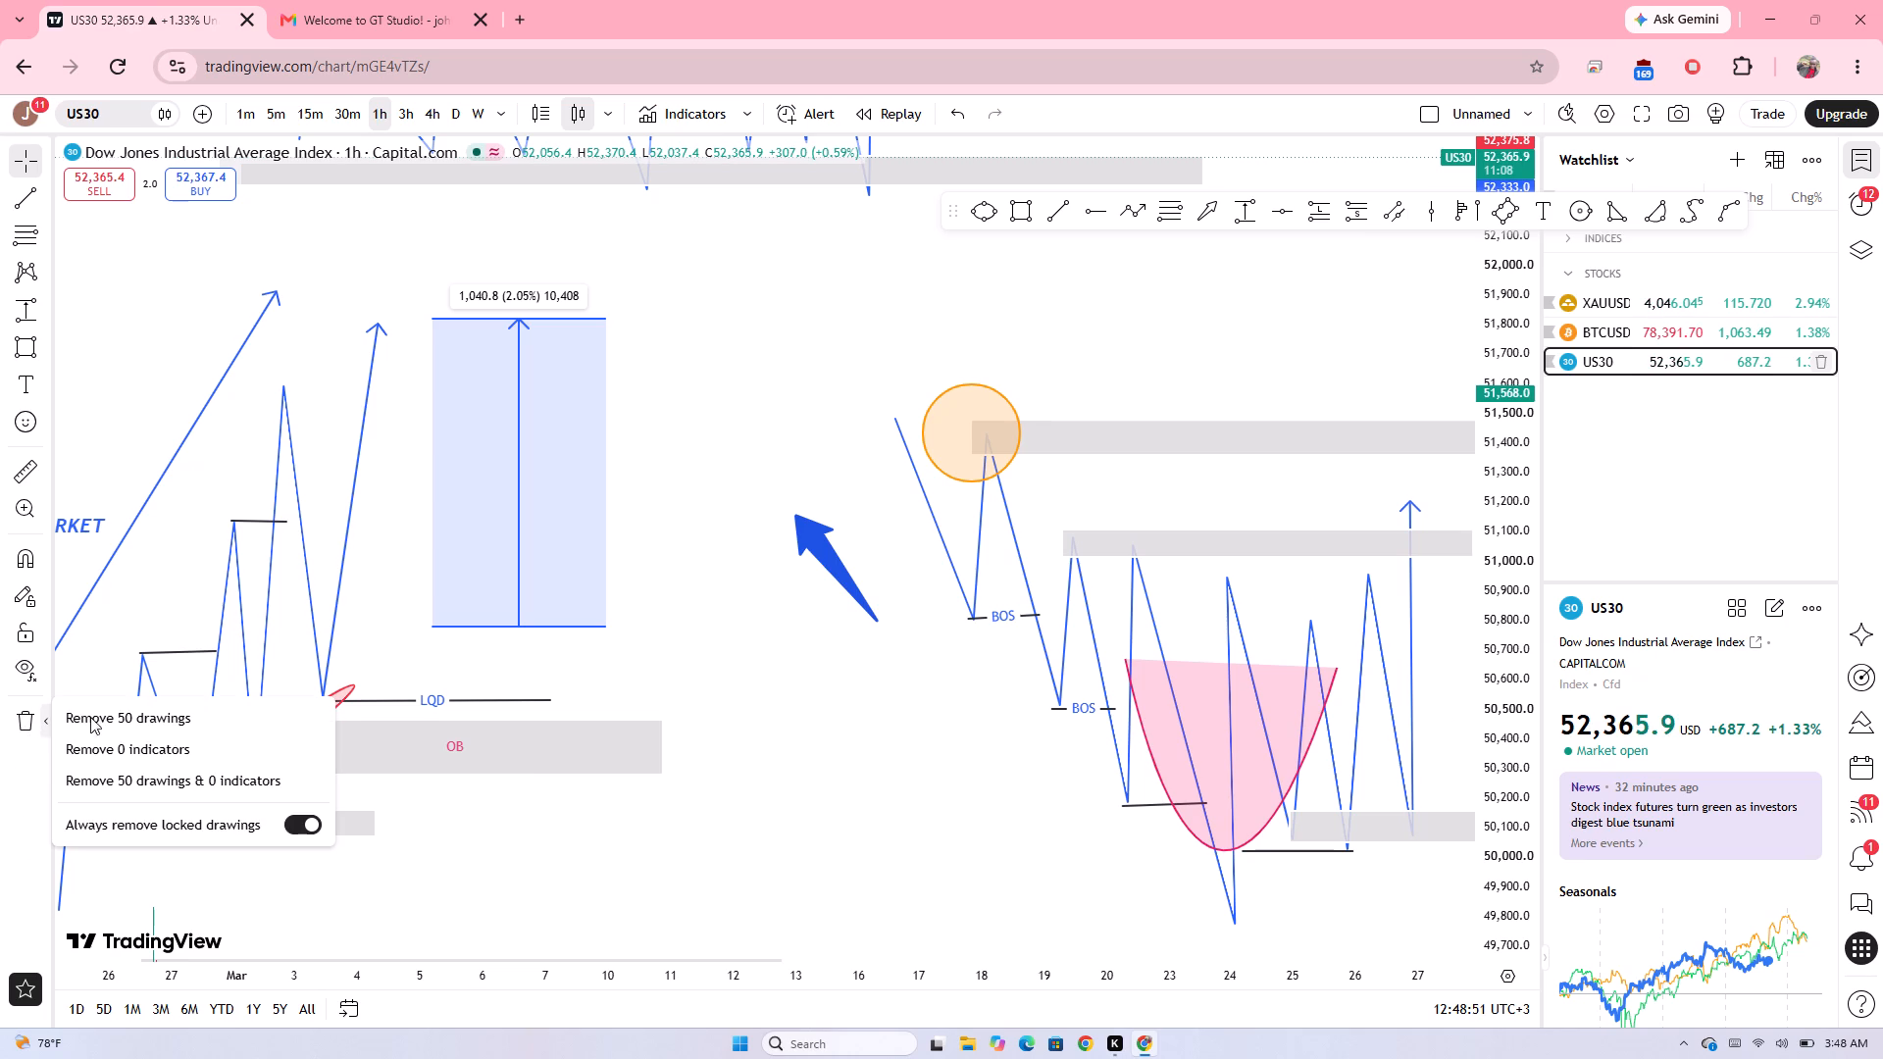
left_click(135, 720)
Add the text label "MARKET STRUCTURE" on the blank chart at about 52,224 on 3 March.
left_click_drag(657, 611, 765, 743)
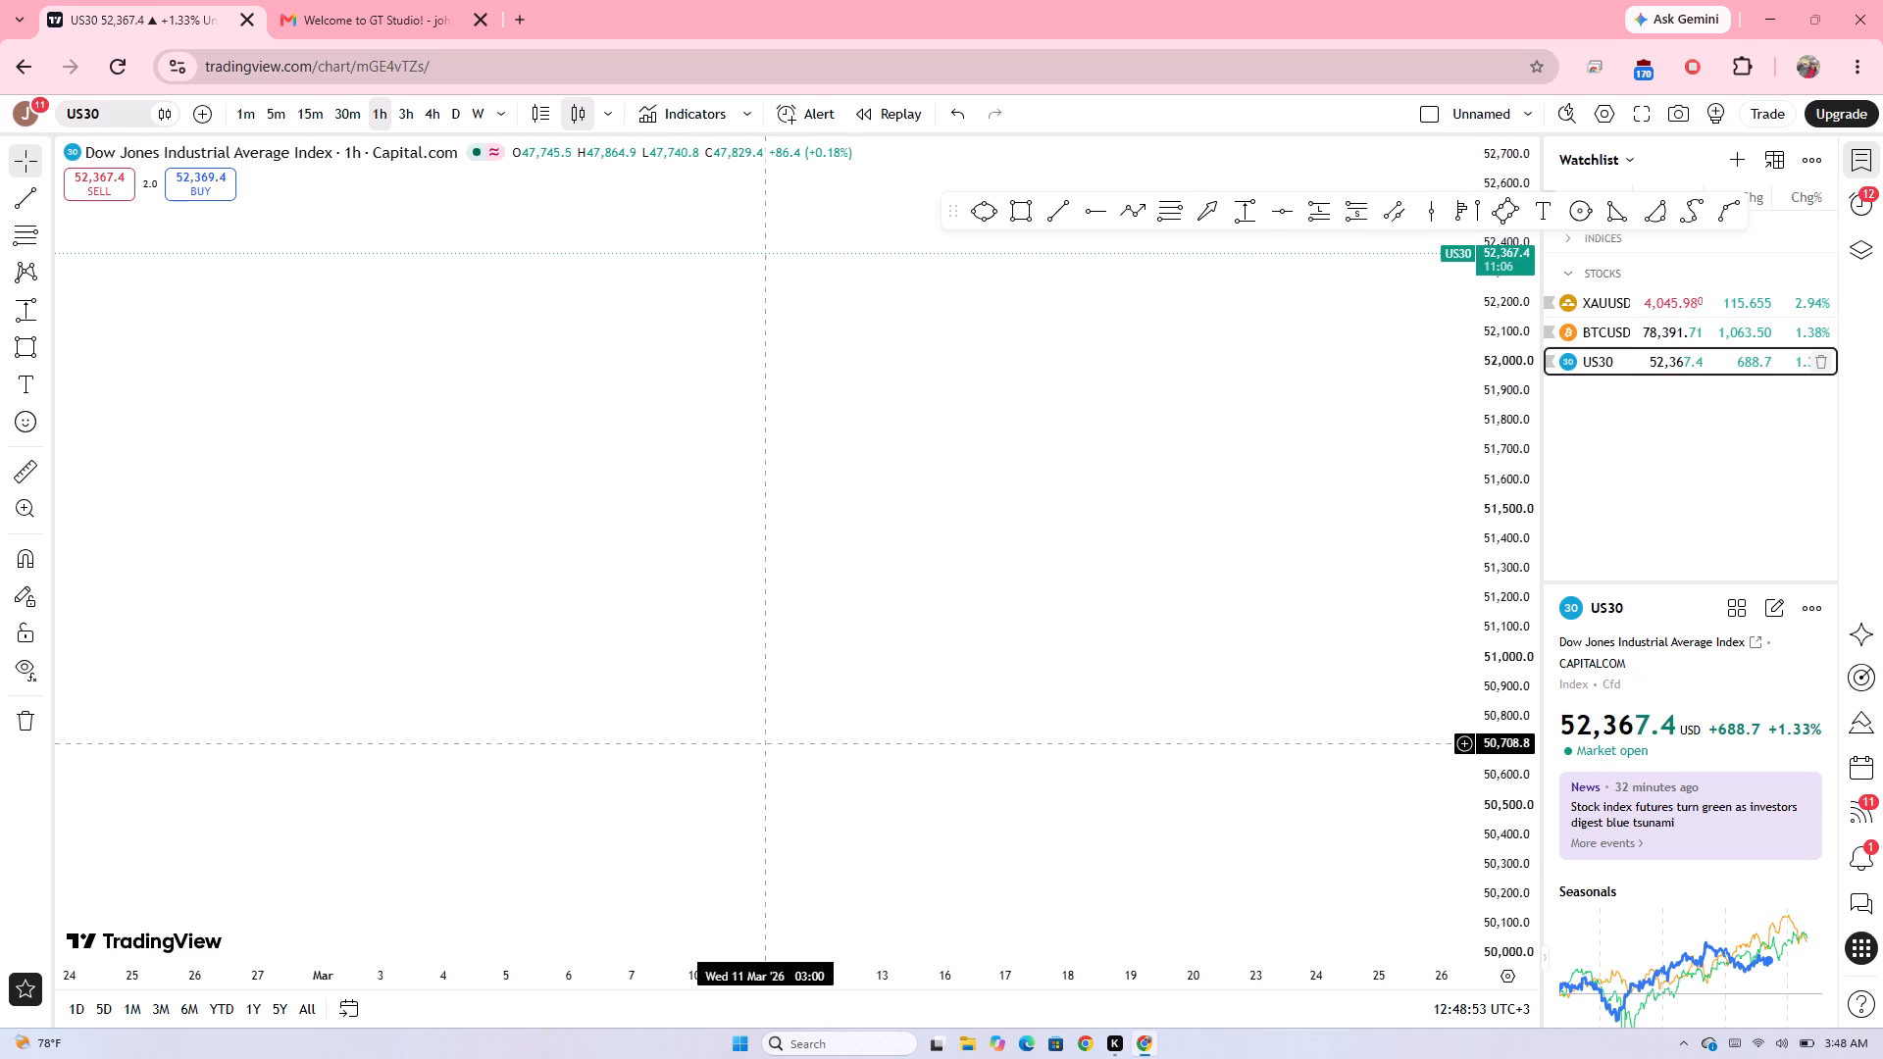
left_click(1538, 209)
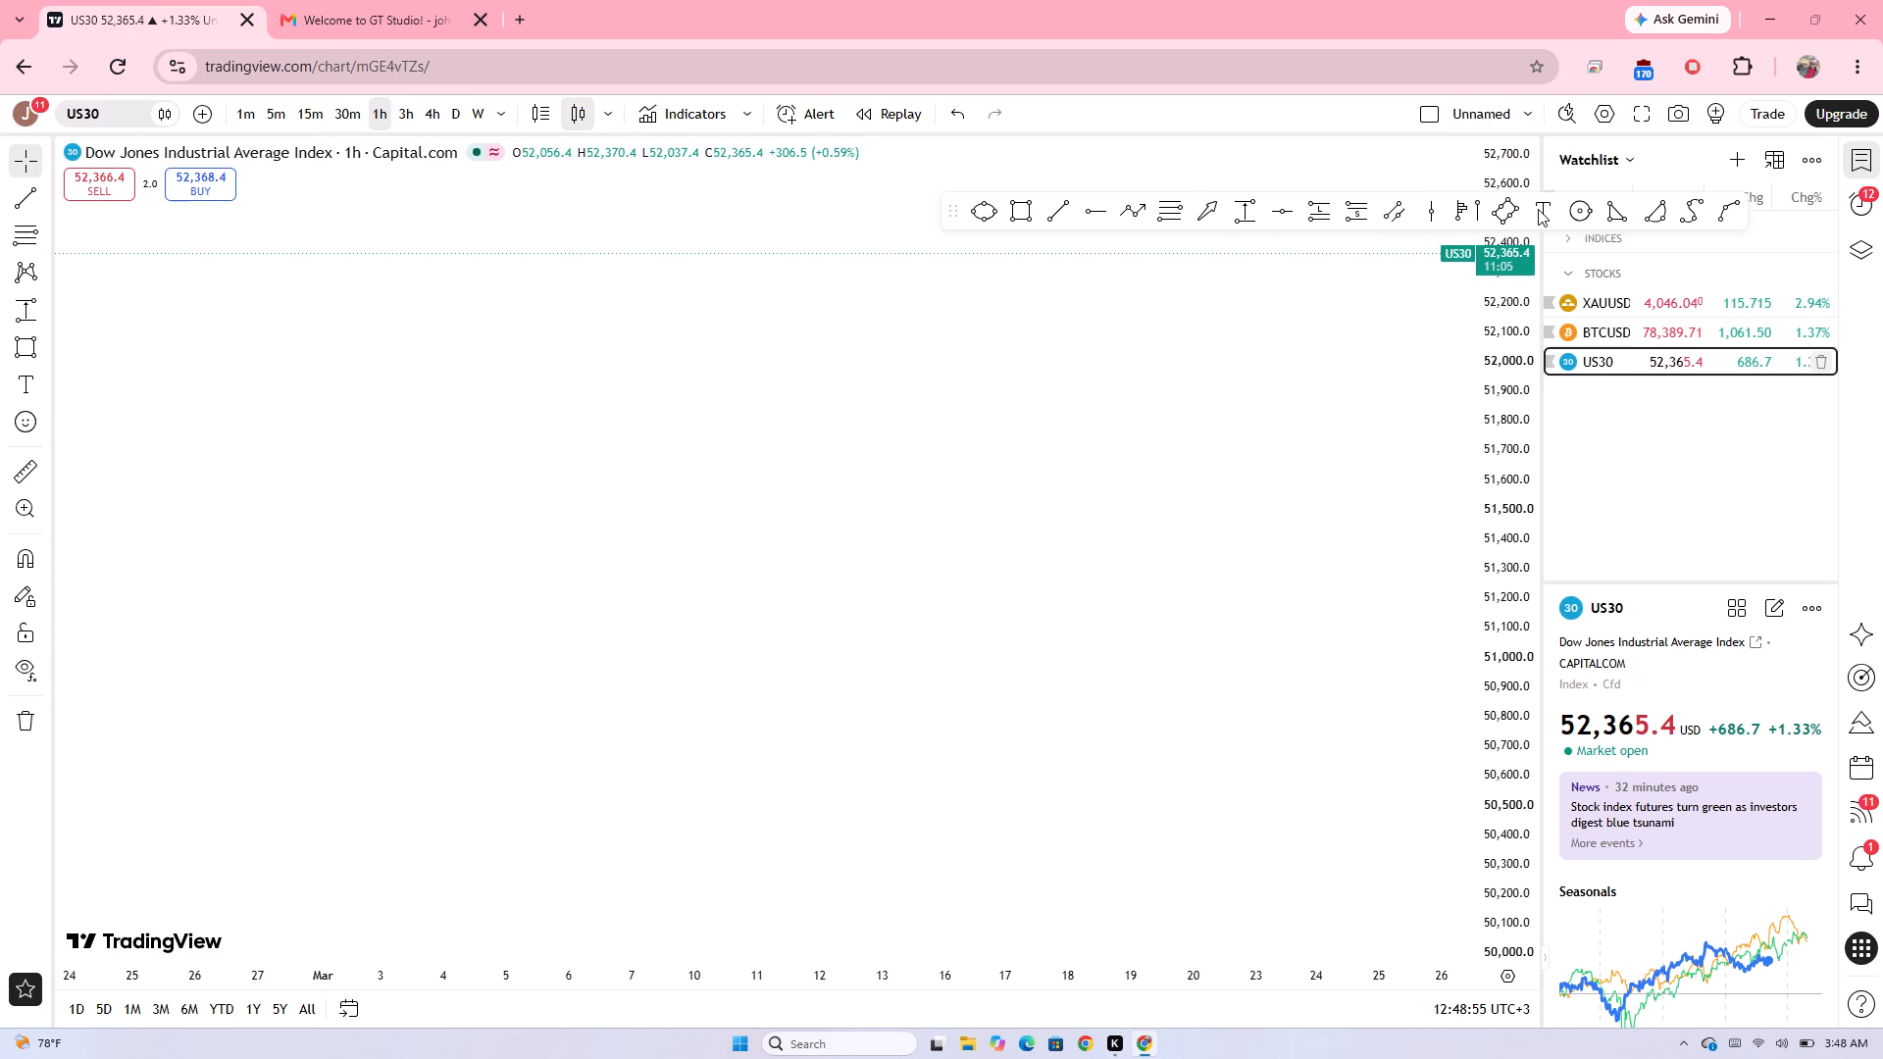
left_click(418, 295)
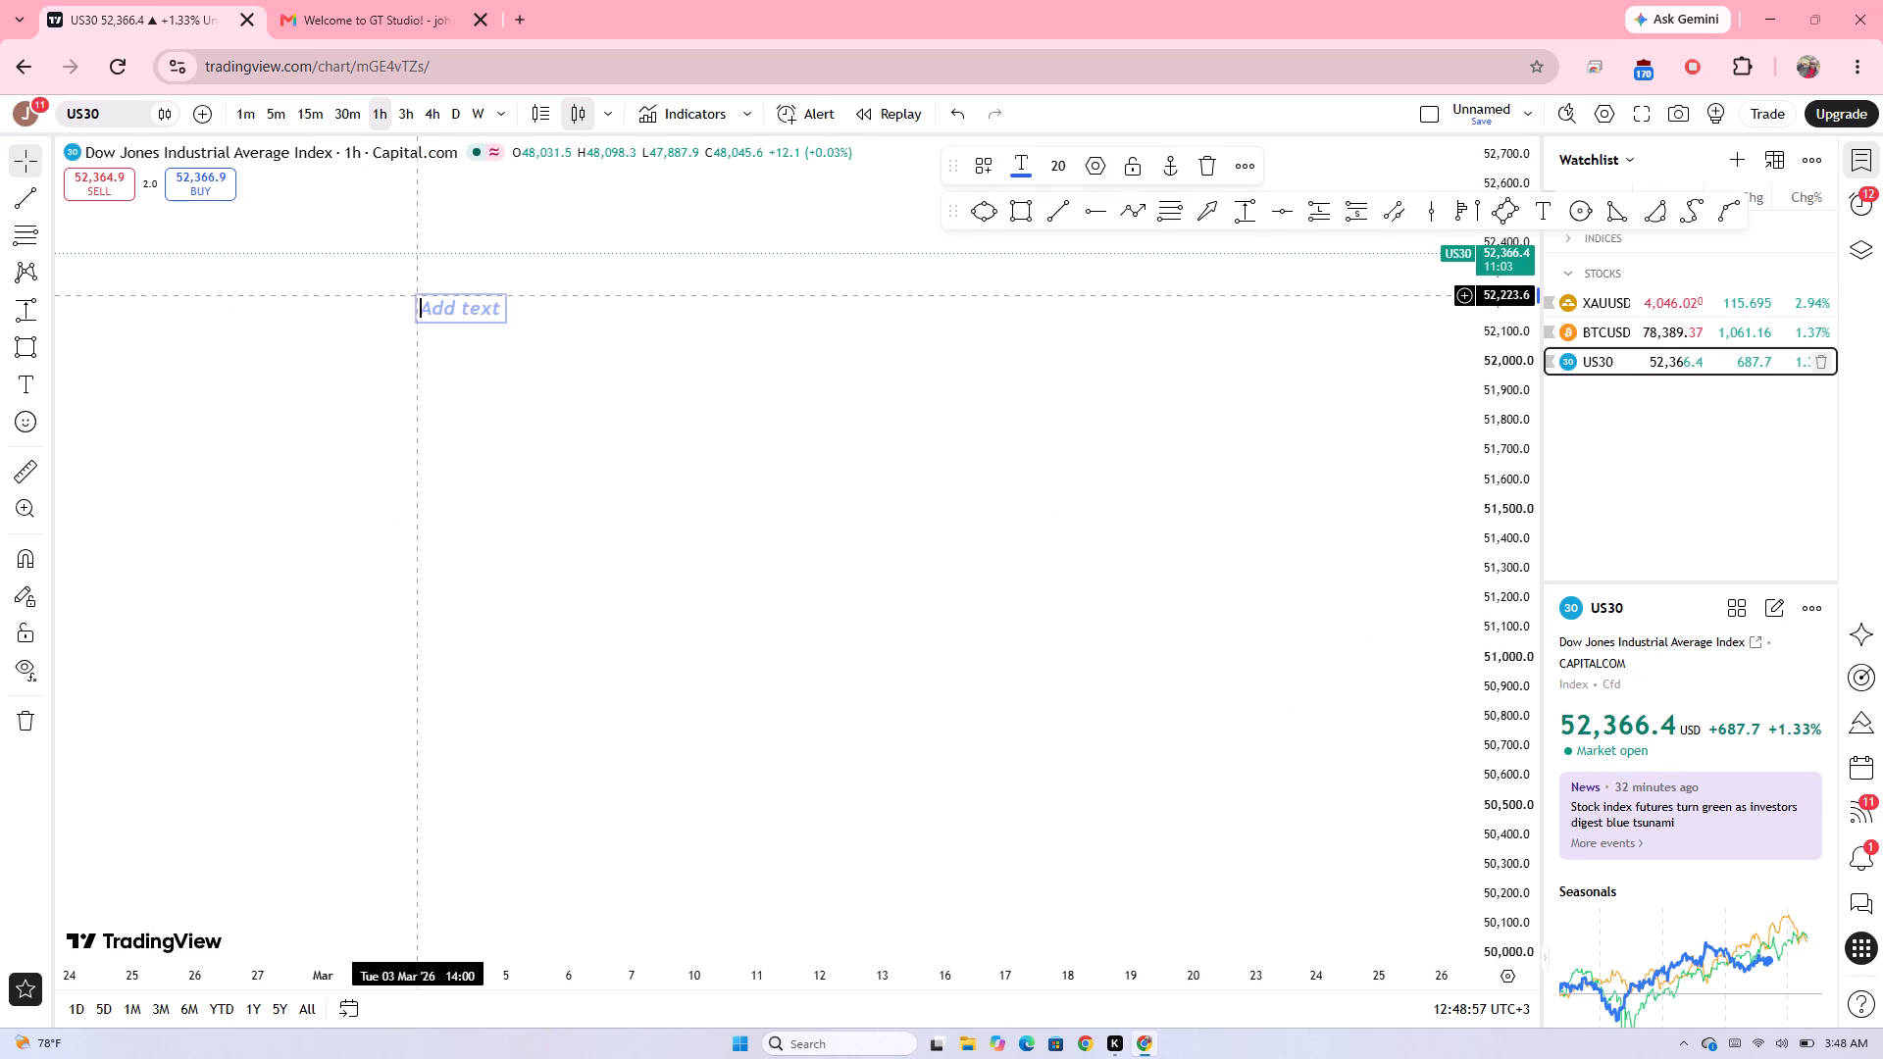
type("MART")
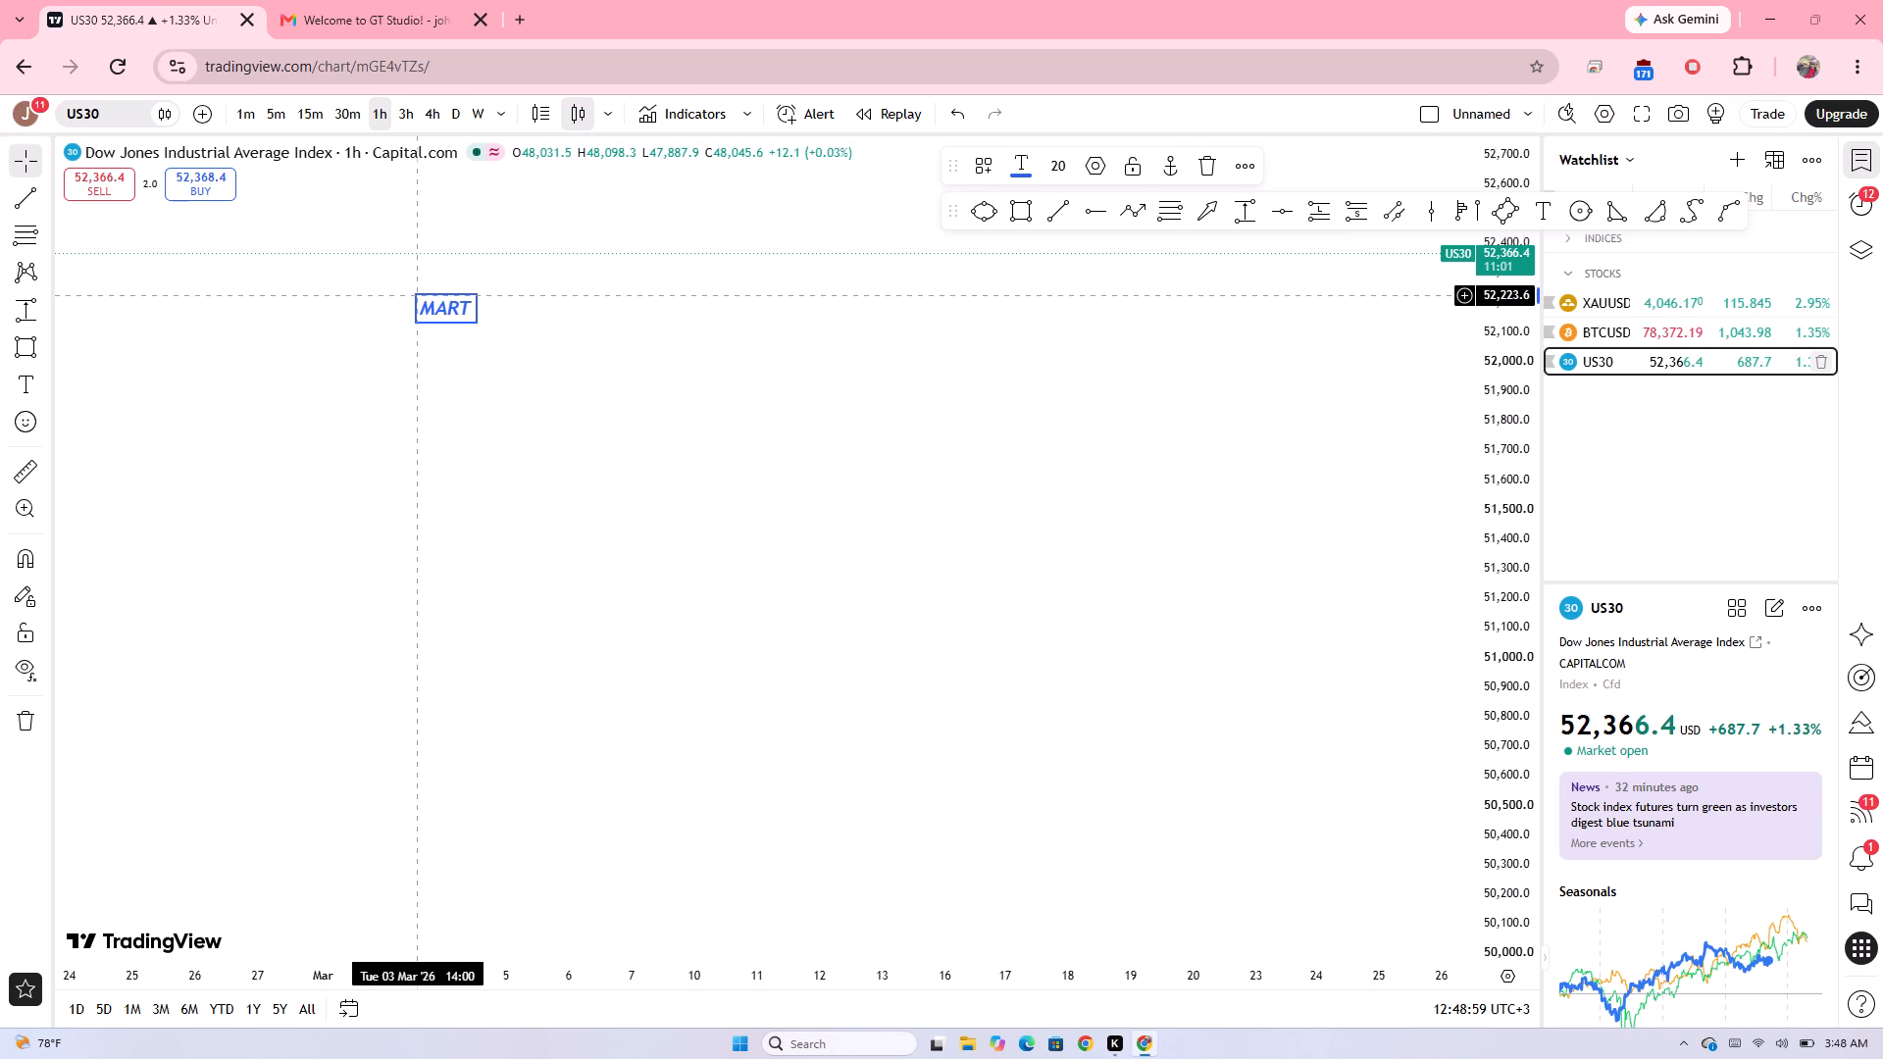
key("BackSpace")
type("KET")
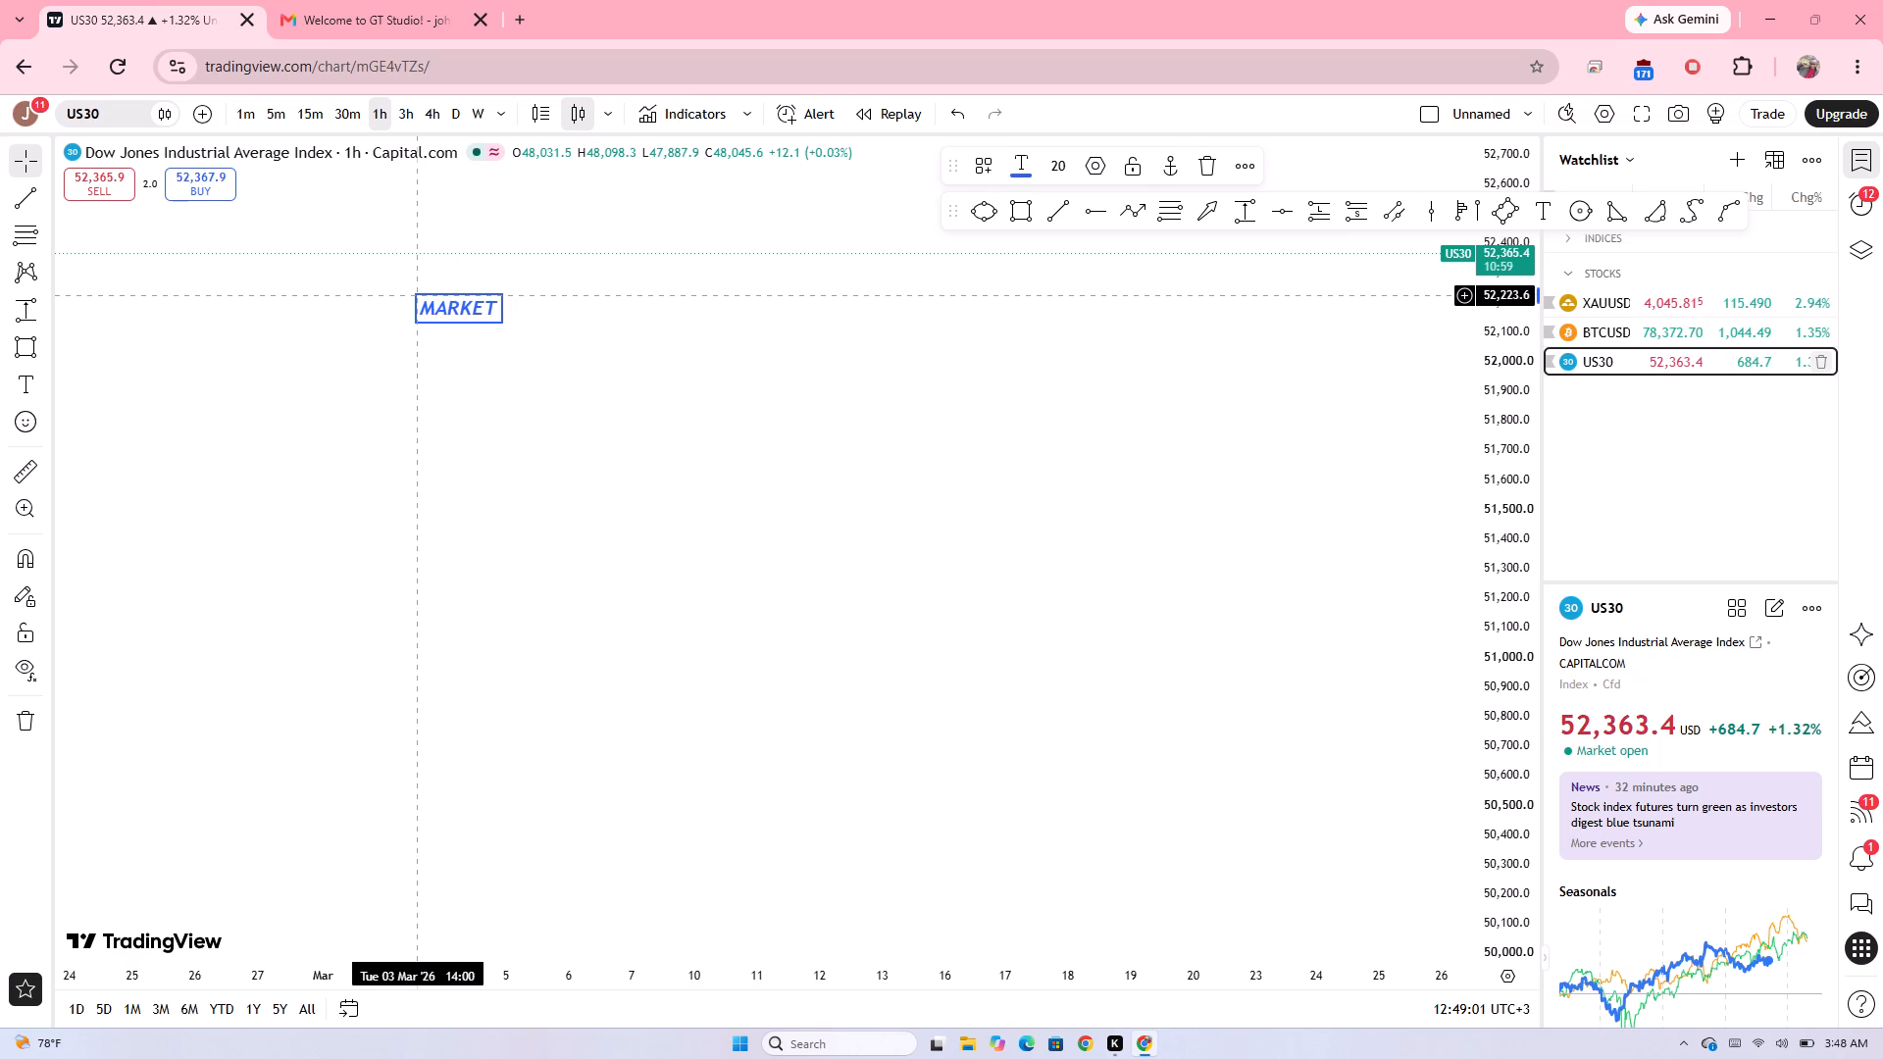
key("space")
type("SCRUTURE")
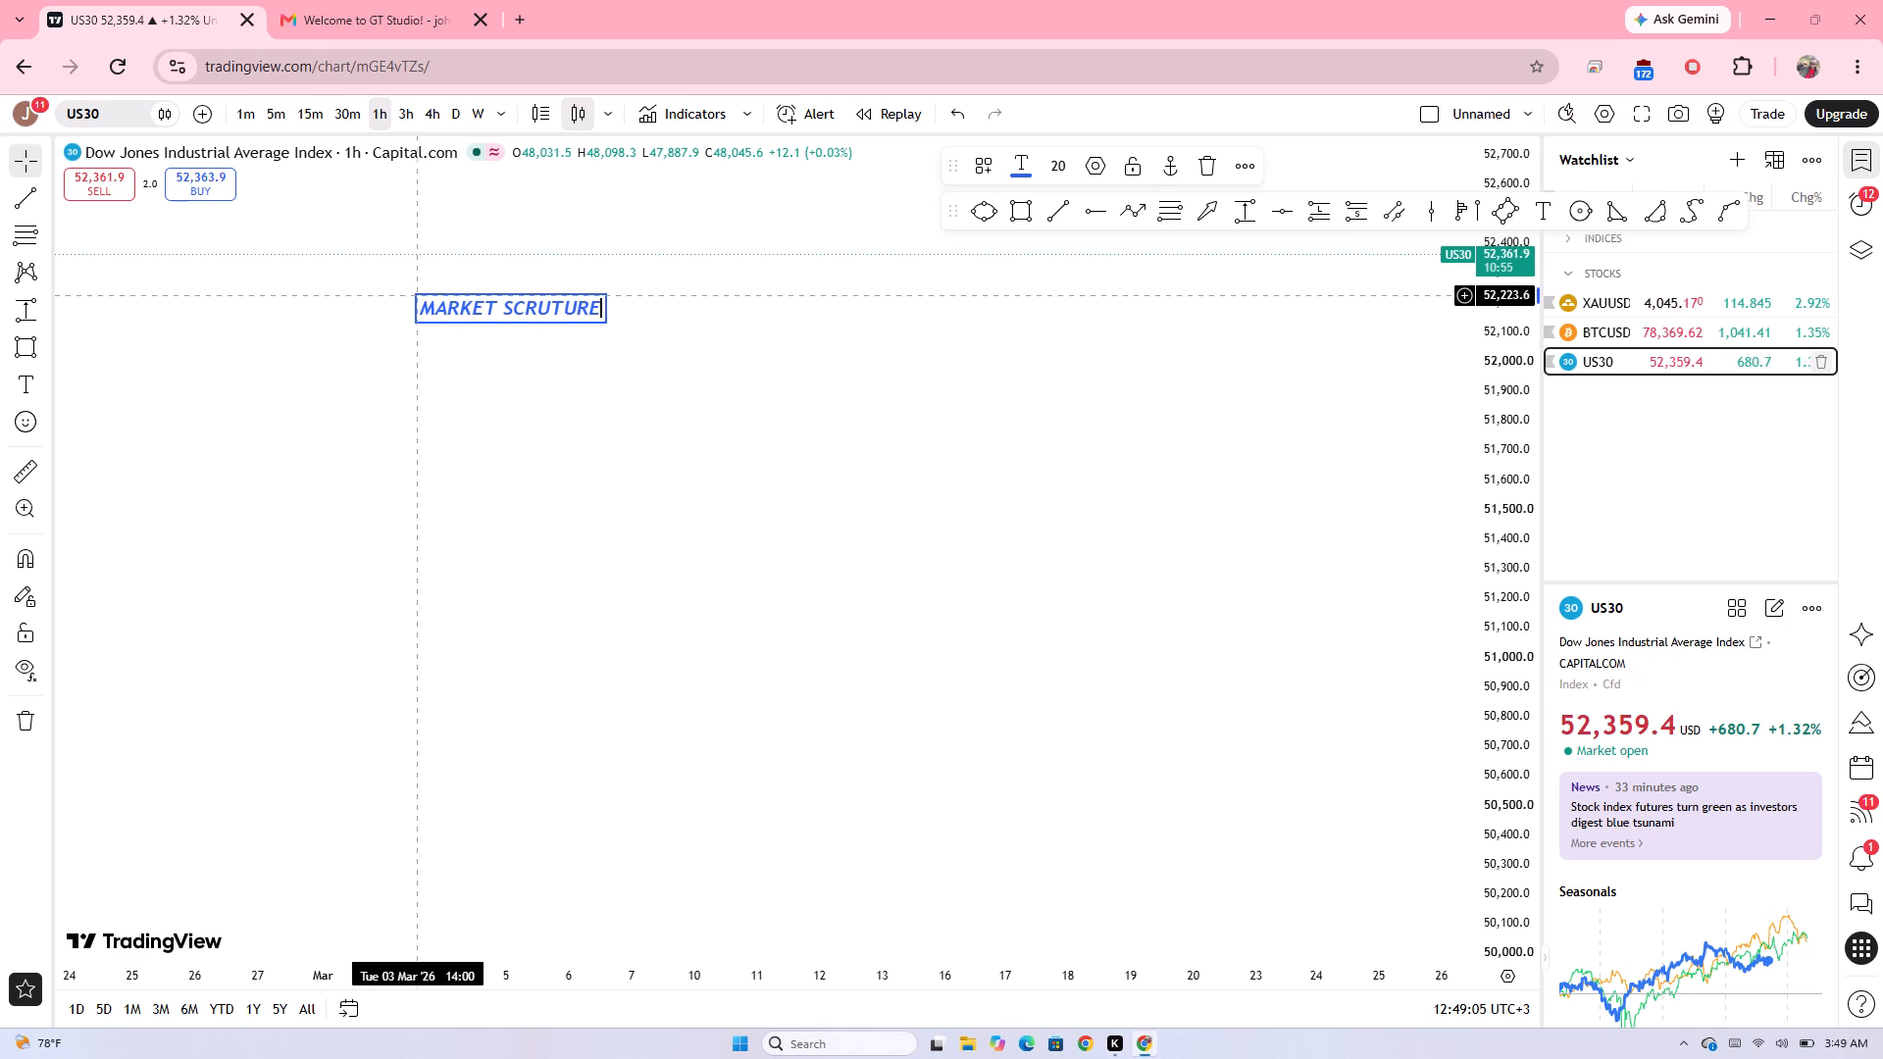
key("BackSpace")
key("BackSpace")
key("BackSpace")
key("BackSpace")
key("BackSpace")
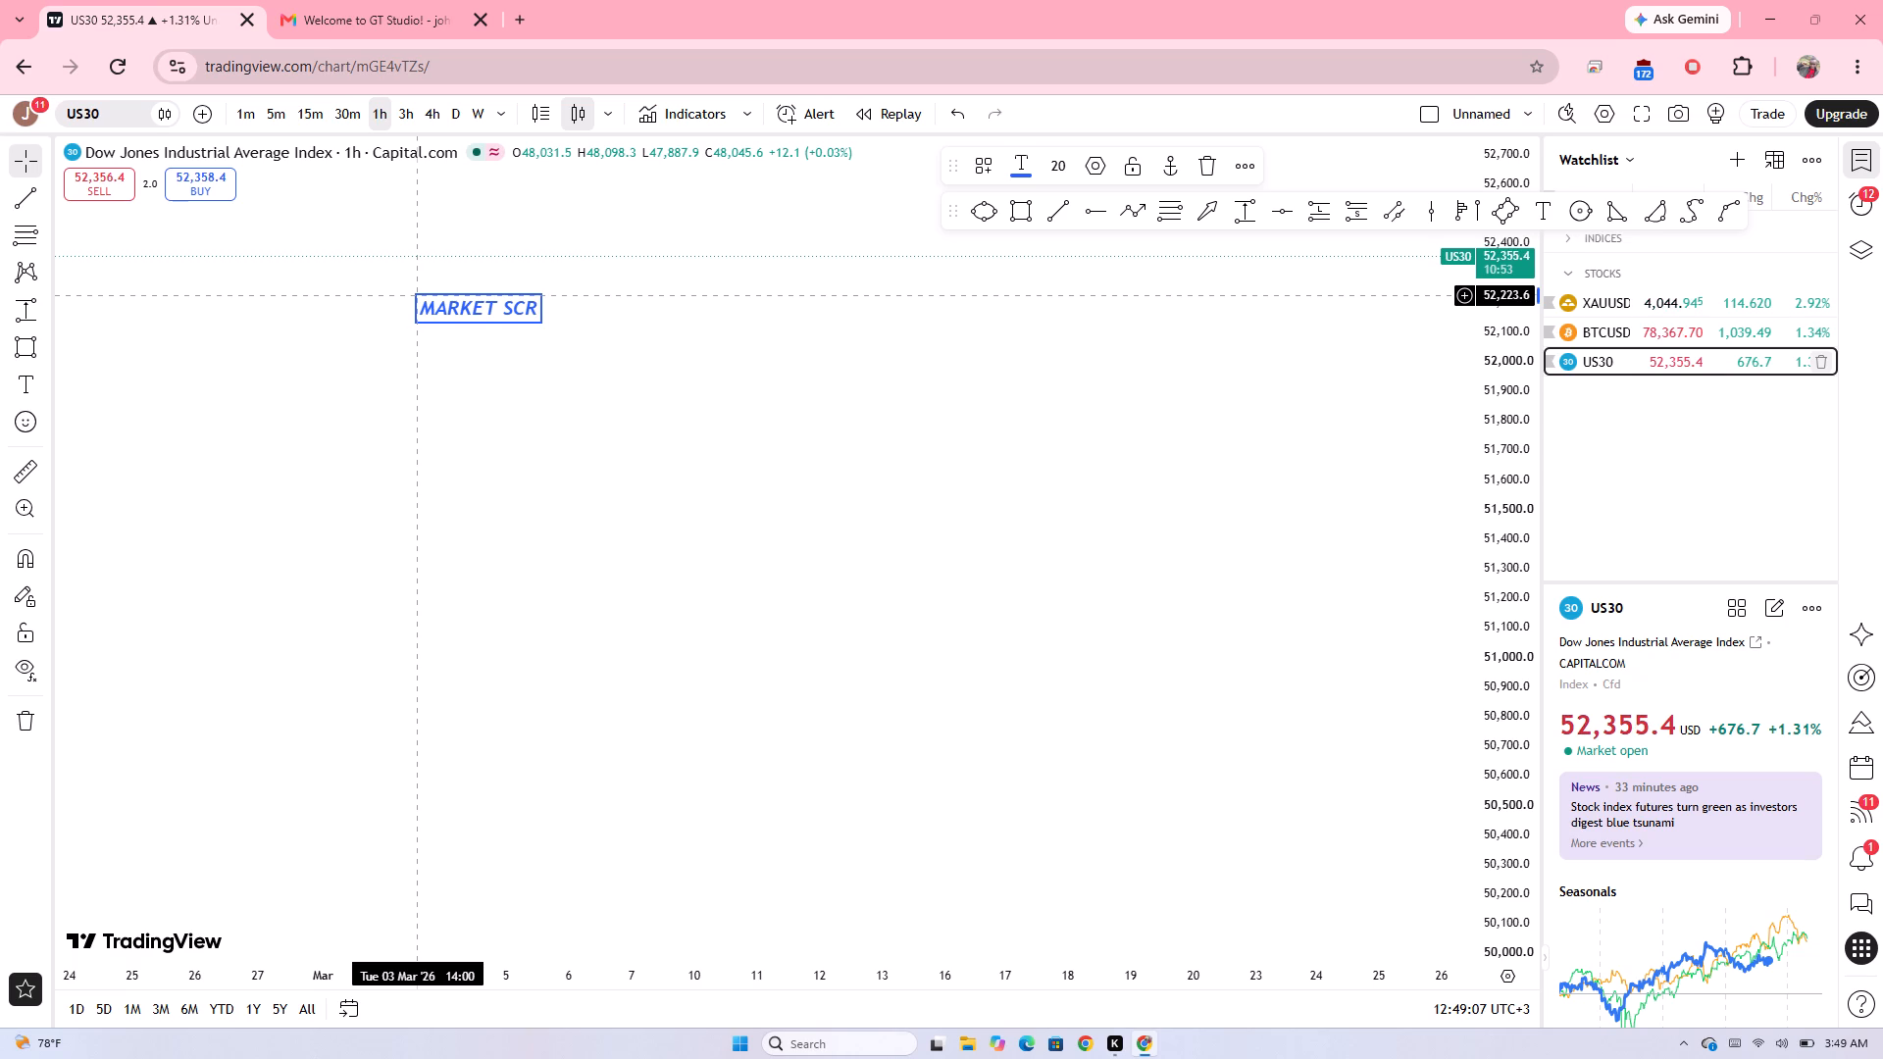
key("BackSpace")
key("BackSpace")
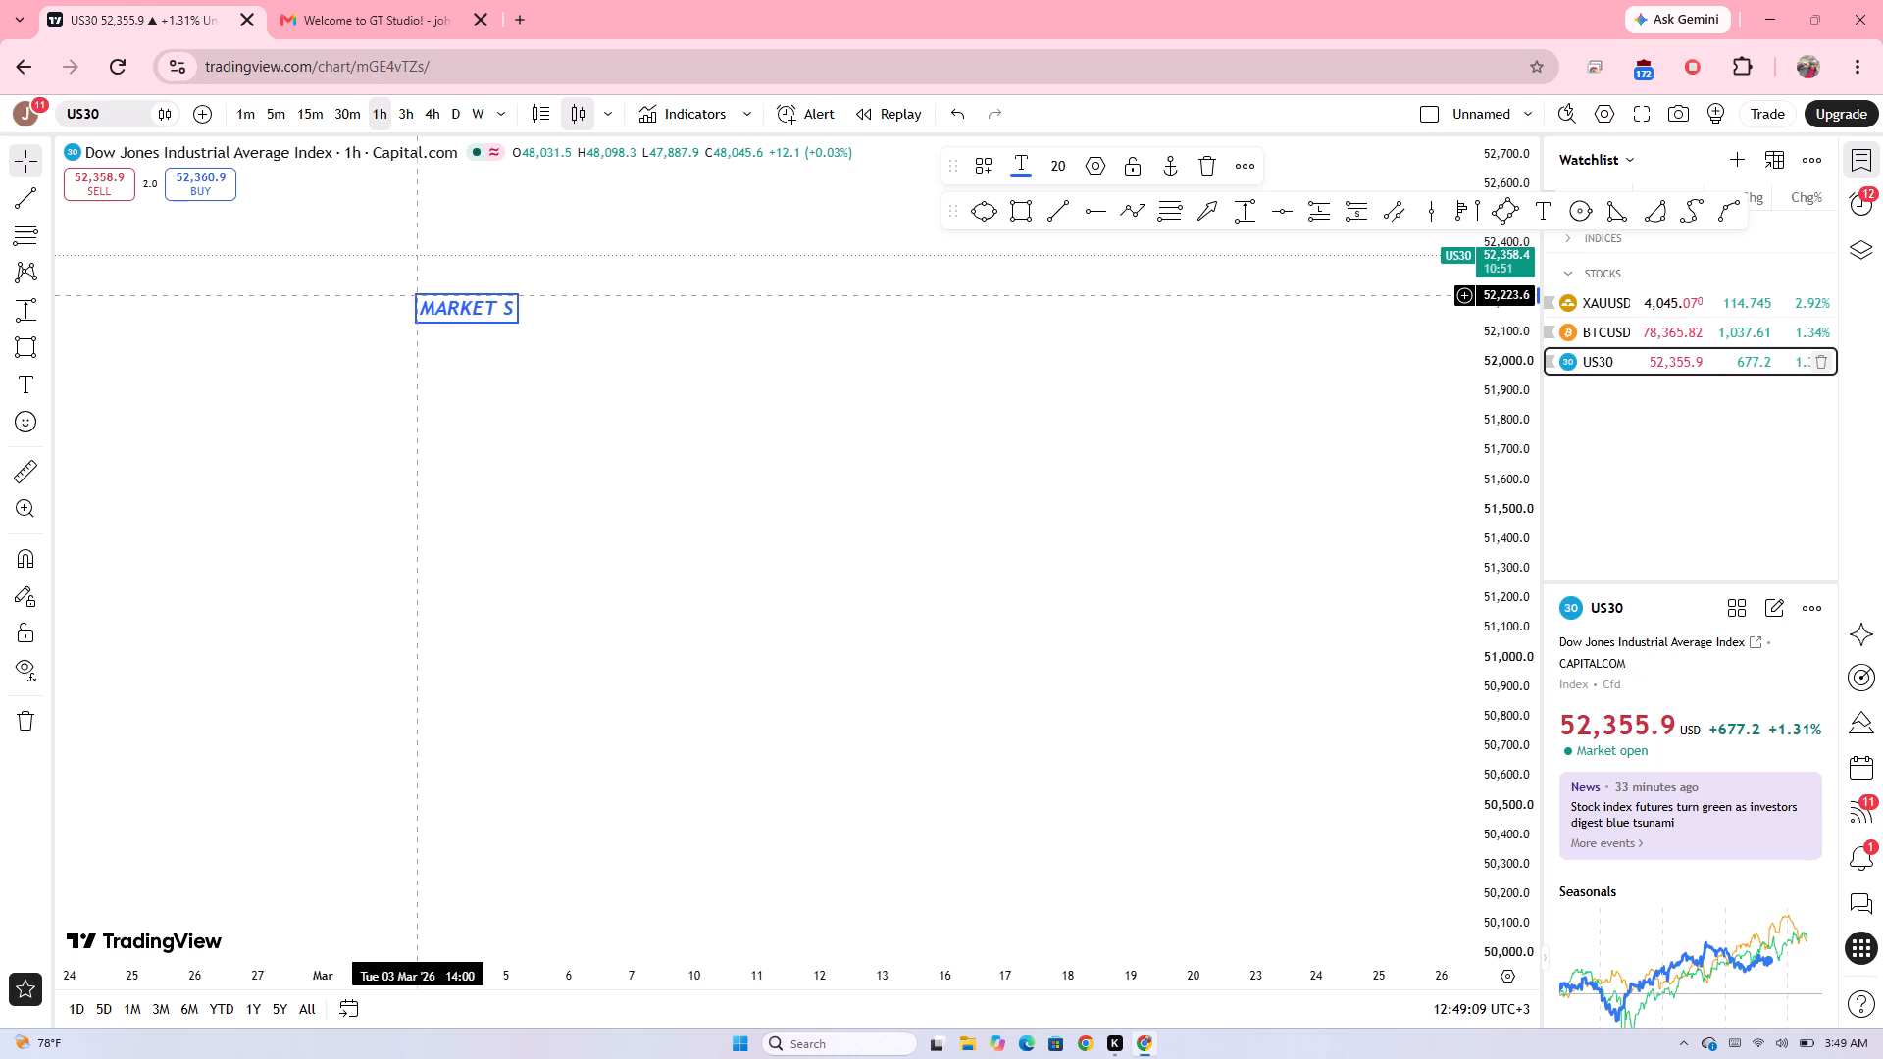
type("TRUCTURE")
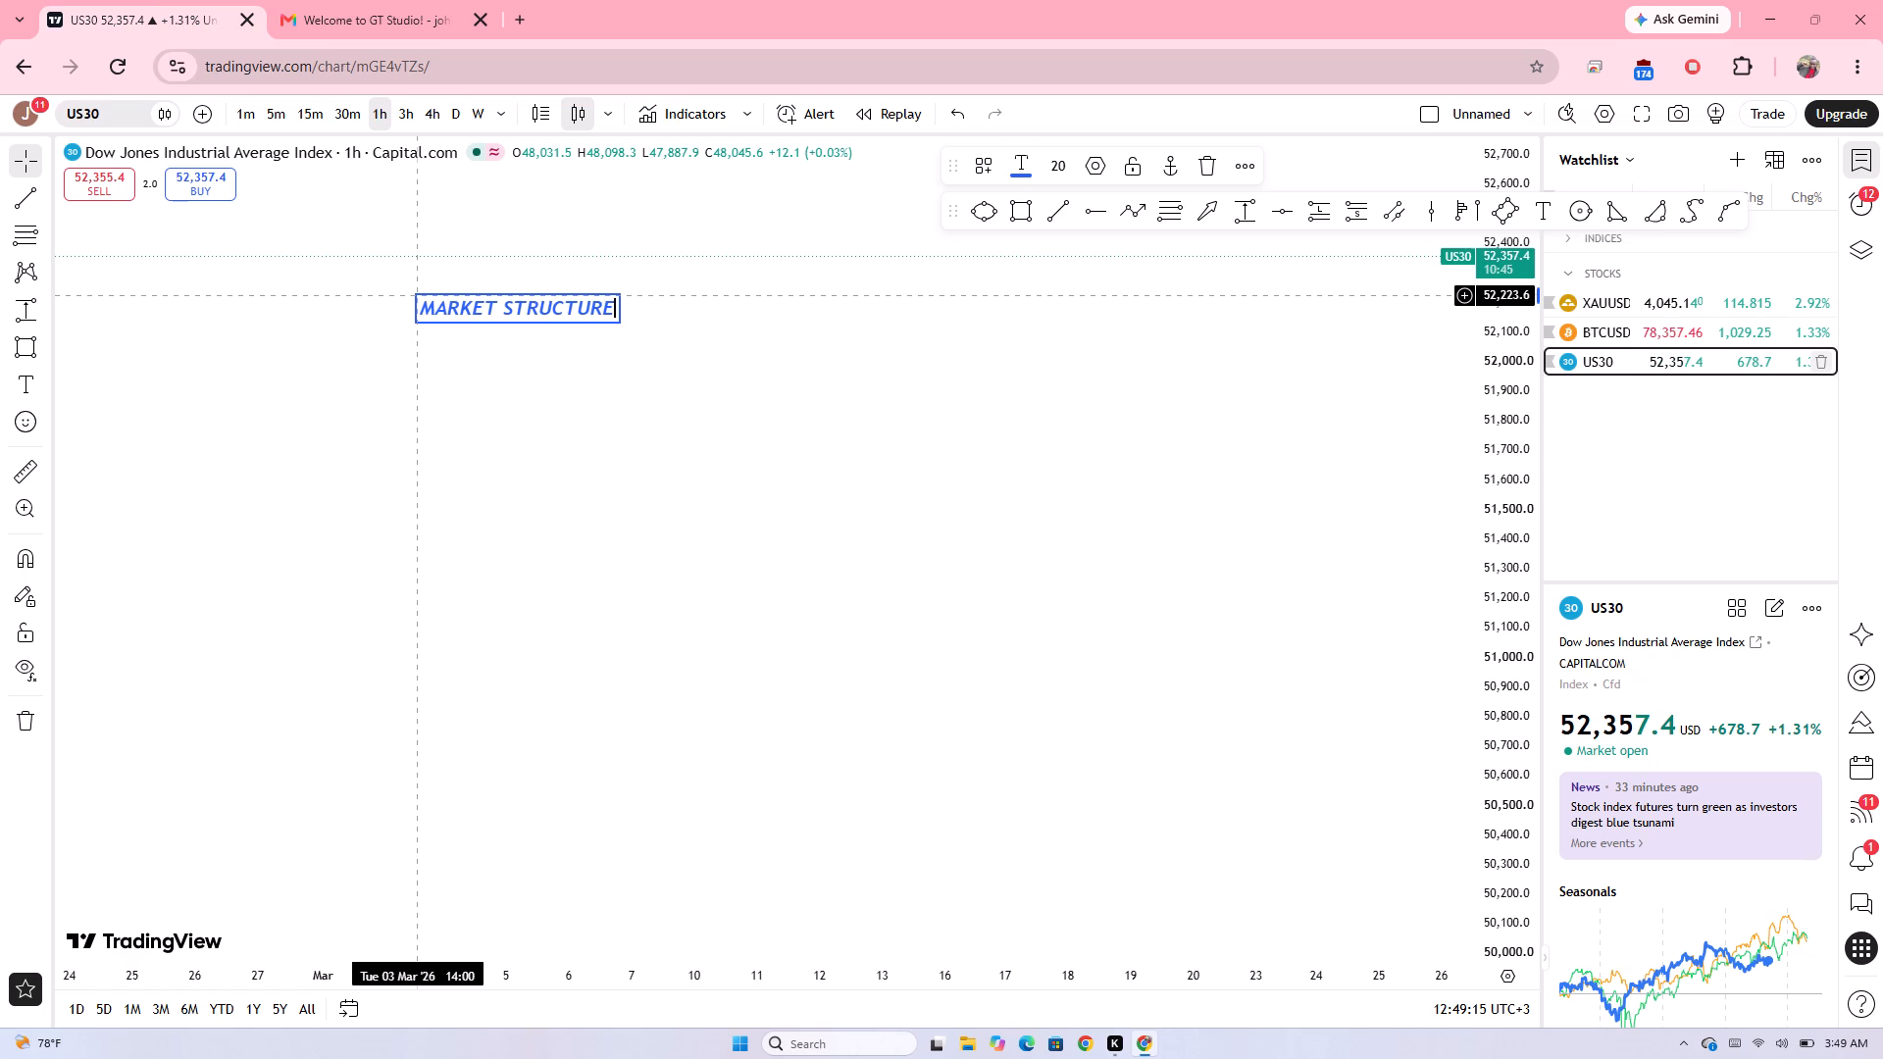
Add a second line reading "(how market moves" beneath the MARKET STRUCTURE heading in the same label.
key("shift+Return")
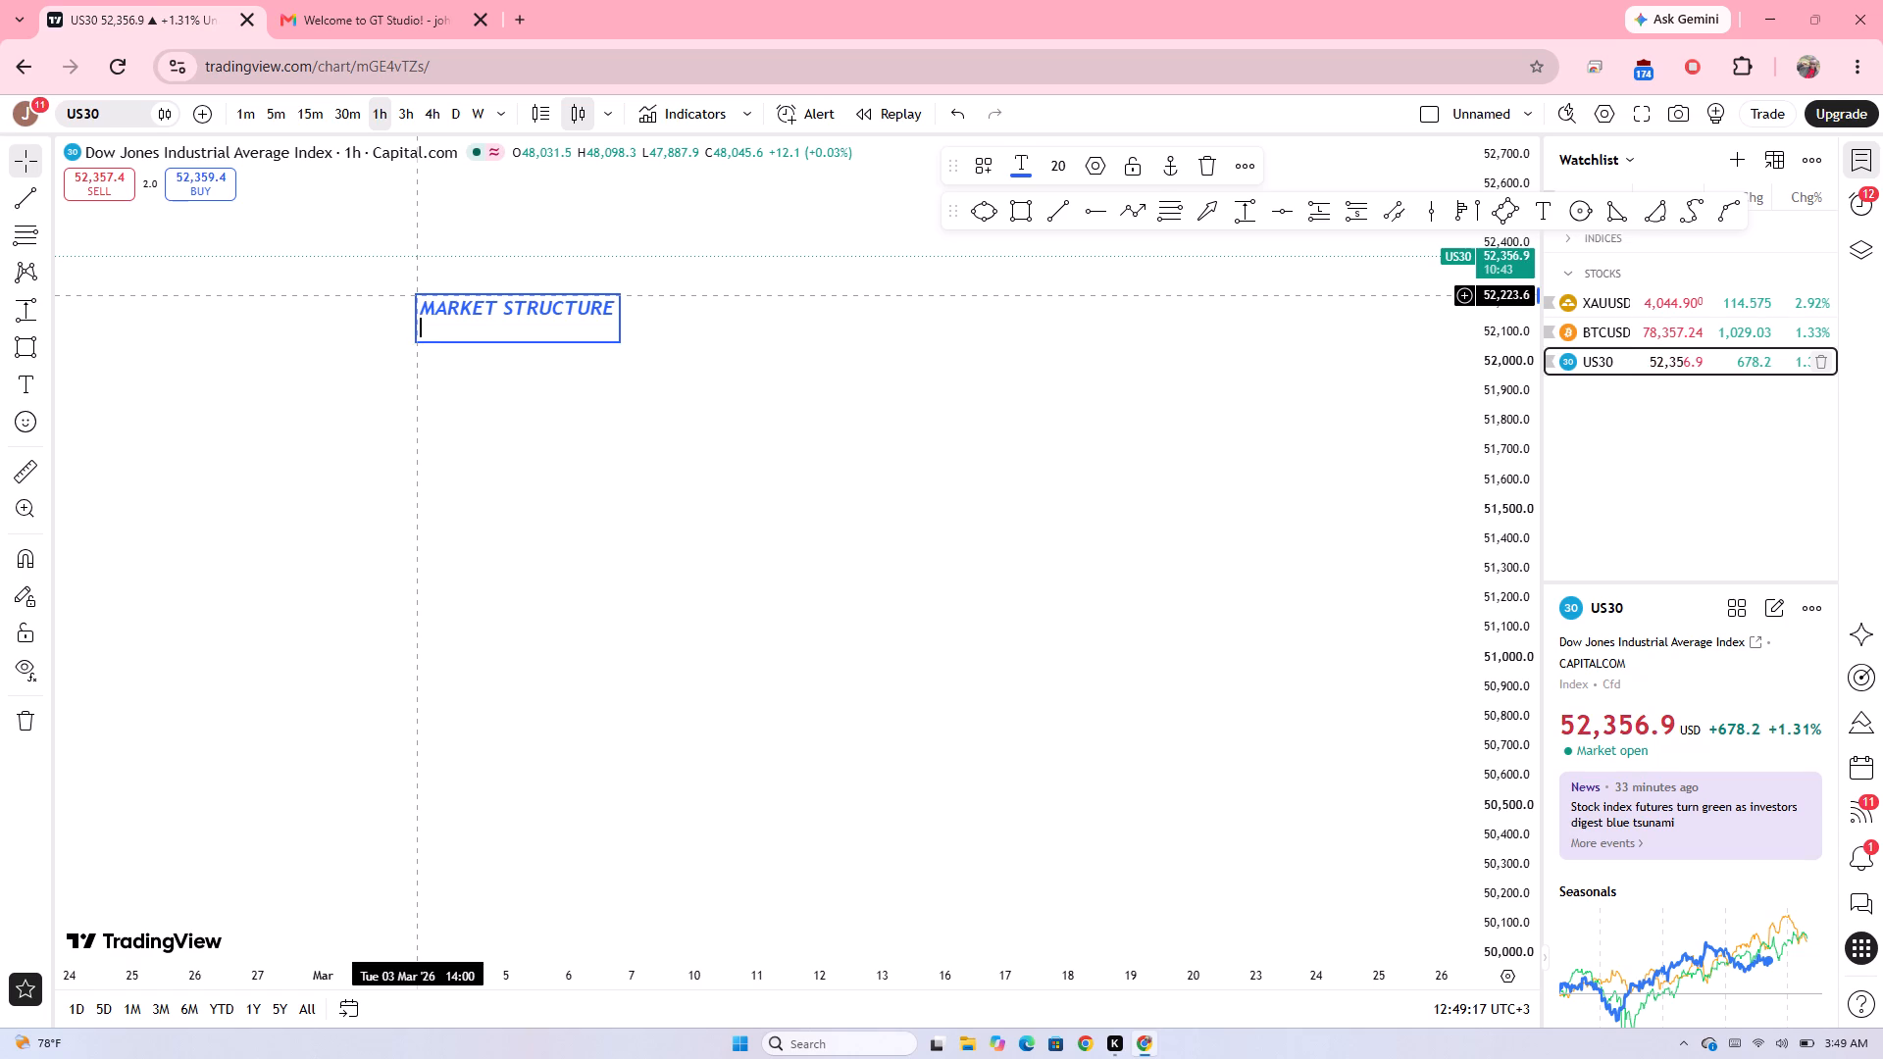
key("shift+parenleft")
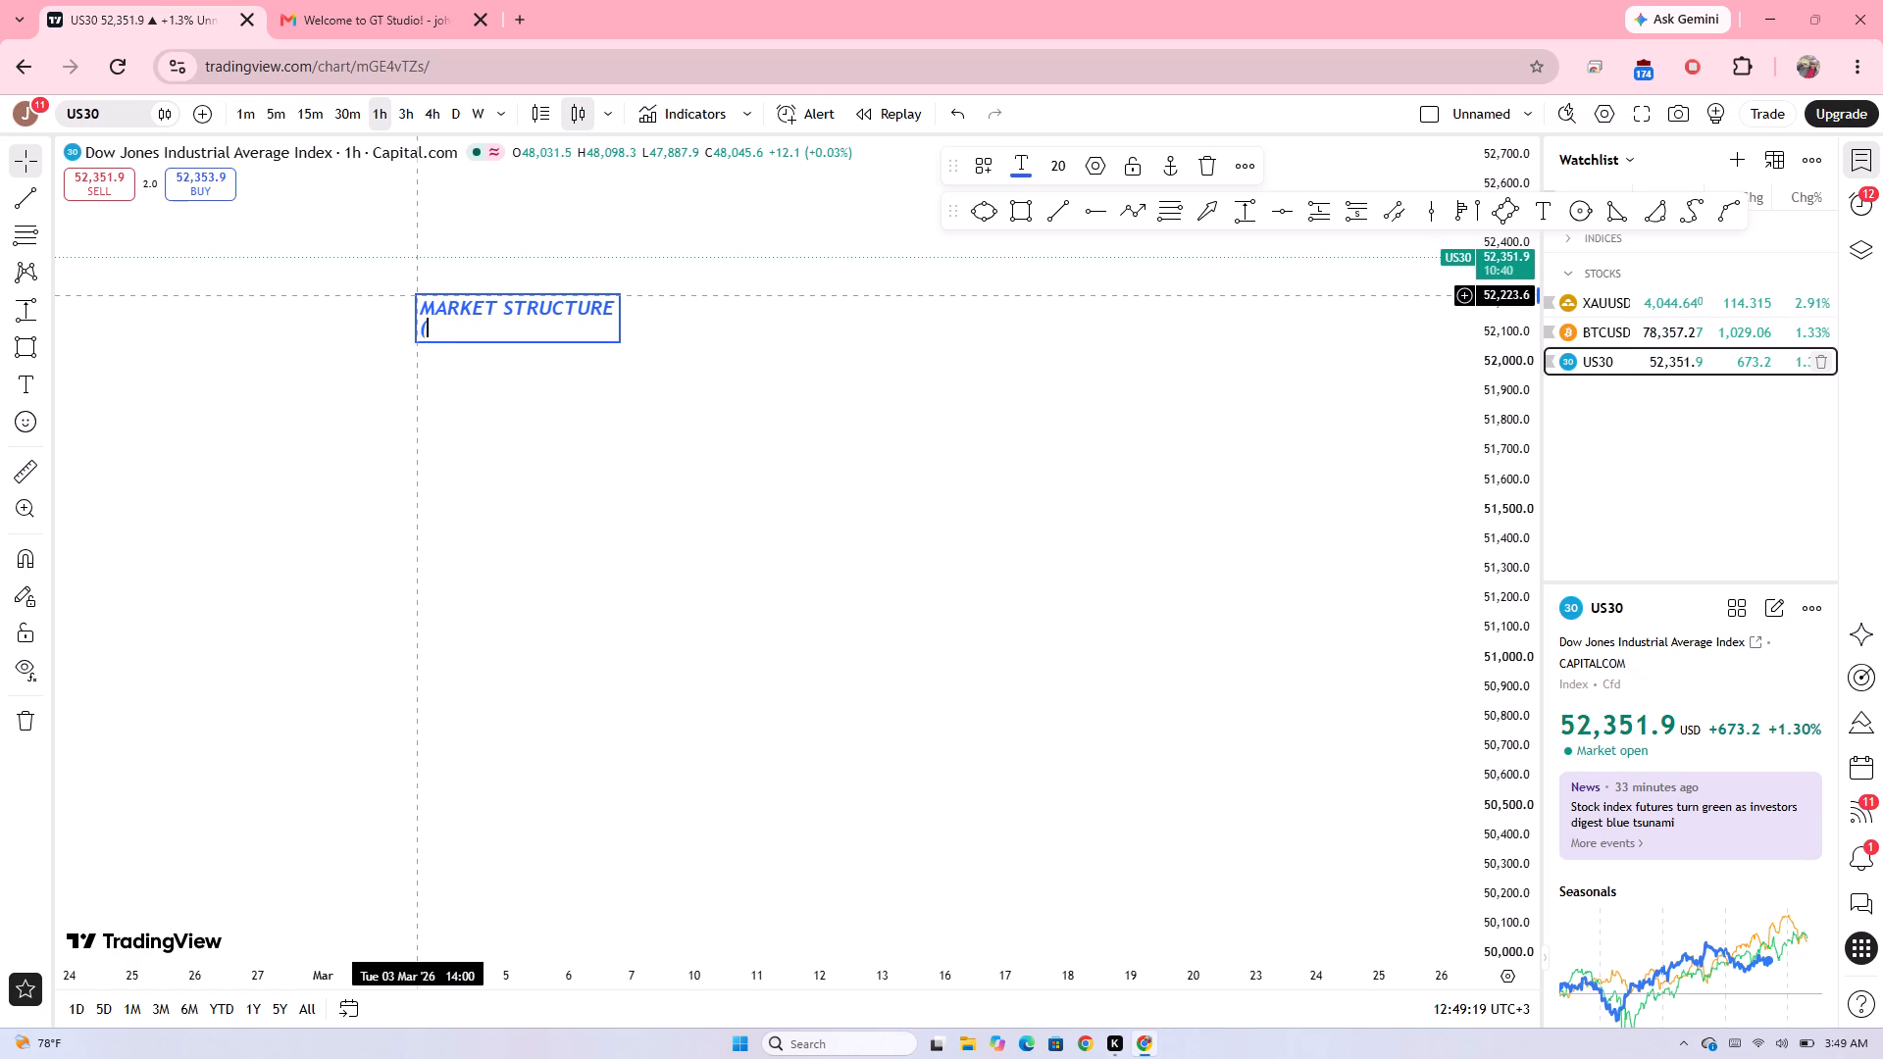
type("how mart")
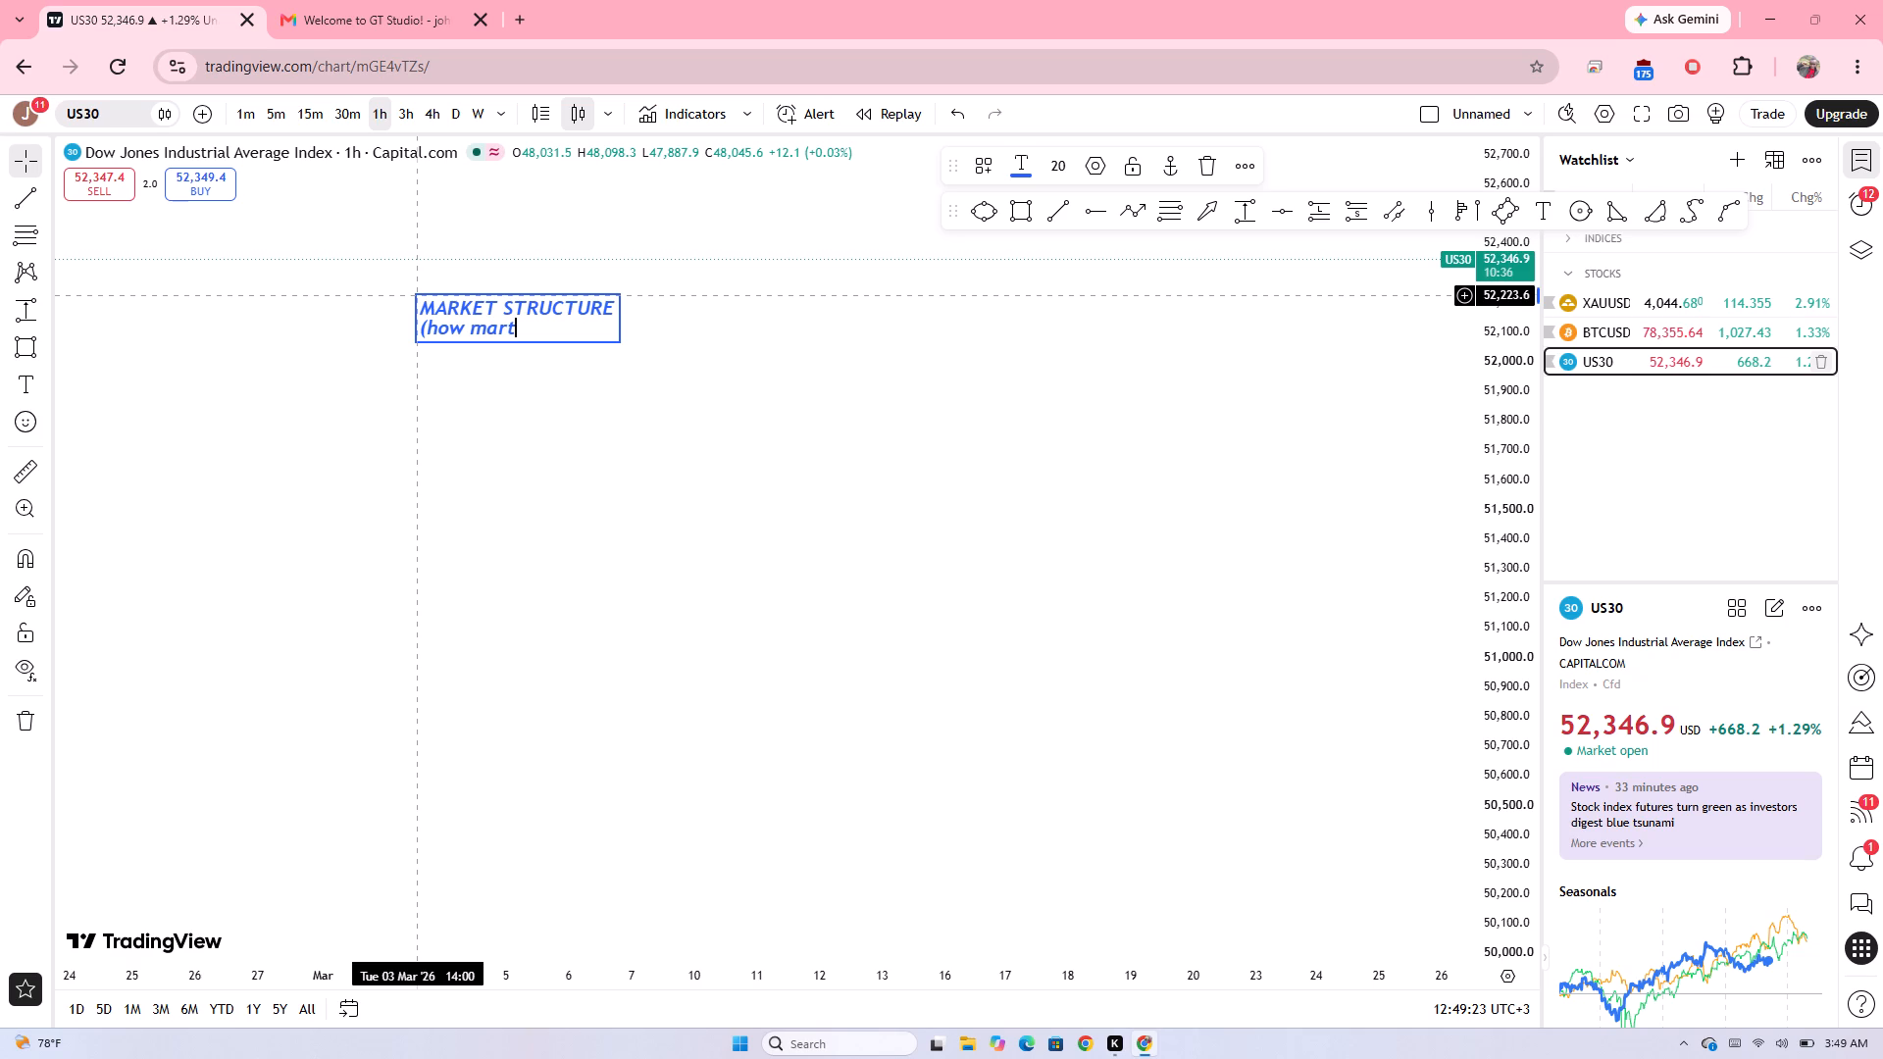
key("BackSpace")
type("ket")
key("space")
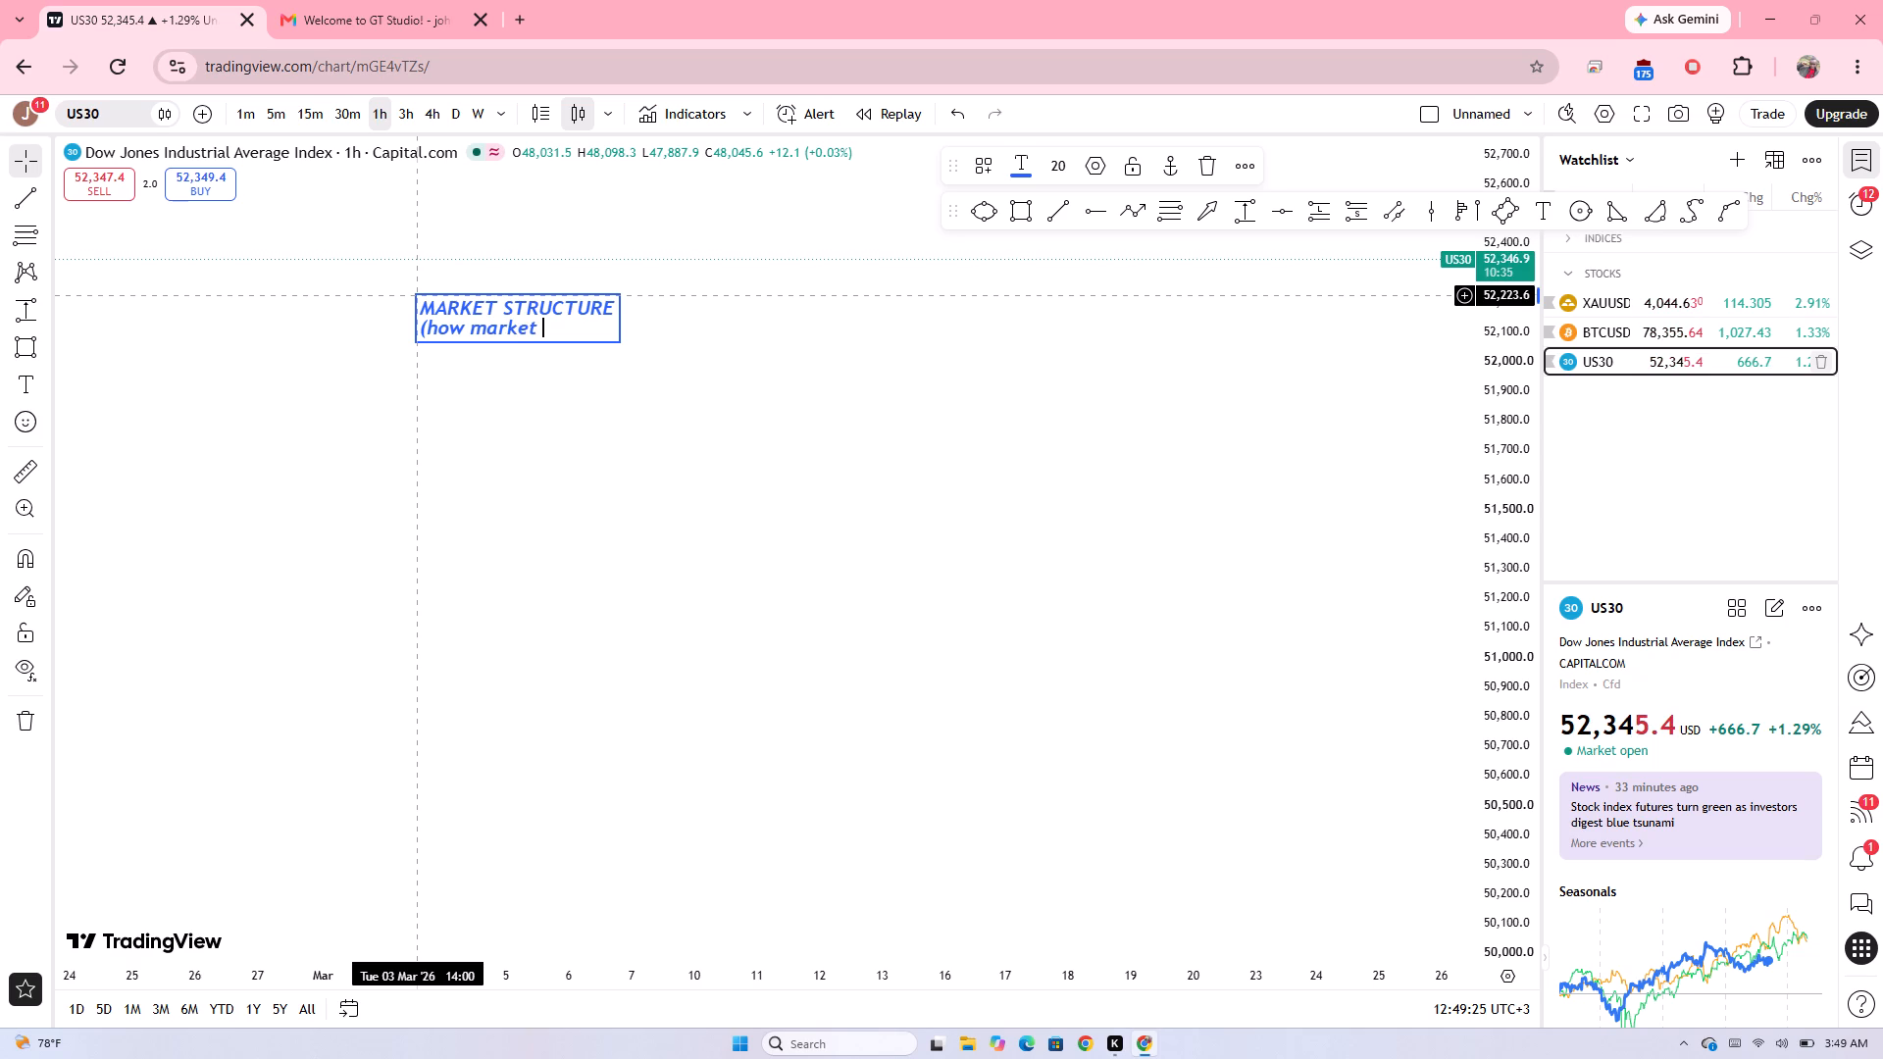
type("move")
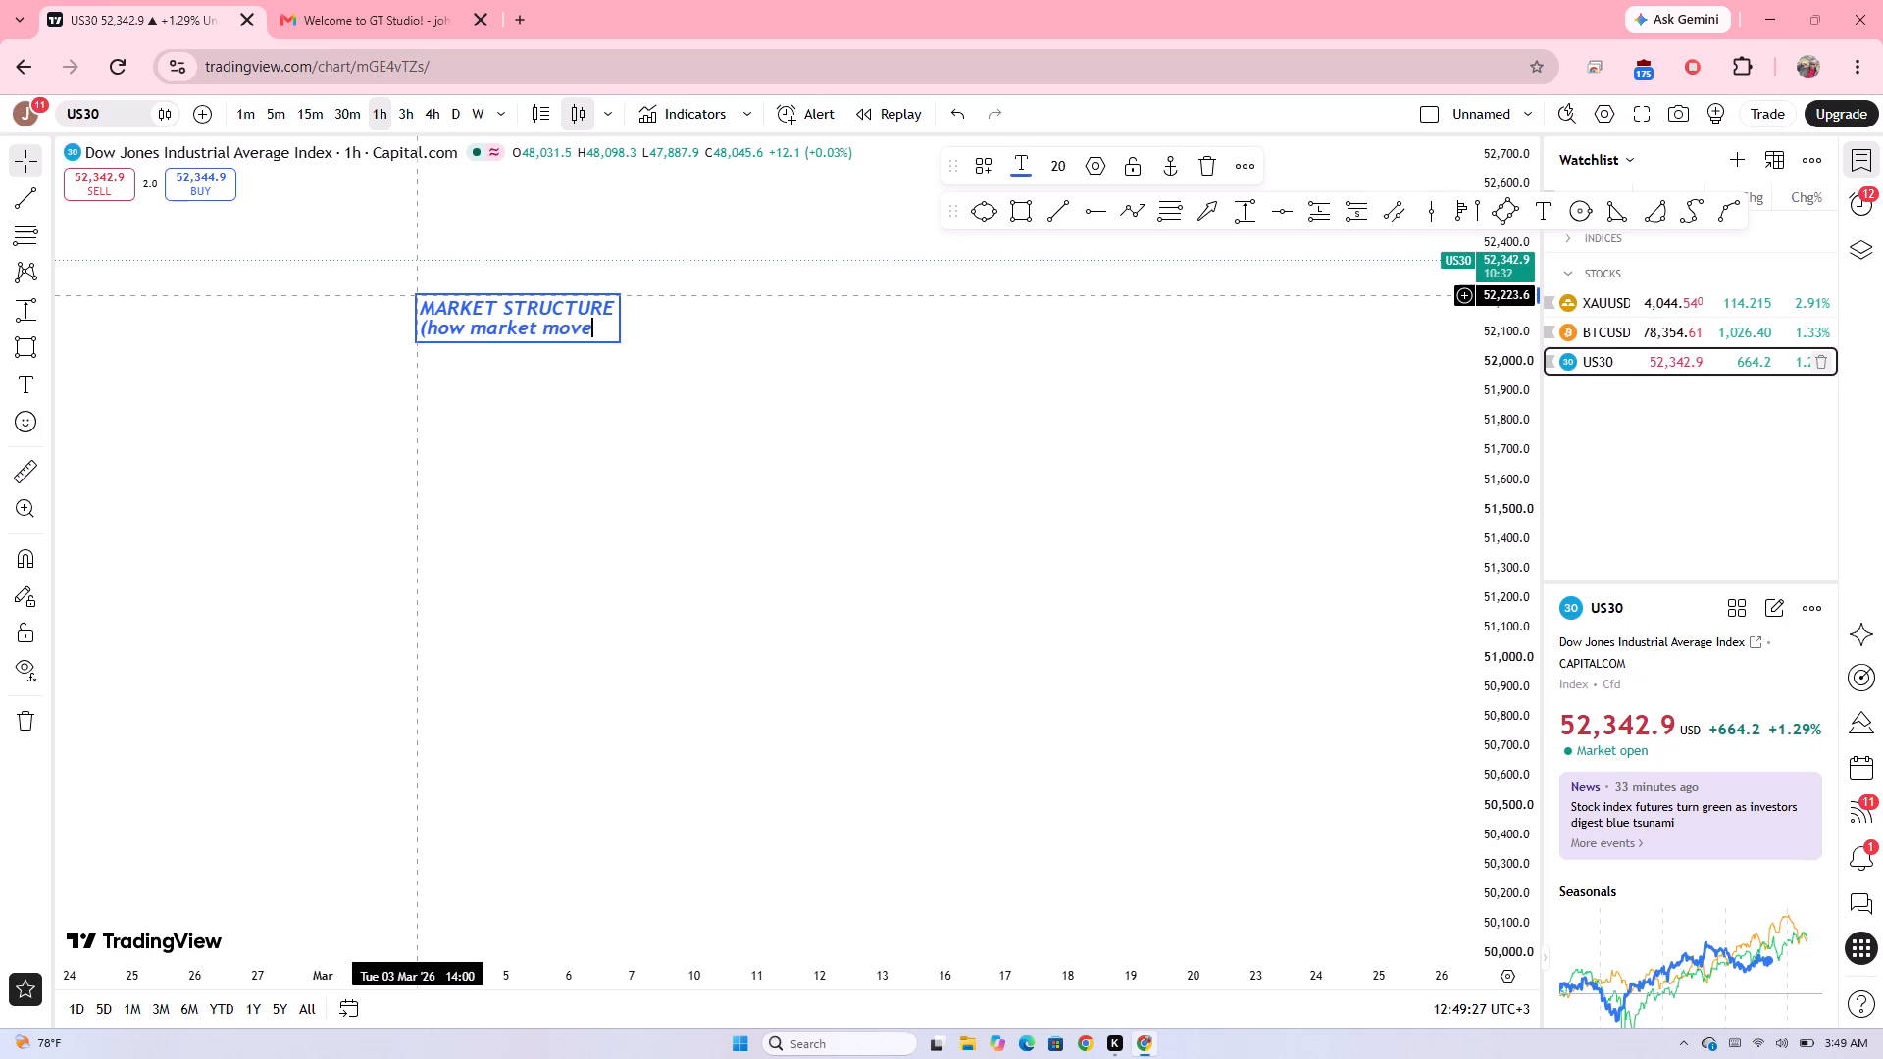
key("s")
key("Return")
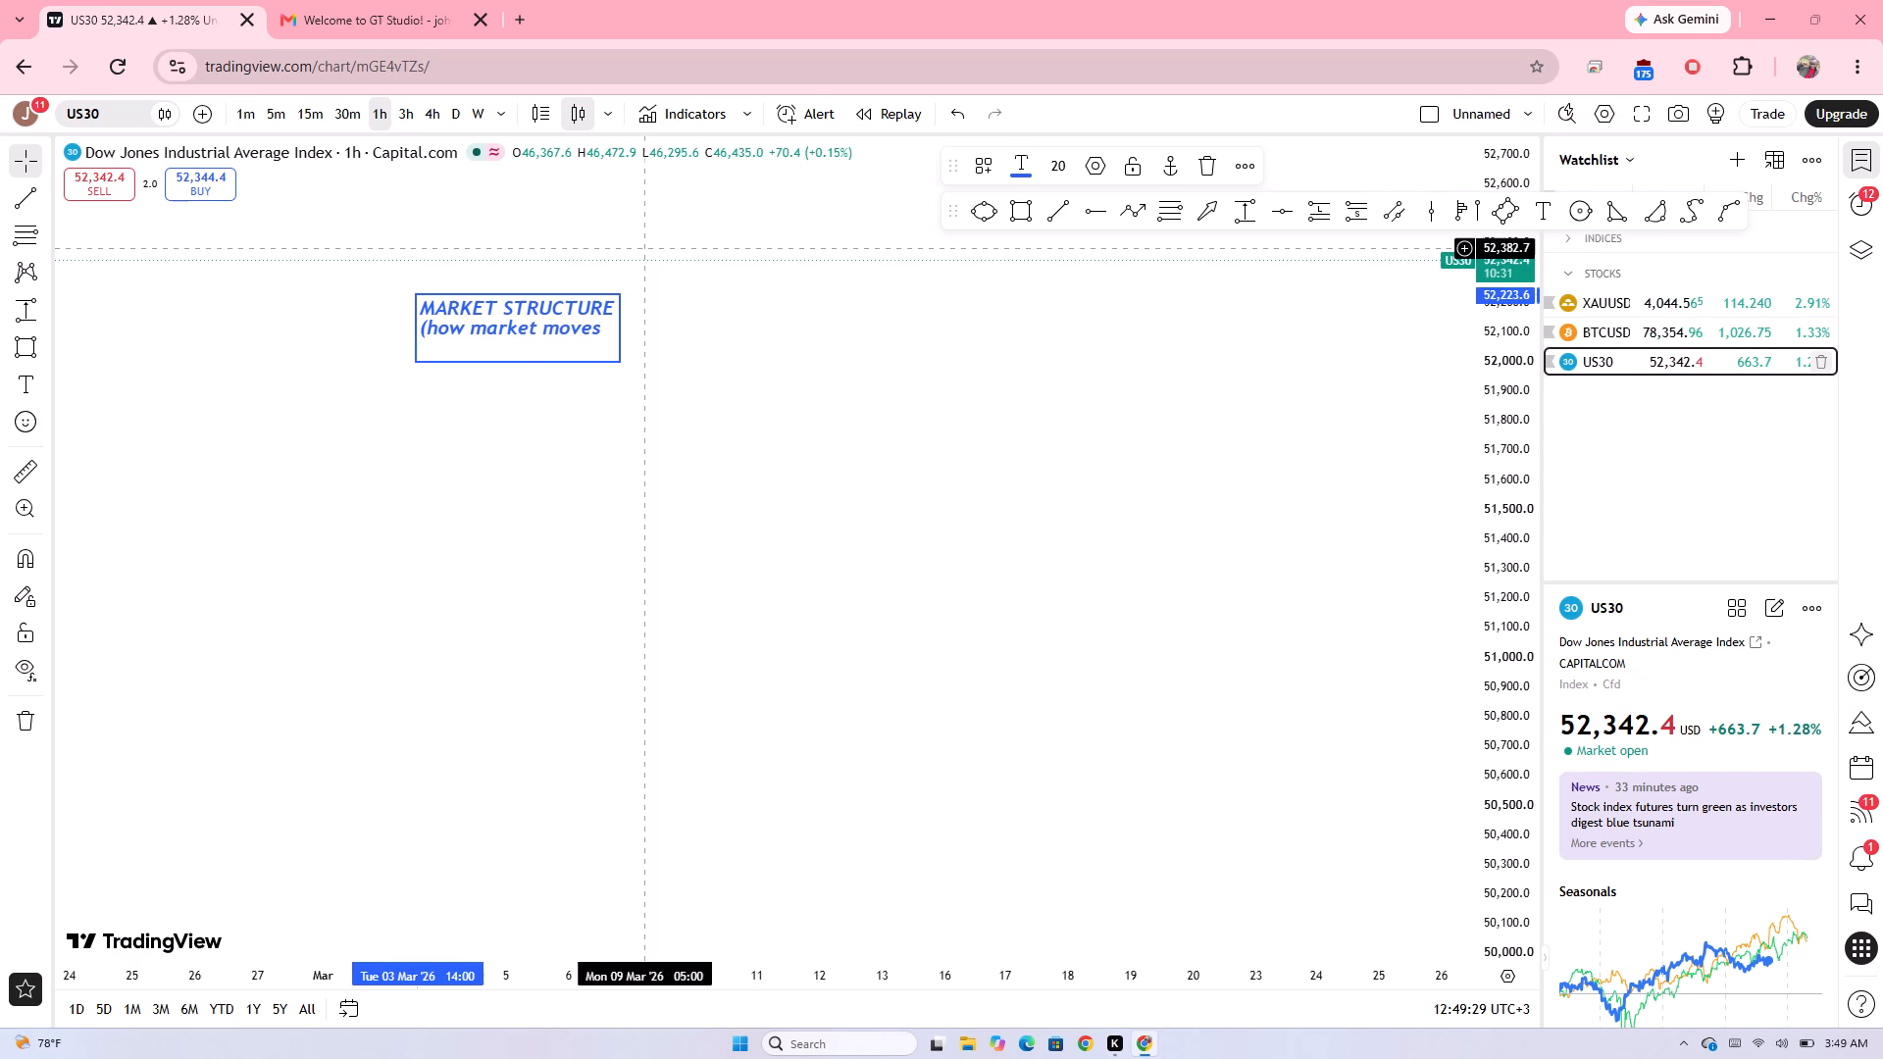
key("BackSpace")
left_click(857, 368)
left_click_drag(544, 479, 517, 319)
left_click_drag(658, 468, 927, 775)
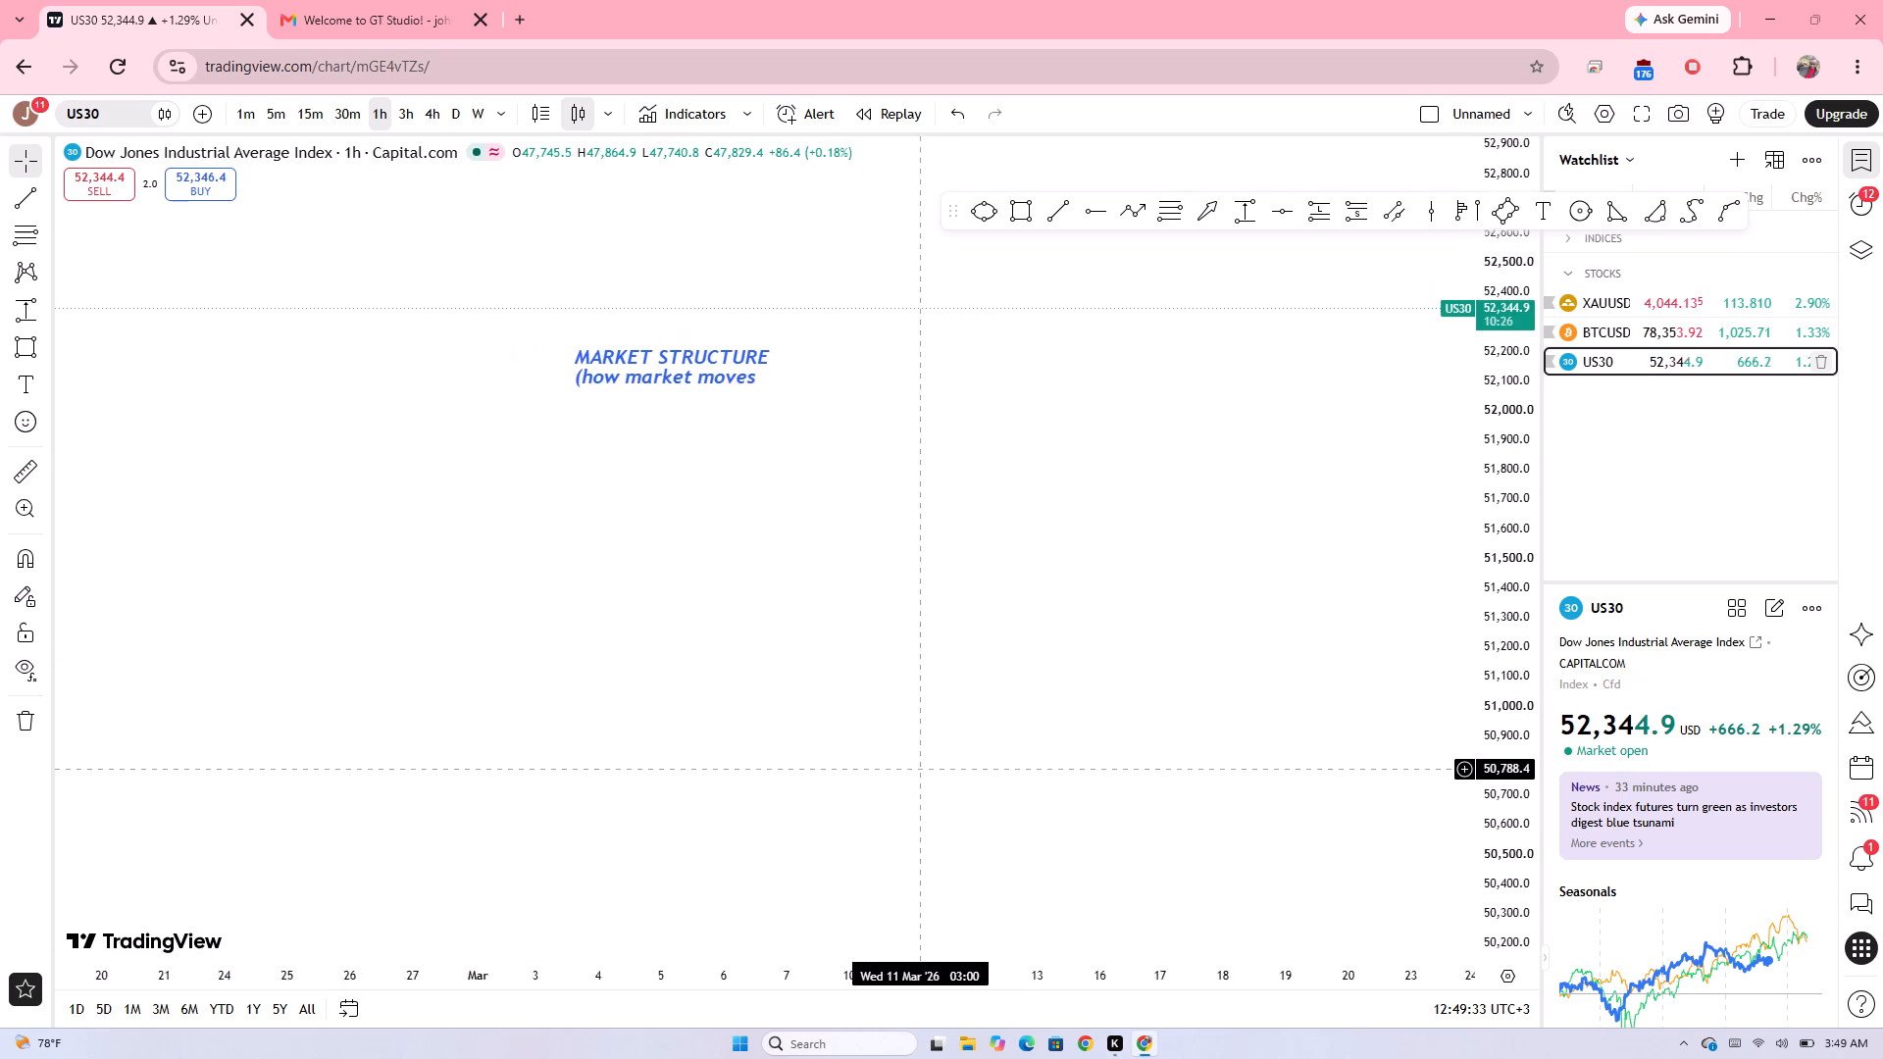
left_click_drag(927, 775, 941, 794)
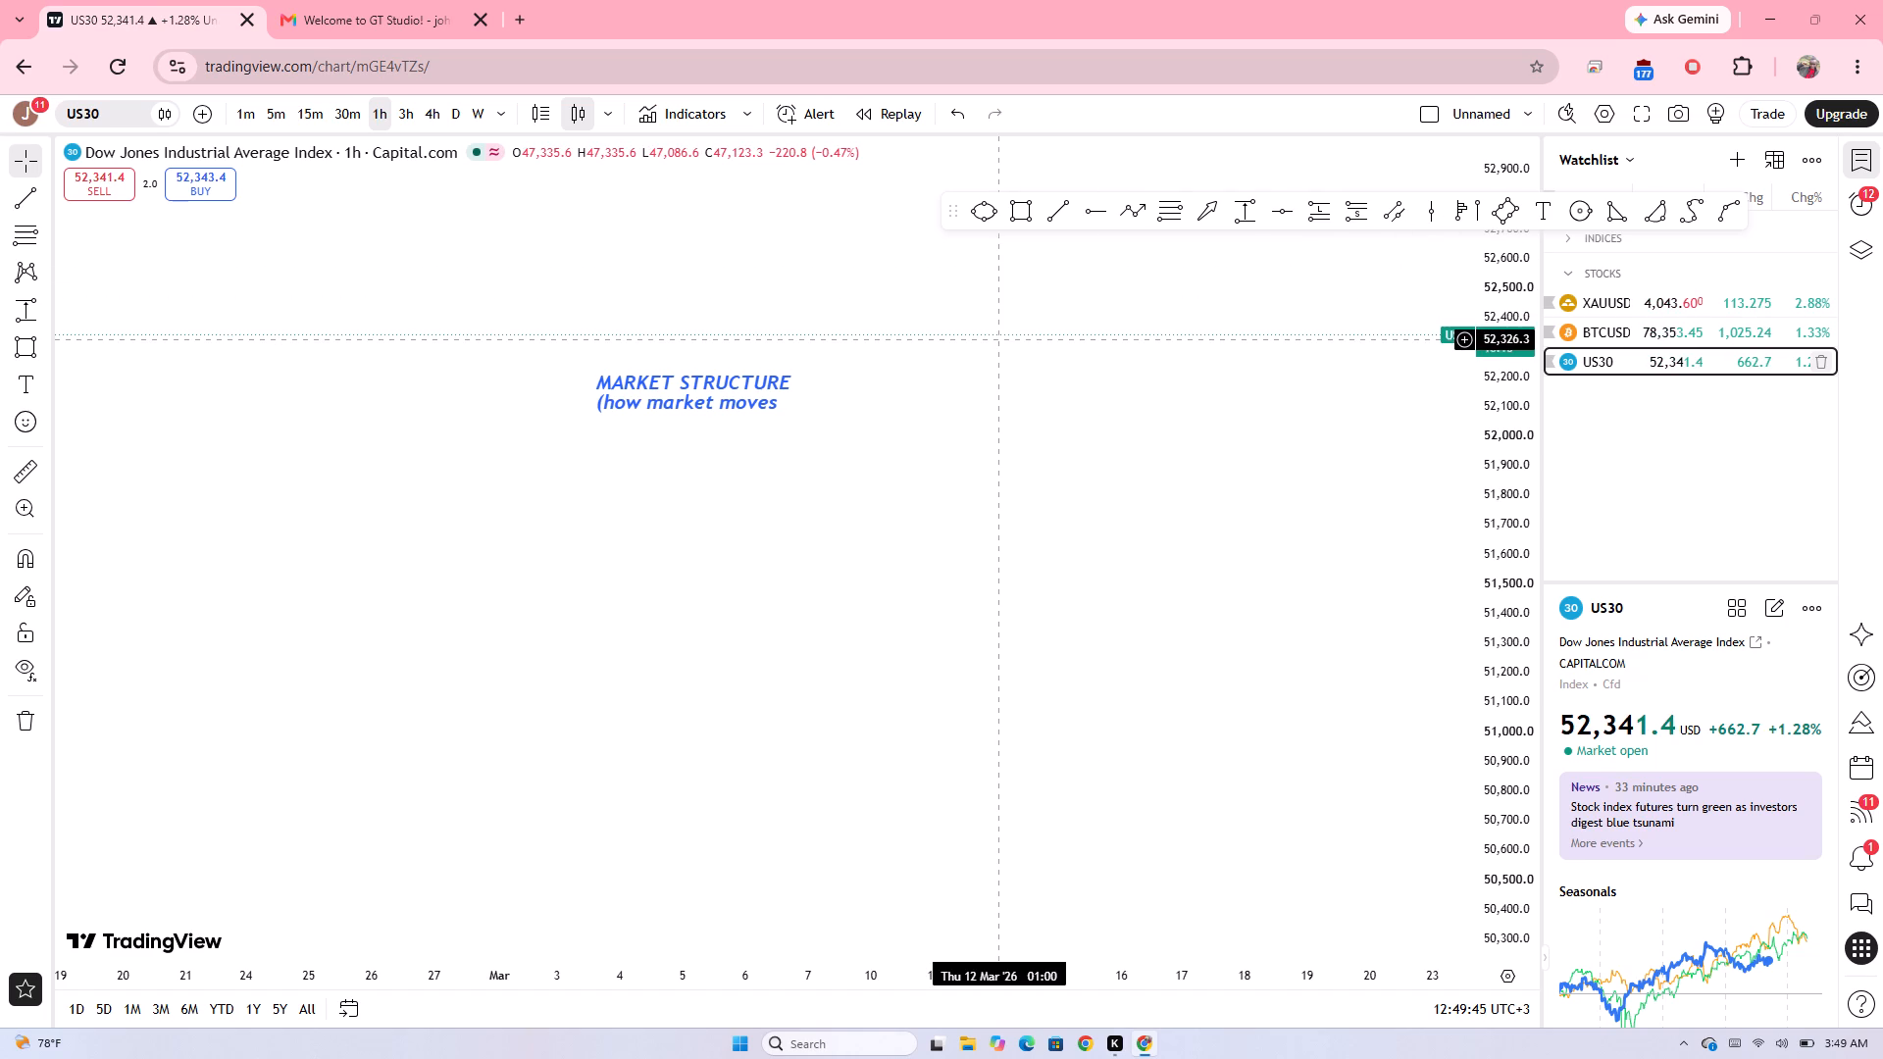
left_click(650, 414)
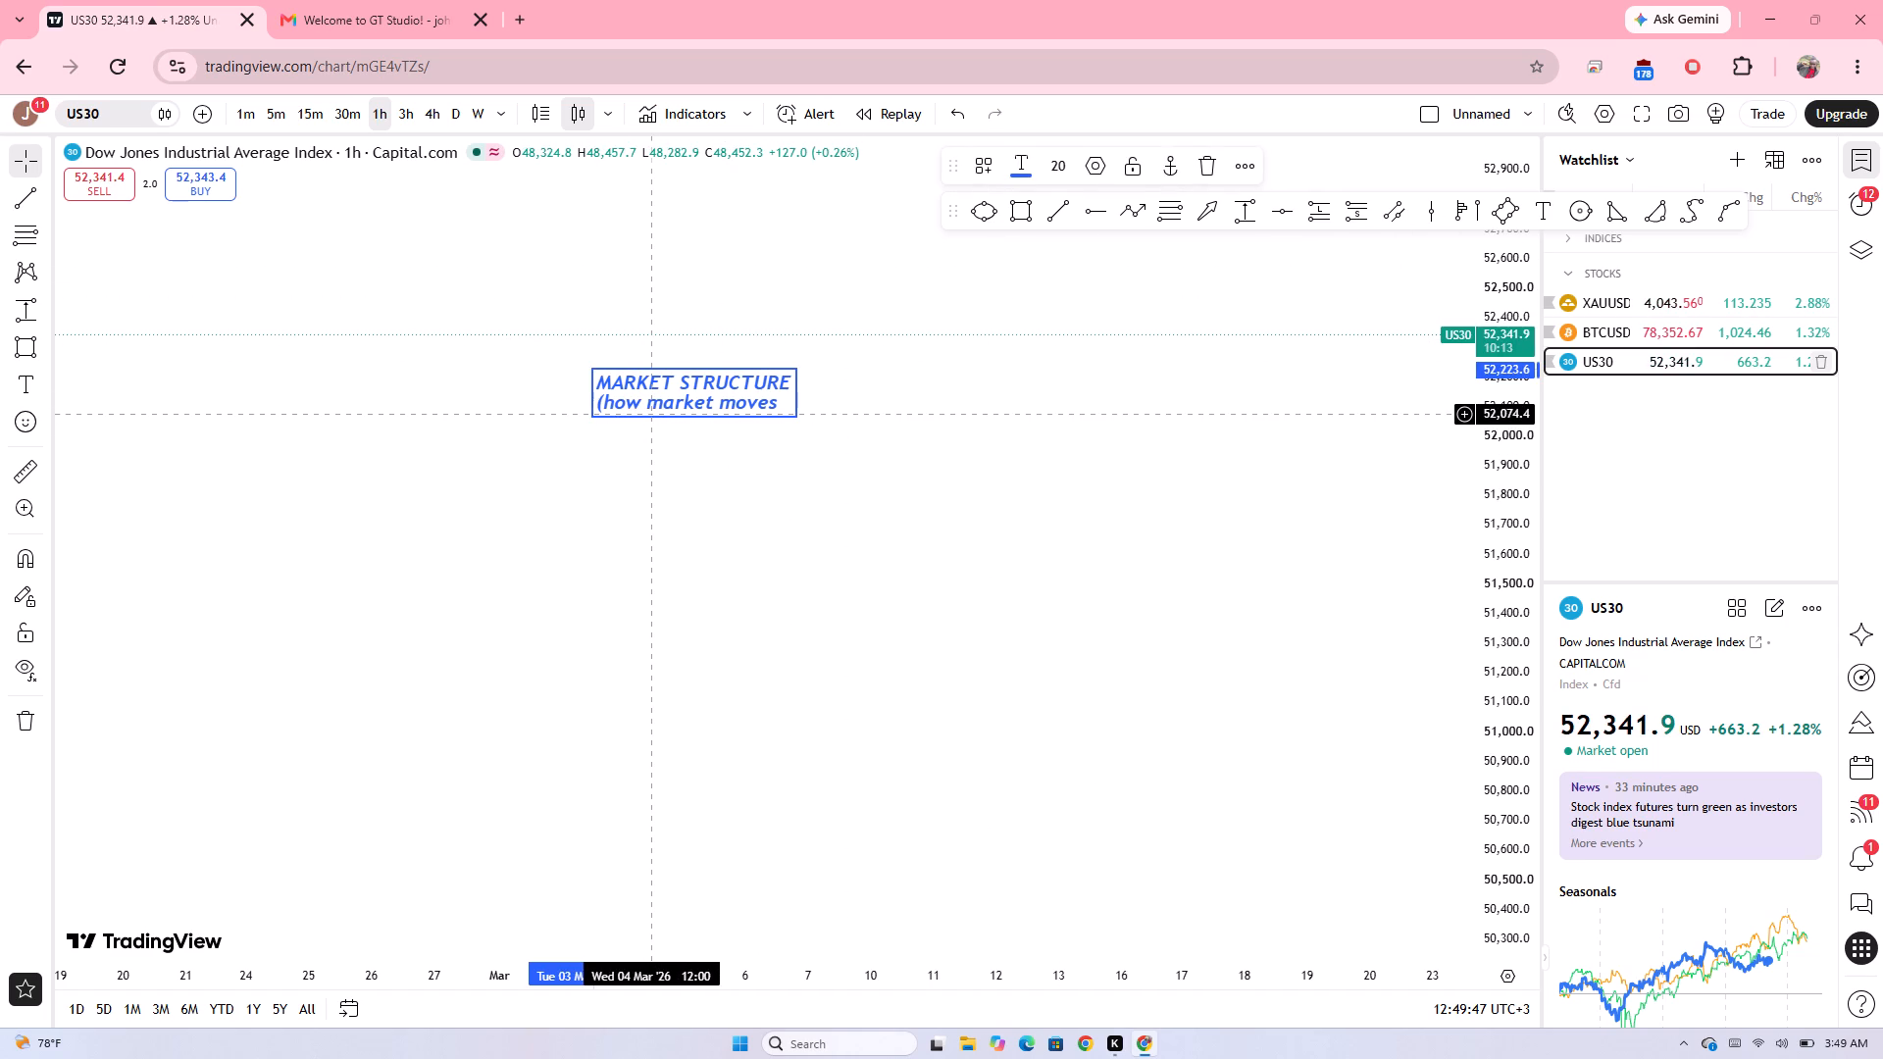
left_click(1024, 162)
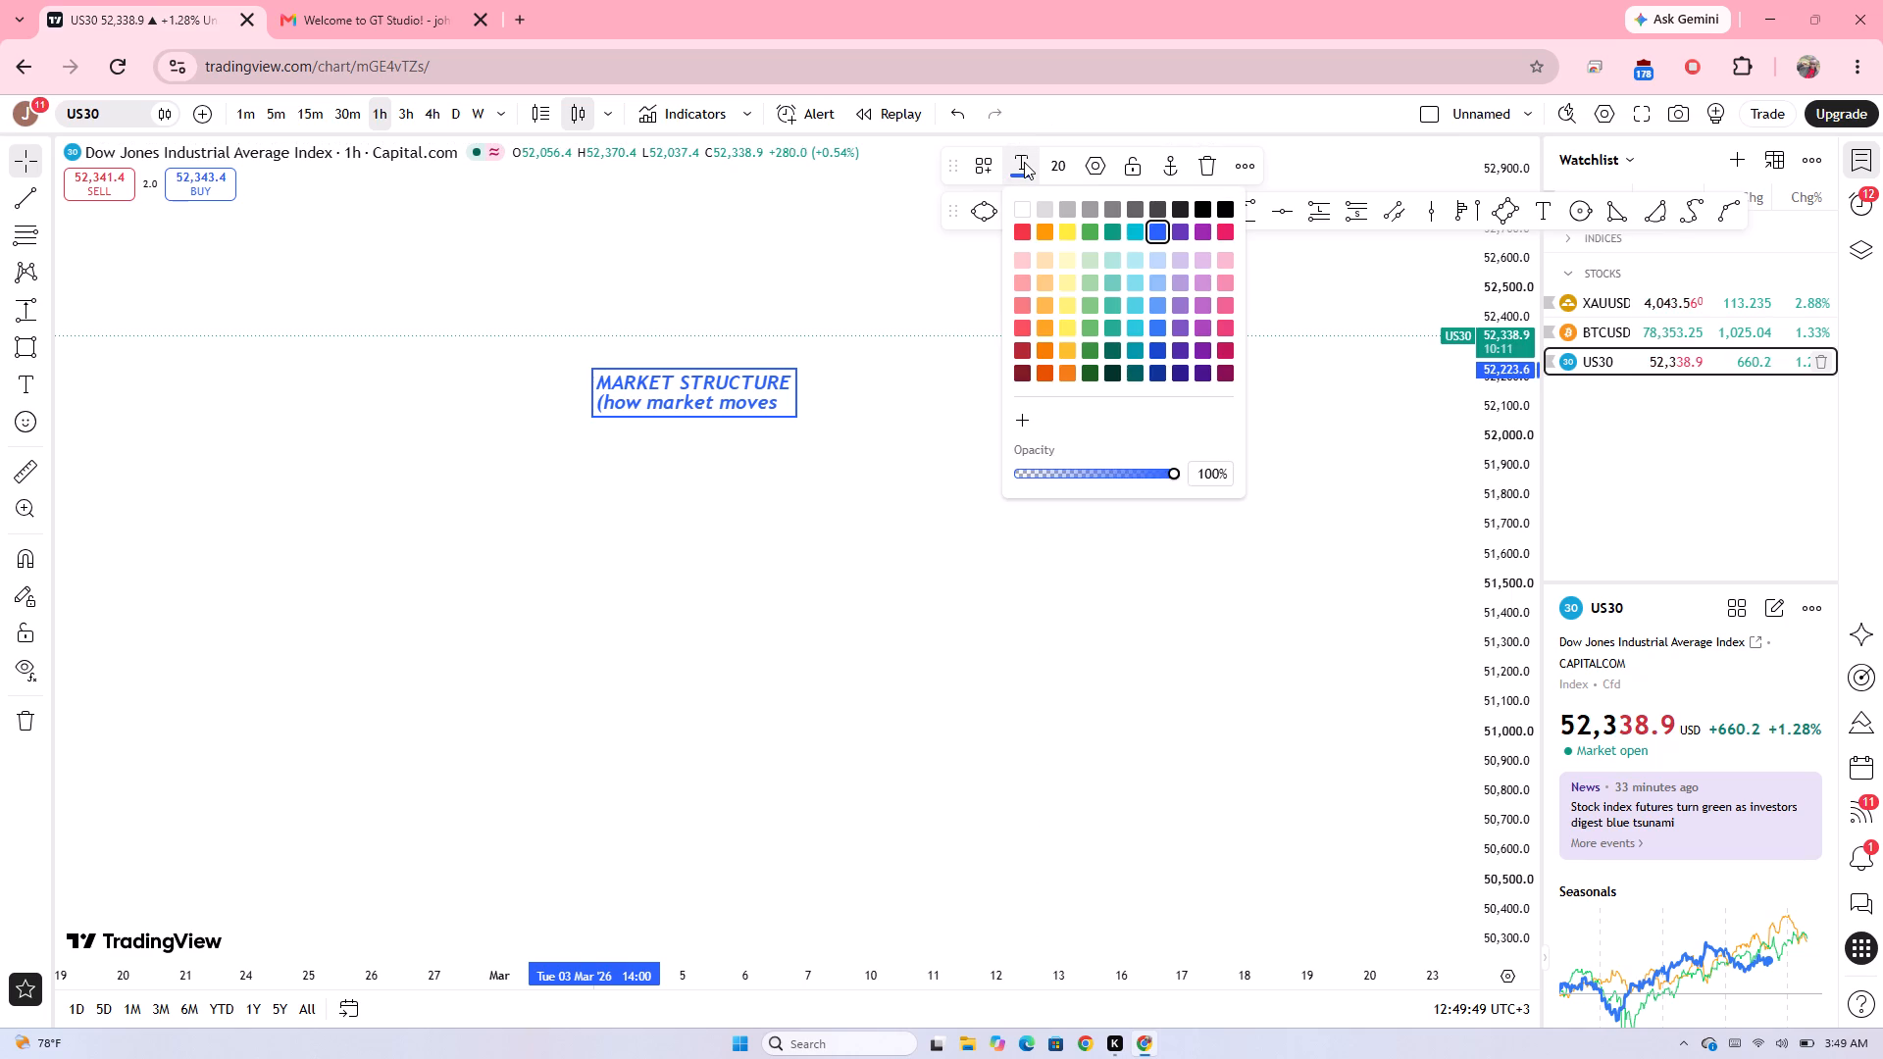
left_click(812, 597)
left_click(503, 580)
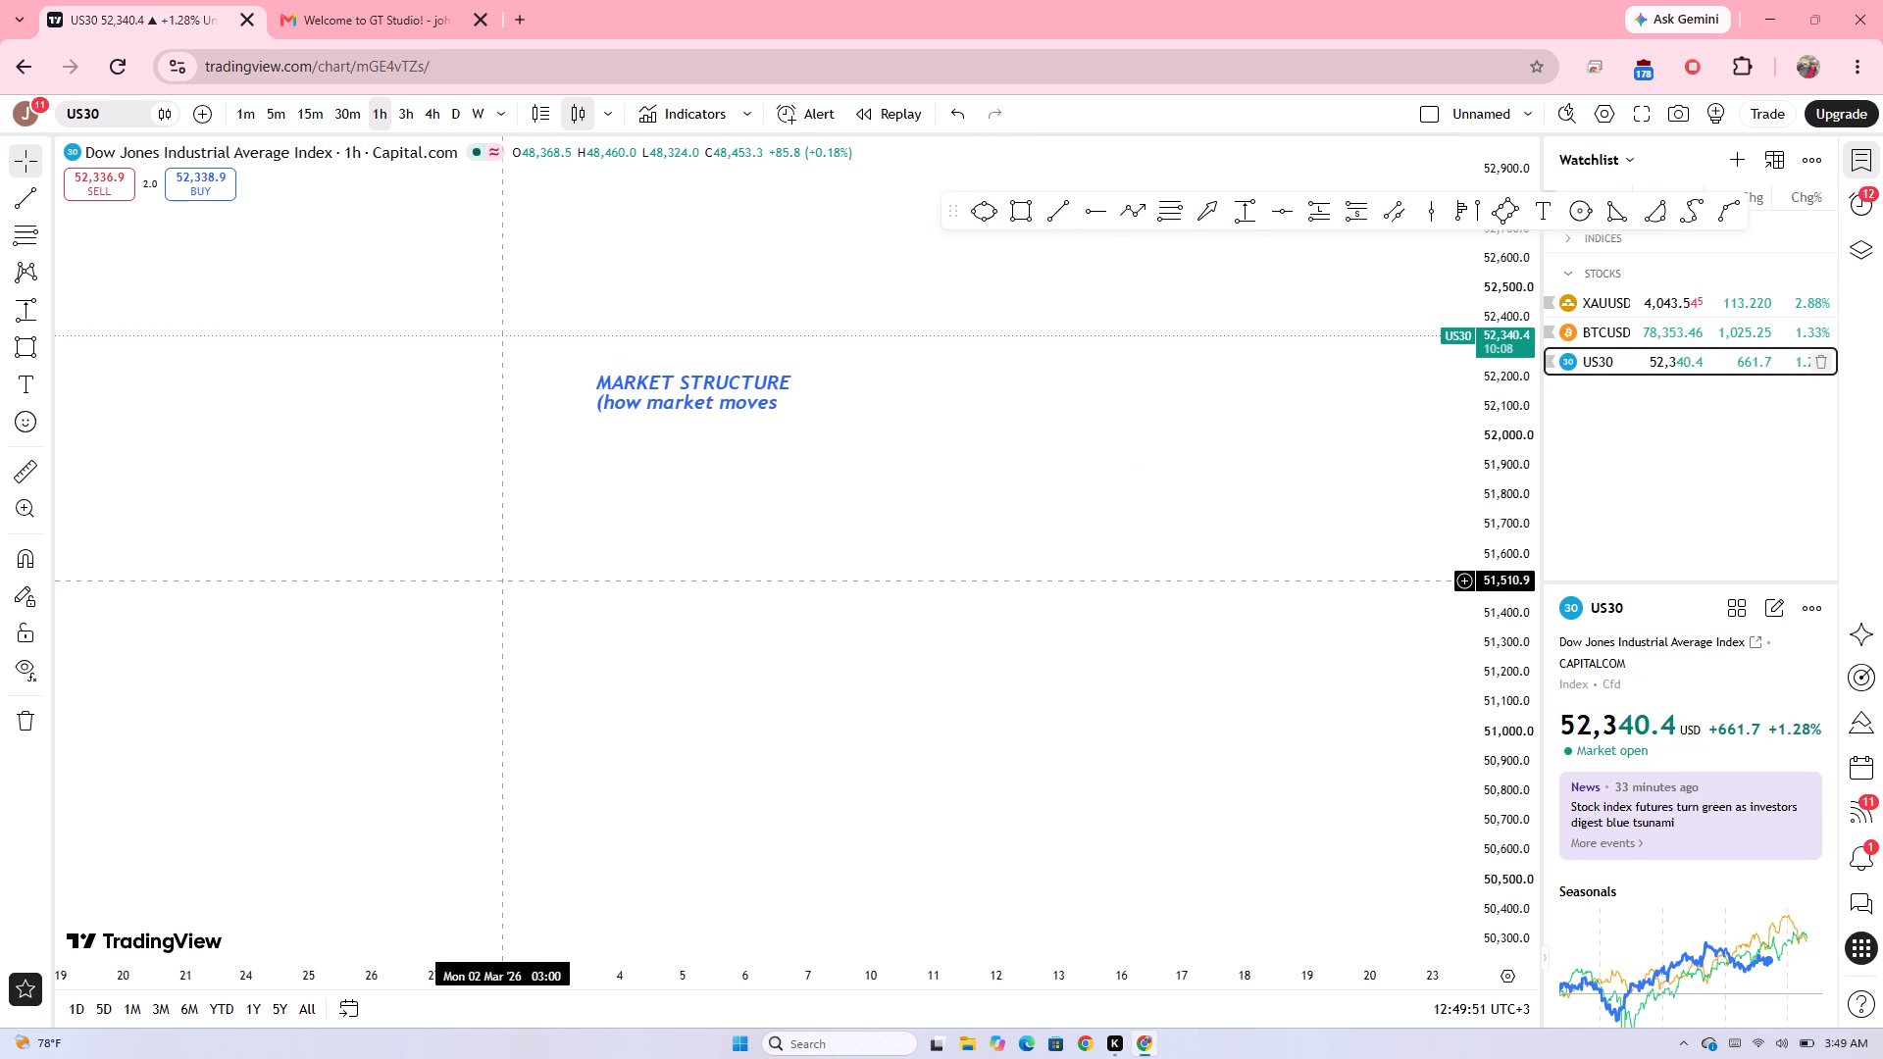
Start a rising zigzag path from about 50,940 on 25 February, swinging up to about 51,440 and back to about 51,130 on 27 February.
left_click_drag(503, 580, 927, 567)
left_click_drag(927, 567, 675, 593)
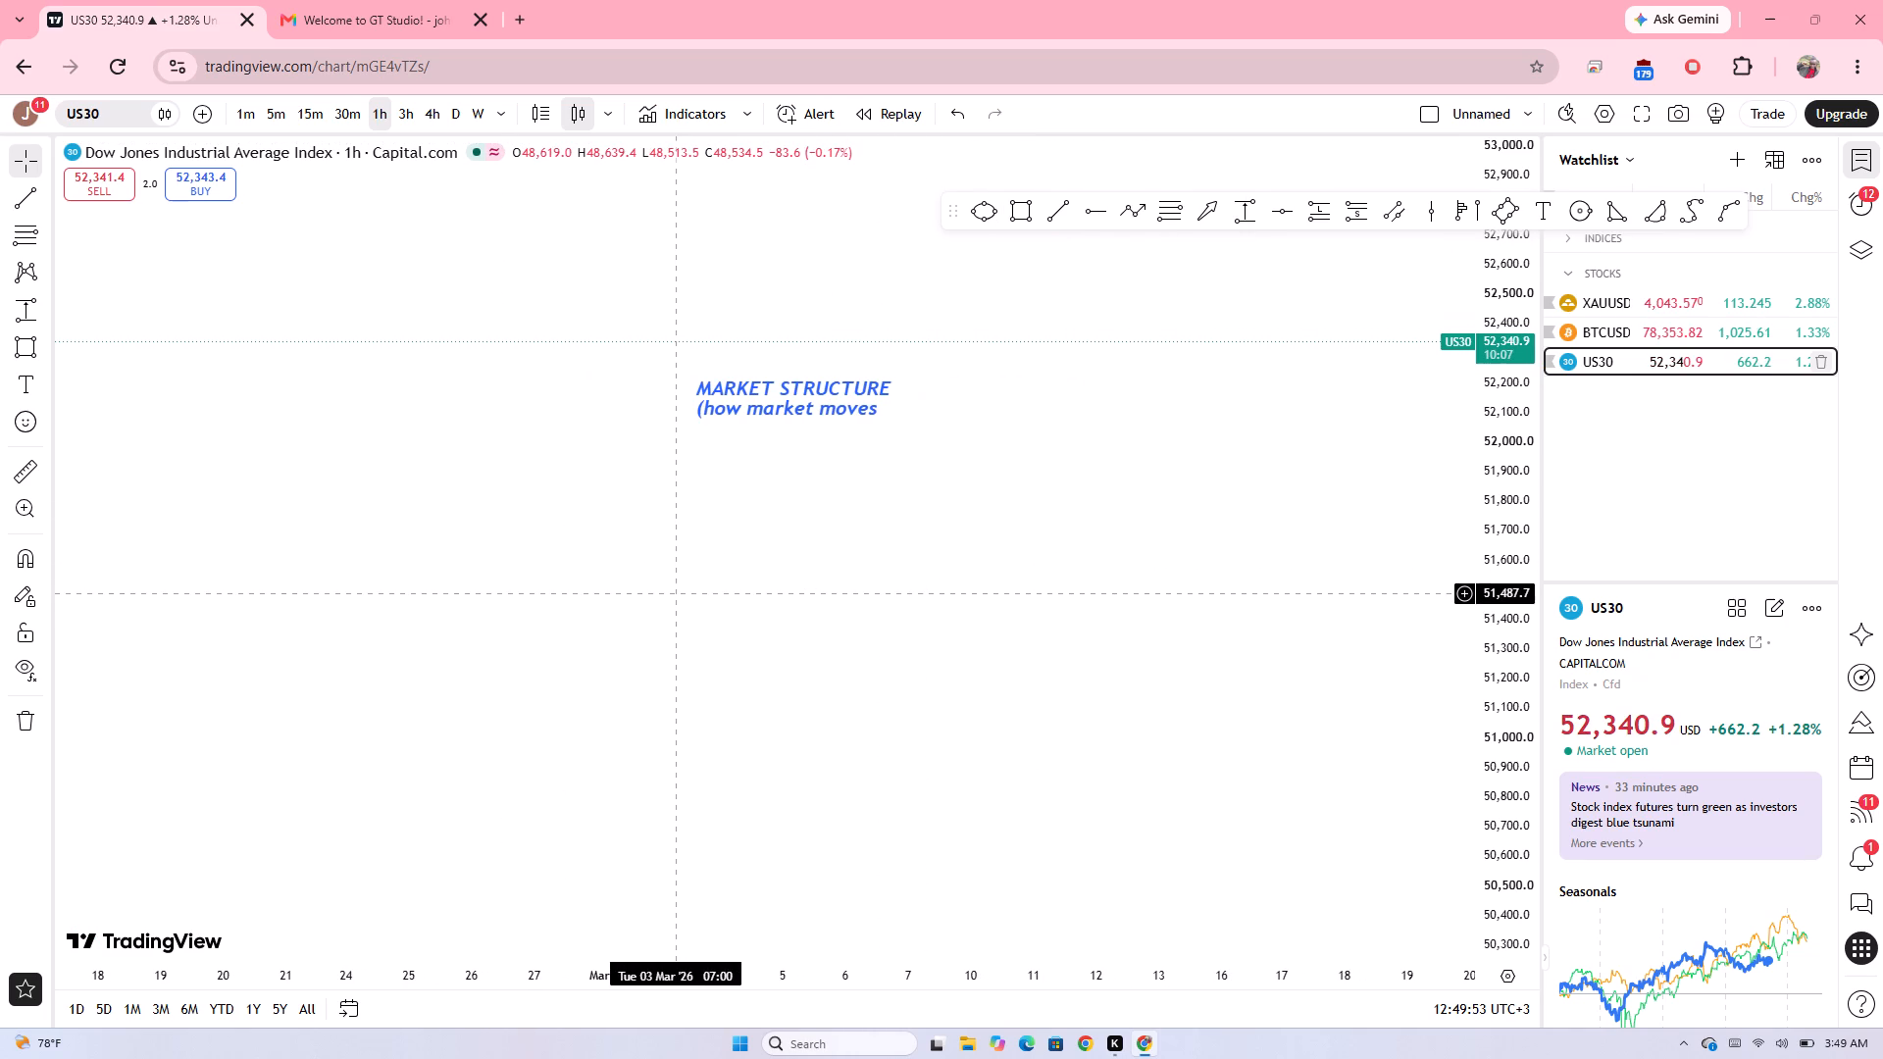
left_click_drag(1128, 385, 938, 401)
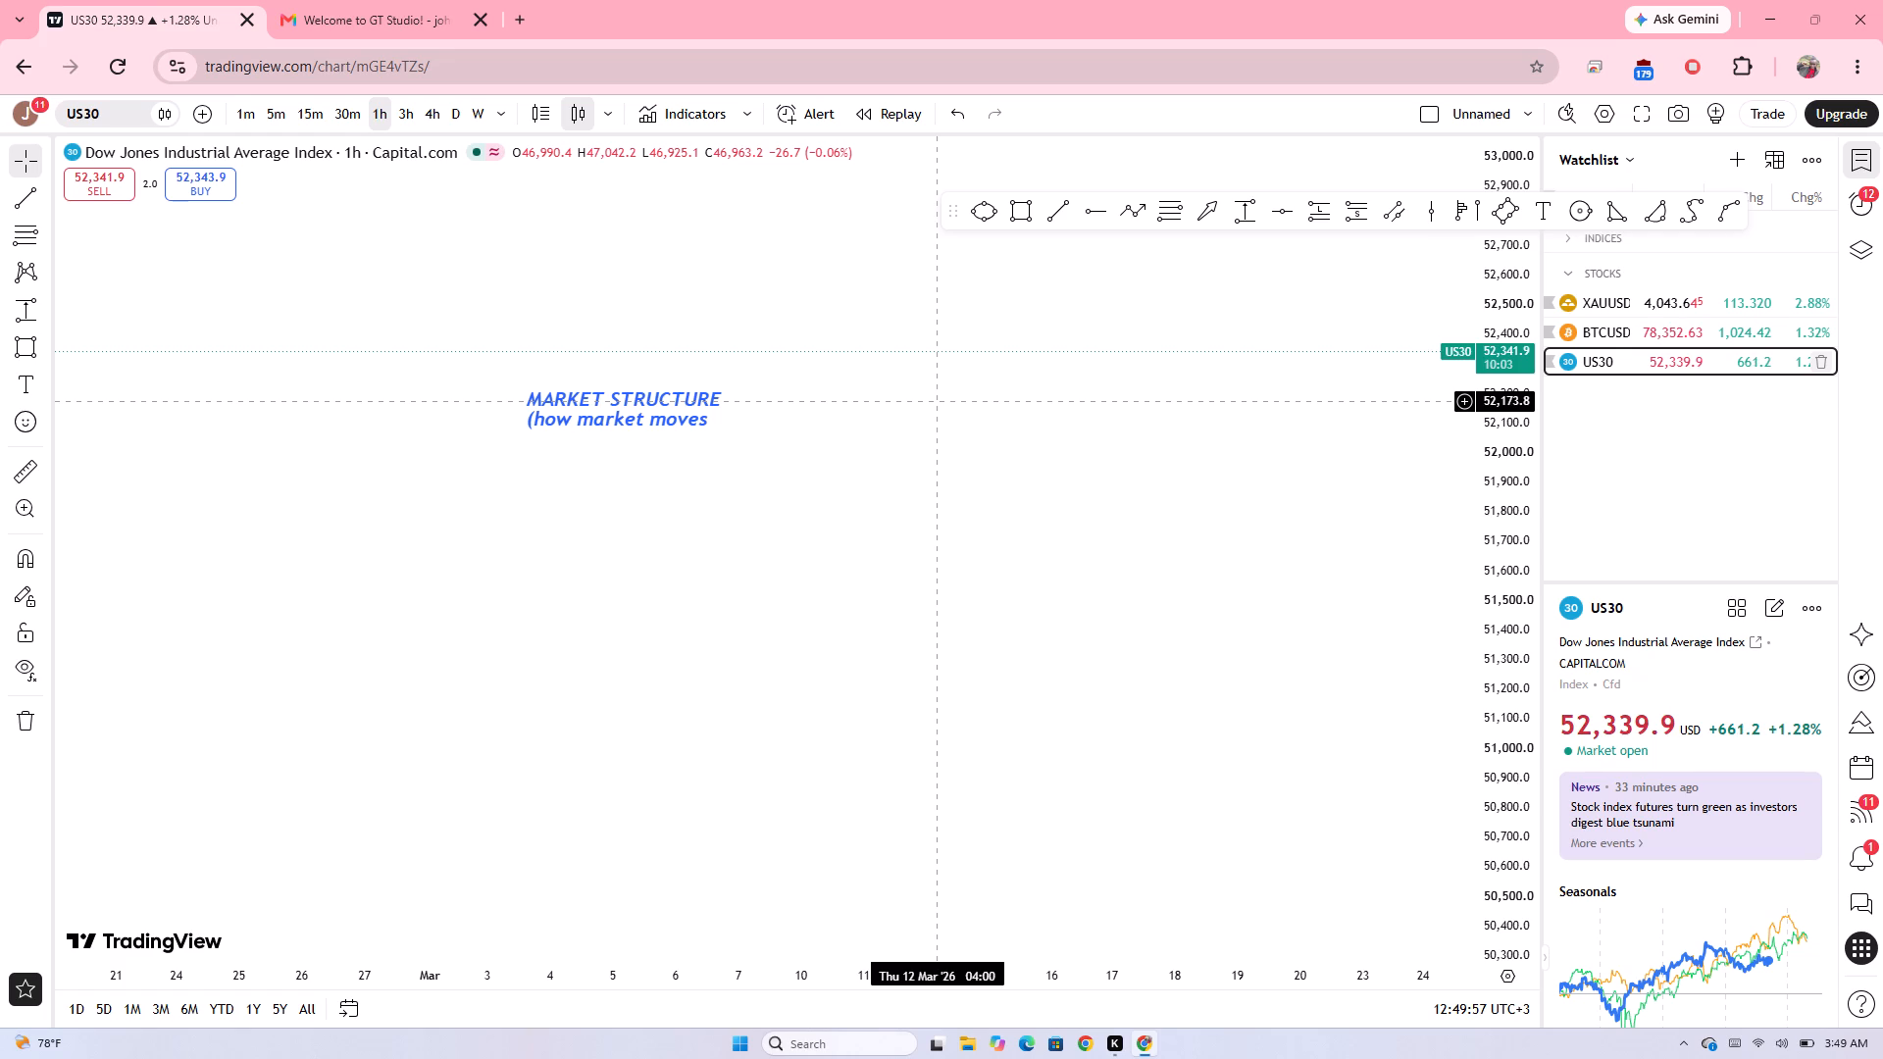
left_click_drag(938, 401, 1130, 348)
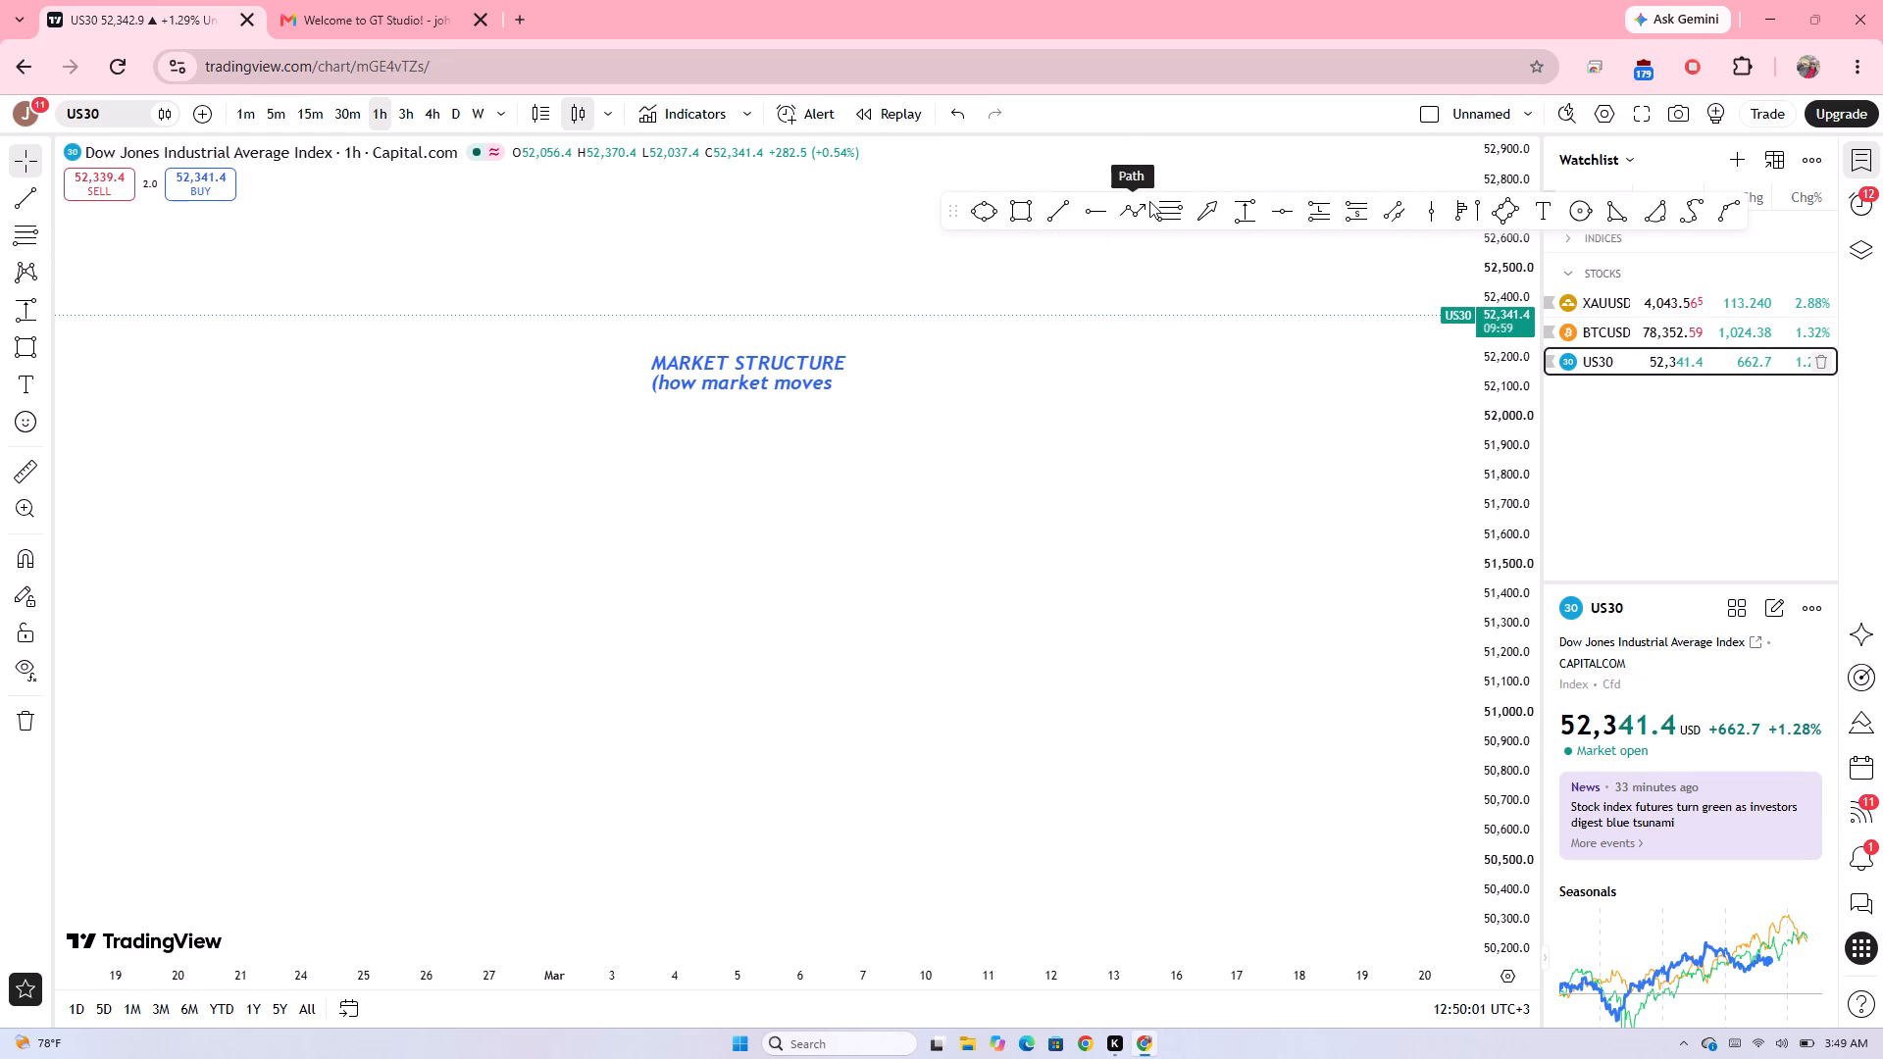
left_click(1130, 210)
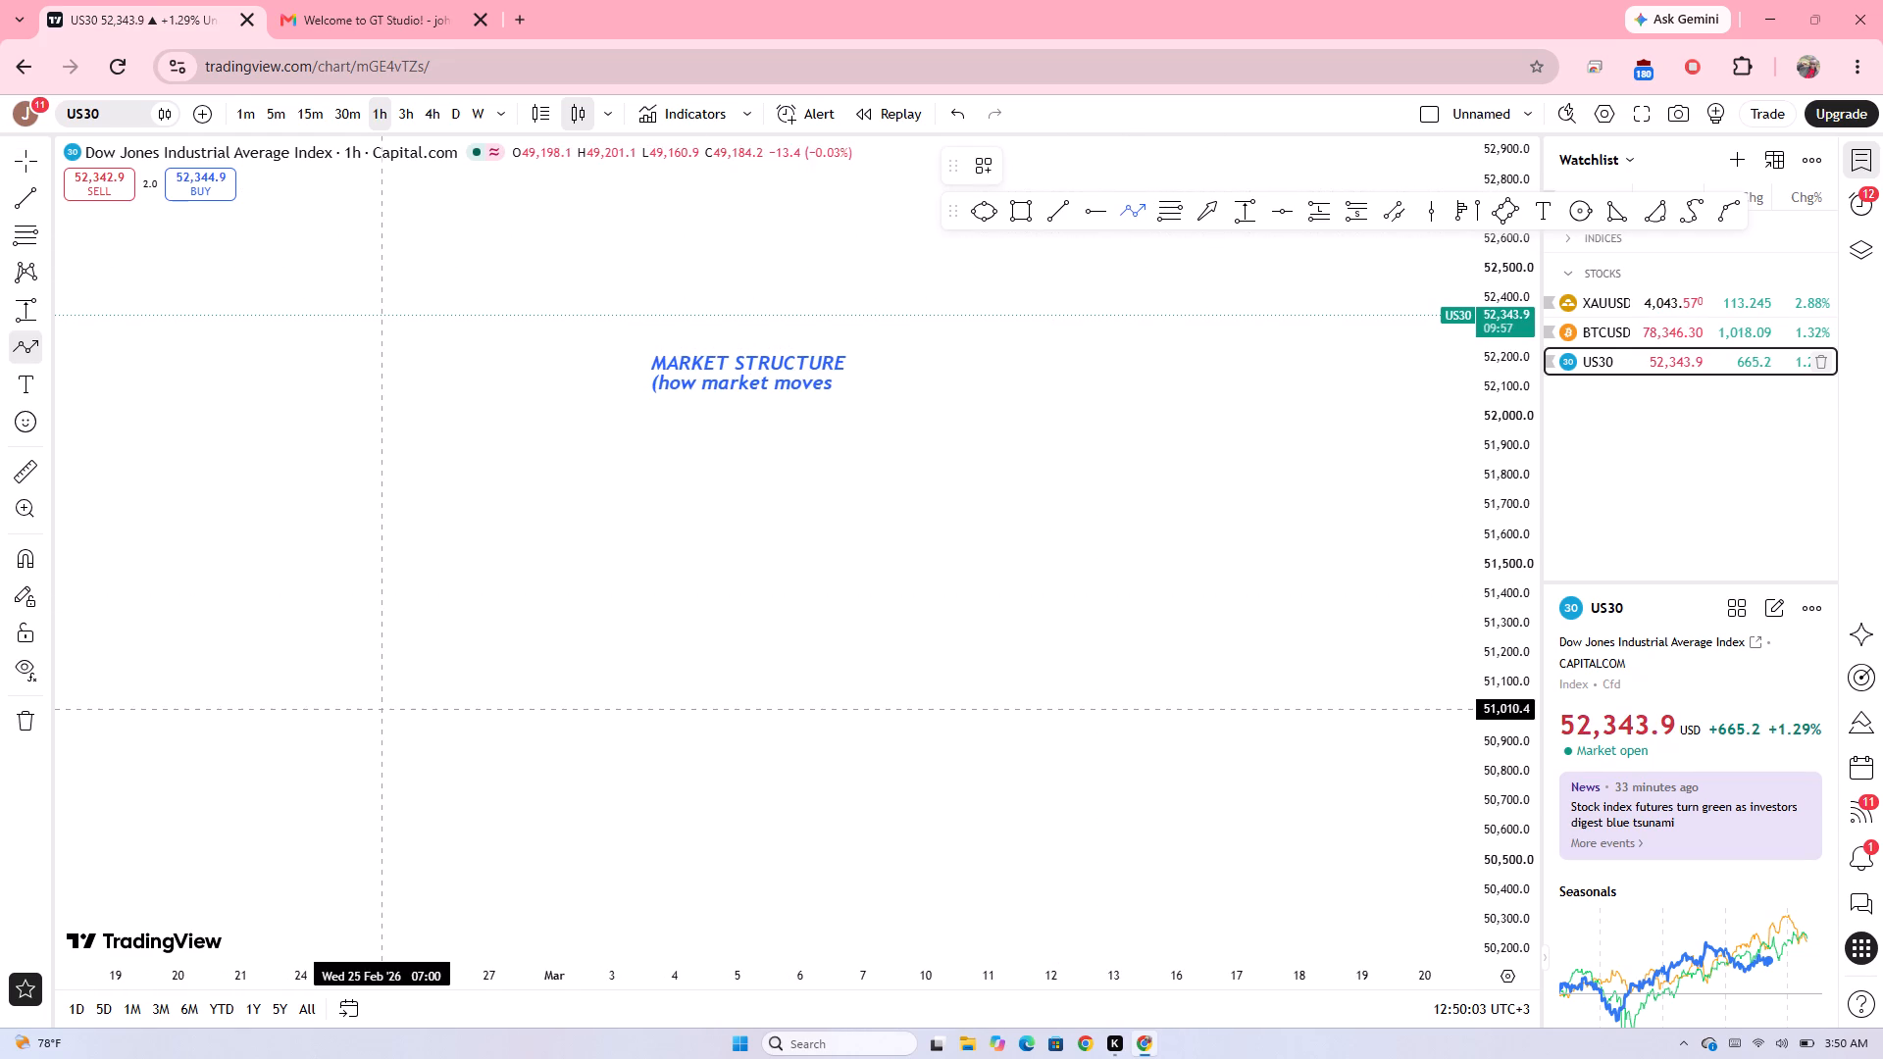
left_click_drag(391, 728, 420, 650)
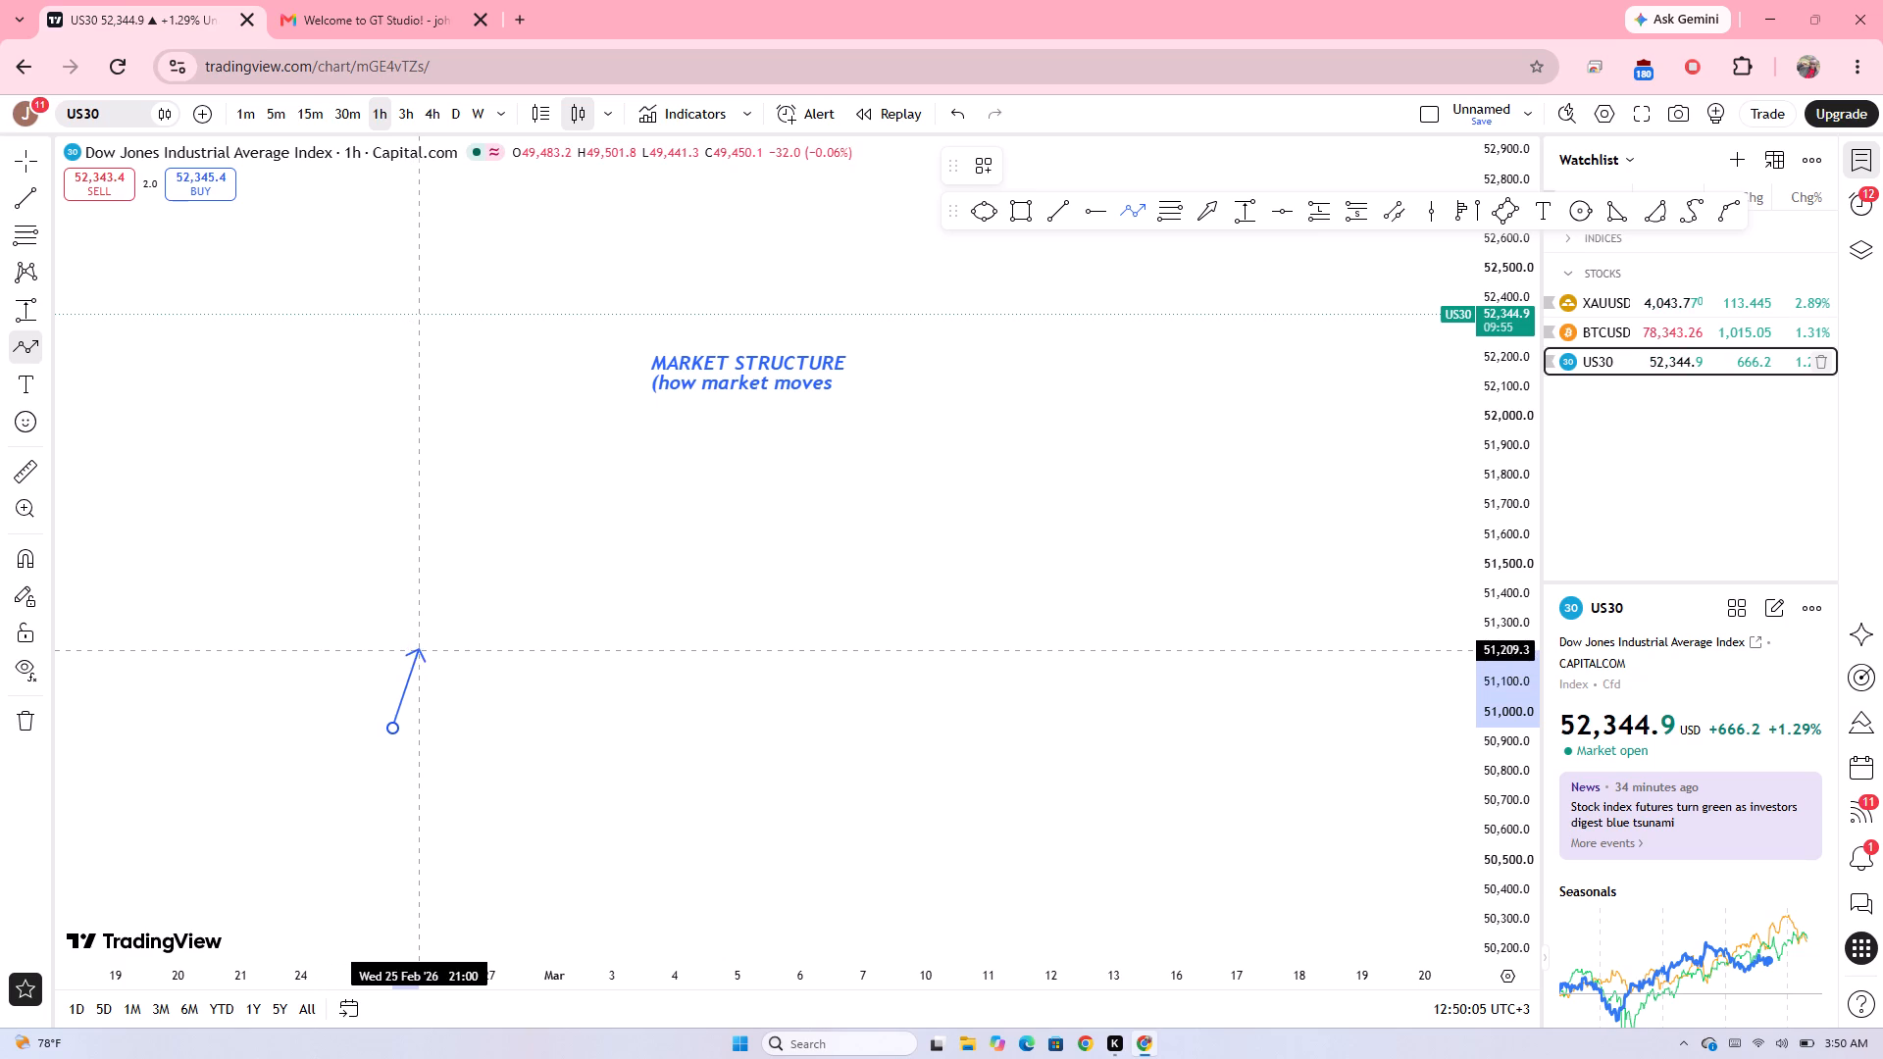
left_click_drag(420, 650, 426, 697)
left_click(426, 697)
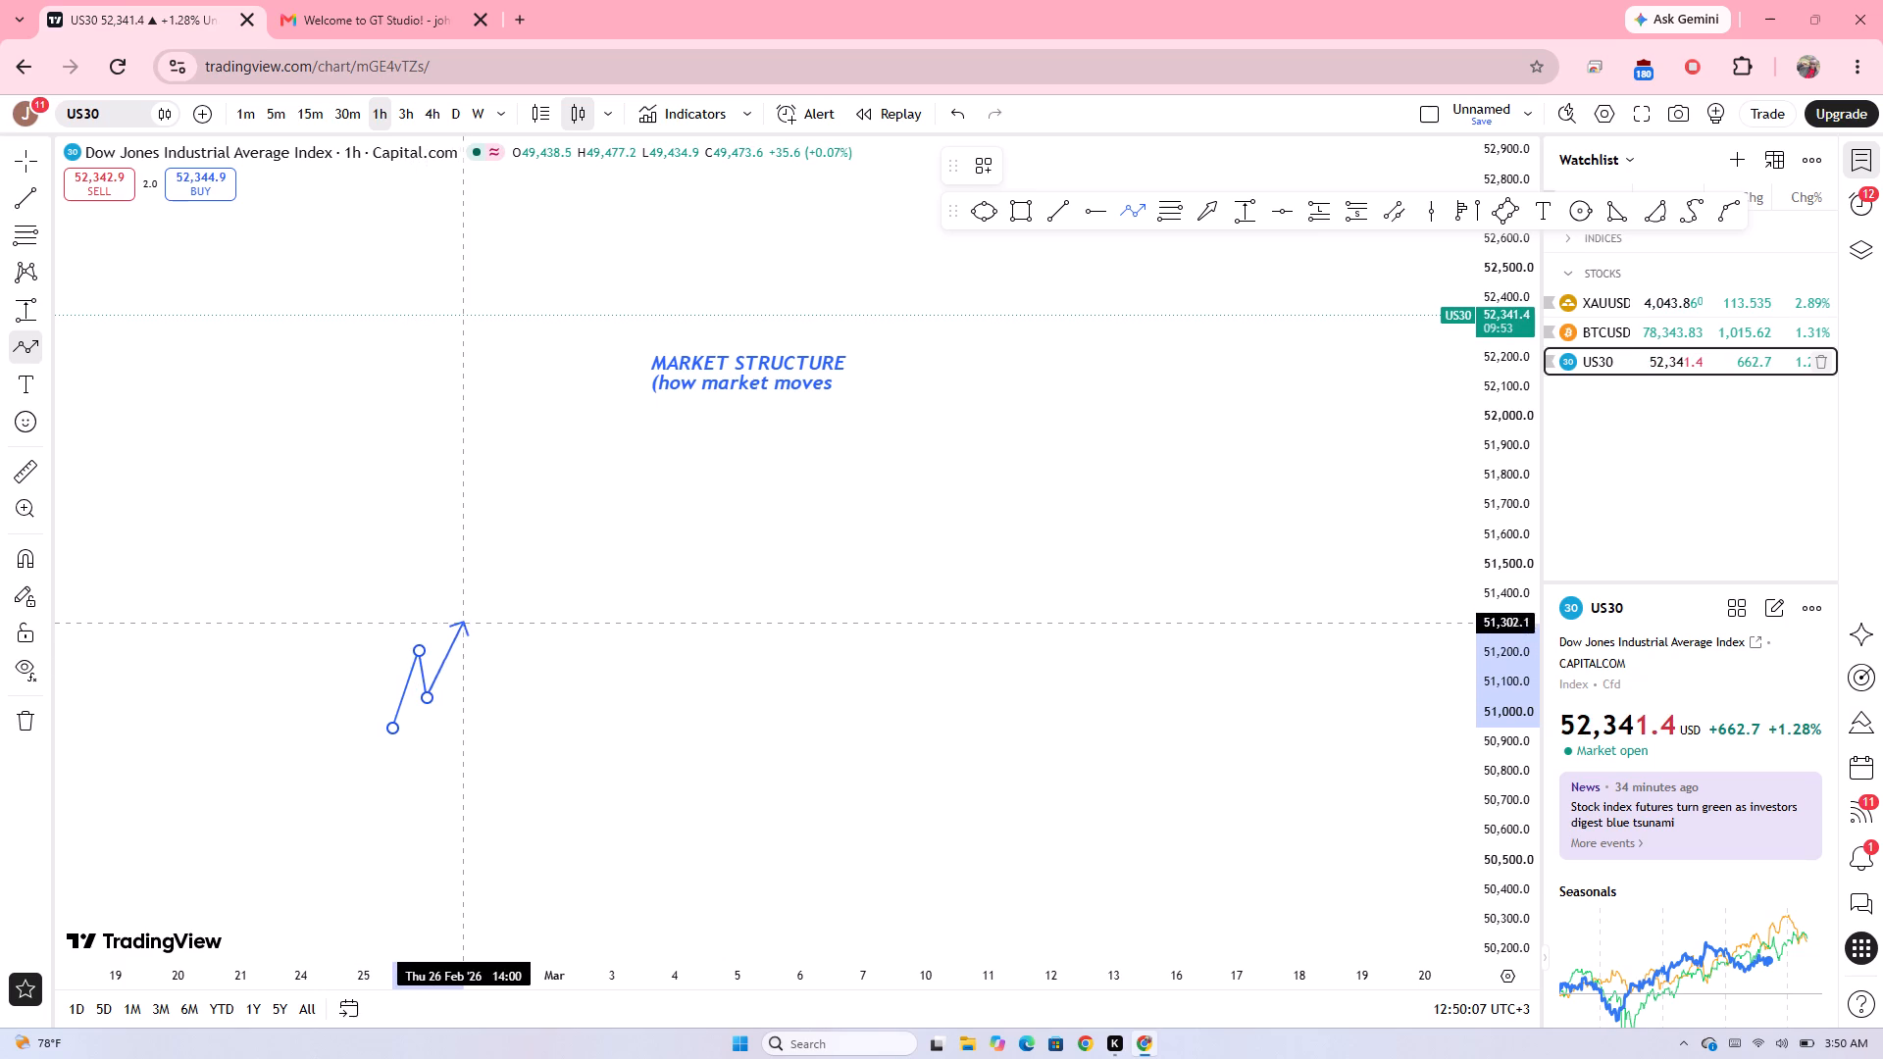
left_click_drag(462, 617, 450, 702)
left_click_drag(450, 702, 509, 580)
left_click_drag(509, 580, 500, 674)
Continue the path with higher swings to about 51,889 on 3 March and end it with a downward leg to about 51,560.
left_click_drag(500, 674, 546, 544)
left_click_drag(546, 544, 552, 639)
left_click_drag(552, 639, 595, 493)
left_click_drag(595, 493, 598, 597)
left_click_drag(598, 597, 619, 449)
left_click(619, 449)
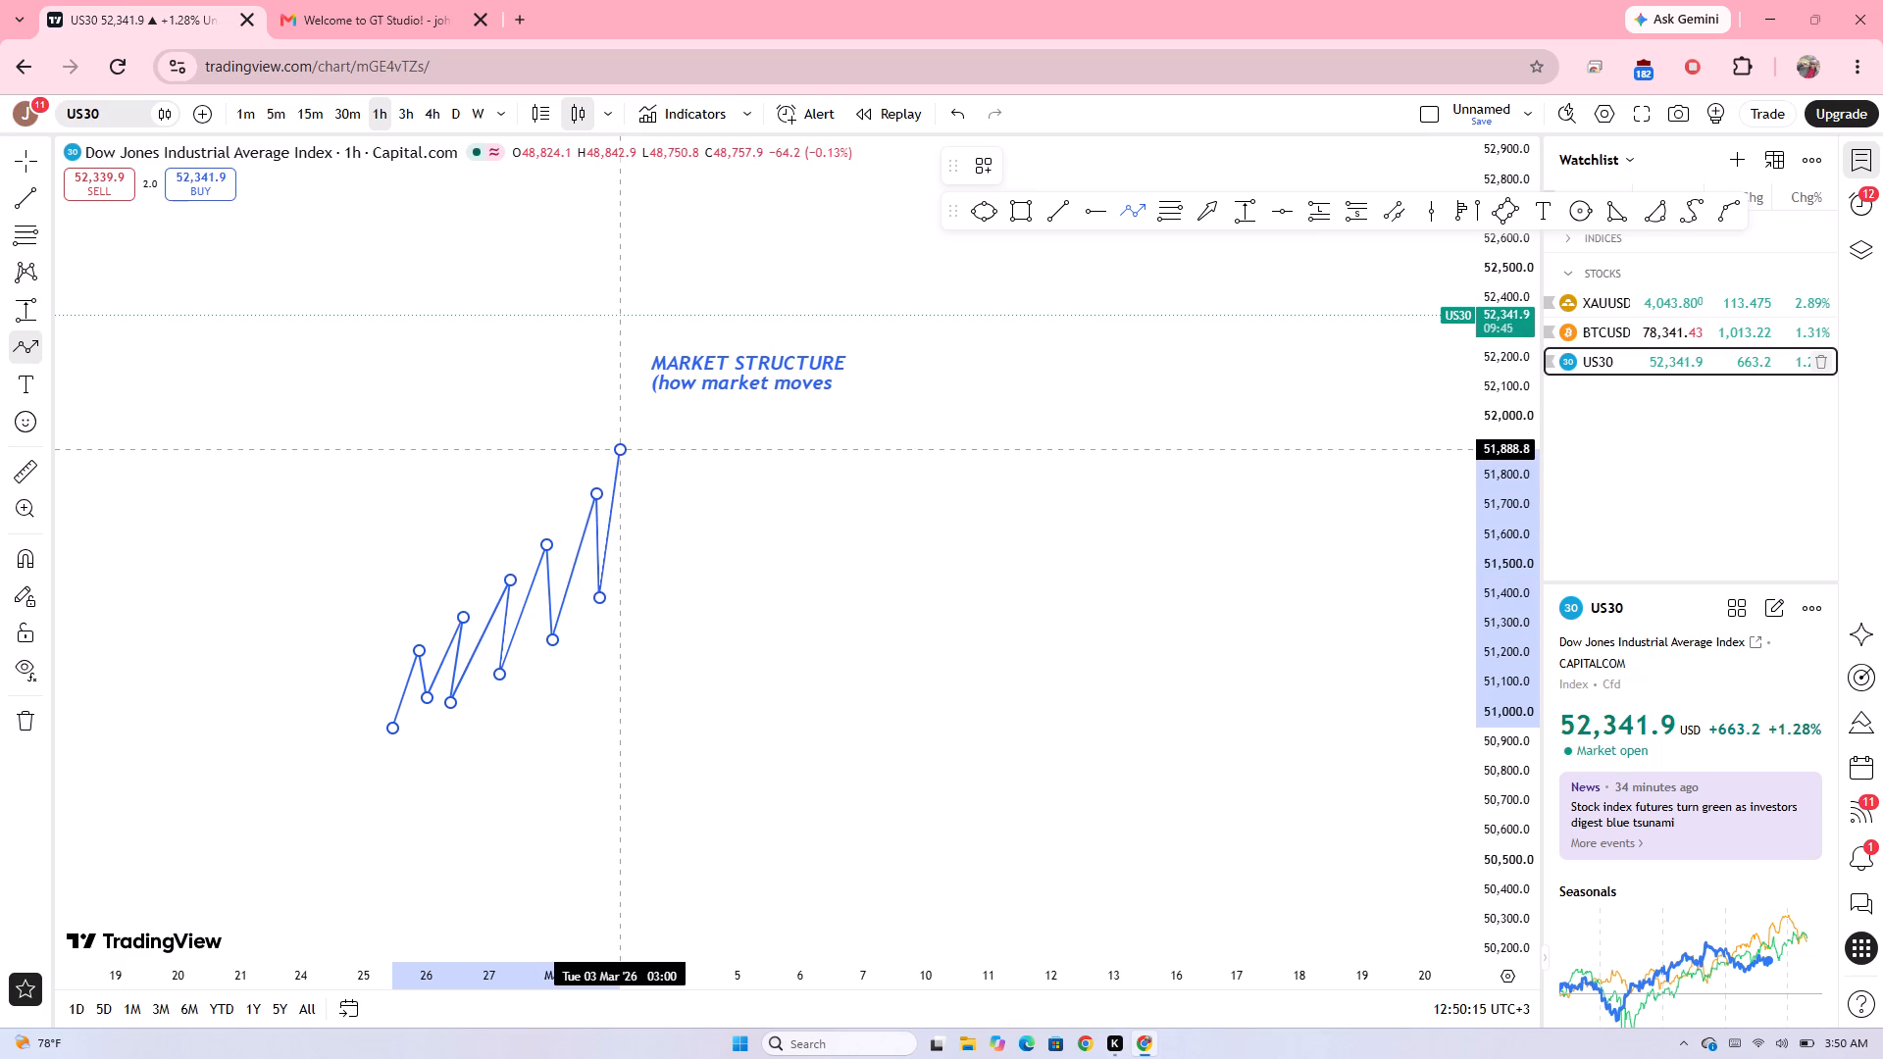
left_click(681, 544)
left_click(681, 544)
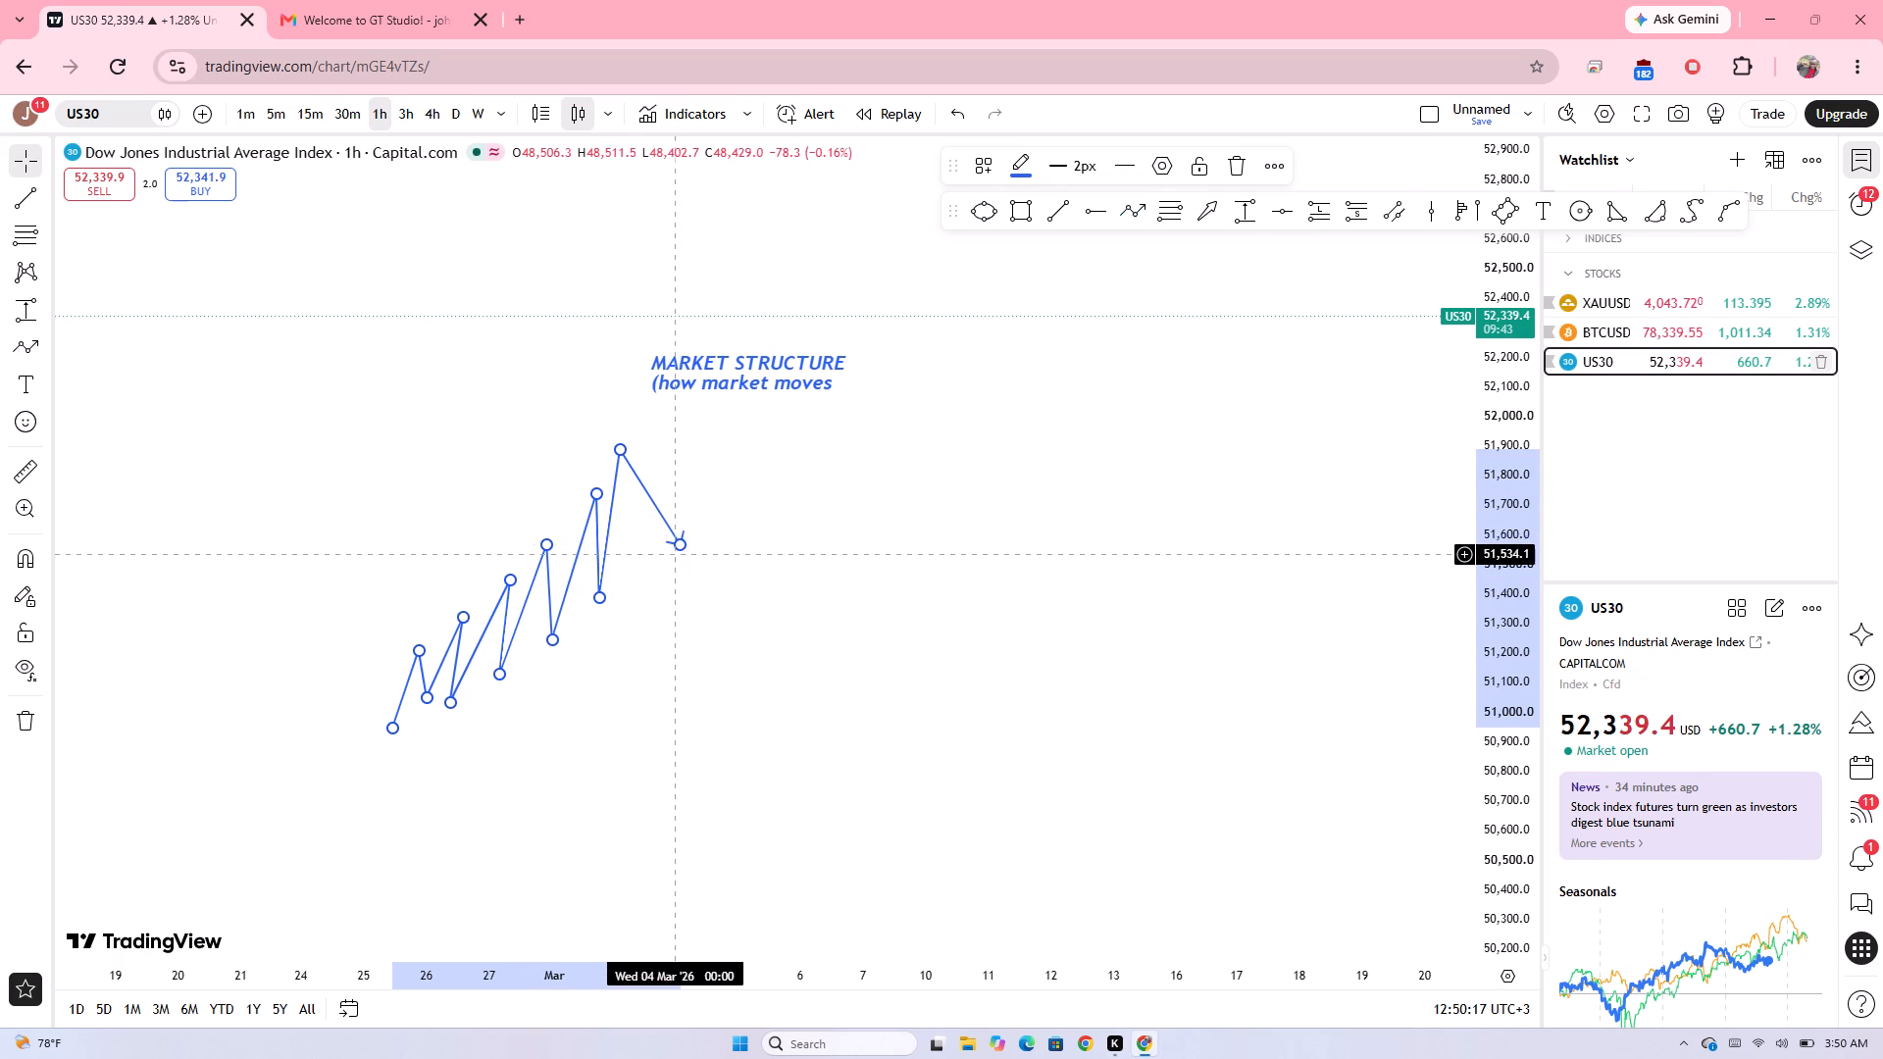
left_click(663, 572)
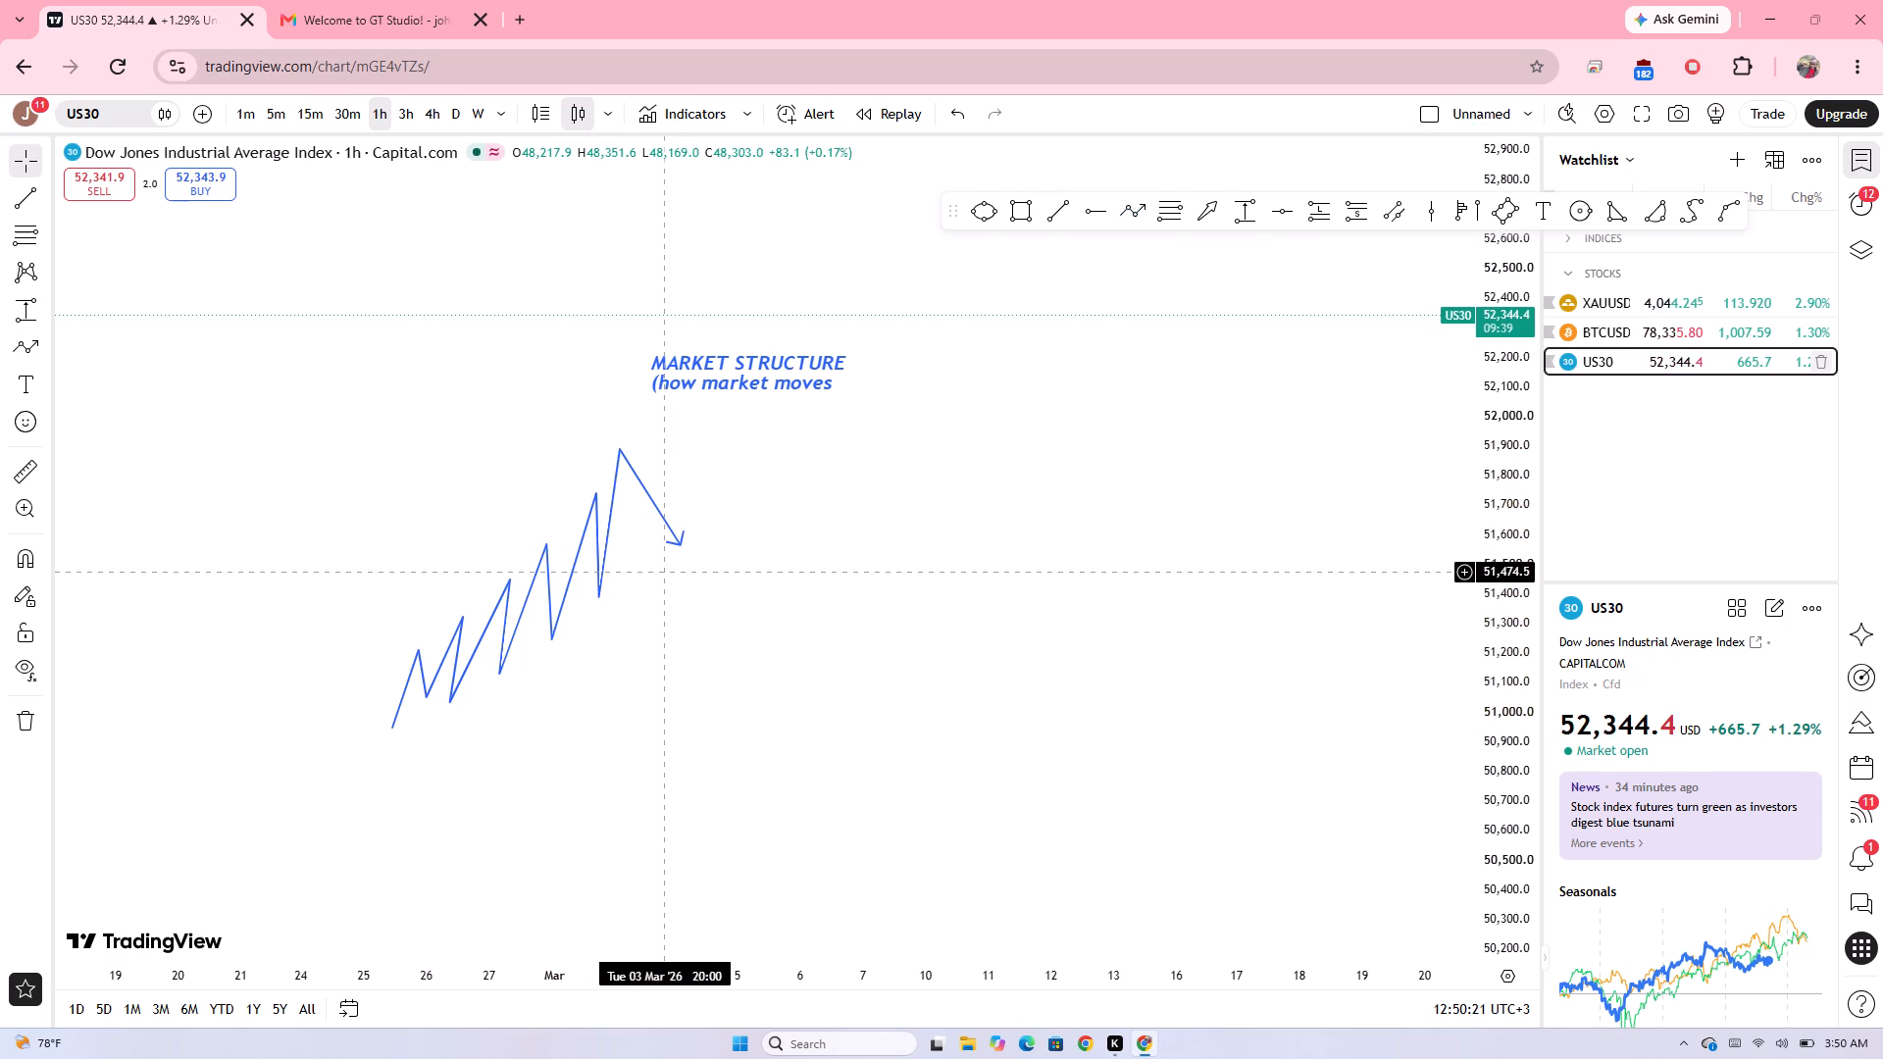
Draw a falling zigzag path with lower highs and lows from about 51,820 on 6 March to about 50,700 on 11 March.
left_click(1134, 201)
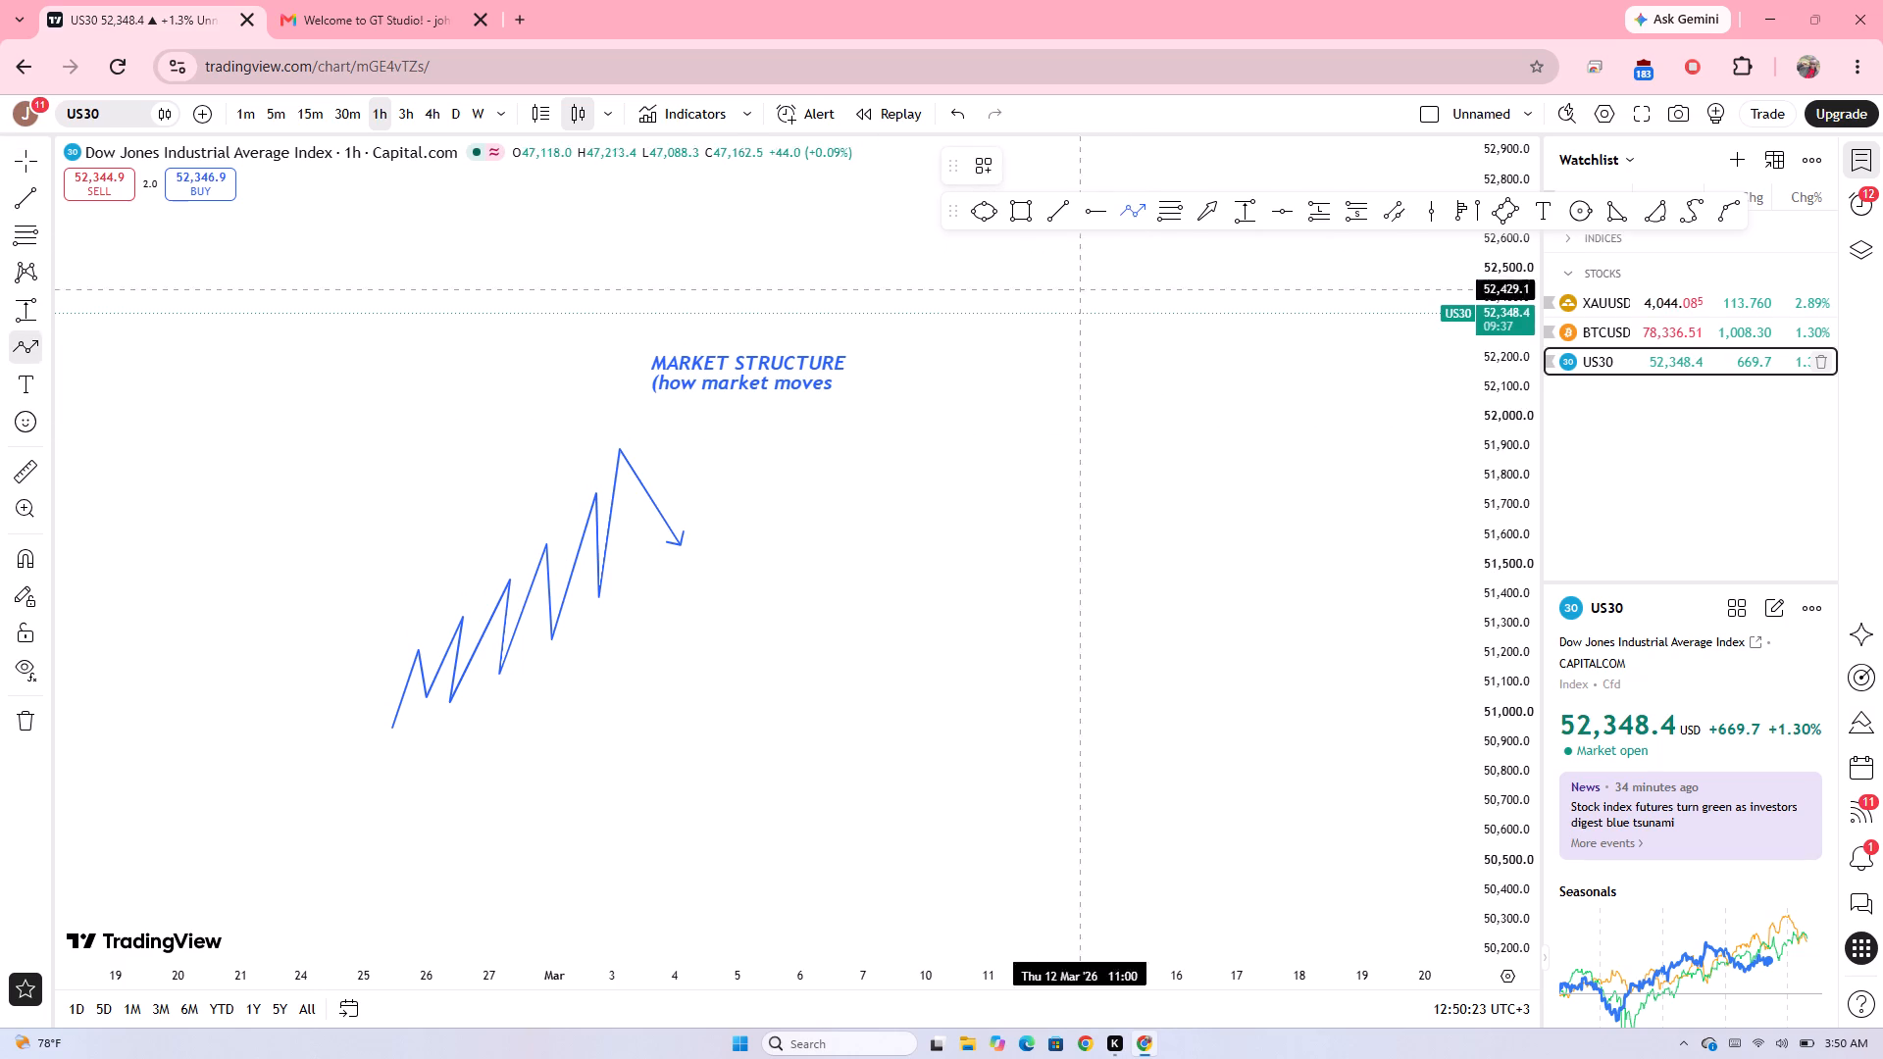
left_click_drag(828, 469, 845, 562)
left_click_drag(845, 562, 867, 498)
left_click_drag(867, 498, 886, 597)
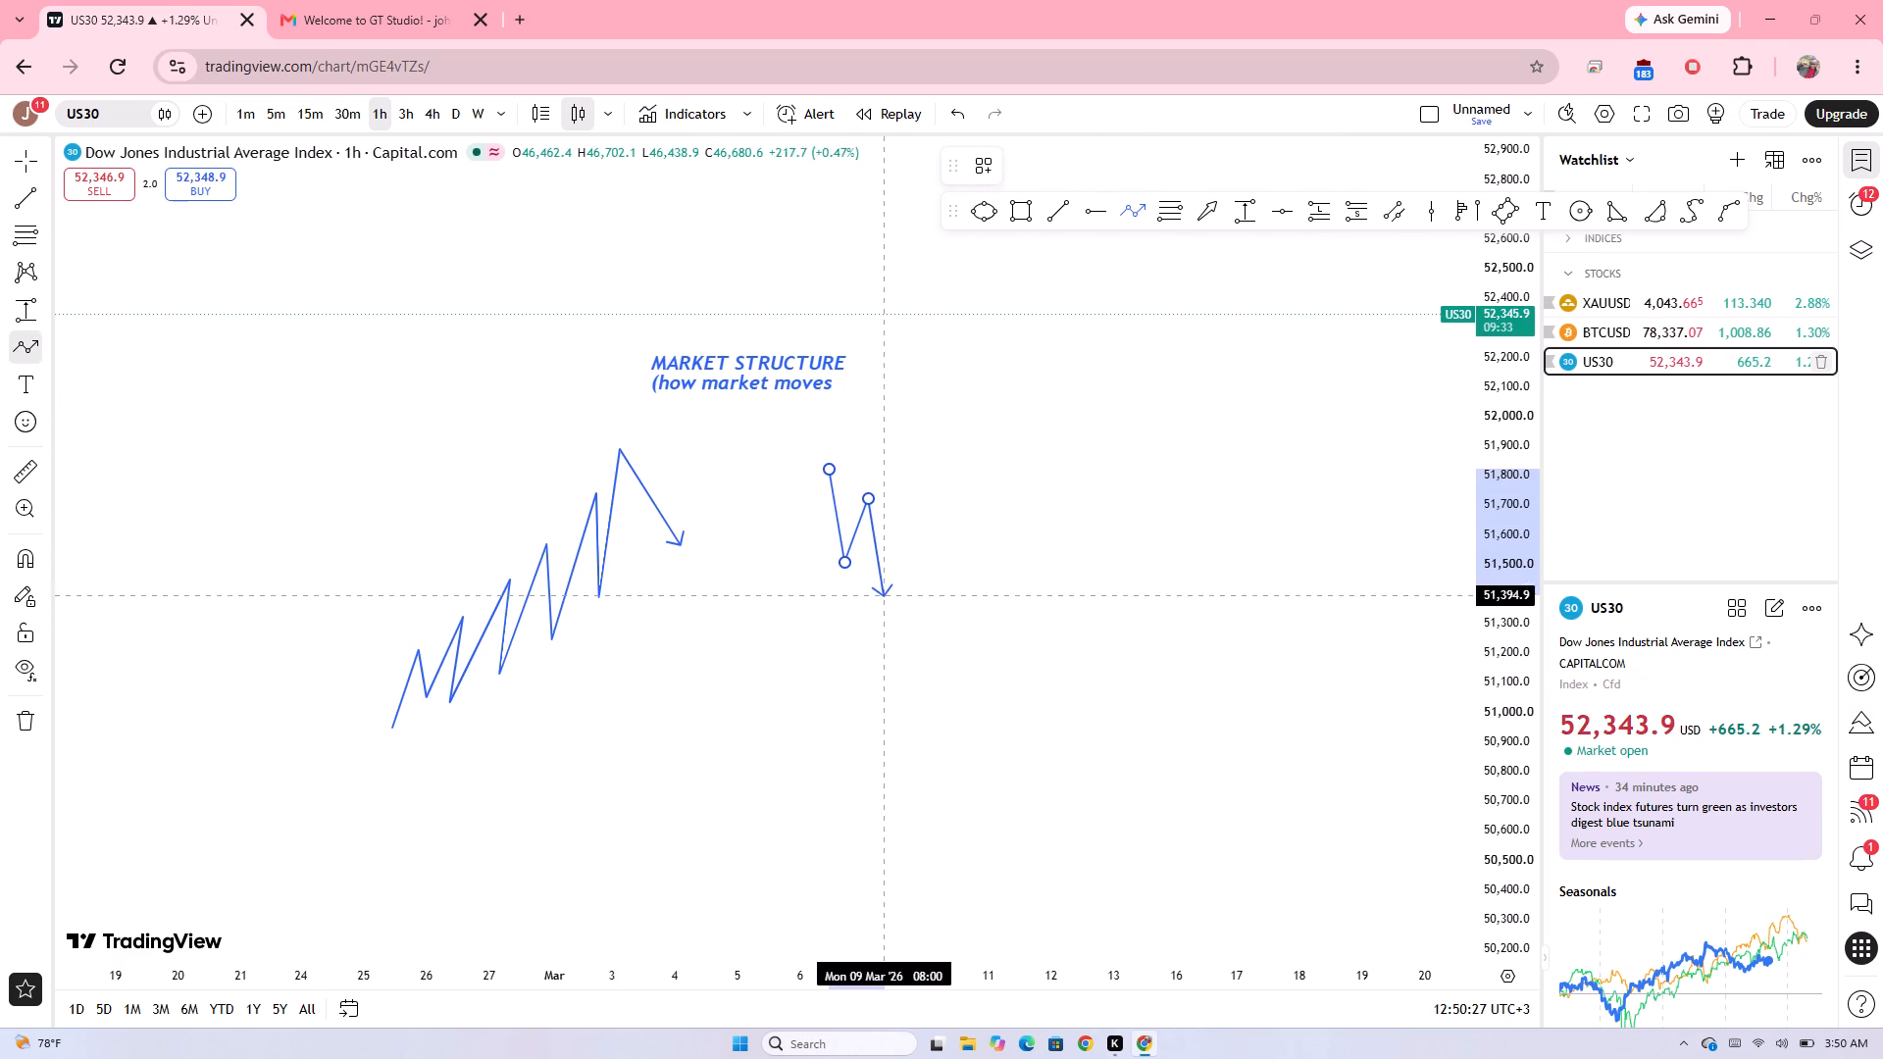
left_click_drag(886, 597, 911, 515)
left_click_drag(911, 515, 953, 676)
left_click_drag(953, 676, 968, 608)
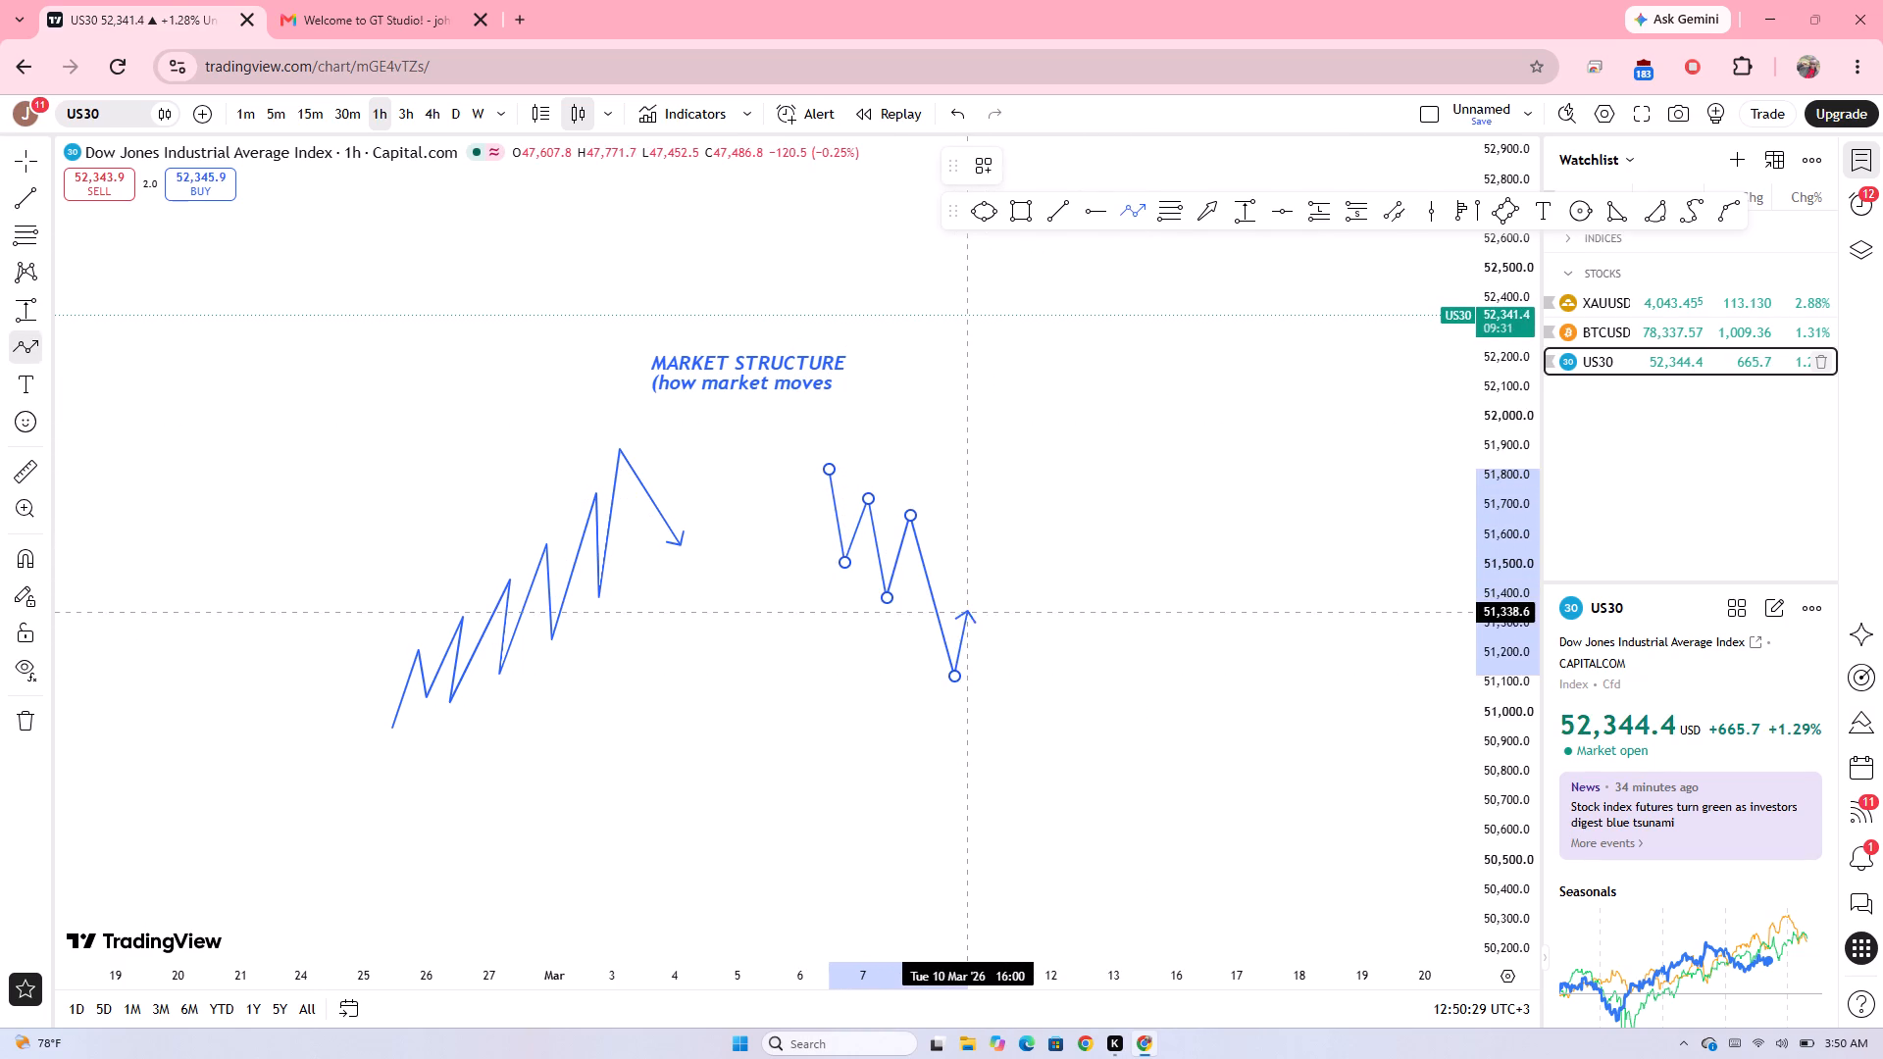
left_click_drag(968, 608, 1000, 751)
left_click_drag(1000, 751, 1006, 532)
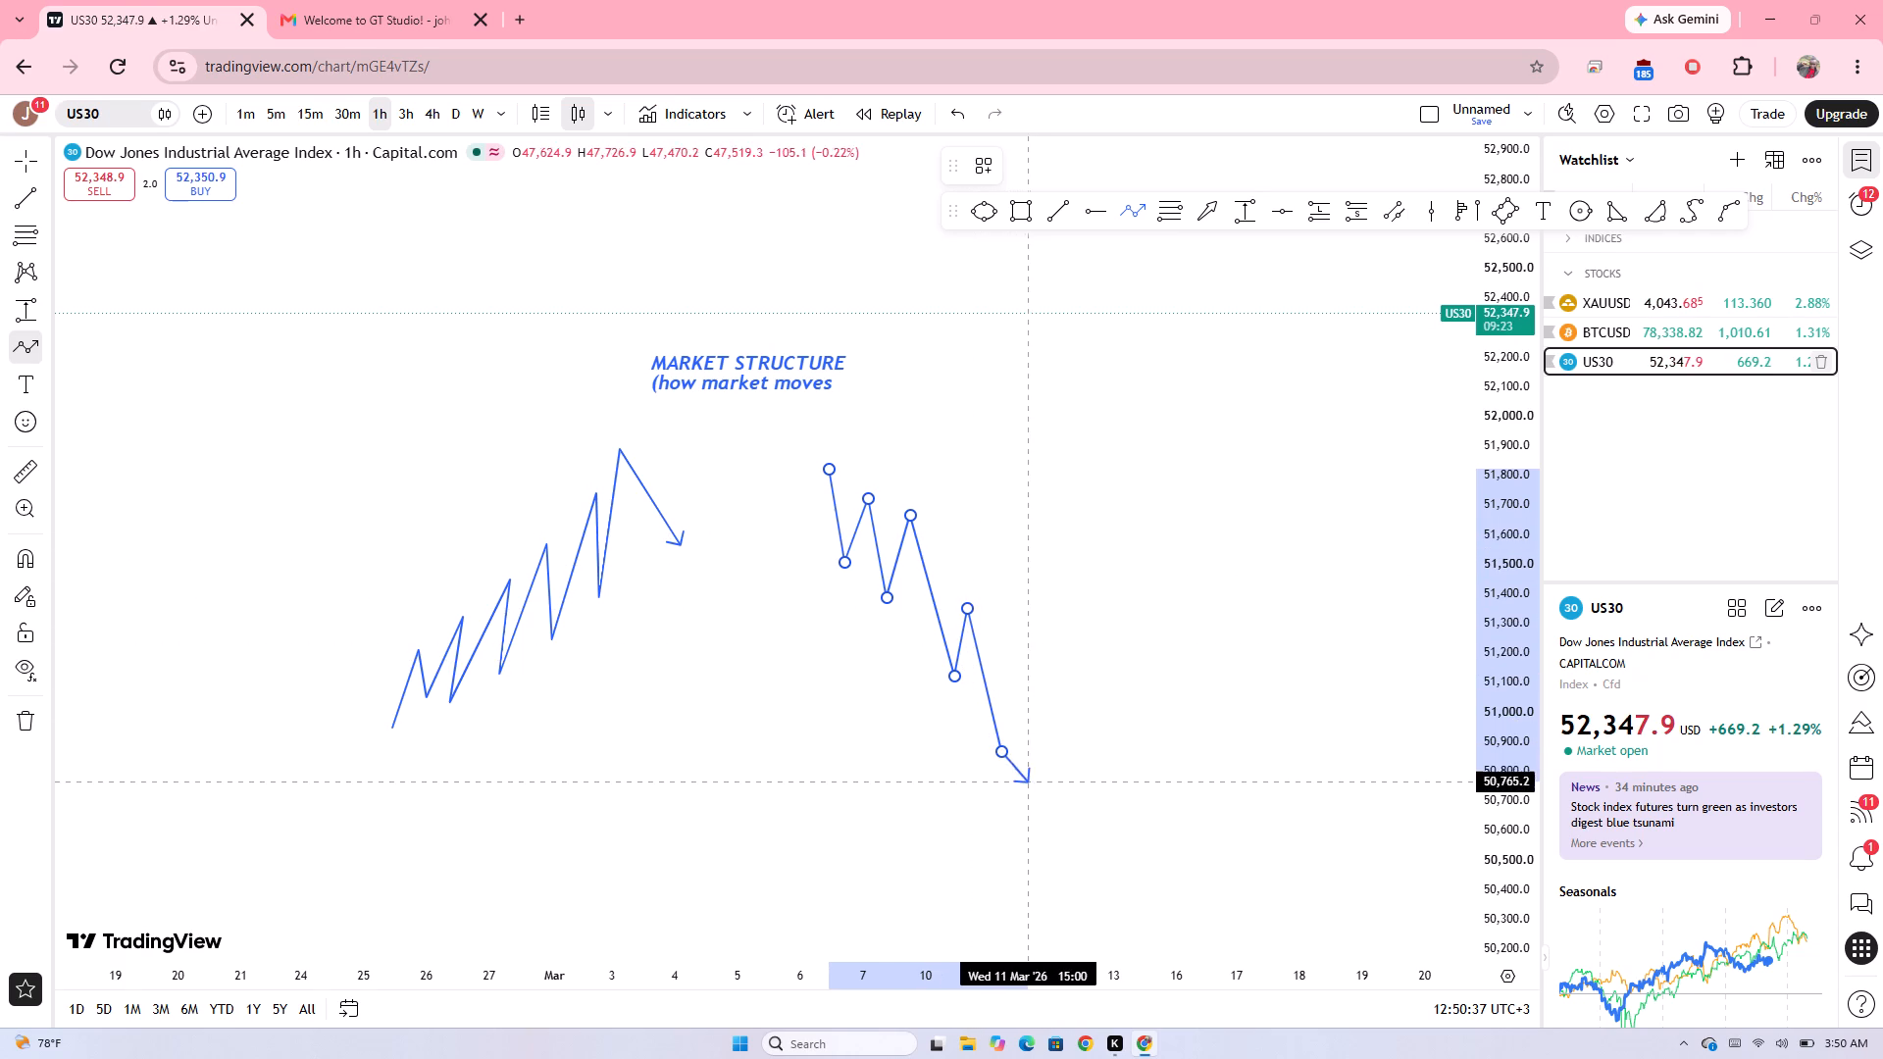
left_click_drag(1027, 666, 1046, 799)
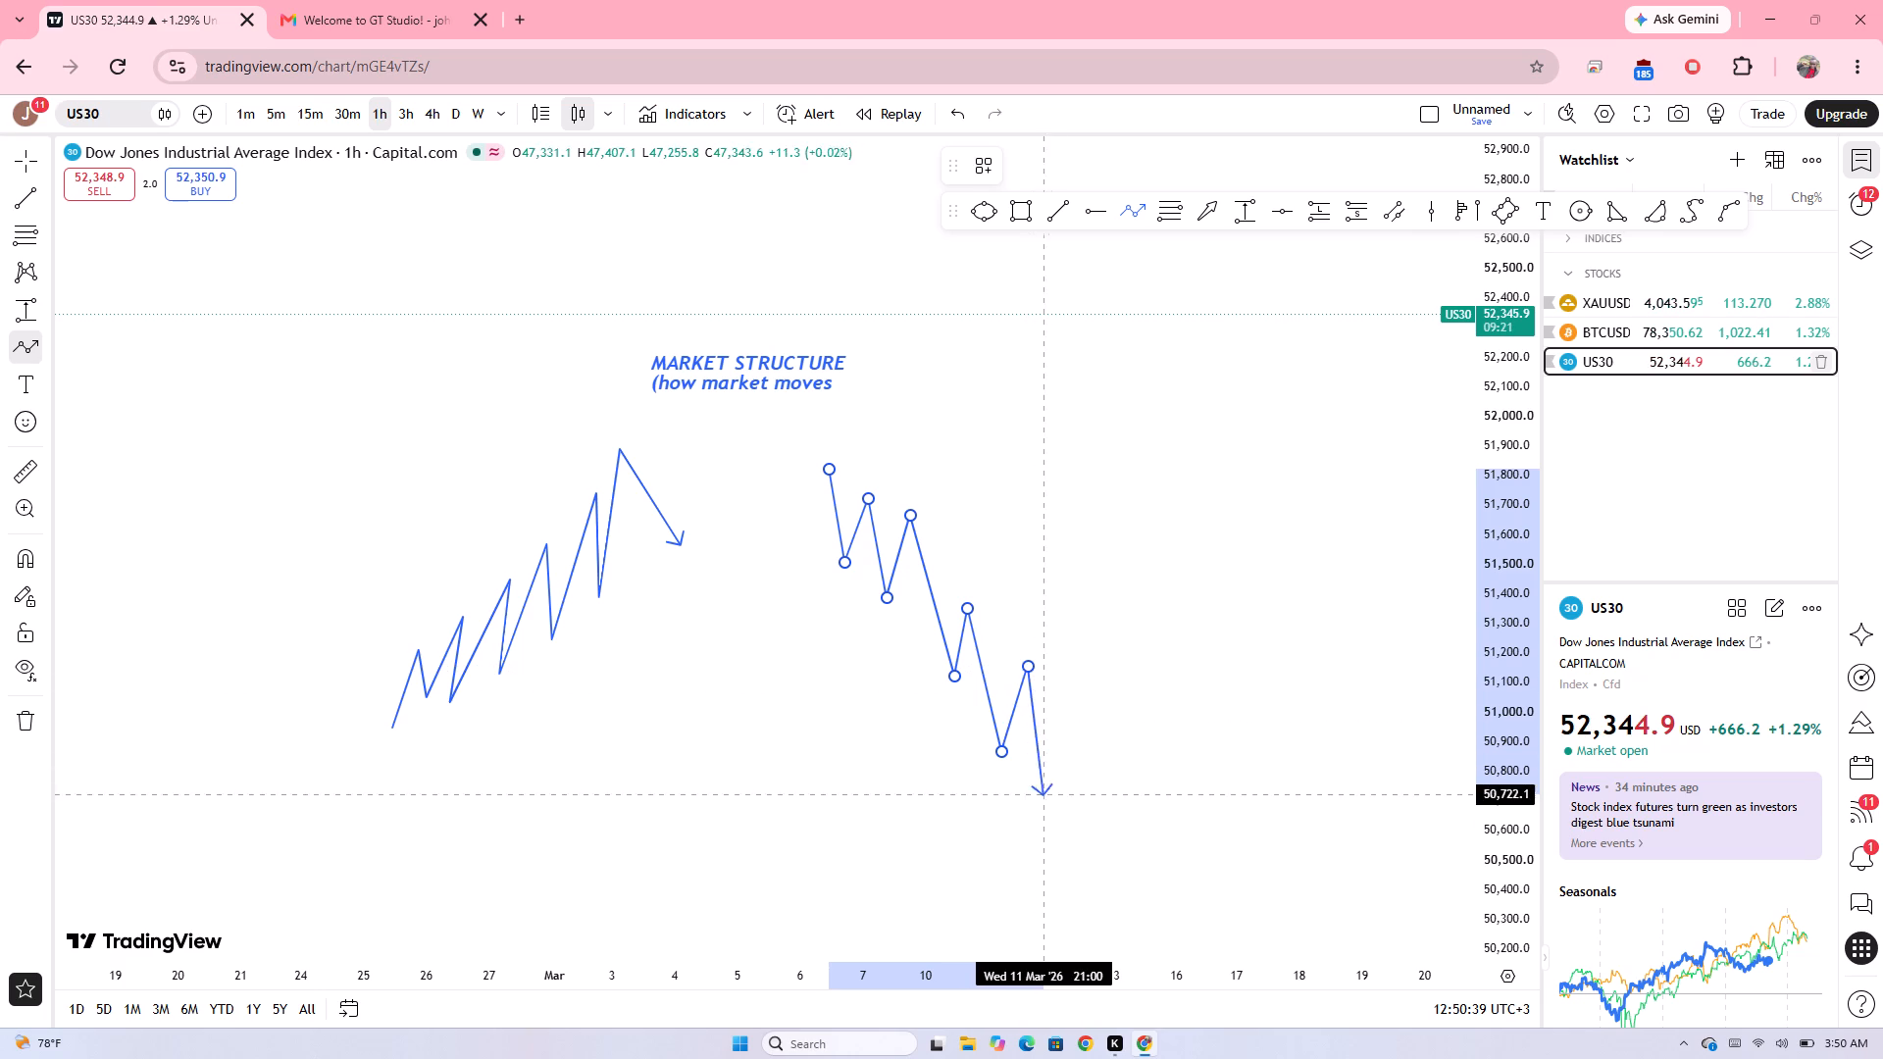
left_click_drag(1046, 799, 1054, 806)
double_click(1054, 806)
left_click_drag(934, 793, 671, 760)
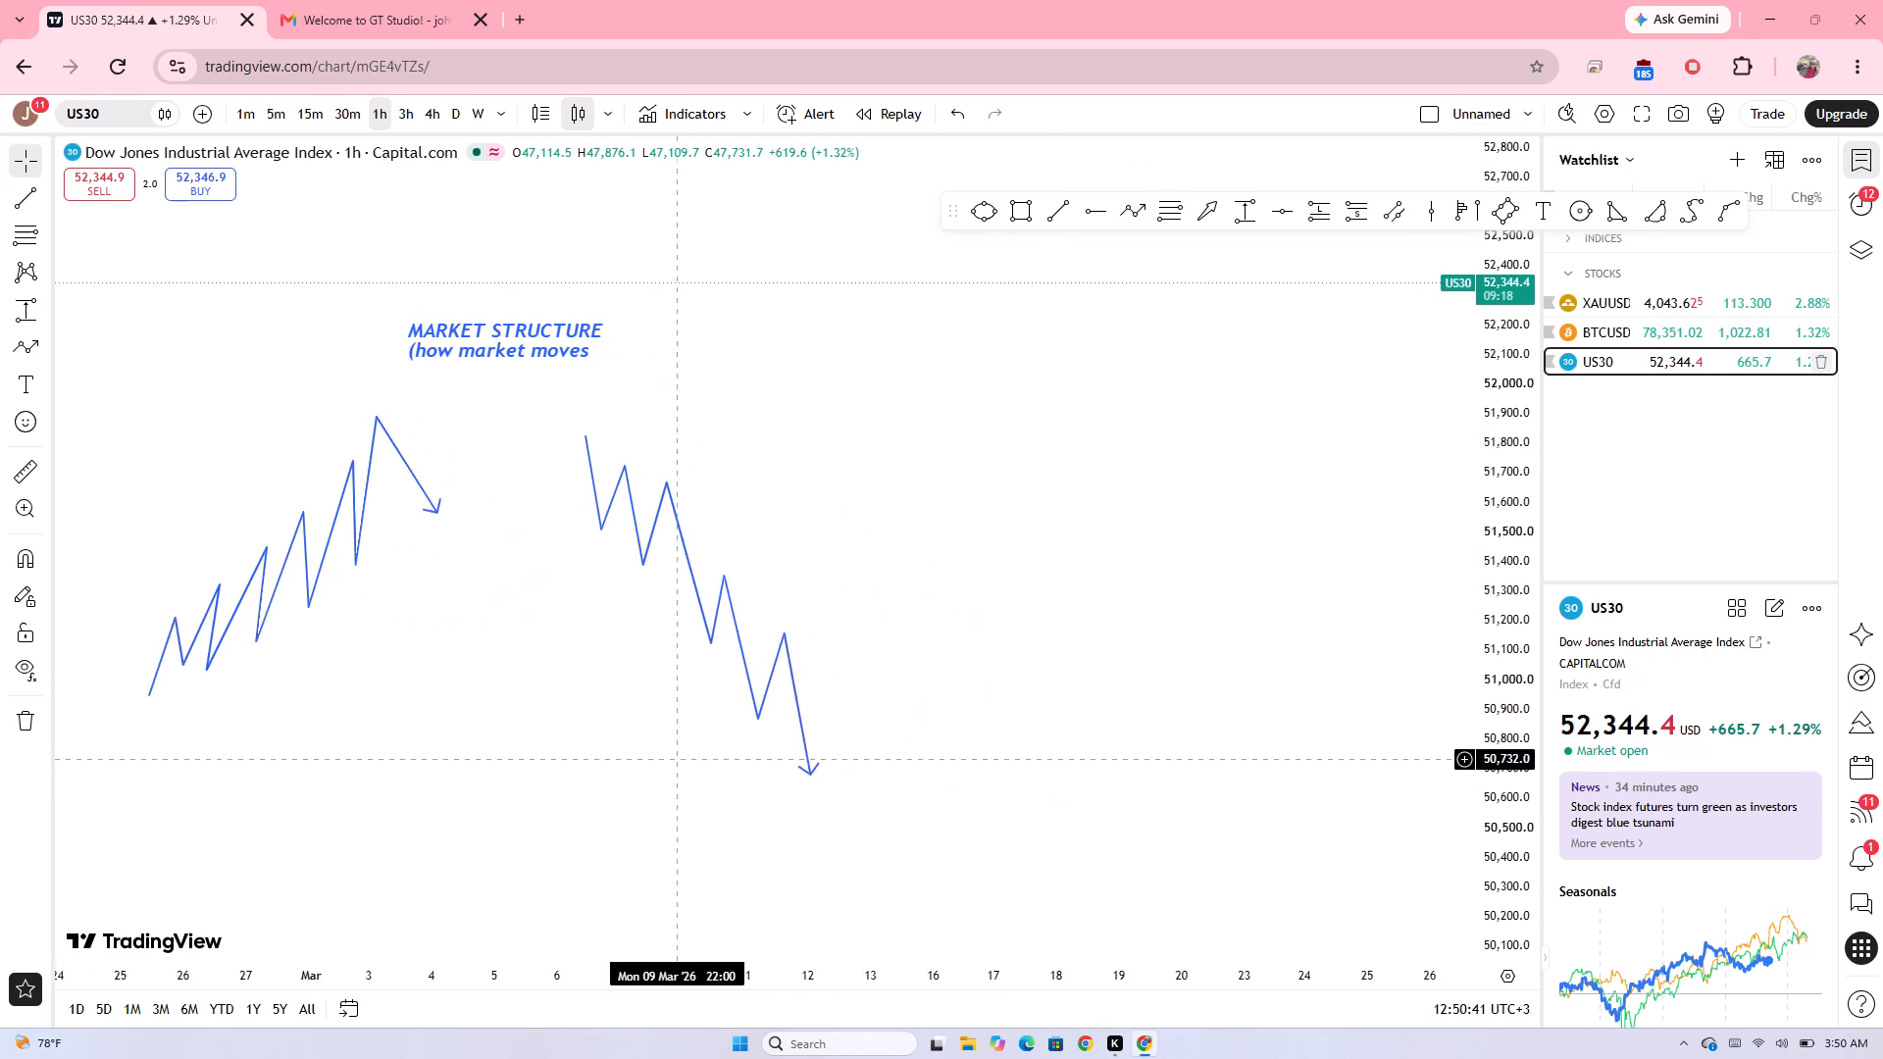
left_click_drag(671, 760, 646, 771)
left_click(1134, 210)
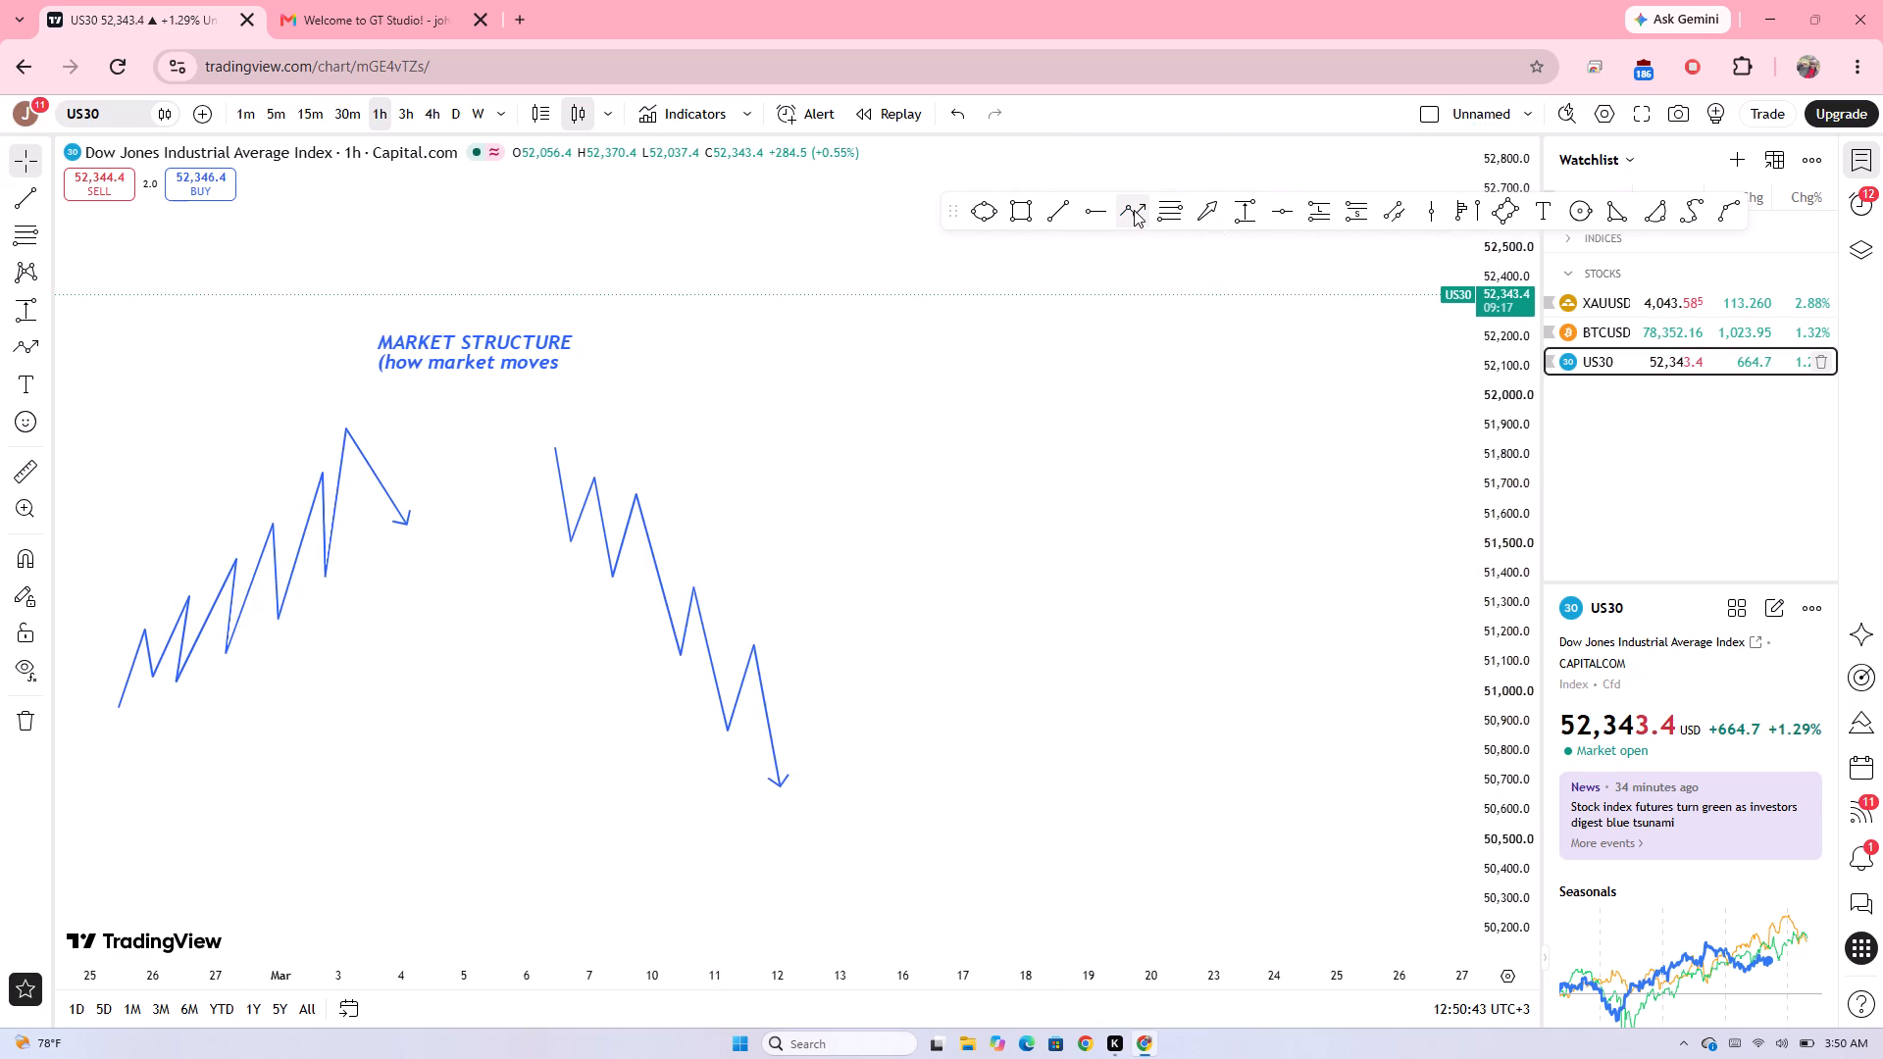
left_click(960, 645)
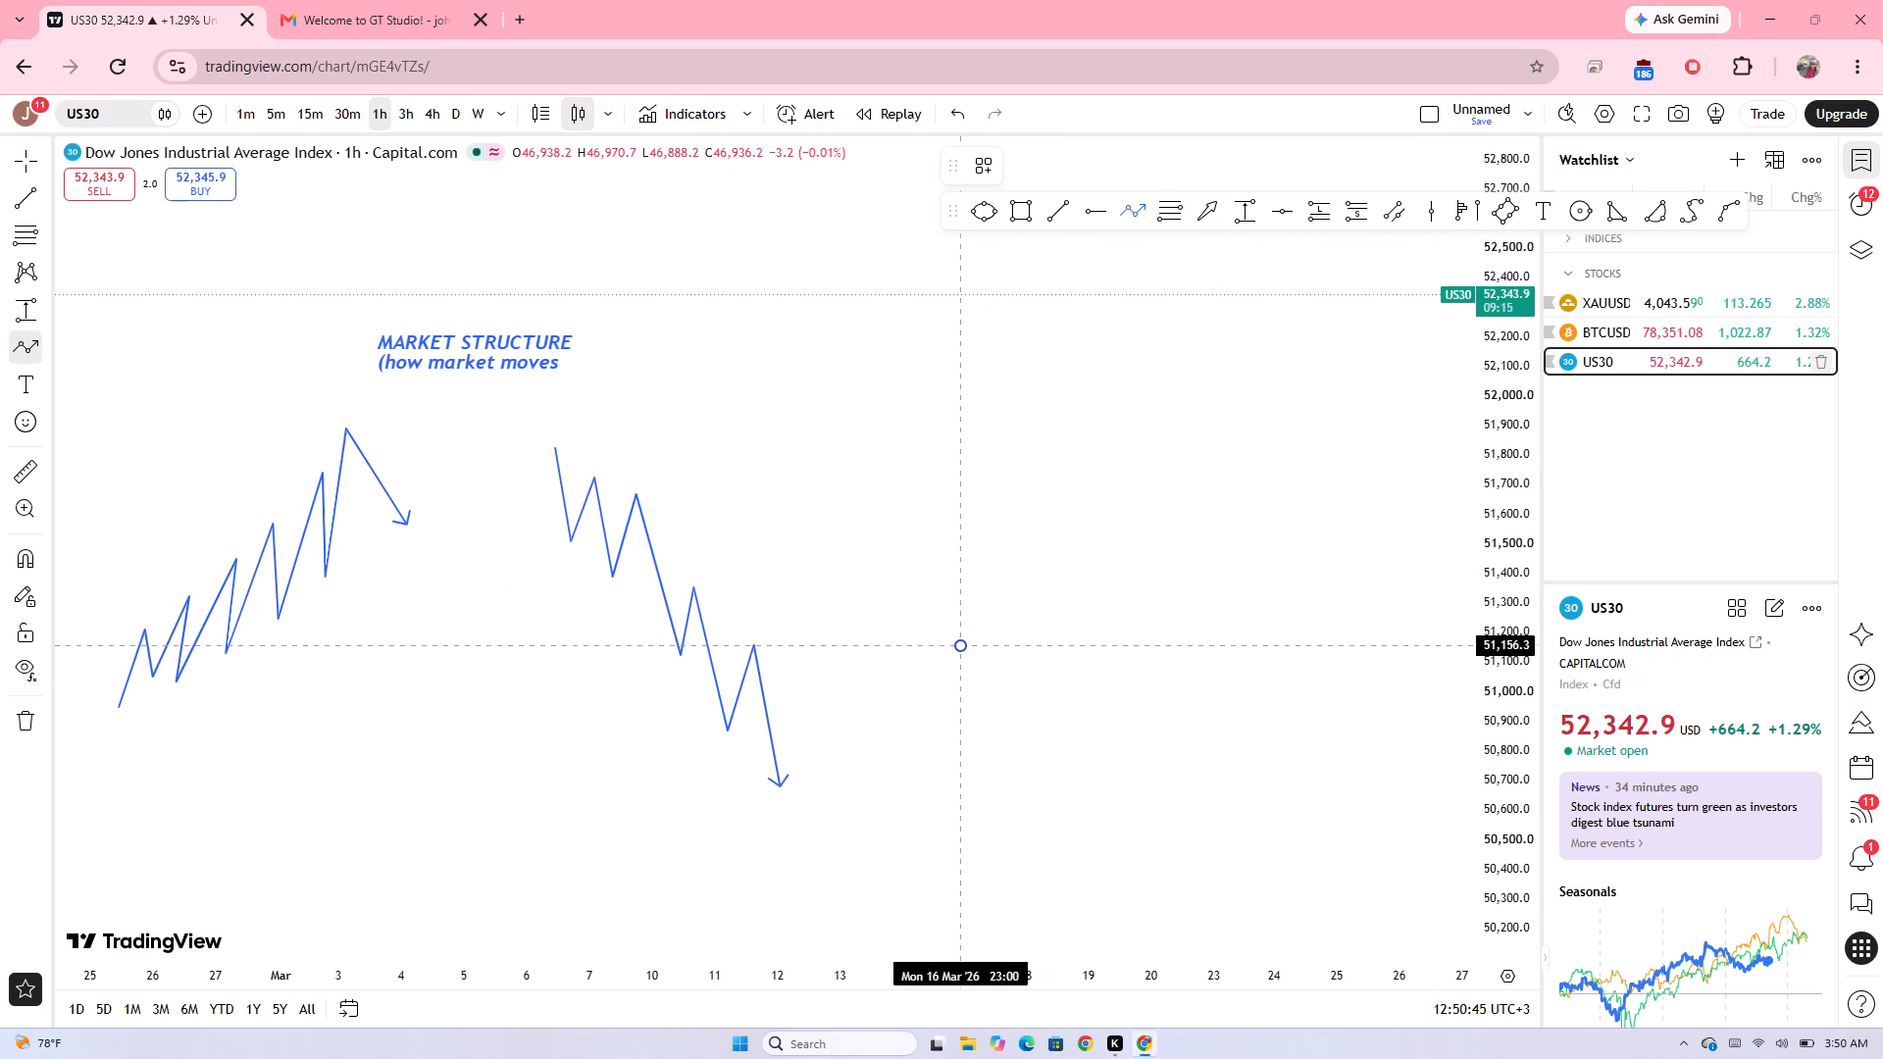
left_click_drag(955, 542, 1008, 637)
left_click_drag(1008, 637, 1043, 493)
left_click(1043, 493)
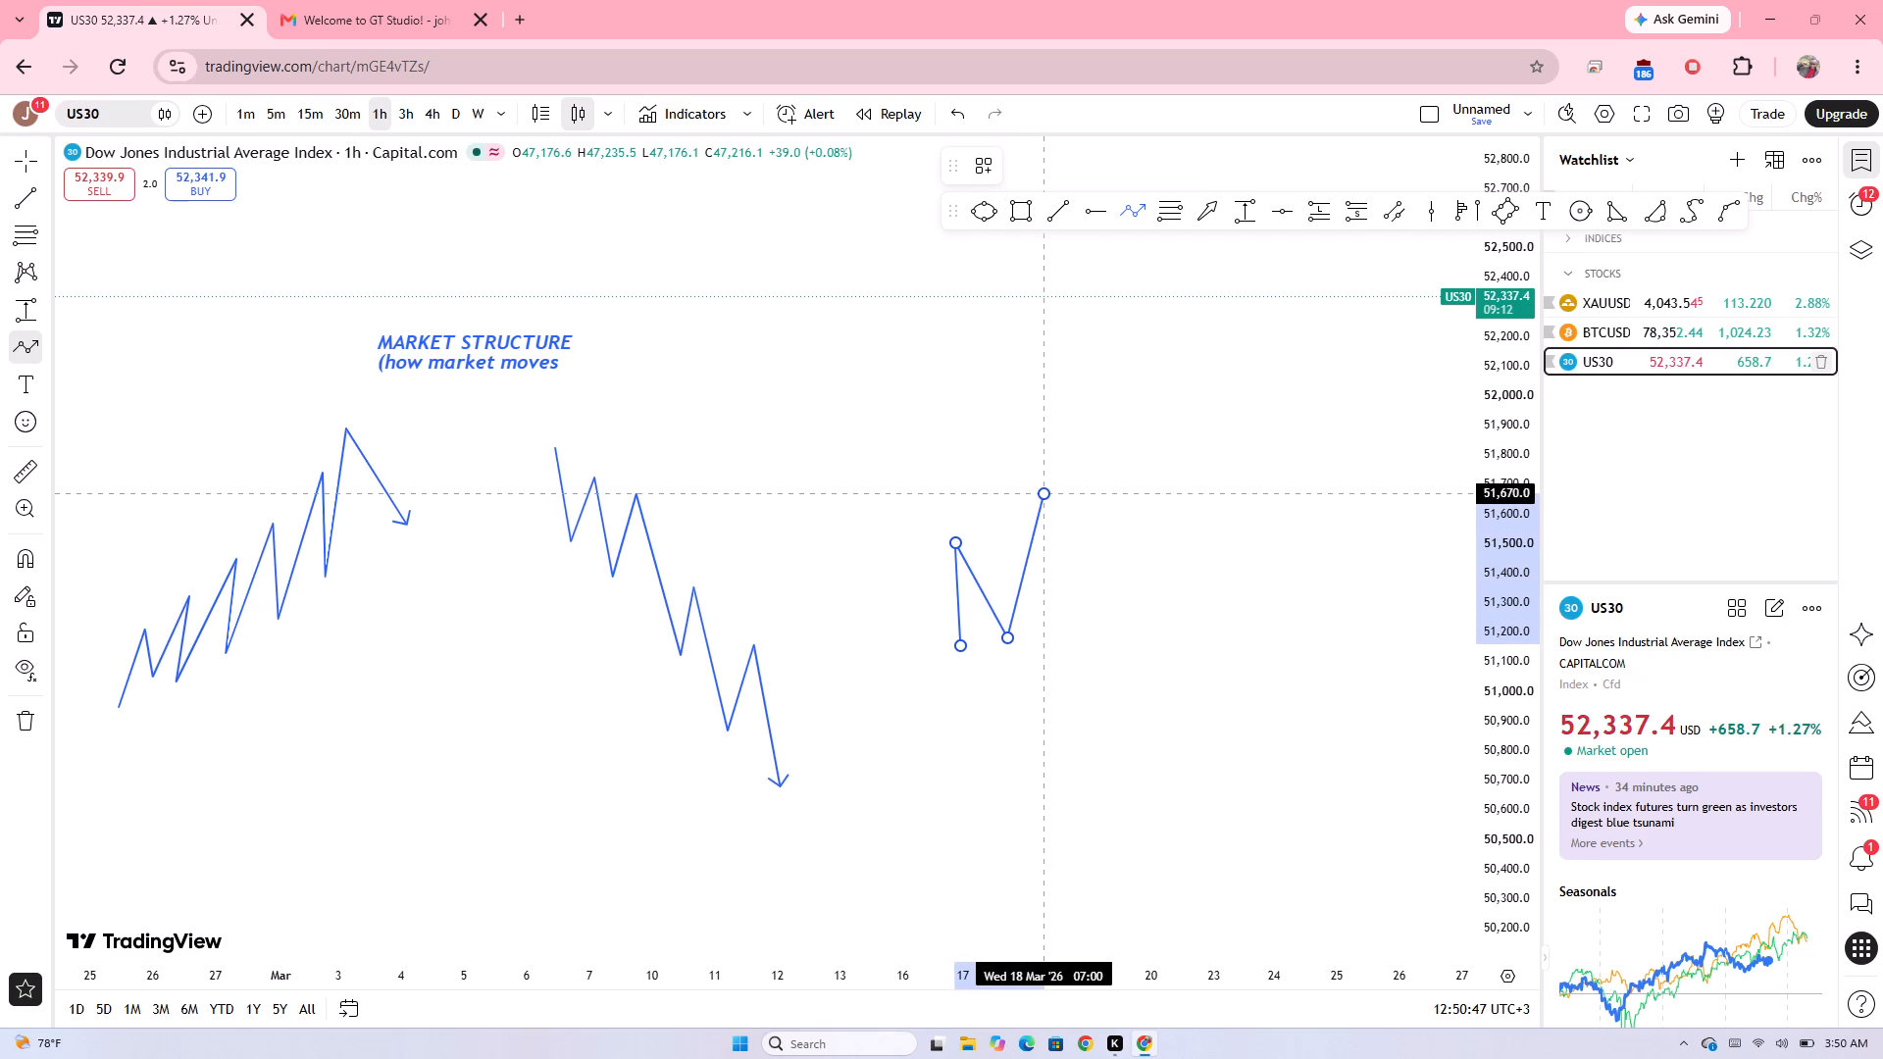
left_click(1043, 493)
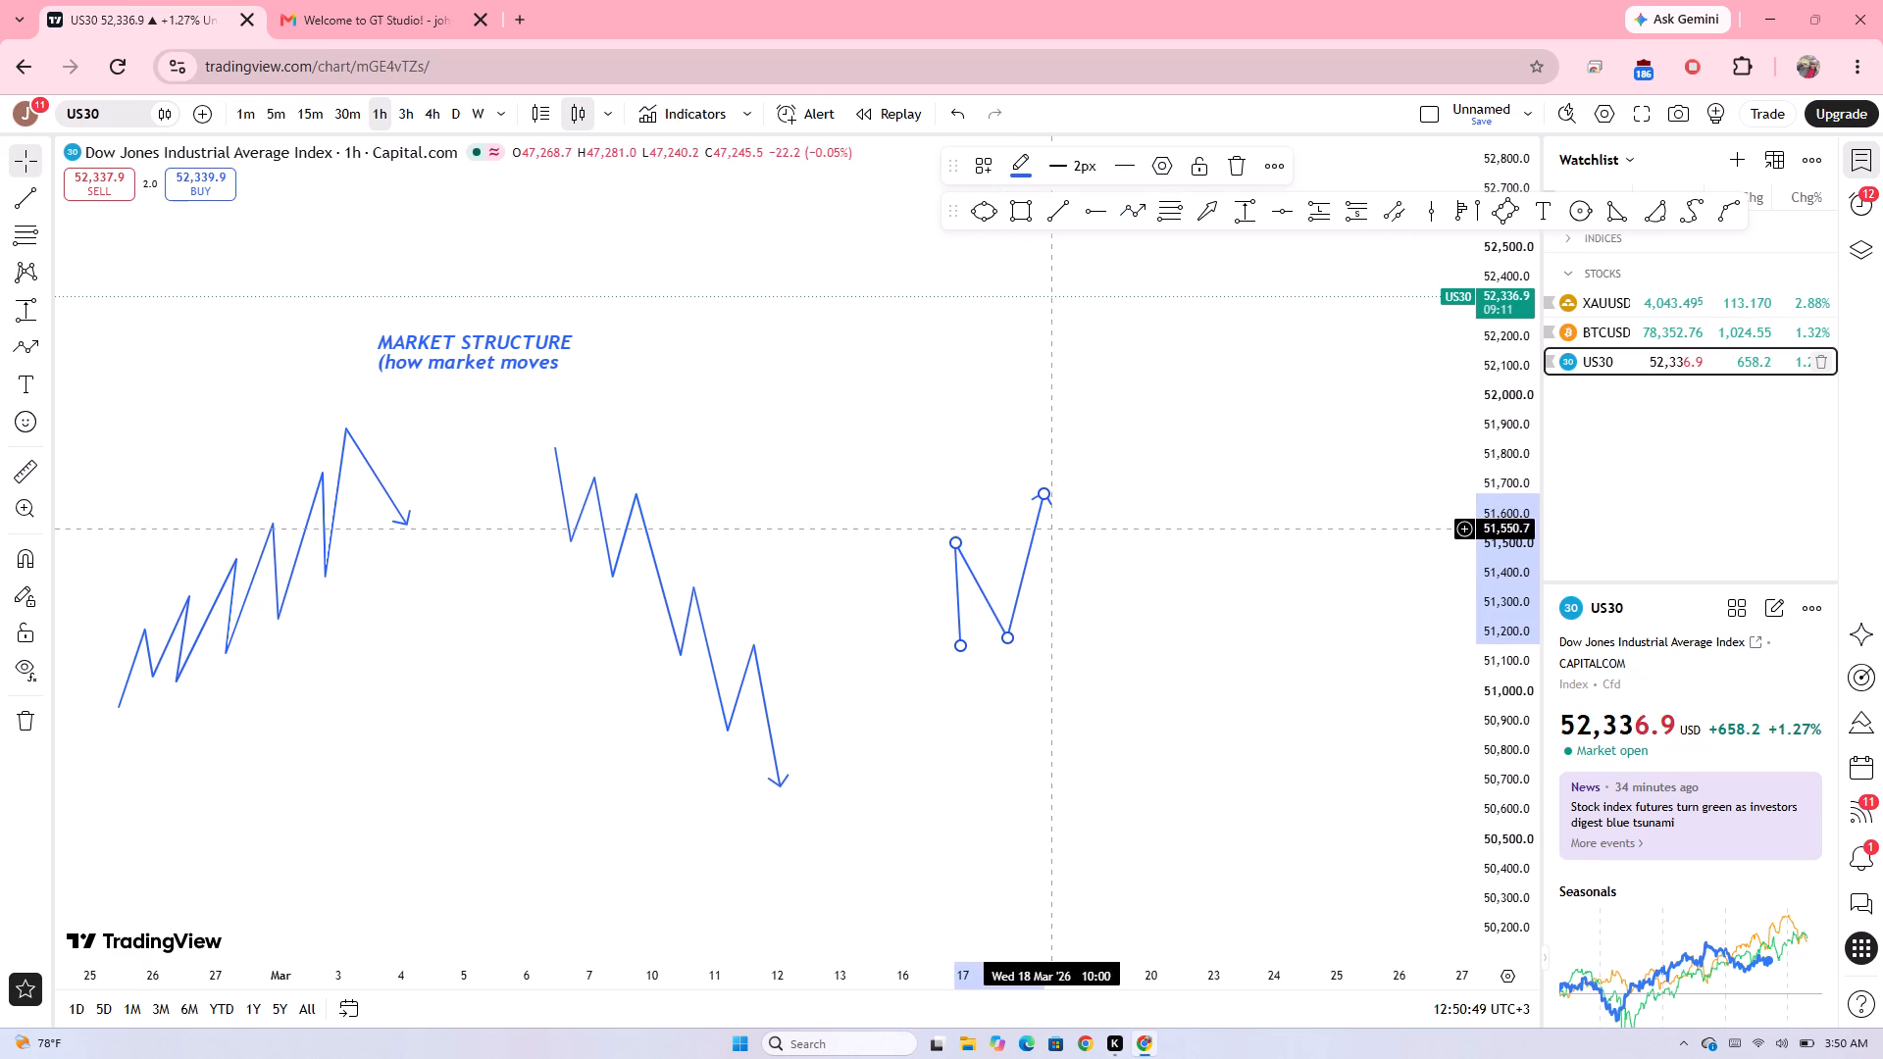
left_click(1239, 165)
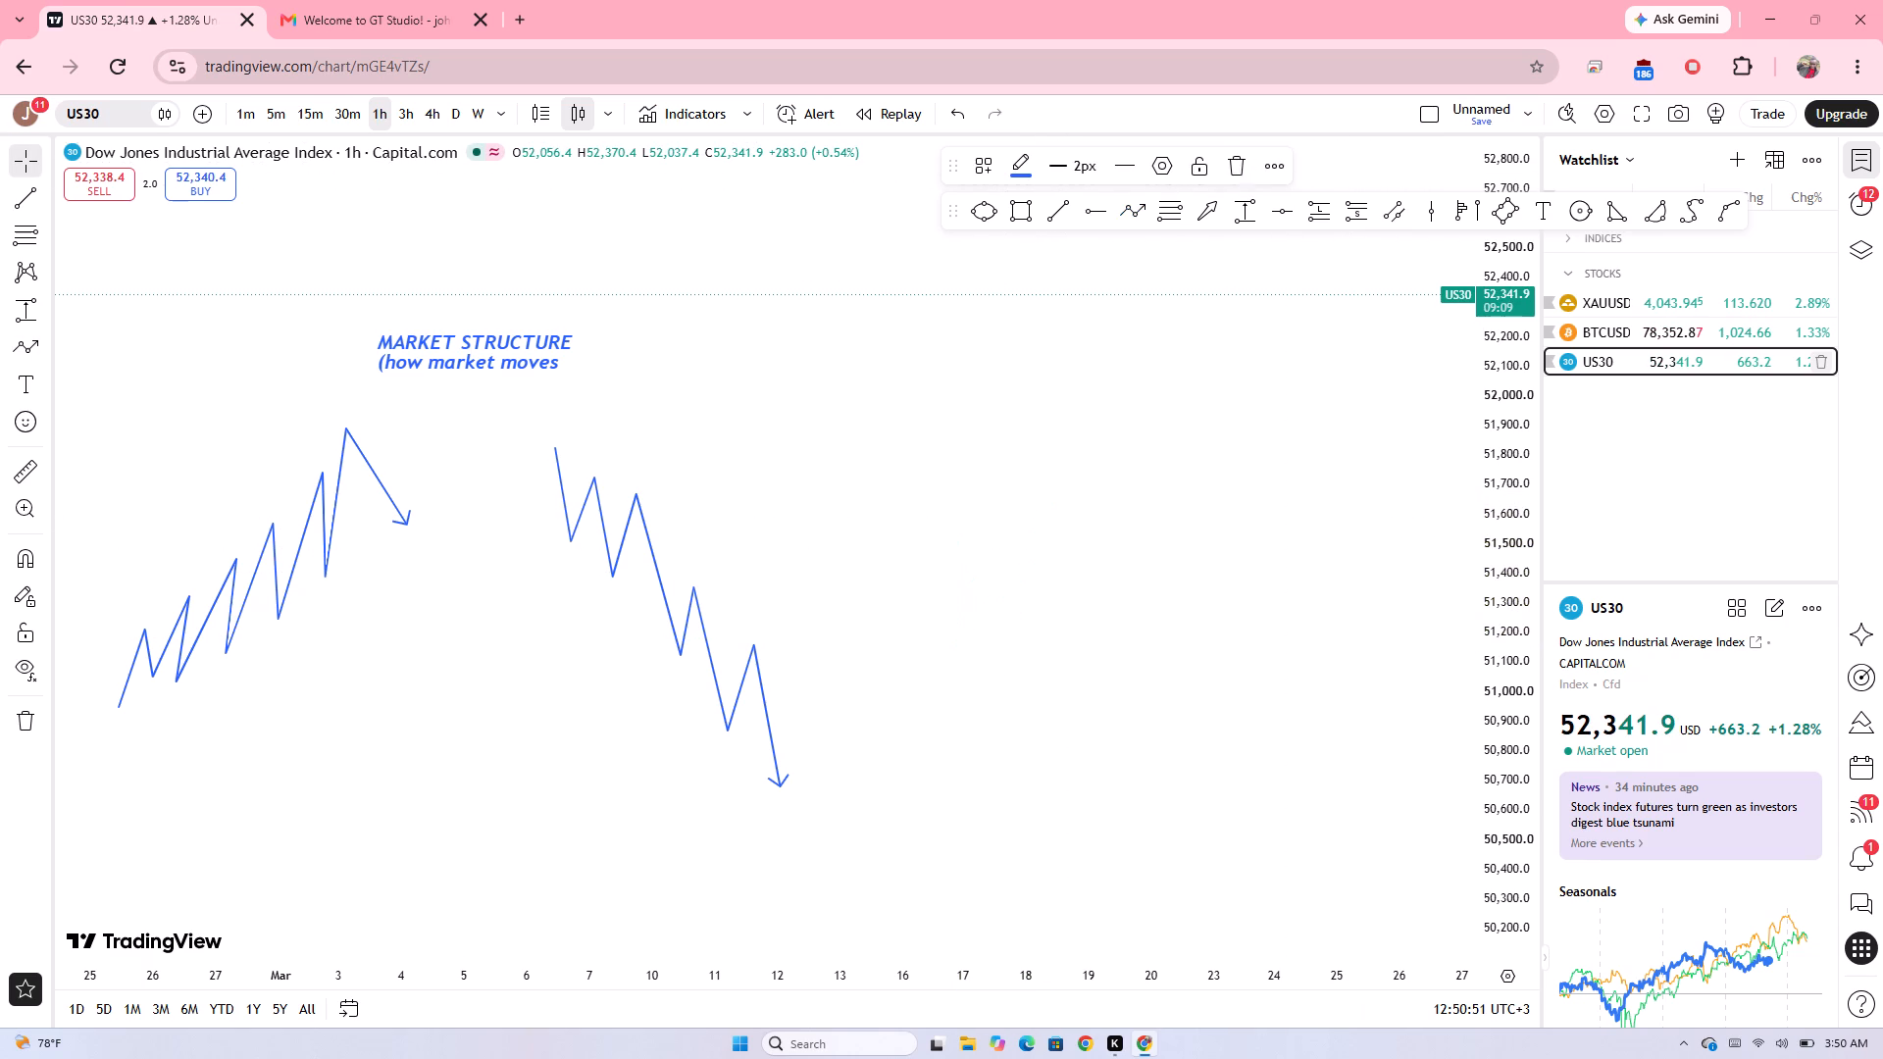
Start a sideways zigzag path from about 51,240 on 17 March, swinging between about 51,730 and 51,220 through 20 March.
left_click(1138, 209)
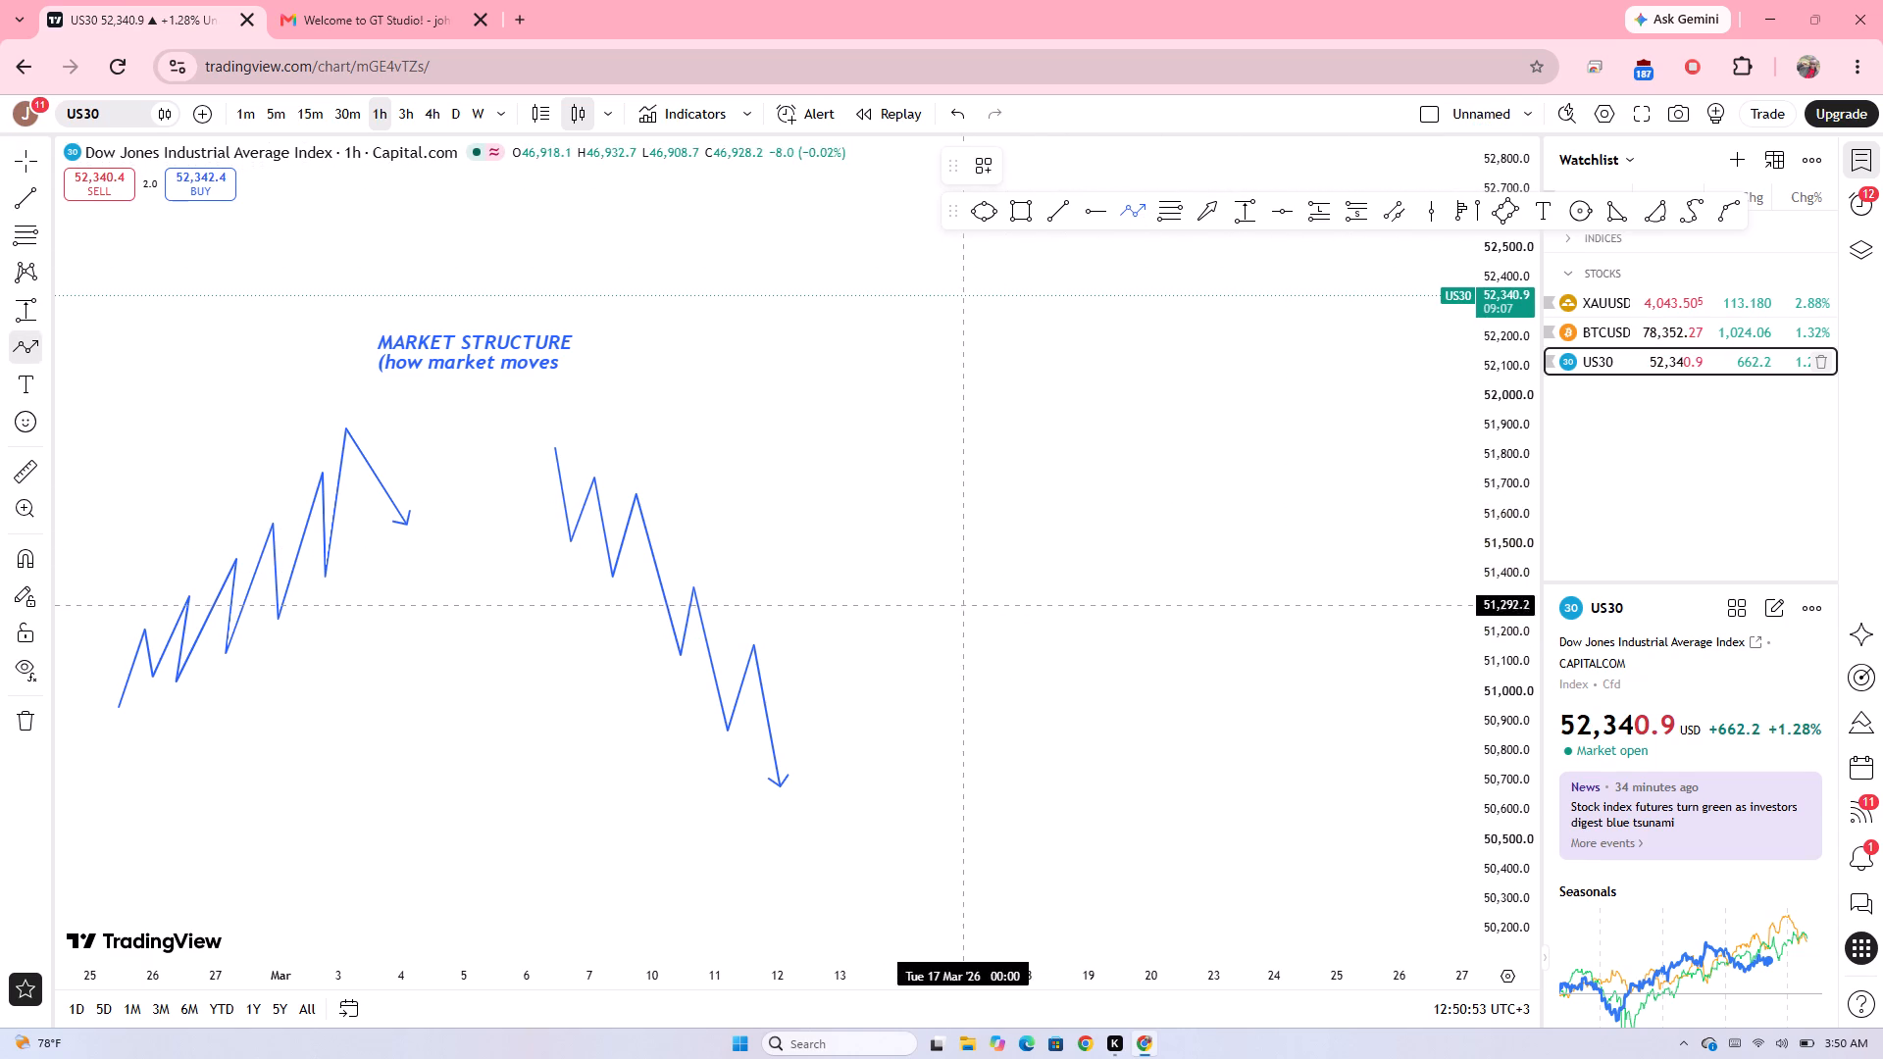
left_click(967, 621)
left_click_drag(994, 512, 1034, 607)
left_click_drag(1034, 607, 1049, 555)
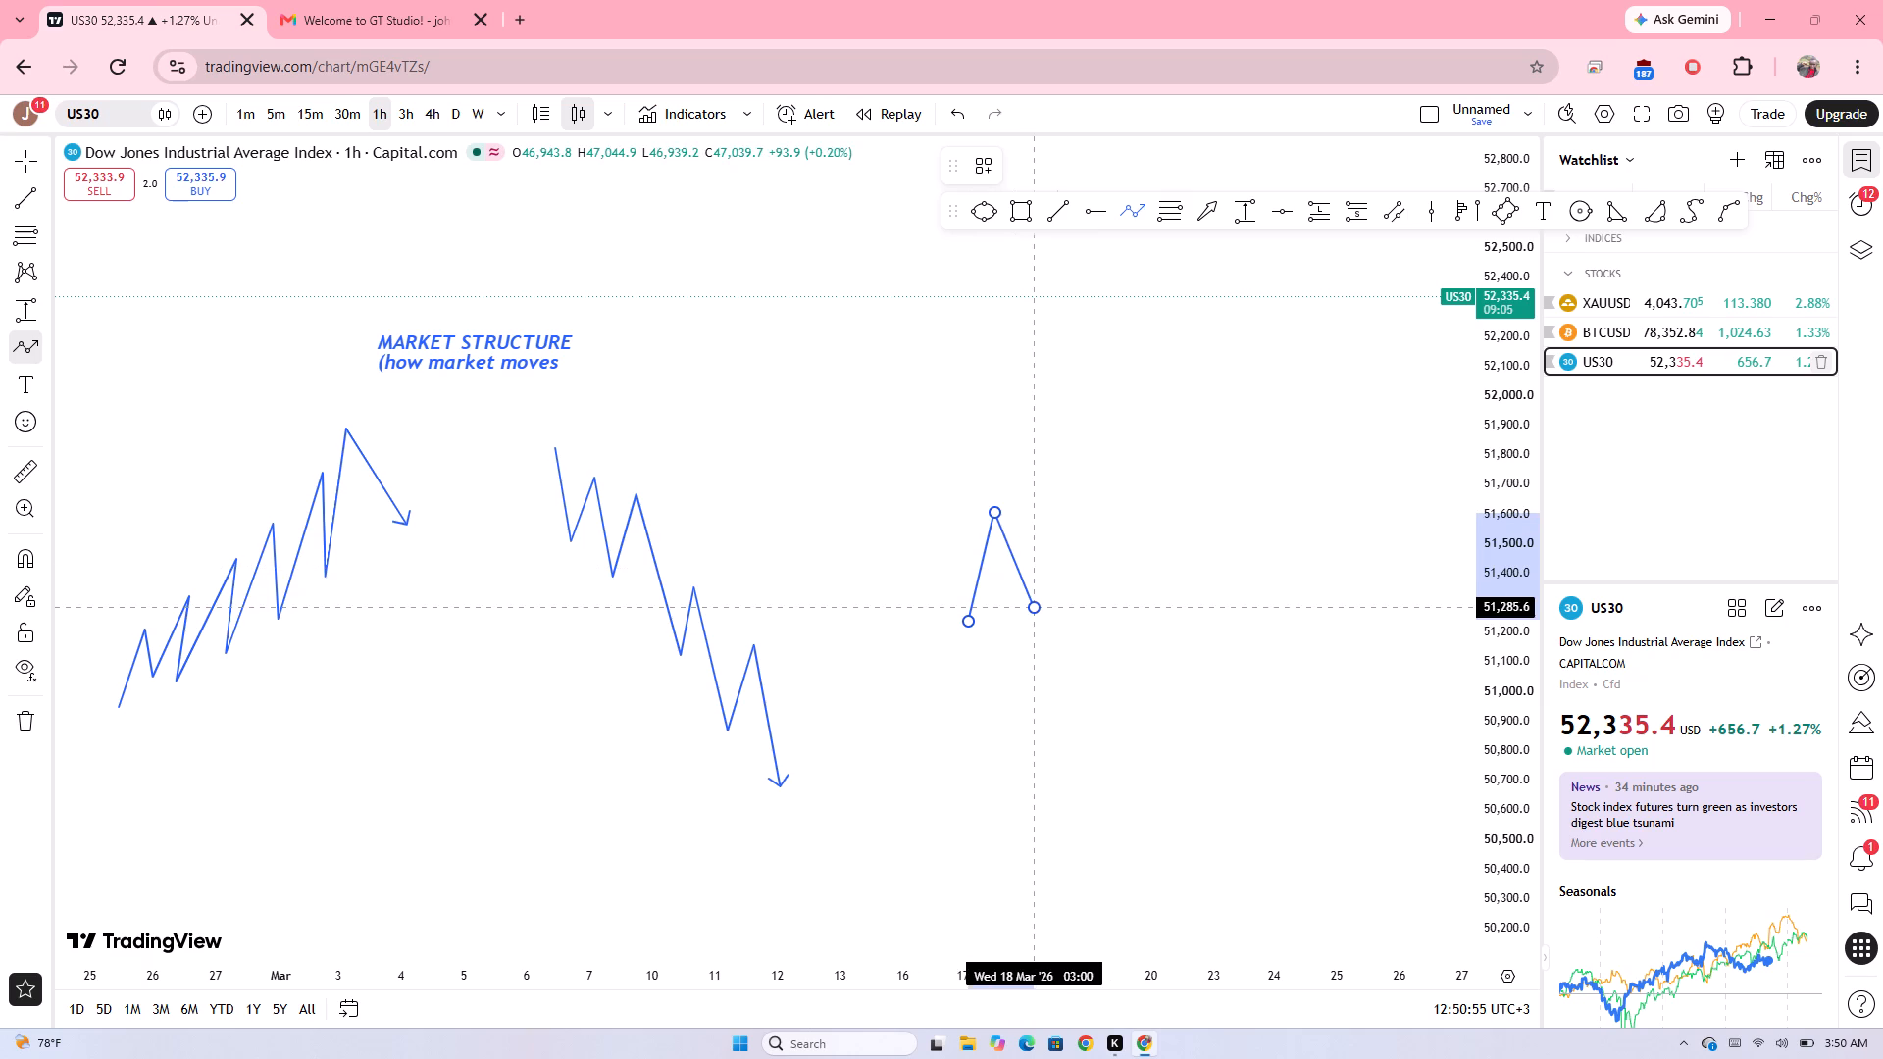
left_click_drag(1049, 555, 1069, 477)
left_click_drag(1069, 477, 1107, 605)
left_click_drag(1107, 605, 1122, 500)
left_click_drag(1122, 500, 1147, 580)
left_click_drag(1147, 580, 1167, 475)
left_click_drag(1167, 475, 1203, 627)
Continue the sideways path with swings within the same range and end it with an upward leg to about 51,770 on 25 March.
left_click_drag(1203, 627, 1211, 517)
left_click_drag(1211, 517, 1249, 606)
left_click_drag(1249, 606, 1247, 468)
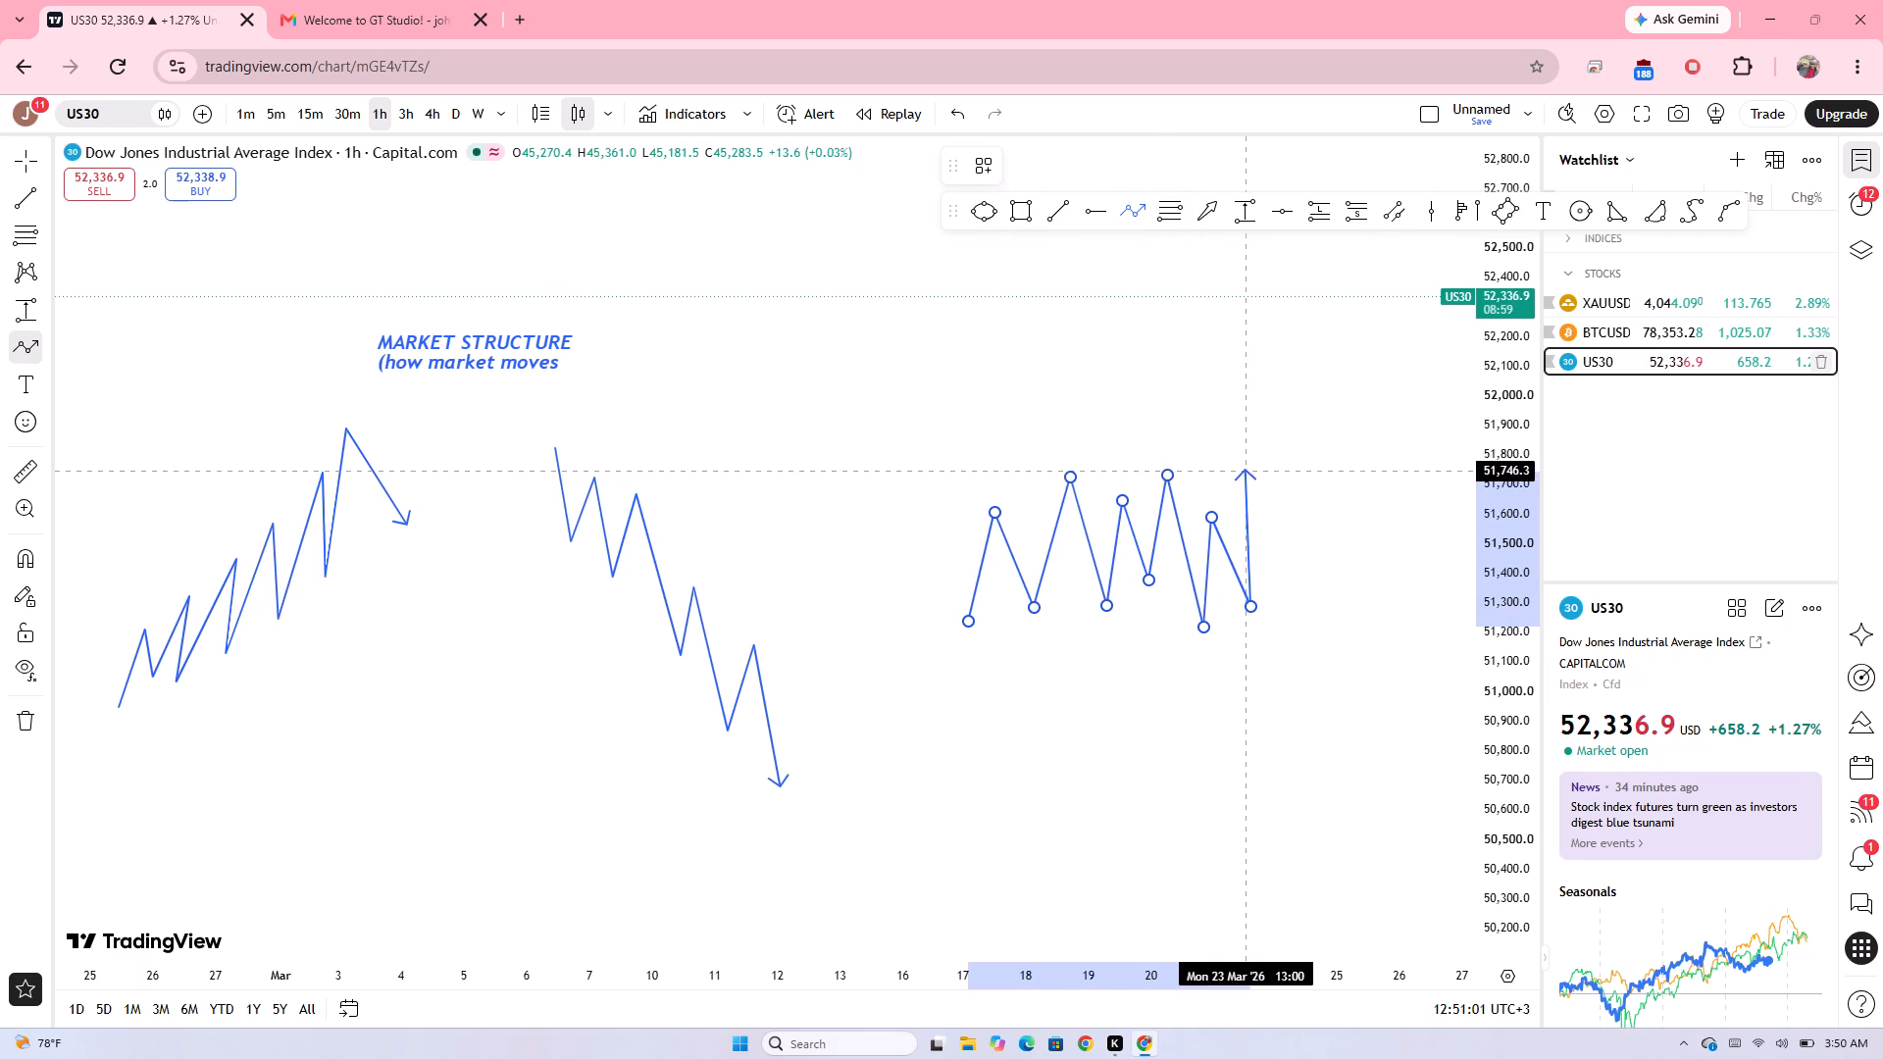
left_click_drag(1247, 468, 1247, 465)
left_click_drag(1247, 465, 1274, 578)
left_click_drag(1274, 578, 1277, 493)
left_click_drag(1277, 493, 1294, 559)
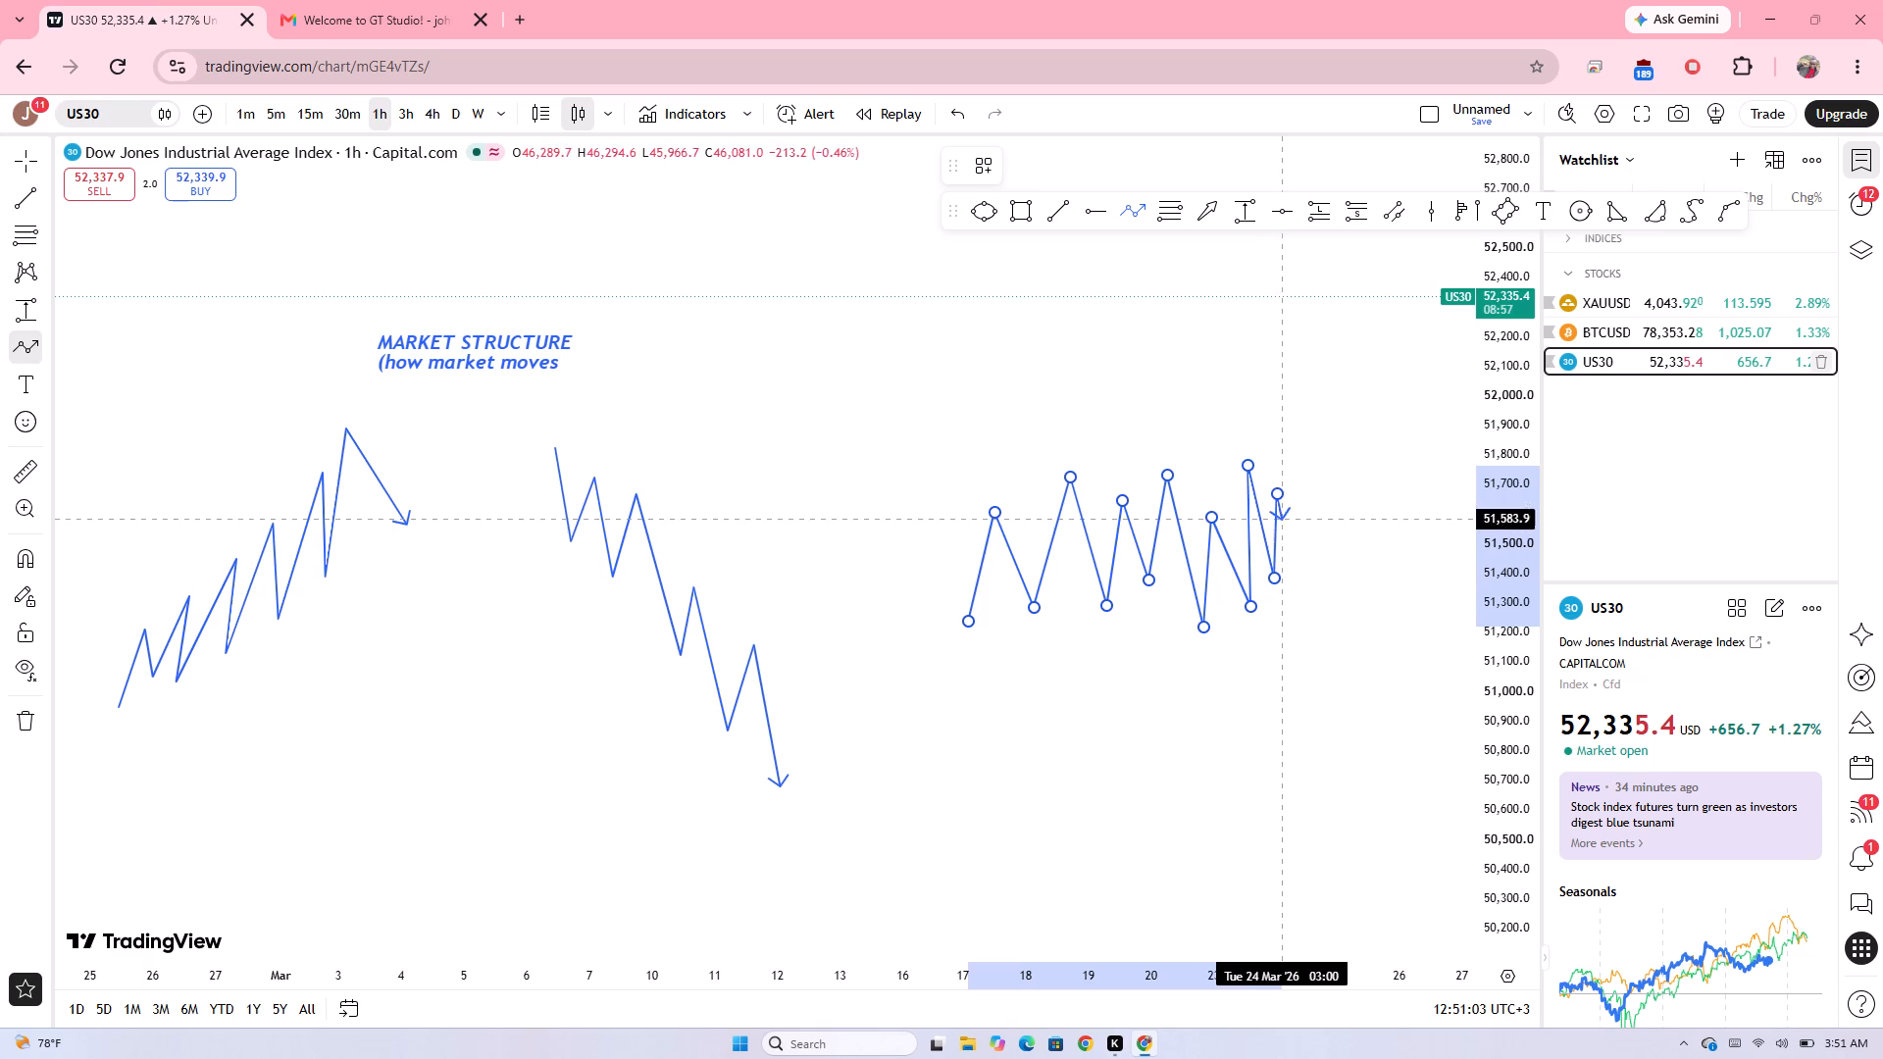
left_click_drag(1294, 559, 1310, 626)
left_click_drag(1310, 626, 1317, 488)
left_click_drag(1317, 488, 1351, 602)
left_click_drag(1351, 602, 1348, 462)
double_click(1348, 462)
left_click(1127, 375)
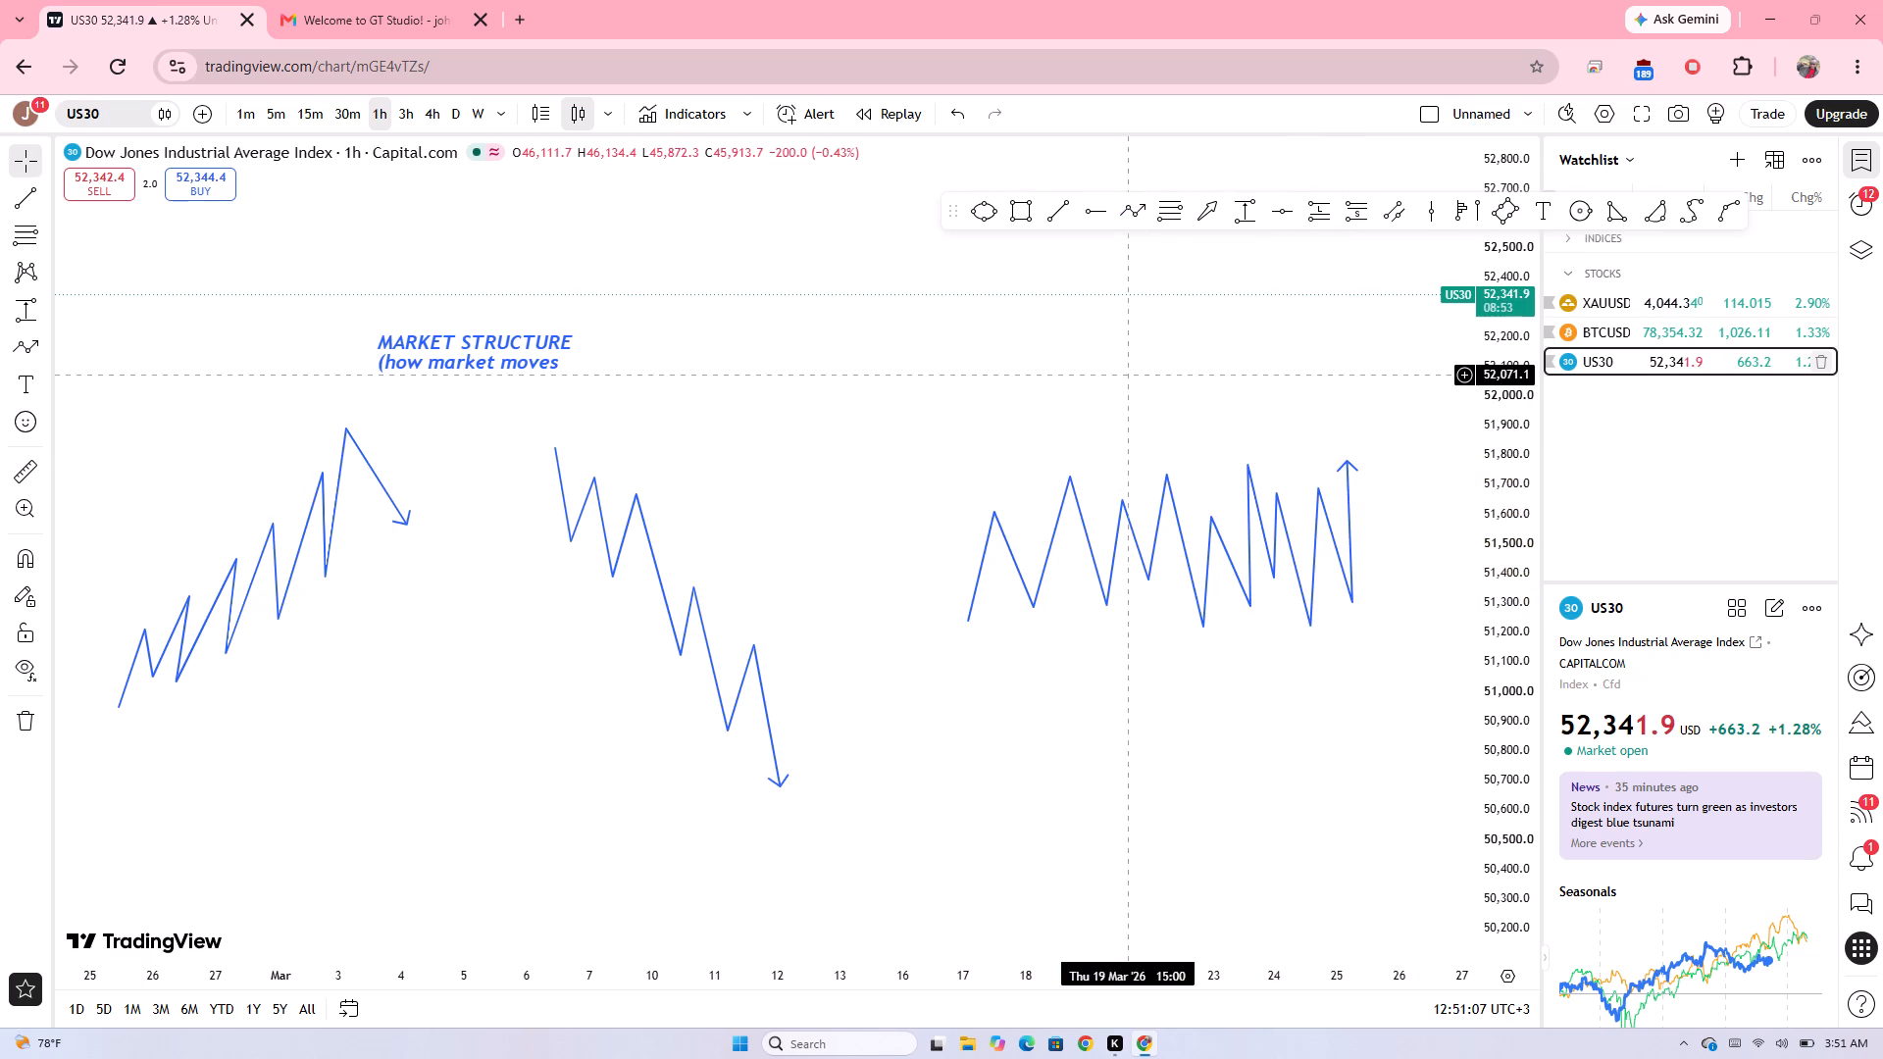
Draw a thin rectangle across the sideways path's highs, from about 51,730 to 51,687, spanning 16 to 30 March.
left_click_drag(1127, 375, 822, 355)
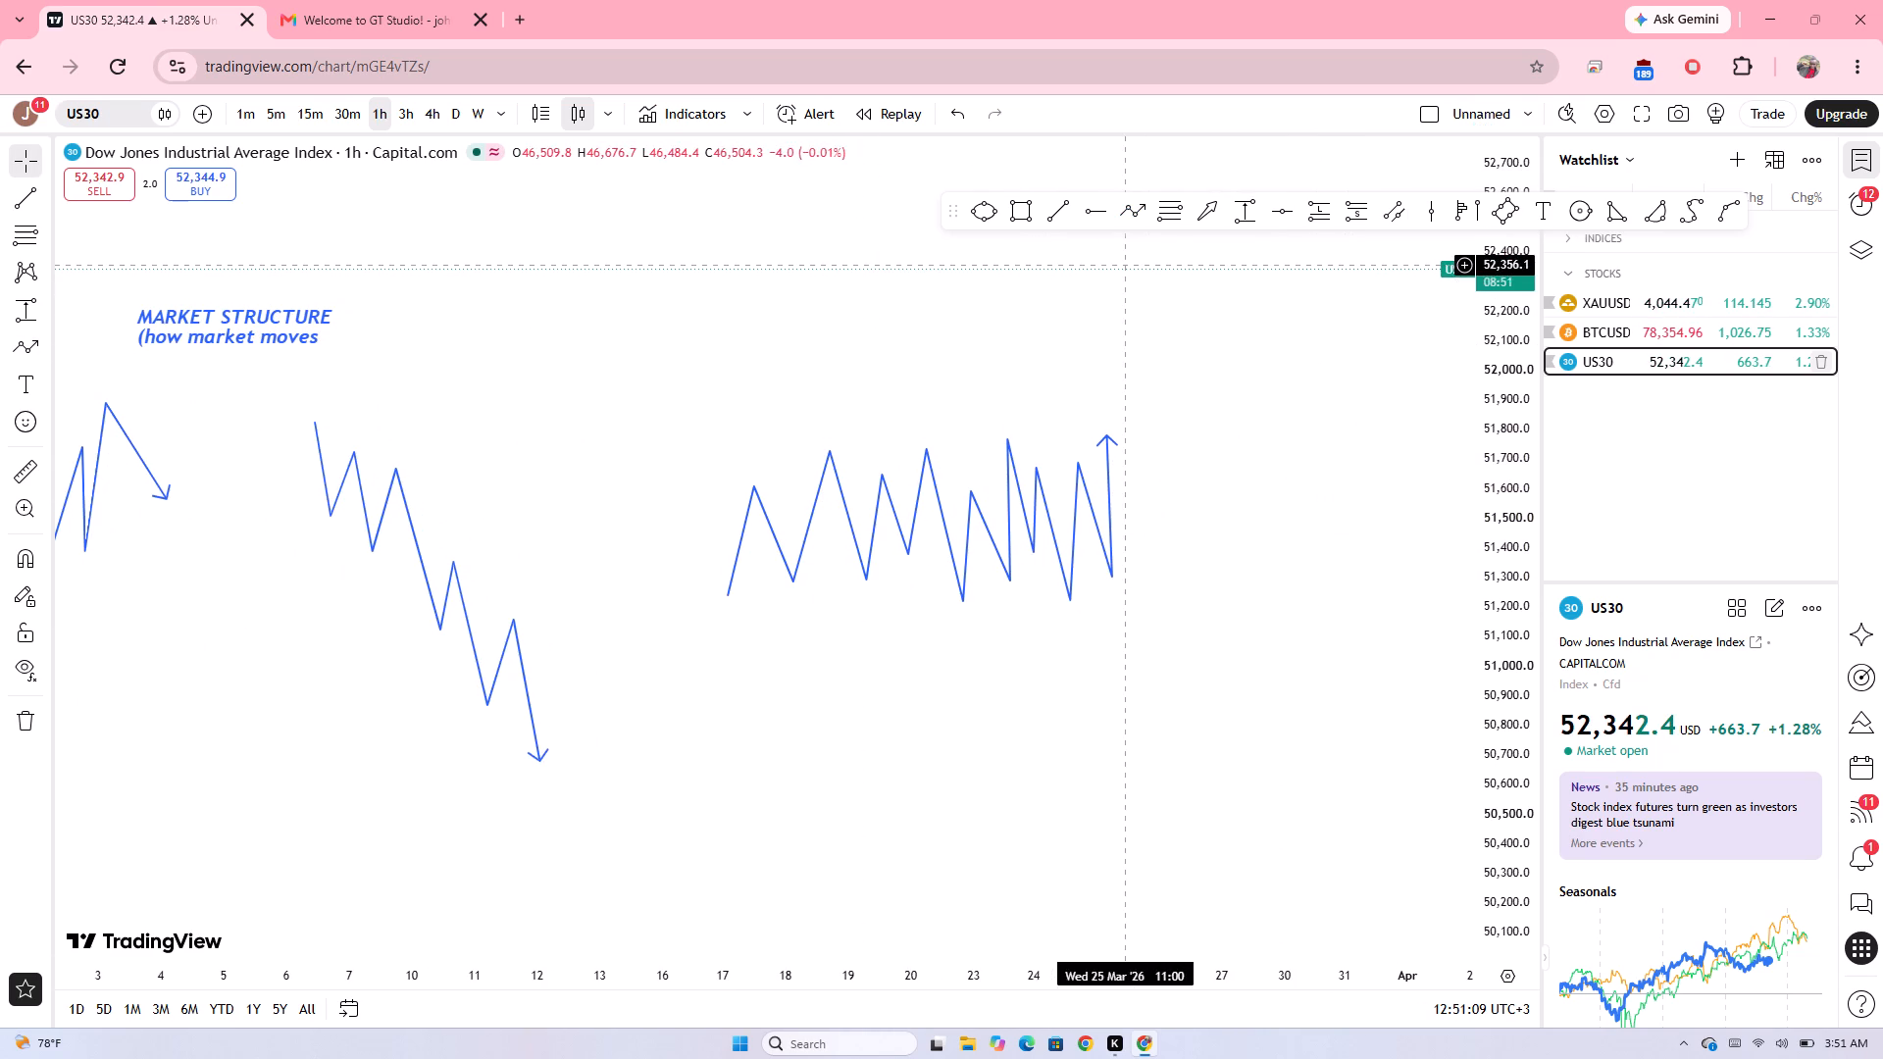
left_click(1032, 212)
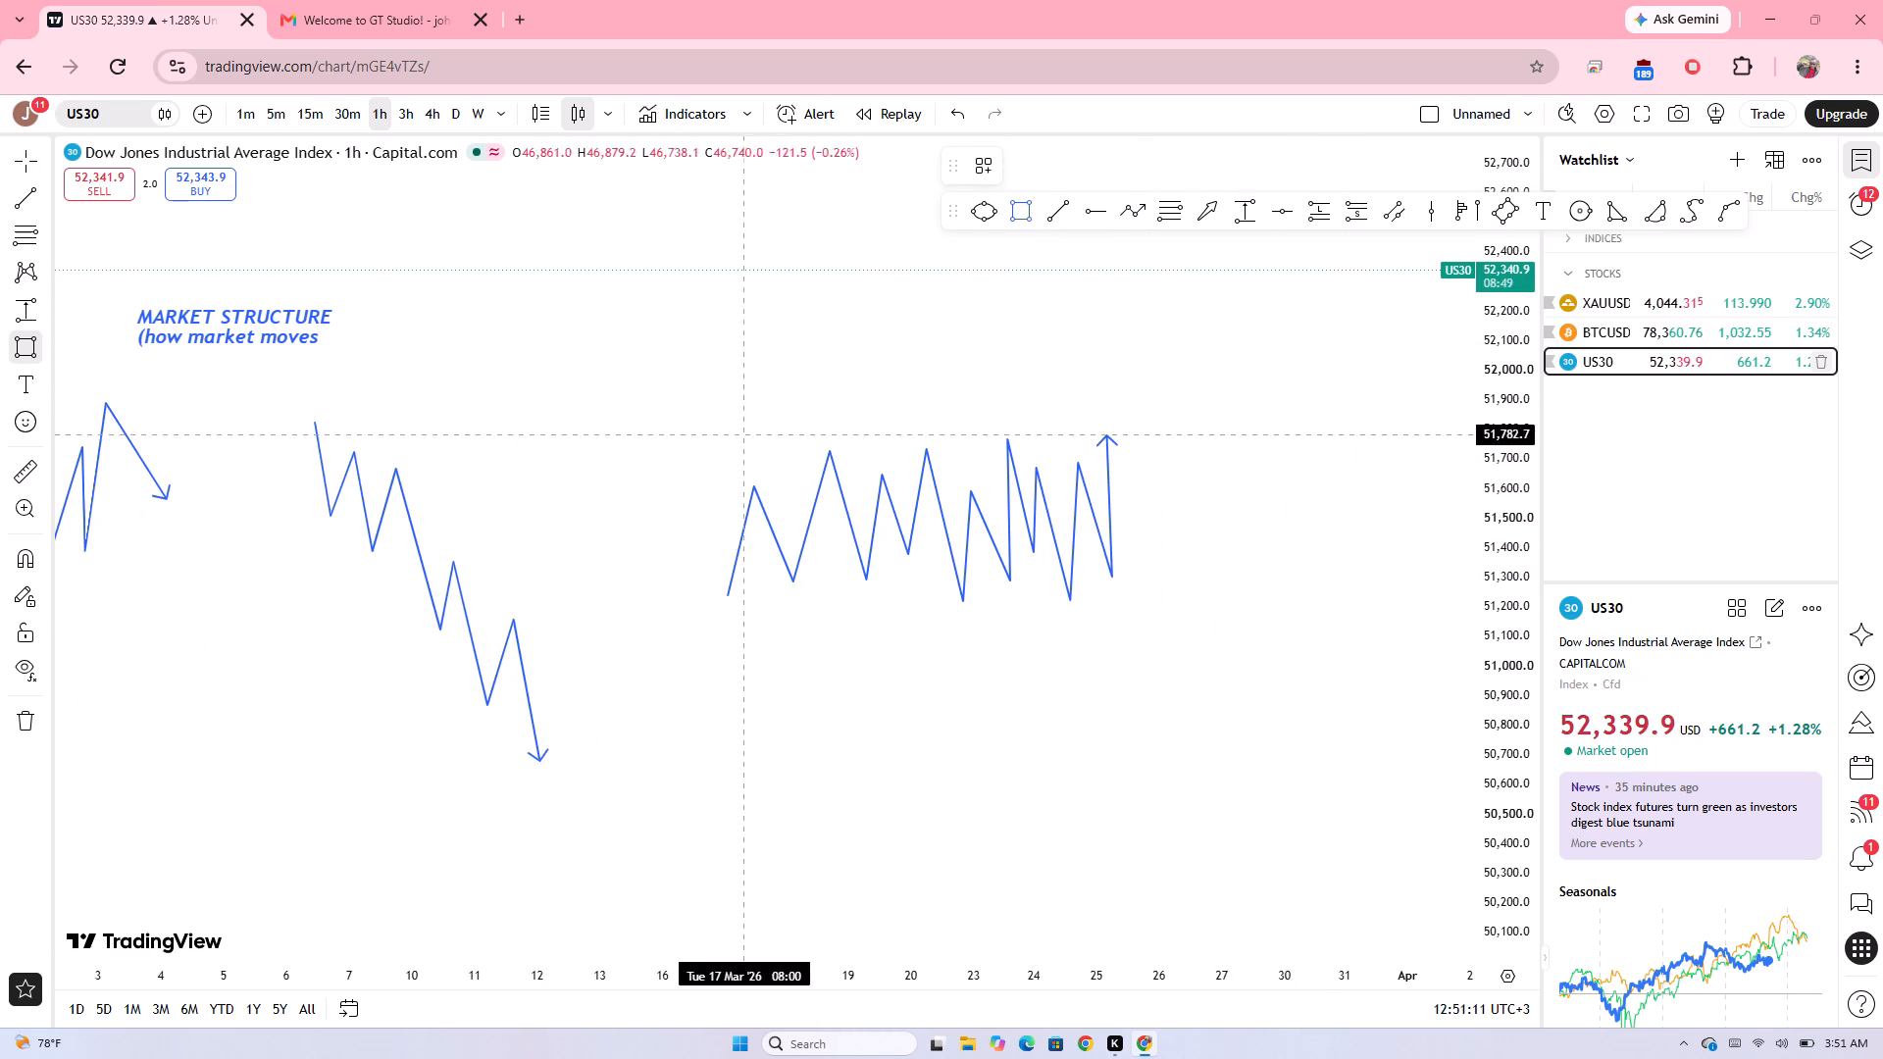
left_click(708, 450)
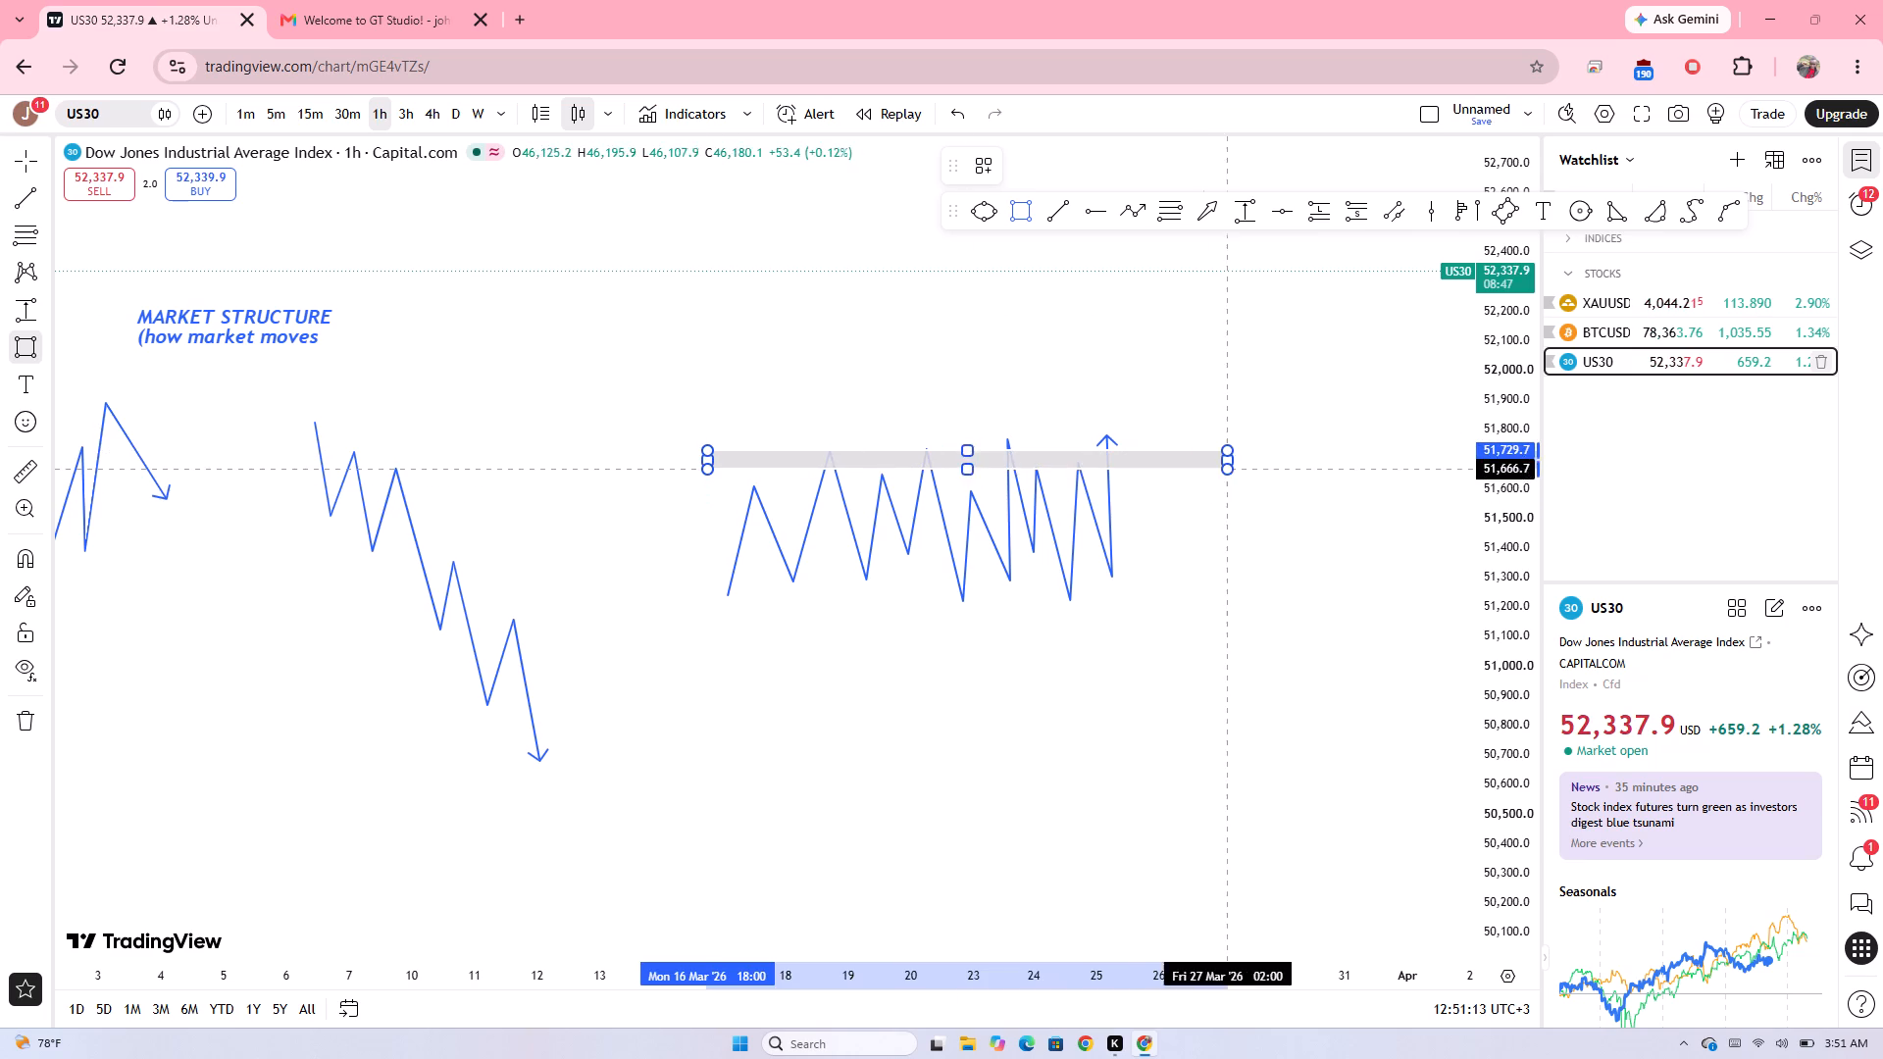
left_click(1319, 463)
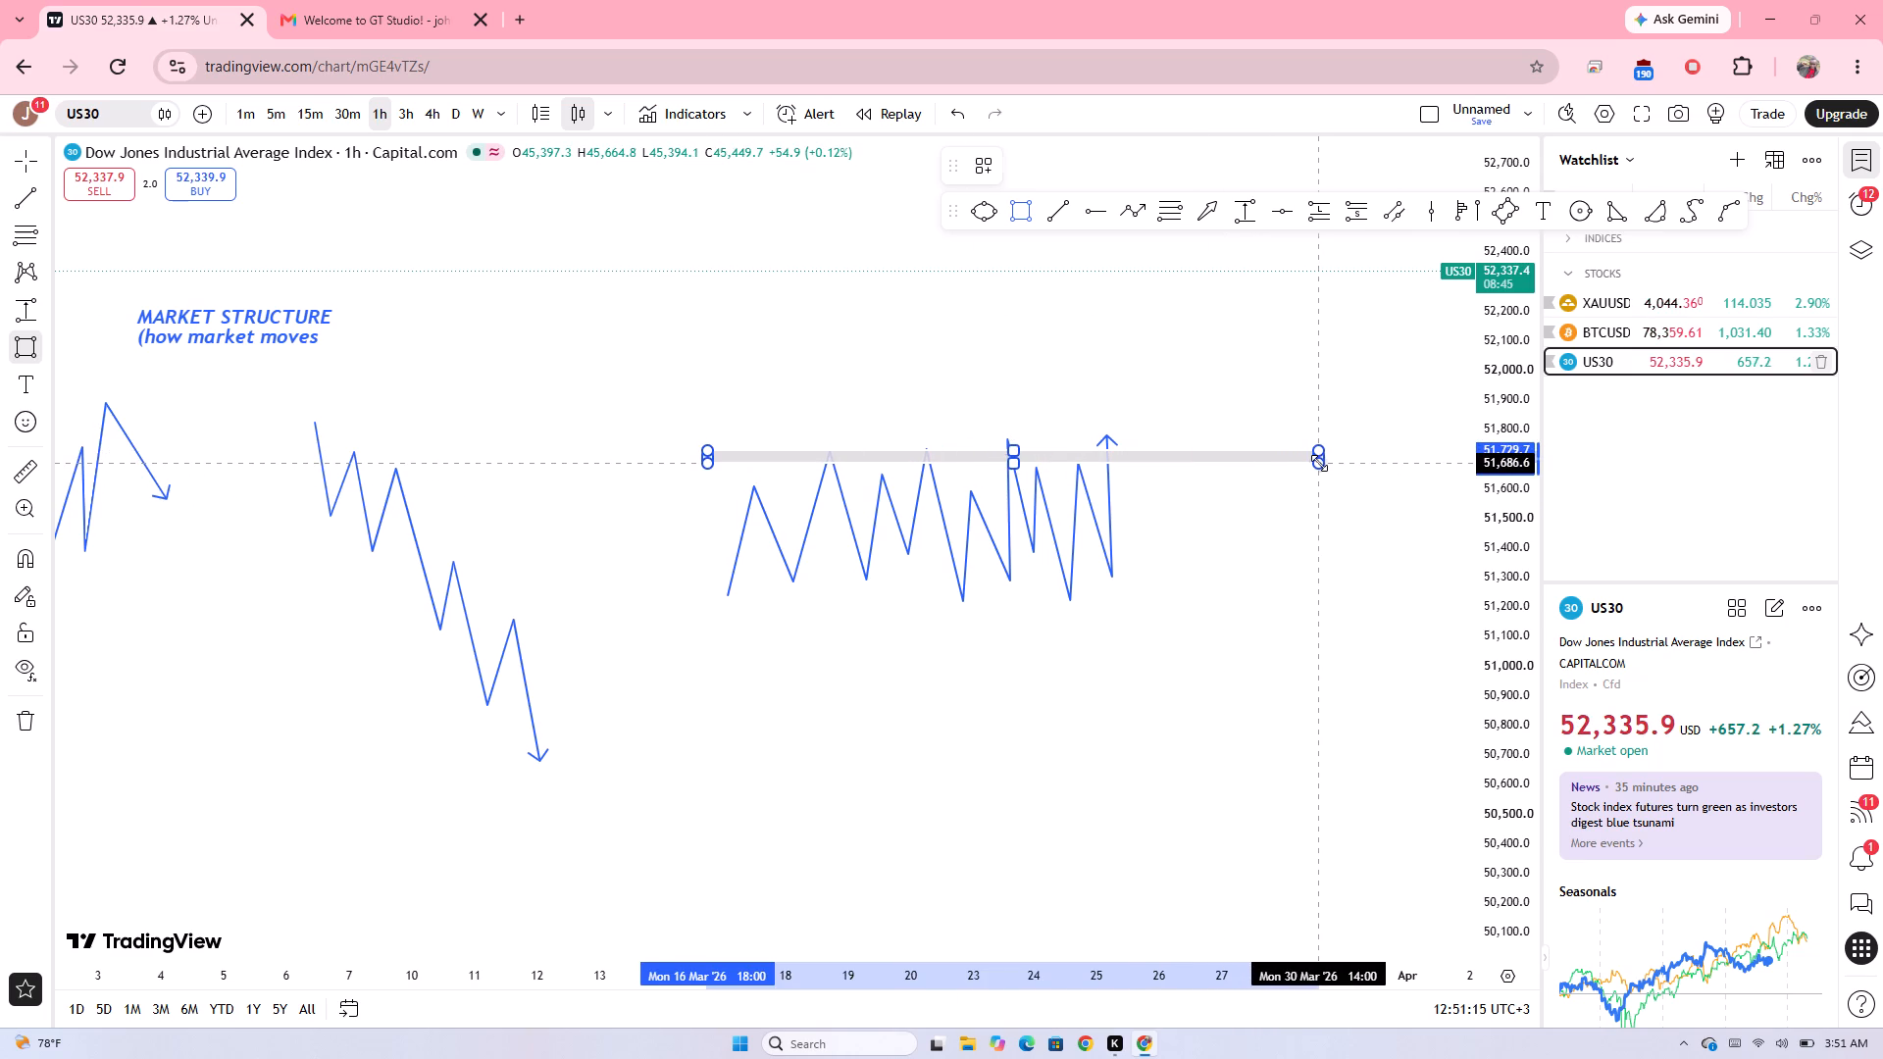
Change the background colour of the rectangle along the highs to blue.
left_click(1238, 166)
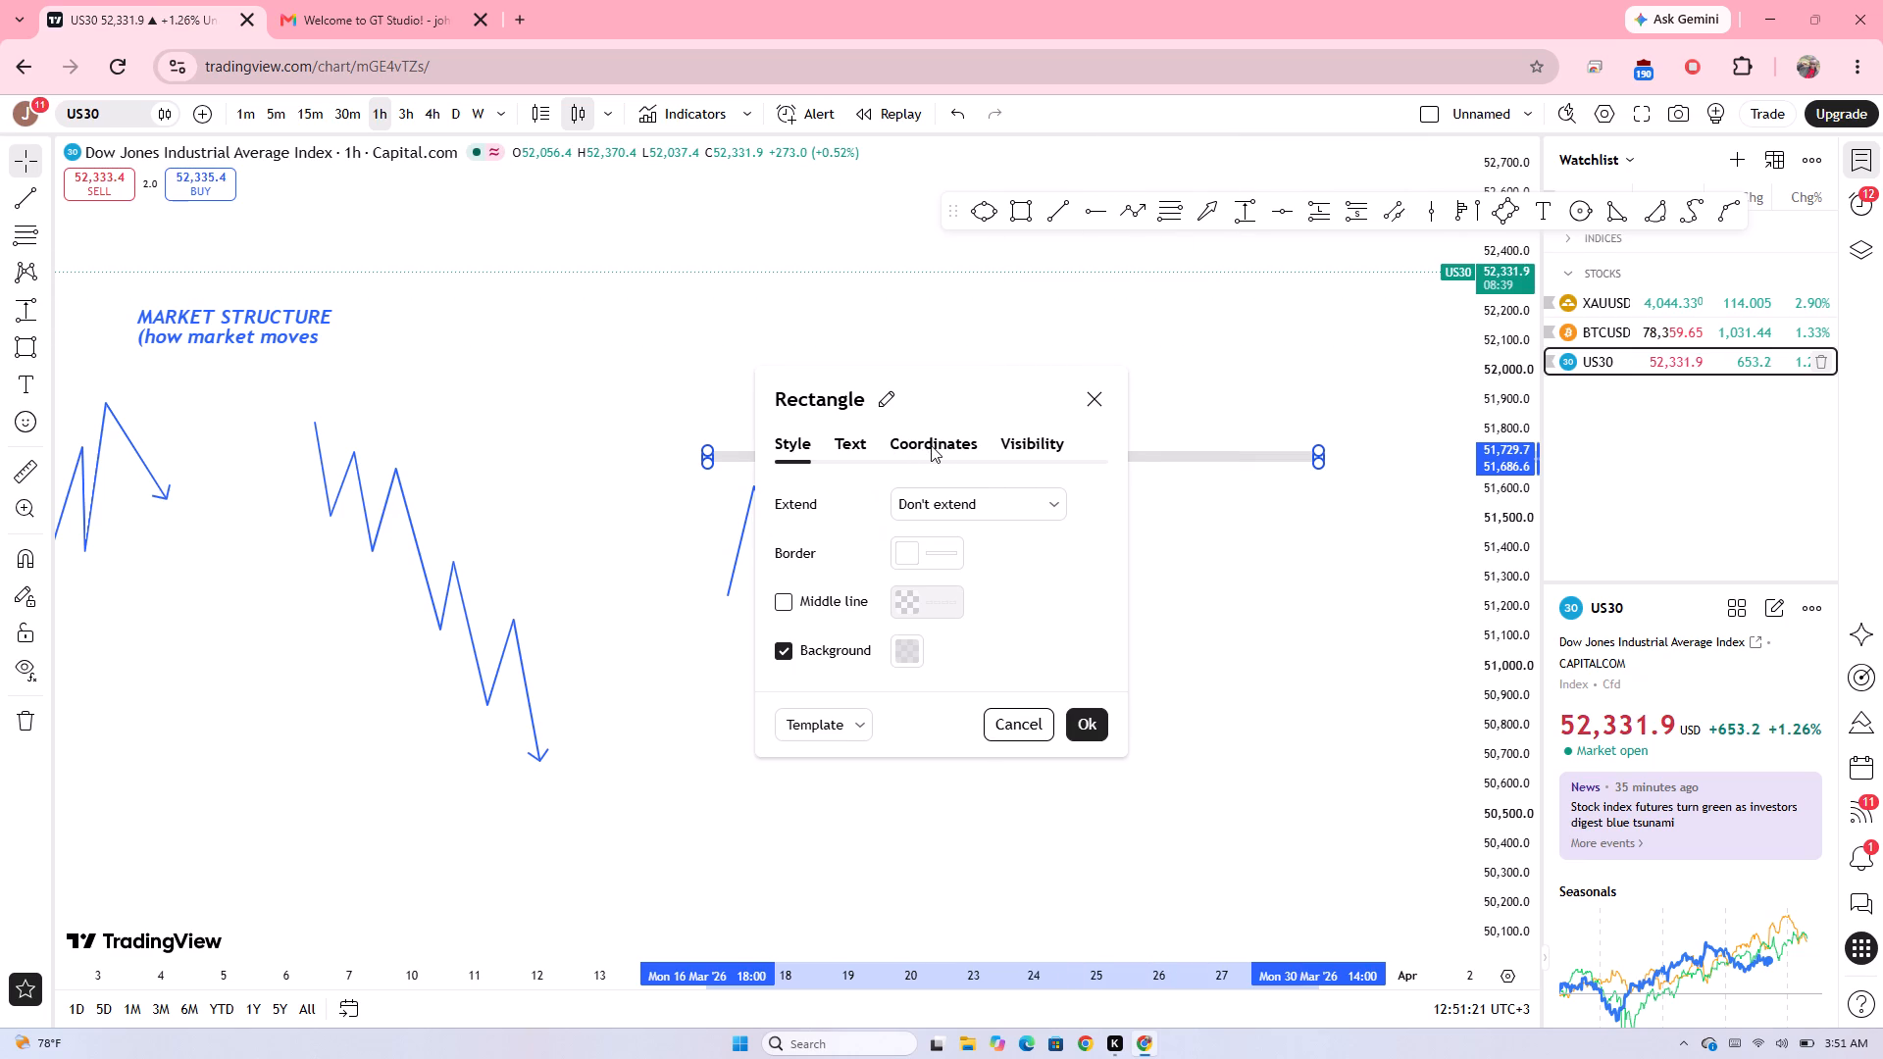
left_click(931, 445)
left_click(1005, 444)
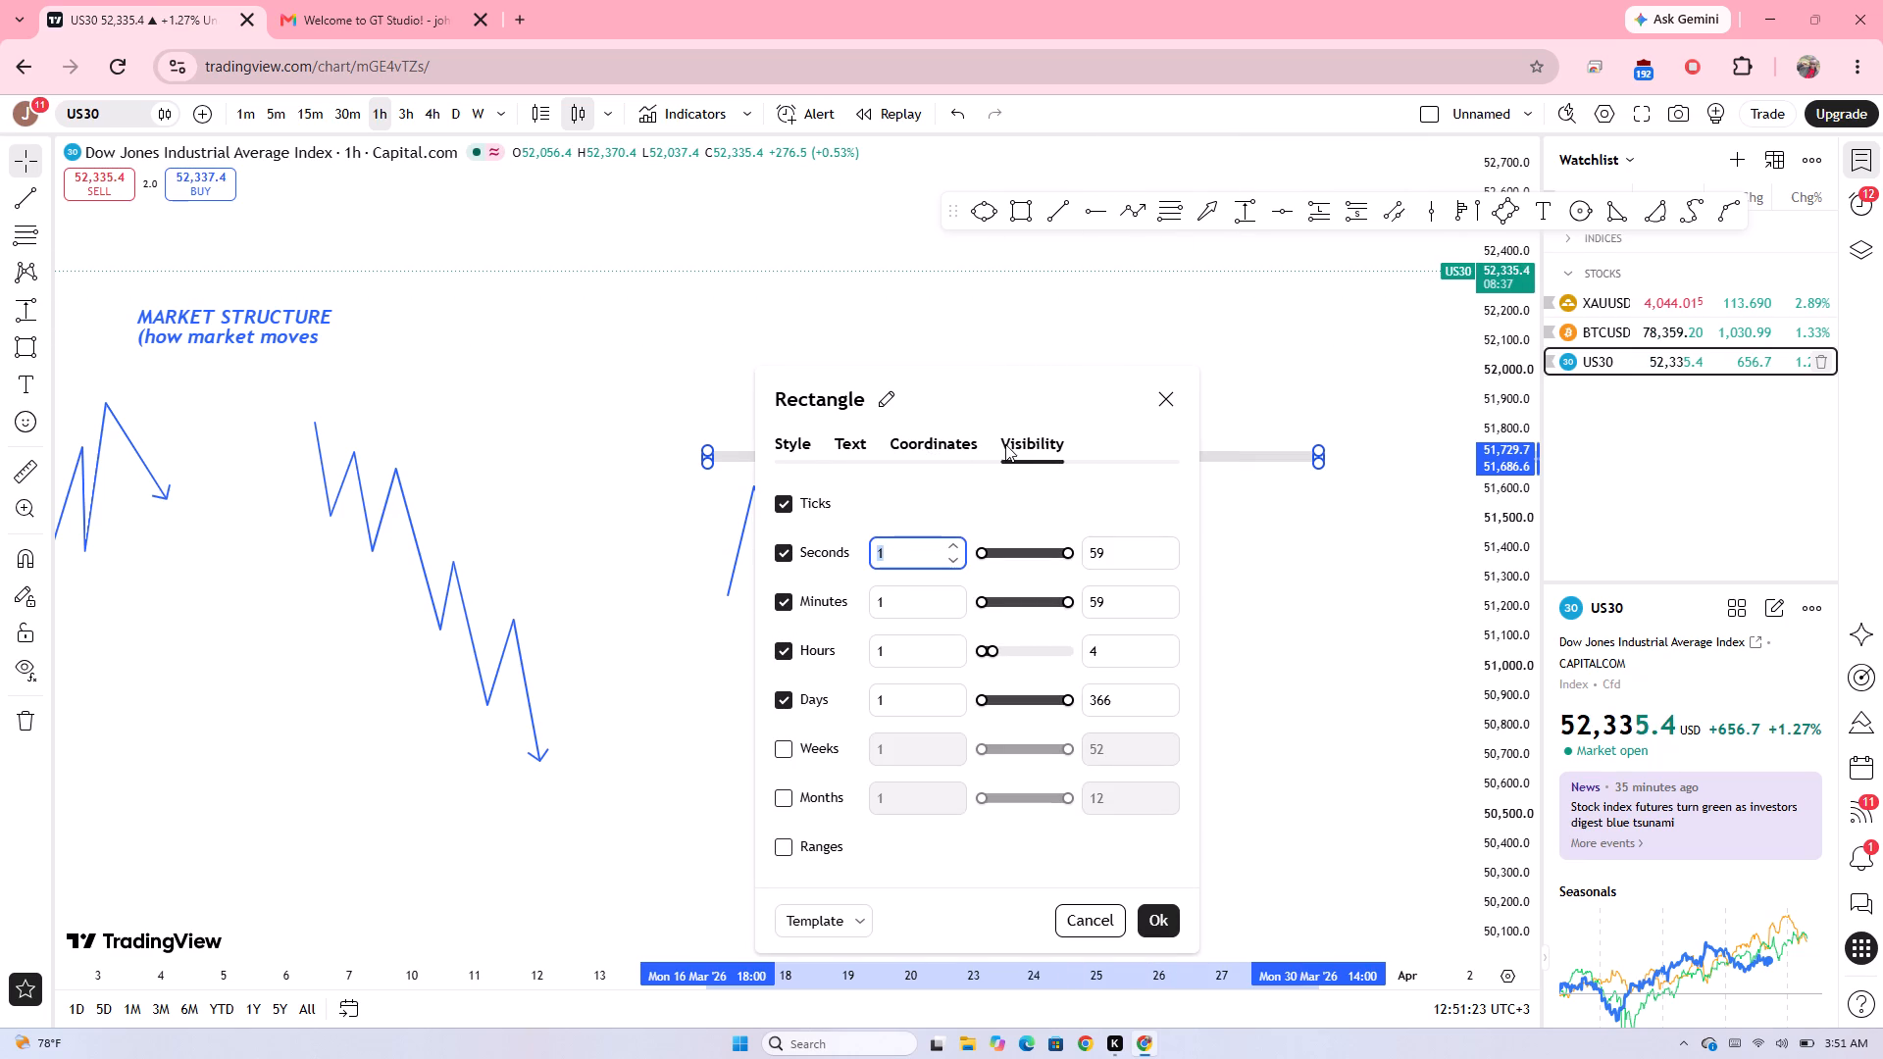
left_click(850, 444)
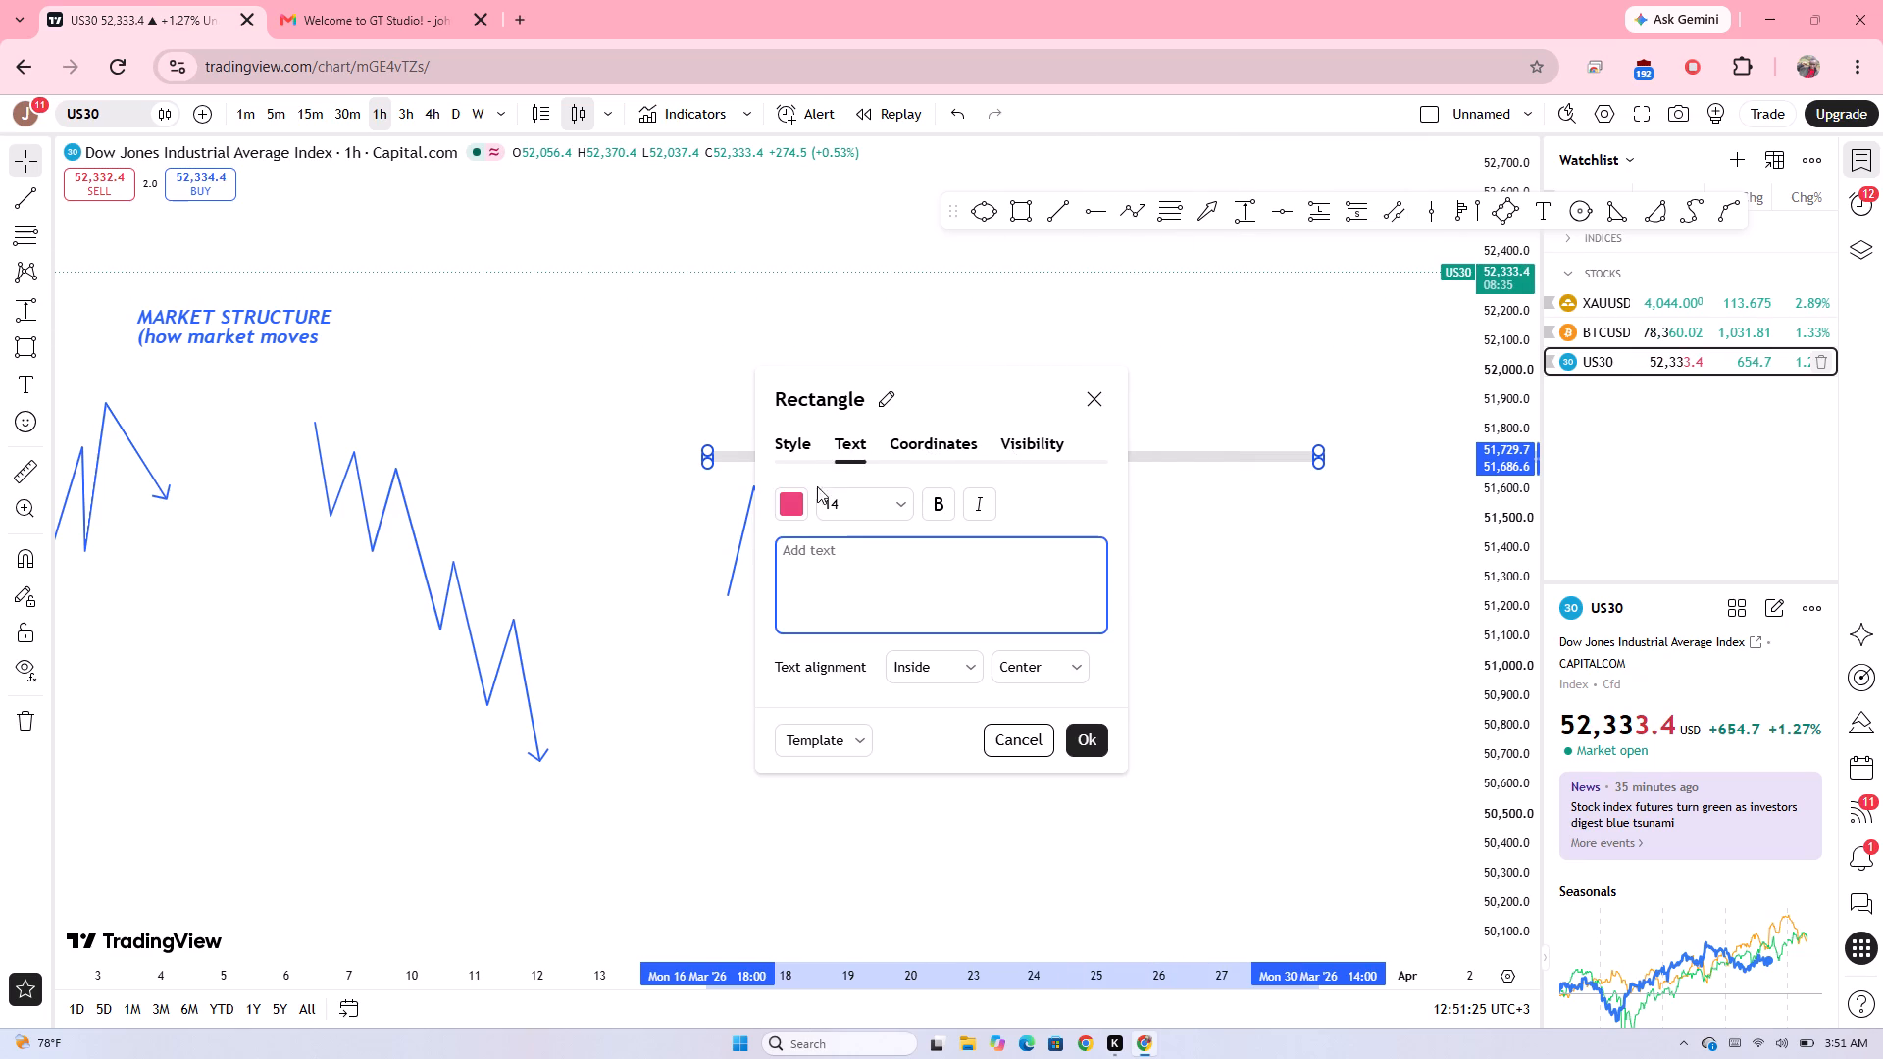
left_click(796, 449)
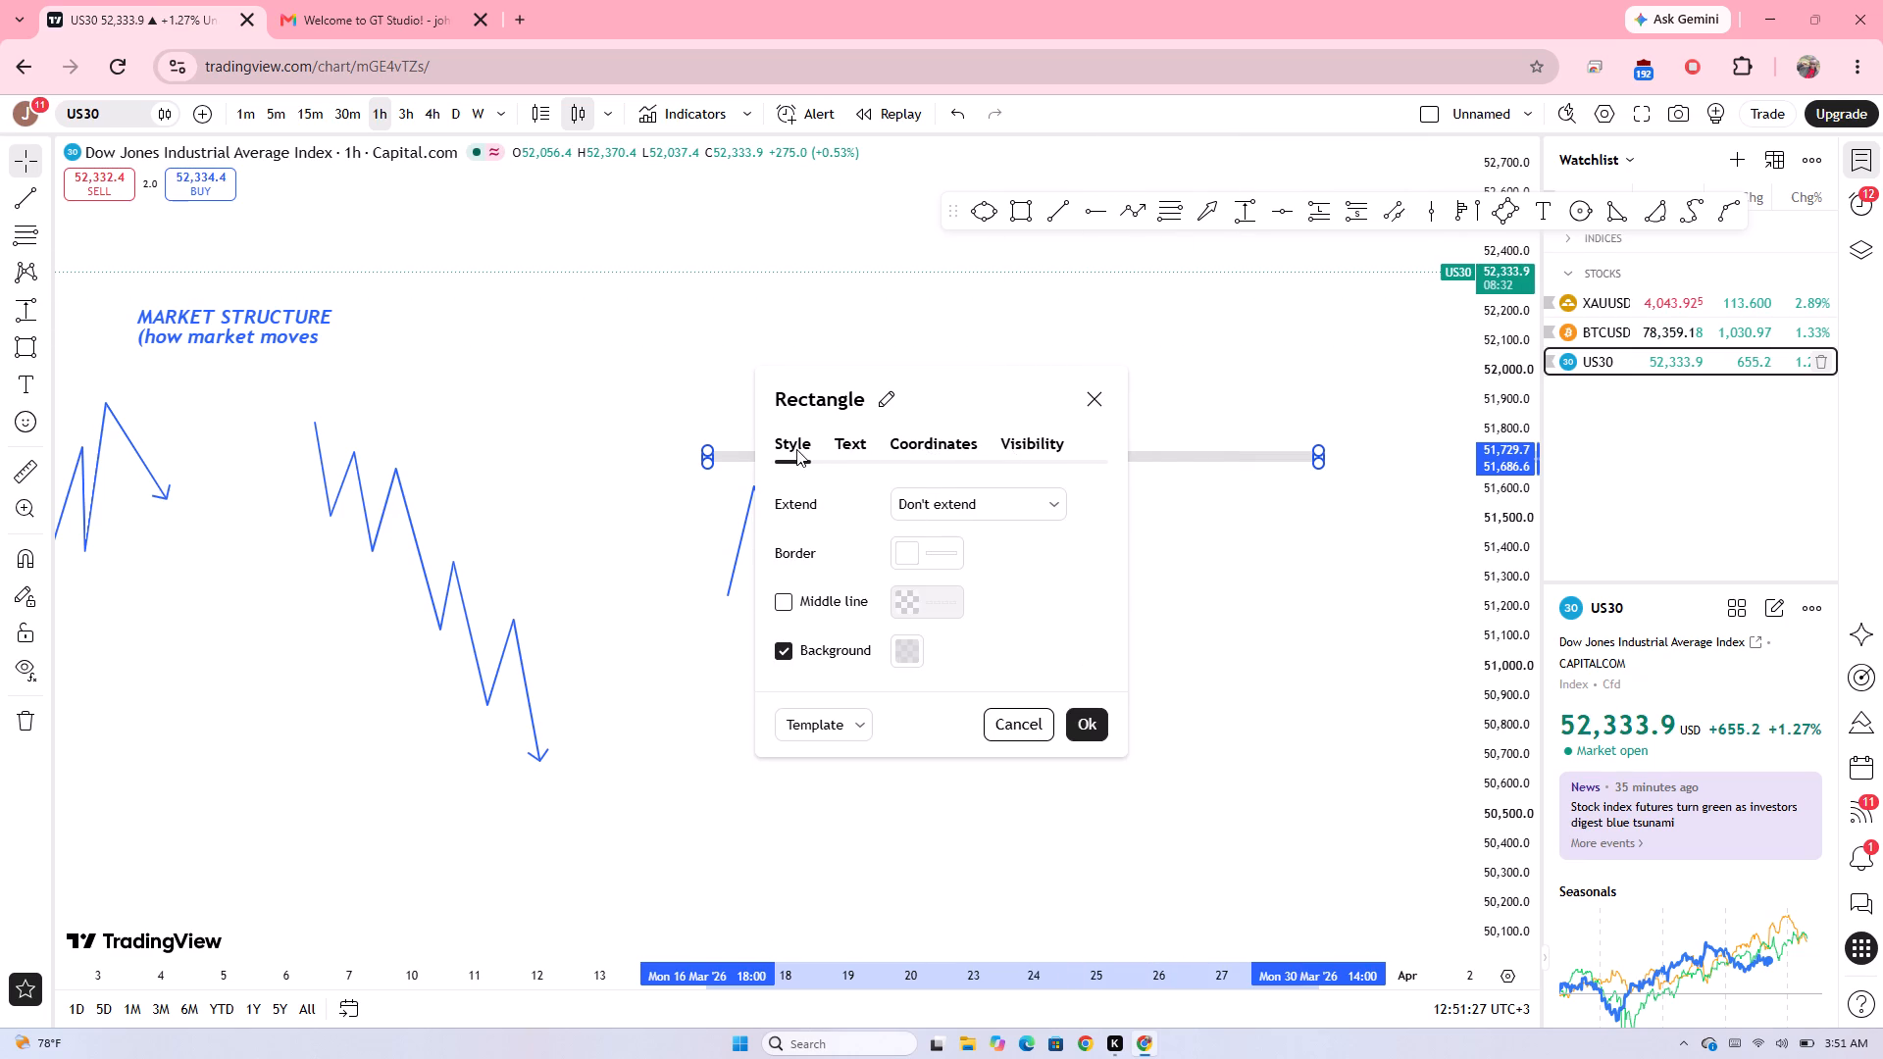
left_click(915, 654)
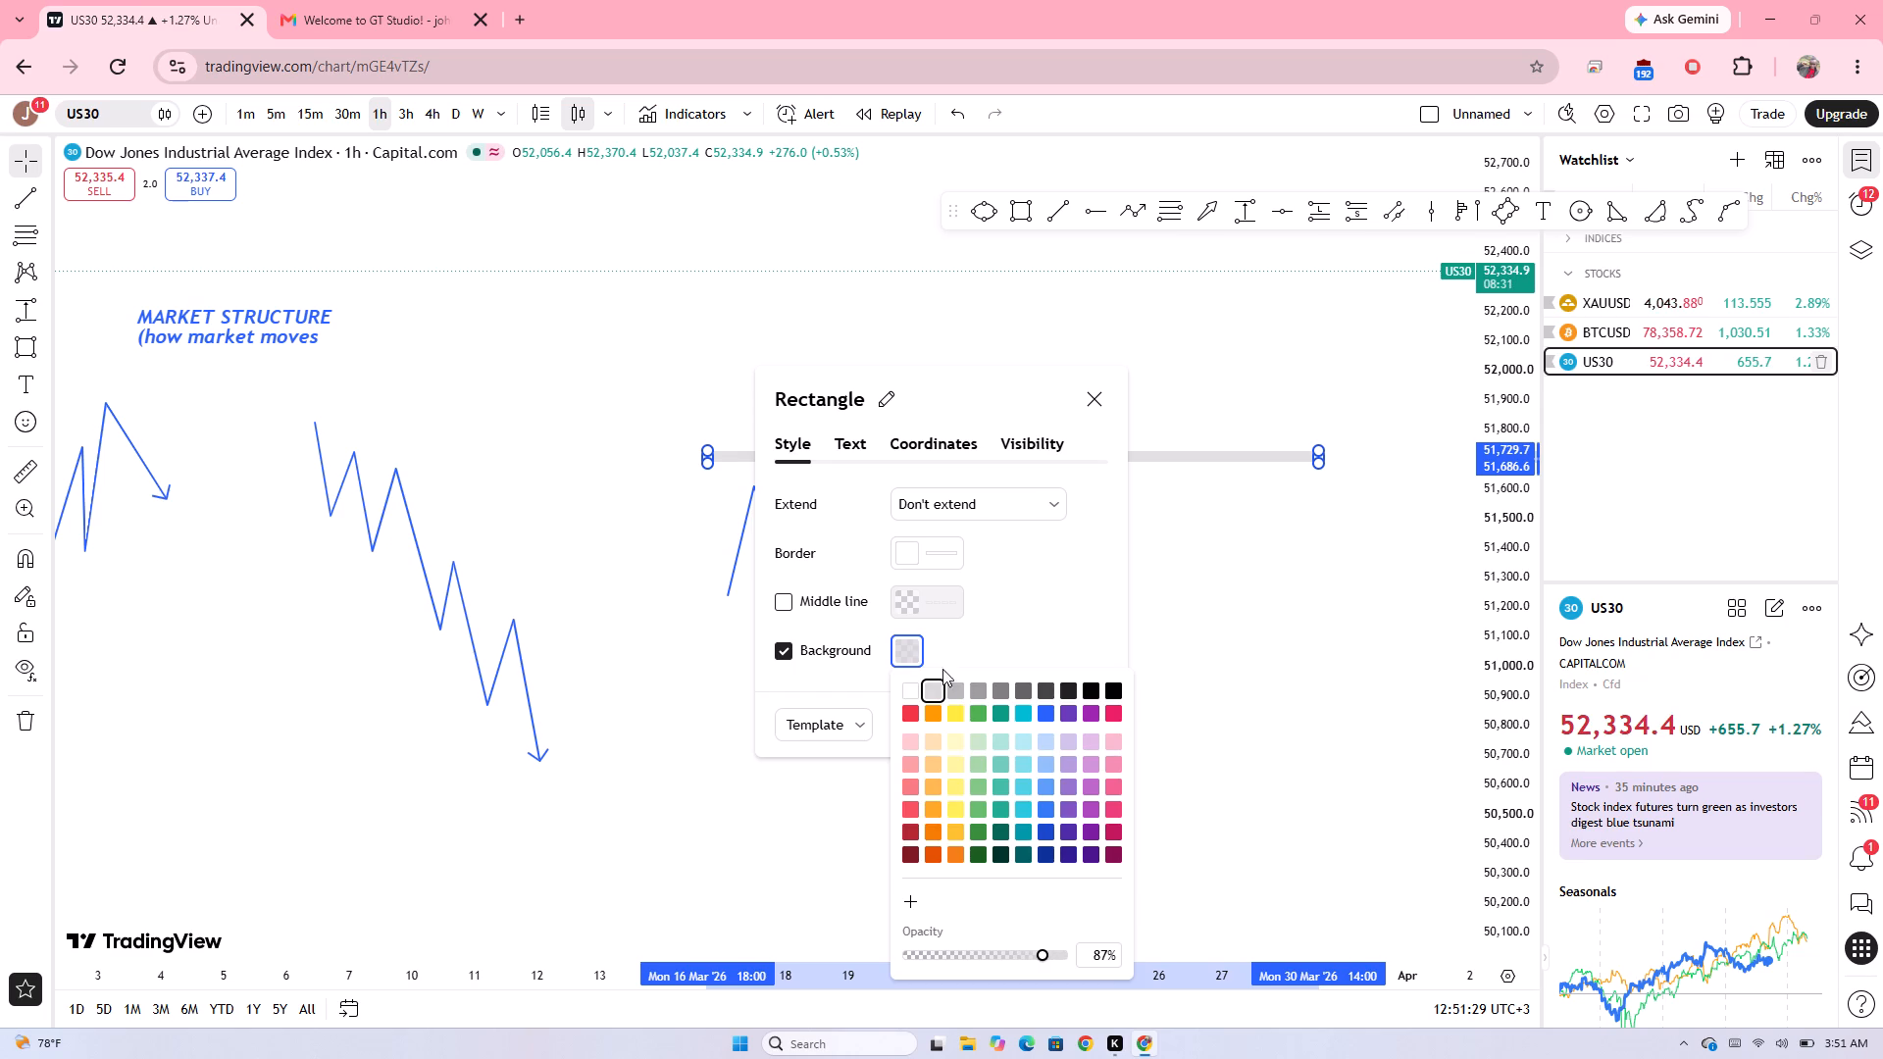
left_click(1036, 712)
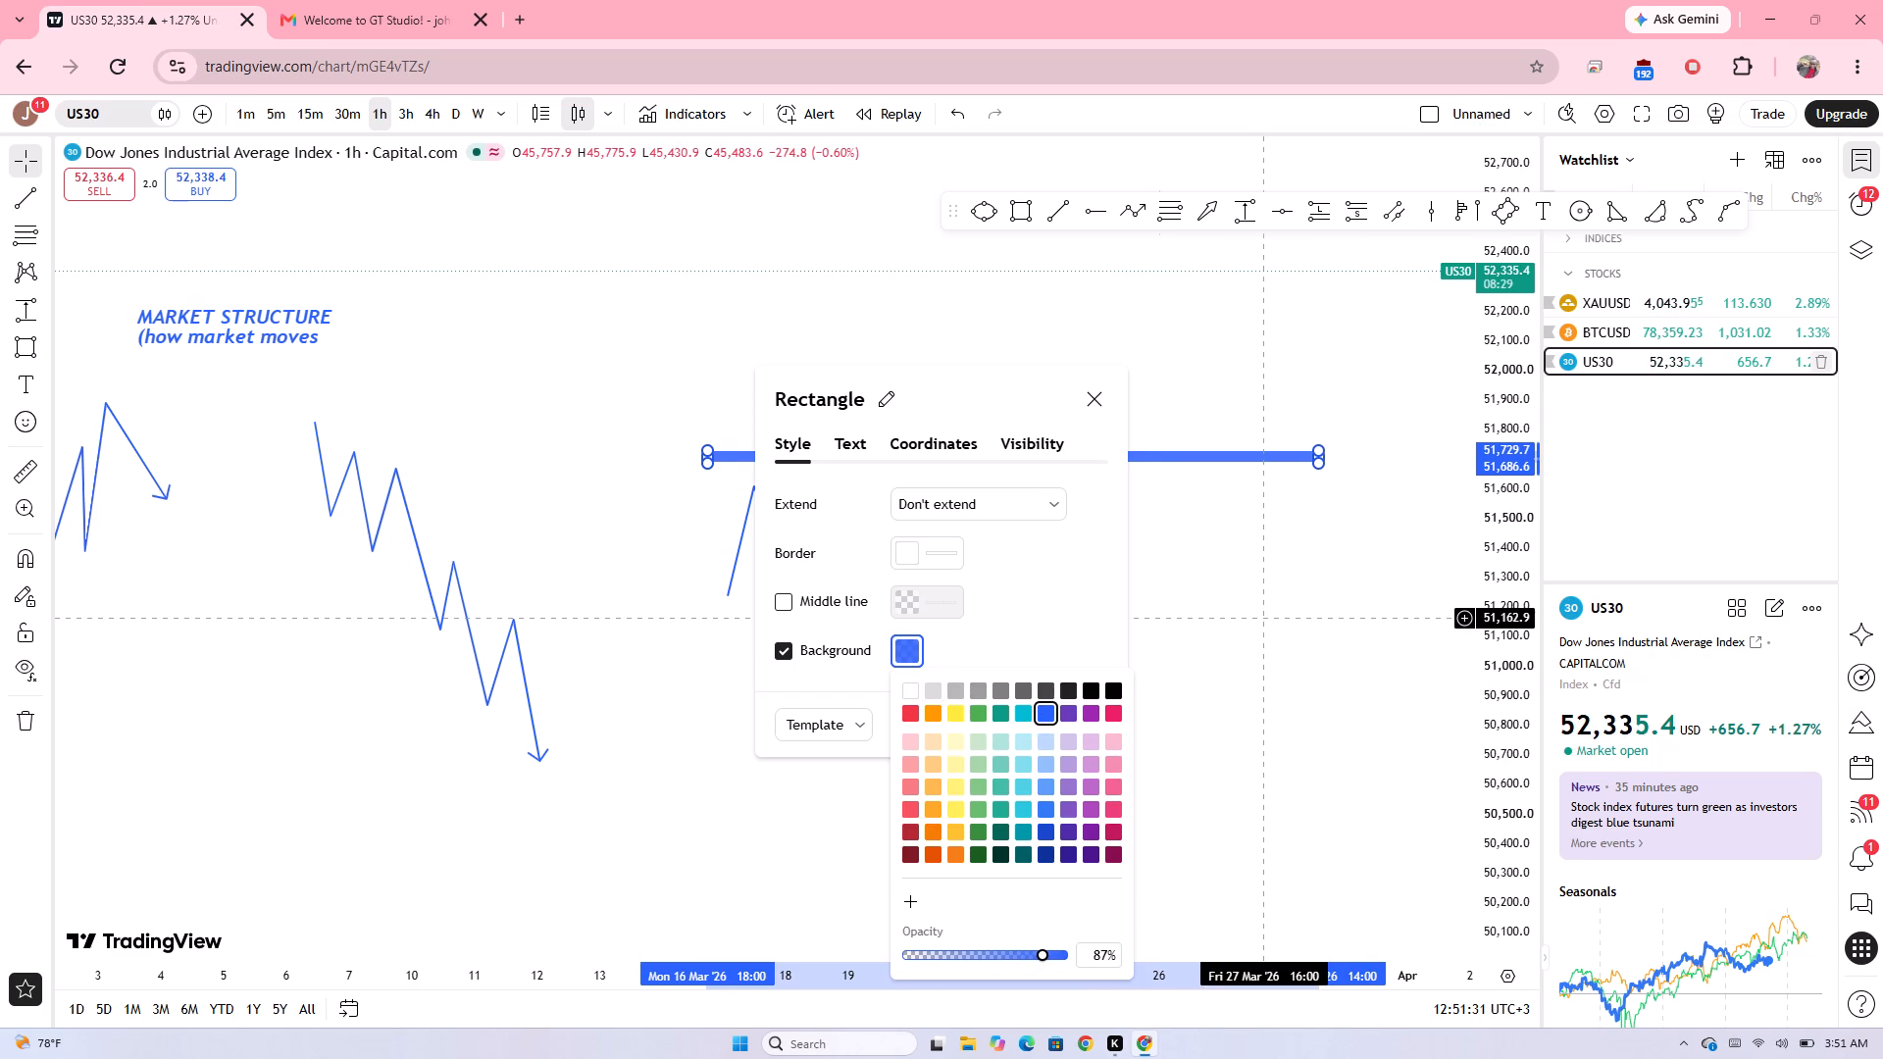
left_click(1263, 618)
left_click(1212, 340)
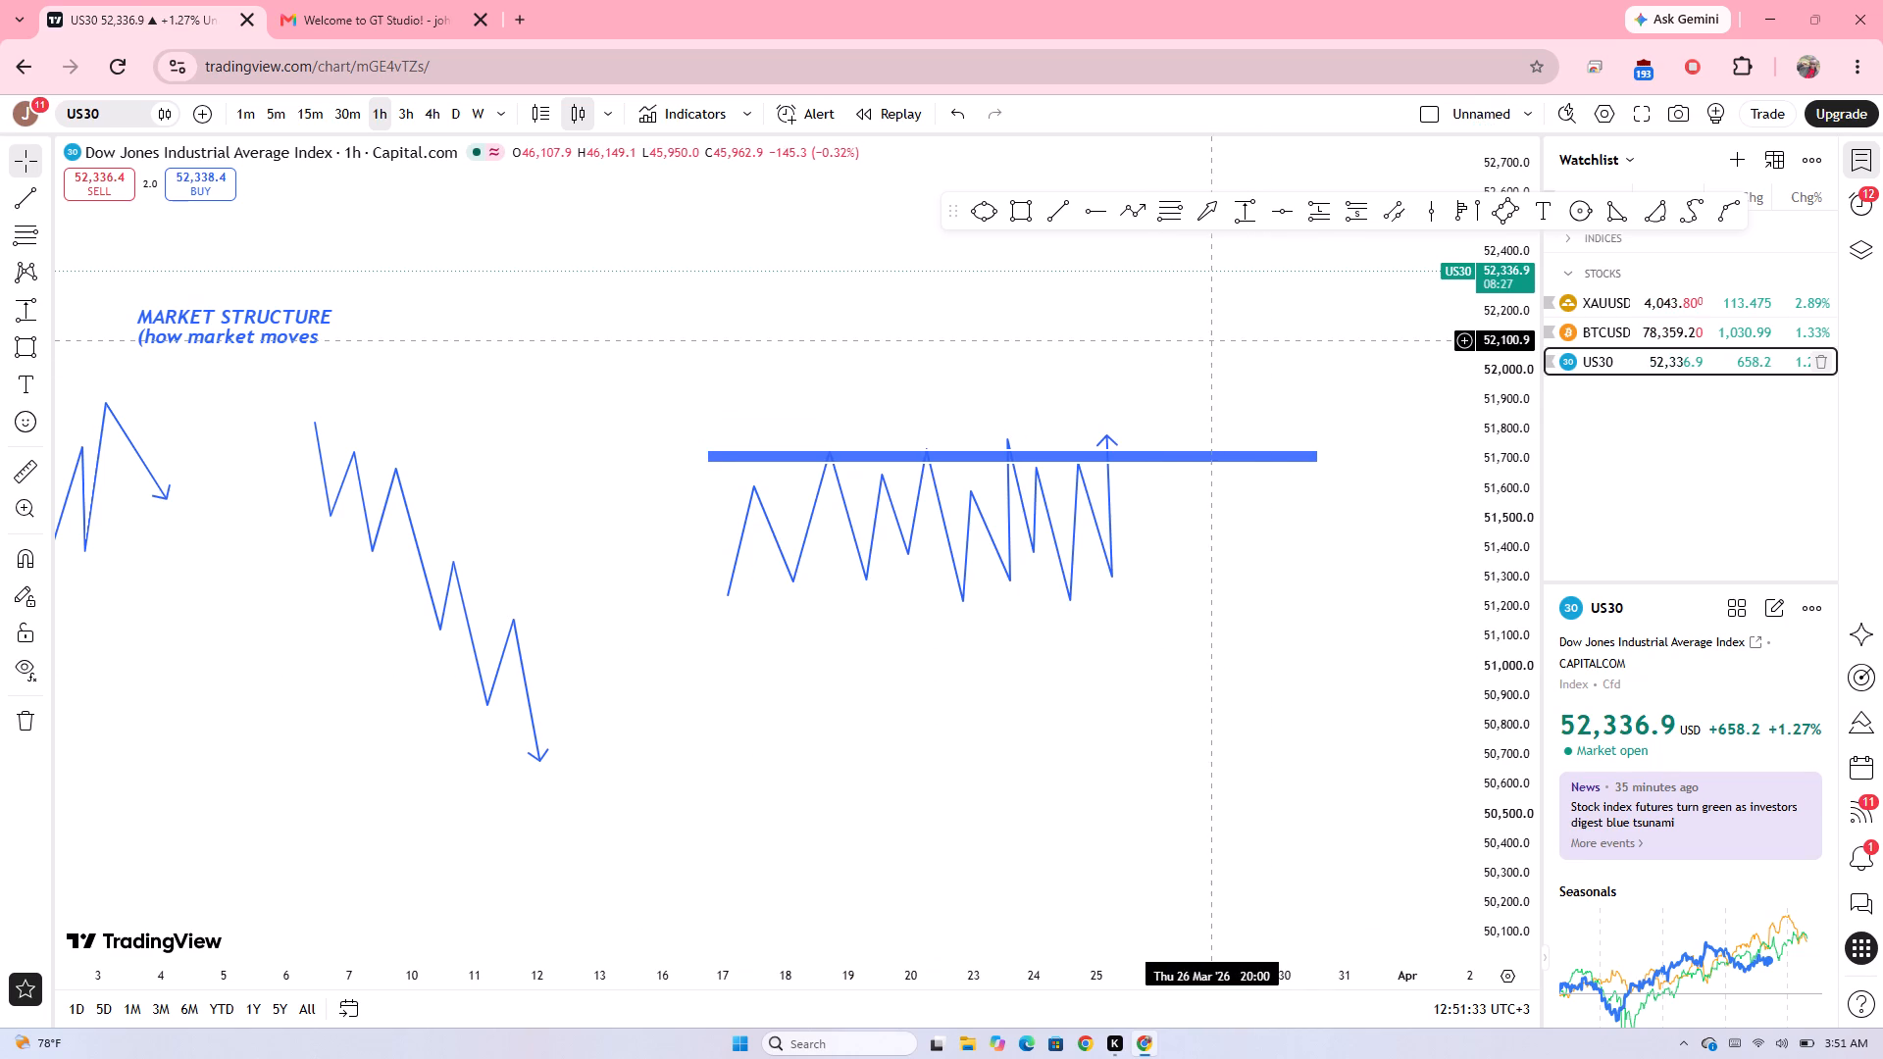
Draw a thin rectangle across the sideways path's lows, from about 51,206 to 51,269, spanning 16 to 30 March.
left_click(1017, 213)
left_click_drag(704, 605, 1320, 586)
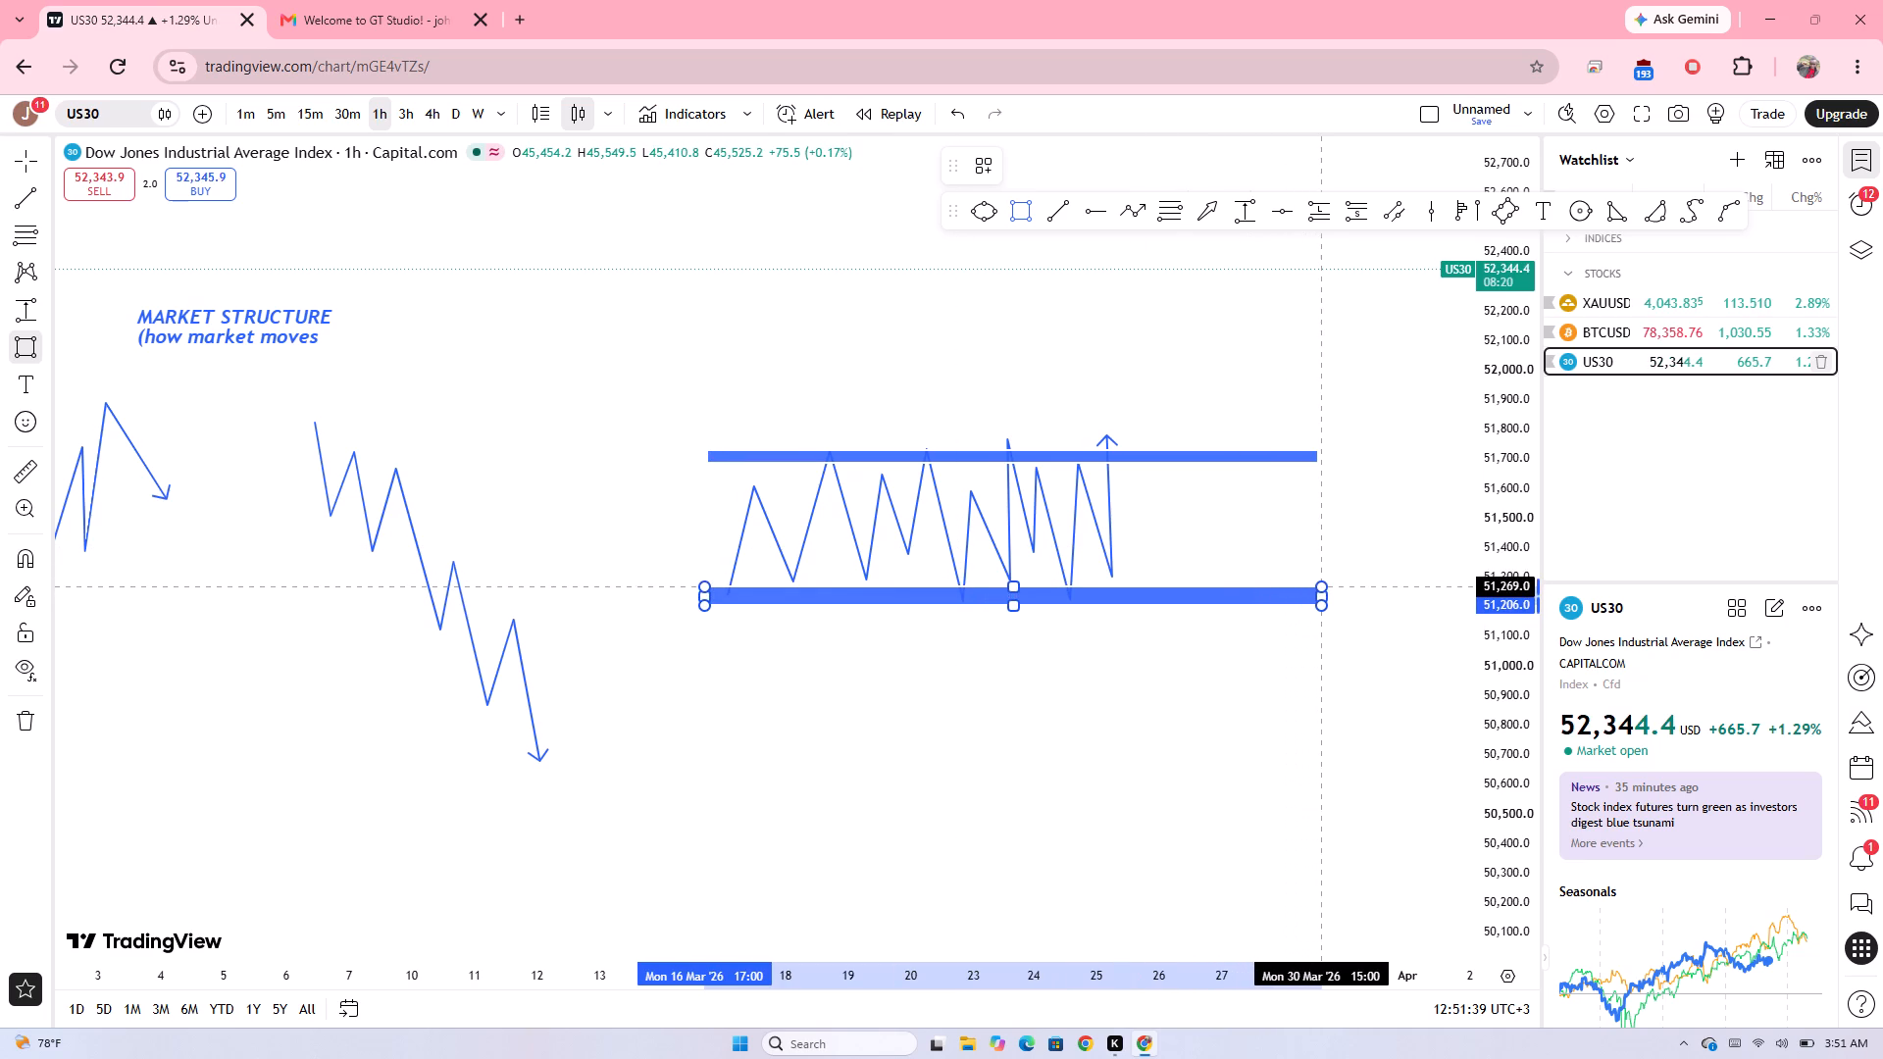
left_click(1320, 586)
Set the background opacity of the rectangle along the lows to about 38%.
left_click(1238, 166)
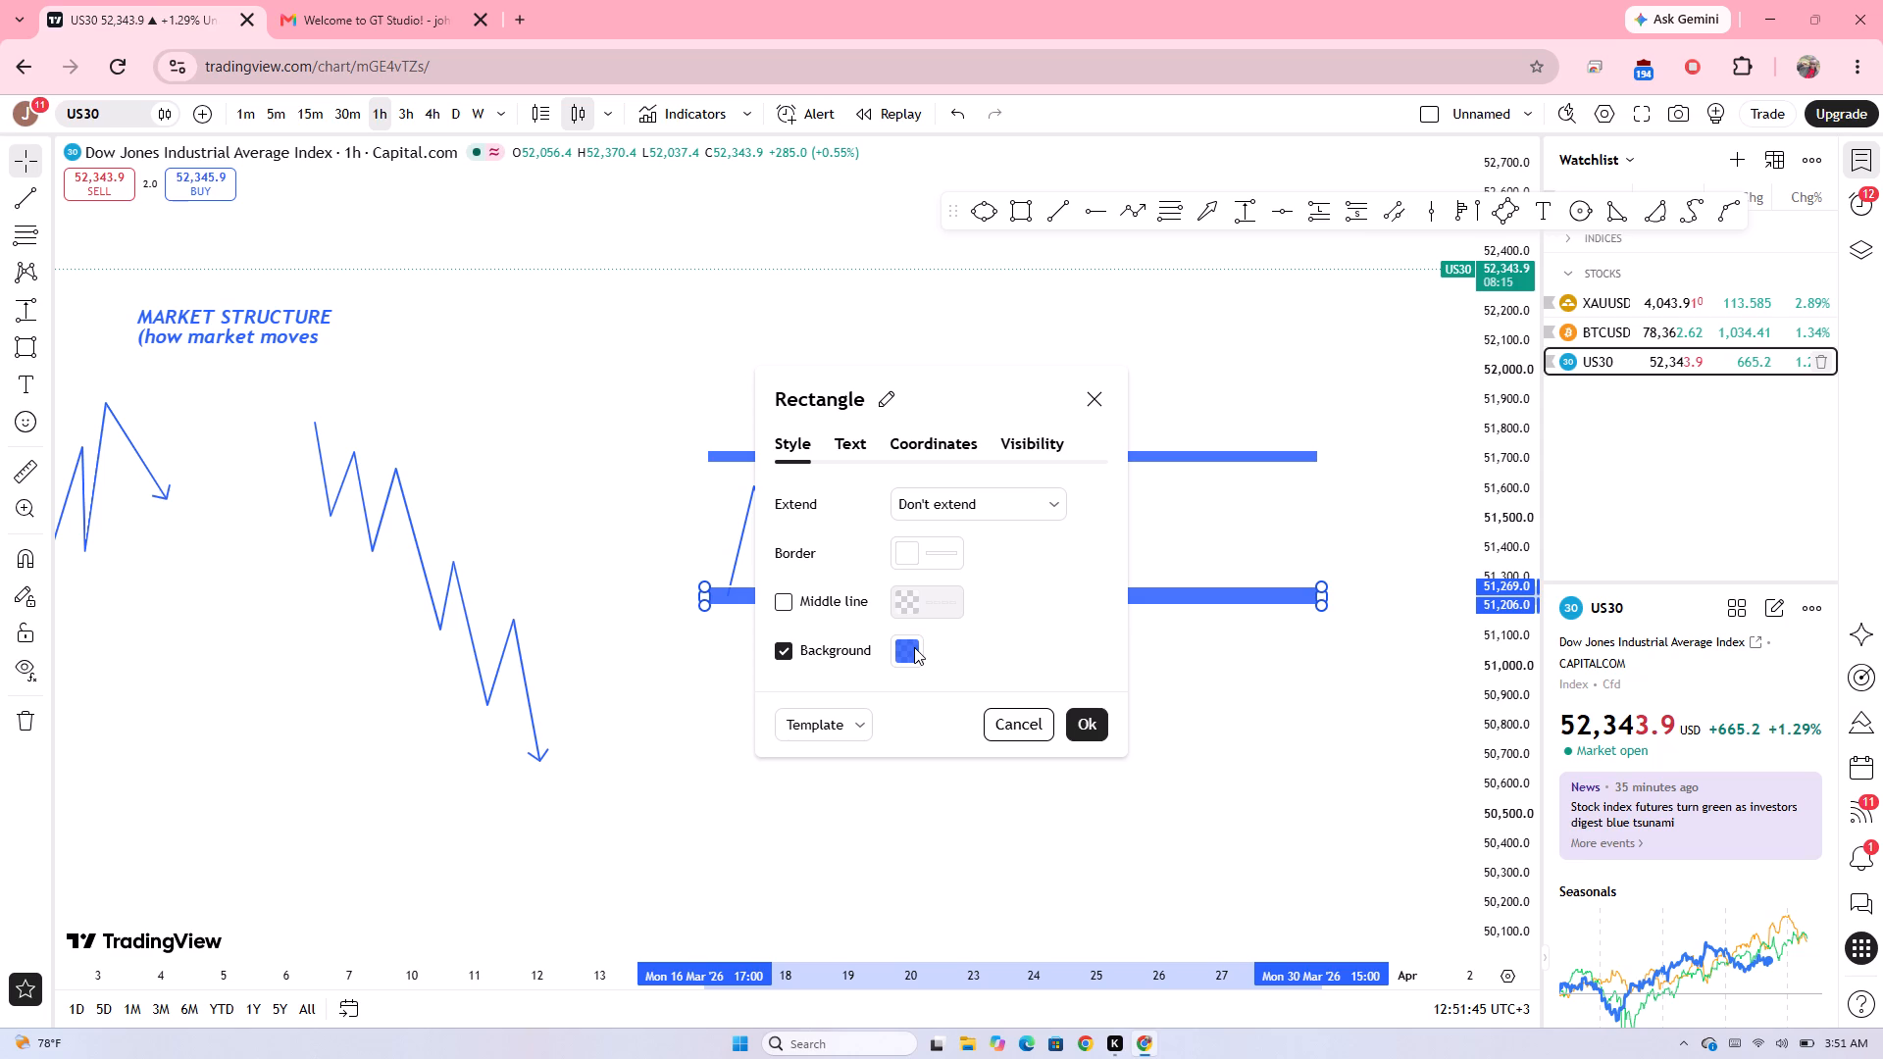
left_click(914, 647)
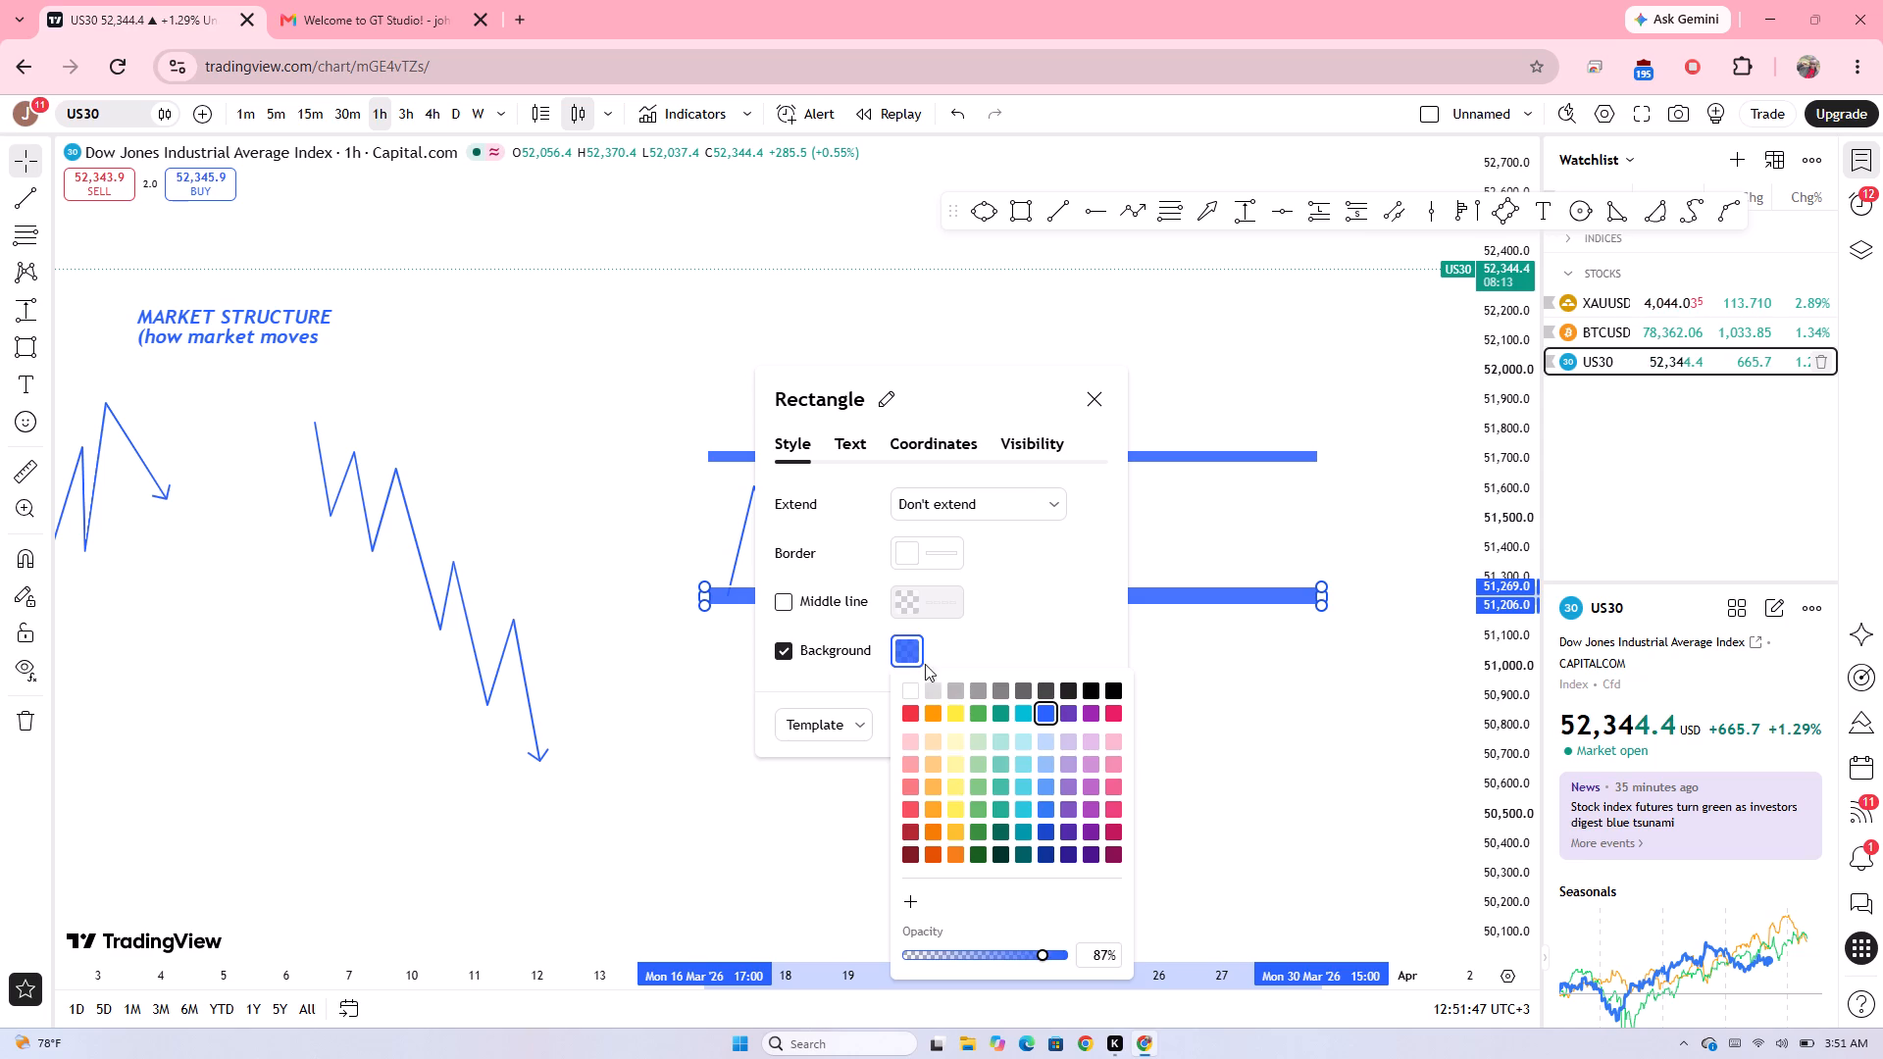
left_click_drag(1040, 954, 960, 956)
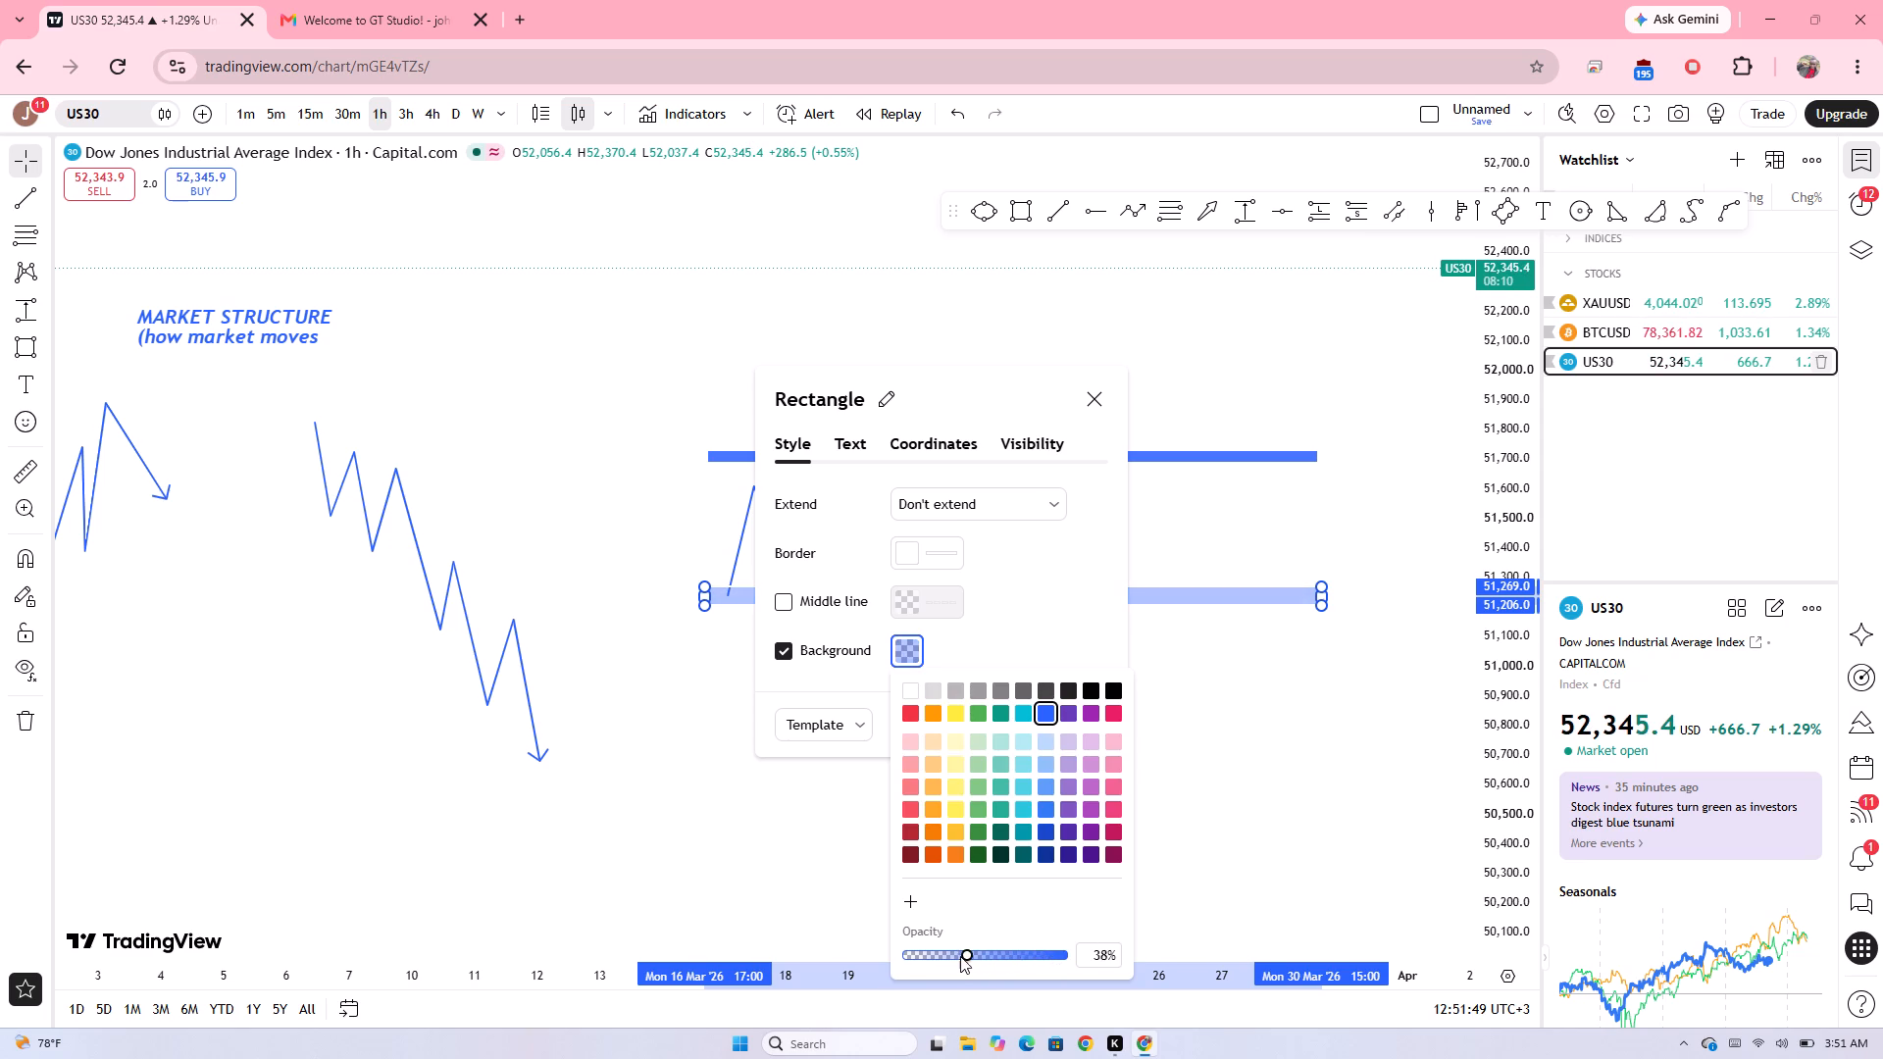
left_click_drag(960, 956, 953, 955)
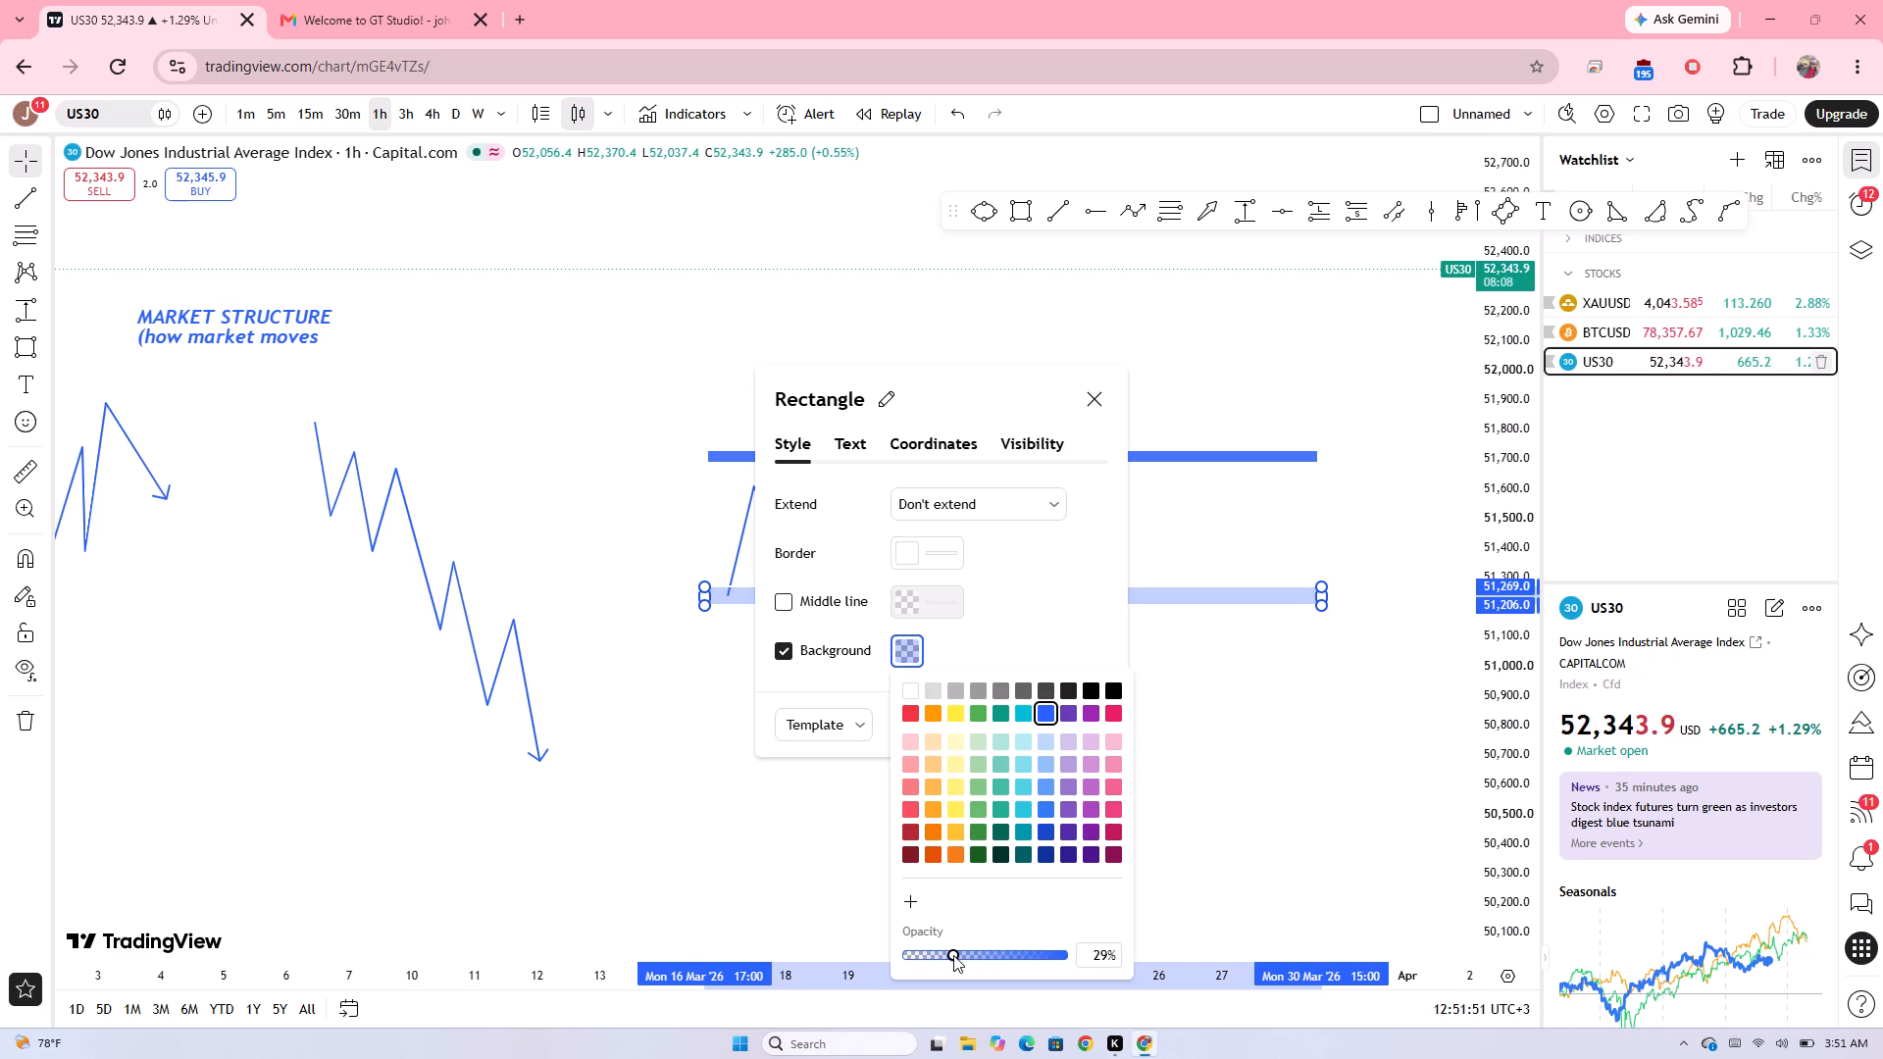
left_click_drag(953, 955, 966, 953)
left_click(1157, 899)
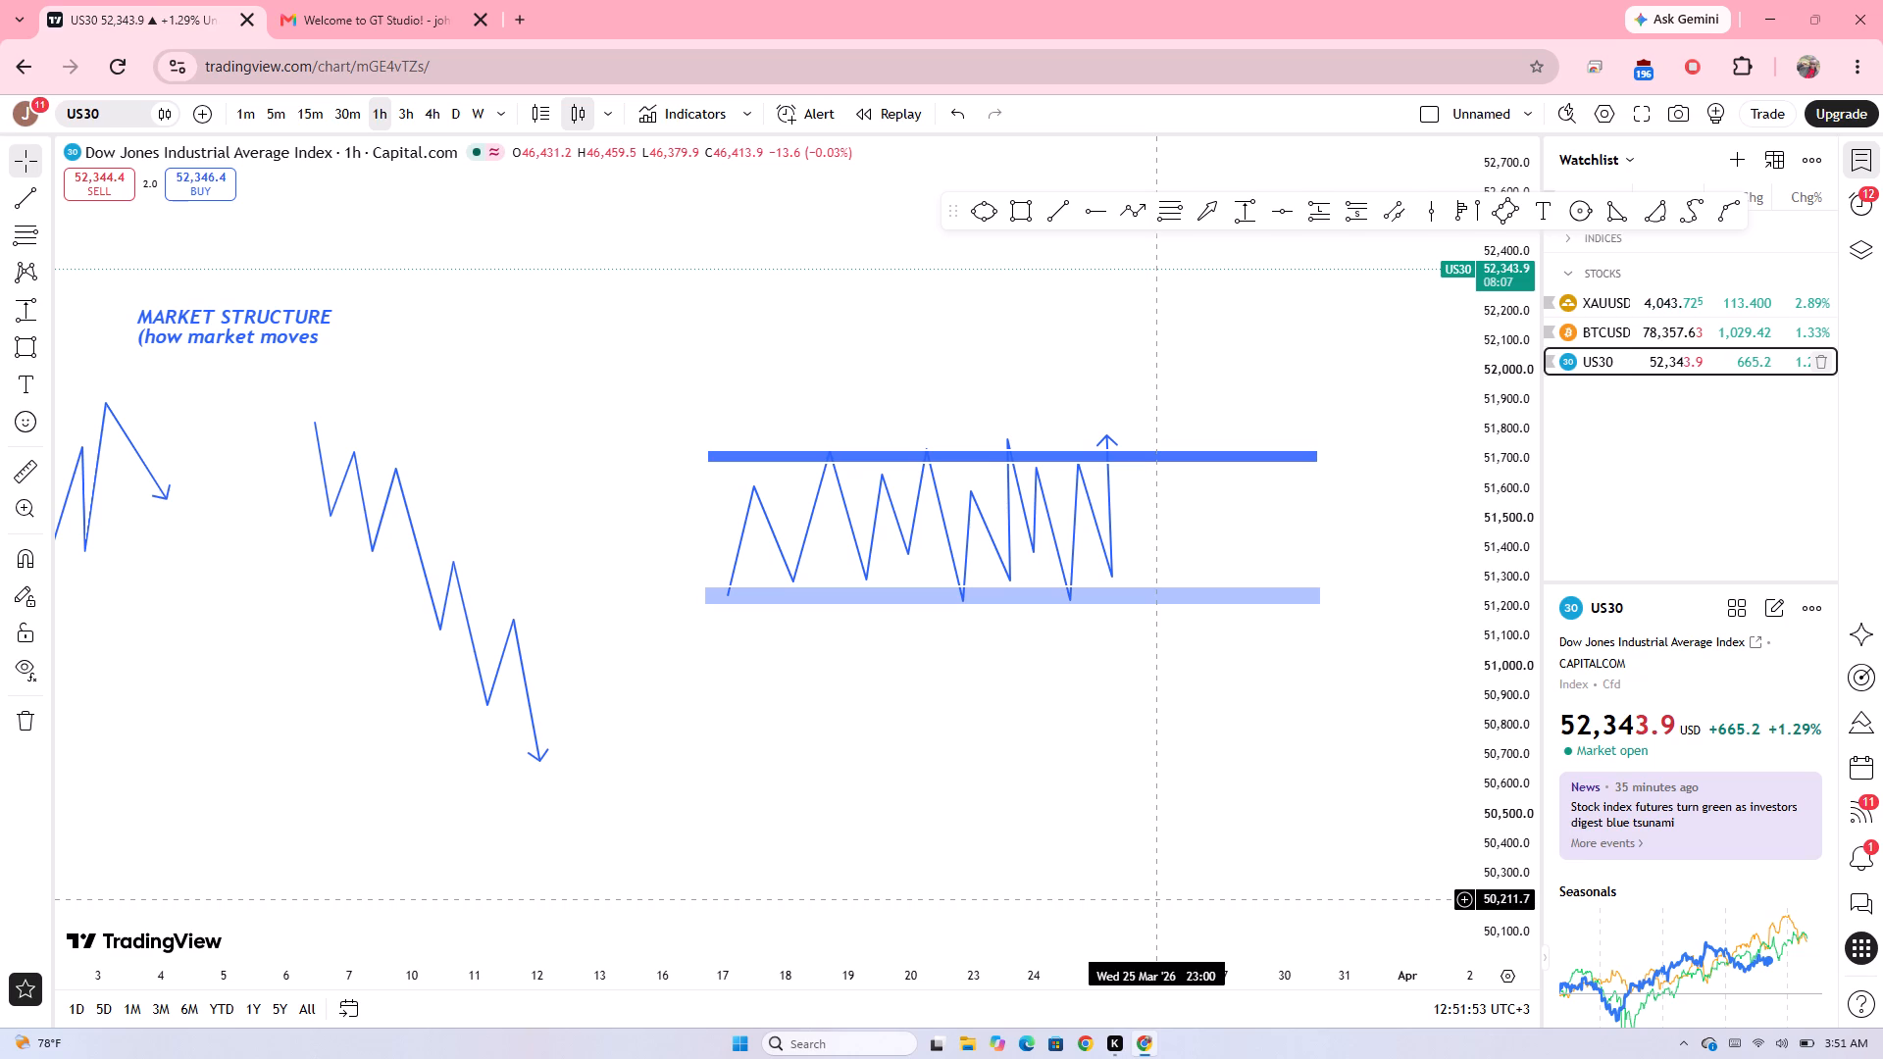
Delete the solid blue rectangle along the sideways path's highs.
left_click(1211, 464)
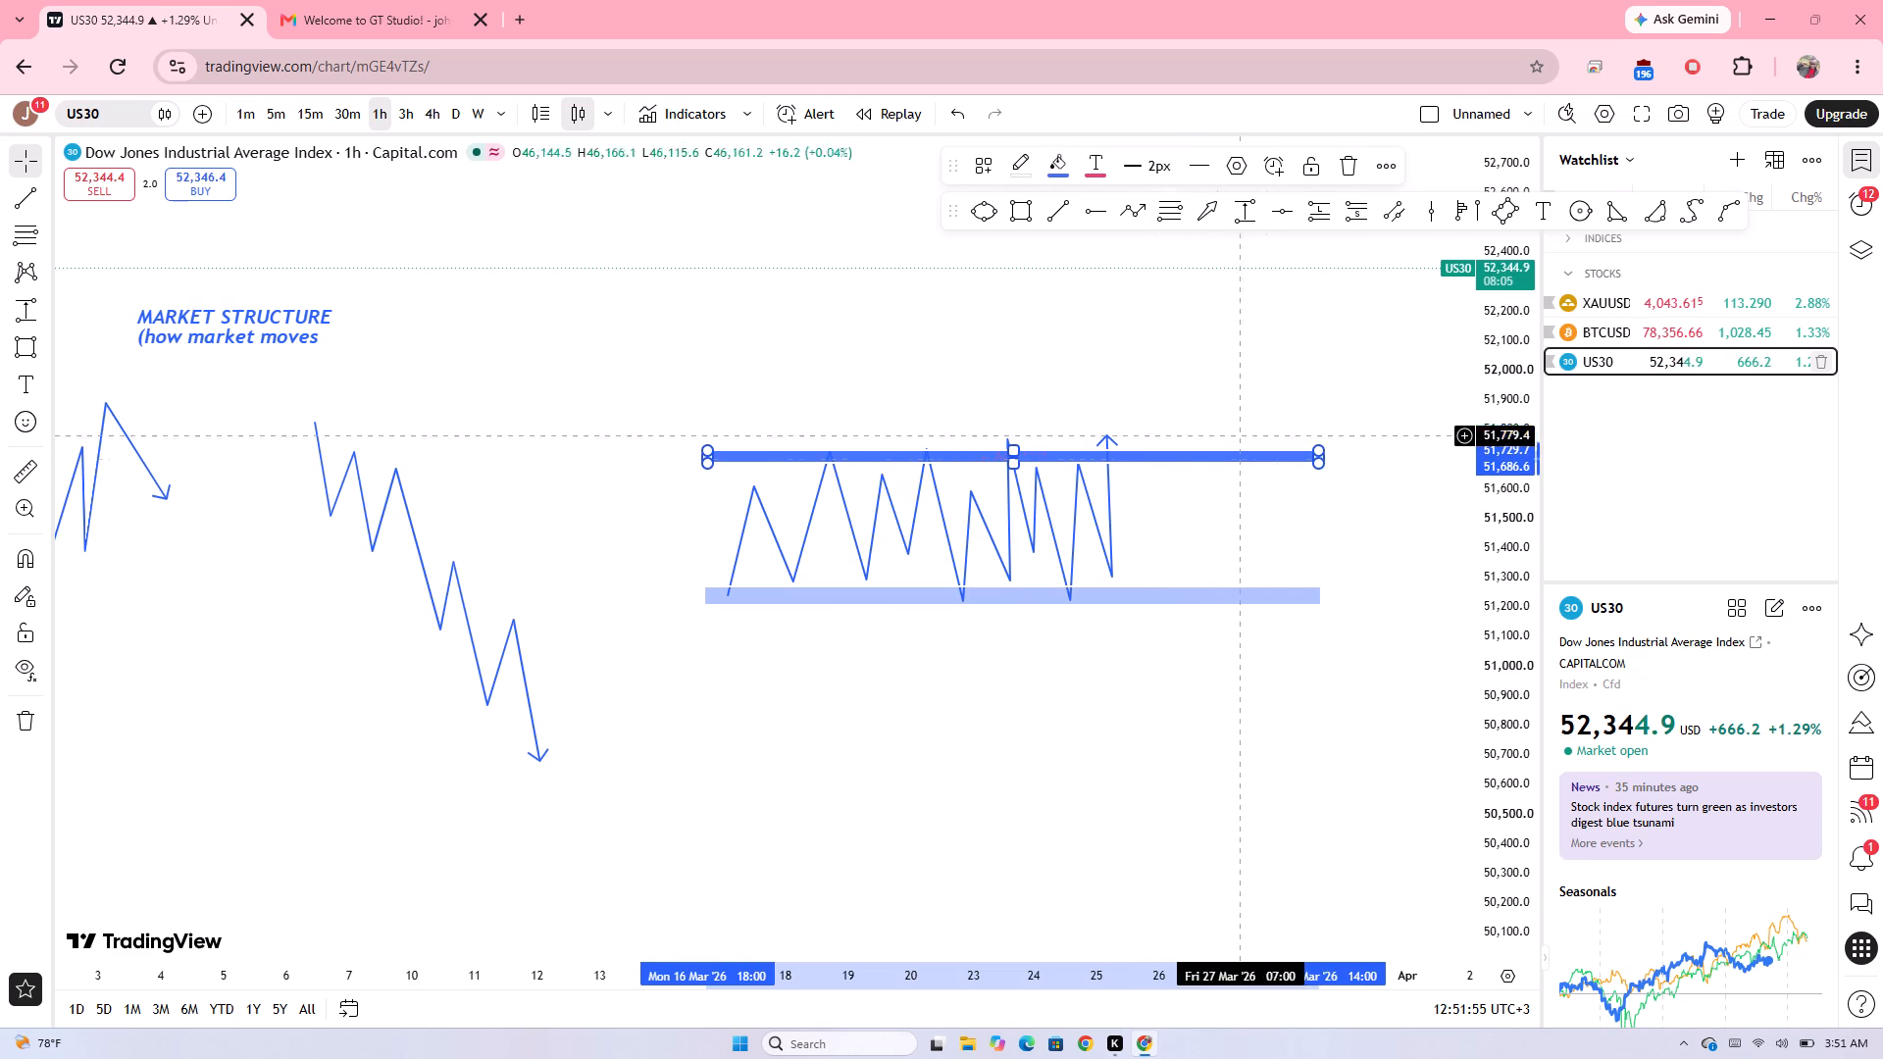
left_click(1349, 149)
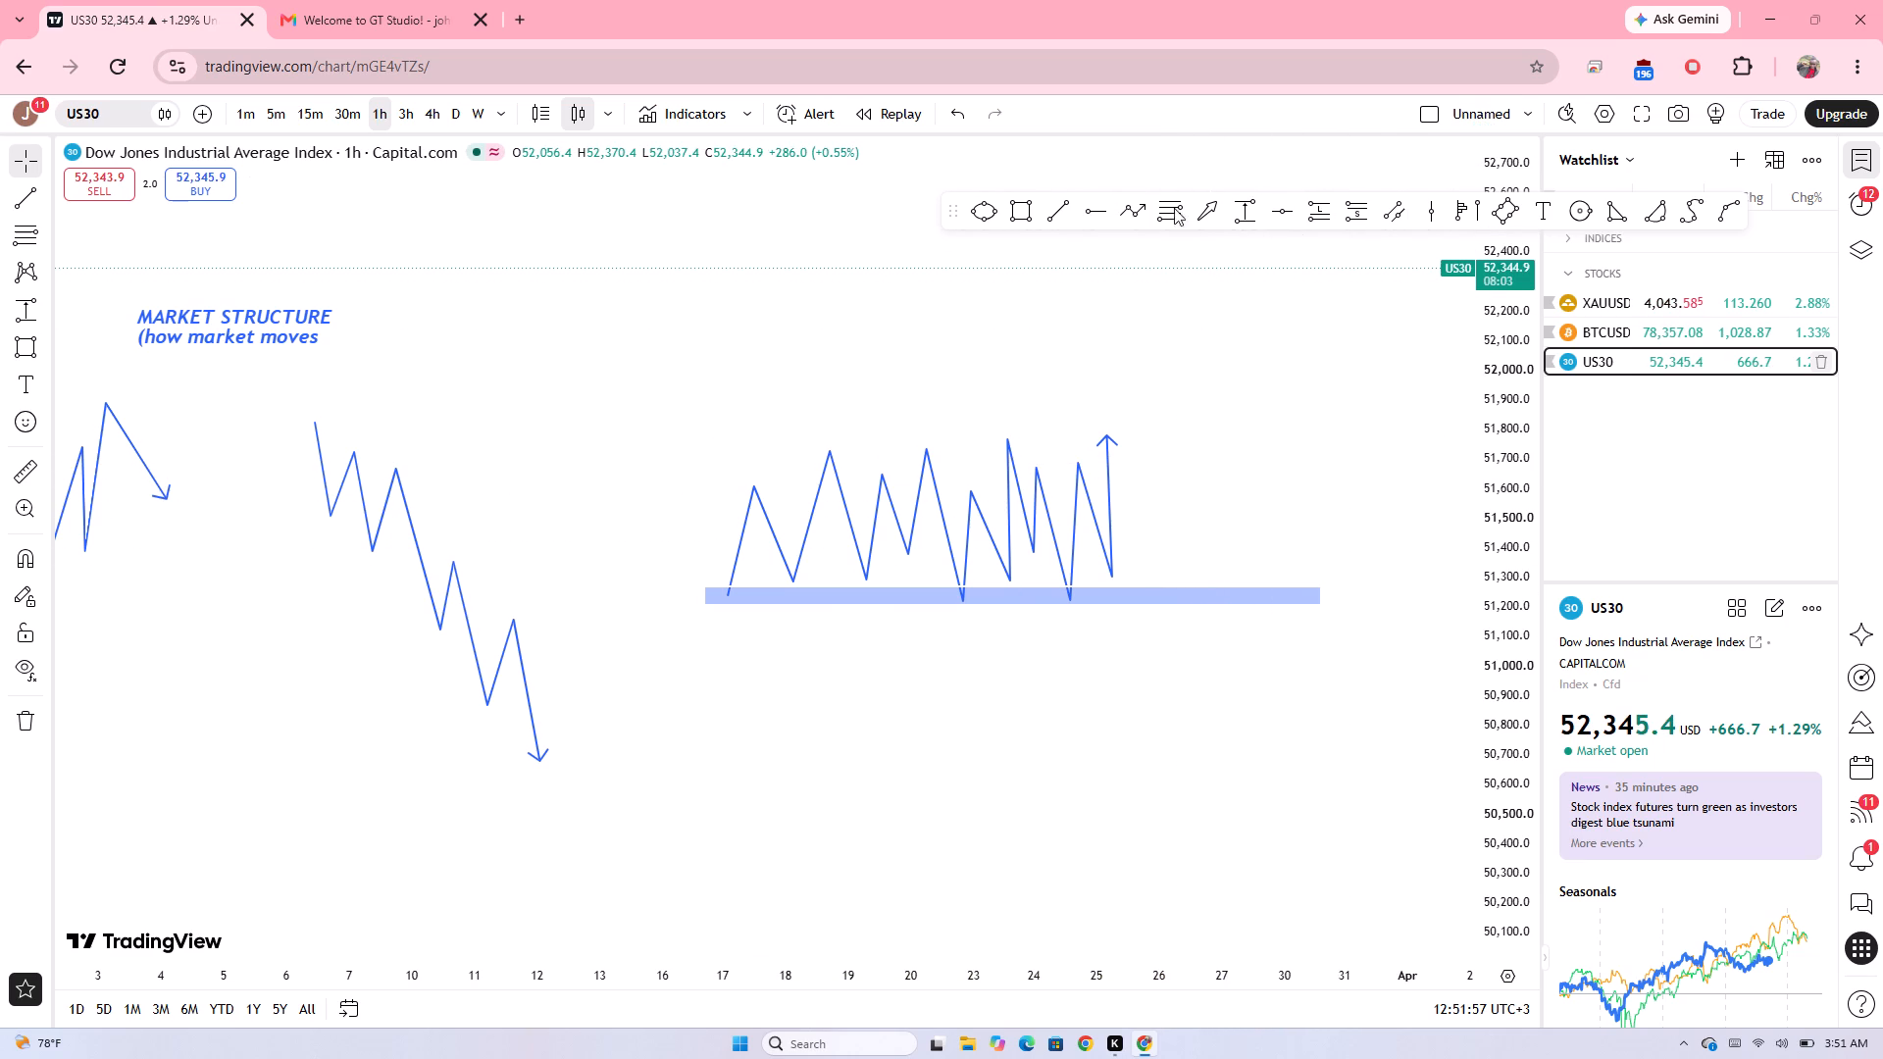
Draw a thin rectangle across the sideways path's highs, from about 51,706 to 51,663, spanning 17 to 30 March.
left_click(1038, 213)
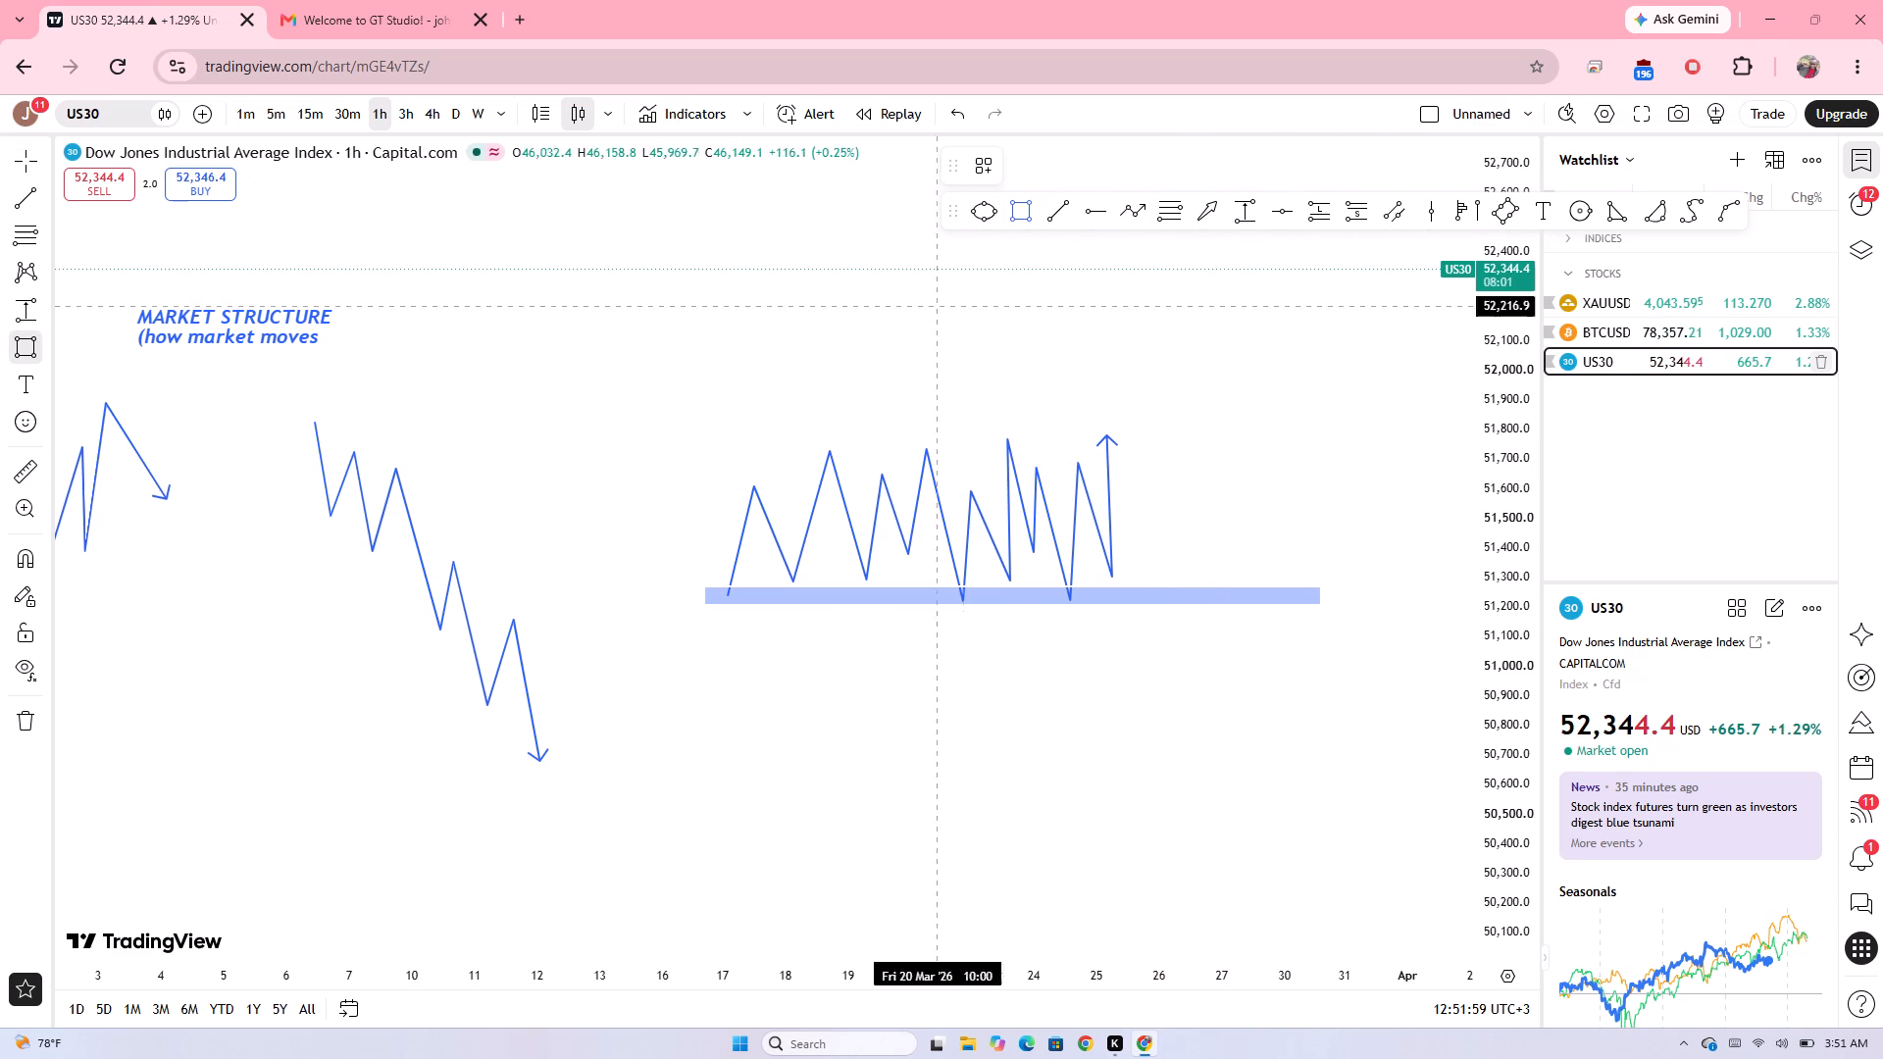
left_click(741, 457)
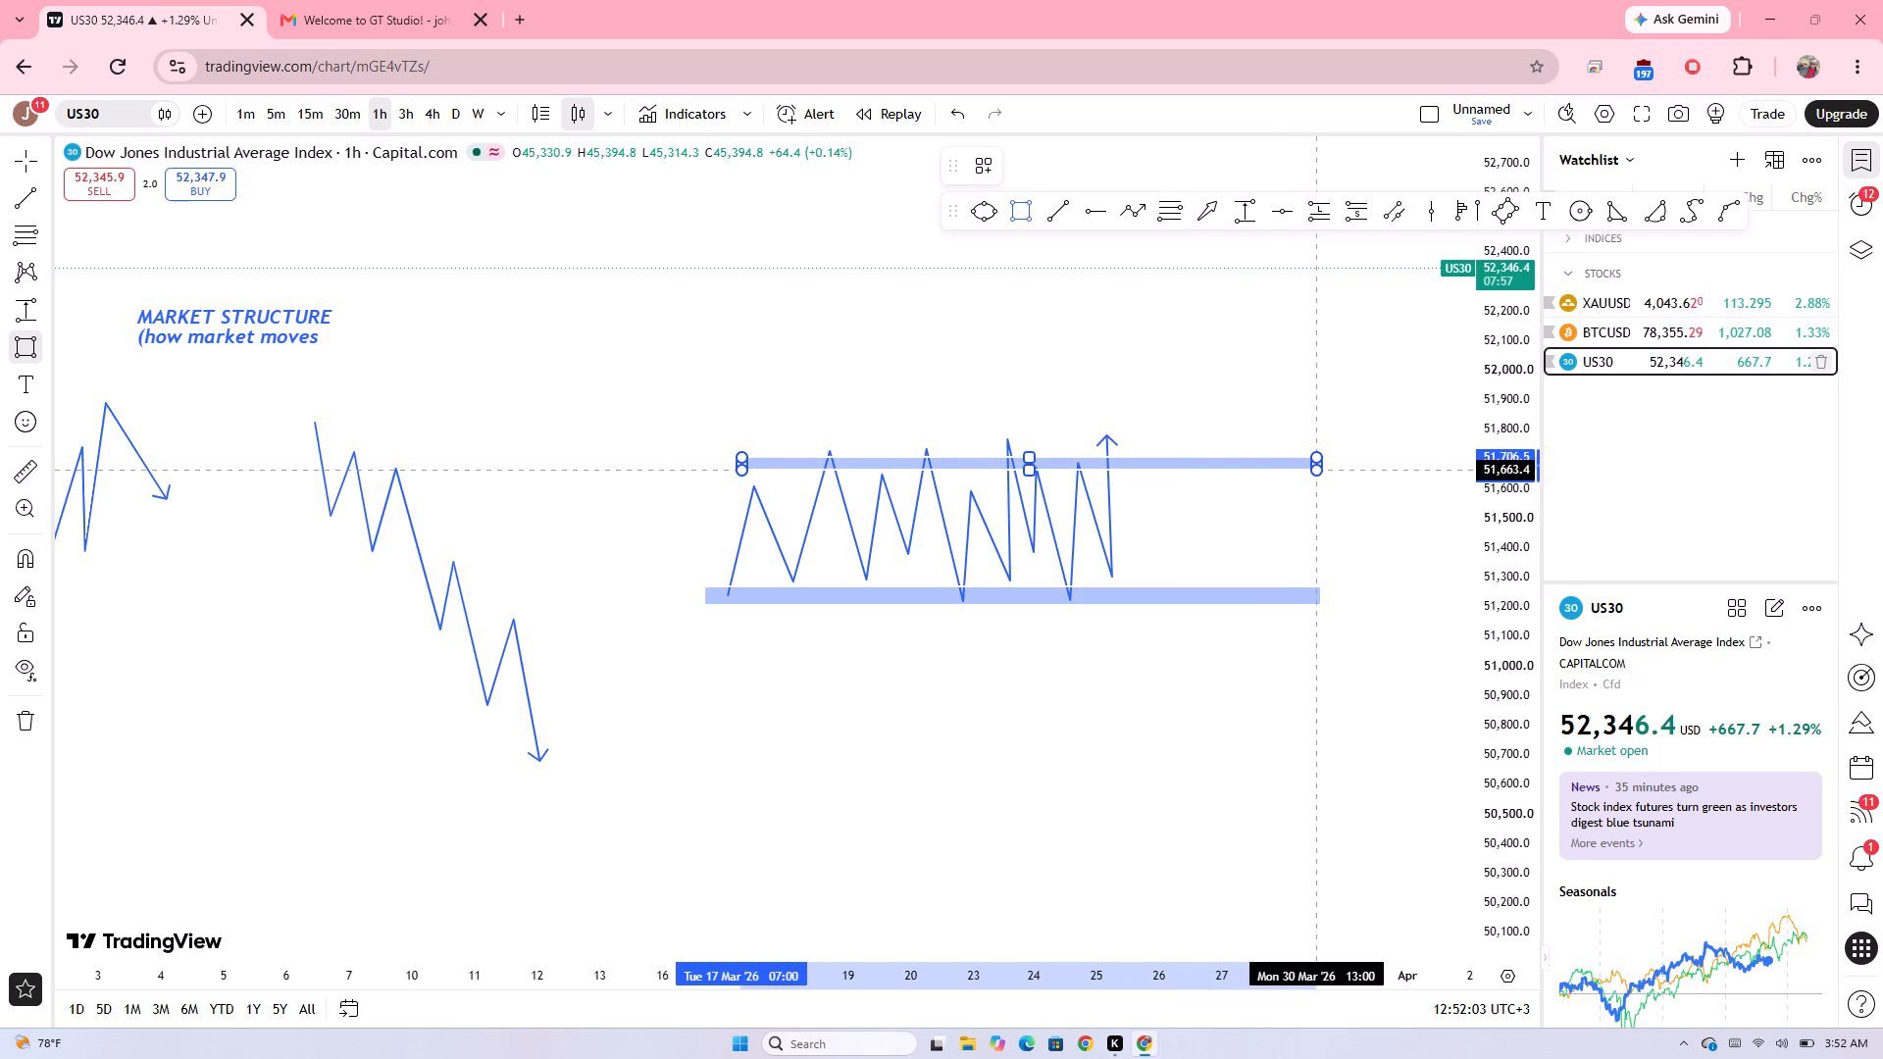
left_click(1317, 470)
left_click(1228, 522)
Draw a straight Path arrow sloping down along the downtrend zigzag, from about 51,905 on 9 March to about 50,760 on 13 March.
left_click_drag(1228, 522, 1127, 432)
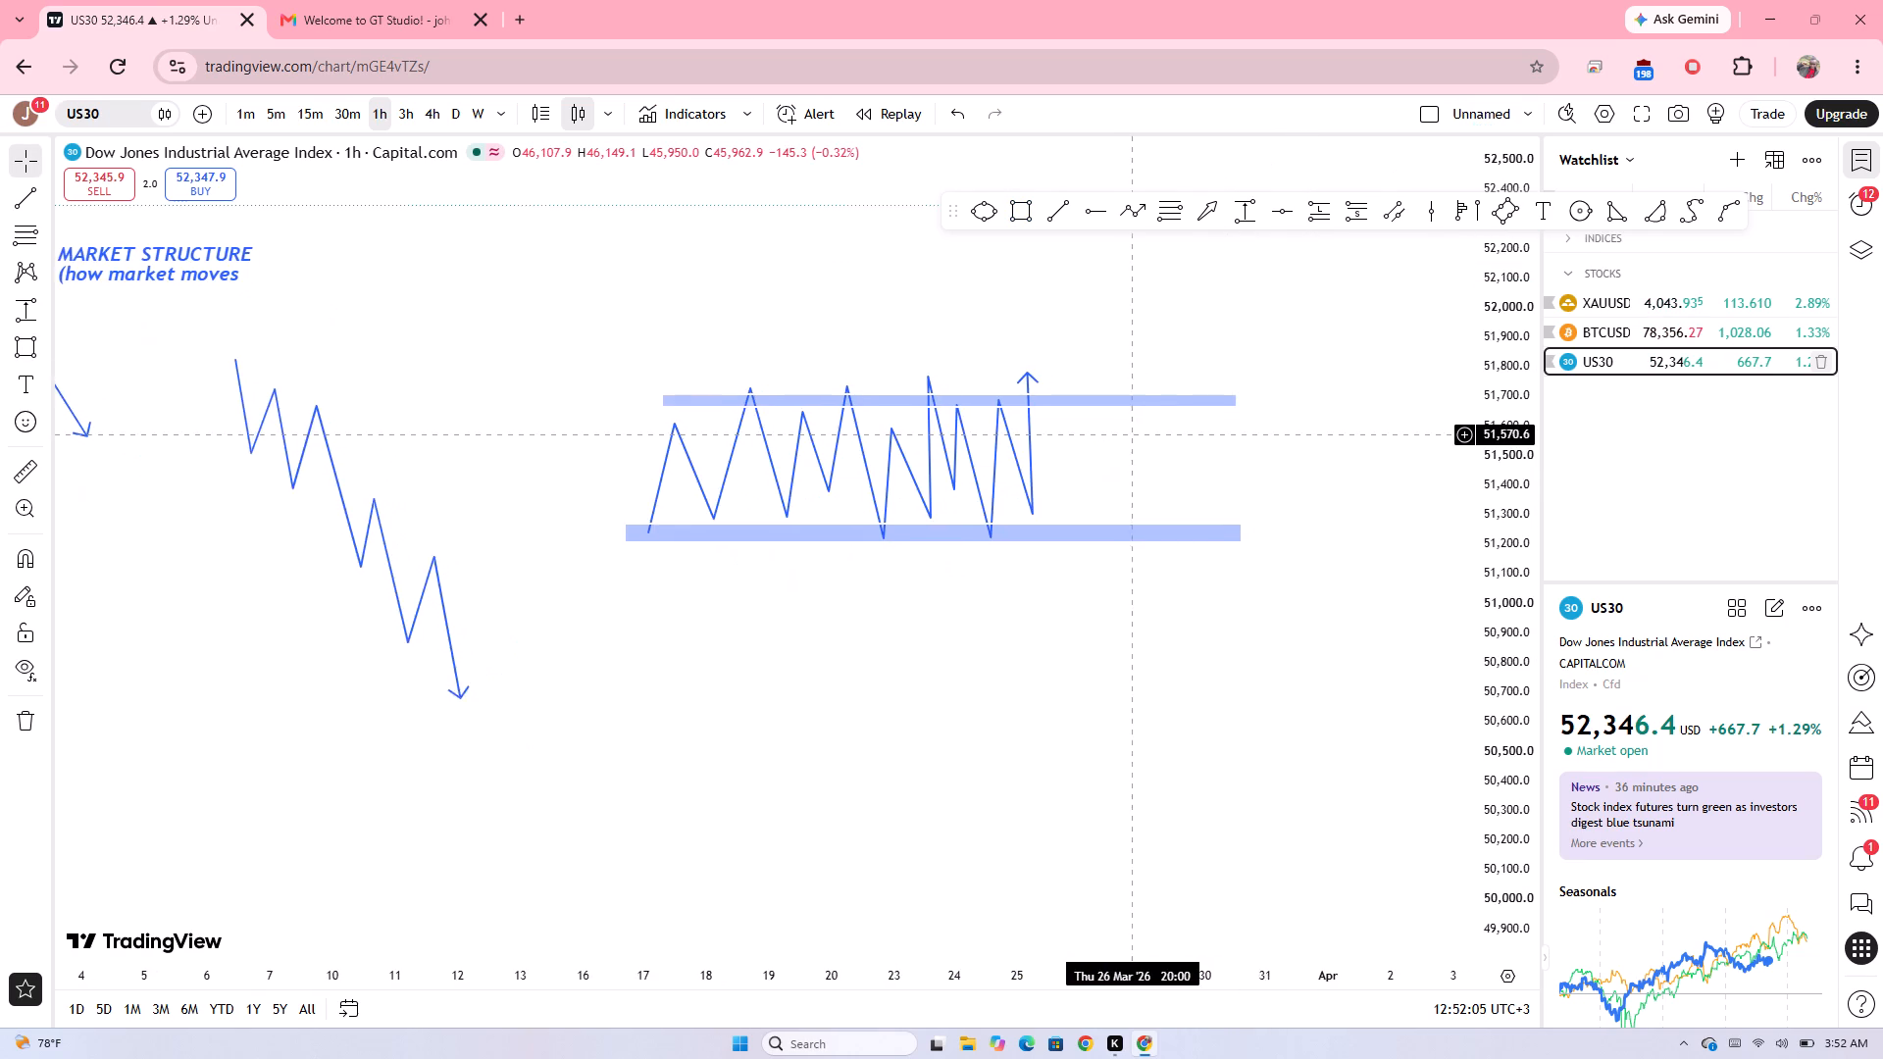
left_click_drag(1127, 432, 1126, 432)
left_click_drag(1126, 432, 1313, 503)
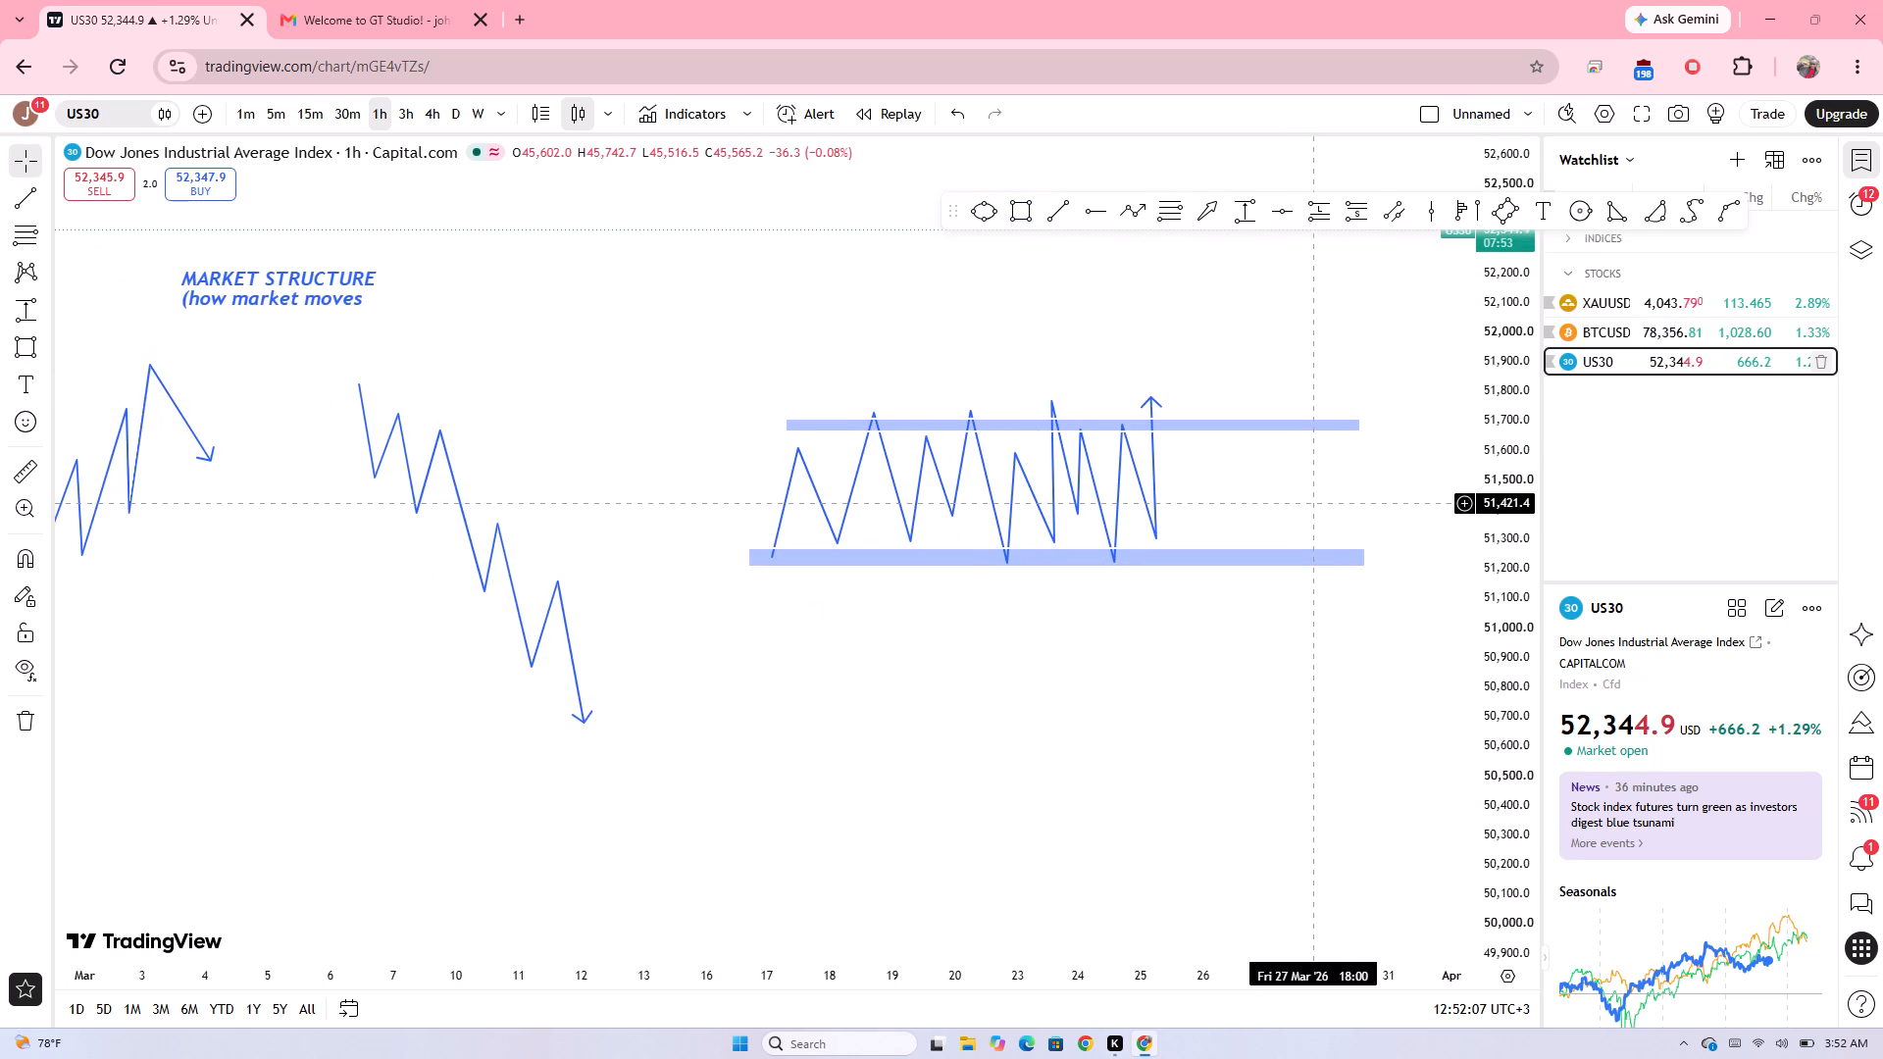
left_click_drag(897, 376, 1185, 340)
left_click_drag(1185, 340, 1294, 390)
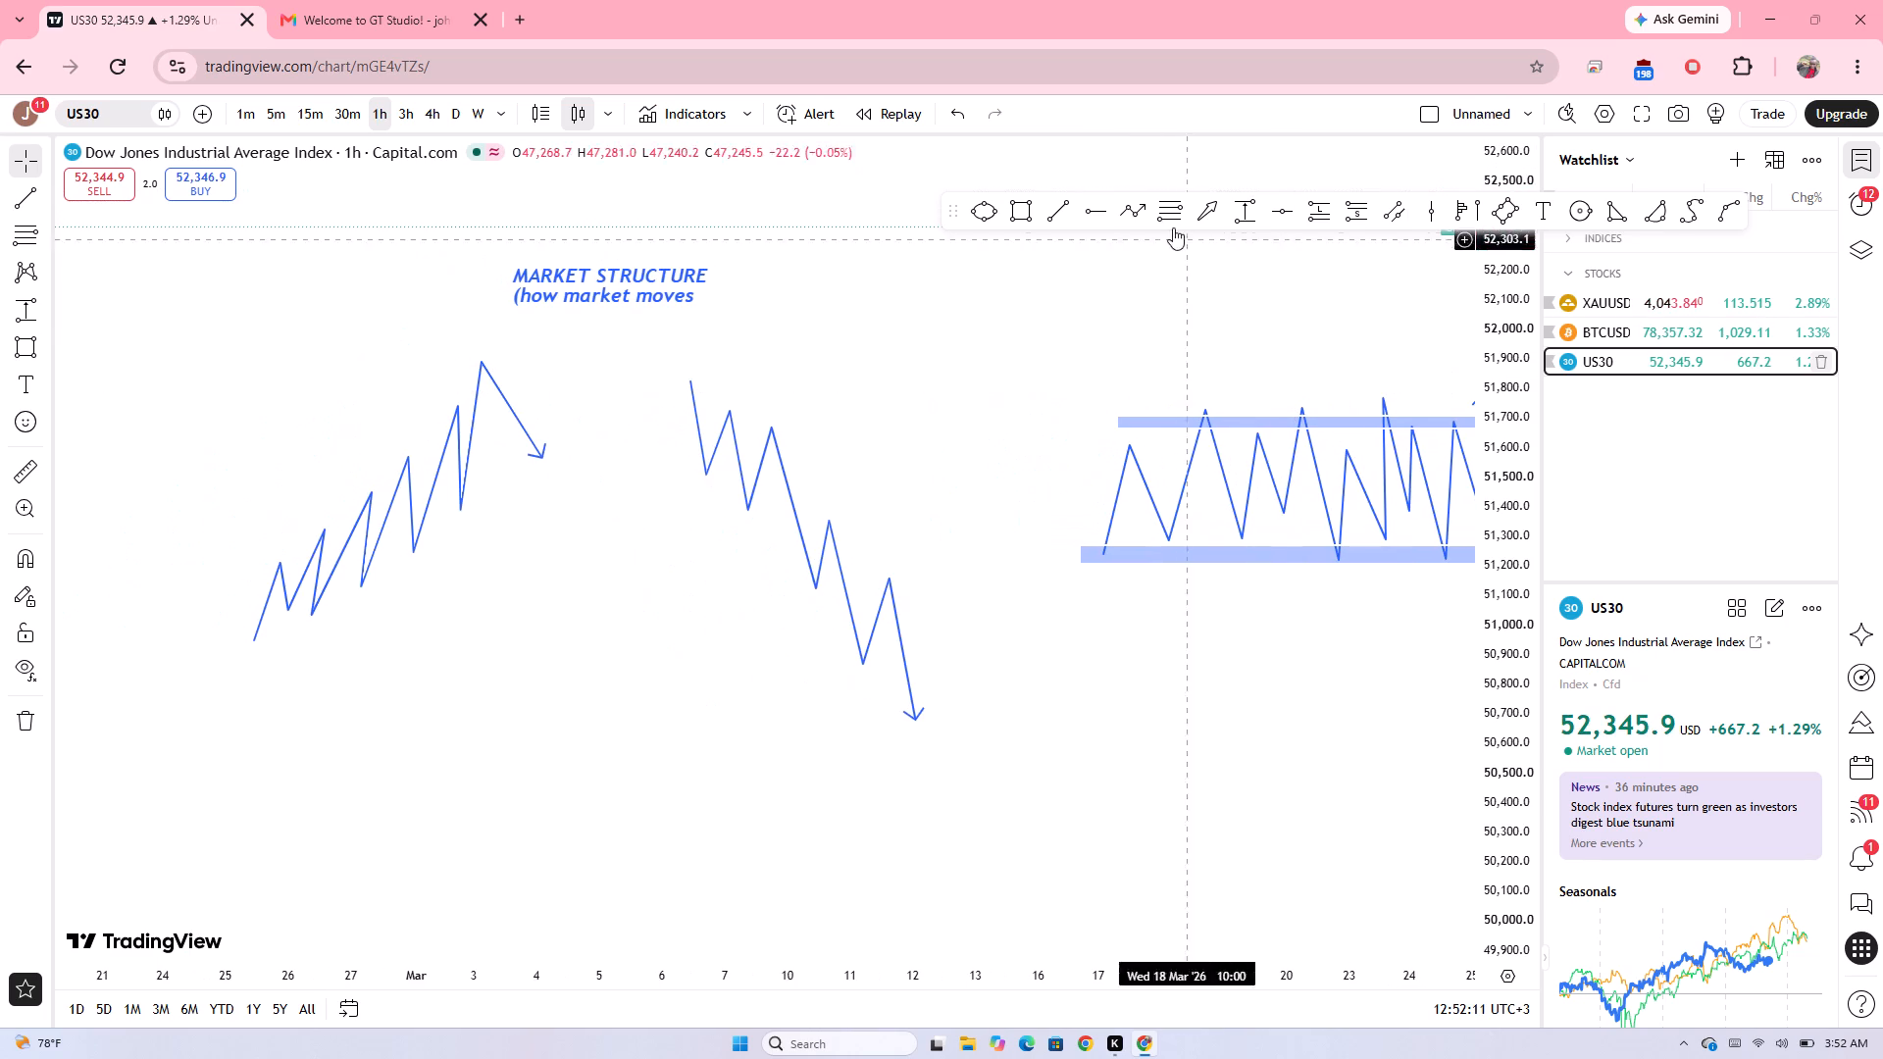
left_click(1138, 213)
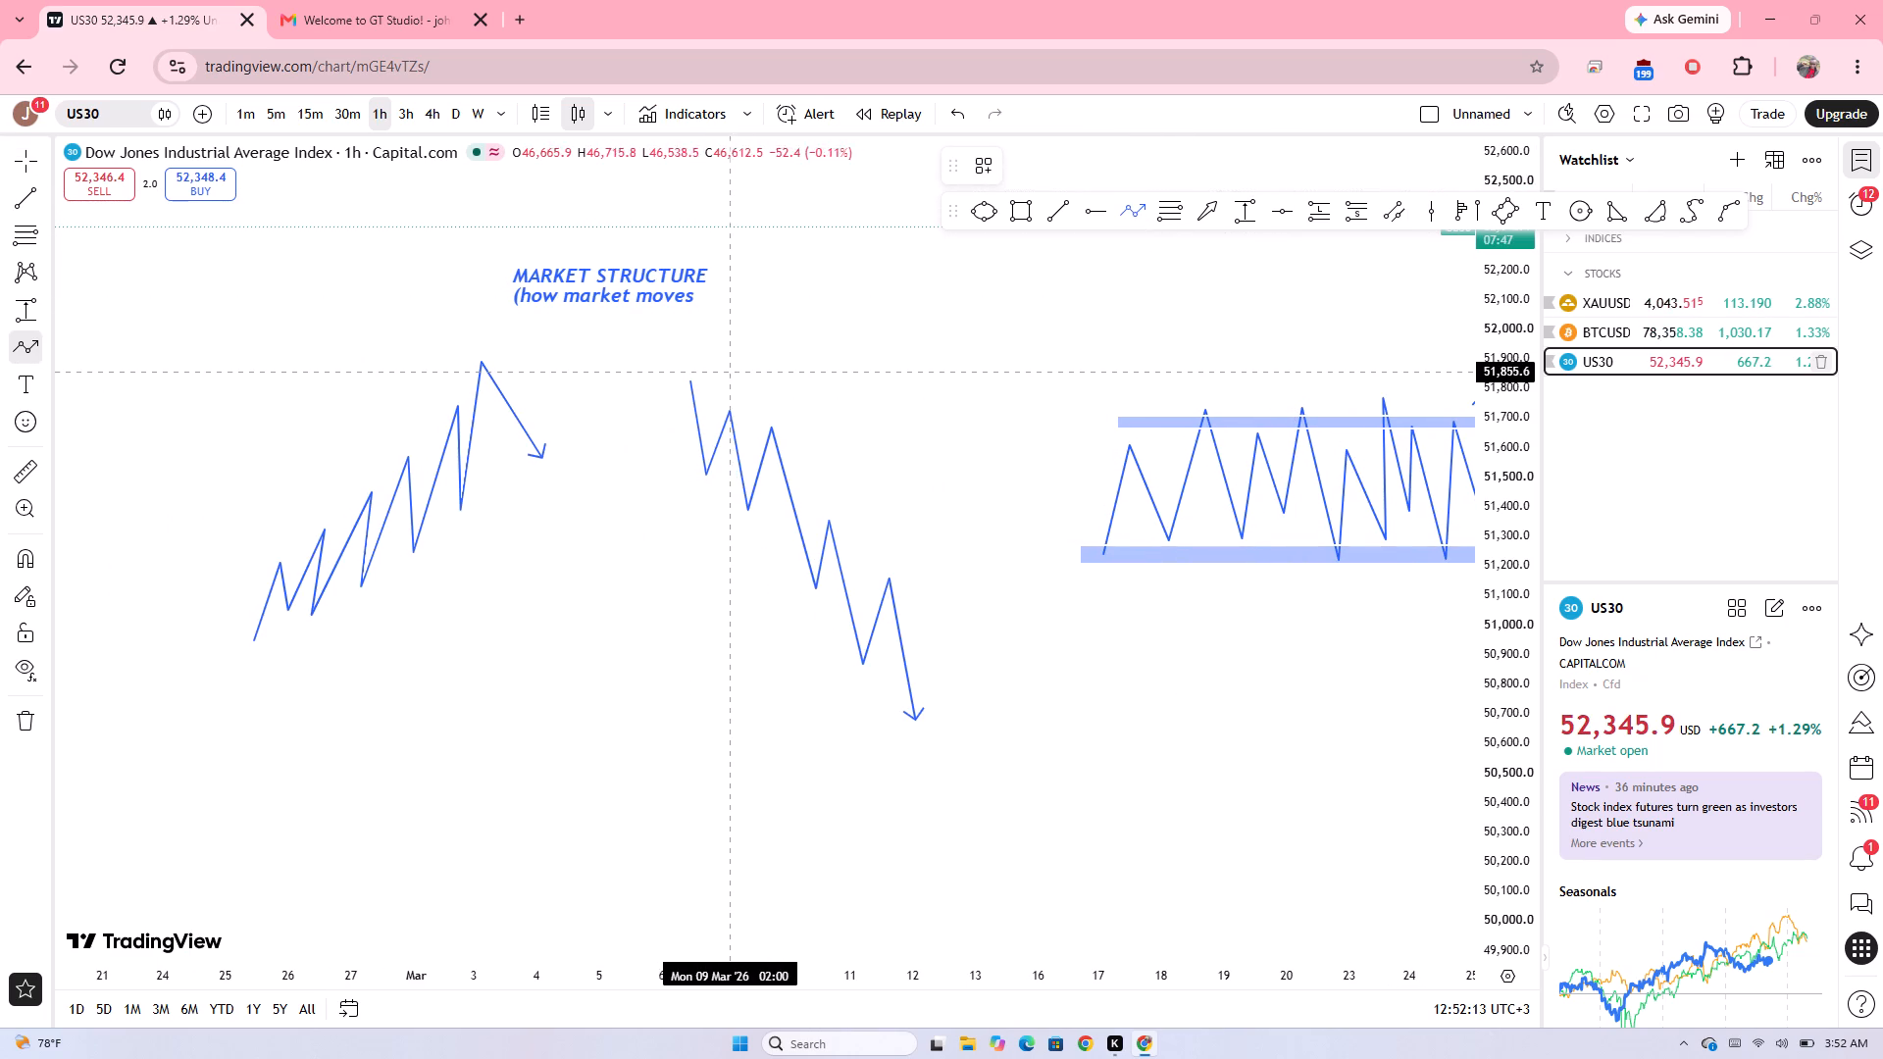
left_click_drag(748, 357, 751, 361)
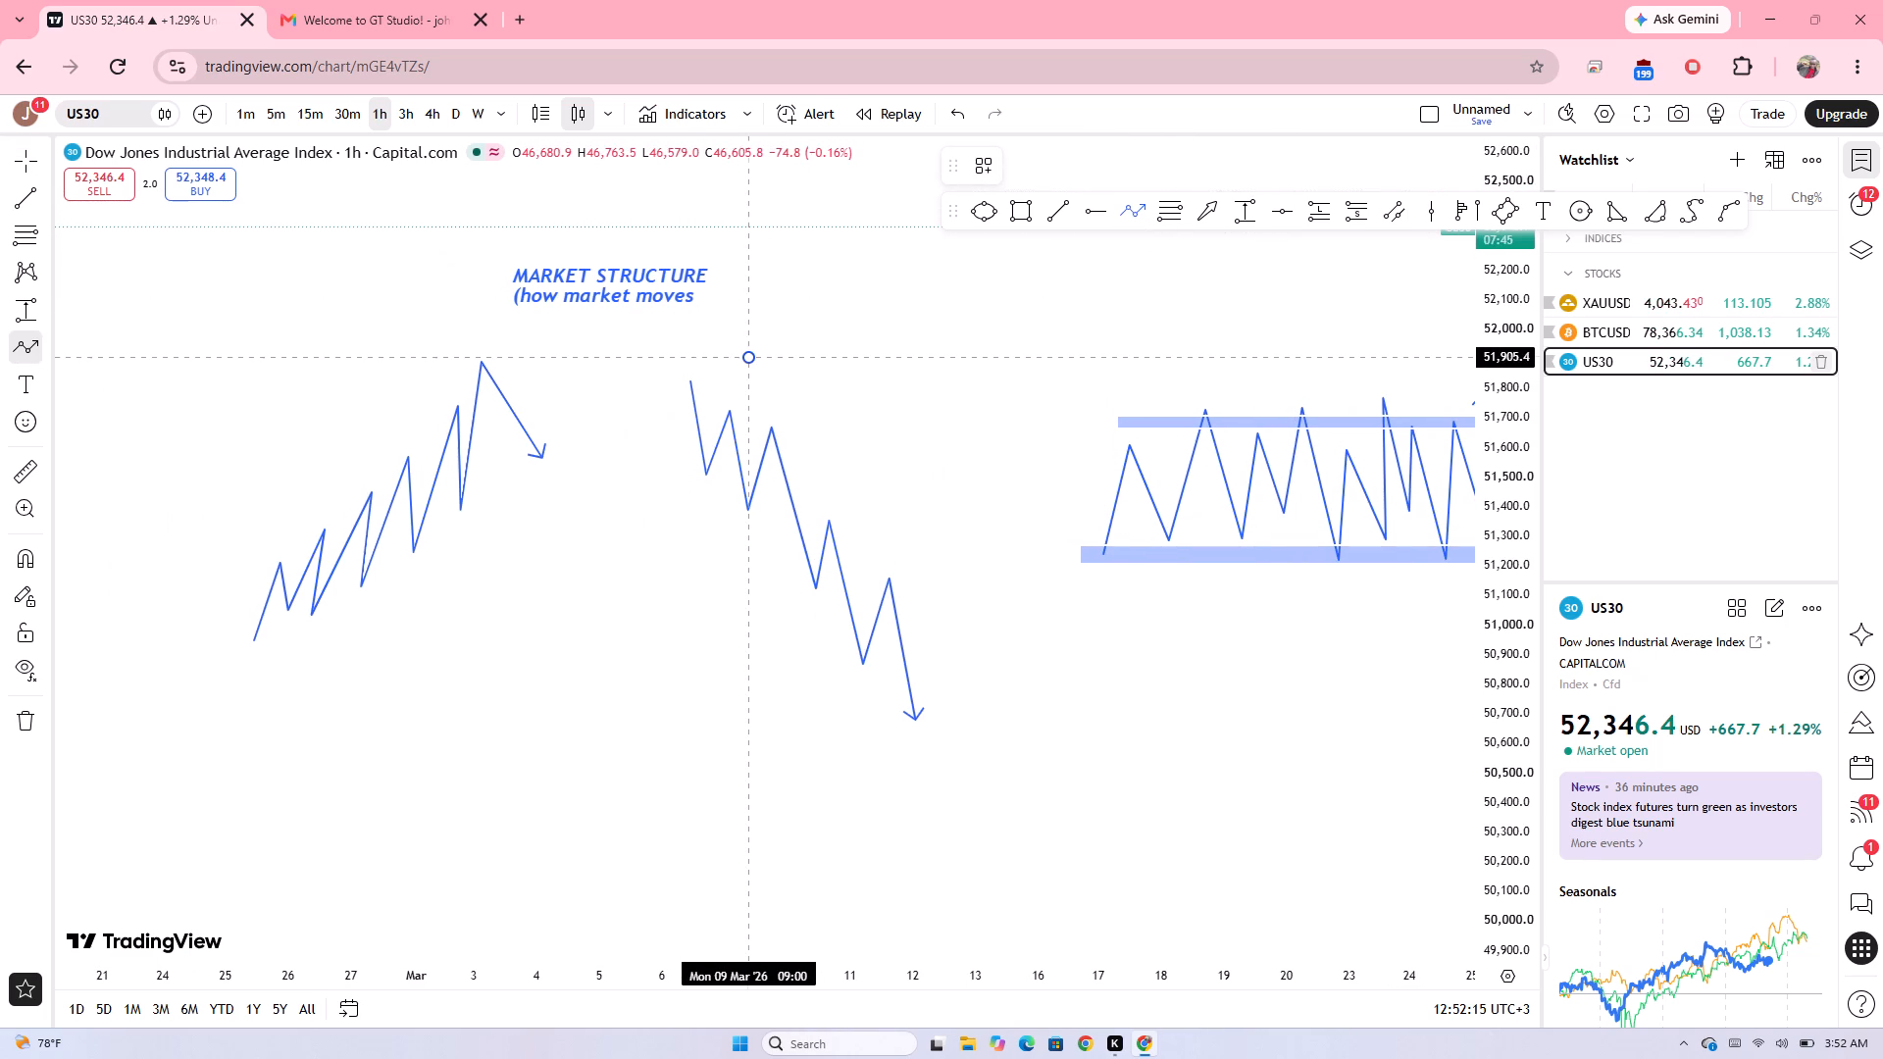
left_click_drag(751, 361, 988, 695)
left_click(988, 695)
left_click(988, 695)
left_click(1018, 701)
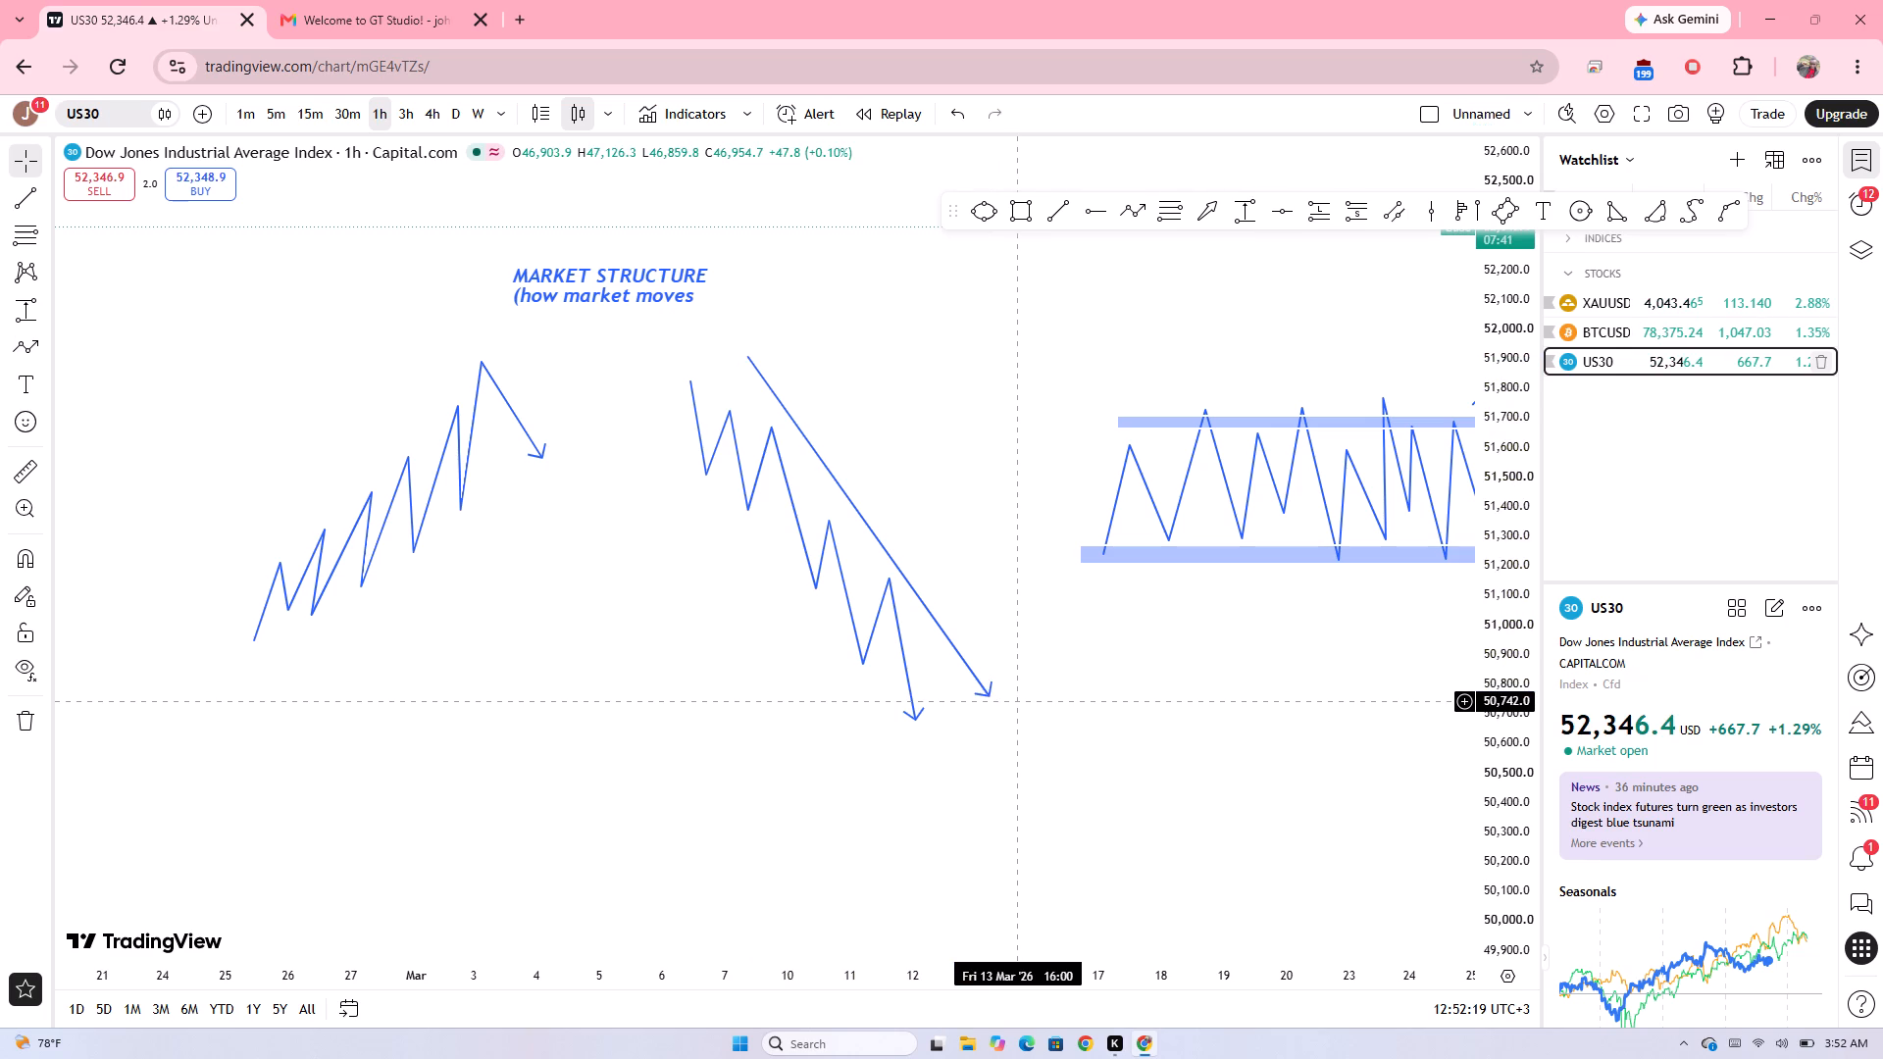
Draw a straight Path arrow rising alongside the uptrend zigzag, from about 51,020 on 23 February to about 51,980 on 27 February.
left_click(1138, 217)
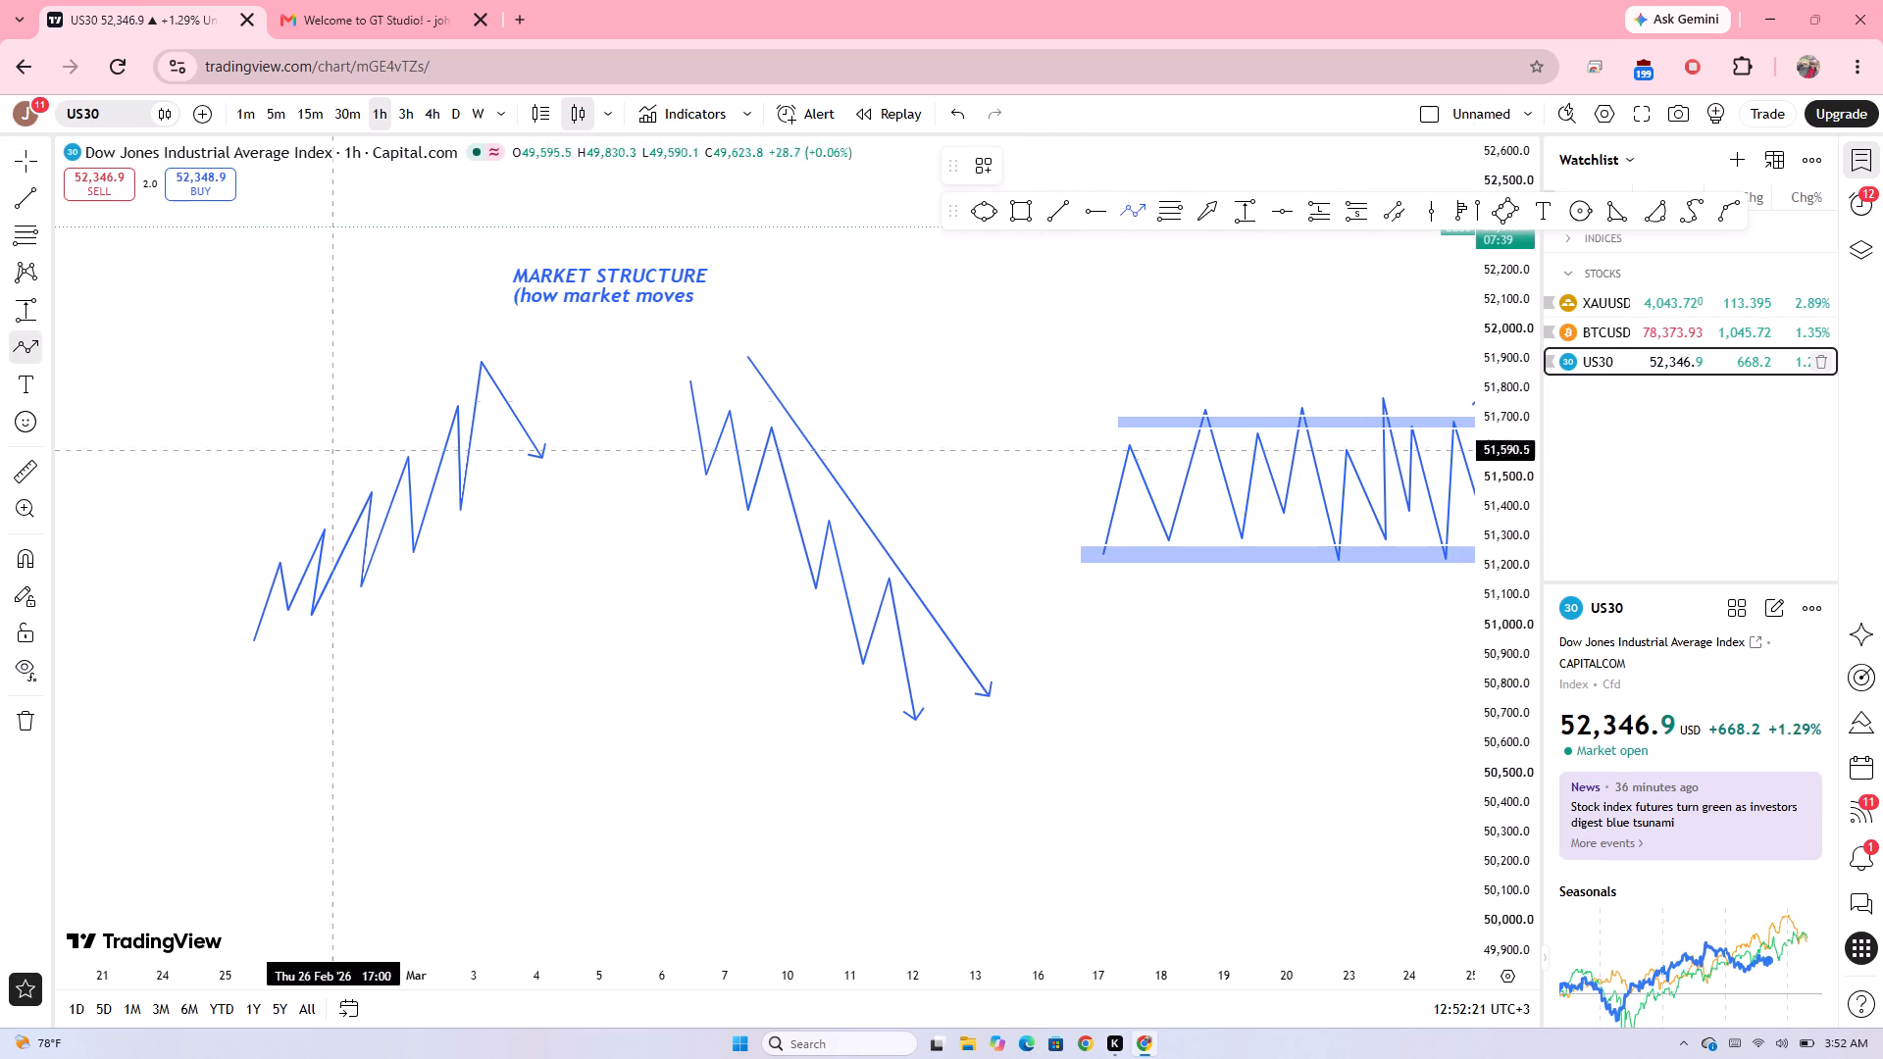
left_click(145, 620)
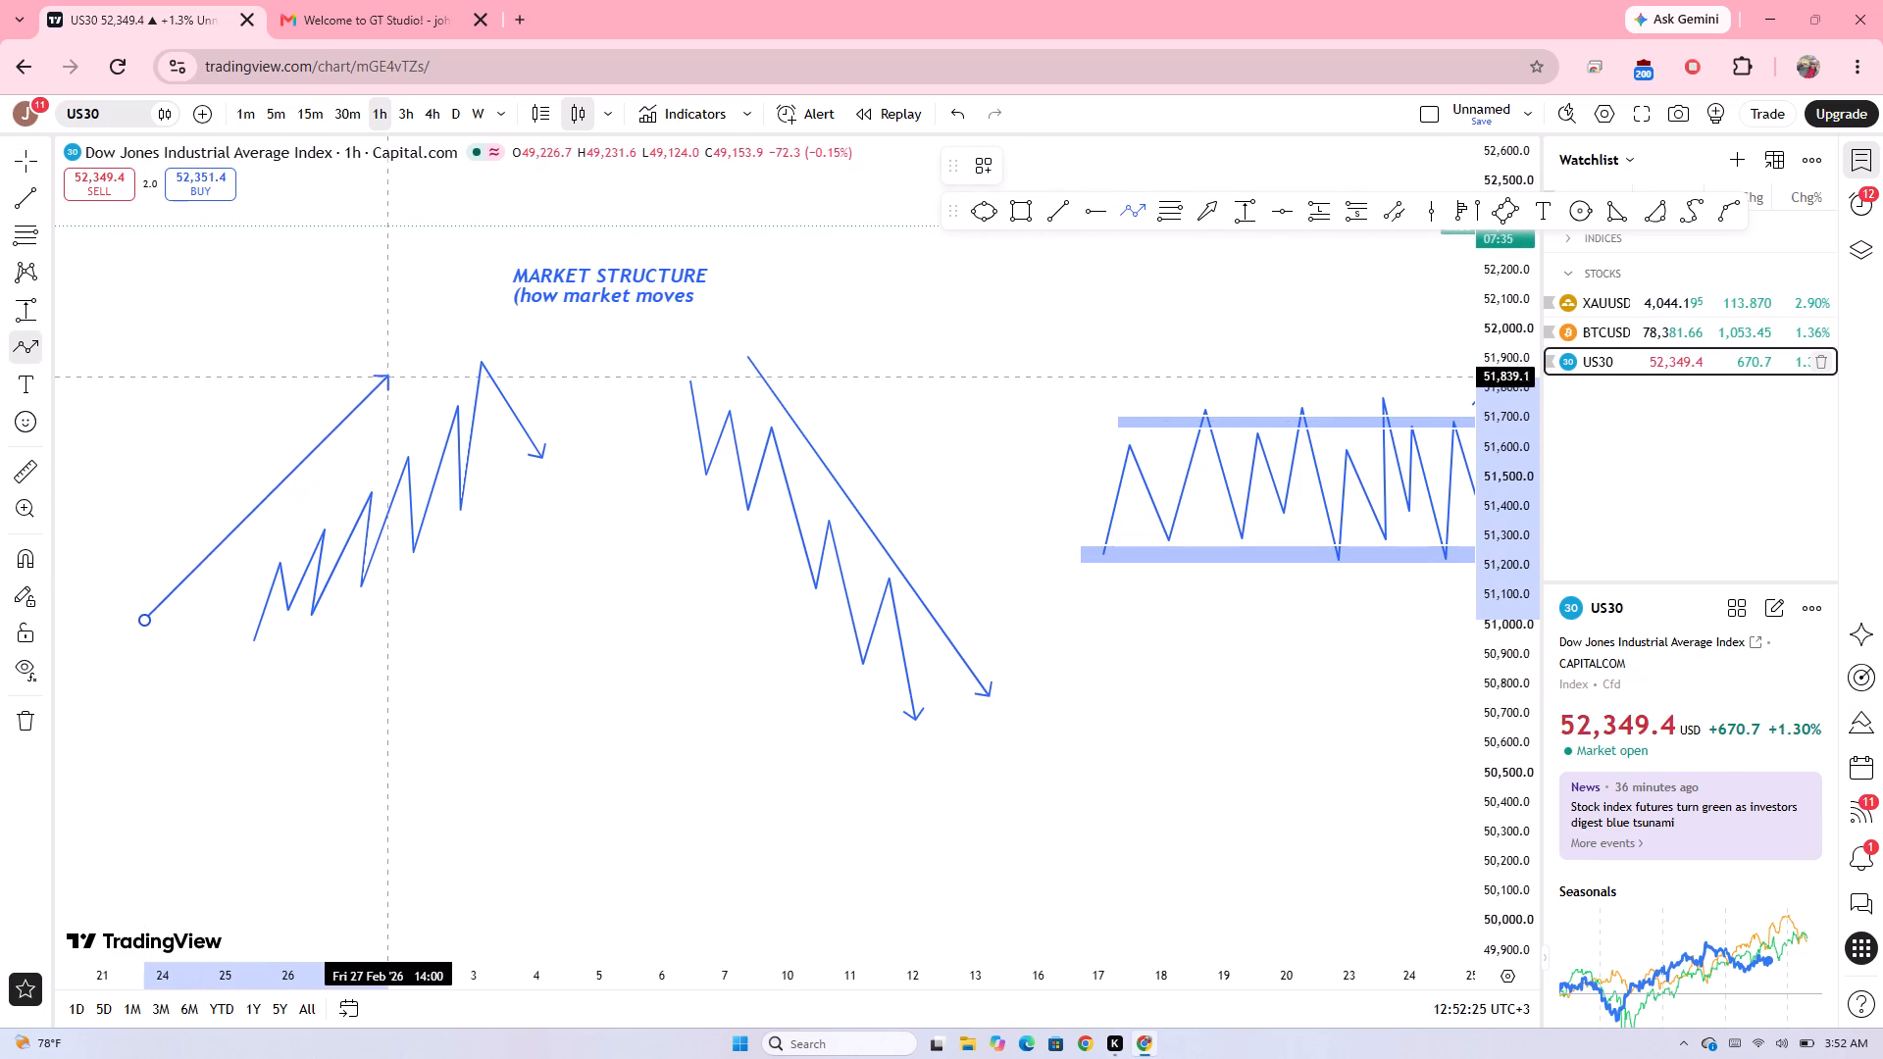
double_click(390, 335)
left_click(476, 577)
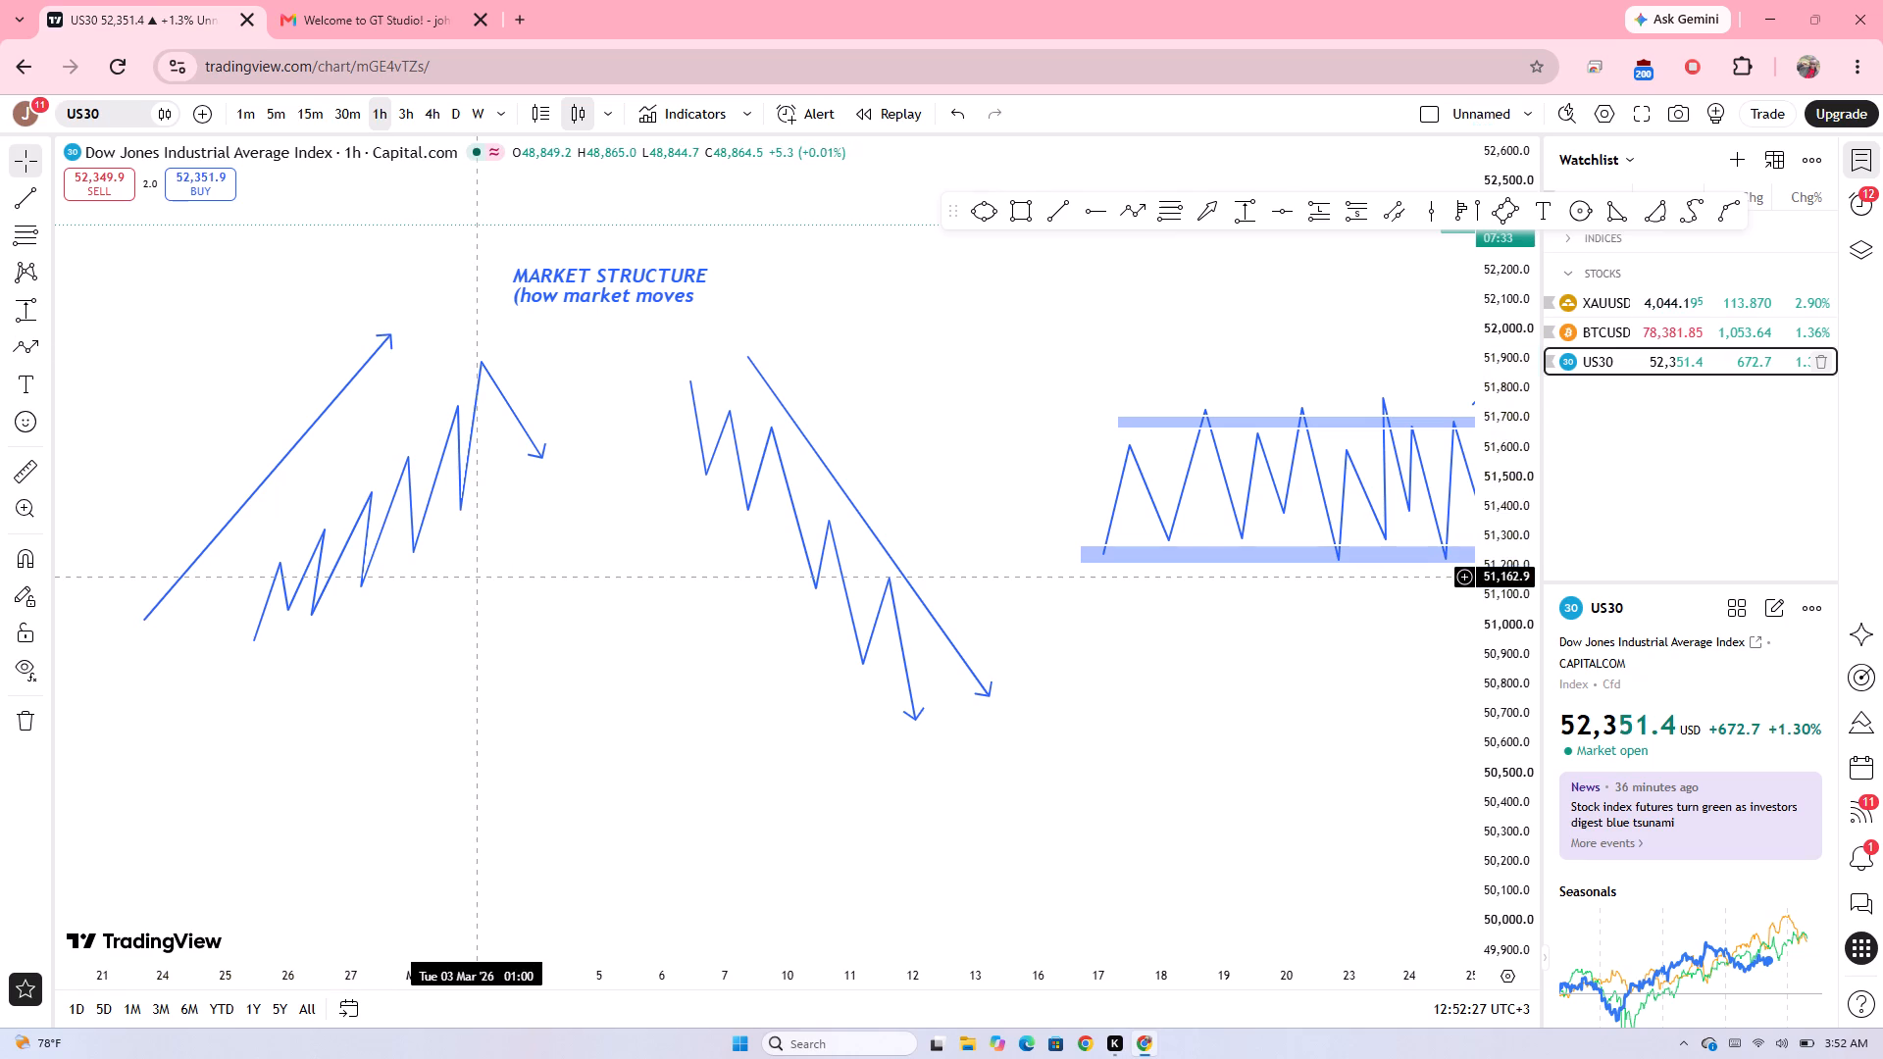
Move the uptrend zigzag path slightly earlier and lower so it sits close beneath its rising arrow.
left_click_drag(421, 529, 338, 544)
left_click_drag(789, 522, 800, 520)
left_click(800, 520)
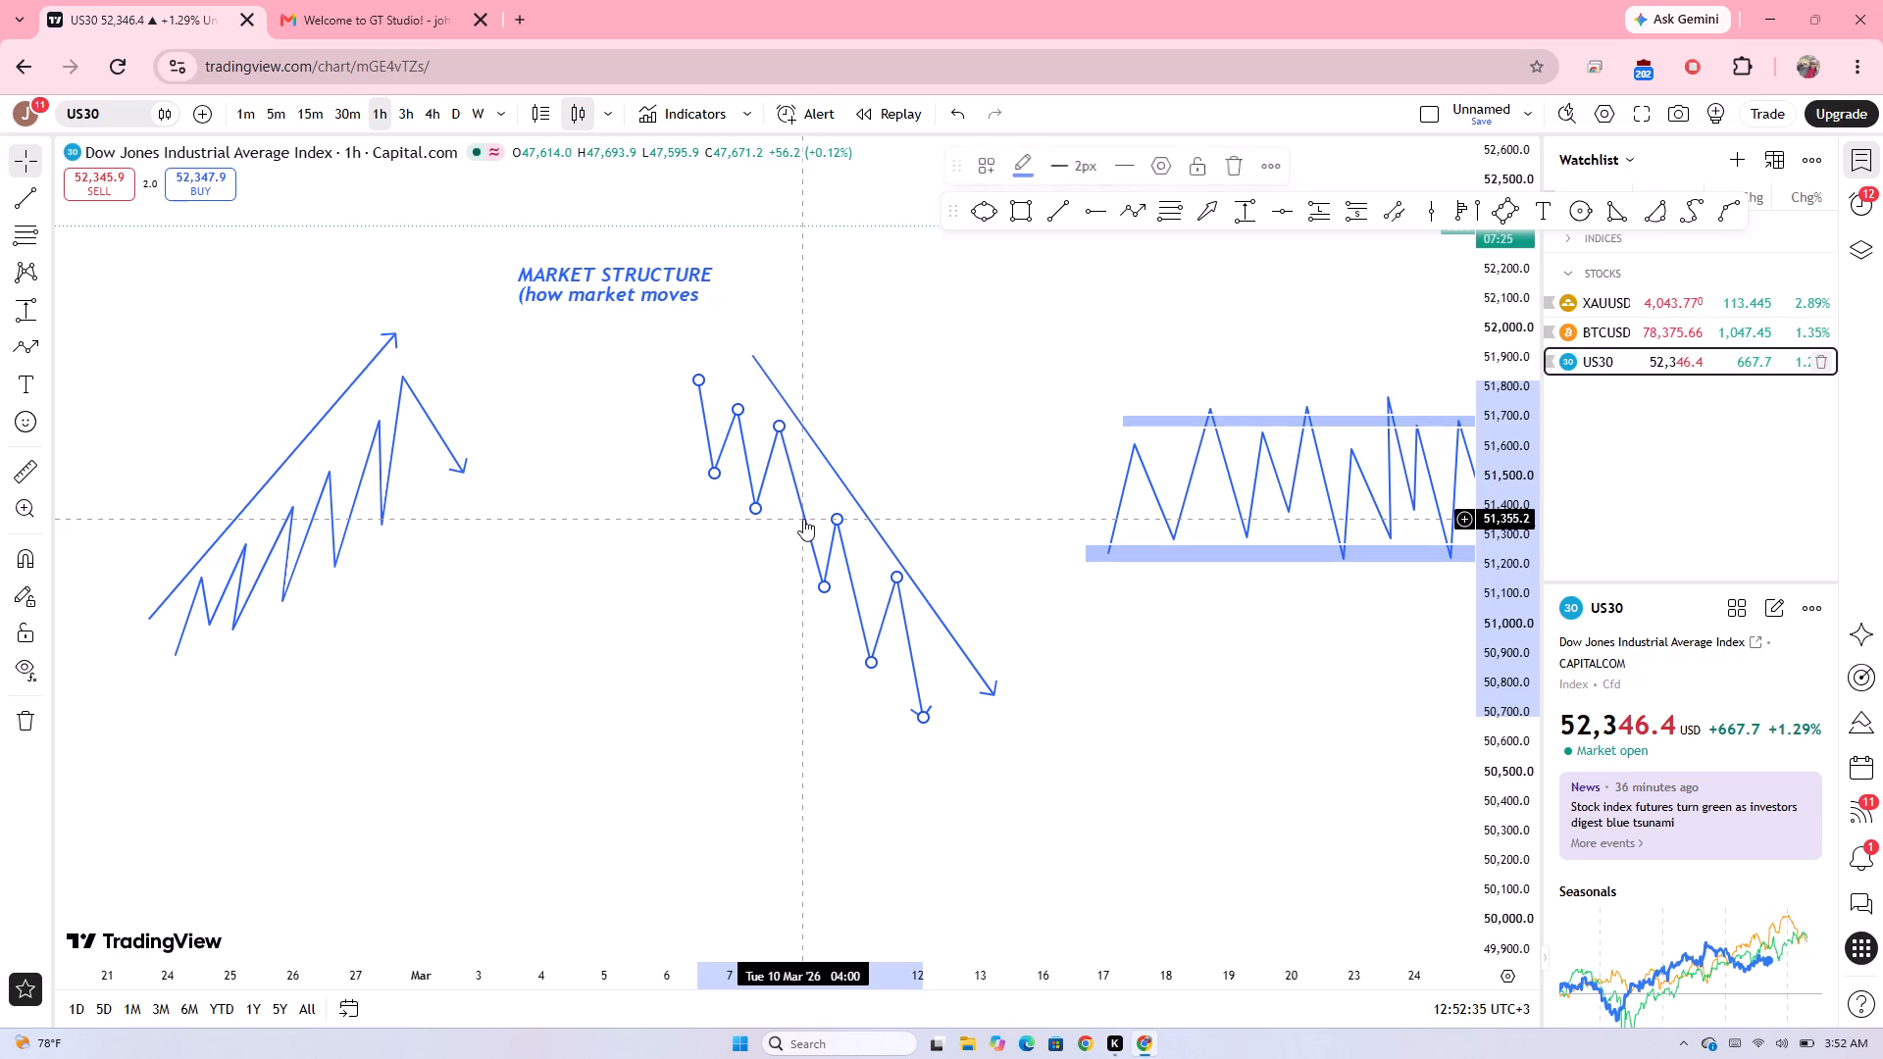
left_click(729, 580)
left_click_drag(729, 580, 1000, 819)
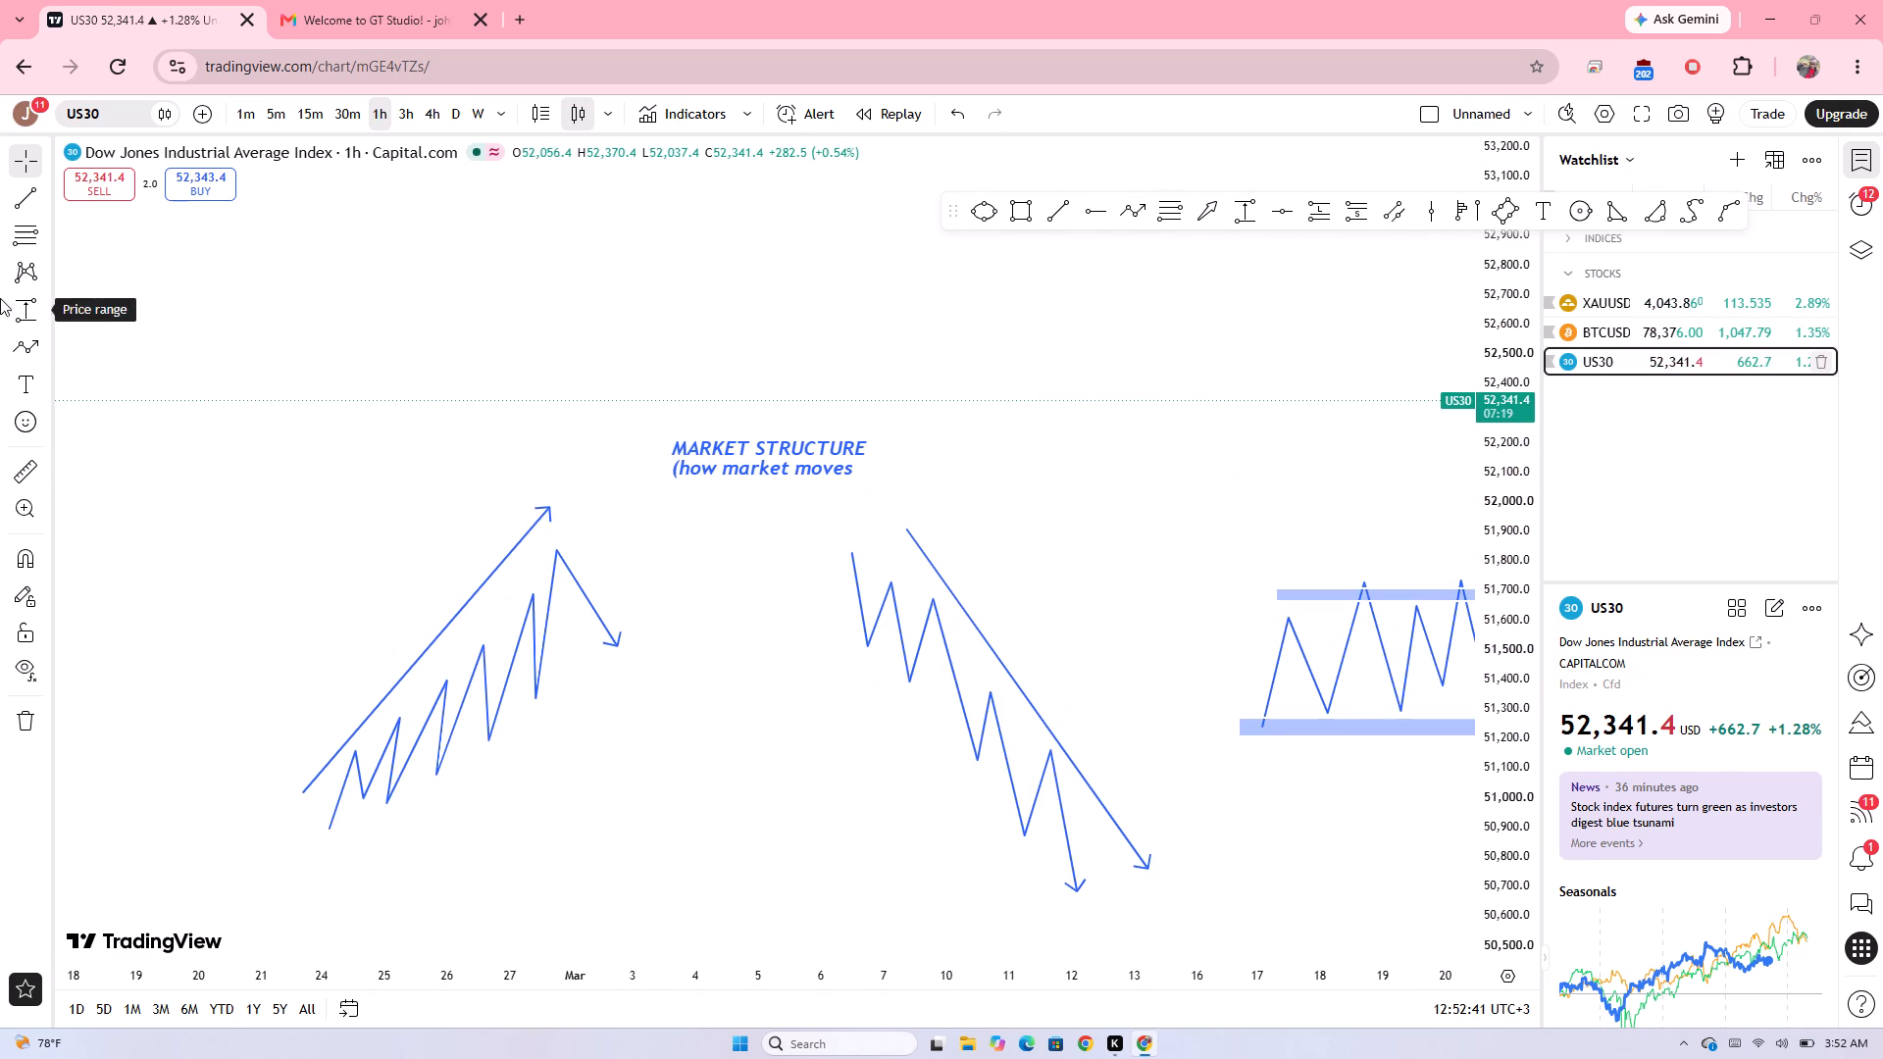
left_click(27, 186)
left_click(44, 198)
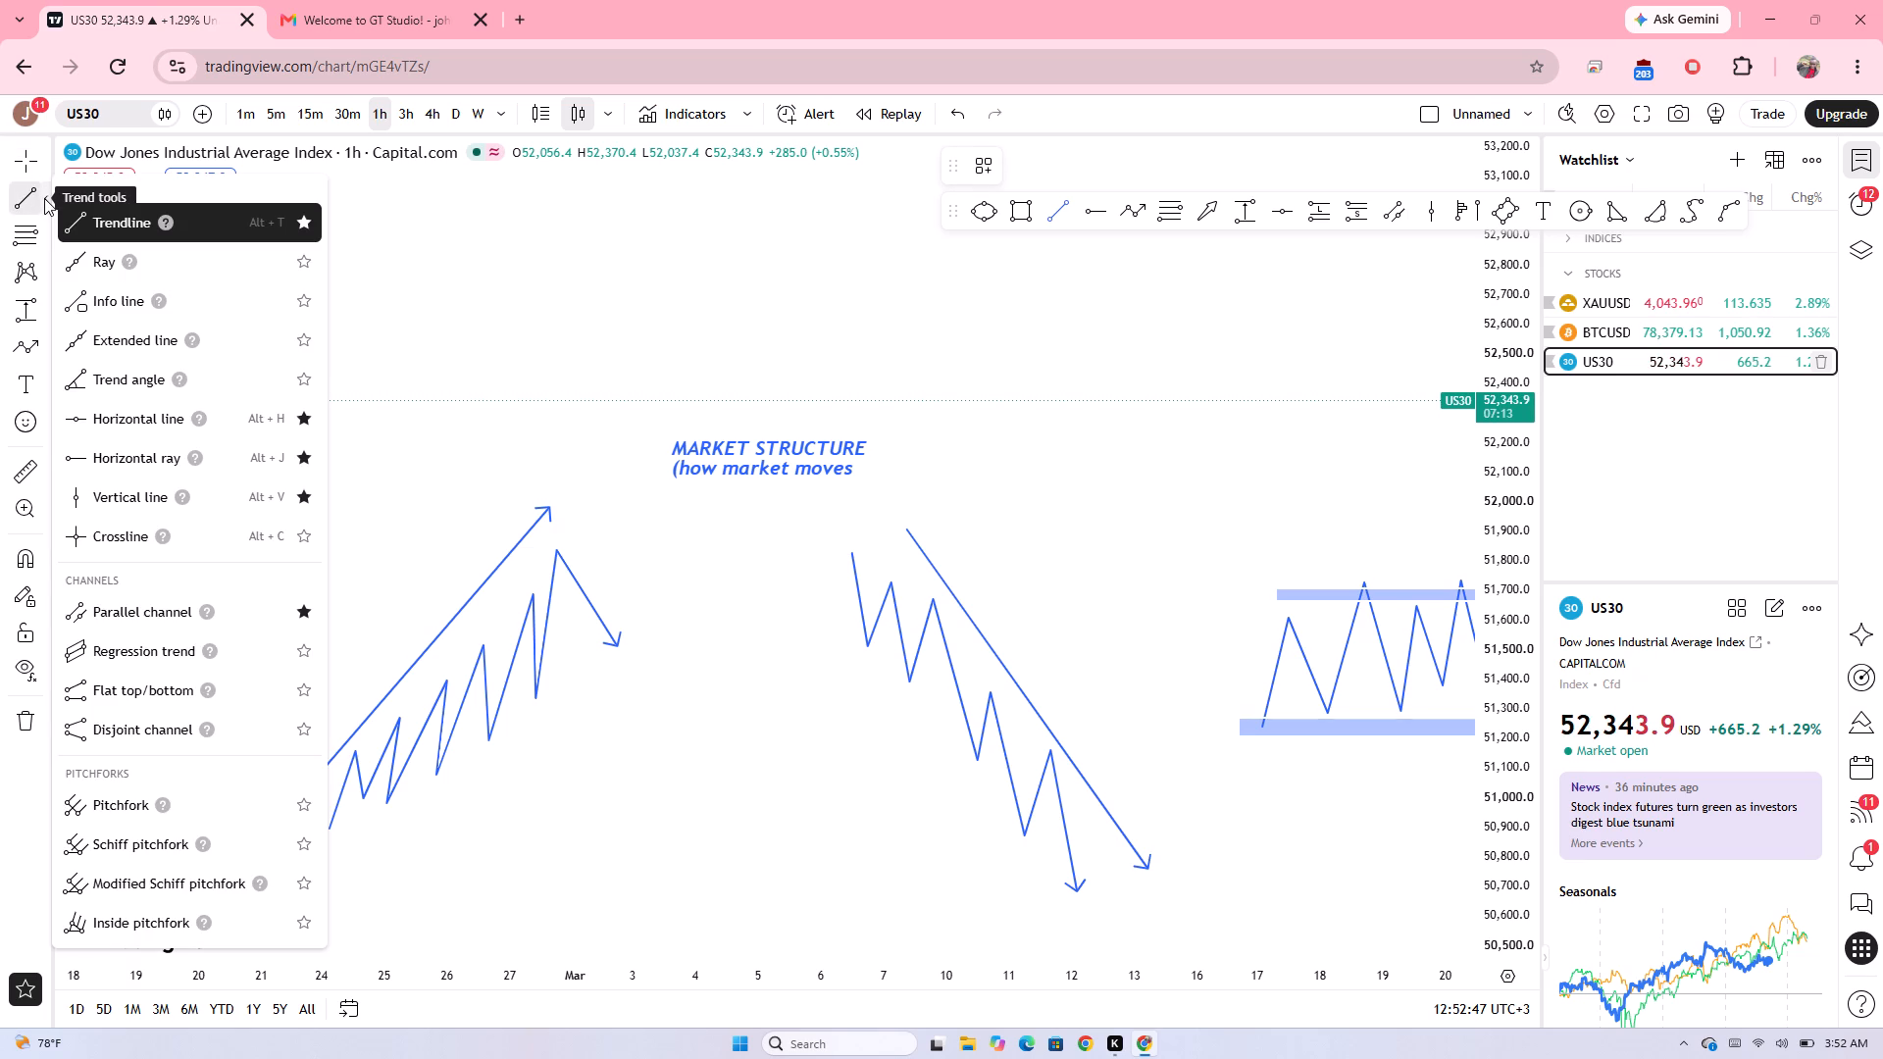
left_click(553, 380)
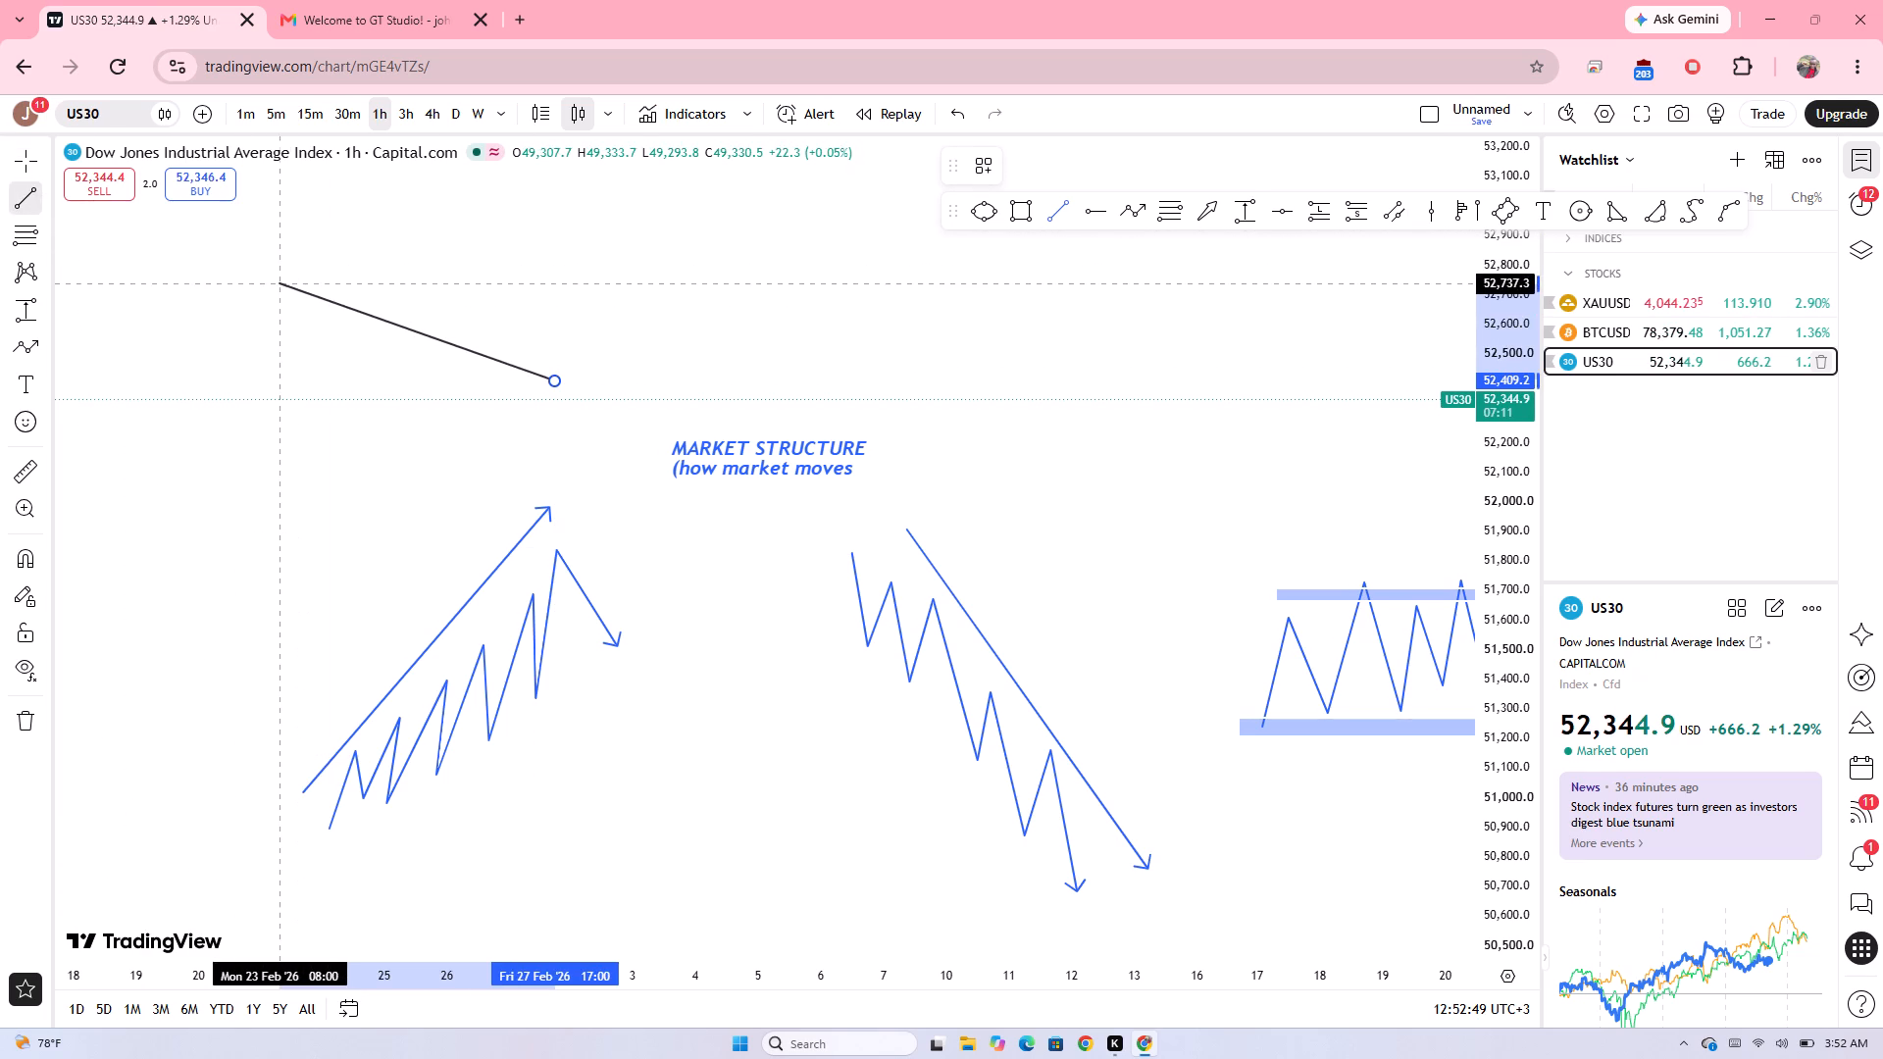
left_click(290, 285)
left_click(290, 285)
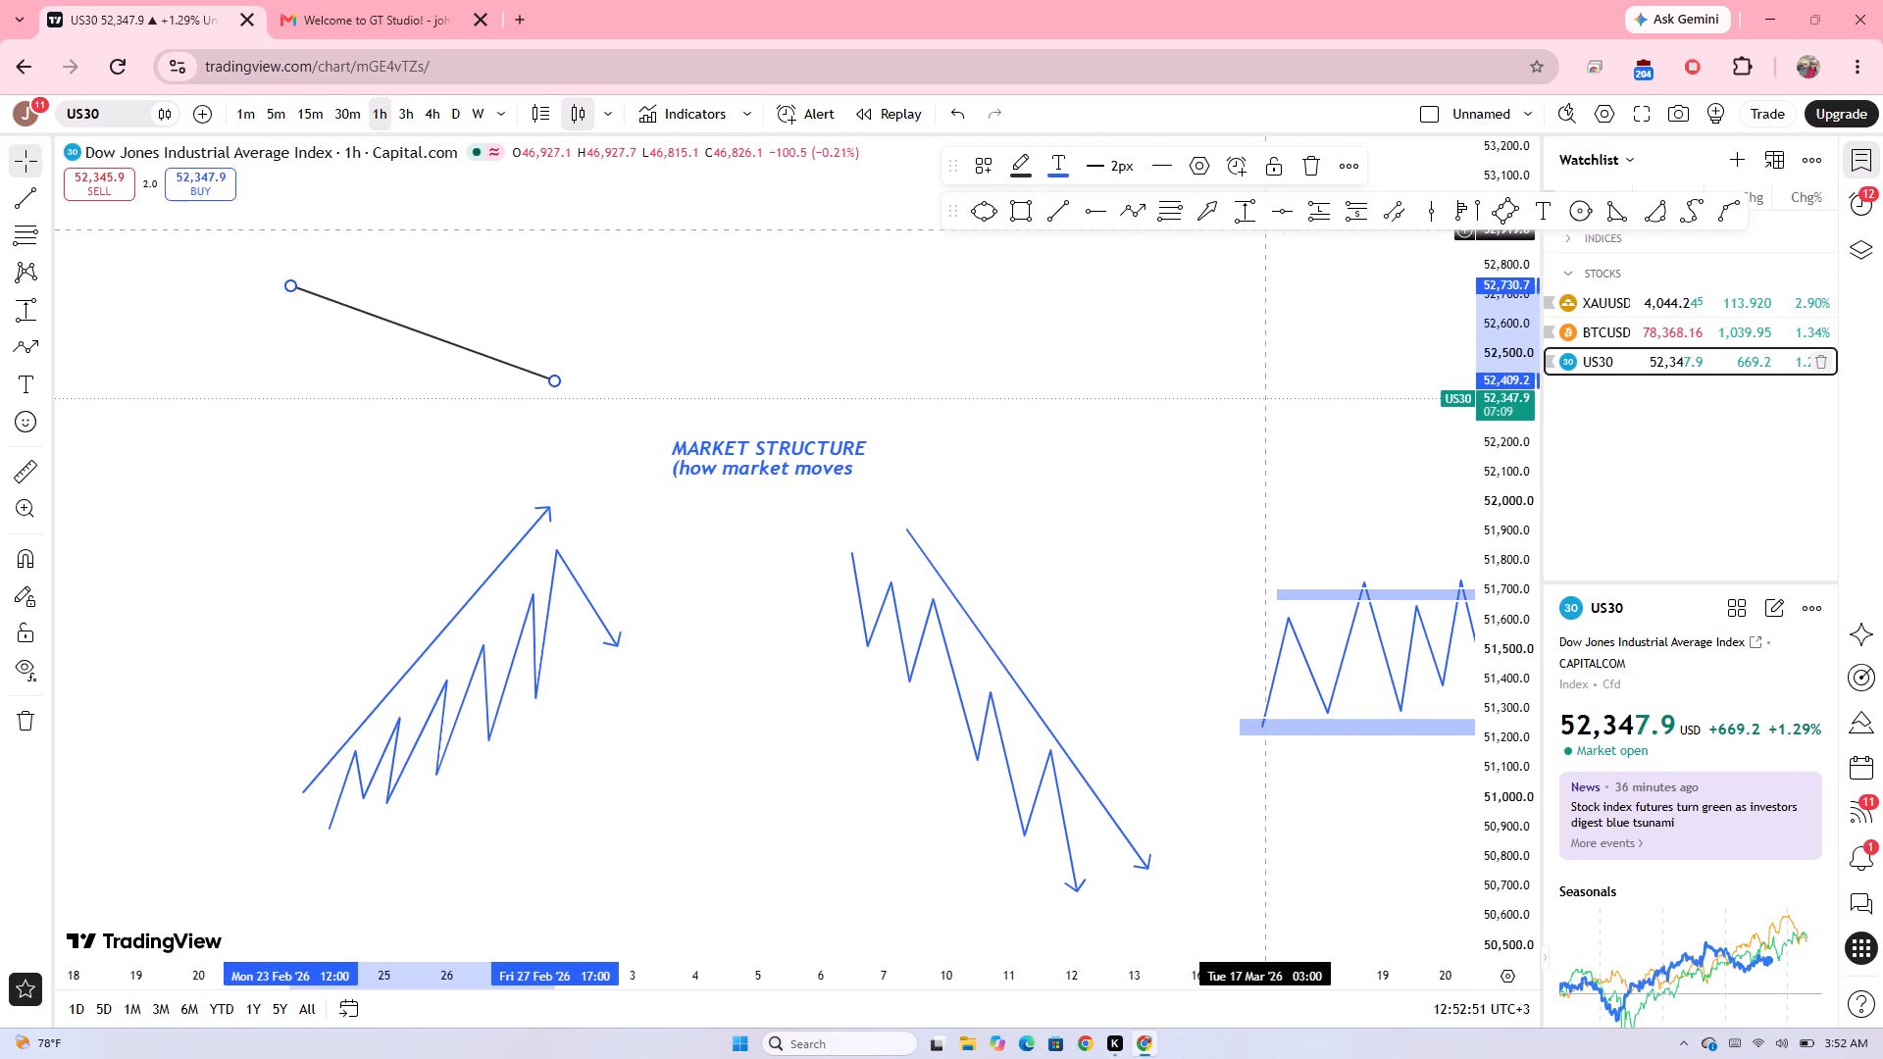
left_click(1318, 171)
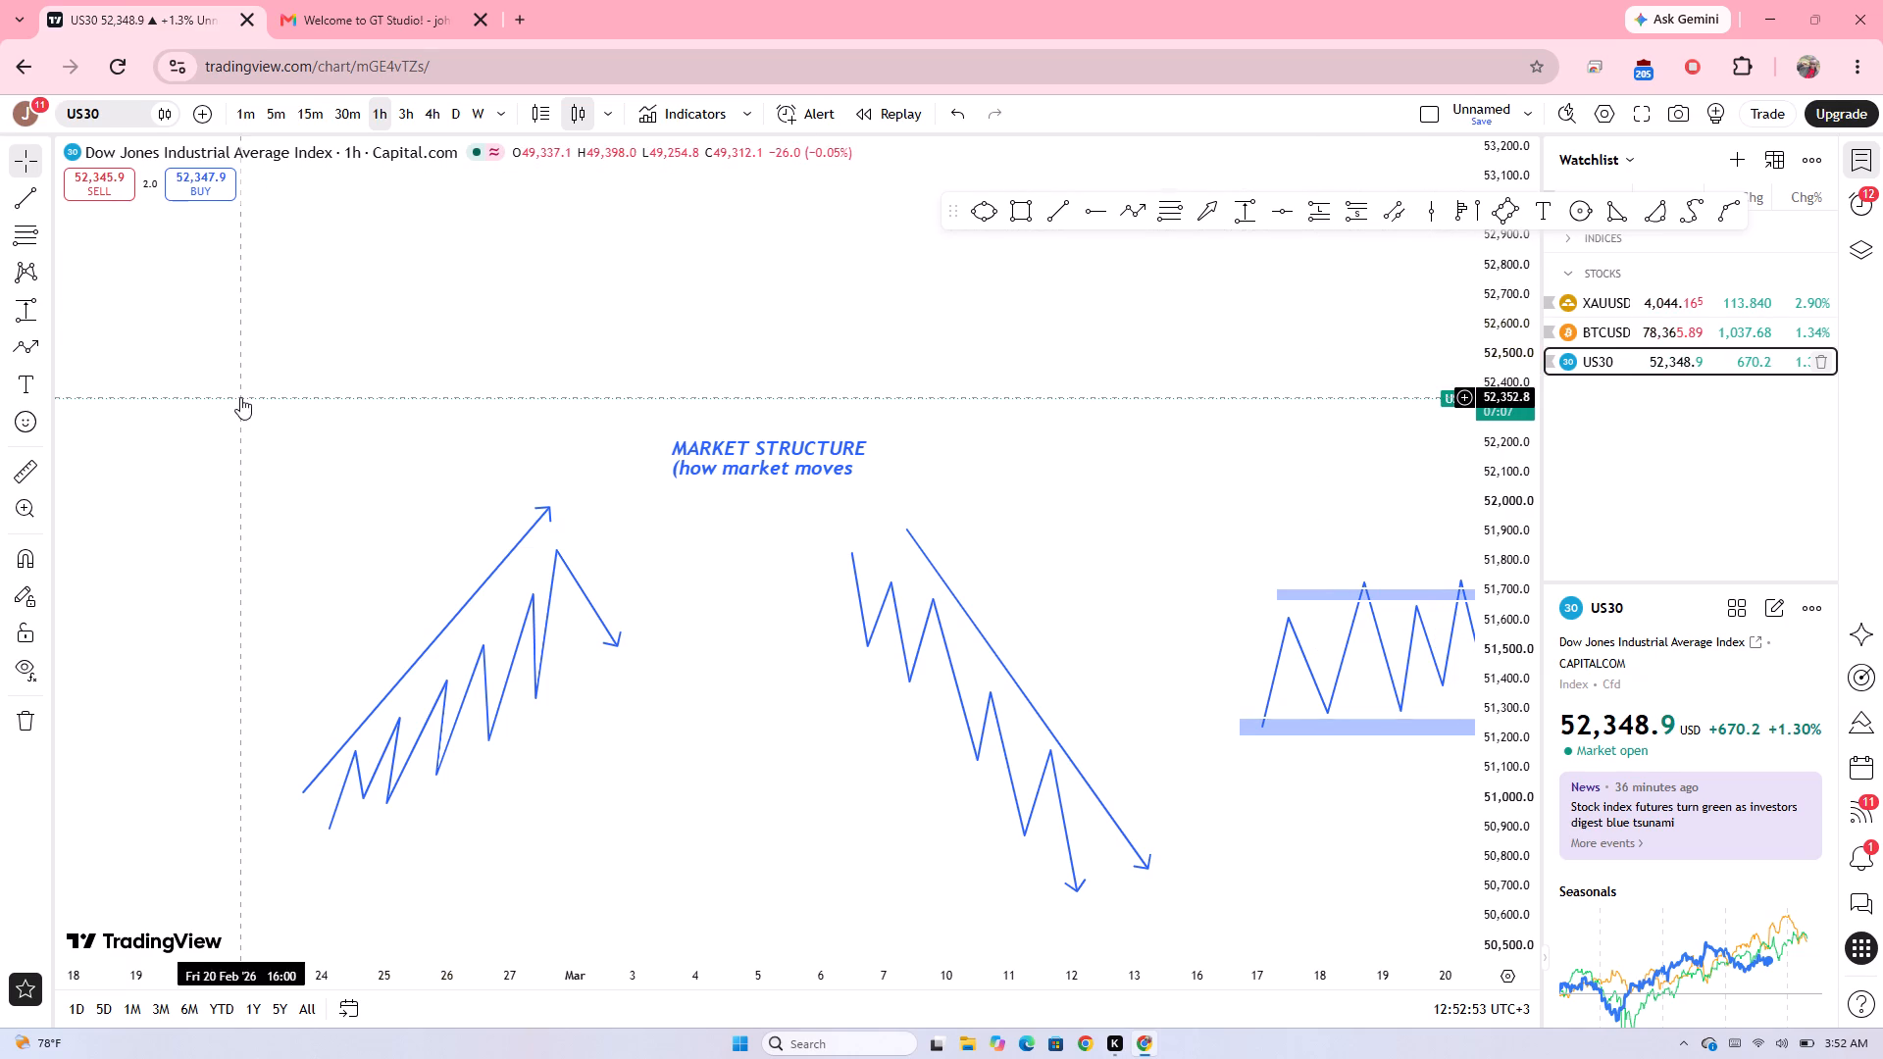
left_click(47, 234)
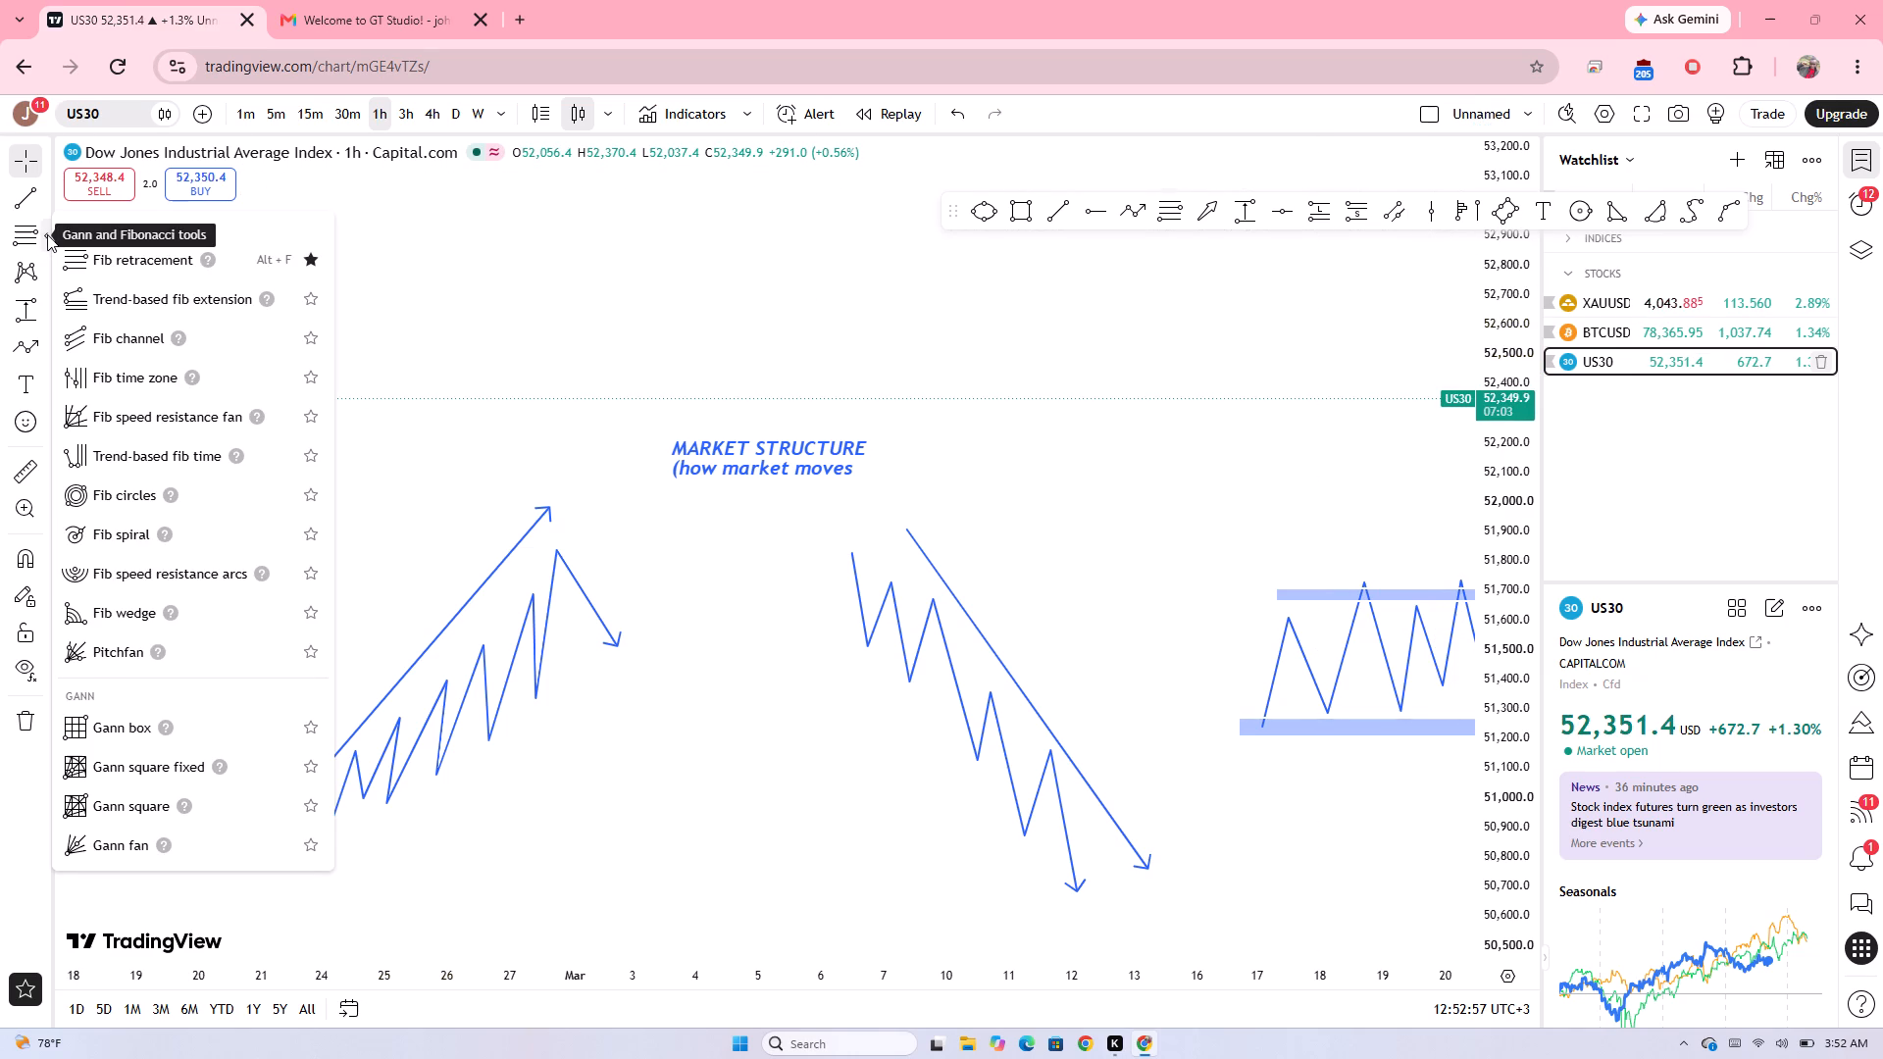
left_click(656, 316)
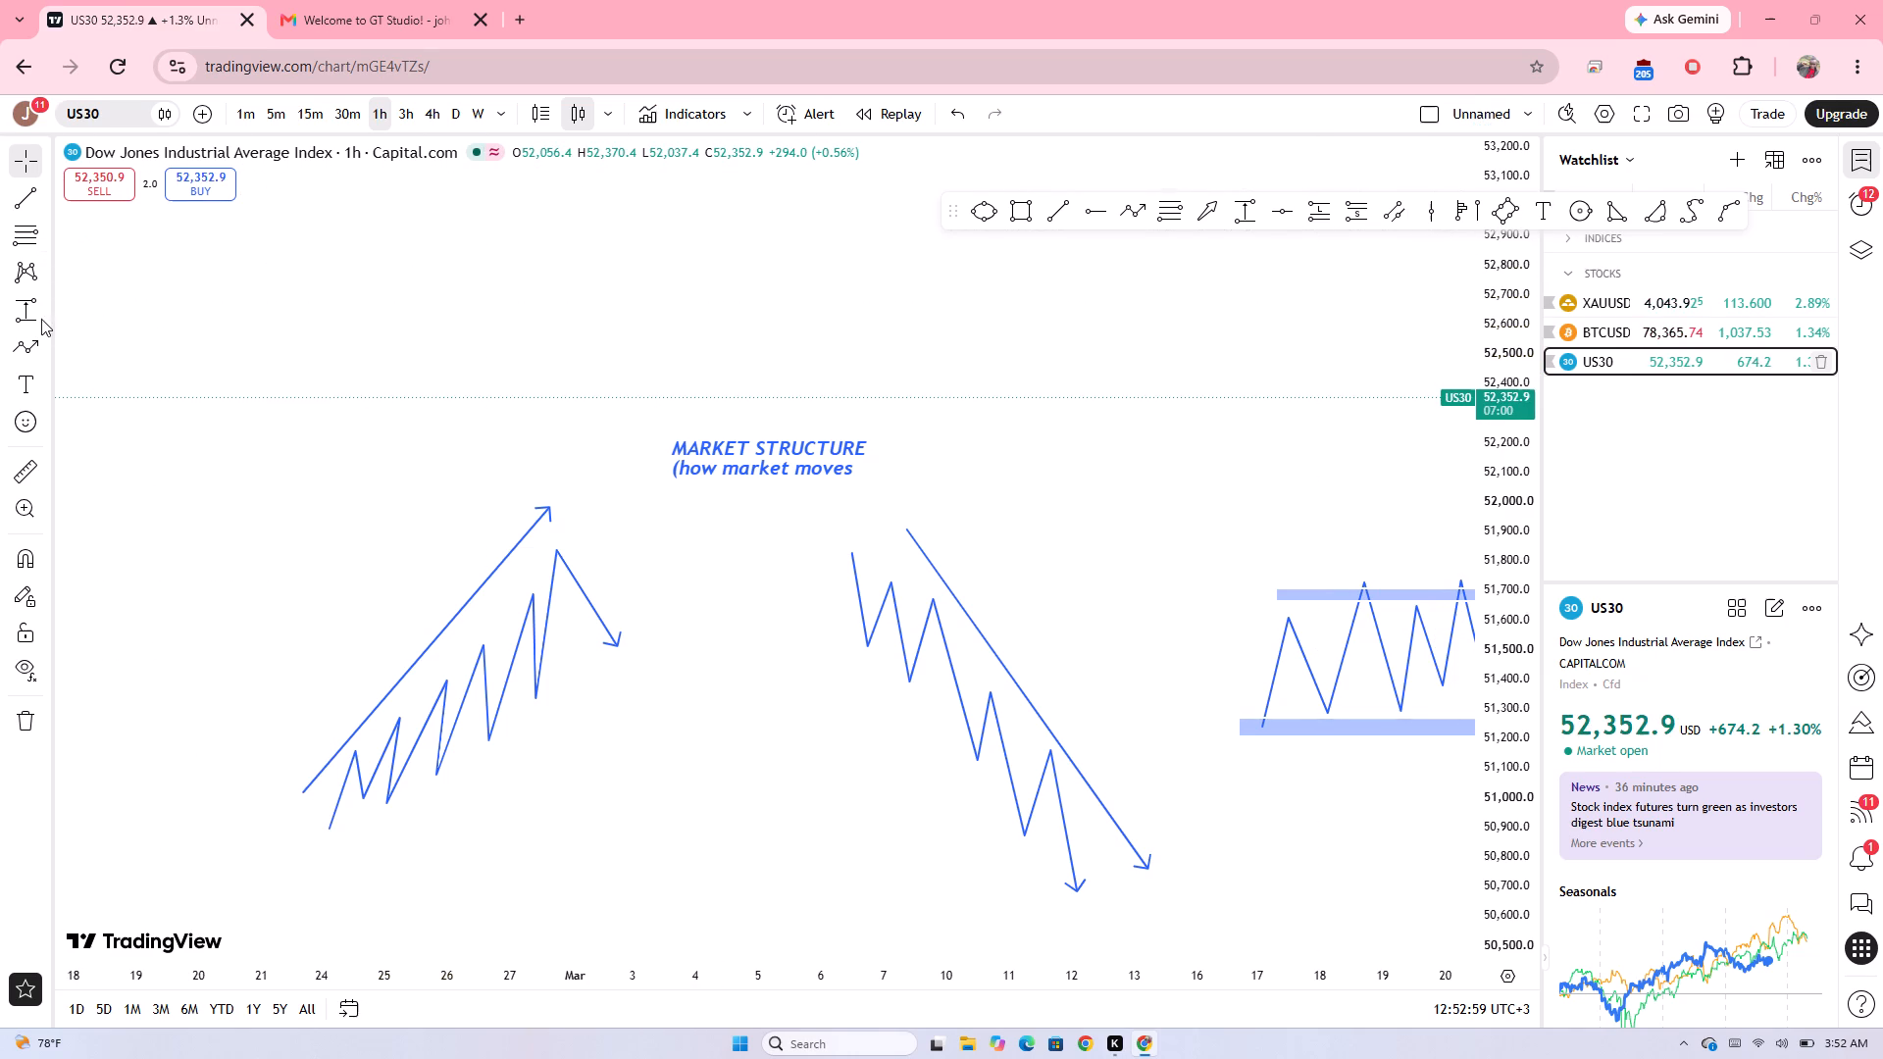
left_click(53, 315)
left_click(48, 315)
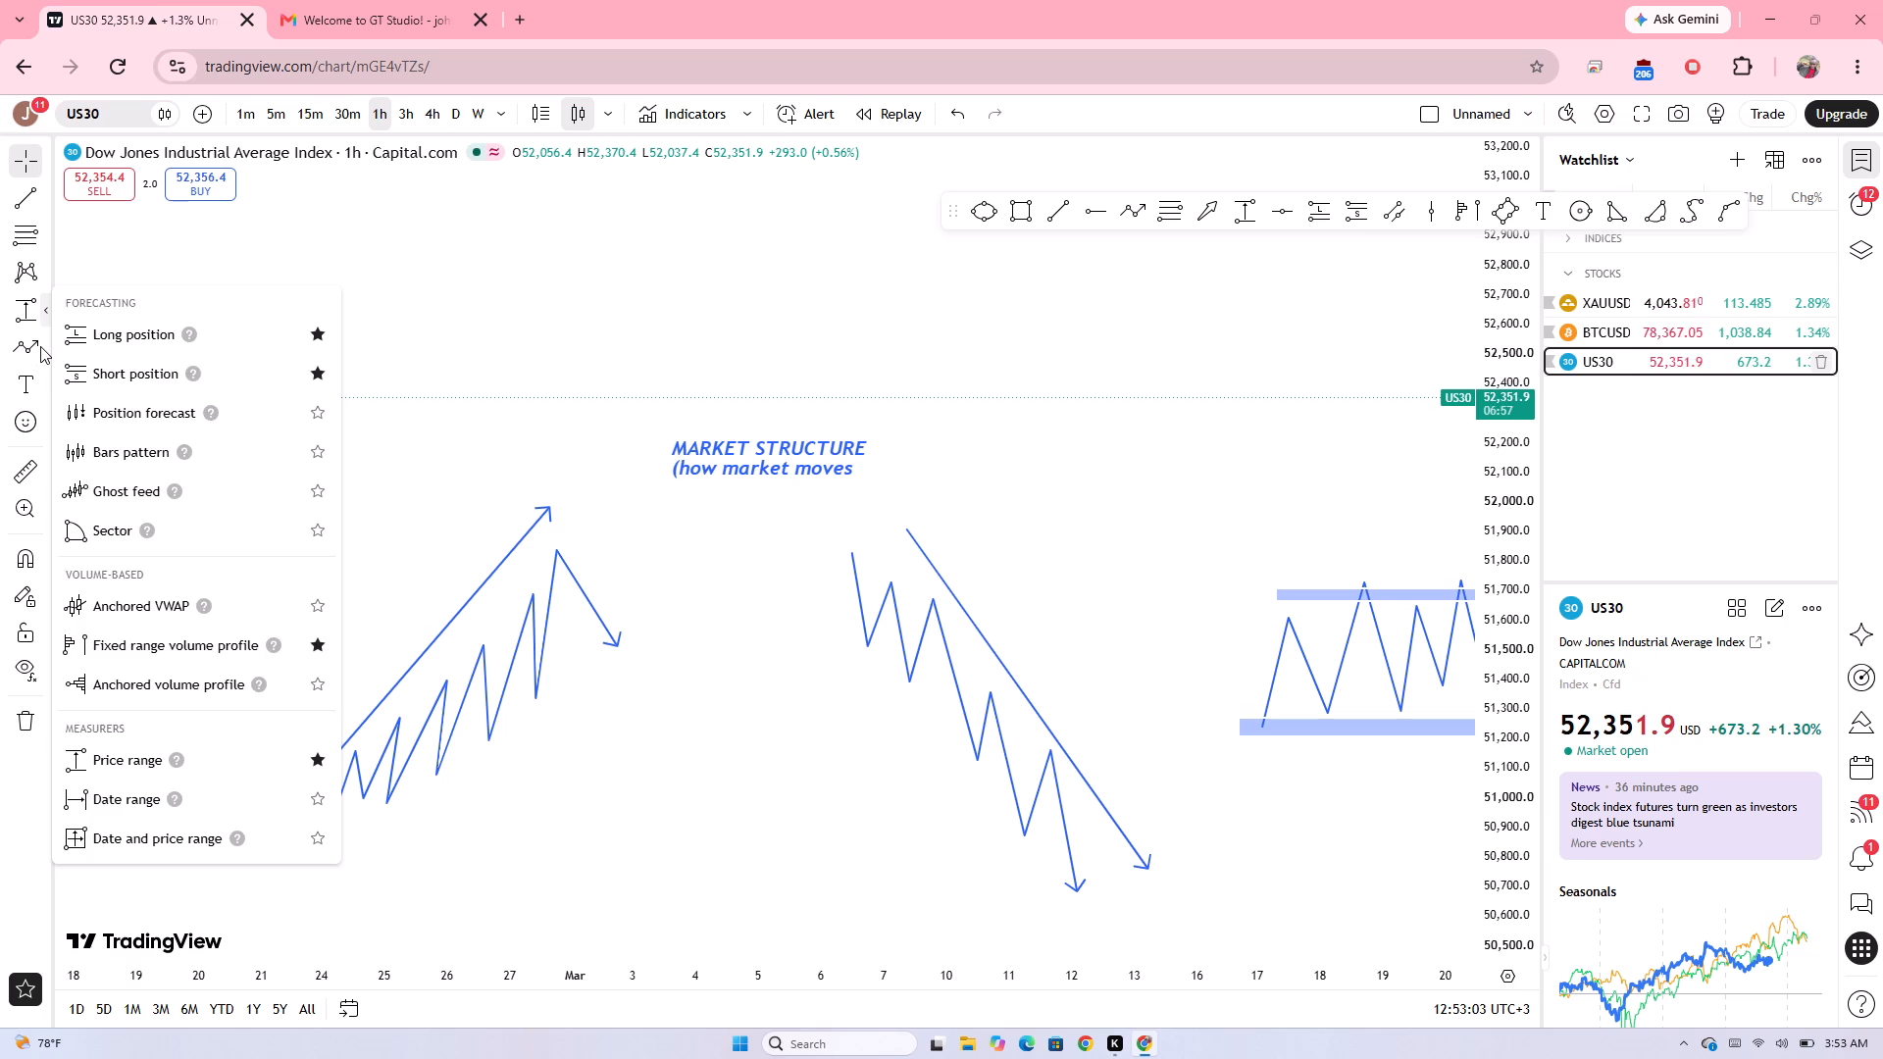
Remove the Circle, Triangle and Curve tools from the favourite drawing tools.
left_click(47, 346)
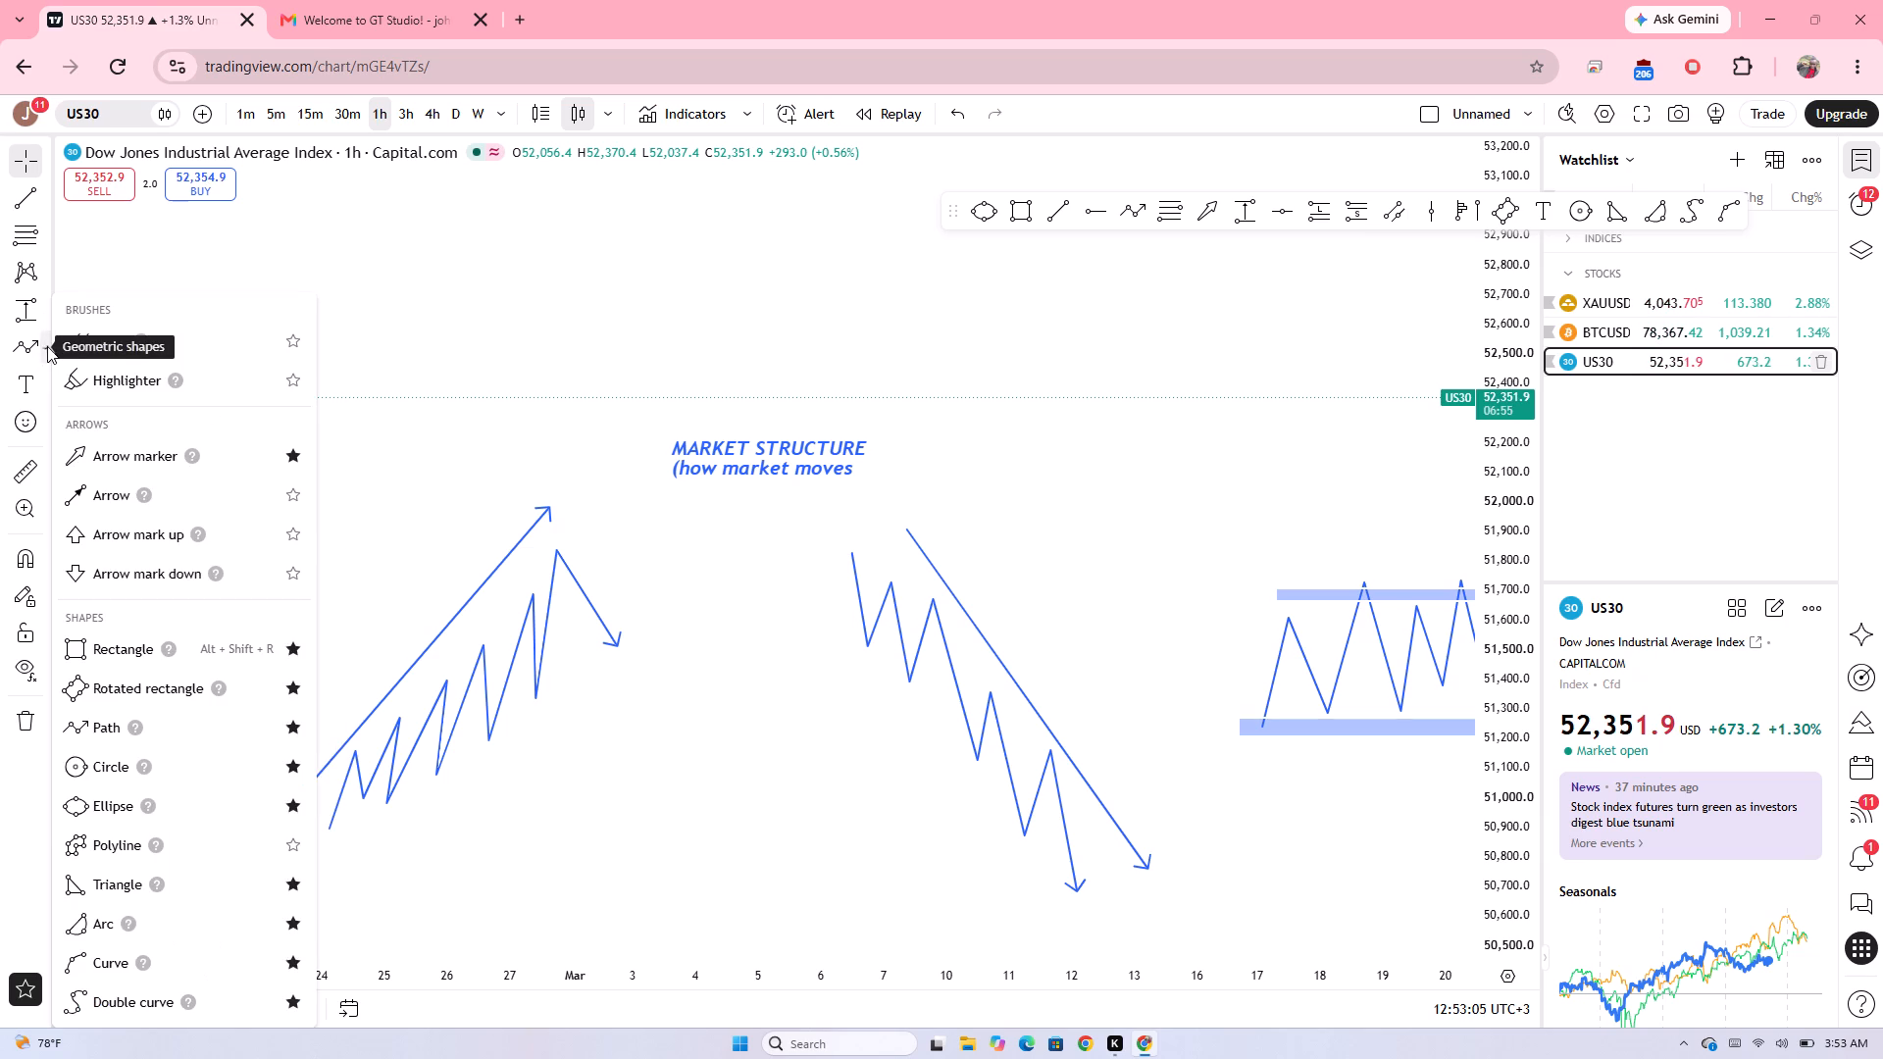
left_click(296, 762)
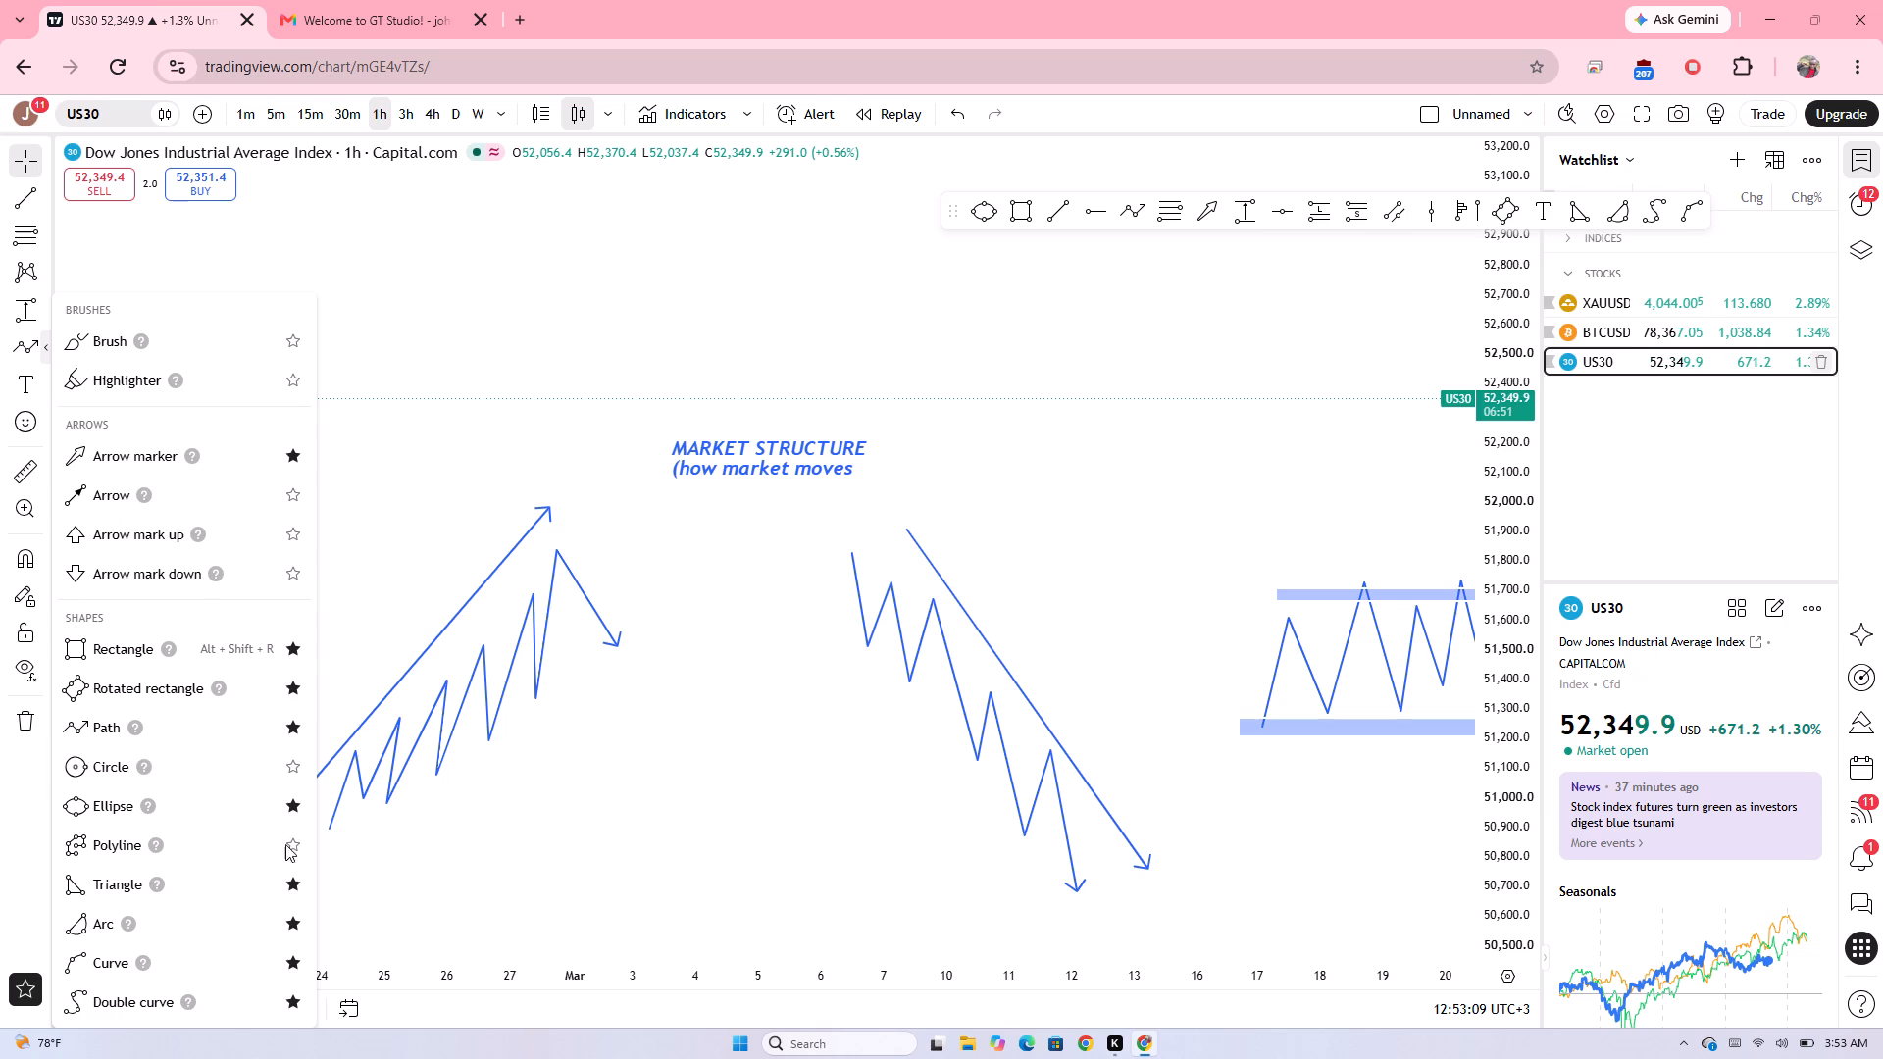
left_click(289, 888)
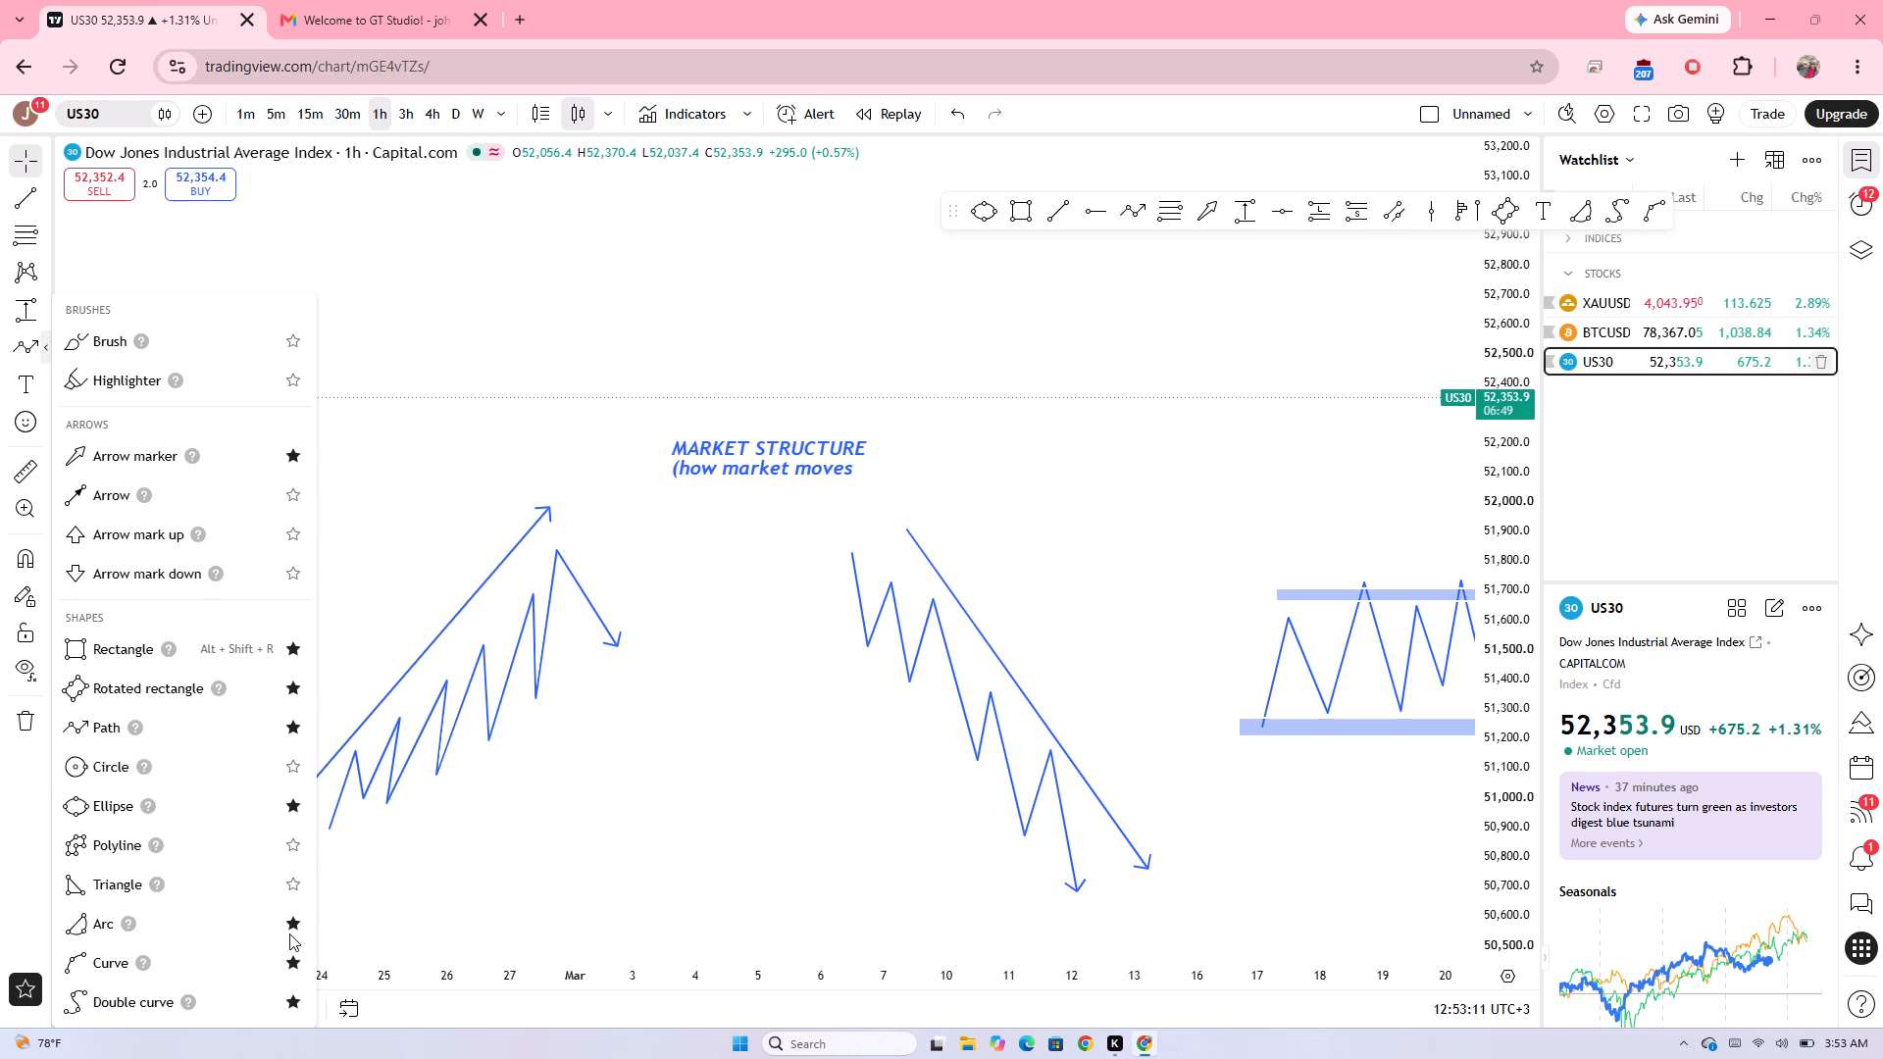
left_click(291, 963)
scroll(218, 790, "down", 1)
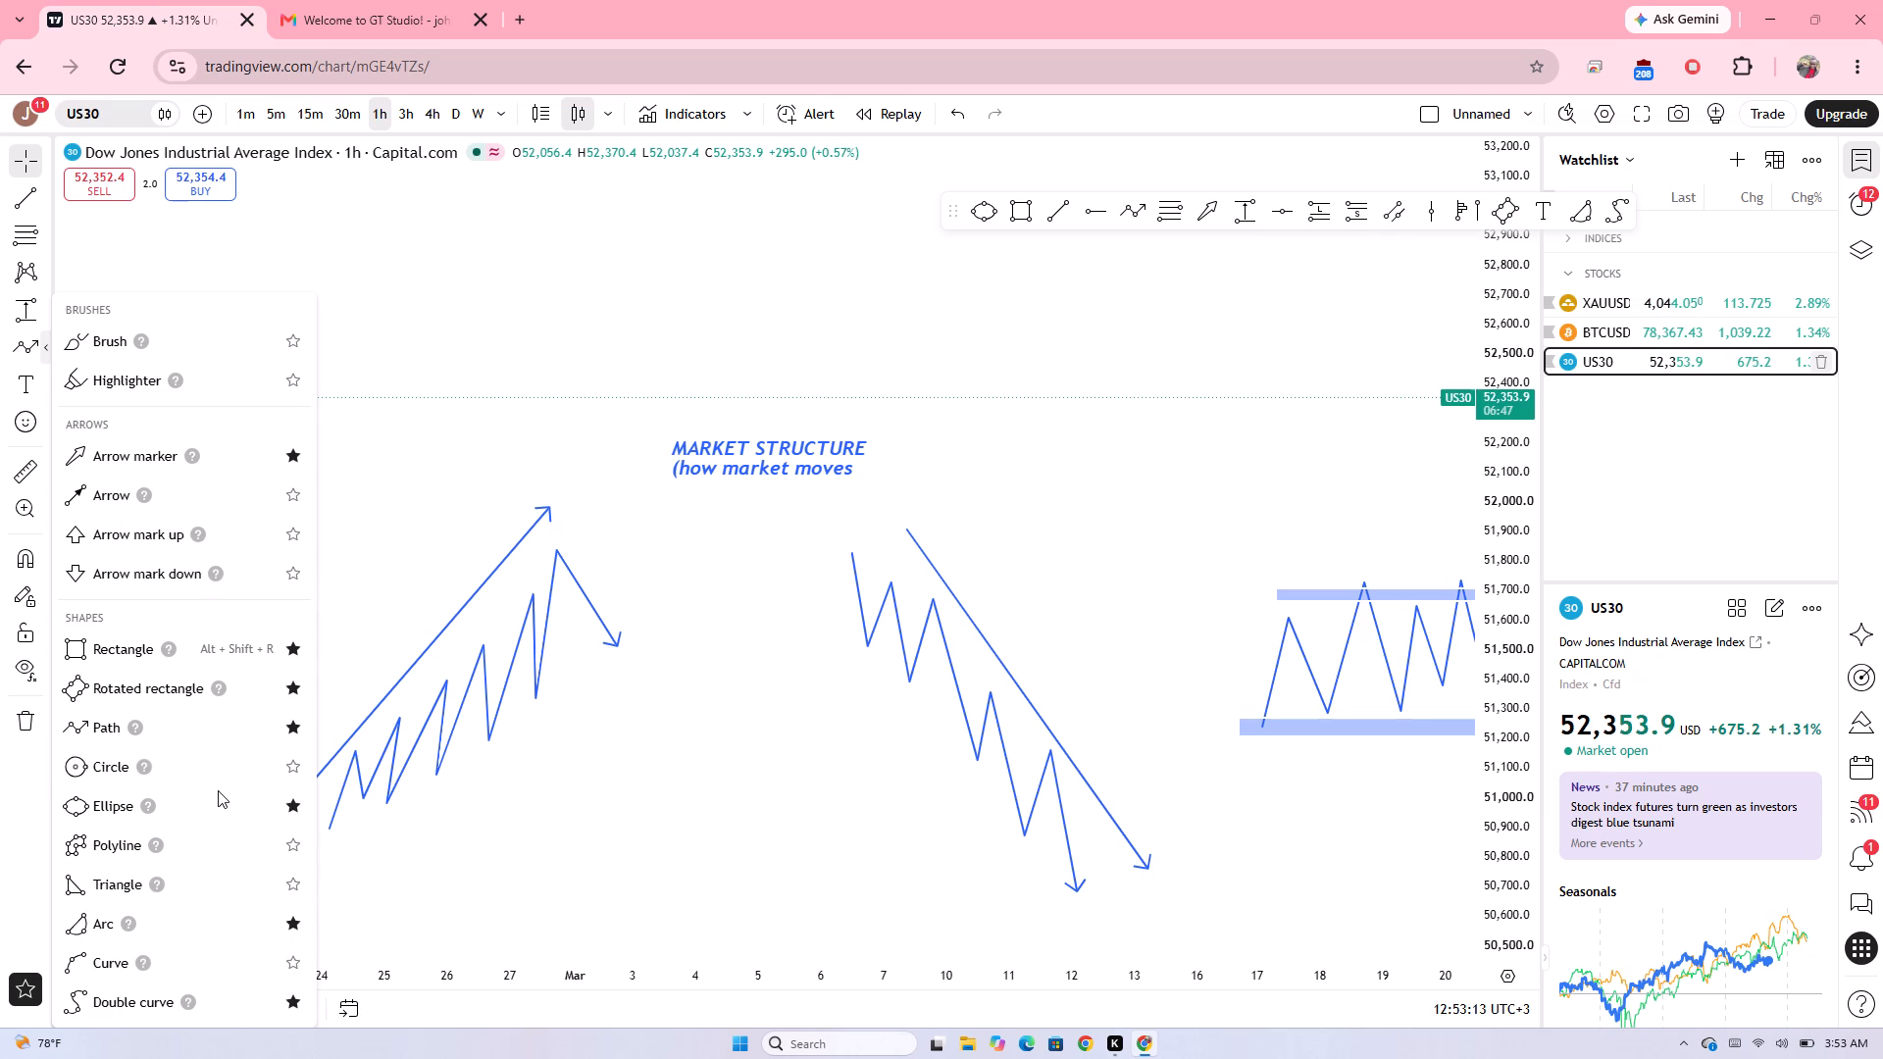
scroll(218, 790, "down", 1)
Add the text label "uptrend" beside the rising arrow, at about 51,464 on 23 February.
left_click(26, 387)
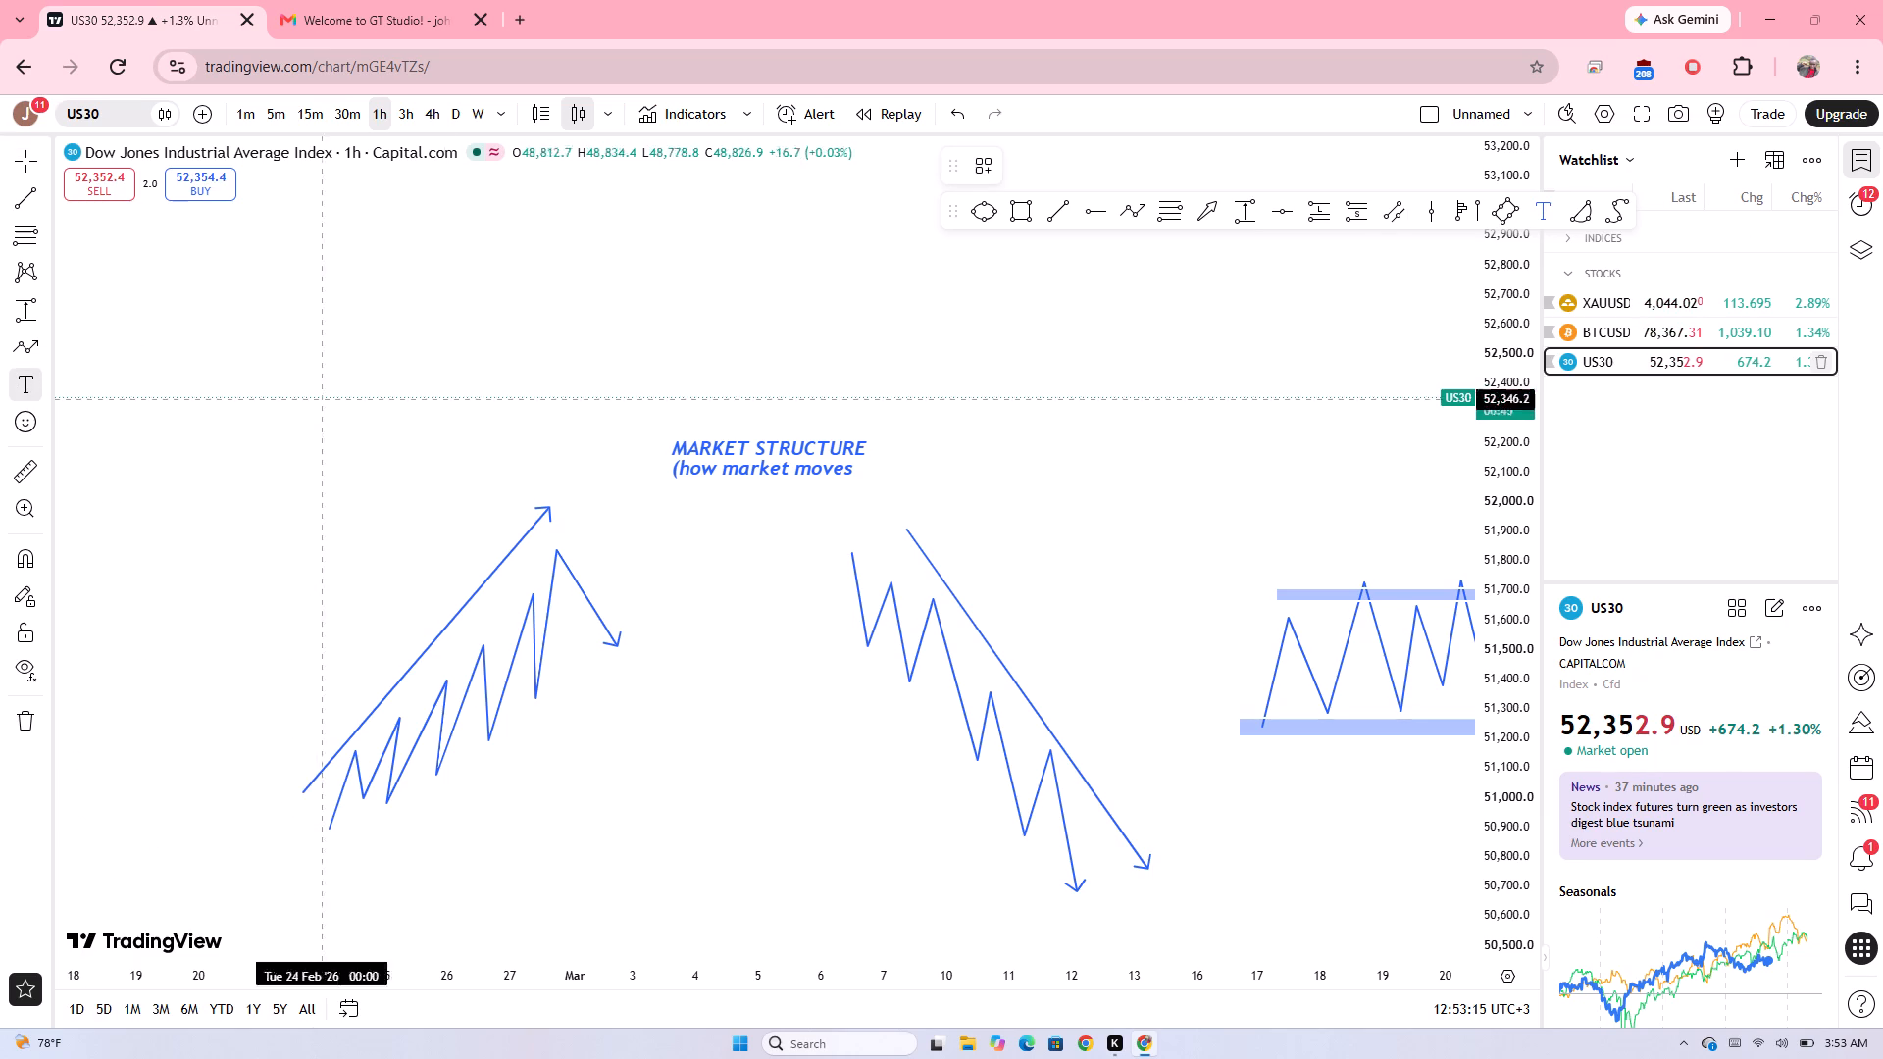
left_click(285, 660)
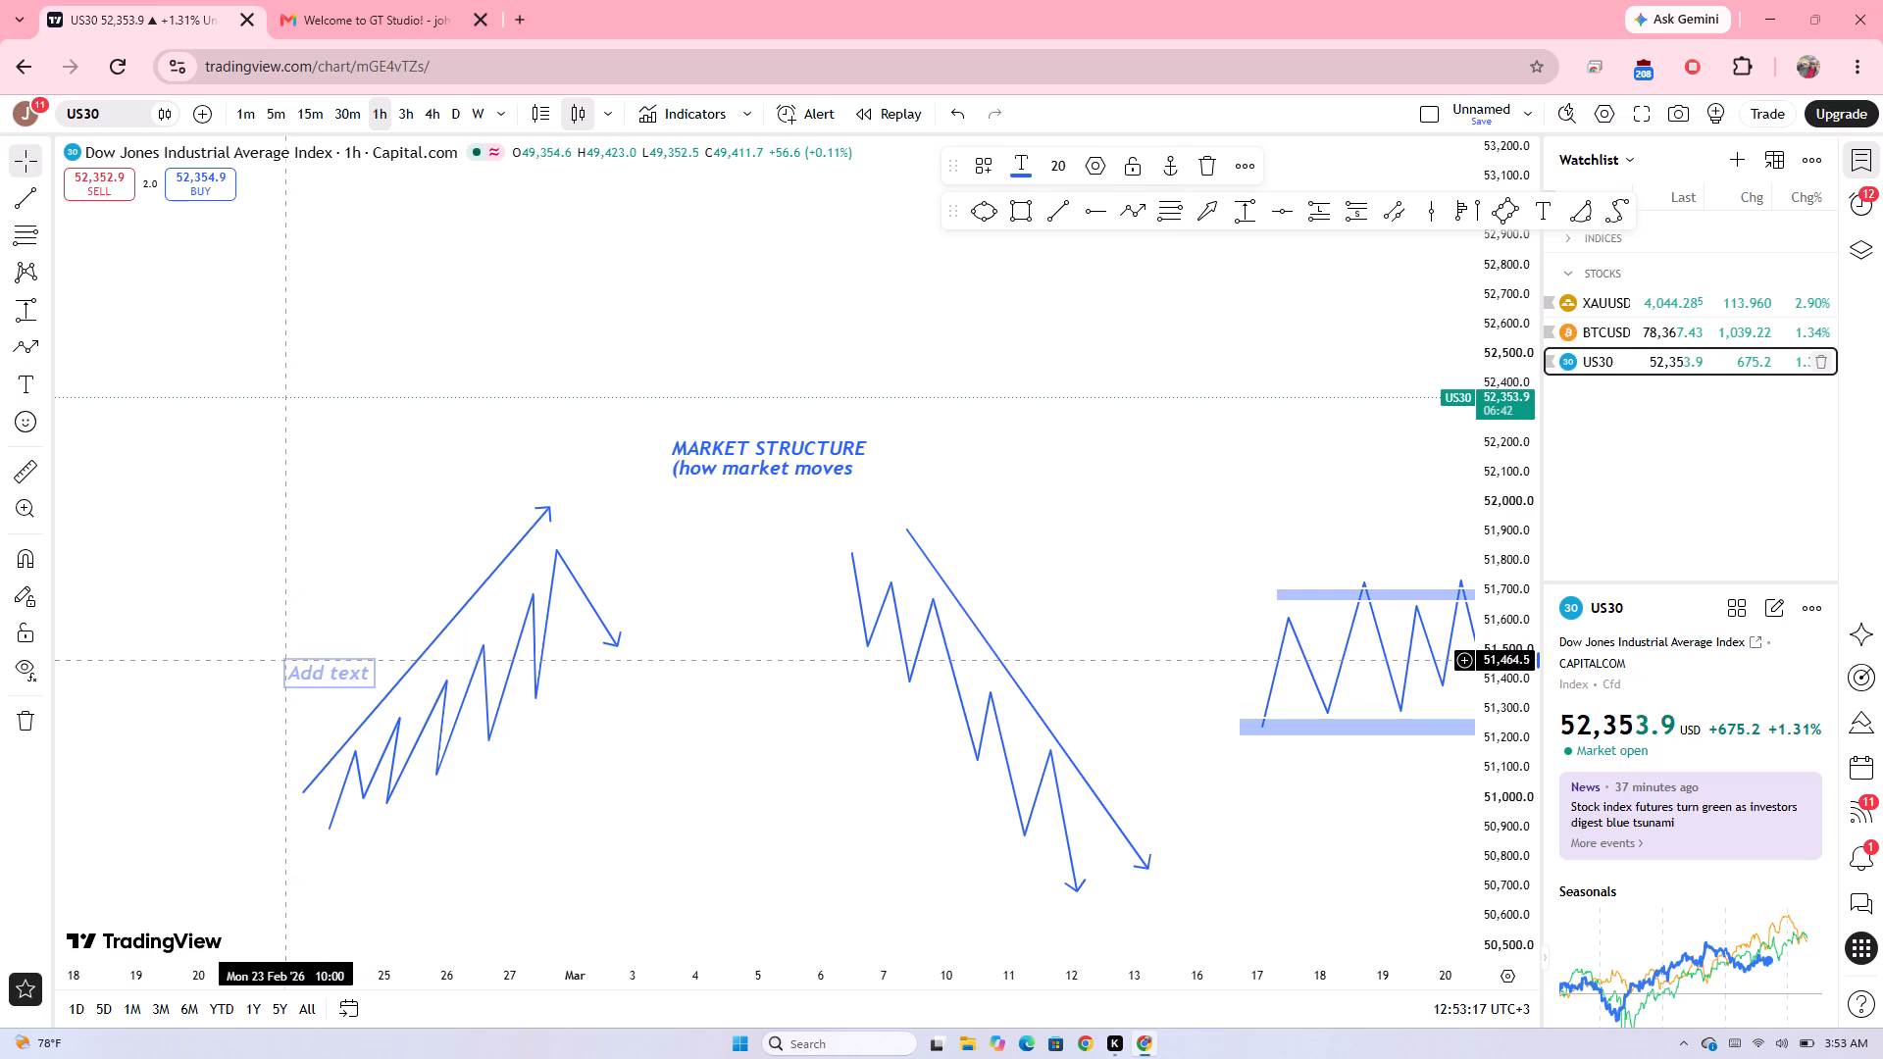
type("uptrend")
left_click(700, 723)
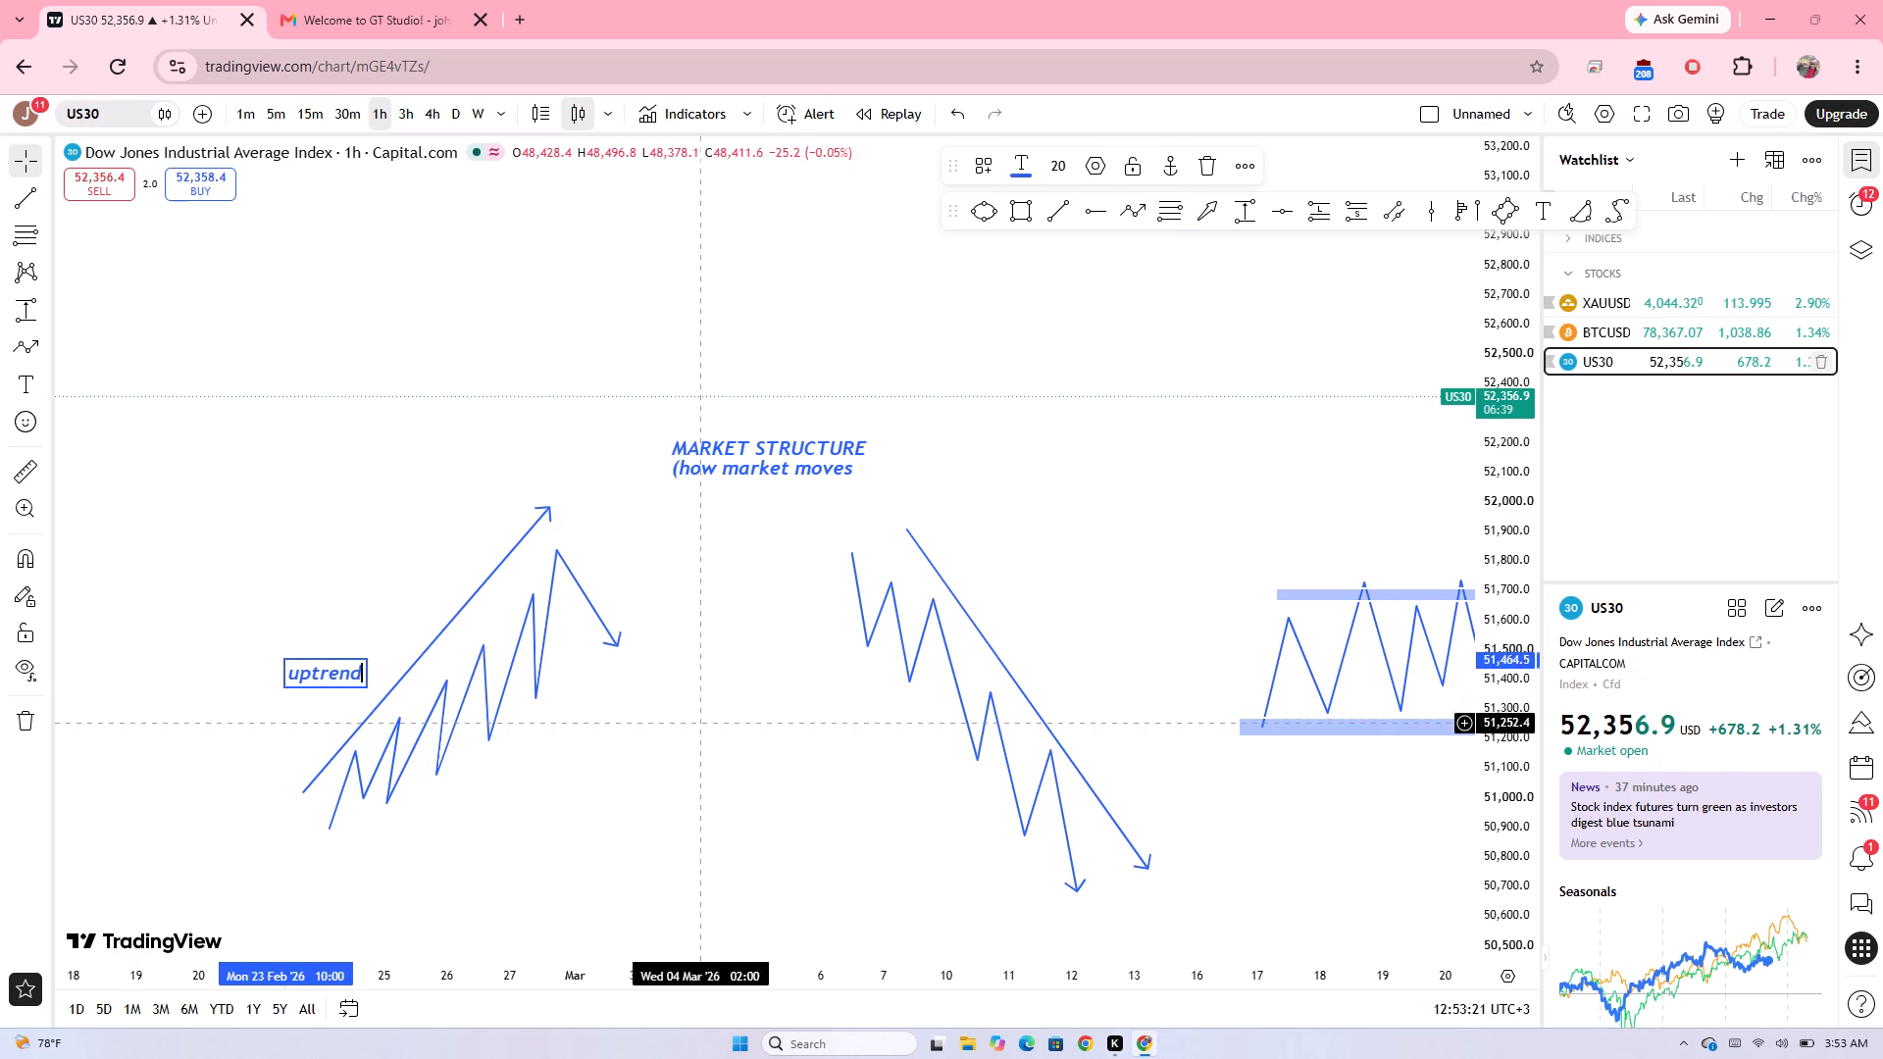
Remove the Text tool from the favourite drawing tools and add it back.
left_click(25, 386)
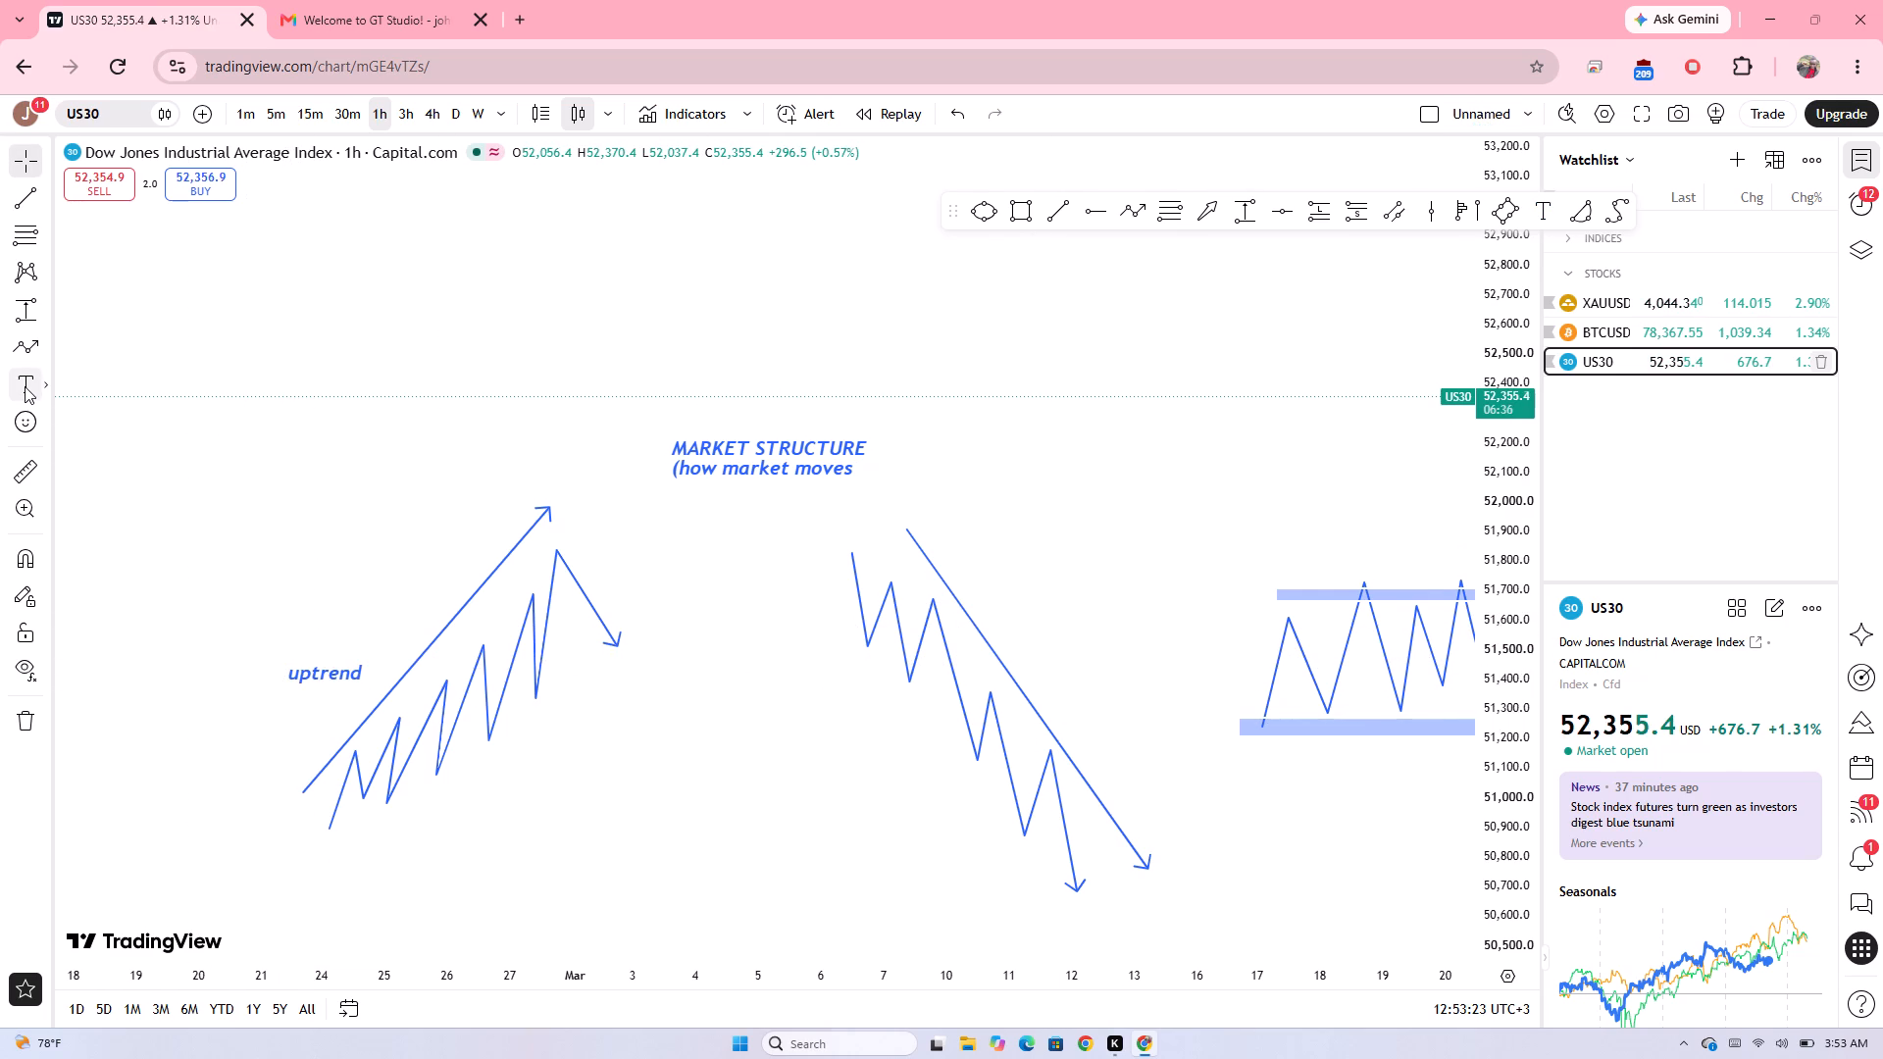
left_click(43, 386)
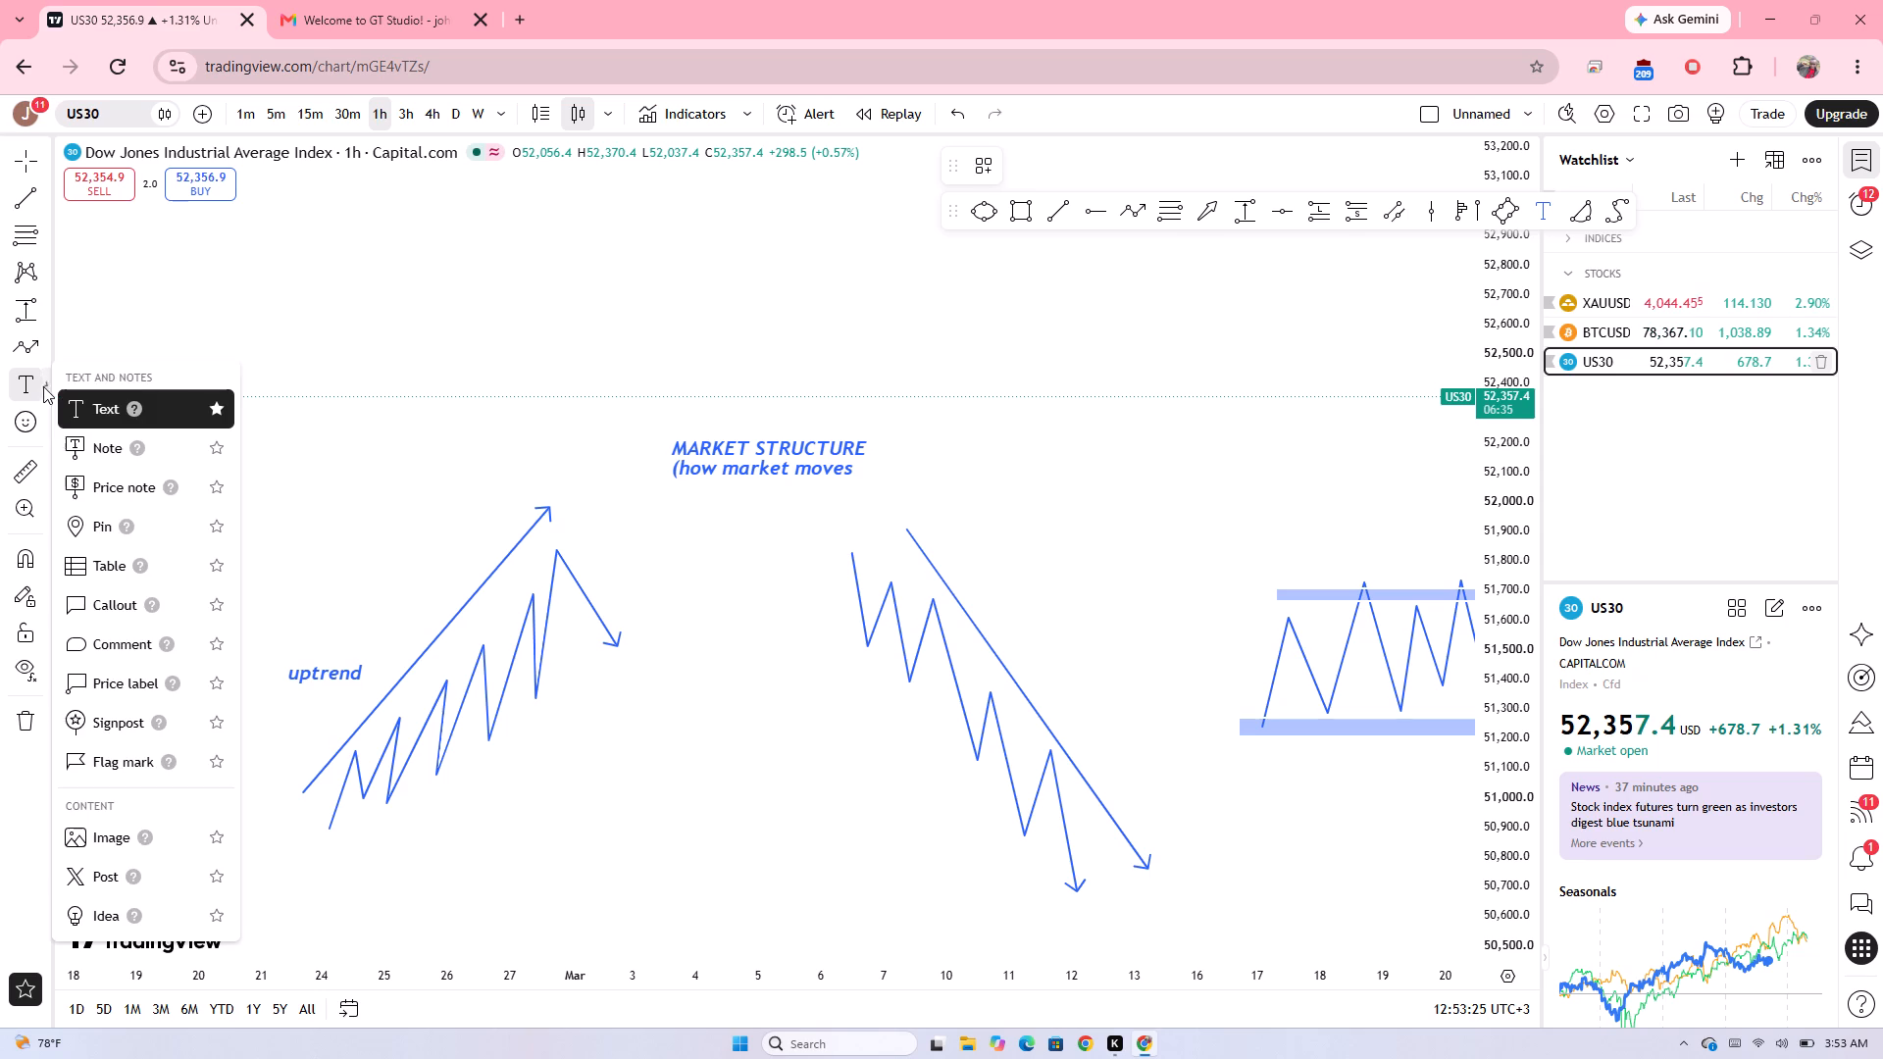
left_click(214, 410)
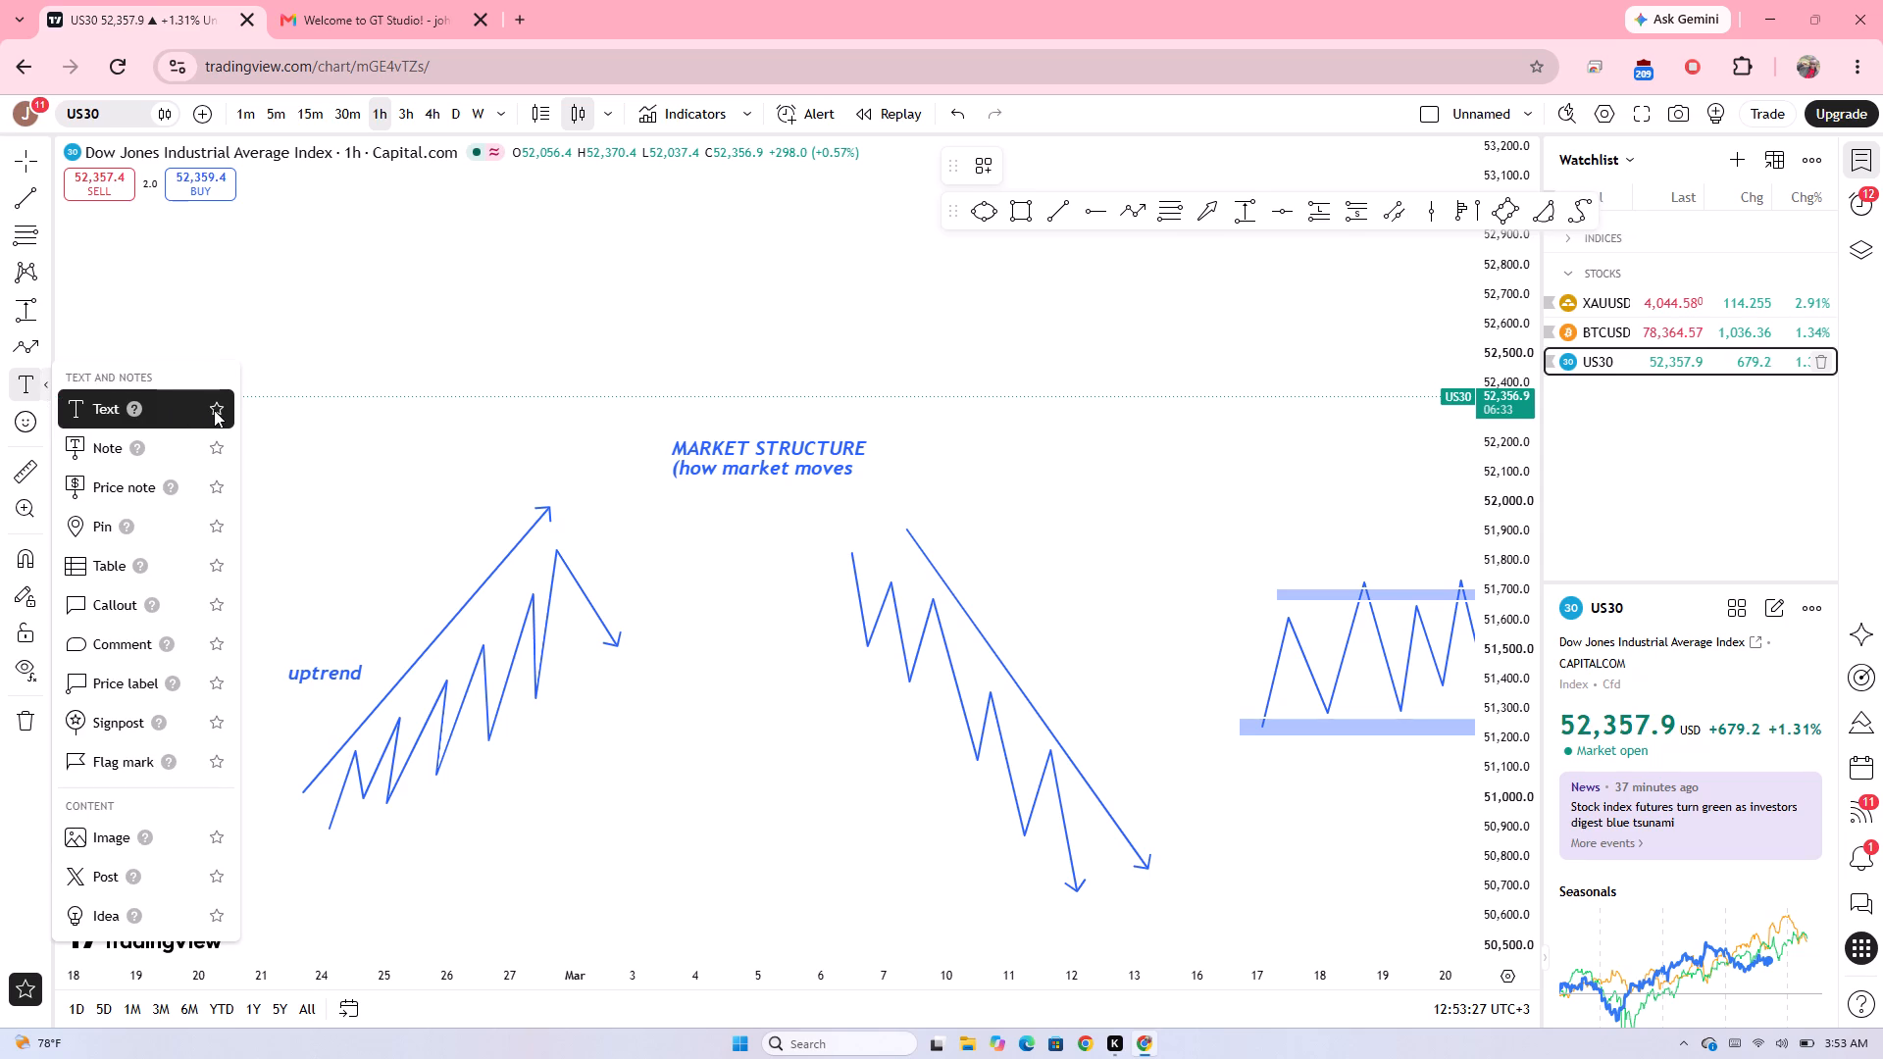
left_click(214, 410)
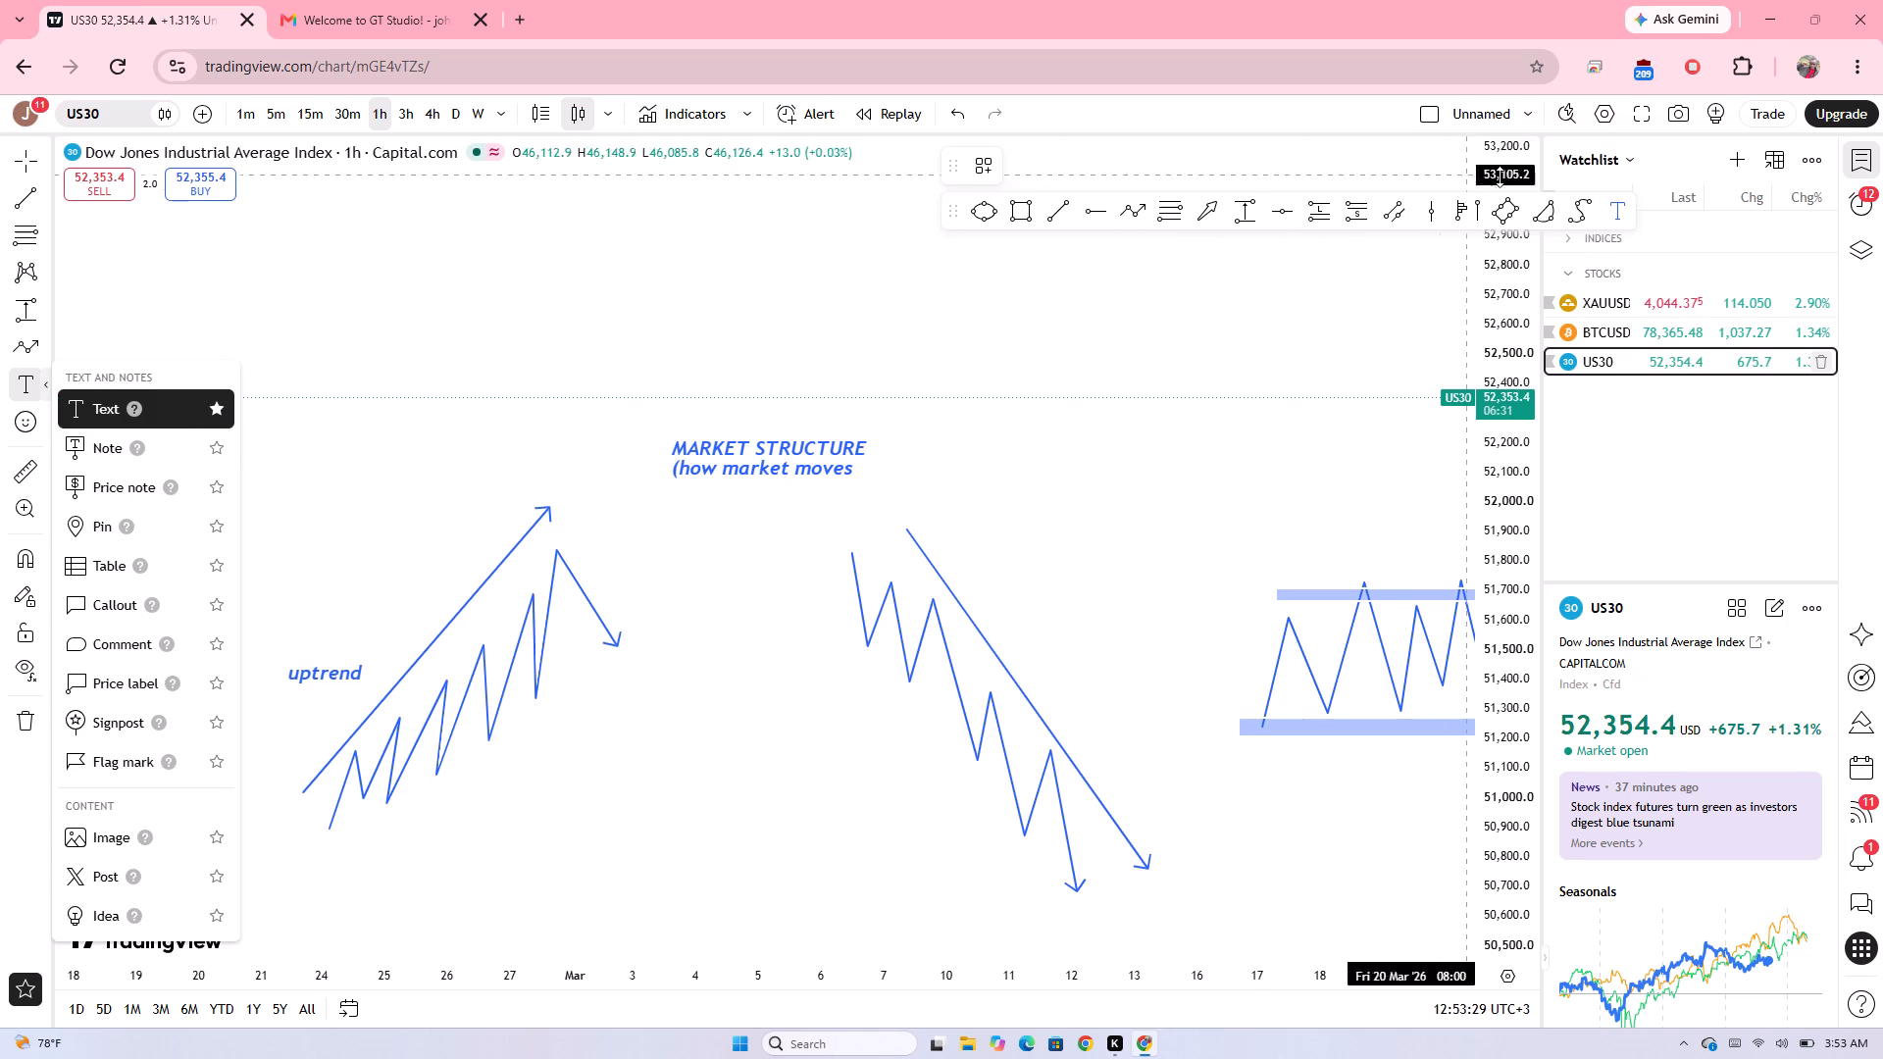
Add the text label "downtrend" beside the falling arrow, at about 51,630 on 10 March.
left_click(1609, 201)
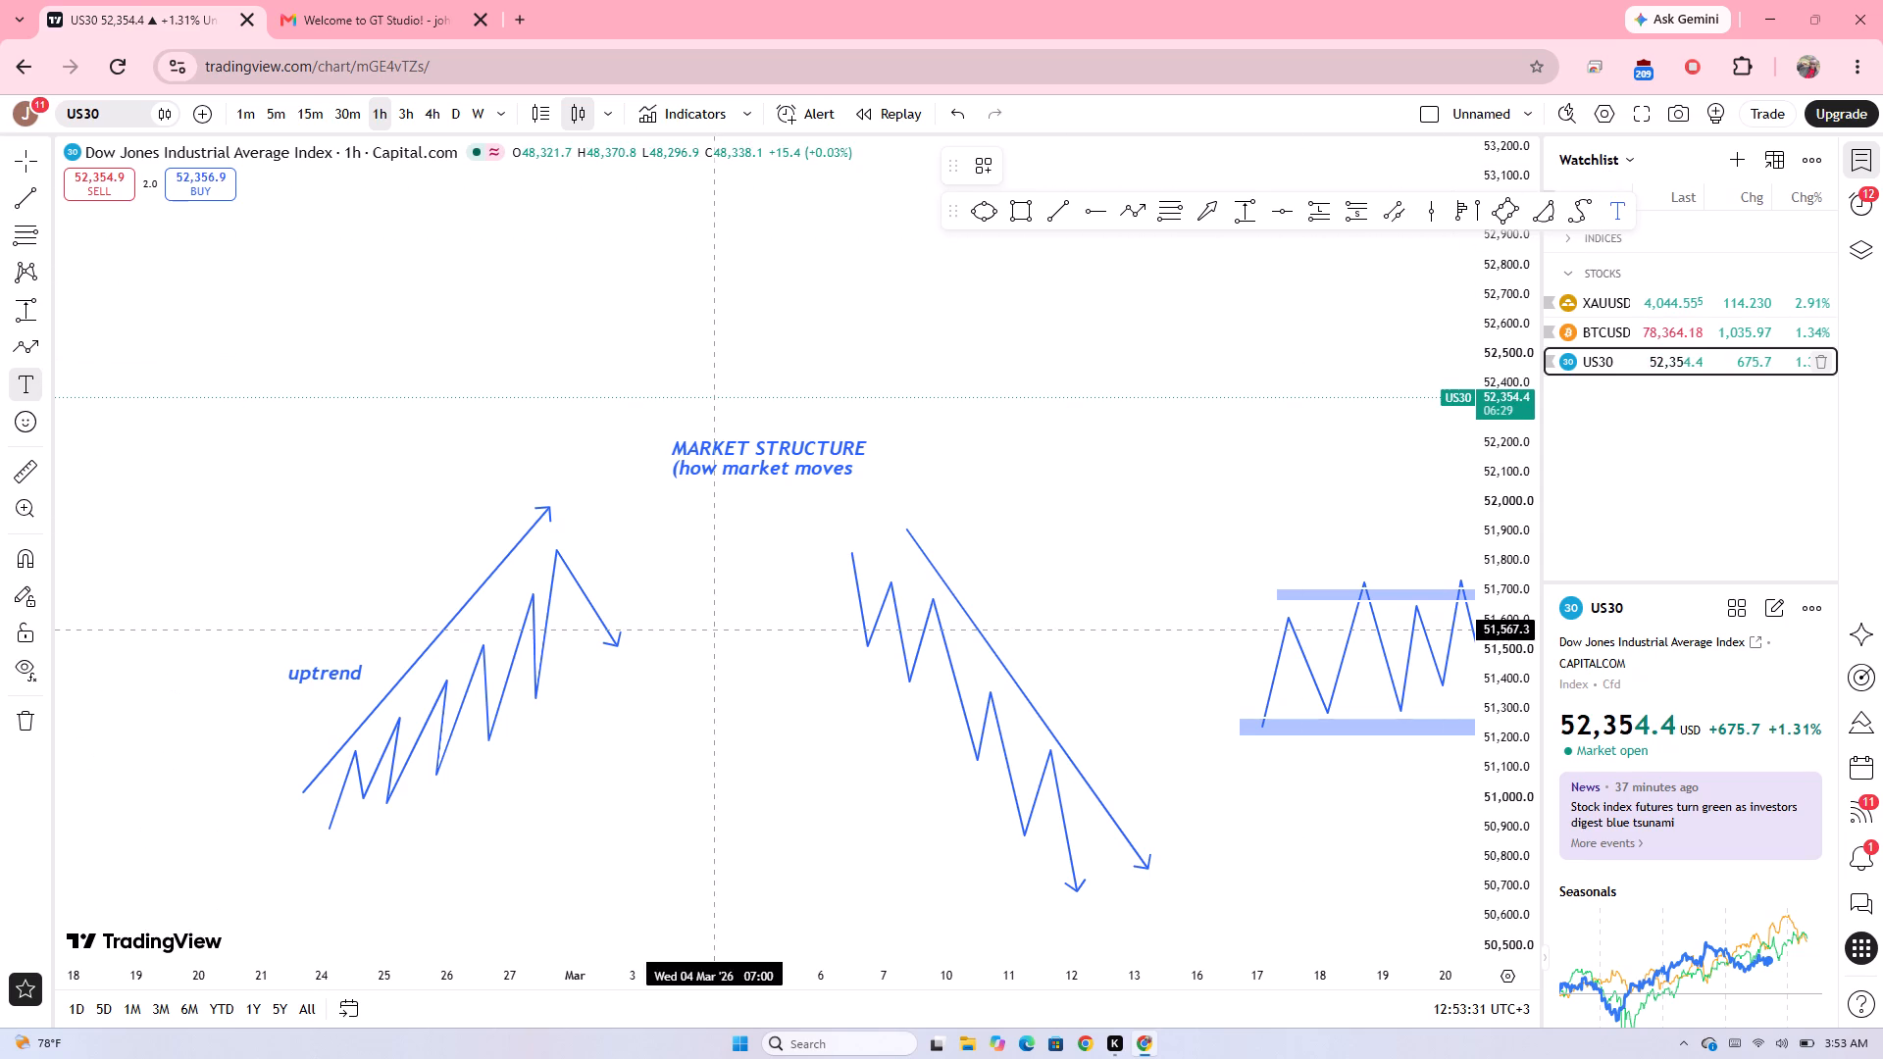
left_click(984, 611)
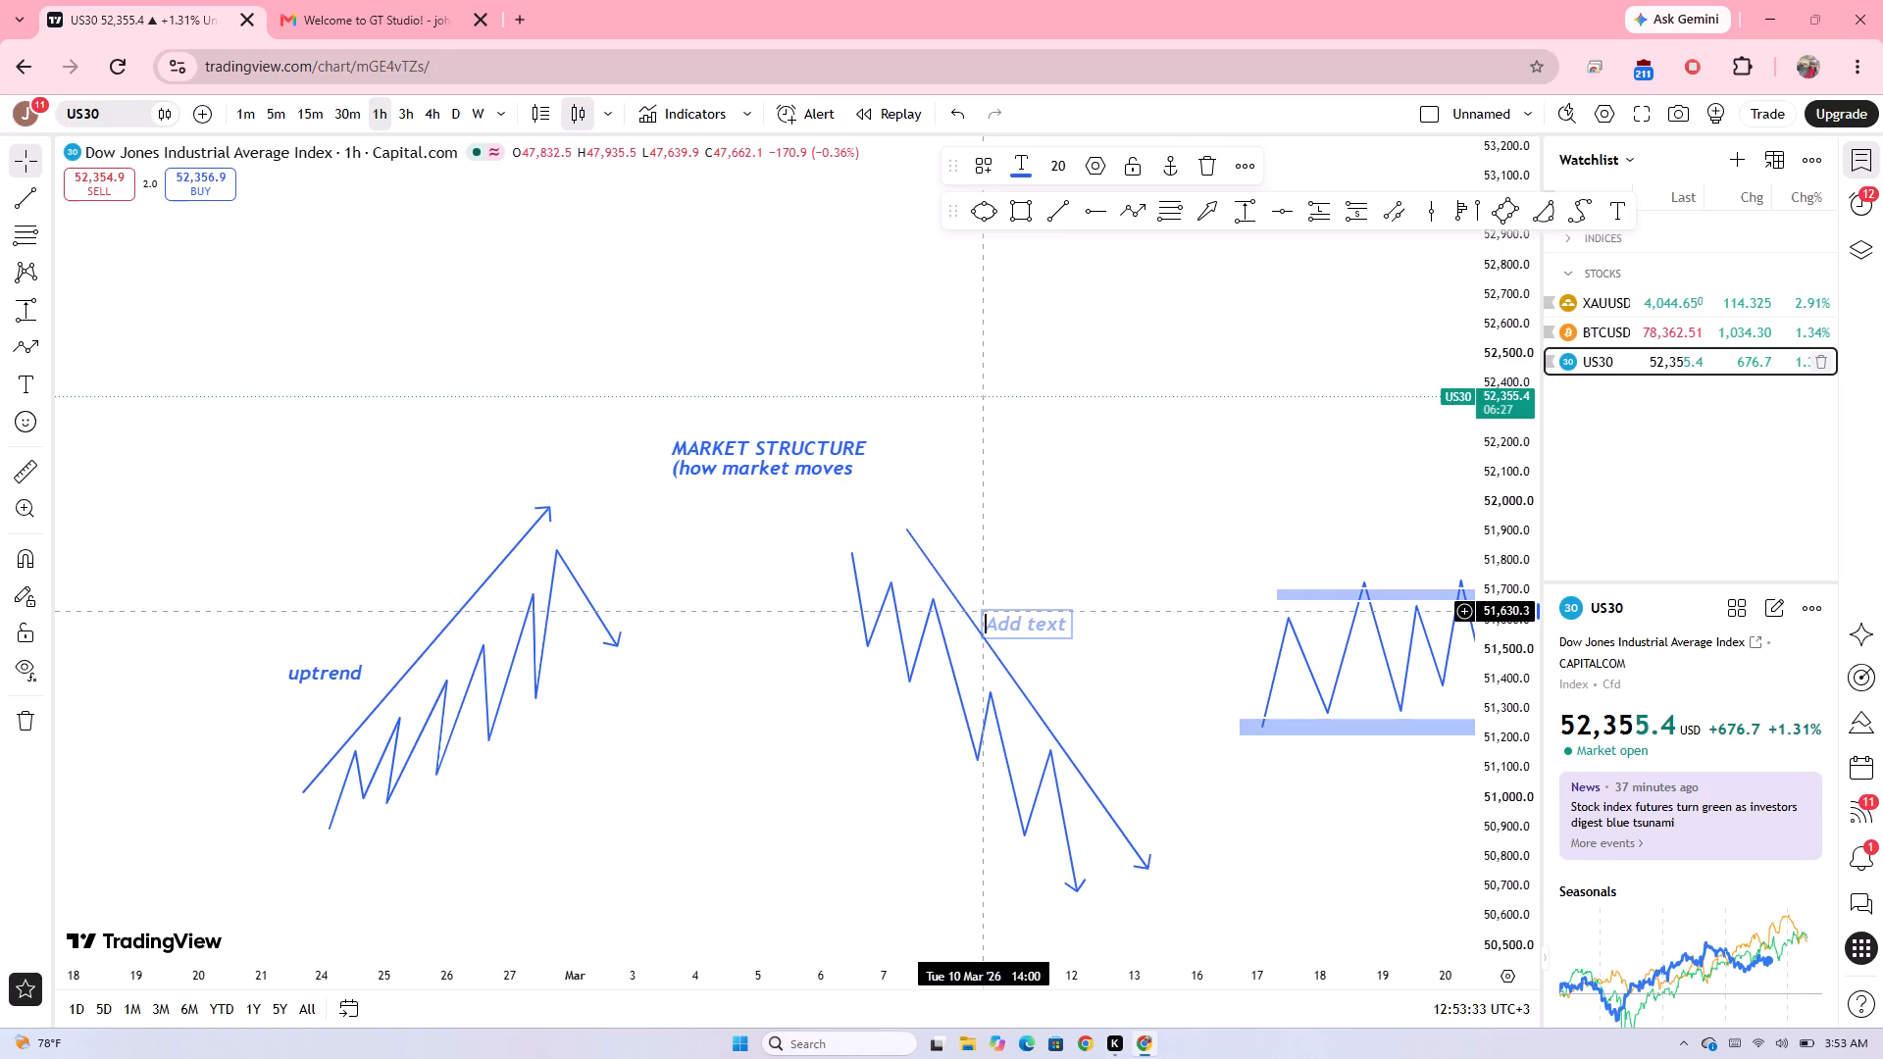
type("di")
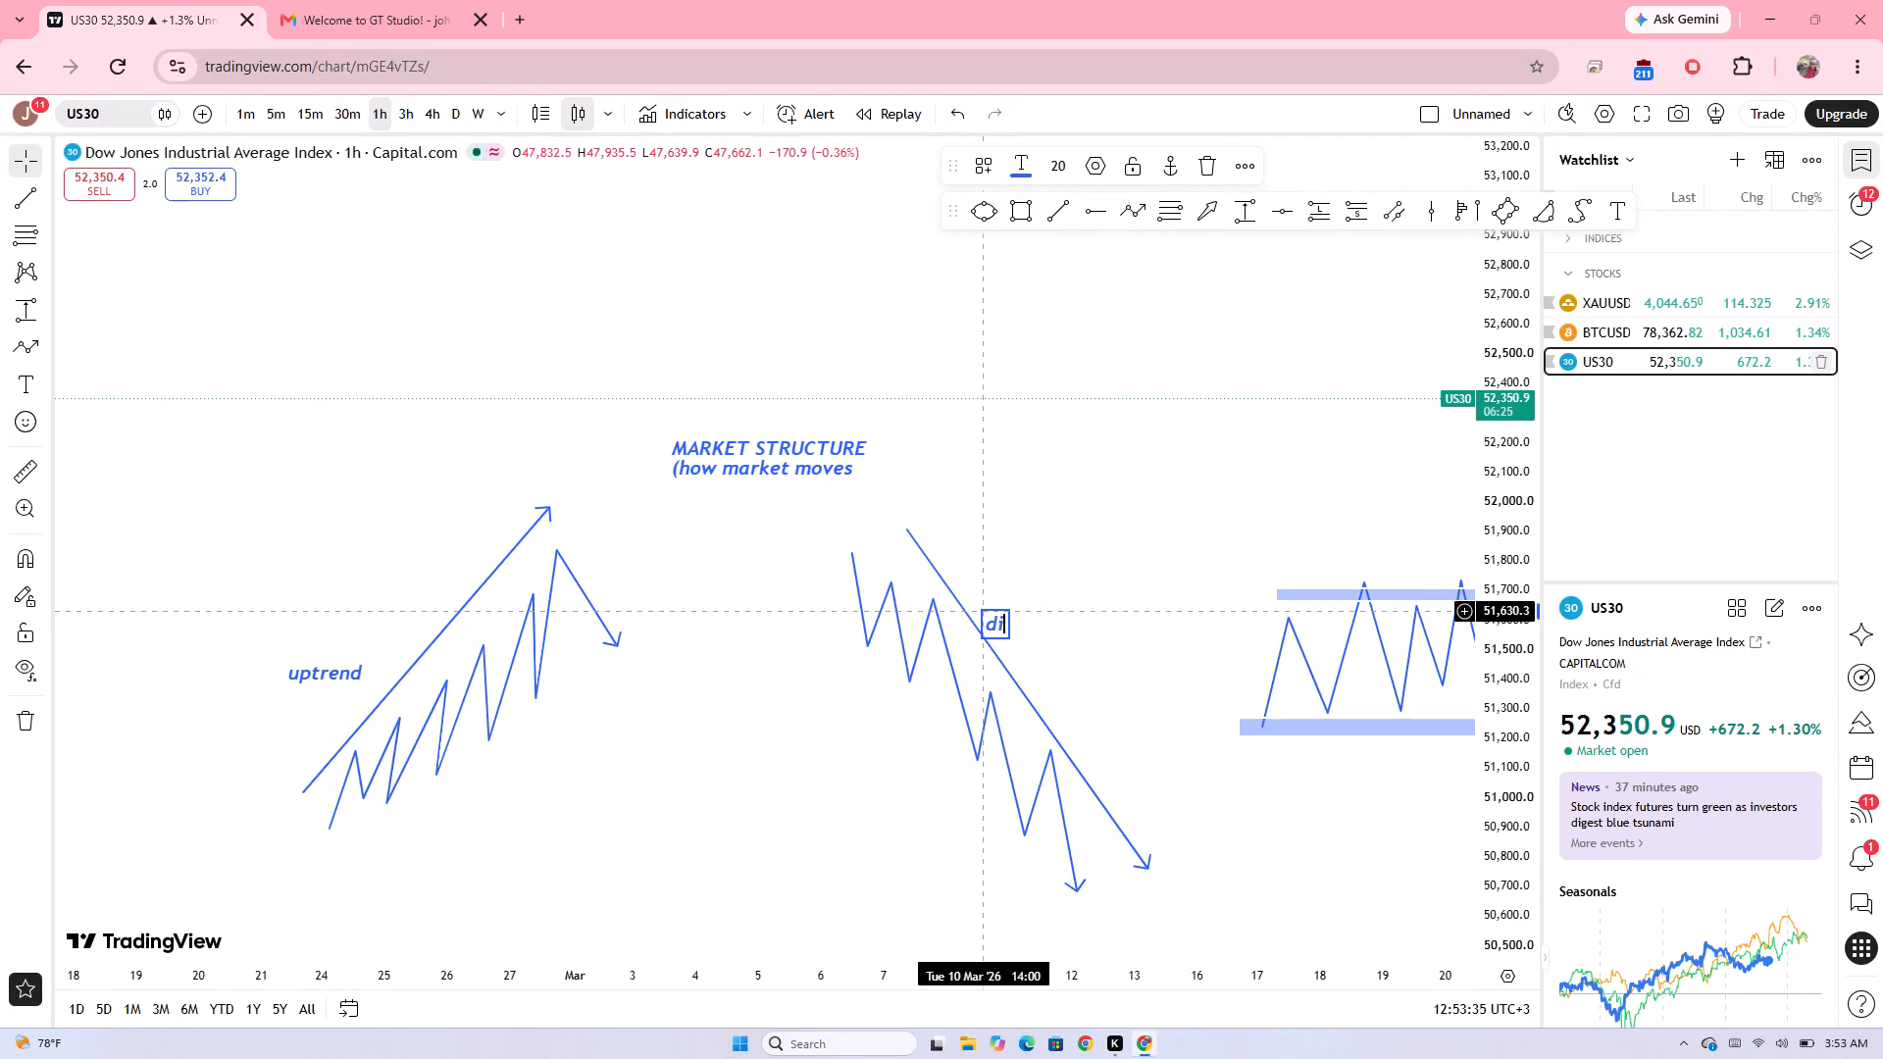
key("BackSpace")
type("owntrend")
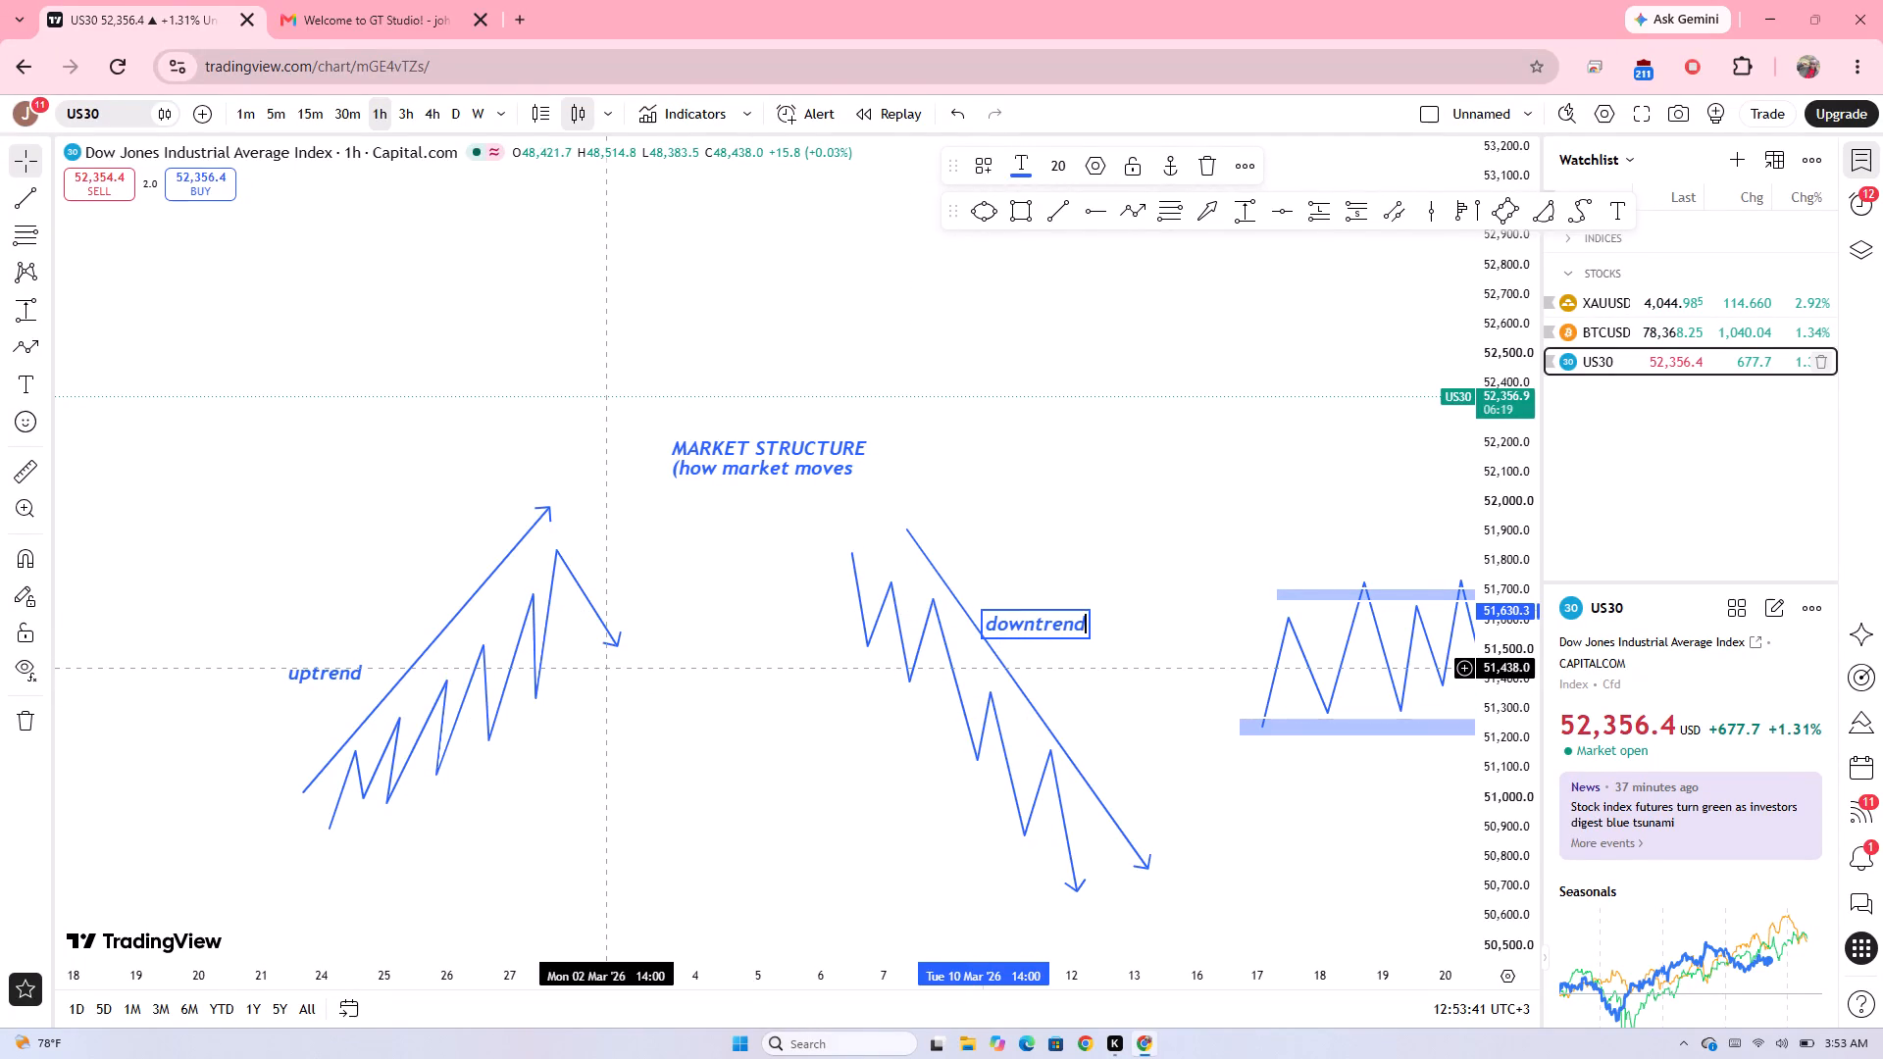
Add the text label "ranging/sideways/consolidating" above the sideways range, at about 51,925 on 19 March.
left_click(1103, 389)
left_click_drag(796, 874, 406, 734)
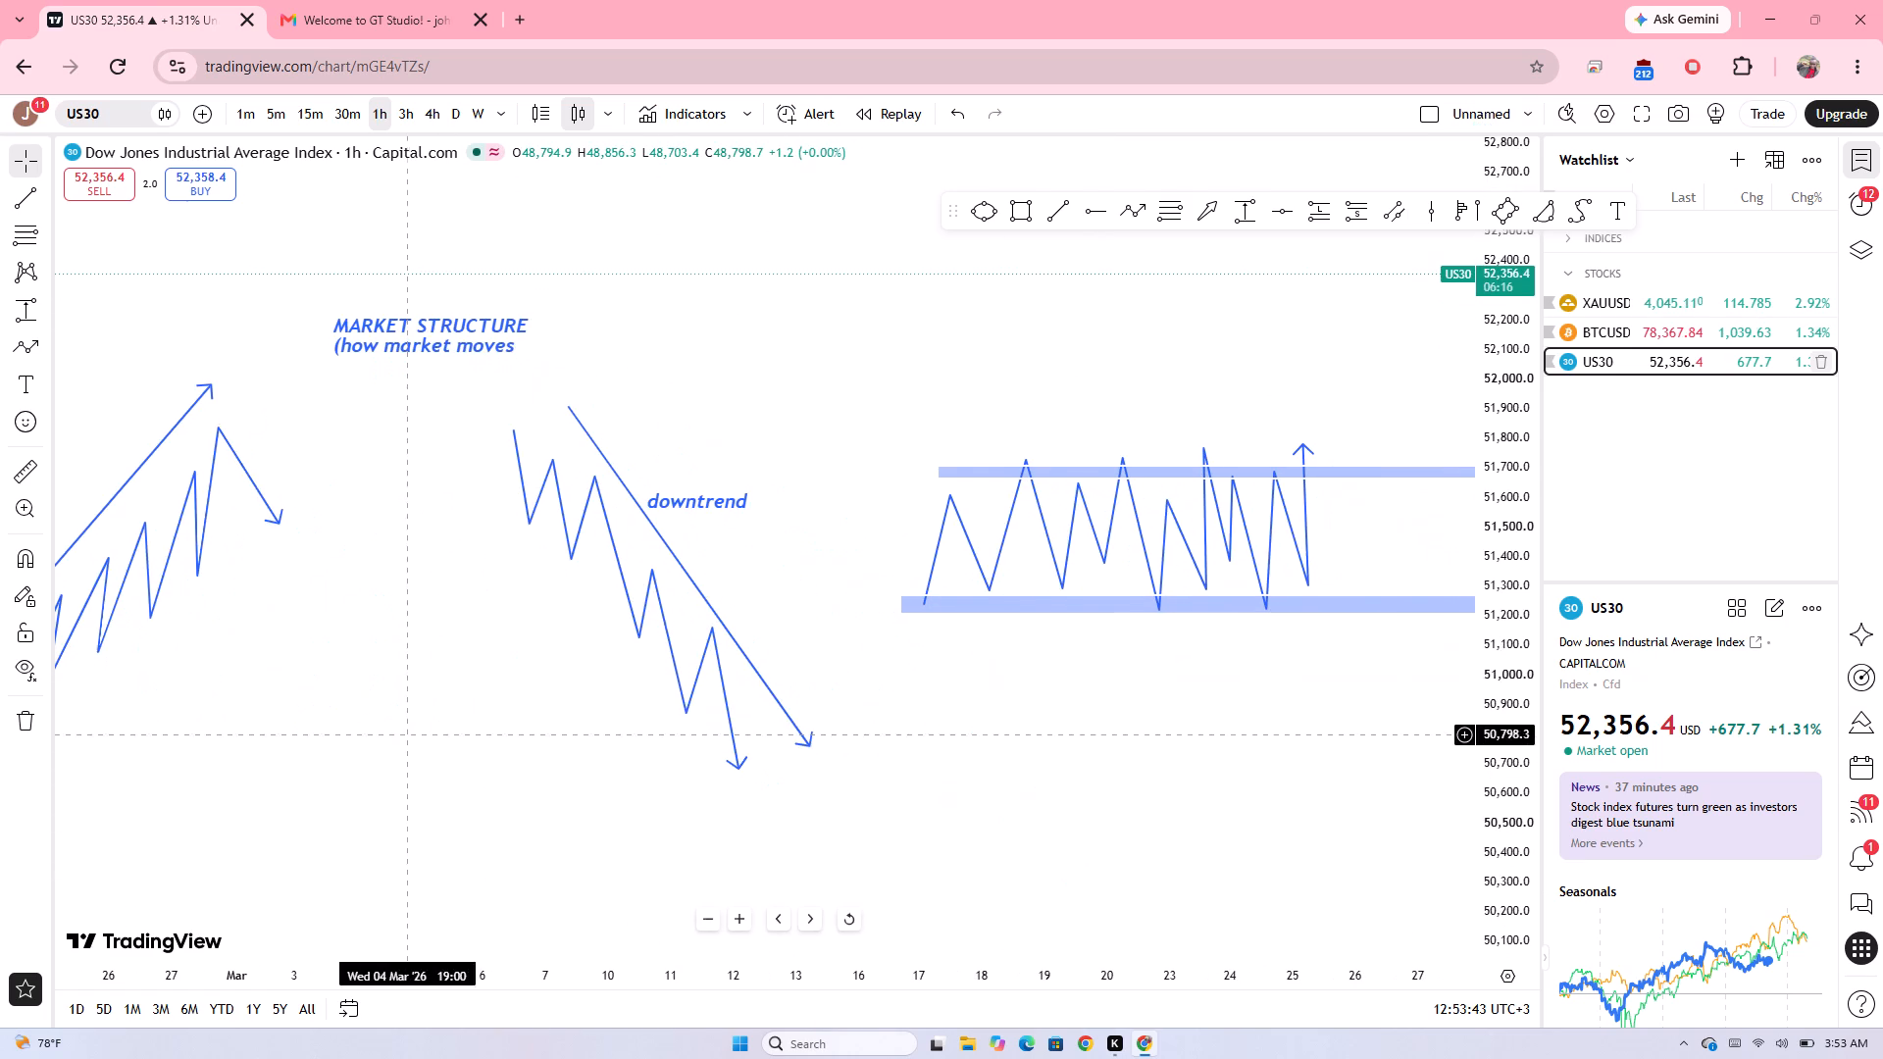
left_click_drag(1118, 666, 770, 782)
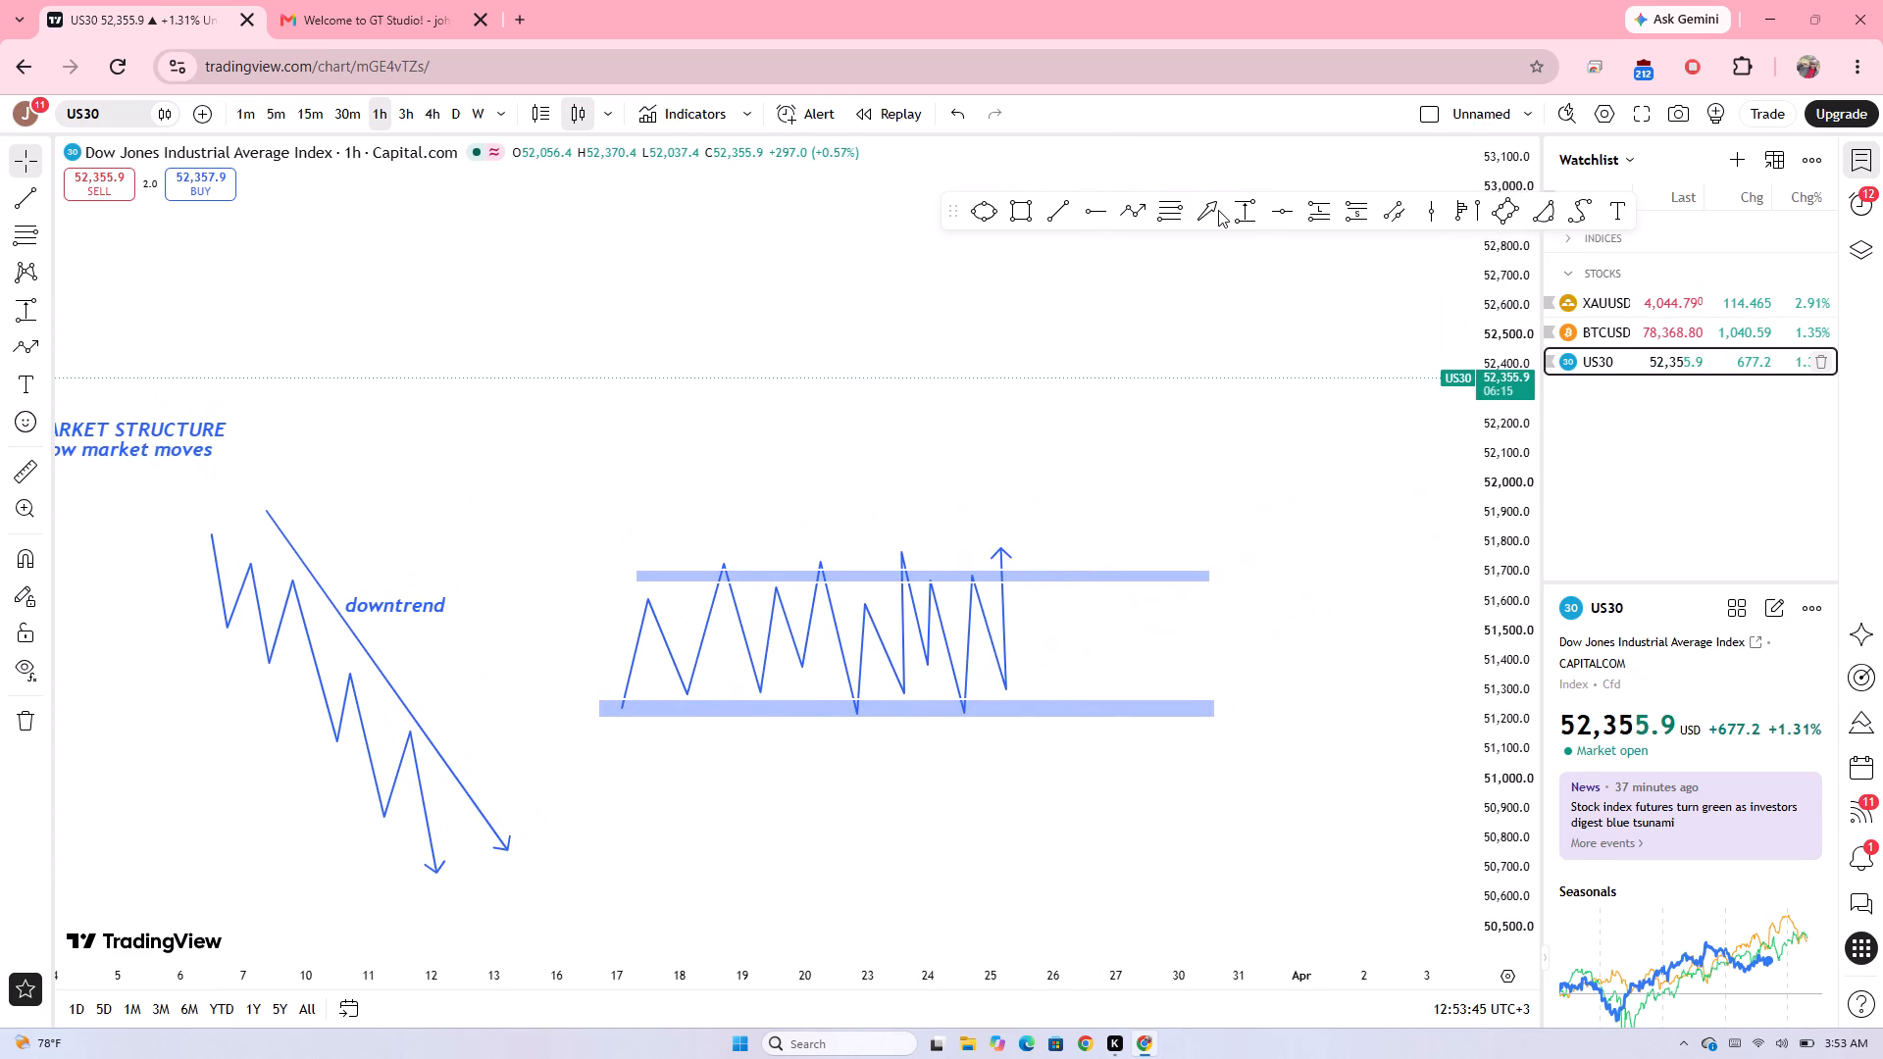
left_click(1625, 205)
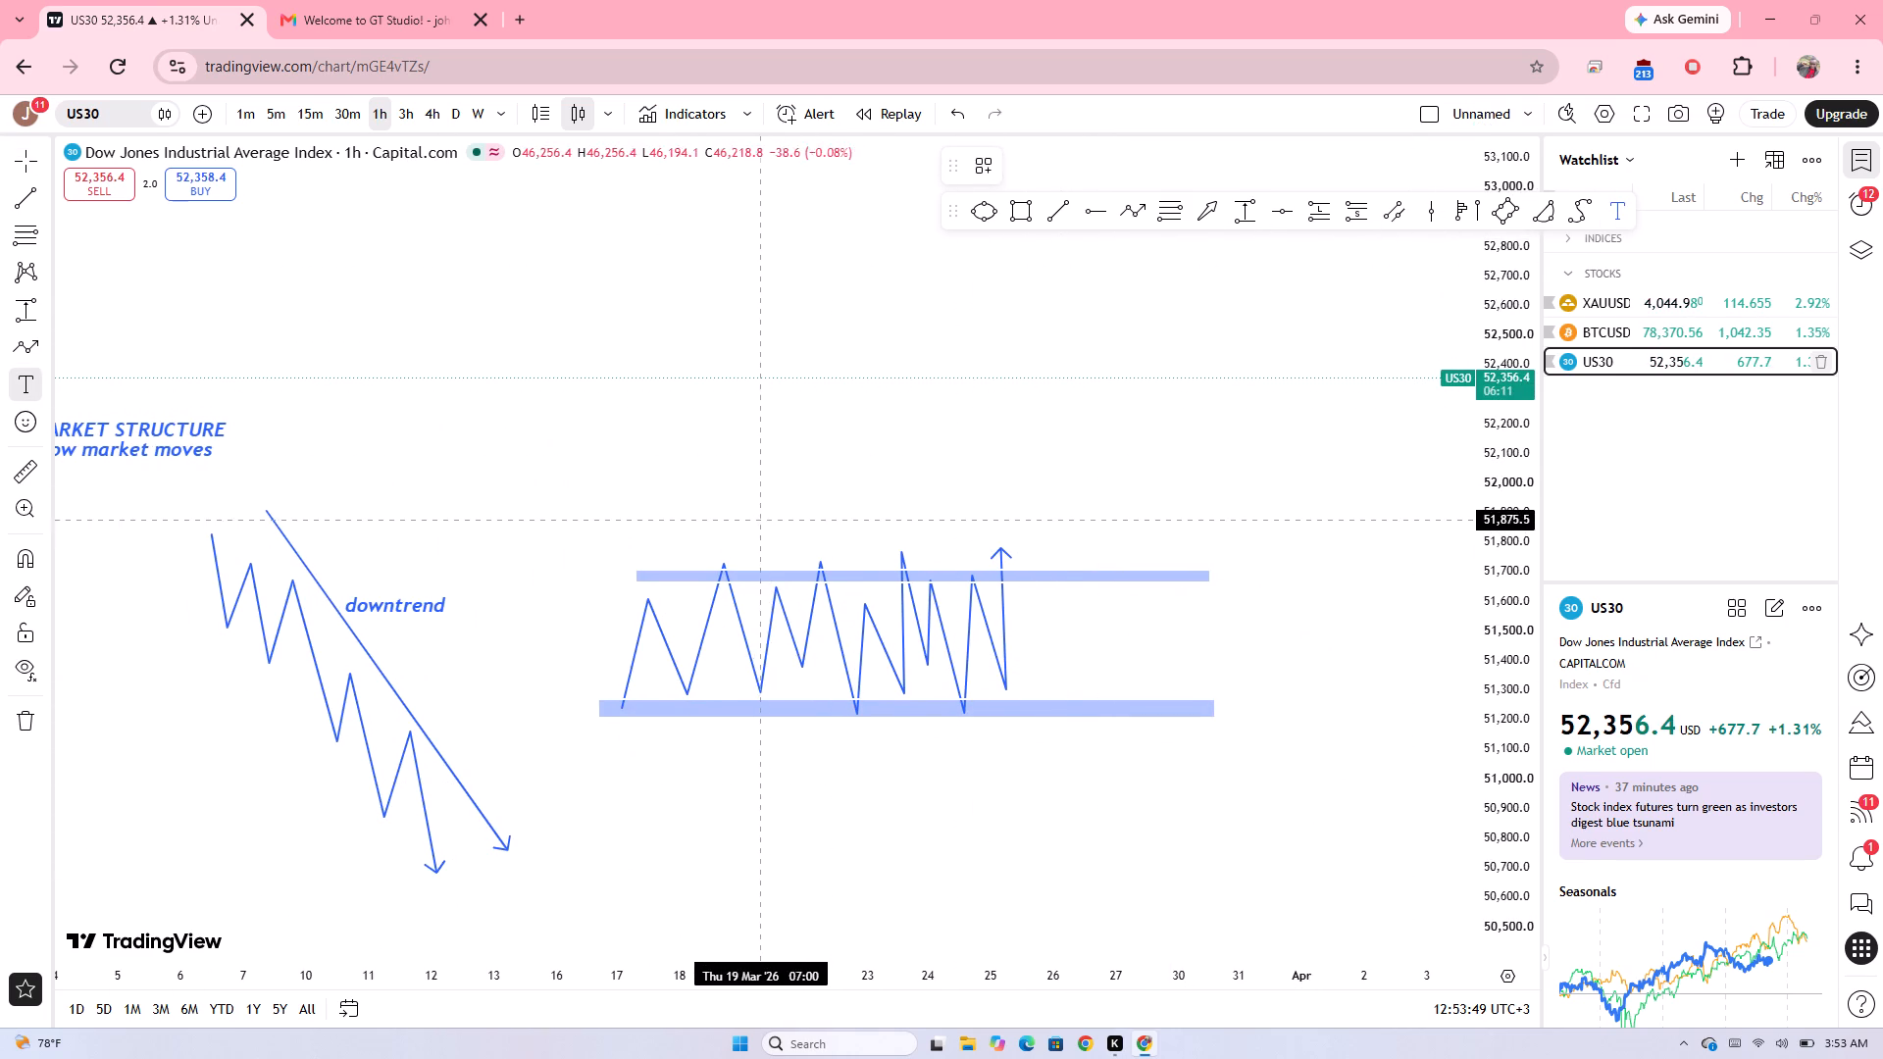
left_click(752, 505)
type("rand")
key("BackSpace")
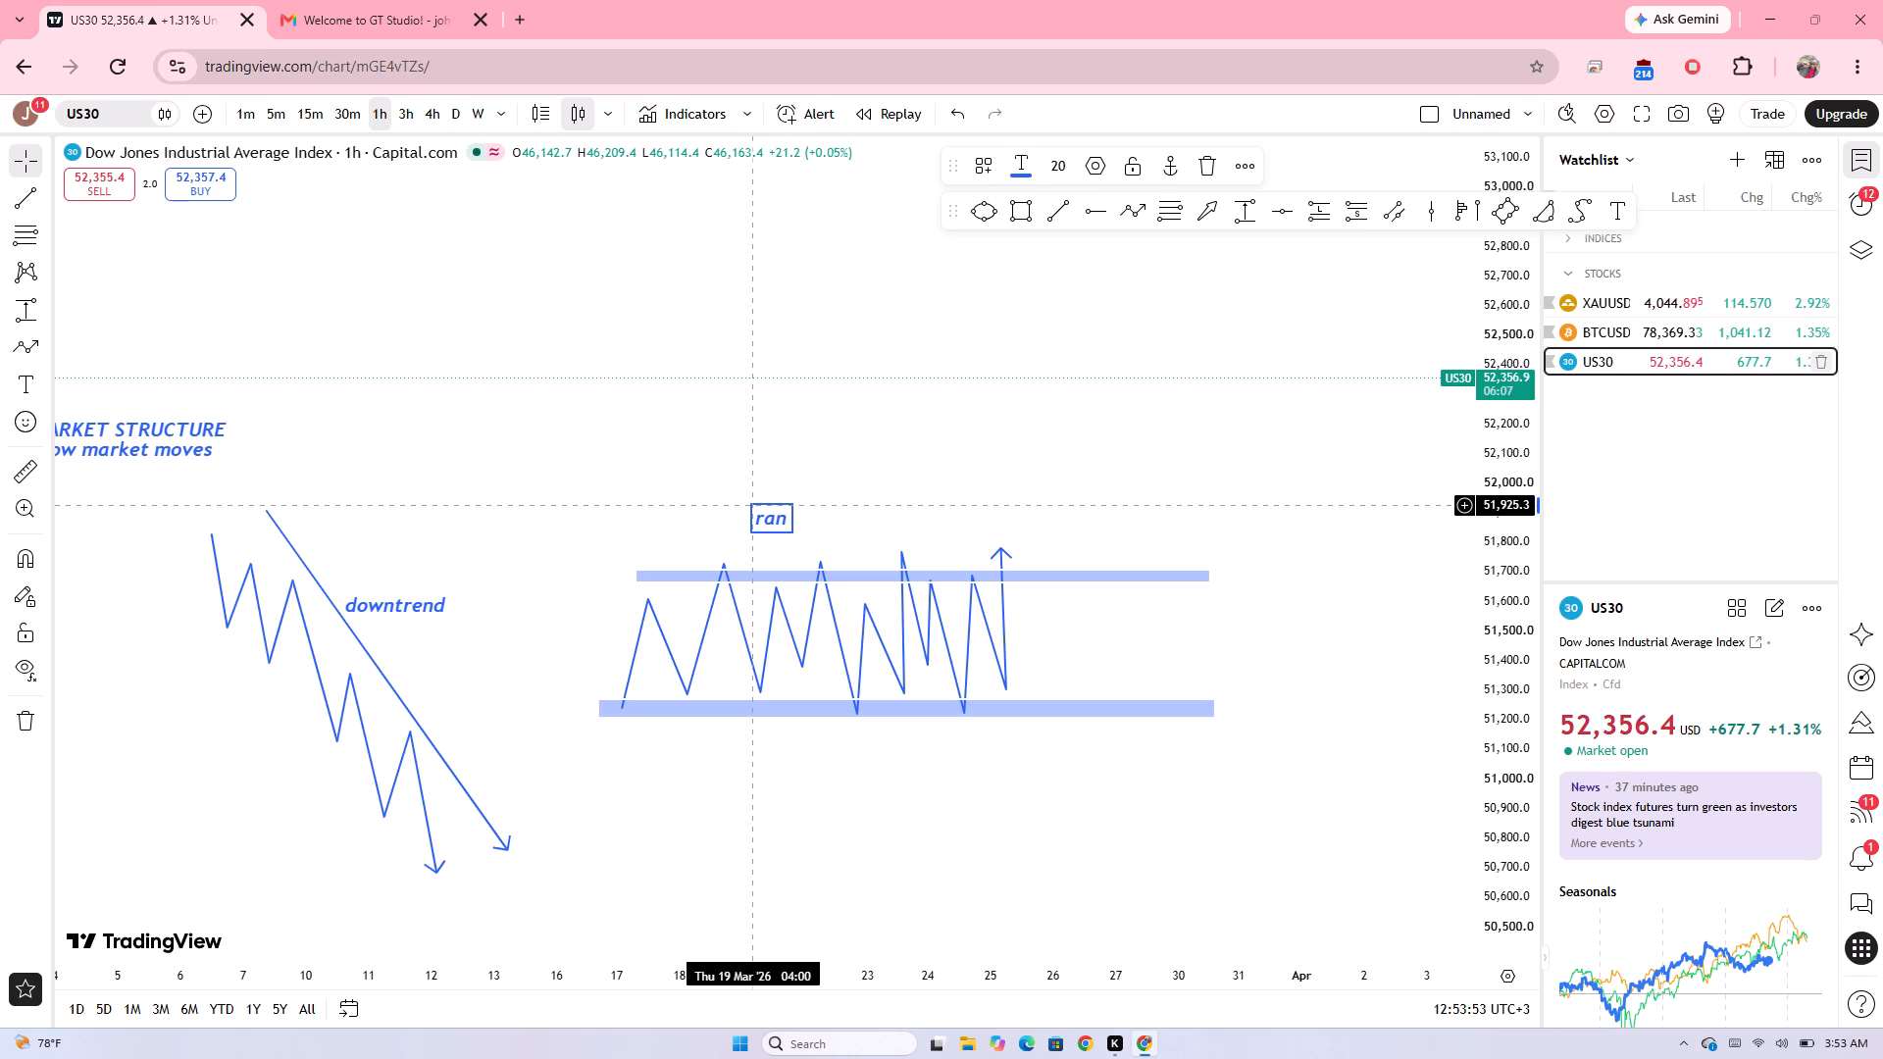
type("ging")
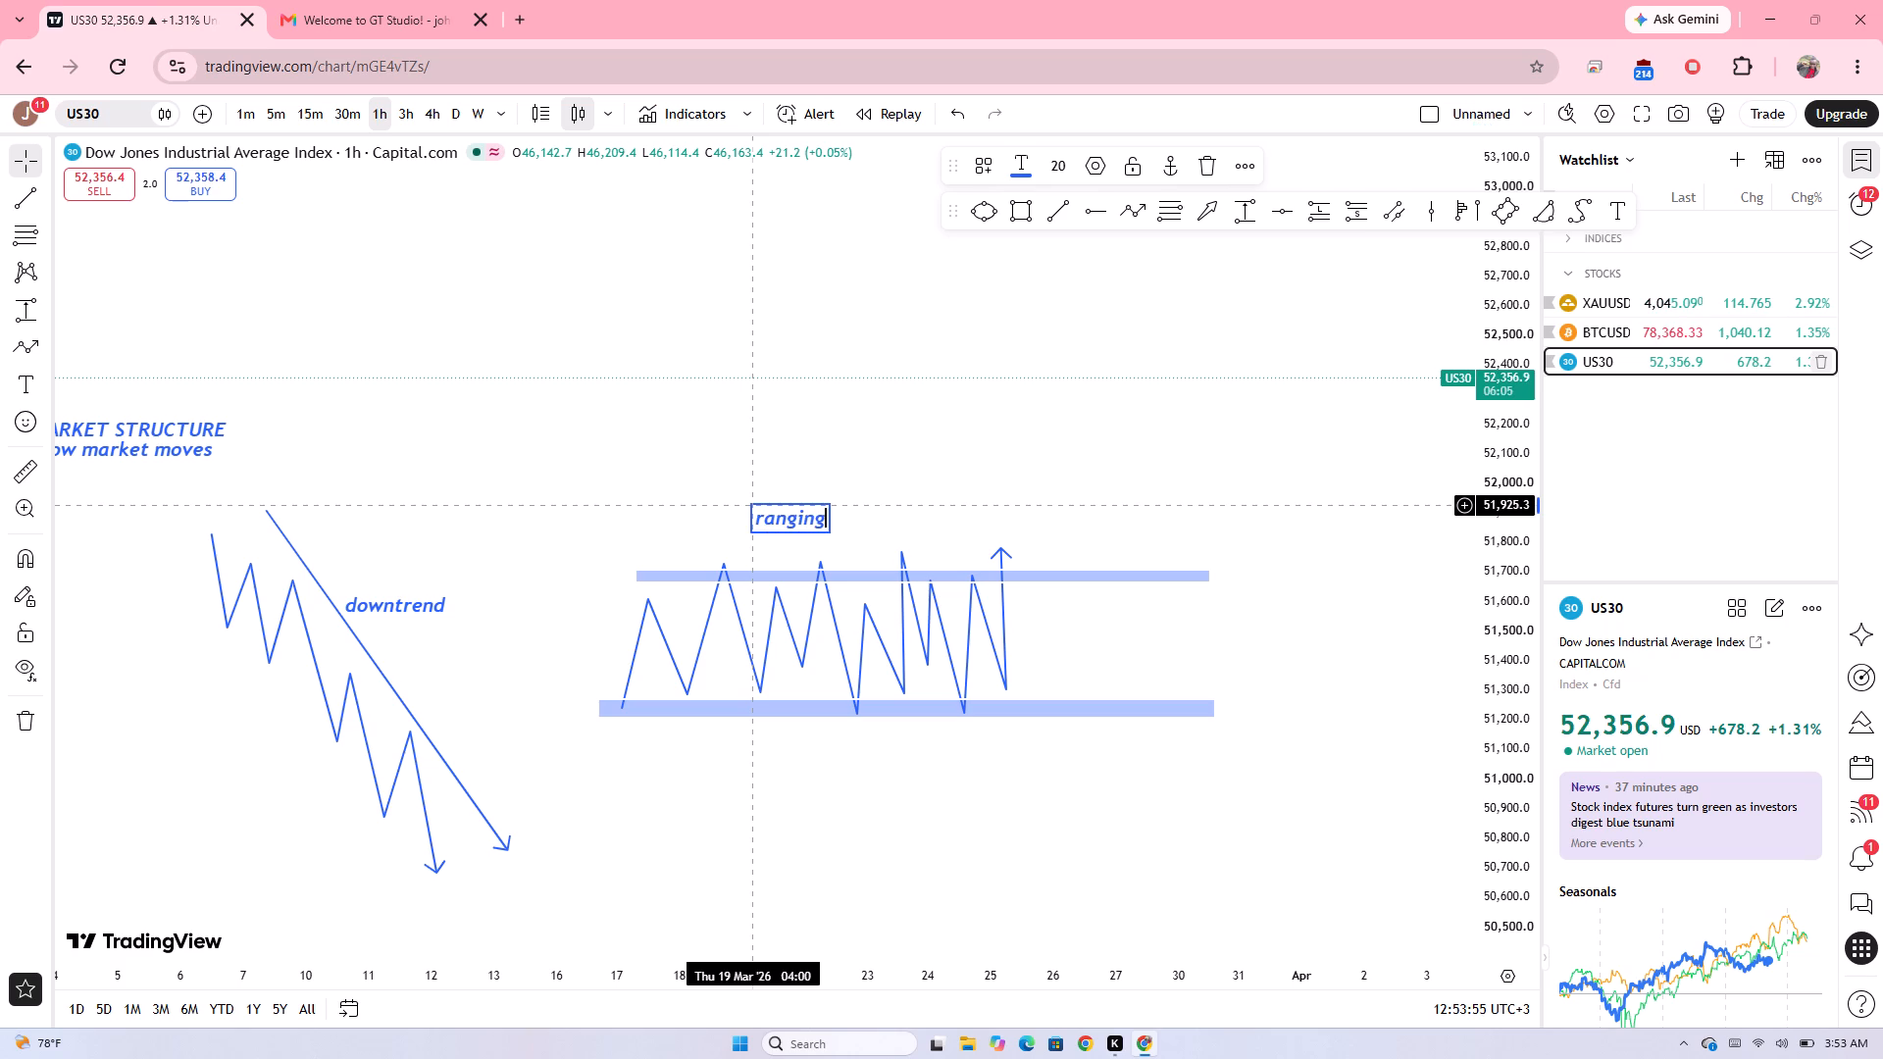
key("slash")
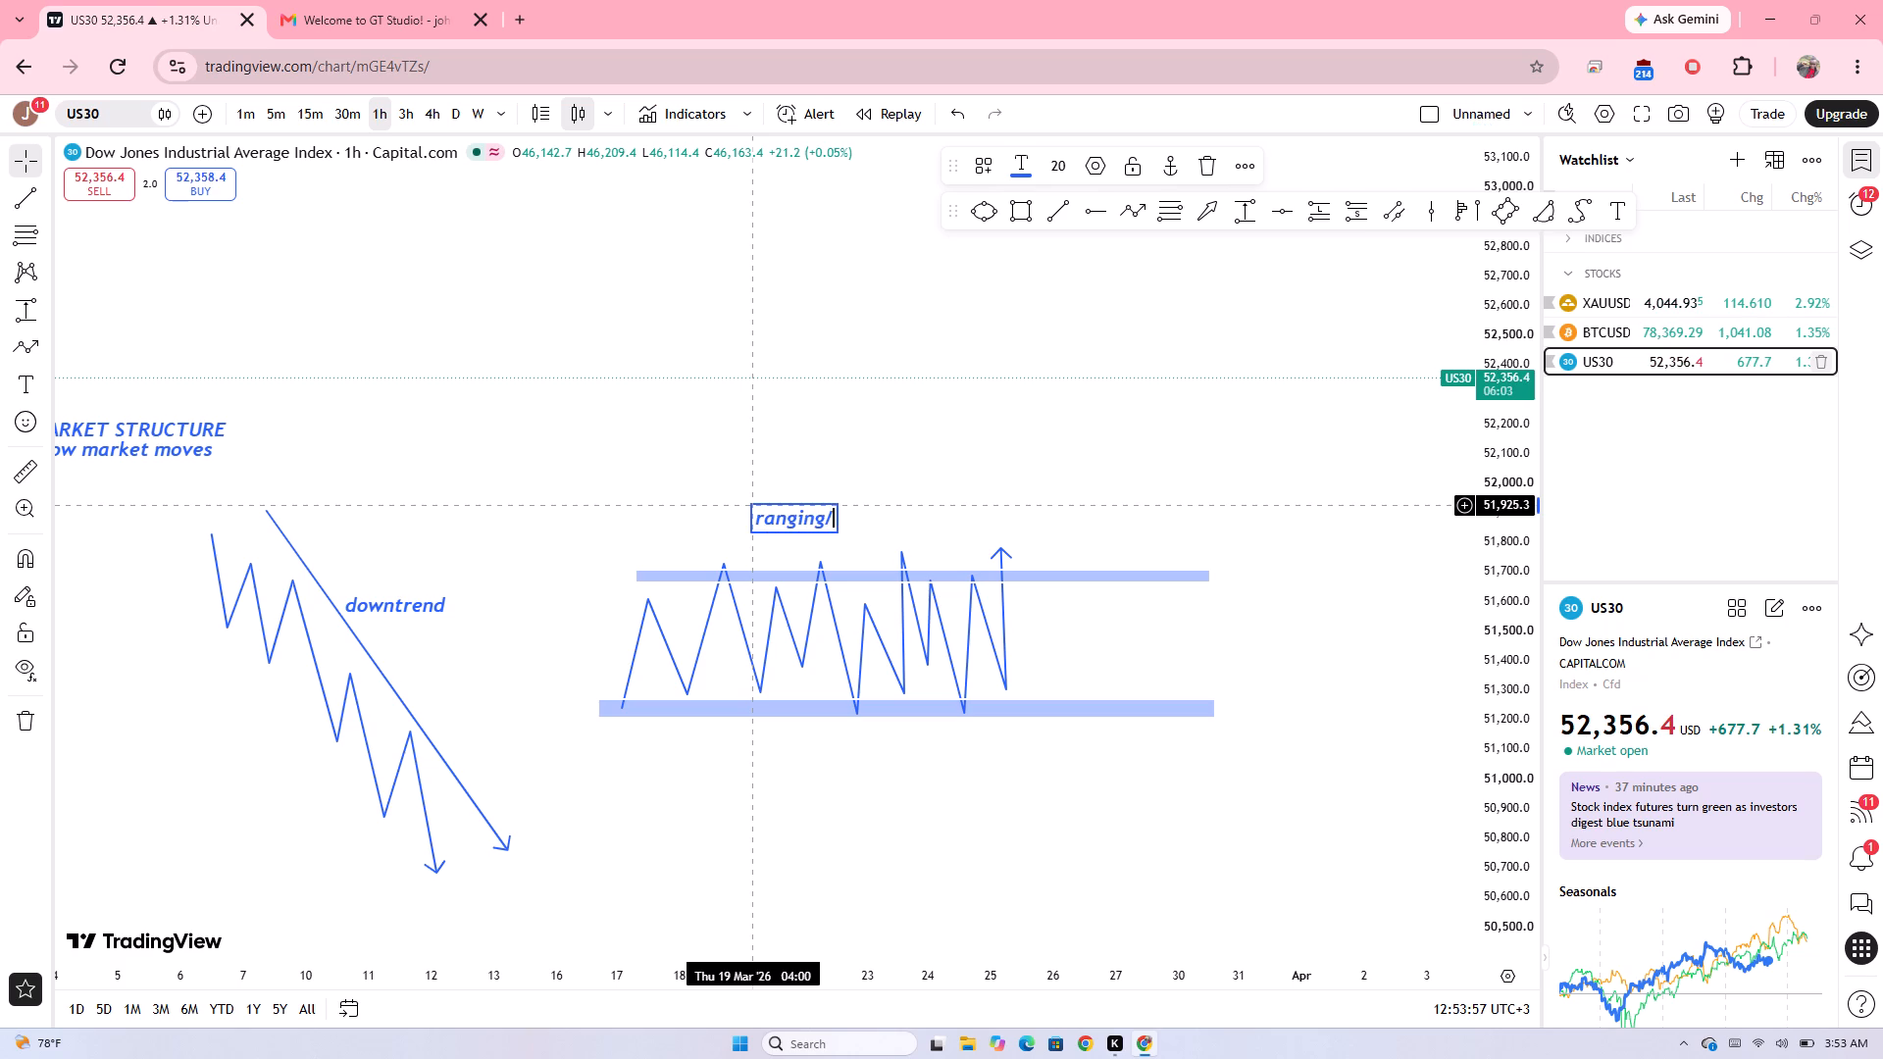
type("sideways")
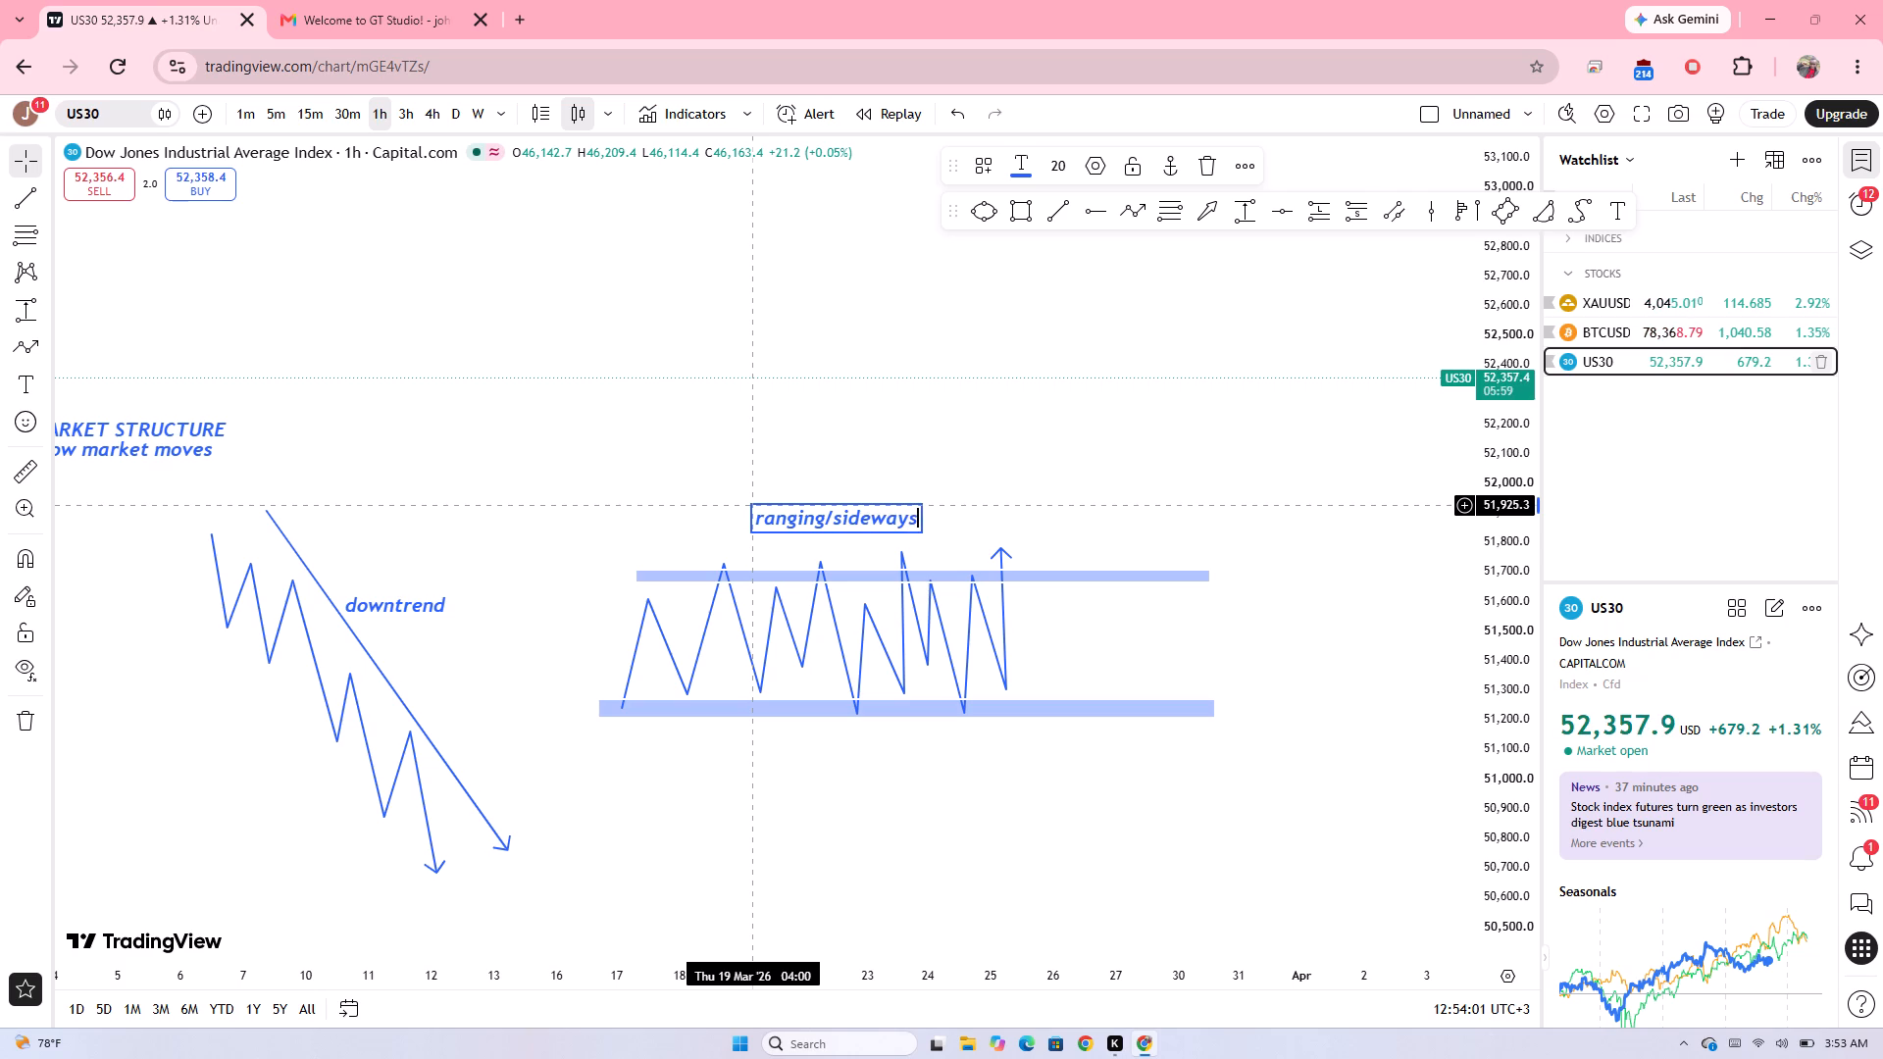
key("slash")
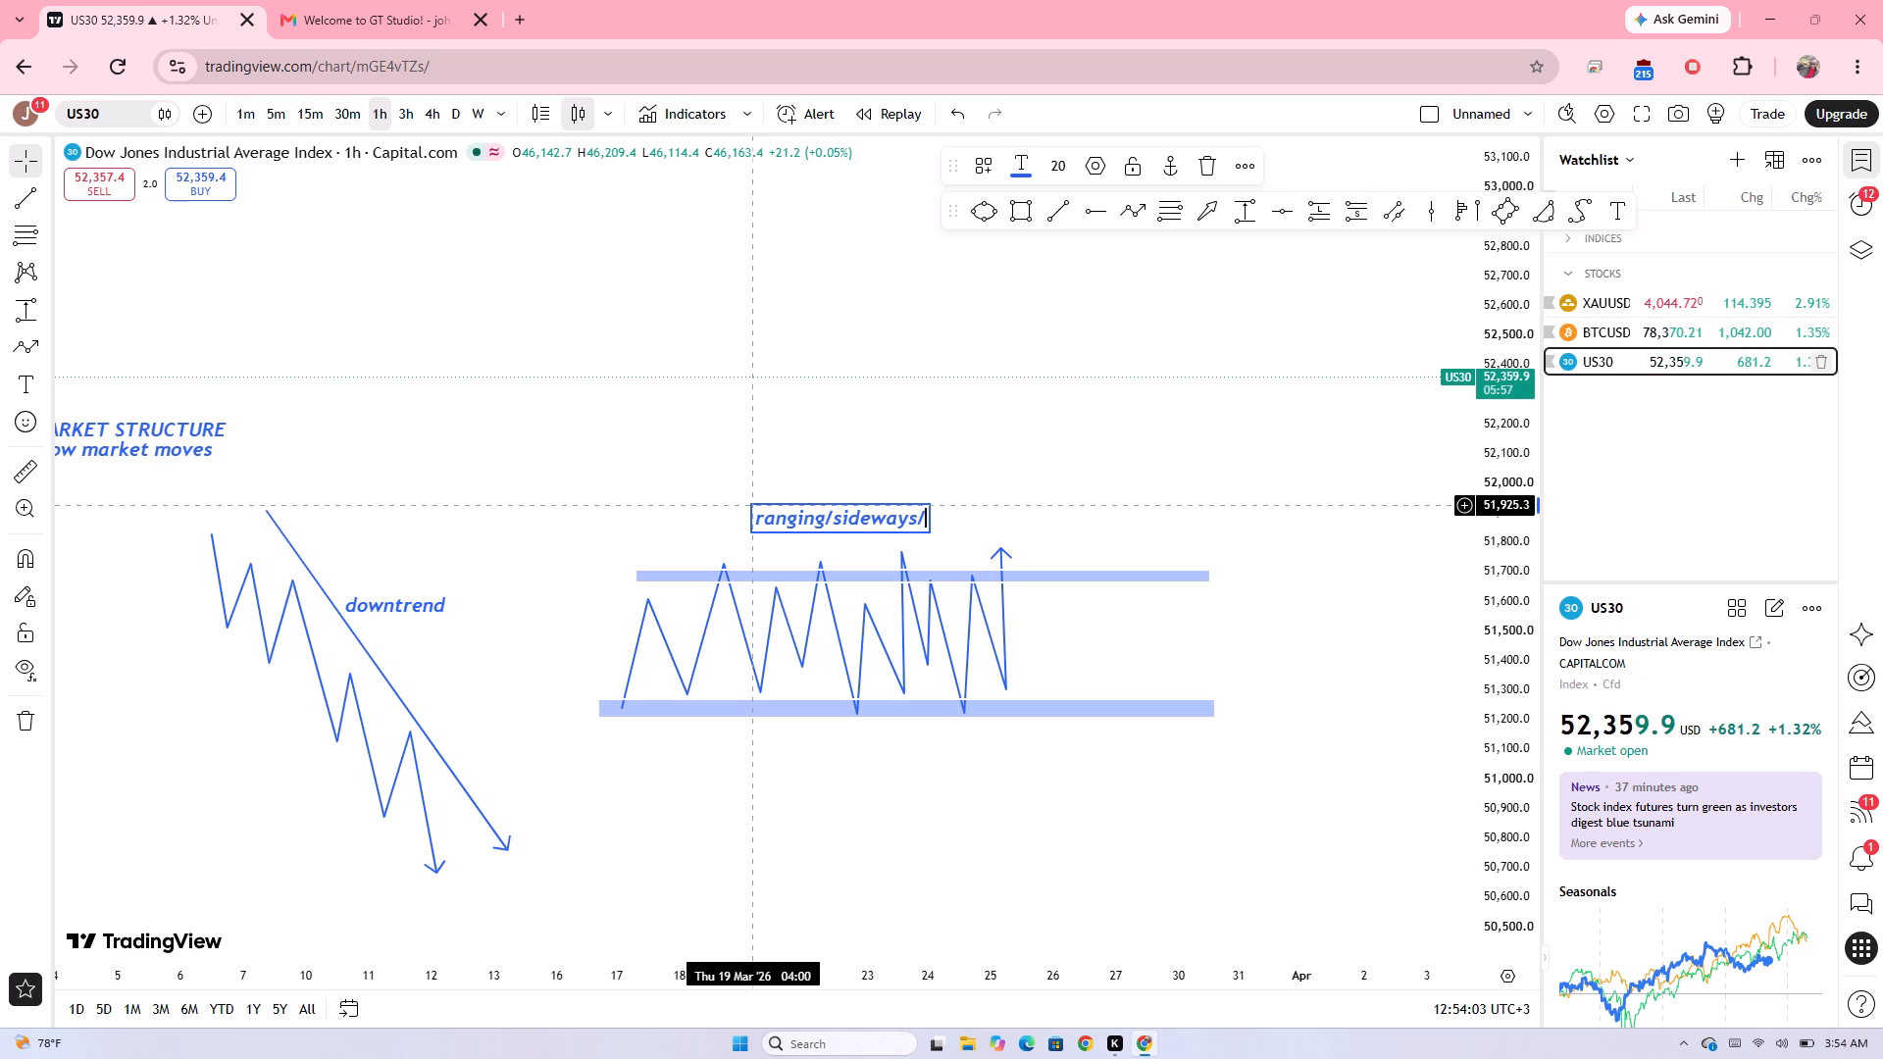
type("consolidating")
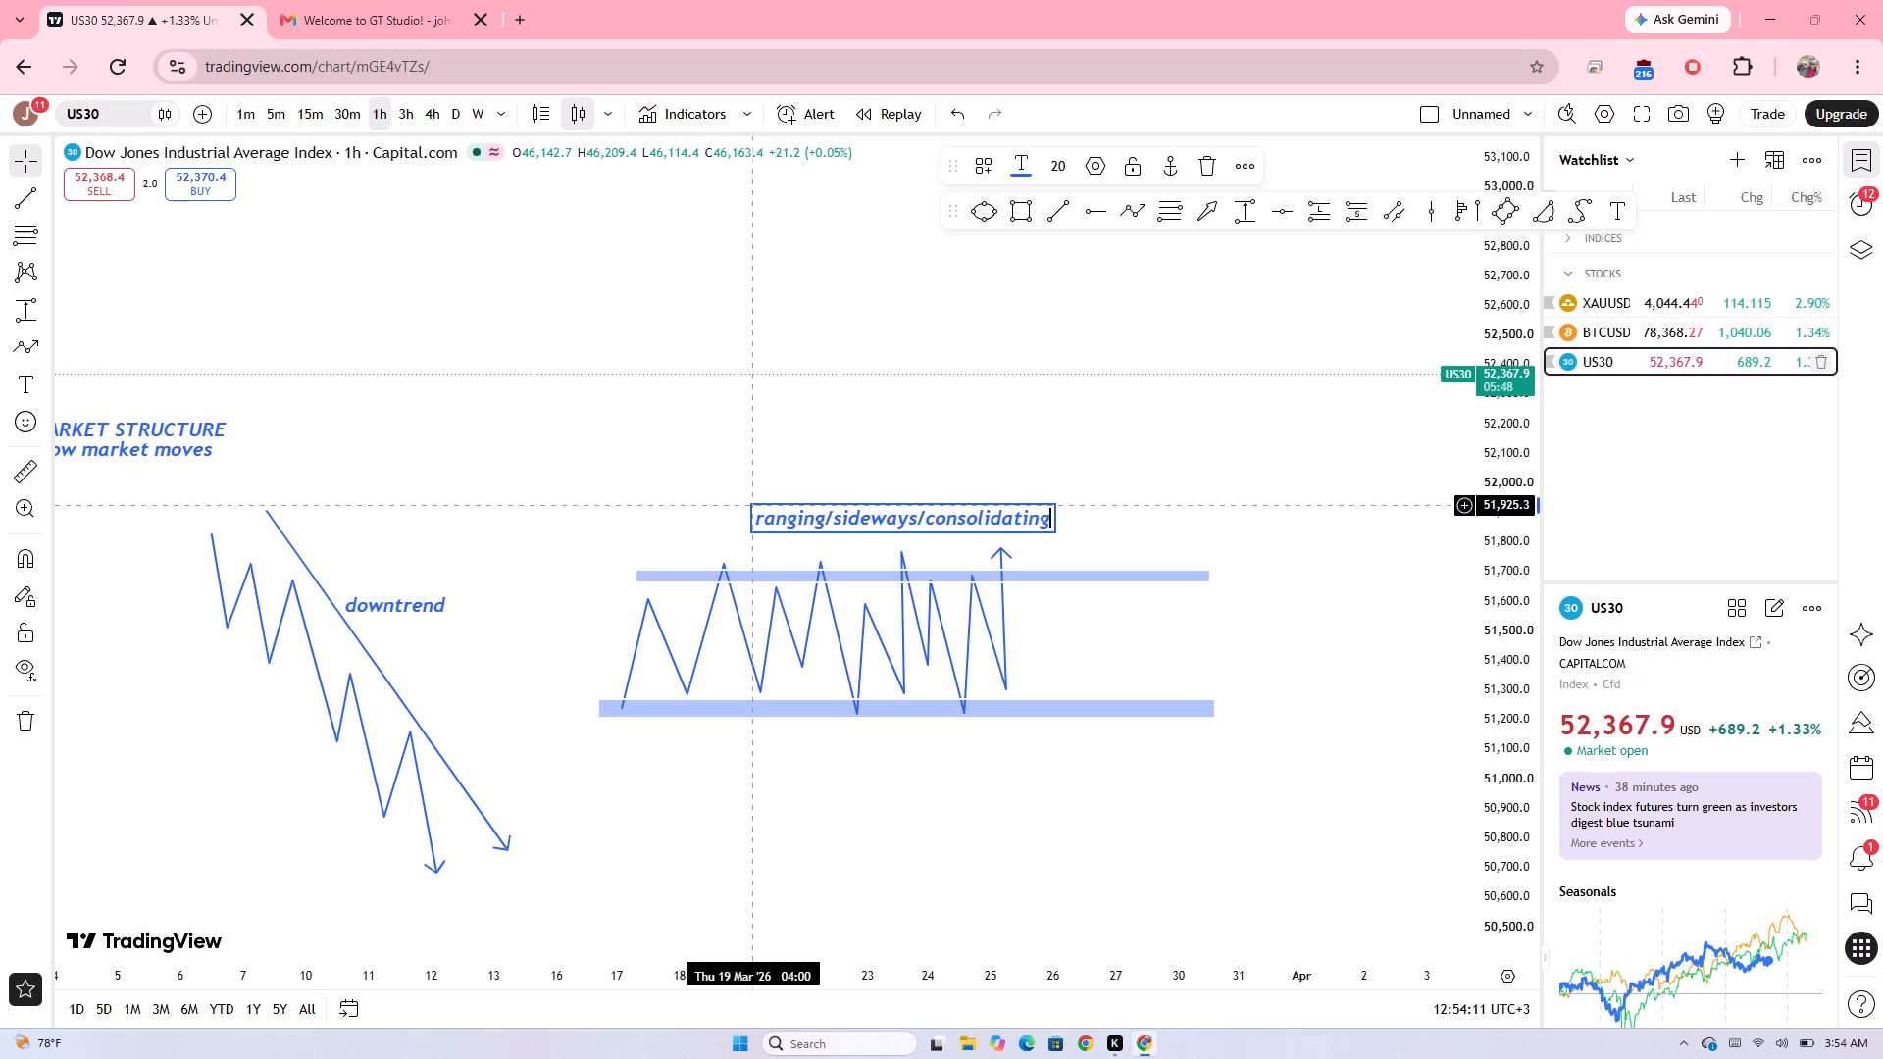
key("space")
type("market")
key("BackSpace")
key("BackSpace")
key("BackSpace")
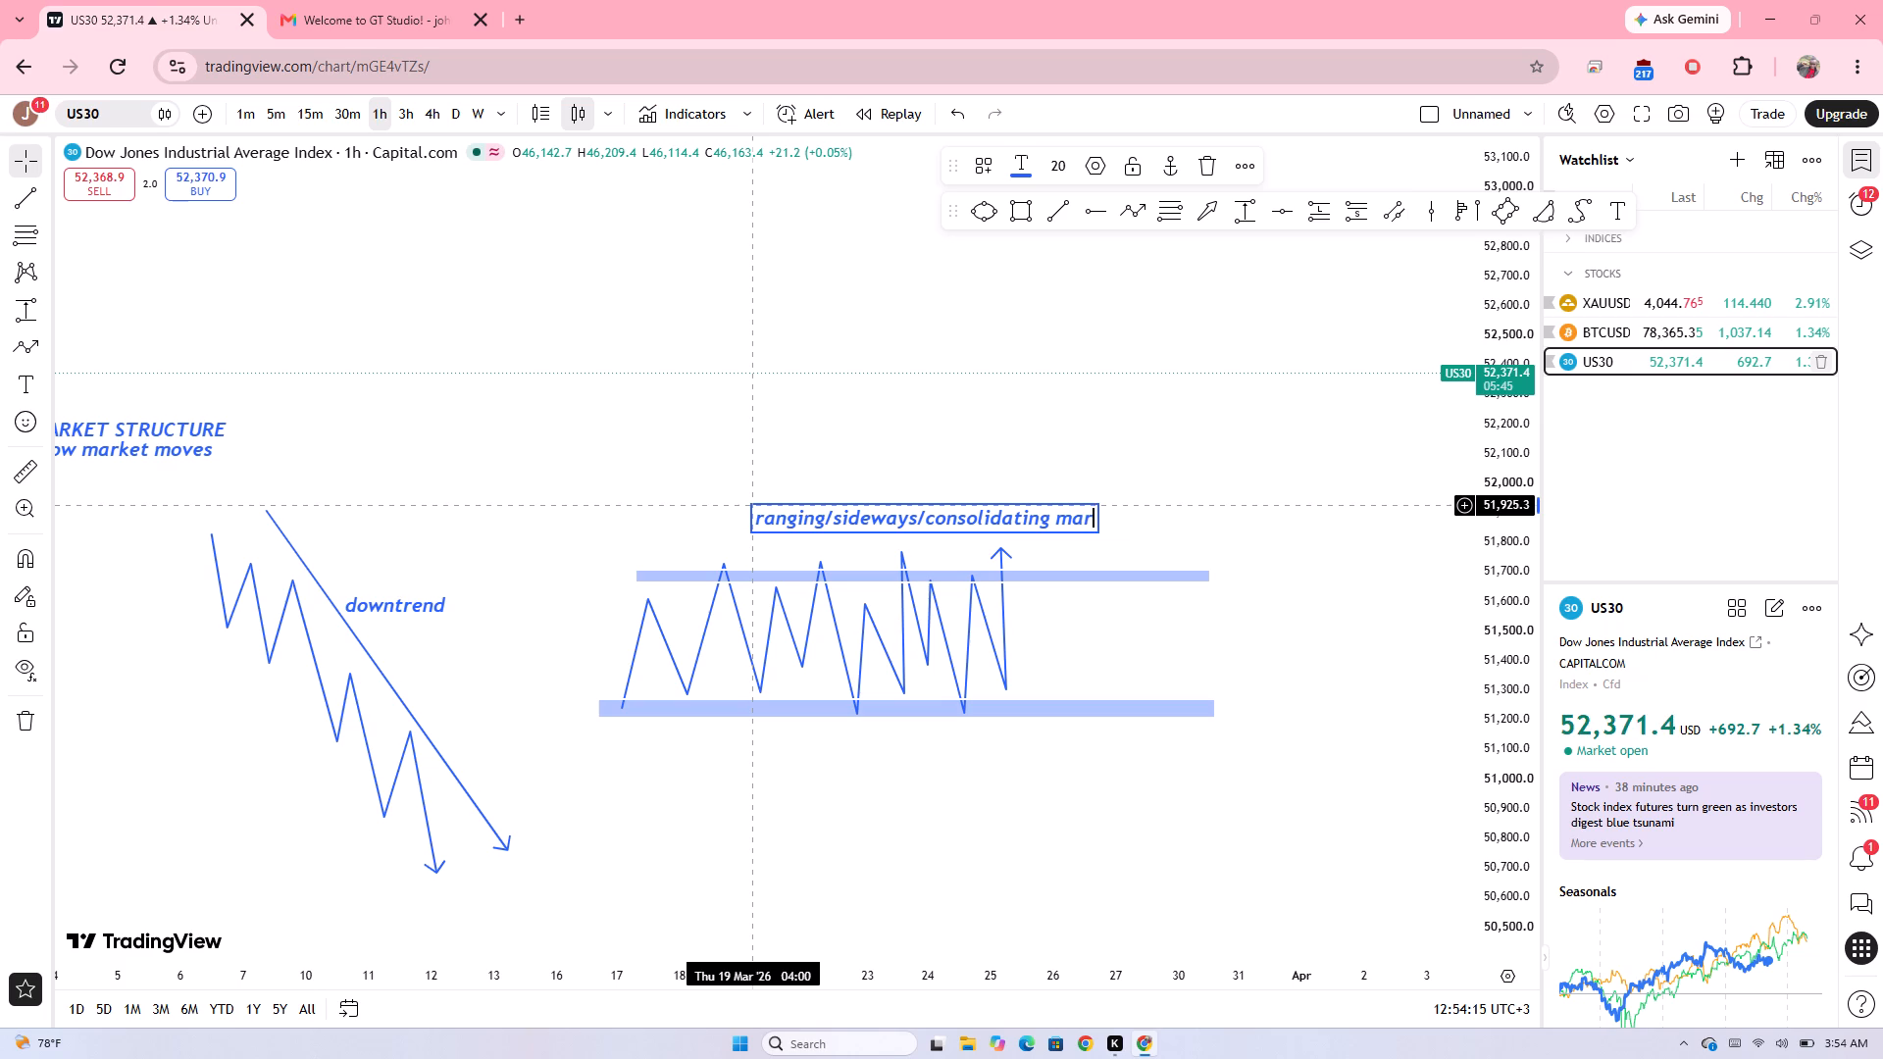
key("BackSpace")
key("BackSpace")
key("BackSpace")
left_click(868, 374)
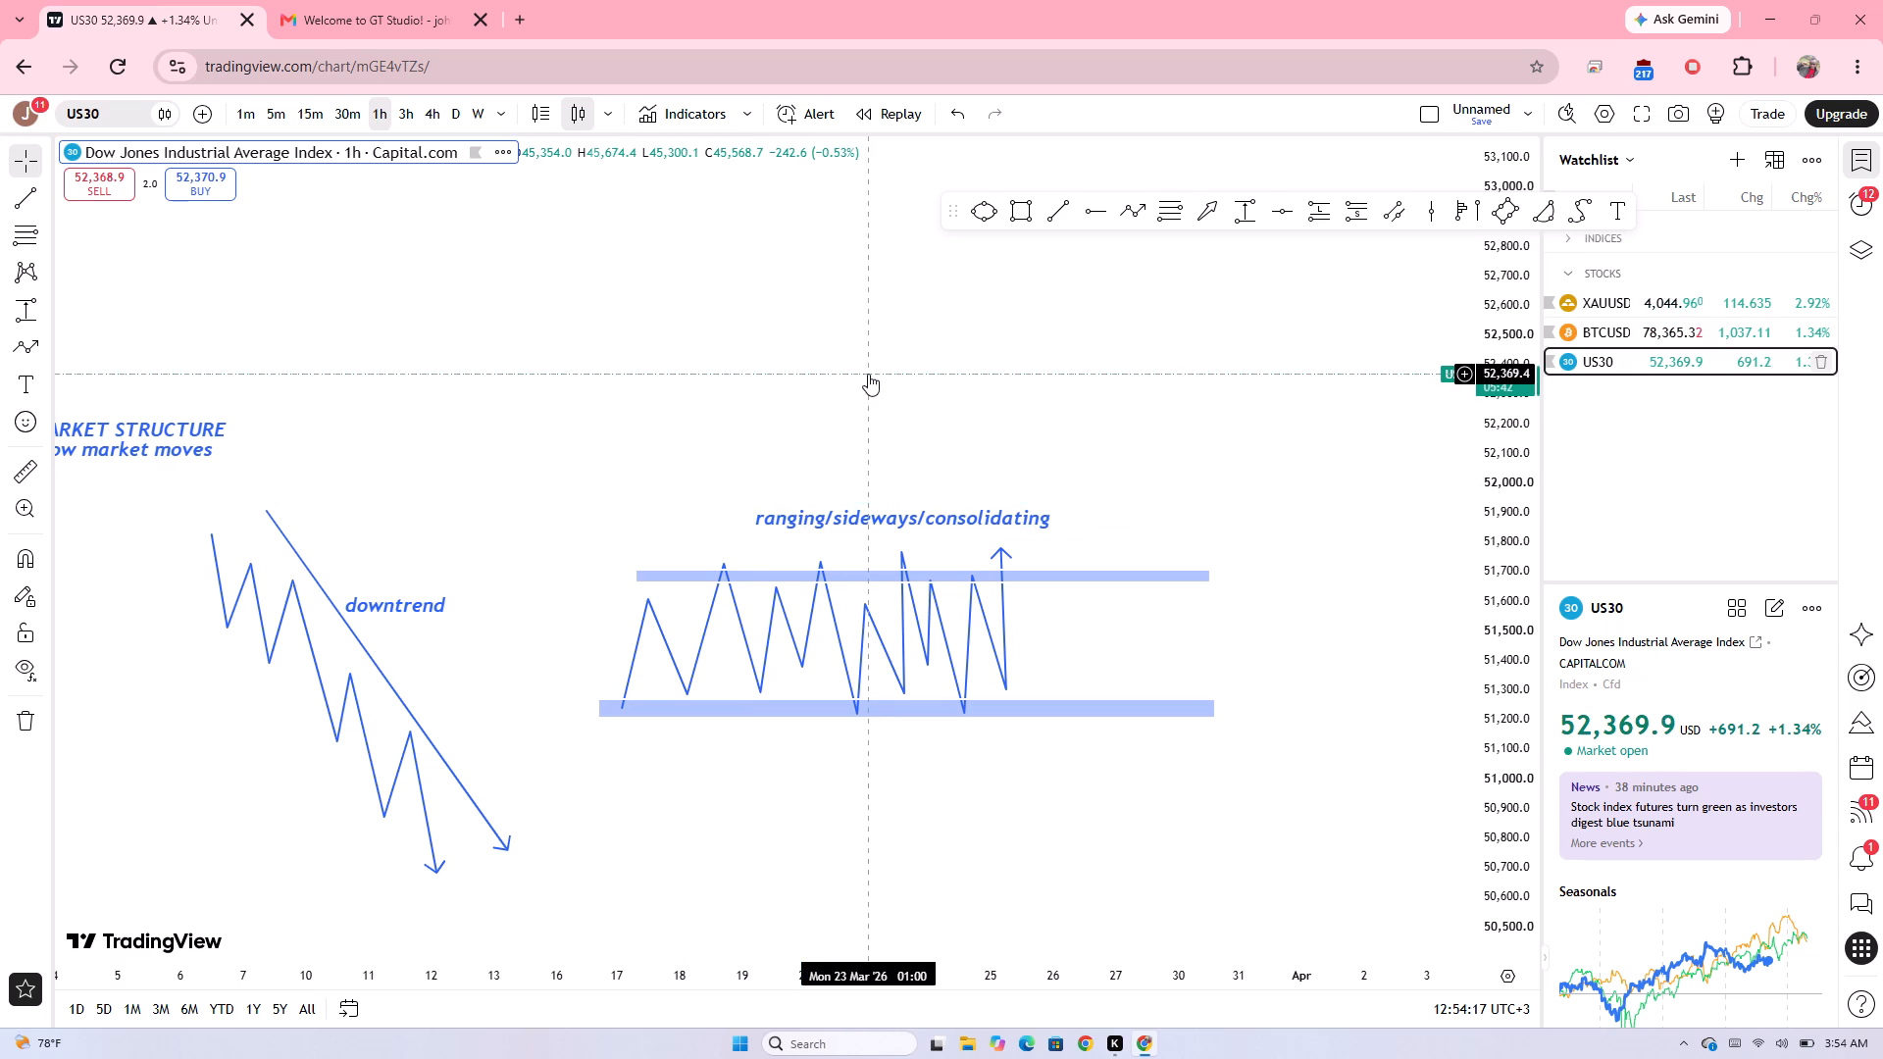
Extend the "uptrend" label to read "uptrend(look only for buys".
left_click_drag(868, 374, 1267, 440)
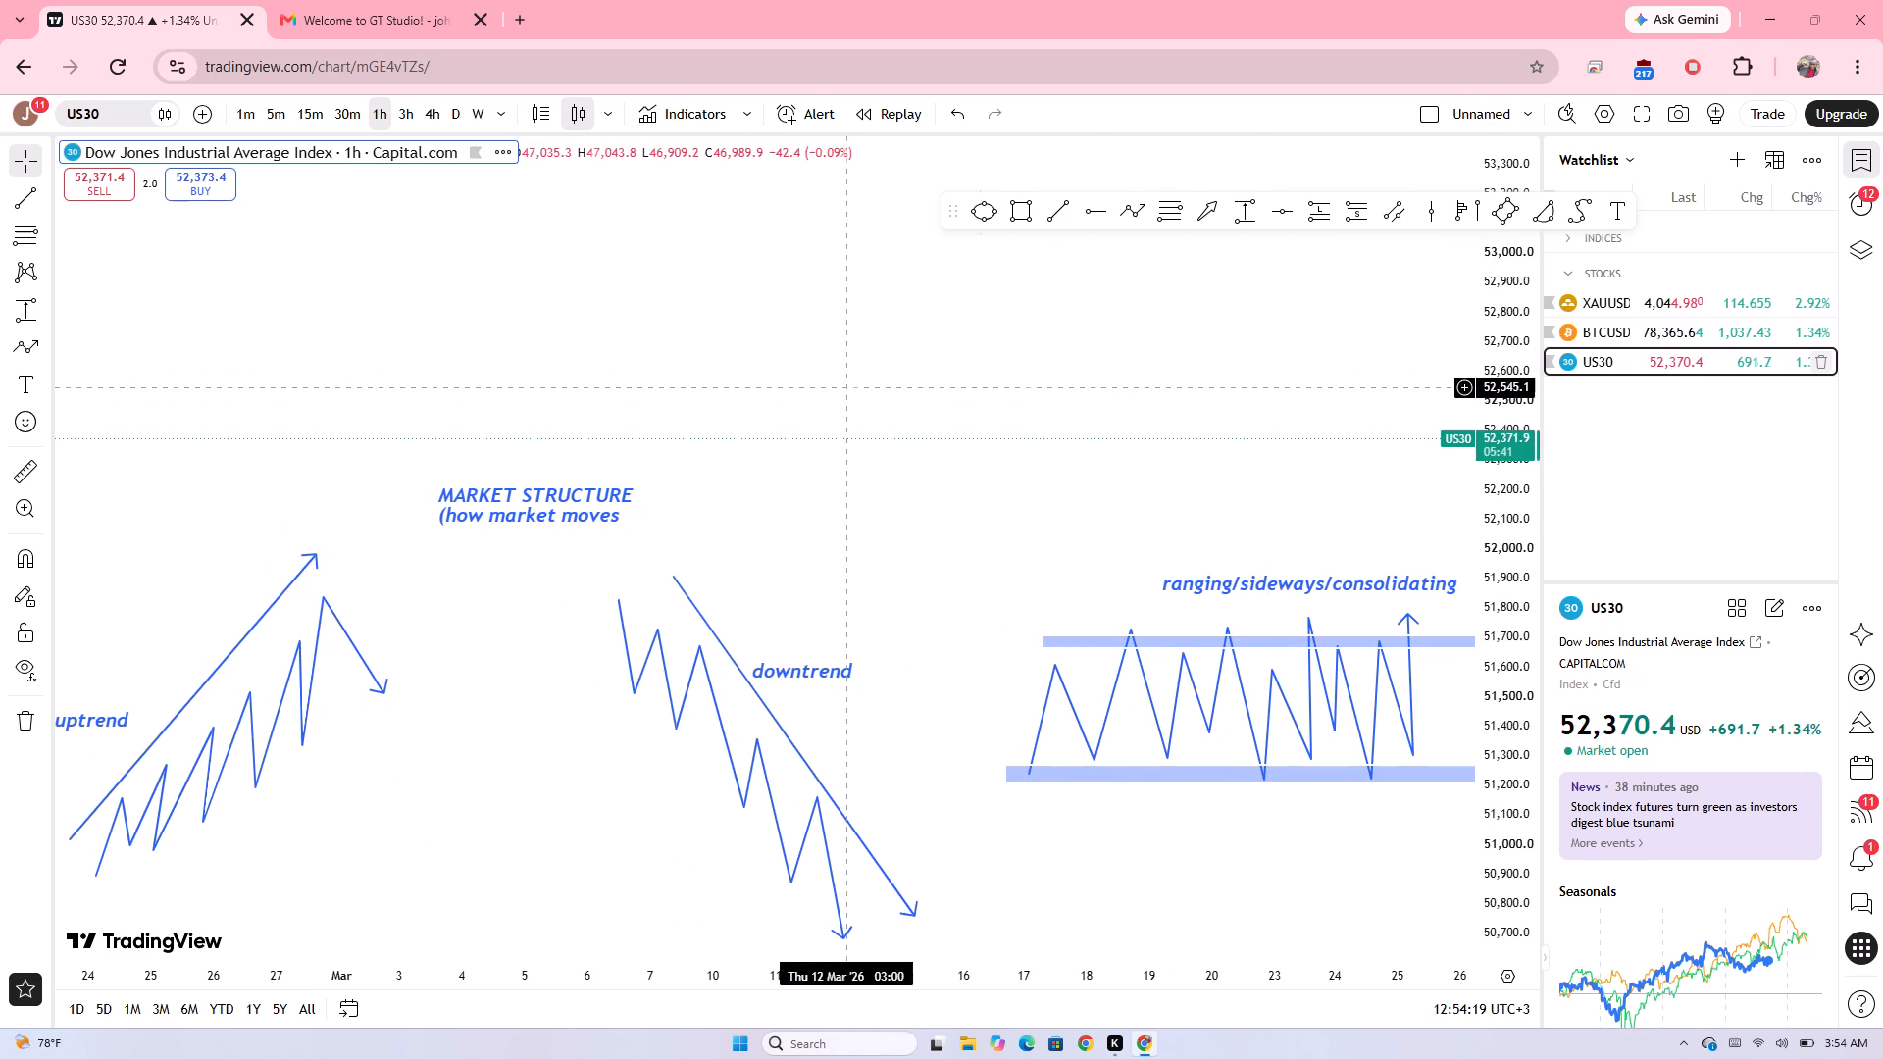
left_click_drag(762, 419, 1121, 150)
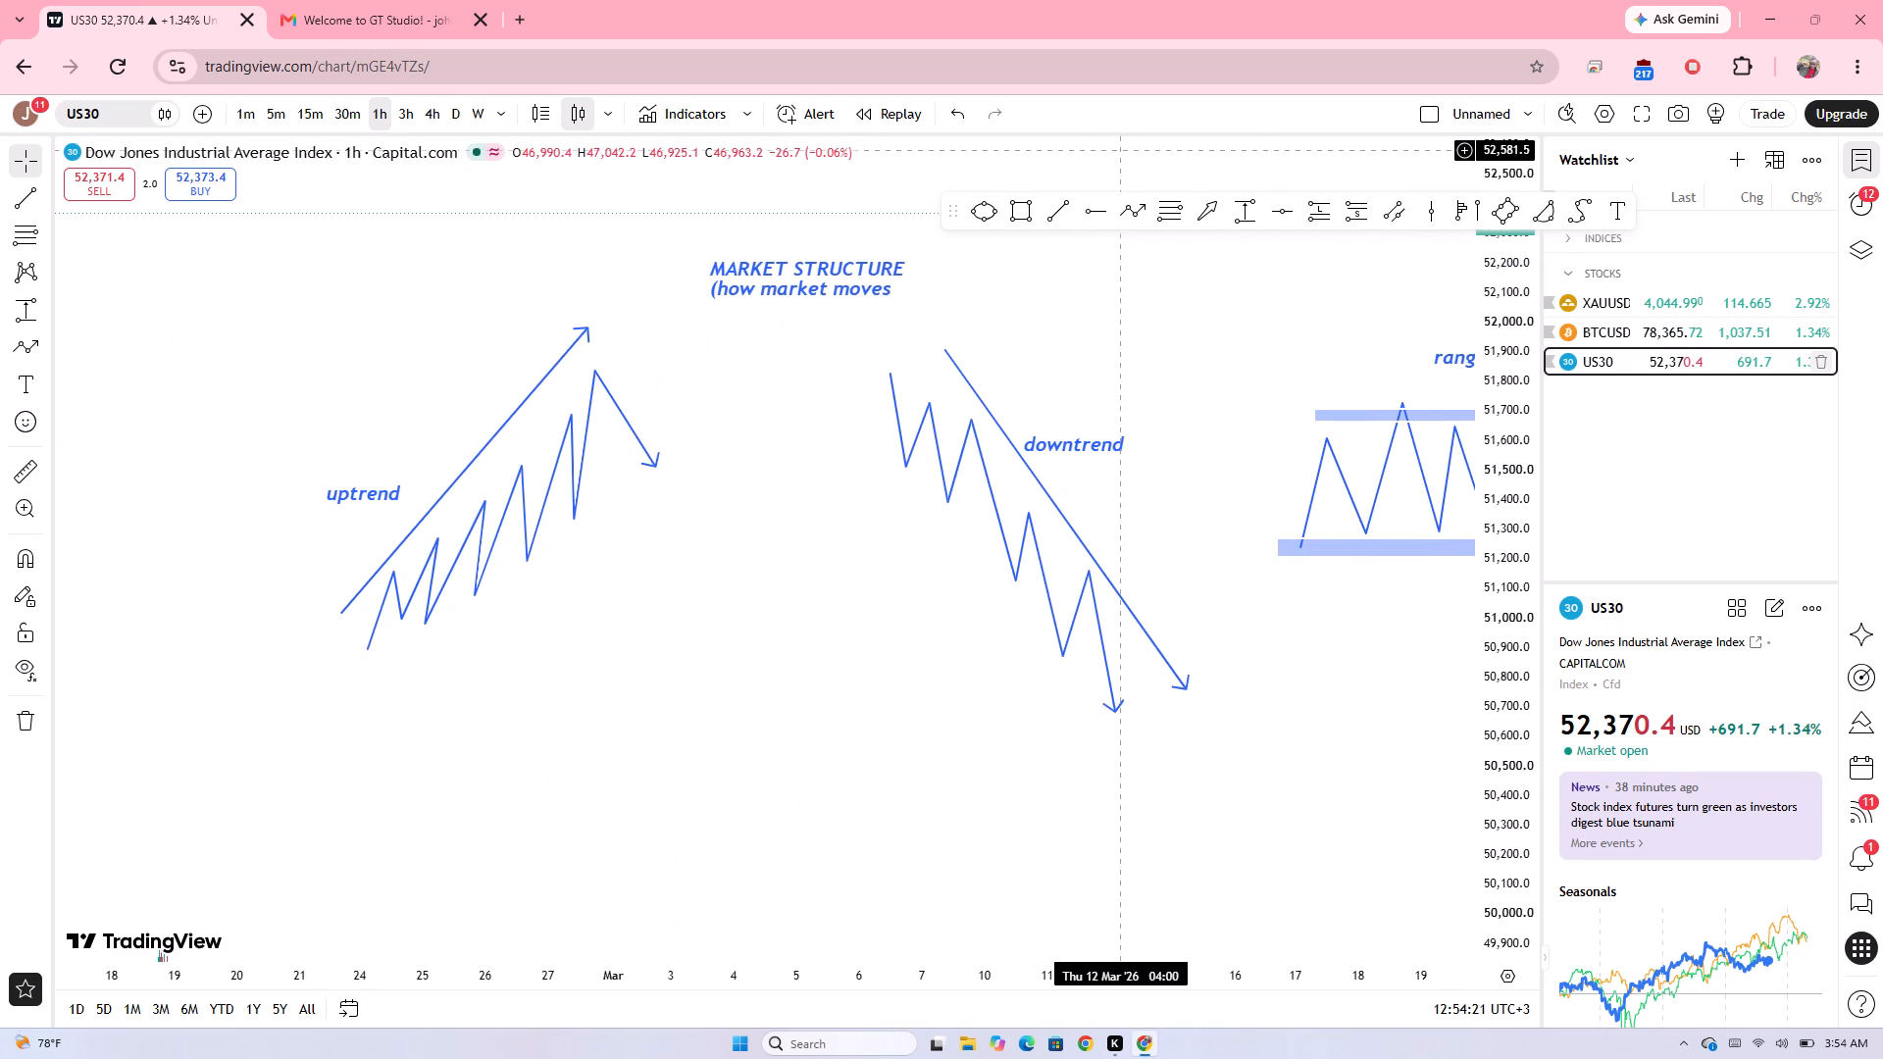
left_click(352, 500)
left_click(404, 495)
left_click_drag(404, 495, 370, 495)
left_click(370, 495)
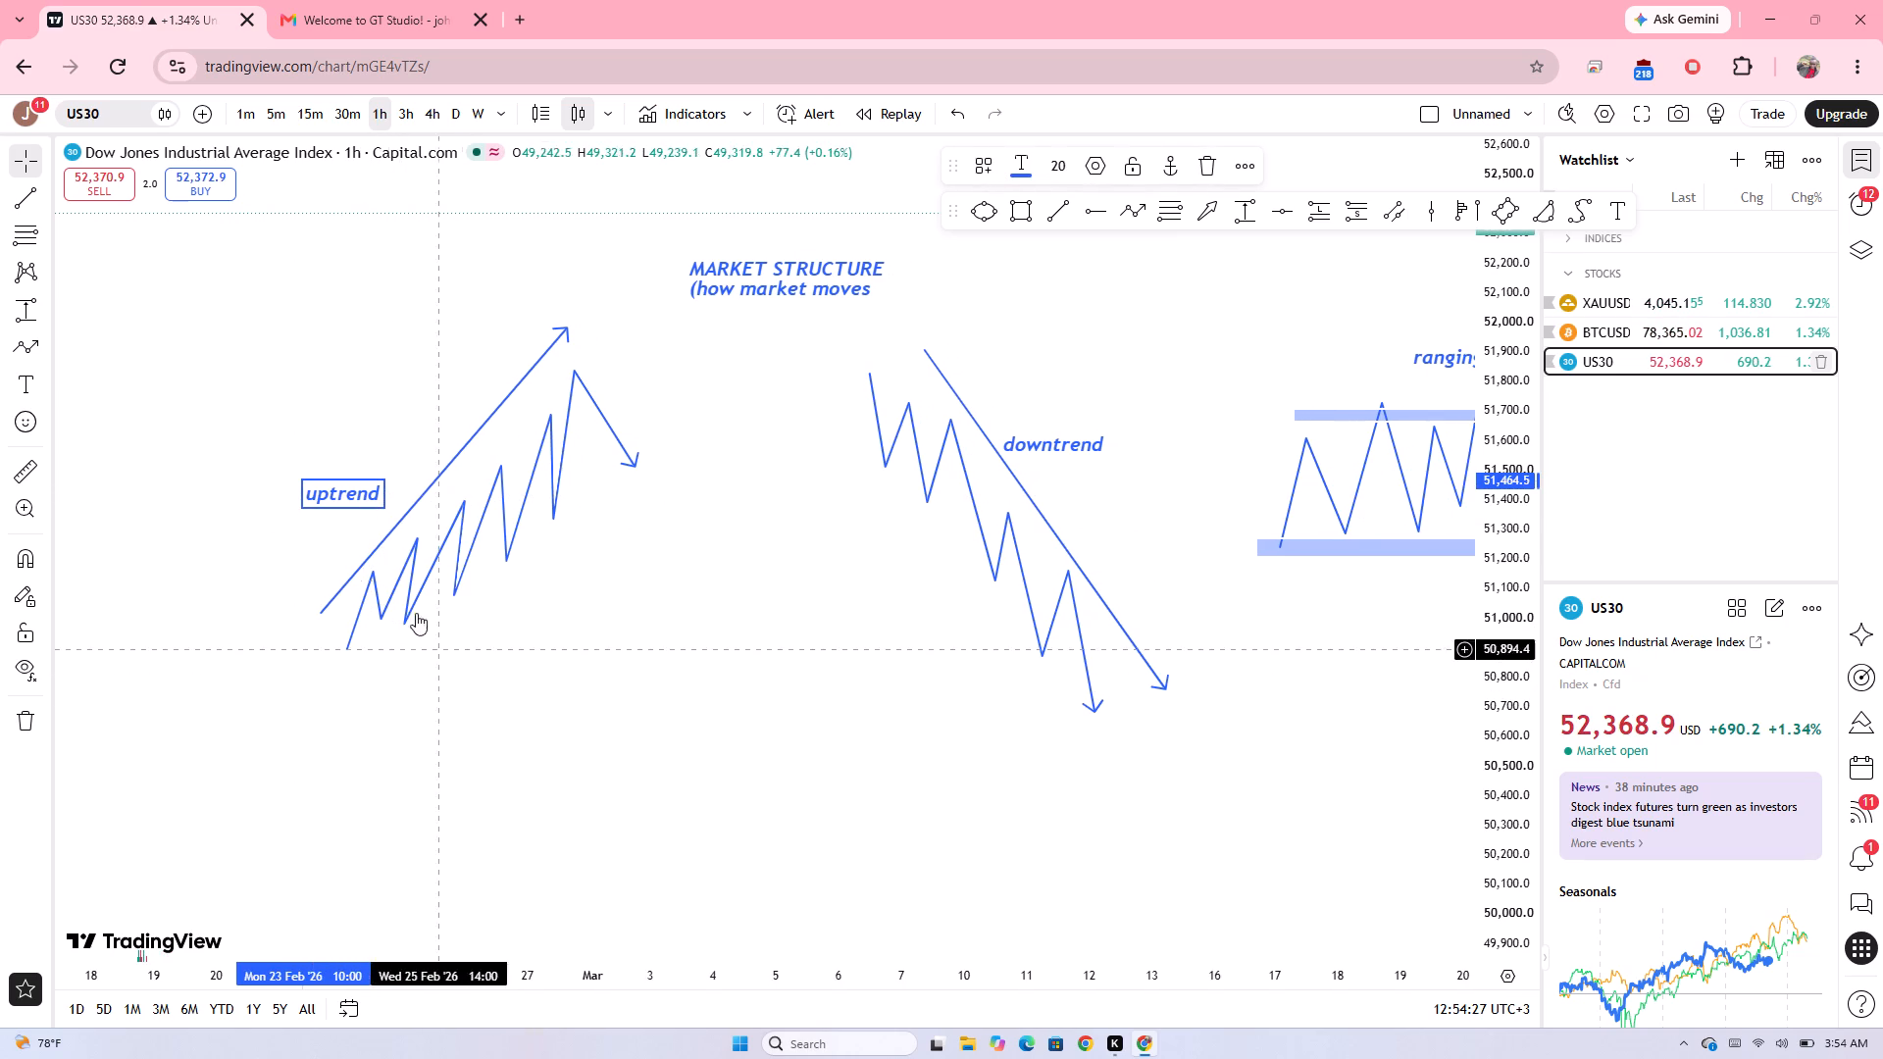
left_click(339, 493)
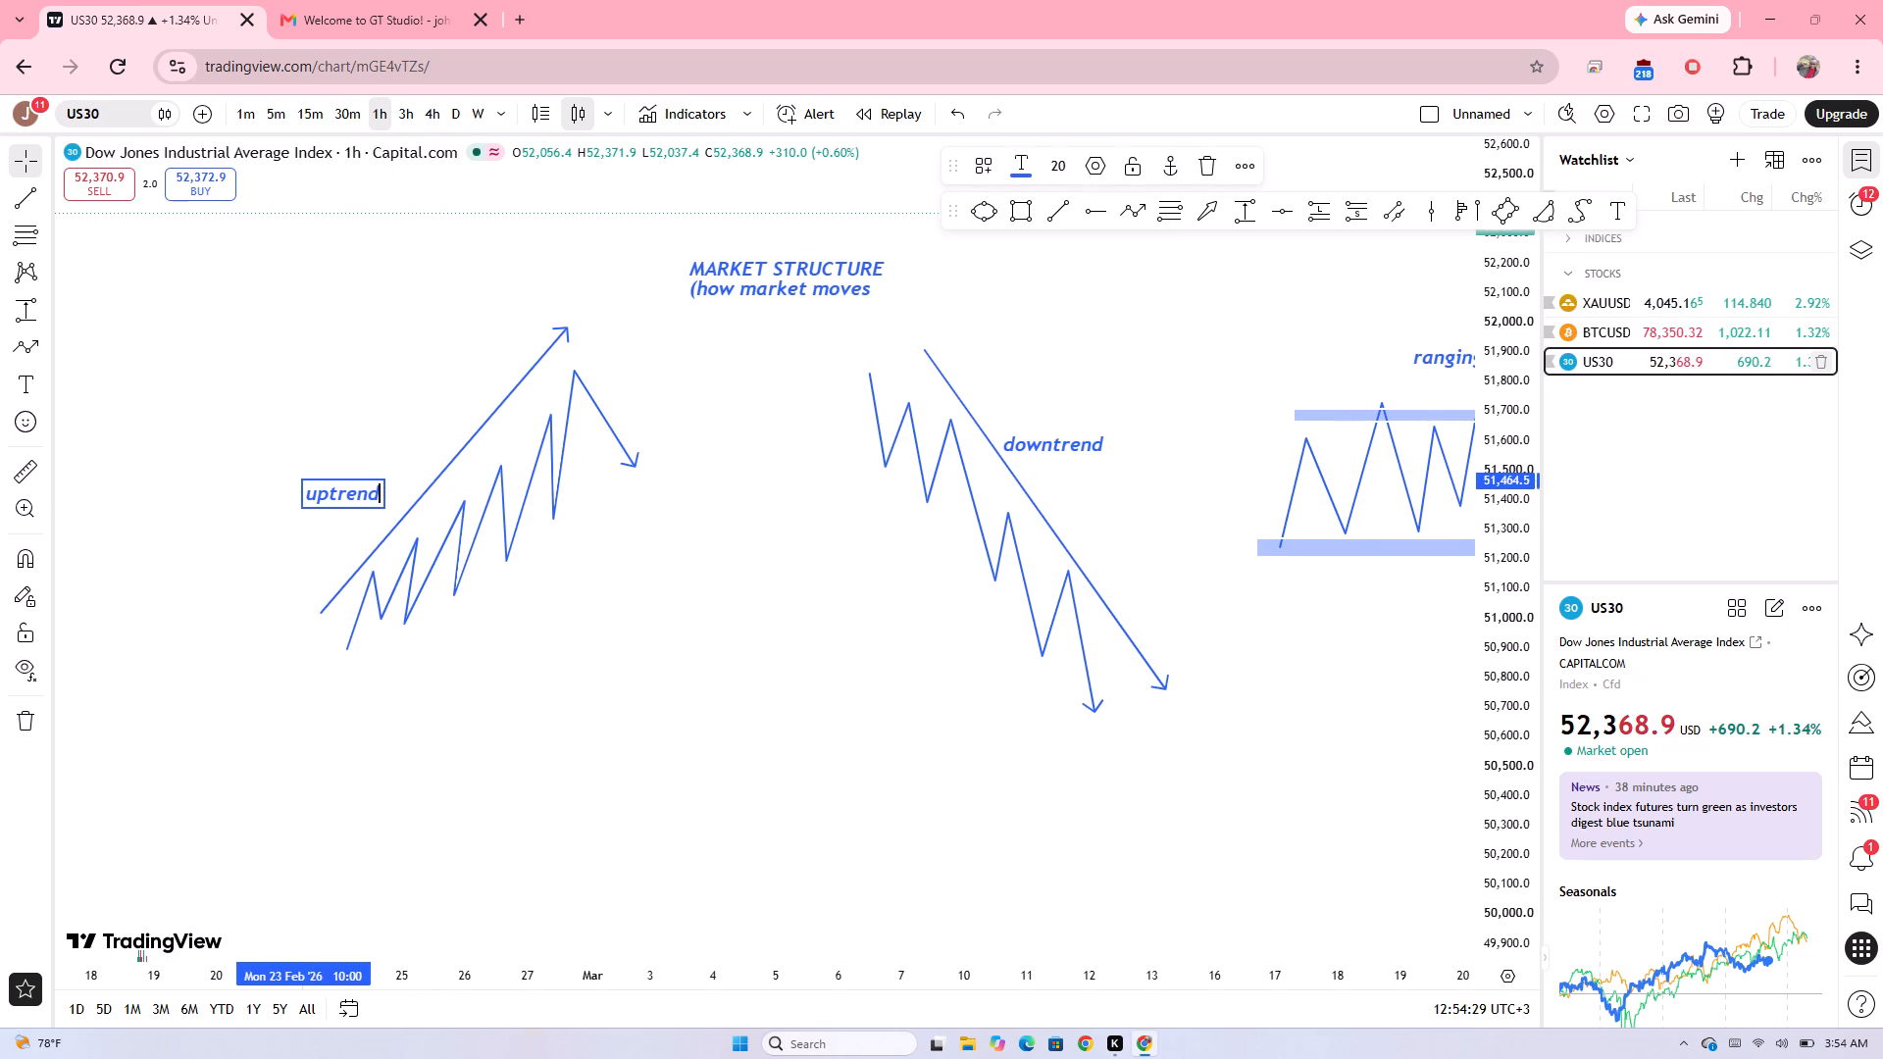
key("shift+parenleft")
type("look")
key("space")
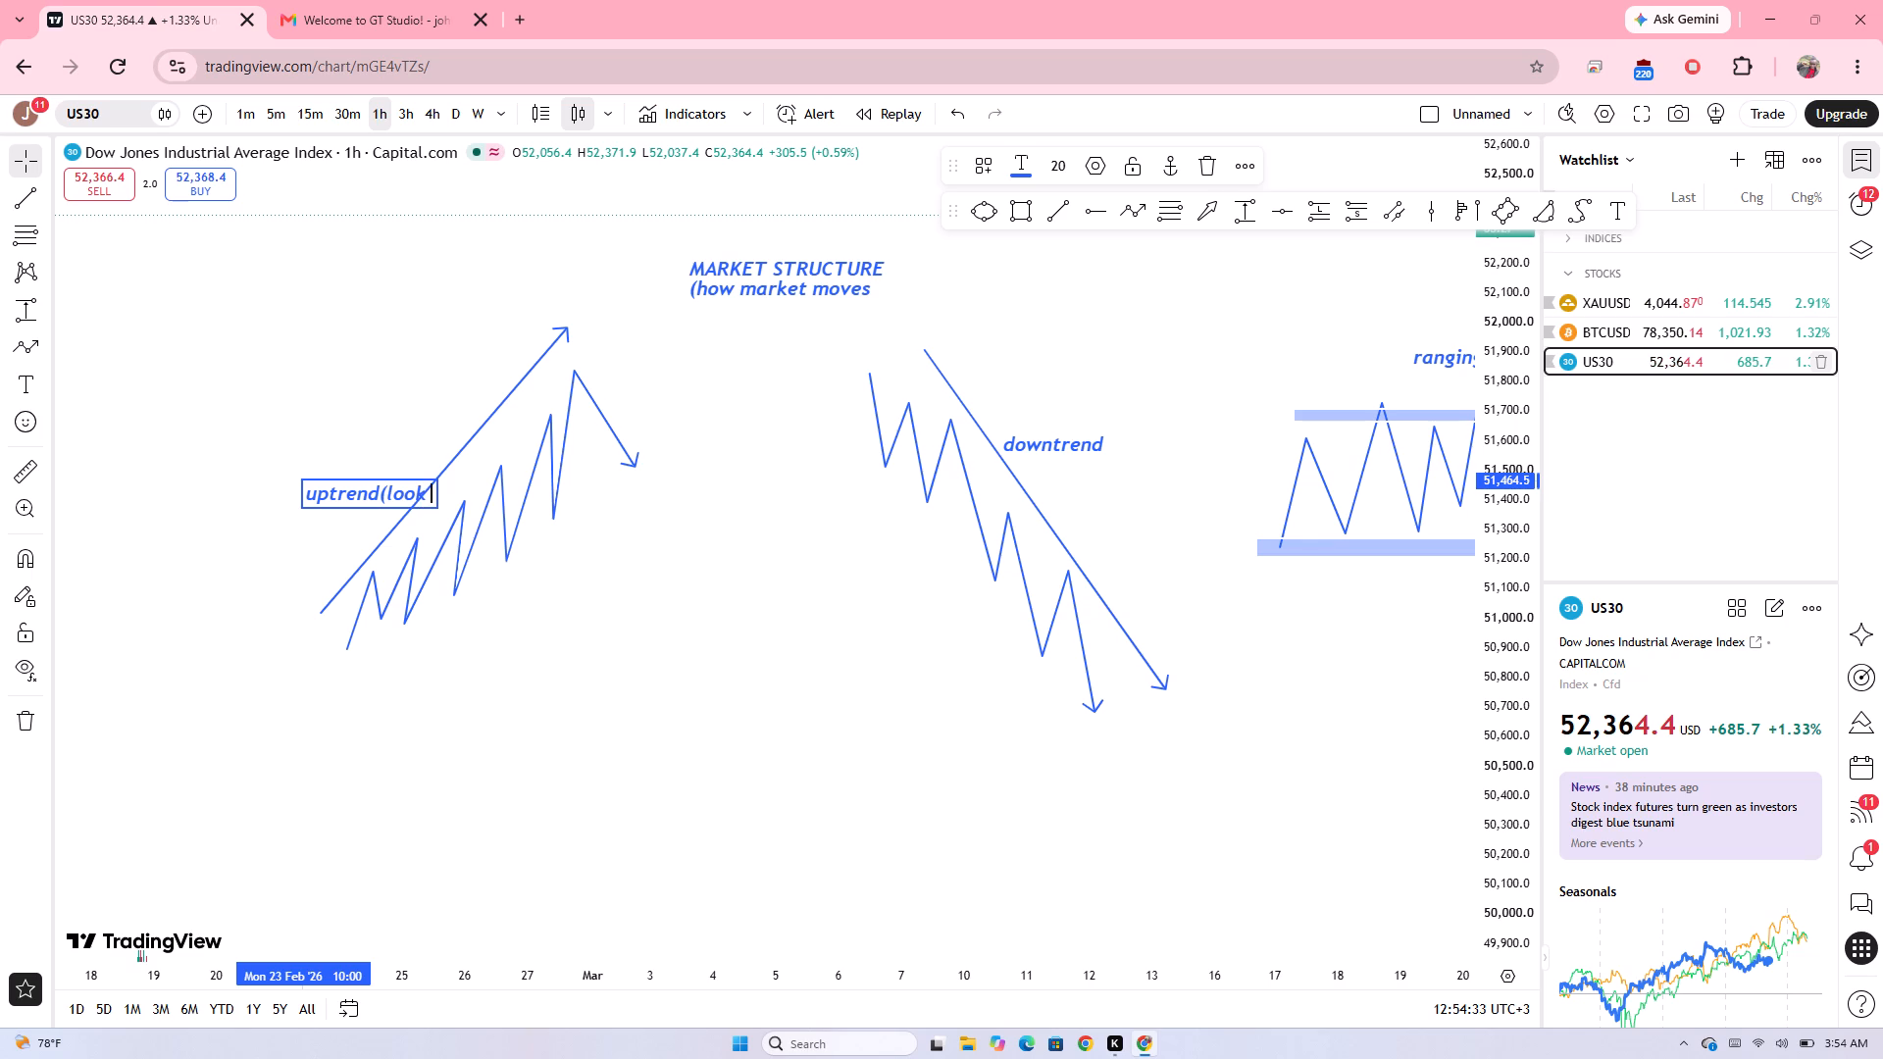
type("only for buy")
key("s")
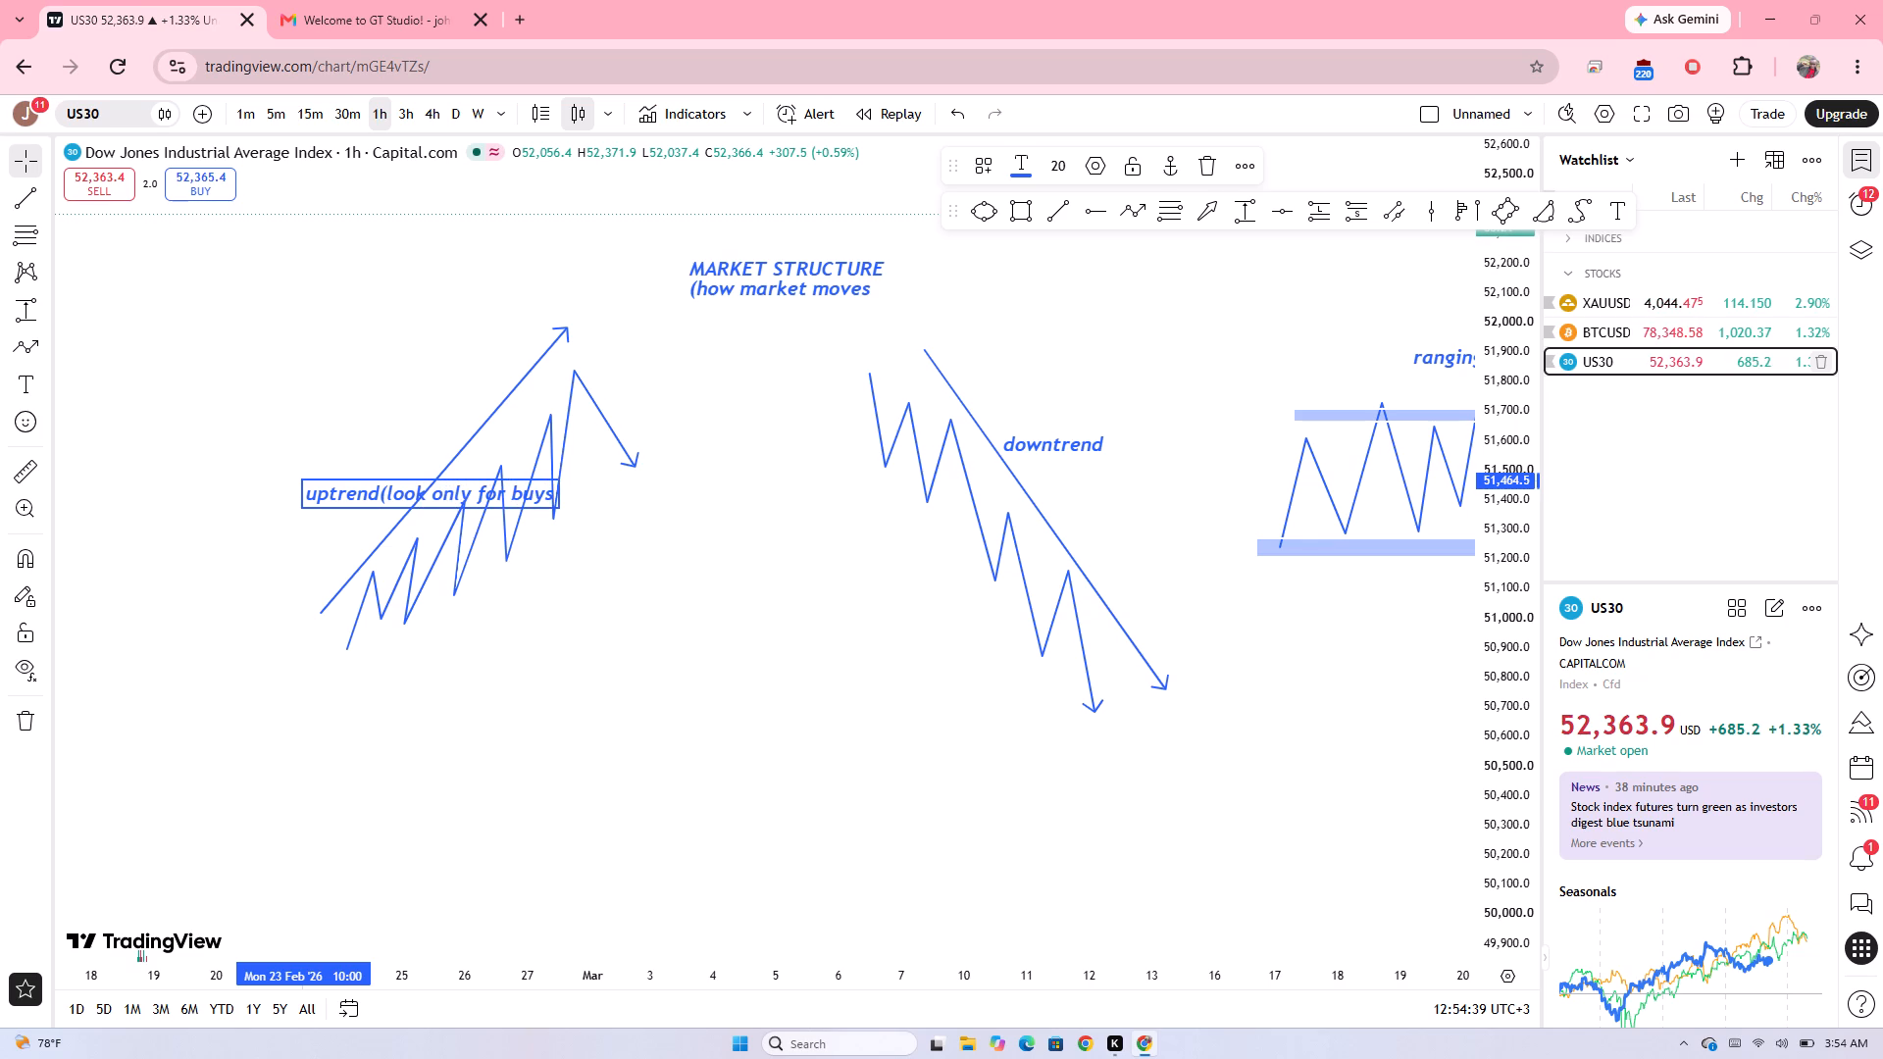
Move the uptrend label clear of the zigzag, to about 51,600 on 19 February.
left_click(324, 504)
left_click_drag(324, 504, 280, 555)
left_click(280, 555)
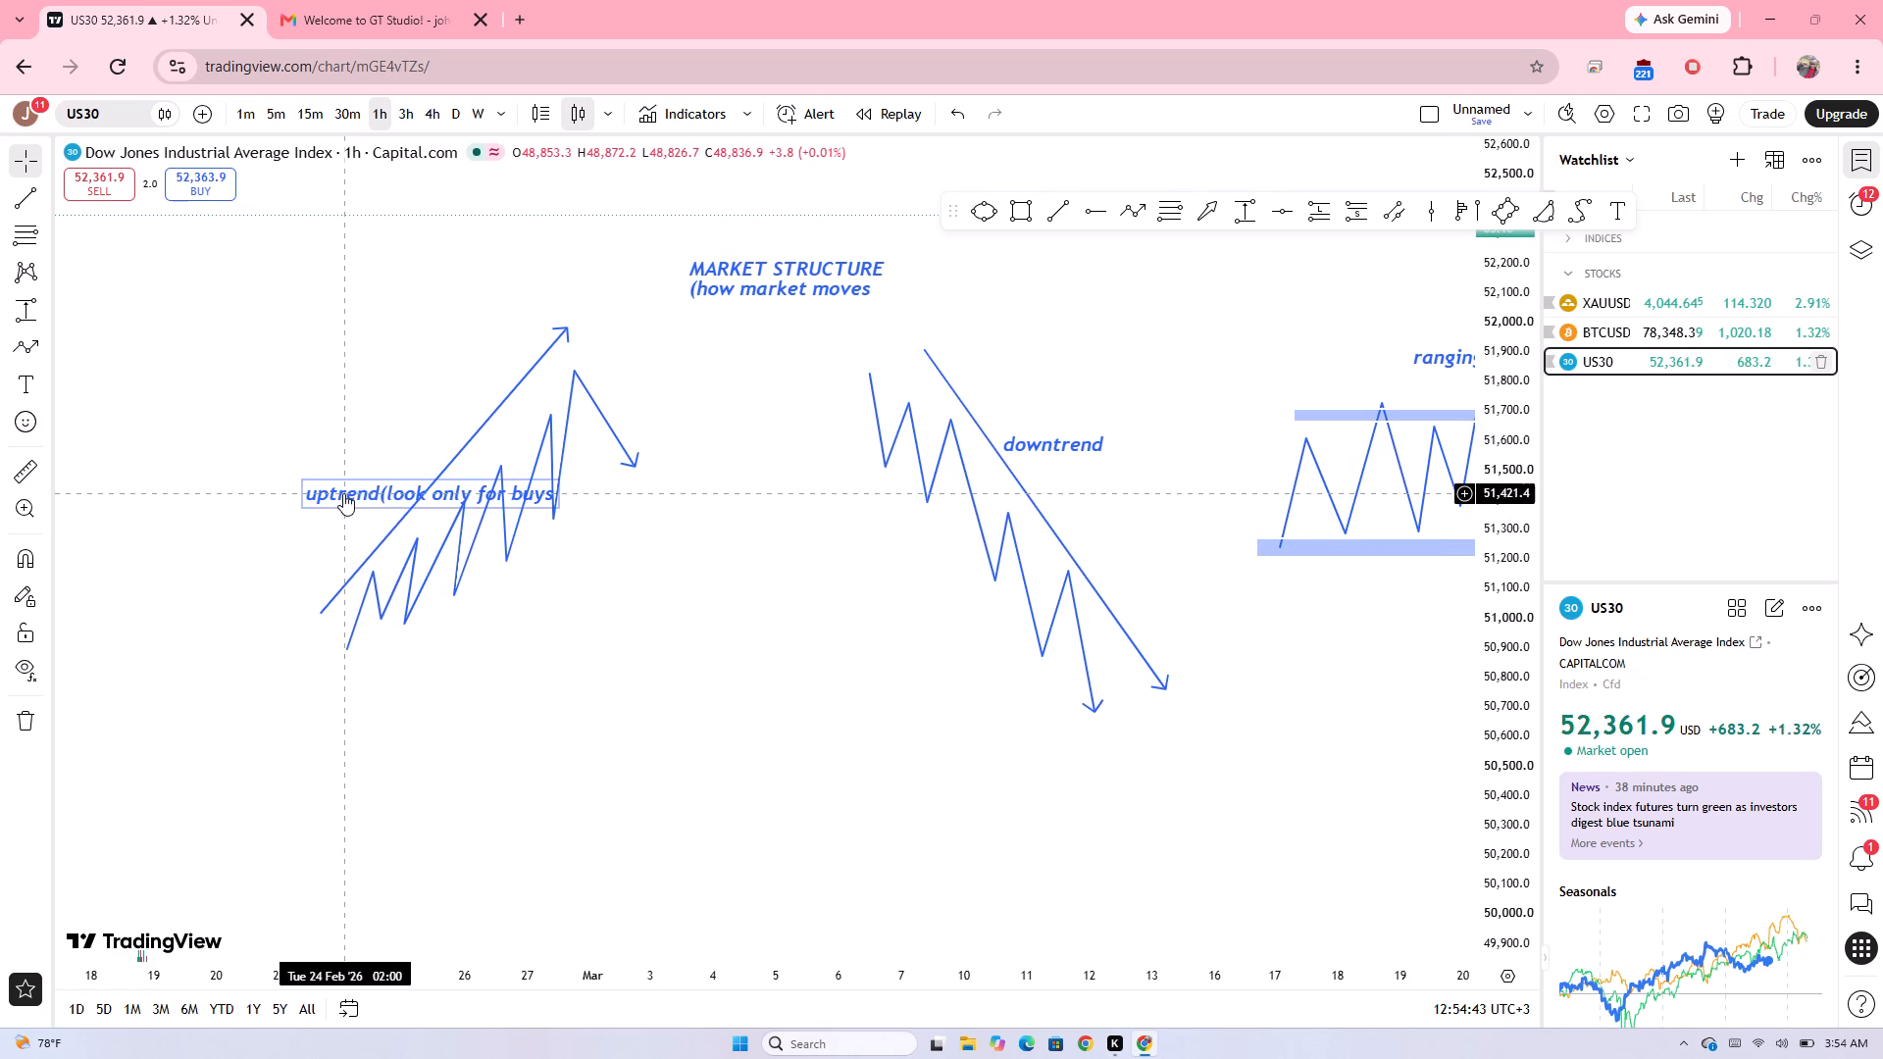
left_click_drag(343, 493, 210, 453)
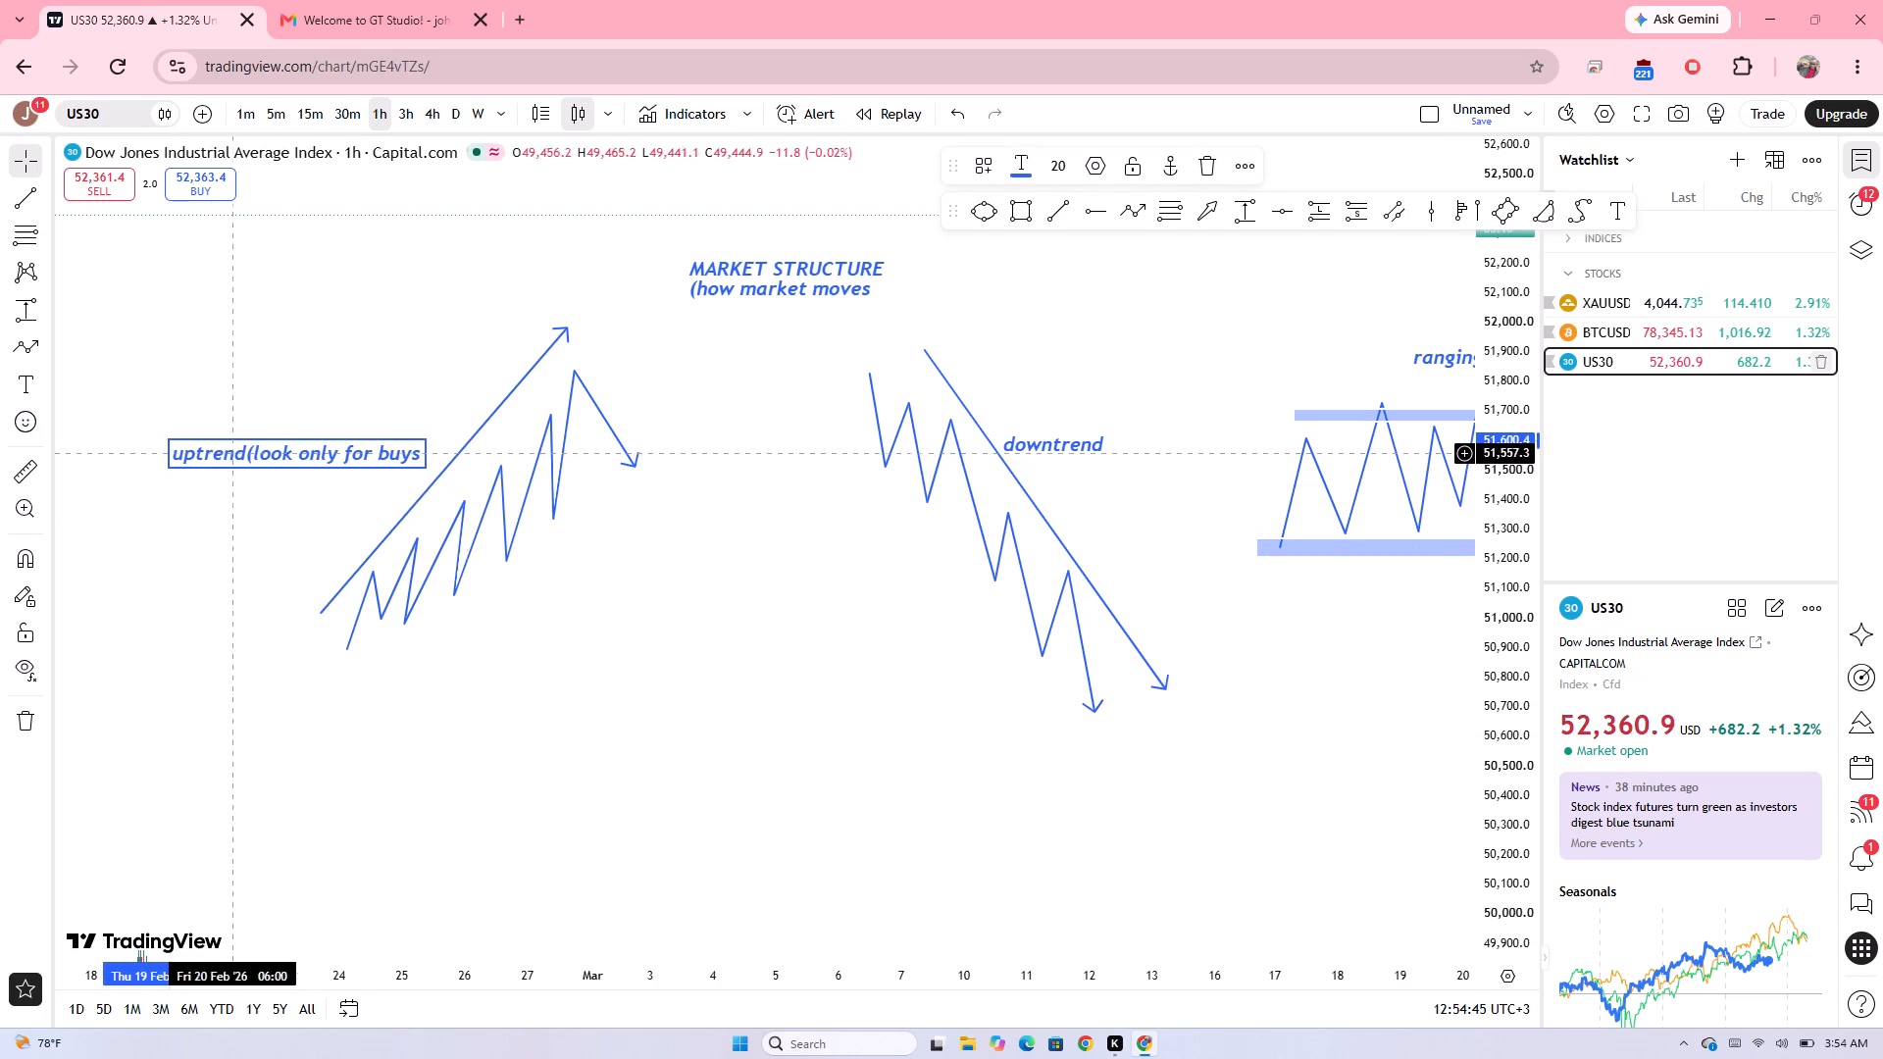
Extend the "downtrend" label to read "downtrend(look only for sells".
left_click_drag(626, 632, 222, 608)
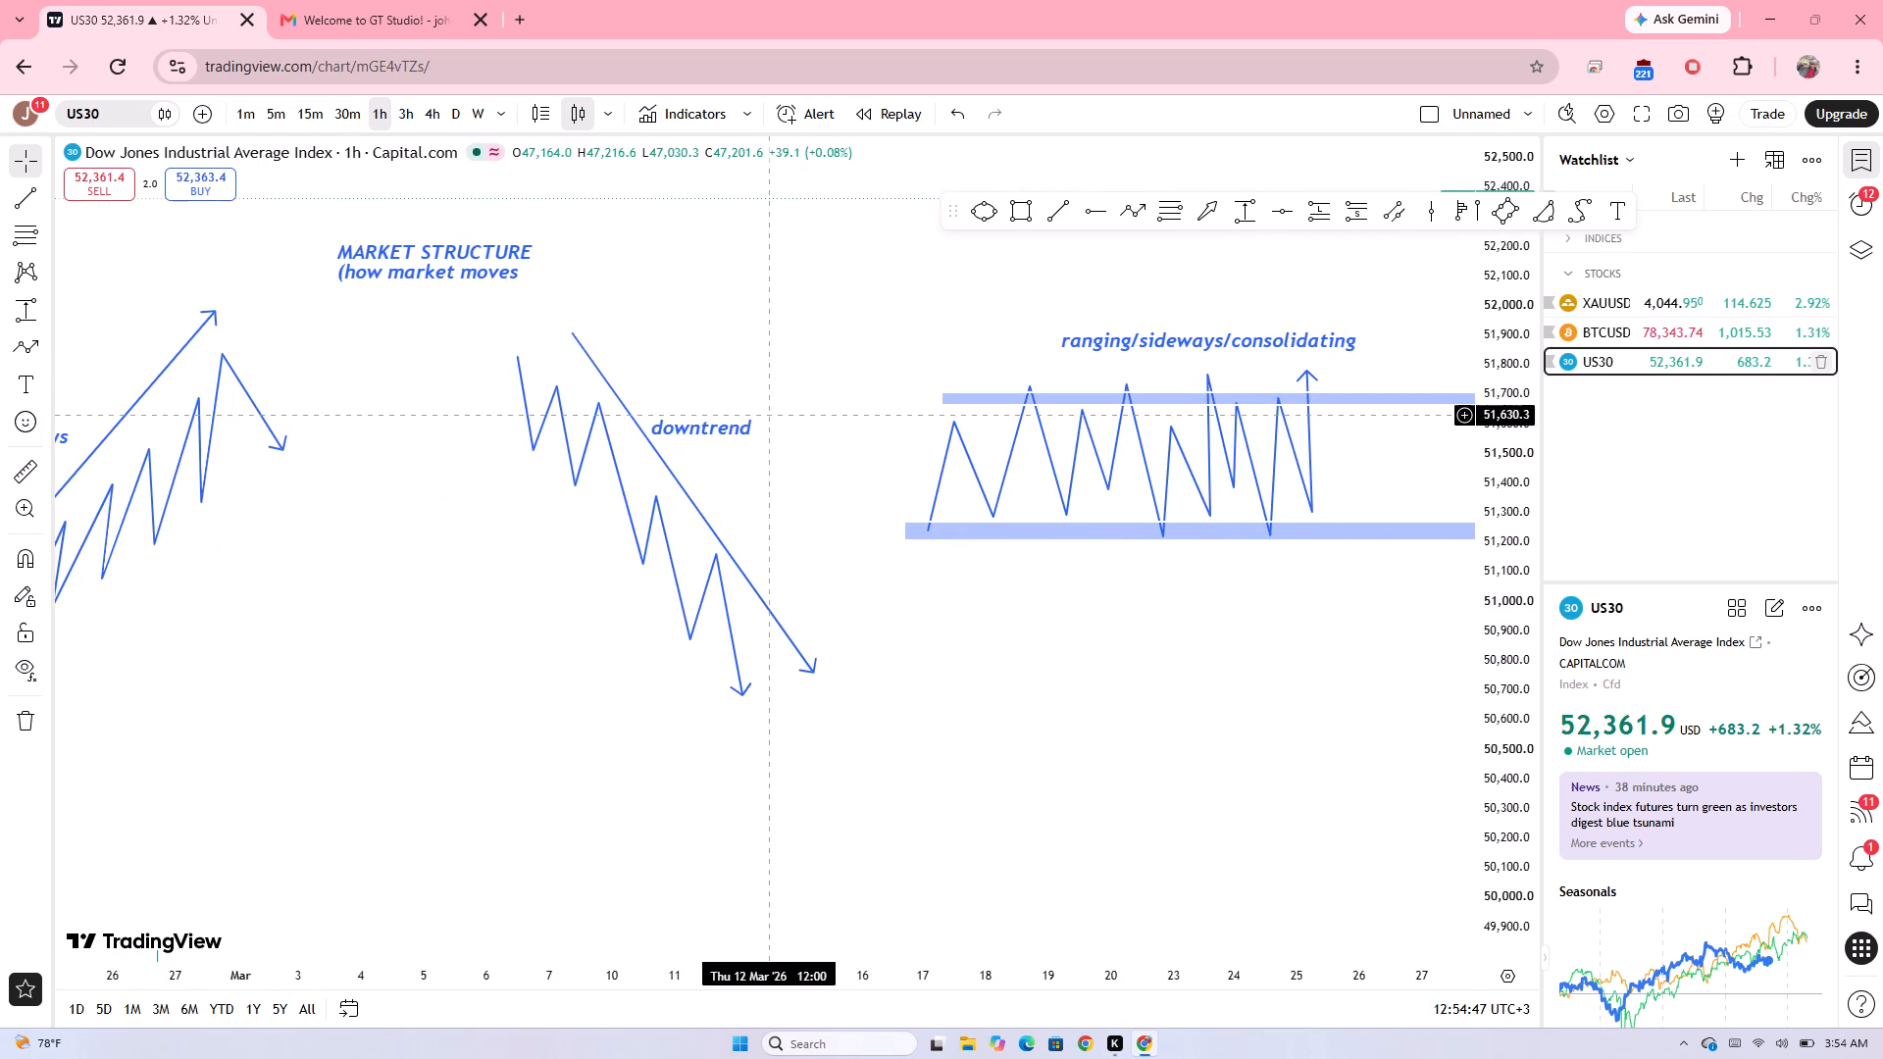
left_click(766, 417)
left_click(739, 425)
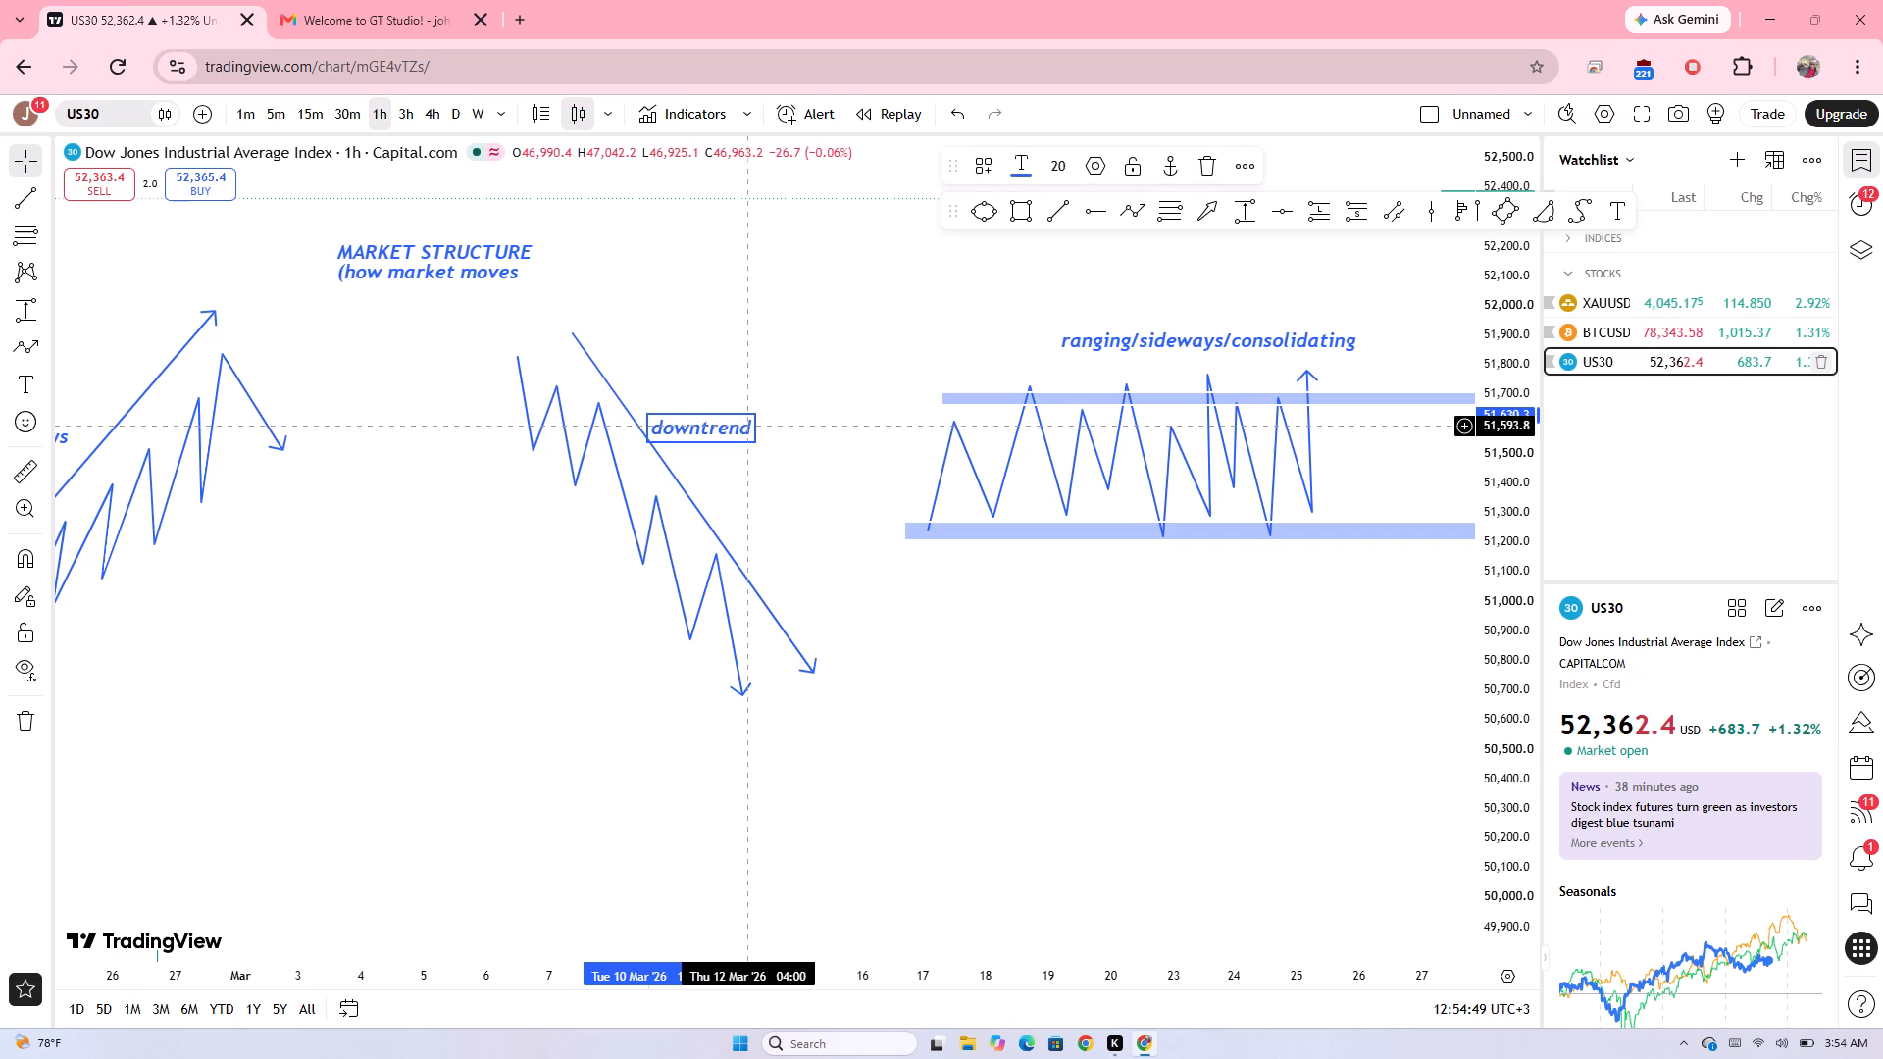
left_click(748, 426)
type("(look")
key("space")
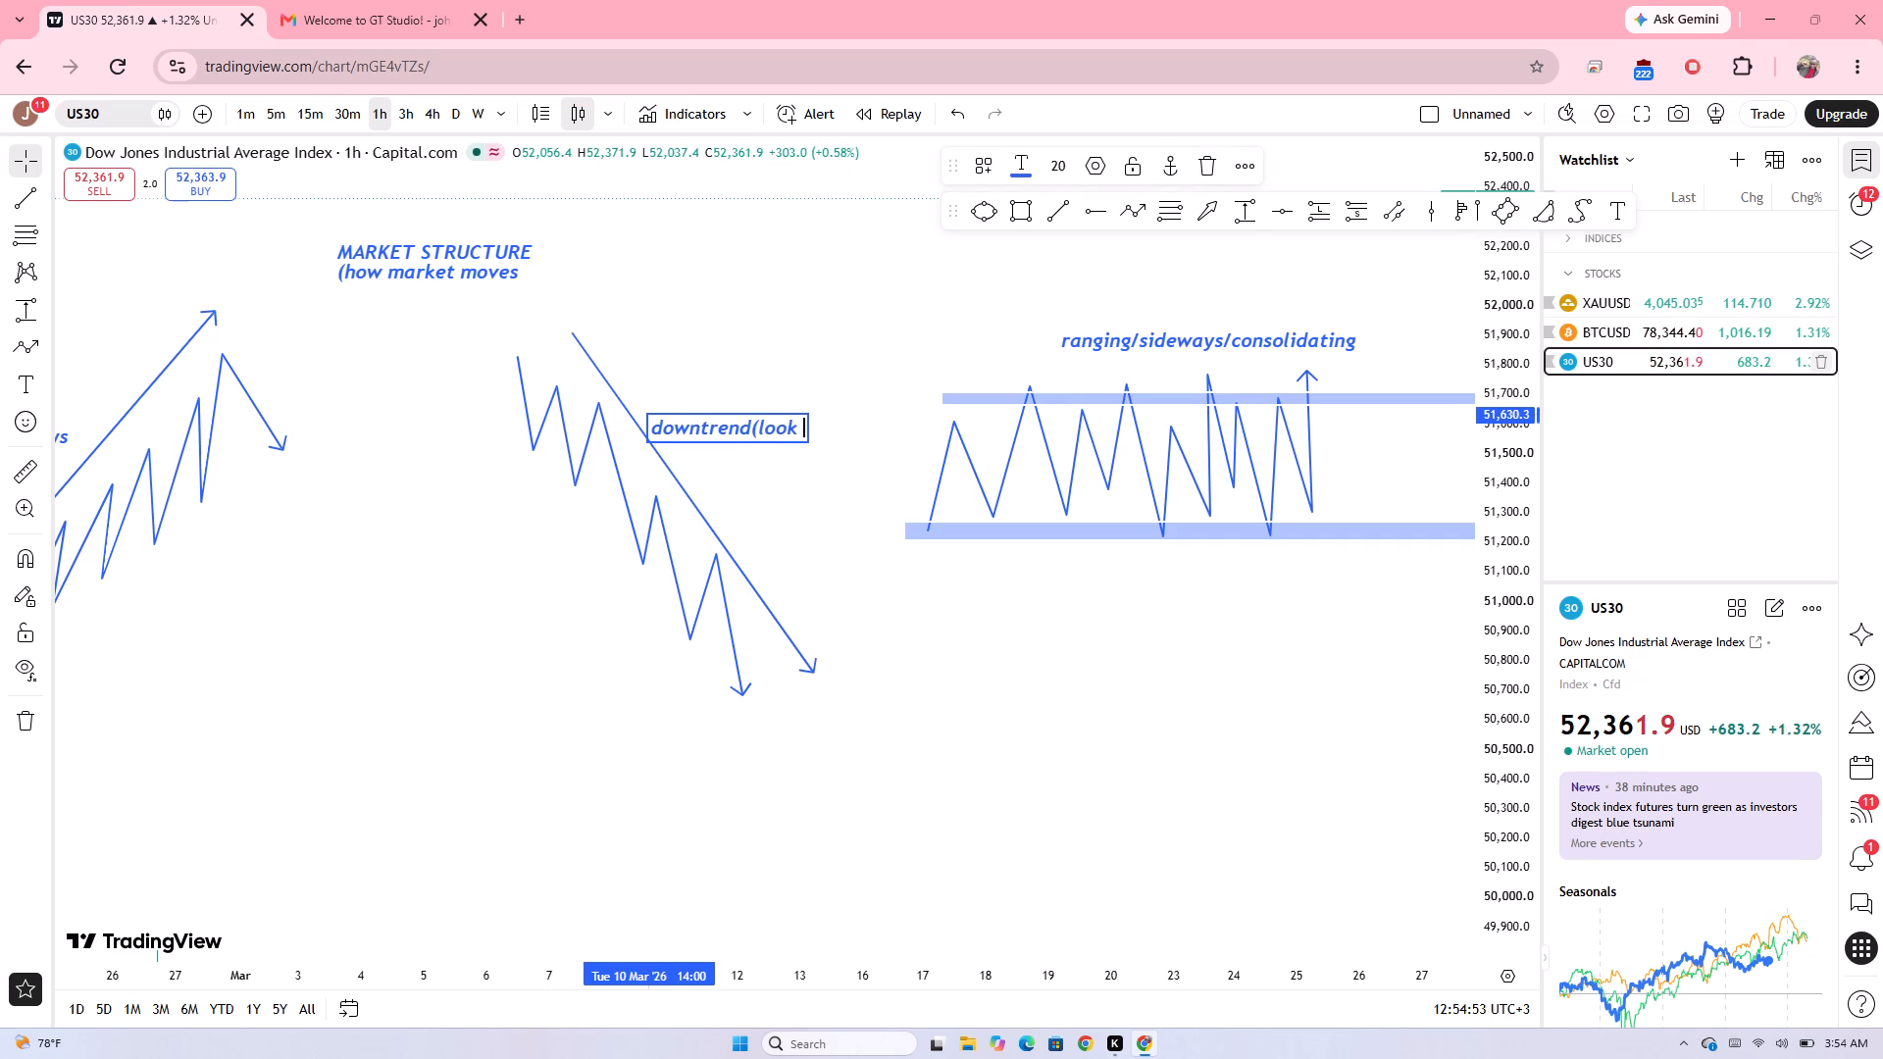
type("only for sell")
key("s")
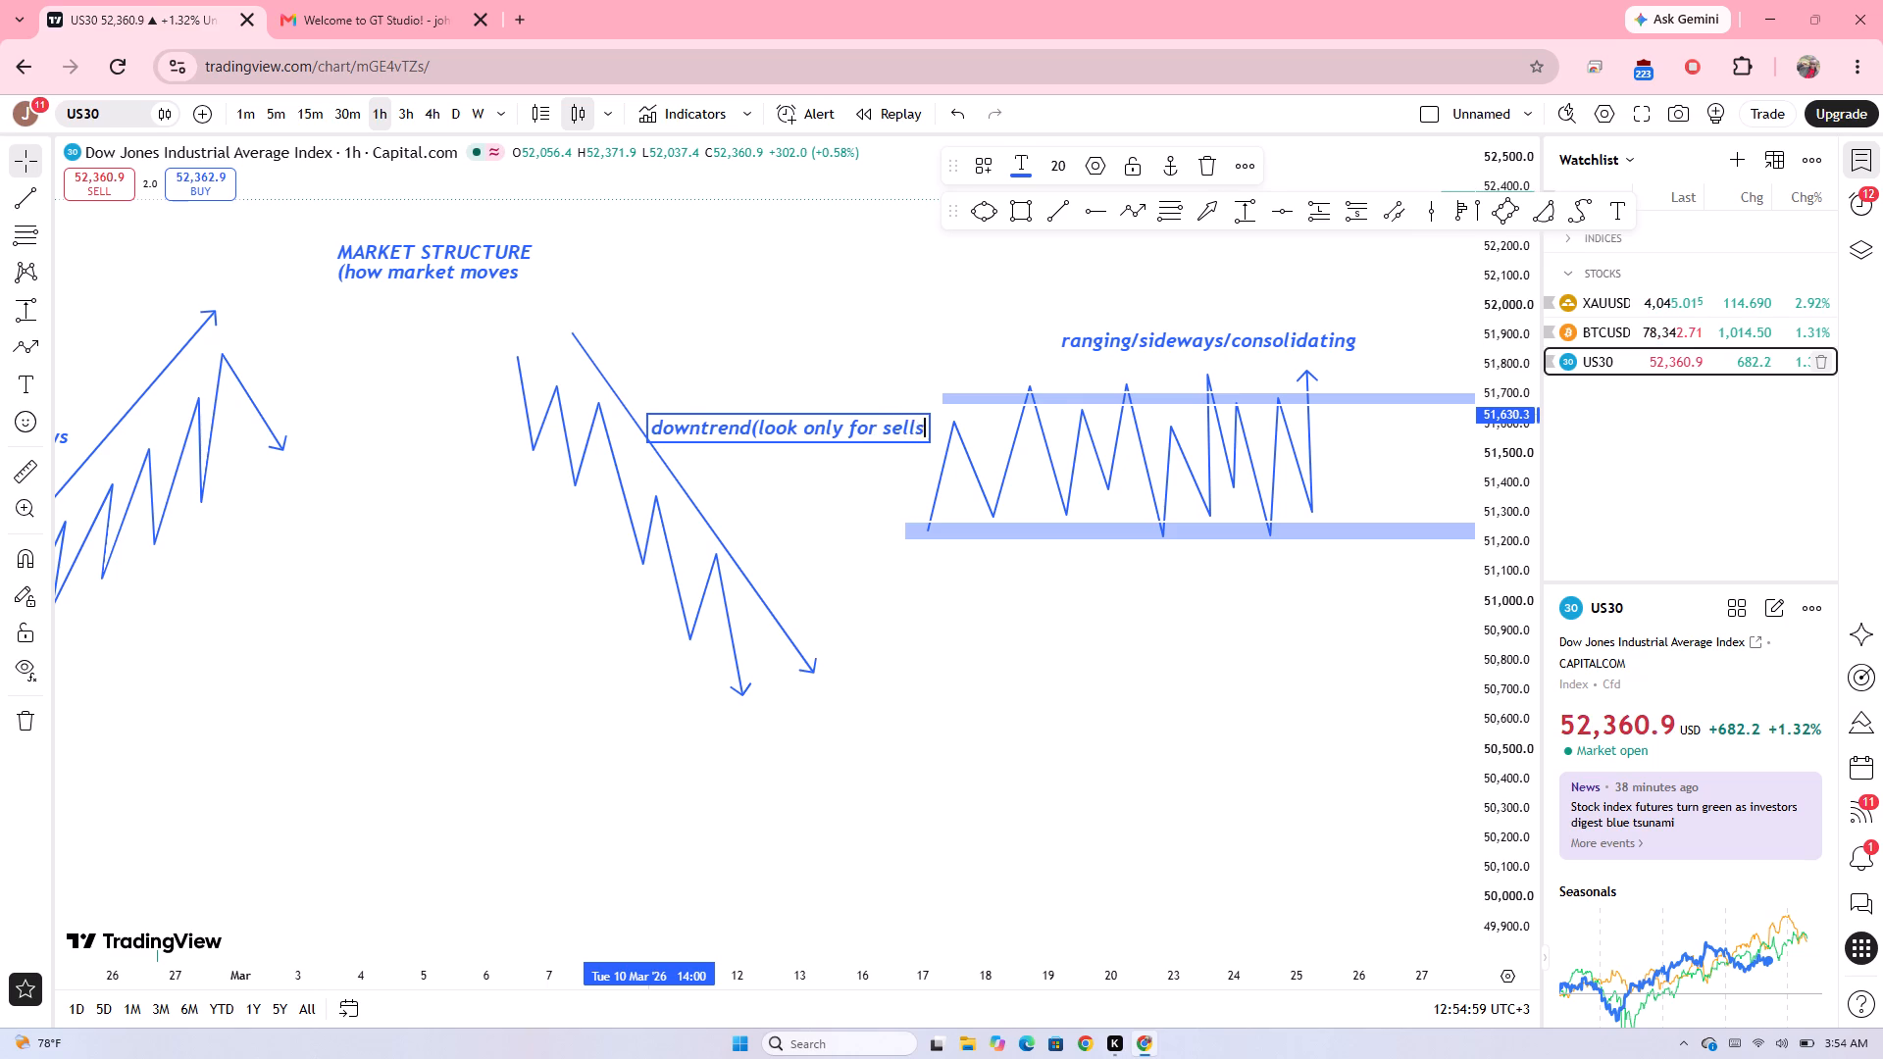
left_click(1045, 747)
Shift the sideways zigzag later in time, away from the downtrend label, so it spans about 23 to 31 March.
left_click_drag(1045, 747, 652, 701)
left_click_drag(831, 438, 1001, 519)
left_click_drag(968, 493, 1093, 536)
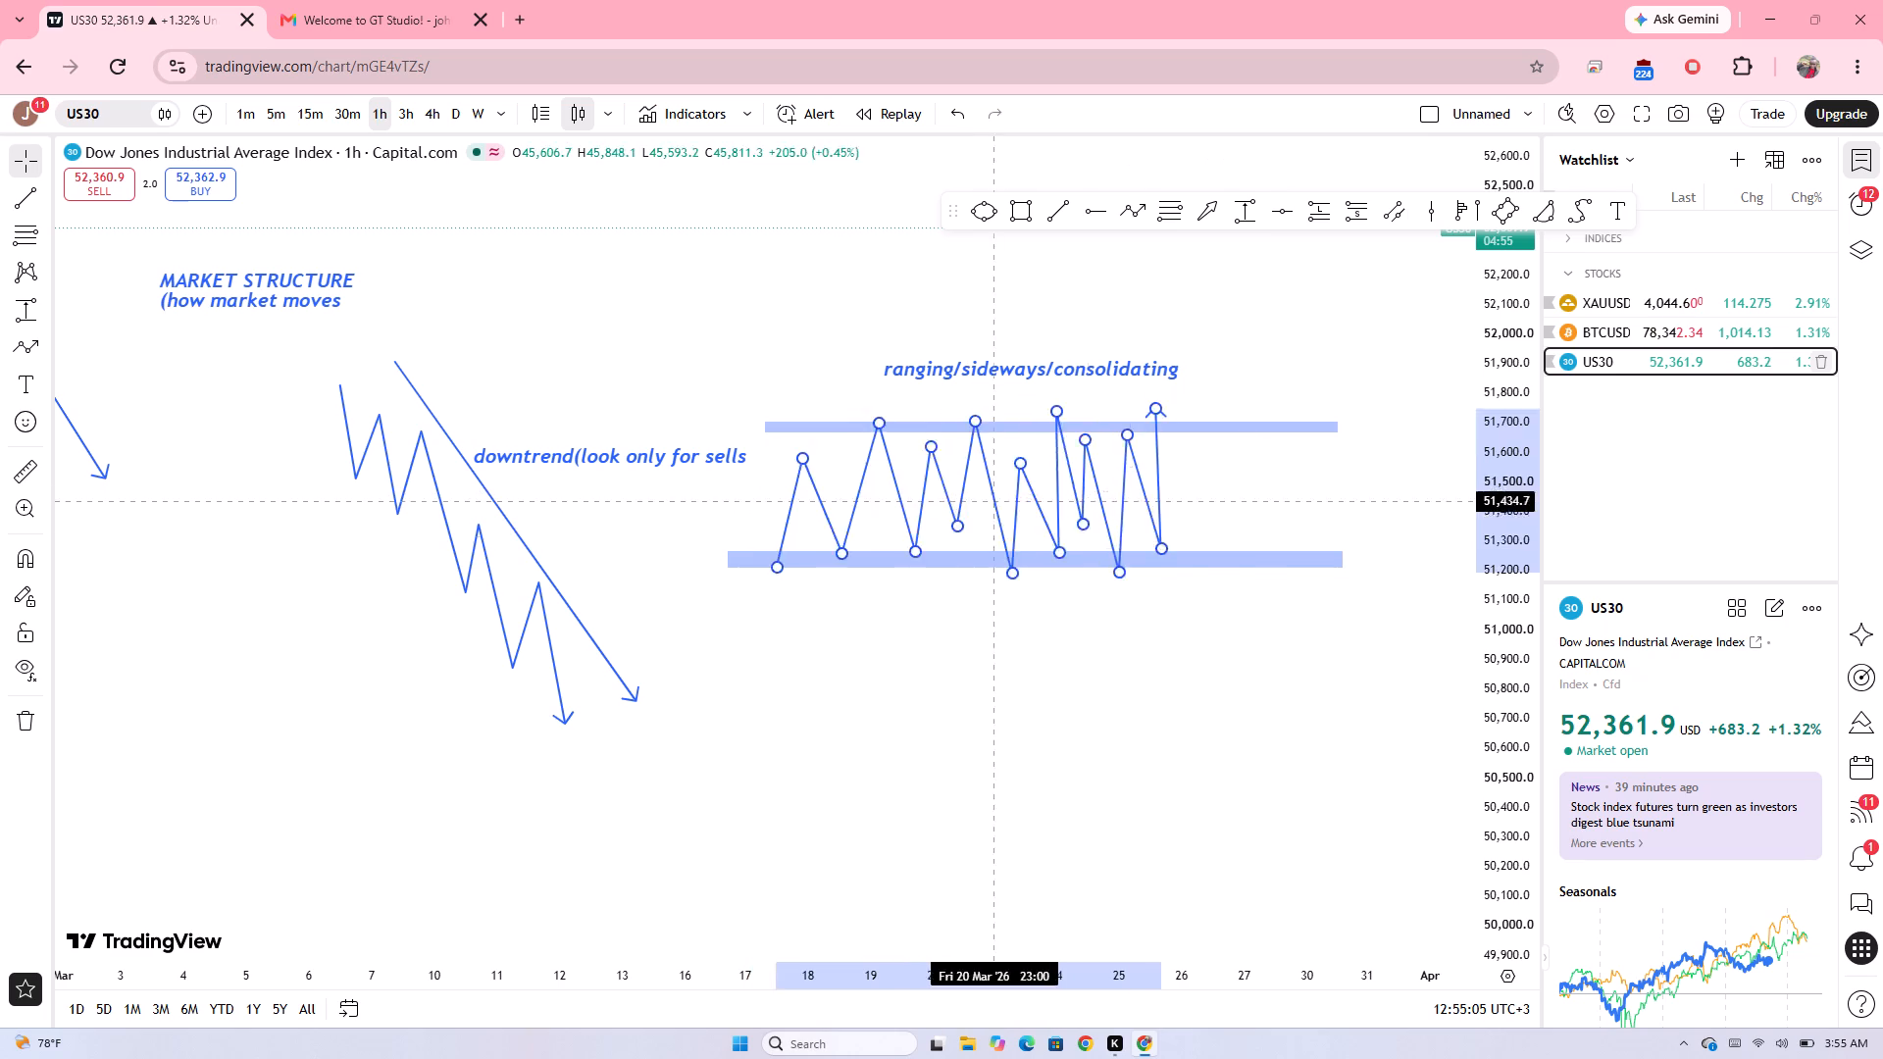
left_click_drag(1093, 536, 1245, 499)
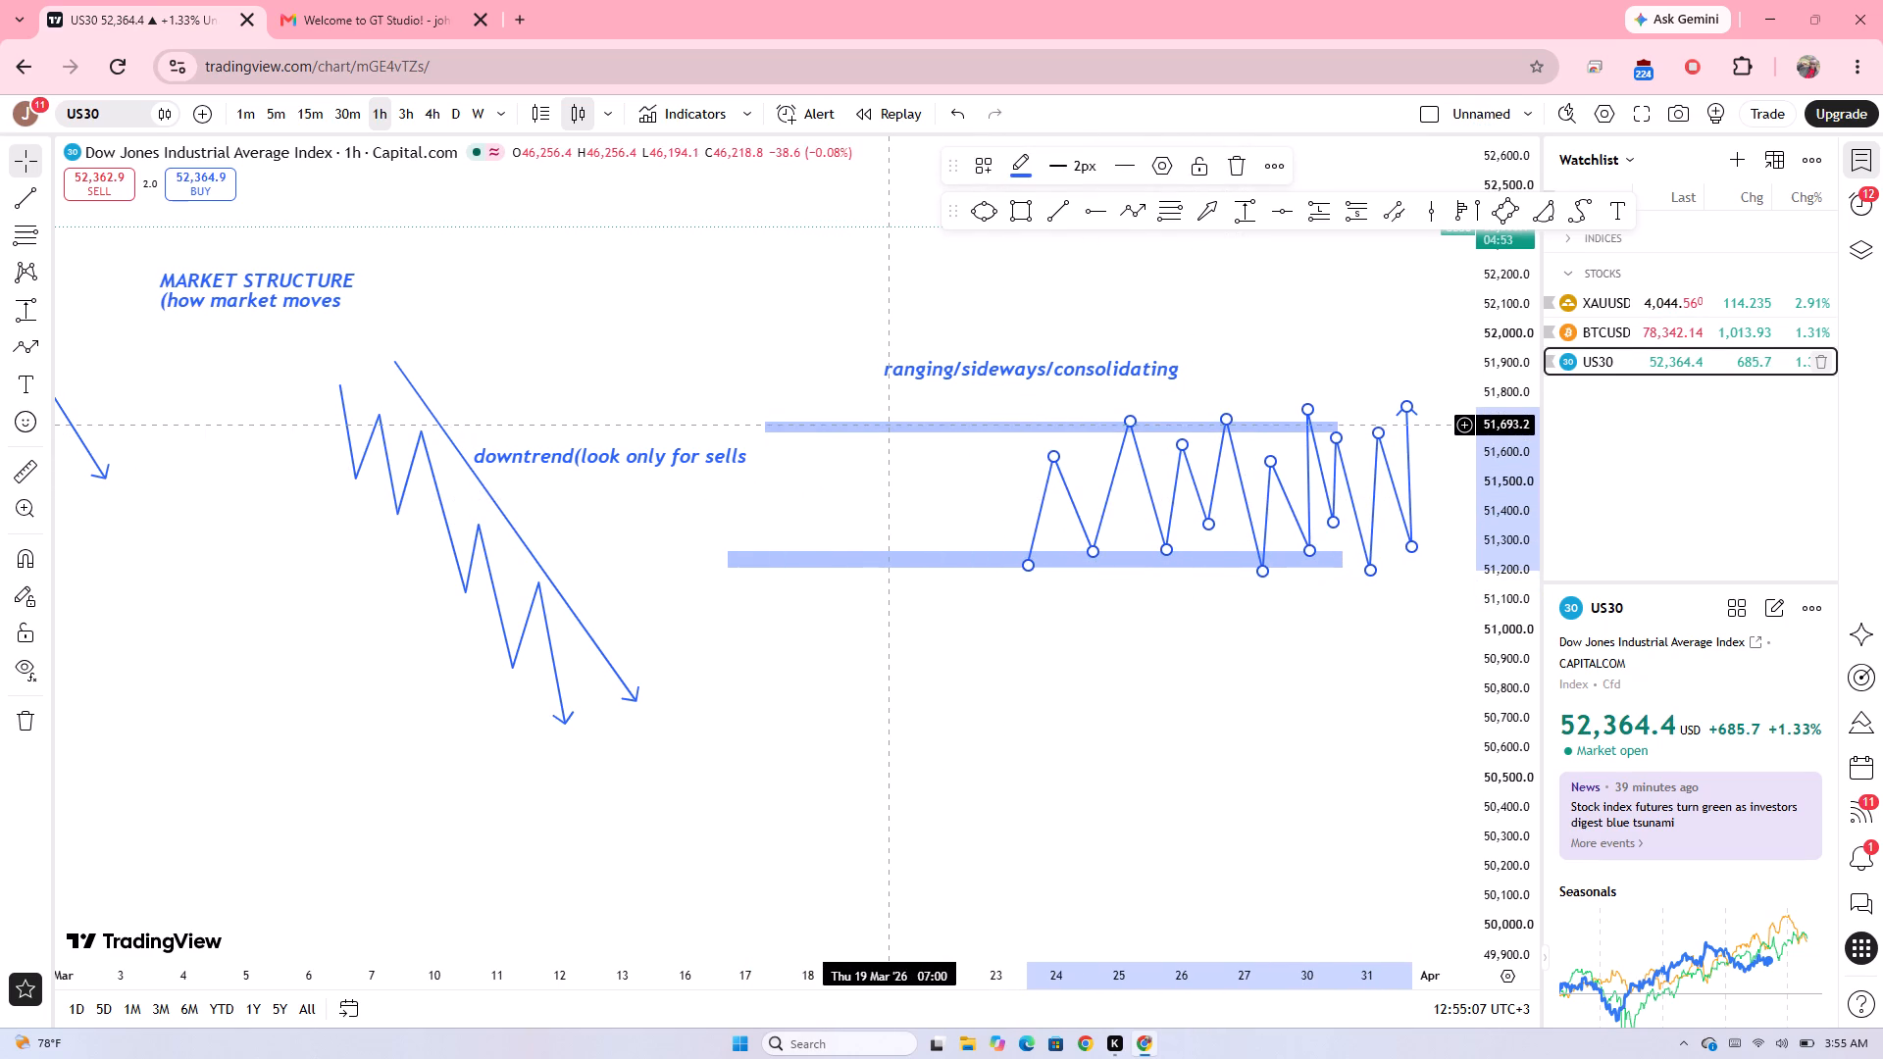
Shift the upper and lower range bands later in time to frame the moved zigzag, each starting at about 23 March.
left_click(889, 425)
left_click_drag(889, 430, 969, 436)
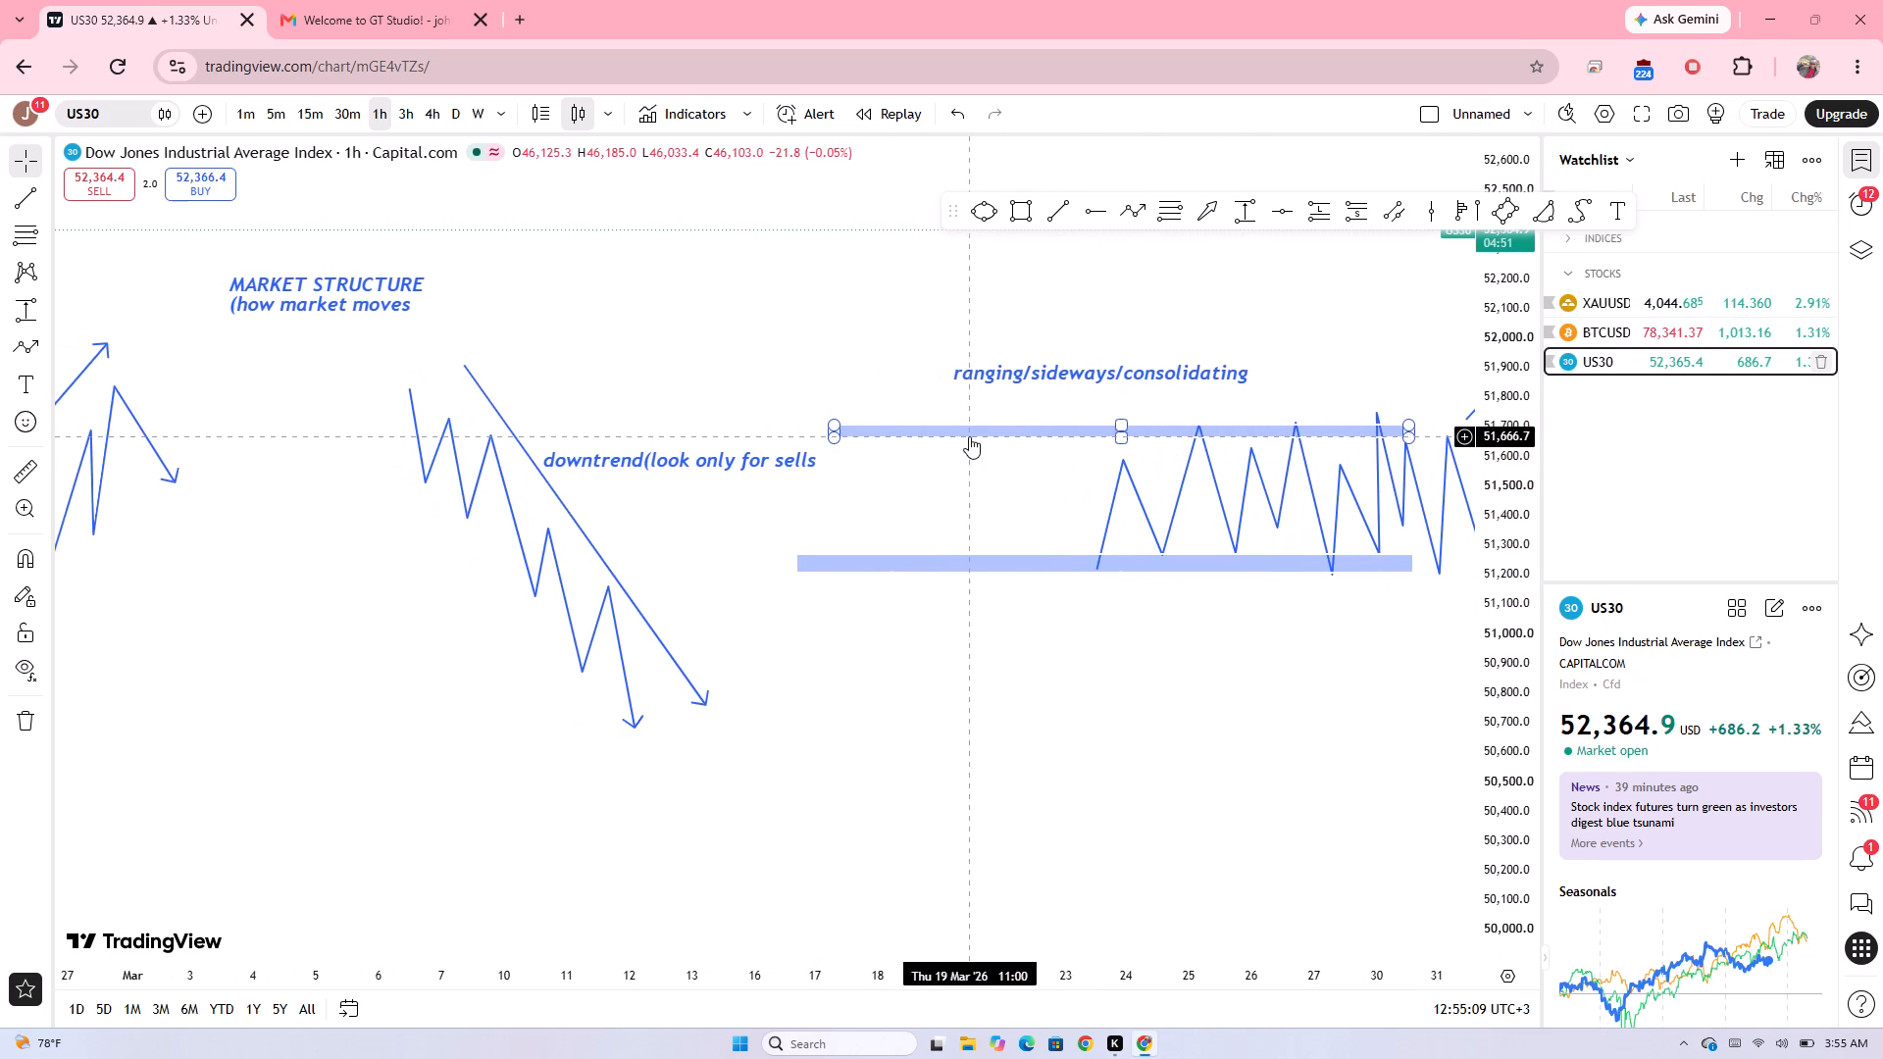
left_click_drag(969, 436, 1175, 436)
left_click_drag(1062, 641, 577, 619)
left_click_drag(746, 536, 734, 545)
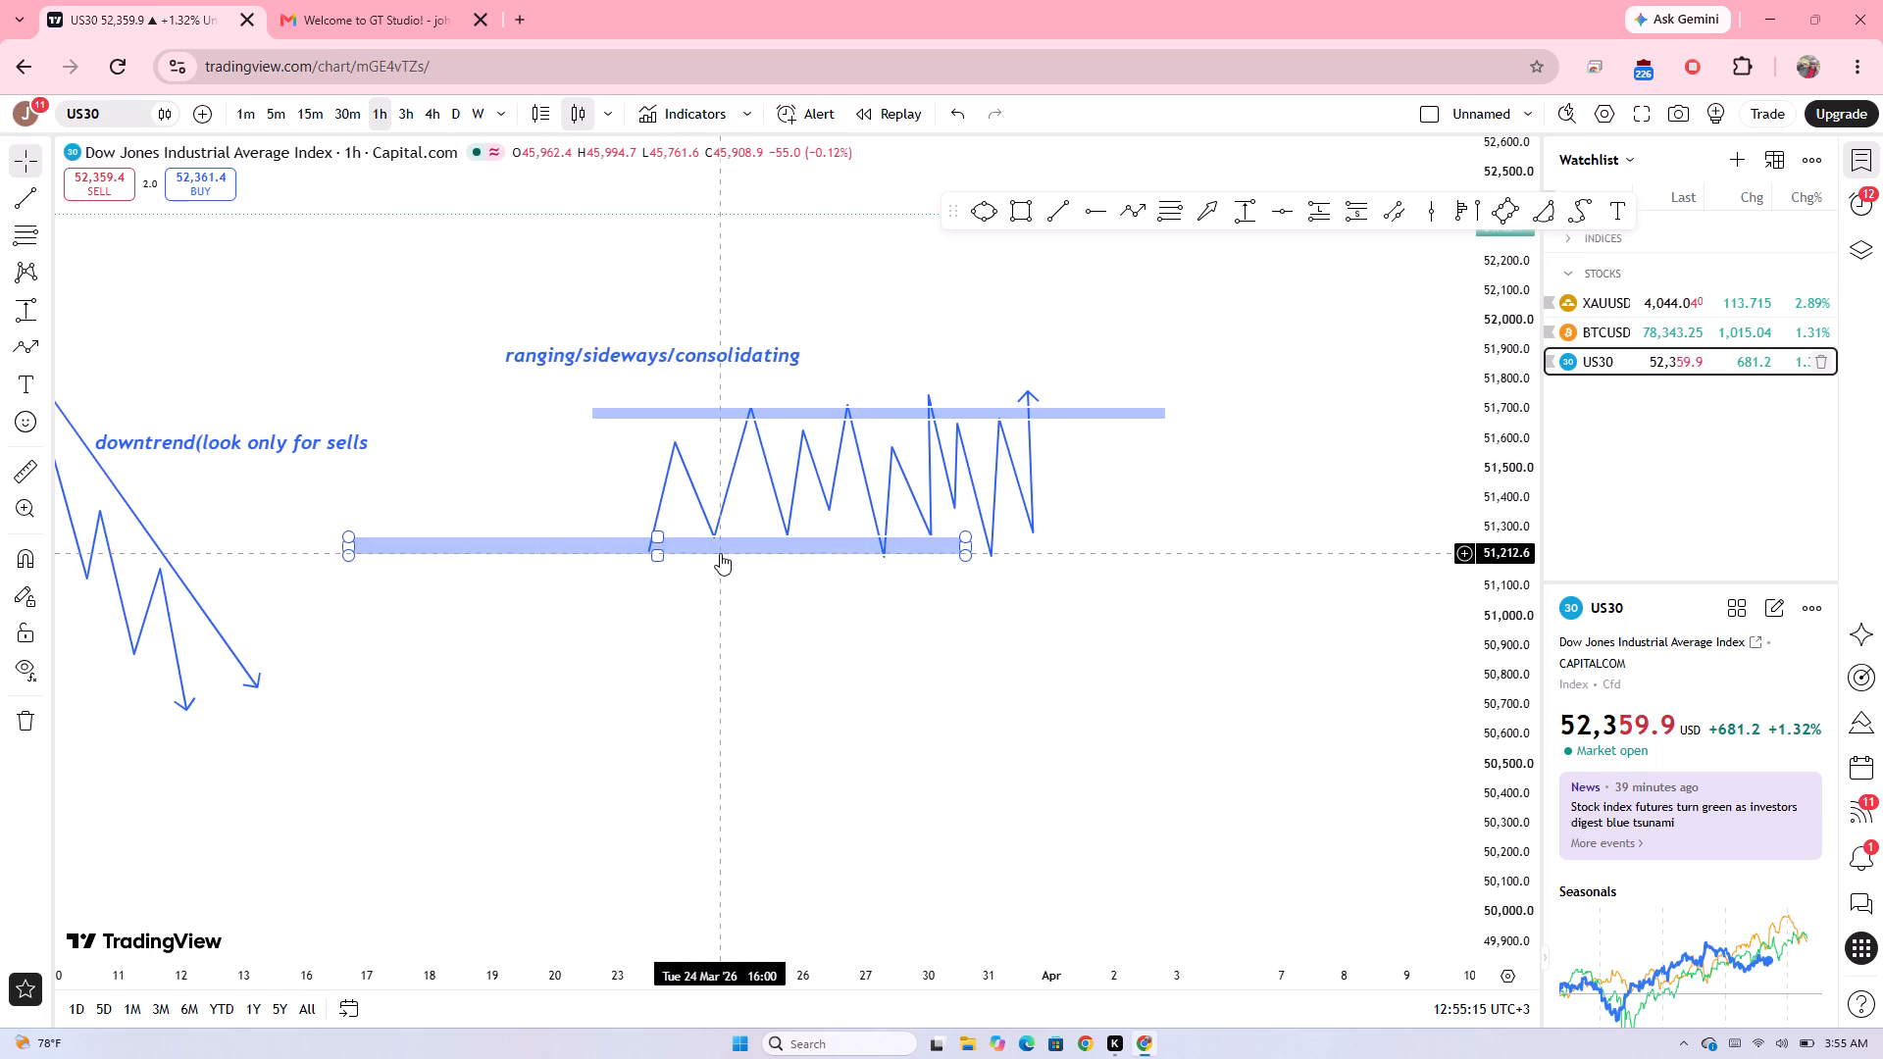
left_click_drag(720, 553, 980, 560)
left_click(936, 660)
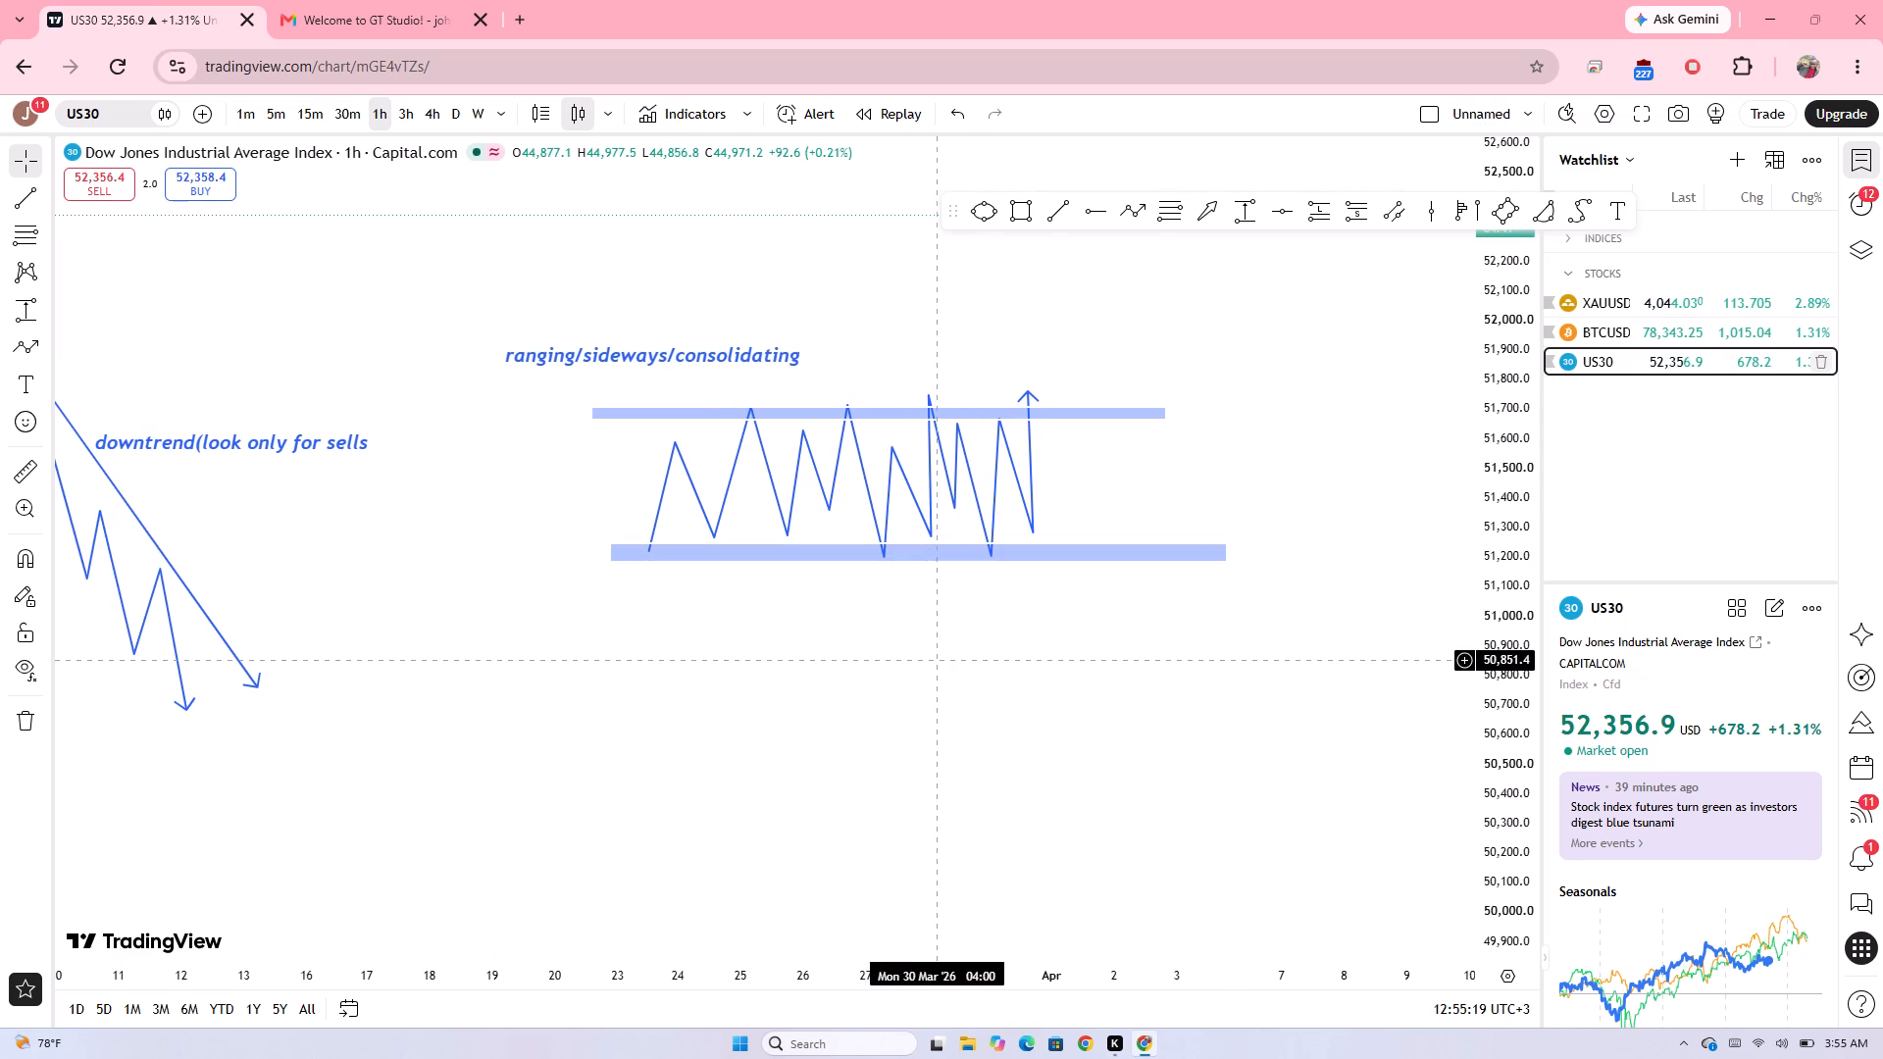
Extend the label above the range to read "ranging/sideways/consolidating (avoid traiding completly".
left_click(758, 351)
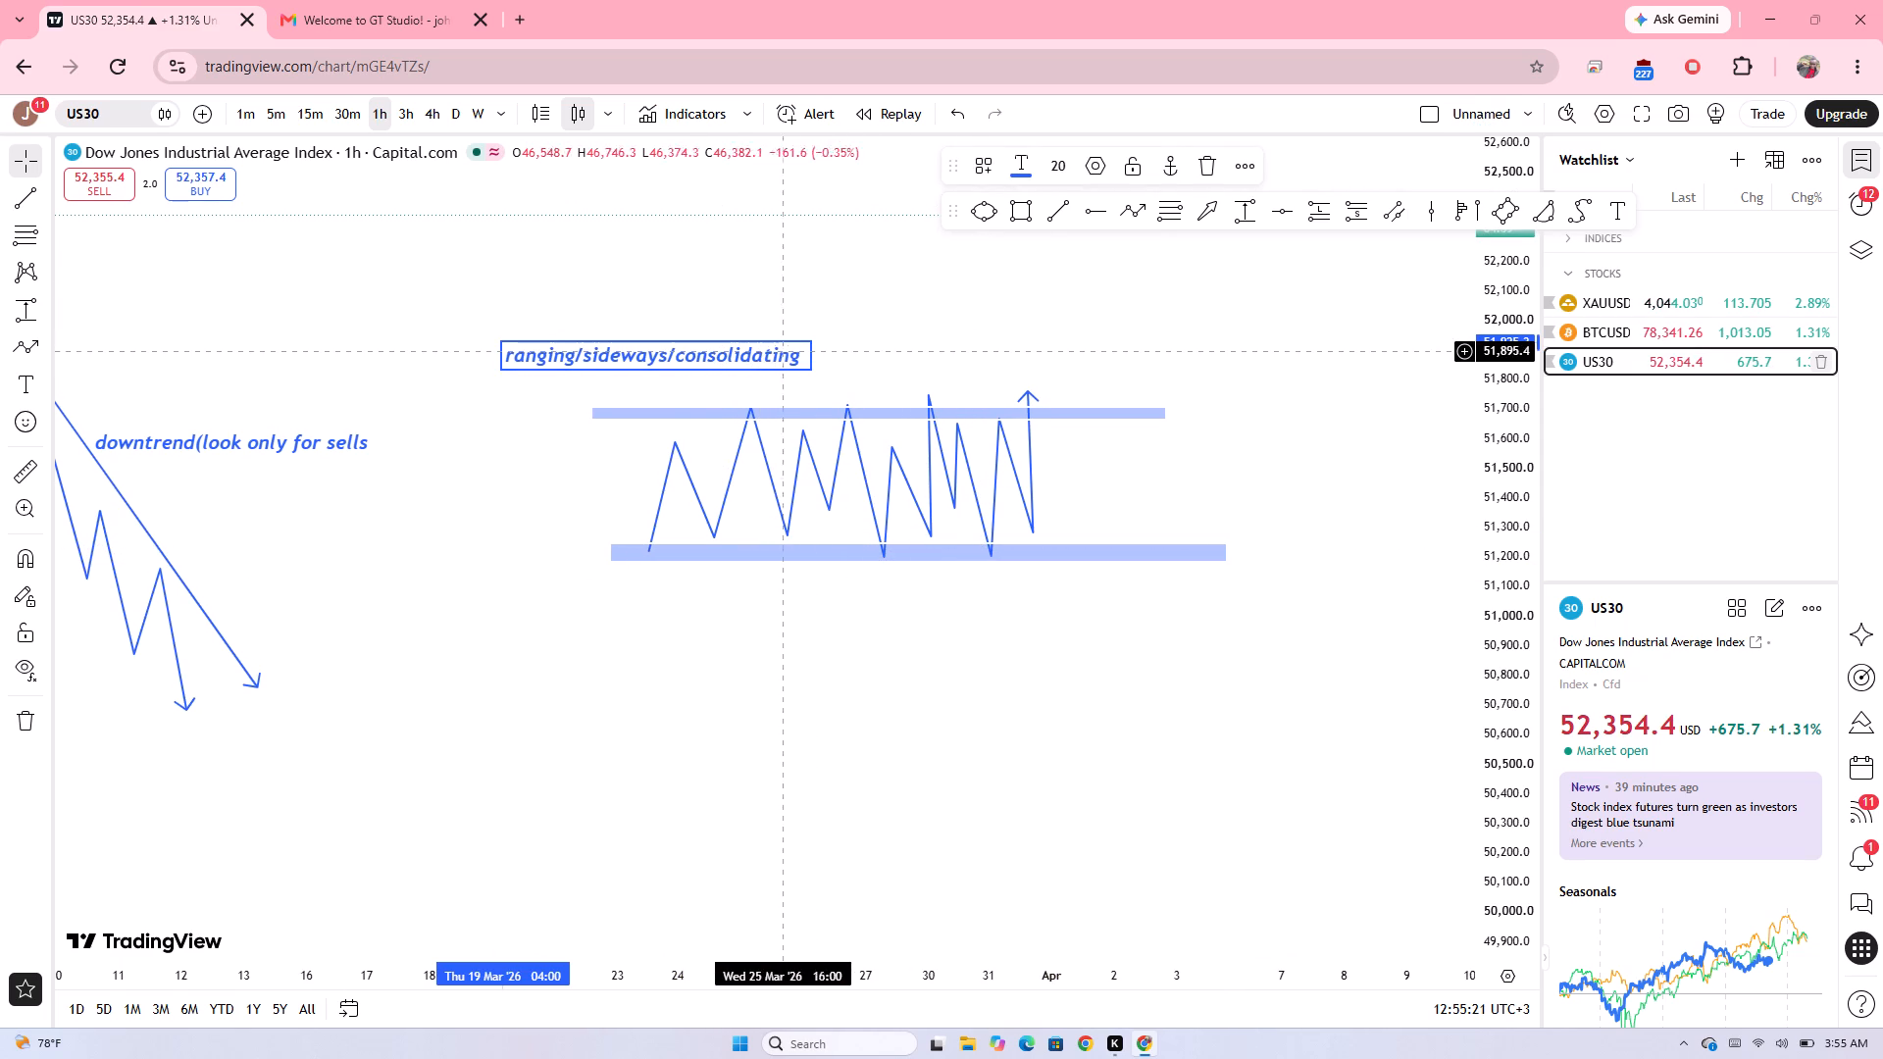
left_click(794, 350)
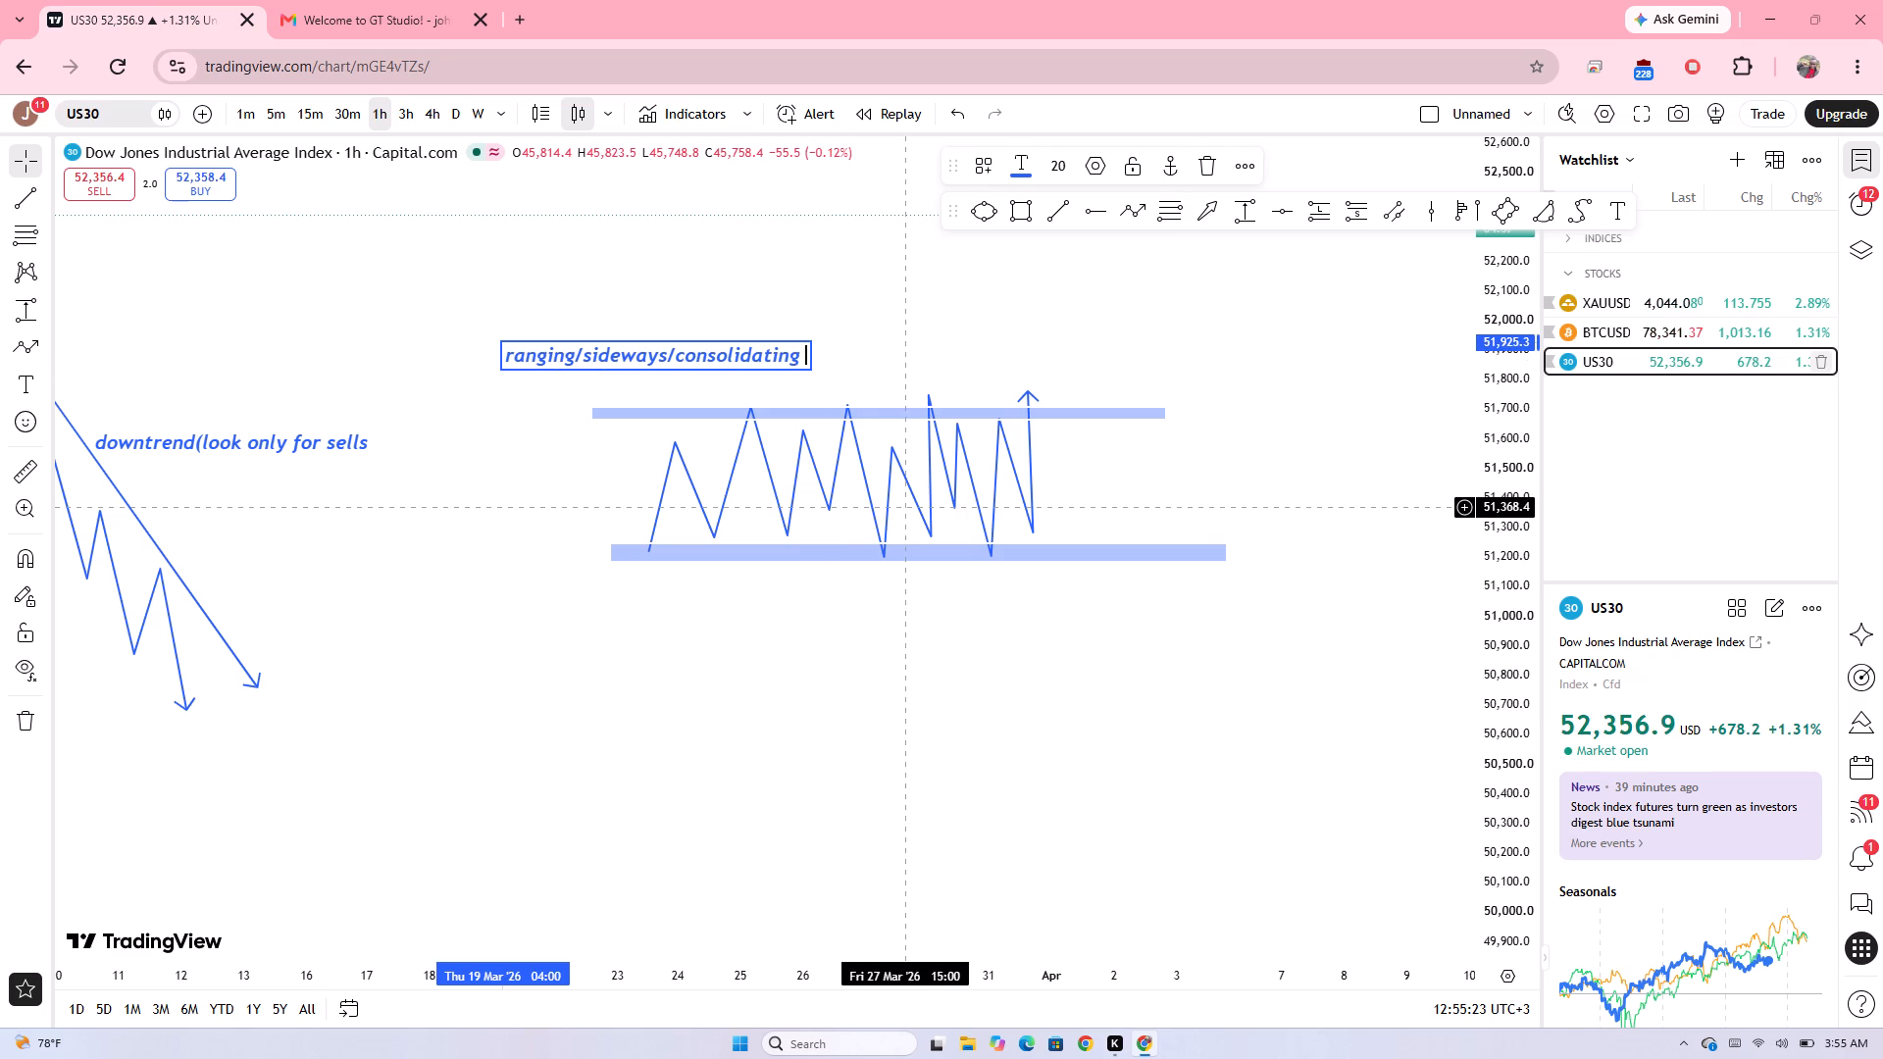
key("shift+parenleft")
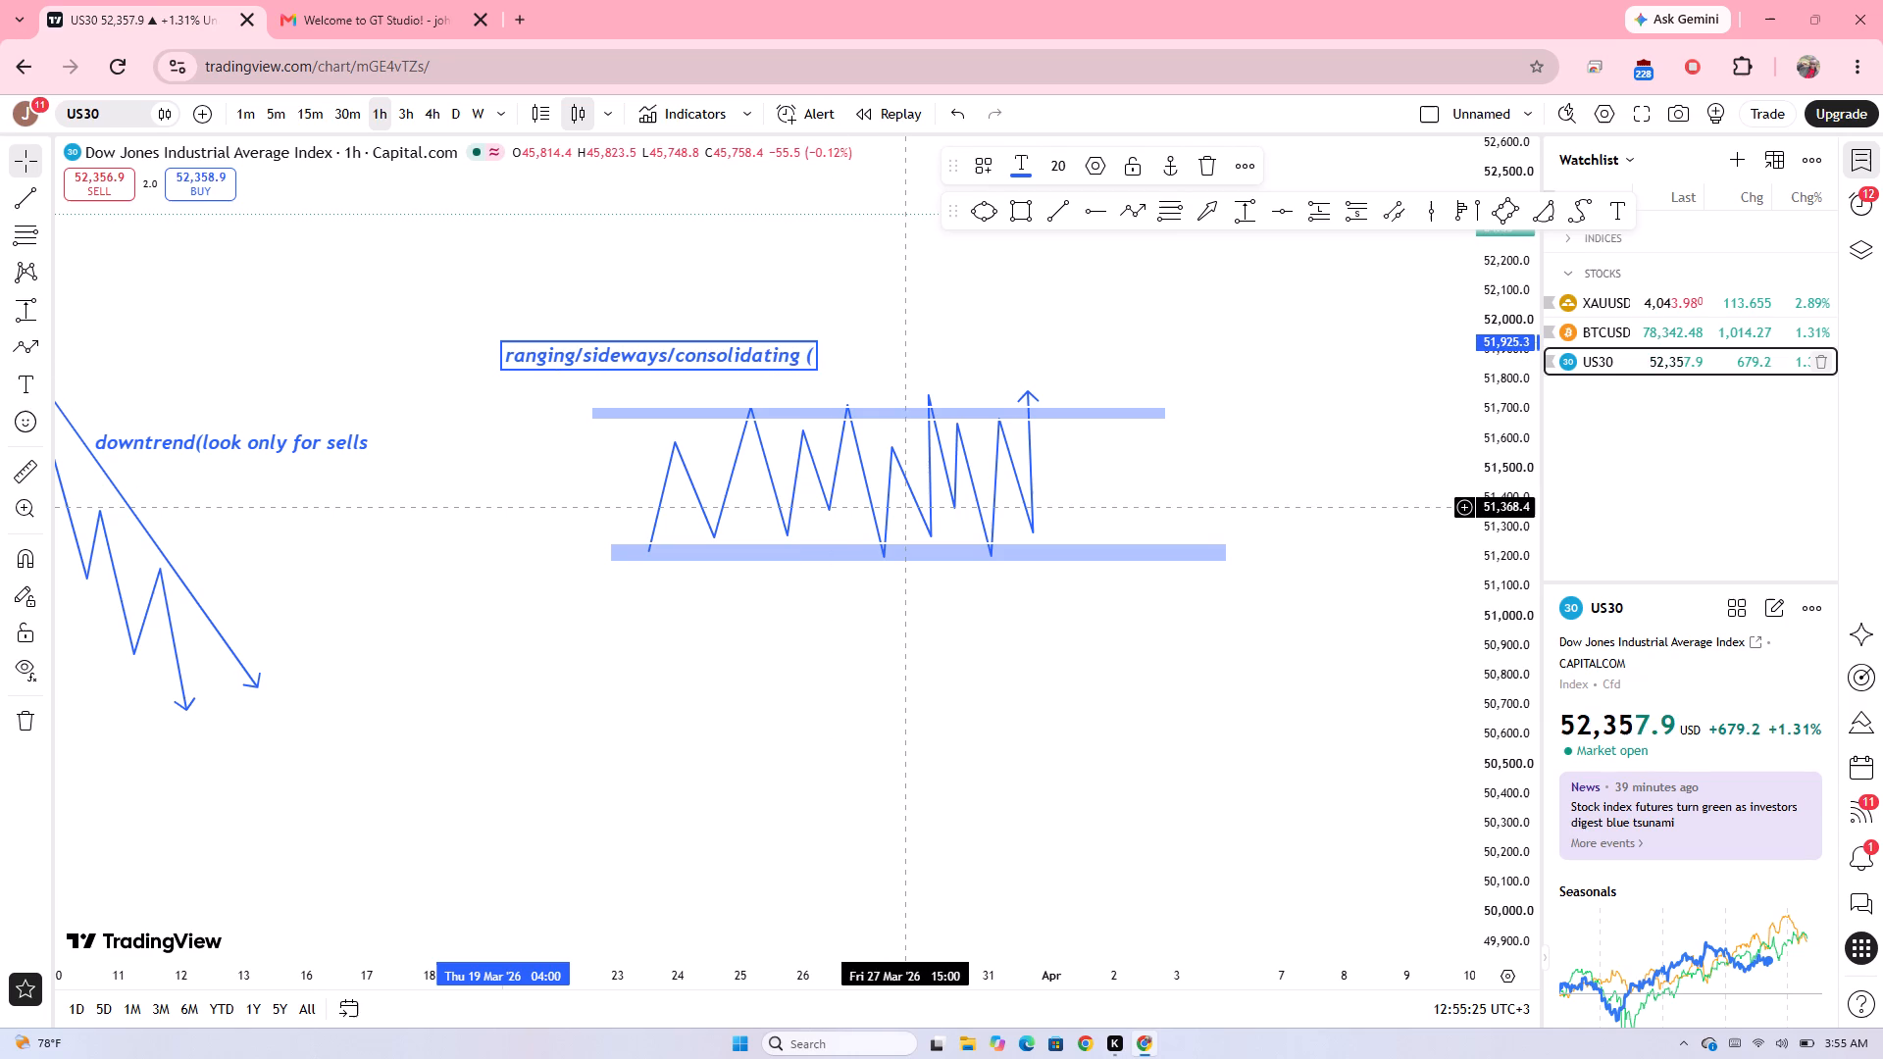
key("a")
type("void mar")
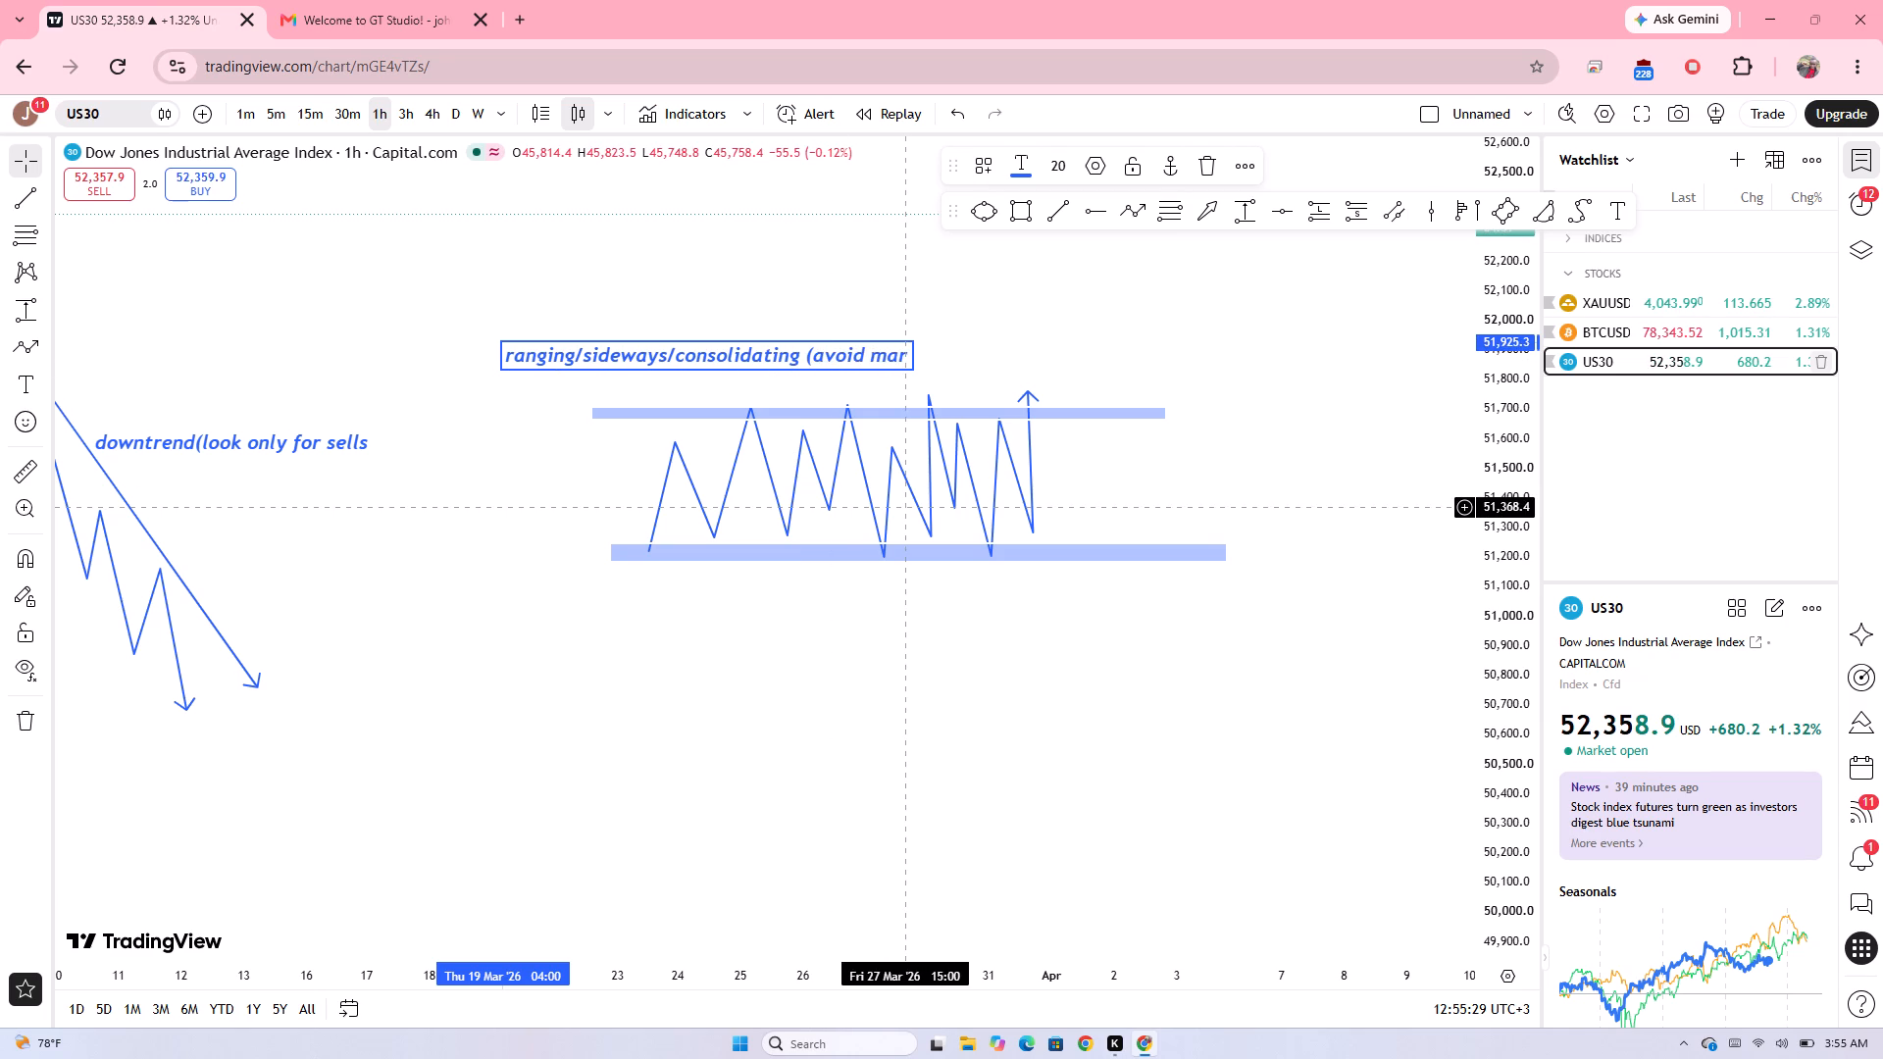
type("ket")
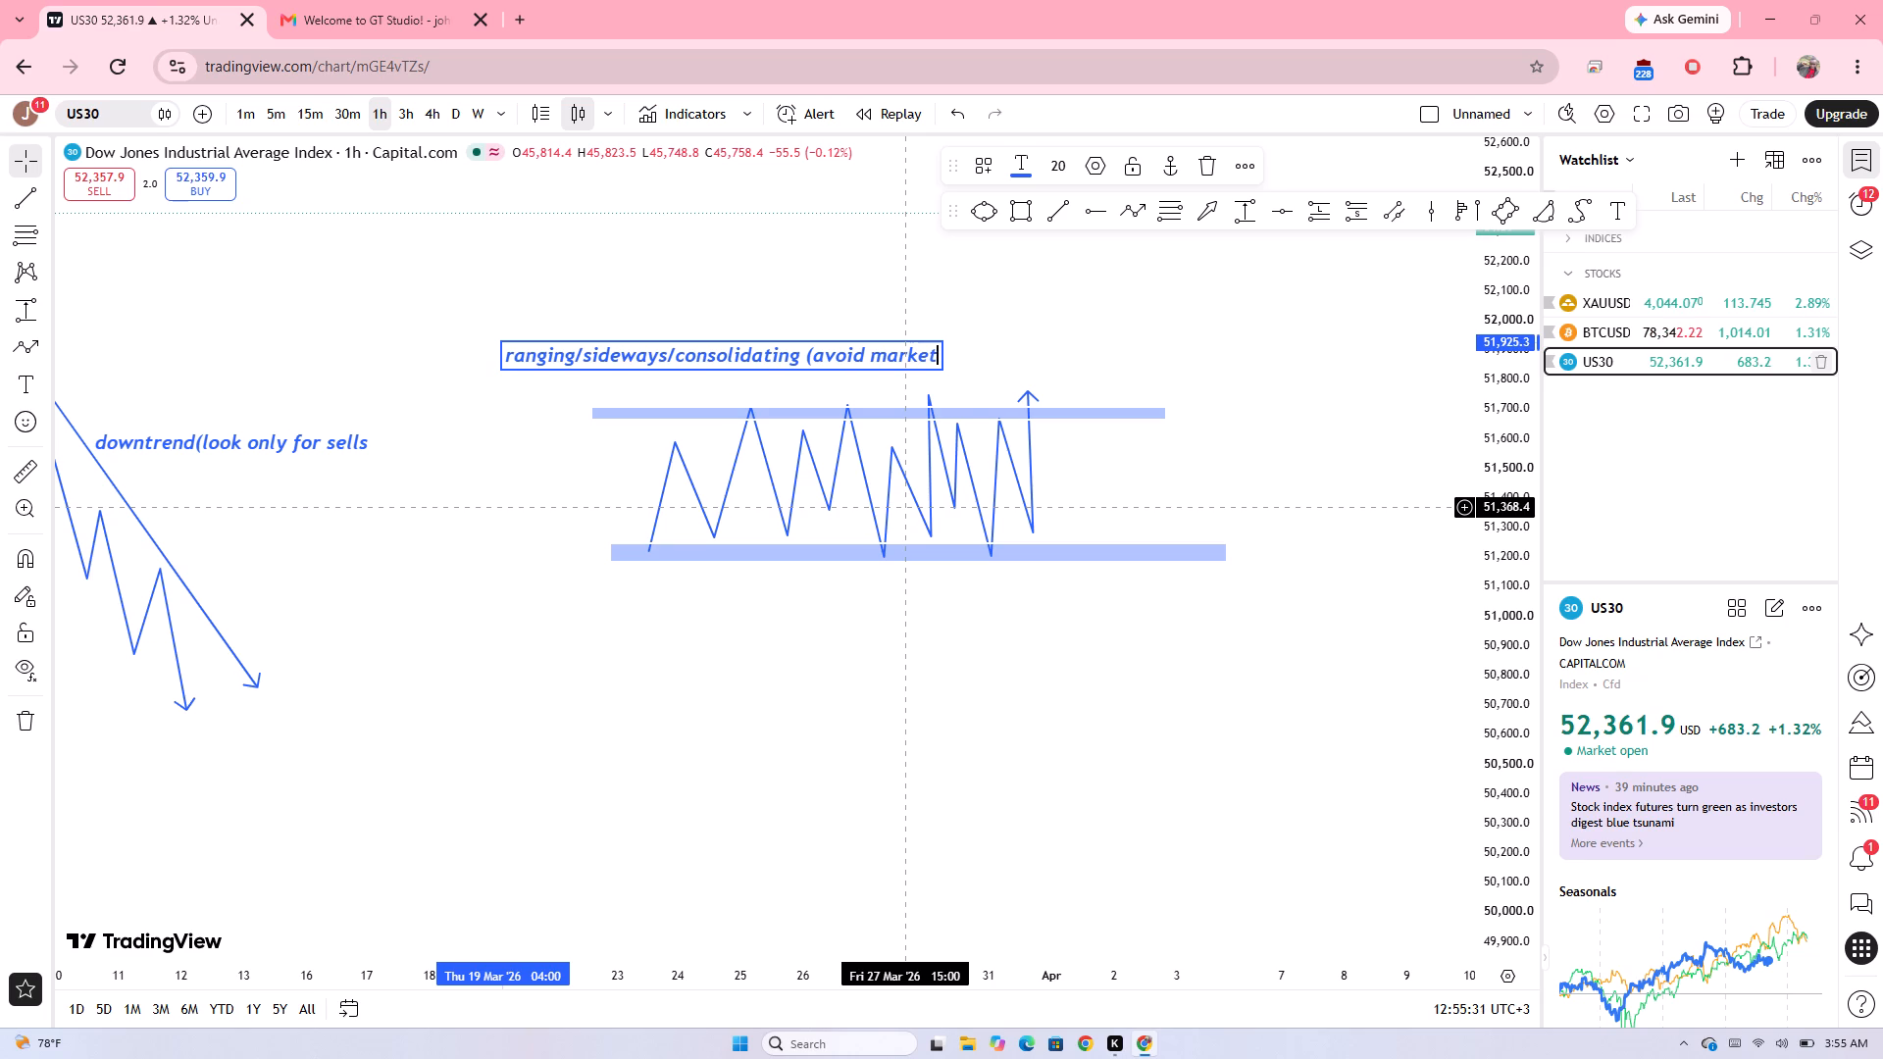
key("BackSpace")
key("BackSpace")
key("BackSpace")
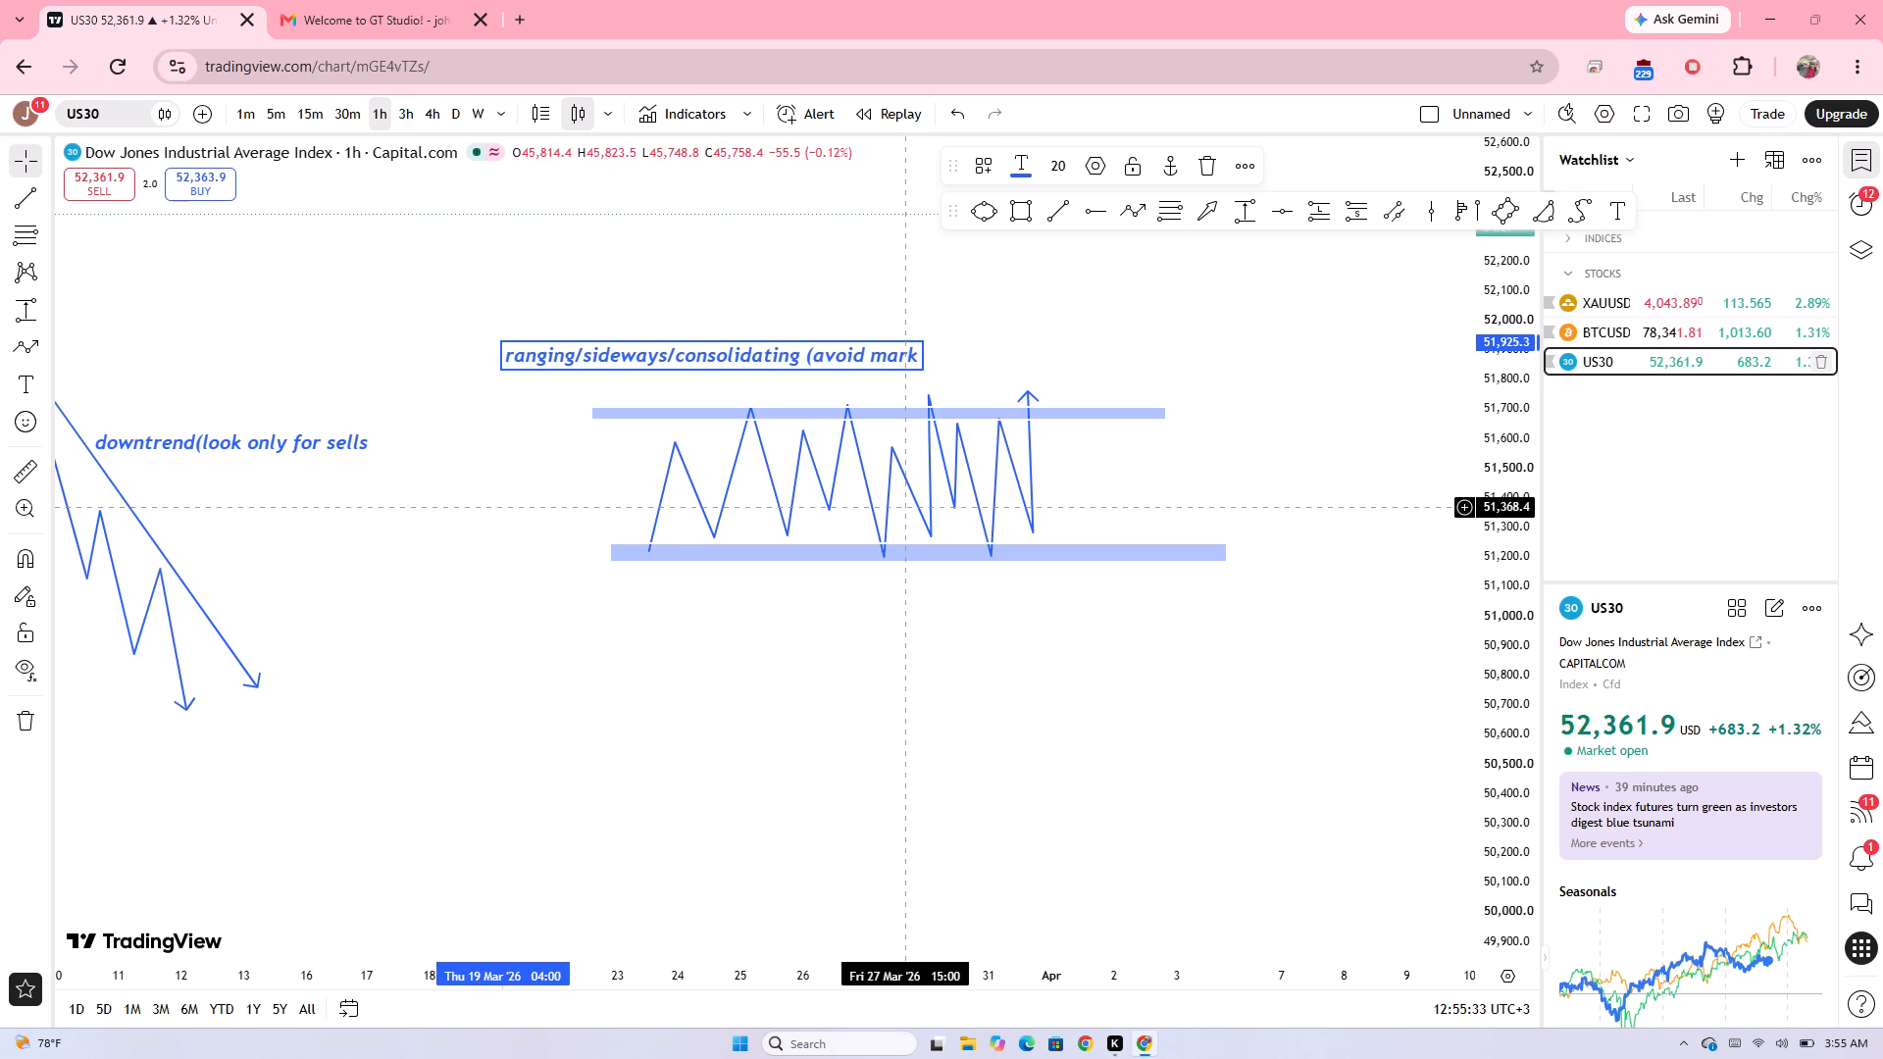
key("BackSpace")
key("BackSpace")
key("BackSpace")
type("traiding completly")
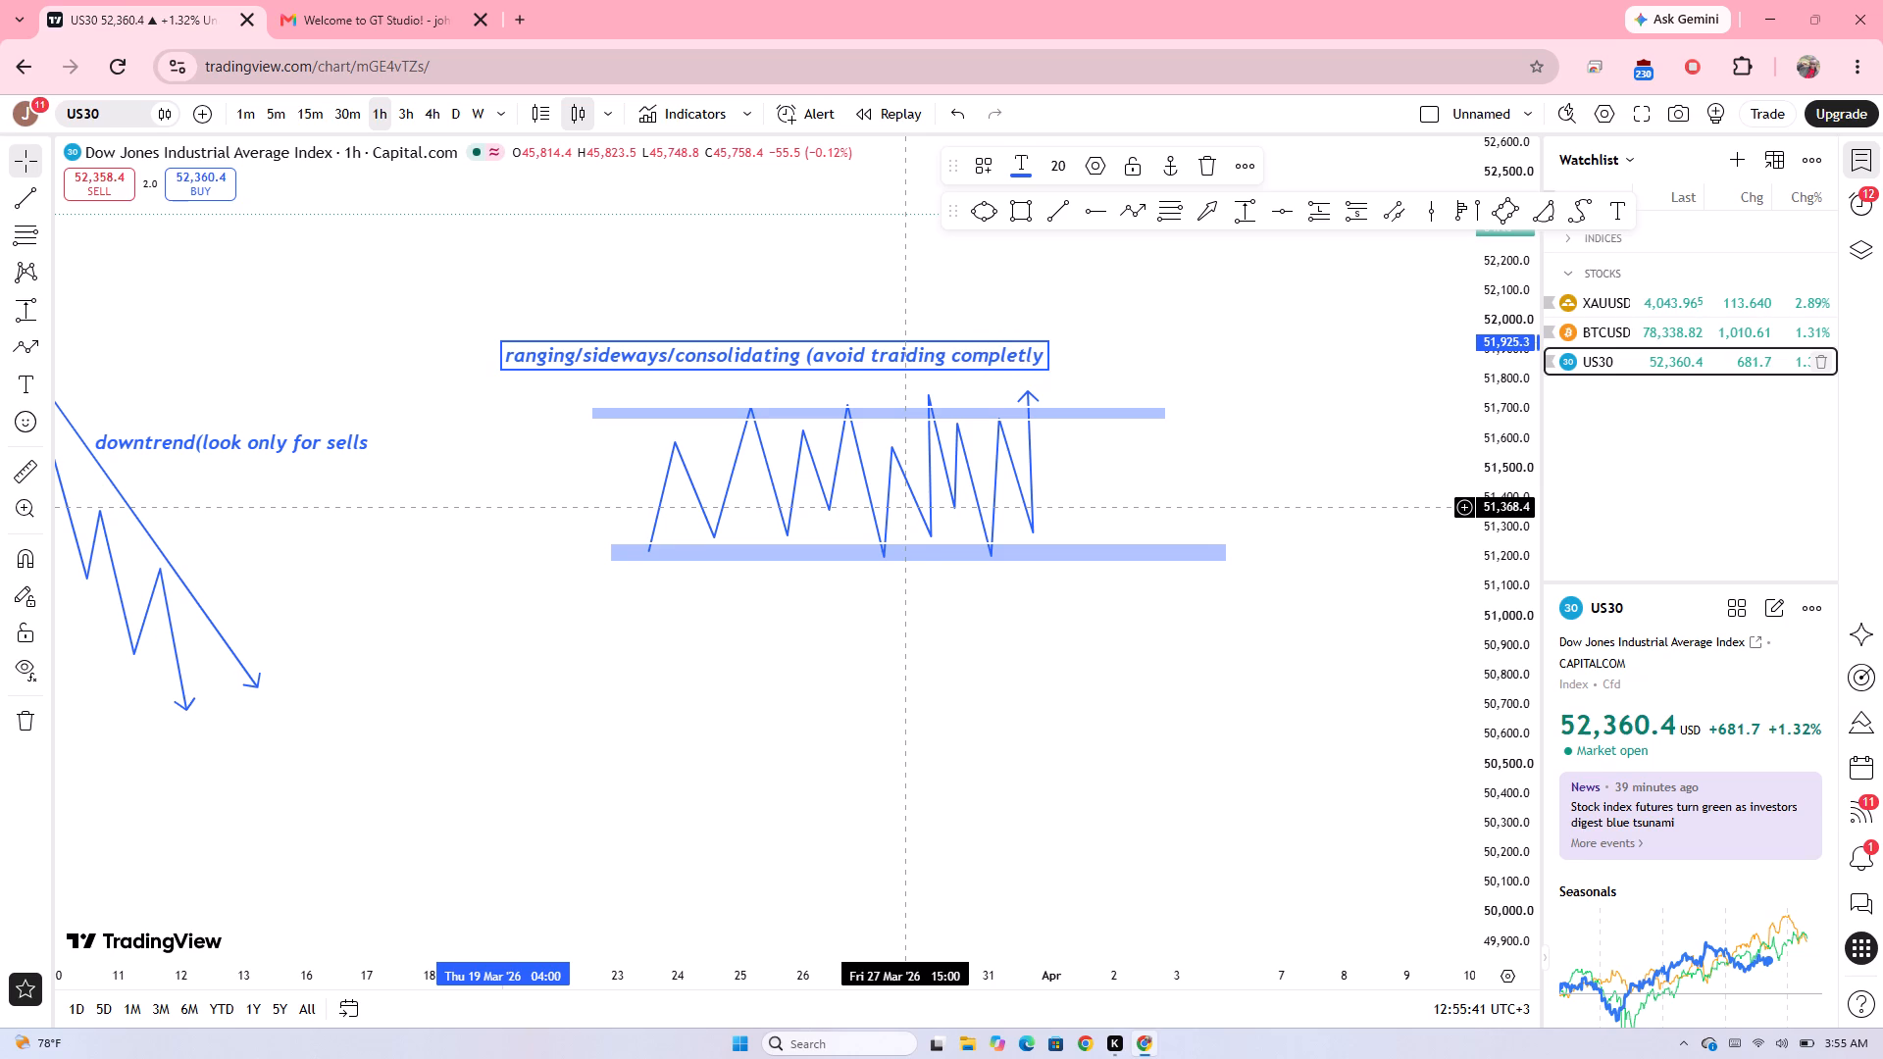
Close the range label with a parenthesis so it reads "ranging/sideways/consolidating (avoid traiding completly)".
key("shift+parenright")
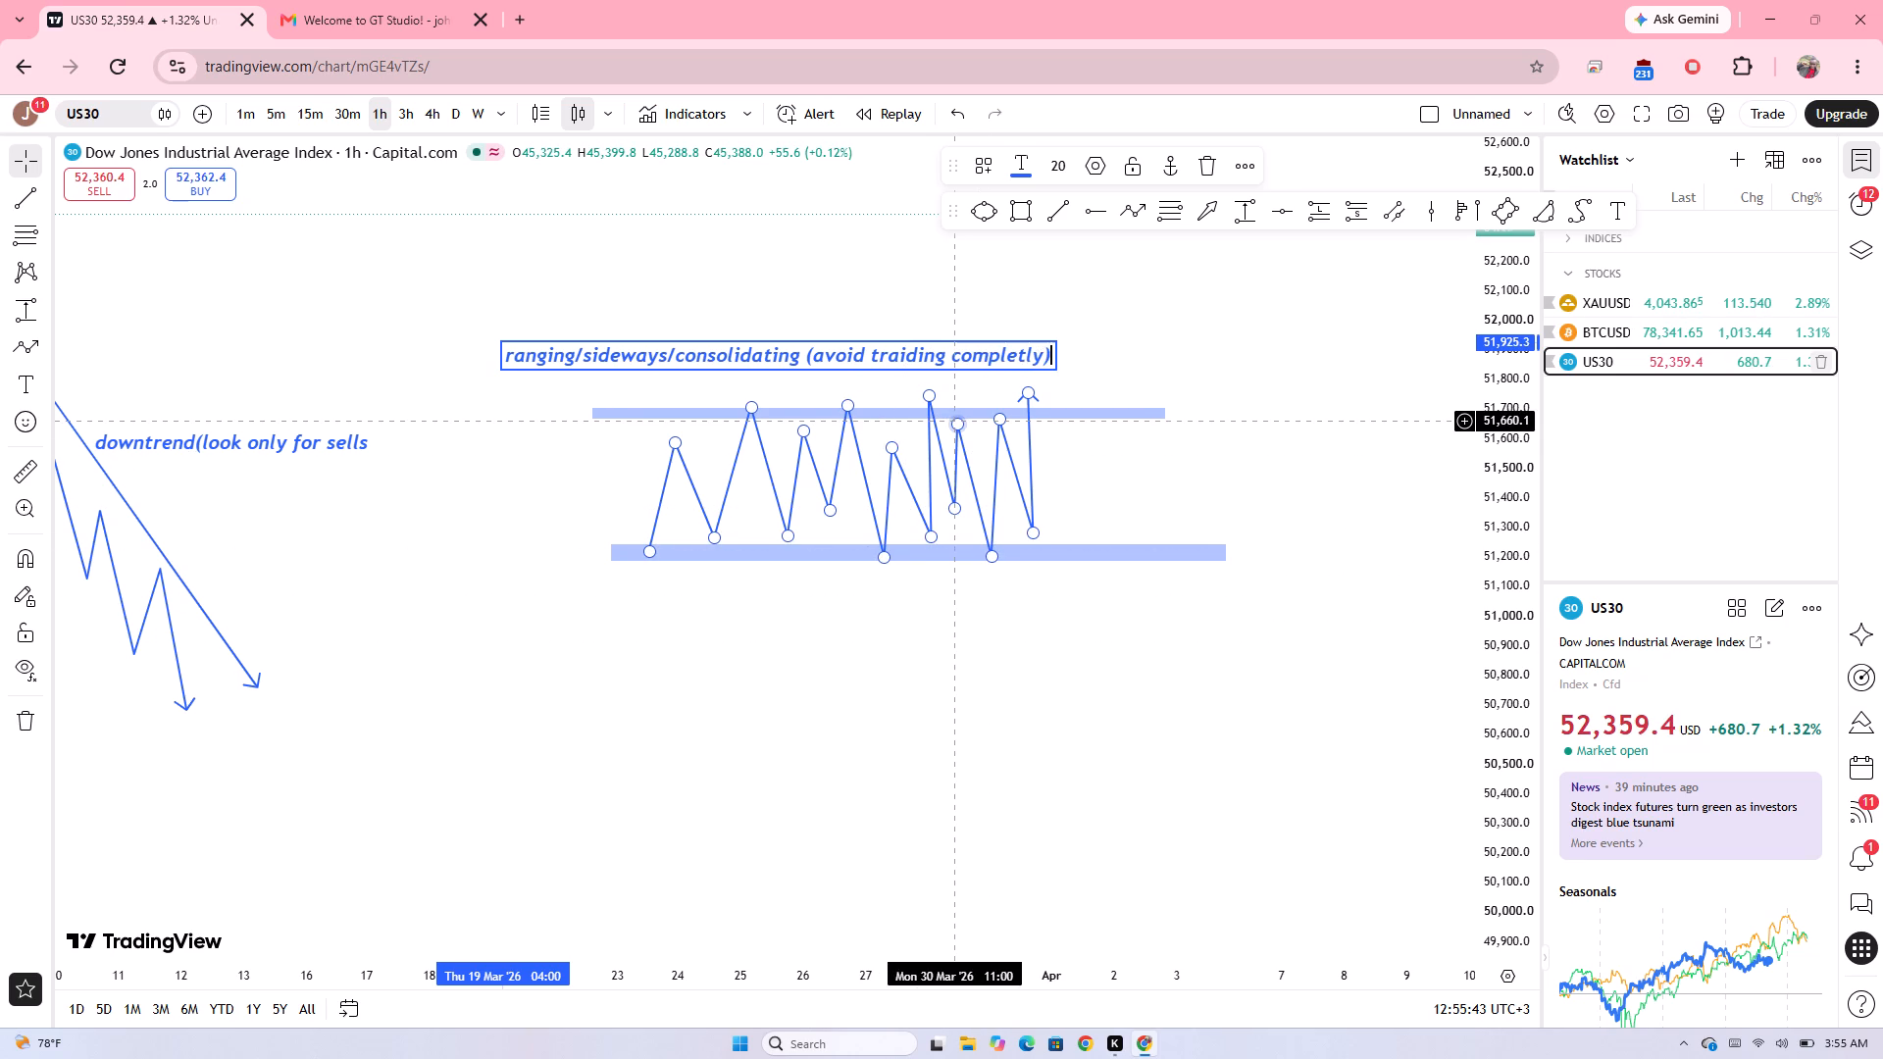
left_click(721, 657)
Draw a thin rectangle at the uptrend's first higher lows, just below 51,000, from about 24 February to 3 March.
left_click_drag(721, 657, 1367, 660)
left_click_drag(967, 706, 1286, 679)
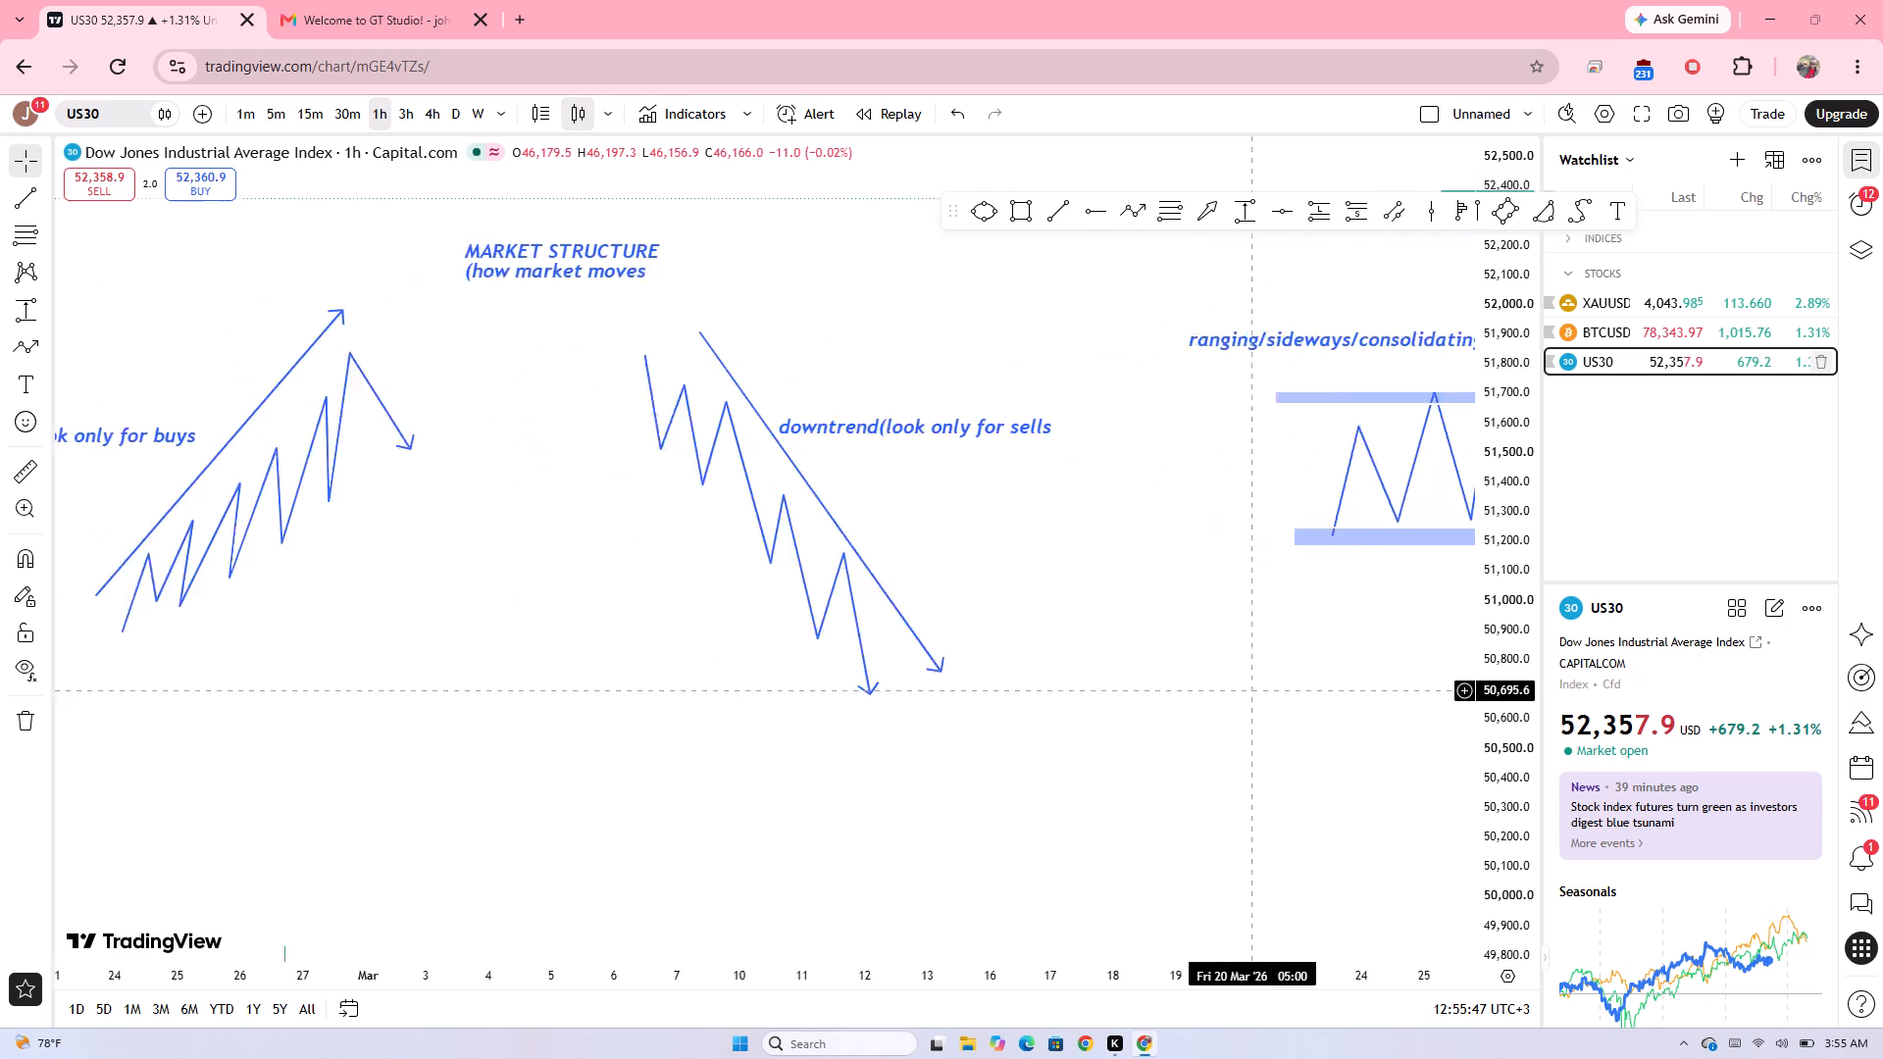
left_click_drag(1286, 679, 1106, 622)
left_click_drag(1106, 622, 785, 681)
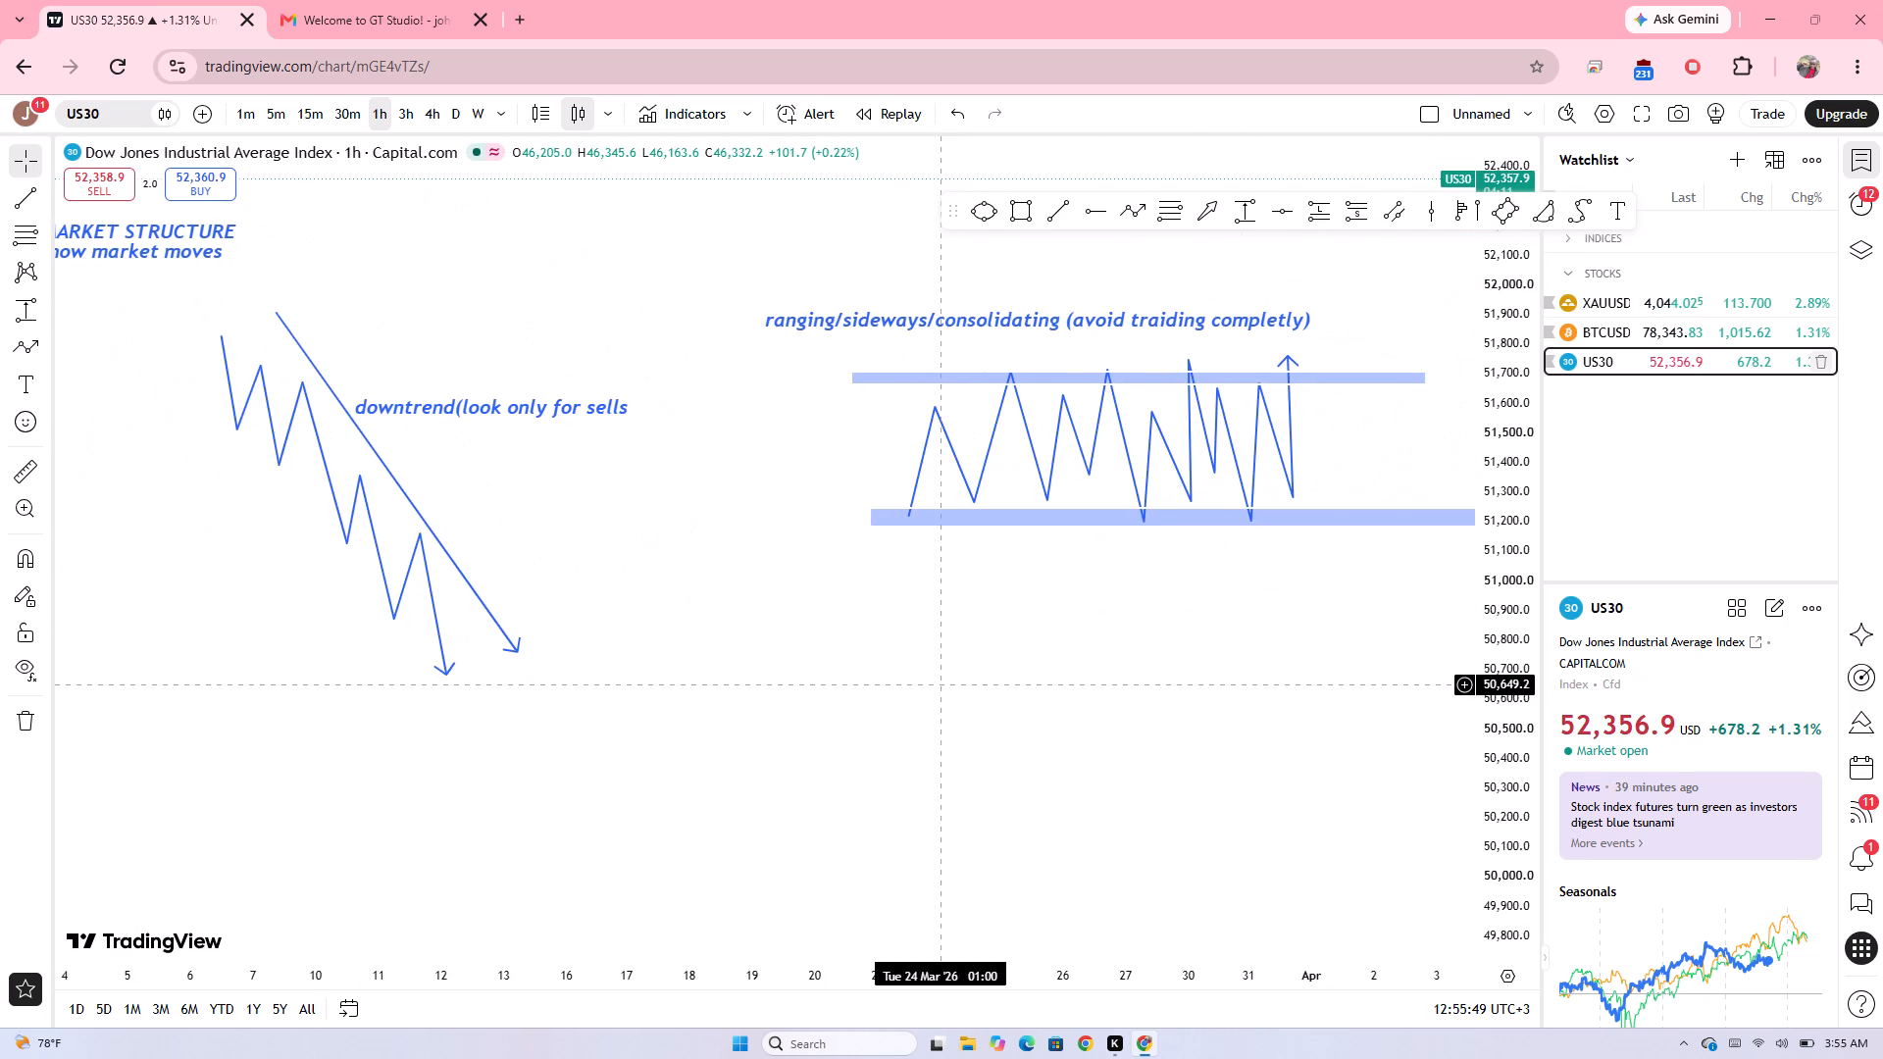
left_click_drag(940, 684, 1311, 544)
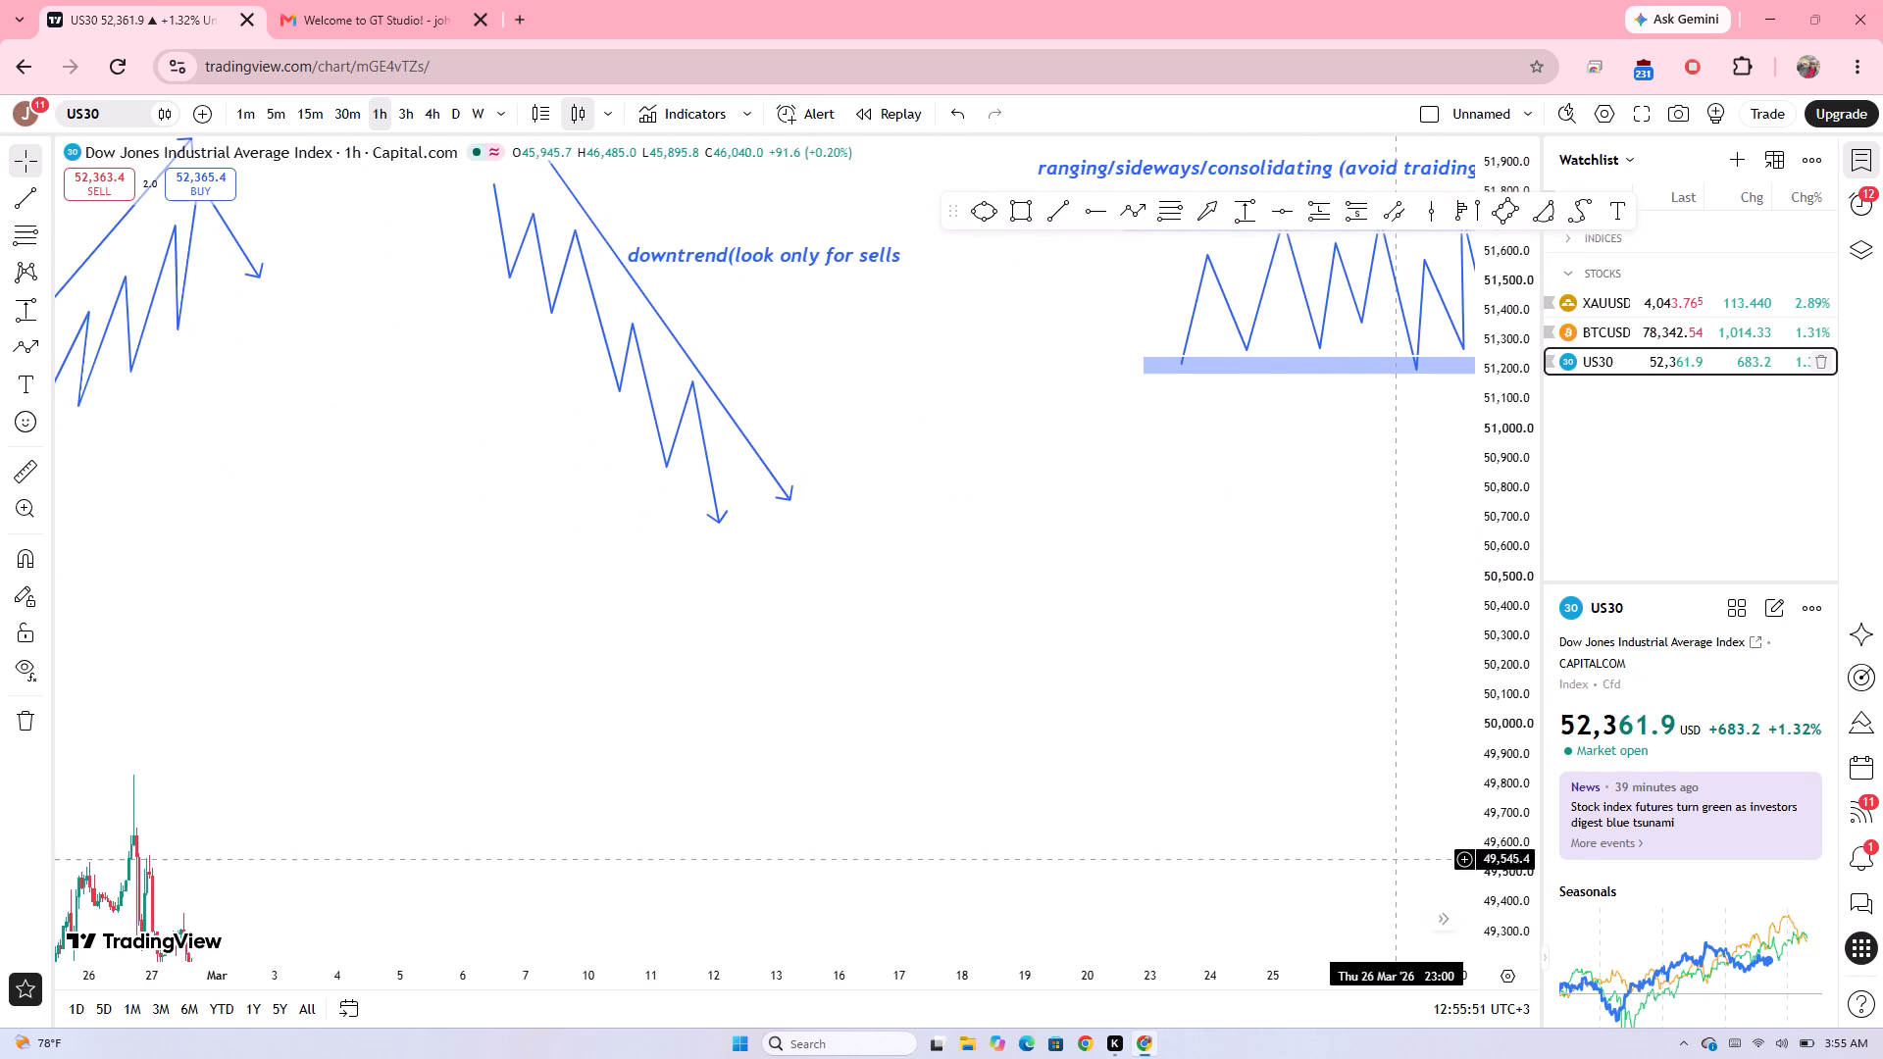
left_click_drag(766, 594, 1044, 977)
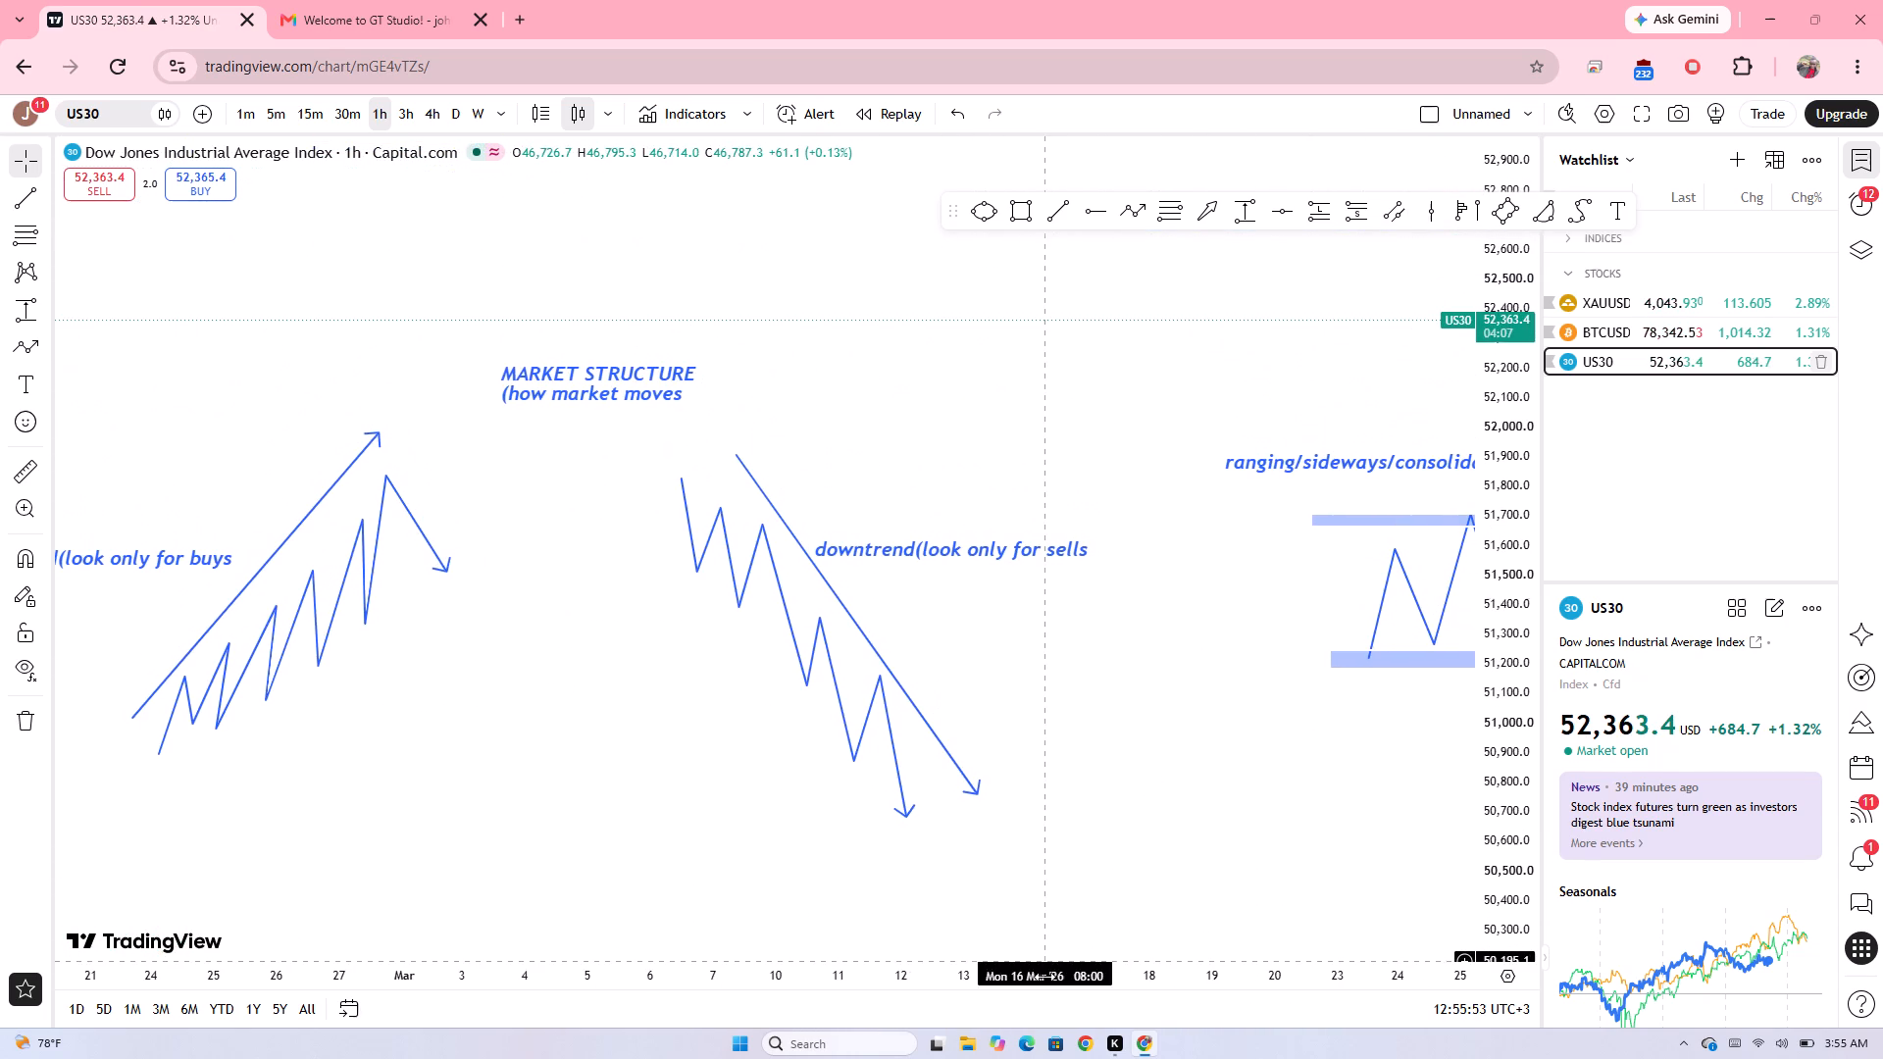
left_click_drag(751, 857, 791, 654)
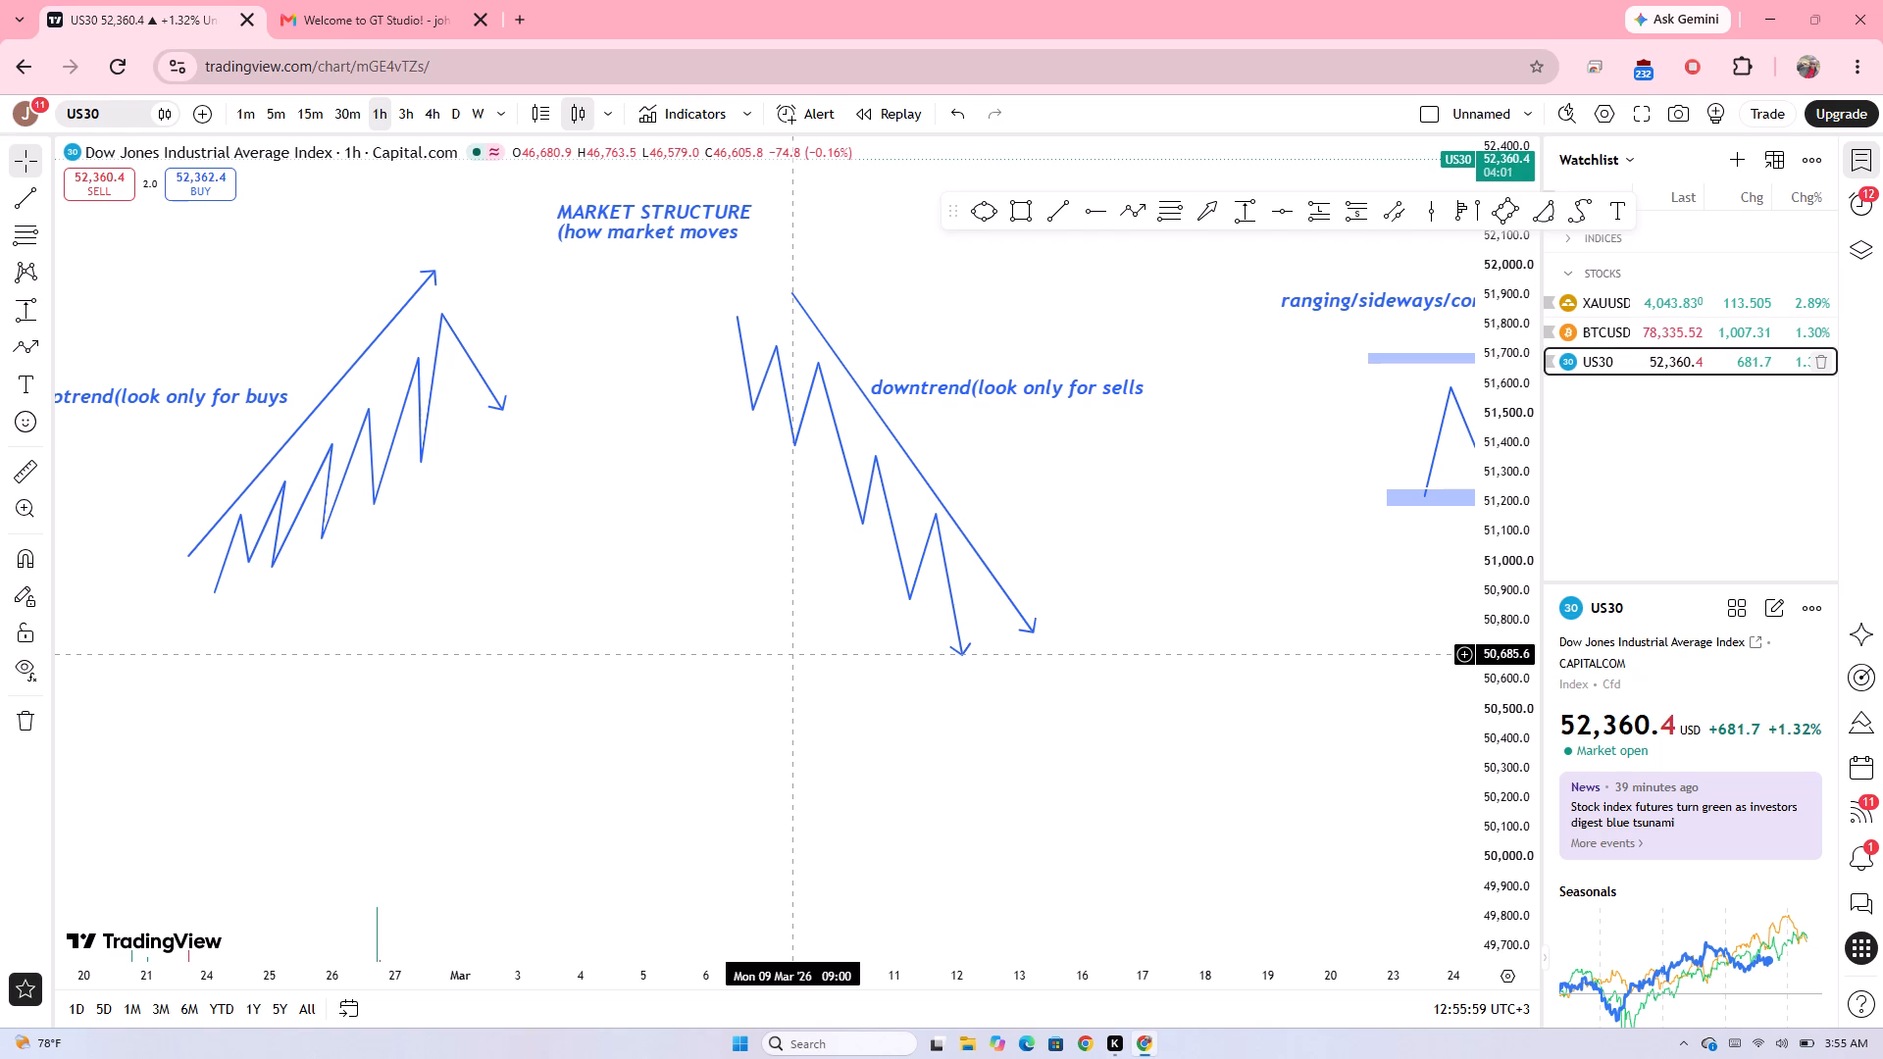
left_click_drag(556, 617, 940, 580)
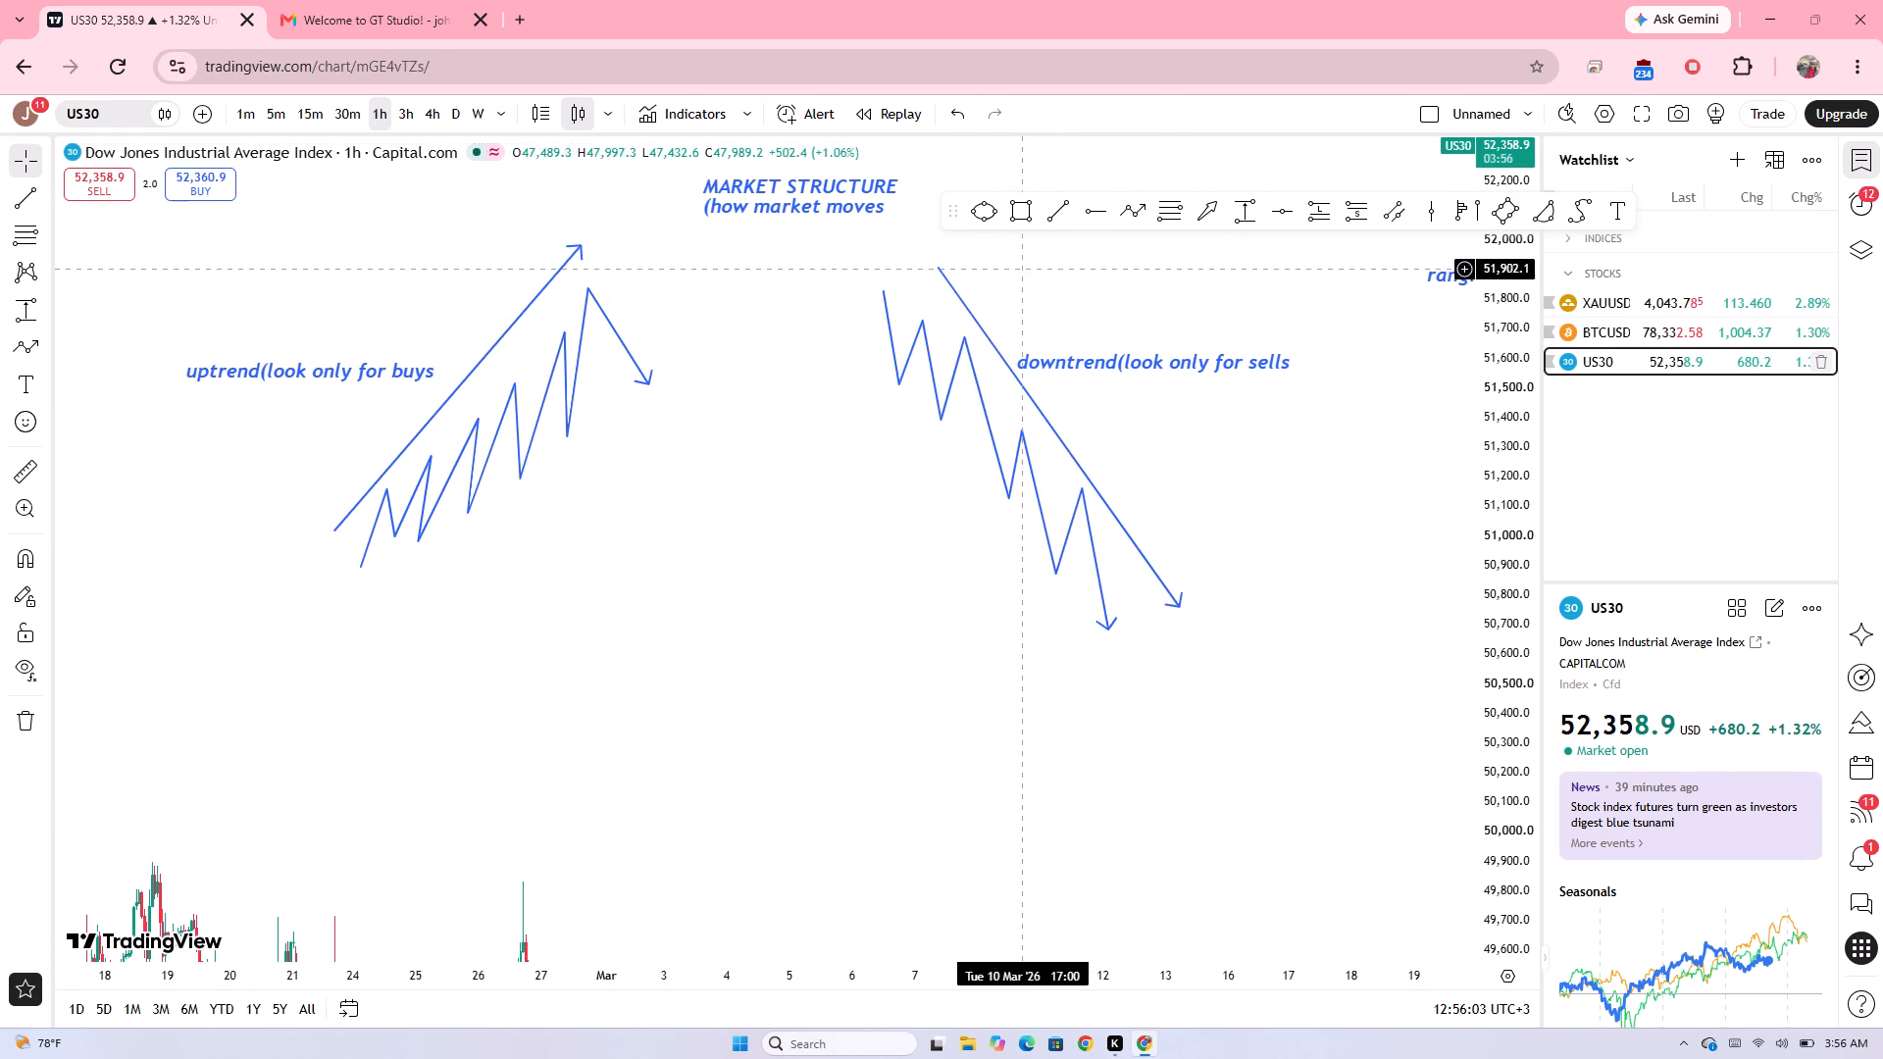
left_click(1012, 210)
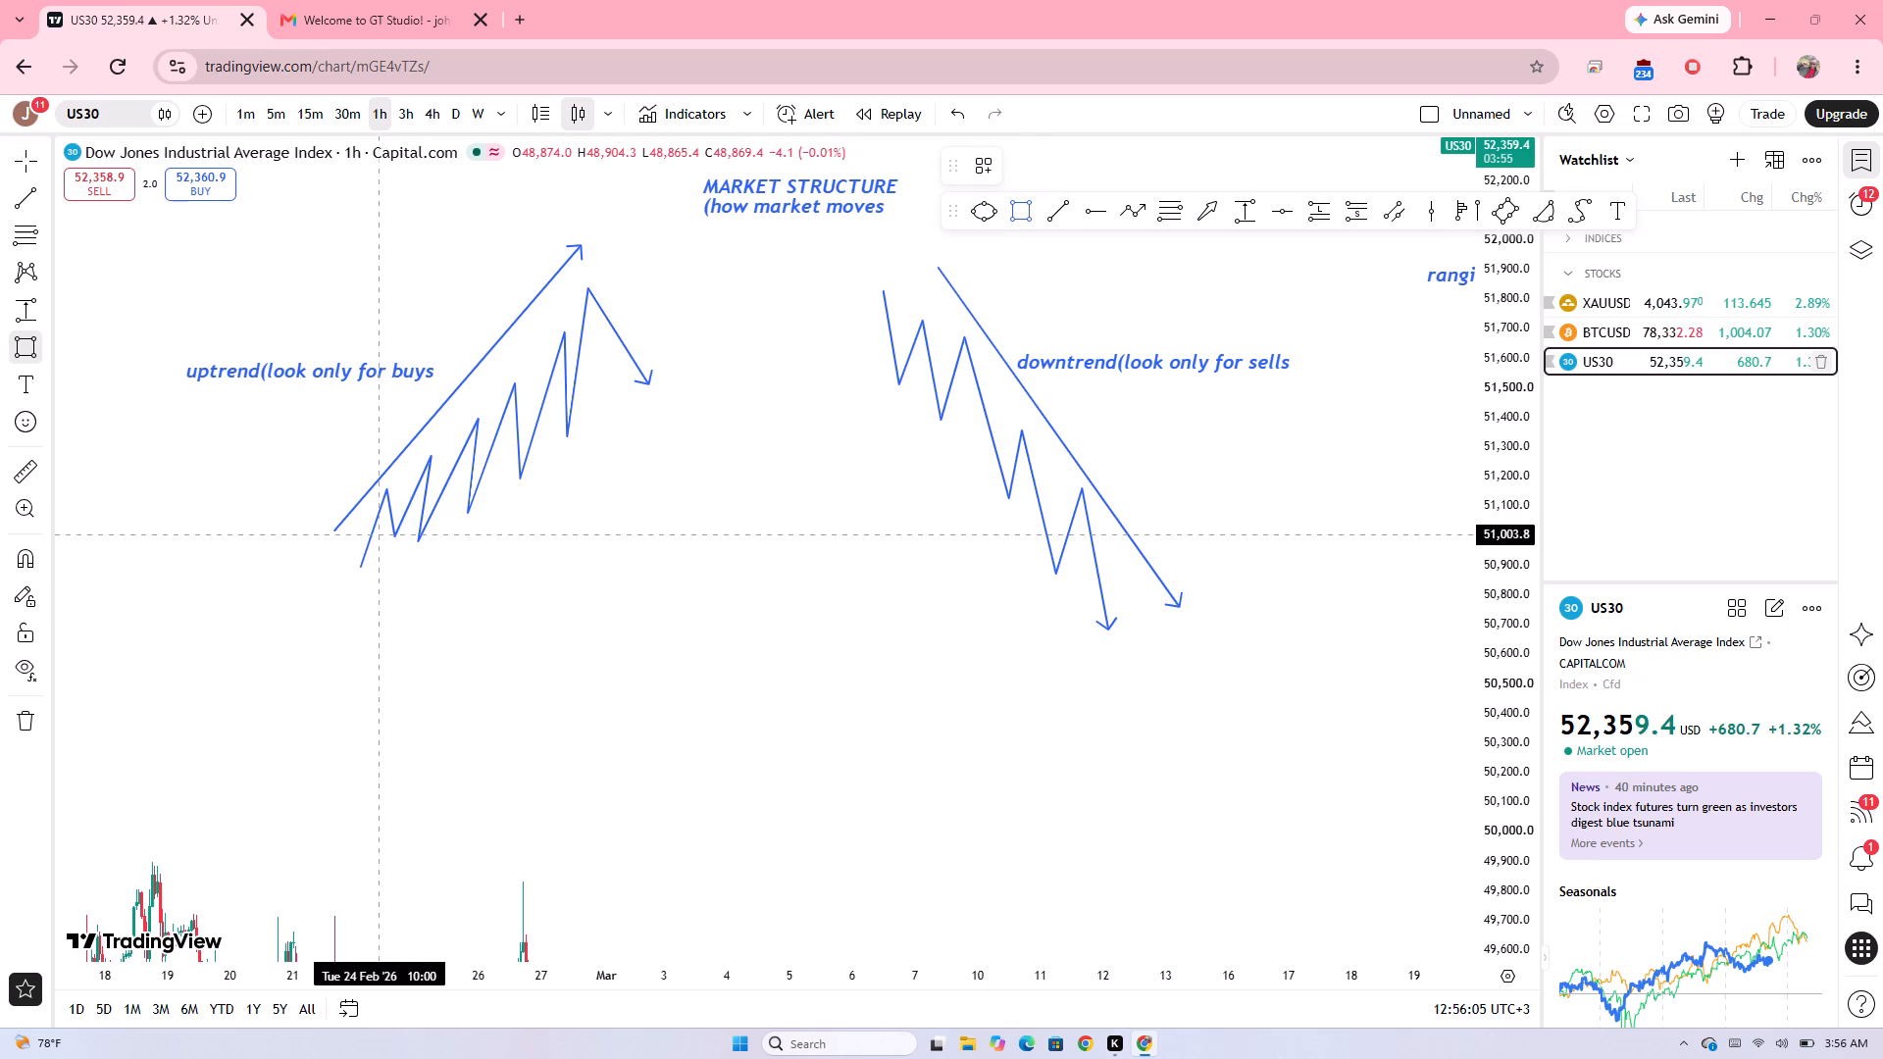
left_click_drag(379, 534, 667, 555)
left_click(667, 555)
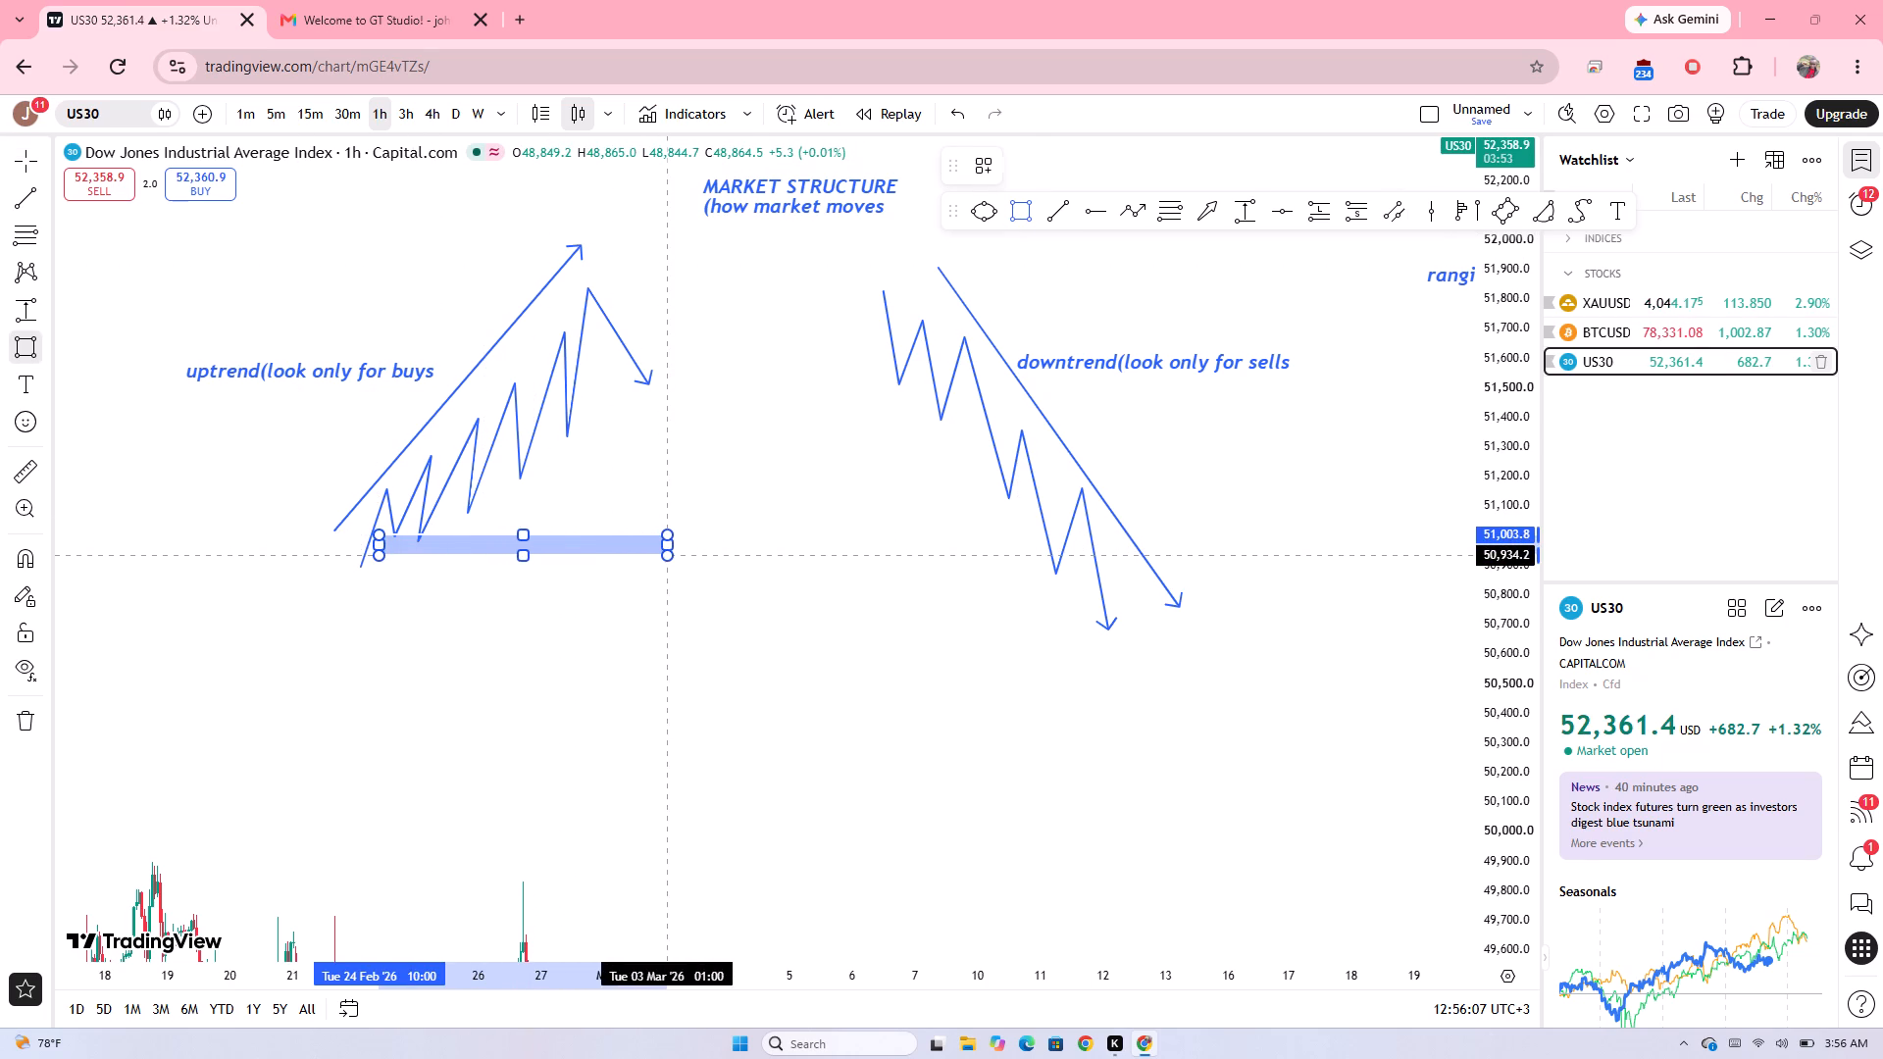
Draw two more thin rectangles at the uptrend's next pullback lows, near 51,100 and 51,200, extending to about 4 and 5 March.
left_click(1016, 199)
left_click_drag(441, 514, 606, 465)
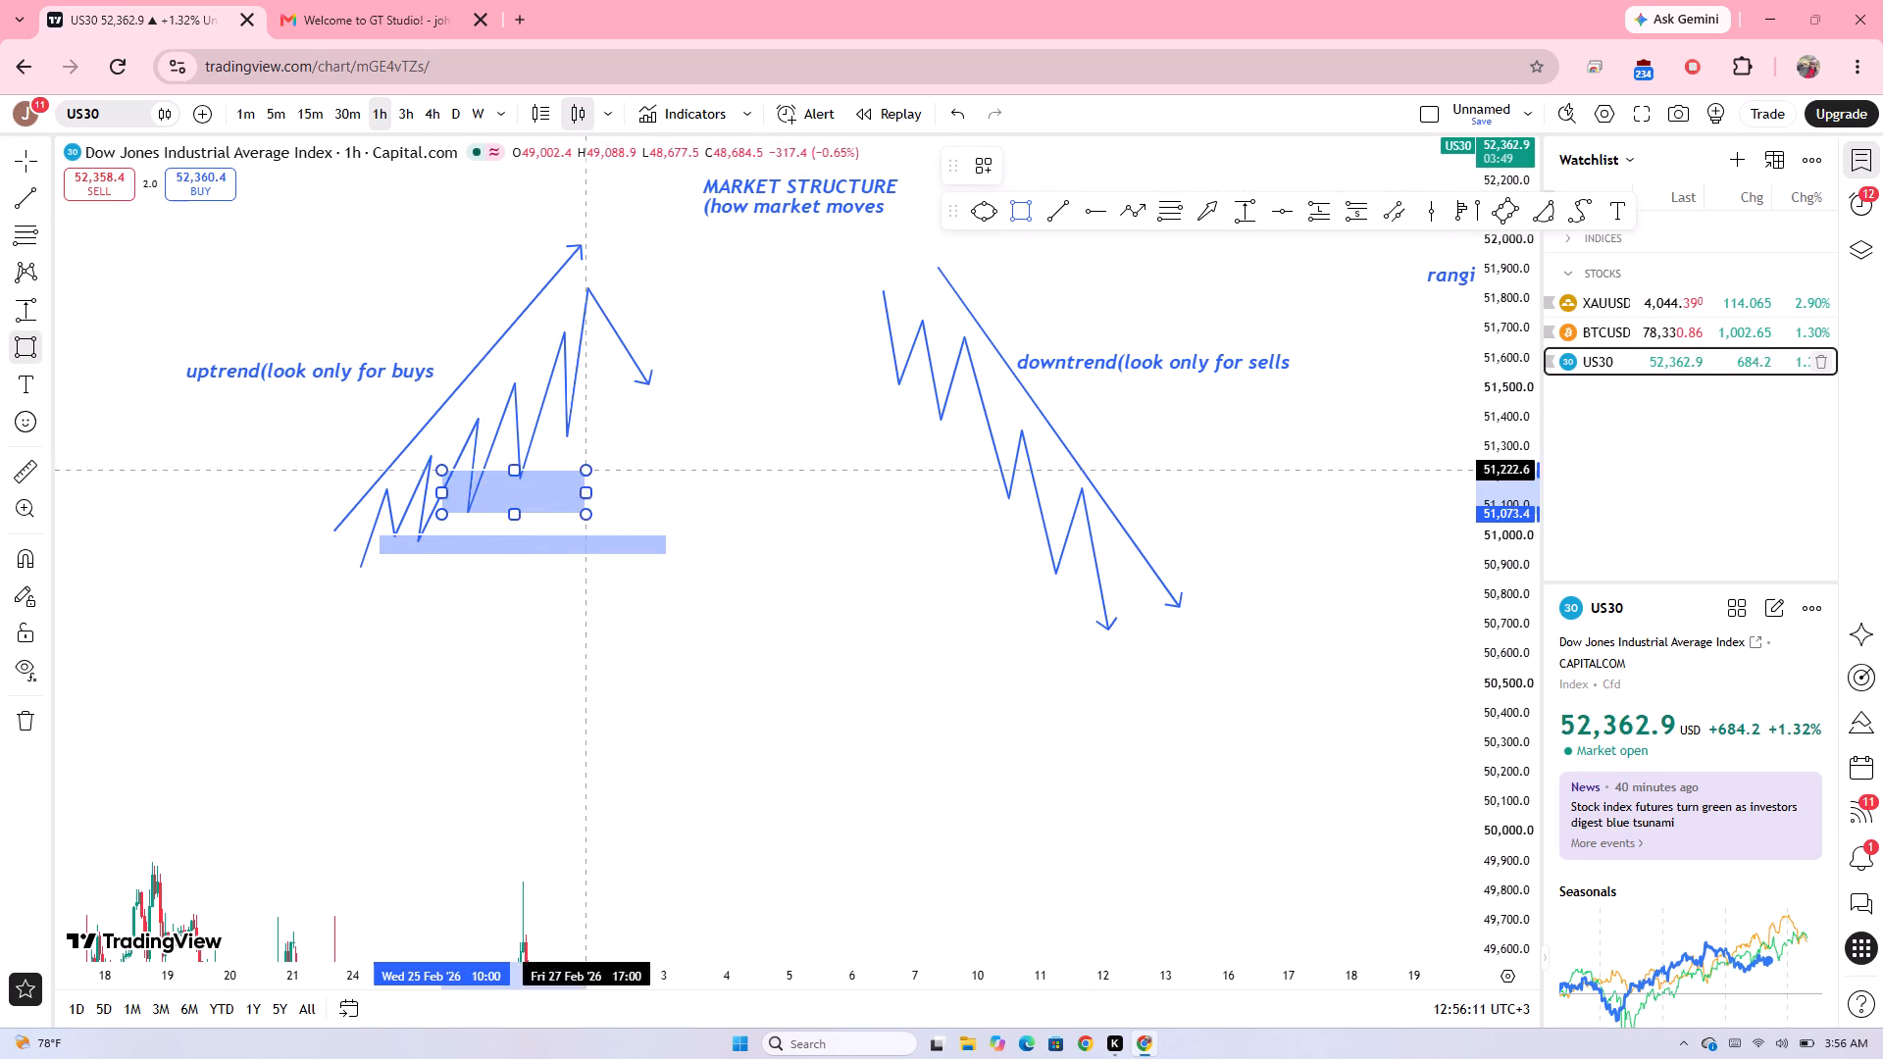
left_click_drag(606, 465, 770, 498)
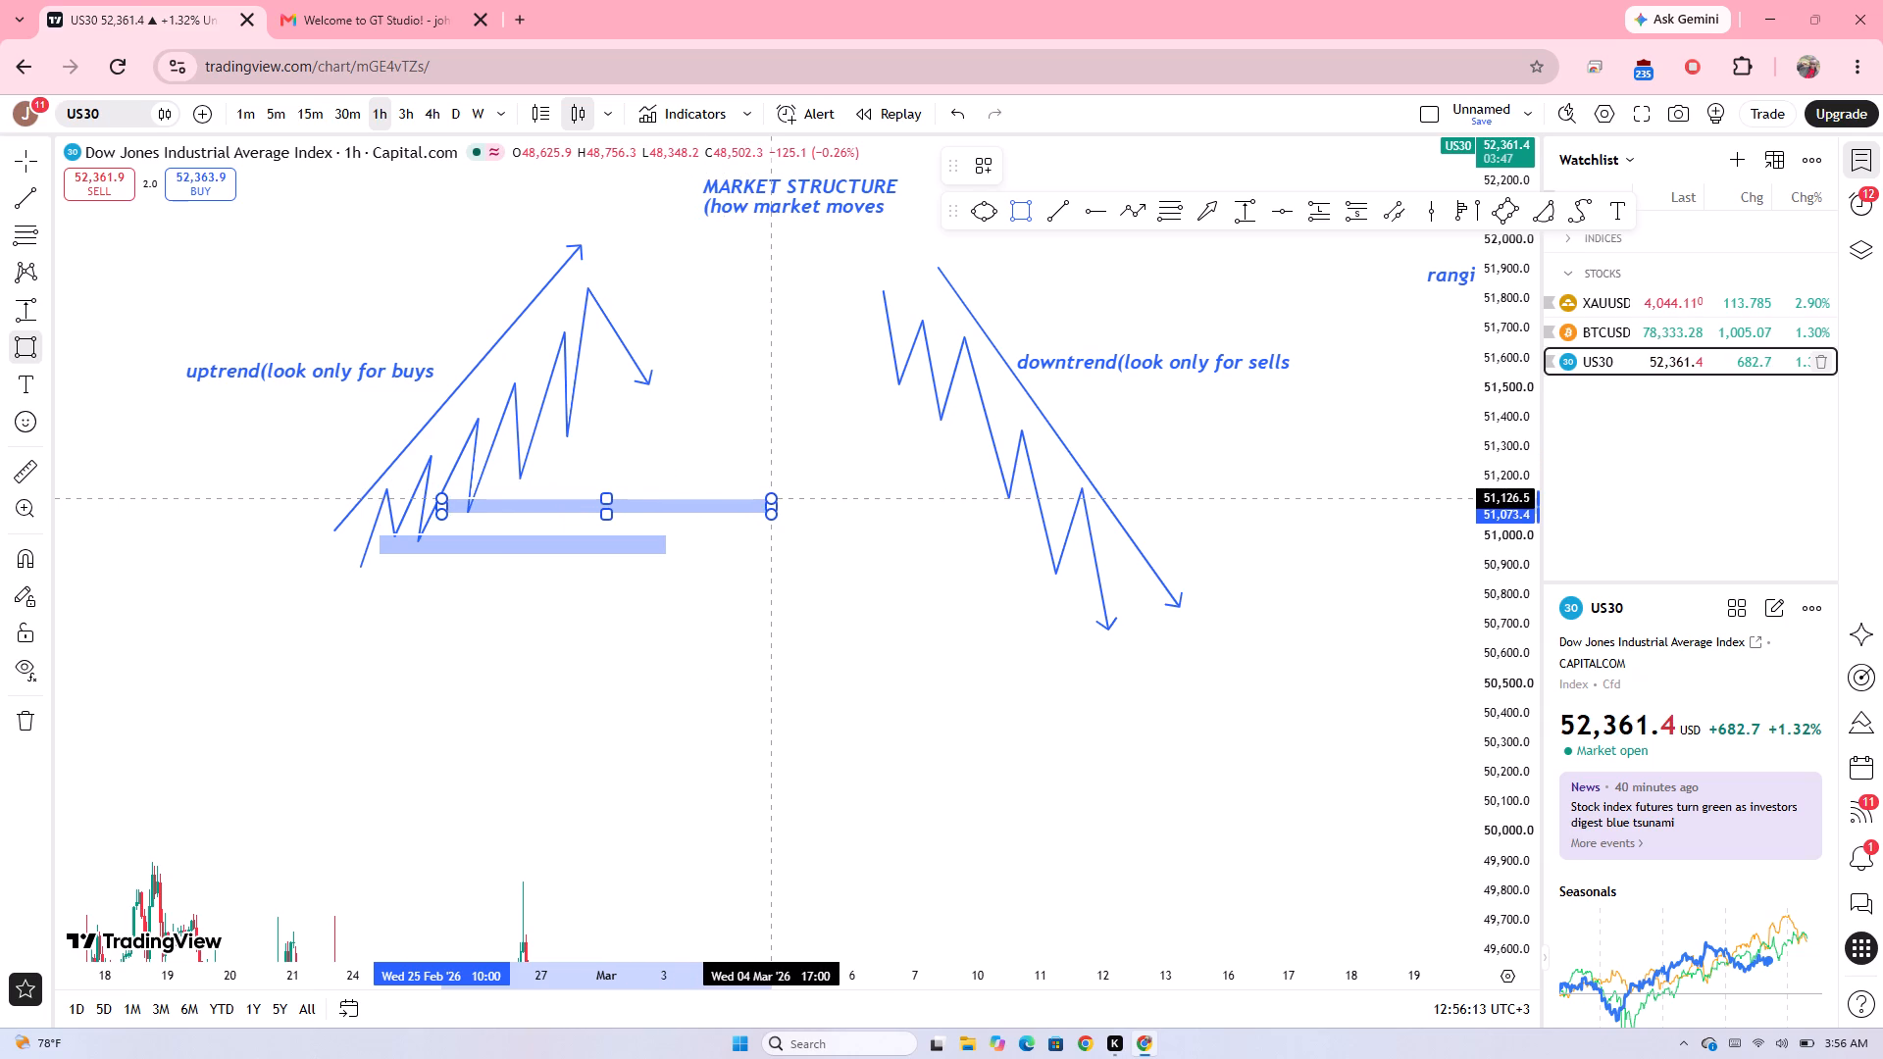
left_click(770, 498)
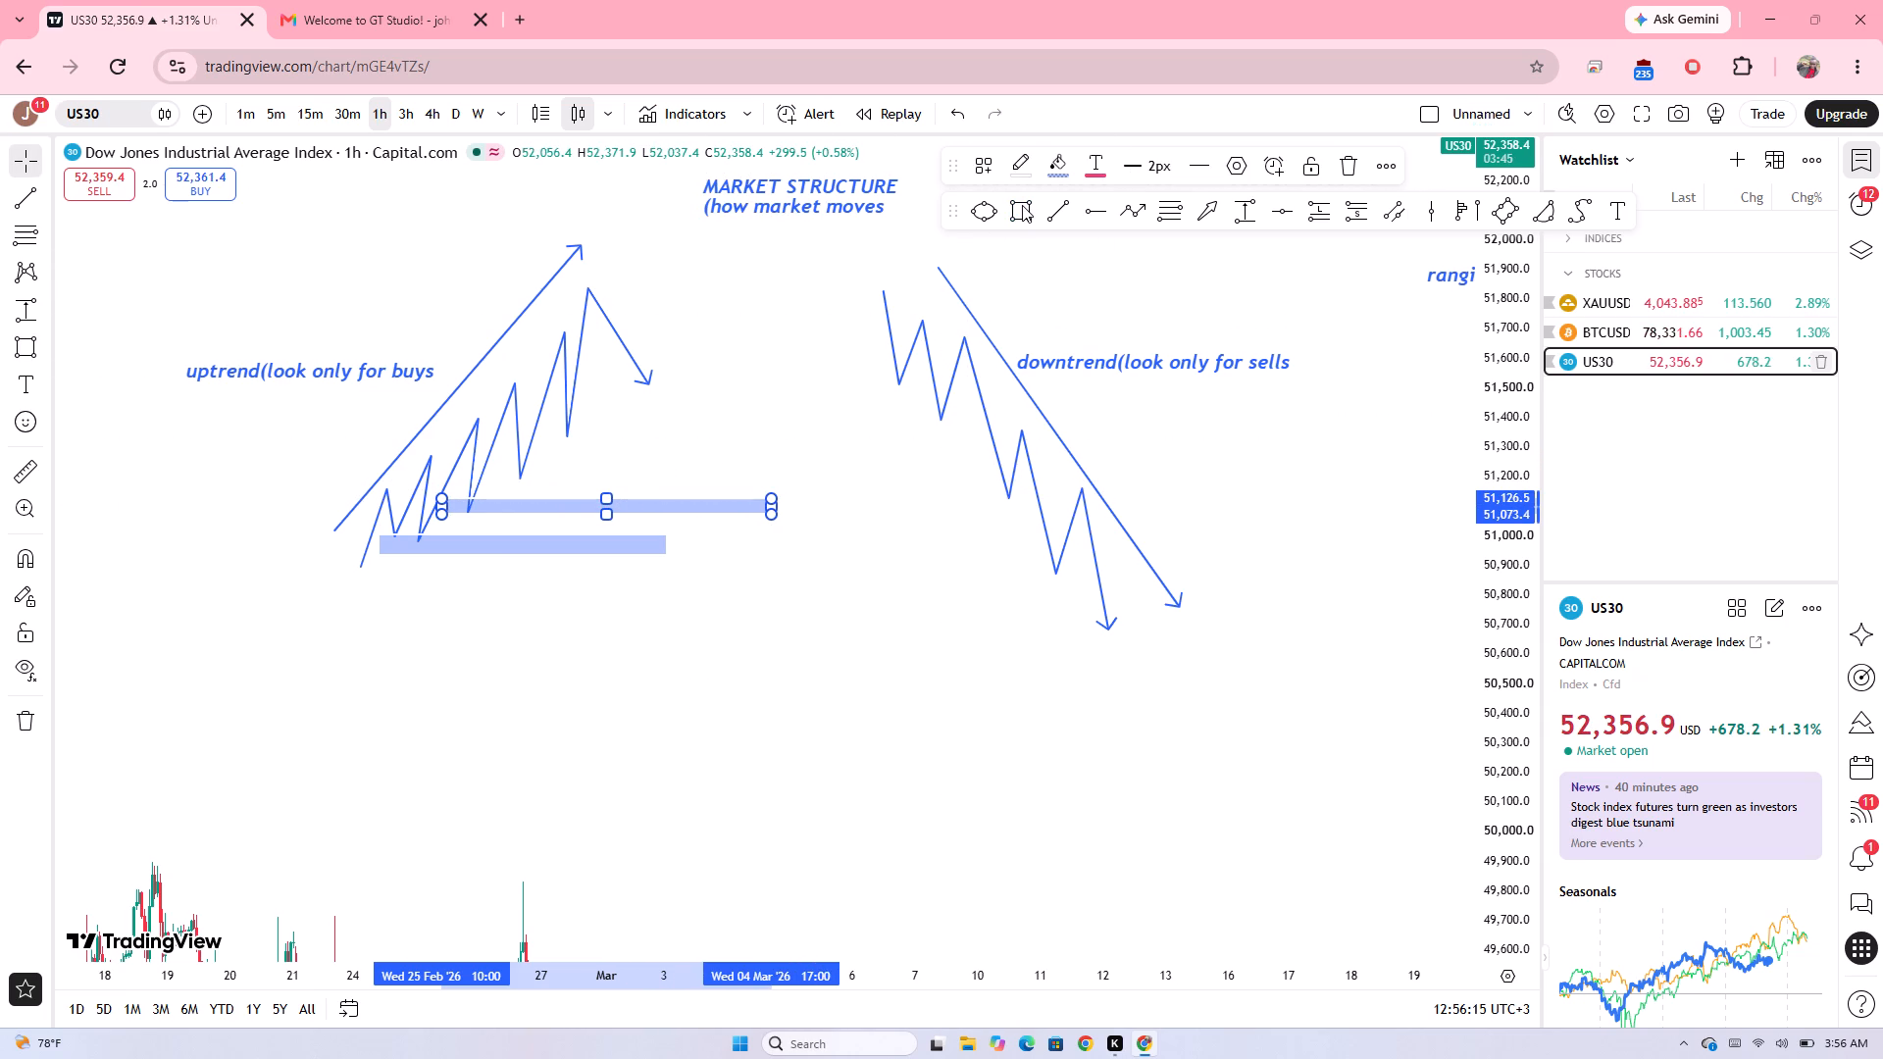
left_click(1022, 205)
left_click_drag(483, 468, 627, 455)
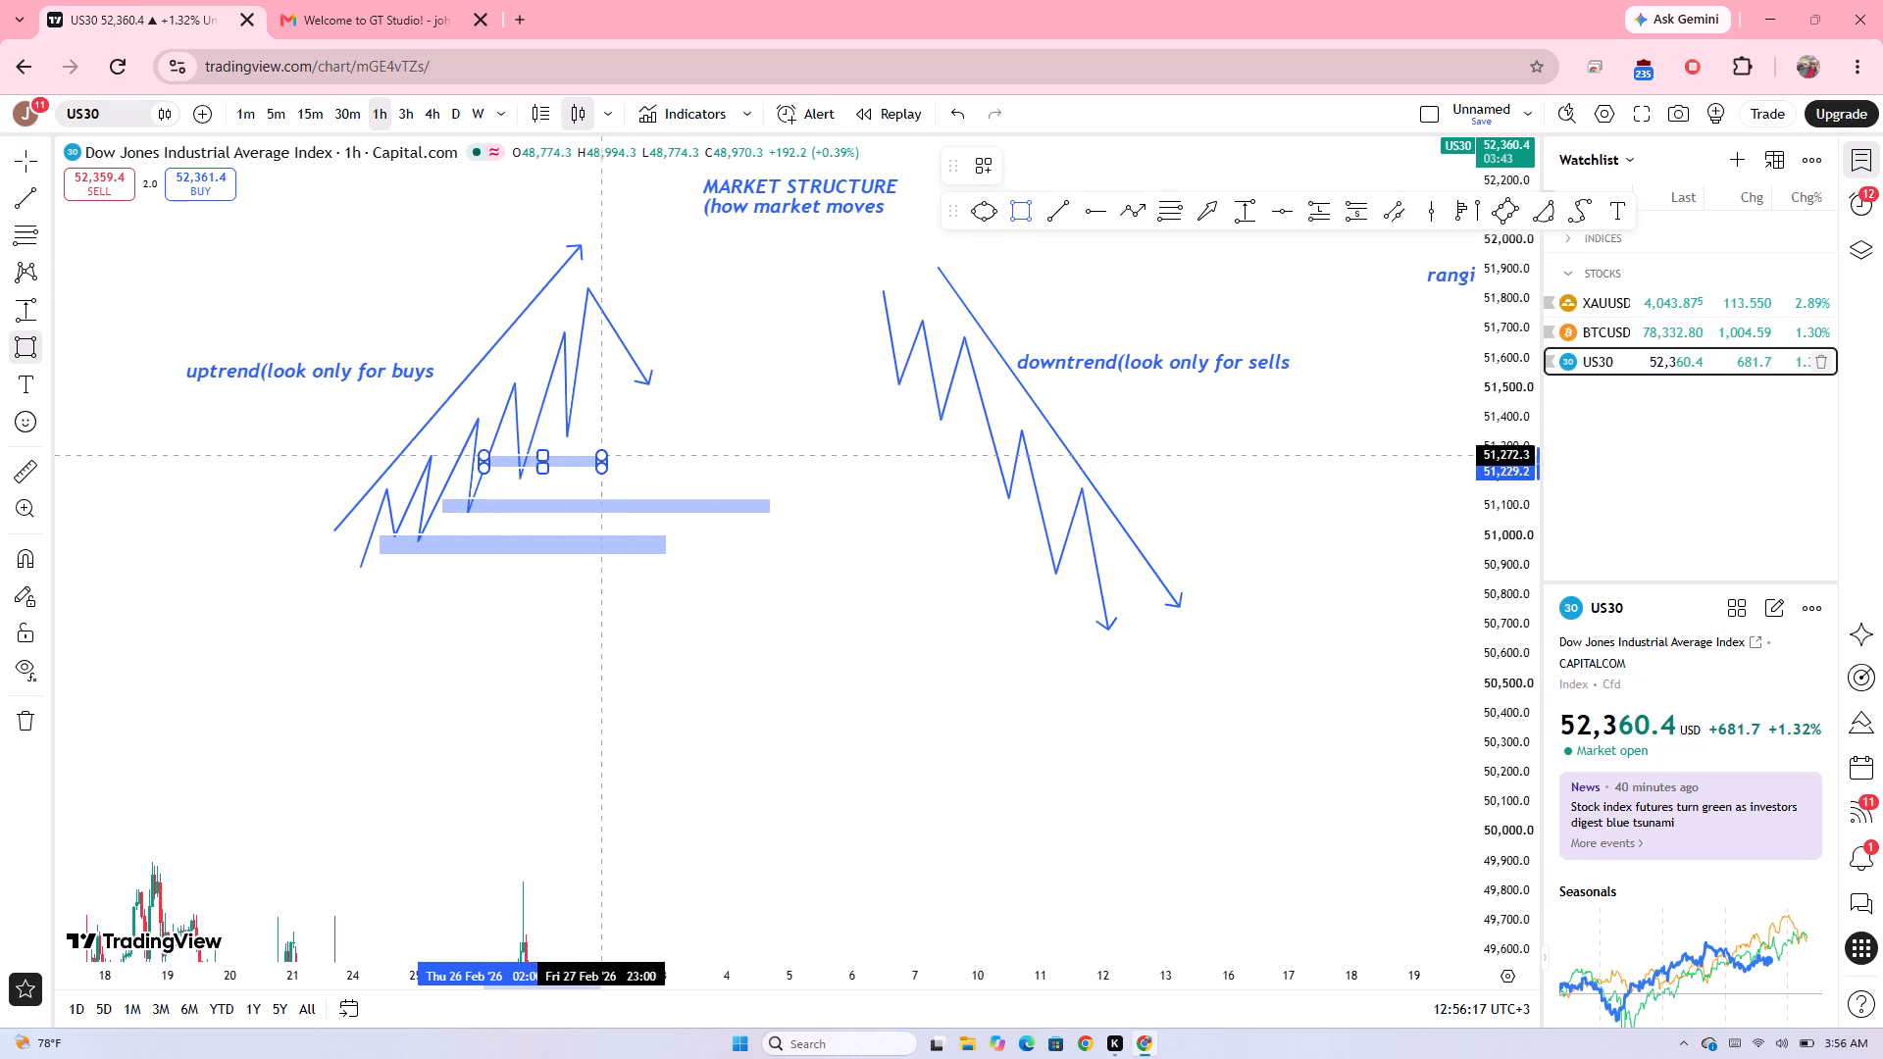
left_click_drag(627, 455, 820, 480)
left_click(820, 480)
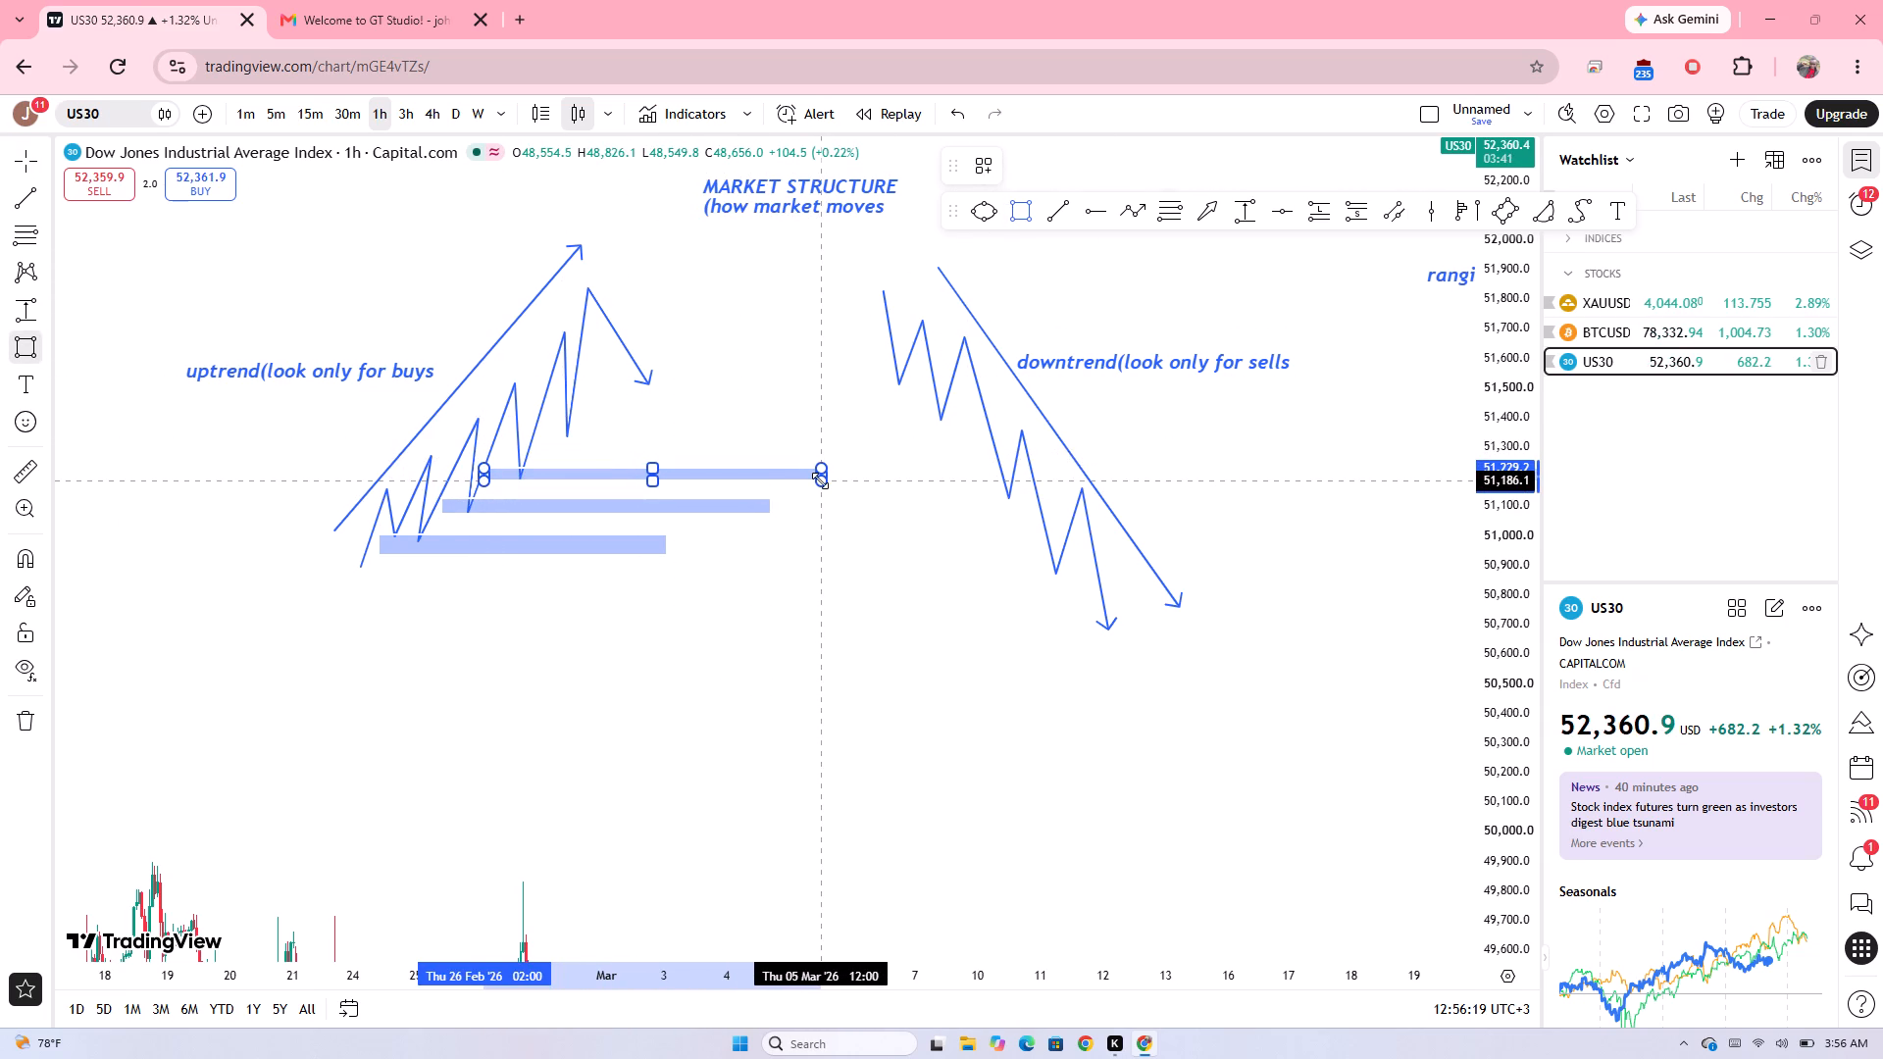
left_click(863, 532)
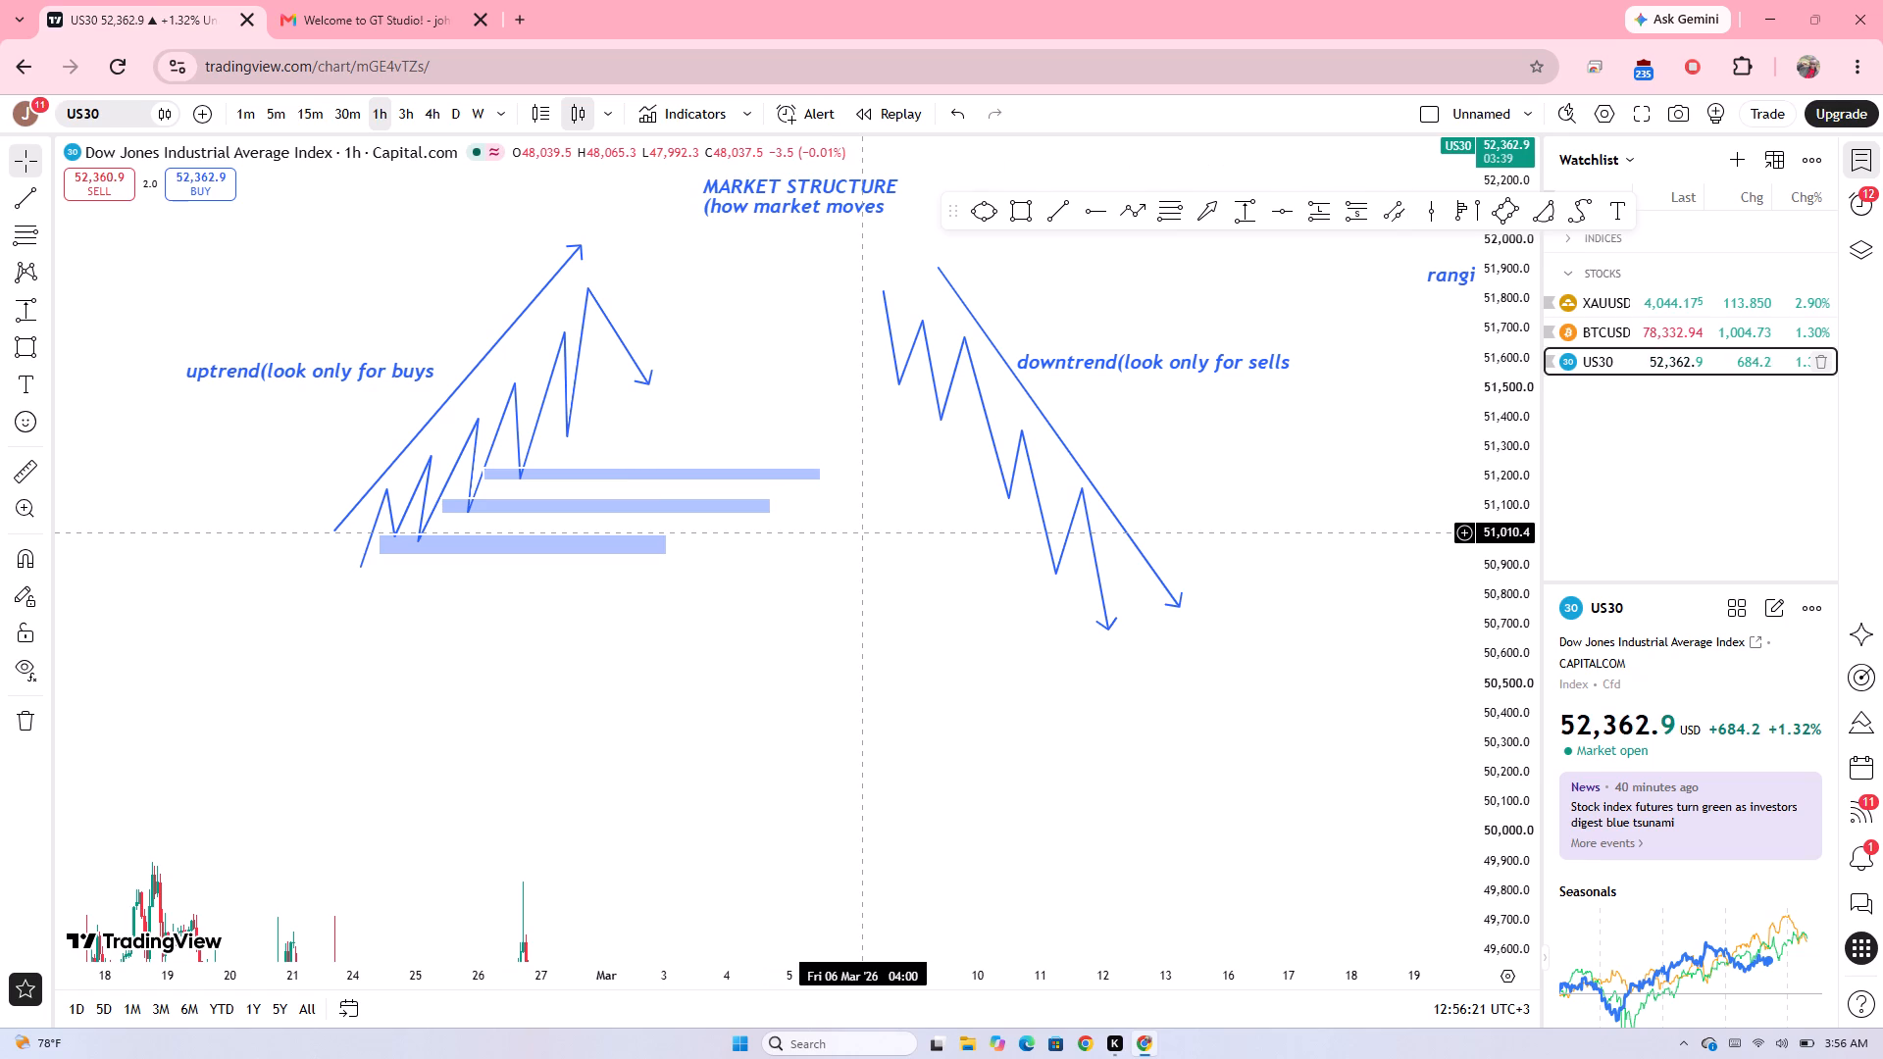
Draw an arrow marker from about 6 March at 50,679 up to about 4 March at 51,040, pointing at the uptrend rectangles.
left_click(1204, 211)
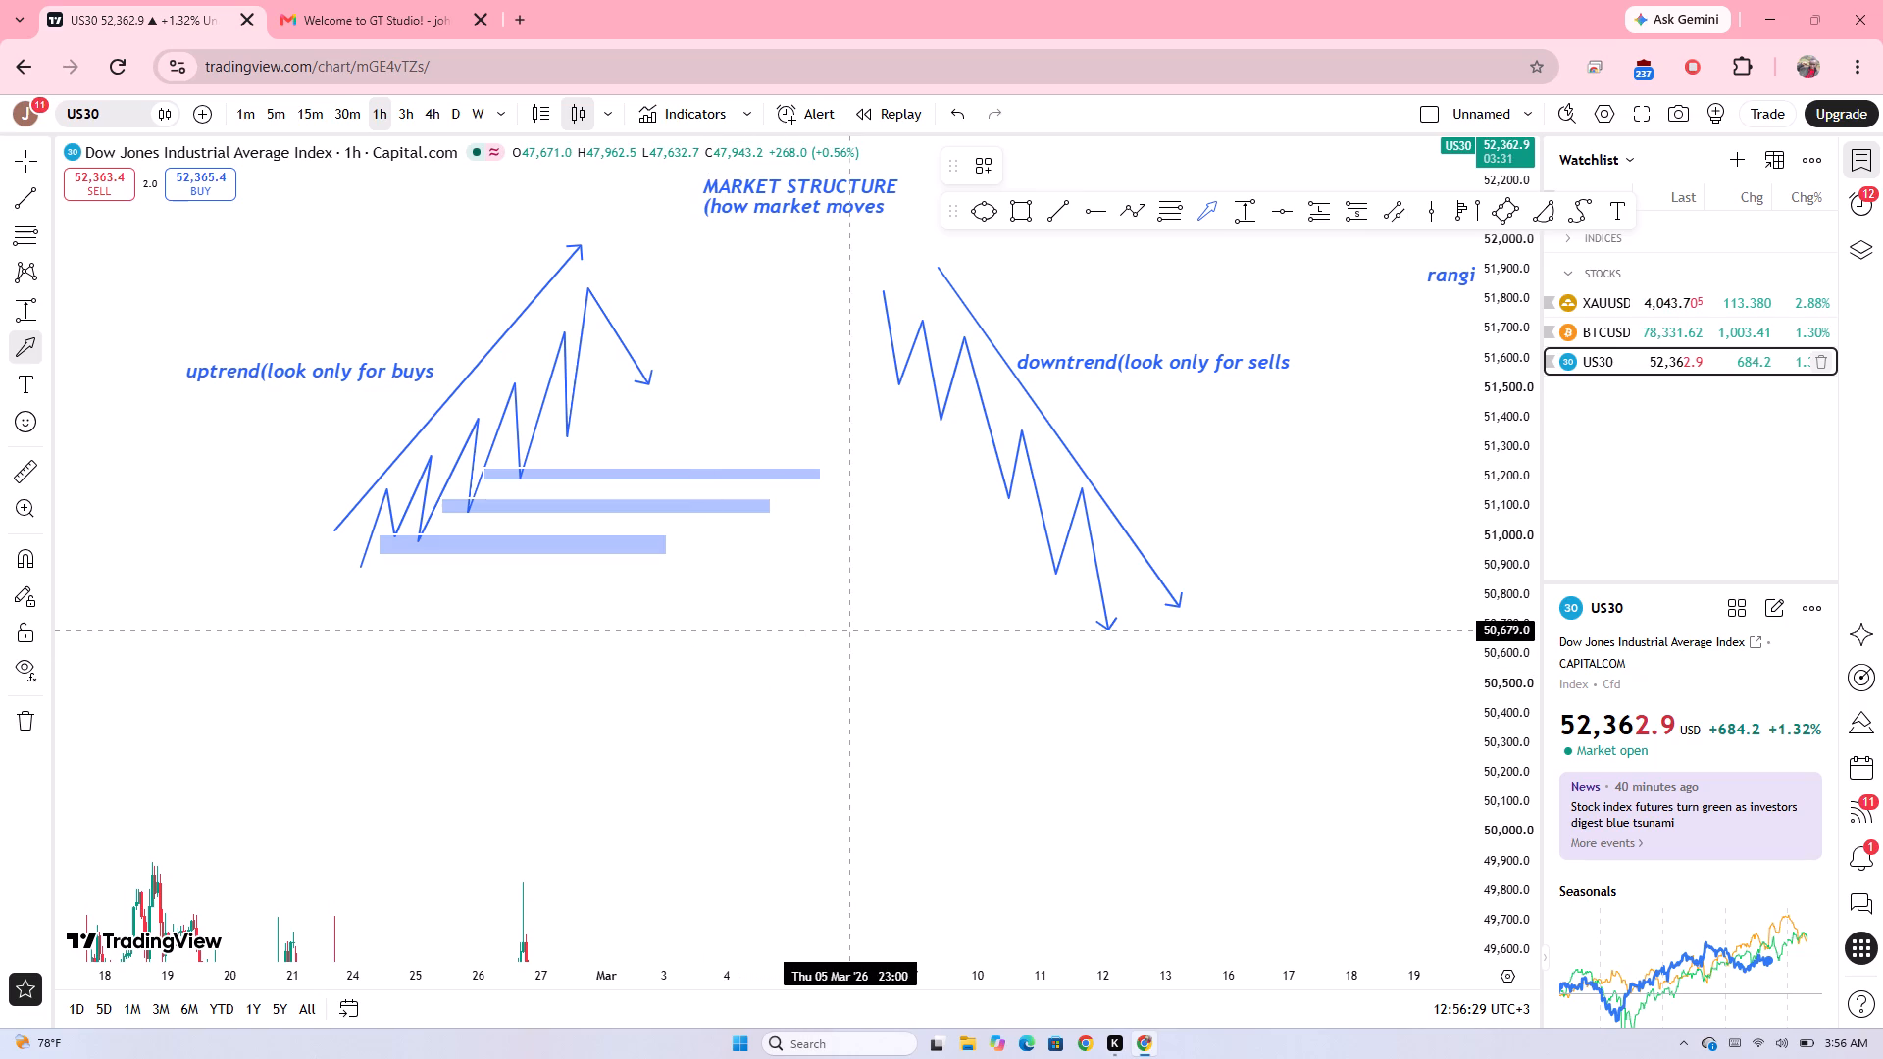
left_click_drag(853, 630, 740, 526)
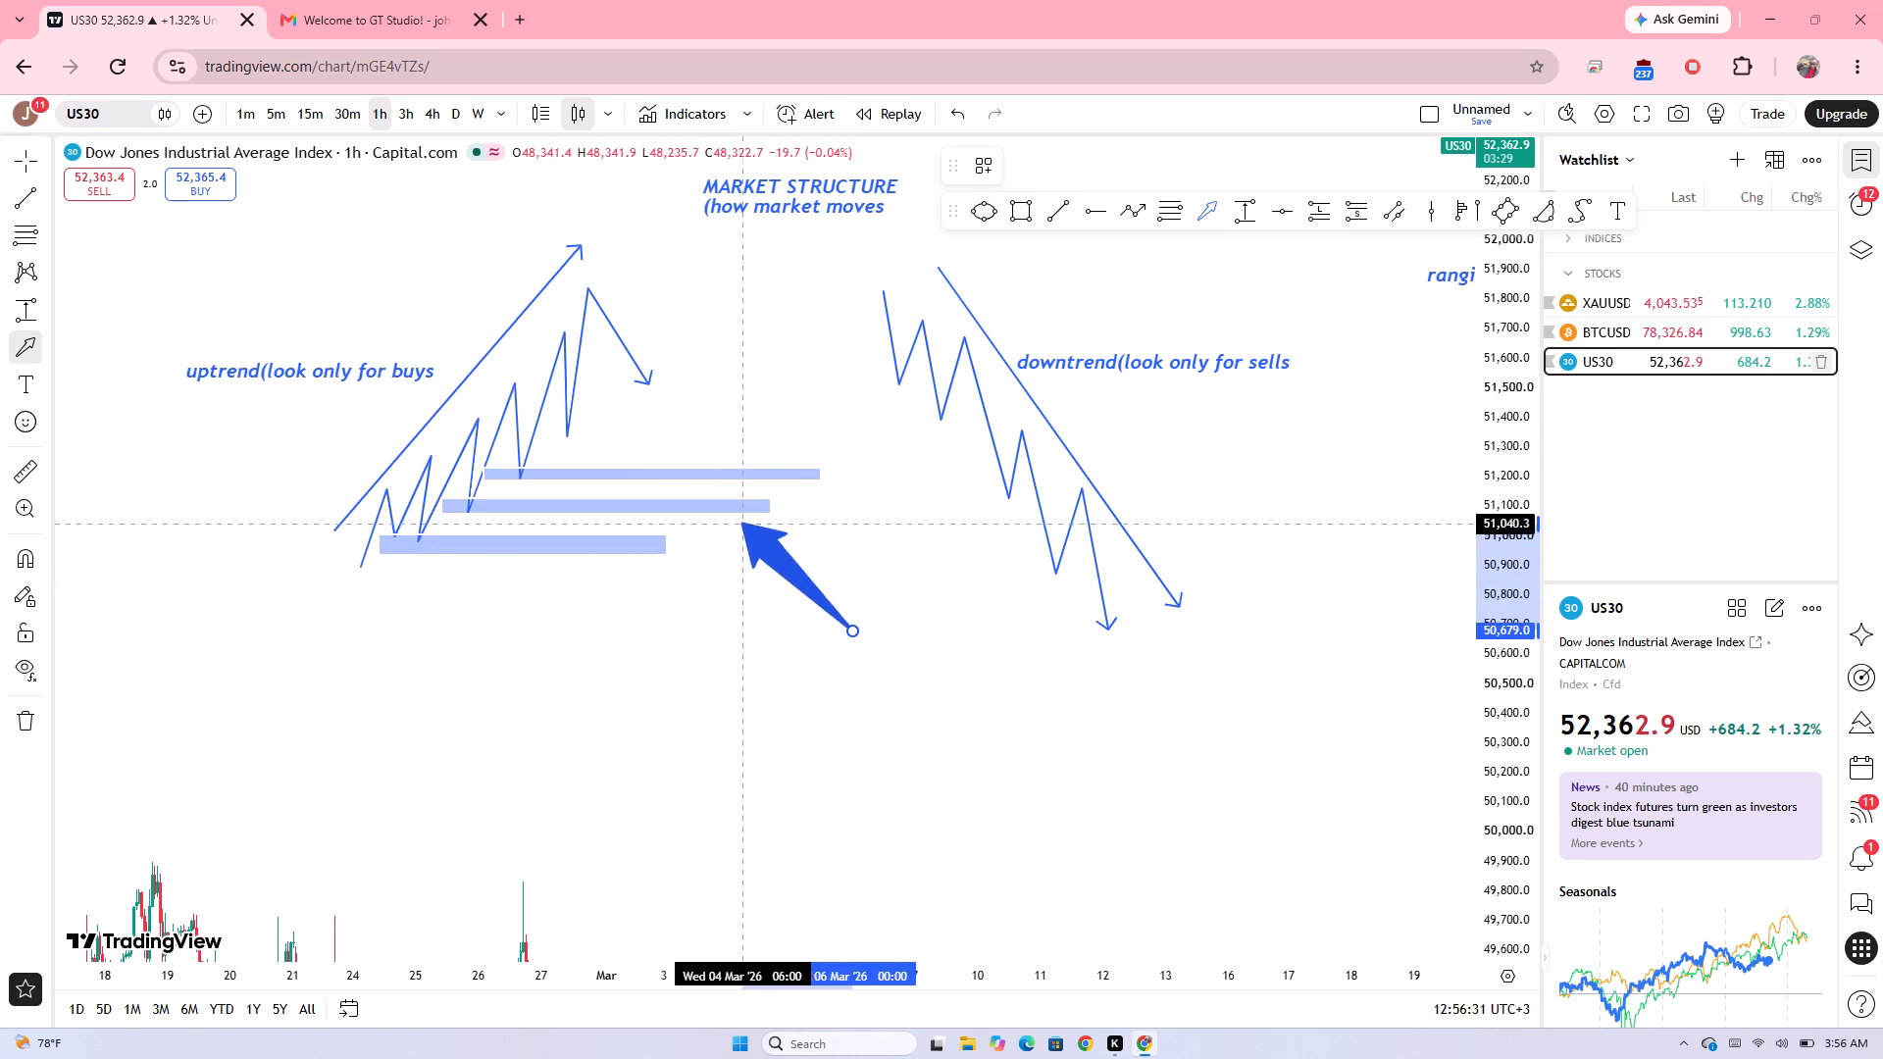
left_click_drag(740, 526, 738, 528)
left_click(738, 528)
left_click(969, 674)
Add a text note below the arrow's tail reading "poi(point of interests where we should be entering the masrket".
left_click_drag(969, 674, 825, 674)
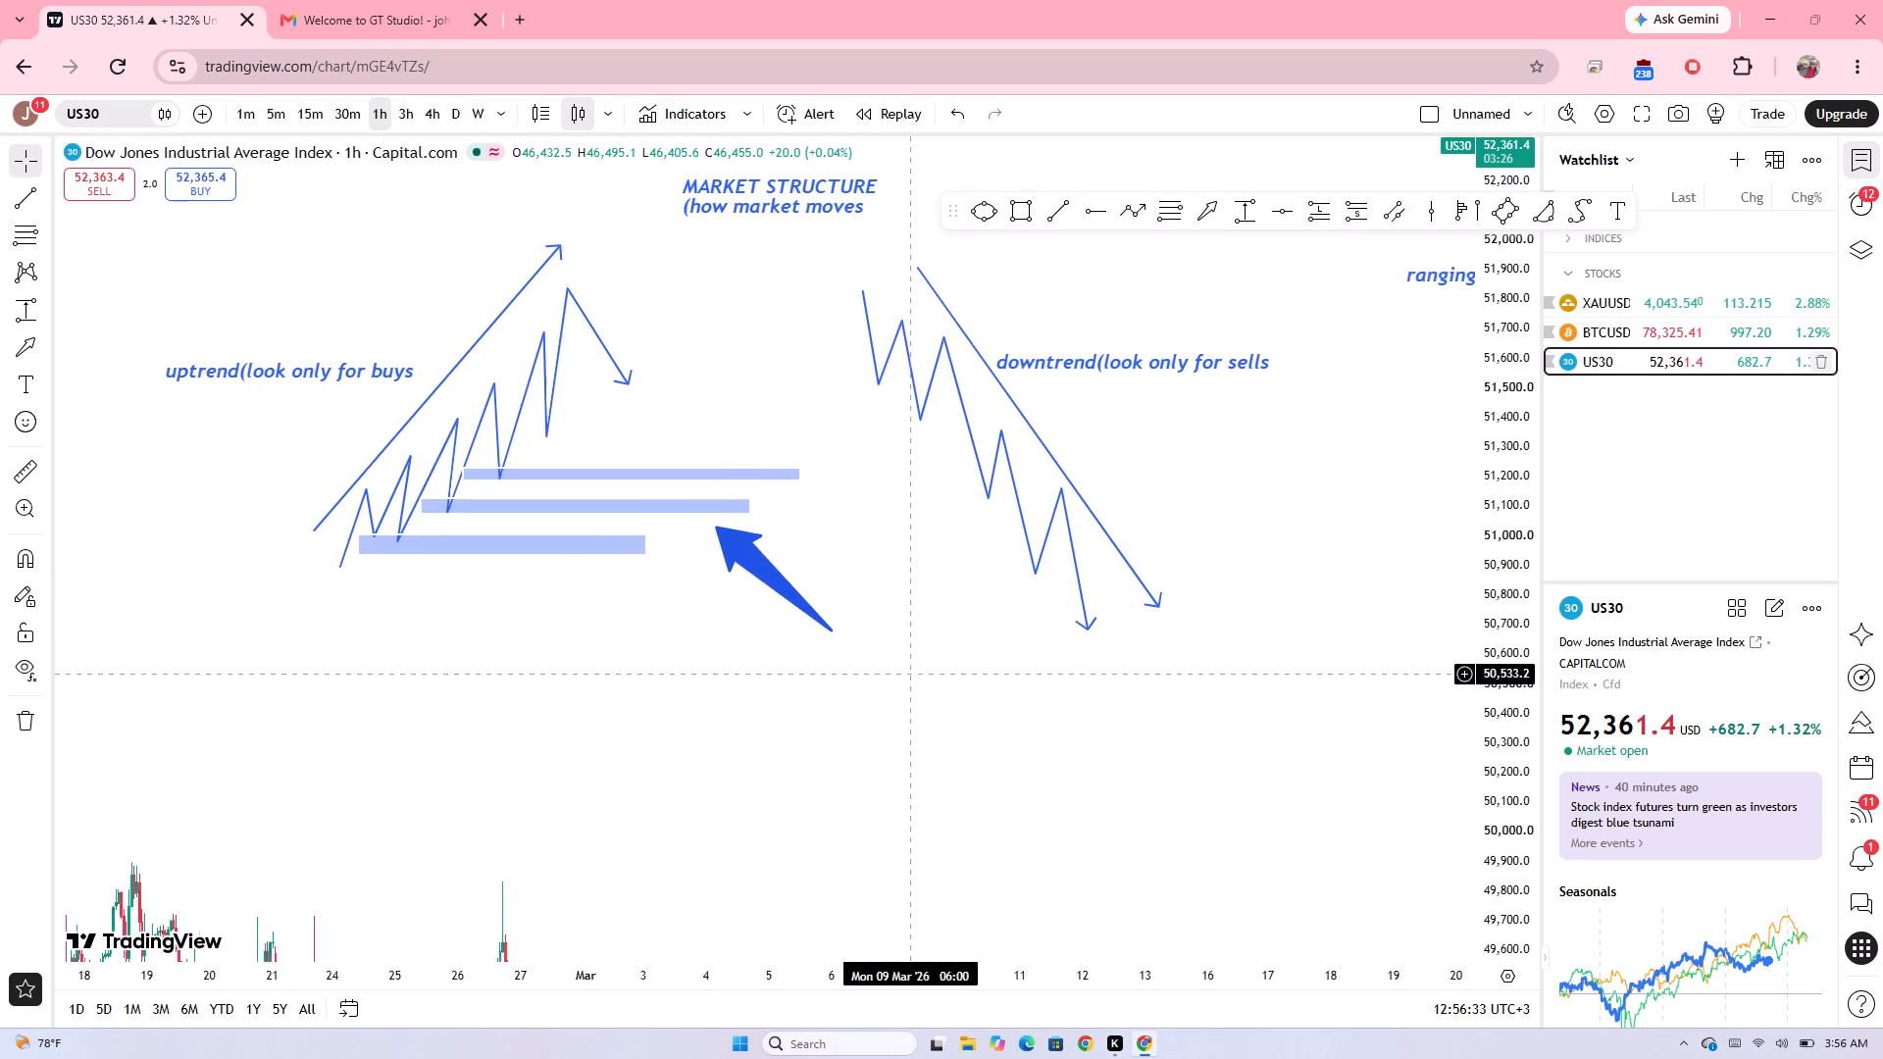
left_click_drag(825, 674, 797, 667)
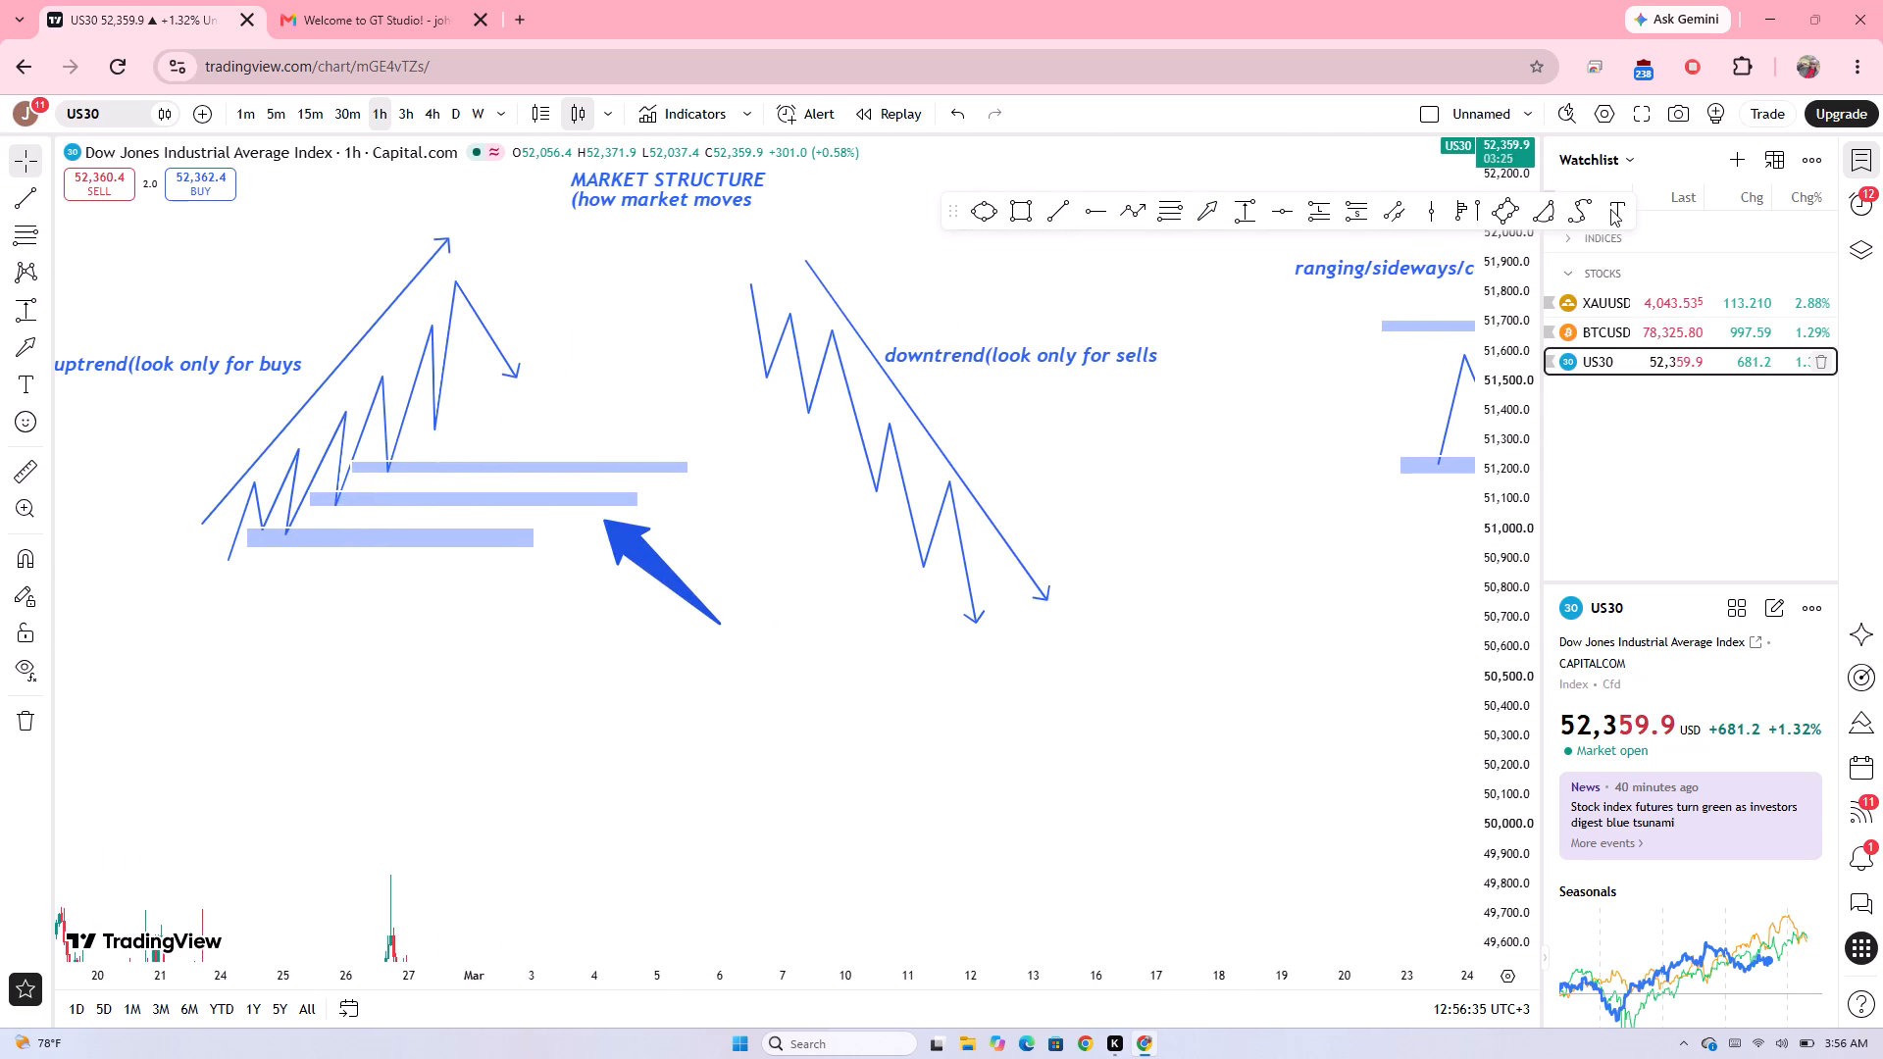
left_click(1610, 209)
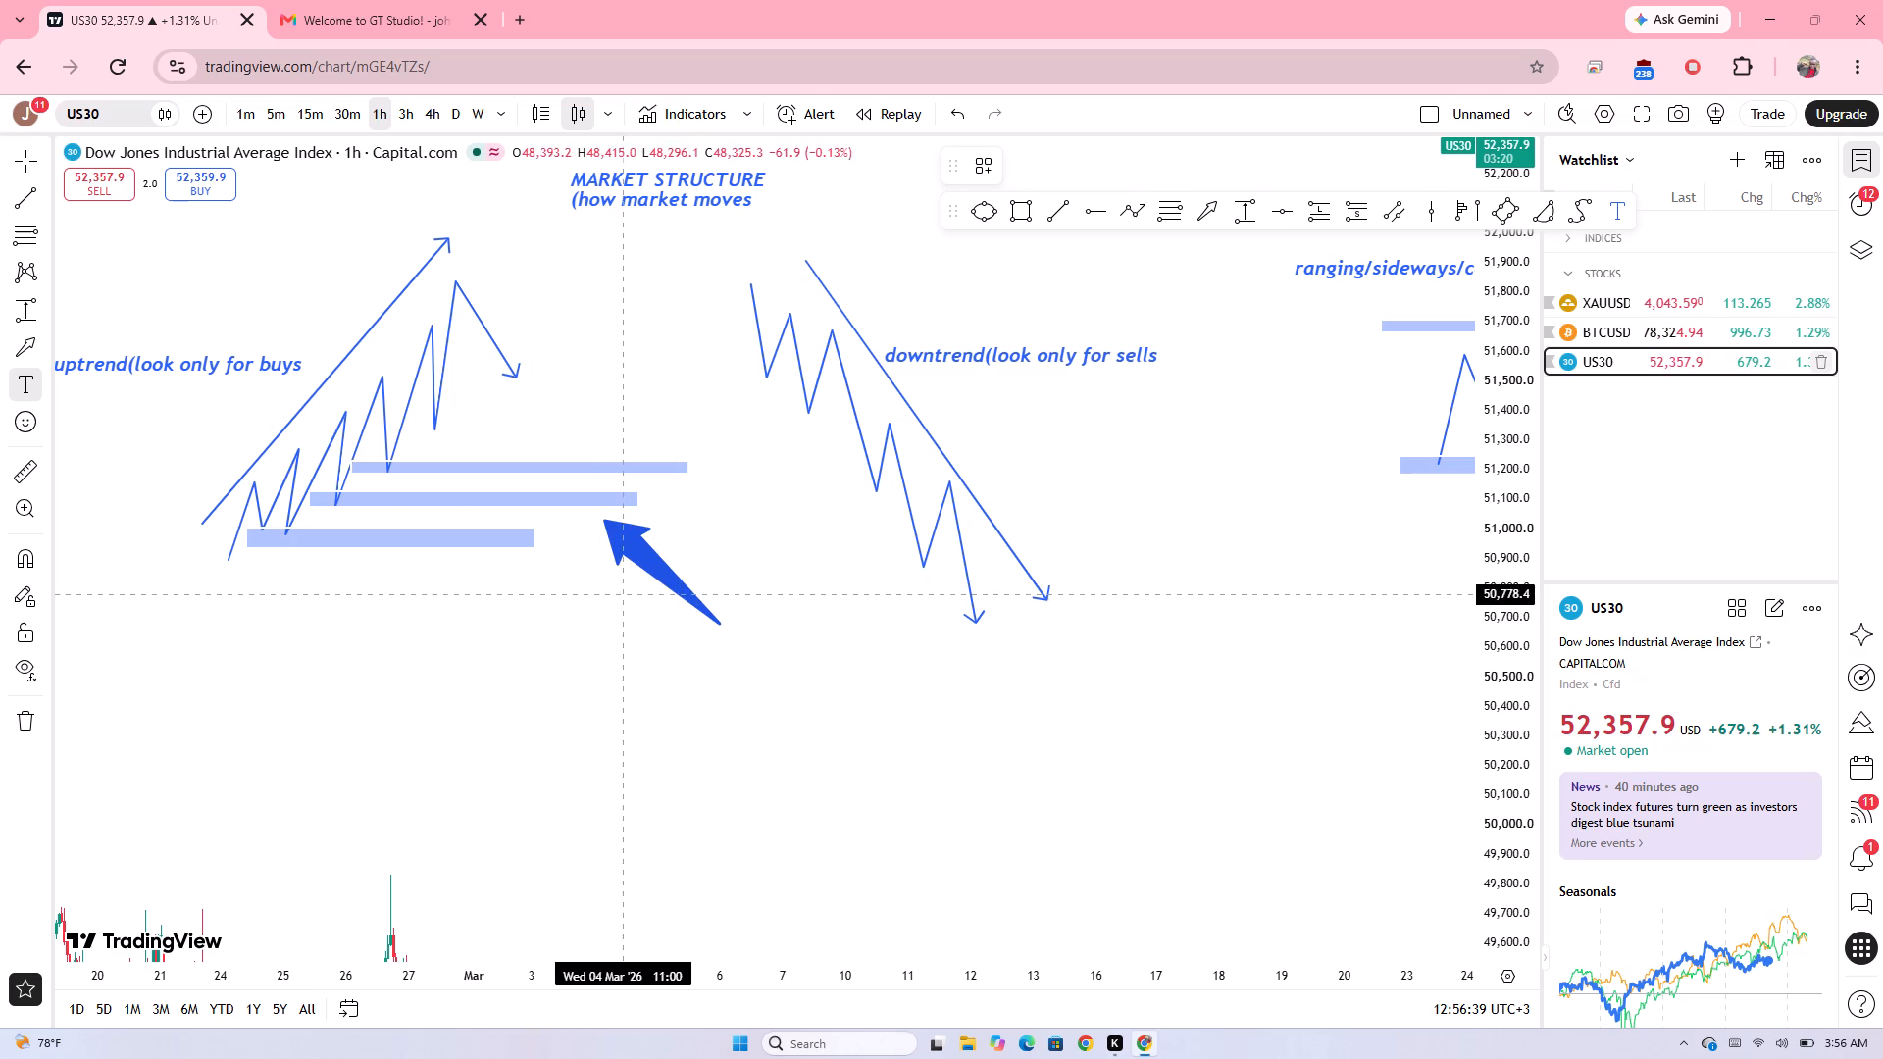
left_click(377, 625)
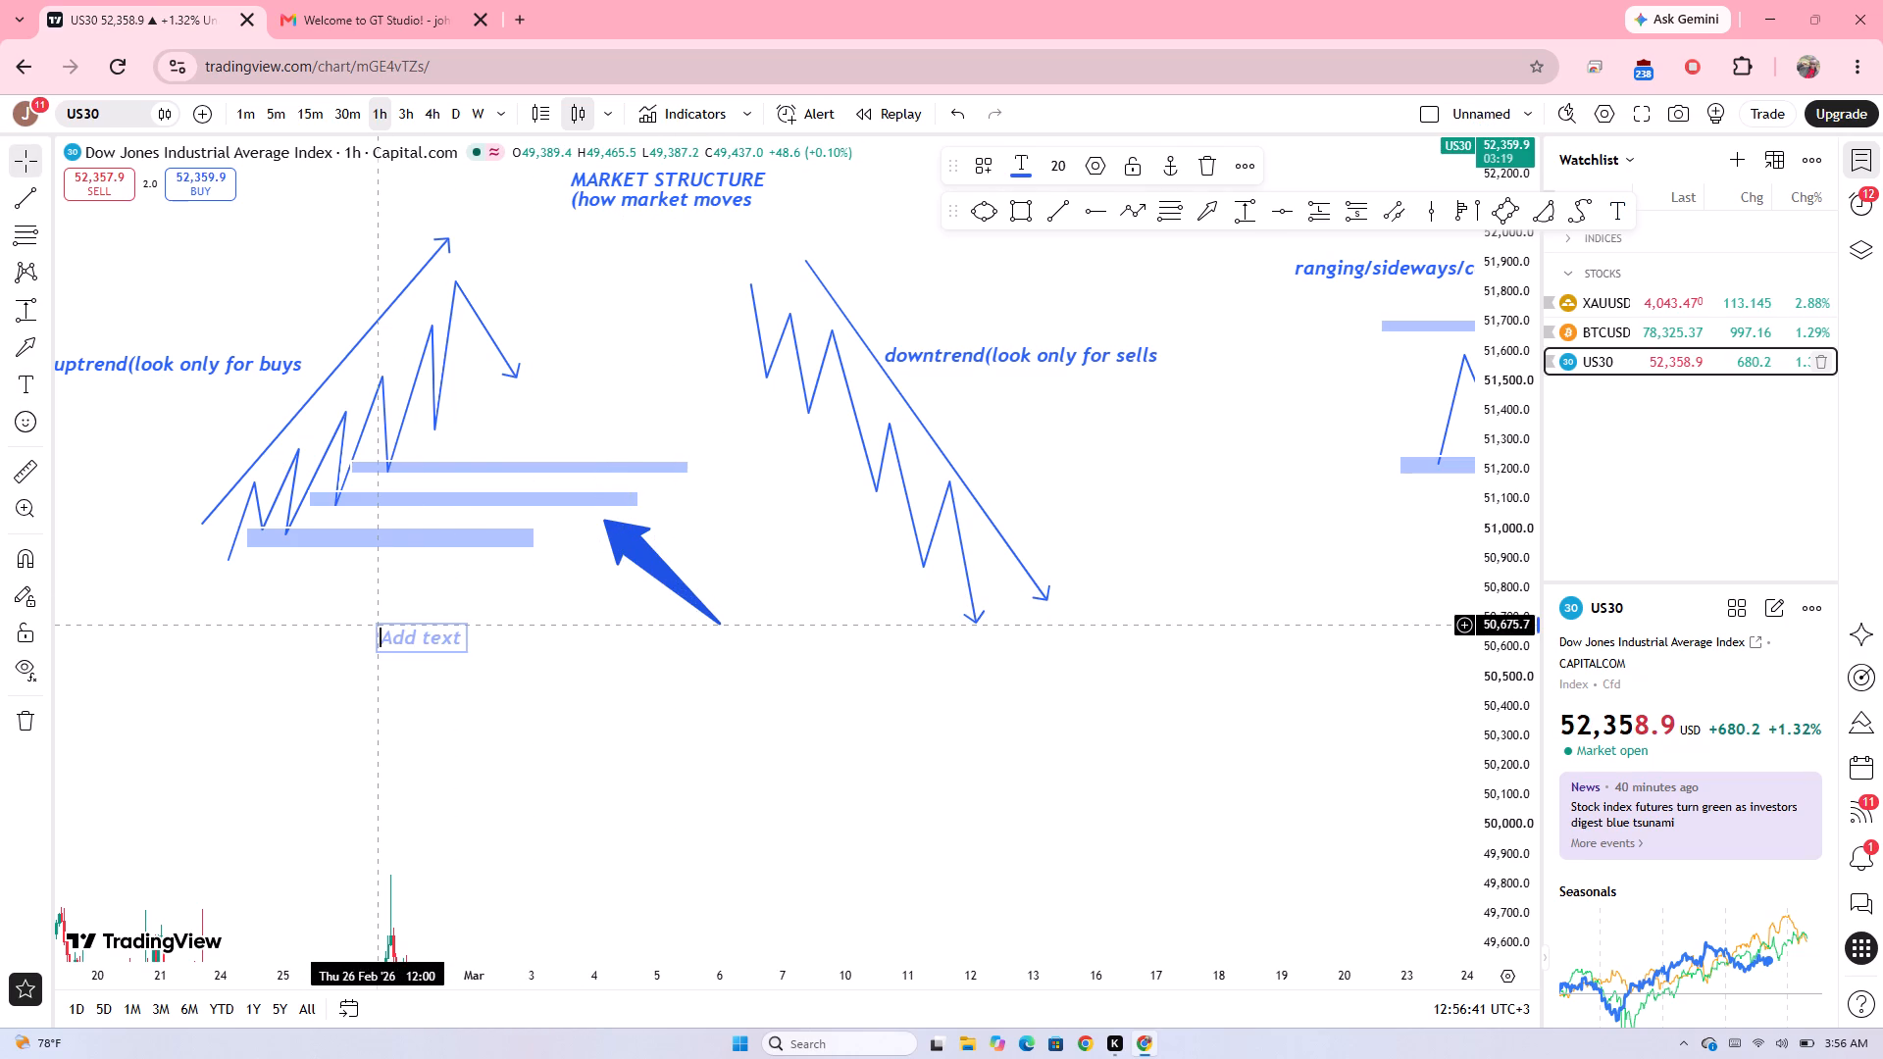
type("poi")
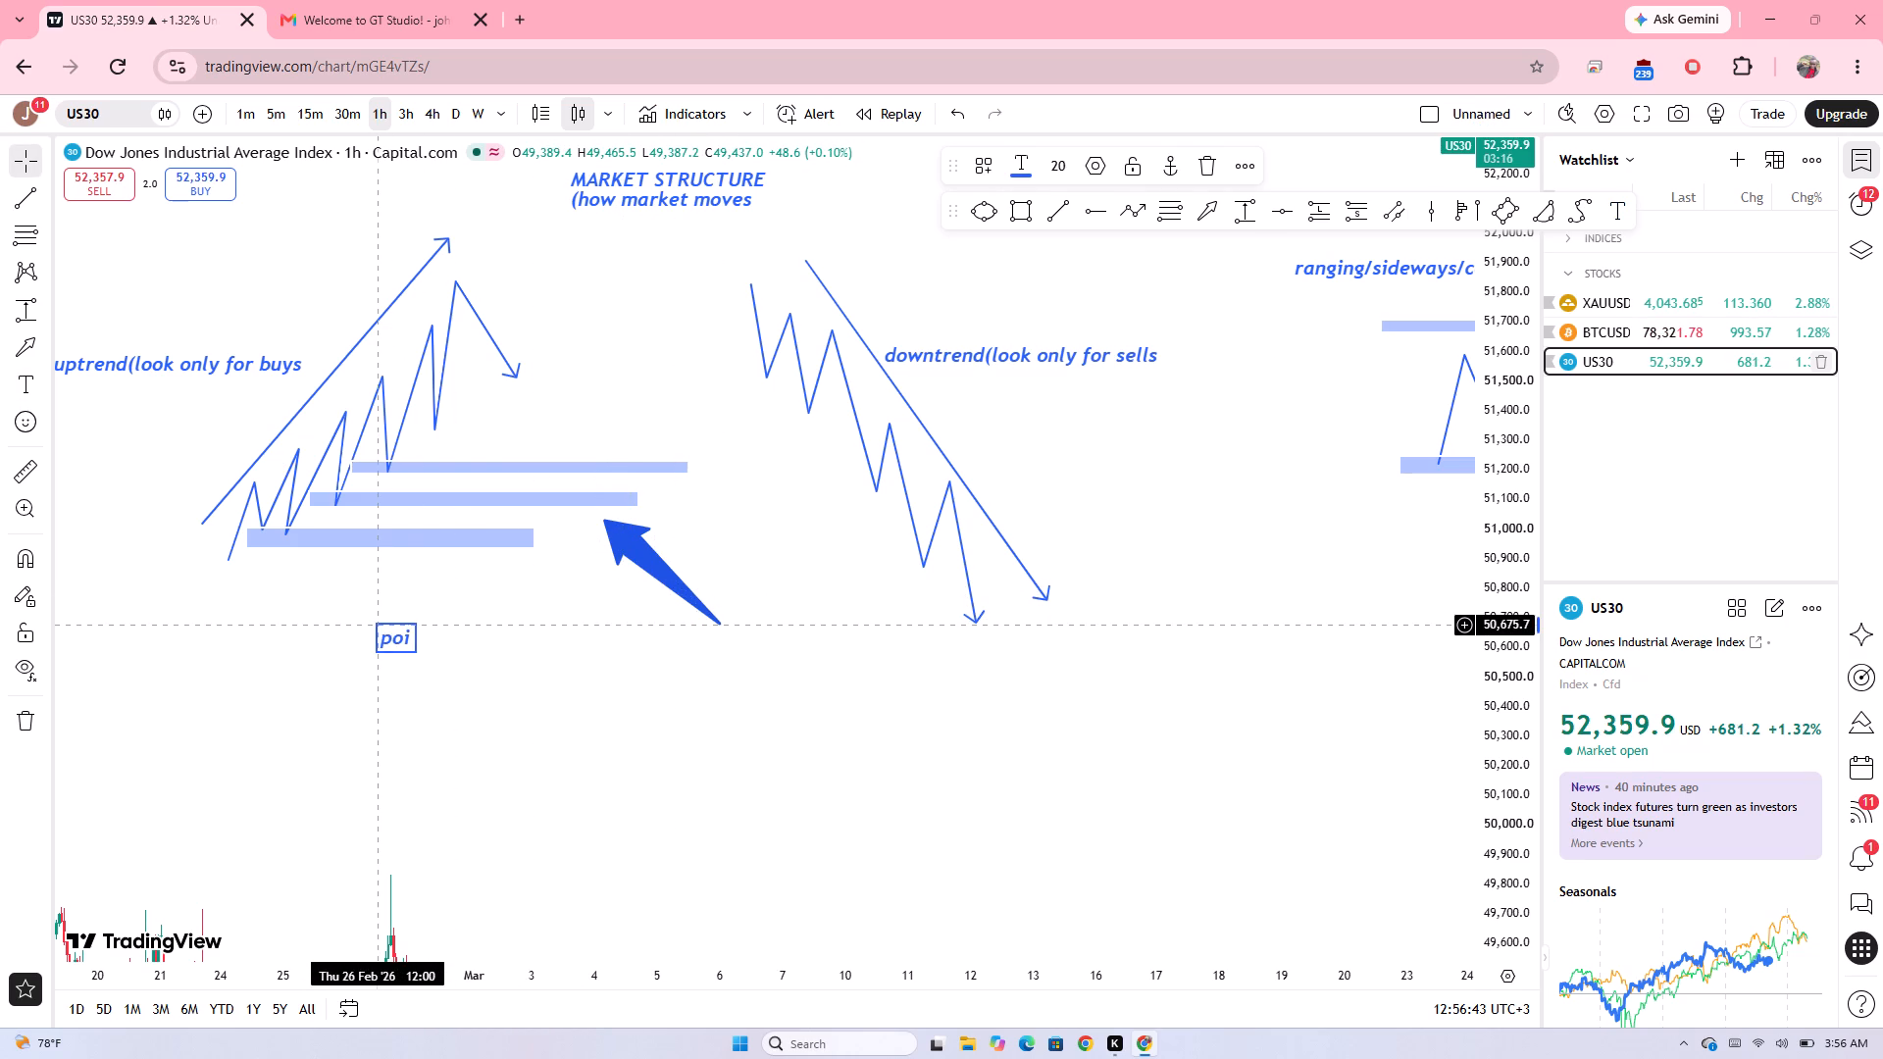
key("shift+parenleft")
type("point of inte")
type("rest")
type("s where")
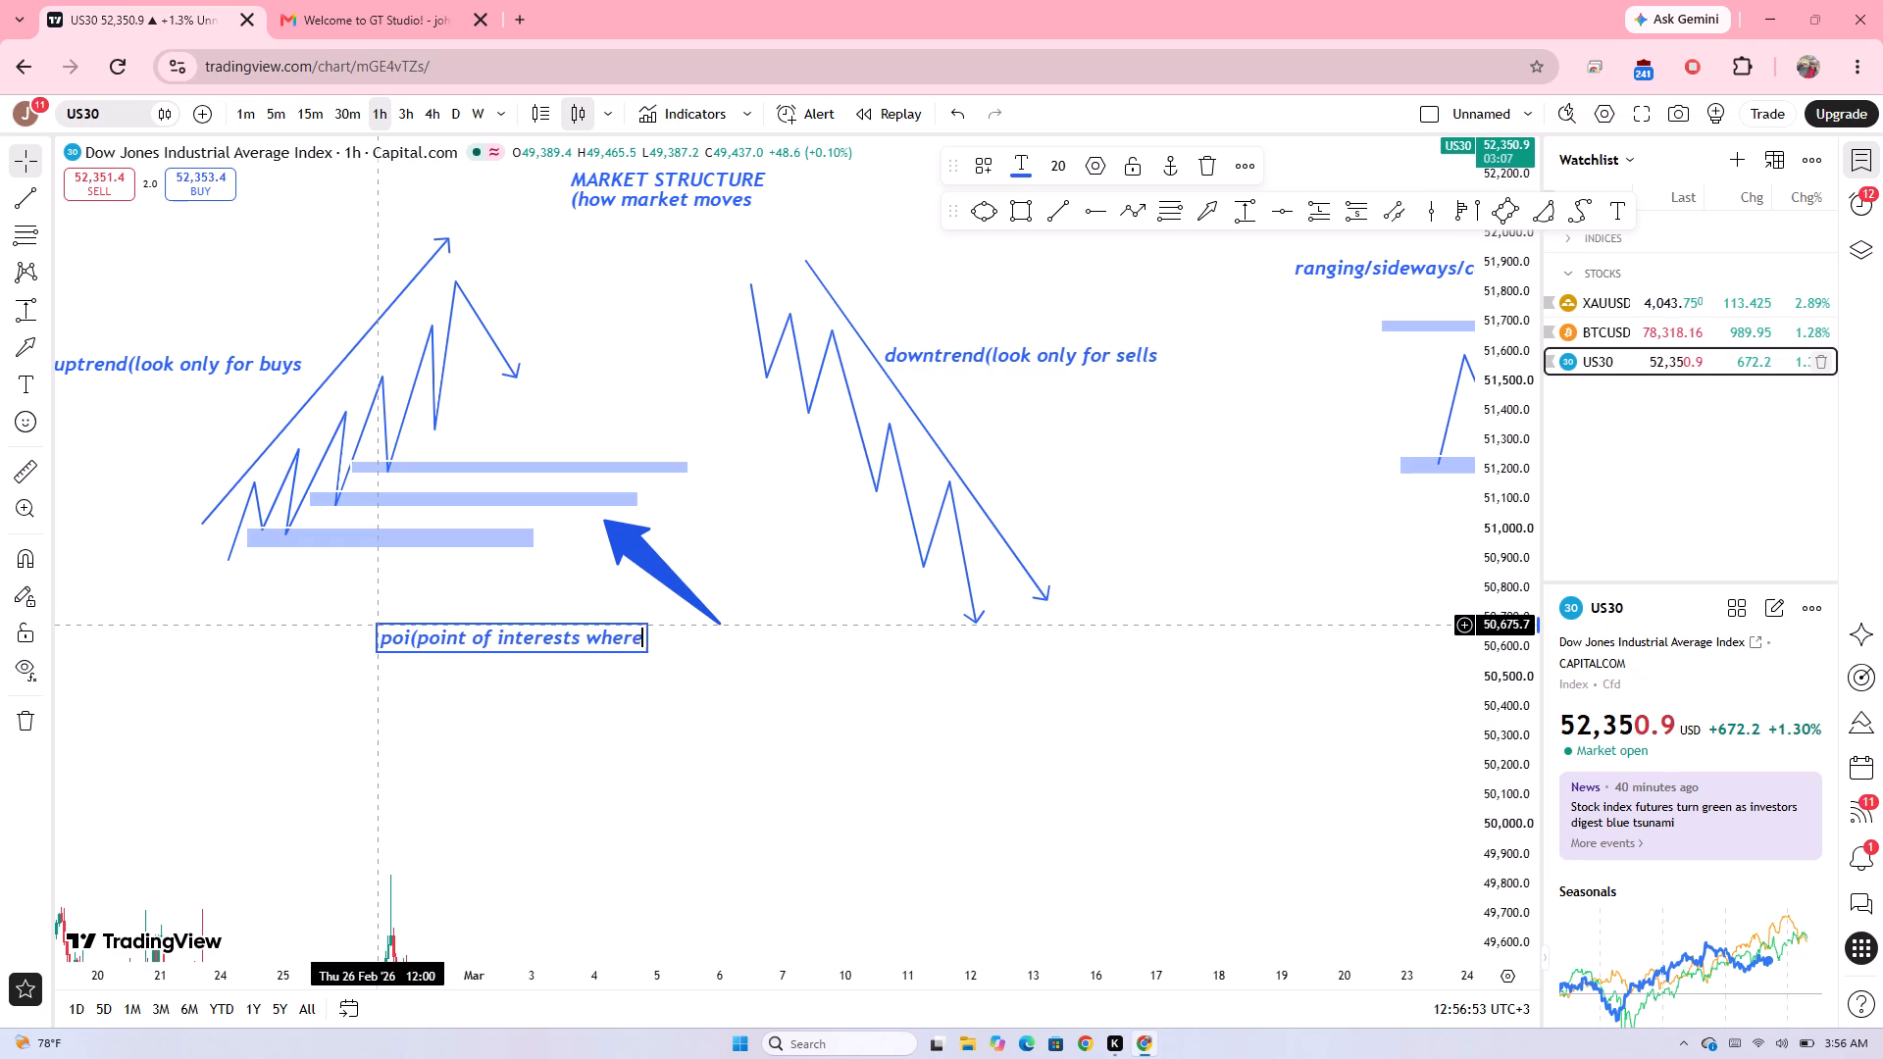
key("space")
type("we should be entering the masrket")
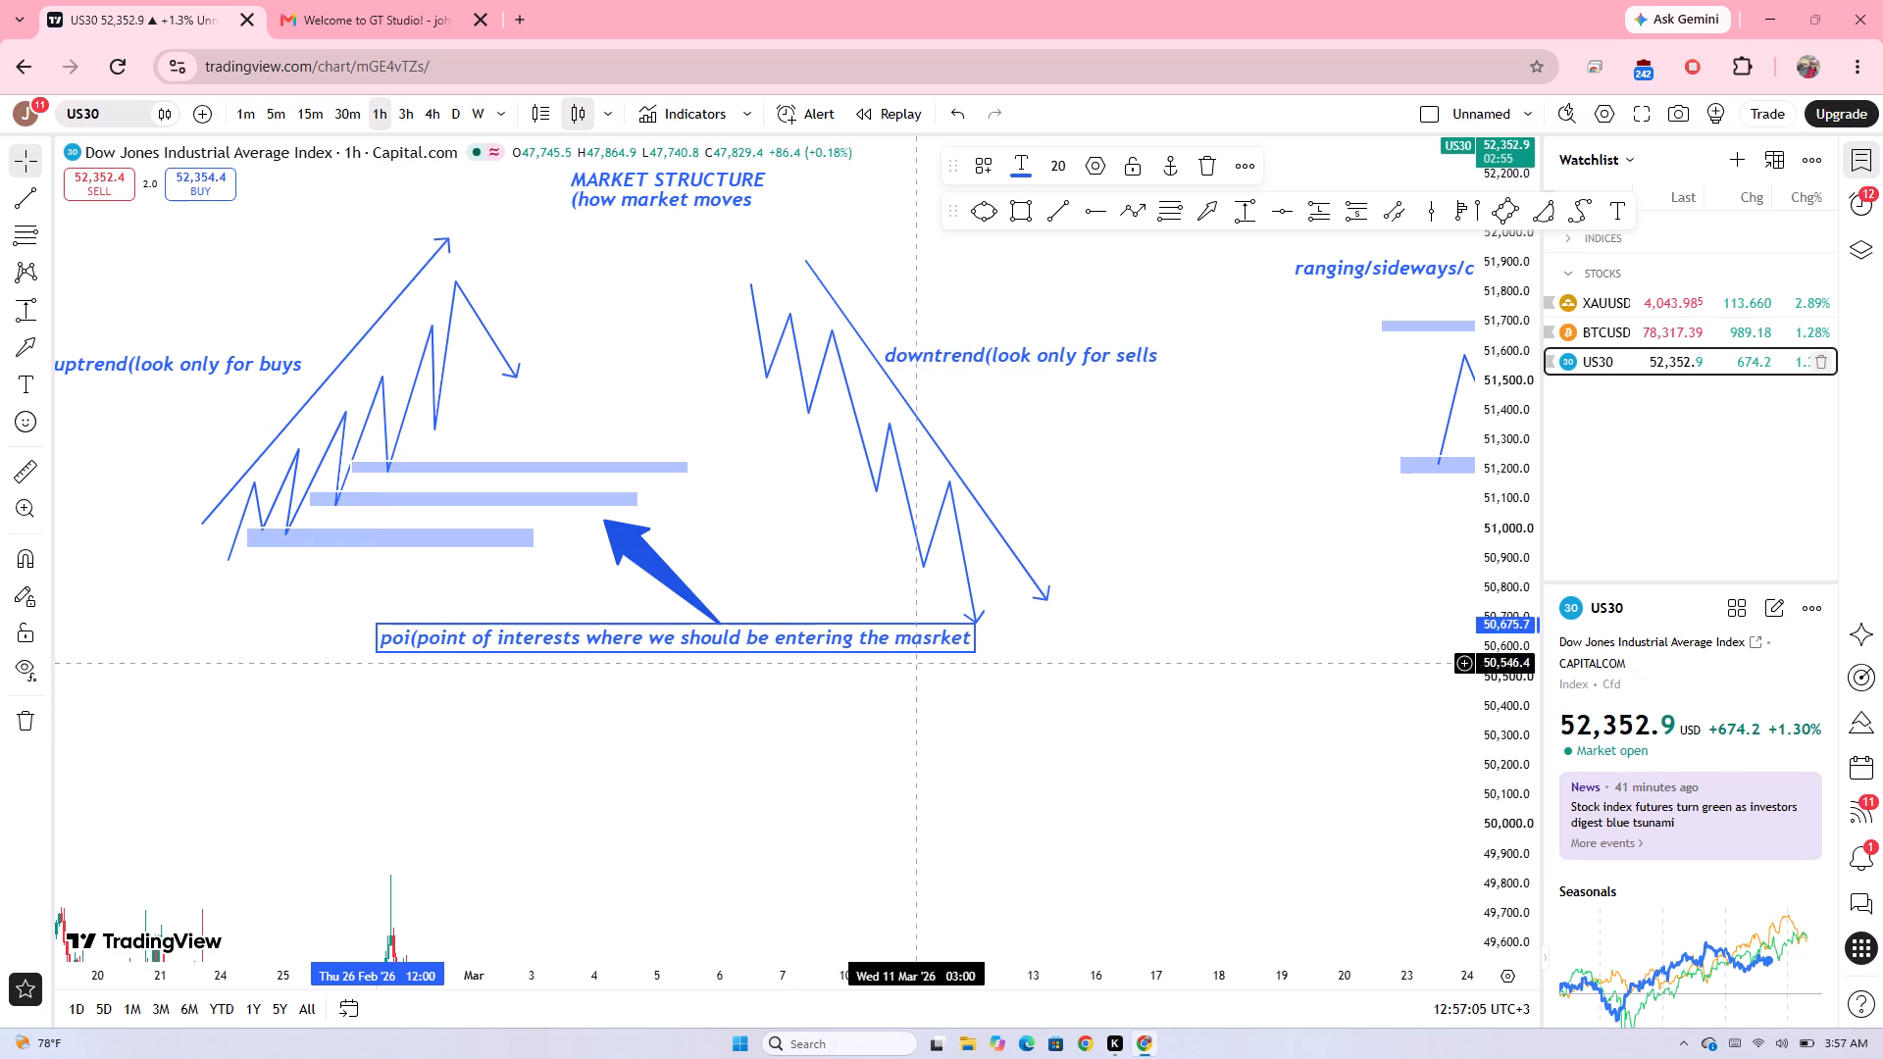
Correct the spelling of the point-of-interest note's last word to "market".
left_click(937, 640)
key("Left")
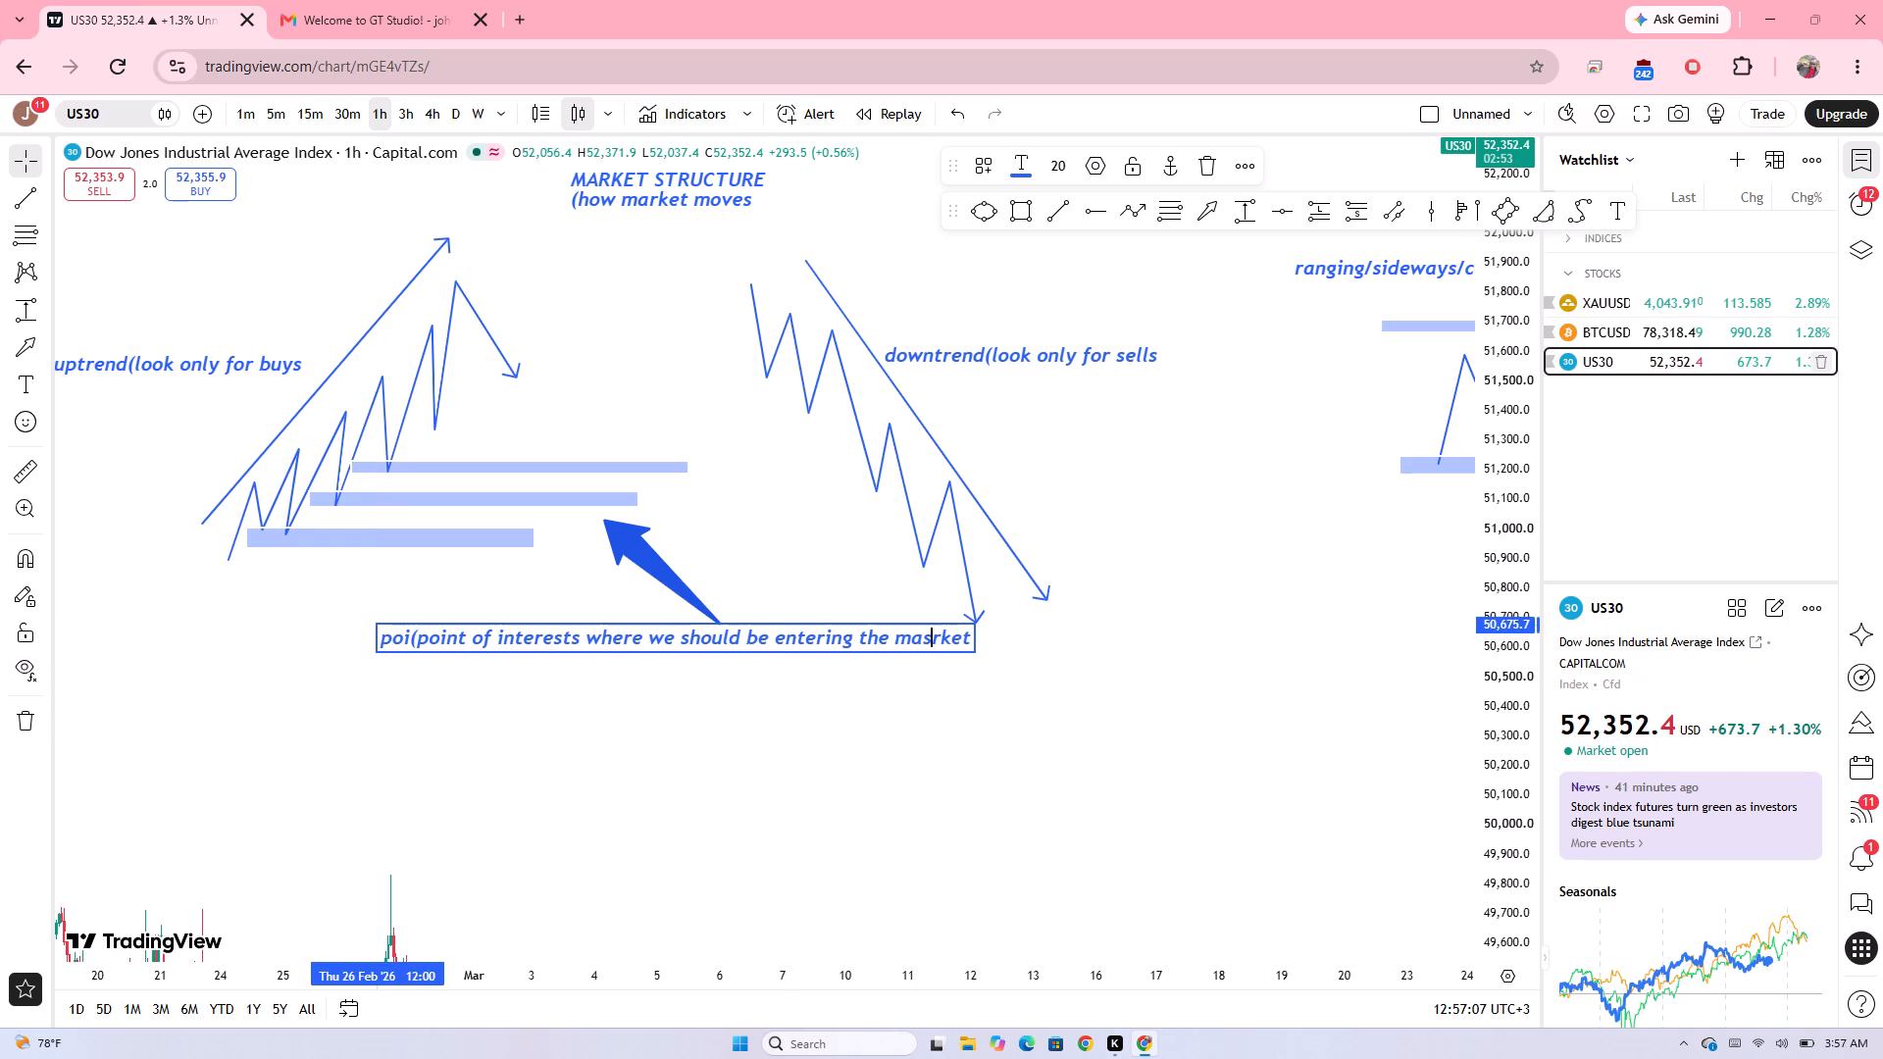
key("Left")
key("Right")
key("BackSpace")
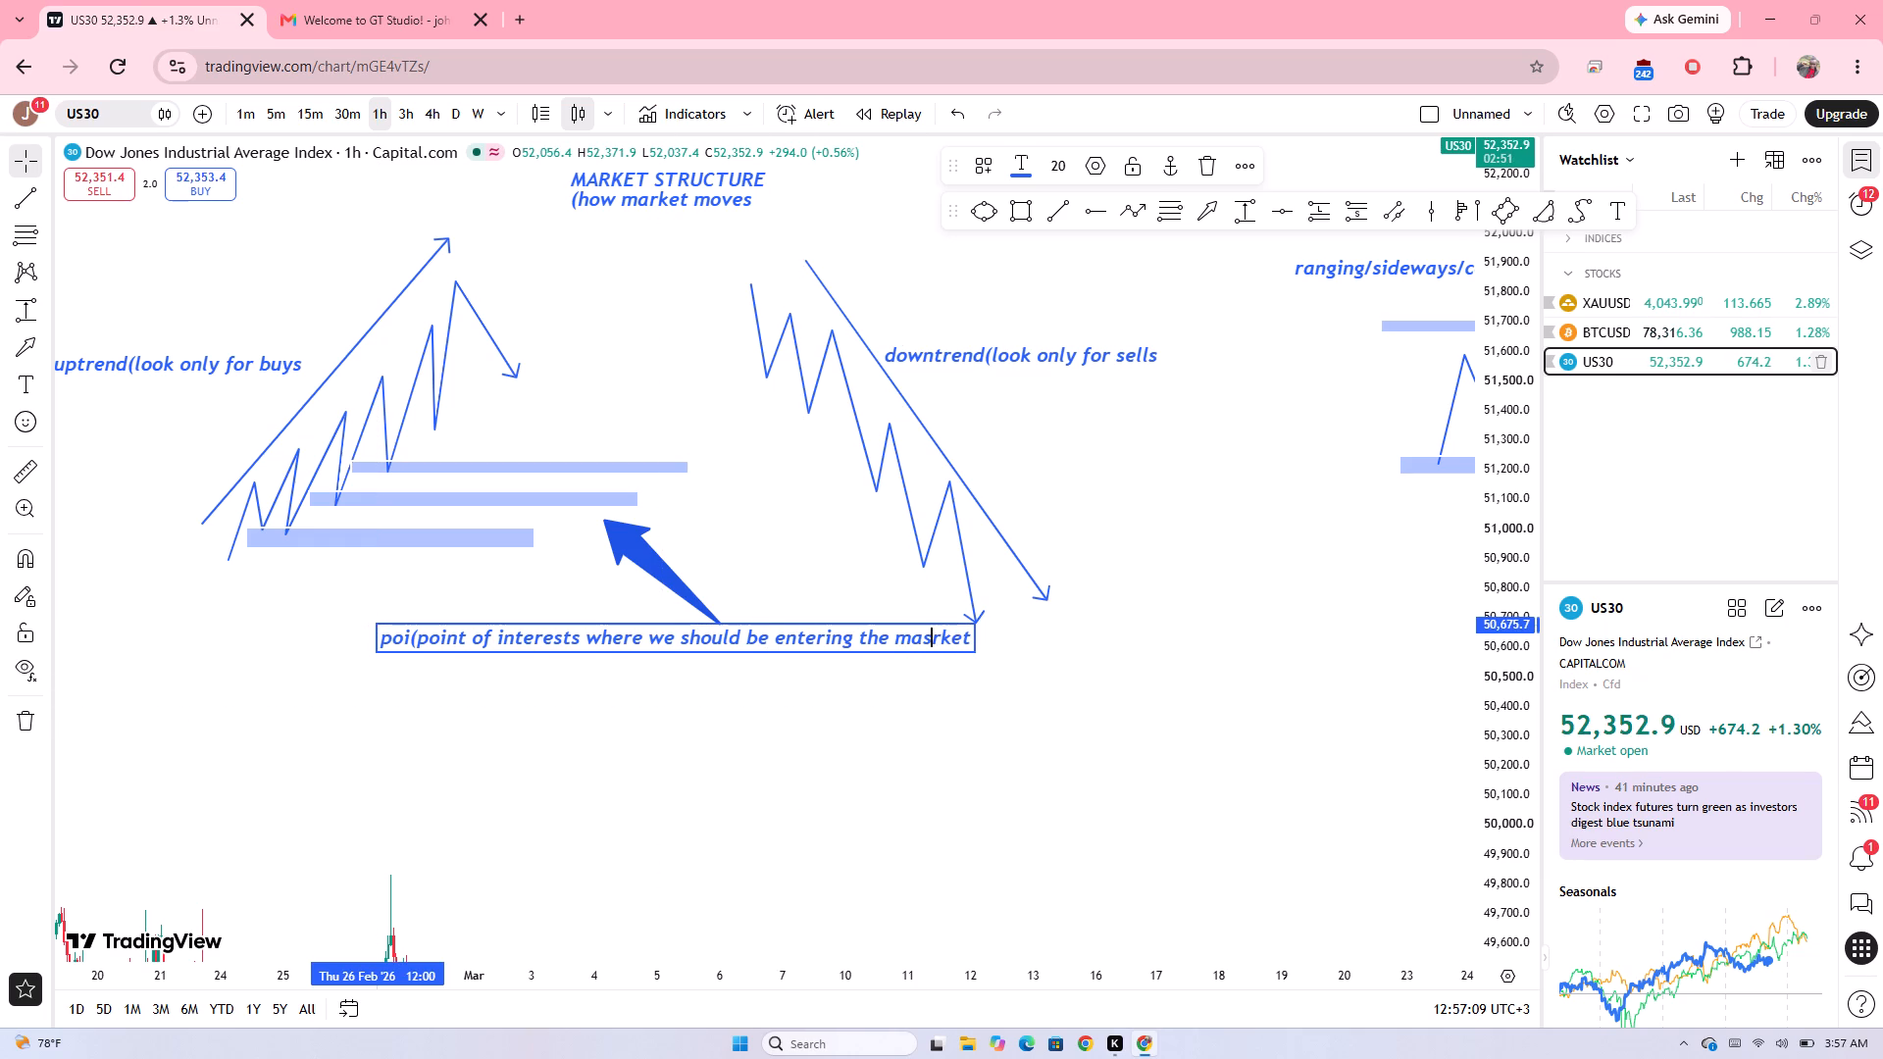
key("Right")
key("Right")
key("Right")
key("Right")
key("Right")
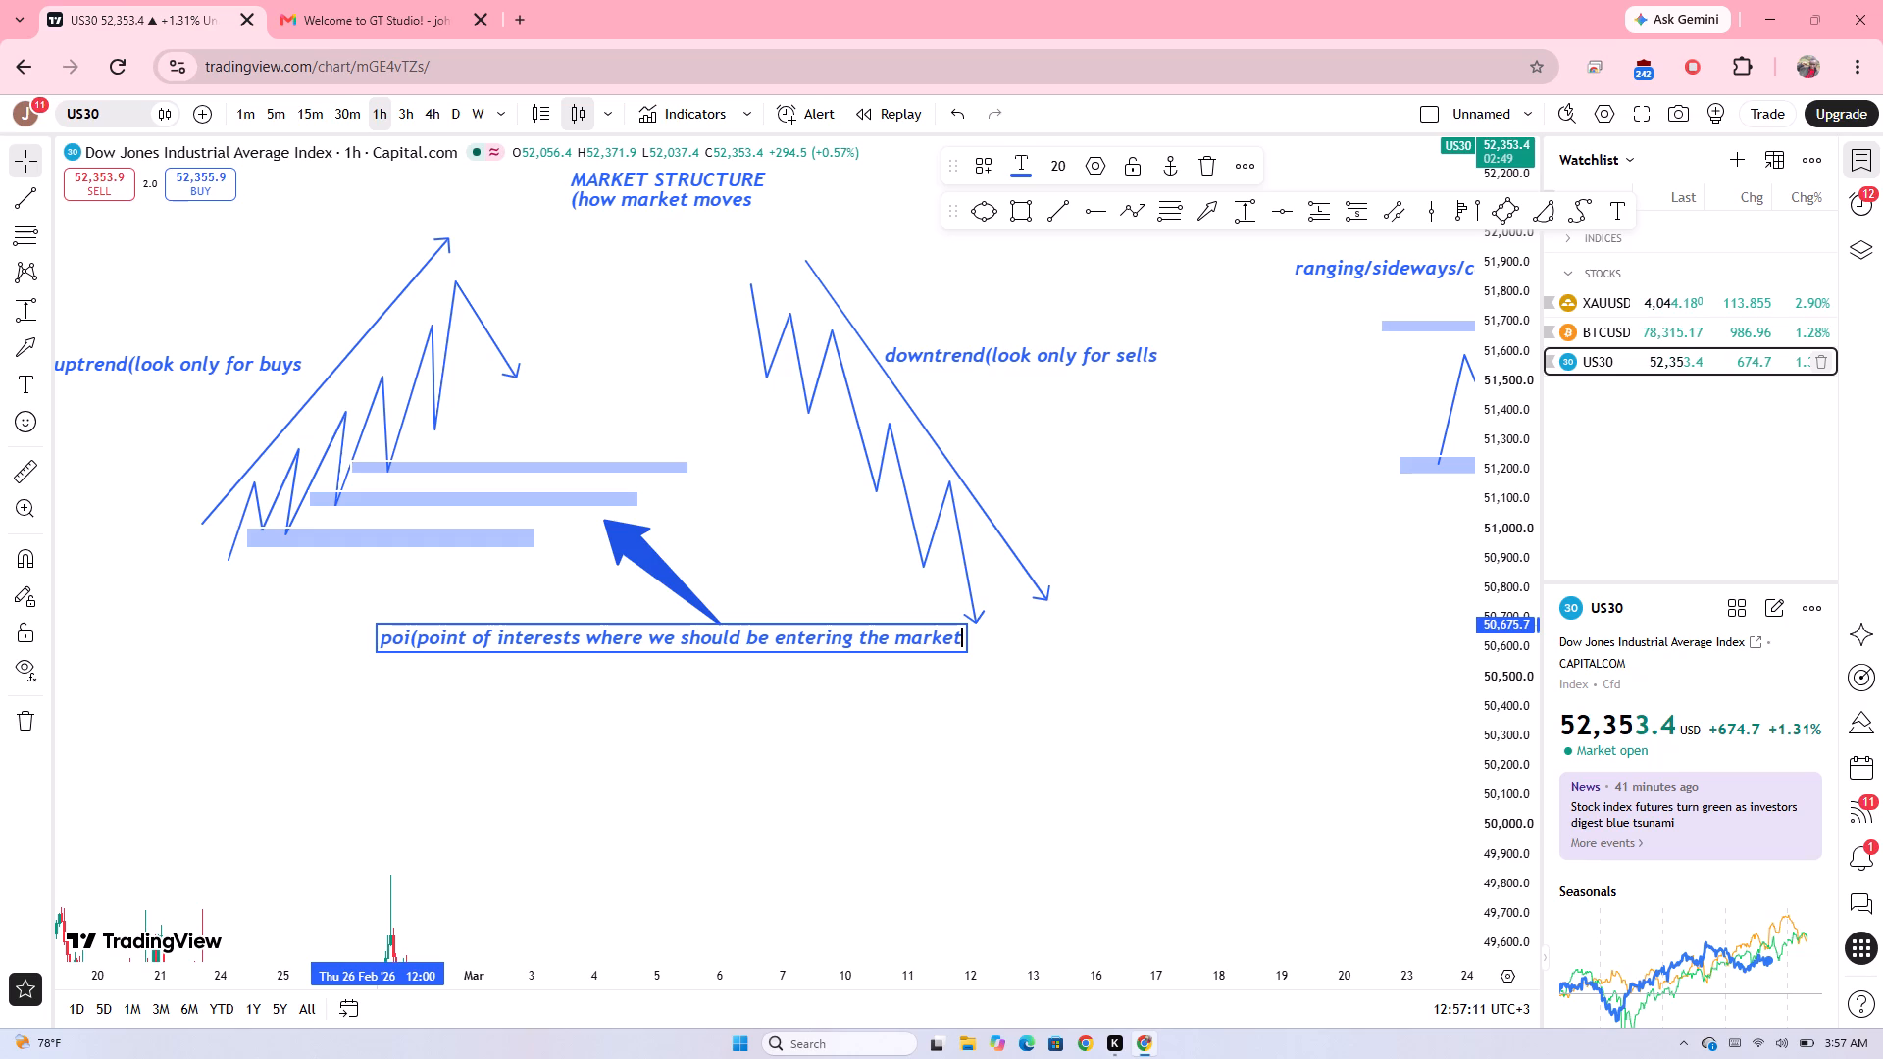
key("Right")
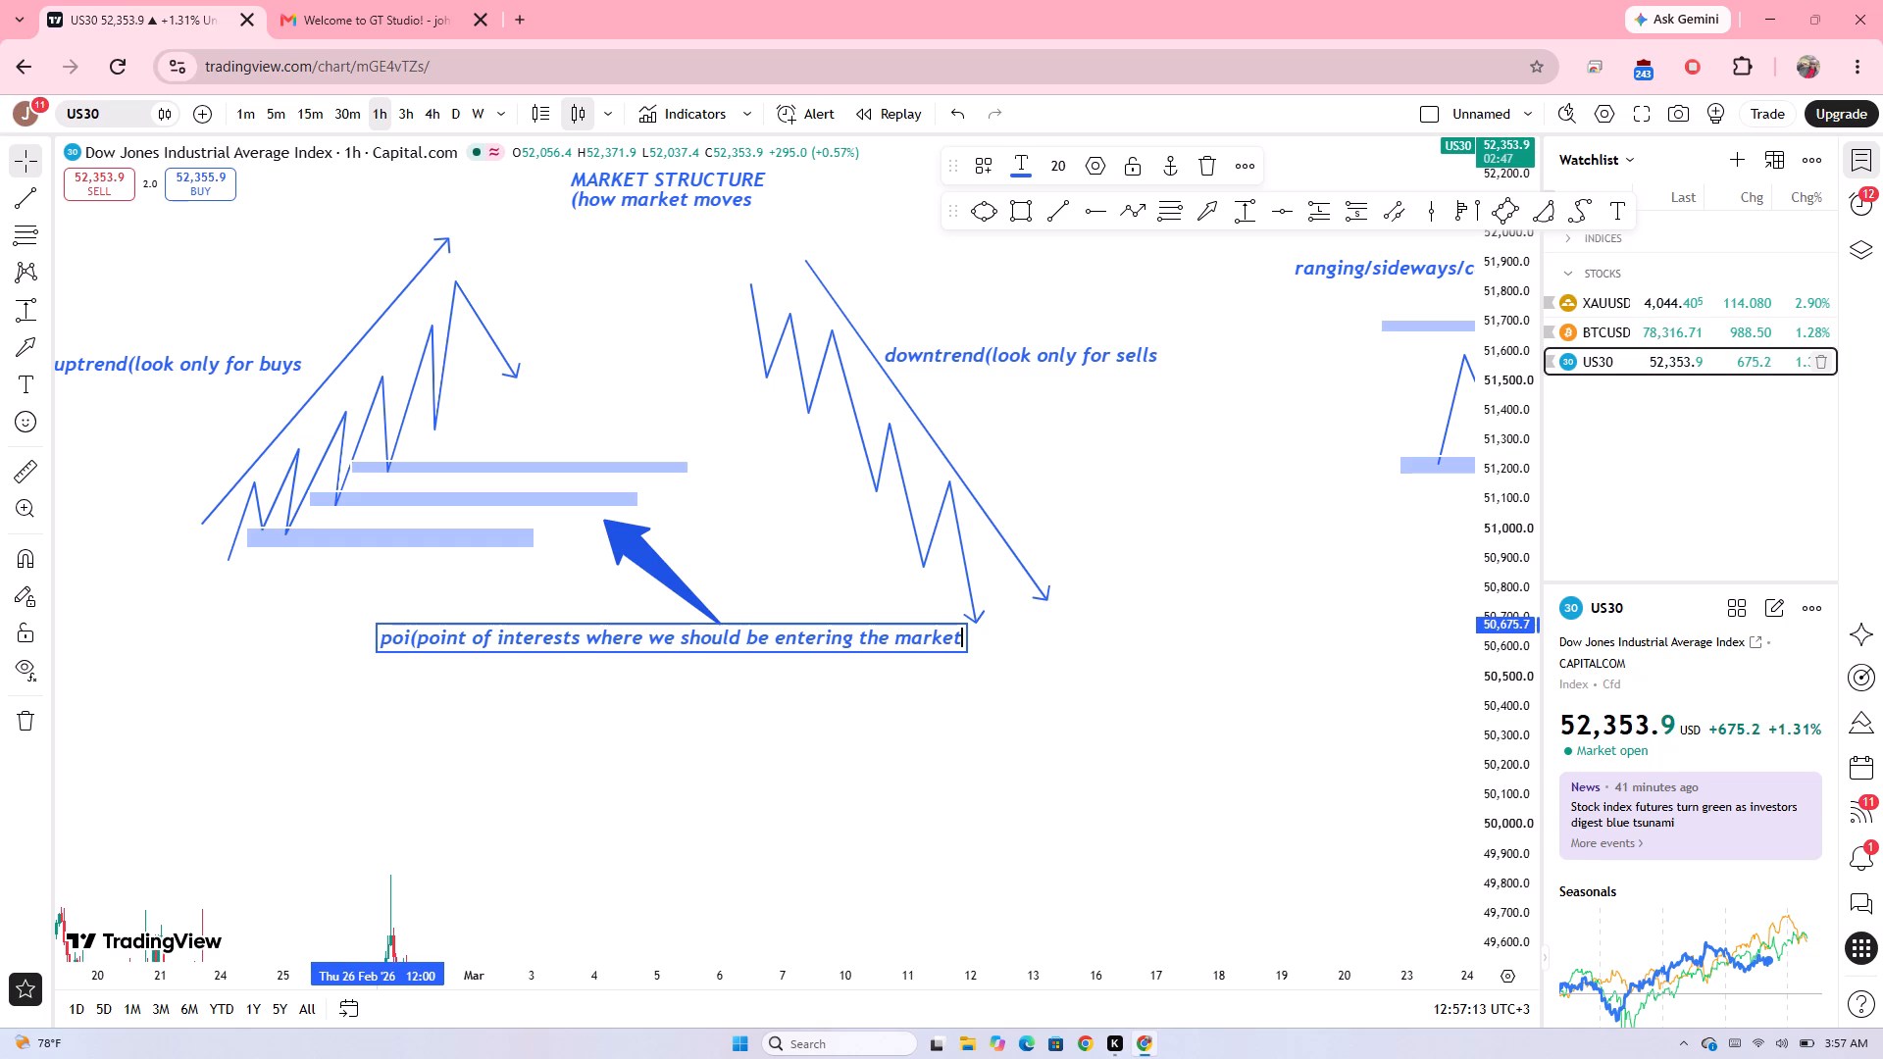
Insert "looking for oppotinities to" before "entering" in the point-of-interest note below the arrow.
key("Left")
key("Left")
key("Left")
key("Left")
key("Left")
key("Left")
key("Left")
key("Left")
key("Left")
key("Left")
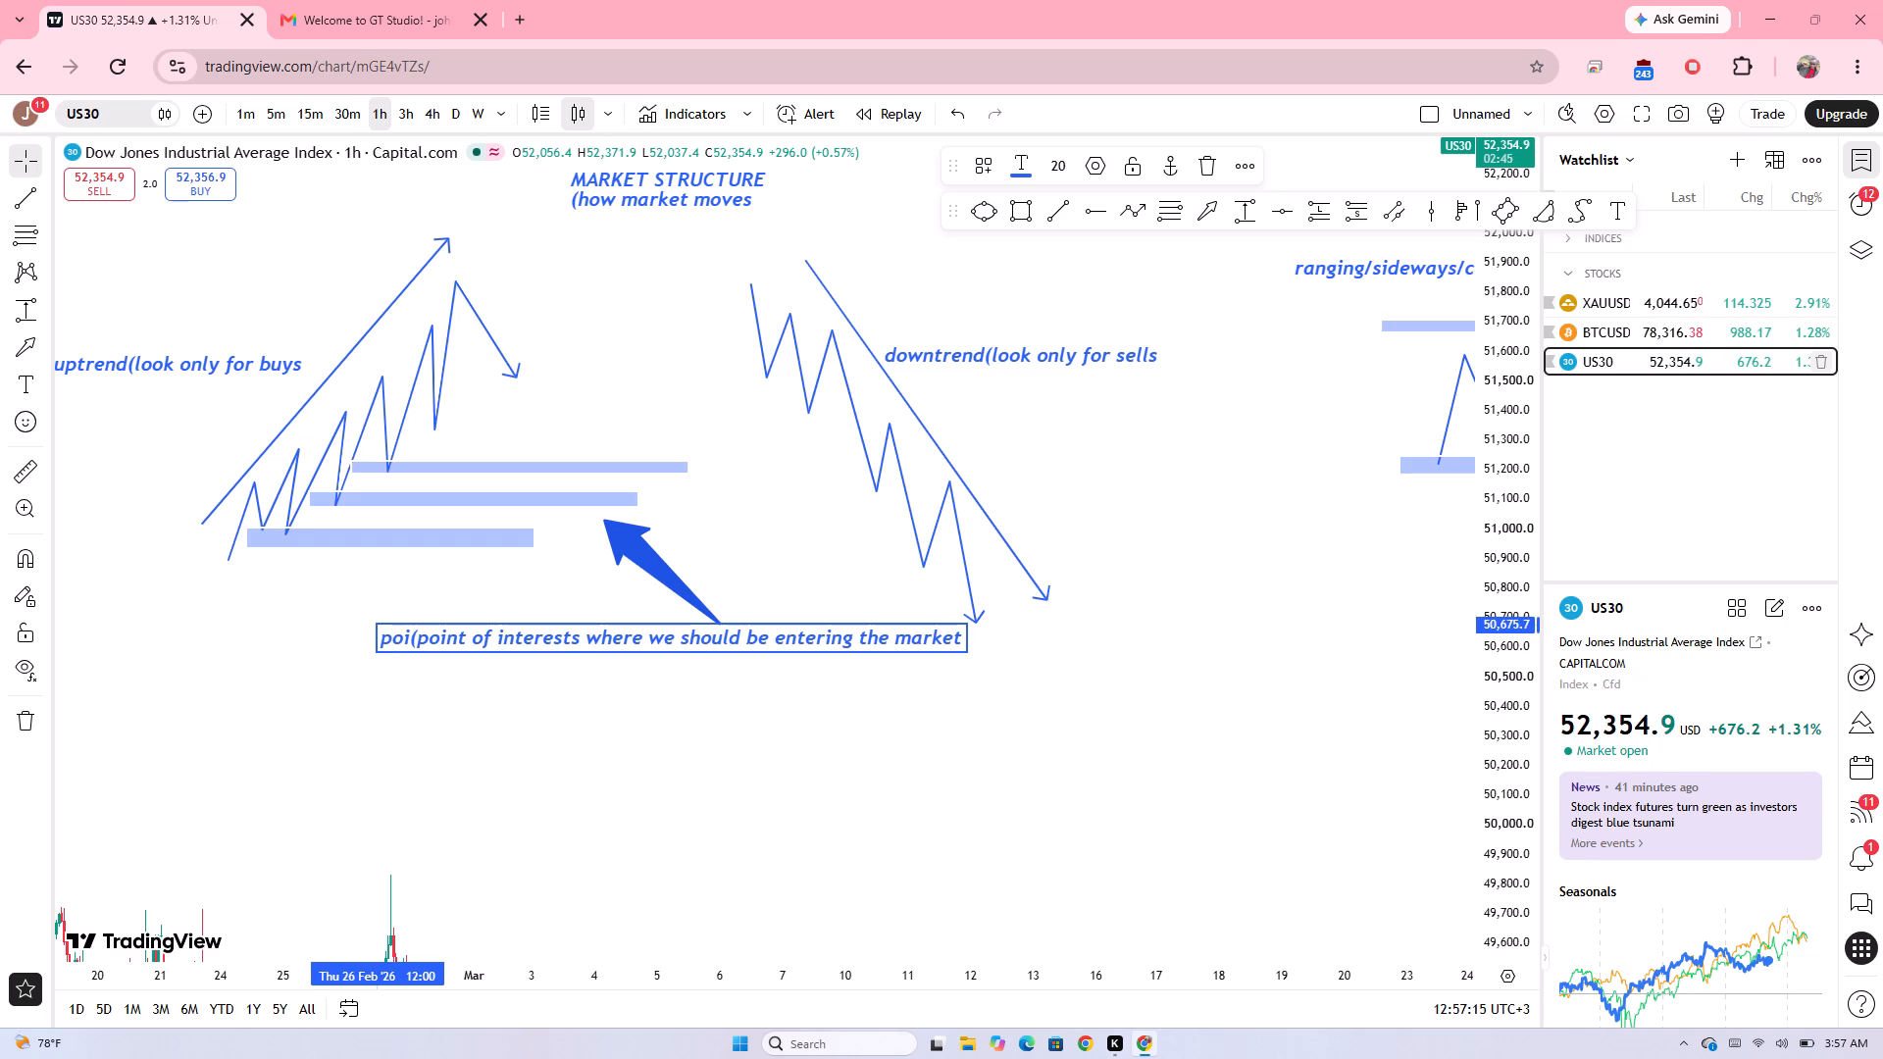
key("Left")
key("Left")
key("Left")
key("Left")
key("Left")
key("Left")
key("Left")
key("Left")
key("Left")
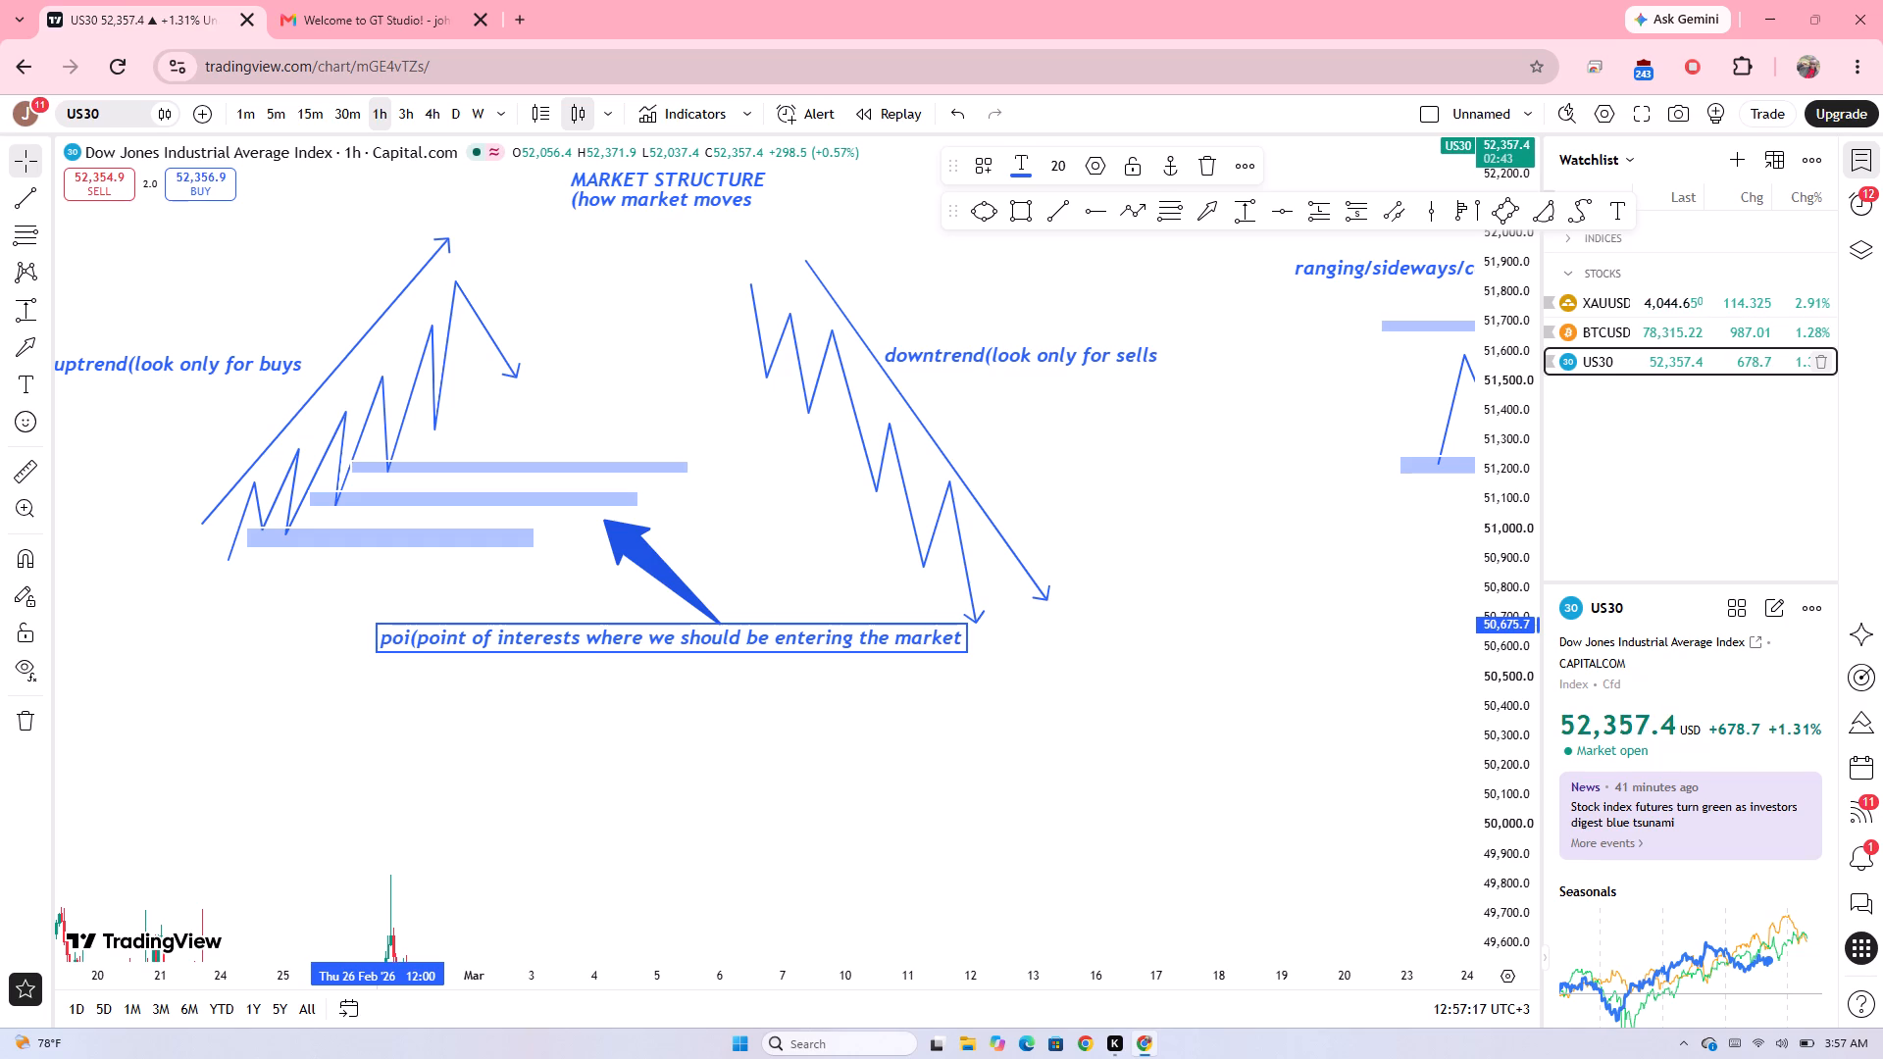
key("Left")
key("space")
type("lok")
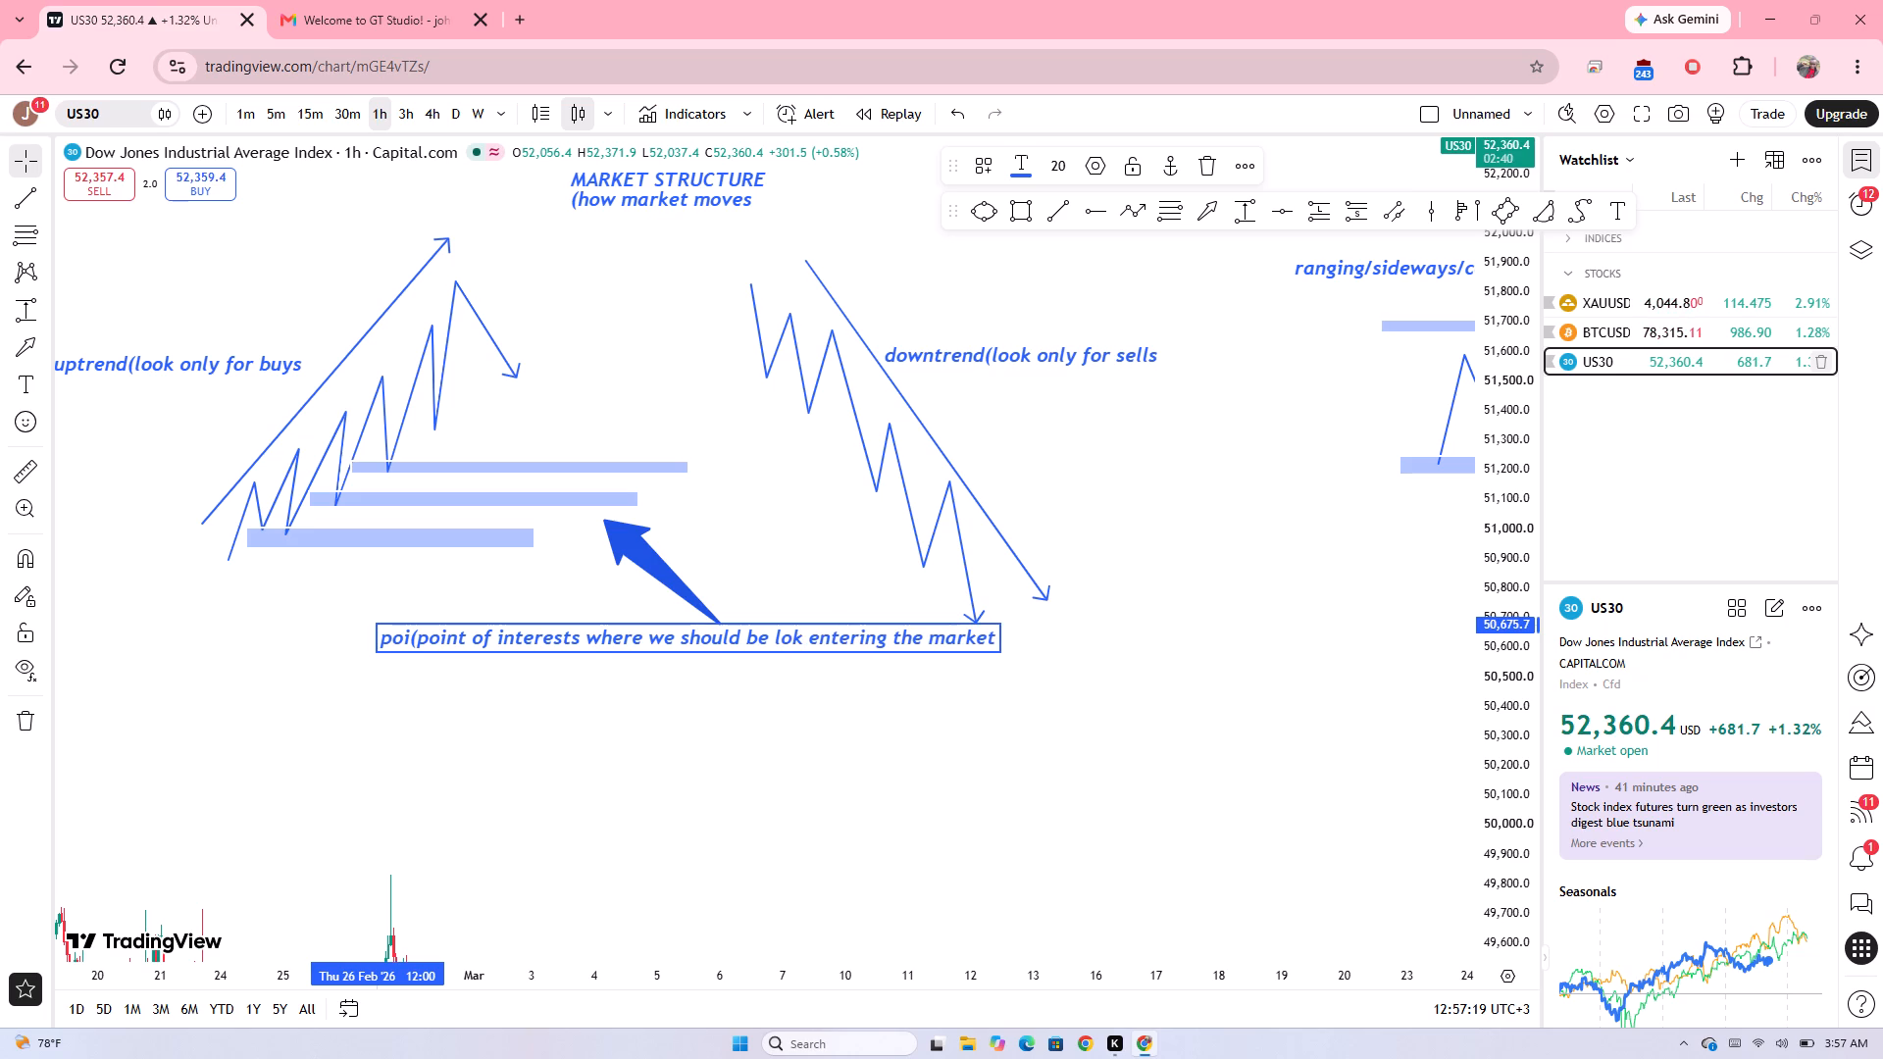
key("BackSpace")
type("oking for")
key("space")
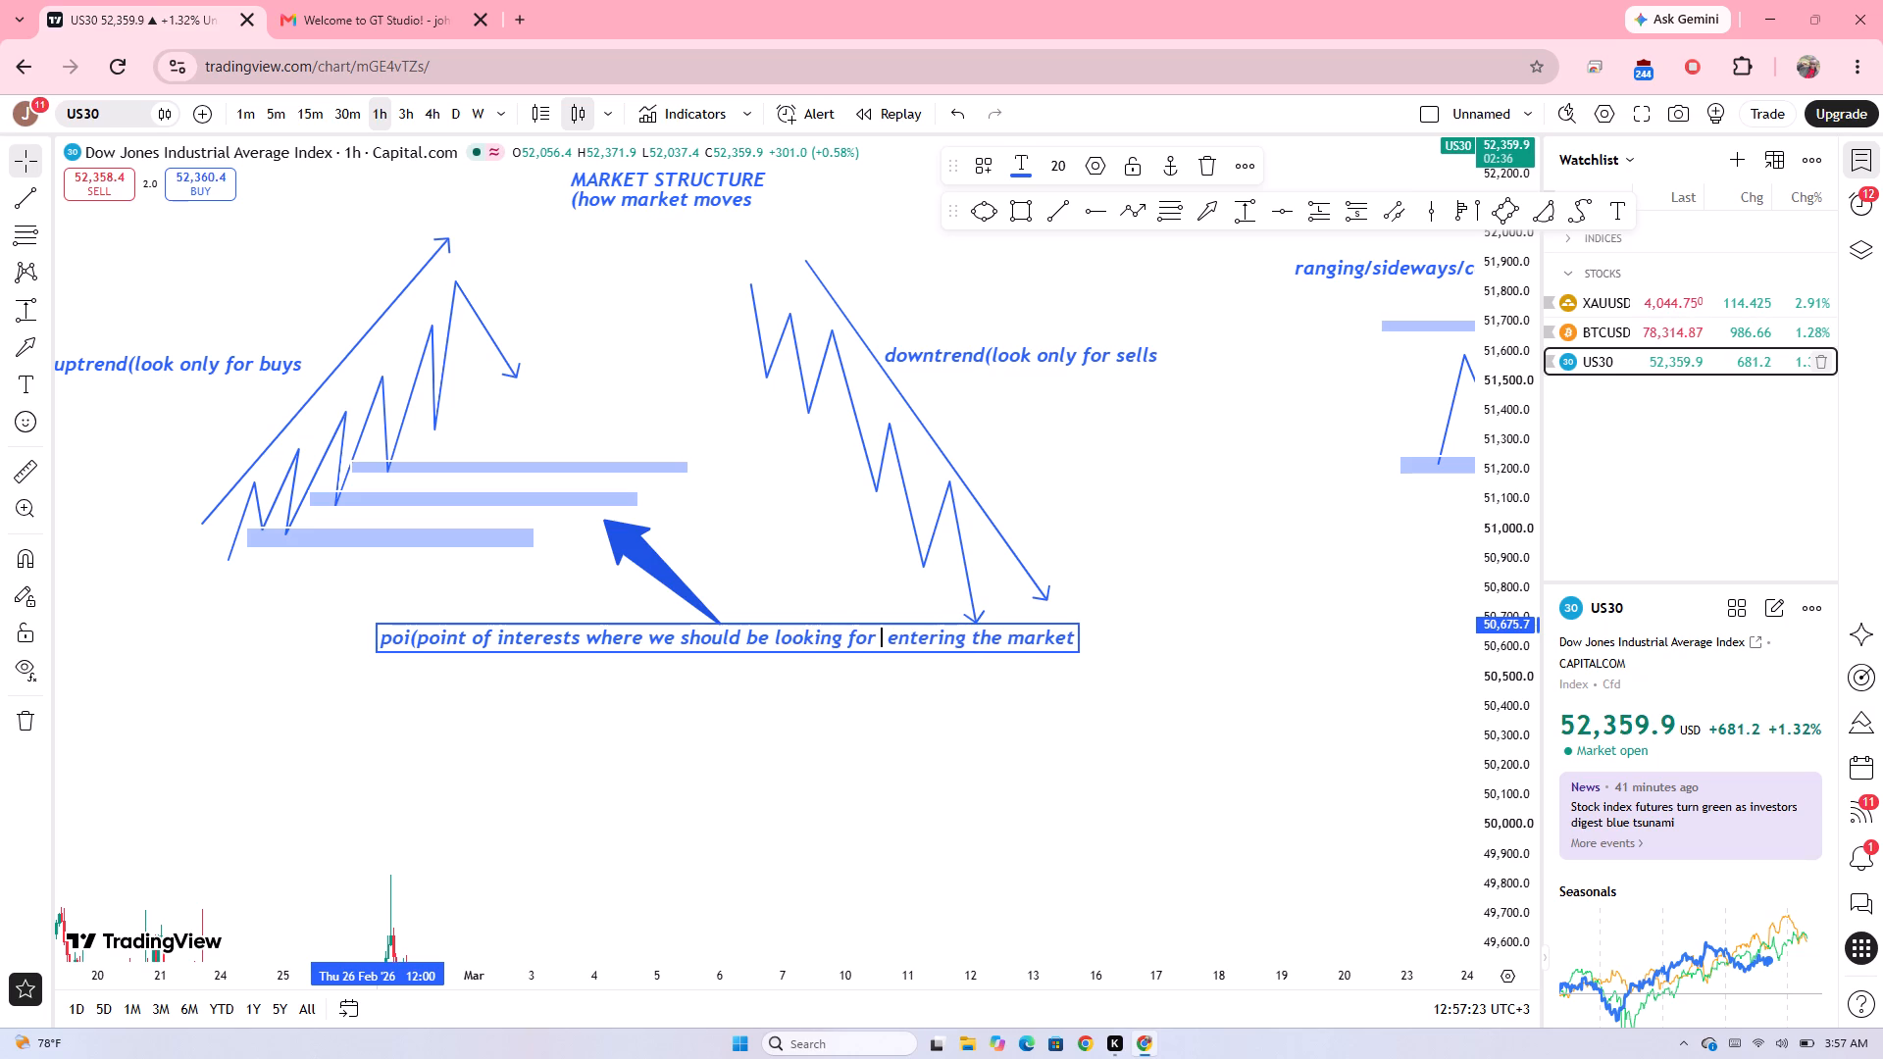
type("oppu")
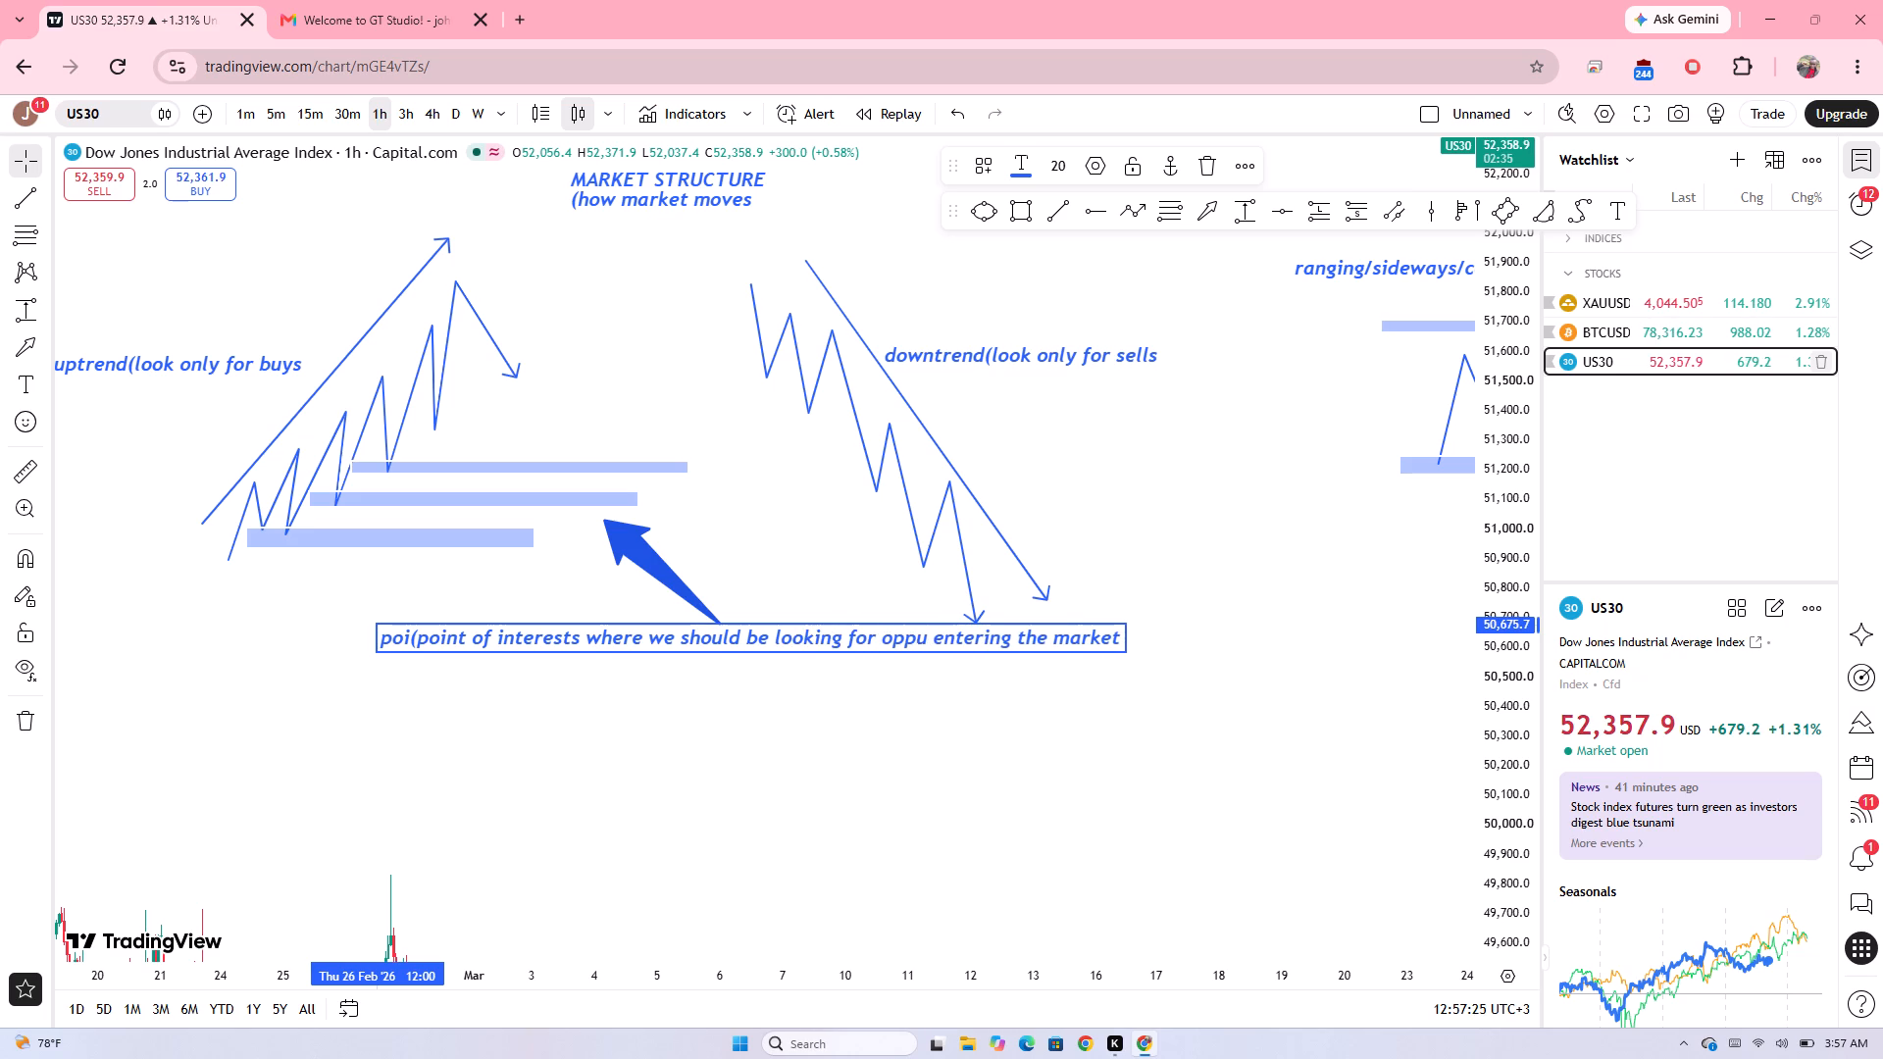
key("BackSpace")
key("o")
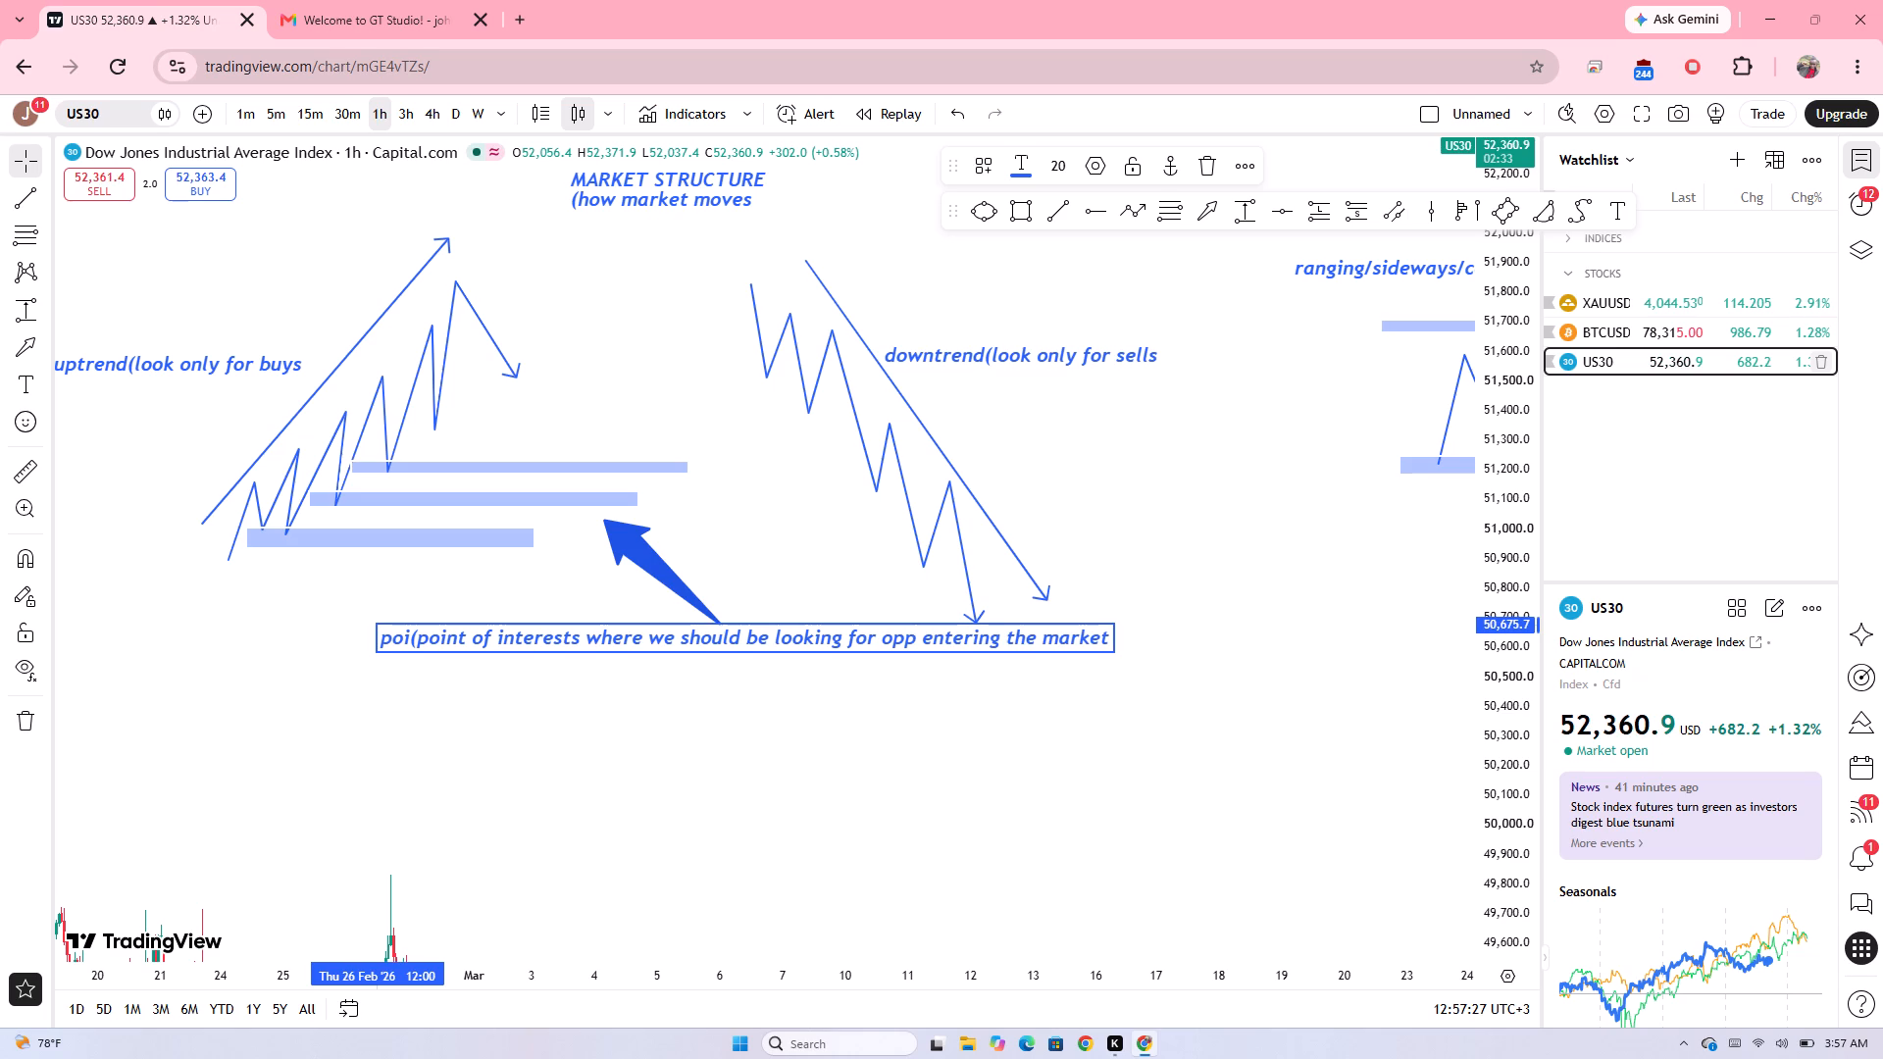
type("tinities")
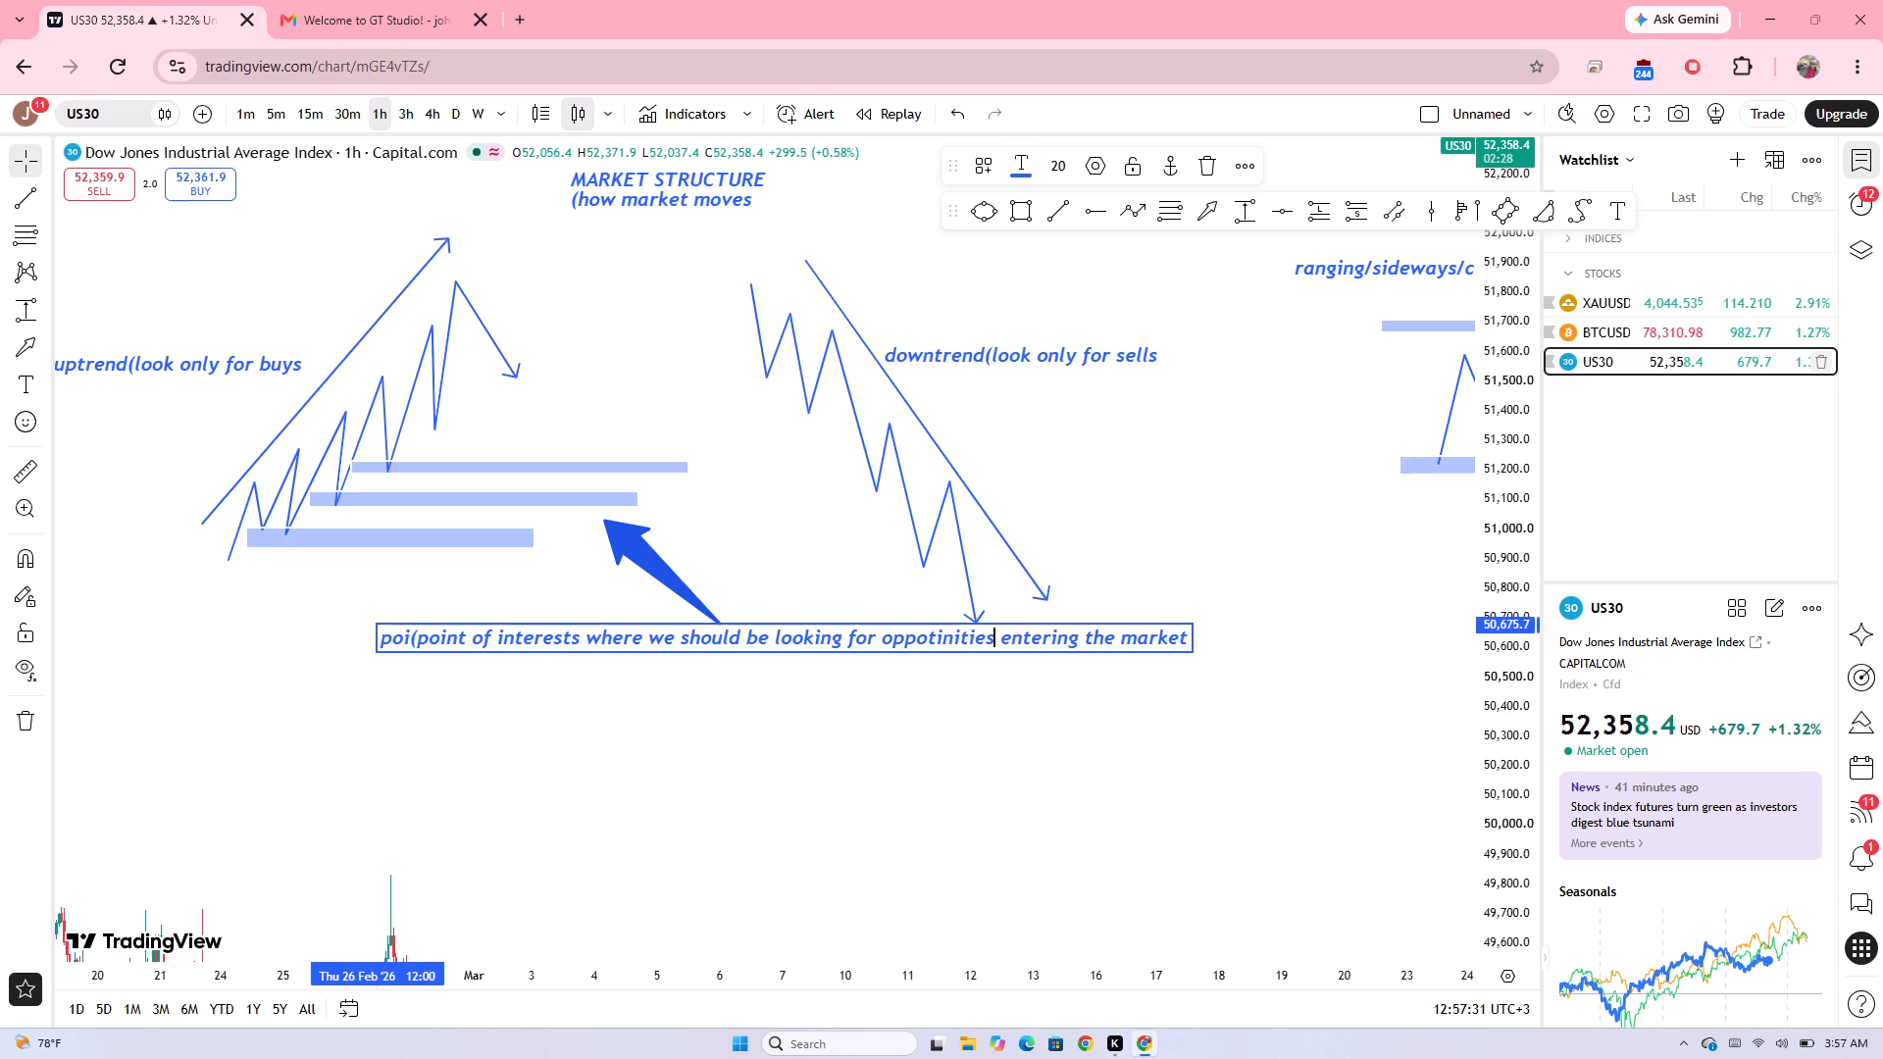
key("space")
type("to")
Change "entering" to "enter" in the point-of-interest note and finish editing it.
left_click(1106, 634)
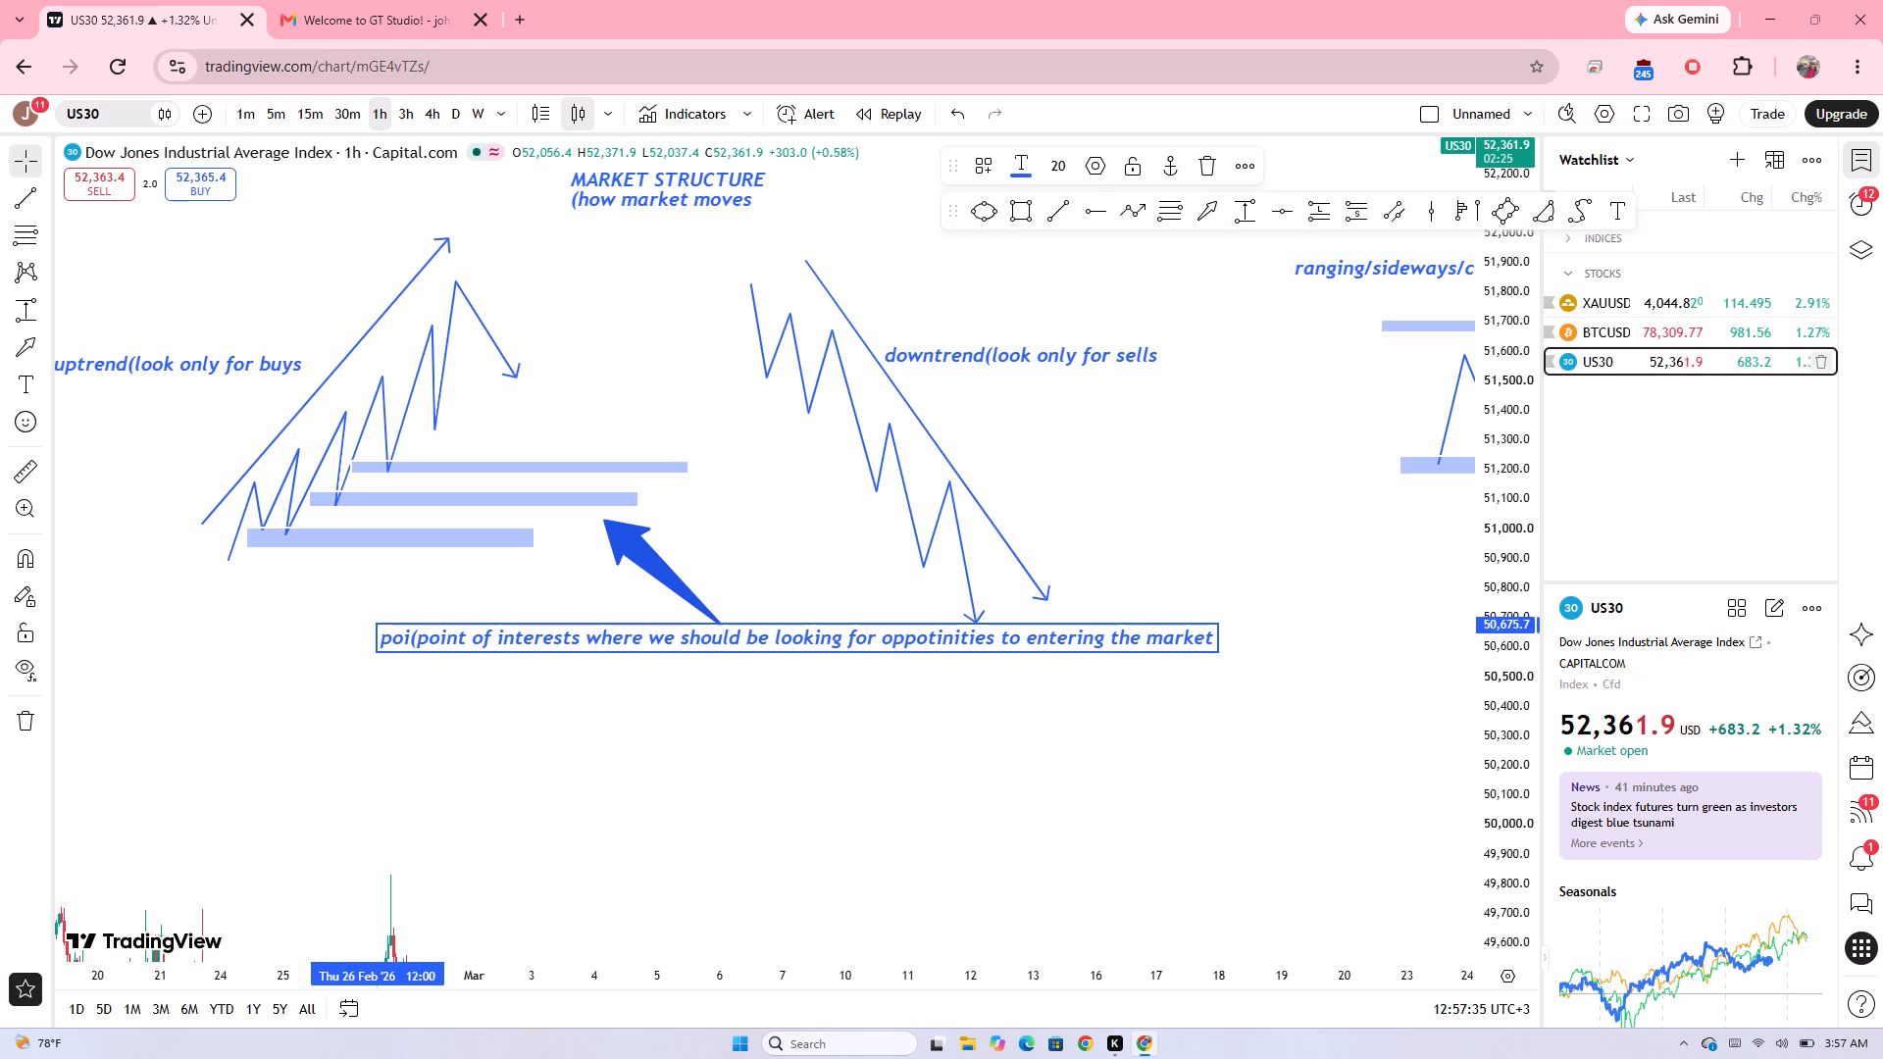
key("BackSpace")
key("BackSpace")
key("BackSpace")
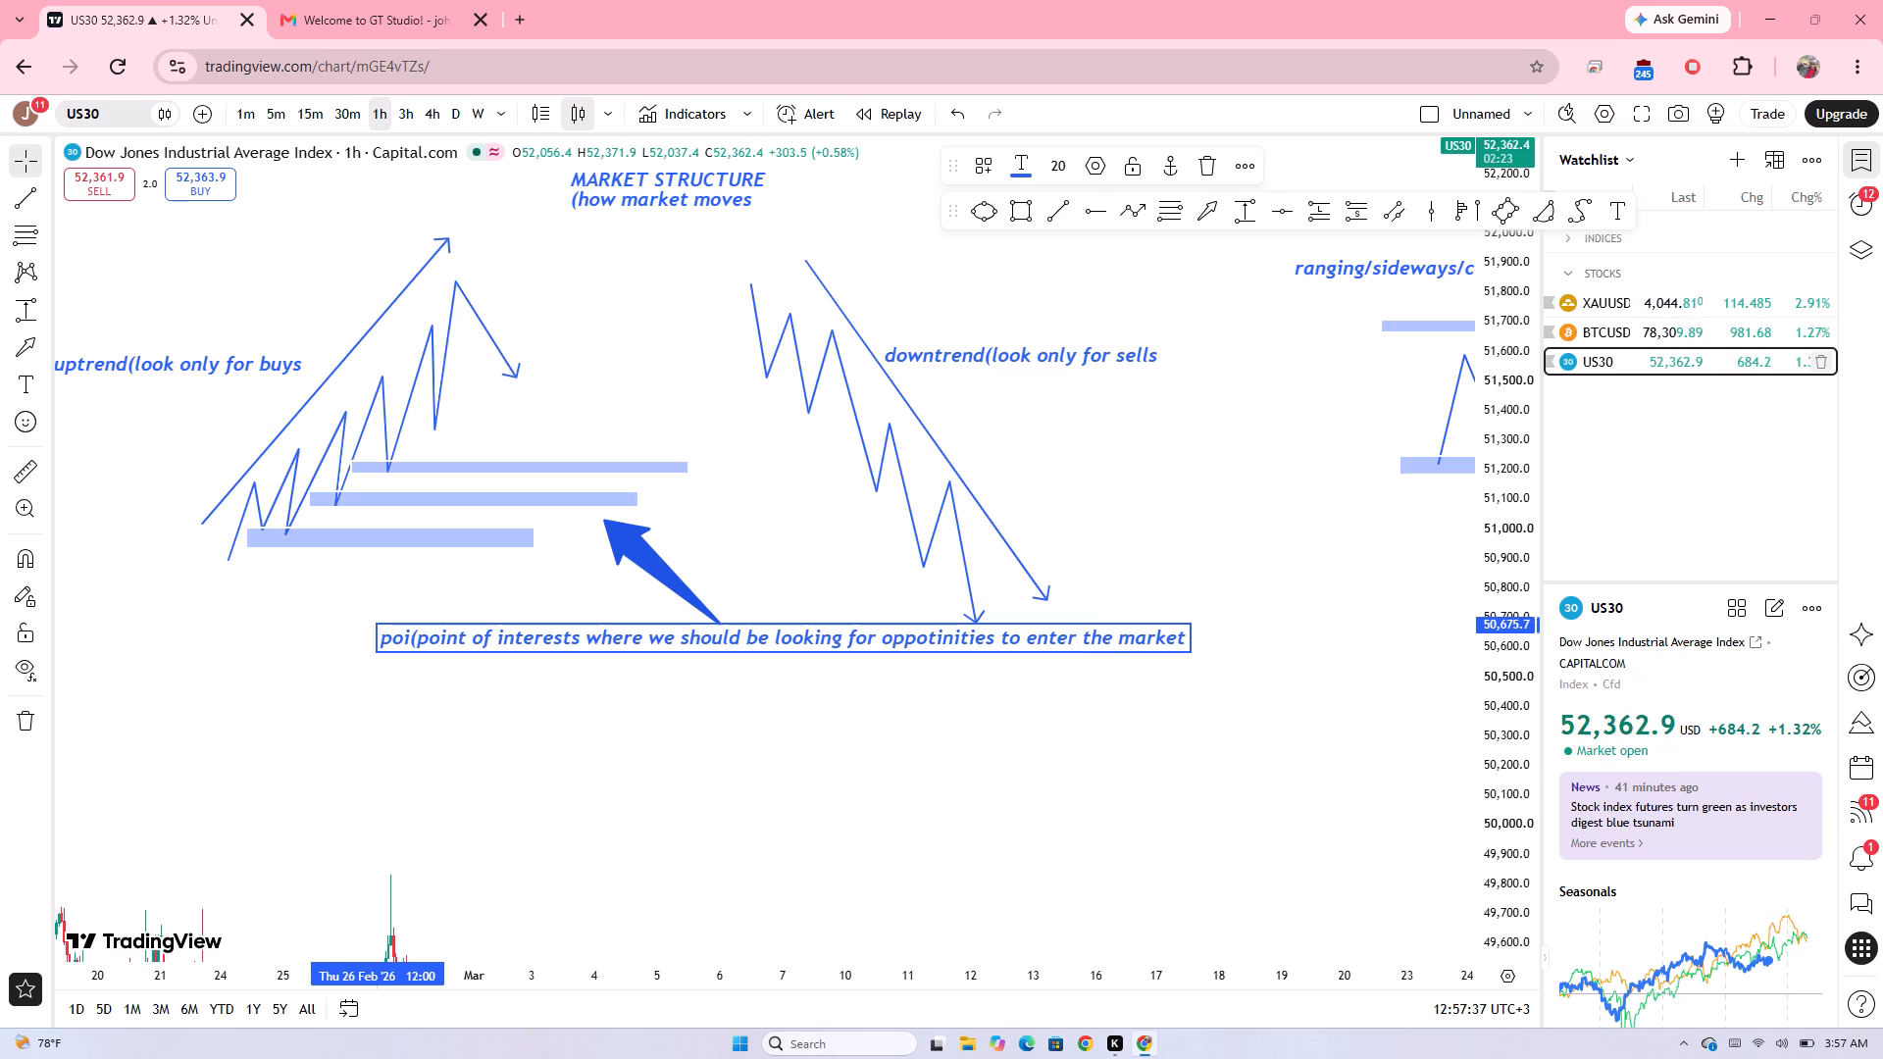
left_click(1028, 796)
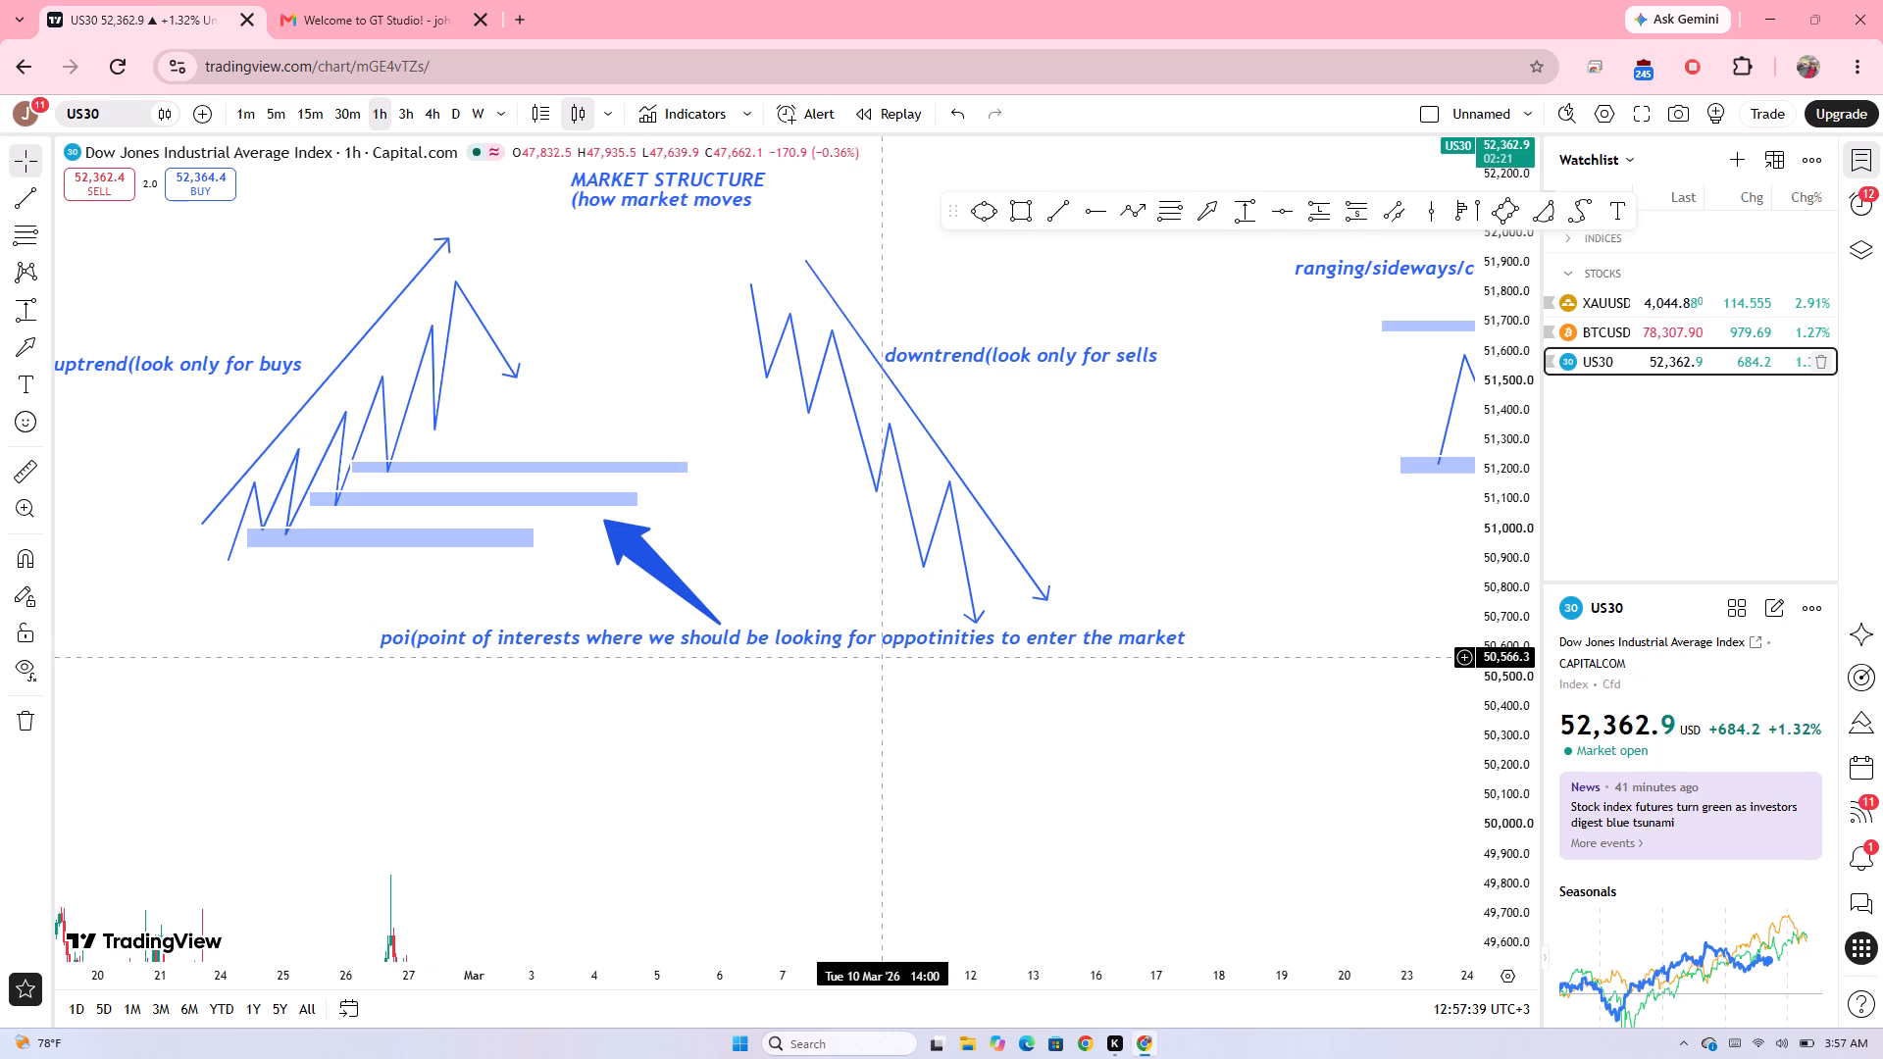
Move the point-of-interest note down to about 50,400 starting 23 February, and bring the arrow's tail to it at 4 March, about 50,394.
left_click_drag(868, 643, 699, 713)
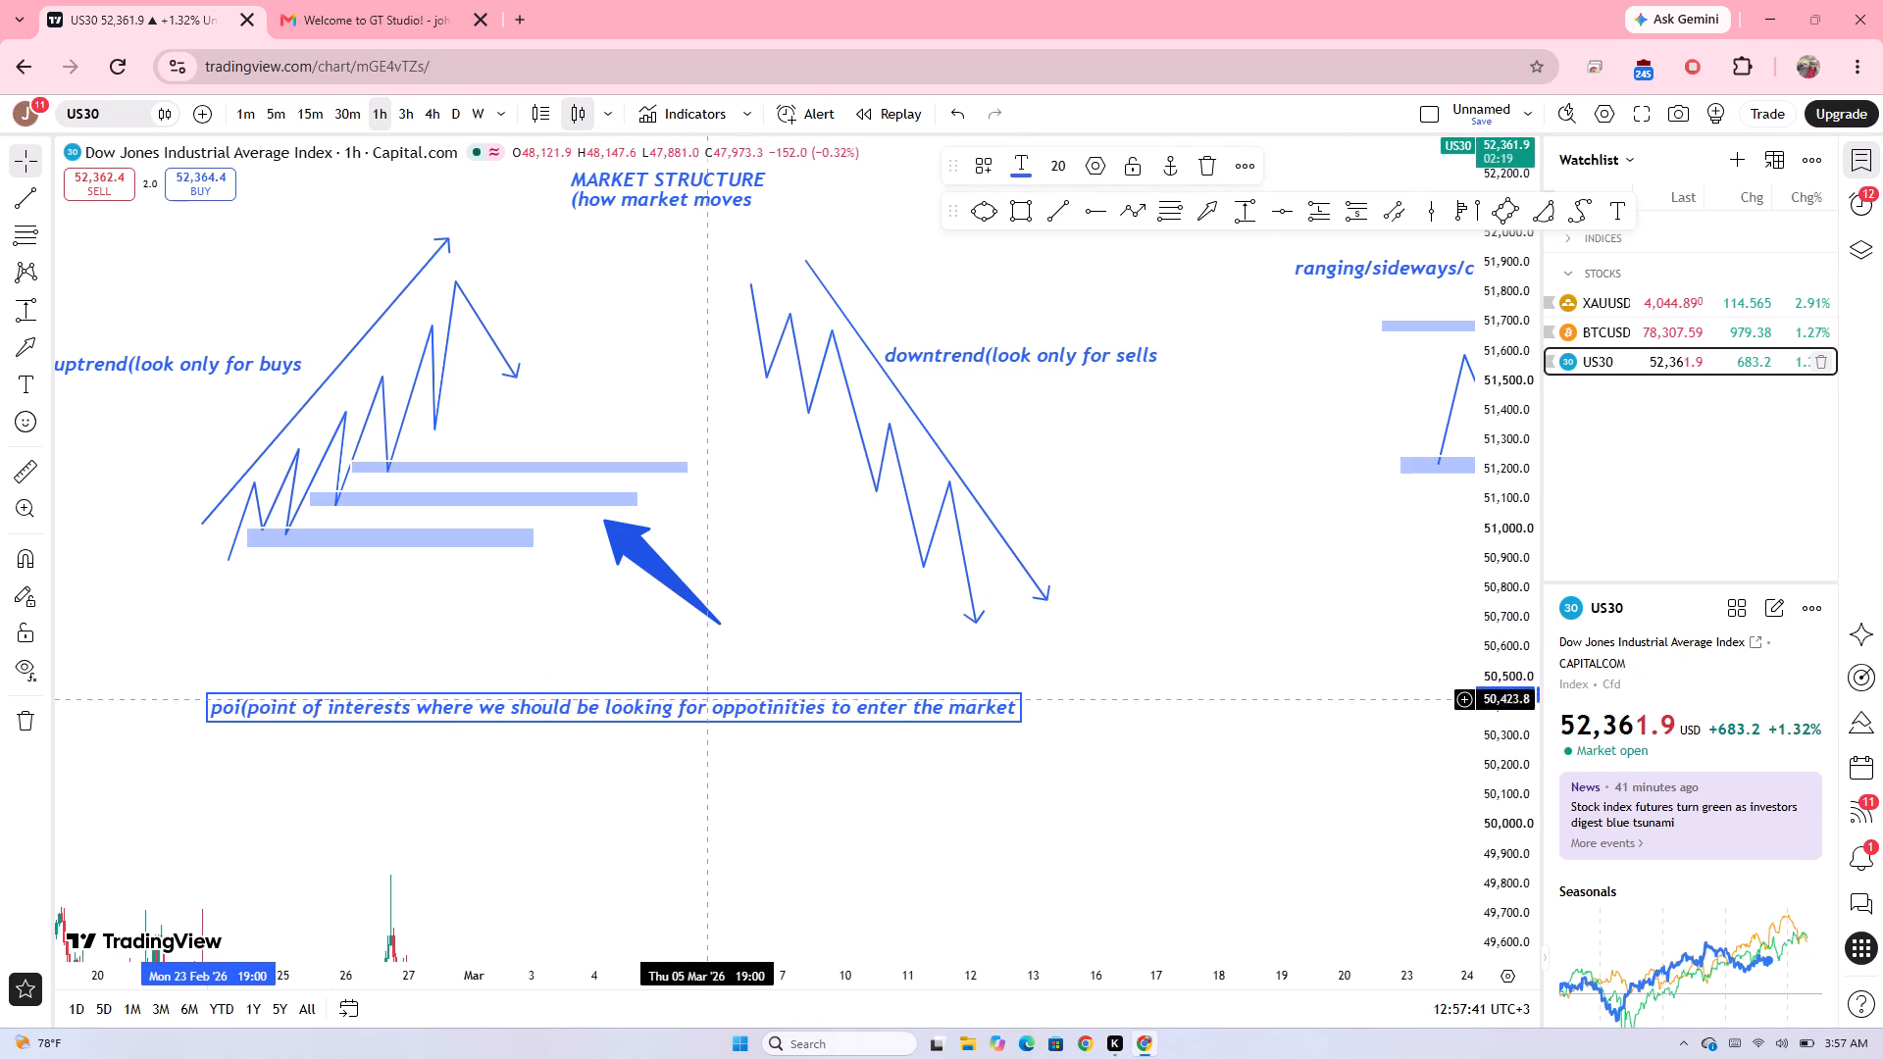
left_click_drag(714, 623, 612, 708)
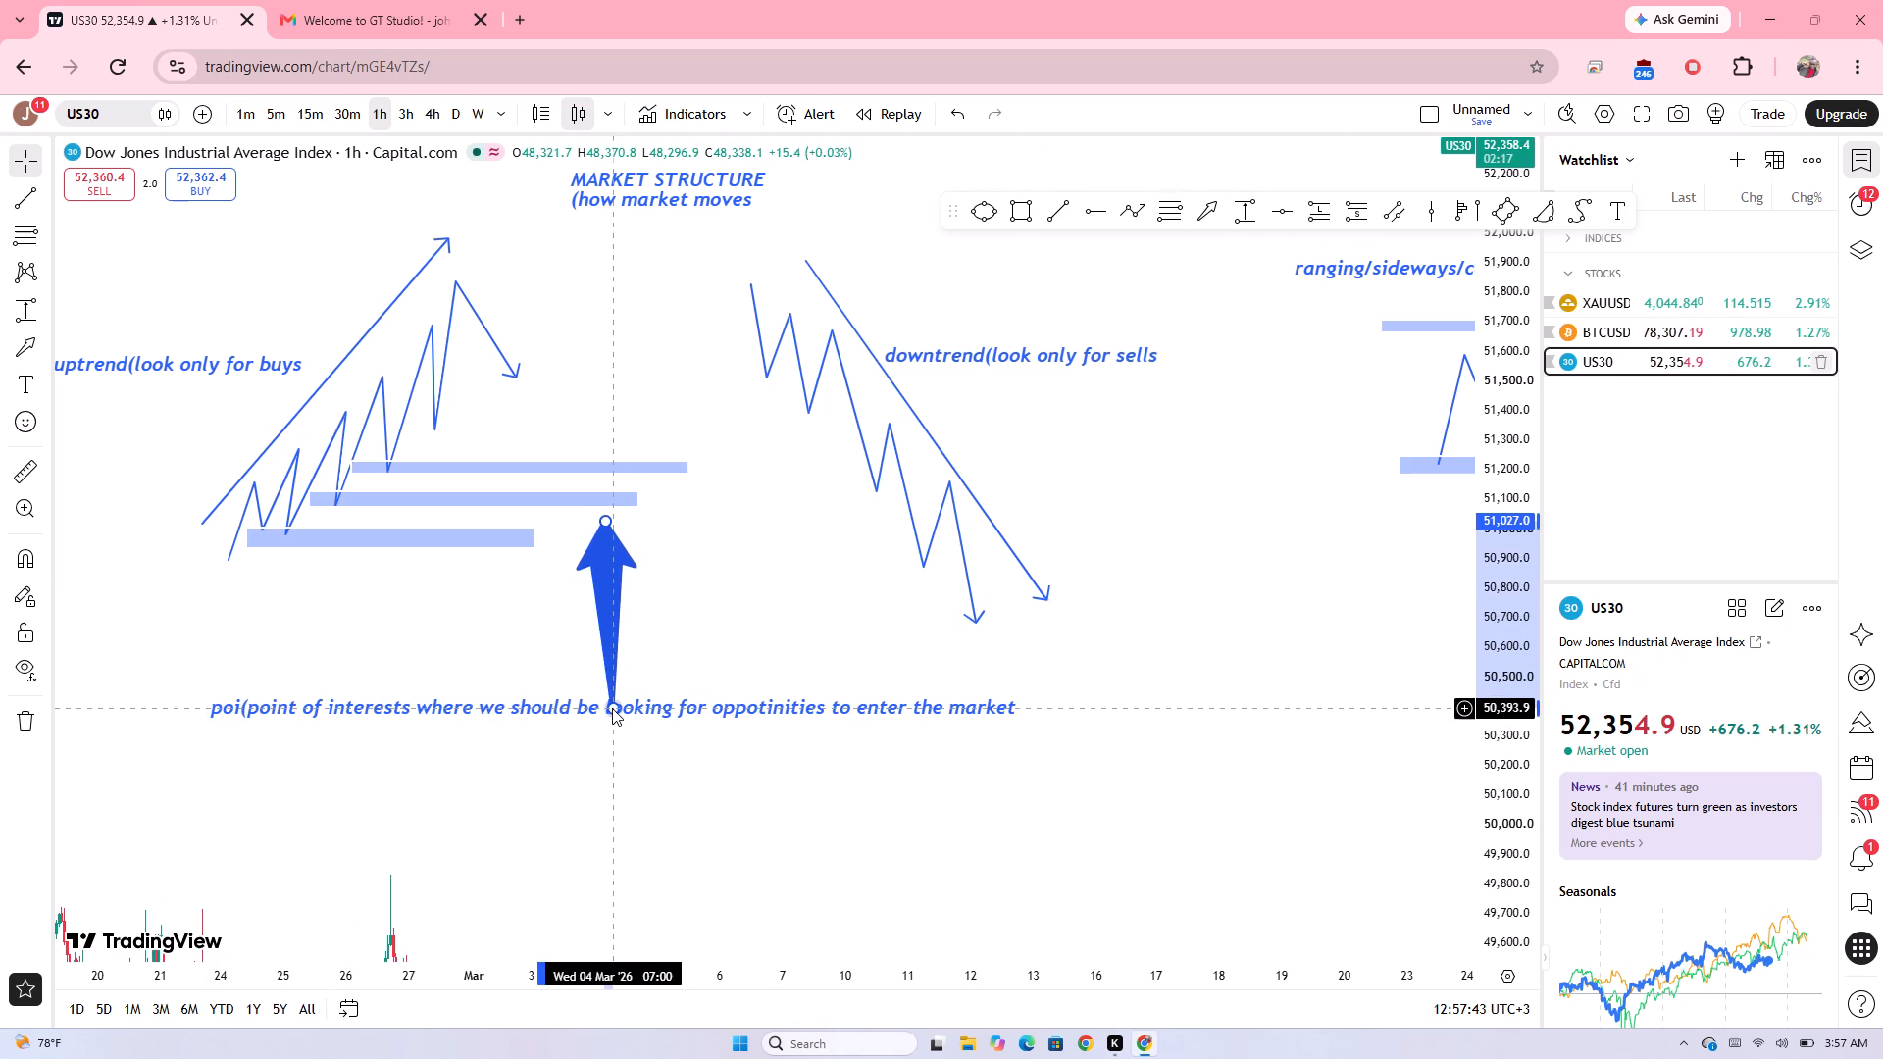
left_click(936, 778)
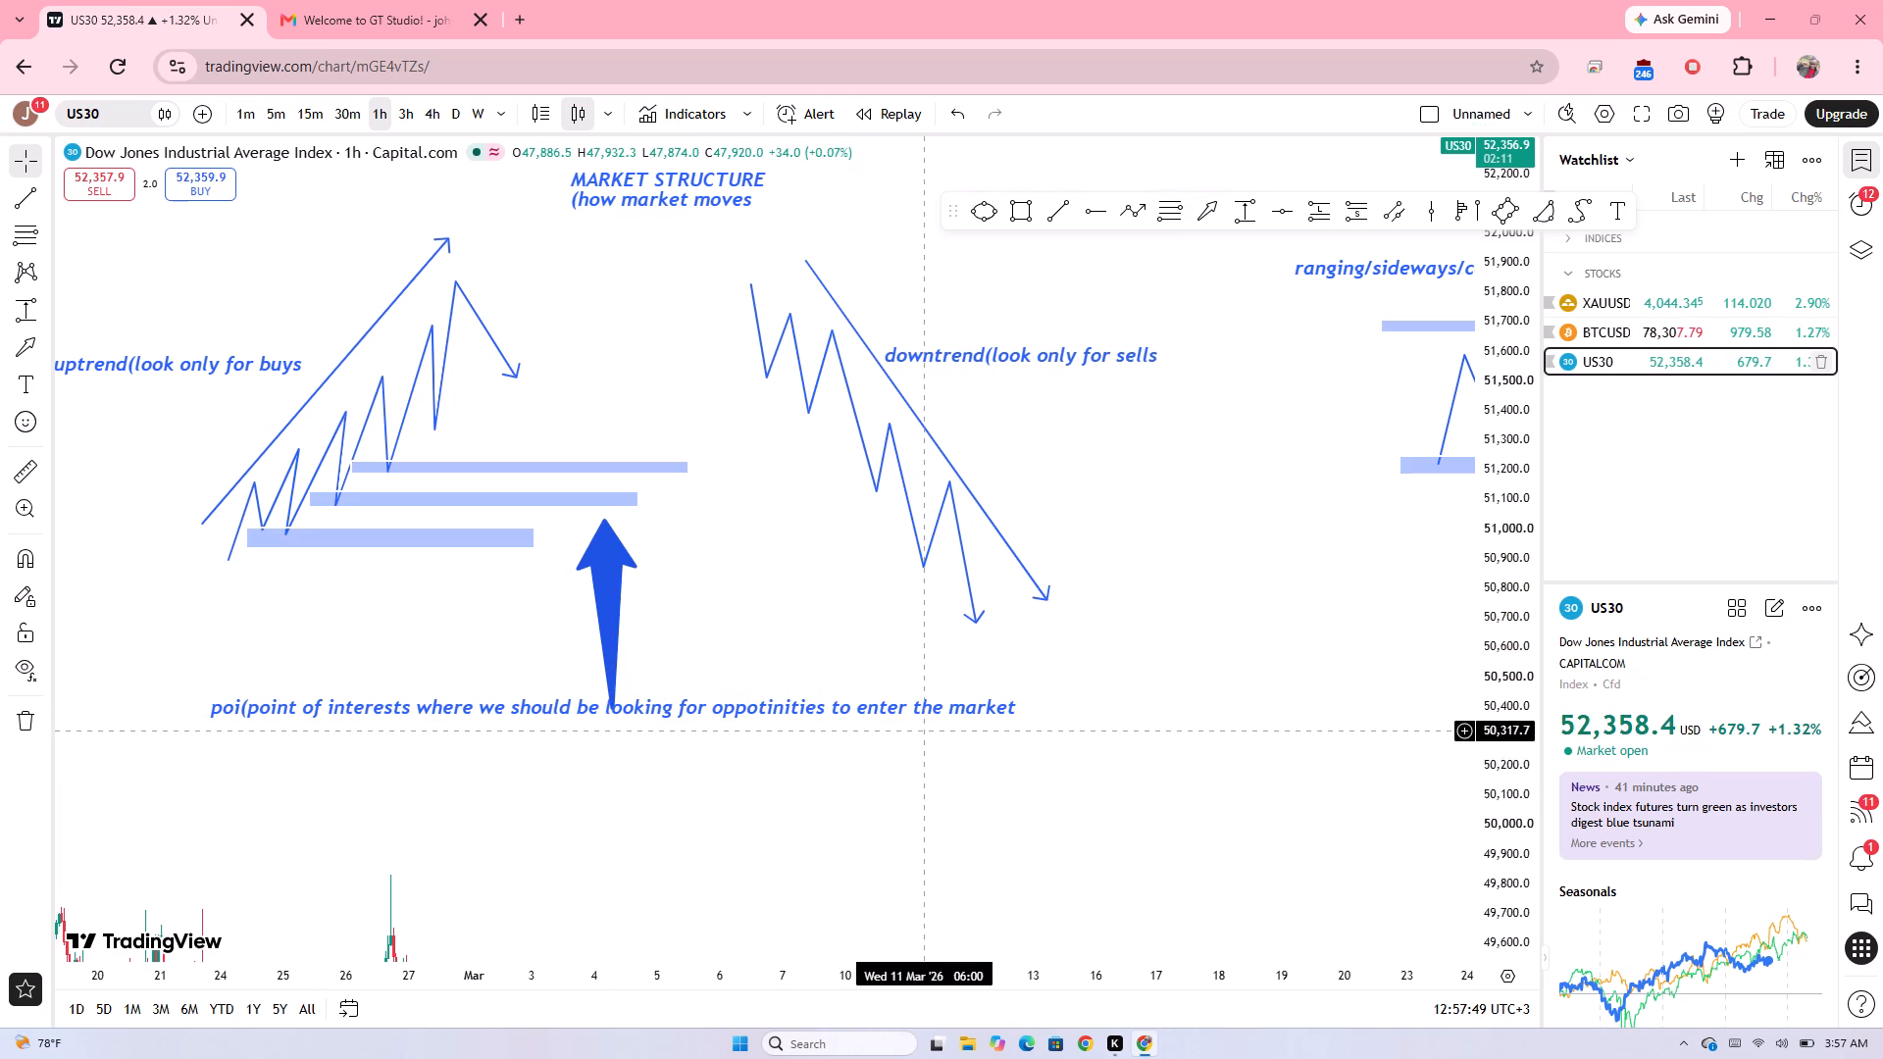
Review the schematic from the uptrend with its points of interest across the downtrend to the ranging pattern.
left_click_drag(894, 786, 1142, 899)
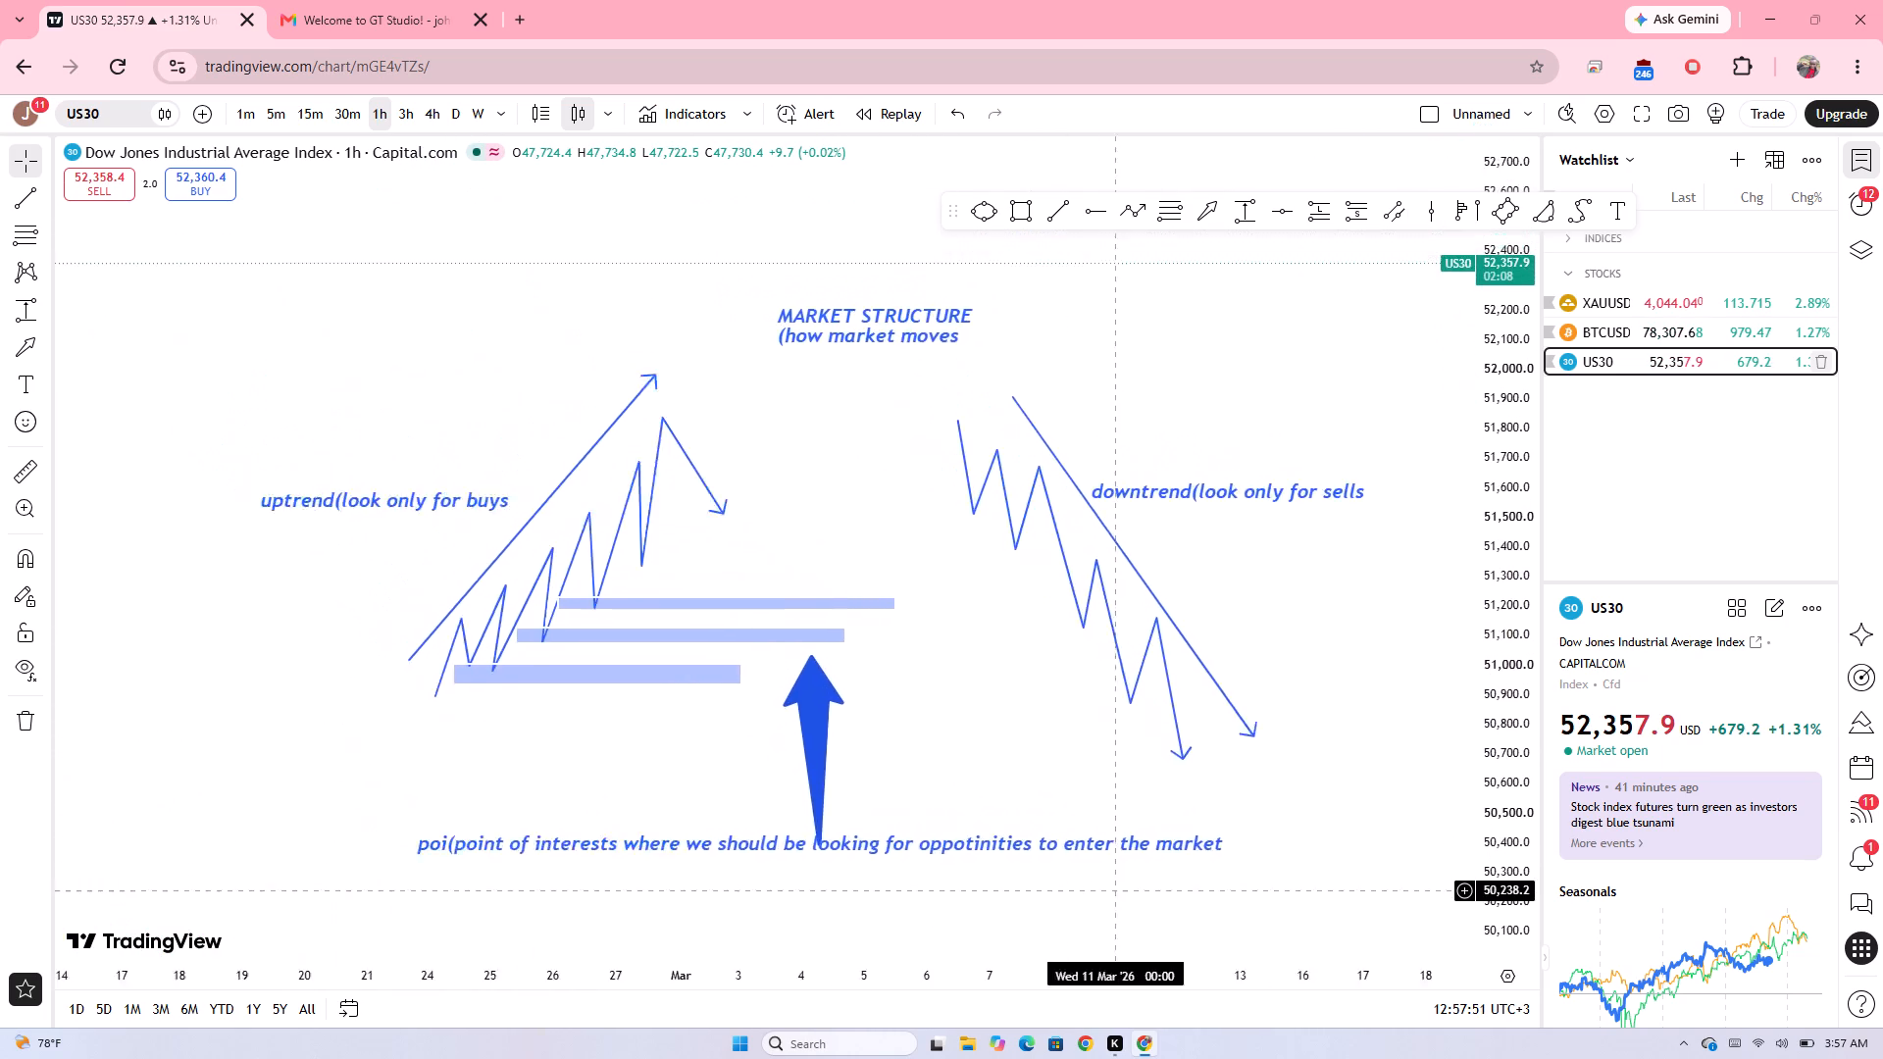
left_click_drag(1142, 899, 1325, 845)
left_click(585, 693)
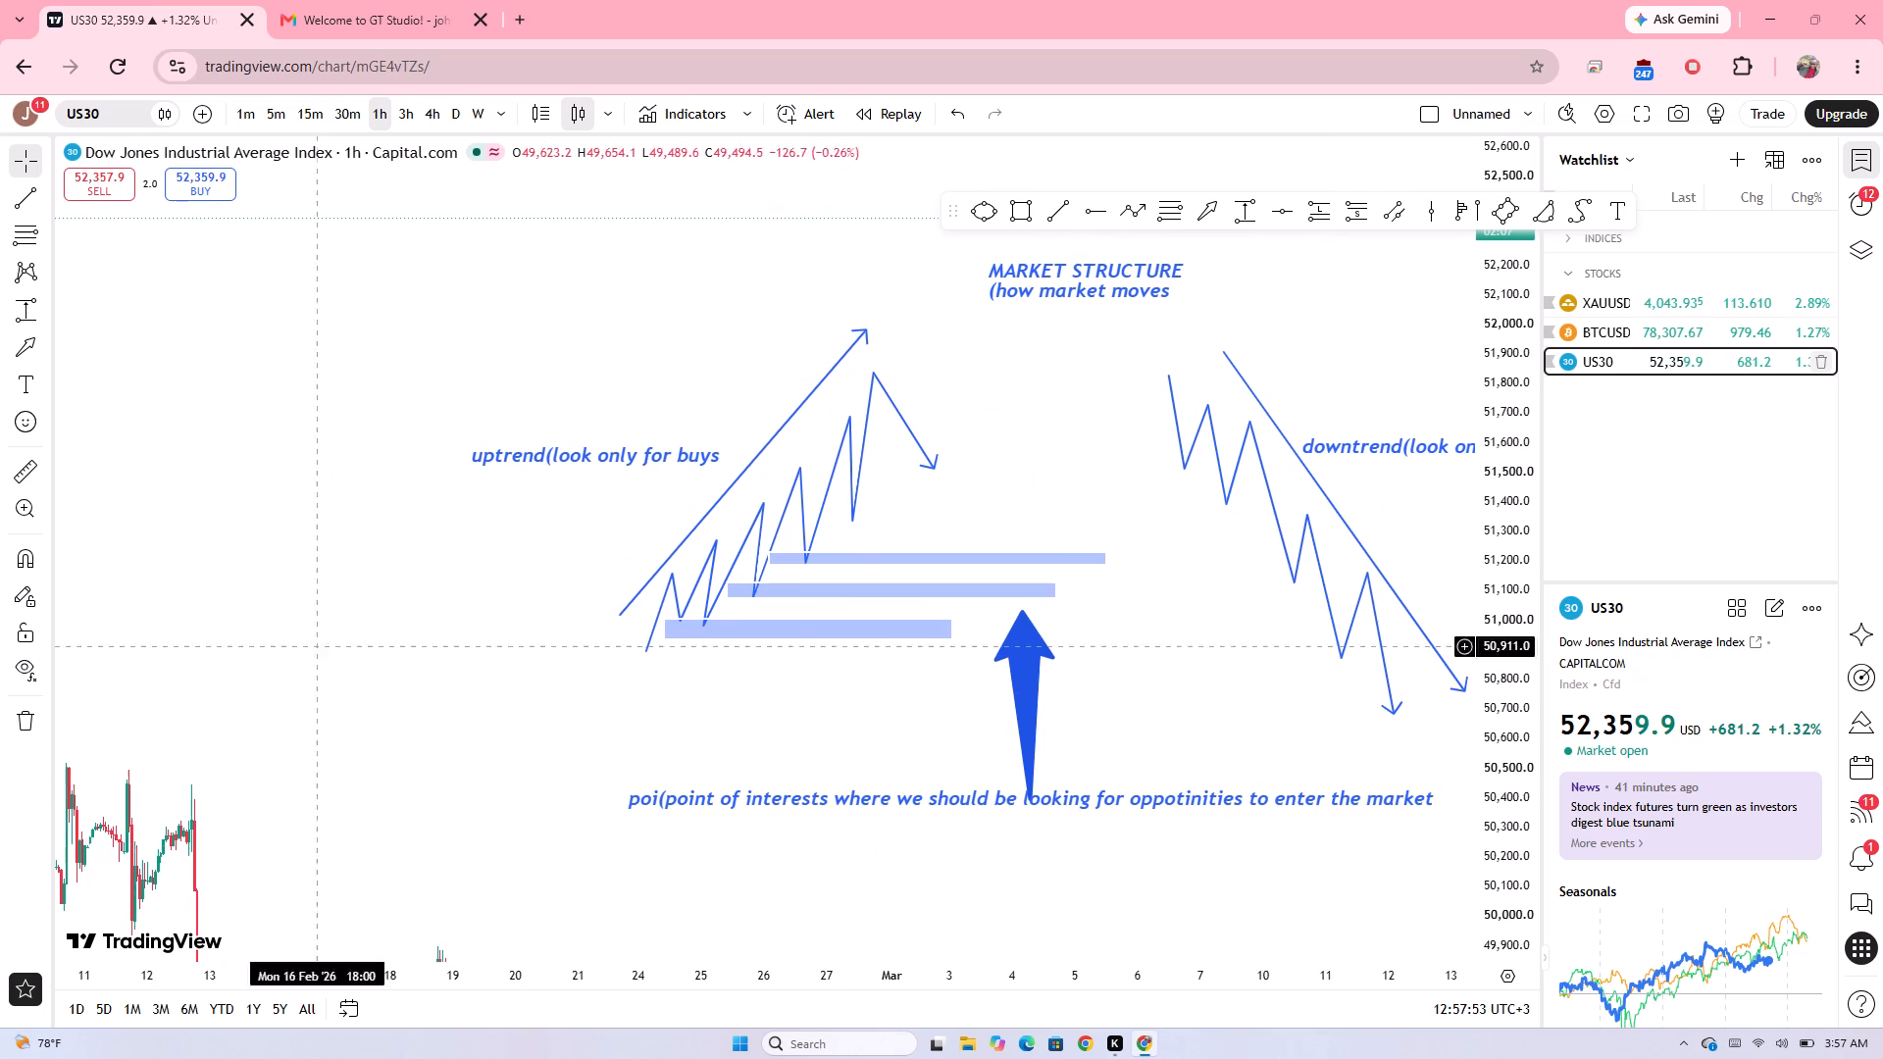
left_click_drag(1112, 681, 512, 720)
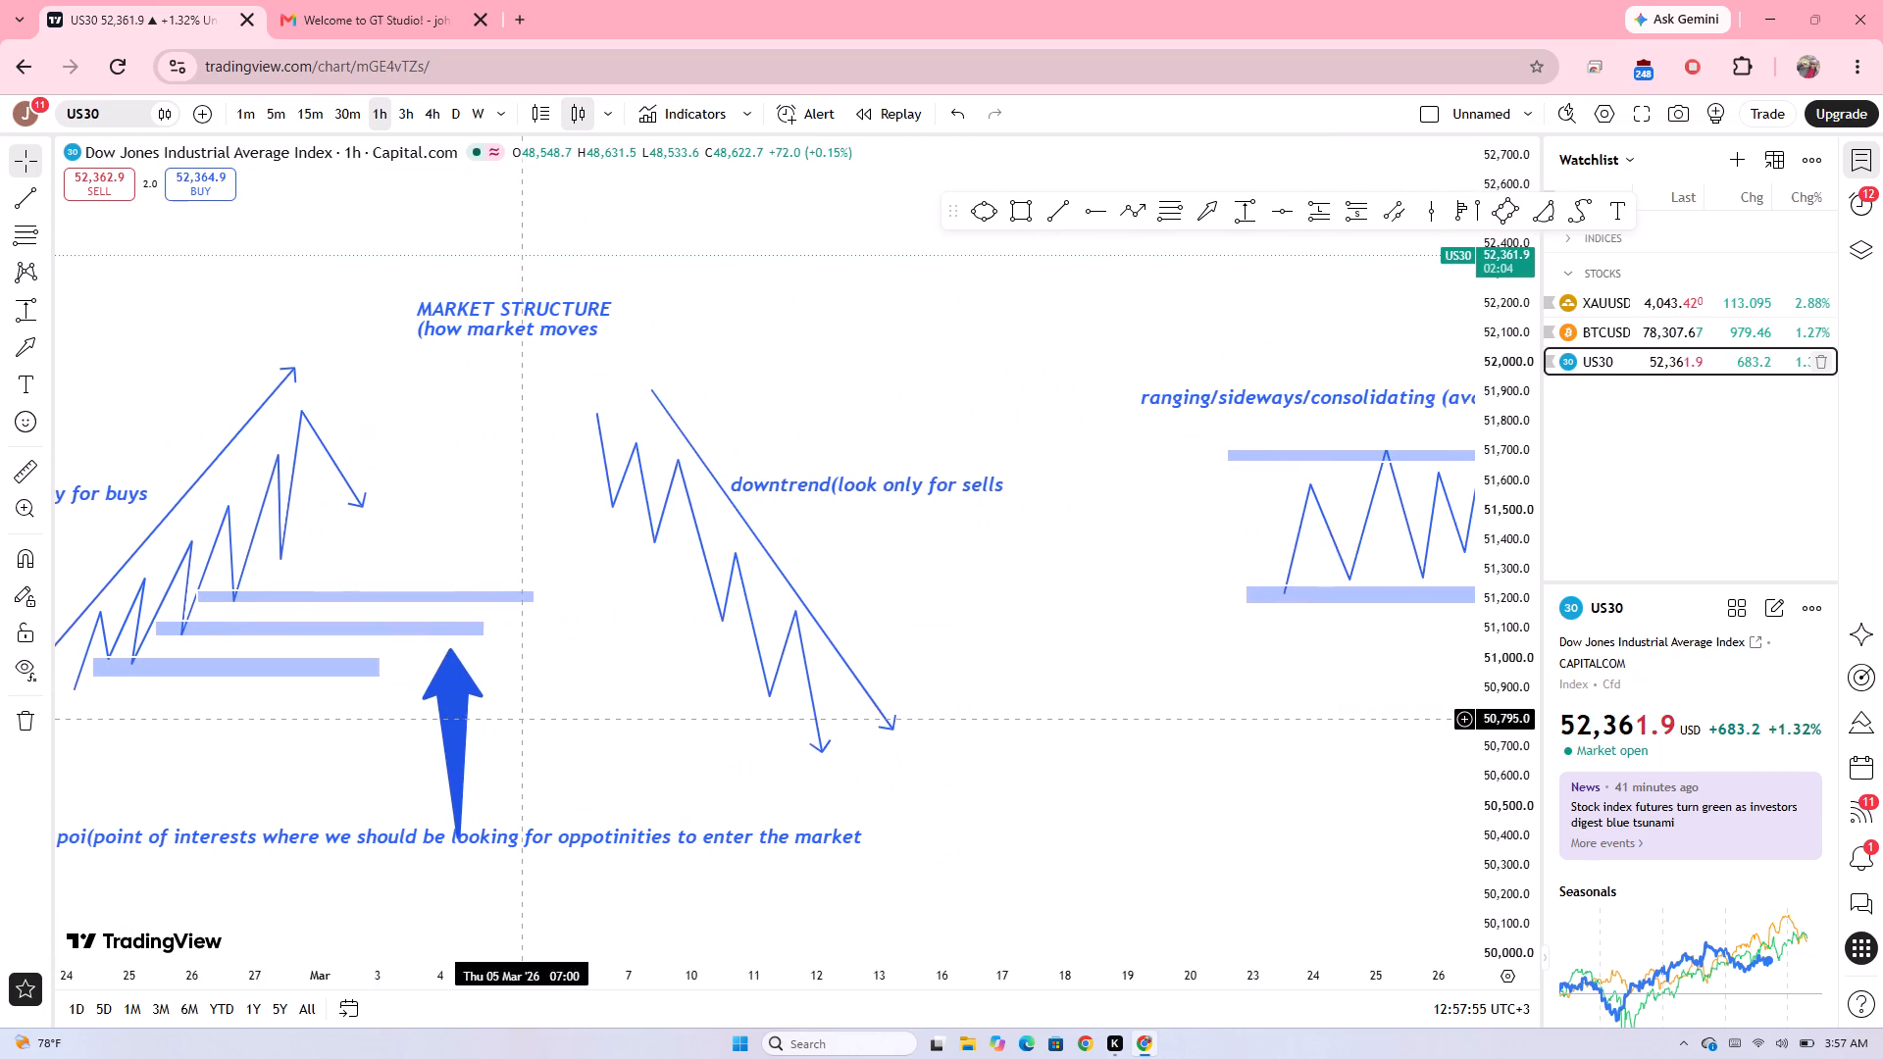
left_click_drag(1041, 669, 729, 581)
left_click_drag(729, 581, 468, 627)
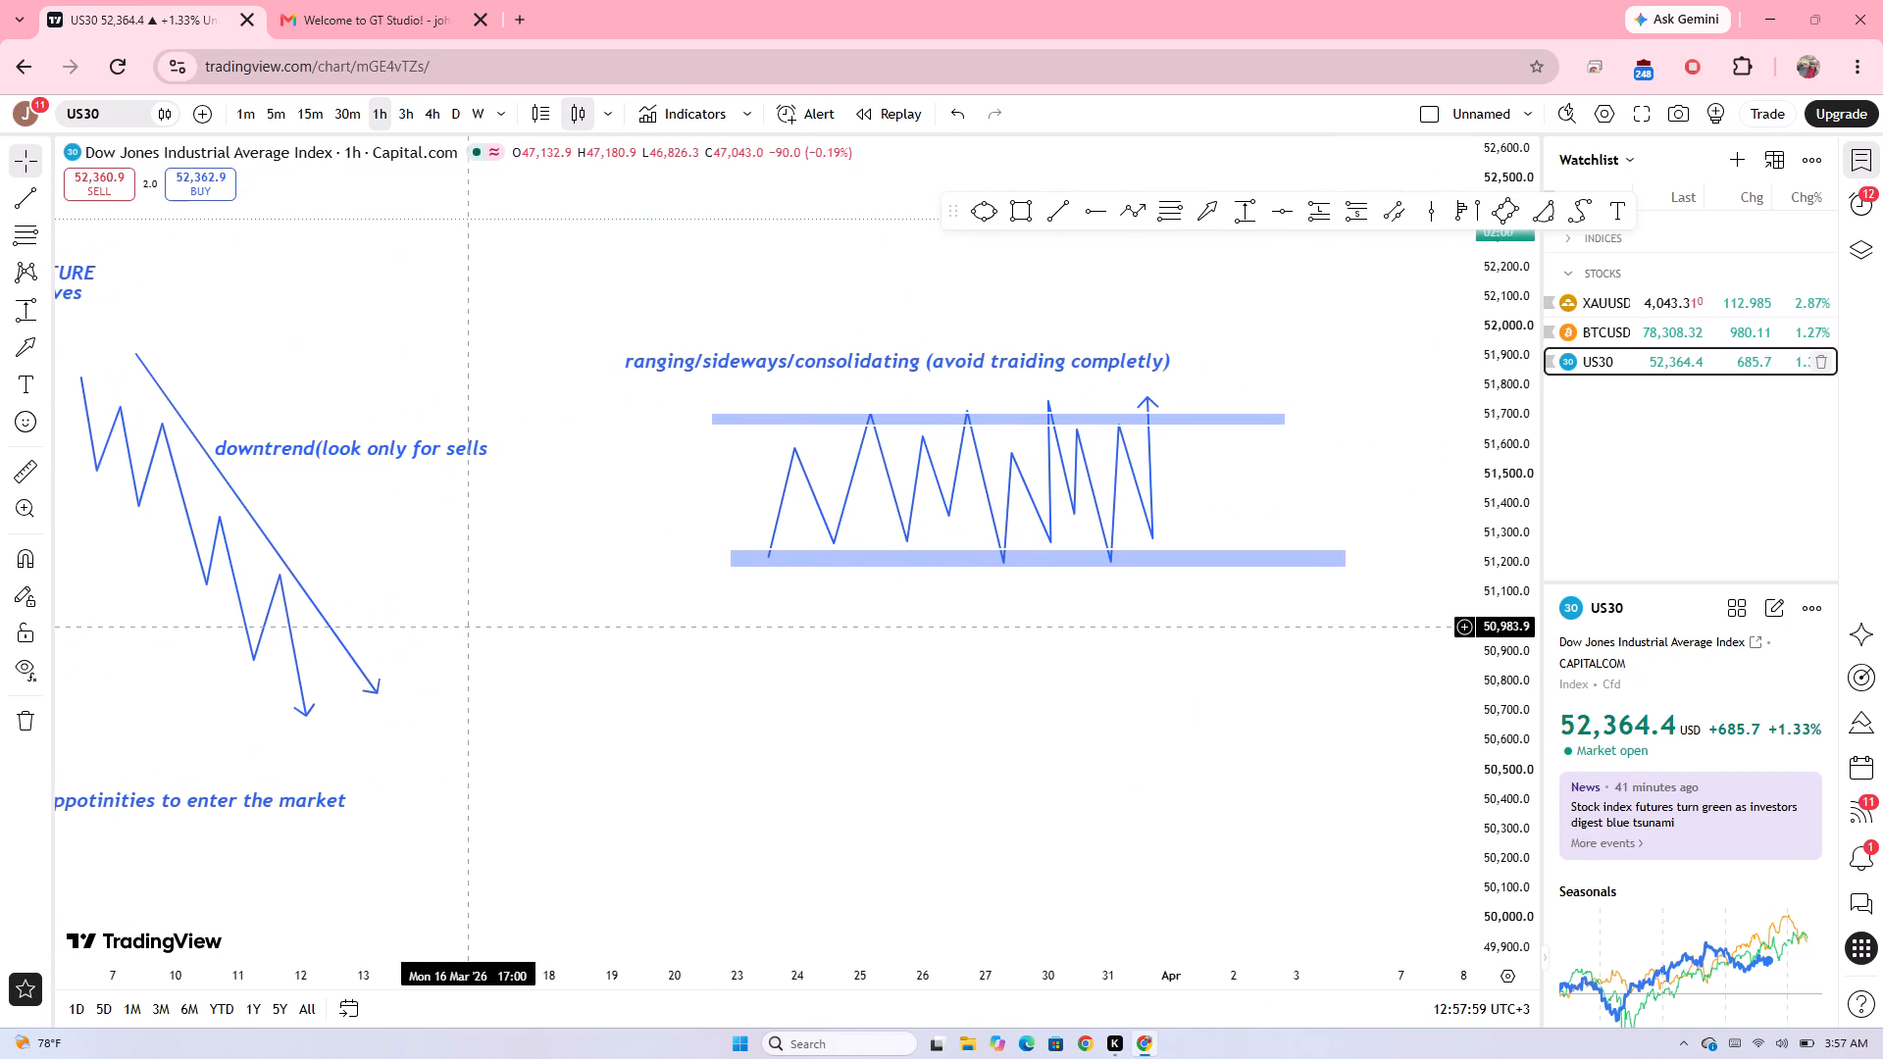
left_click_drag(468, 627, 830, 382)
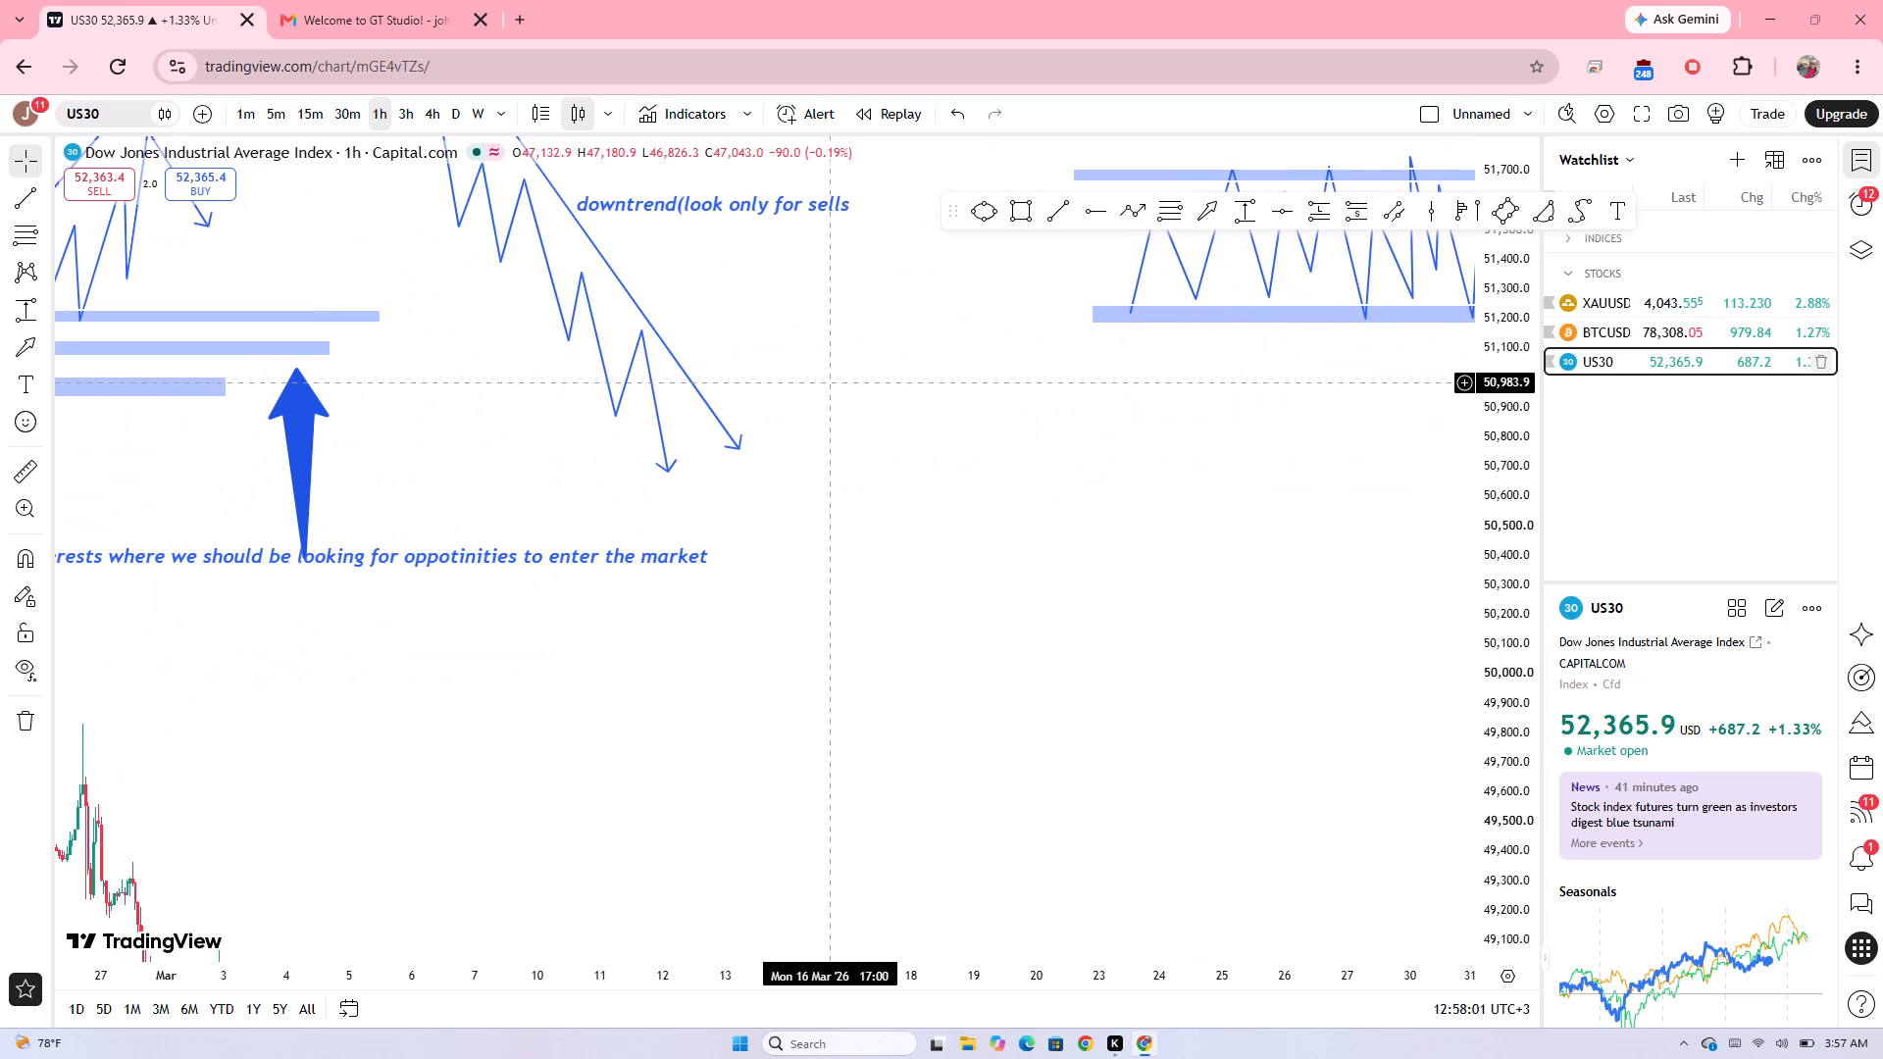
left_click(830, 382)
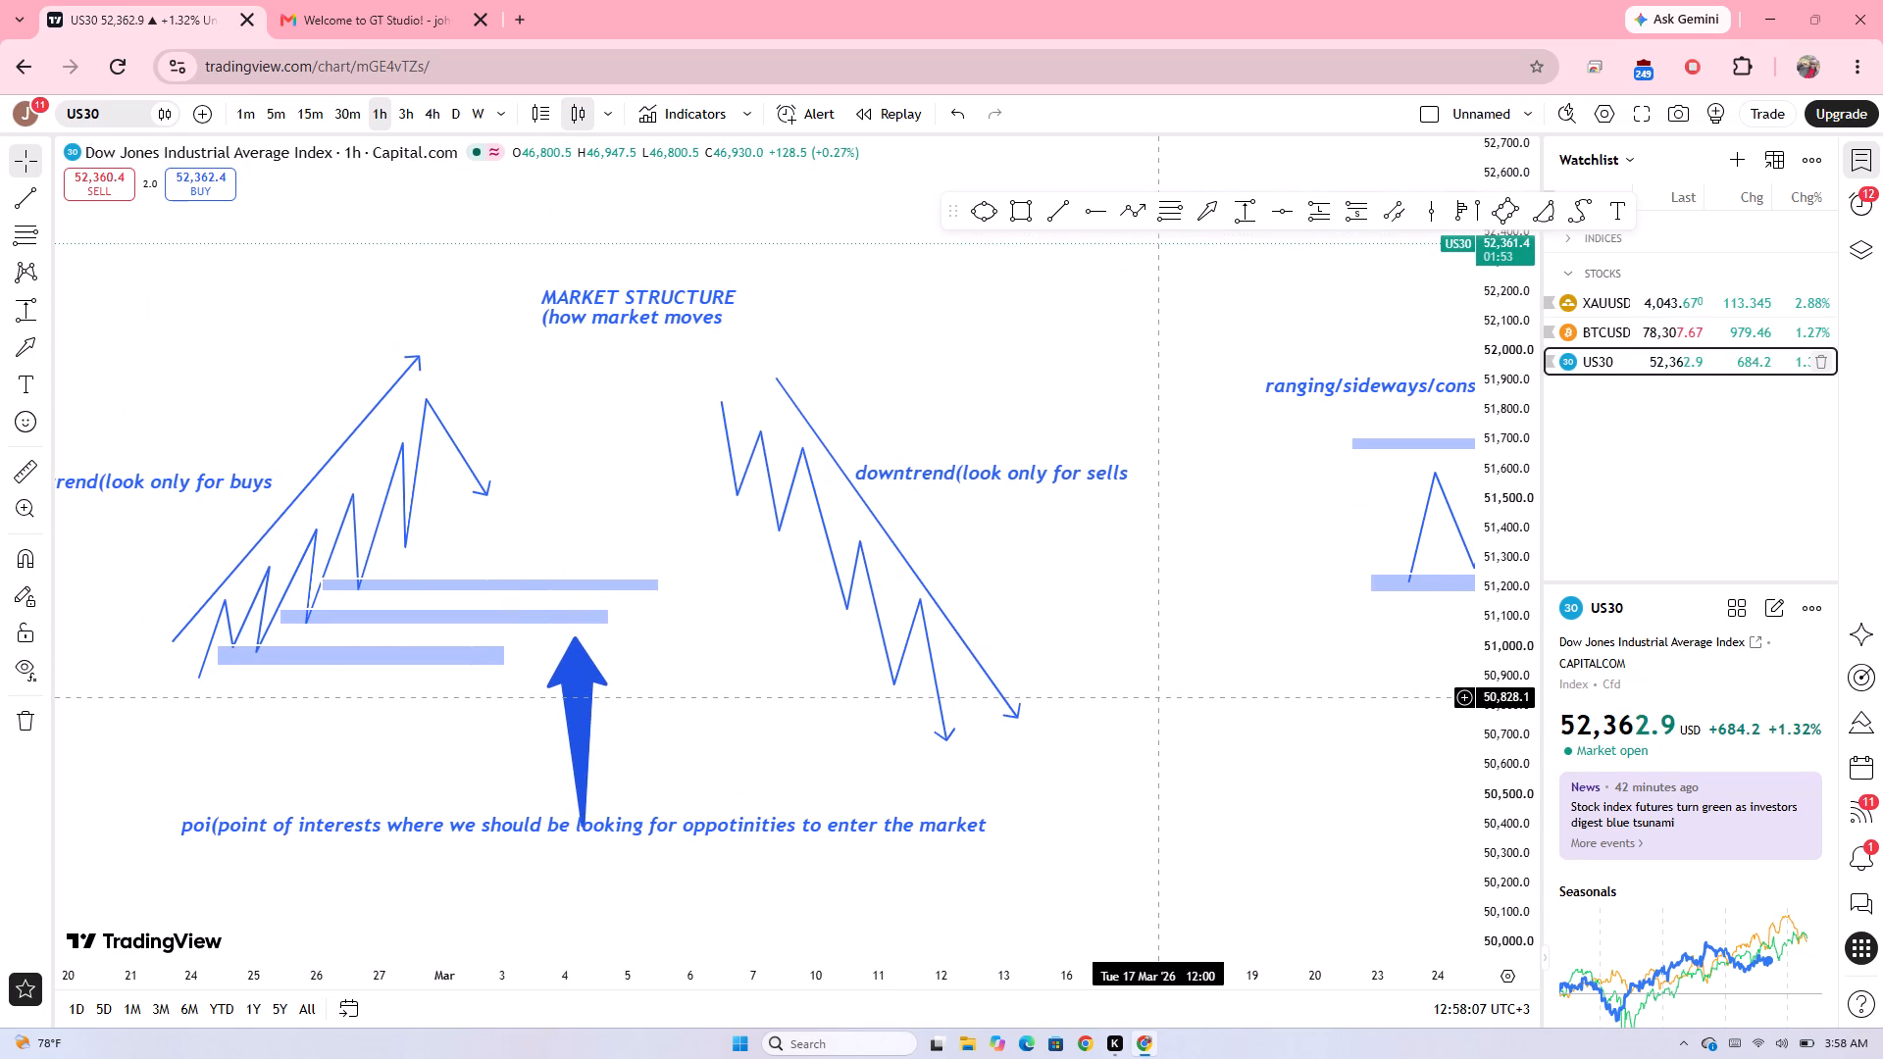
left_click_drag(1159, 697, 1060, 454)
left_click_drag(1060, 454, 823, 579)
left_click_drag(823, 579, 585, 668)
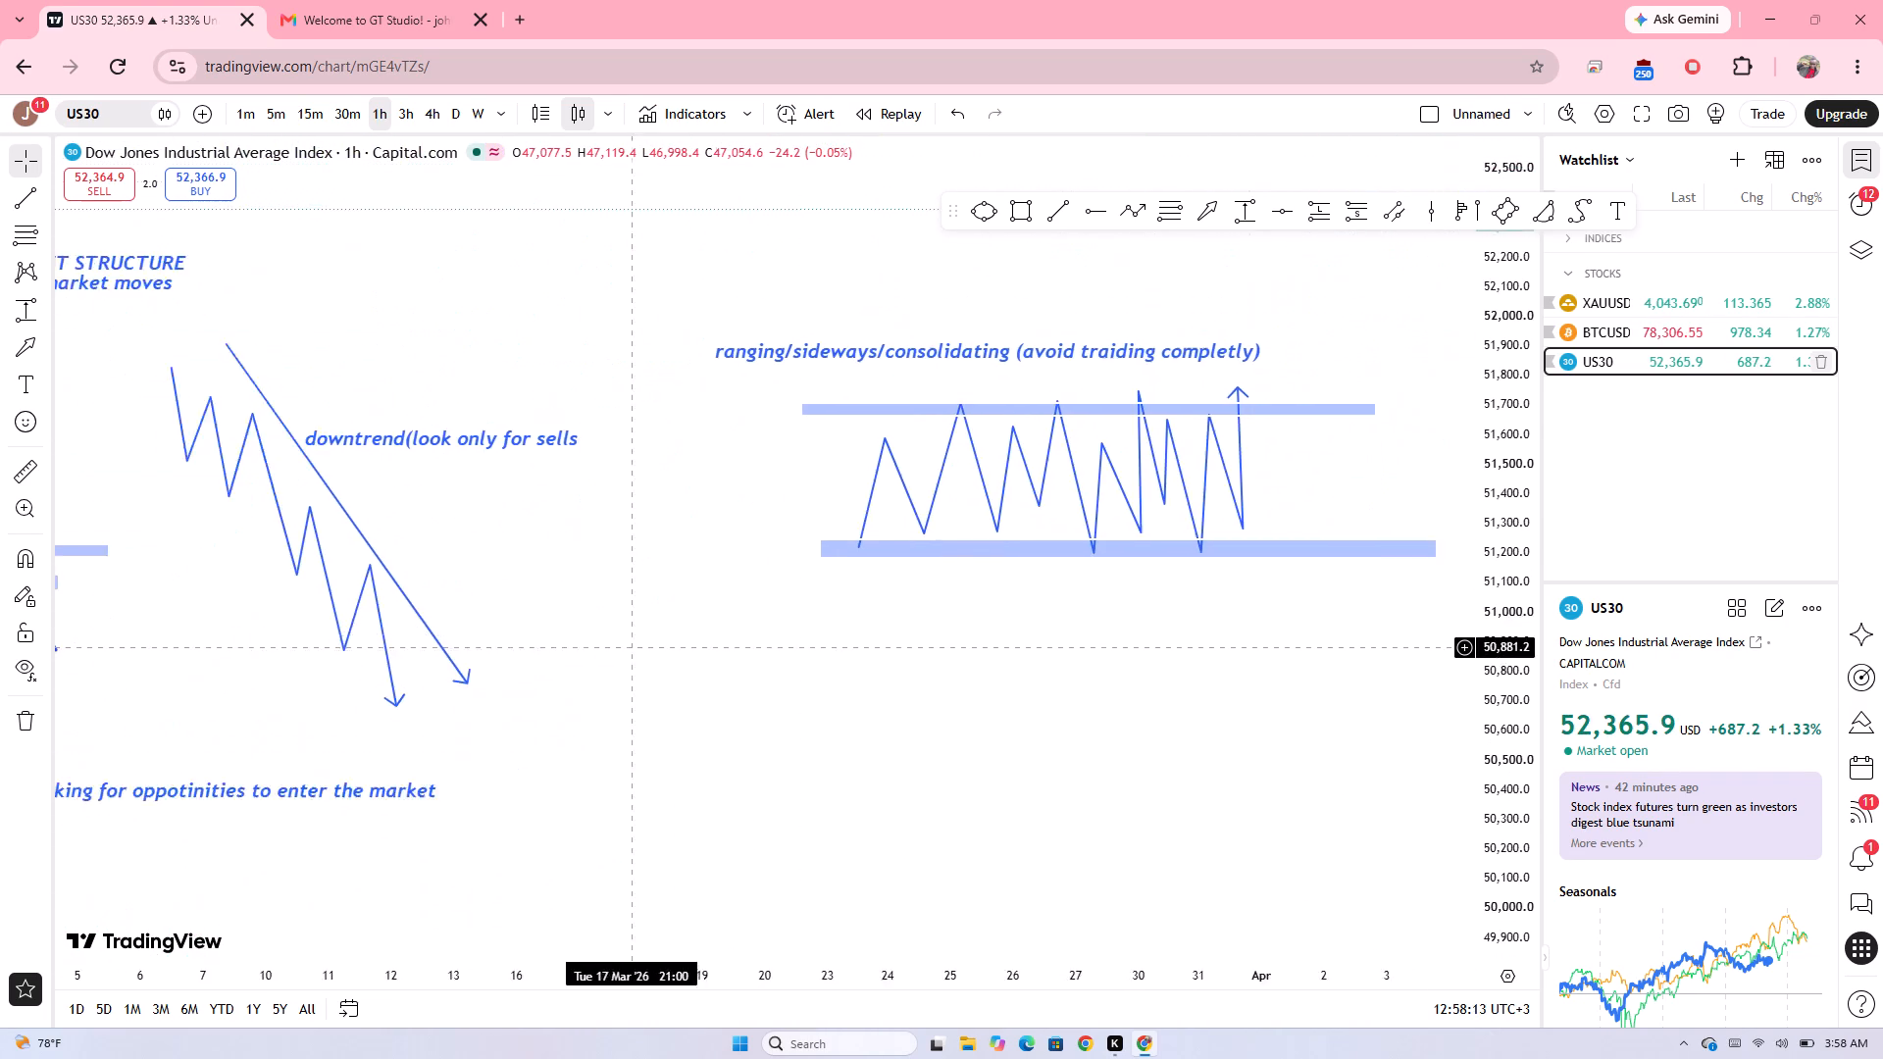
left_click_drag(585, 668, 979, 689)
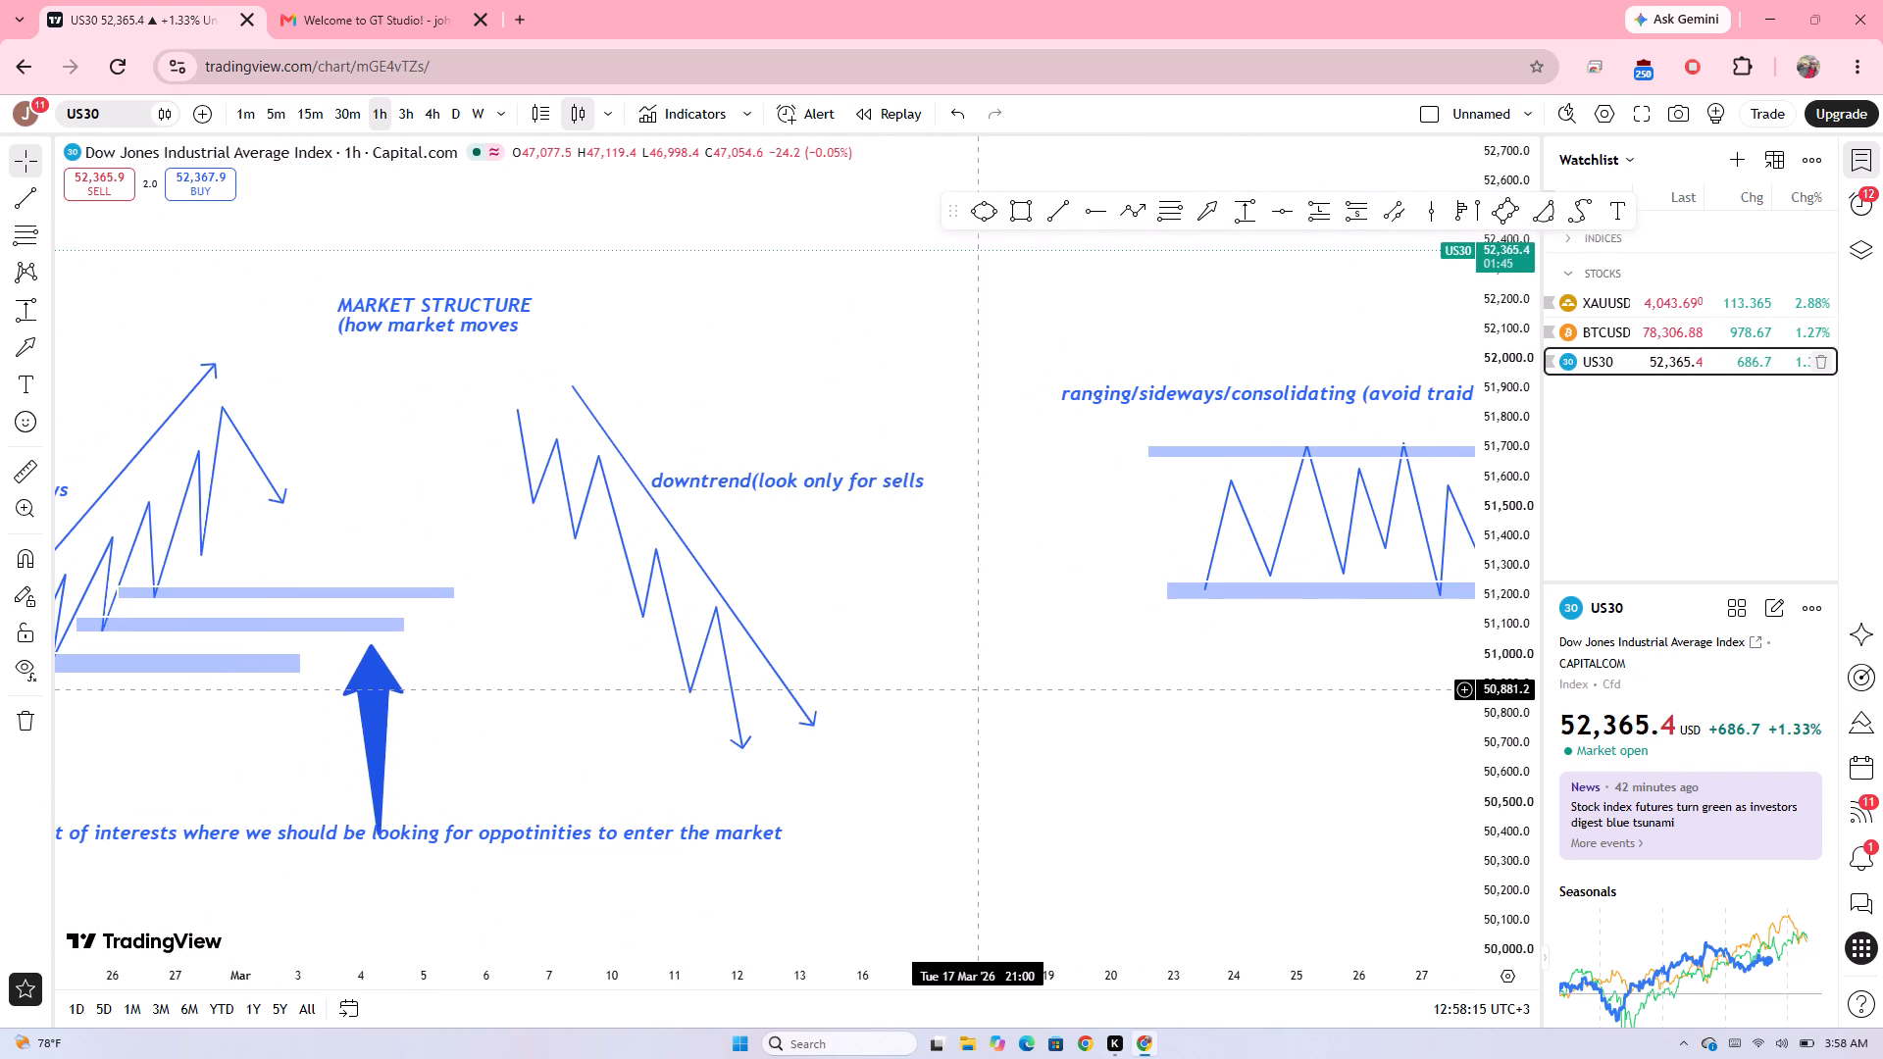
Reduce the browser page zoom to 67% and frame the uptrend, downtrend and ranging patterns together.
key("ctrl+minus")
key("ctrl+minus")
key("ctrl+minus")
key("ctrl+minus")
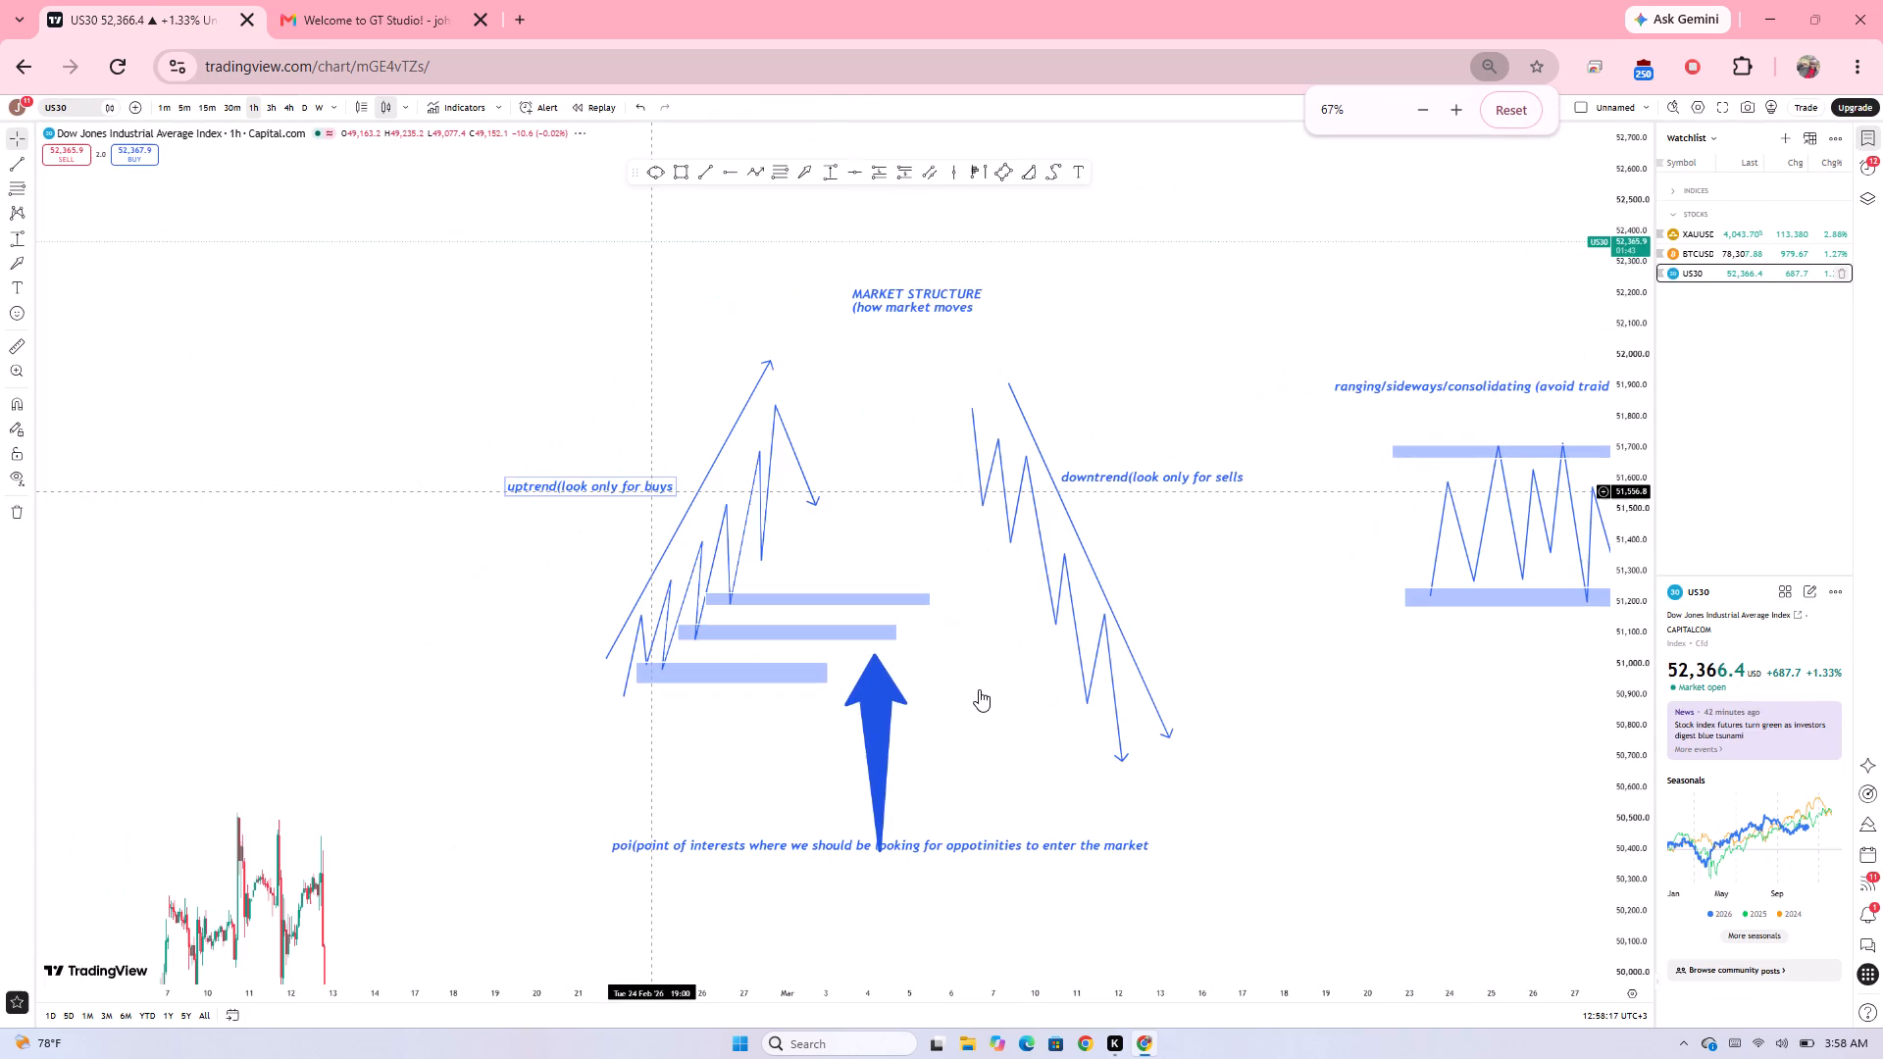
left_click_drag(1224, 768, 1261, 661)
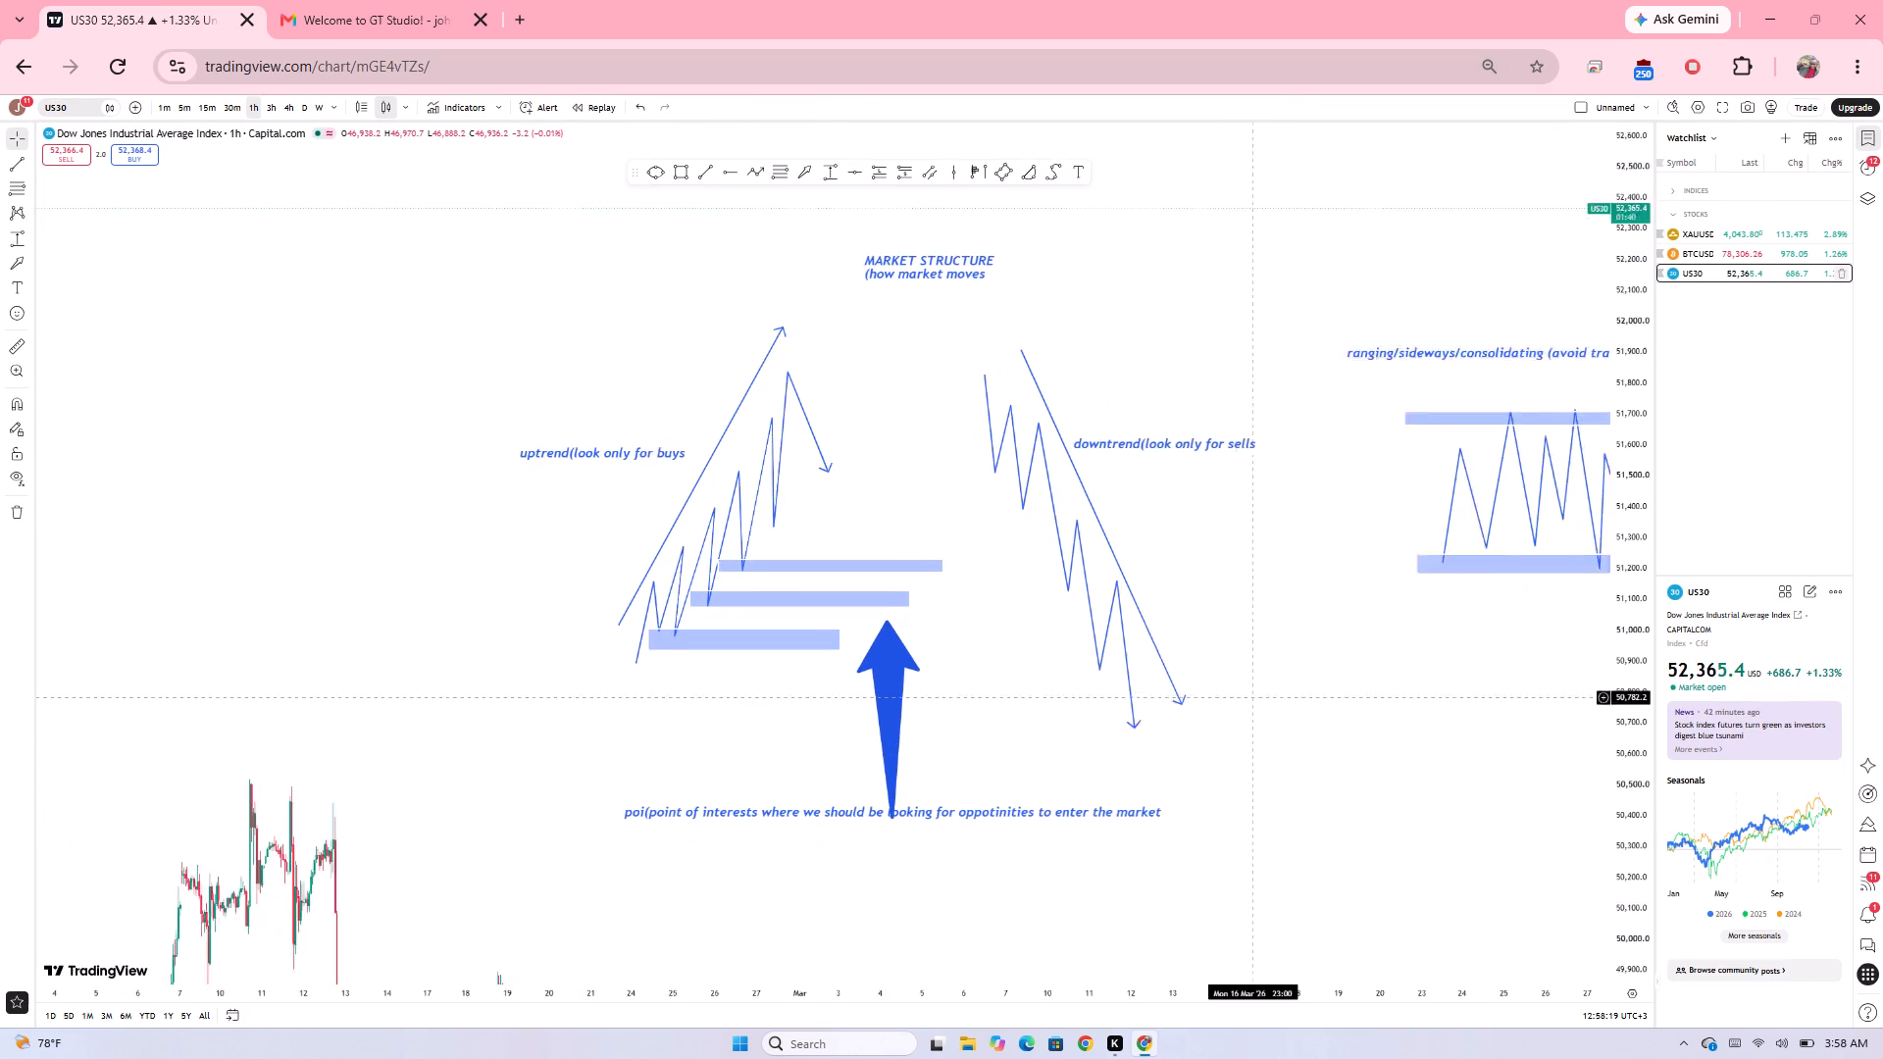
left_click_drag(1261, 661, 1261, 641)
left_click_drag(1261, 641, 916, 728)
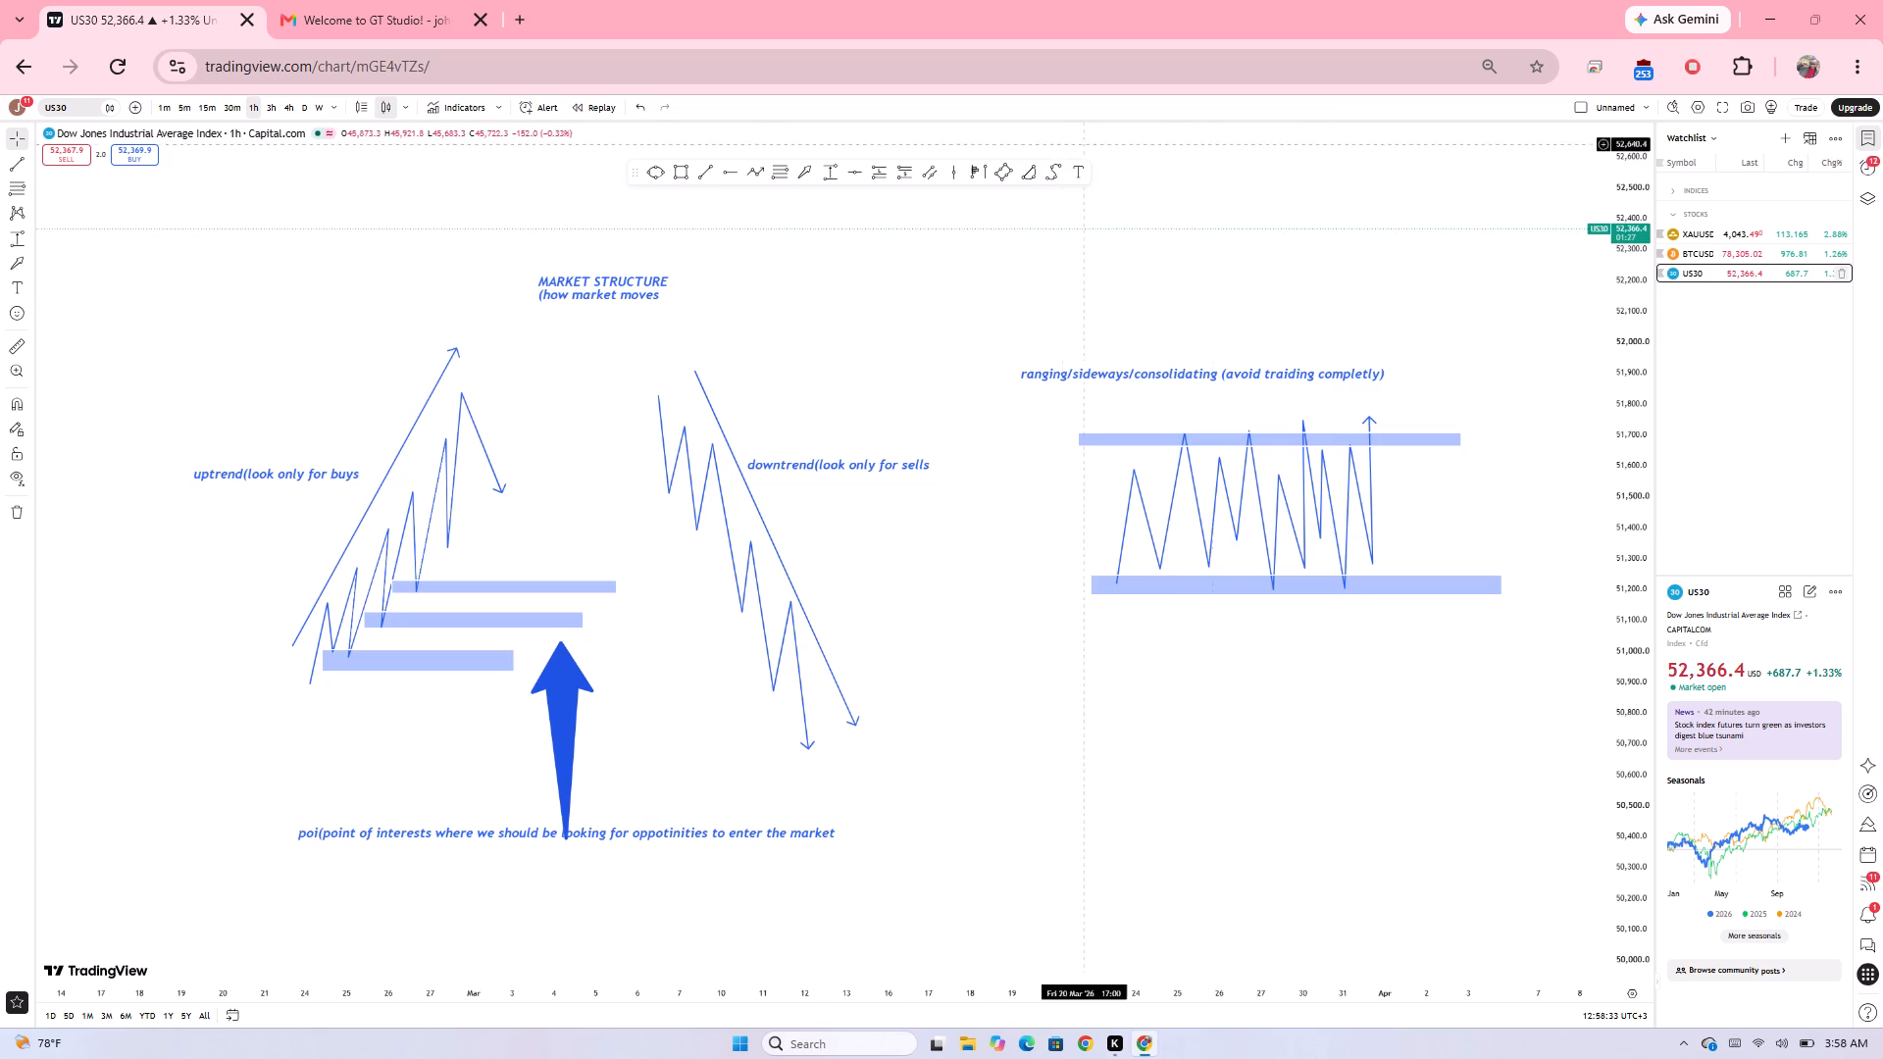
Add a text note below the point-of-interest note, near 24 February at about 50,180, reading "forex is all about marking the valid zones(poi".
left_click(1080, 179)
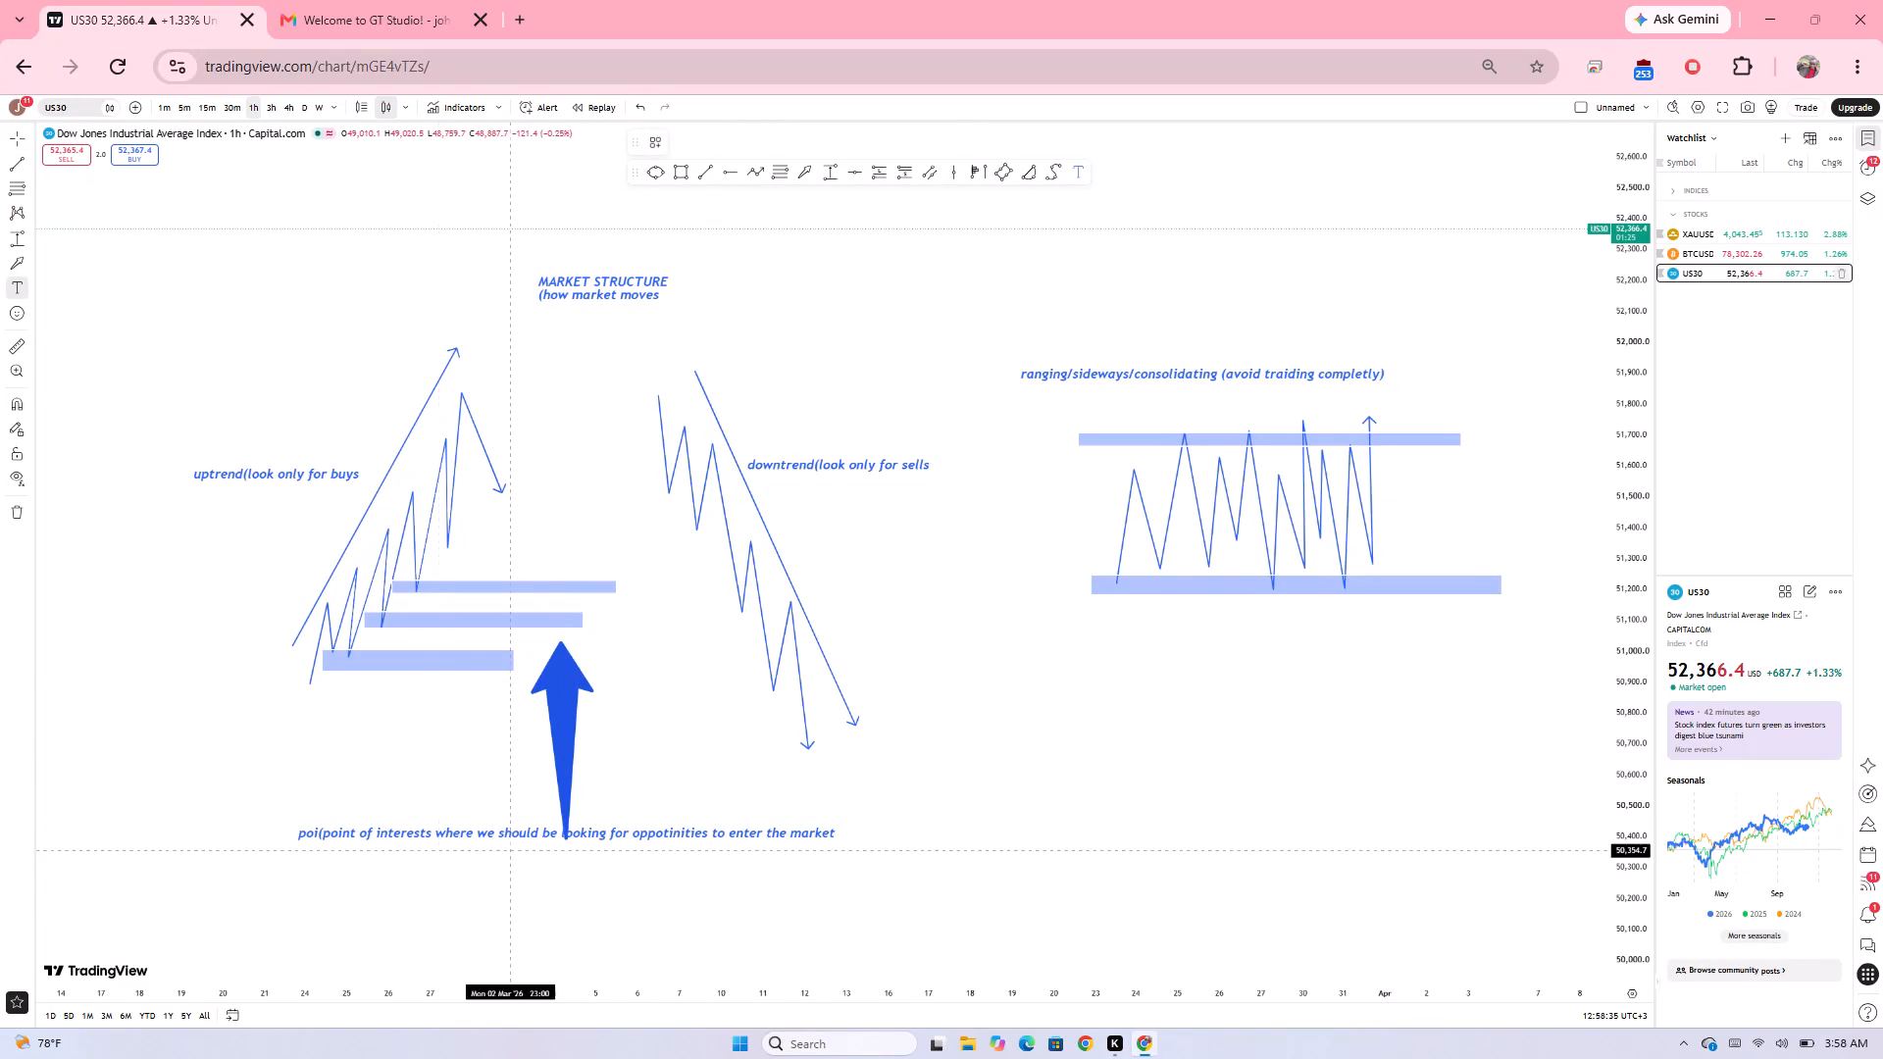
left_click(335, 903)
type("forex is all about markin")
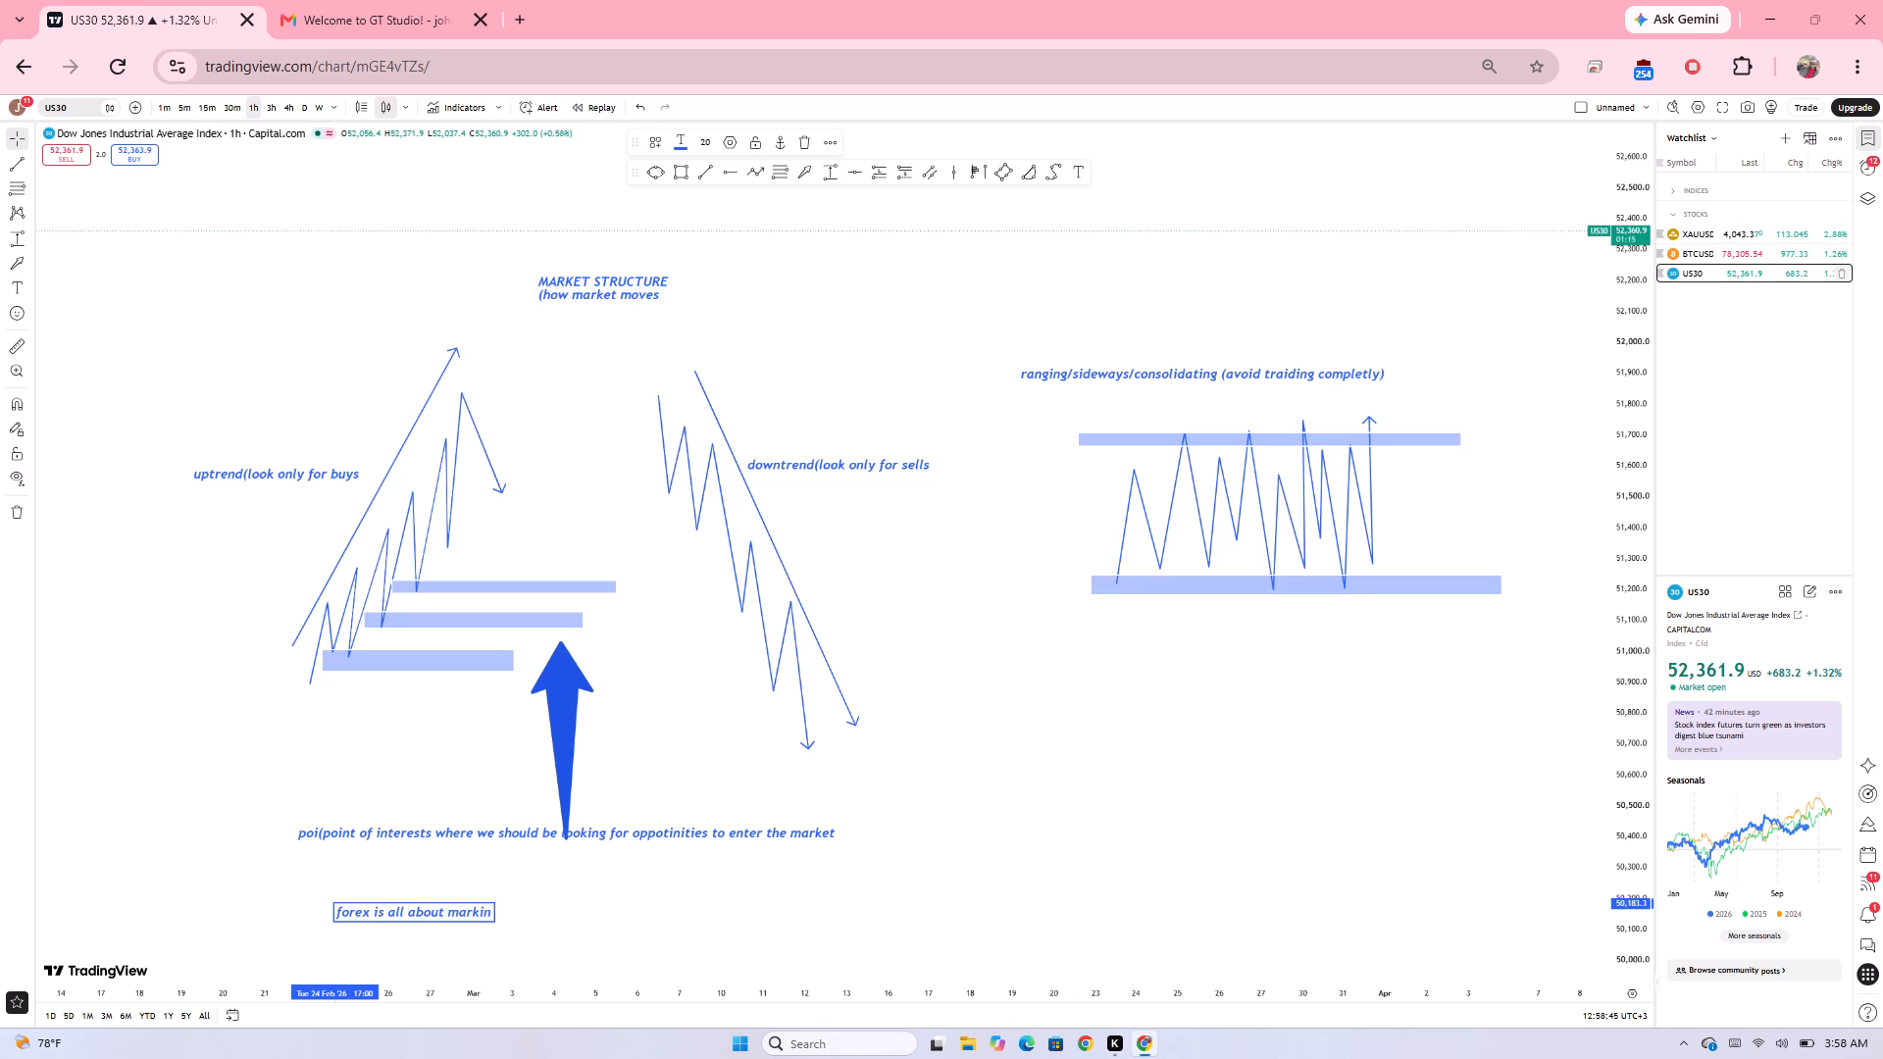
type("g the valid zone since")
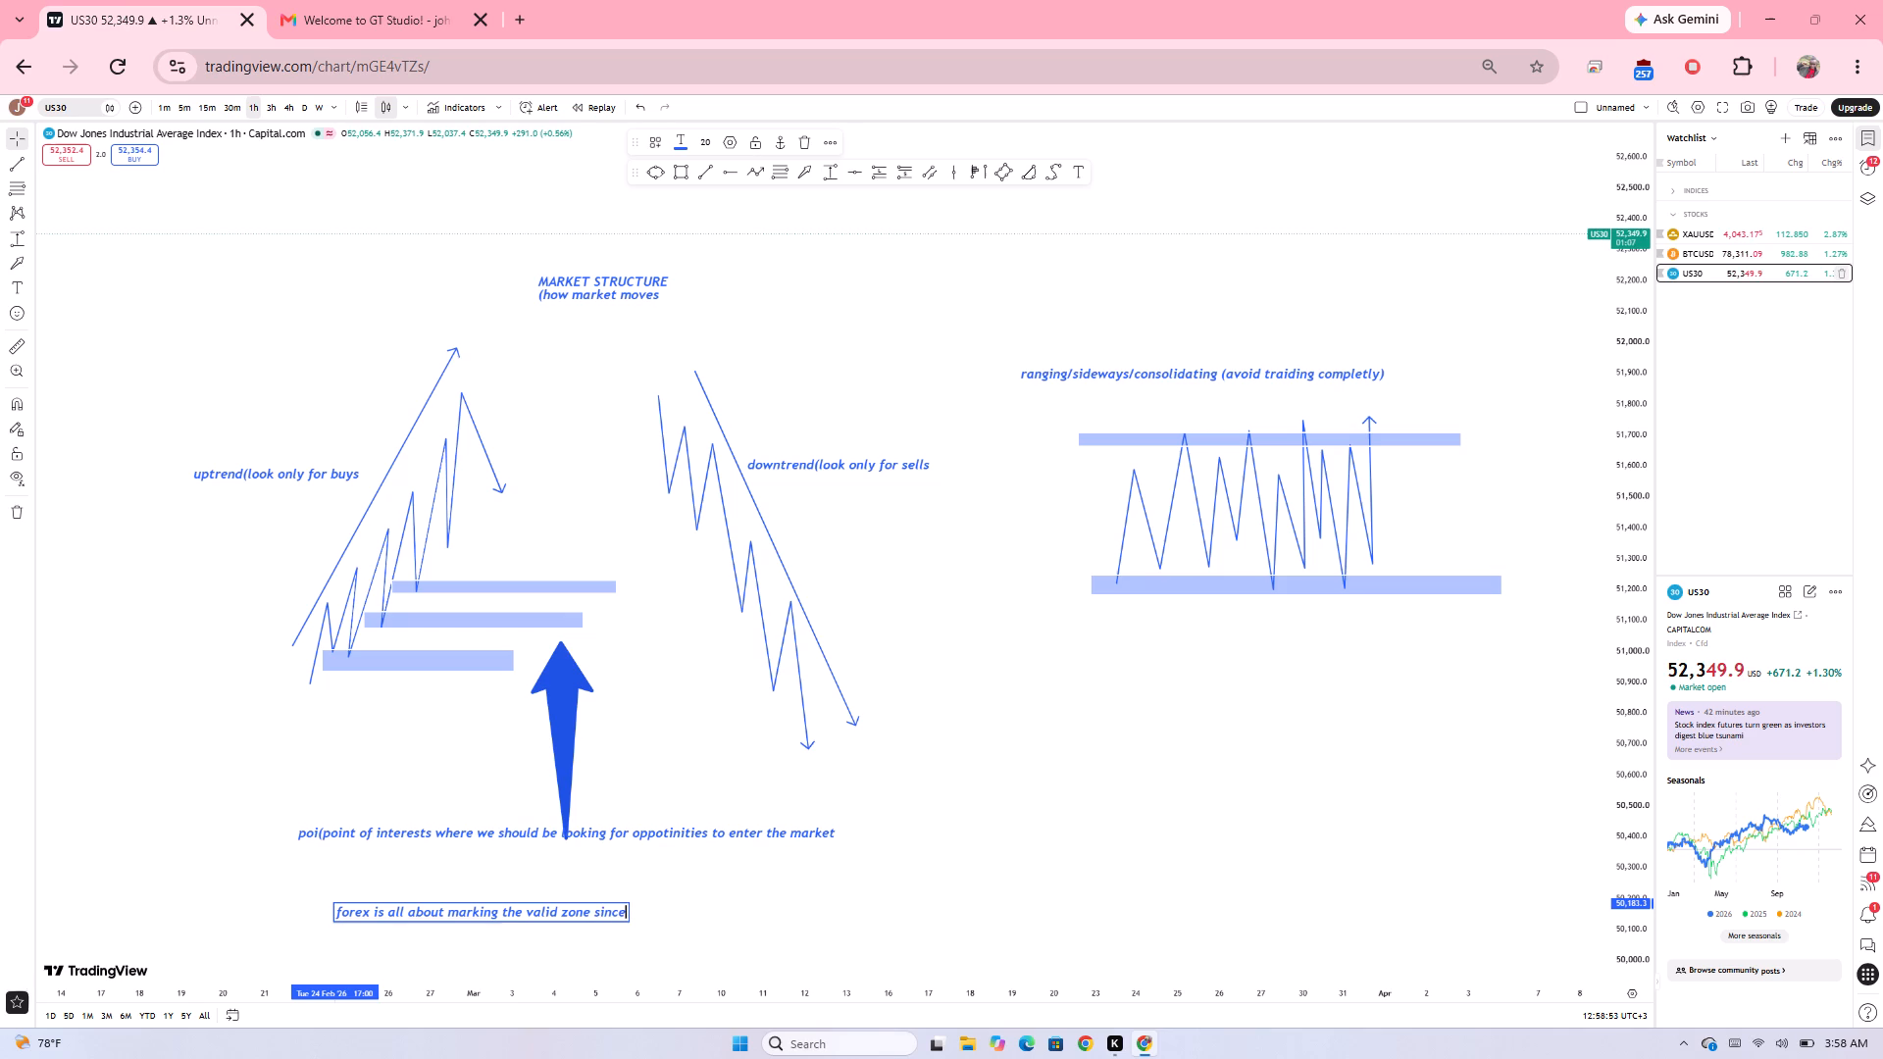
key("space")
type("mar")
key("BackSpace")
key("BackSpace")
key("BackSpace")
key("BackSpace")
key("BackSpace")
key("BackSpace")
key("BackSpace")
key("BackSpace")
key("BackSpace")
key("BackSpace")
key("BackSpace")
key("BackSpace")
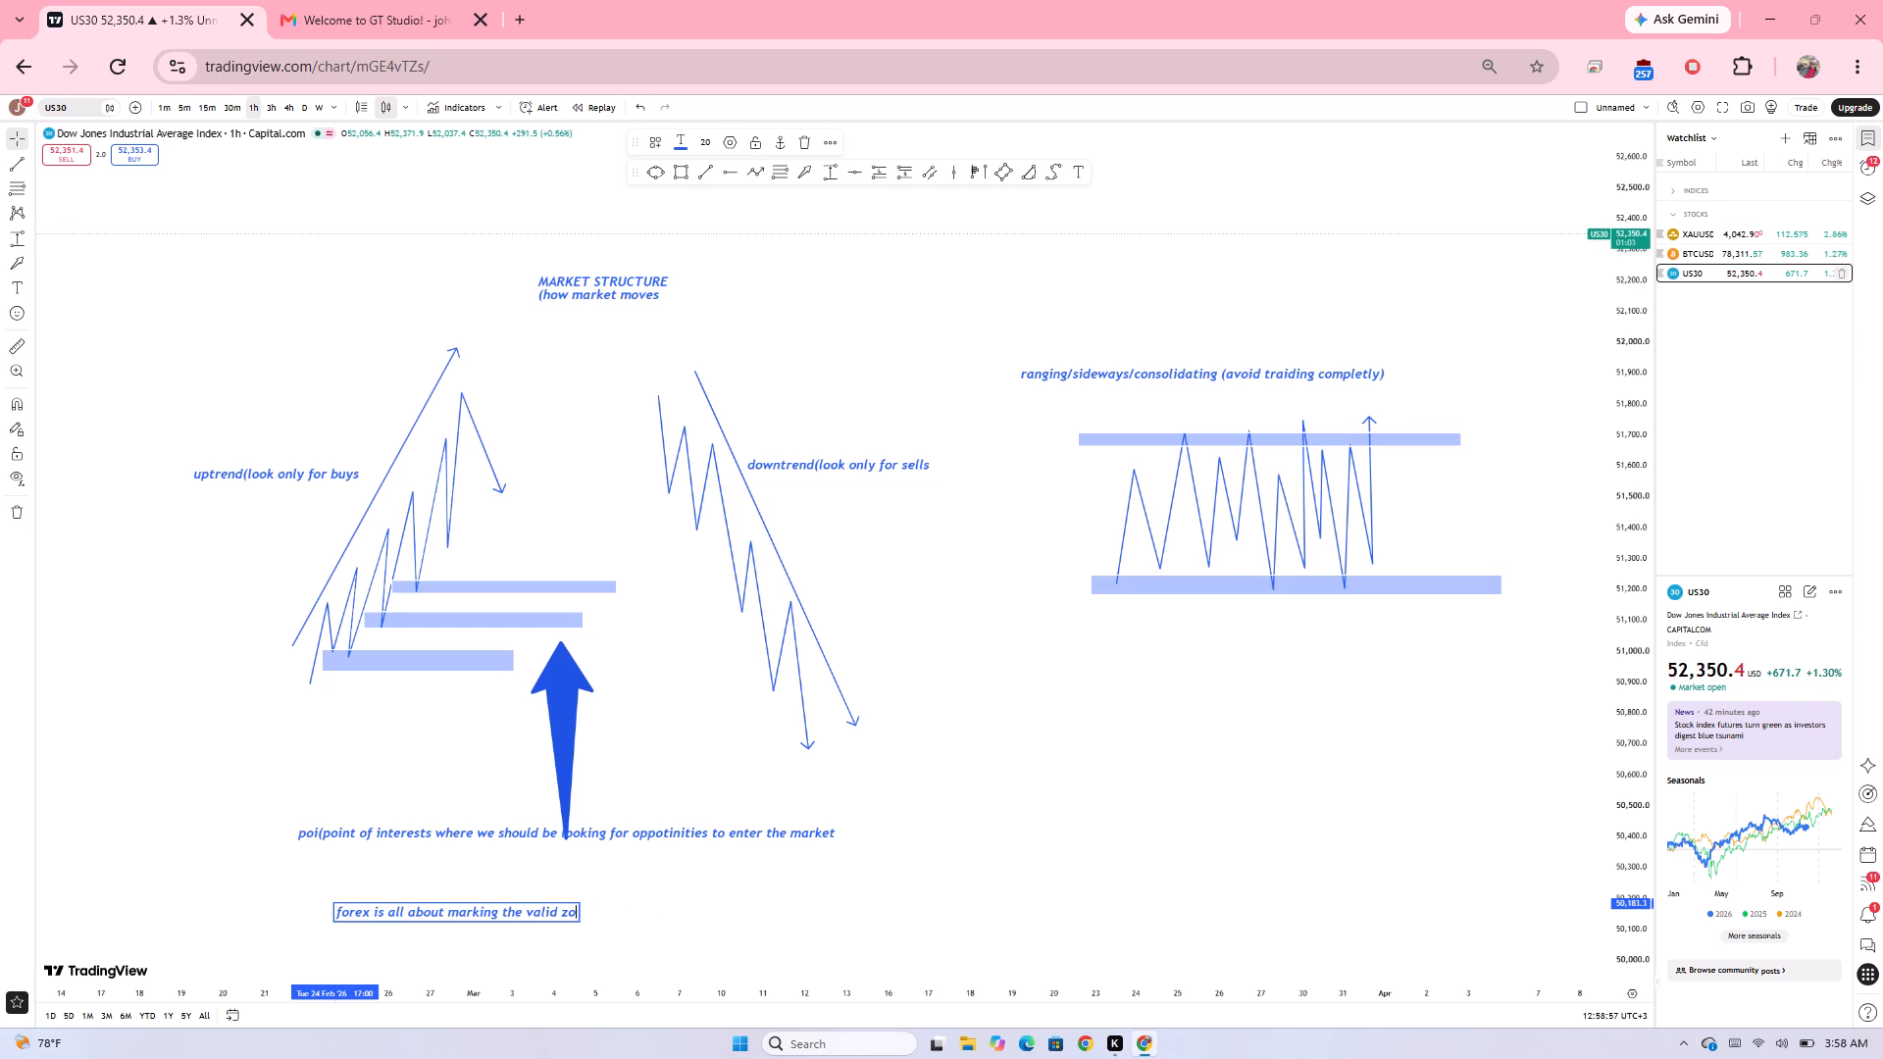
key("BackSpace")
key("BackSpace")
key("BackSpace")
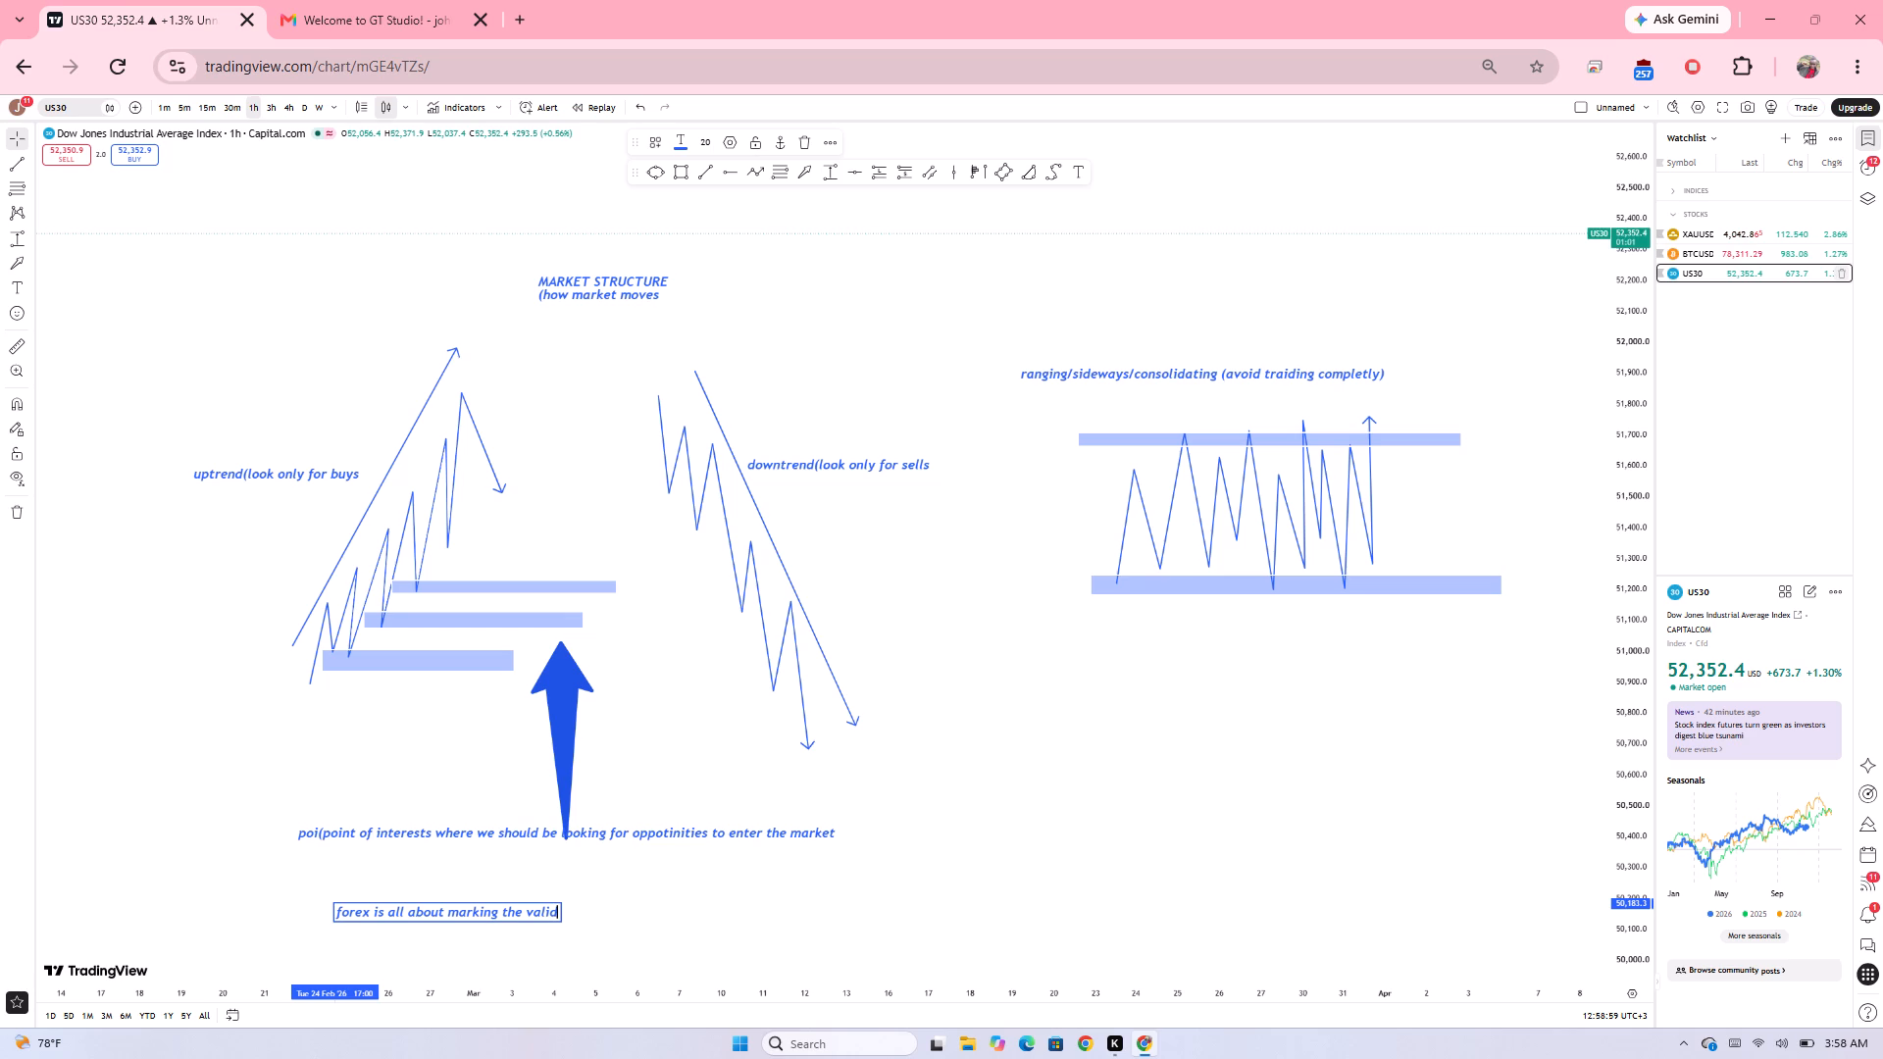
key("space")
type("zones")
key("shift+parenleft")
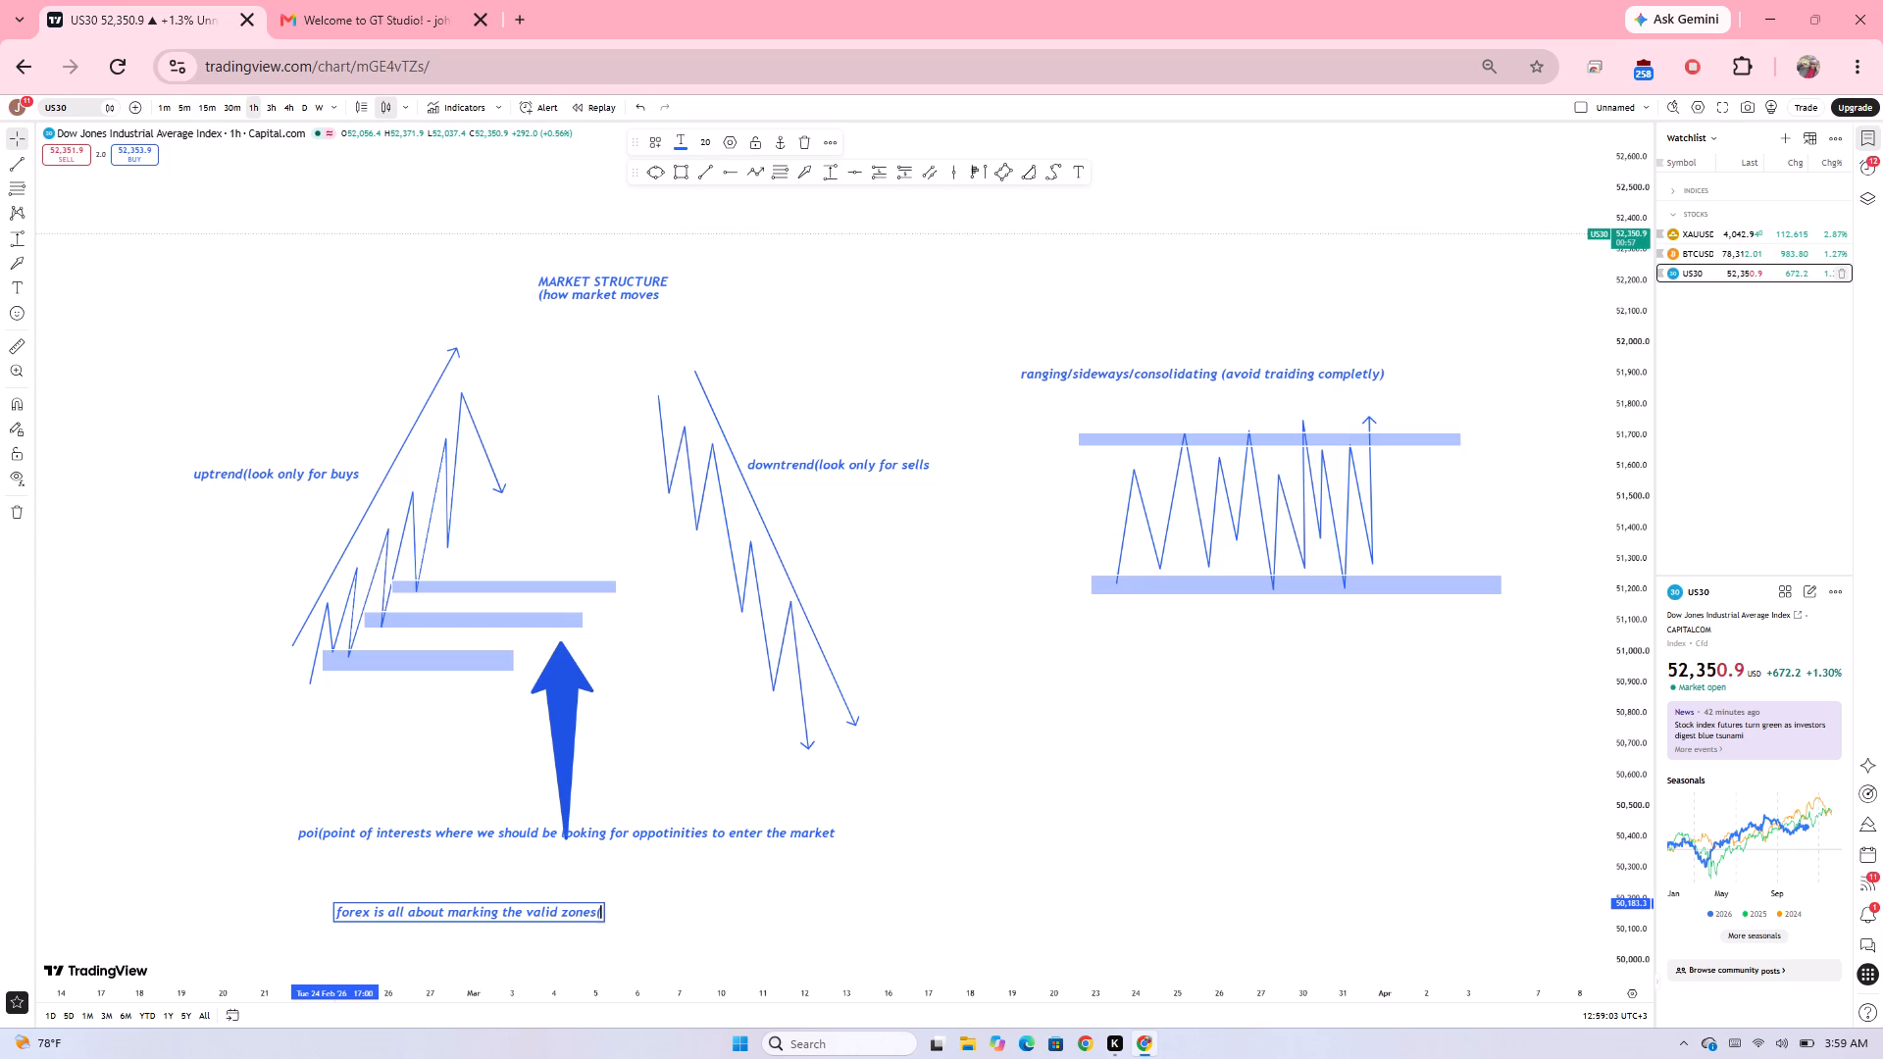
type("poi")
Close the parenthesis after "poi" at the end of the new forex note.
key("Up")
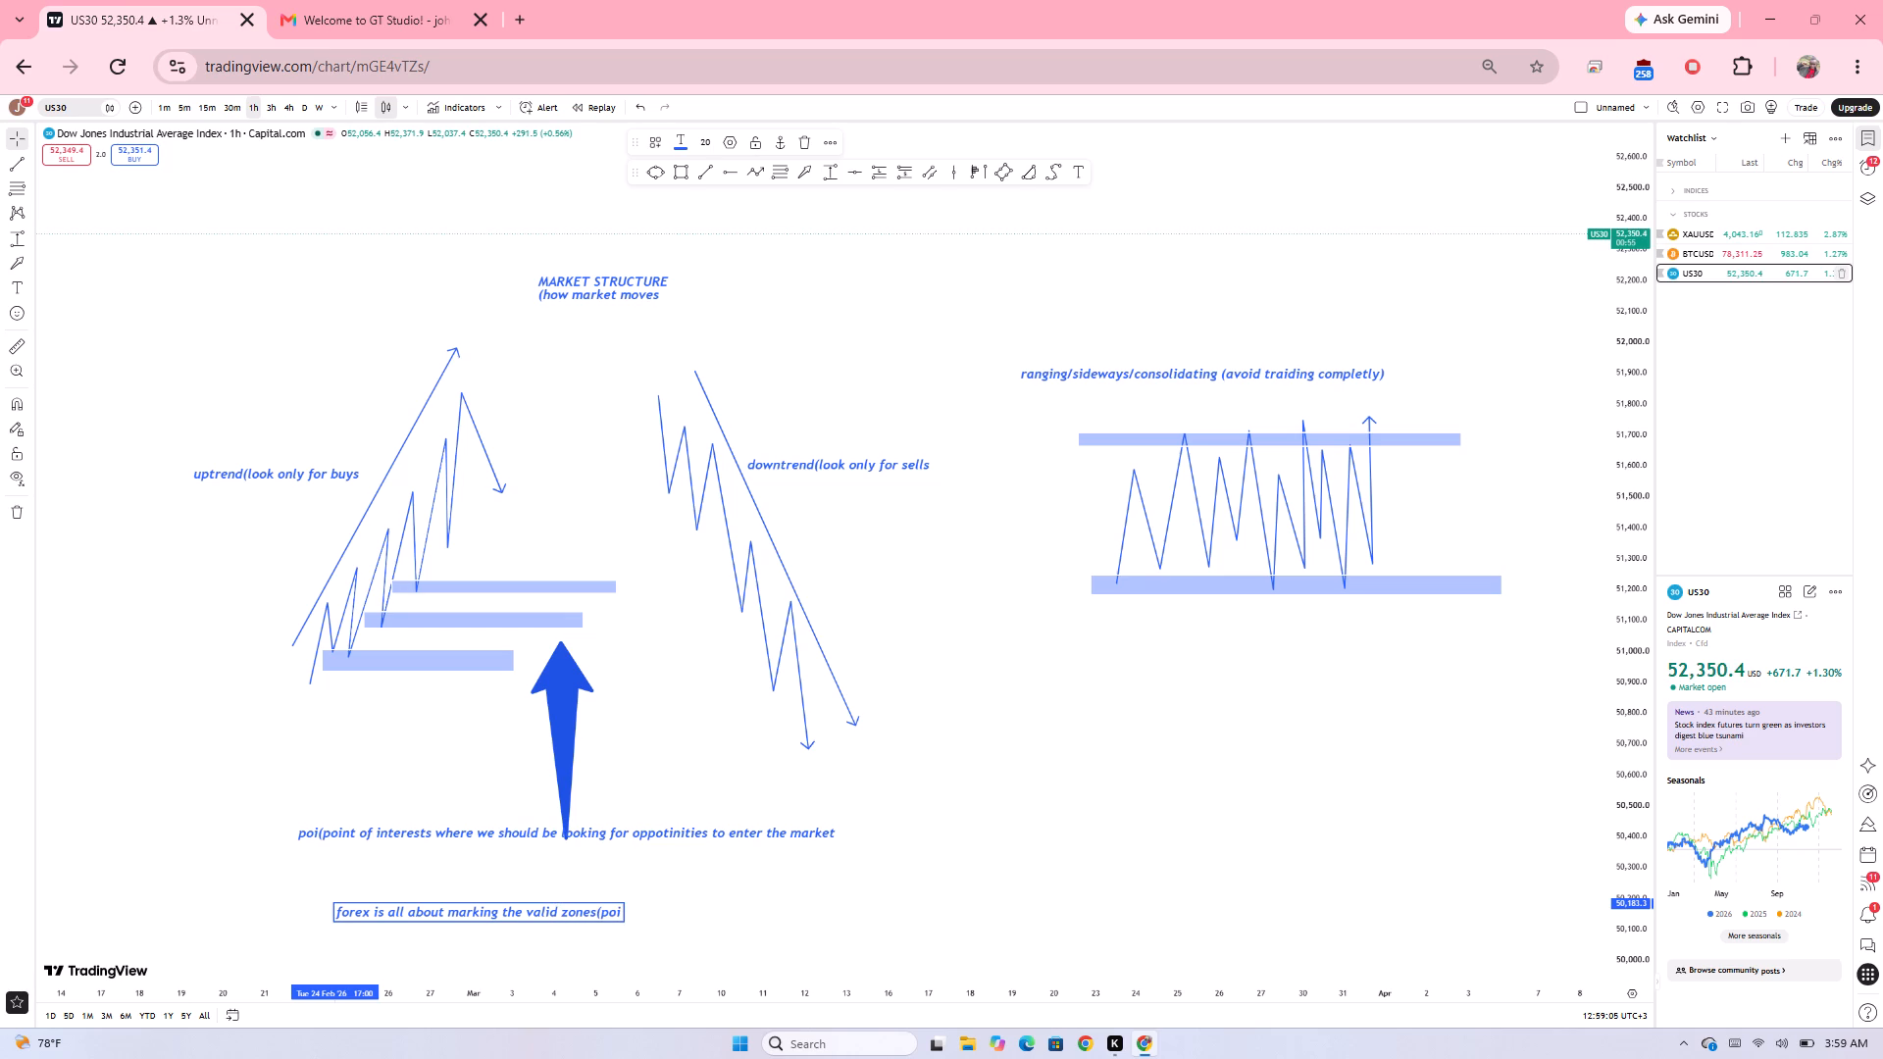
key("shift+parenright")
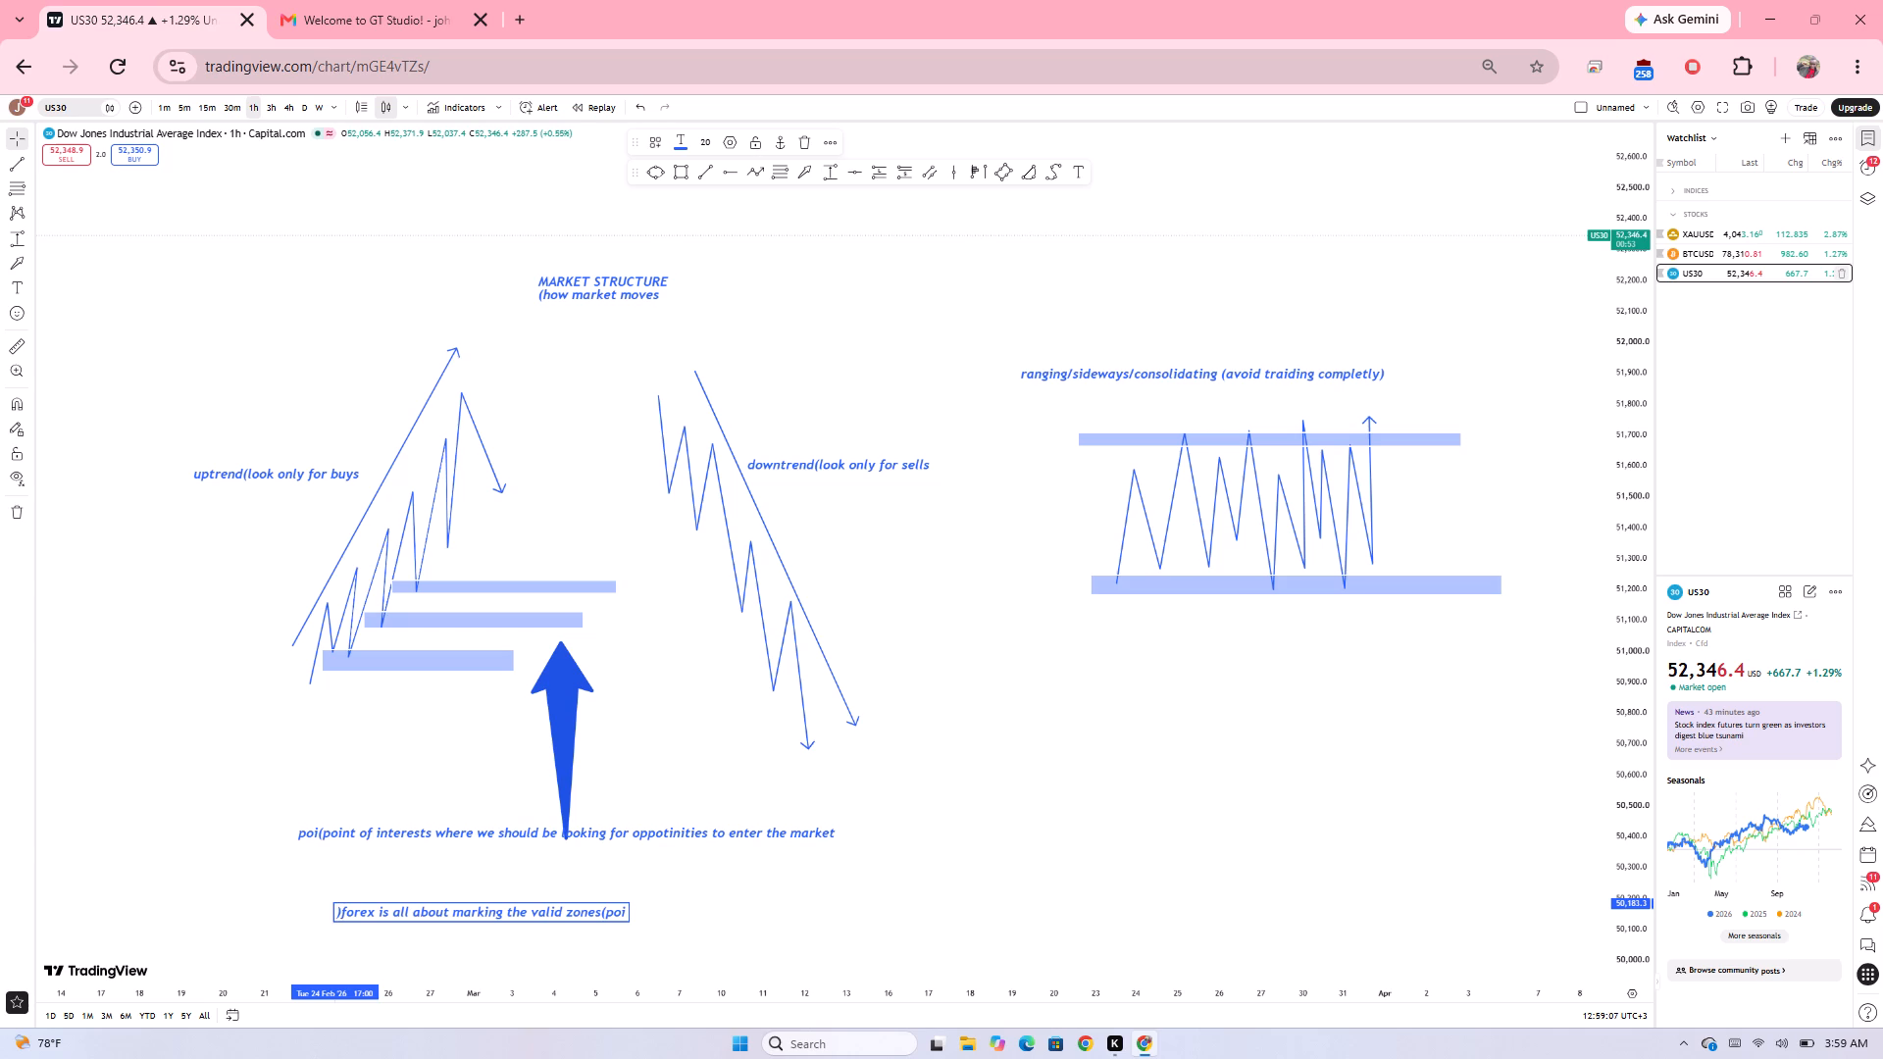
key("BackSpace")
key("Right")
key("Right")
key("Right")
key("Right")
key("Right")
key("Right")
key("Right")
key("Right")
key("Right")
key("Right")
key("Right")
key("Right")
key("Right")
key("Right")
key("Right")
key("Right")
key("Right")
key("Right")
key("Right")
key("Right")
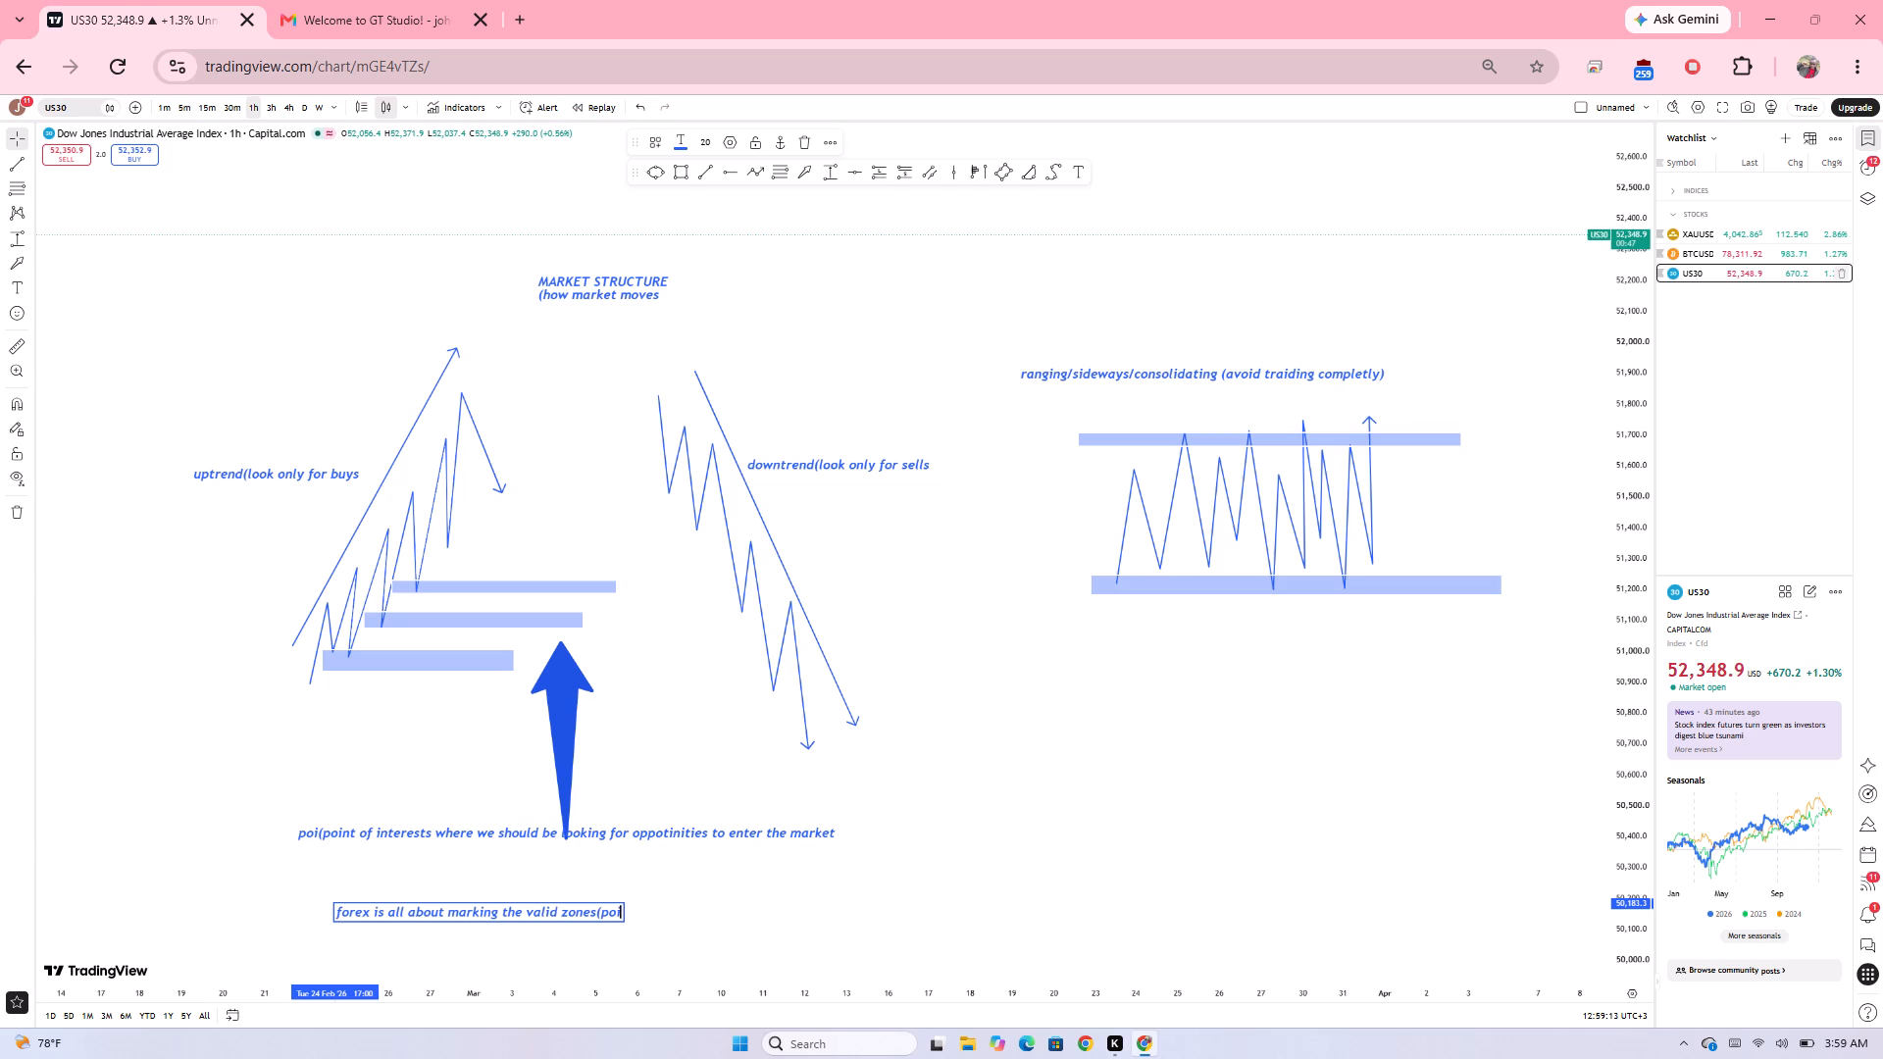
key("shift+parenright")
key("space")
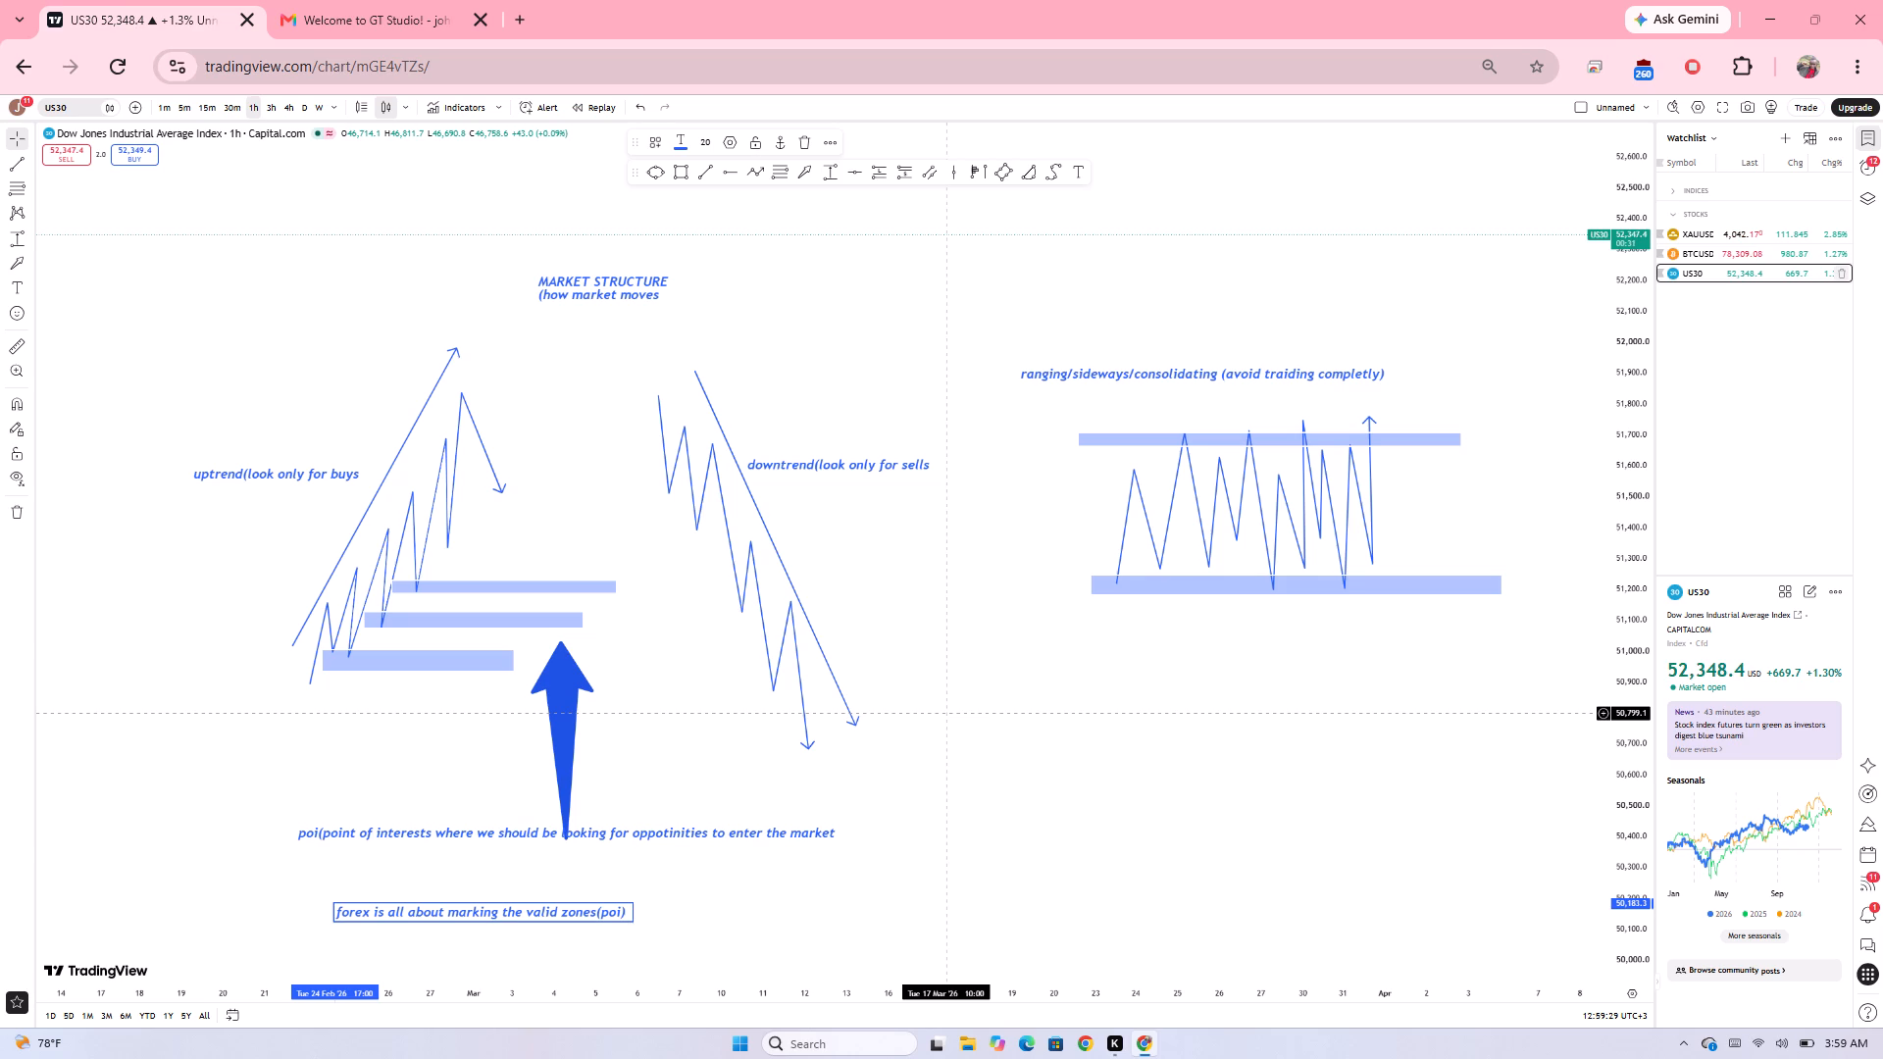
Add a second line to the forex note reading "patiently waiting for market to come to your zone".
key("shift+Return")
type("patient")
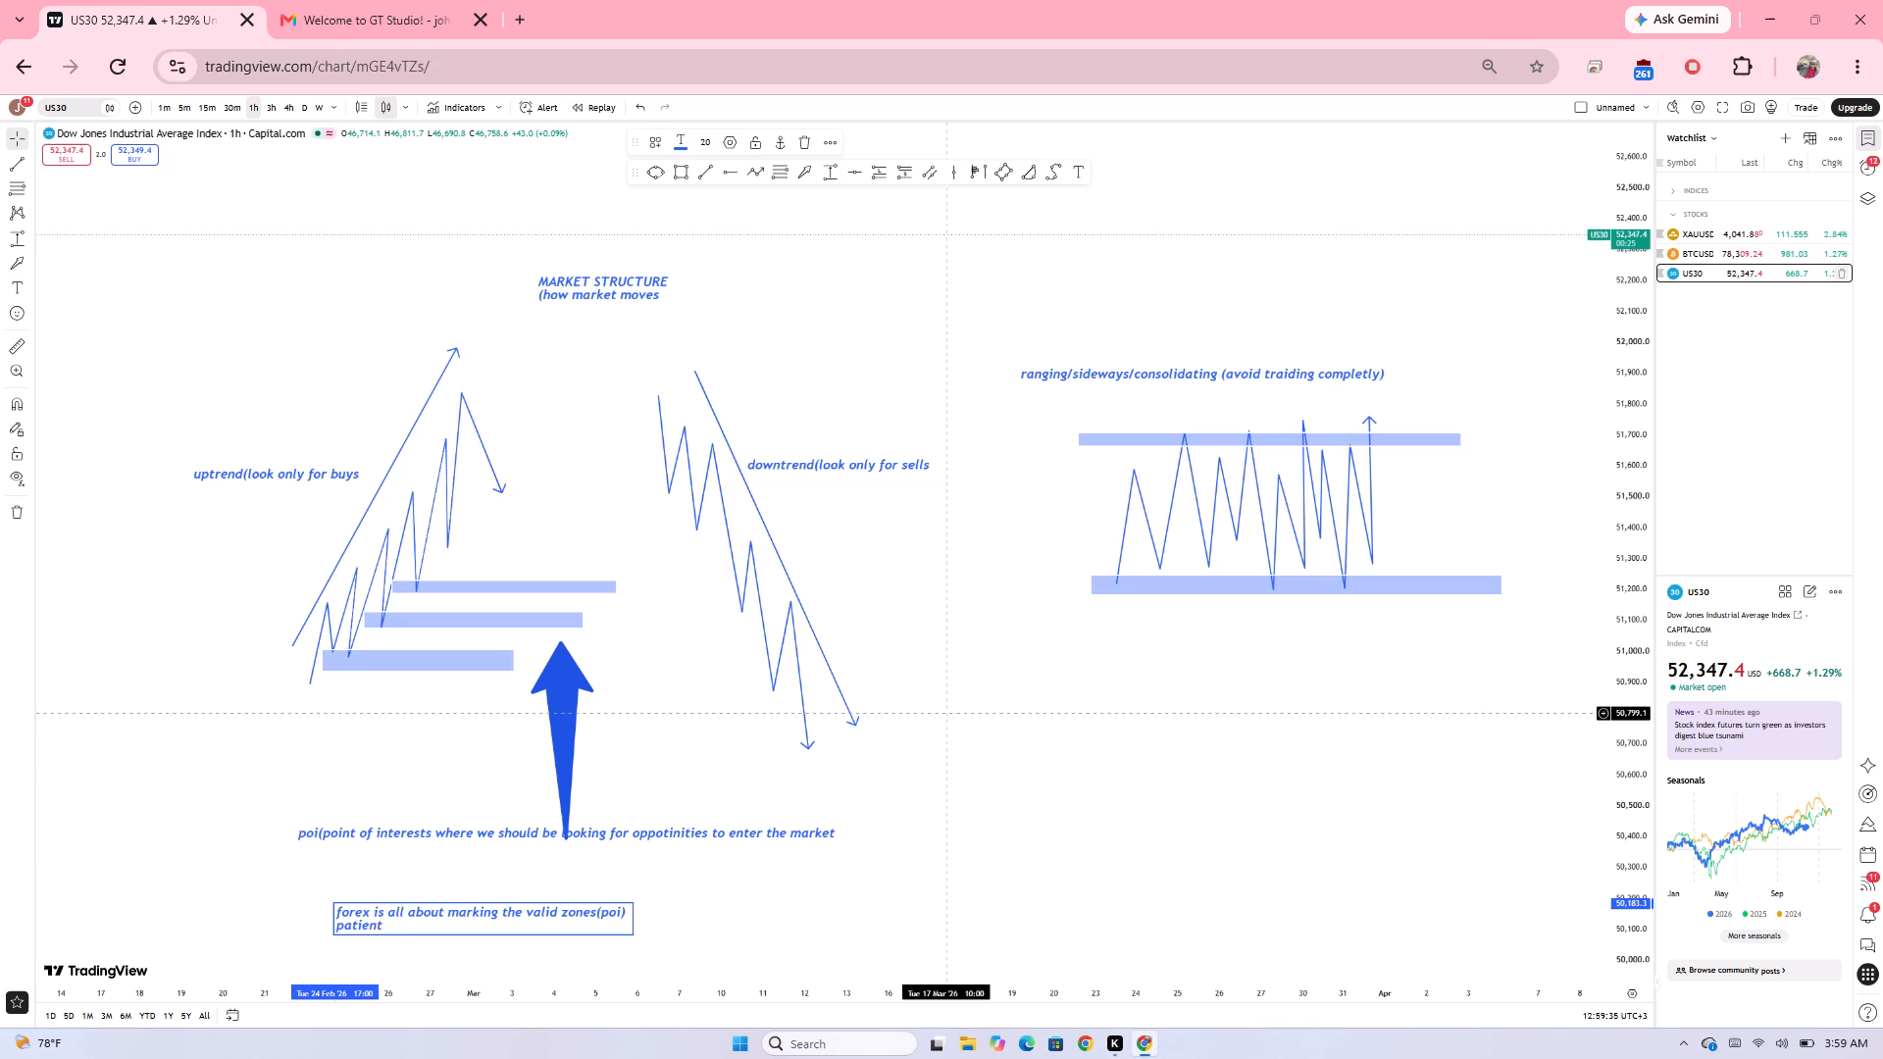
type("ly waiting for market")
key("space")
type("to conm")
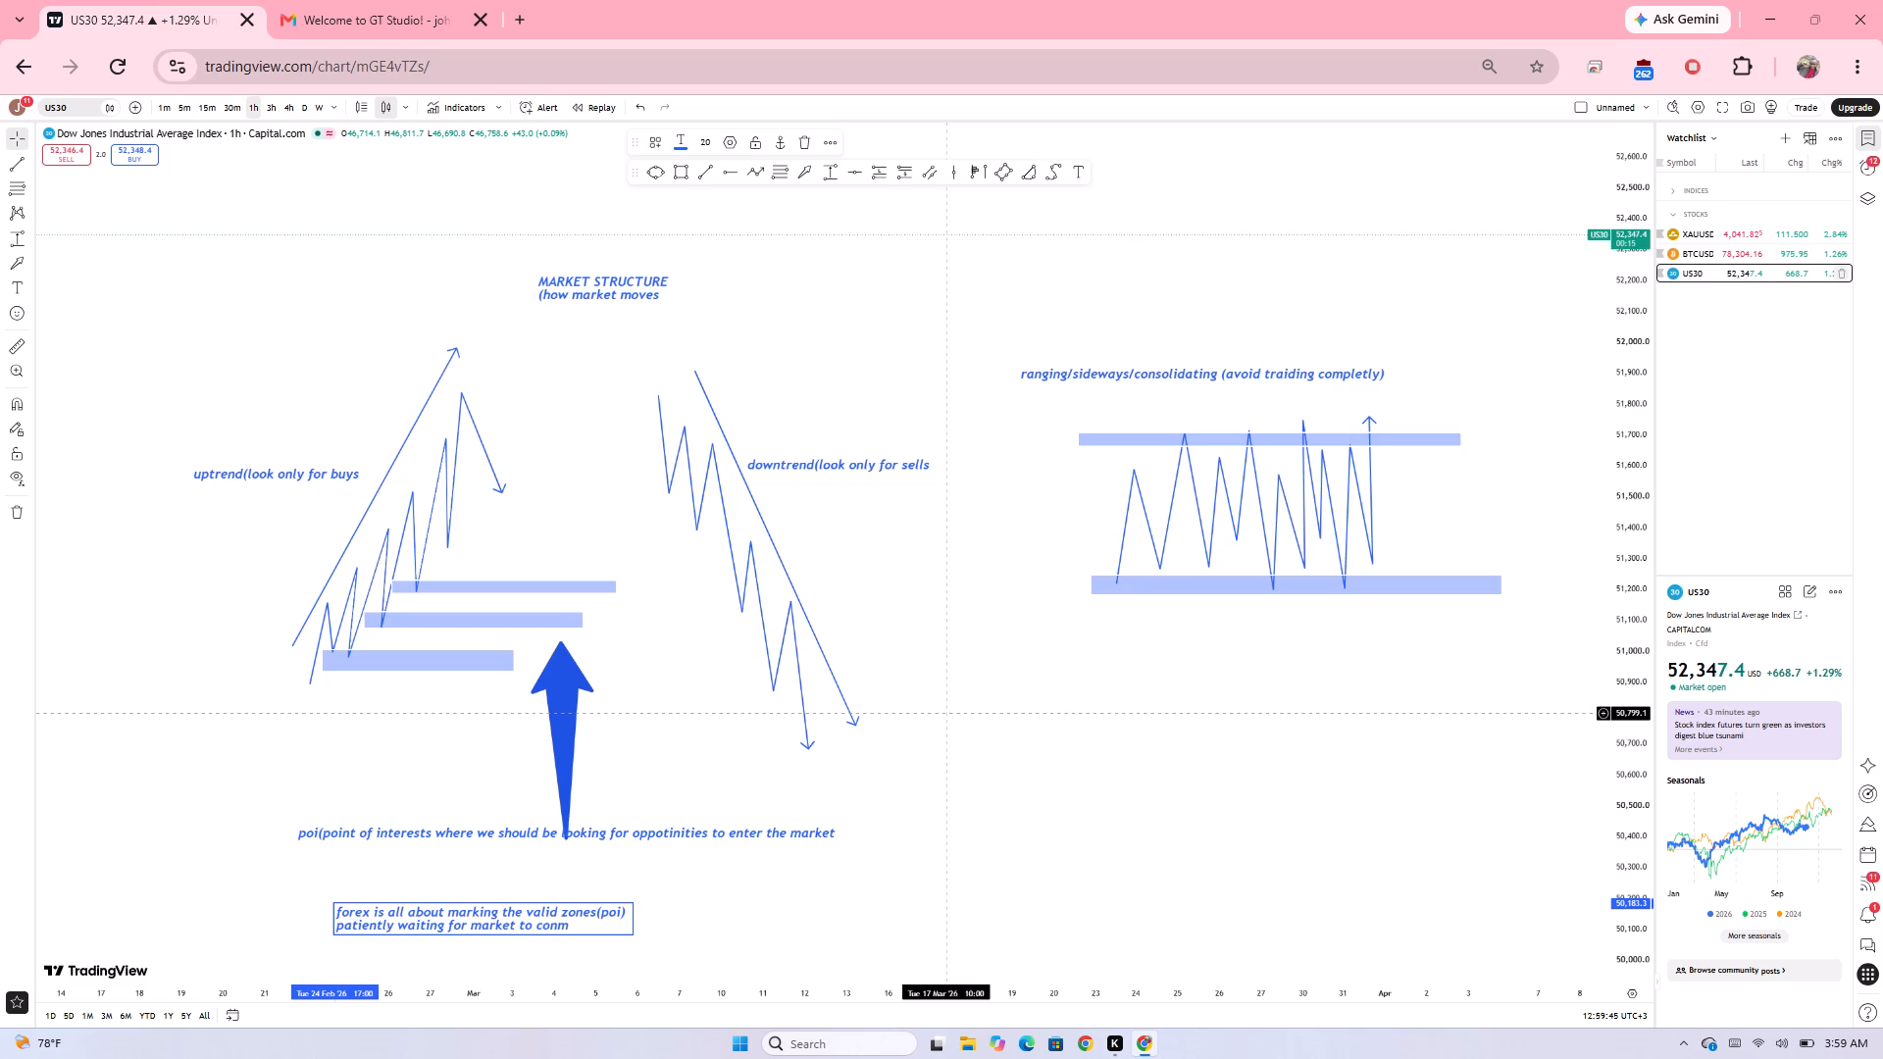
key("BackSpace")
key("BackSpace")
type("me to your x")
key("BackSpace")
type("zone")
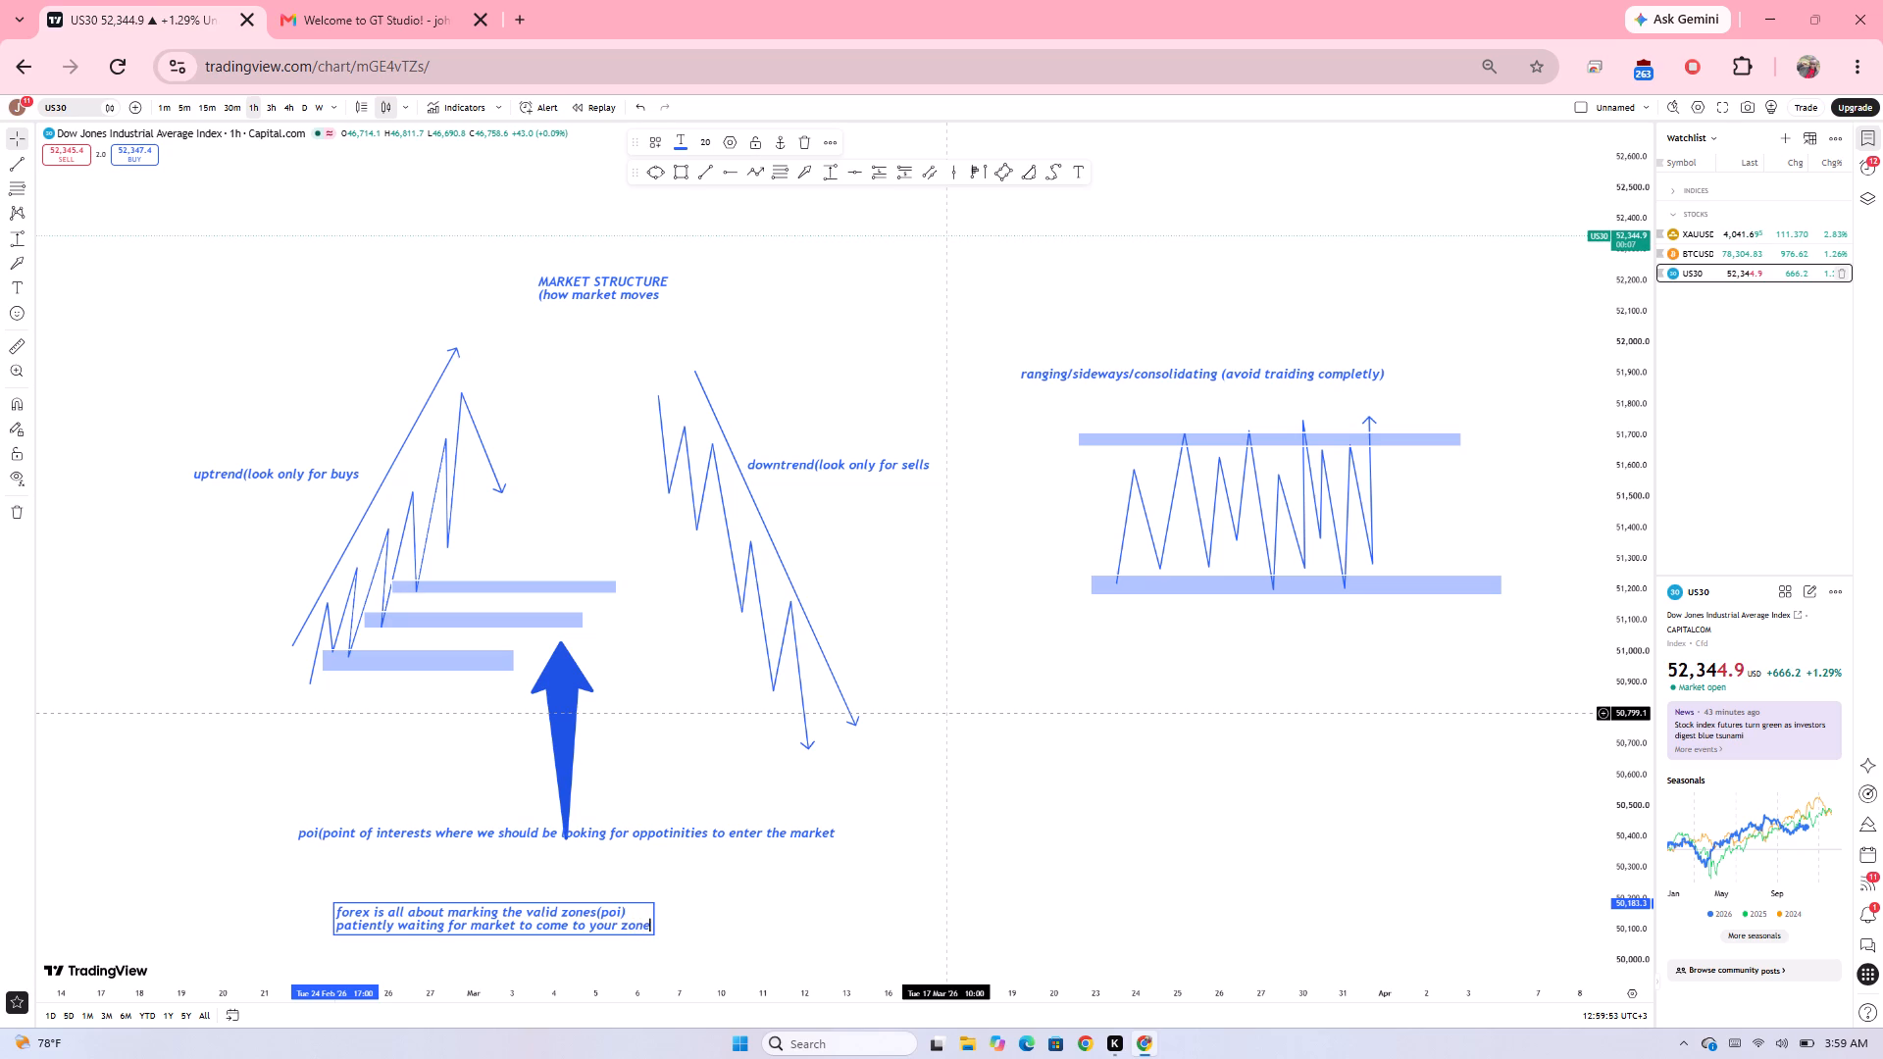
Add a third line to the forex note reading "then there is something called entry confirmation" and finish the note.
key("shift+Return")
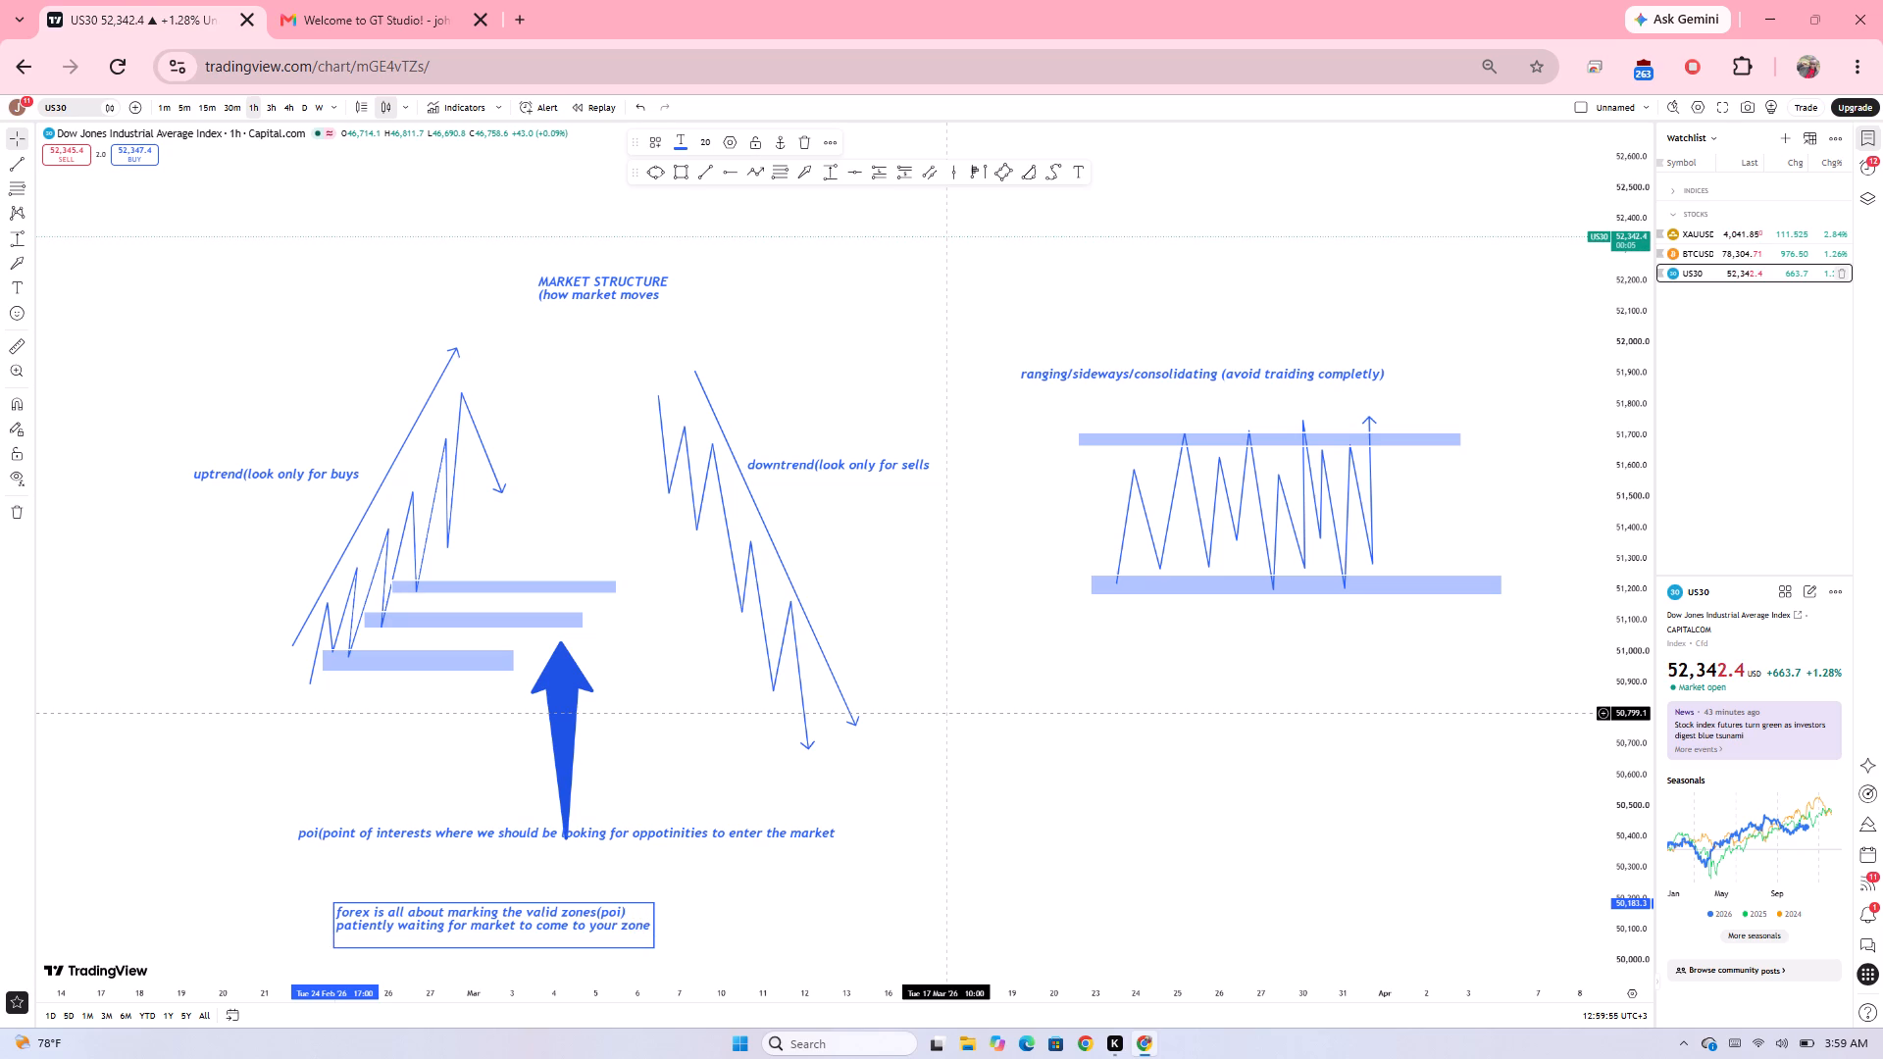
type("tjhe")
key("space")
key("BackSpace")
key("BackSpace")
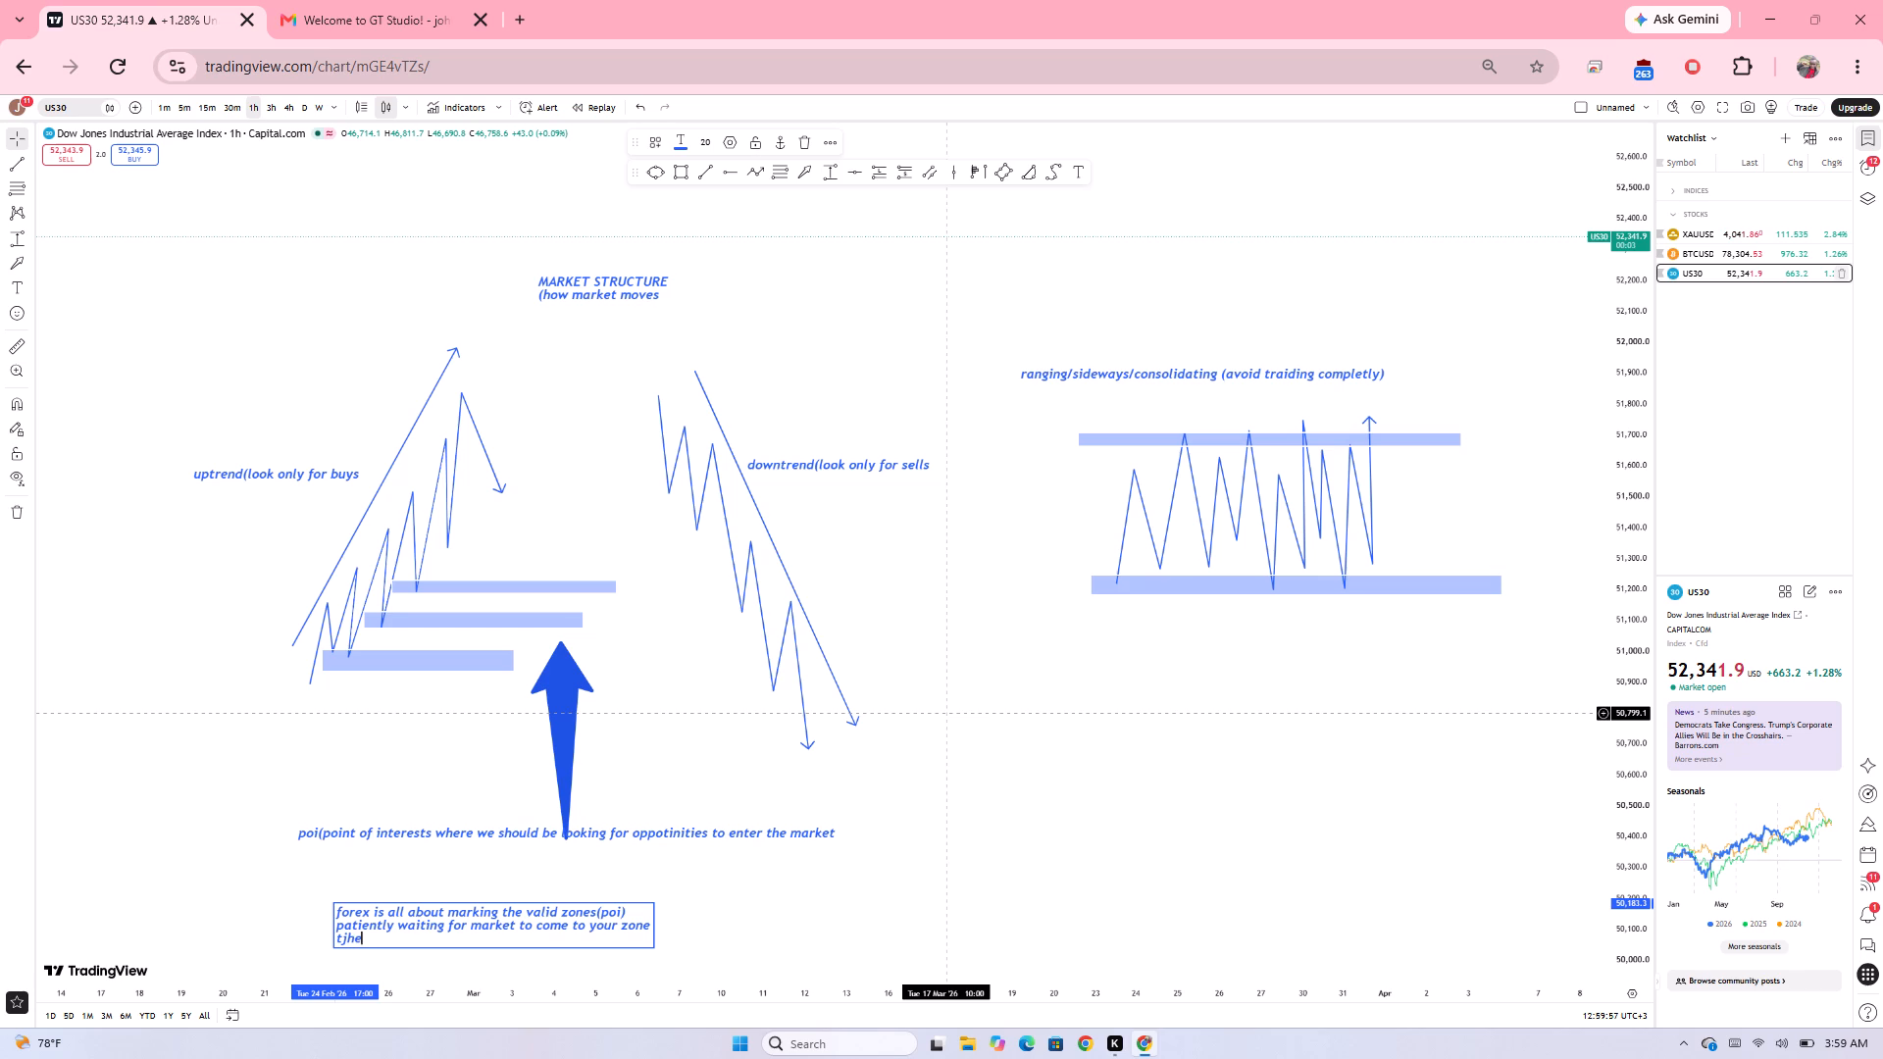
key("BackSpace")
key("BackSpace")
type("hen")
key("space")
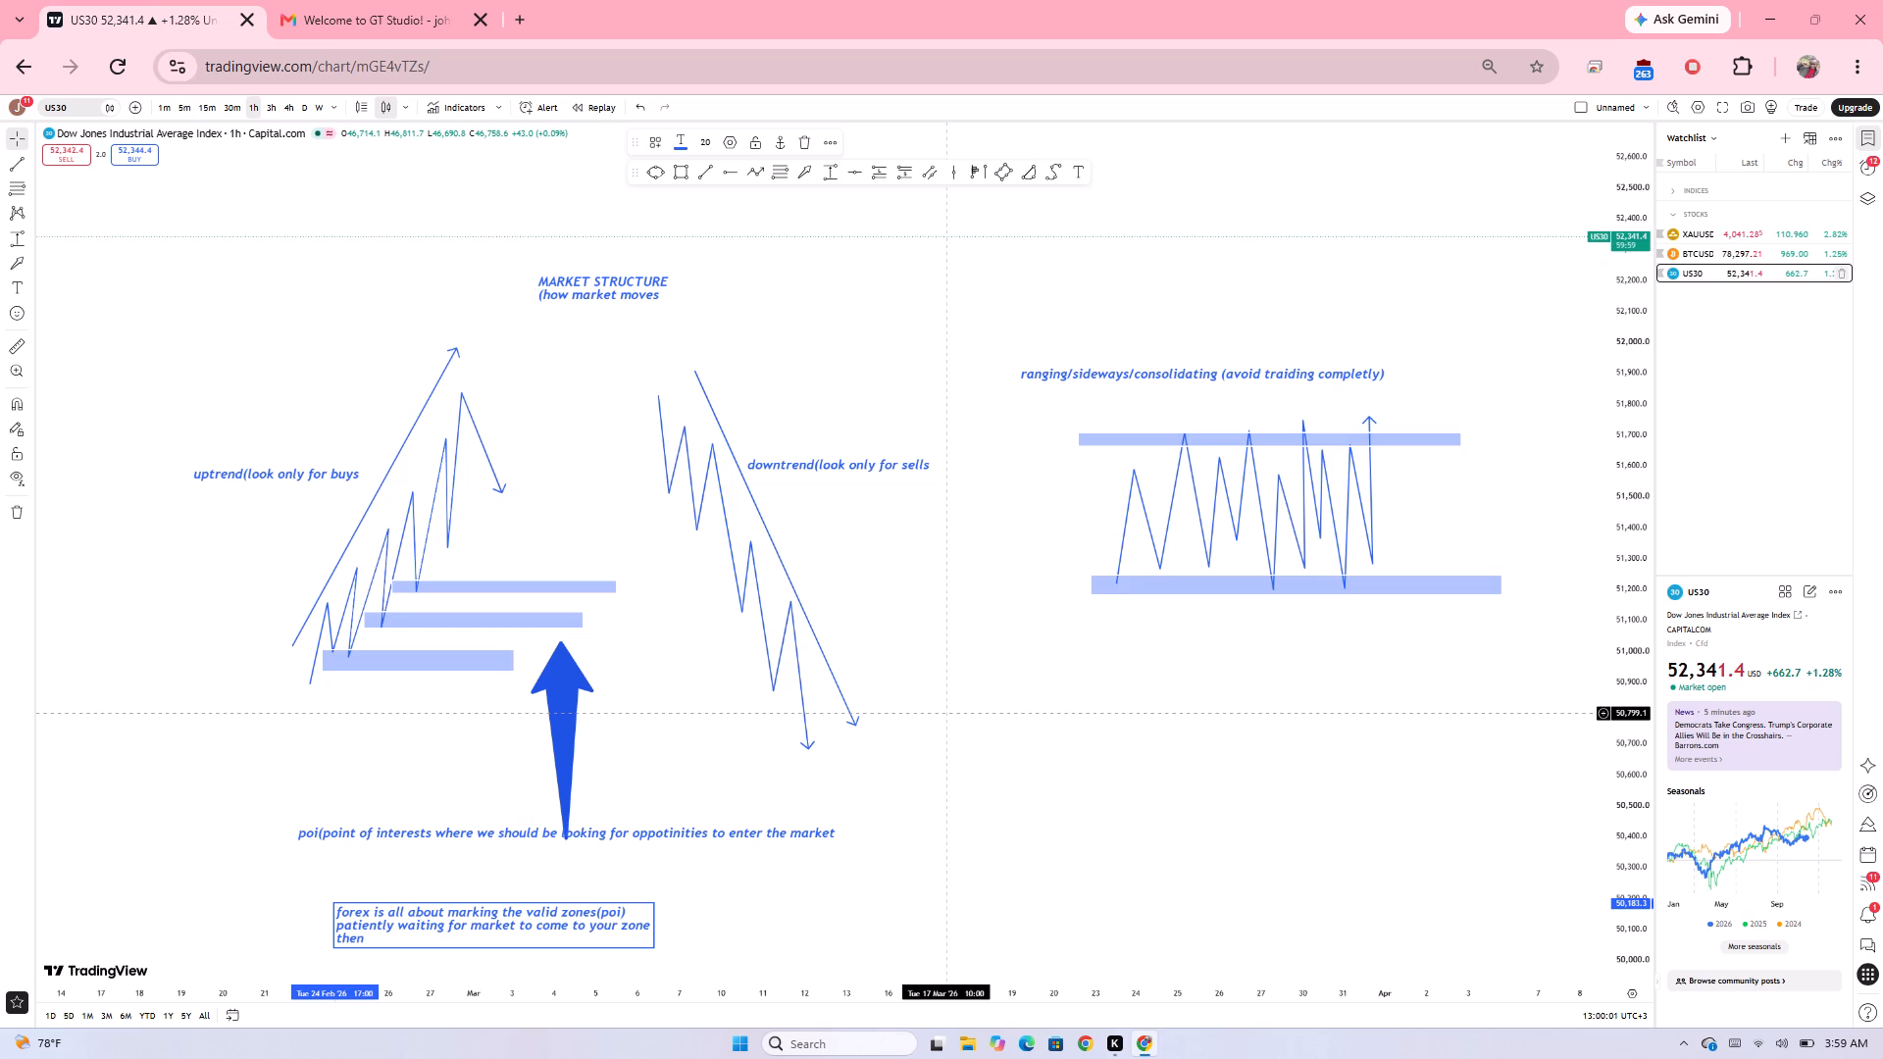
type("thre")
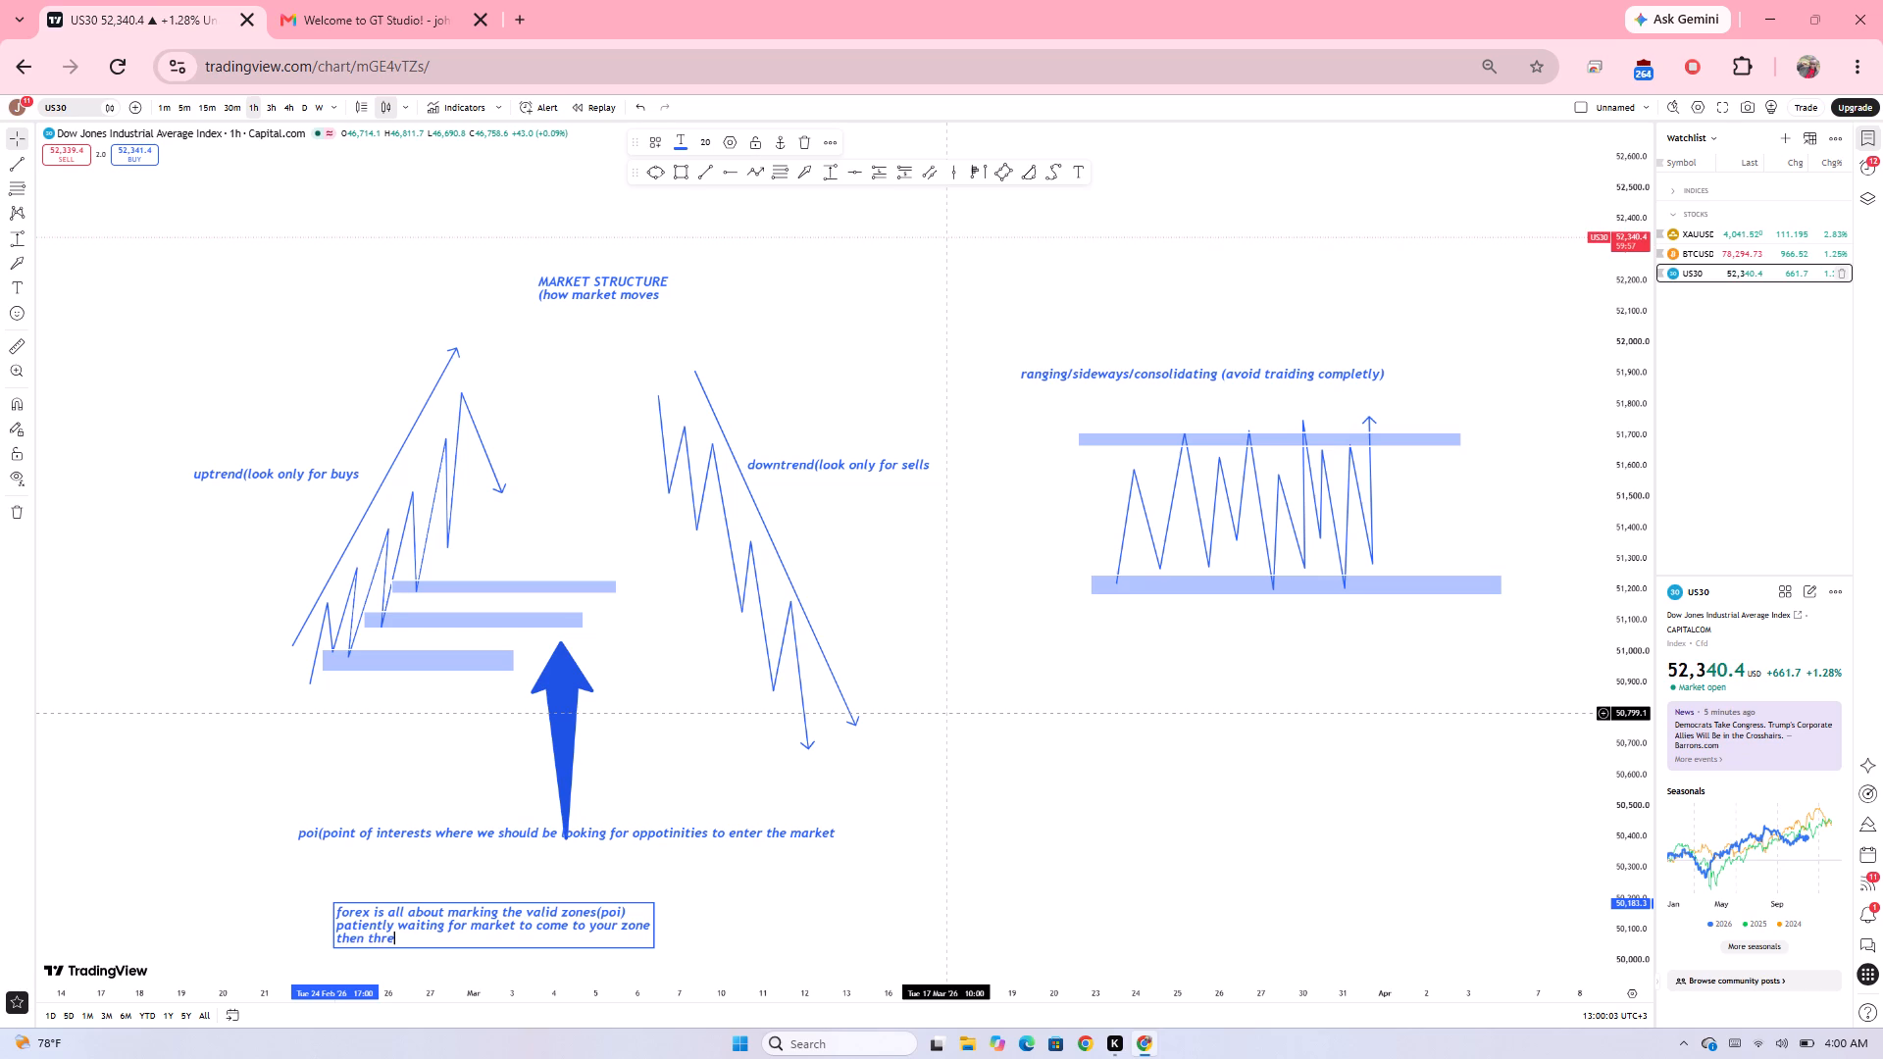
key("BackSpace")
key("BackSpace")
type("ere is something called entry c")
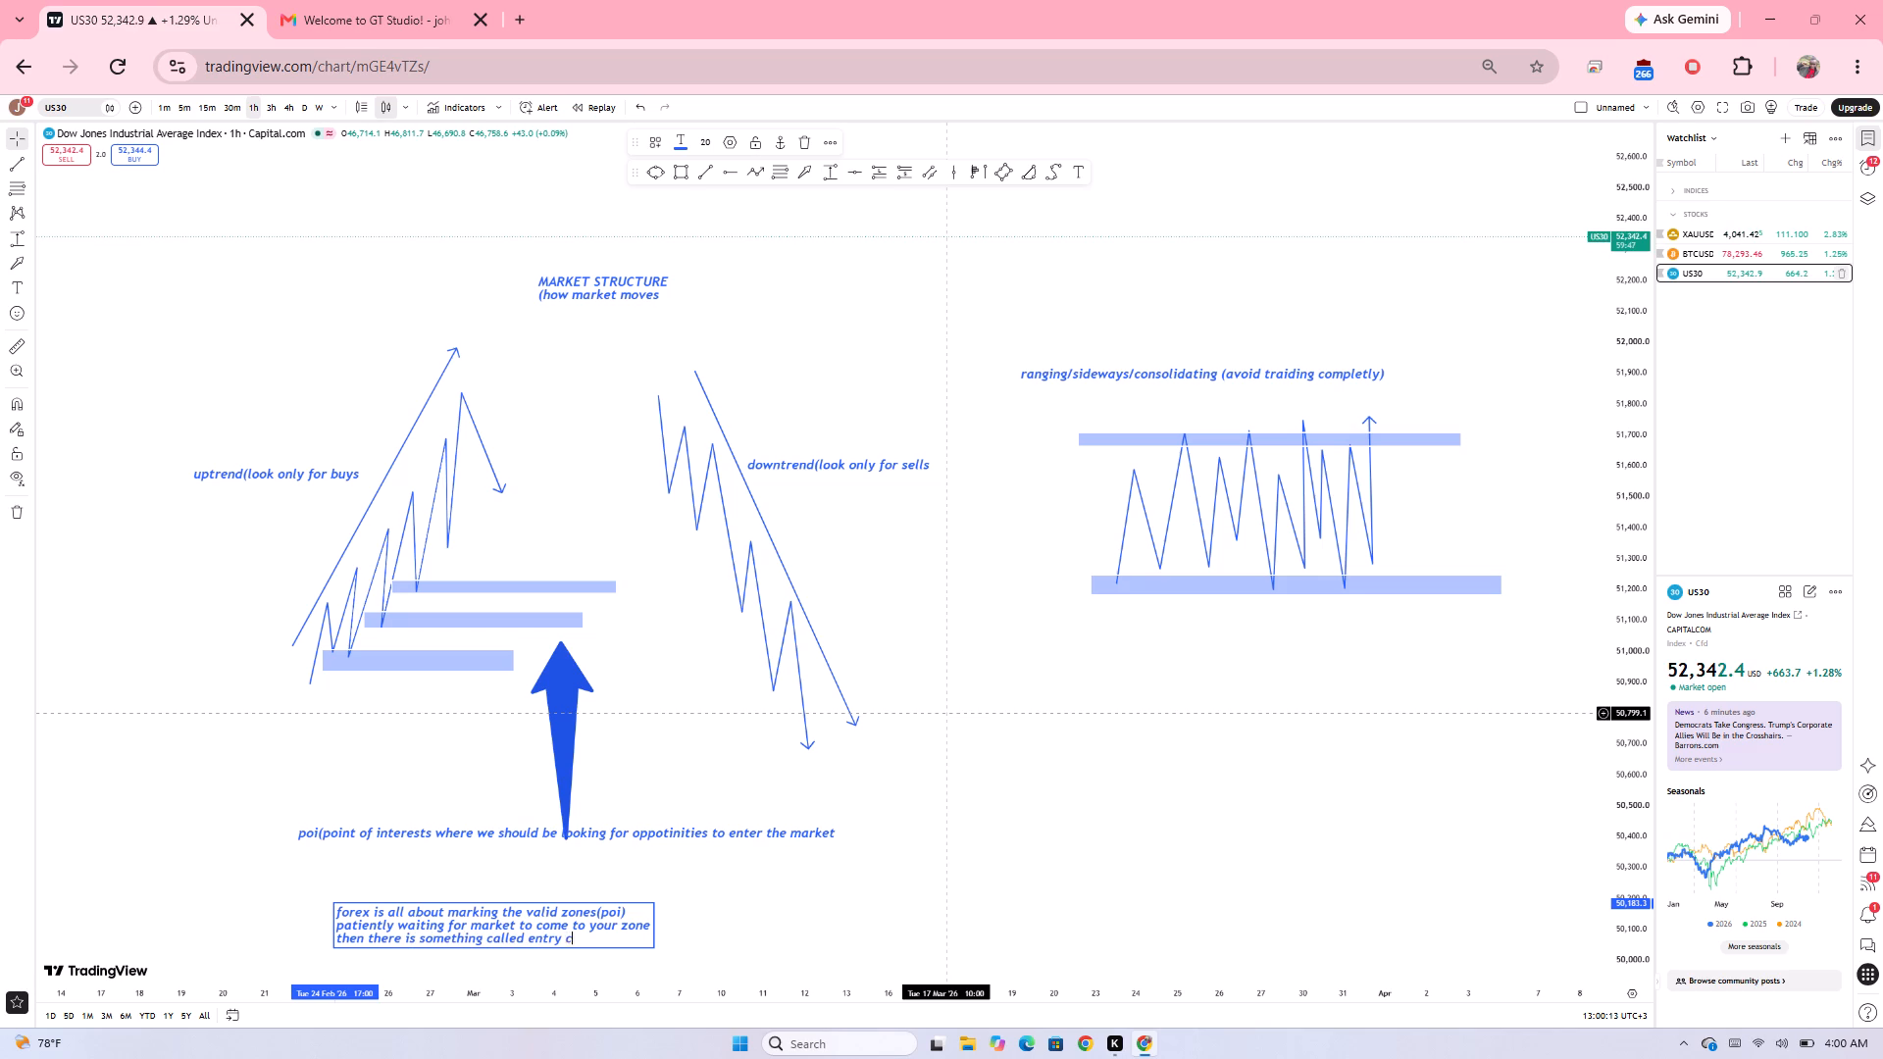
type("onfirm")
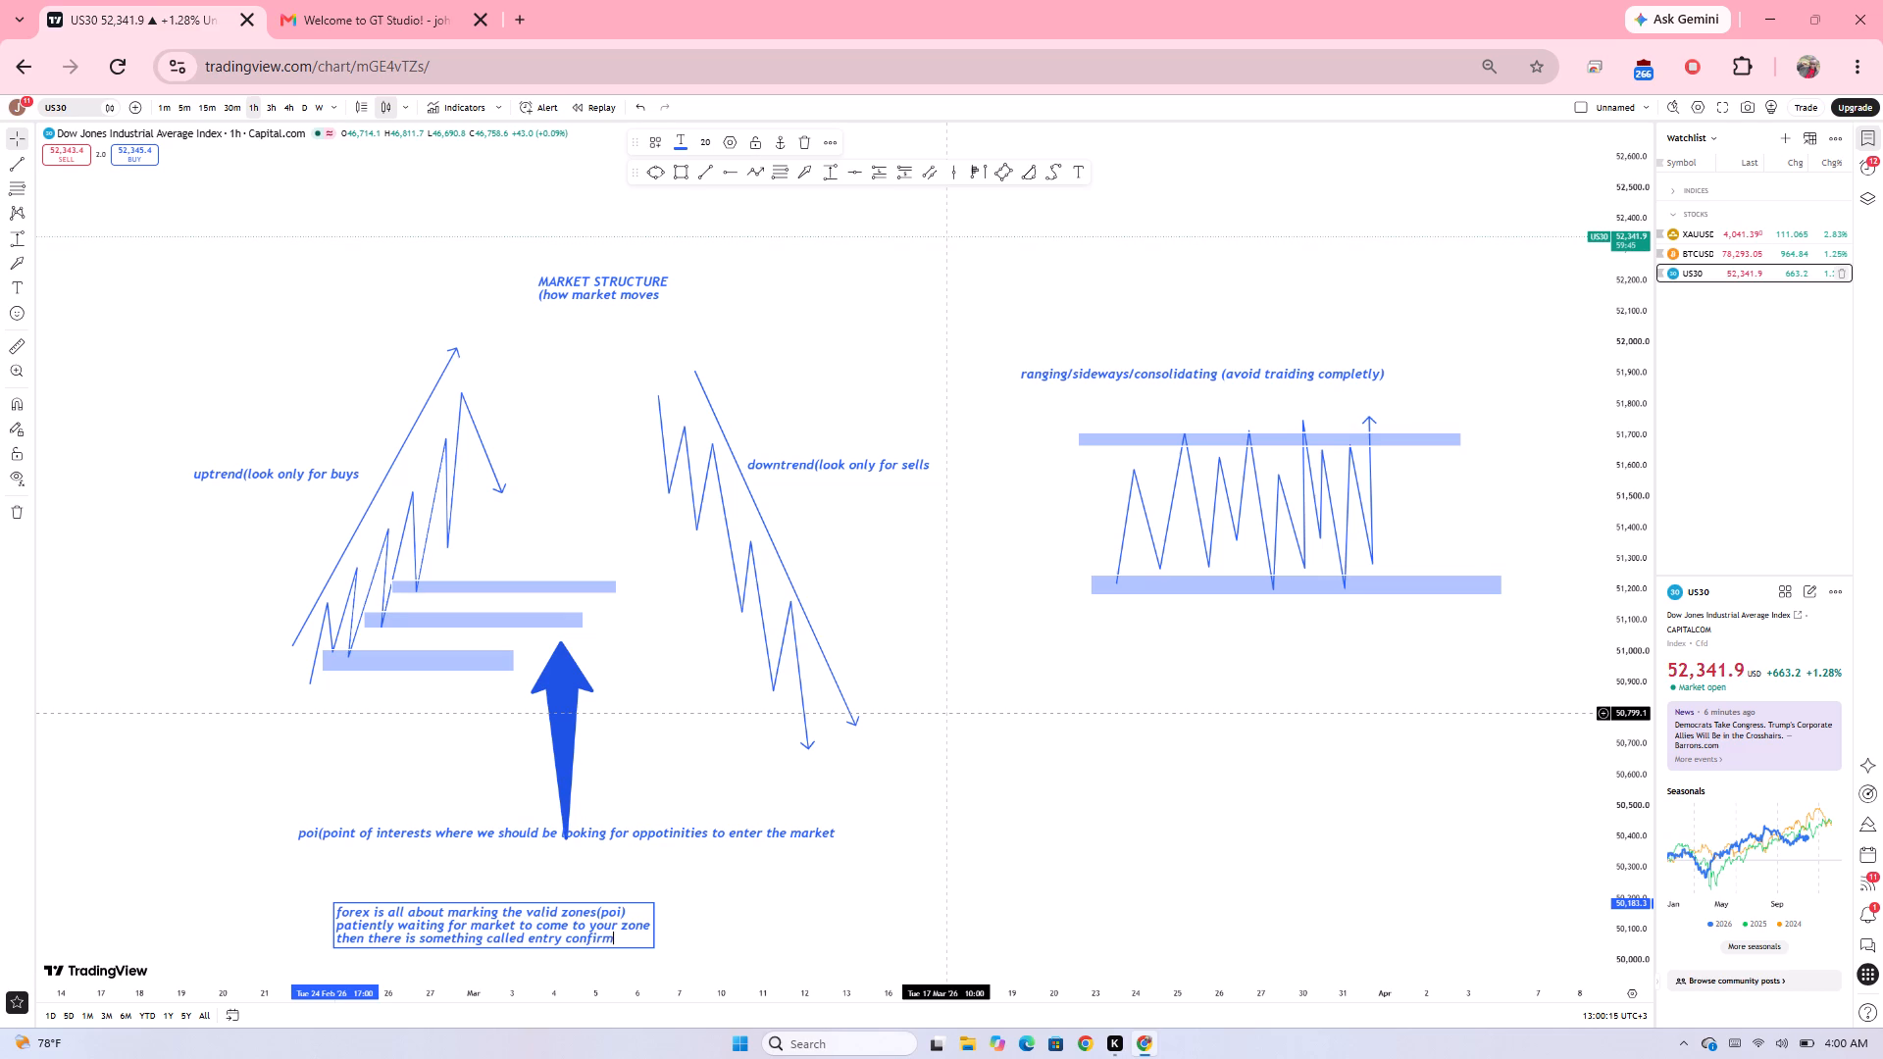
type("atin")
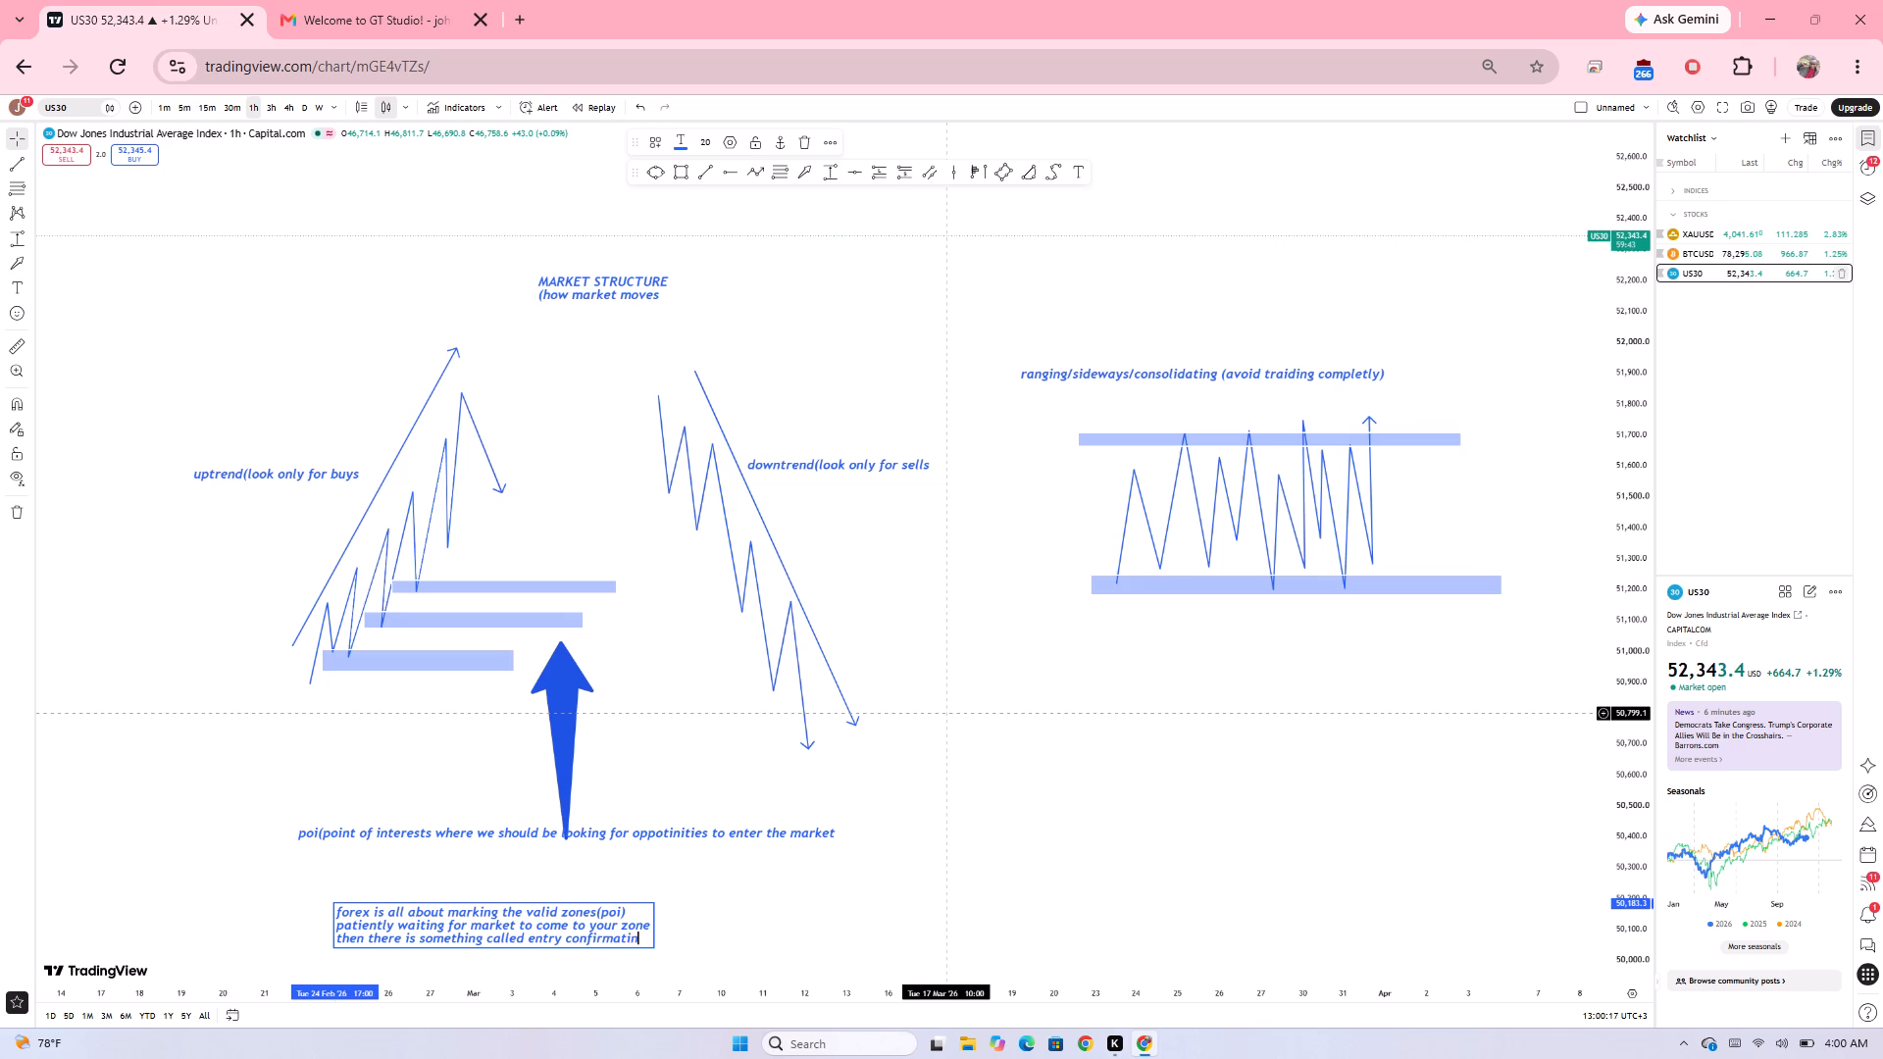
key("BackSpace")
key("BackSpace")
key("BackSpace")
key("BackSpace")
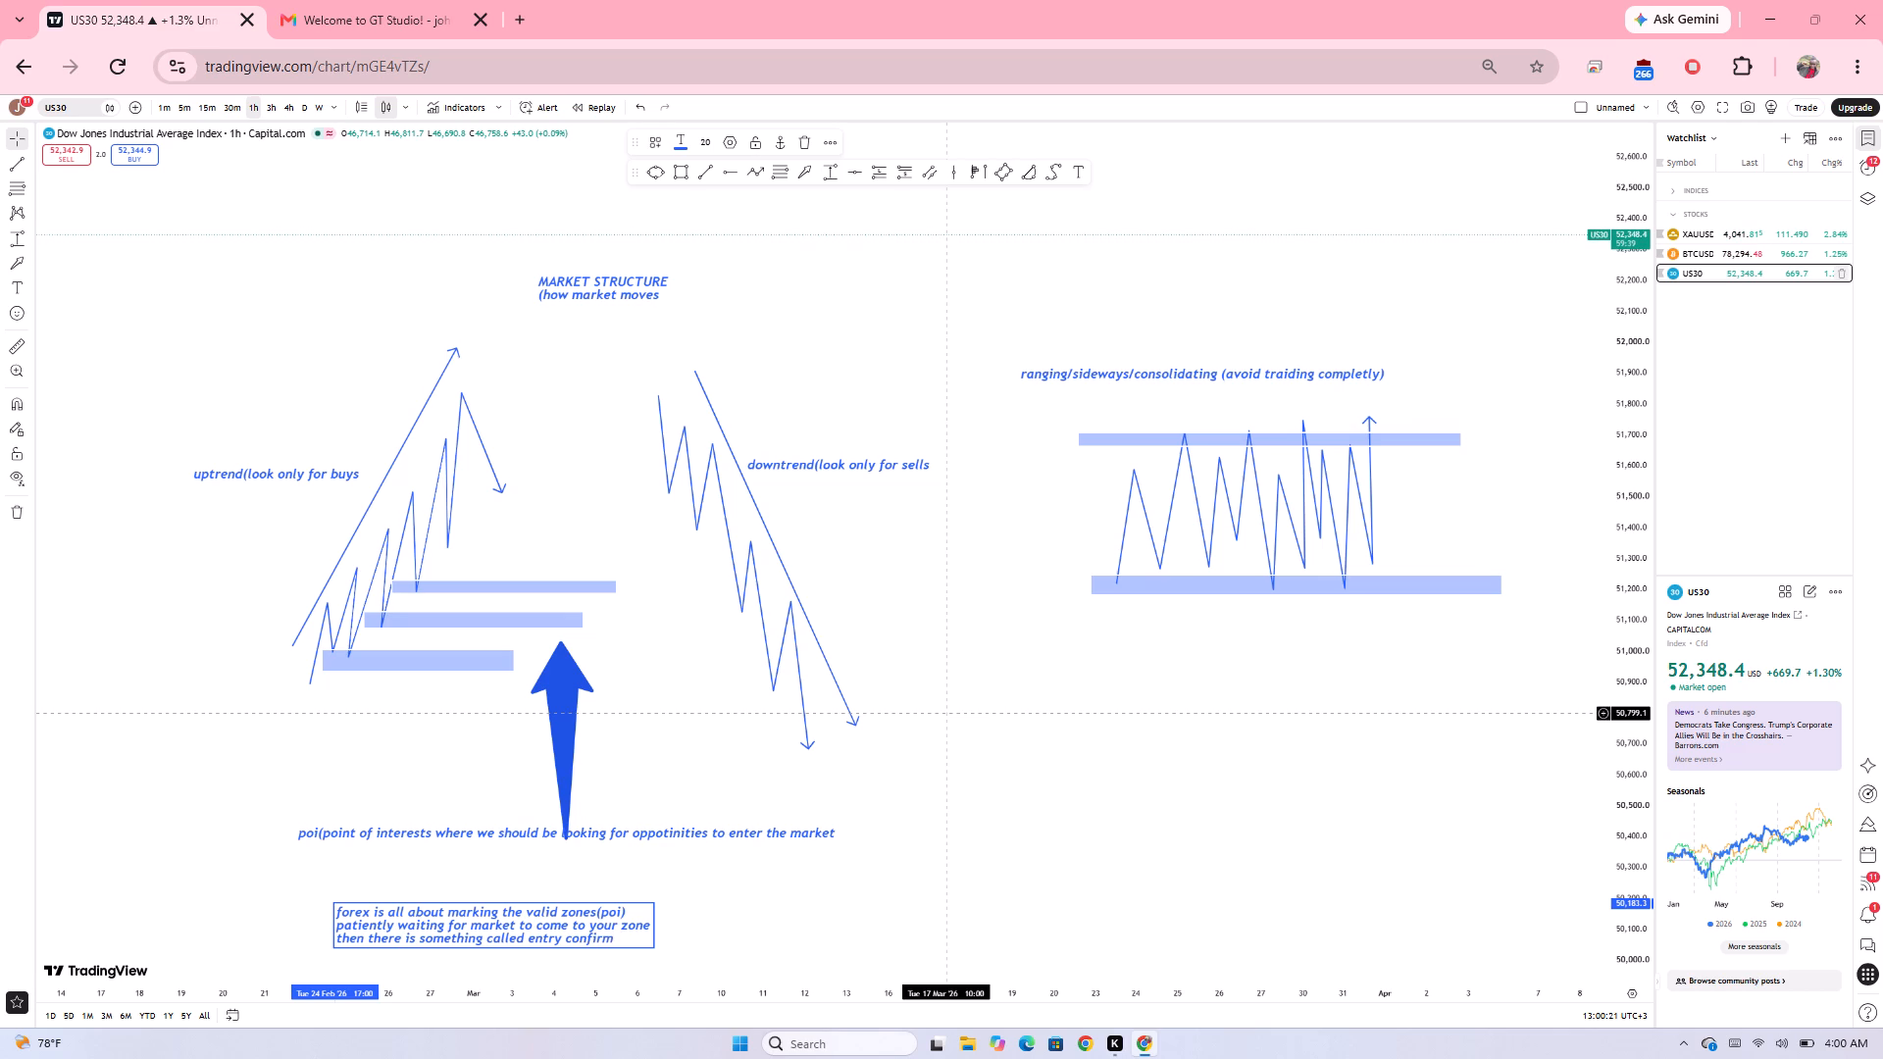
type("ation")
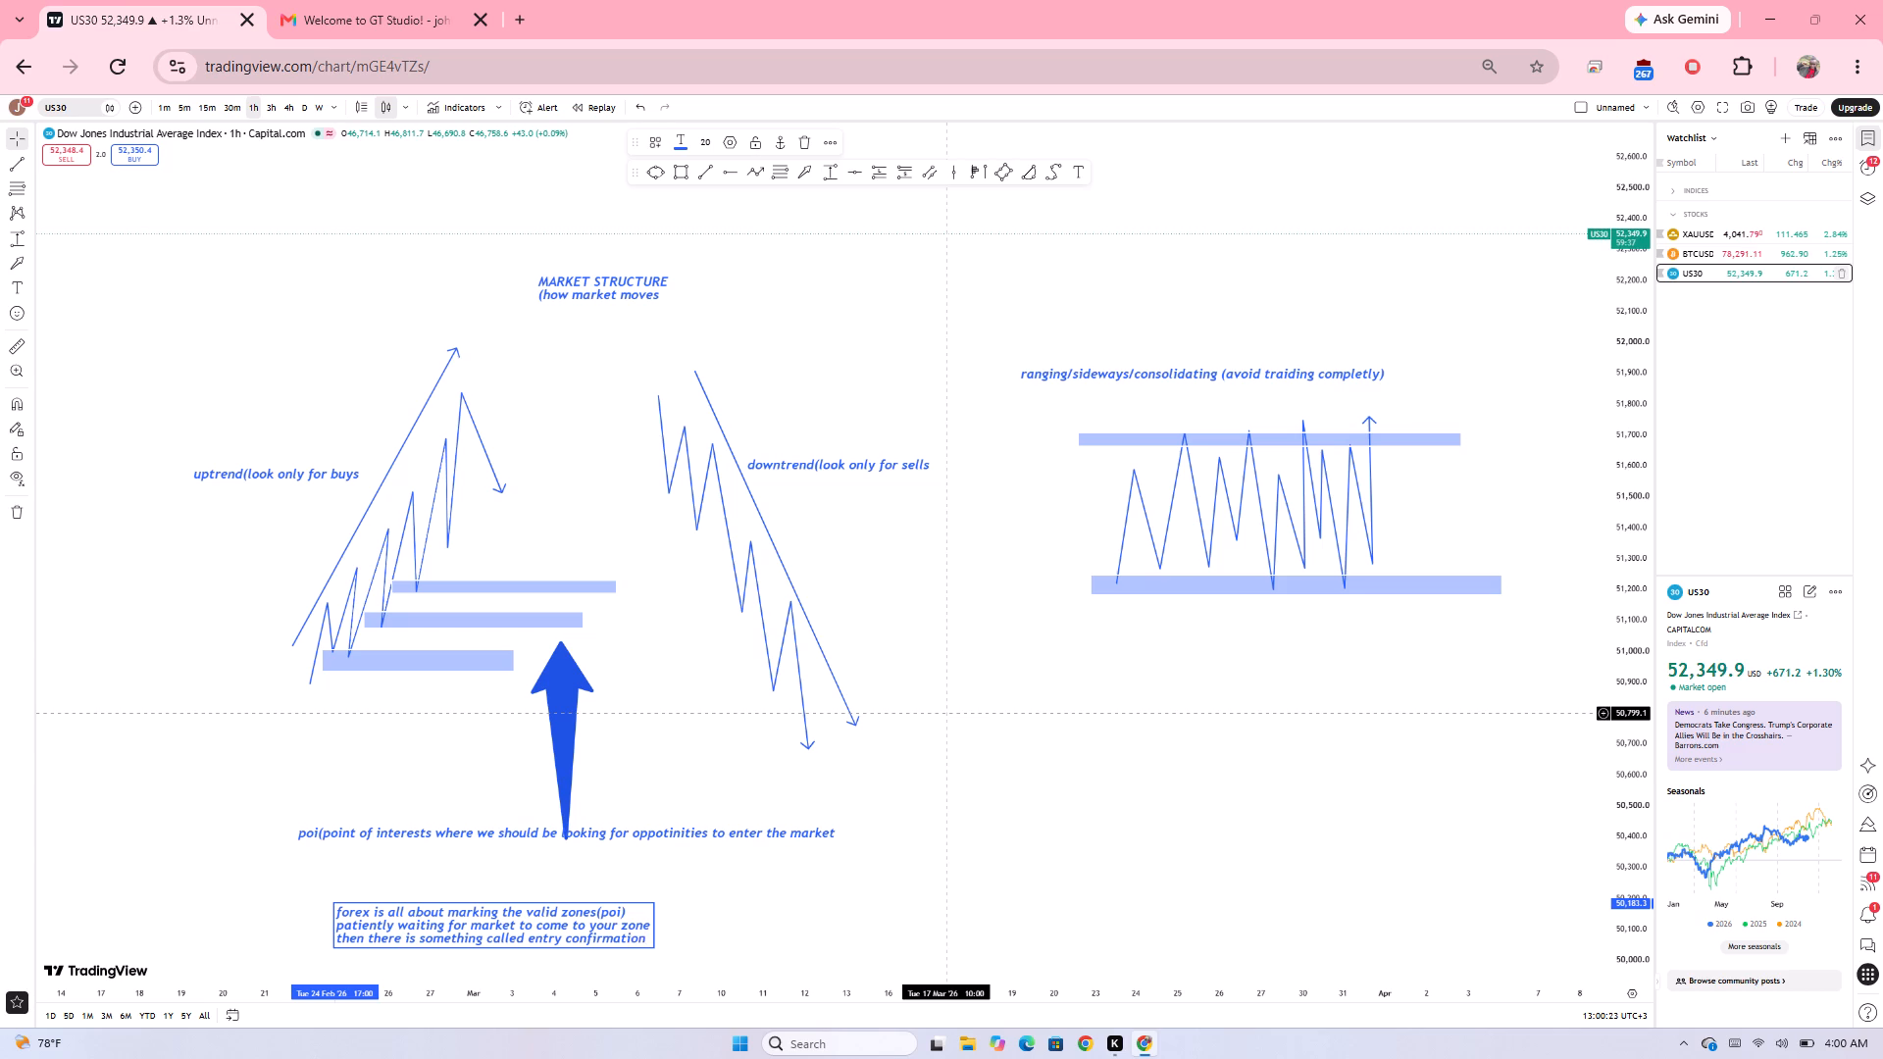
left_click(891, 910)
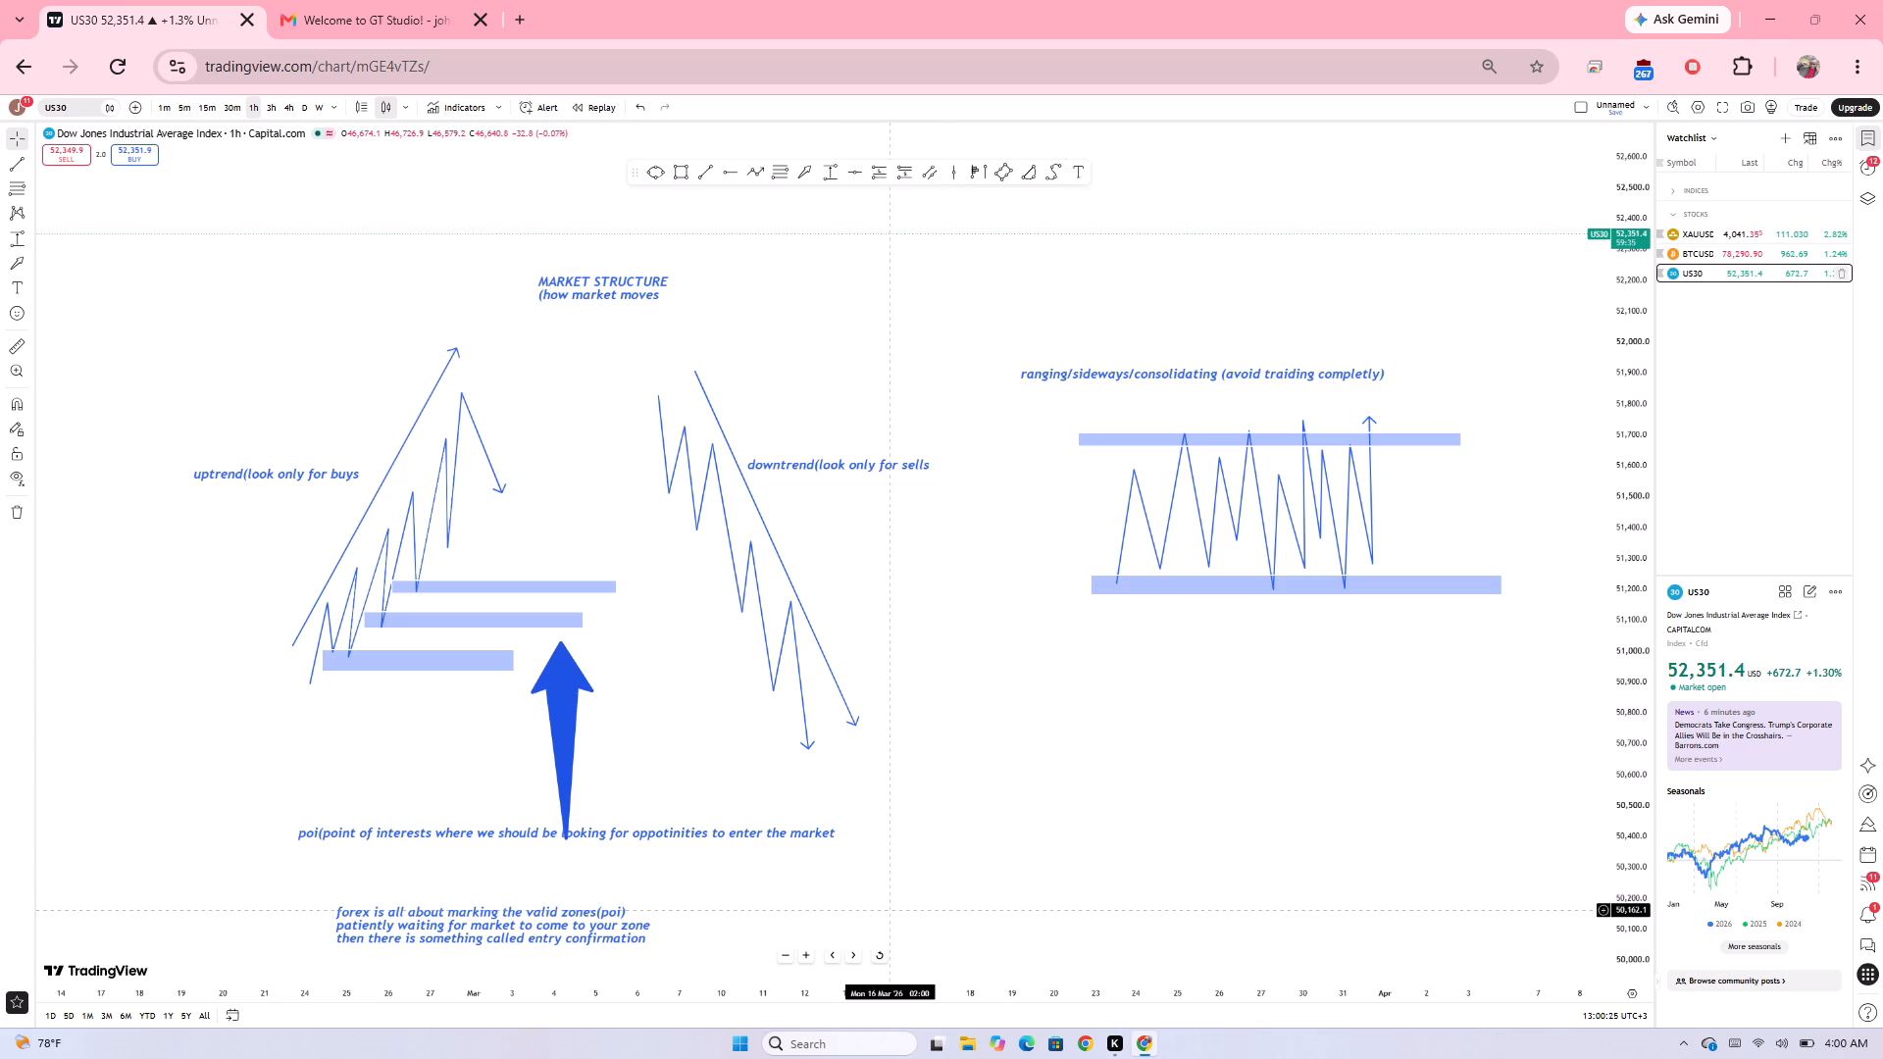
Frame the whole schematic with its notes and copy the chart snapshot as an image to the clipboard.
left_click_drag(788, 906, 781, 783)
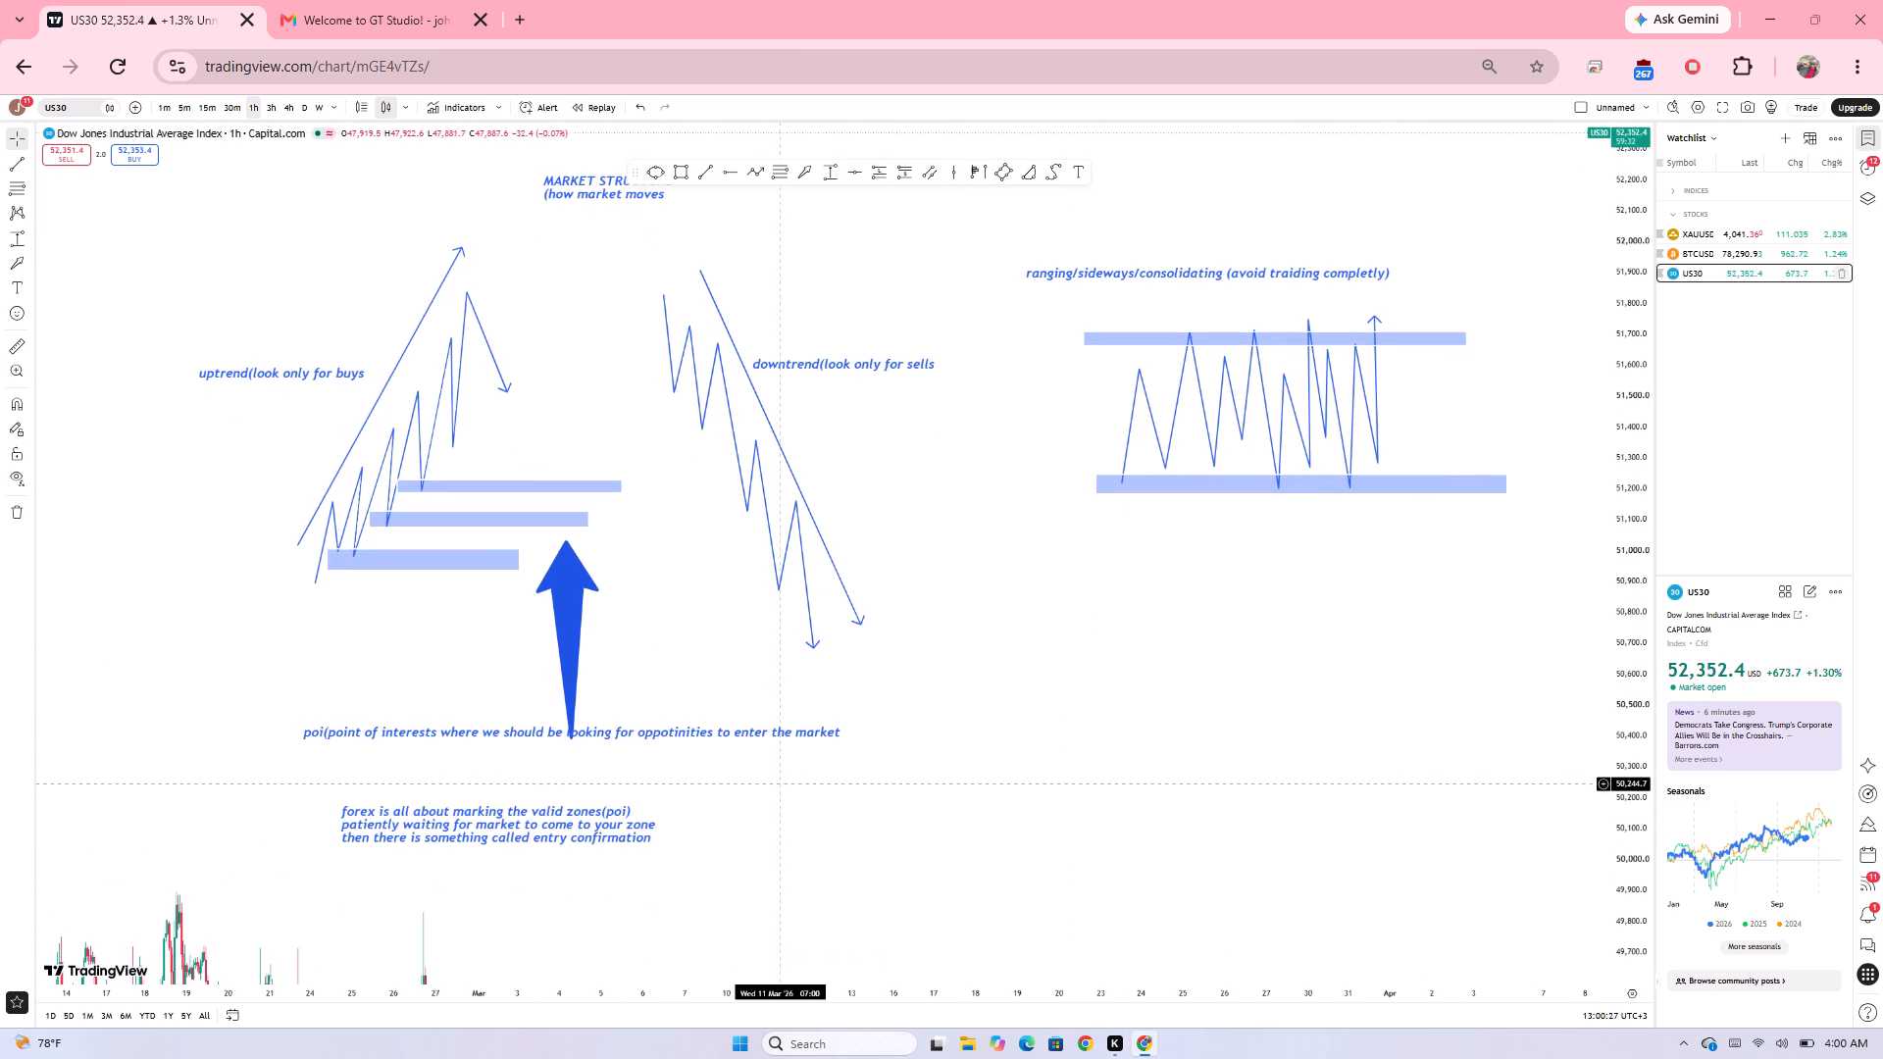
left_click_drag(913, 812, 794, 899)
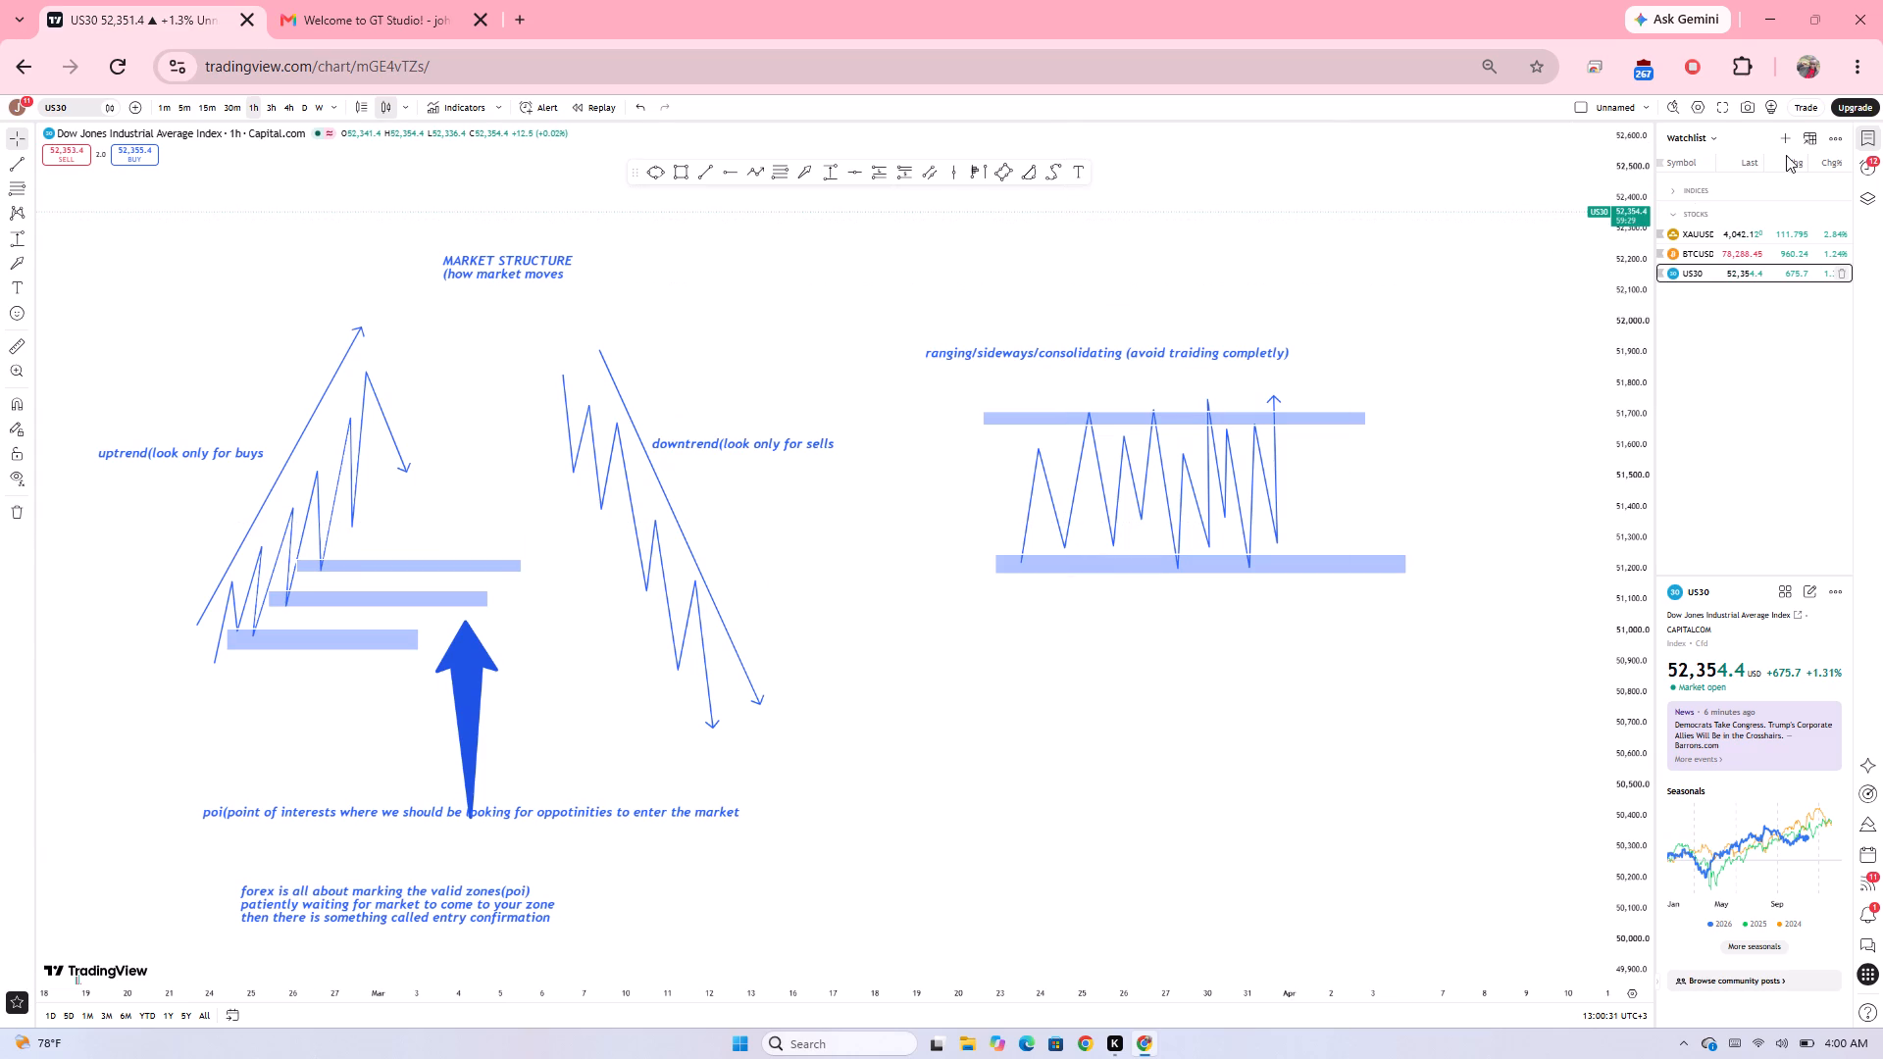
left_click(1746, 107)
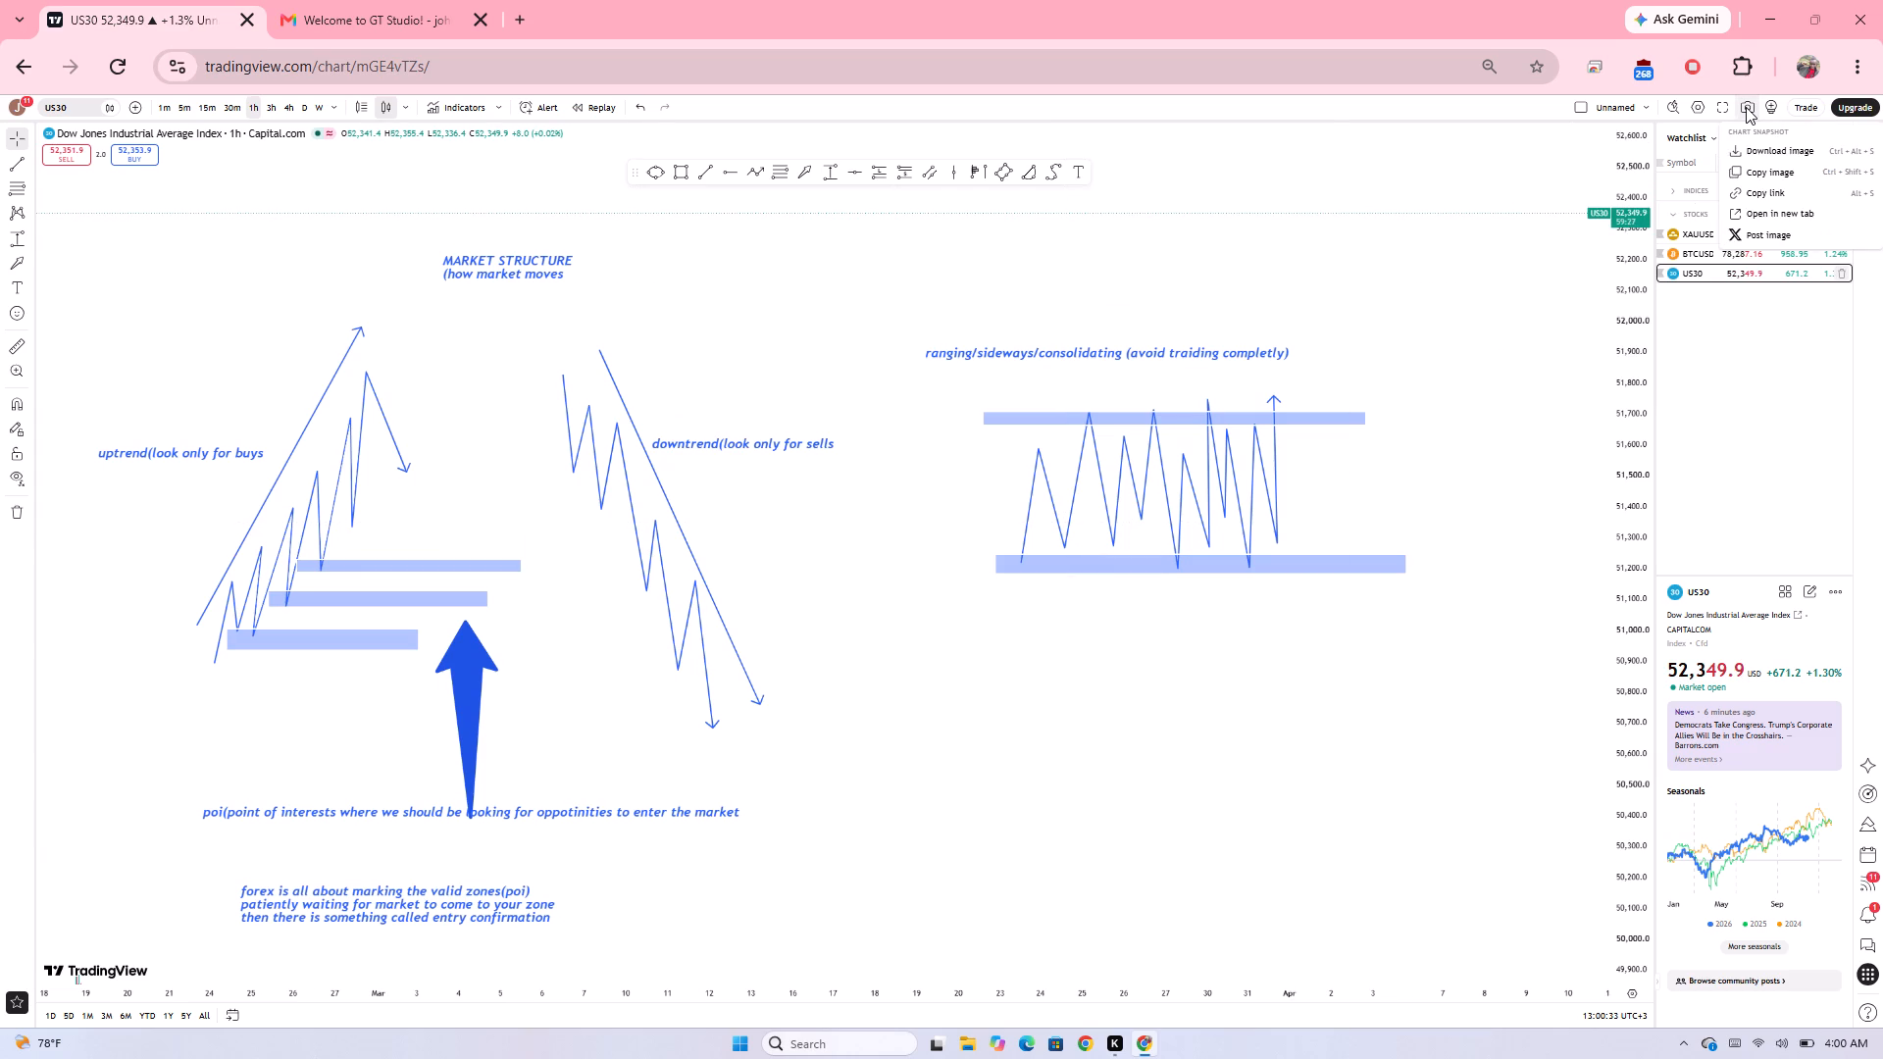
left_click(1773, 170)
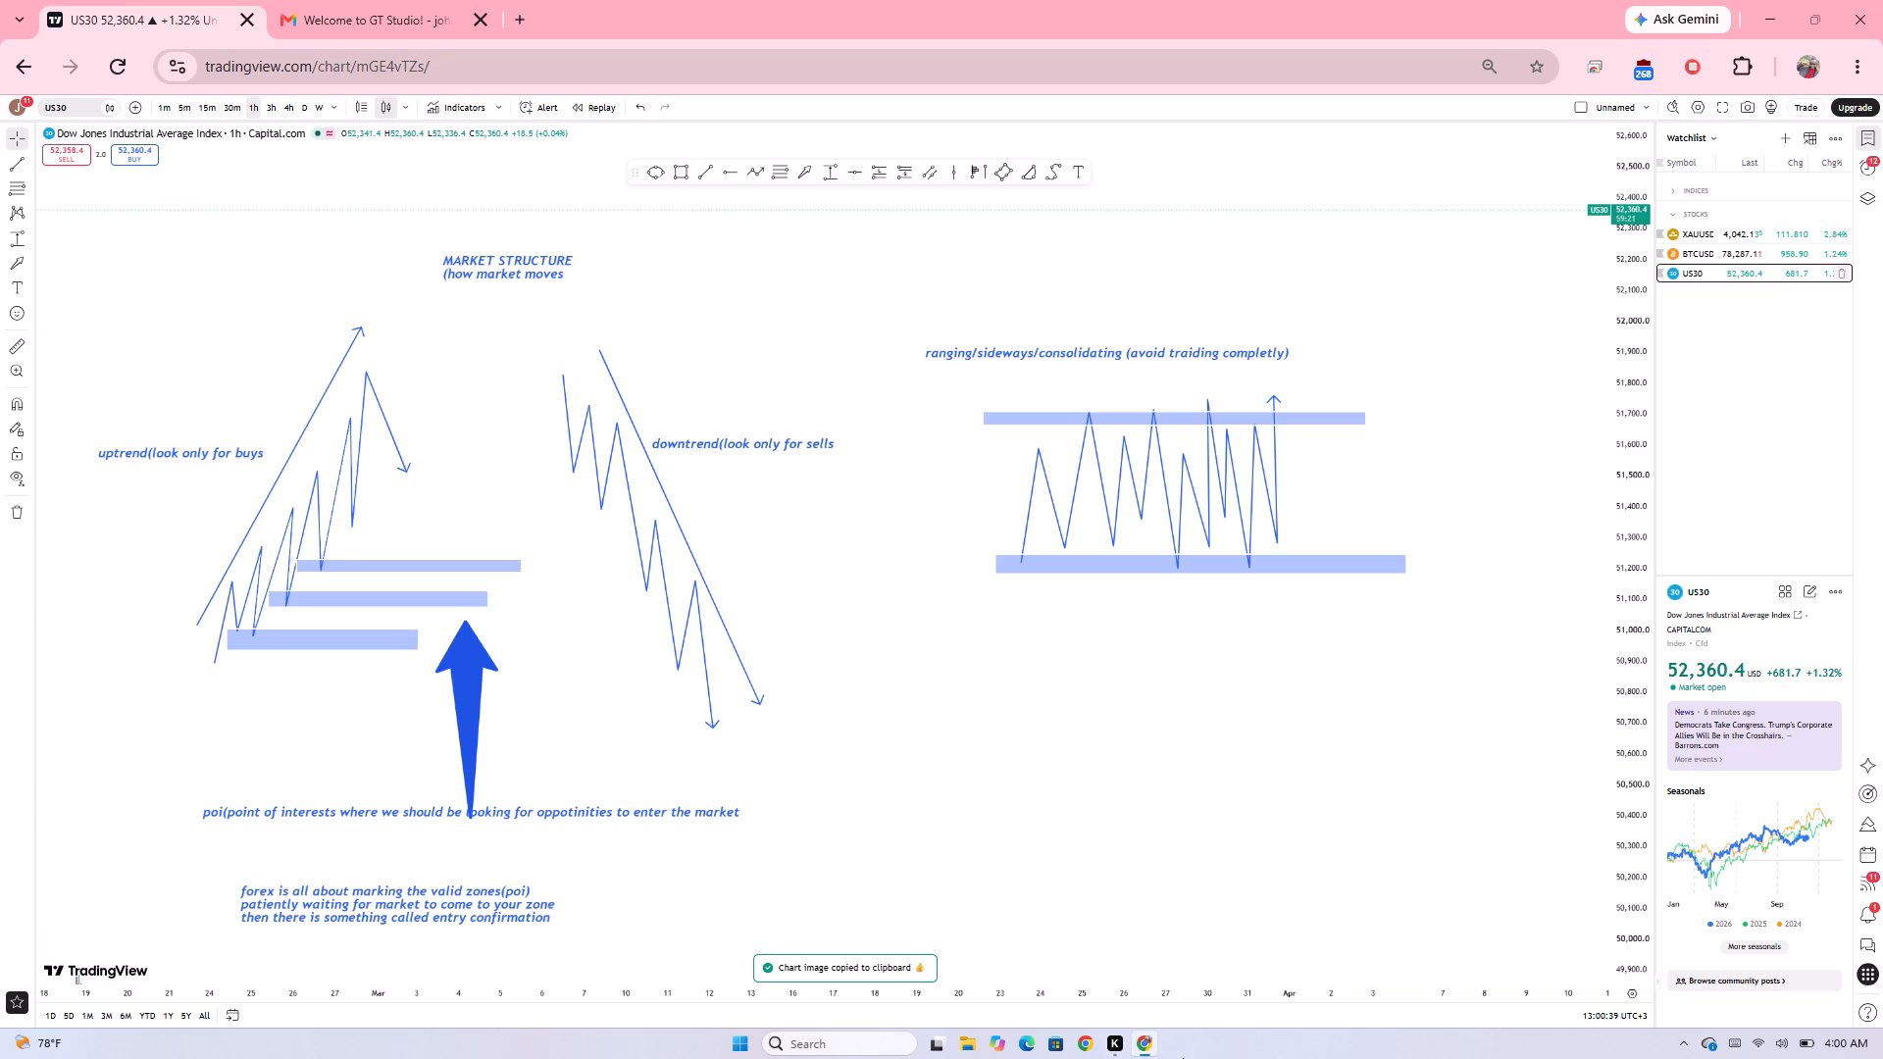
Search the computer for "whats" and launch WhatsApp Beta.
type("whats")
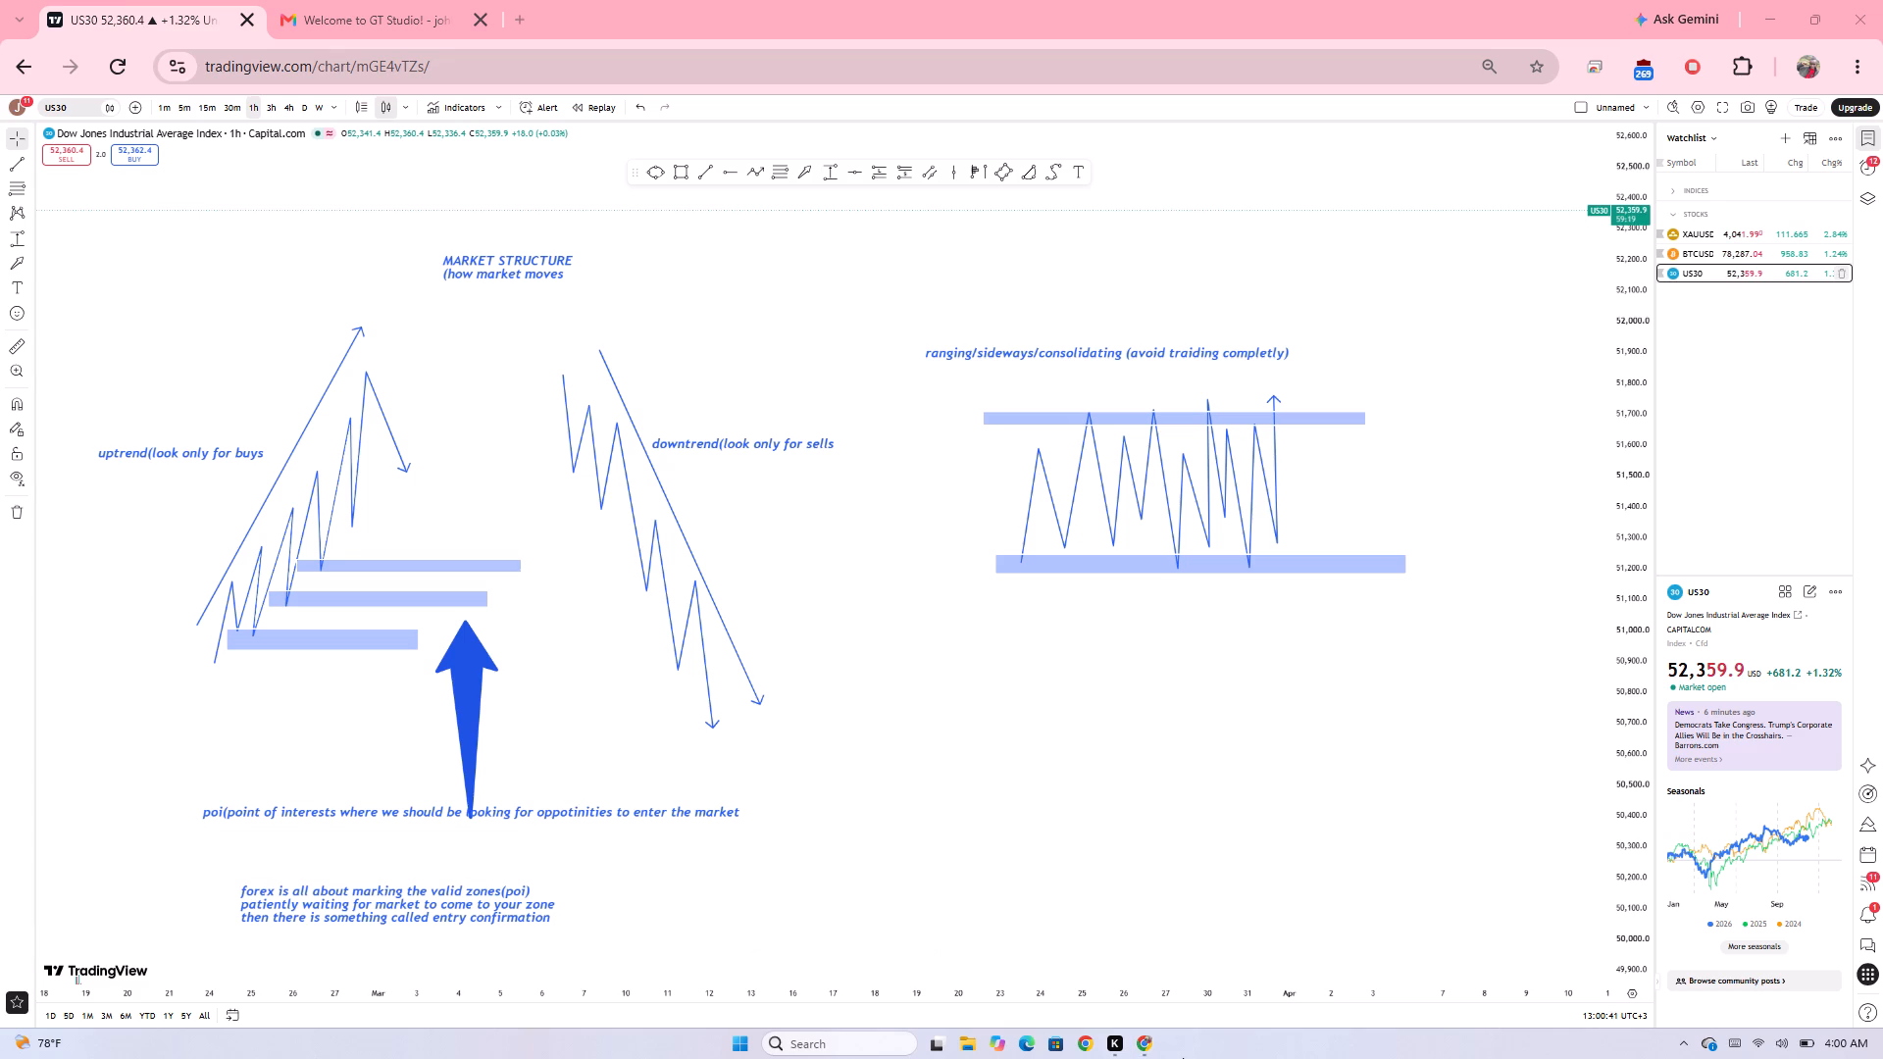
type("whats")
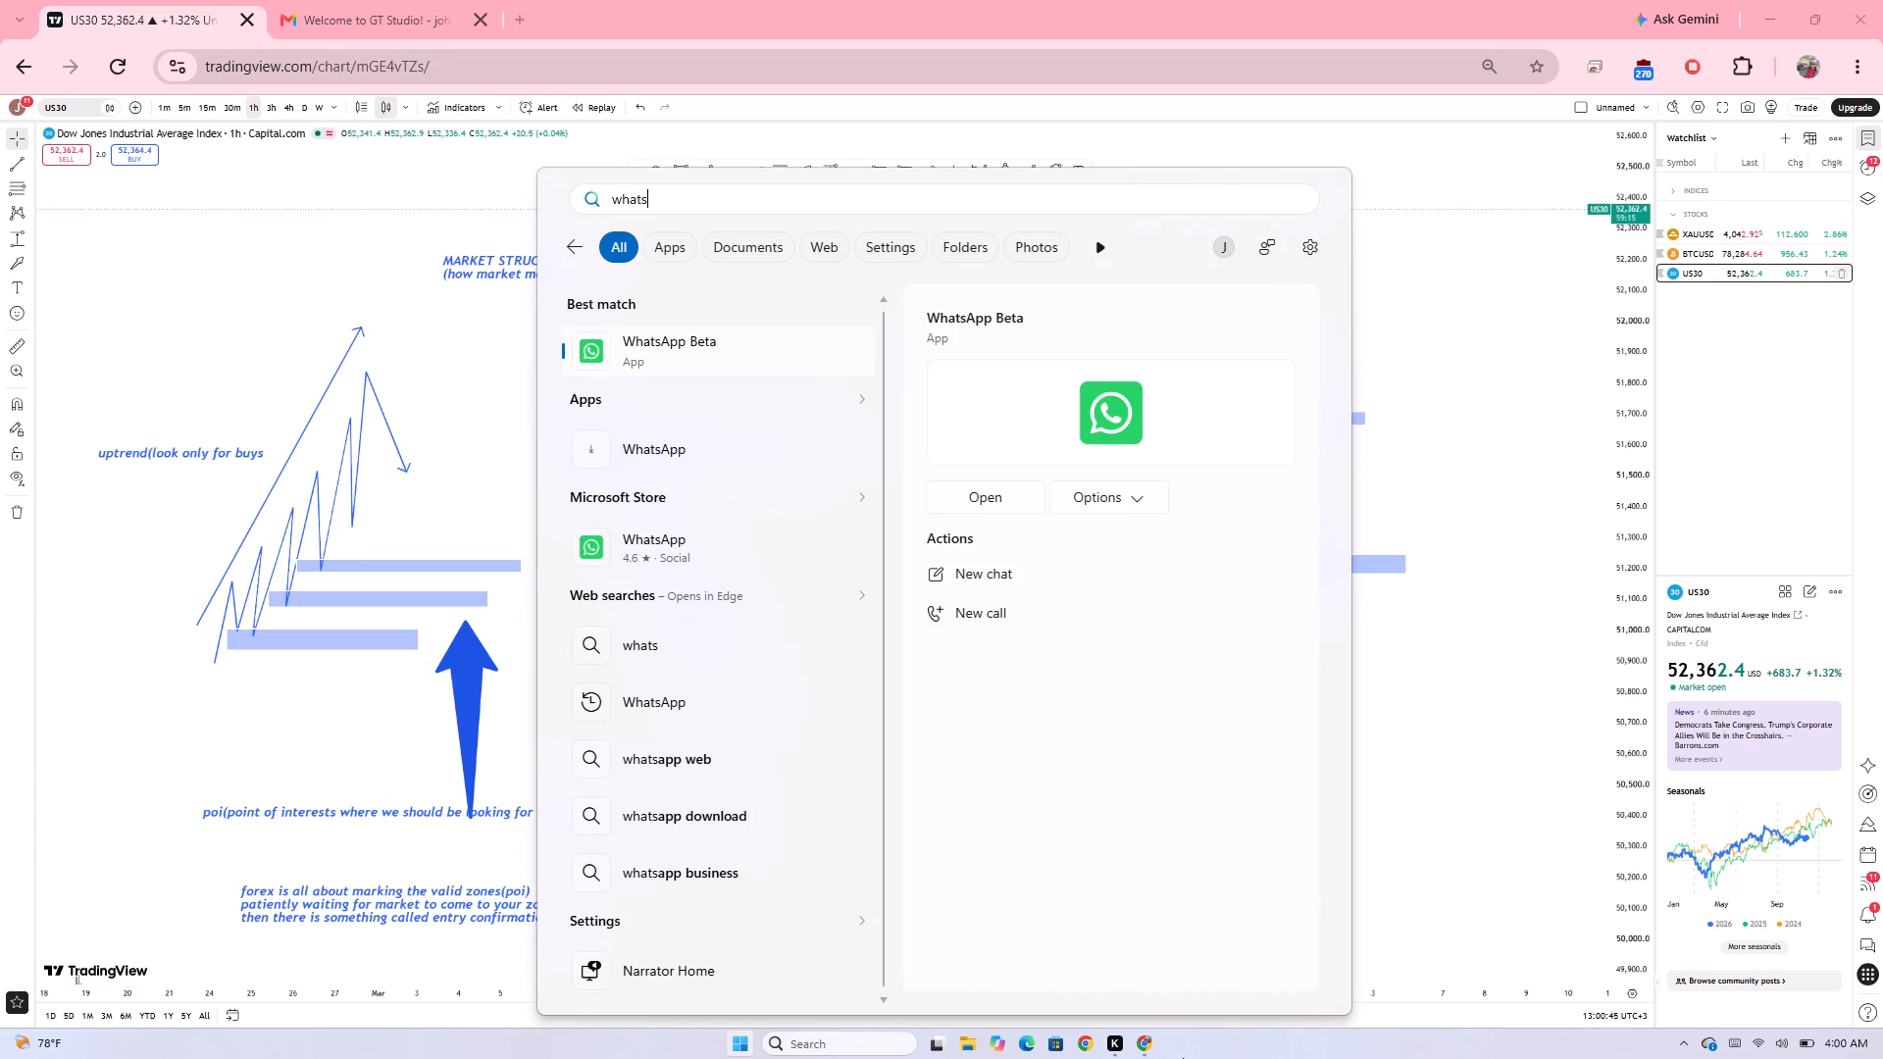
key("Return")
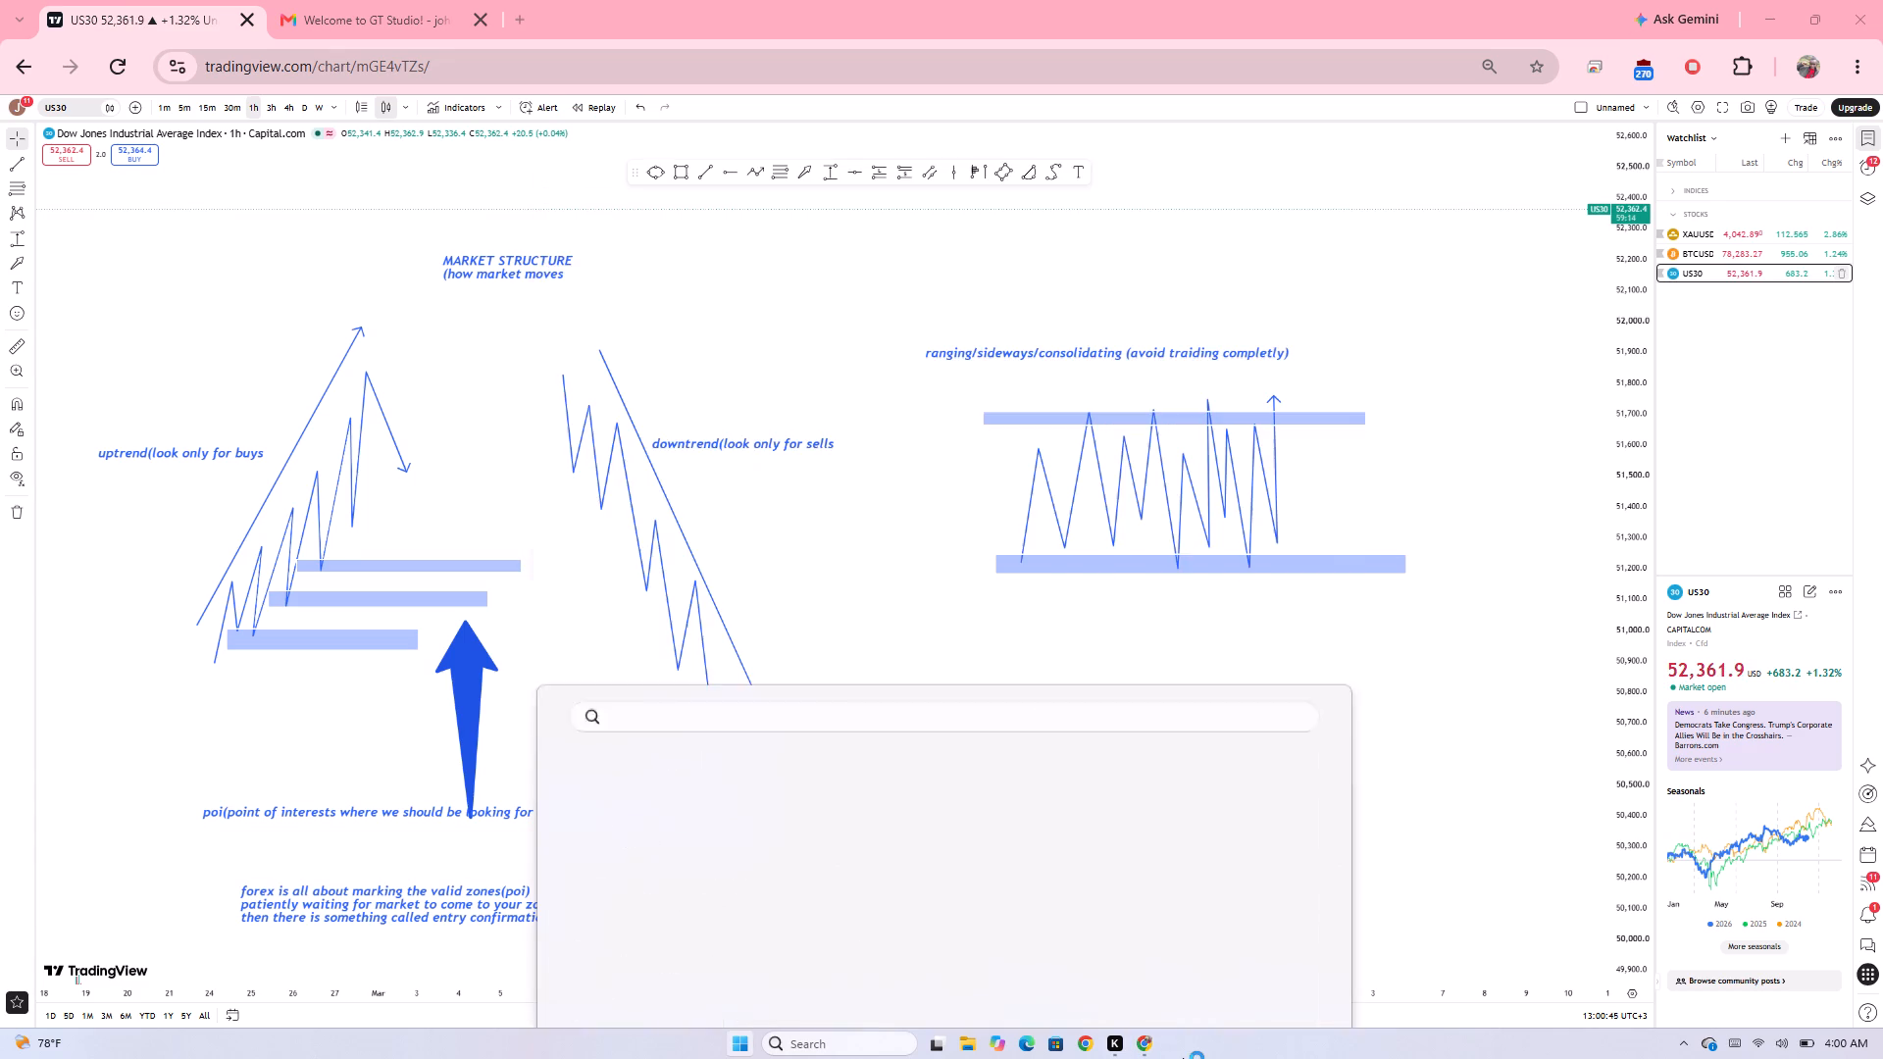
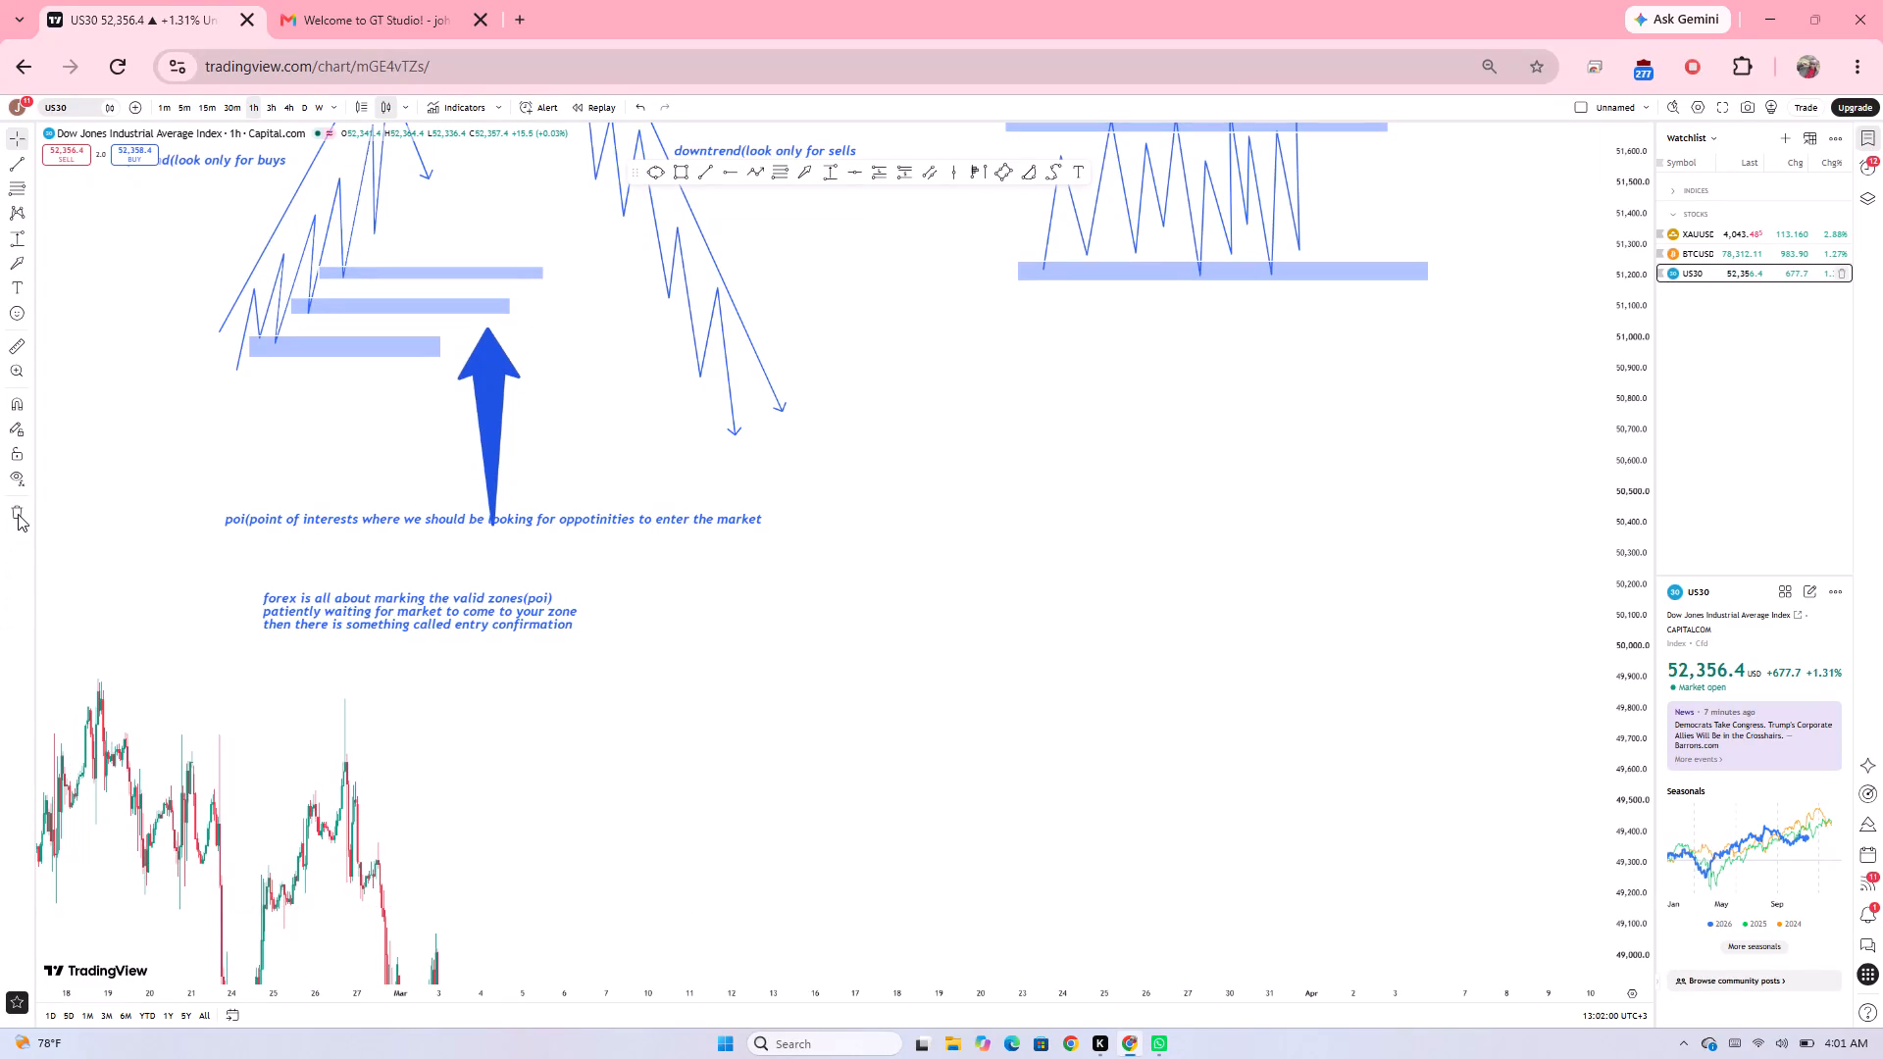
Remove all drawings from the US30 chart.
left_click(18, 514)
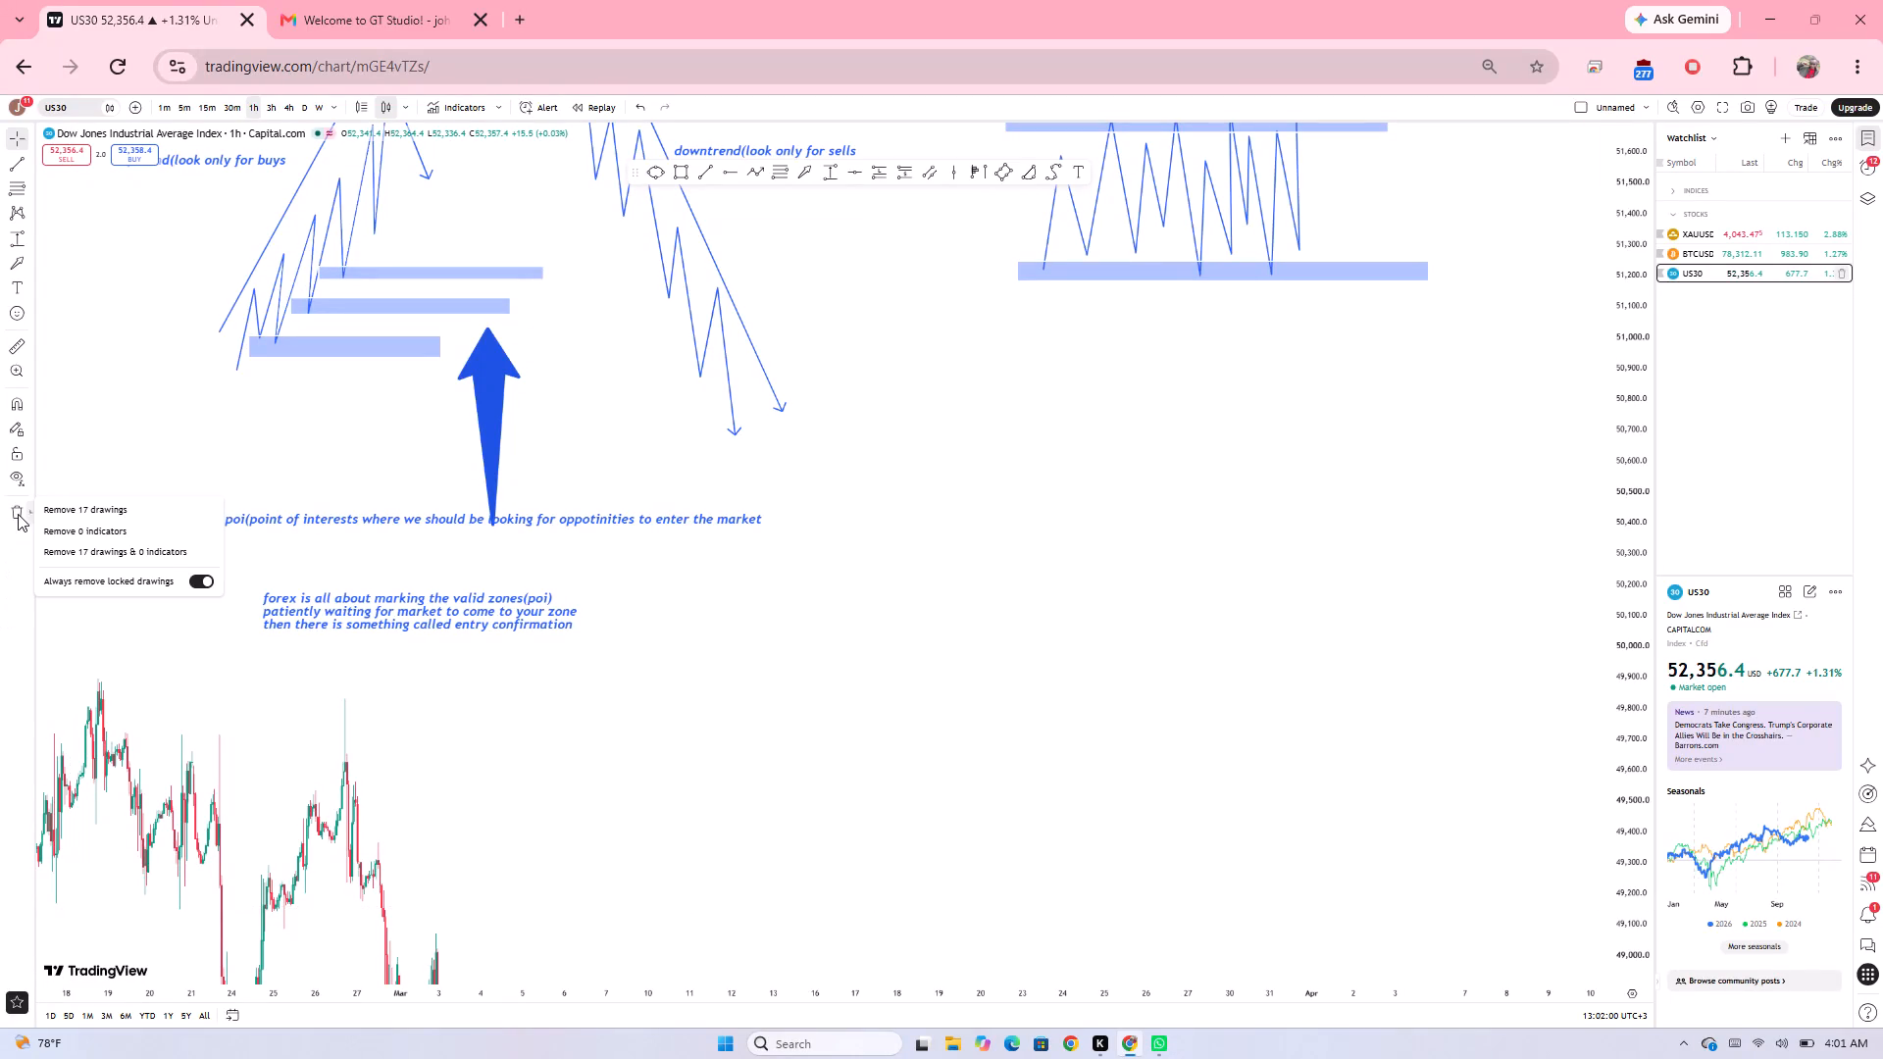
left_click(84, 510)
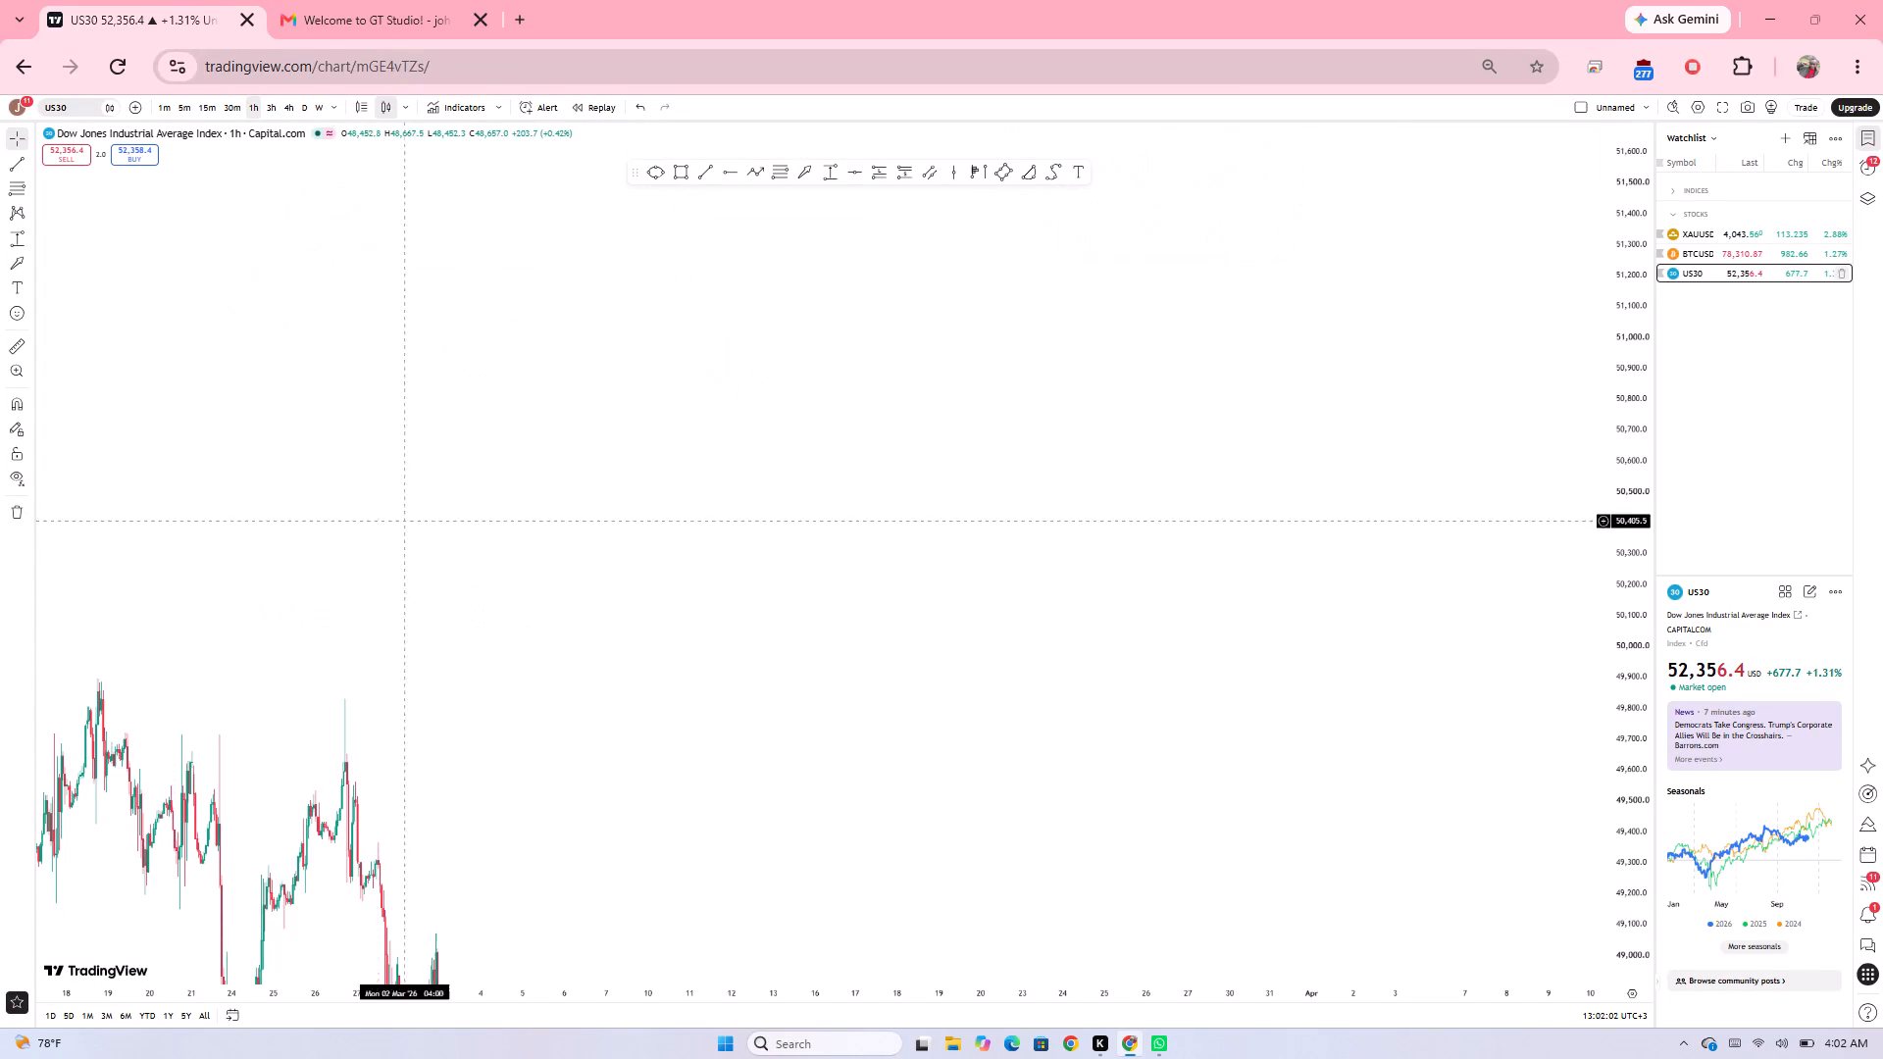
left_click(525, 384)
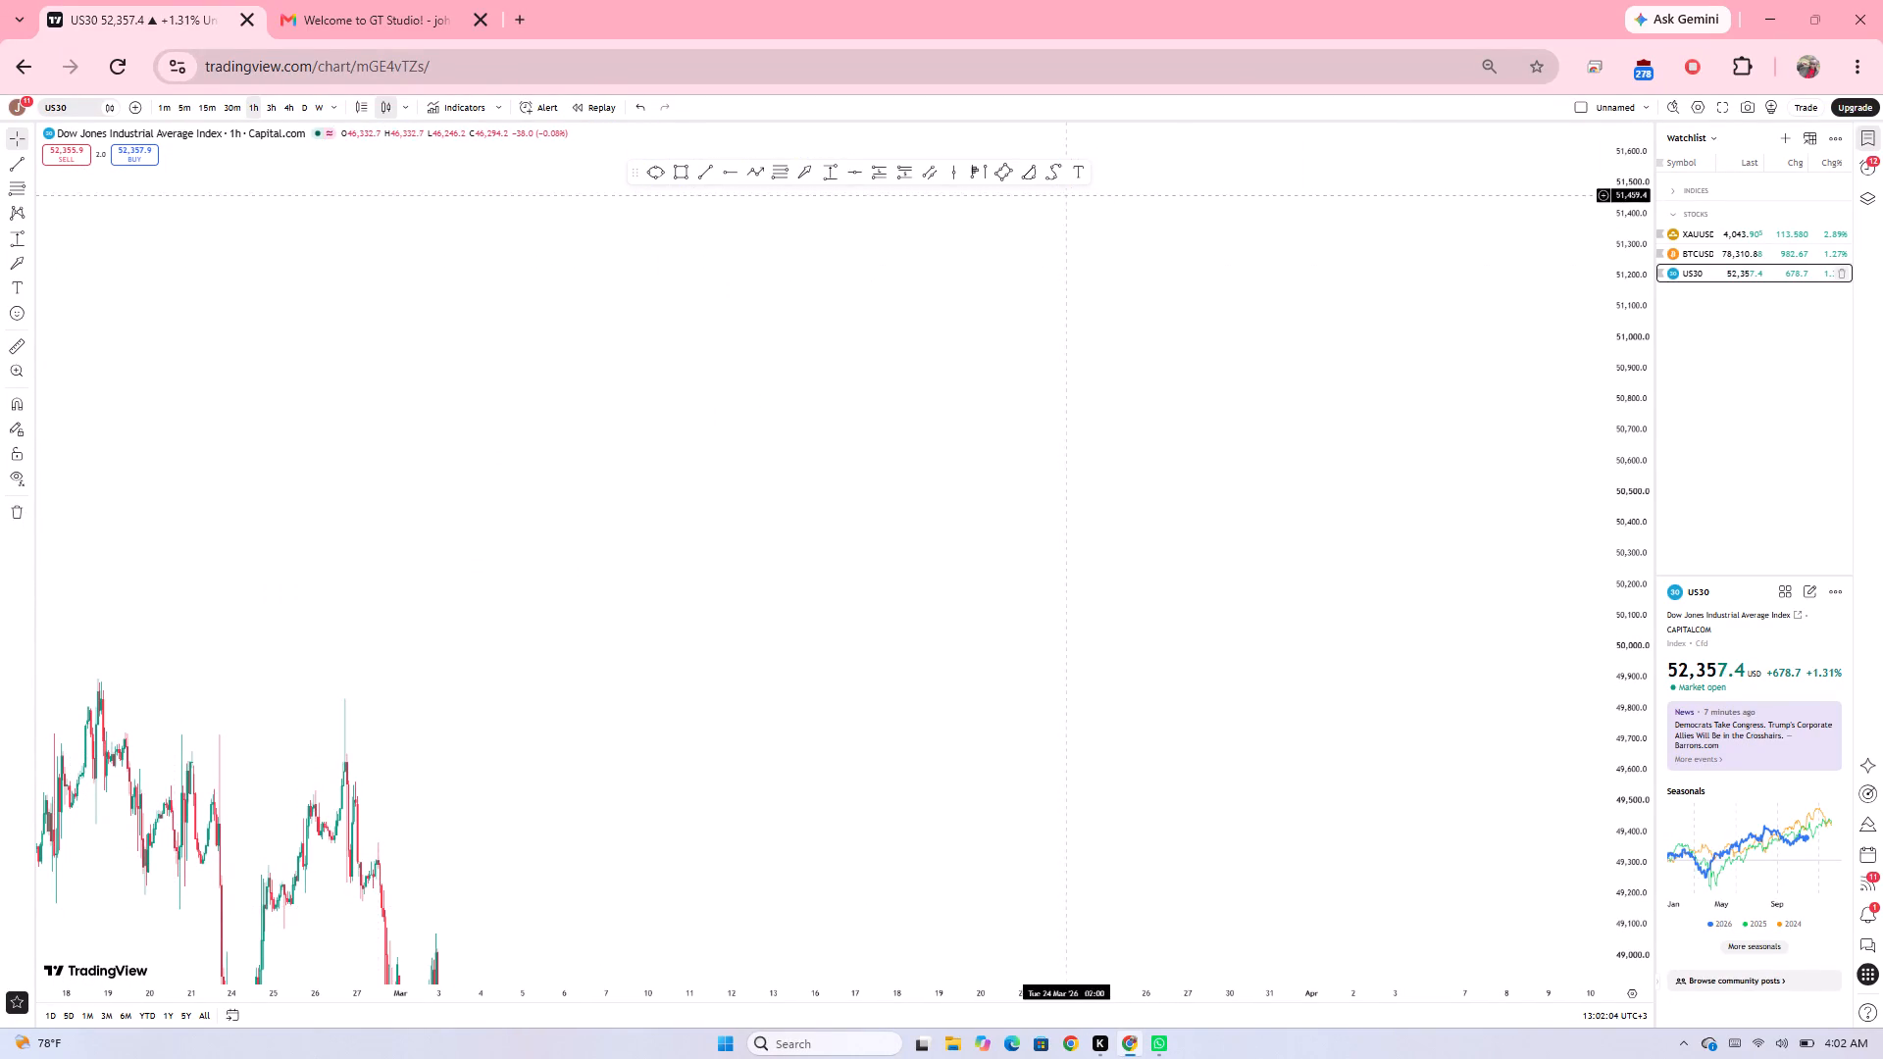
Place a text note in the empty chart area near the 51,000 level reading "how to mark the poi".
left_click(1074, 177)
left_click(475, 336)
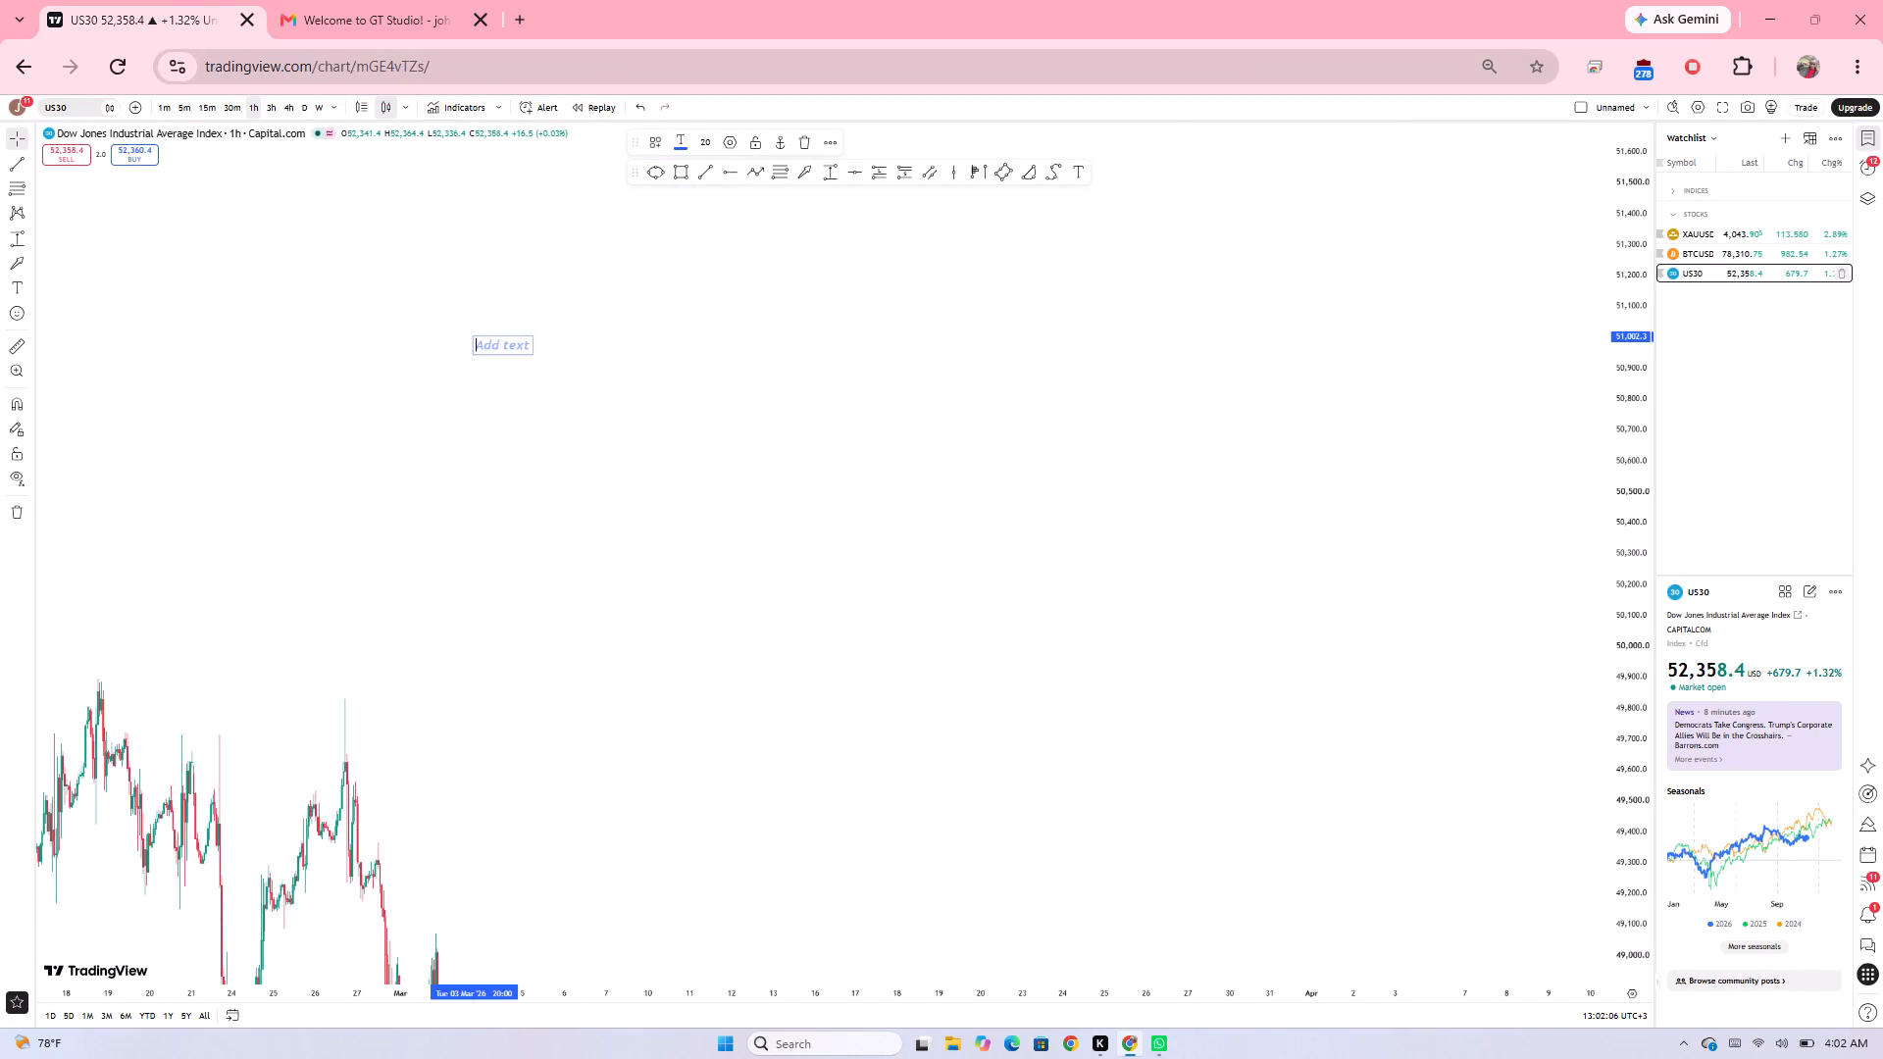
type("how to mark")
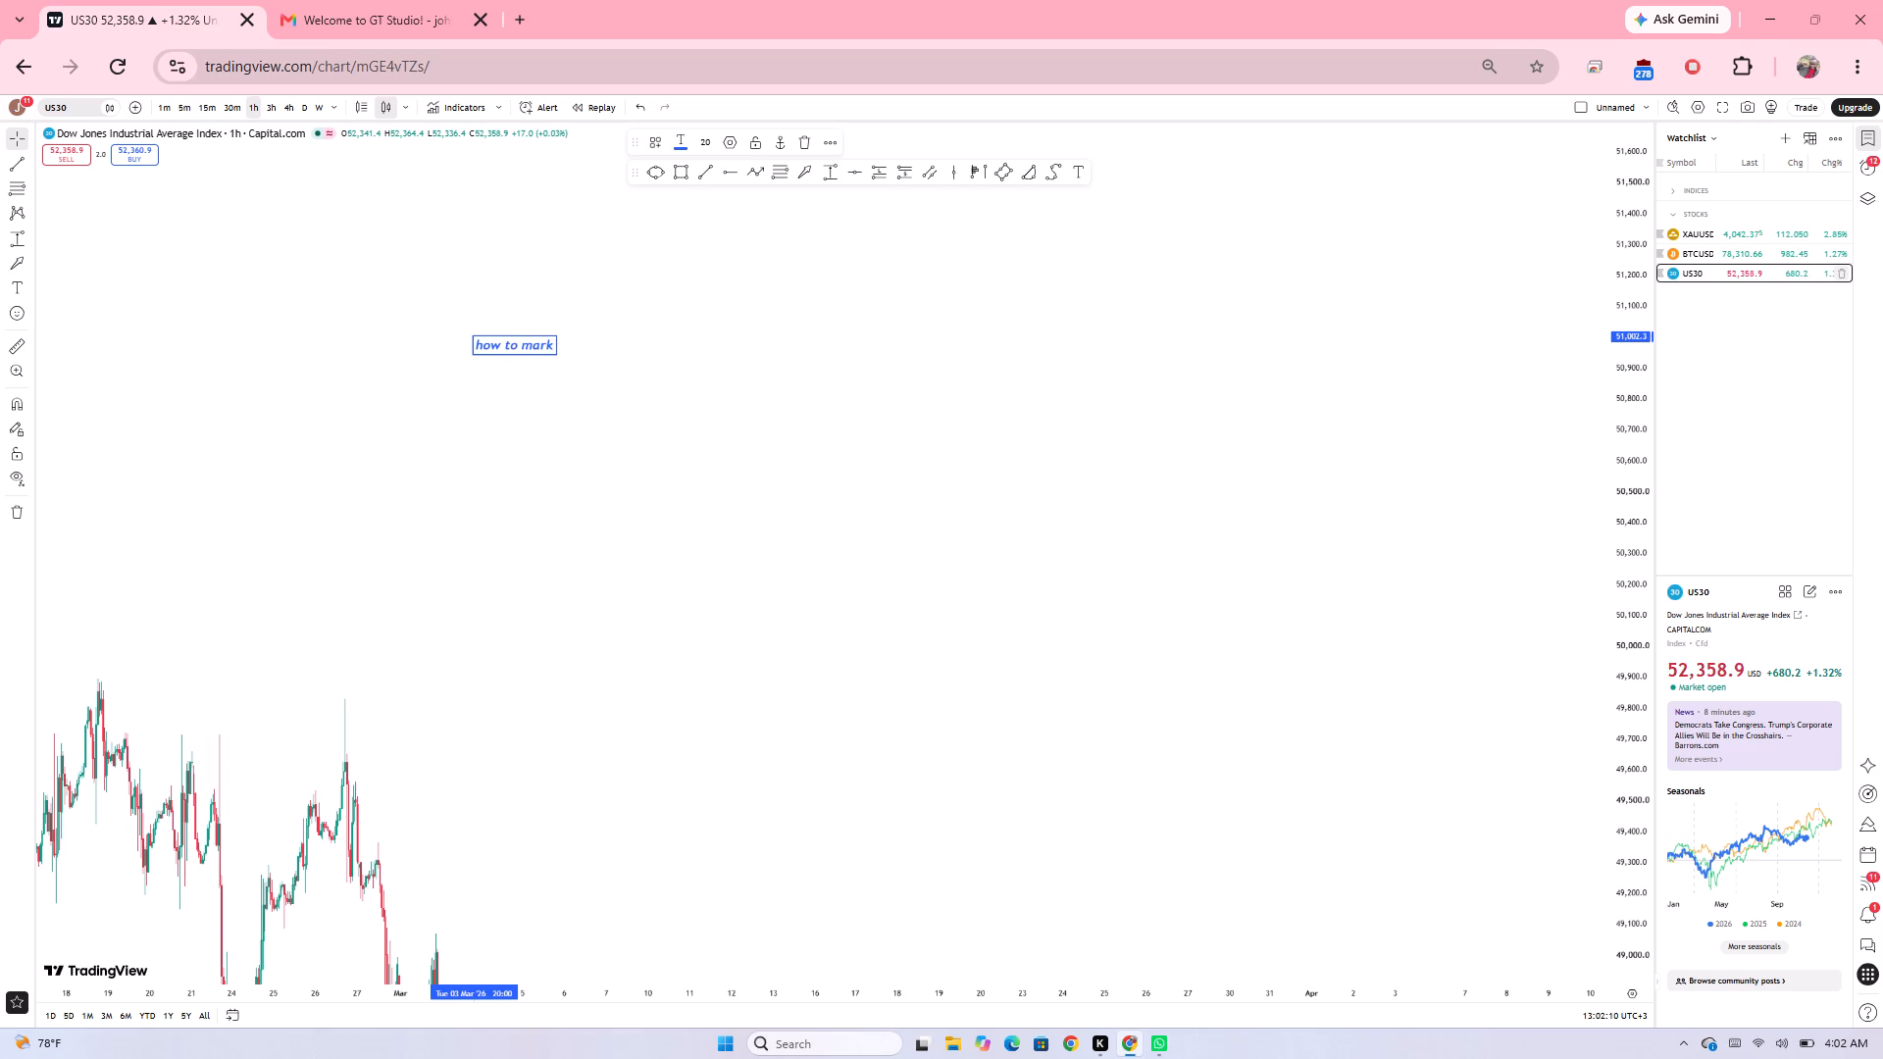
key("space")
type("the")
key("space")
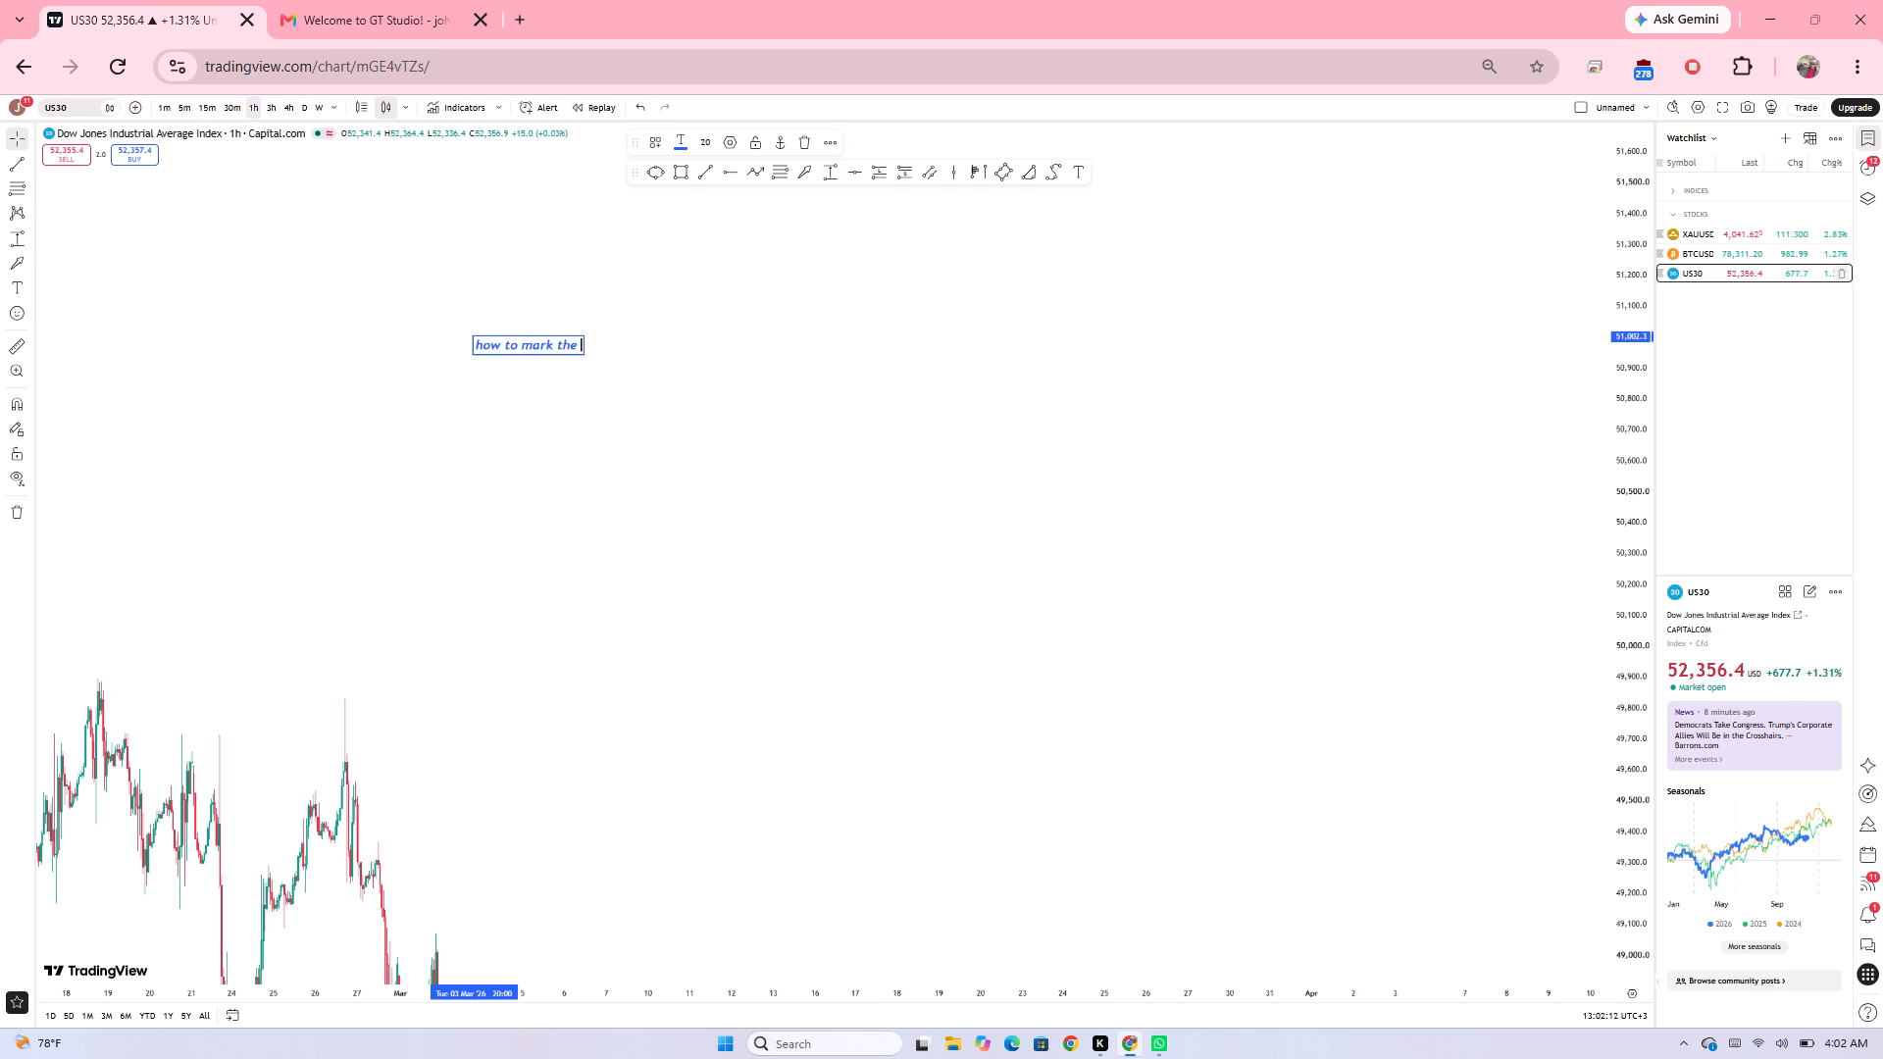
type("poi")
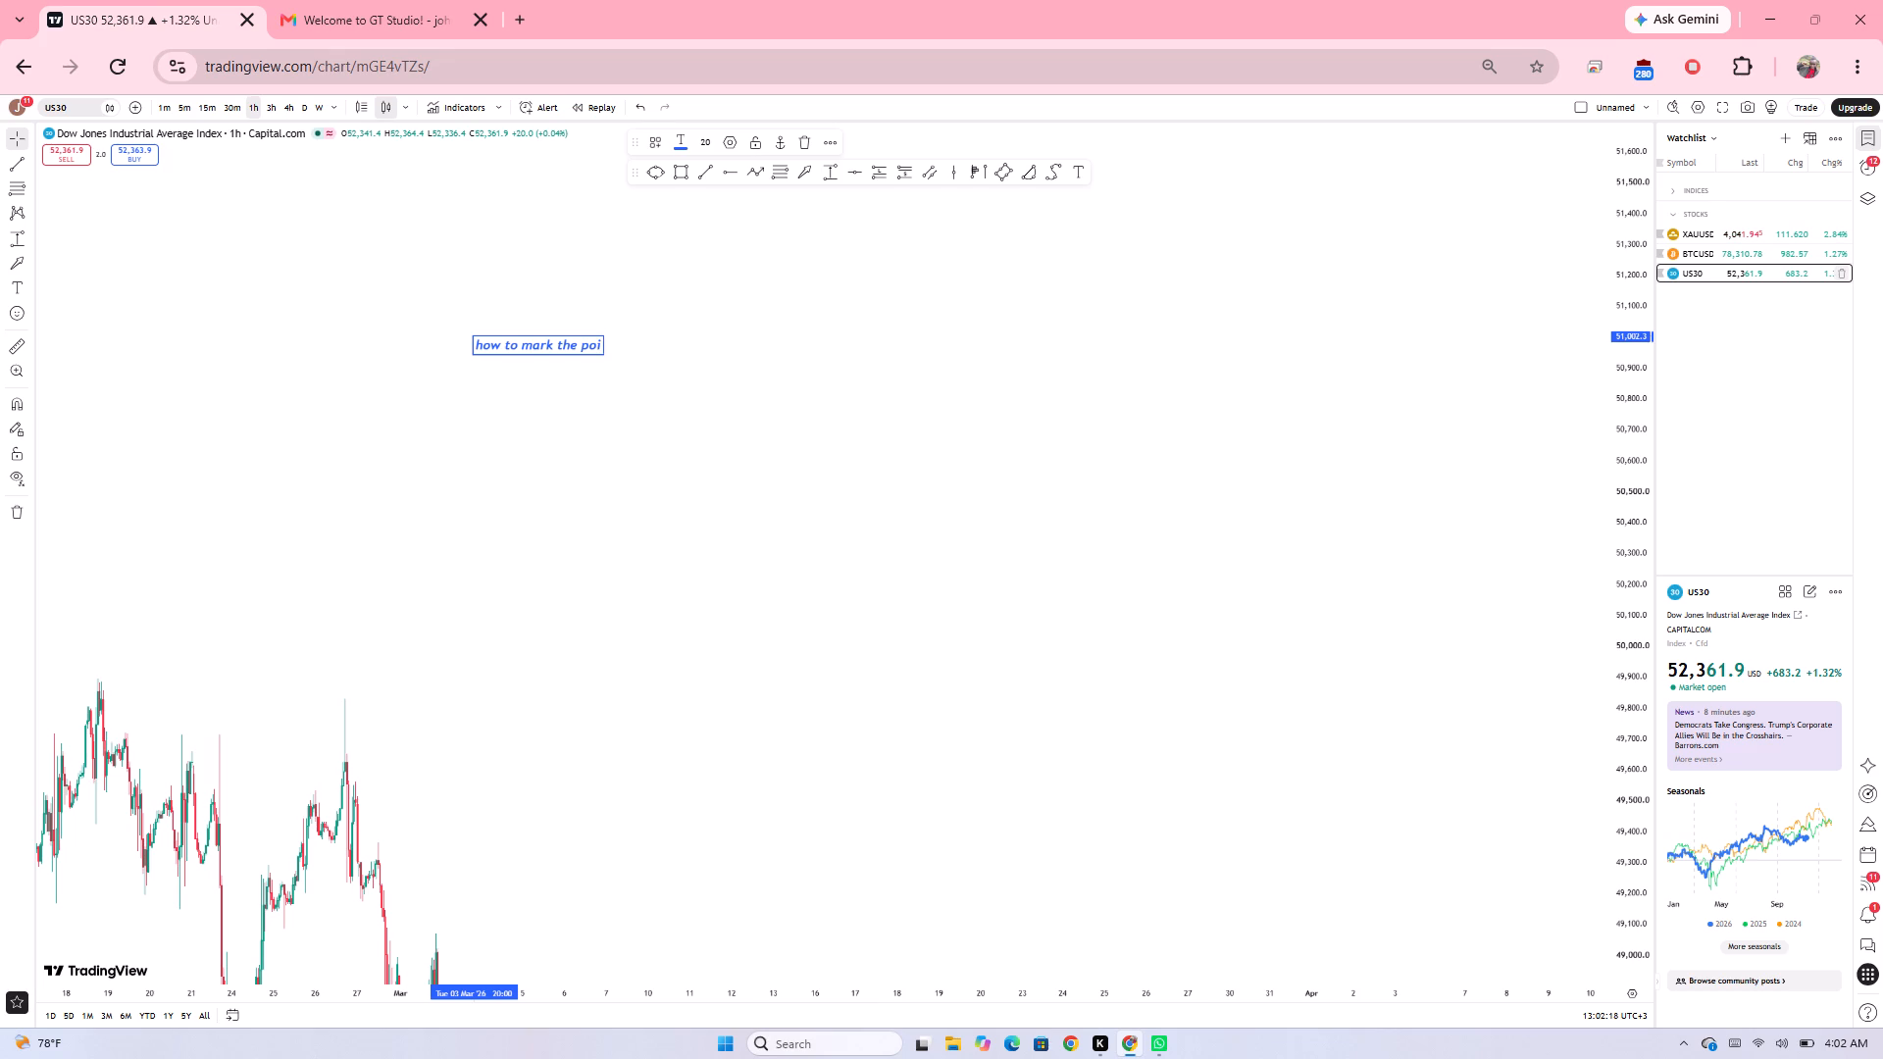
Replace the note's whole text with "HOW TO MARK POIs" and finish the note.
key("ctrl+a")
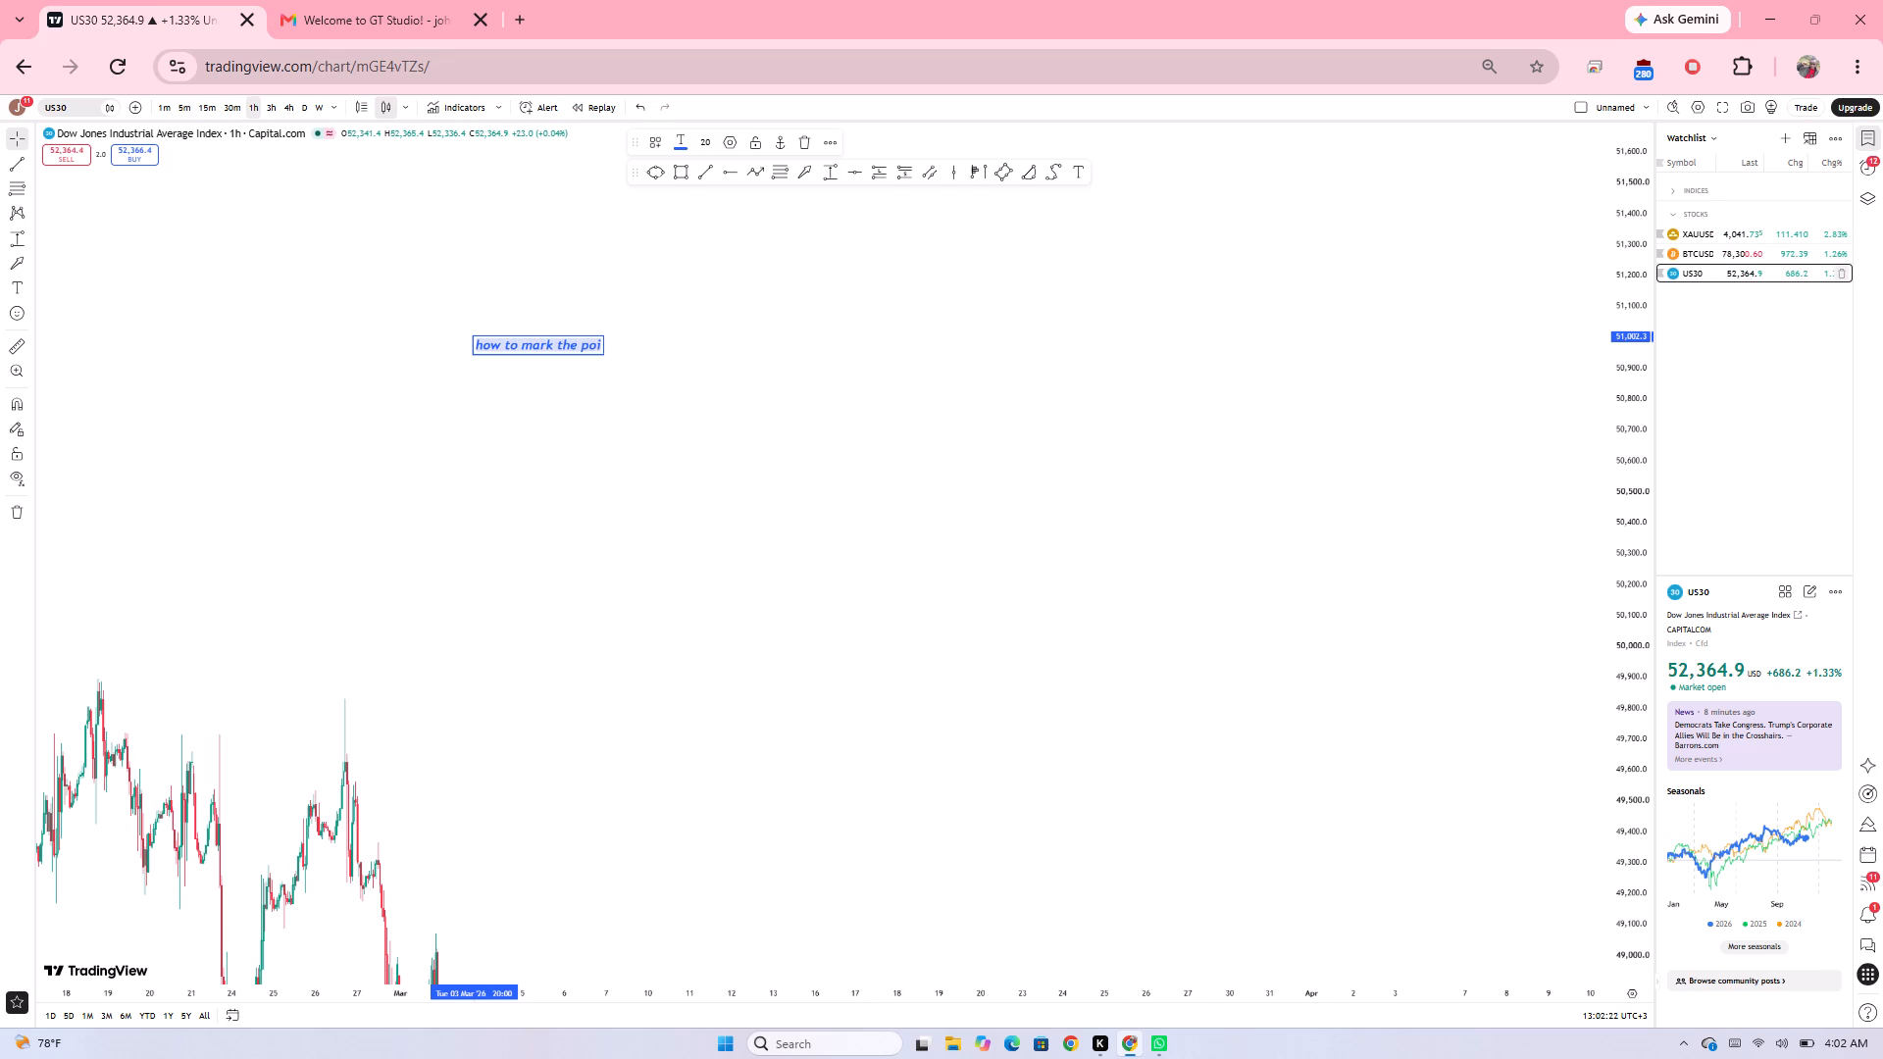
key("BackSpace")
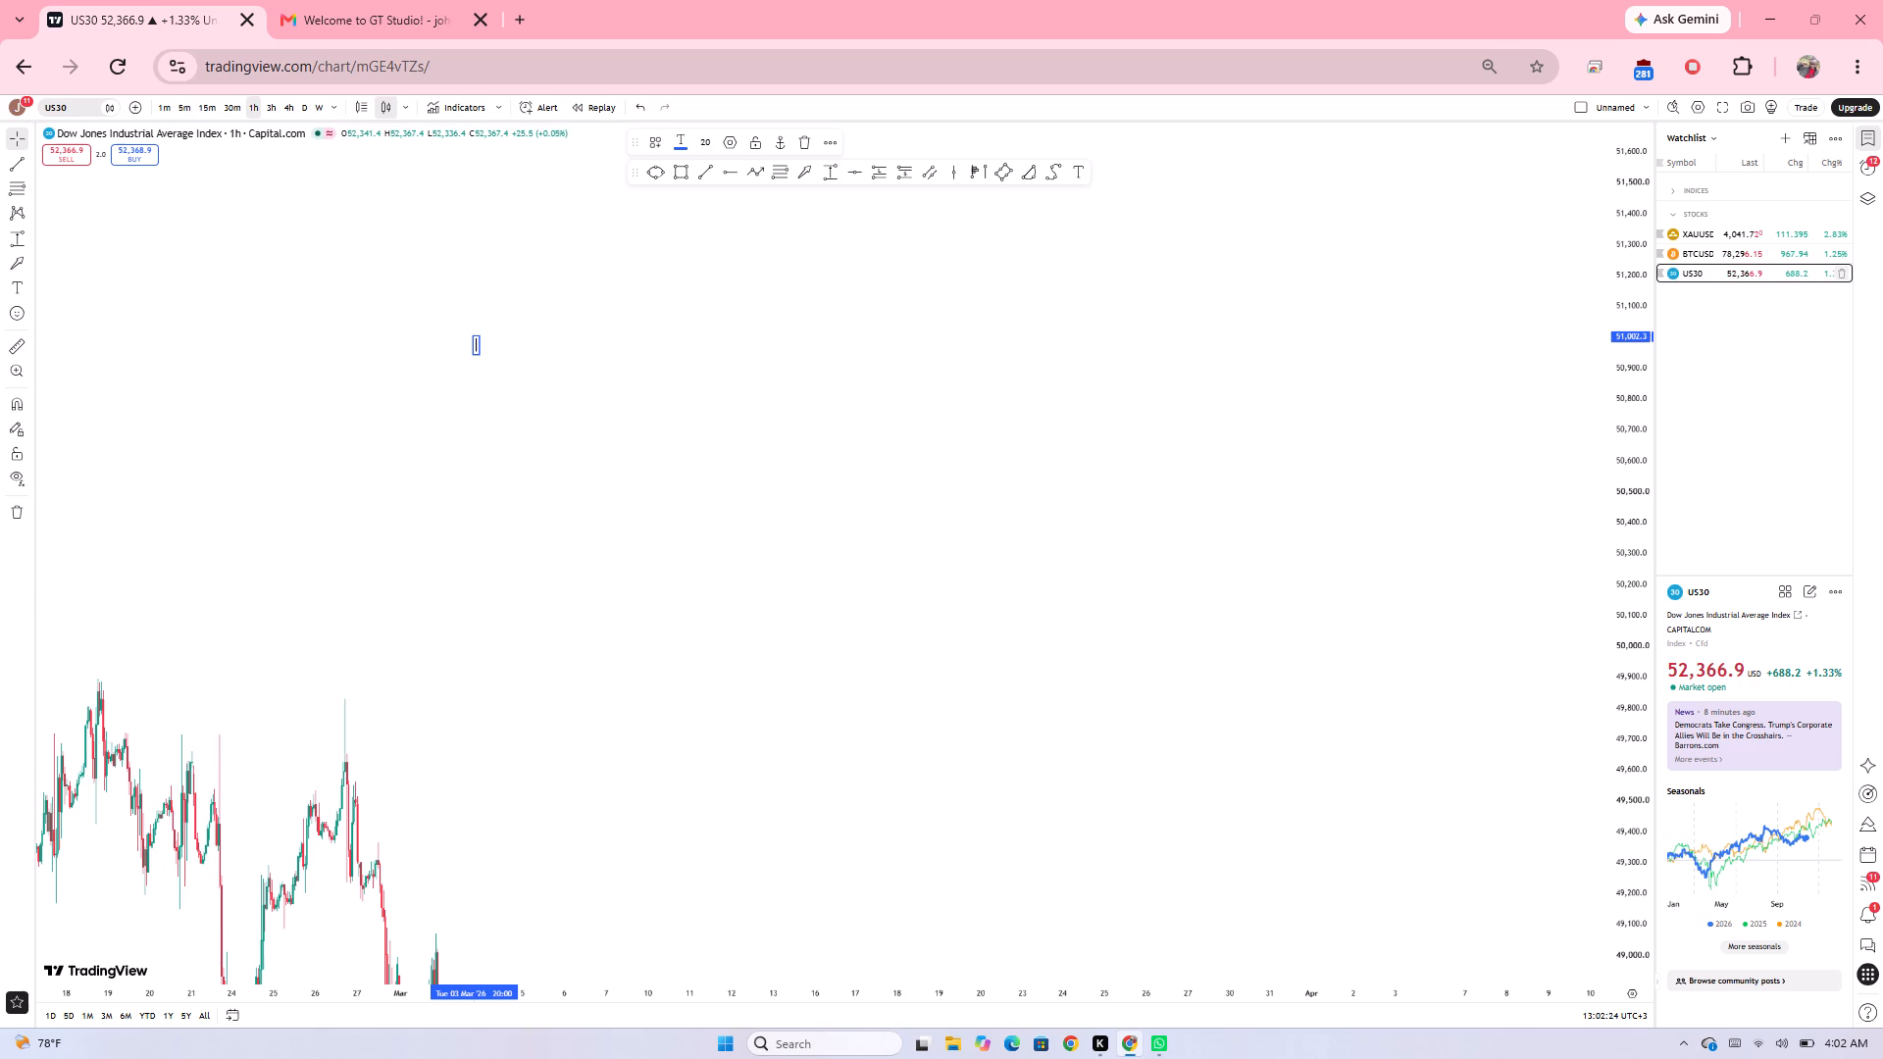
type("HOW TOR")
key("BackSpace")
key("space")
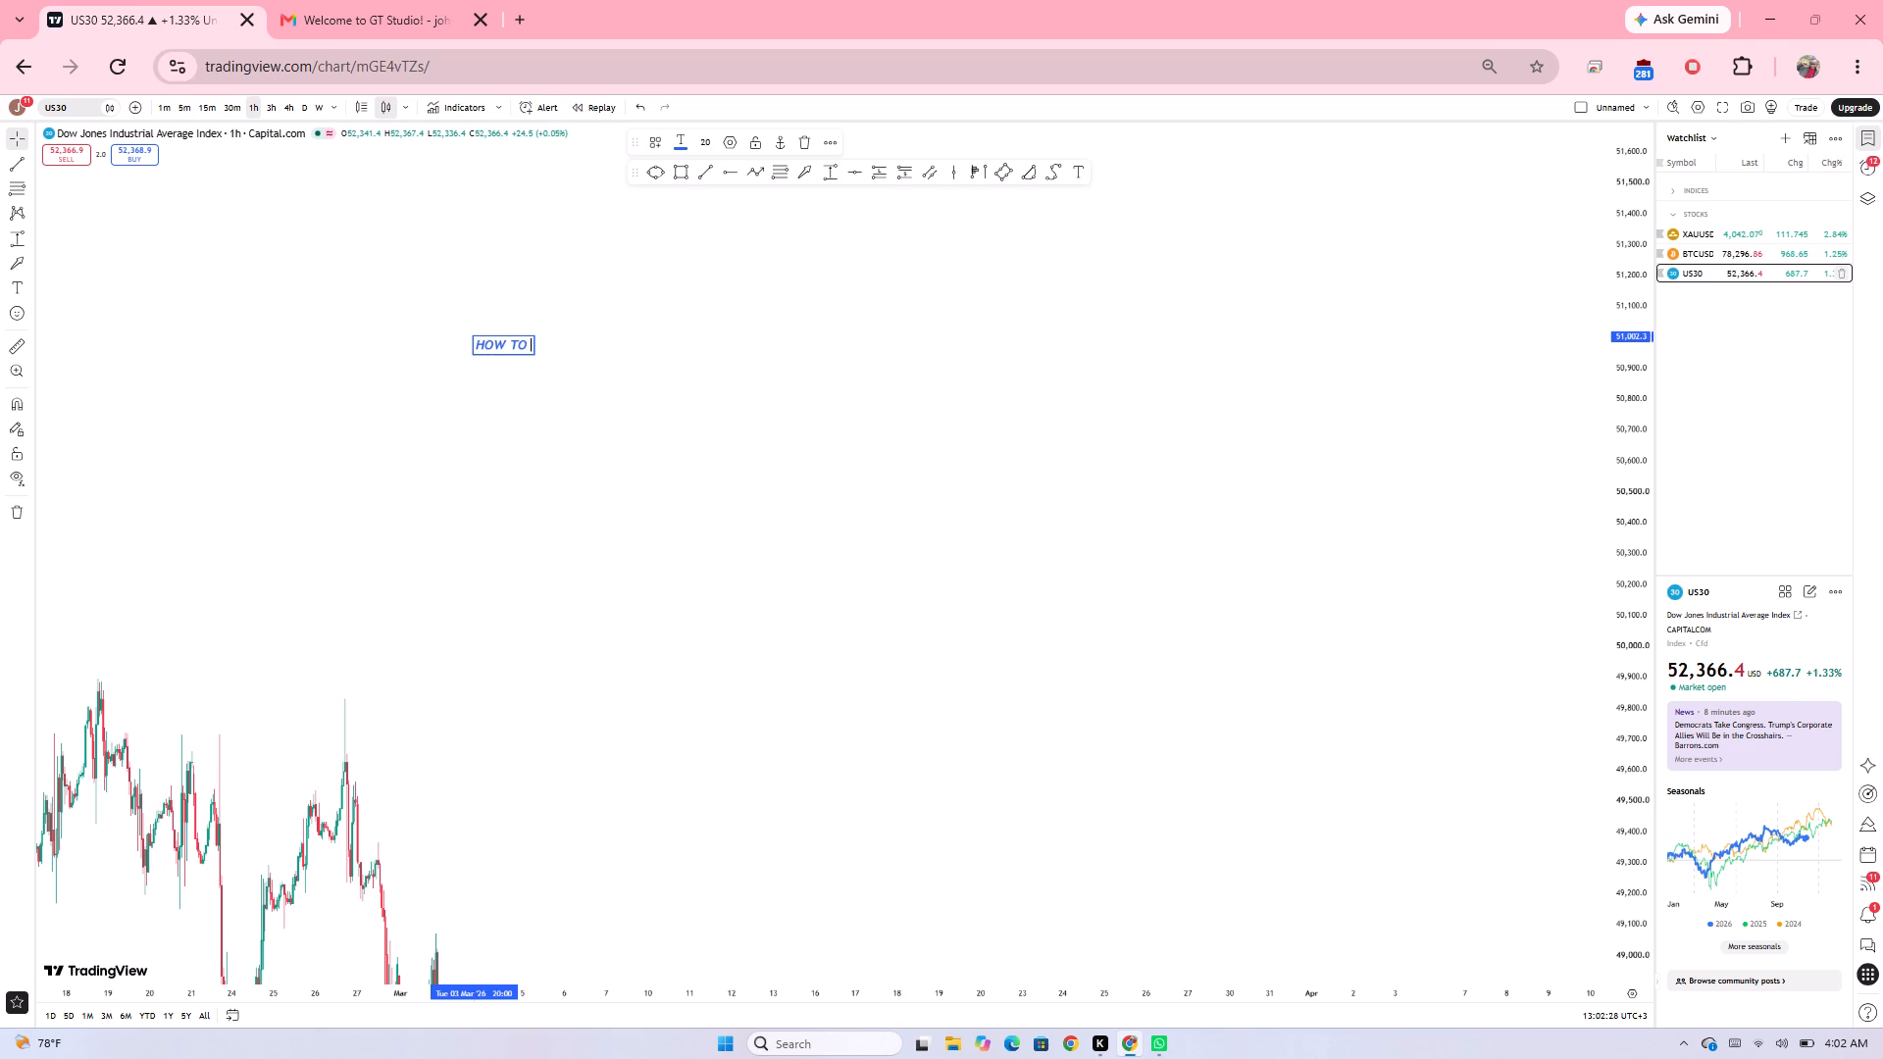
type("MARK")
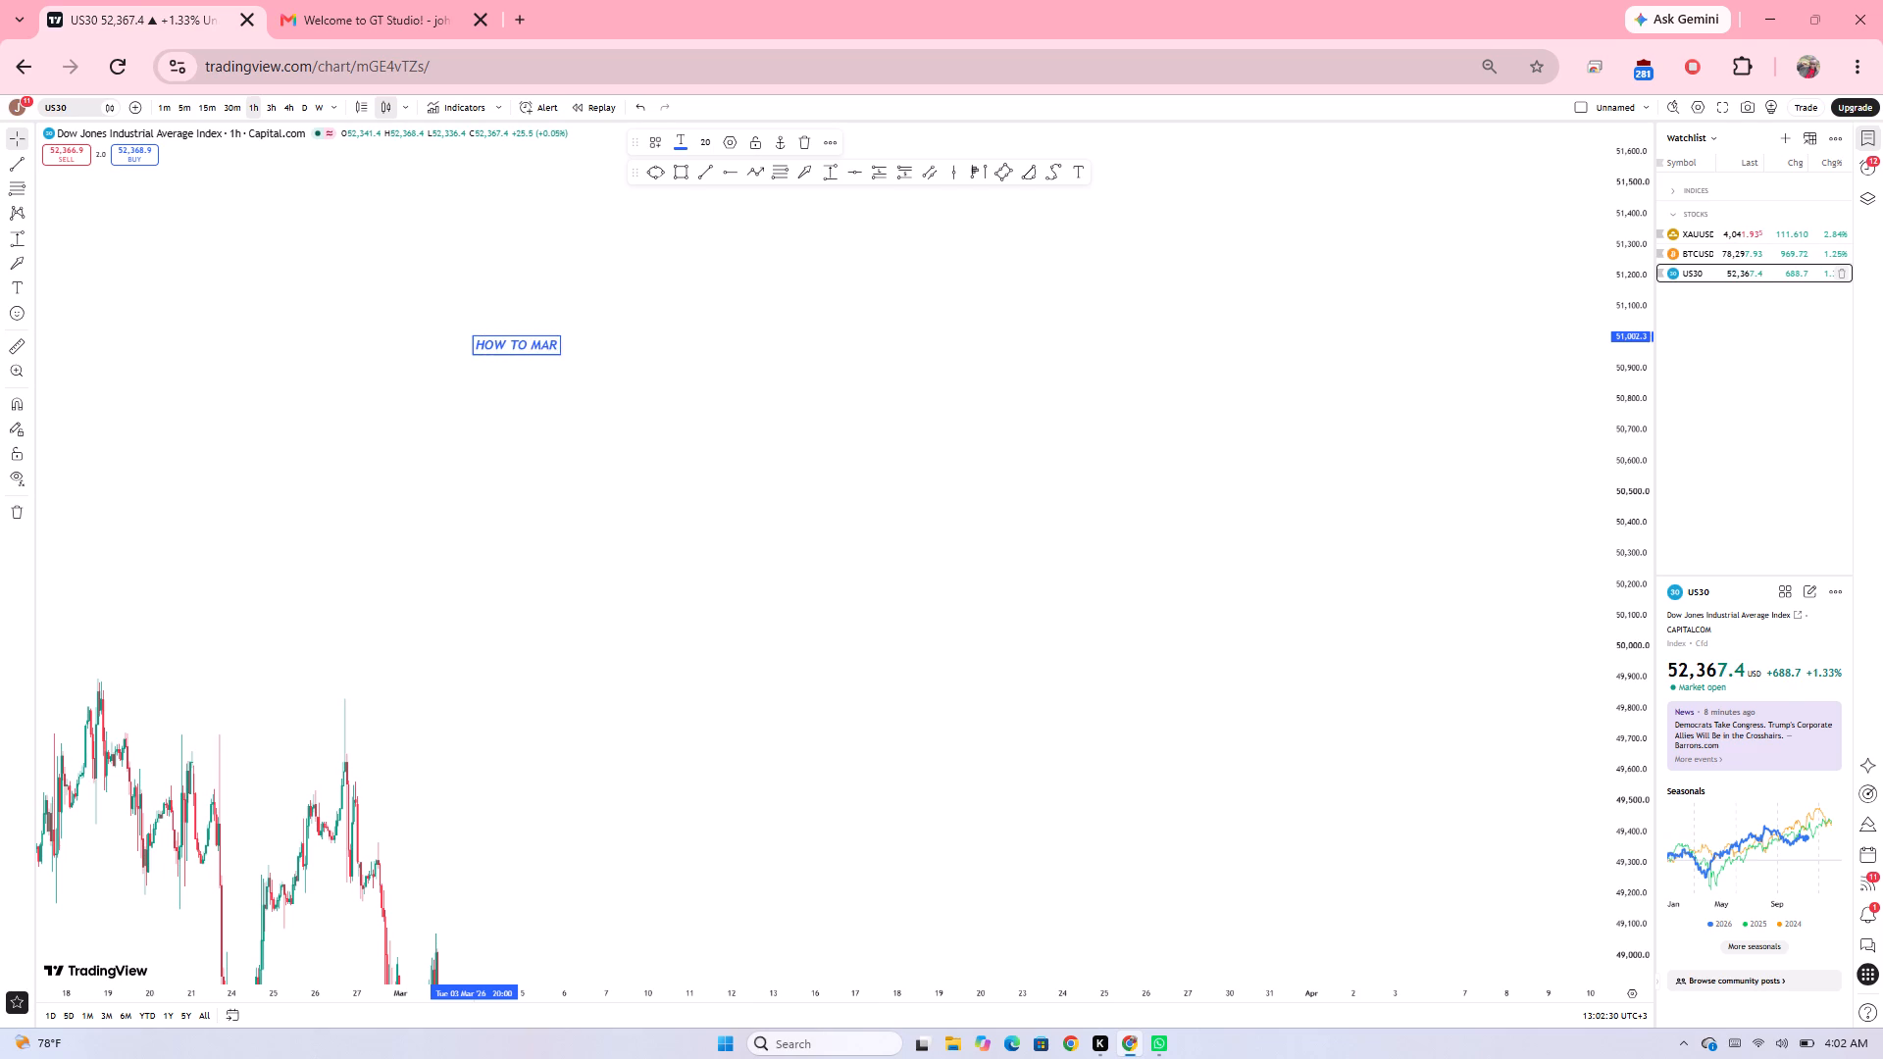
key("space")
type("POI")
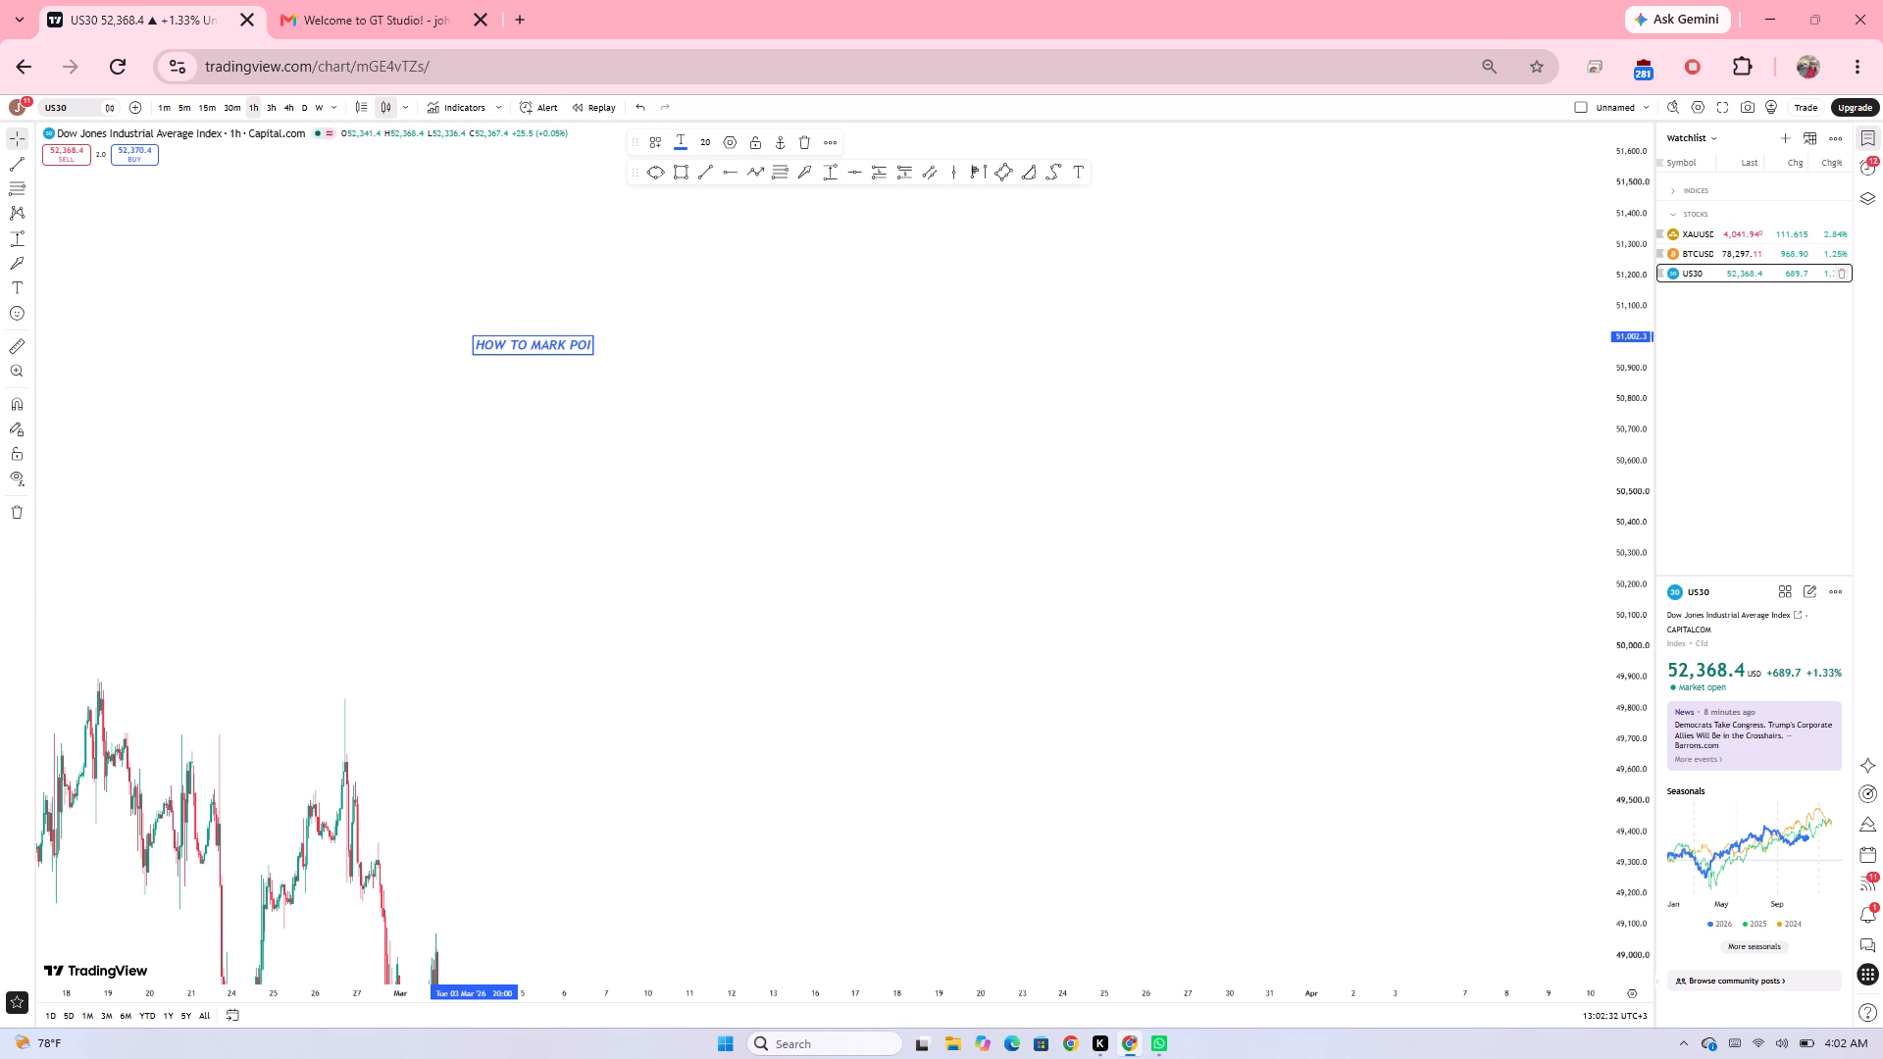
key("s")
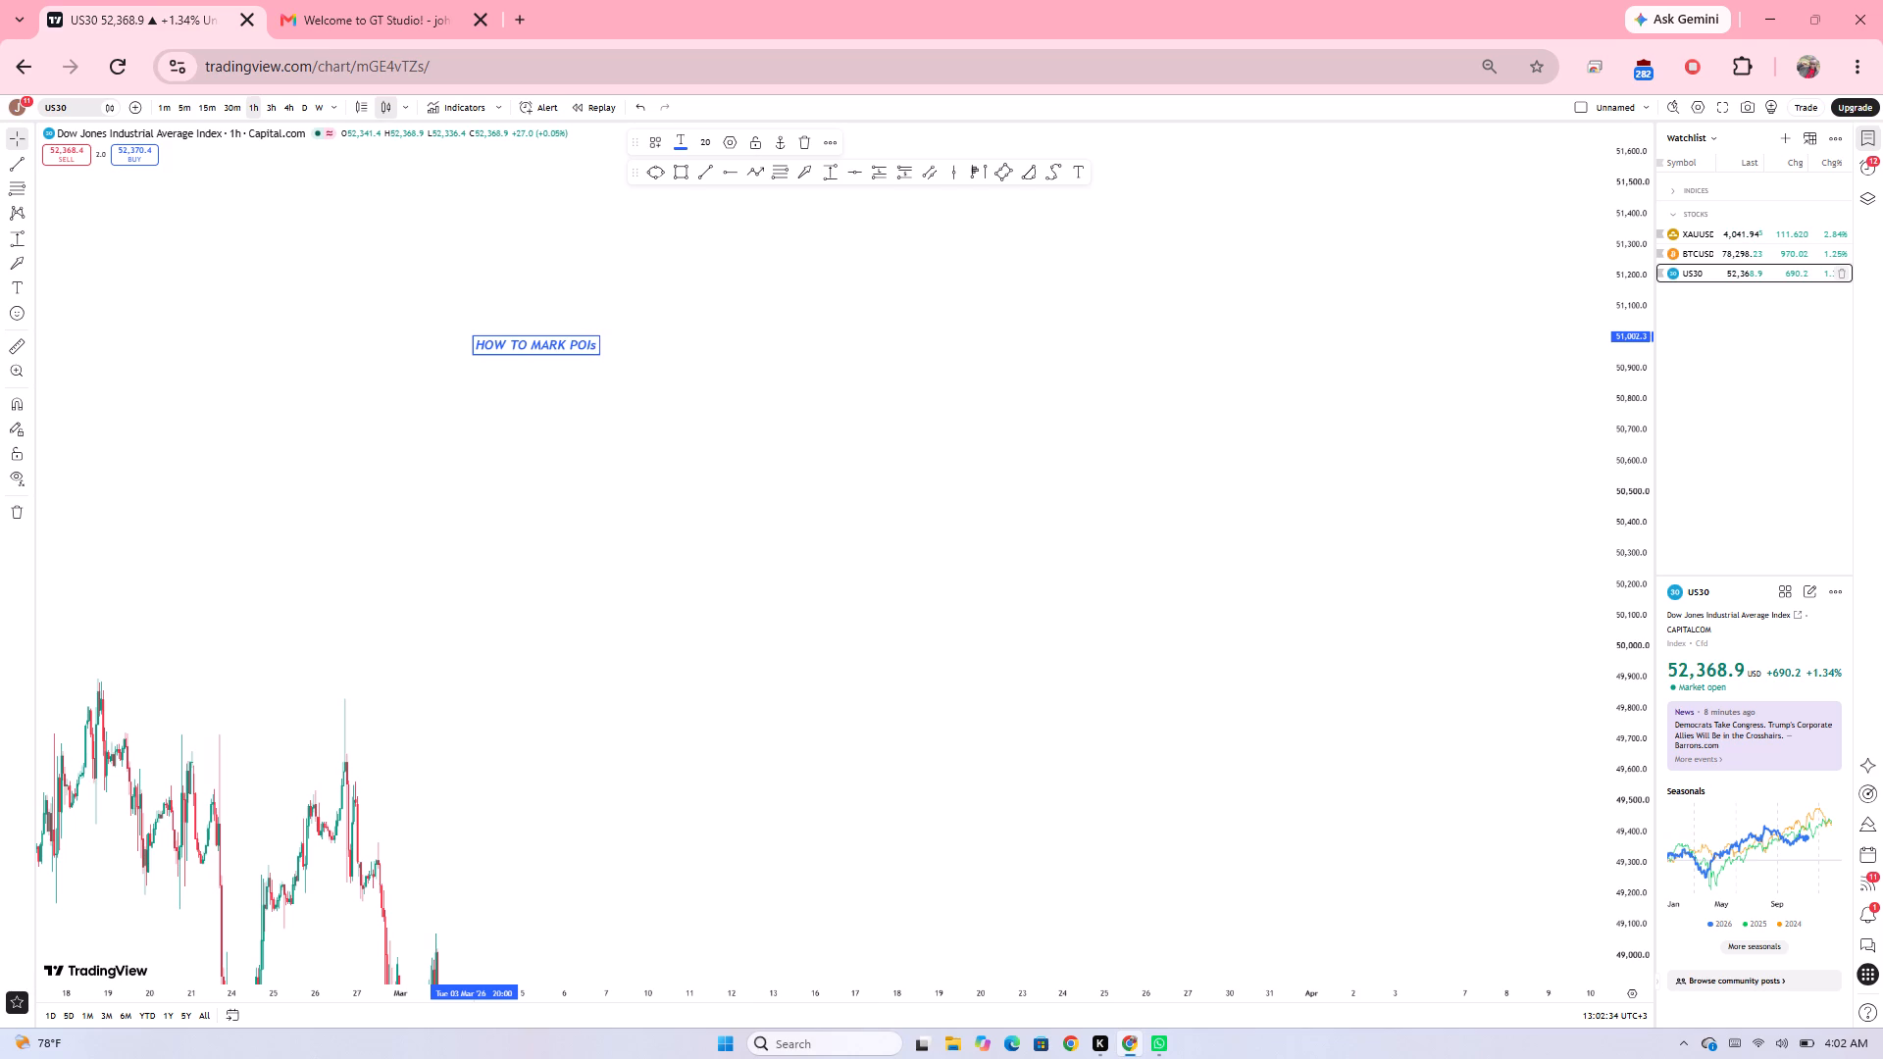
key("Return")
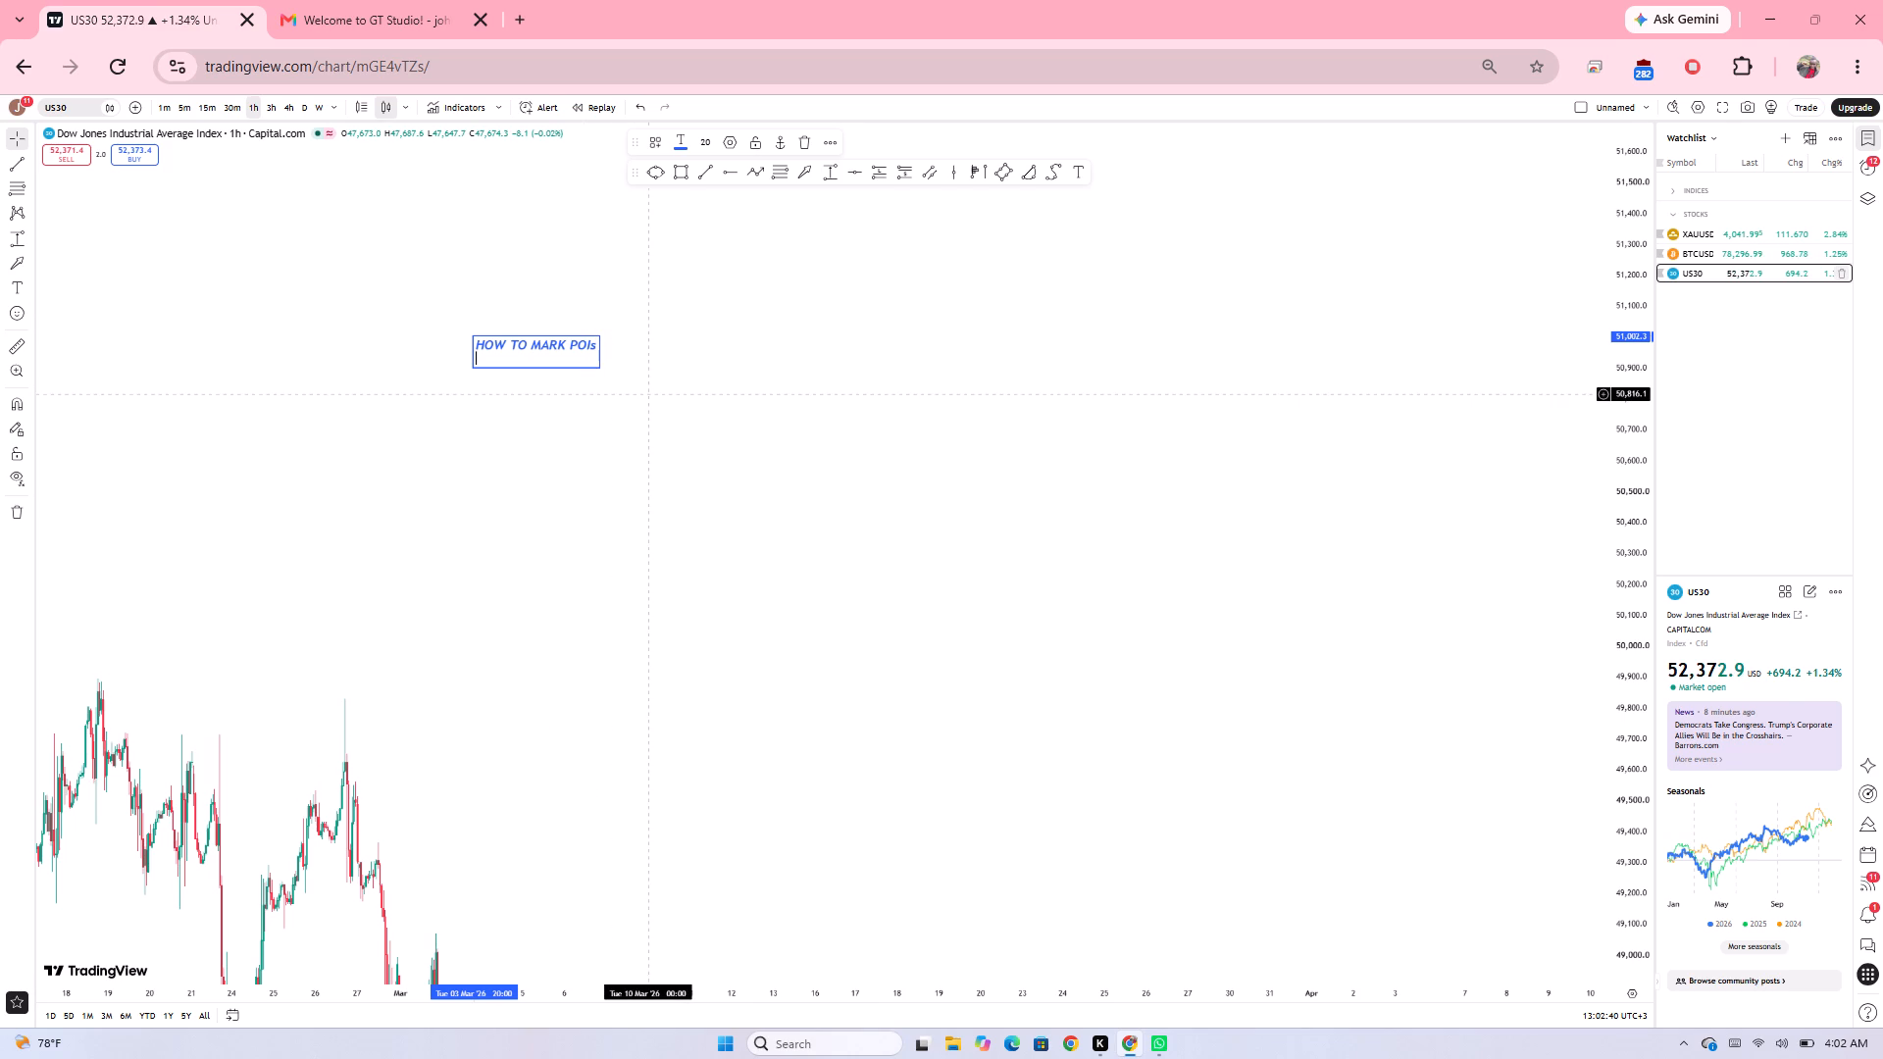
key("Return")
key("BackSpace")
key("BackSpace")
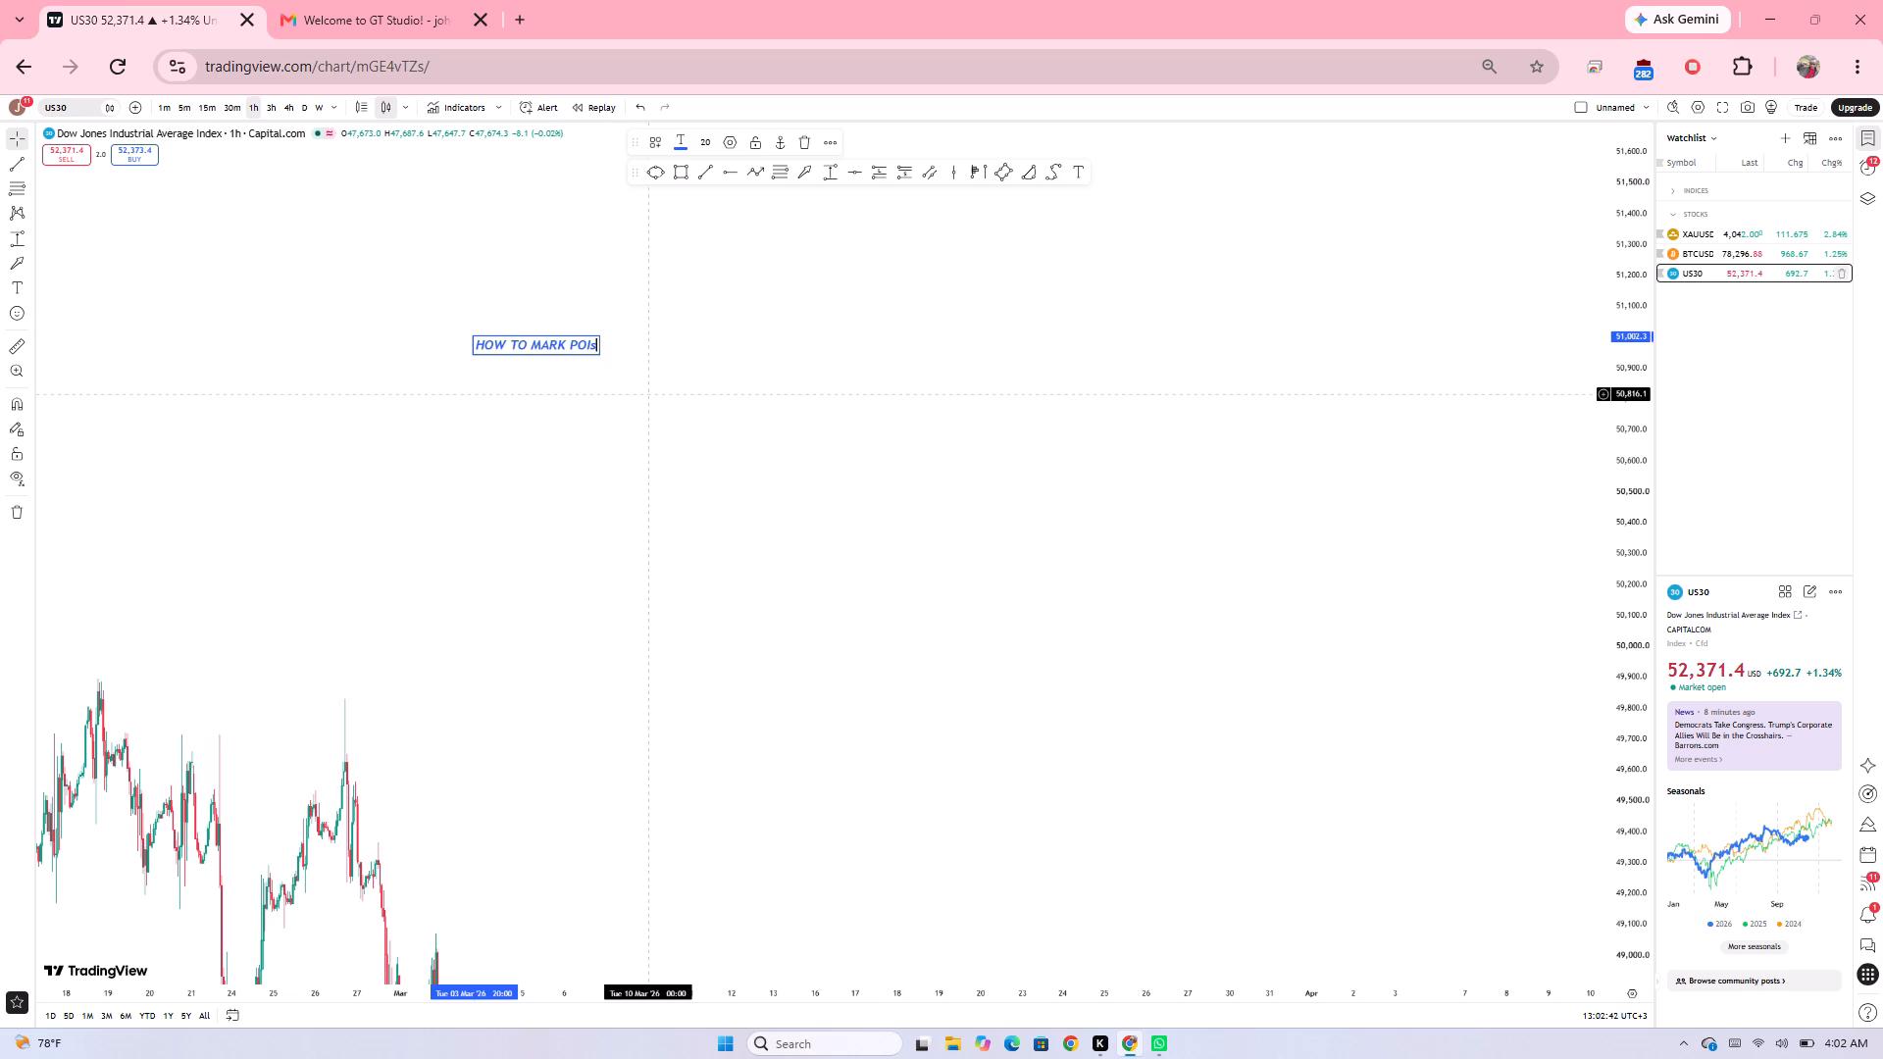
left_click(771, 460)
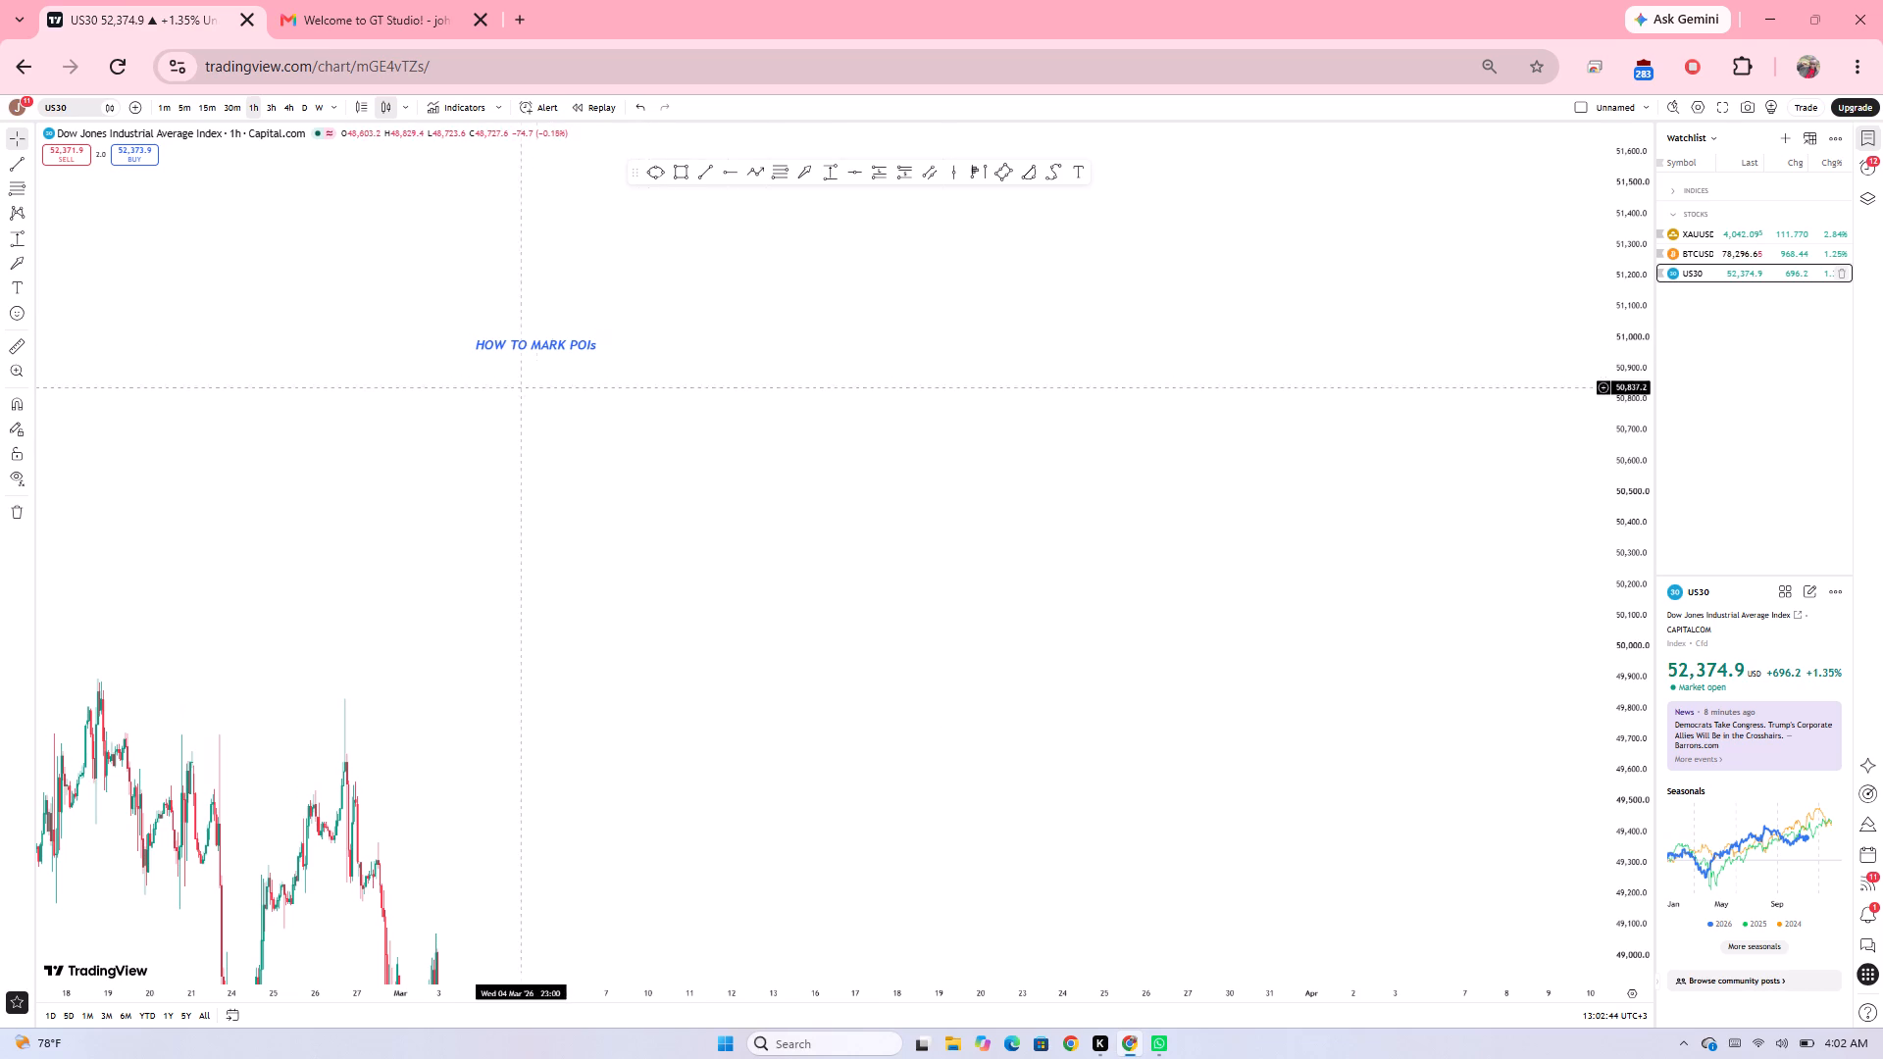
Draw a single-segment arrow path from beneath the "HOW TO MARK POIs" heading diagonally down and left to about 50,680.
left_click(1081, 164)
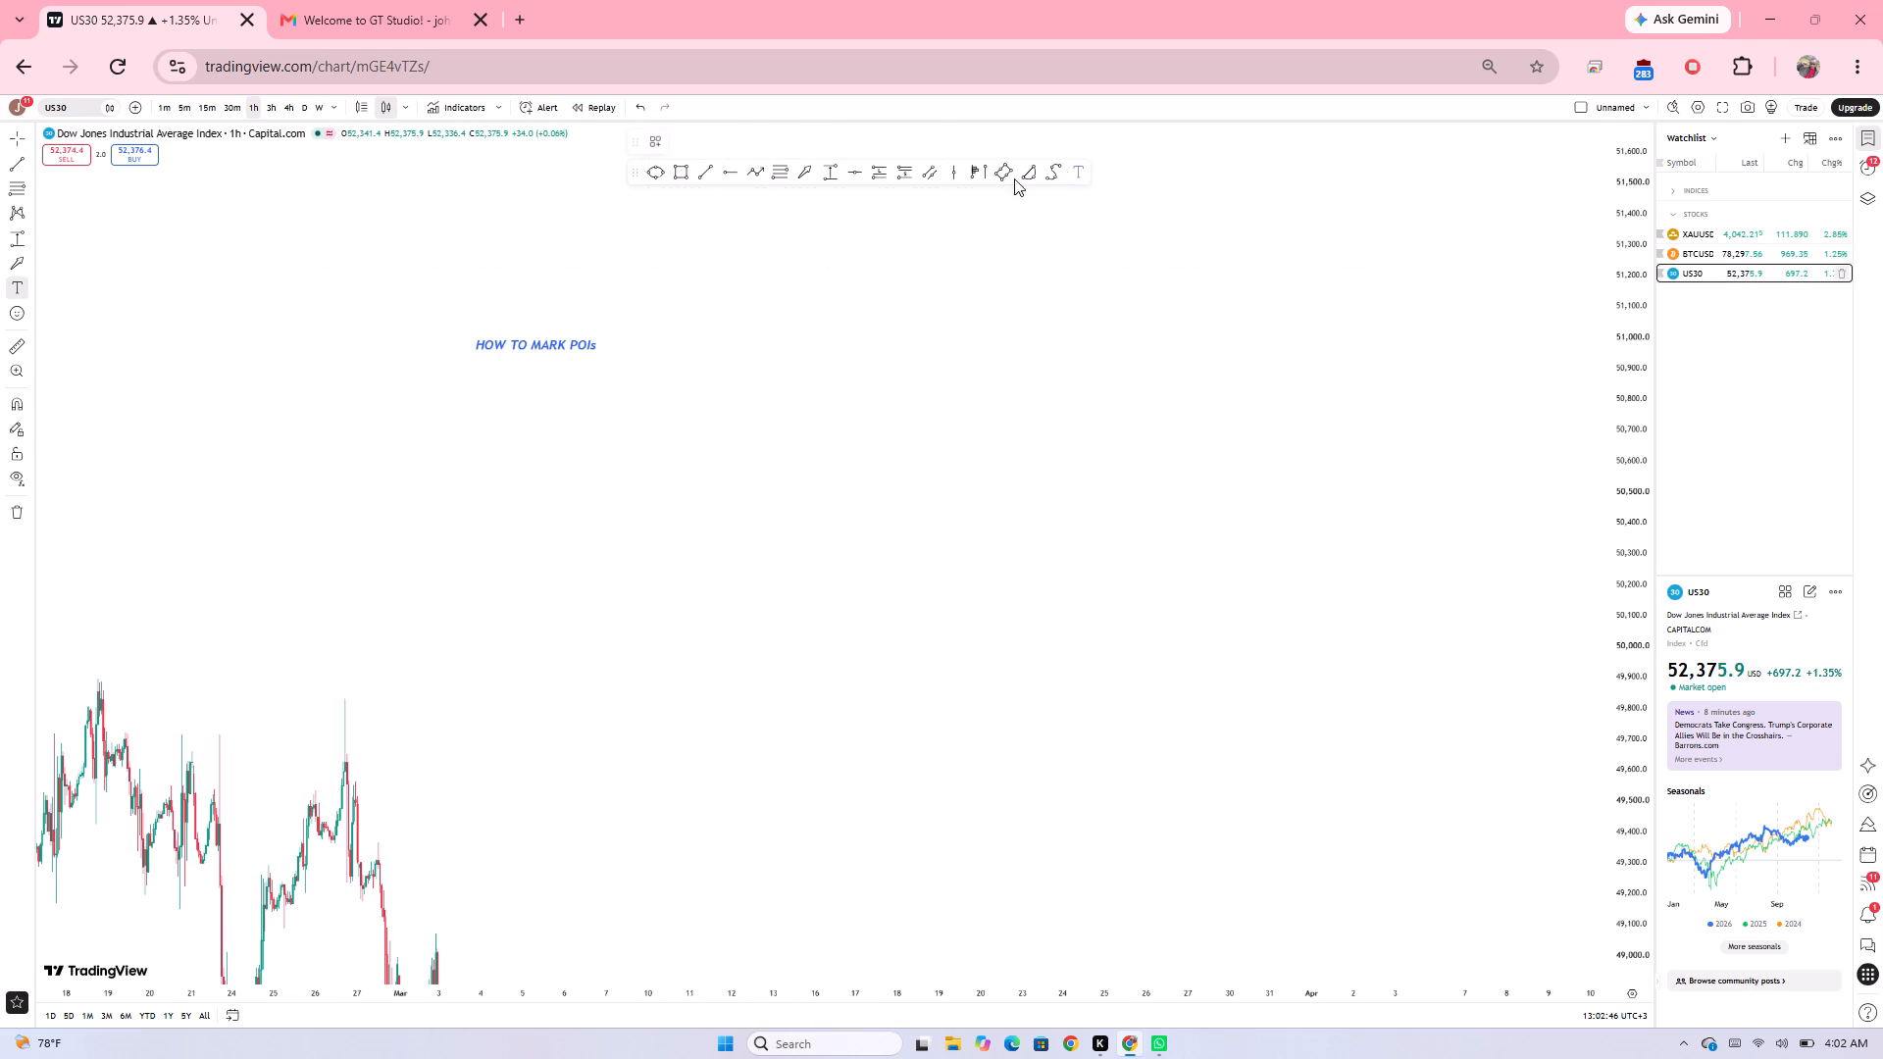
left_click(802, 174)
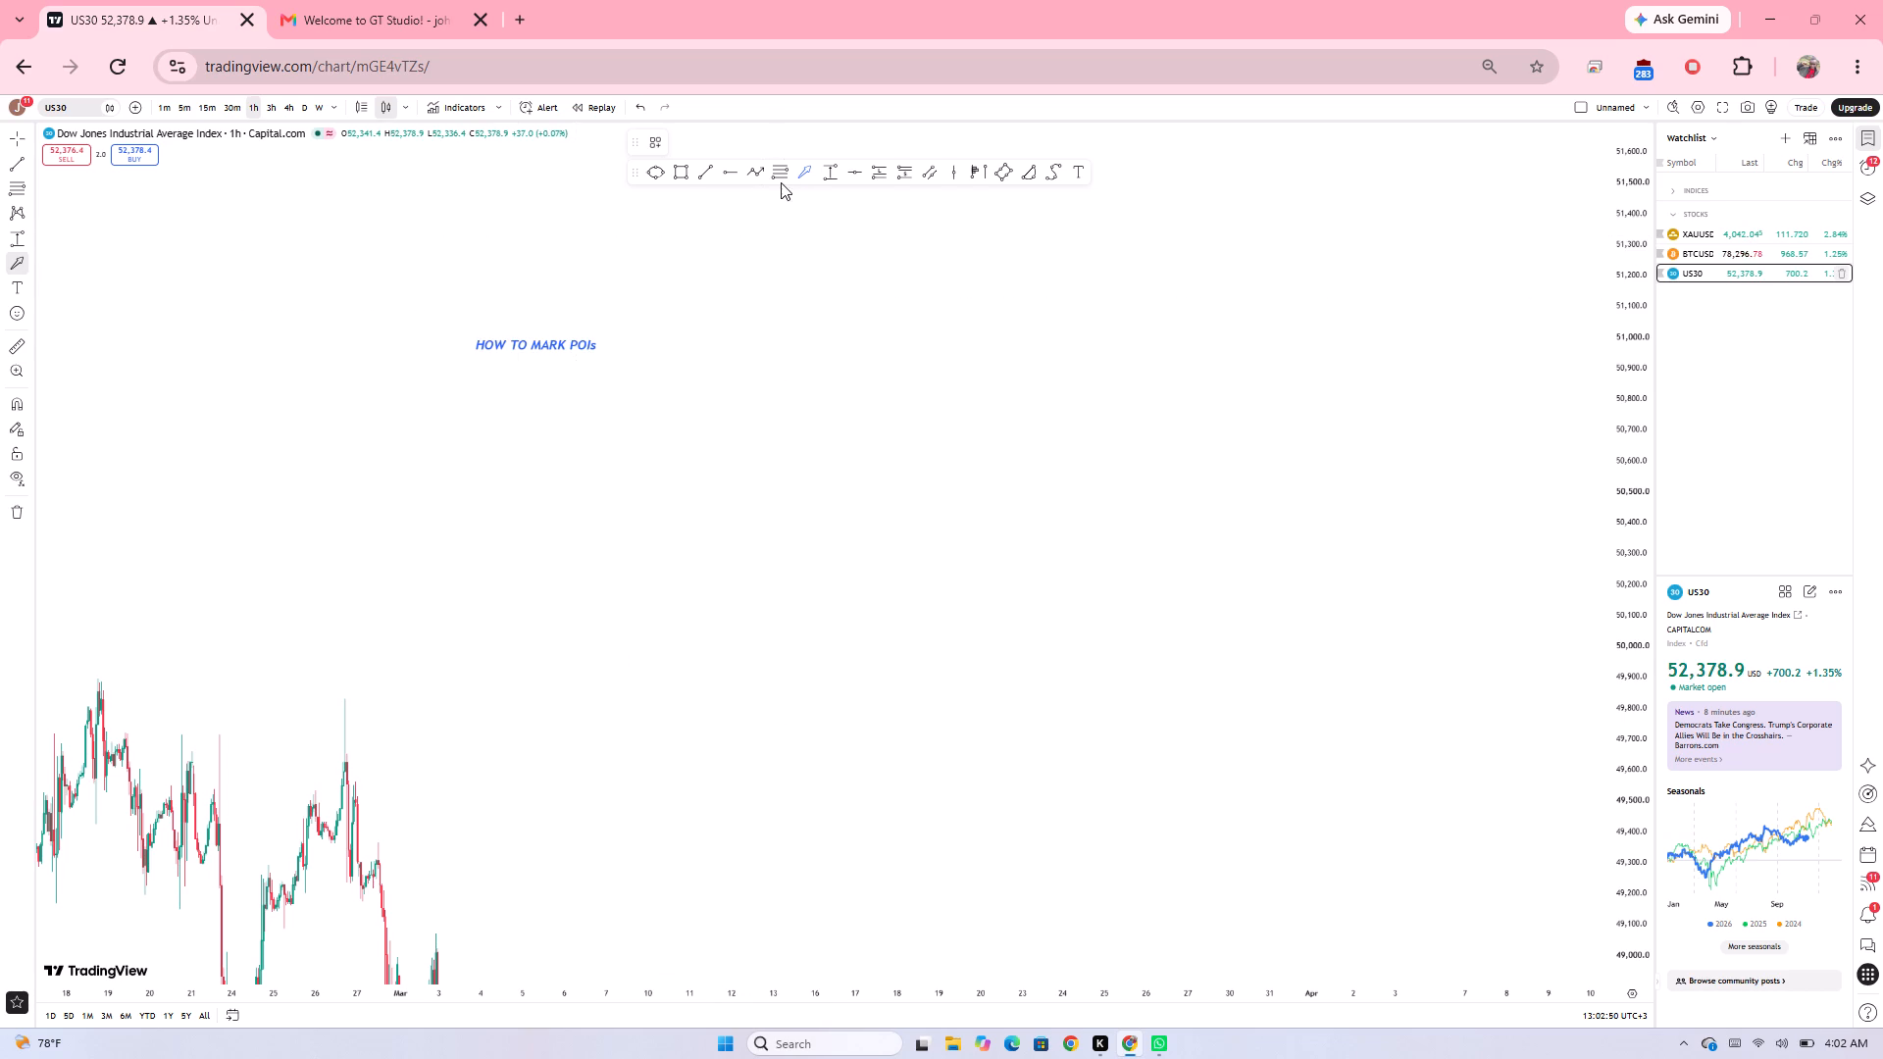
left_click(750, 172)
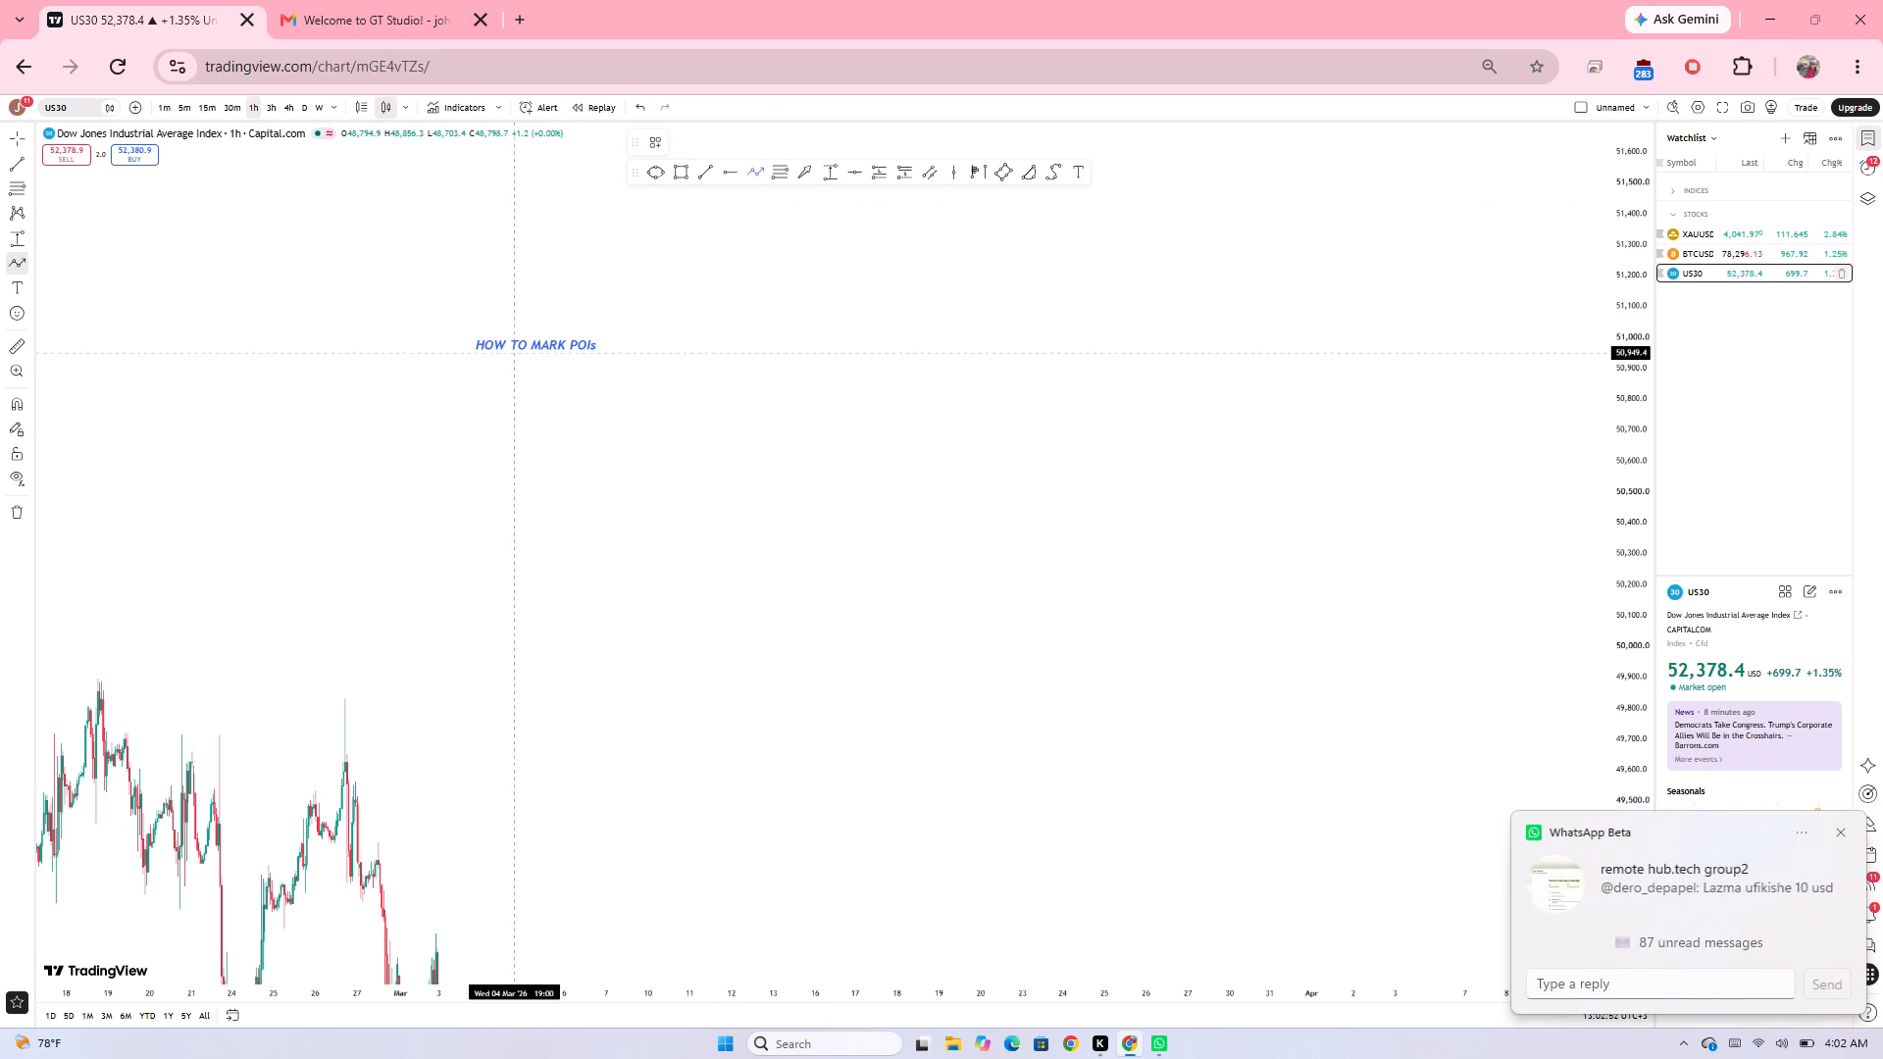
left_click_drag(515, 353, 417, 436)
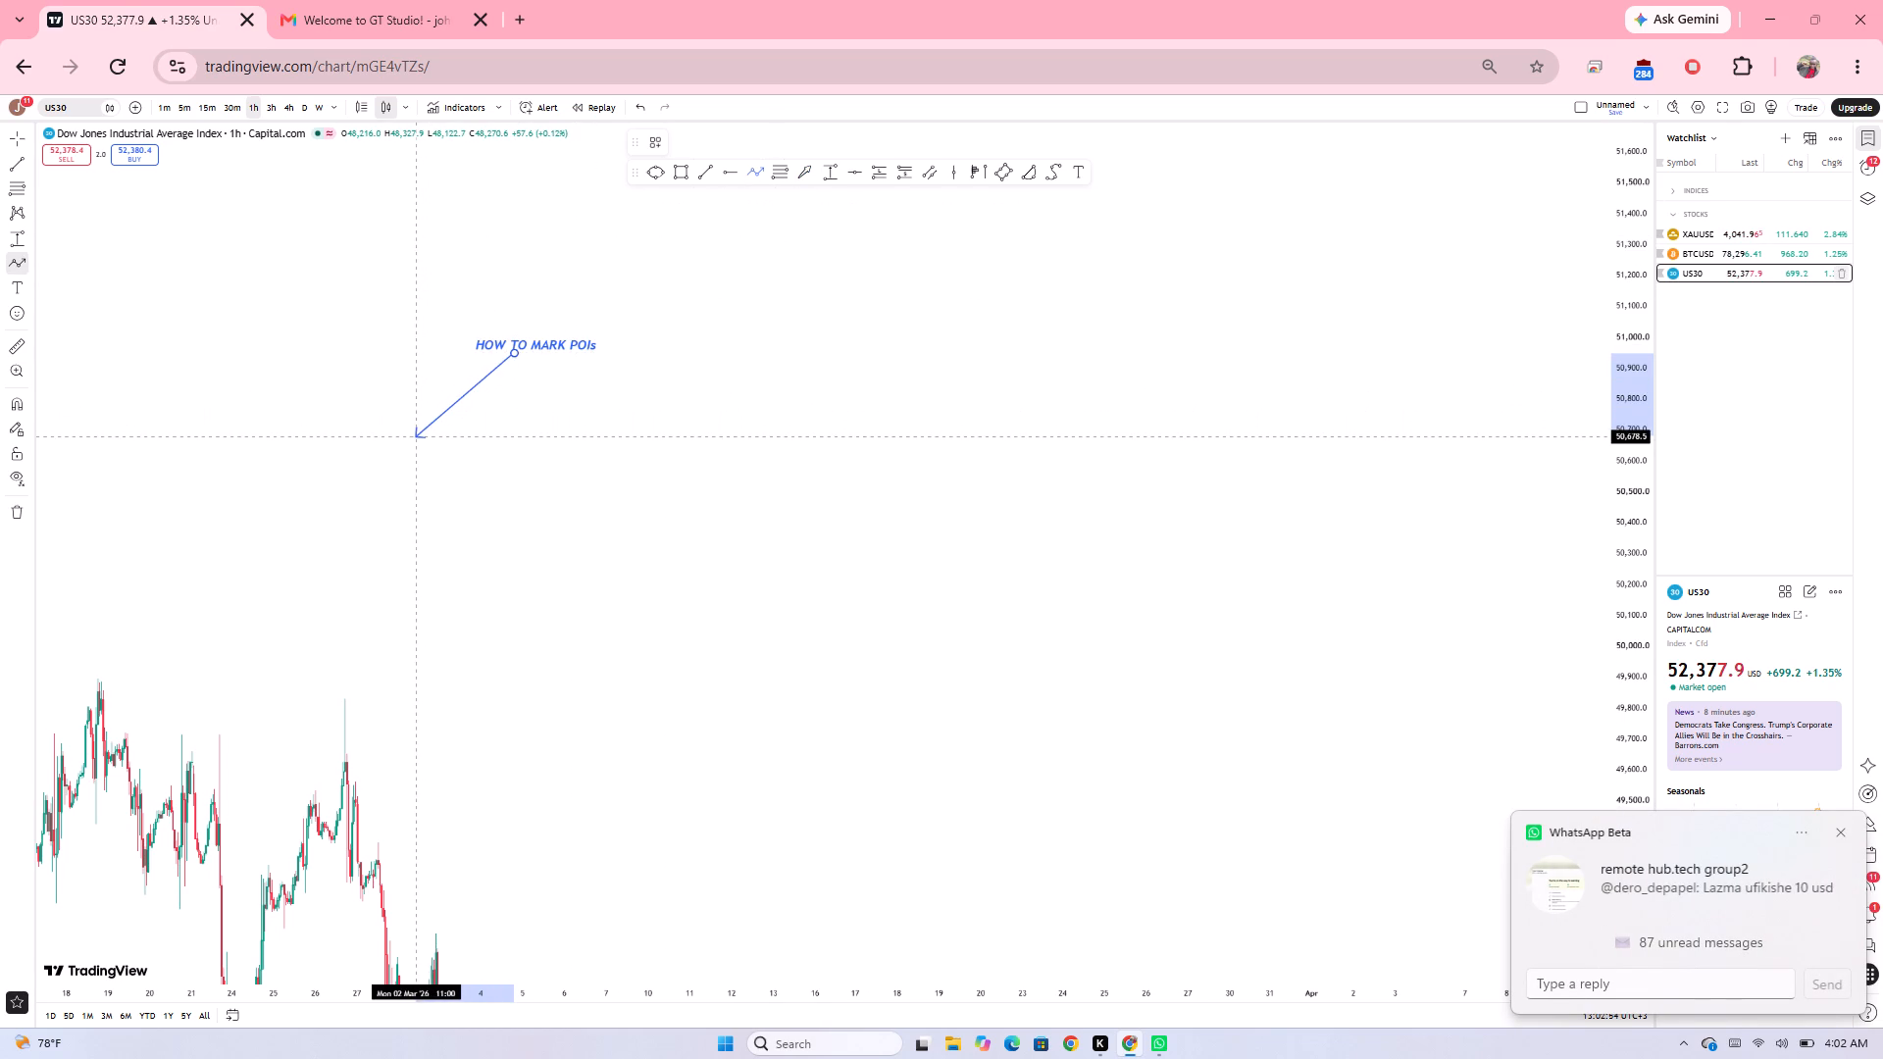
double_click(417, 436)
left_click(643, 401)
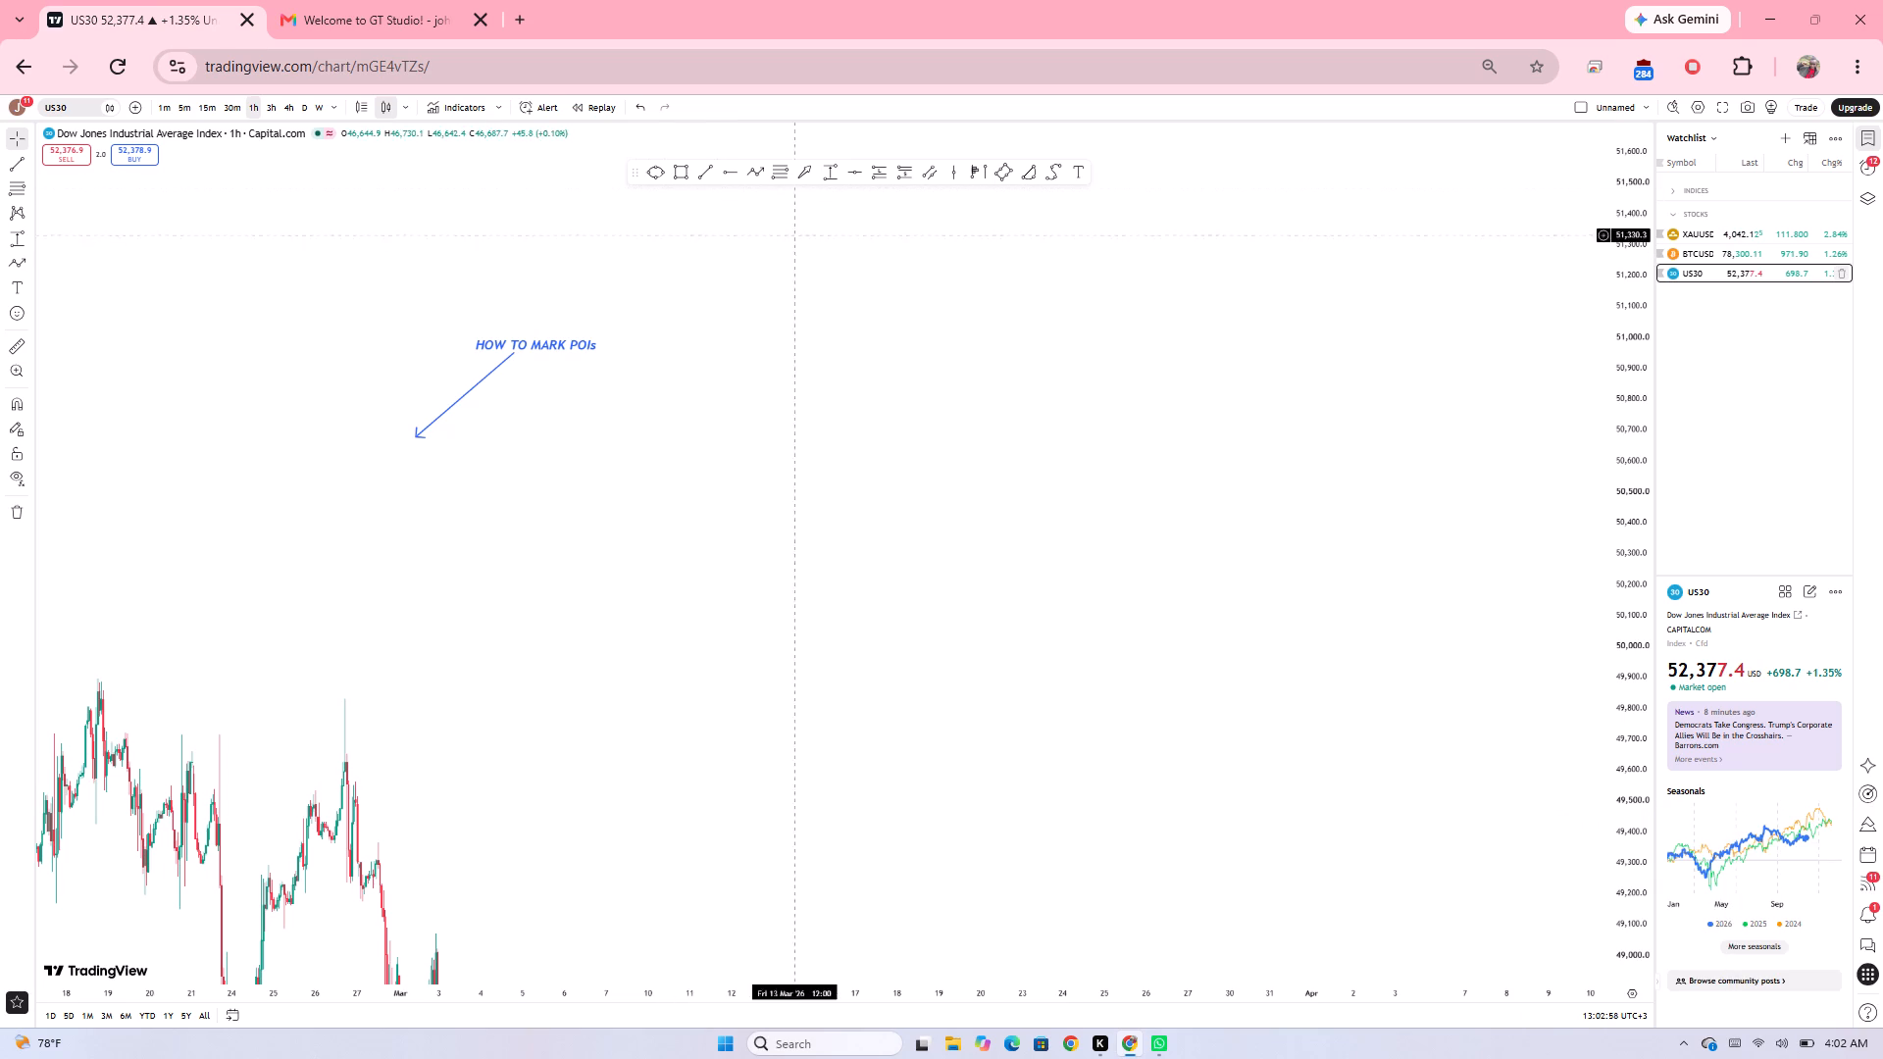
Append "(this is where stratey comes in" to the end of the "HOW TO MARK POIs" heading.
left_click(579, 348)
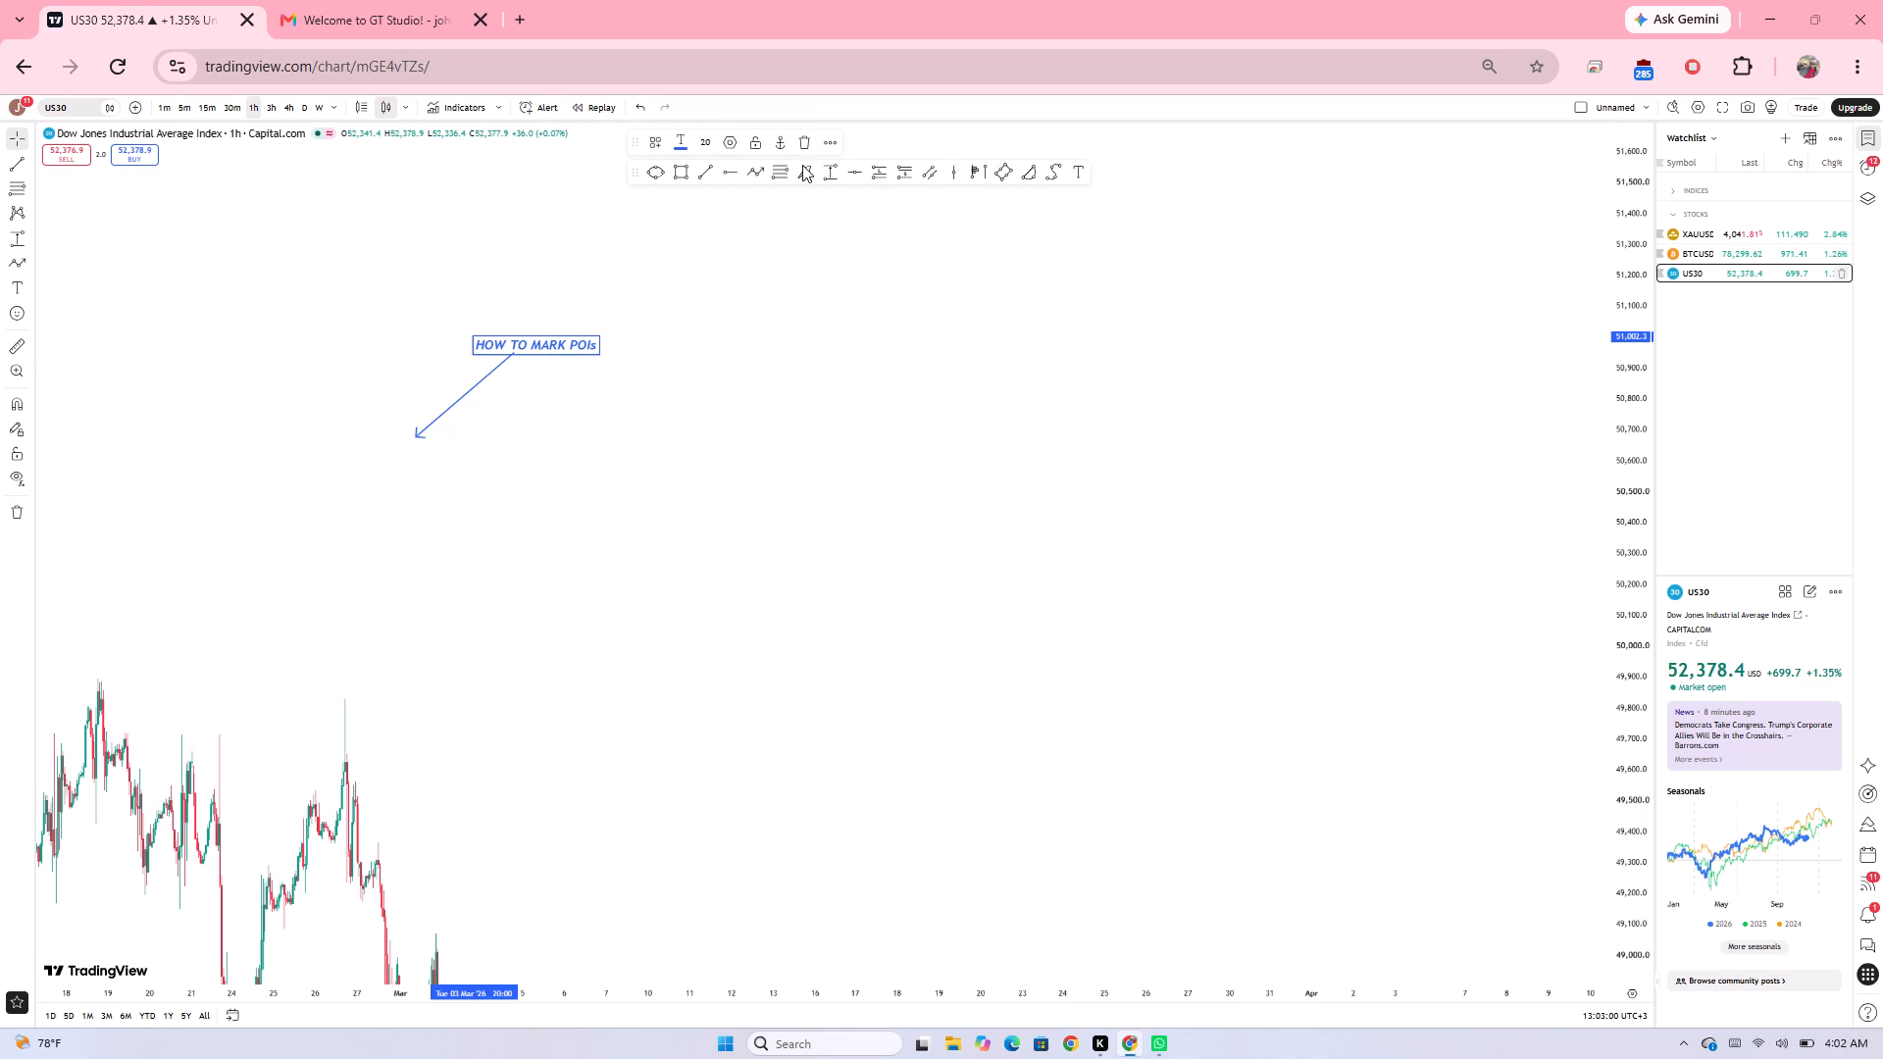
left_click(592, 342)
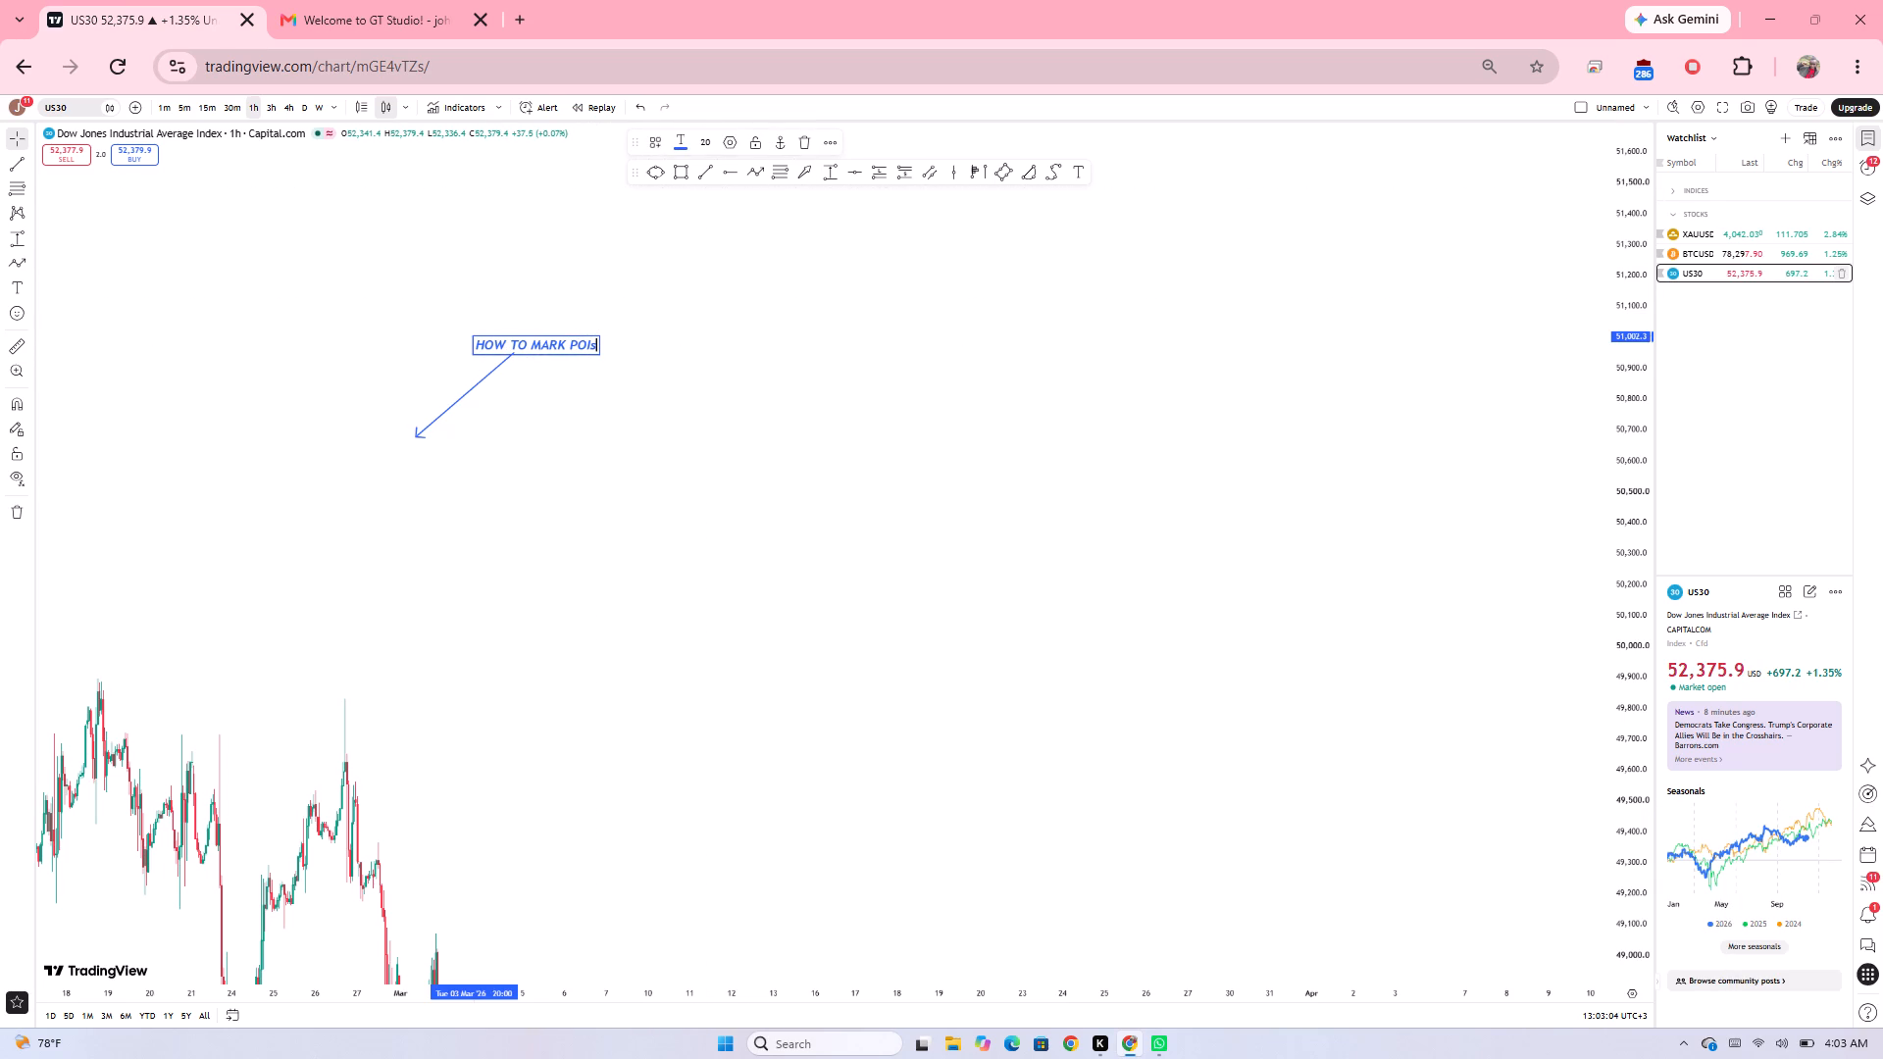
key("shift+parenleft")
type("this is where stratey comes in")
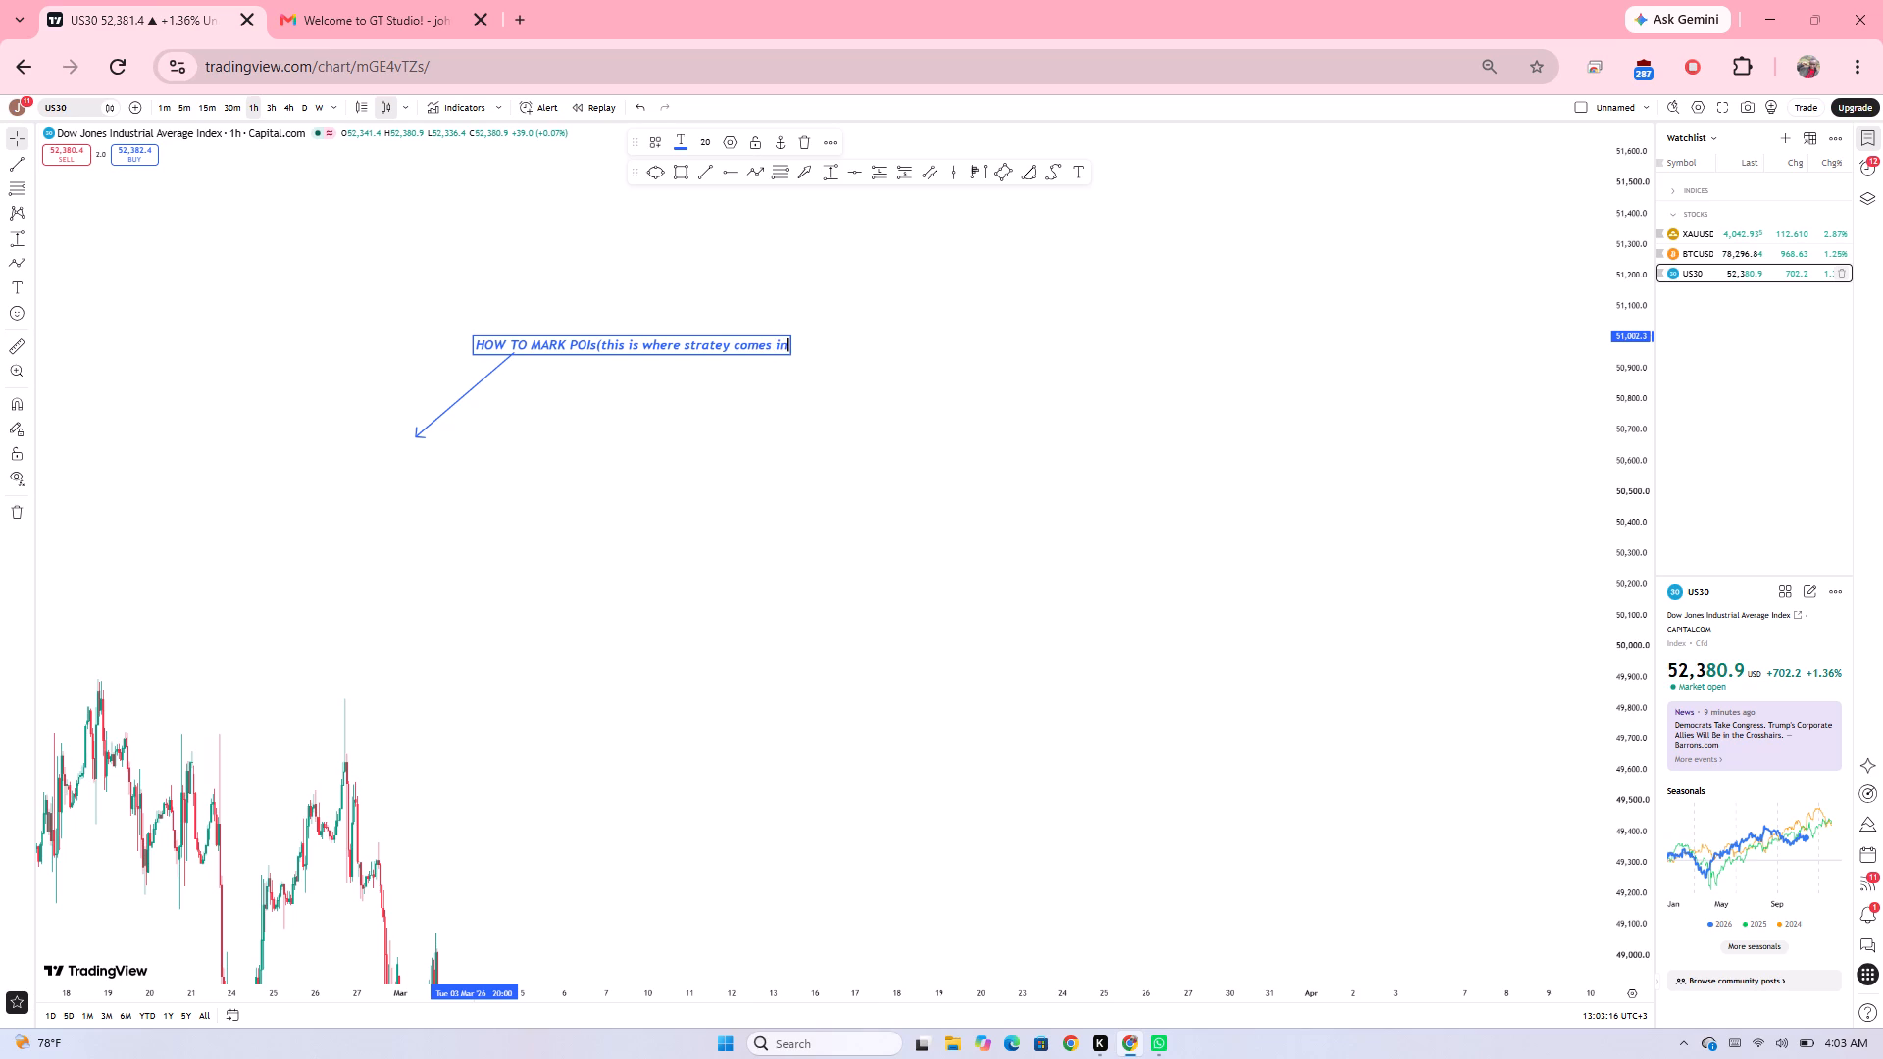
left_click(998, 368)
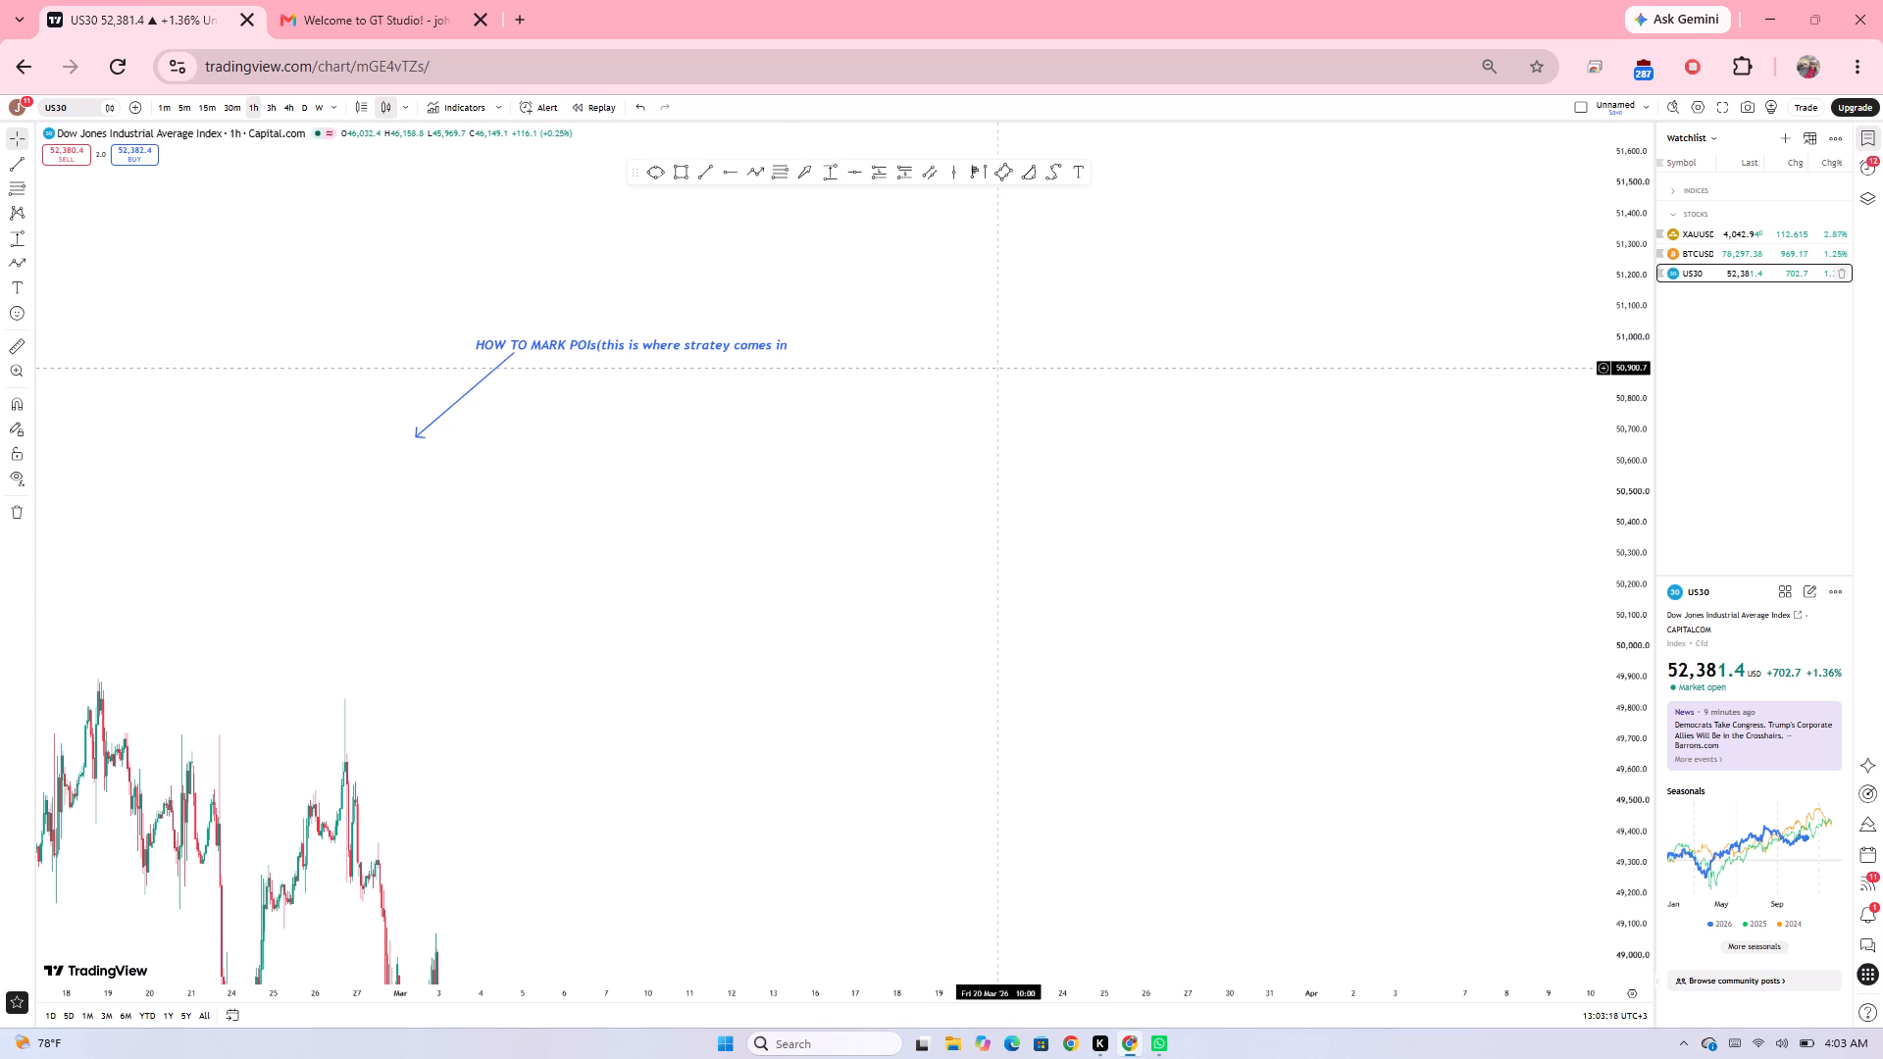
Extend the heading text with "and the common ones are)" after "comes in".
left_click(726, 352)
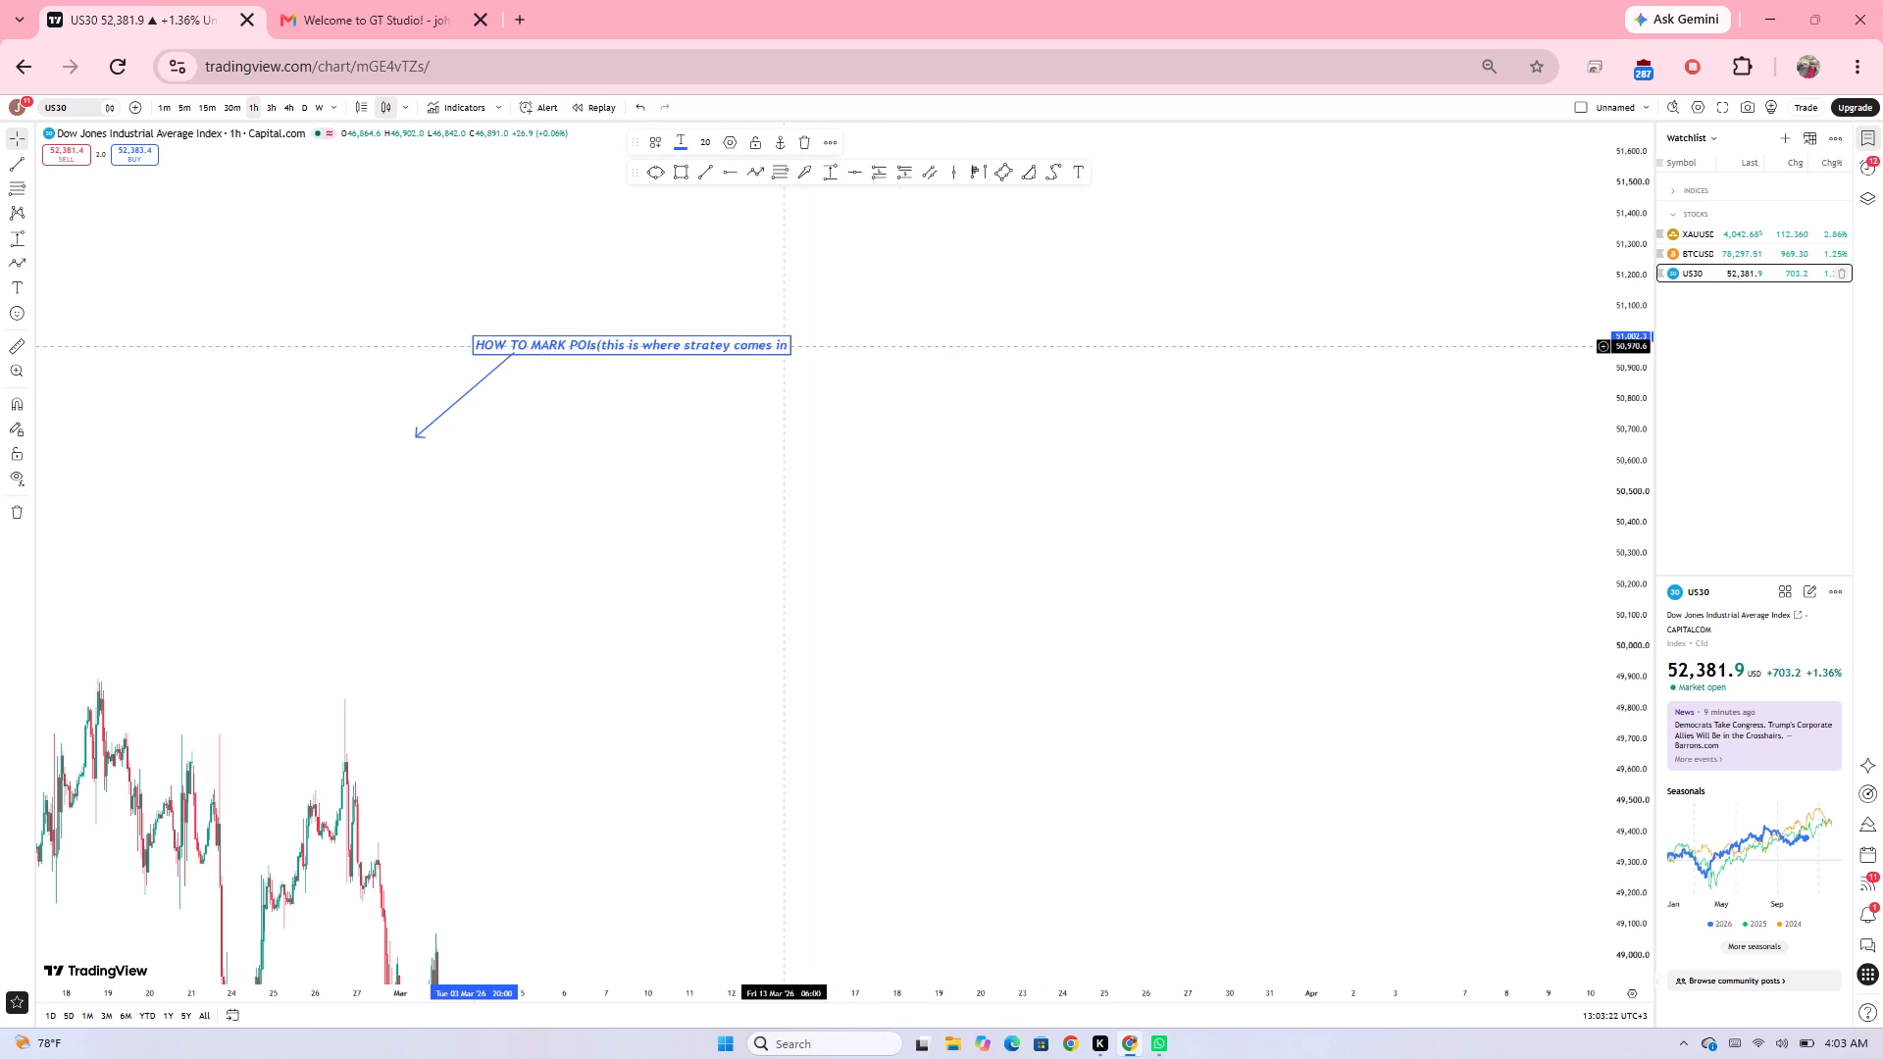
left_click(785, 346)
key("space")
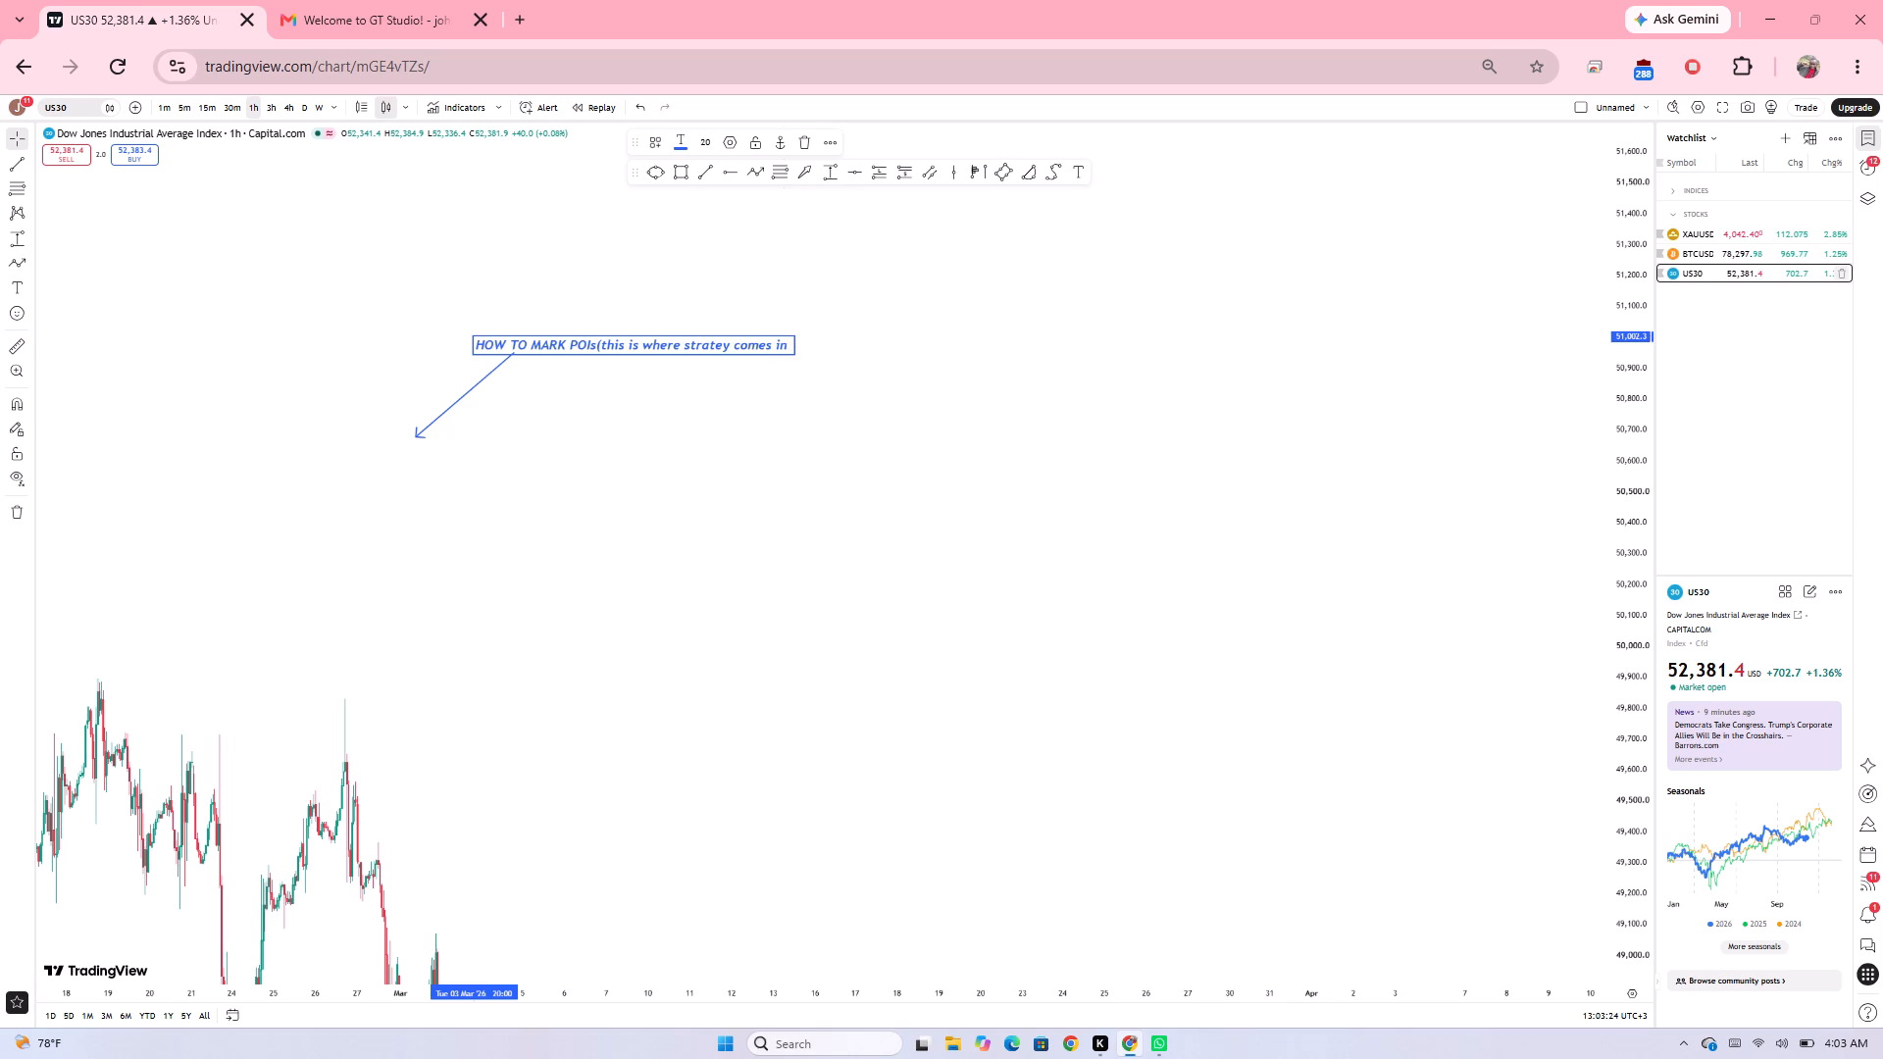
type("and the common")
key("space")
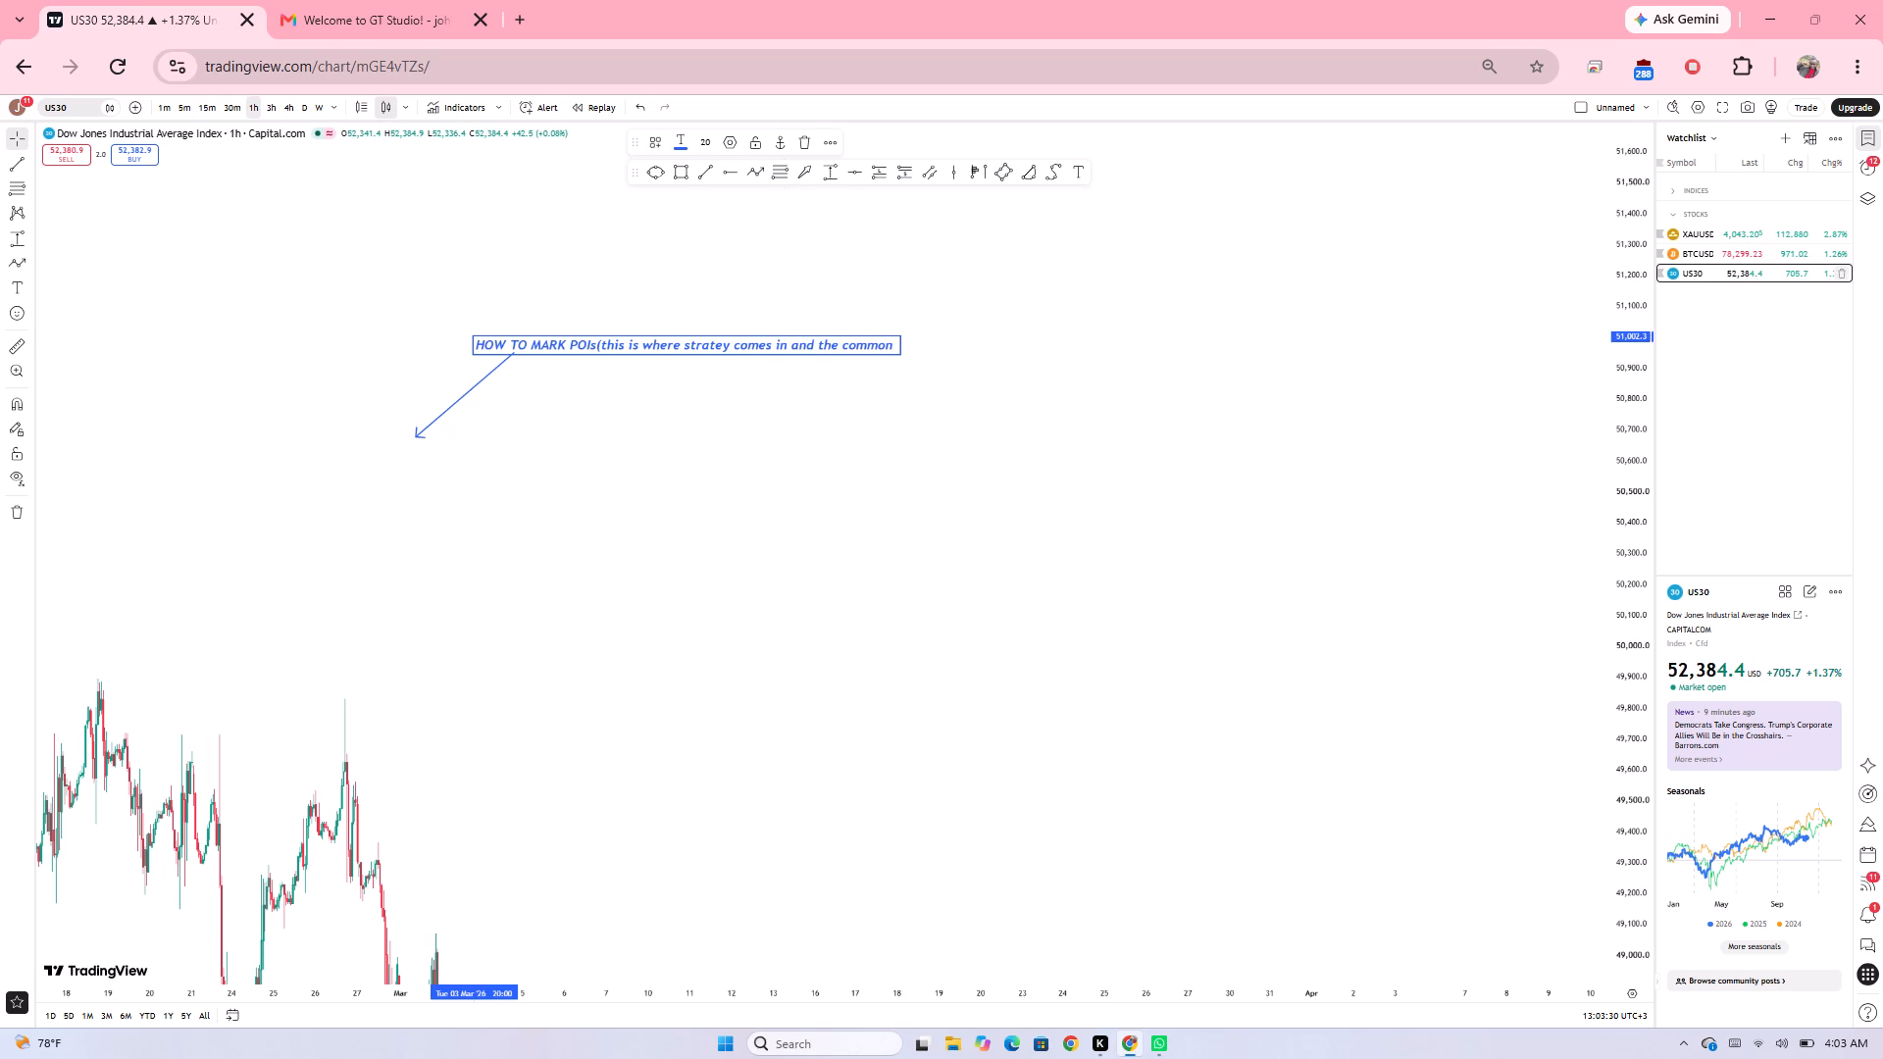
type("ones are")
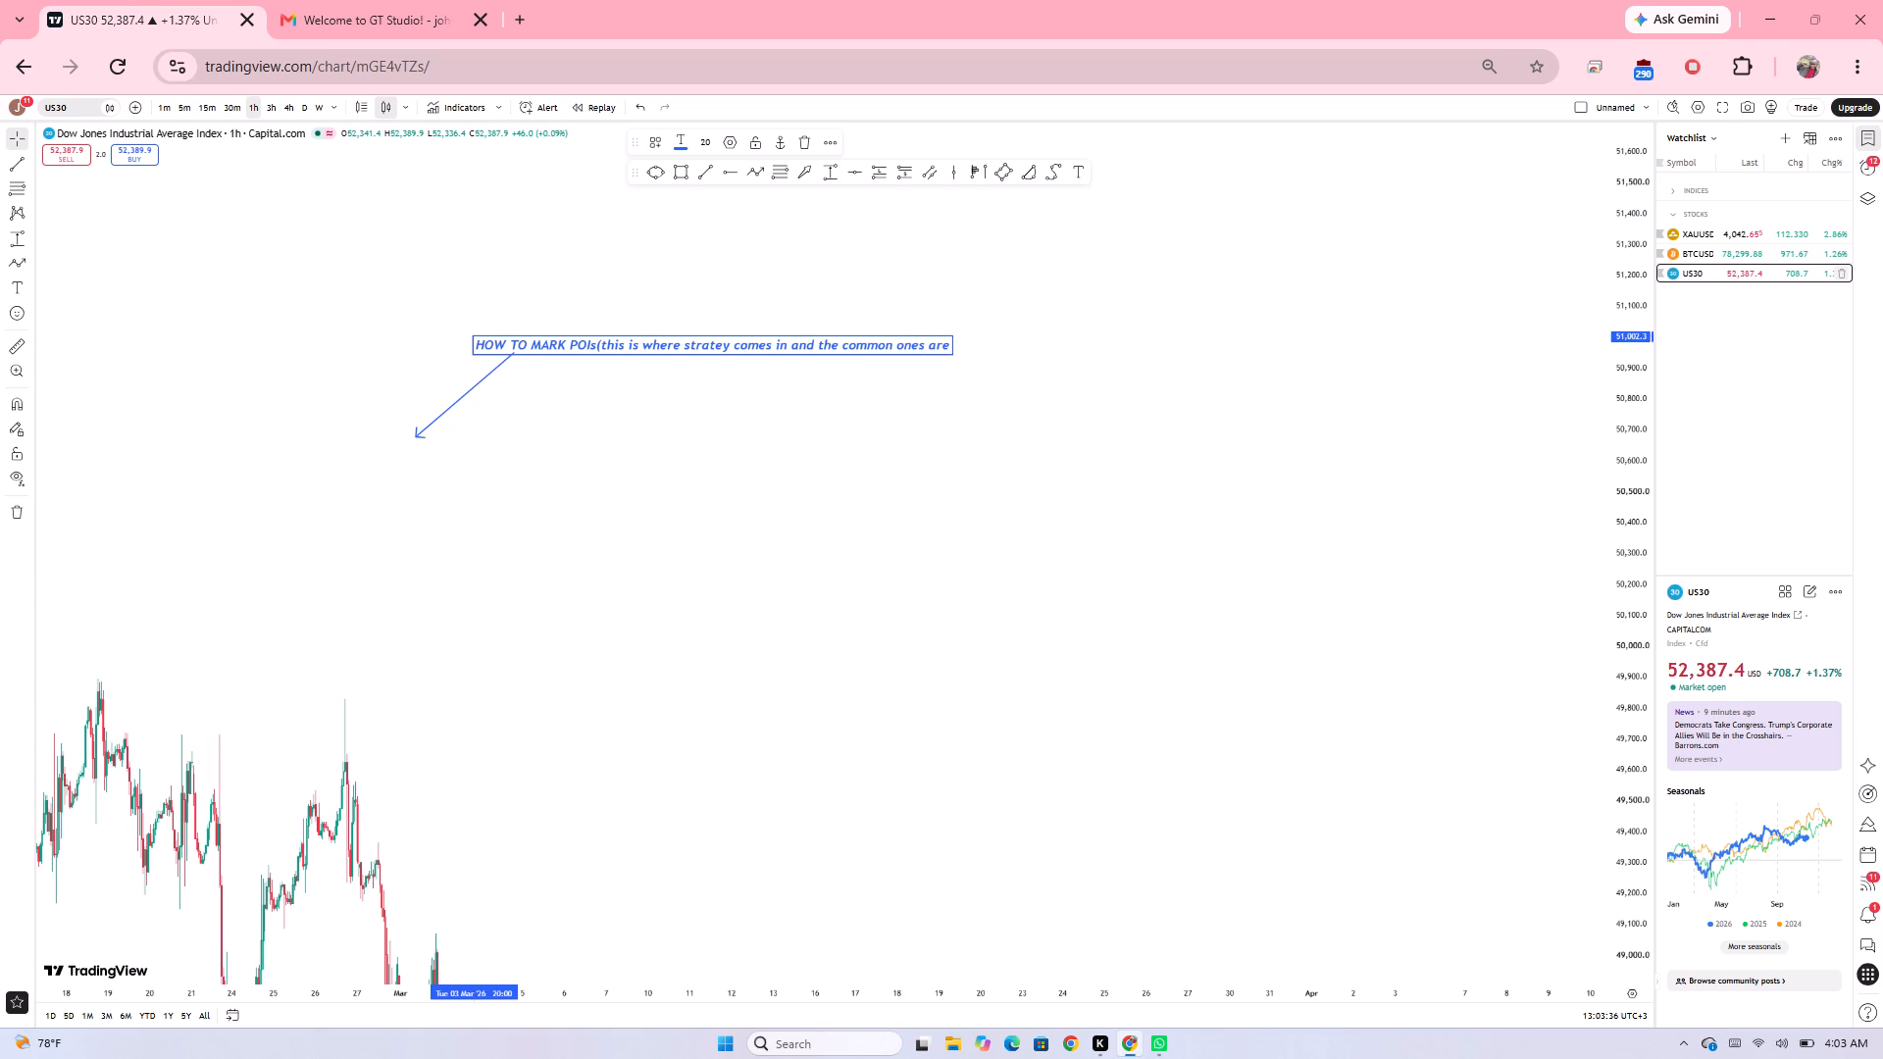
left_click(1146, 344)
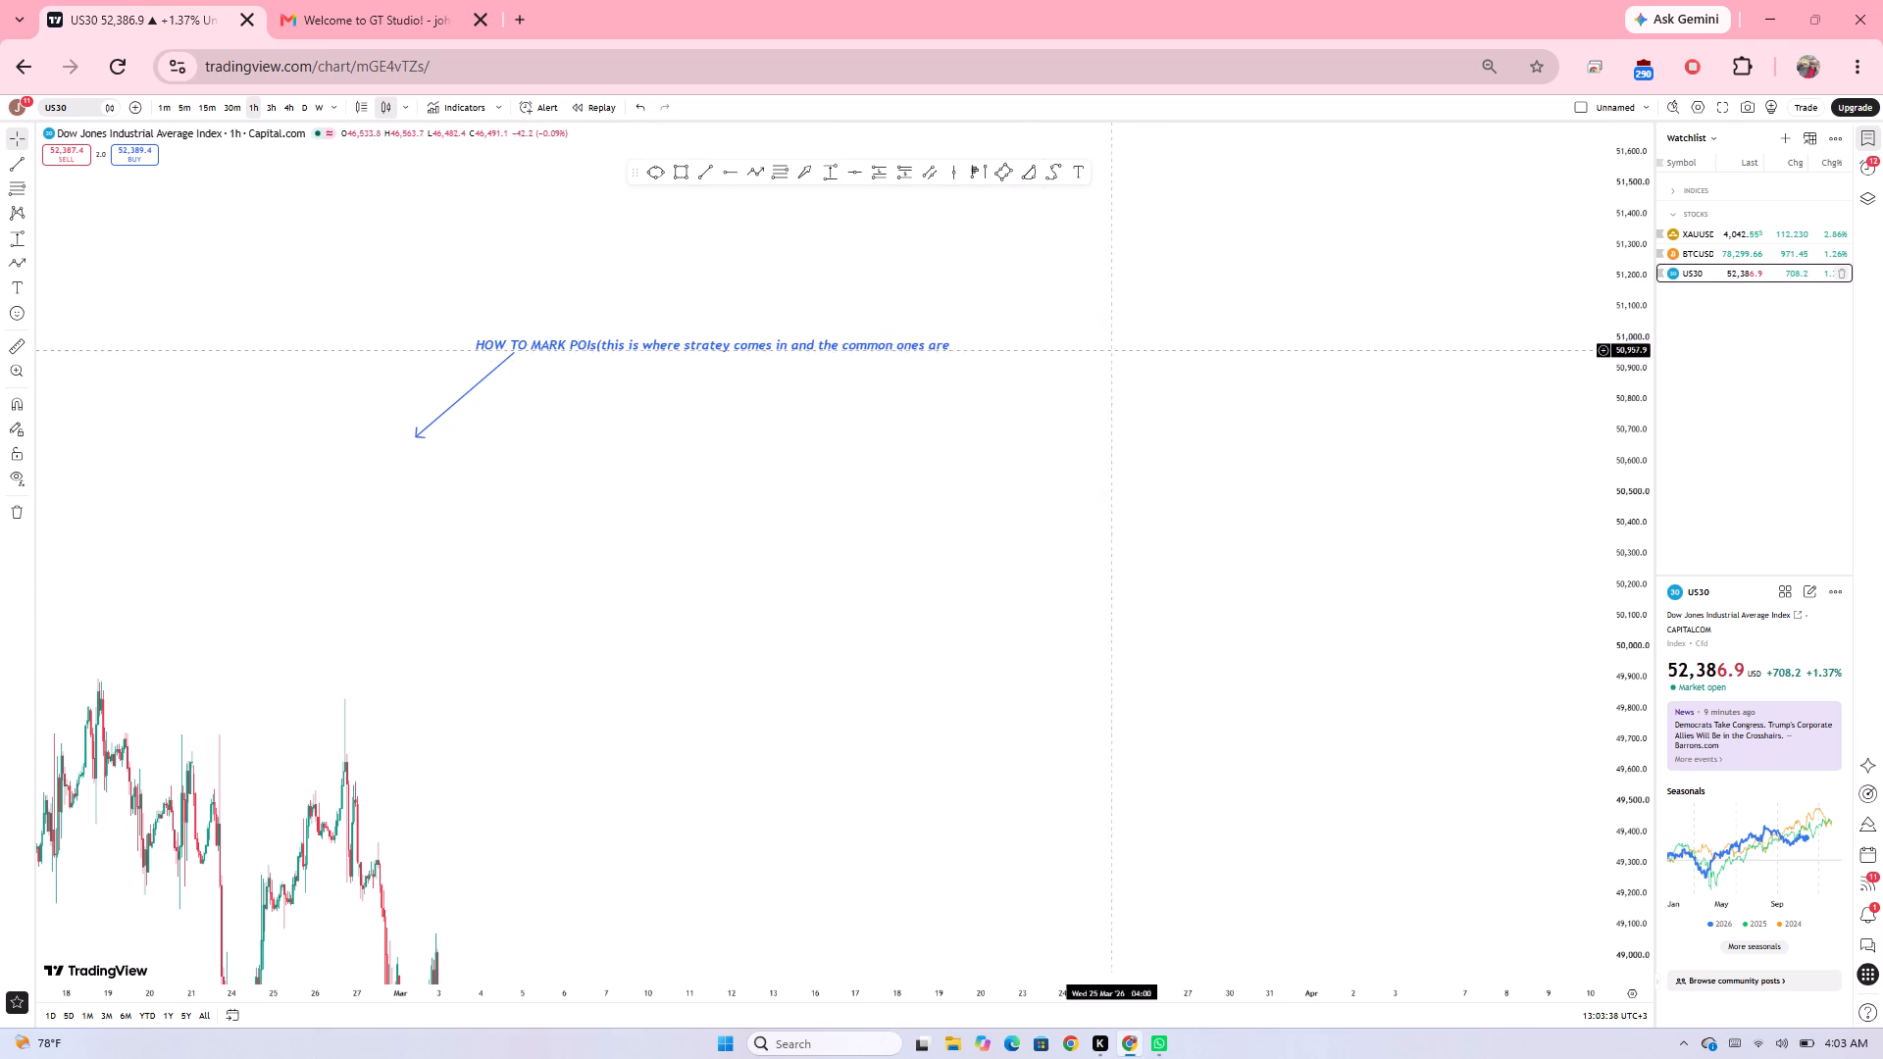
left_click(903, 351)
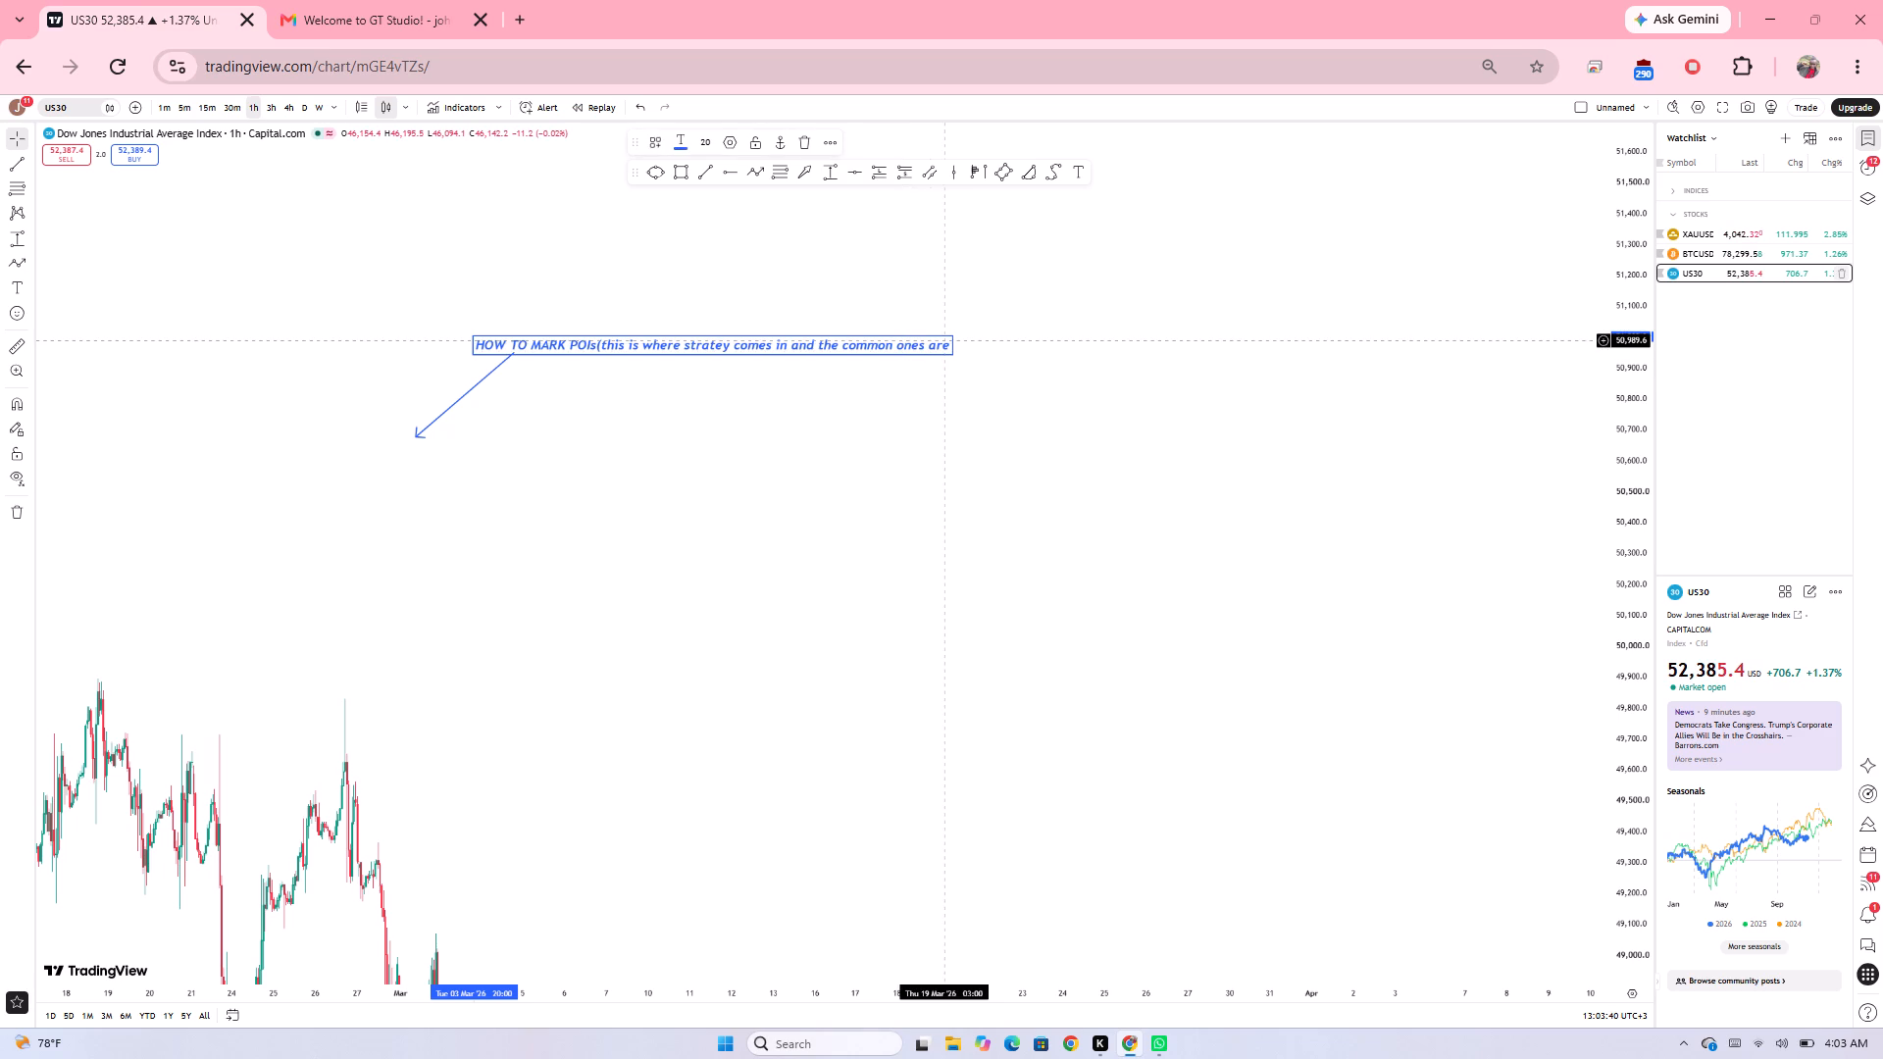
left_click(945, 340)
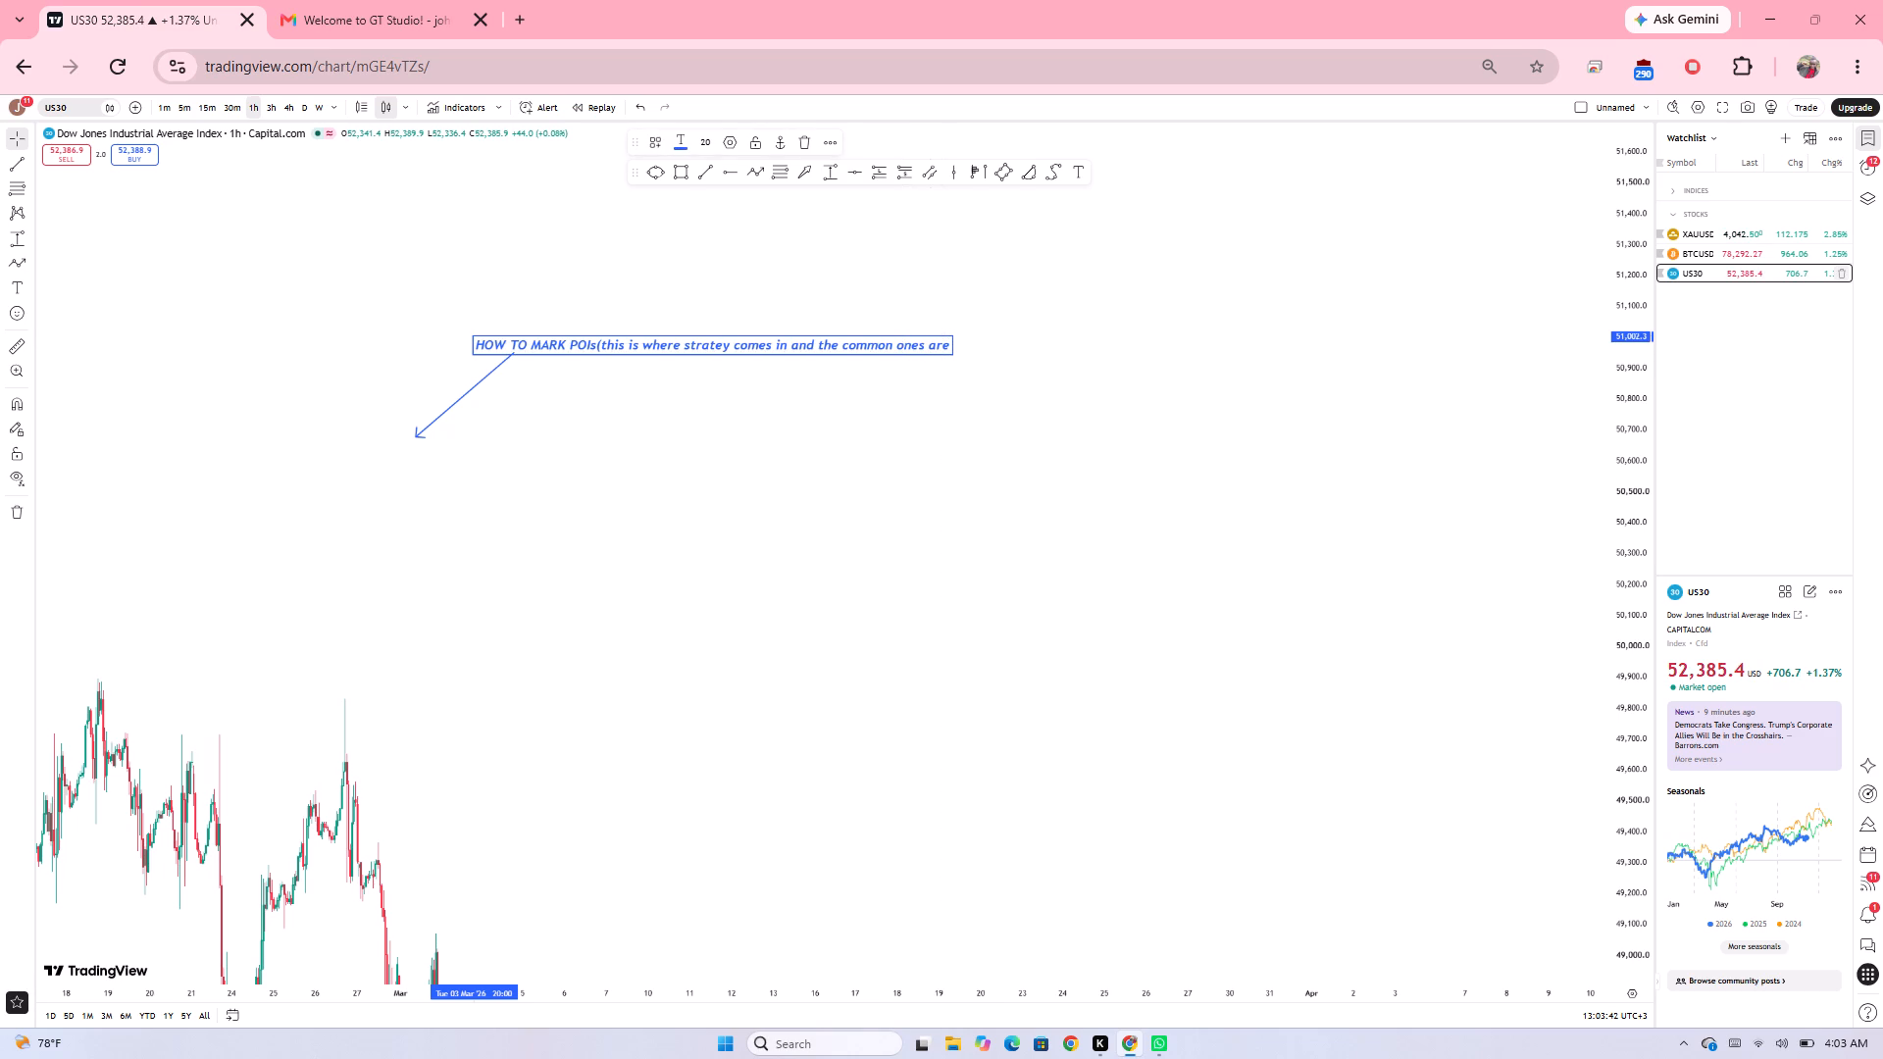
key("shift+parenright")
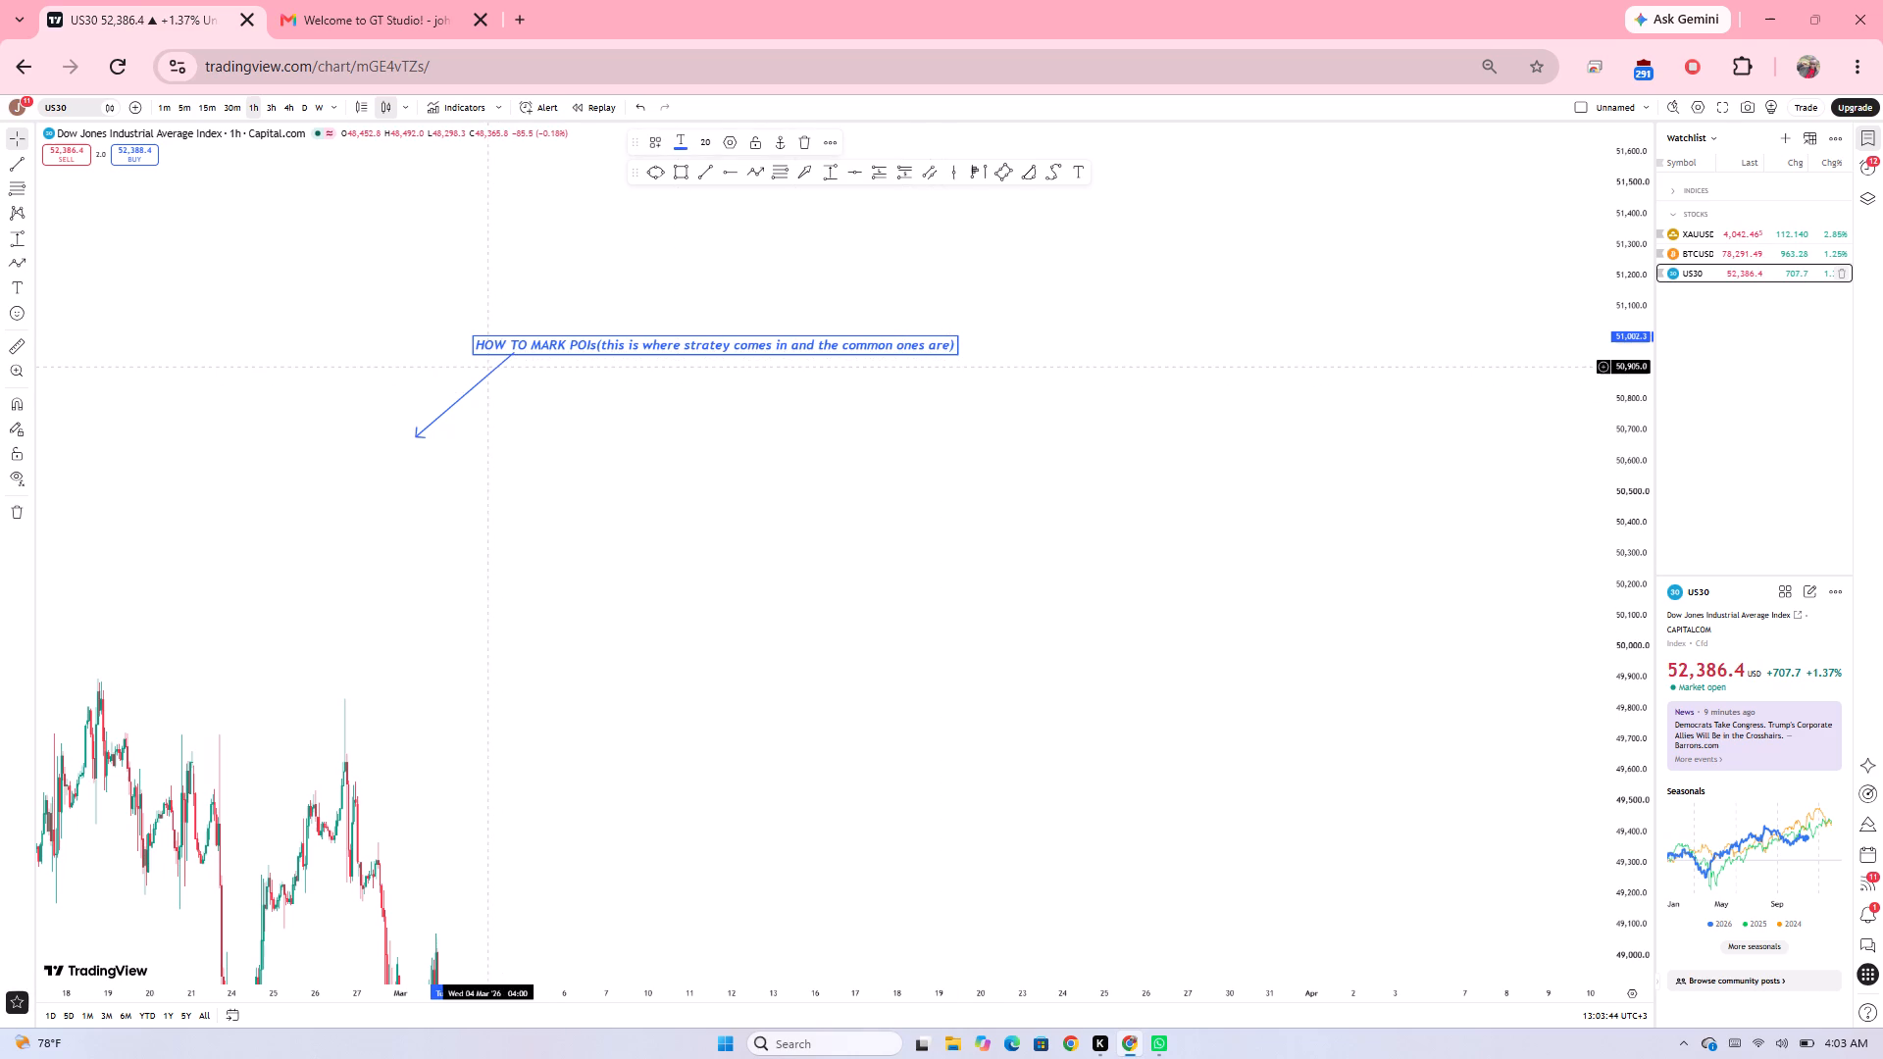
left_click(498, 376)
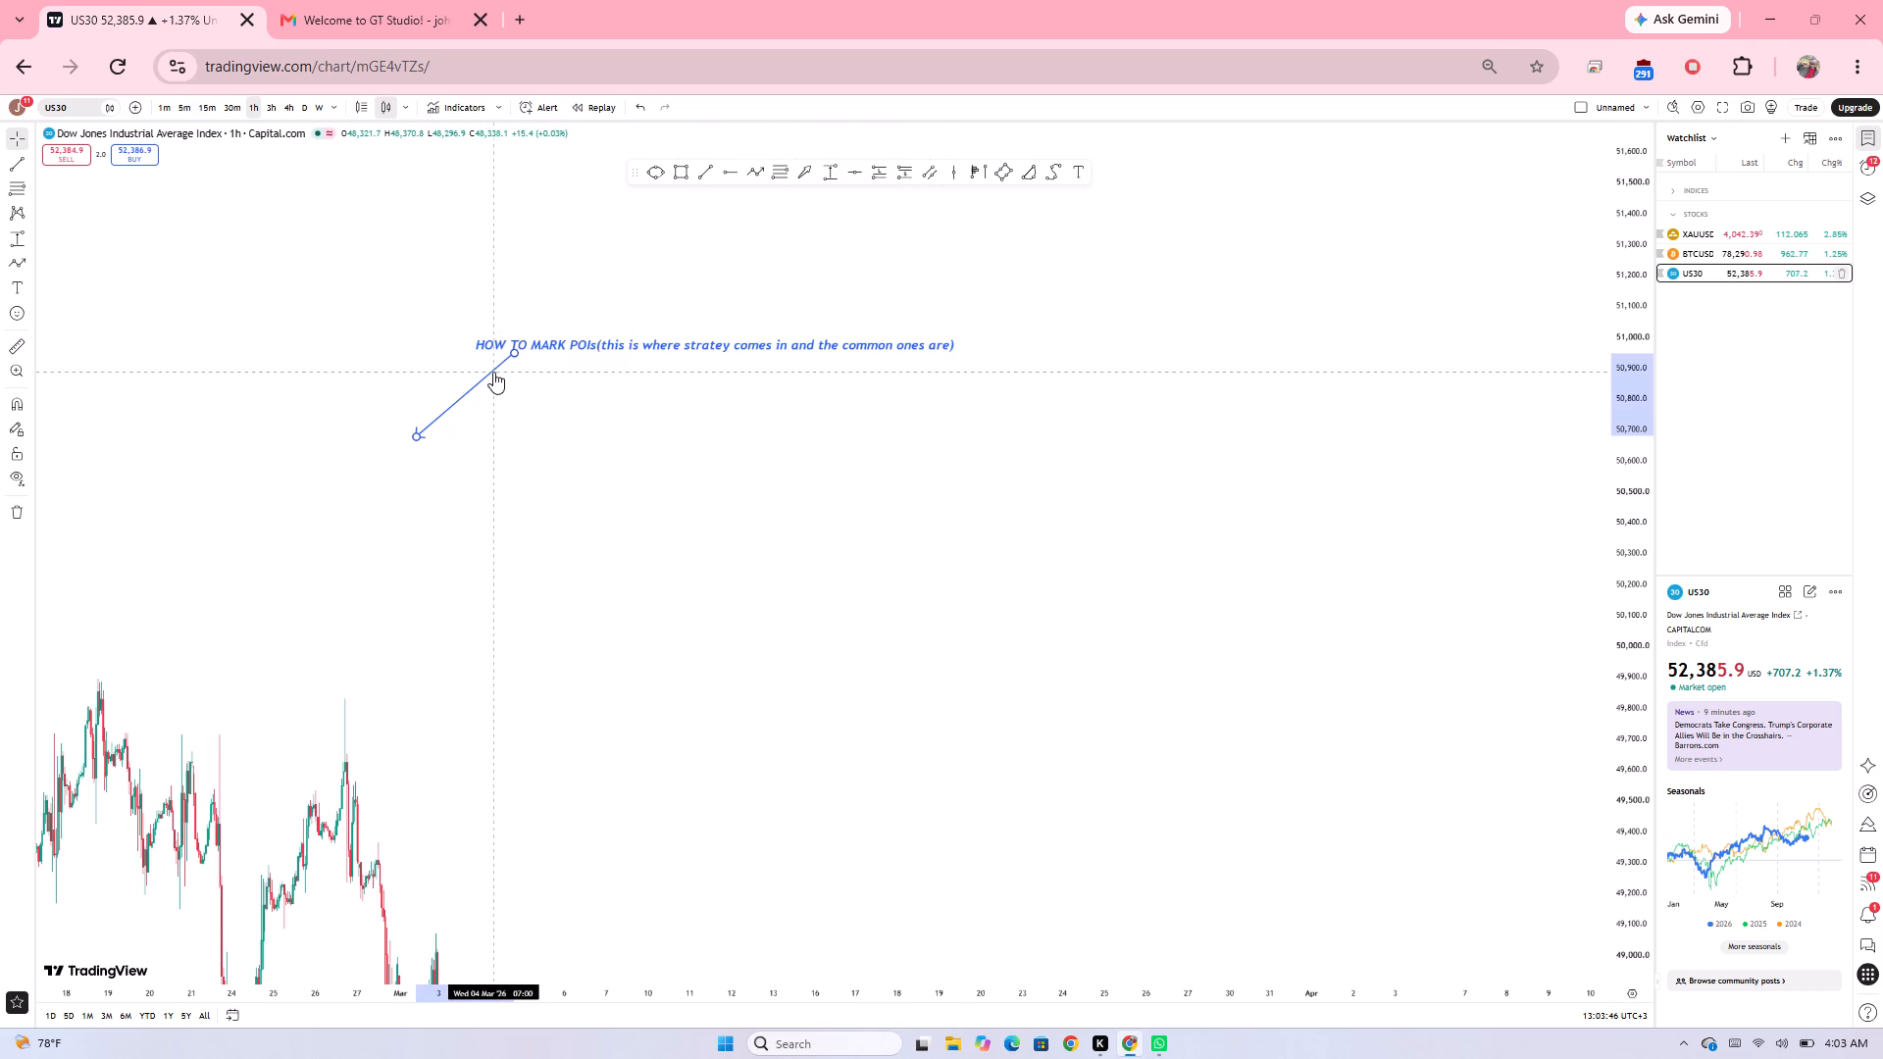
Move the arrow beneath the middle of the heading and stretch its tip to about 50,660 at 5 March.
left_click(493, 372)
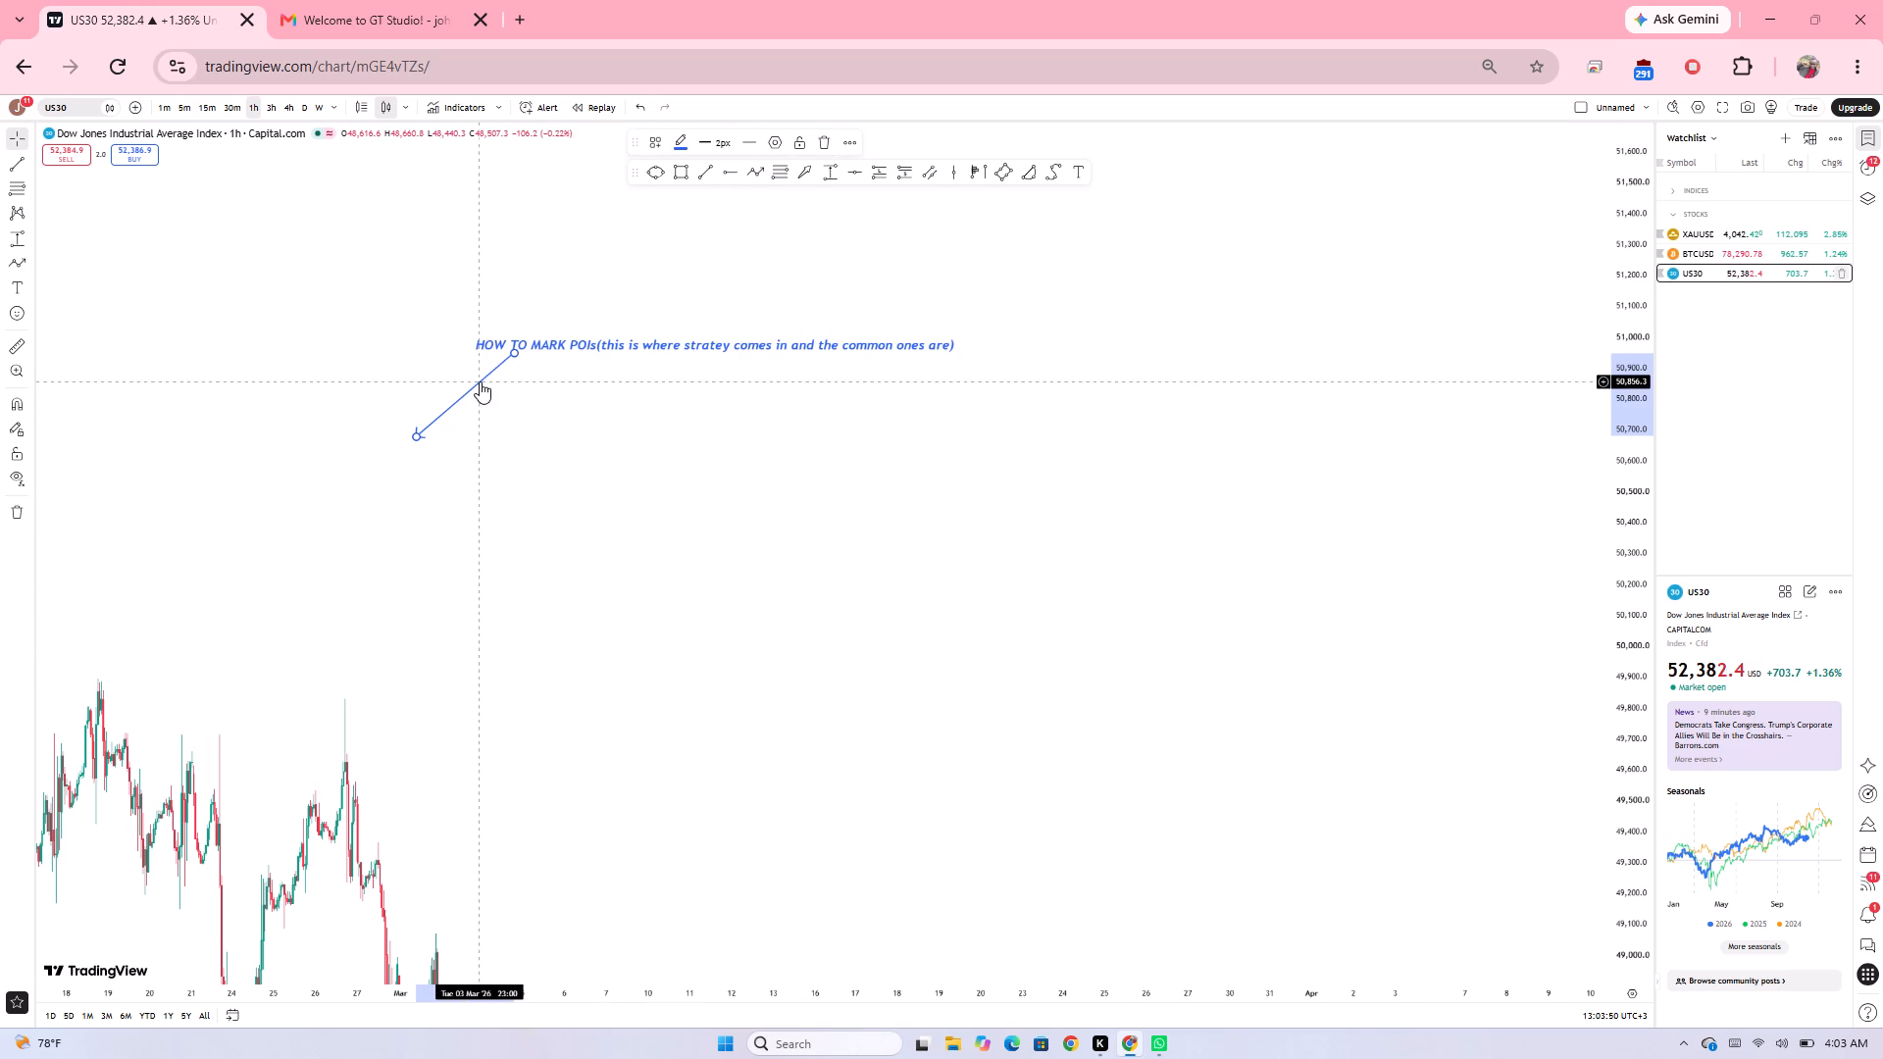
left_click_drag(480, 381, 627, 380)
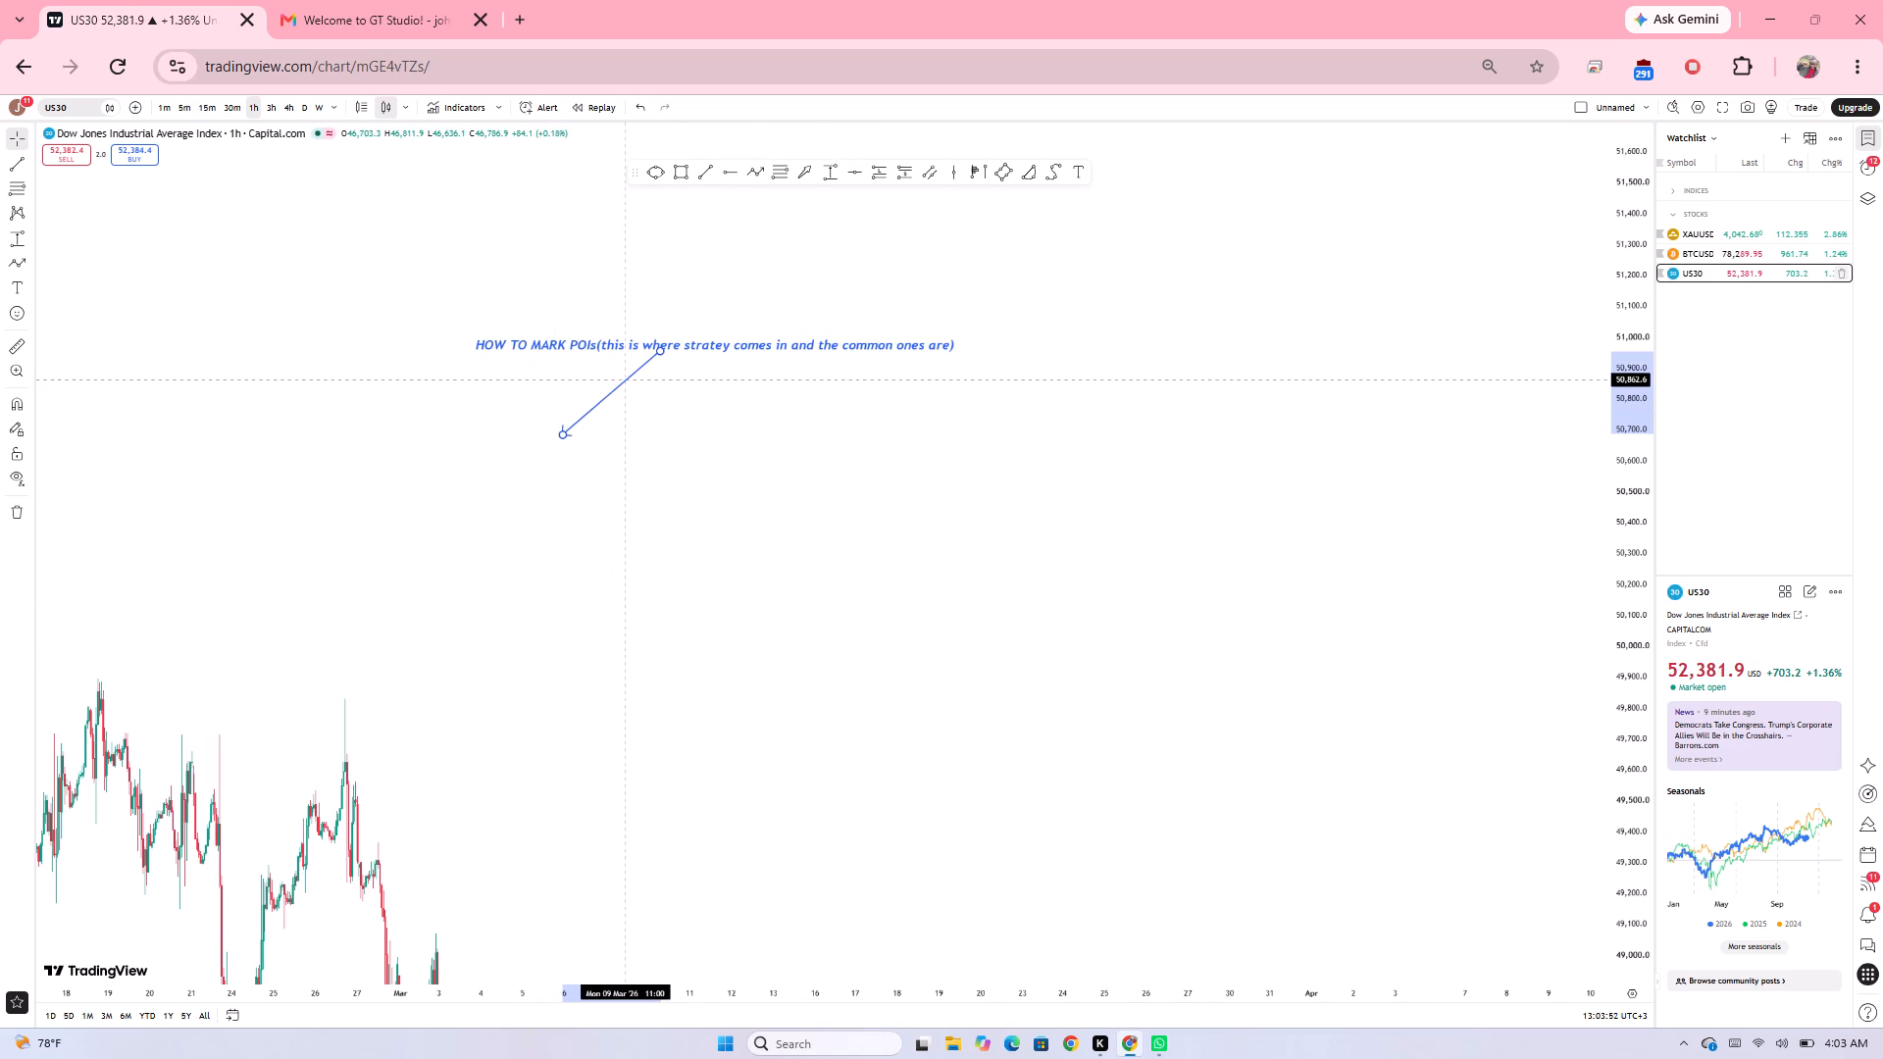
left_click_drag(627, 380, 620, 386)
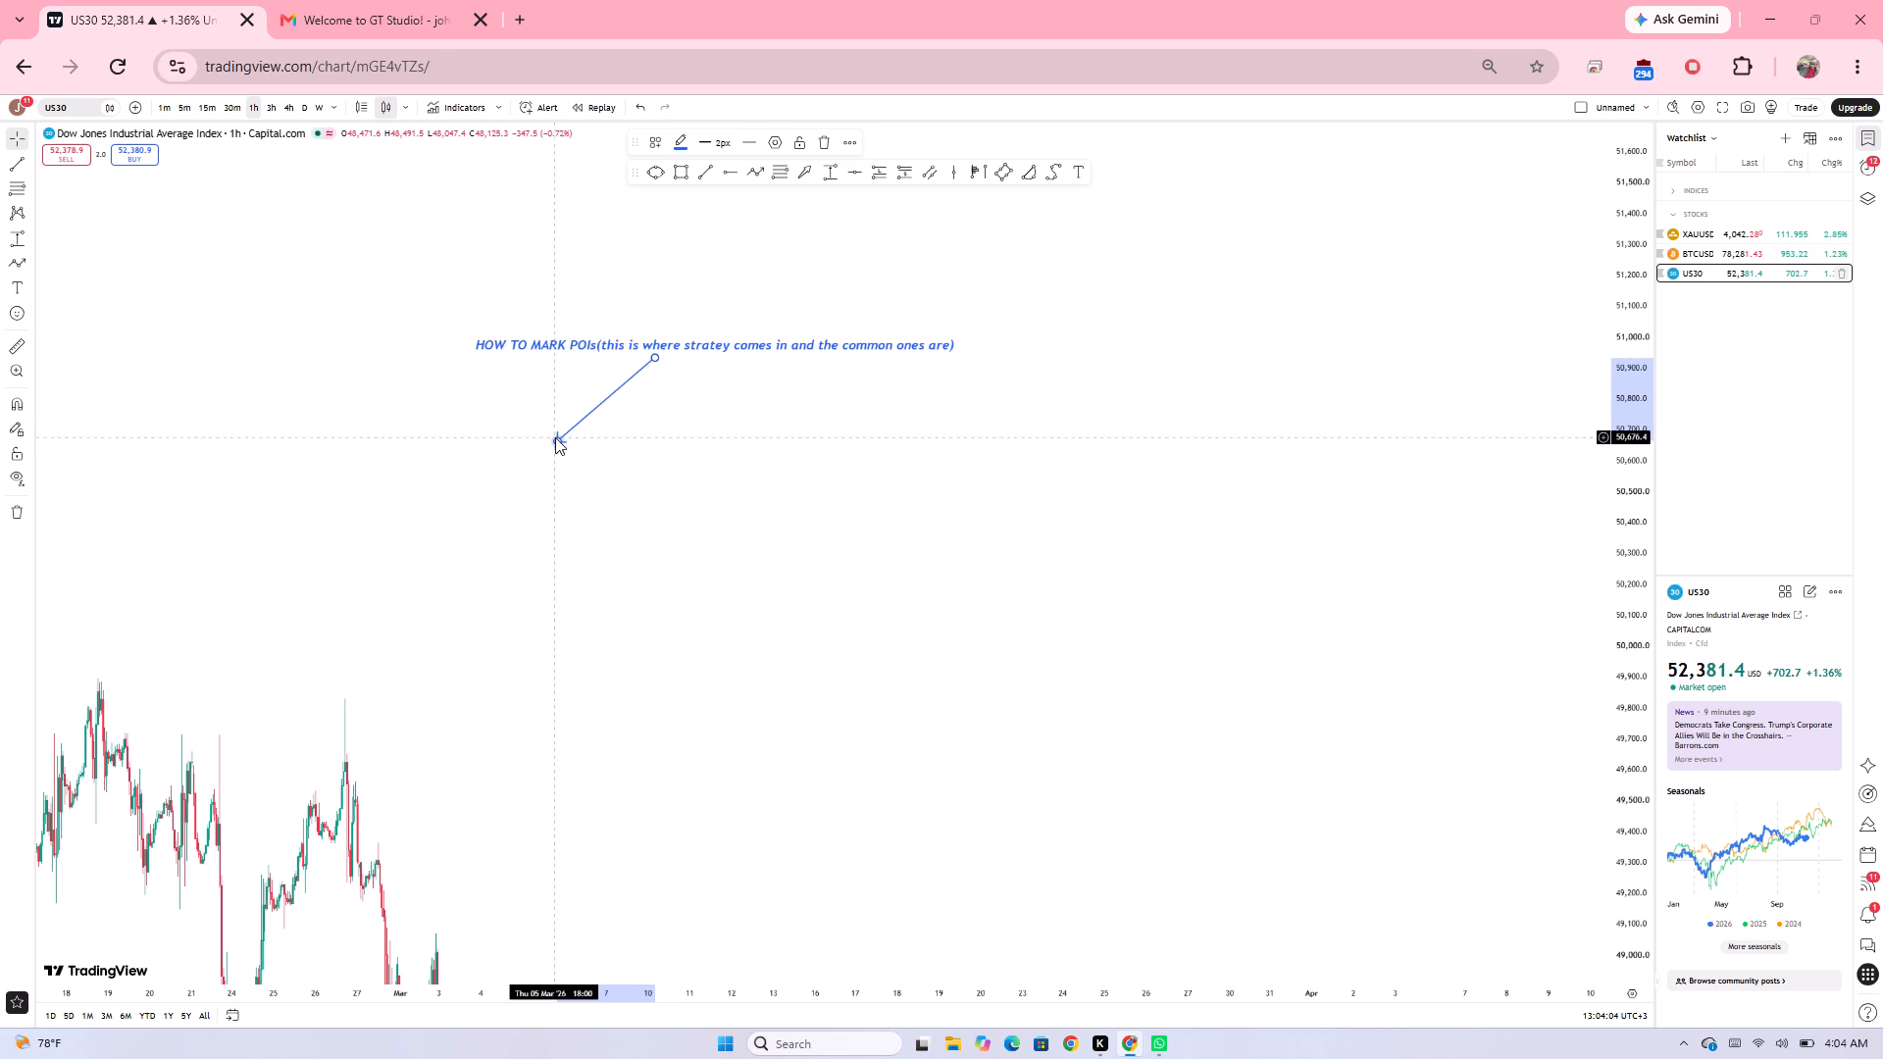
left_click_drag(555, 437, 541, 442)
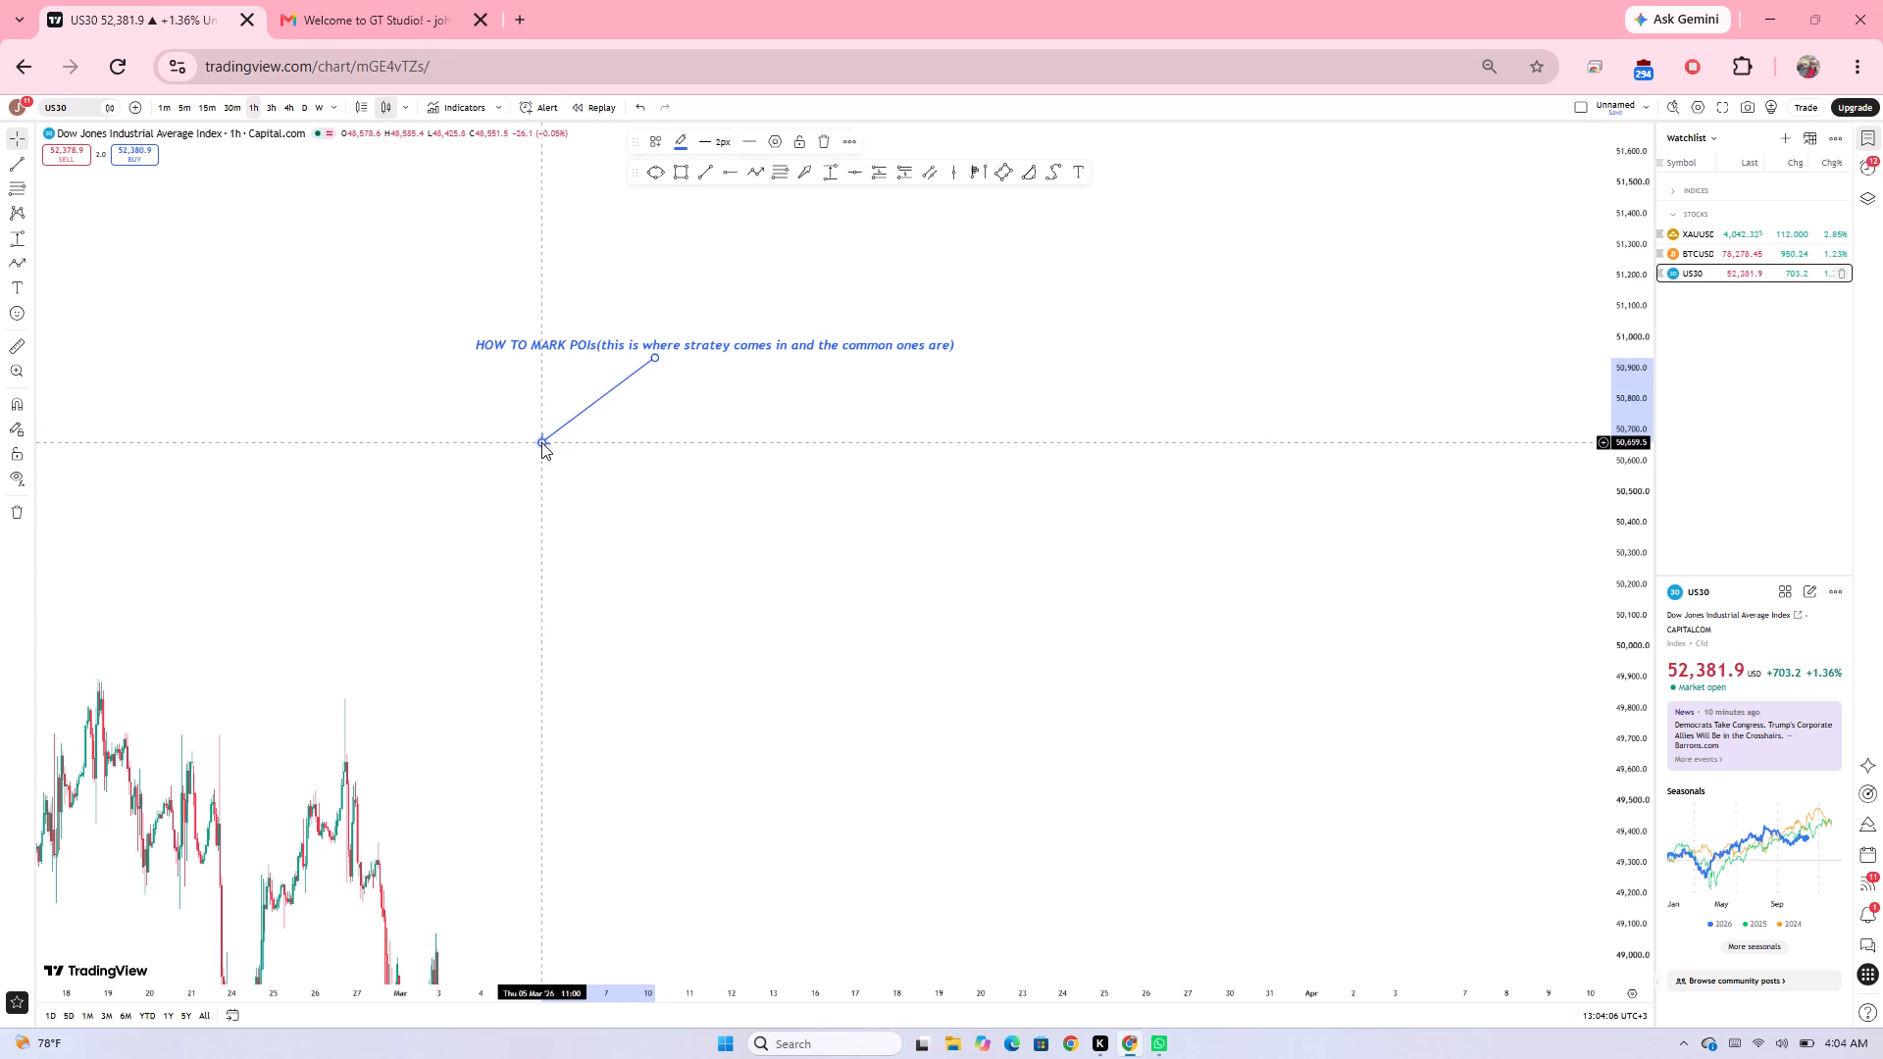
left_click(701, 262)
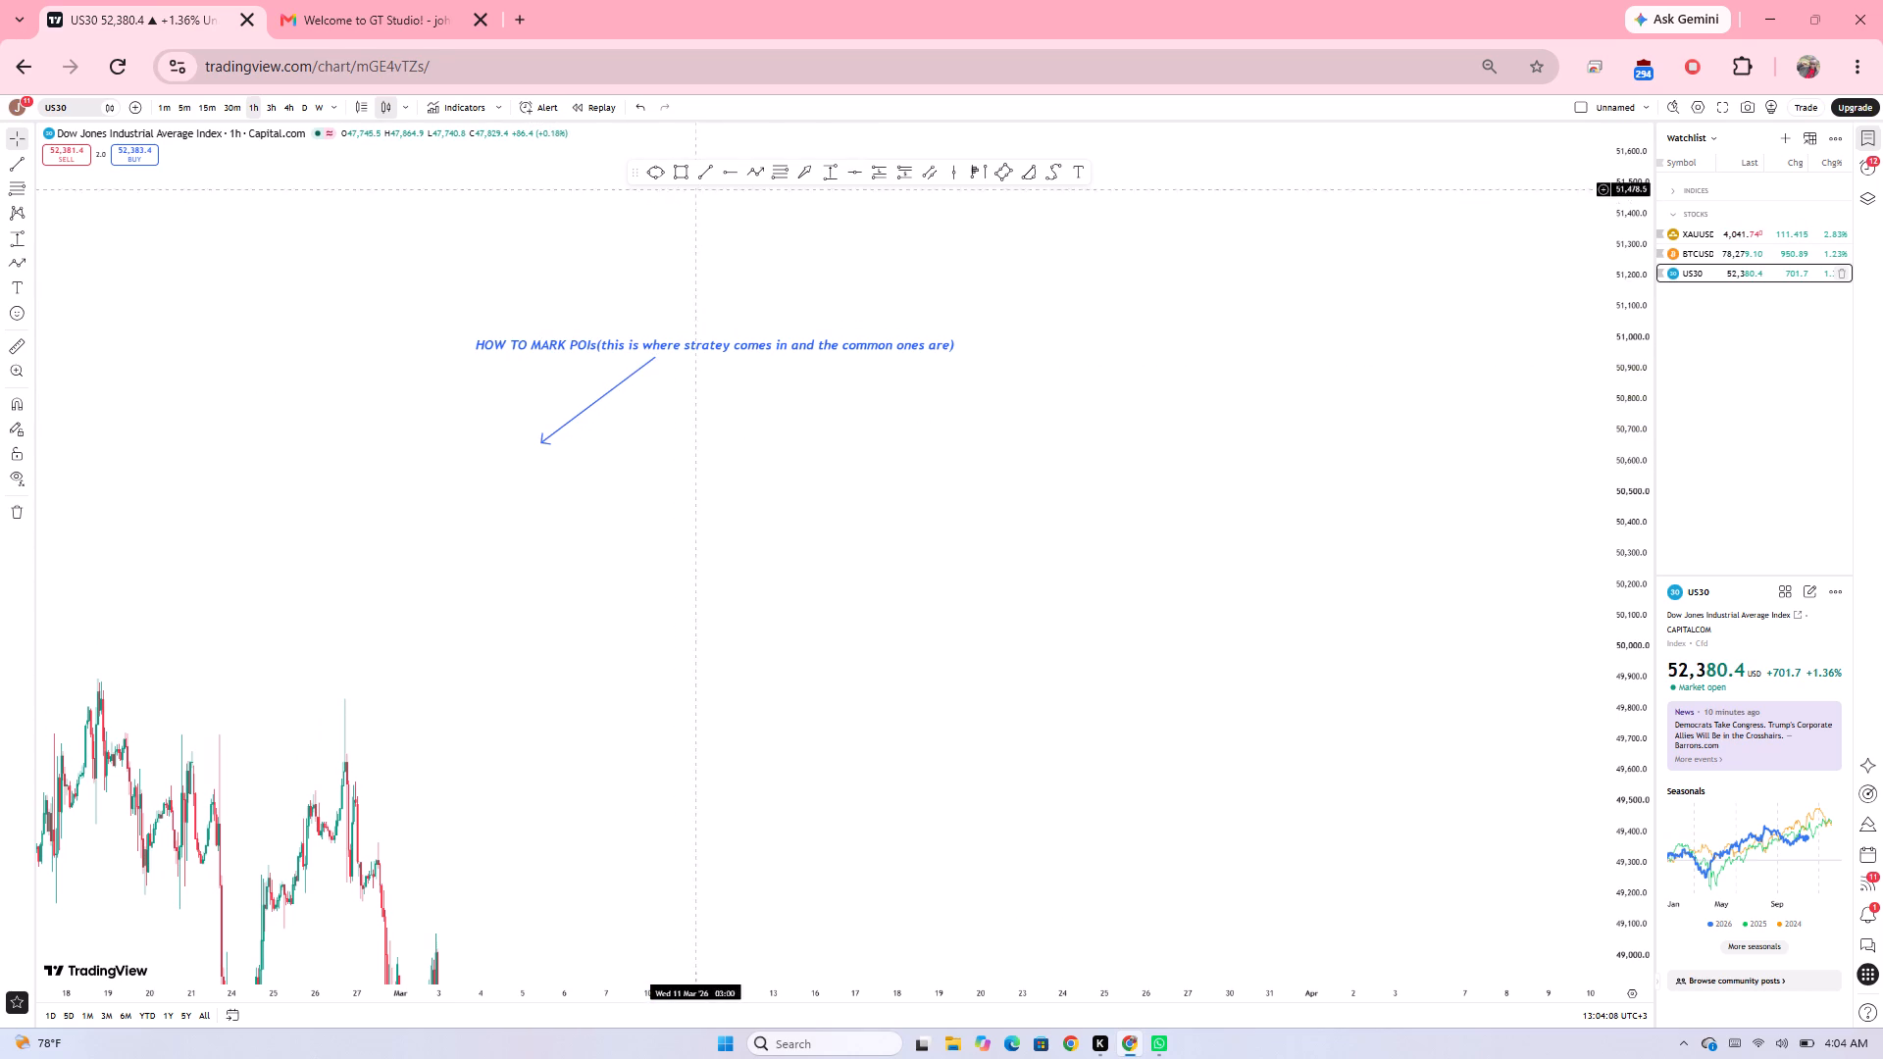
Draw a rectangle zone at the arrow's tip, from about 50,672 down to 50,480, spanning 2 to 9 March.
left_click(685, 174)
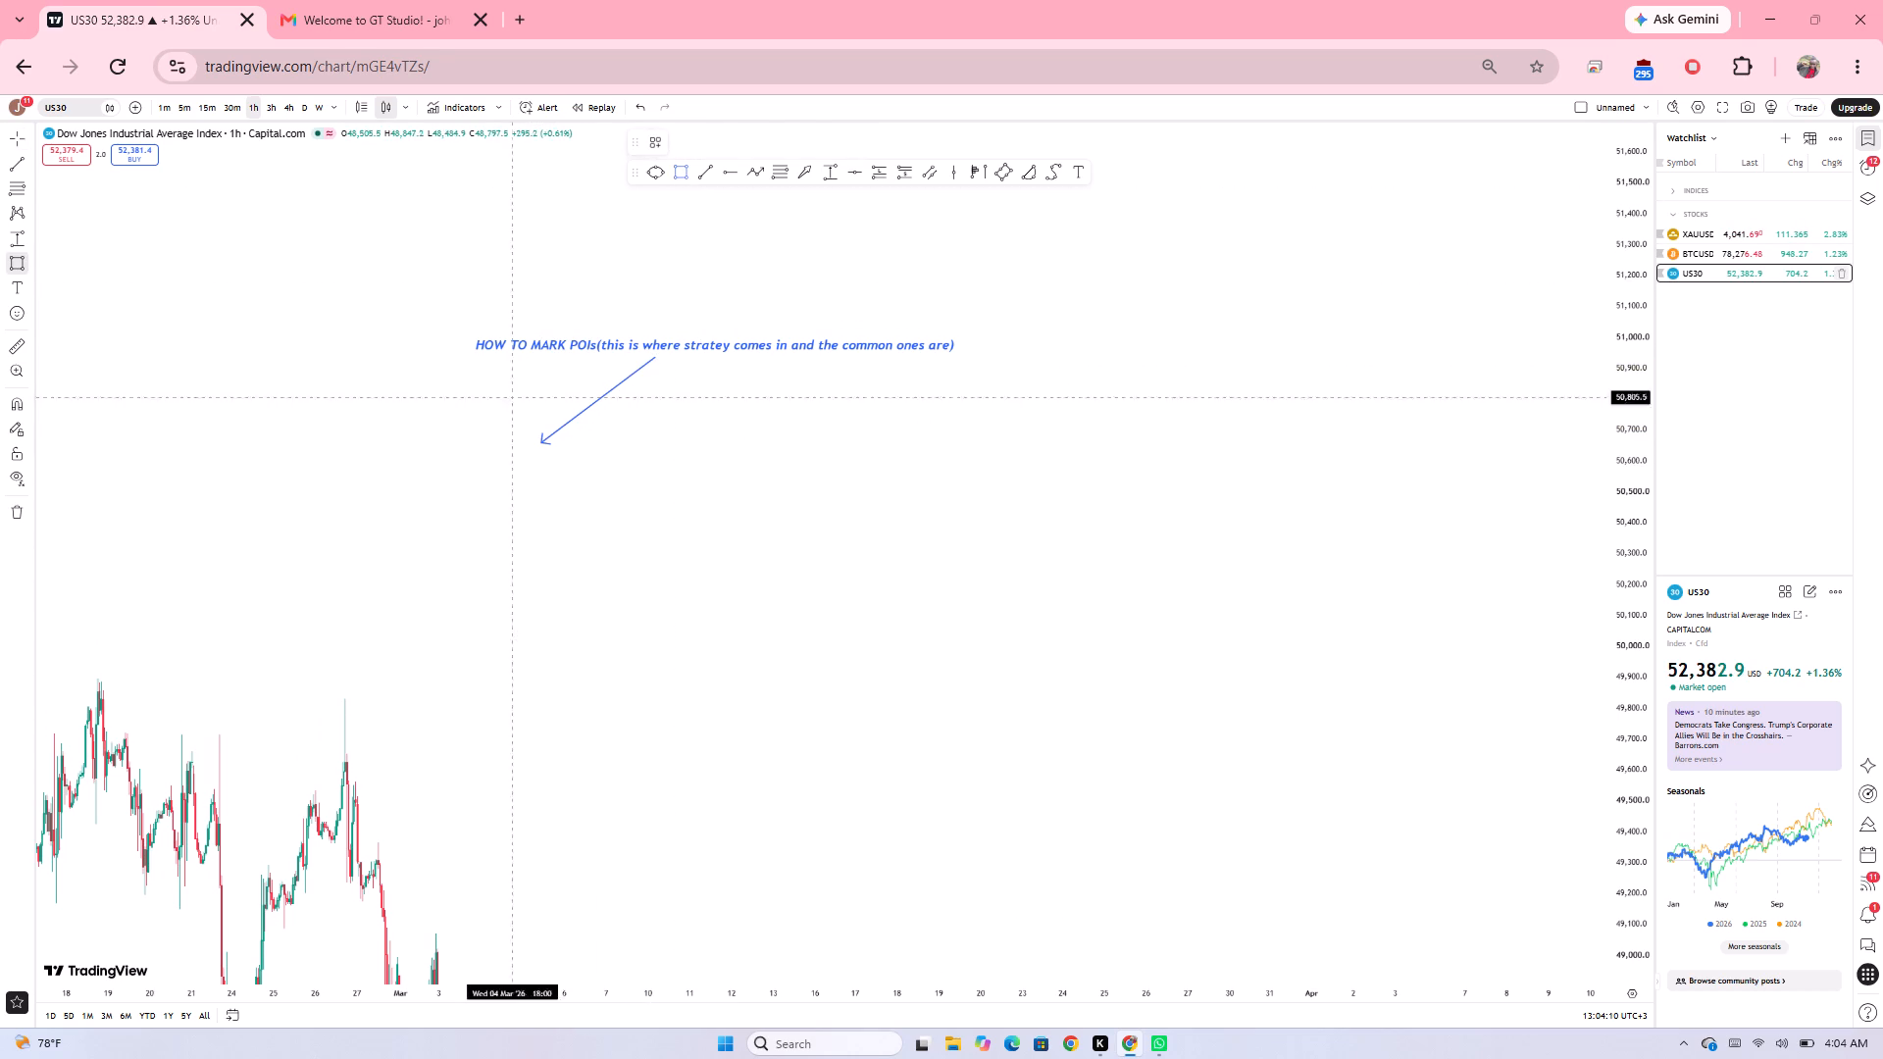
left_click_drag(414, 438, 634, 478)
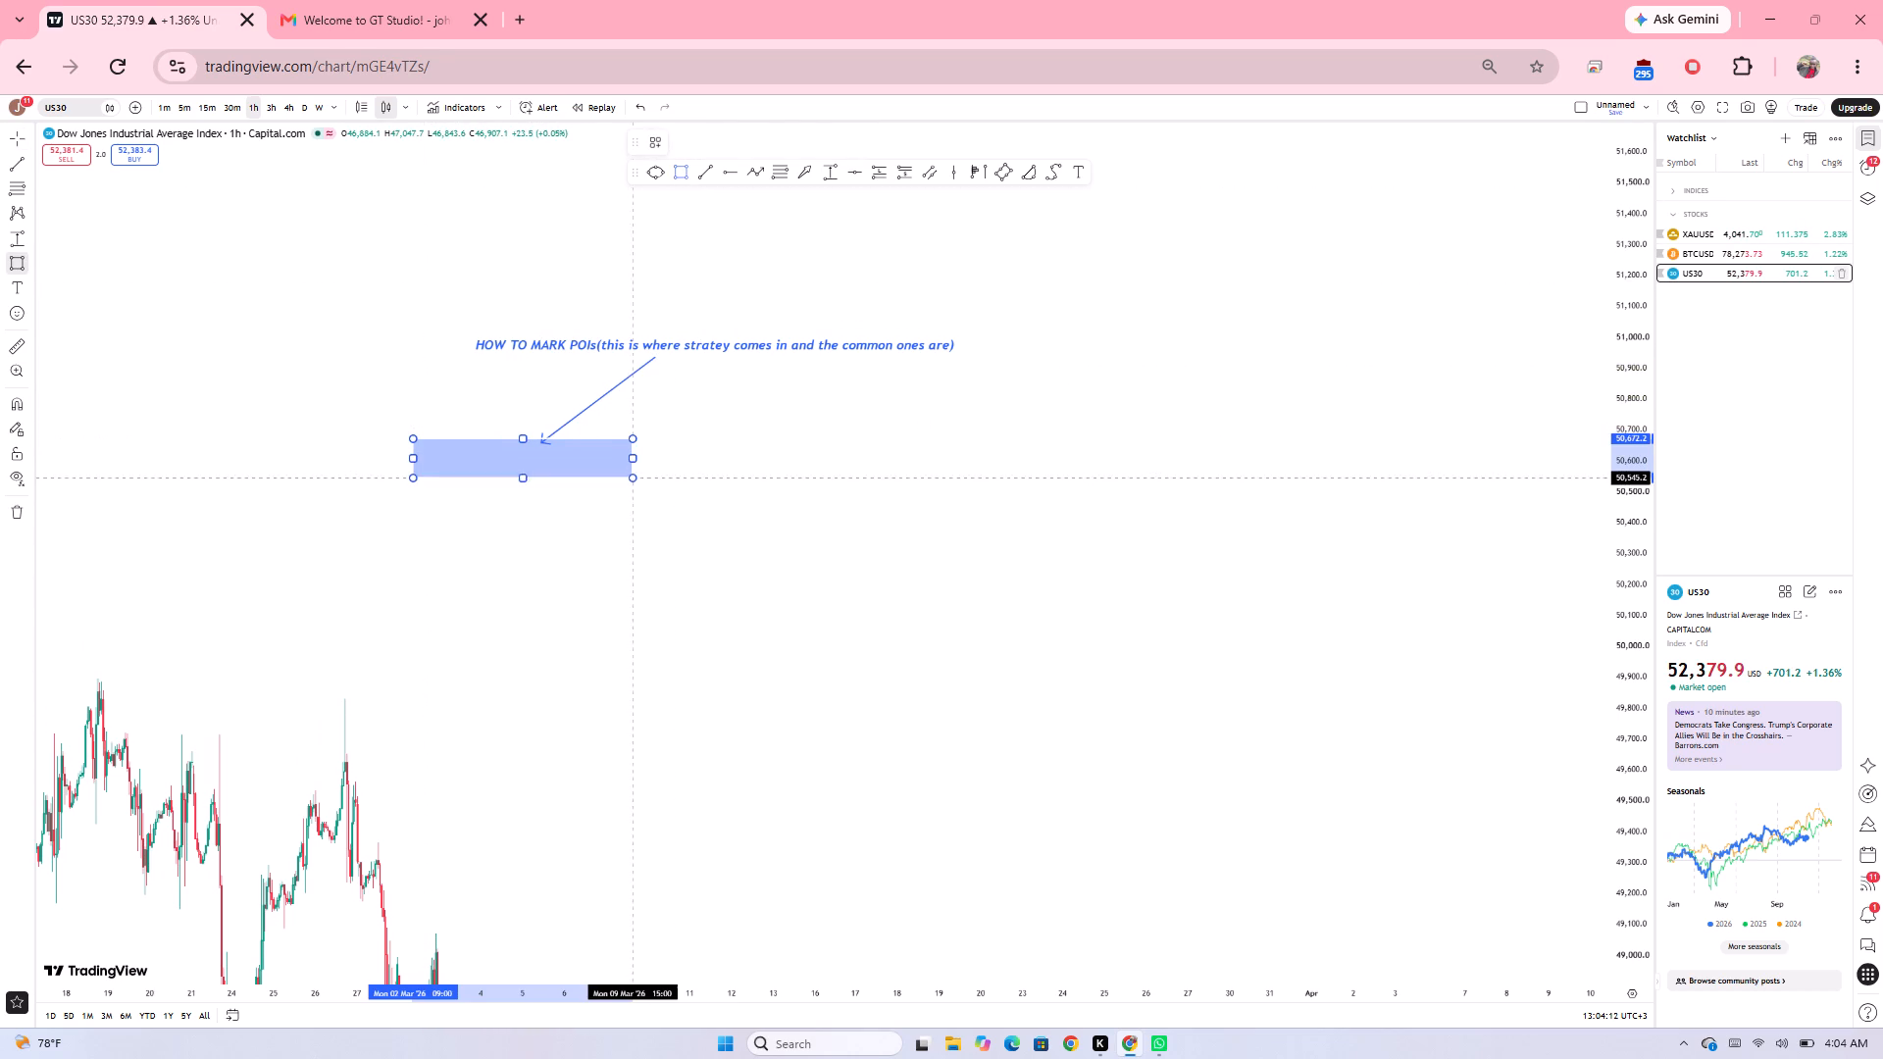
left_click_drag(634, 478, 636, 498)
left_click(636, 498)
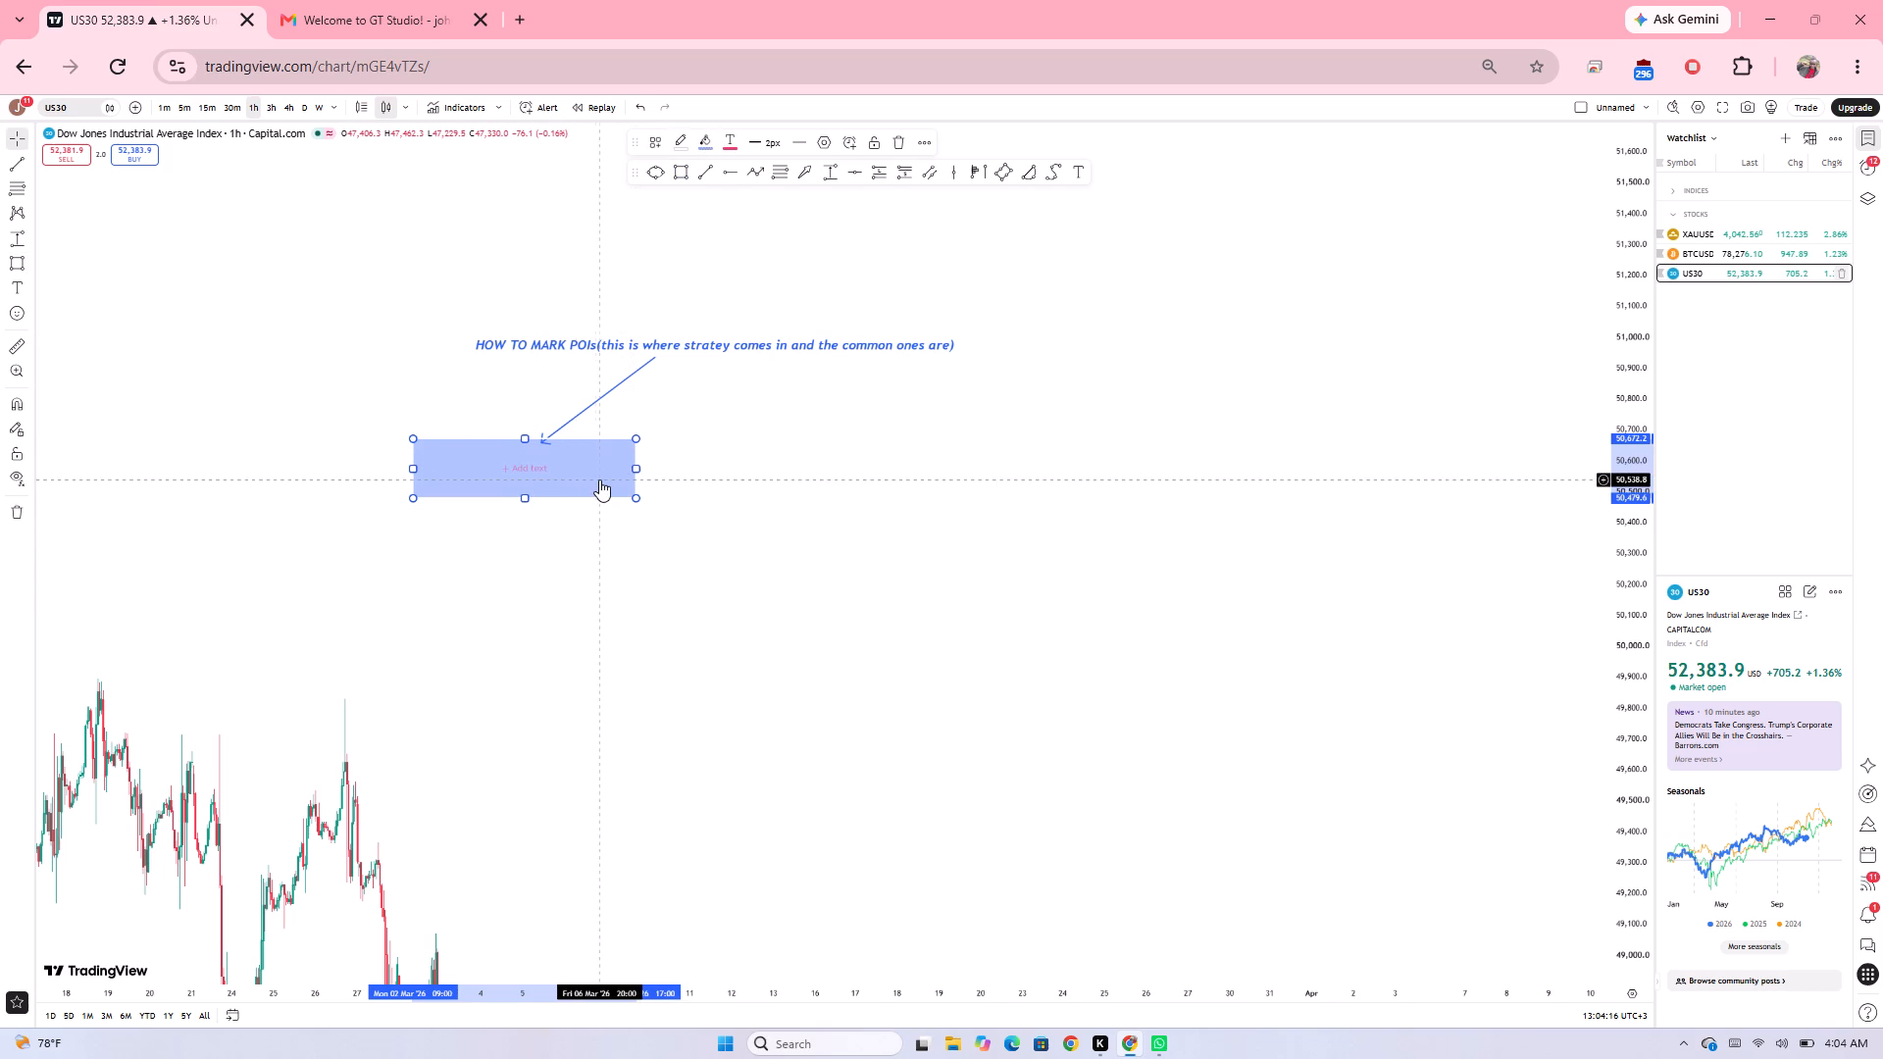
Restyle the rectangle with a white background and a dark grey border, keeping it at the arrow's tip.
left_click(599, 479)
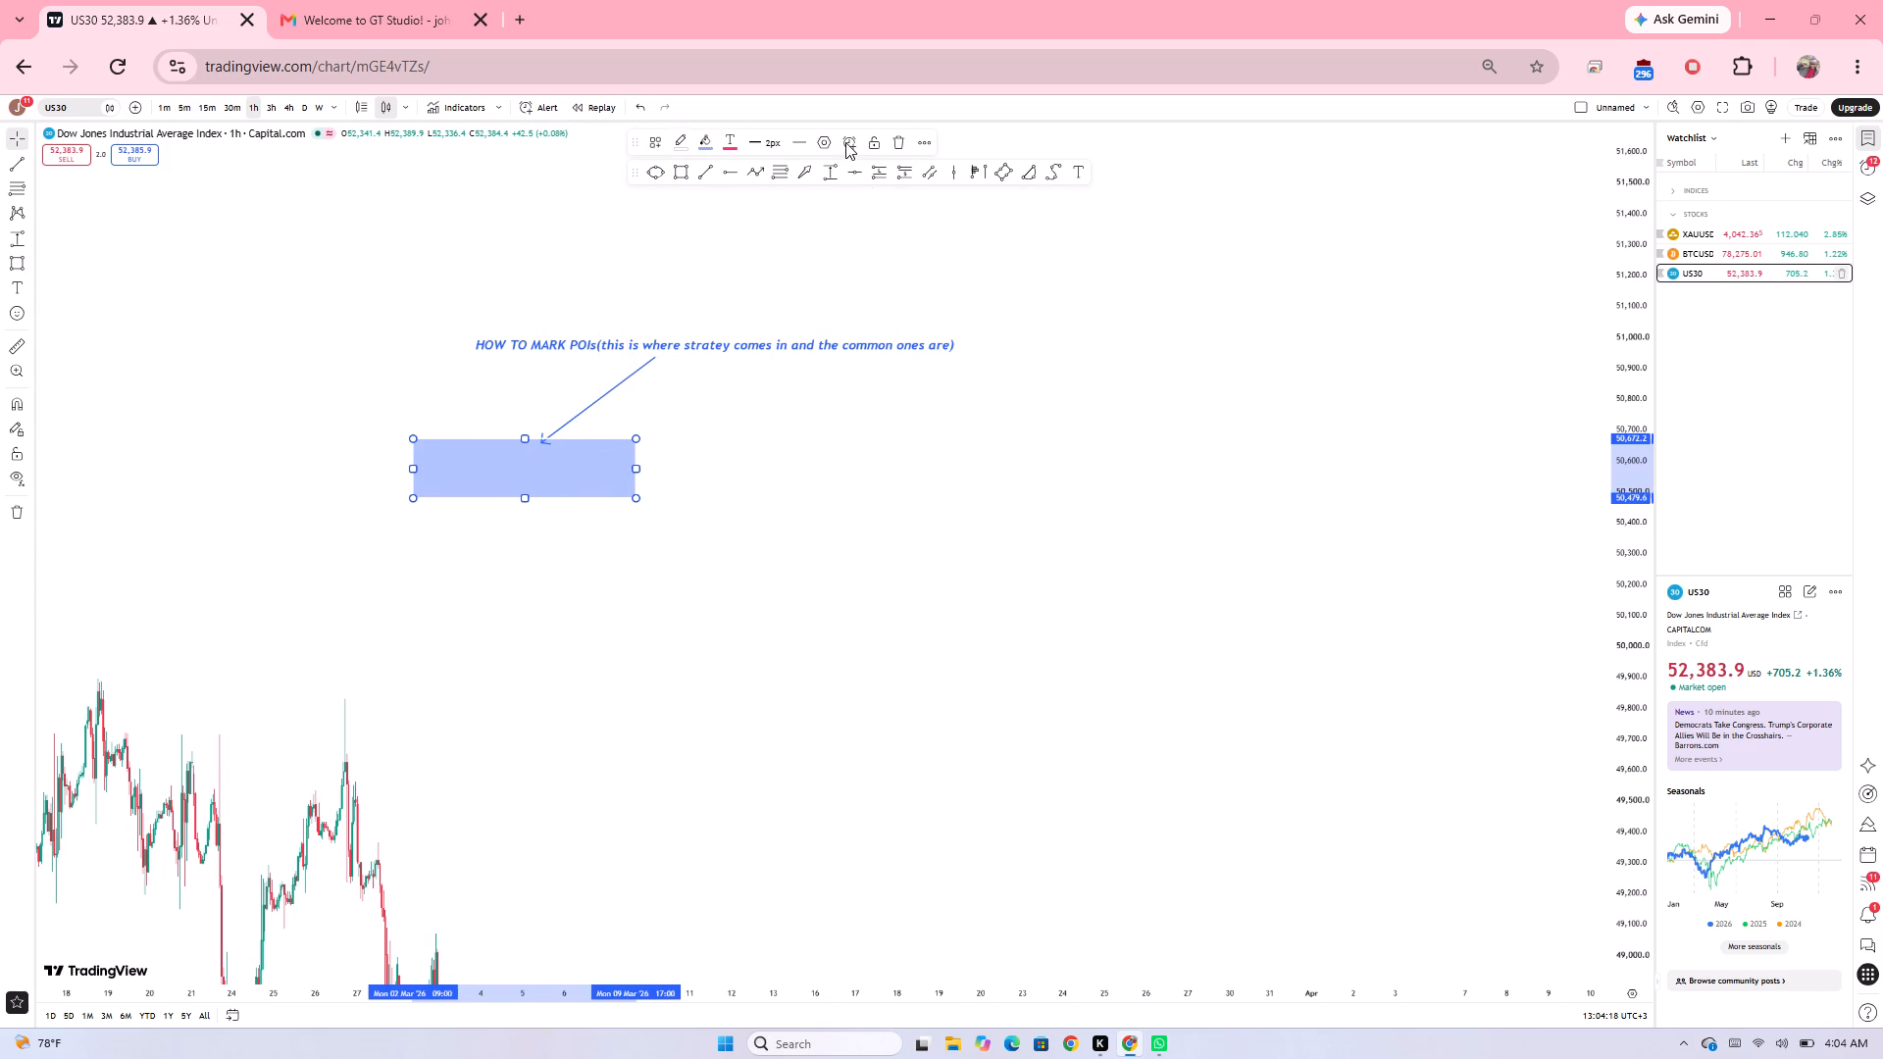
left_click(827, 137)
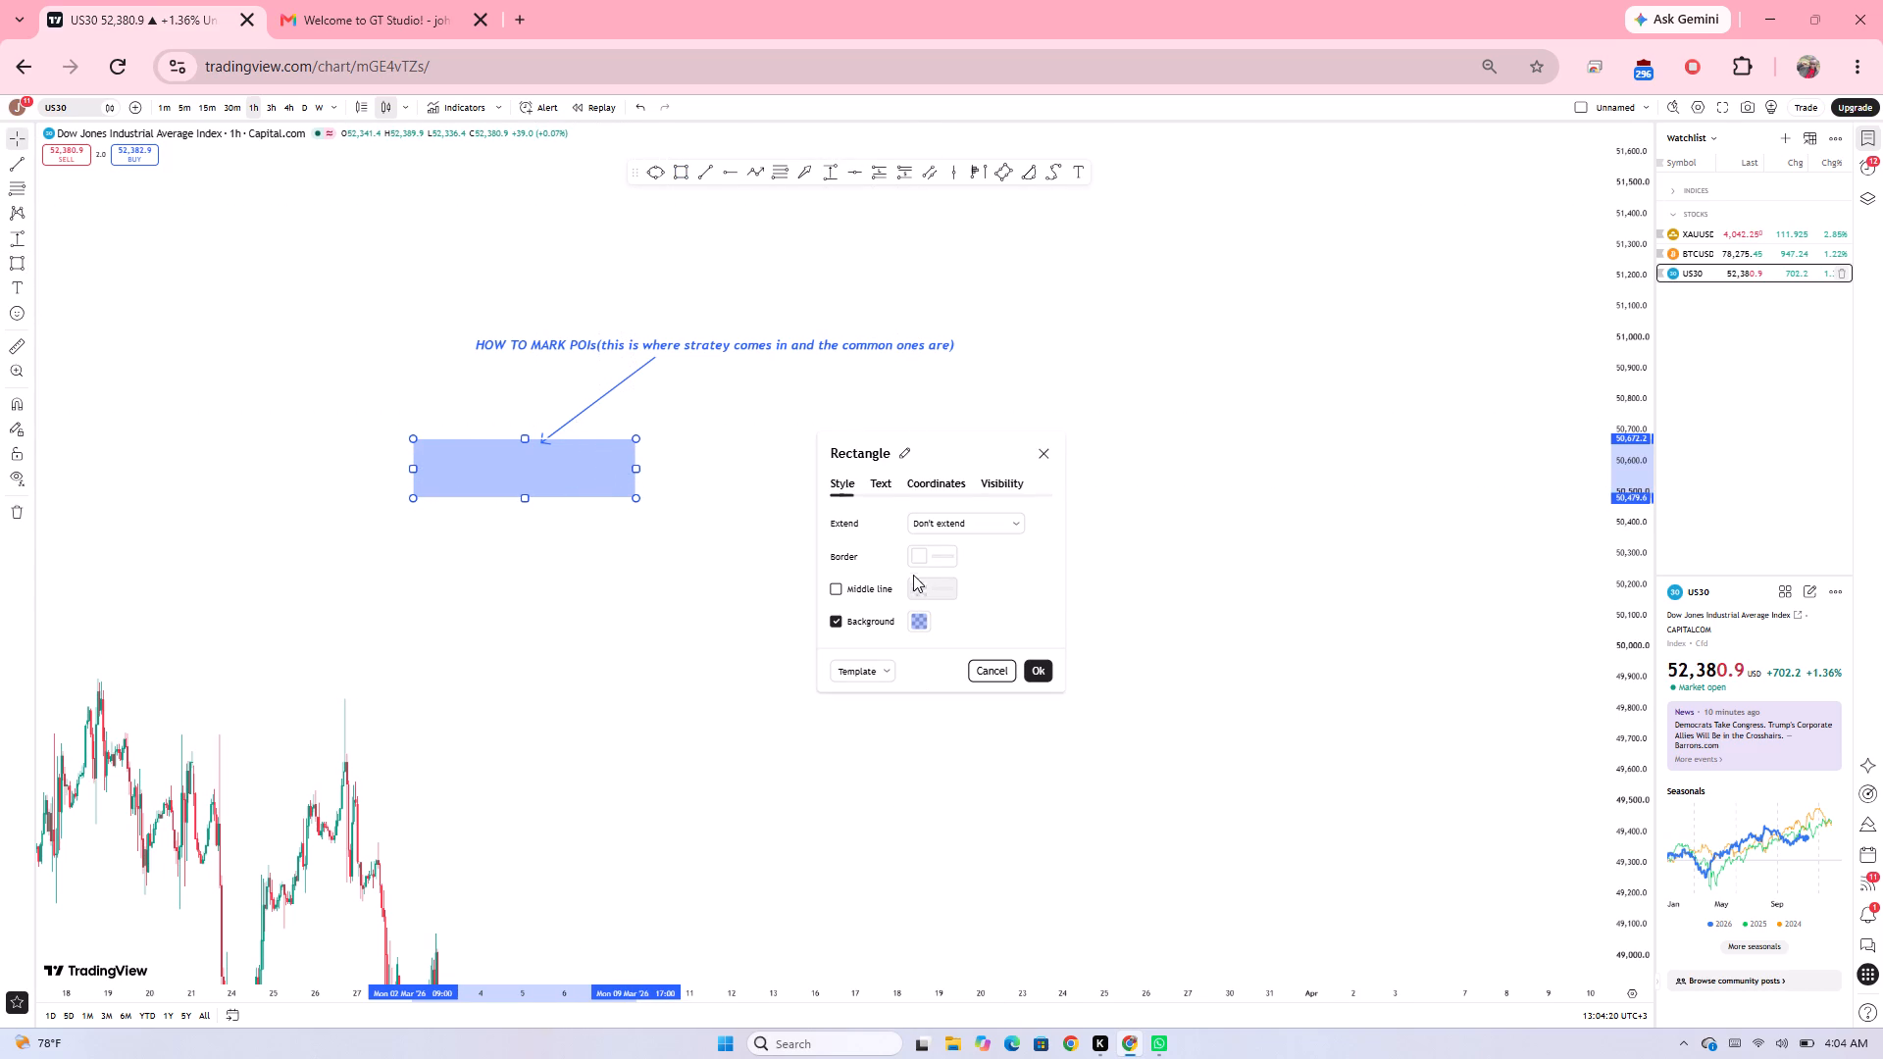
left_click(914, 615)
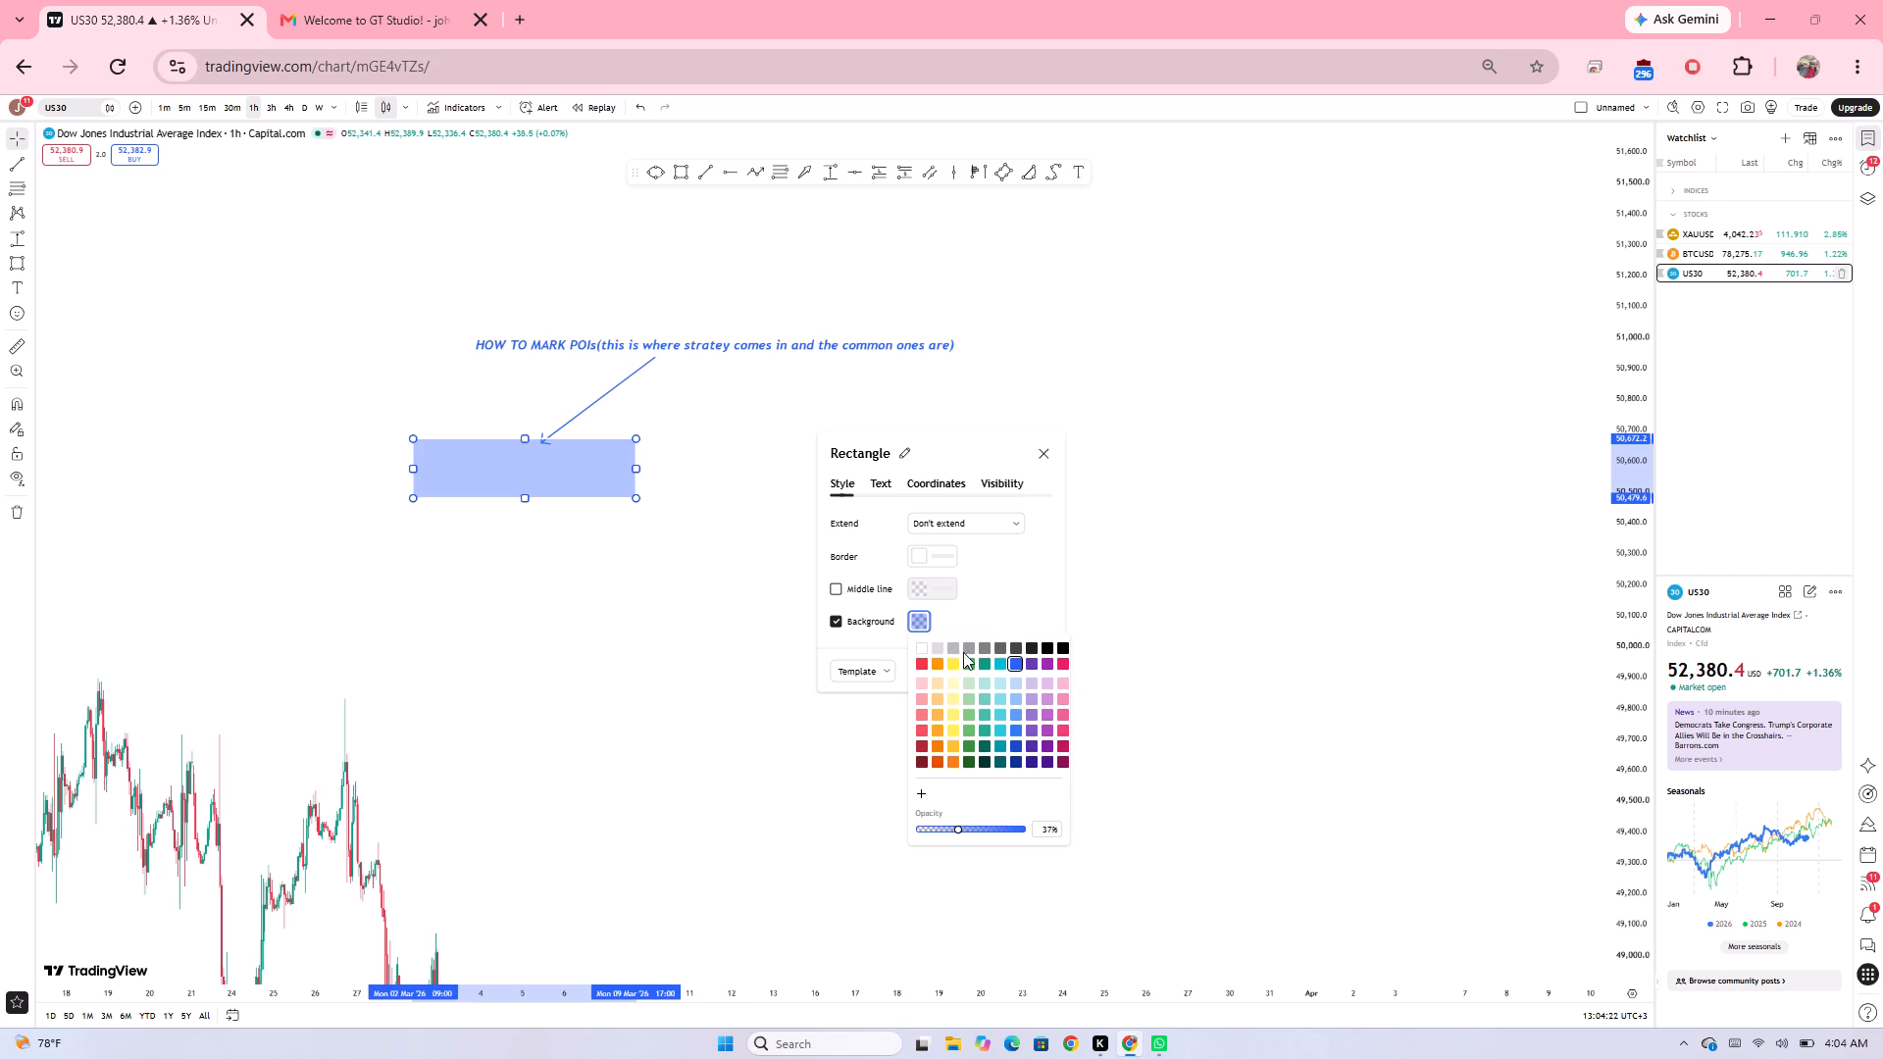
left_click(924, 646)
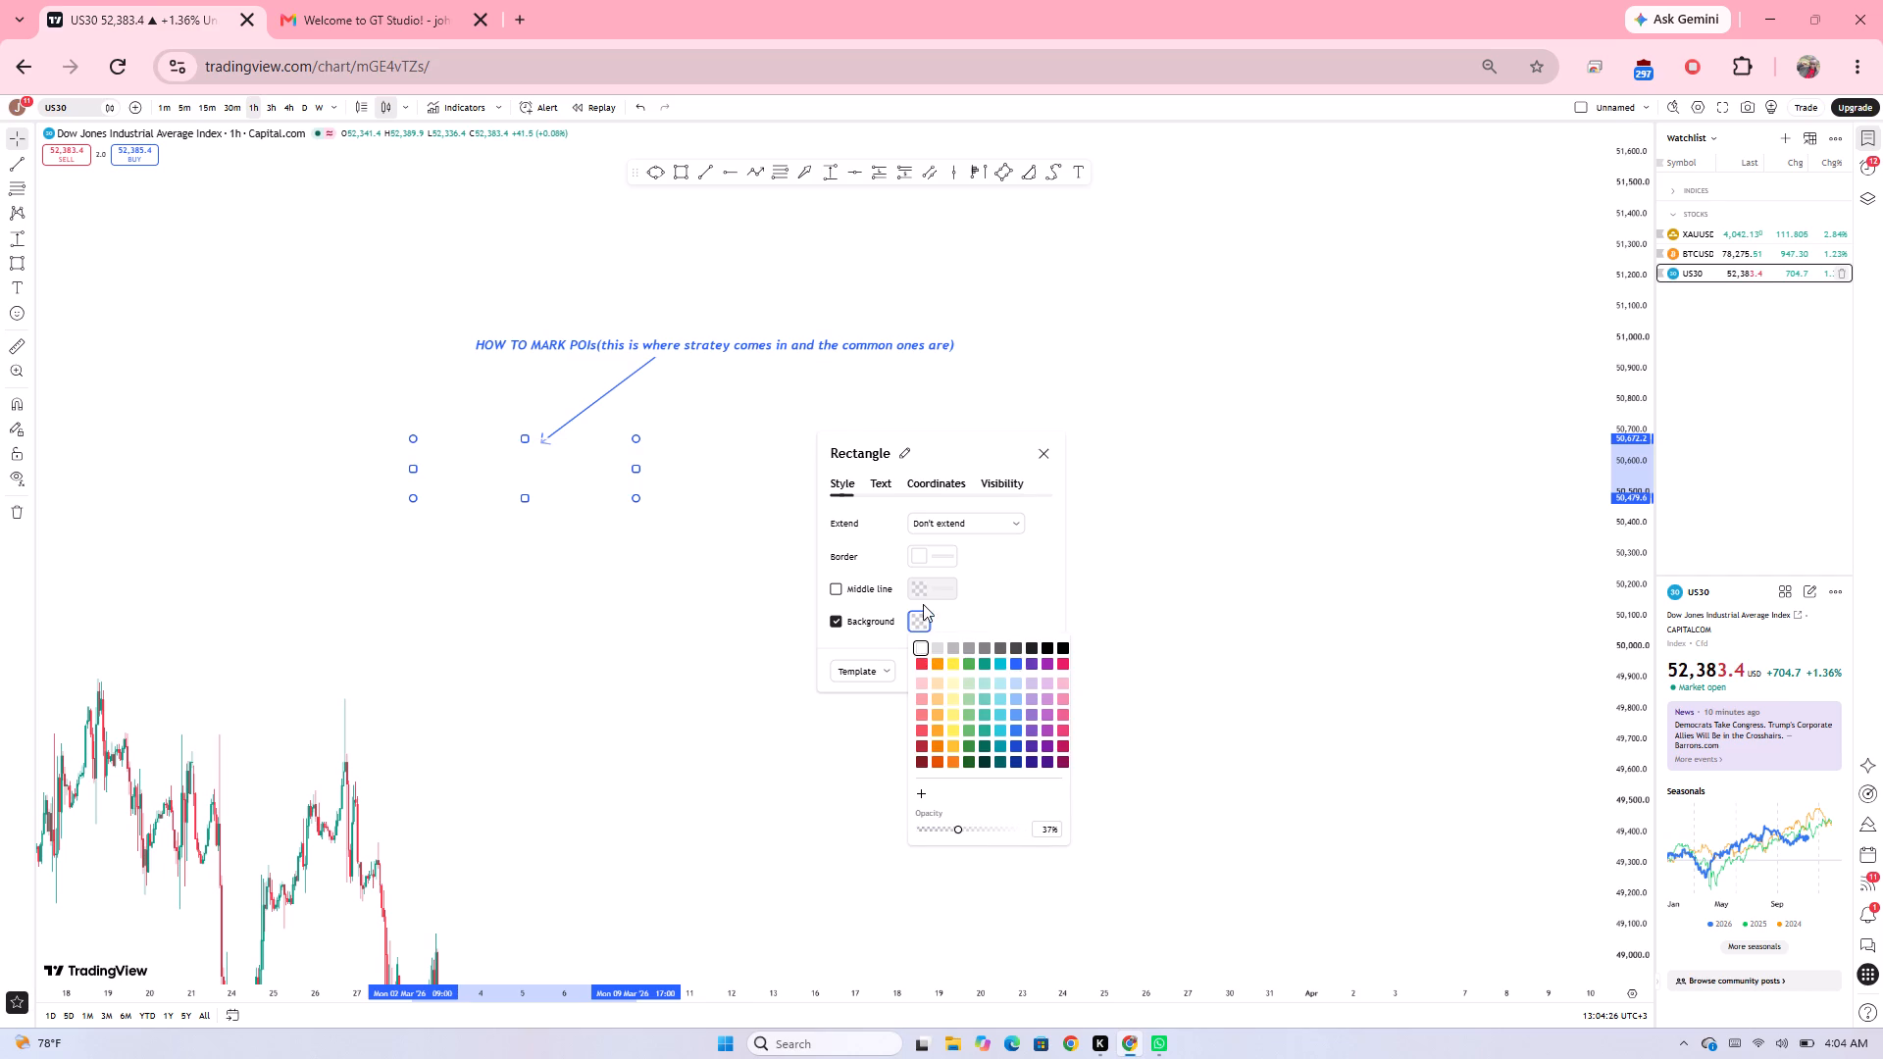
left_click(931, 552)
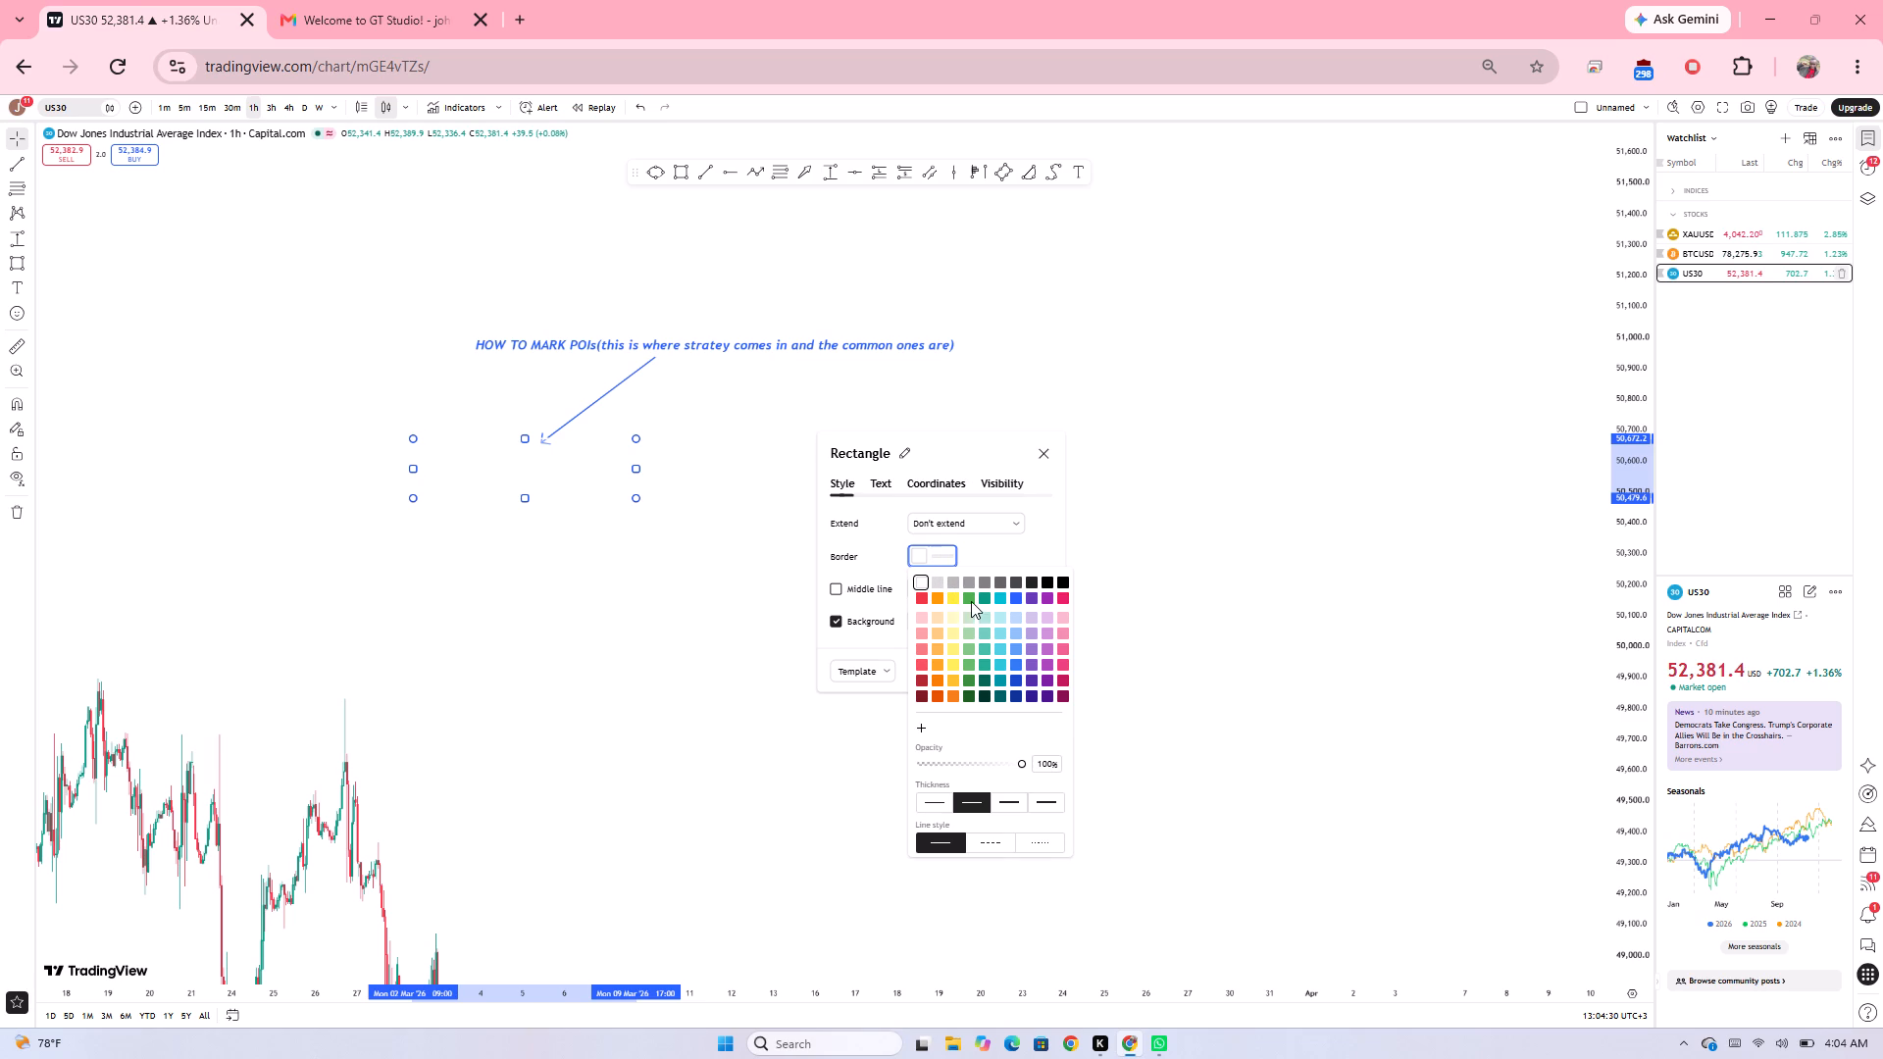
left_click(995, 583)
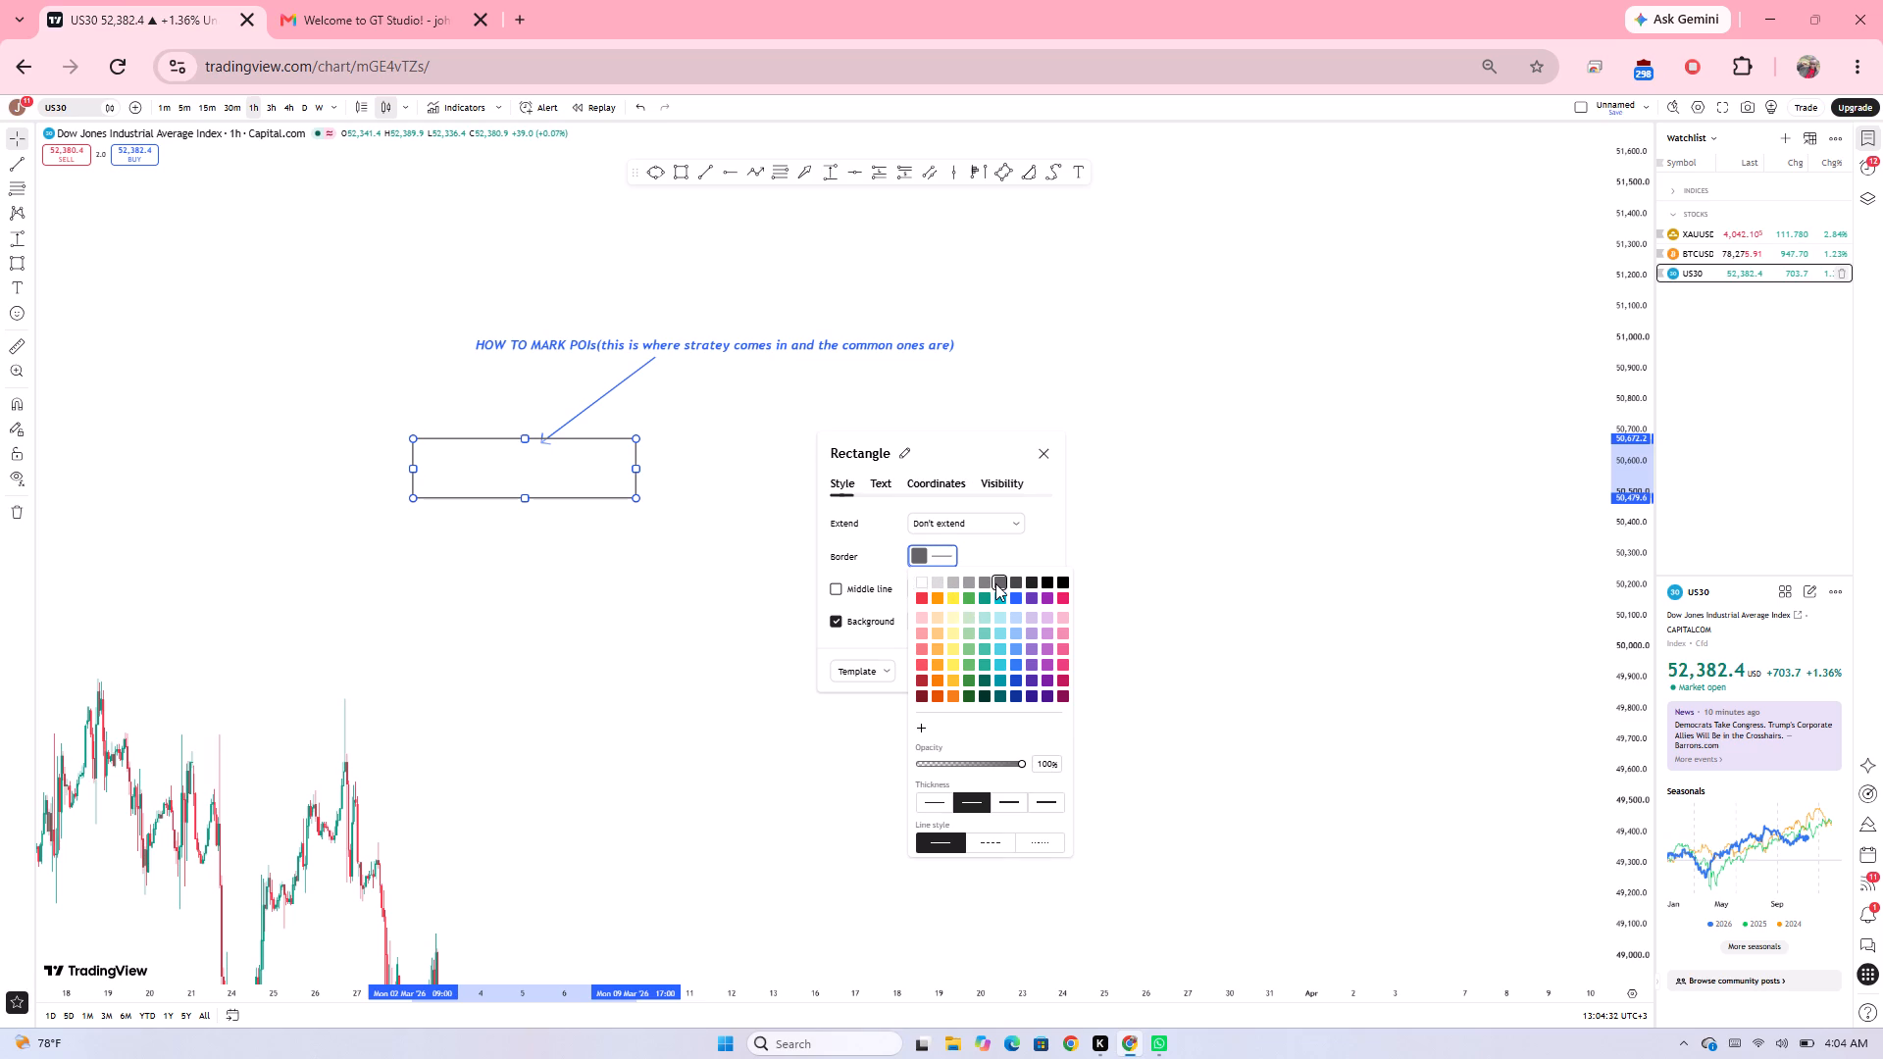
left_click(567, 468)
left_click(567, 468)
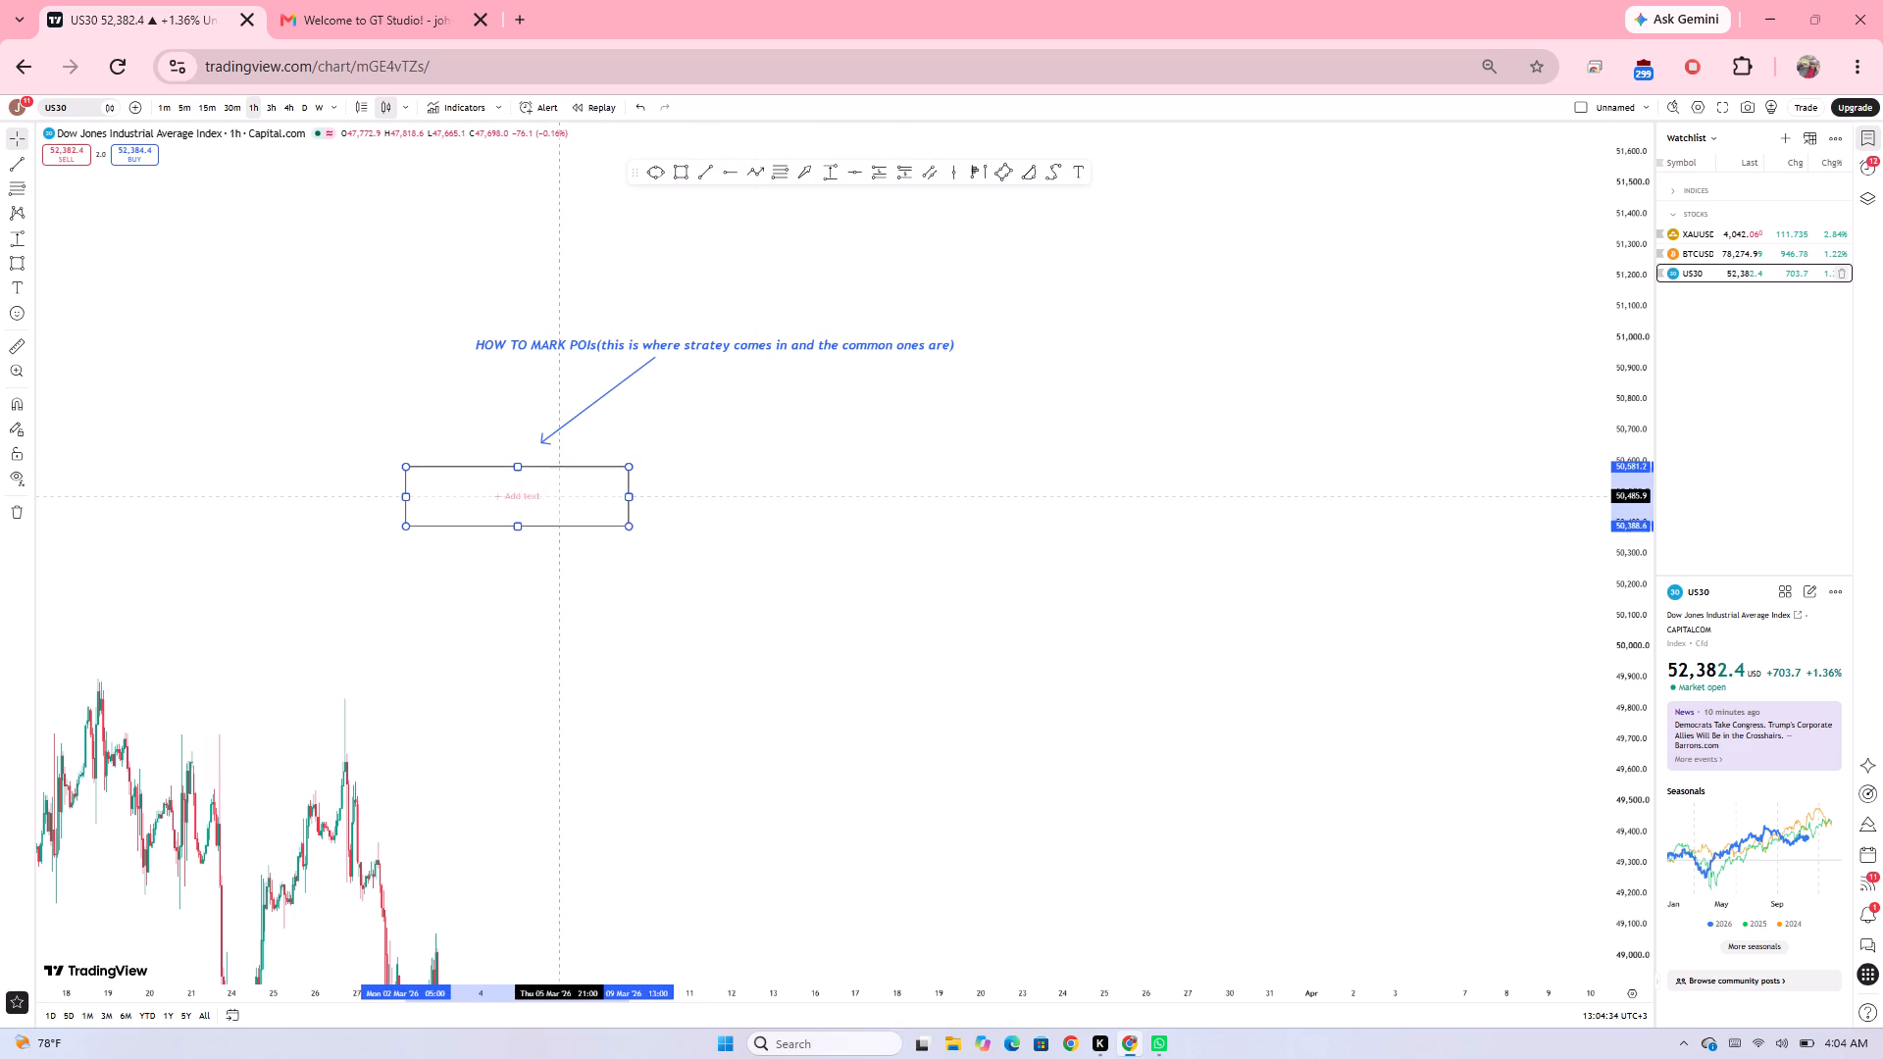
left_click(517, 464)
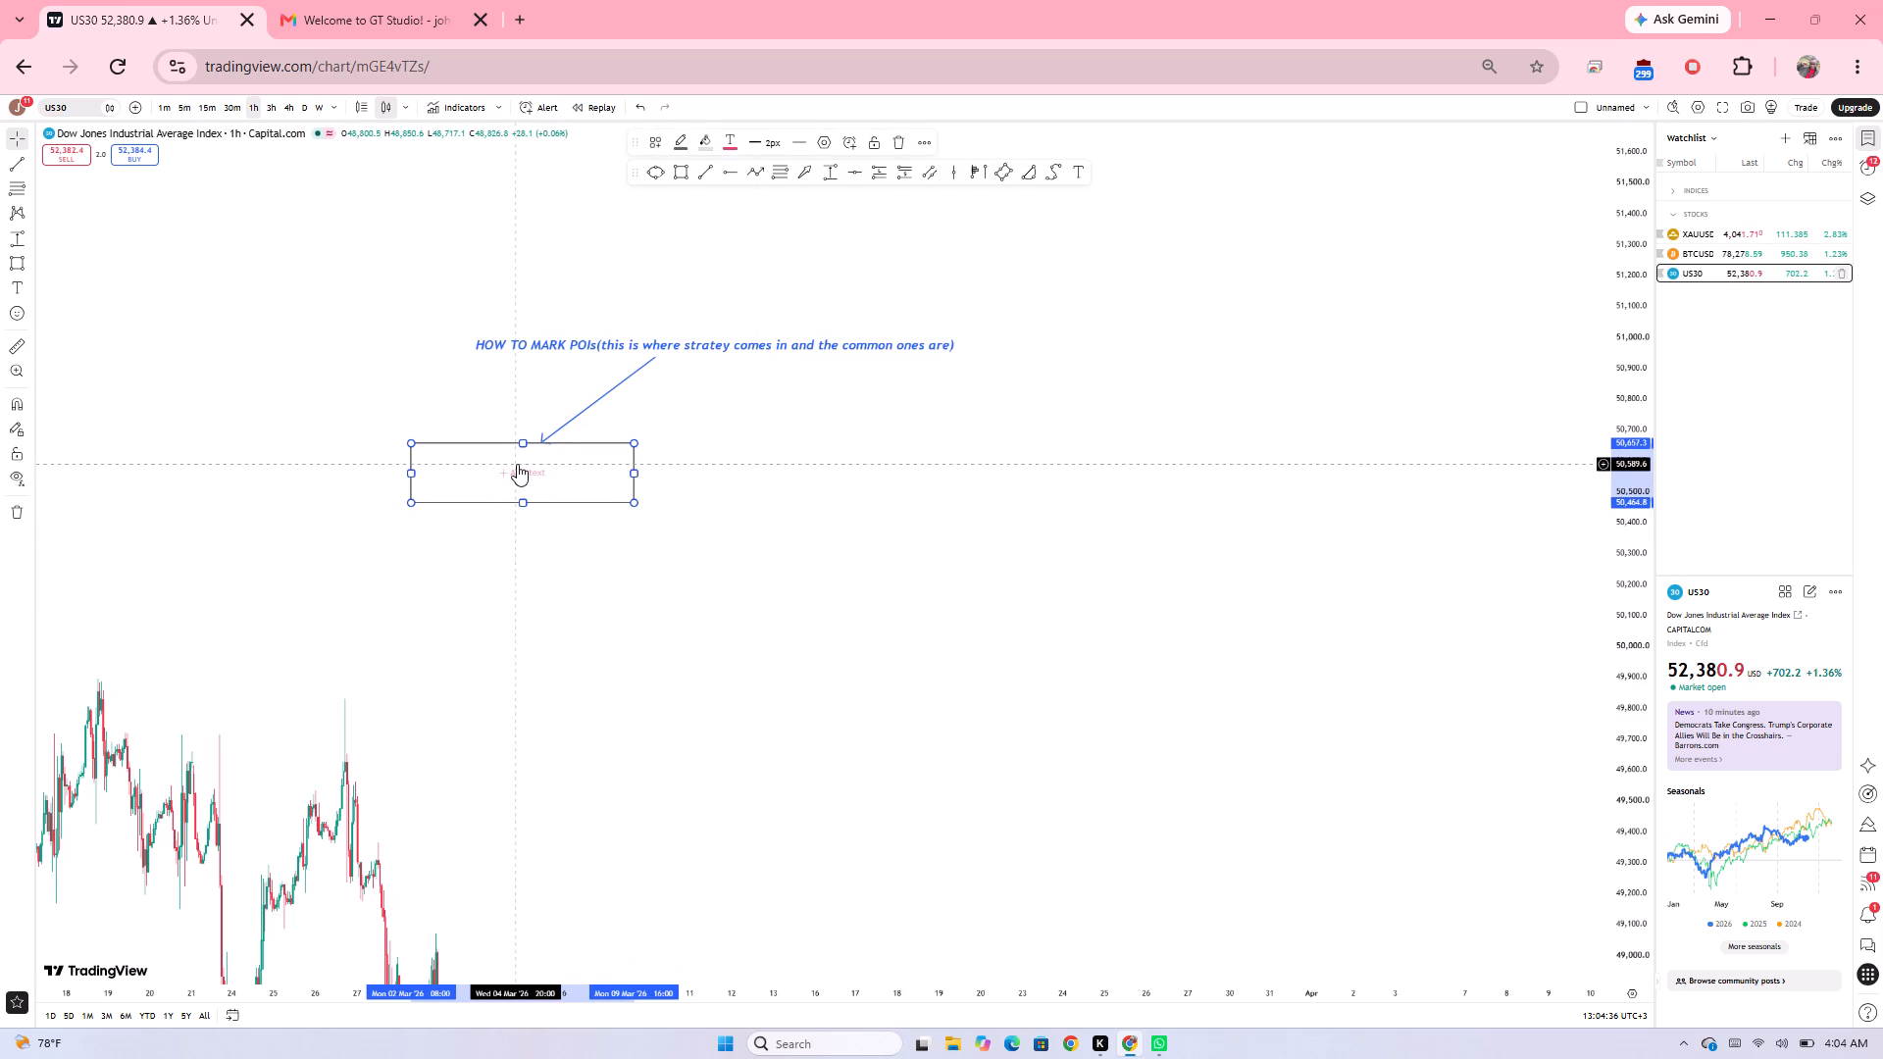
Label the rectangle "demand and supply" and shrink it around the text, to about 50,657 to 50,549 and 2 to 5 March.
left_click(518, 472)
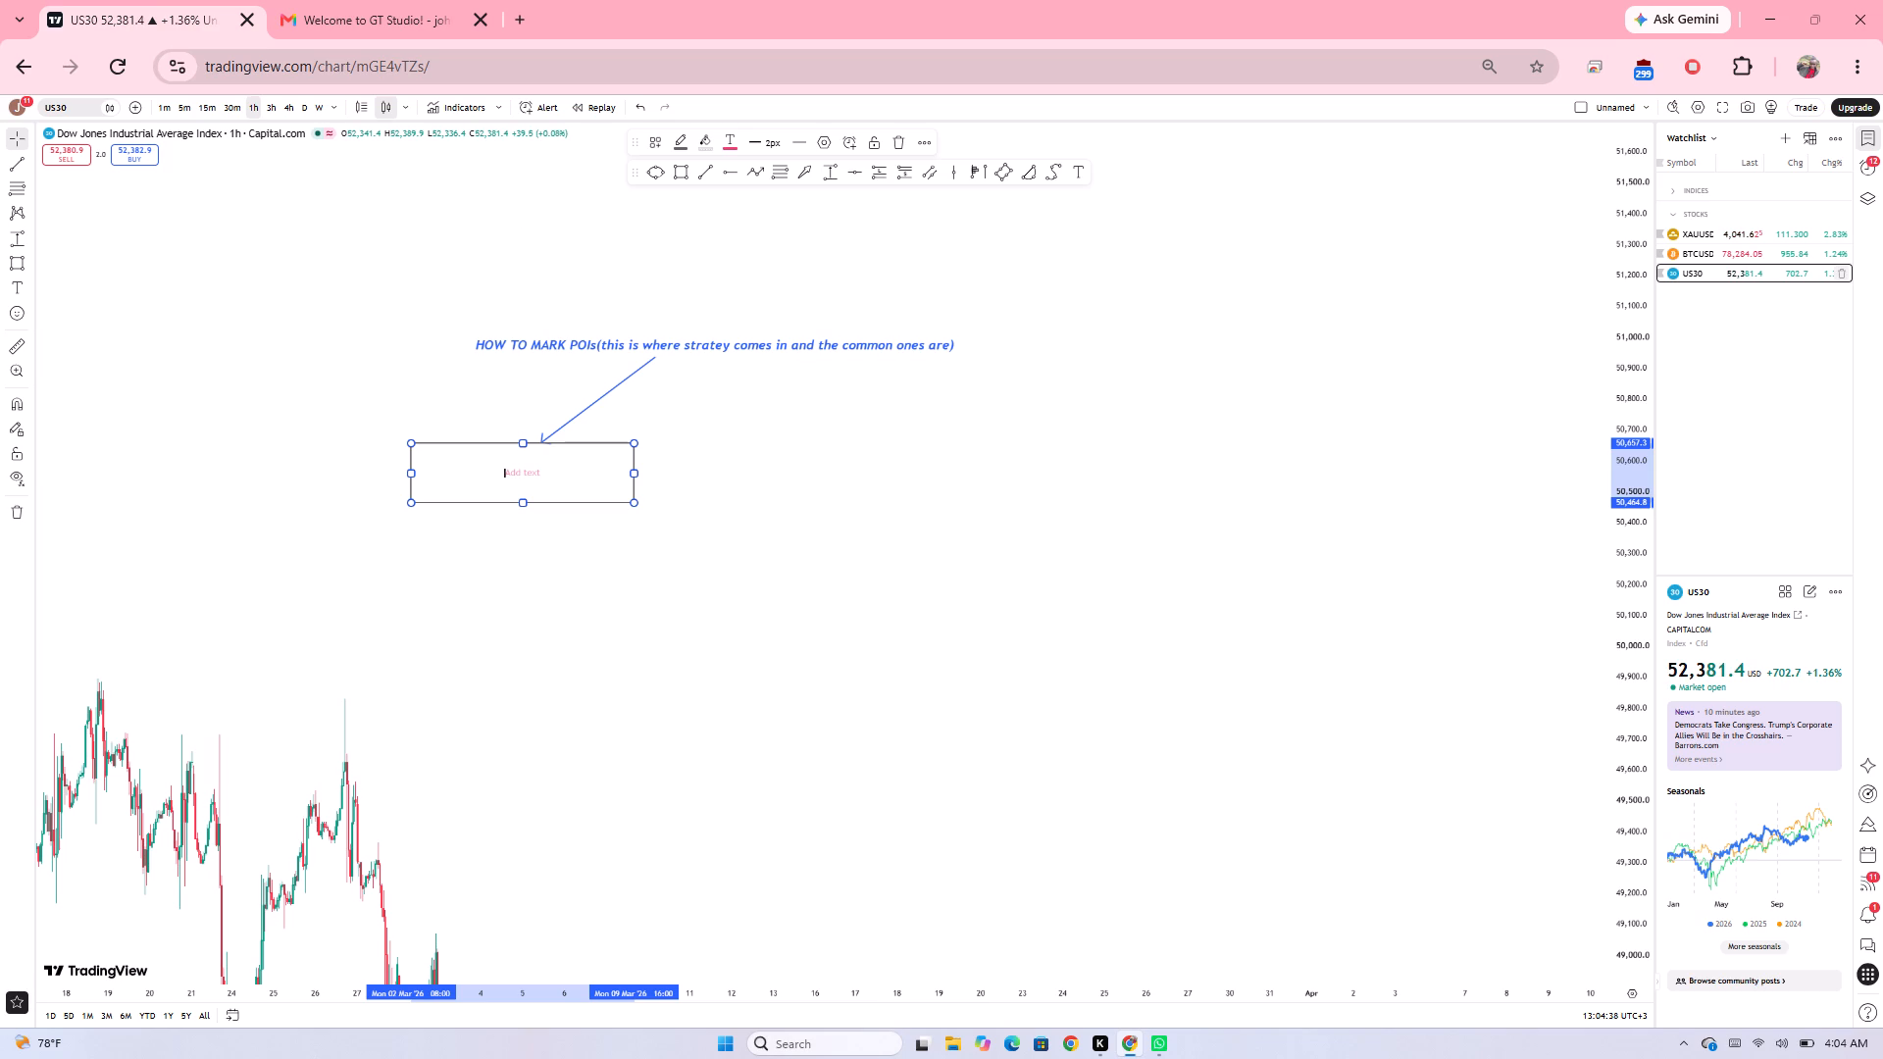
type("demand and supply")
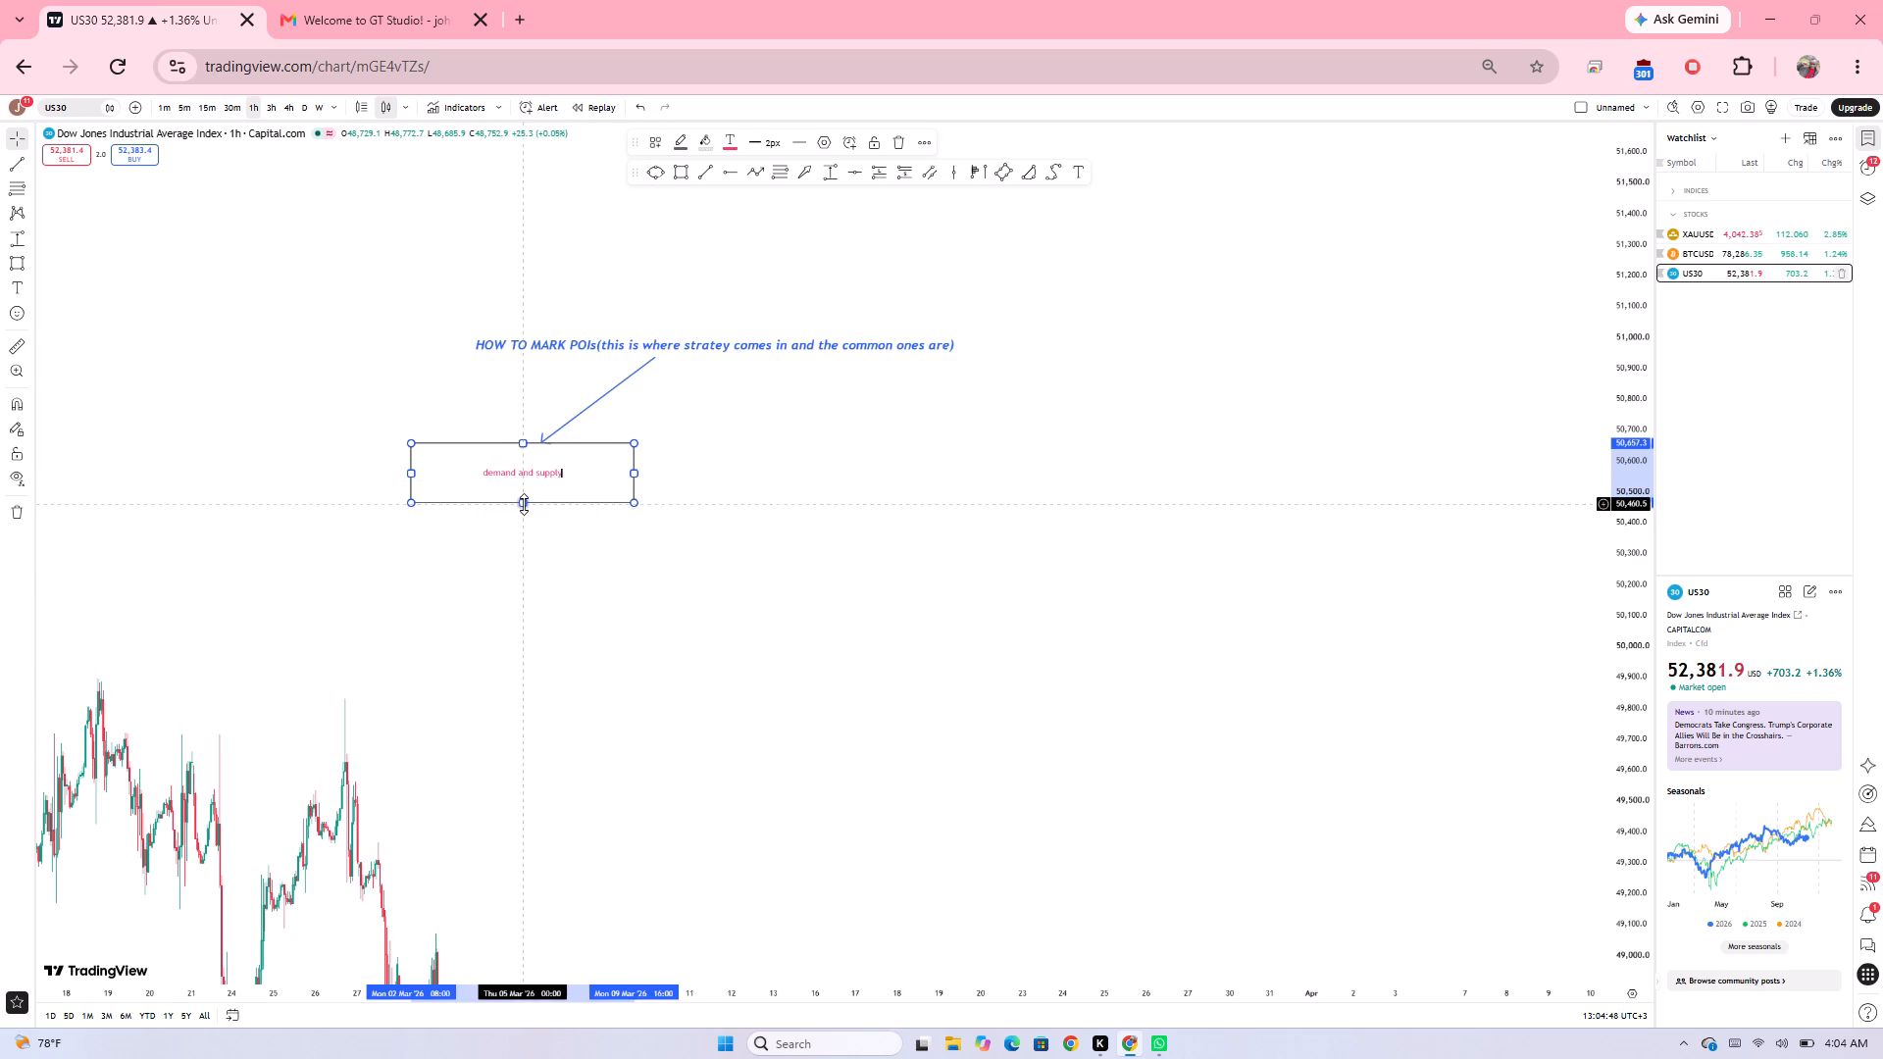
left_click_drag(523, 501, 526, 477)
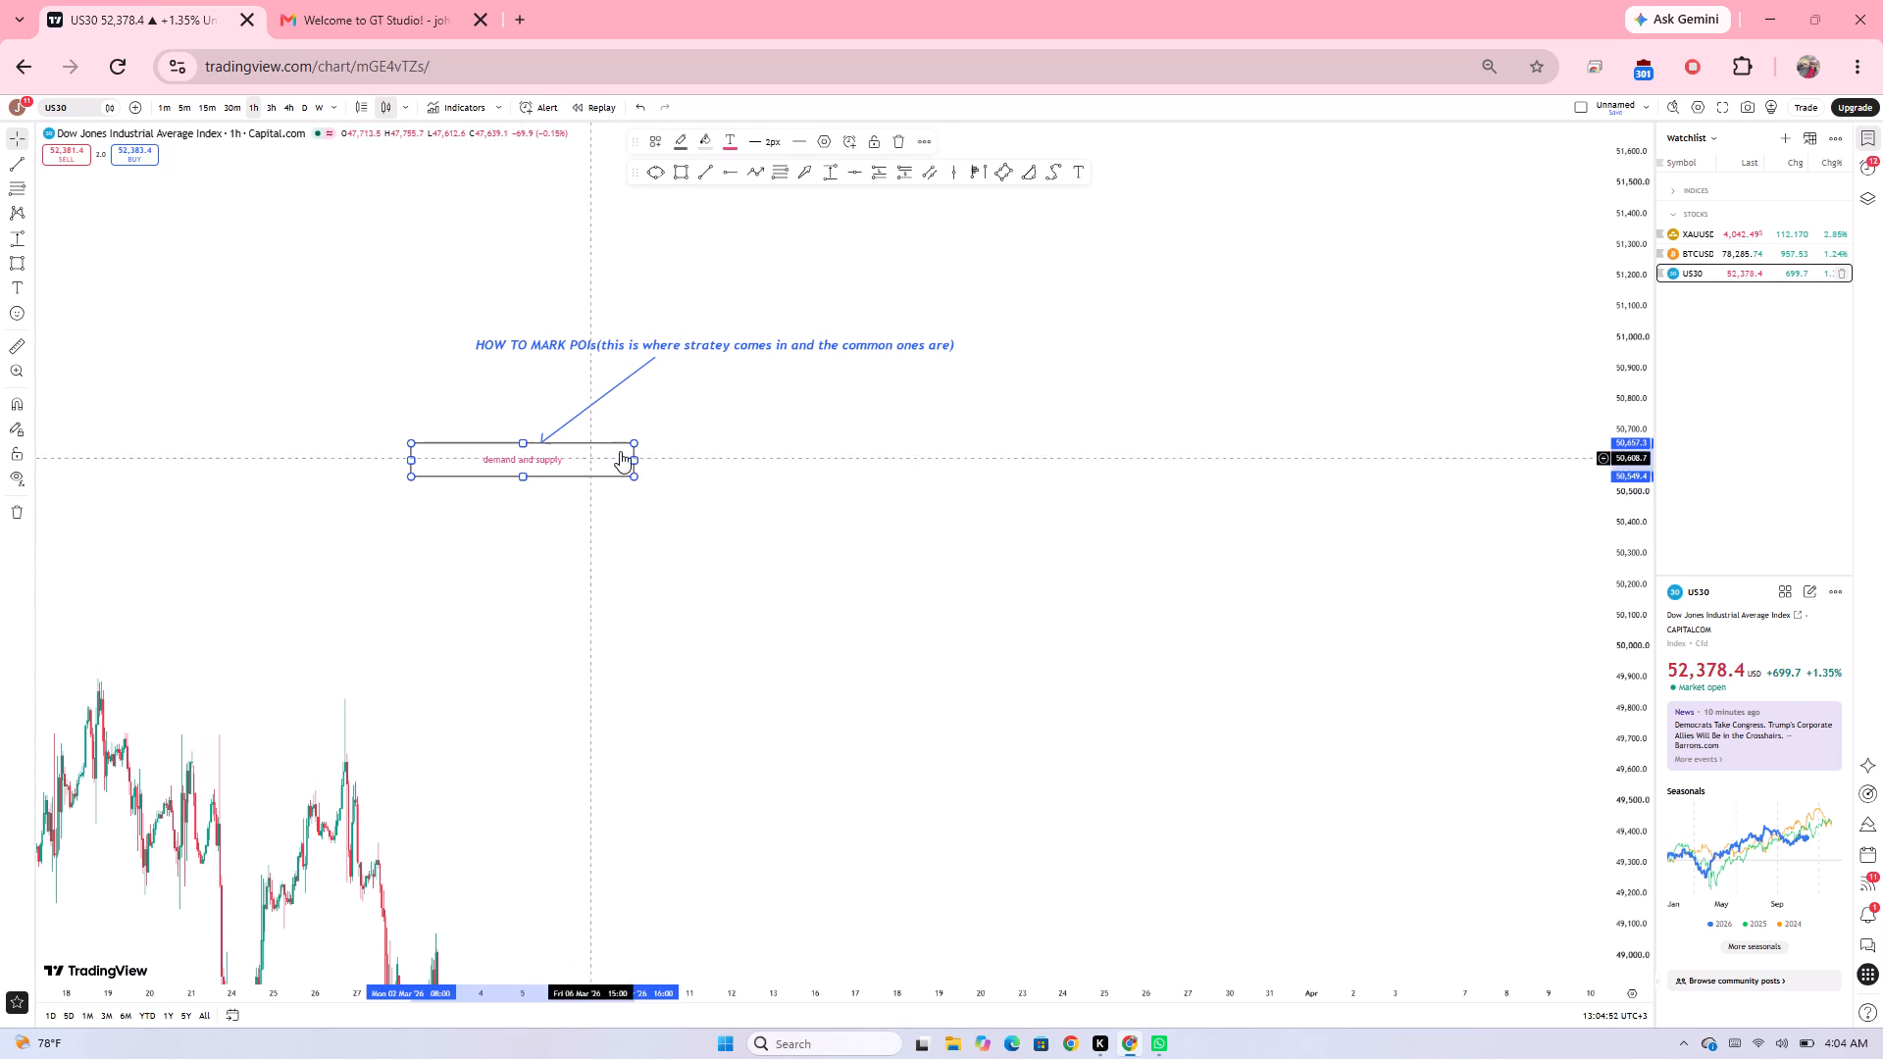
left_click_drag(633, 459, 576, 459)
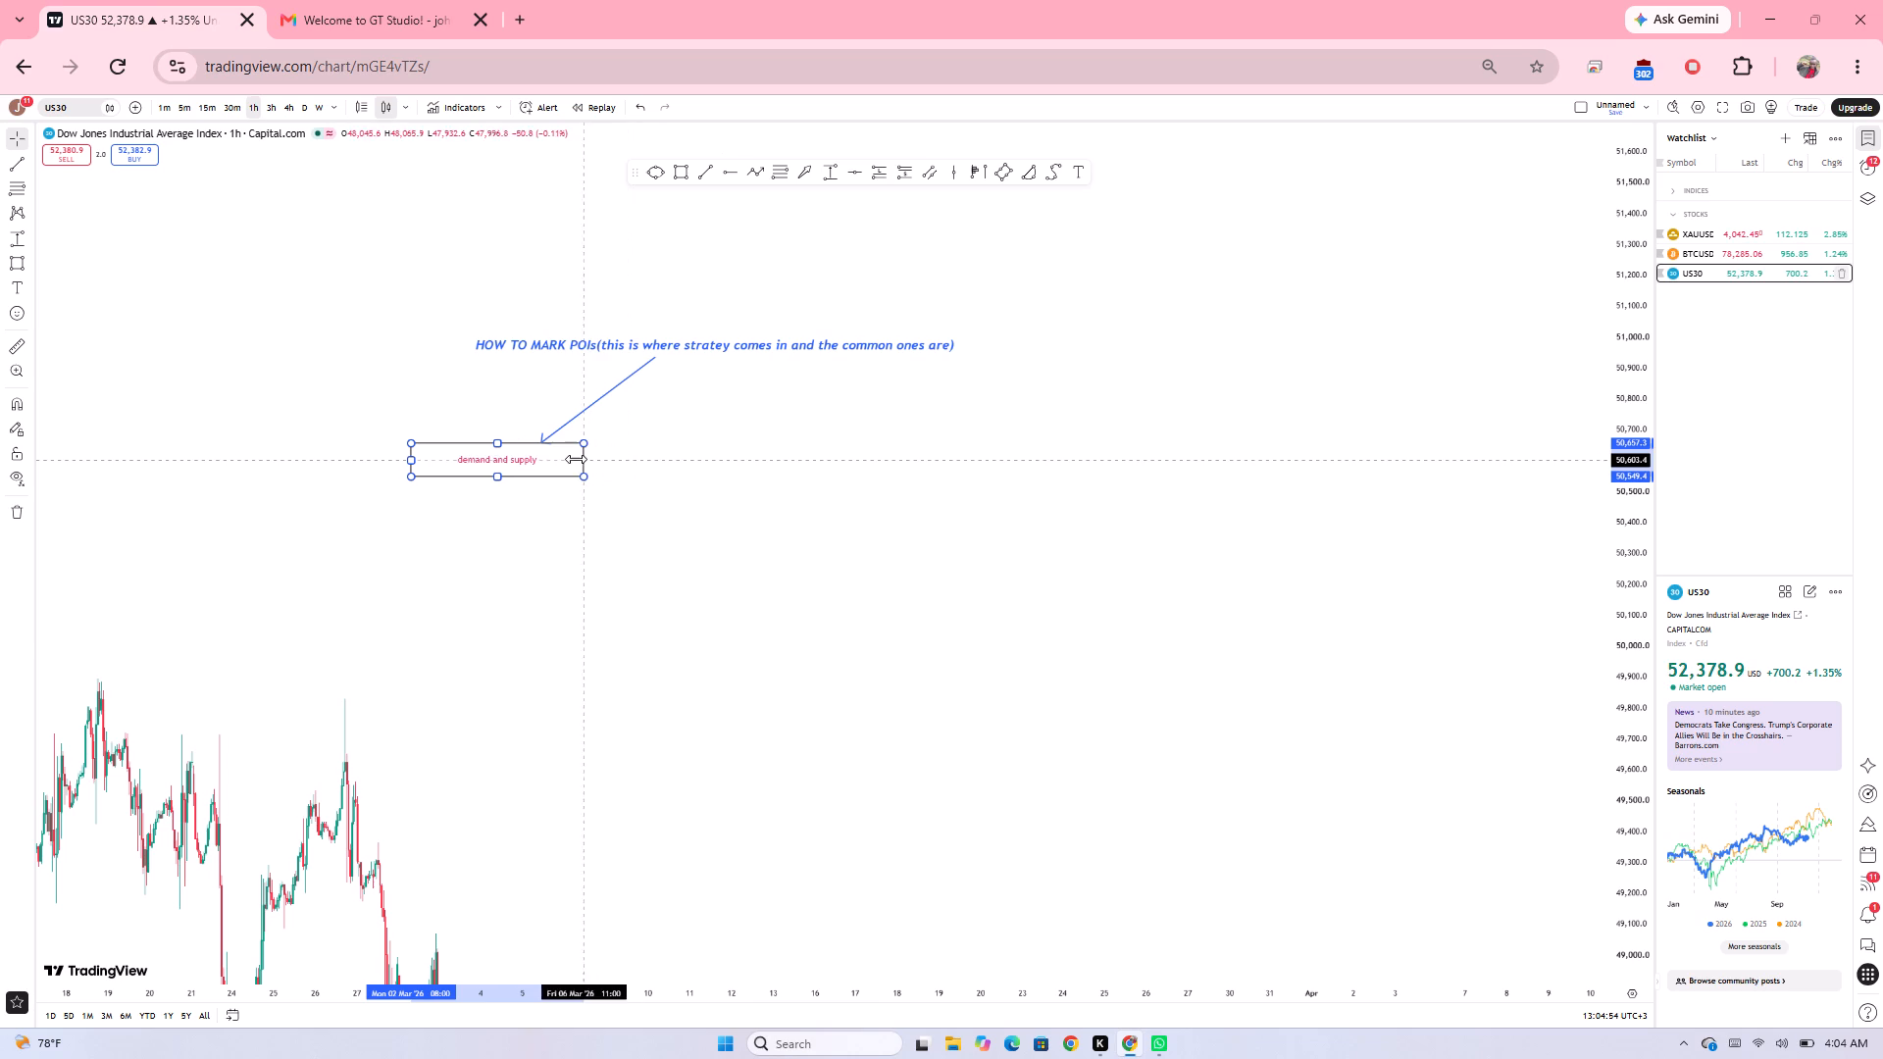
left_click_drag(576, 459, 548, 459)
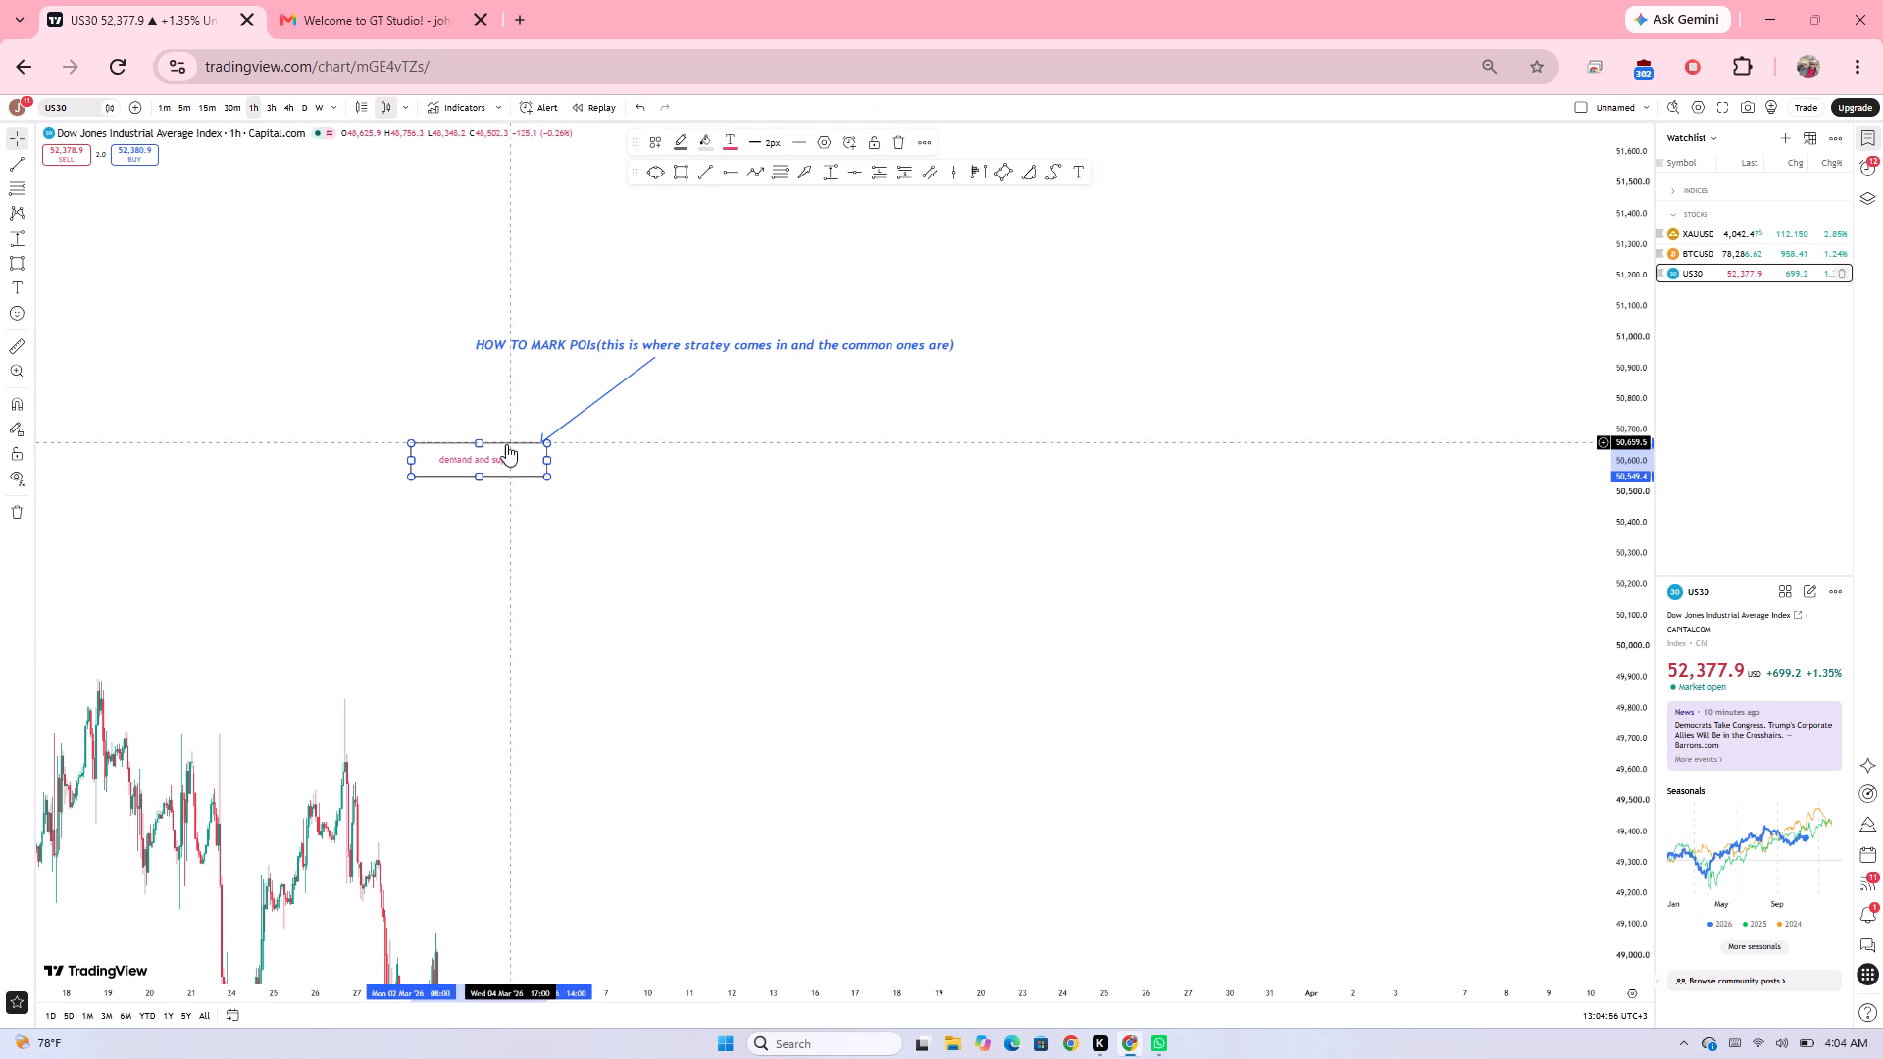
Shorten the arrow to a tip near 50,800 at 9 March and place the "demand and supply" box directly beneath it.
left_click_drag(499, 445, 526, 451)
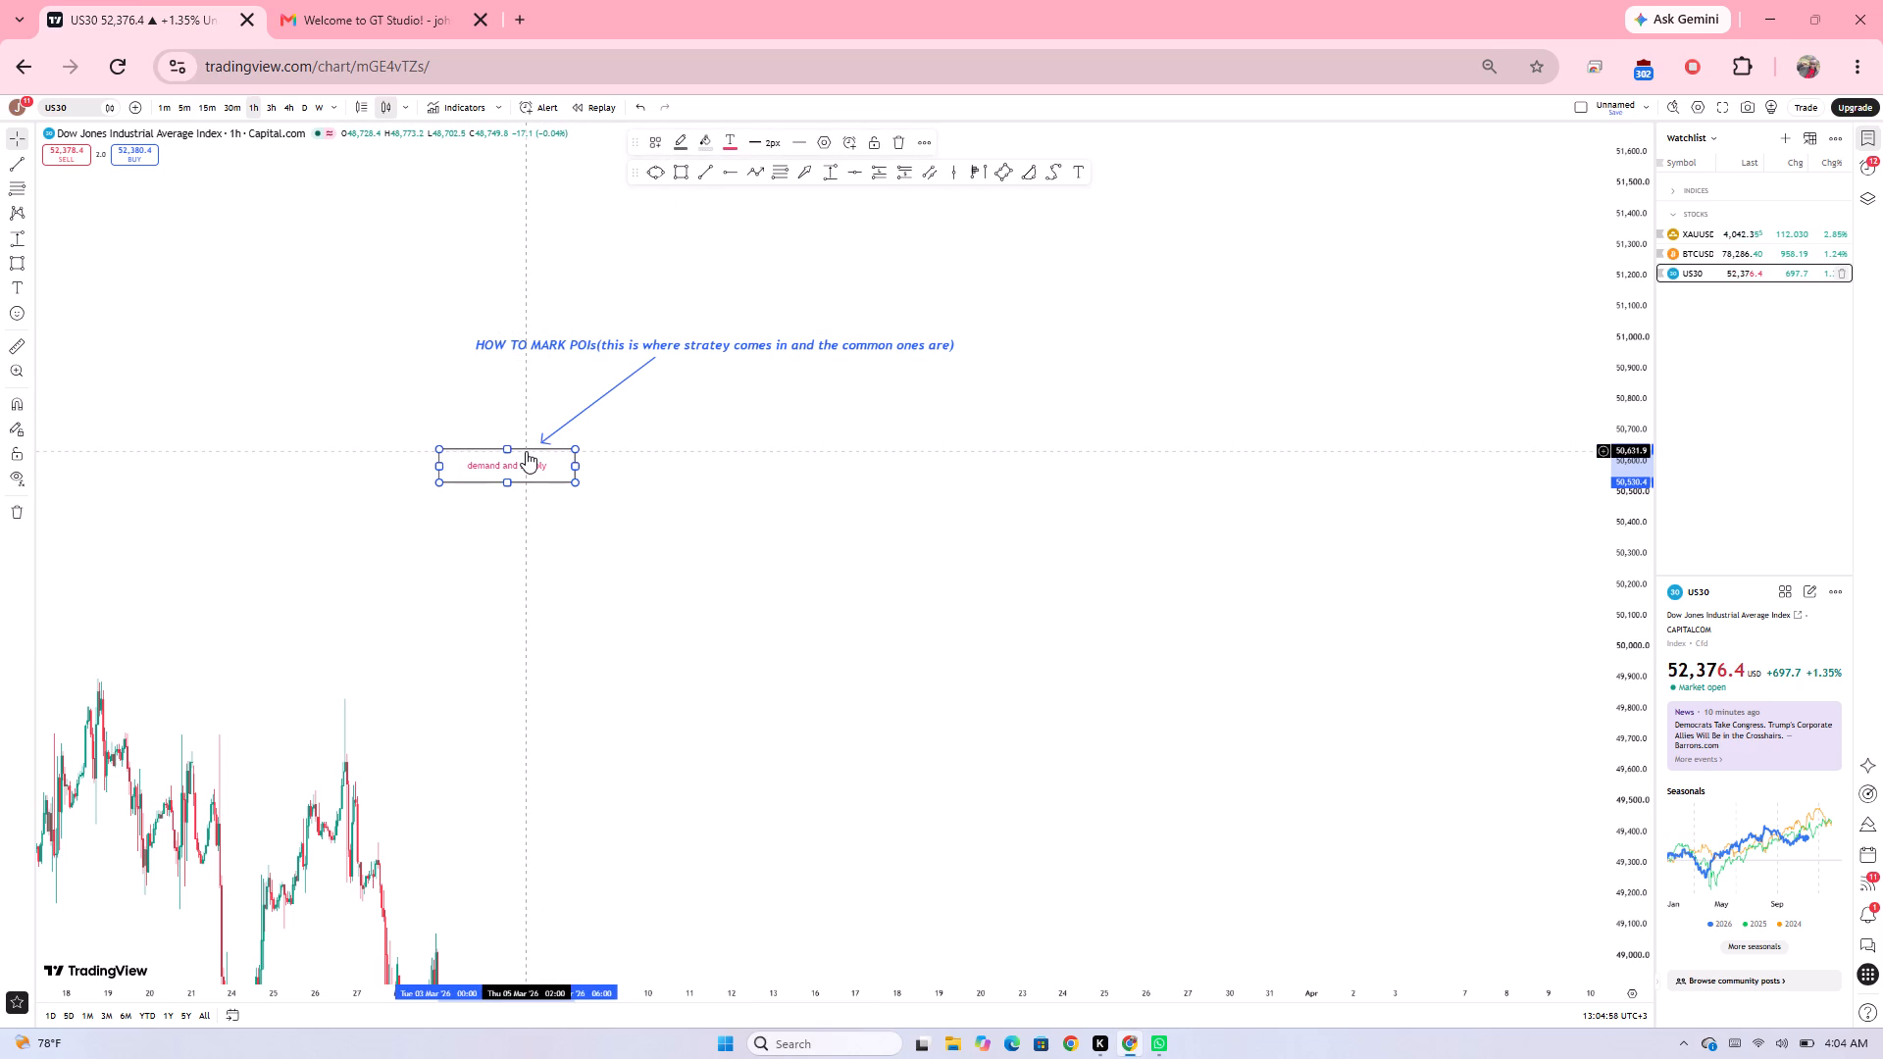
left_click_drag(526, 450, 567, 464)
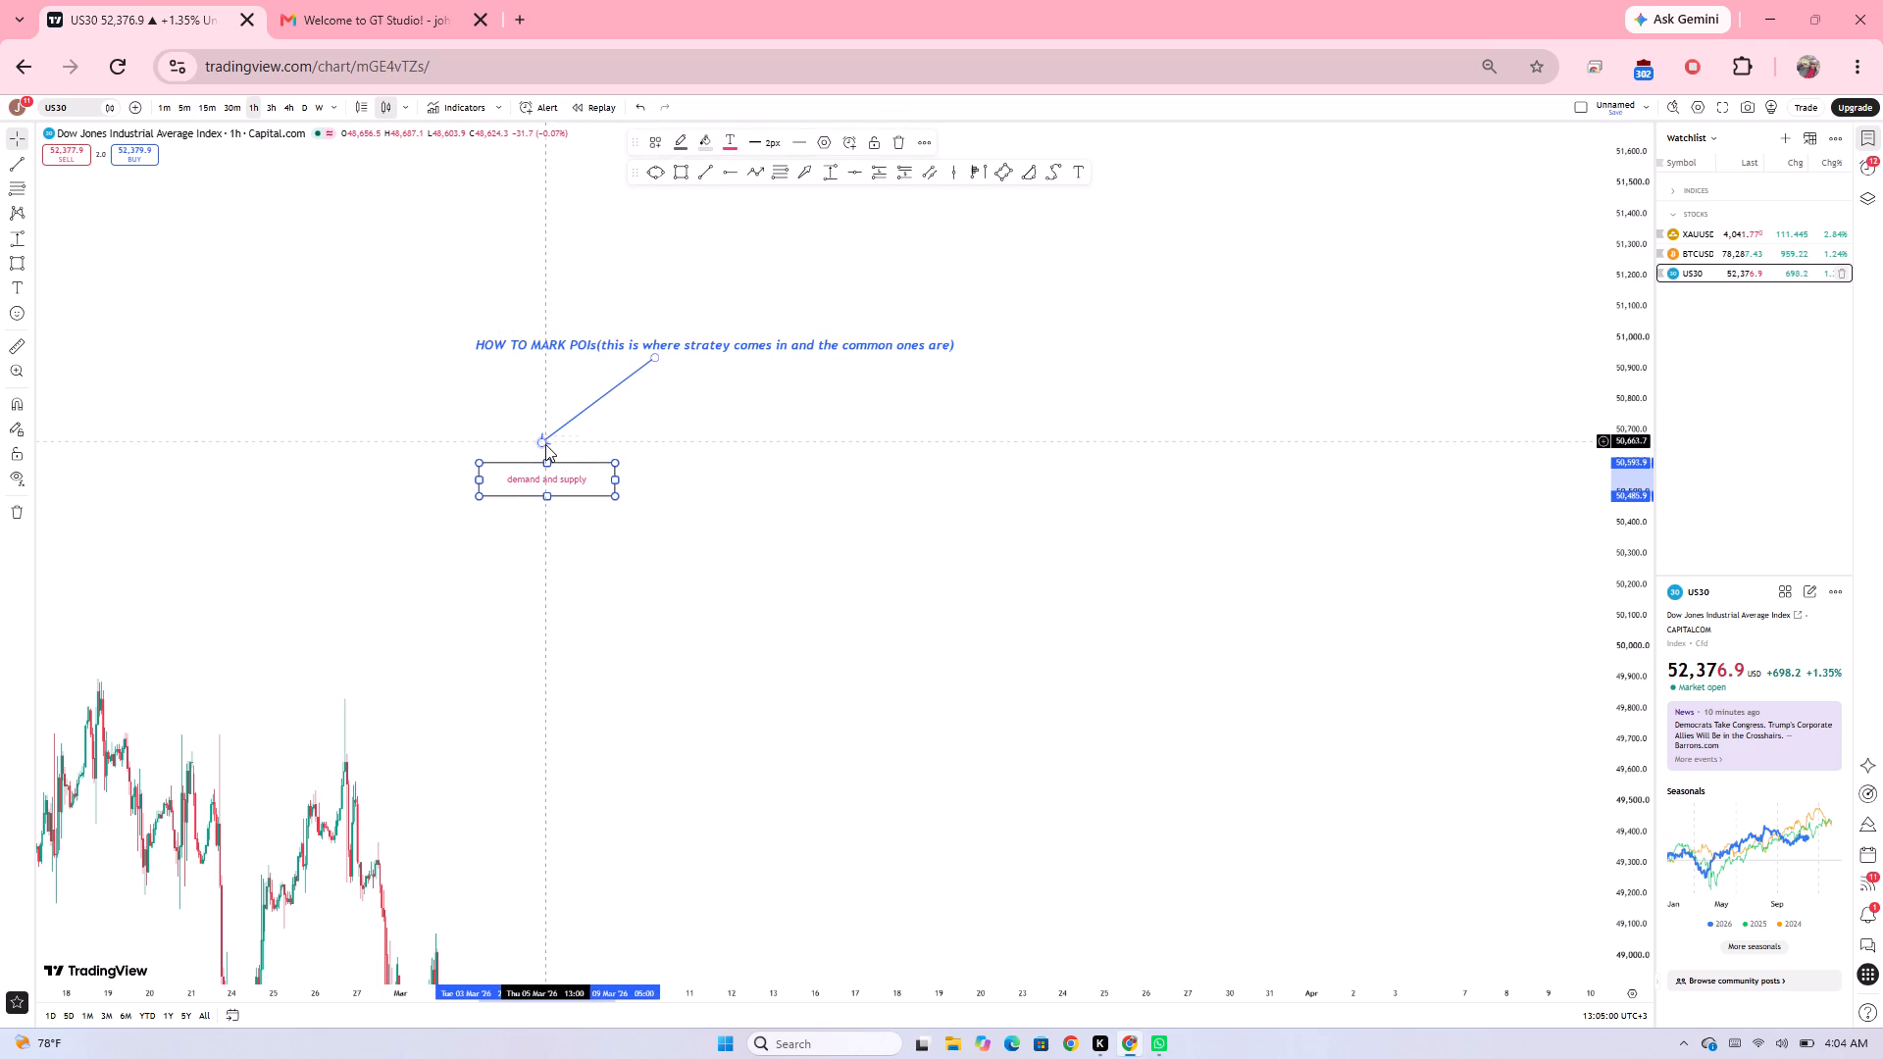
left_click_drag(545, 444, 619, 397)
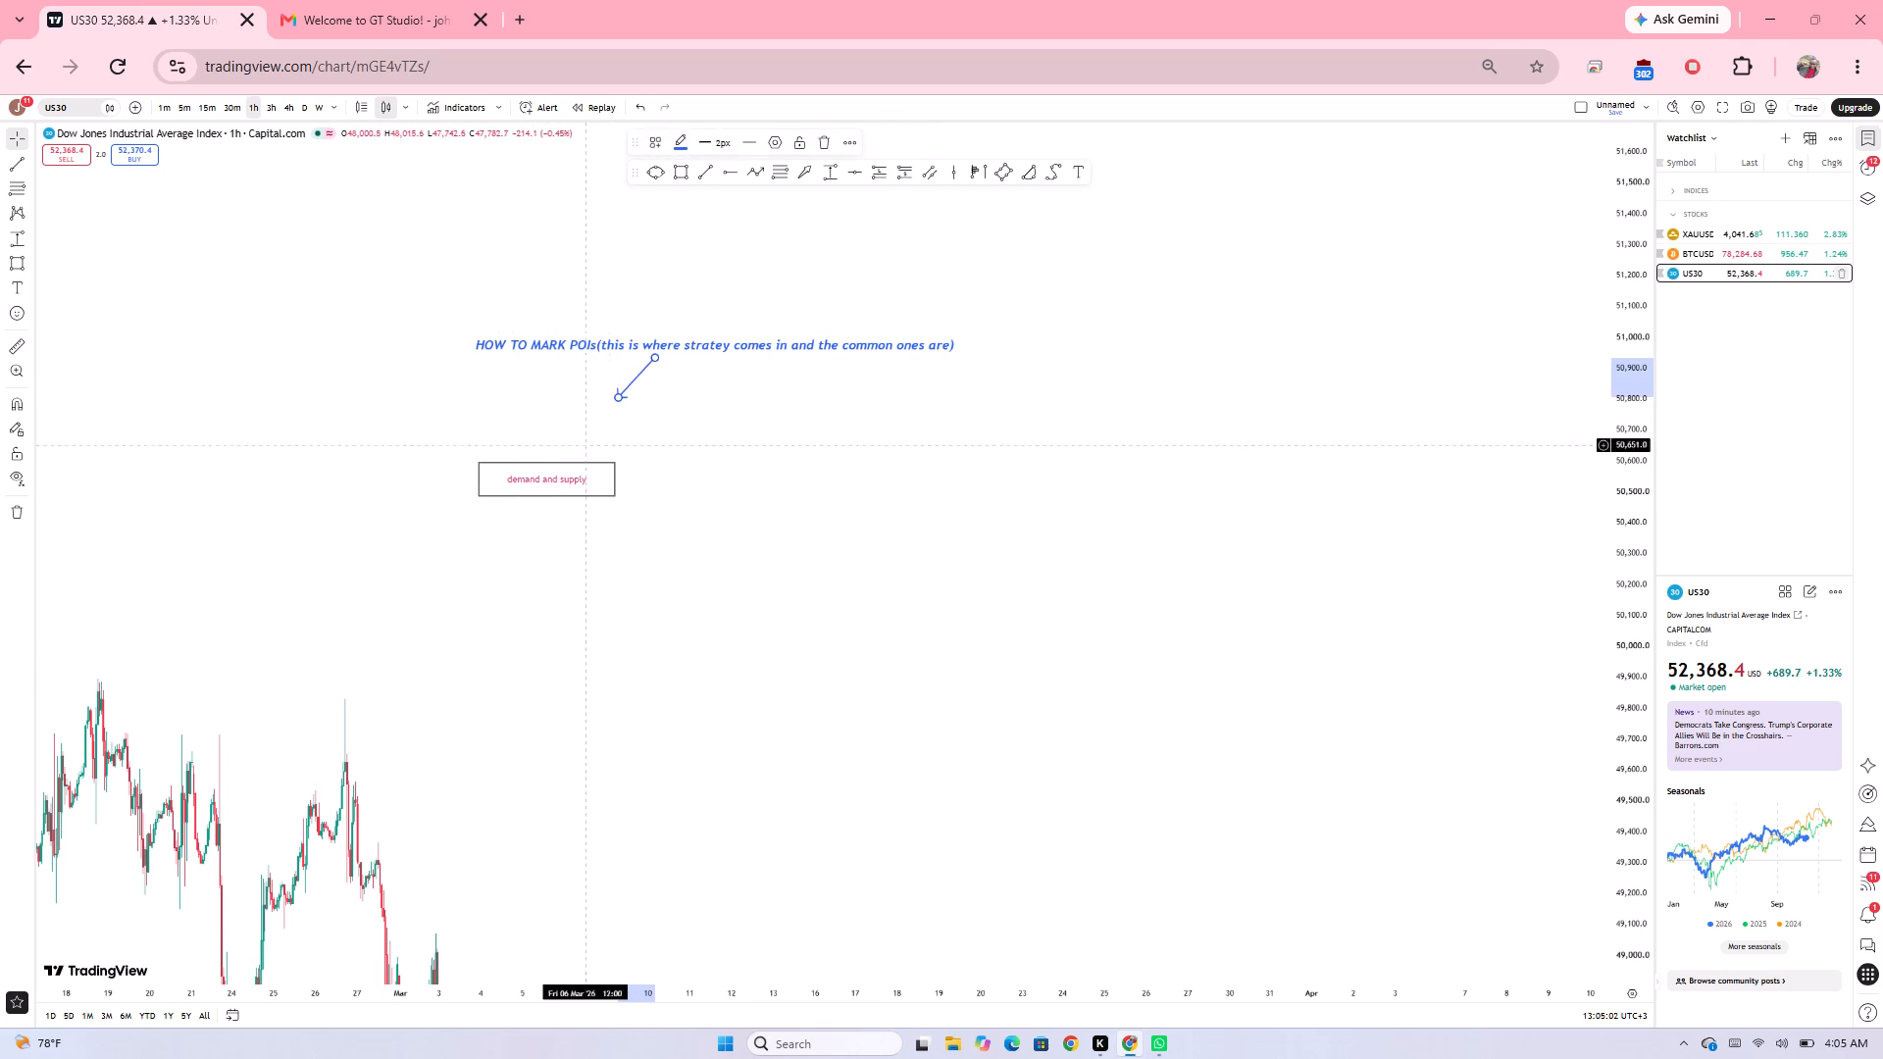
left_click_drag(574, 463, 626, 425)
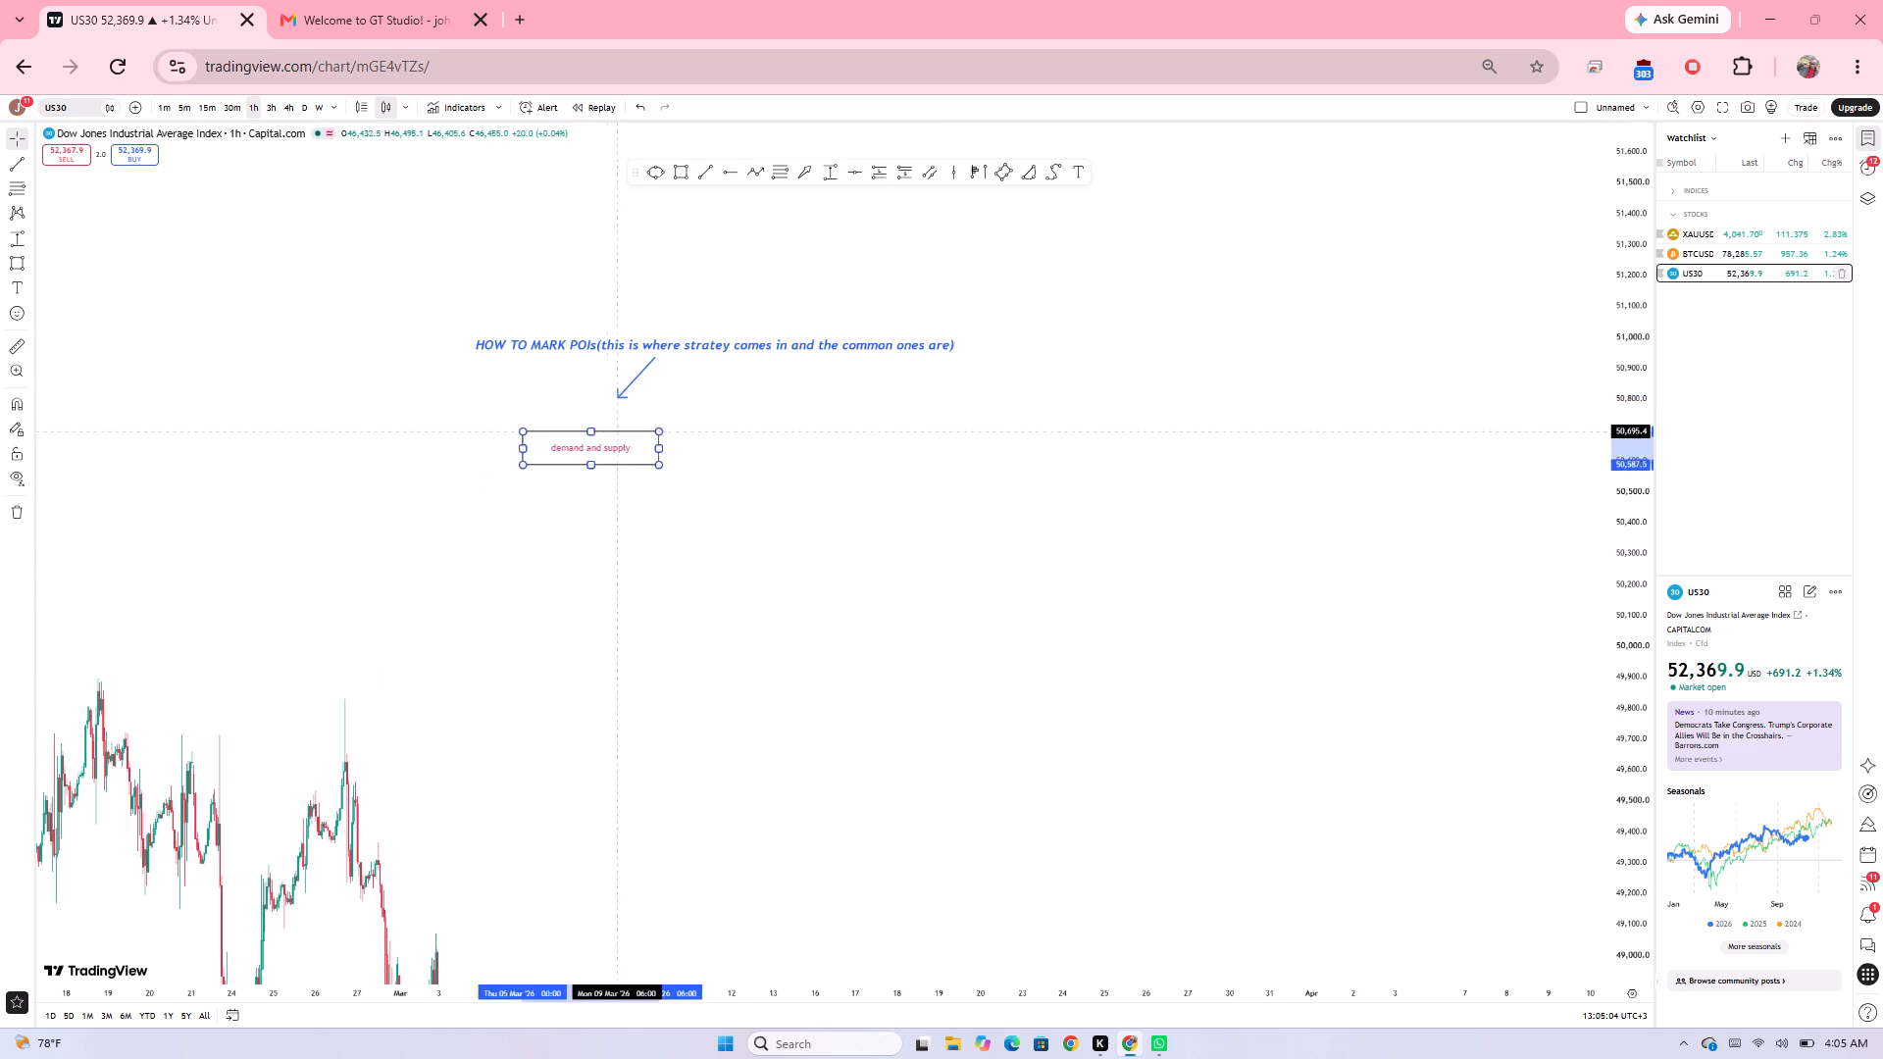
left_click_drag(626, 425, 641, 405)
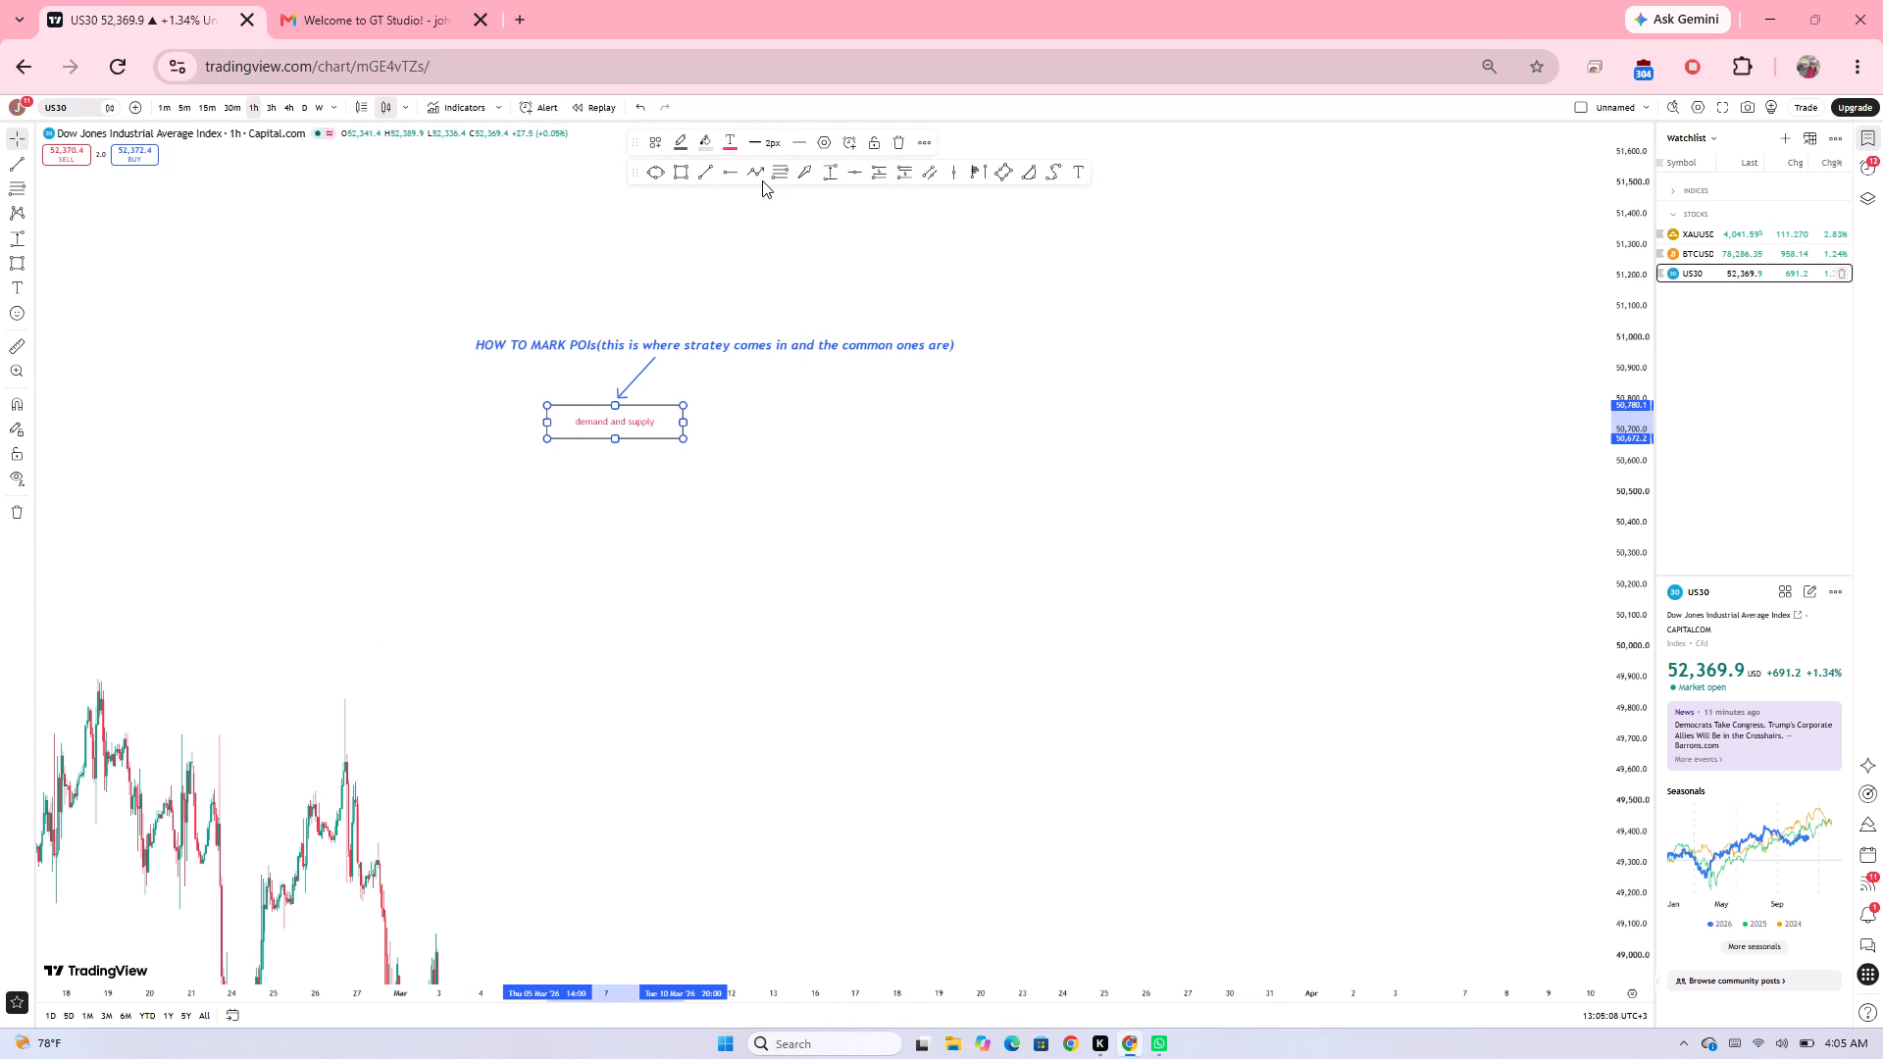
Draw a second arrow from beneath the heading straight down to about 50,513 at 12 March.
left_click(762, 180)
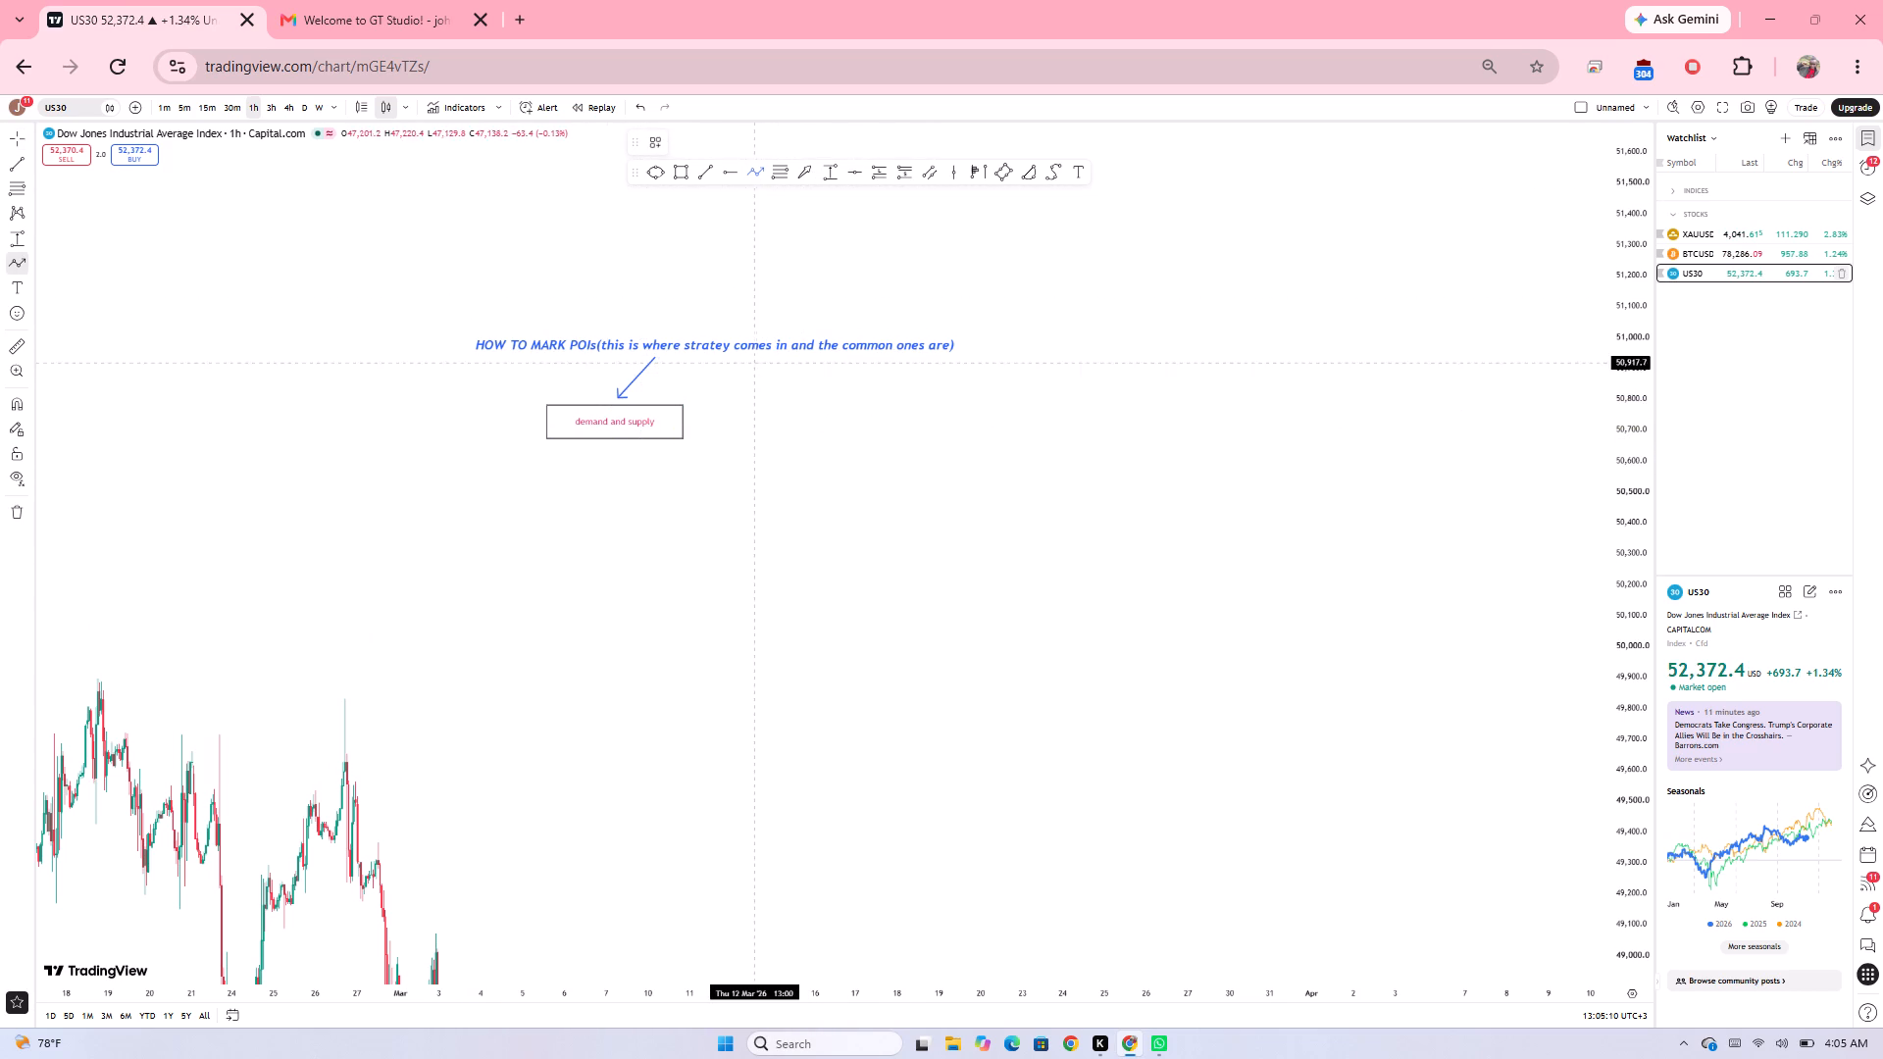
left_click_drag(739, 358, 731, 478)
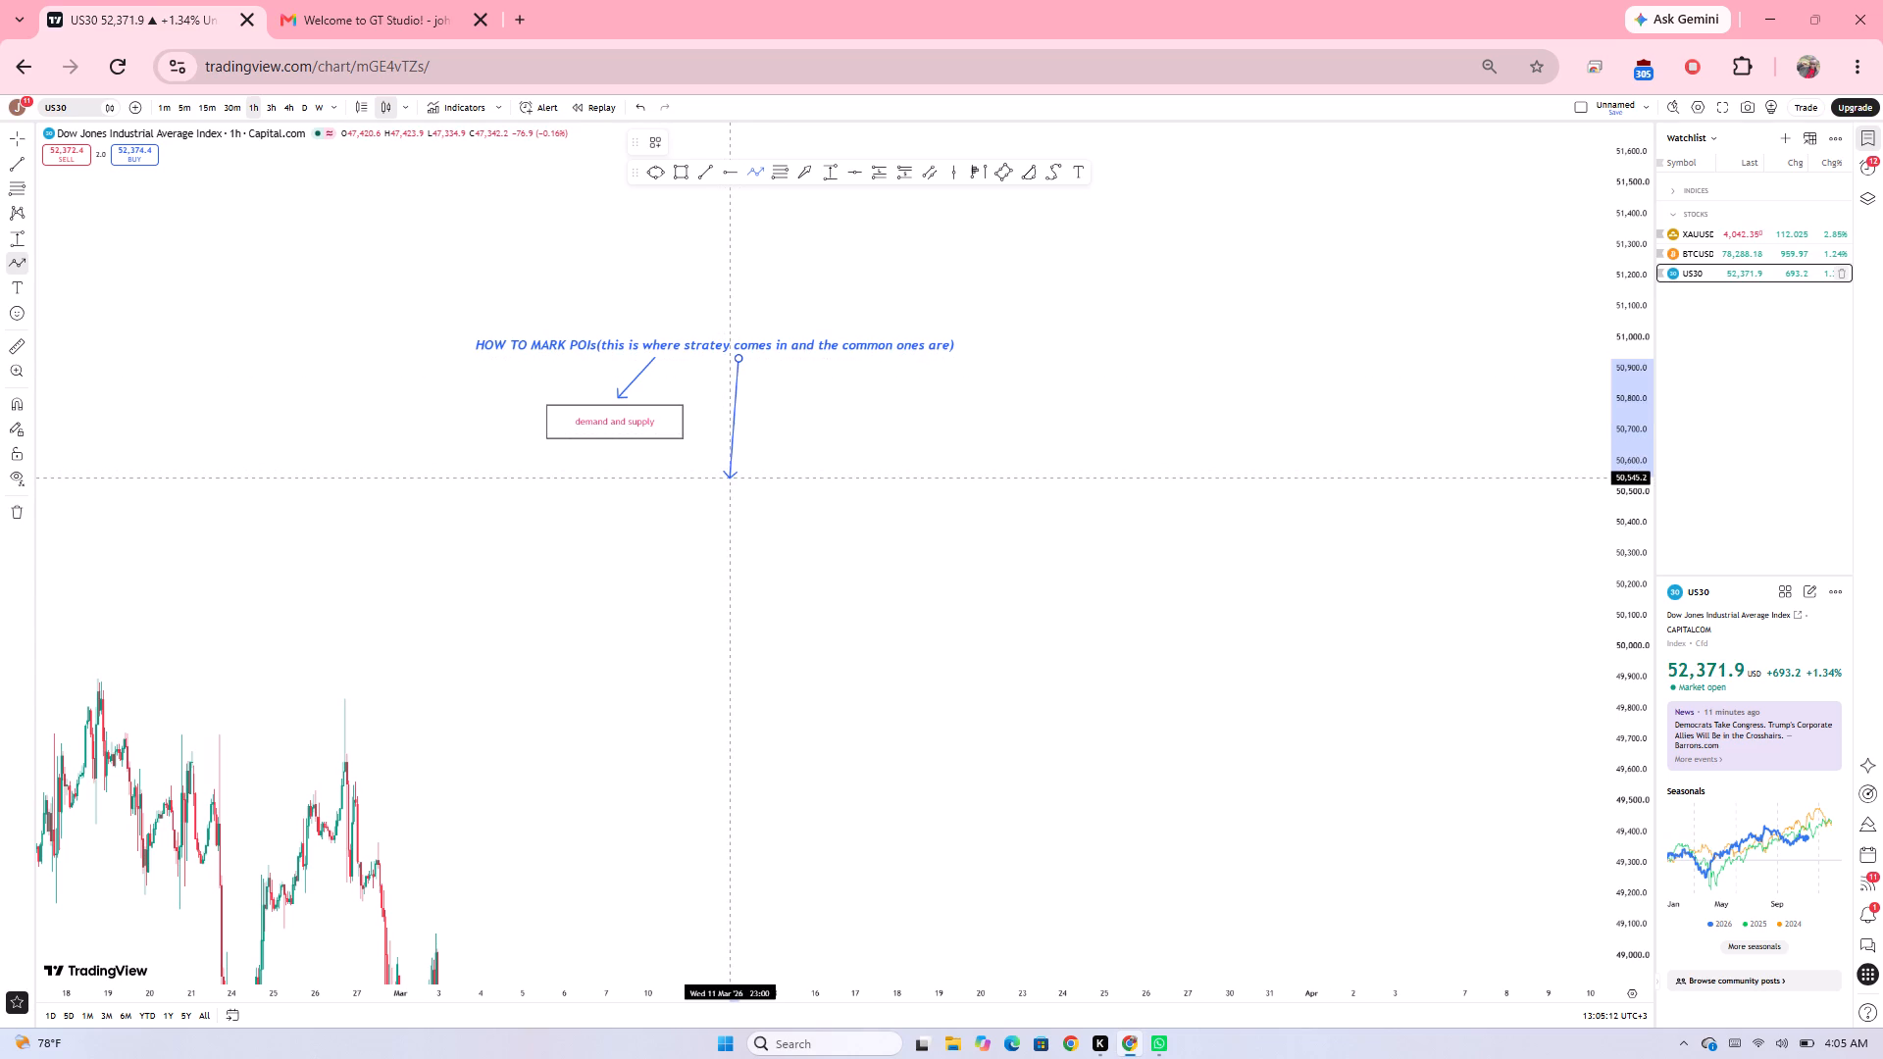
left_click_drag(731, 478, 742, 486)
left_click(742, 486)
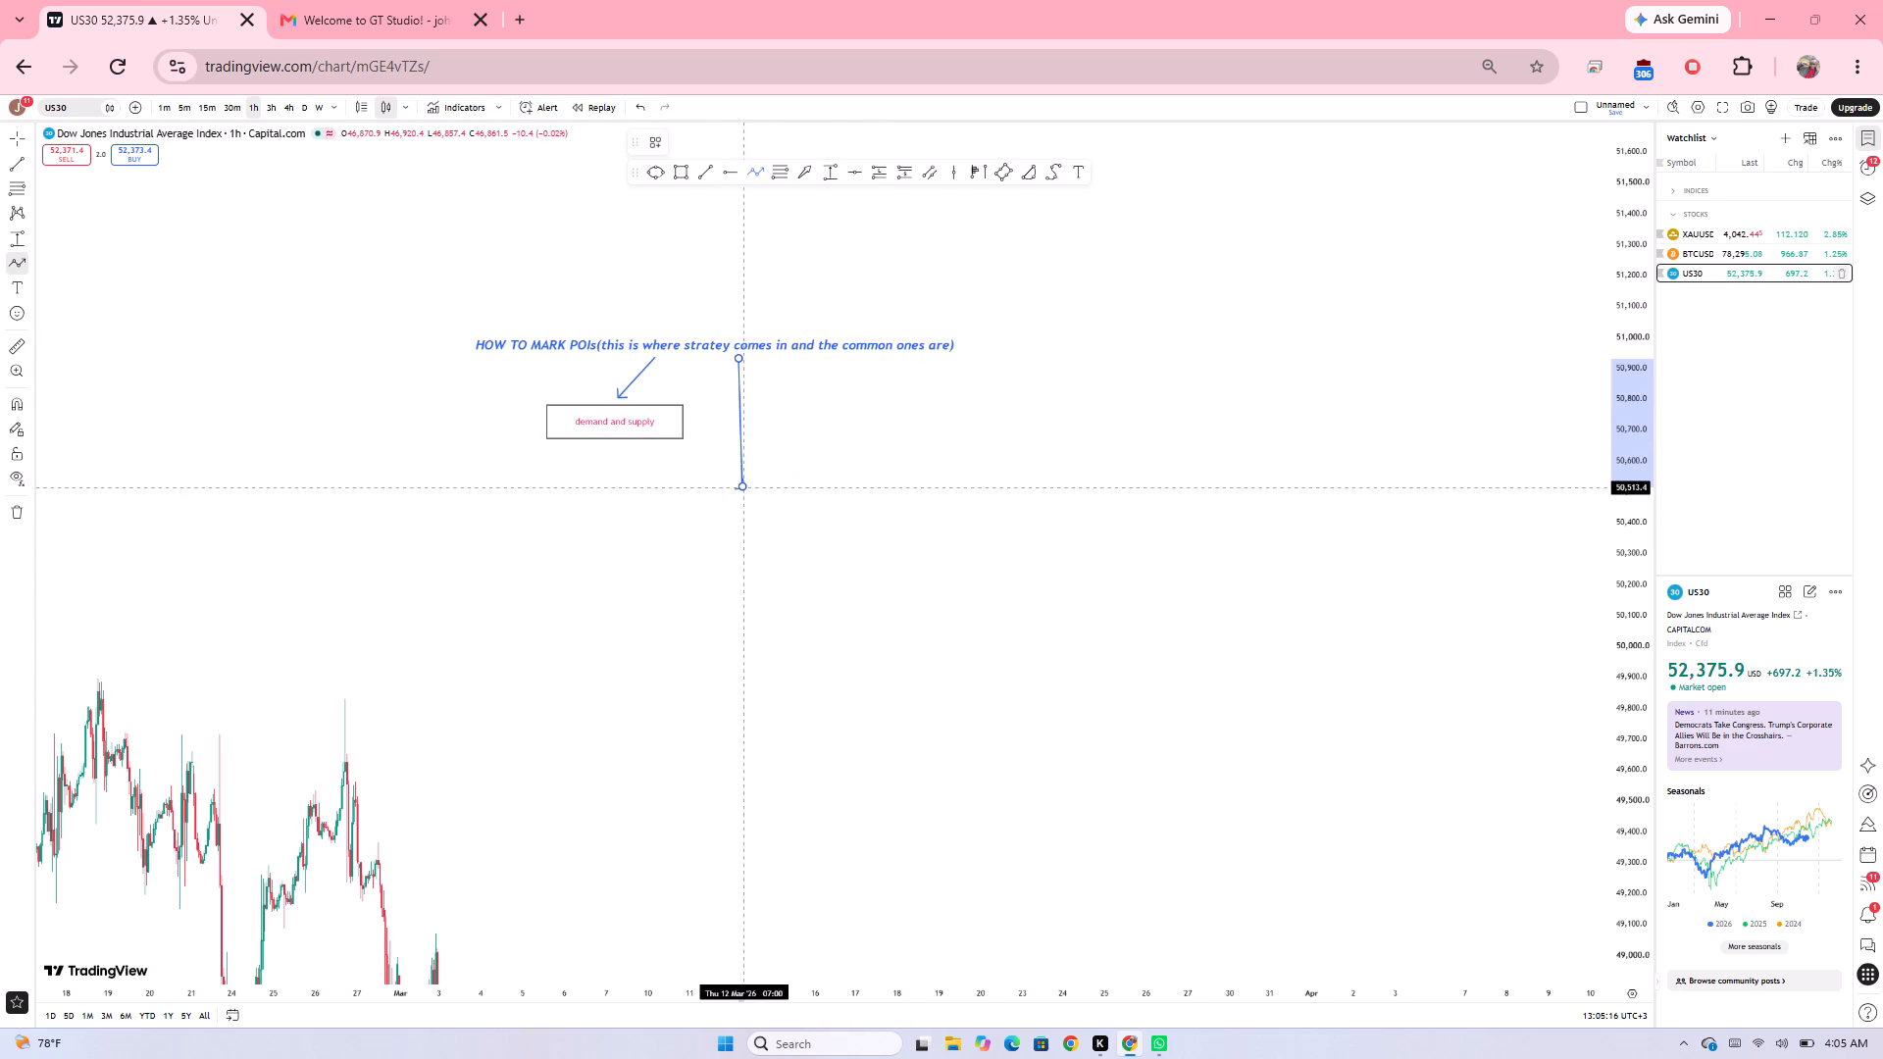
left_click(744, 487)
left_click(844, 455)
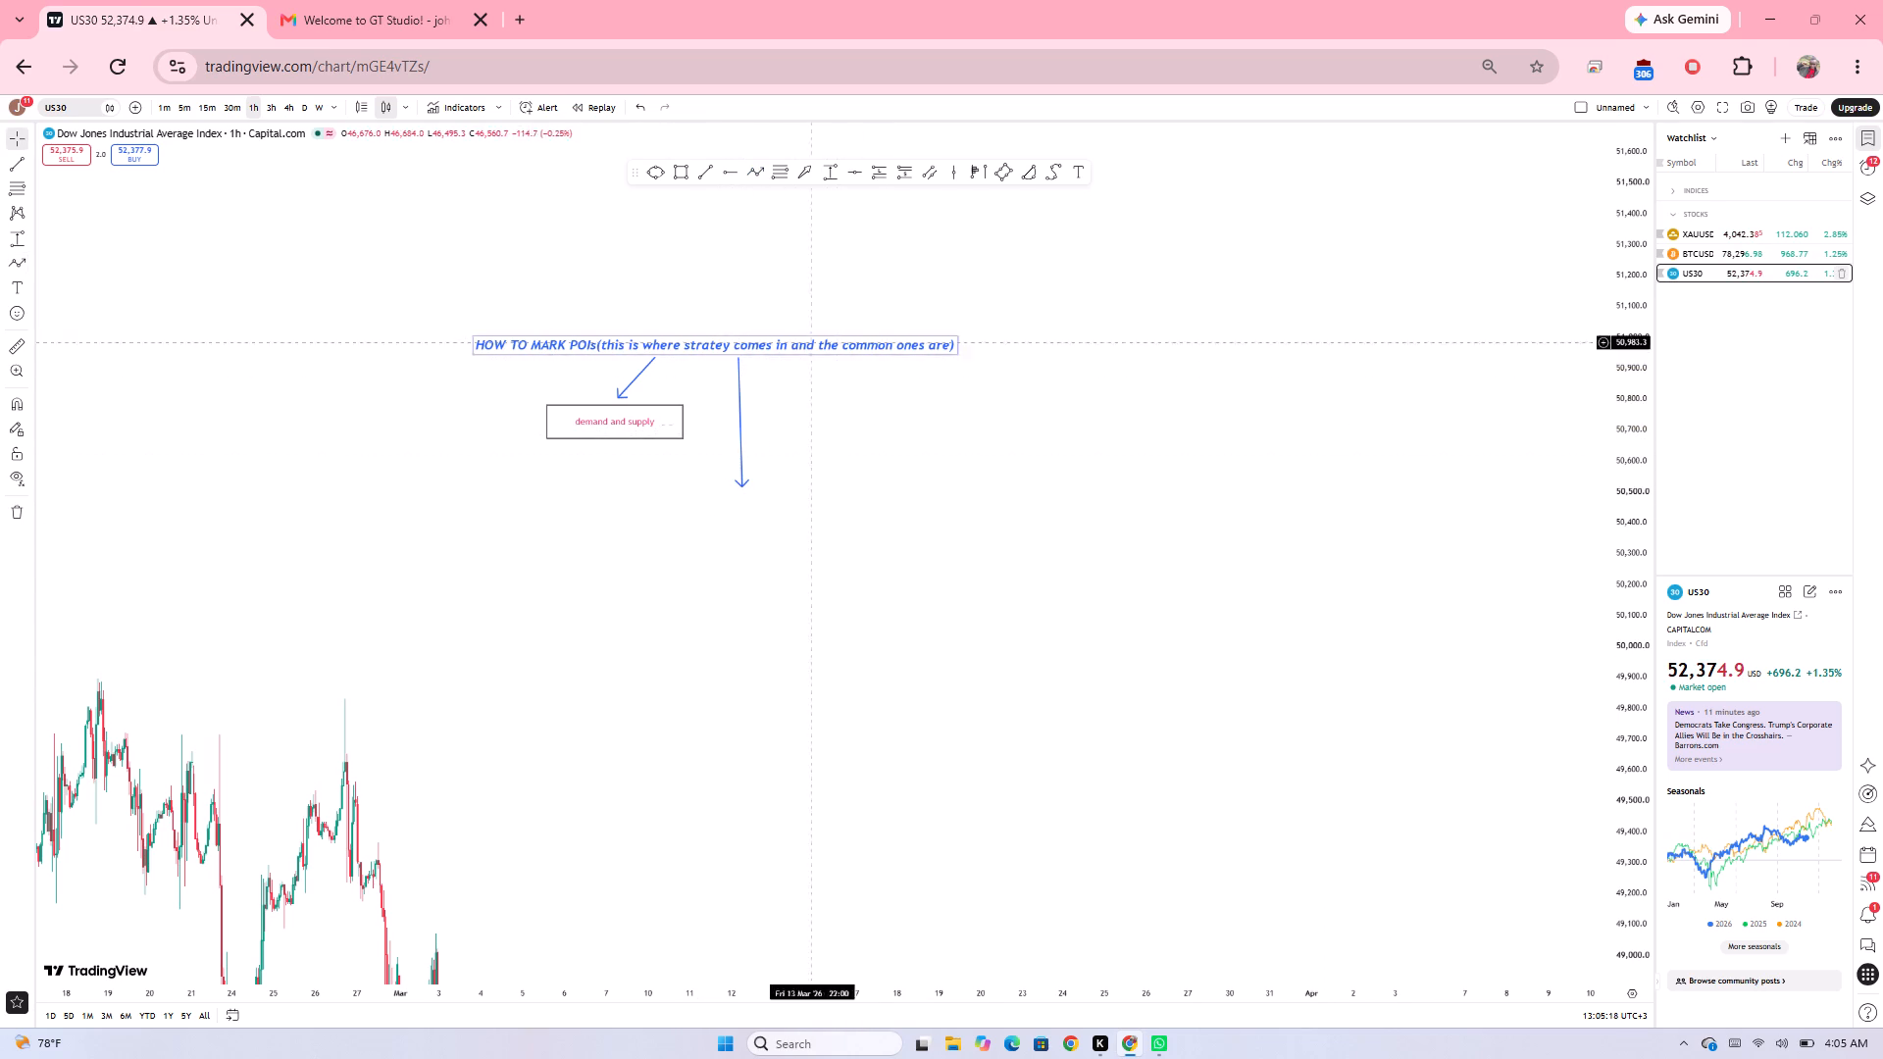
Draw a rectangle at the second arrow's tip, from about 50,513 down to 50,329, spanning 9 to 17 March.
left_click(682, 168)
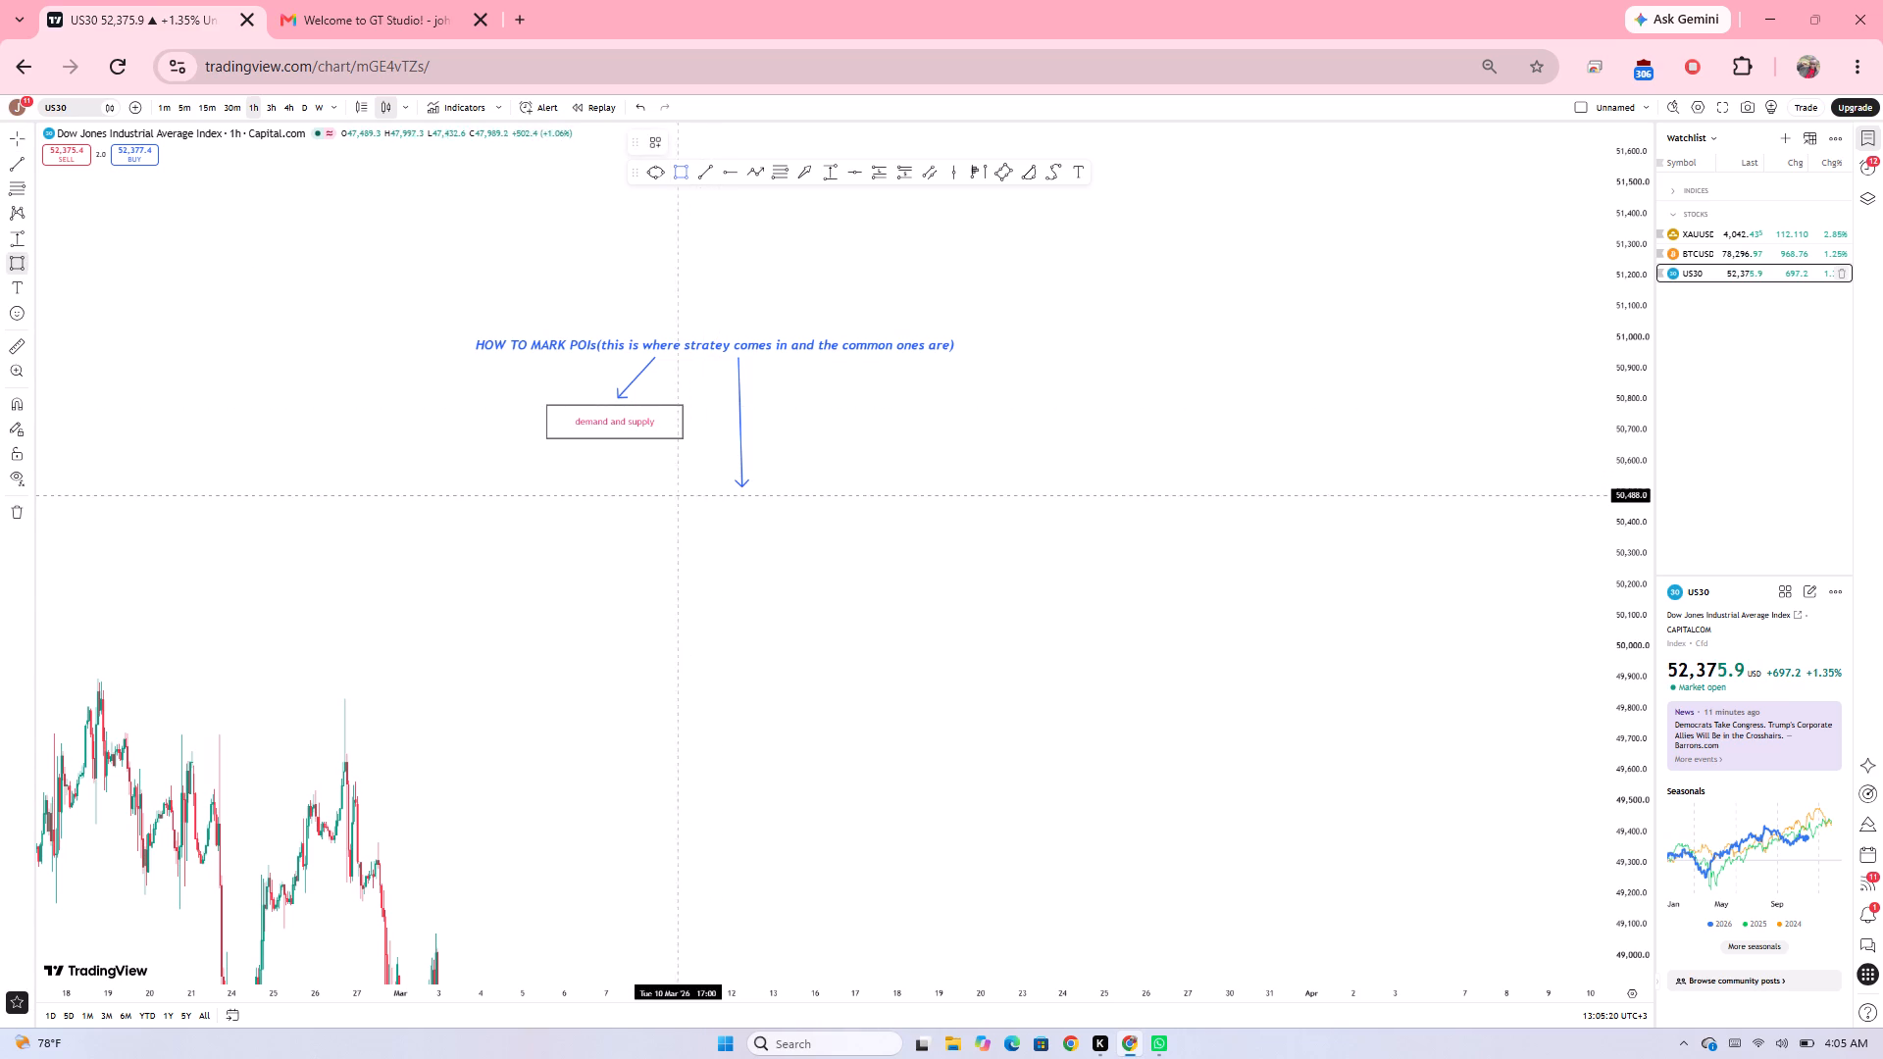
left_click_drag(643, 487, 866, 544)
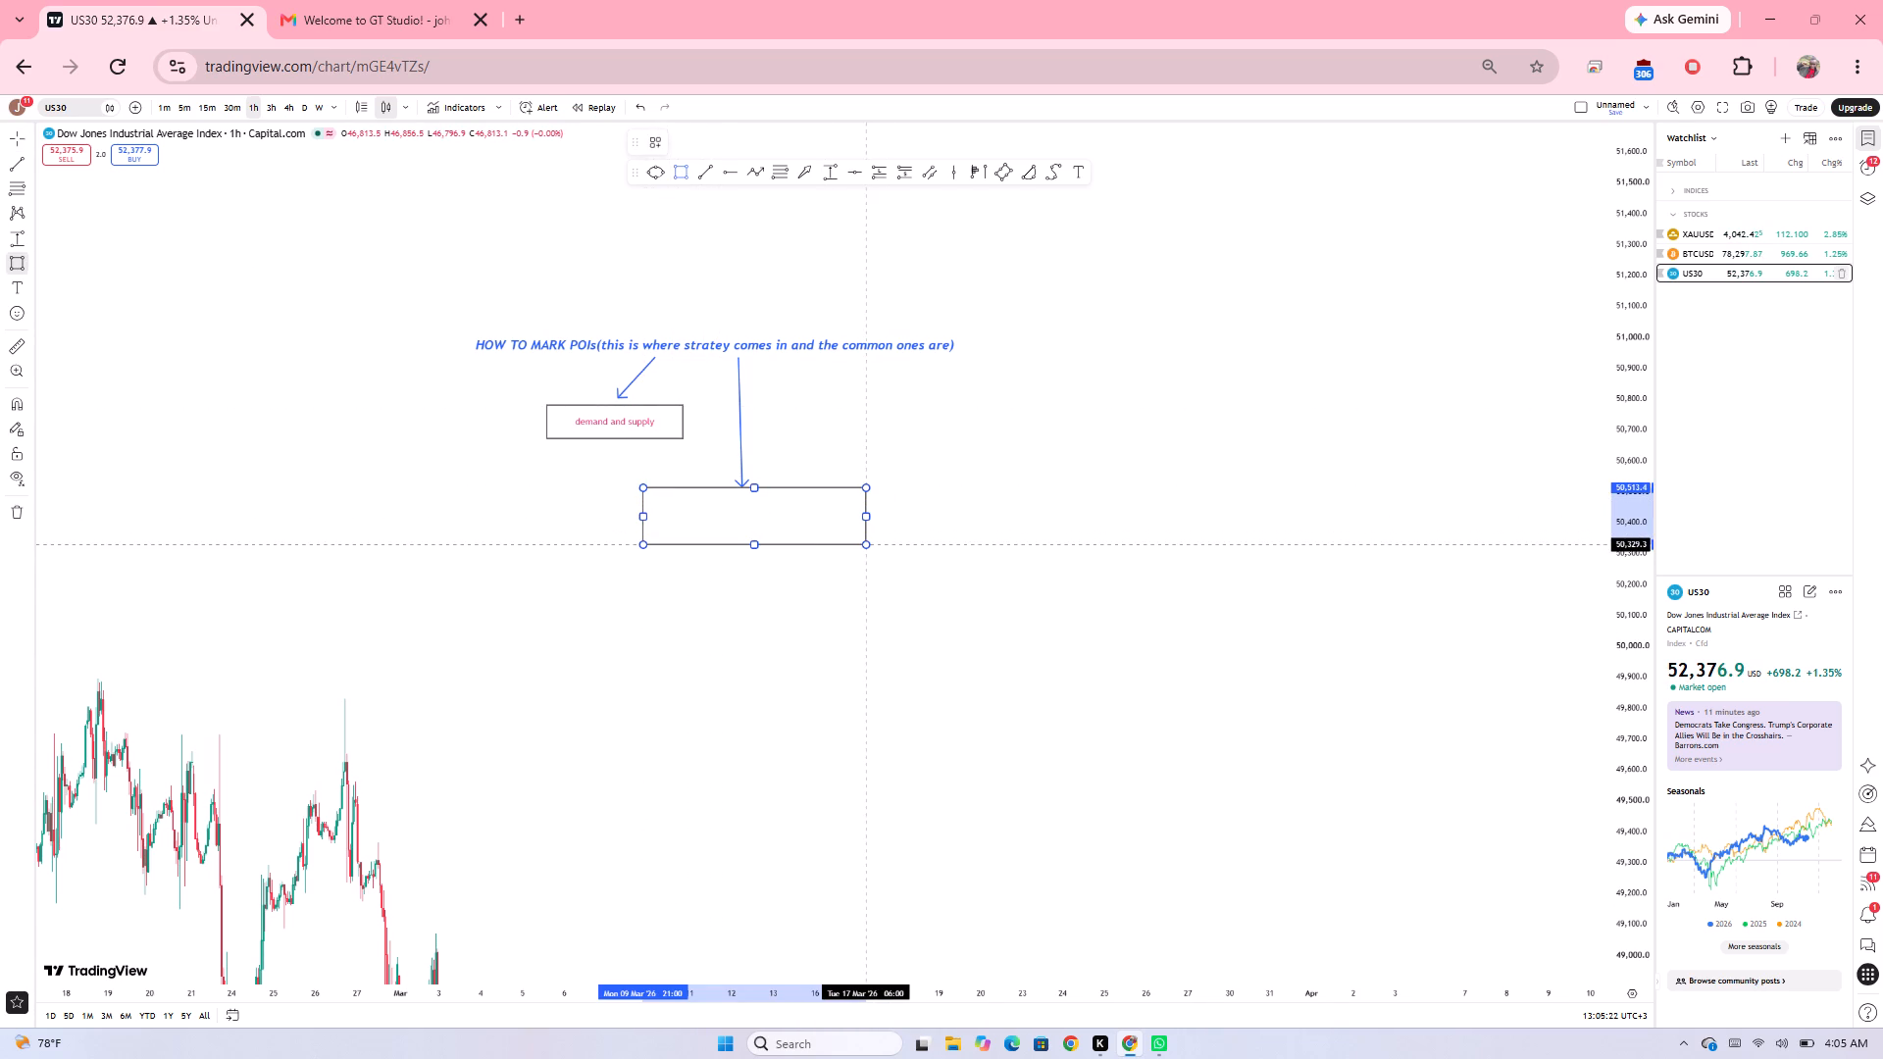
left_click(866, 544)
Label the new rectangle "support & resistance", with spaces around the ampersand.
left_click(762, 519)
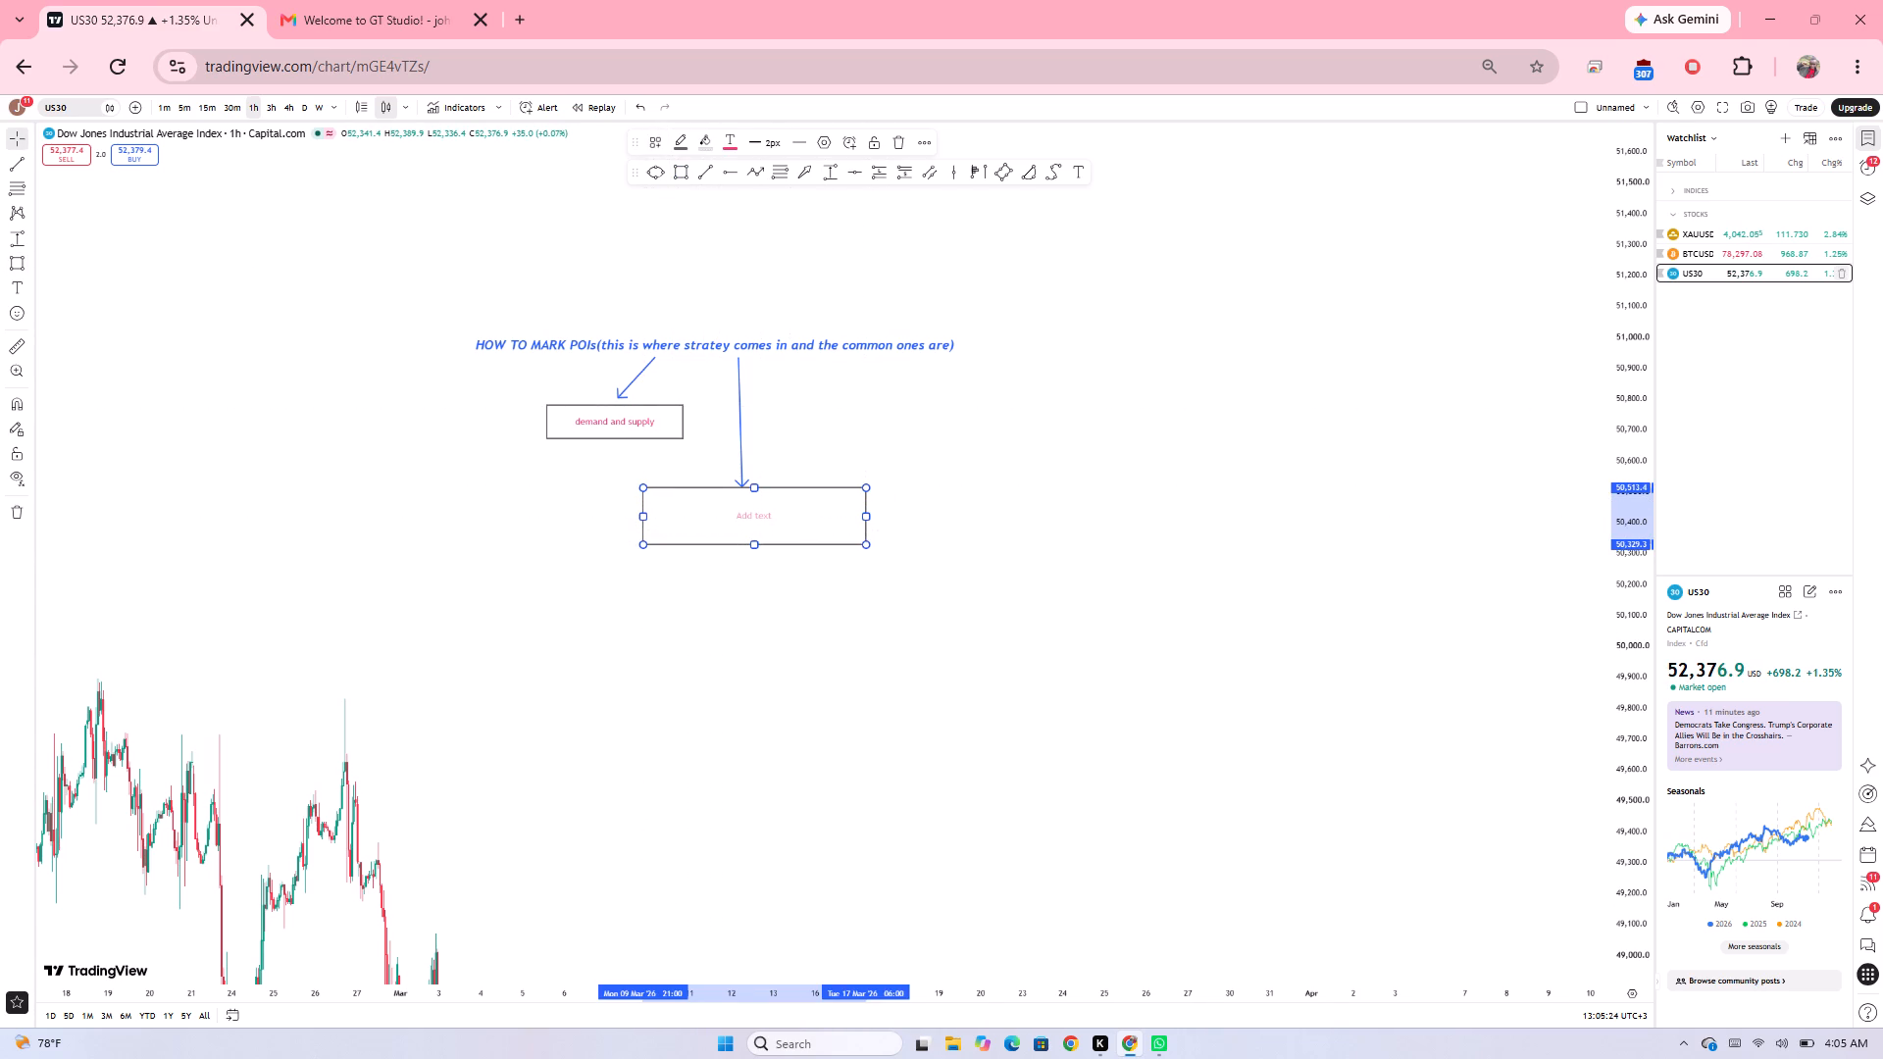
type("support and")
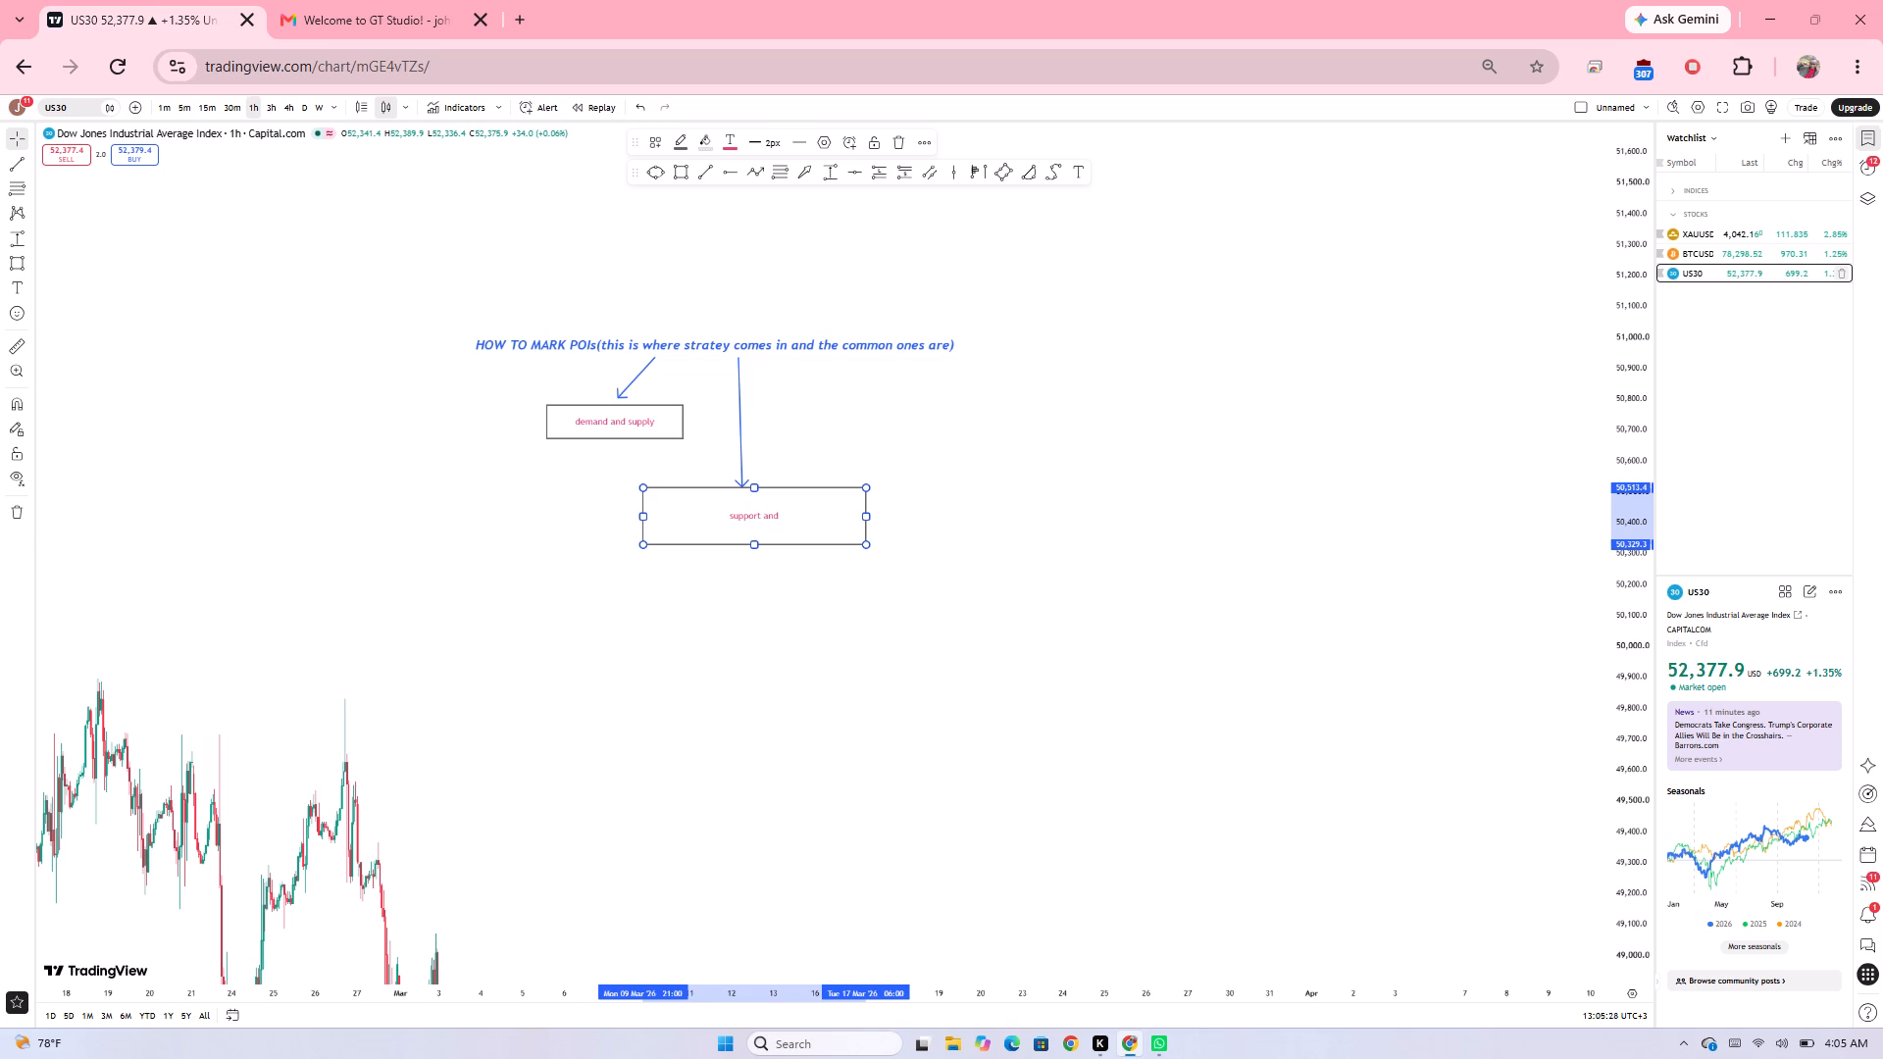
key("BackSpace")
key("BackSpace")
key("BackSpace")
key("BackSpace")
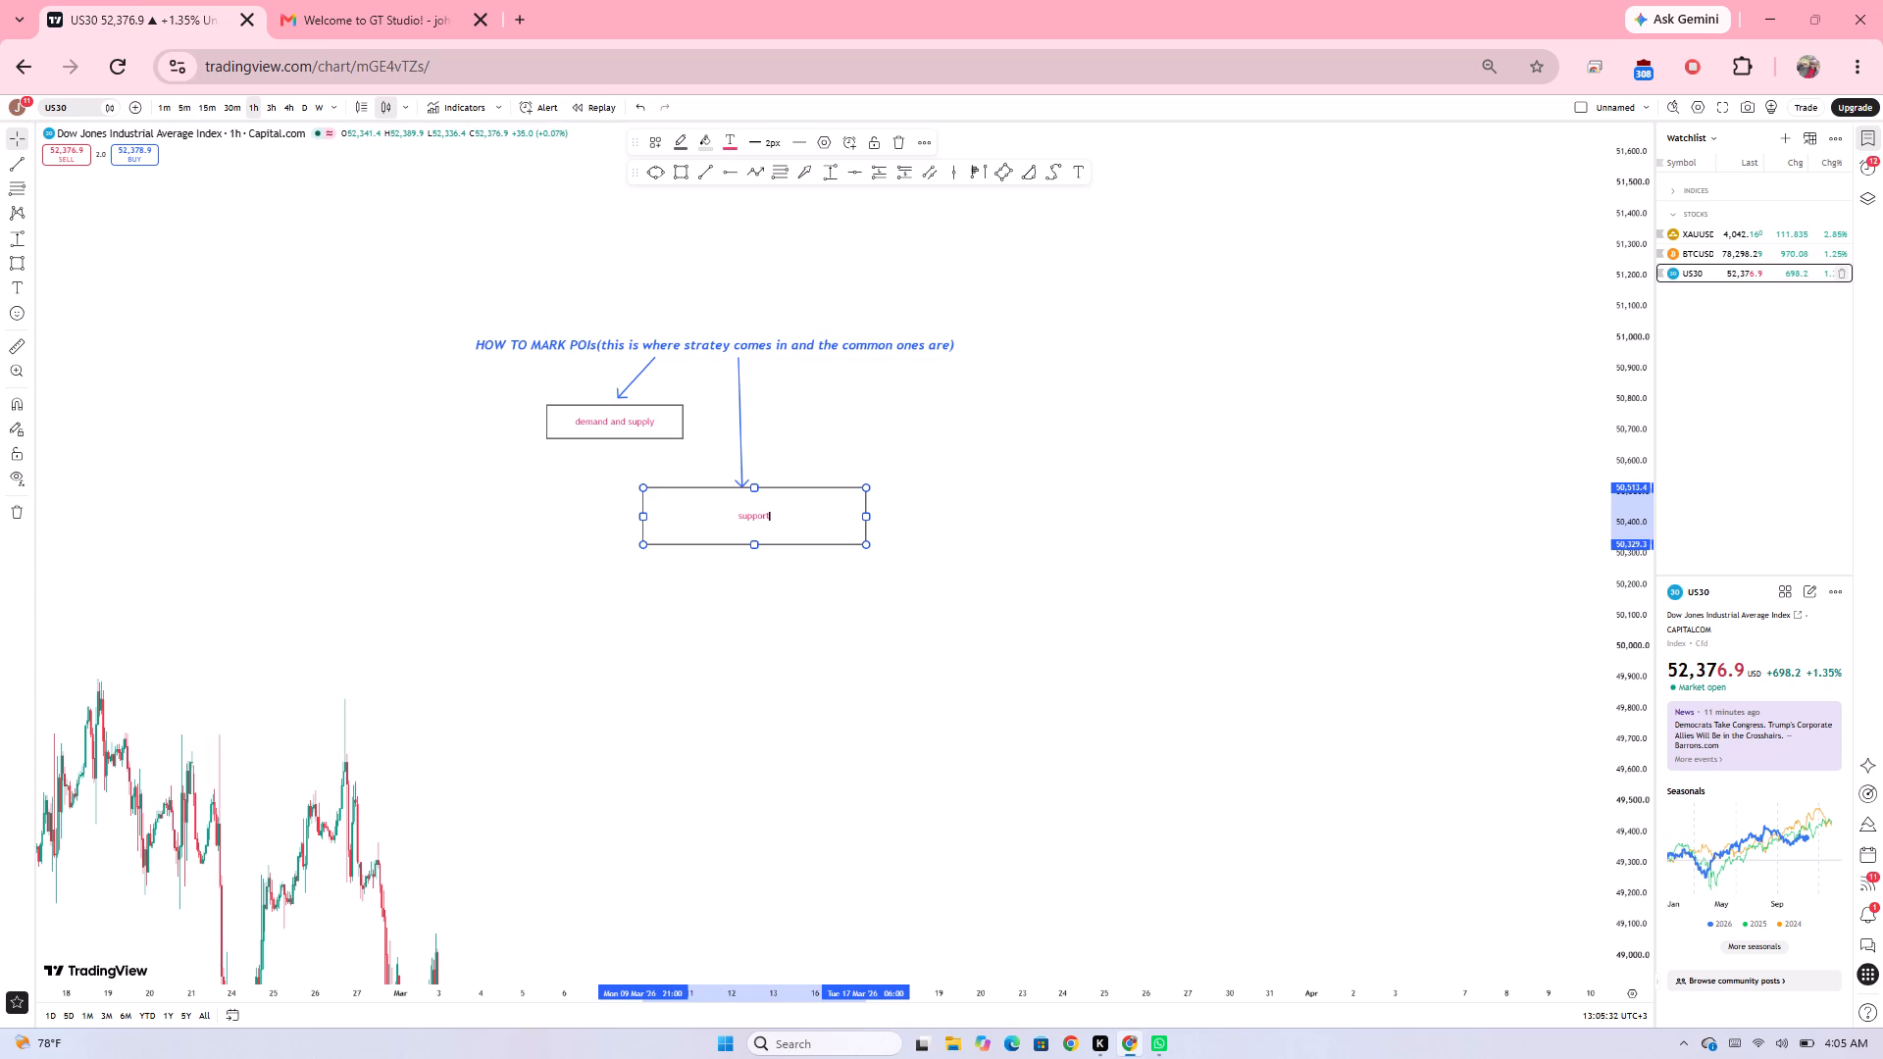
key("shift+ampersand")
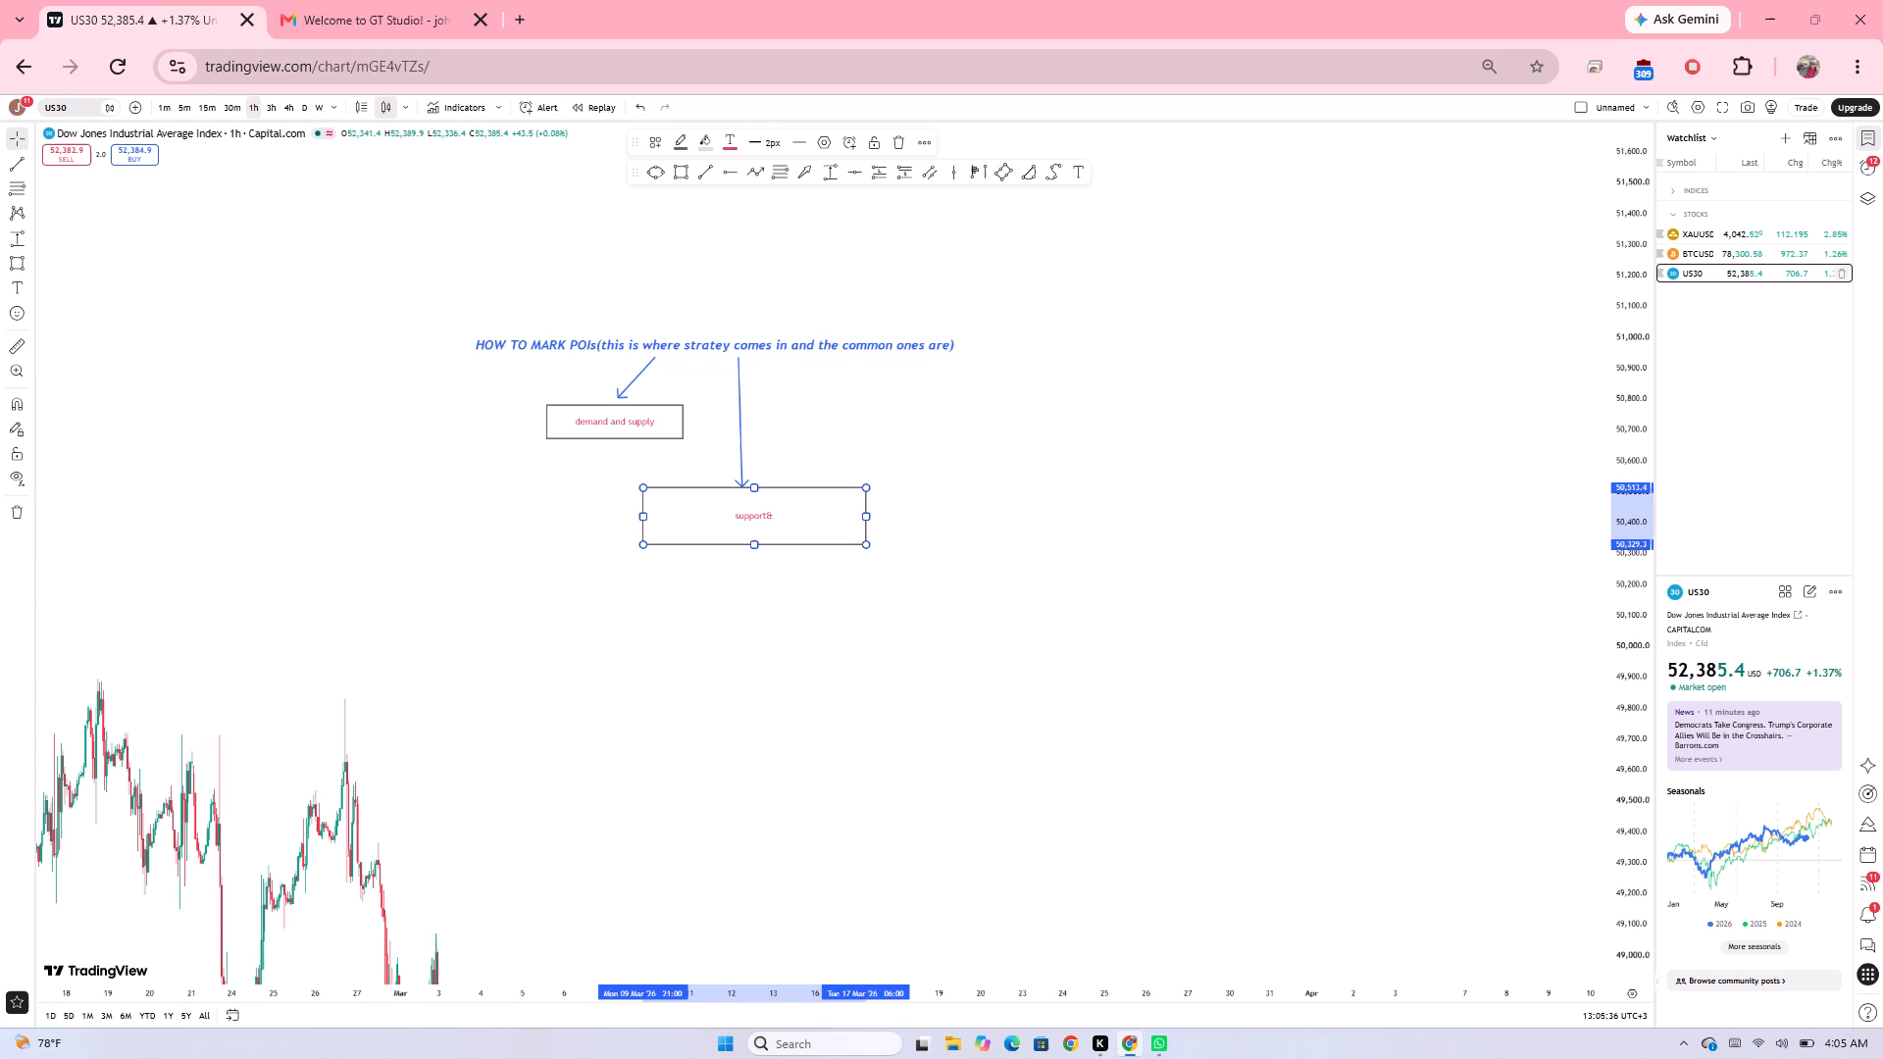
type("resistance")
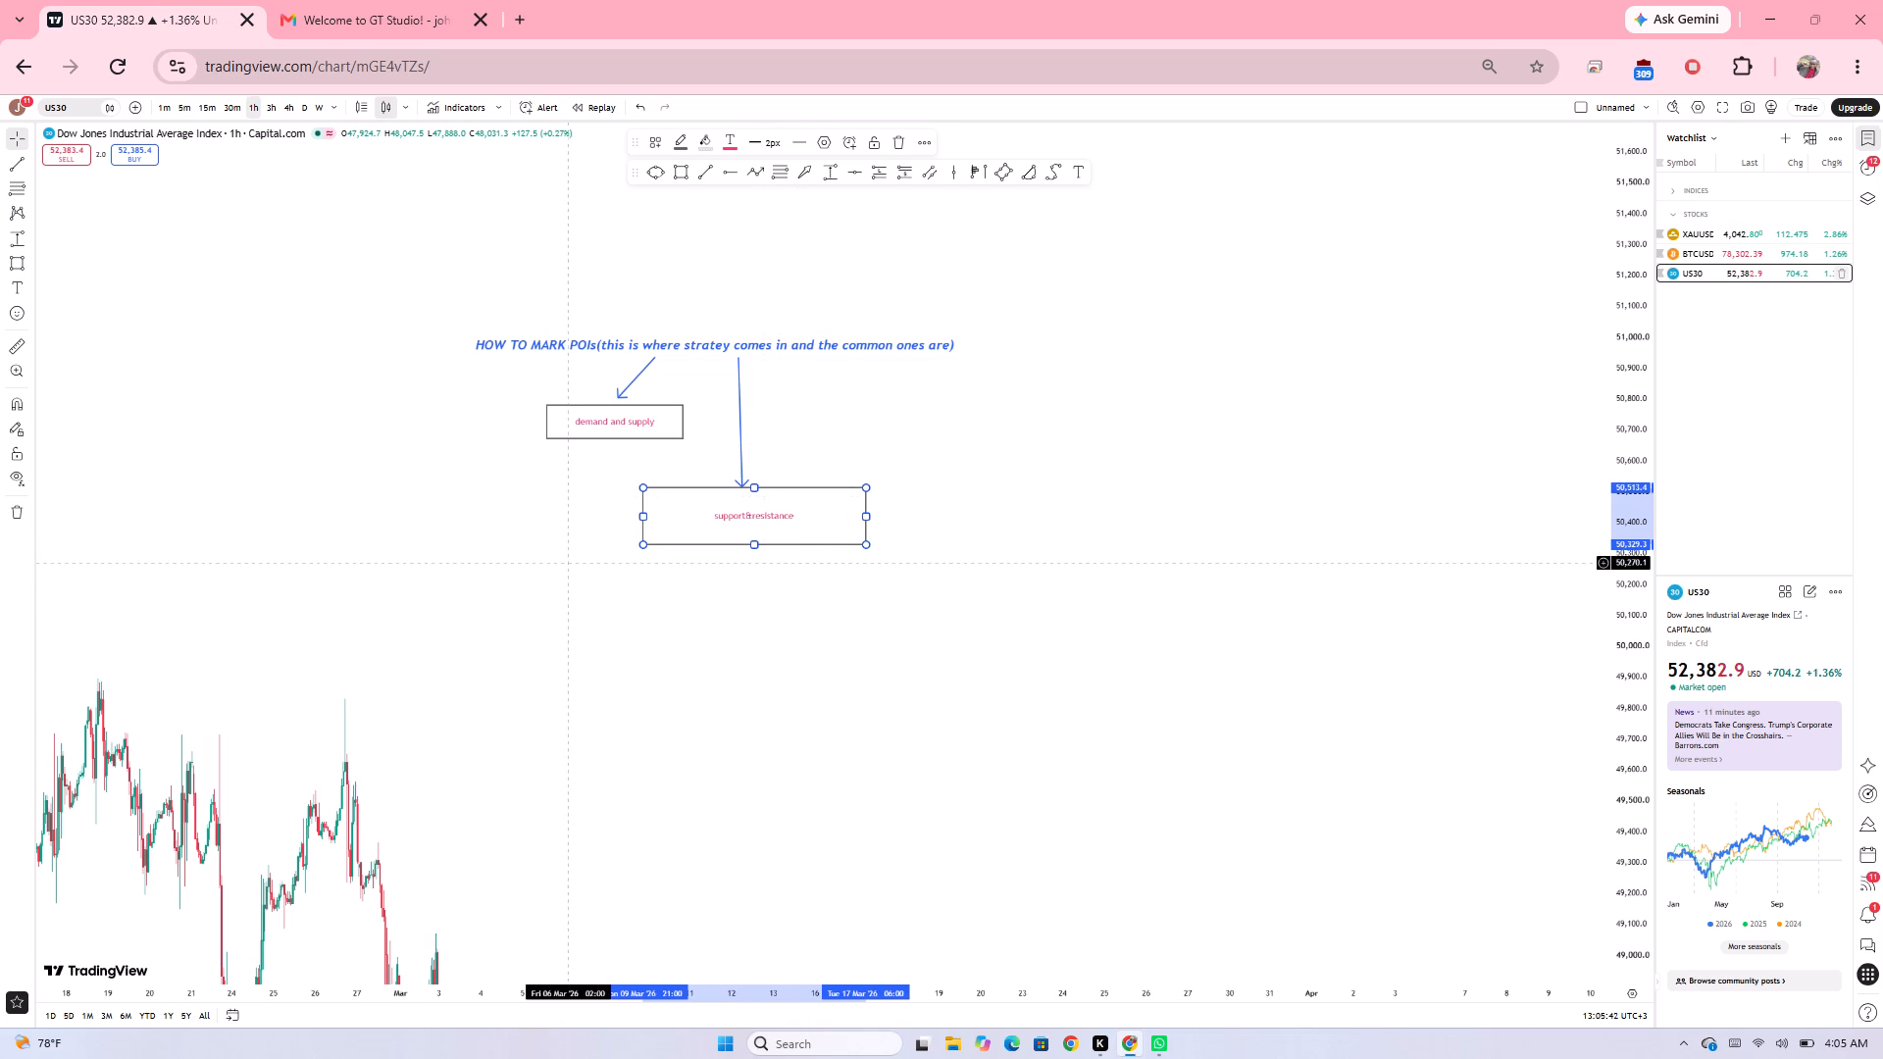
key("Left")
key("Left")
key("Left")
key("Left")
key("Left")
key("Left")
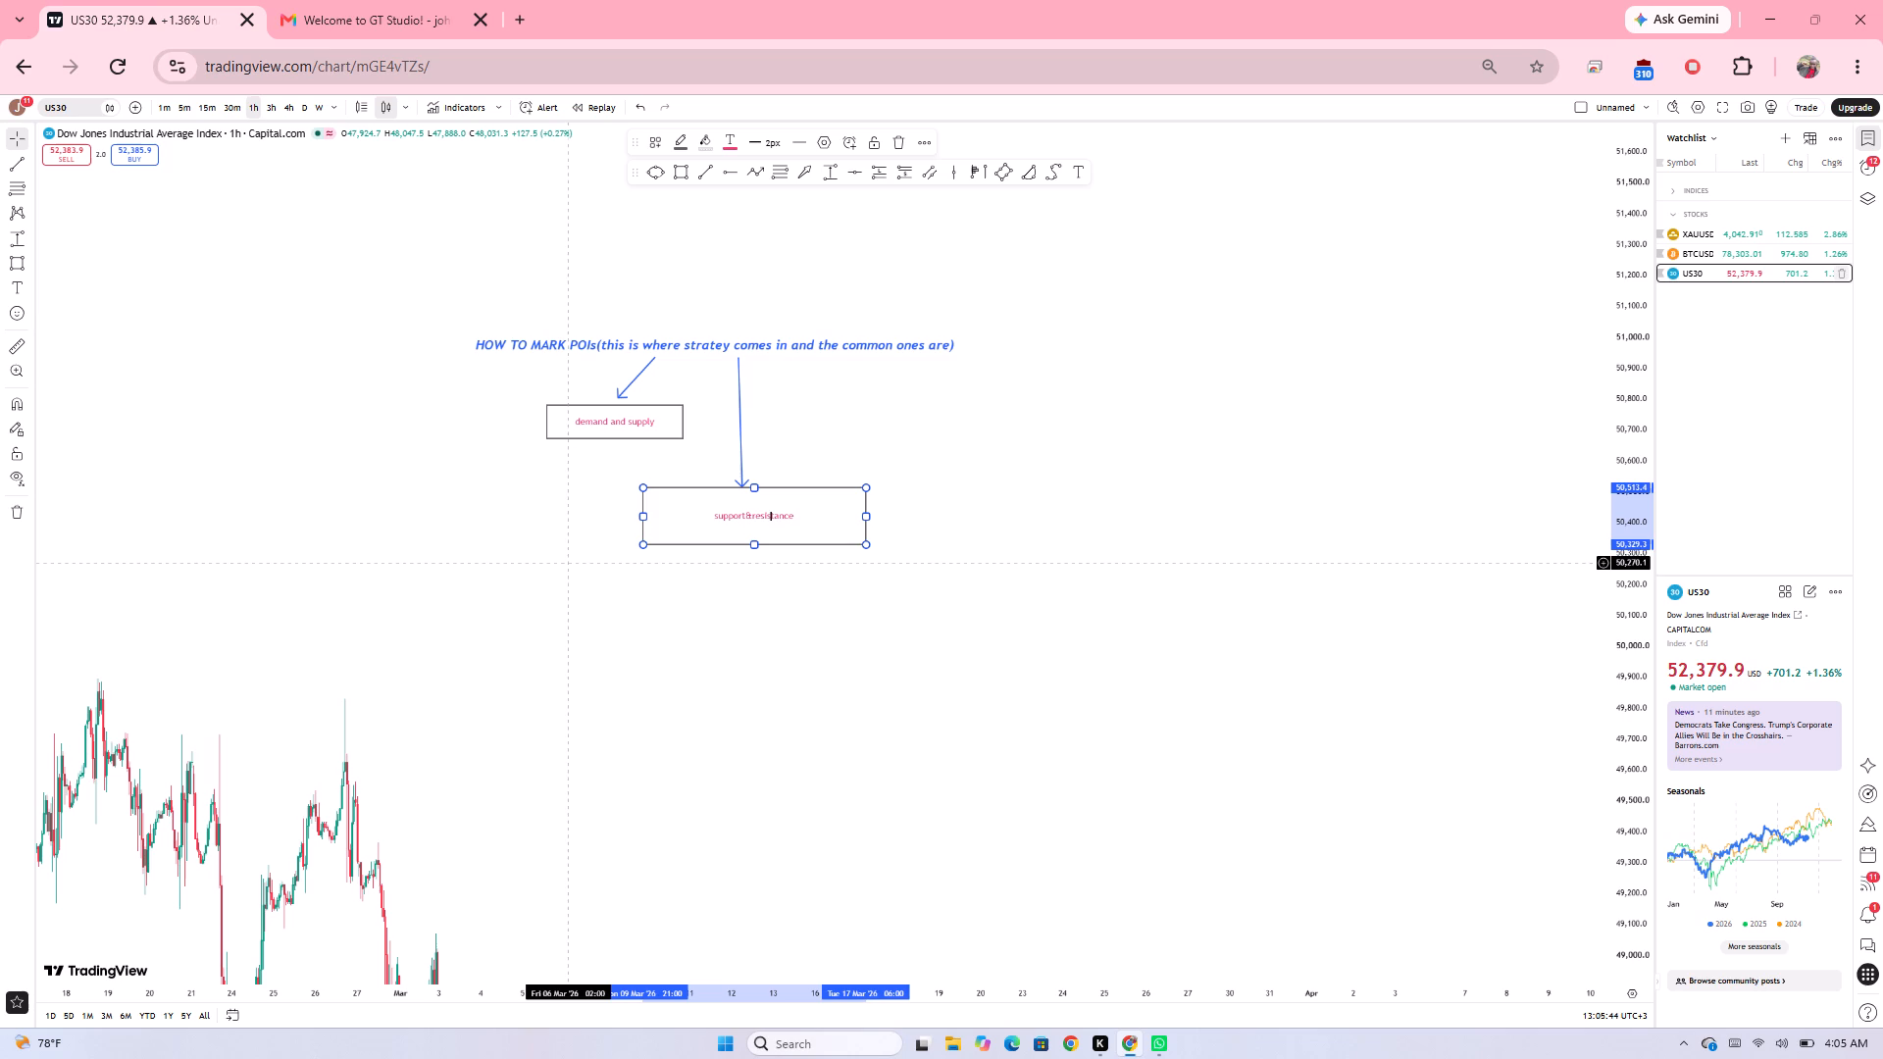
key("Left")
key("Left")
key("Left")
key("Left")
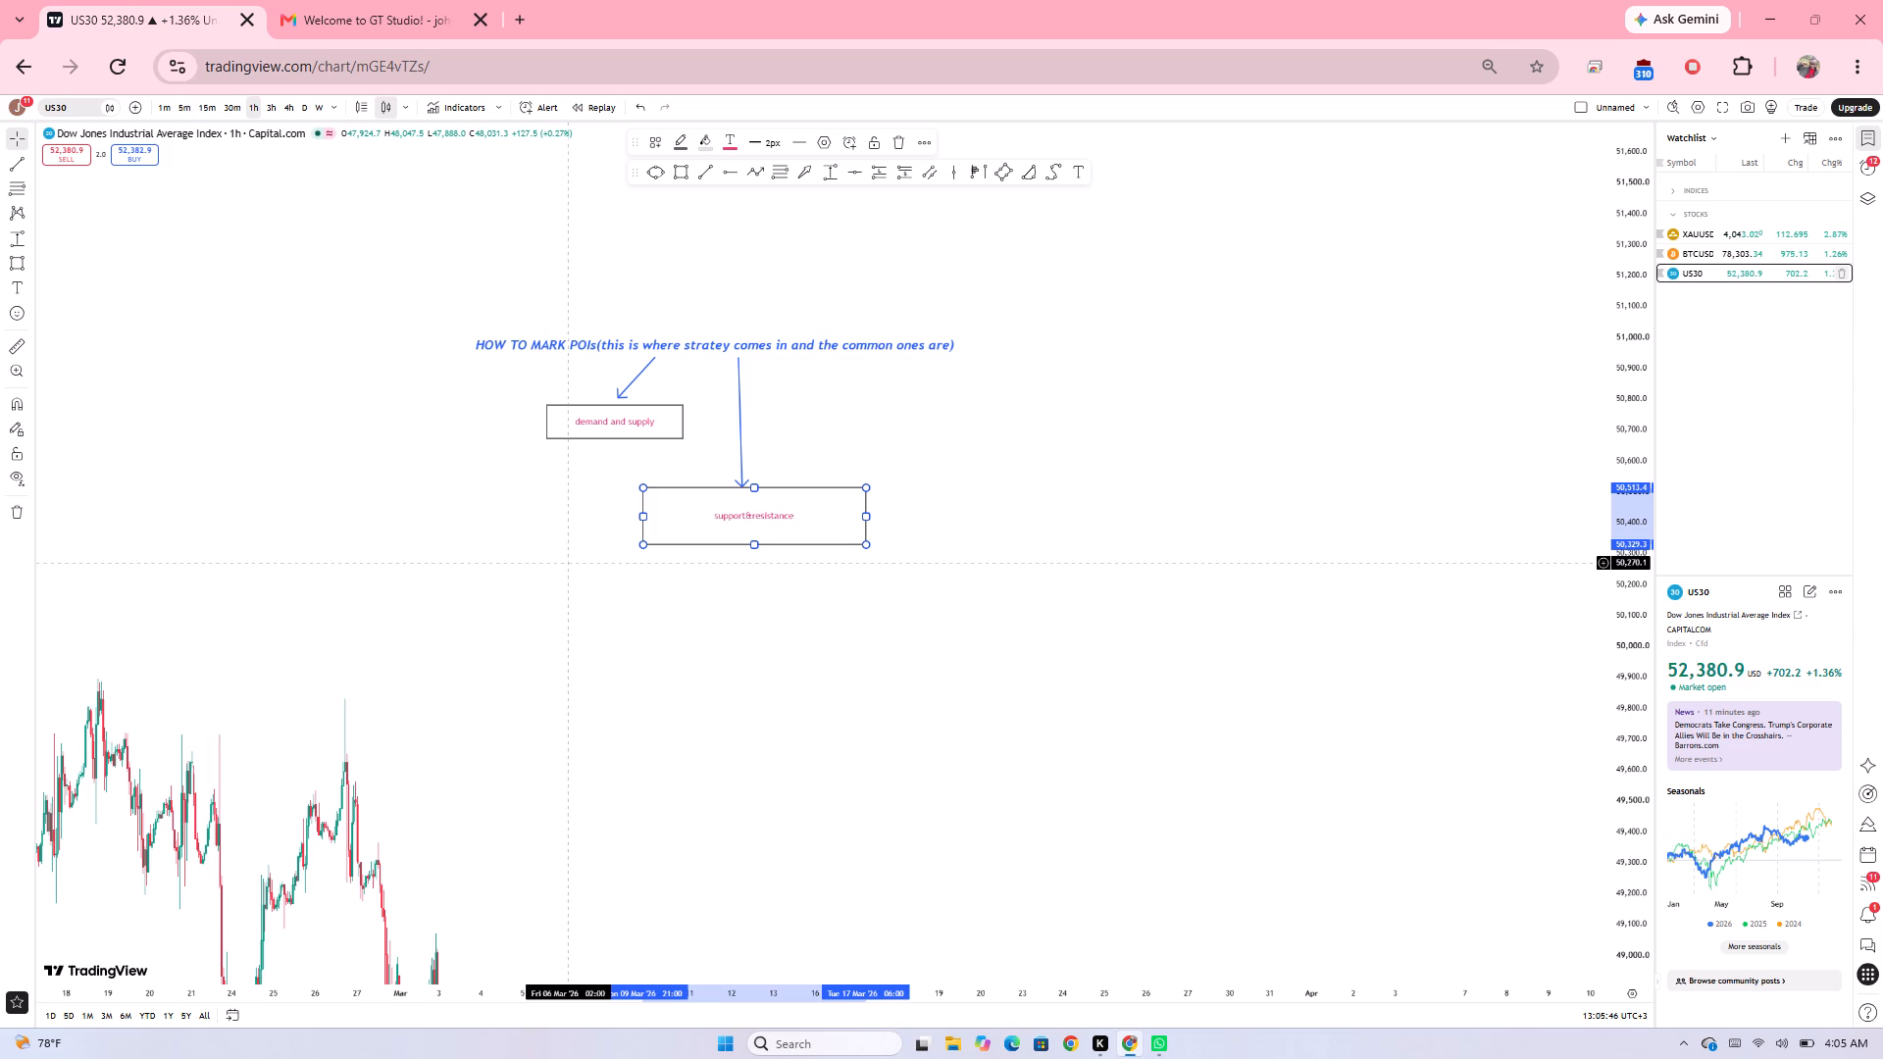
key("space")
key("Left")
key("Left")
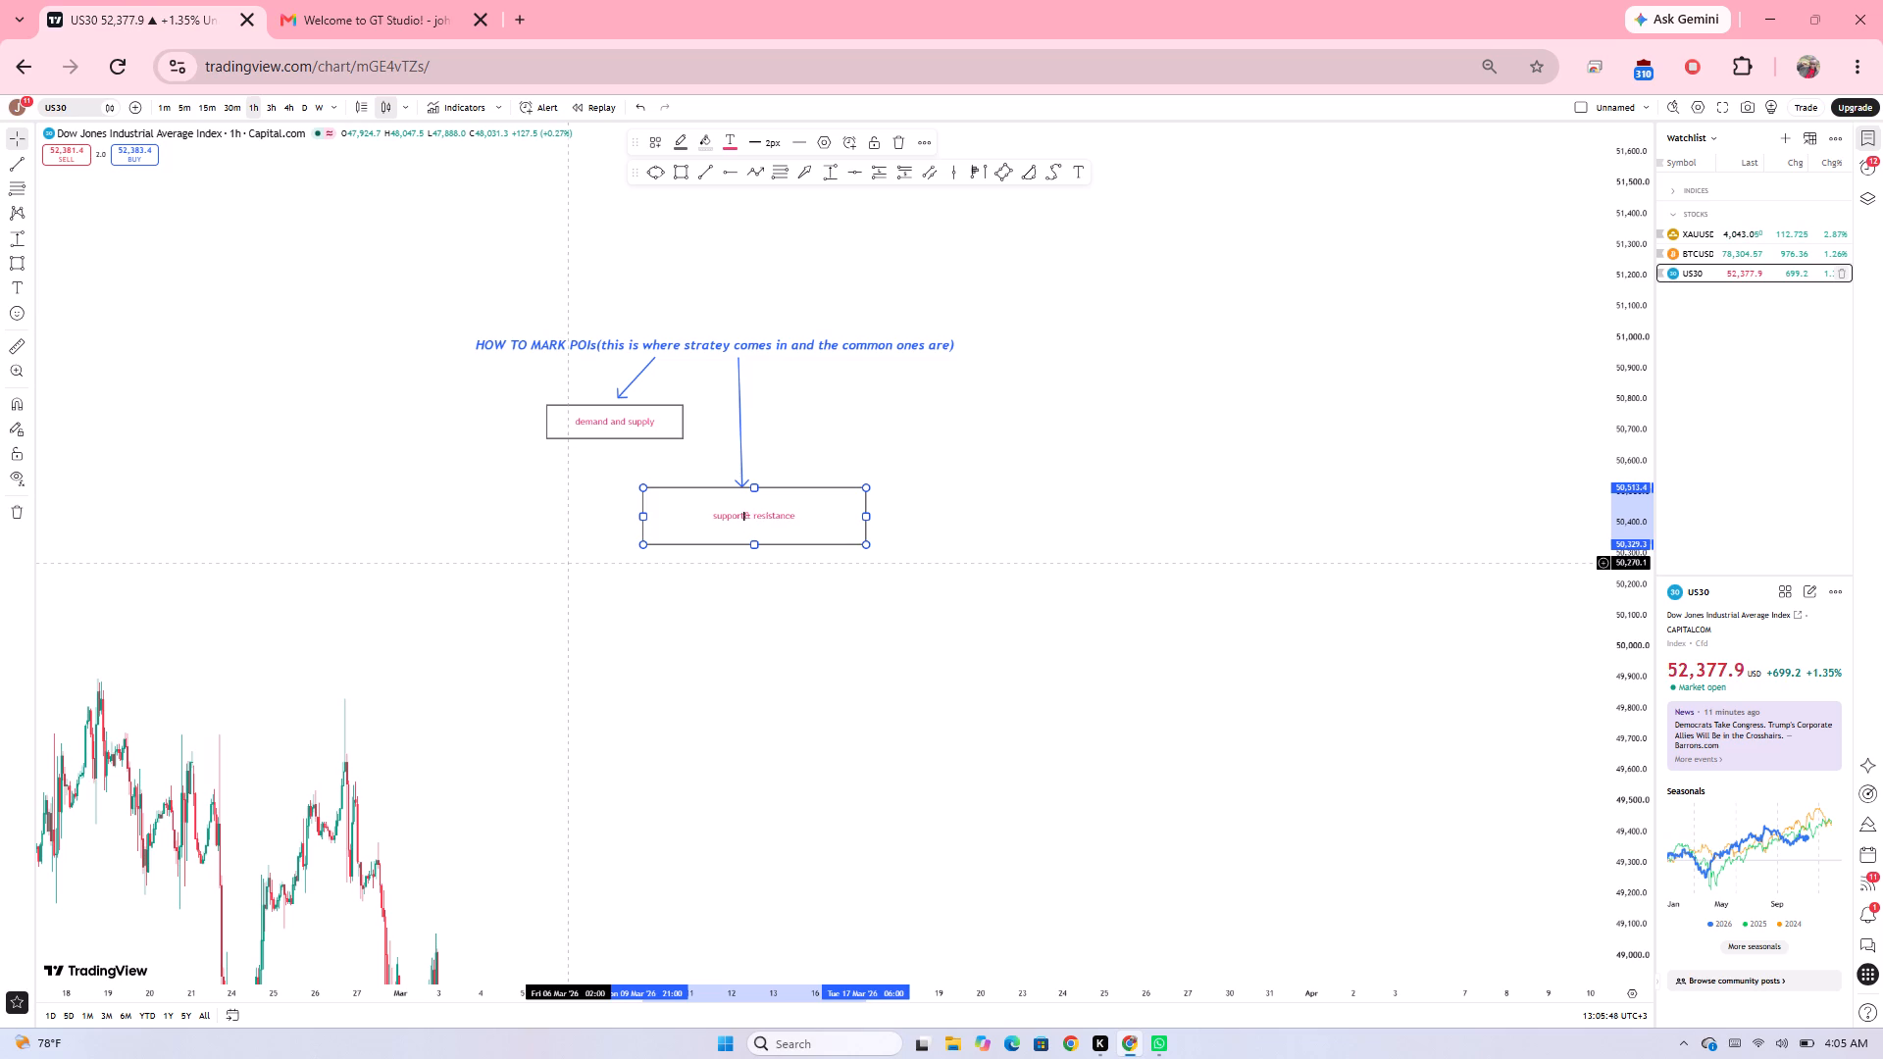
key("space")
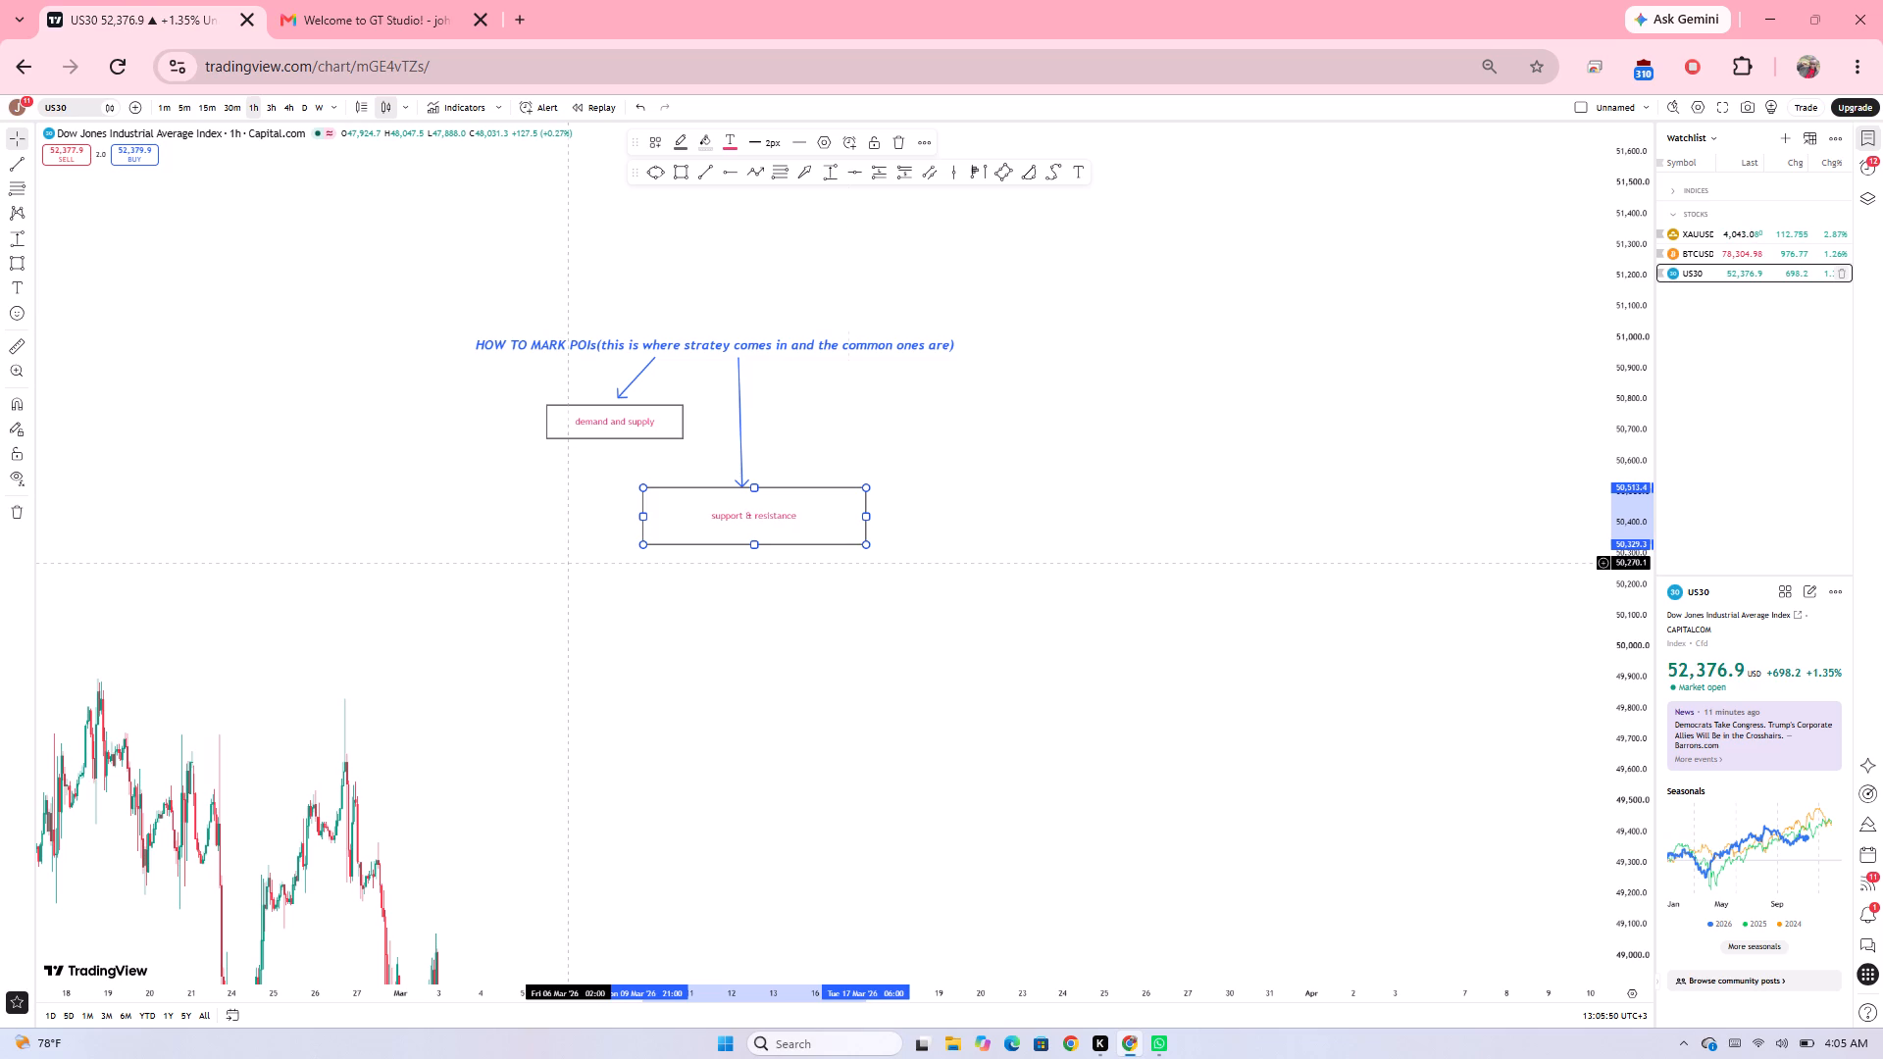
left_click(966, 542)
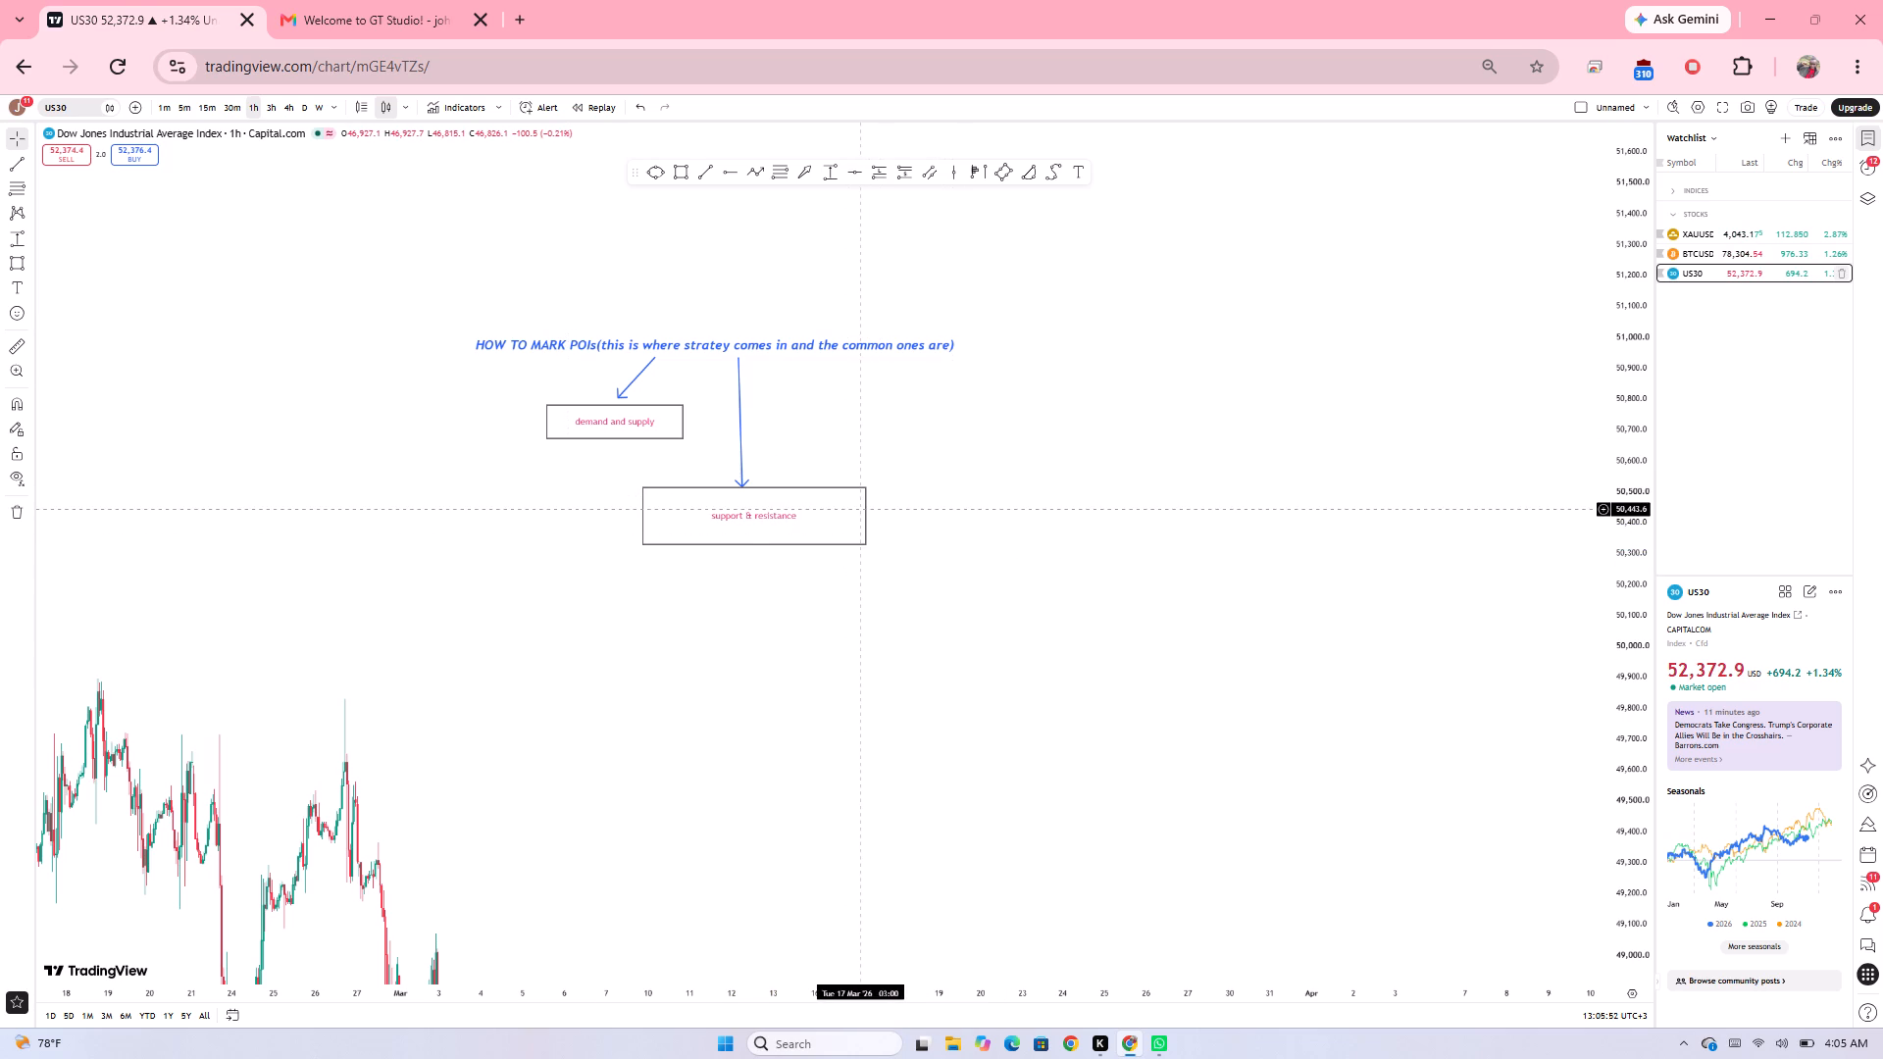
Shrink the "support & resistance" box so it ends at 13 March and its lower edge sits at about 50,403.
left_click_drag(867, 512, 799, 497)
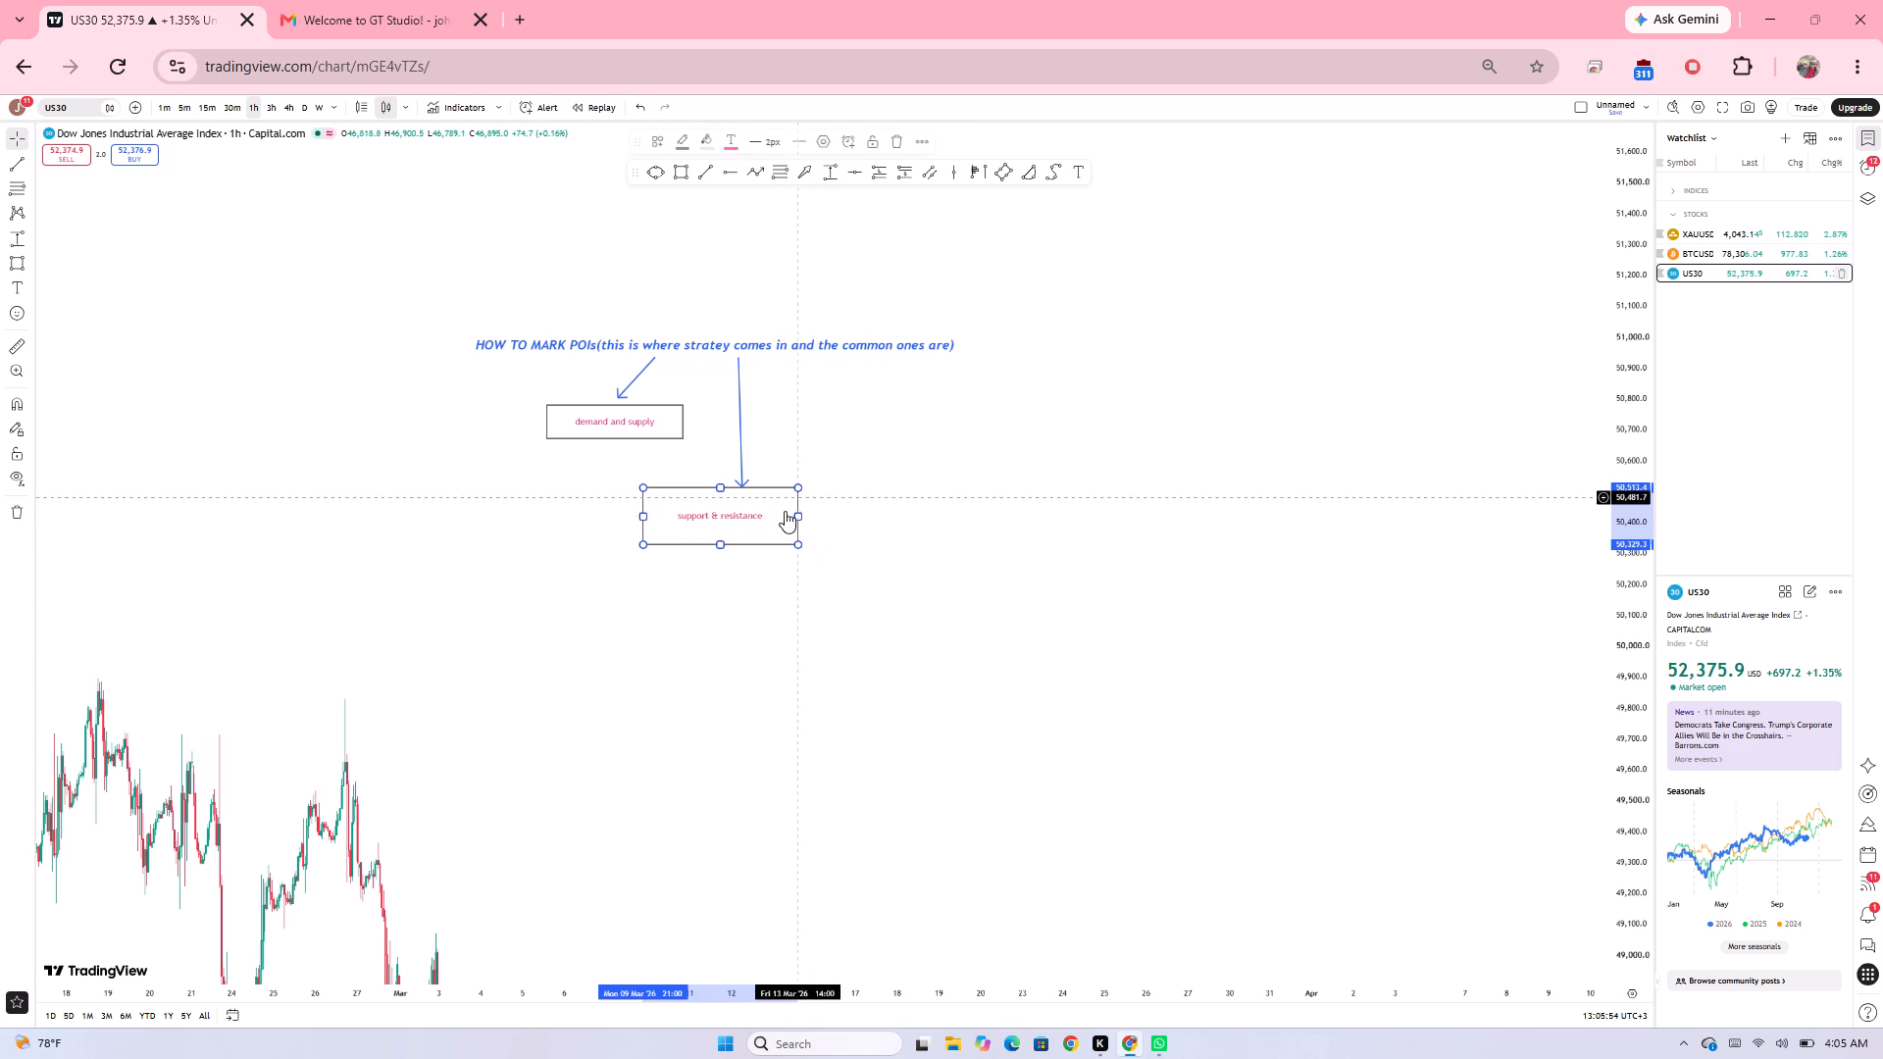
left_click_drag(722, 543, 725, 522)
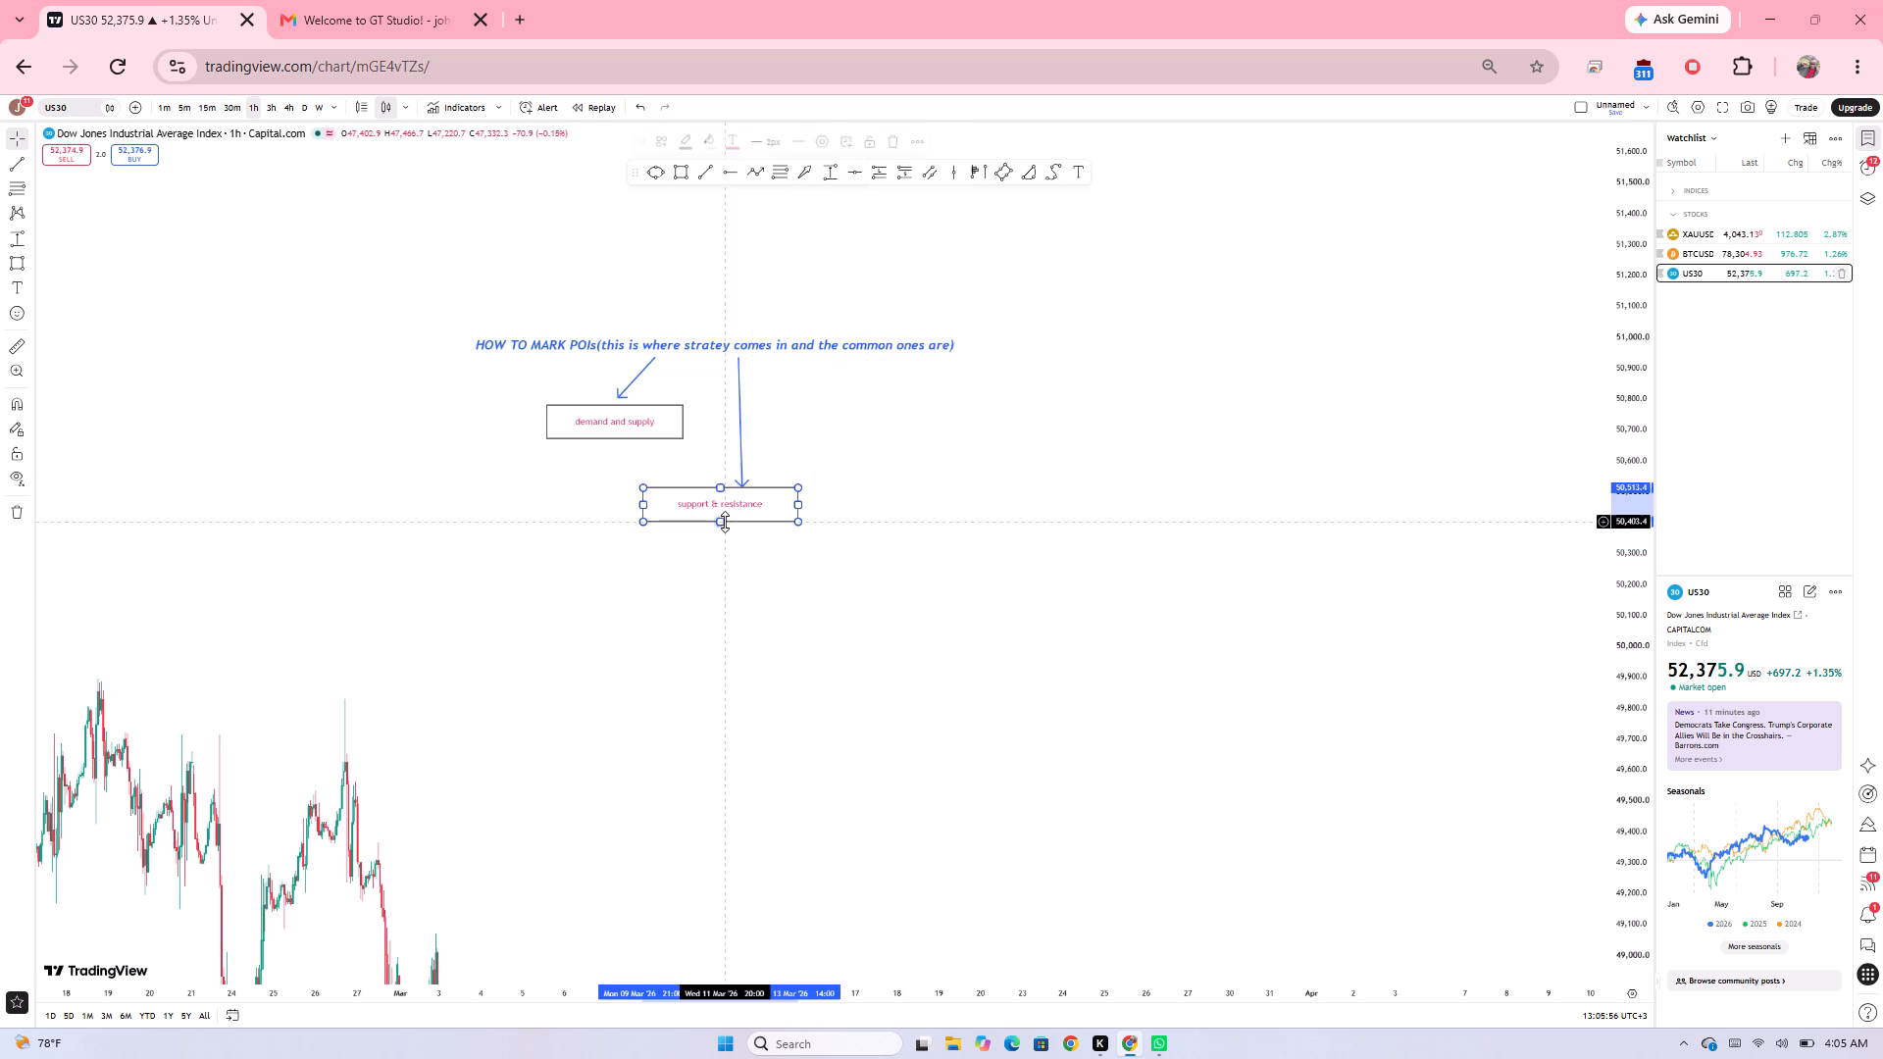
left_click(849, 235)
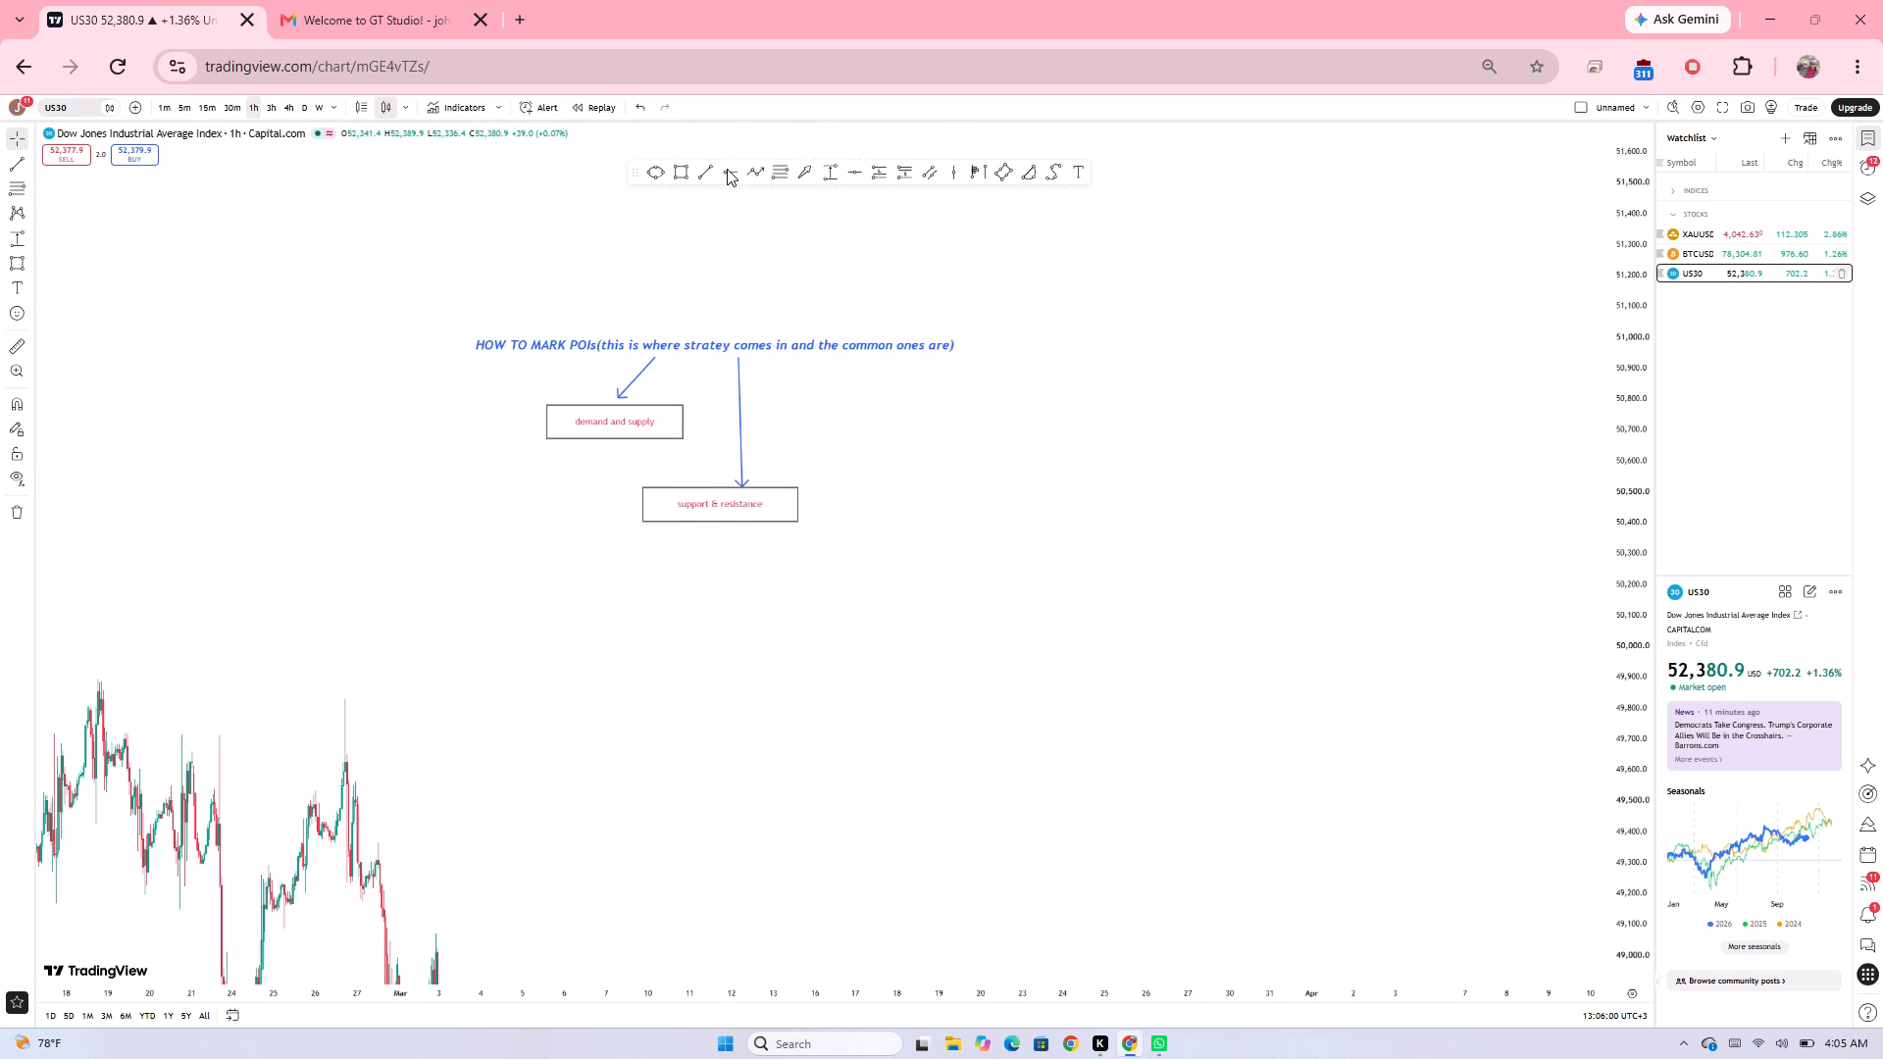
Duplicate the arrow above "support & resistance" and reshape the copy into a short vertical arrow beneath the heading, its tip near 50,760 at 17 March.
left_click(741, 396)
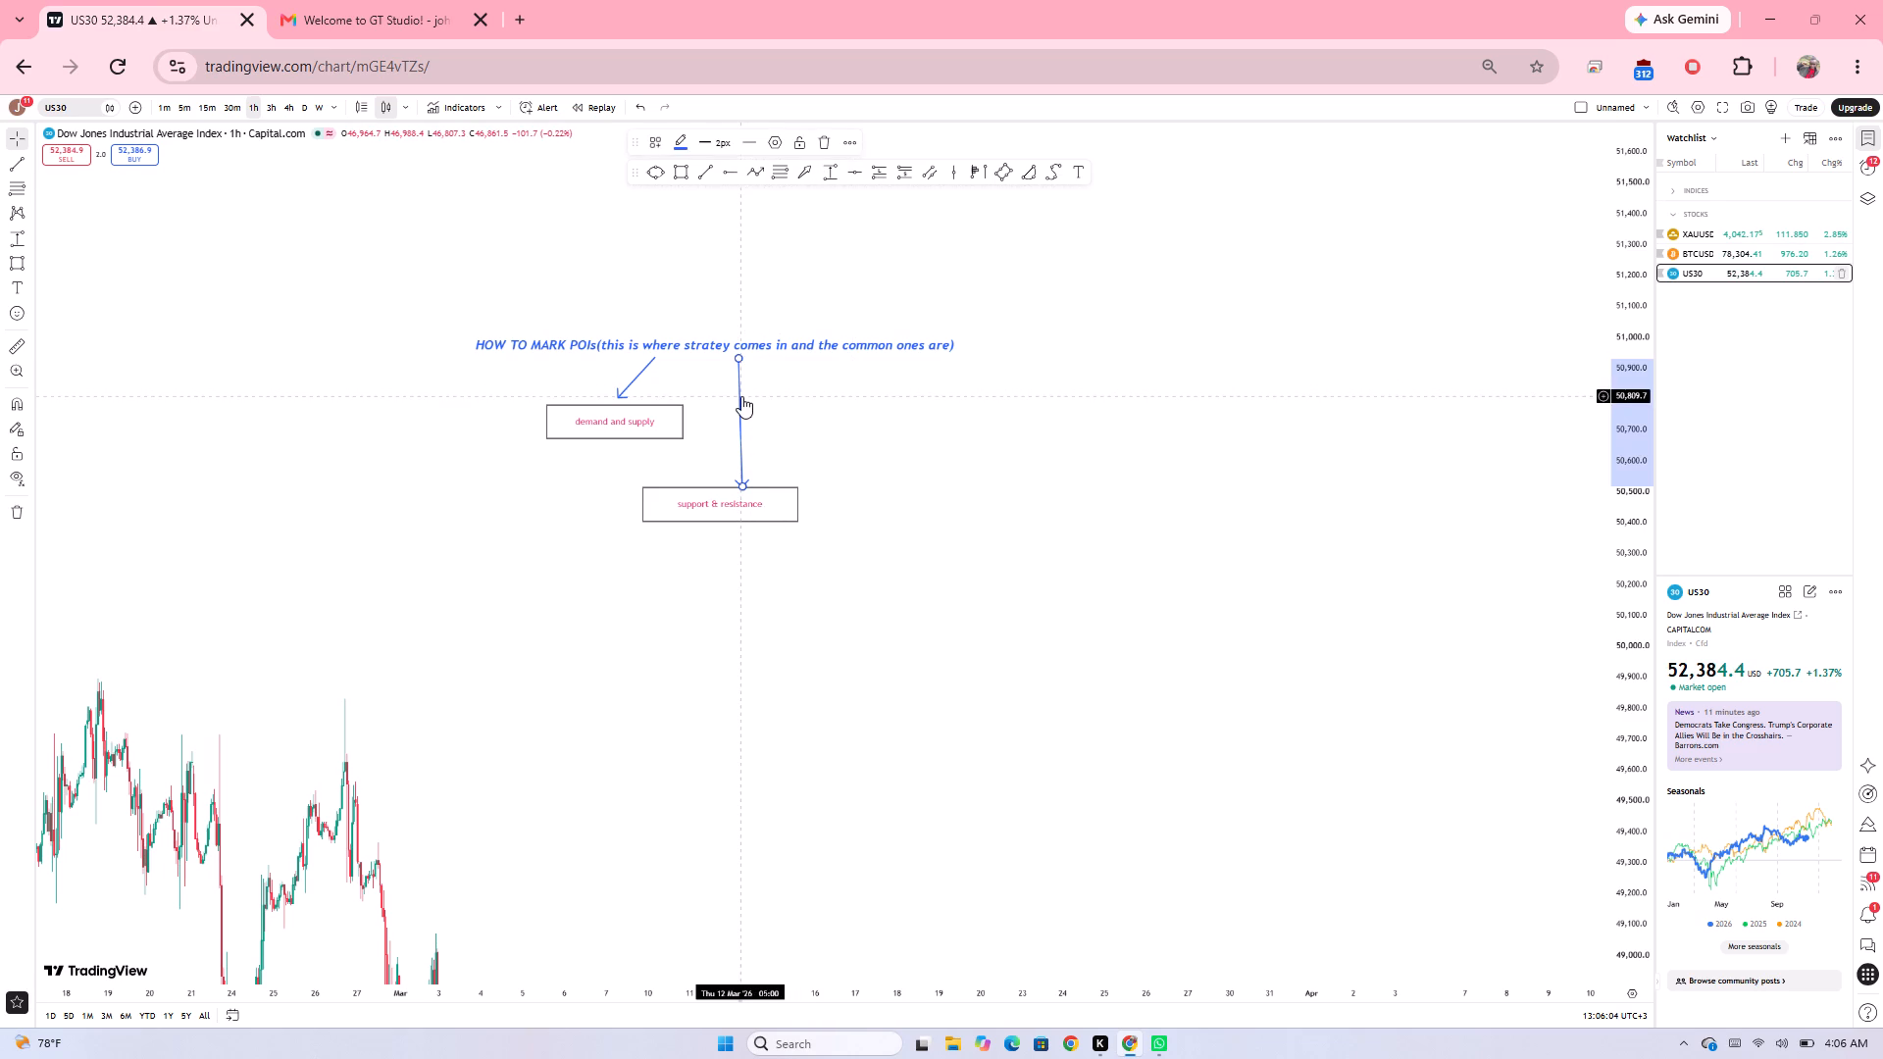
key("ctrl+c")
left_click(897, 393)
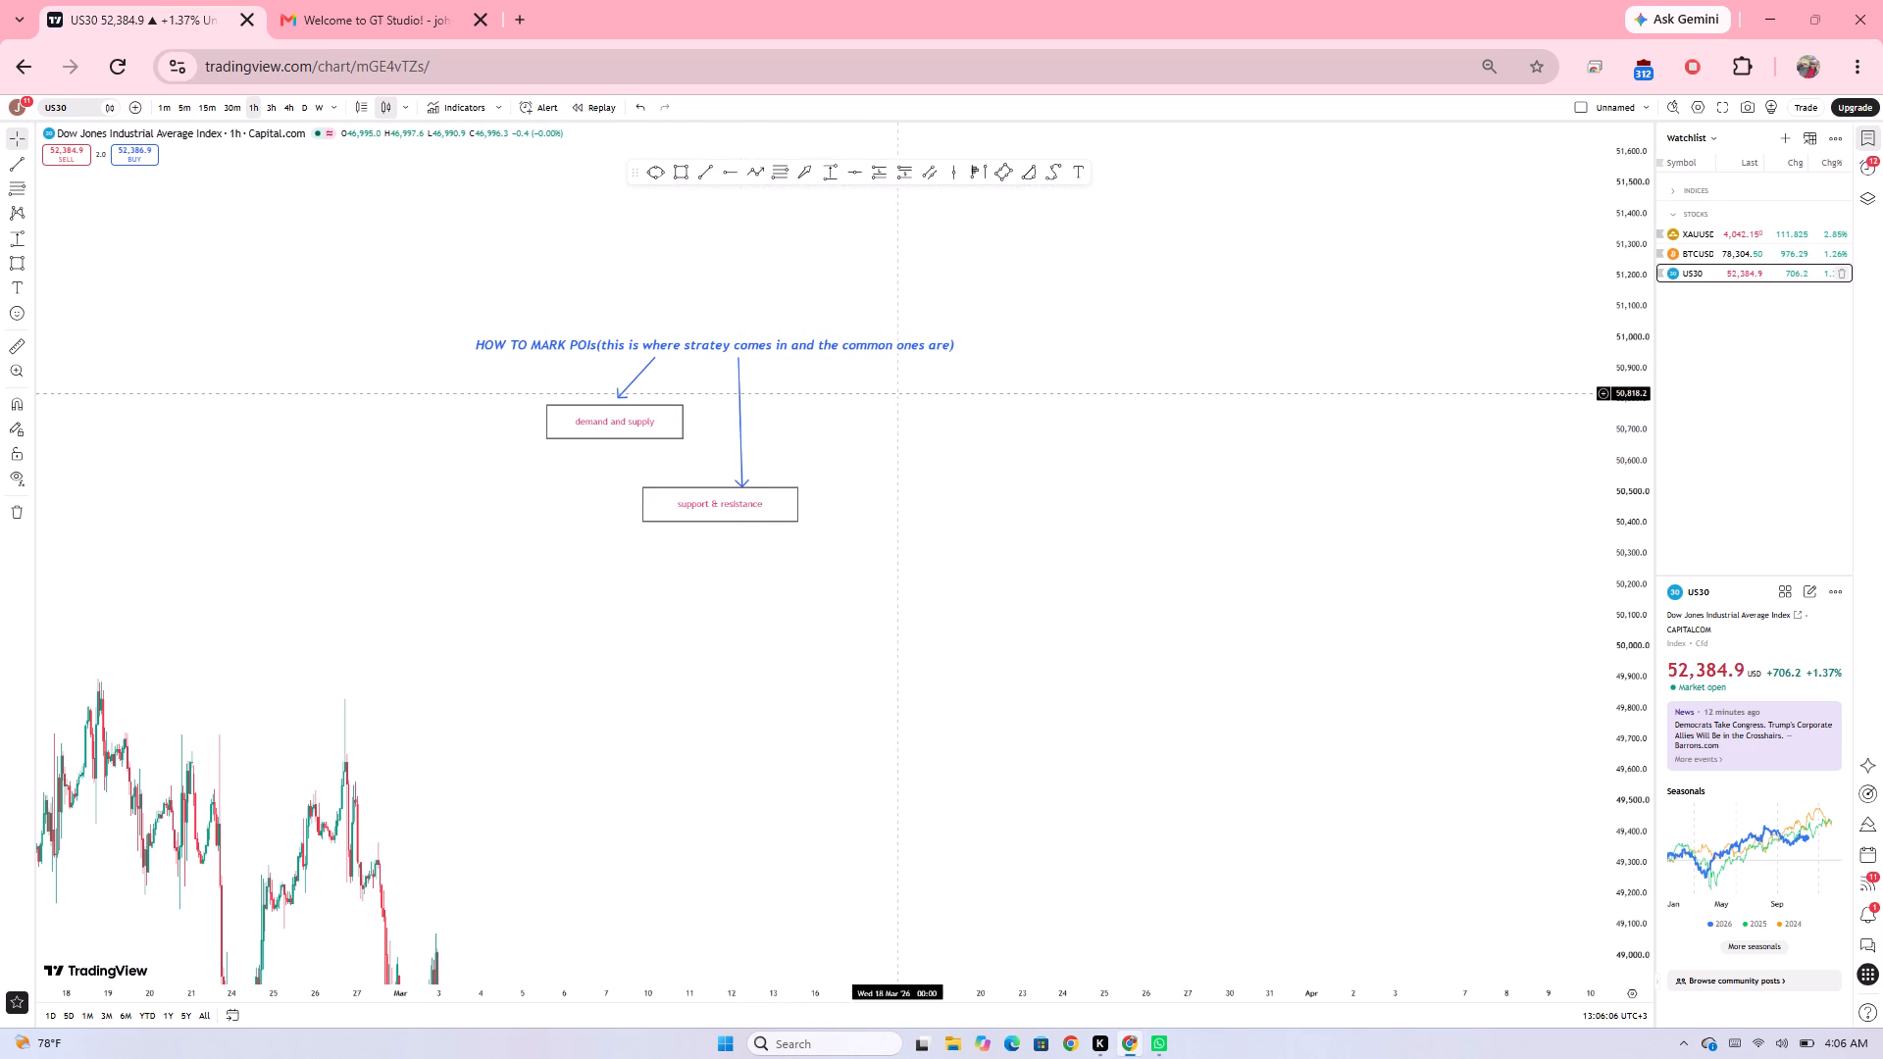
key("ctrl+v")
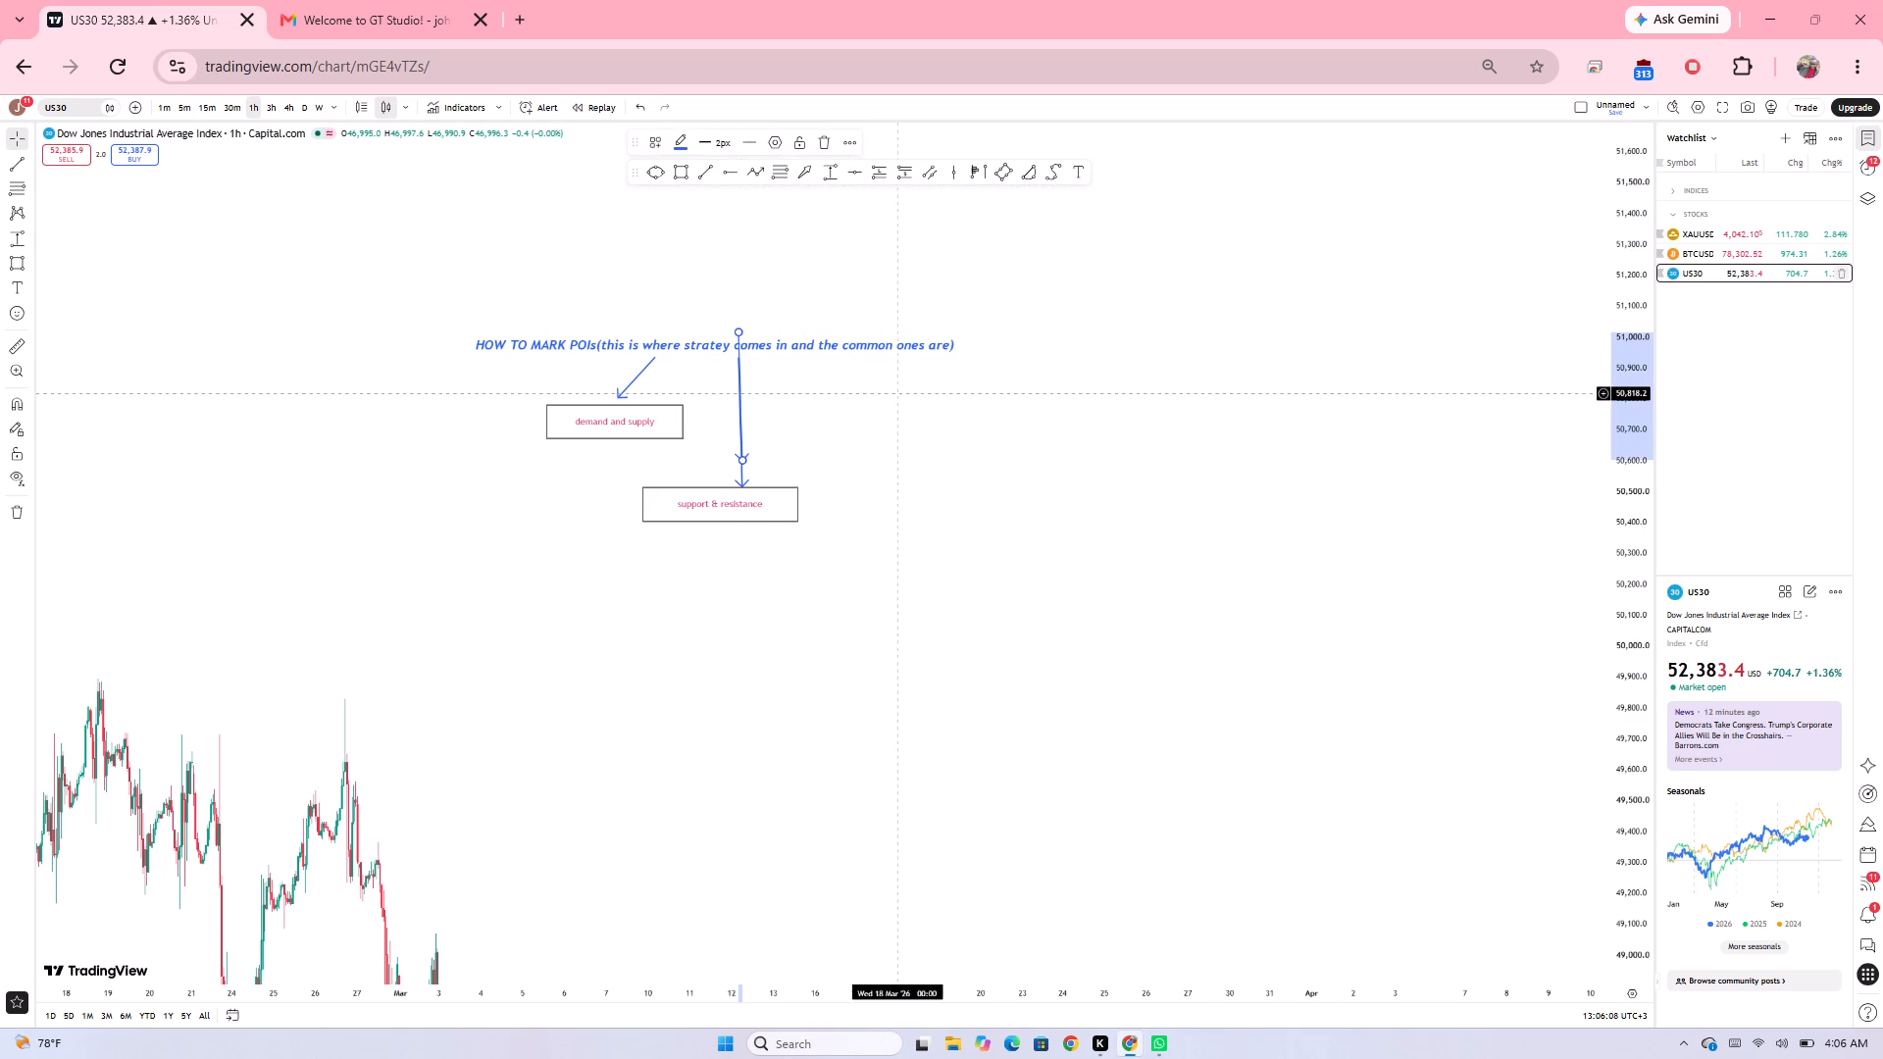
left_click(737, 345)
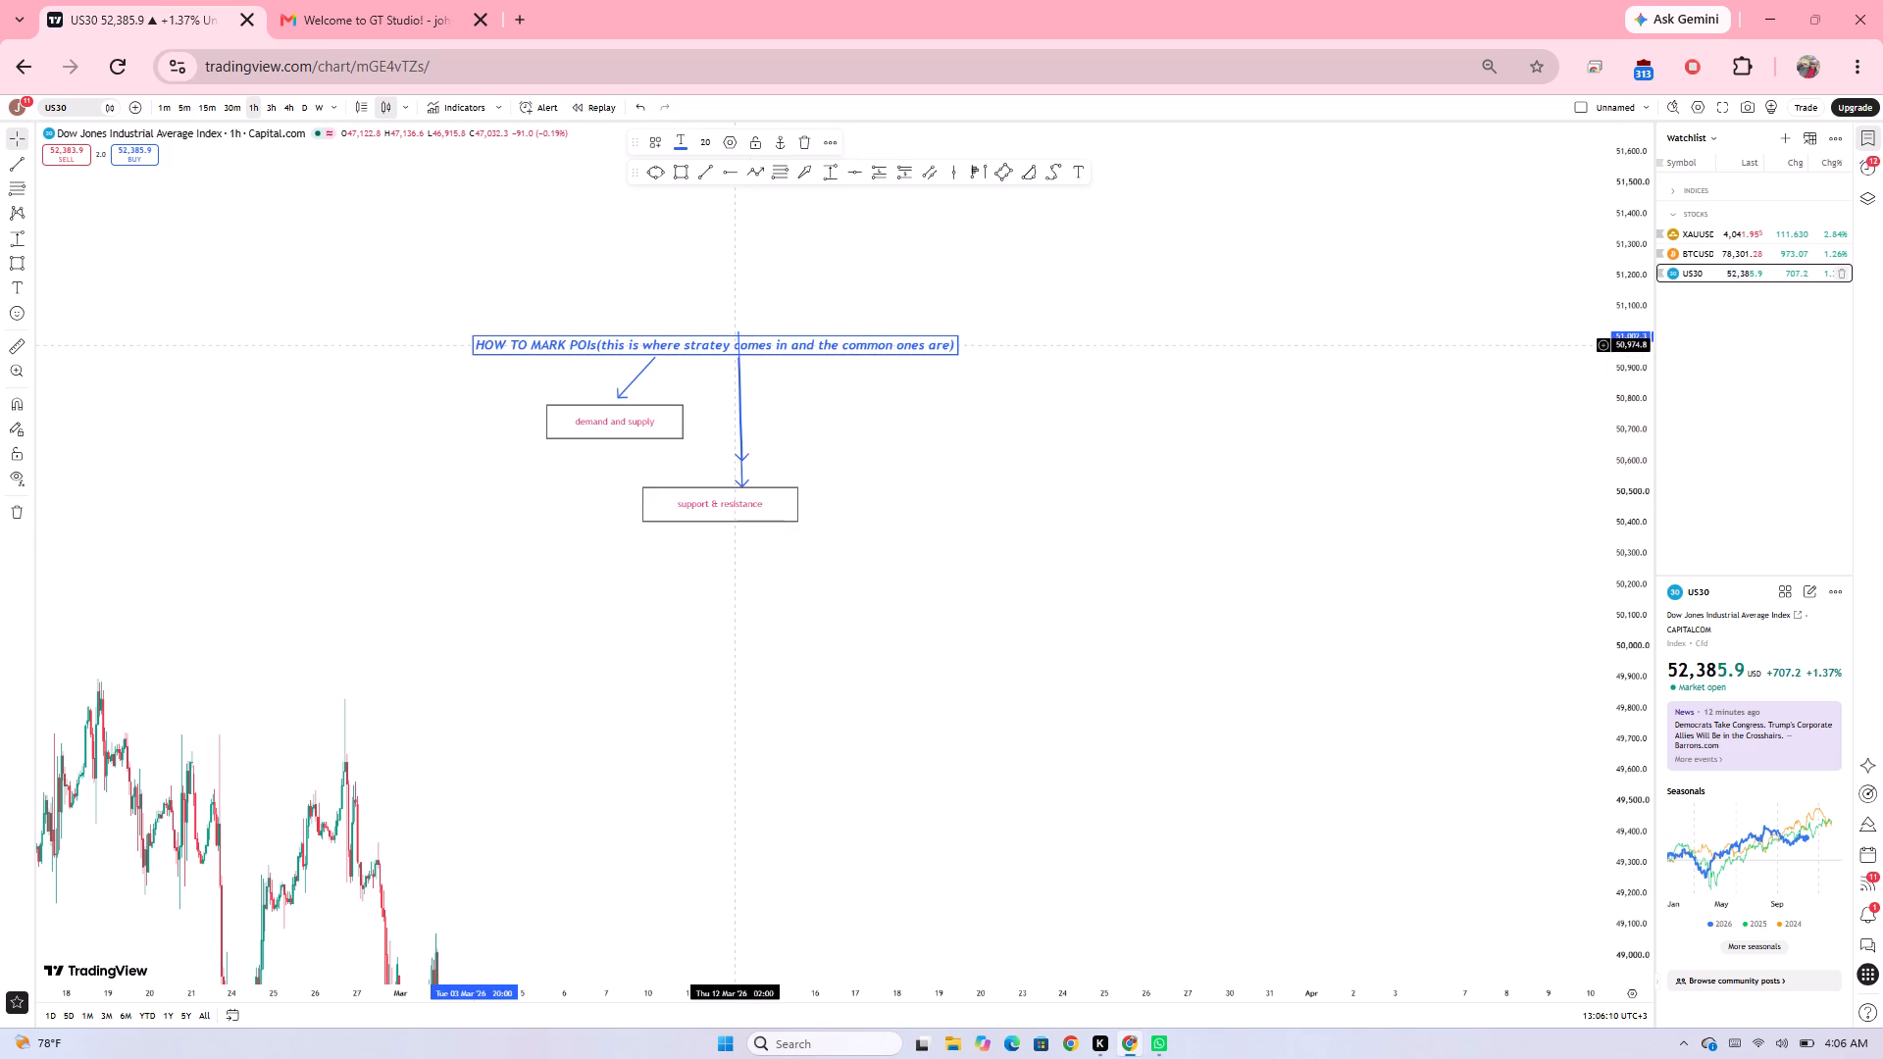
left_click_drag(744, 462, 853, 478)
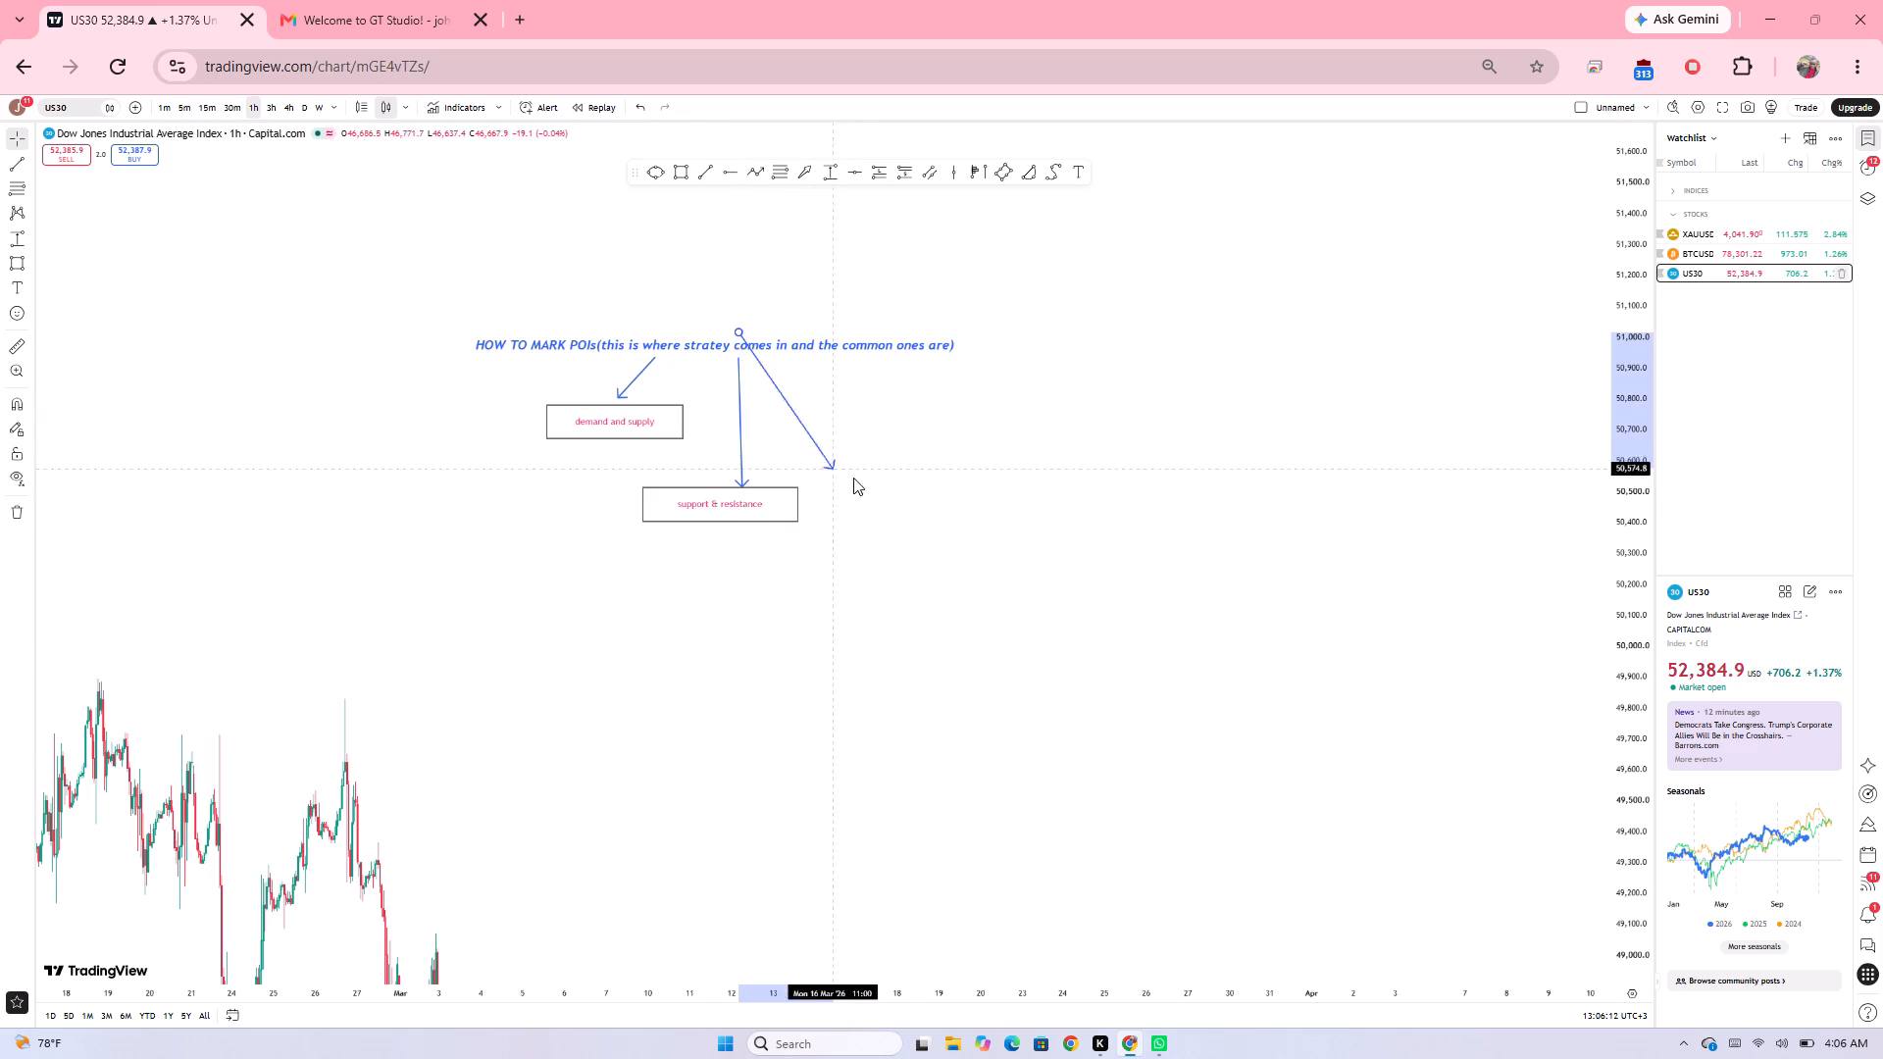
left_click_drag(853, 478, 874, 495)
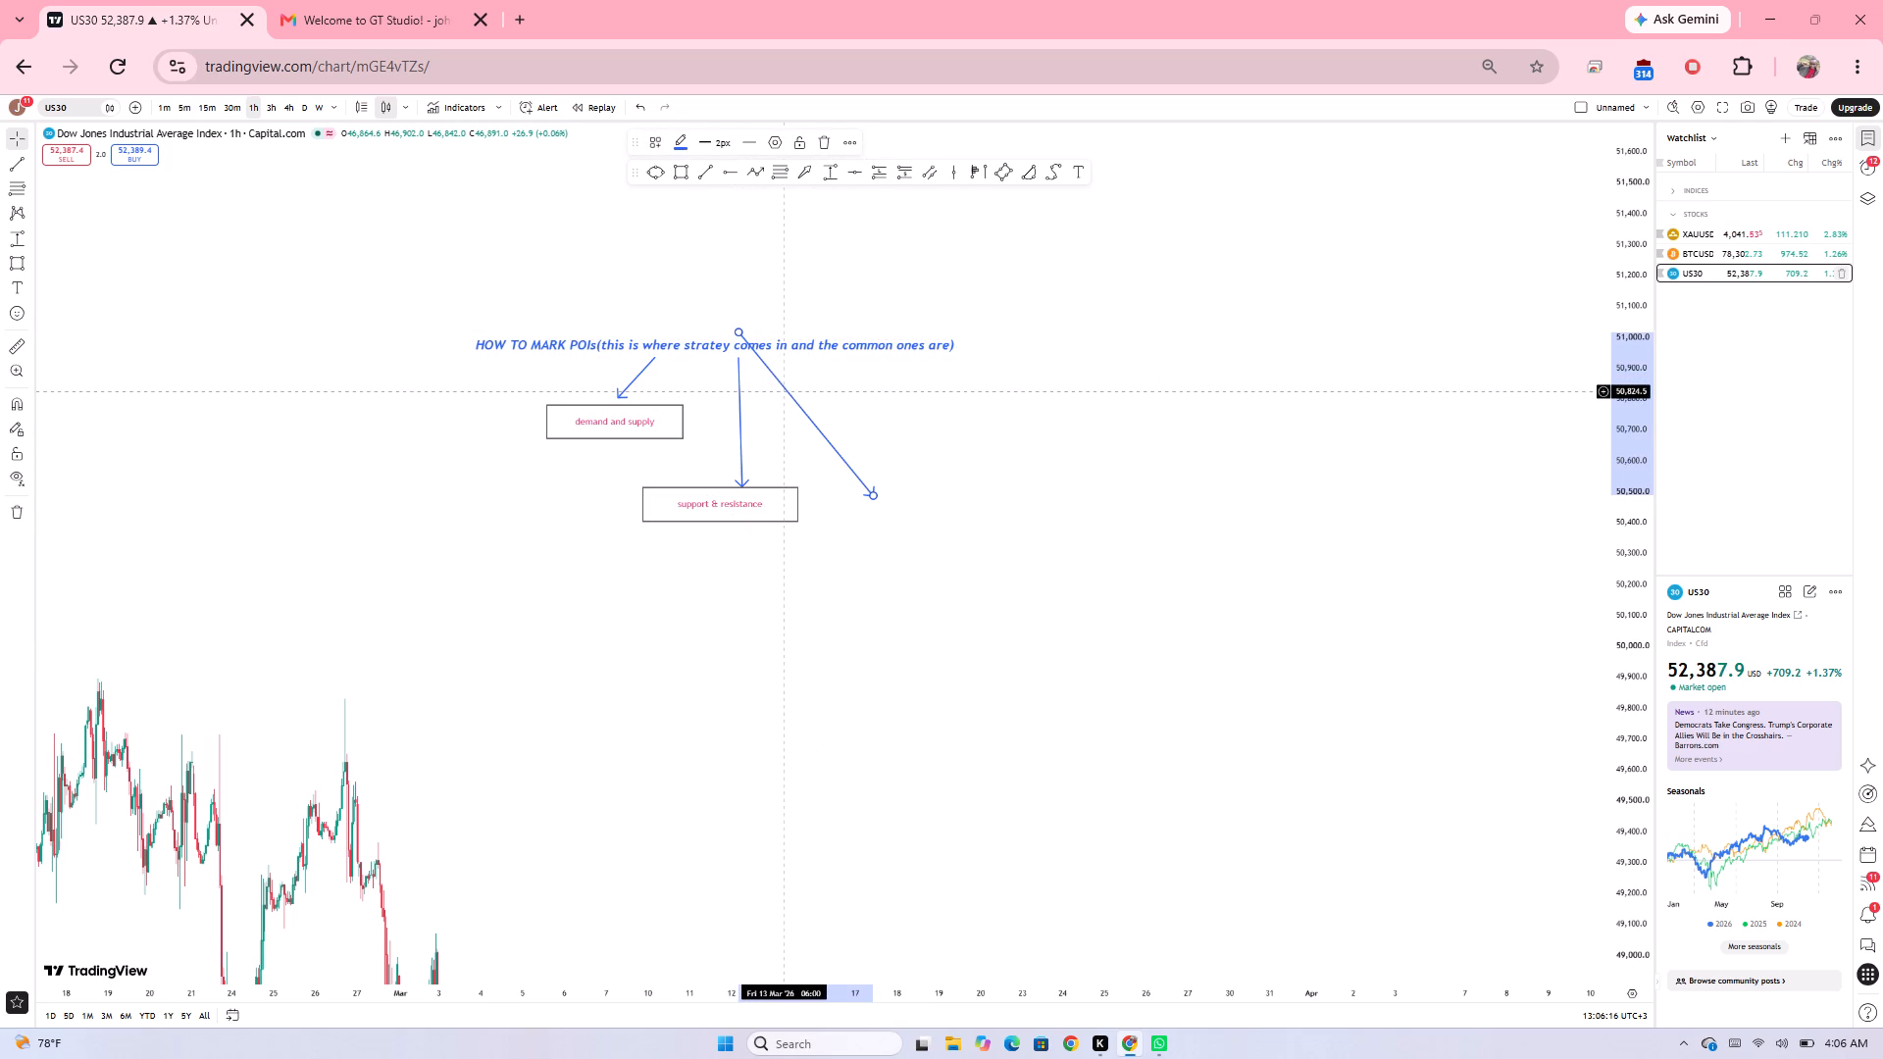
left_click_drag(788, 391, 911, 415)
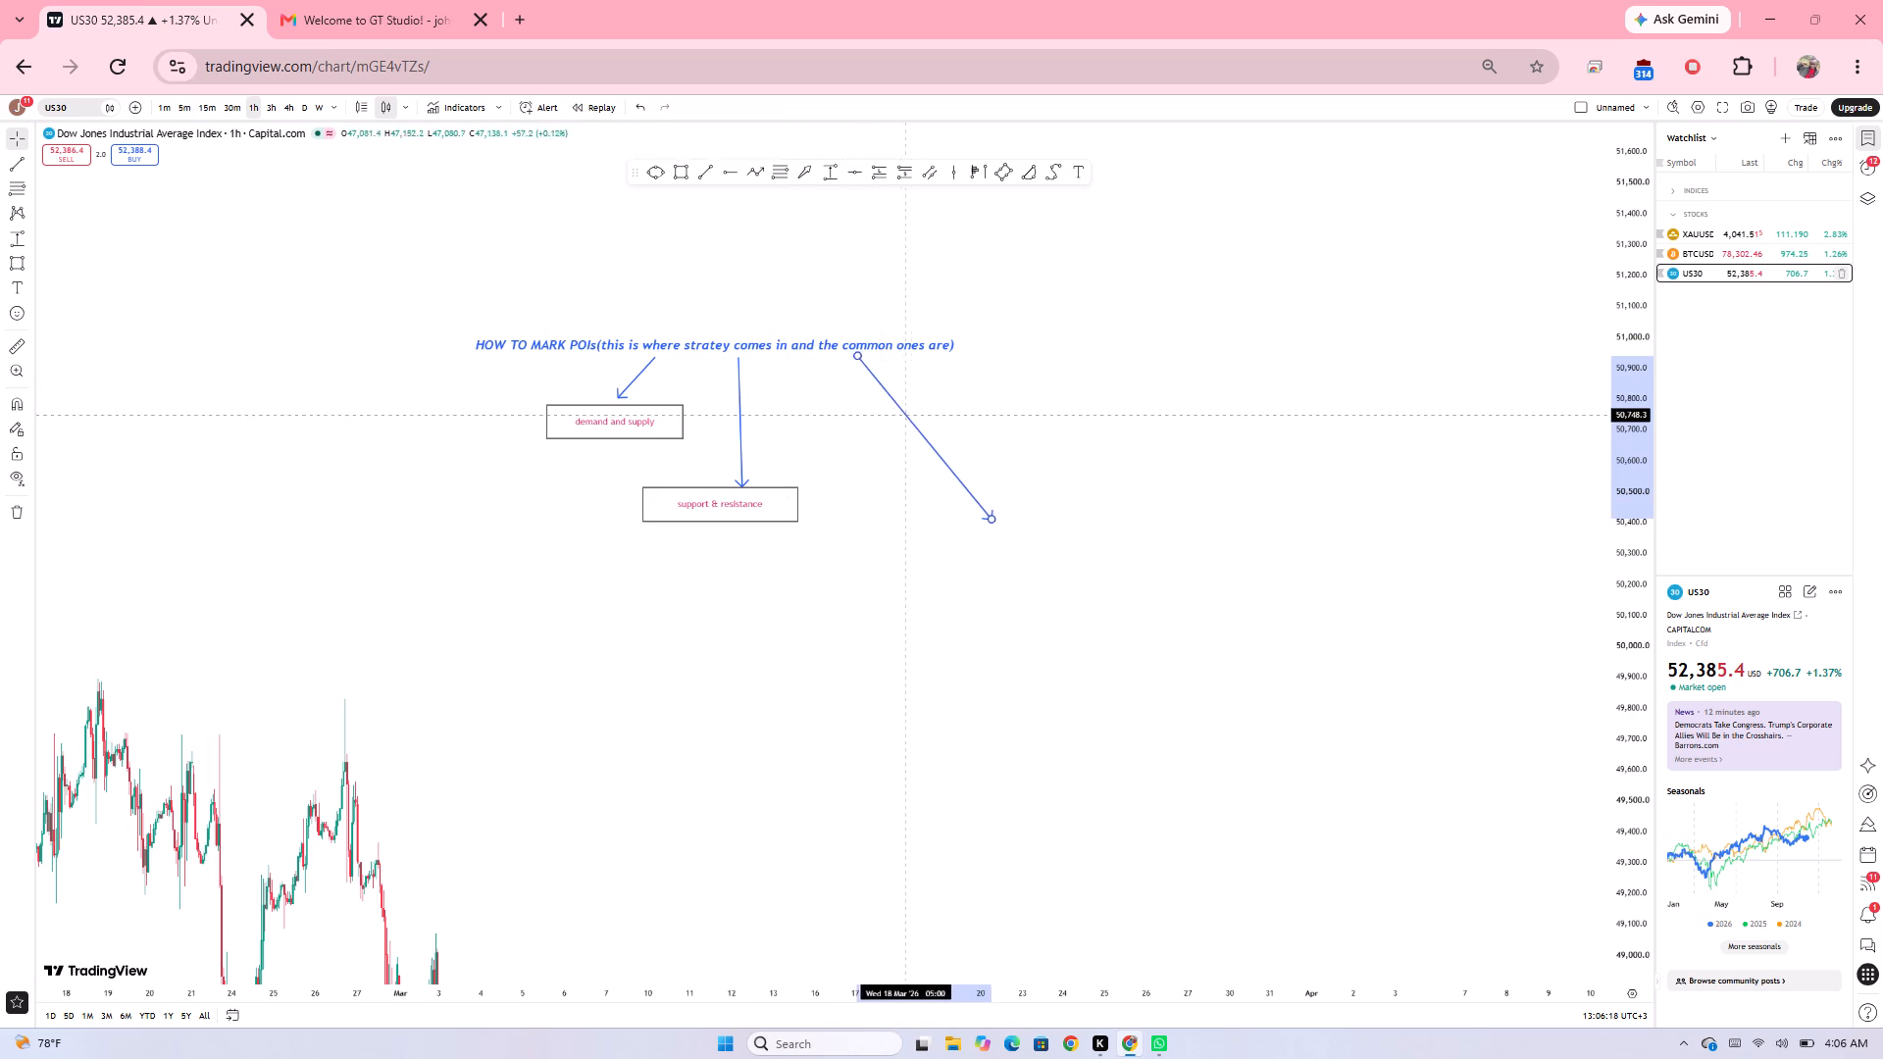
left_click_drag(911, 415, 940, 414)
left_click_drag(1026, 521, 892, 410)
left_click(912, 417)
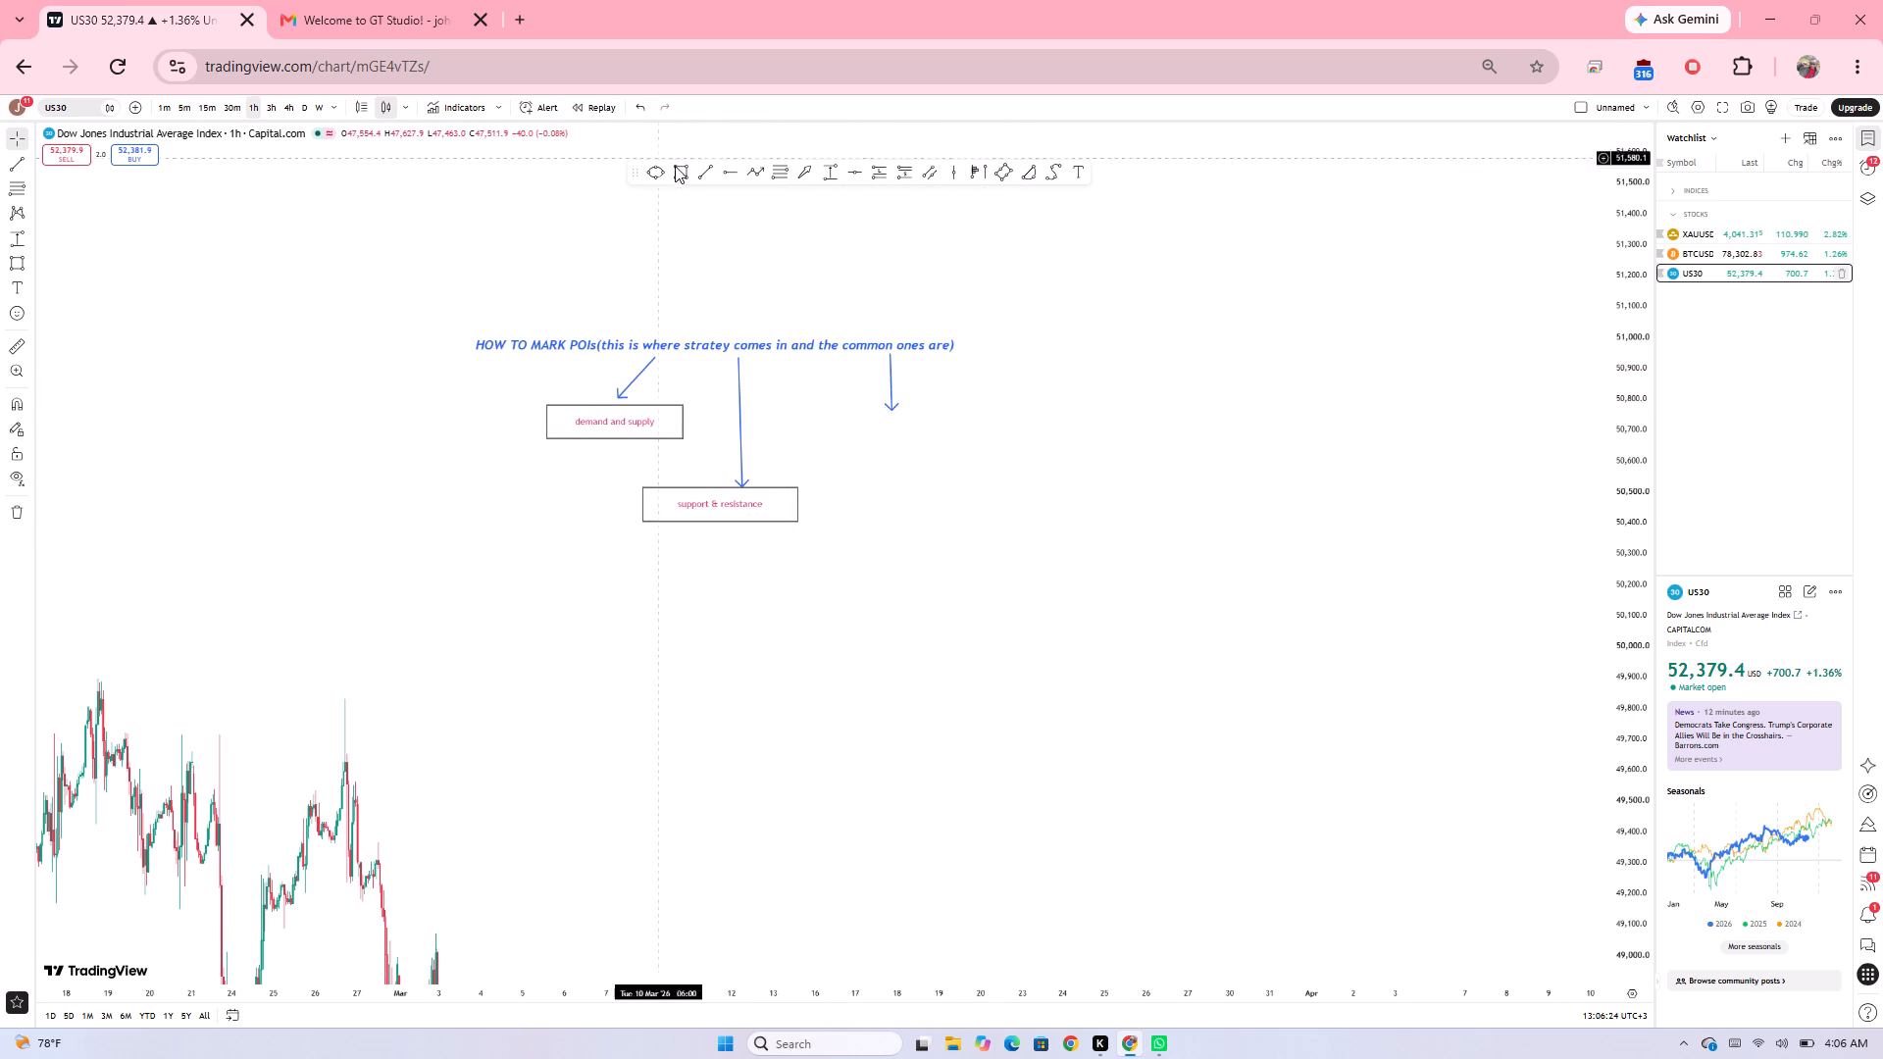
Draw a rectangle at the third arrow's tip, from about 50,759 down to 50,615, spanning 13 to 23 March.
left_click(678, 176)
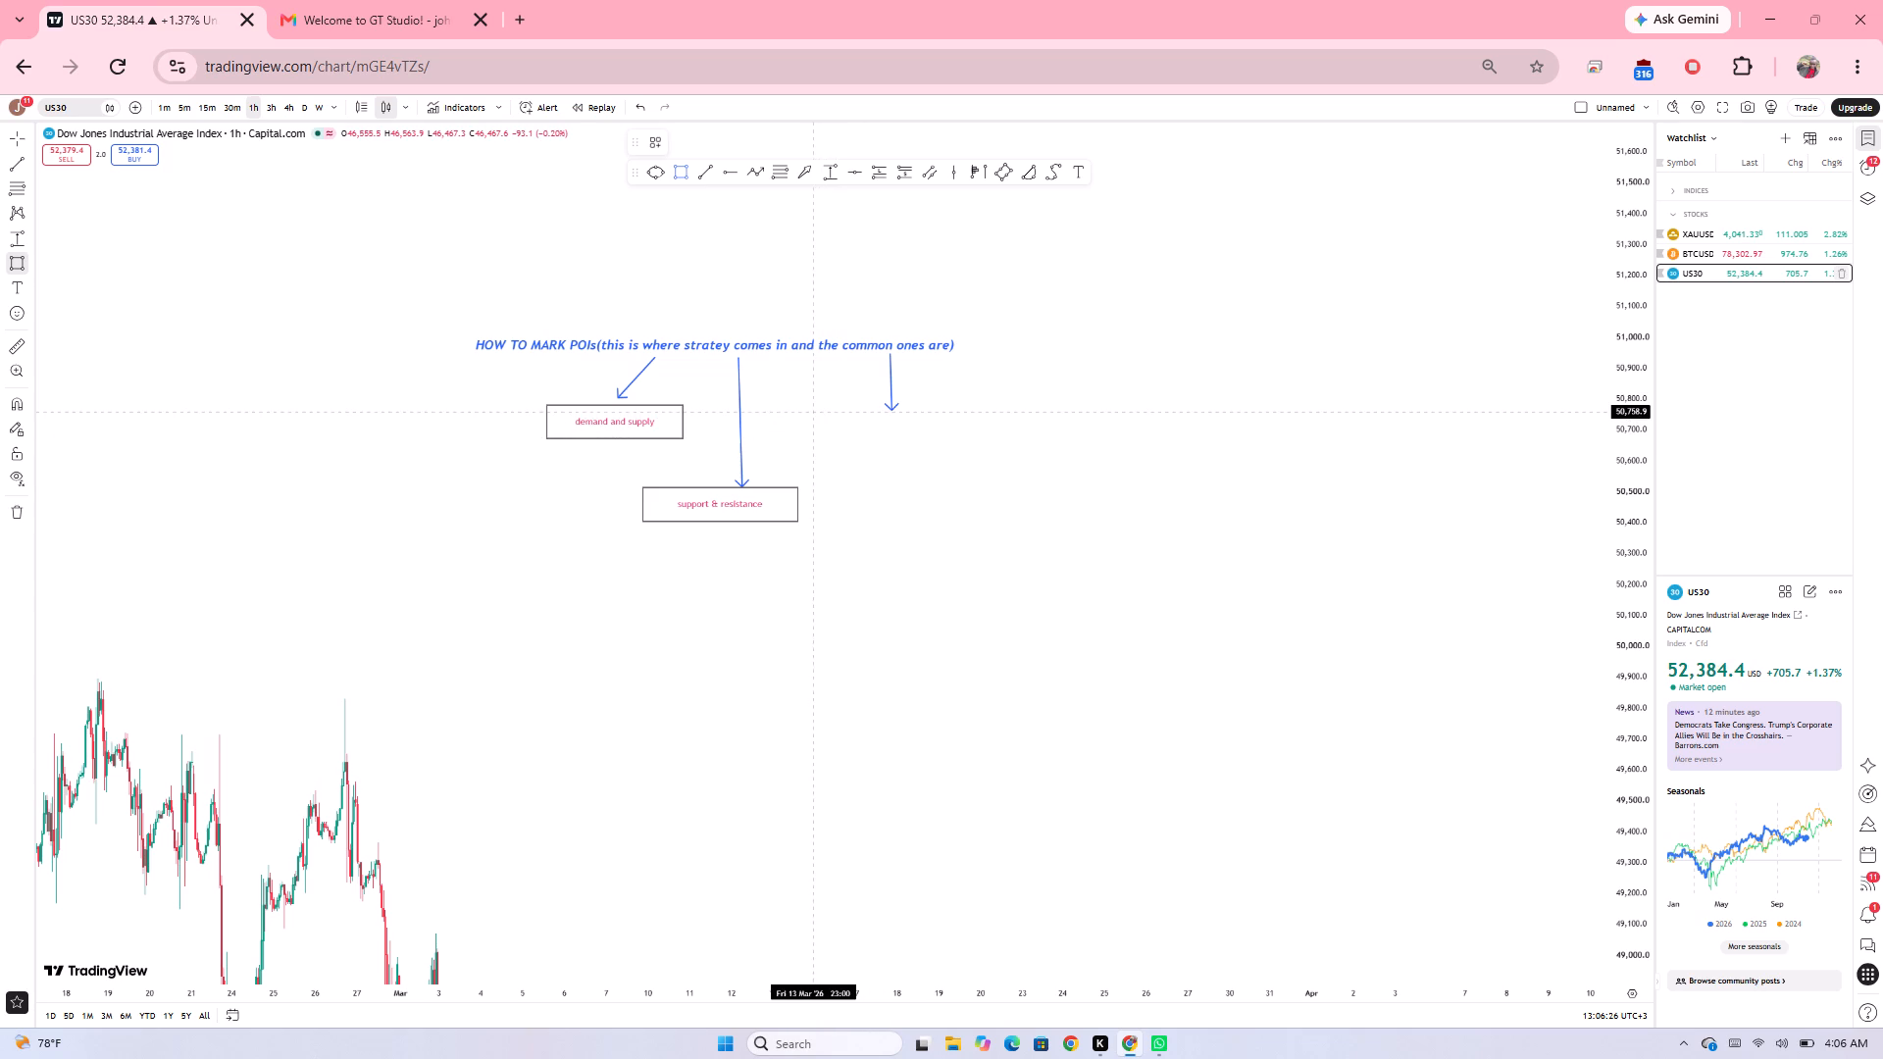
left_click_drag(814, 412, 1054, 456)
left_click(1054, 456)
Label the new rectangle "CRT (candle stick theory)".
left_click(909, 427)
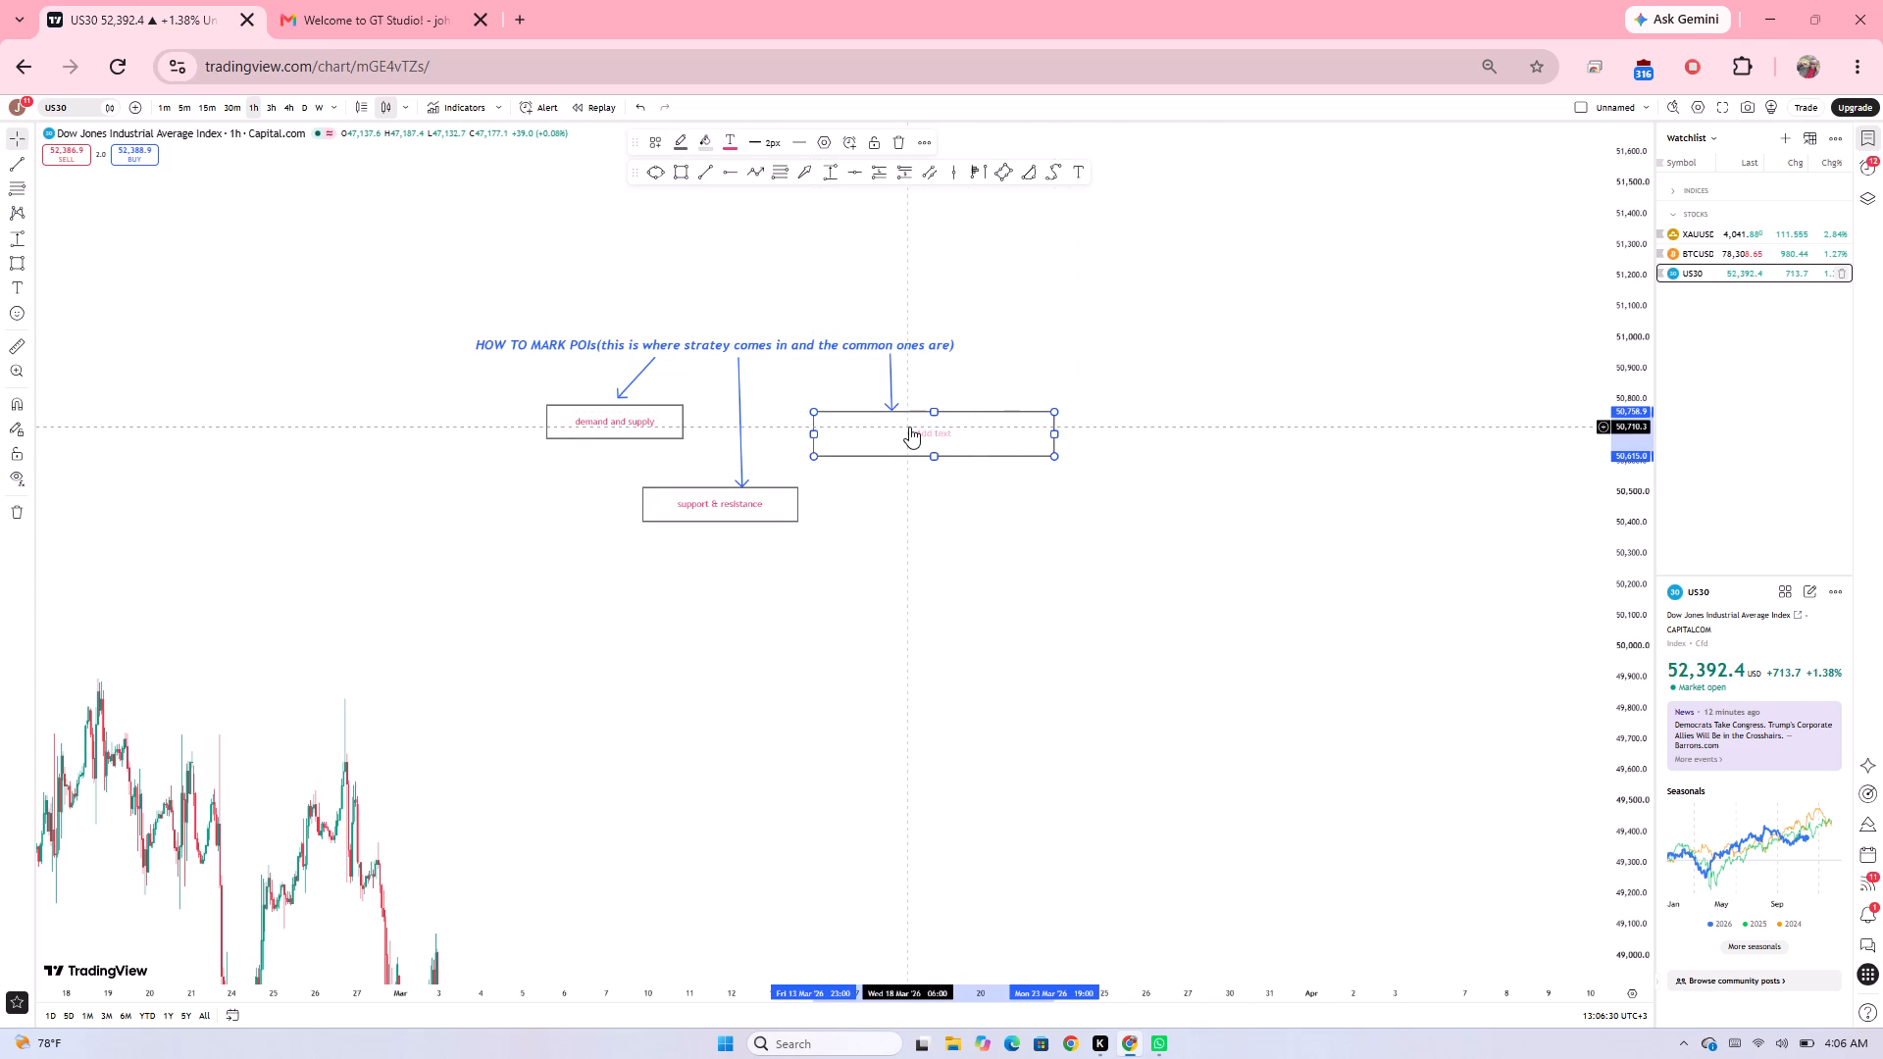
type("CRT")
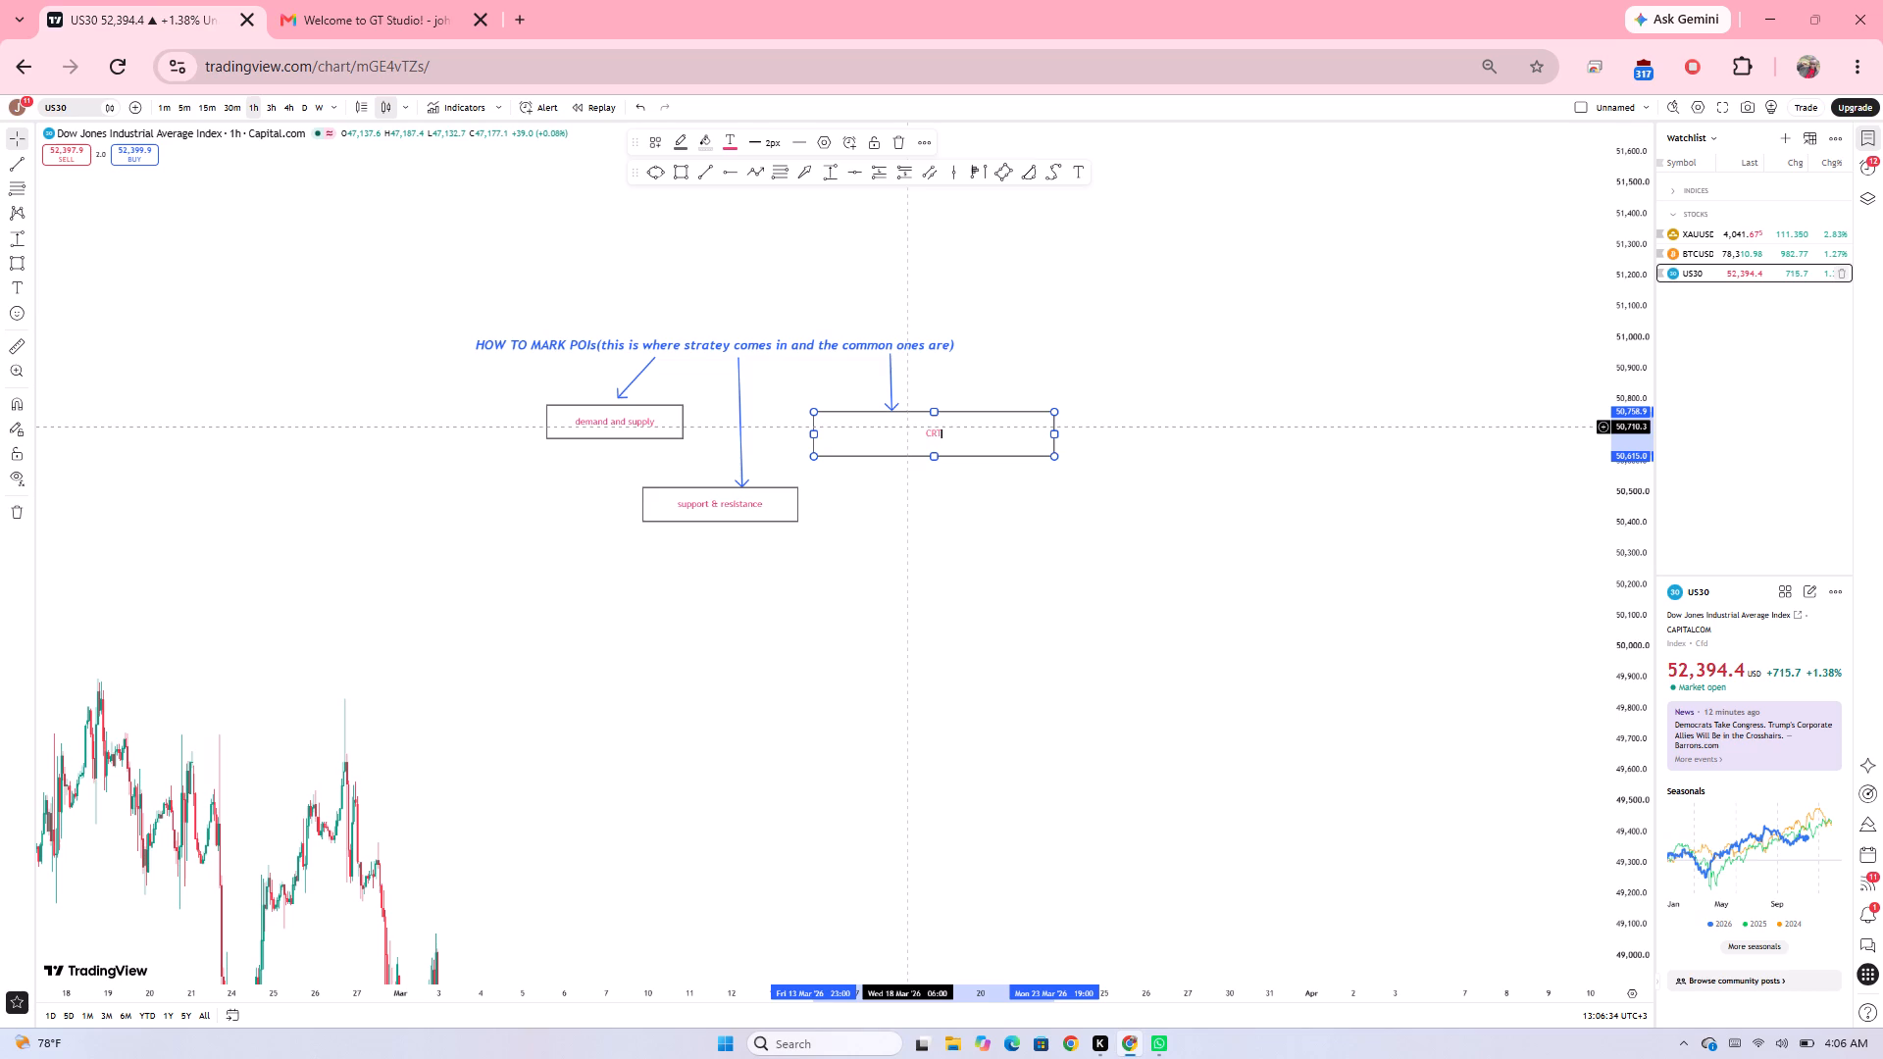
key("space")
type("(cab")
type("dle")
key("BackSpace")
key("BackSpace")
key("BackSpace")
key("BackSpace")
type("ndle")
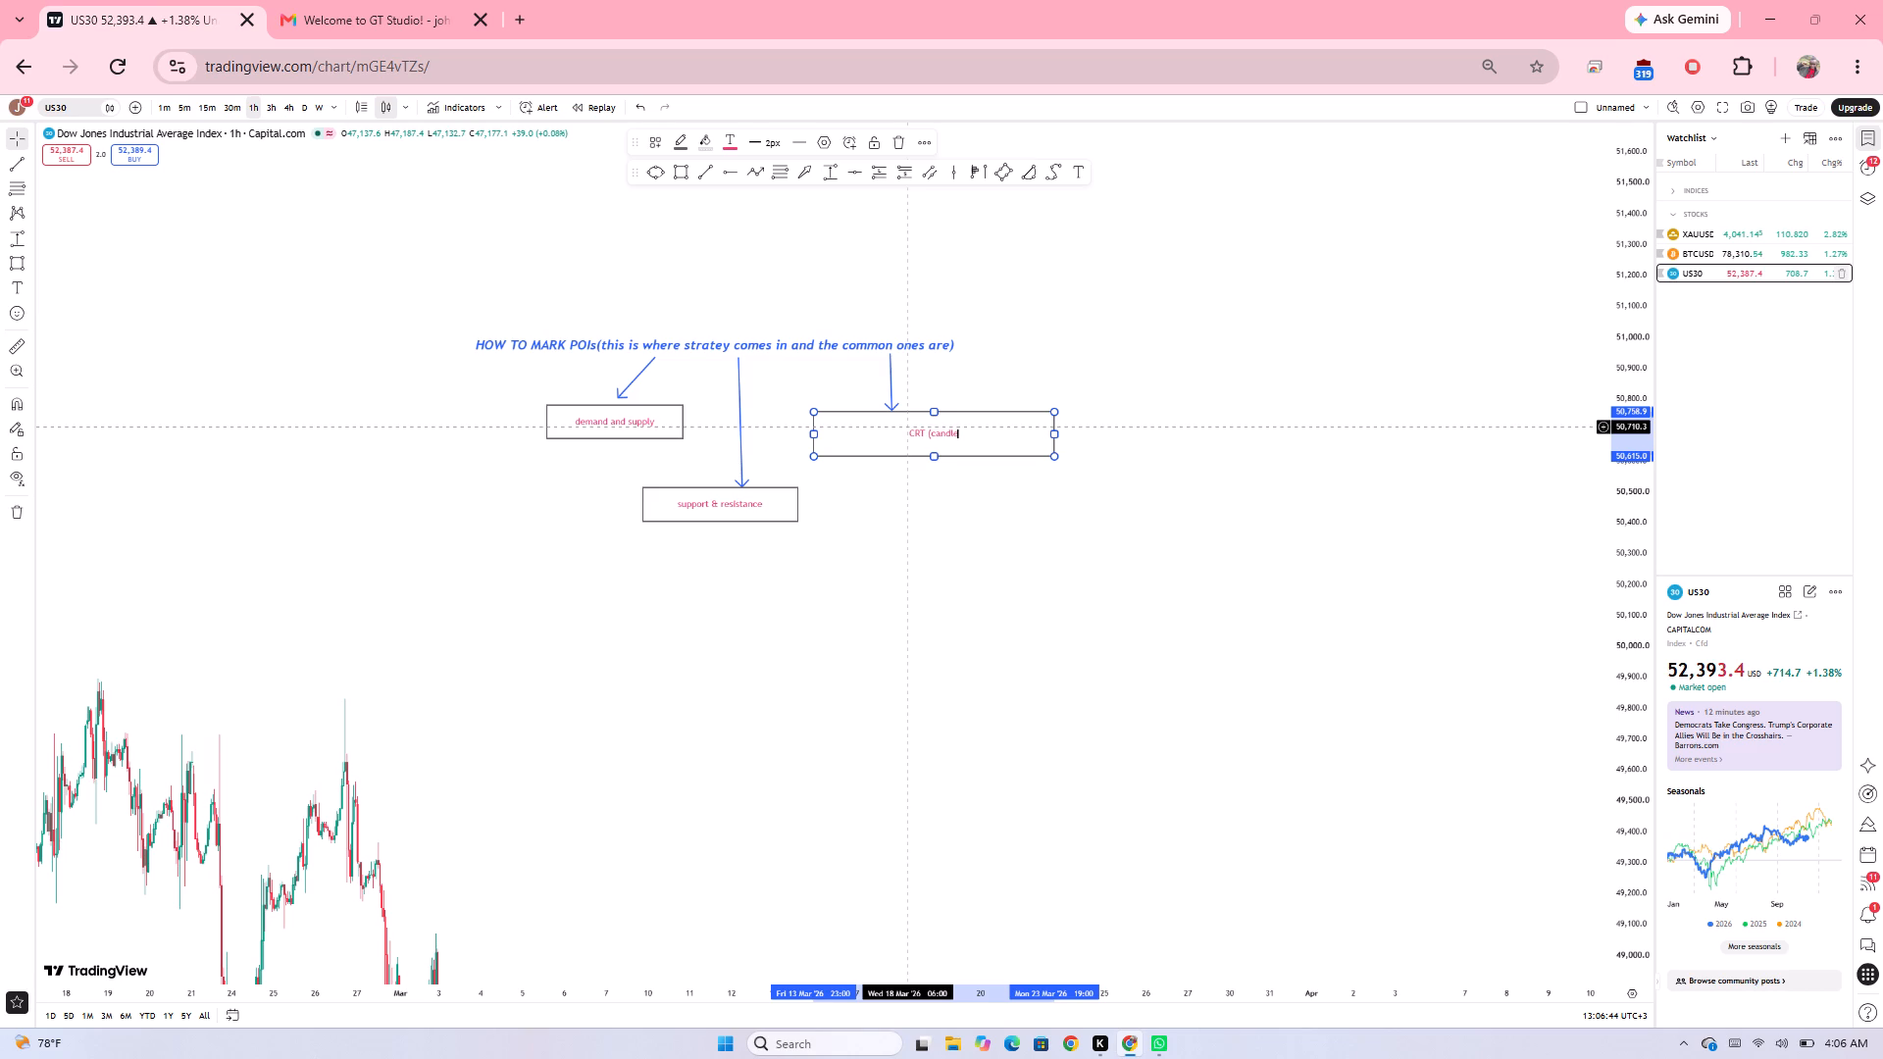
key("space")
type("stick theory")
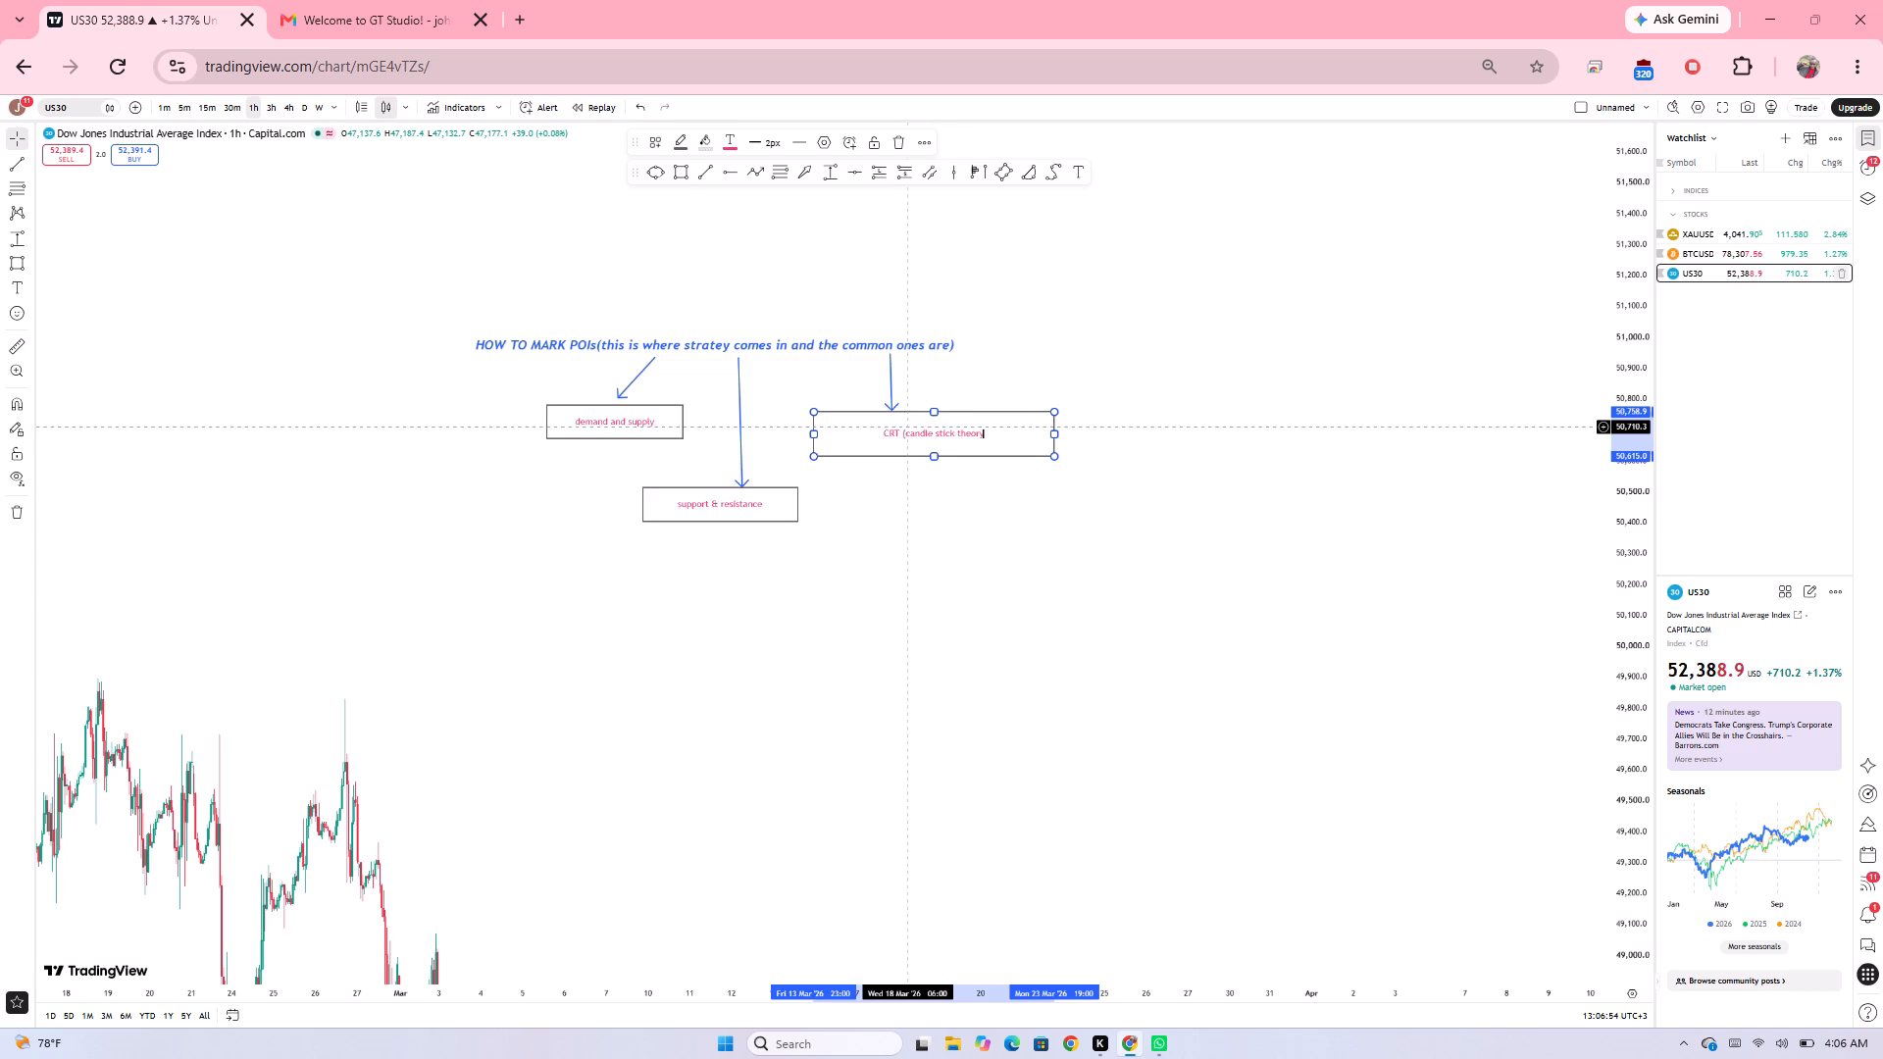
key("shift+parenright")
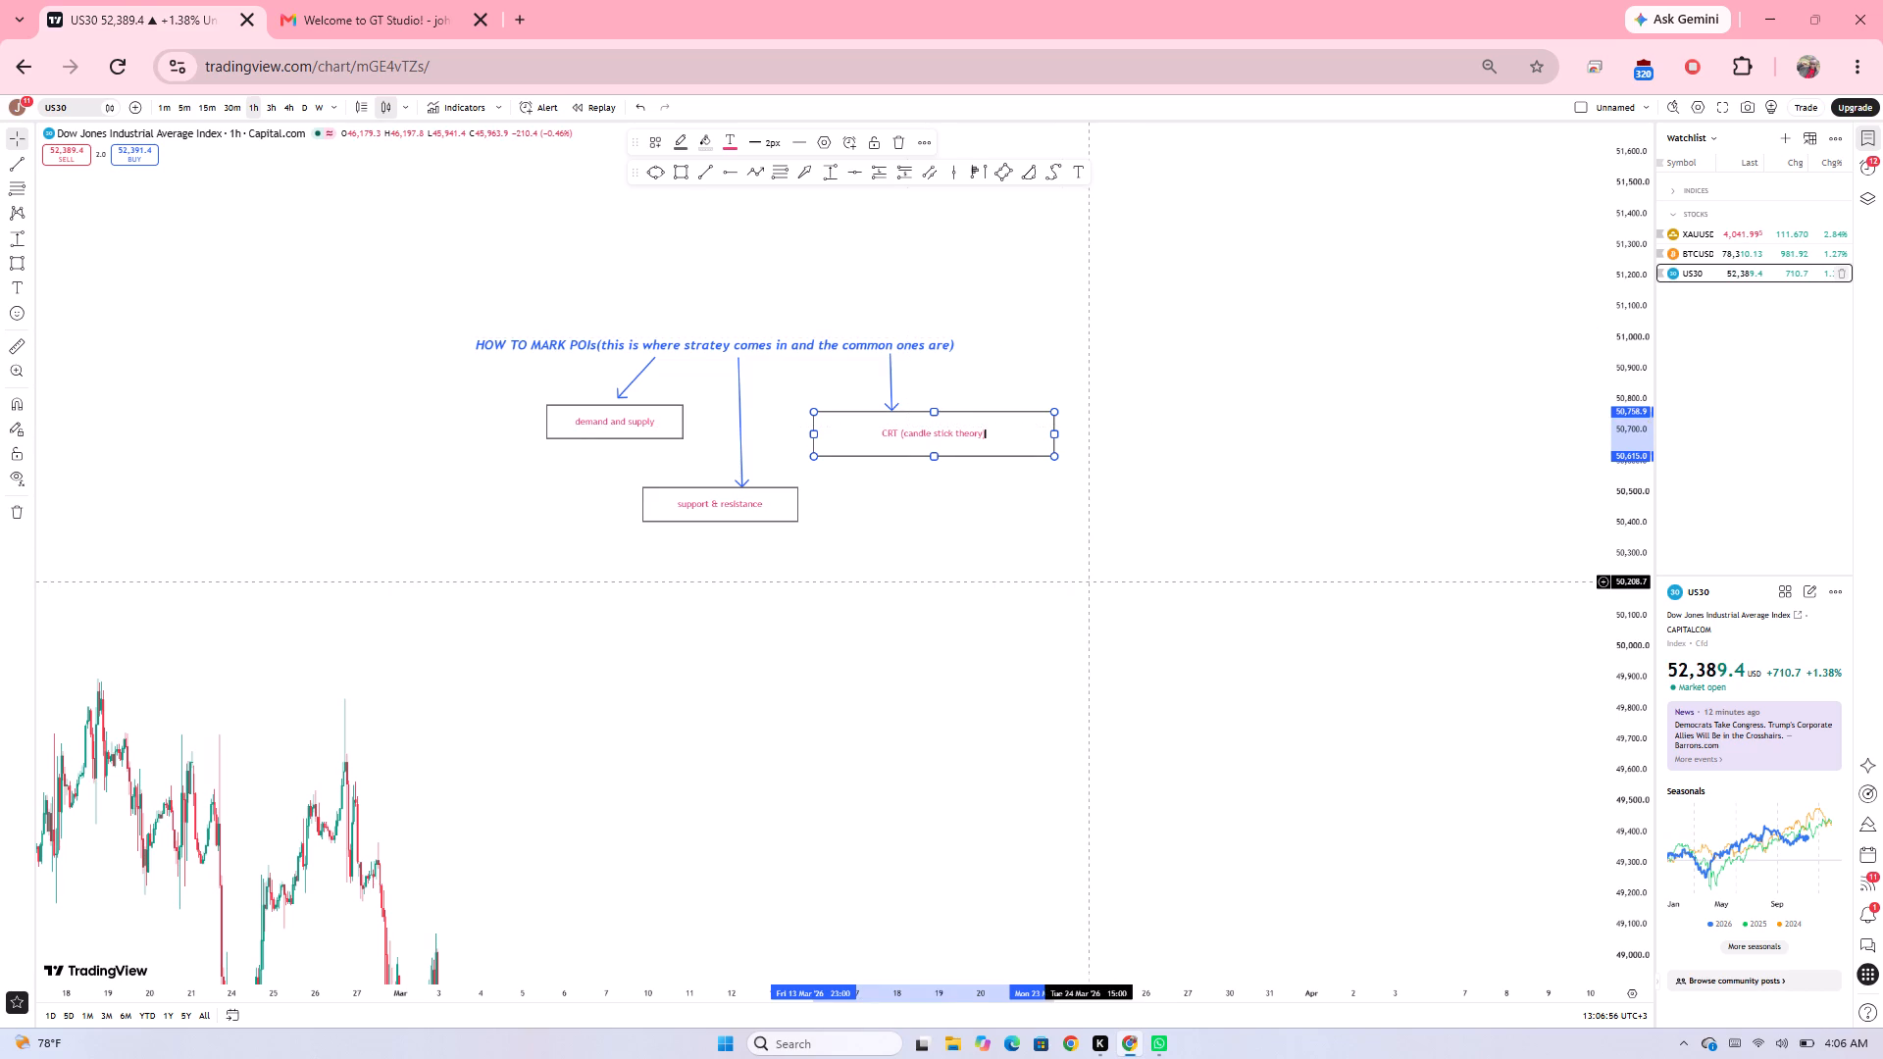
left_click(1090, 581)
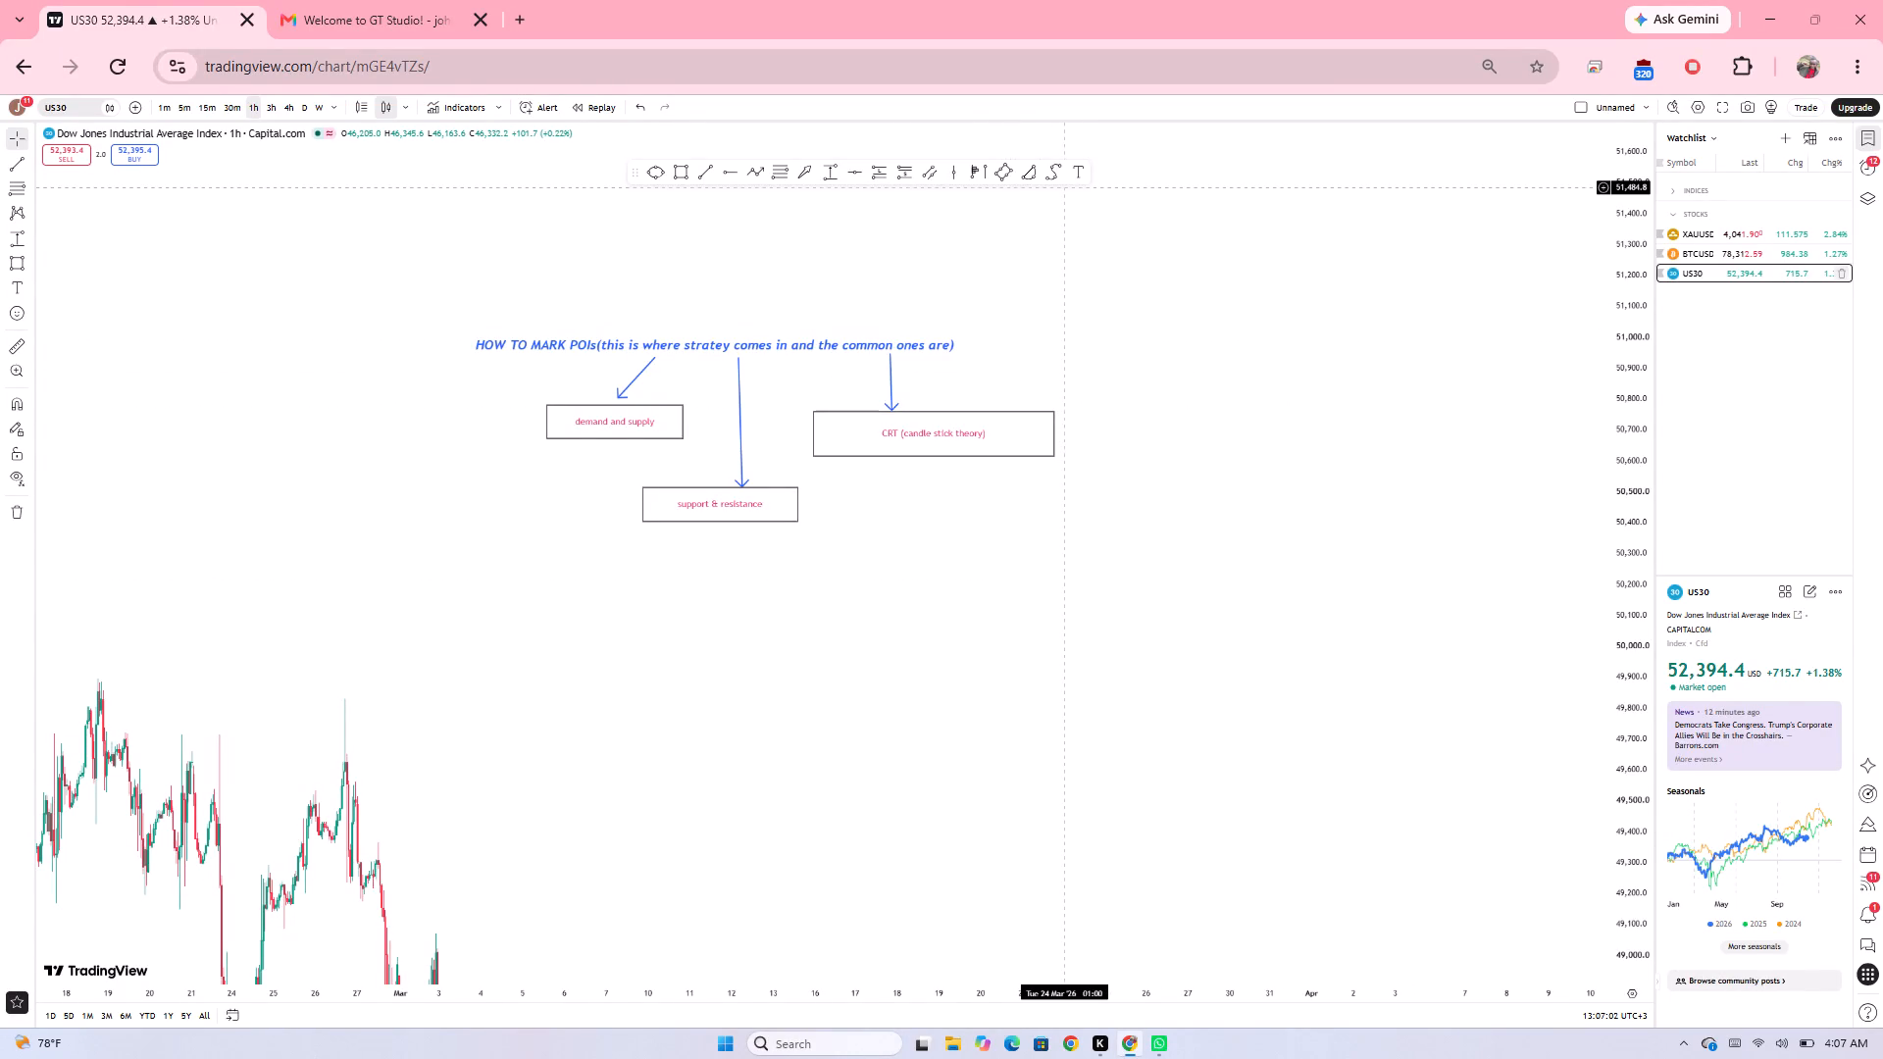
Draw a fourth arrow from beneath the start of the heading straight down to about 50,247 at 4 March.
left_click(750, 164)
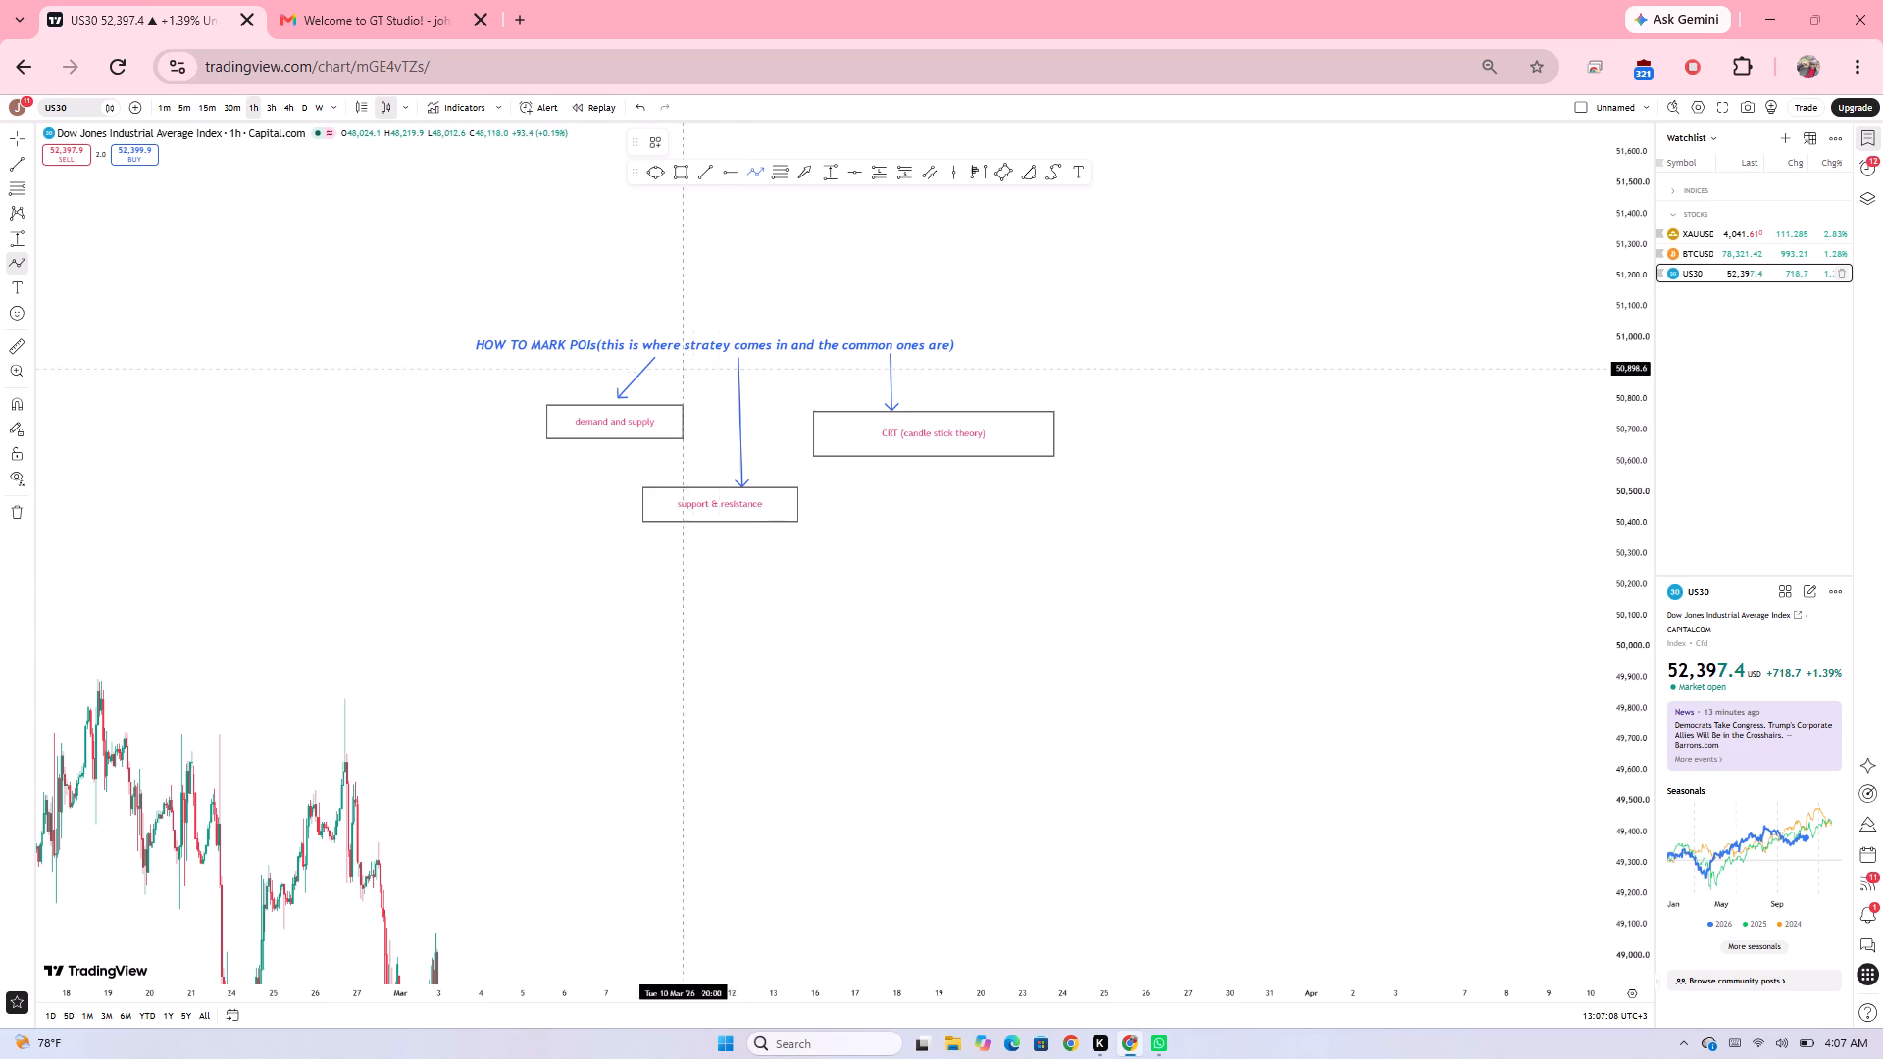
left_click(496, 363)
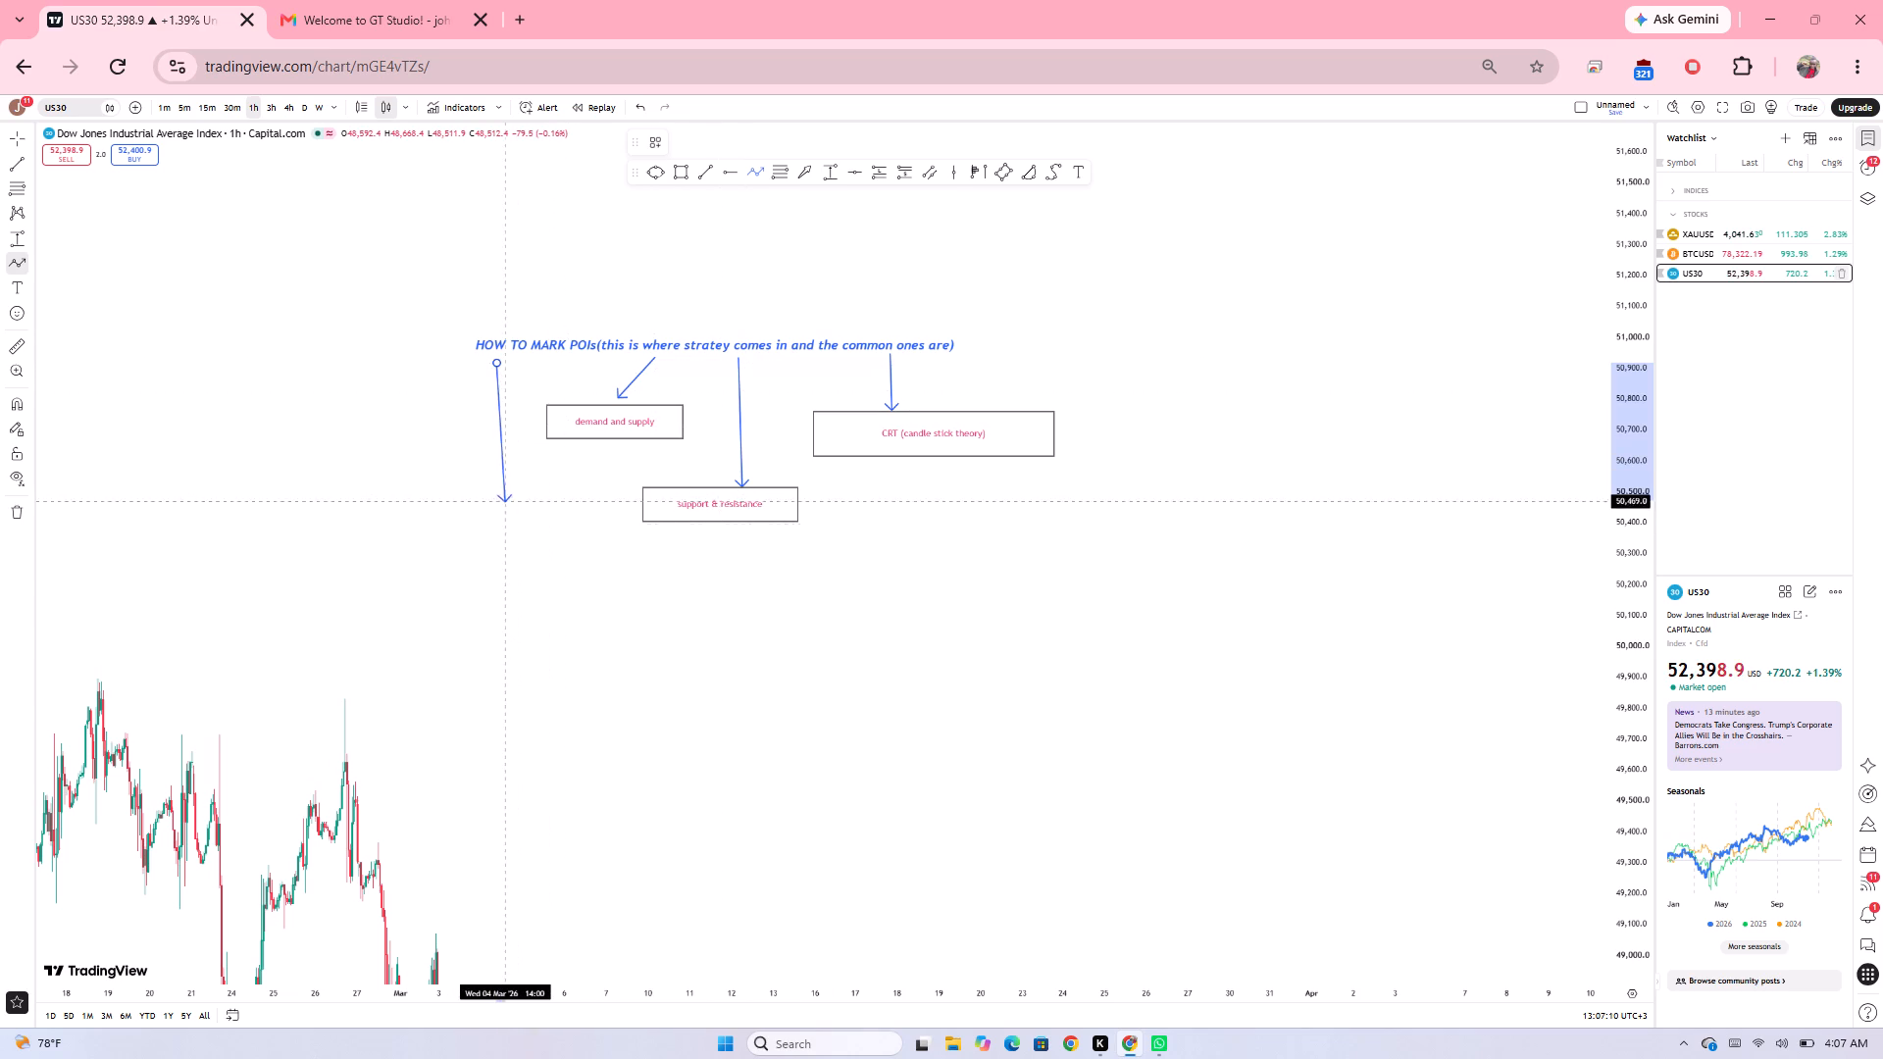
left_click(498, 570)
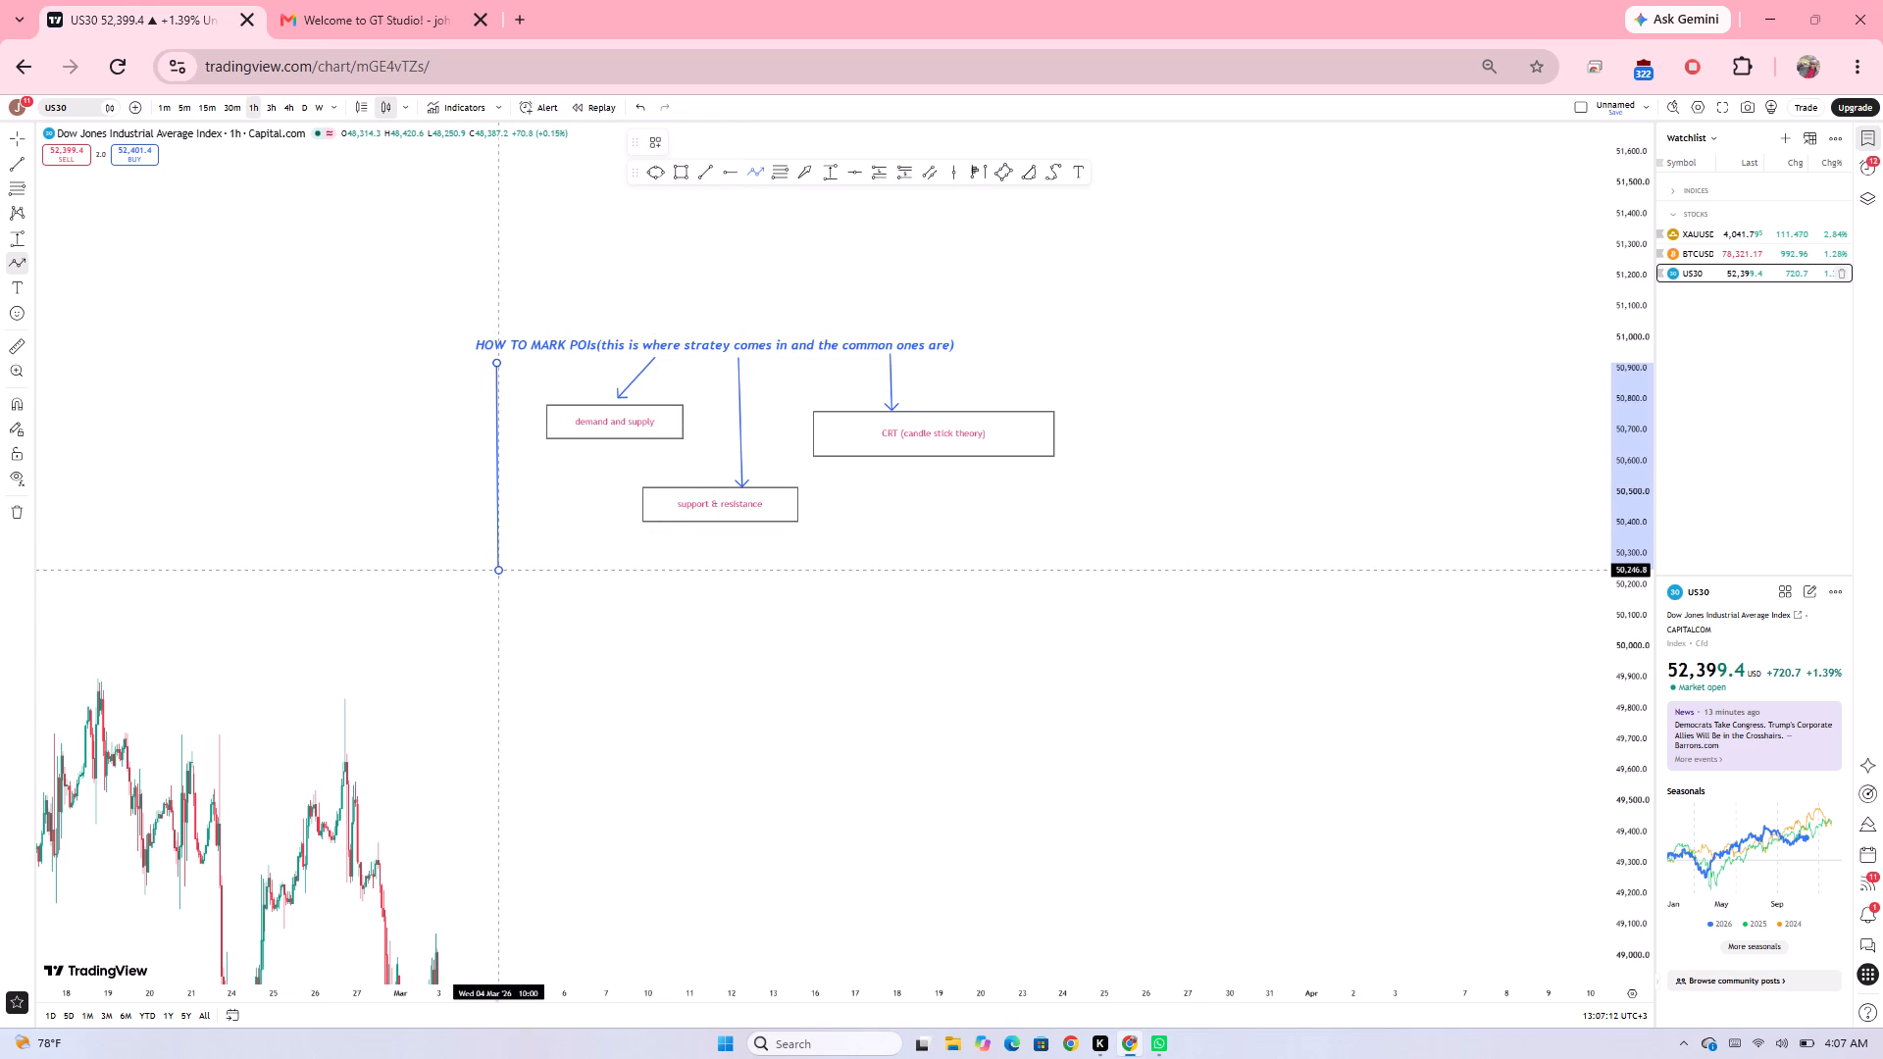
double_click(498, 570)
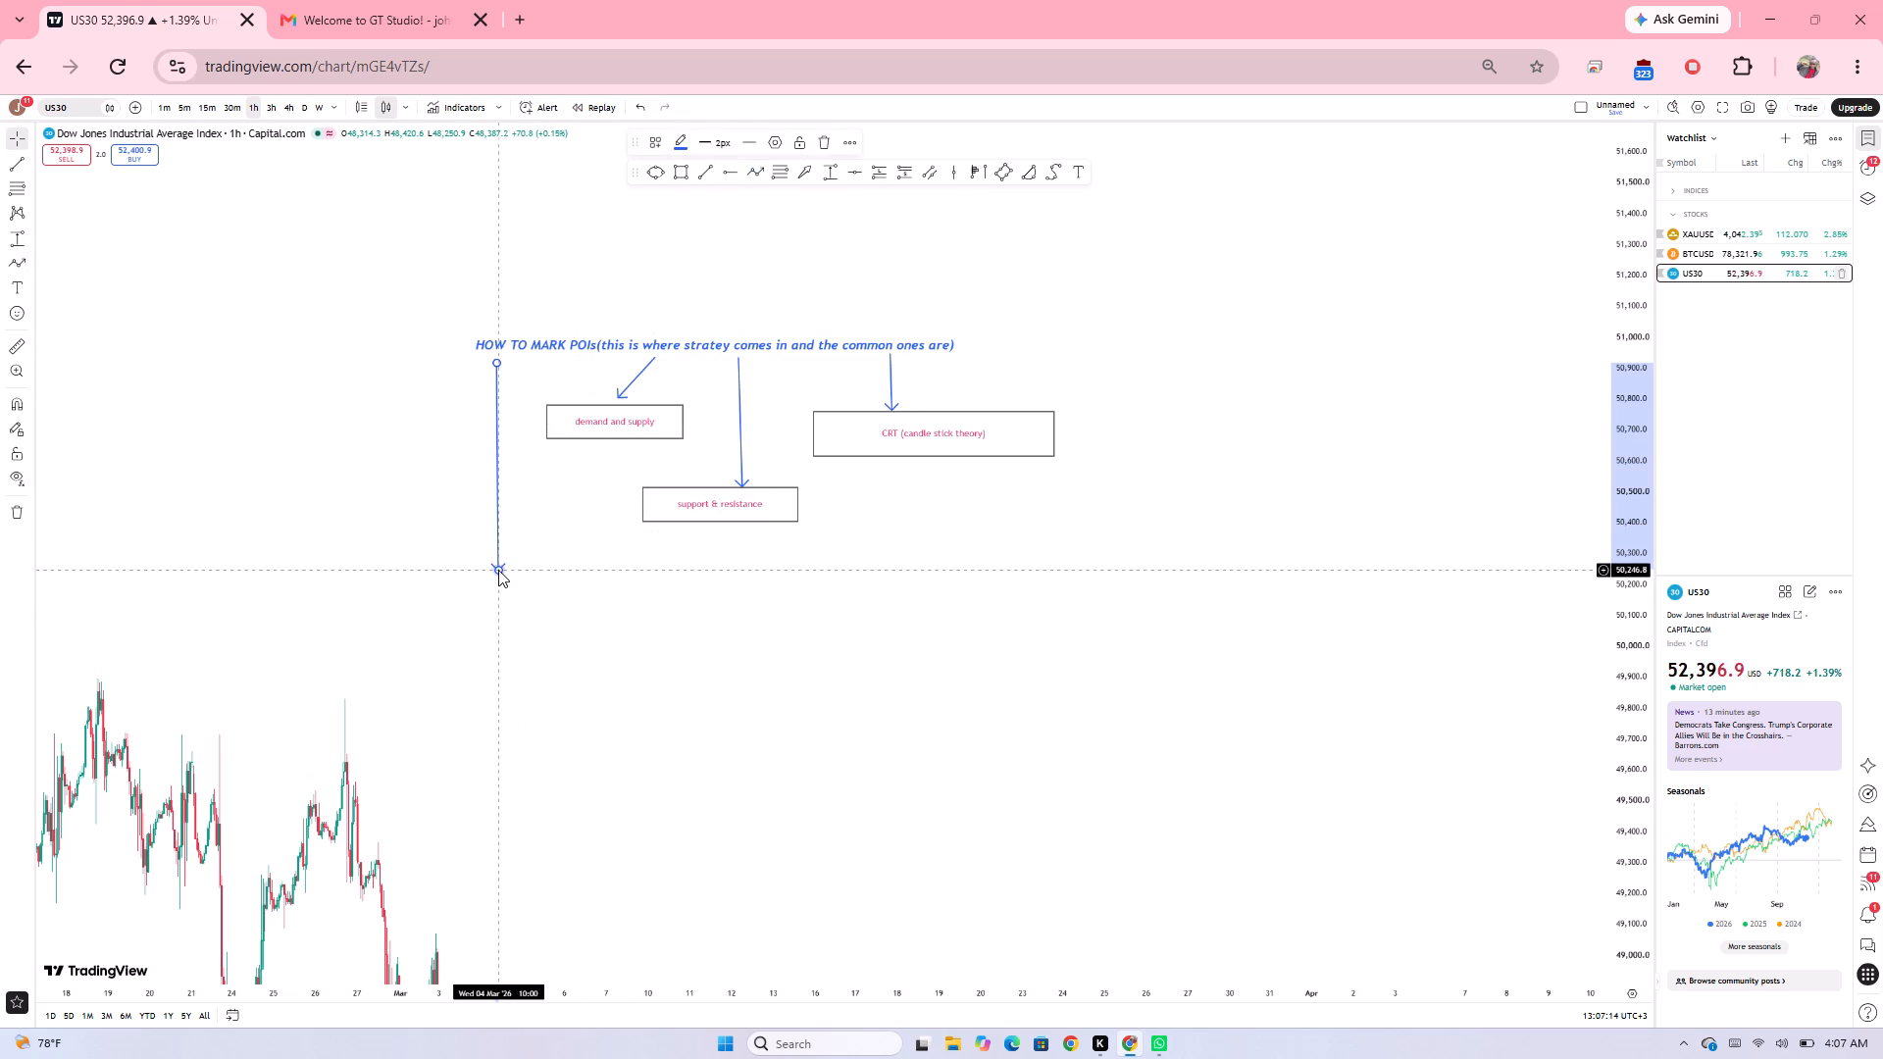
left_click(570, 537)
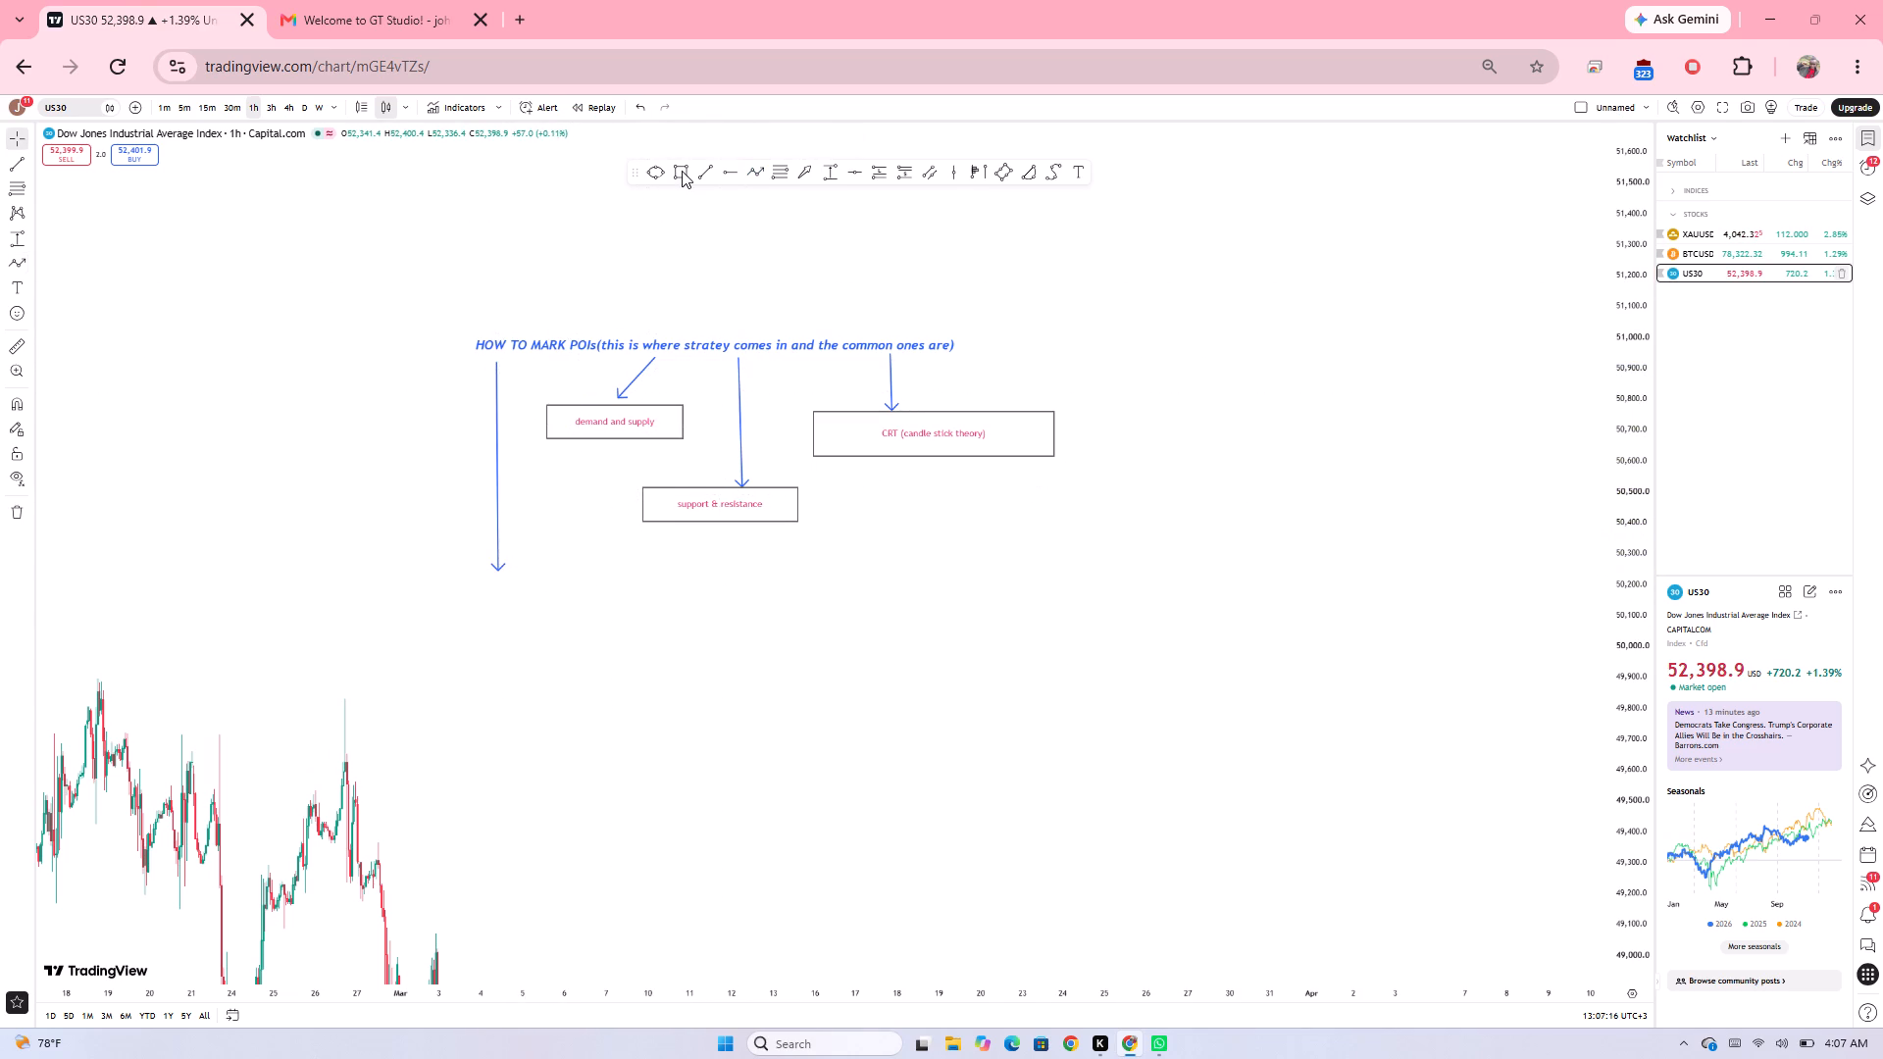
Draw a rectangle at the fourth arrow's tip, from about 50,257 down to 49,946, spanning 25 February to 11 March.
left_click(682, 171)
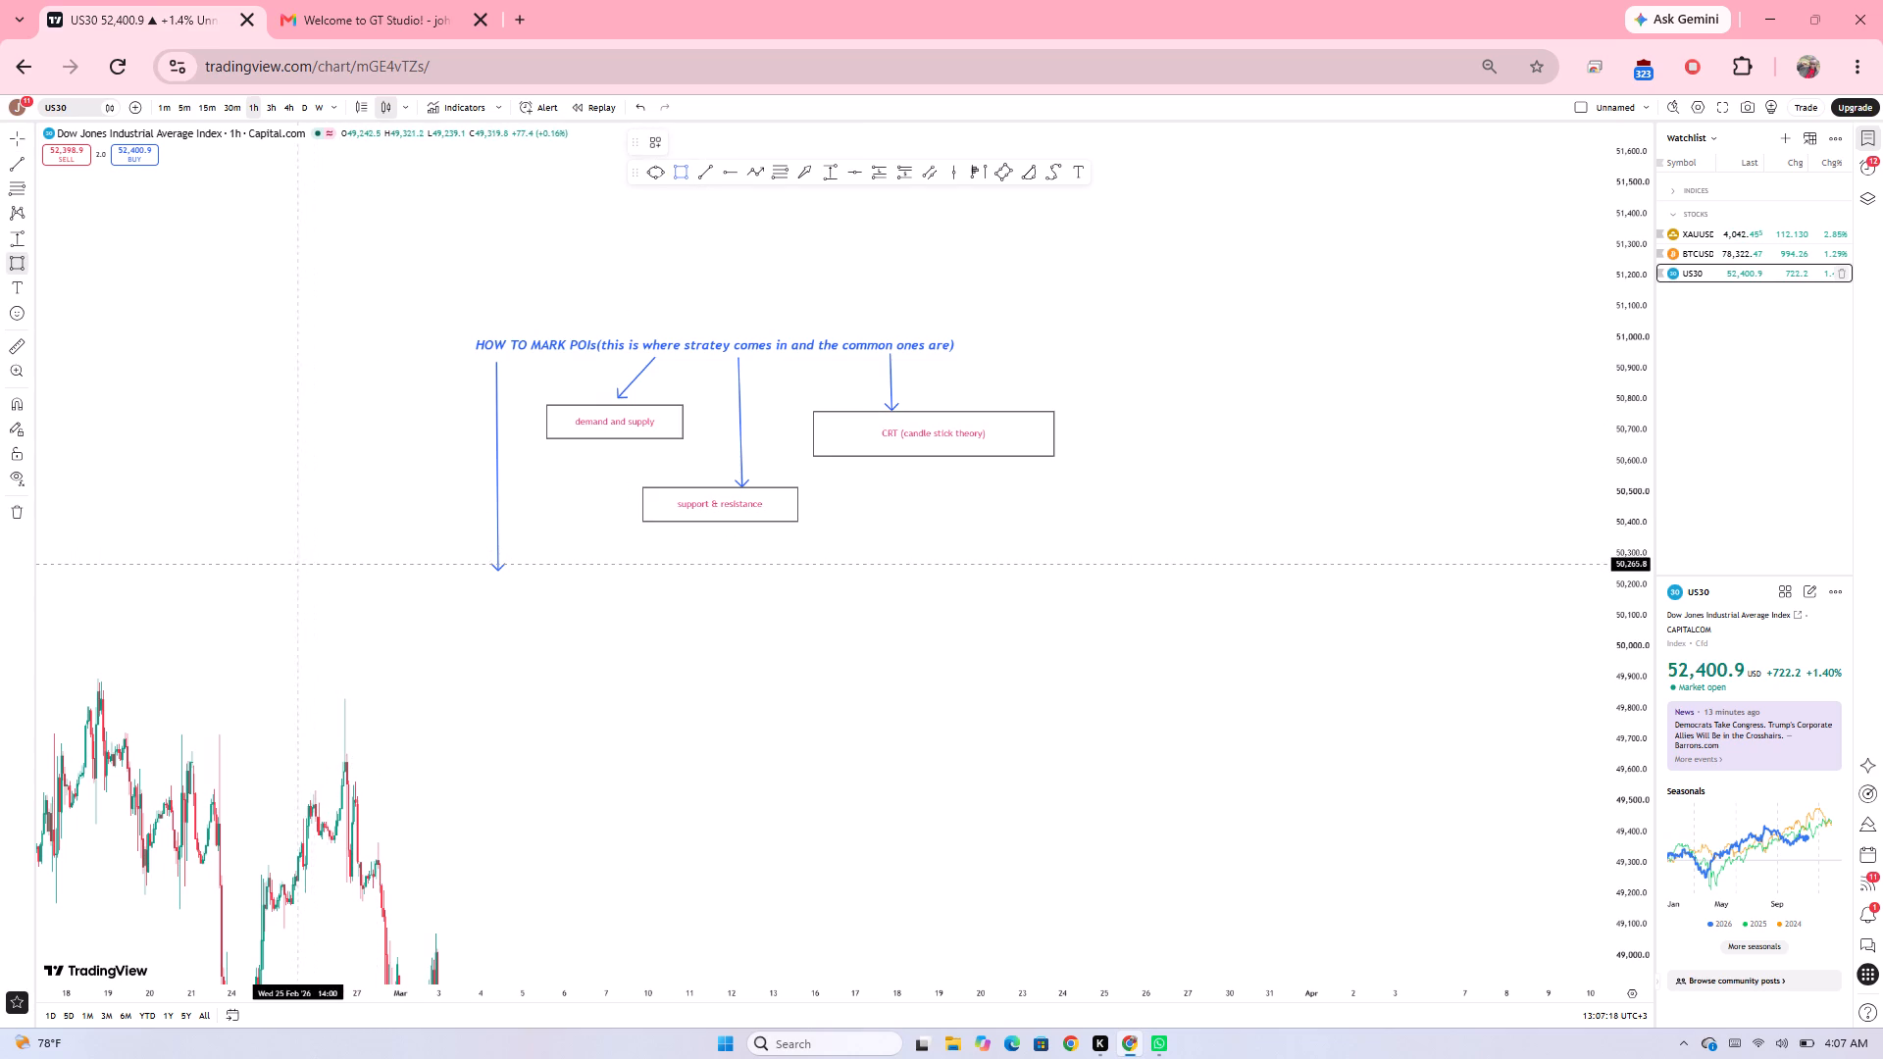
left_click_drag(288, 567, 718, 663)
left_click(718, 663)
Label the large new rectangle "order block".
left_click(485, 608)
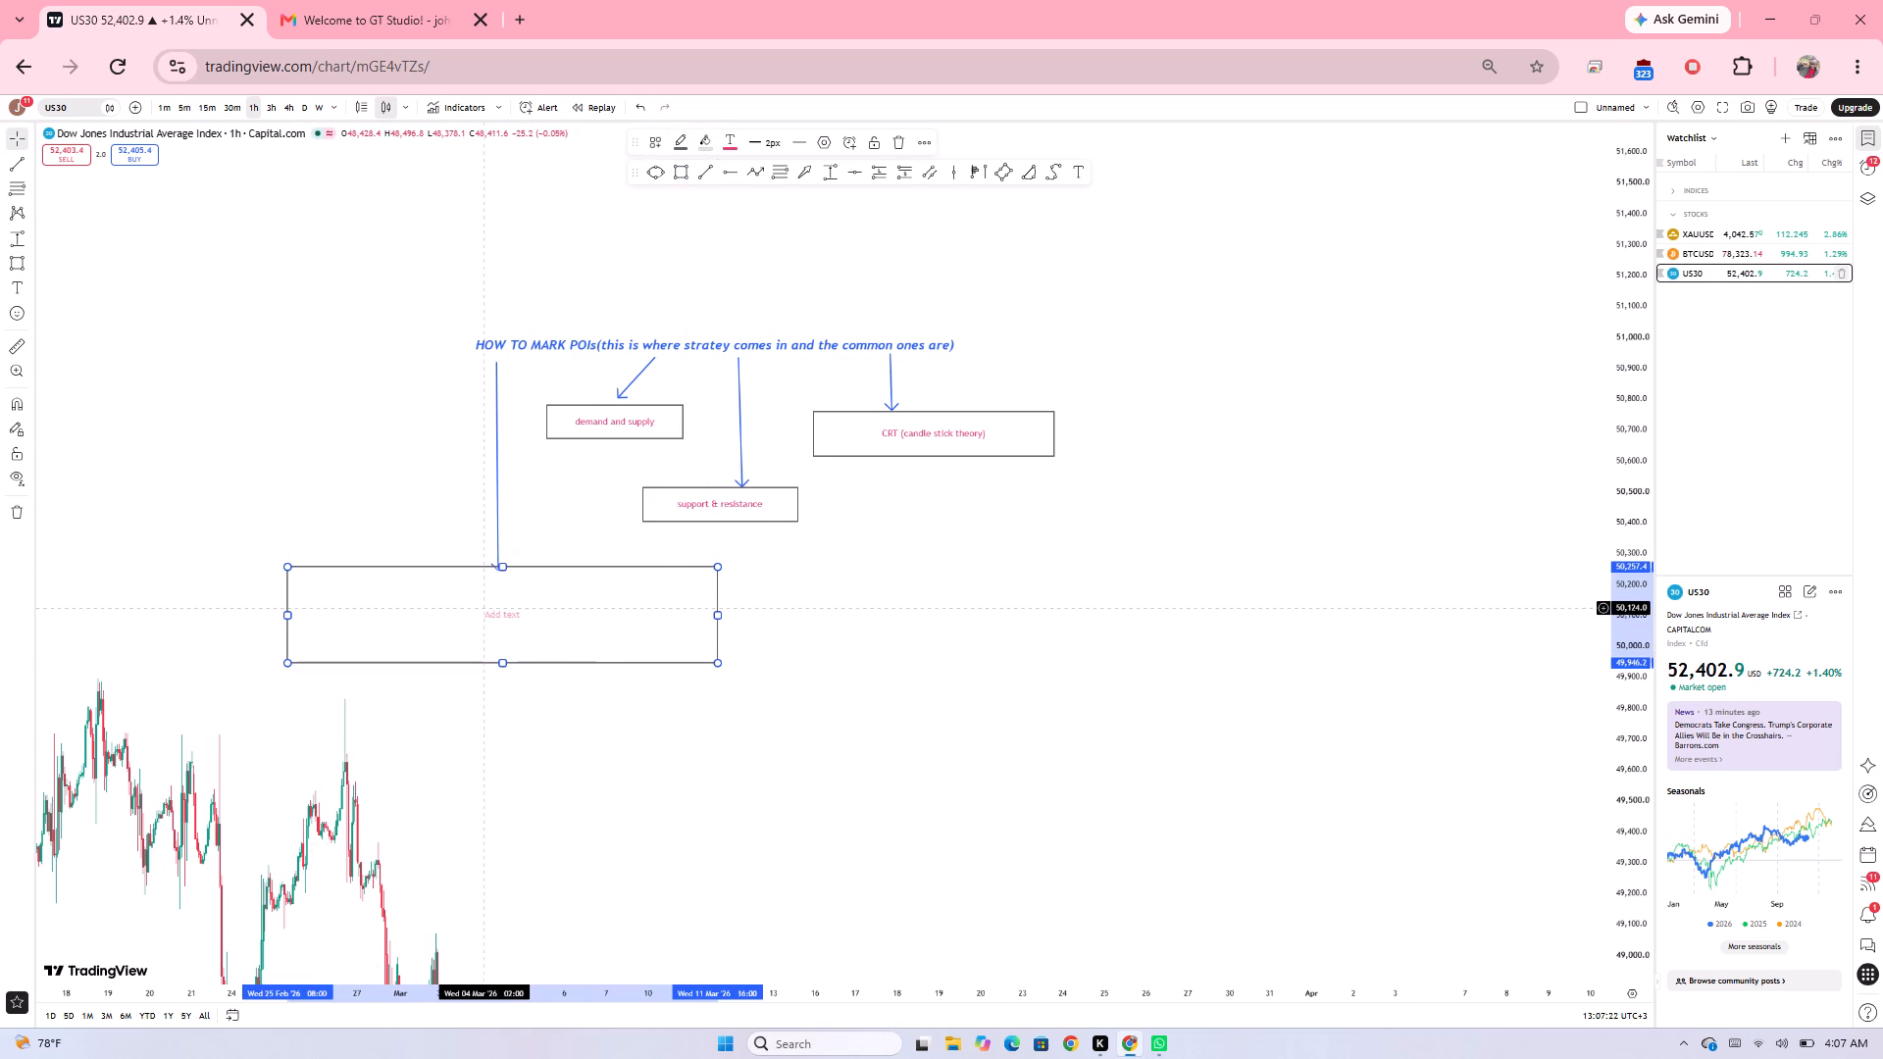
double_click(485, 608)
type("order")
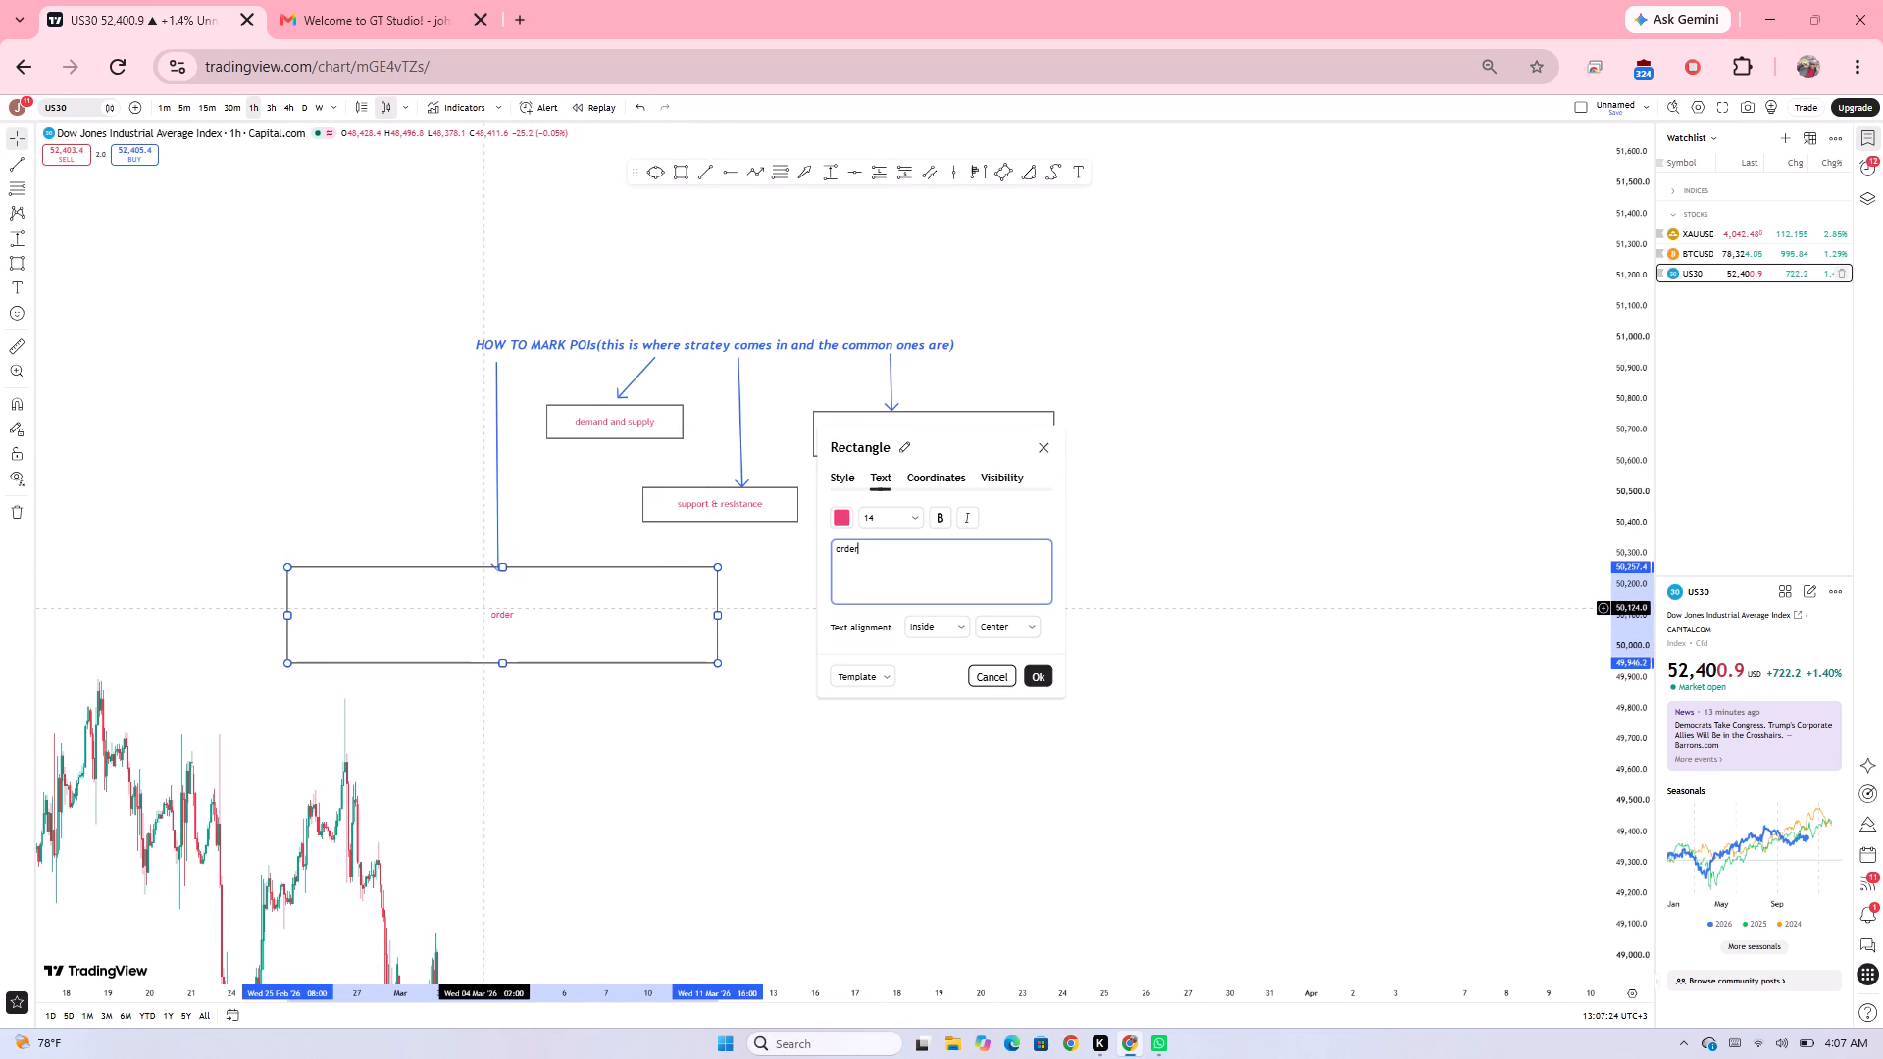
key("space")
type("bol")
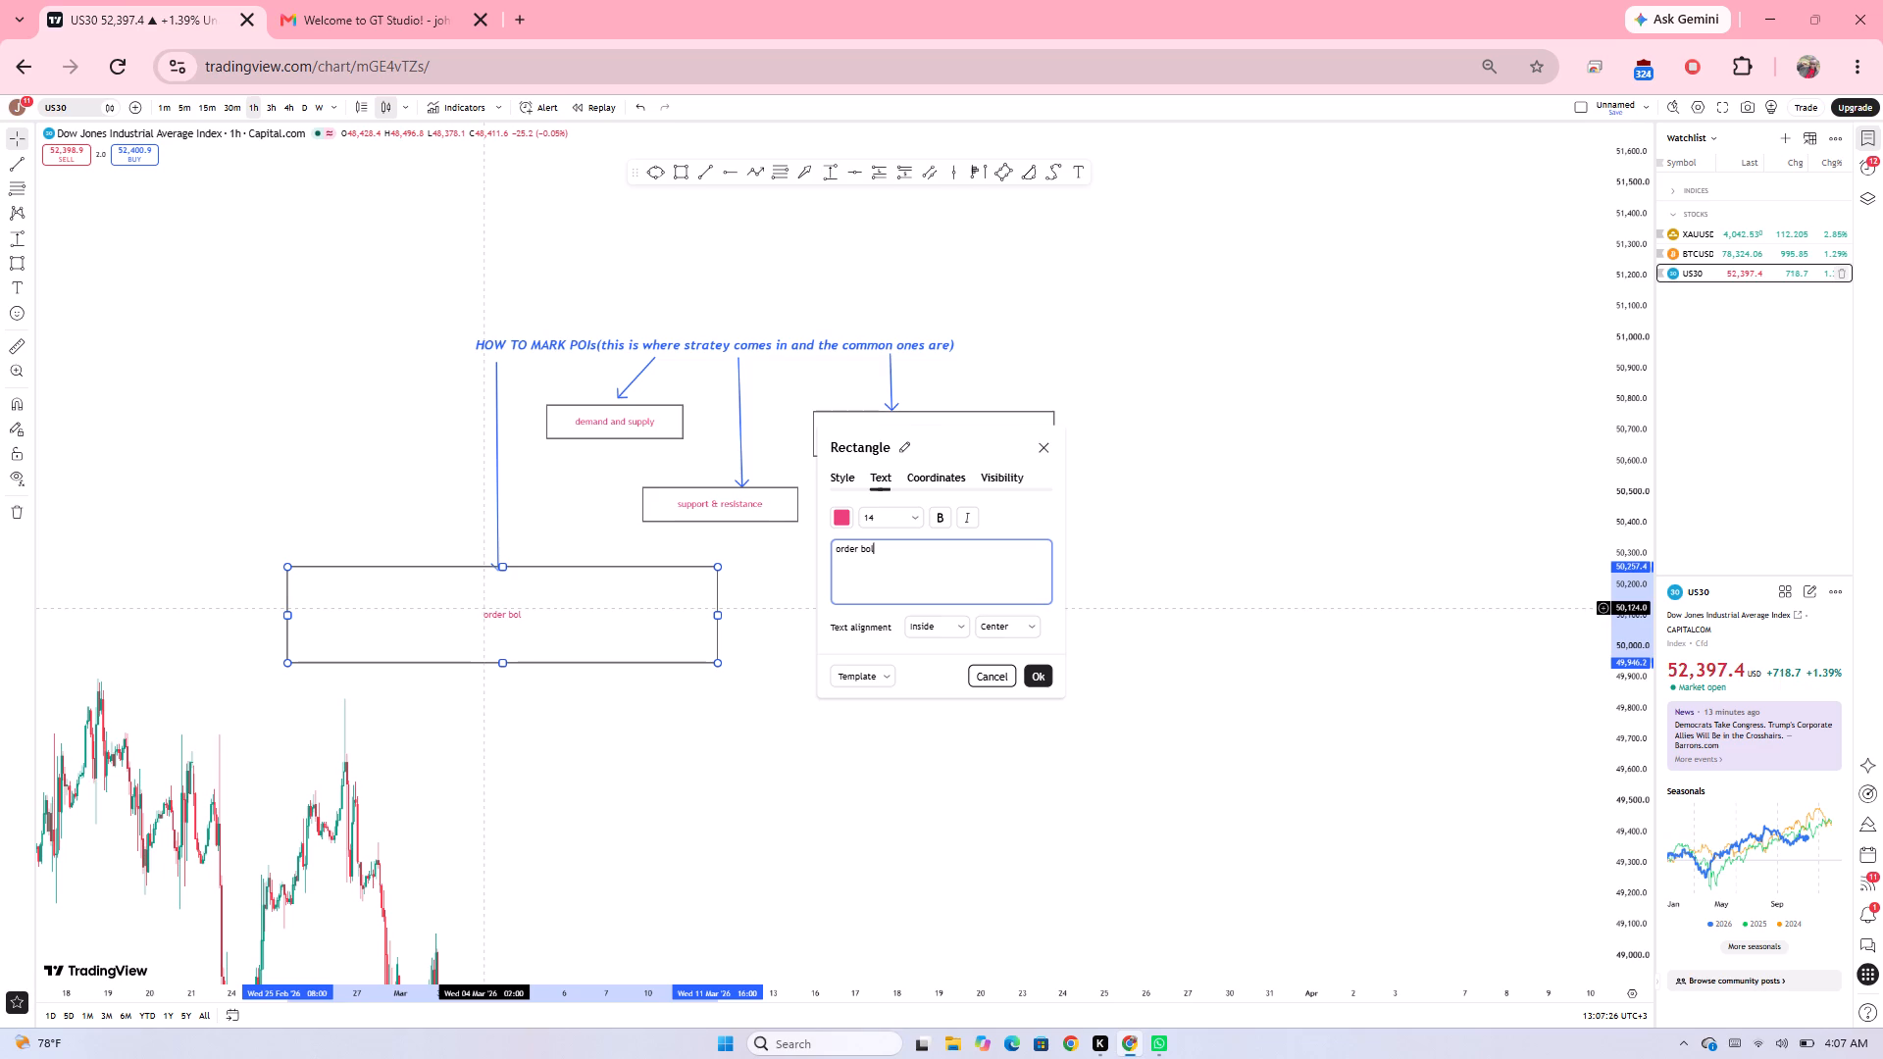
key("BackSpace")
key("BackSpace")
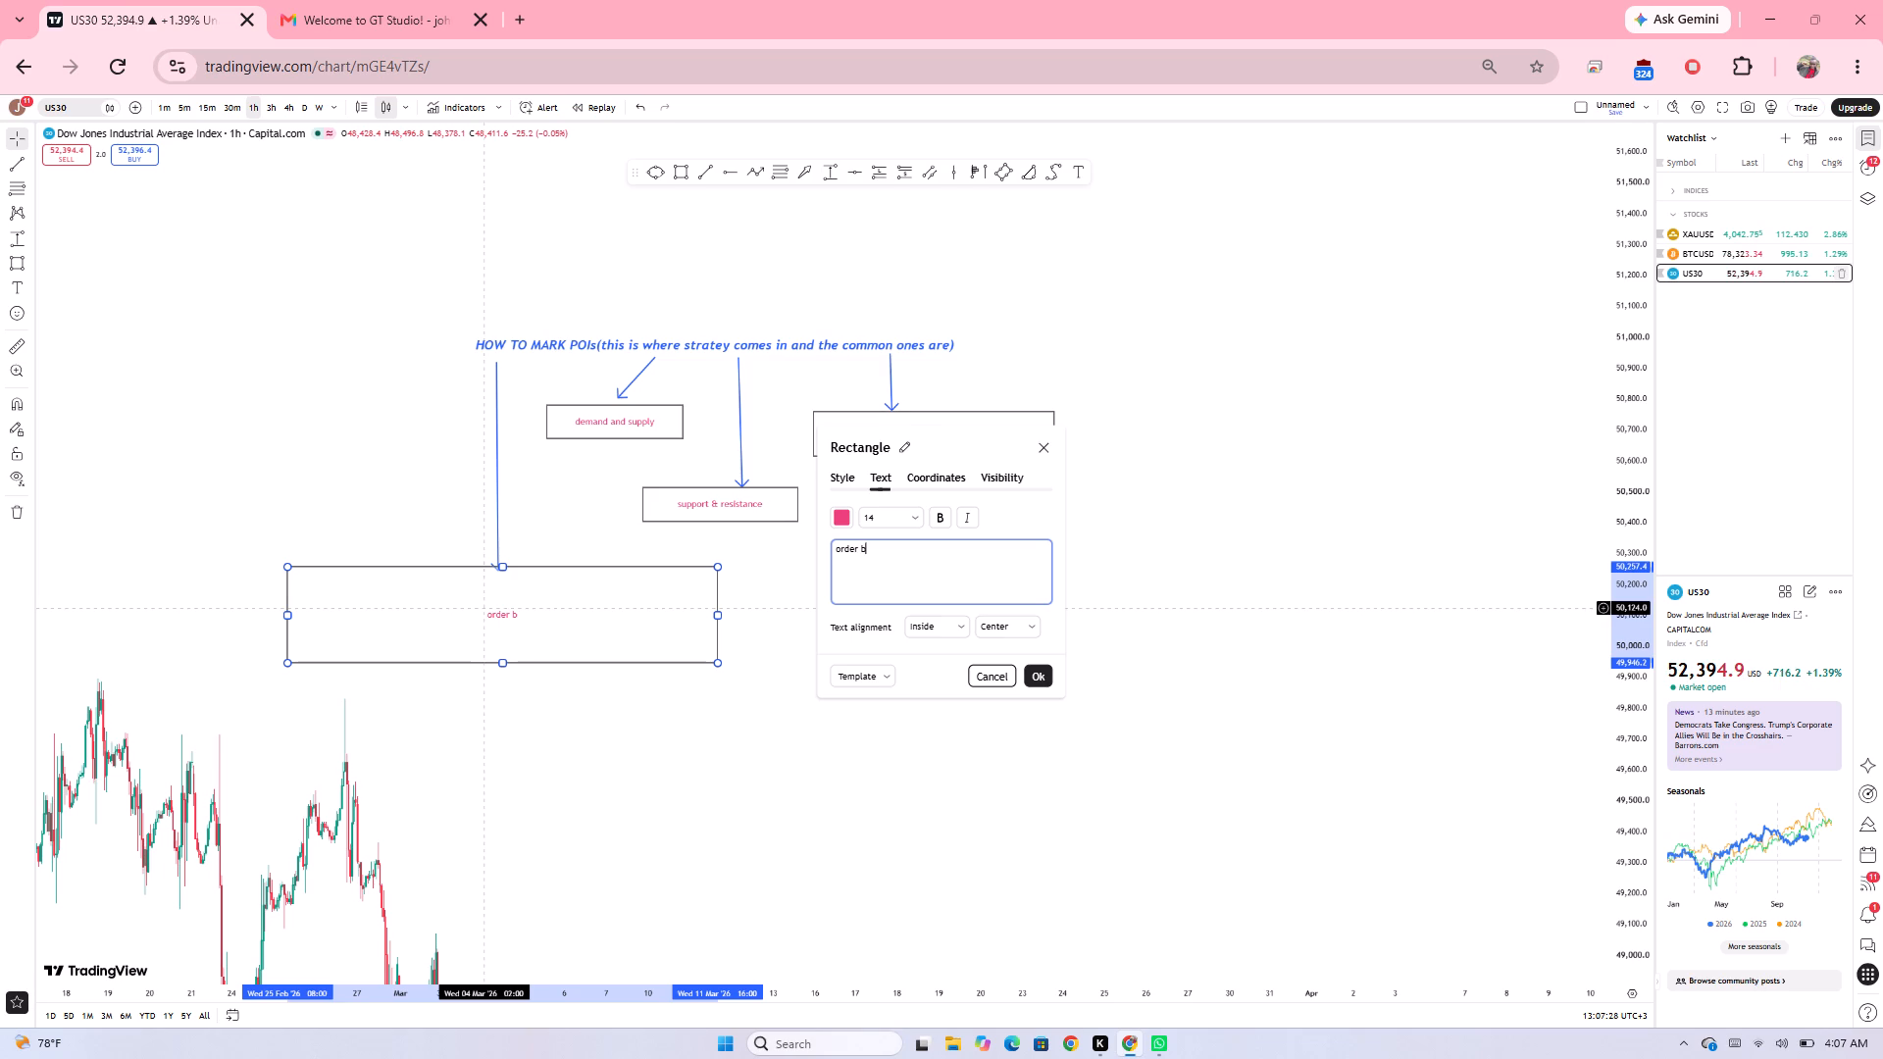
type("lock")
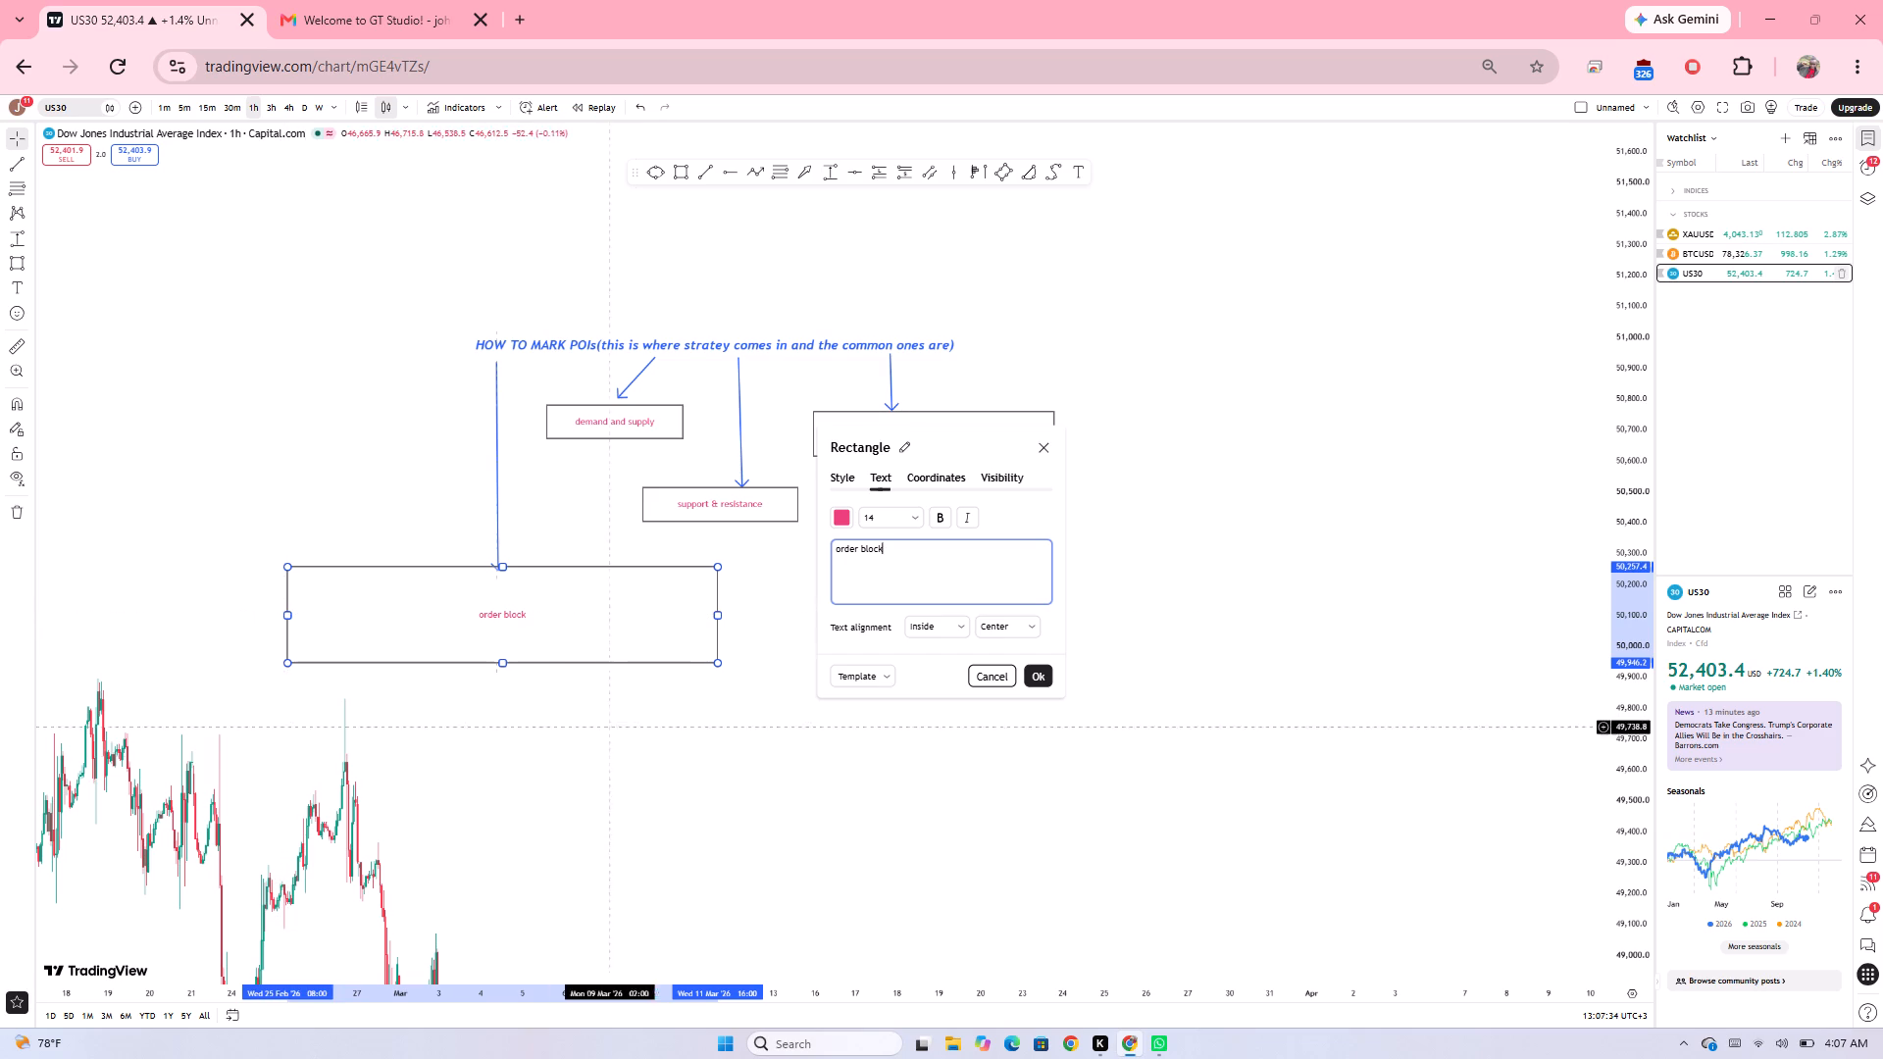
left_click(557, 618)
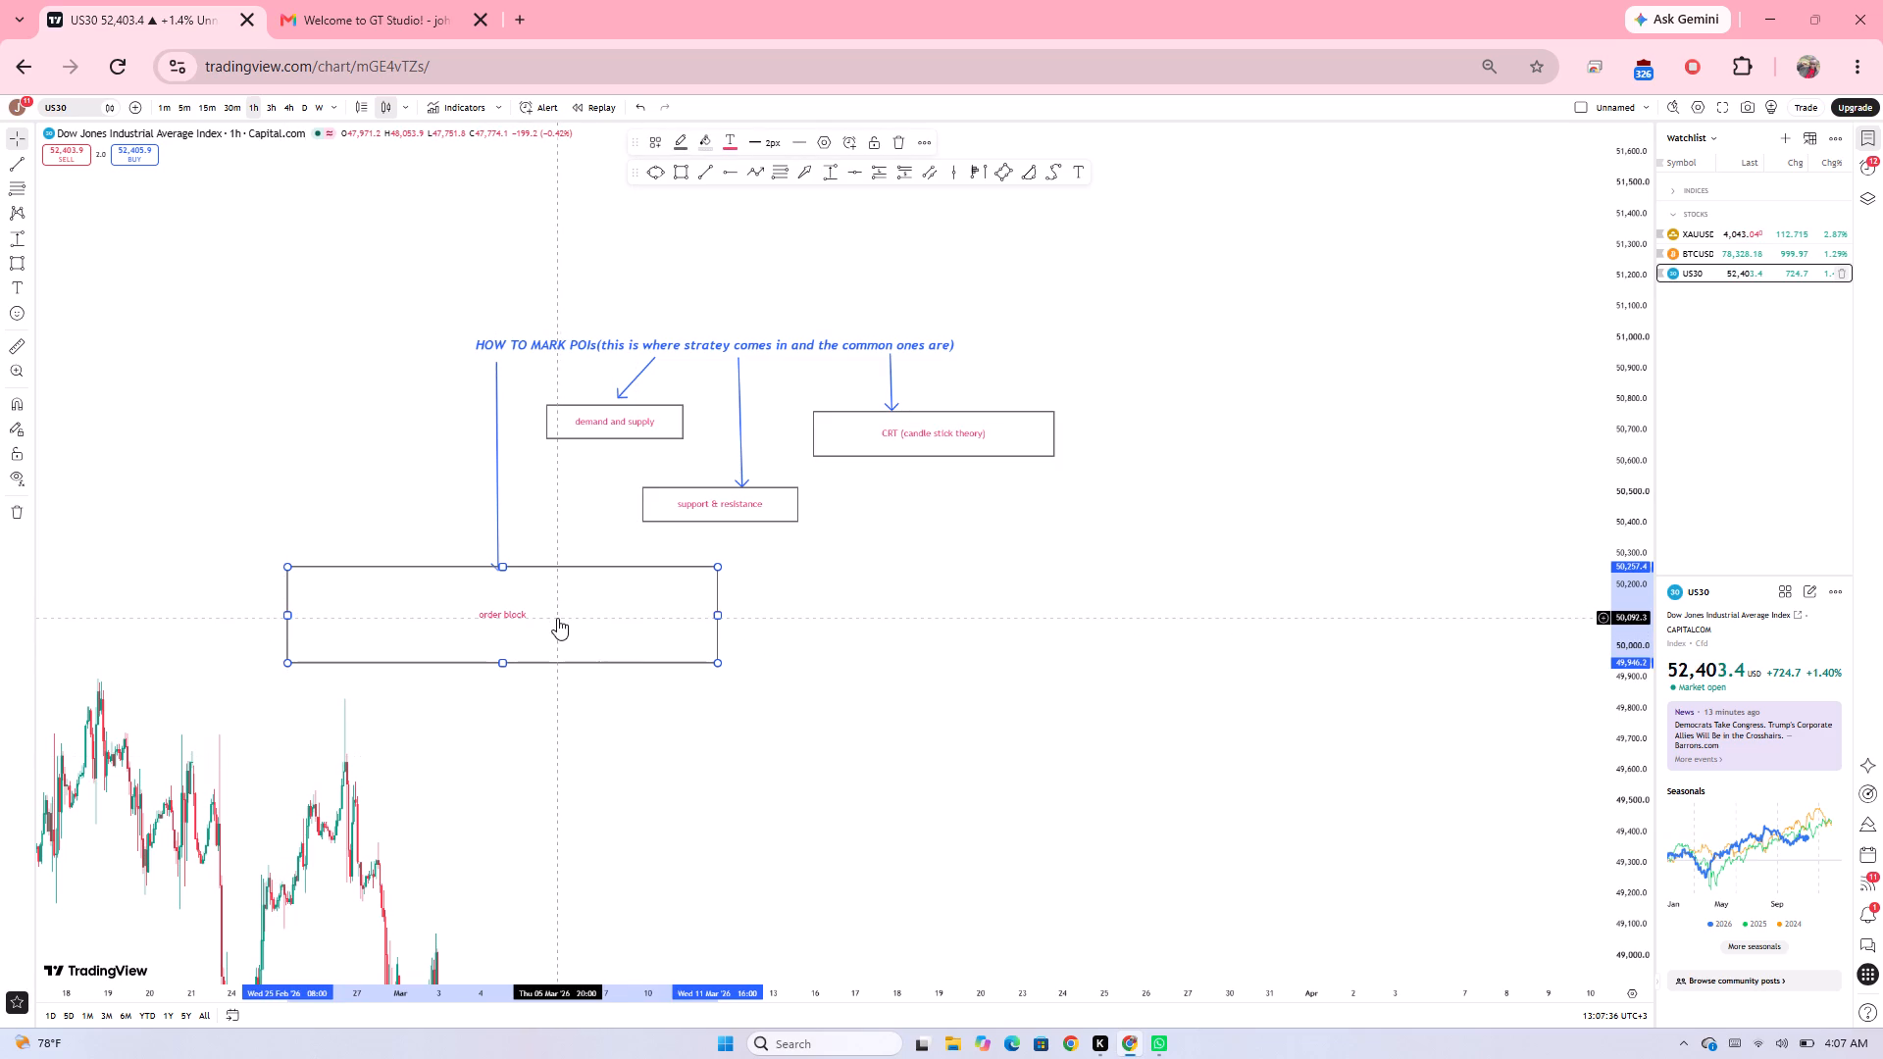
Add "breaker block" as a second line beneath "order block" in the large rectangle's label.
left_click(557, 618)
left_click(521, 610)
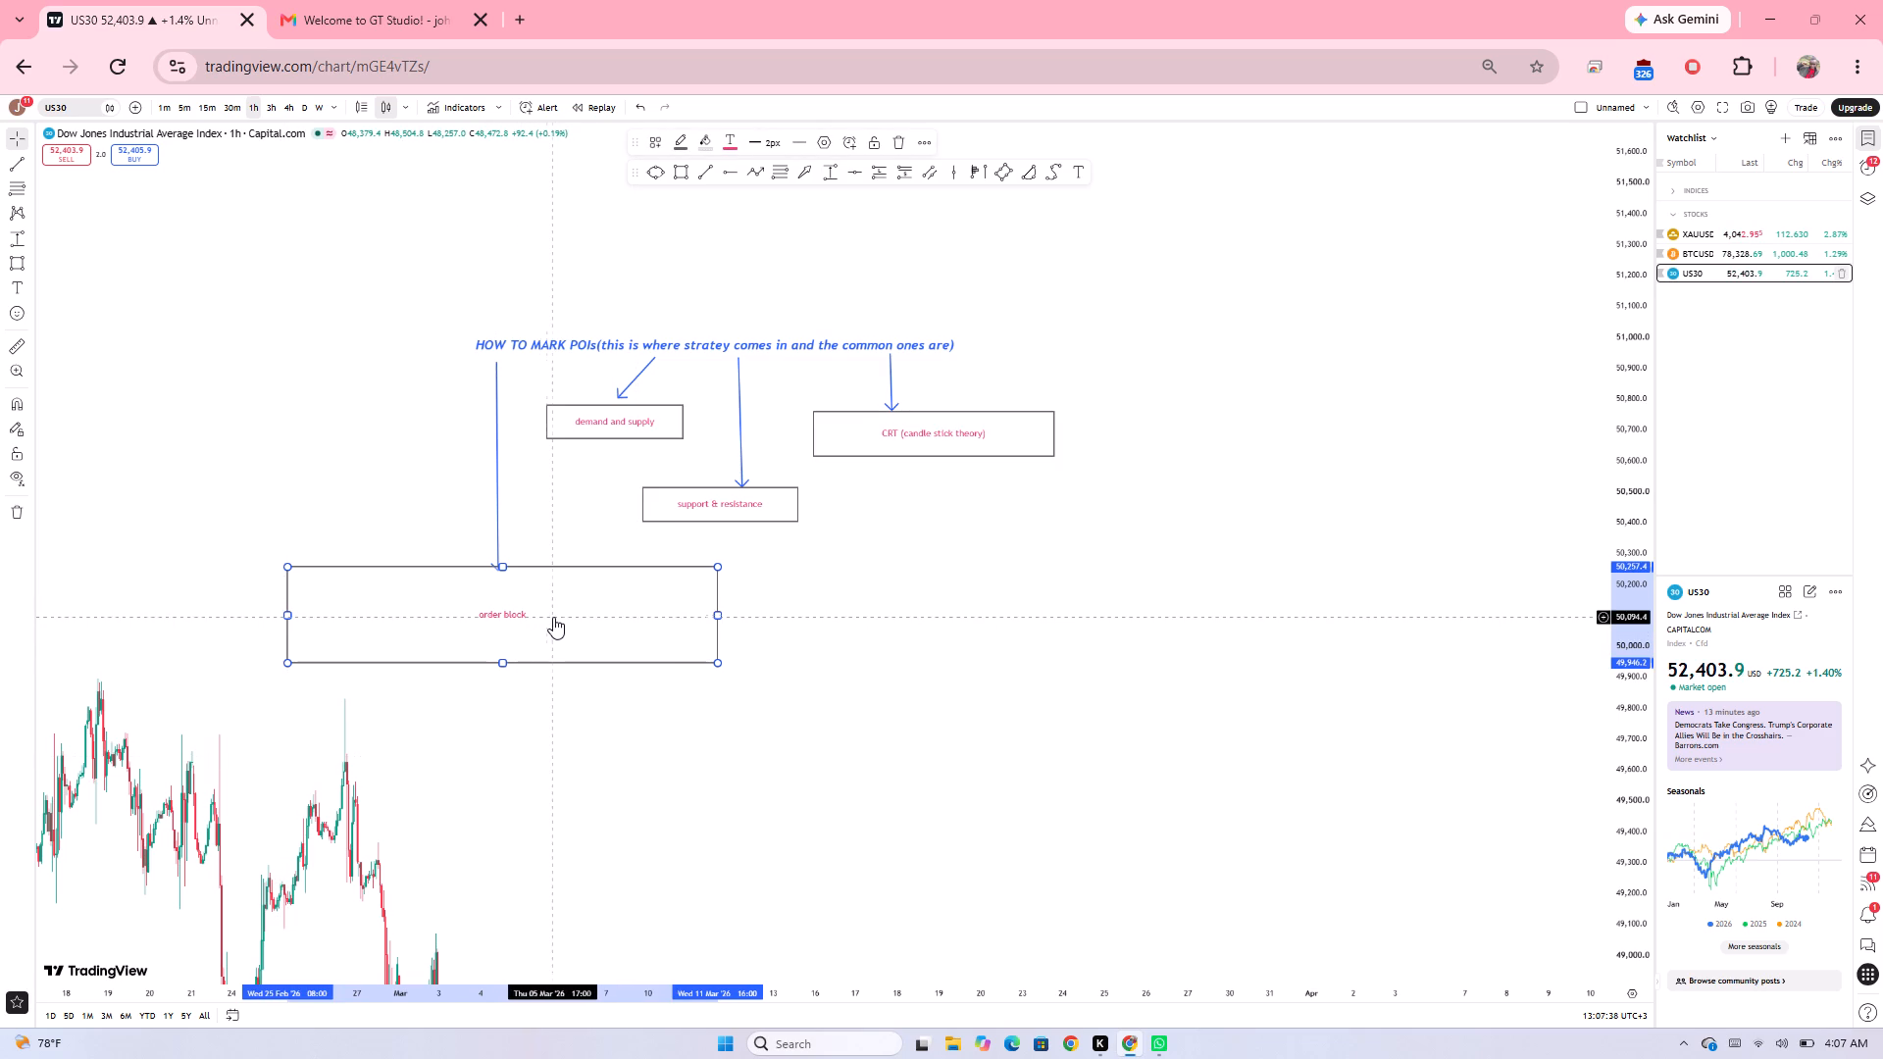
key("shift+Return")
type("breaker")
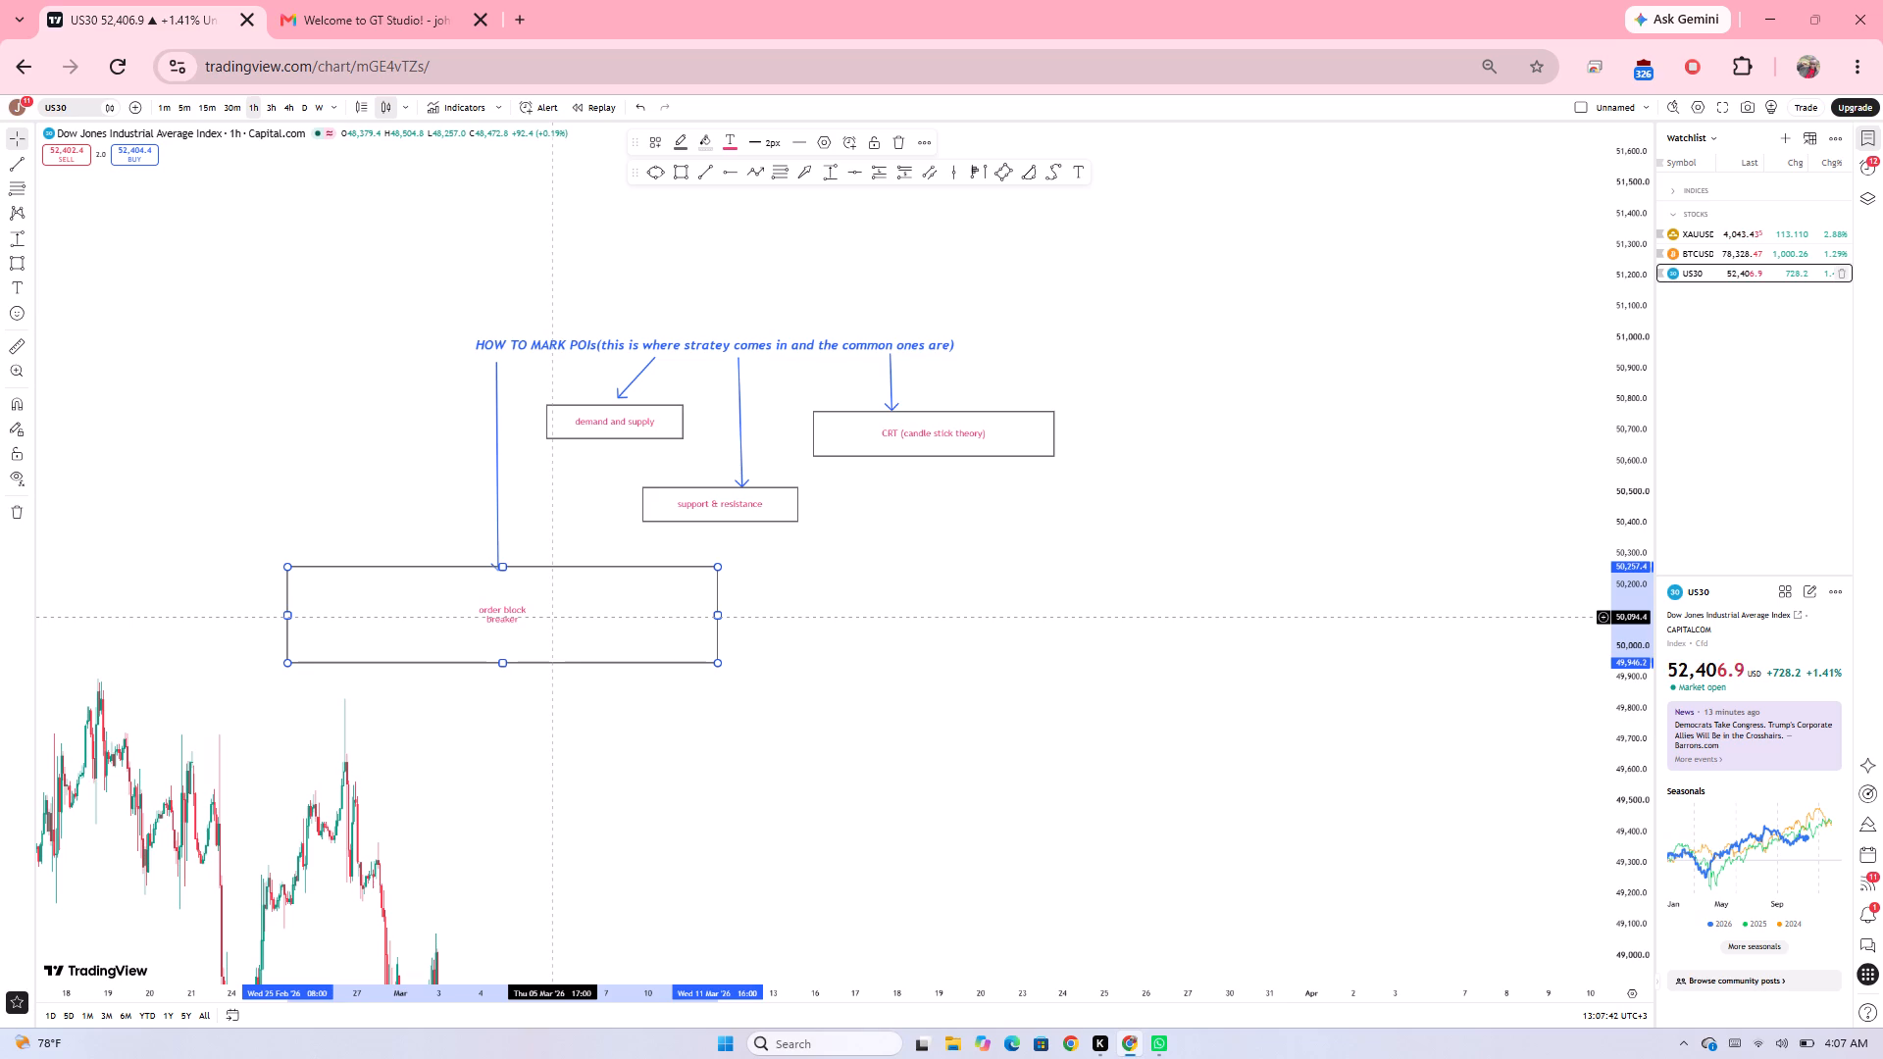
key("space")
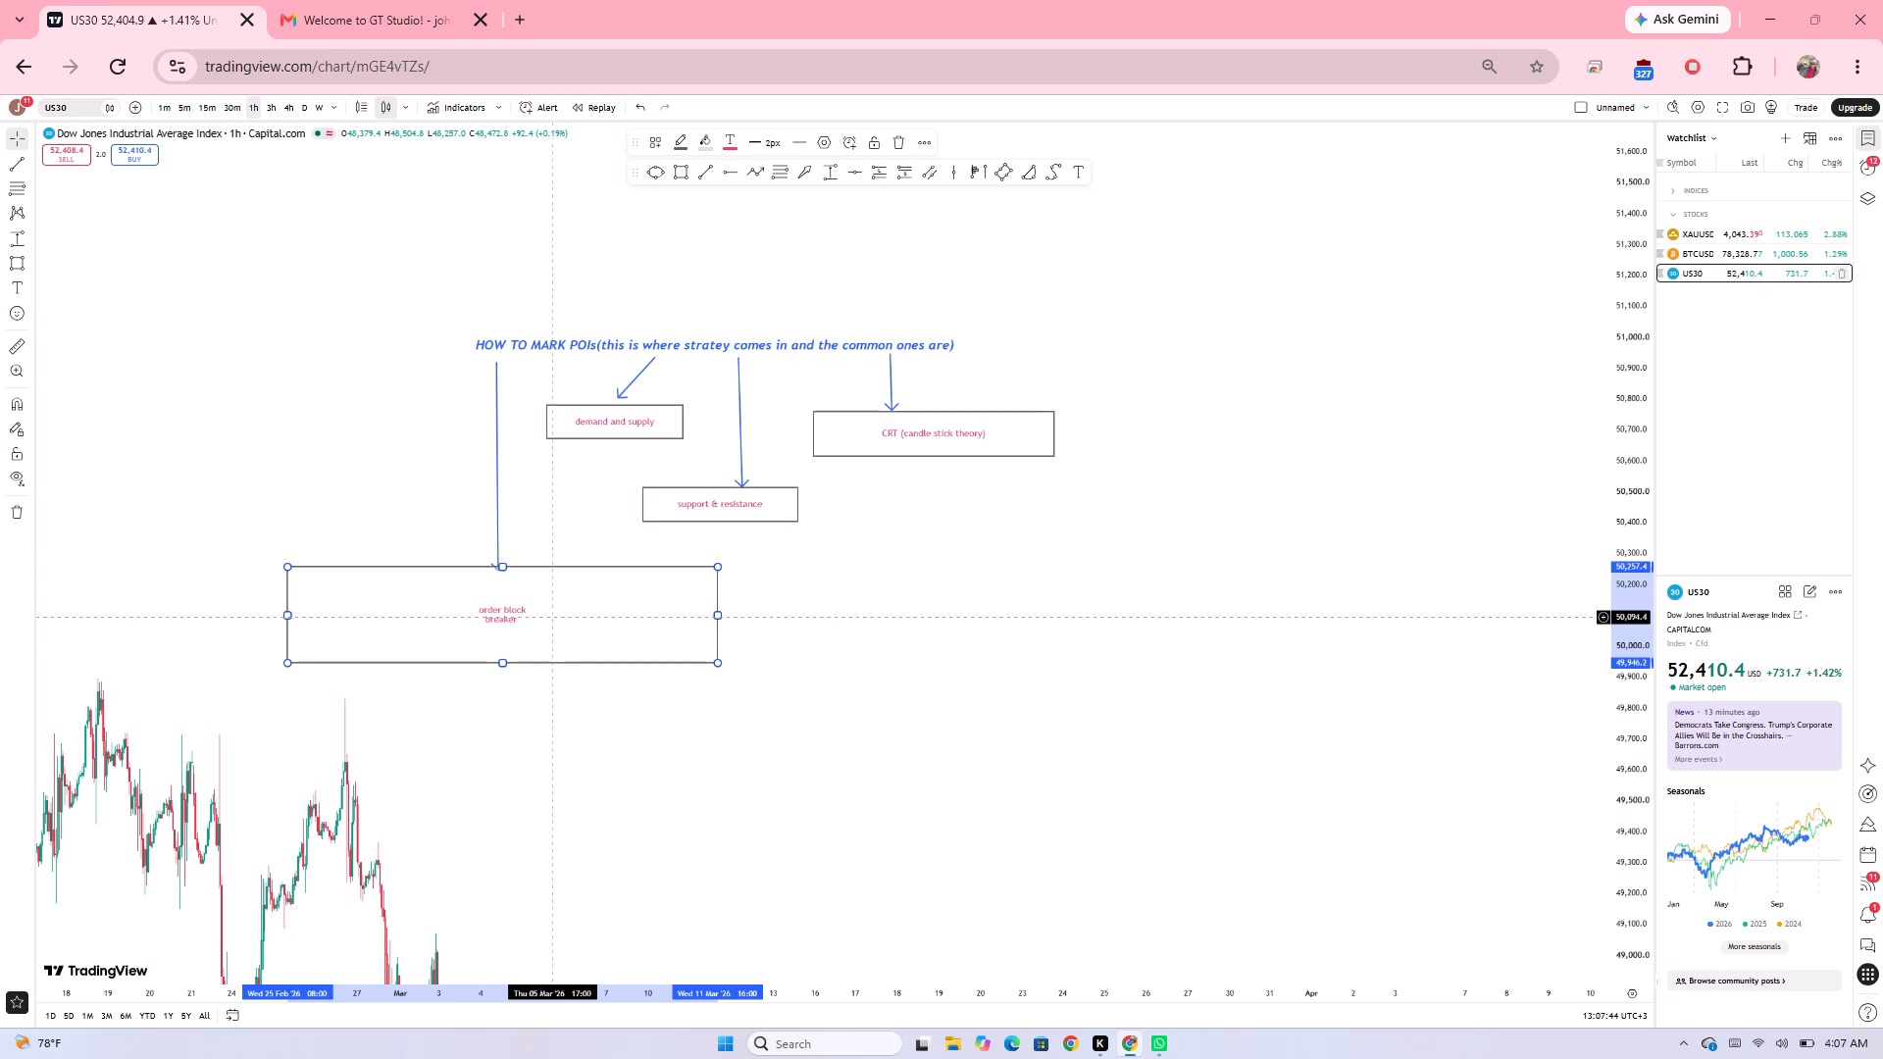
type("block")
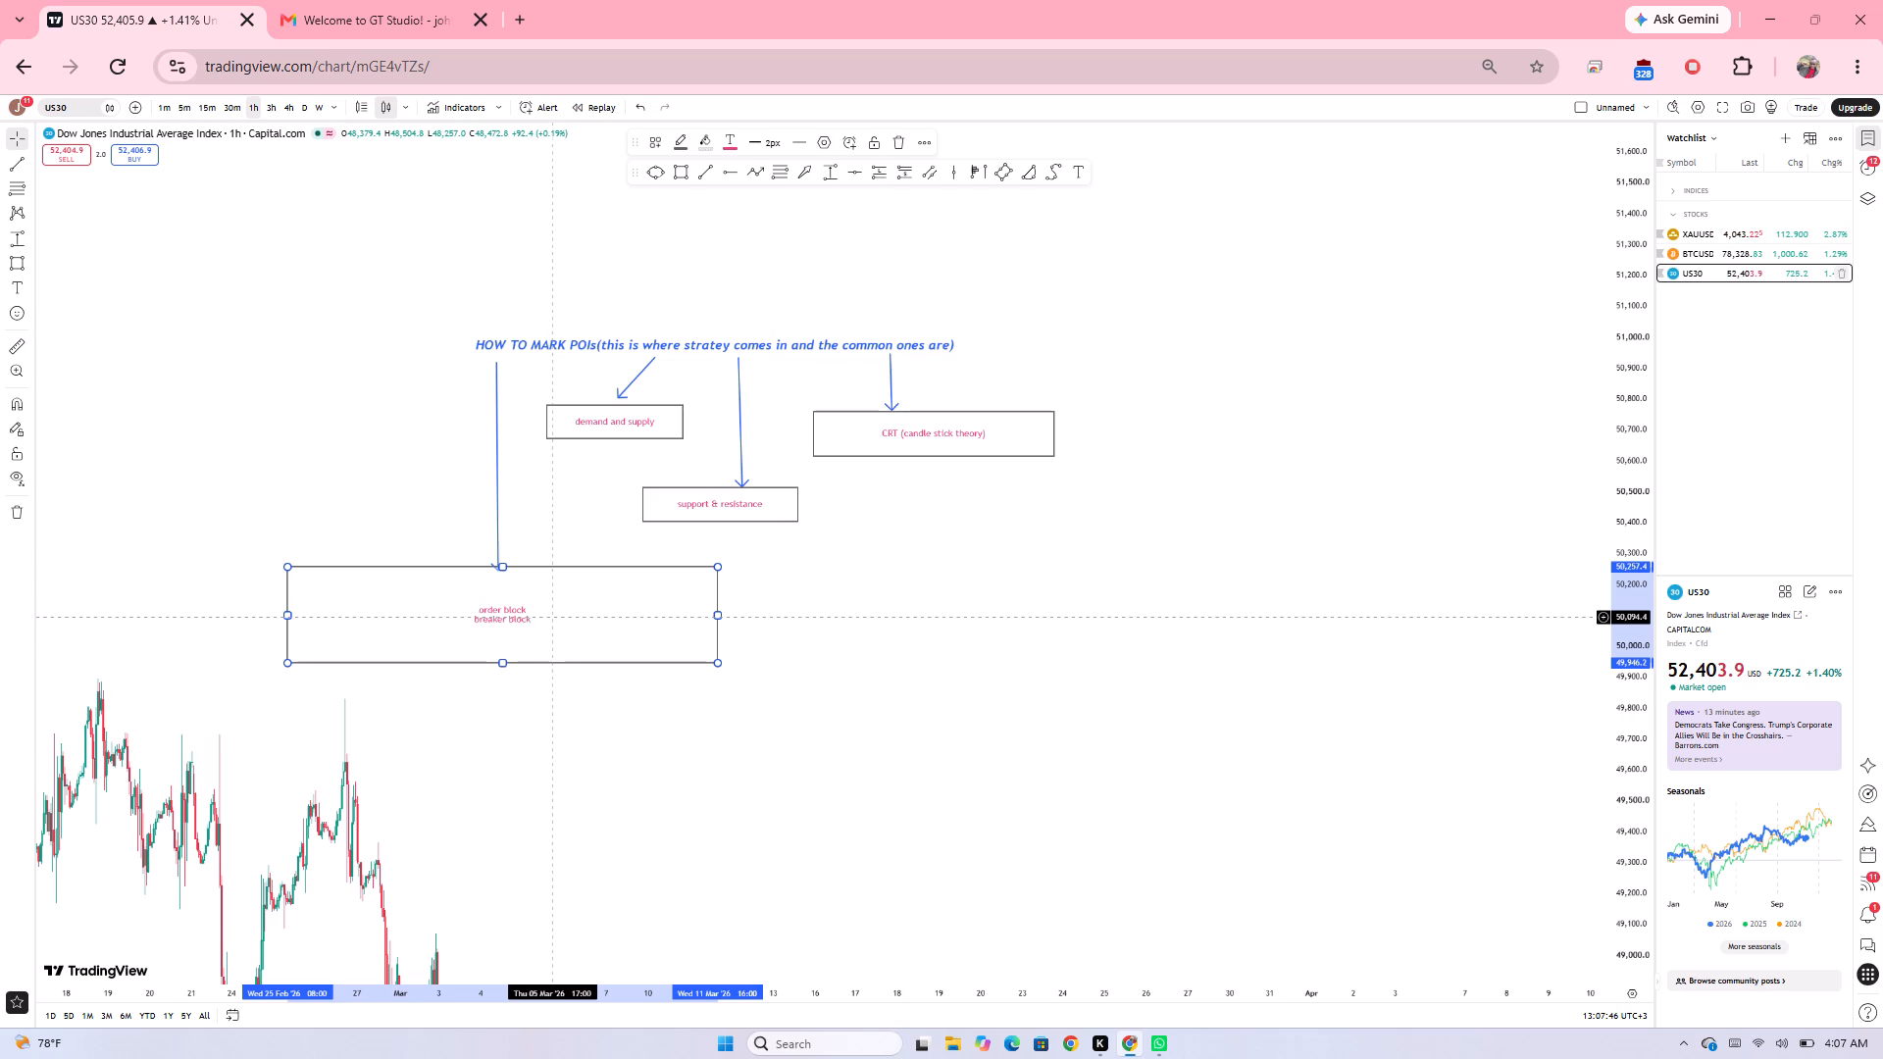
Shrink the "order block / breaker block" rectangle to span 2 to 6 March, from about 50,291 down to 50,096.
left_click(775, 719)
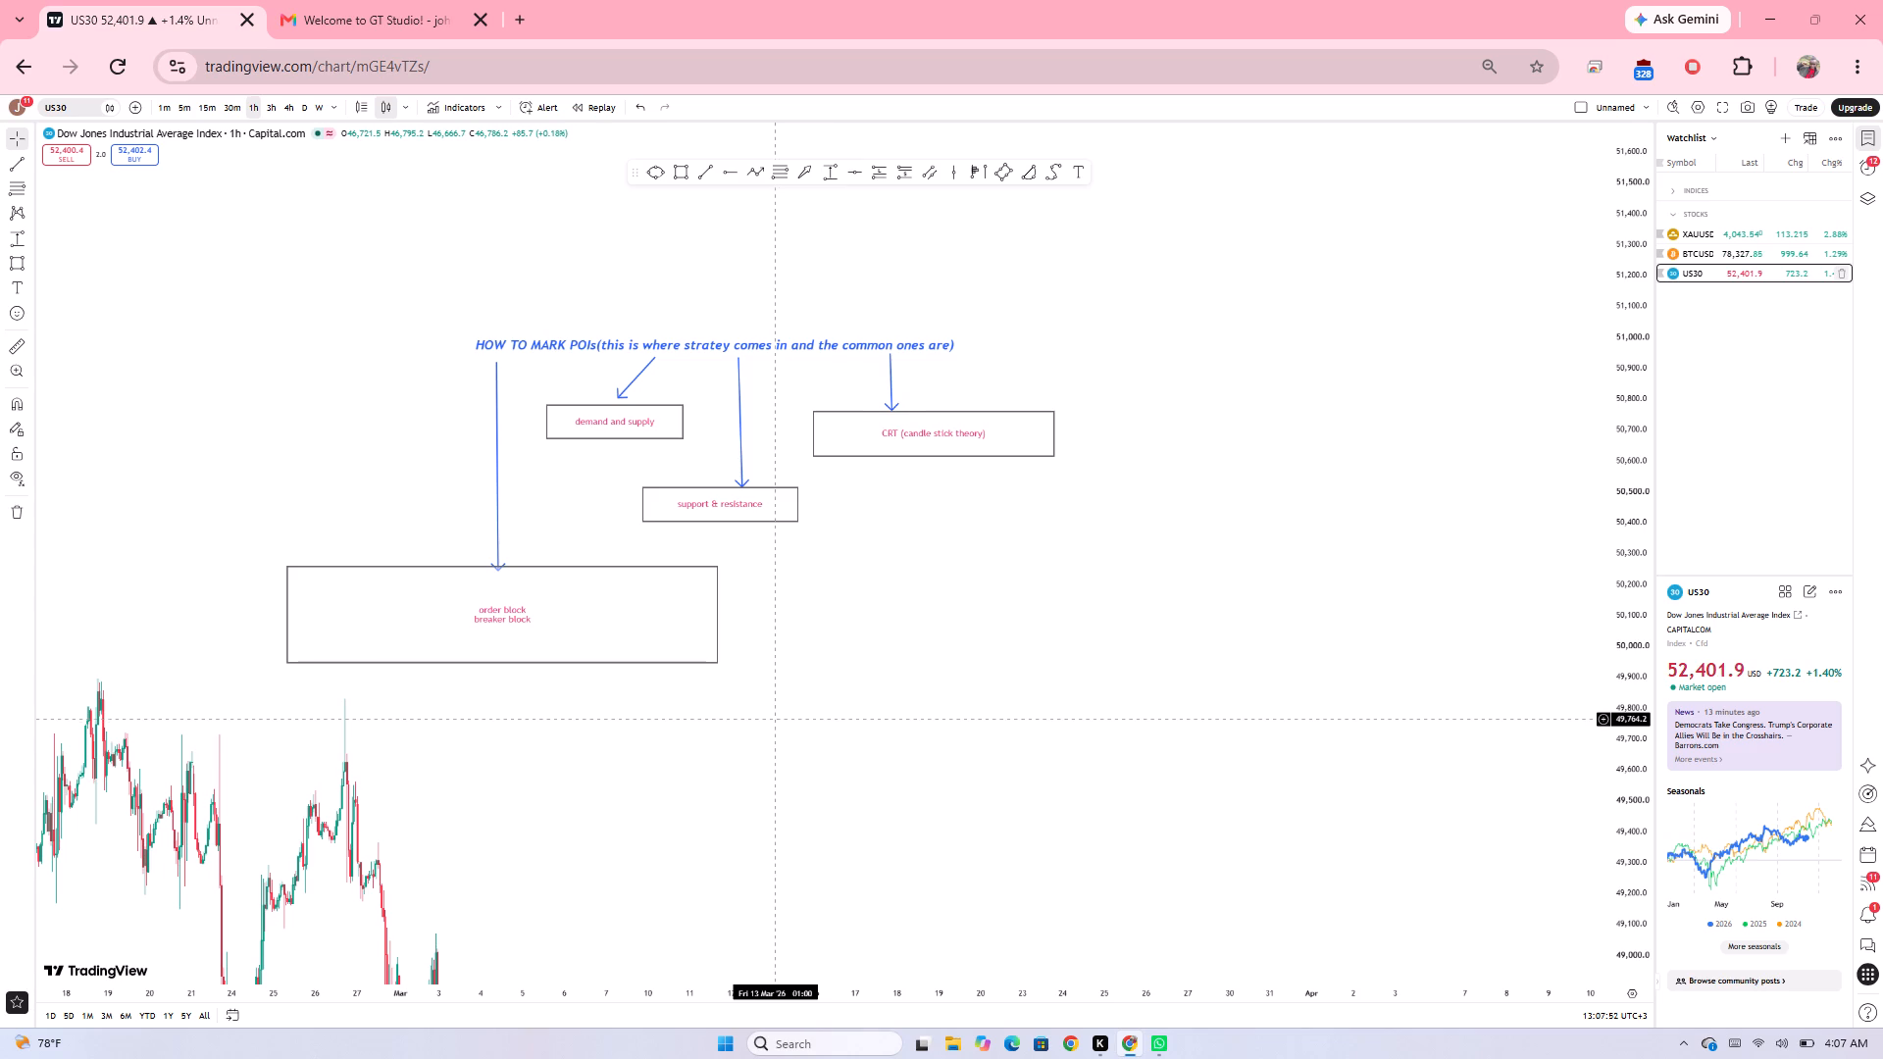
left_click_drag(803, 763, 720, 970)
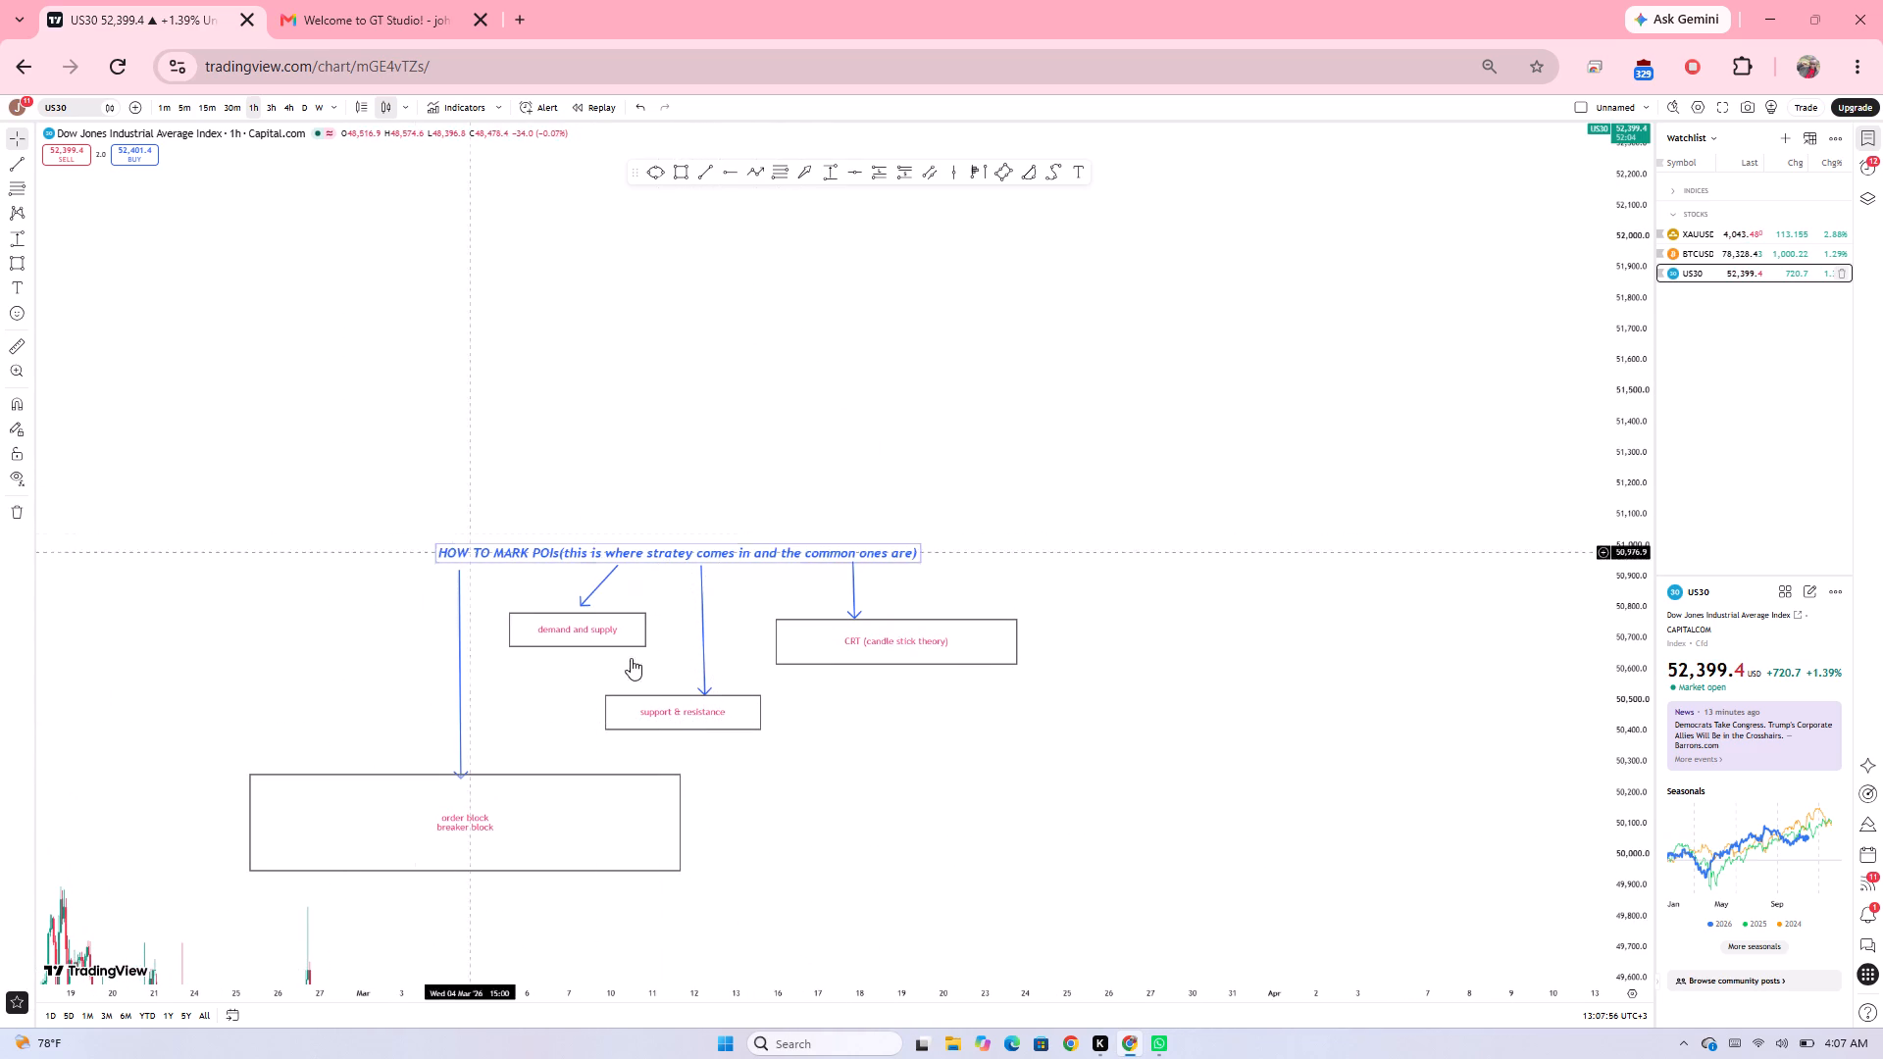
left_click_drag(829, 826, 858, 540)
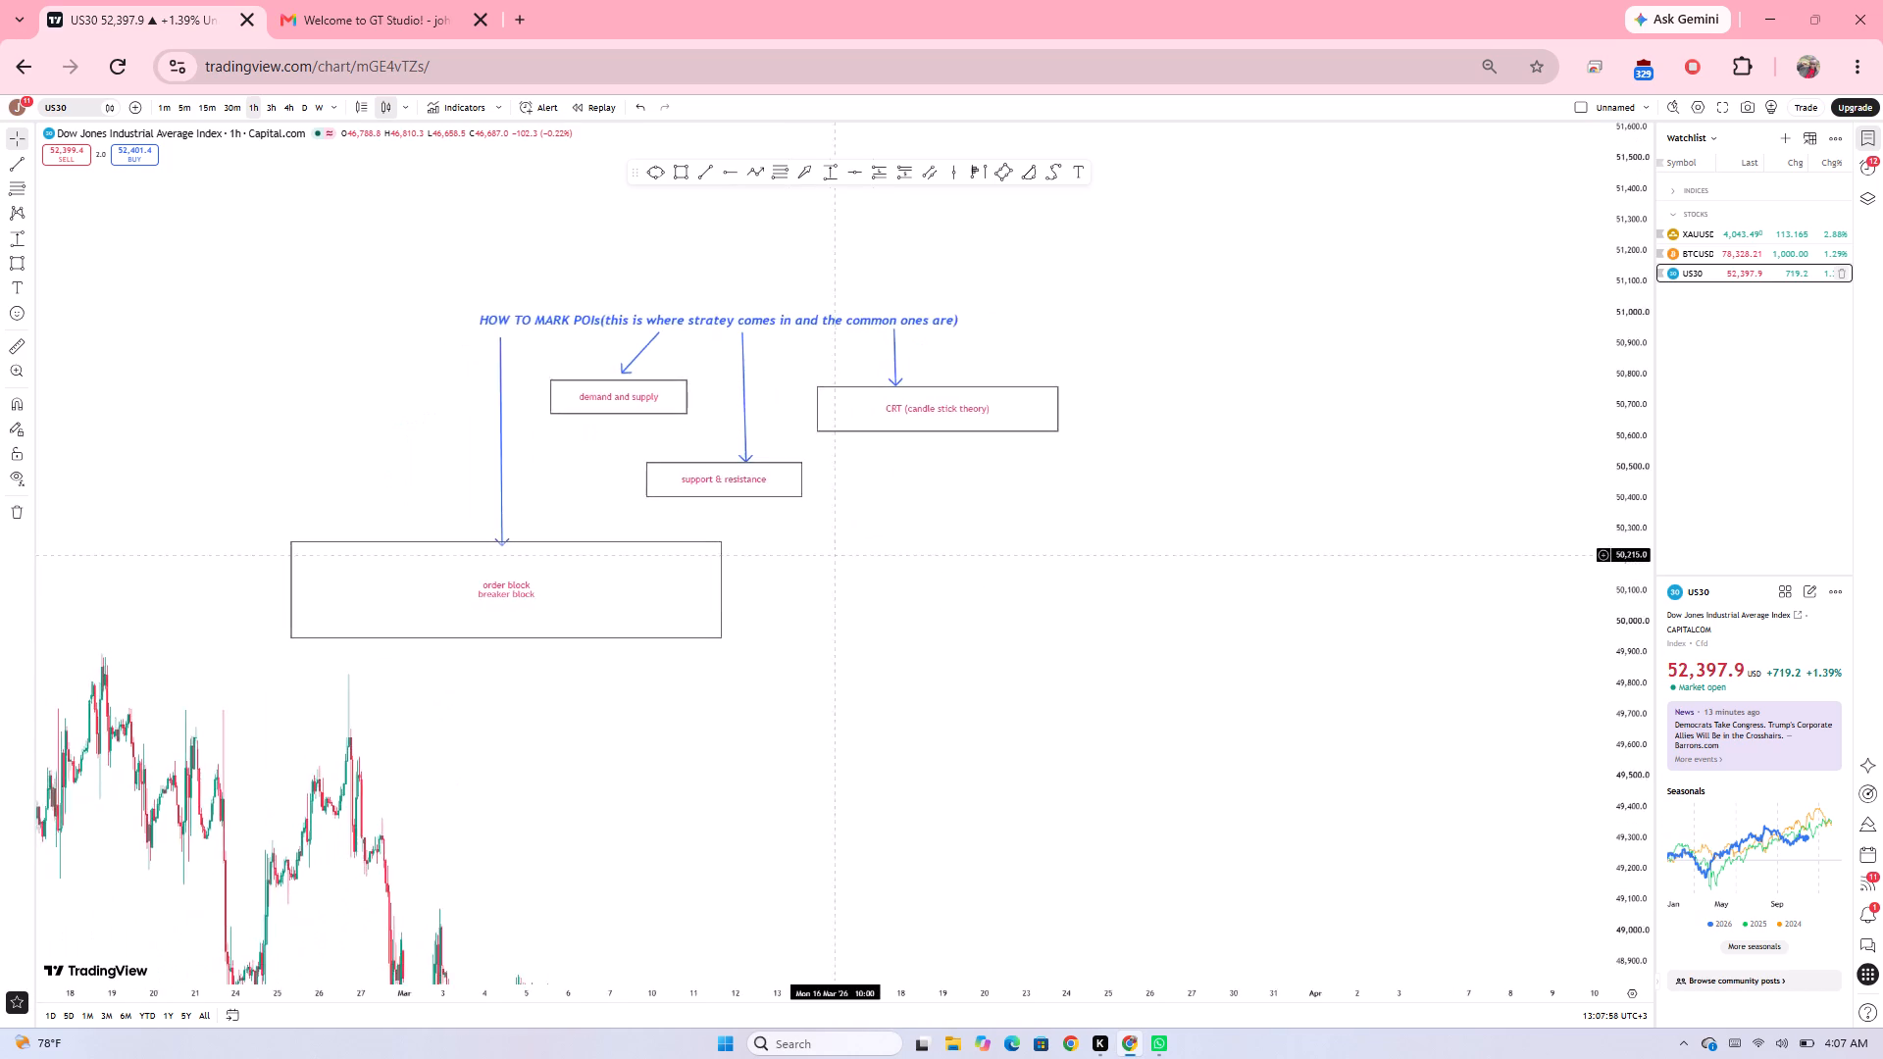
left_click_drag(858, 540, 971, 428)
left_click_drag(992, 514, 923, 700)
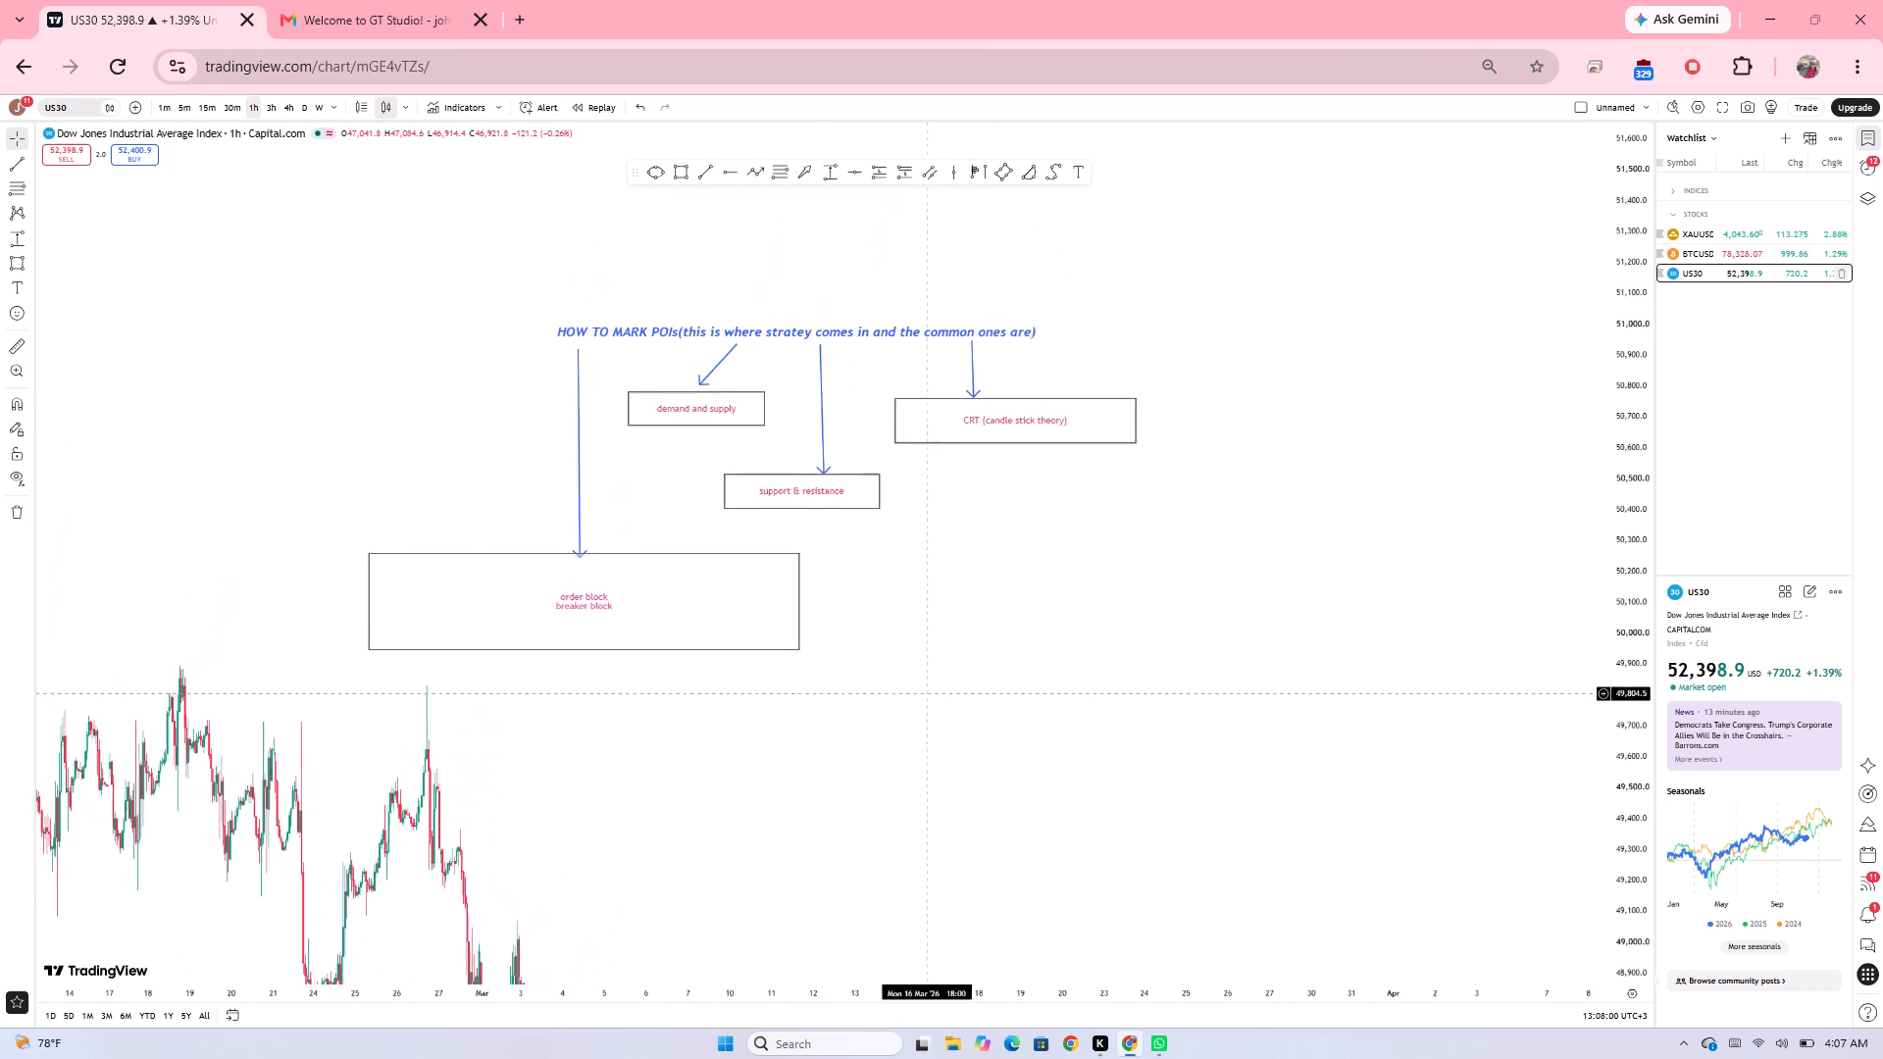
left_click_drag(923, 700, 912, 727)
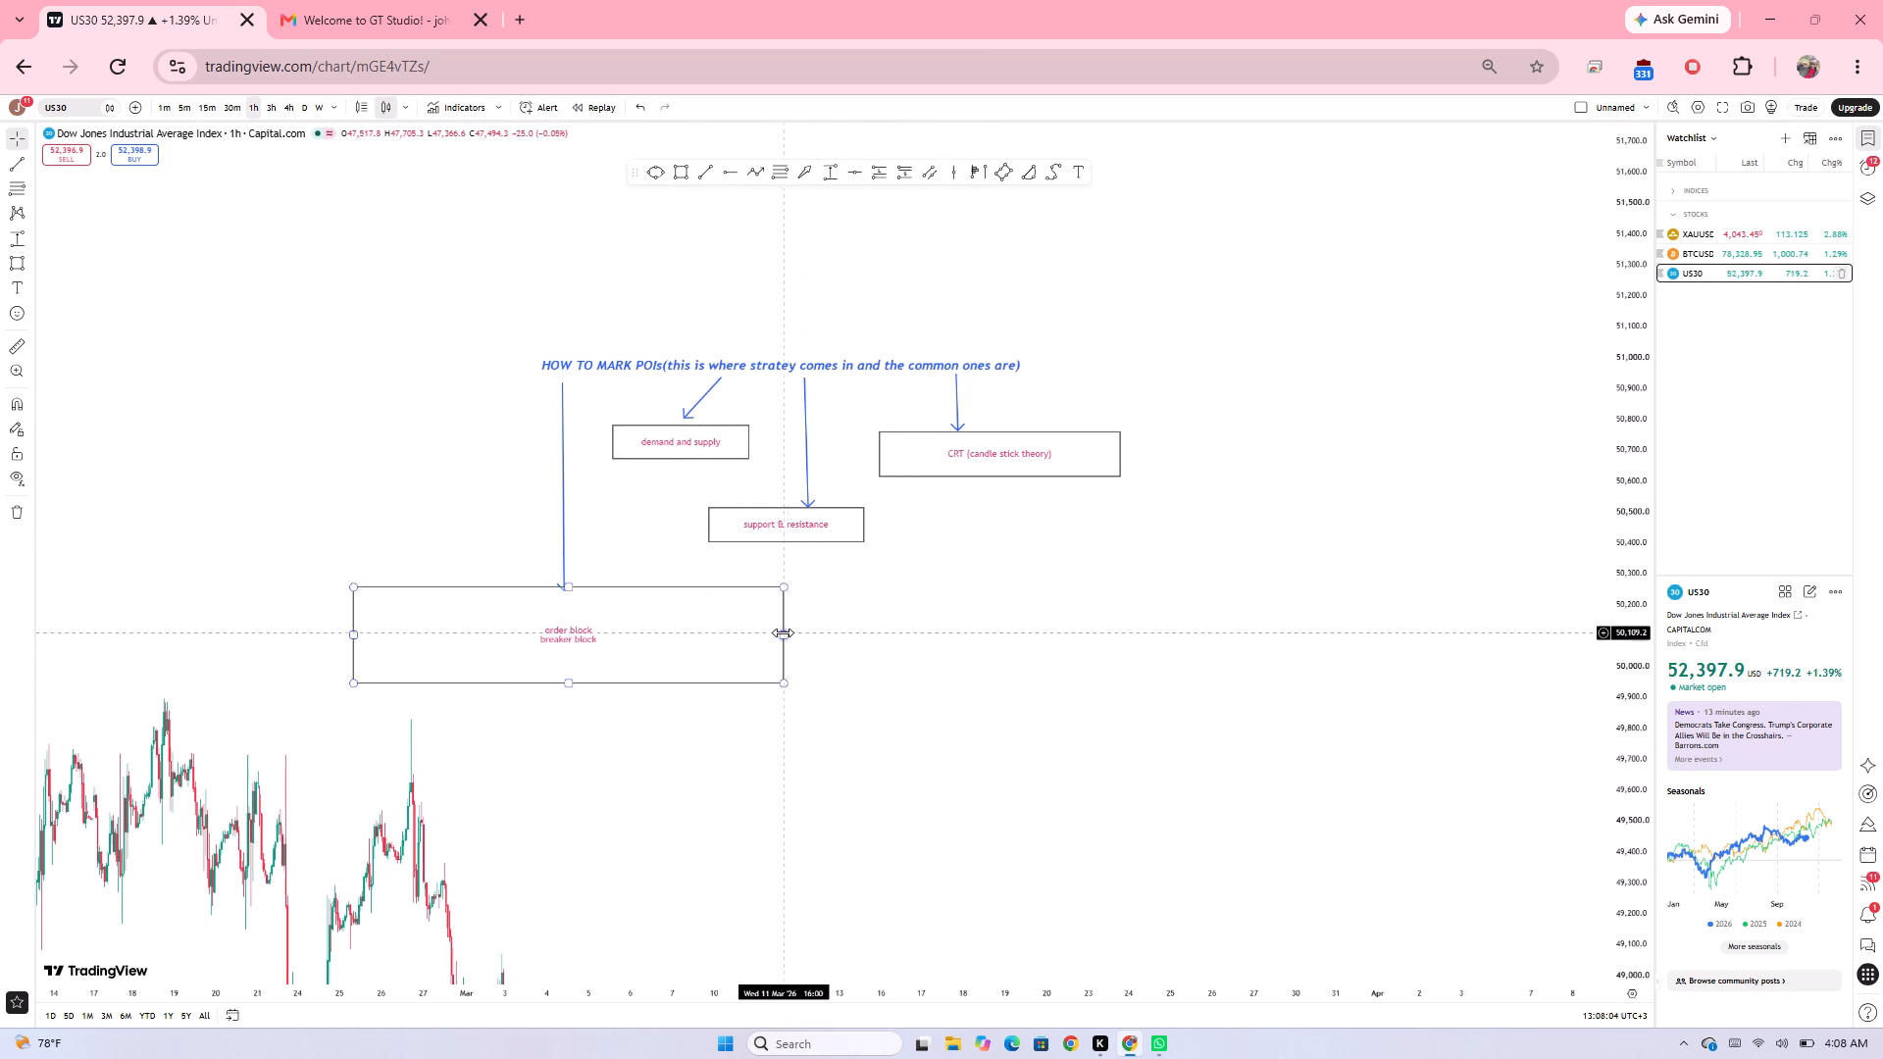
left_click_drag(782, 632, 656, 603)
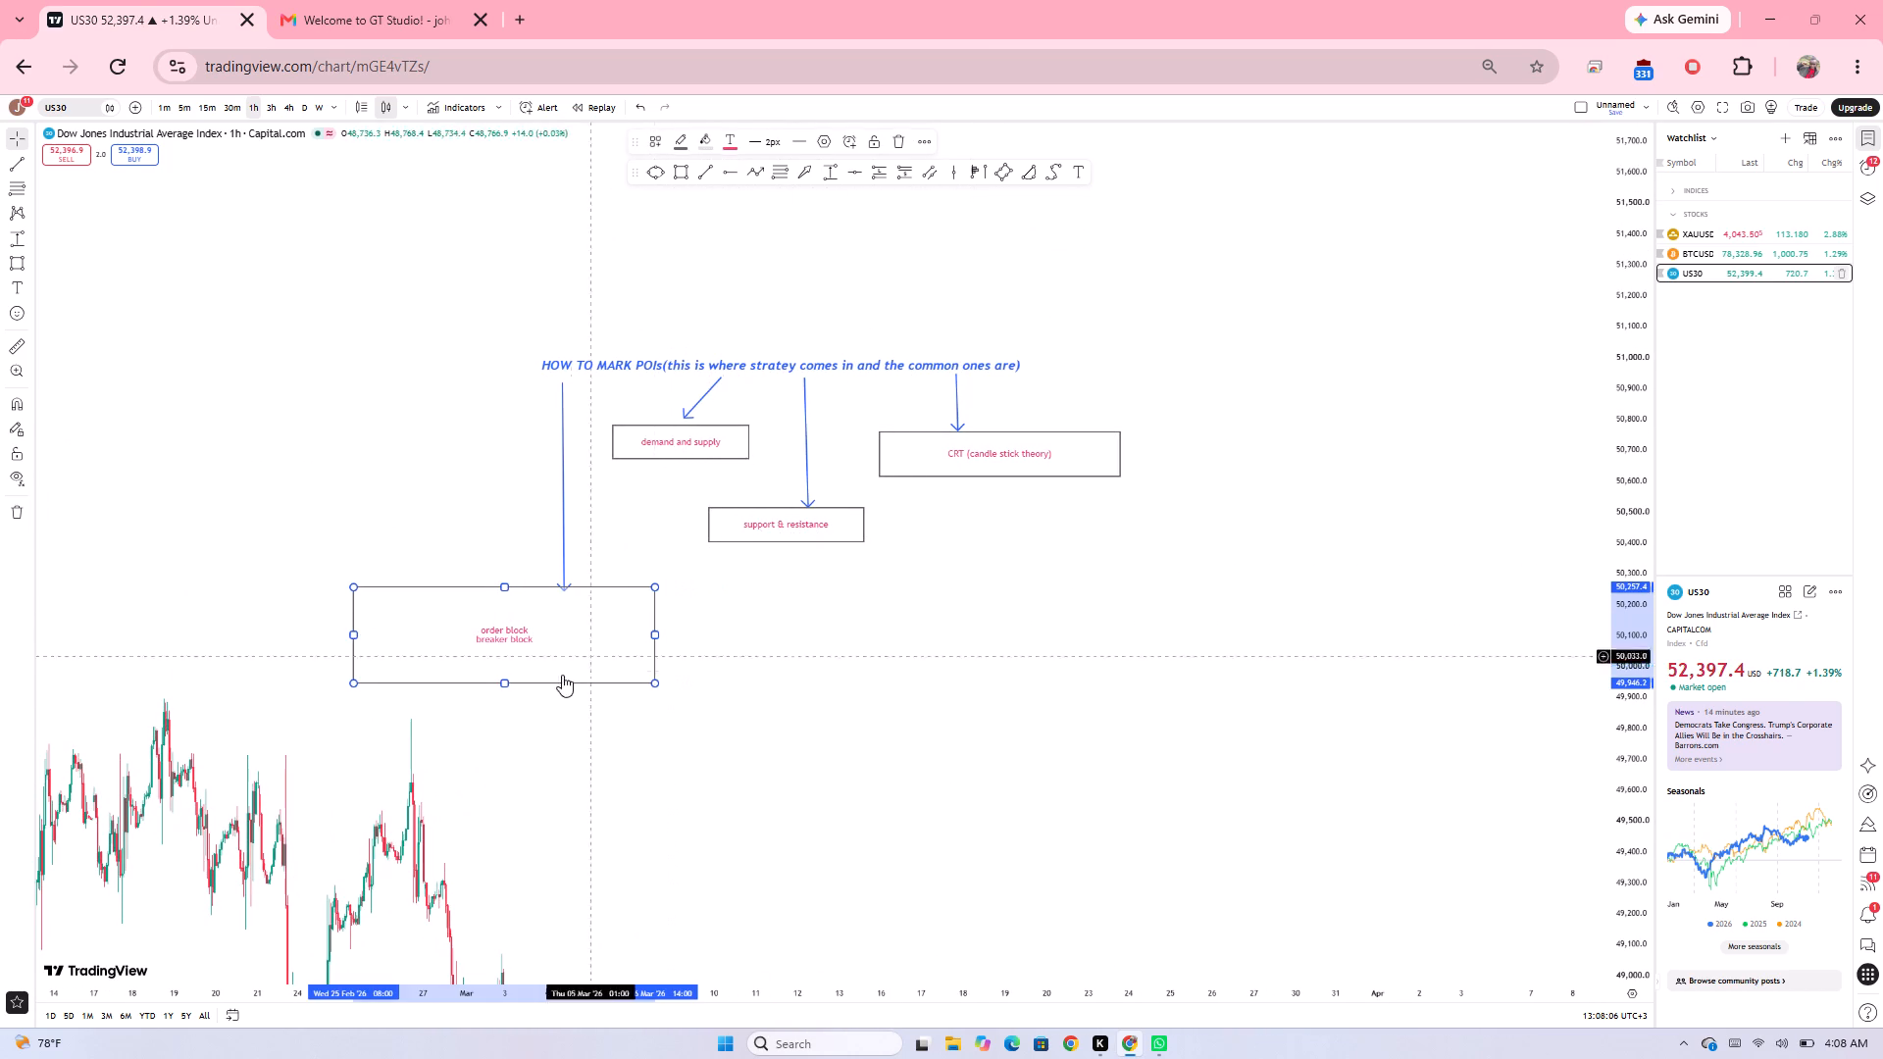
left_click_drag(499, 681, 499, 670)
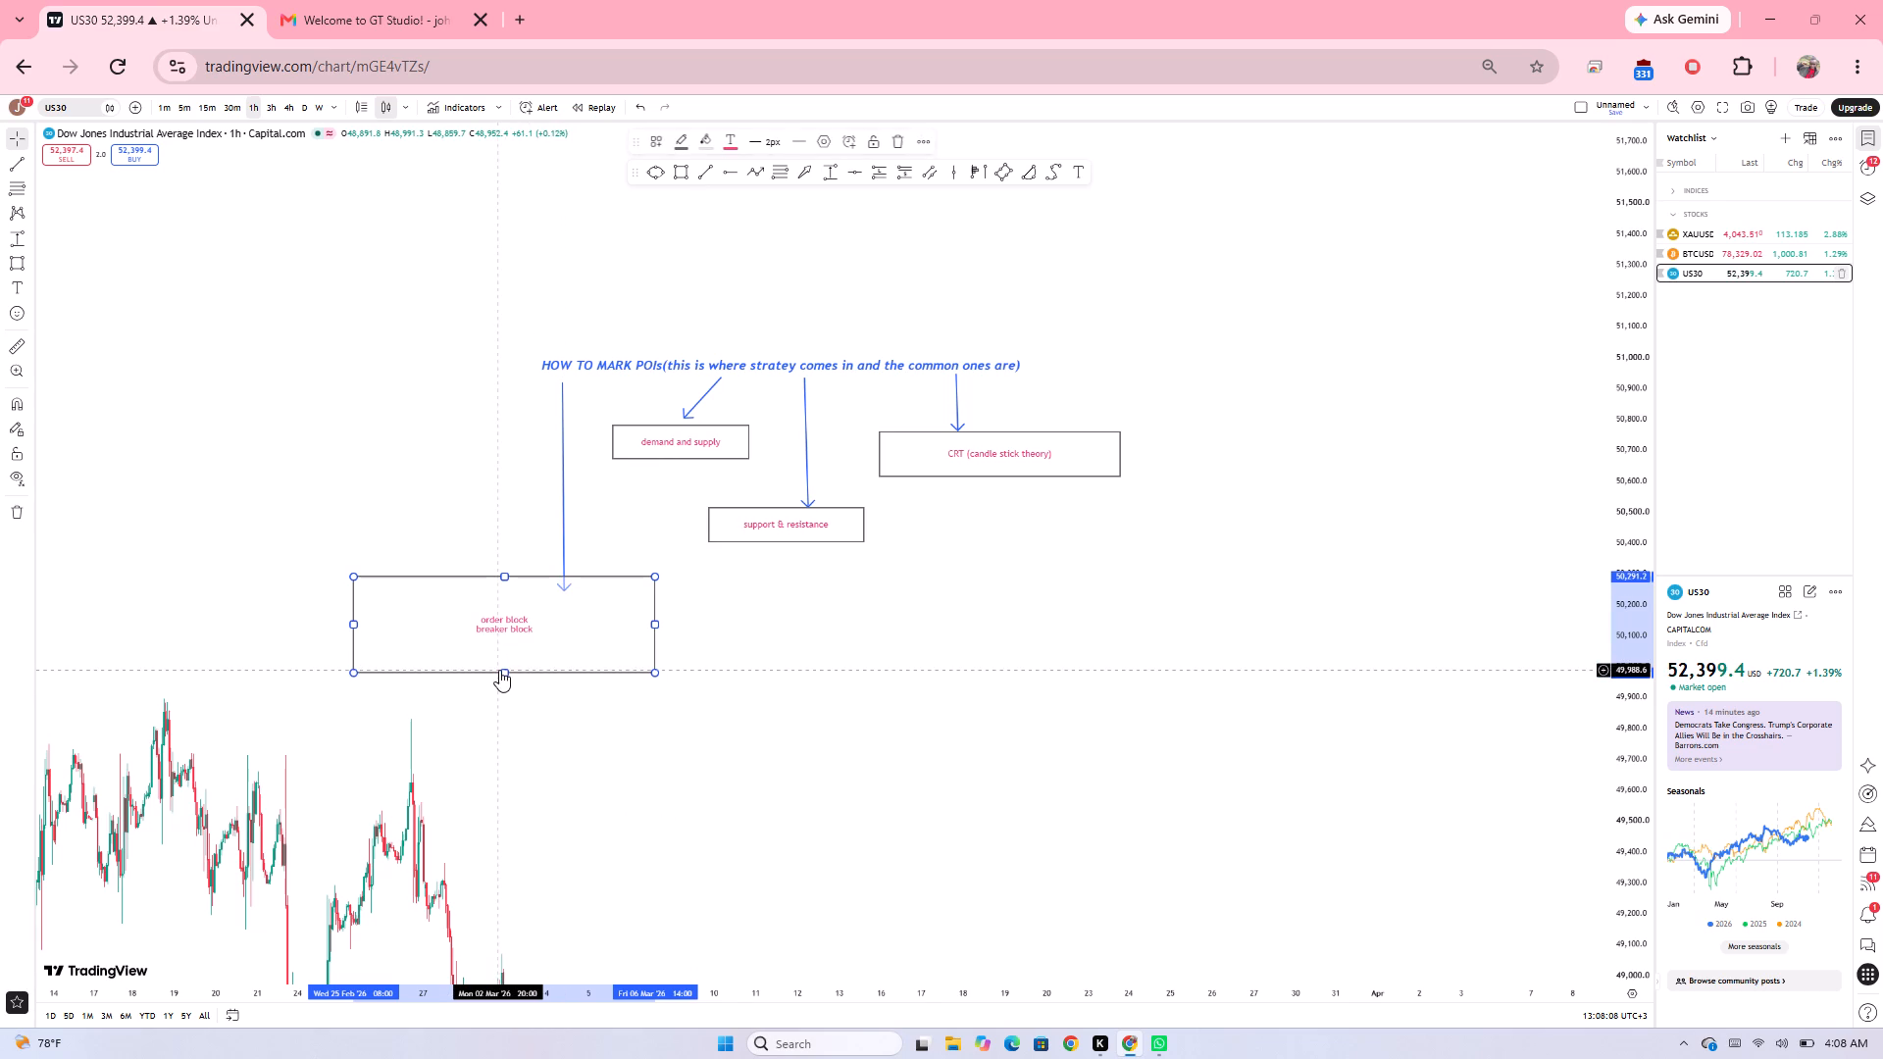
left_click_drag(503, 671, 514, 637)
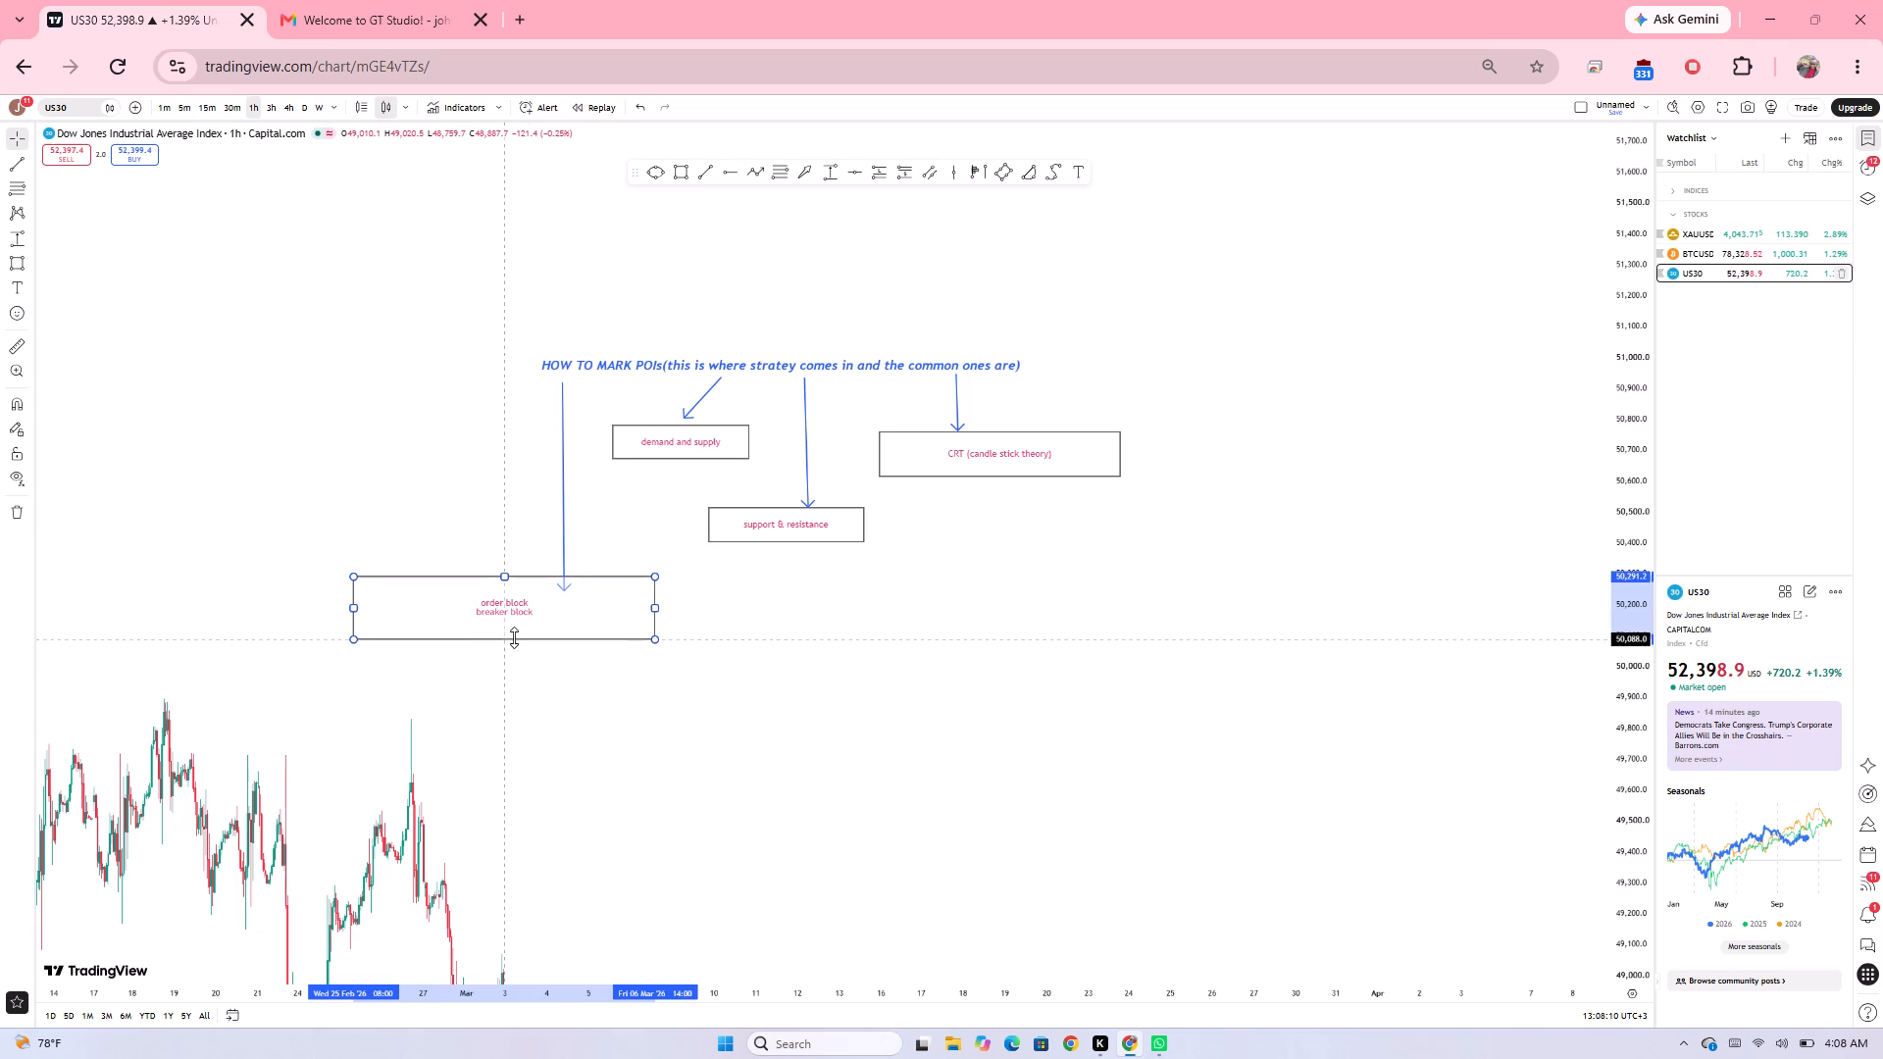
left_click_drag(514, 637, 516, 636)
left_click_drag(352, 604, 477, 612)
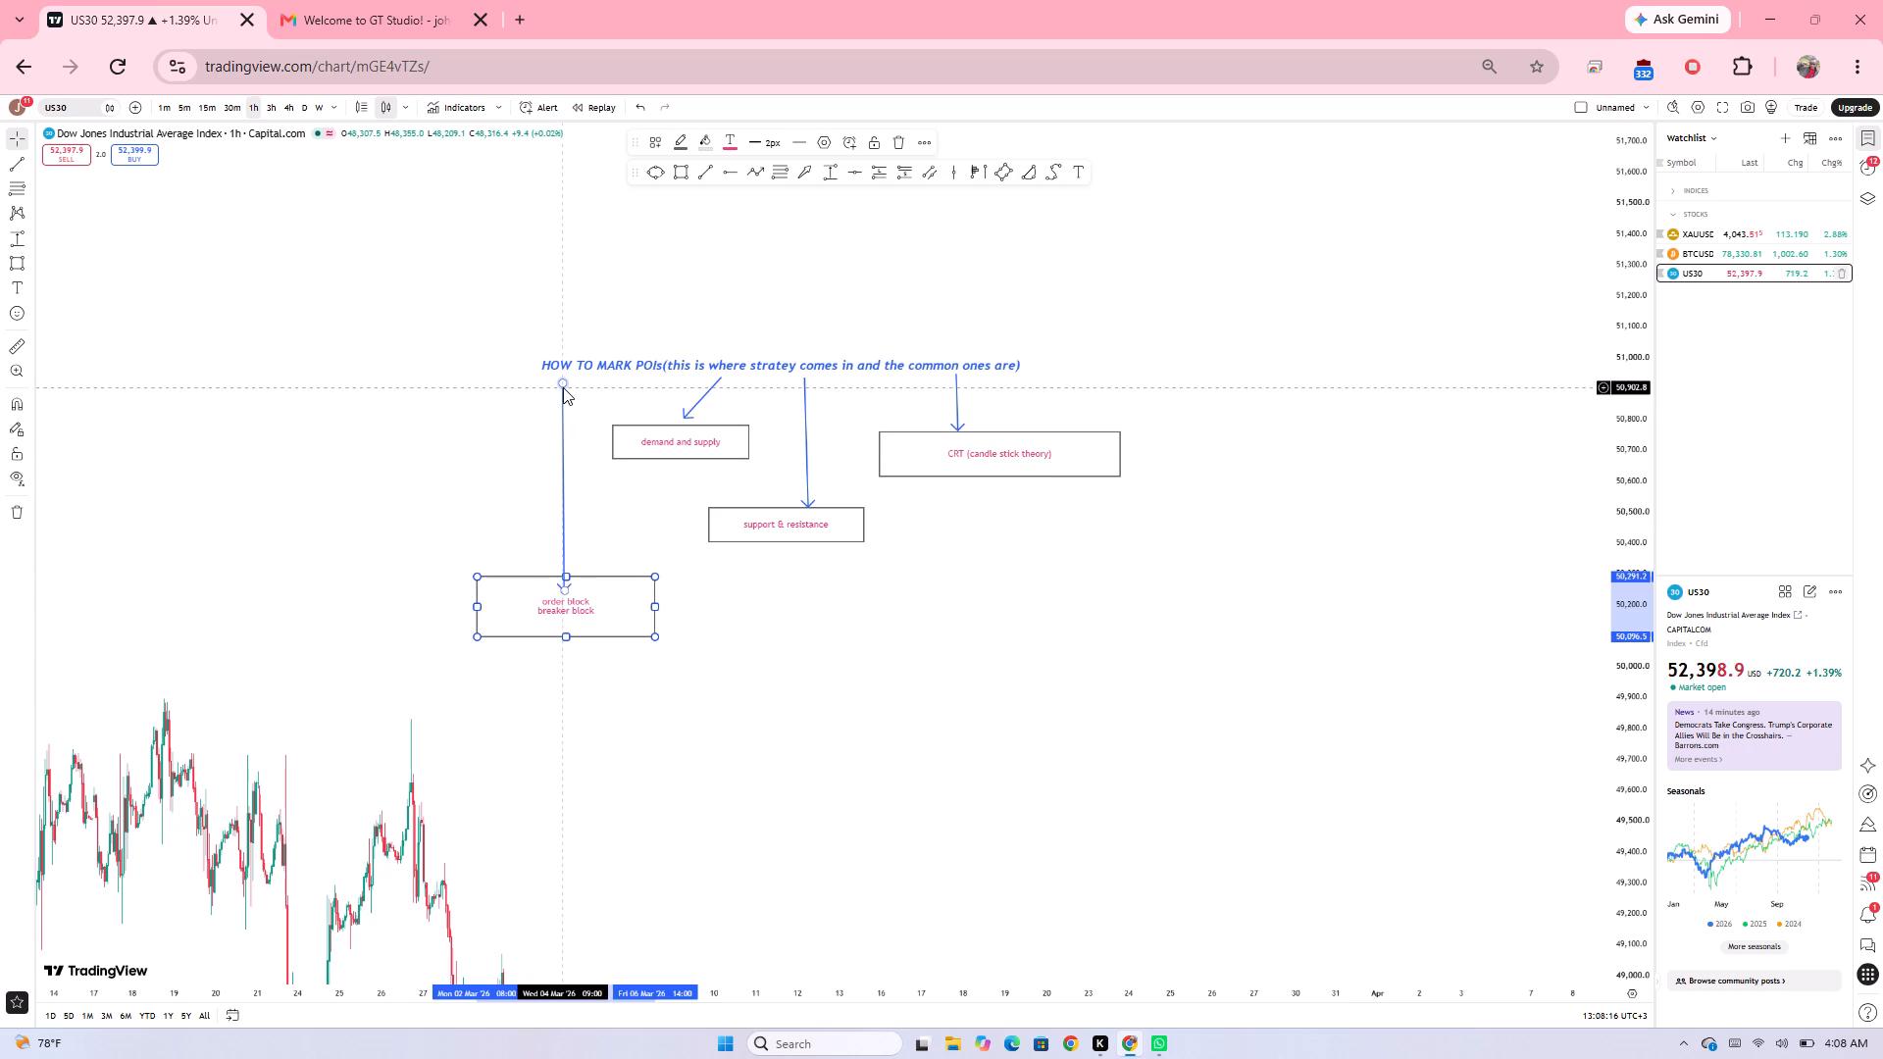
Shorten the fourth arrow and move it up against the start of the heading, ending at about 50,550.
left_click_drag(563, 387, 565, 464)
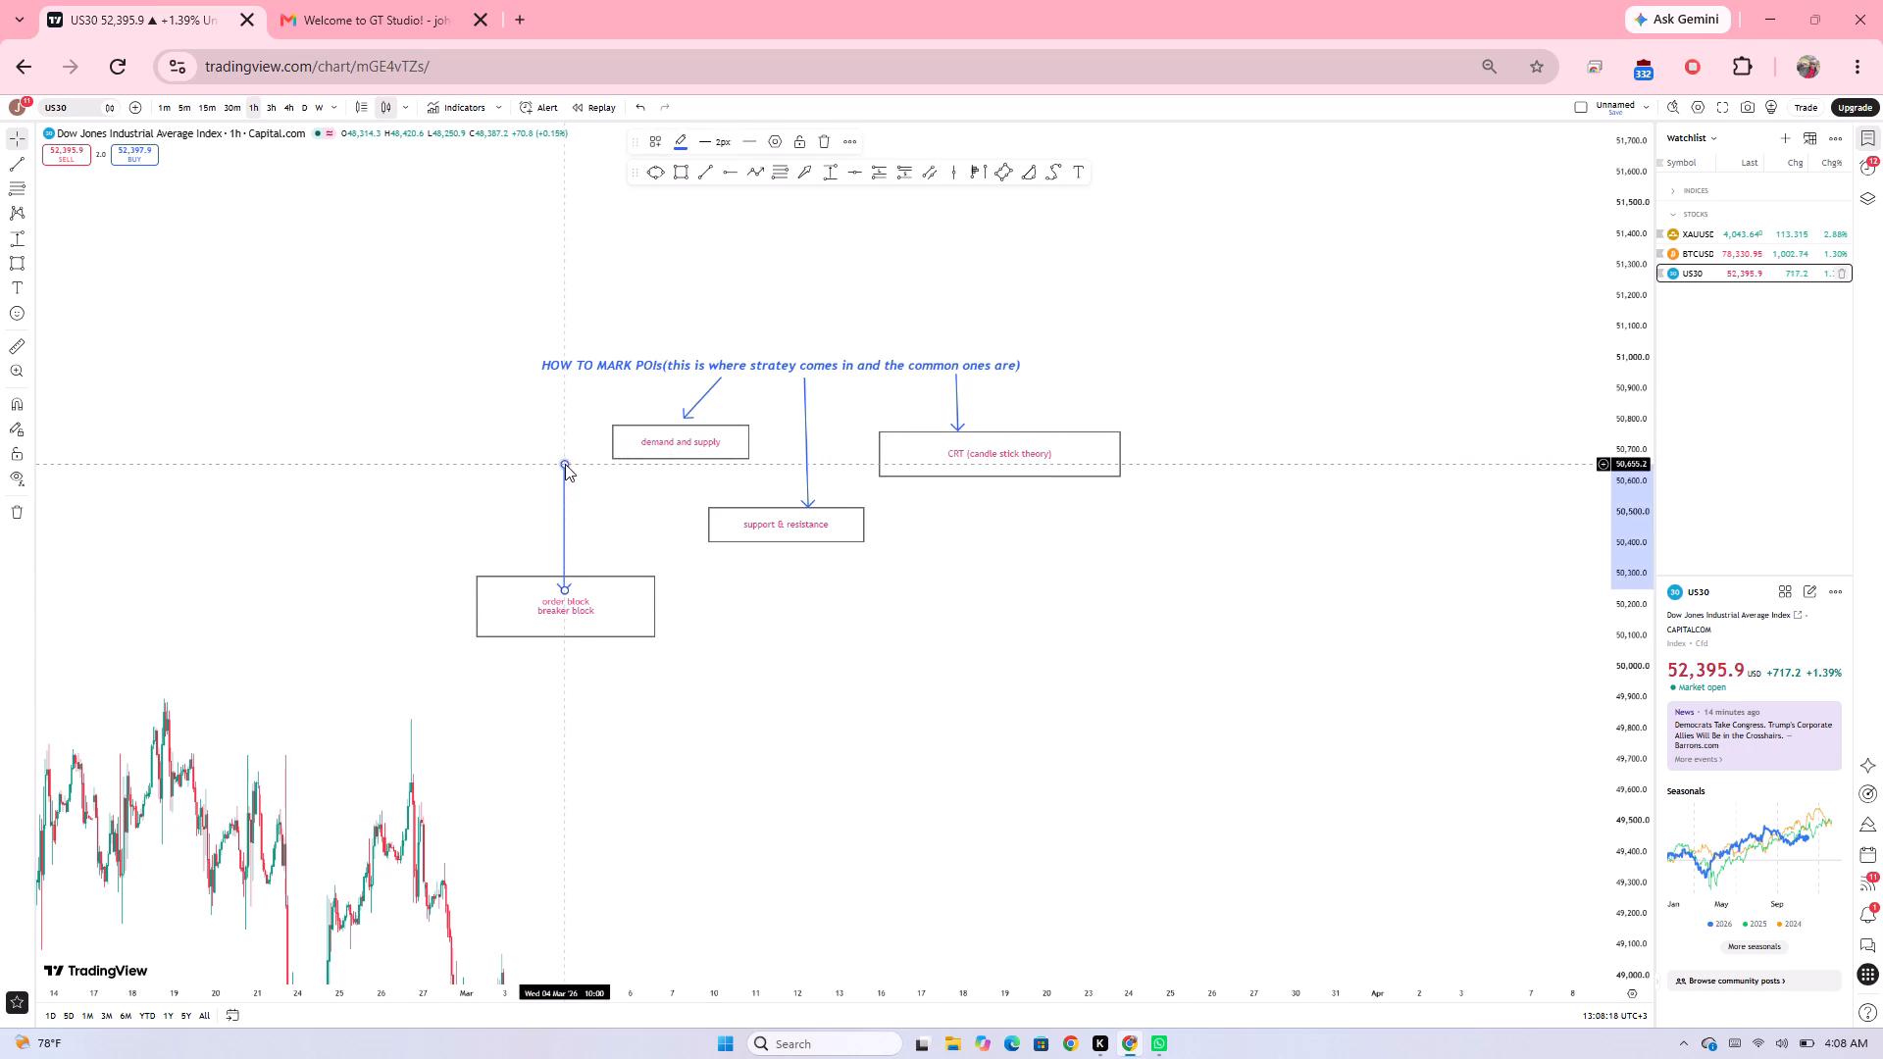
left_click_drag(565, 487, 559, 394)
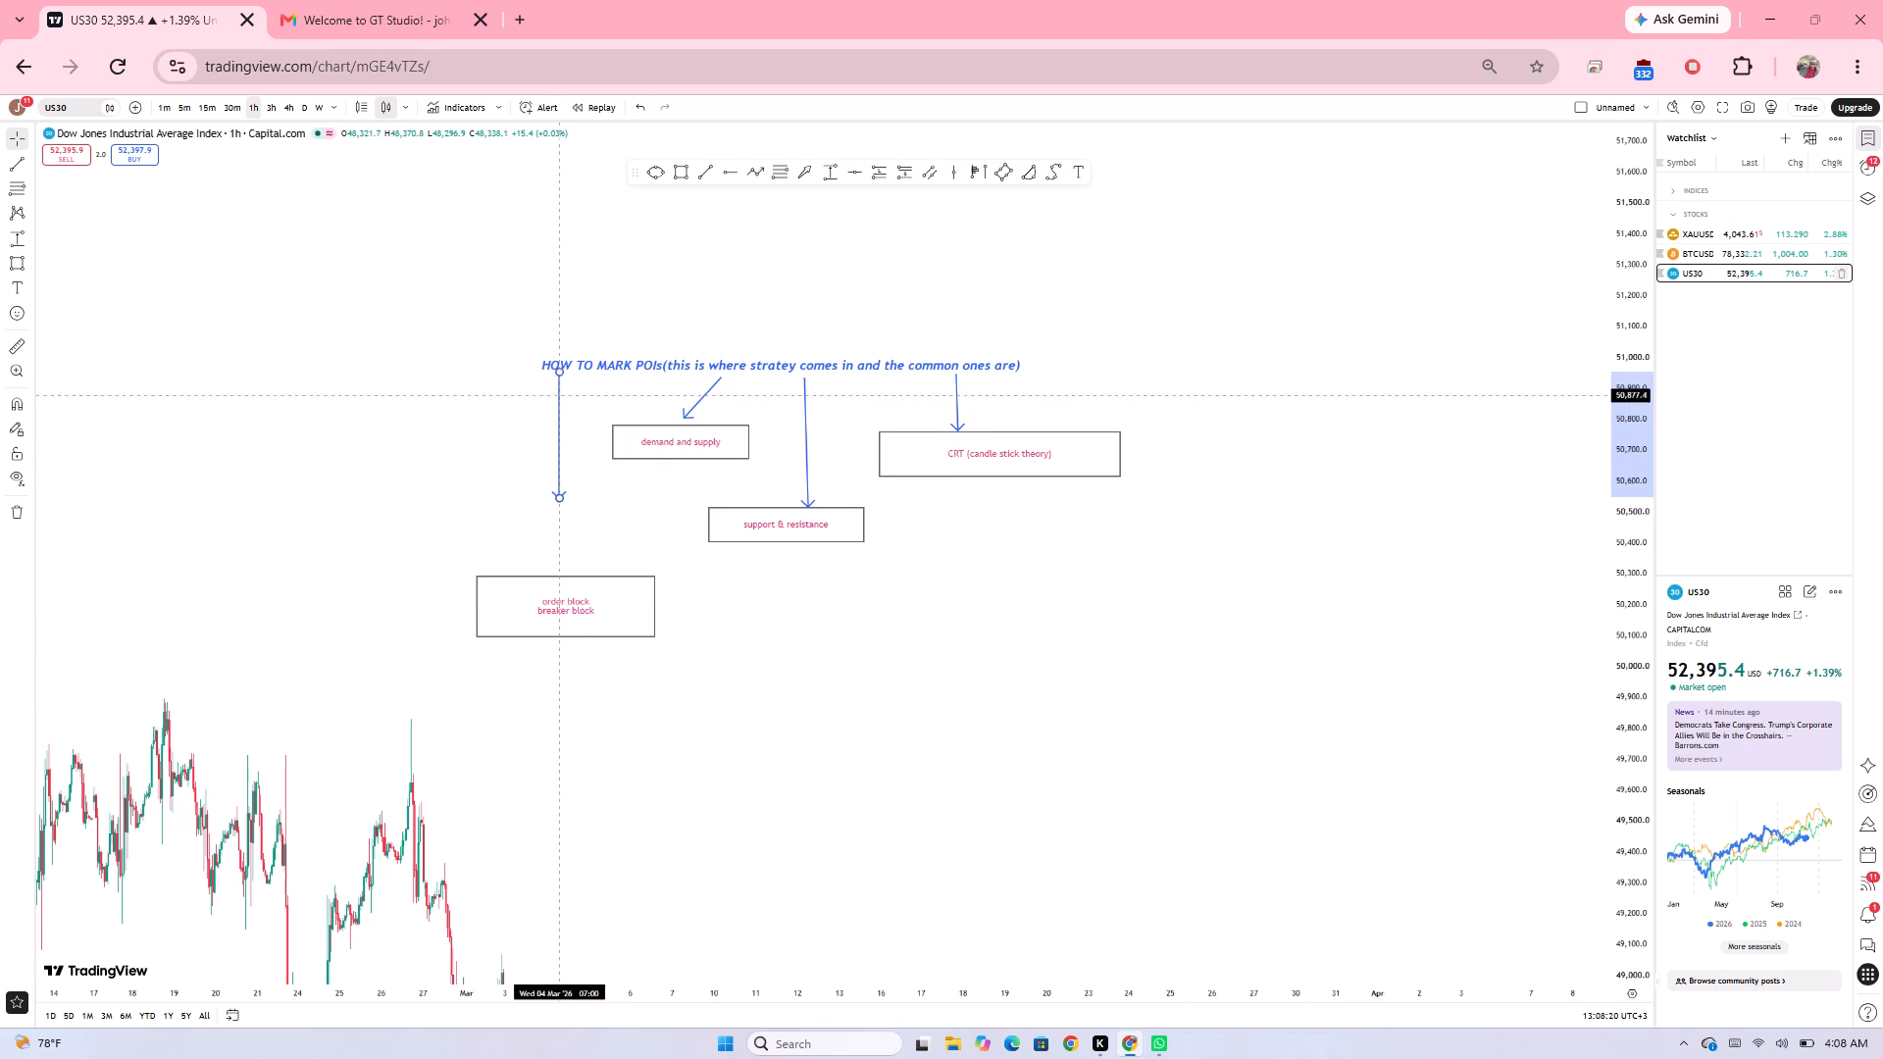
left_click_drag(559, 394, 559, 393)
Make the "order block / breaker block" rectangle slightly taller and move it up to the shortened arrow's tip, top edge at about 50,540.
left_click(570, 575)
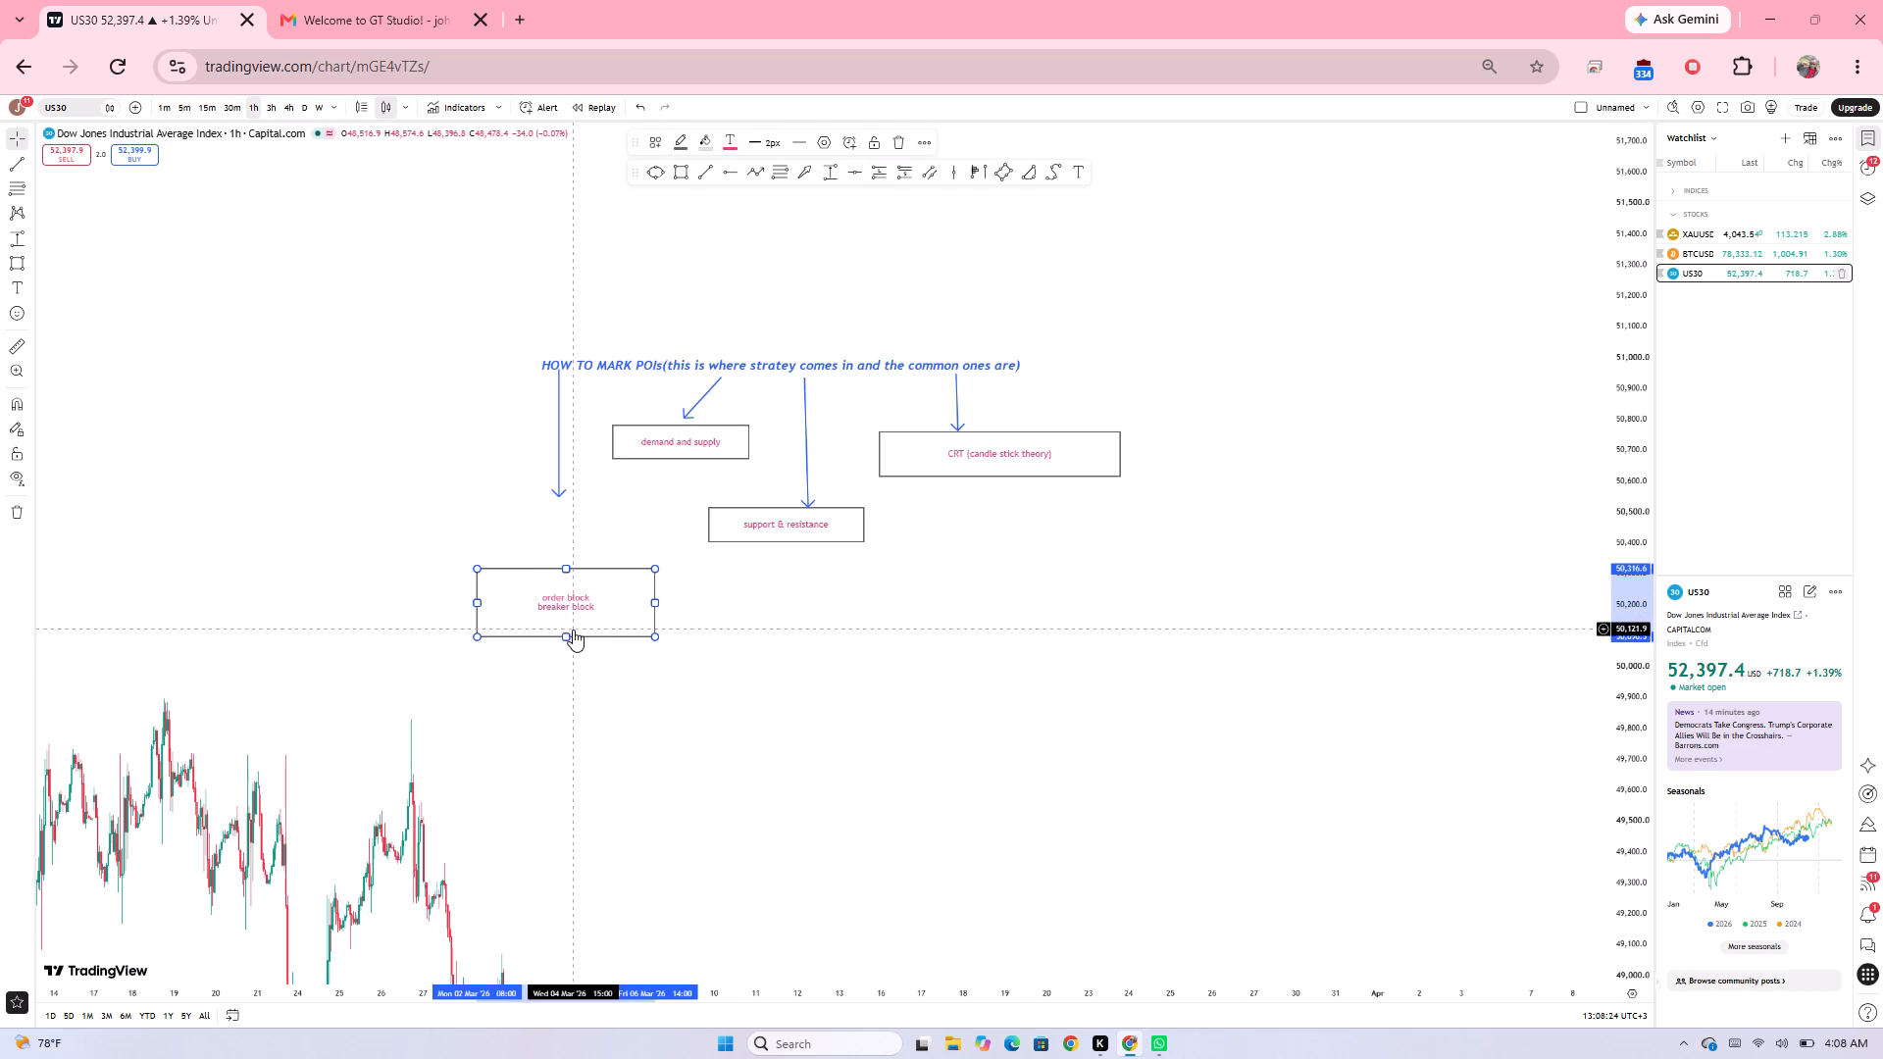
left_click_drag(573, 630, 573, 563)
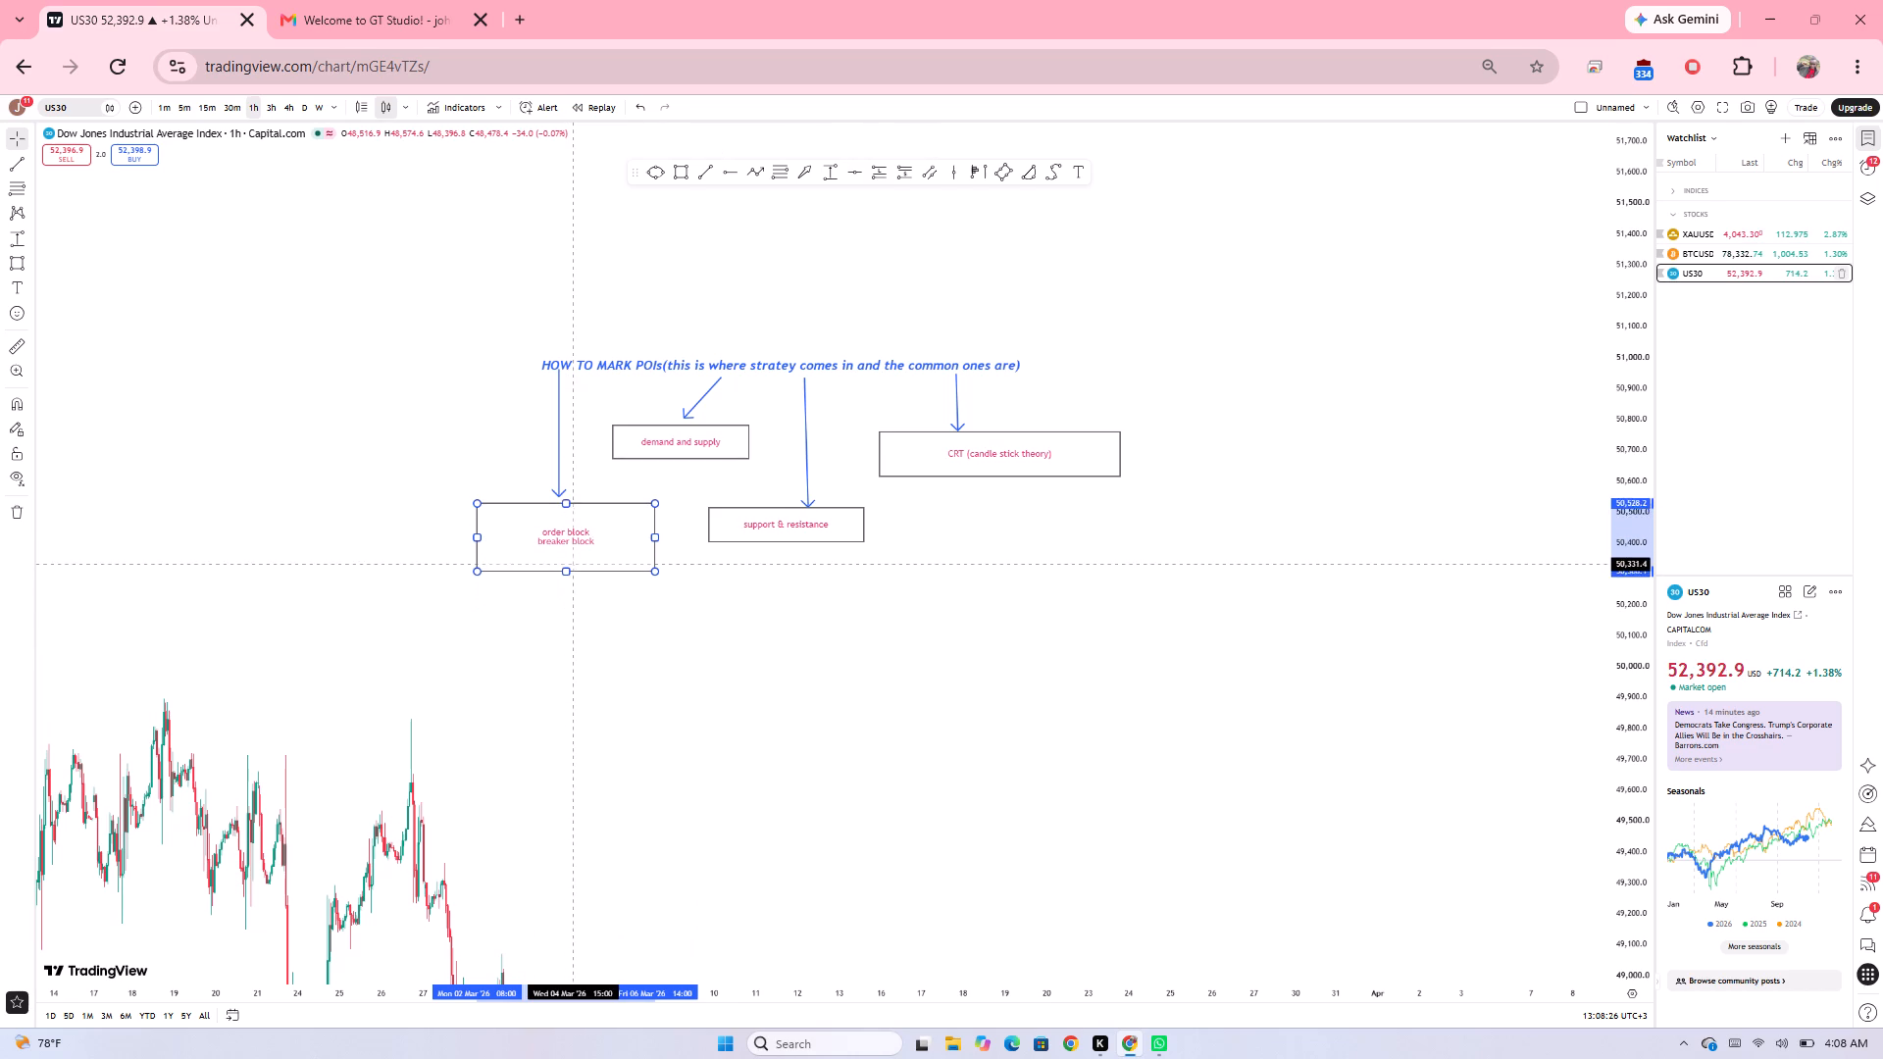
left_click_drag(573, 563, 573, 561)
left_click(707, 640)
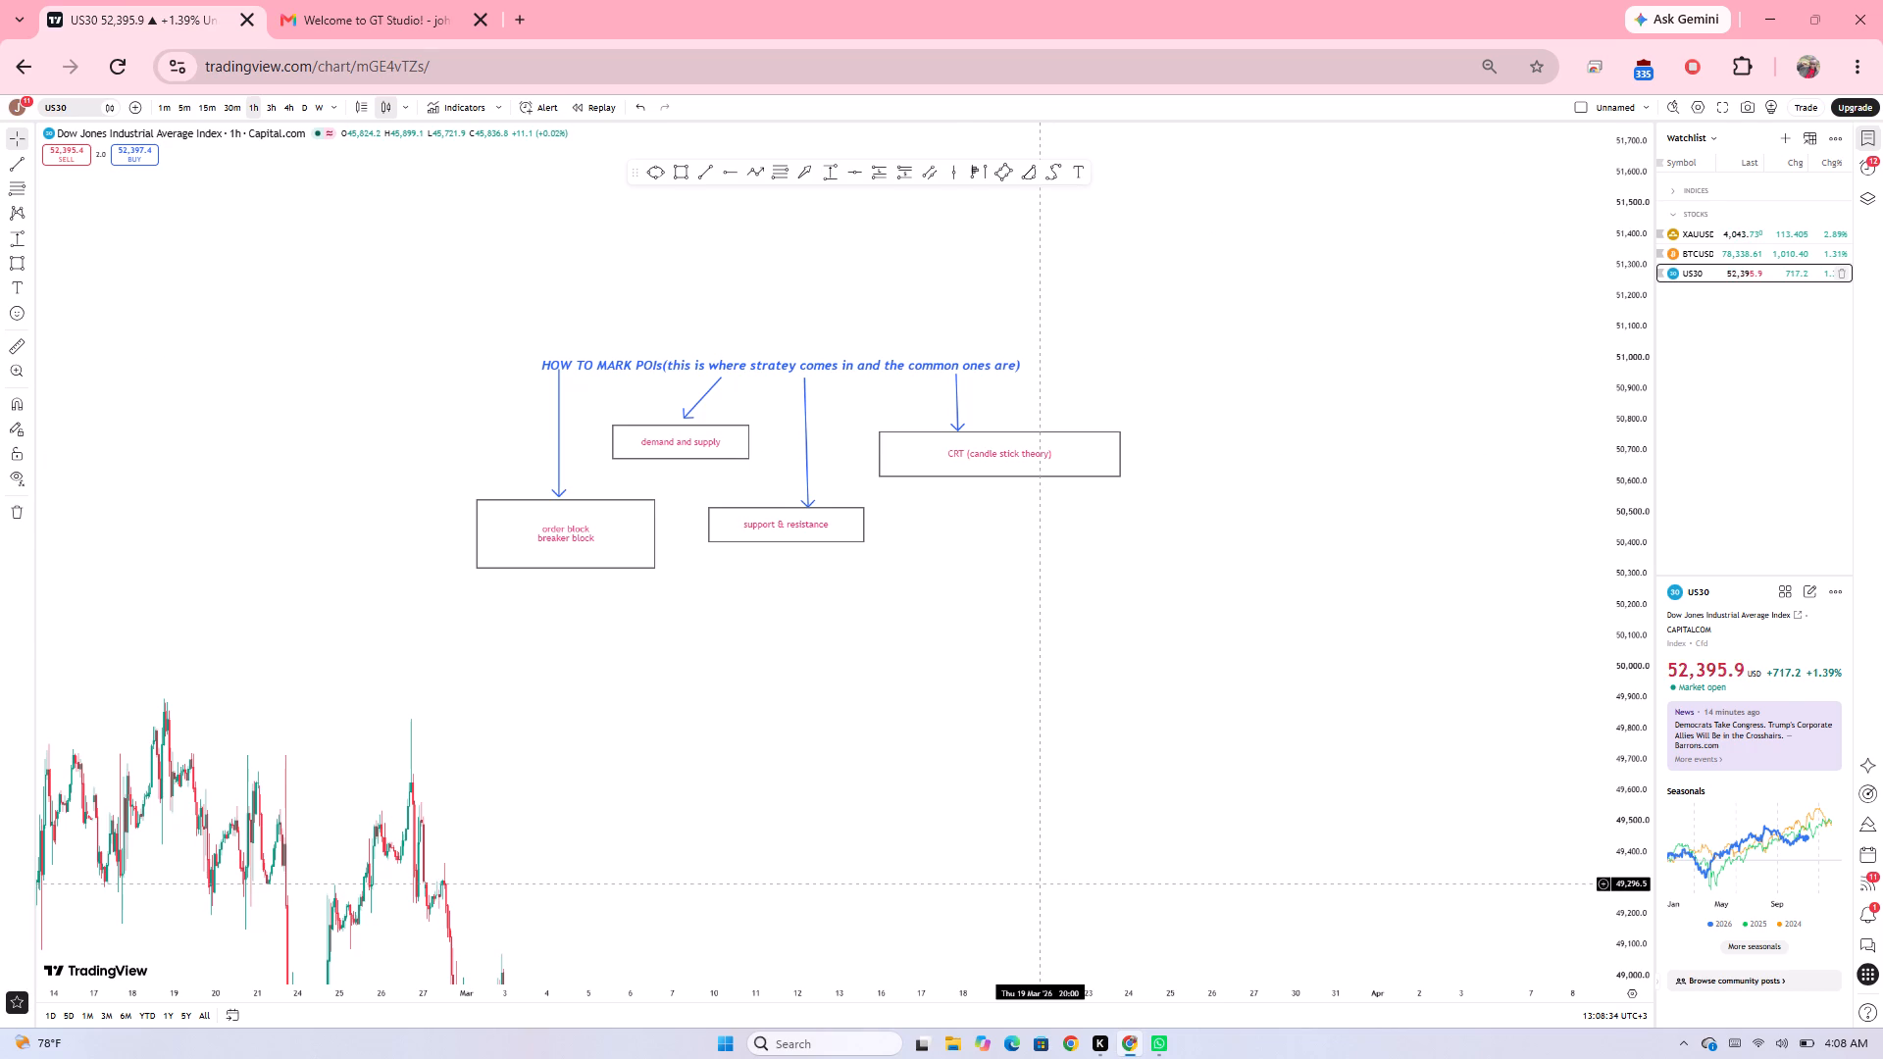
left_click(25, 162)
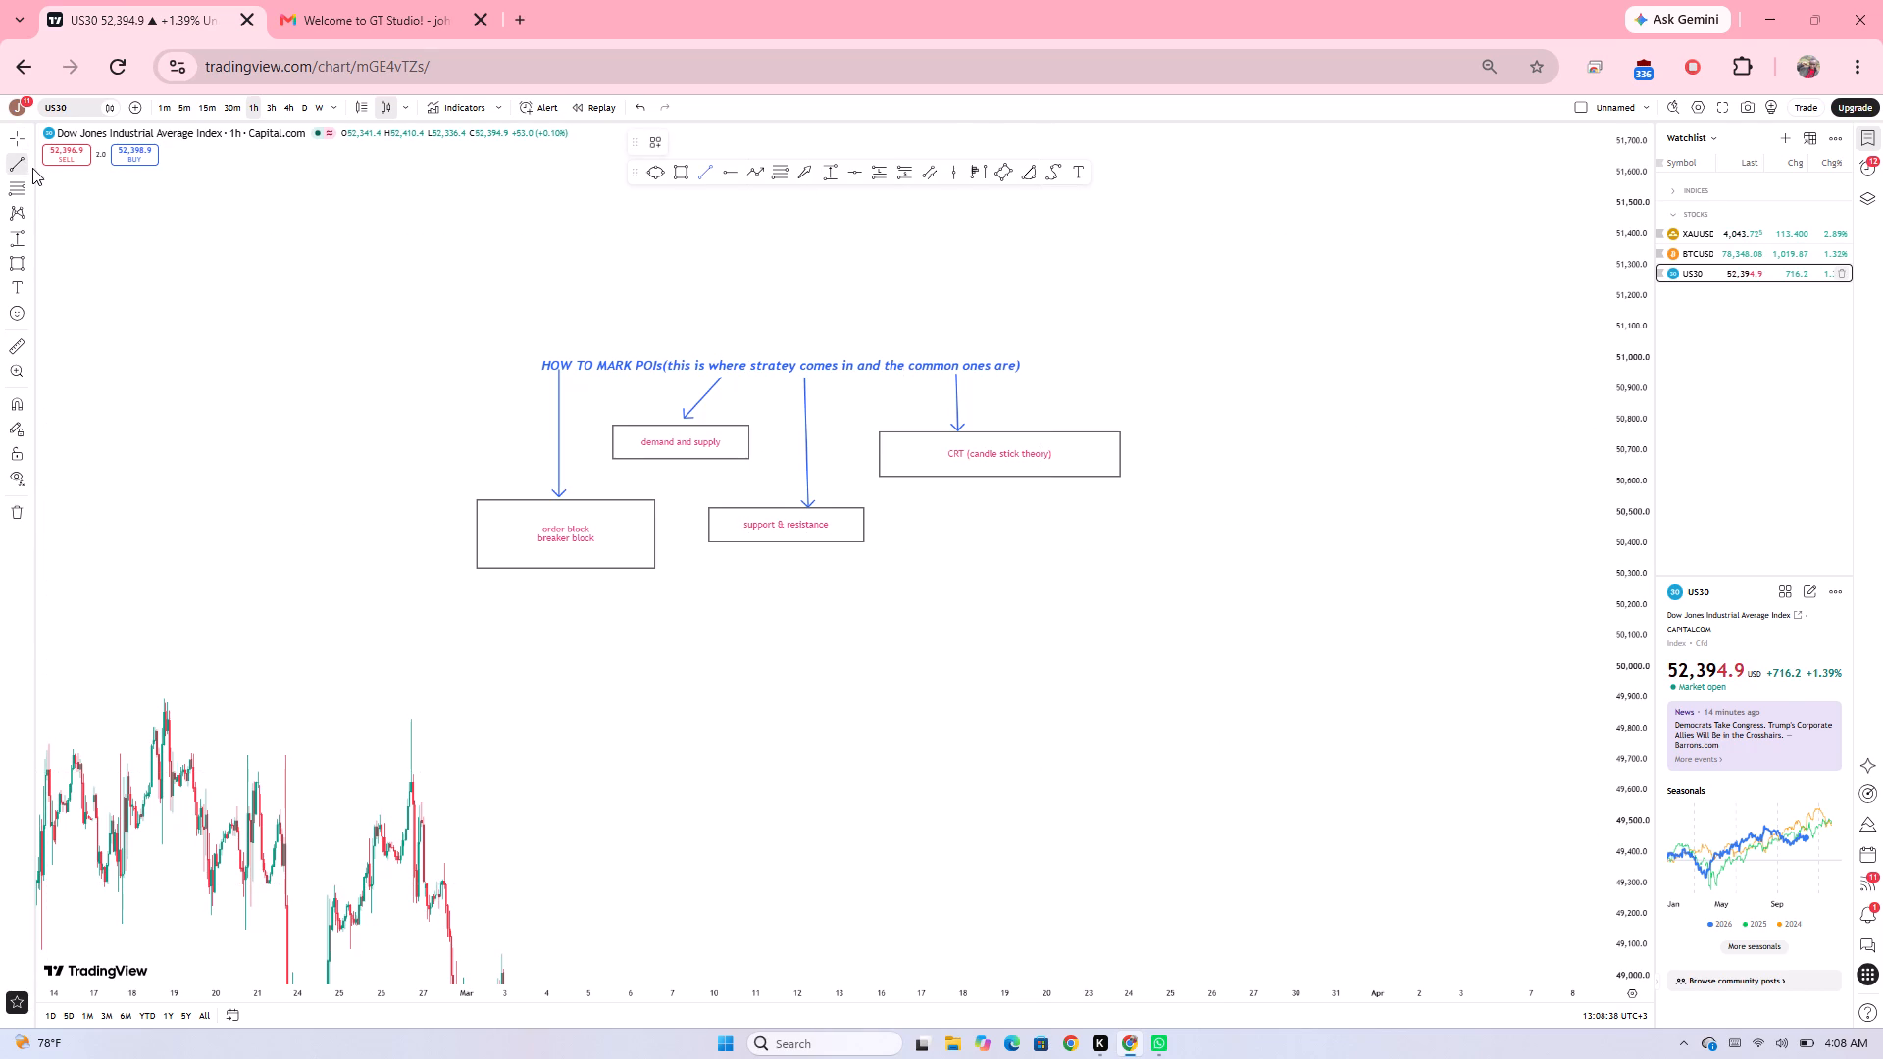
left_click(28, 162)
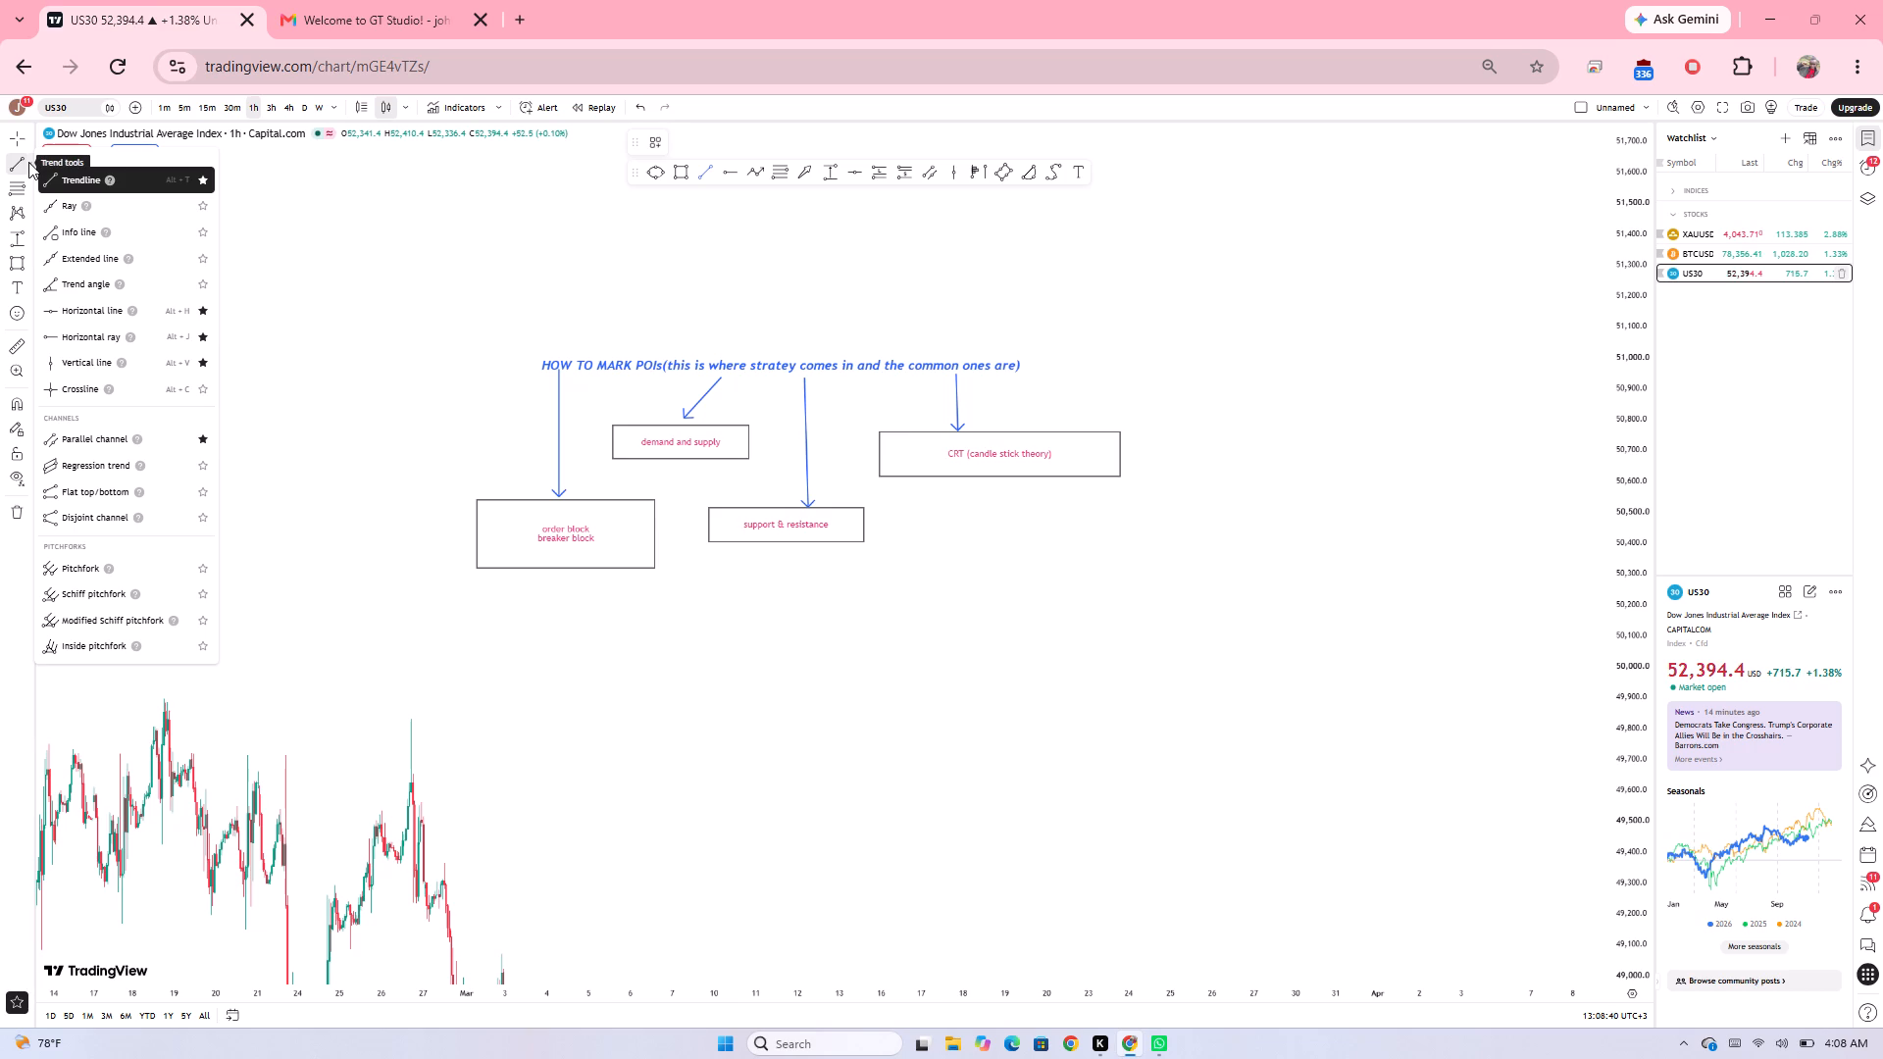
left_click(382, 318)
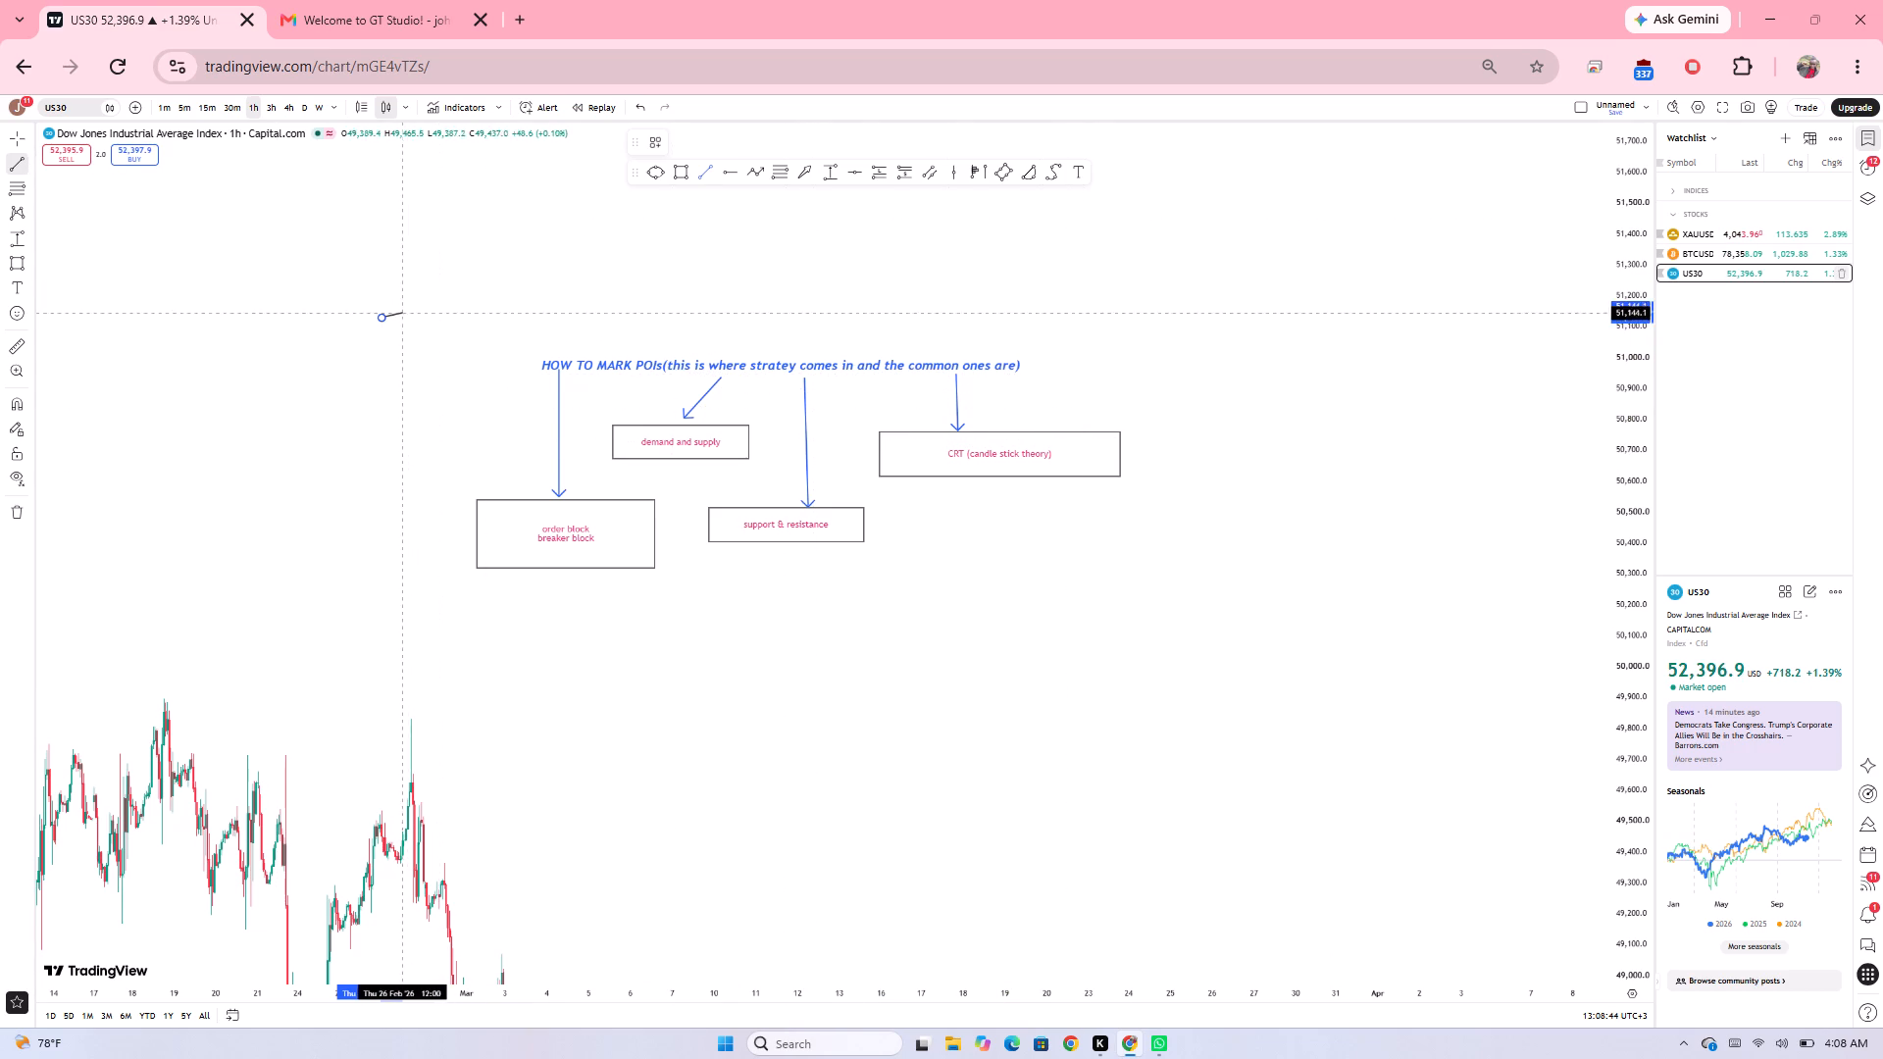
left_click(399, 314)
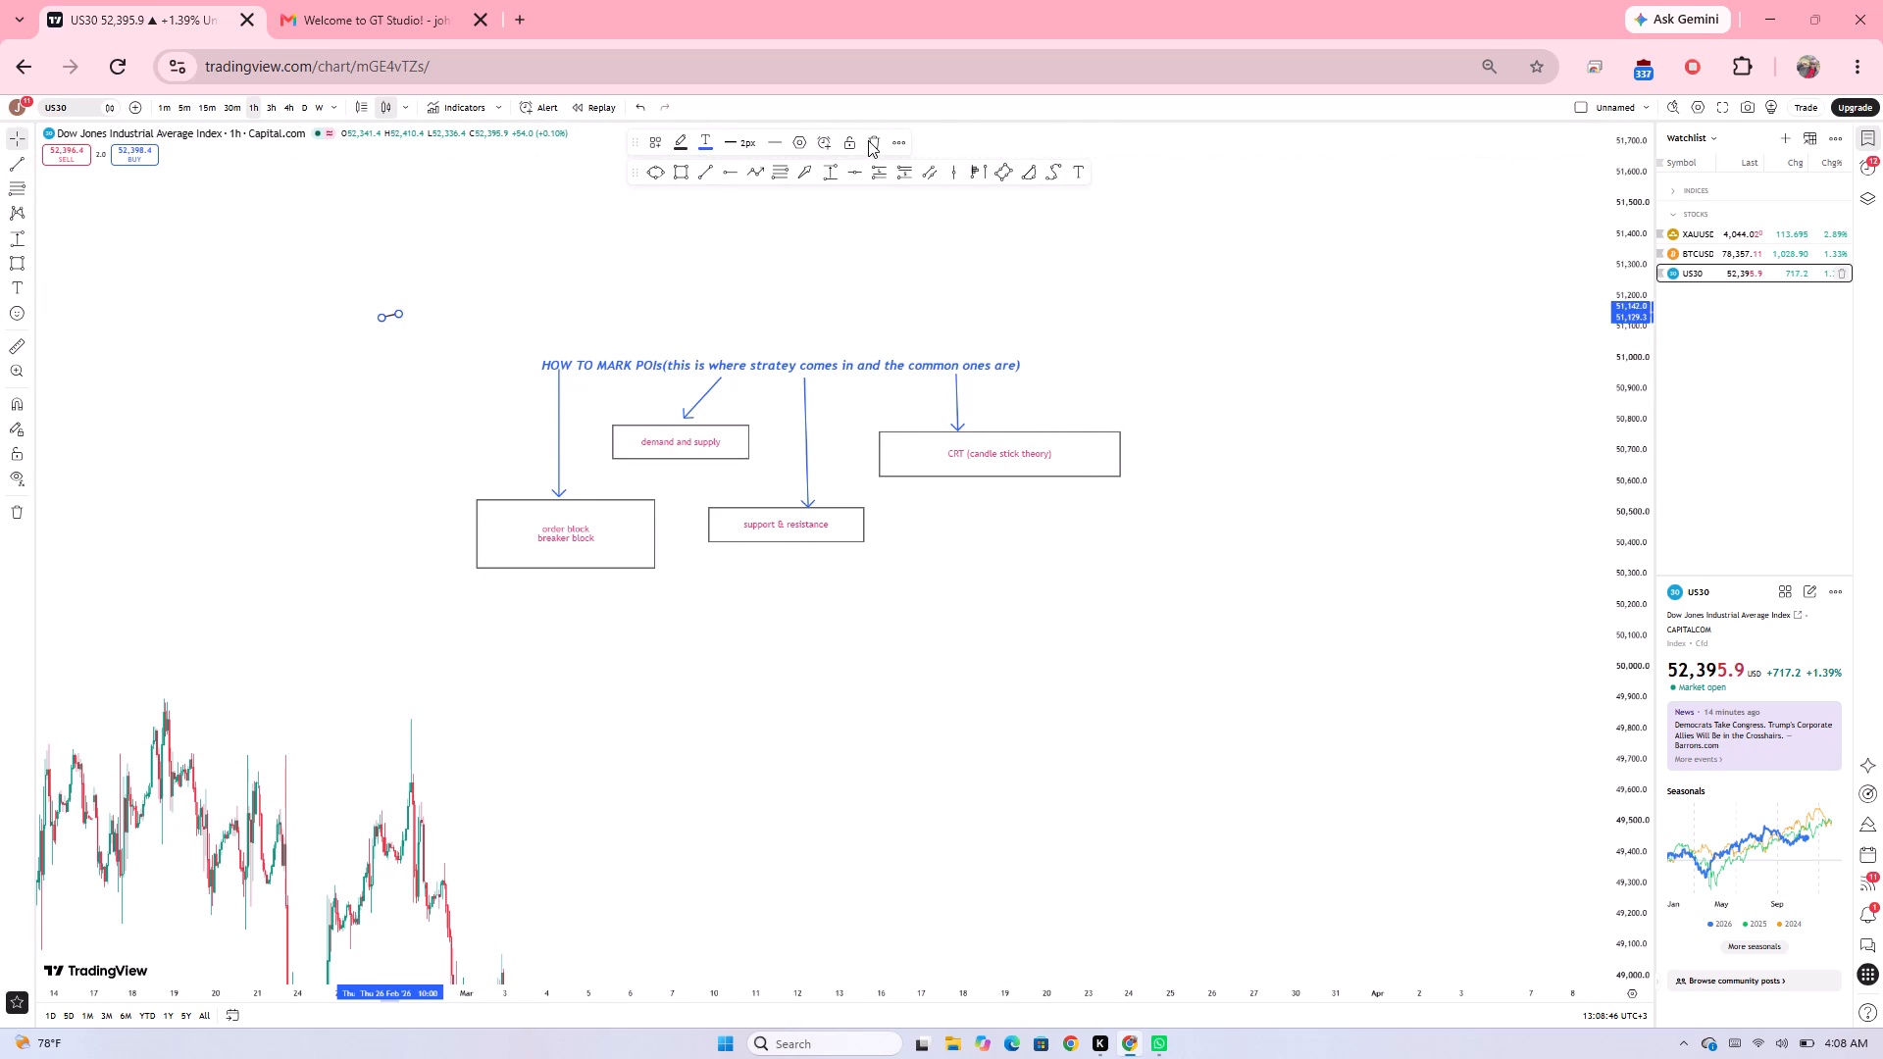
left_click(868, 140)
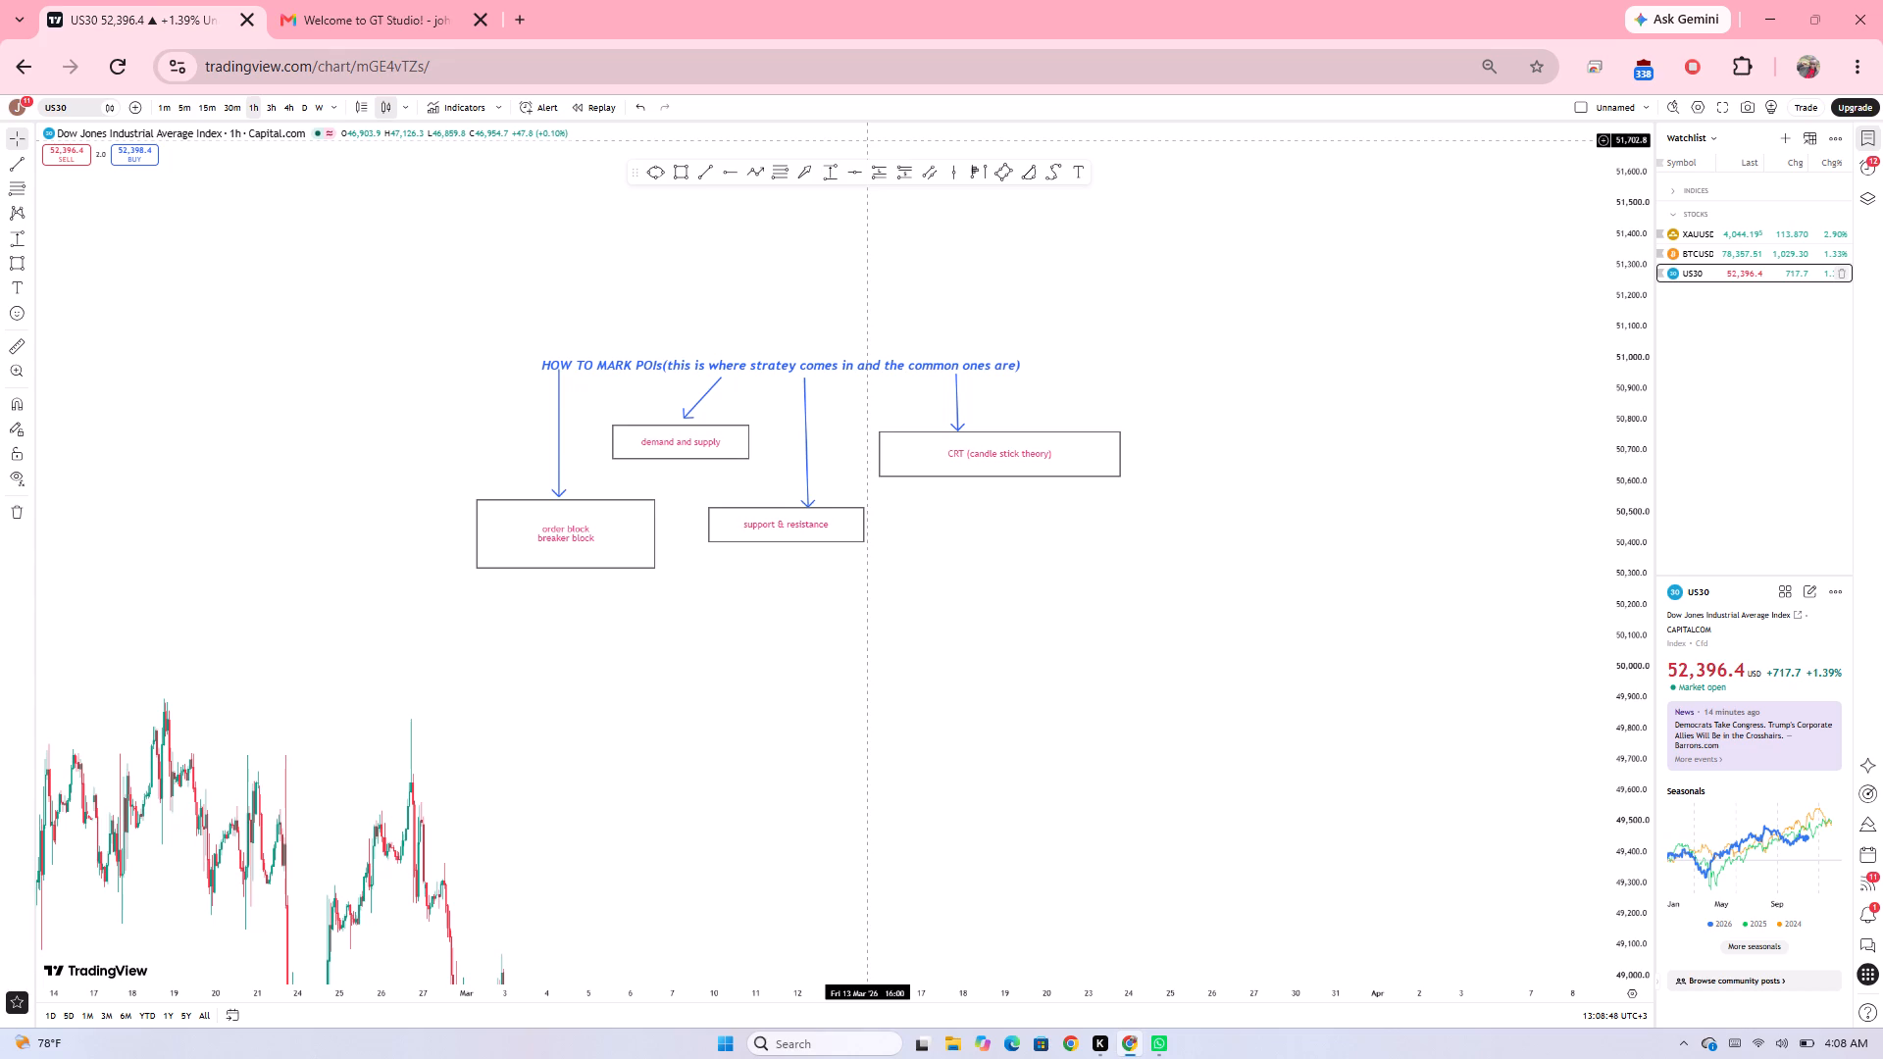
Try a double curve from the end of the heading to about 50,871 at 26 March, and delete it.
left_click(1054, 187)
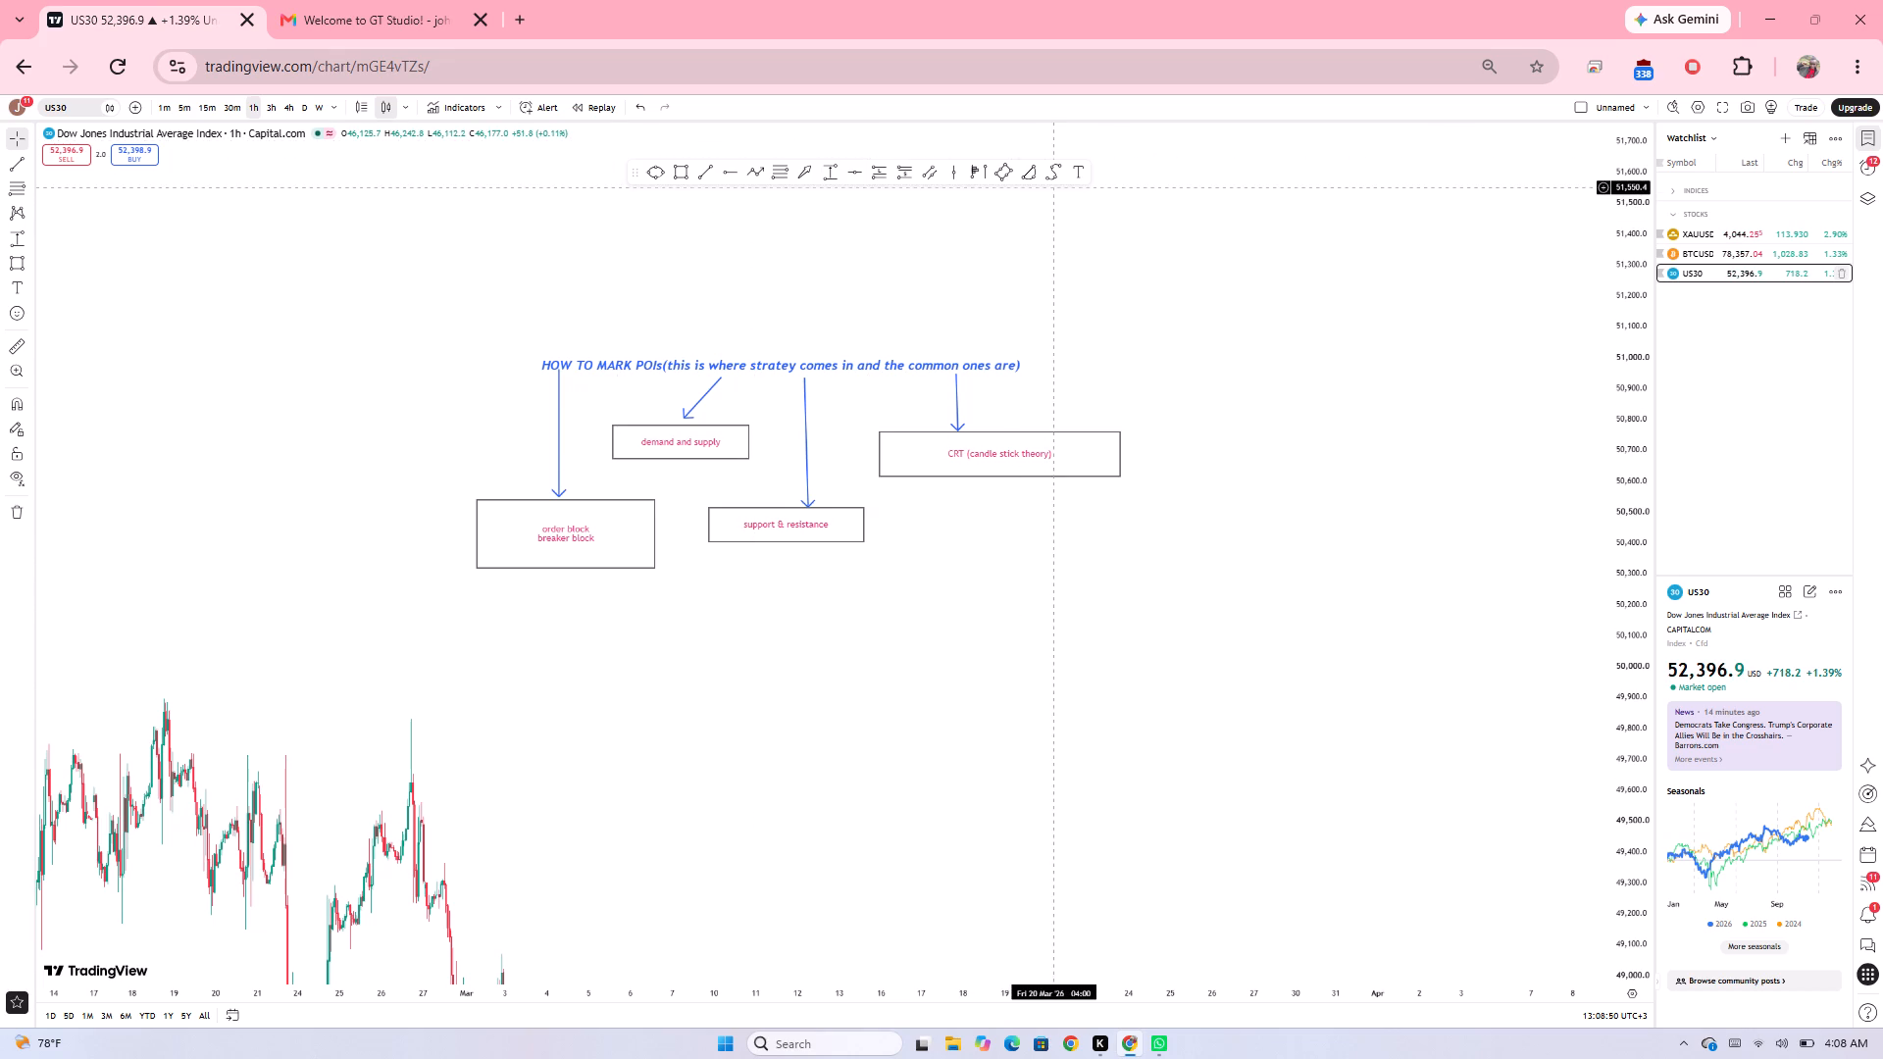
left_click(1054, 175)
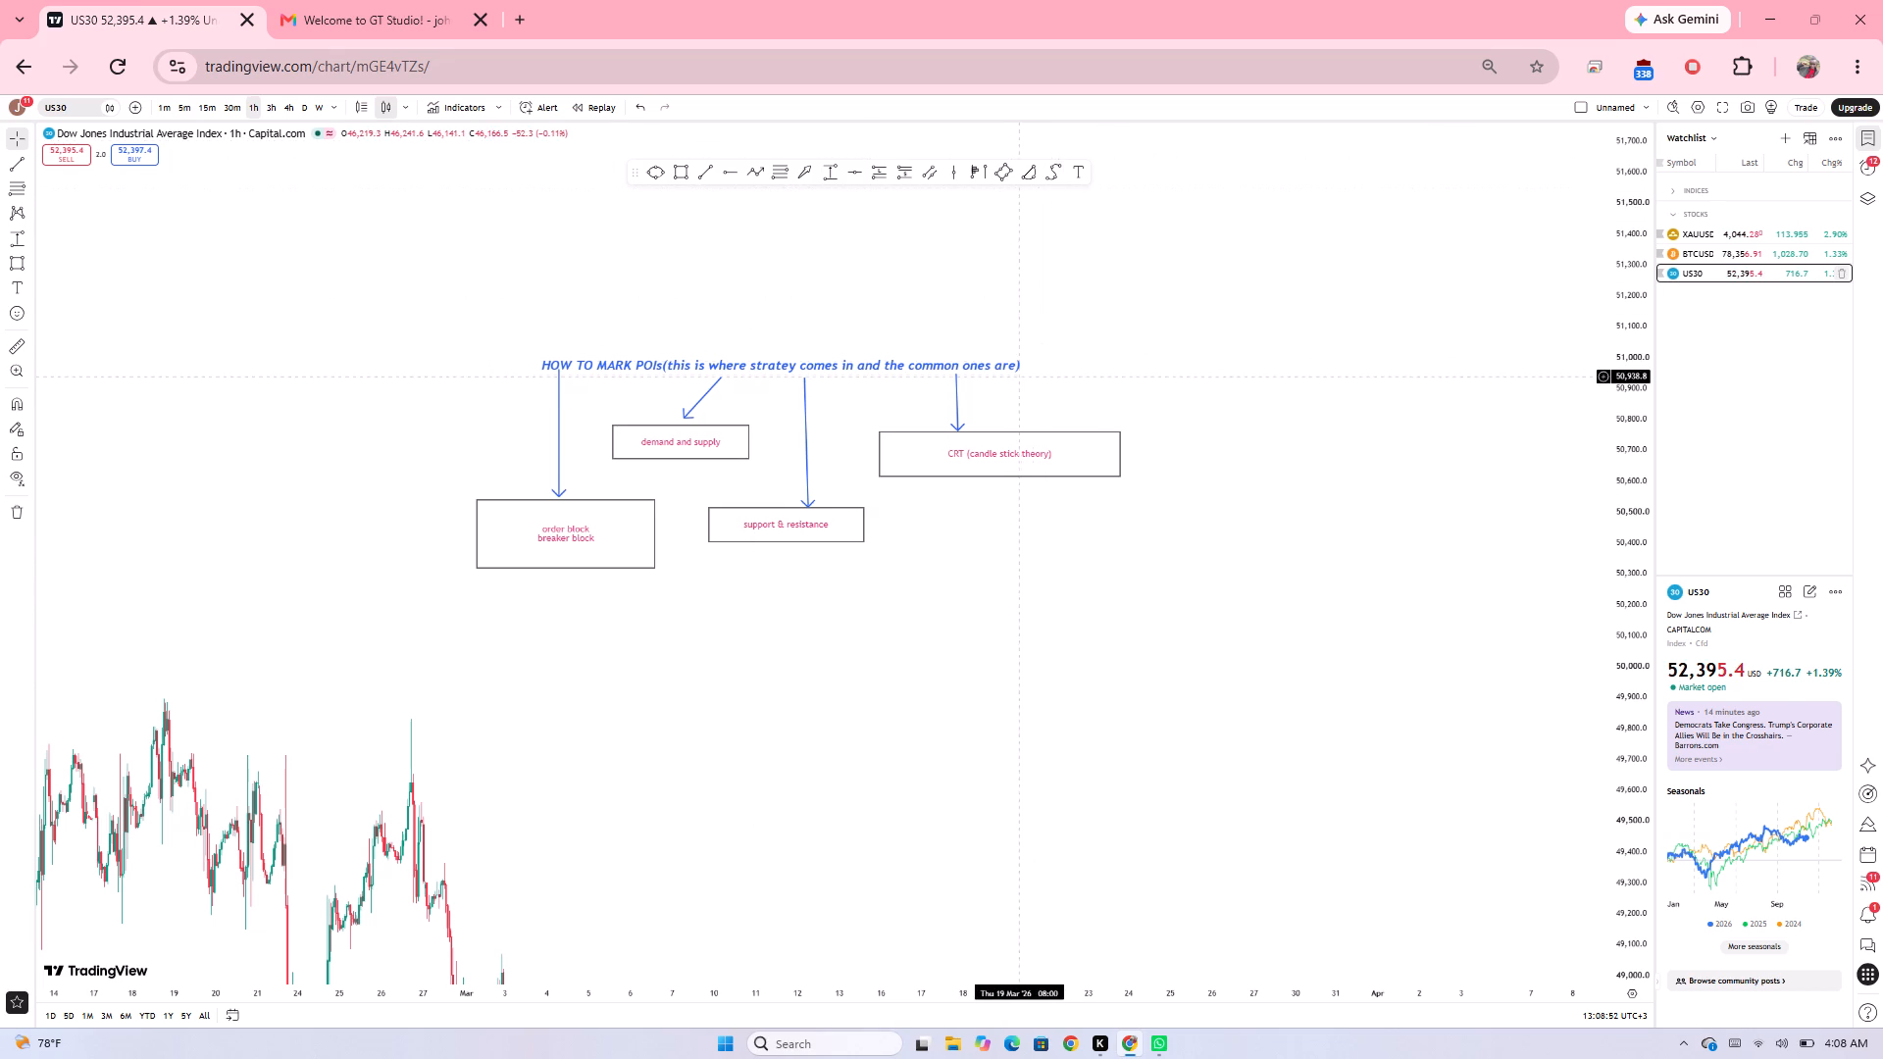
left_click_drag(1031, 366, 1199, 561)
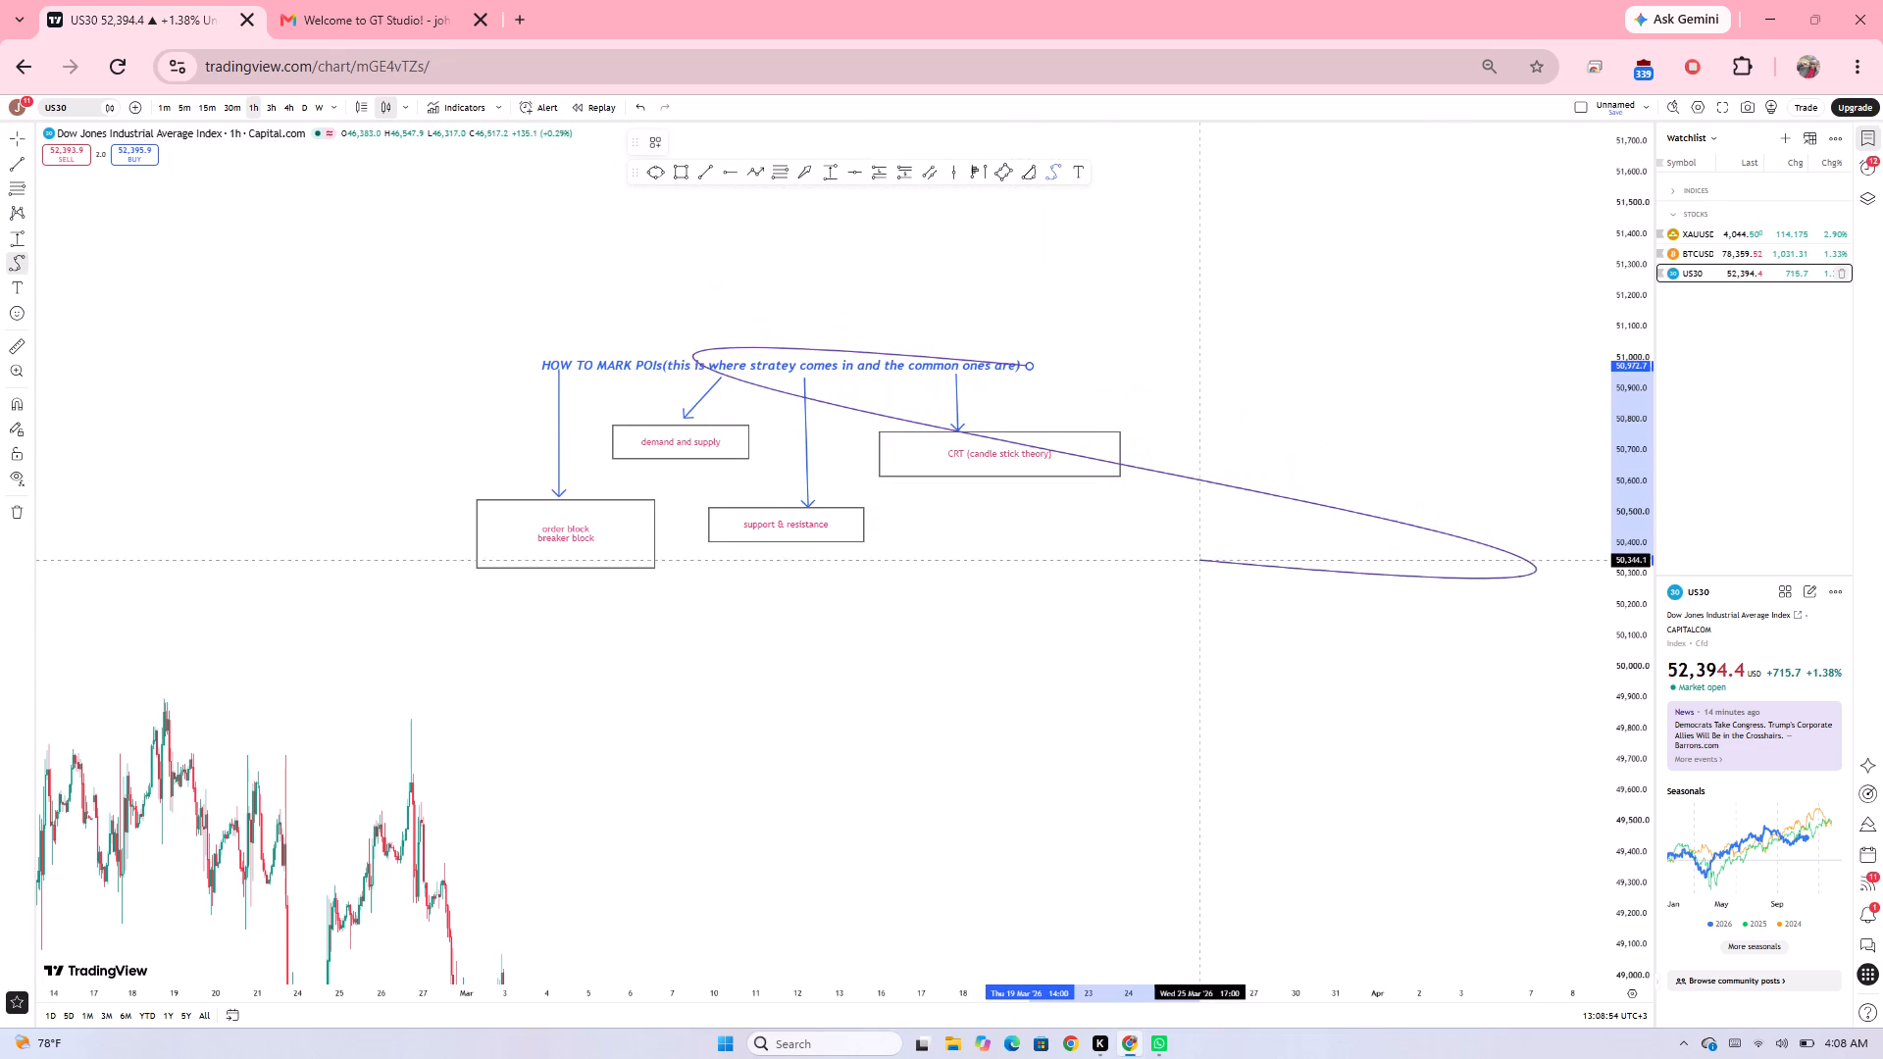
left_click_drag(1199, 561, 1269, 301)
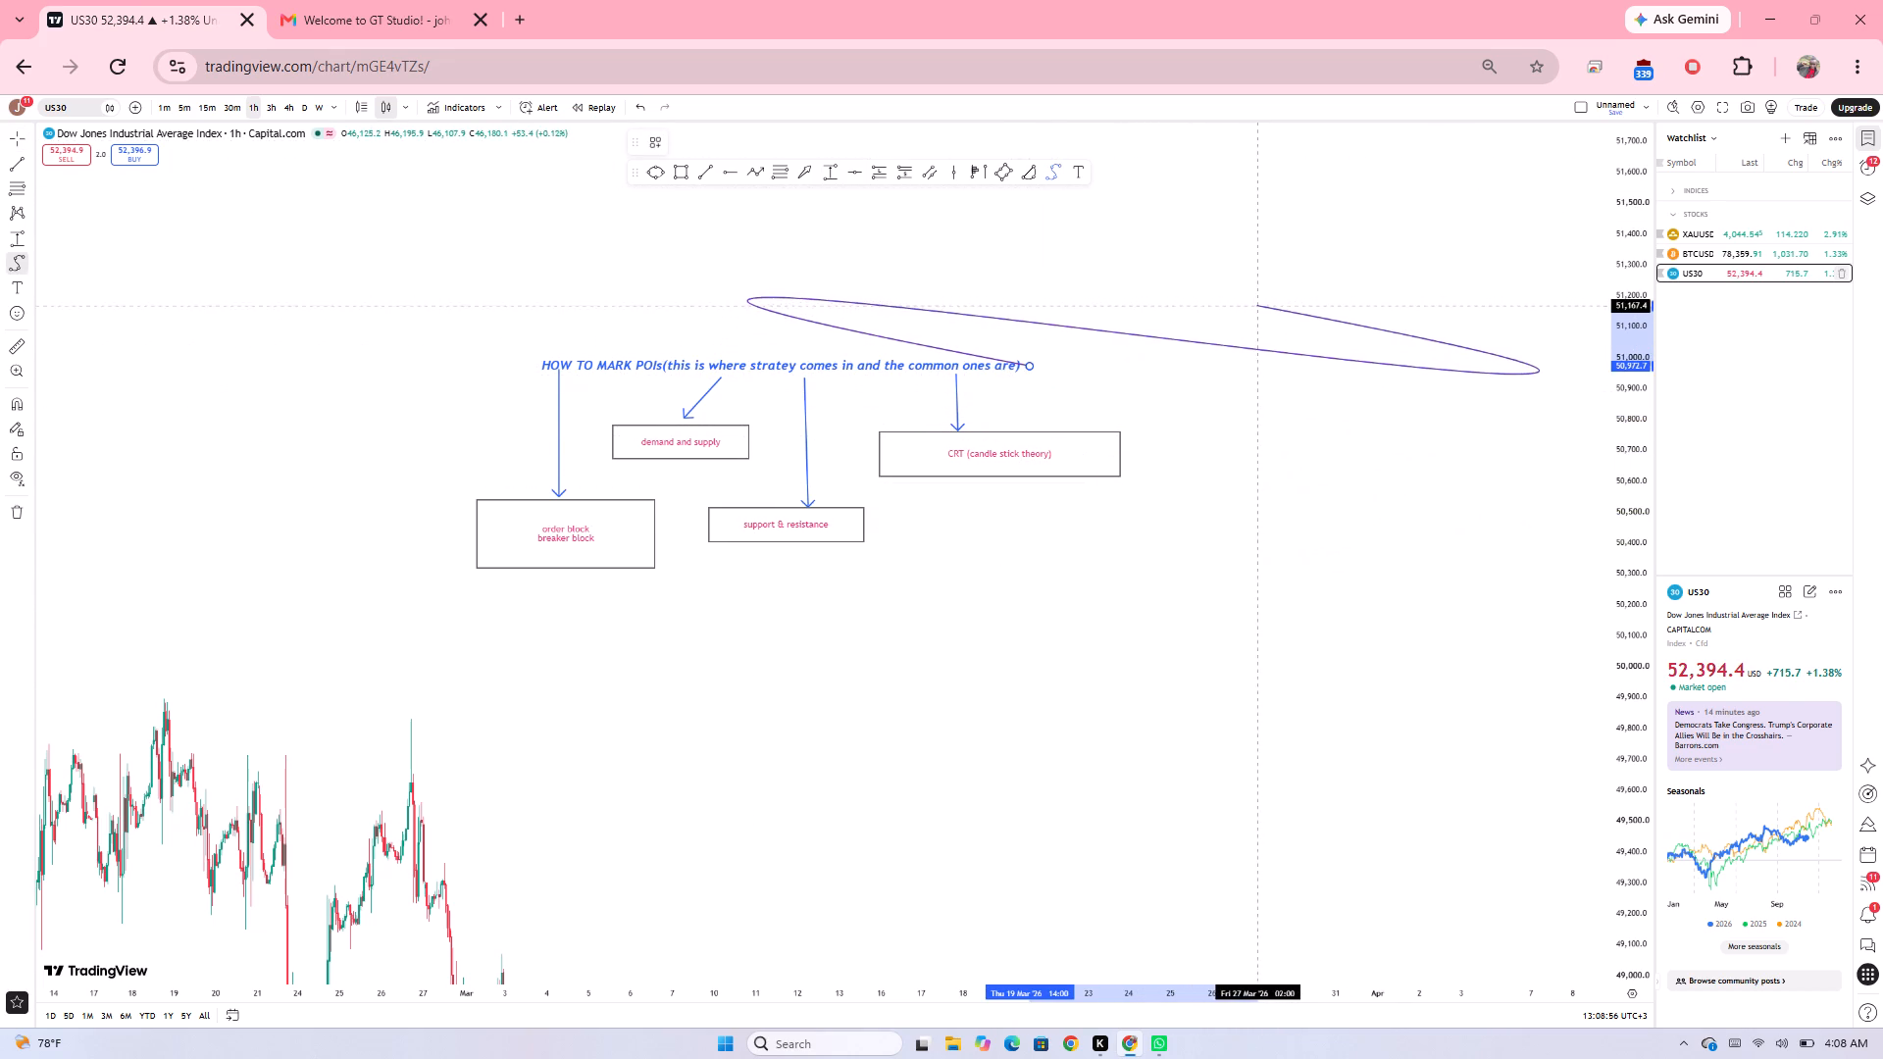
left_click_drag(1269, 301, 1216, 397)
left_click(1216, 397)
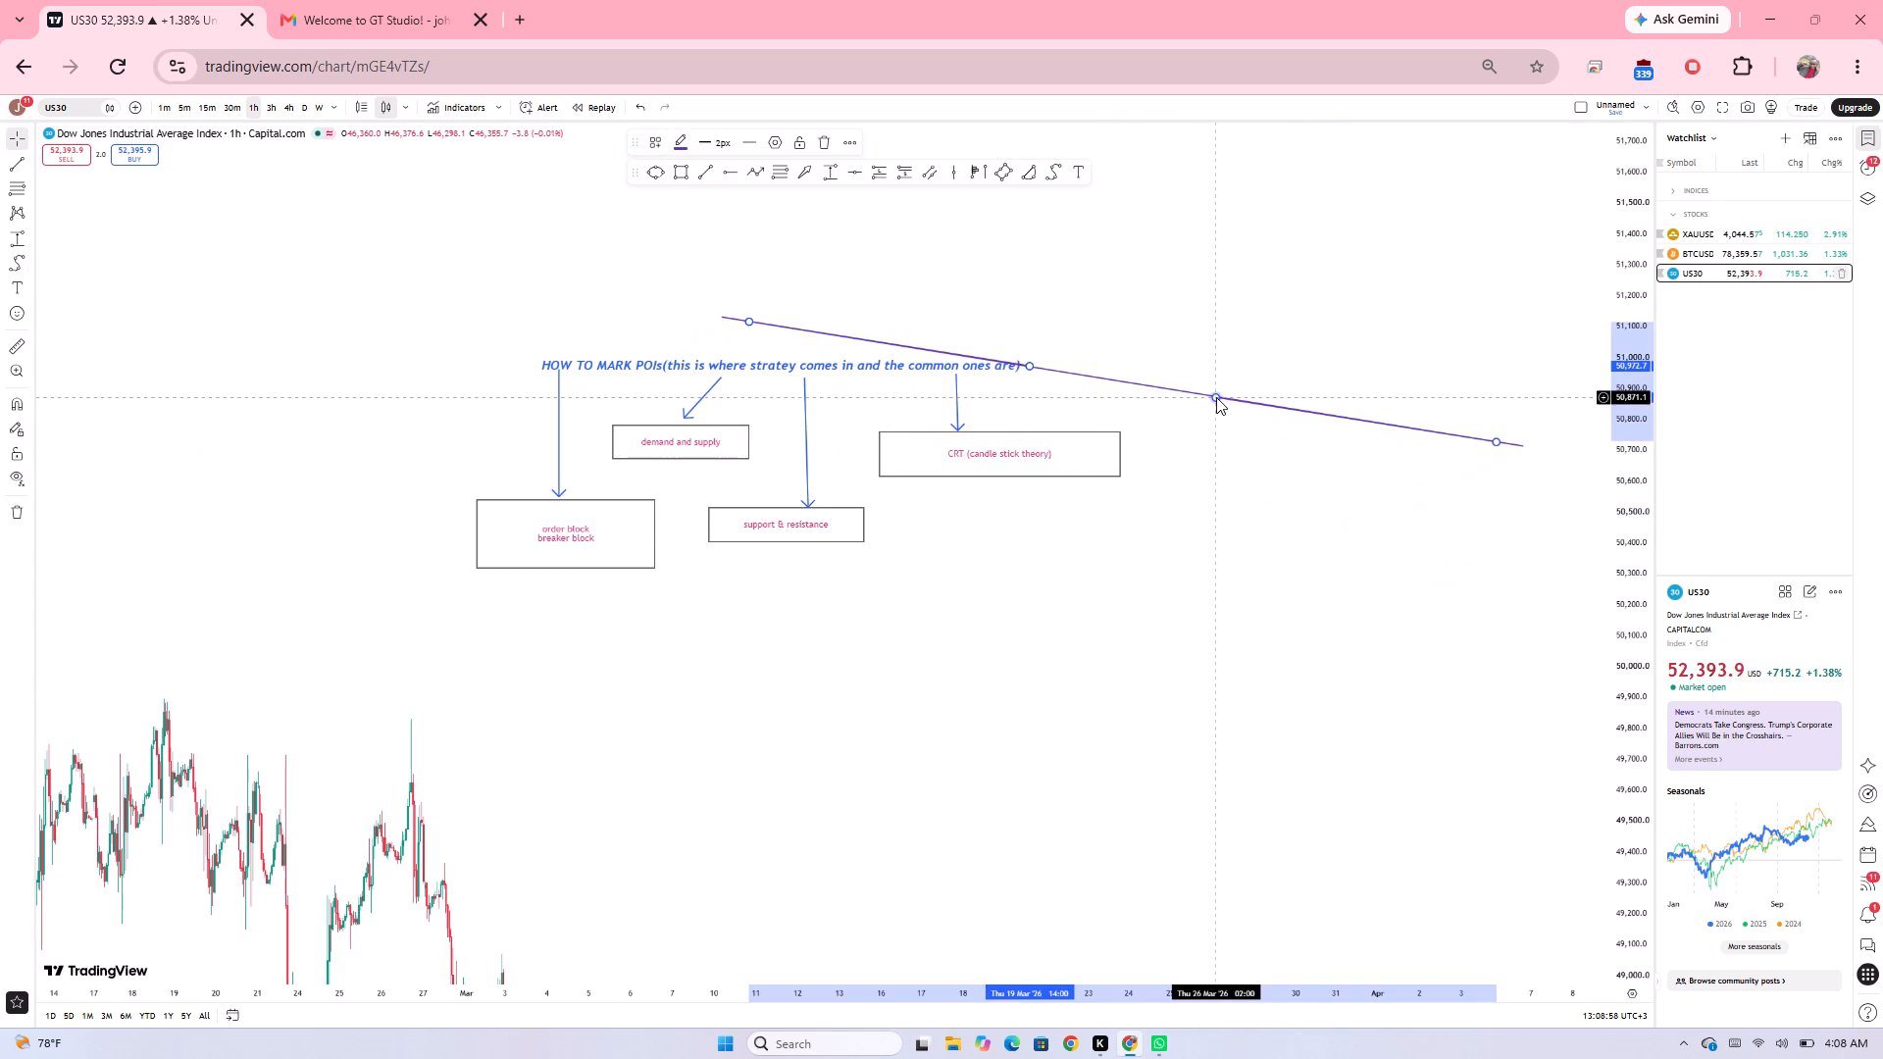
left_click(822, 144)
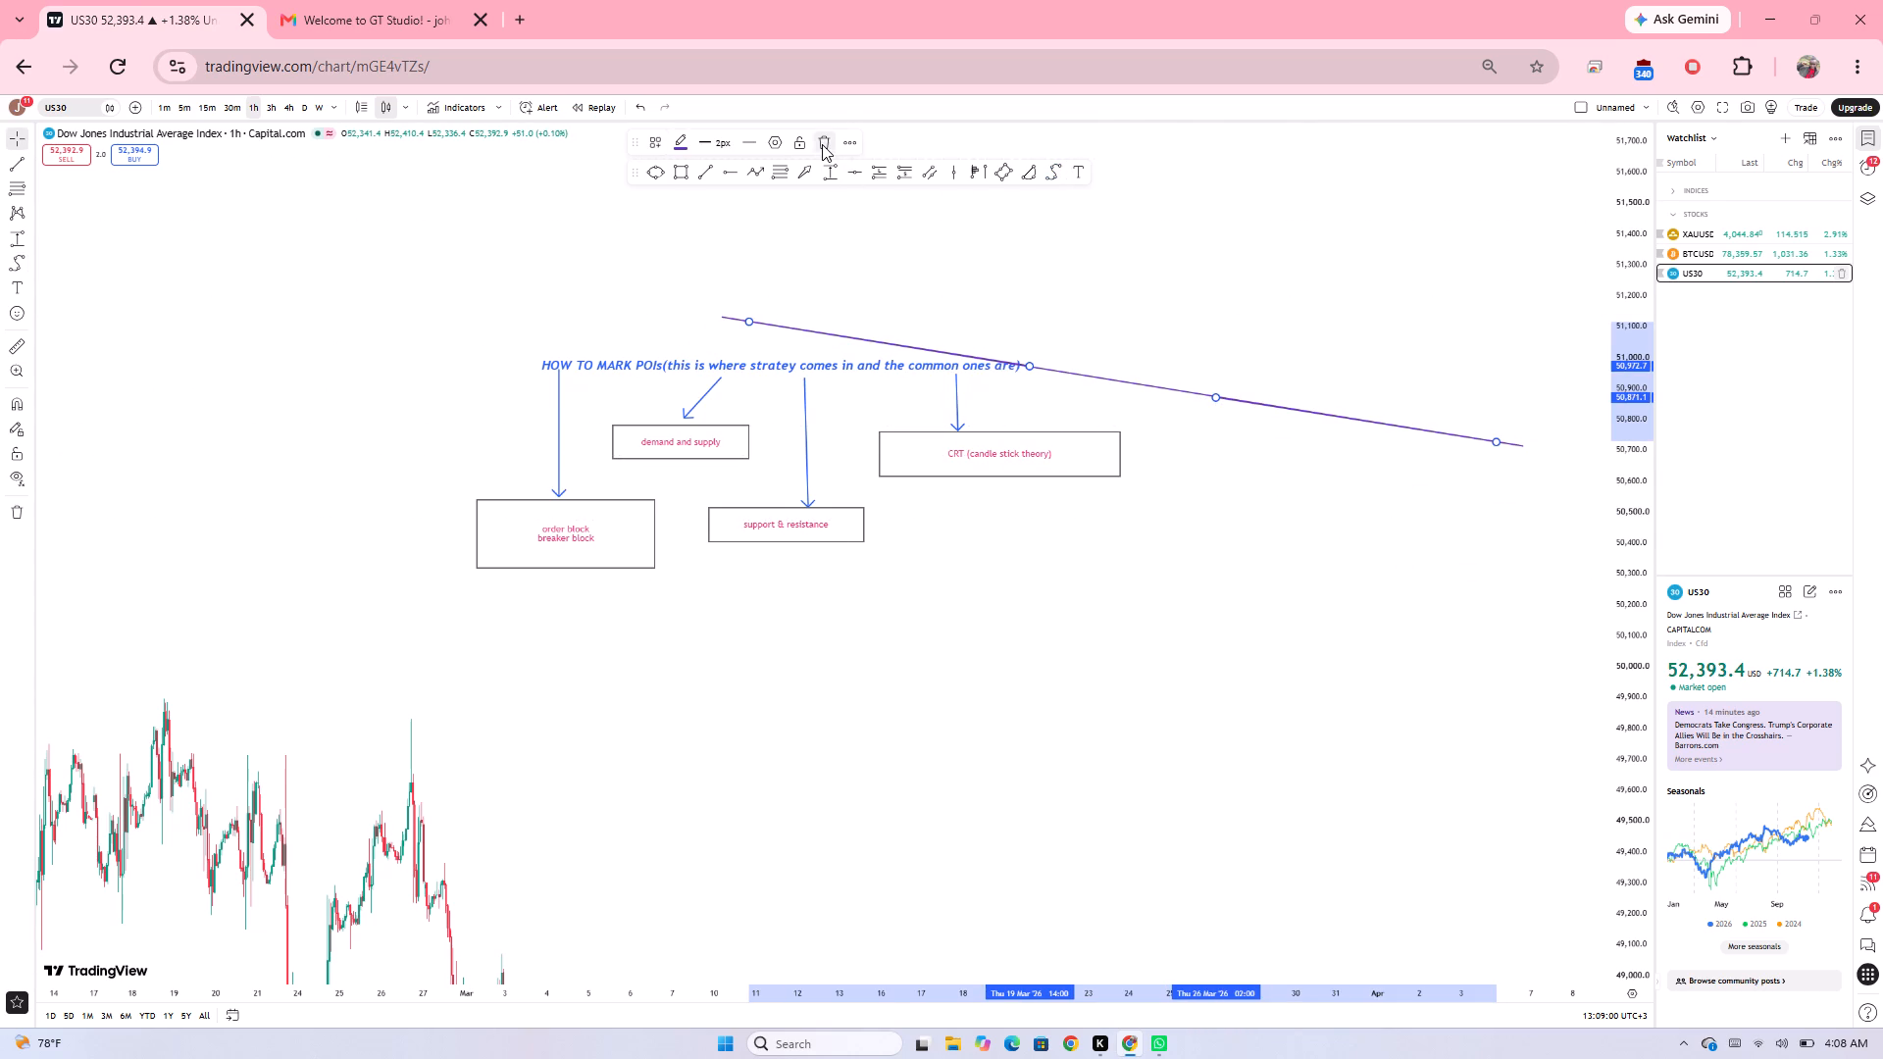
Add the Curve tool to the favourite drawing tools.
left_click(29, 264)
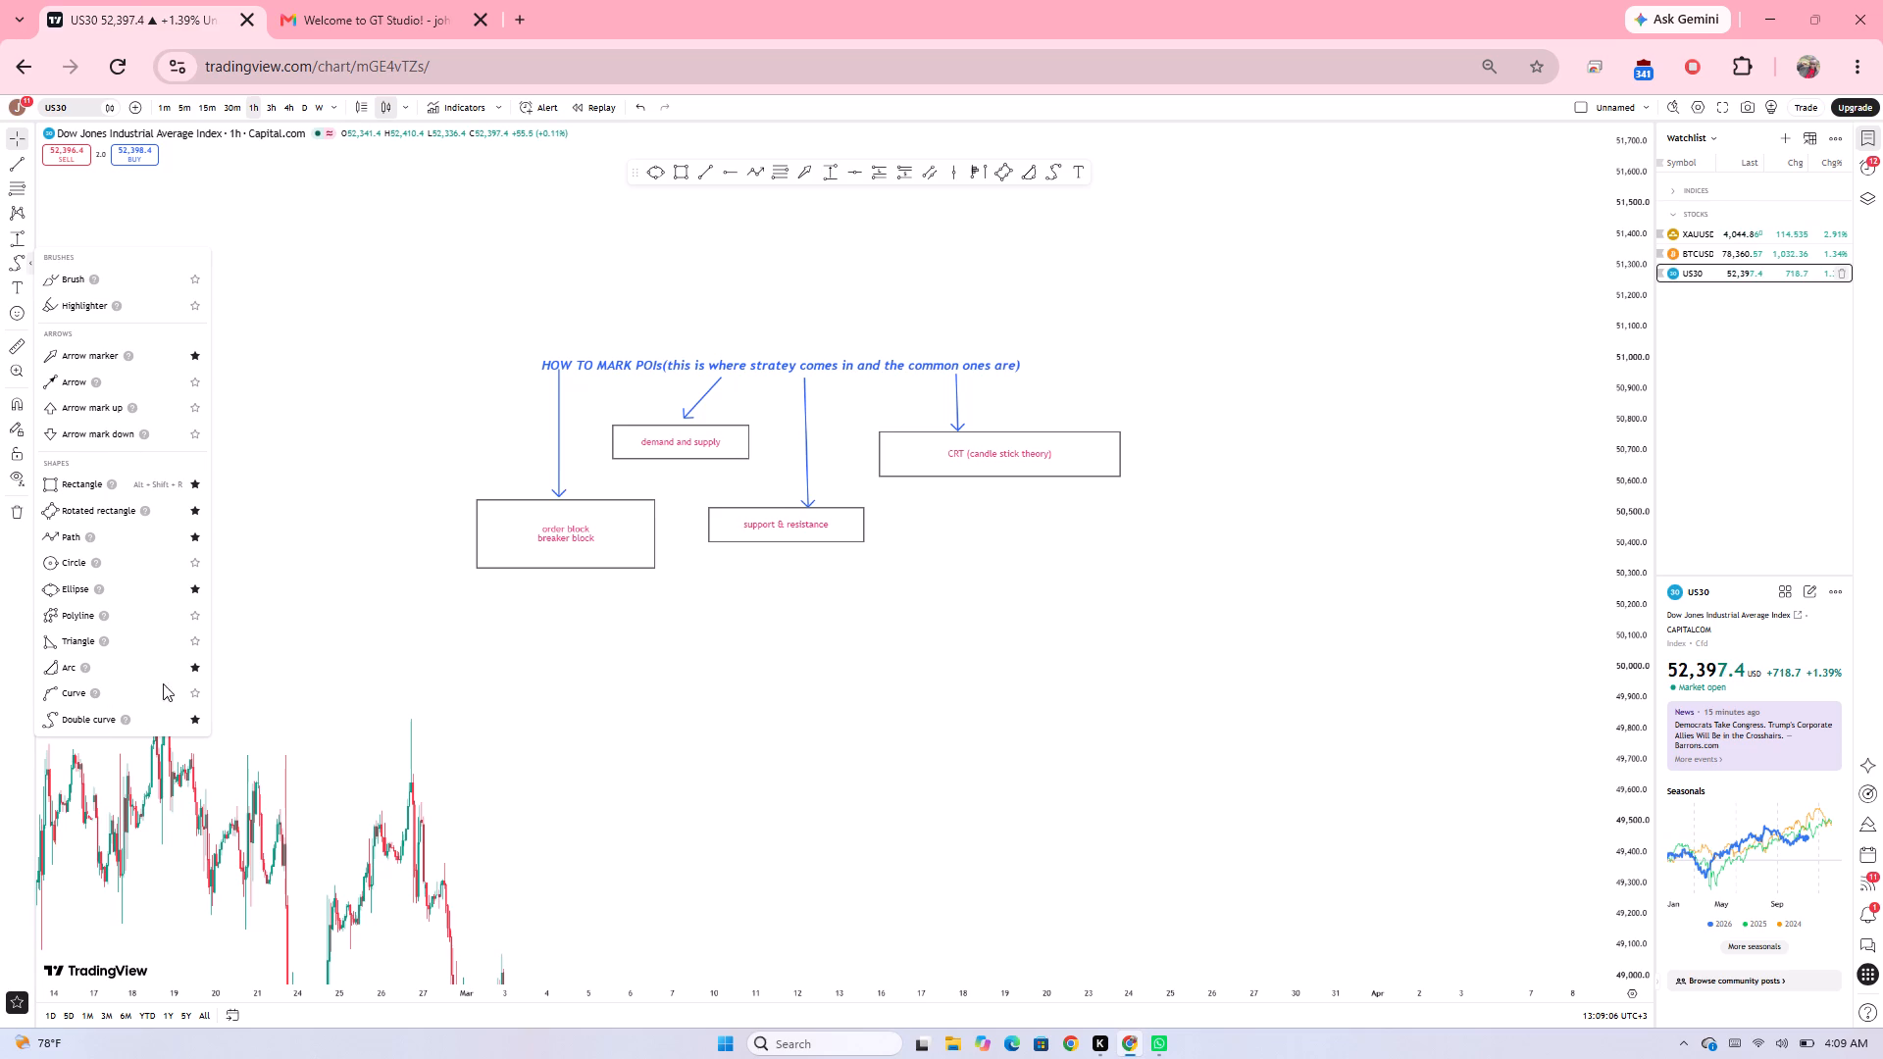
left_click(192, 689)
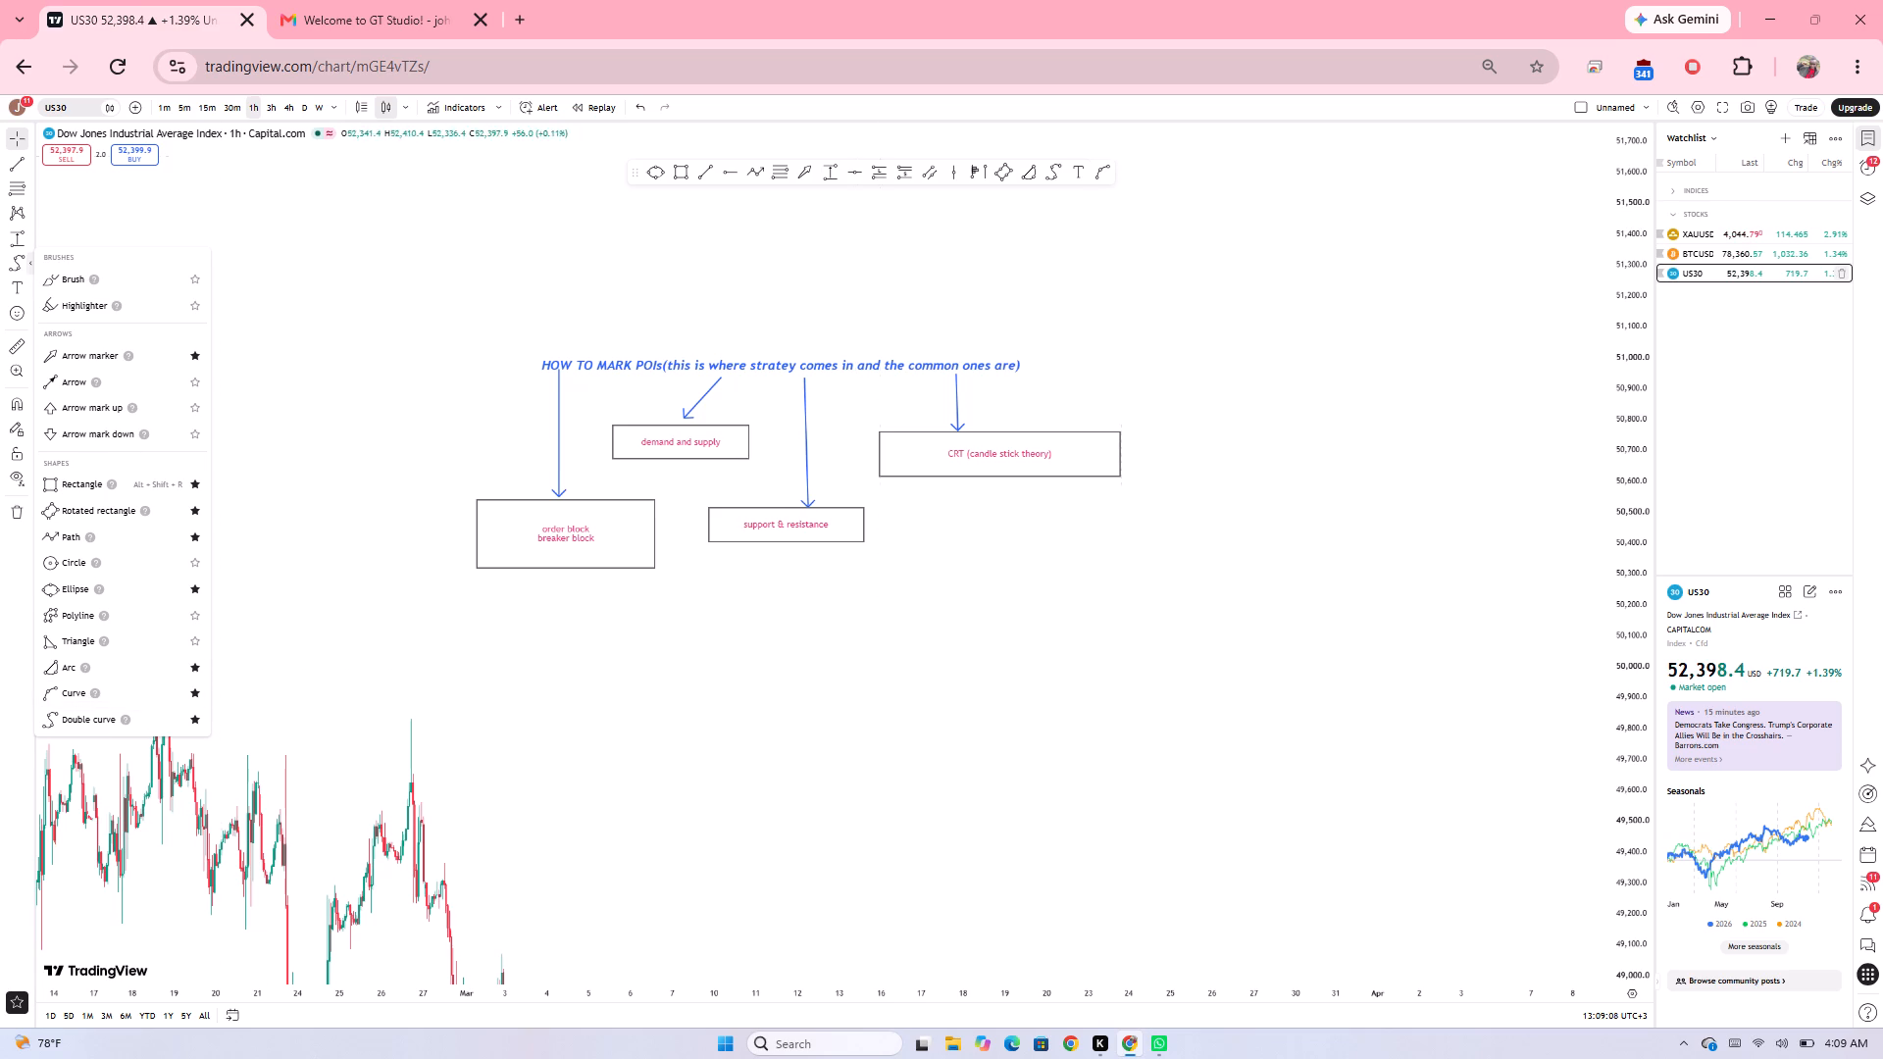
Draw a curve from the end of the heading at about 50,960 up to about 51,322 at 17 March.
left_click(1103, 173)
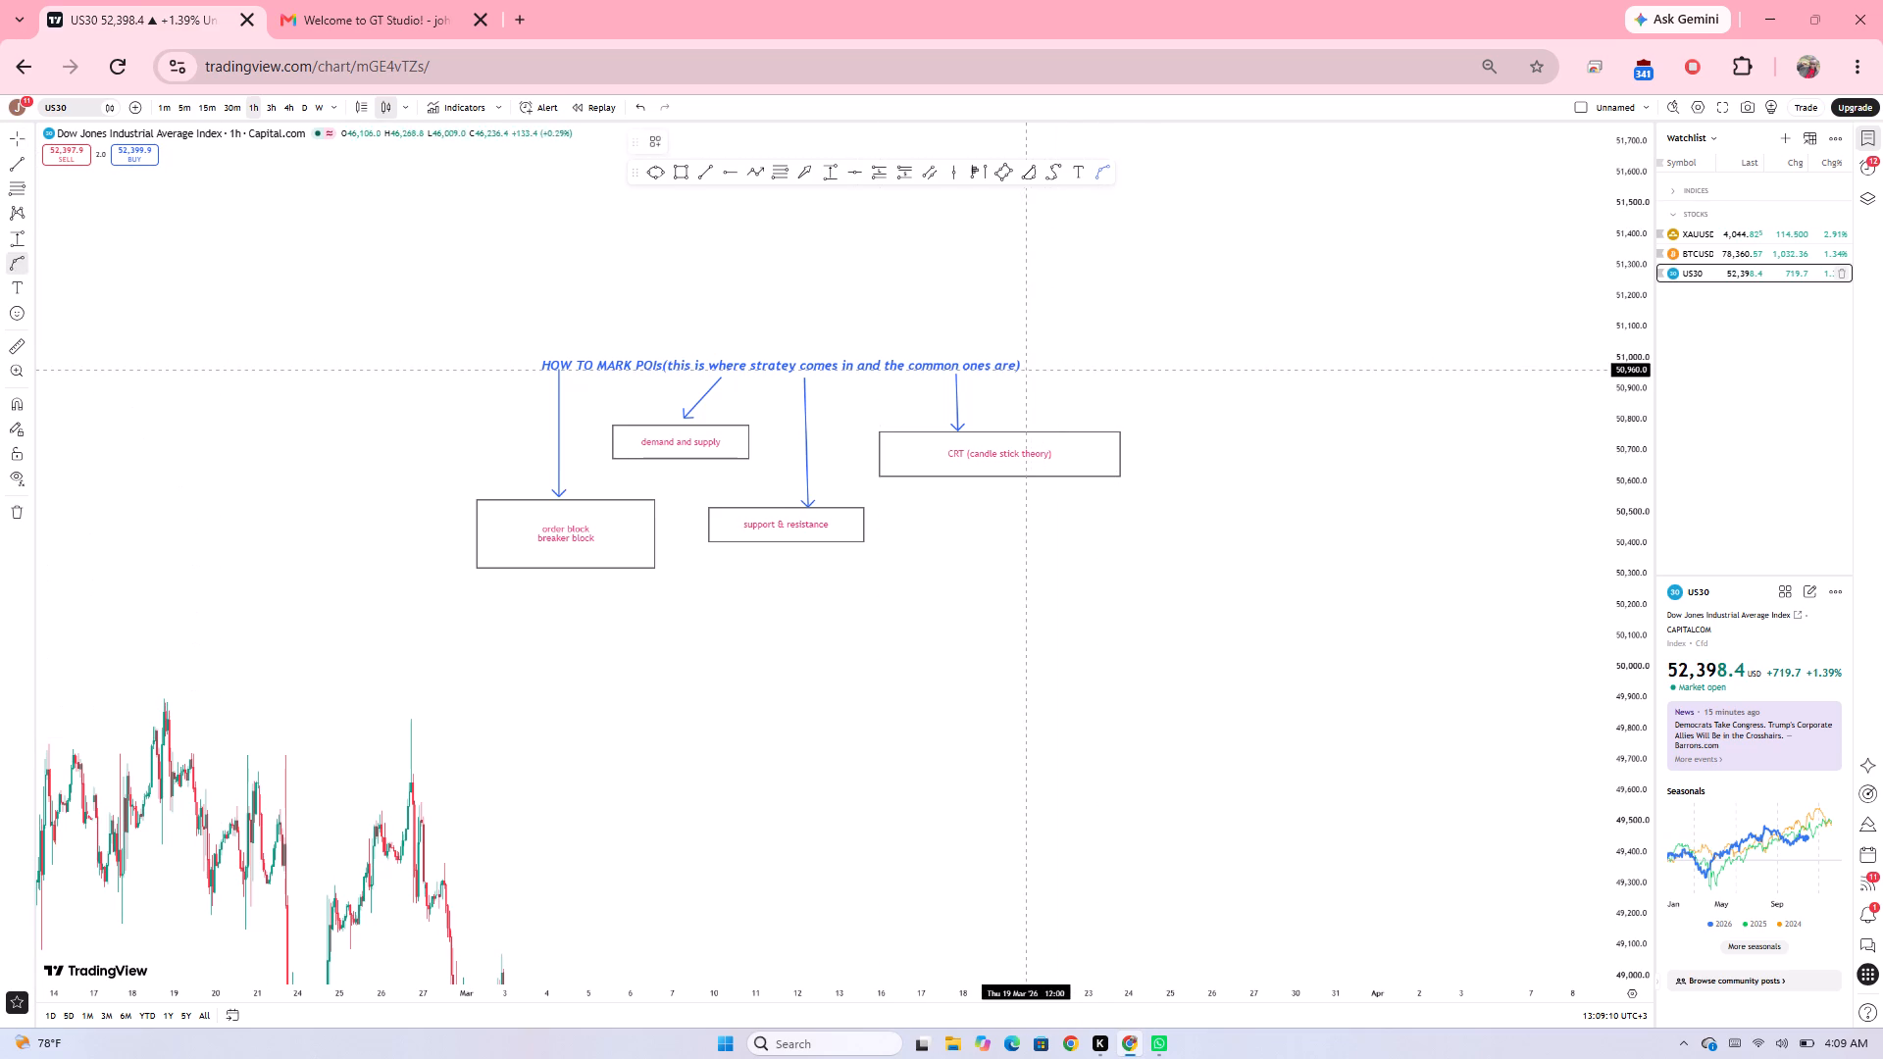
left_click_drag(1024, 370, 1135, 295)
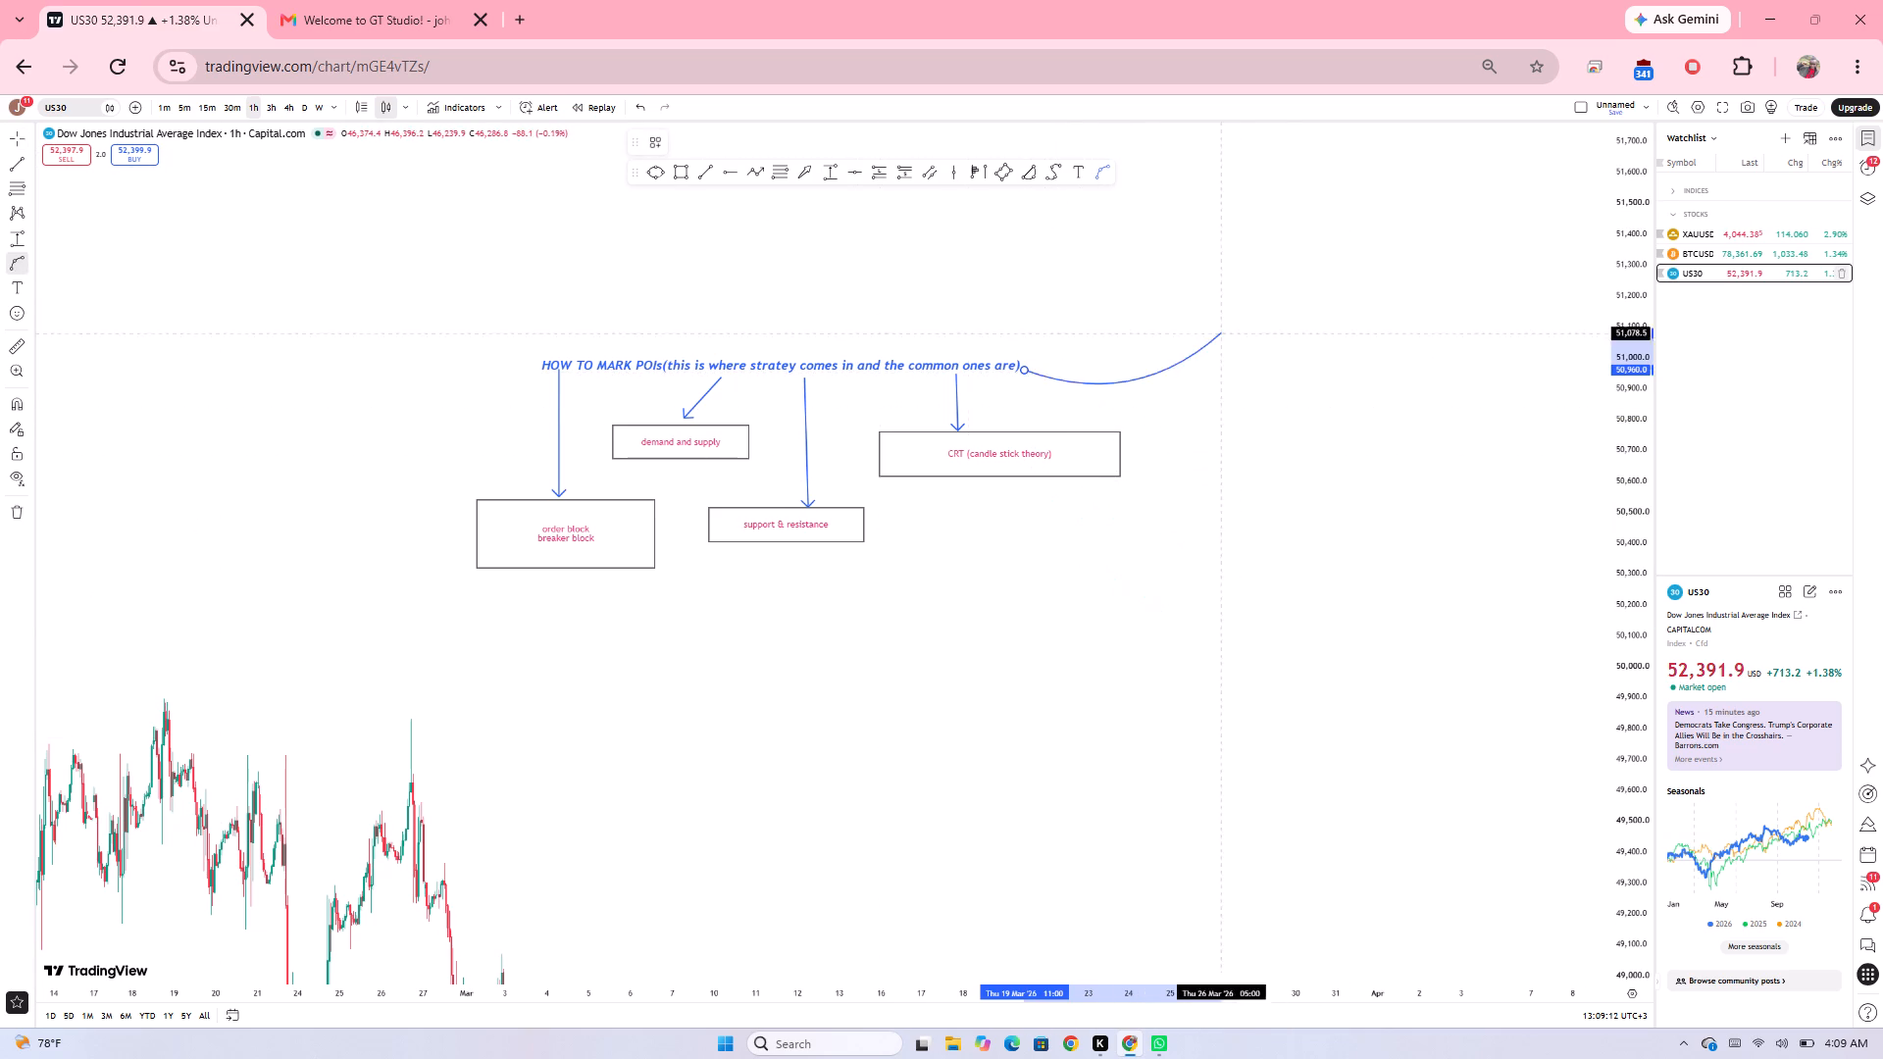
left_click_drag(1135, 295, 881, 325)
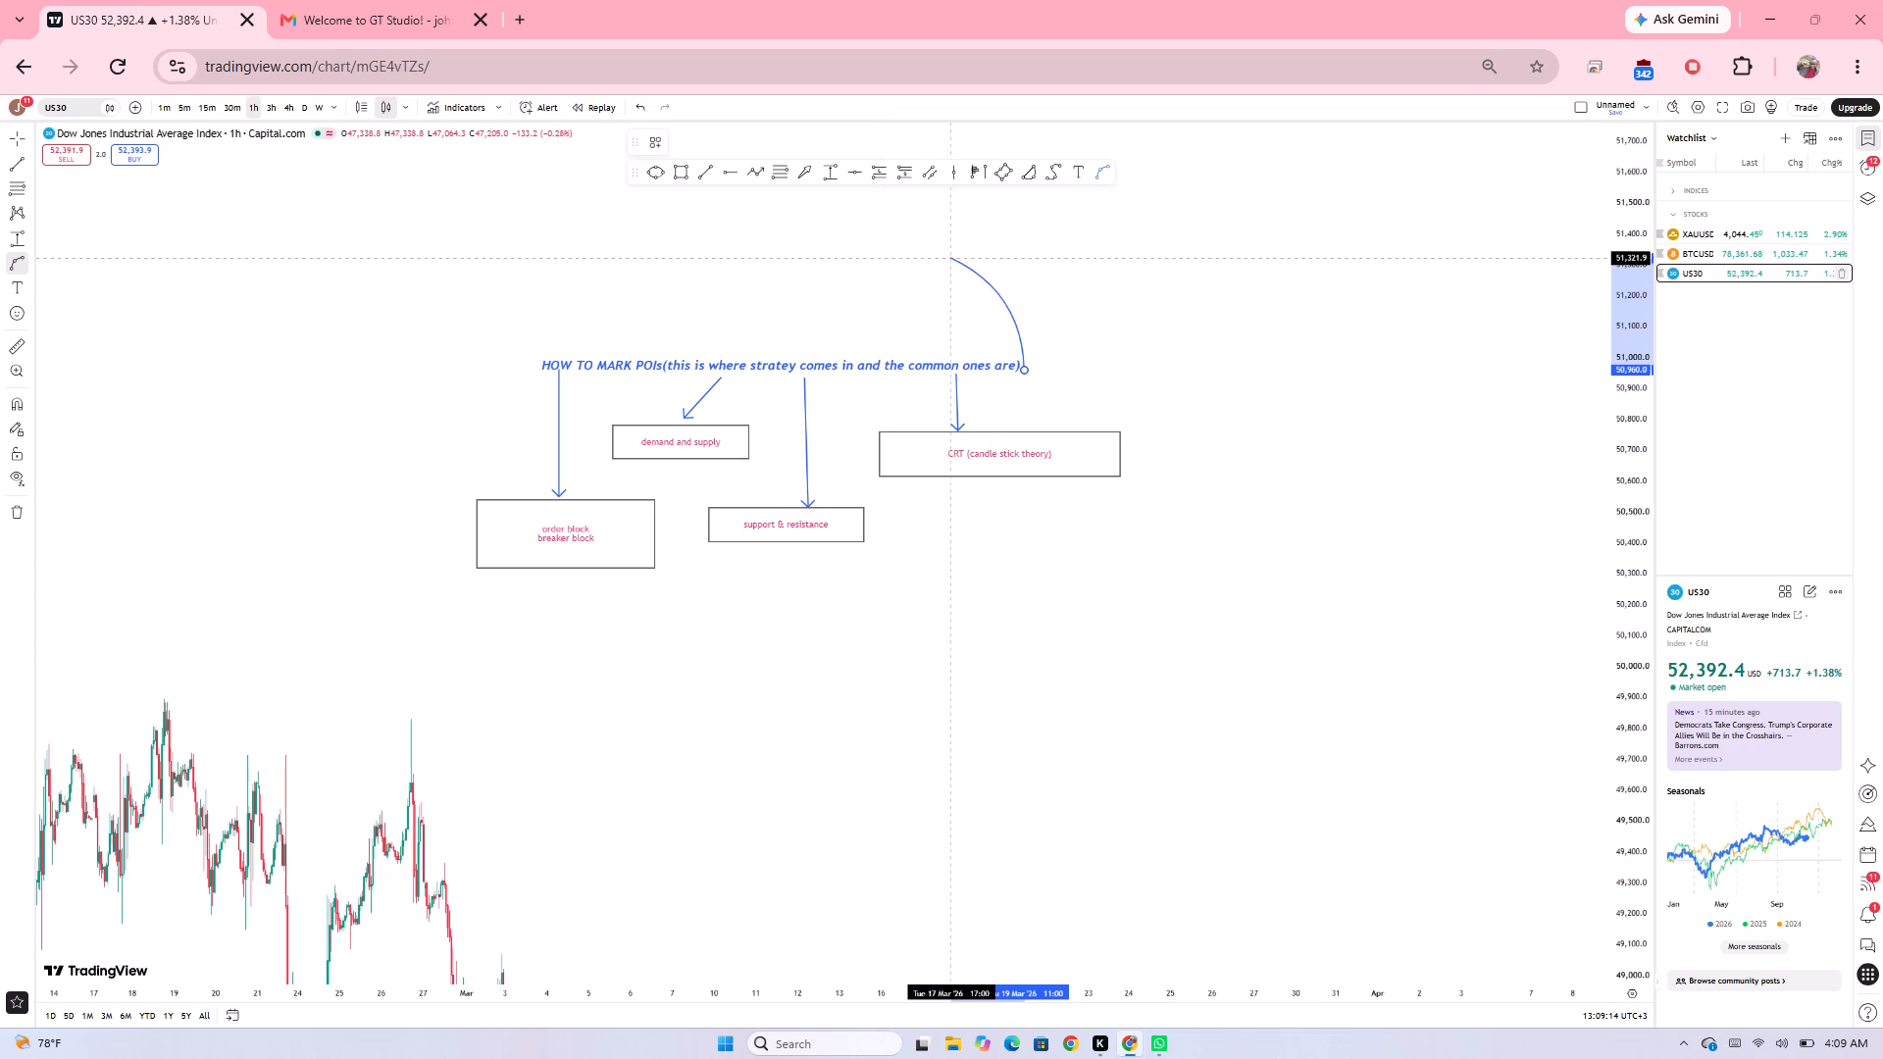
left_click(951, 258)
left_click(951, 258)
left_click(1096, 271)
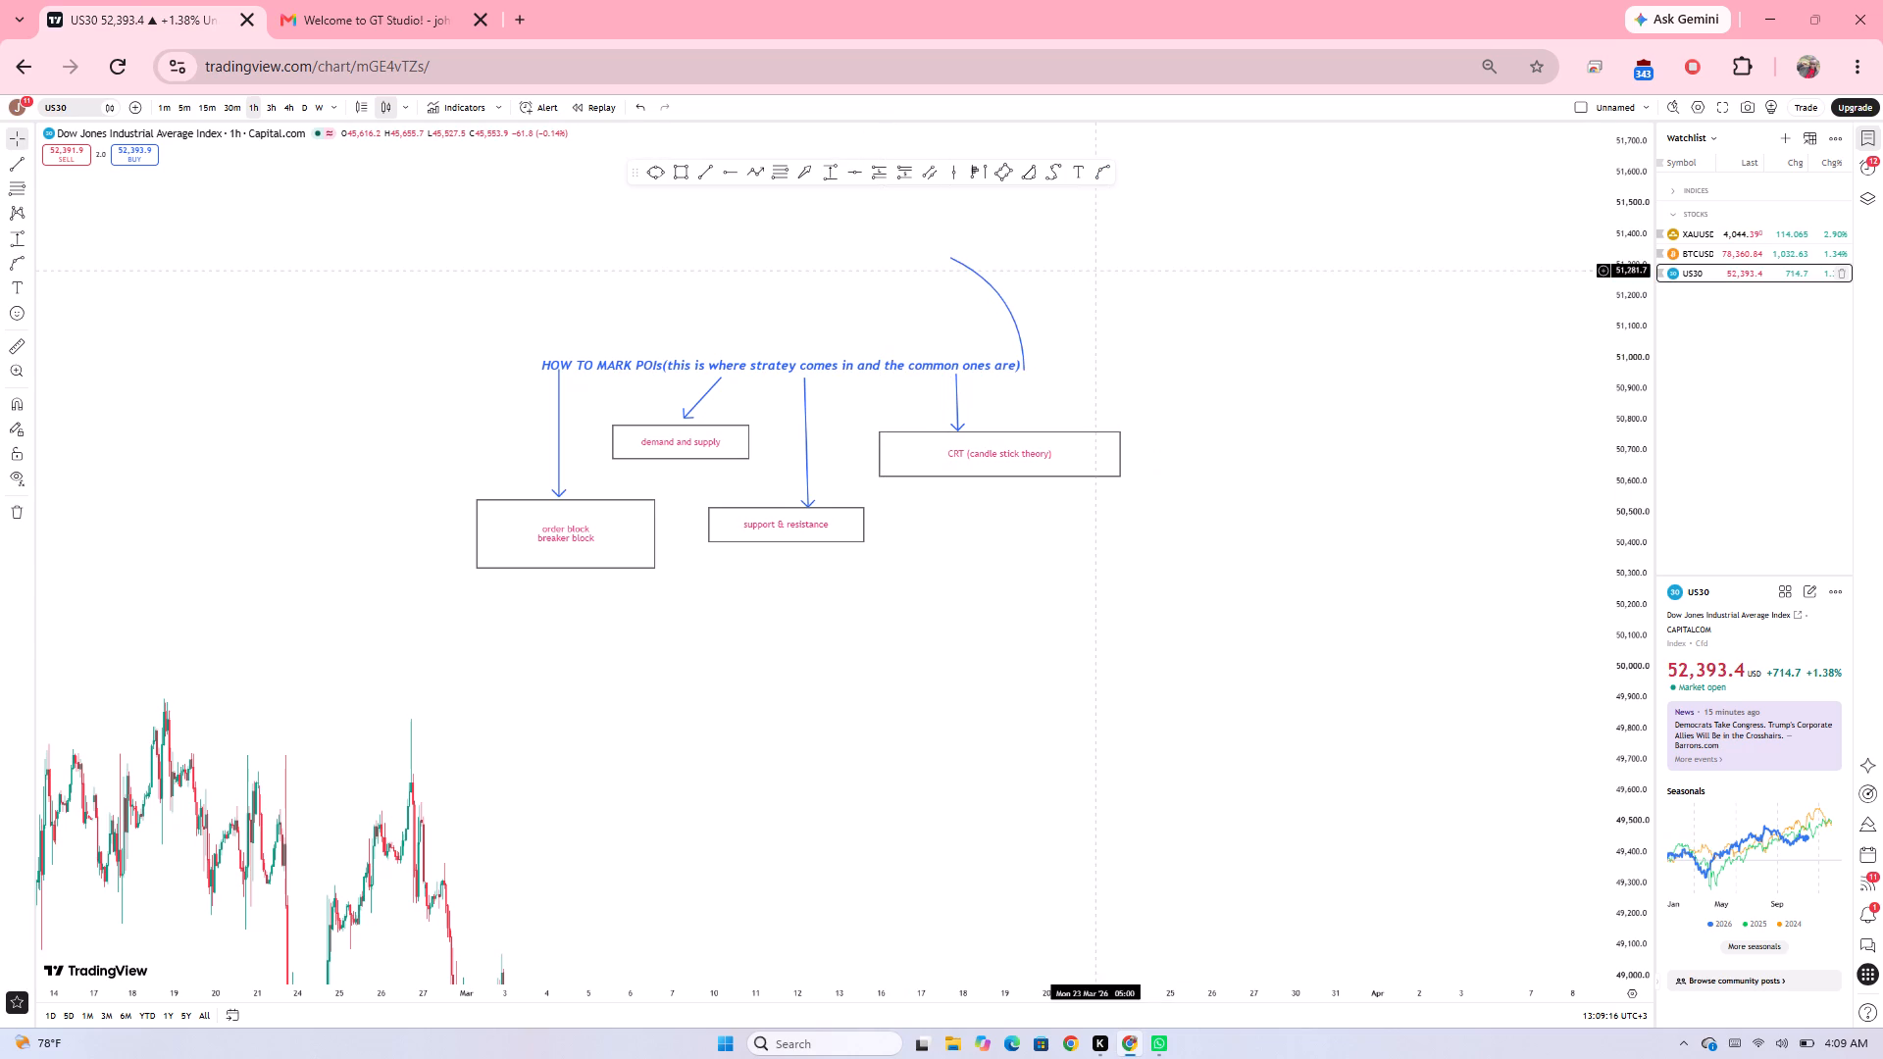
Reshape the curve to run from the heading's end, bulge out to about 25 March, and end near 50,000 at about 19 March.
left_click(992, 287)
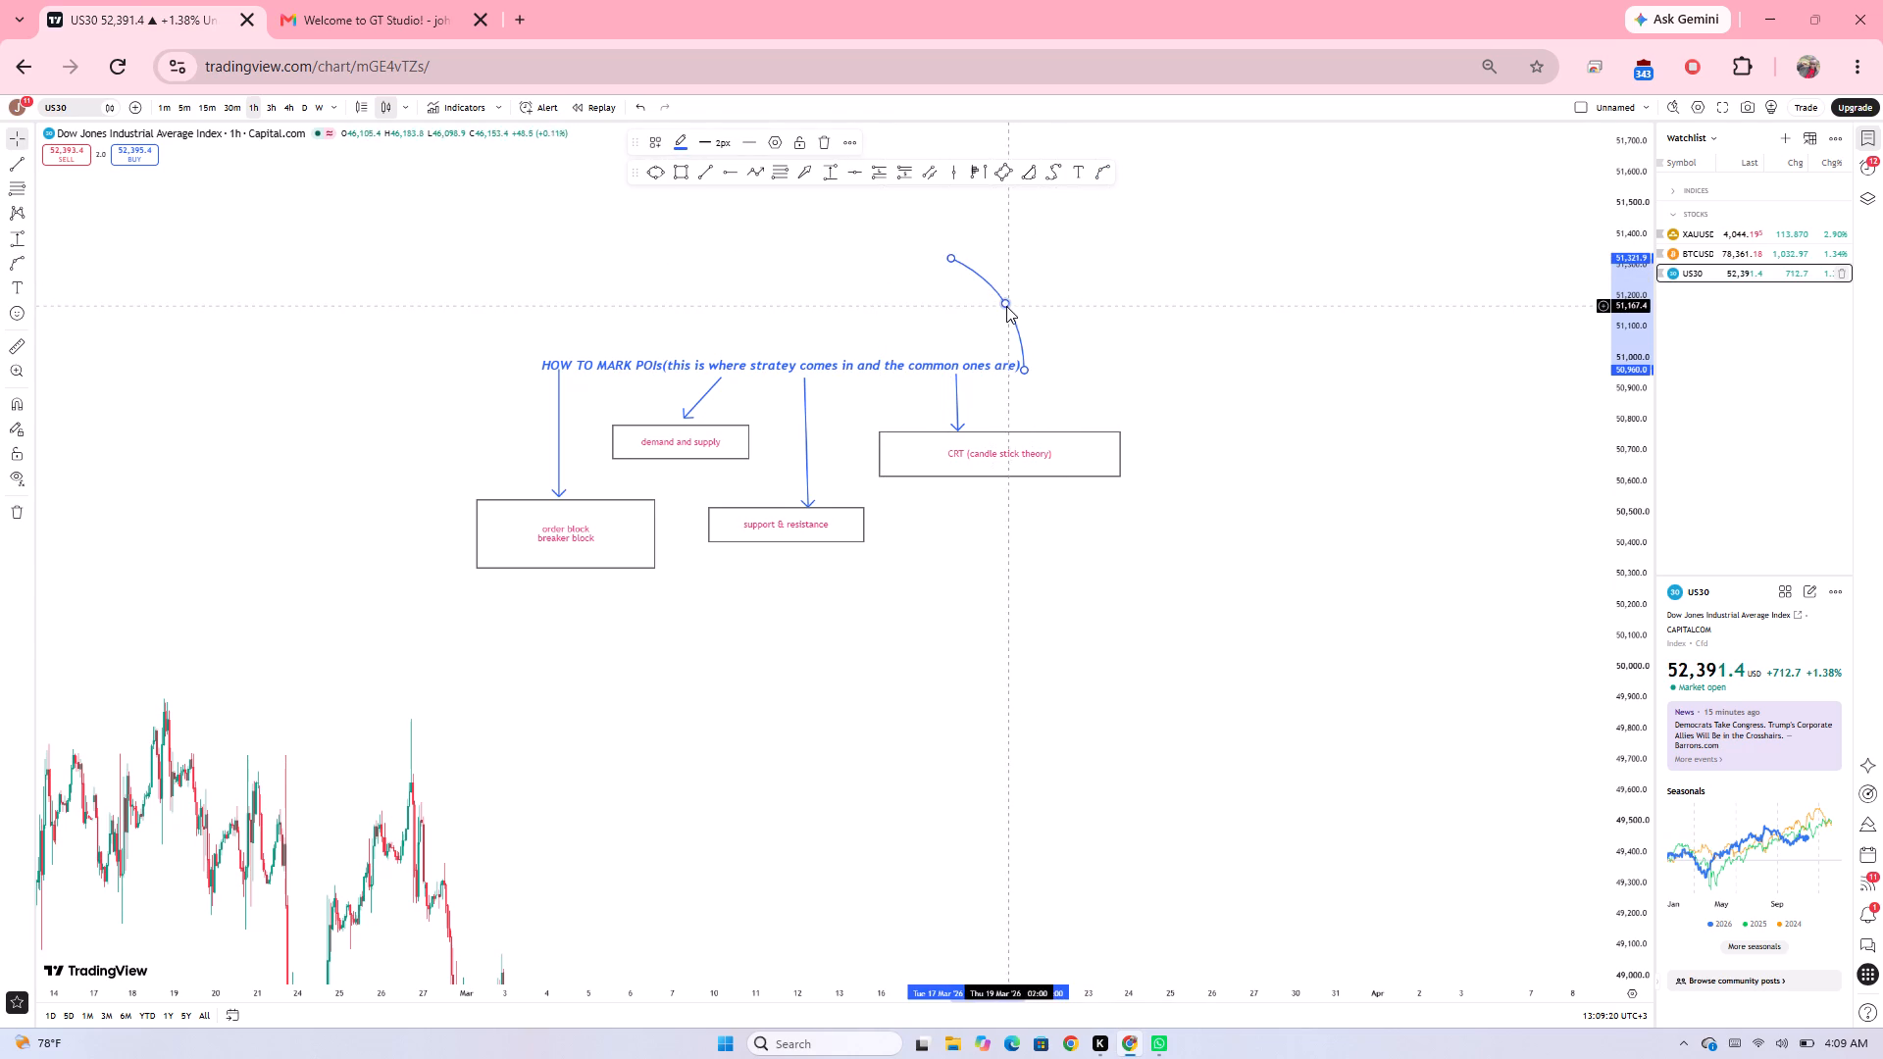
left_click_drag(1005, 306, 1033, 324)
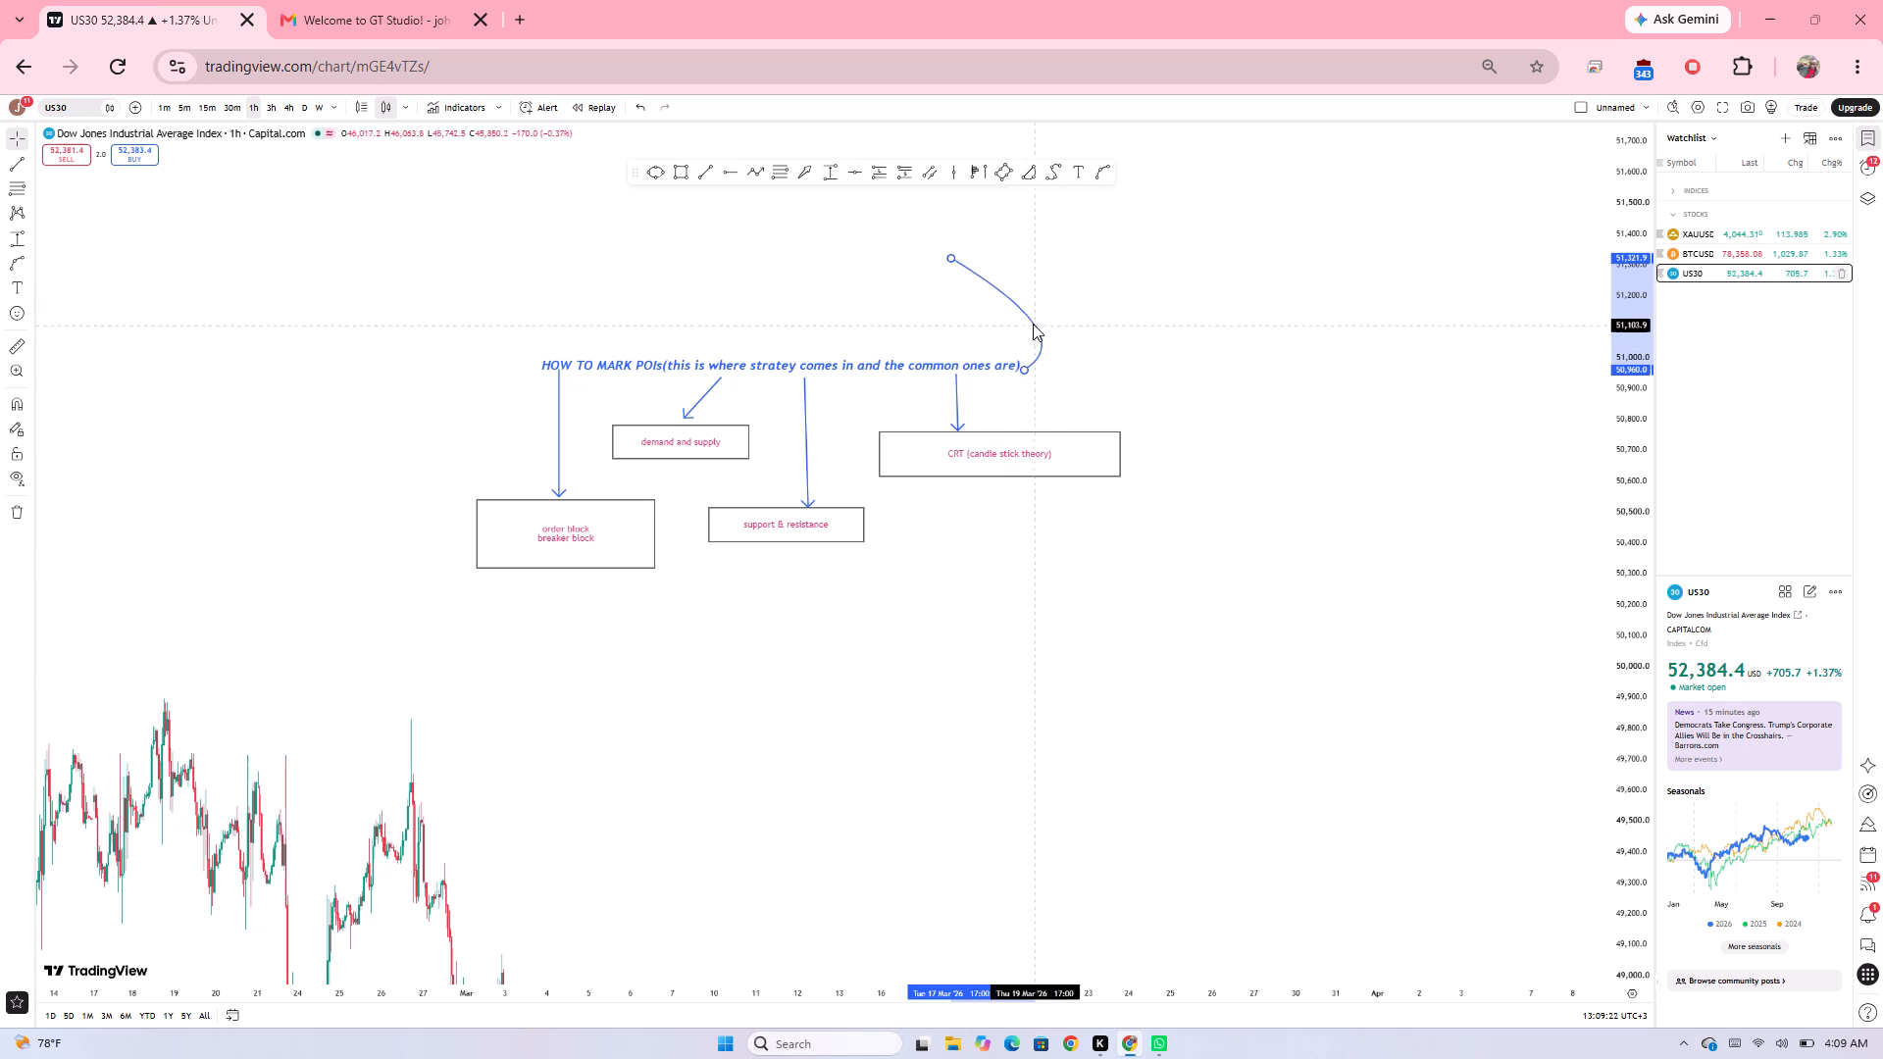
left_click_drag(1033, 324, 1026, 319)
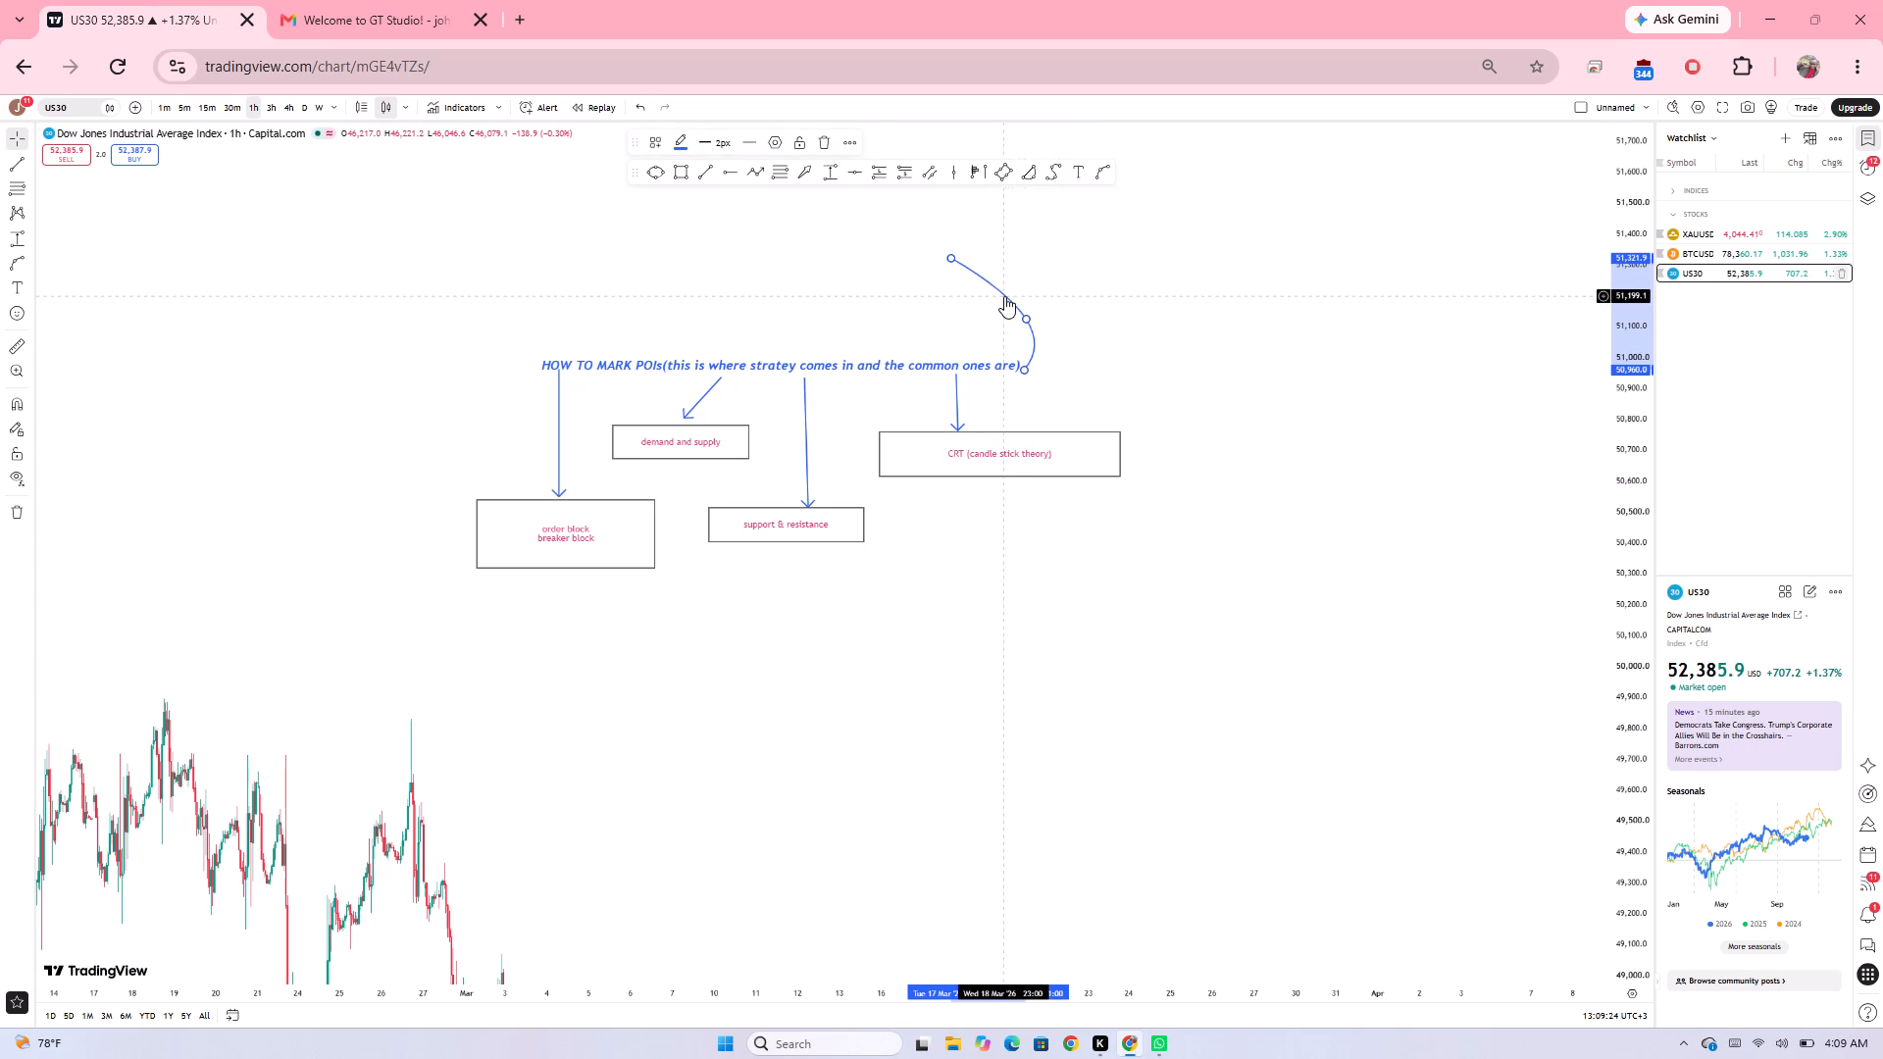
left_click_drag(1004, 296, 1075, 390)
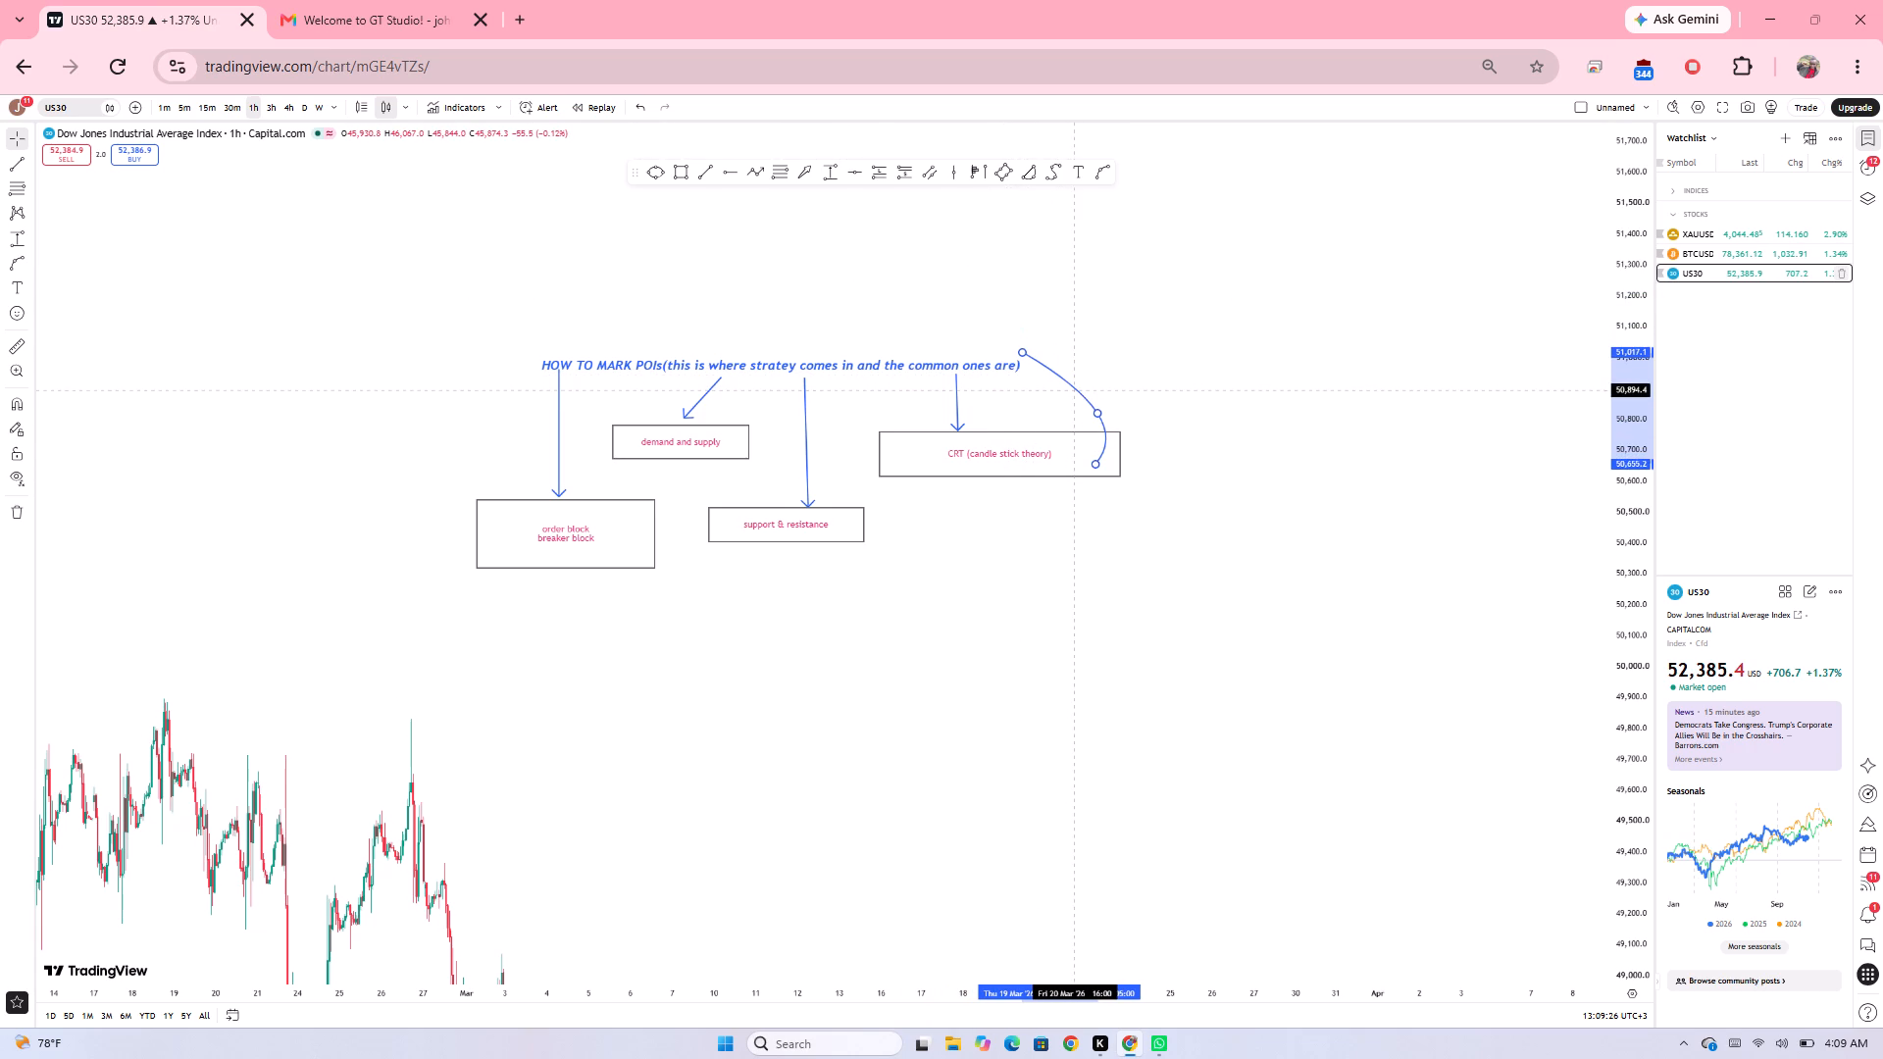
left_click_drag(1075, 390, 1073, 399)
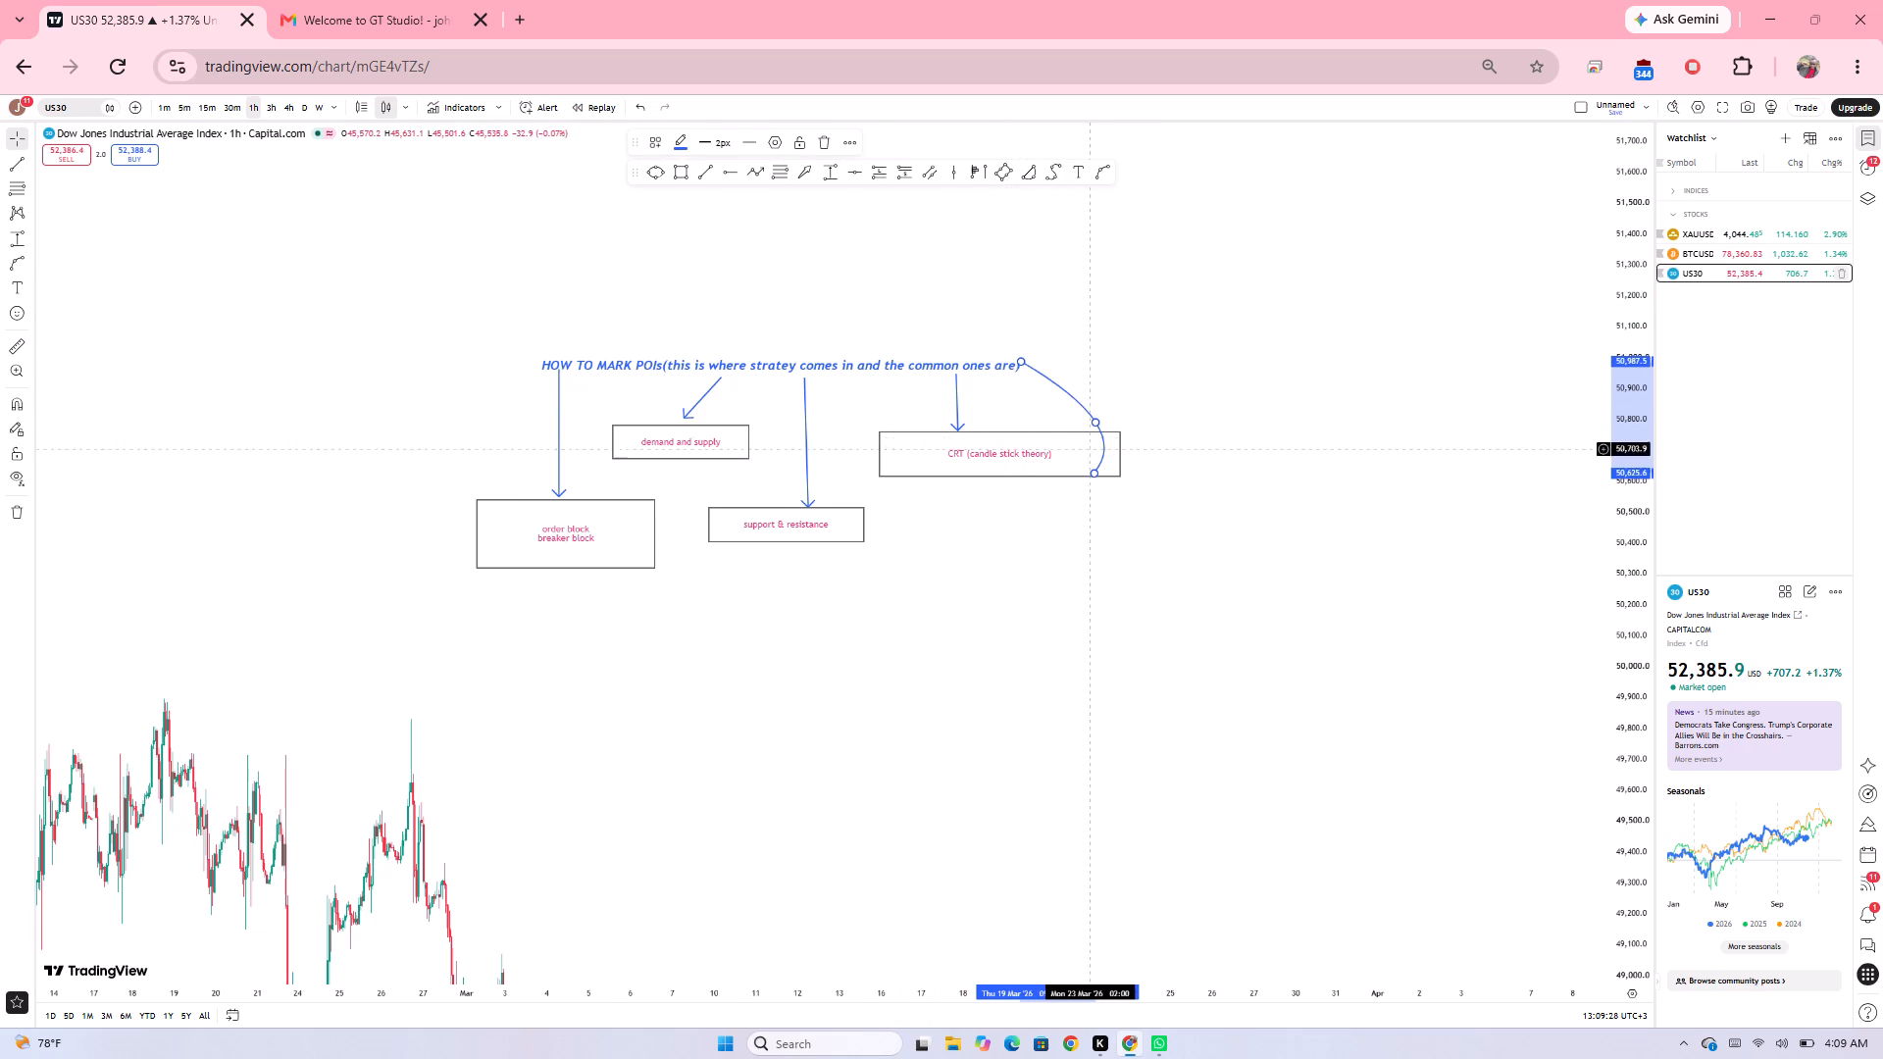
left_click_drag(1096, 477, 1293, 464)
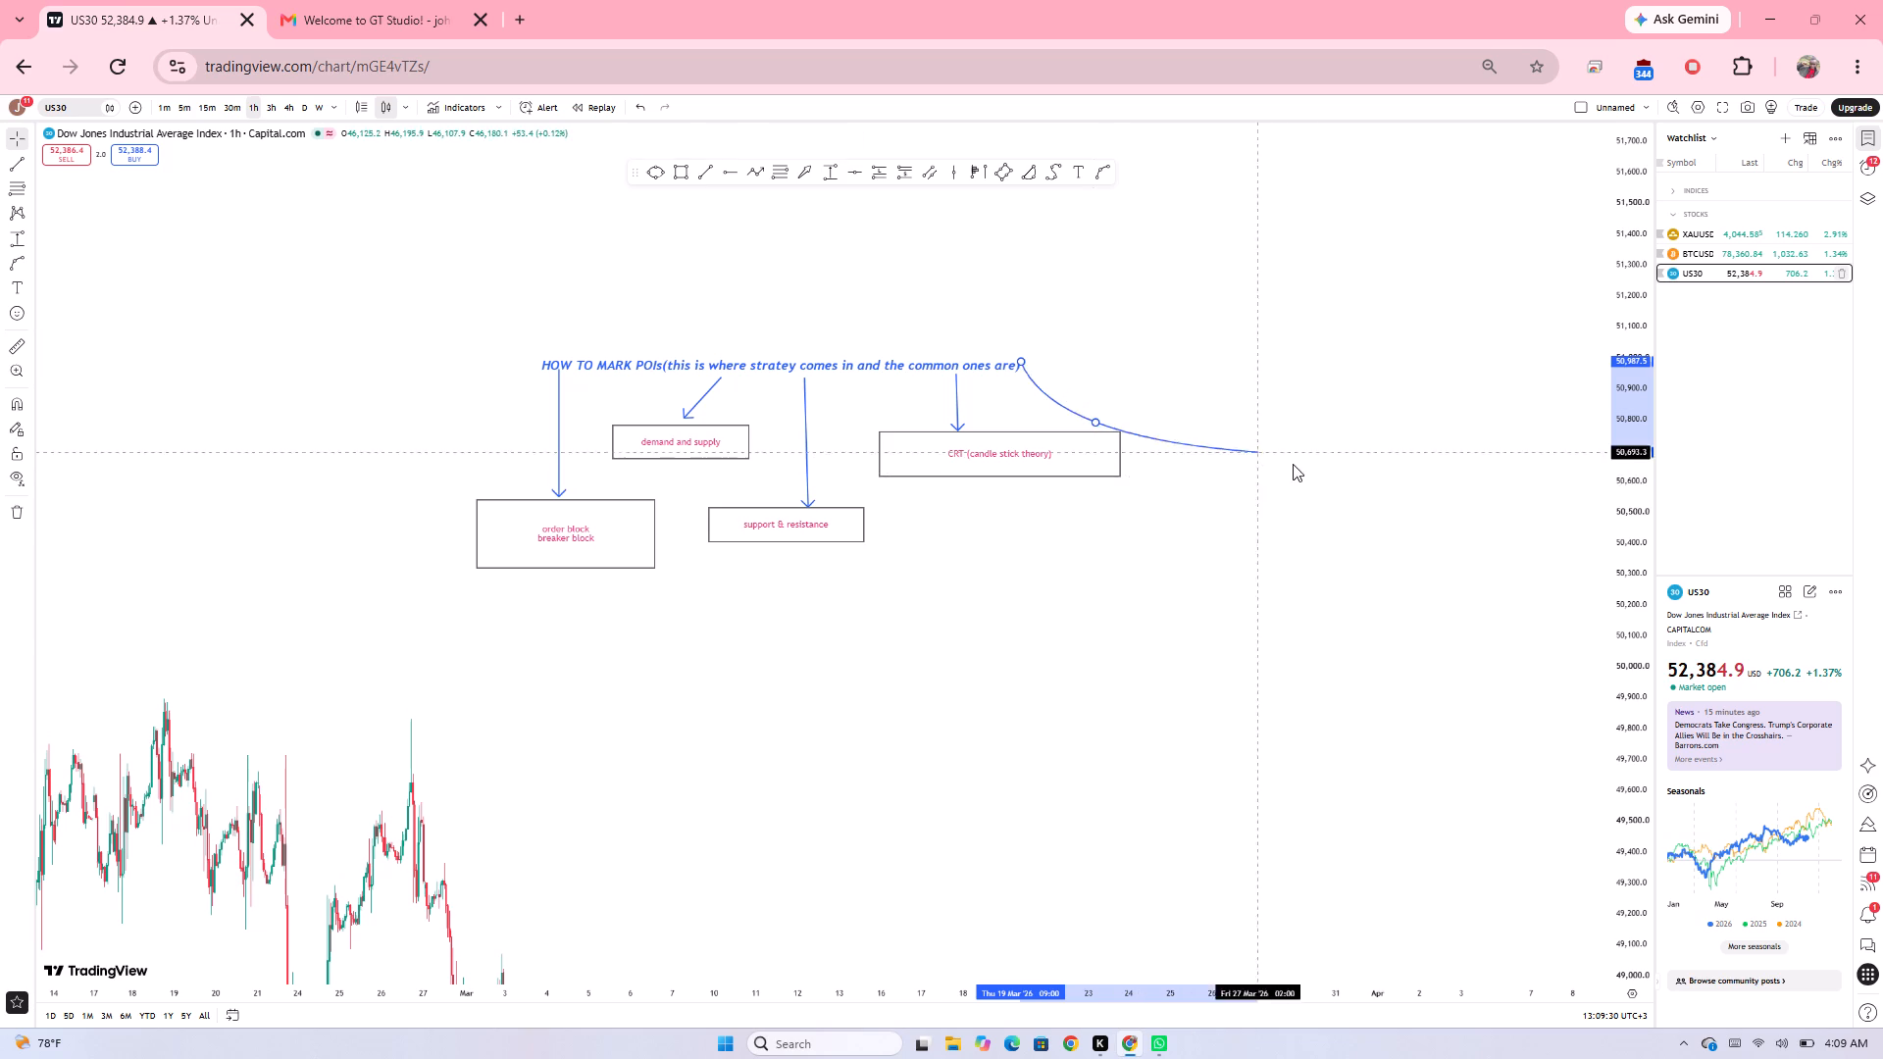
left_click_drag(1293, 464, 1079, 670)
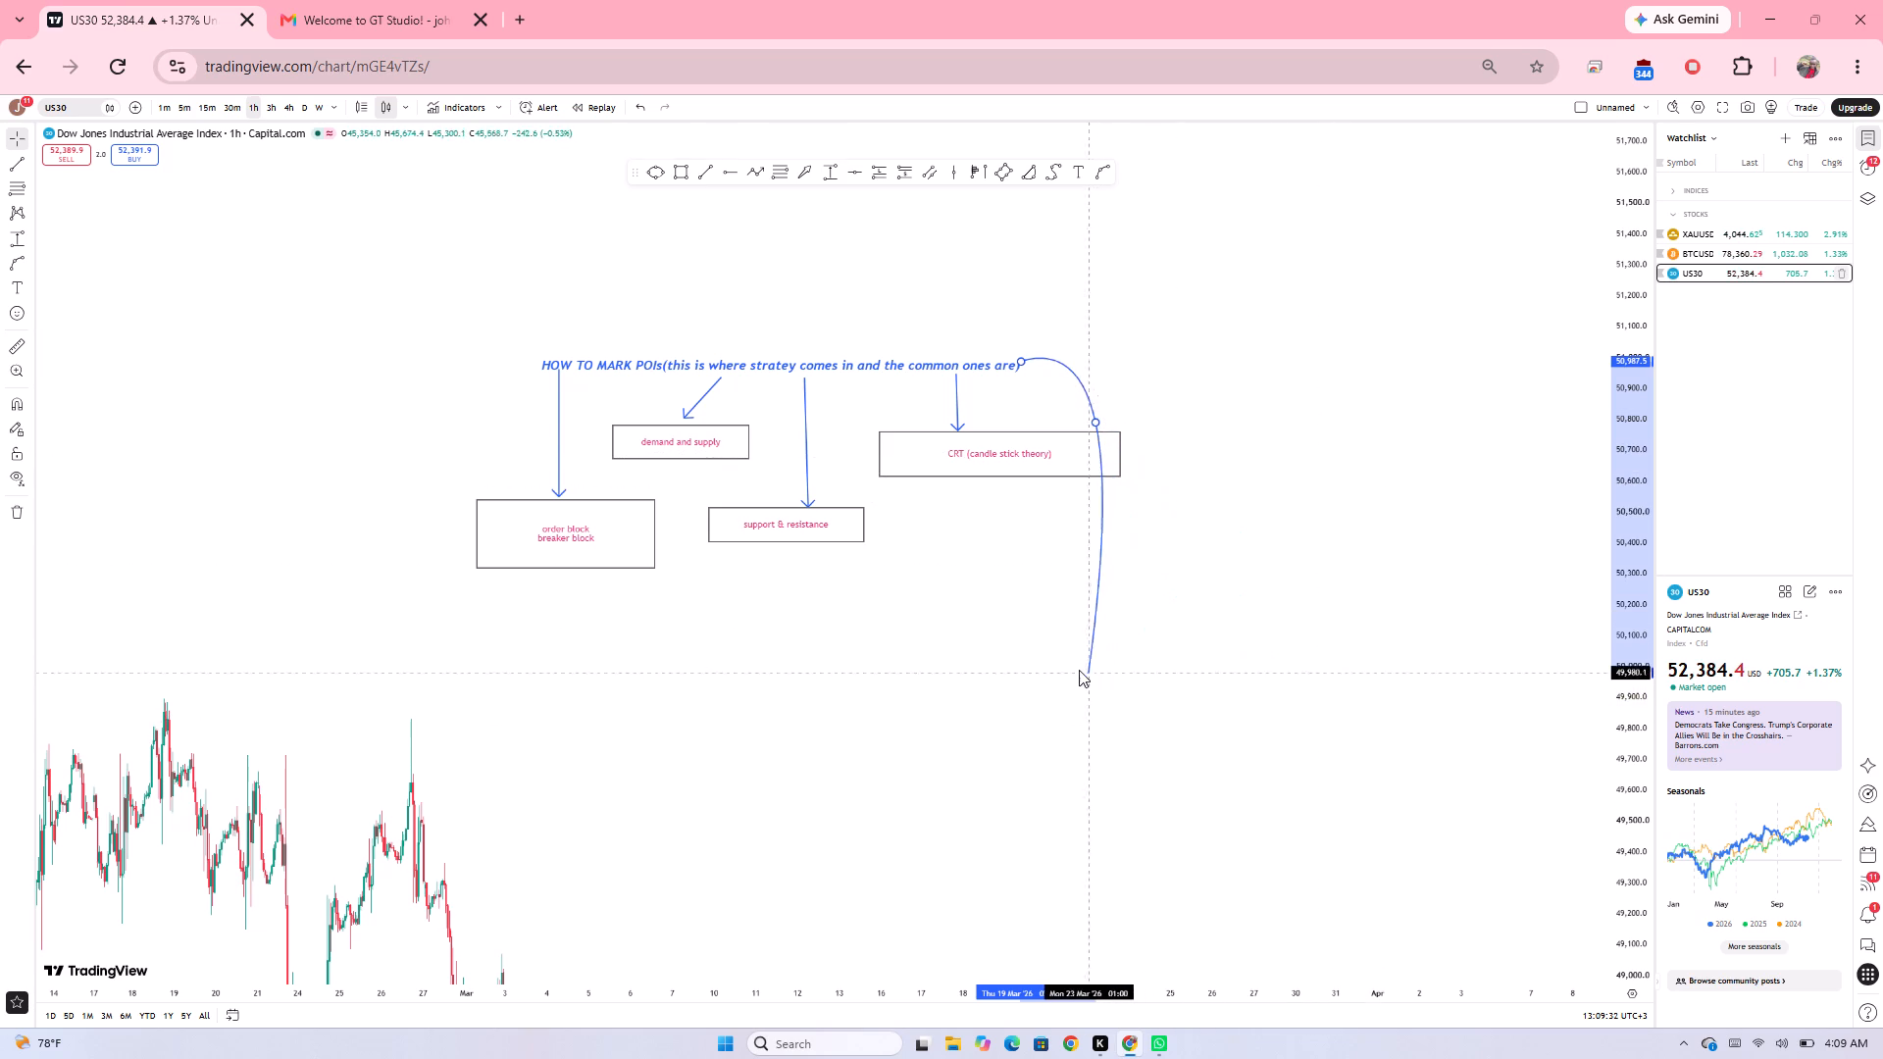
left_click_drag(1079, 670, 1040, 664)
left_click_drag(1094, 422, 1203, 423)
left_click(1105, 386)
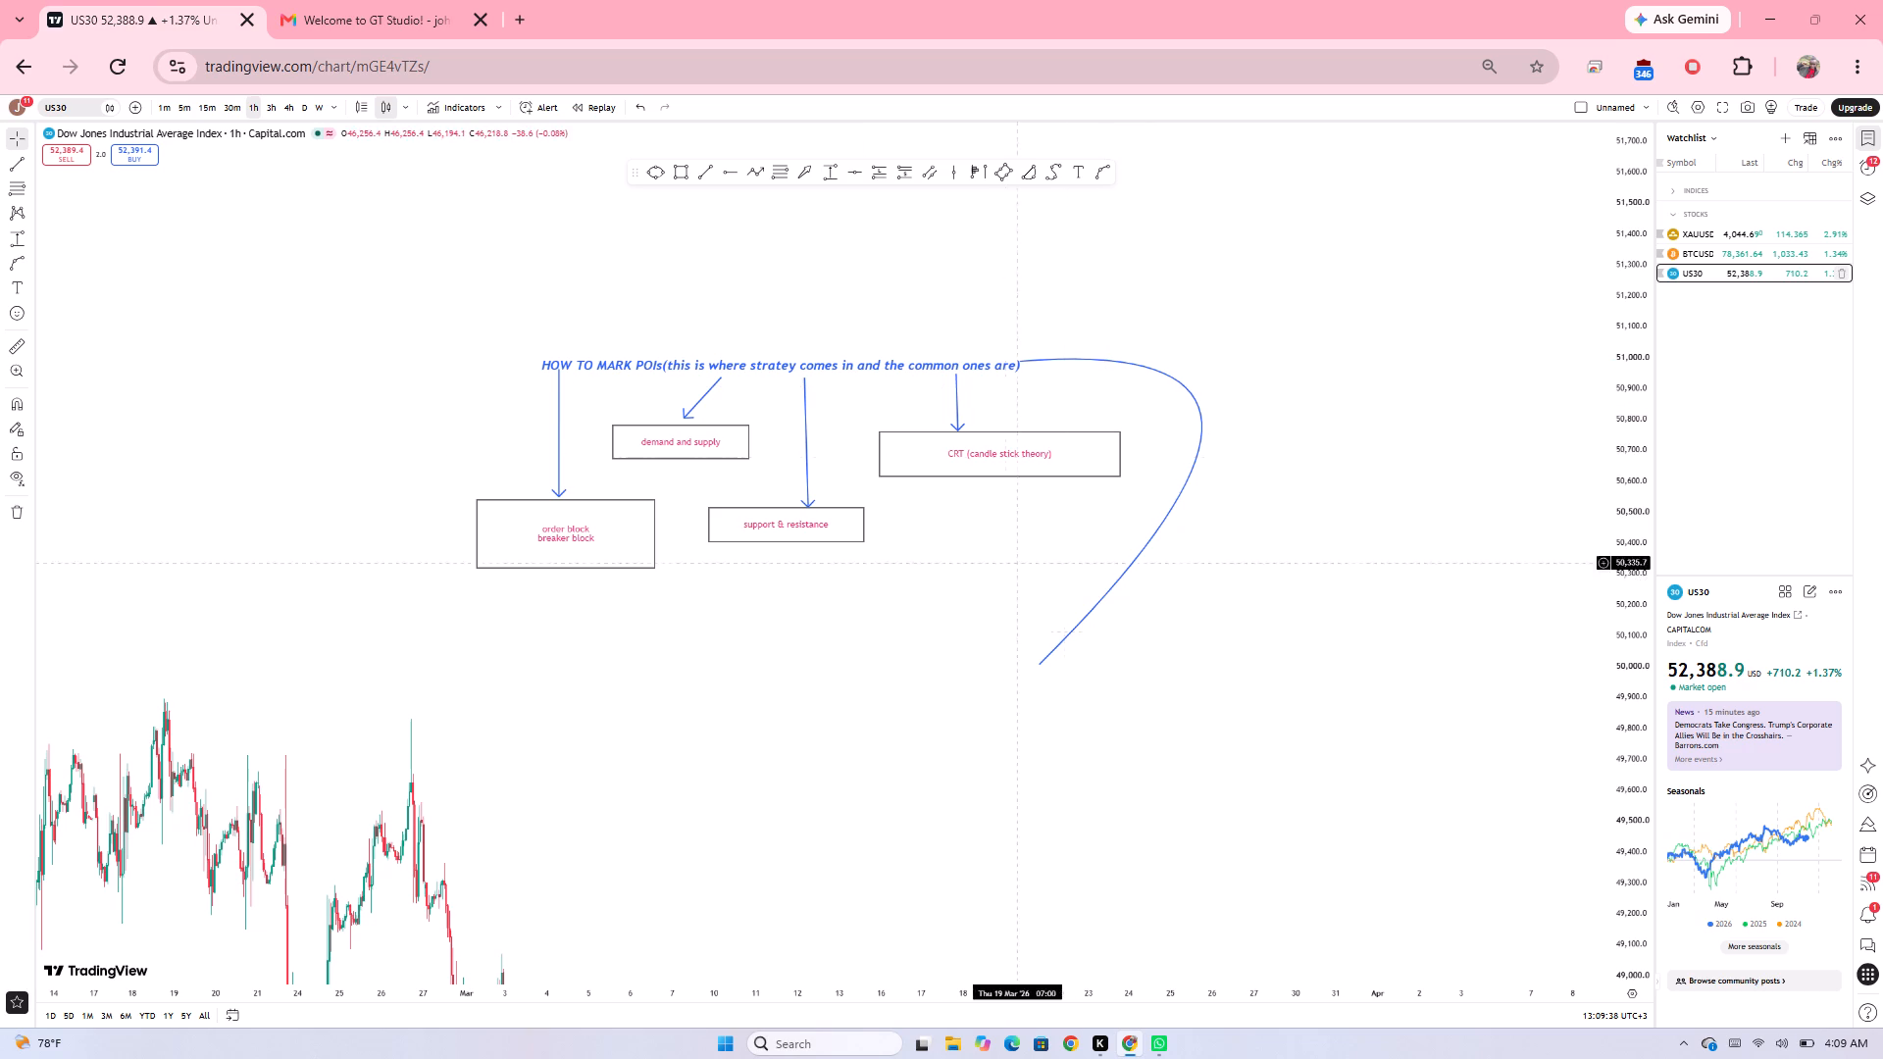
Draw a rectangle at the curve's lower end, spanning 16 to 25 March with its bottom at about 49,885, and label it "trendline".
left_click(684, 172)
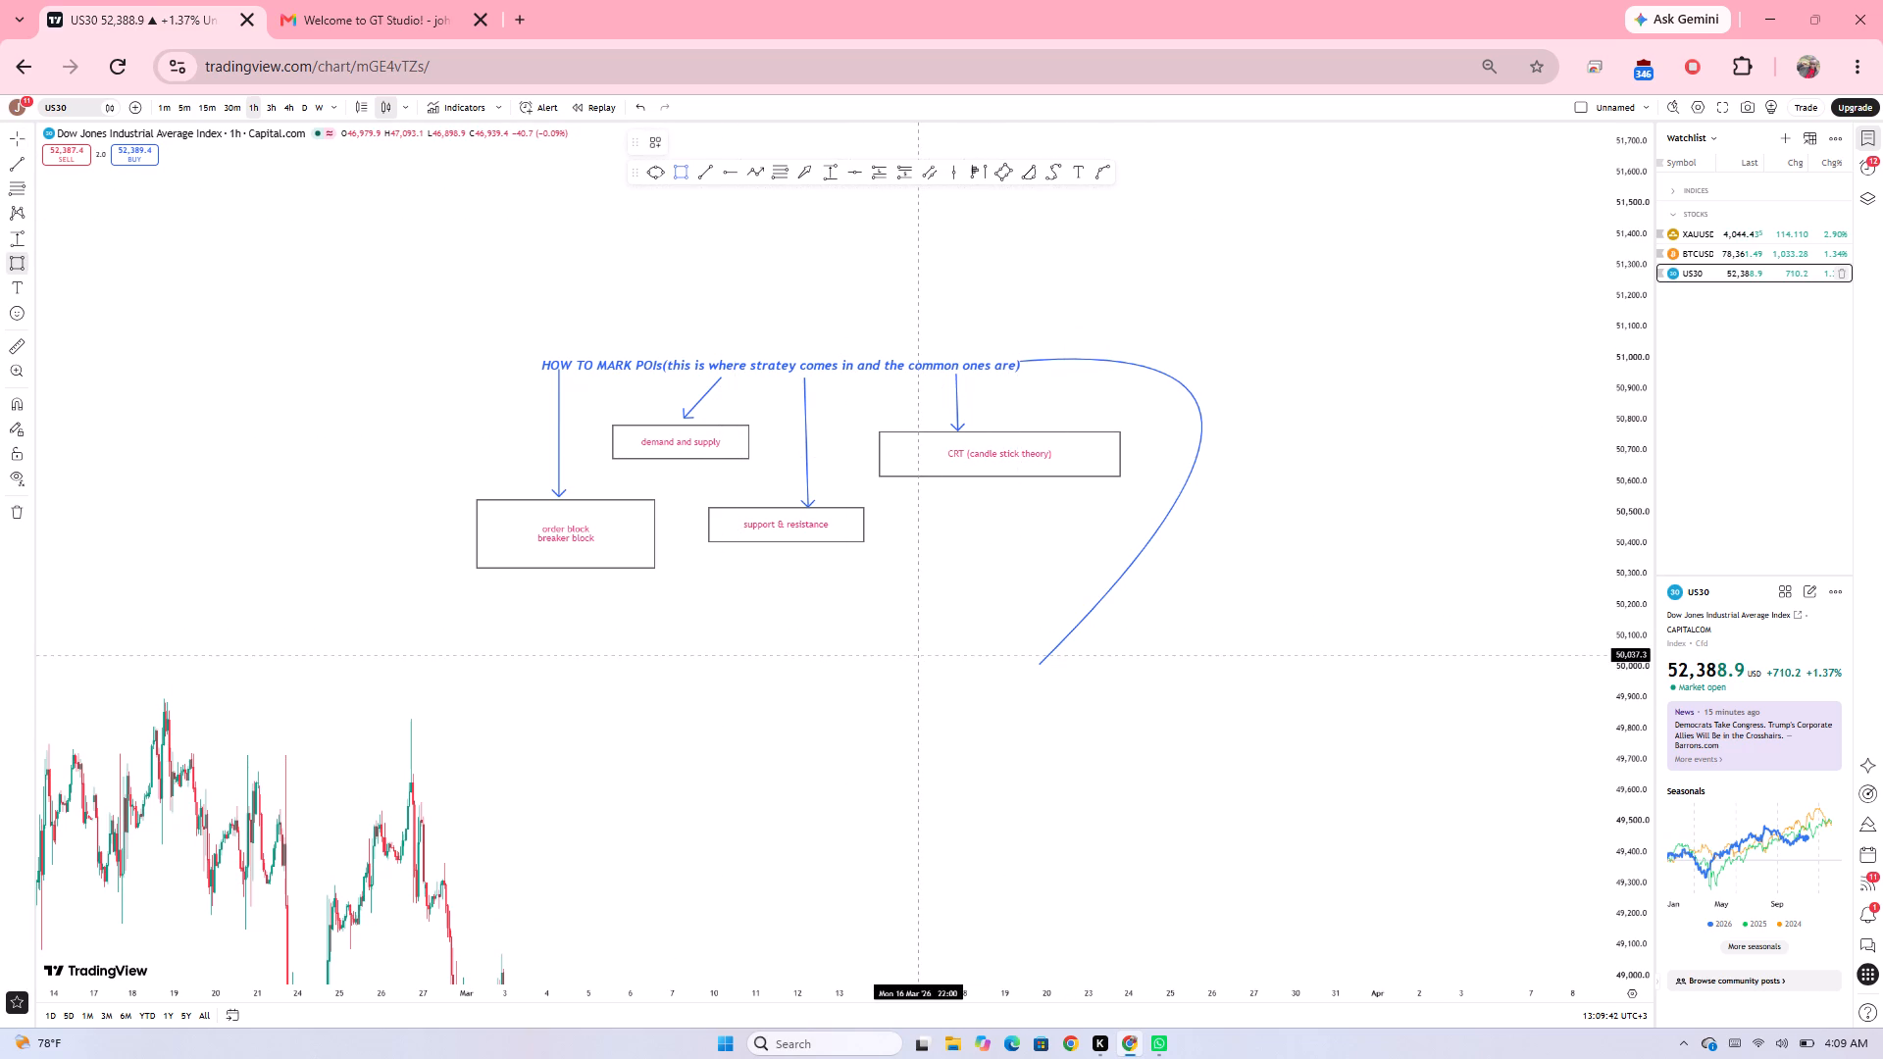
left_click_drag(918, 655, 1197, 702)
left_click(1197, 702)
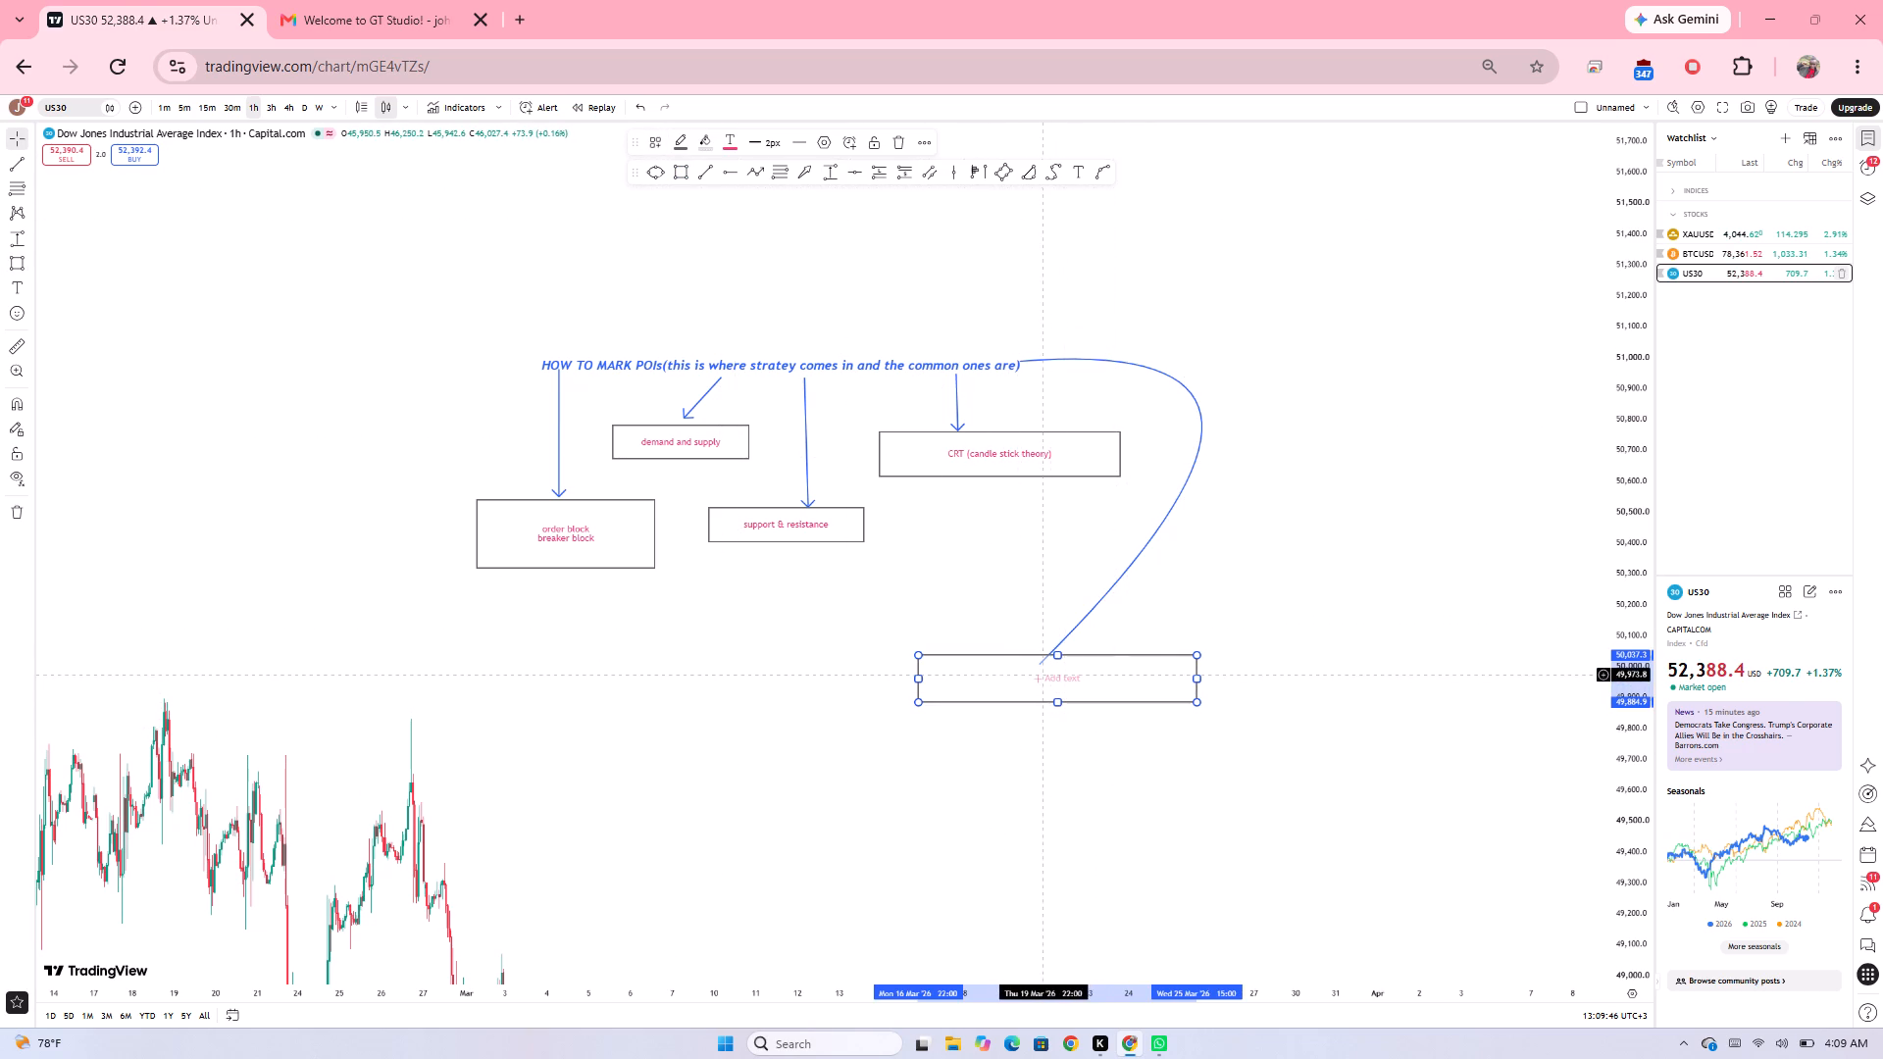
left_click(1043, 675)
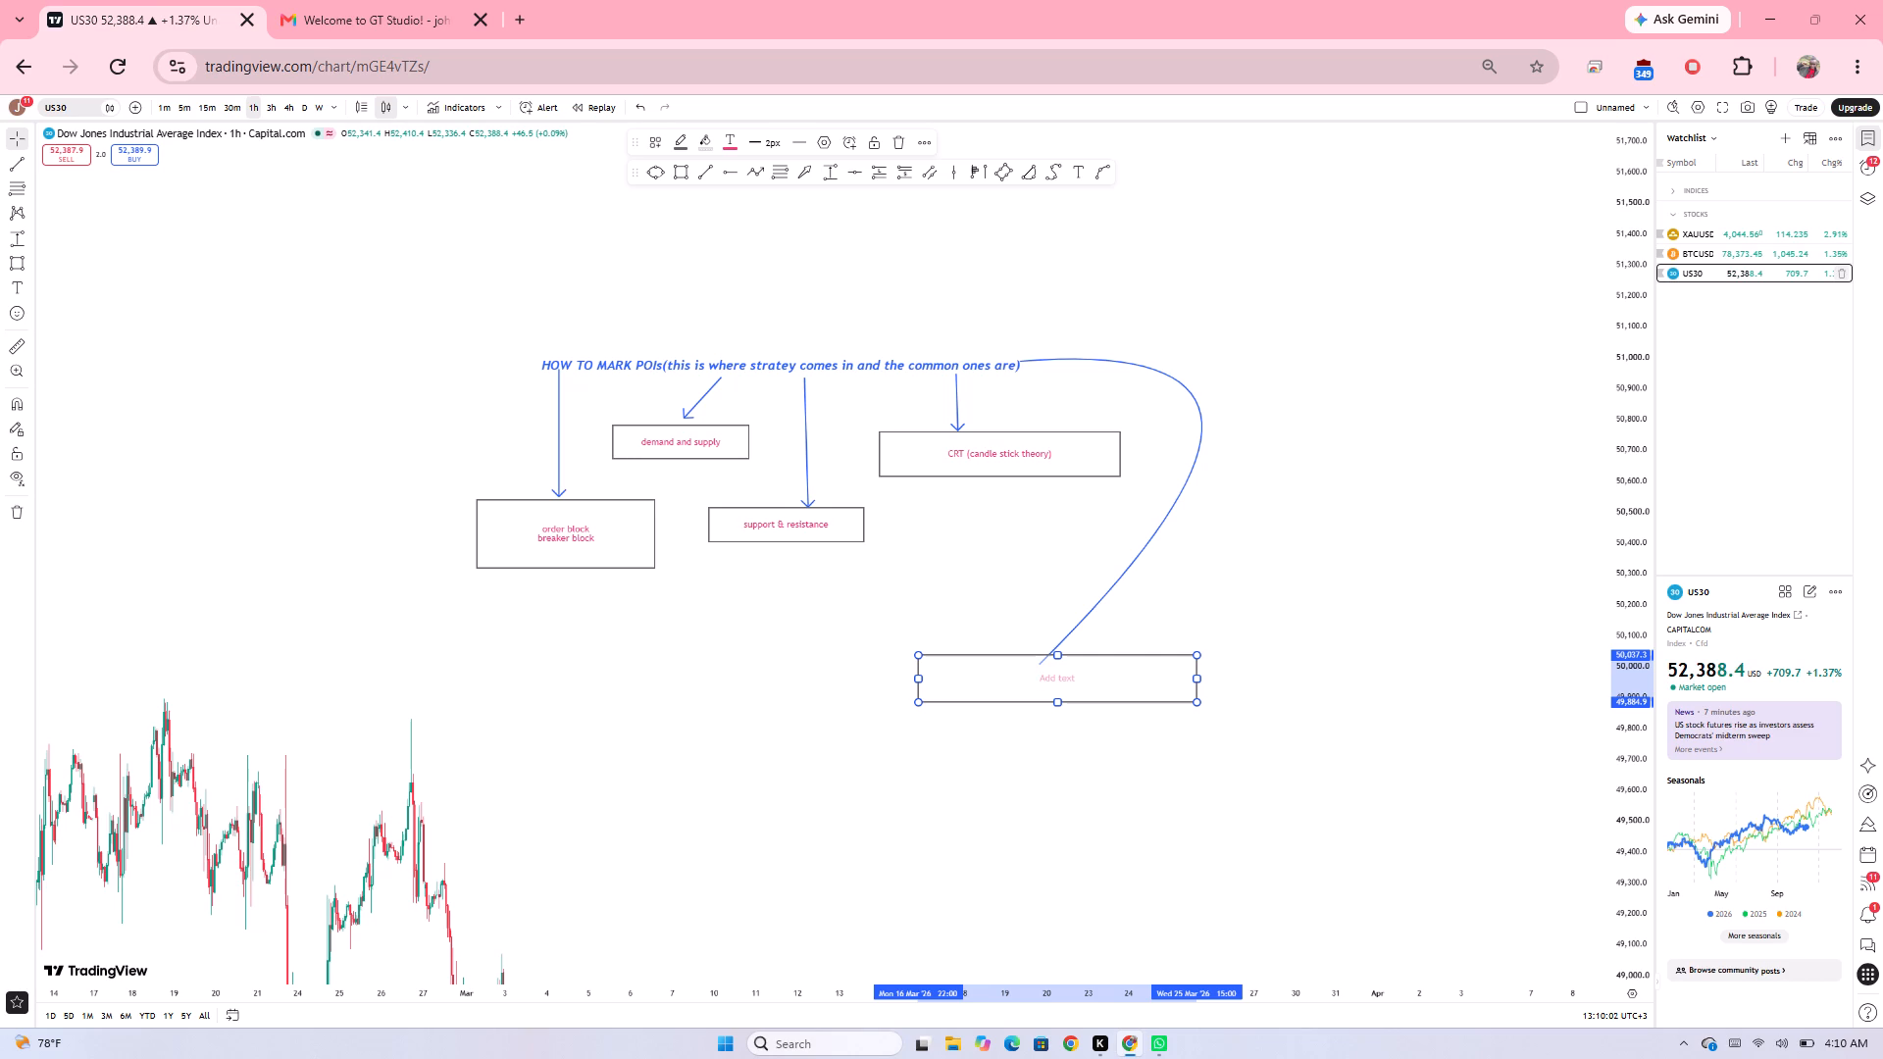
type("treb")
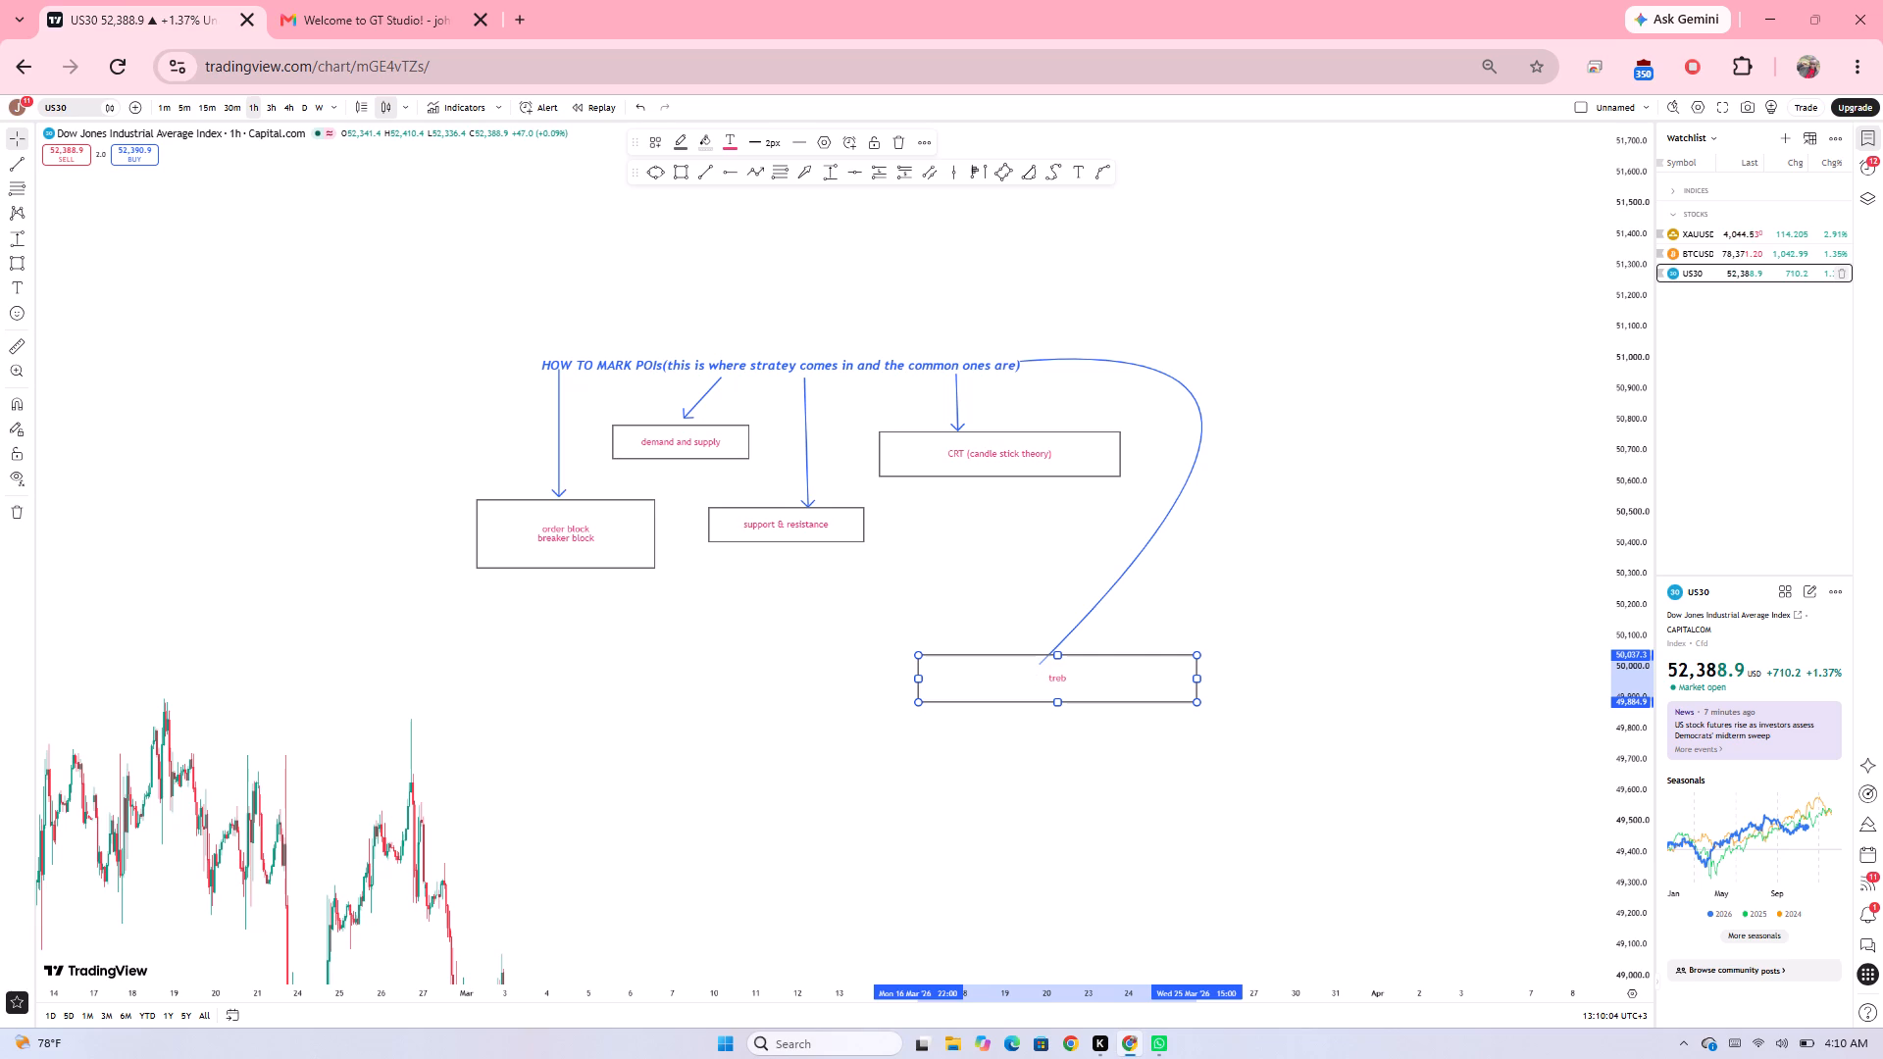
key("BackSpace")
type("ndline")
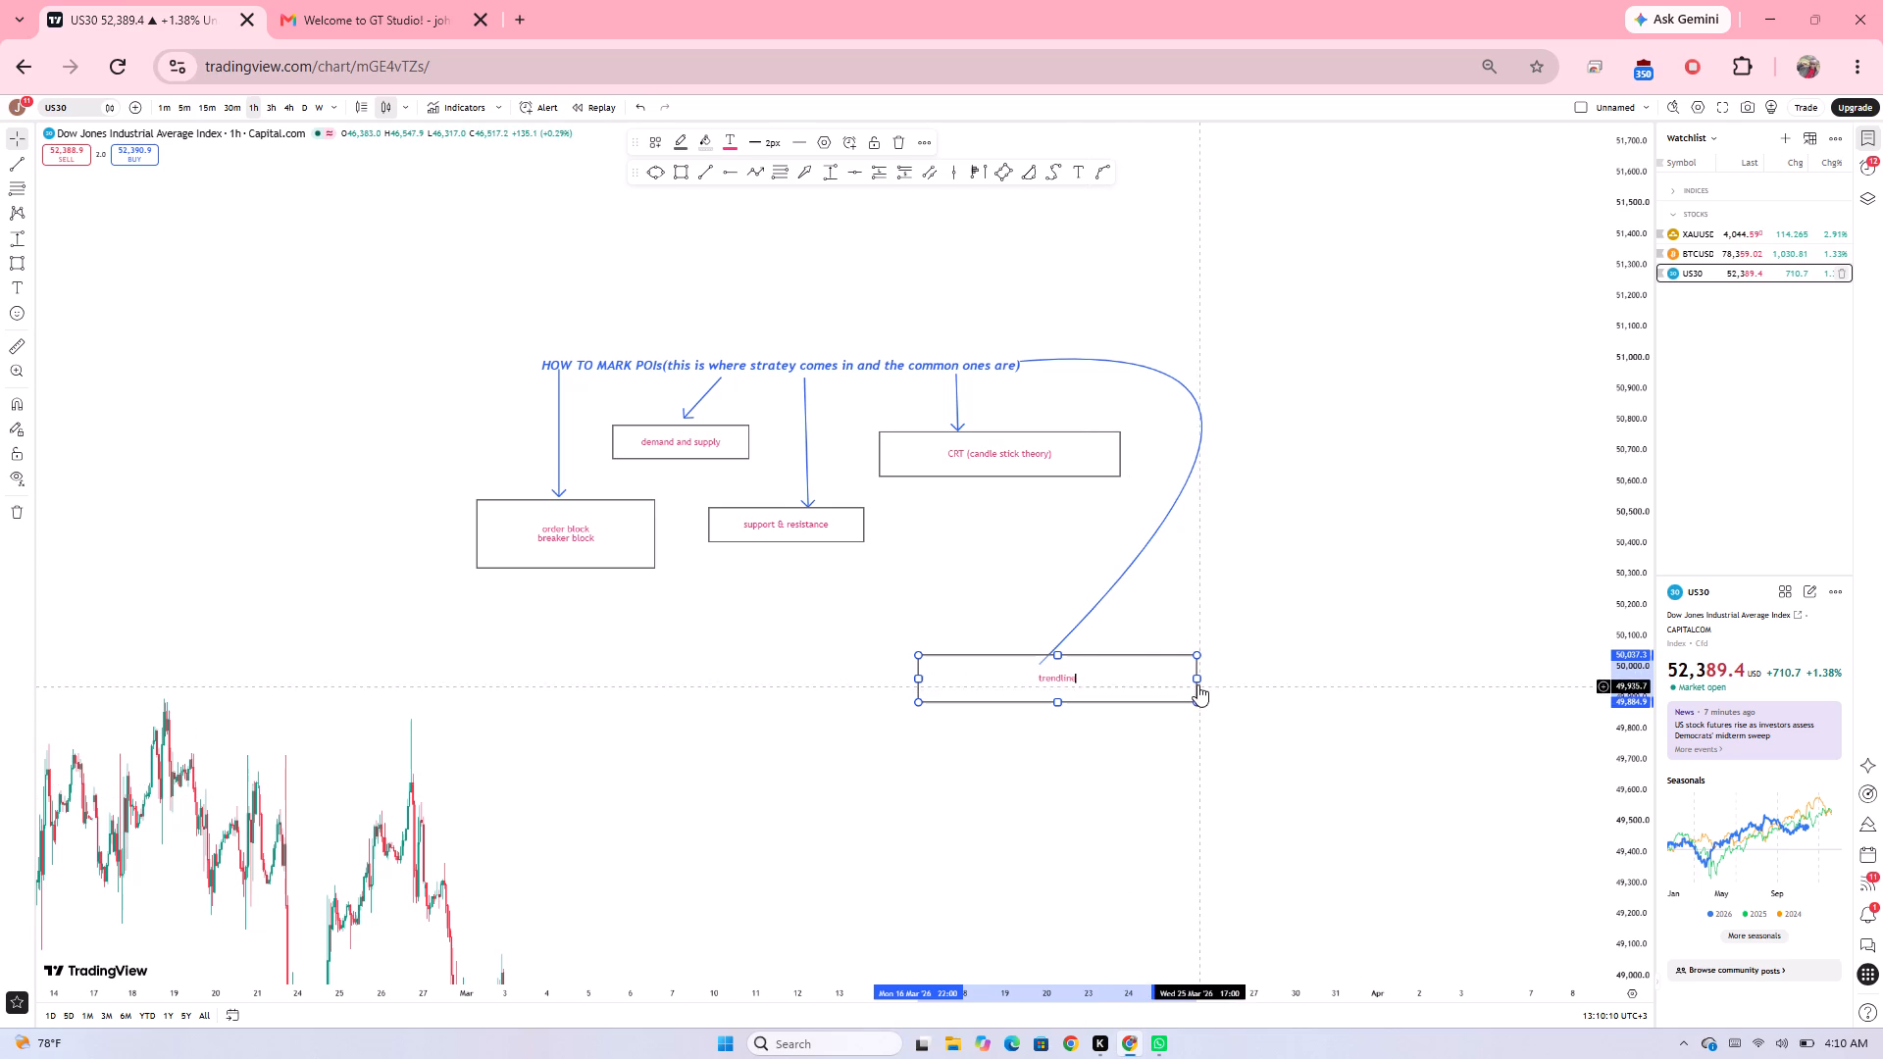
Shrink the "trendline" rectangle so it ends at 20 March and its bottom edge sits at about 49,940.
left_click_drag(1194, 681, 1074, 660)
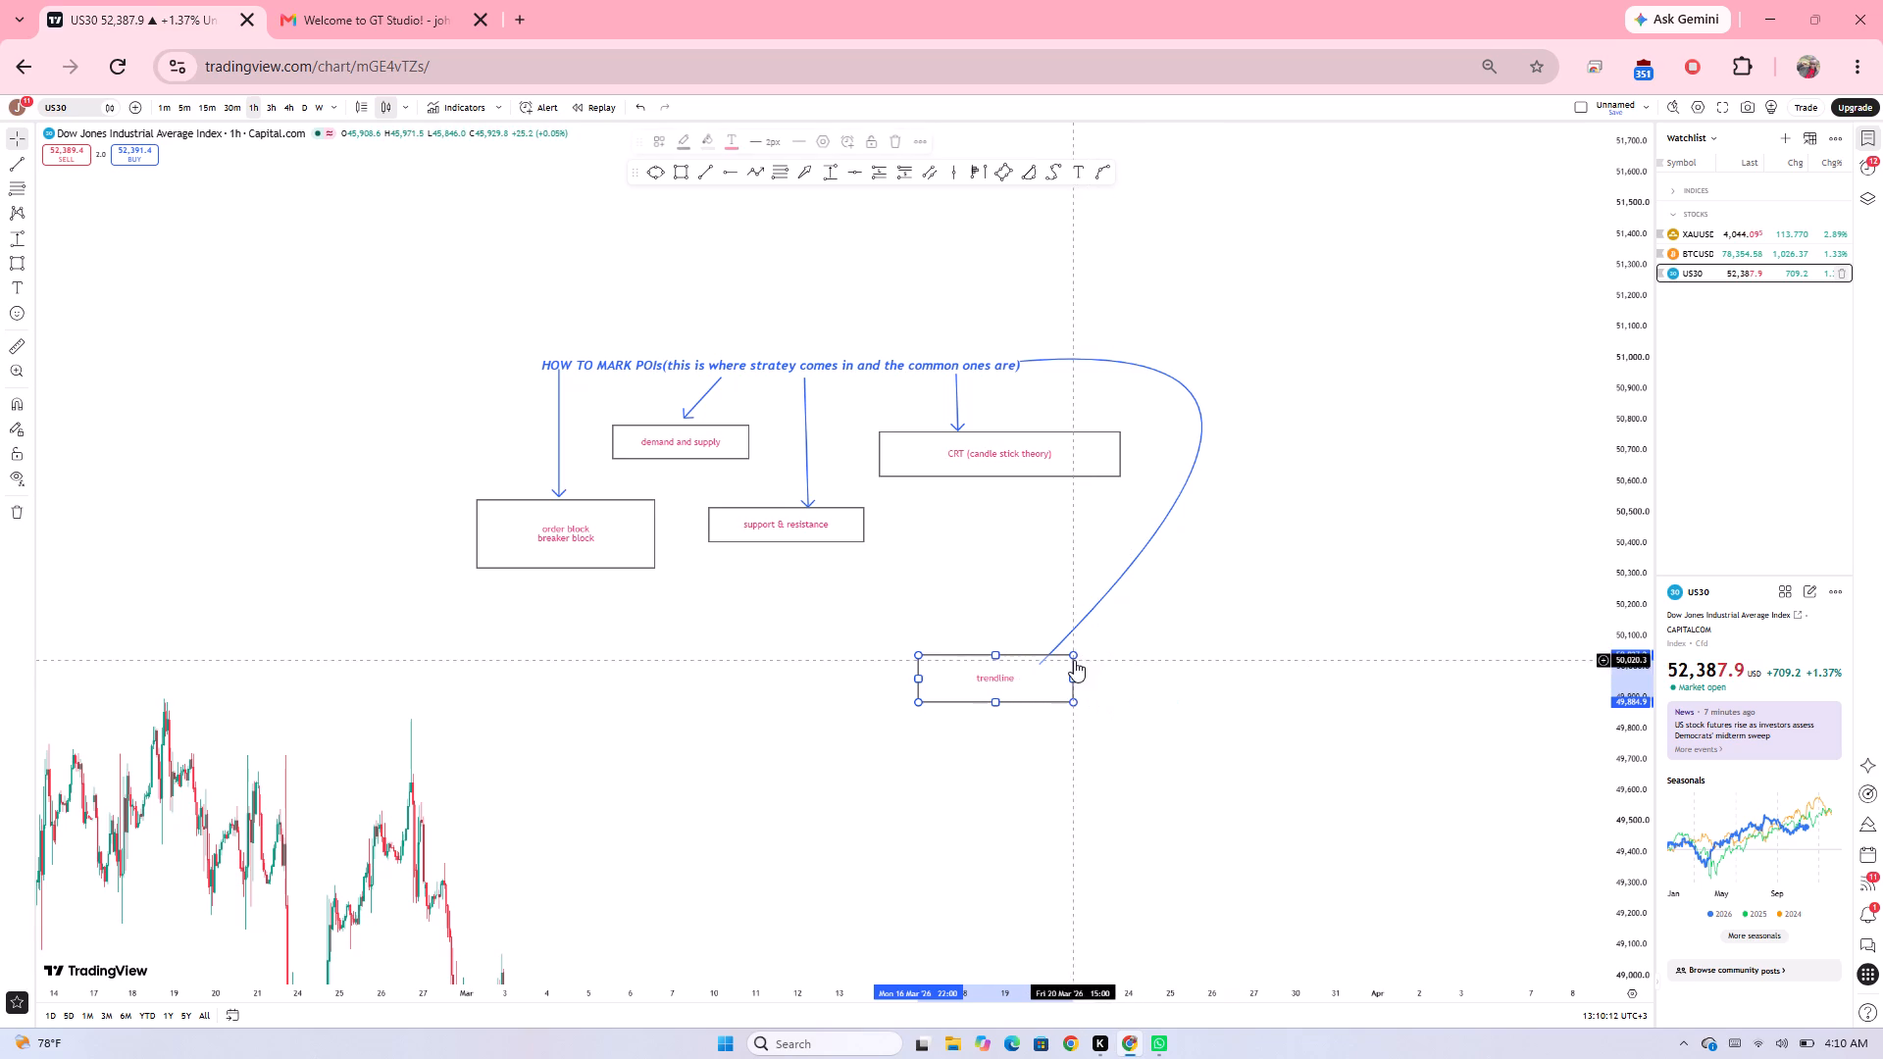
left_click_drag(992, 698, 995, 683)
left_click(1183, 692)
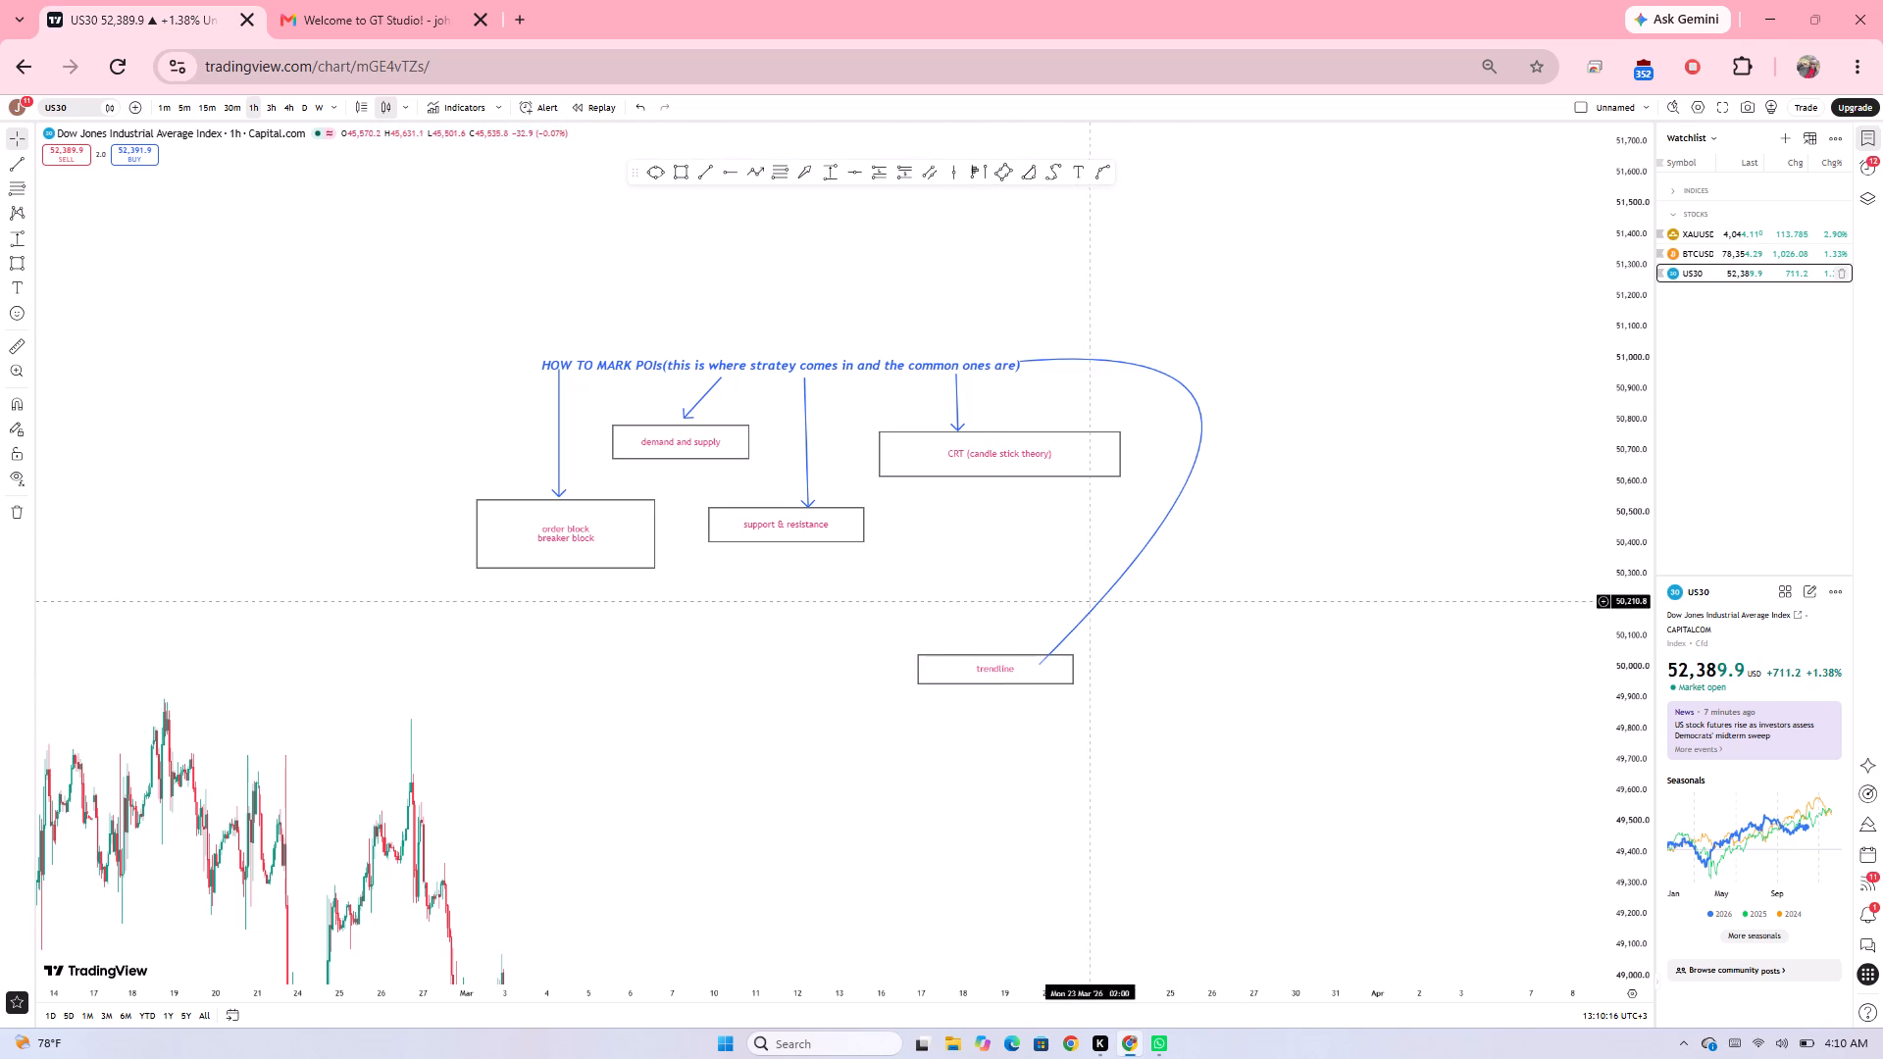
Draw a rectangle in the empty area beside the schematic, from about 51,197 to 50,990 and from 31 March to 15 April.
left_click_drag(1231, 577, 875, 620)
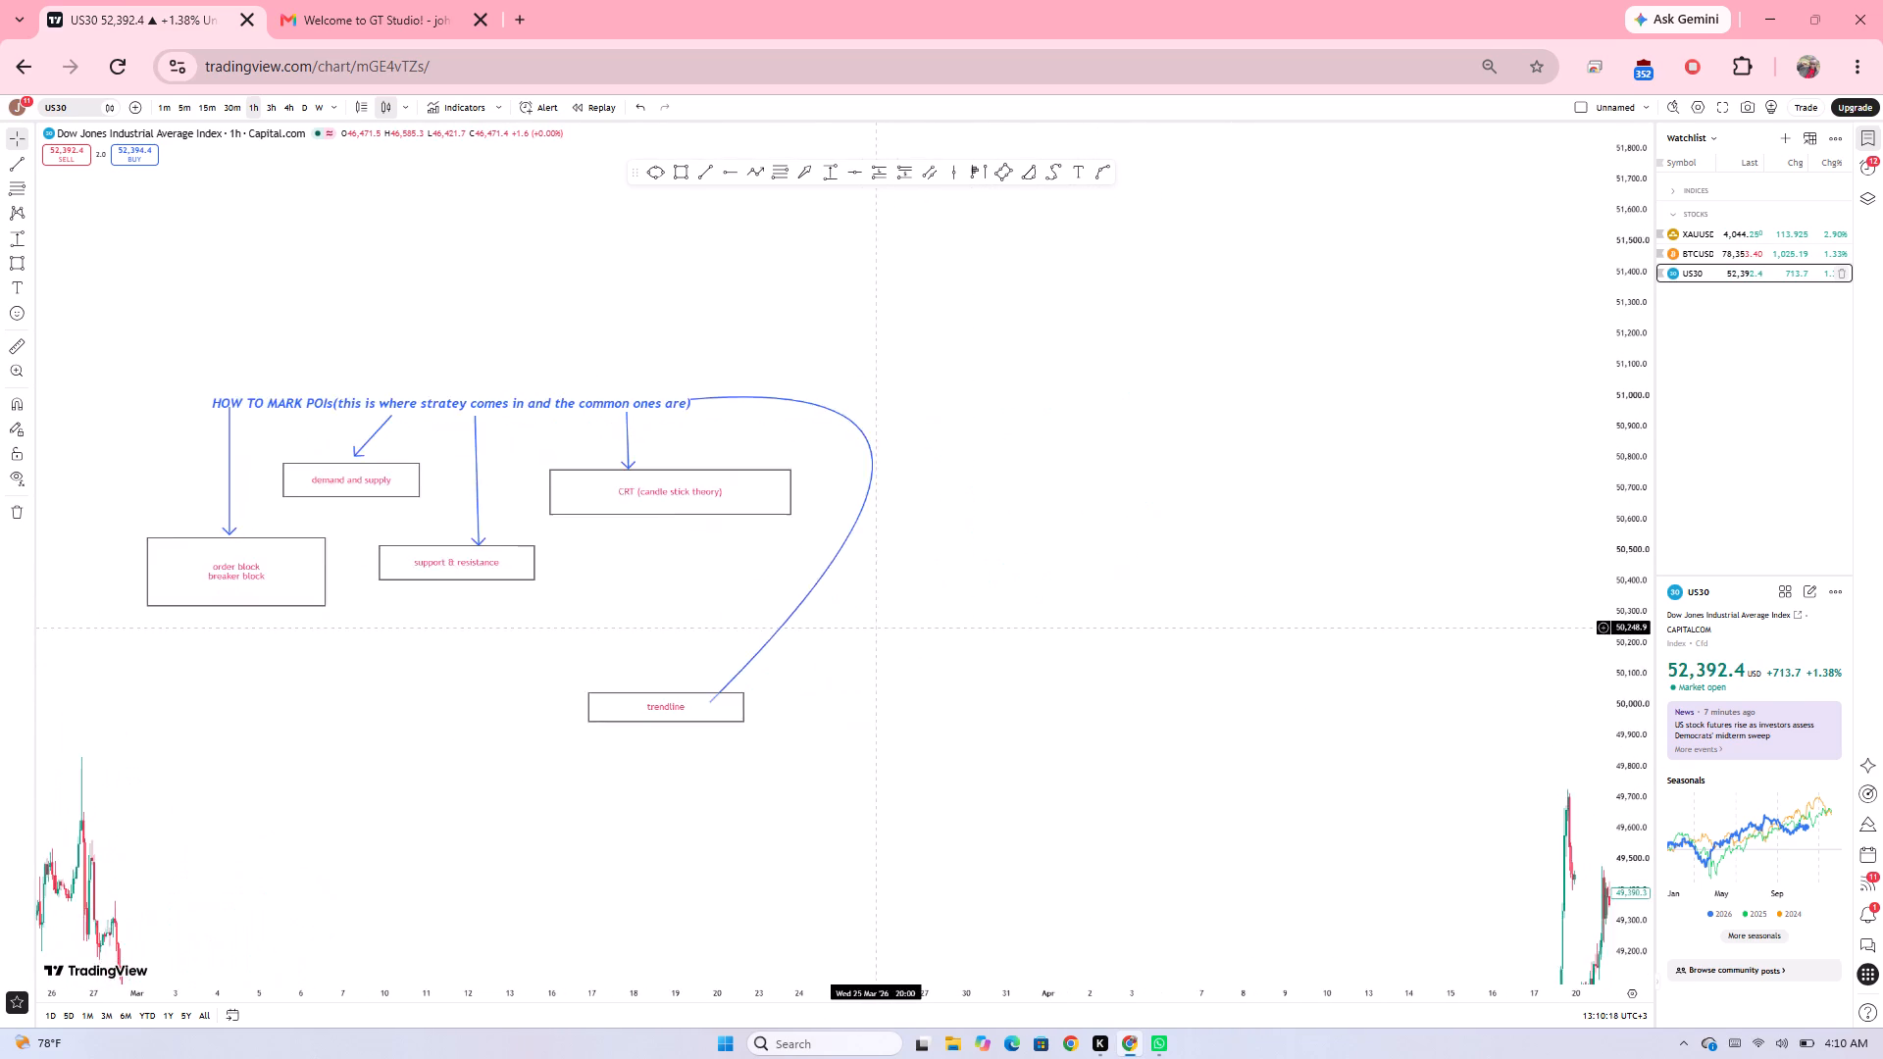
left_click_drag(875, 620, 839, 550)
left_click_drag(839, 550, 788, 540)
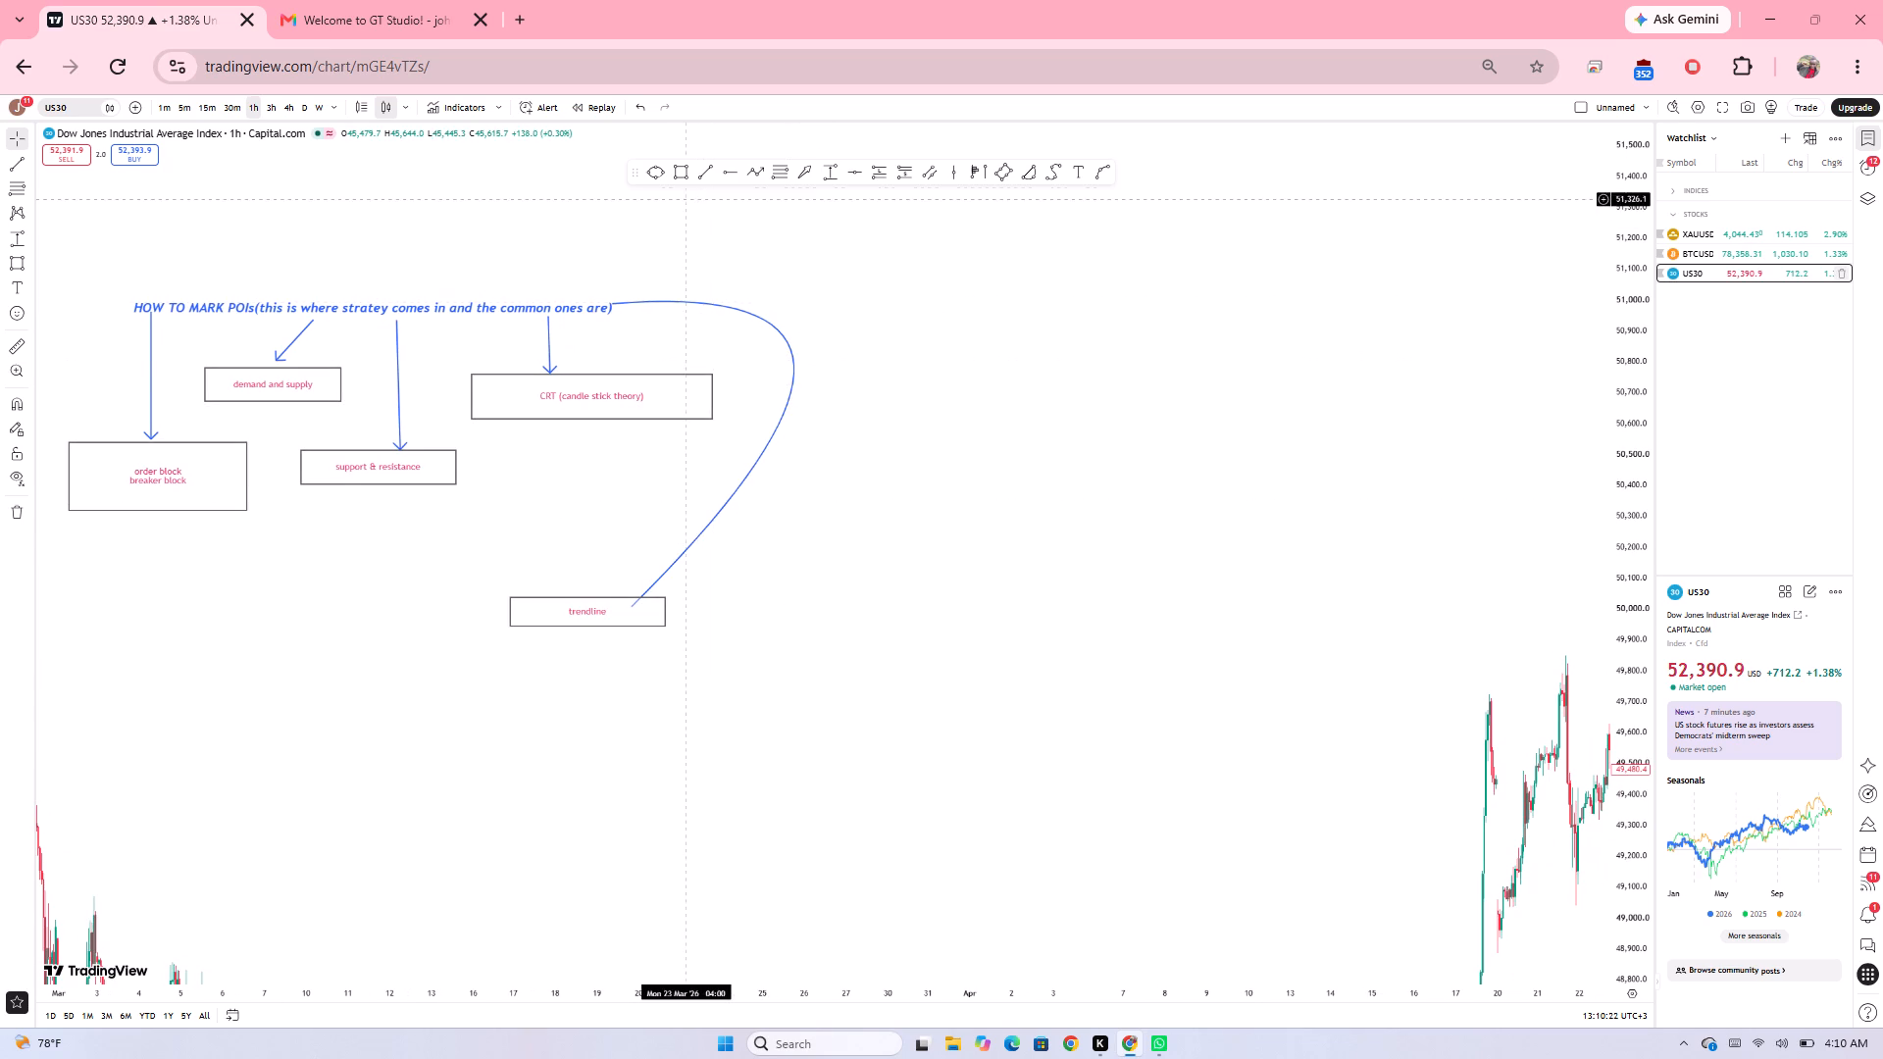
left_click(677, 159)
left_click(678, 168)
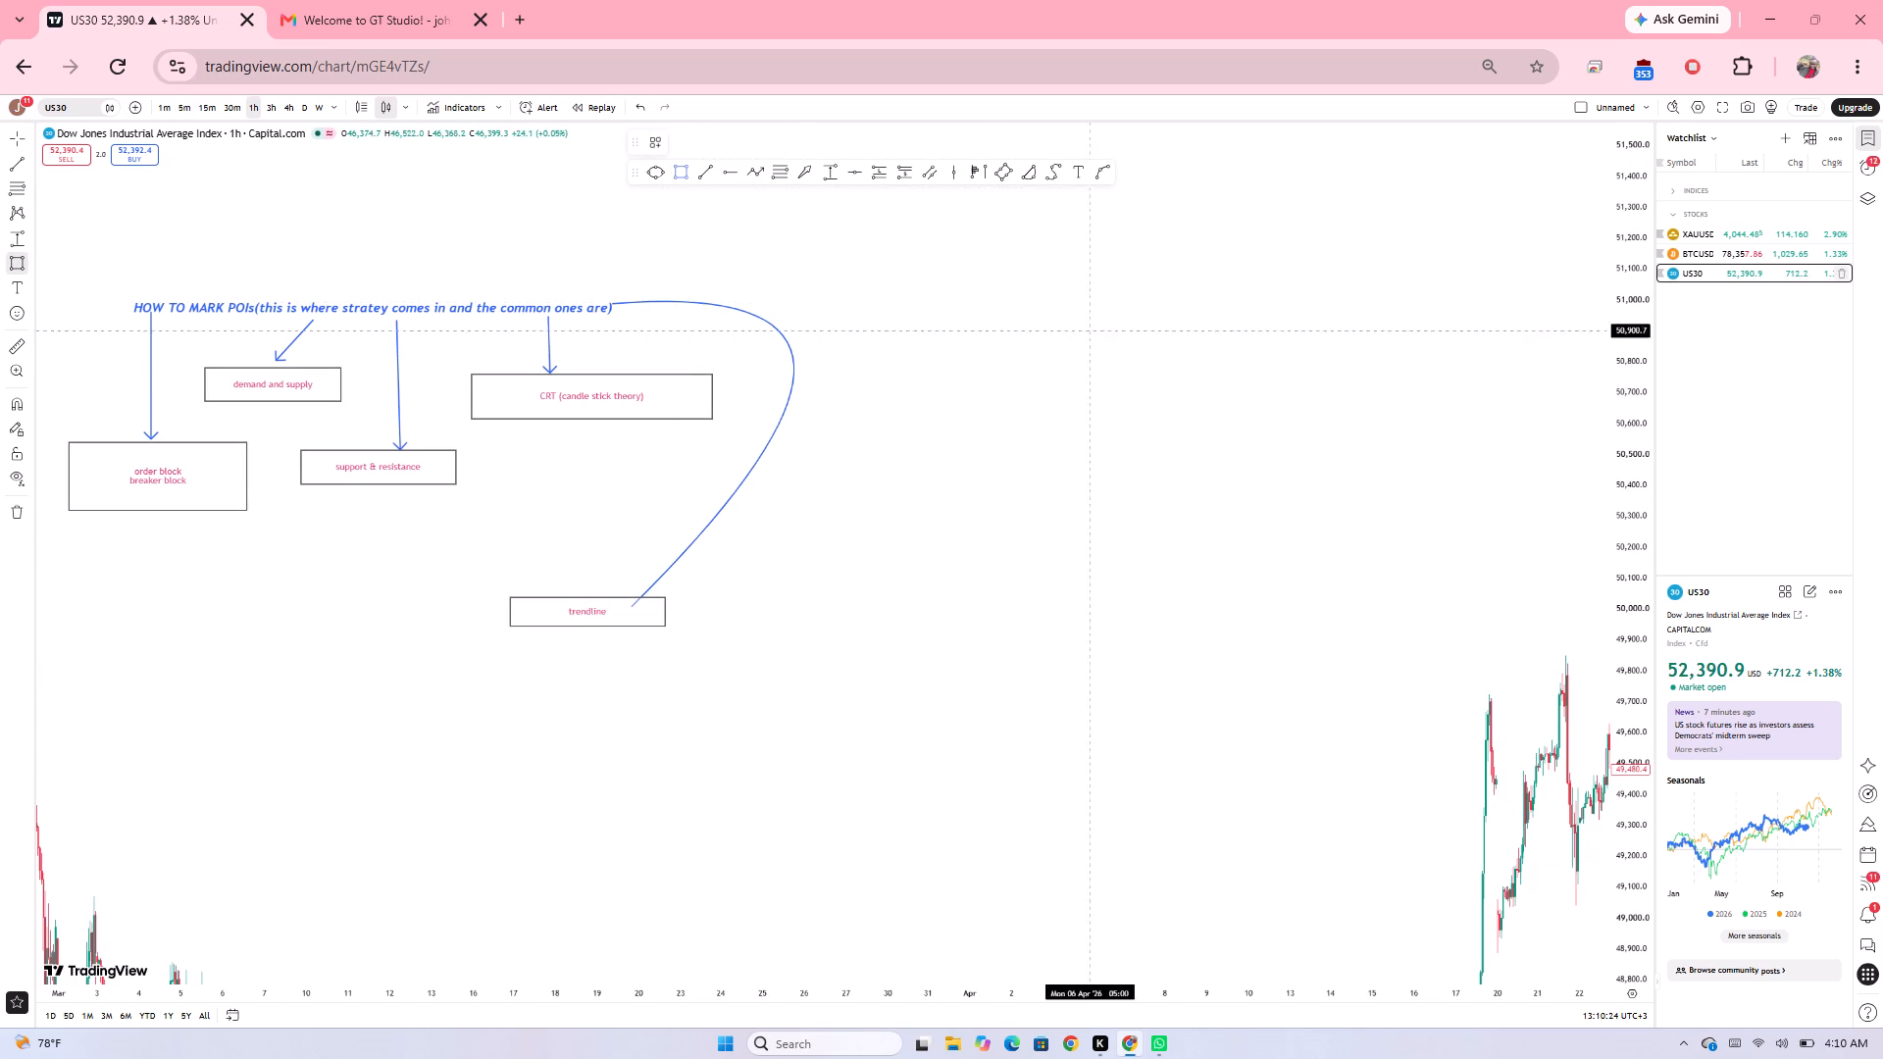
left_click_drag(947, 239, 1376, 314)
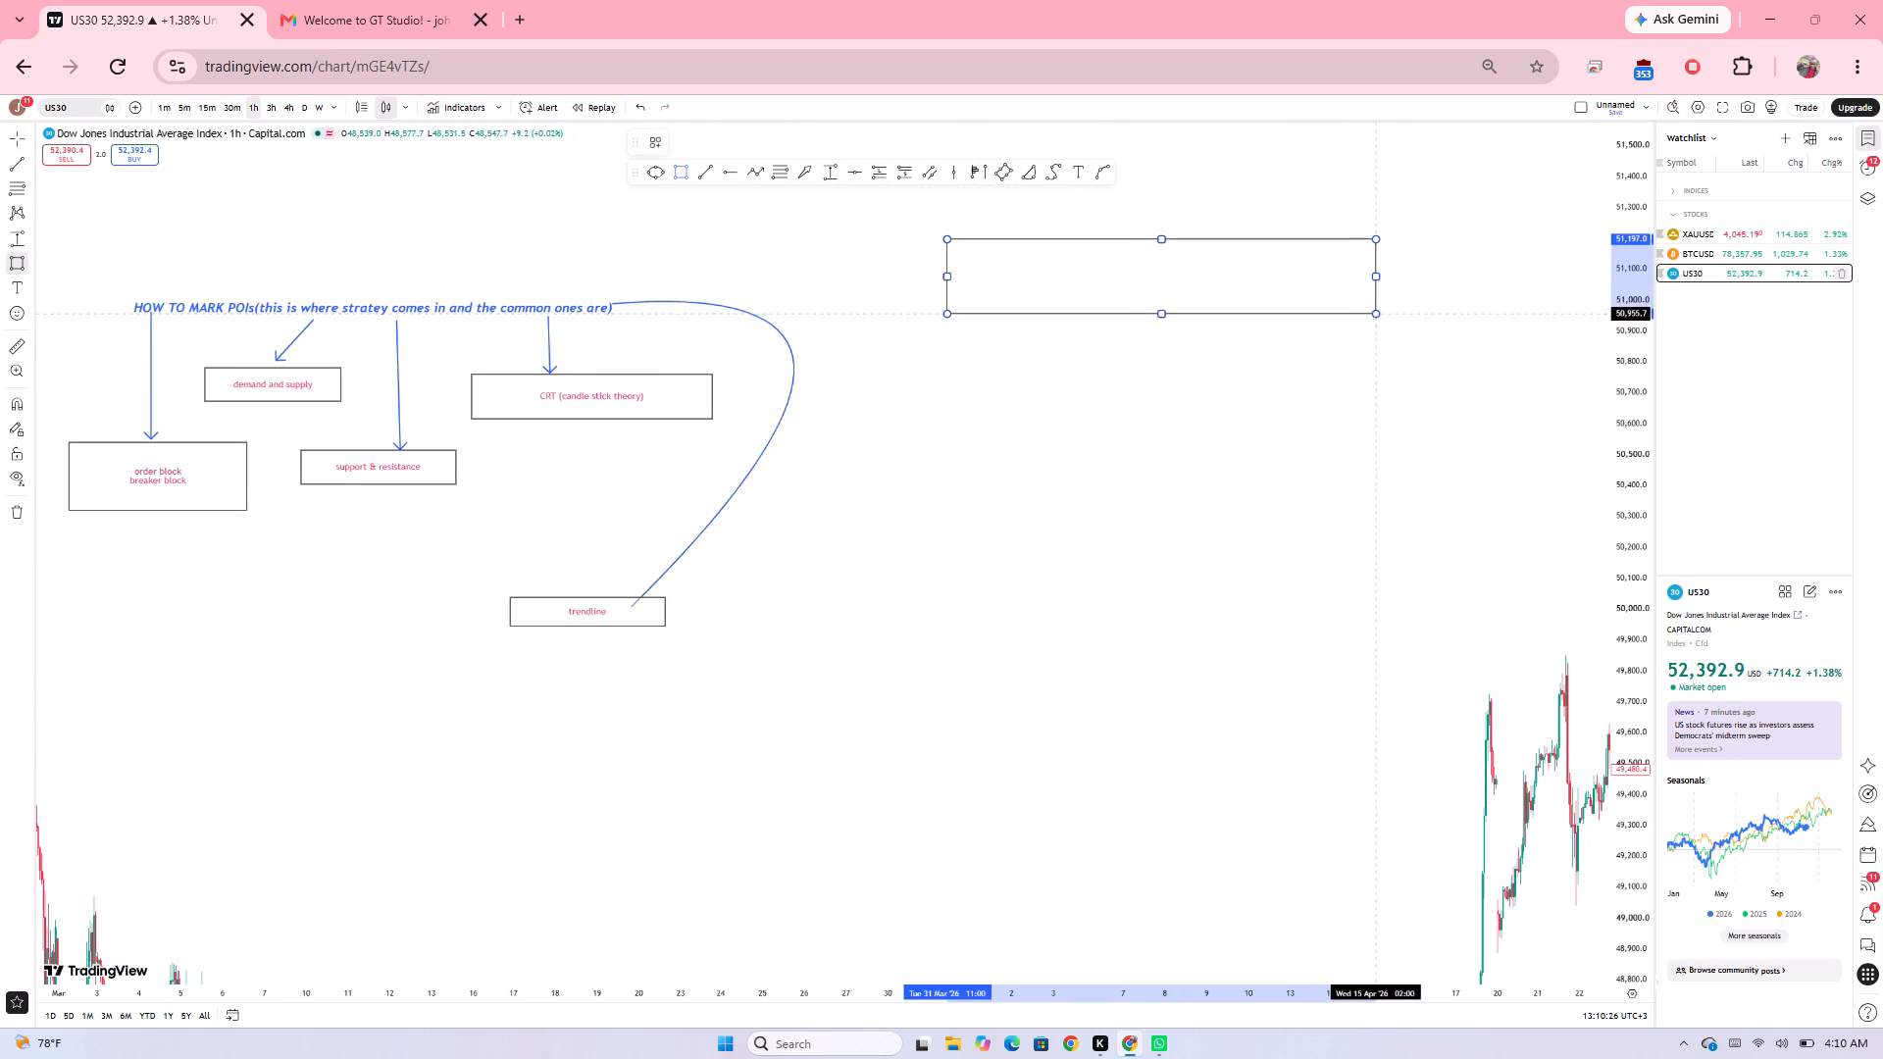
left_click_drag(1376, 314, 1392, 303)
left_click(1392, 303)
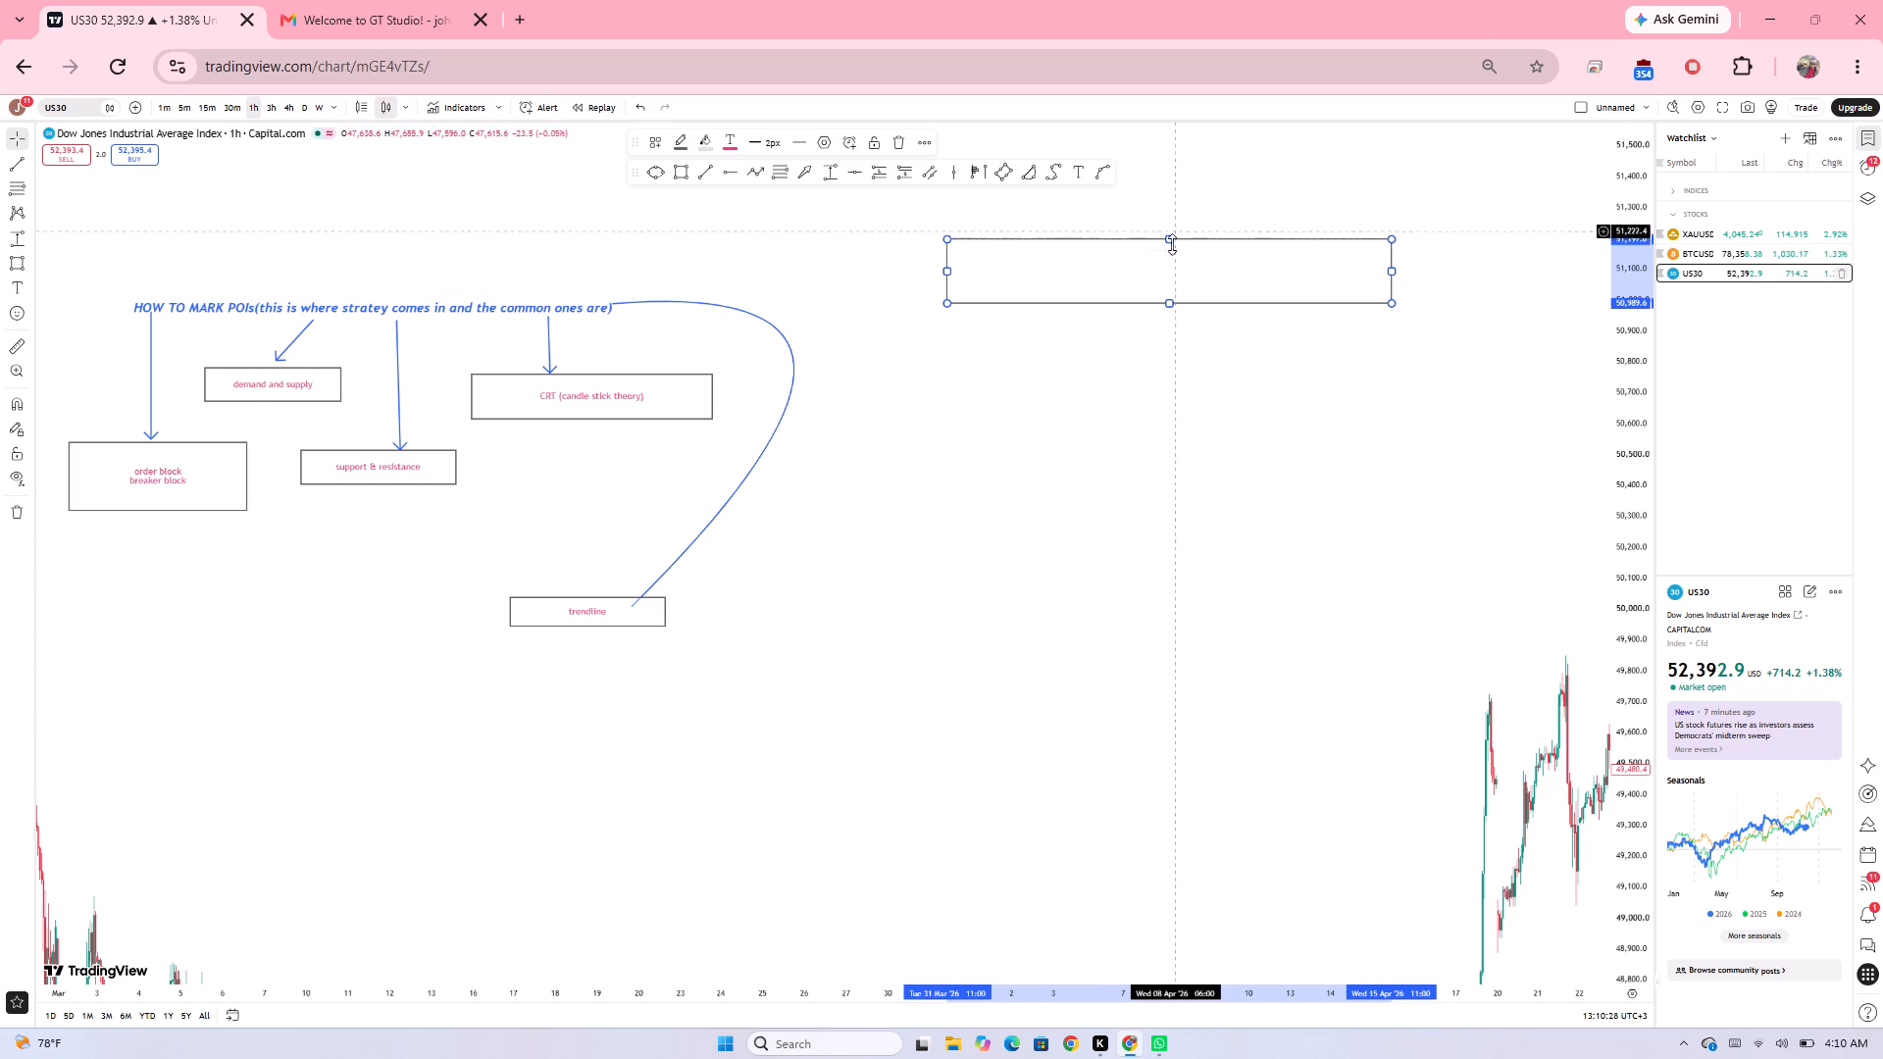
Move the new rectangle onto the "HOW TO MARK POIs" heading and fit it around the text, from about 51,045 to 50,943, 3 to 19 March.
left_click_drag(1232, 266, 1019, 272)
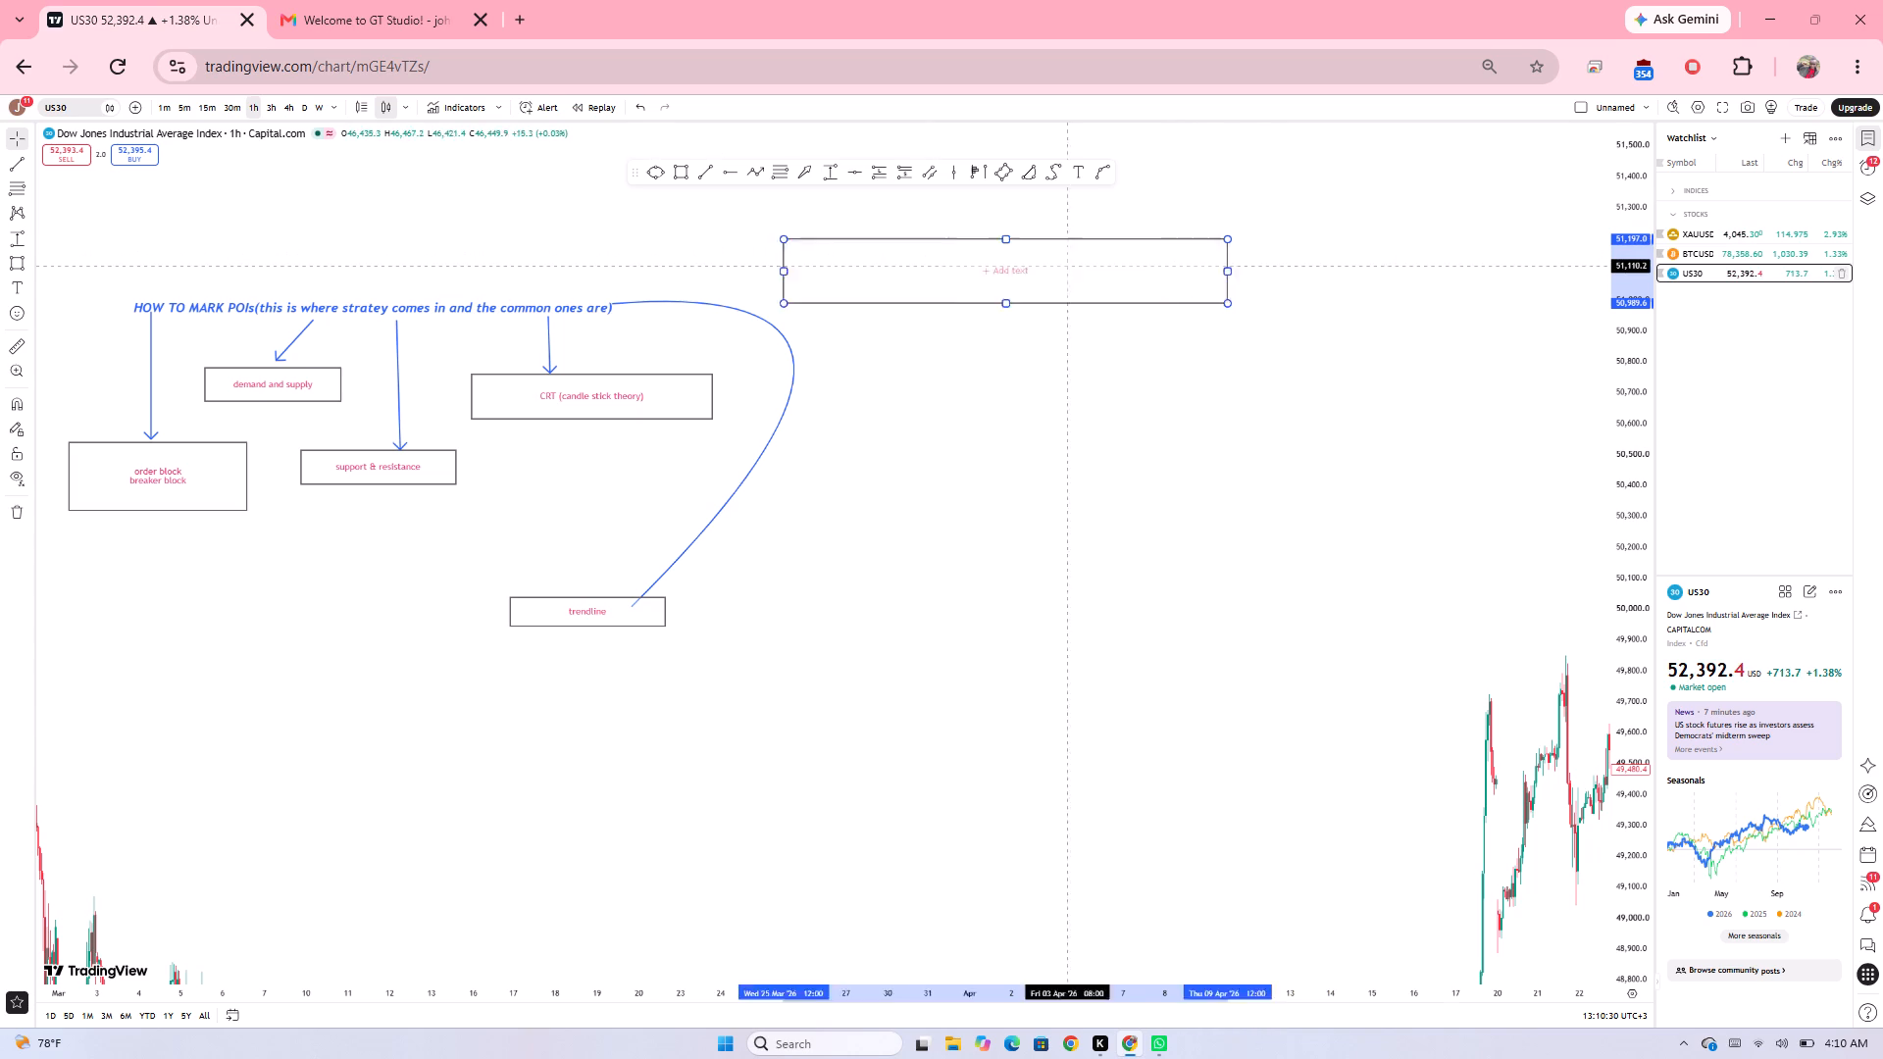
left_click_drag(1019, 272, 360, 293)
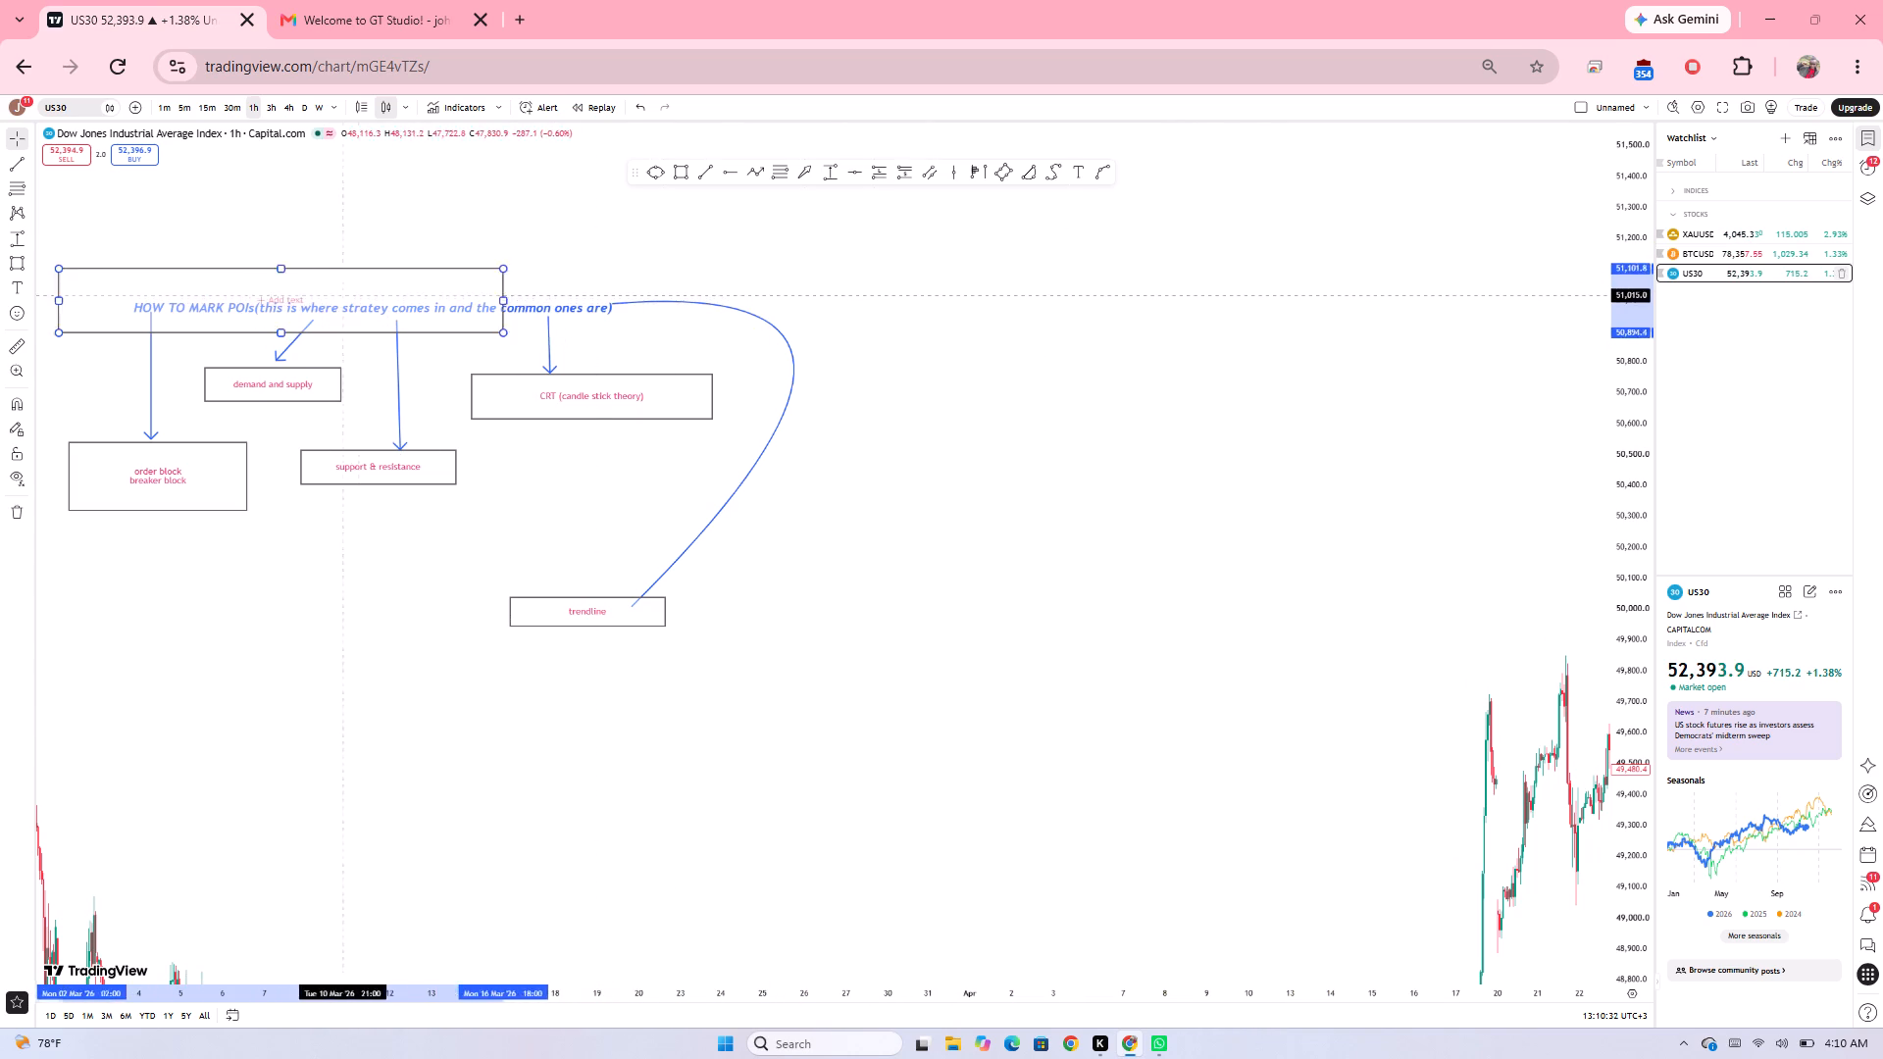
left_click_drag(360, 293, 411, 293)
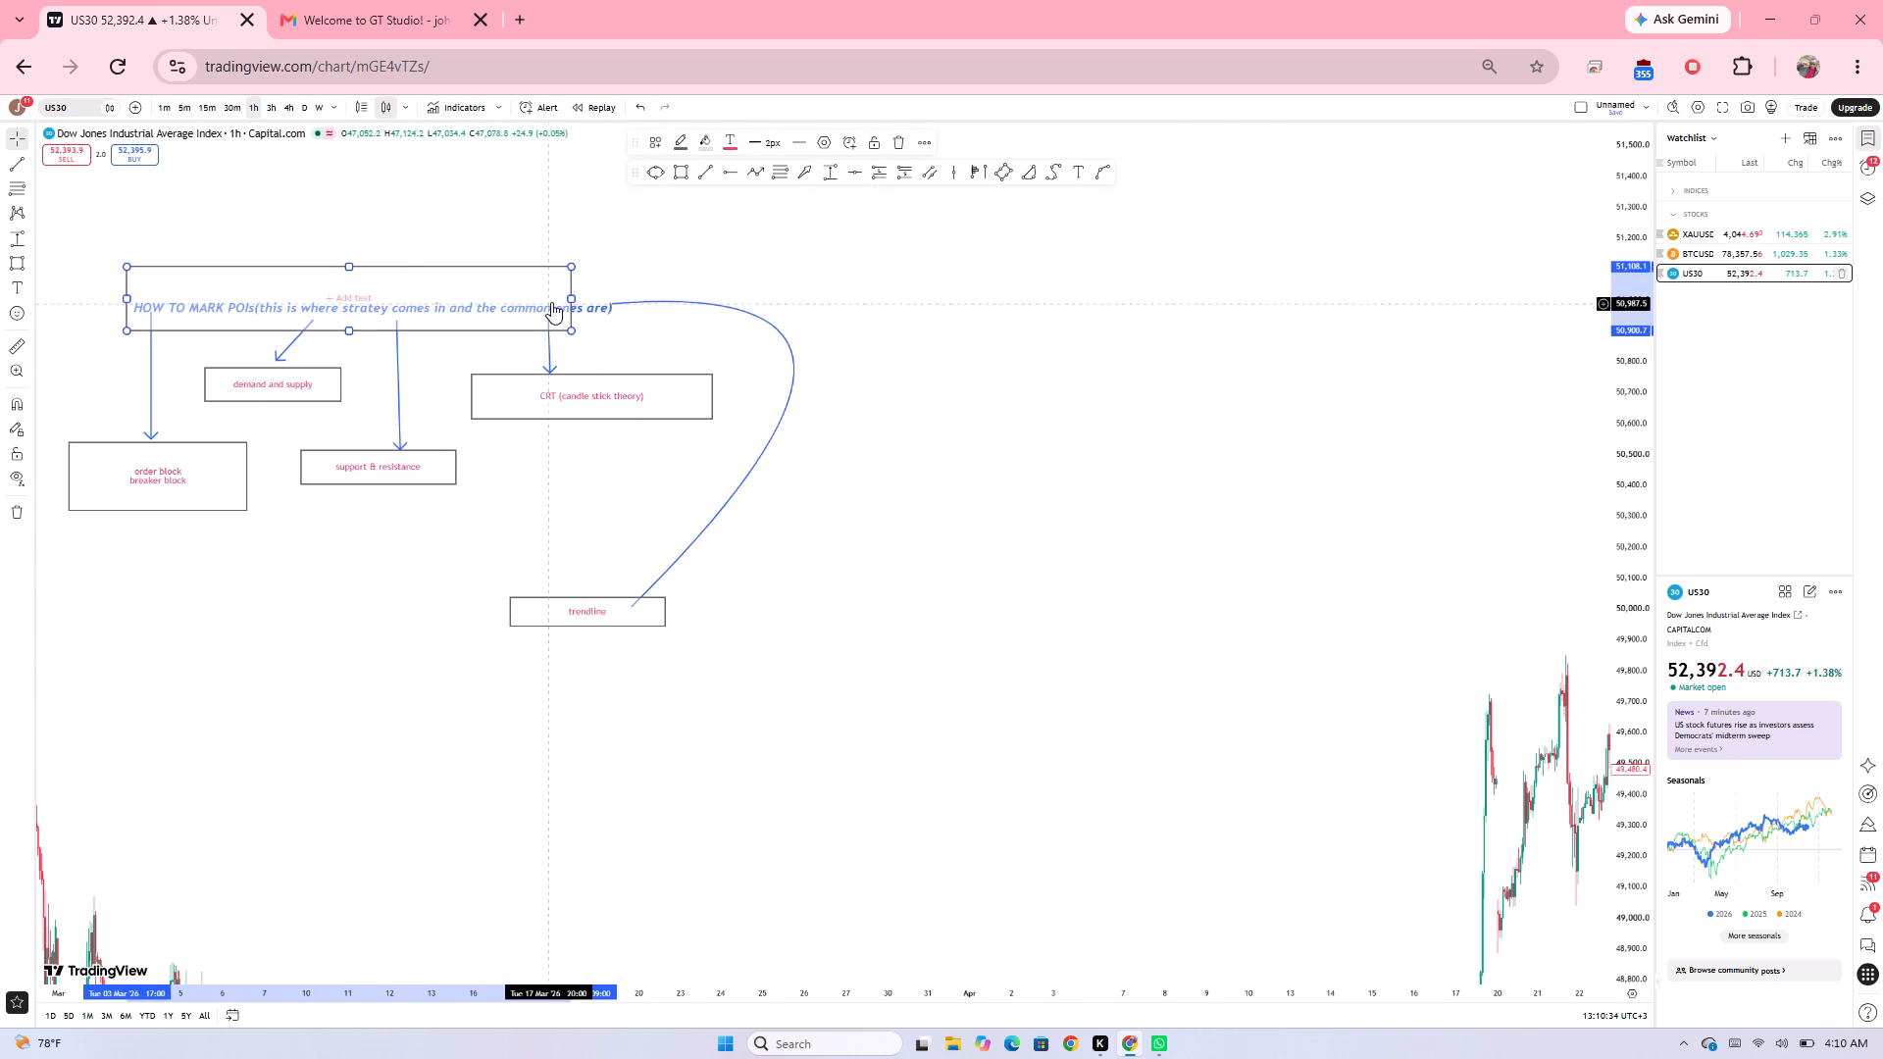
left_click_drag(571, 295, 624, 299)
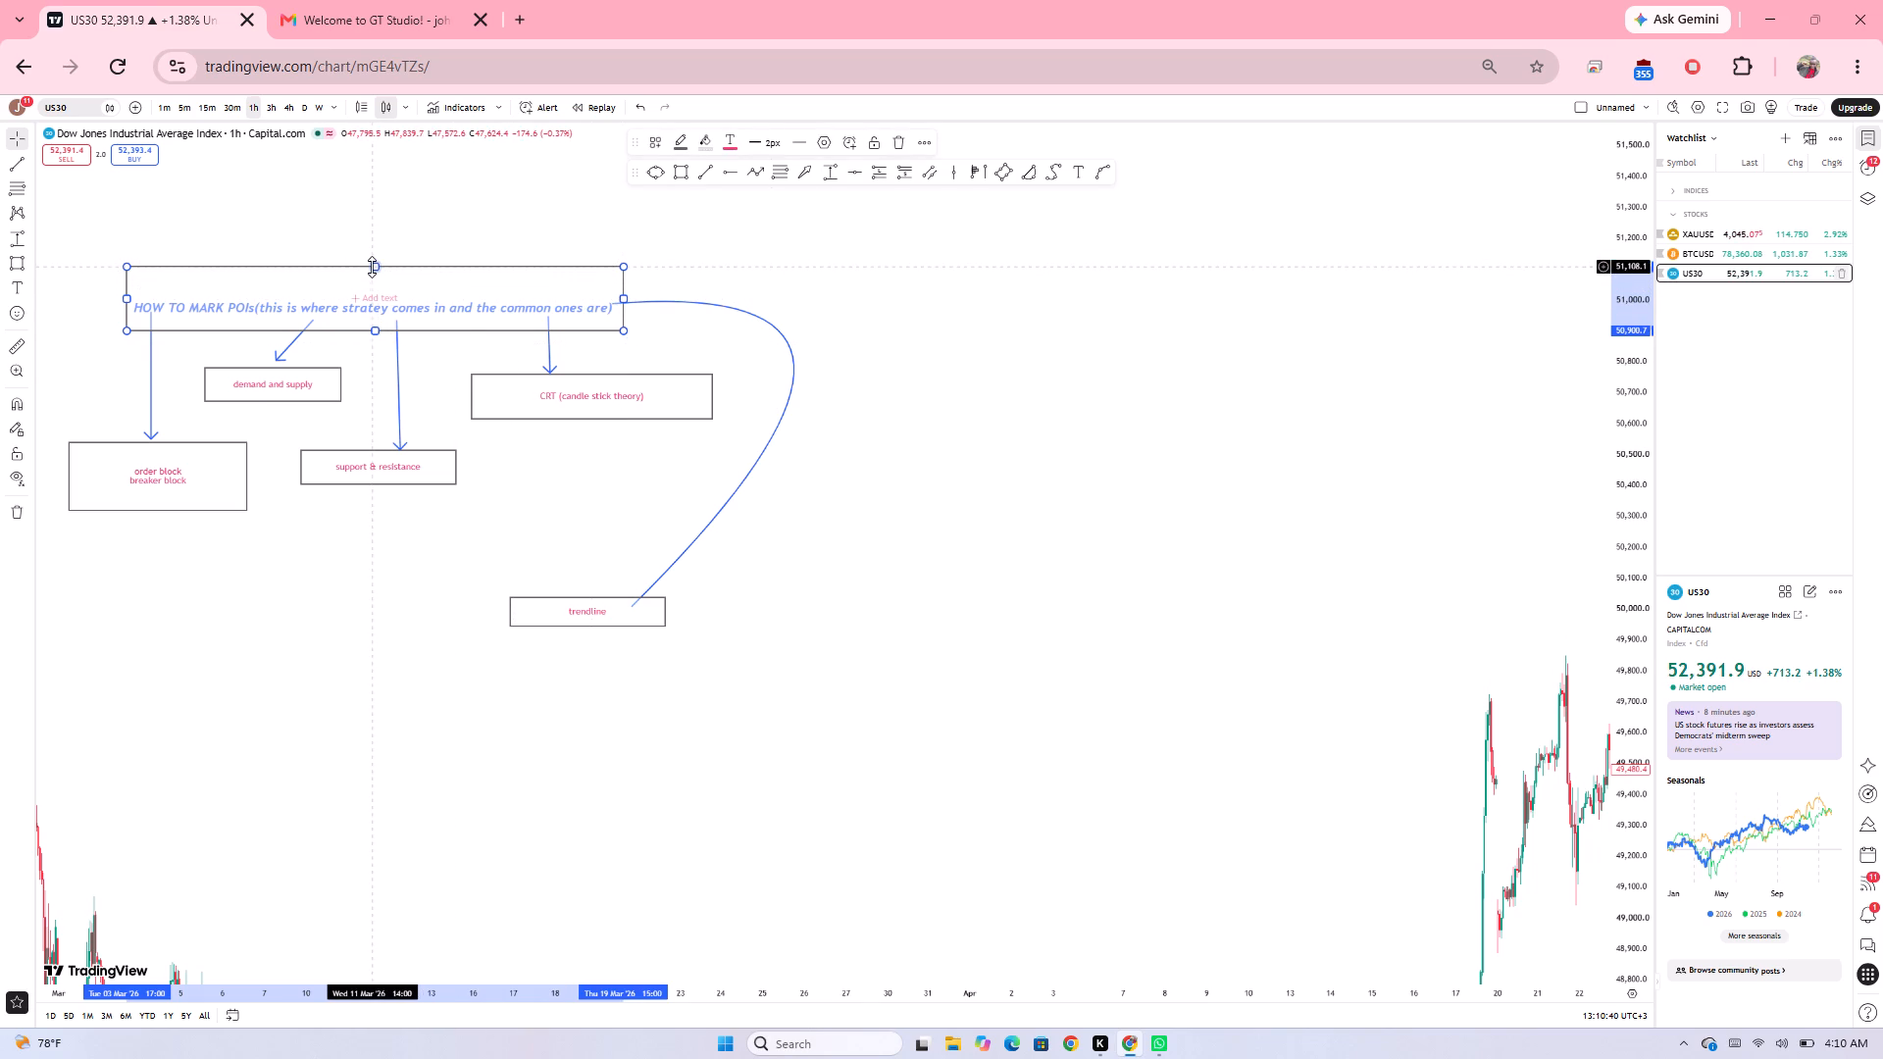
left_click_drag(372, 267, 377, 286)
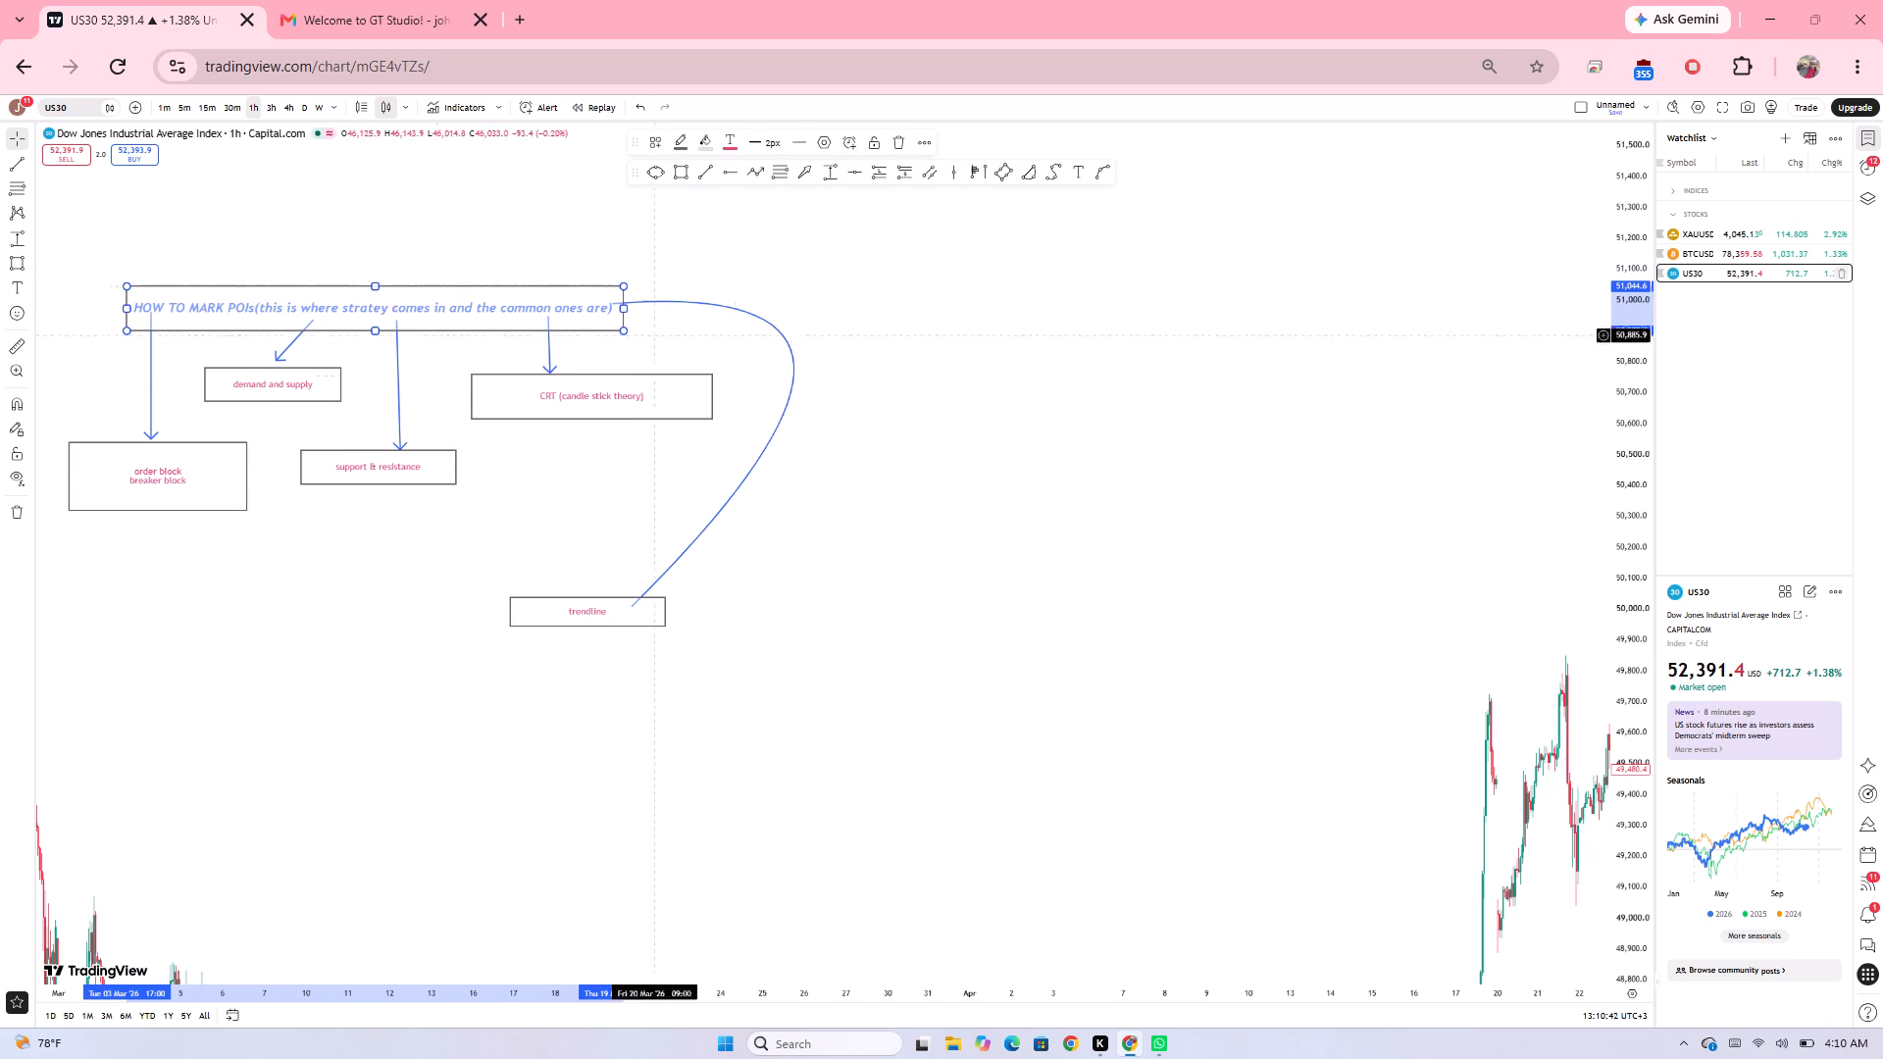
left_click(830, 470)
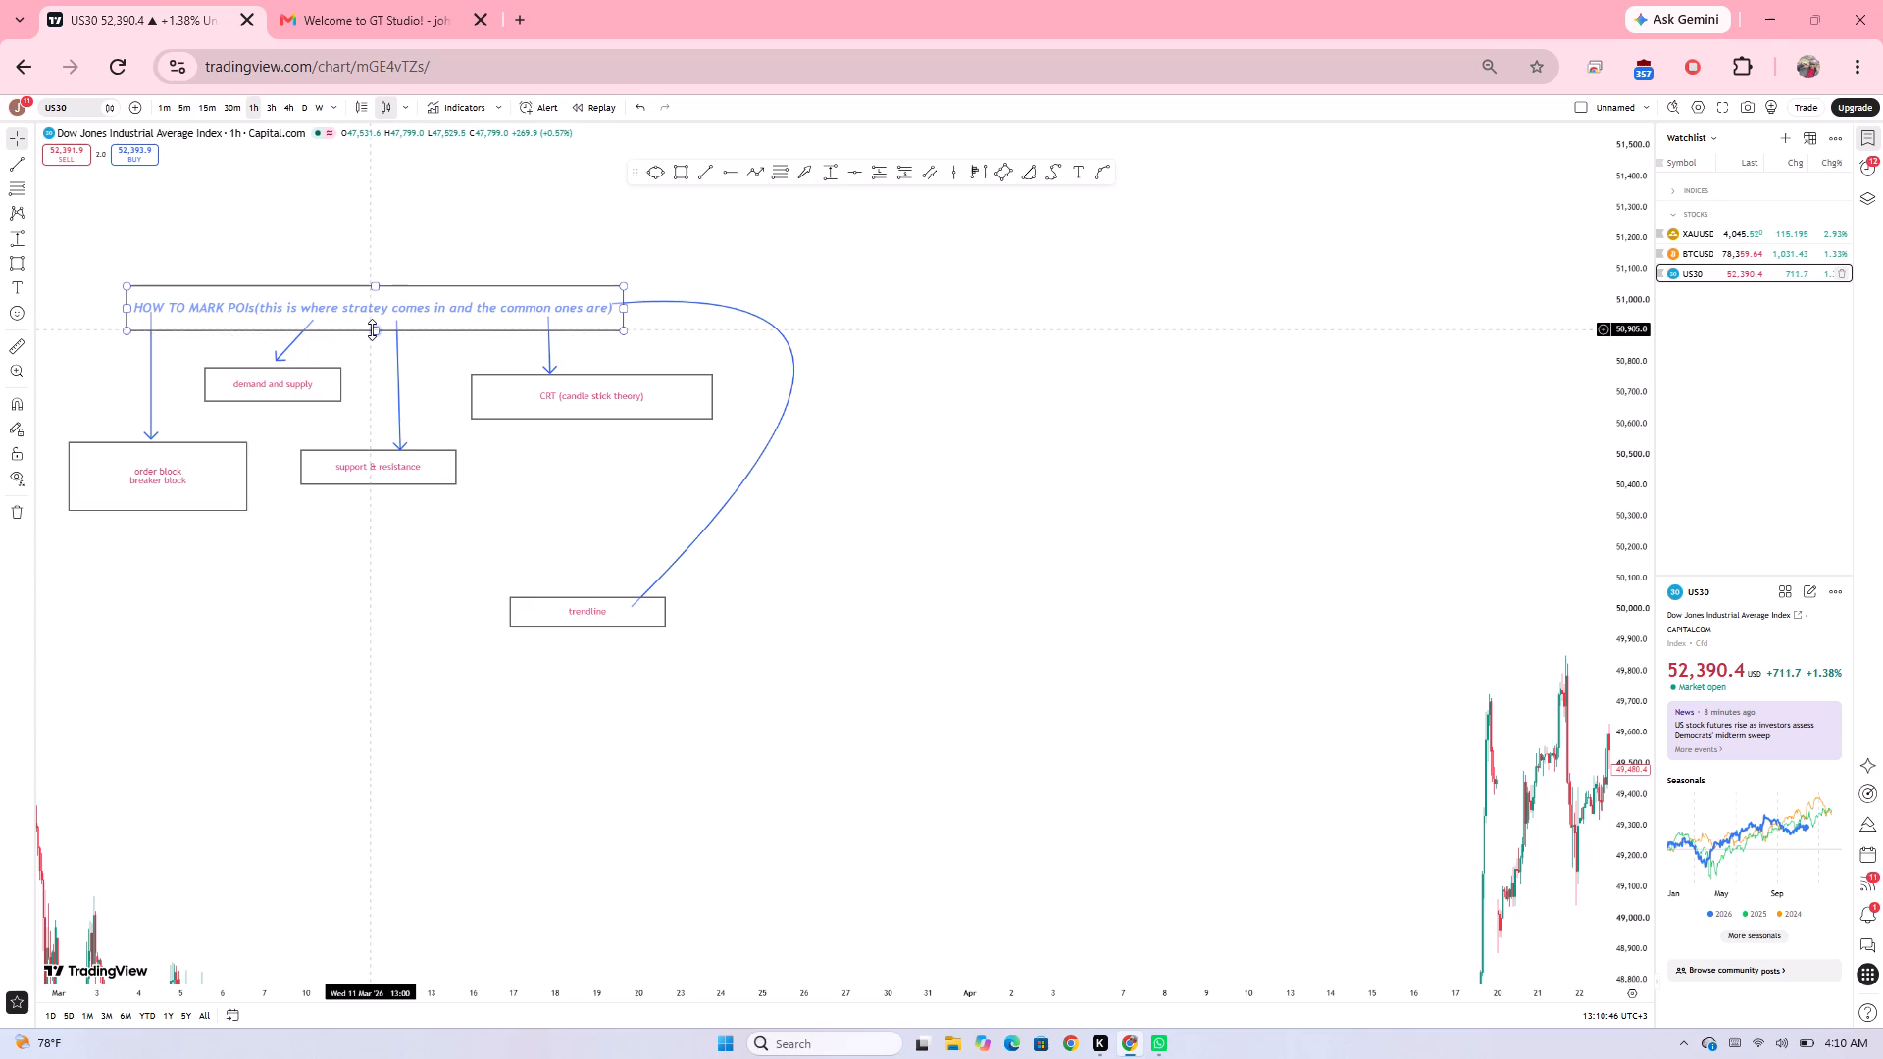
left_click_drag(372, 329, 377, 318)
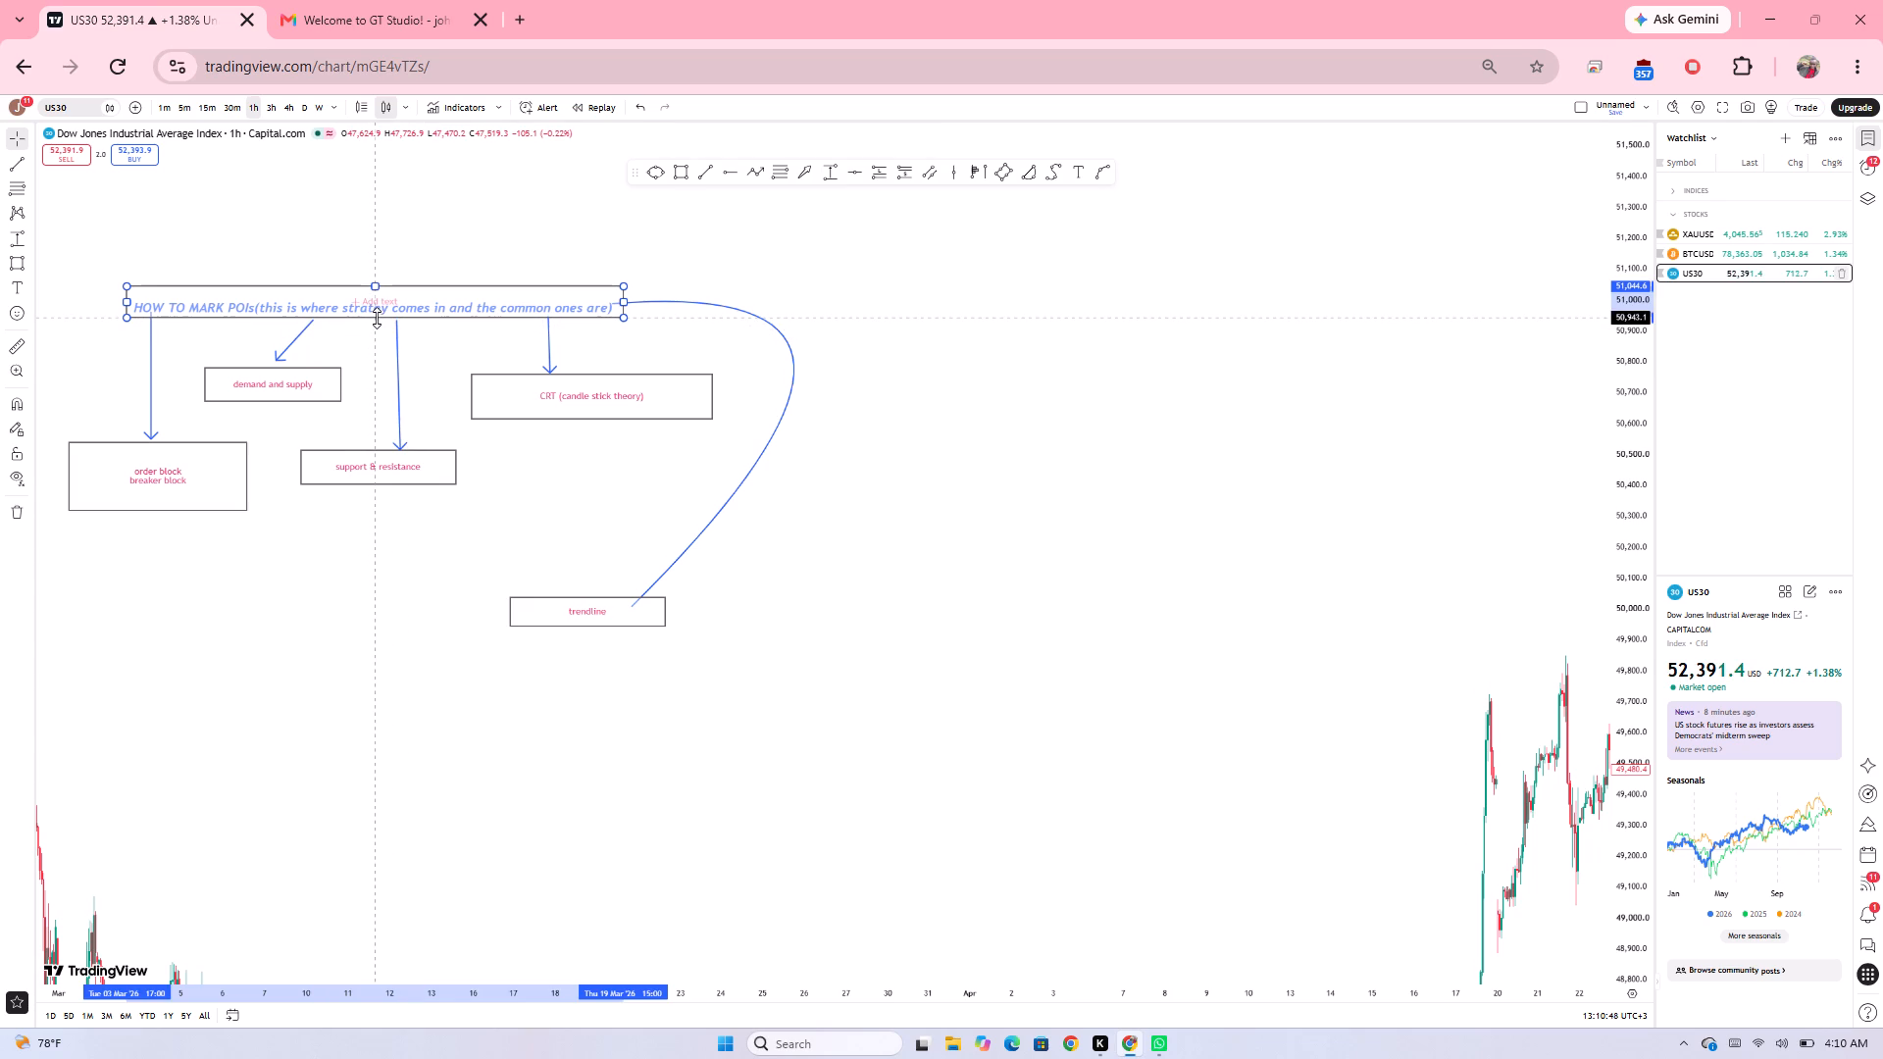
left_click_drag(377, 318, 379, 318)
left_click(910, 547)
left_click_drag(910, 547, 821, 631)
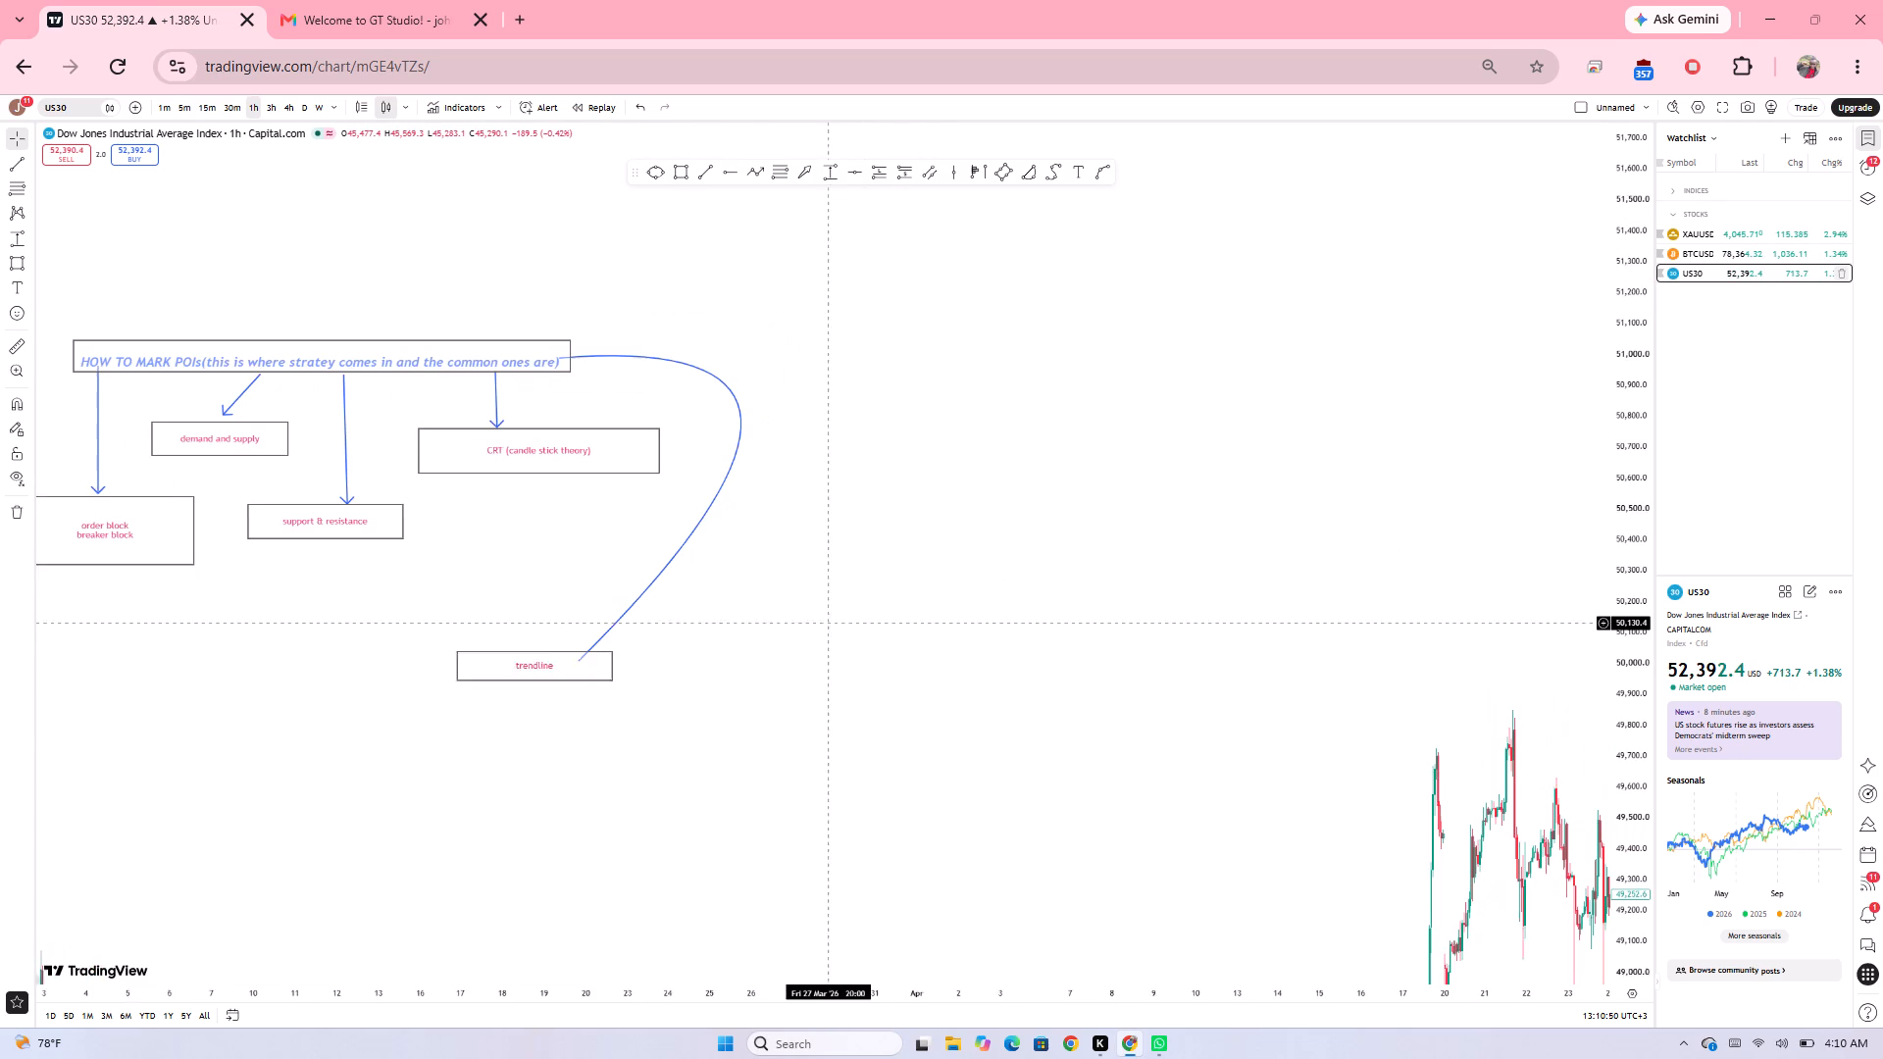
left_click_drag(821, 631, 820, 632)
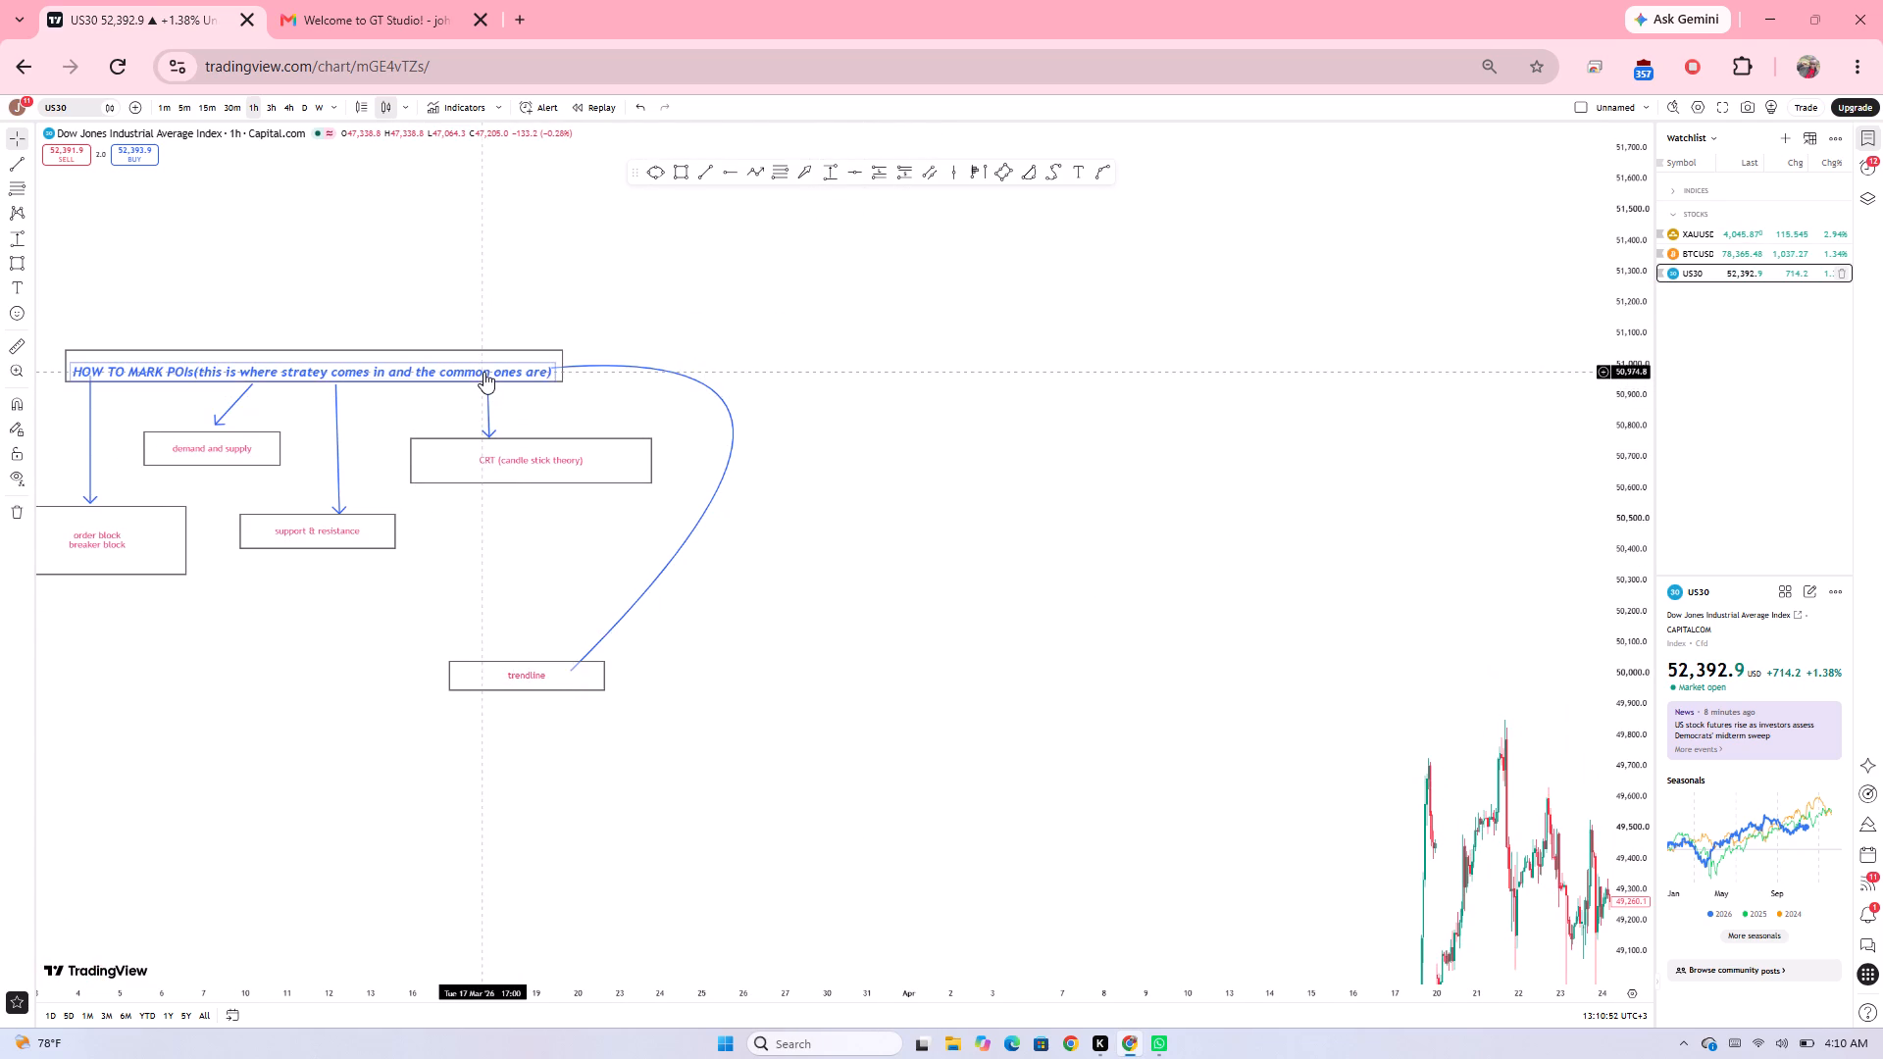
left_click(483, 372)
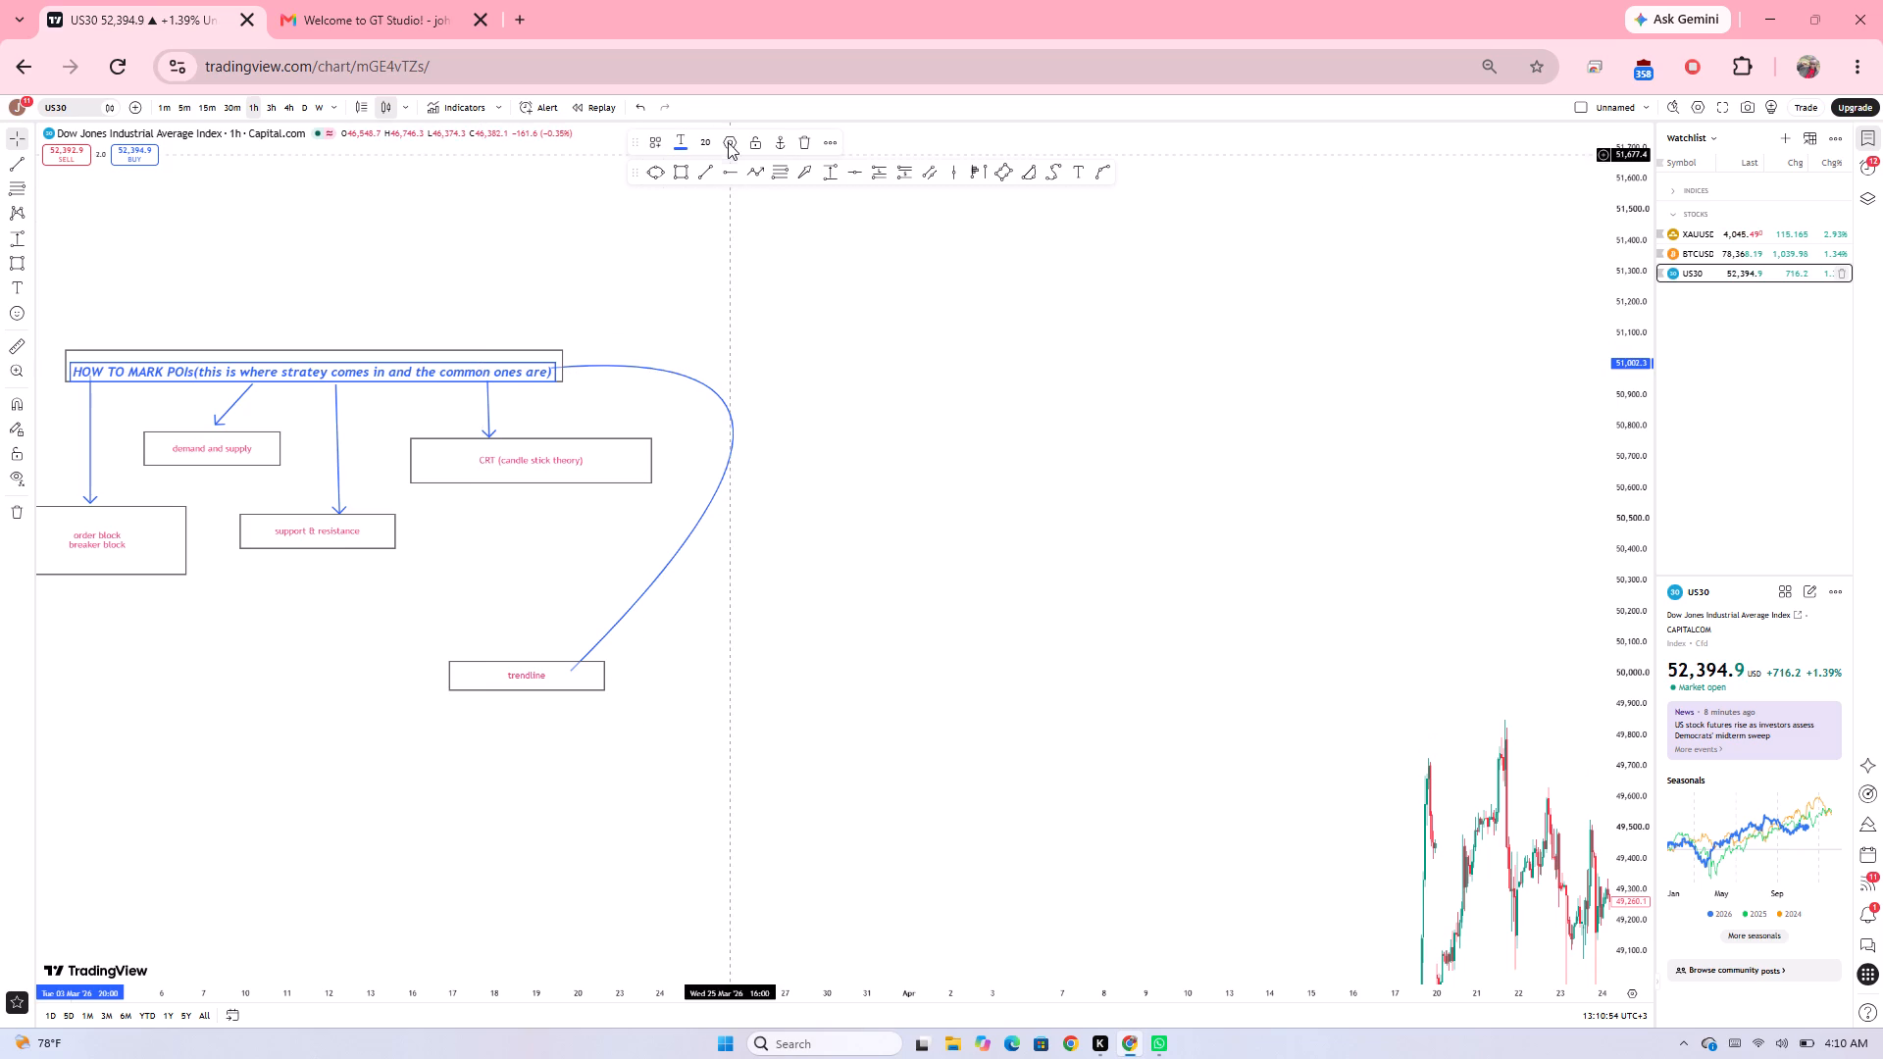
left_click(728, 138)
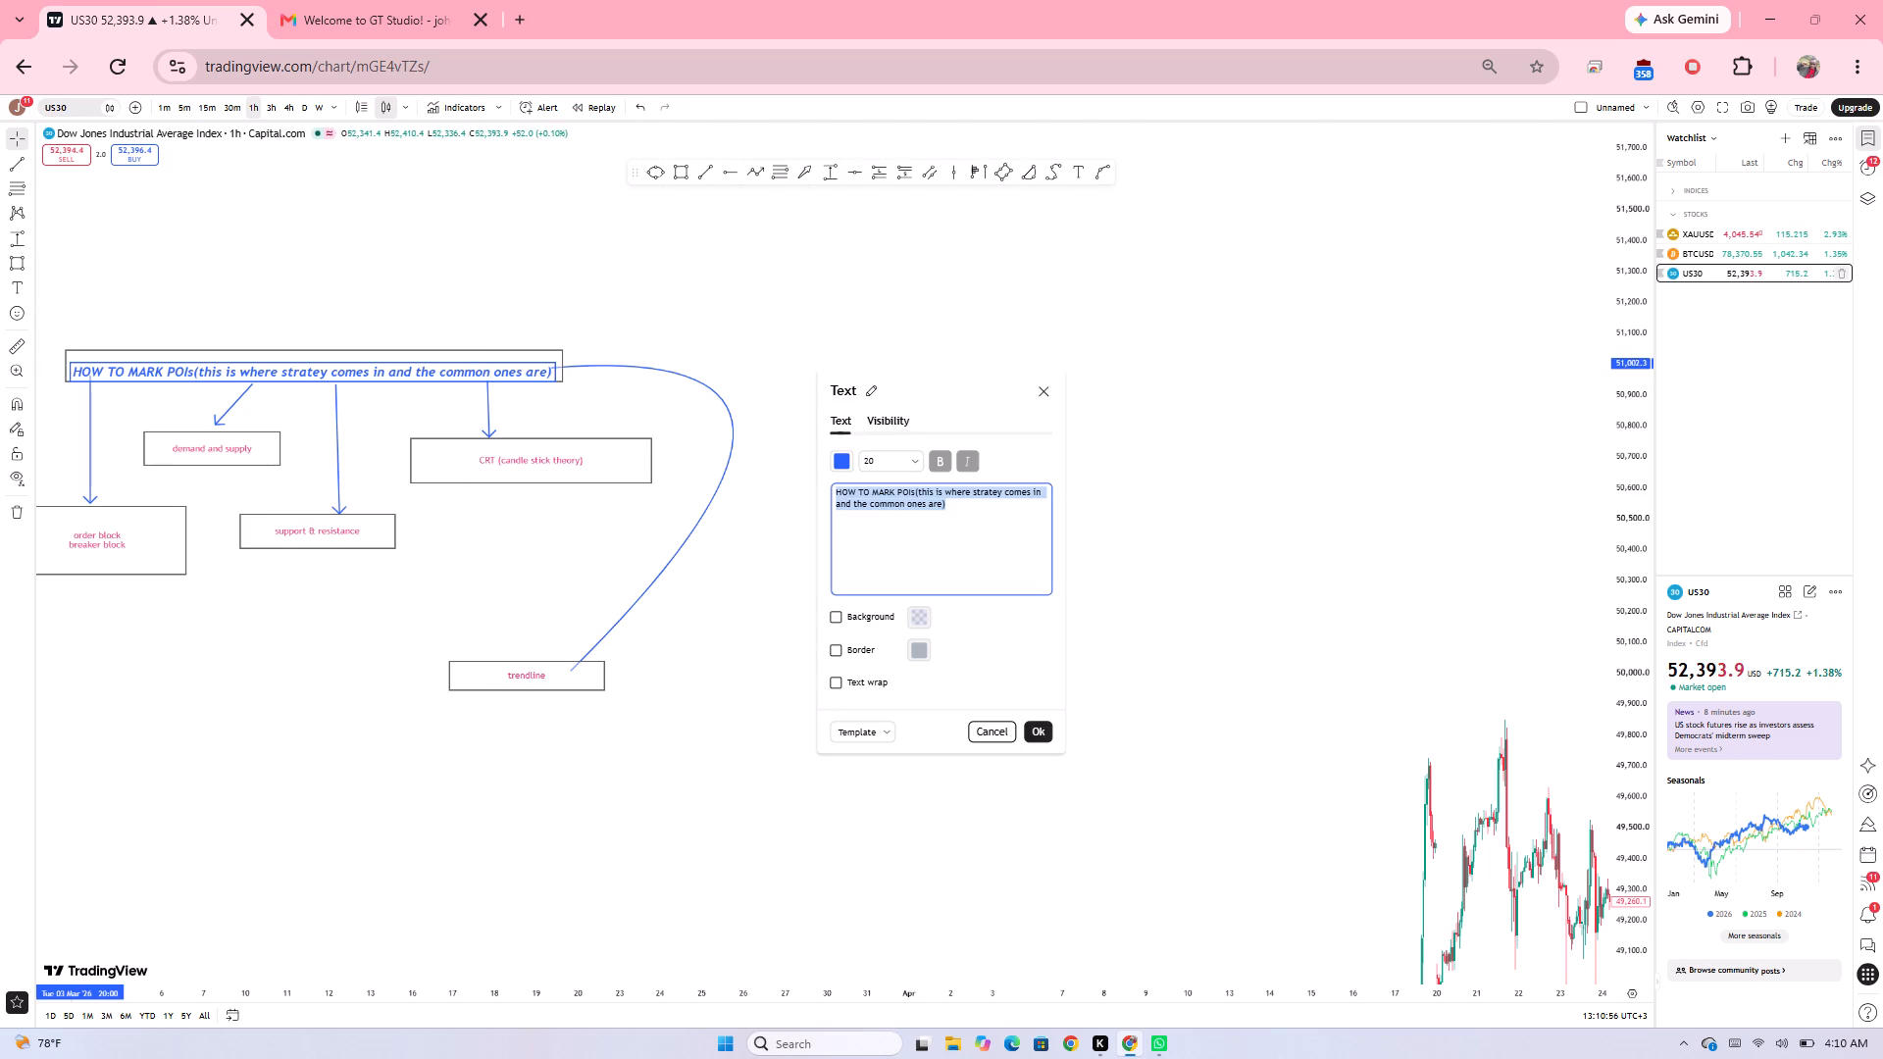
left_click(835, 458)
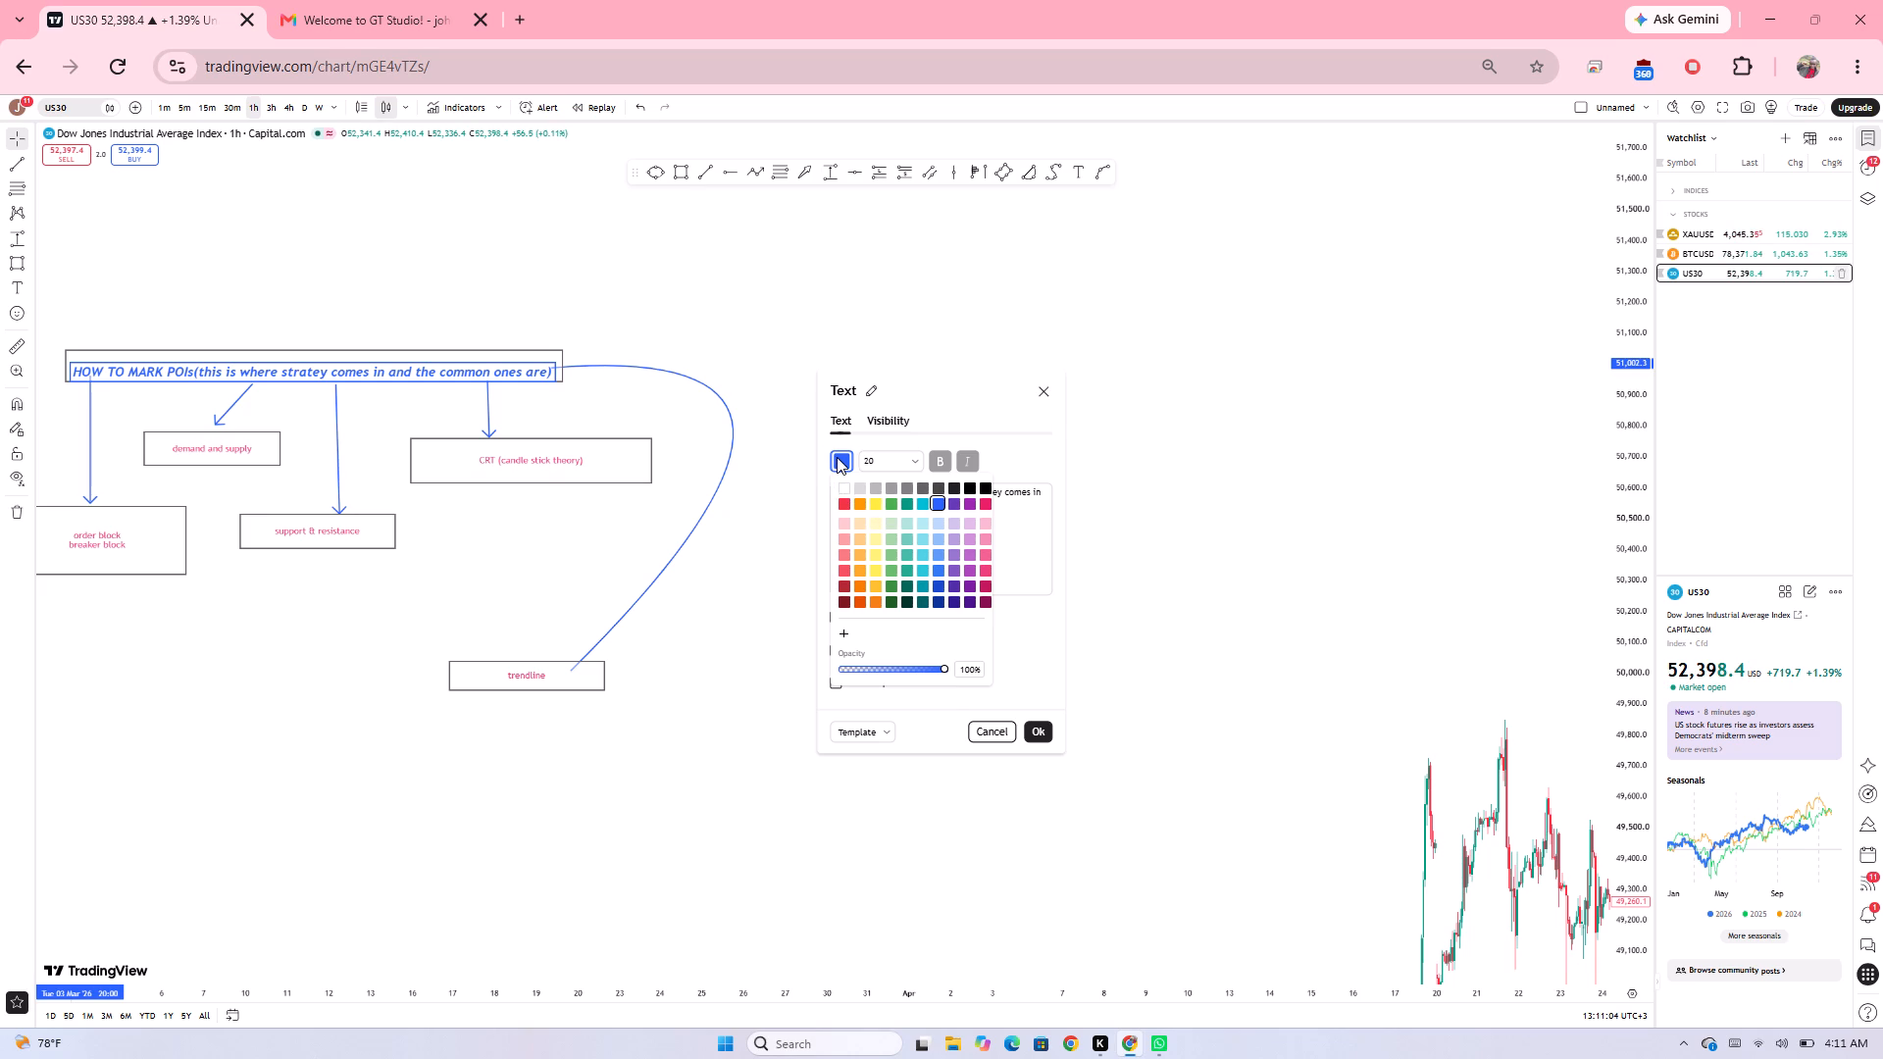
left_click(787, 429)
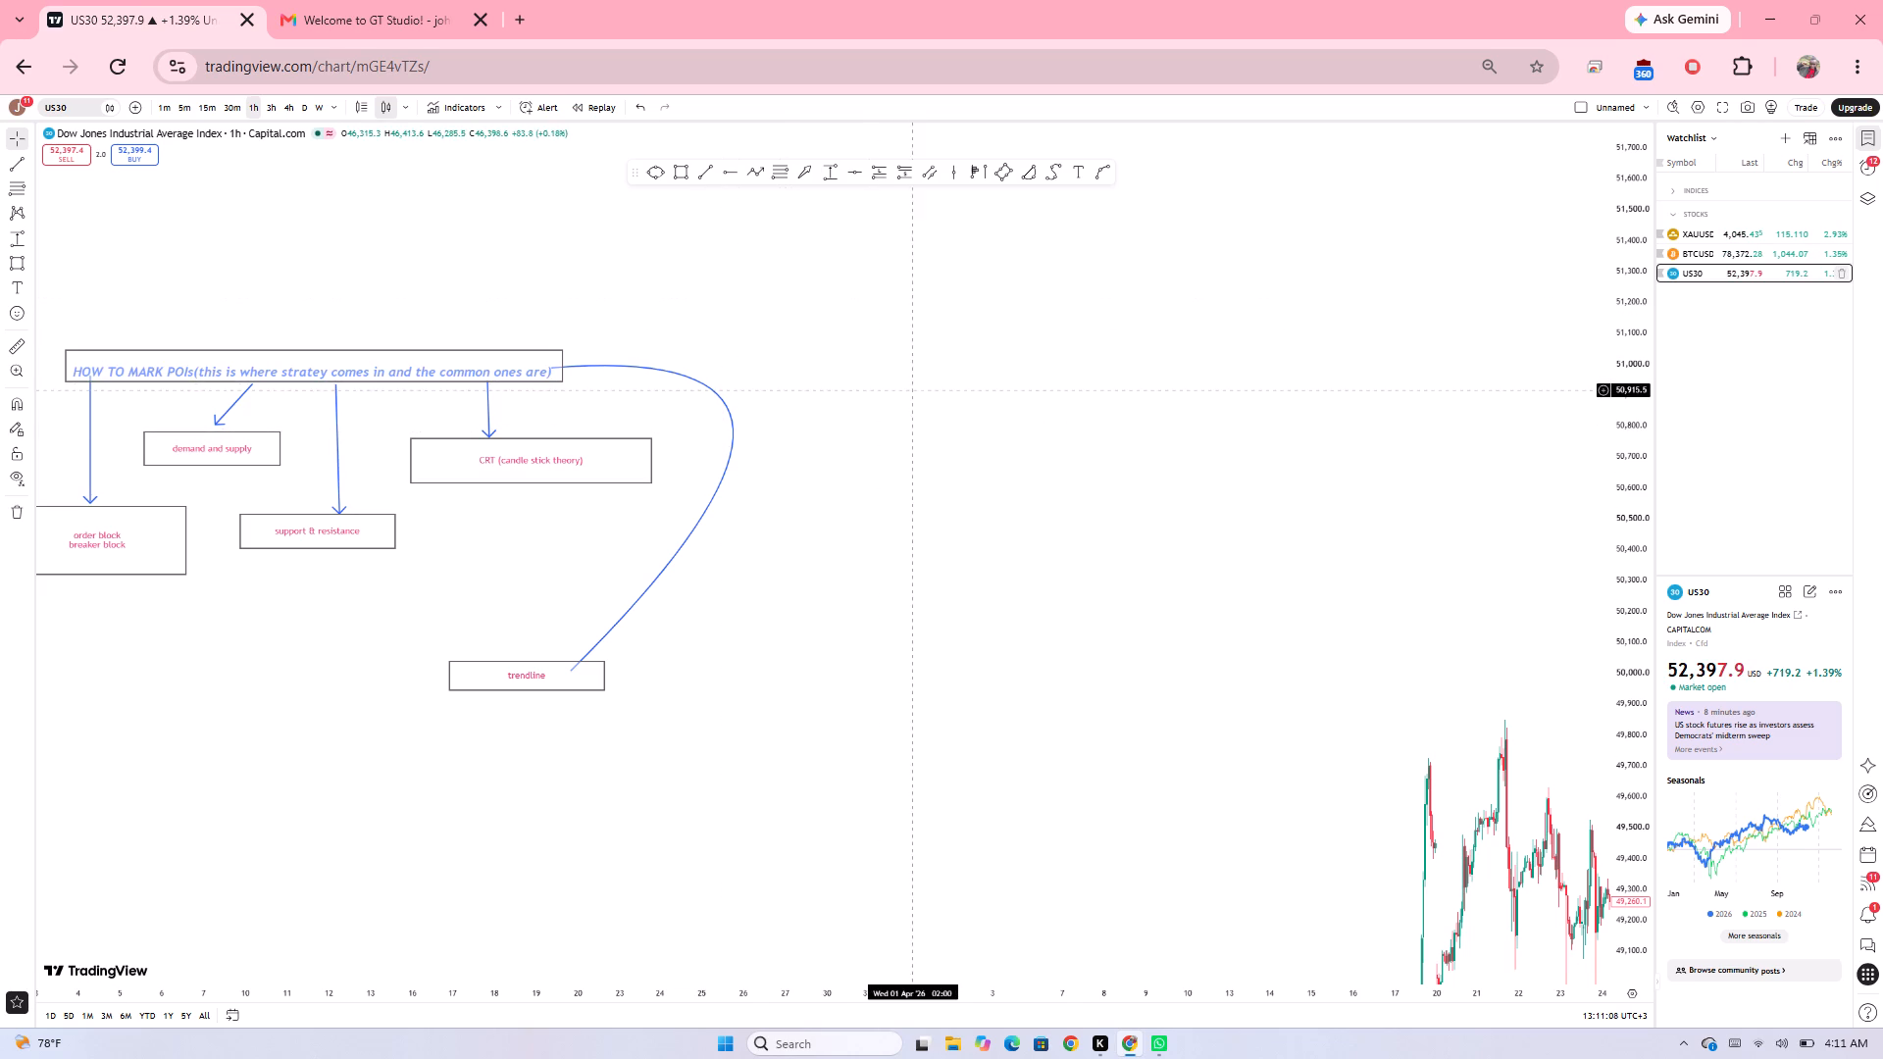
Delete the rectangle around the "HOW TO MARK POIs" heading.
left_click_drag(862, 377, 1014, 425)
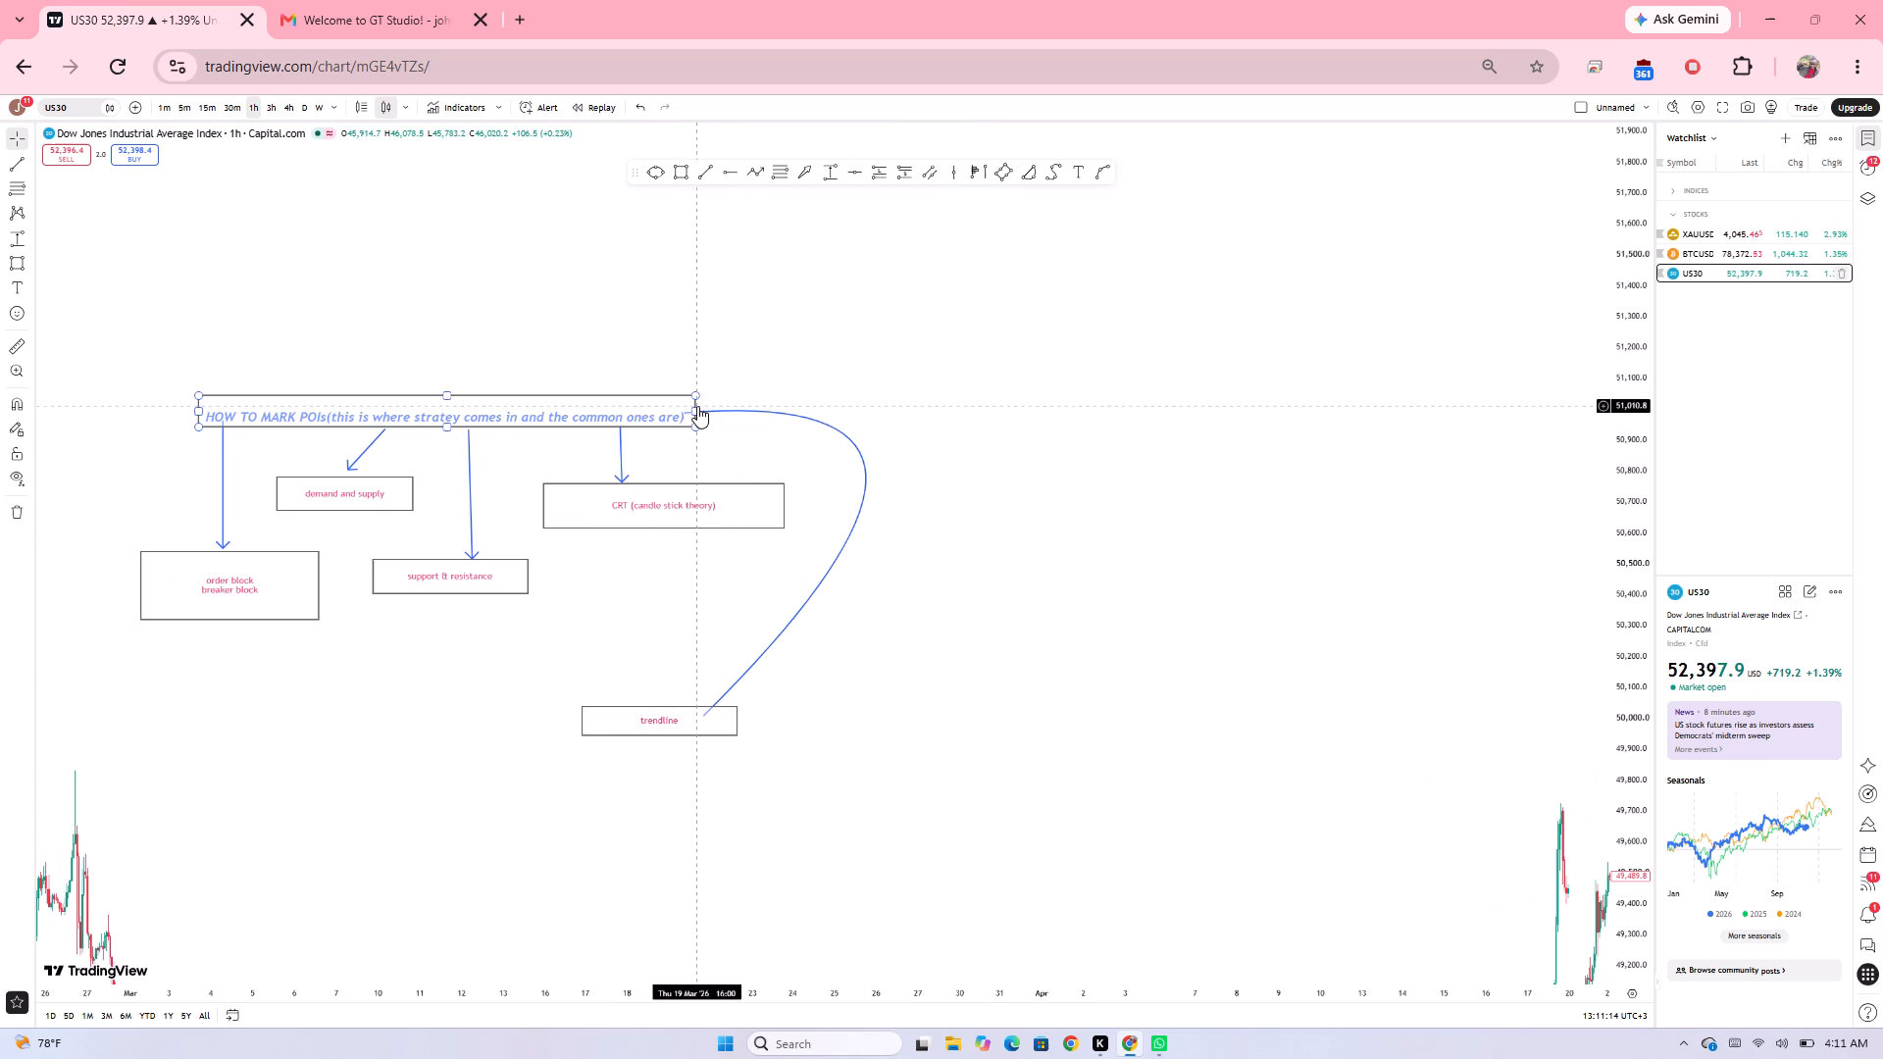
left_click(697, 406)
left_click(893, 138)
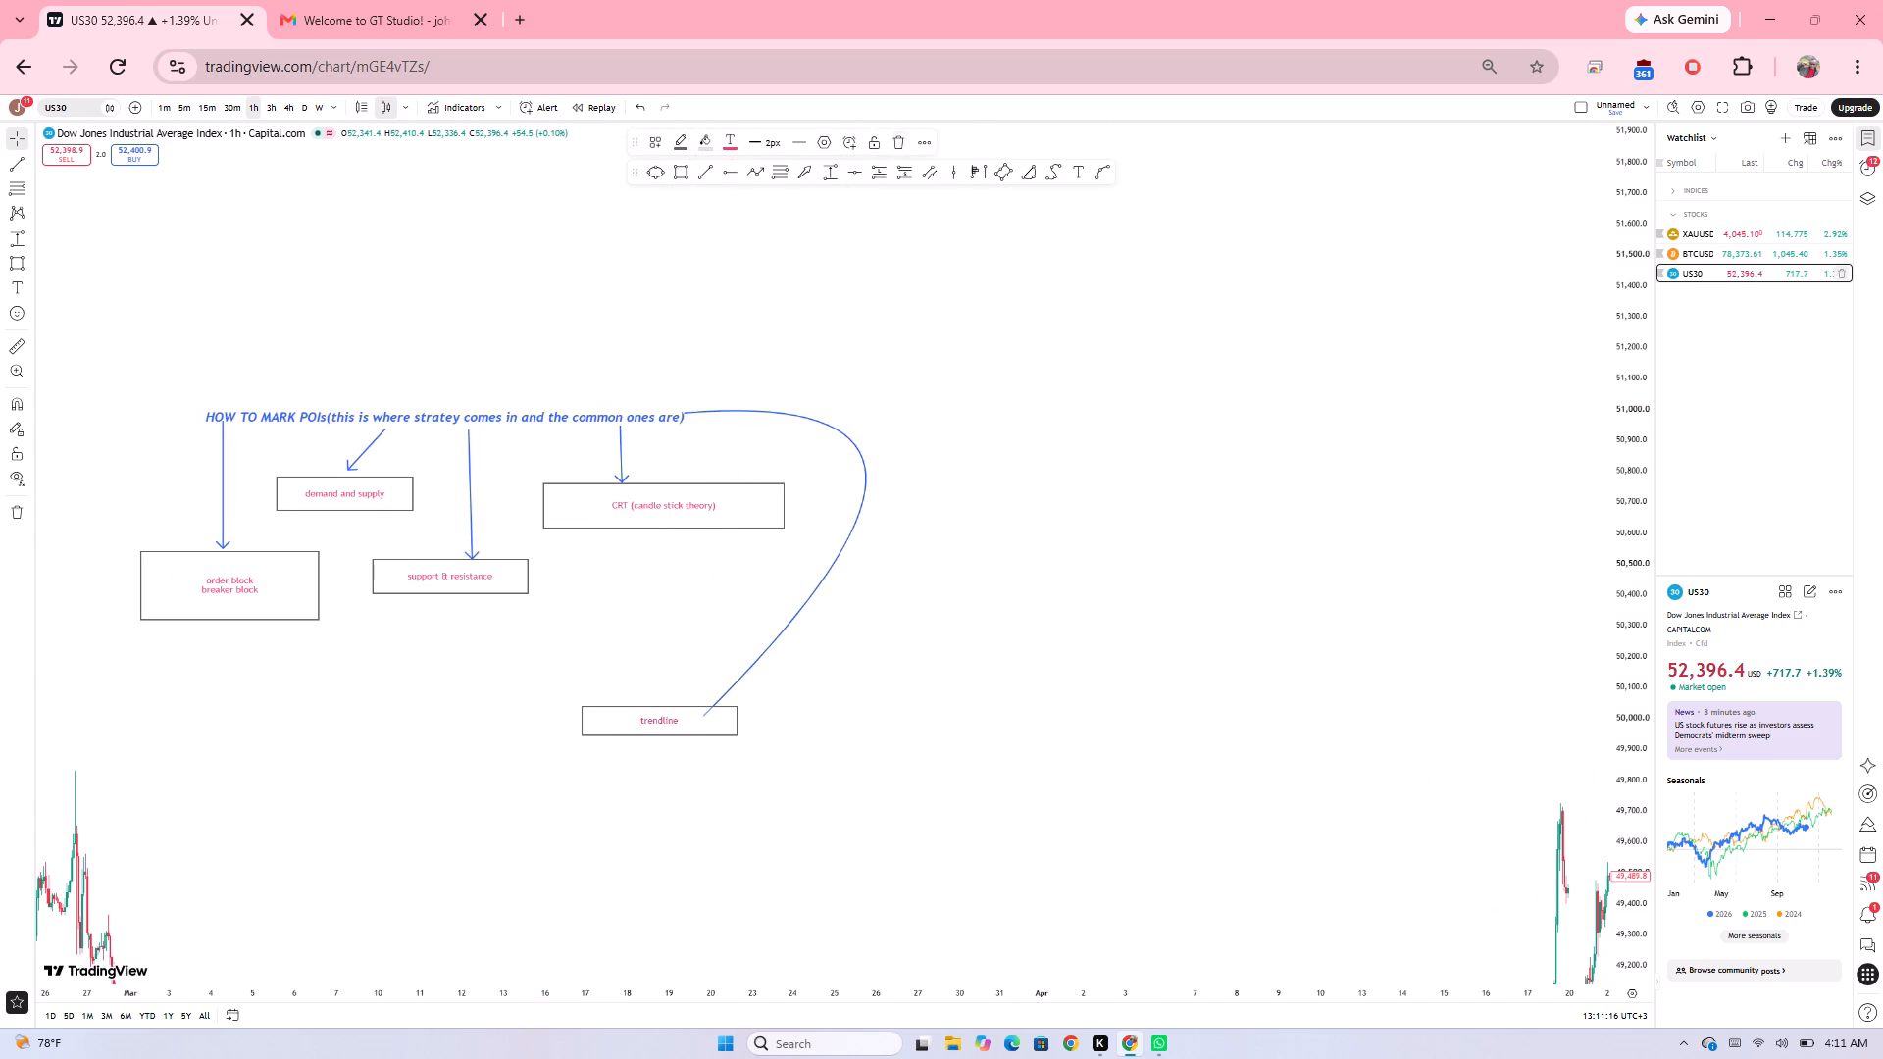
Draw a rectangle around the "HOW TO MARK POIs" heading and fit it from about 51,038 to 50,947, 3 to 19 March.
left_click(638, 415)
left_click(800, 347)
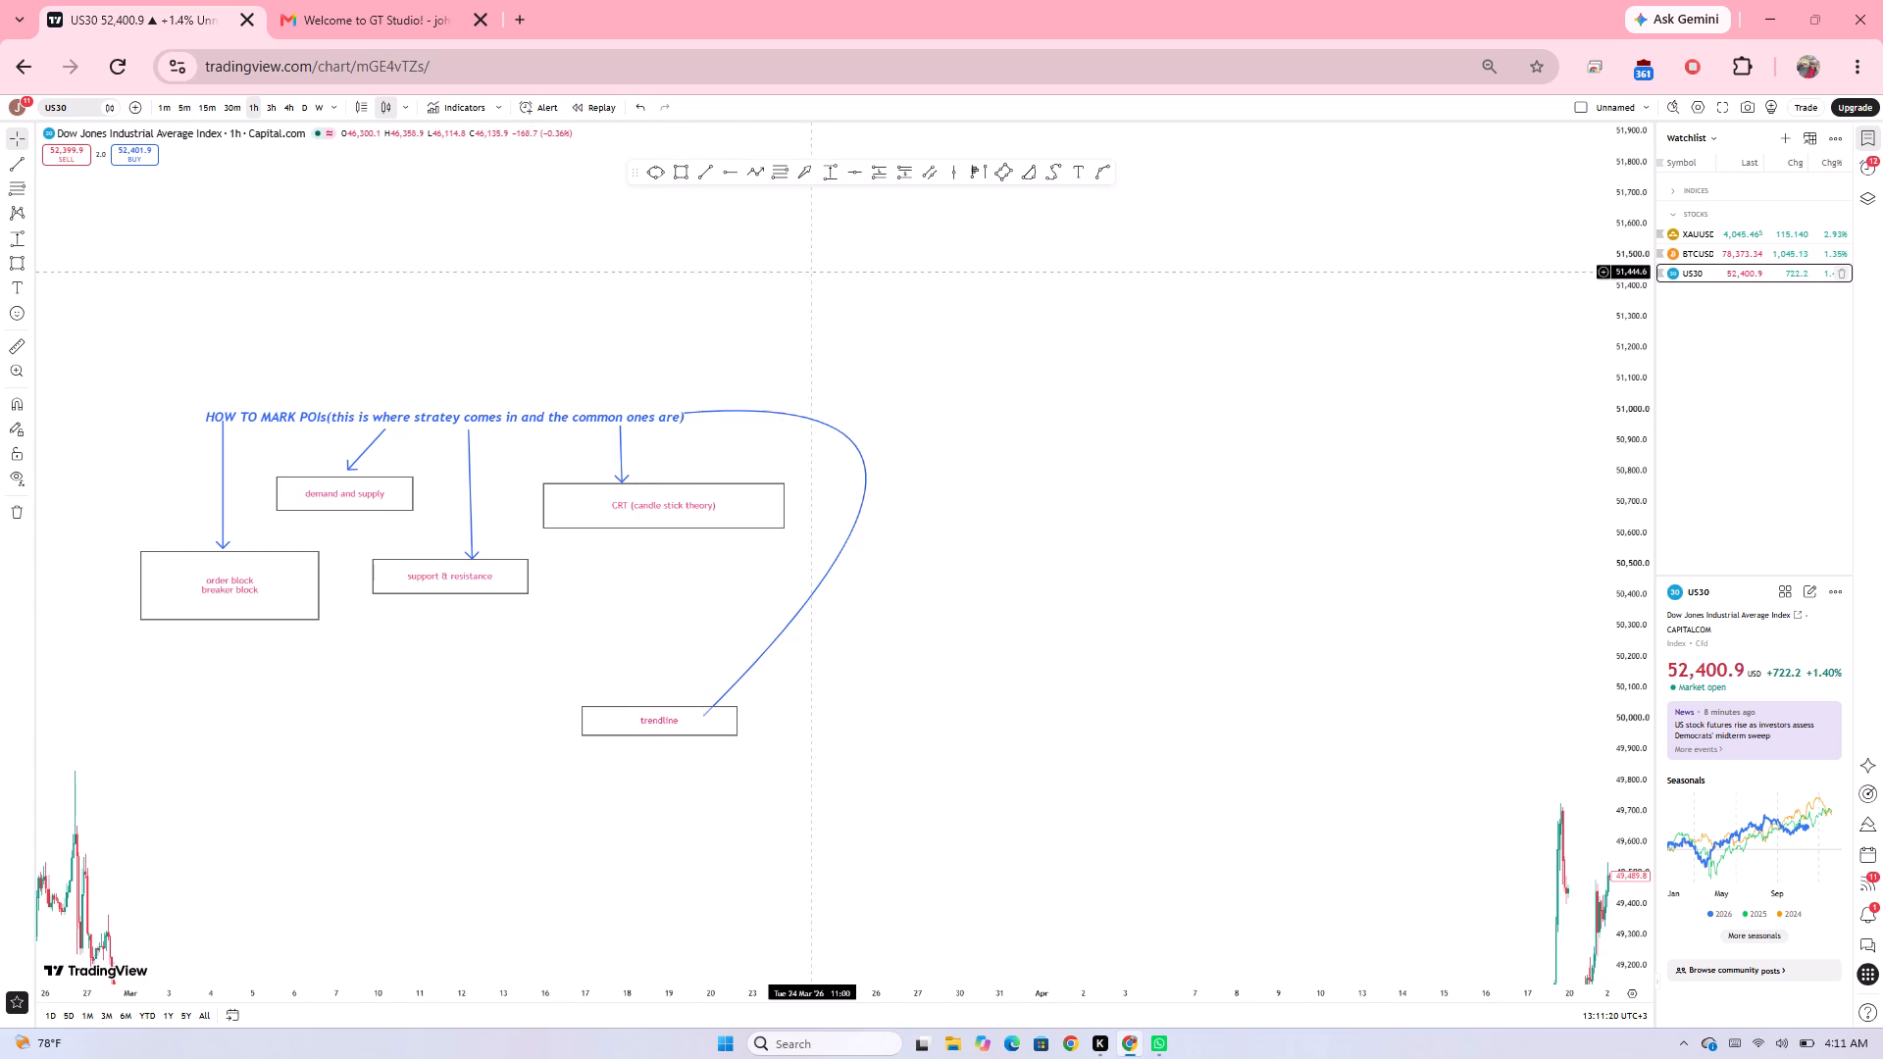
left_click(678, 164)
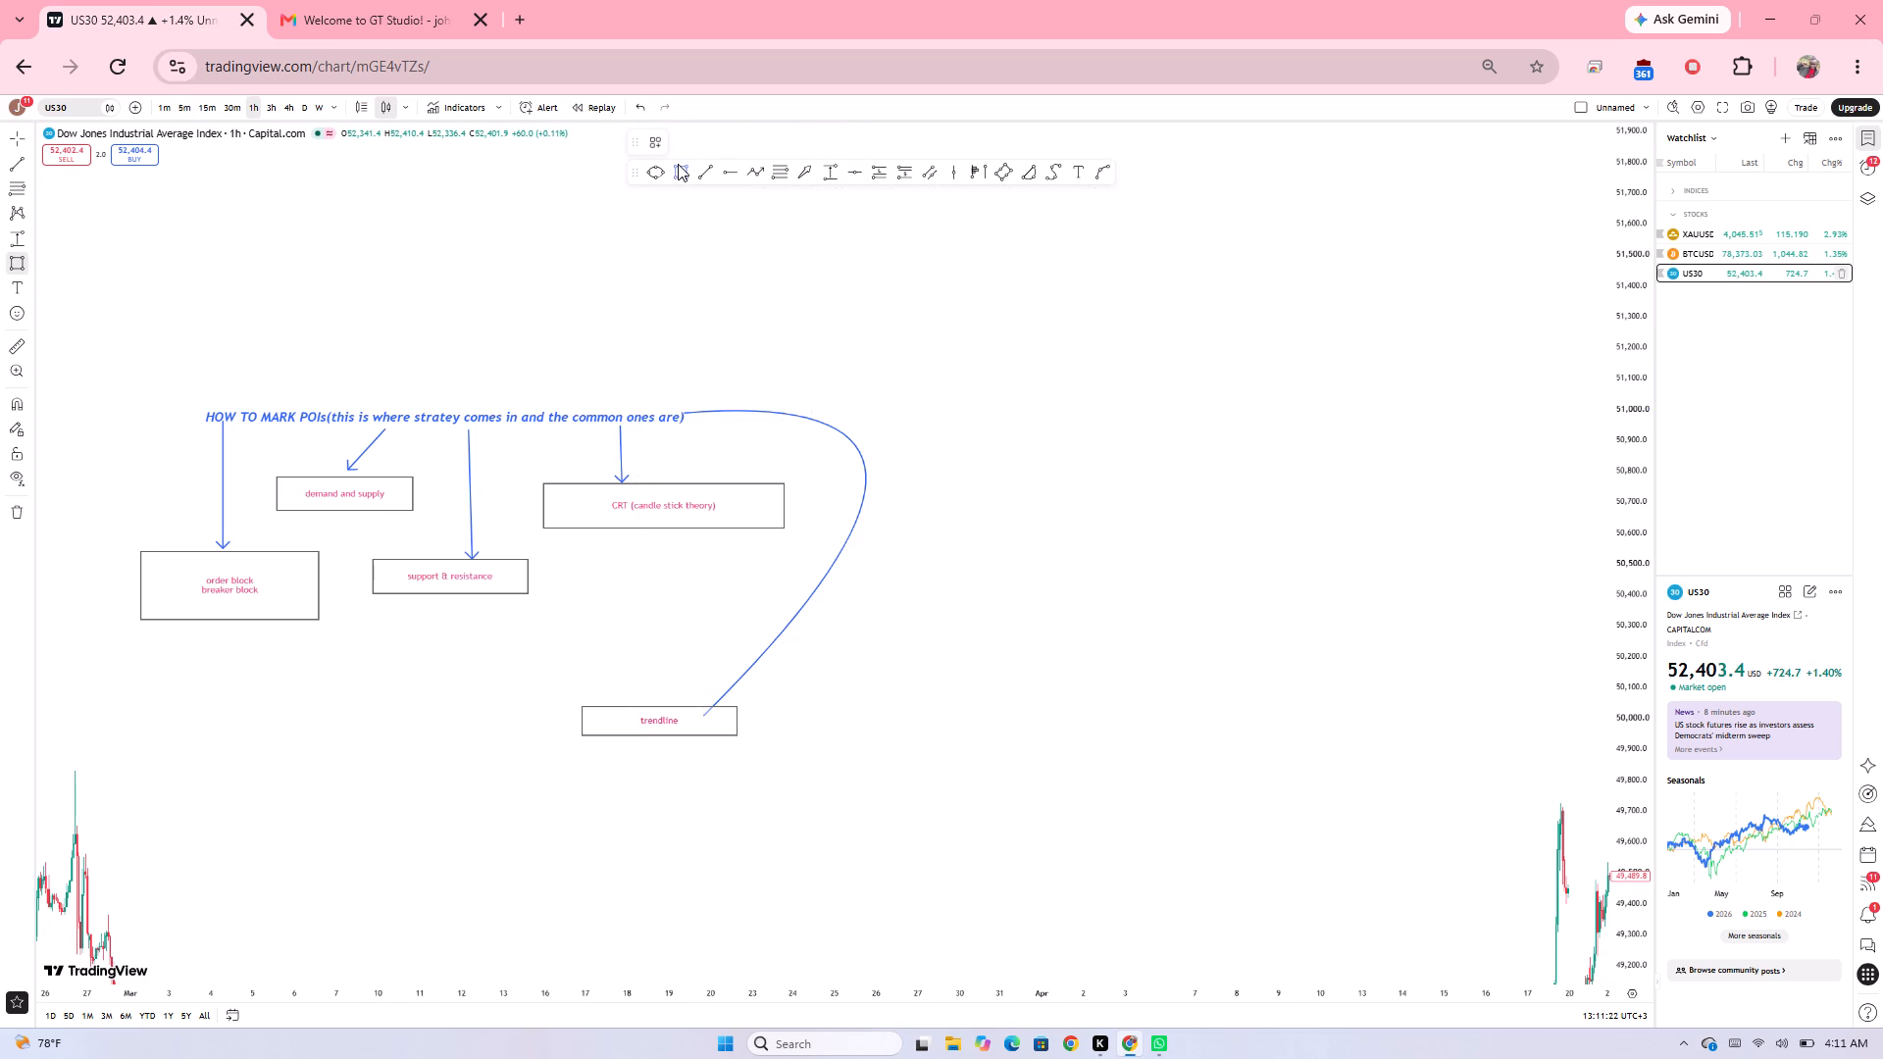
left_click_drag(169, 397, 618, 426)
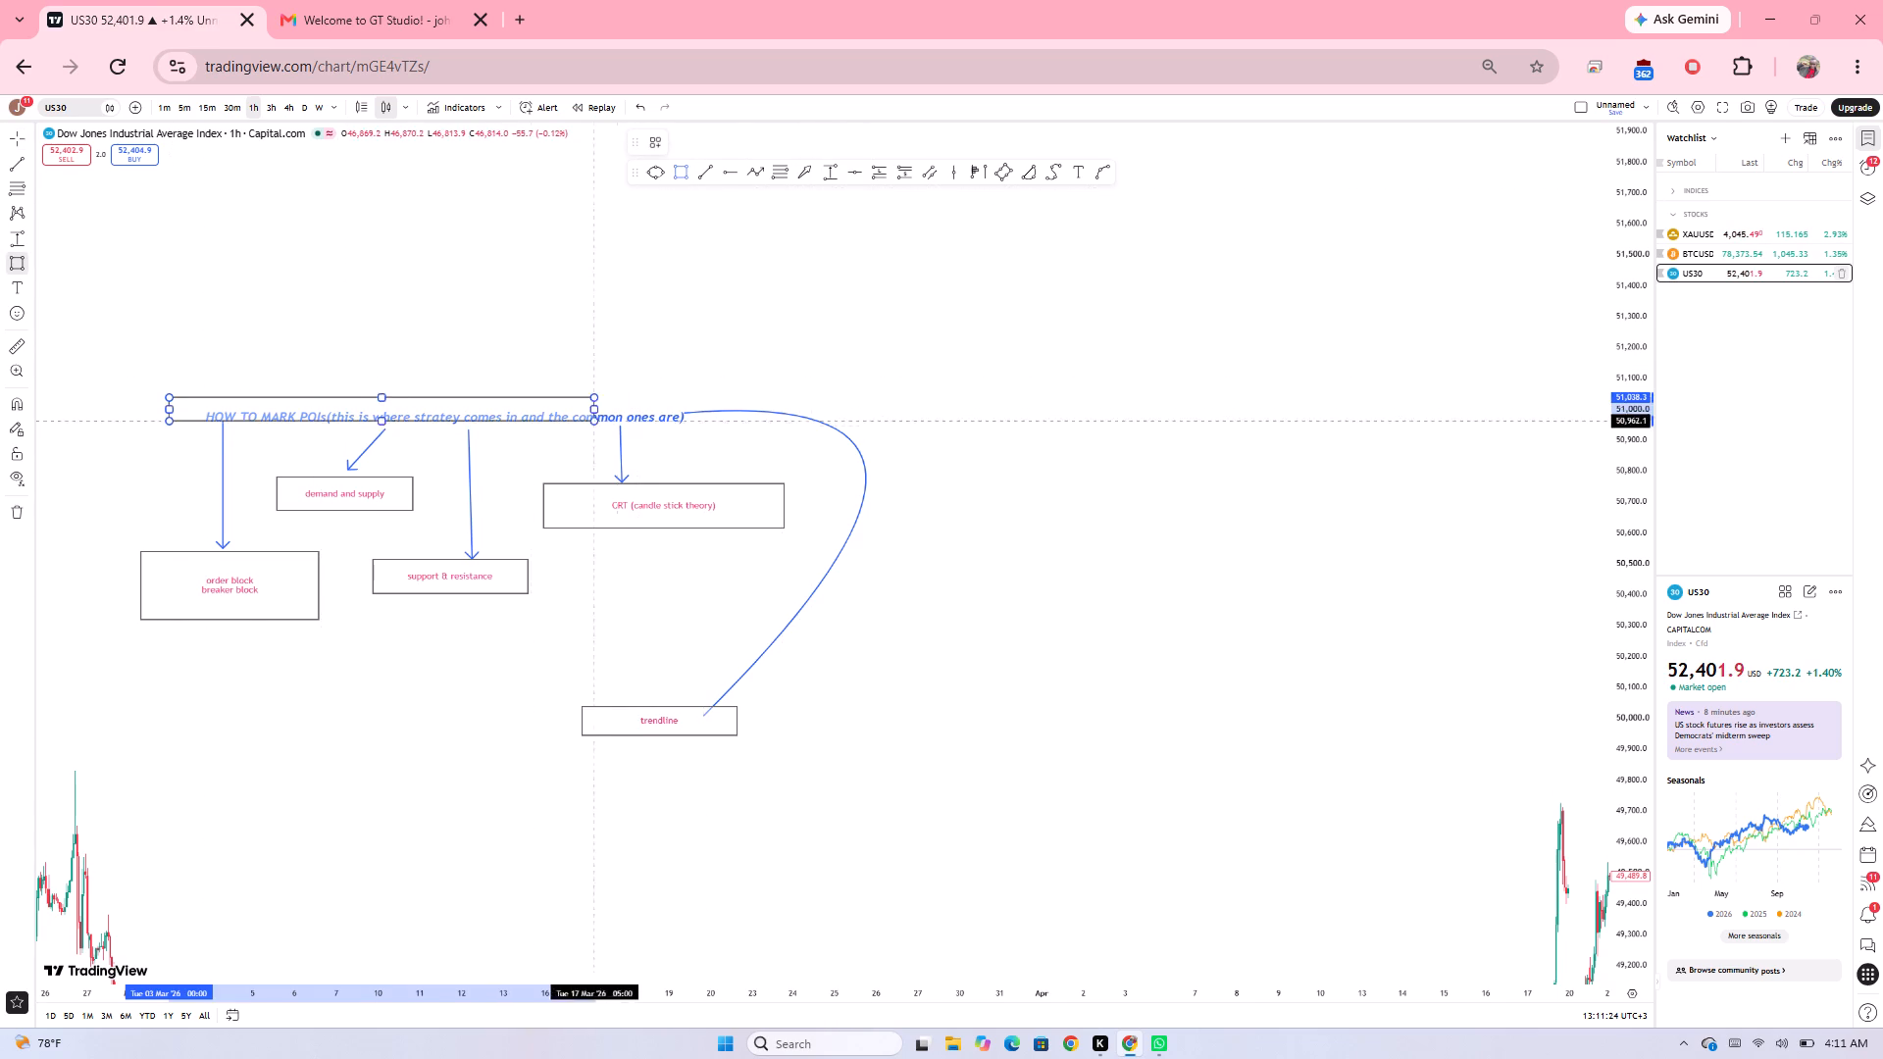
left_click_drag(618, 426, 747, 434)
left_click(747, 434)
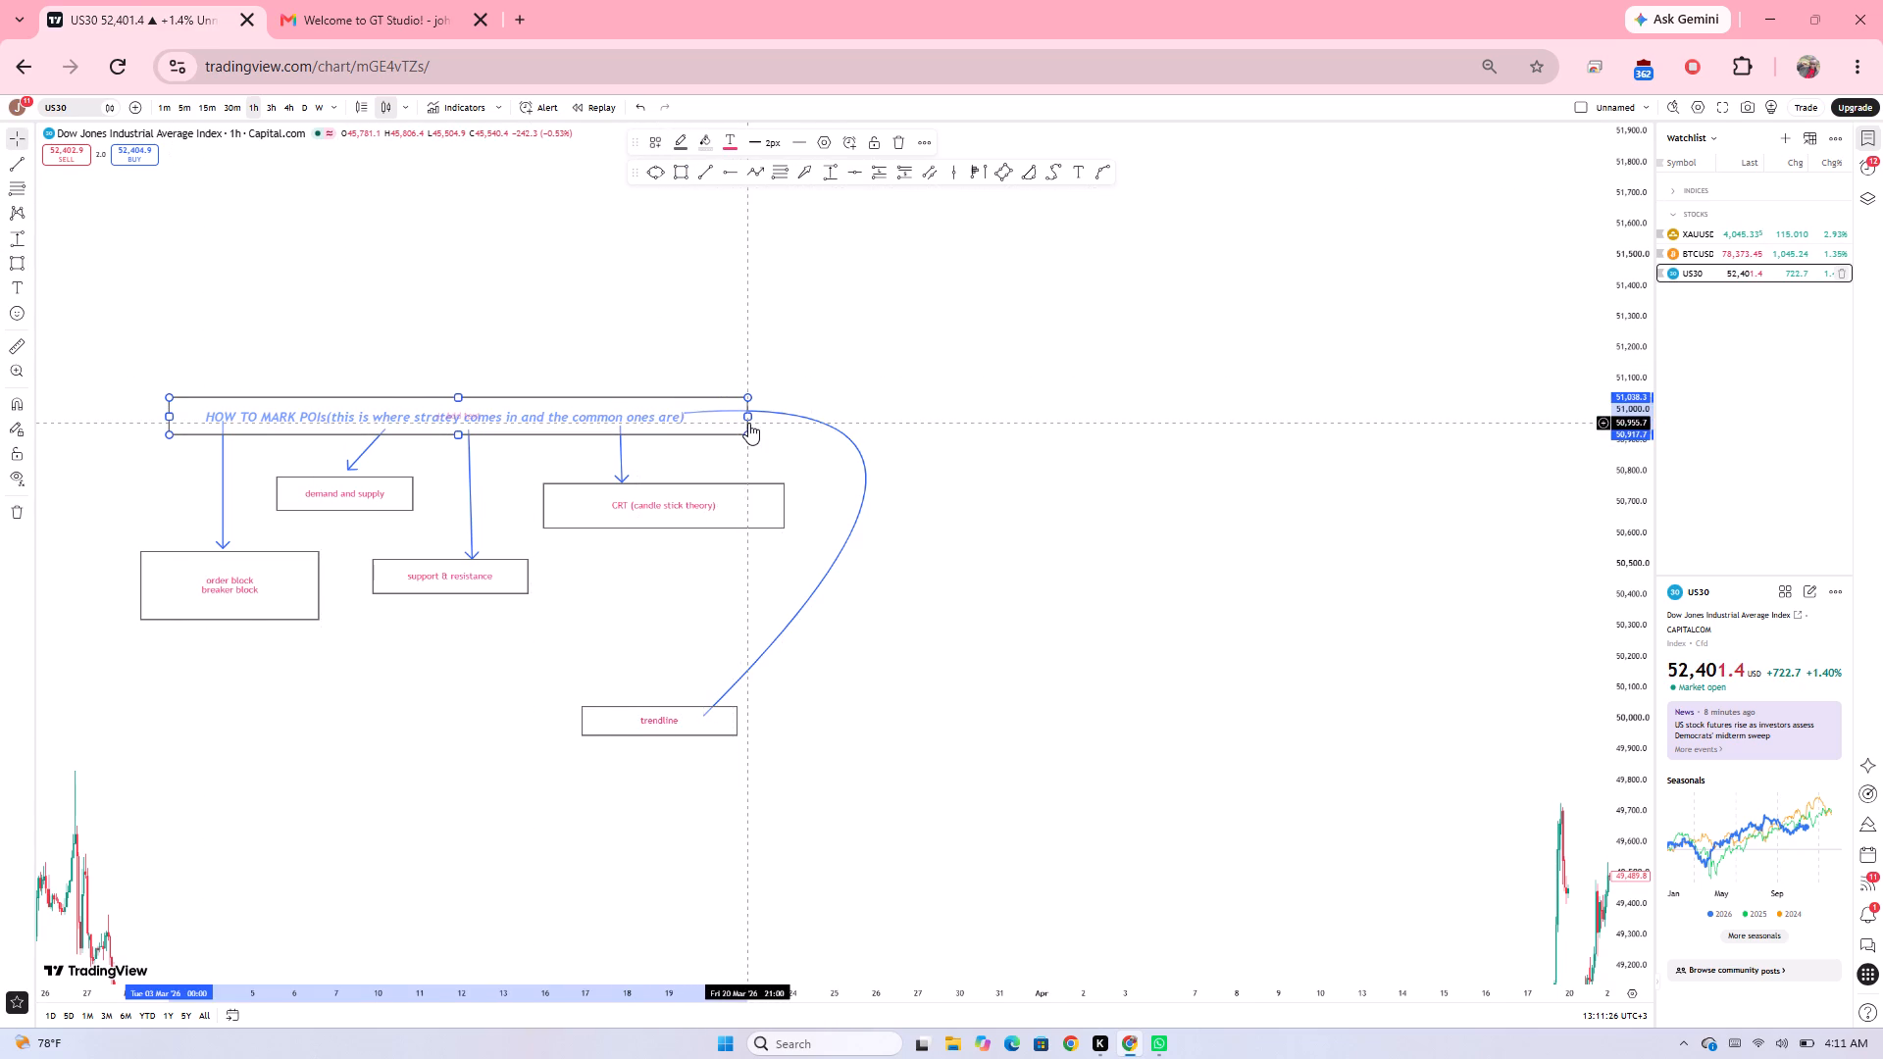
left_click_drag(748, 414, 687, 413)
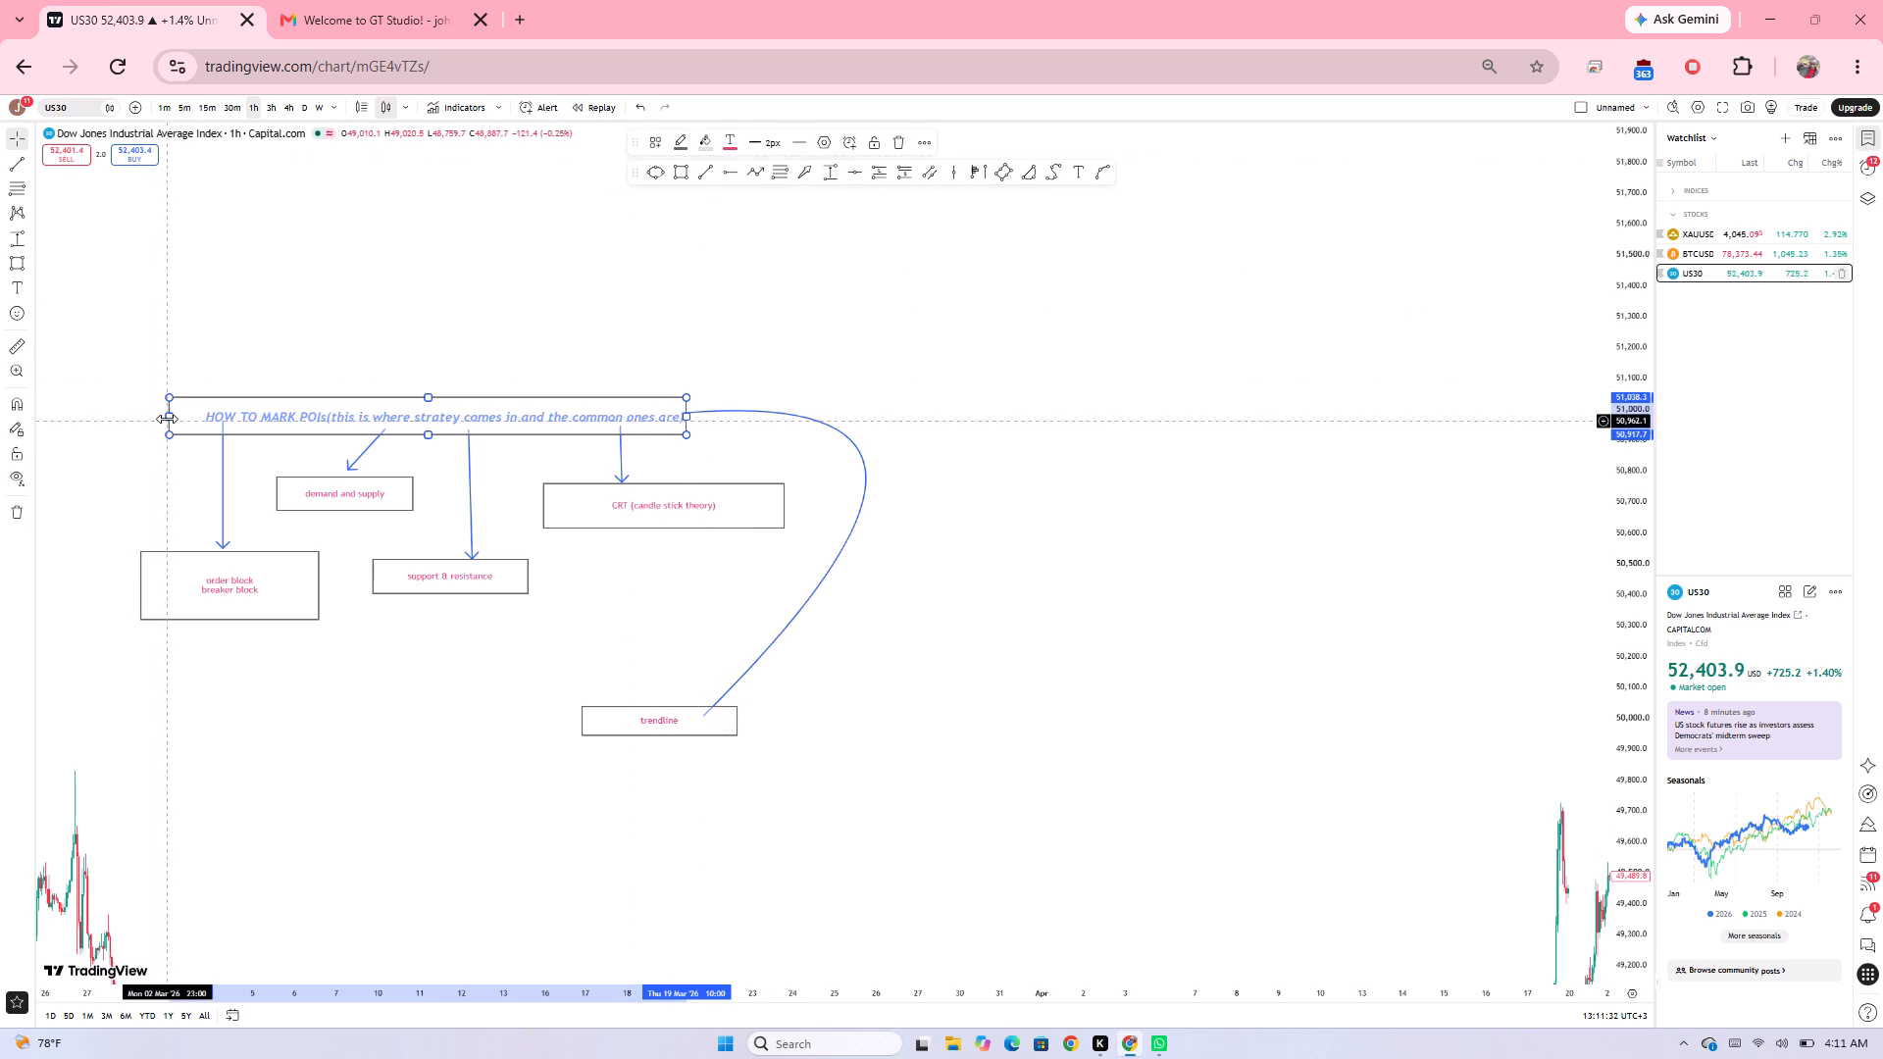
left_click_drag(169, 415, 198, 413)
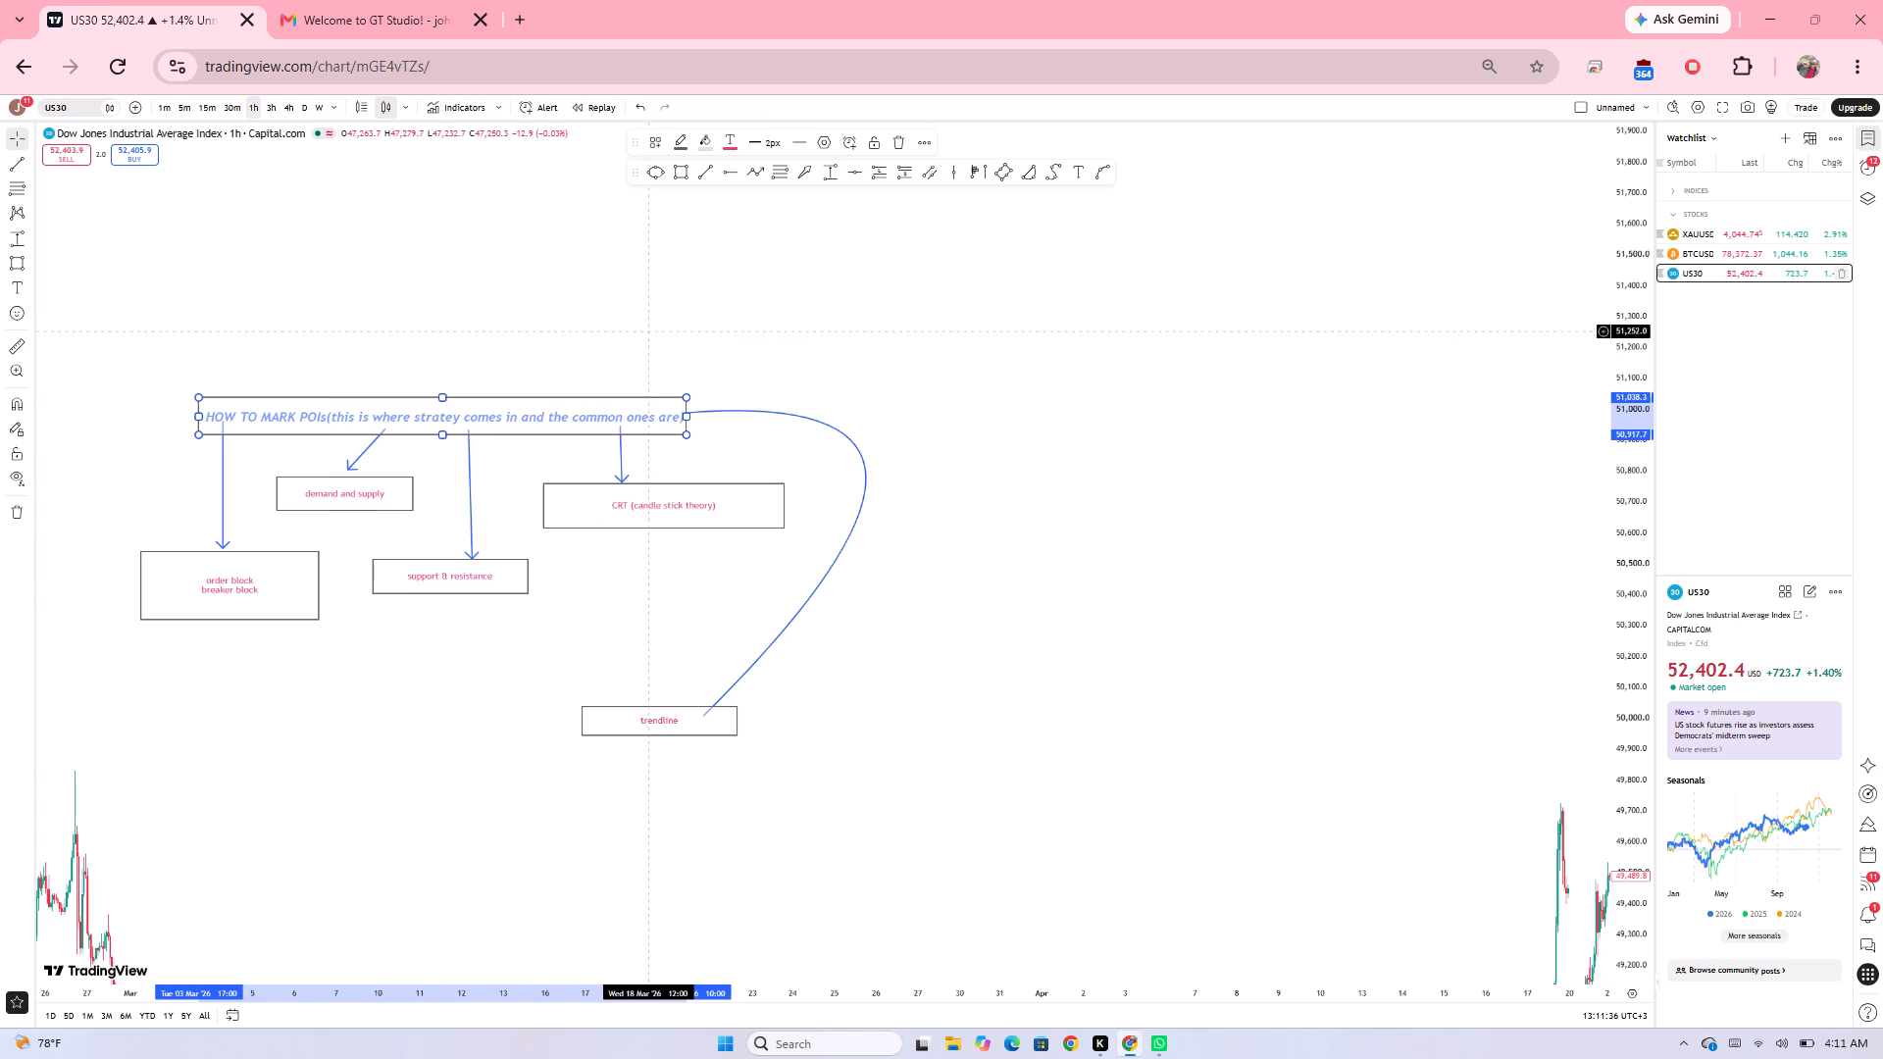
left_click(441, 431)
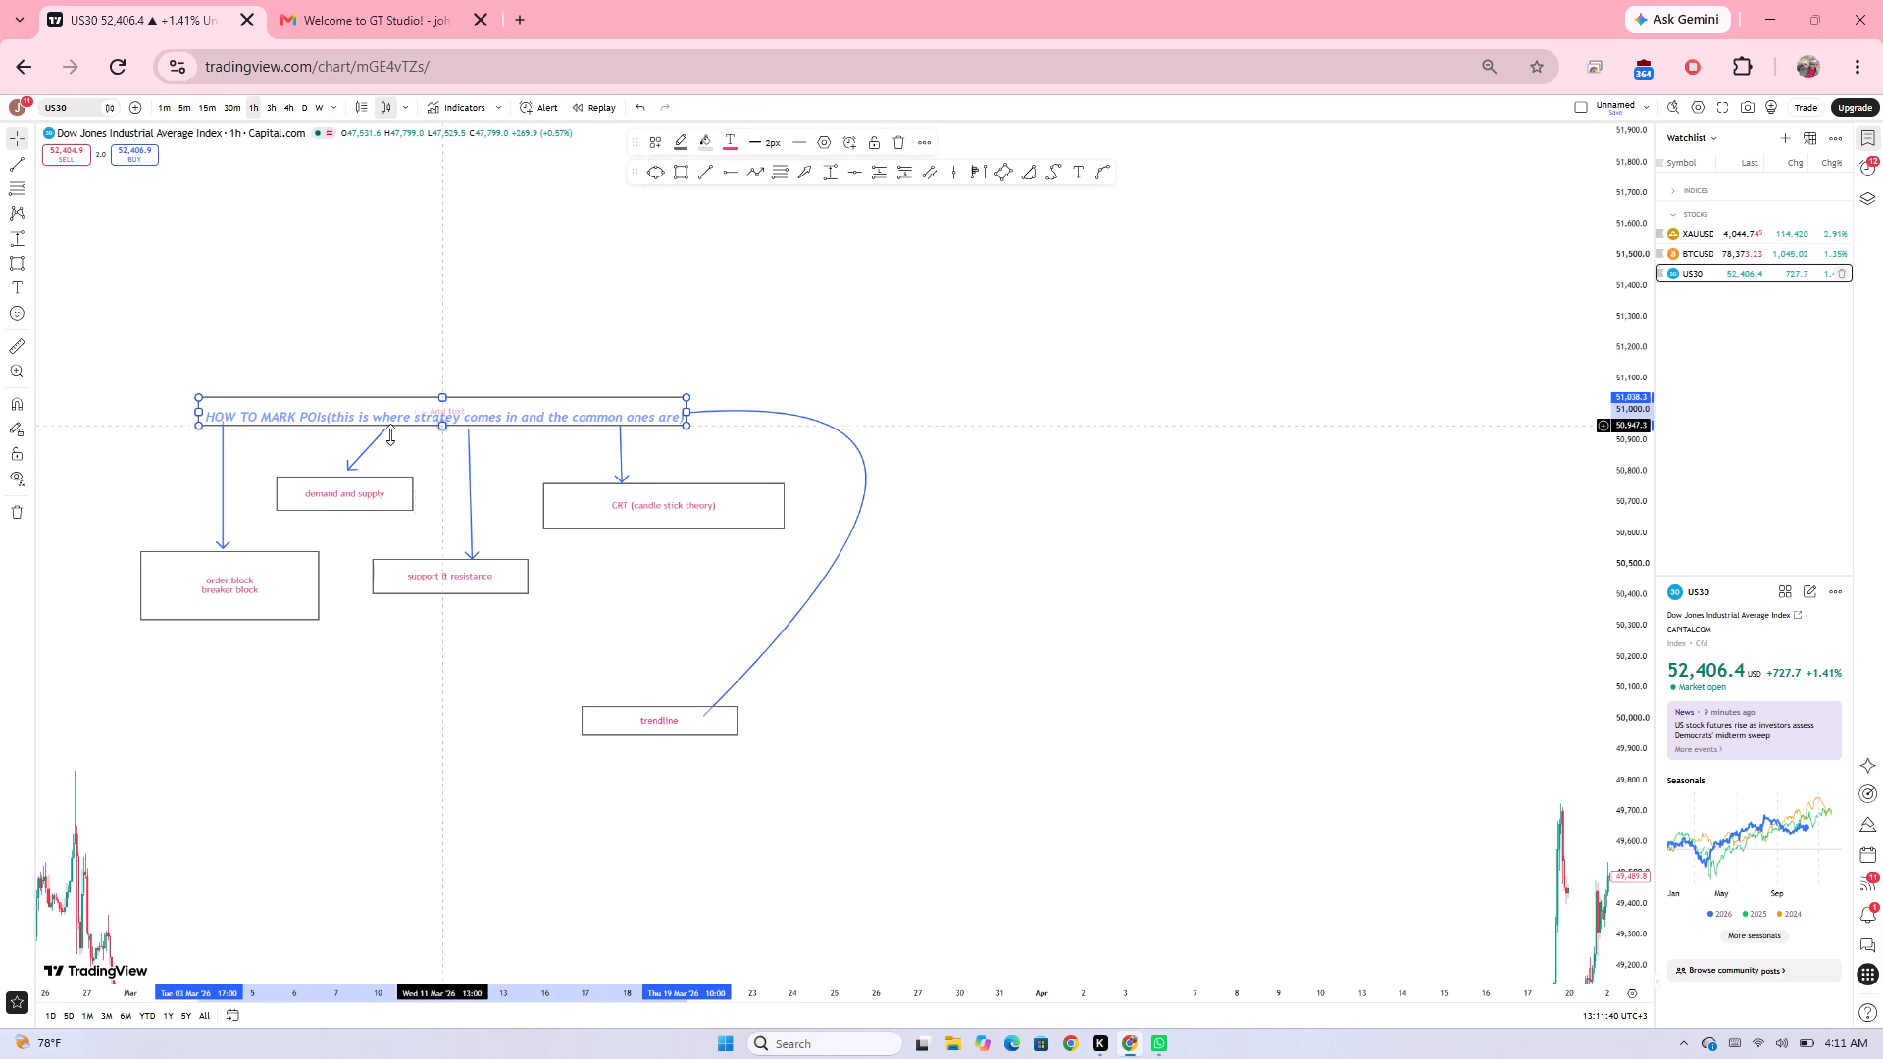
left_click(224, 465)
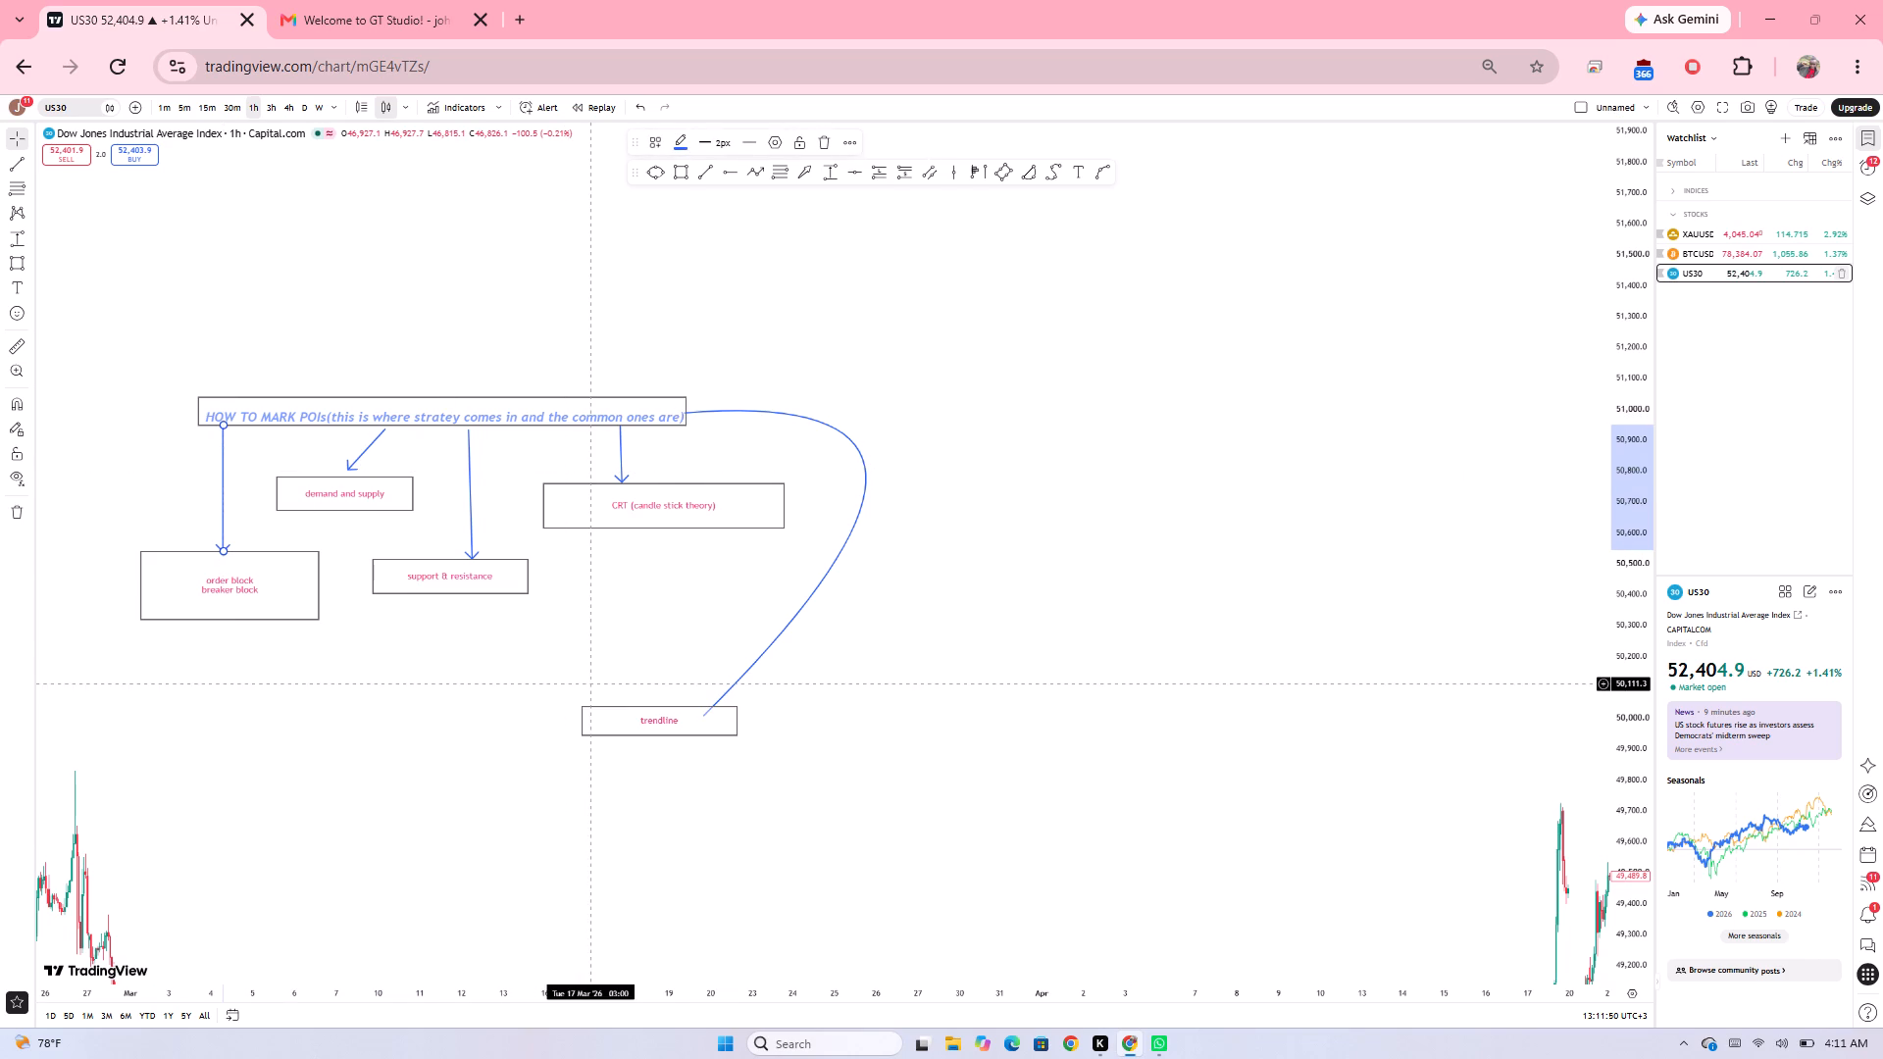
Draw a wide, thin rectangle beside the POI schematic and place it from about 51,152 to 51,017, 26 March to 16 April.
left_click(682, 178)
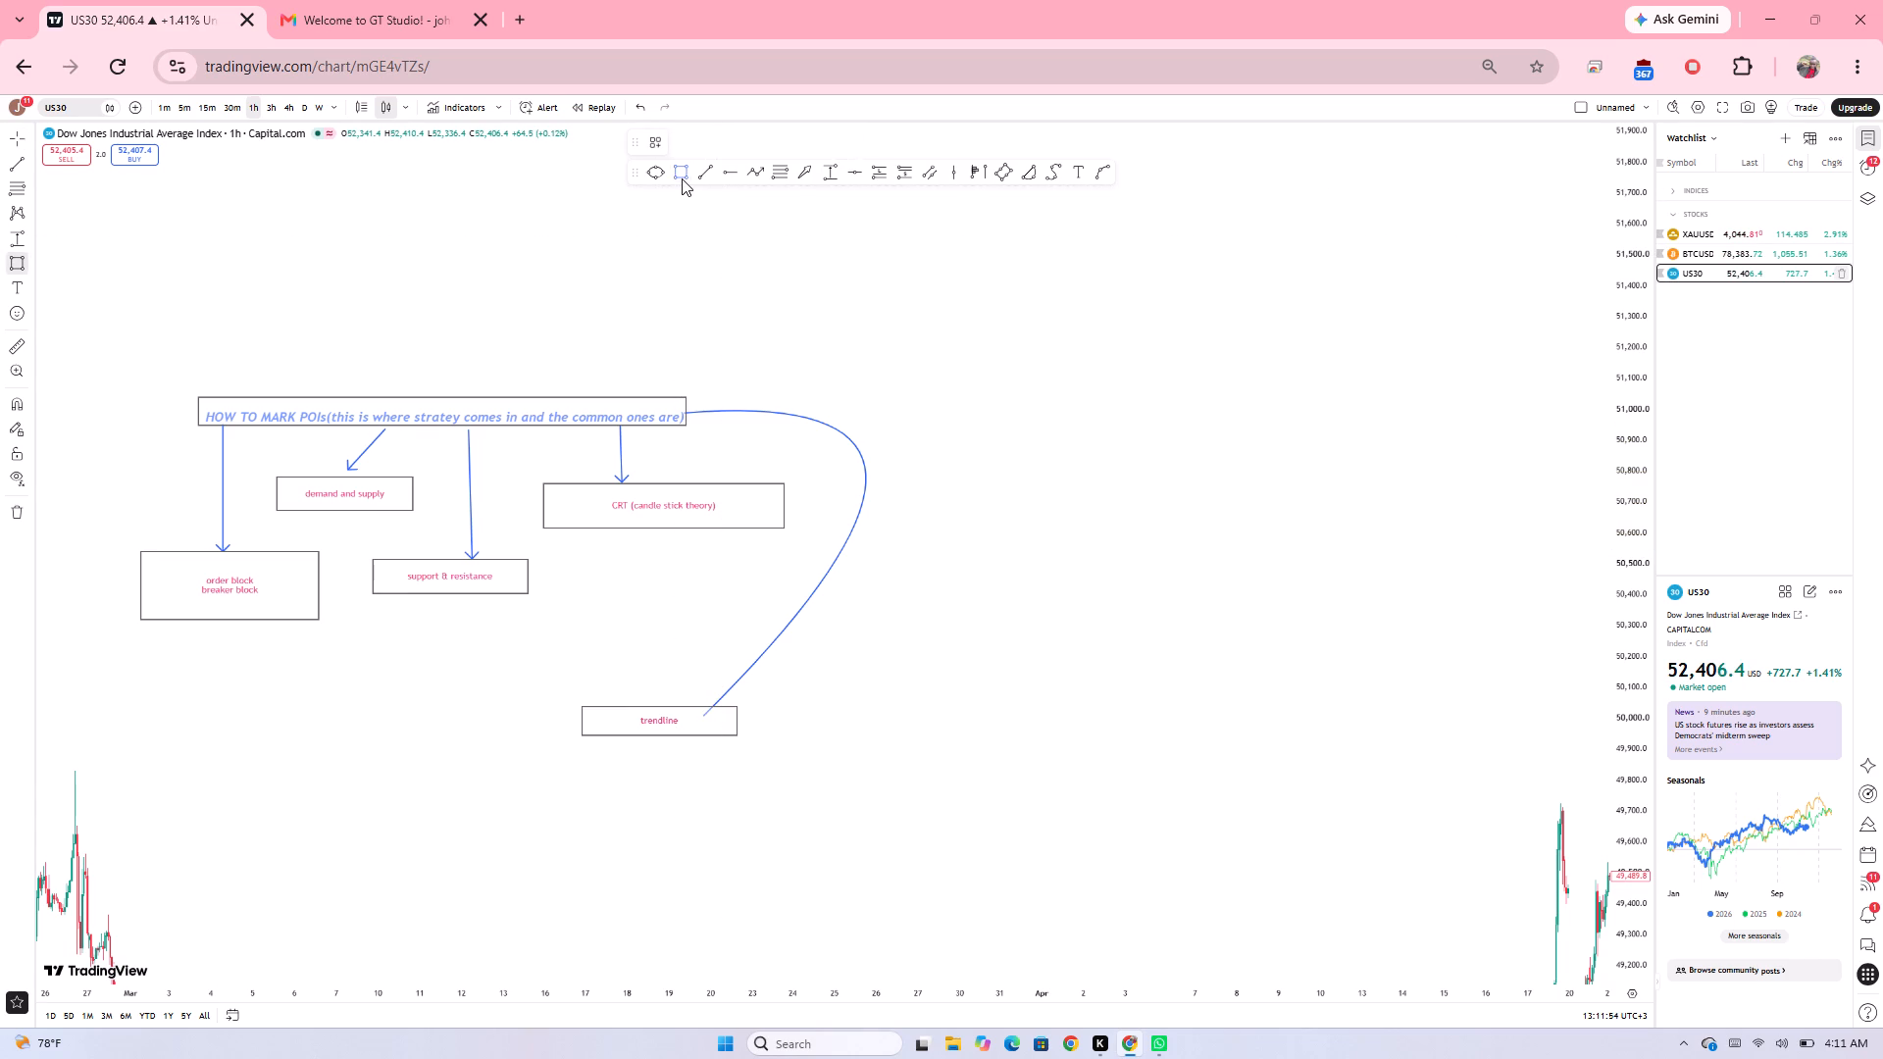
left_click(707, 272)
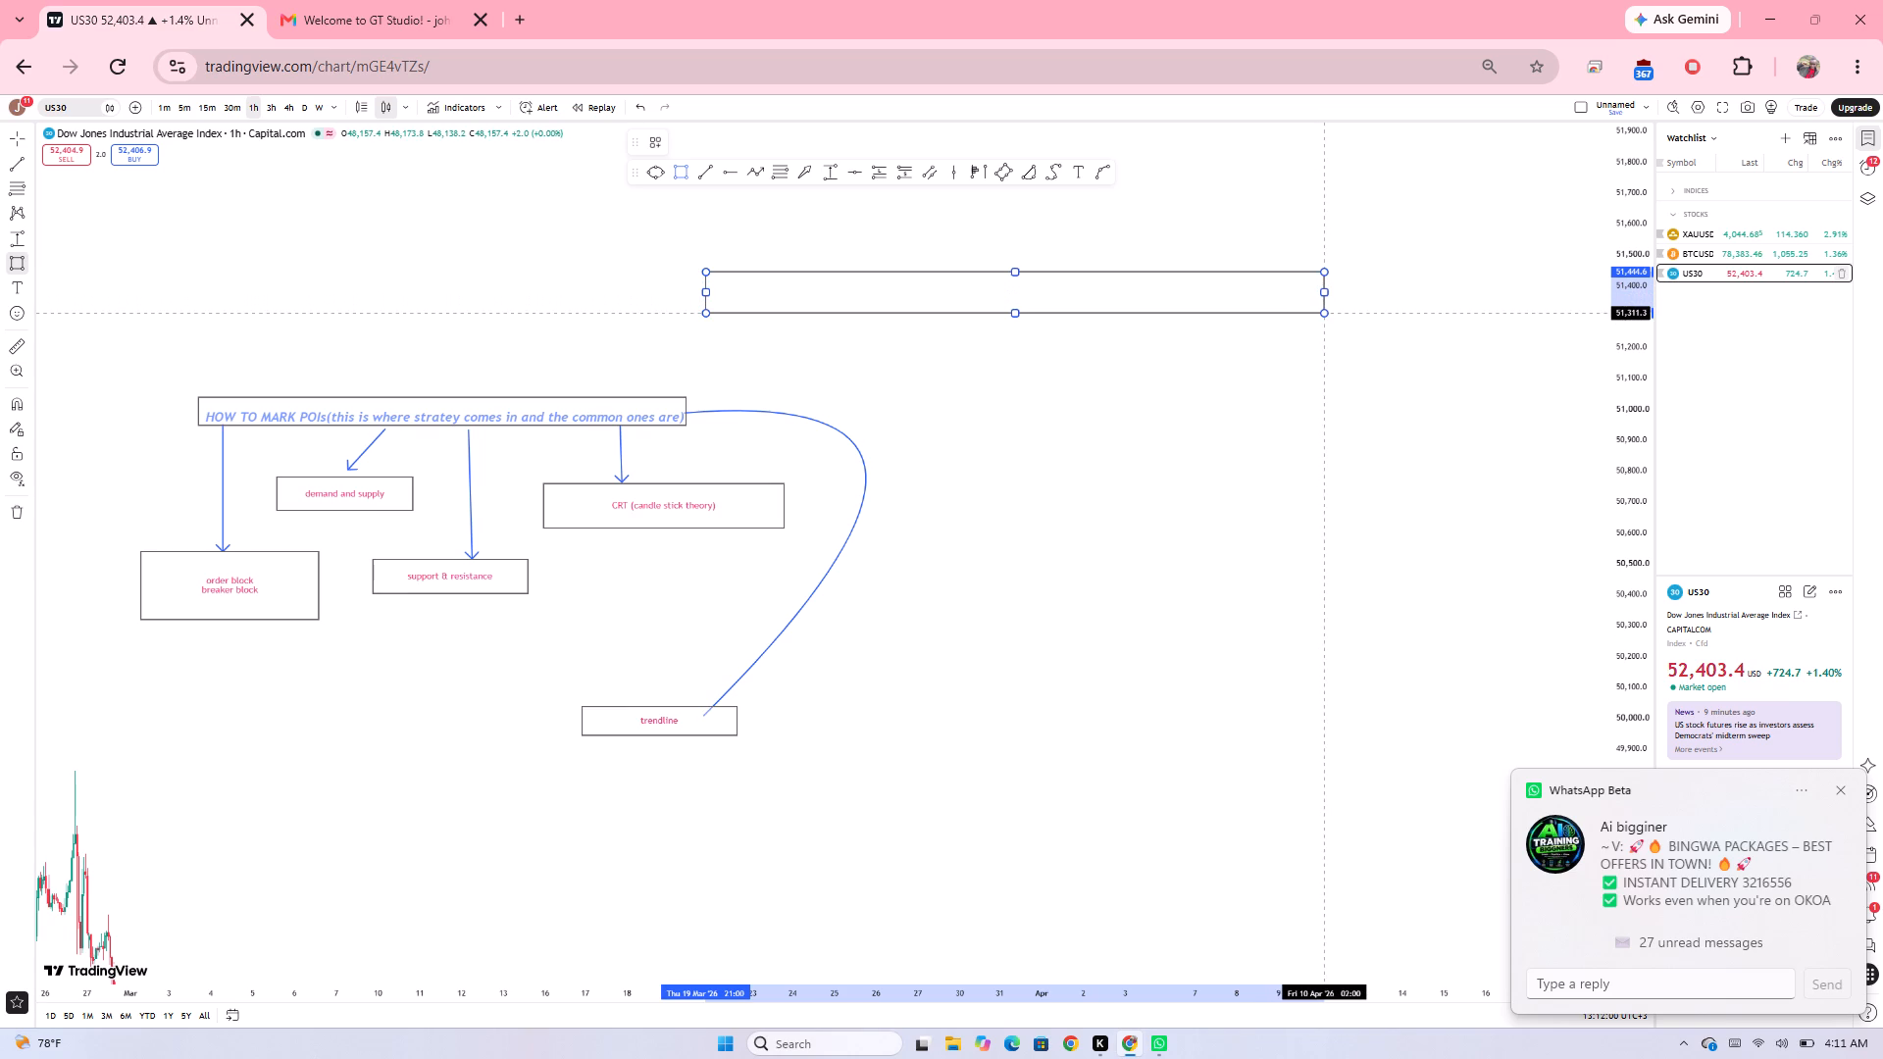
left_click(1324, 313)
left_click_drag(1089, 289, 1202, 338)
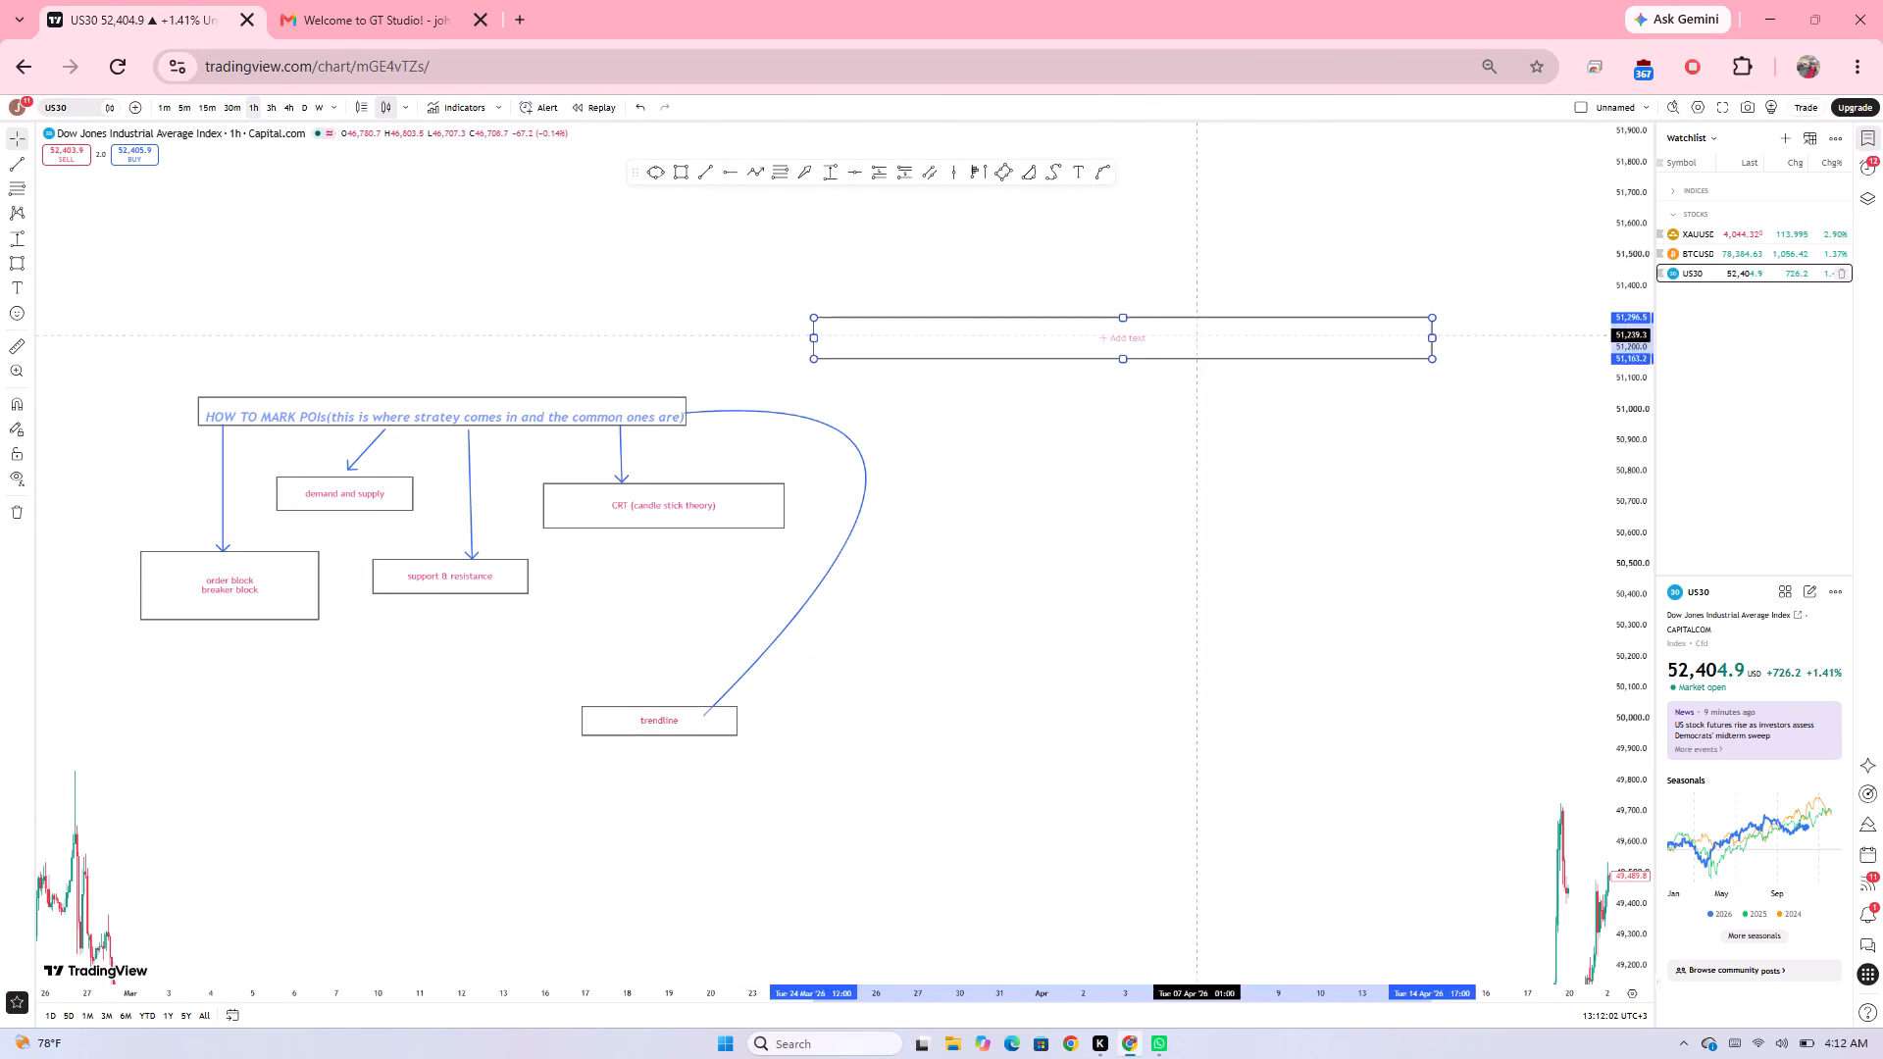
left_click_drag(1202, 338, 1275, 379)
Set the background opacity of the rectangle around the "HOW TO MARK POIs" heading to 0%.
left_click_drag(738, 260, 671, 389)
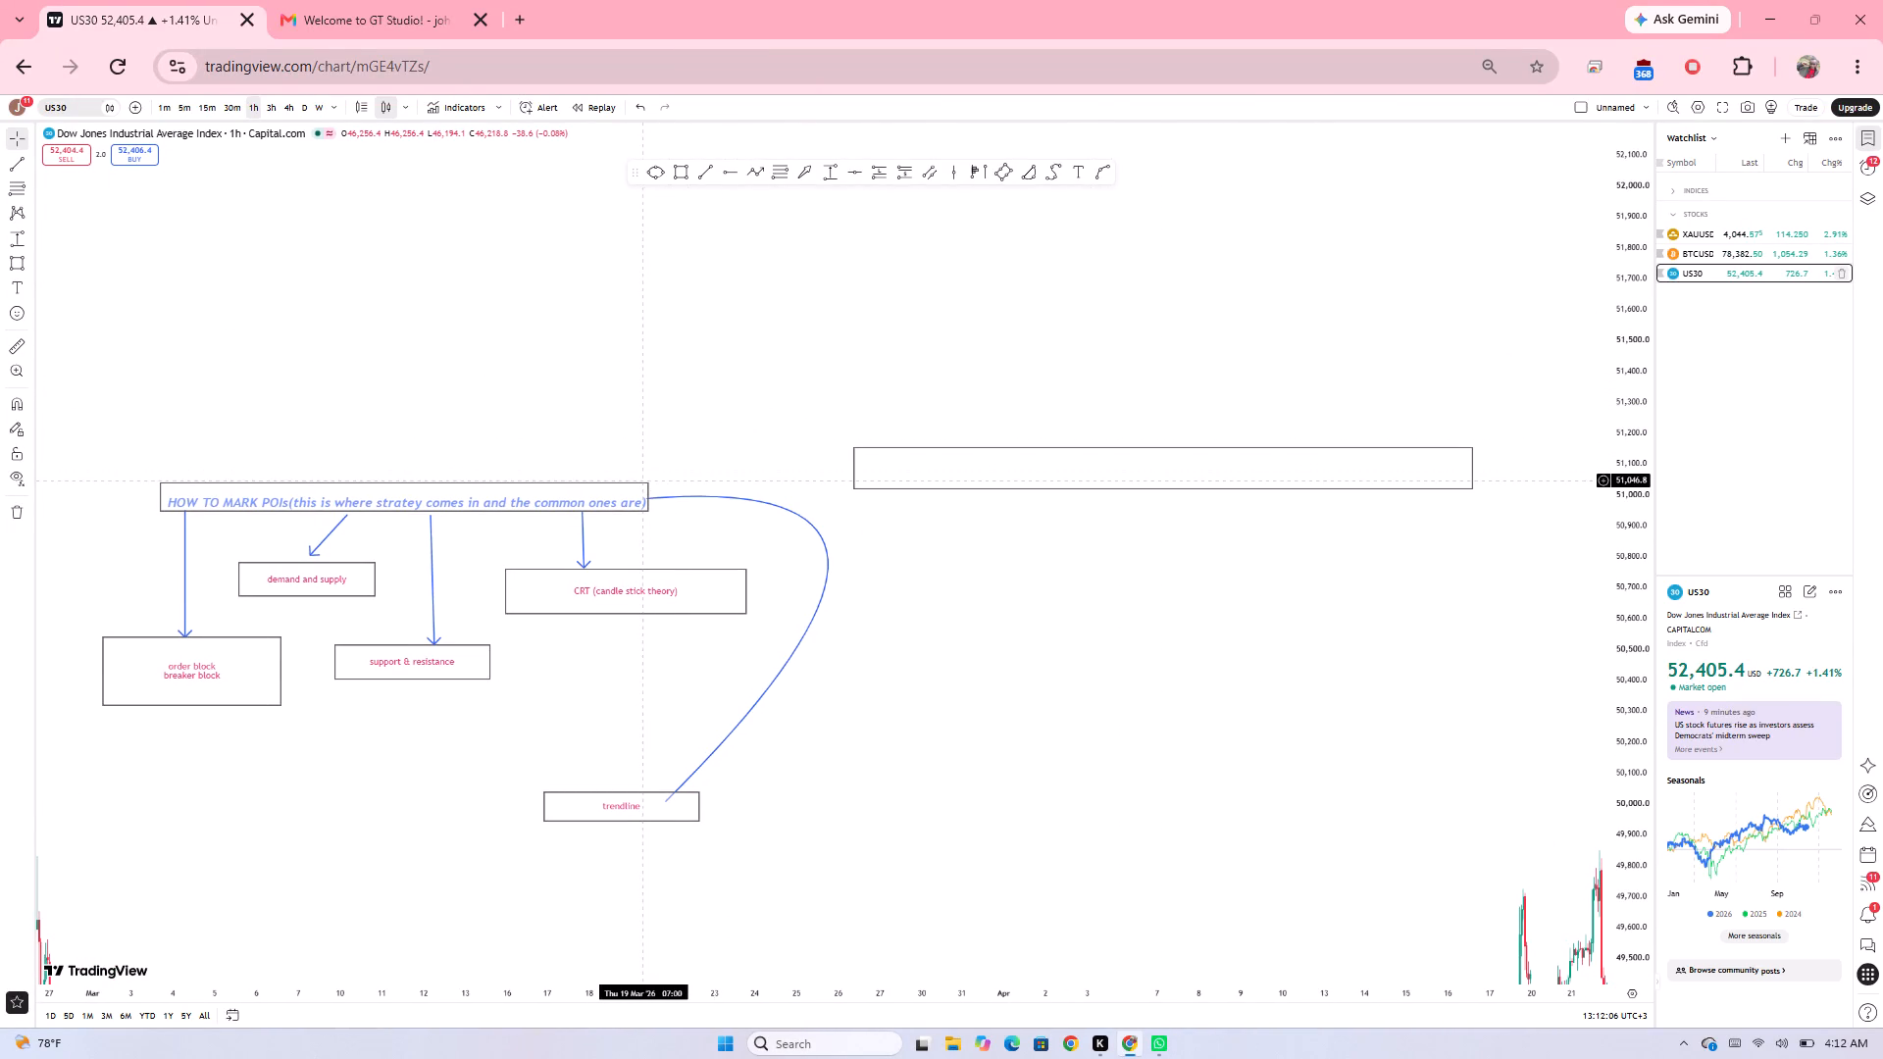
left_click(647, 483)
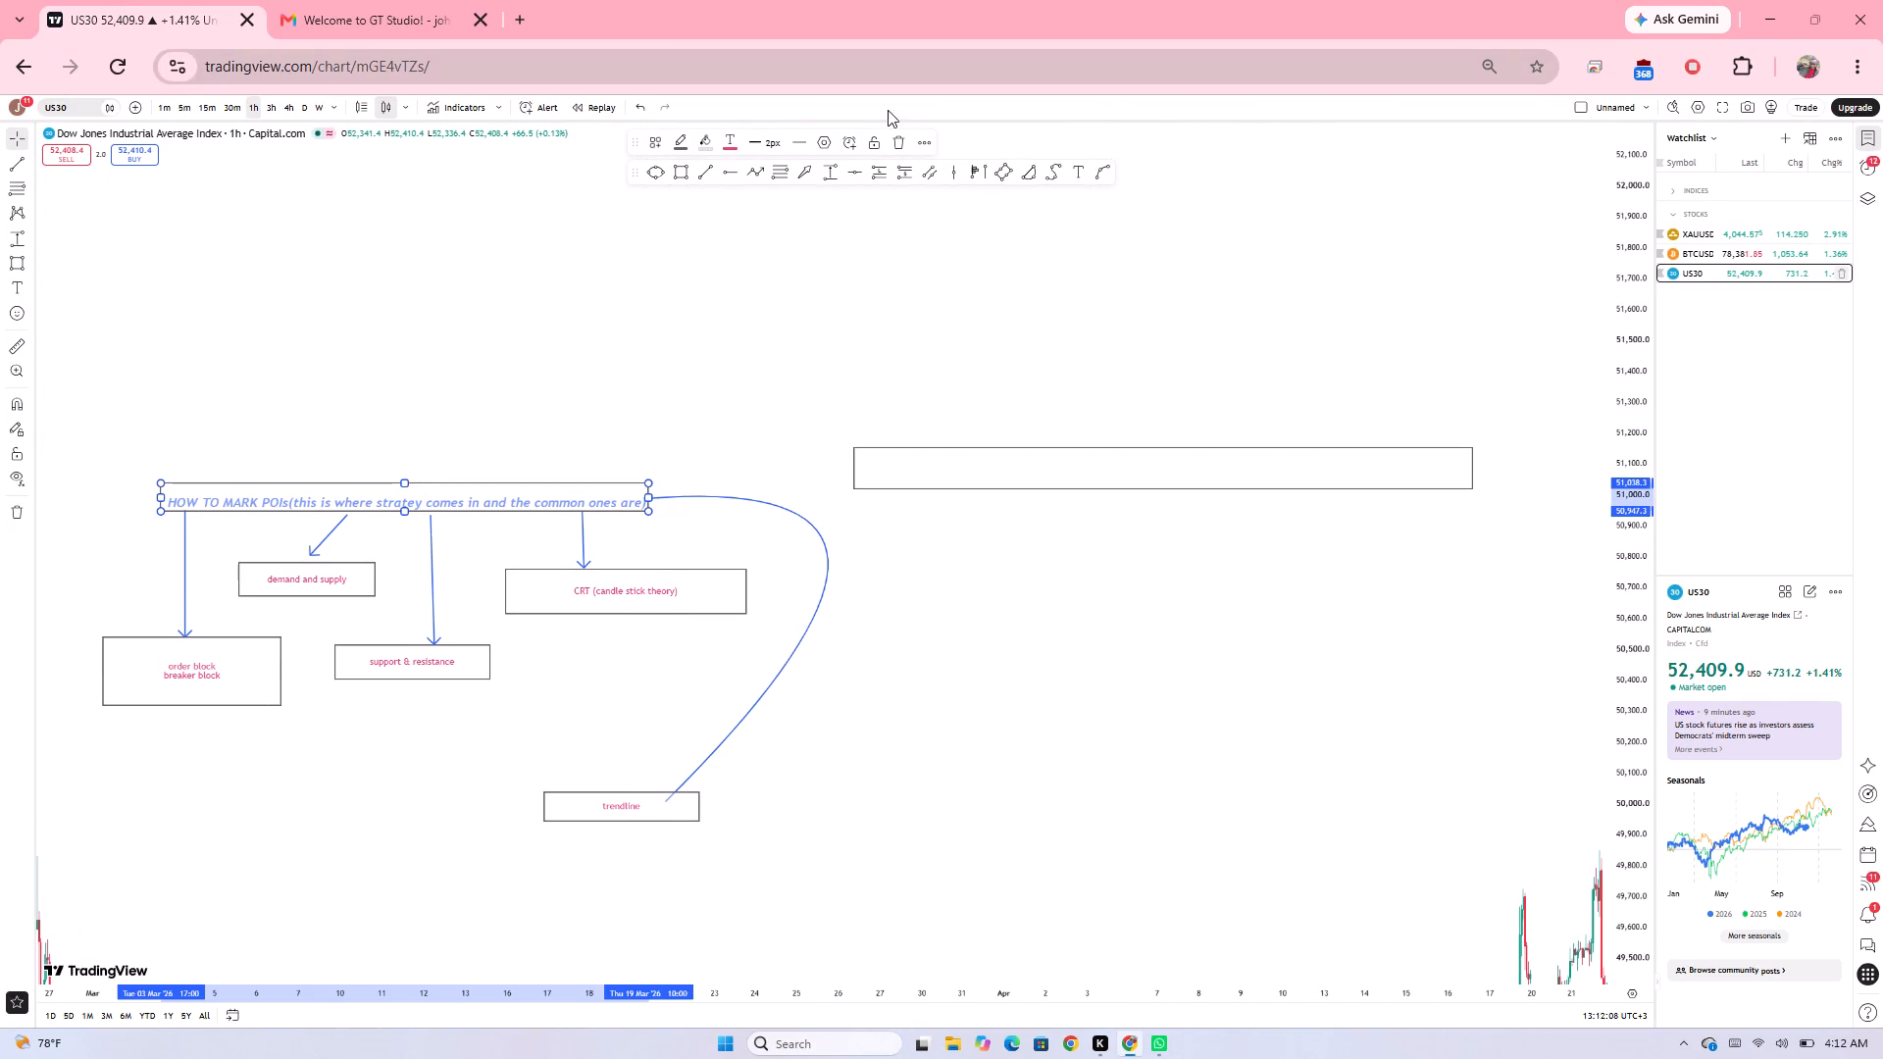
left_click(823, 145)
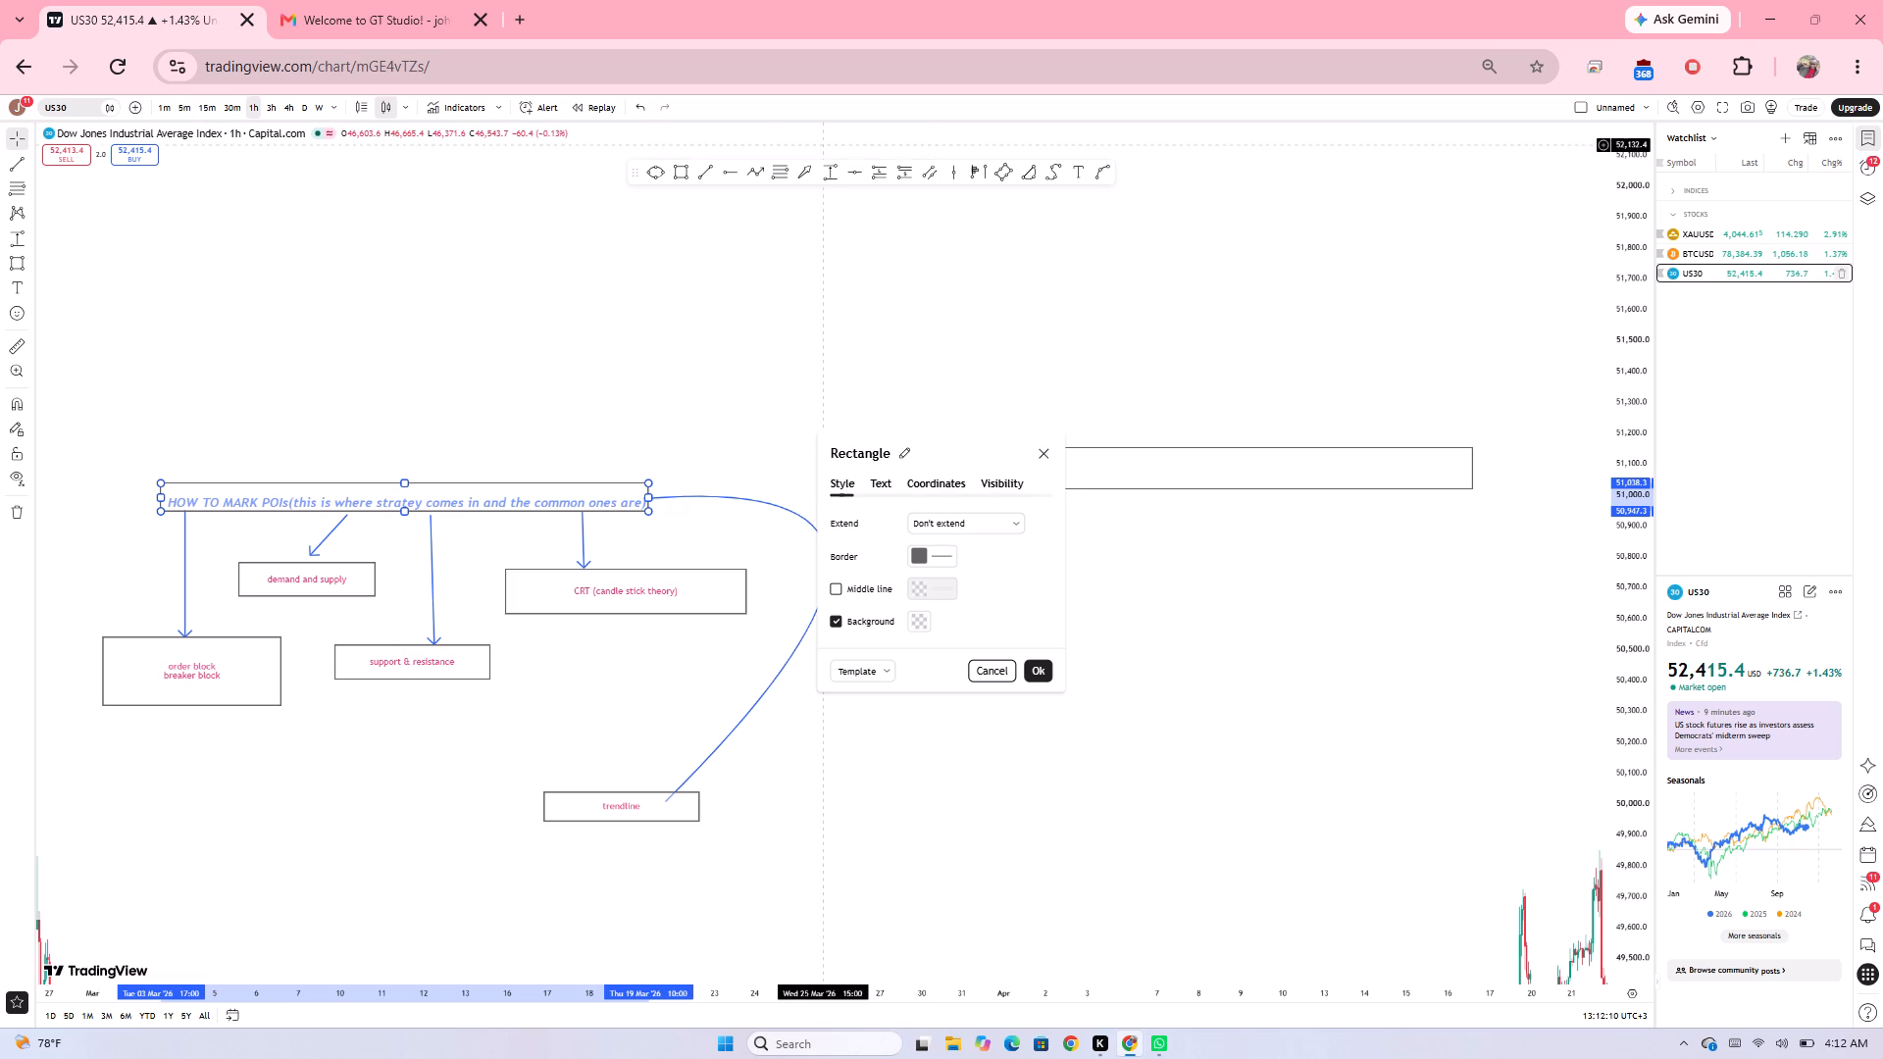
left_click(919, 612)
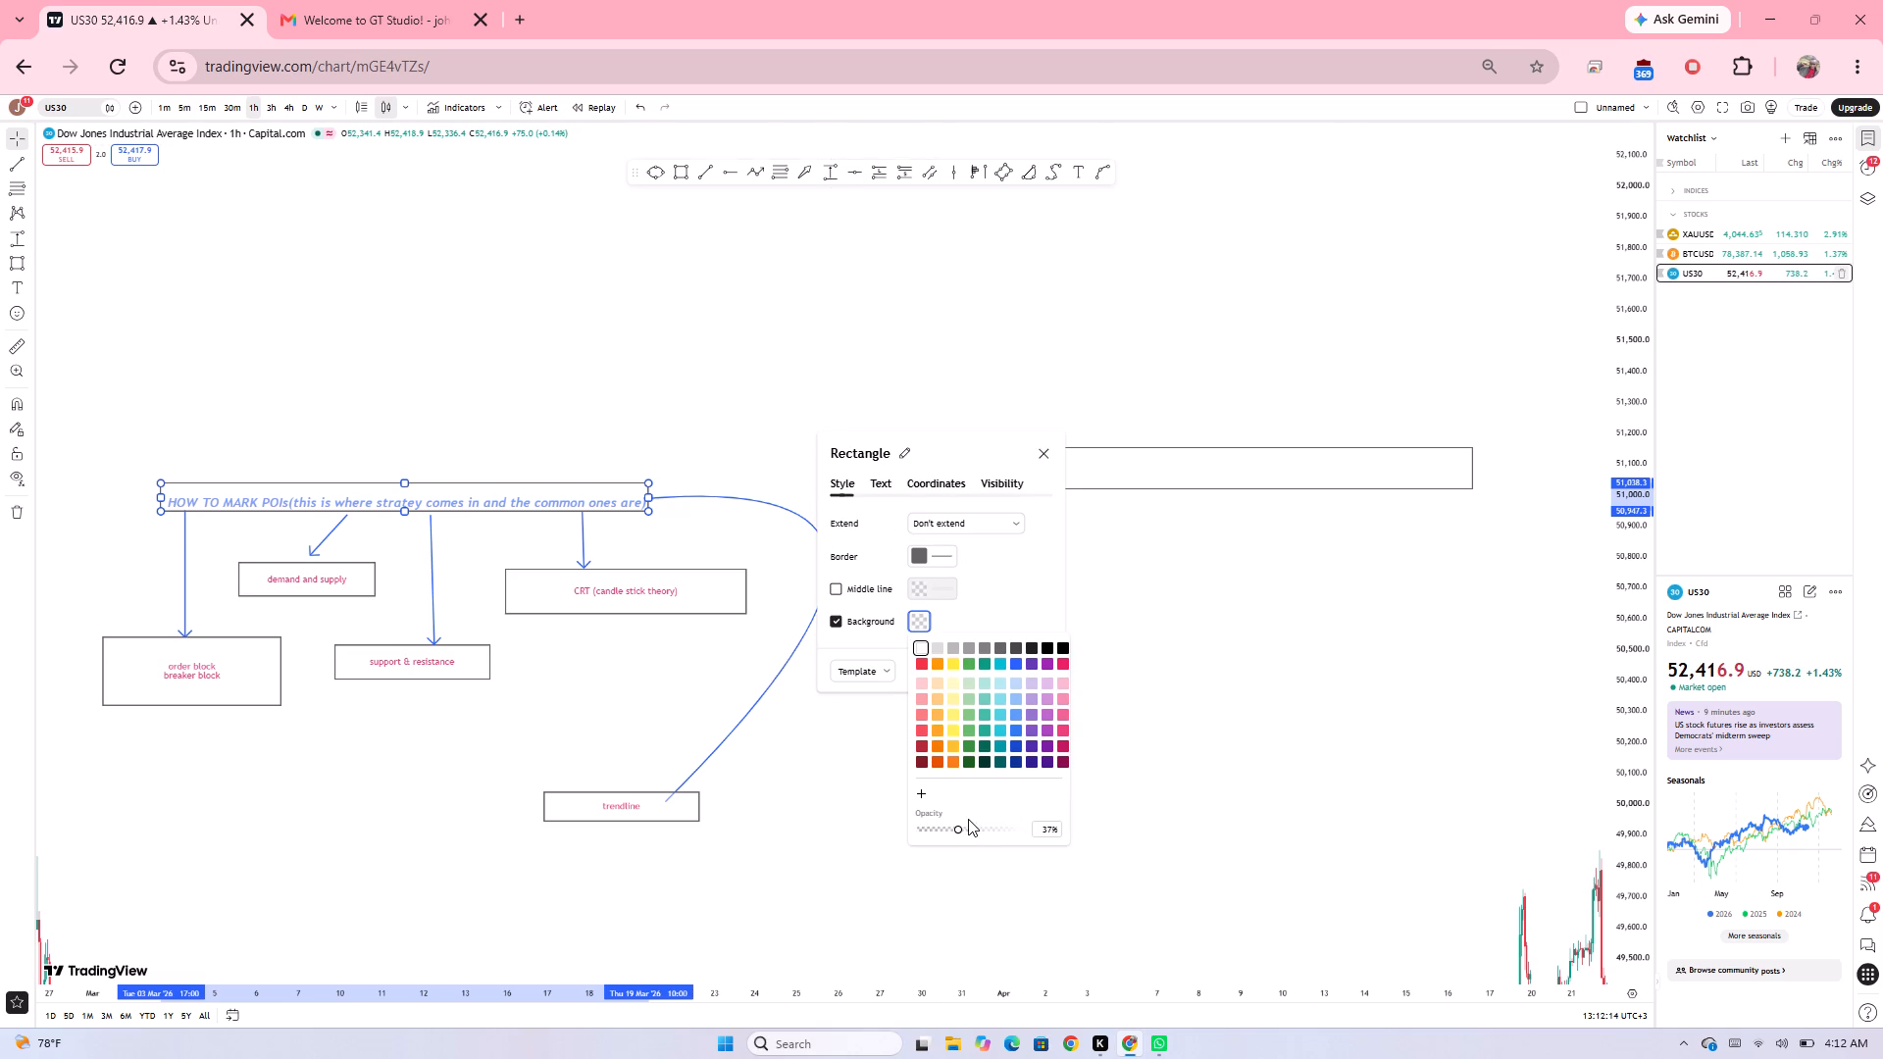
left_click_drag(959, 829, 917, 830)
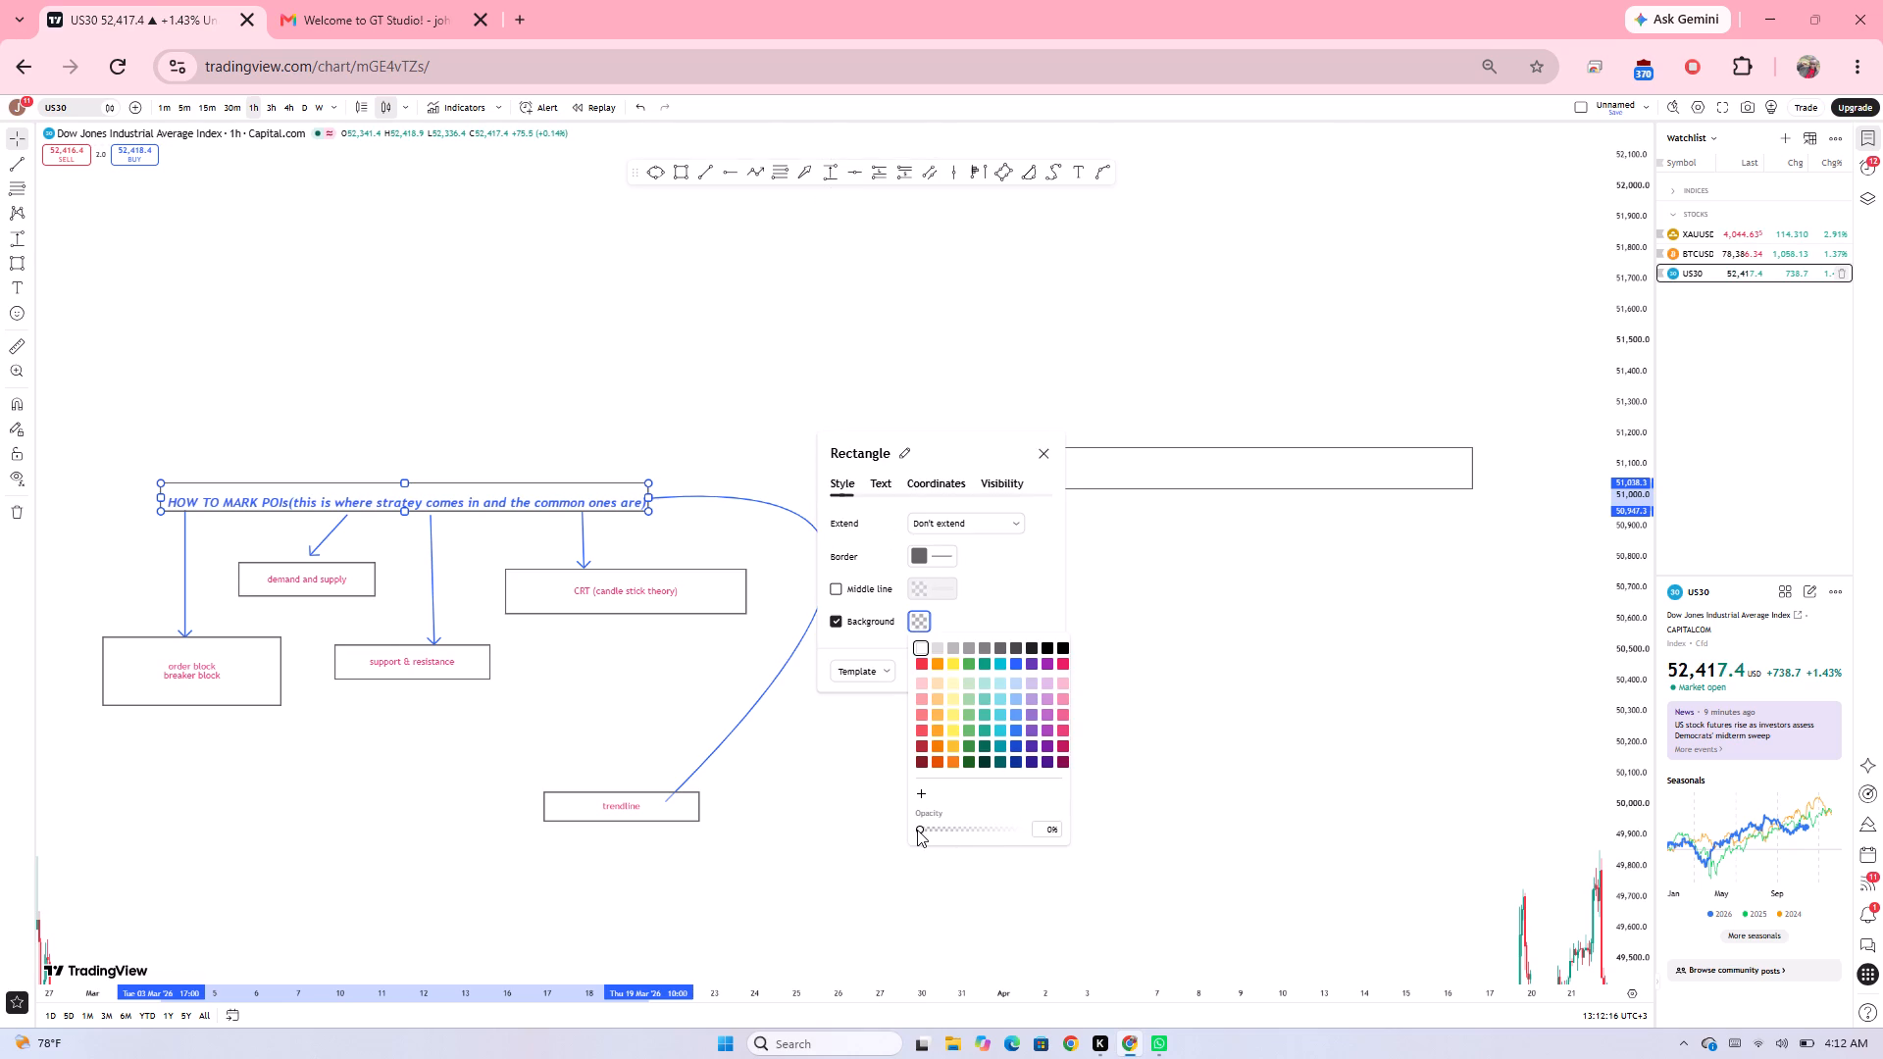
left_click(862, 851)
Select the wide empty rectangle beside the POI schematic.
left_click_drag(918, 760, 645, 759)
left_click(770, 490)
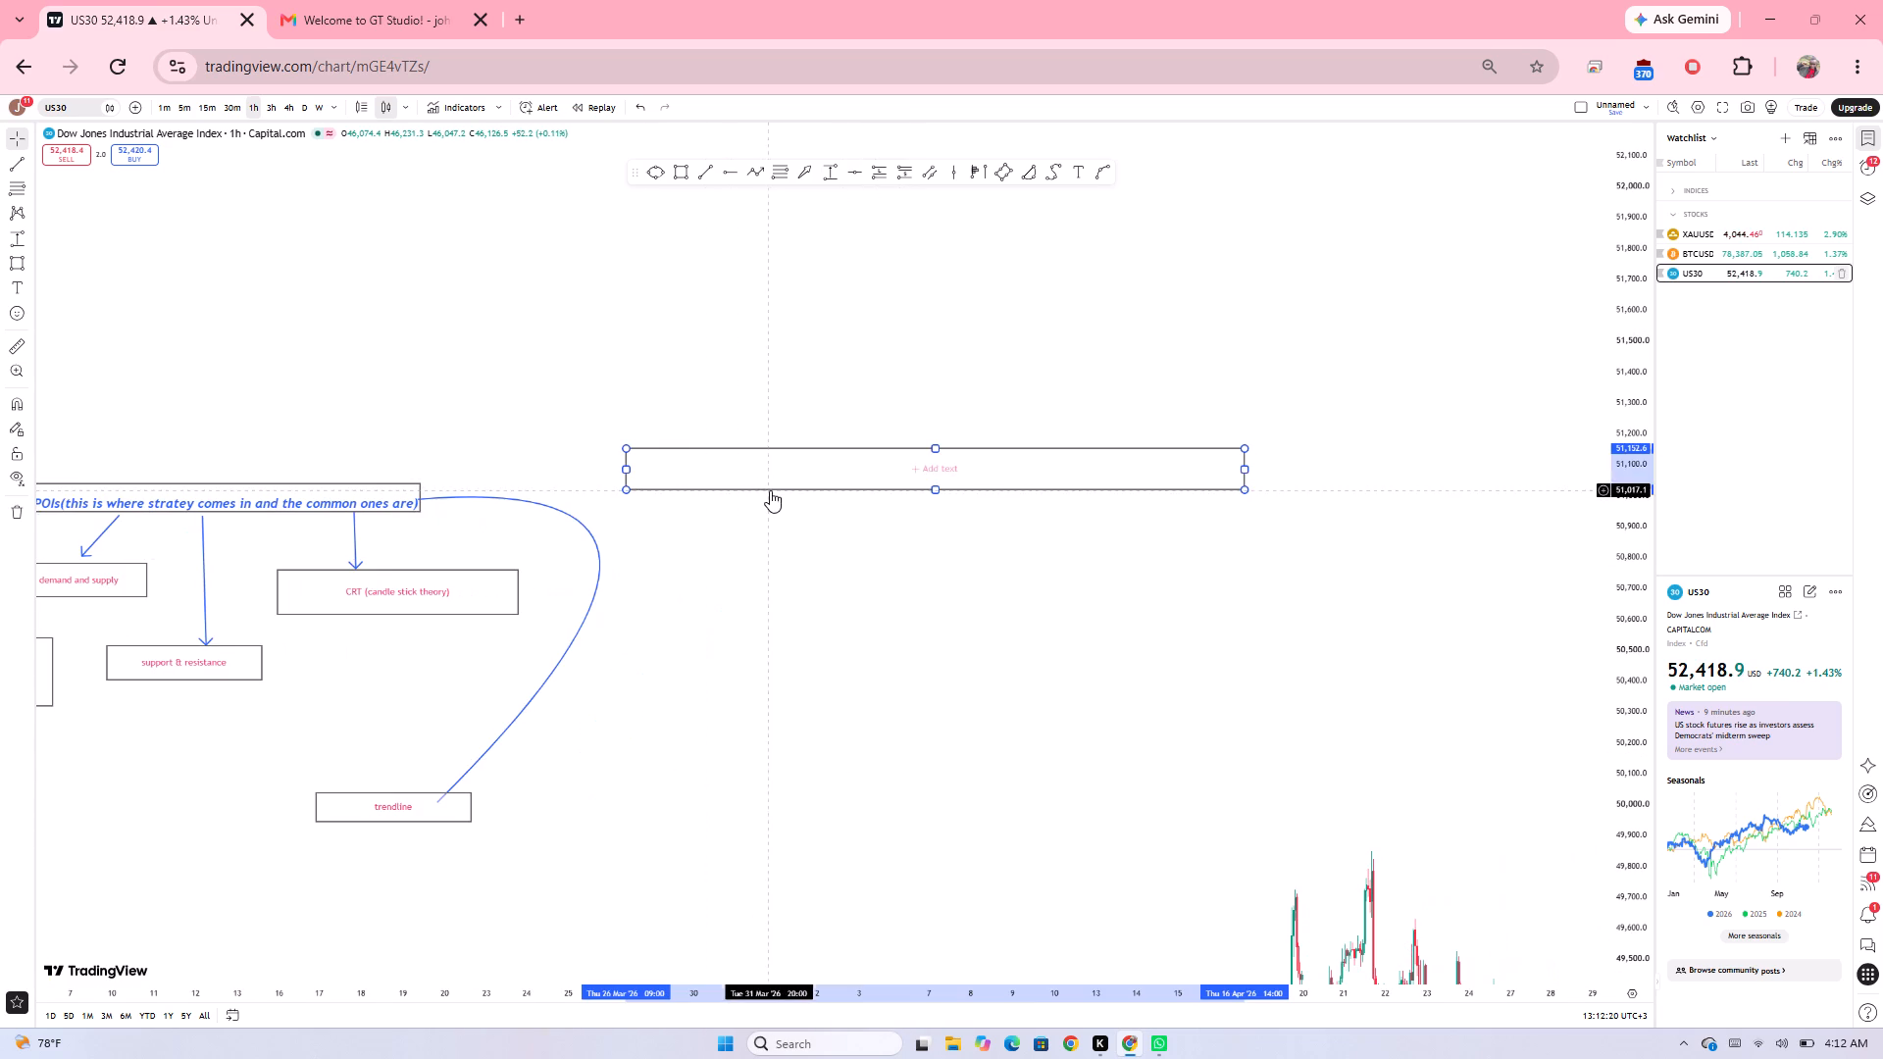
Set the background opacity of the new wide rectangle beside the schematic to 0%.
left_click(821, 141)
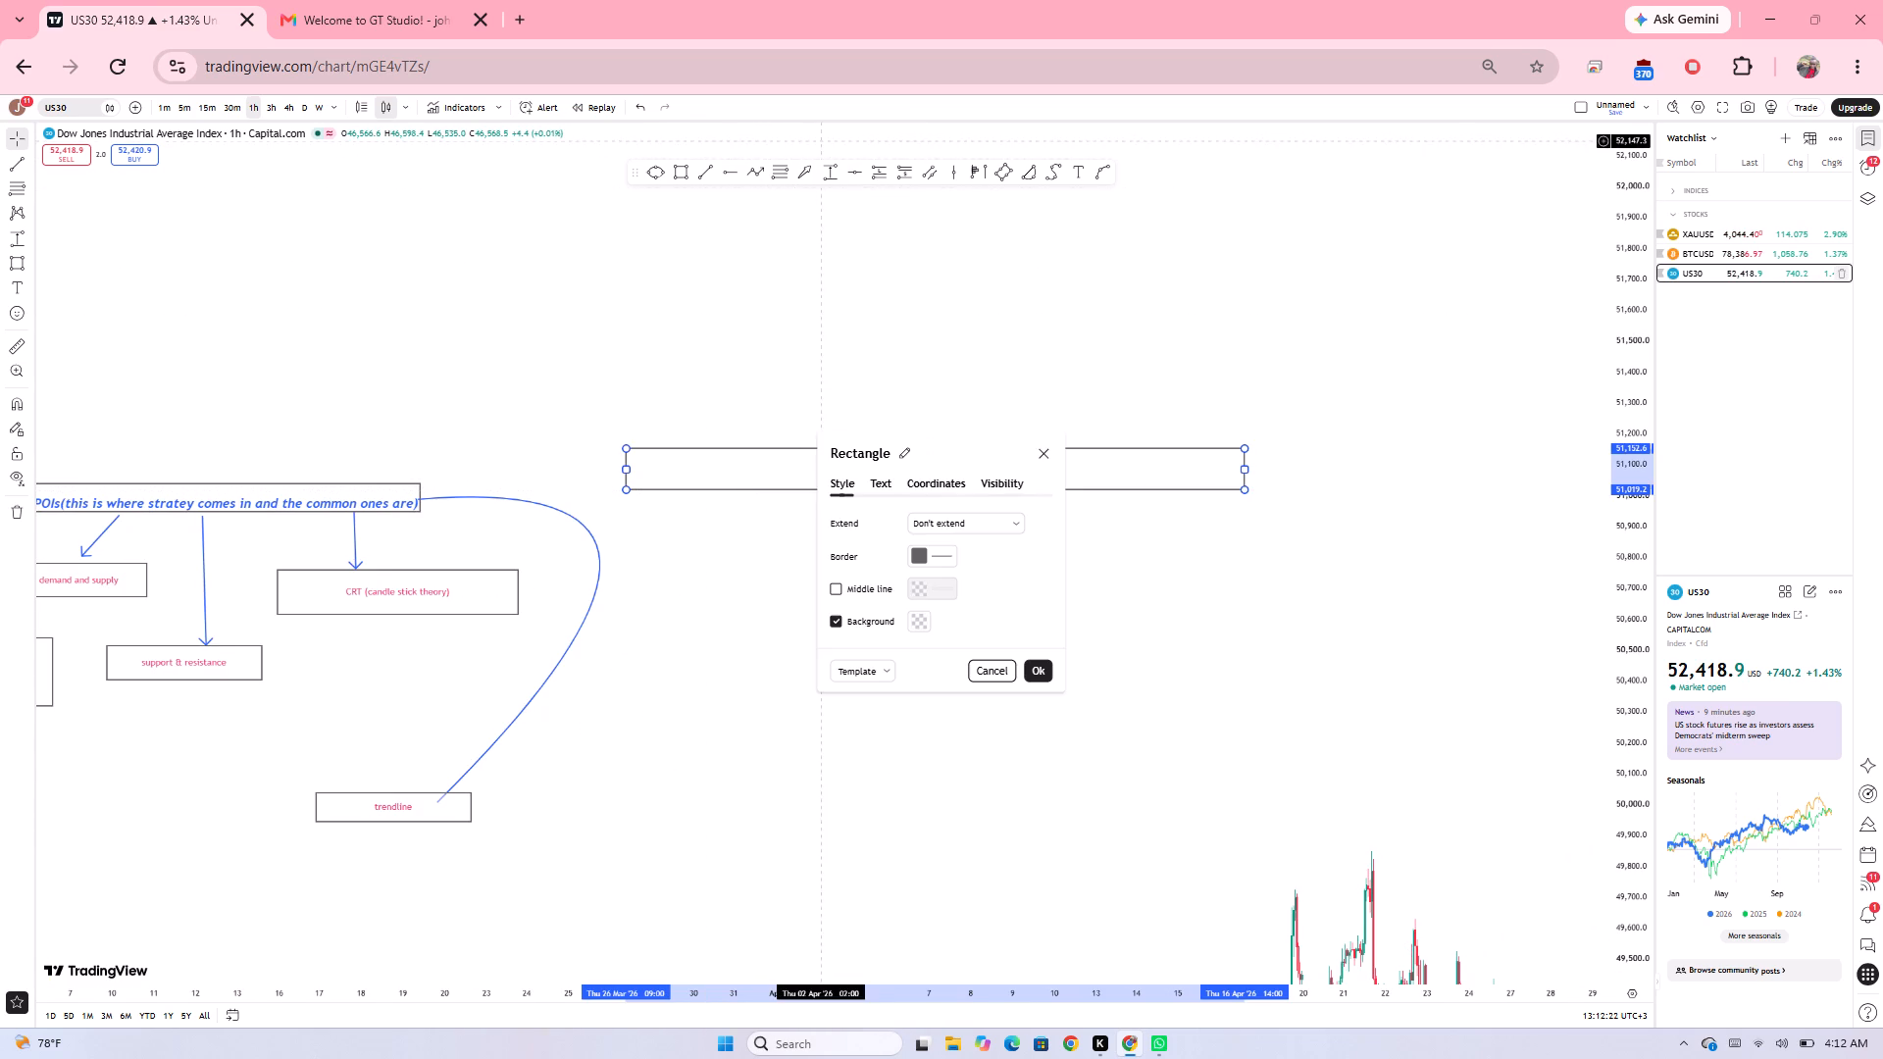
left_click(914, 613)
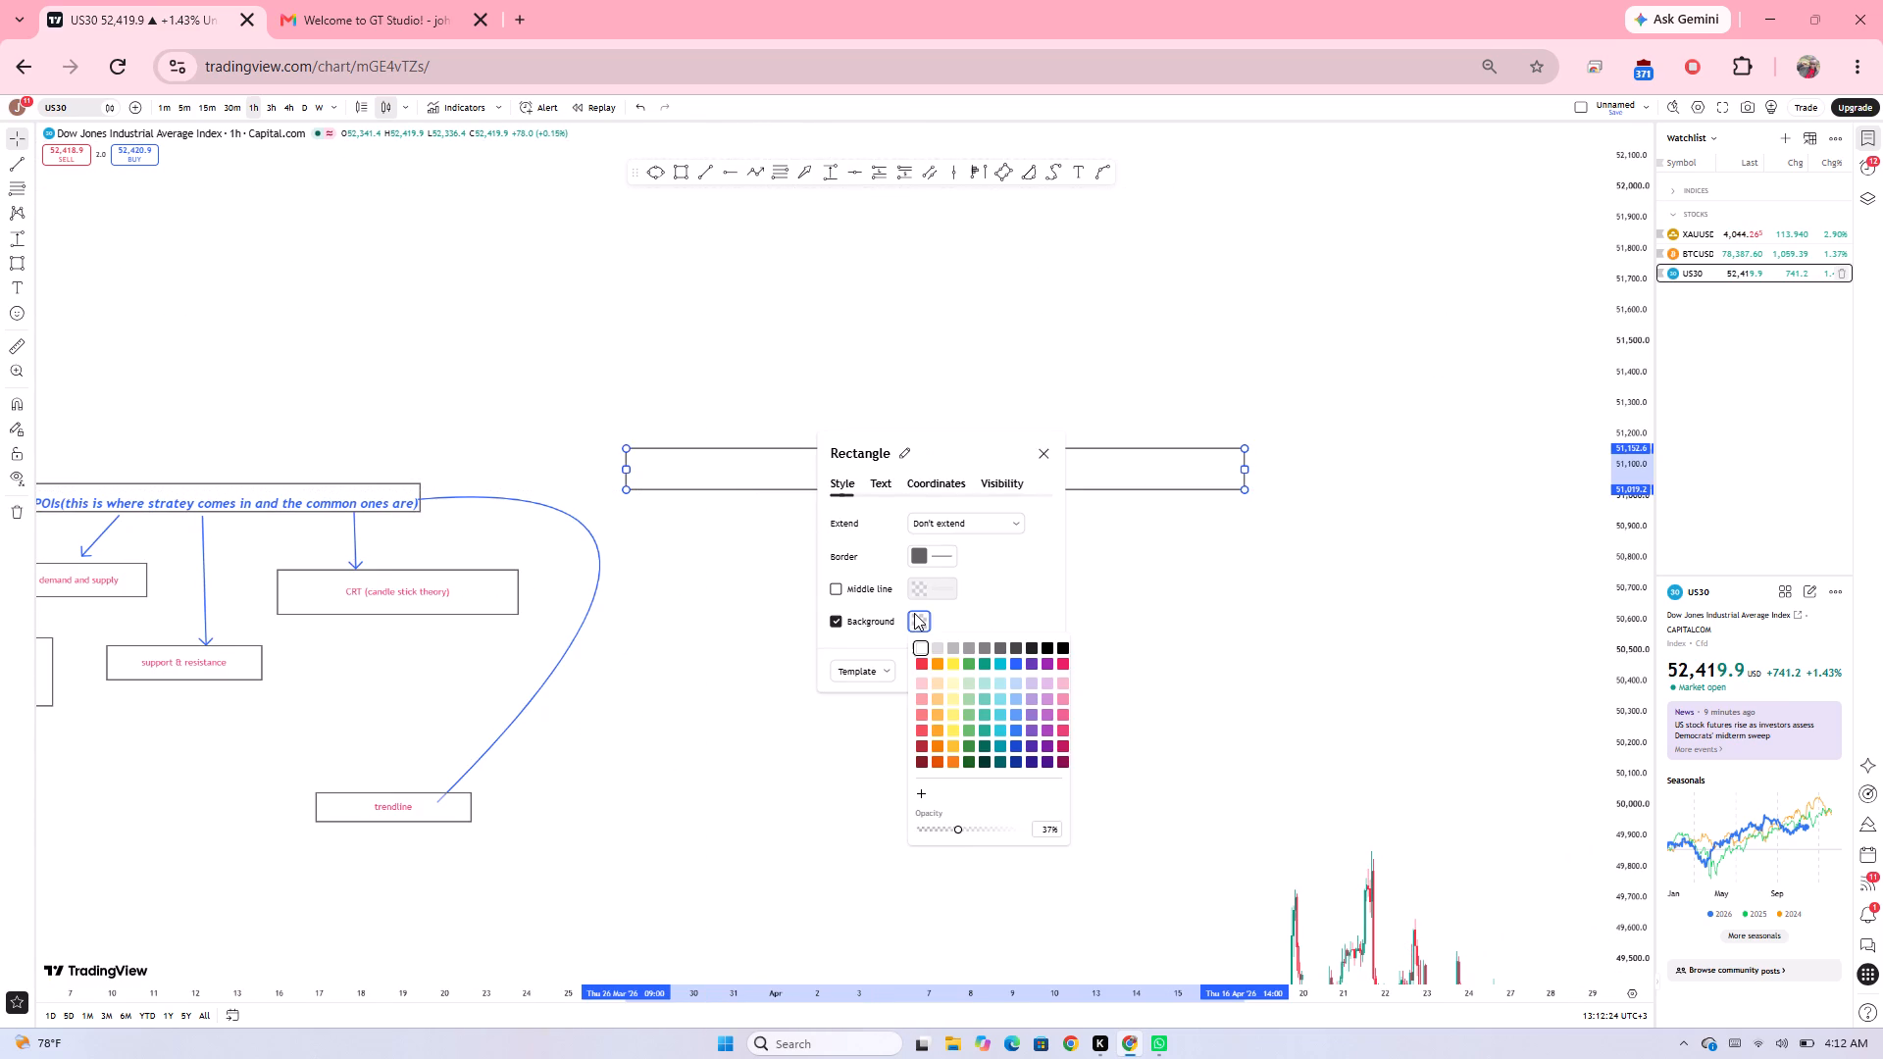
left_click_drag(958, 828, 925, 828)
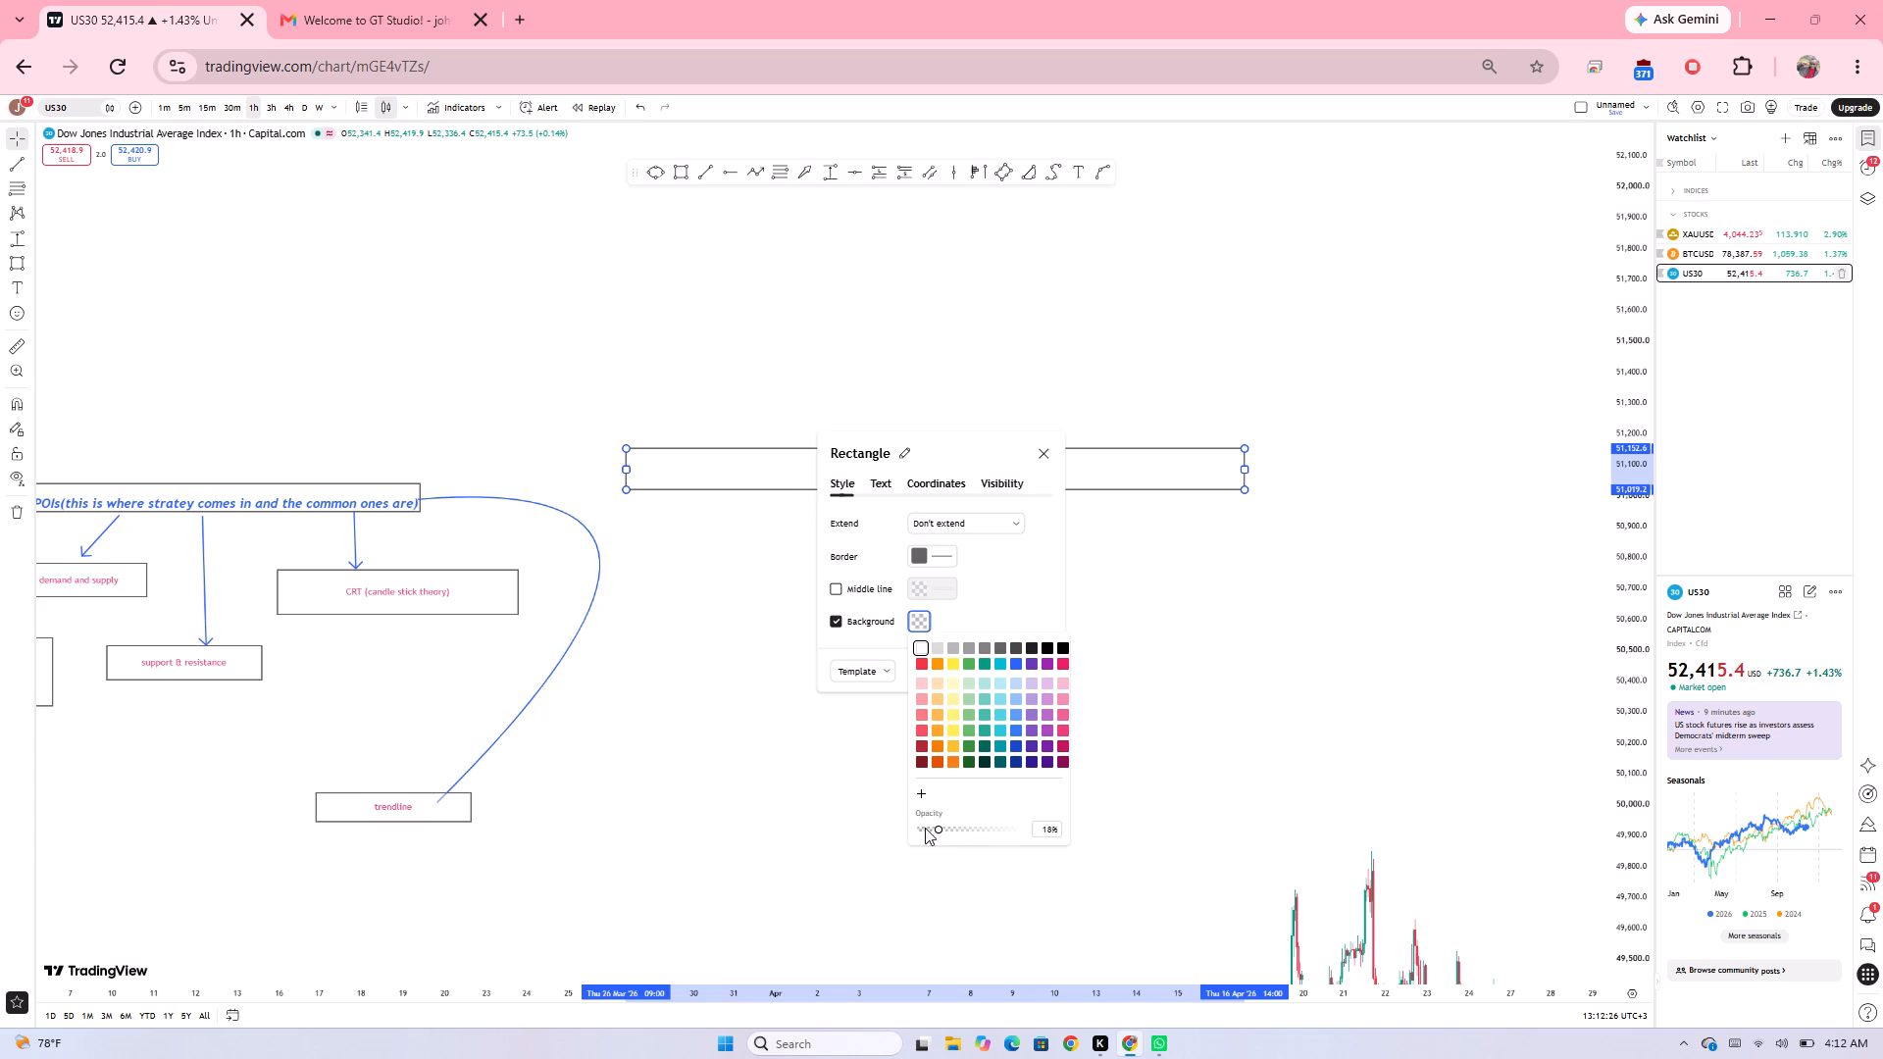
left_click_drag(925, 828, 911, 828)
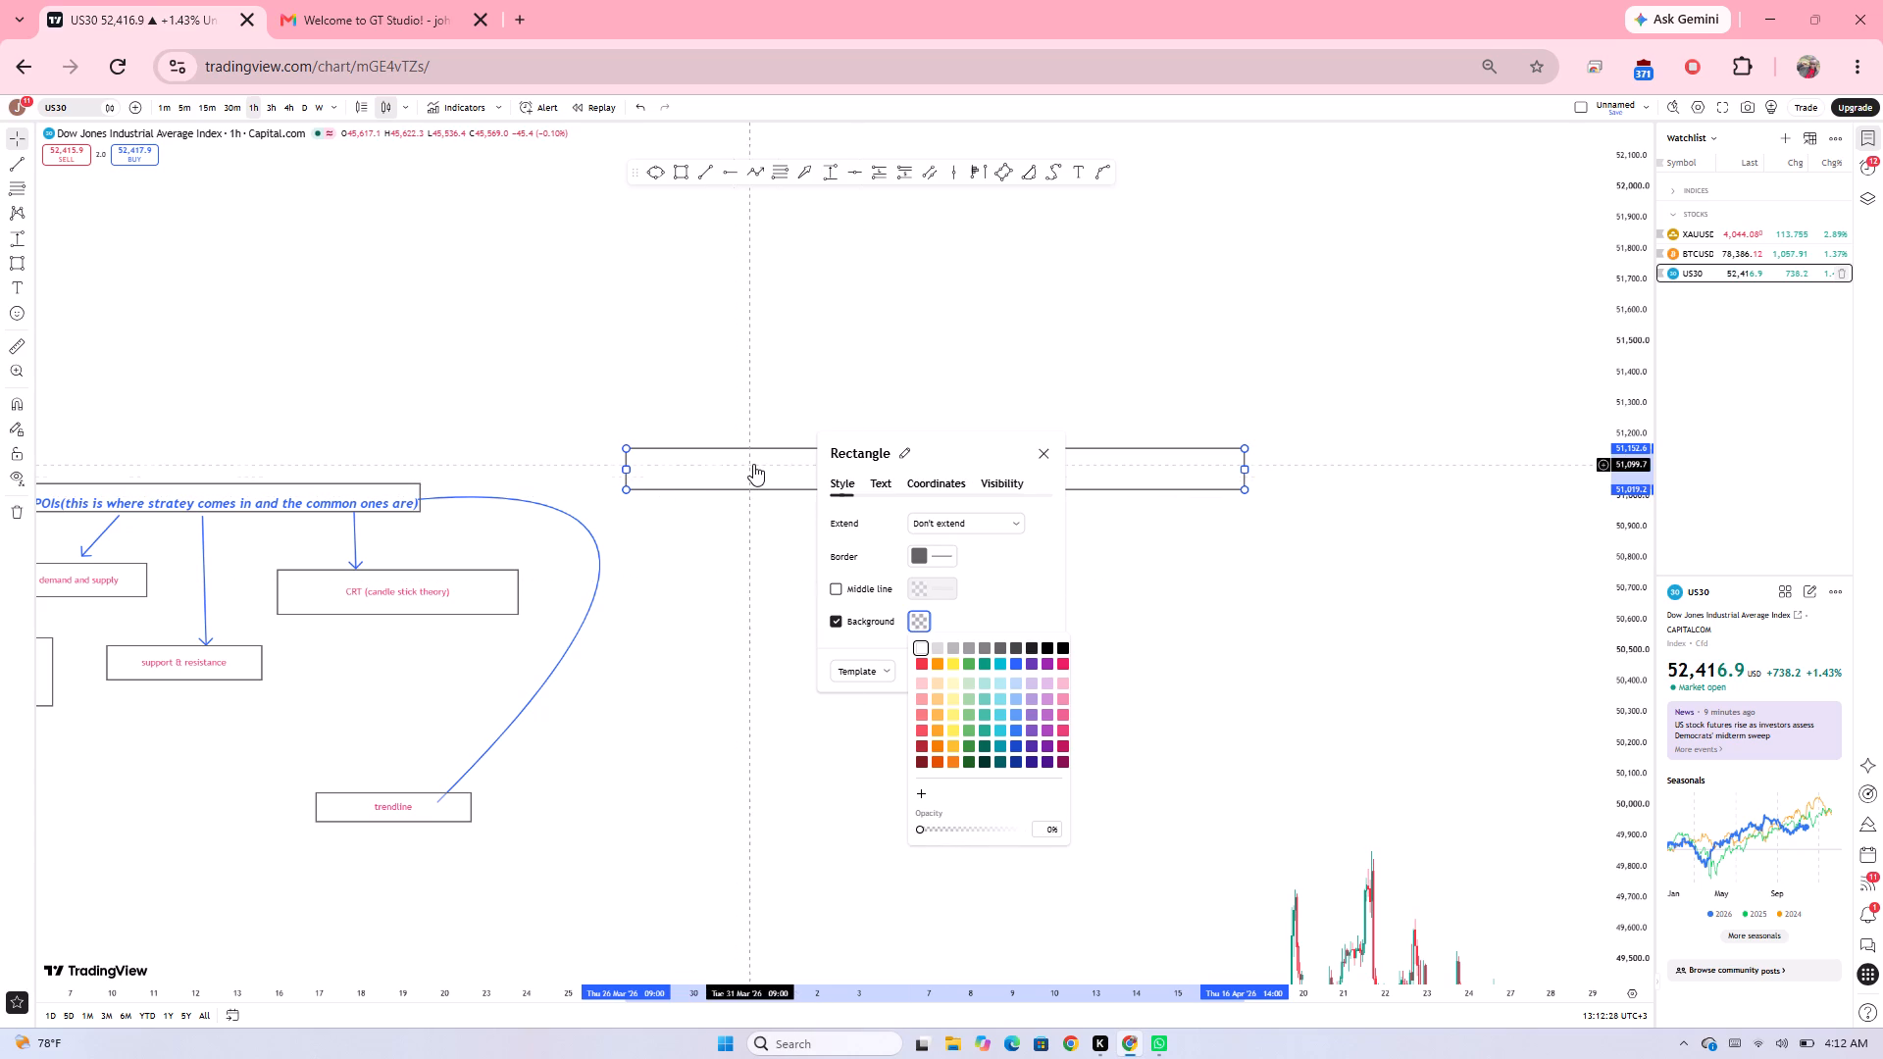
left_click(753, 464)
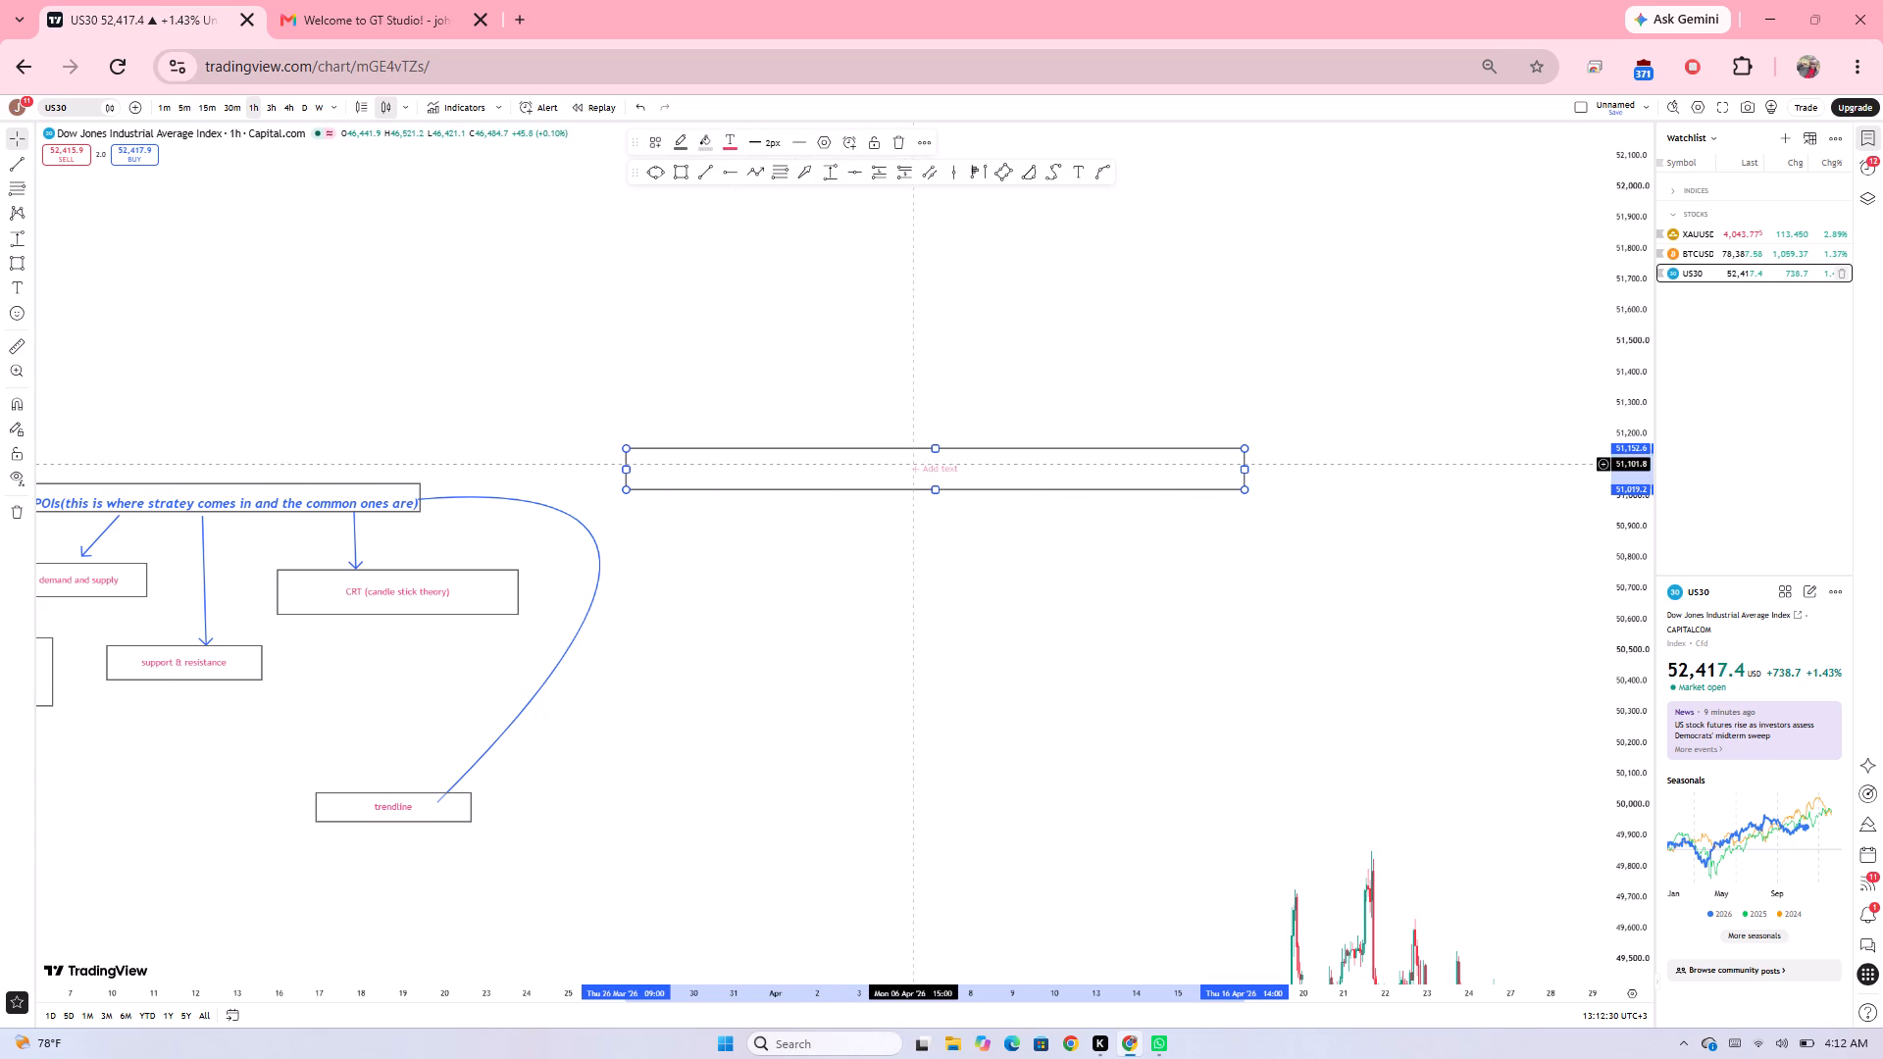
Label the new wide rectangle "types of candlesticks".
left_click(914, 464)
type("types of candles")
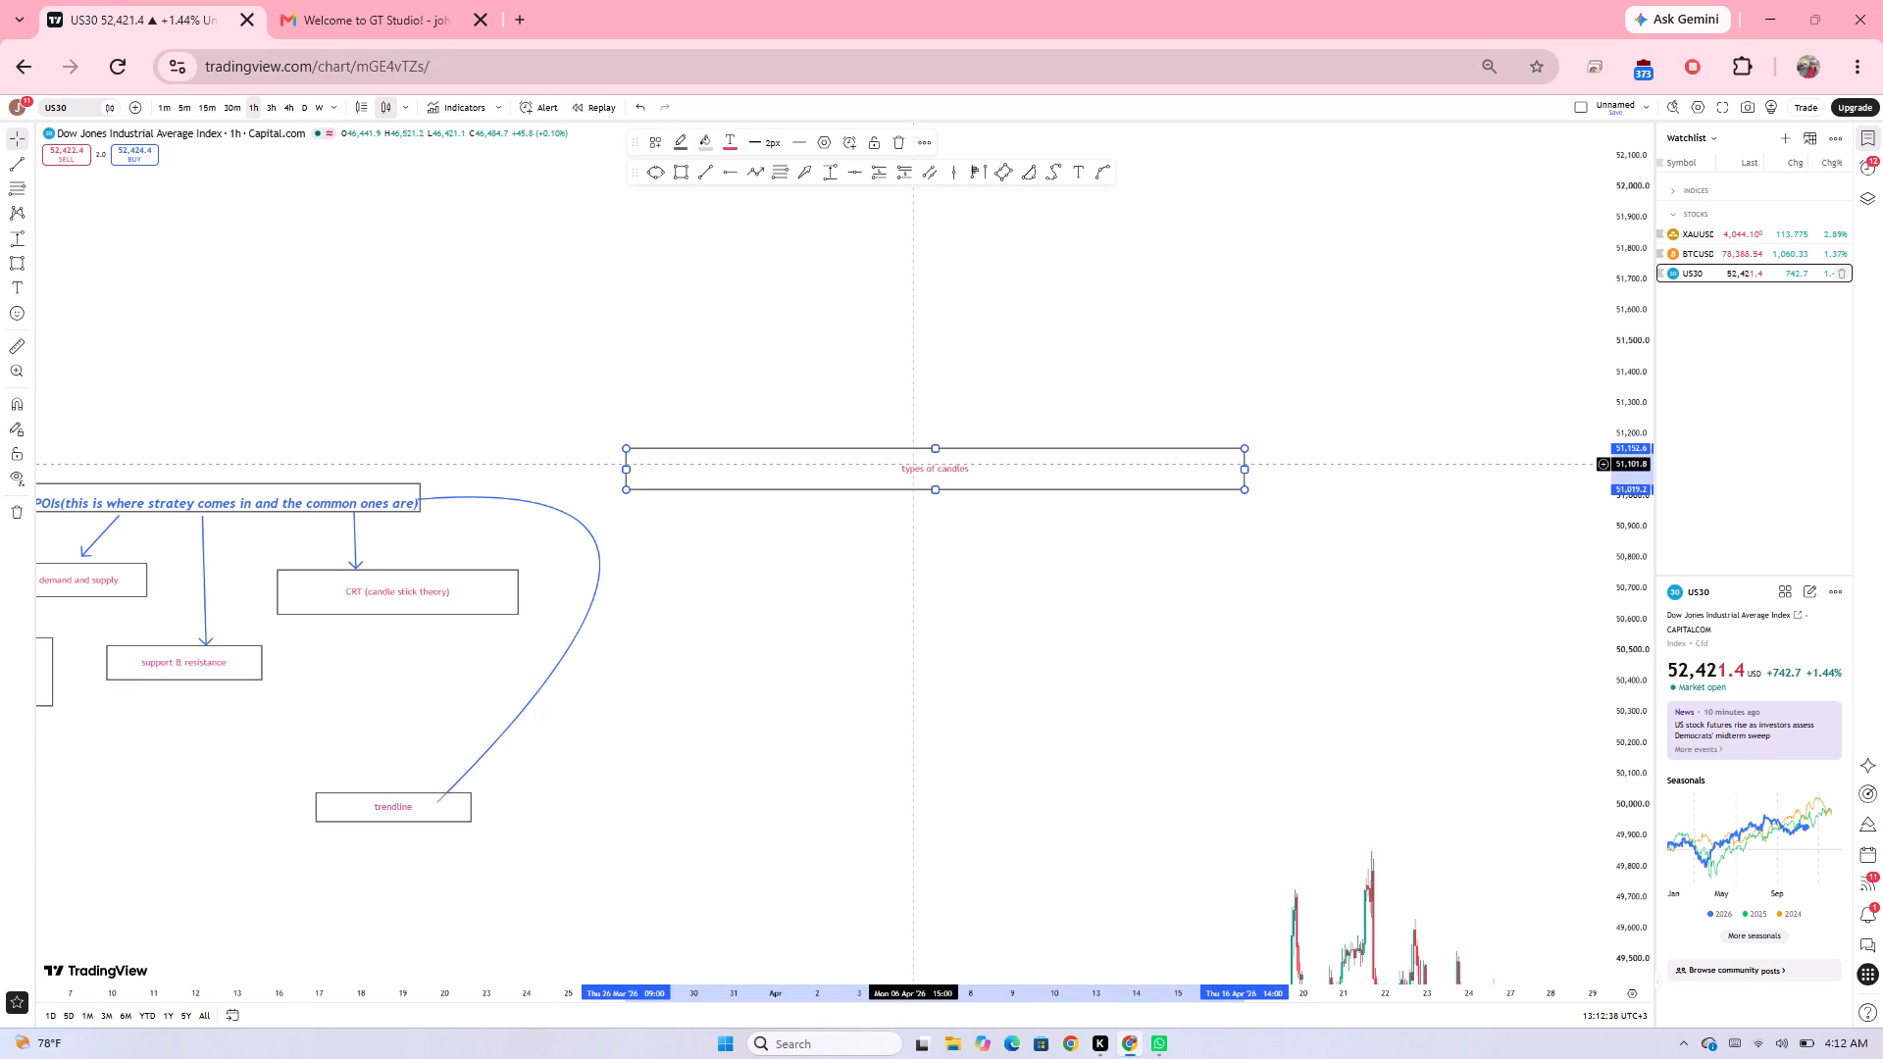
type("tik")
key("BackSpace")
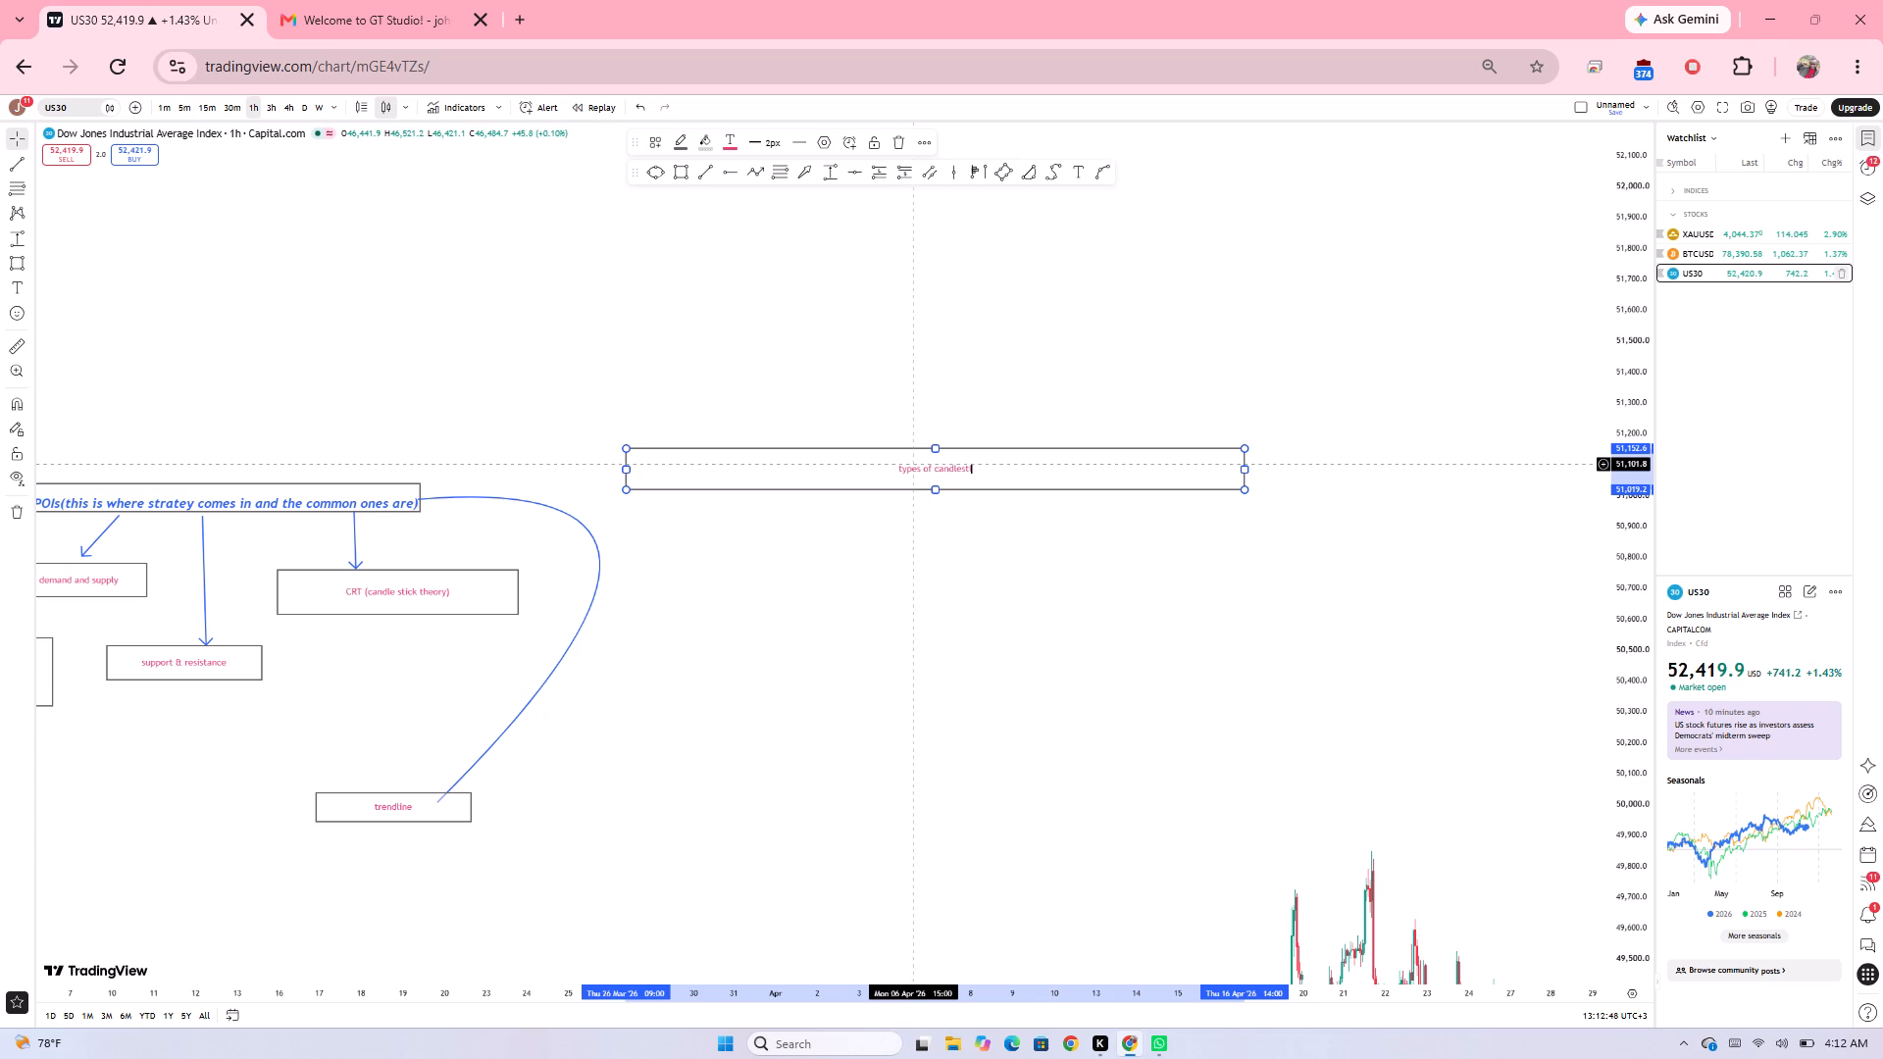
Complete the wide rectangle's label so it reads "types of candlesticks".
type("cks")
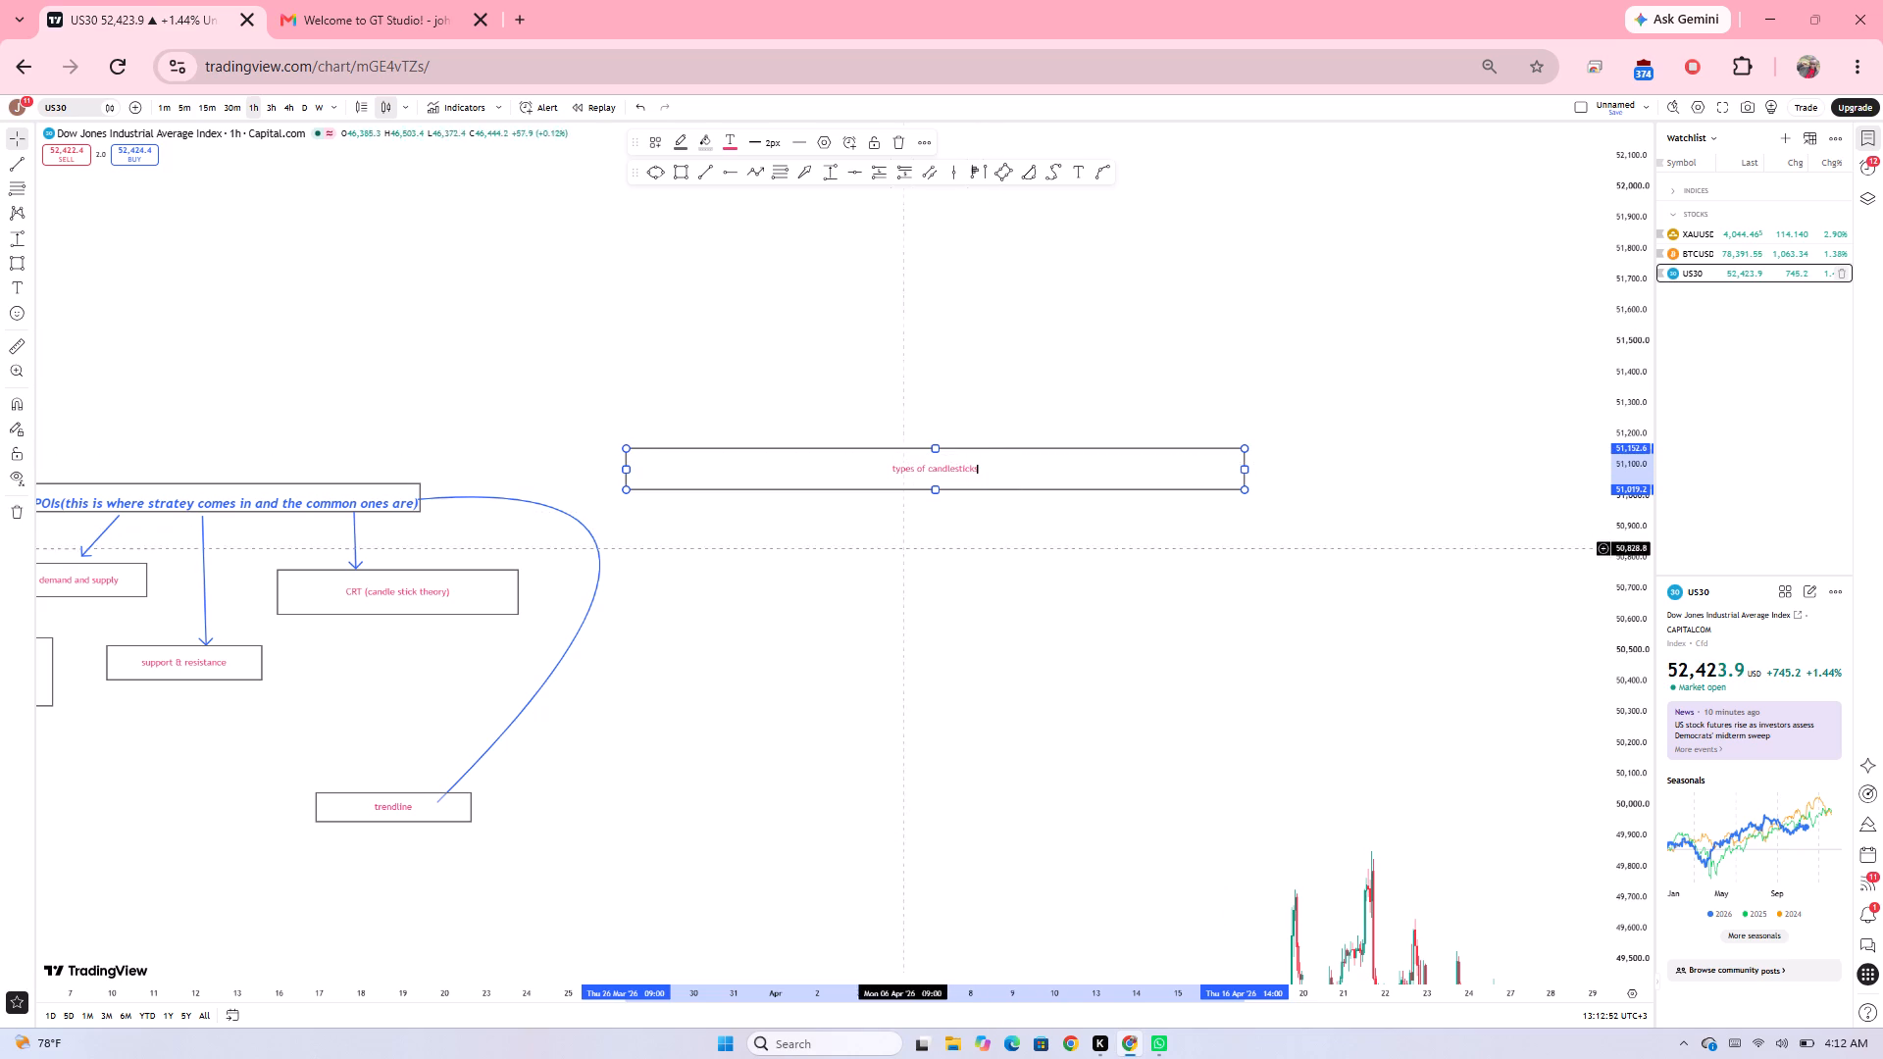
left_click(890, 545)
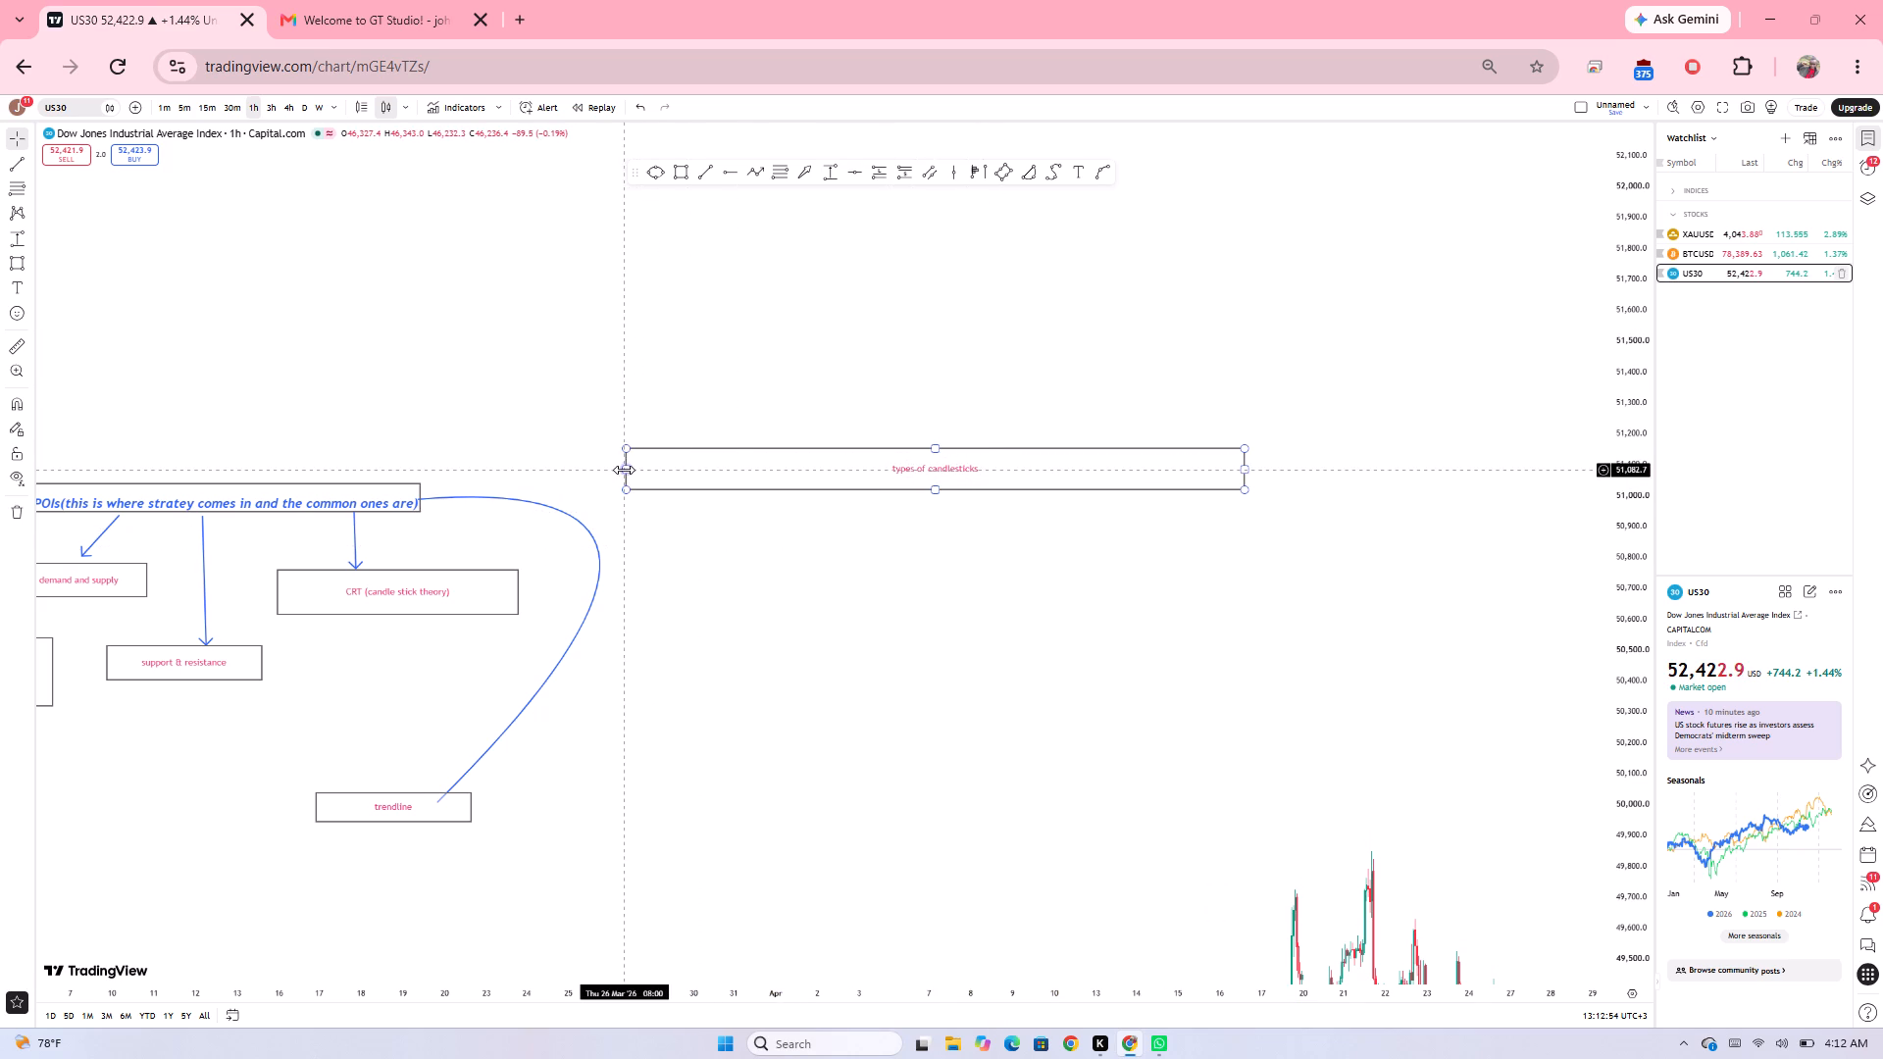
Narrow the "types of candlesticks" rectangle by moving its starting edge to about 2 April.
left_click_drag(624, 470, 823, 473)
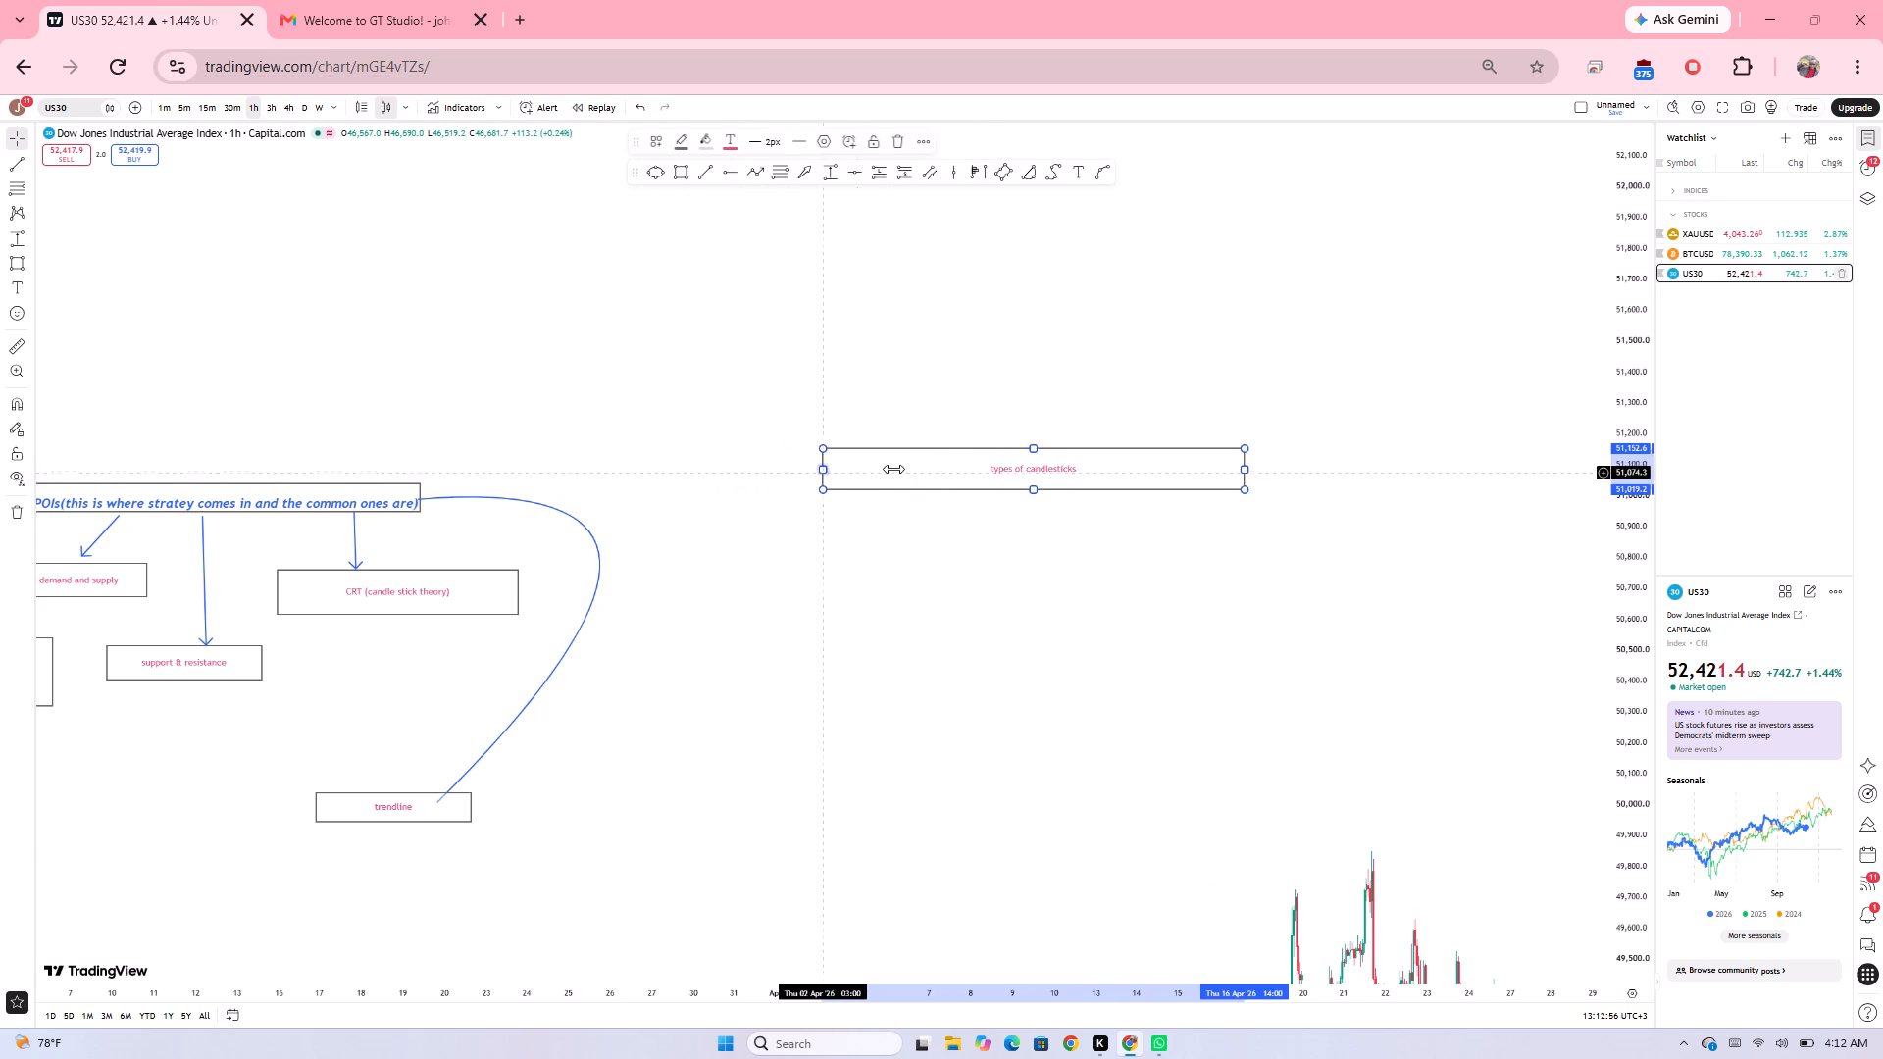
Format the "types of candlesticks" label in blue at text size 20.
left_click(1027, 467)
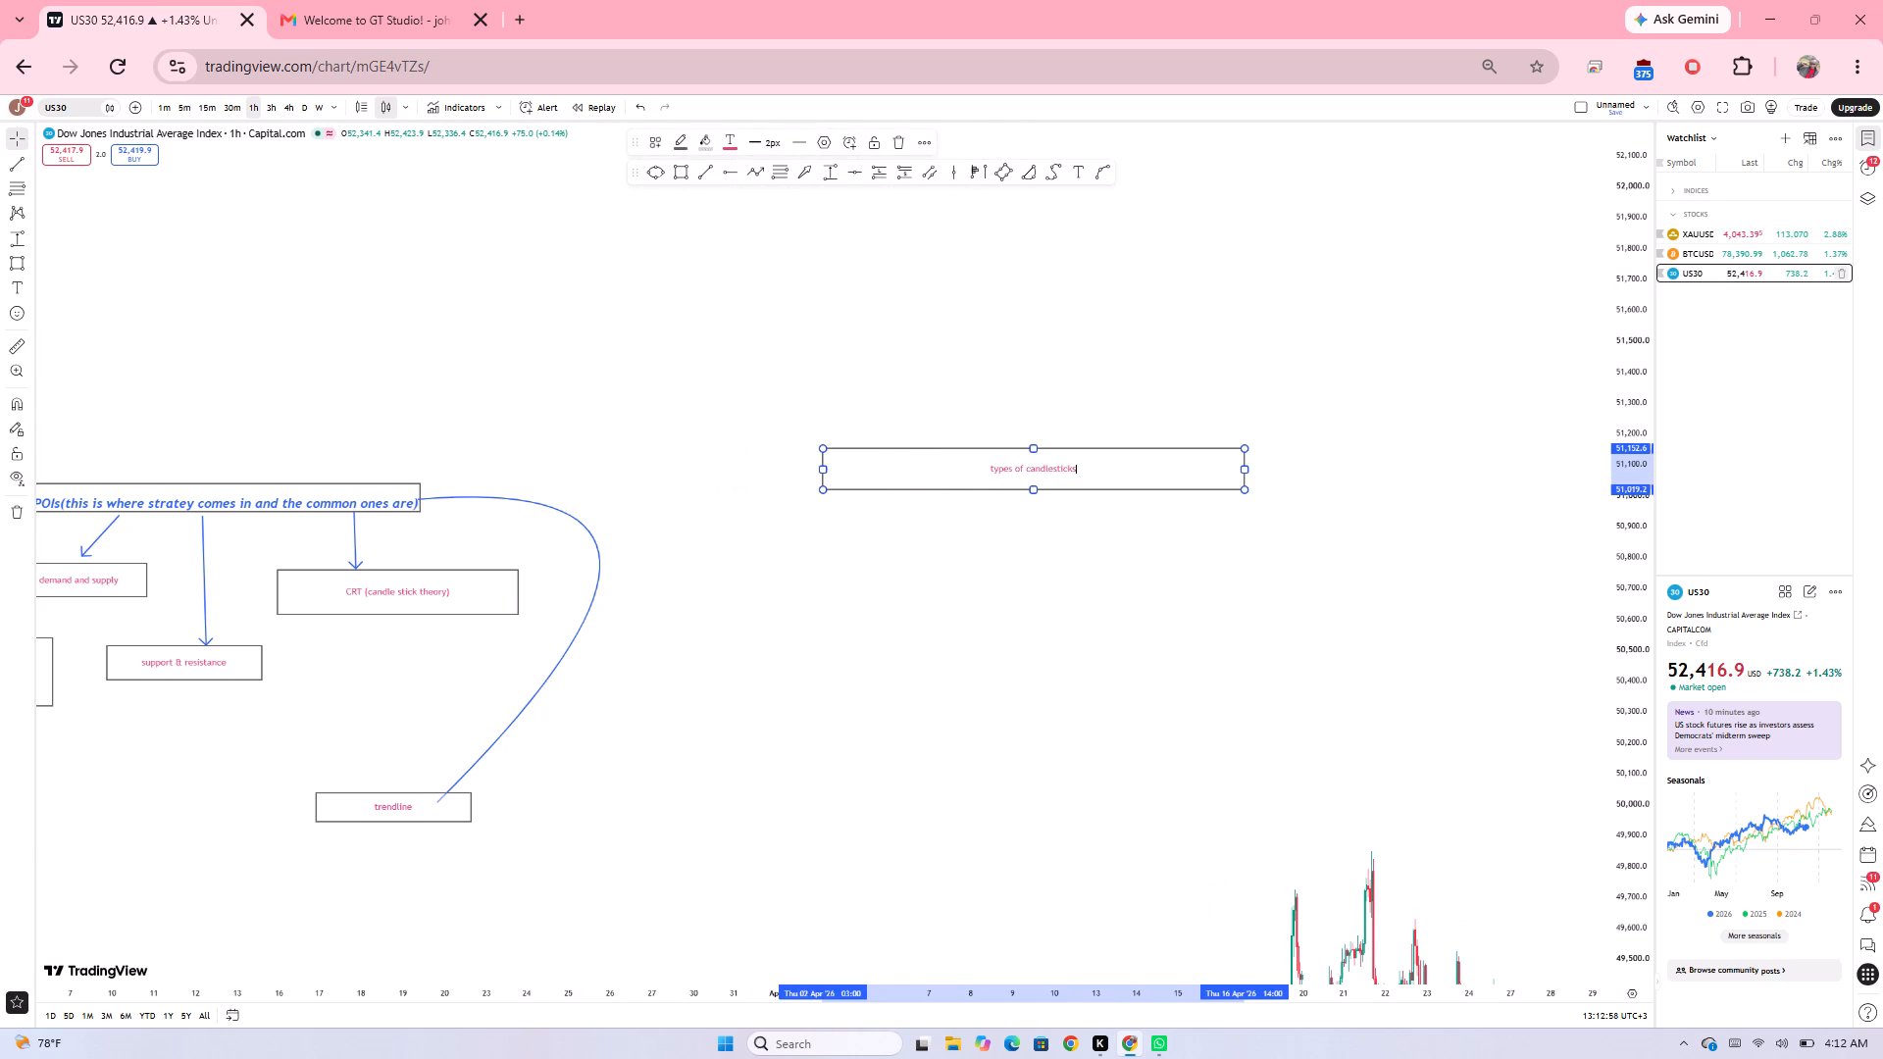
left_click_drag(1077, 468, 1045, 469)
left_click_drag(1045, 469, 985, 473)
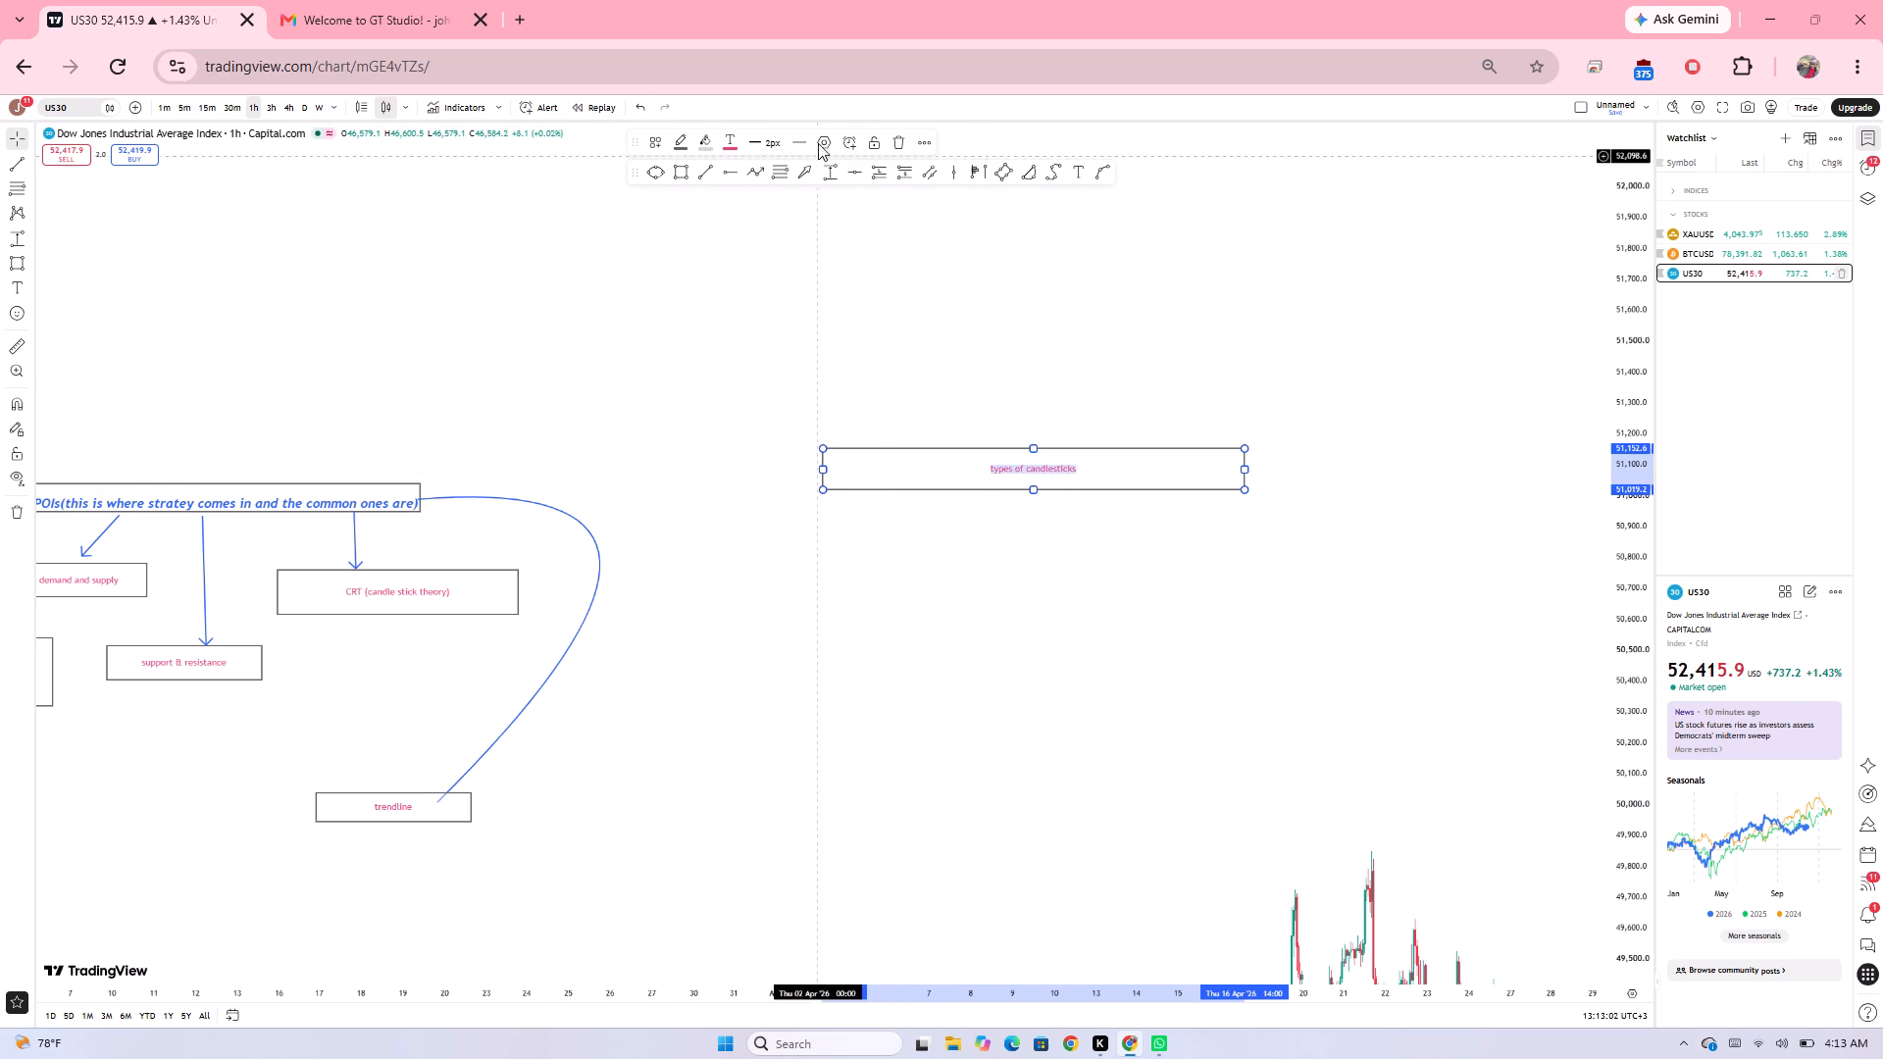
left_click(821, 133)
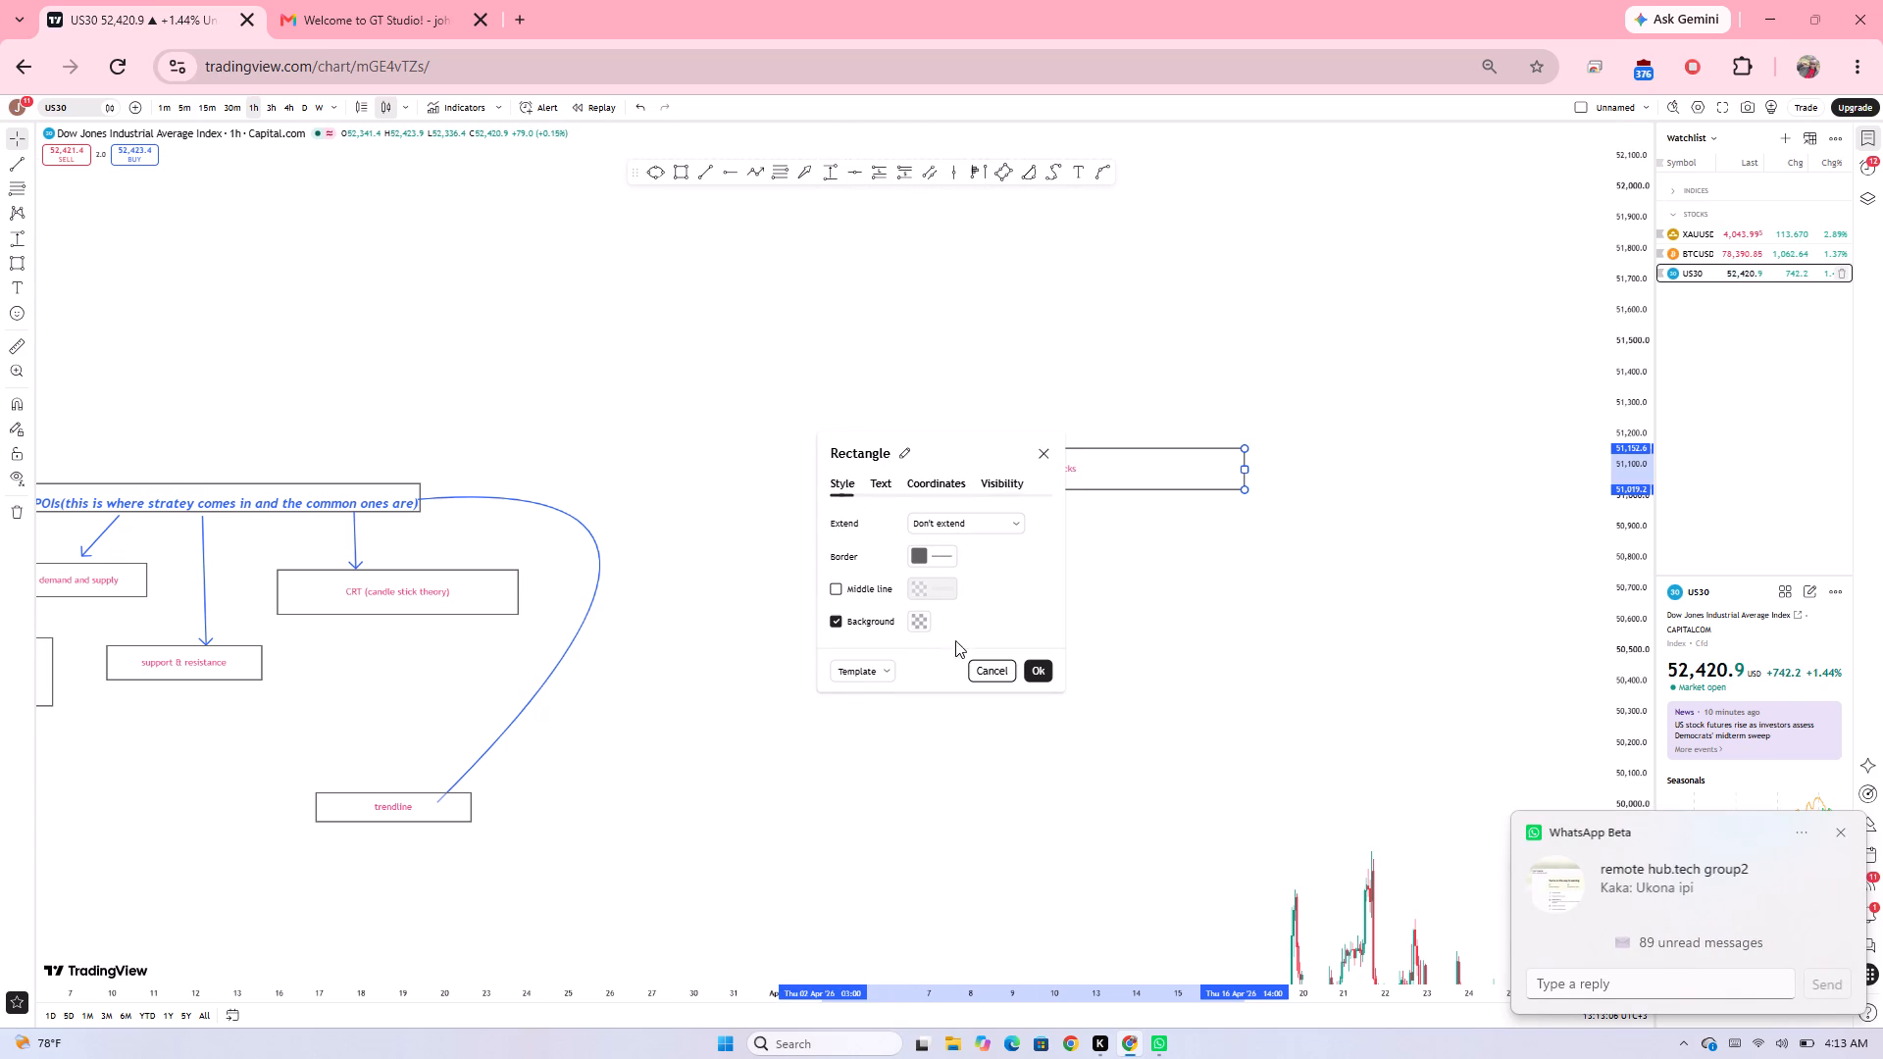
left_click(876, 484)
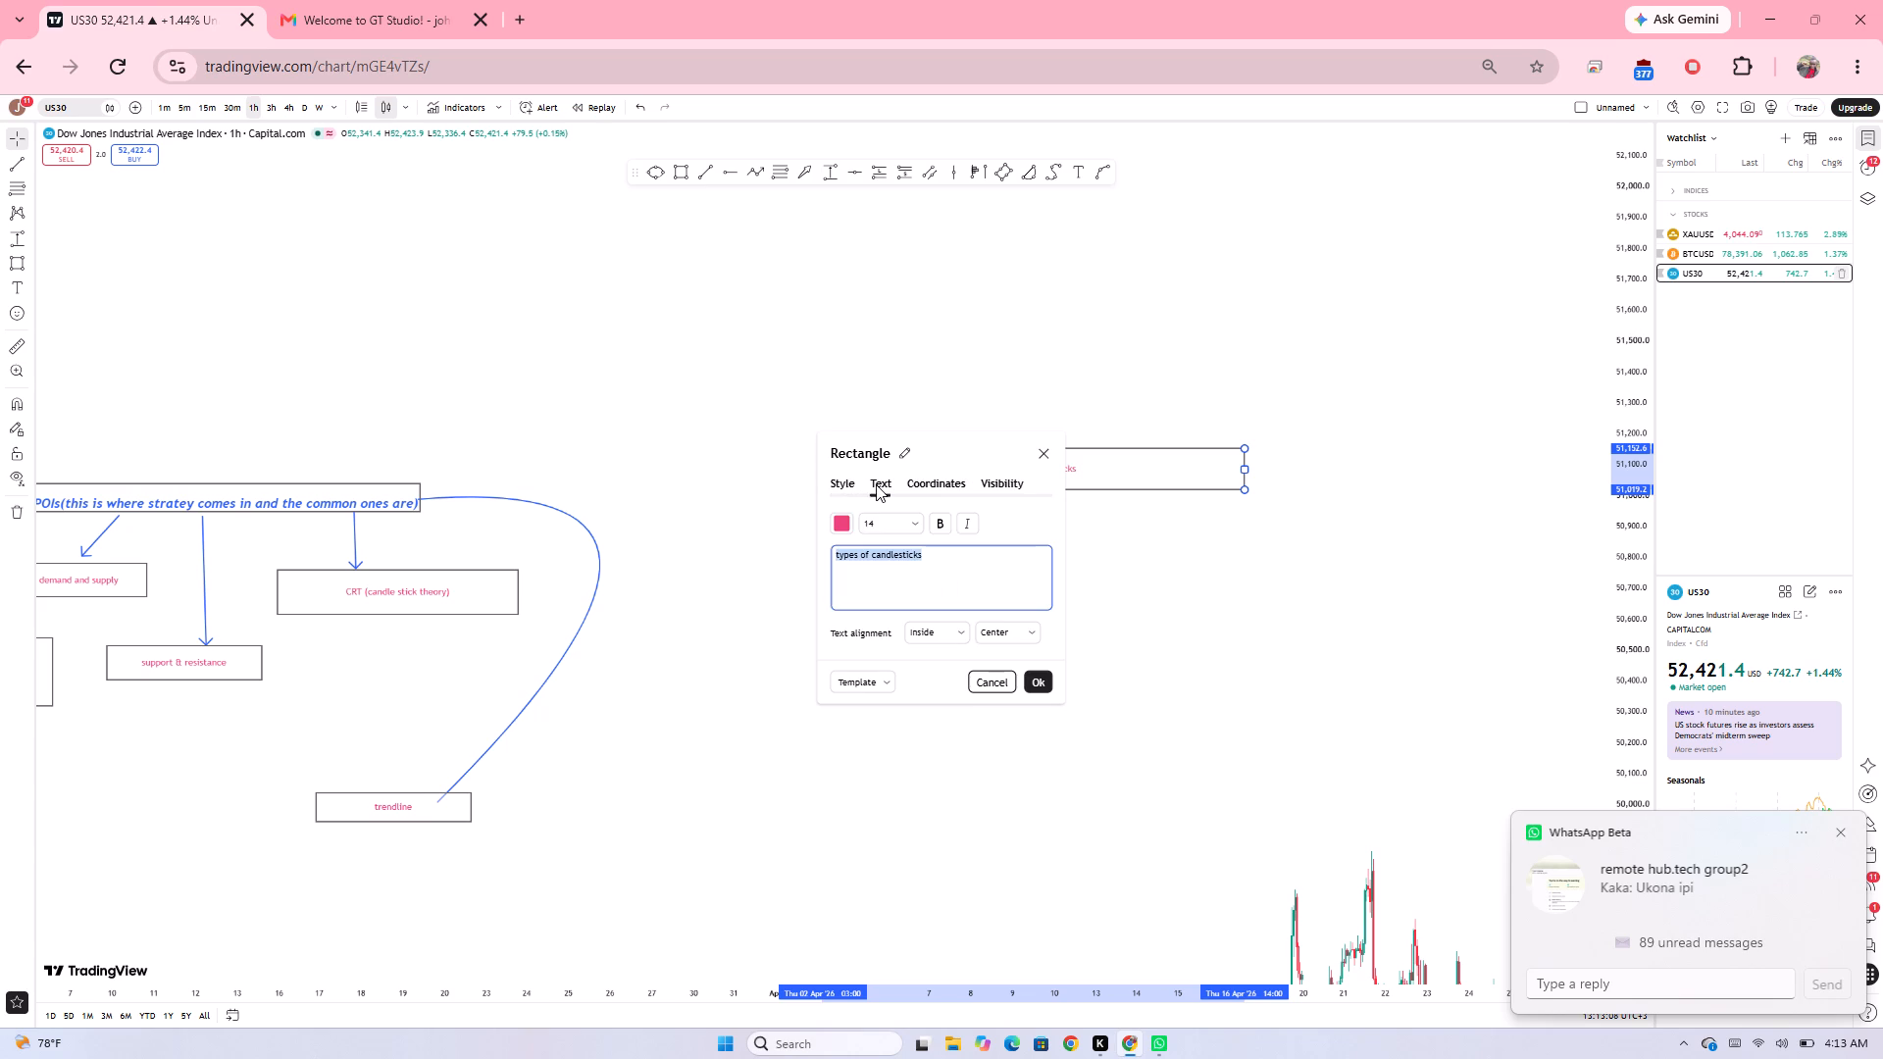
left_click(843, 523)
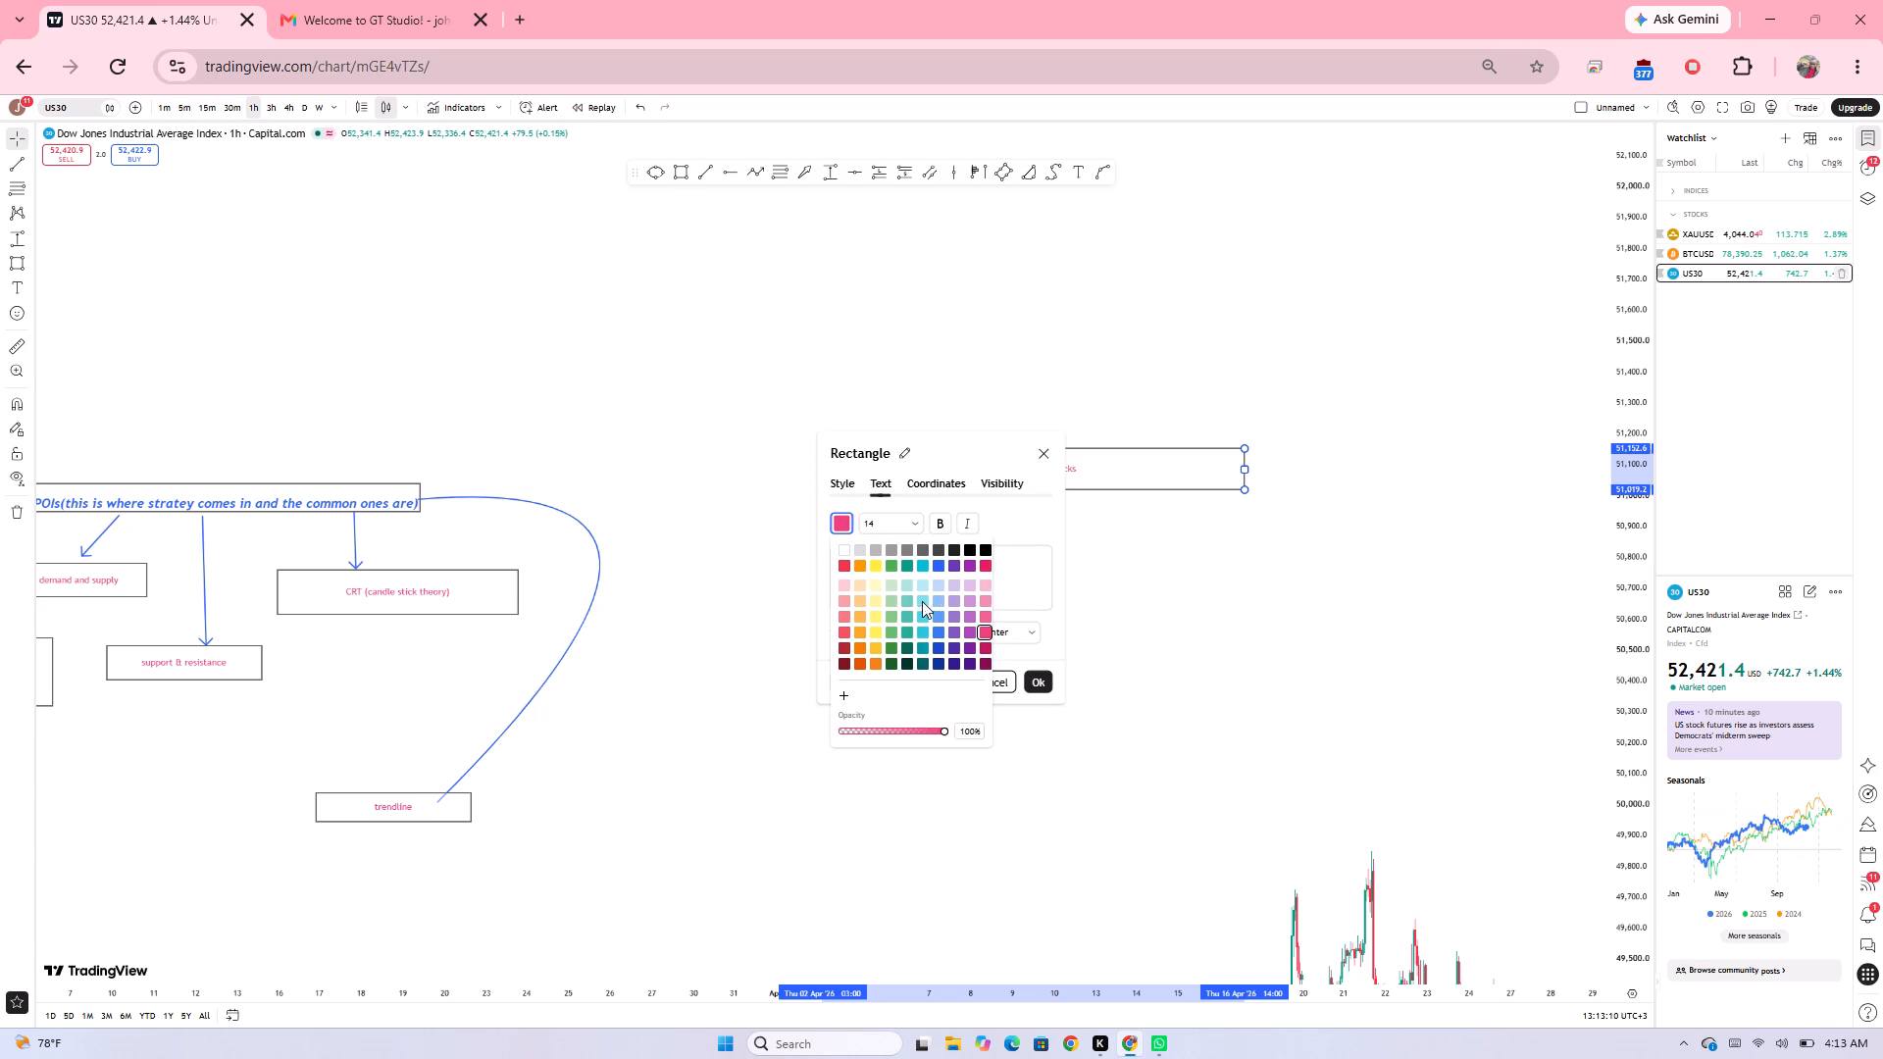
left_click(941, 566)
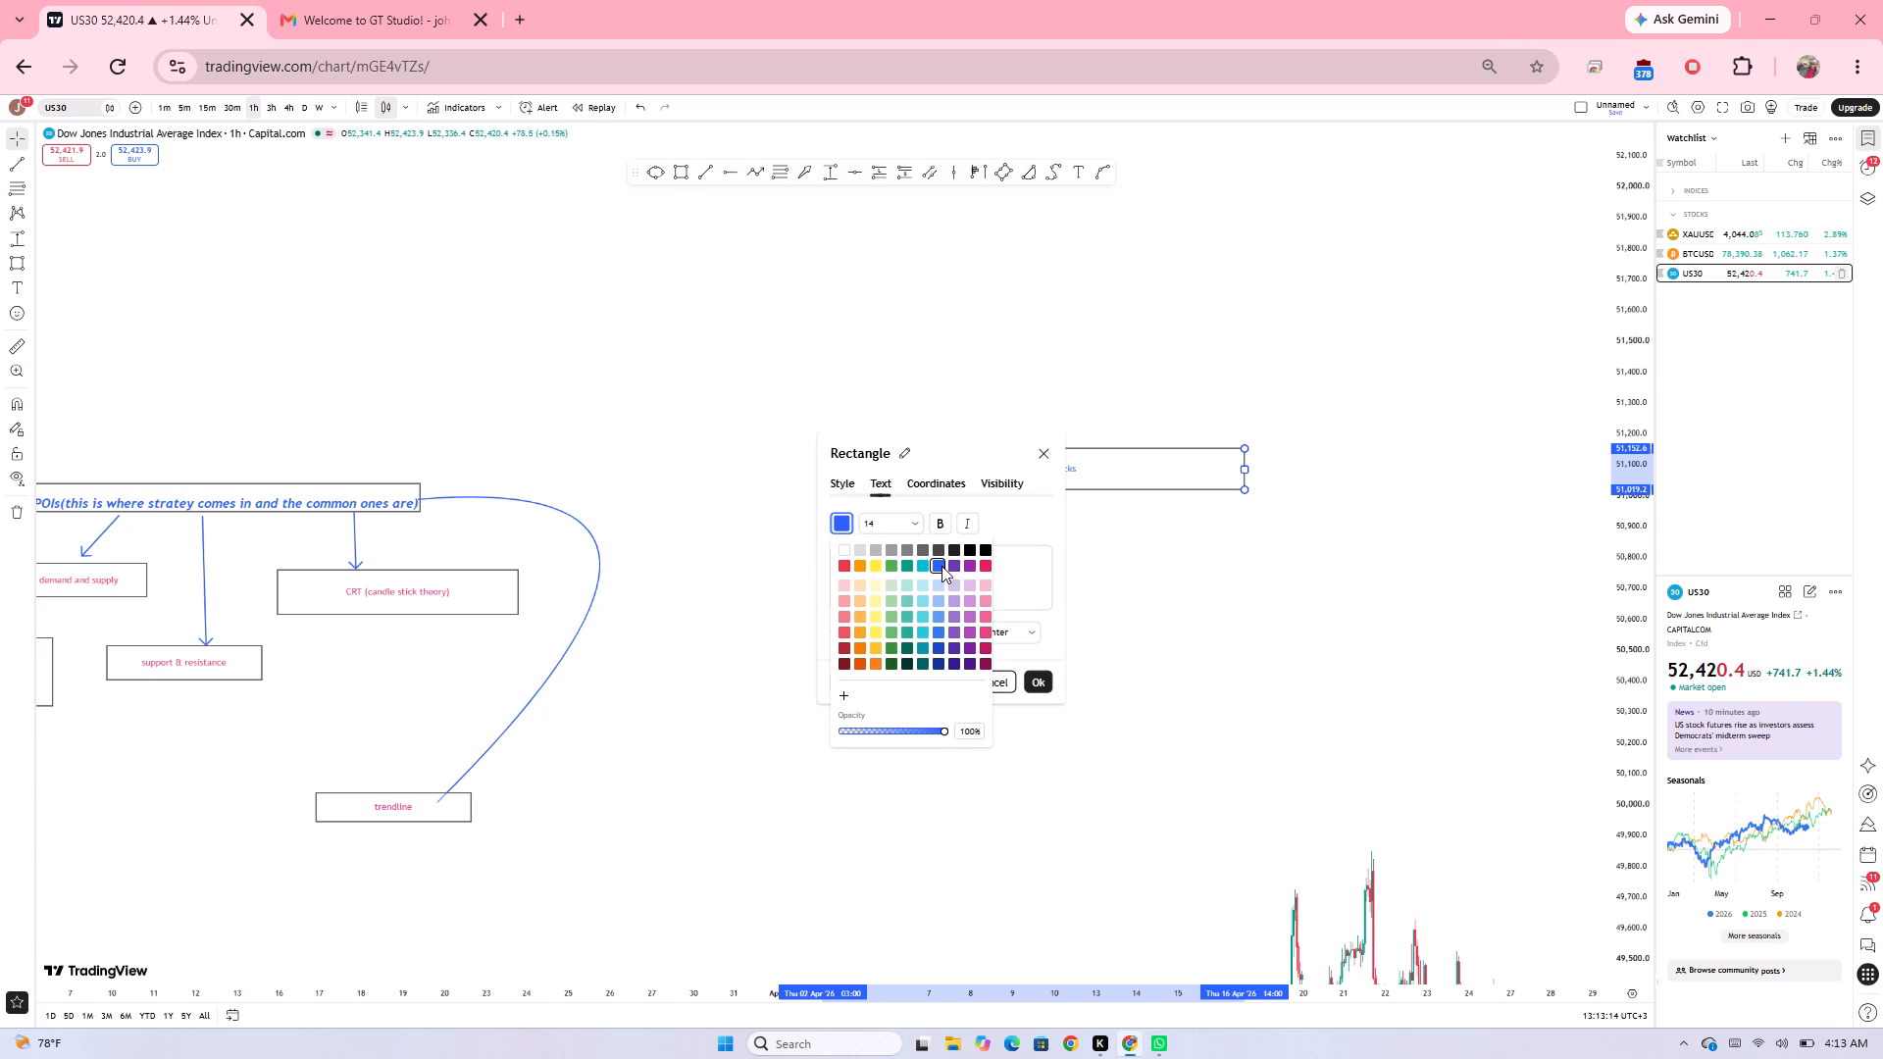
left_click(910, 520)
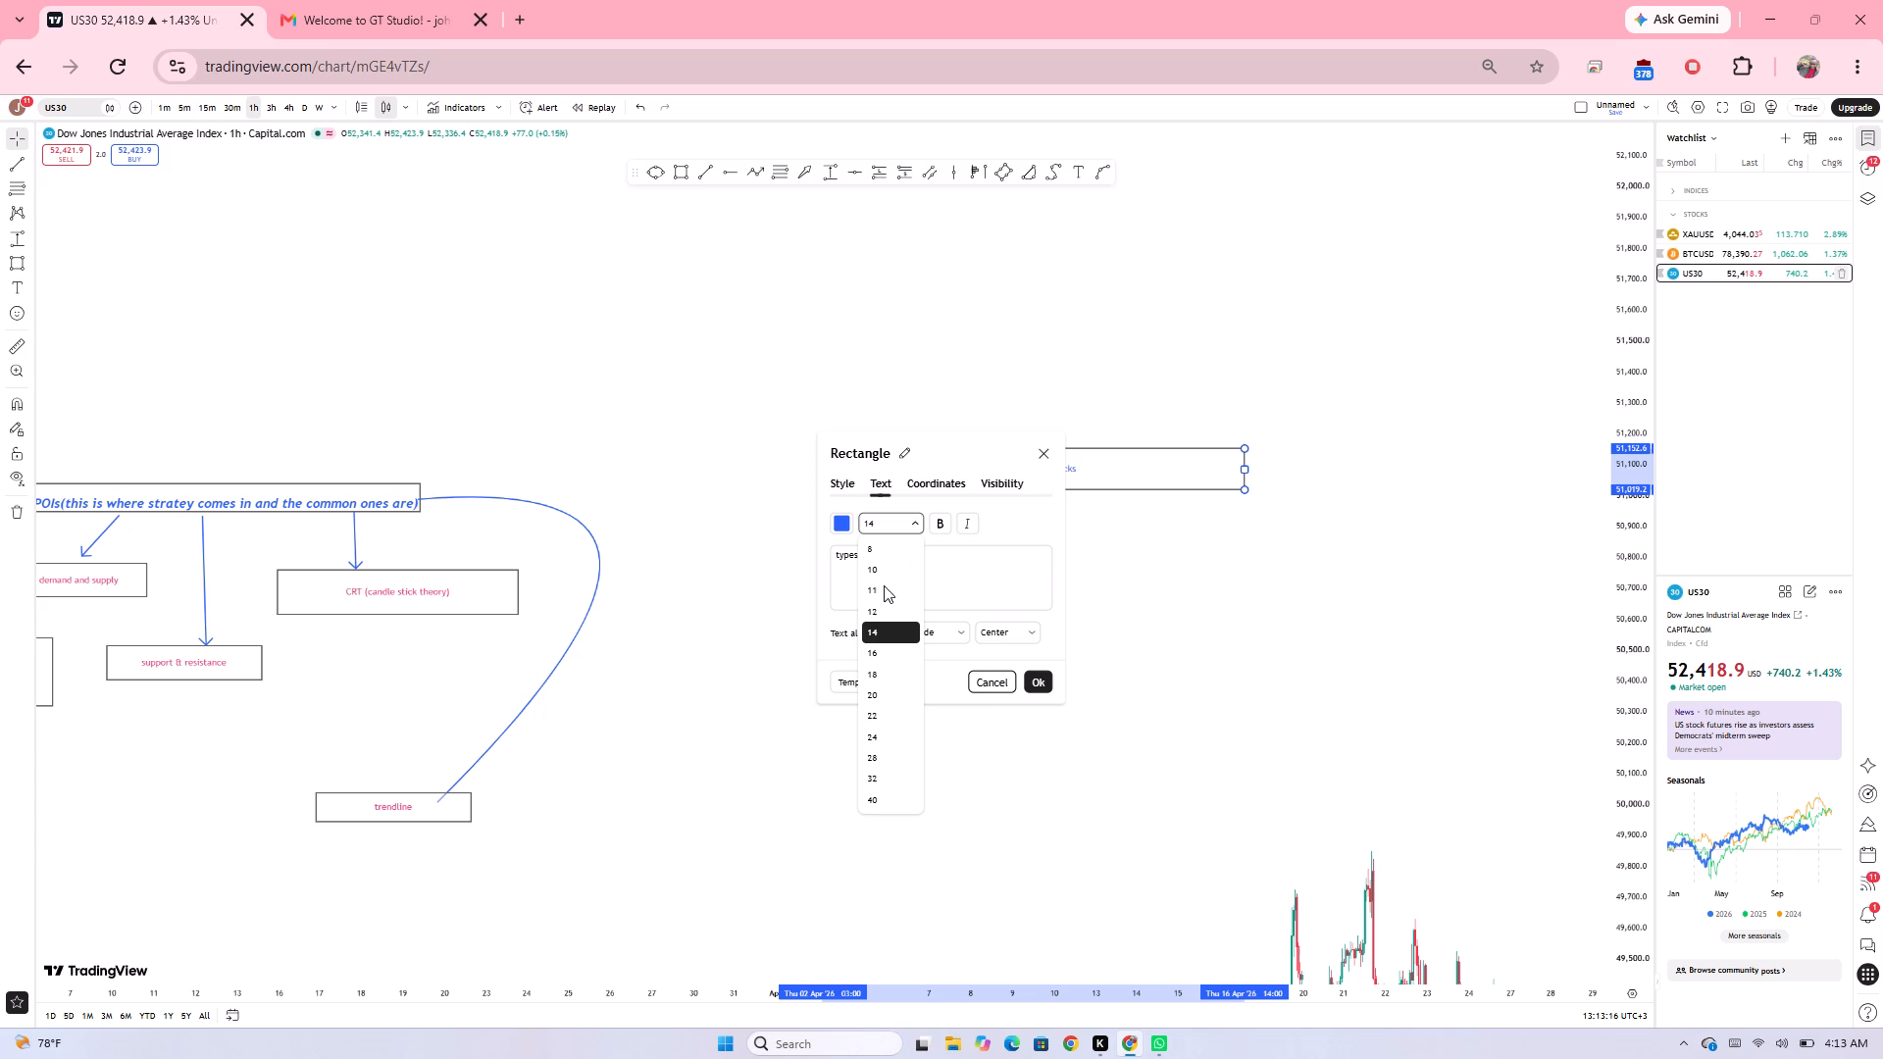
left_click(872, 694)
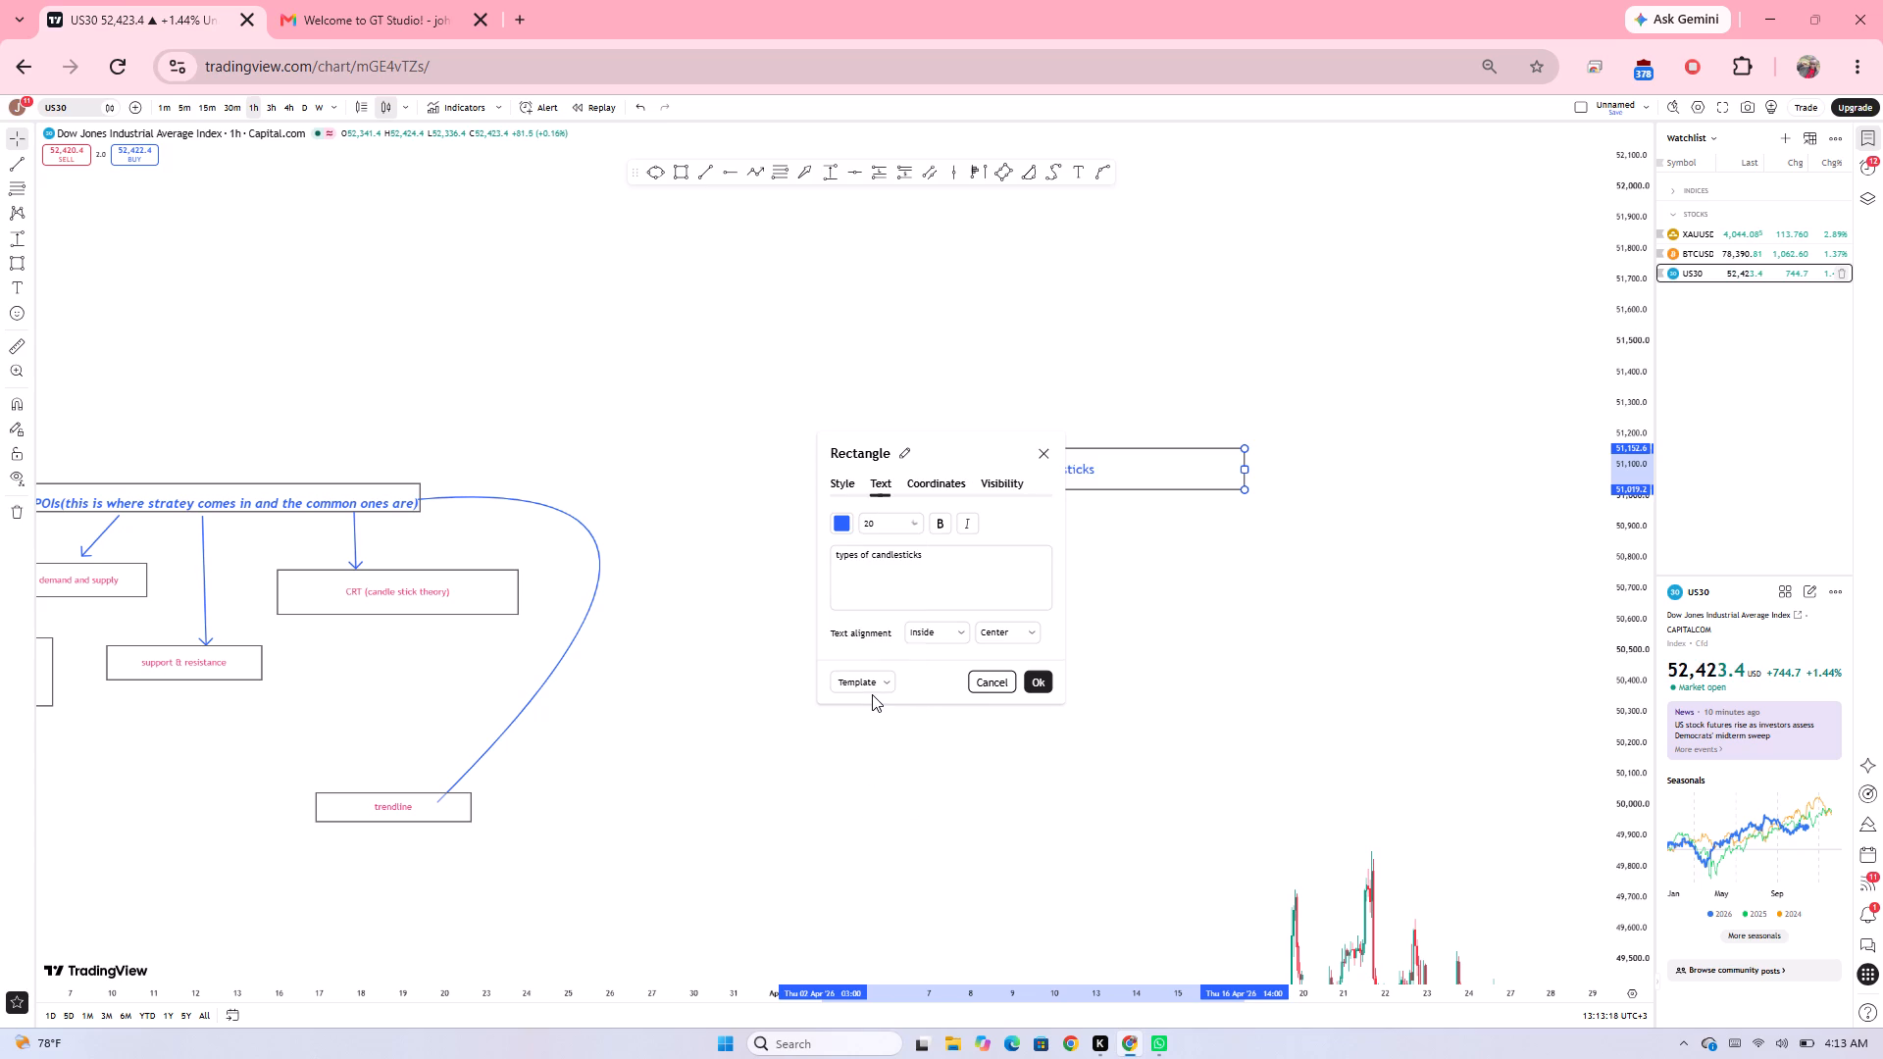
Make the "types of candlesticks" label bold and apply the text settings.
left_click(941, 529)
left_click(1043, 682)
left_click(1081, 635)
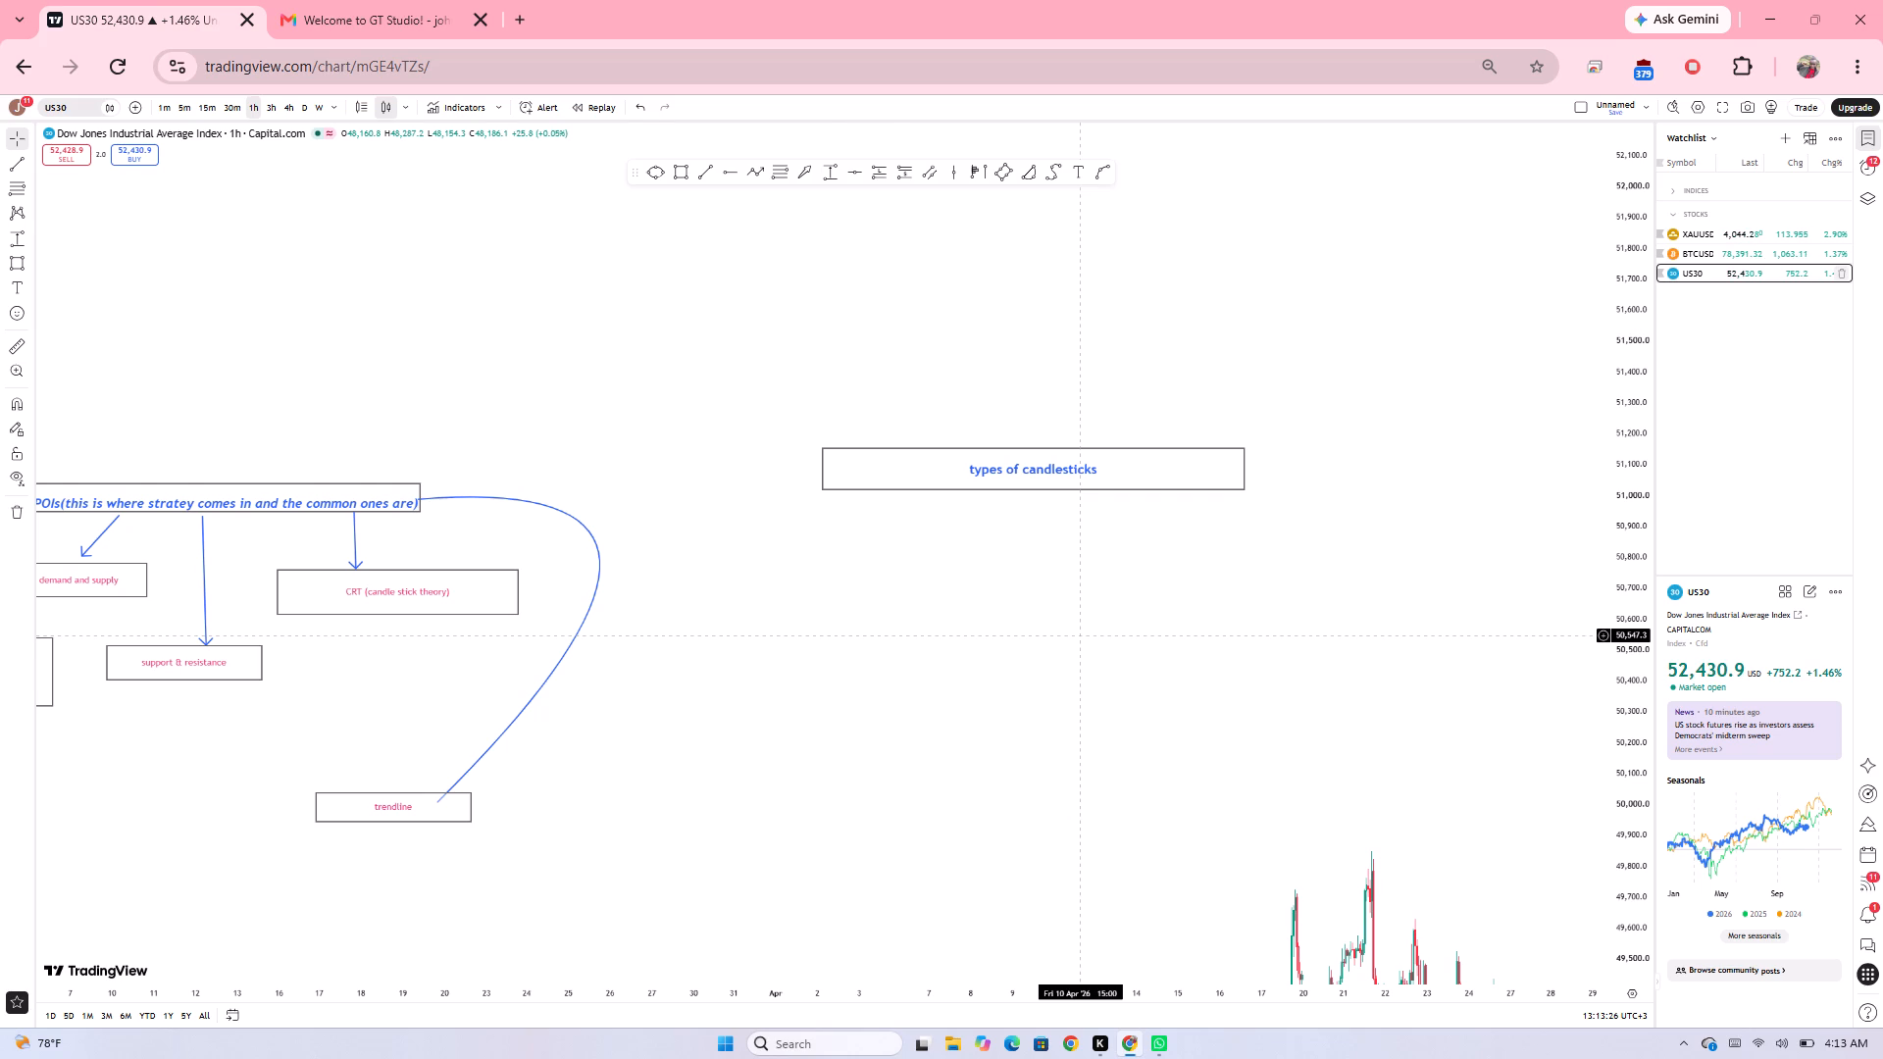
Shrink the "types of candlesticks" box so it starts on 7 April and its top edge sits at about 51,138.
left_click_drag(819, 471, 881, 466)
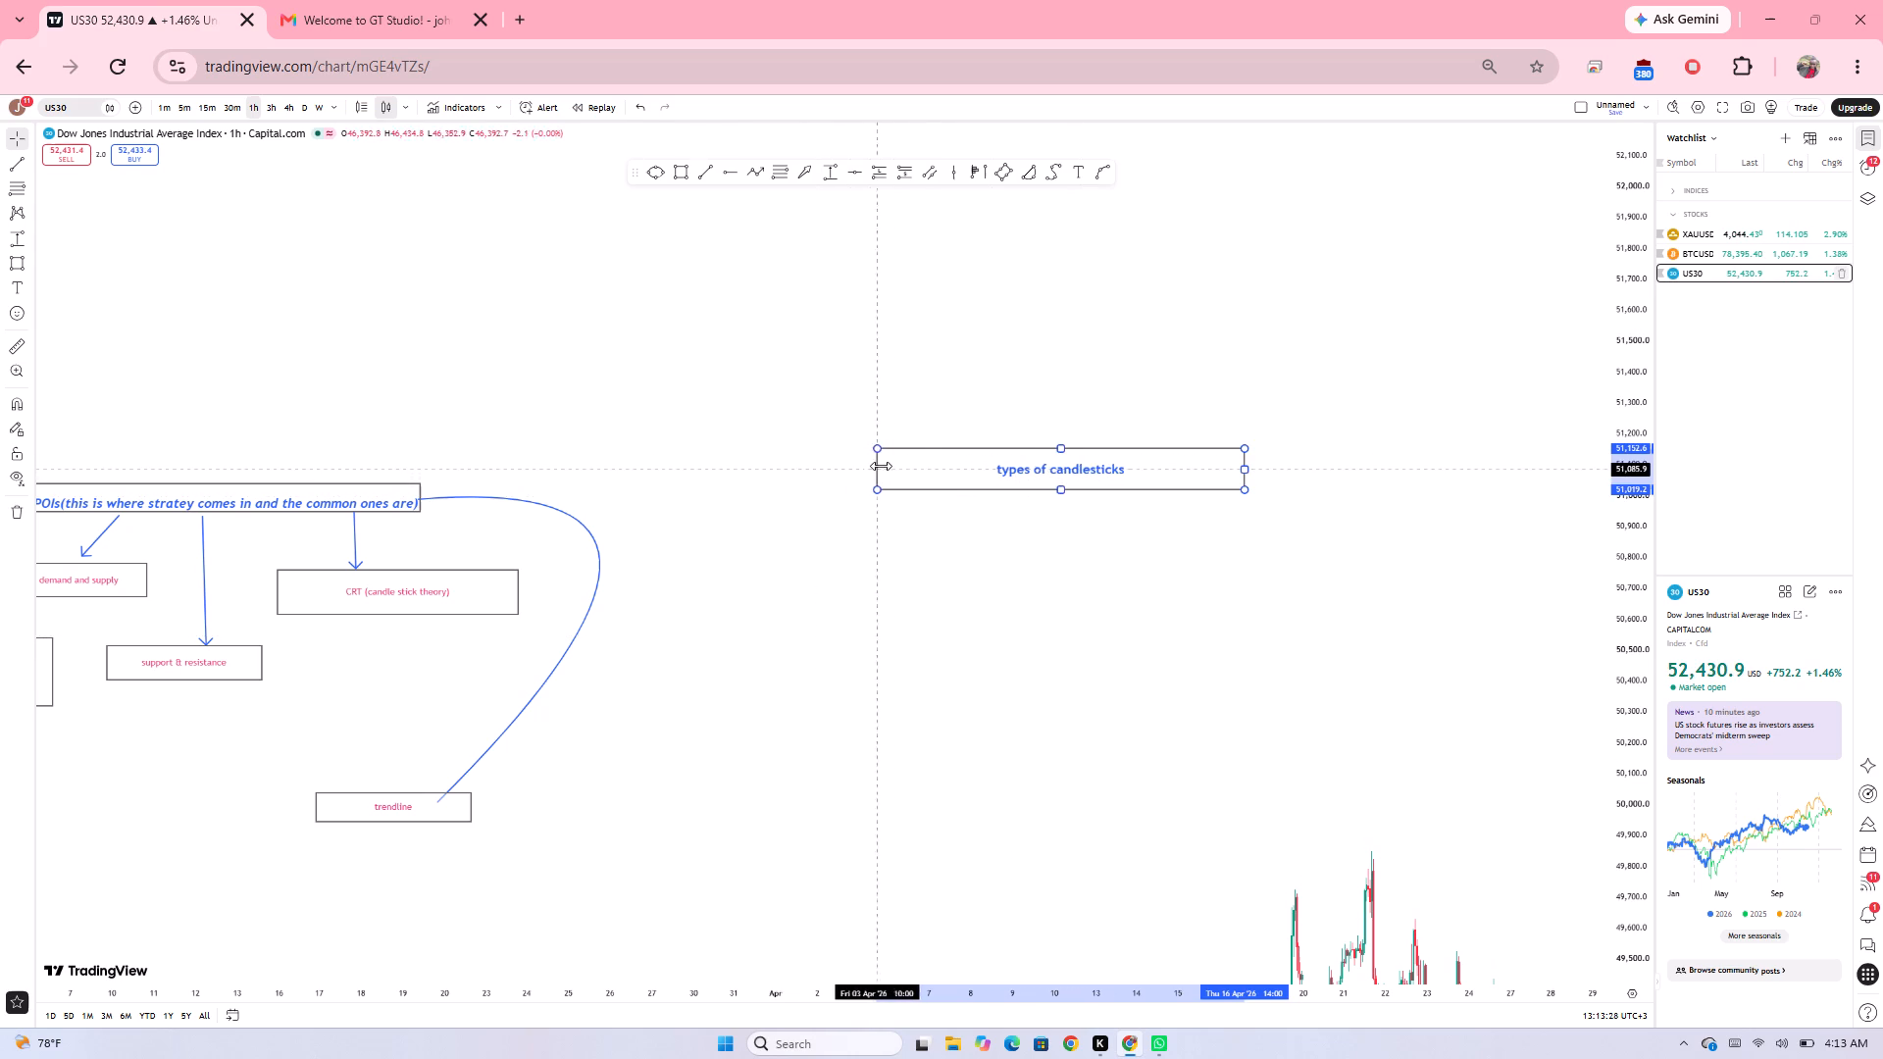
left_click_drag(881, 466, 938, 464)
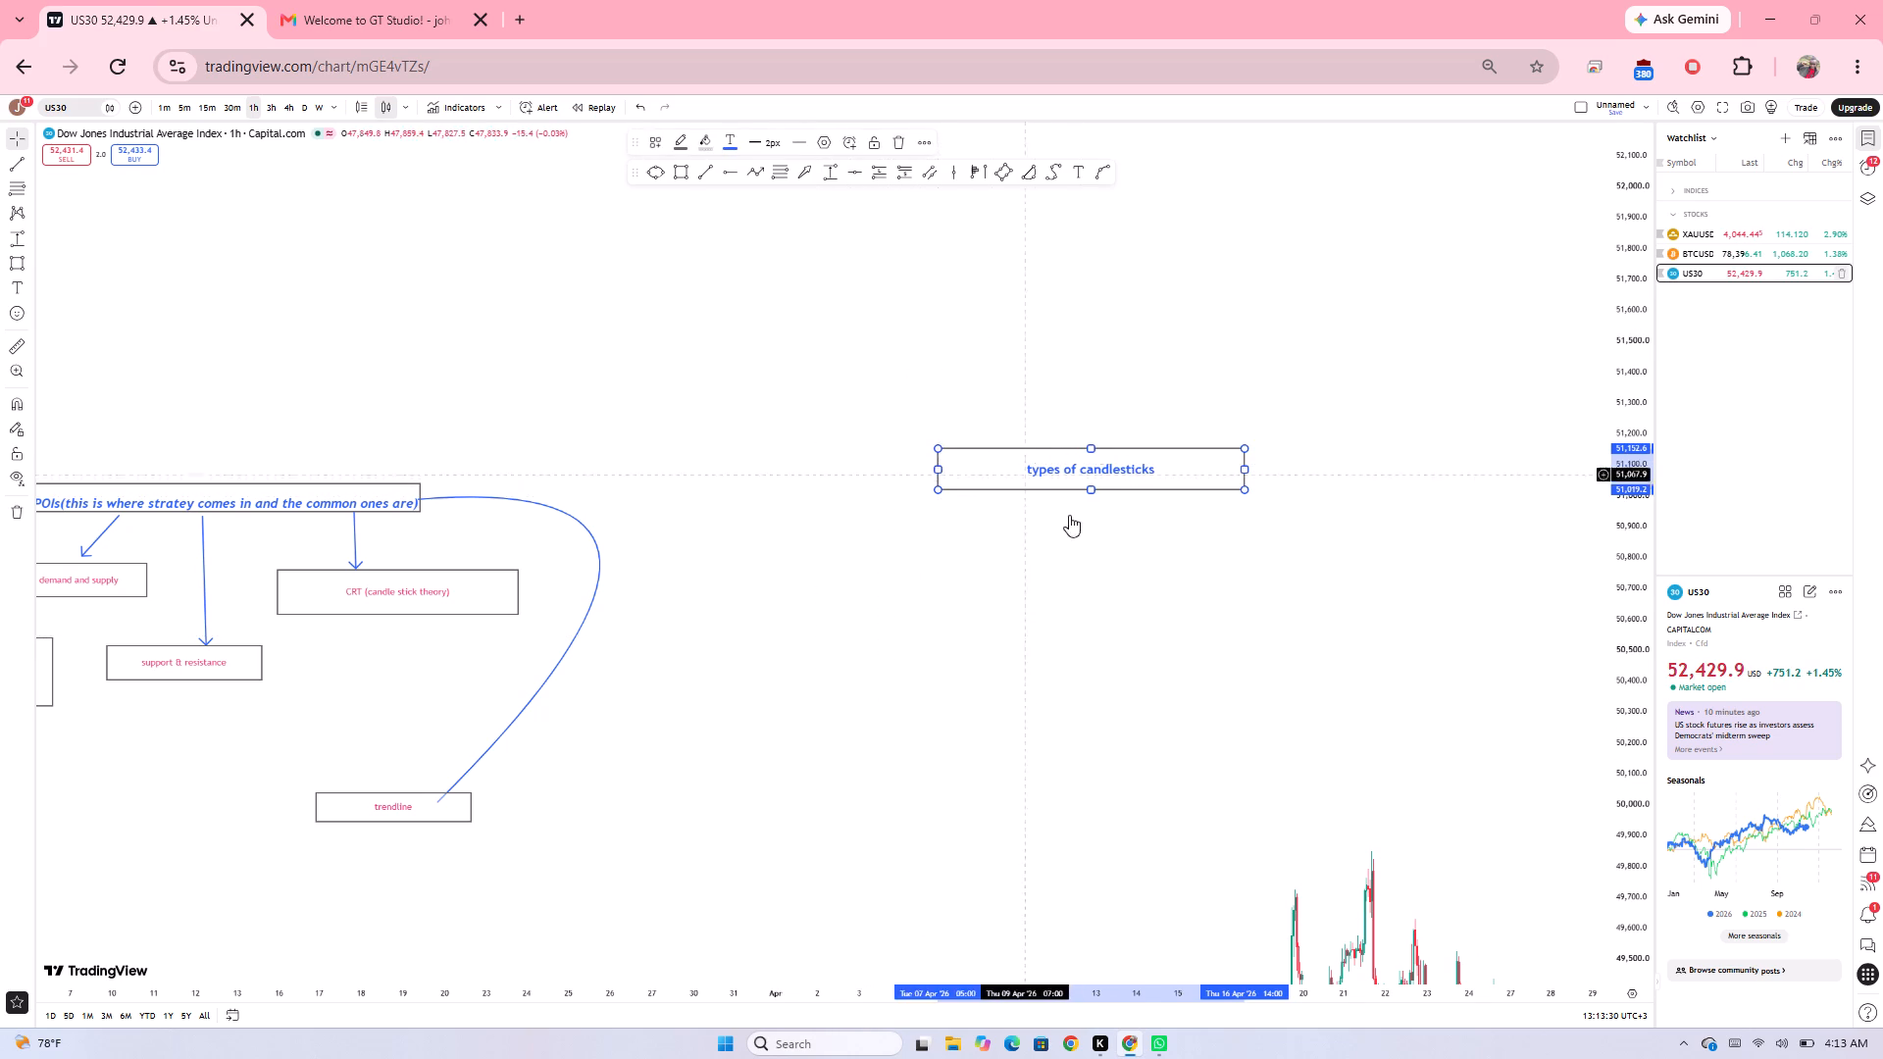
left_click(1093, 588)
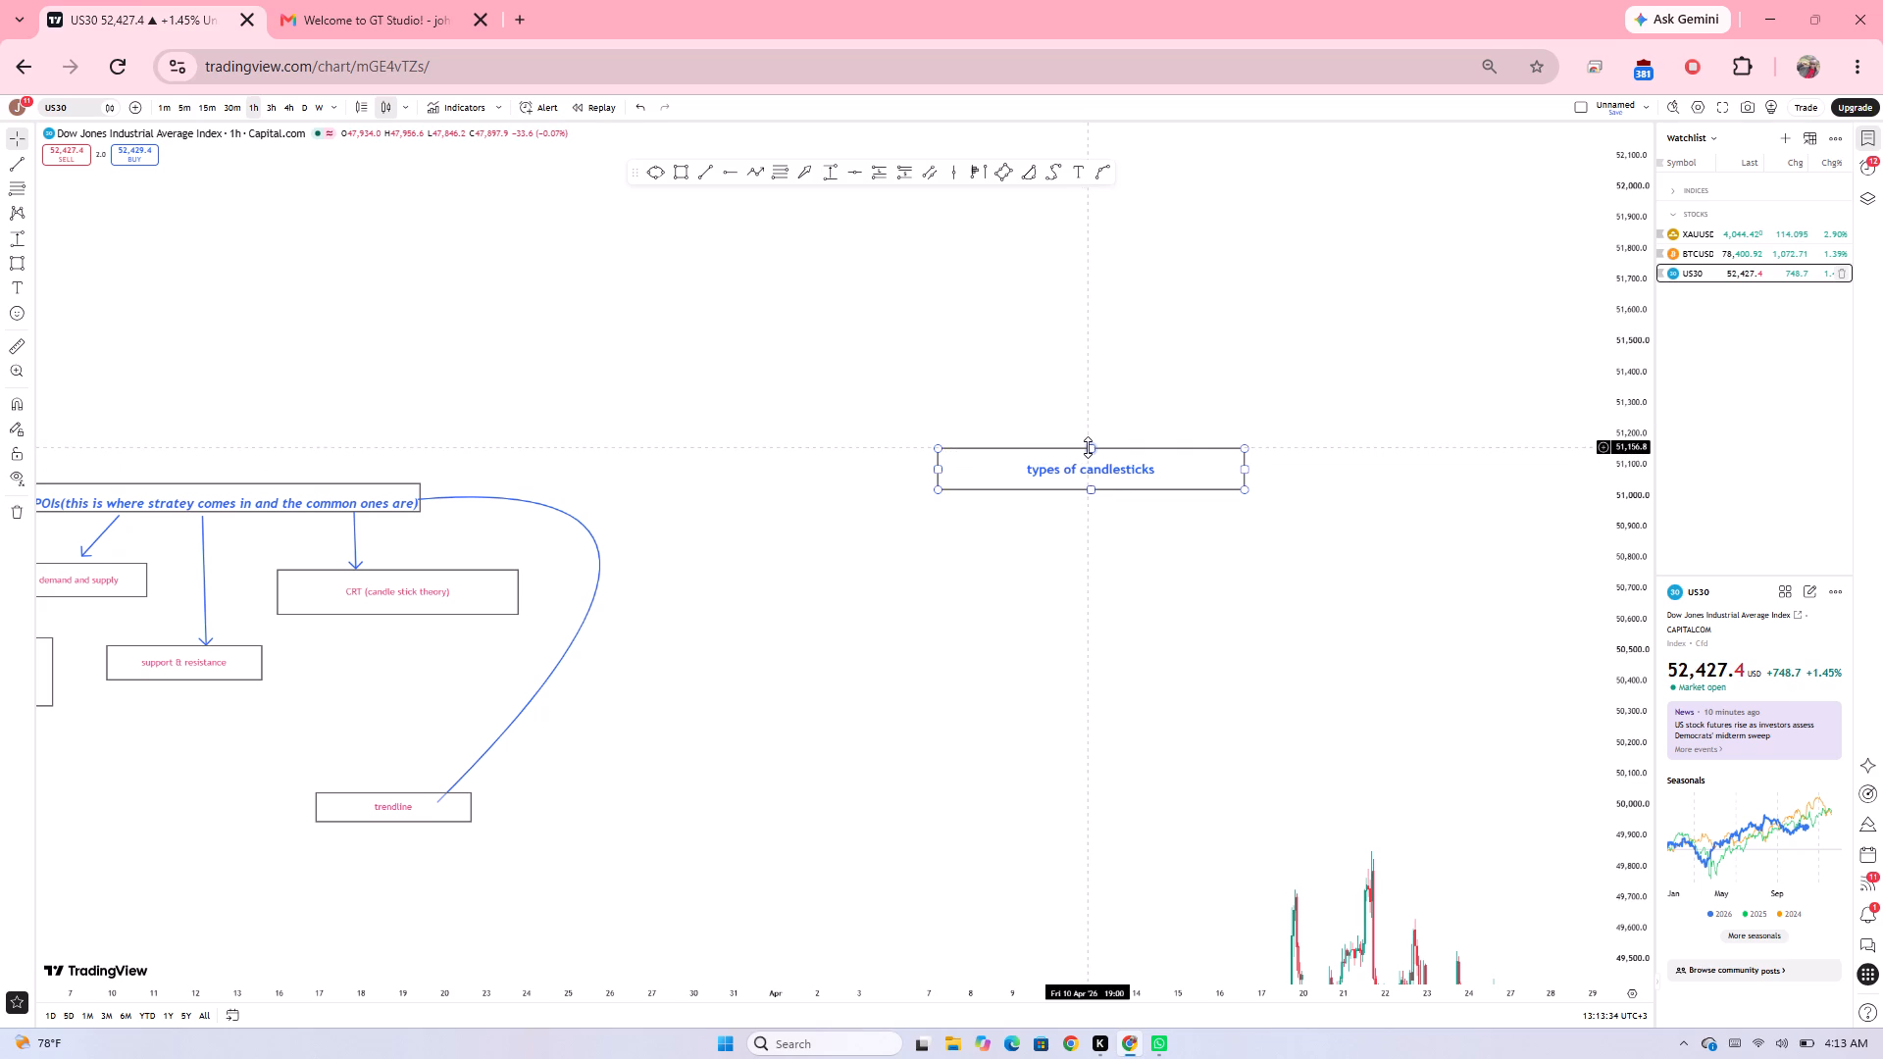
left_click(1088, 447)
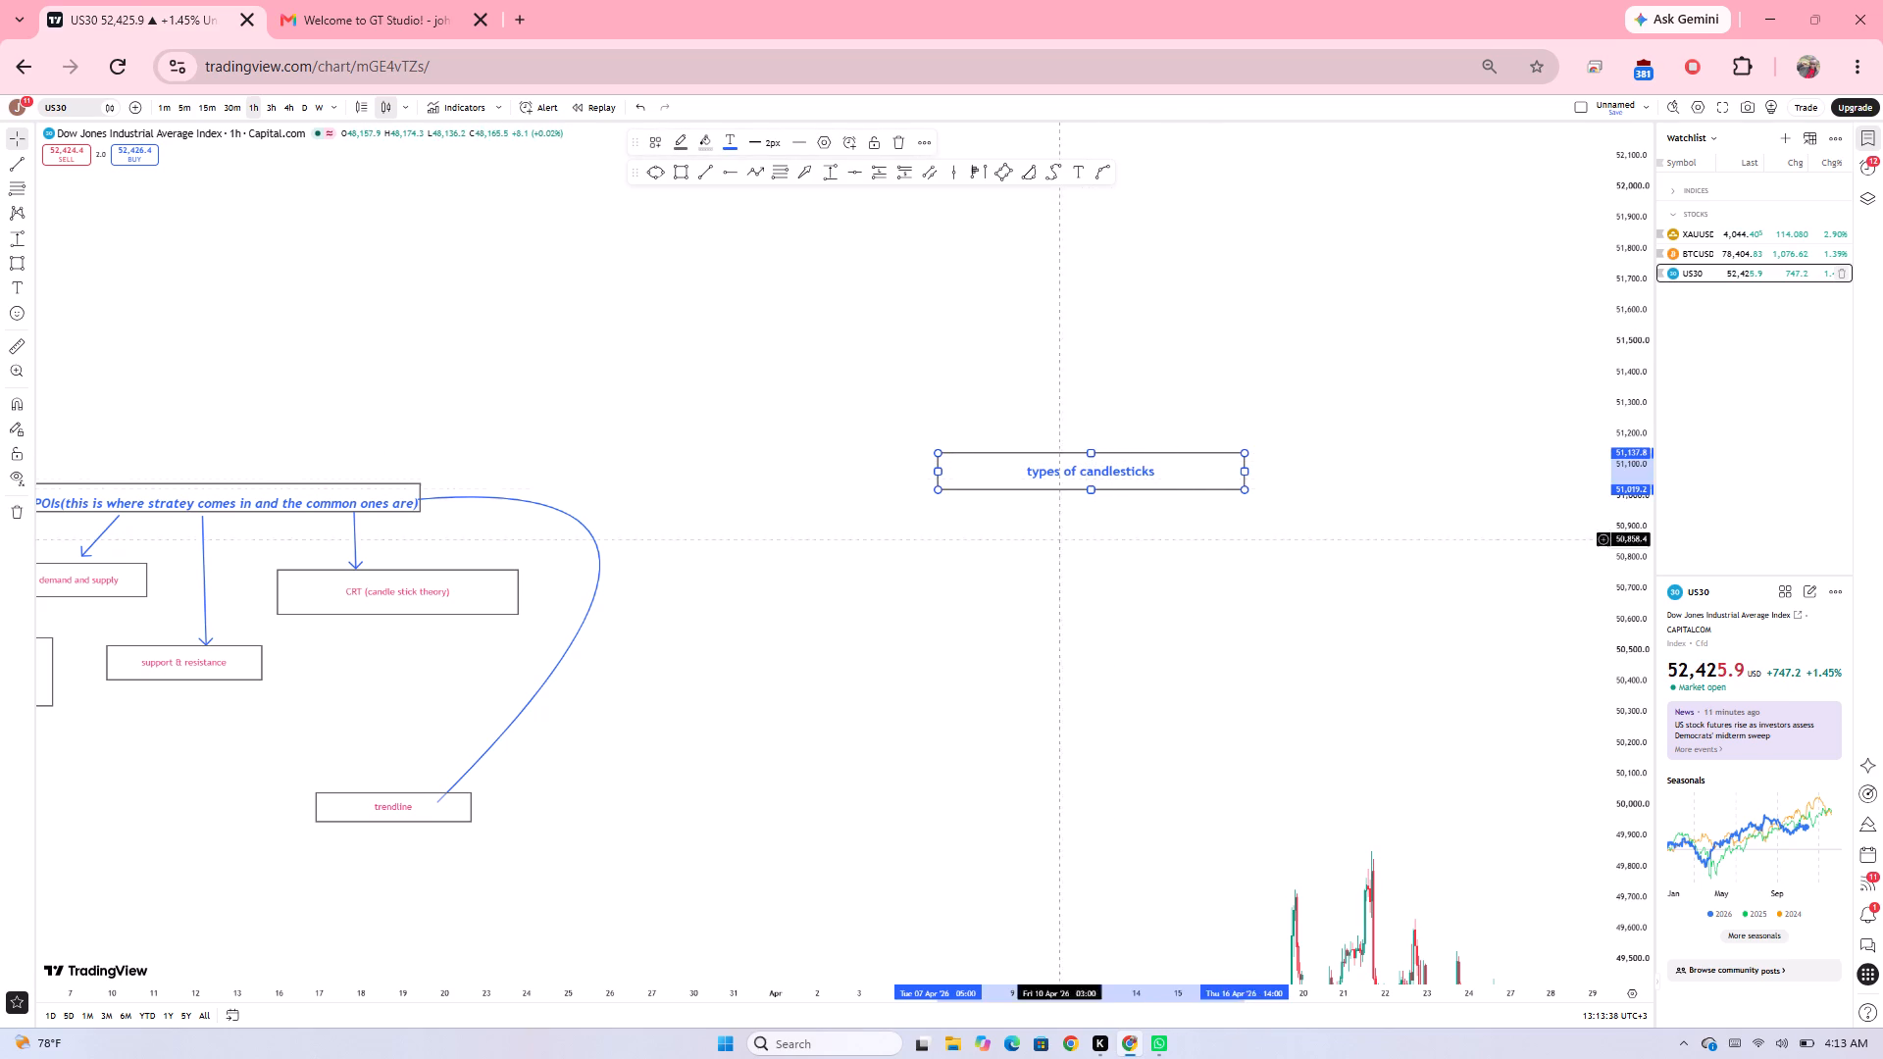
Move the "types of candlesticks" box closer to the POI schematic, spanning 31 March to 10 April with its top at about 51,074.
left_click_drag(752, 643, 523, 600)
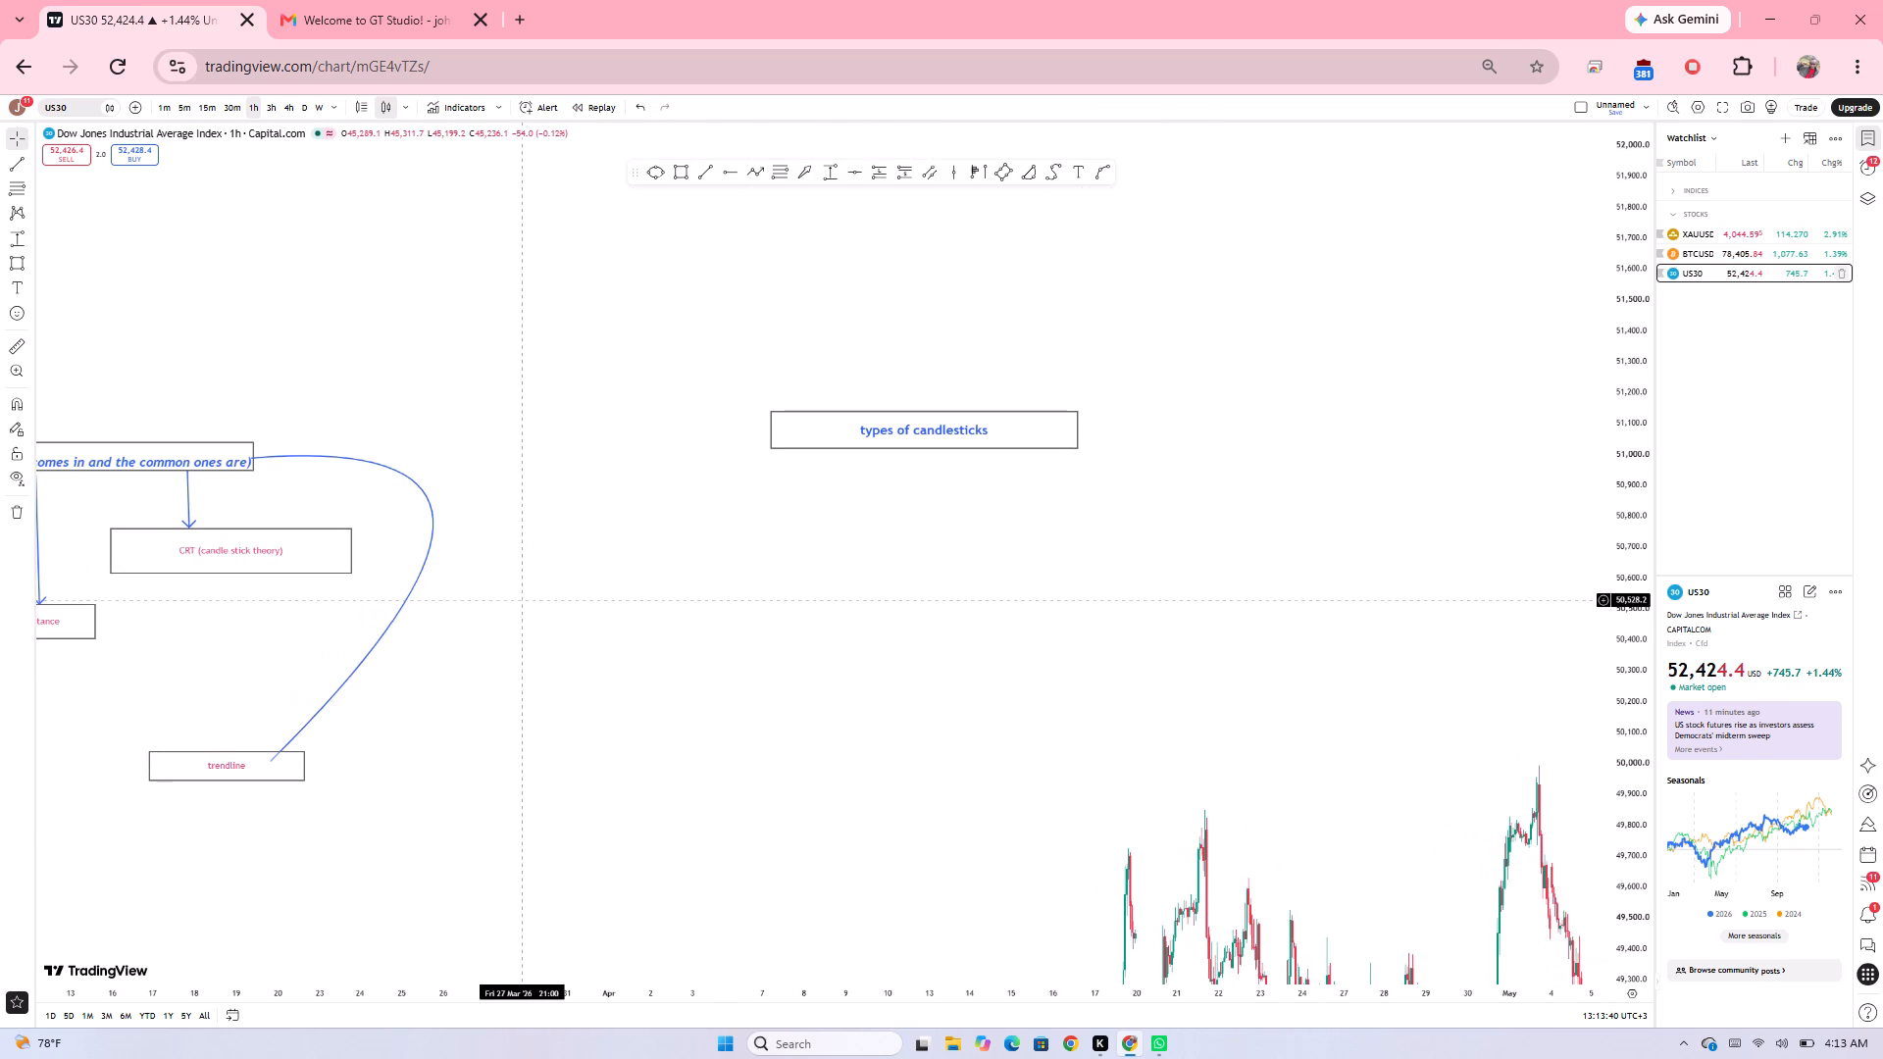
left_click_drag(523, 600, 905, 561)
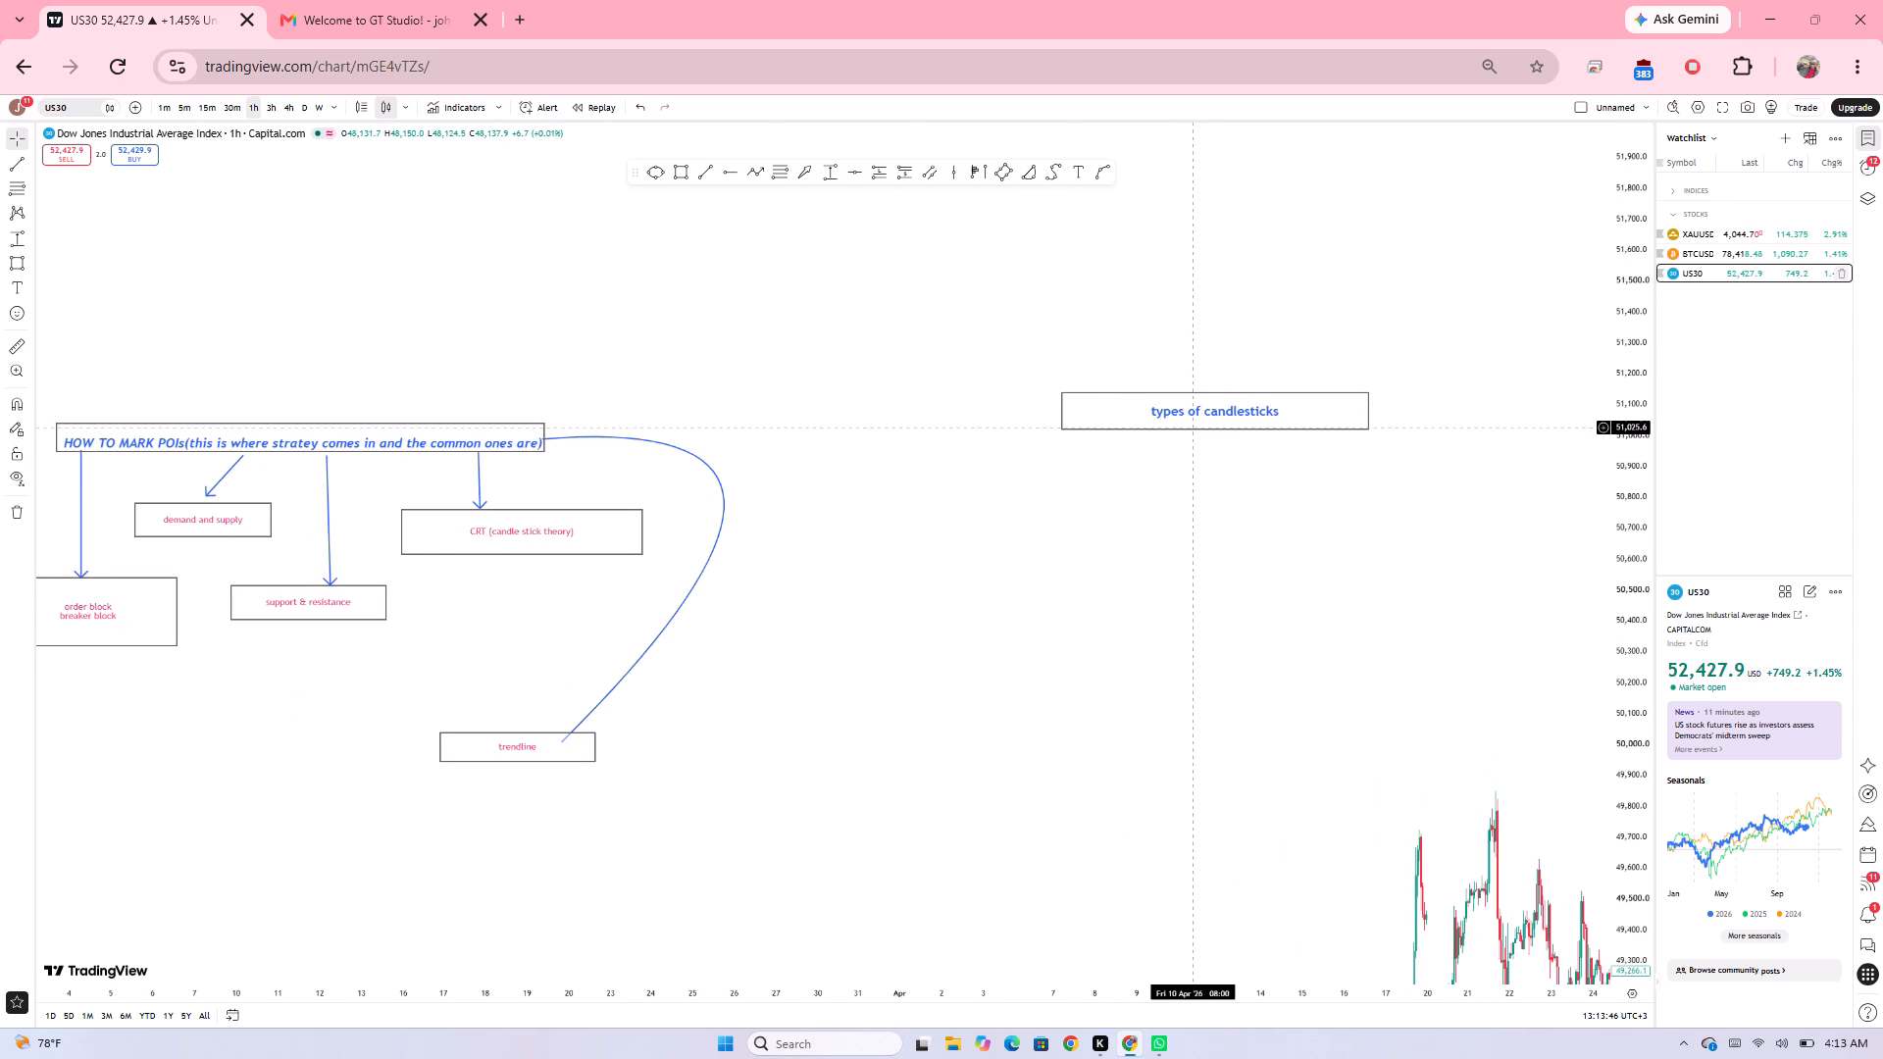
left_click_drag(1200, 429, 1017, 449)
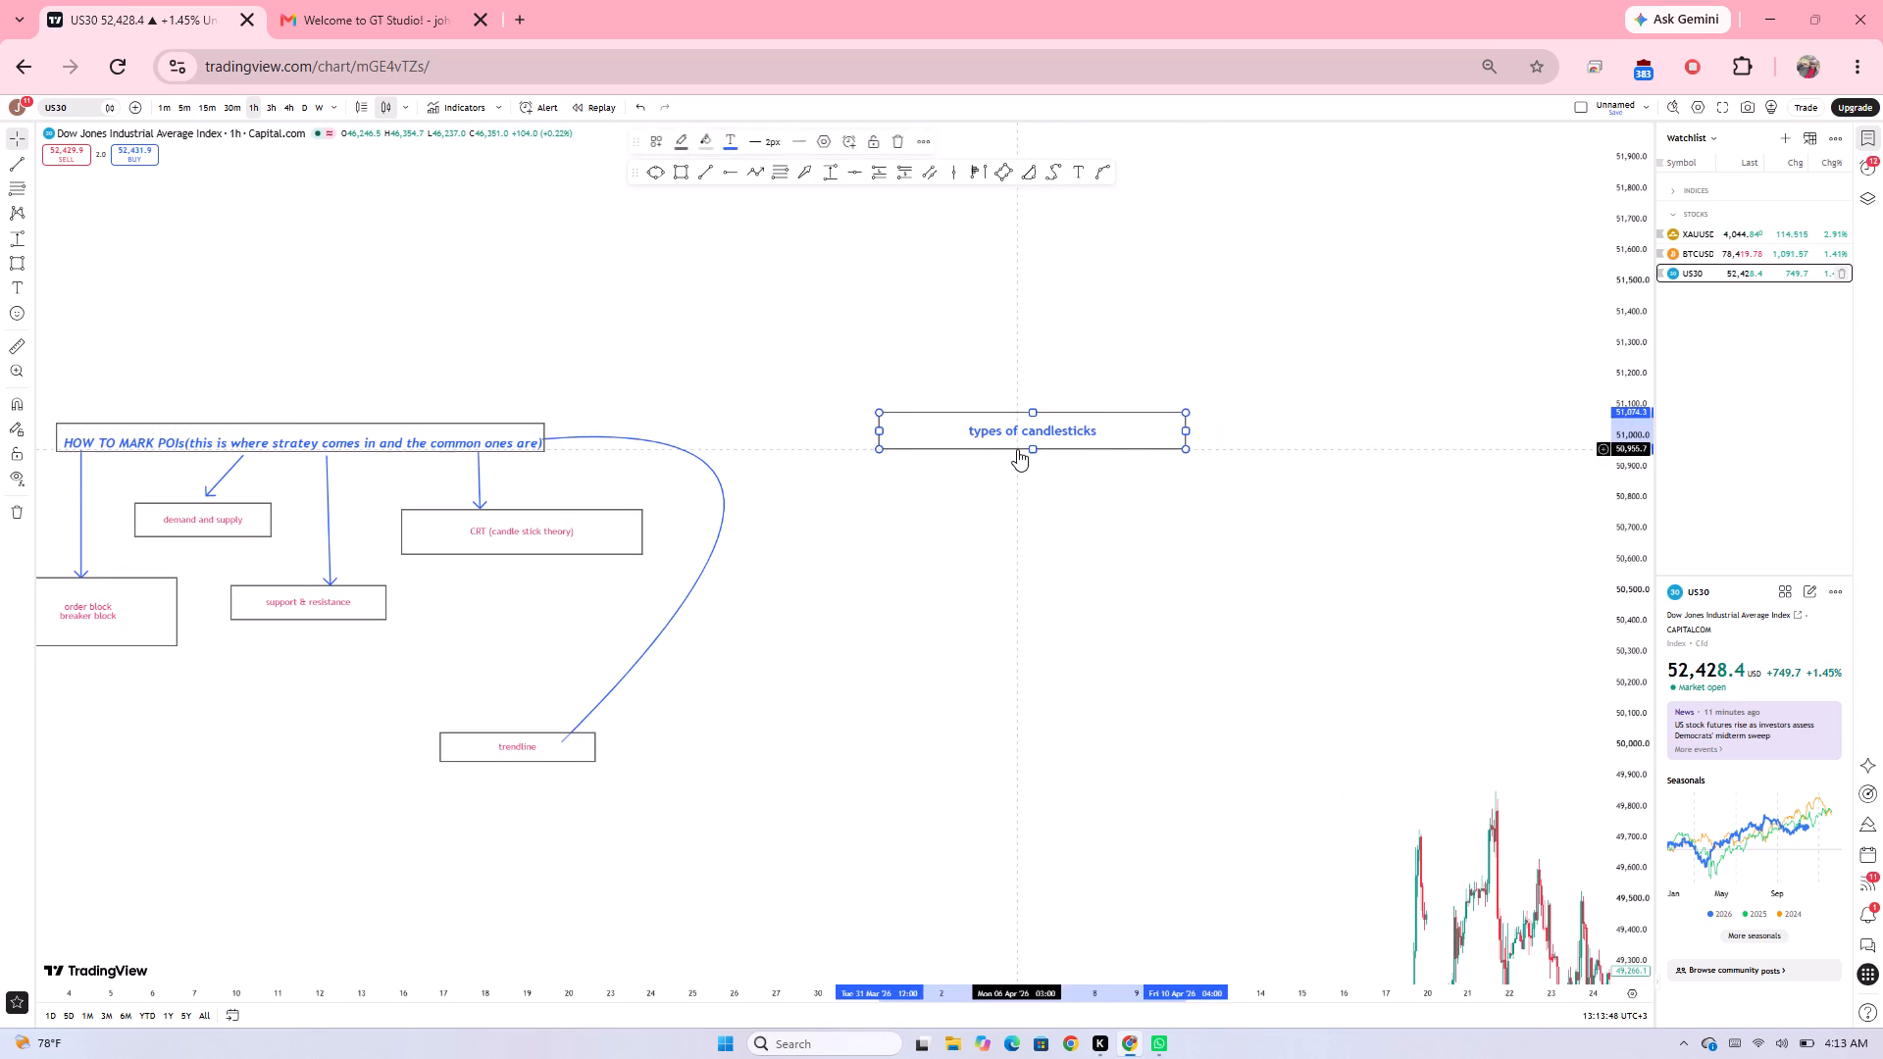
left_click(1035, 501)
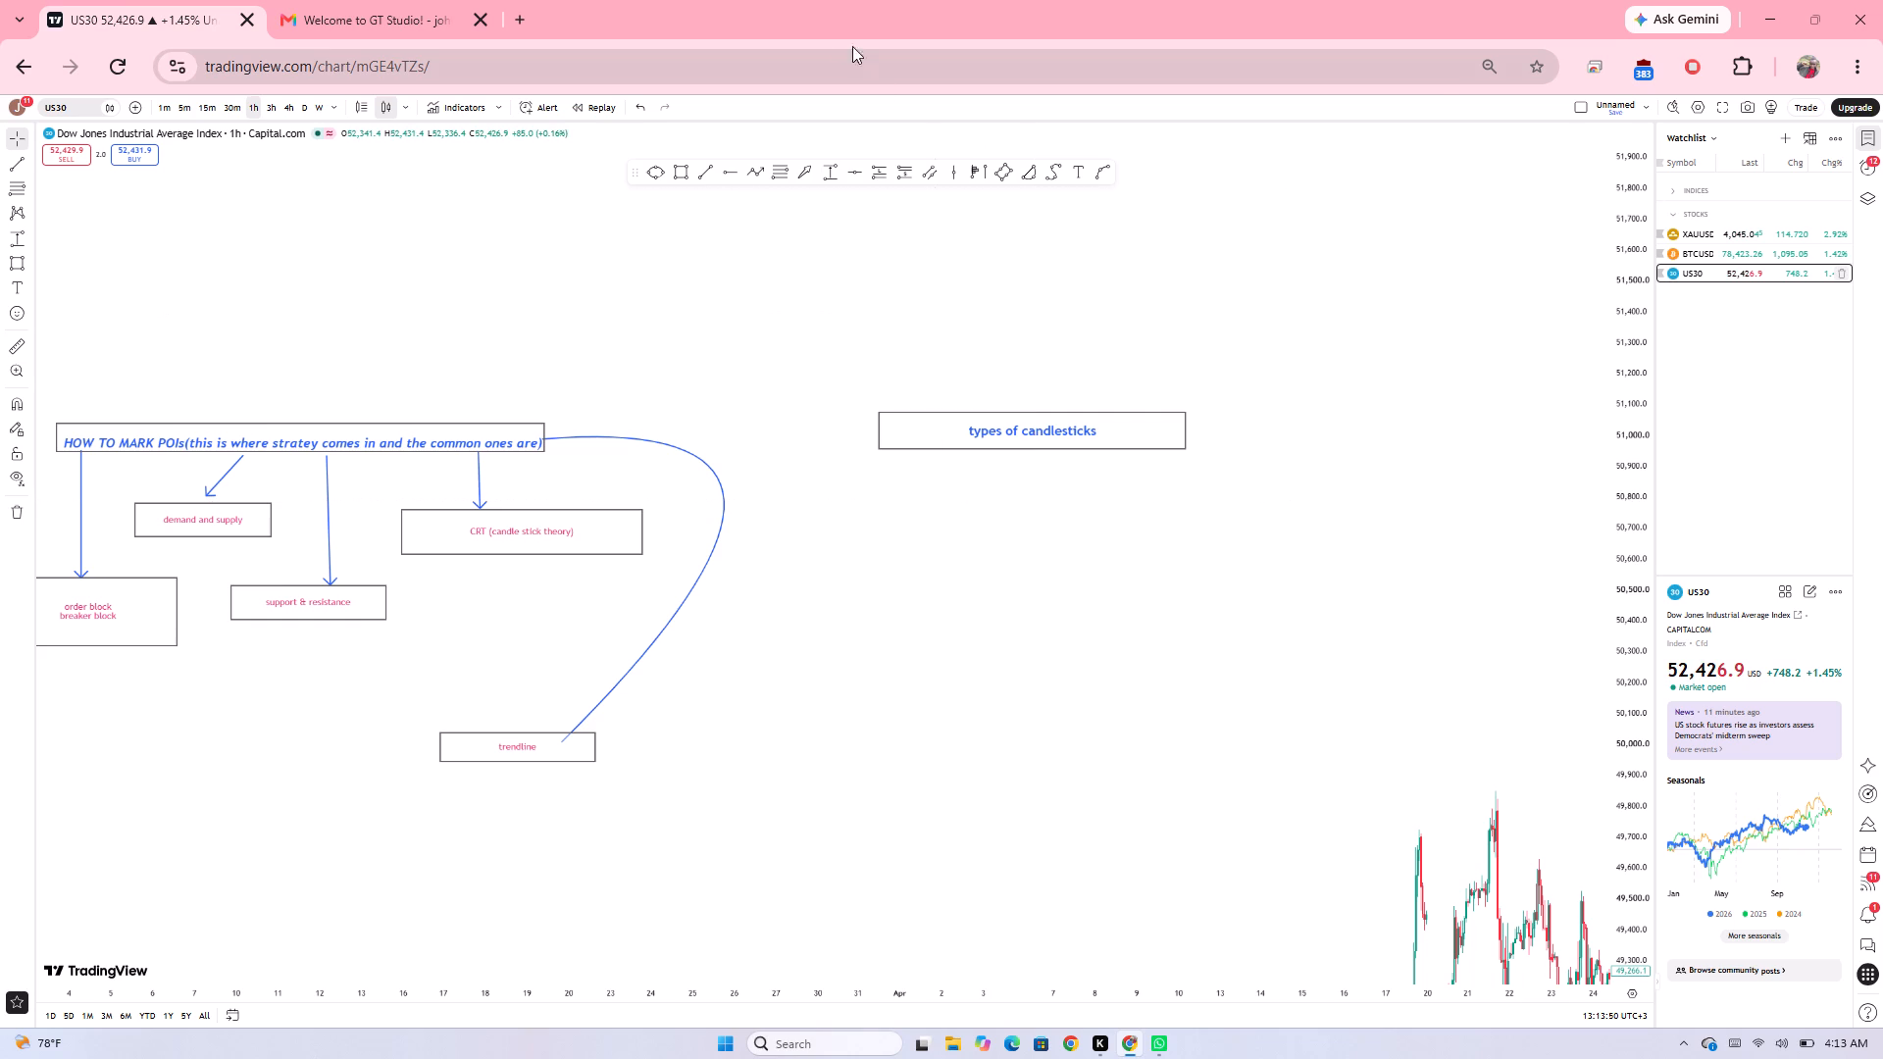
Draw a narrow upright rectangle as a candle body under "types of candlesticks", on 2 April from about 50,365 down to 50,060.
left_click(680, 168)
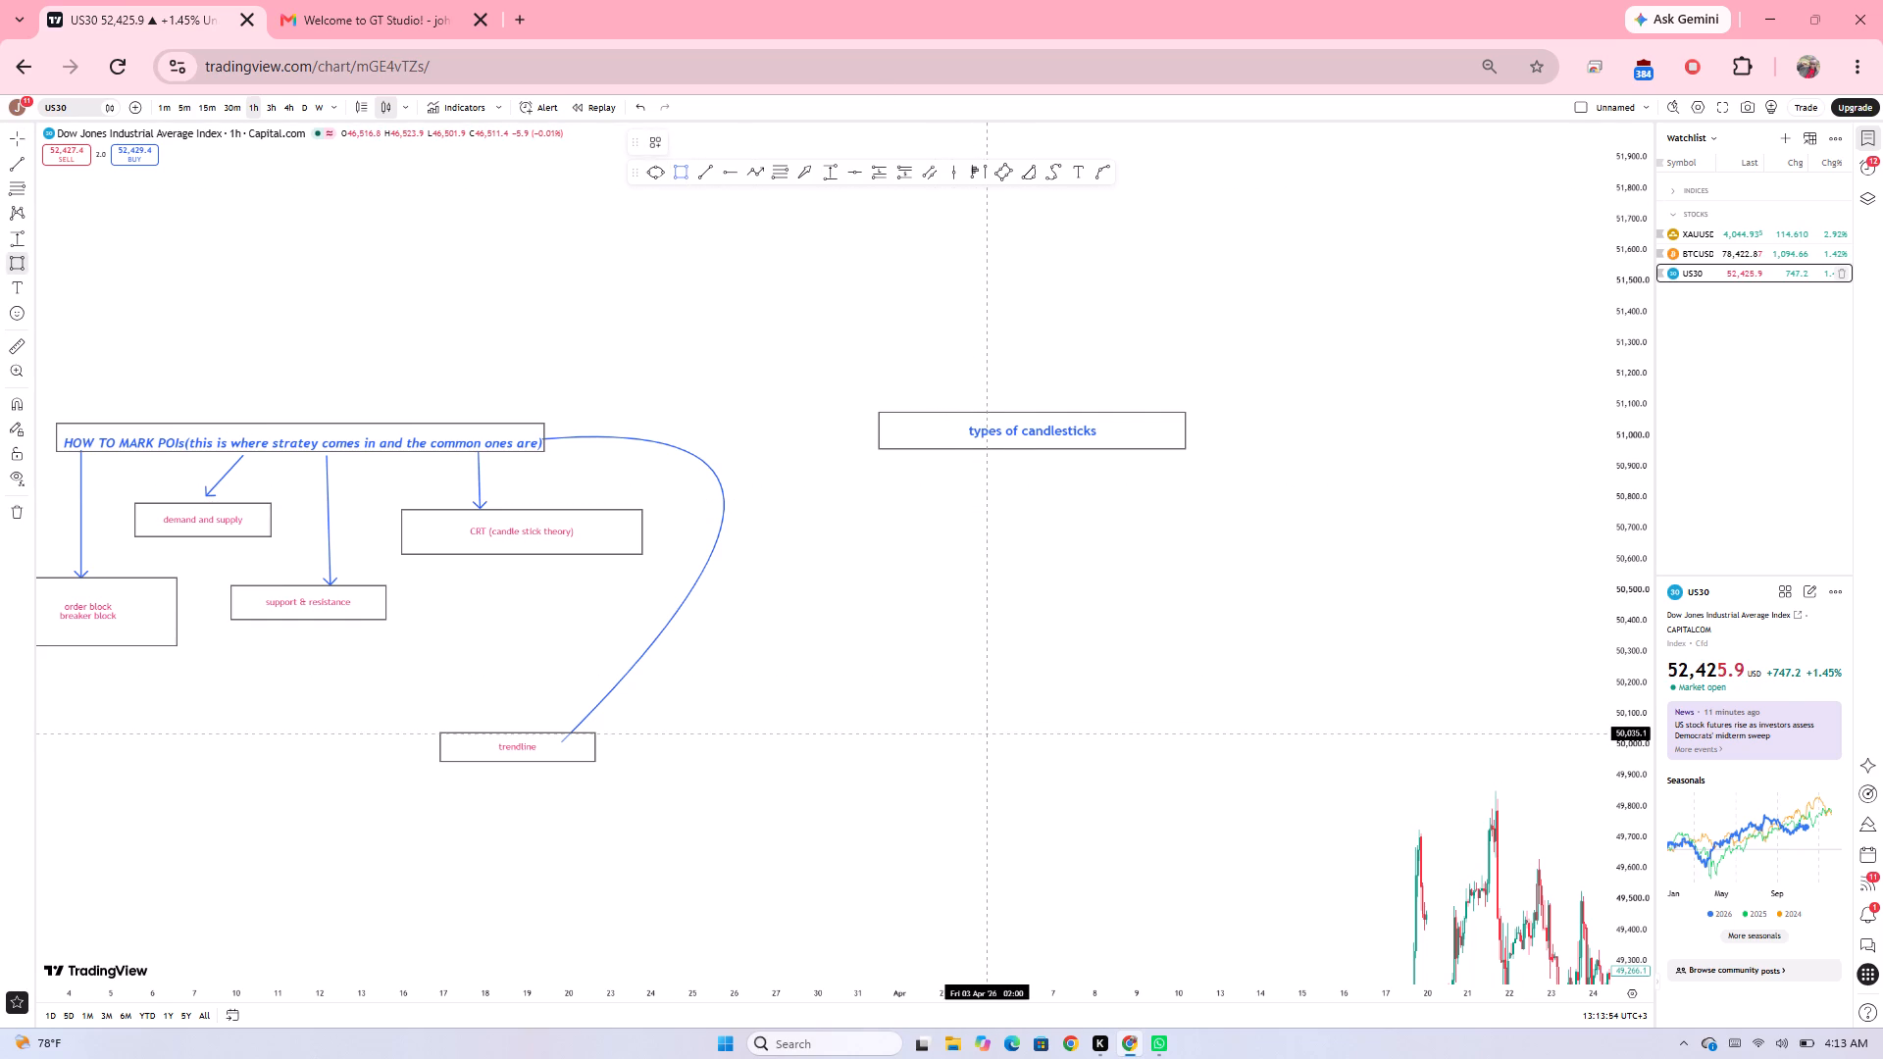
left_click_drag(986, 726, 962, 562)
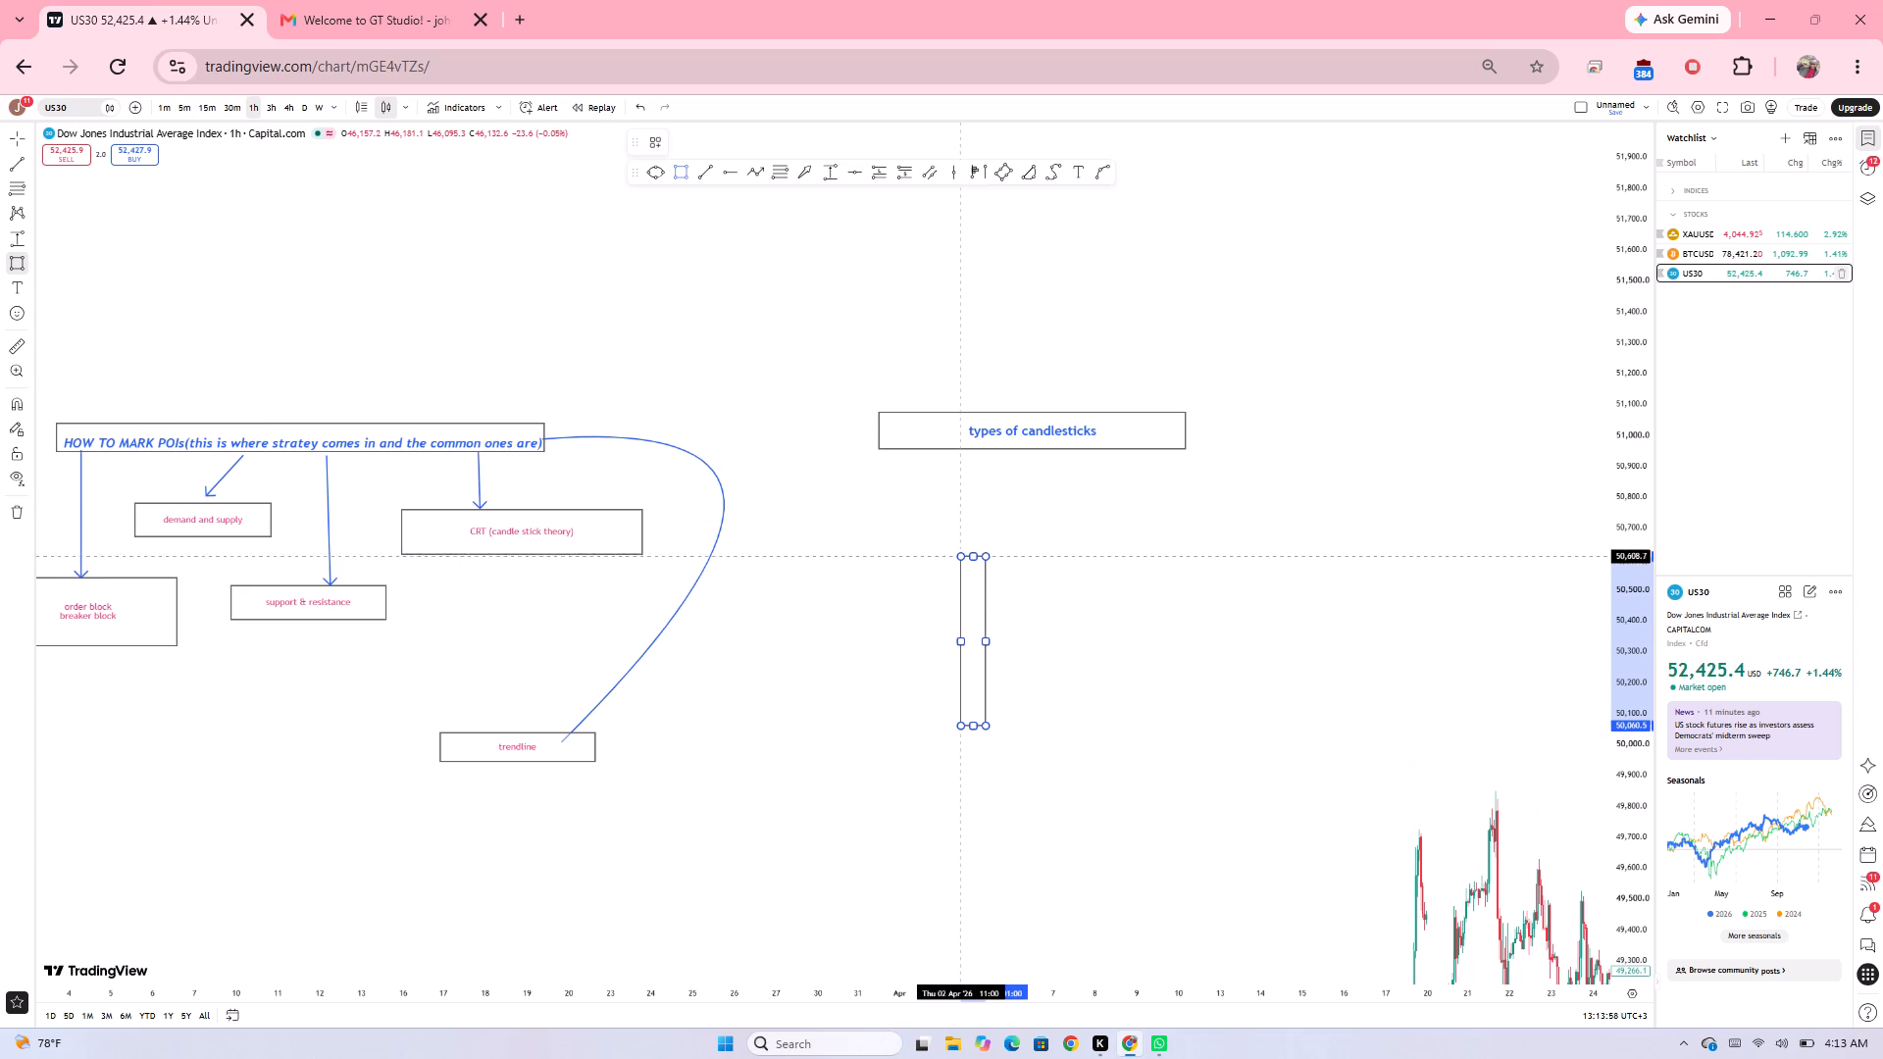
left_click_drag(962, 562, 960, 630)
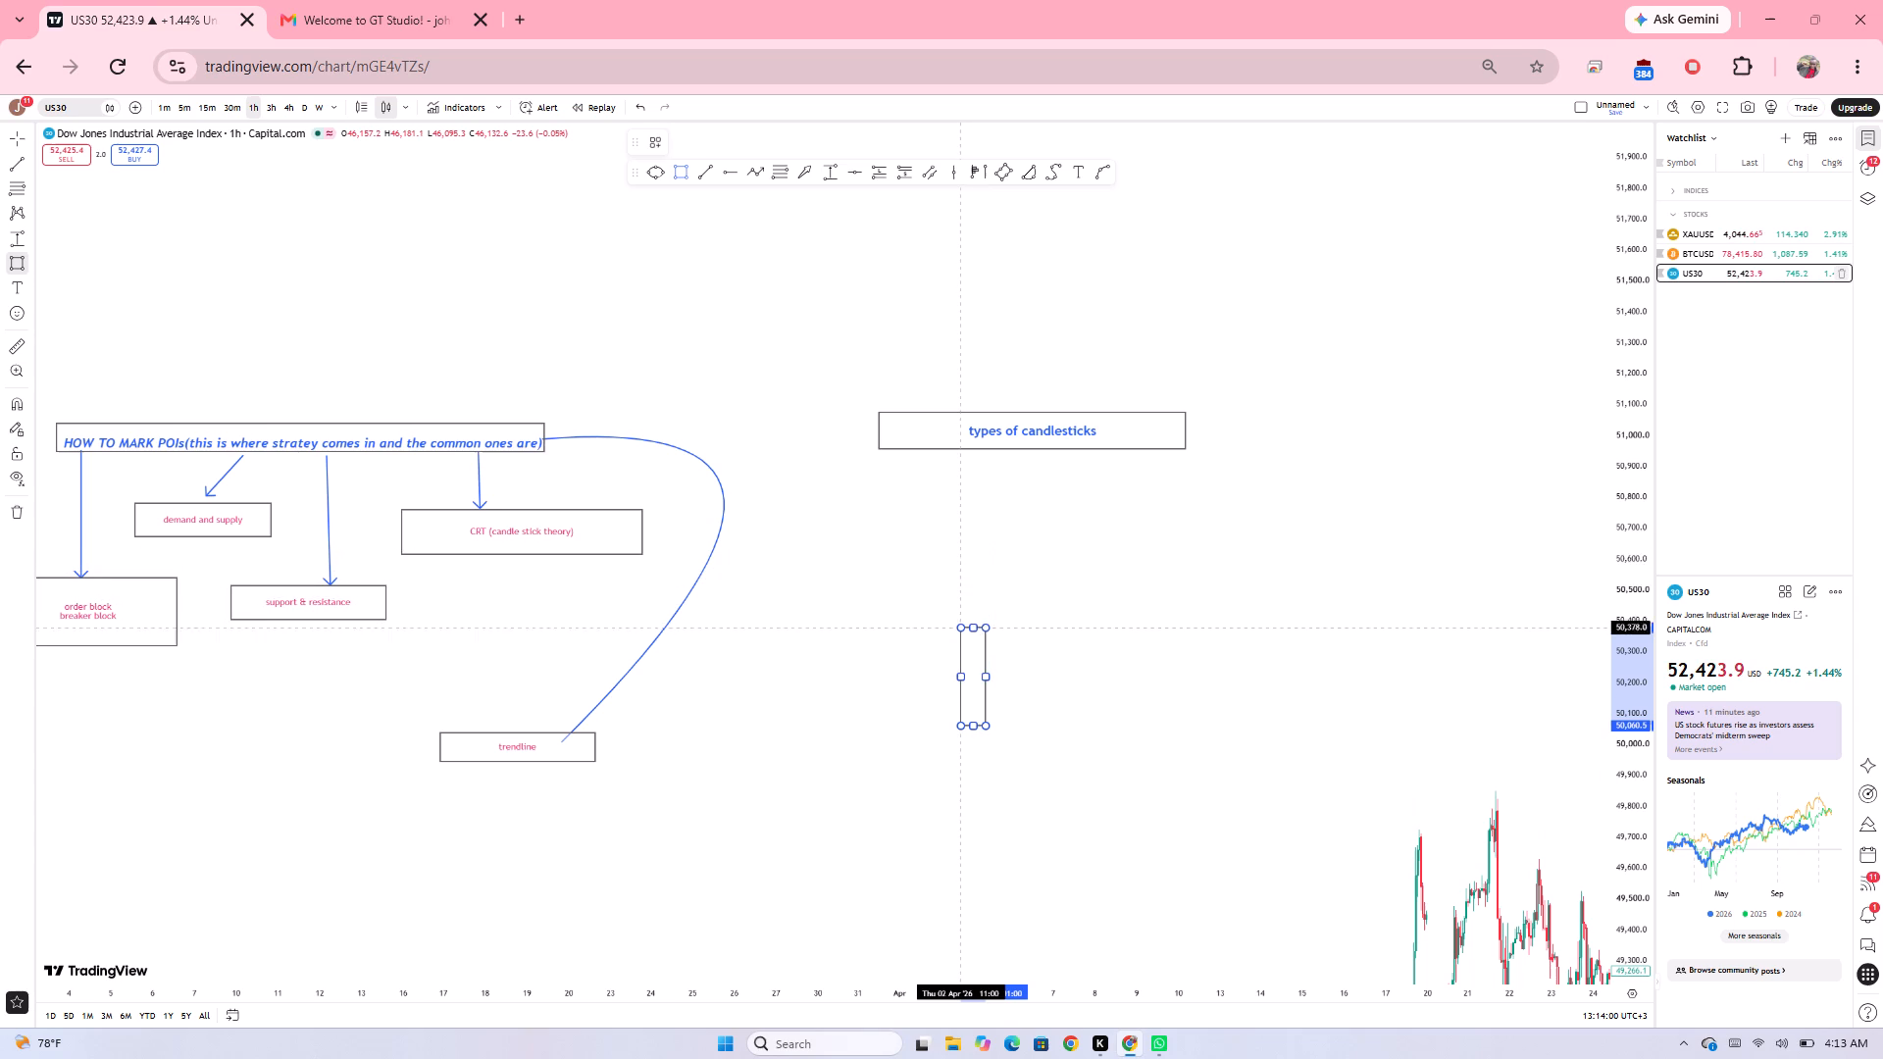
left_click_drag(960, 630, 960, 659)
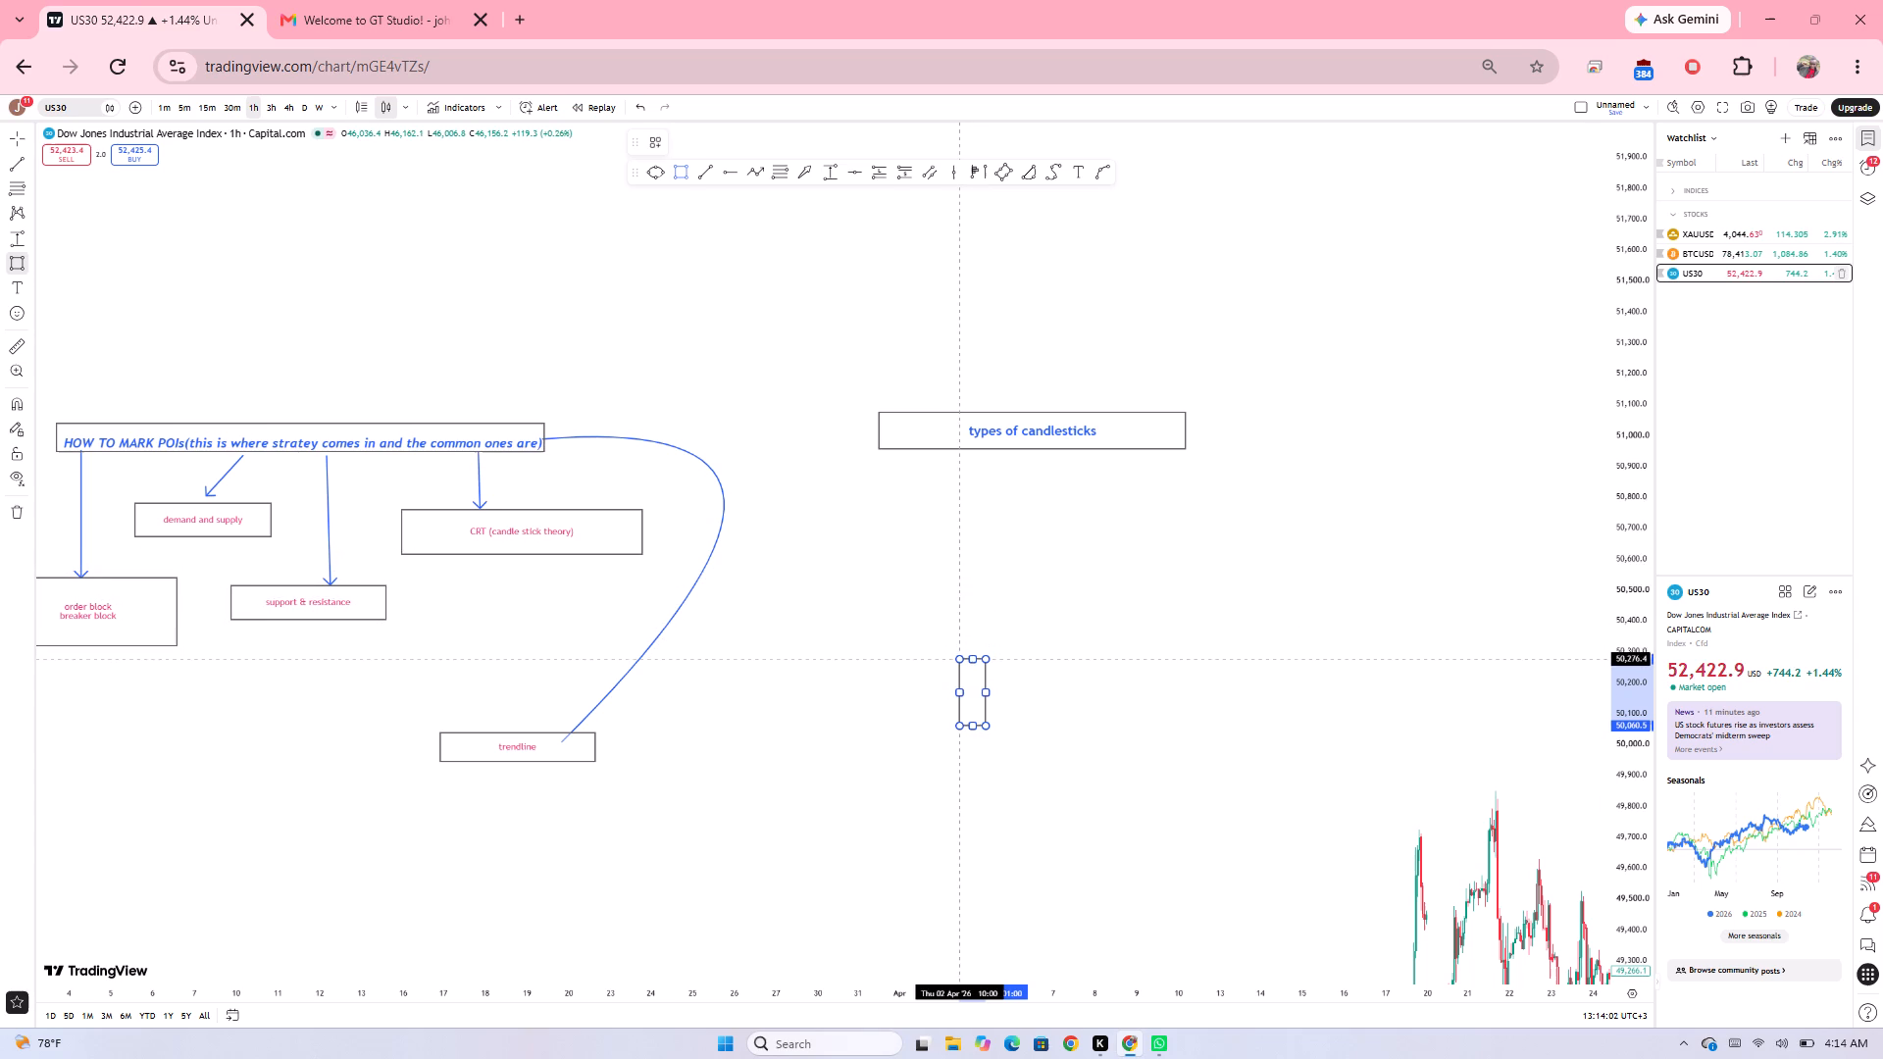
left_click_drag(960, 659, 958, 572)
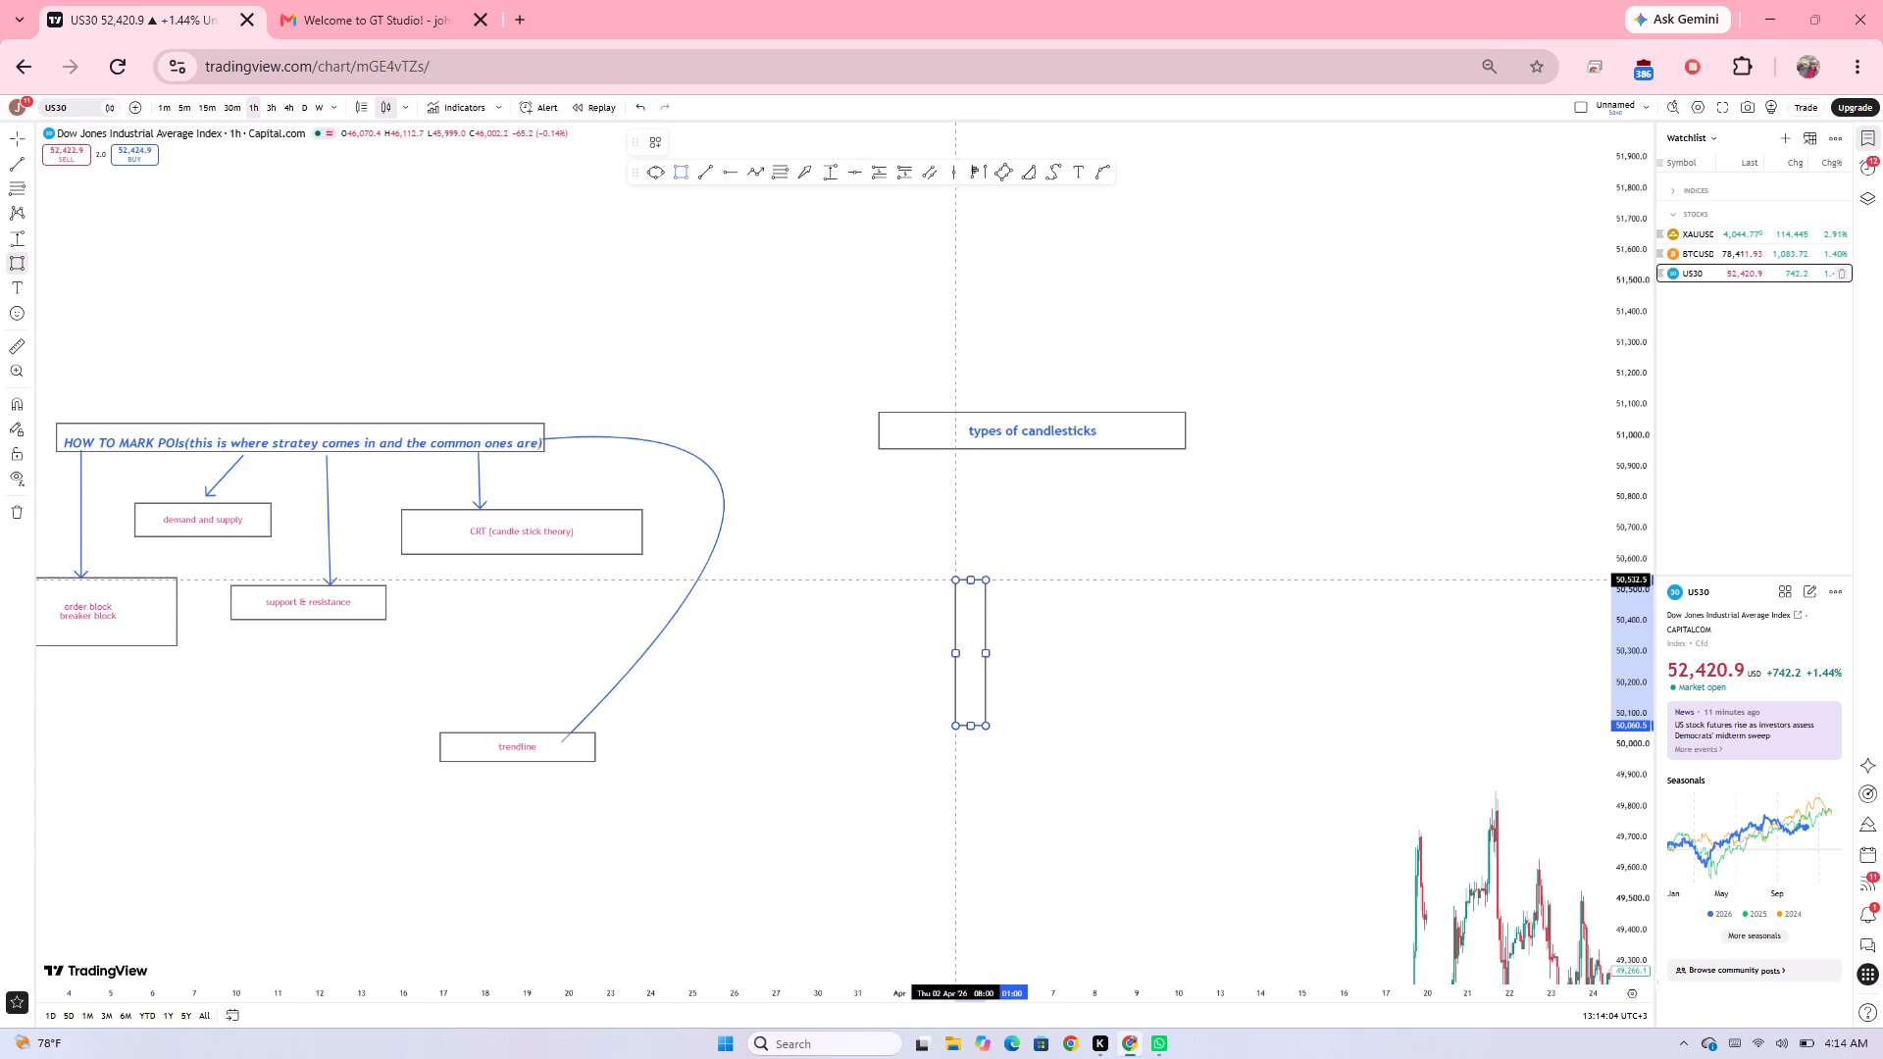
left_click_drag(958, 572, 964, 588)
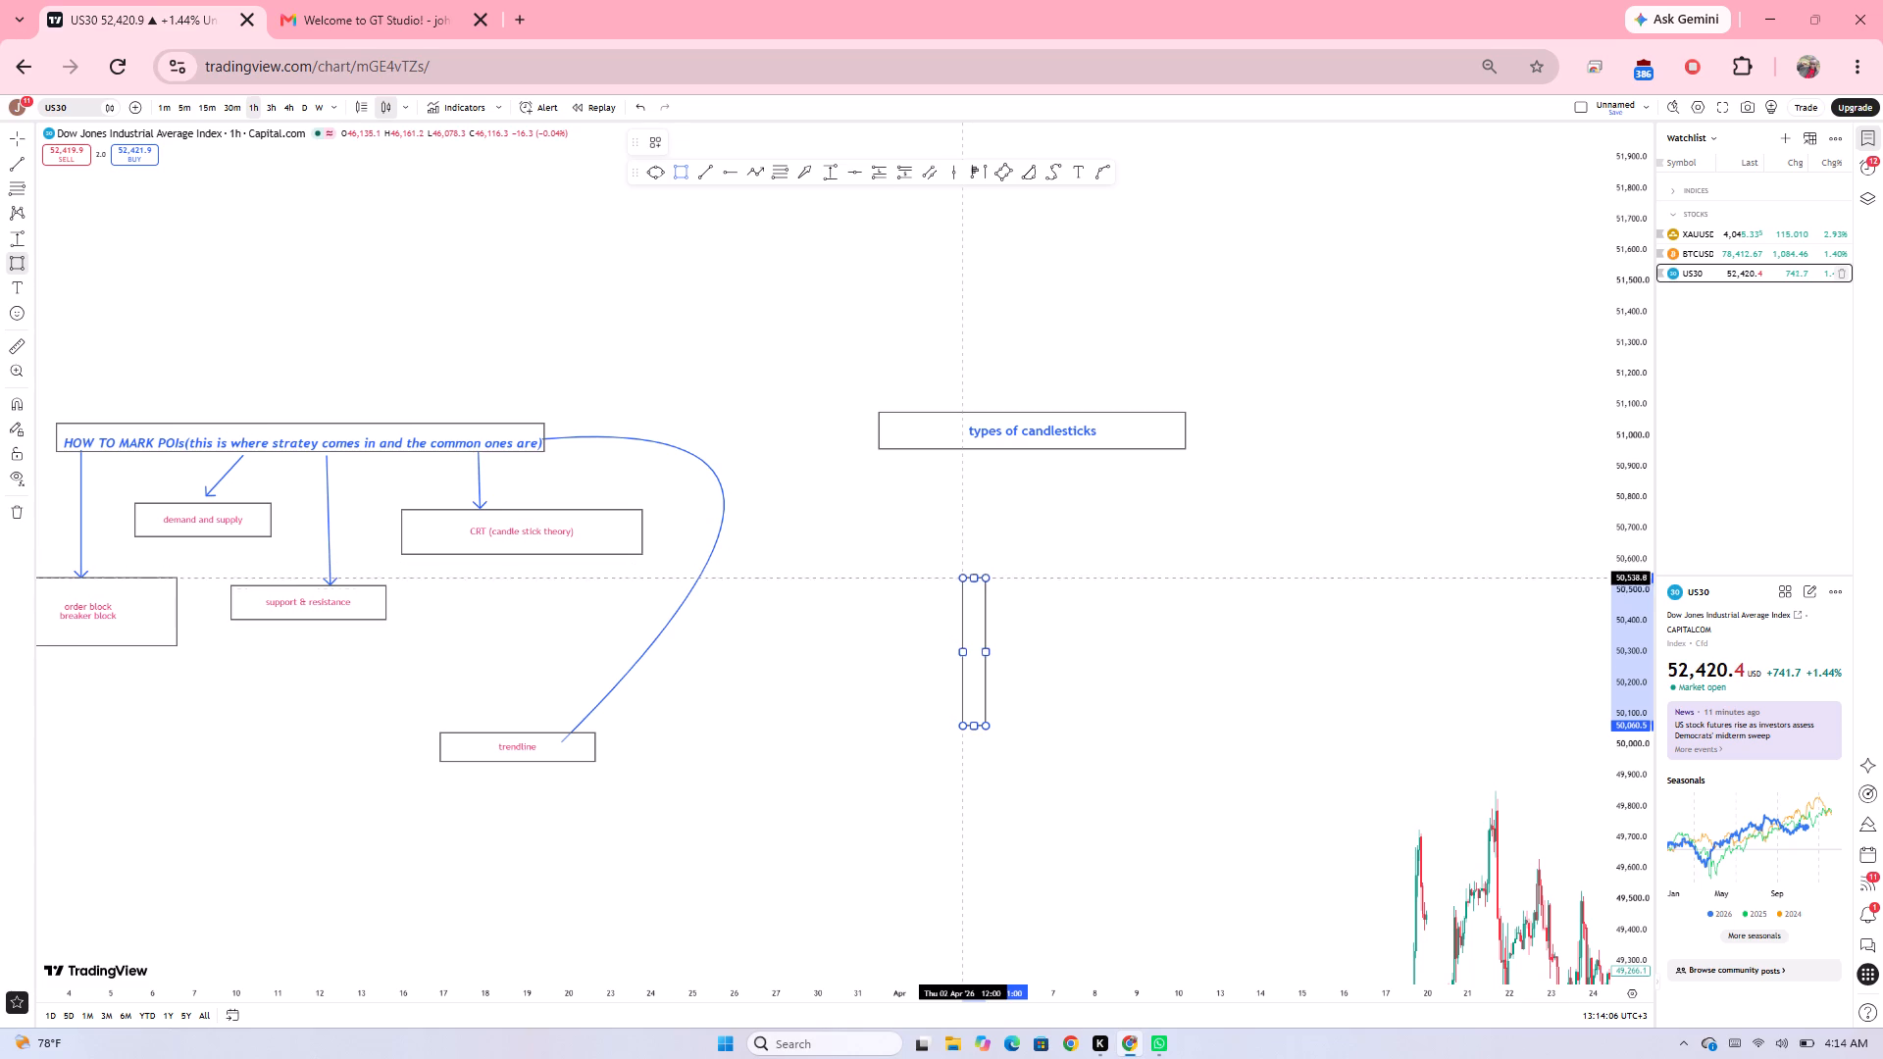
left_click_drag(964, 588, 962, 673)
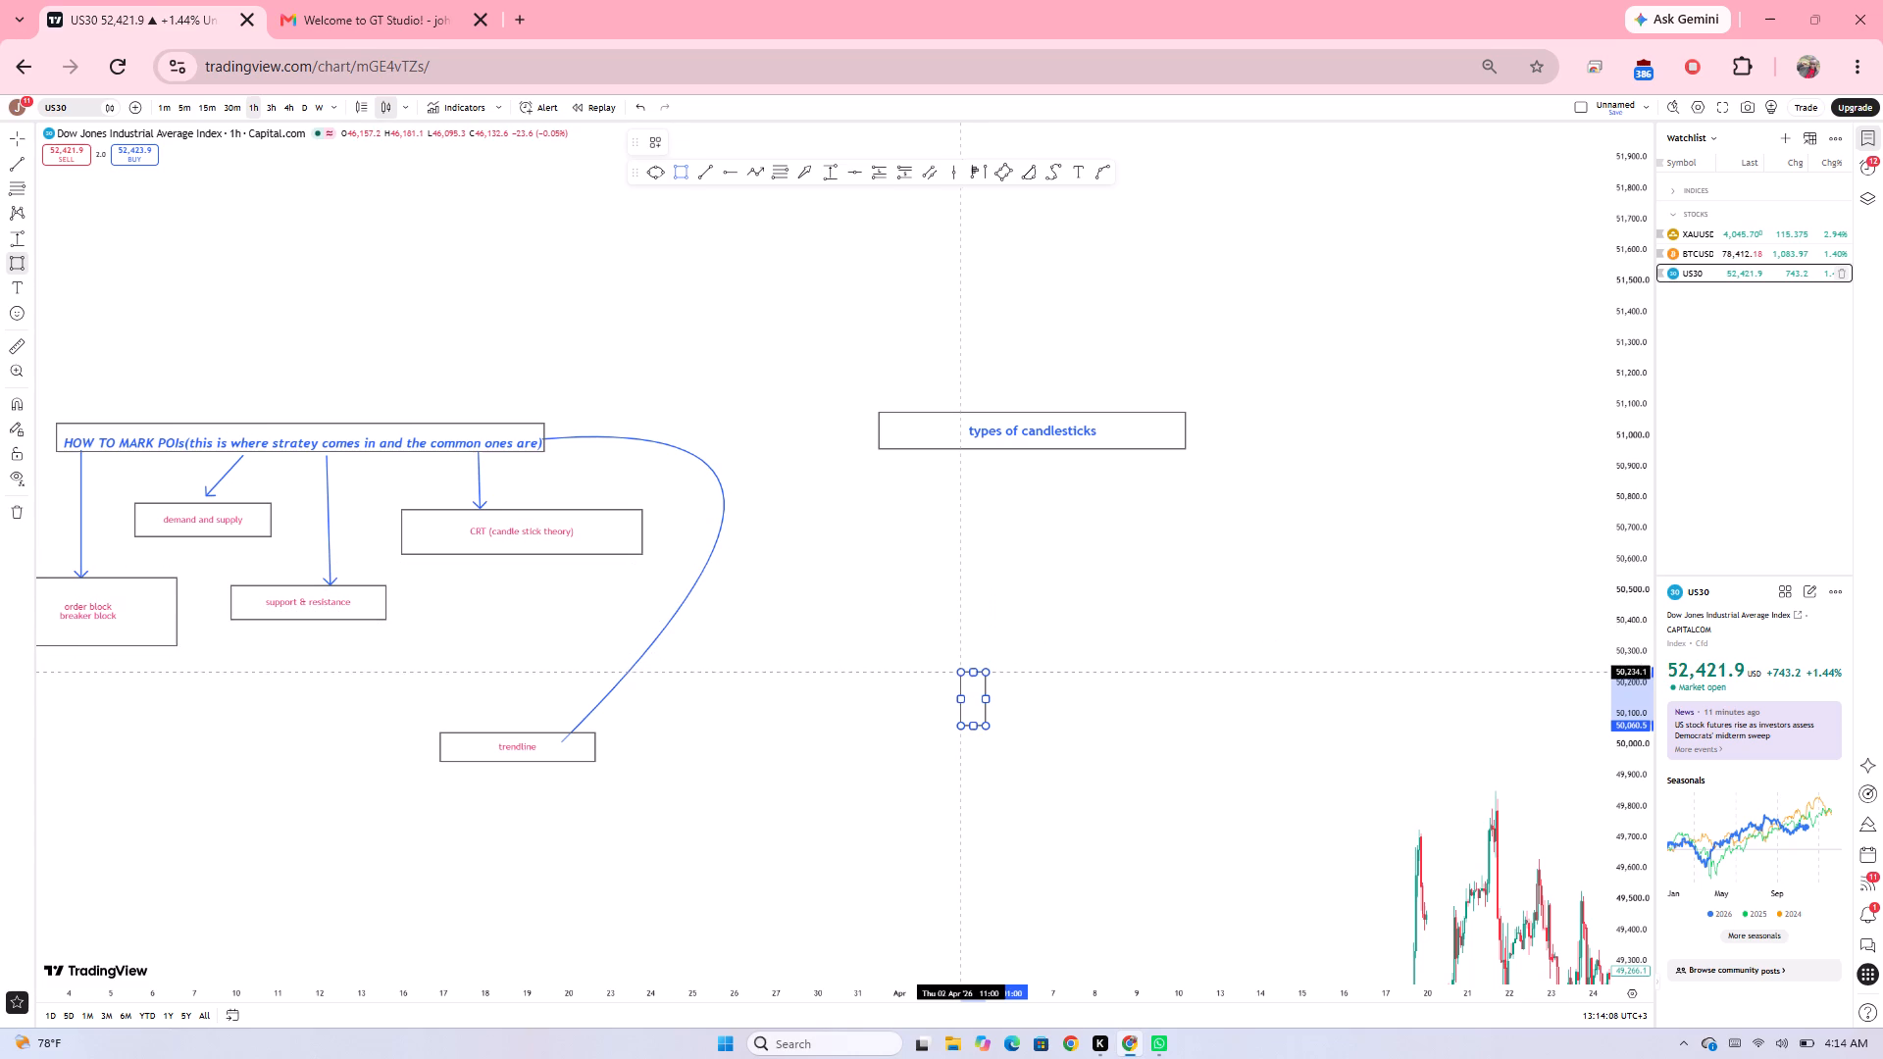
left_click_drag(962, 673, 962, 662)
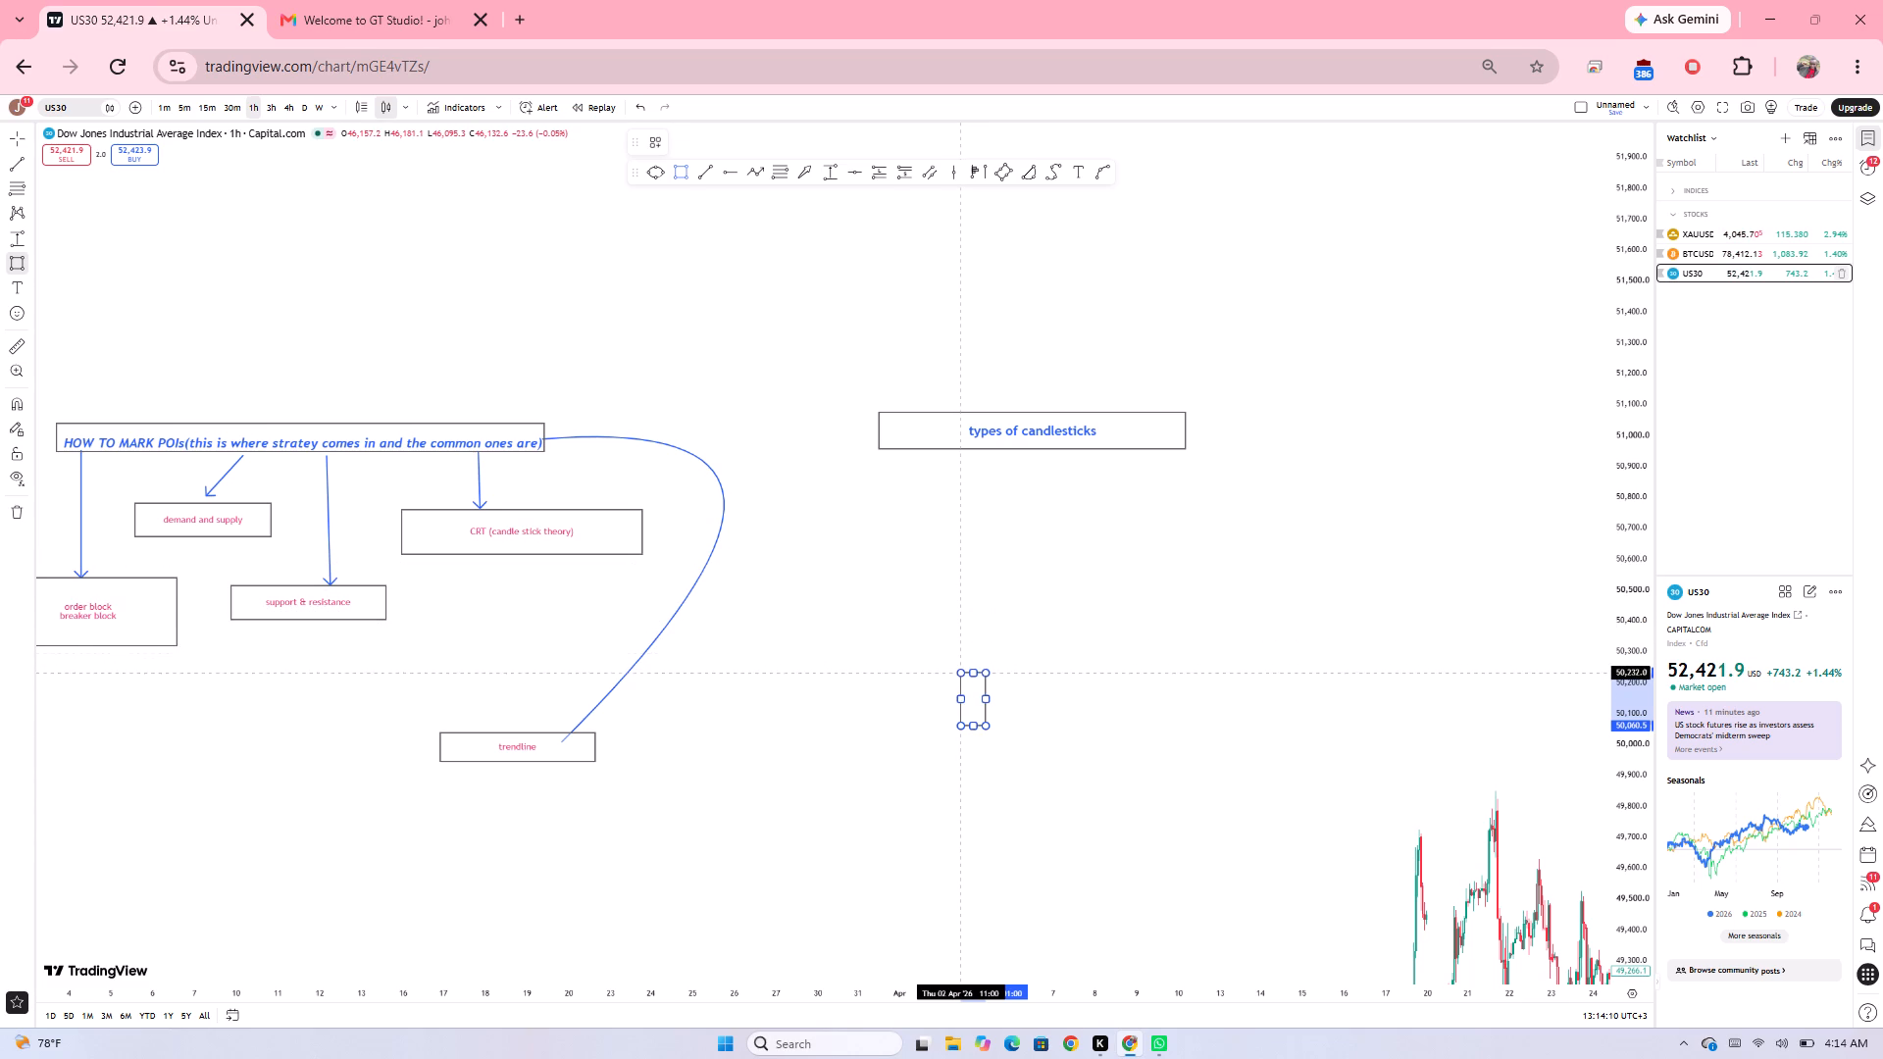
left_click_drag(962, 662, 973, 631)
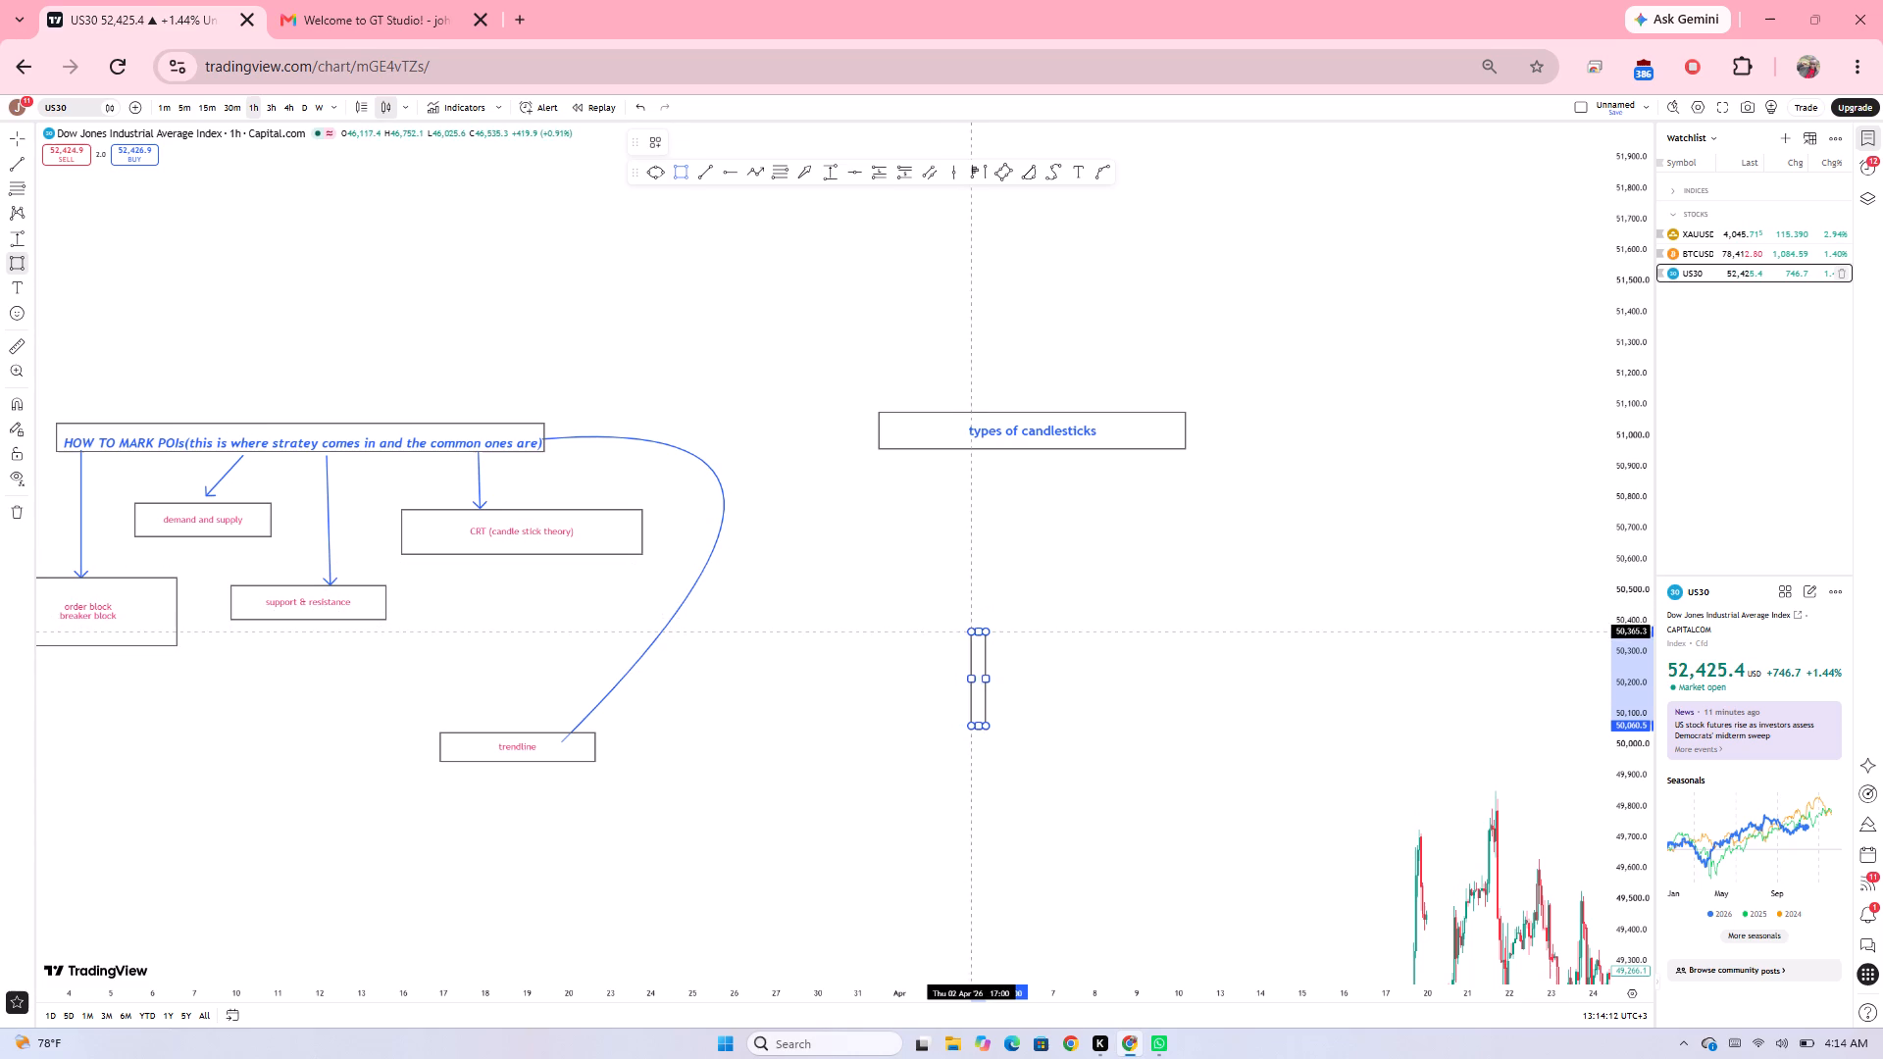
left_click_drag(973, 631, 972, 631)
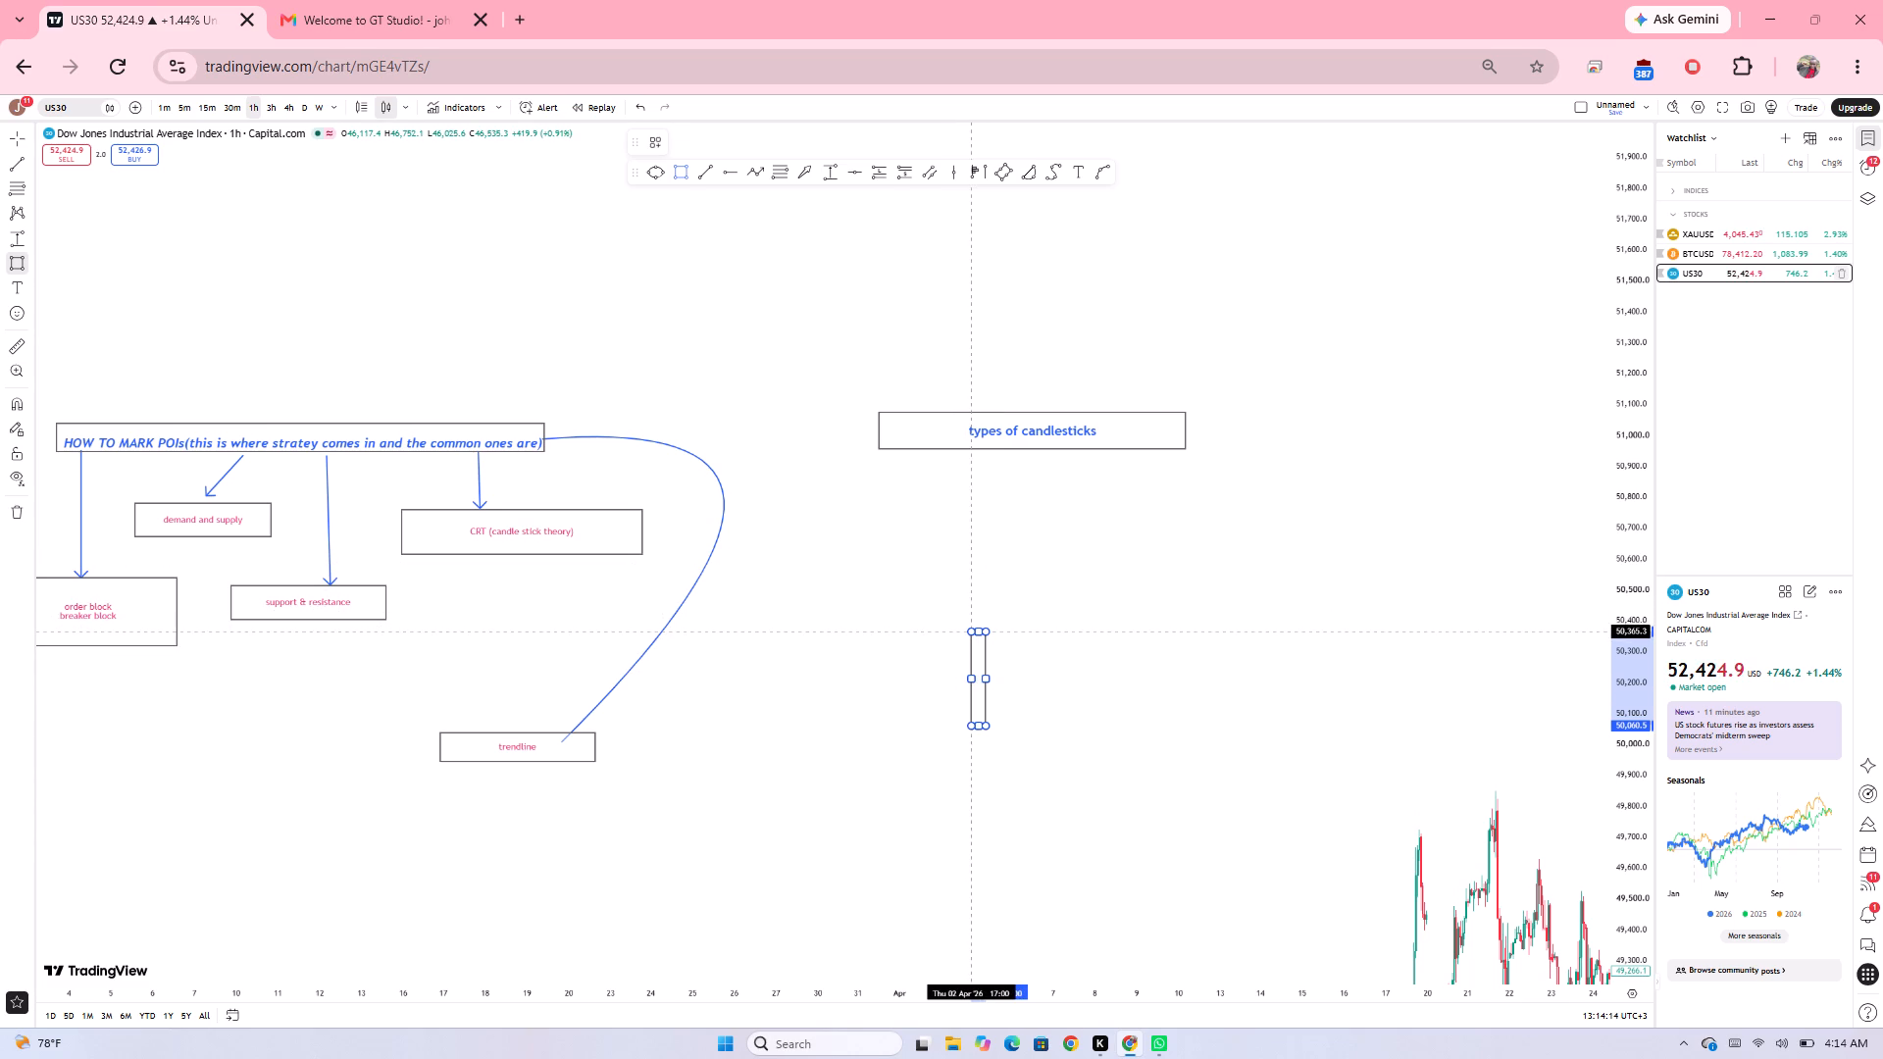
left_click(972, 631)
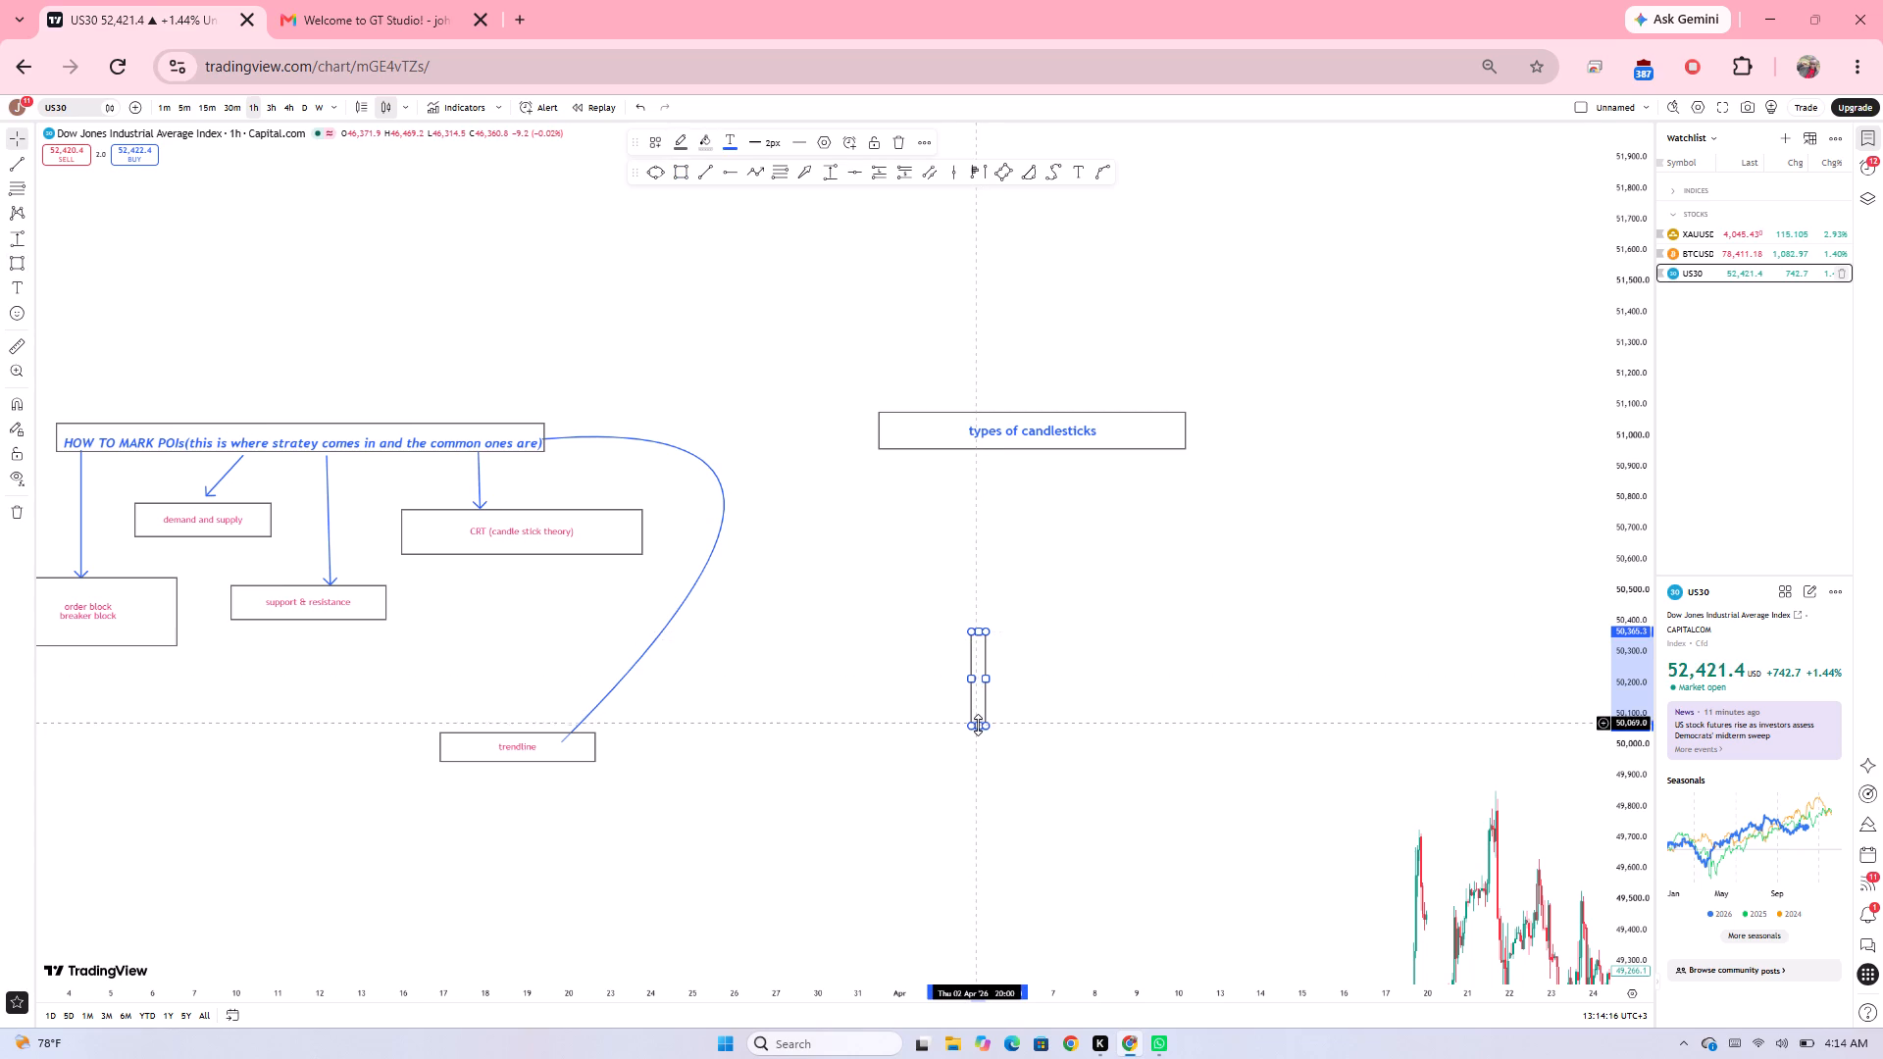
Shorten the candle body so its bottom sits at about 50,240 and narrow its later edge to the start of 3 April.
left_click_drag(978, 725, 982, 677)
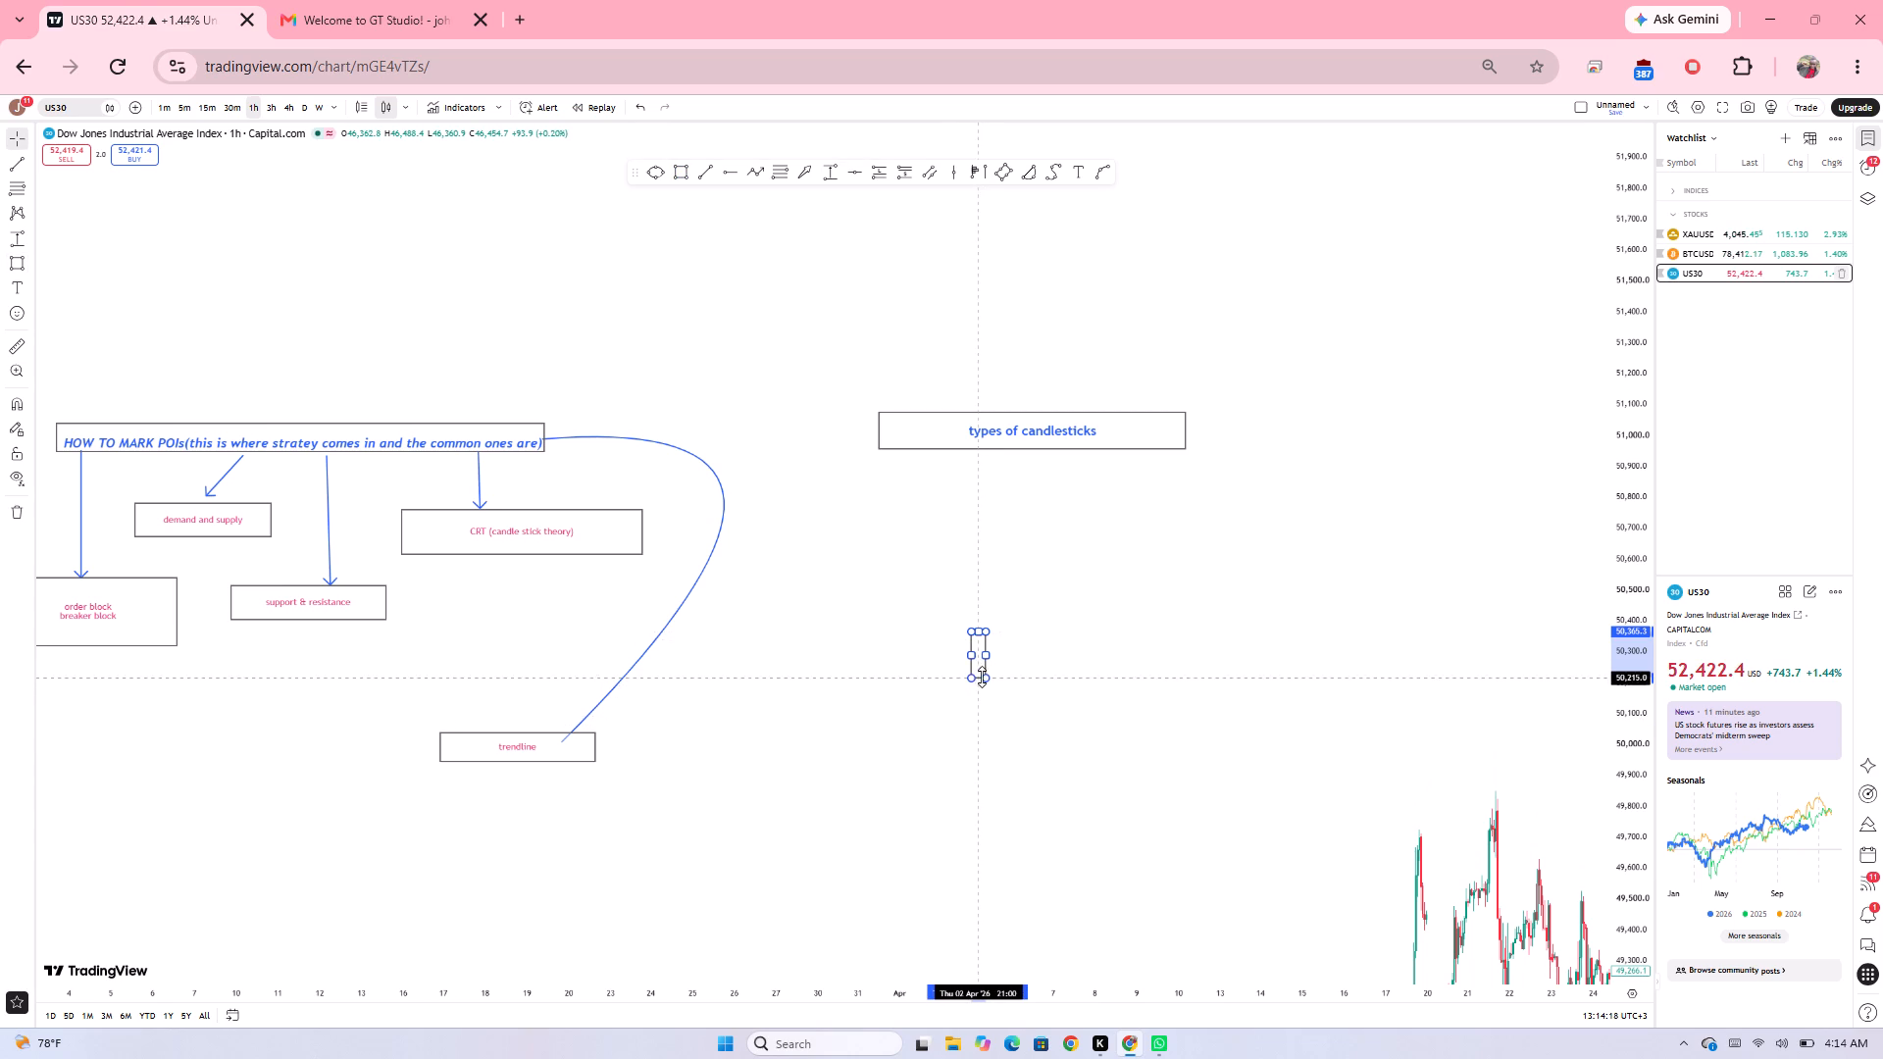
left_click_drag(982, 677, 984, 670)
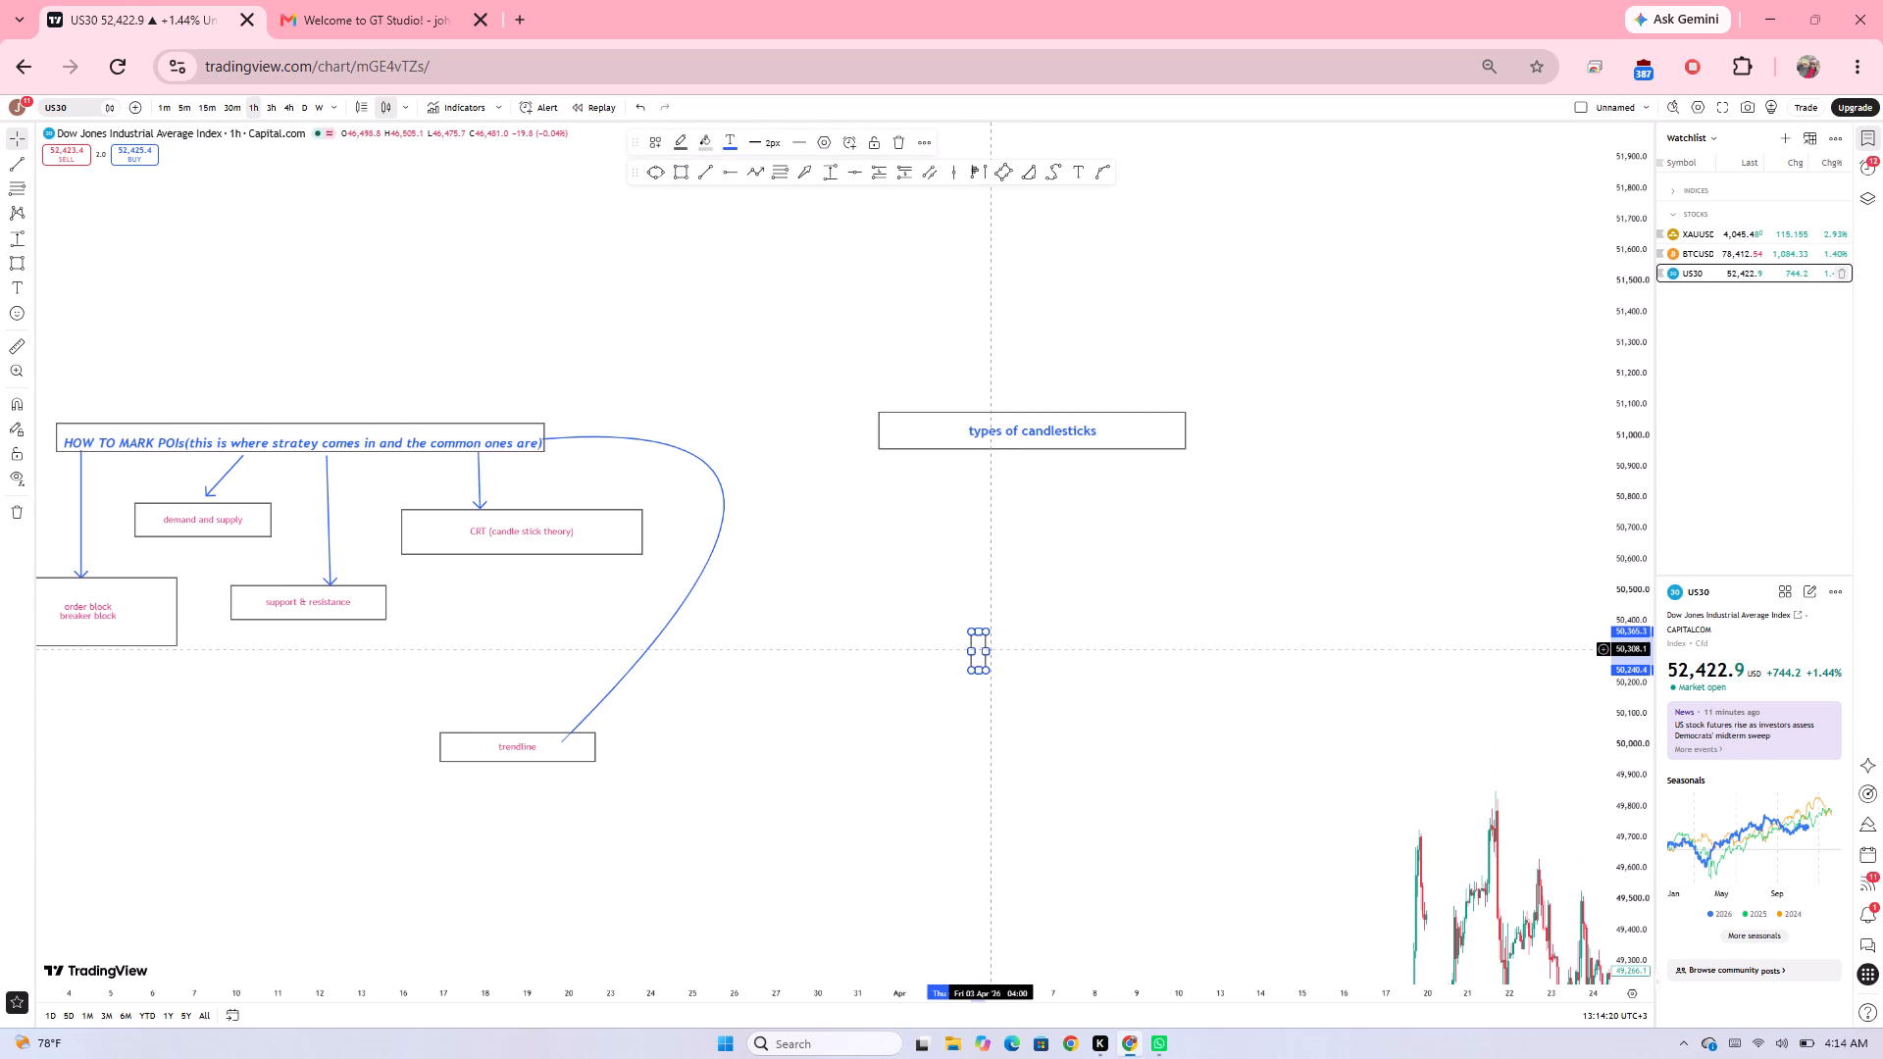
left_click(990, 650)
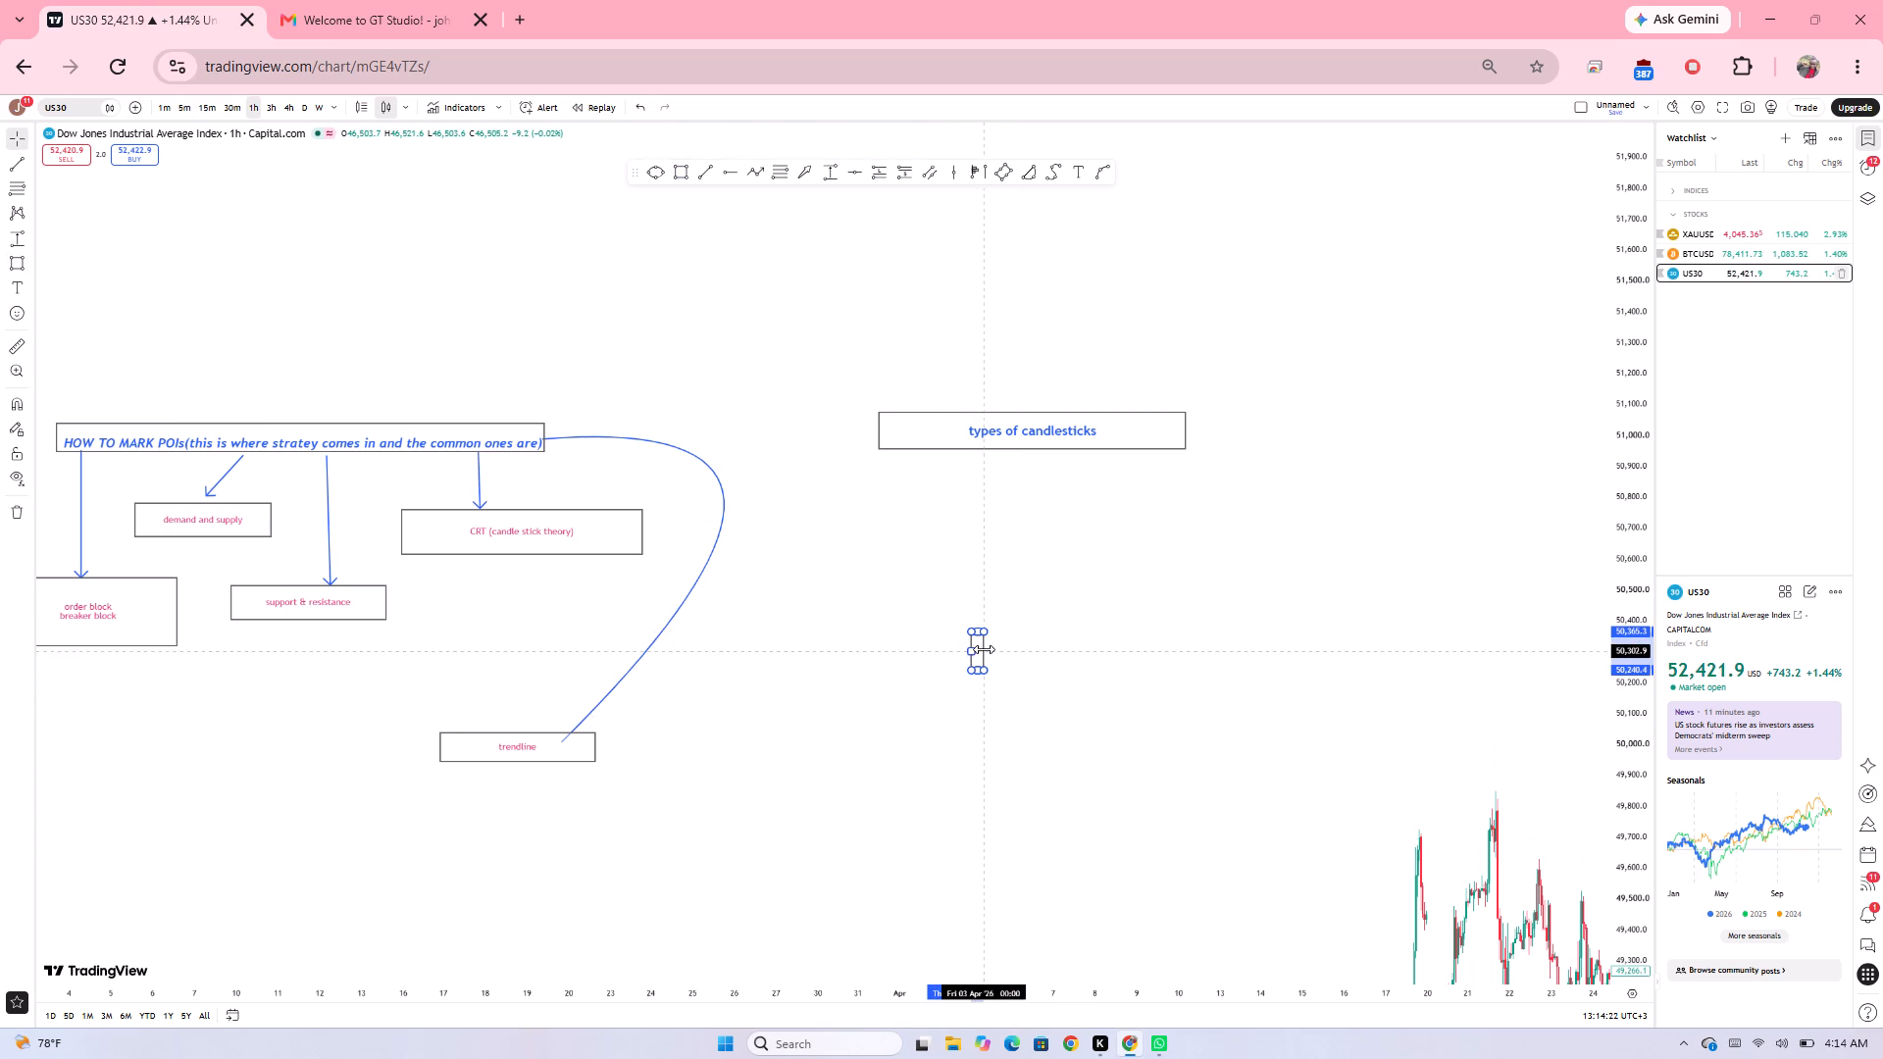
left_click(1003, 650)
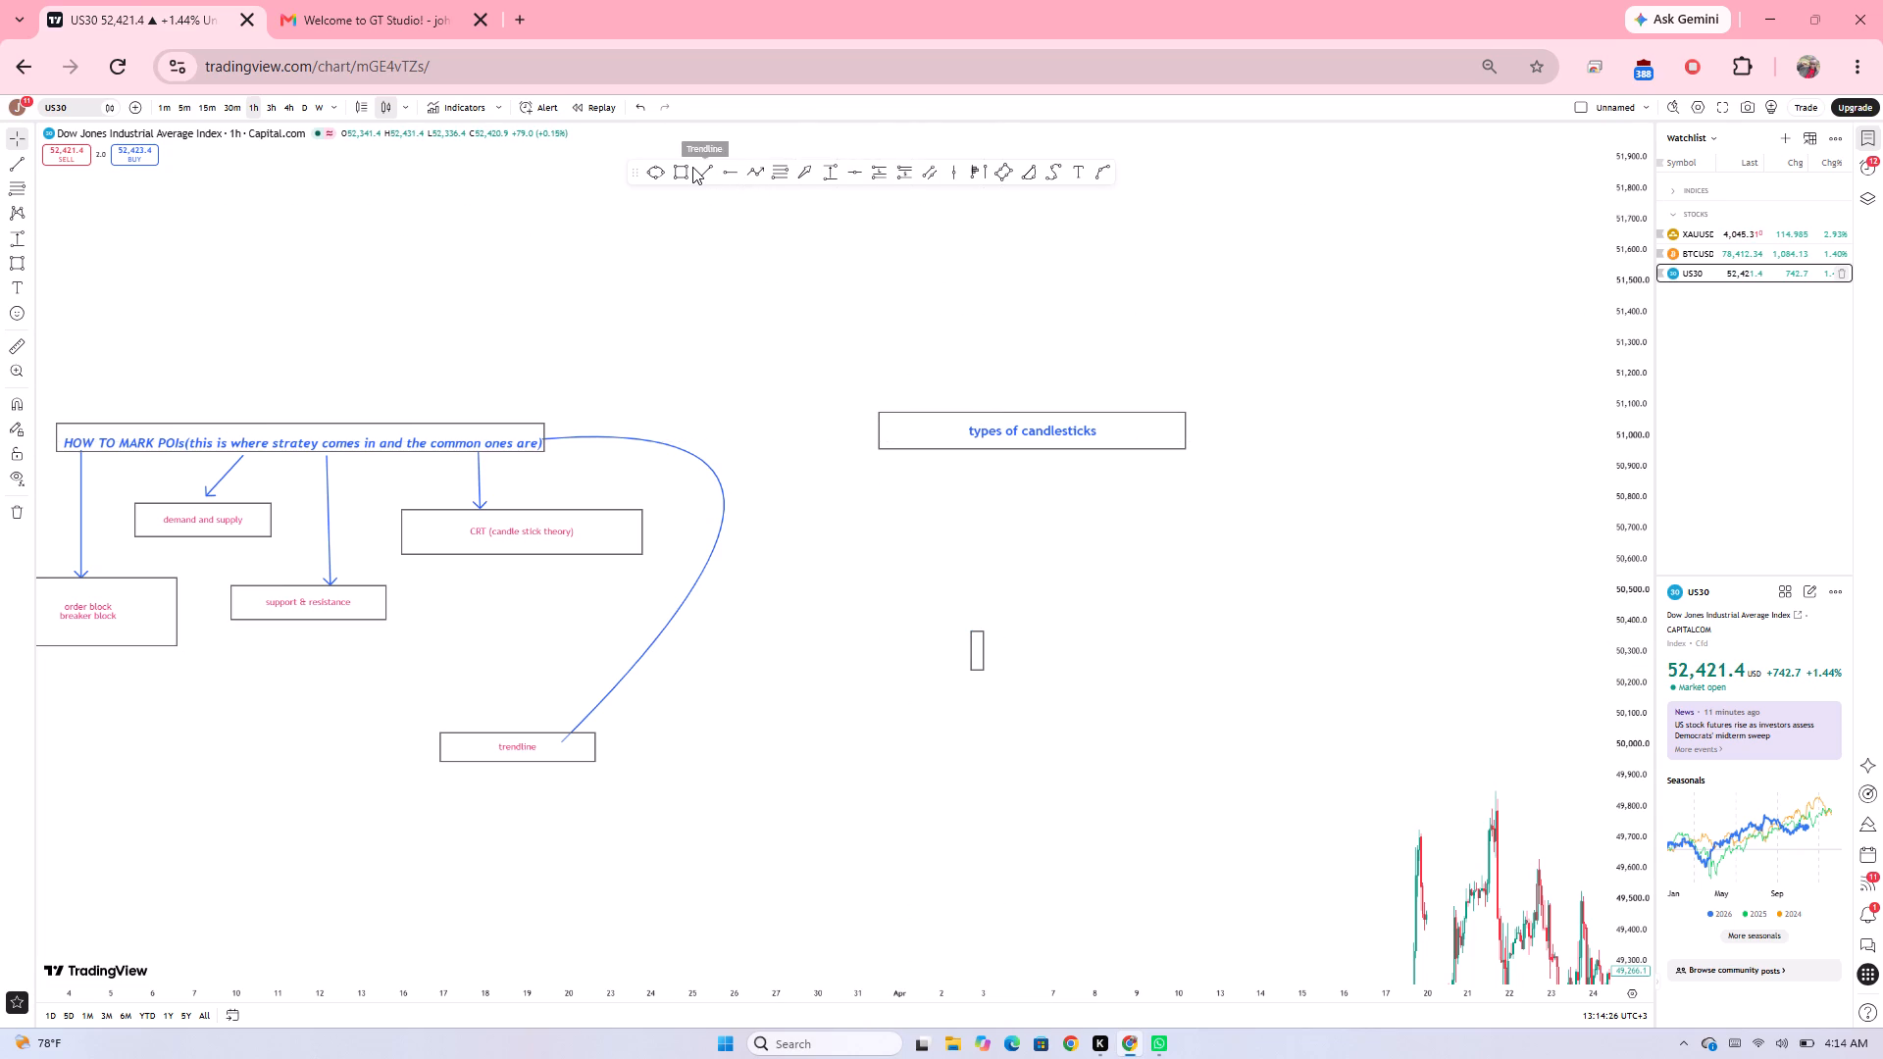
Draw a long vertical trendline as the lower wick under the candle body, from about 50,228 down to 49,904.
left_click(706, 169)
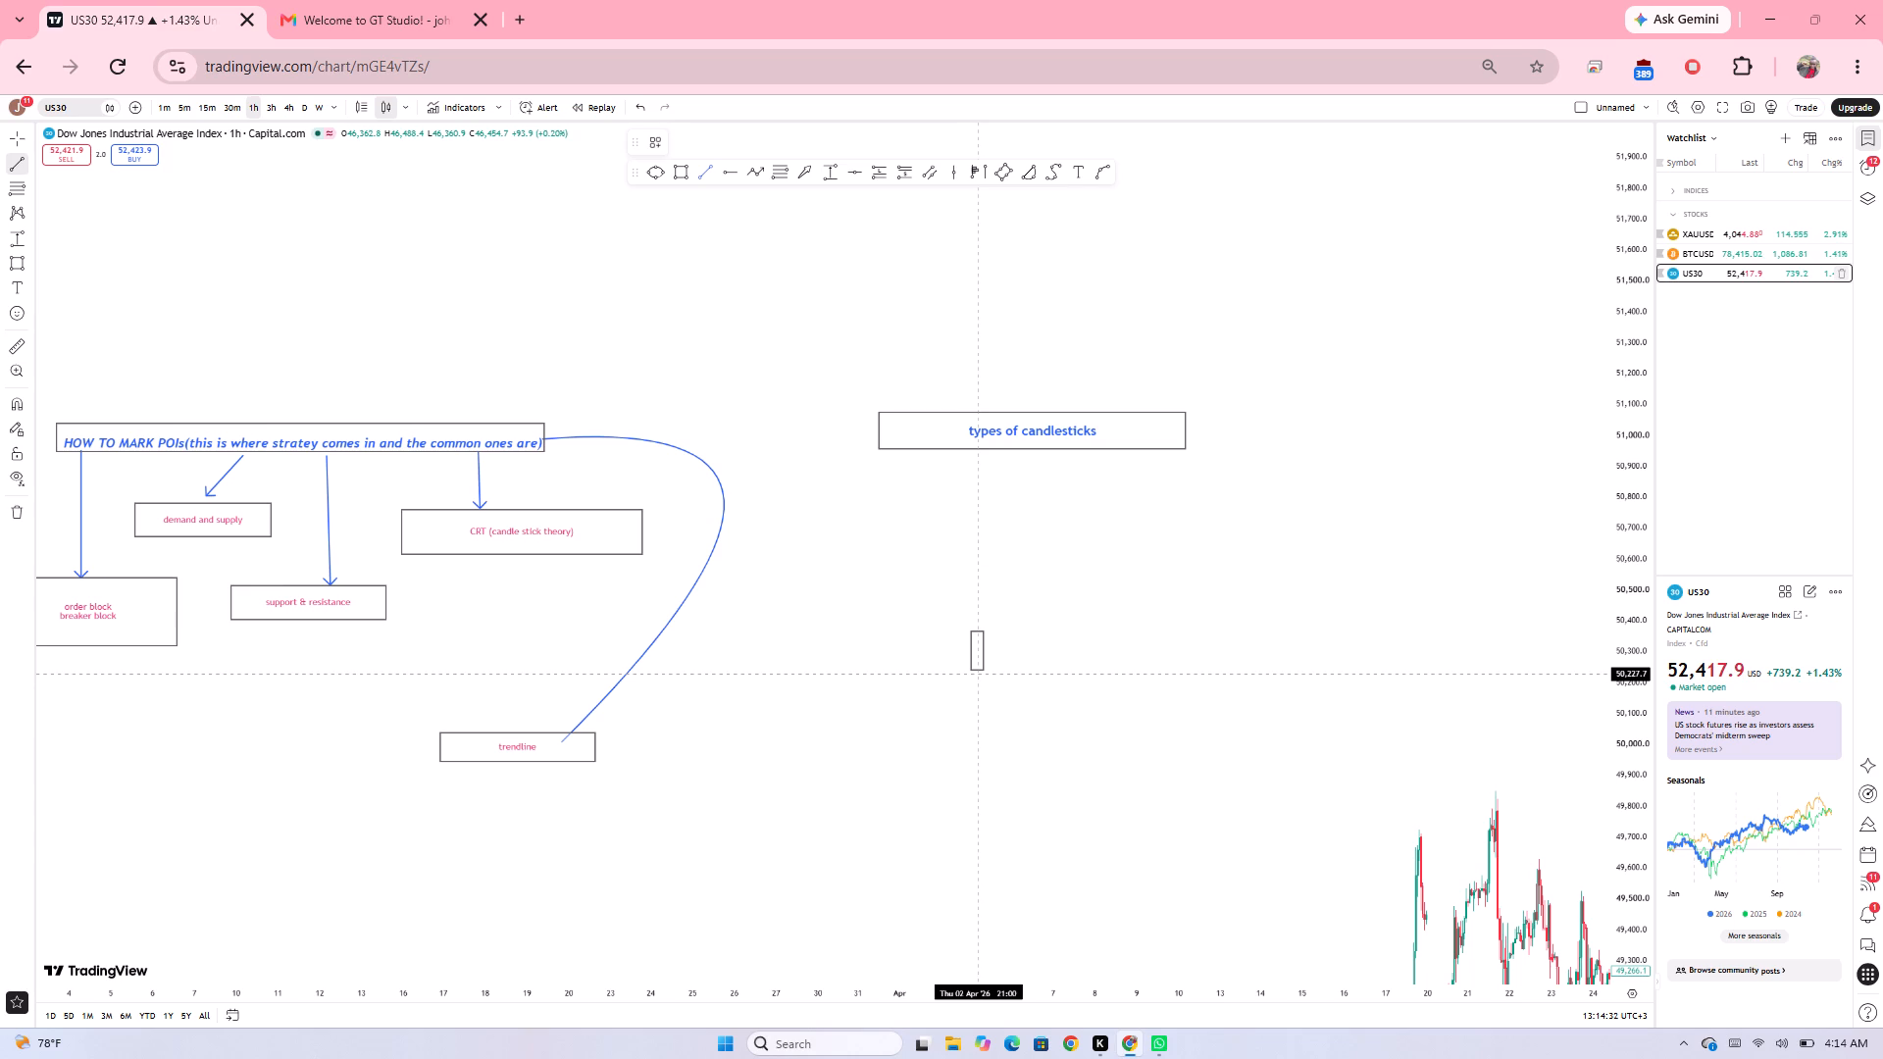
left_click(979, 674)
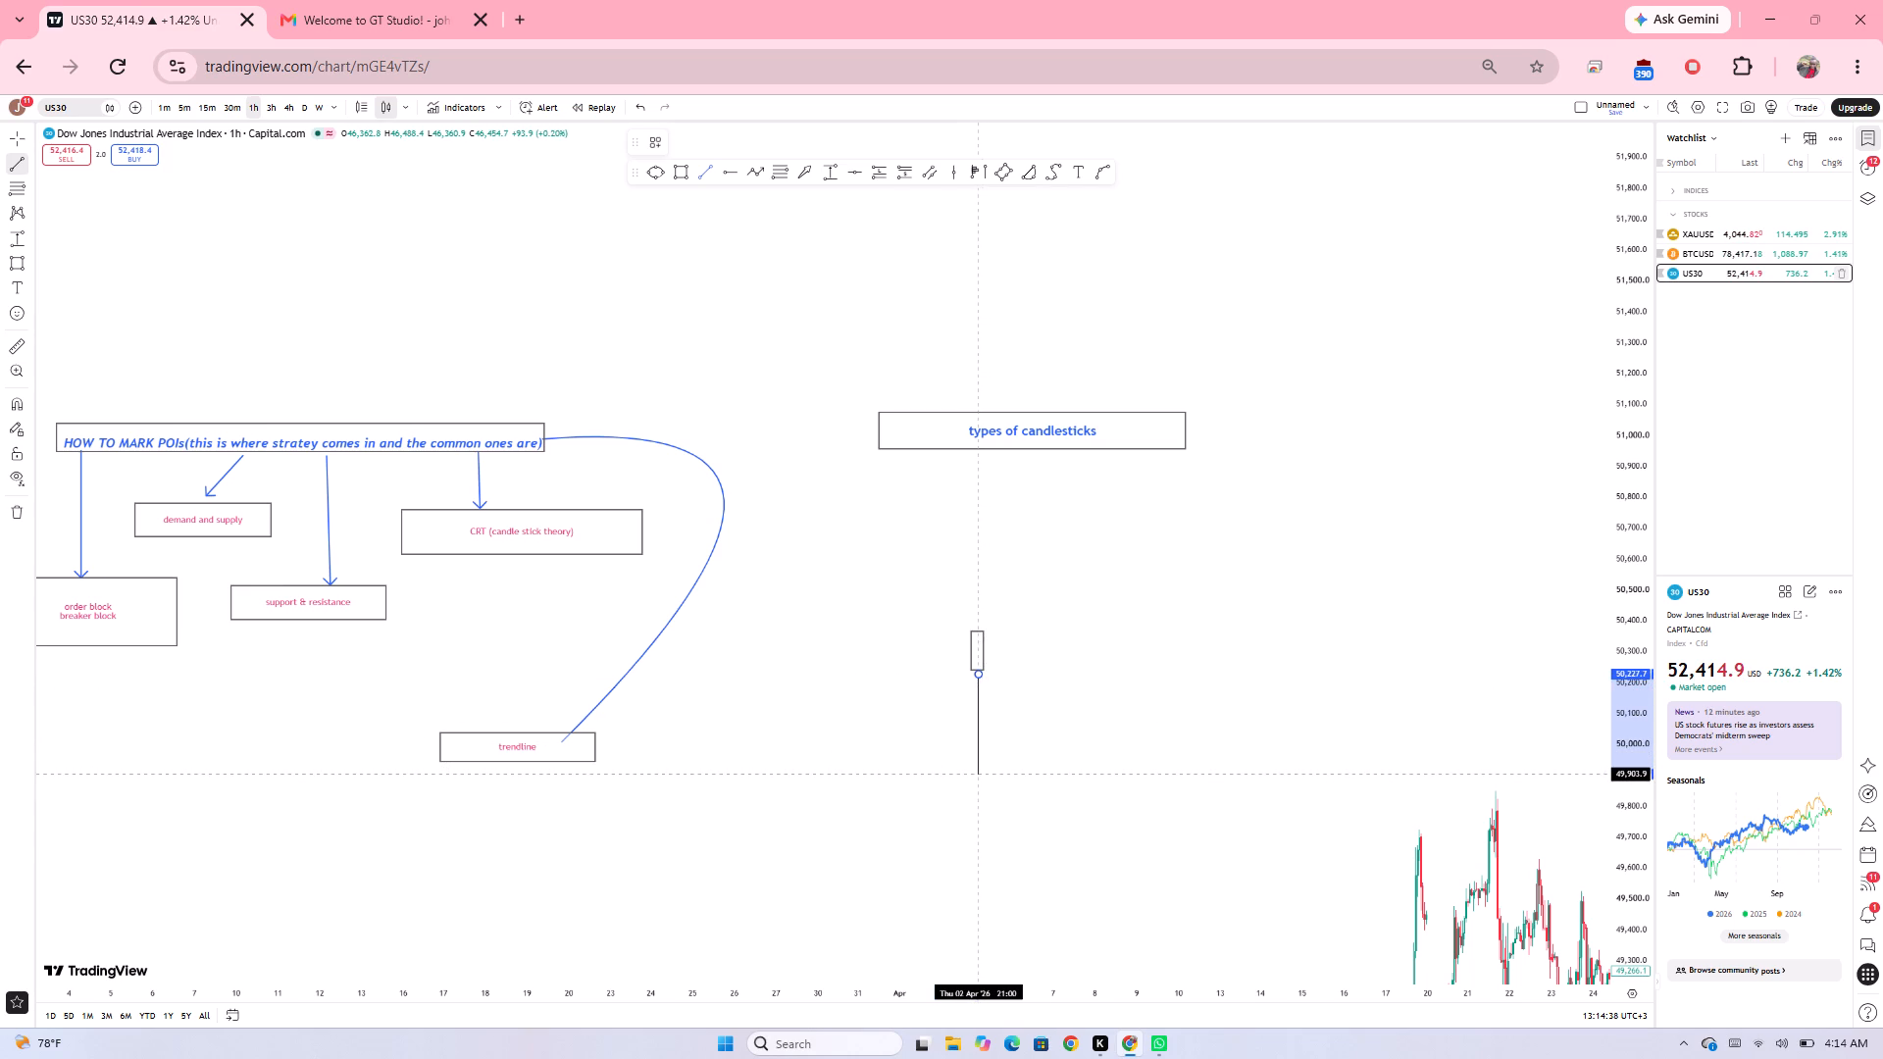
left_click(980, 774)
left_click(1022, 764)
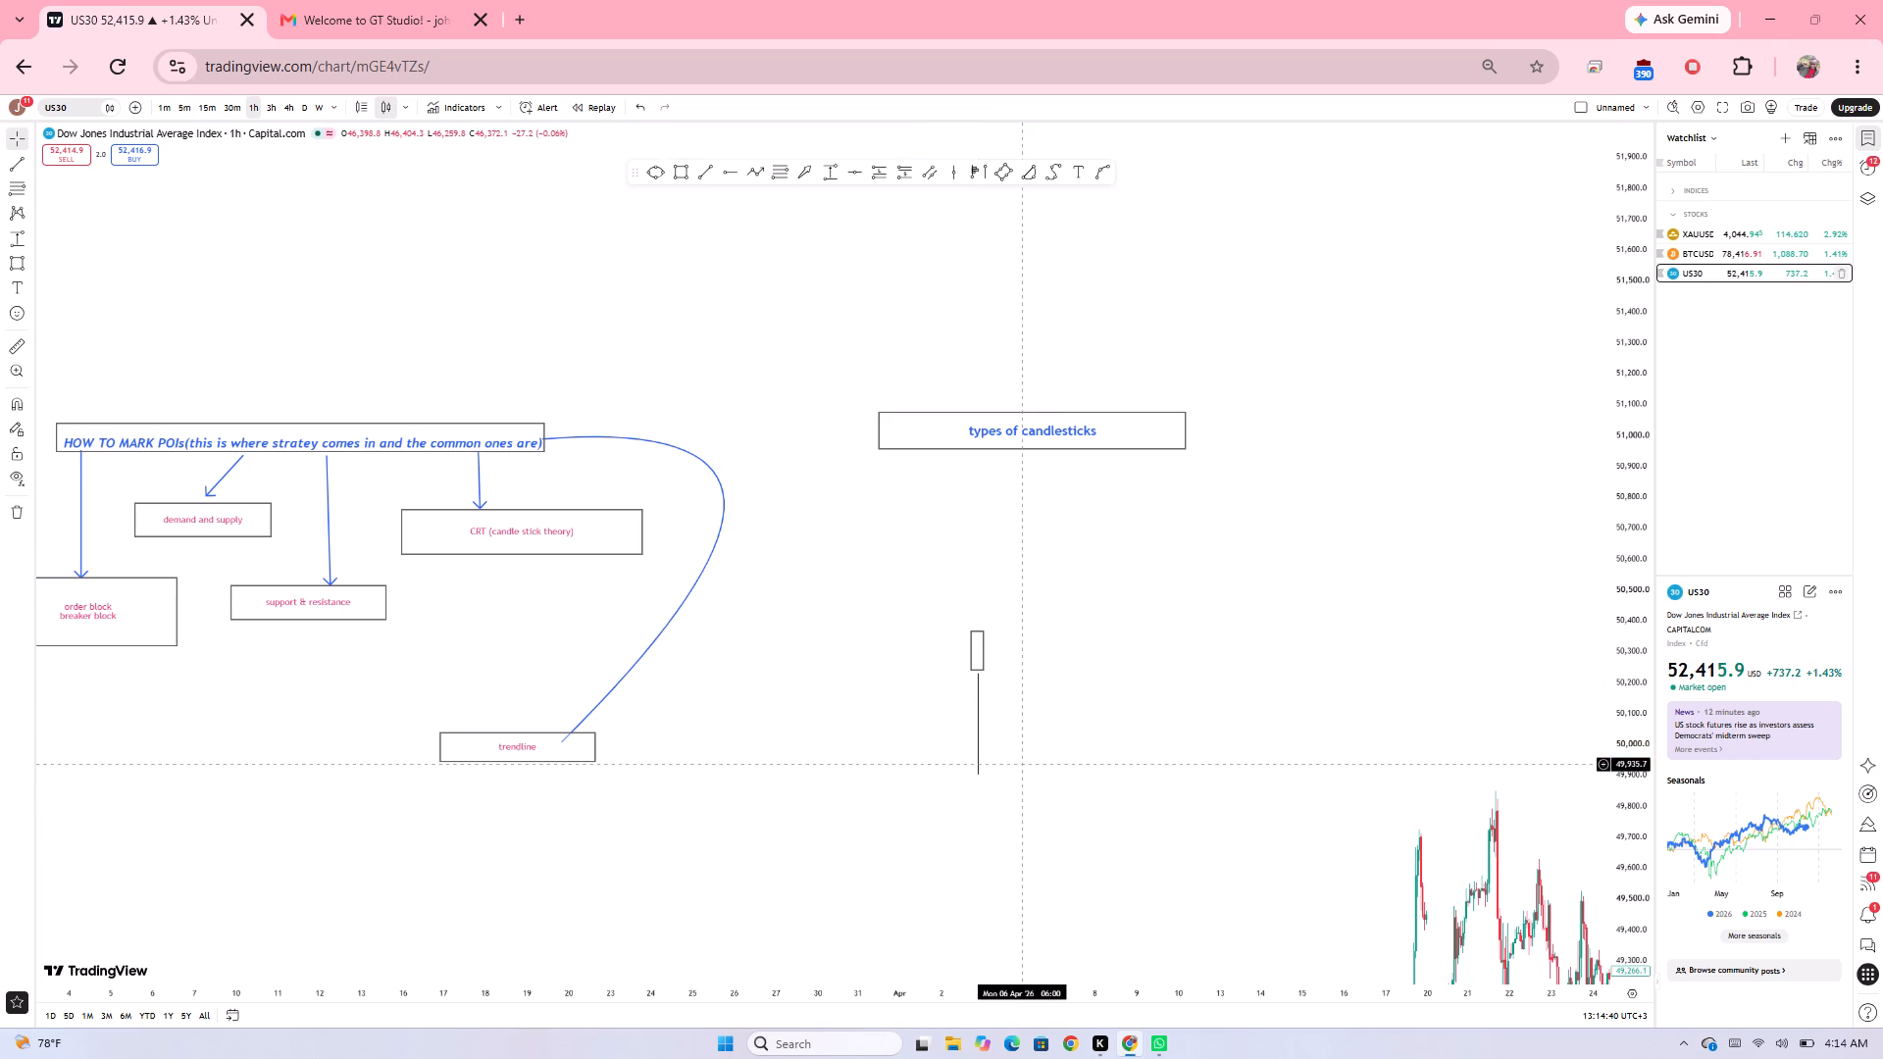
left_click(978, 710)
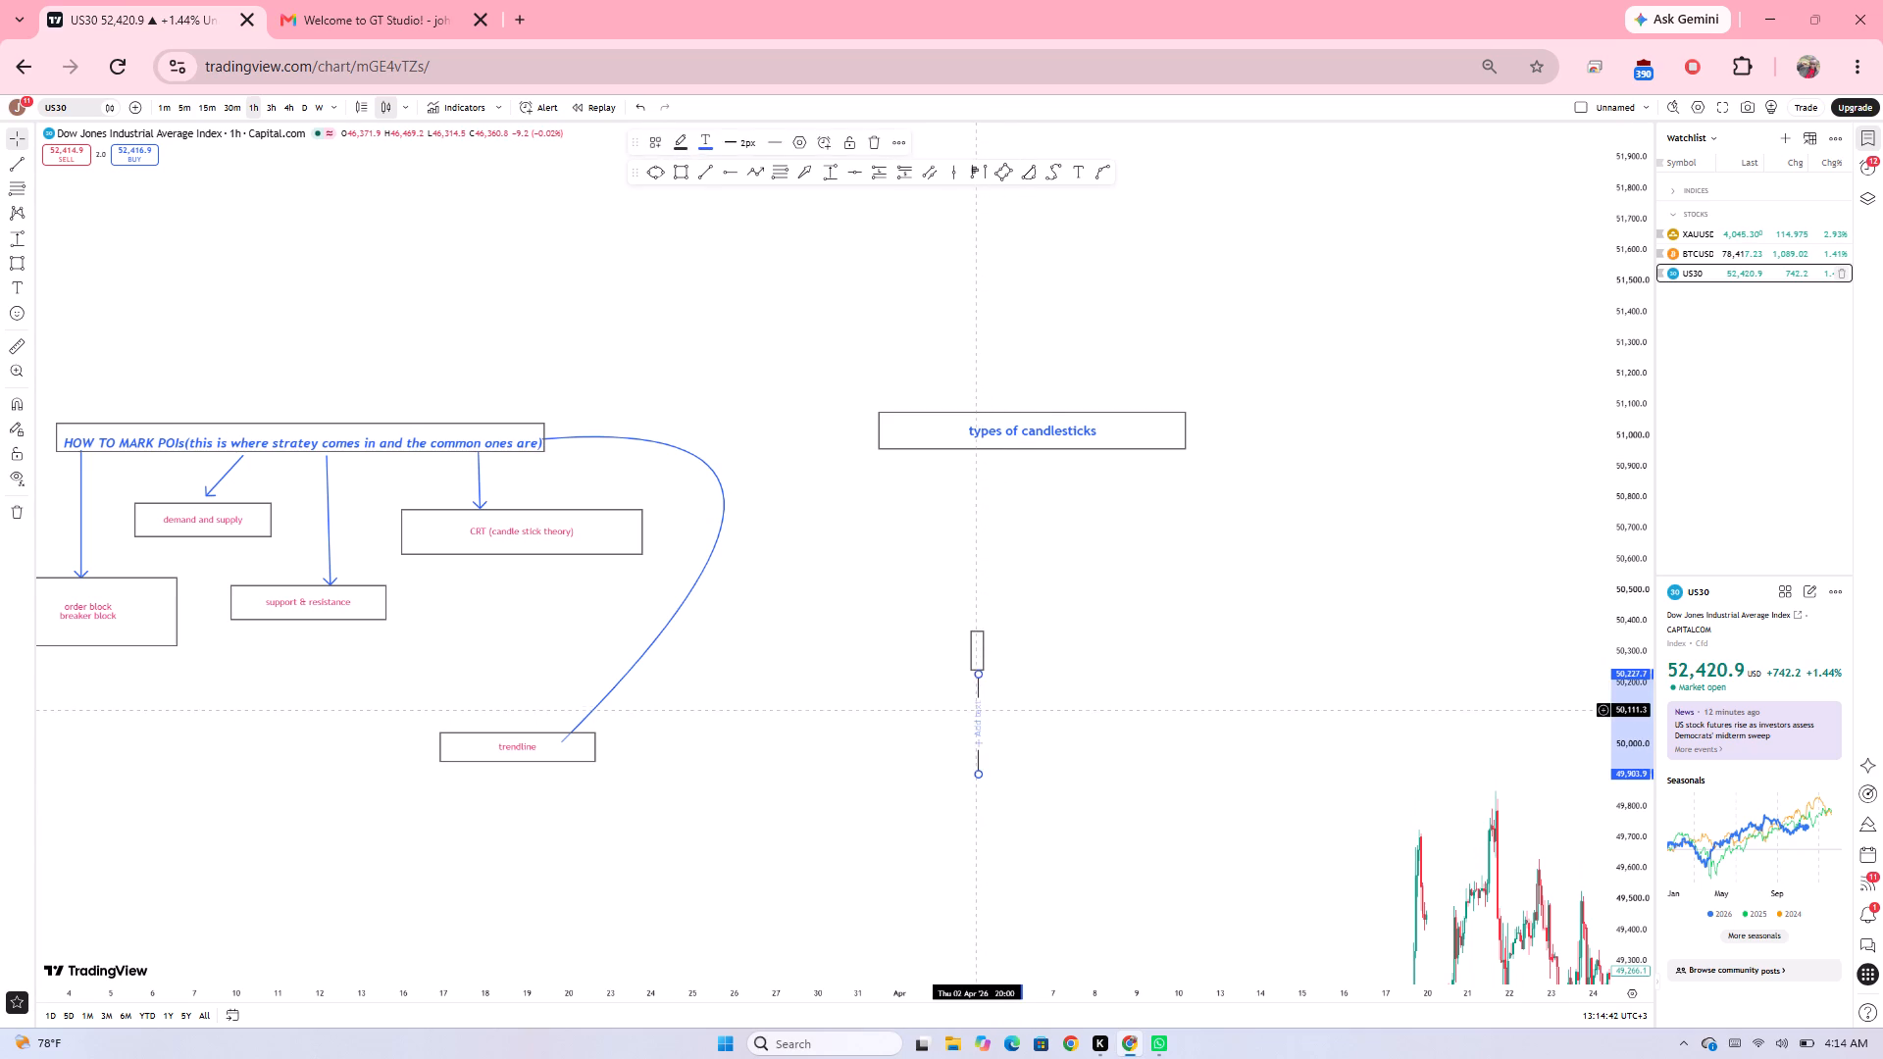
left_click(1015, 715)
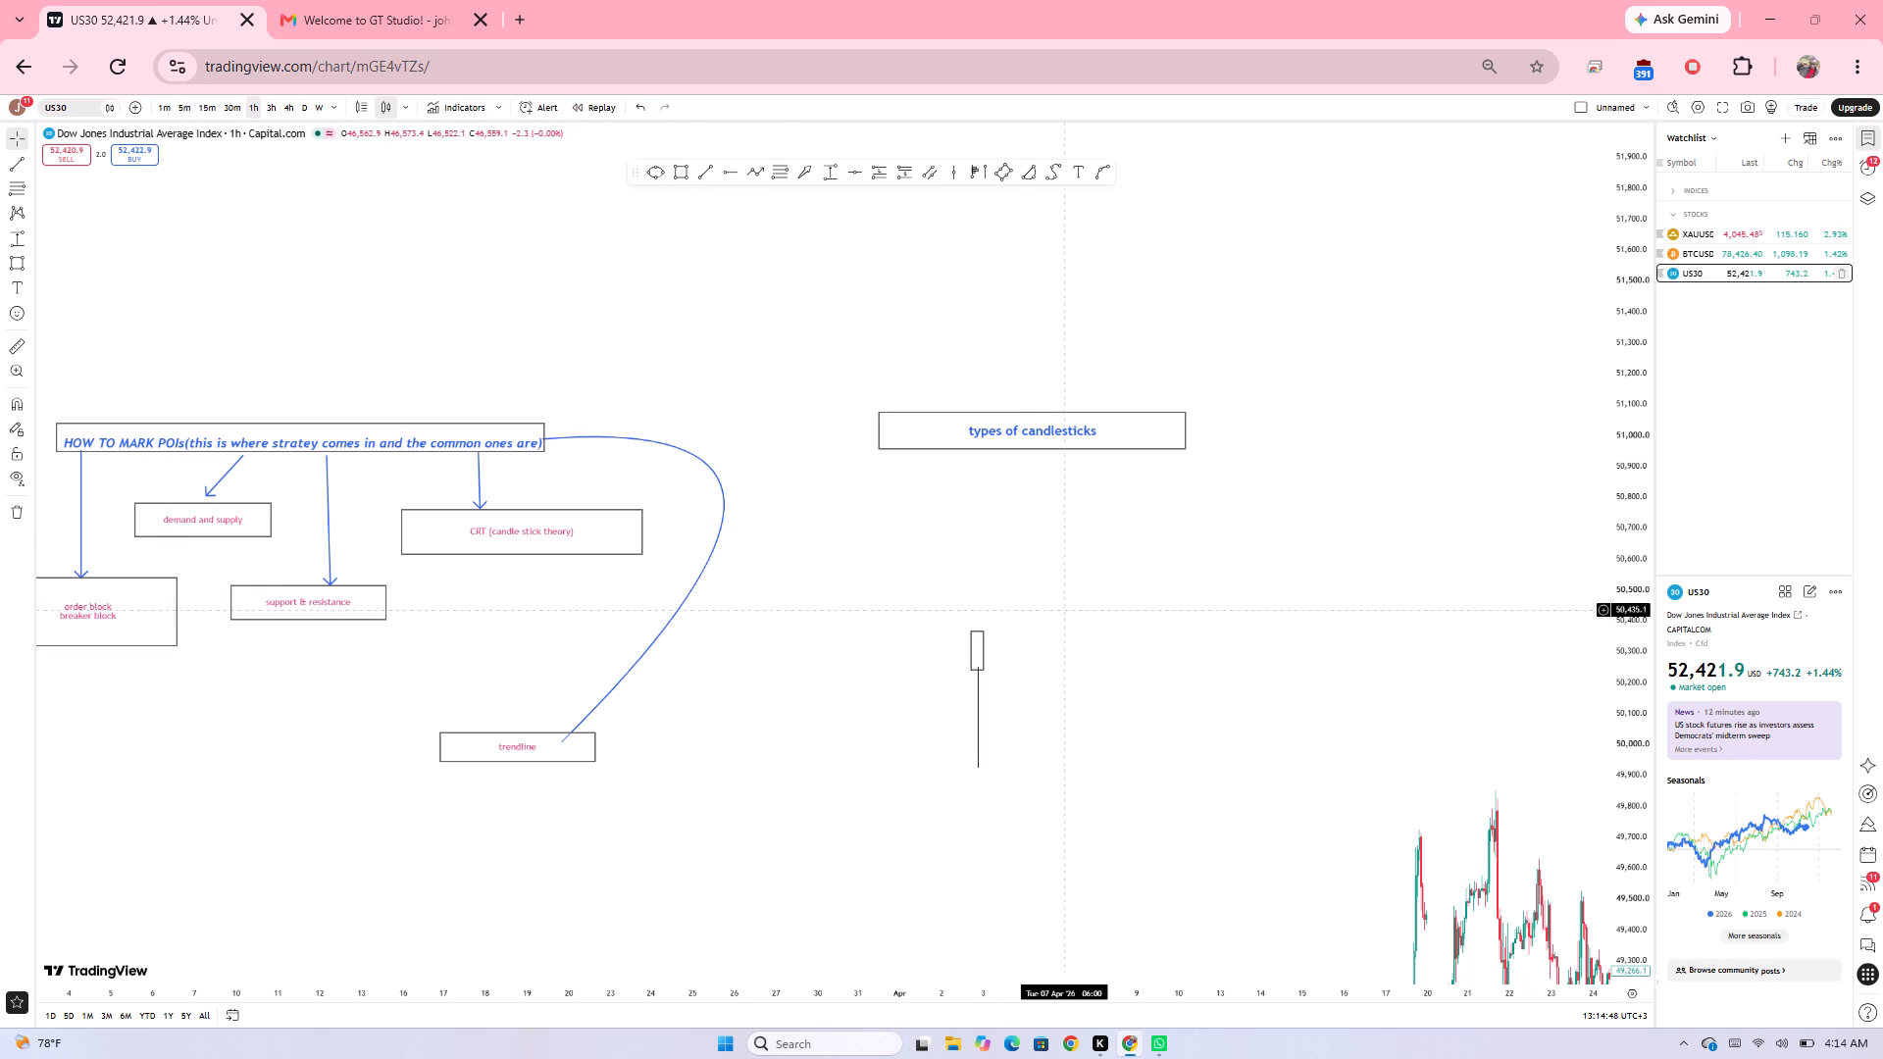
Draw a very short vertical trendline as the upper wick on top of the candle body, on 2 April at about 50,370.
left_click(699, 167)
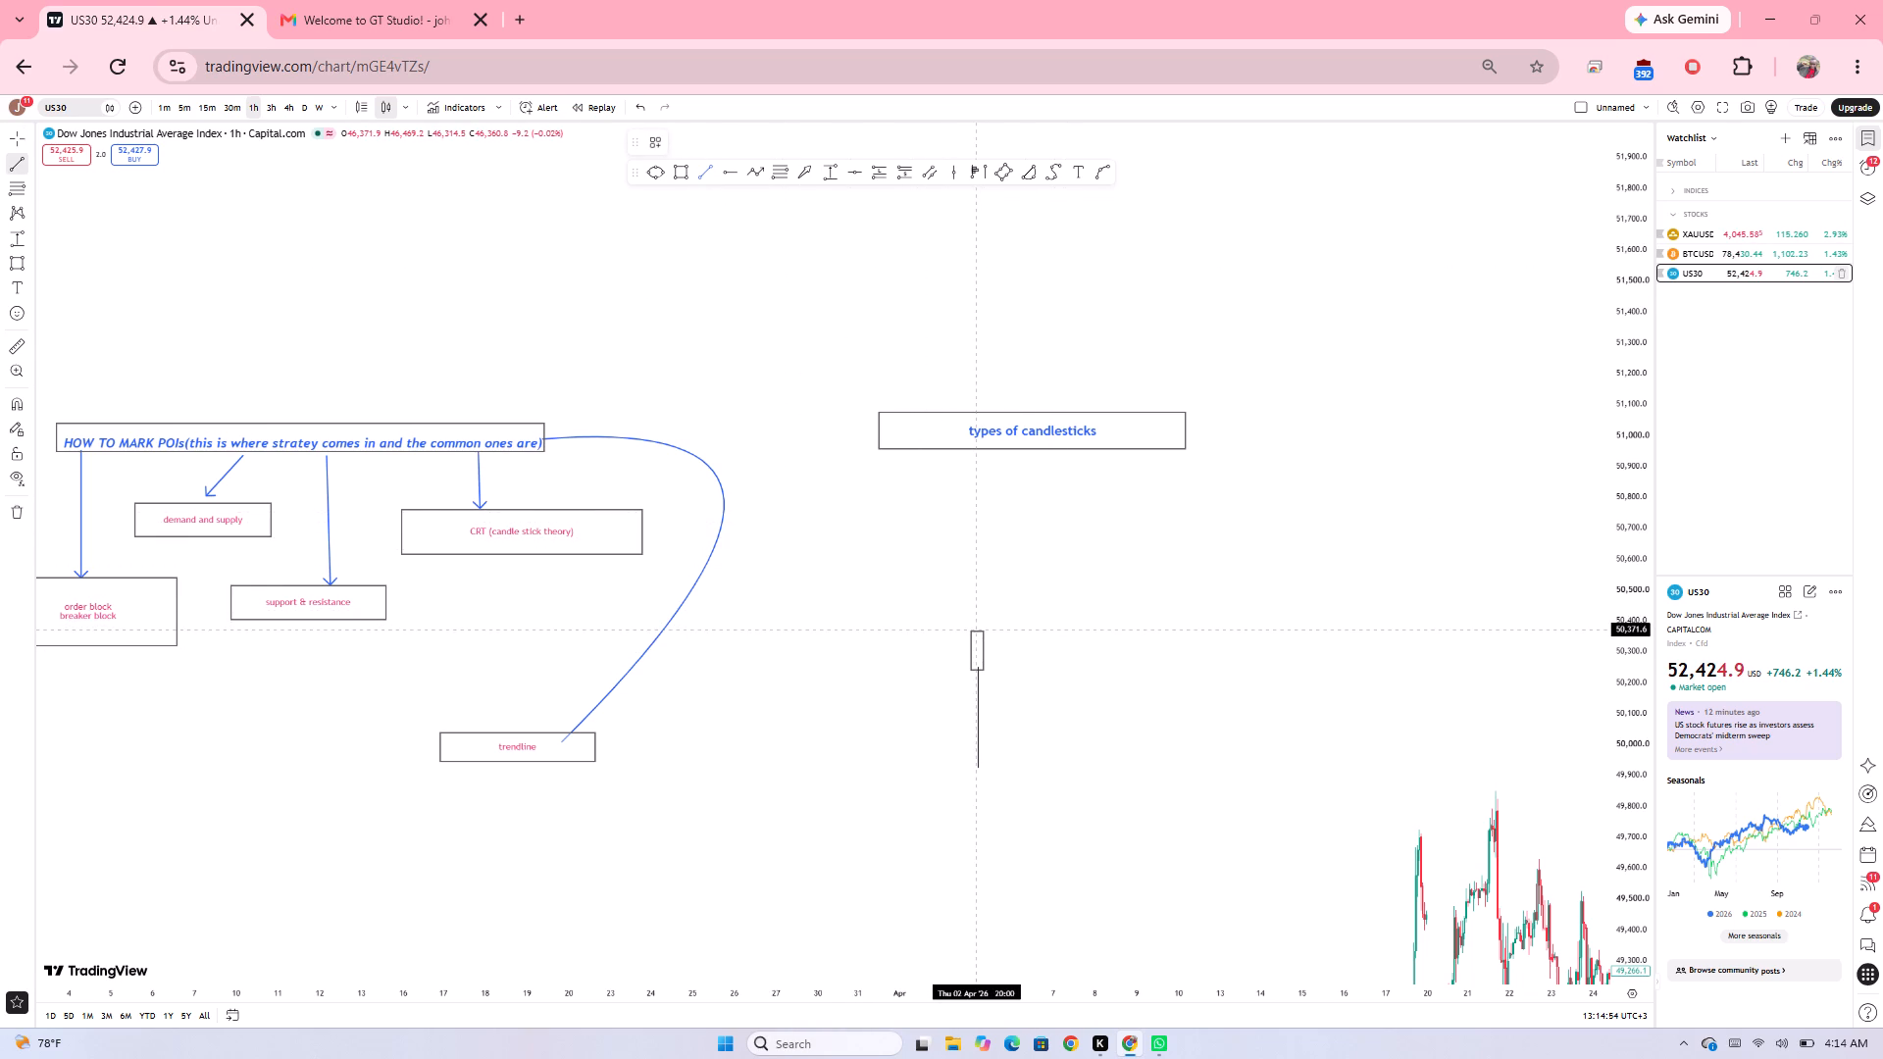
left_click(977, 631)
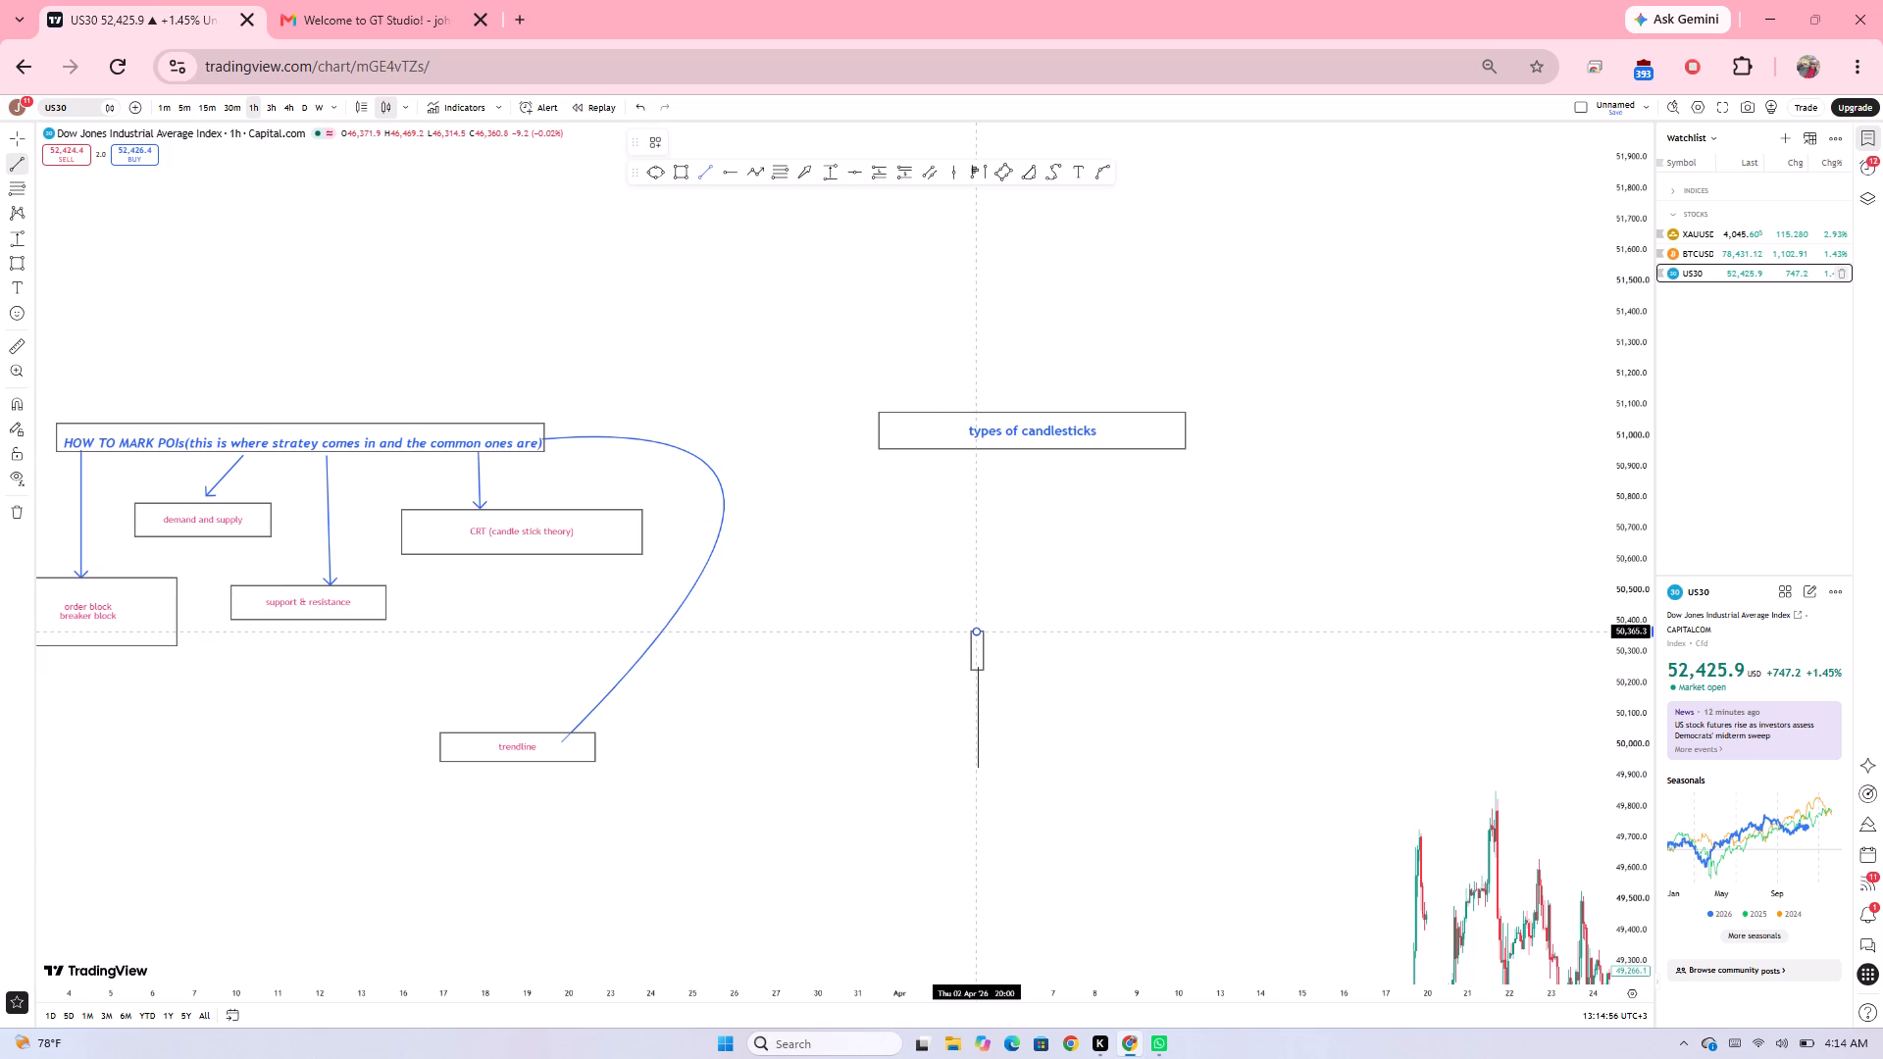
left_click(977, 629)
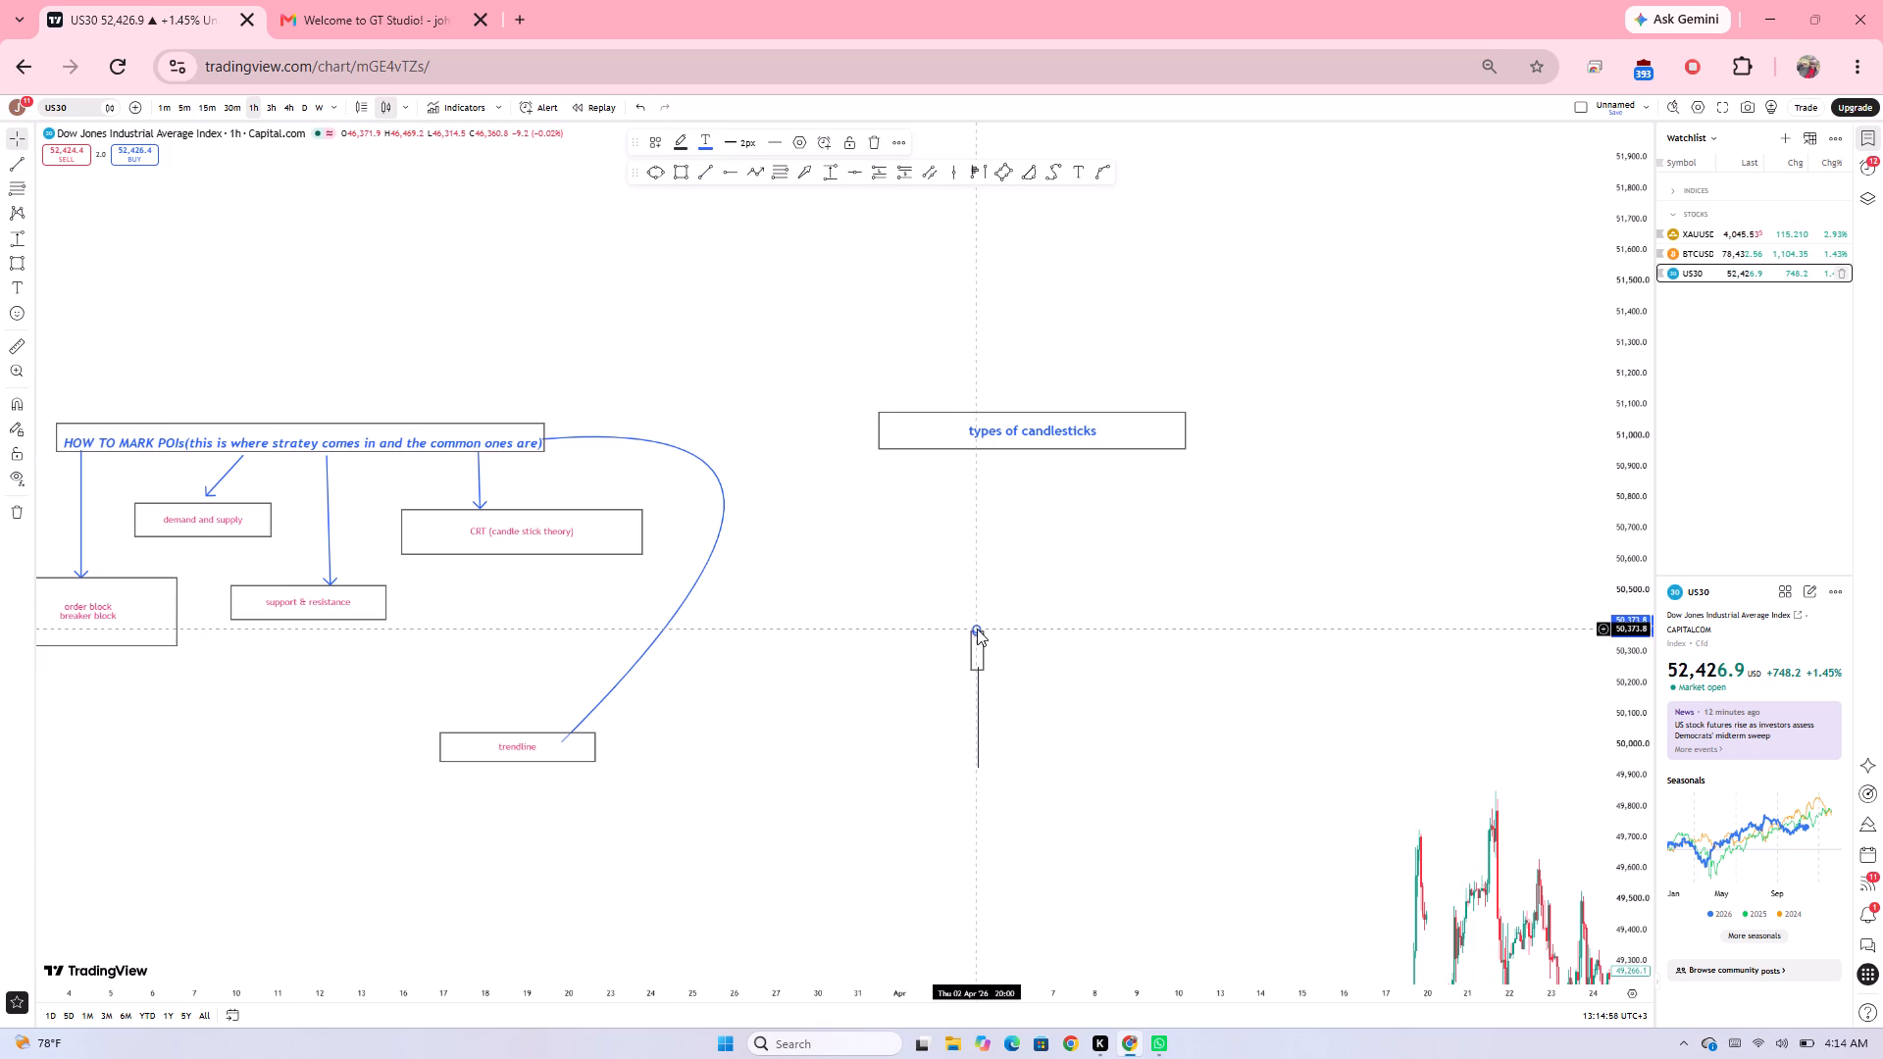
left_click(1017, 634)
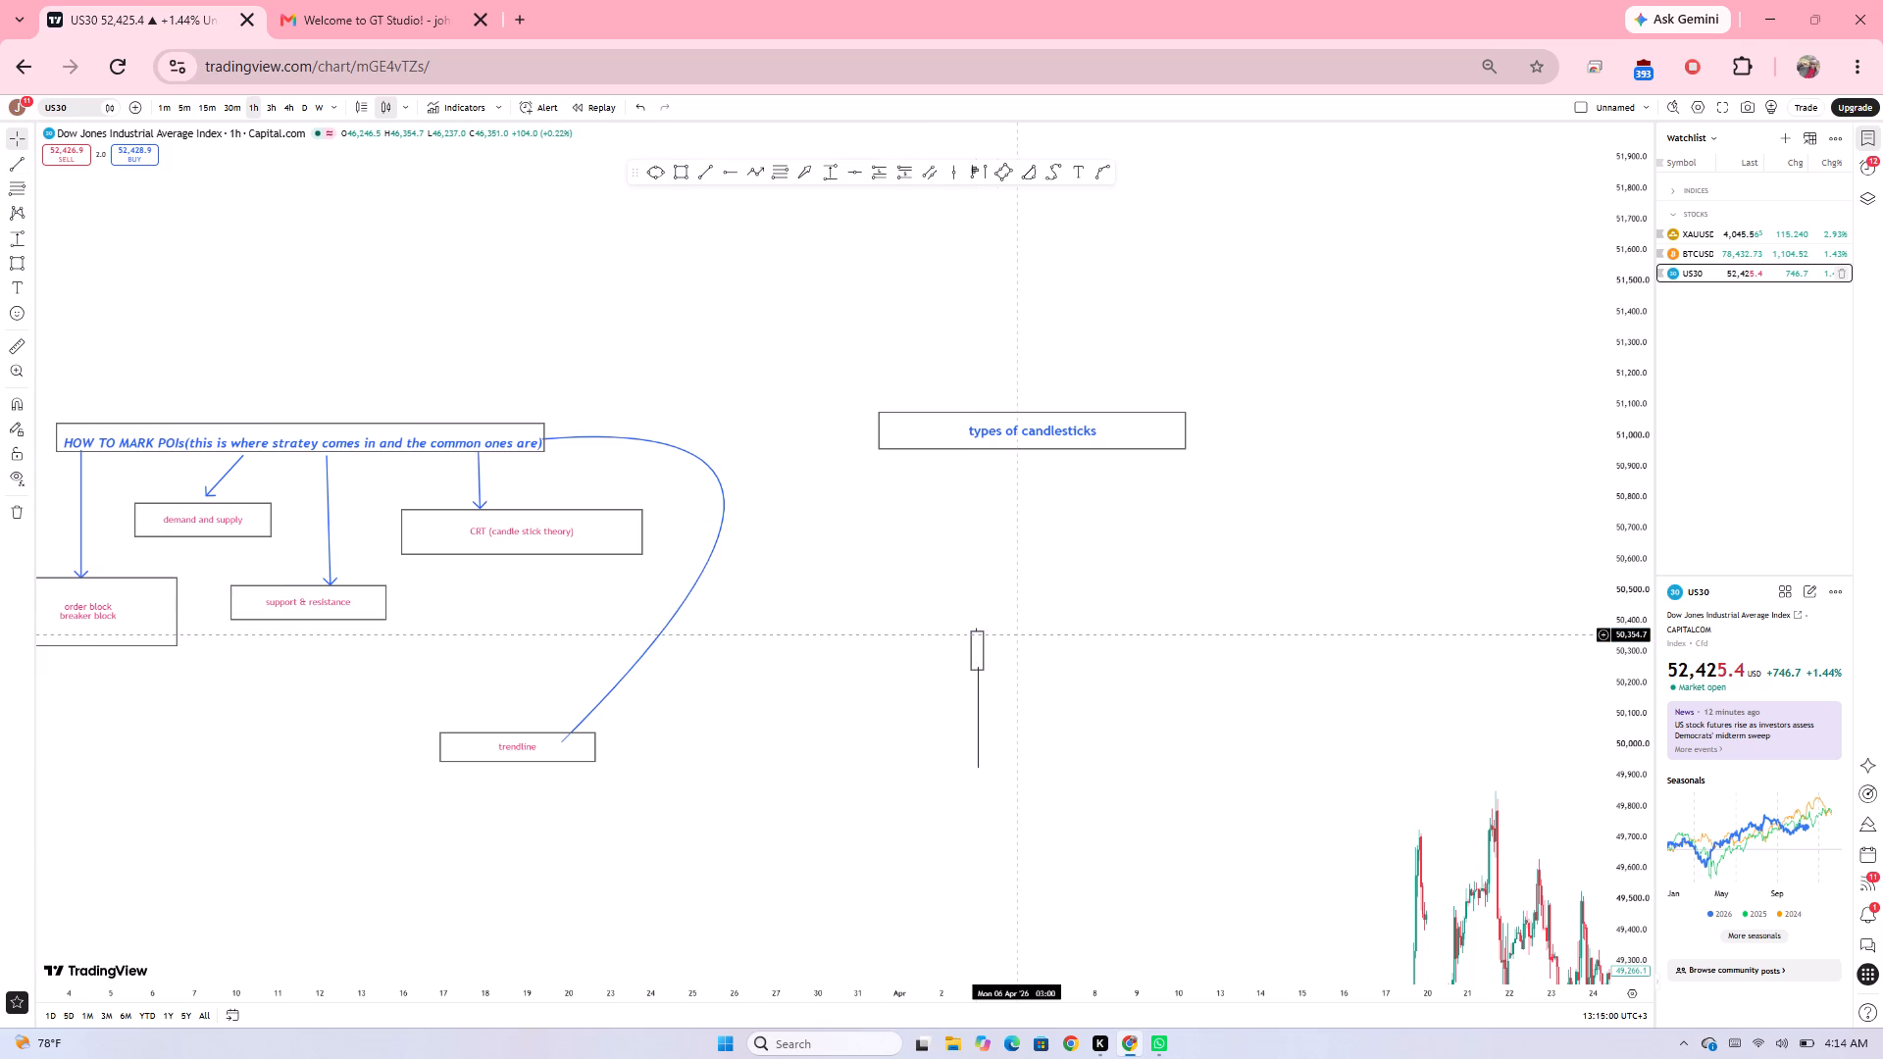
Nudge the lower wick so it meets the candle body's bottom, running from about 50,242 down to 49,919 on 2 April.
left_click(981, 706)
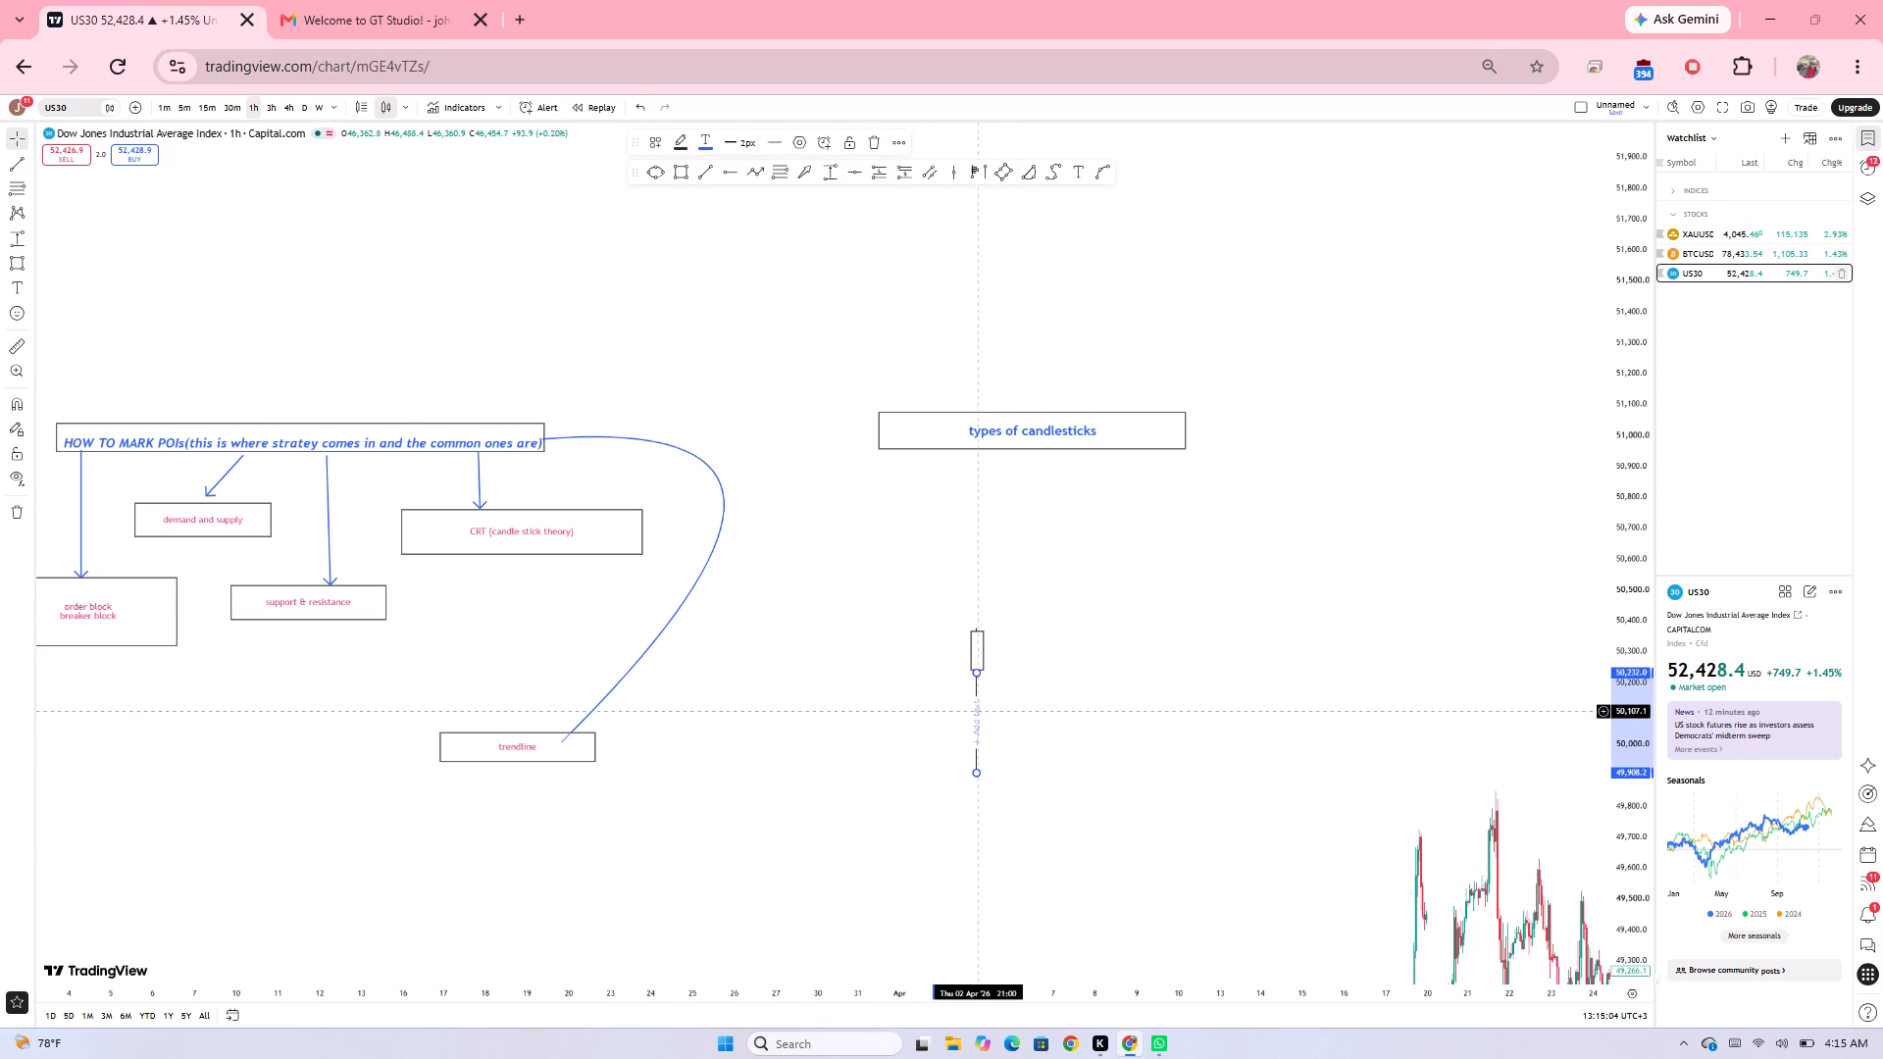
left_click(1003, 709)
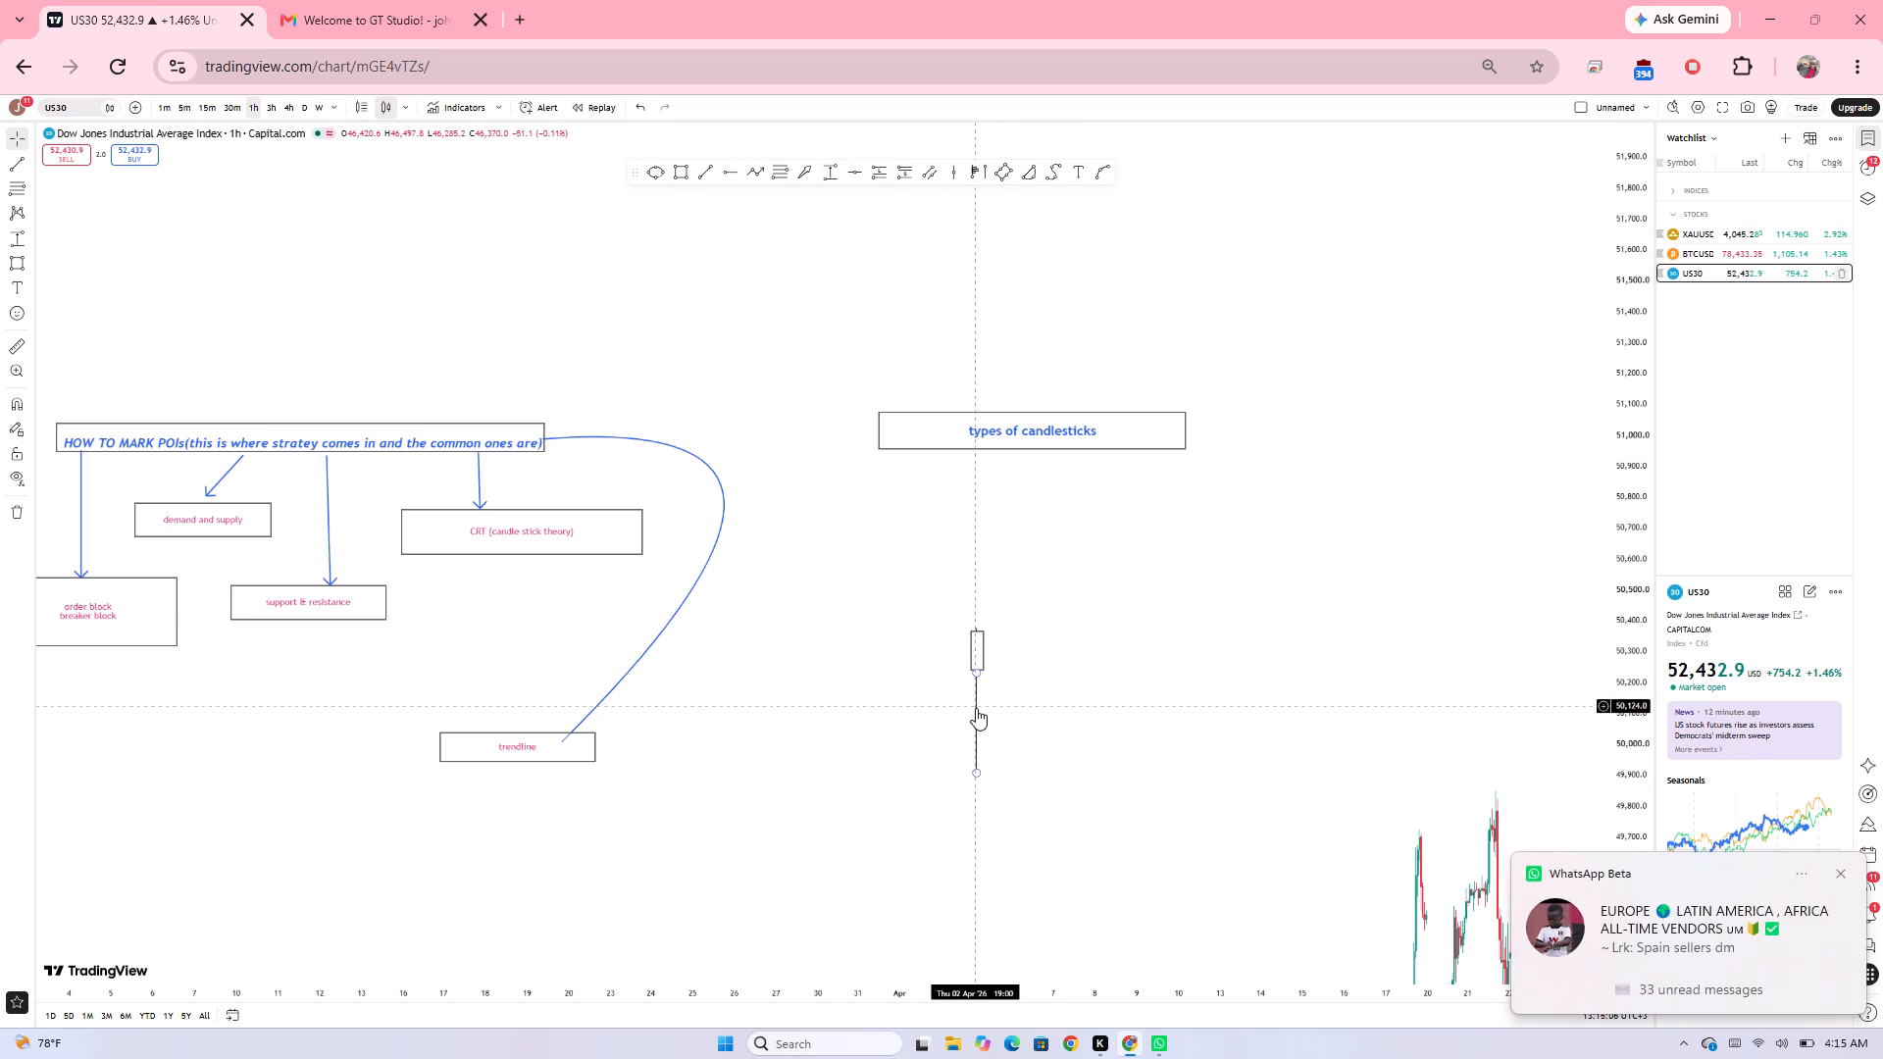
left_click(977, 709)
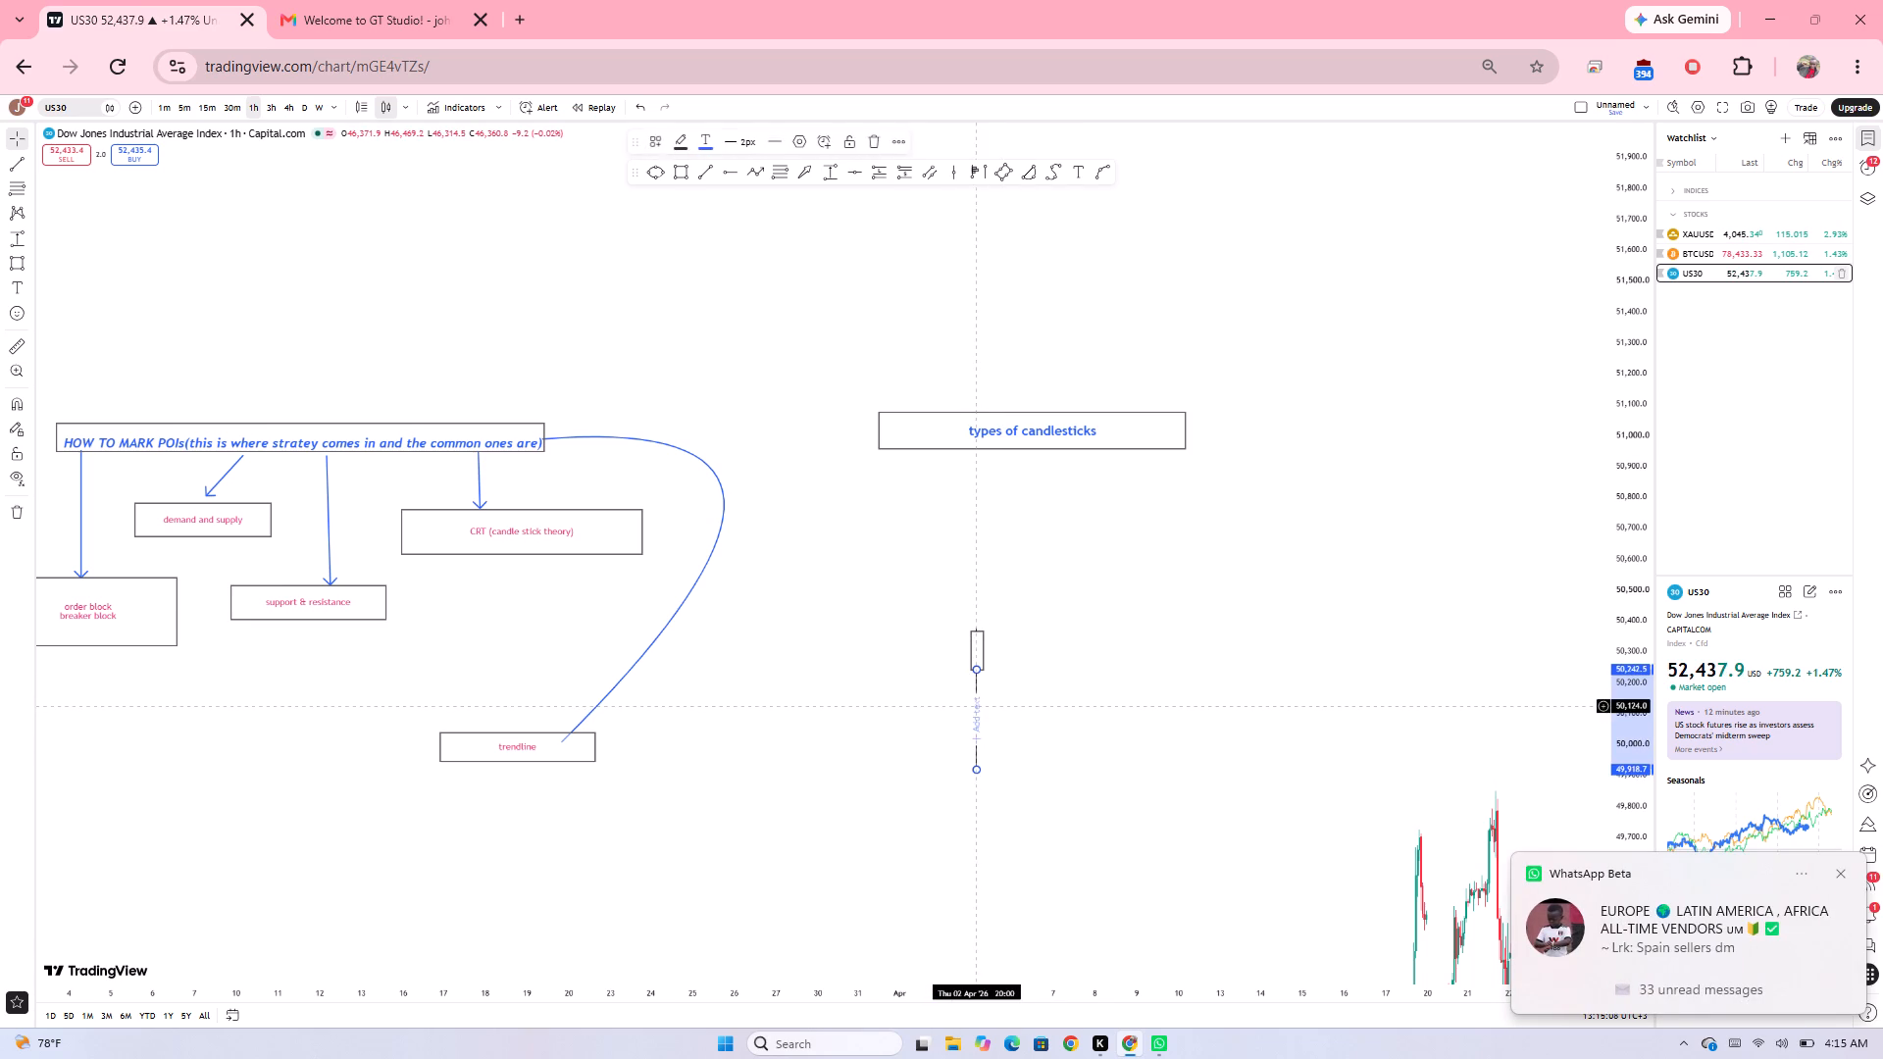
left_click(1047, 734)
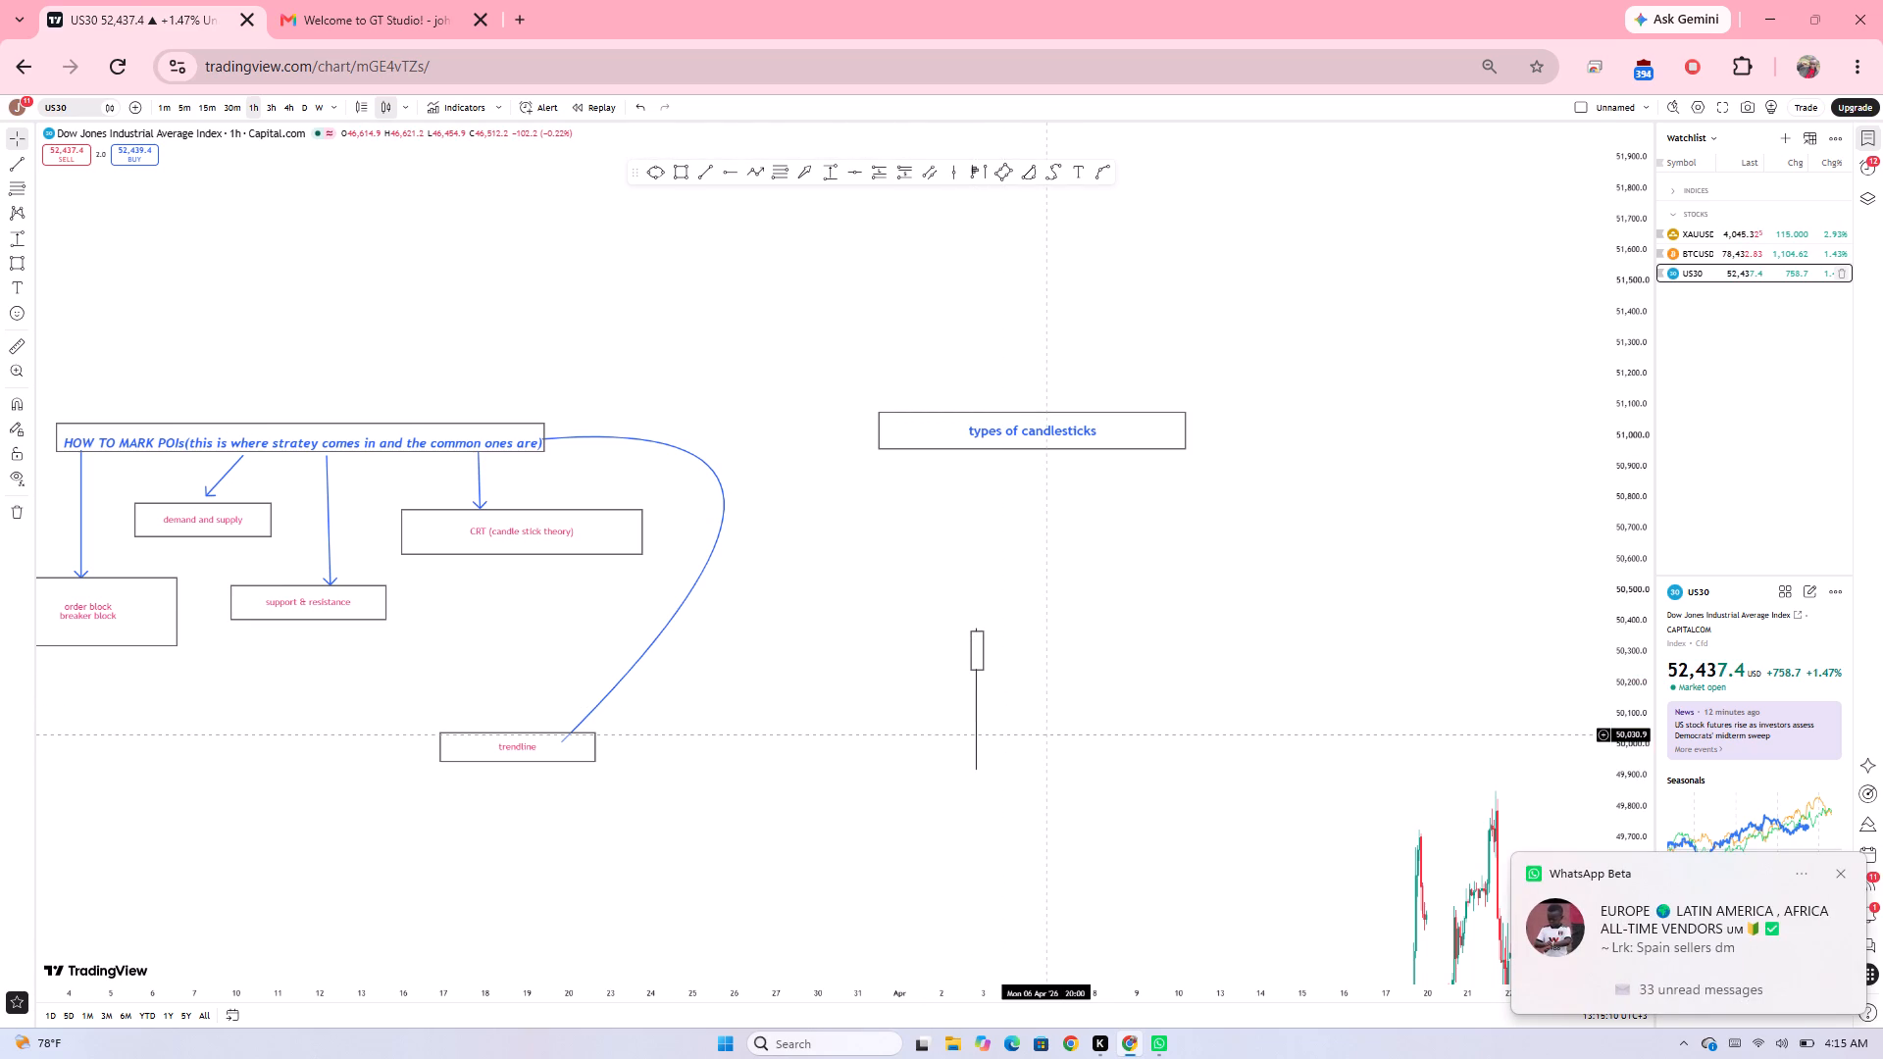
Draw a wide, flat rectangle just below the lower wick, starting on 1 April at about 49,905.
left_click(681, 171)
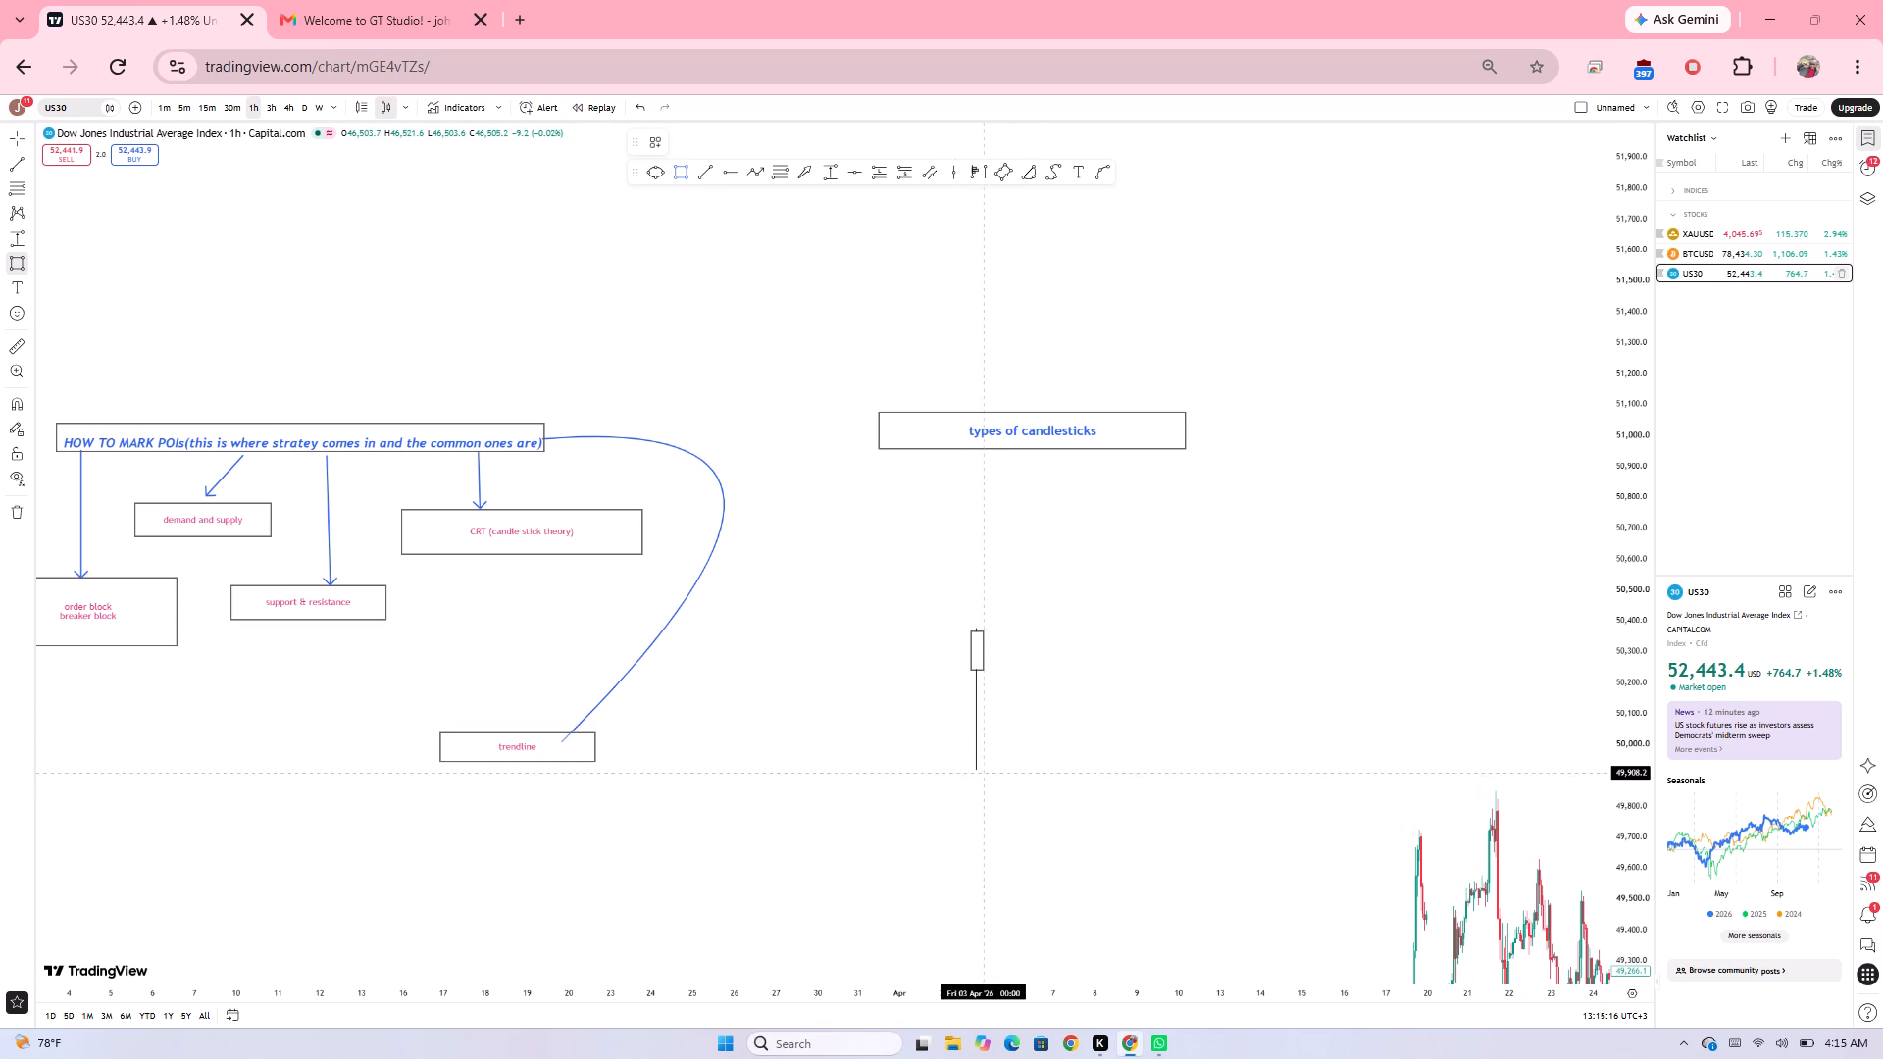
left_click(938, 774)
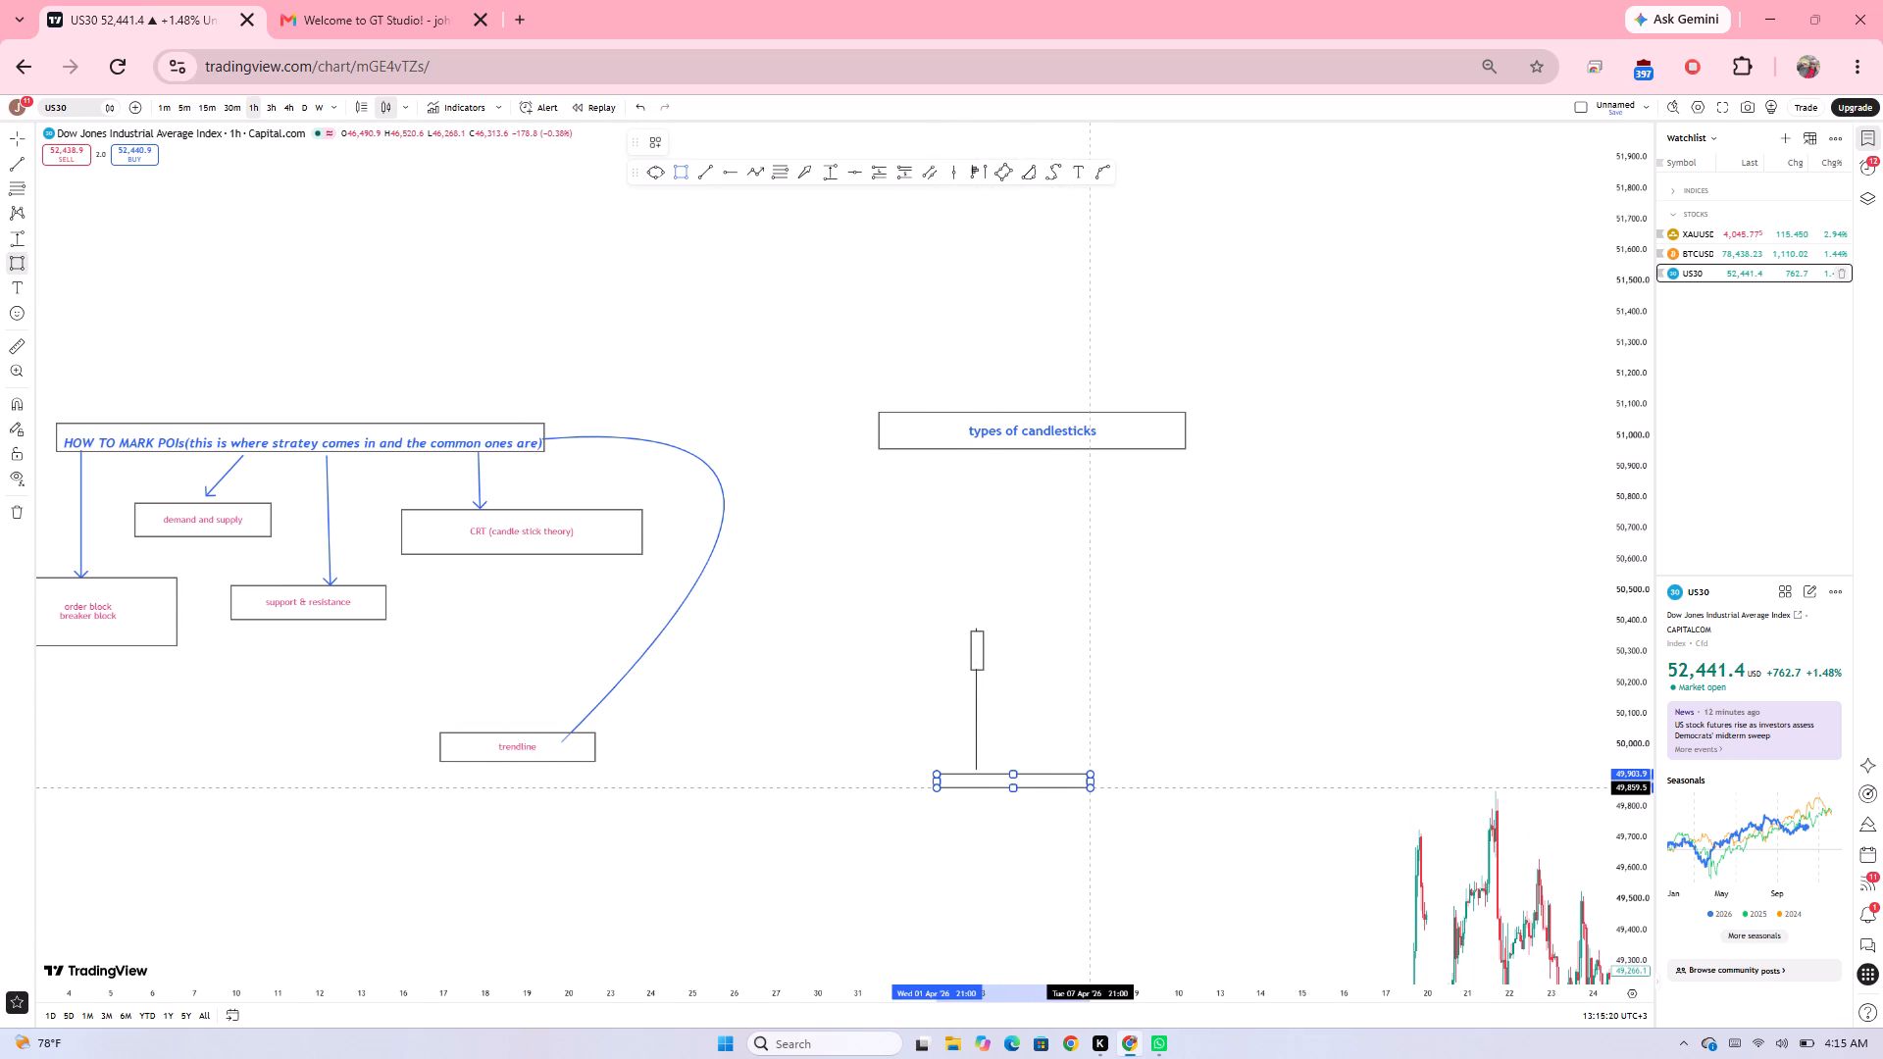
Finish the flat box below the candle's wick, spanning 1 to 7 April down to about 49,860, and label it "rejection candlestick".
left_click(1091, 787)
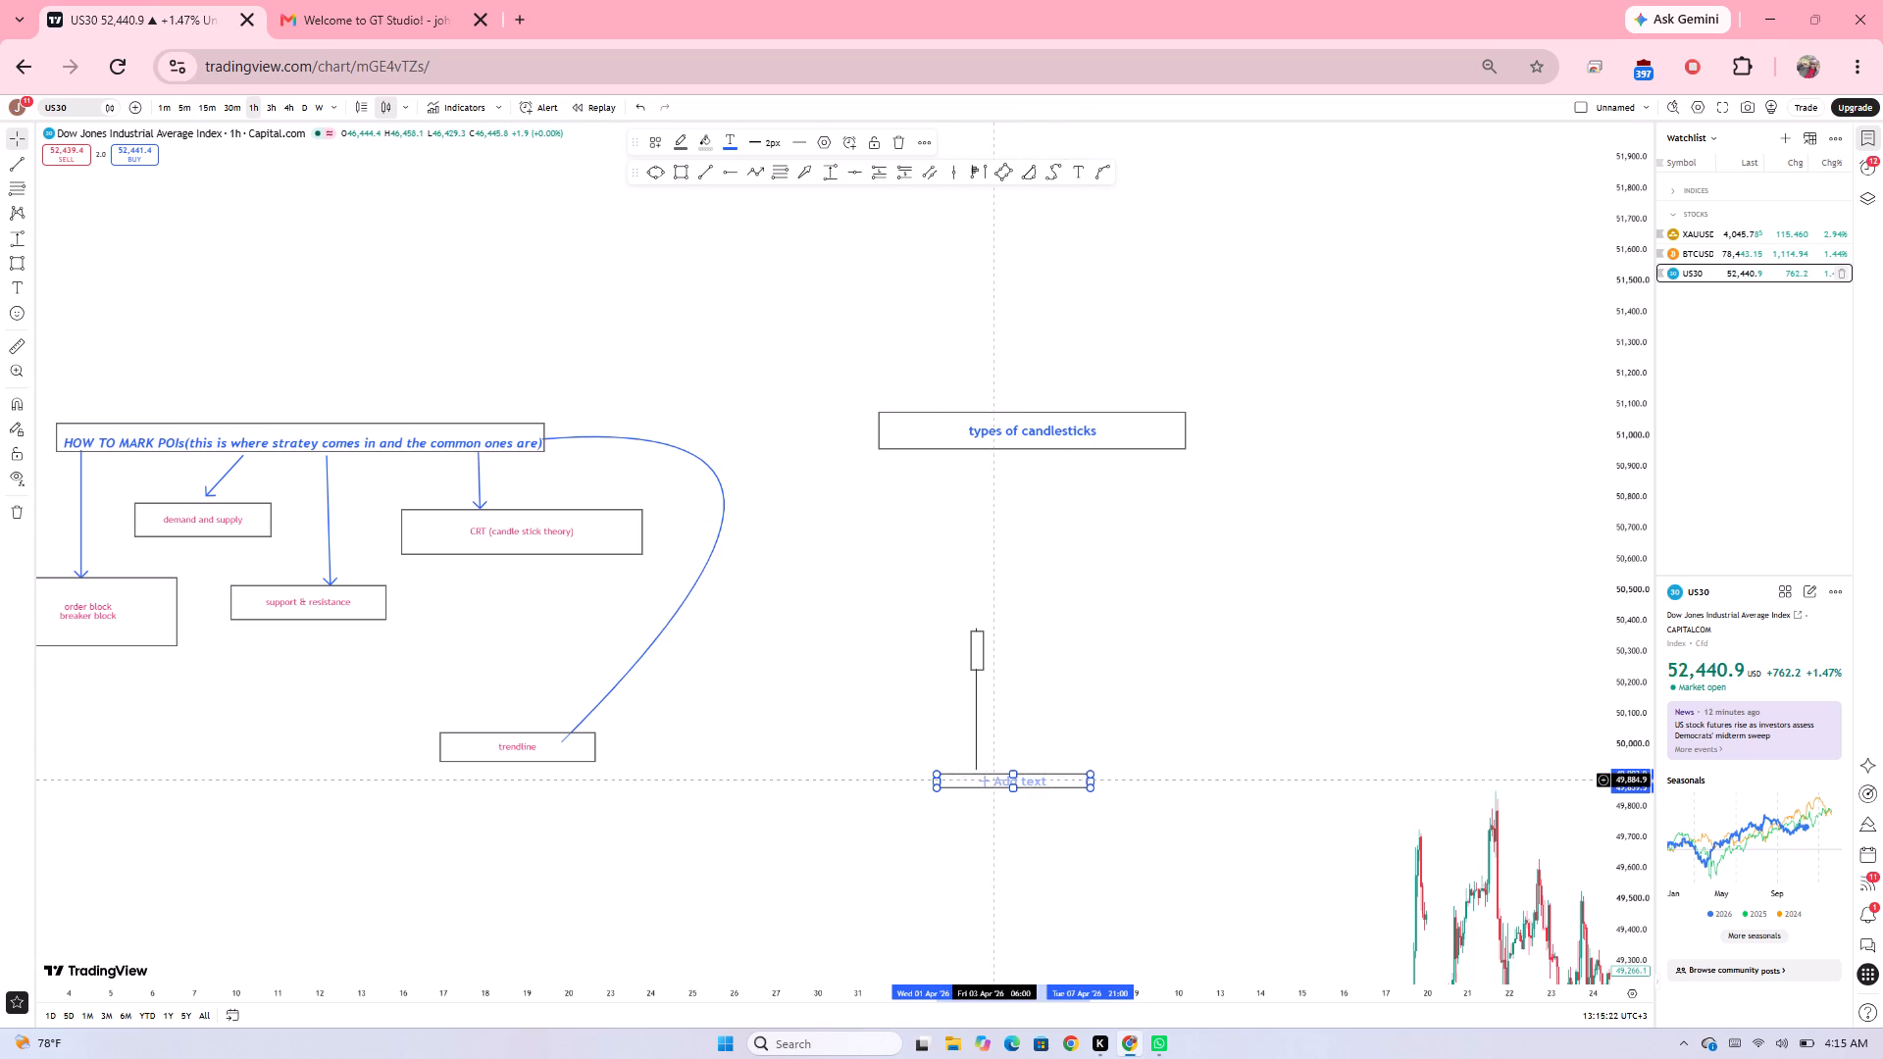
left_click(992, 781)
type("rejection")
key("space")
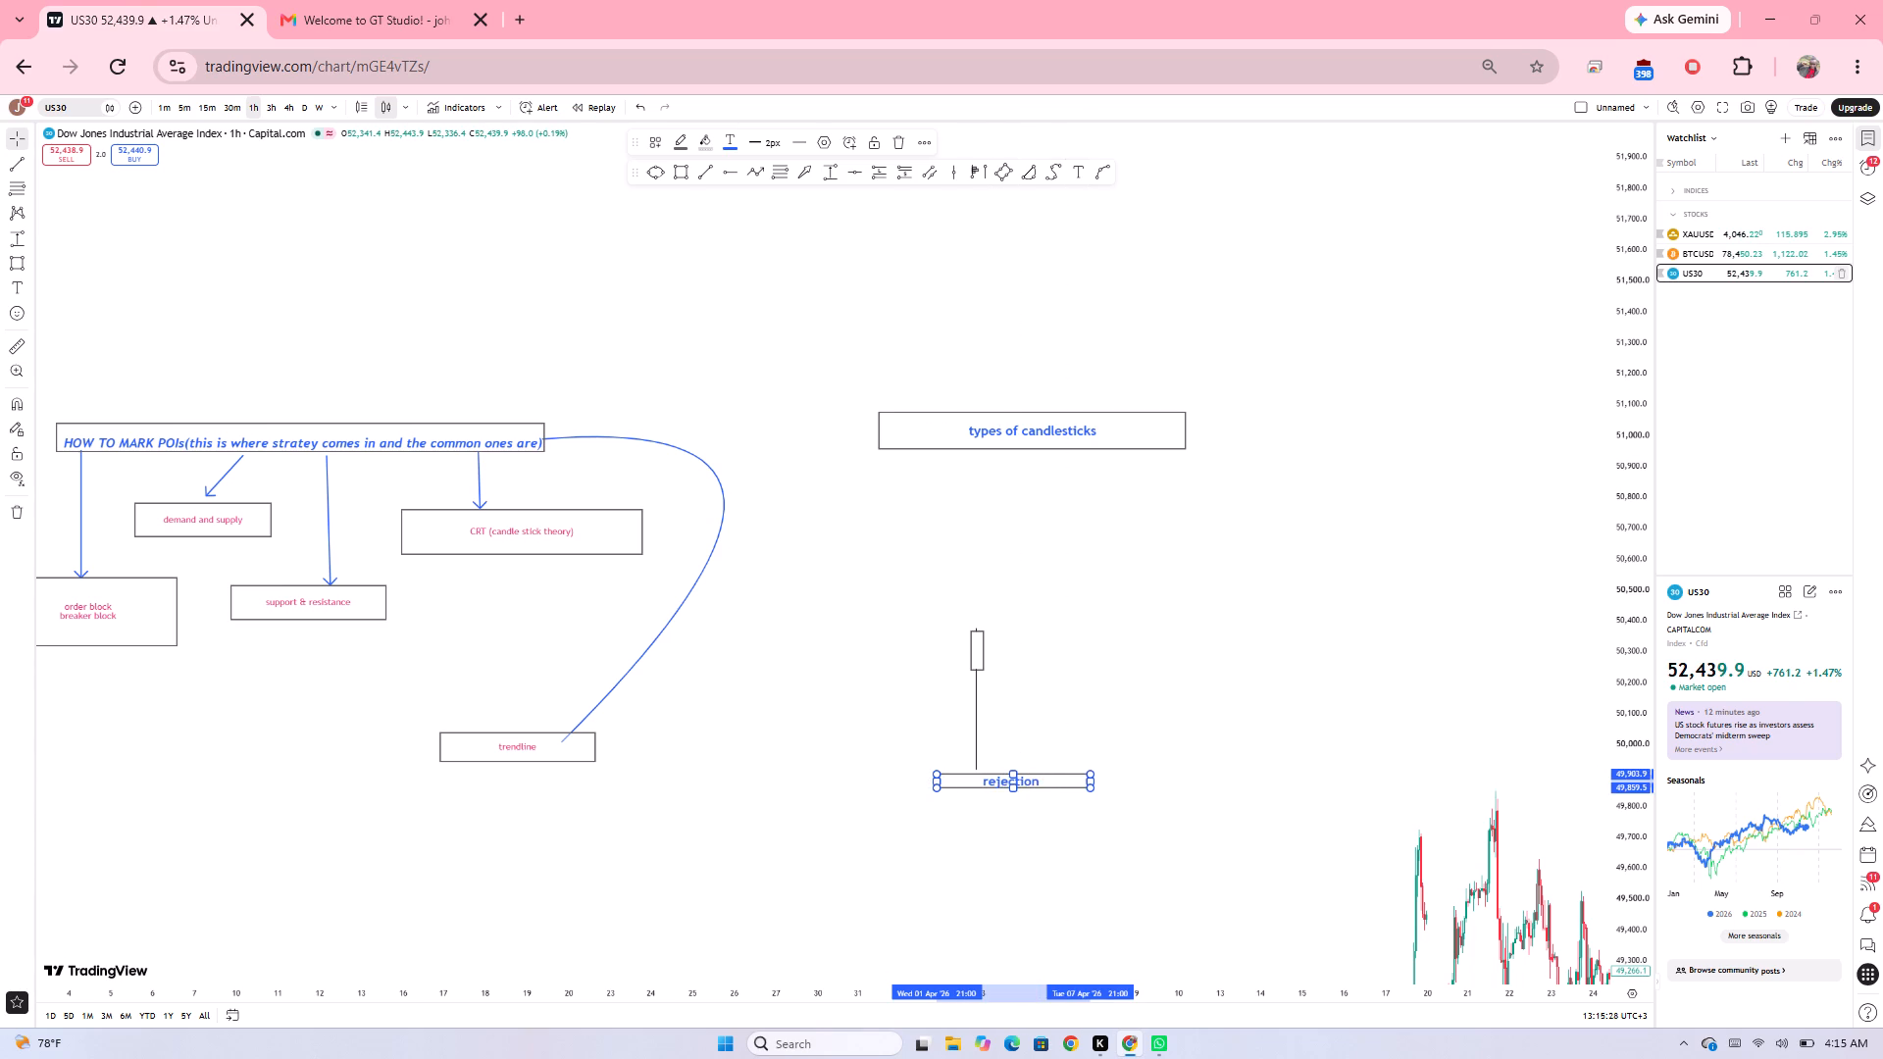
type("candlestick")
left_click(1077, 732)
Draw a second narrow candle body beyond the rejection candlestick, ending on 14 April and spanning about 50,268 to 50,094.
left_click_drag(1077, 732, 905, 712)
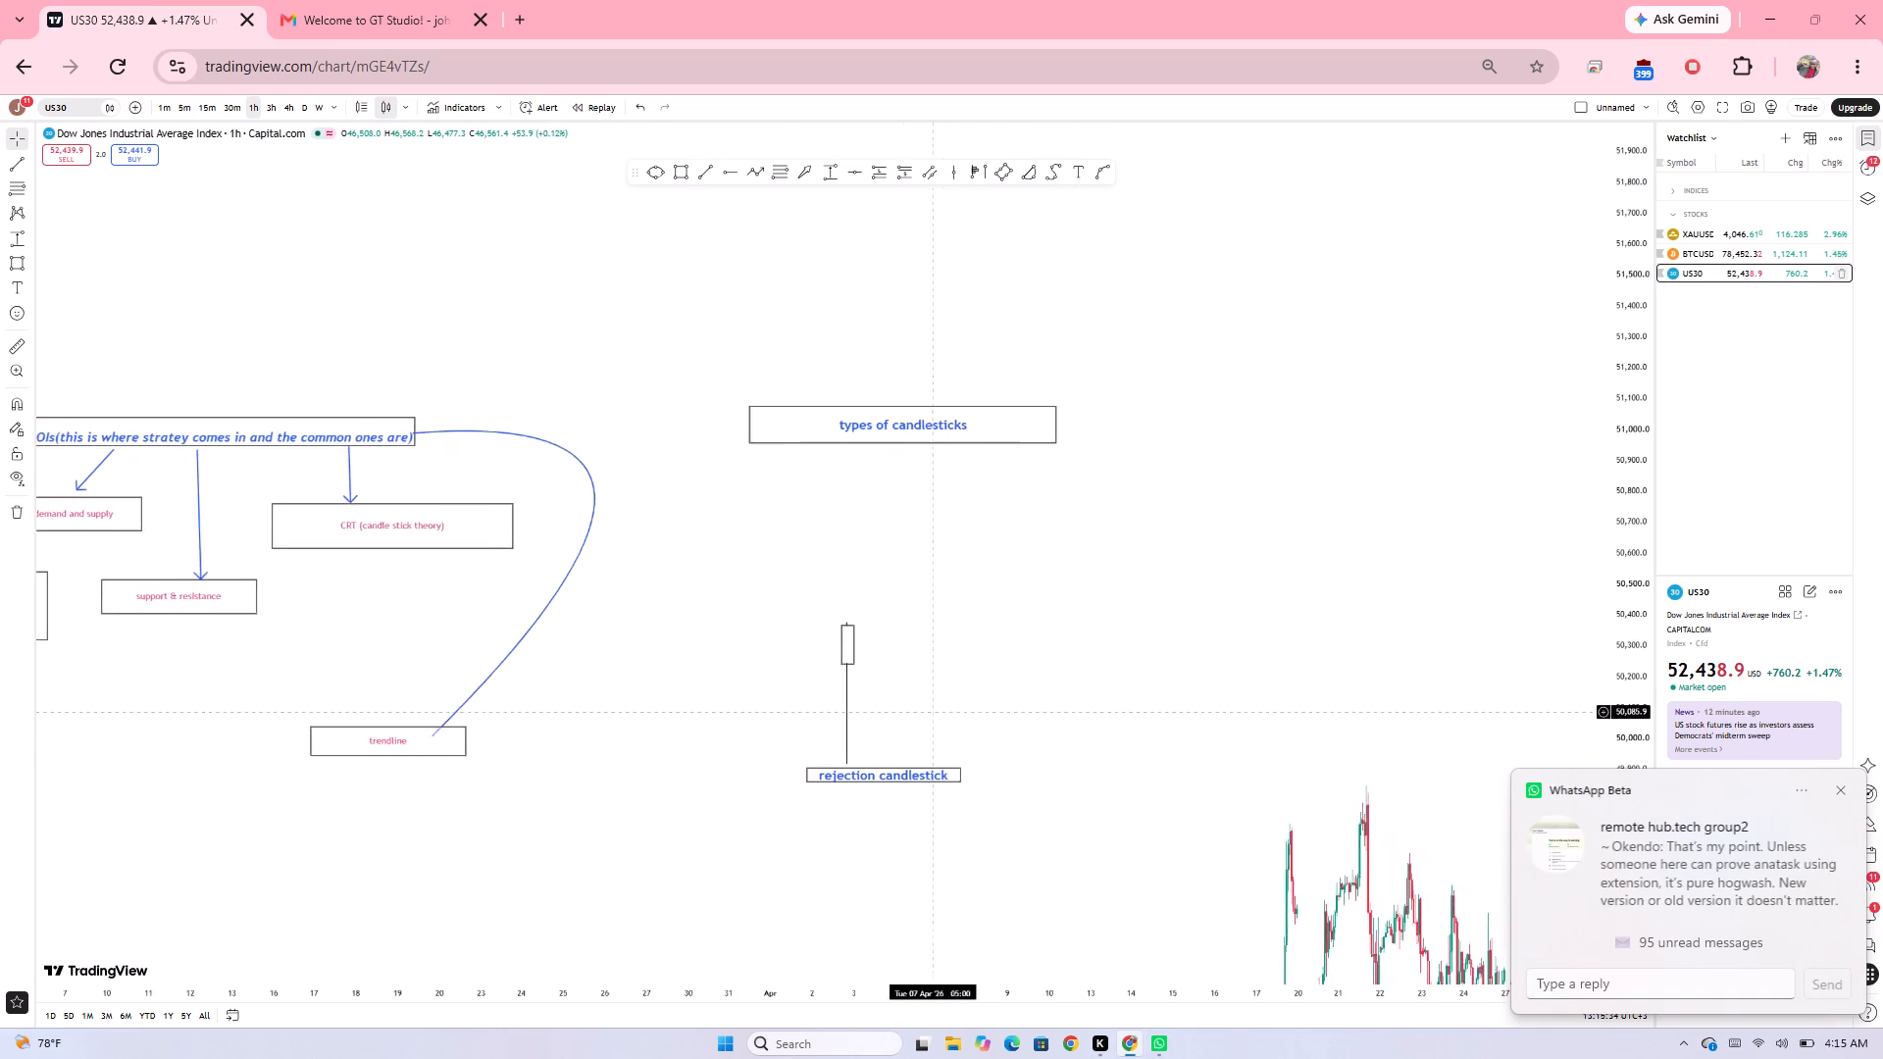
left_click_drag(905, 712, 781, 689)
left_click_drag(821, 690, 710, 717)
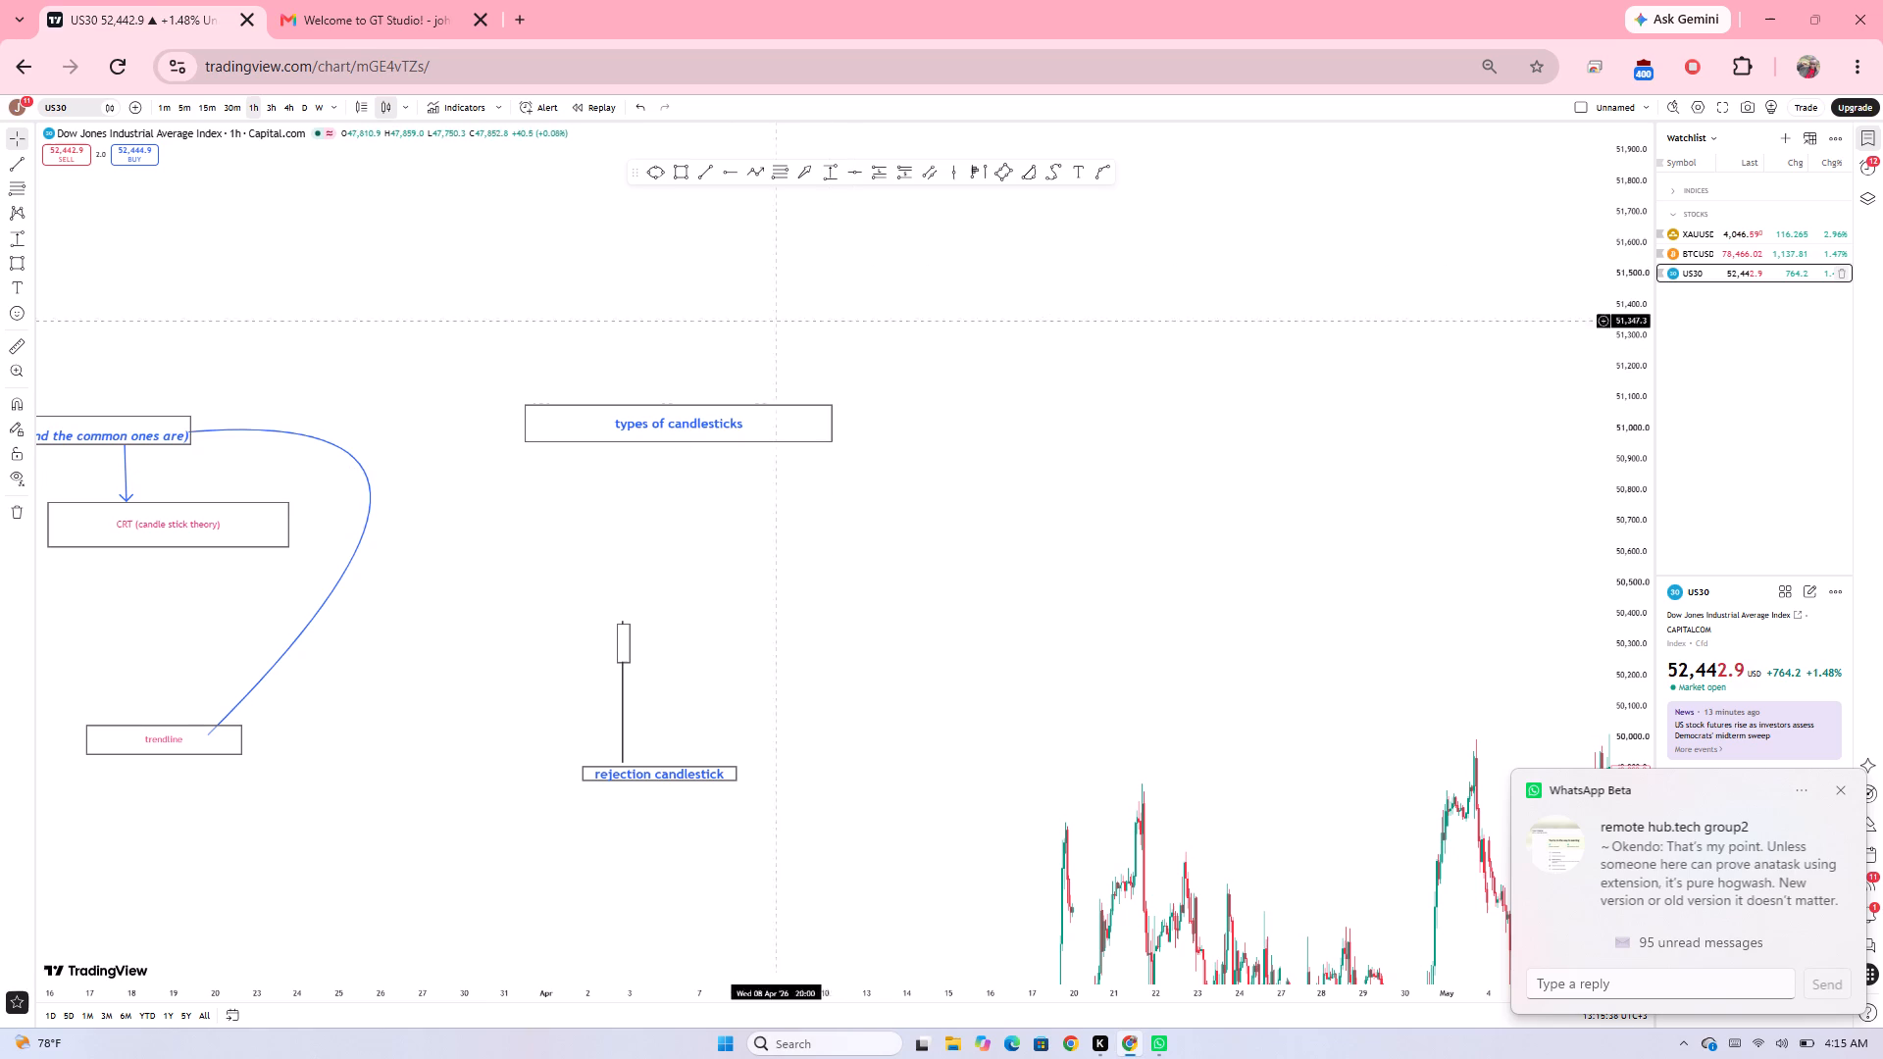
left_click(673, 176)
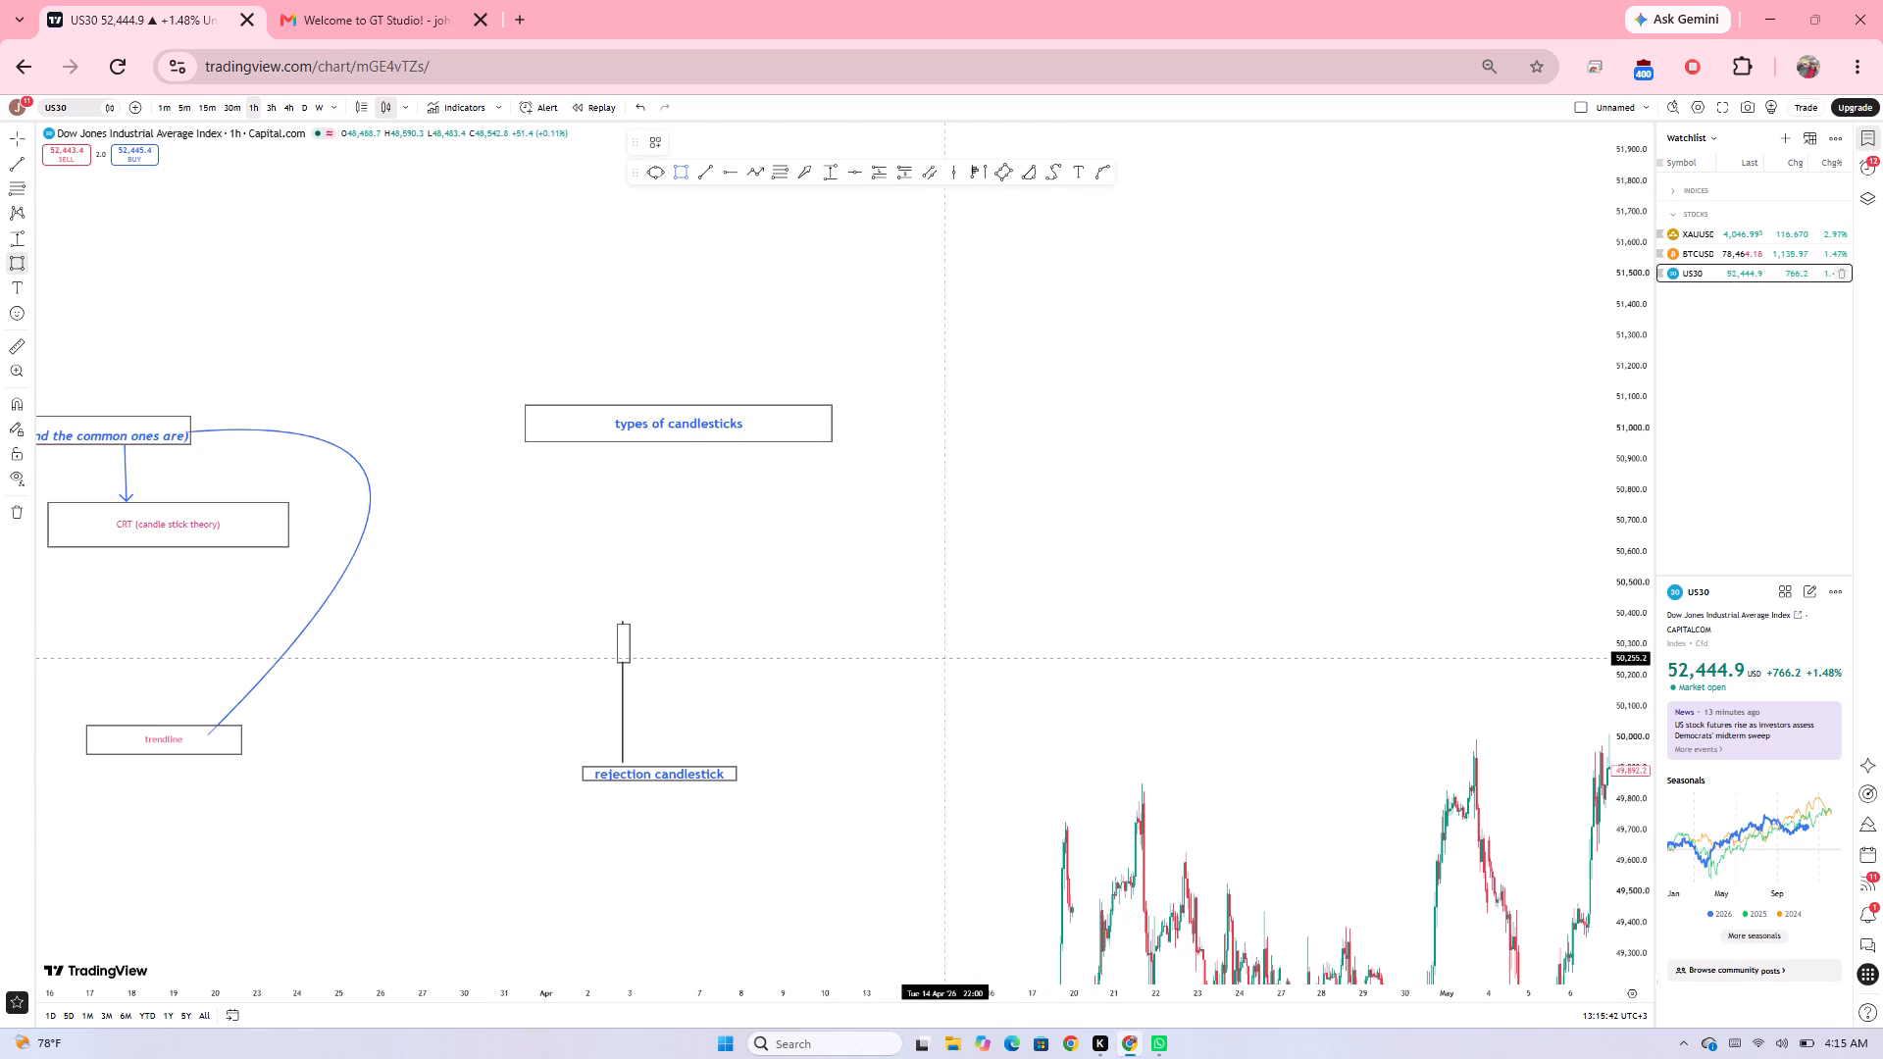
left_click_drag(905, 654, 936, 709)
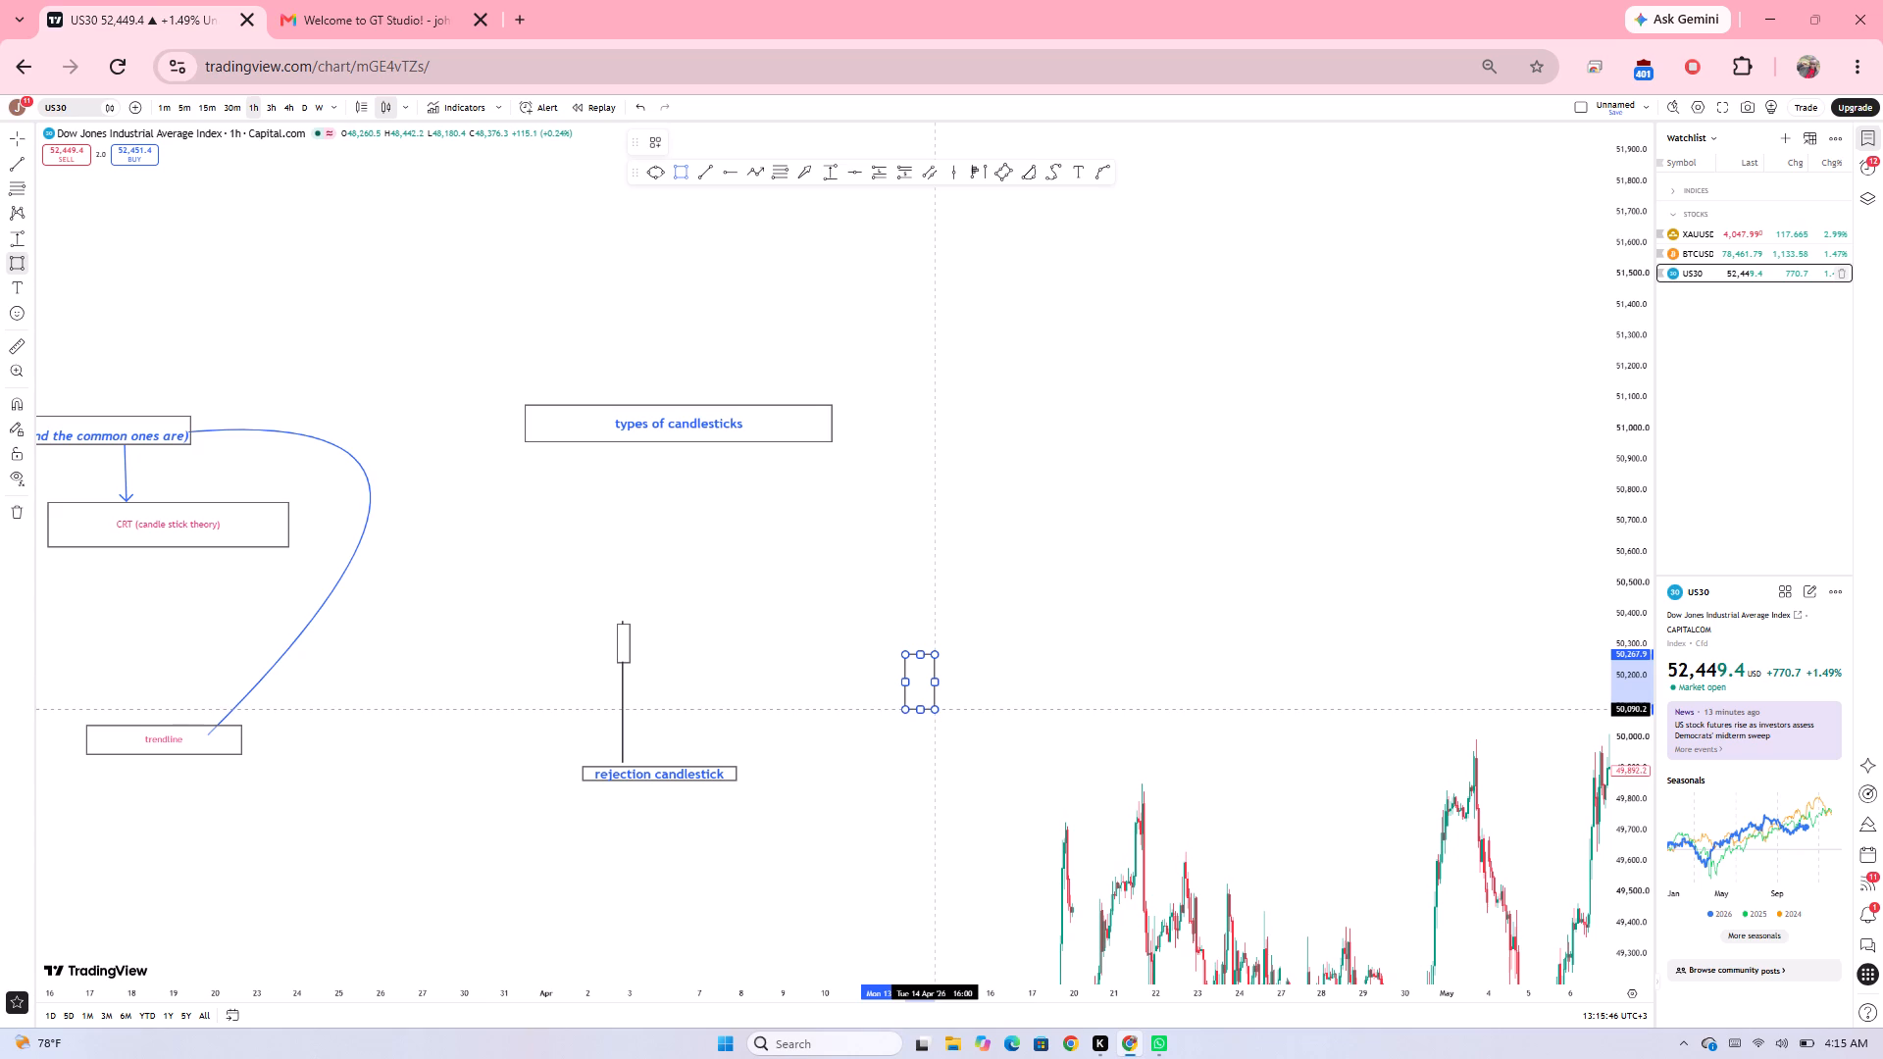
left_click_drag(936, 709, 922, 708)
left_click(922, 708)
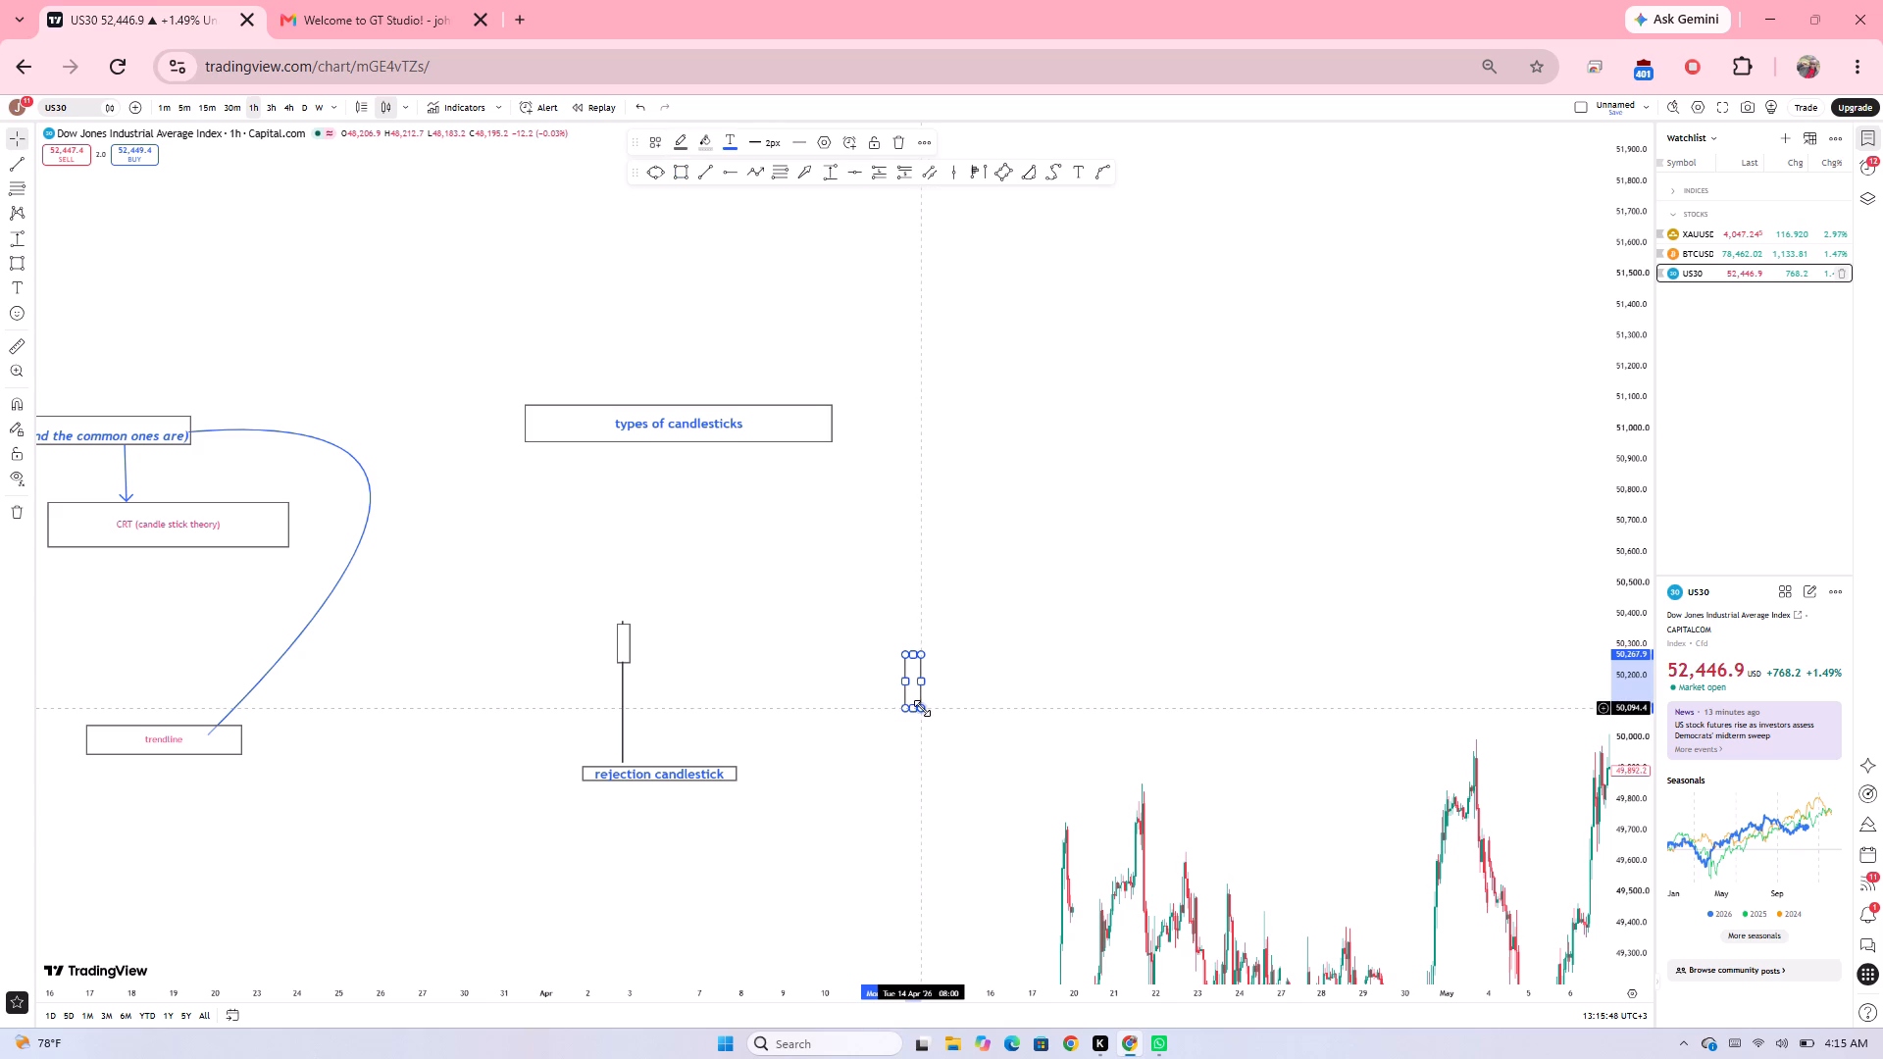
left_click(934, 599)
Add a short vertical trendline as the upper wick of the second candle, from its body top up to about 50,323.
left_click(703, 174)
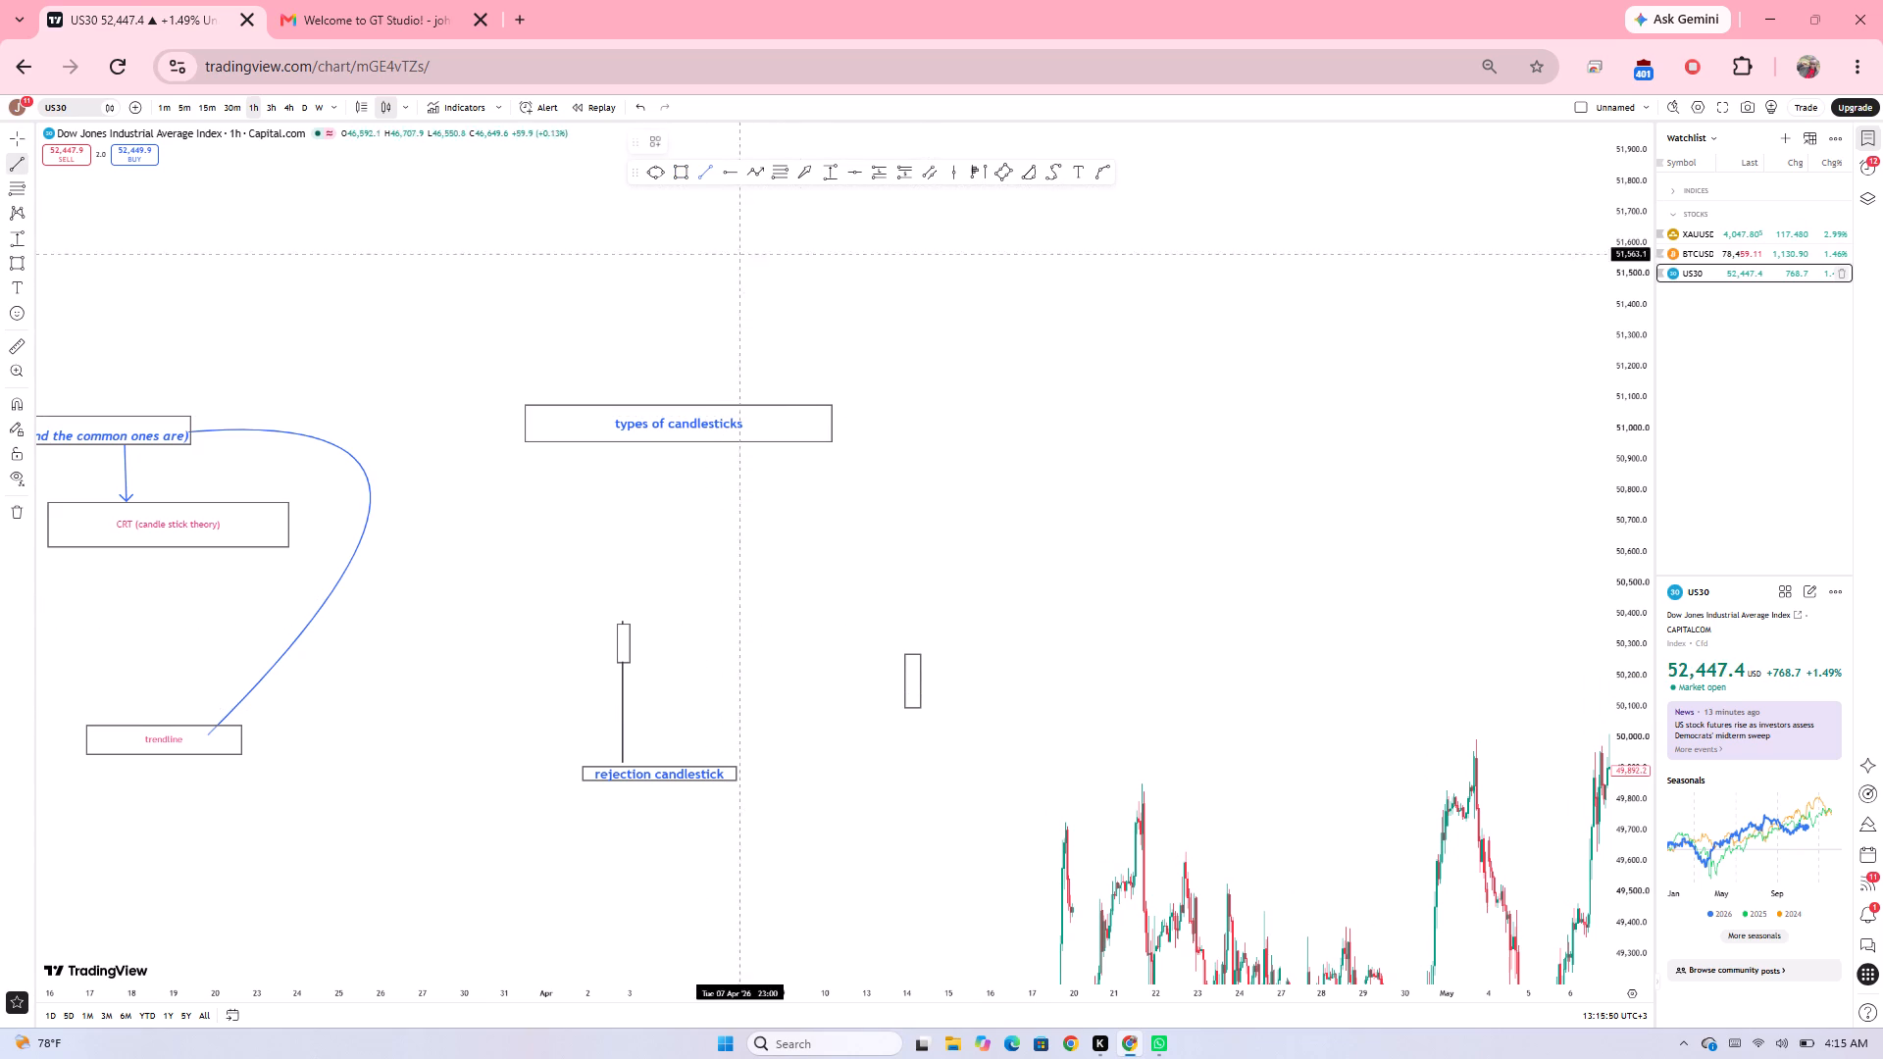
left_click(911, 644)
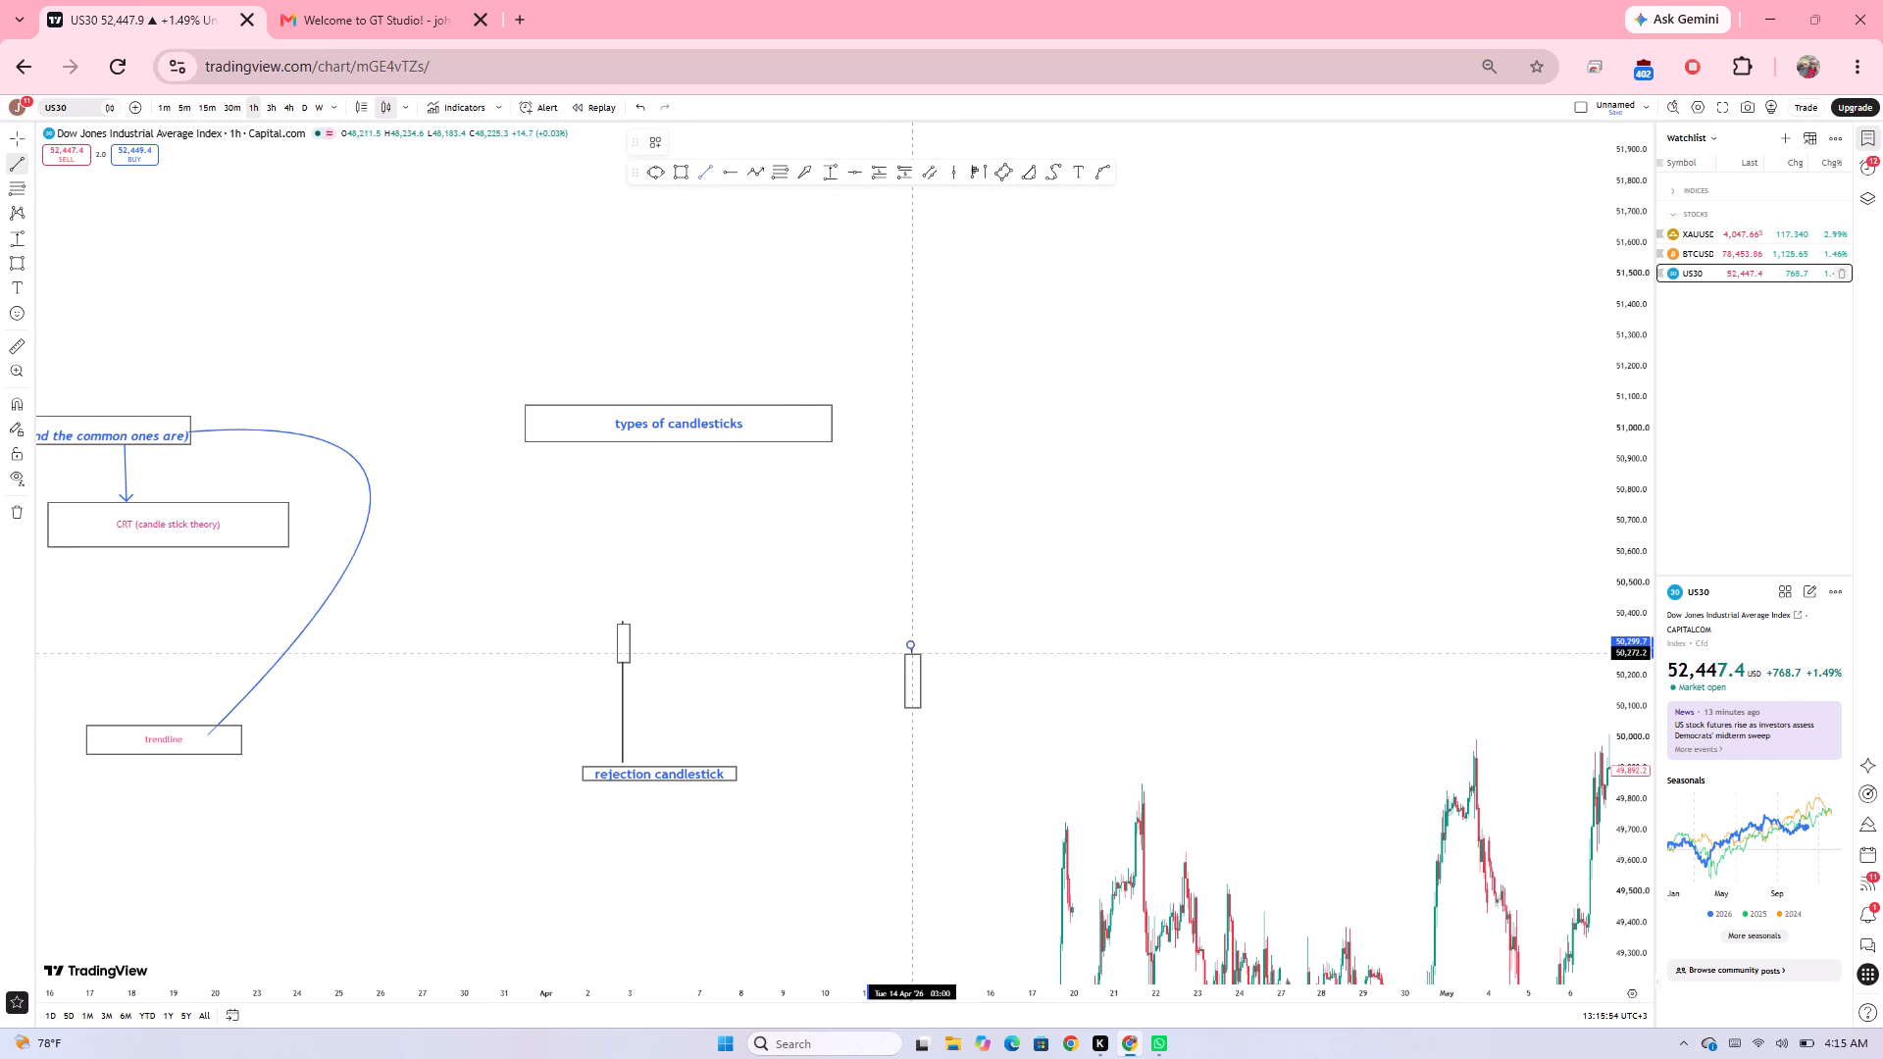
left_click(913, 653)
left_click(911, 644)
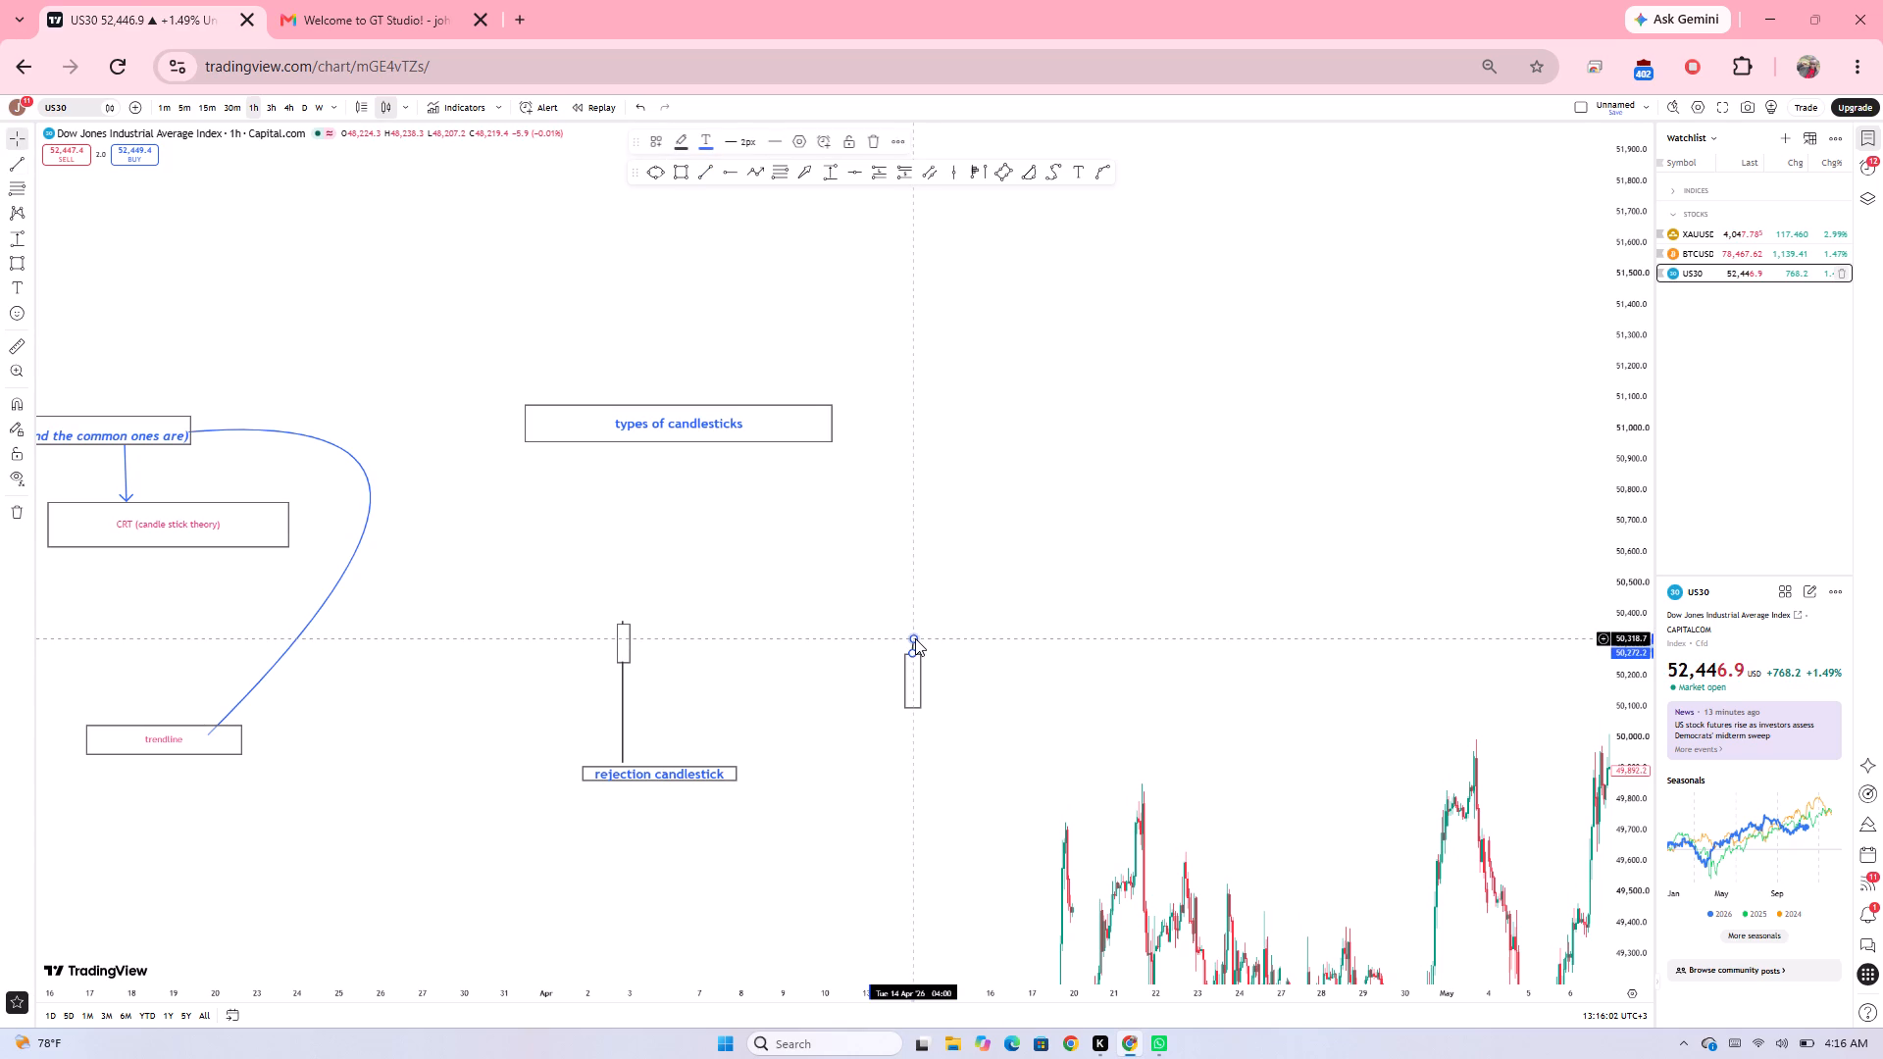
left_click(915, 638)
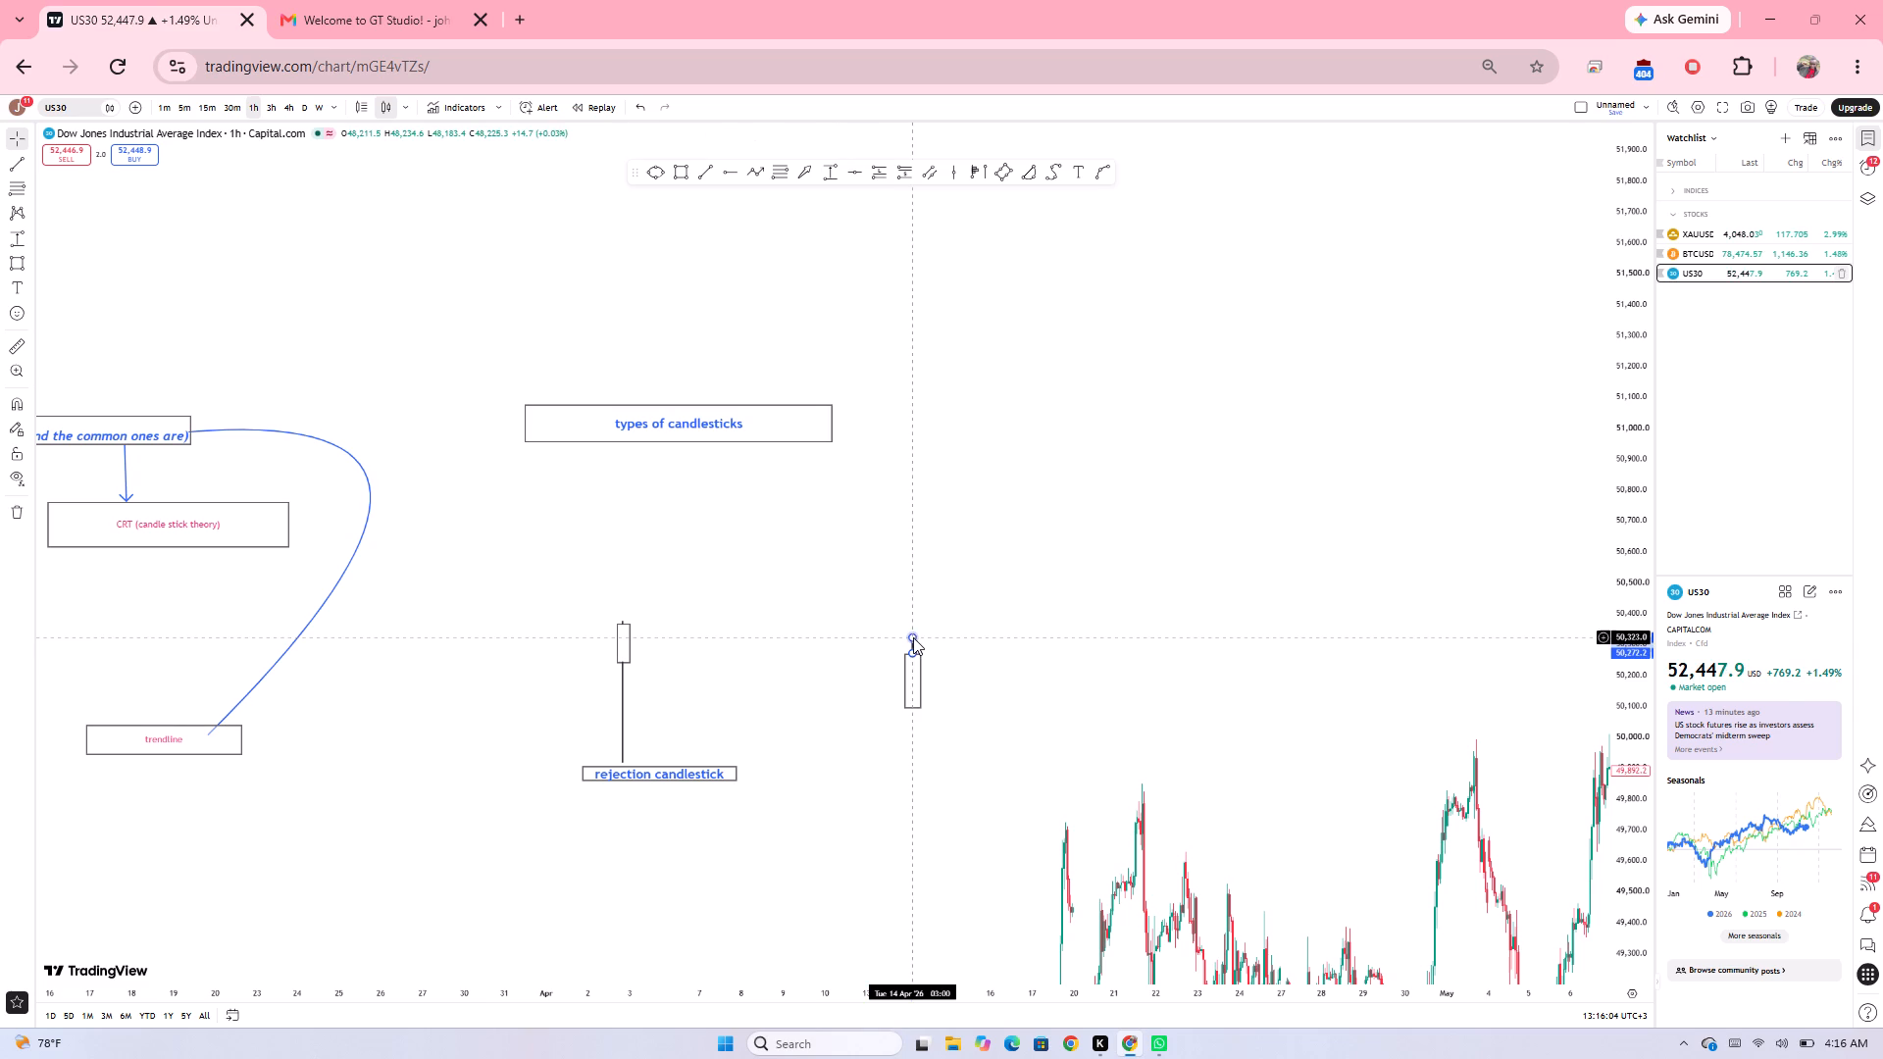
left_click(951, 662)
left_click(1090, 786)
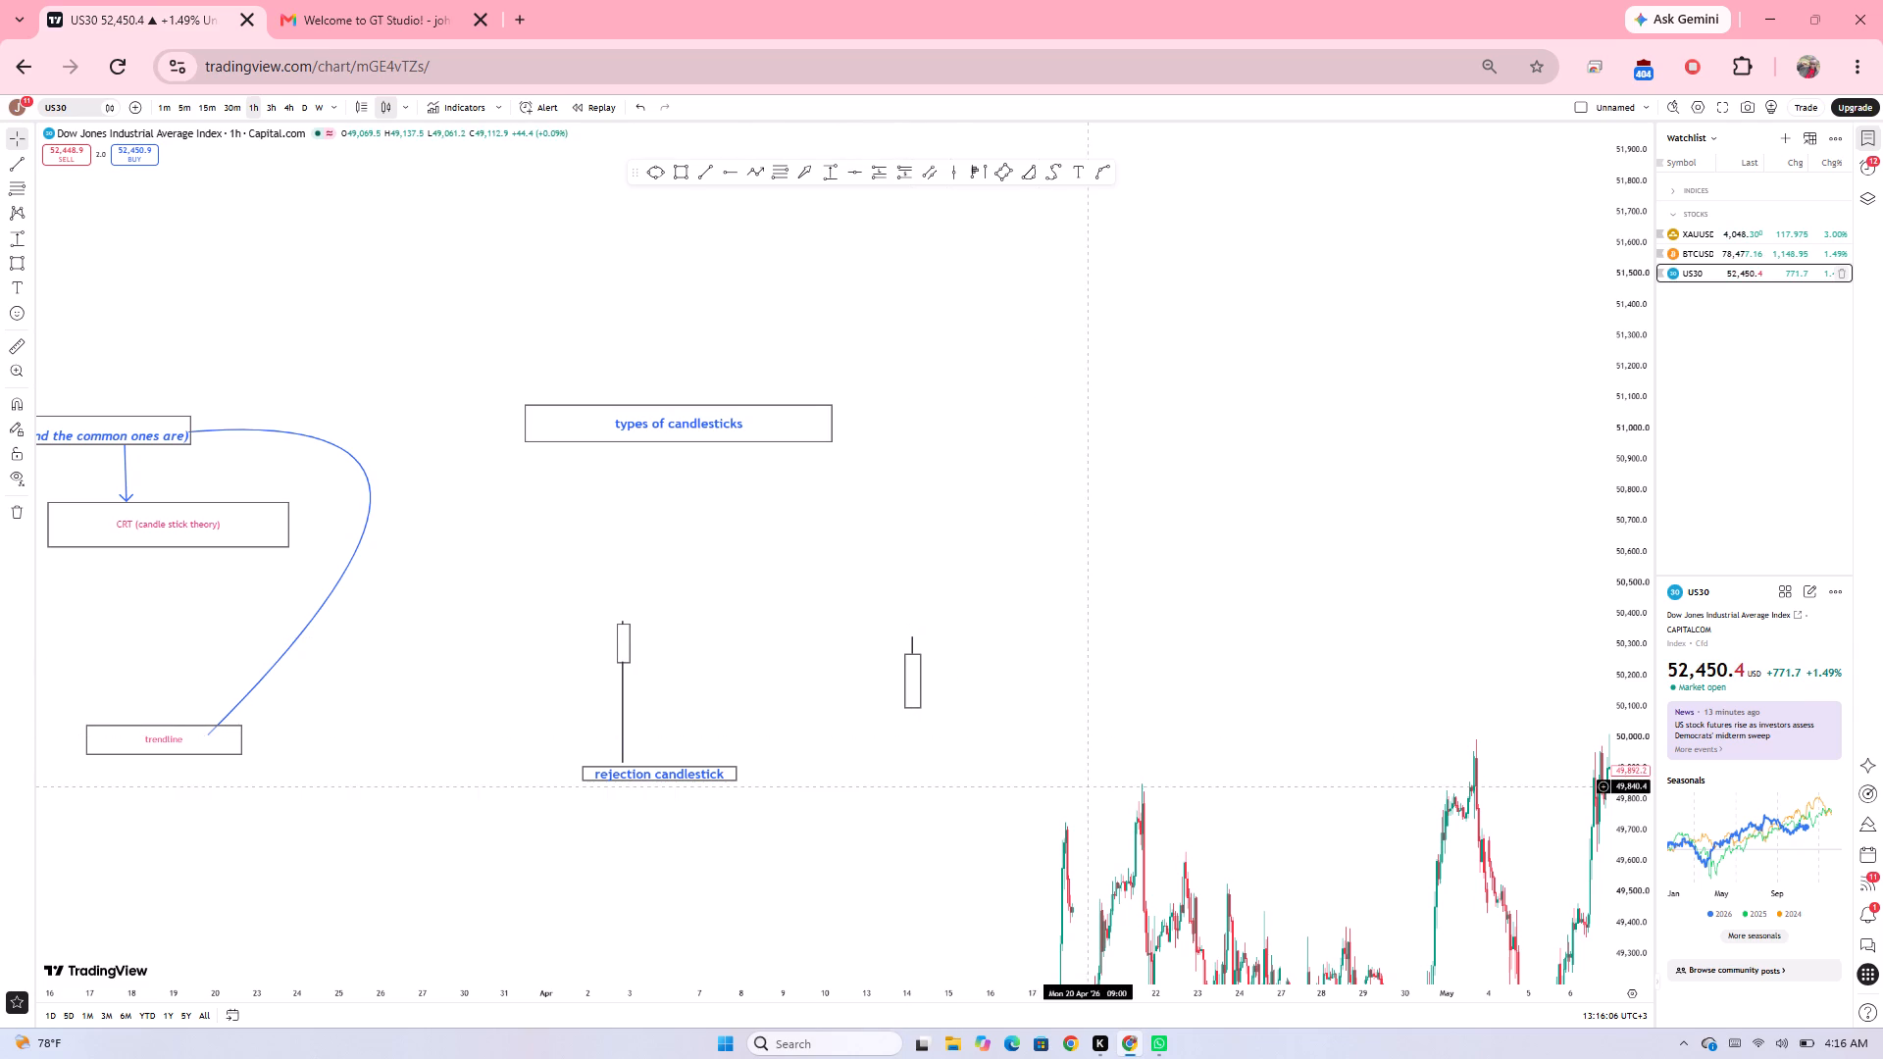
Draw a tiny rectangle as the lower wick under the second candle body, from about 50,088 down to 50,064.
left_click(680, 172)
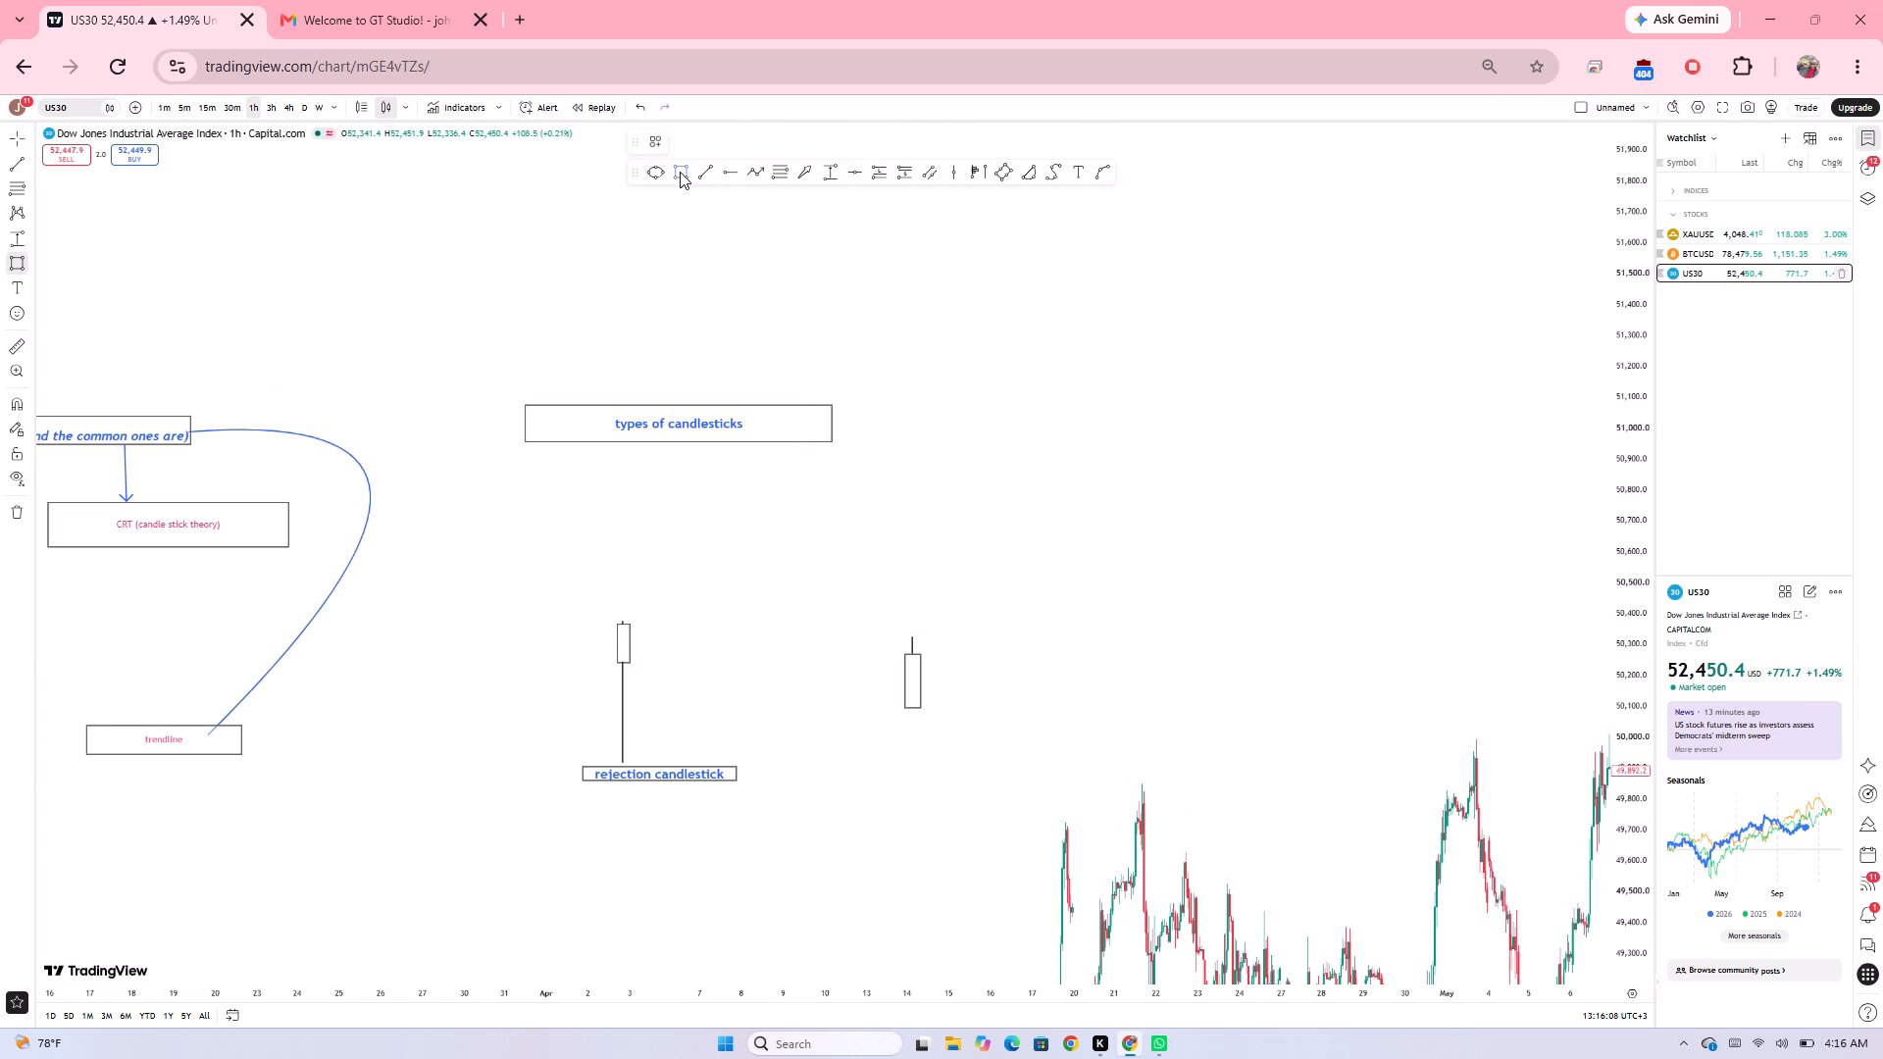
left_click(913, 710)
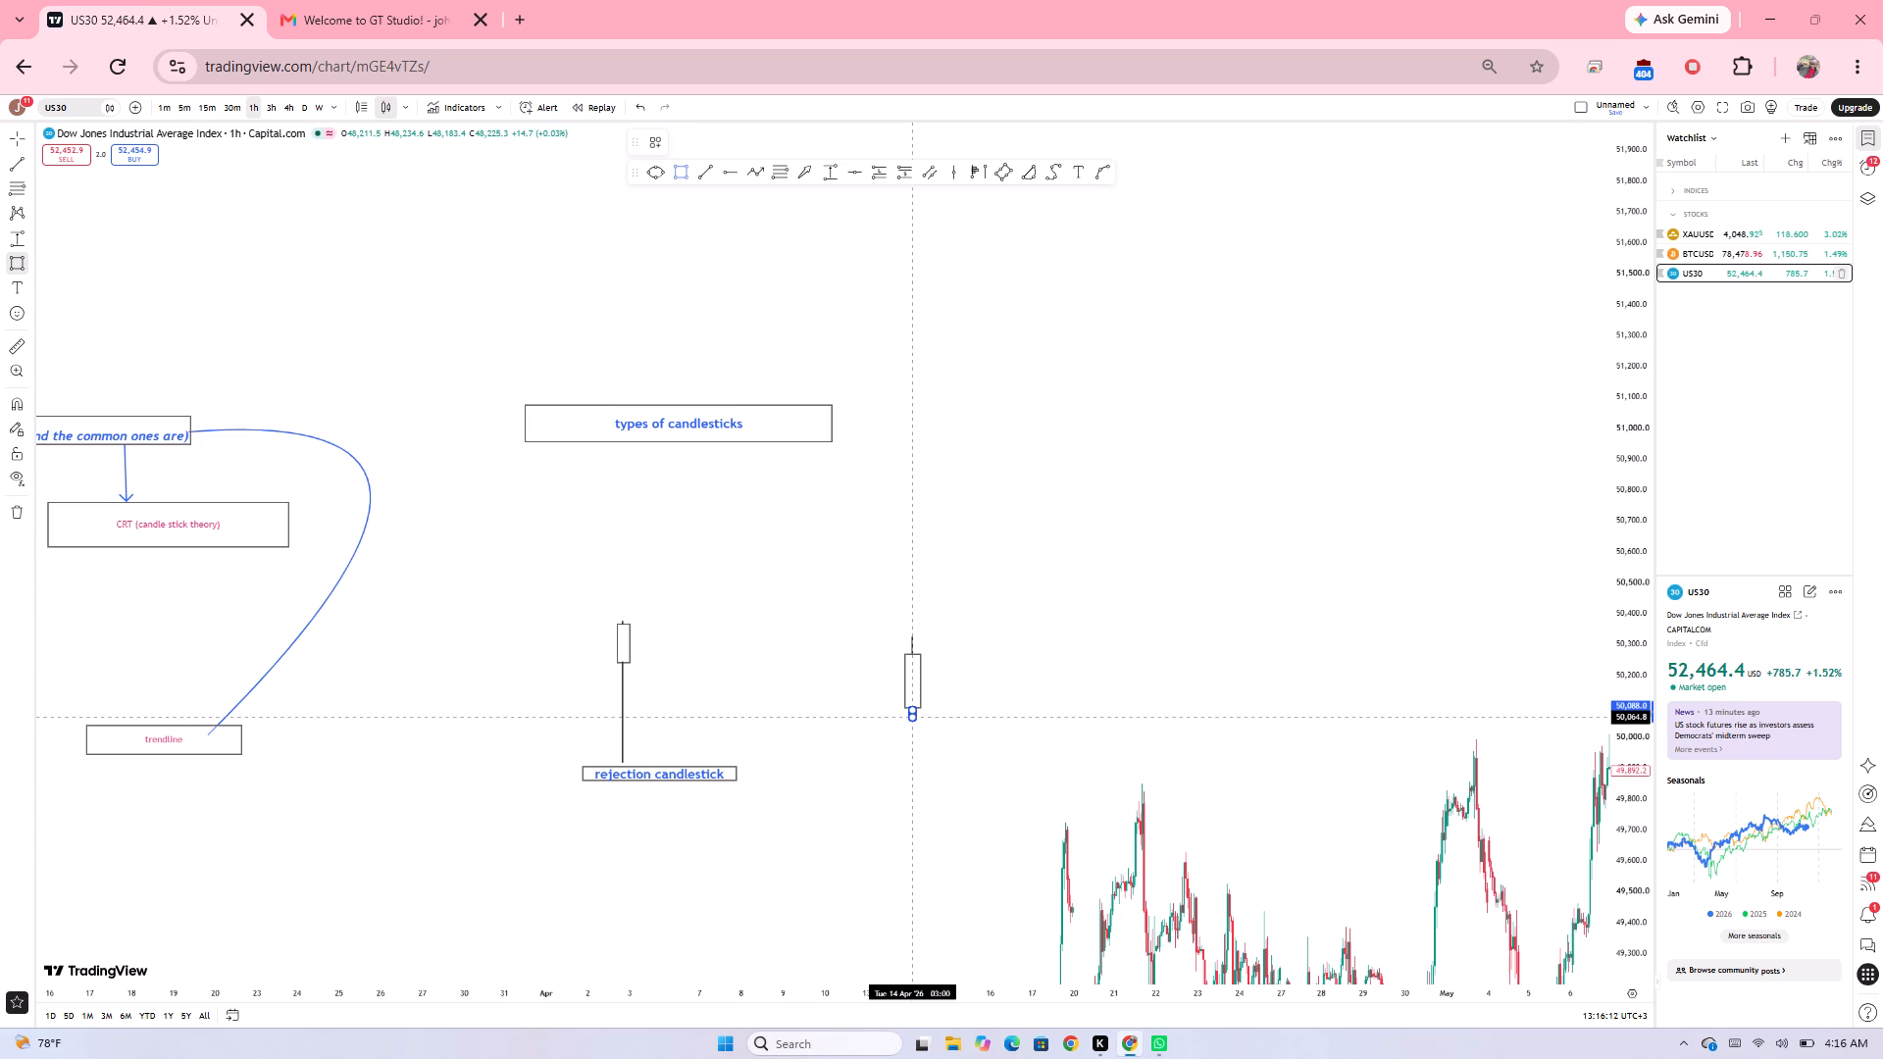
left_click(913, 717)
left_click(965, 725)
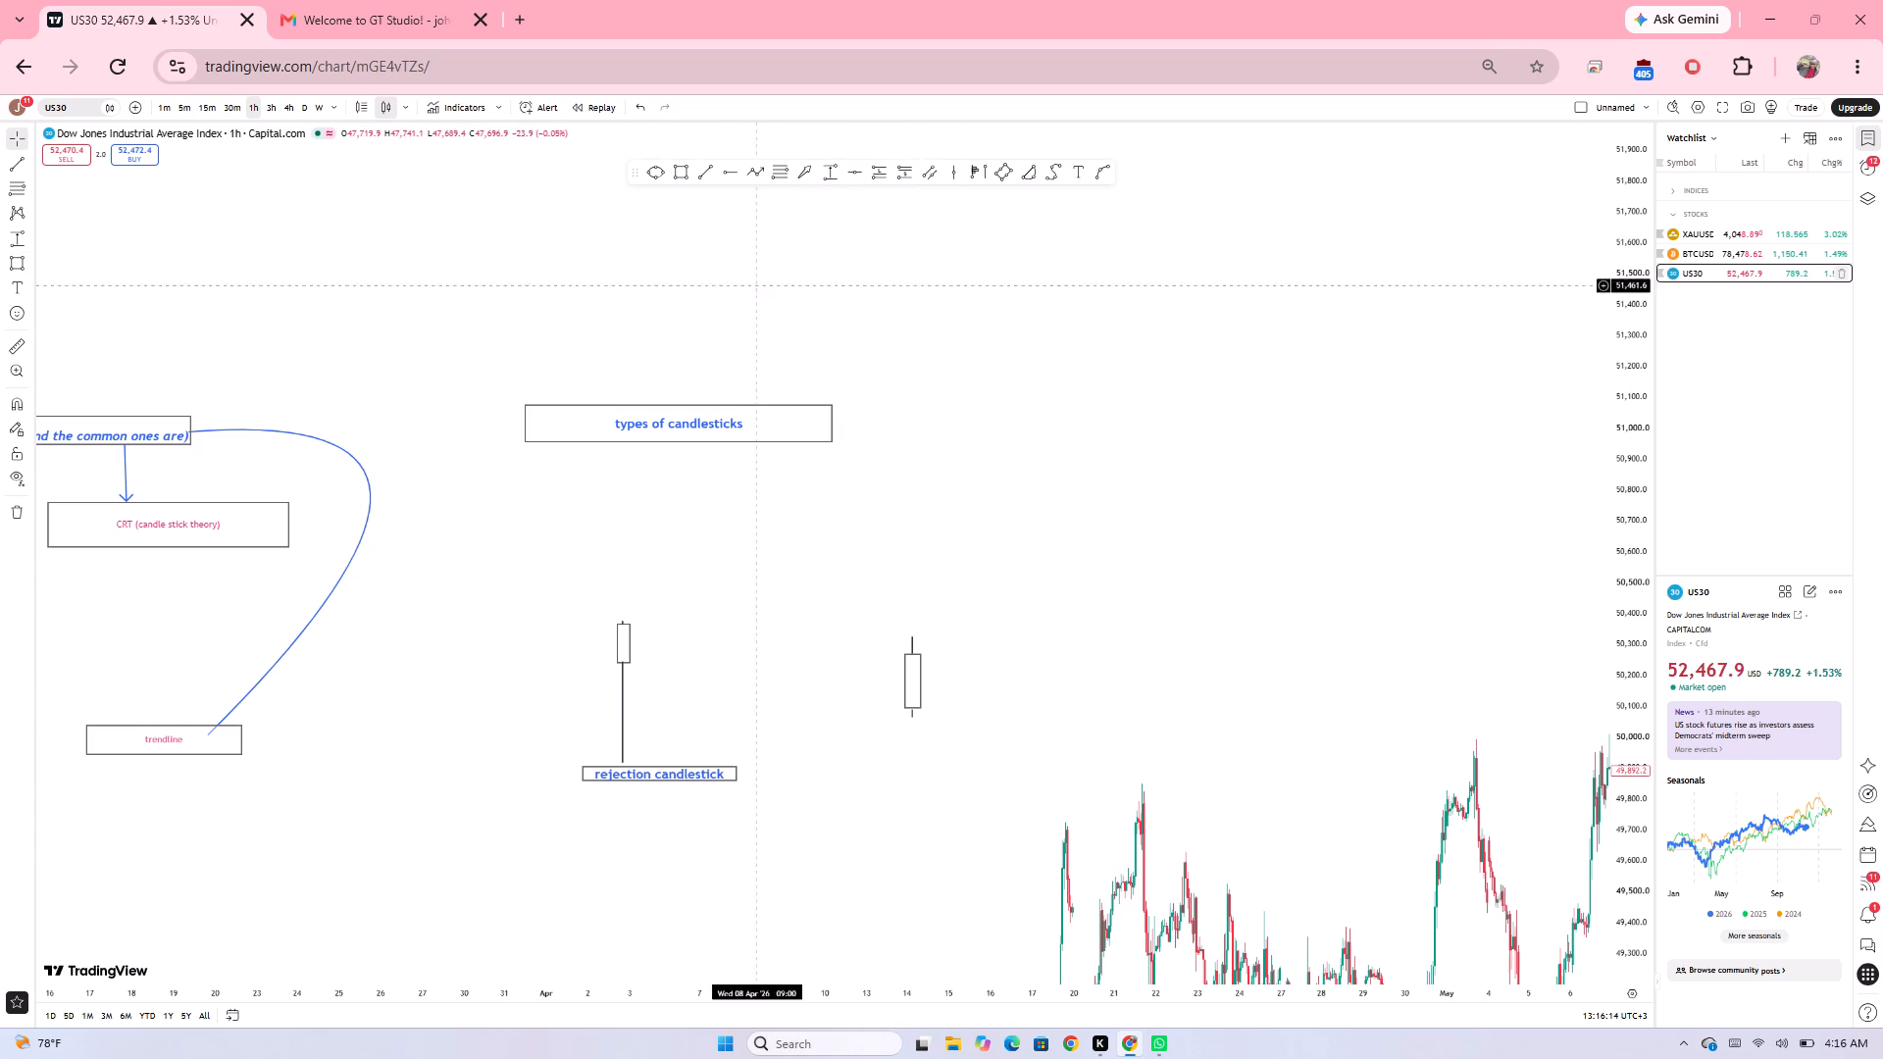
Draw a taller candle body just after the second candle, spanning about 50,528 to 50,071 and narrowed to end late on 14 April.
left_click(679, 168)
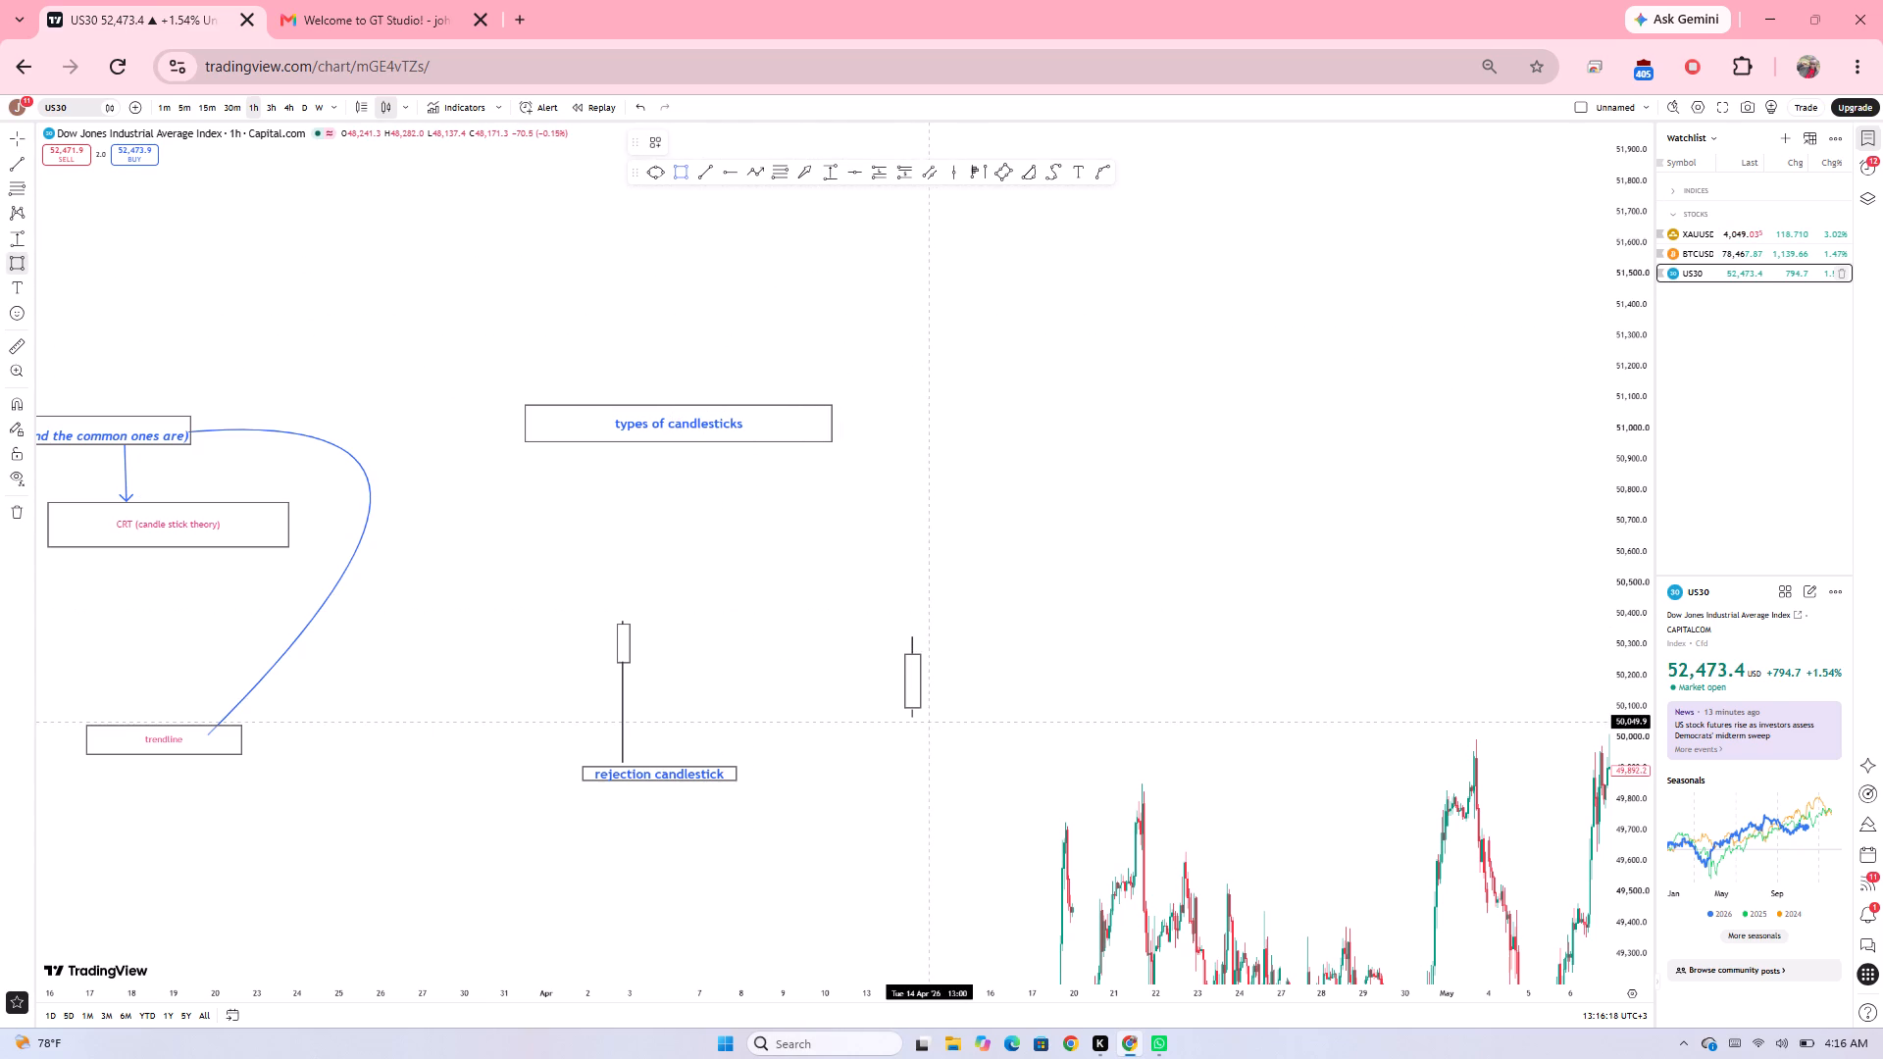
left_click(935, 719)
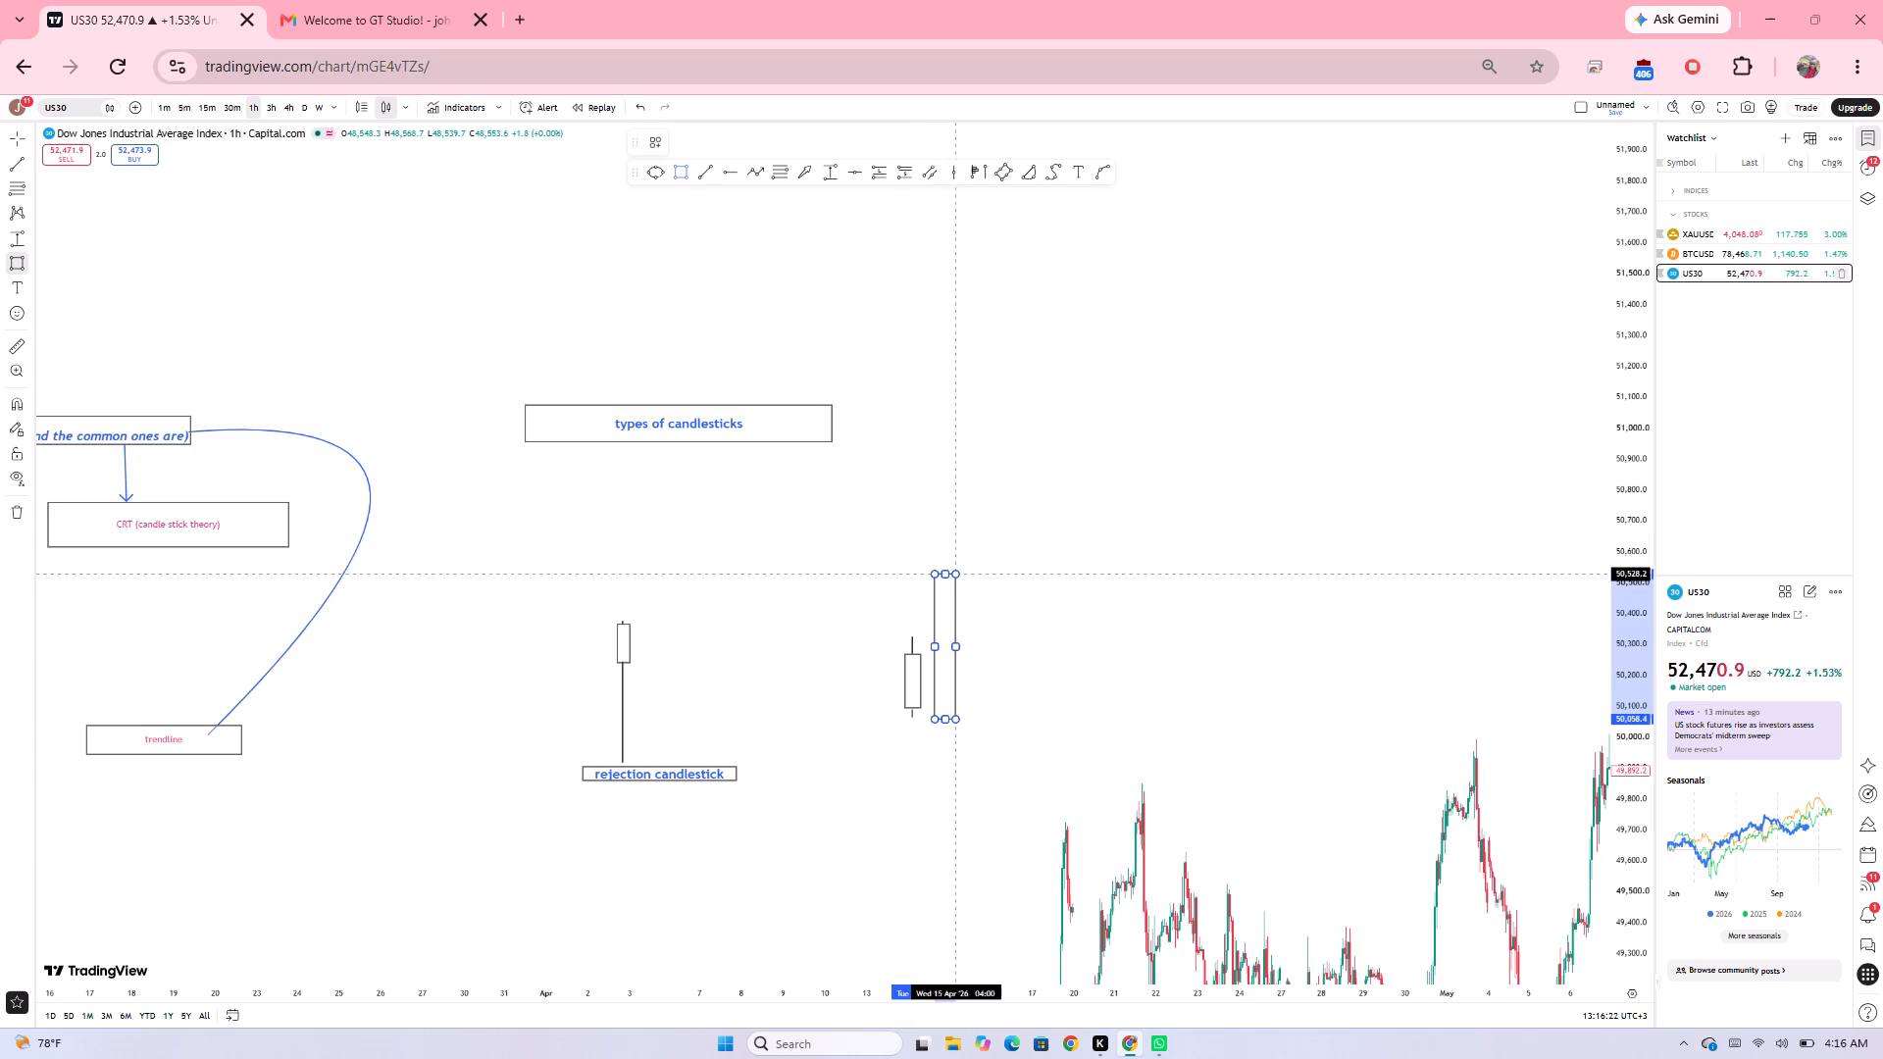
left_click(956, 574)
left_click(1008, 604)
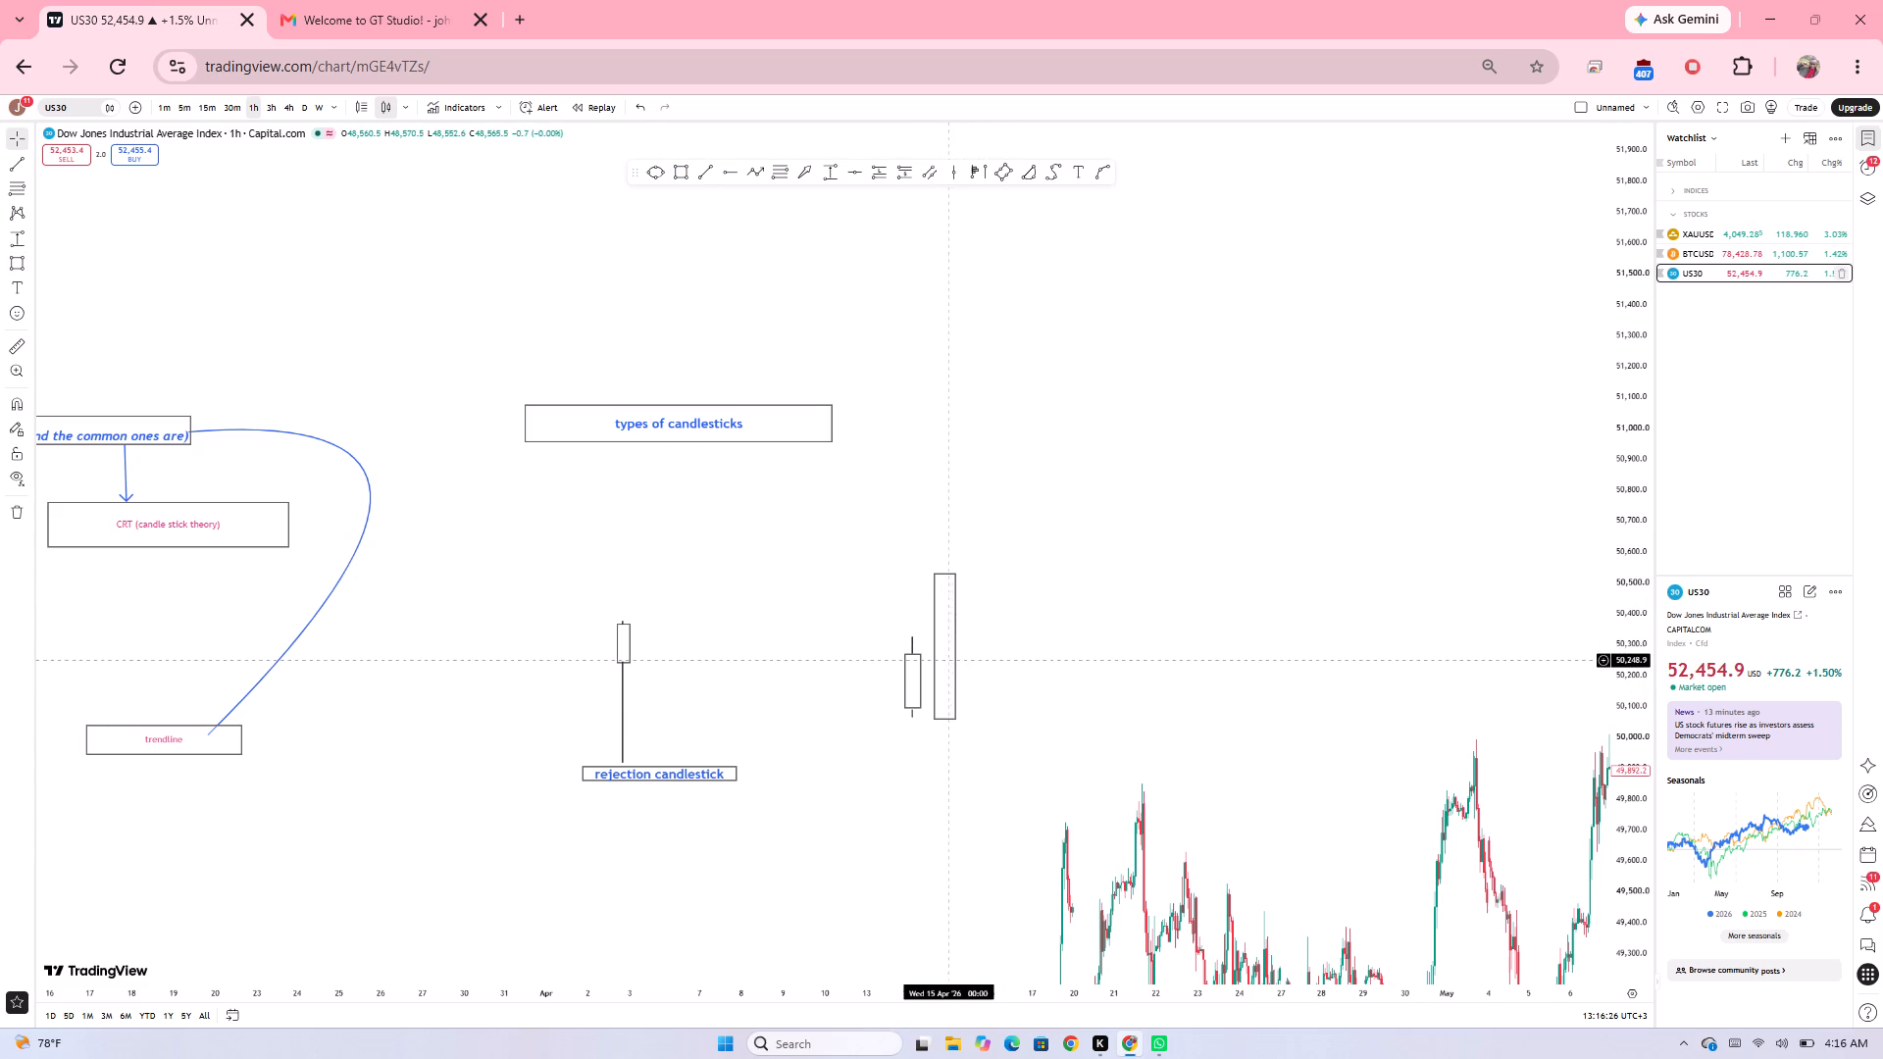
left_click(938, 718)
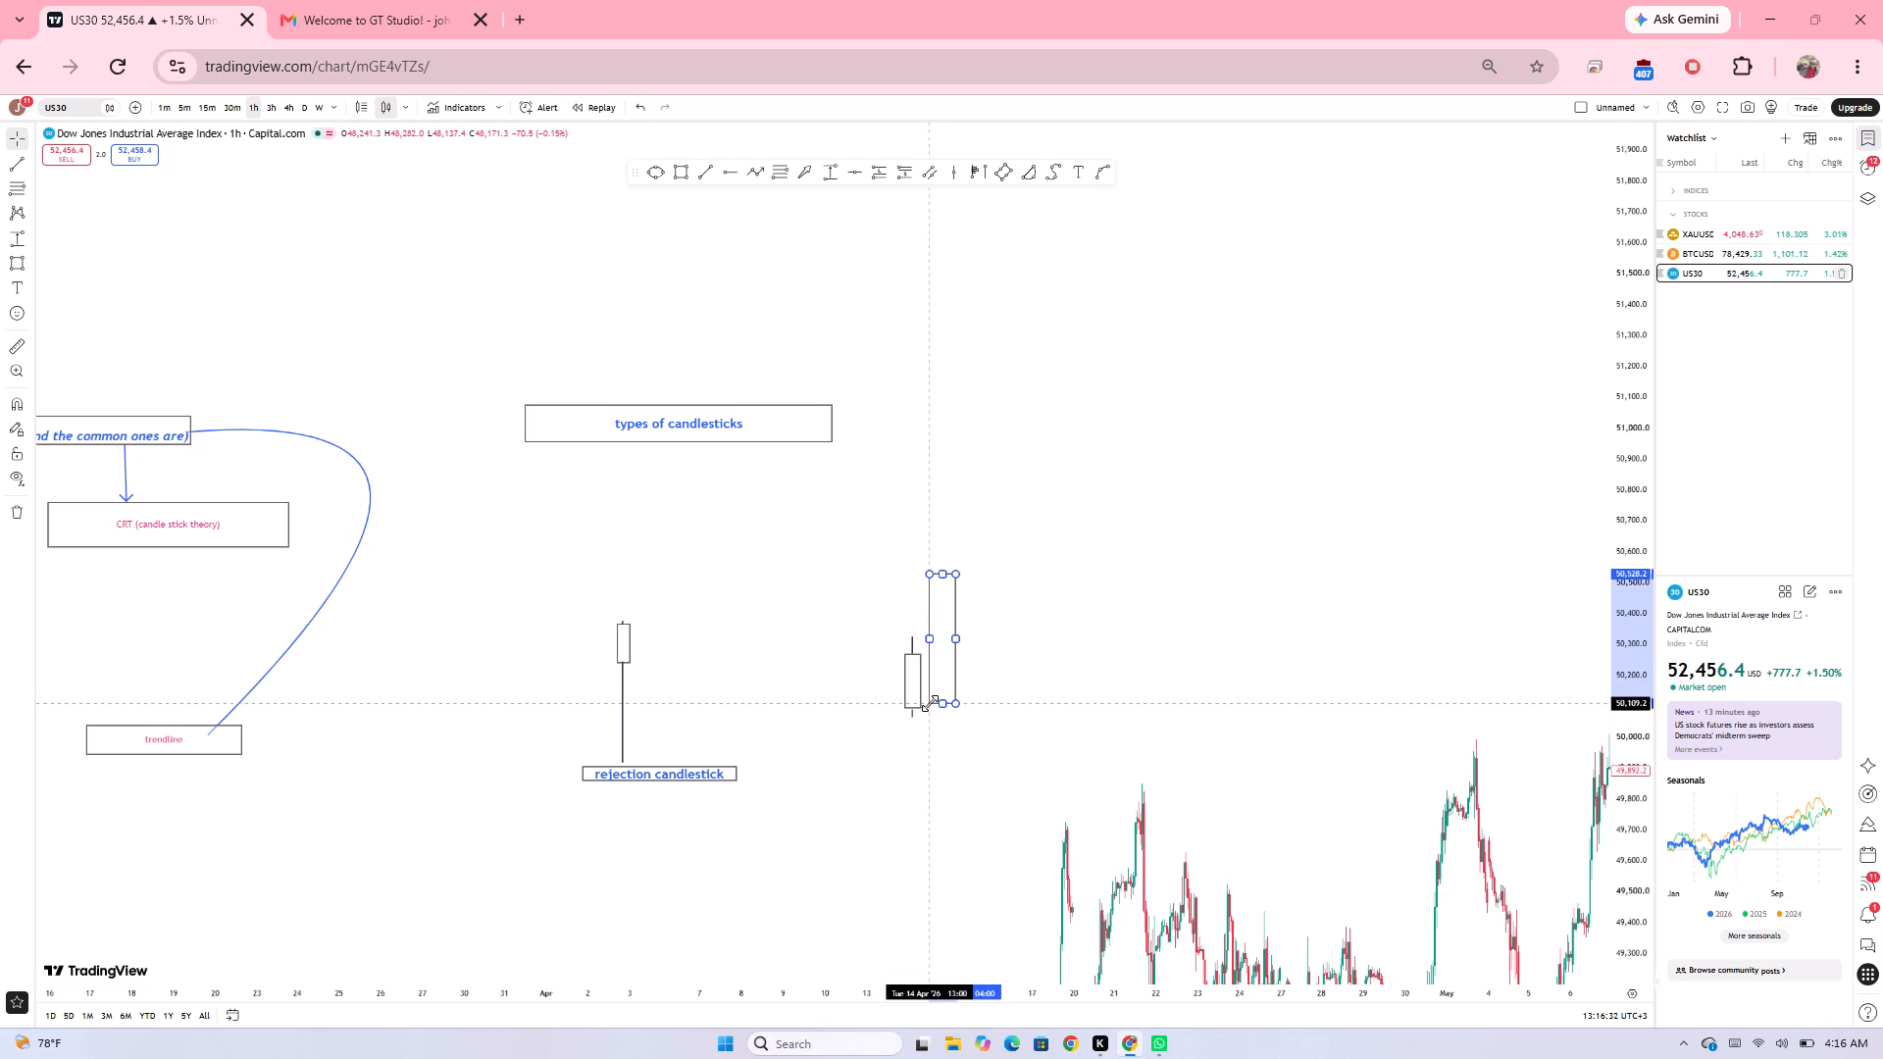
left_click(1033, 673)
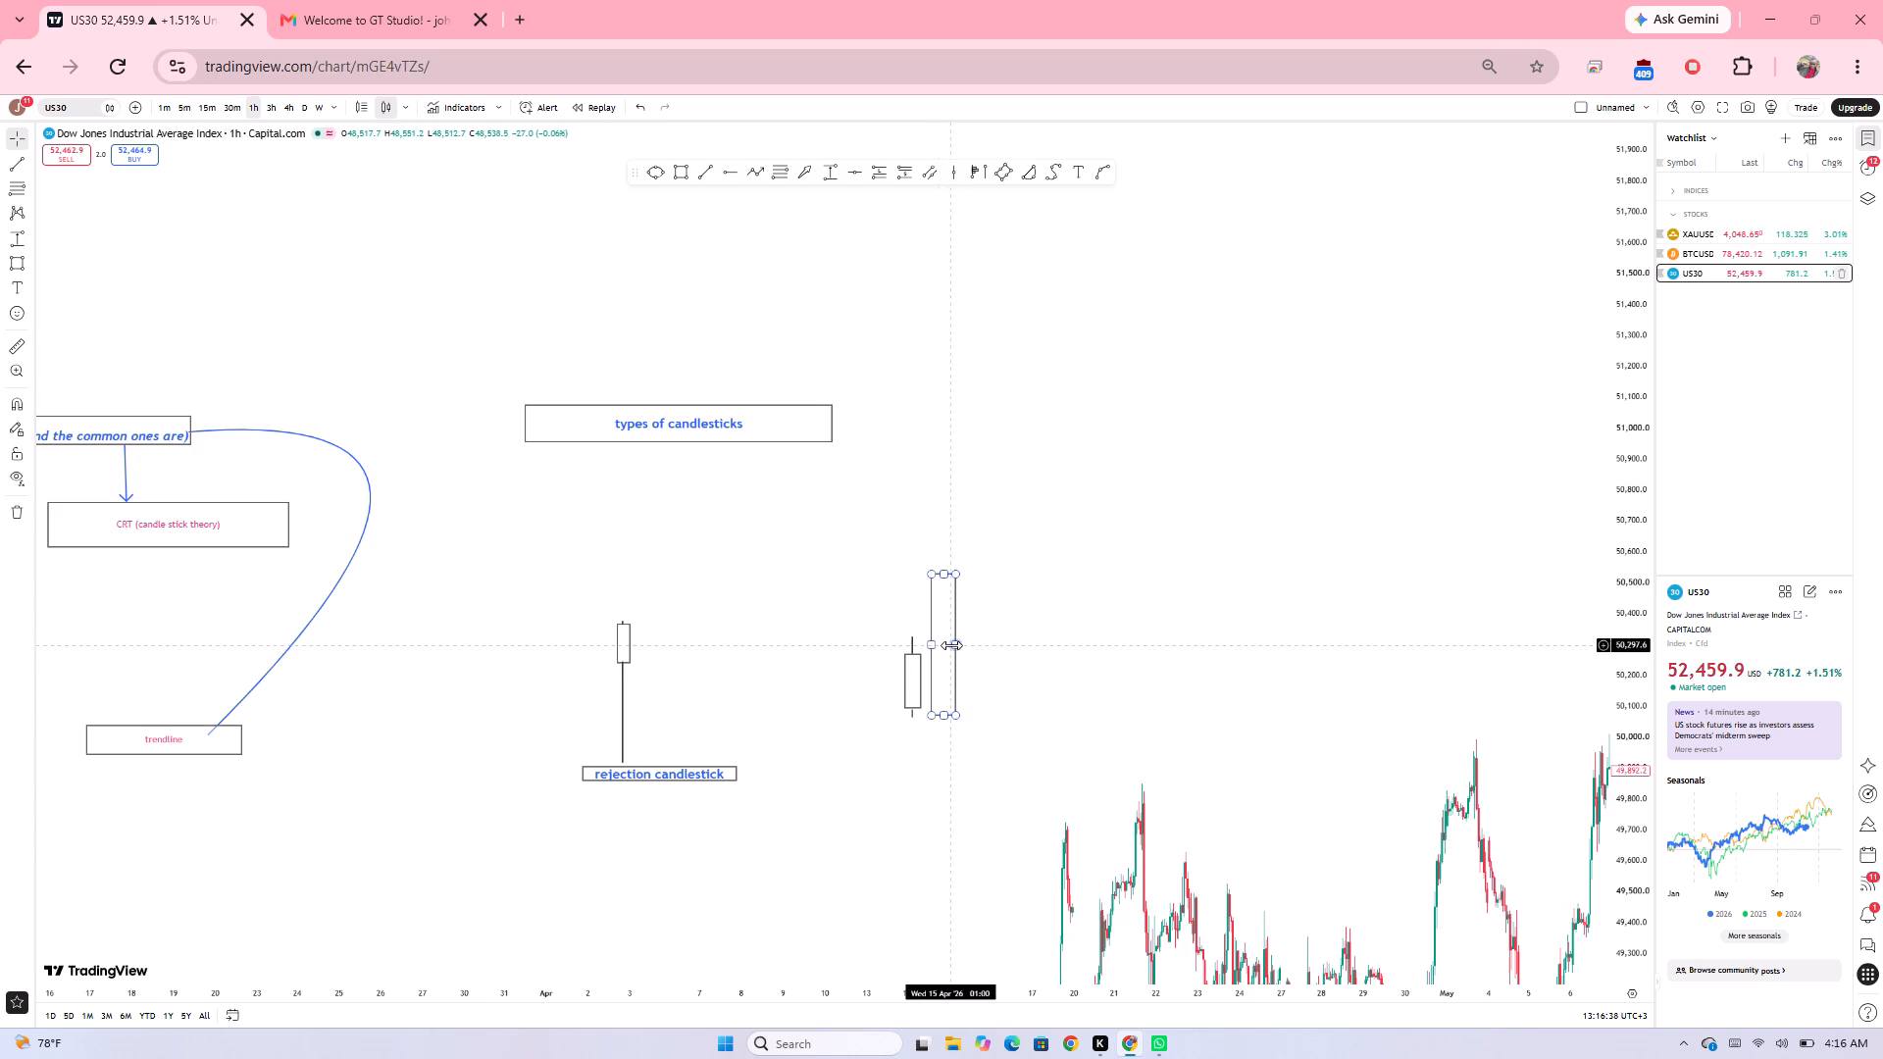
left_click(951, 645)
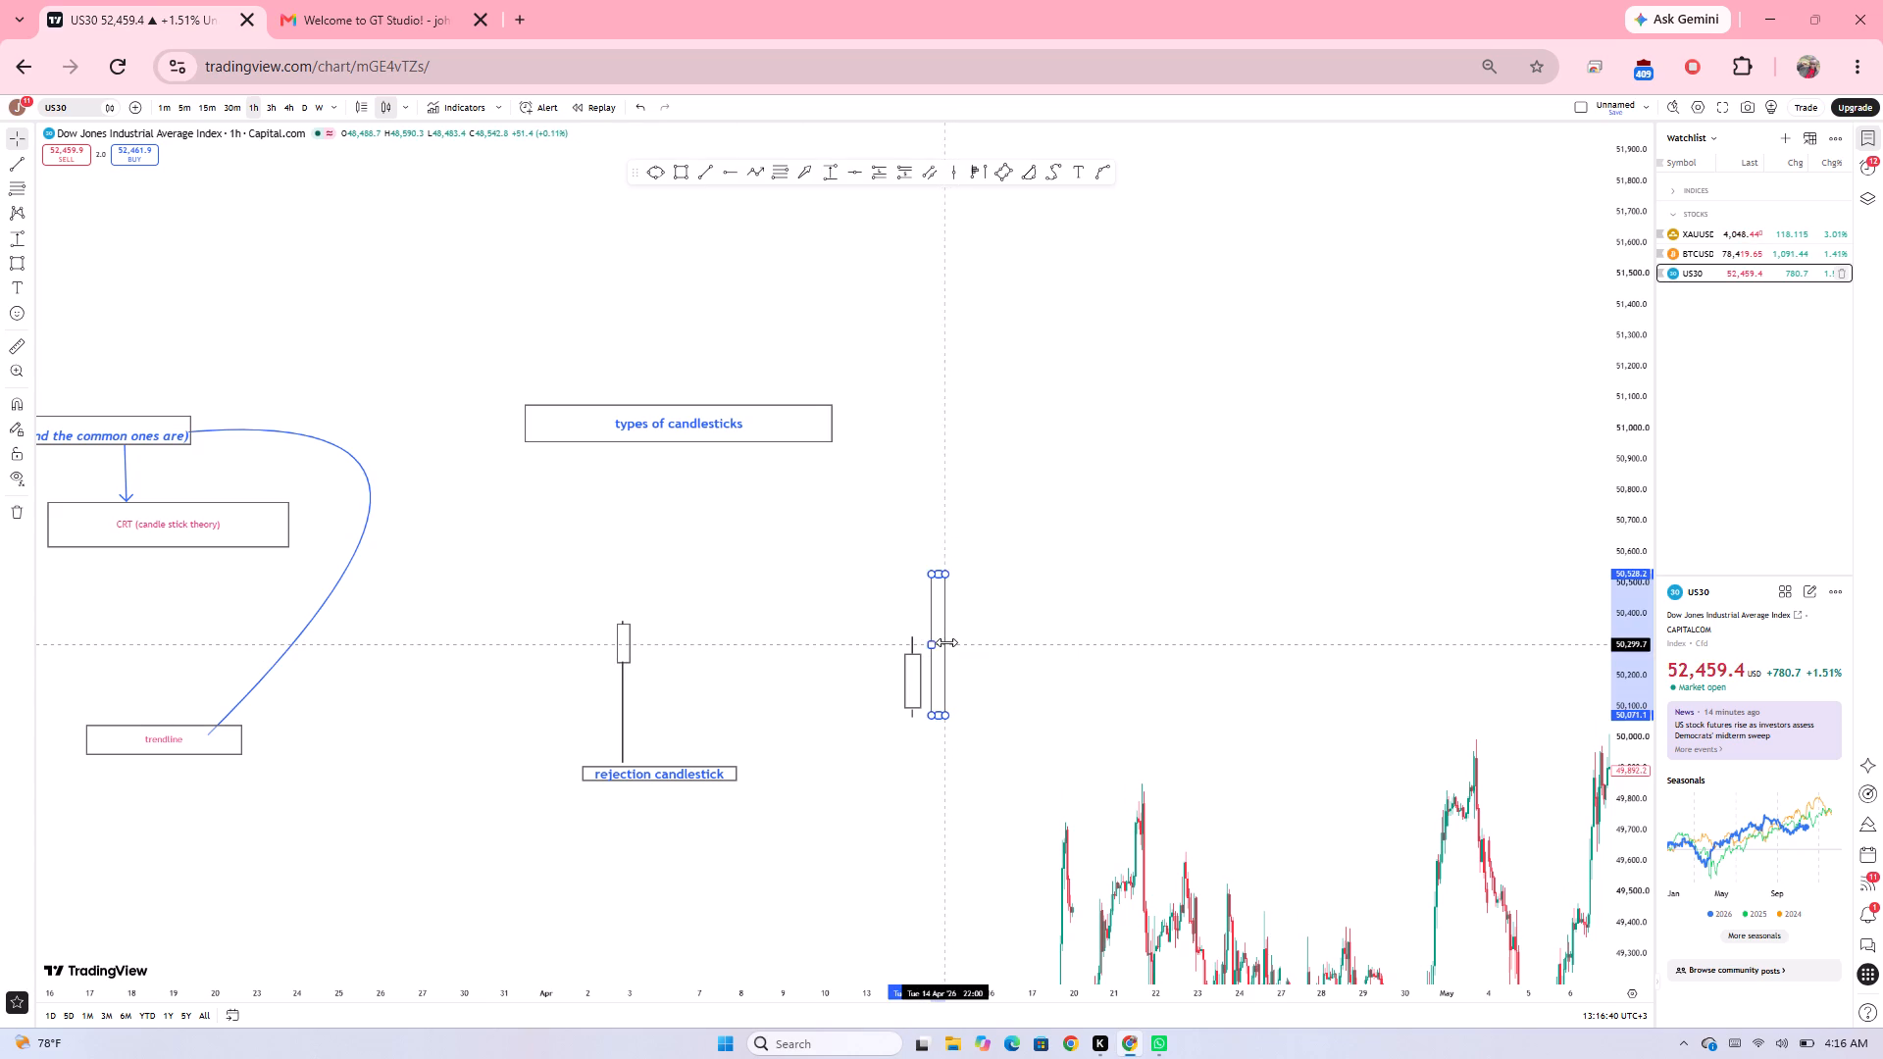
left_click(986, 636)
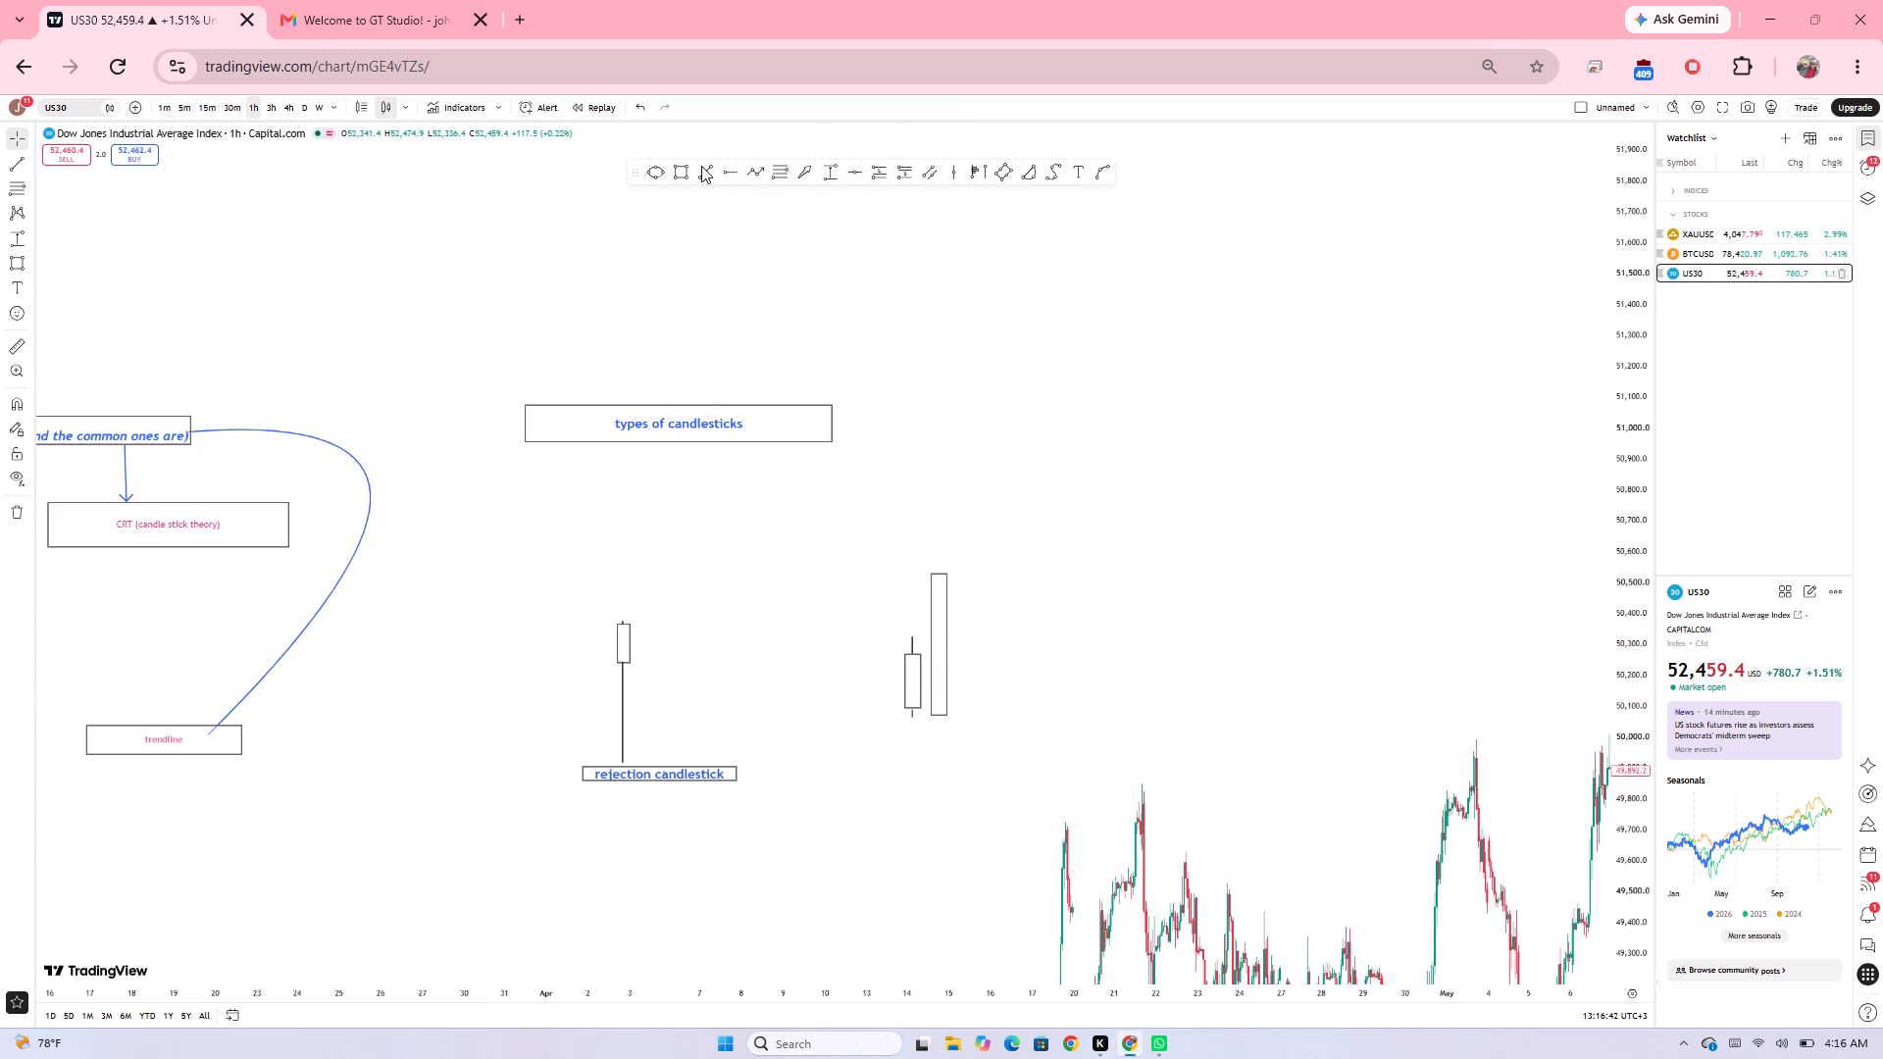
Add a short vertical trendline as the tall candle's upper wick, from about 50,539 up to 50,596.
left_click(701, 166)
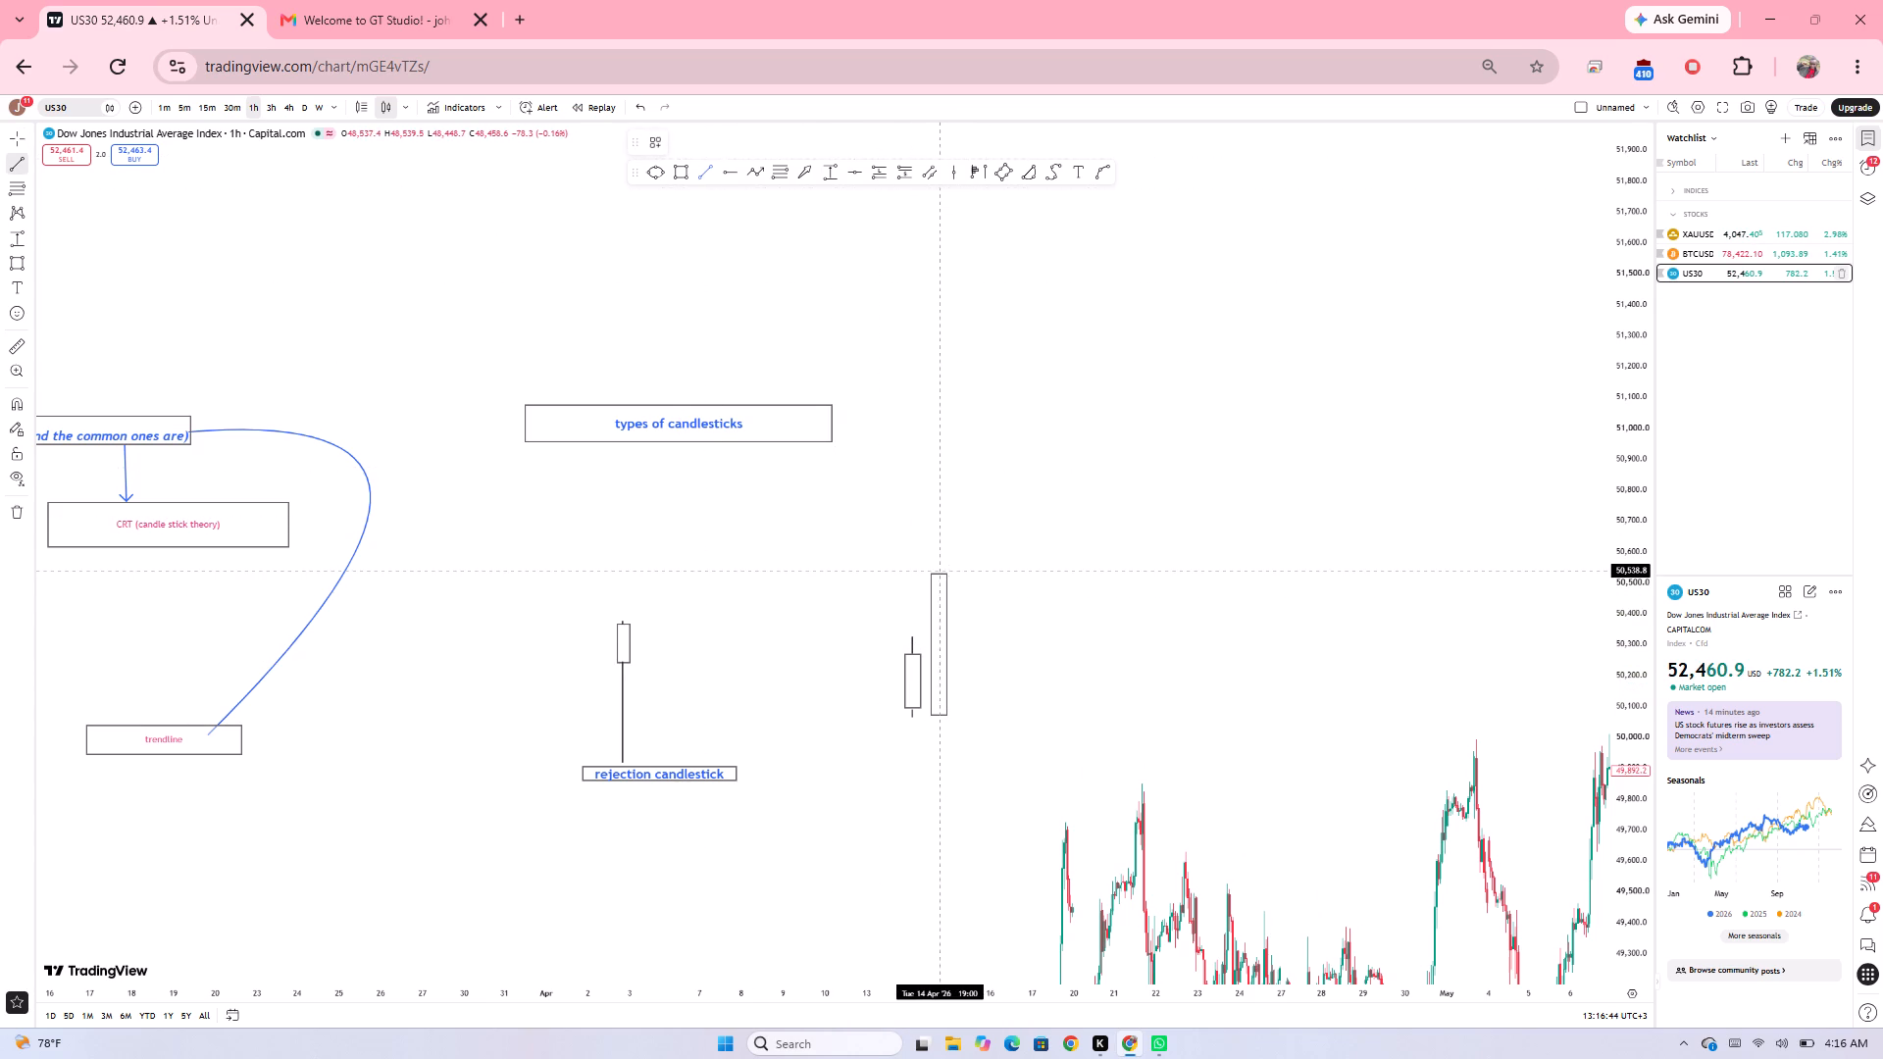
left_click_drag(939, 571, 938, 557)
left_click(938, 557)
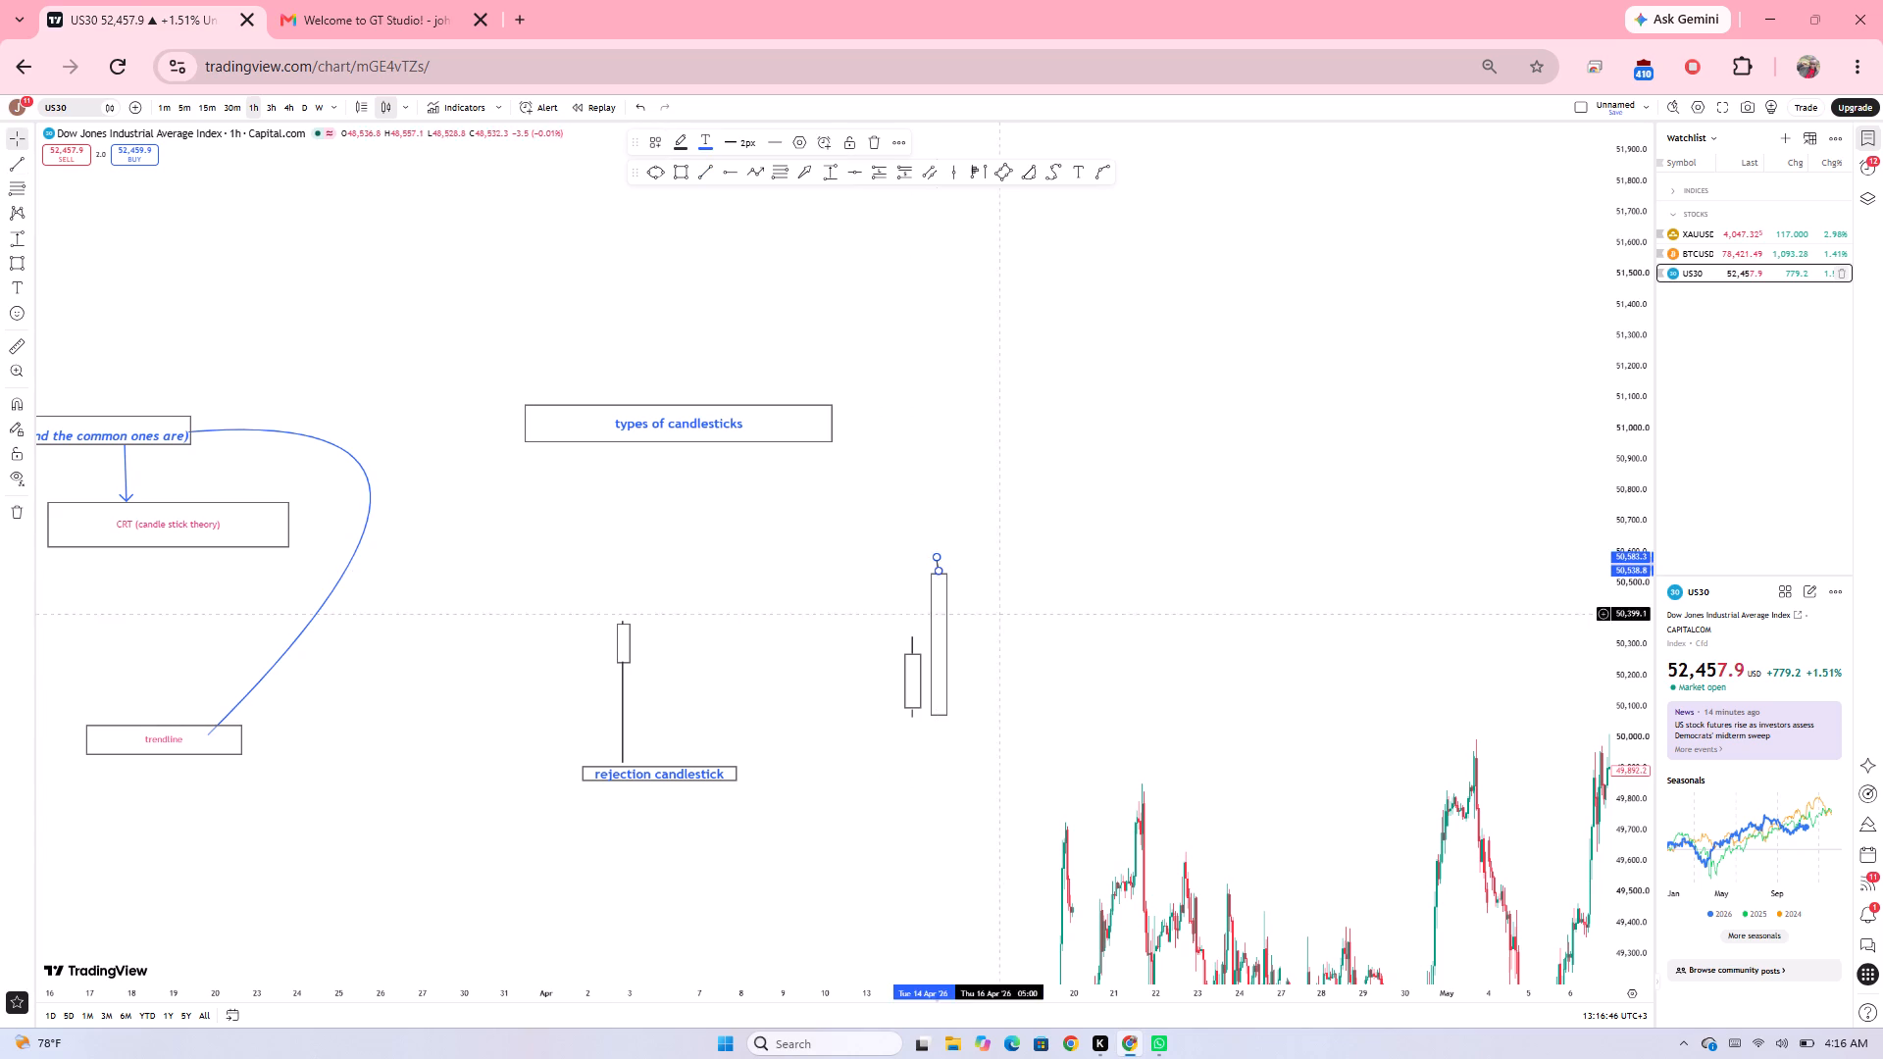
left_click(941, 555)
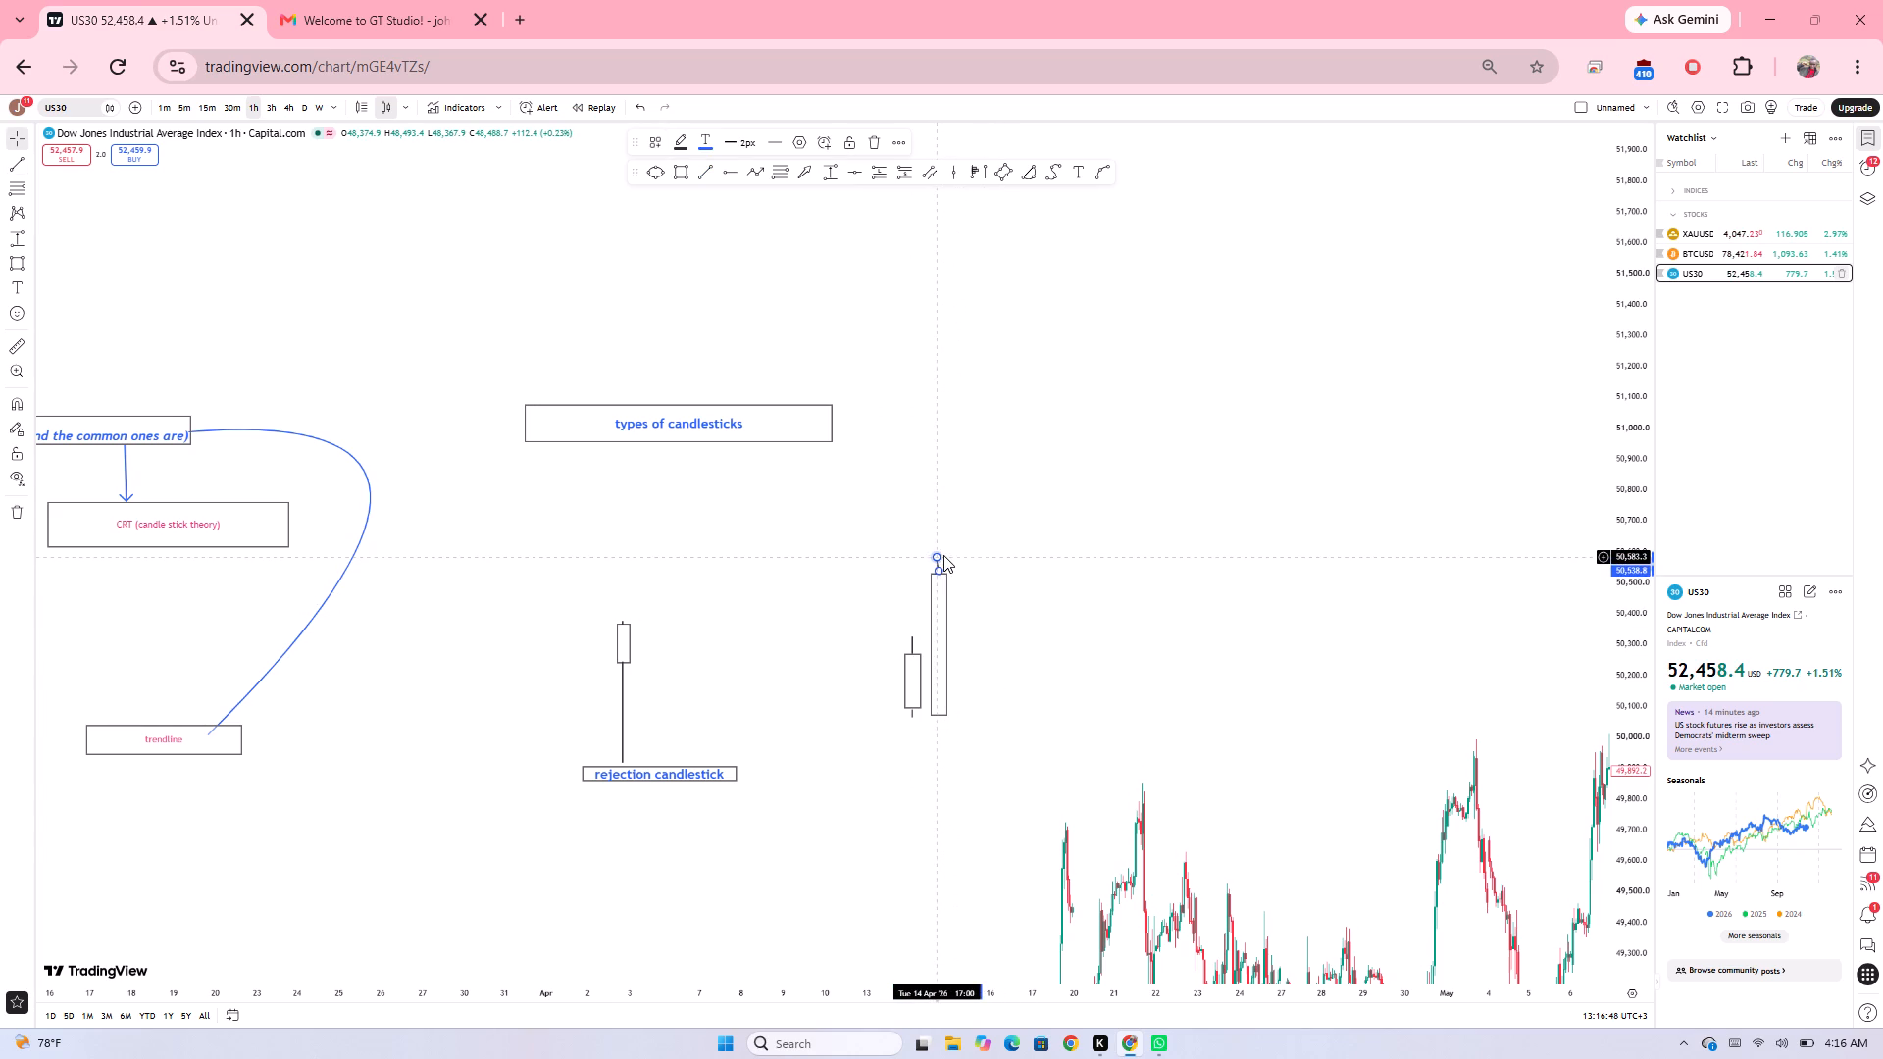
left_click(984, 597)
Add a short vertical trendline as the tall candle's lower wick, from about 50,062 down to 50,033.
left_click(701, 168)
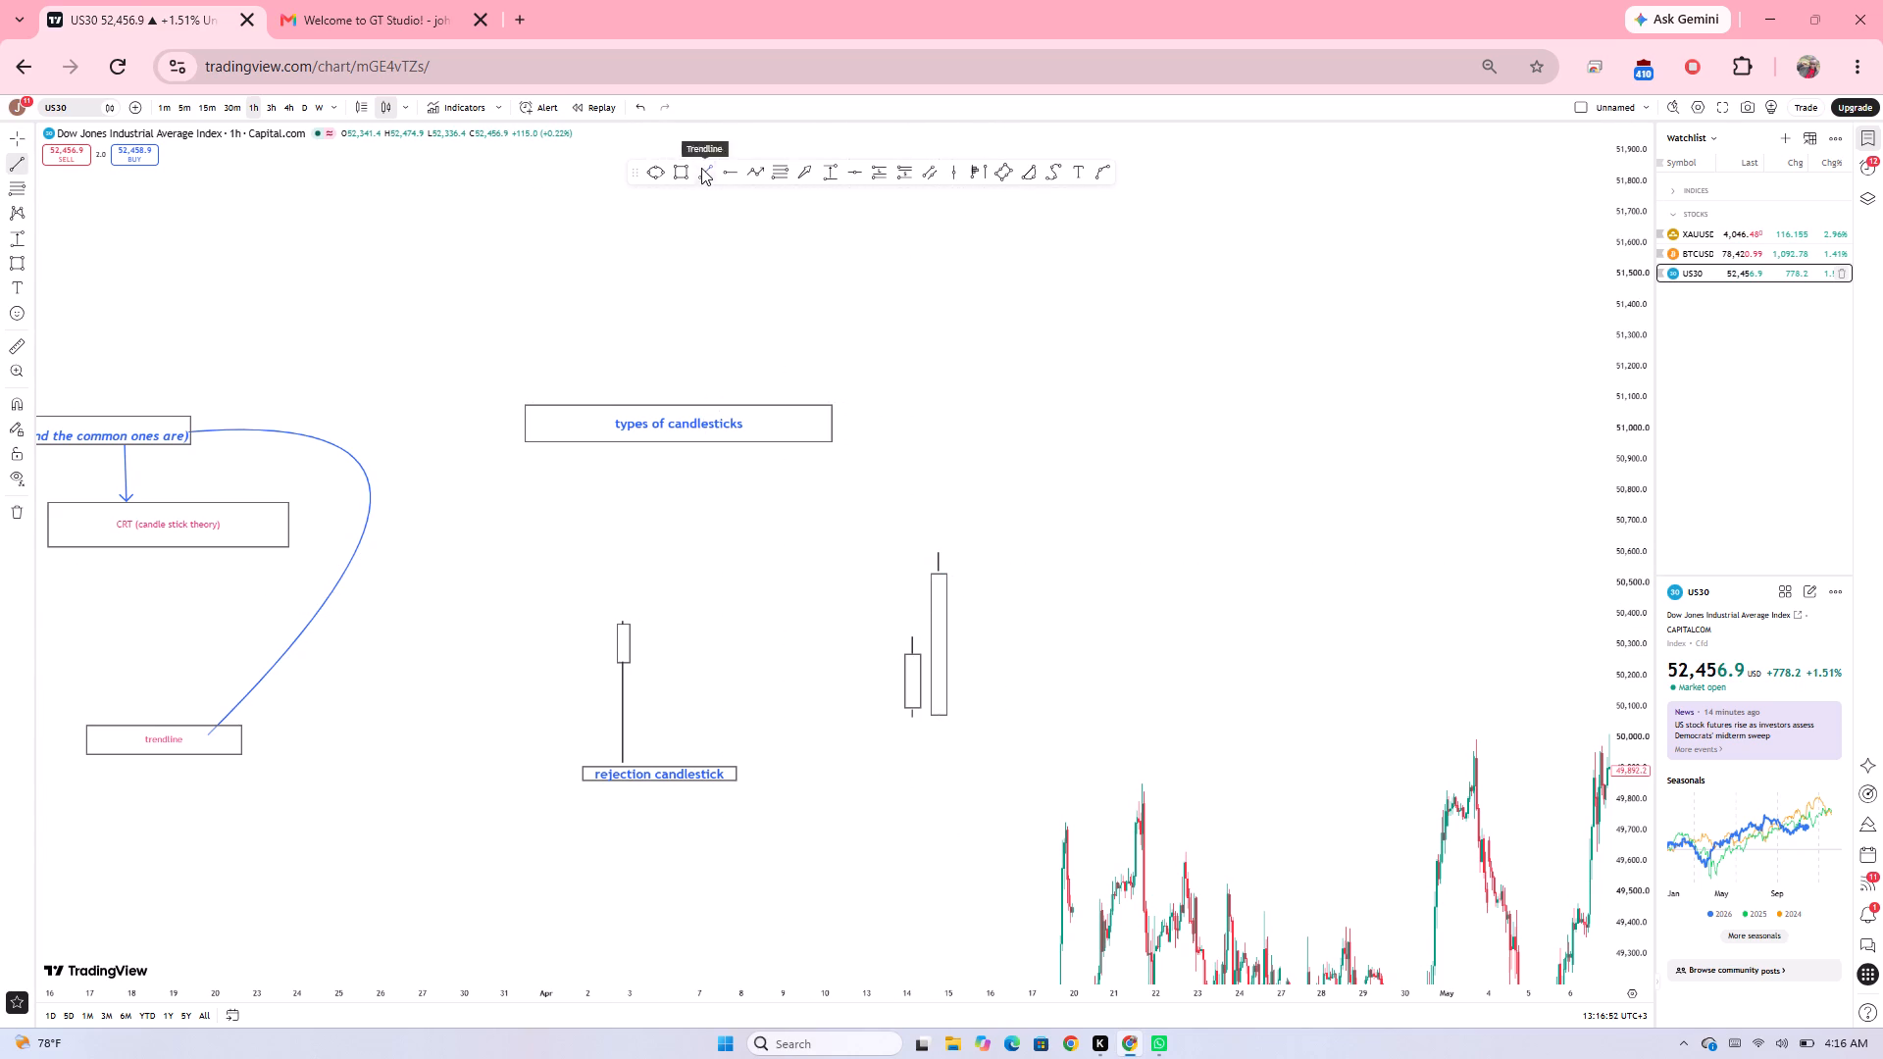
left_click_drag(939, 718, 939, 727)
left_click(939, 727)
left_click(939, 727)
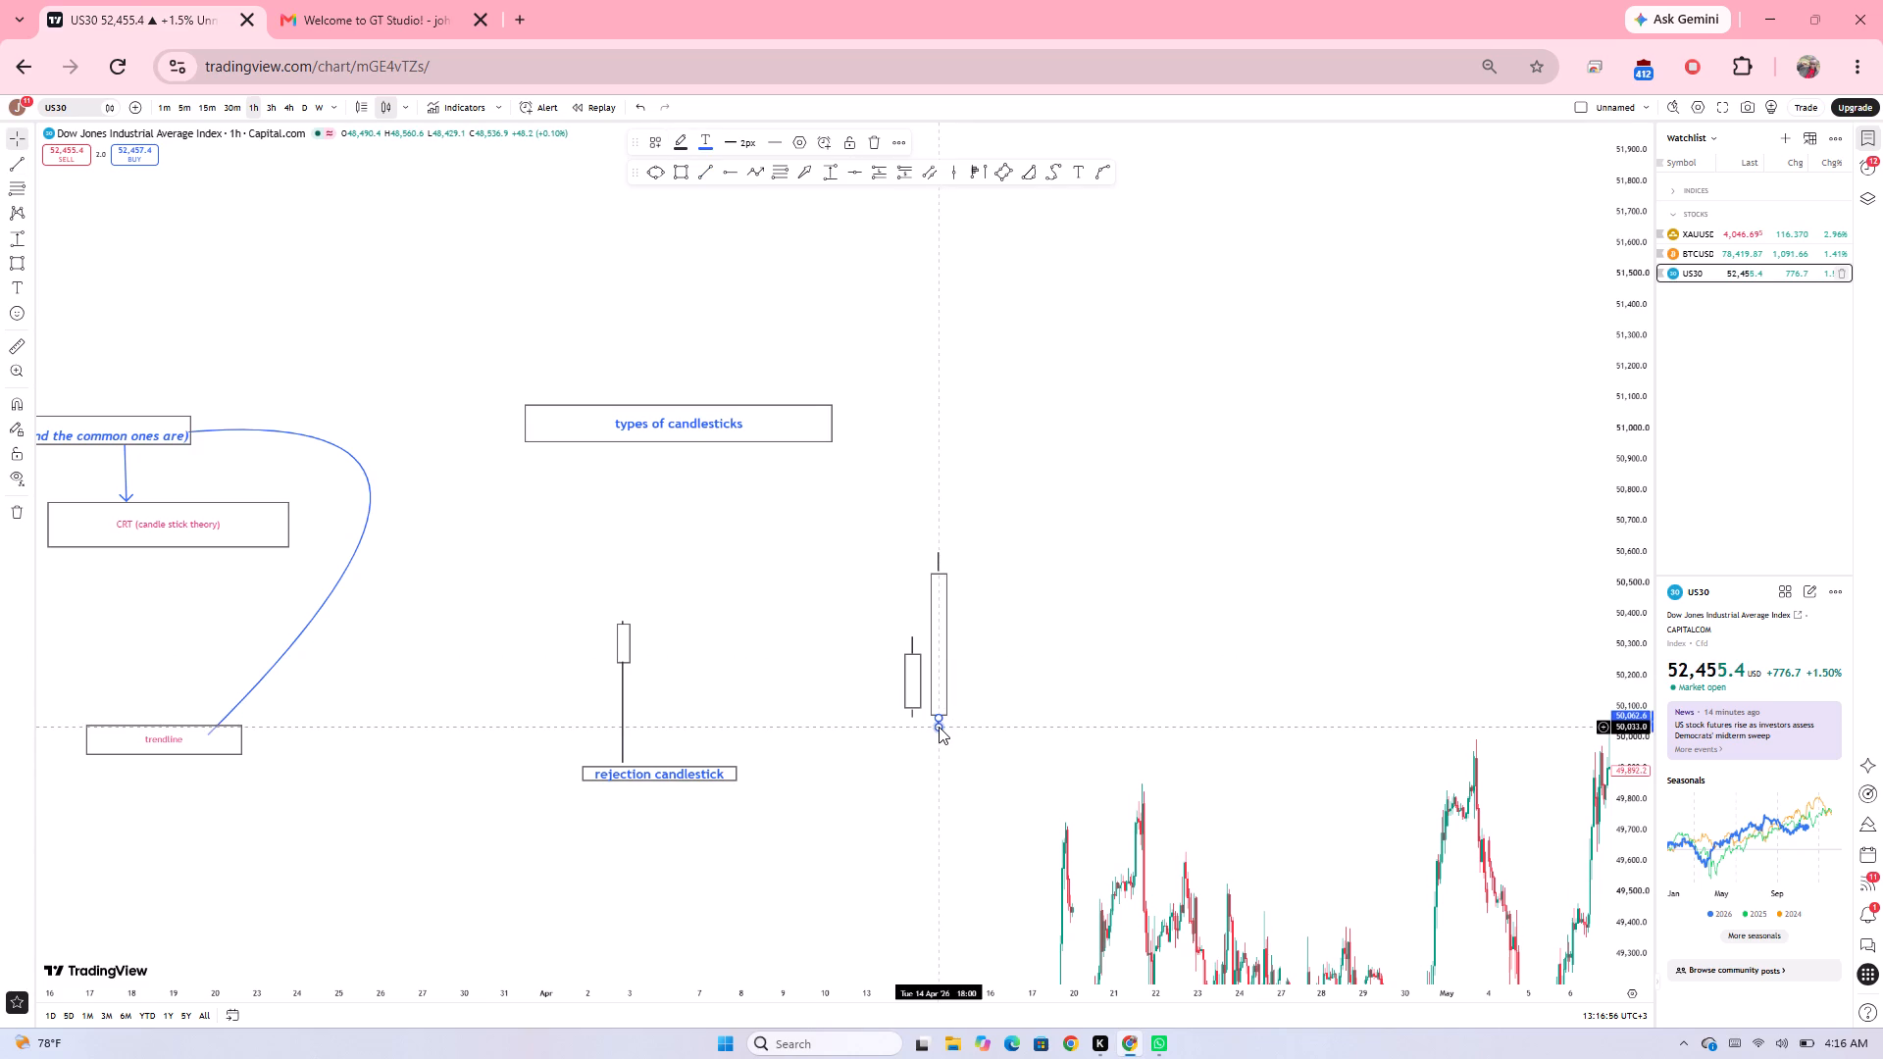
left_click(957, 750)
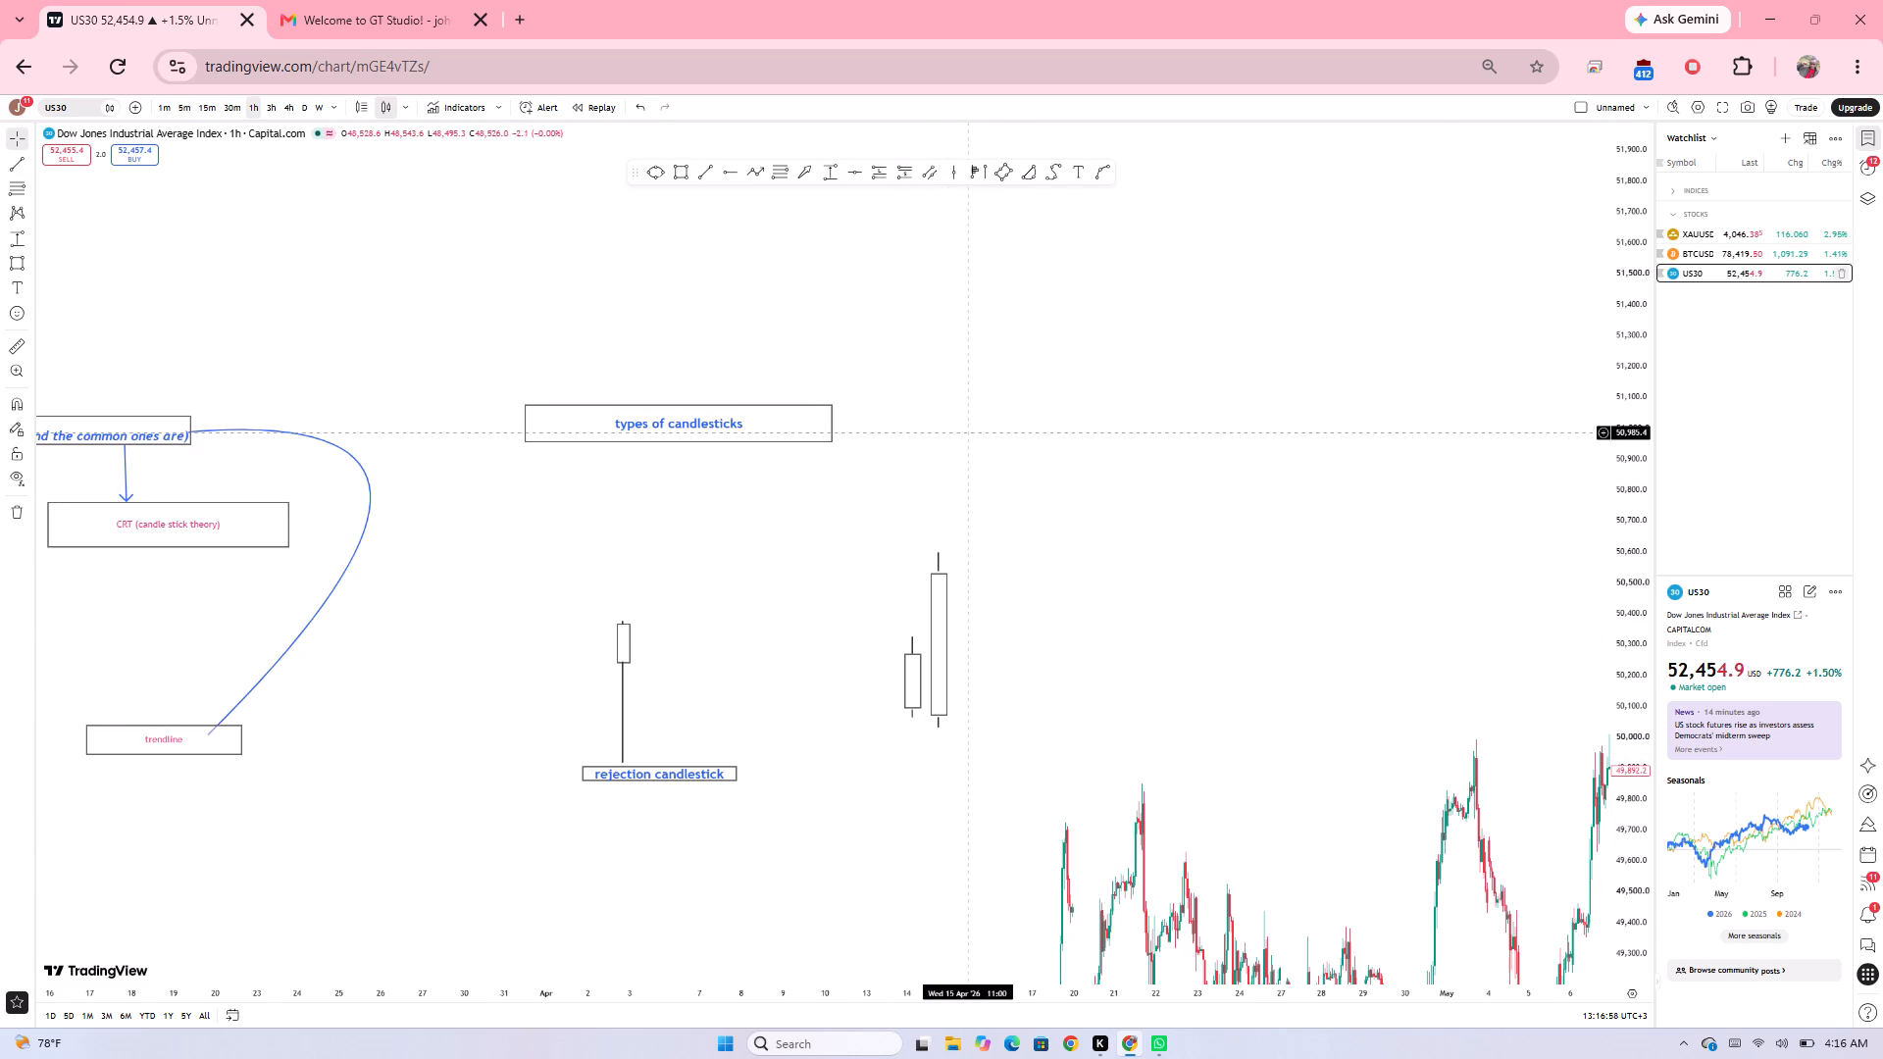
Draw a flat box below the candle pair, from 13 to 17 April and down to about 49,921, and label it "bullish engulfing candle".
left_click_drag(1038, 655, 881, 641)
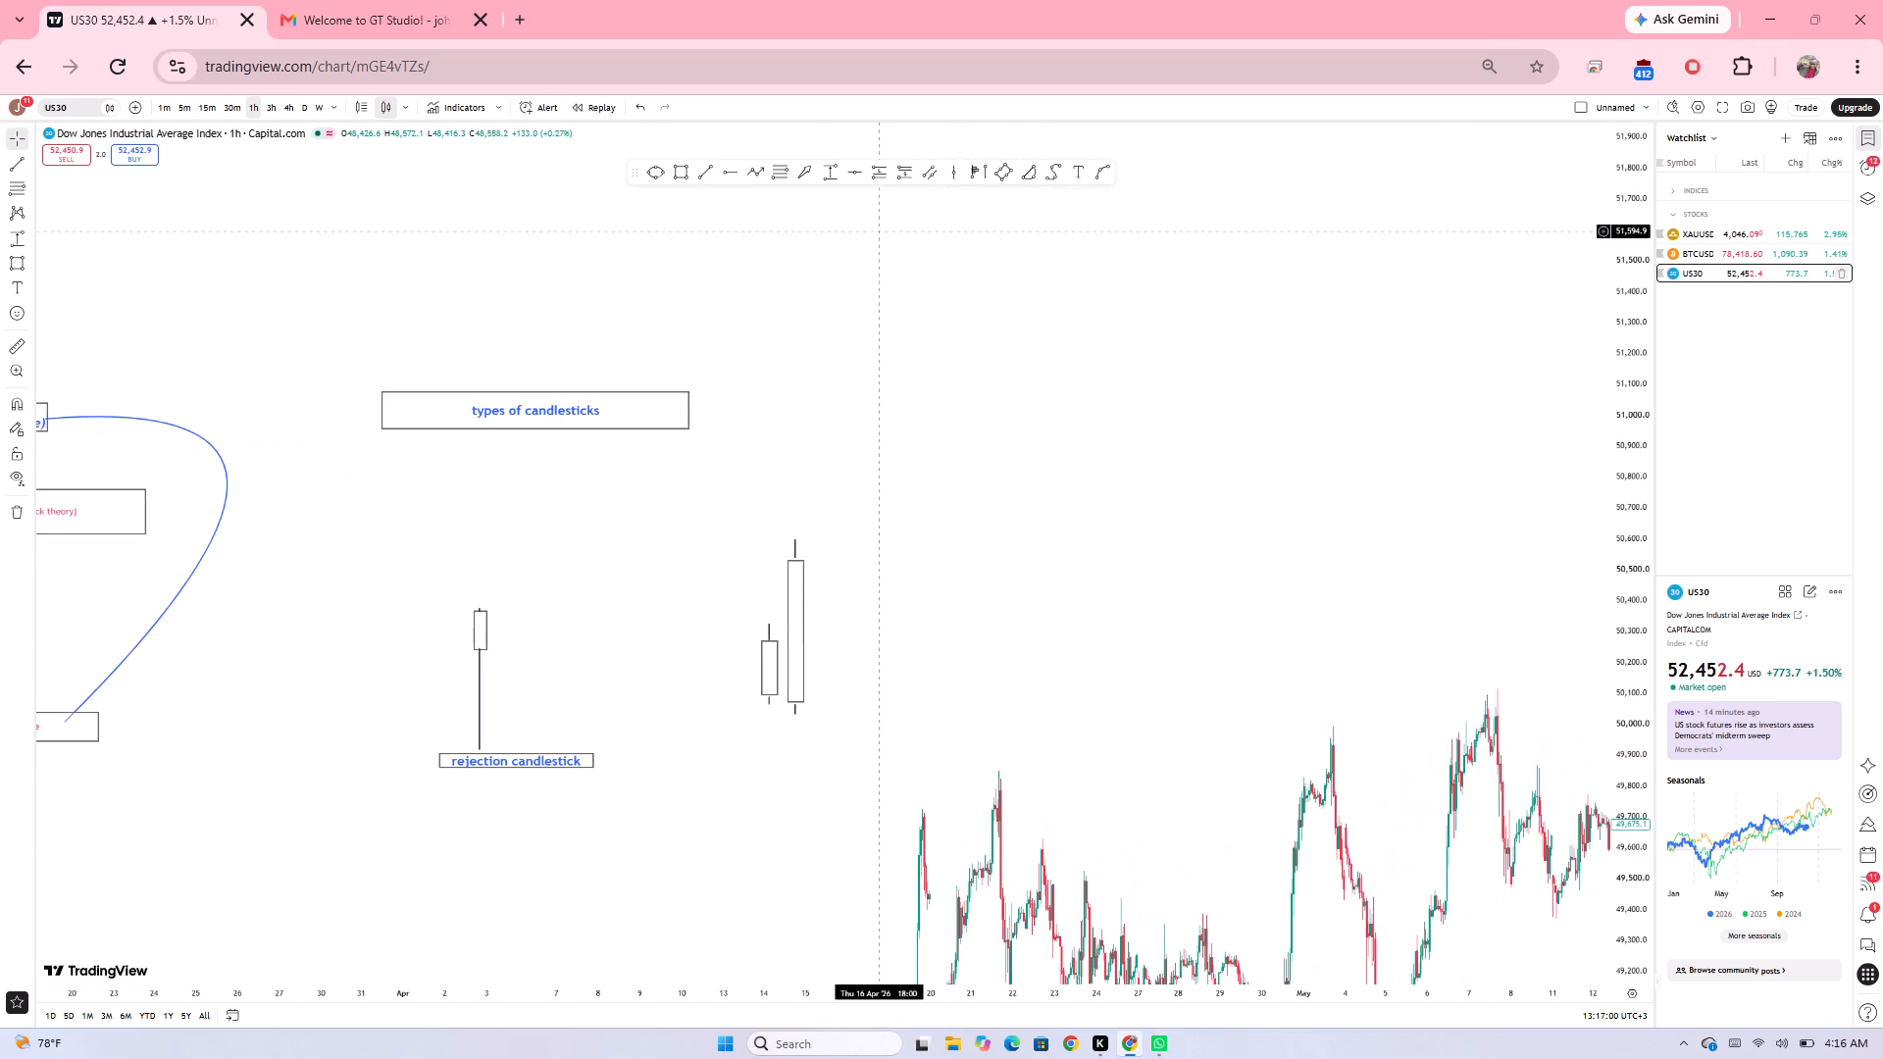
left_click(682, 172)
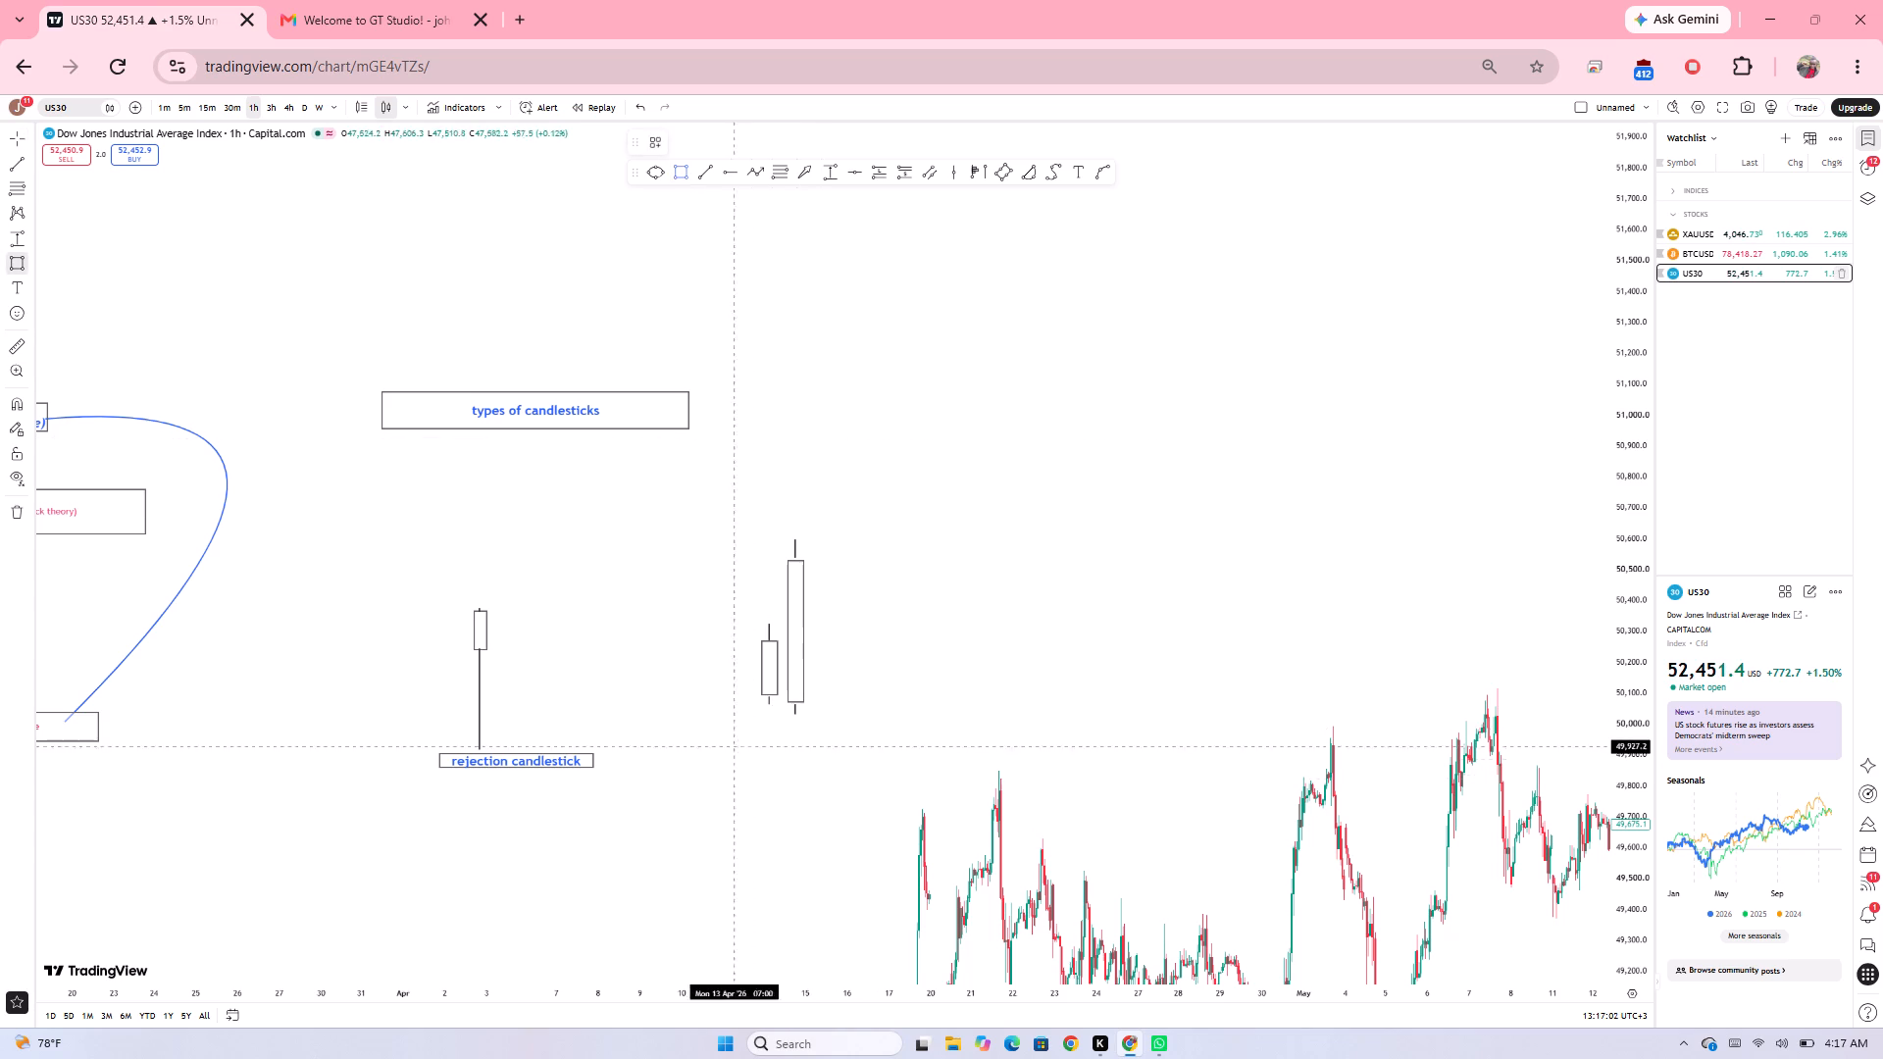
left_click_drag(725, 723, 902, 795)
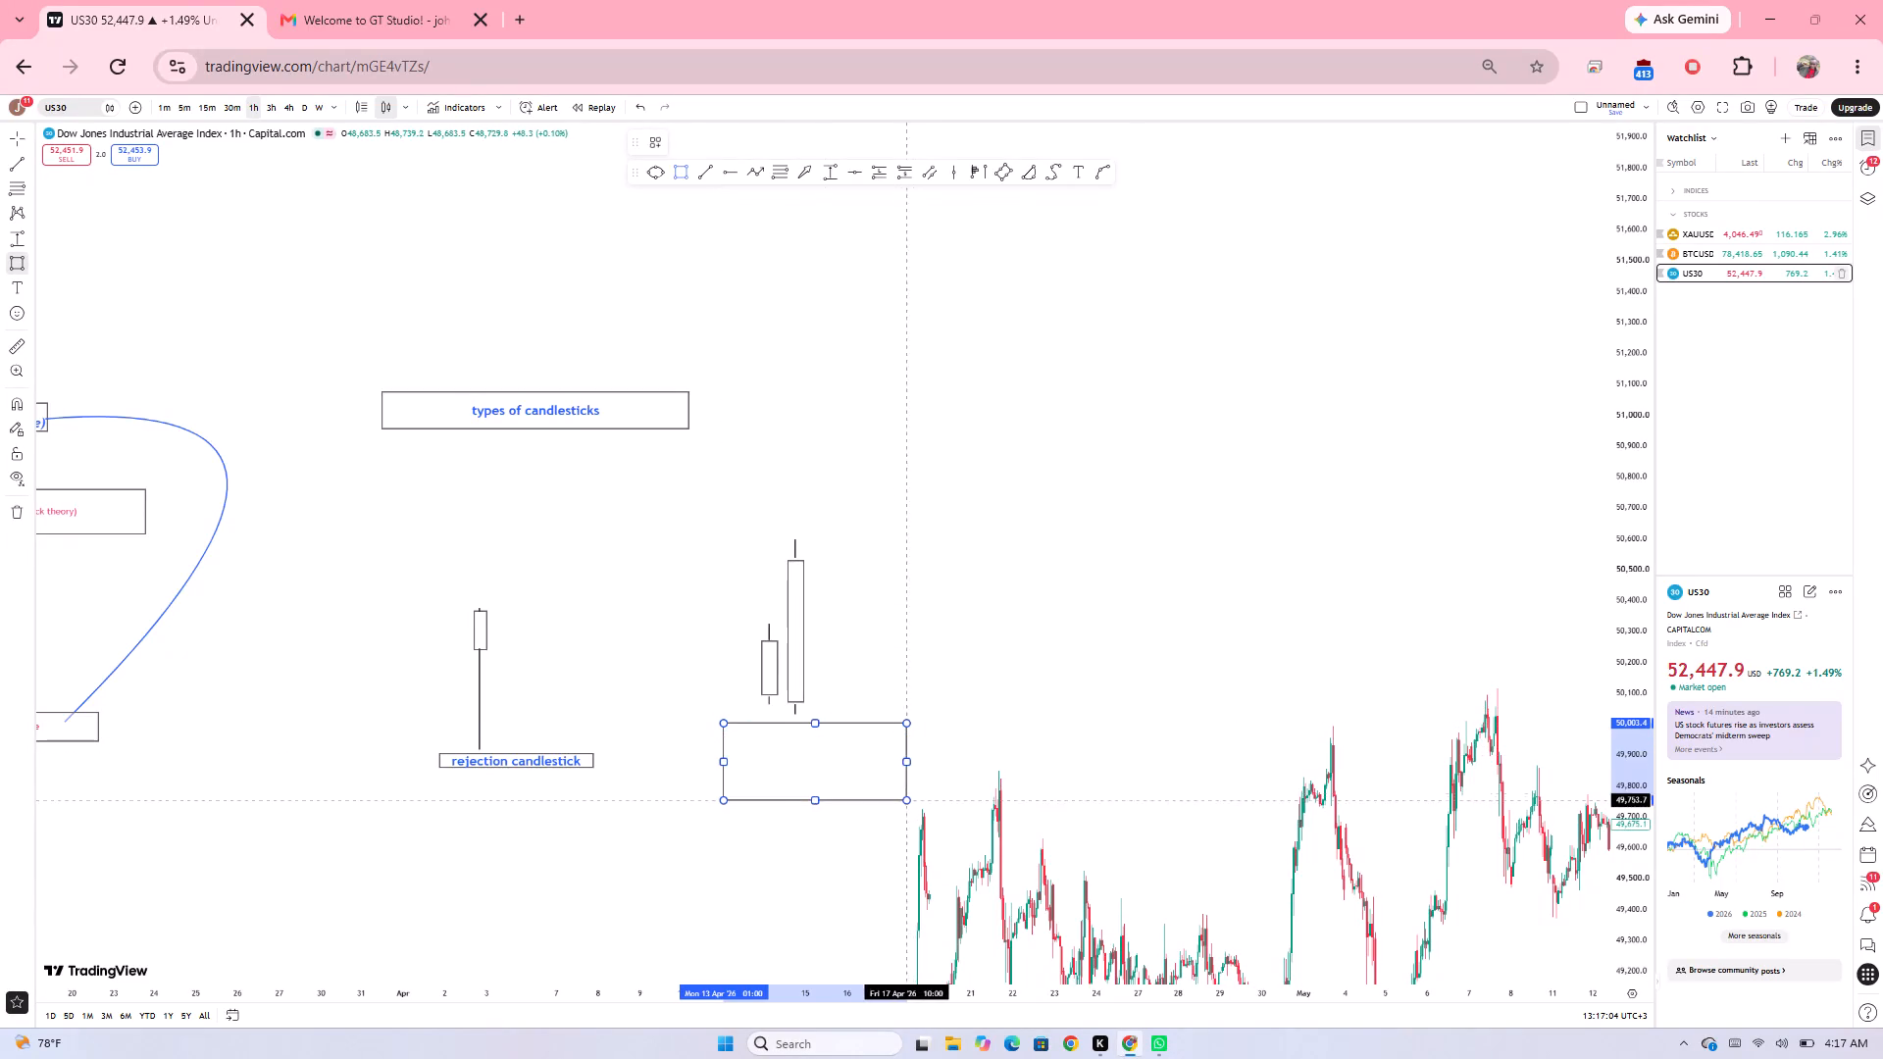
left_click_drag(902, 795, 916, 748)
left_click(916, 748)
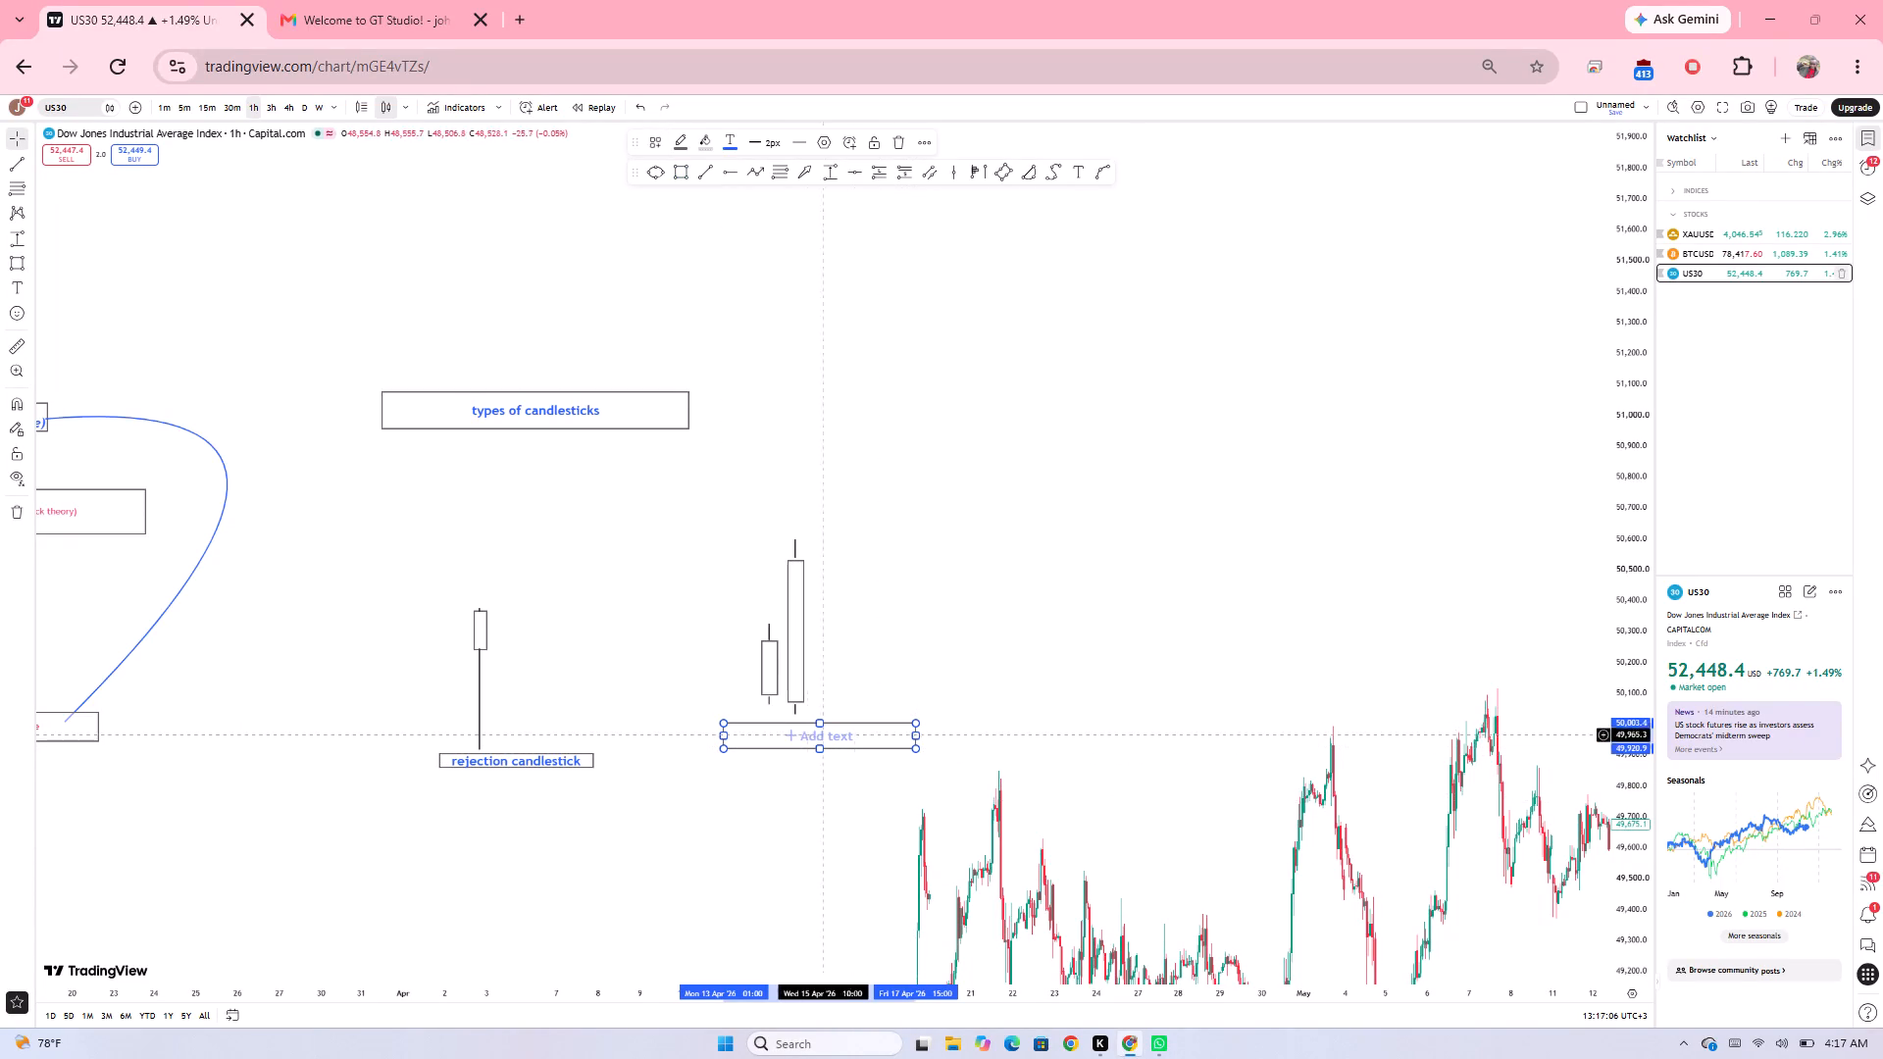
left_click(796, 732)
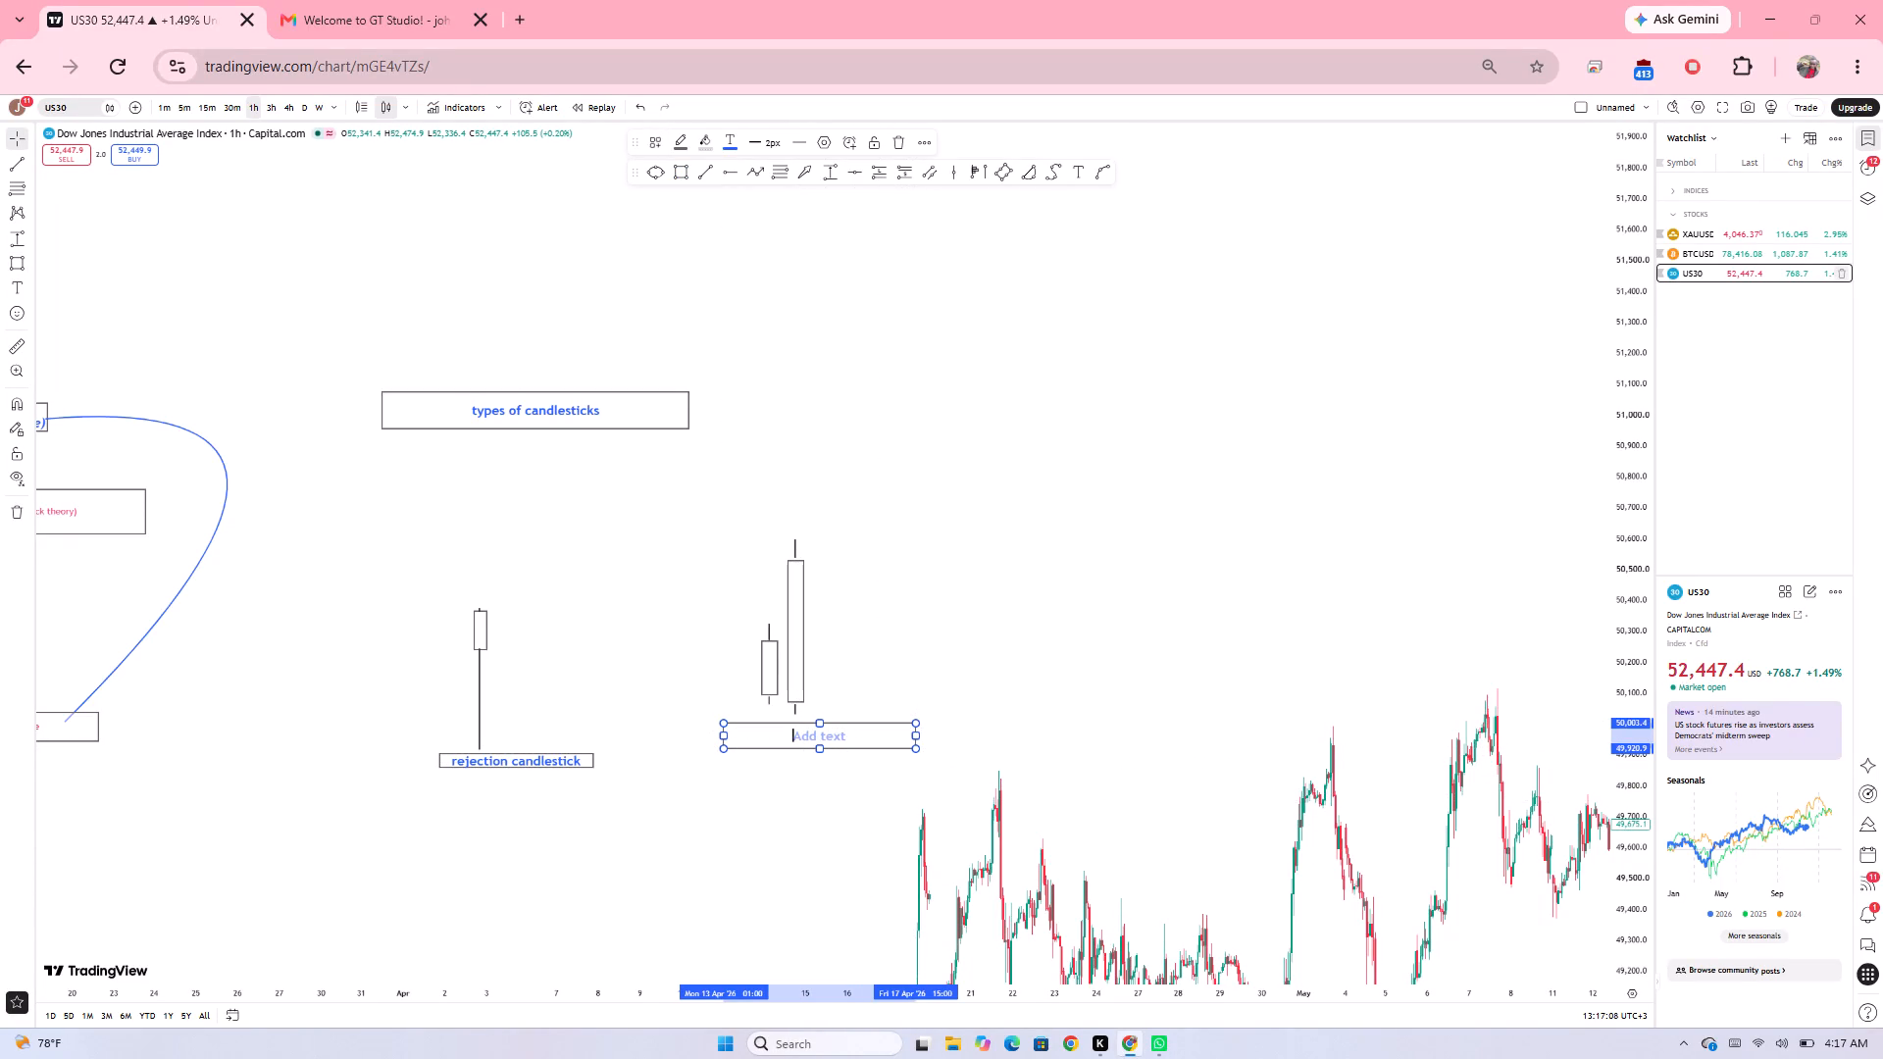
type("bullish en")
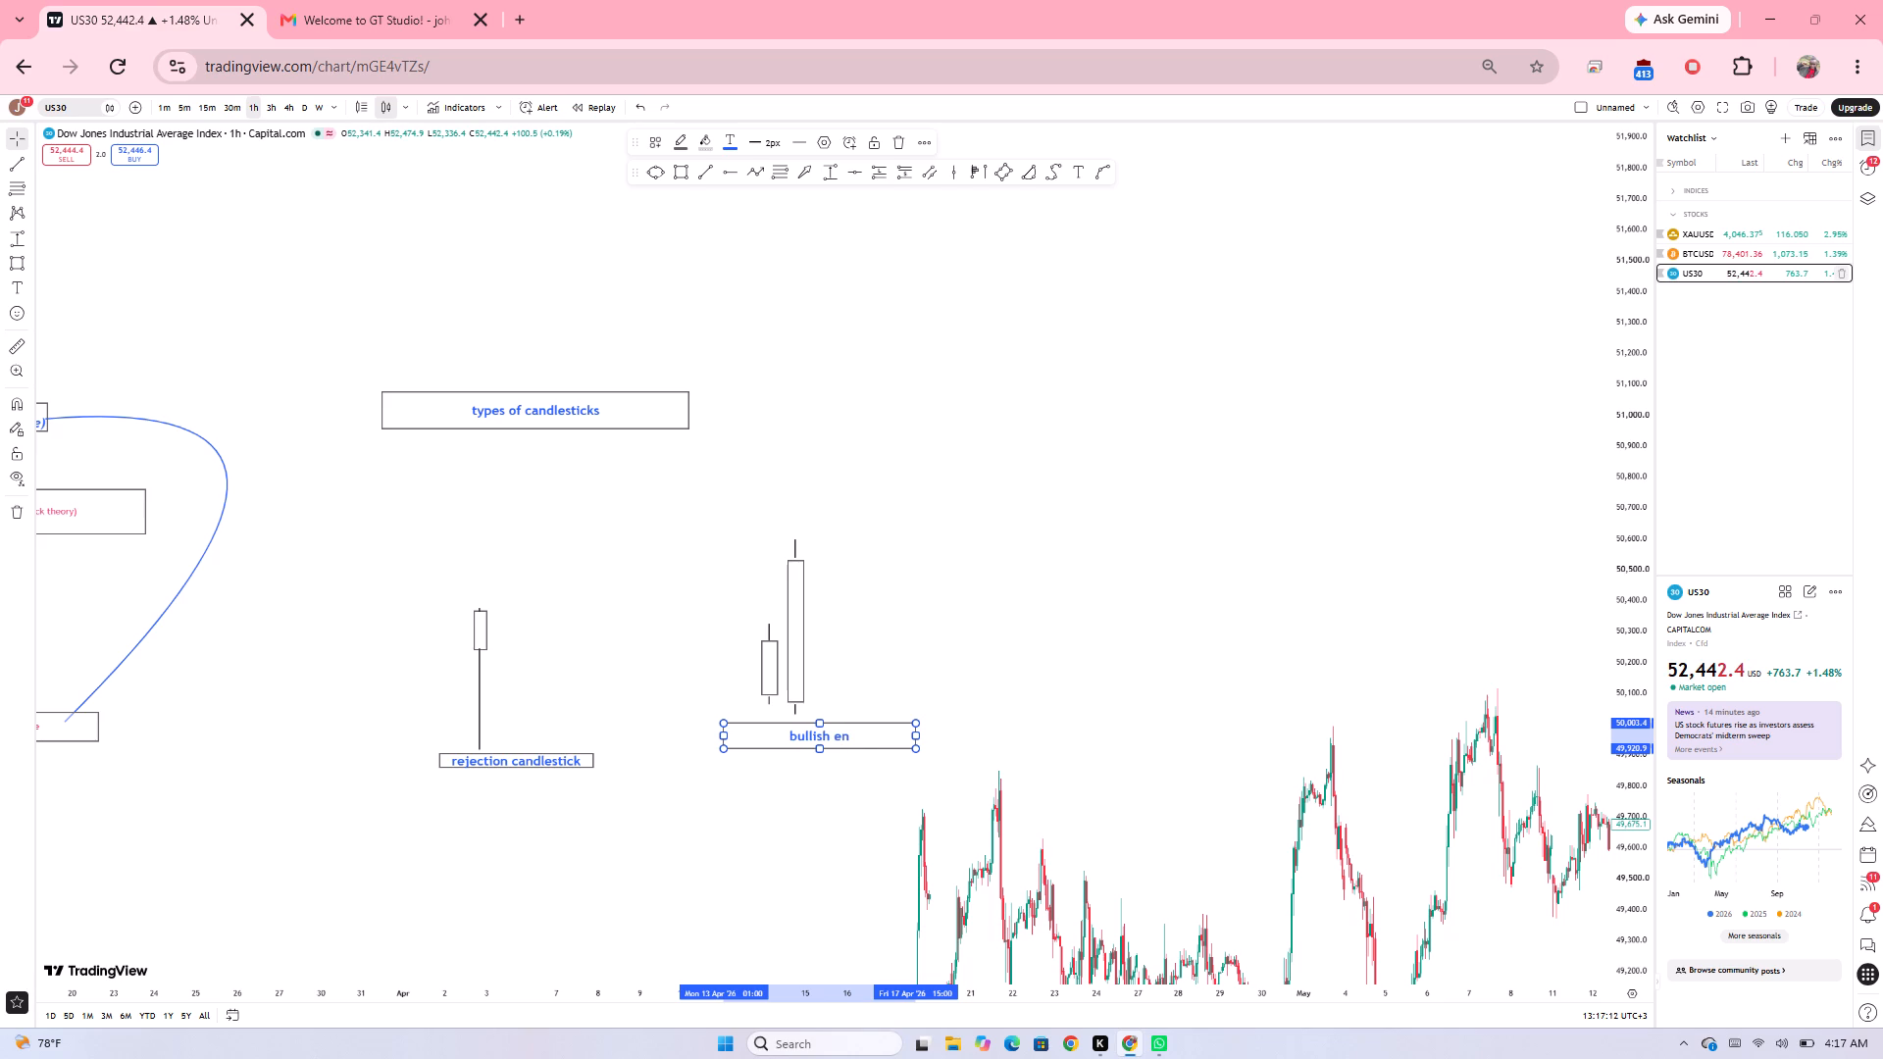
type("gul")
type("fing")
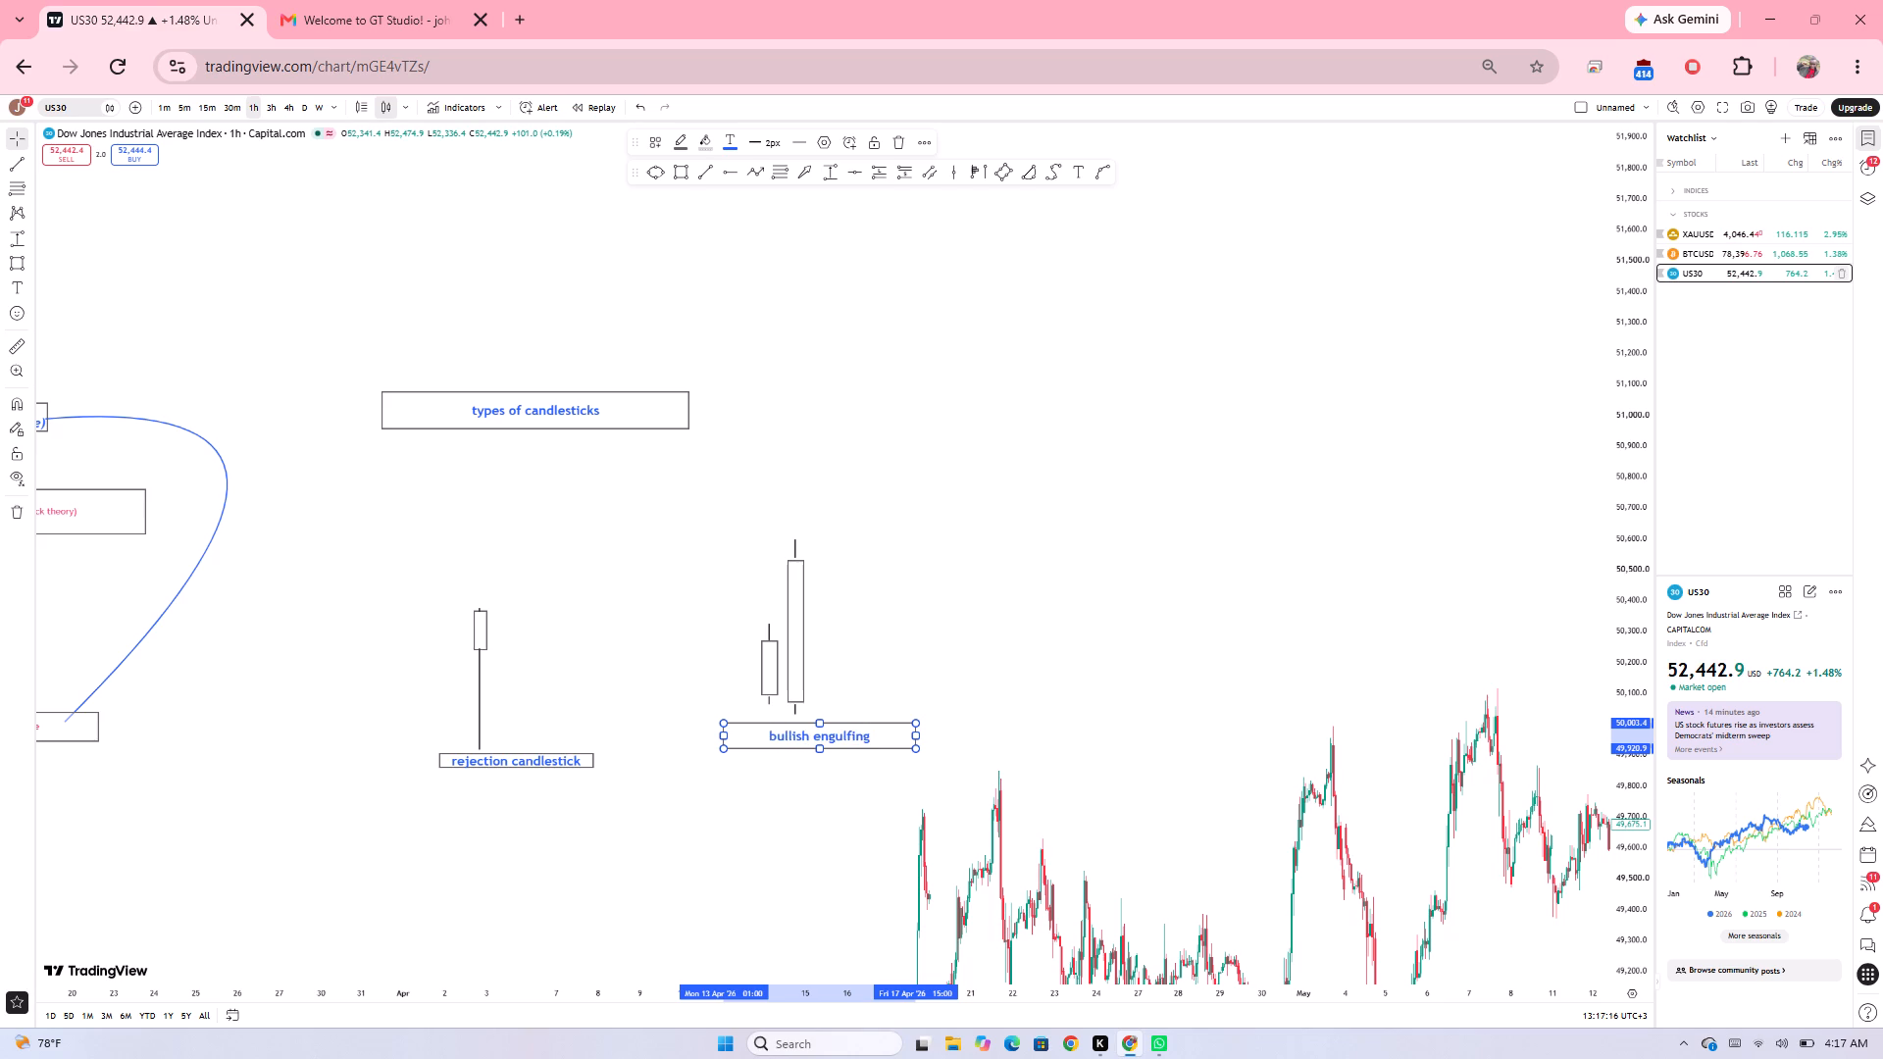
key("space")
type("candle")
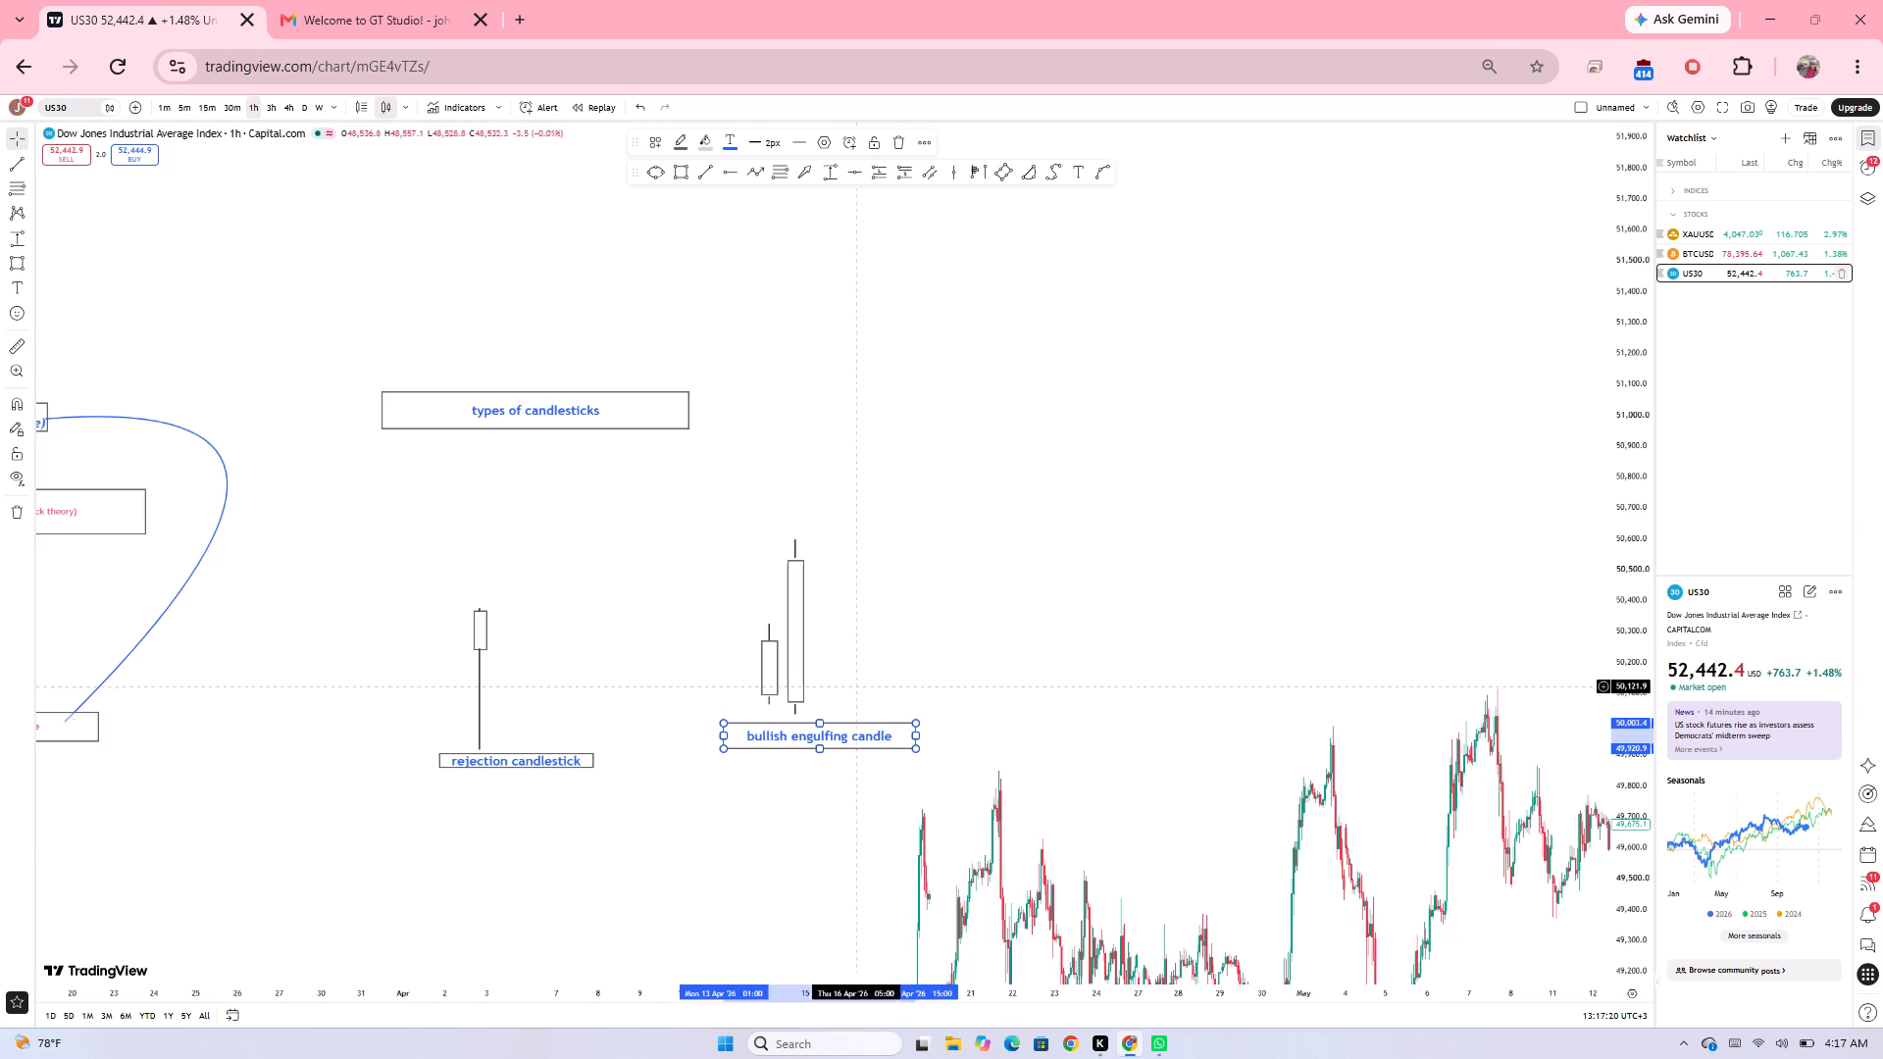
left_click(933, 652)
Move the smaller candle's body and upper wick away from the tall candle to 9 April, with the body spanning about 50,387 to 50,215.
left_click_drag(933, 652, 669, 601)
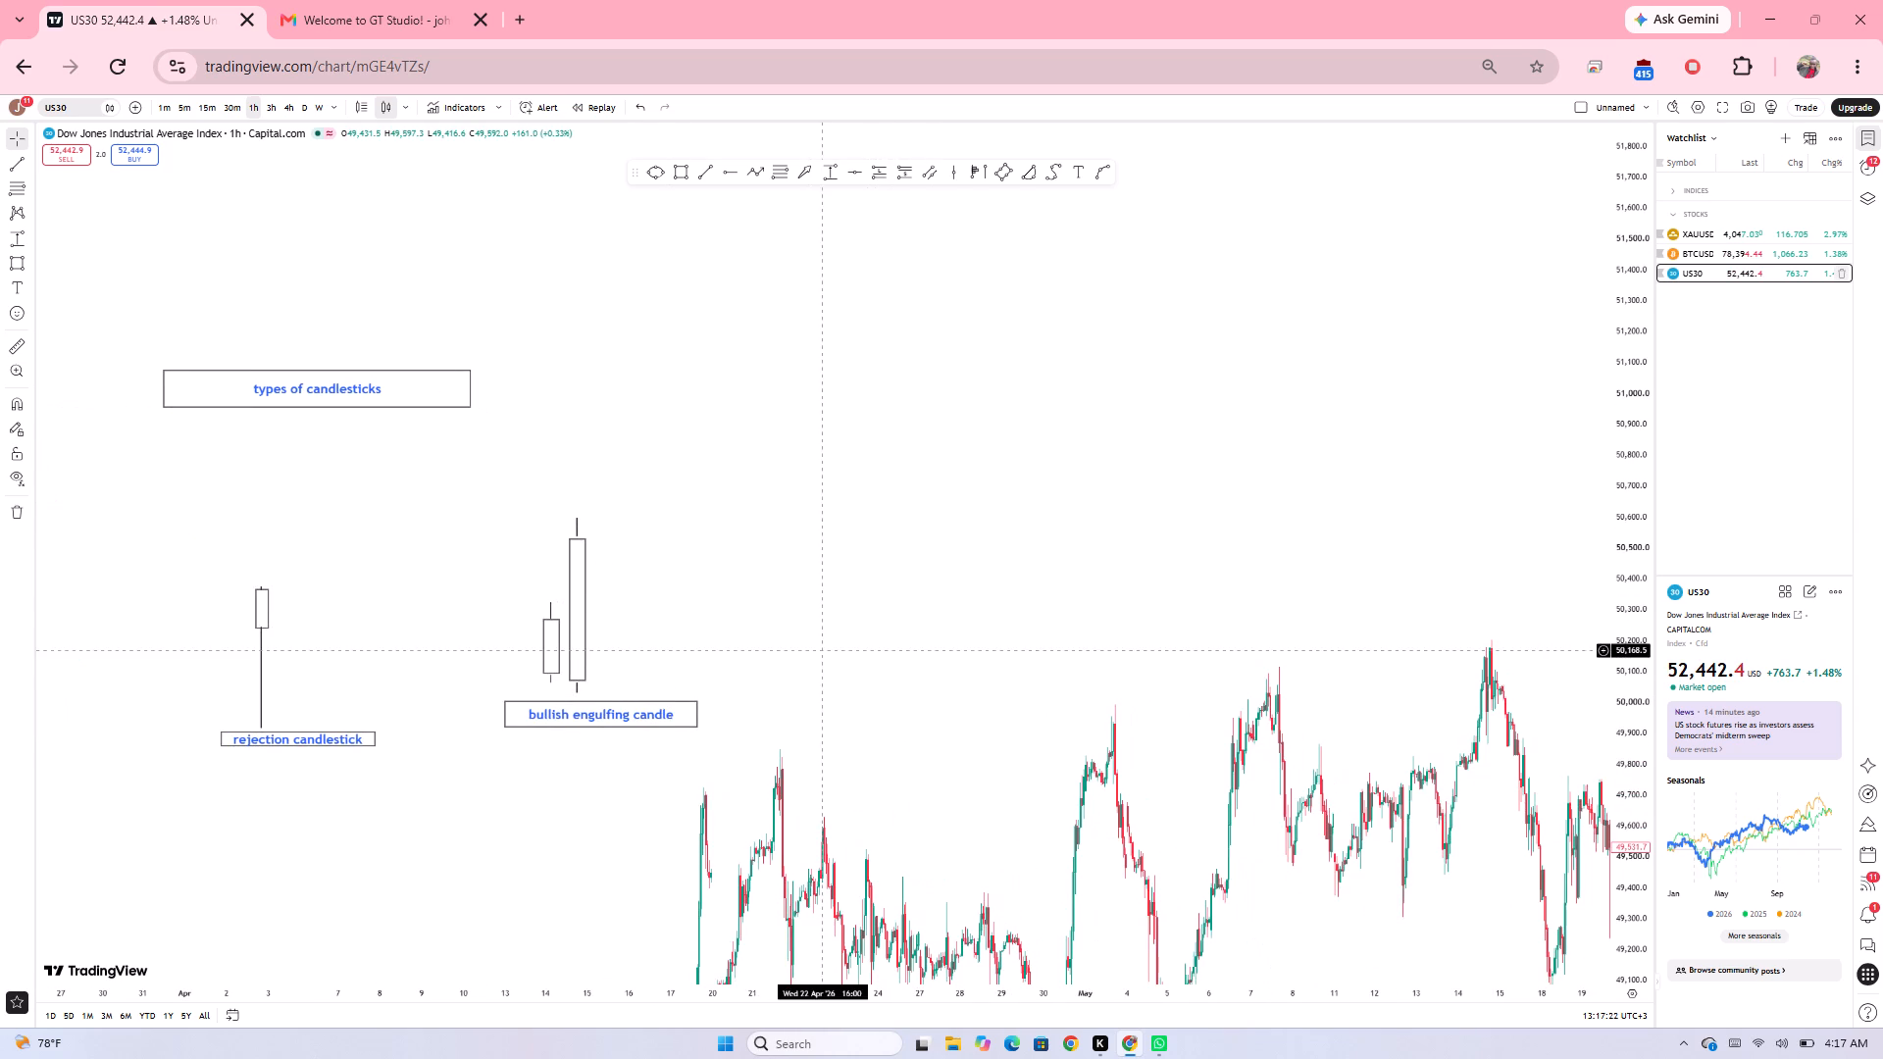
left_click_drag(823, 650, 1016, 747)
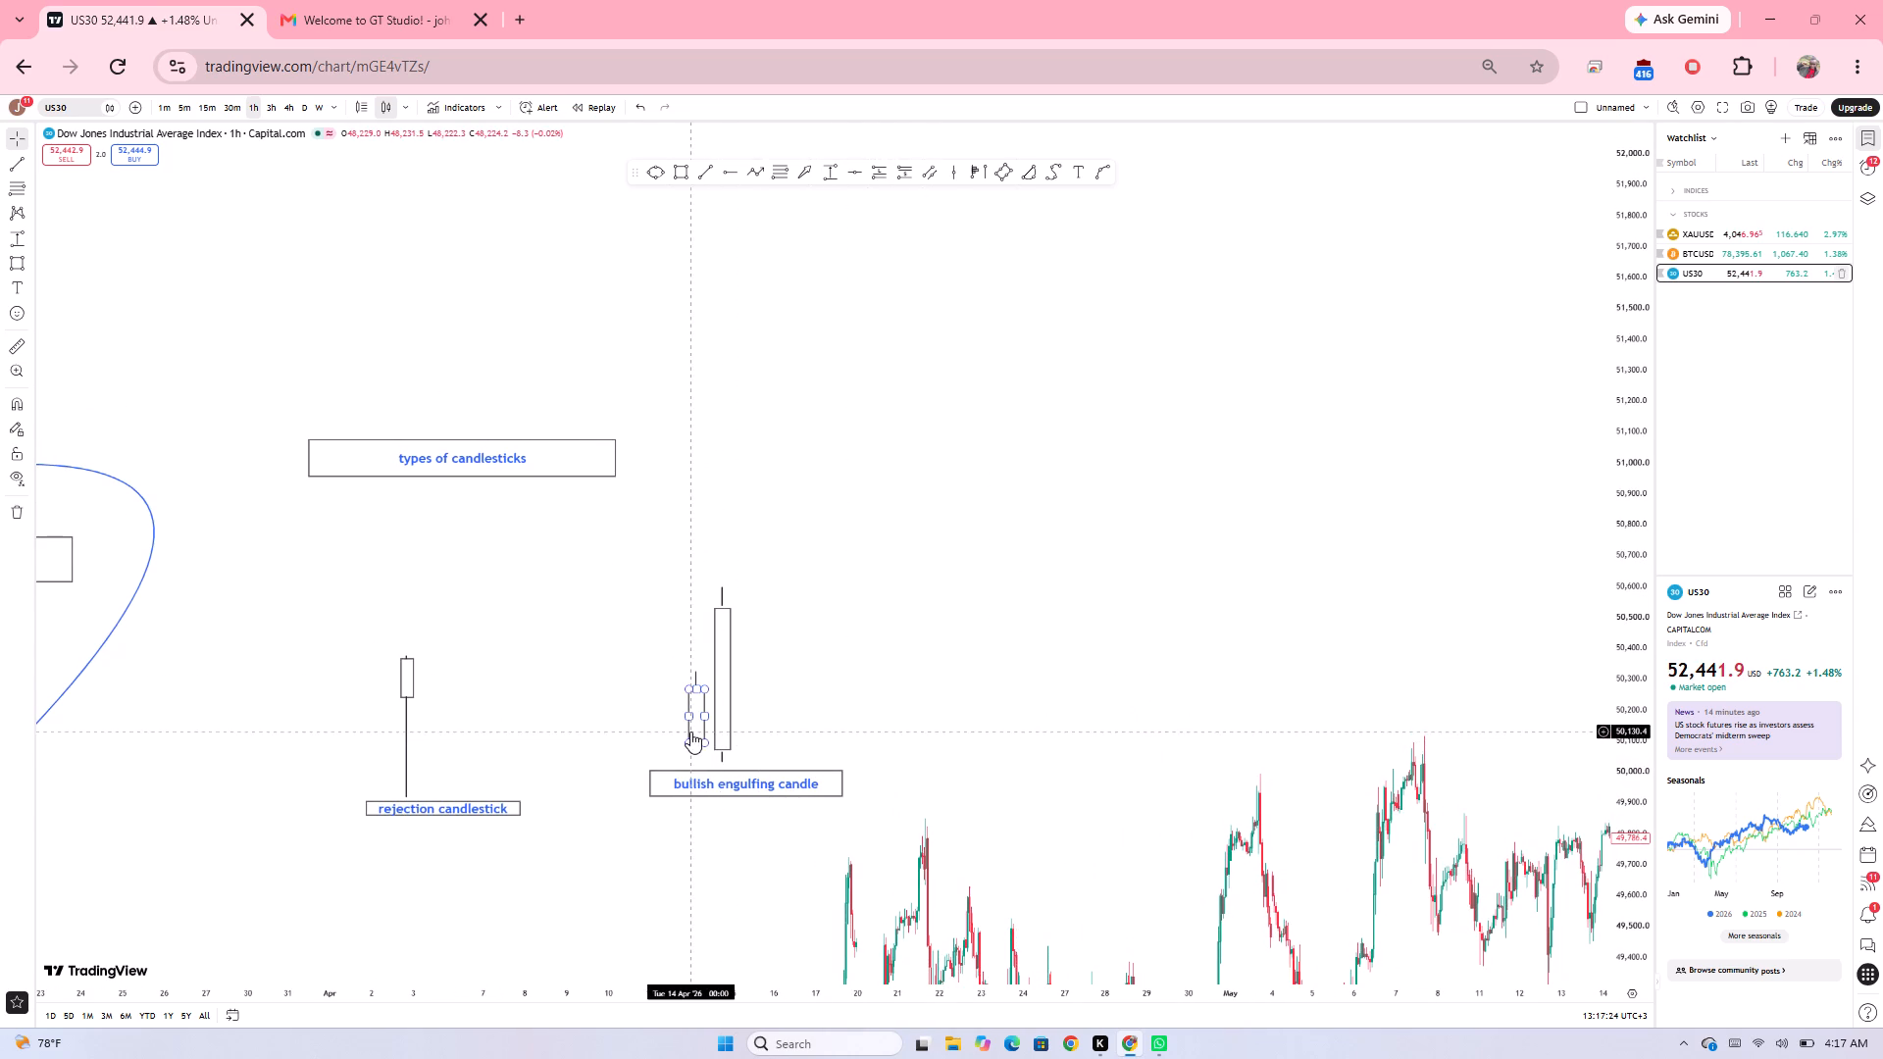
left_click(685, 715)
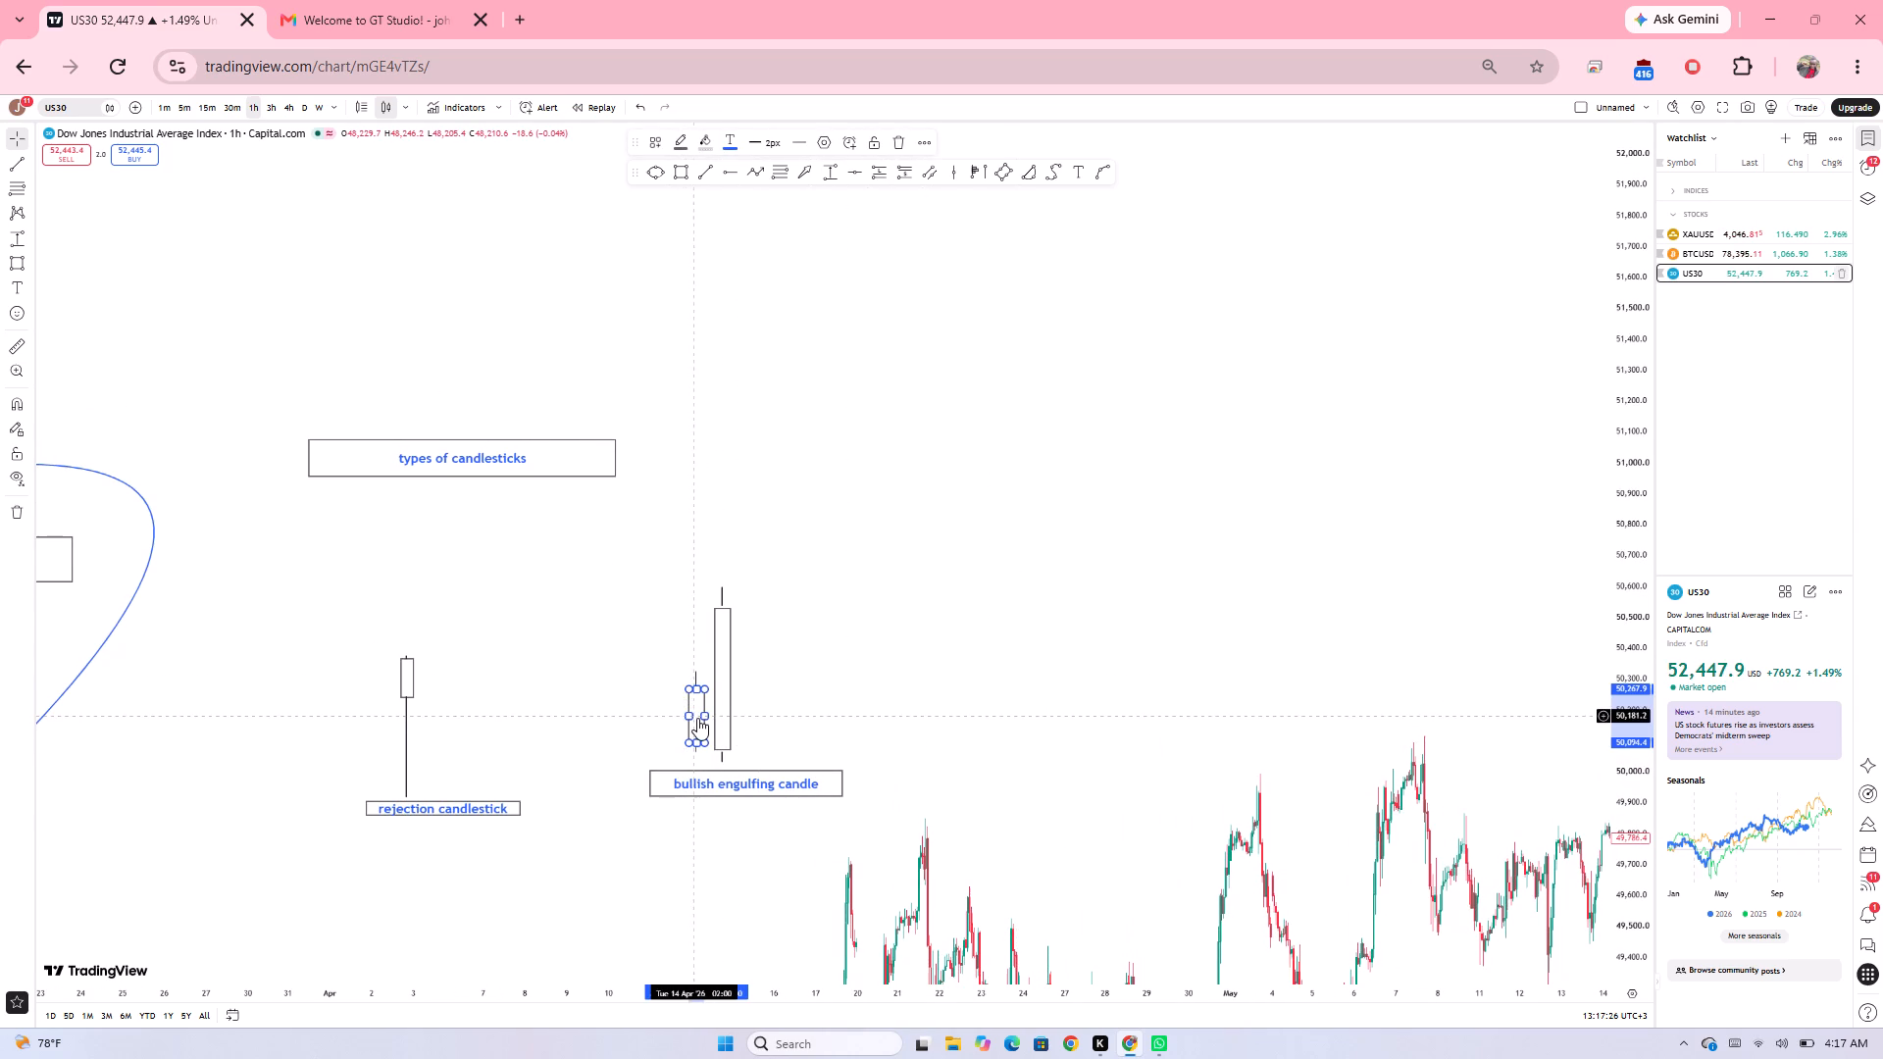
left_click_drag(697, 719, 593, 684)
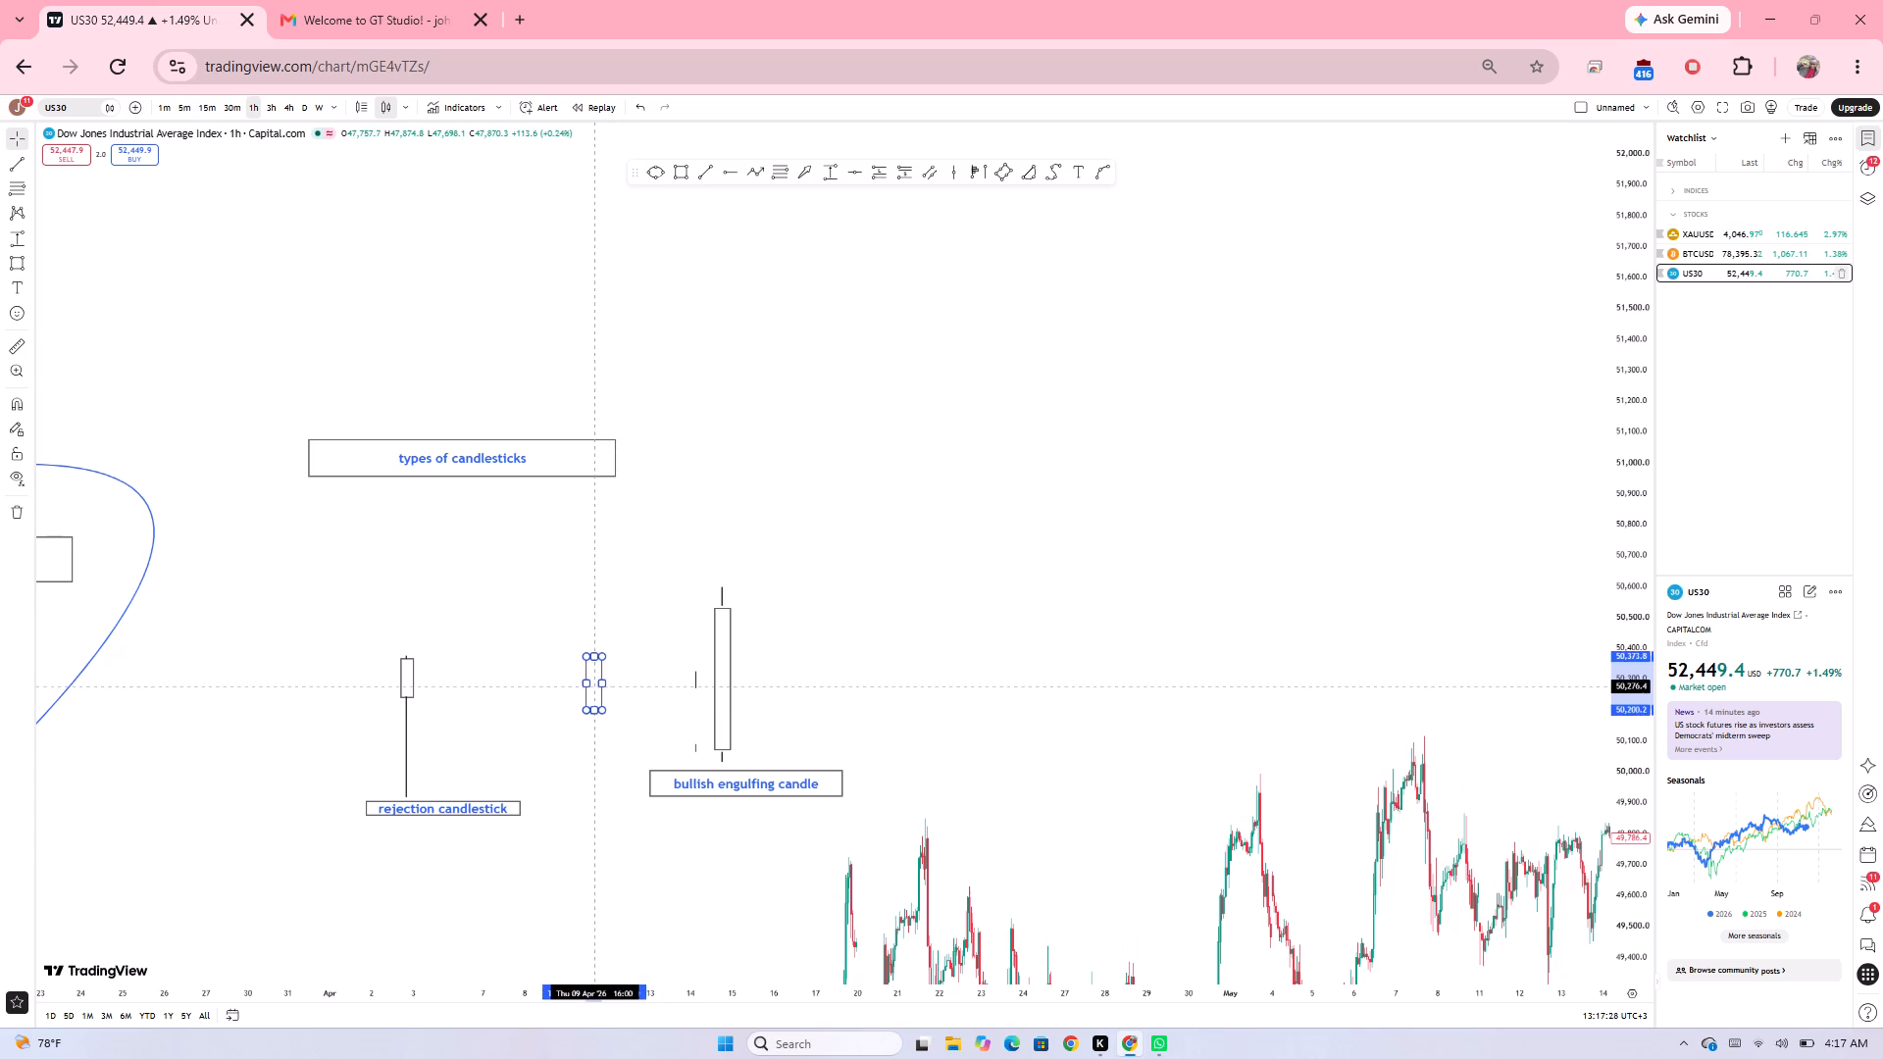
left_click_drag(593, 684, 584, 681)
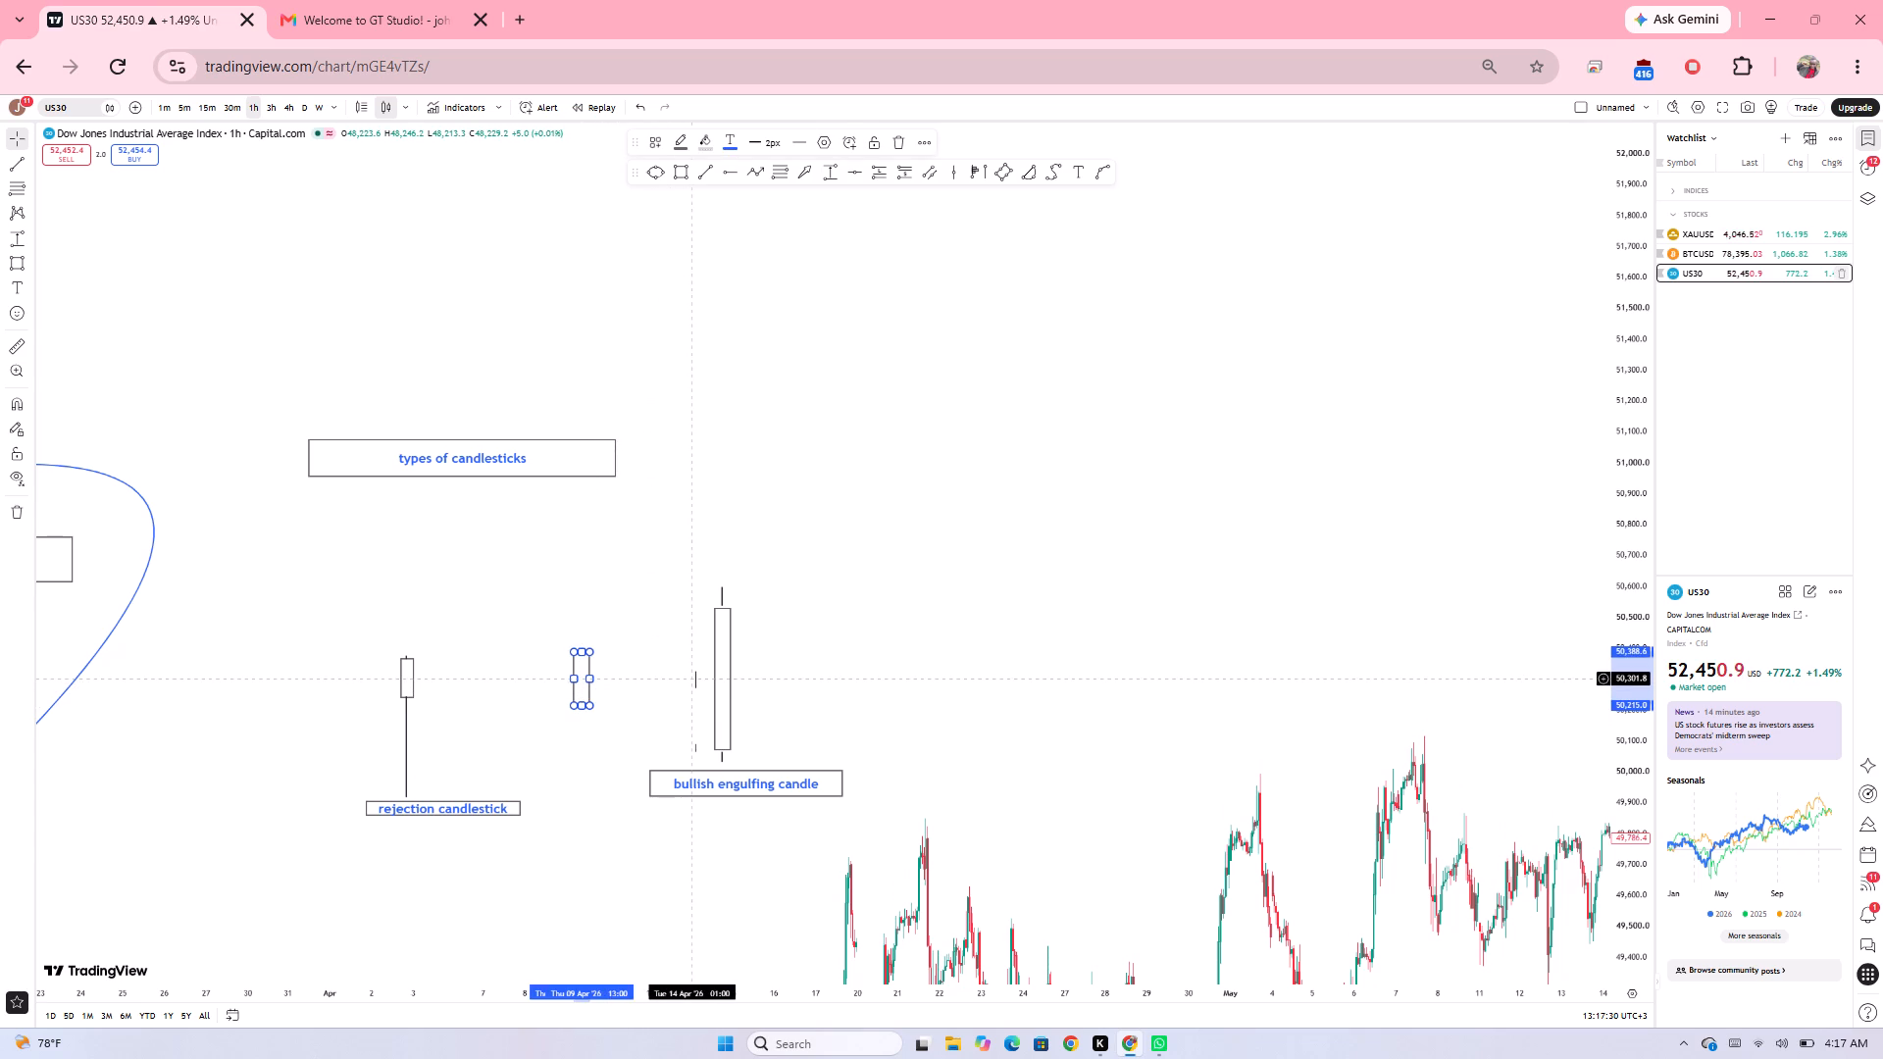
left_click_drag(695, 679, 589, 653)
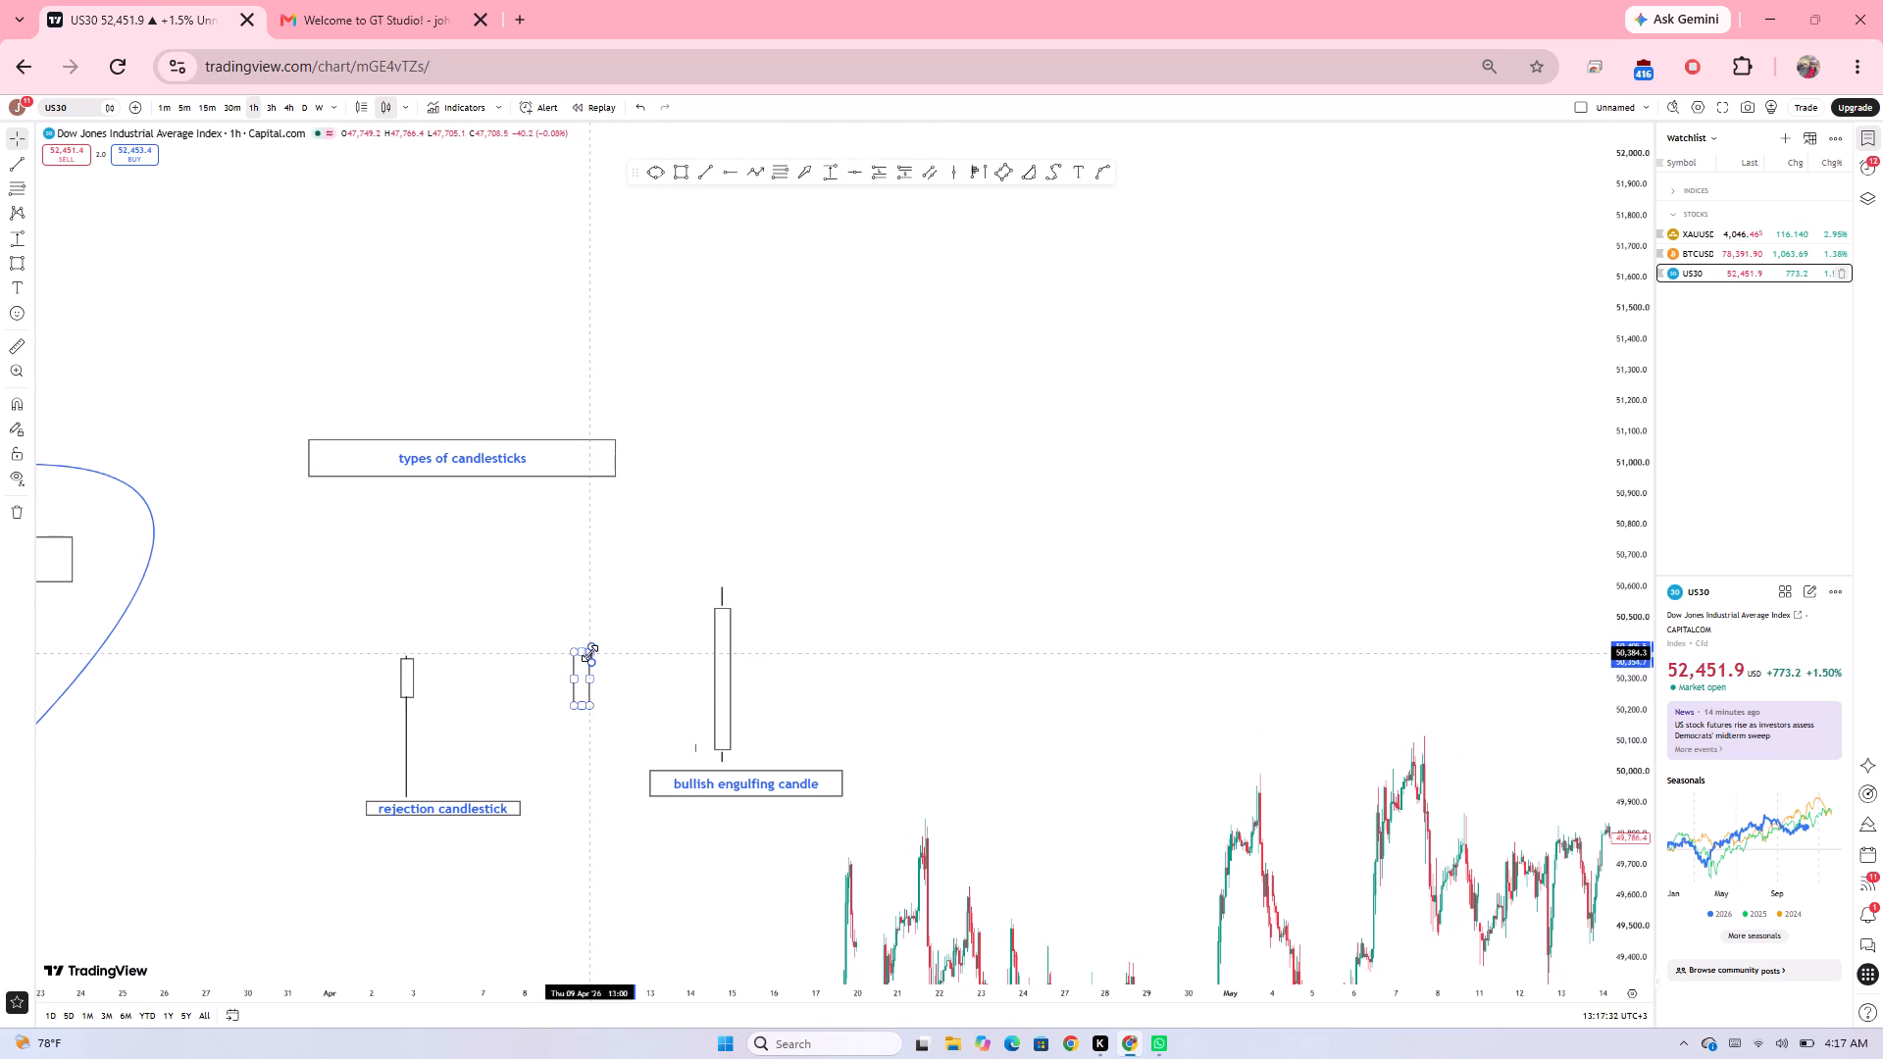
left_click_drag(589, 653, 582, 645)
left_click(624, 661)
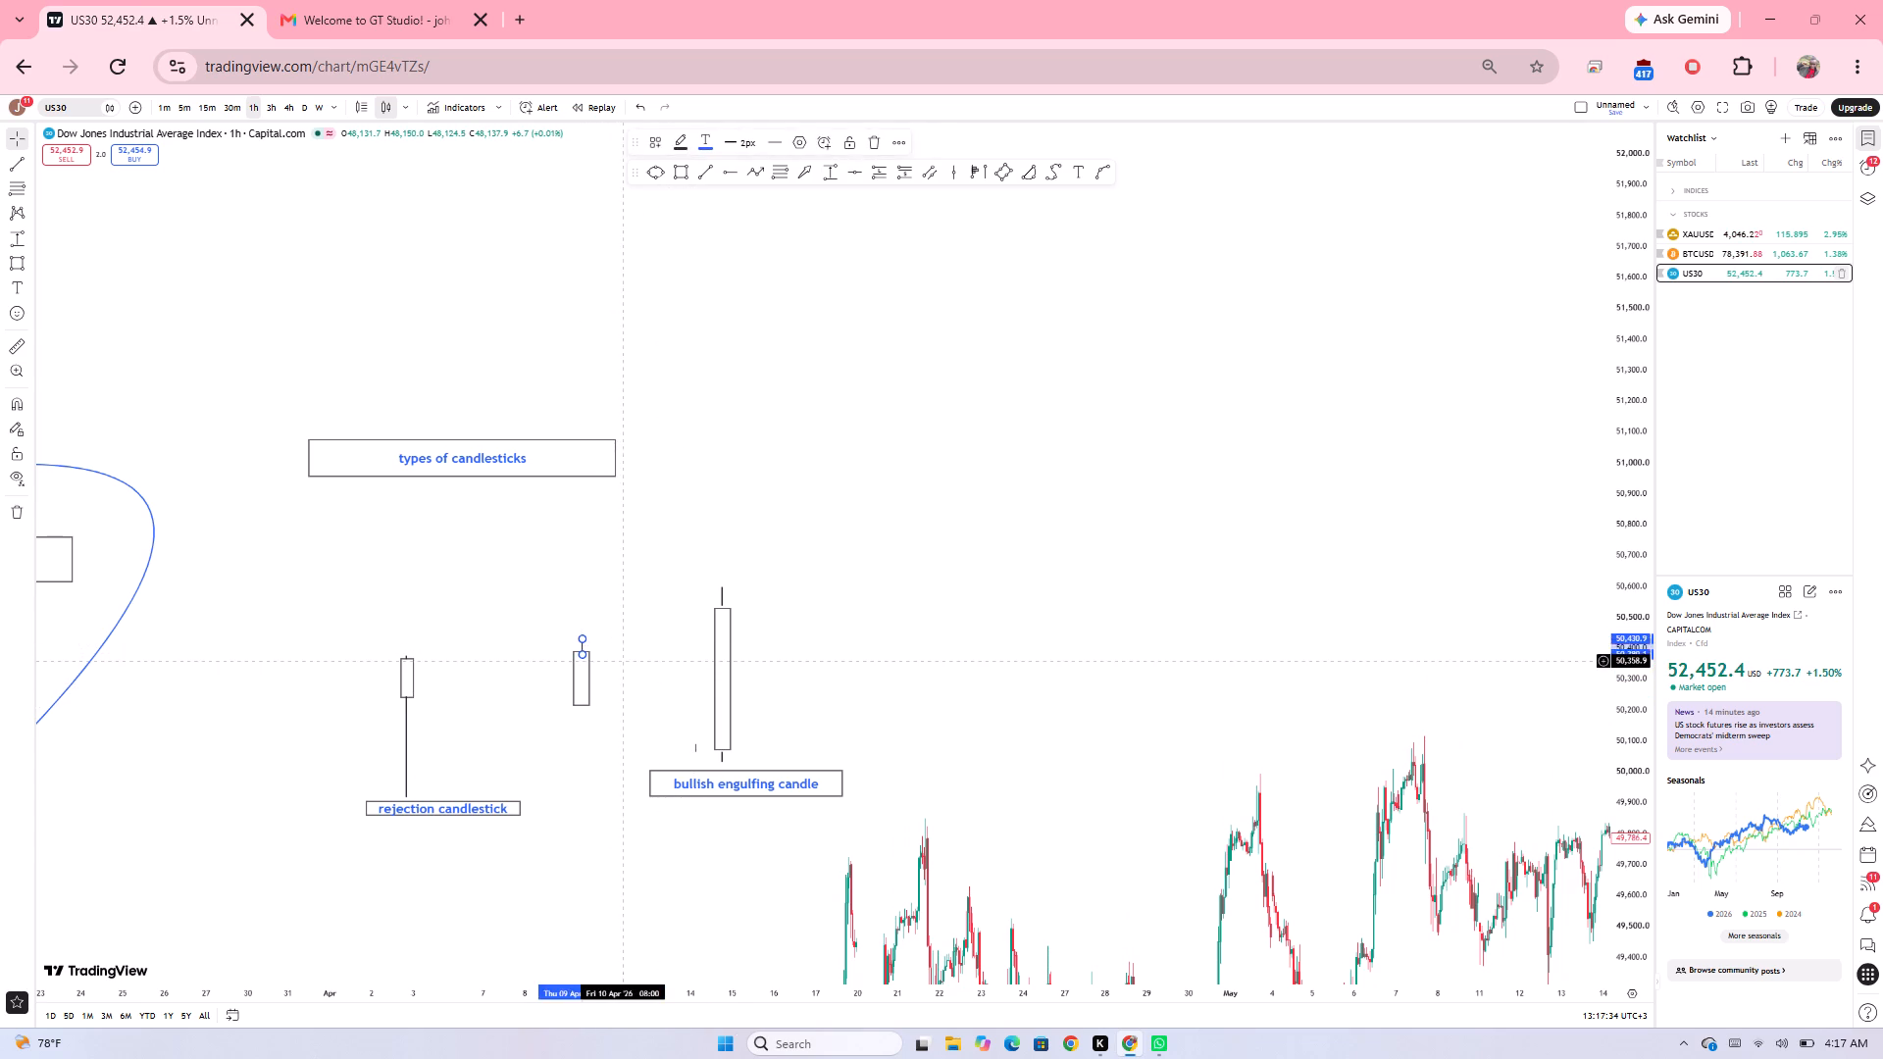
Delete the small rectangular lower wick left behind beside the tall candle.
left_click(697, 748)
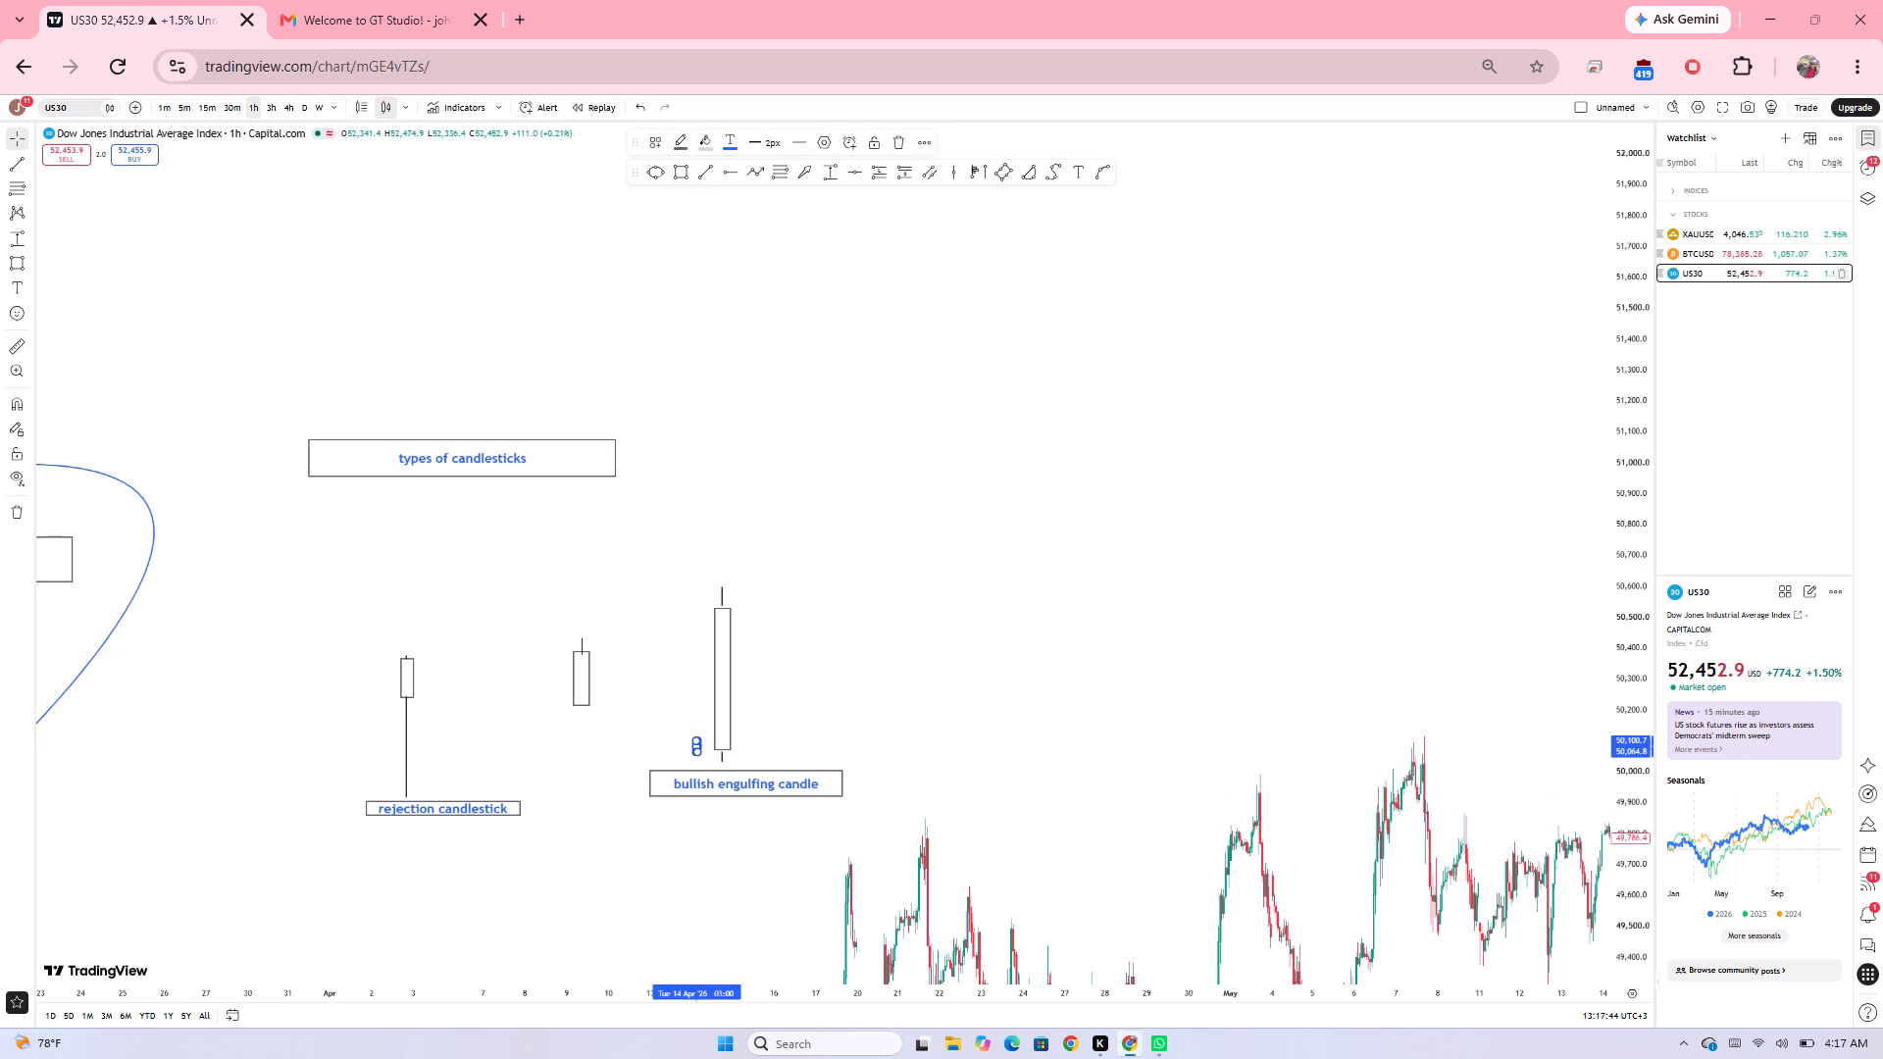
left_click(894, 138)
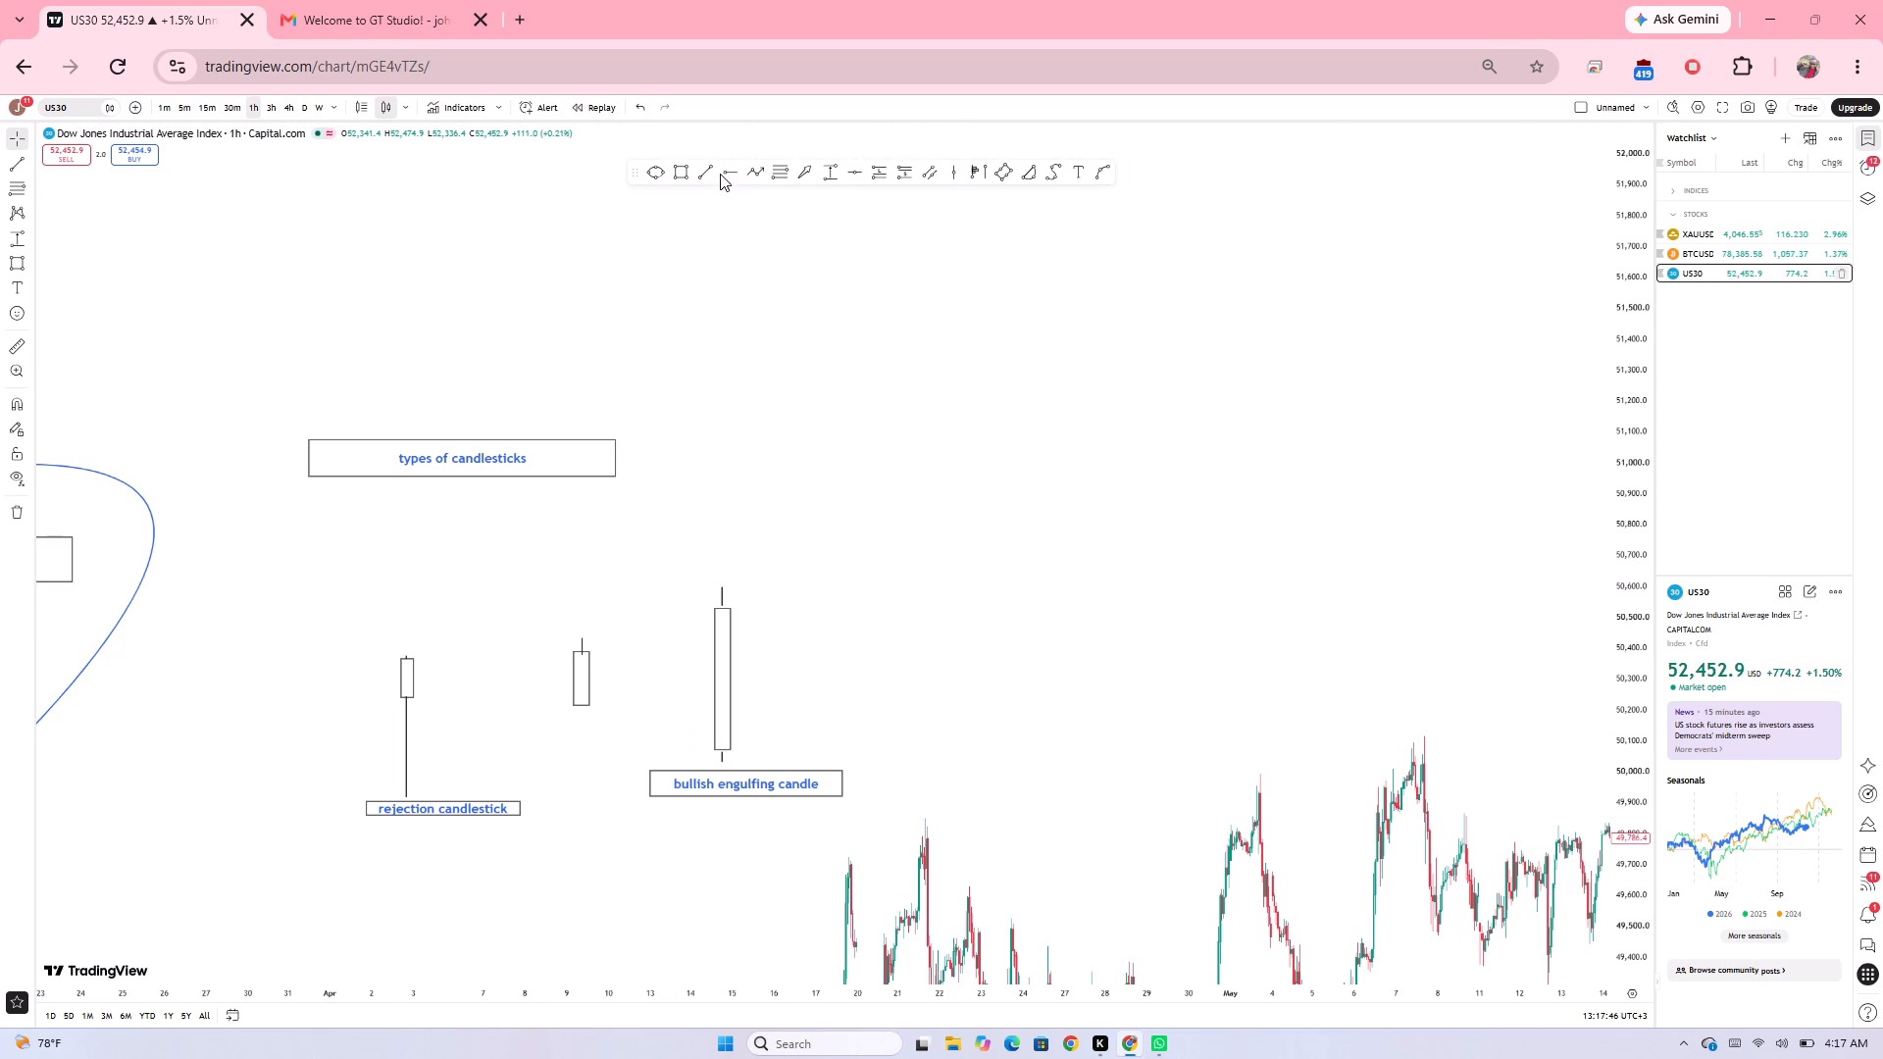
Add a short vertical trendline as the smaller candle's lower wick on 9 April, from about 50,219 down to 50,166.
left_click(706, 172)
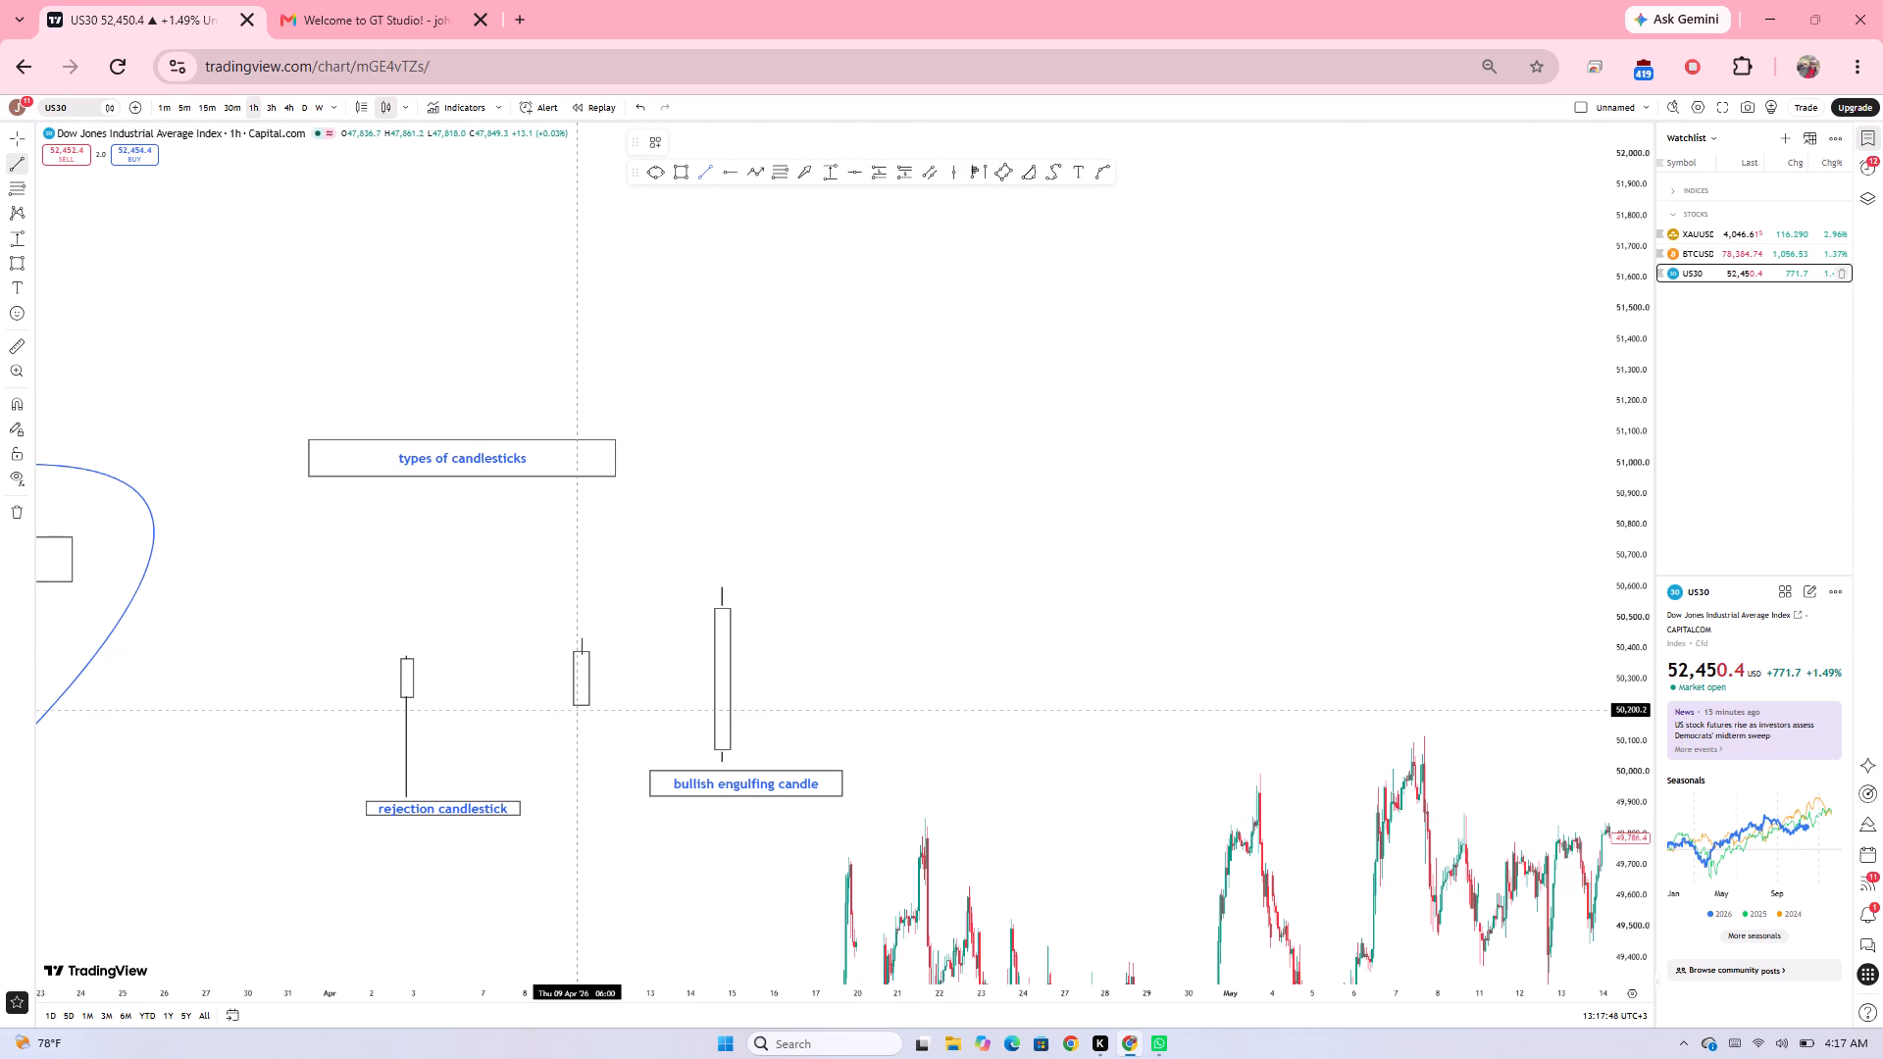
left_click(582, 713)
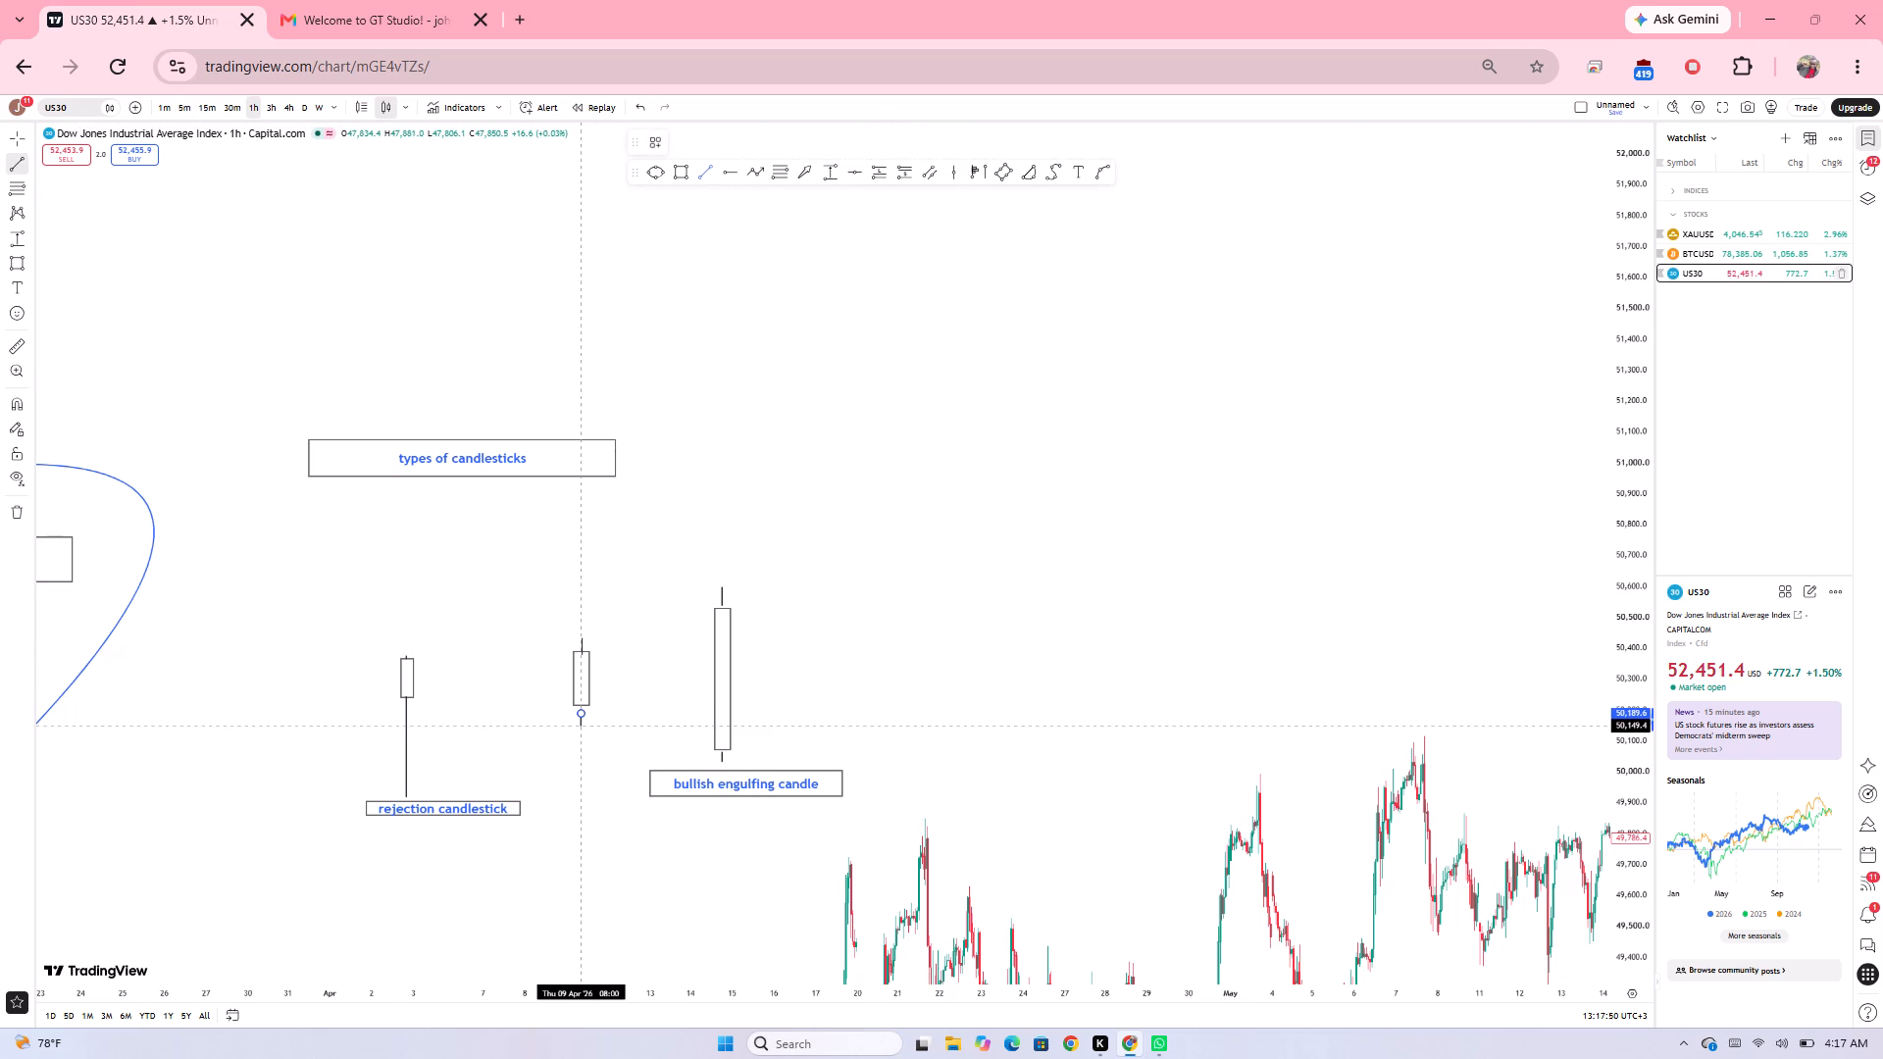
left_click(582, 726)
left_click_drag(604, 708, 579, 717)
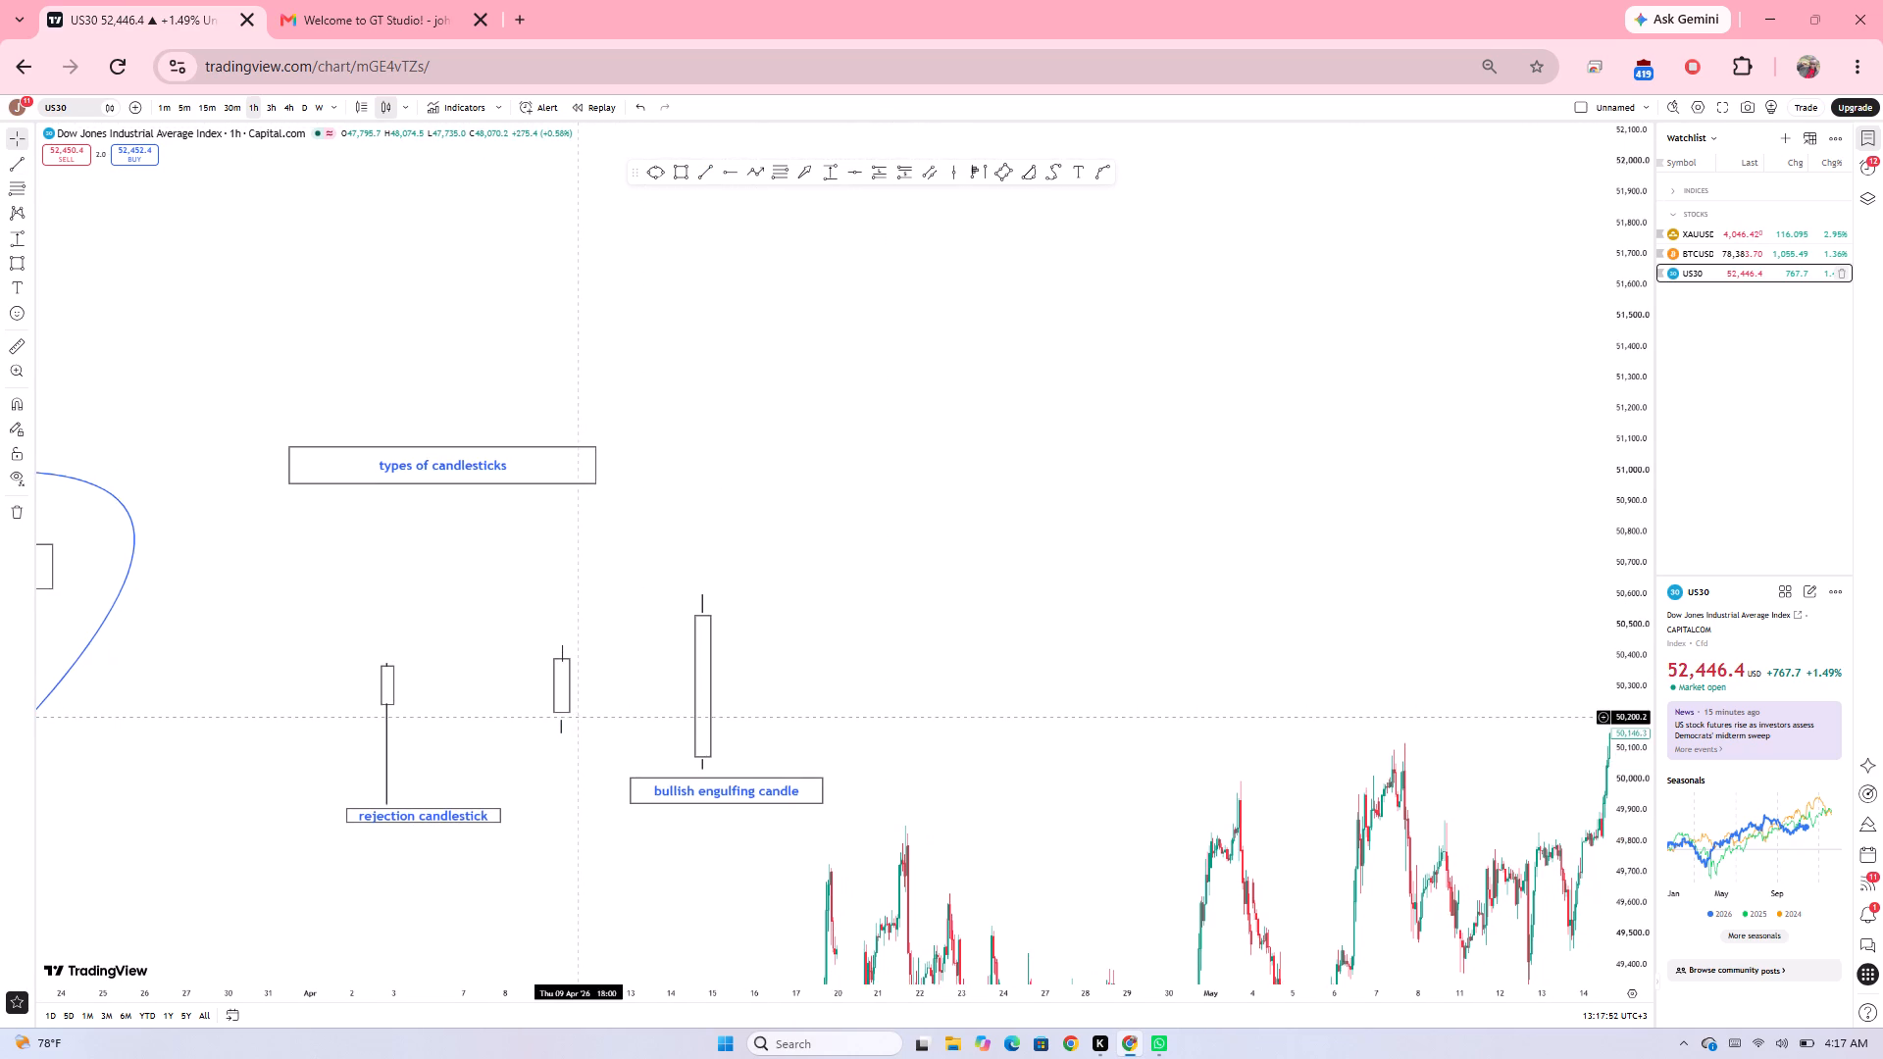
left_click_drag(579, 717, 578, 721)
left_click(560, 731)
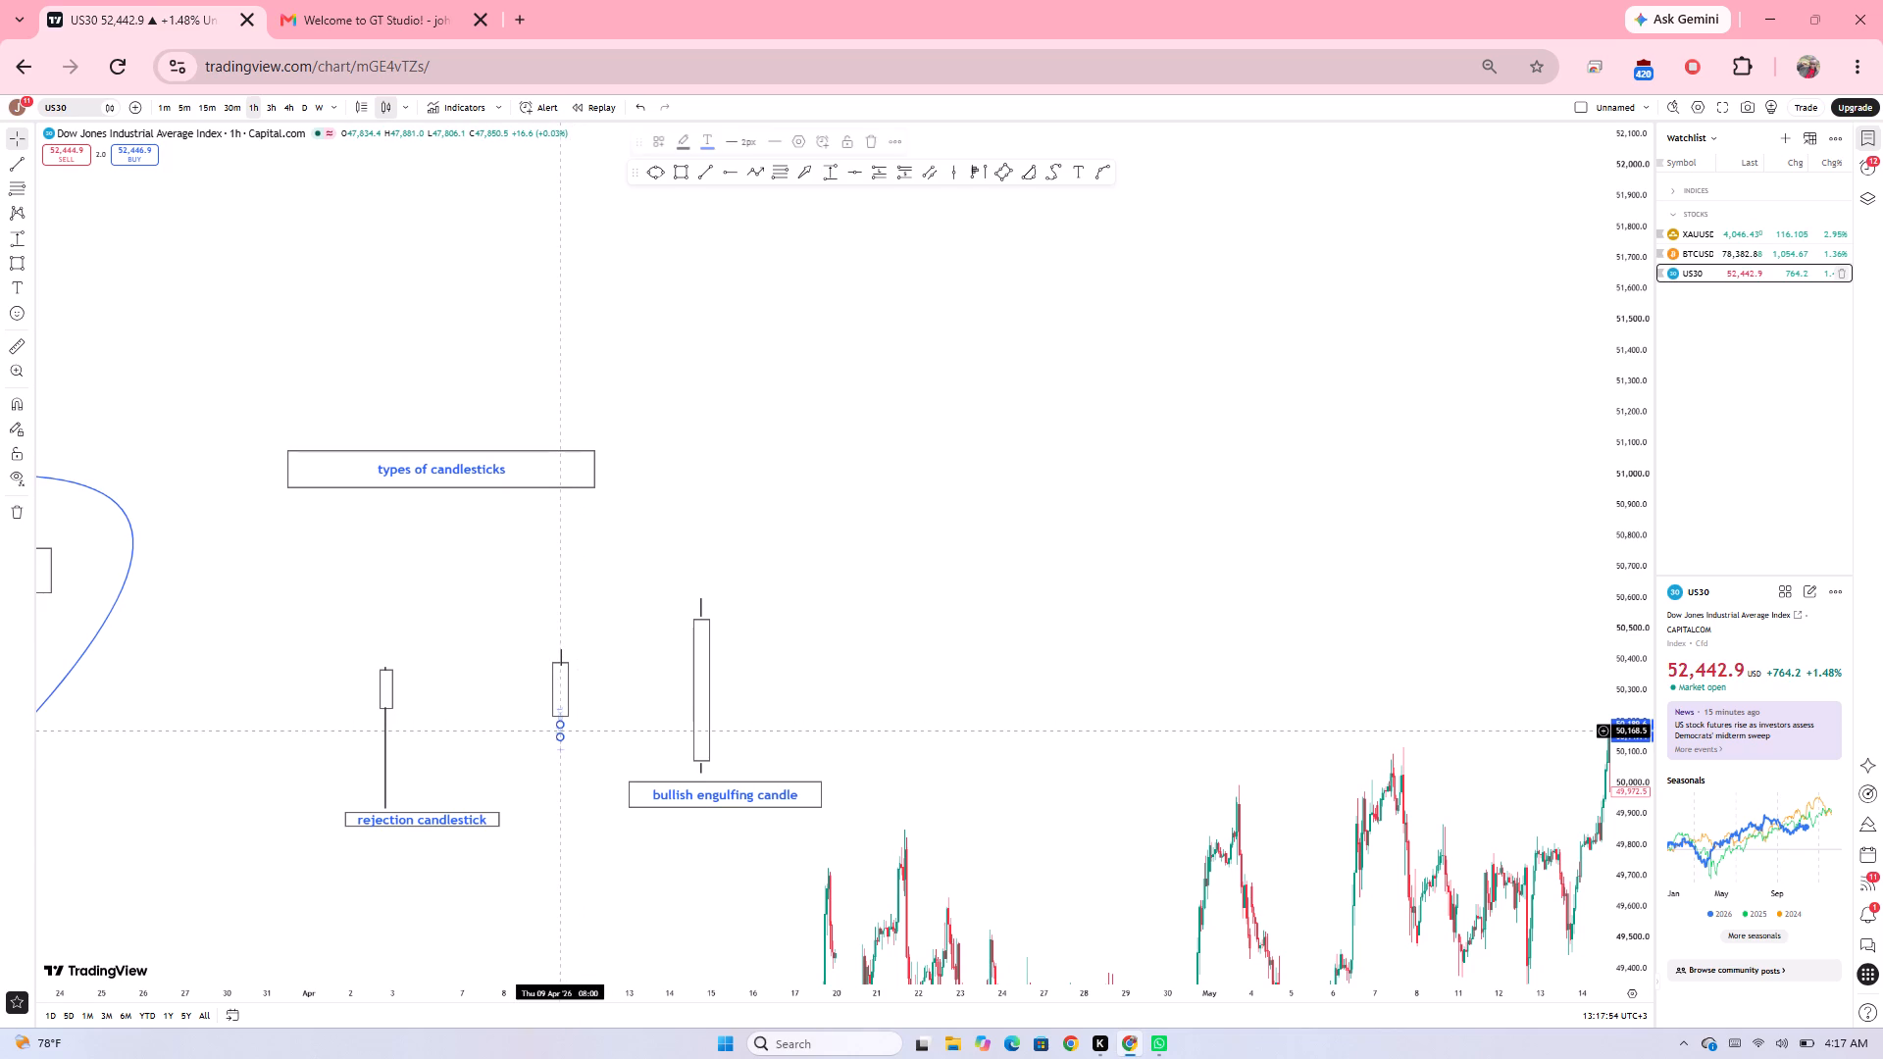
left_click_drag(560, 735, 559, 715)
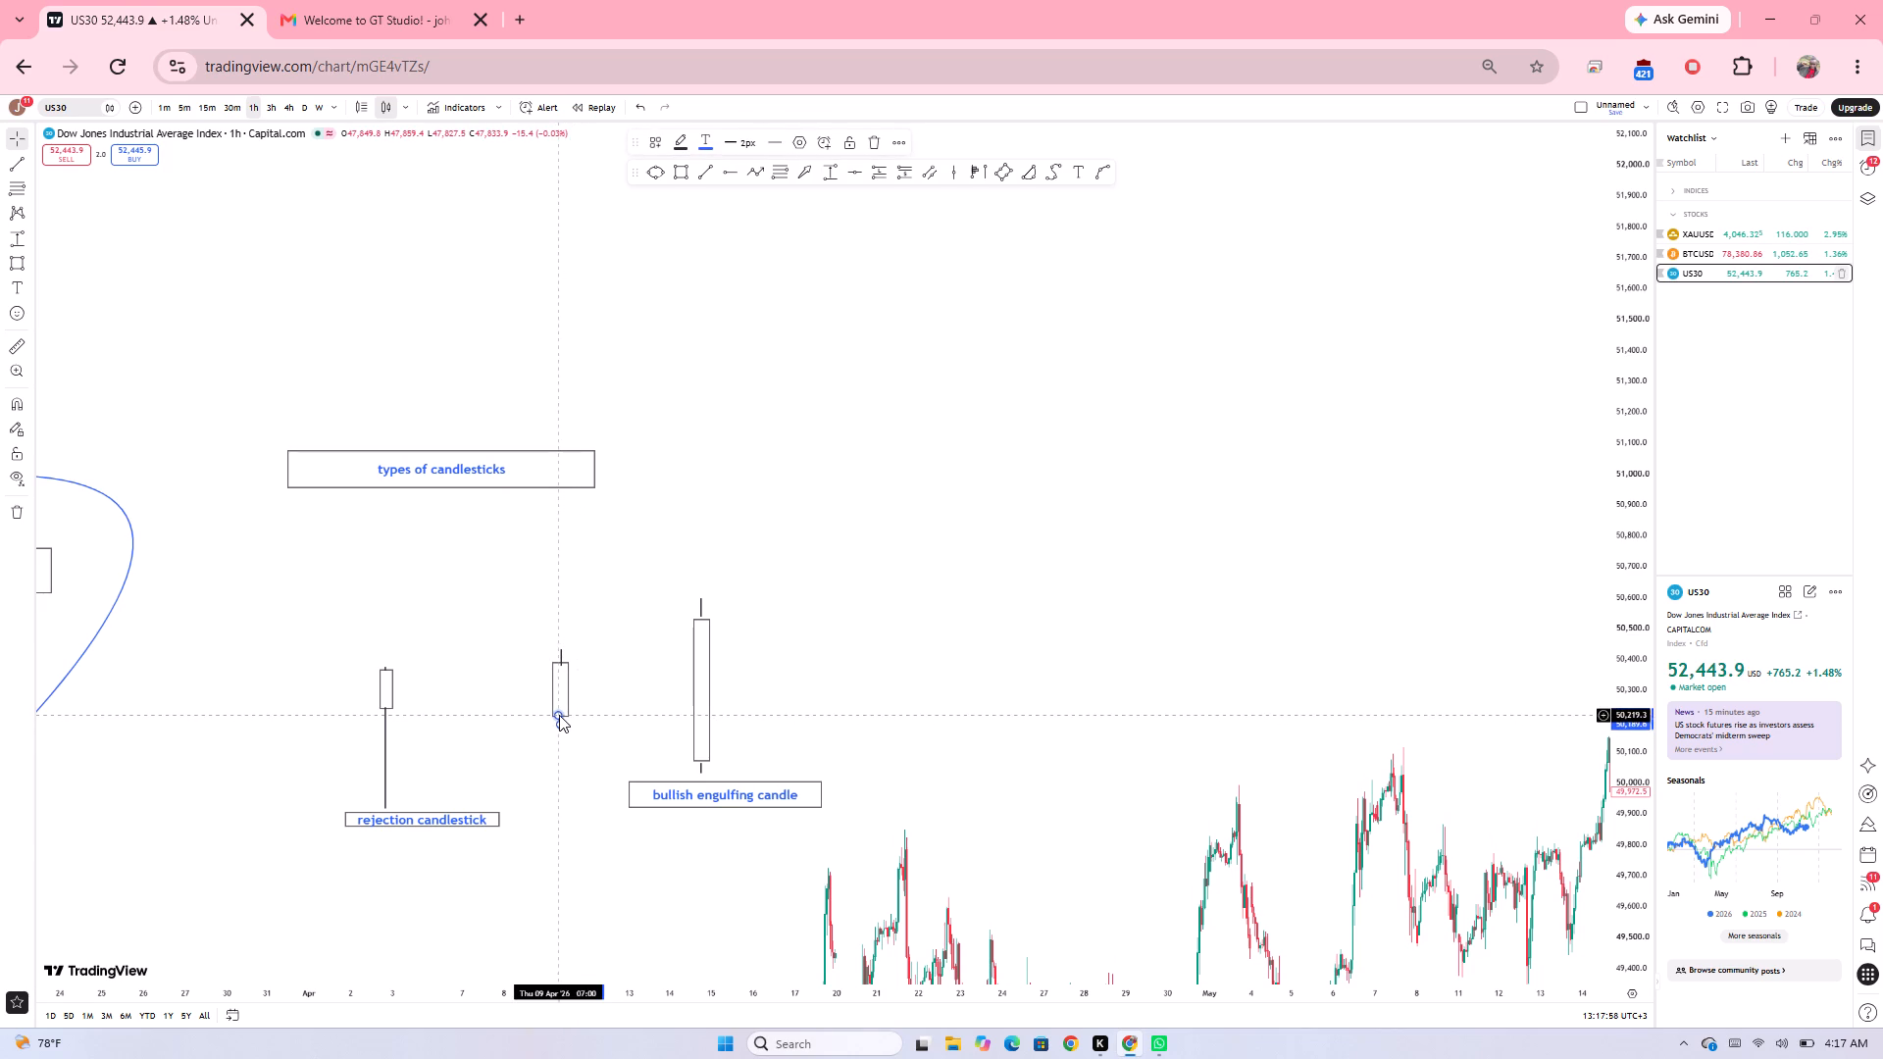
left_click(577, 728)
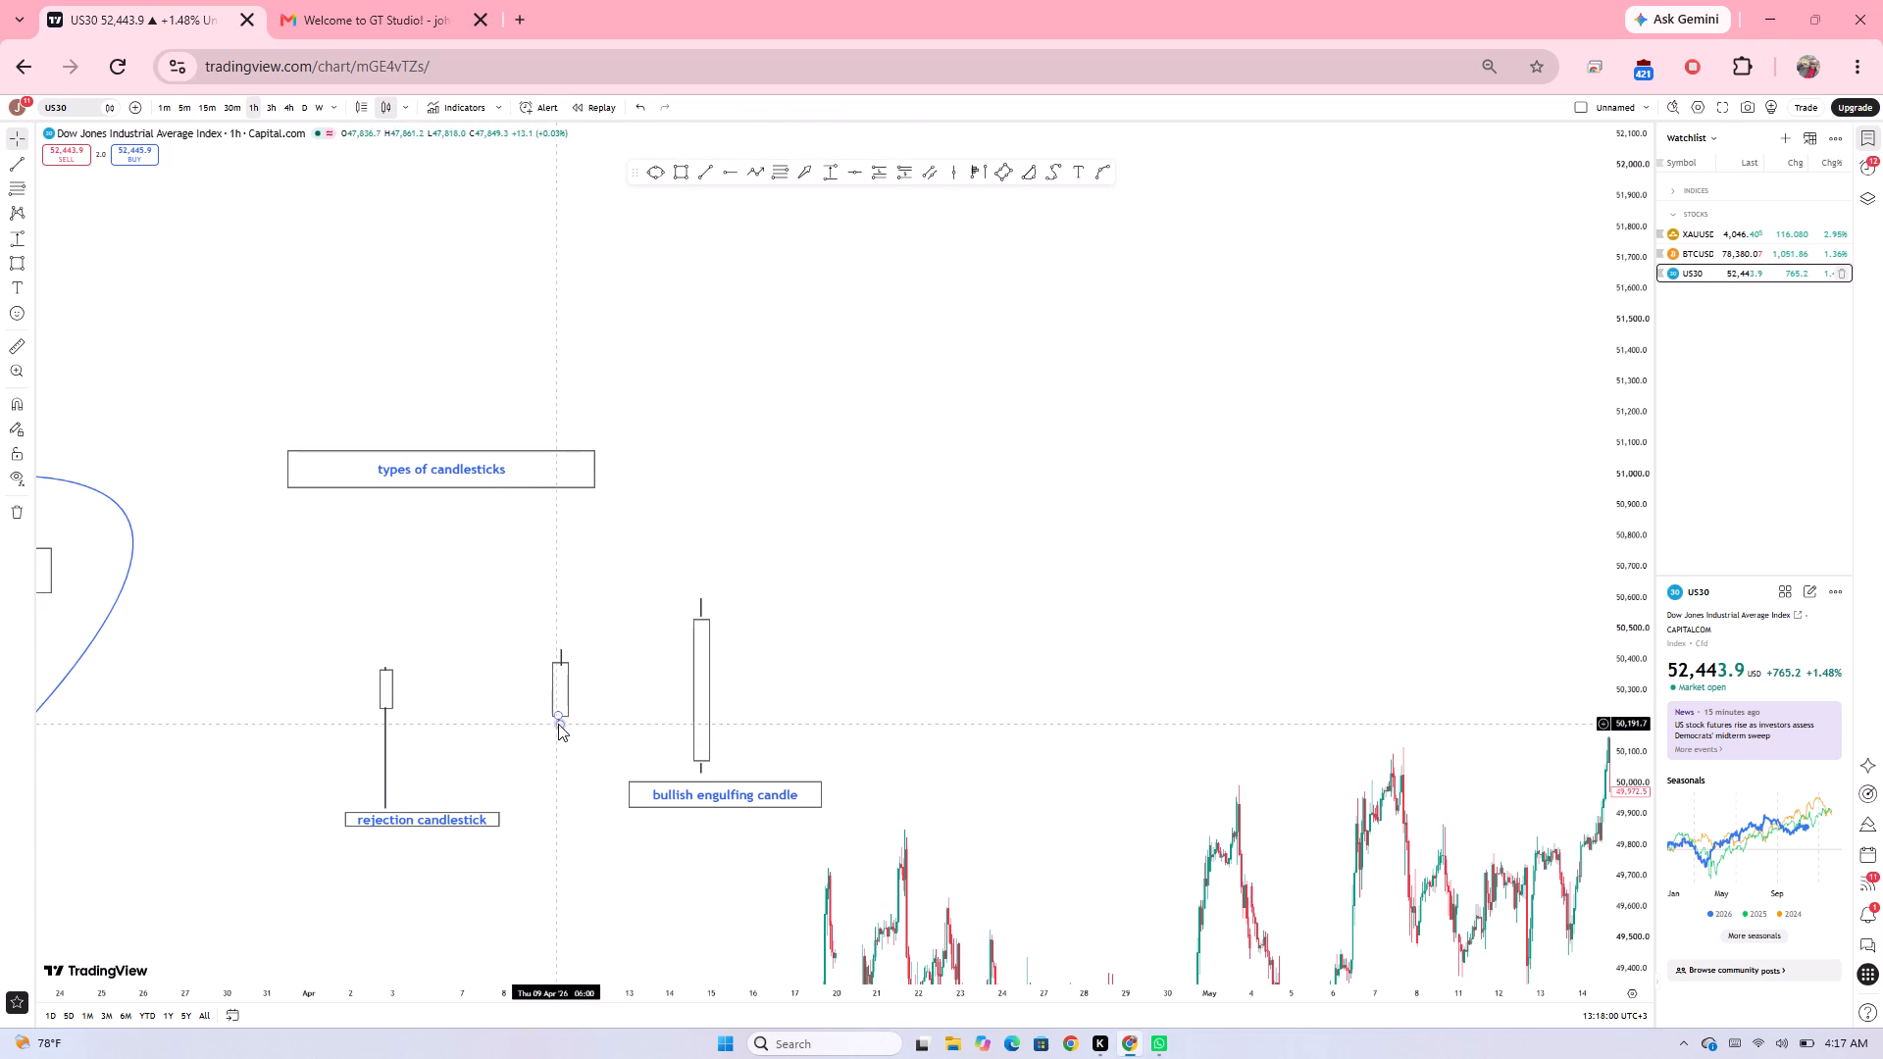
left_click_drag(561, 724, 556, 731)
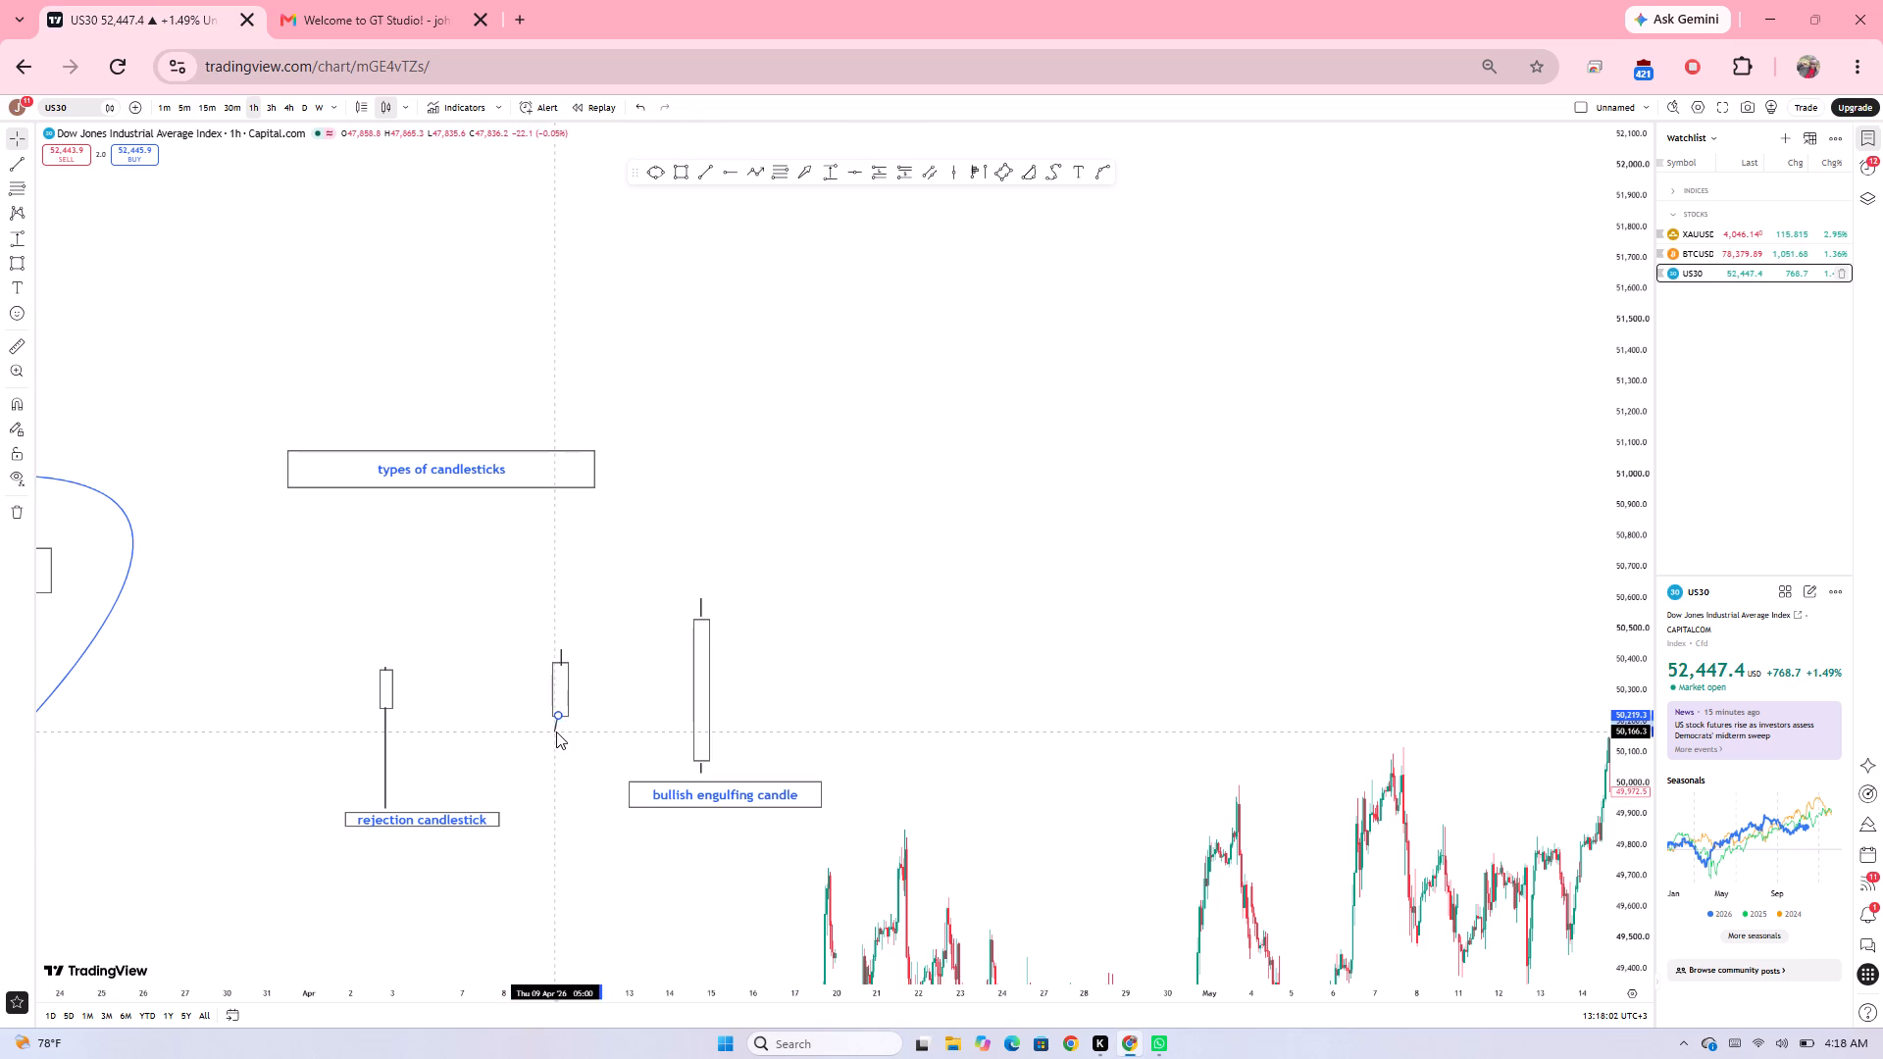
left_click_drag(556, 731, 559, 733)
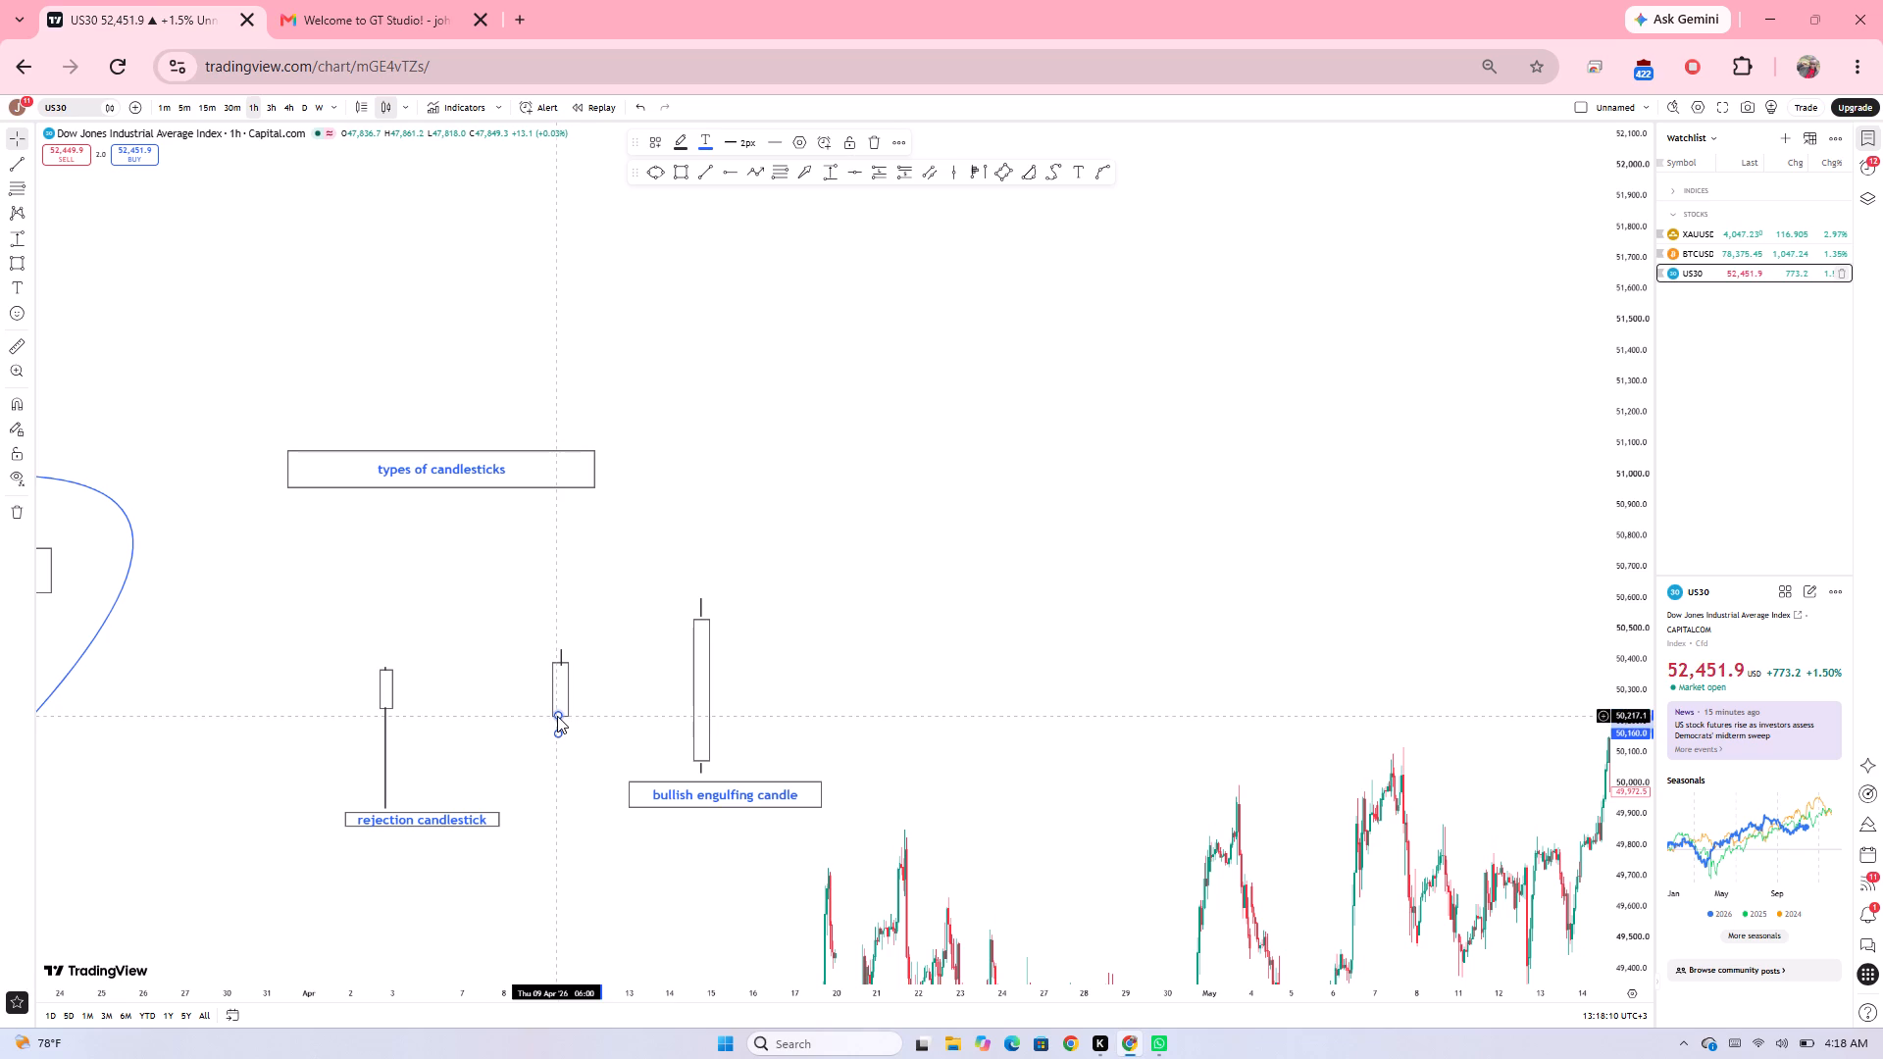
left_click(557, 716)
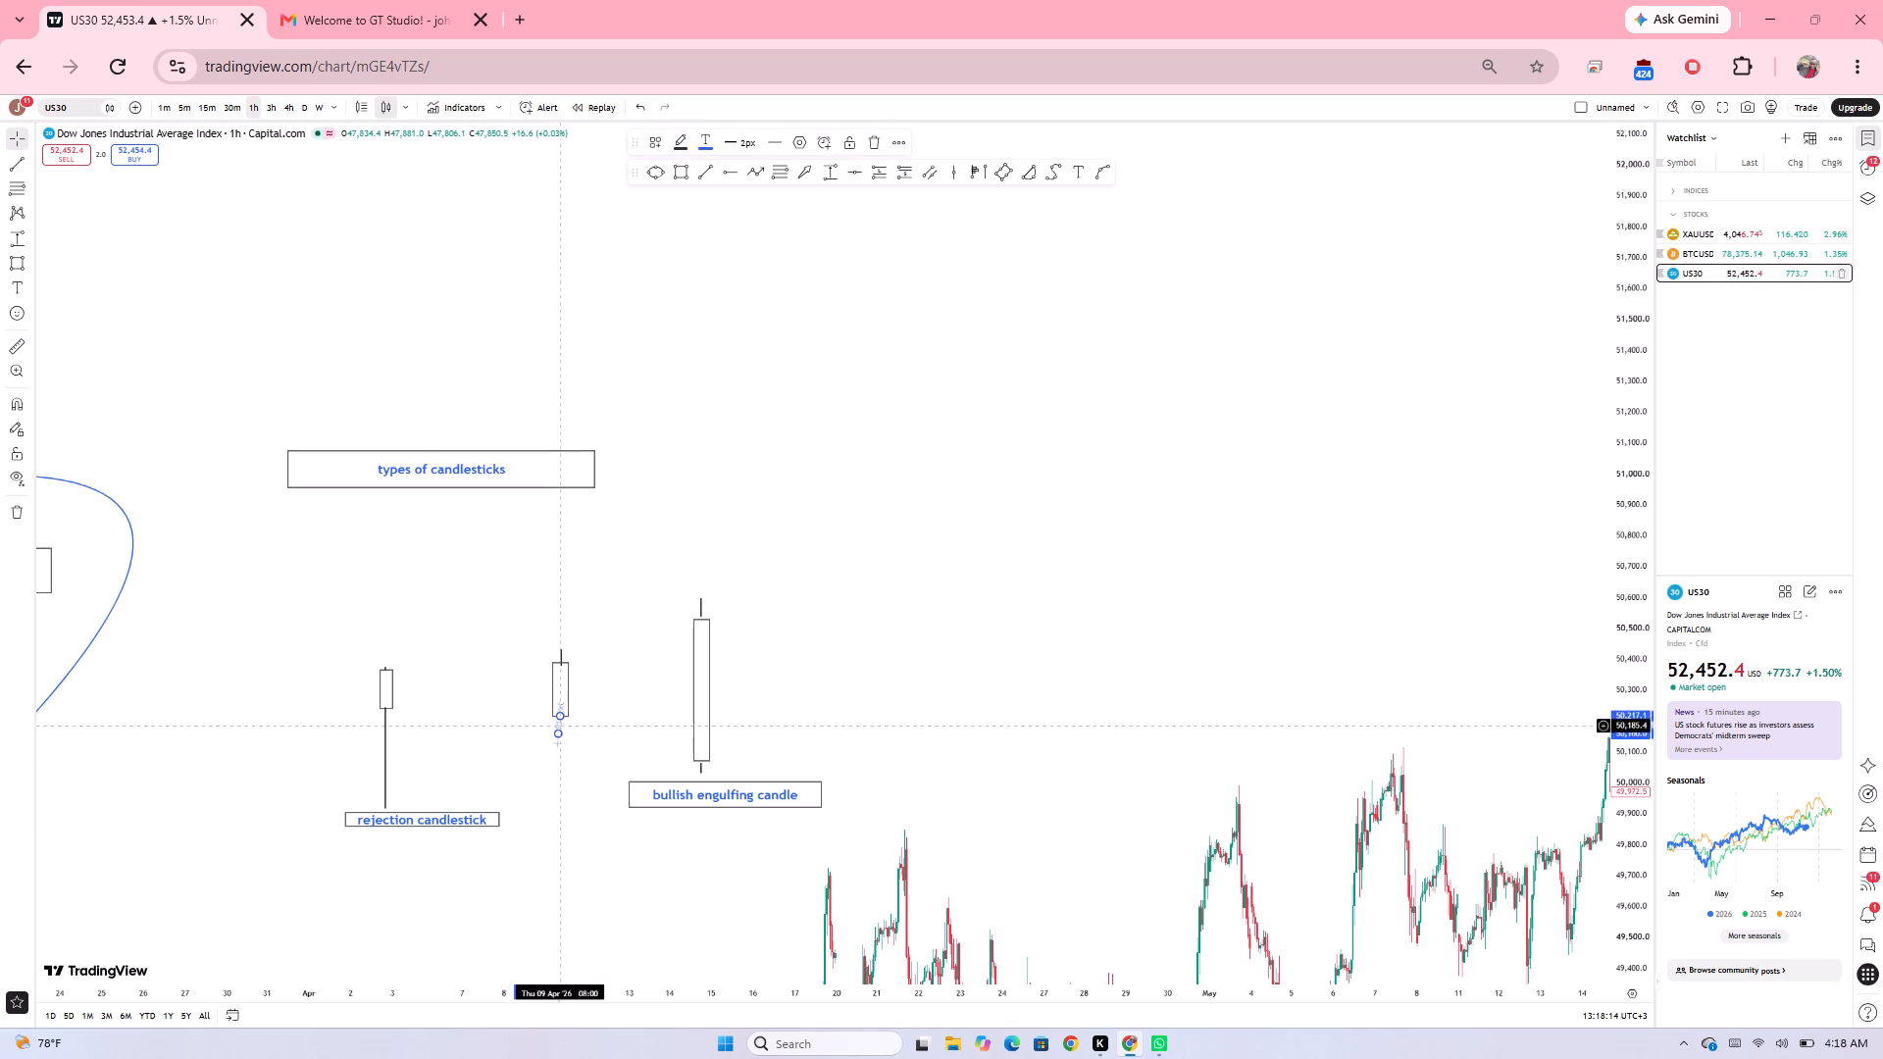
left_click(557, 735)
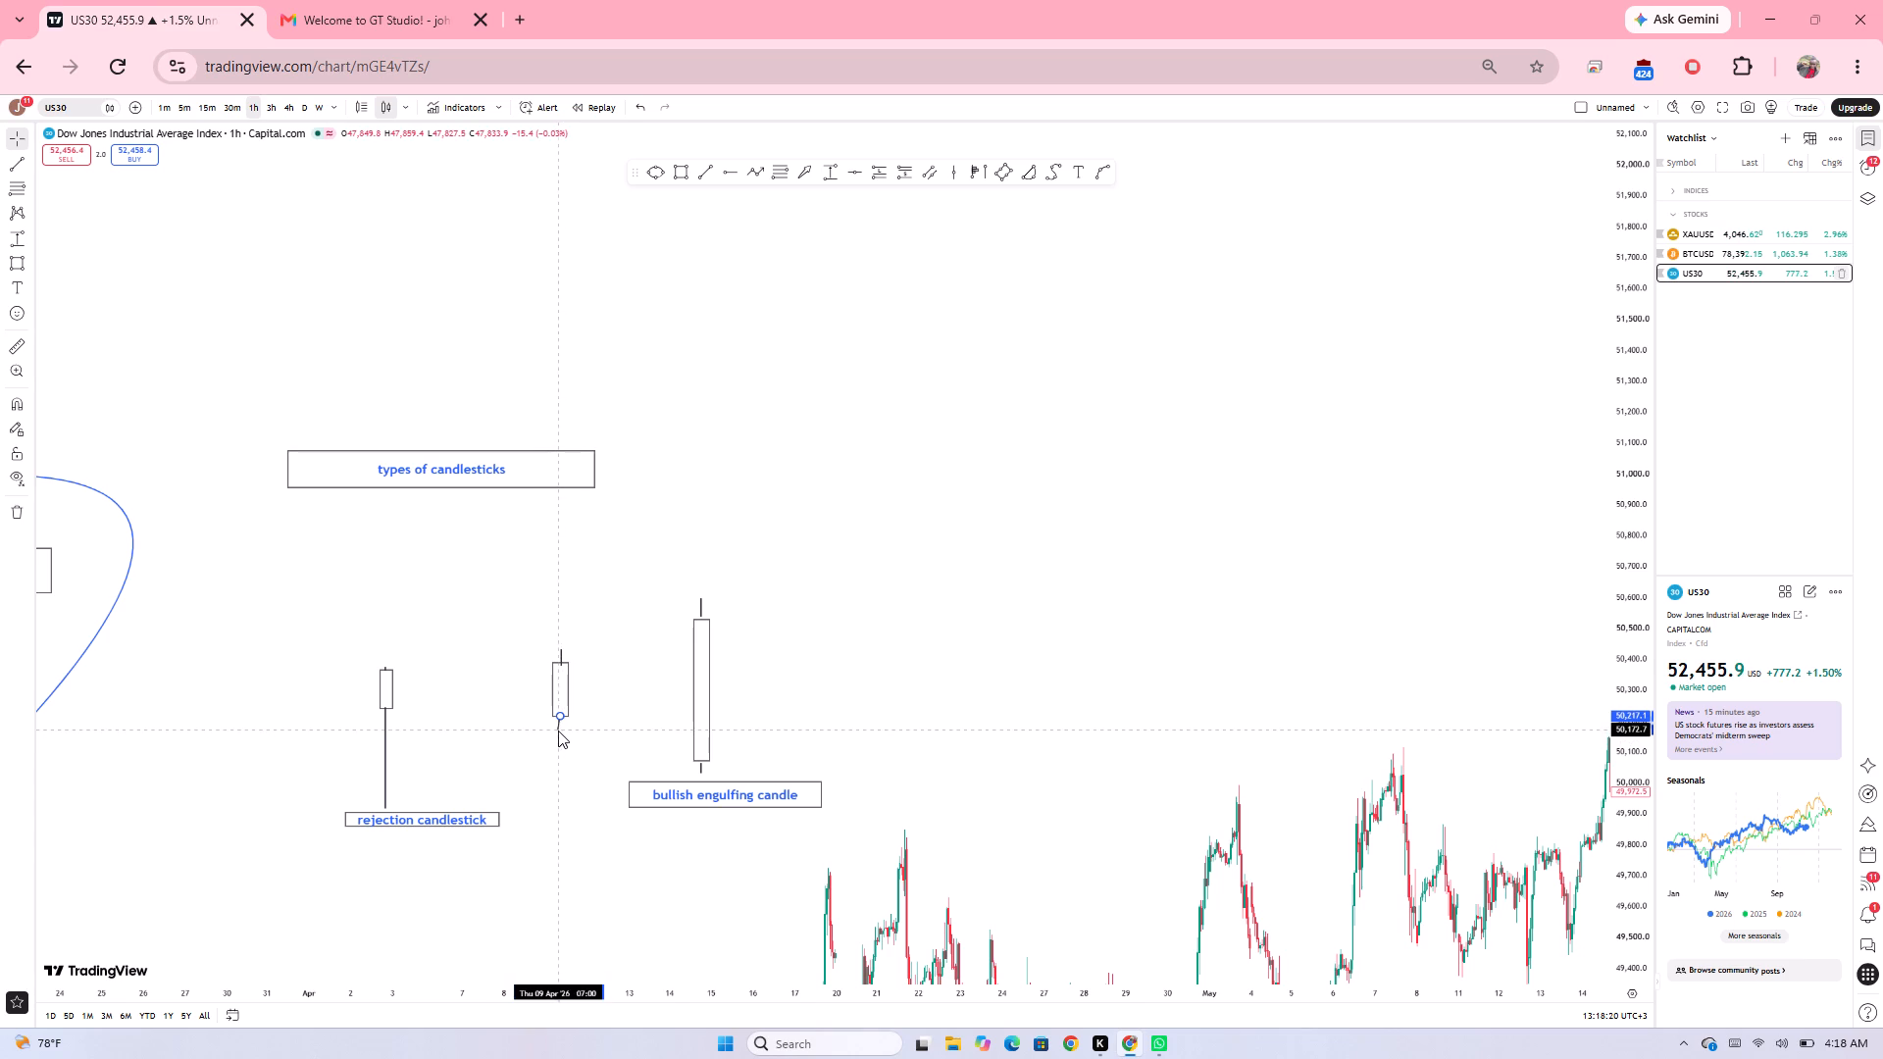
left_click(748, 715)
Move the tall candle's body right beside the smaller candle, spanning about 50,630 to 50,173, and place its upper wick centred on top.
left_click_drag(708, 678, 675, 678)
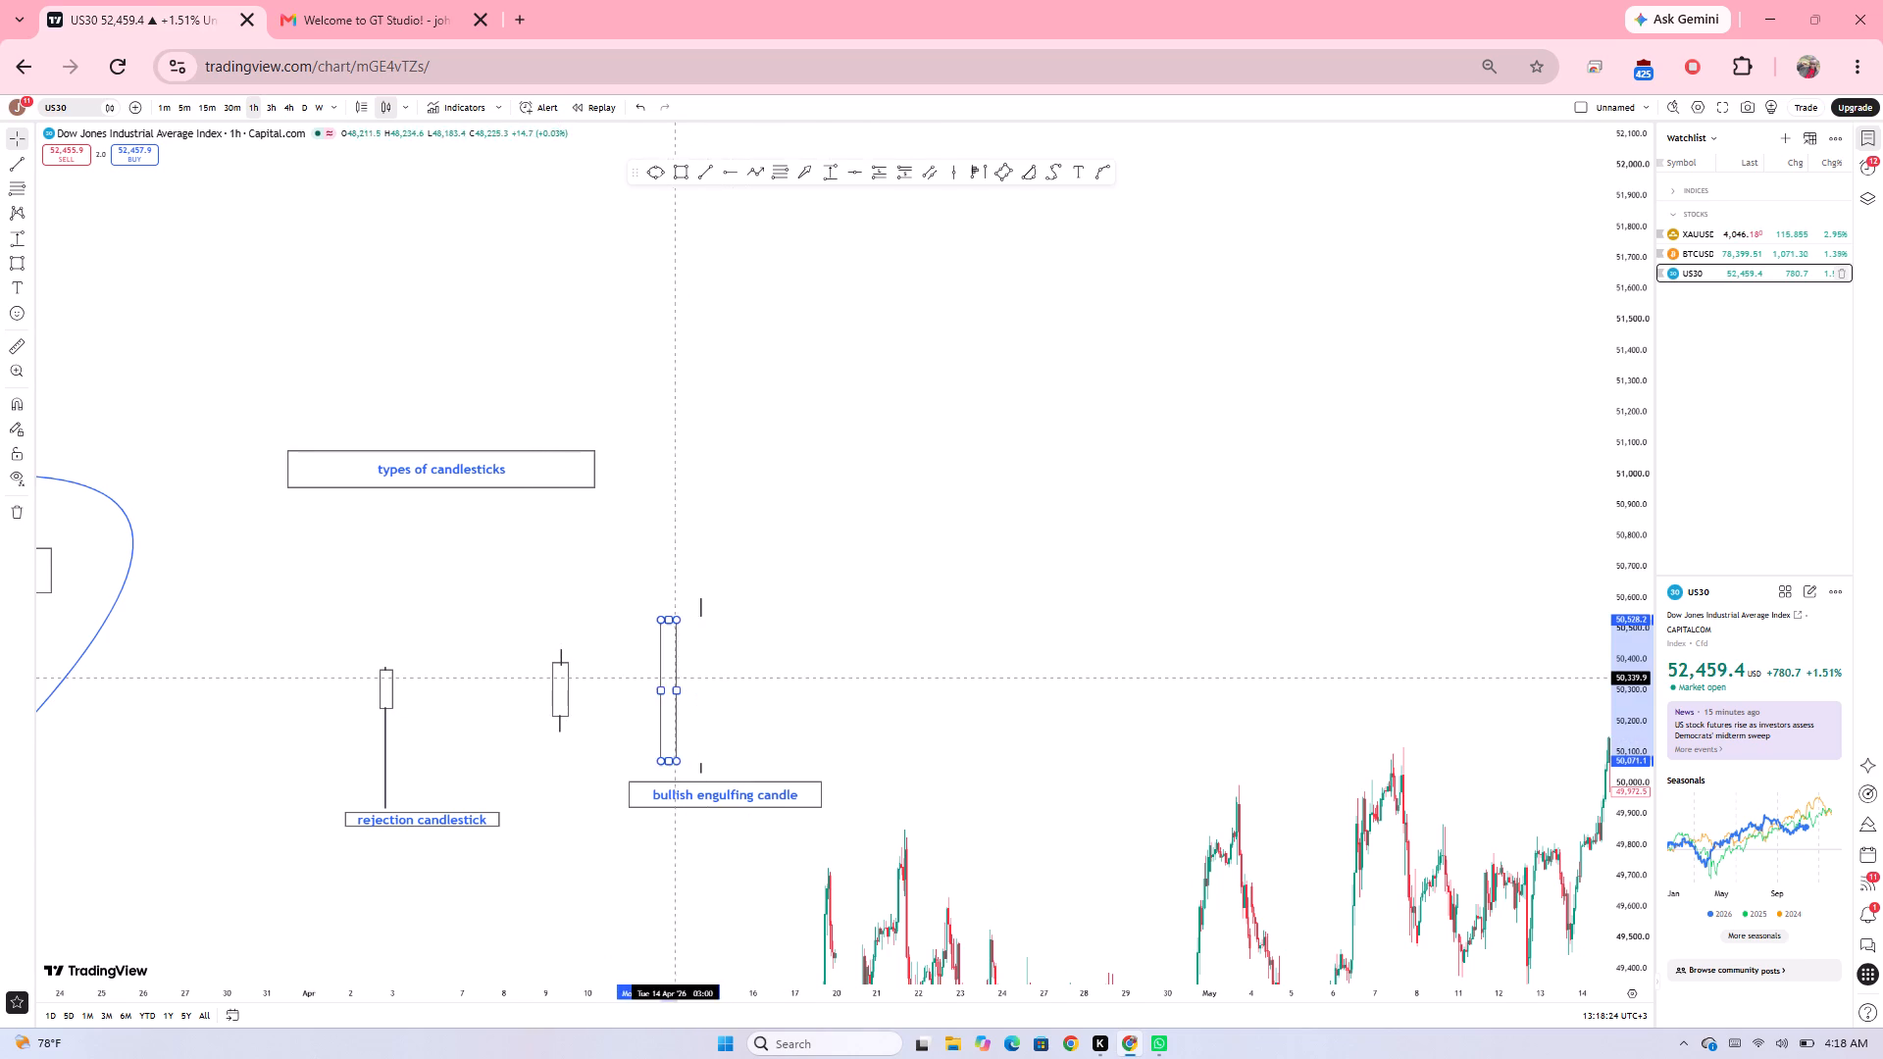
left_click_drag(675, 678, 588, 655)
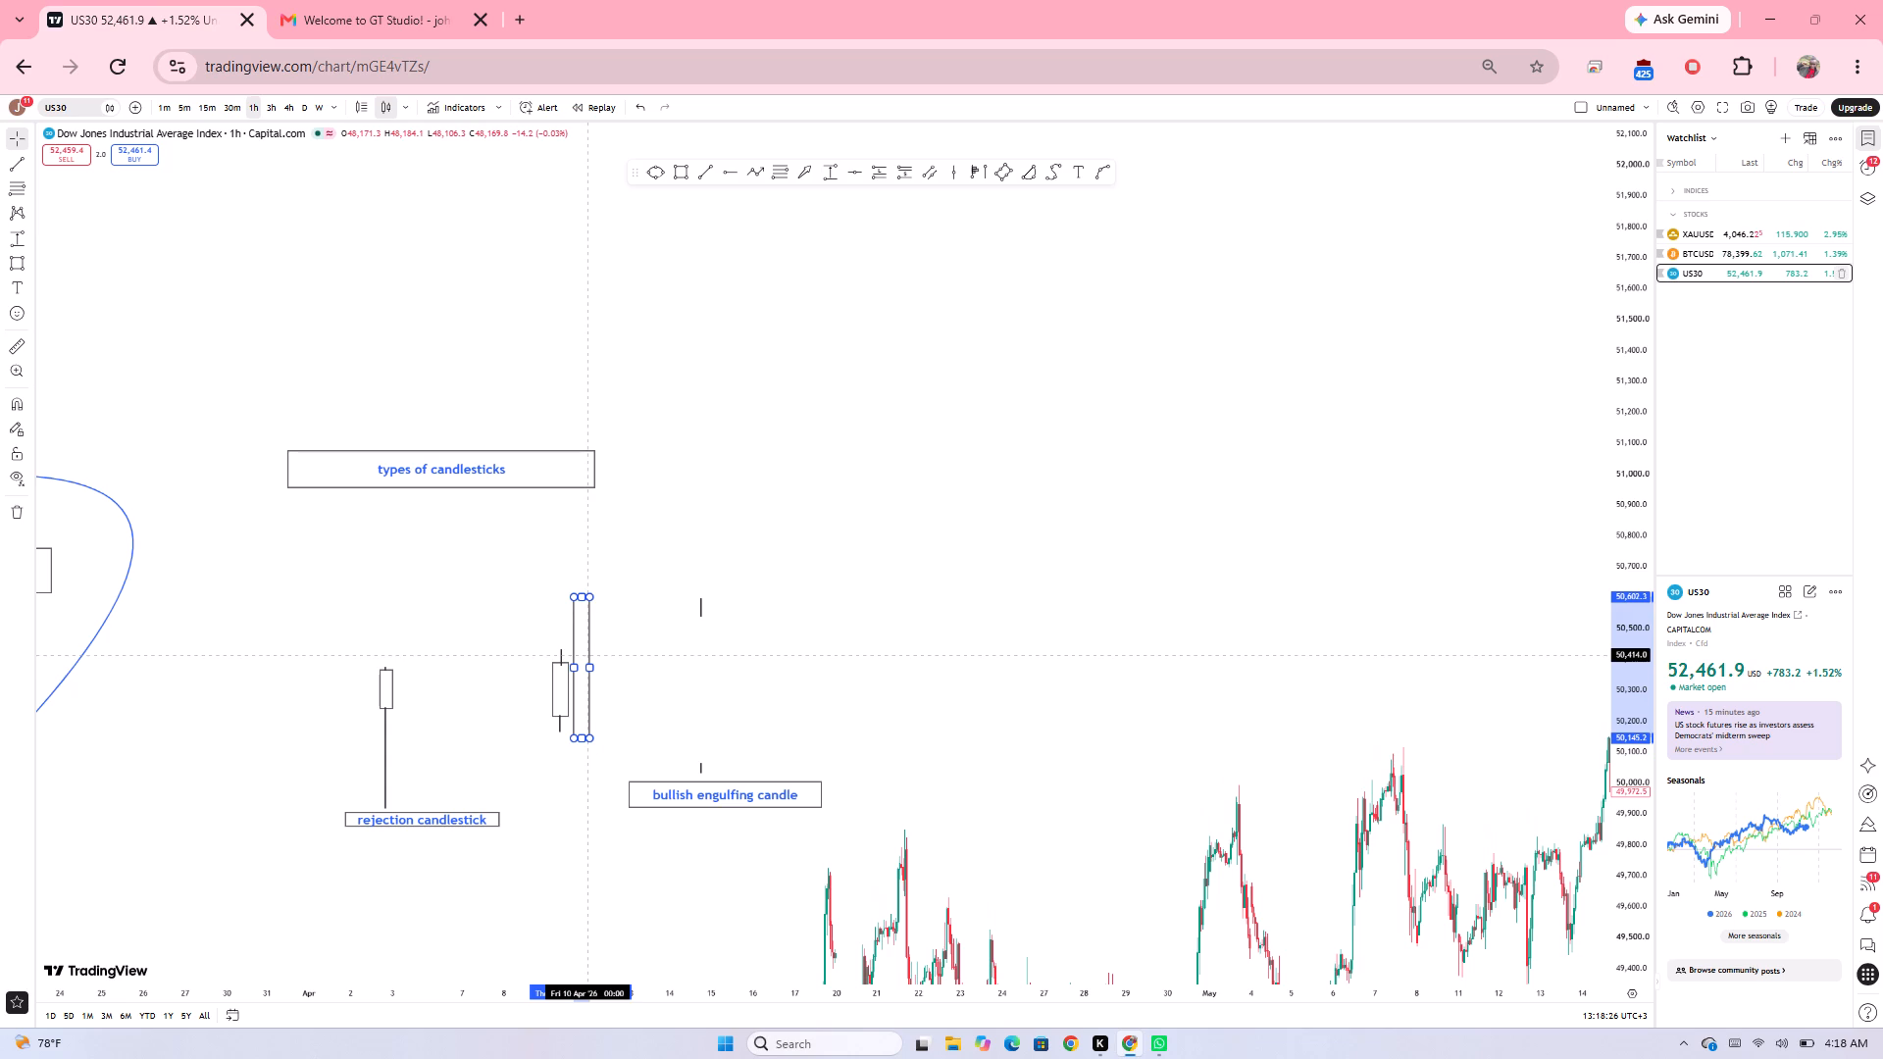
left_click_drag(588, 655, 587, 646)
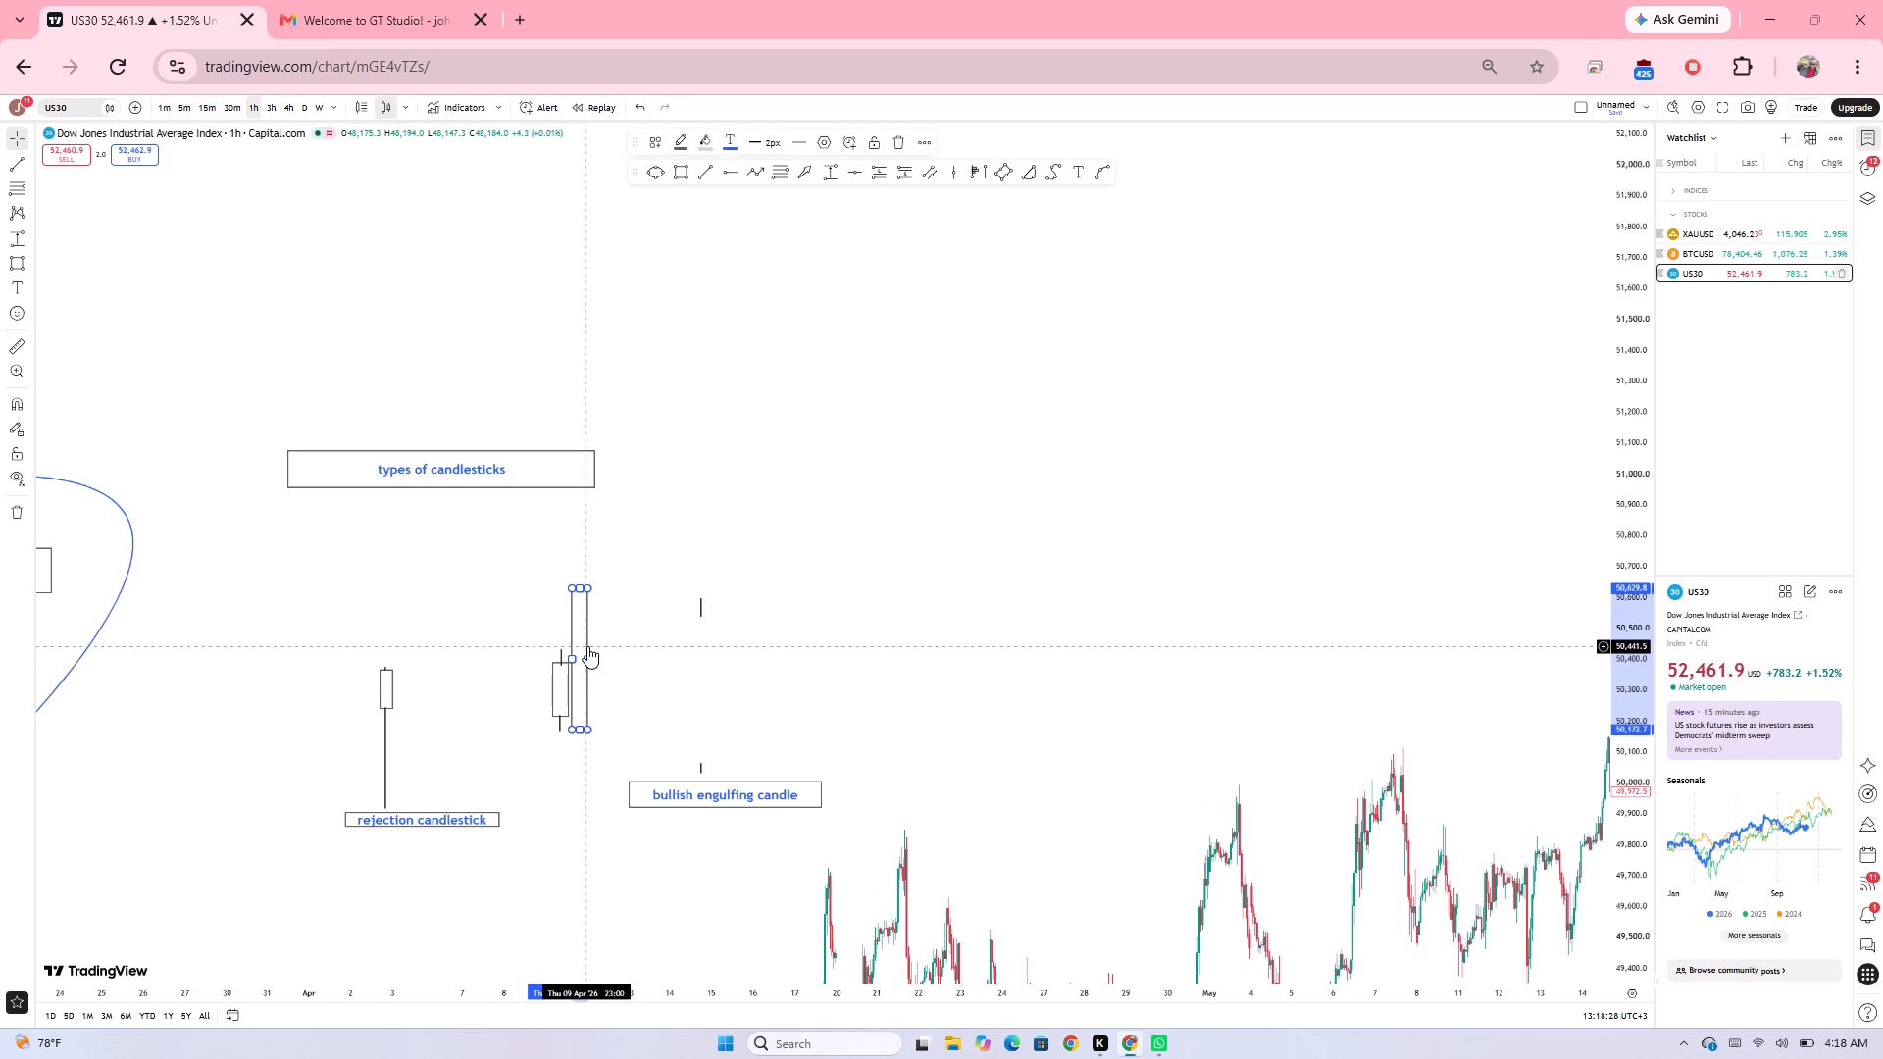
left_click_drag(703, 605, 623, 576)
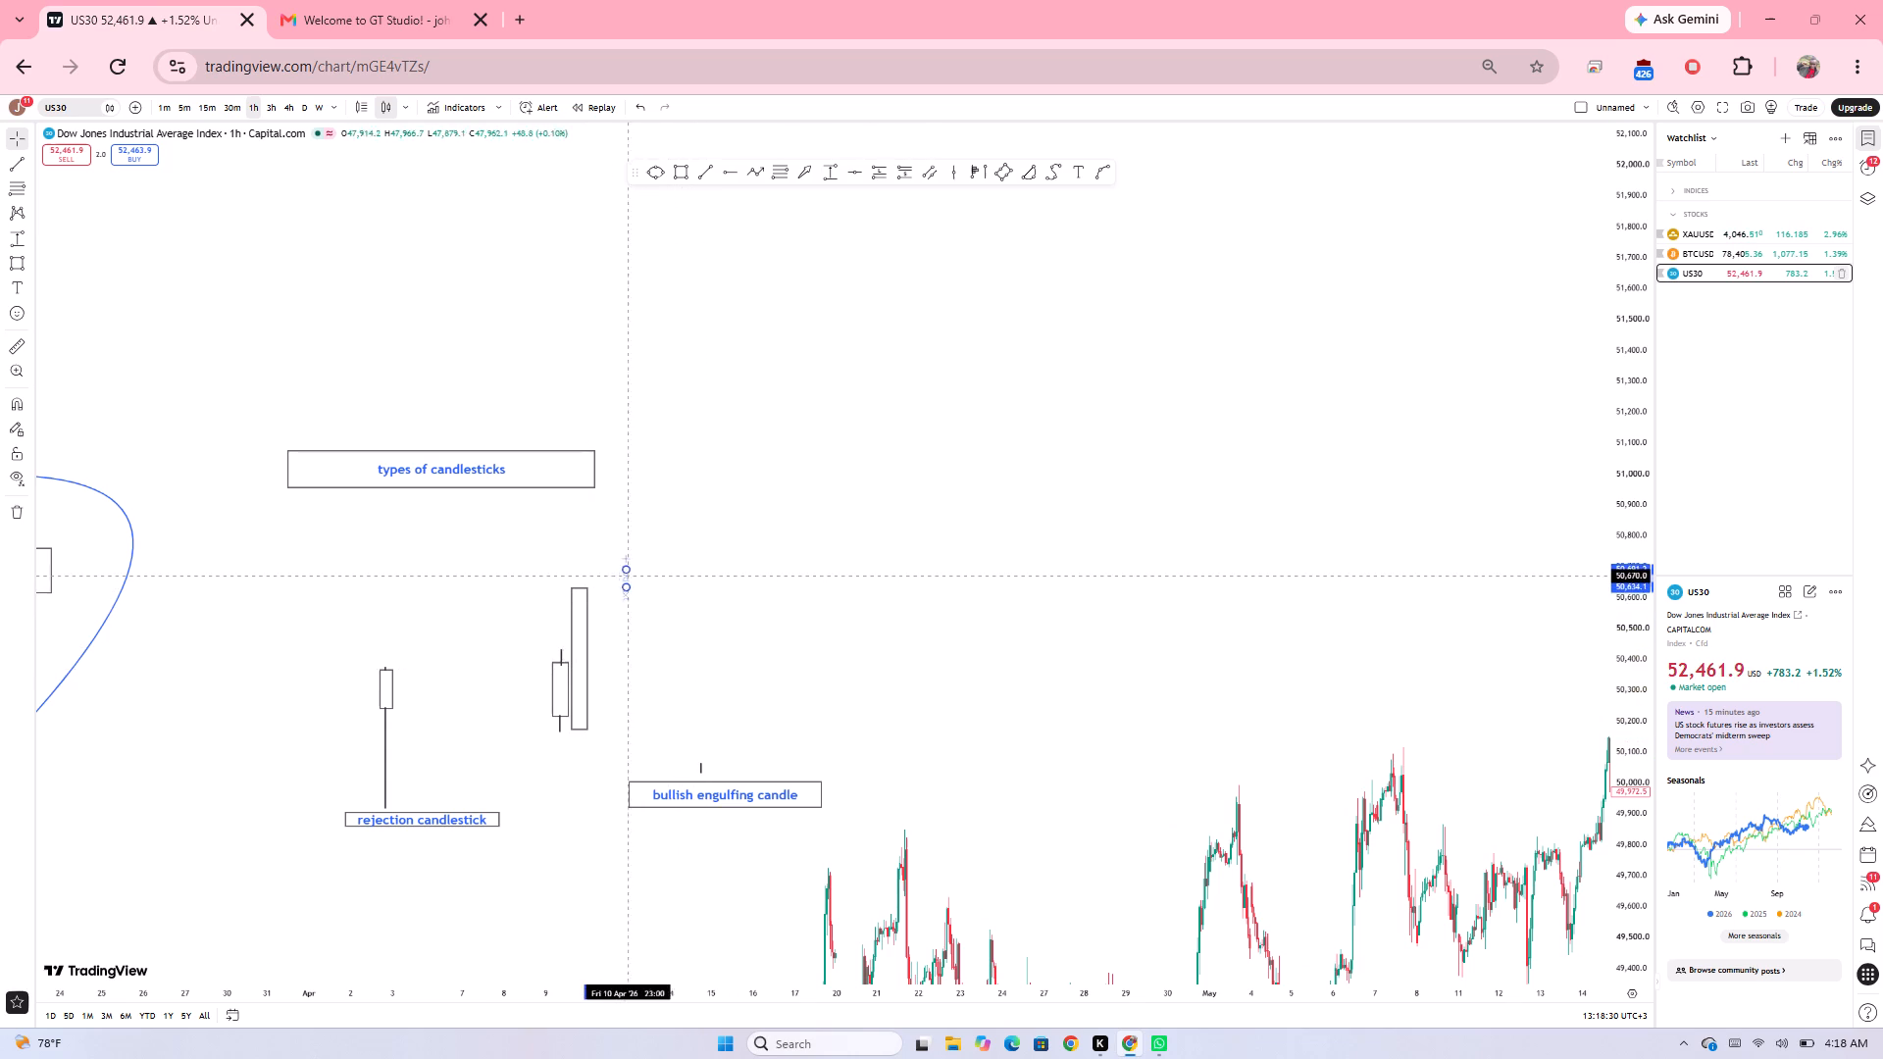
left_click_drag(623, 576, 582, 575)
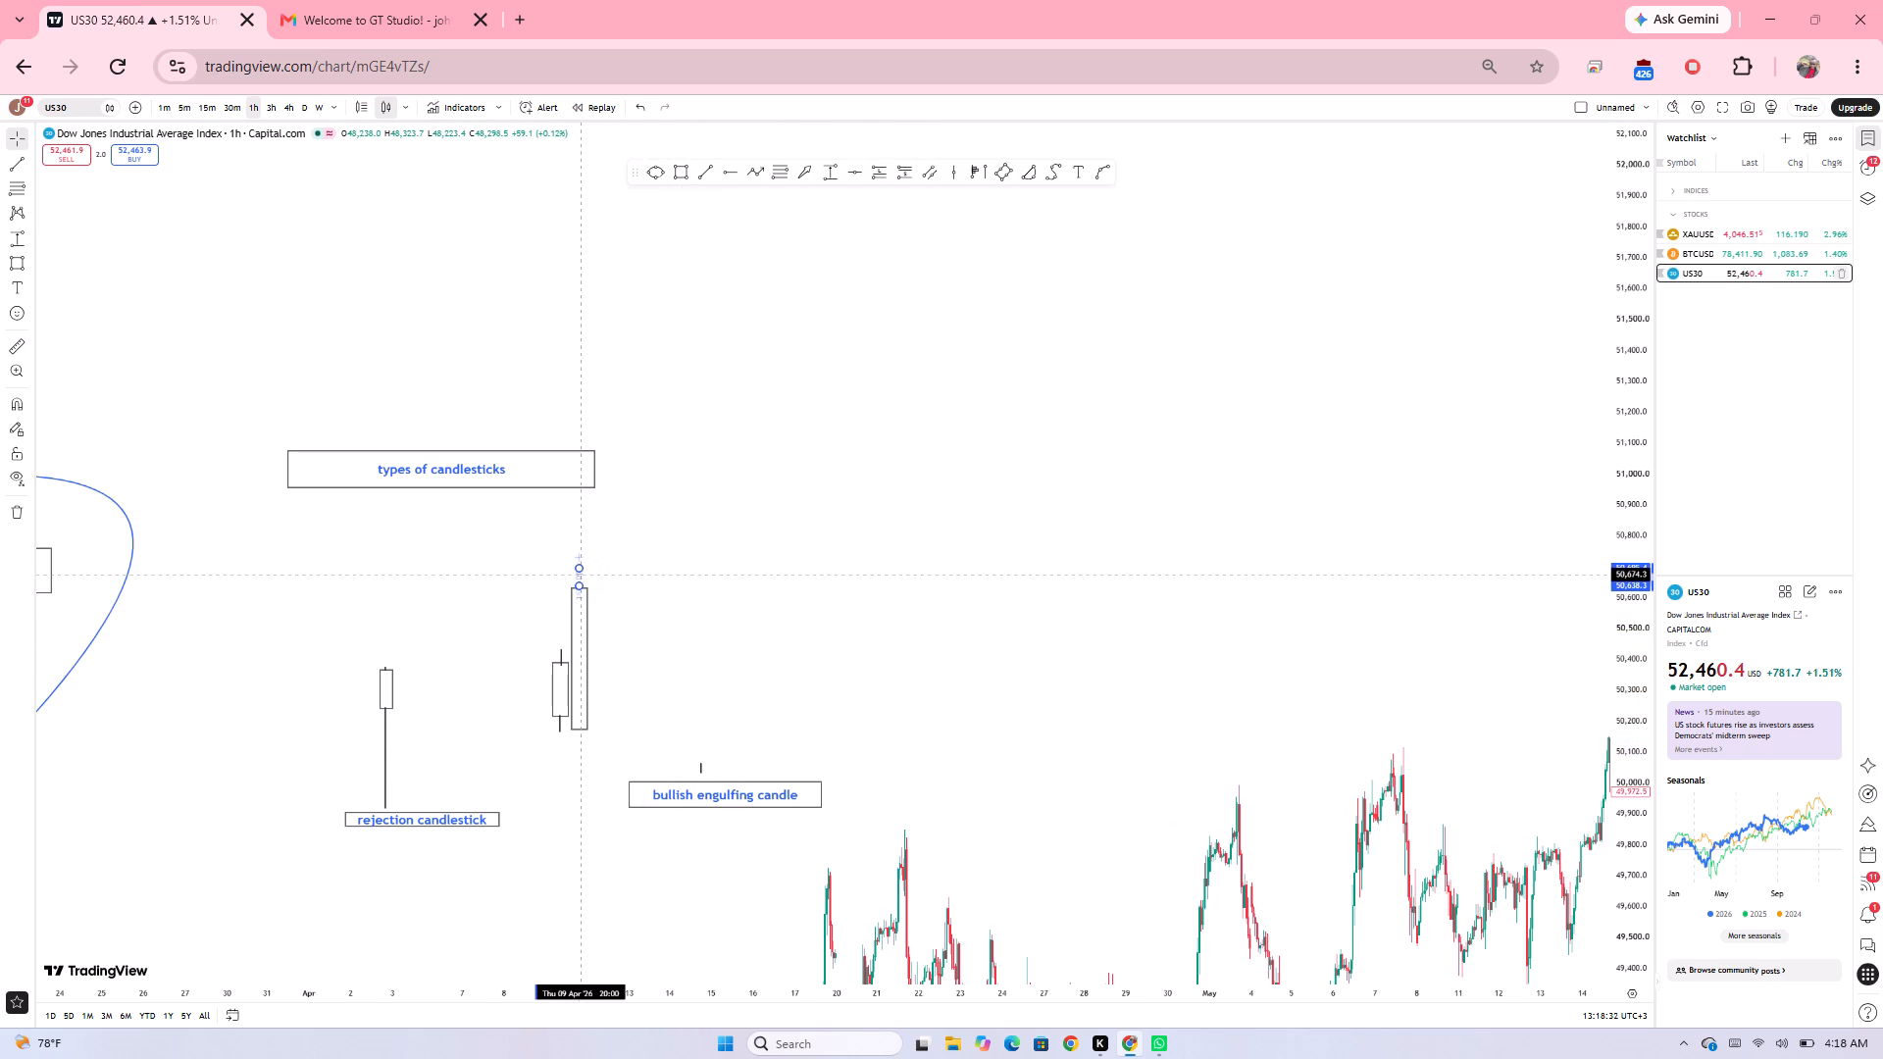
Move the tall candle's lower wick beneath its relocated body on 9 April, stretching it from about 50,173 down to 50,101.
left_click(705, 770)
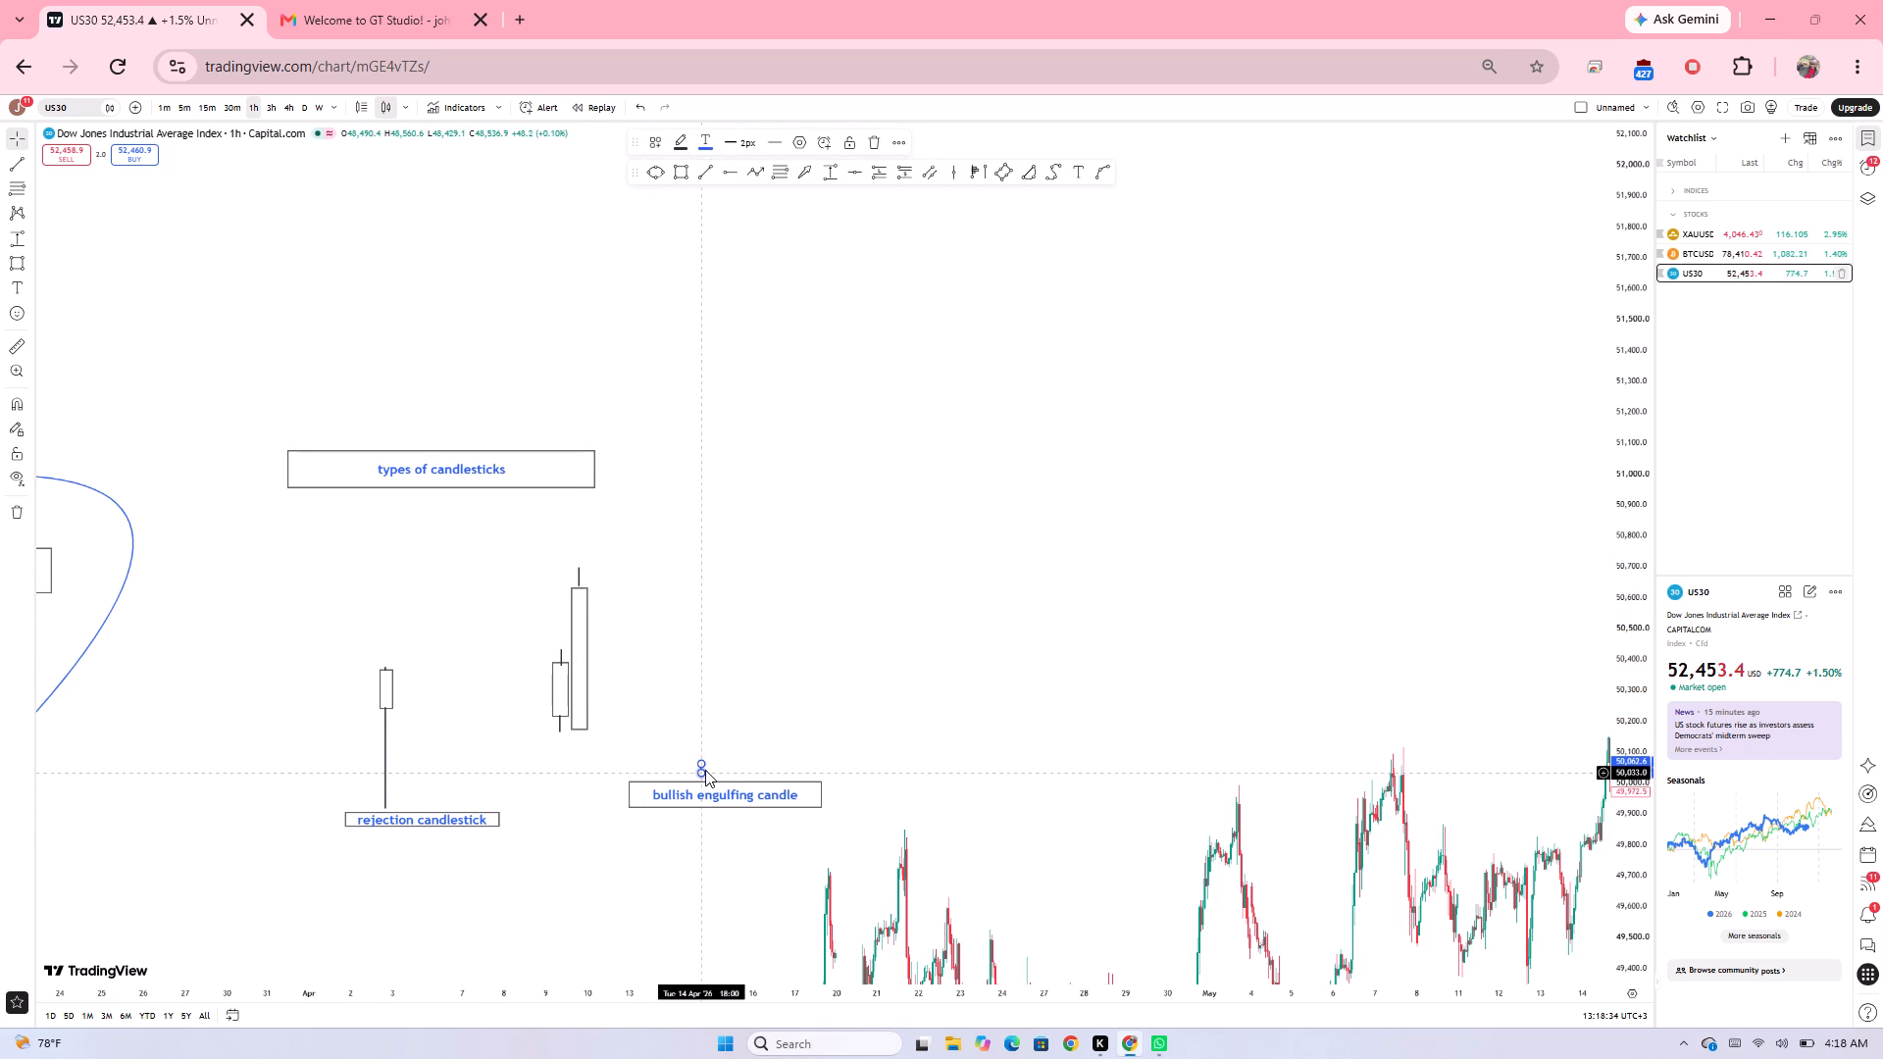
left_click(705, 770)
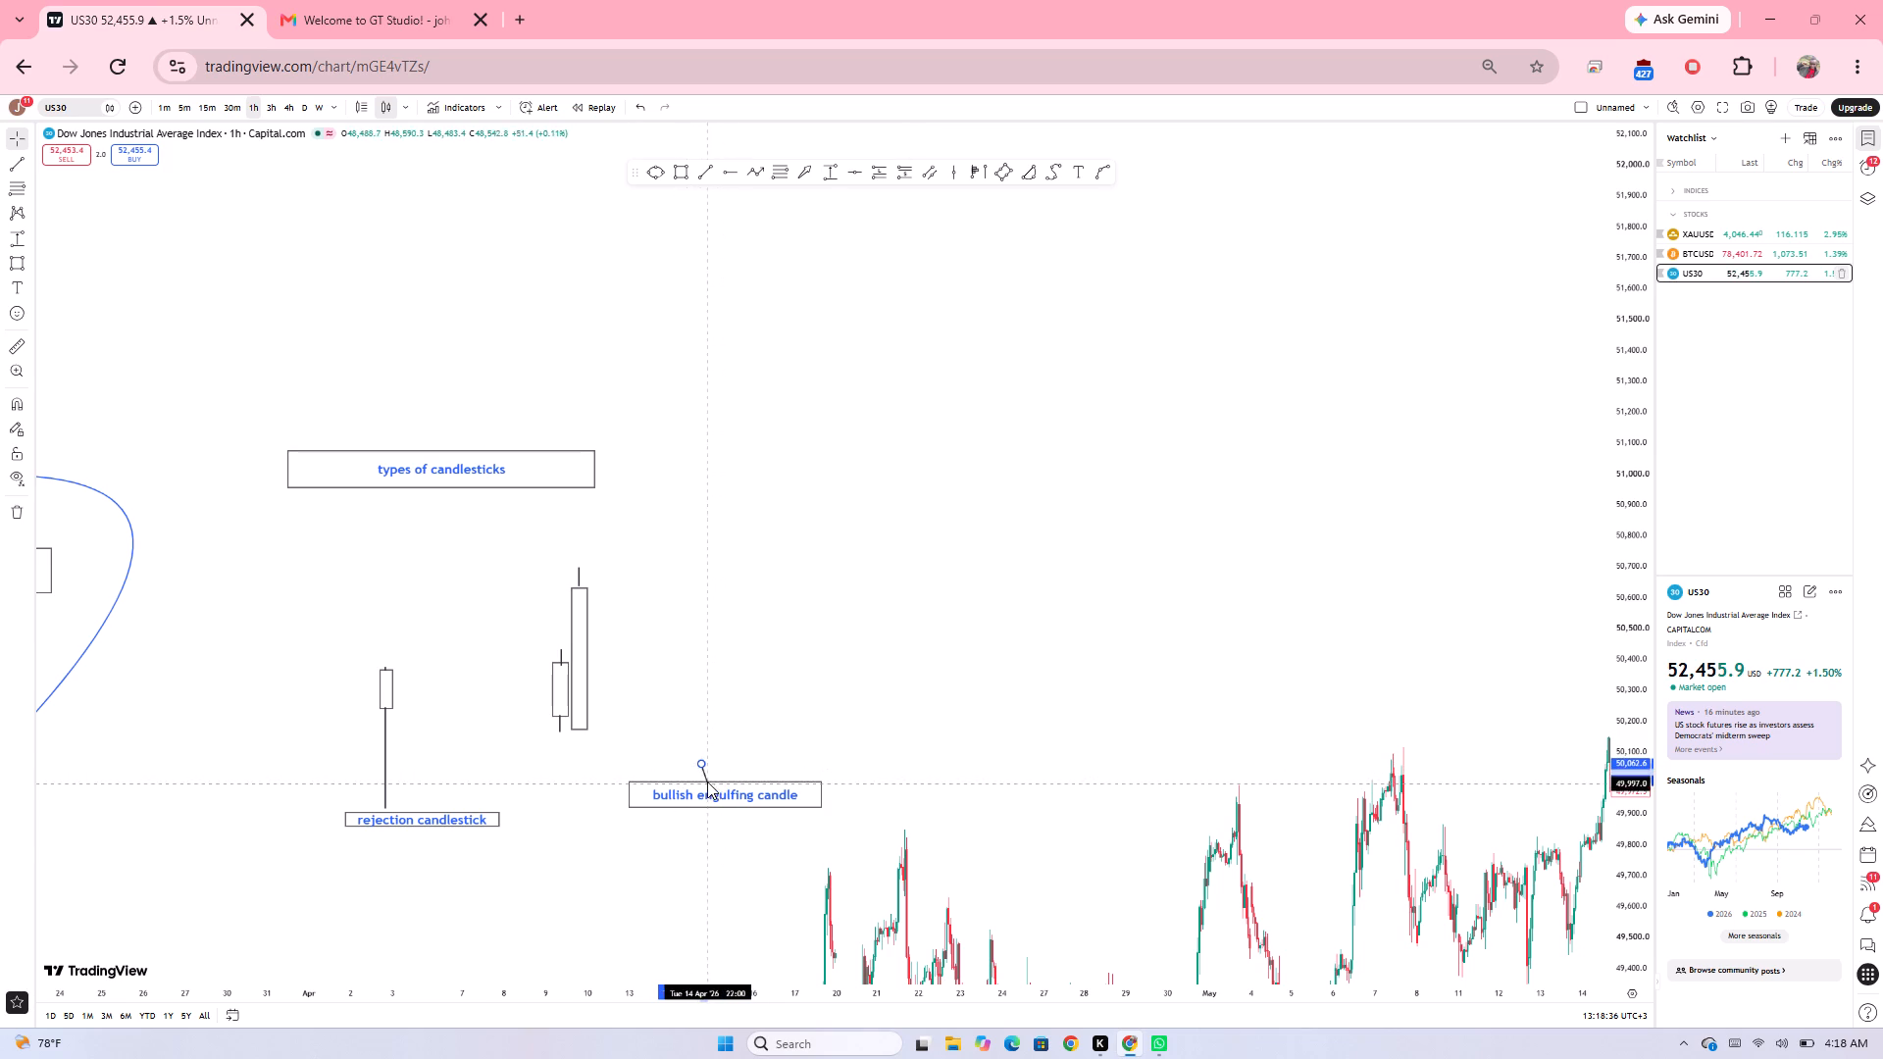
left_click(701, 776)
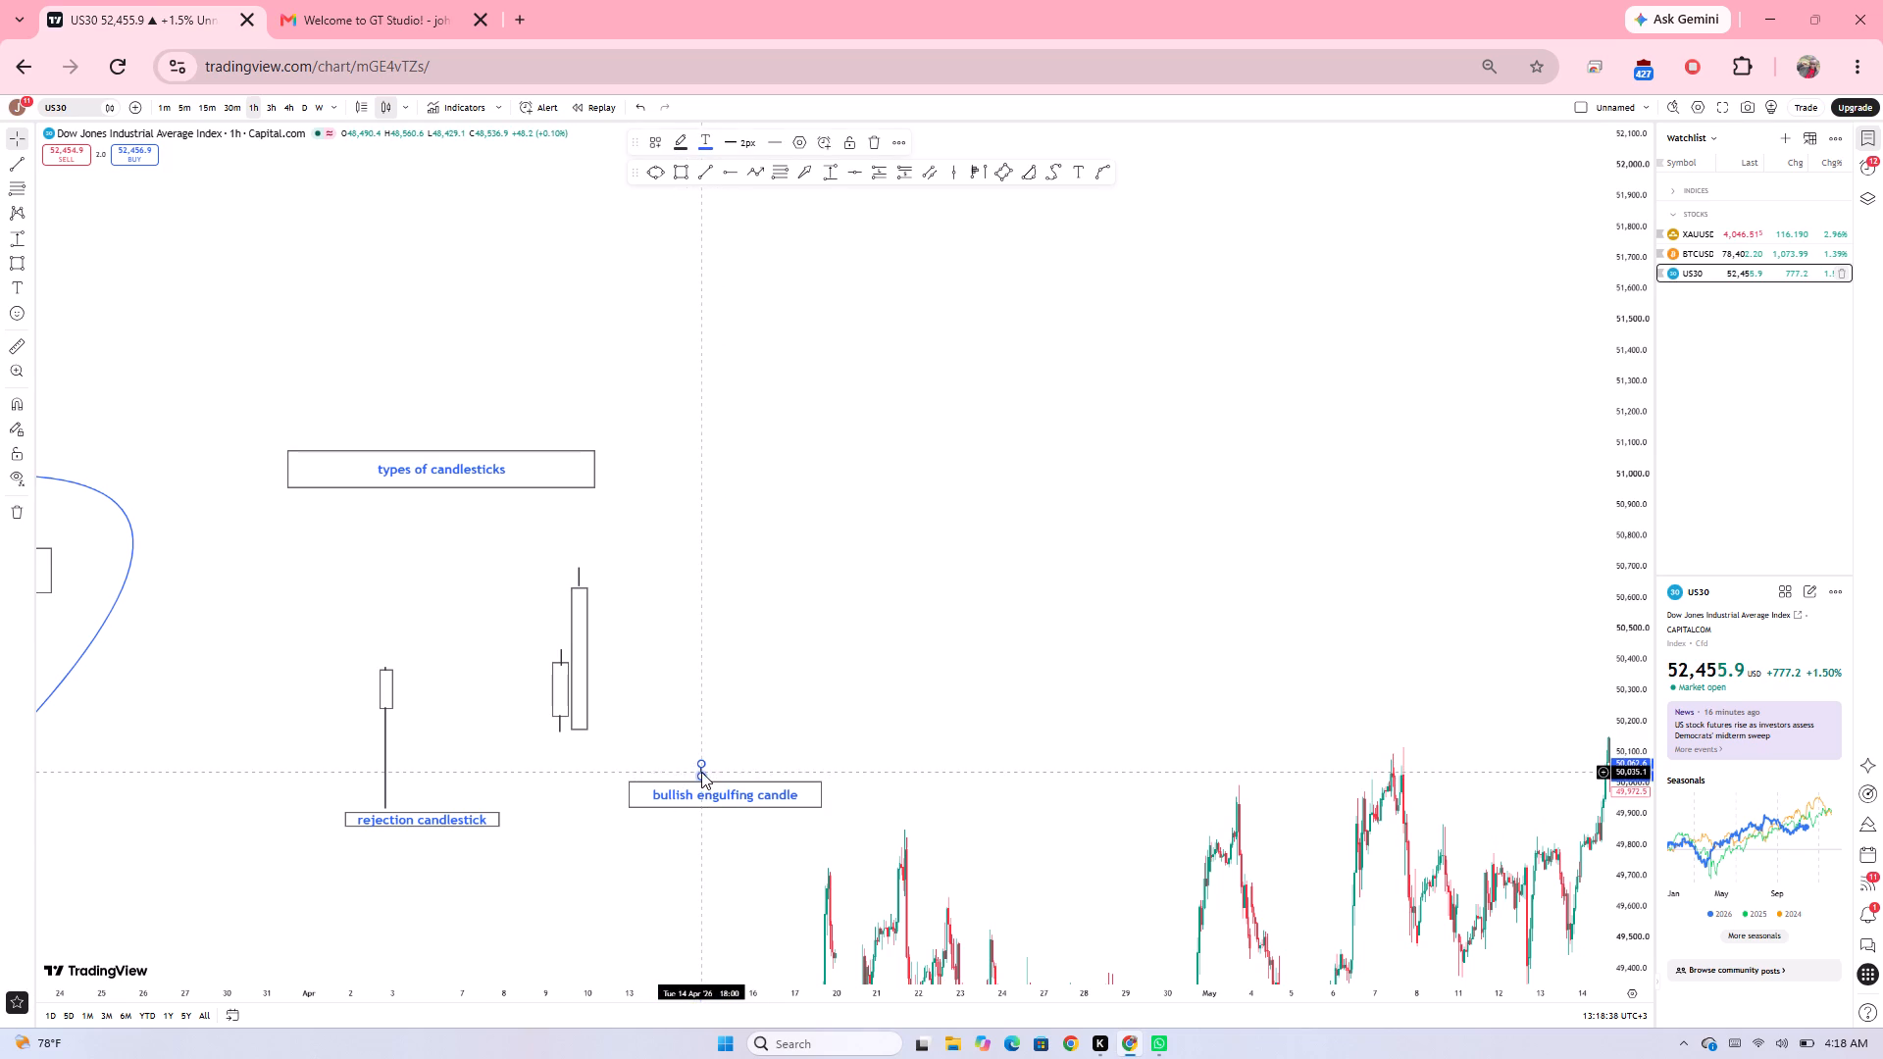
left_click_drag(702, 769, 653, 760)
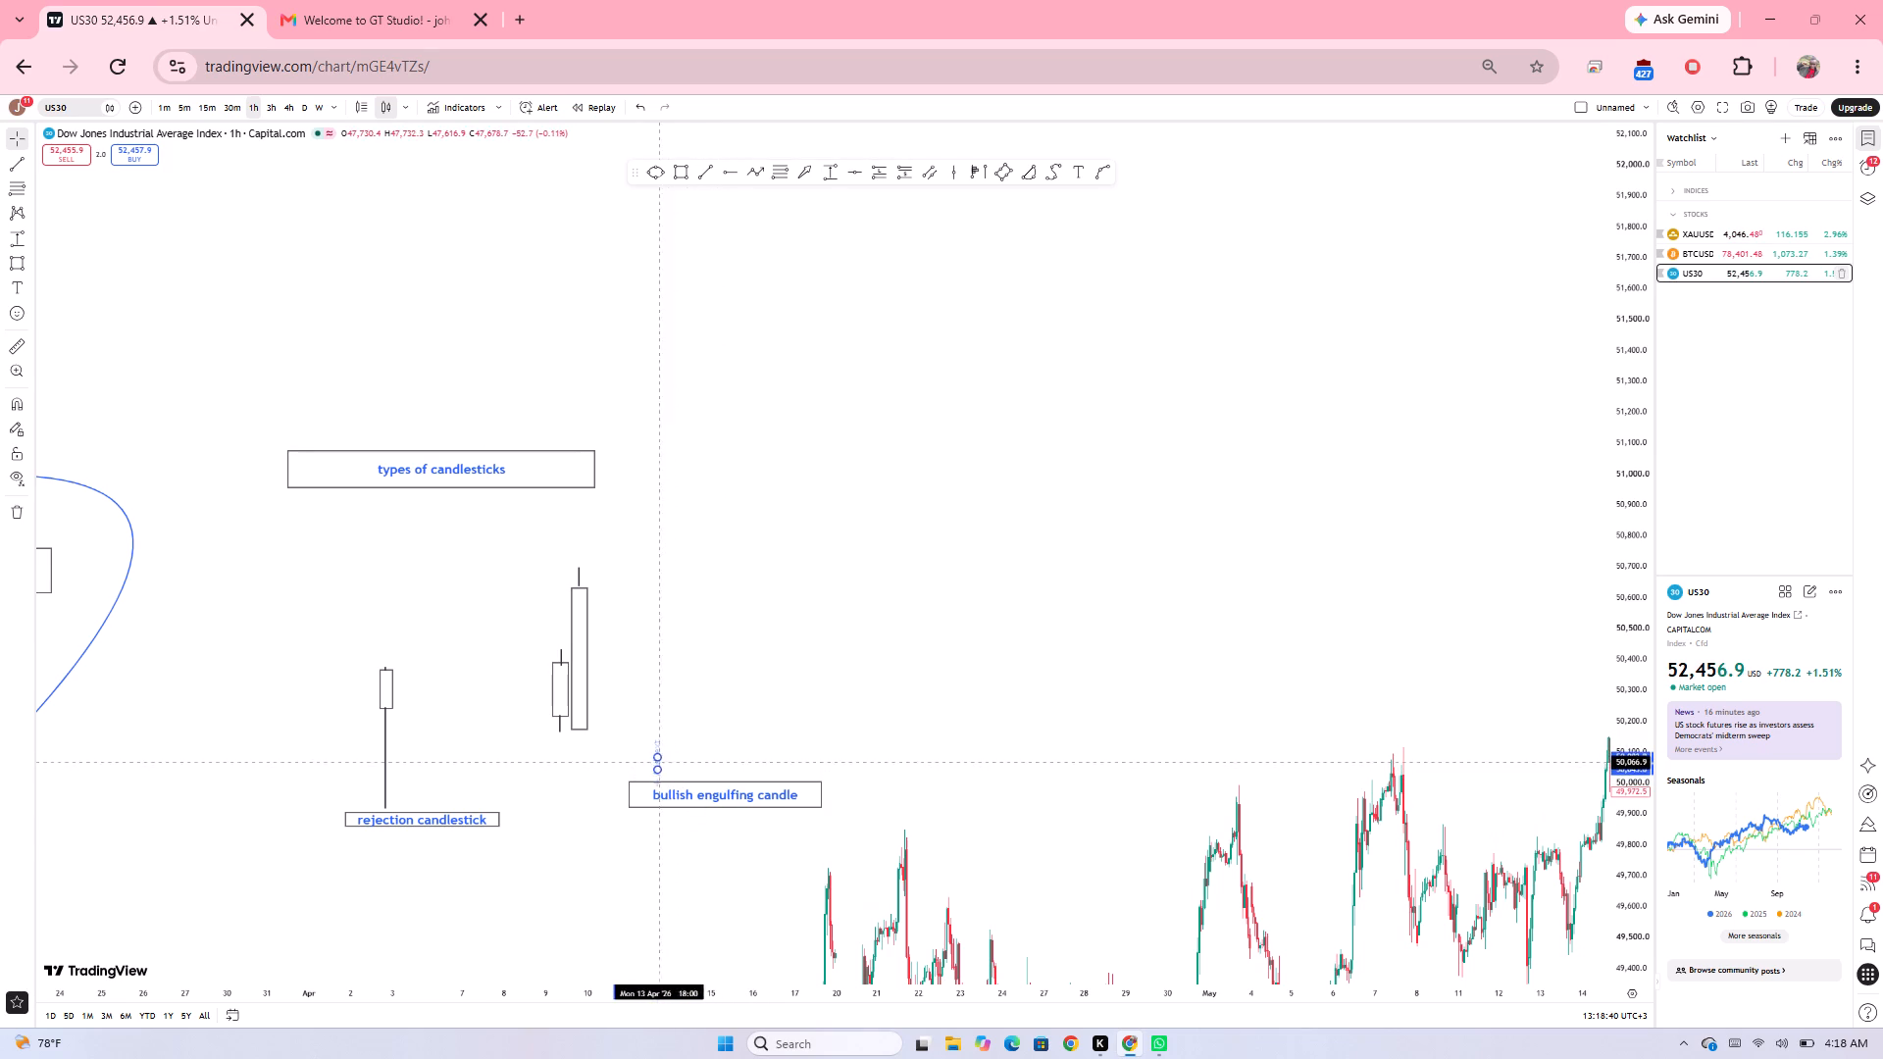
left_click_drag(653, 760, 587, 752)
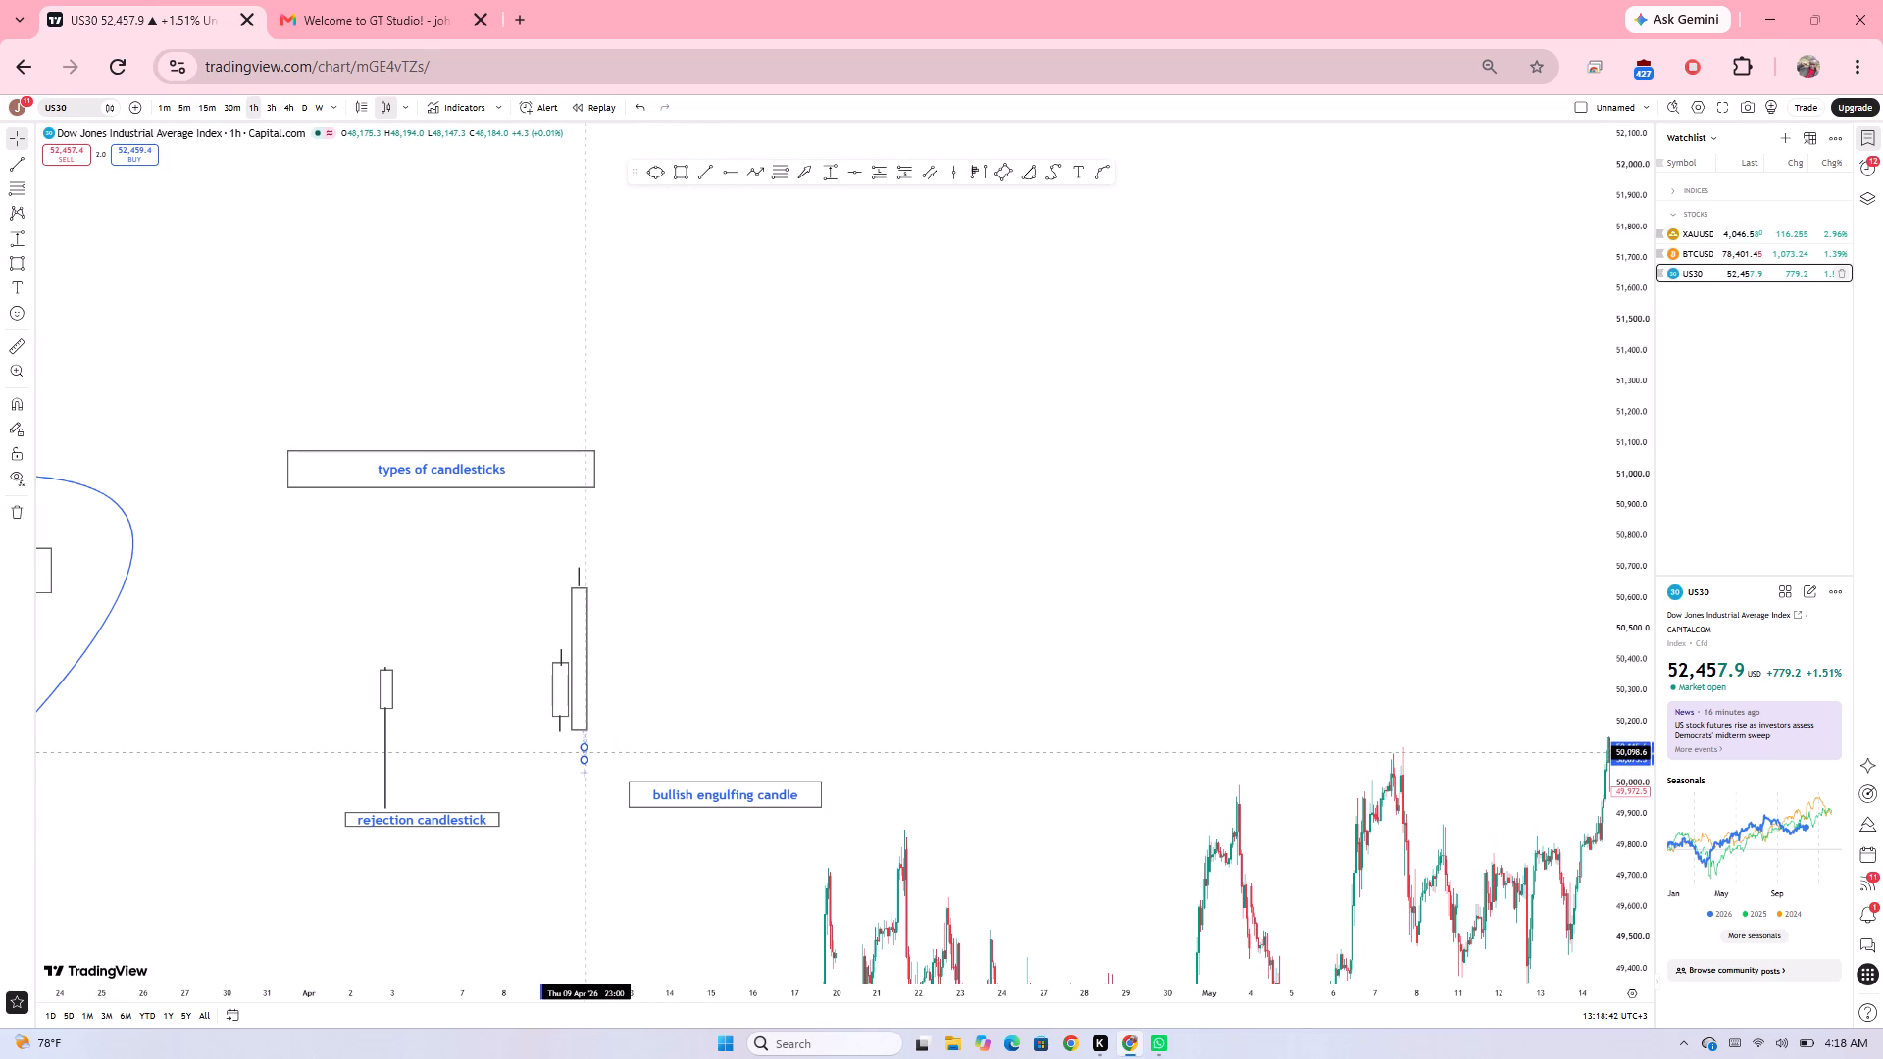
left_click_drag(587, 752, 581, 745)
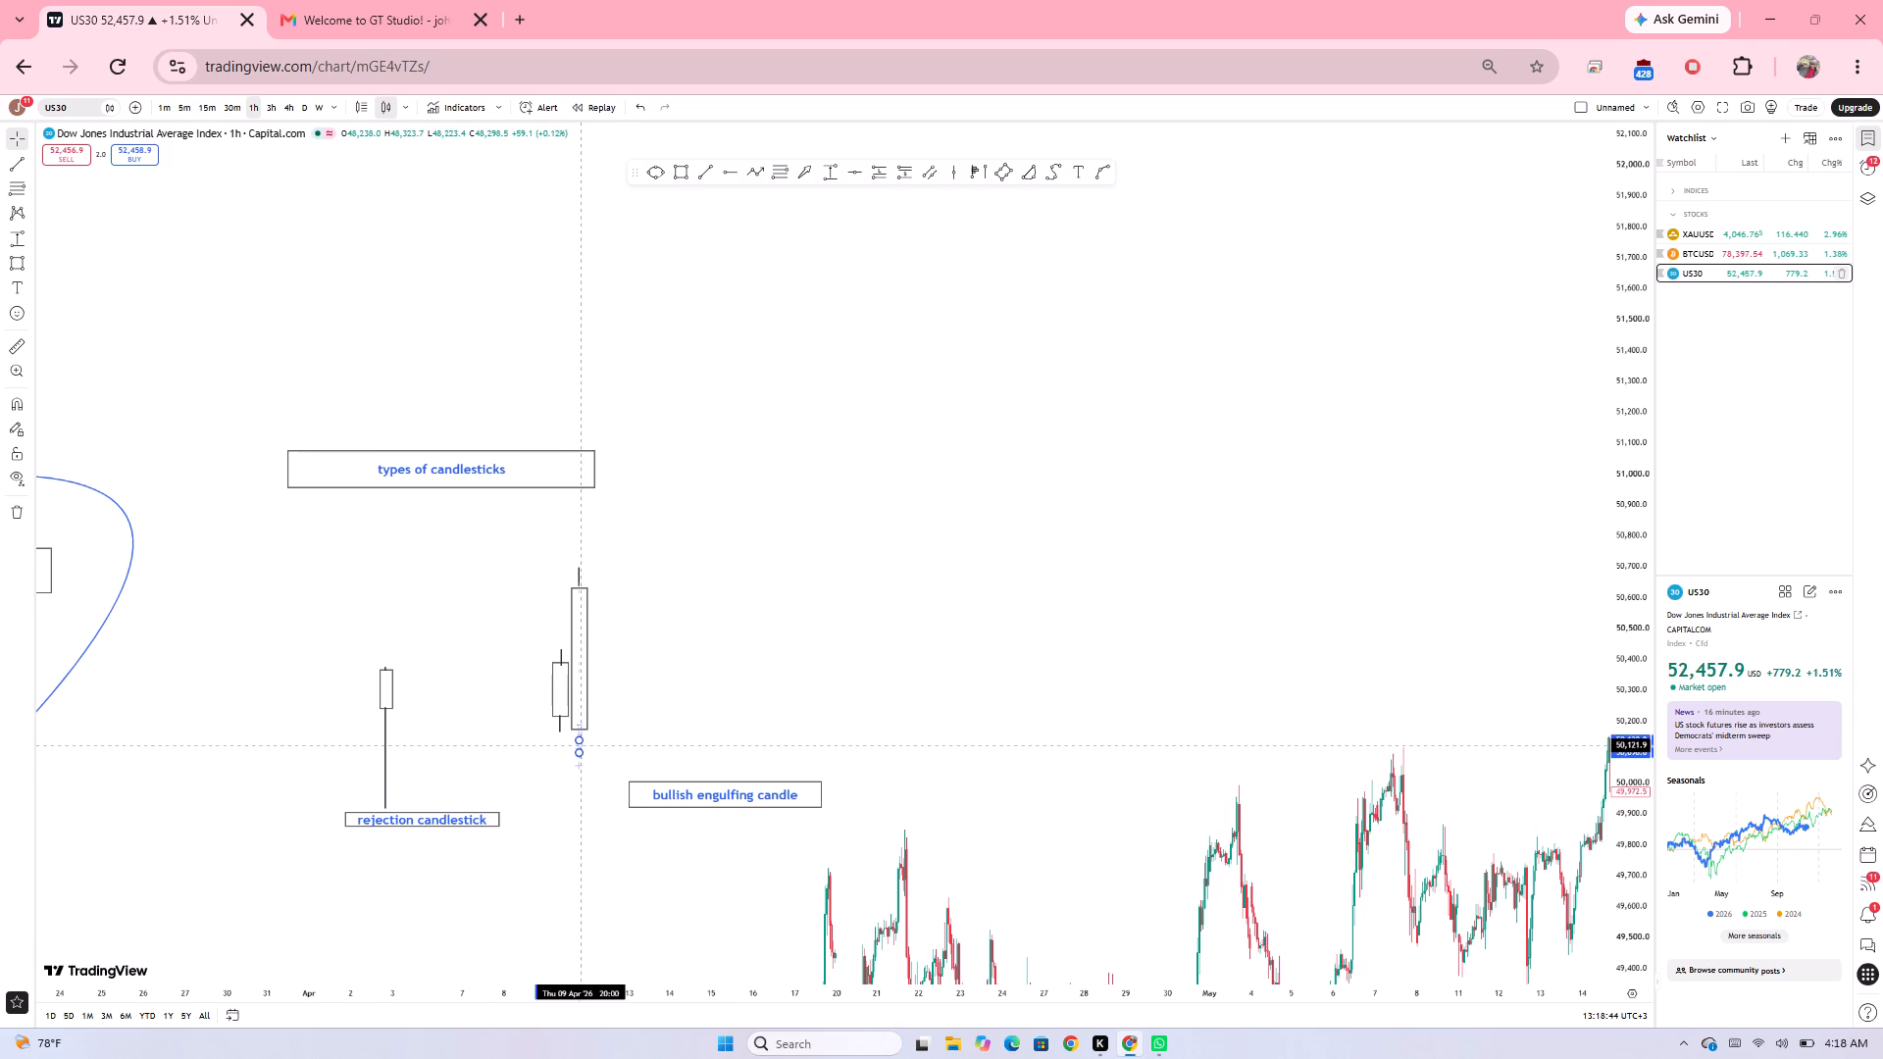
left_click_drag(581, 745, 580, 744)
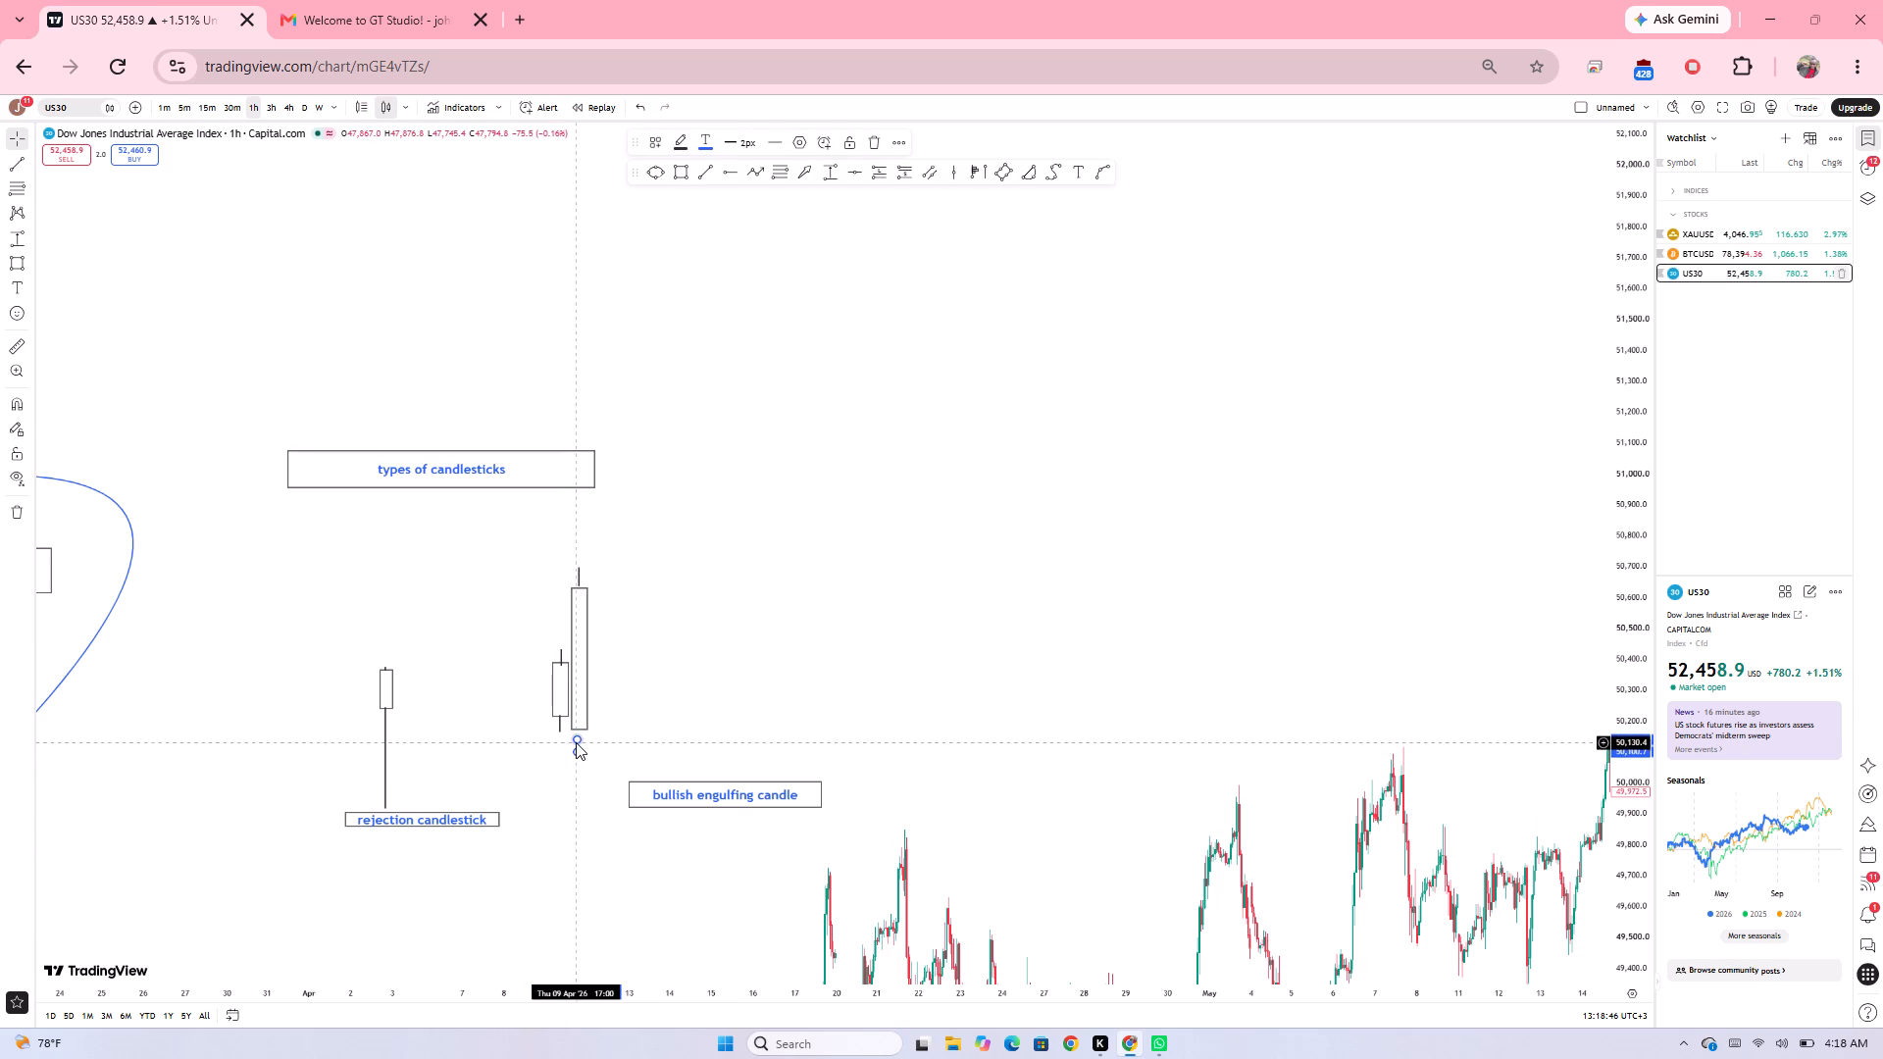
left_click_drag(576, 742, 577, 730)
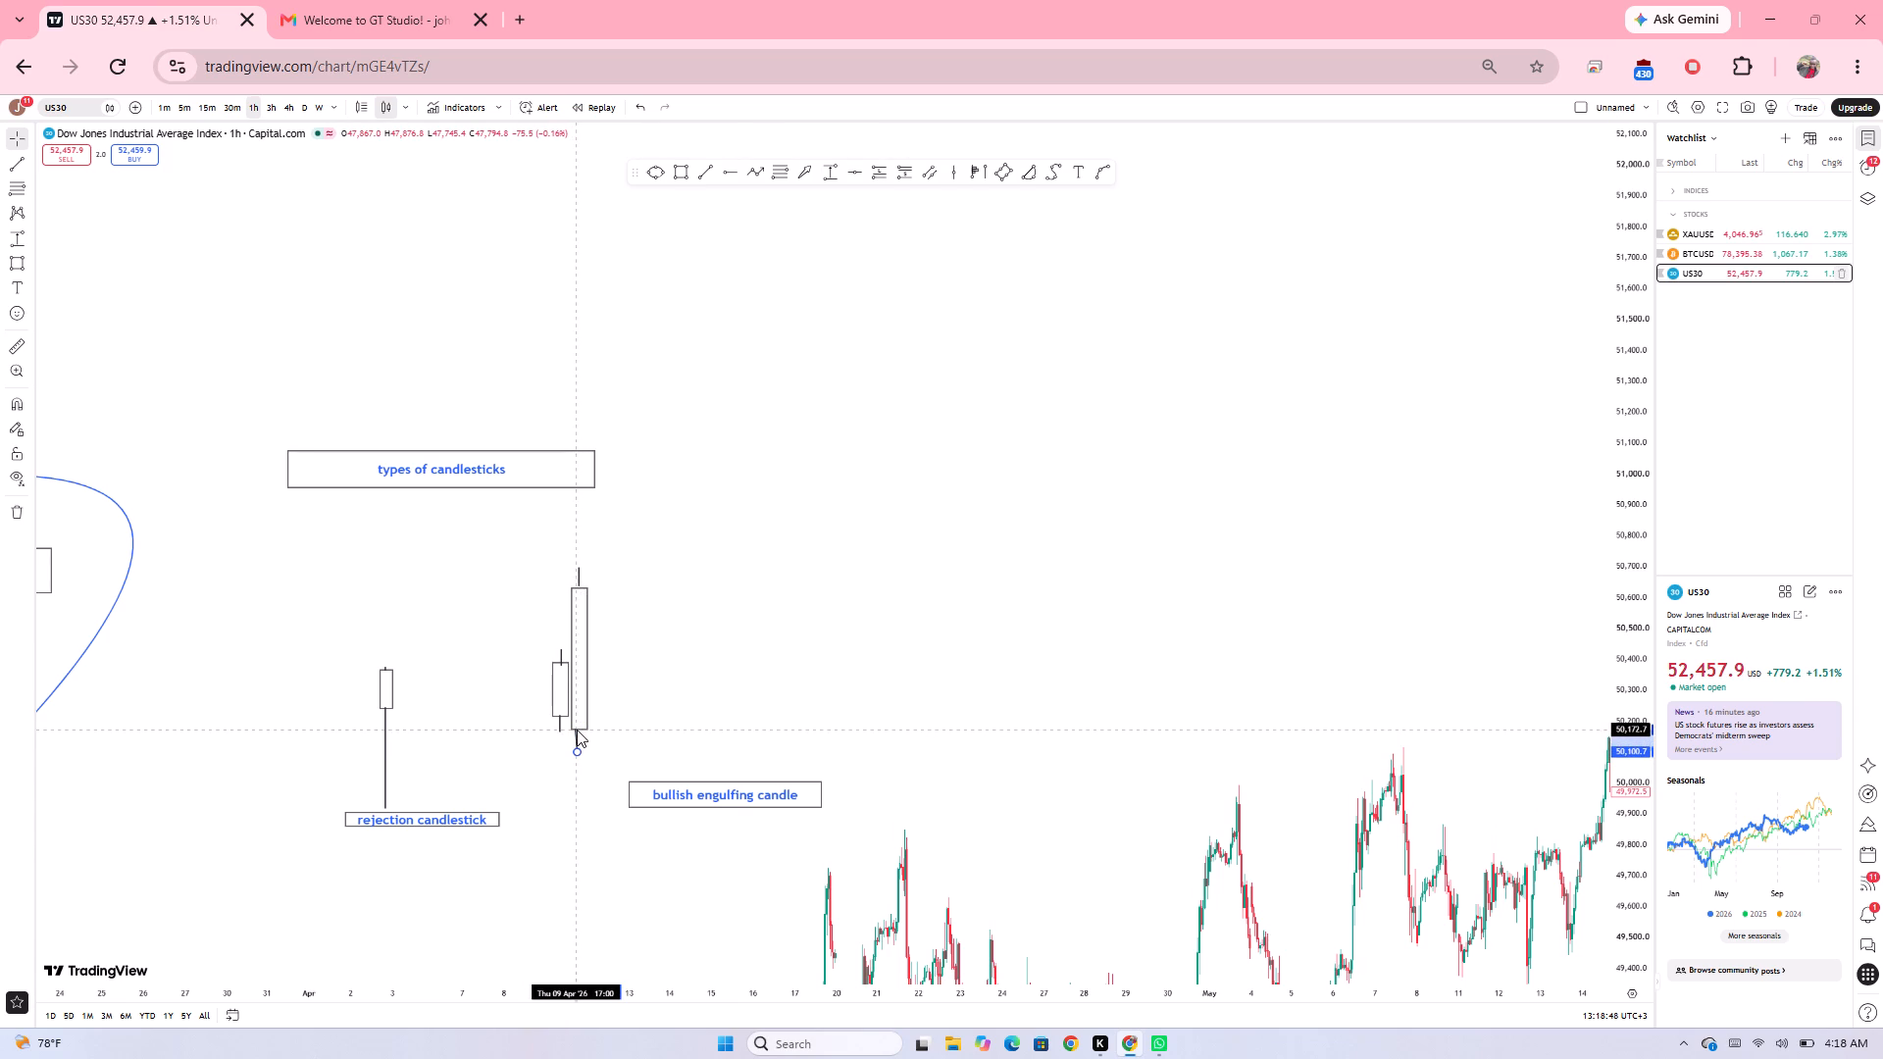
left_click_drag(577, 730, 578, 730)
left_click(642, 743)
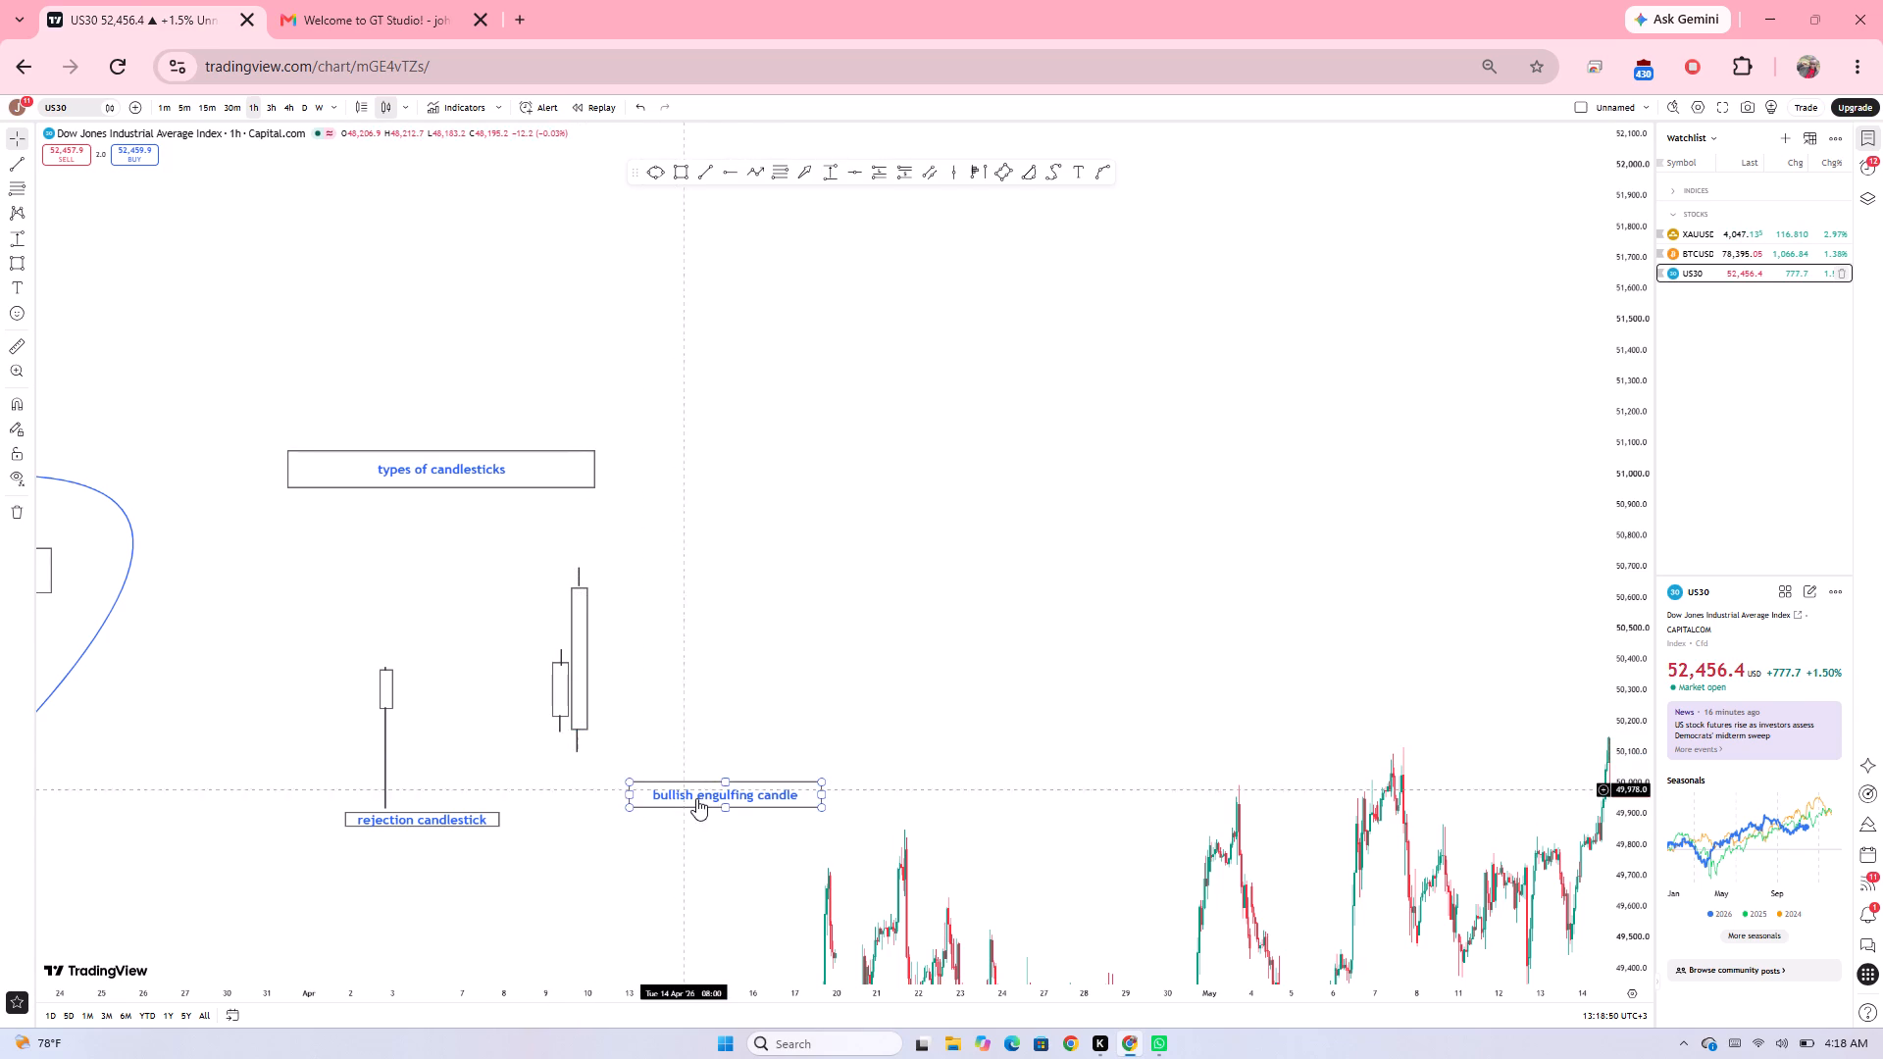
Move the "bullish engulfing candle" label box under the regrouped pair, spanning 8 to 15 April with its top at about 50,082.
left_click_drag(716, 806, 613, 773)
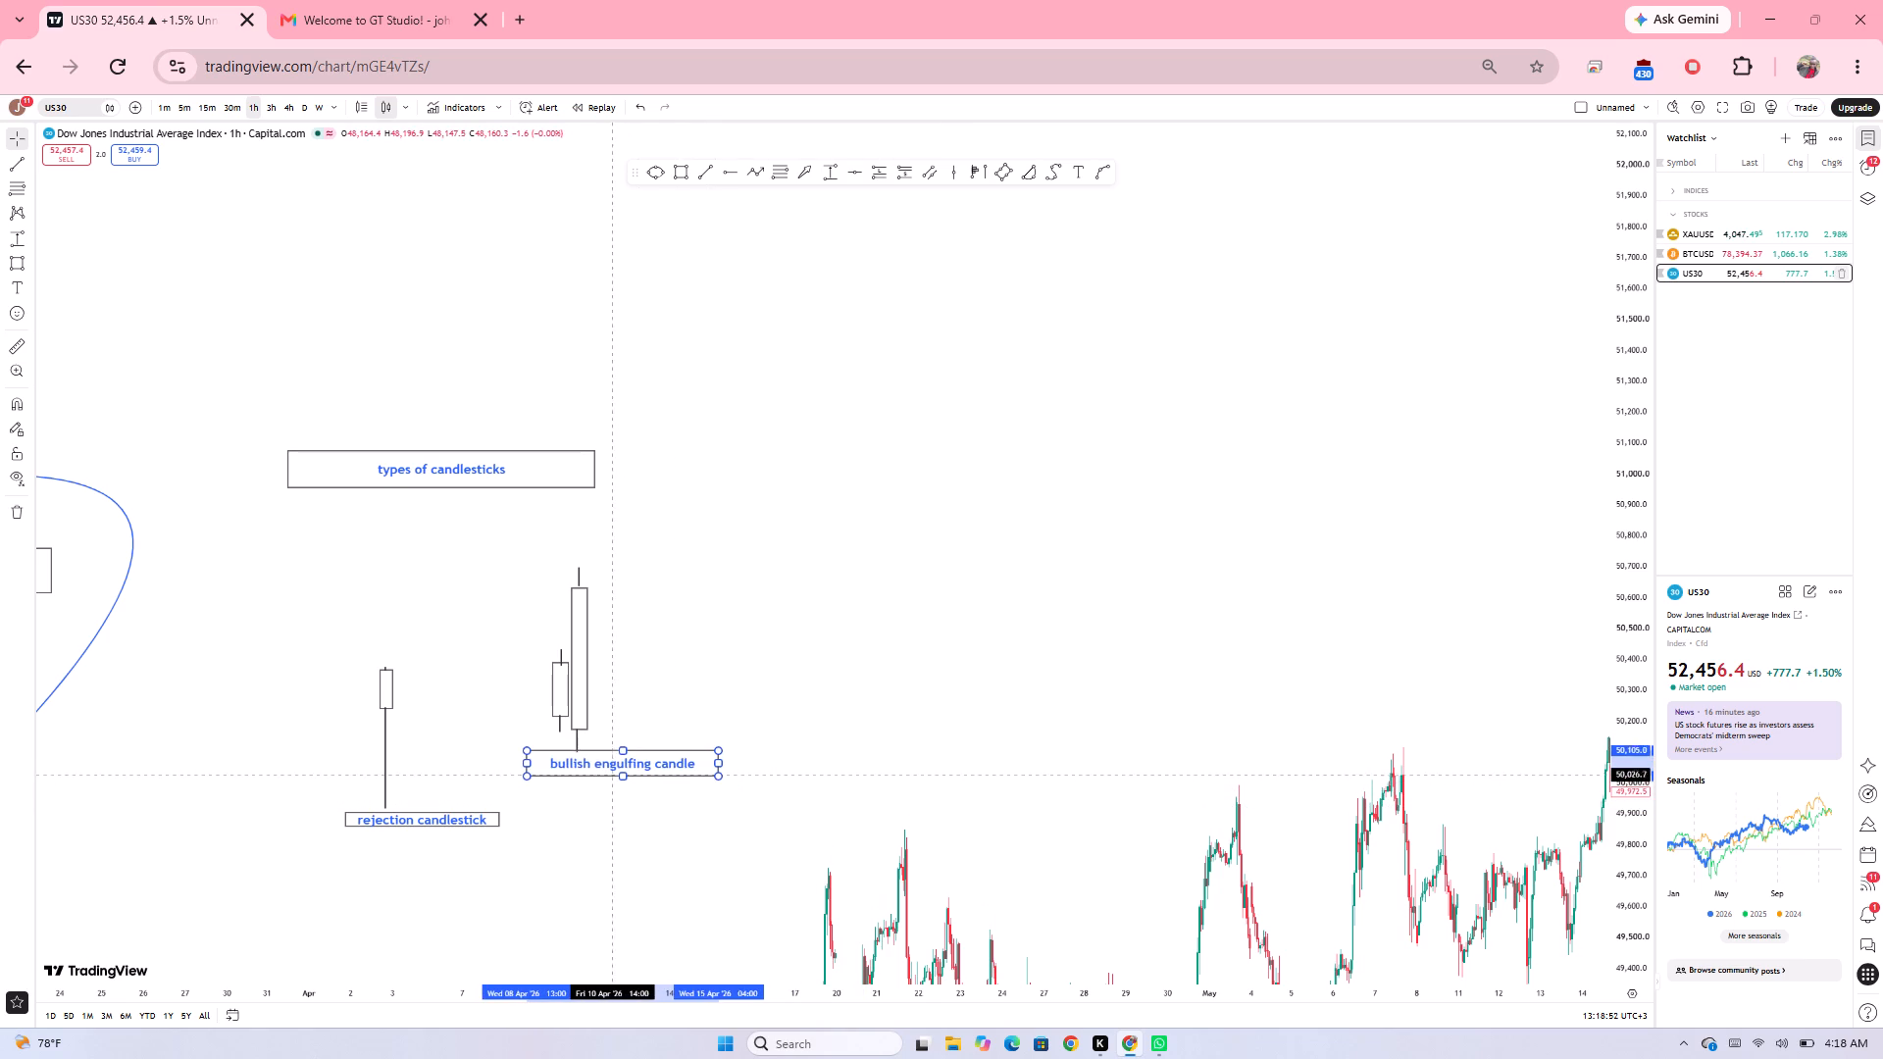
left_click_drag(613, 773, 615, 782)
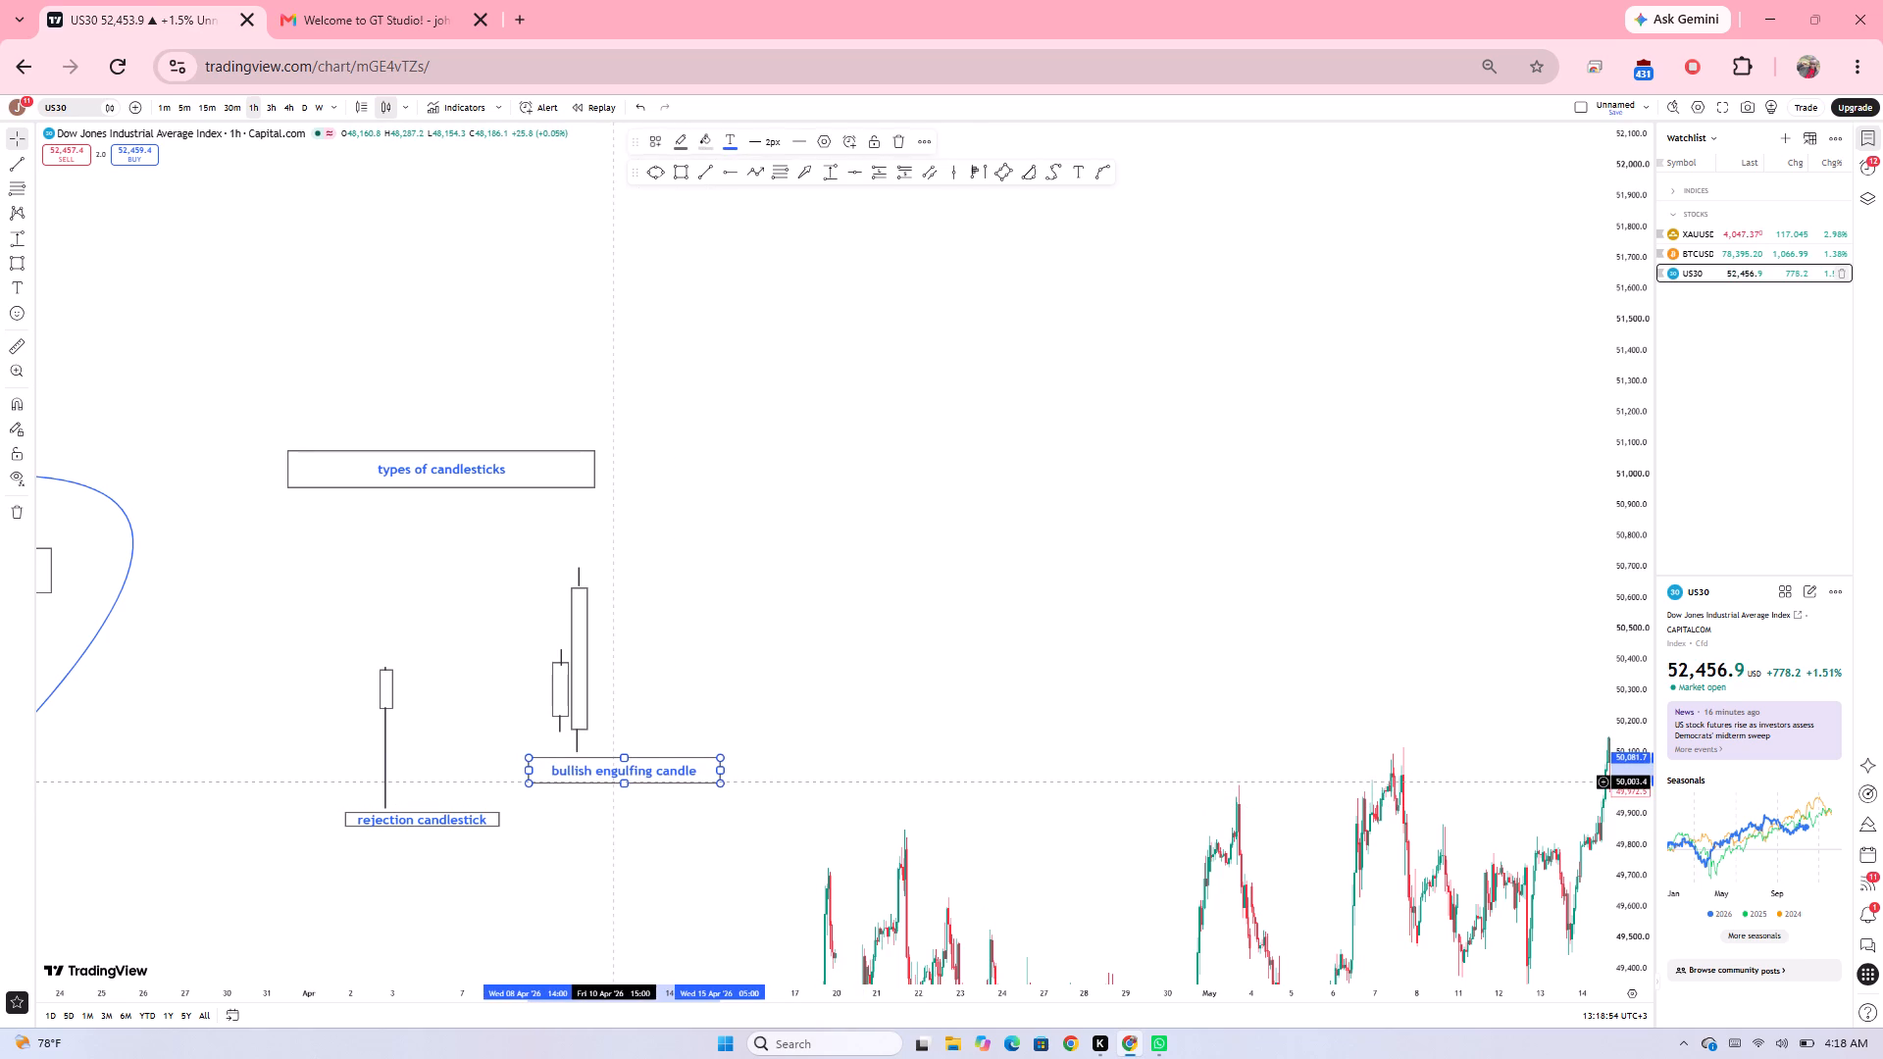
Resize the "rejection candlestick" label box under the long-wick candle to span only 1 to 6 April.
left_click_drag(500, 822, 468, 822)
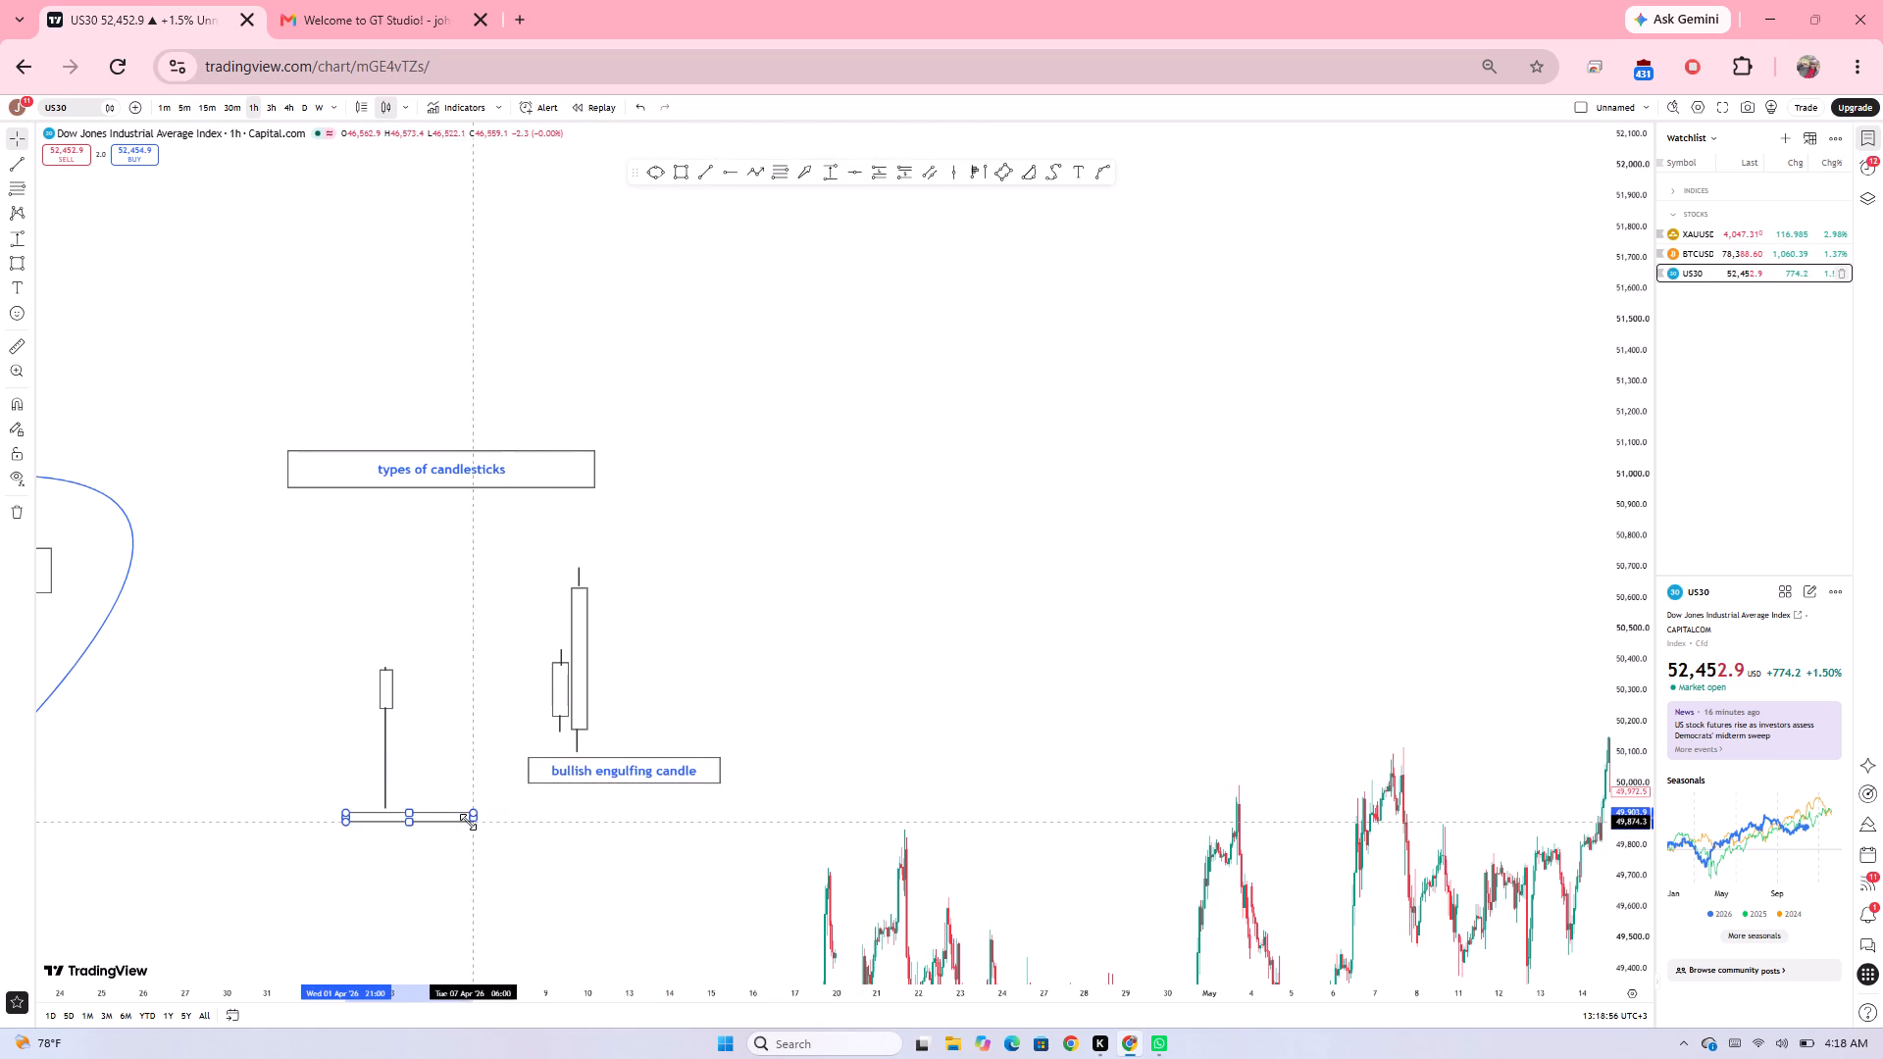
left_click_drag(468, 822, 428, 823)
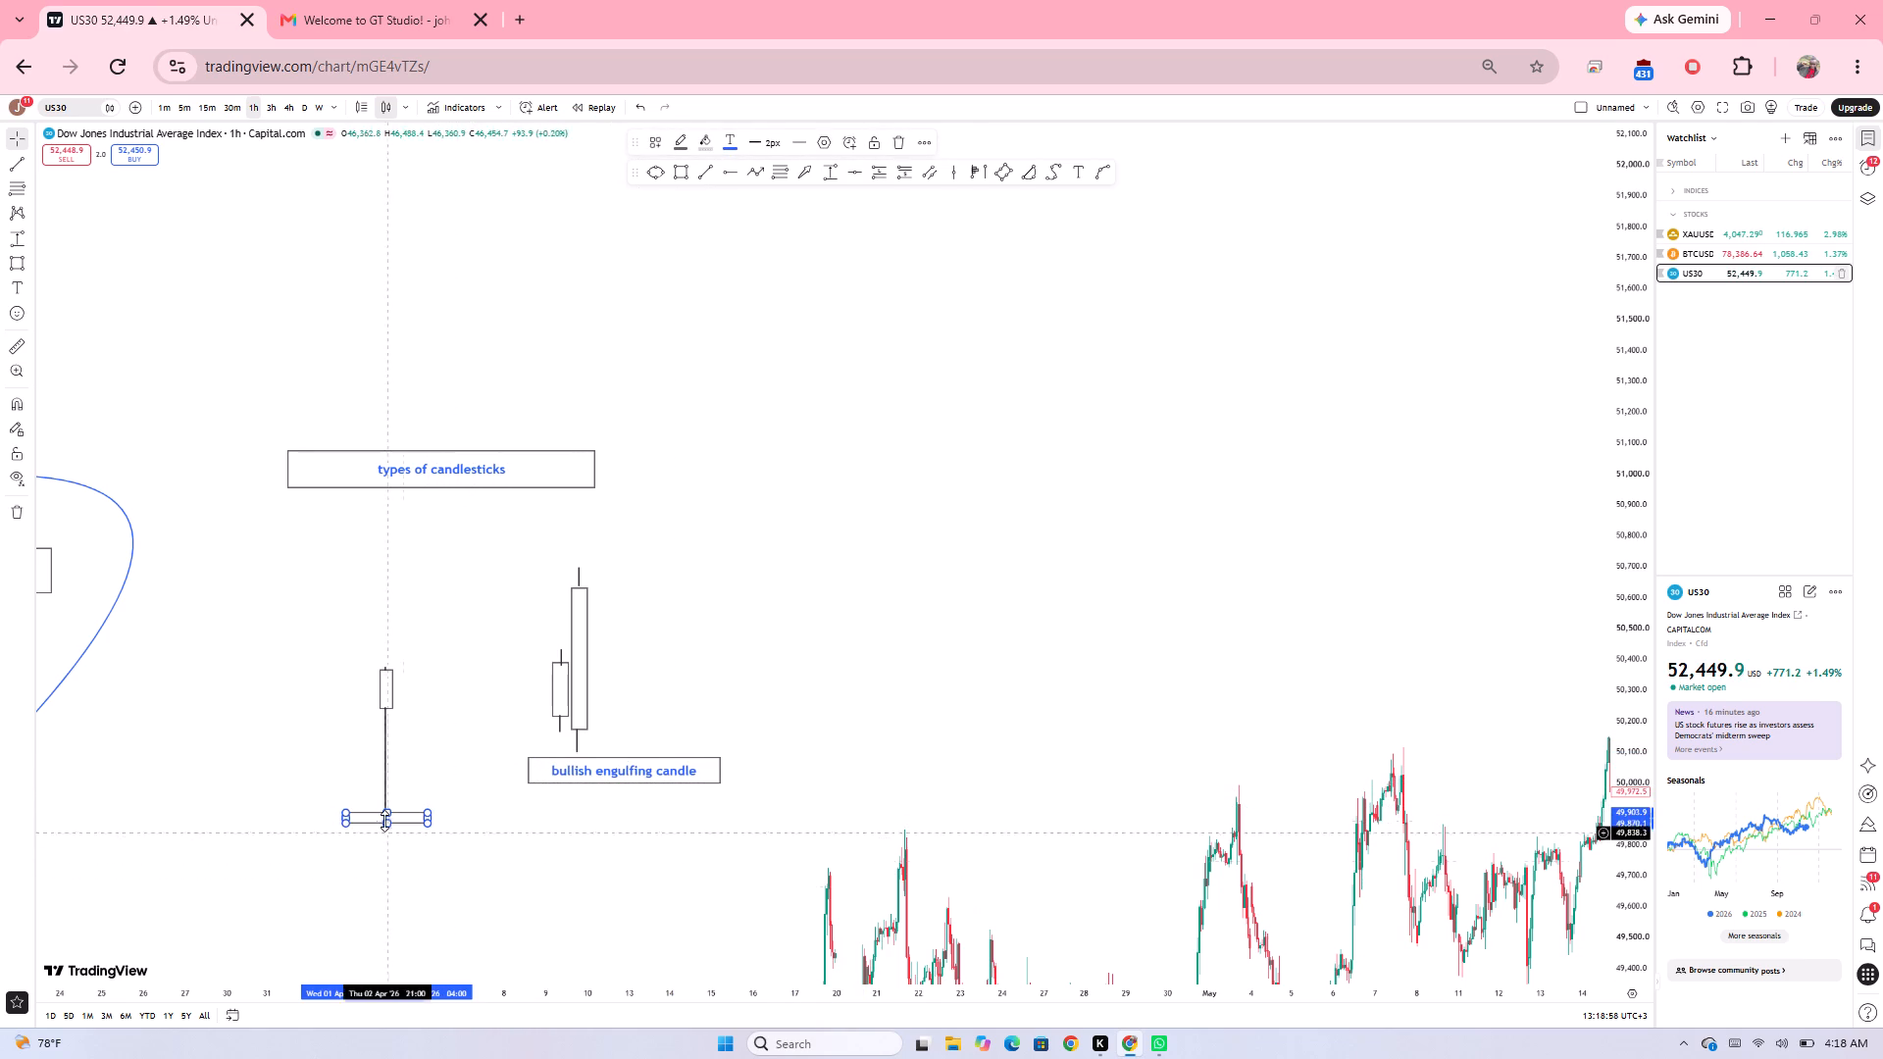
left_click(382, 821)
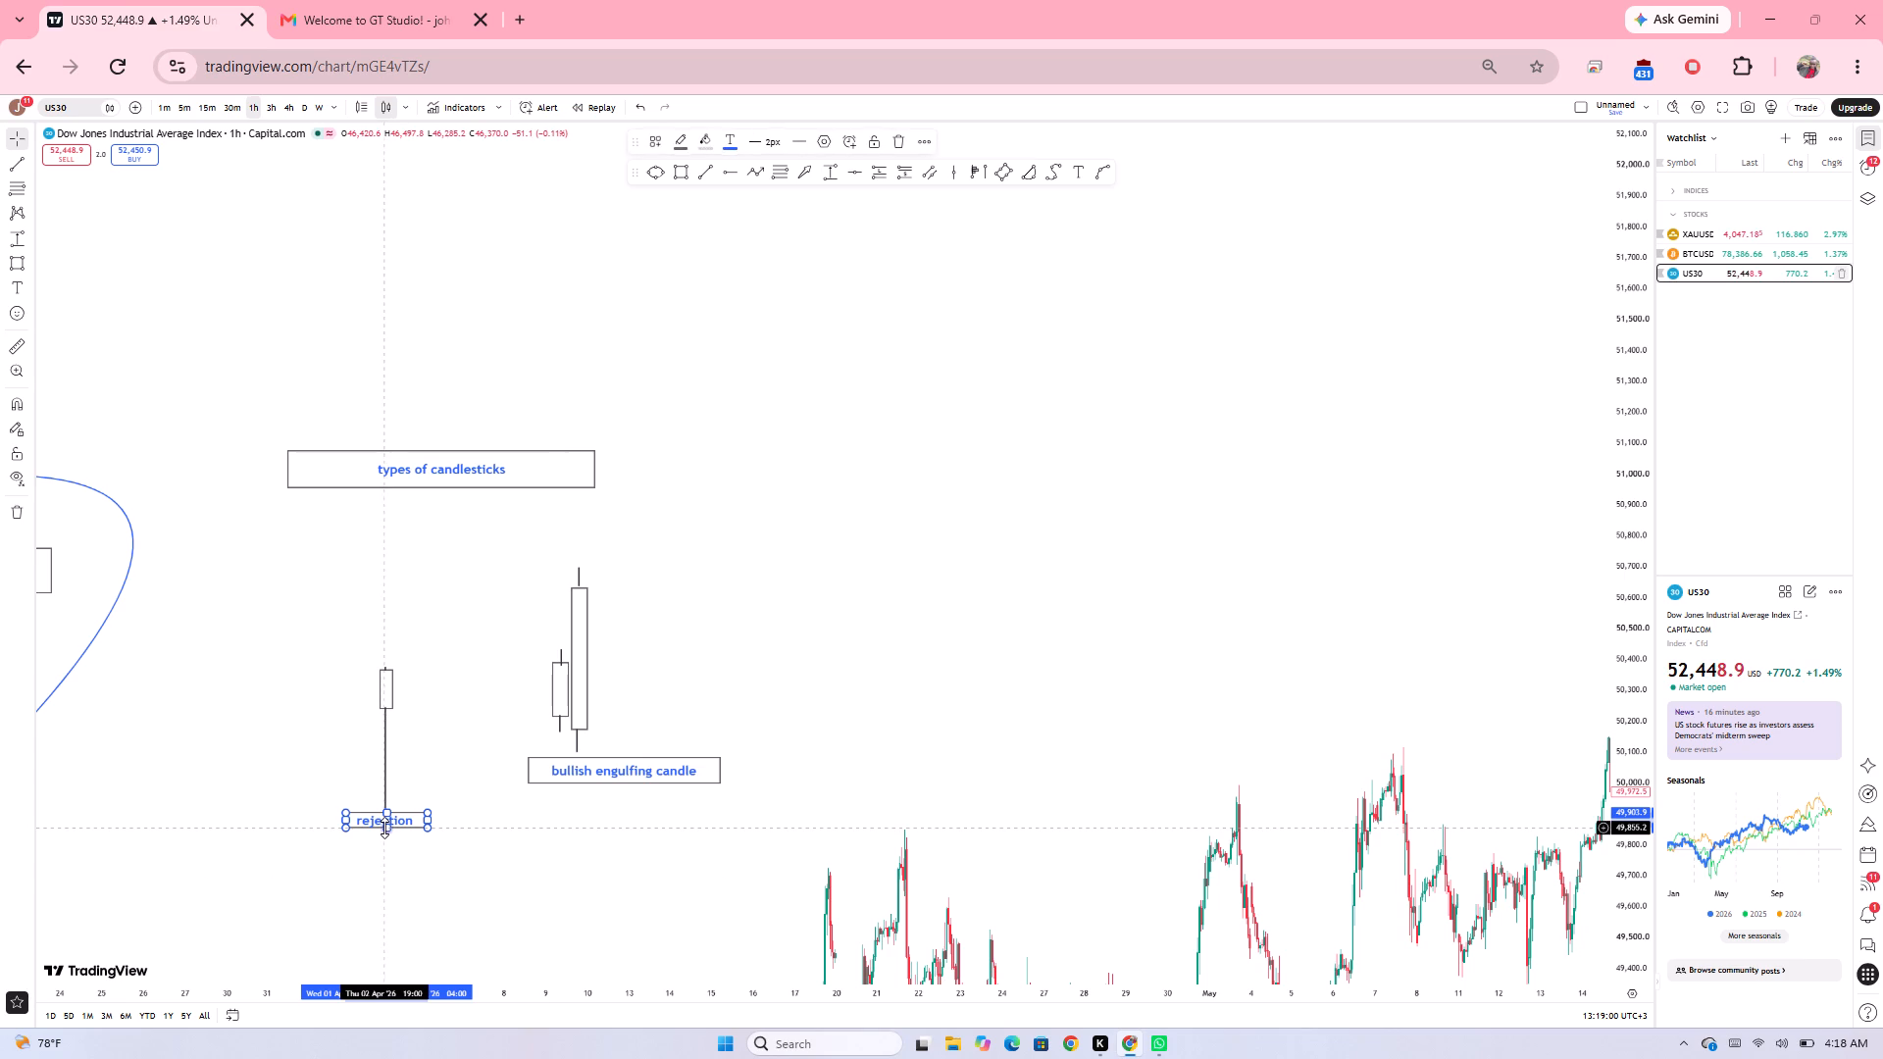
left_click(384, 828)
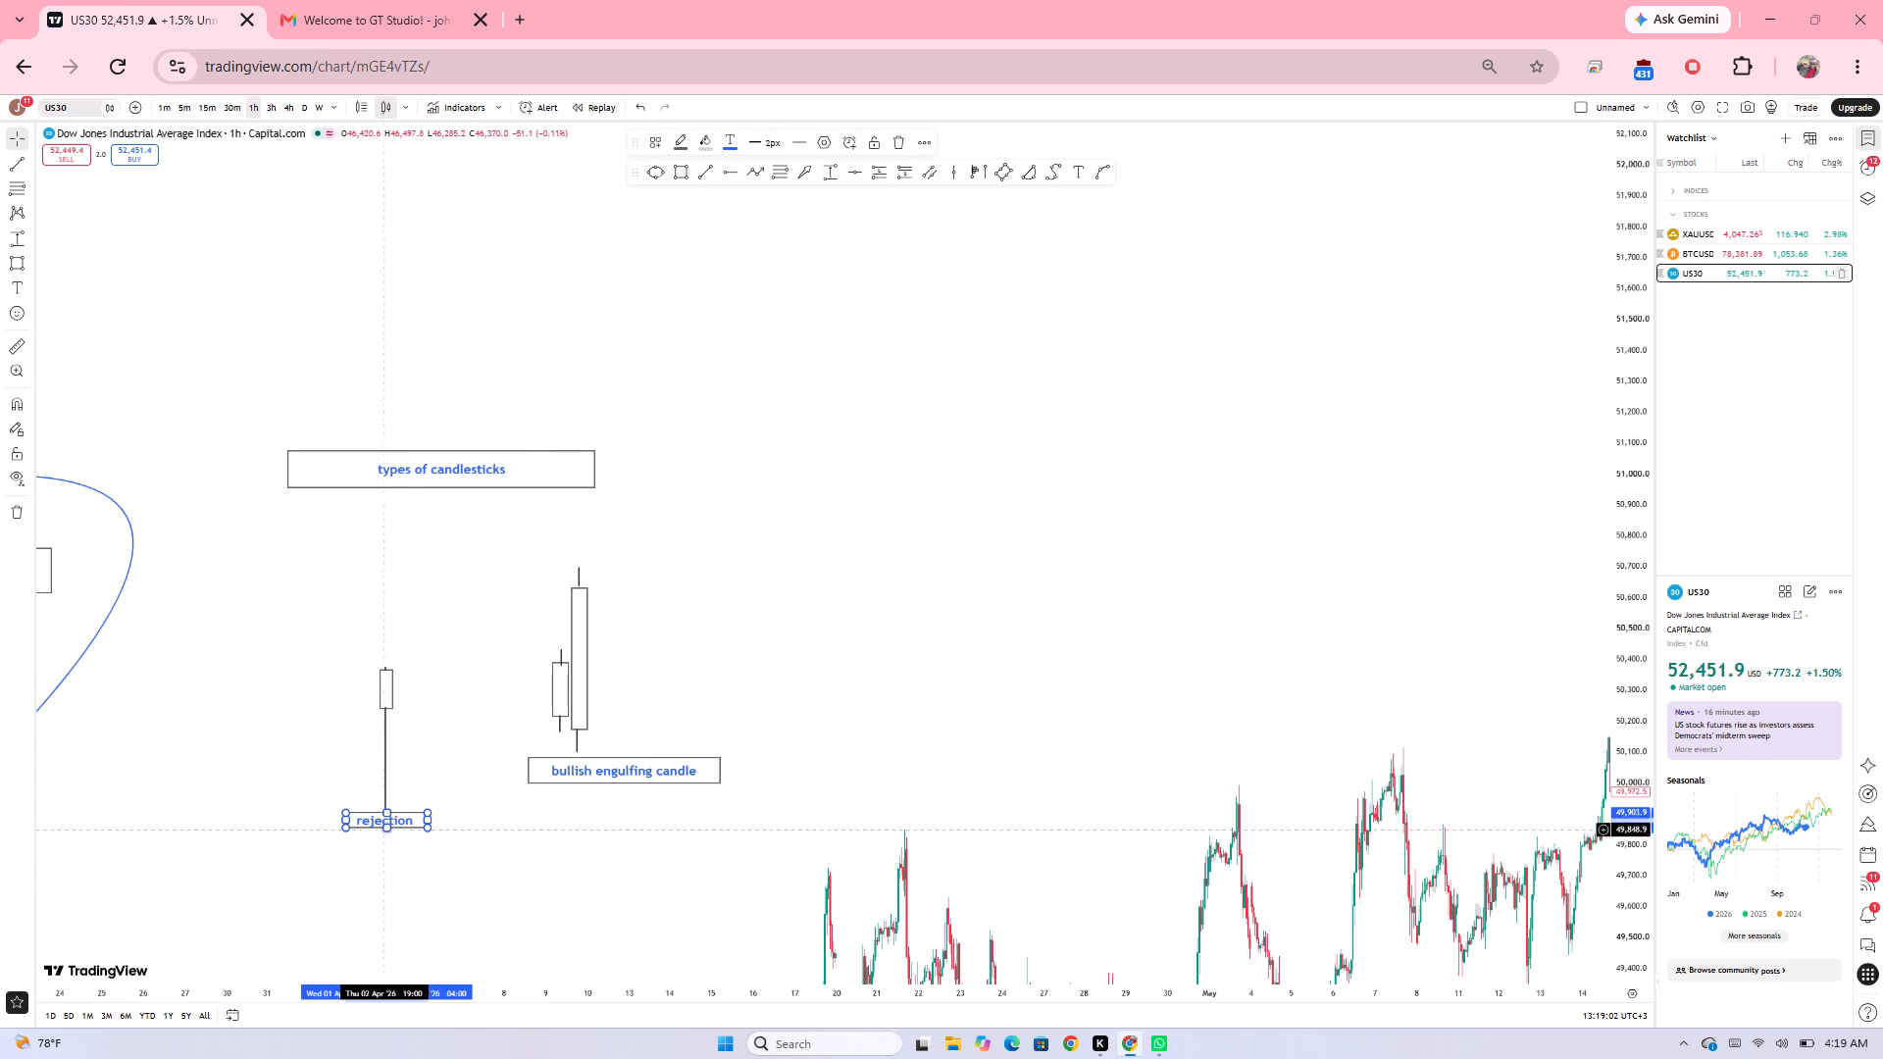
left_click_drag(343, 819, 314, 819)
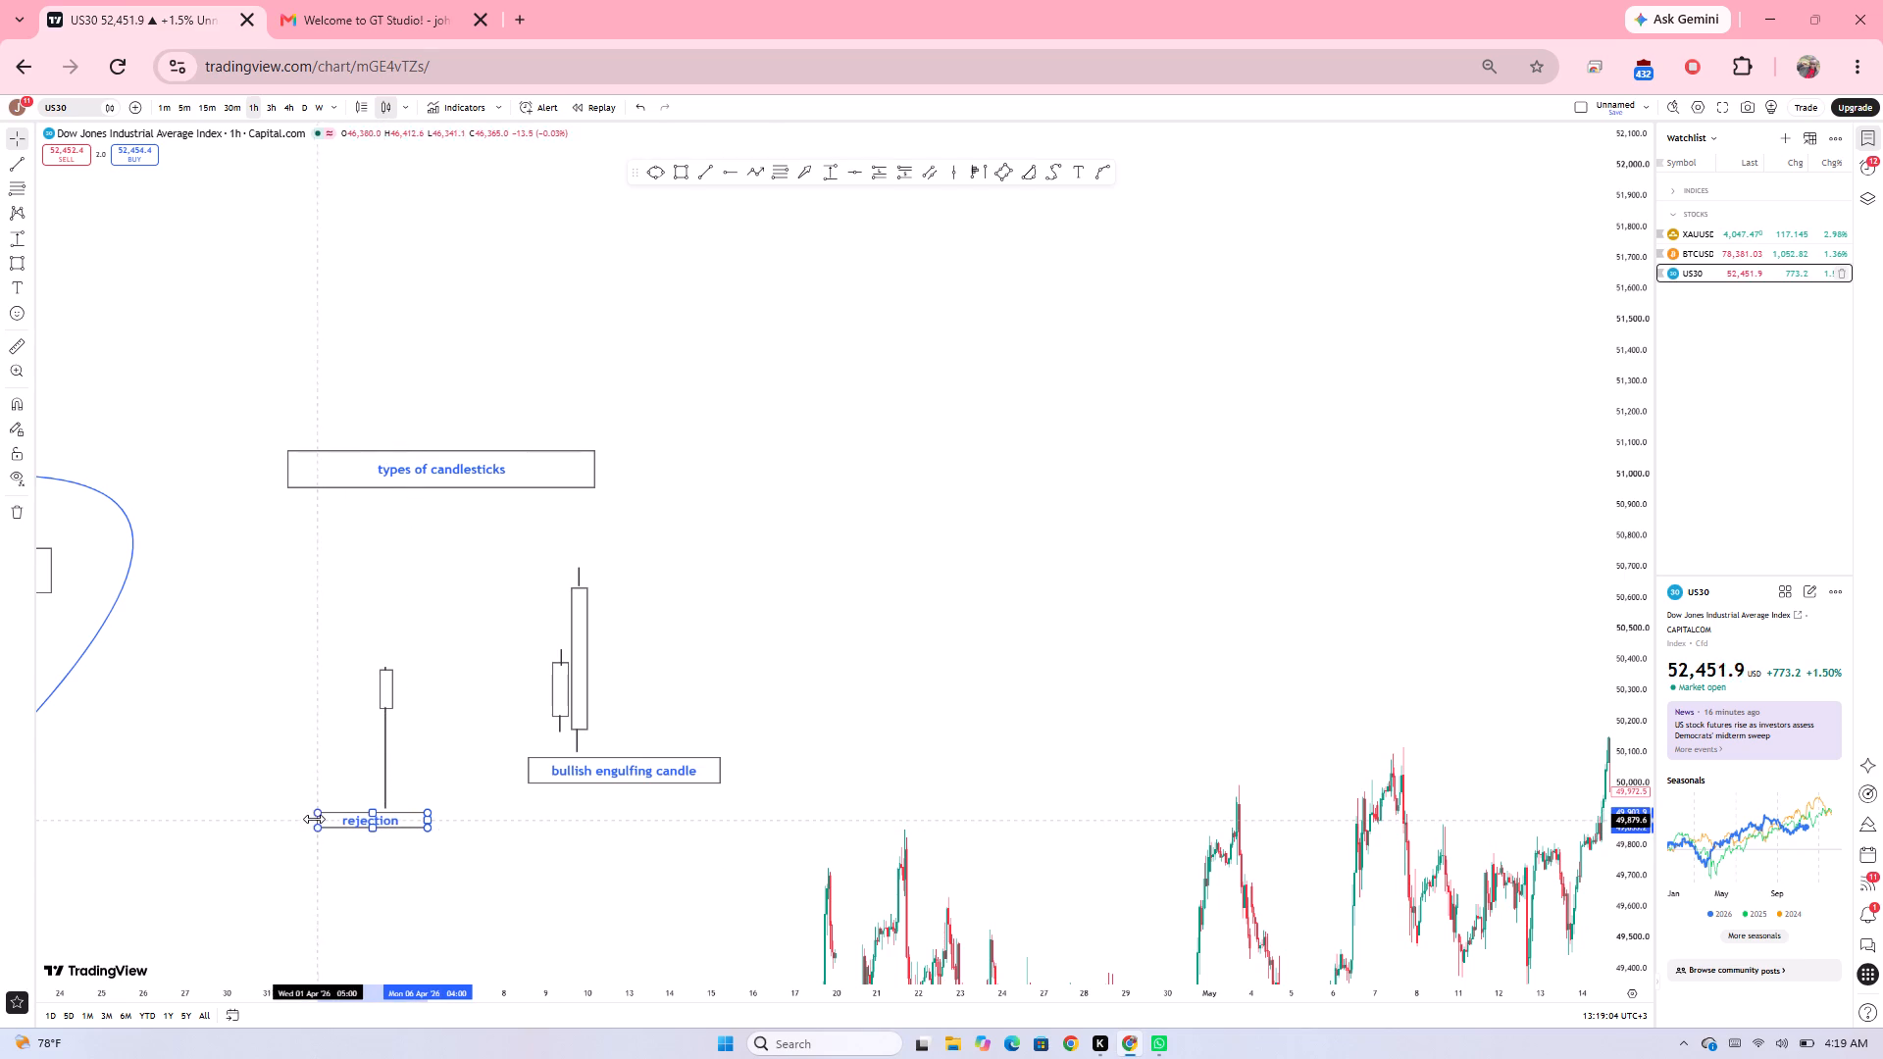
left_click_drag(314, 819, 321, 820)
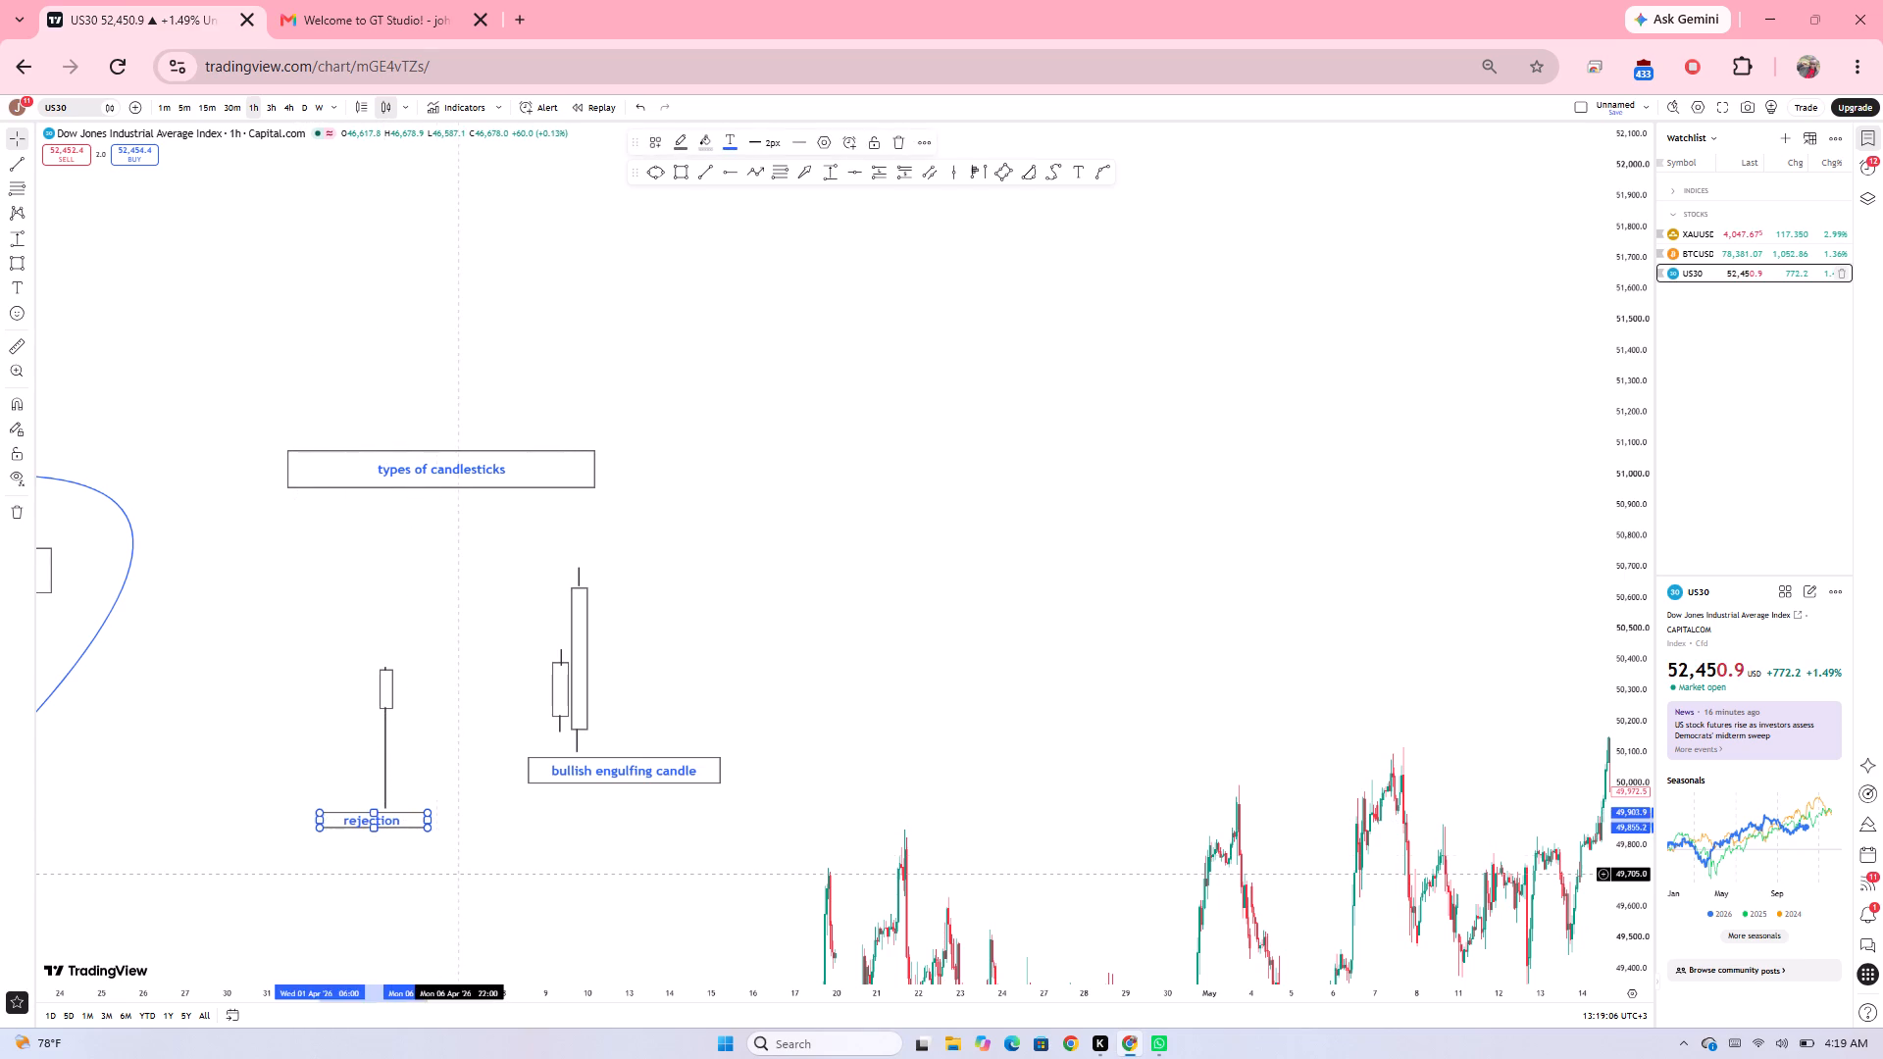
left_click(460, 874)
Move the "types of candlesticks" title box closer above the candles, spanning 2 to 14 April with its top at about 50,896.
left_click_drag(460, 874, 409, 862)
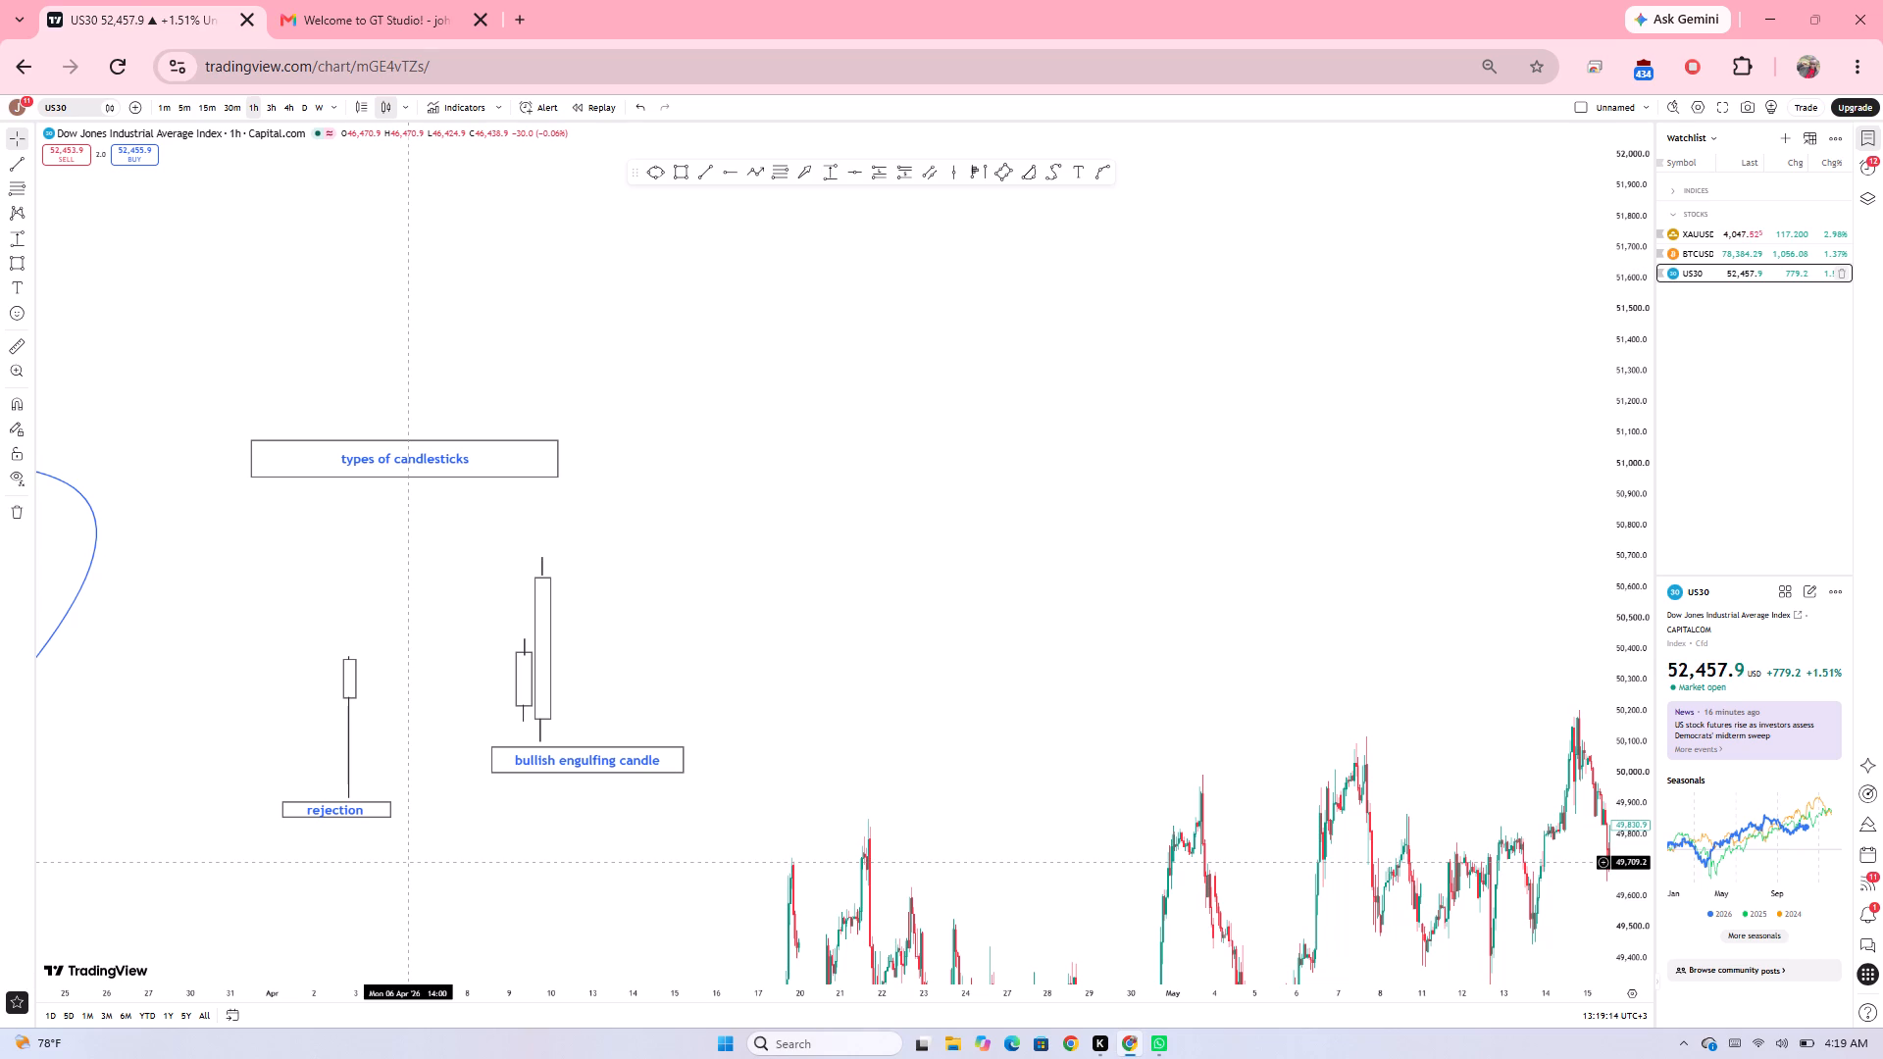
left_click_drag(696, 666, 776, 518)
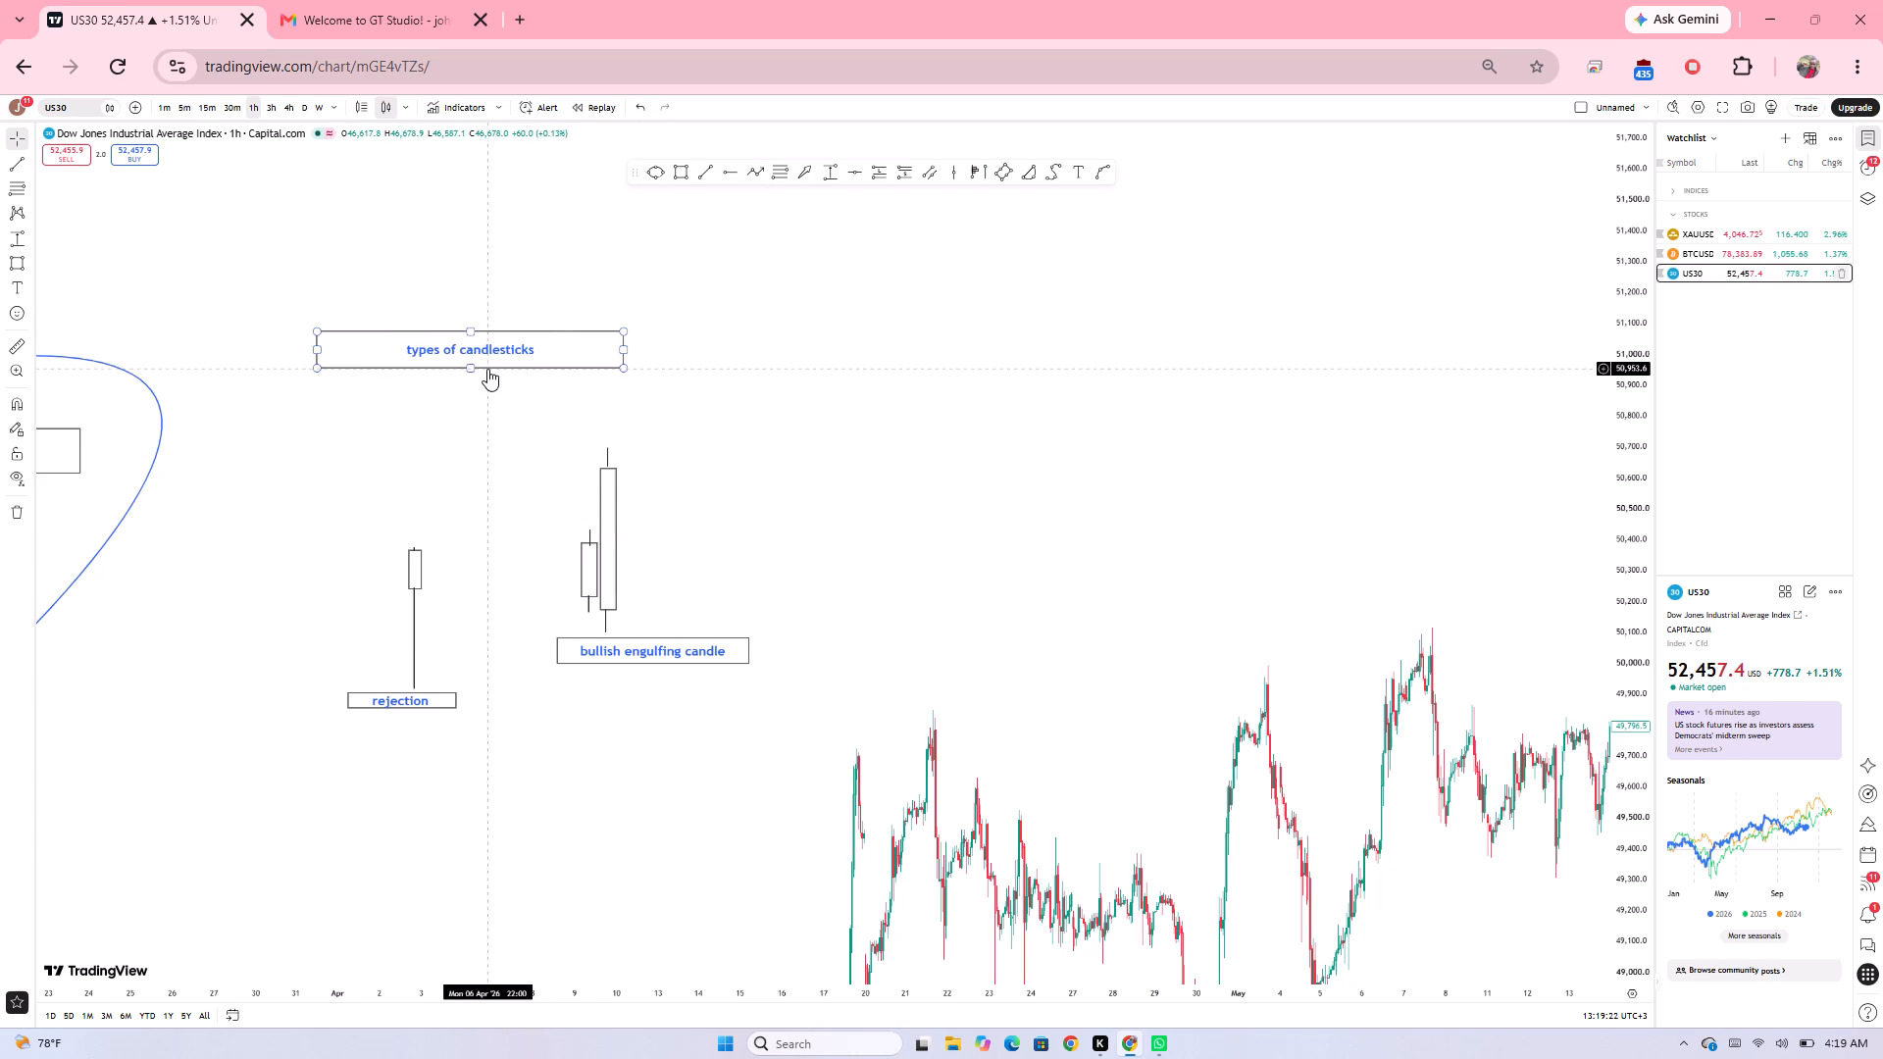
left_click_drag(487, 369, 578, 424)
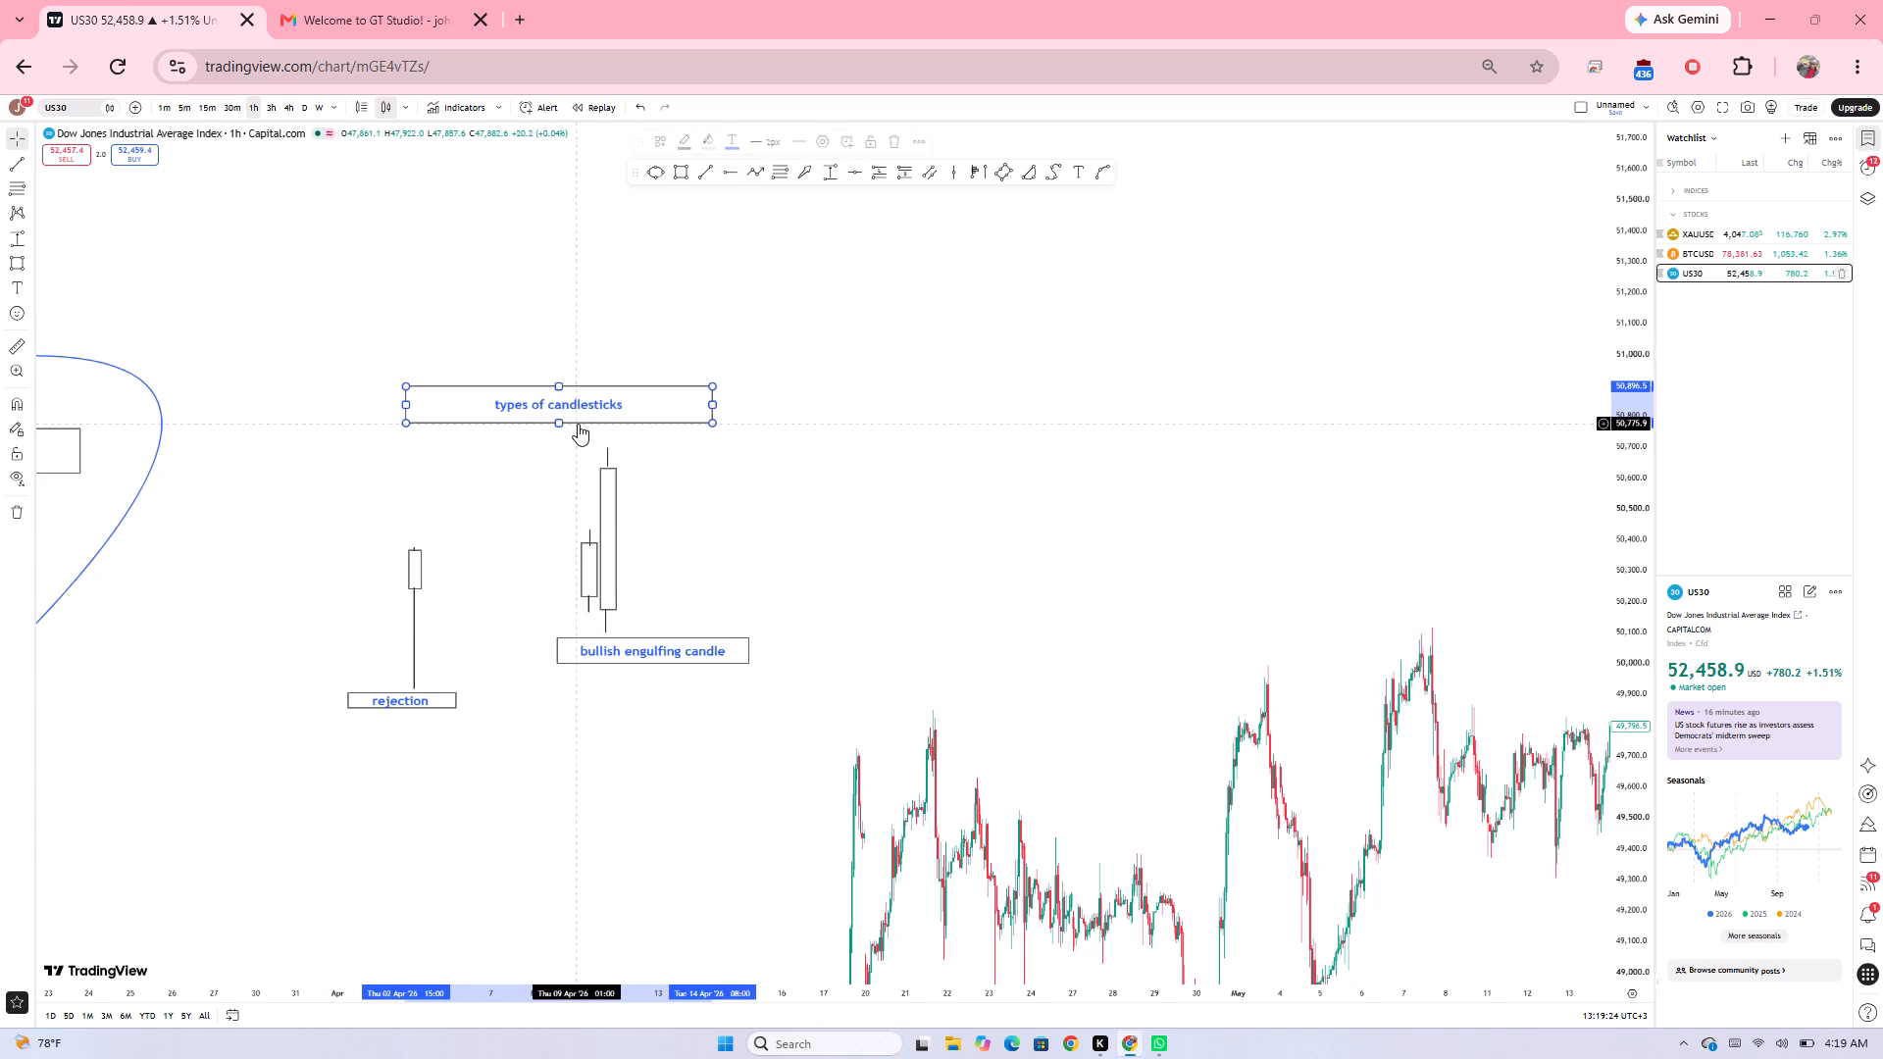
Draw a vertical trend line on 15 April beside the bullish engulfing pair, from about 50,683 down to 50,270.
left_click(802, 562)
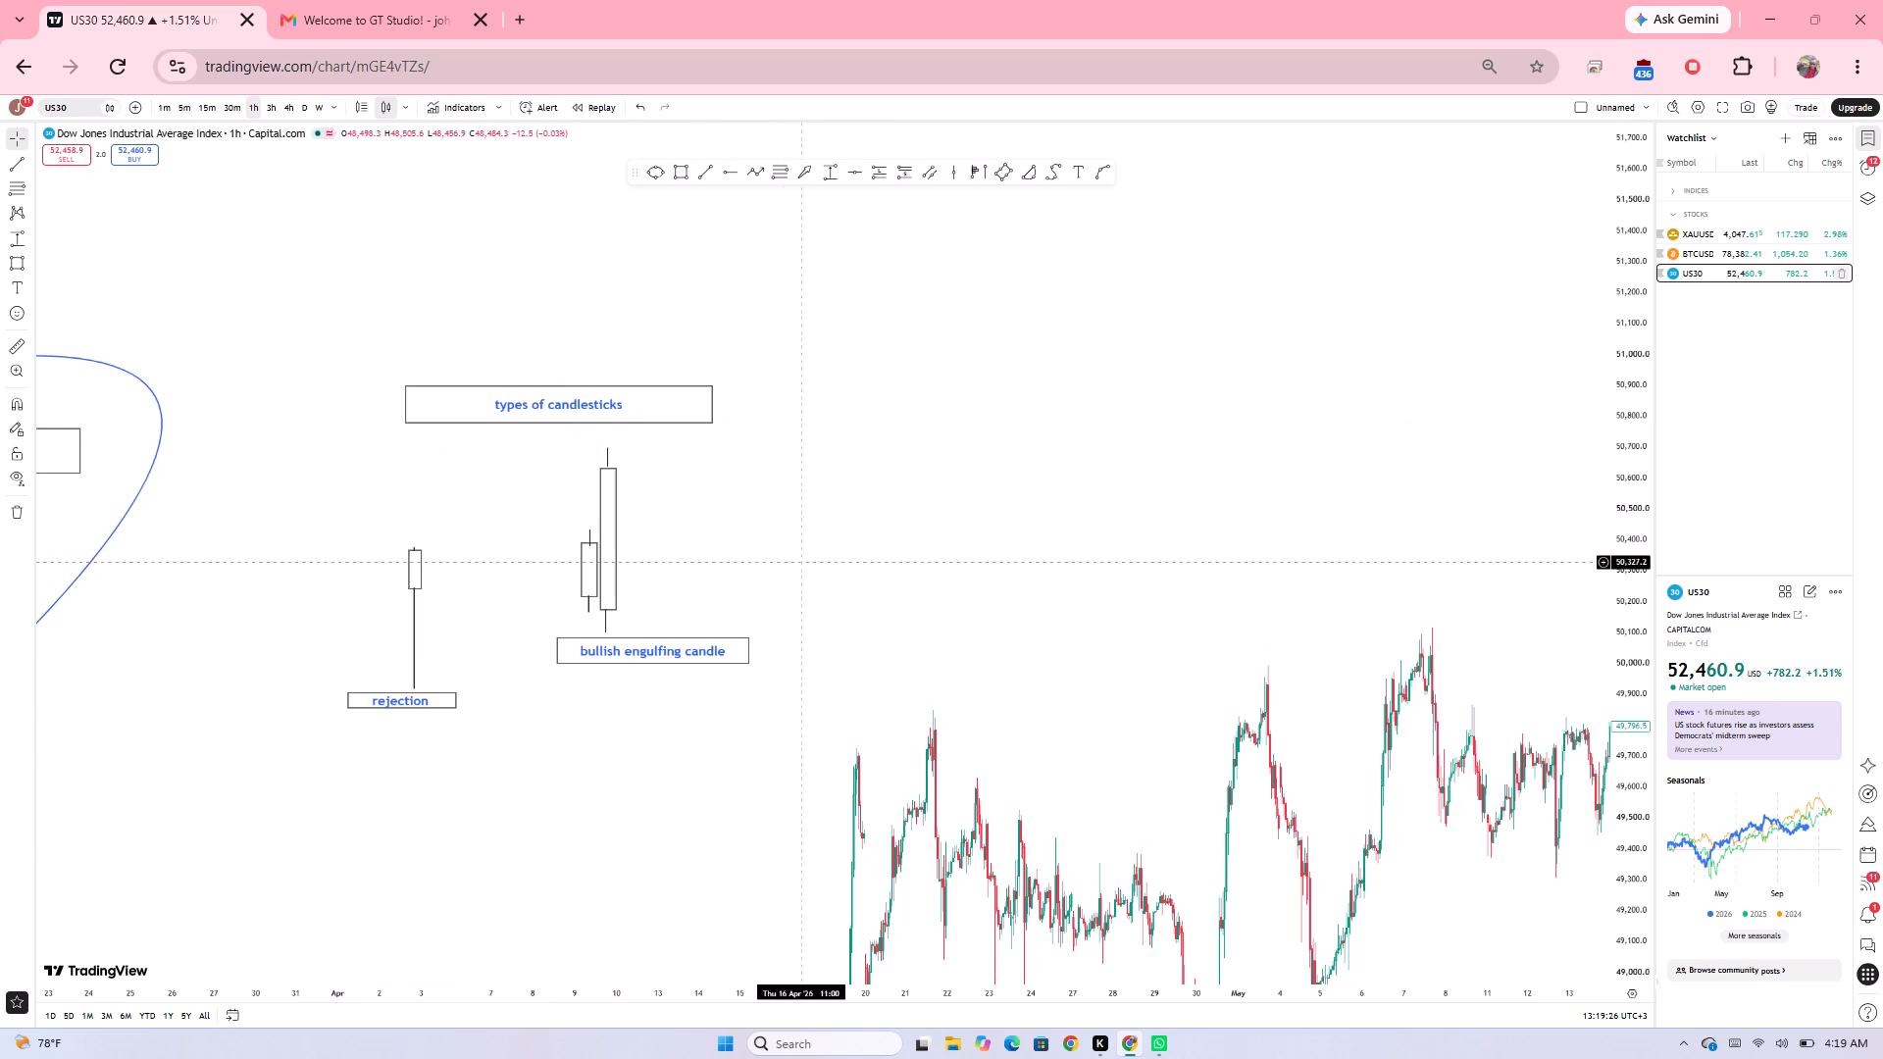
left_click(710, 169)
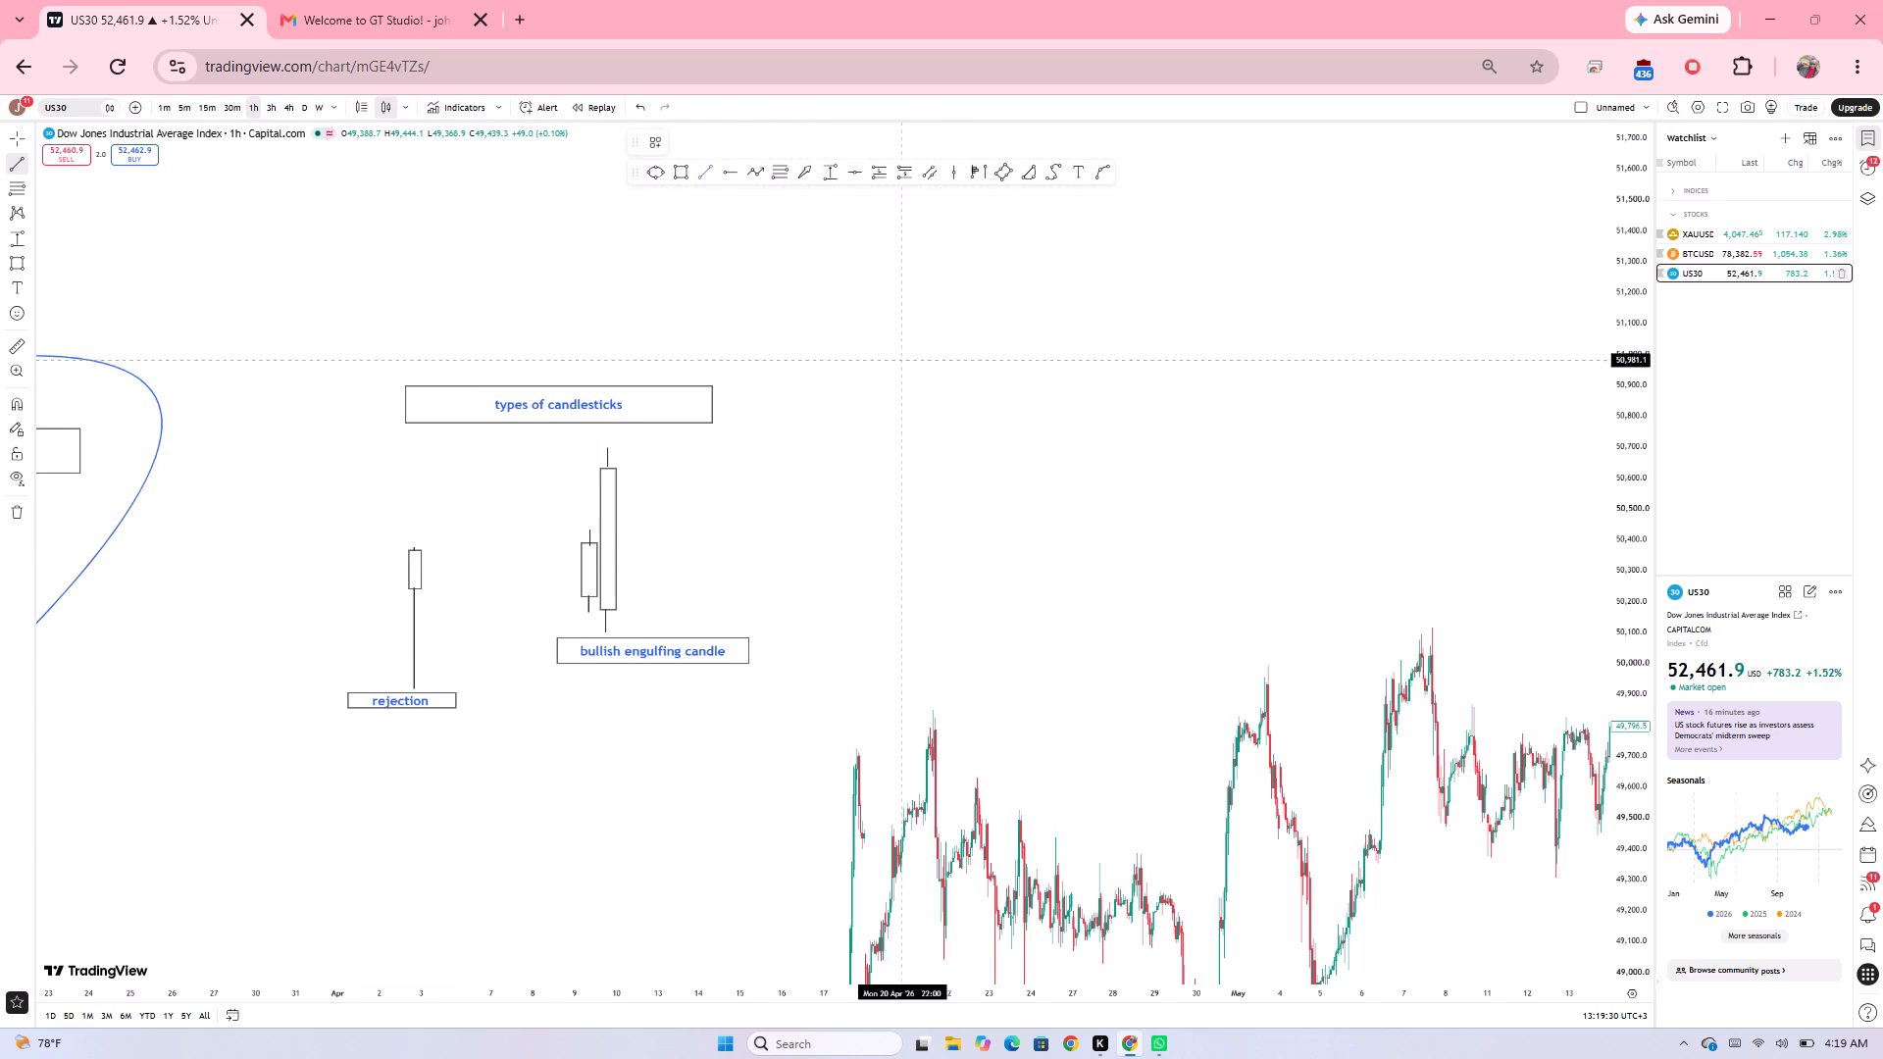
left_click_drag(762, 452, 760, 591)
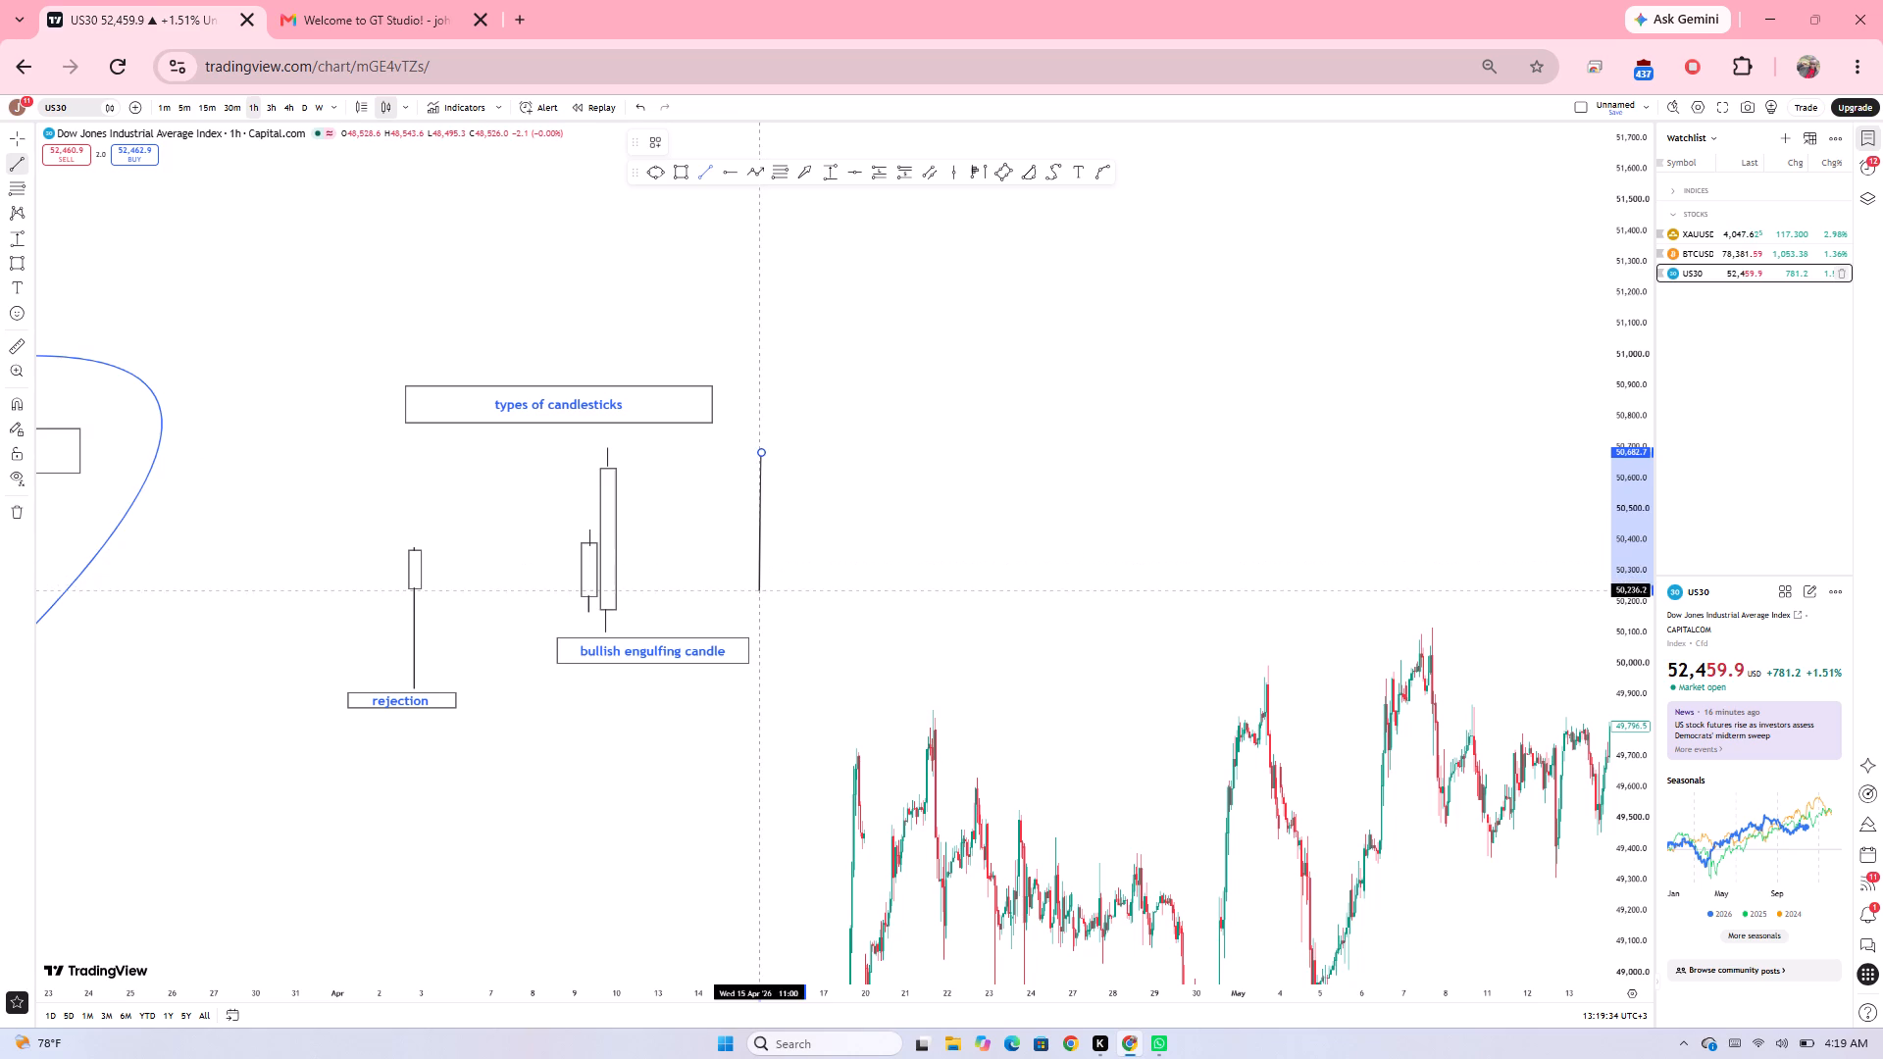
left_click_drag(760, 591, 761, 580)
left_click(761, 580)
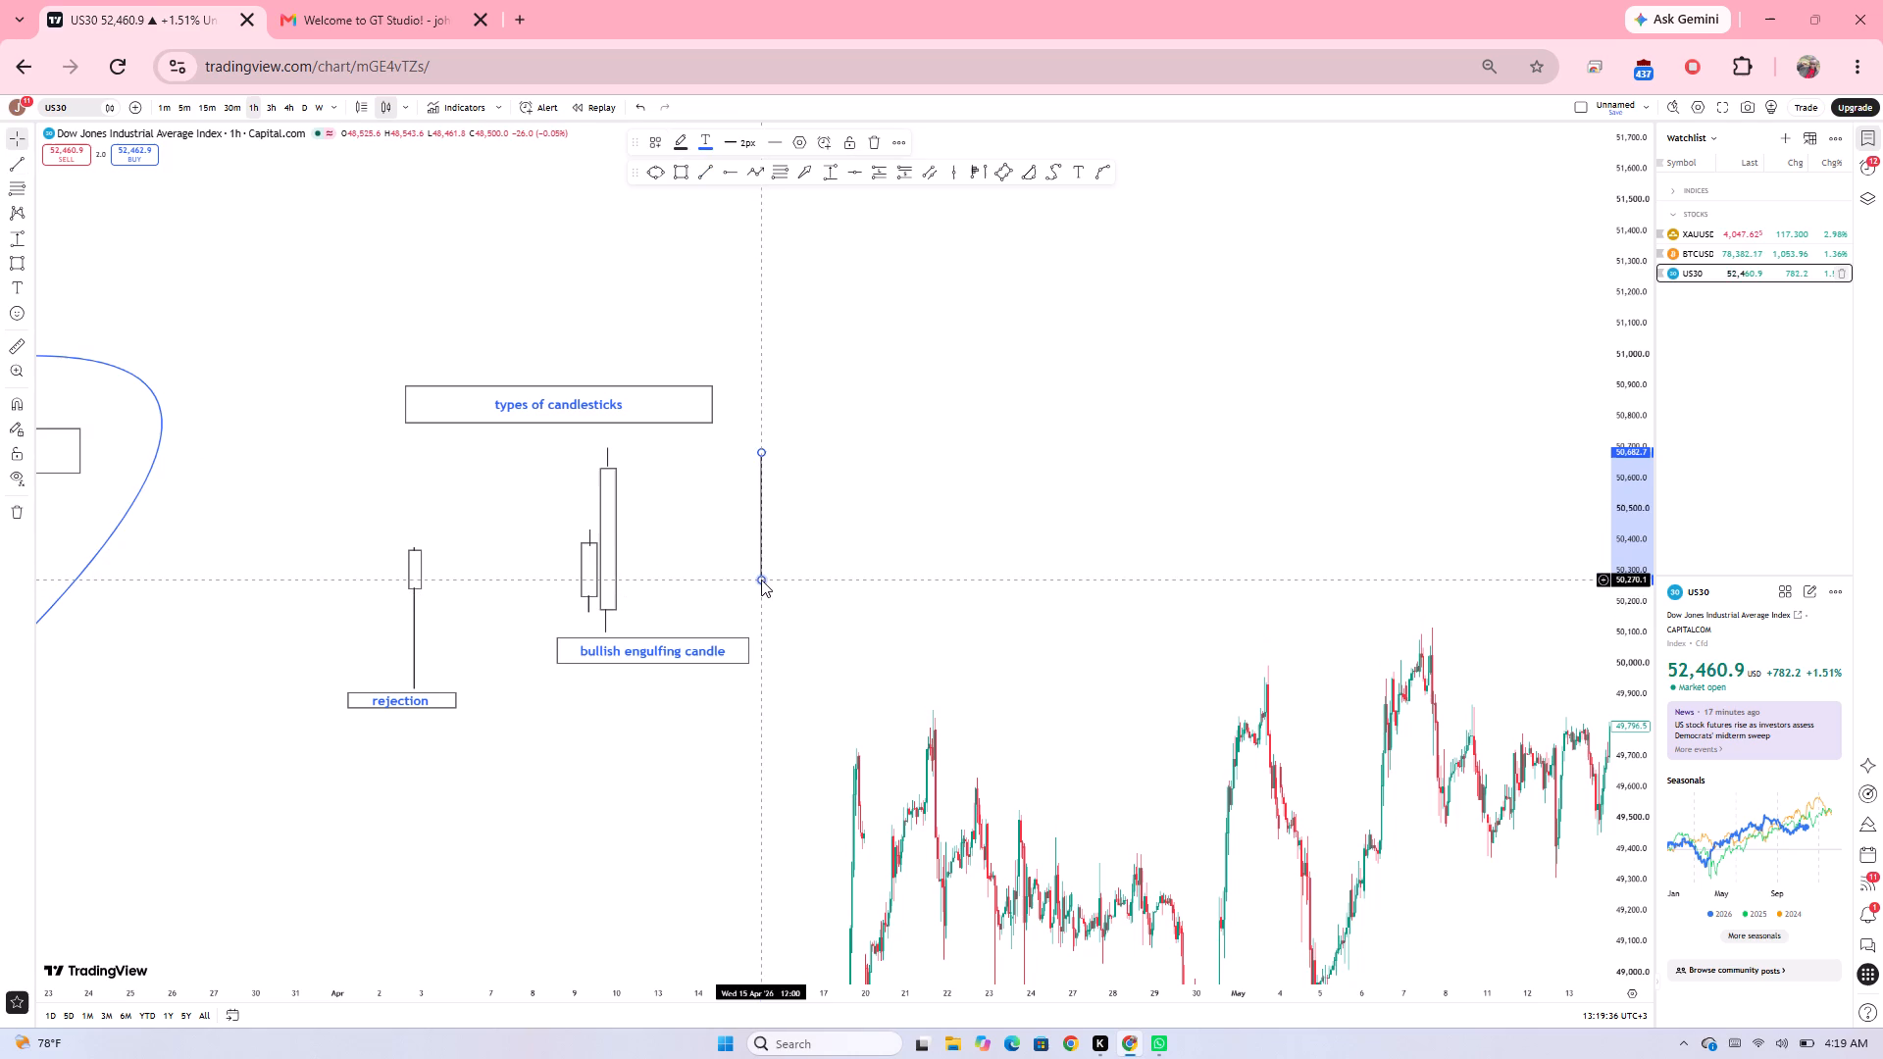
Draw a horizontal trend line across the vertical line at about 50,530, spanning 14 to 16 April.
left_click(698, 171)
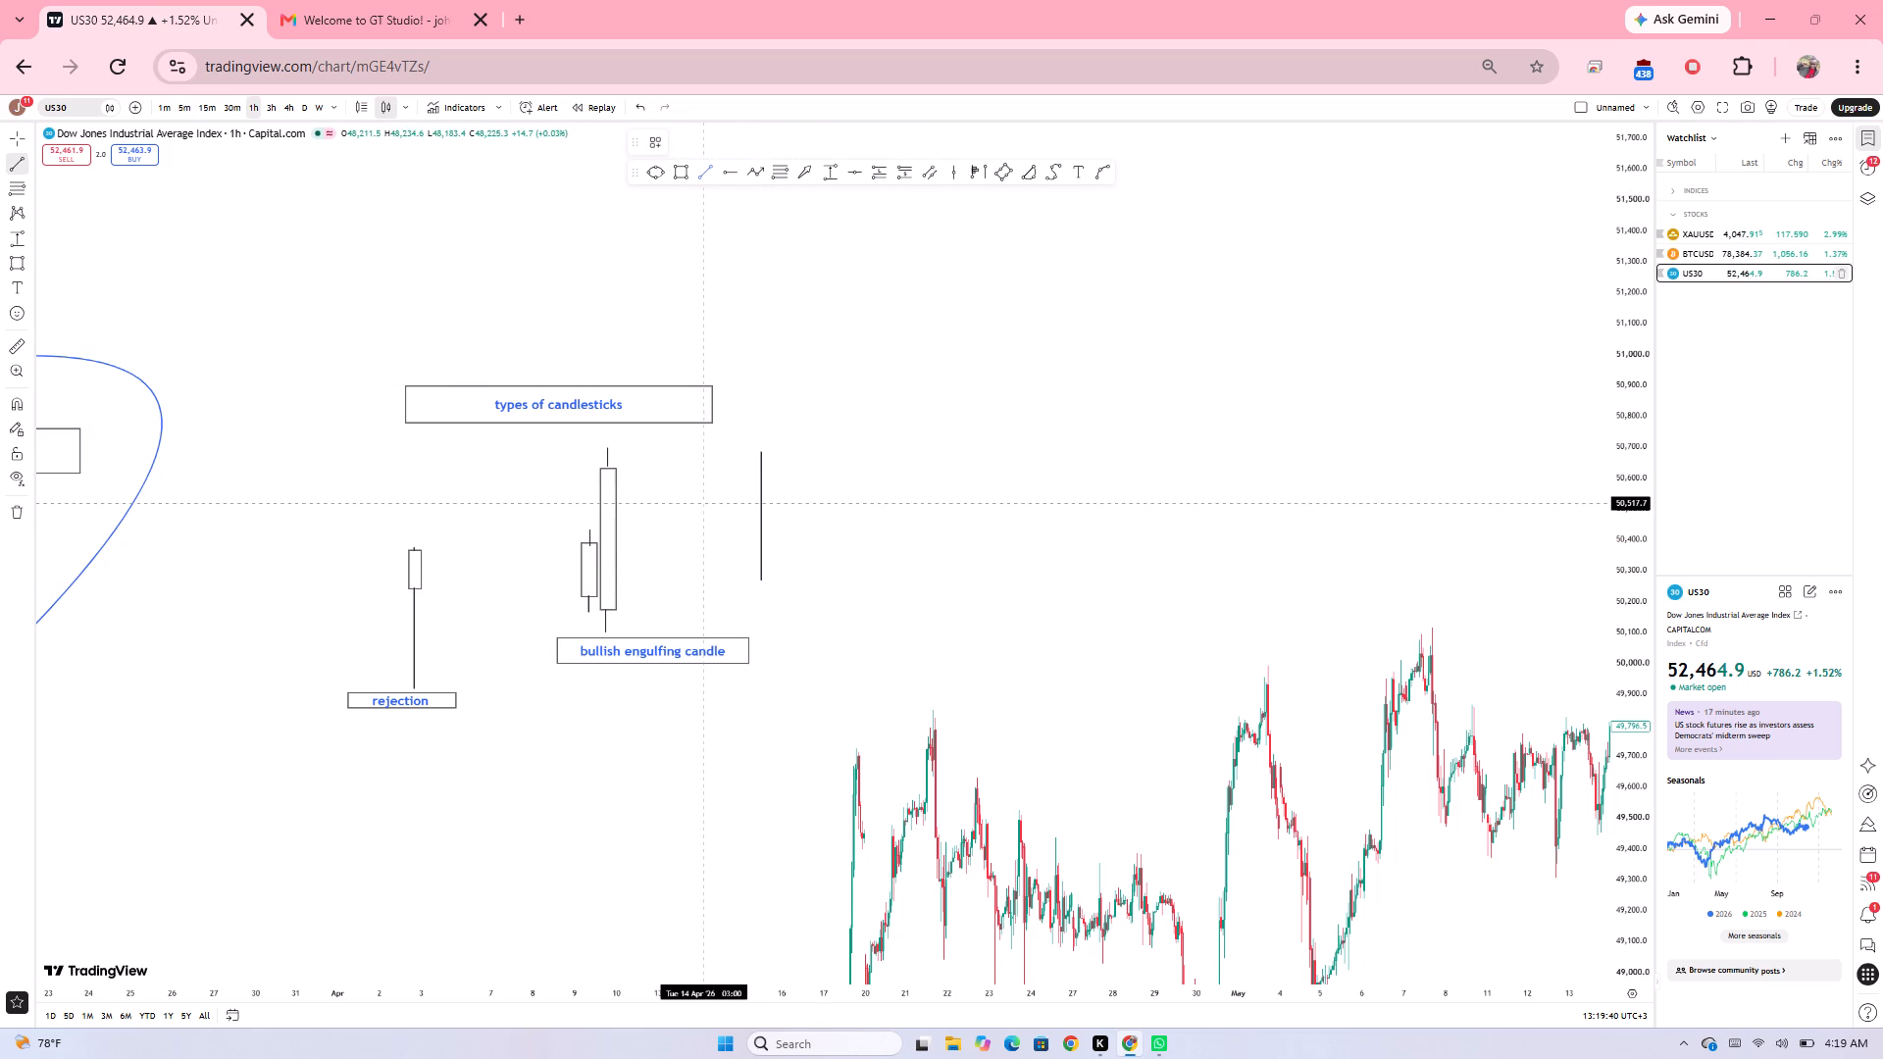
left_click_drag(706, 499, 727, 500)
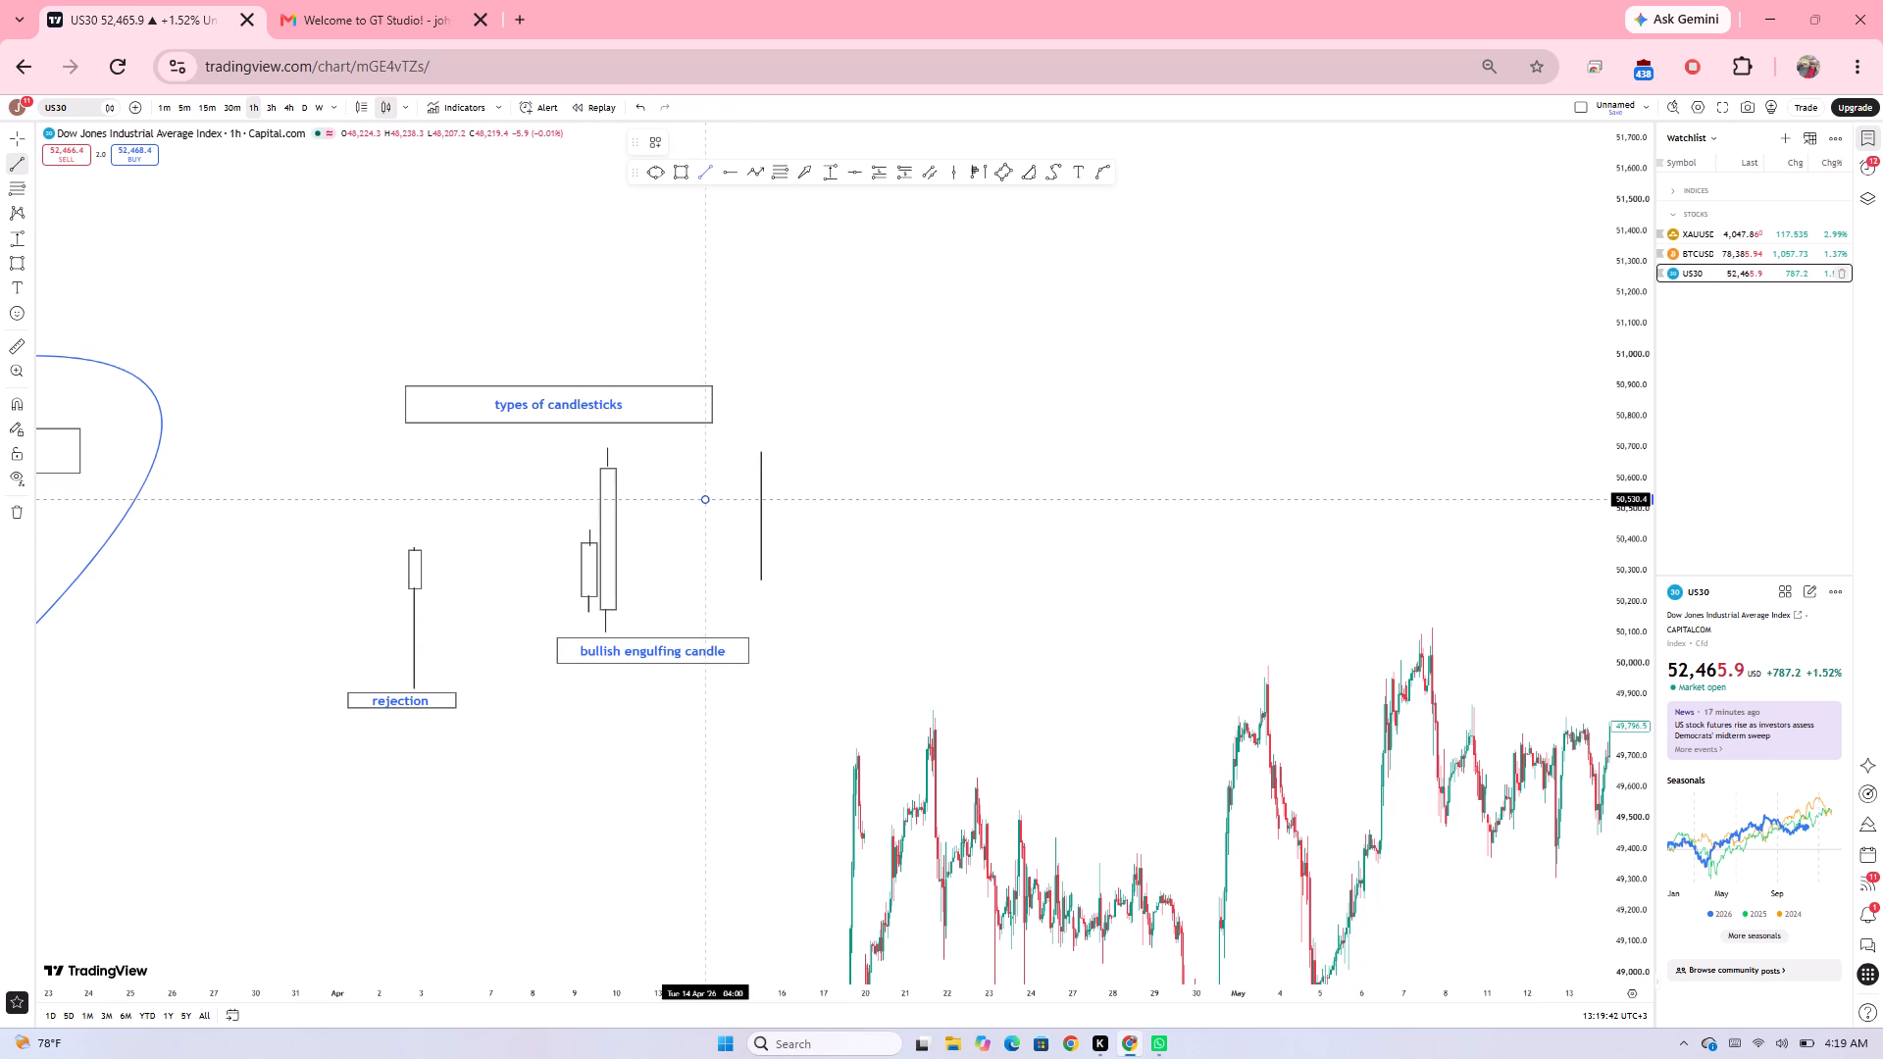
left_click_drag(727, 500, 826, 499)
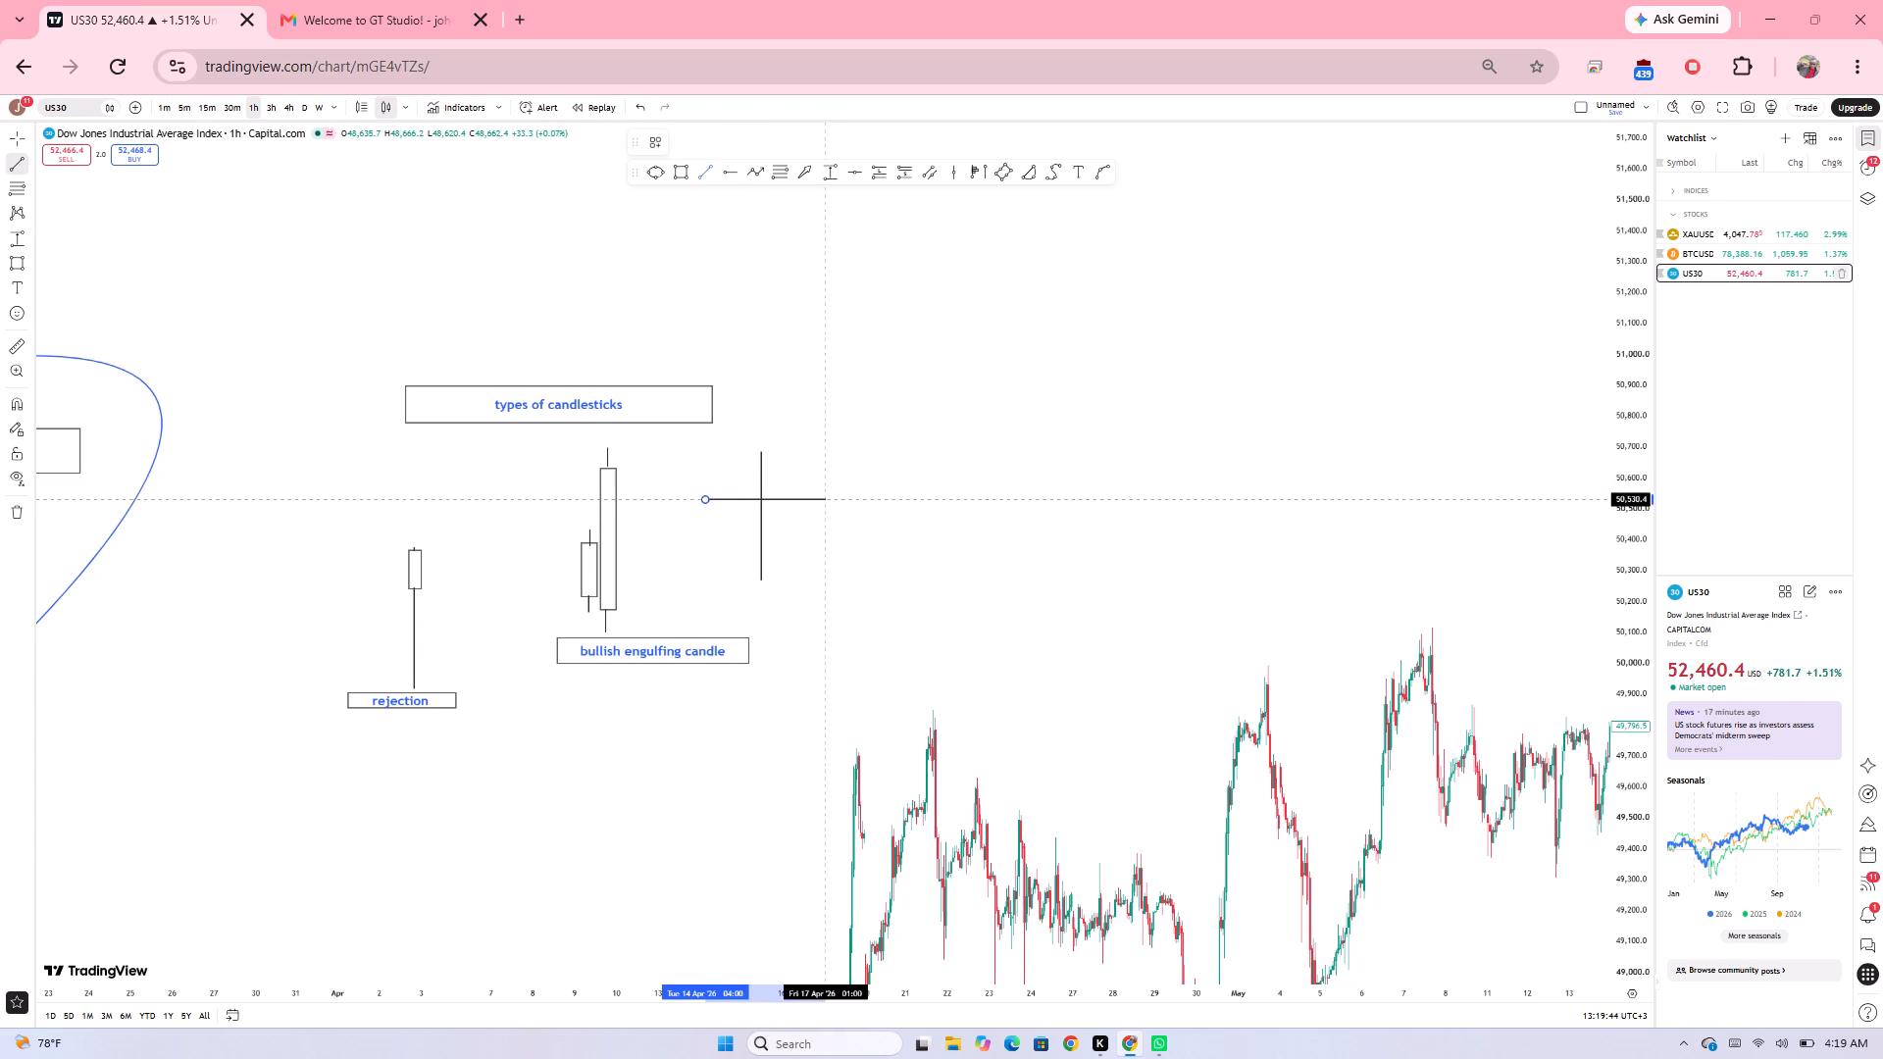
left_click_drag(826, 499, 823, 500)
left_click(823, 500)
left_click_drag(823, 500, 798, 499)
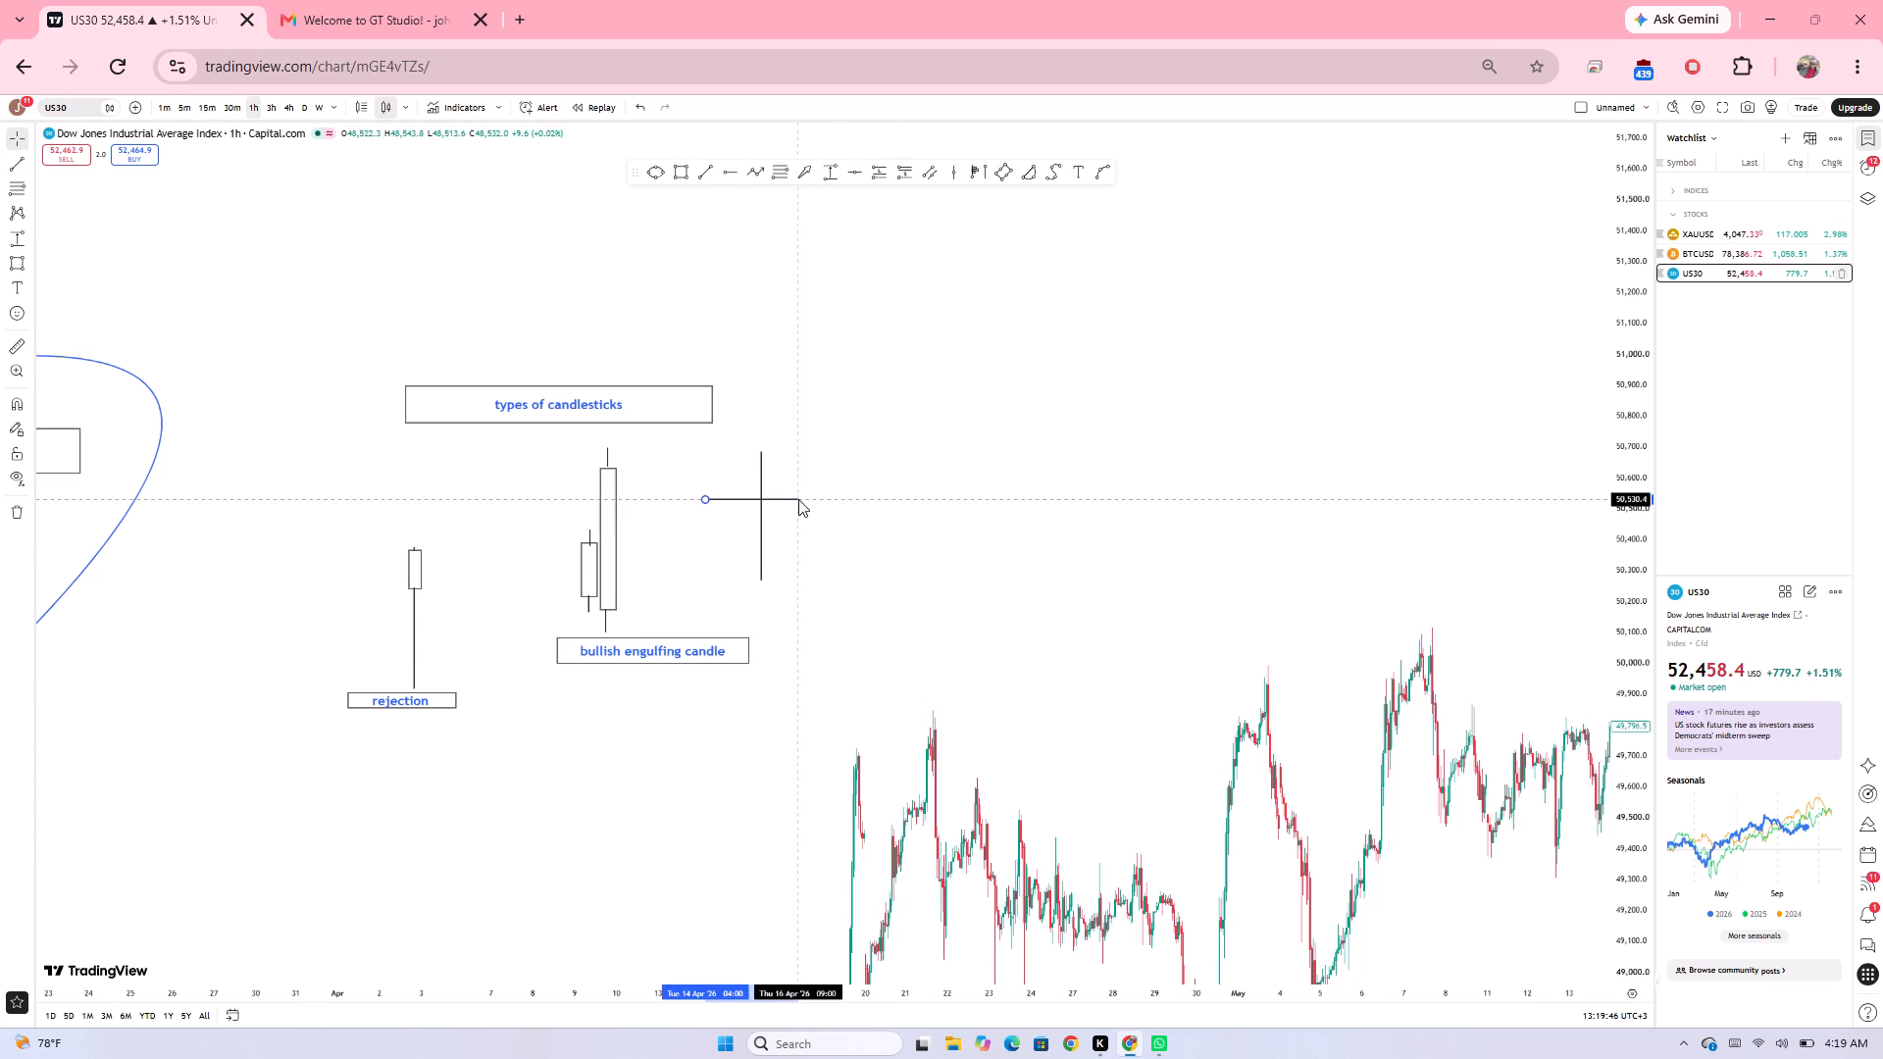
left_click_drag(704, 499, 709, 500)
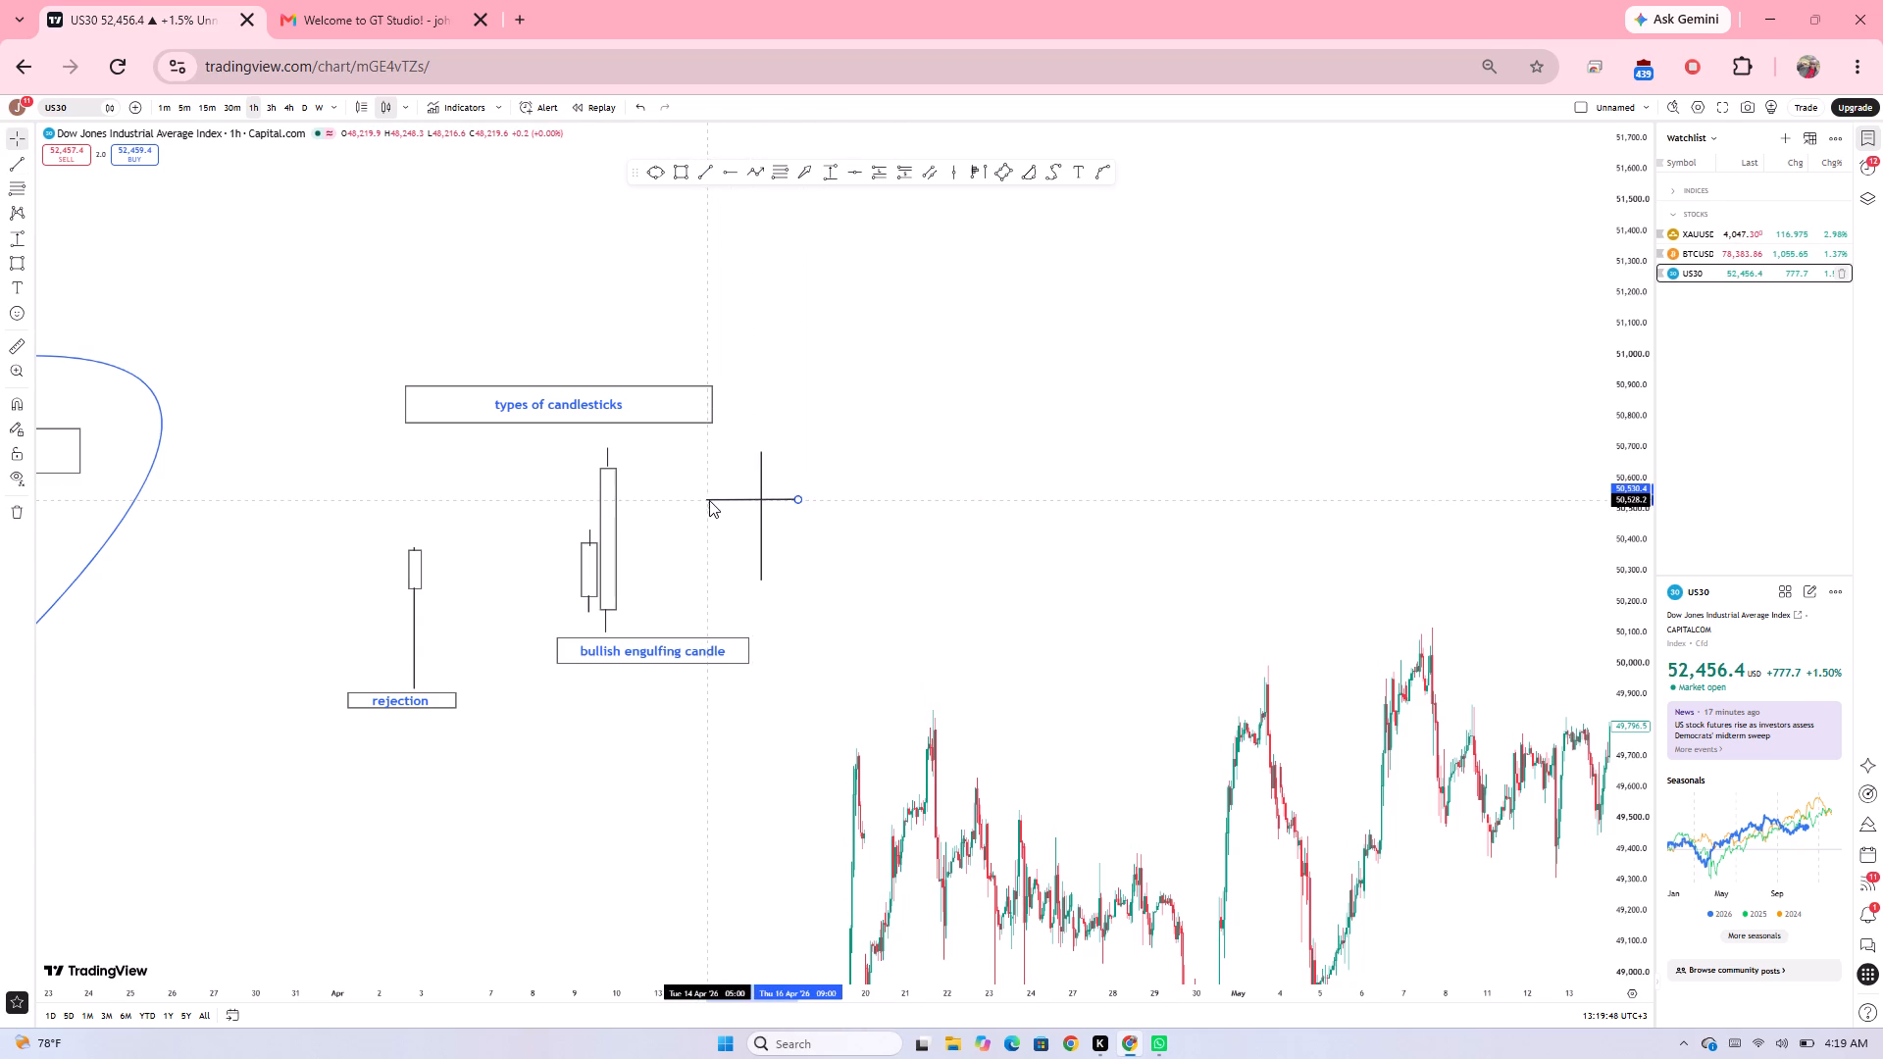
left_click_drag(709, 500, 734, 499)
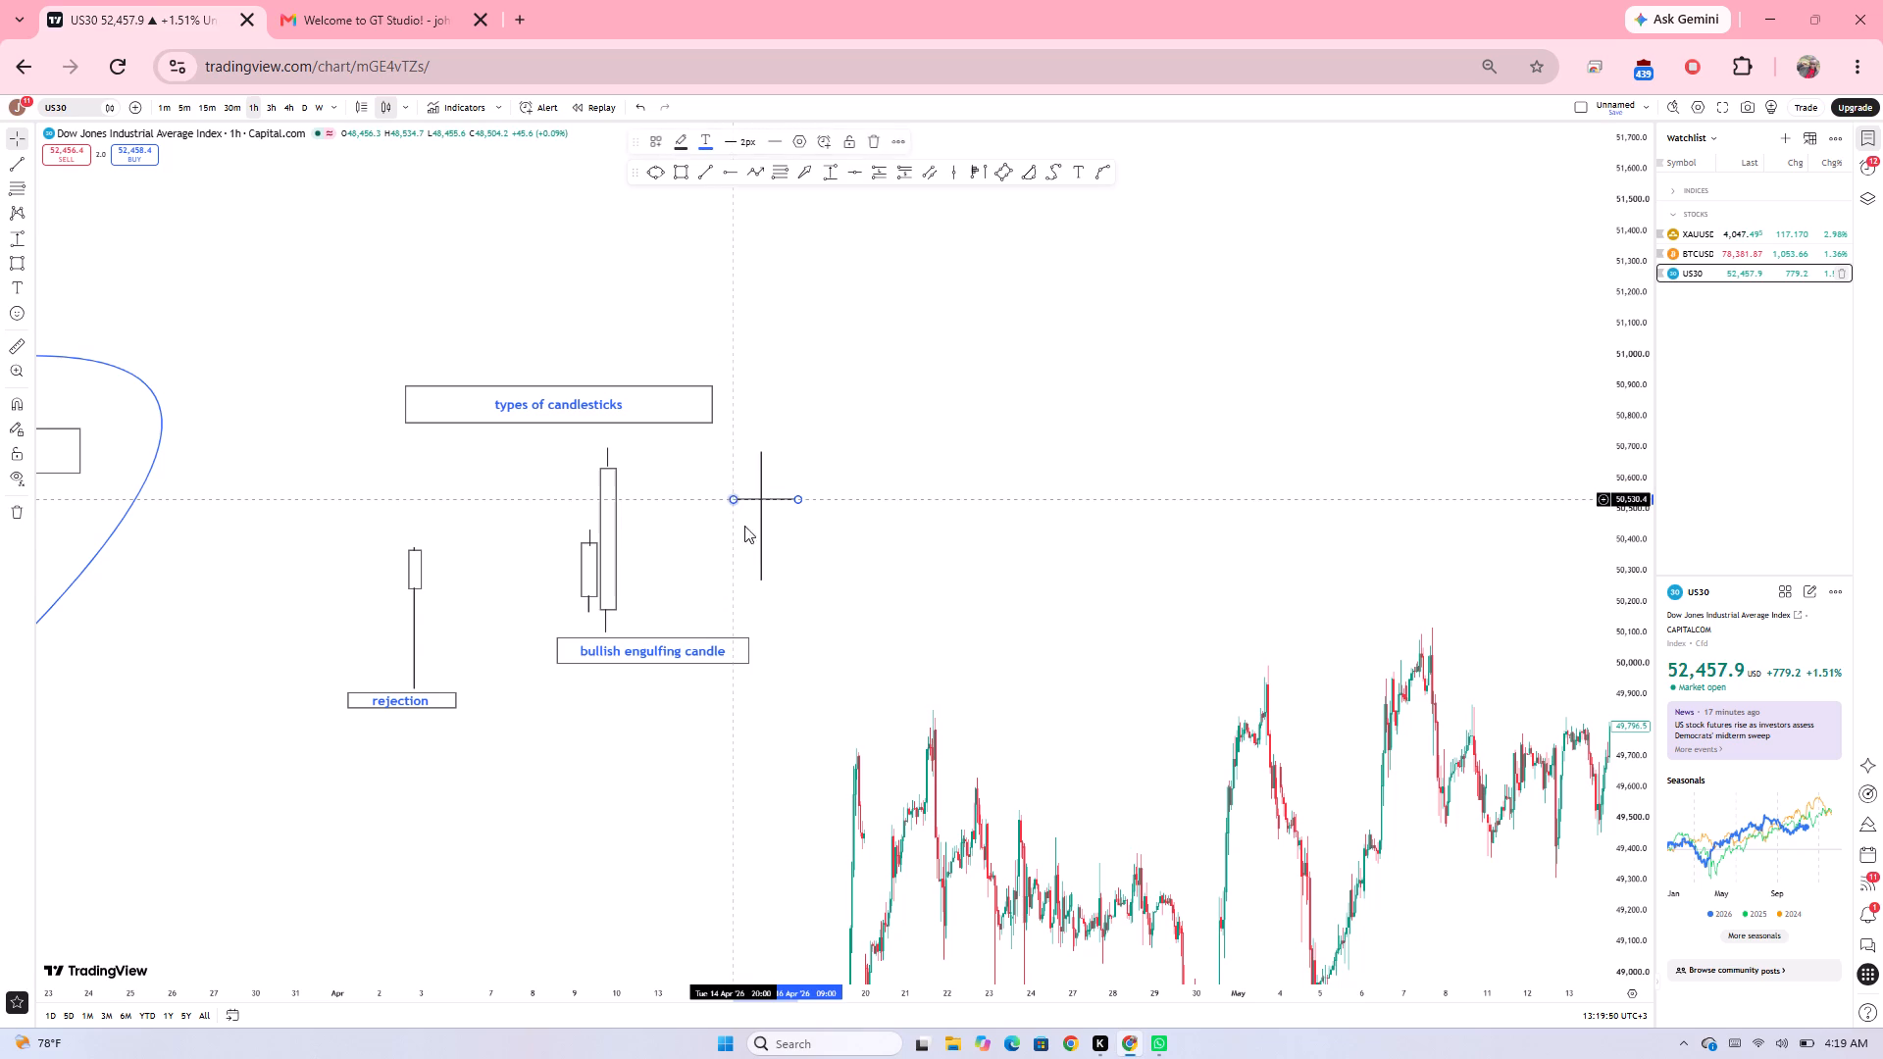
Shorten the vertical line of the cross at both ends, running from about 50,590 down to 50,384.
left_click_drag(761, 580, 762, 564)
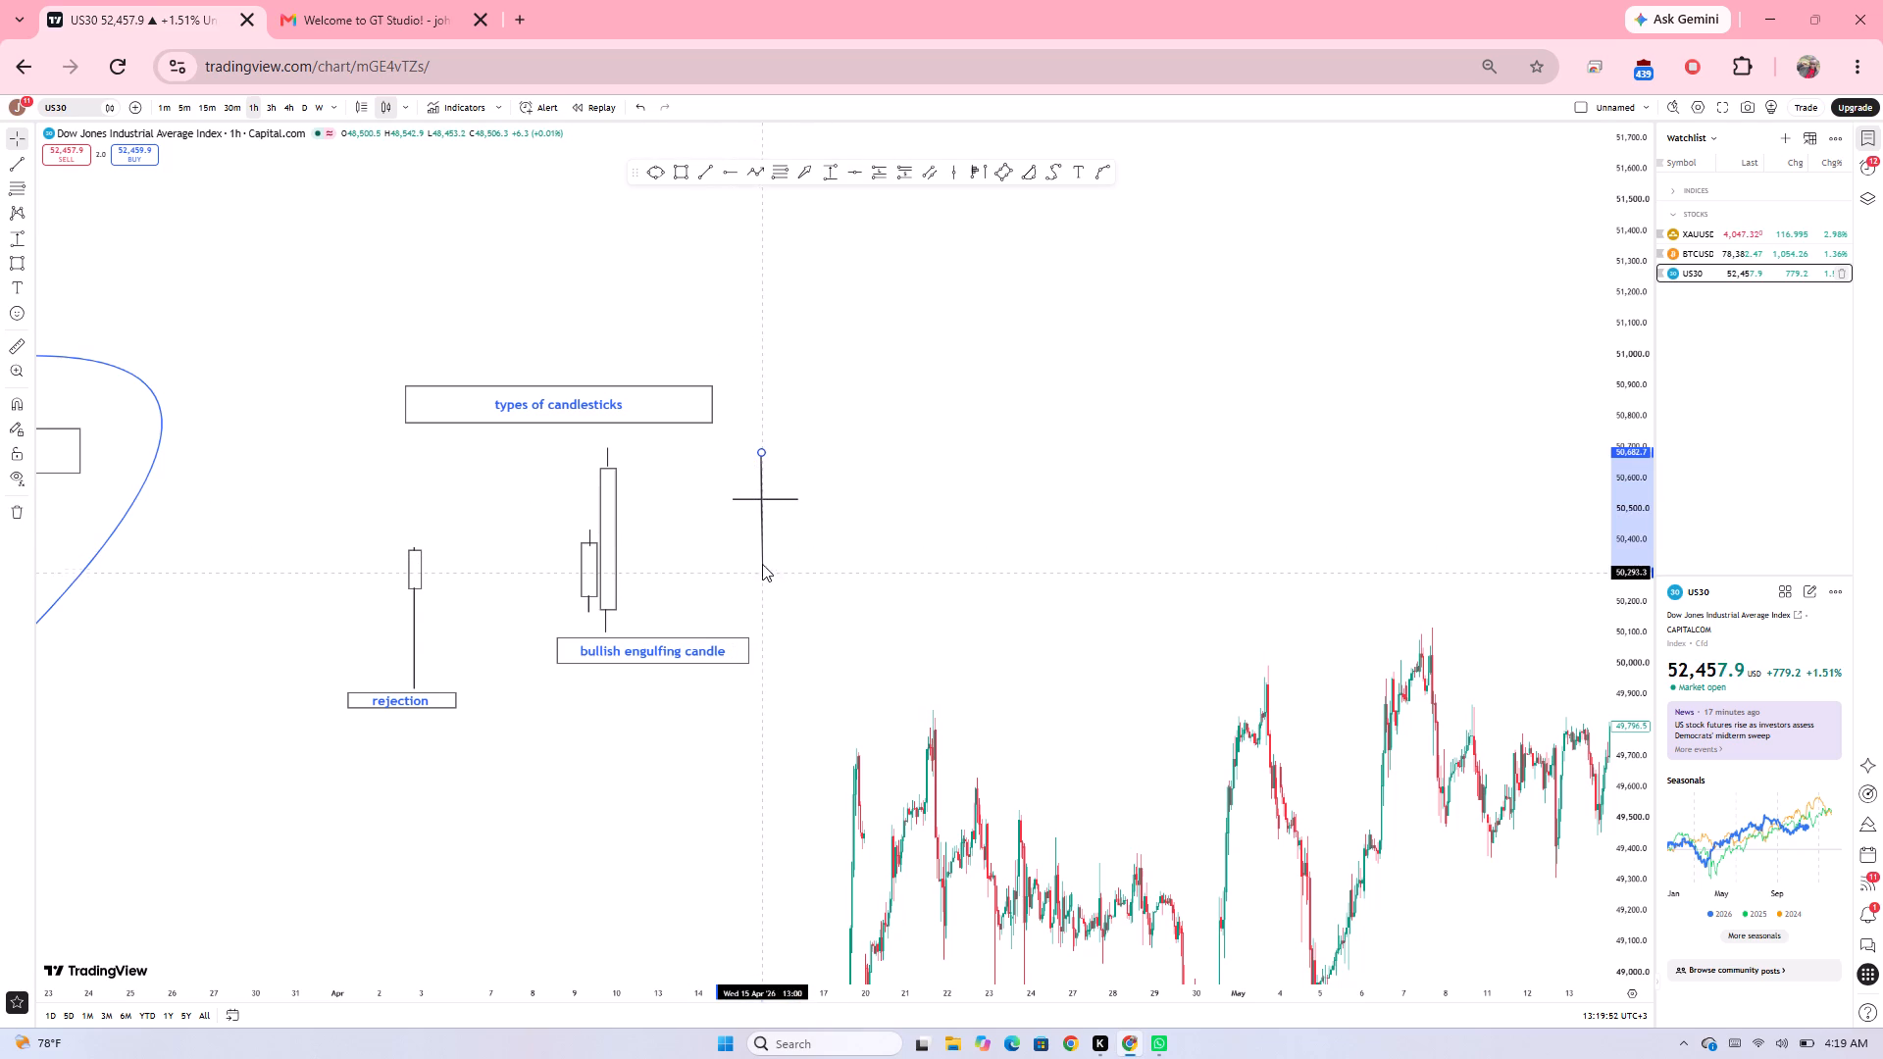
left_click_drag(762, 564, 761, 544)
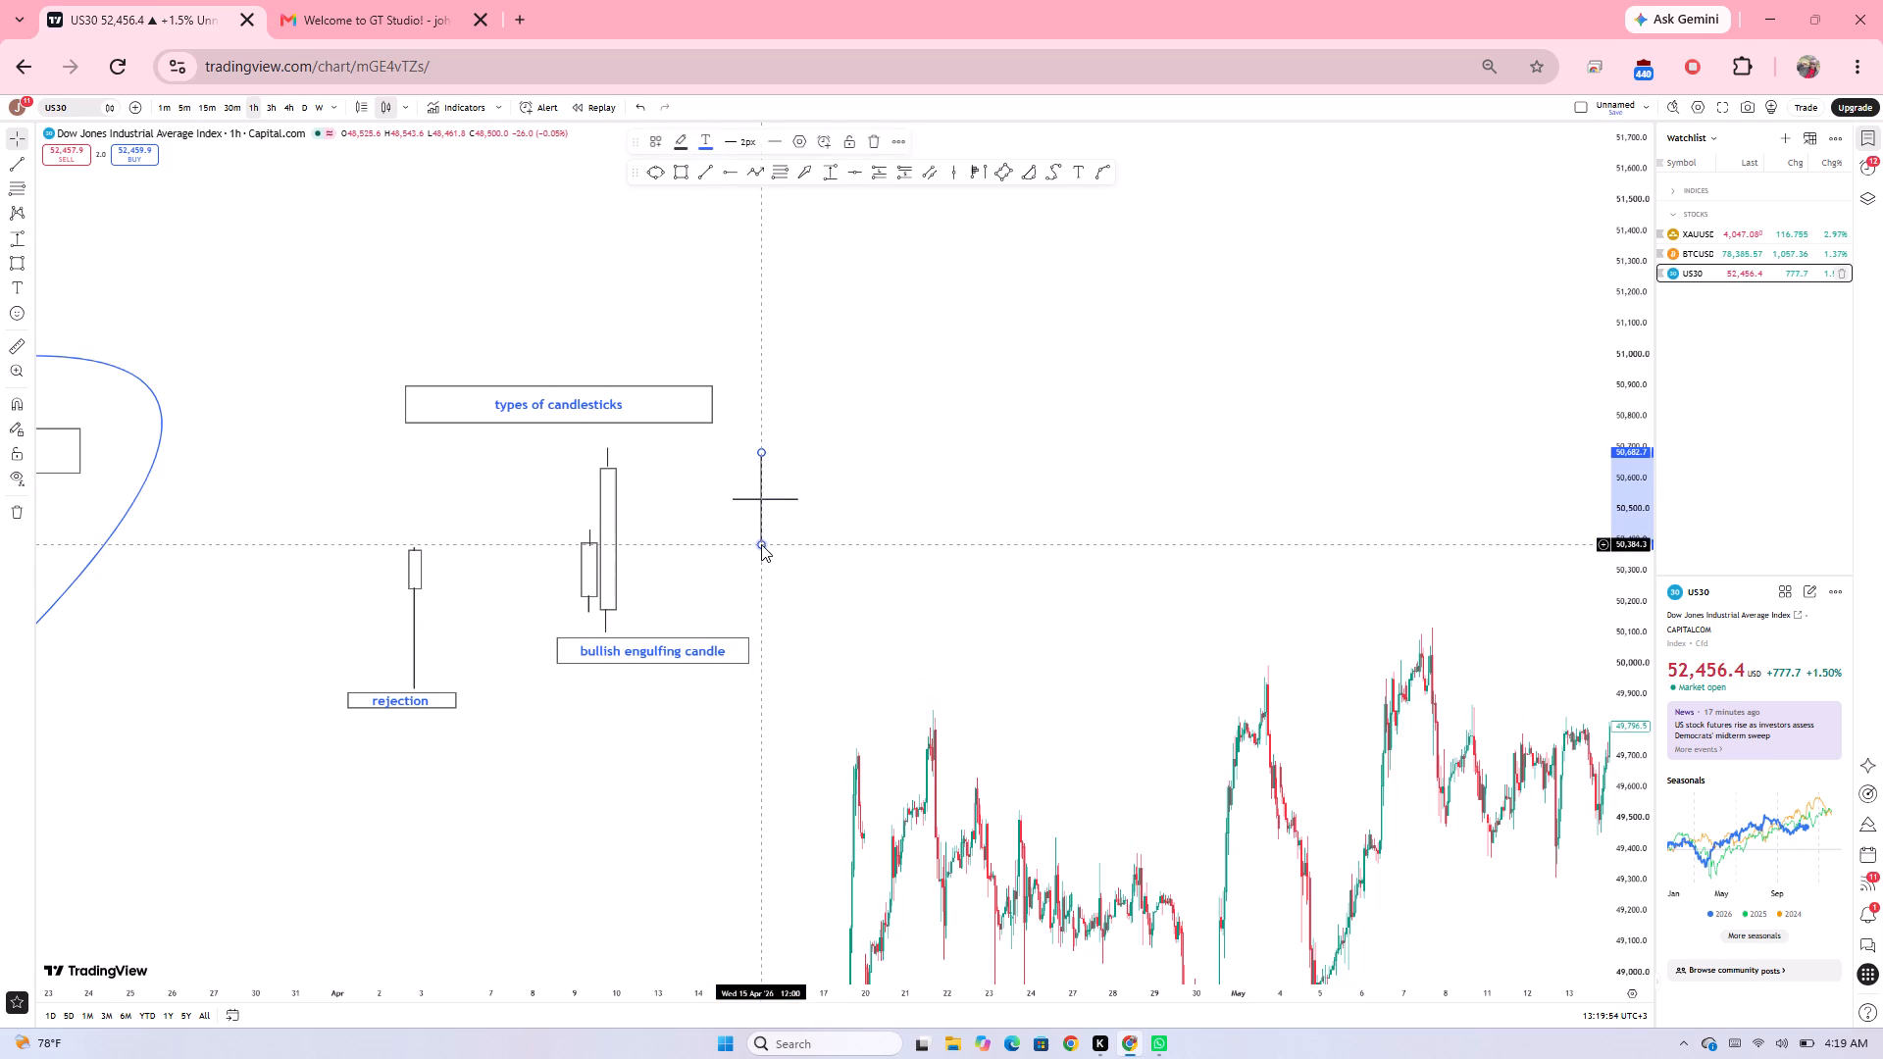
left_click_drag(763, 450, 763, 470)
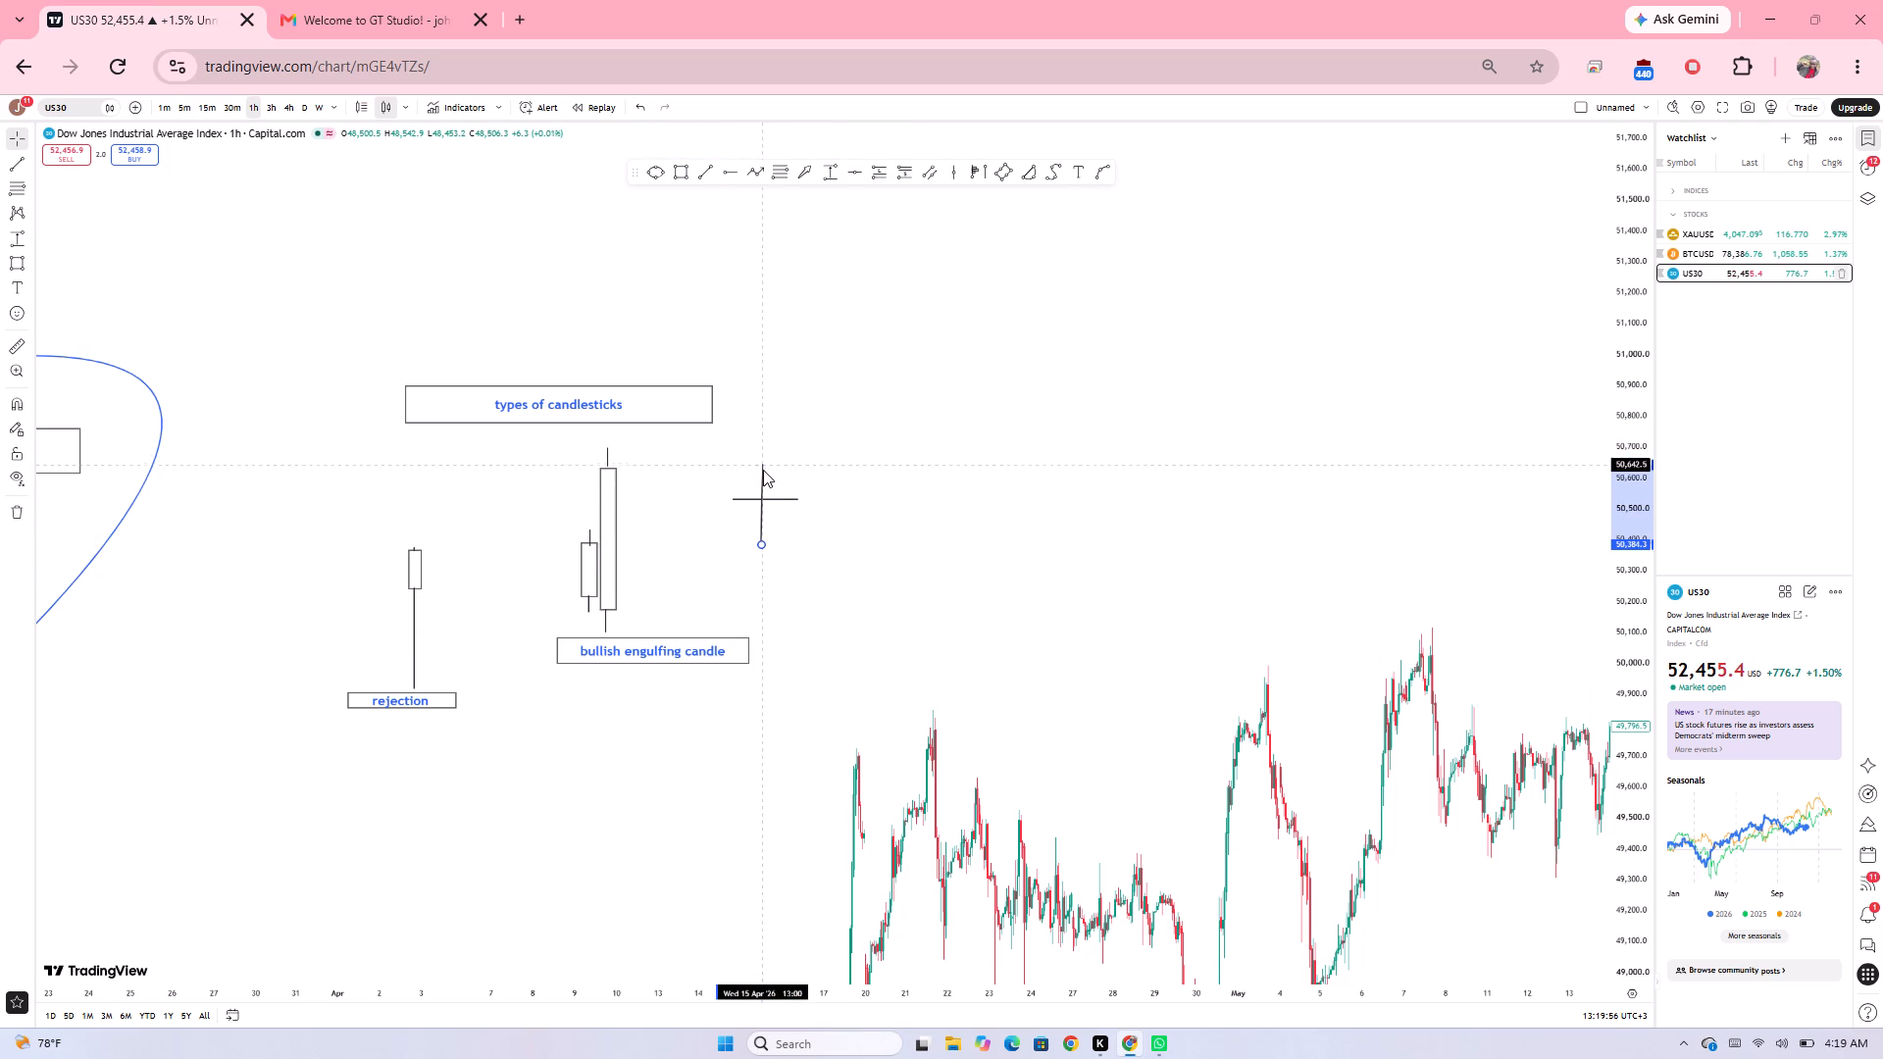
left_click_drag(763, 470, 763, 479)
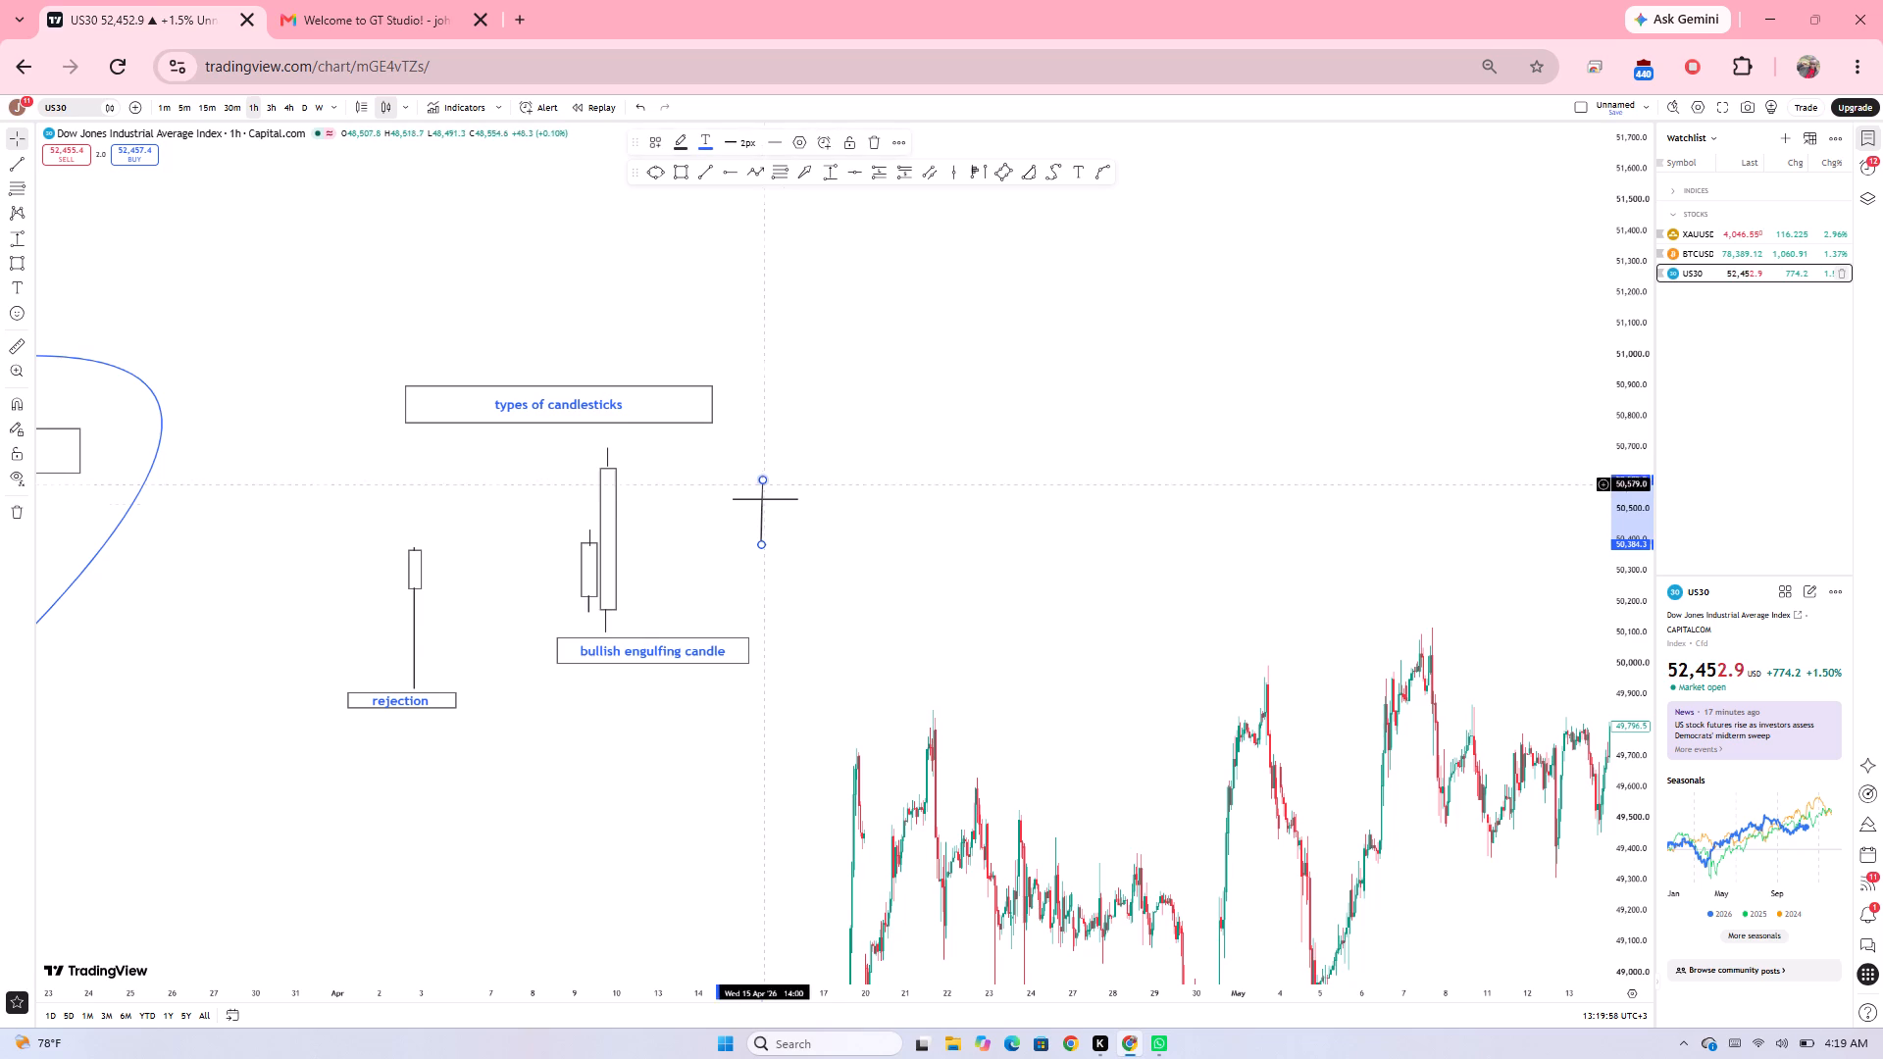
Shorten the cross's horizontal line at both ends into a small bar within 15 April, from about 03:00 to 20:00.
left_click_drag(796, 499, 783, 499)
left_click_drag(734, 498, 740, 498)
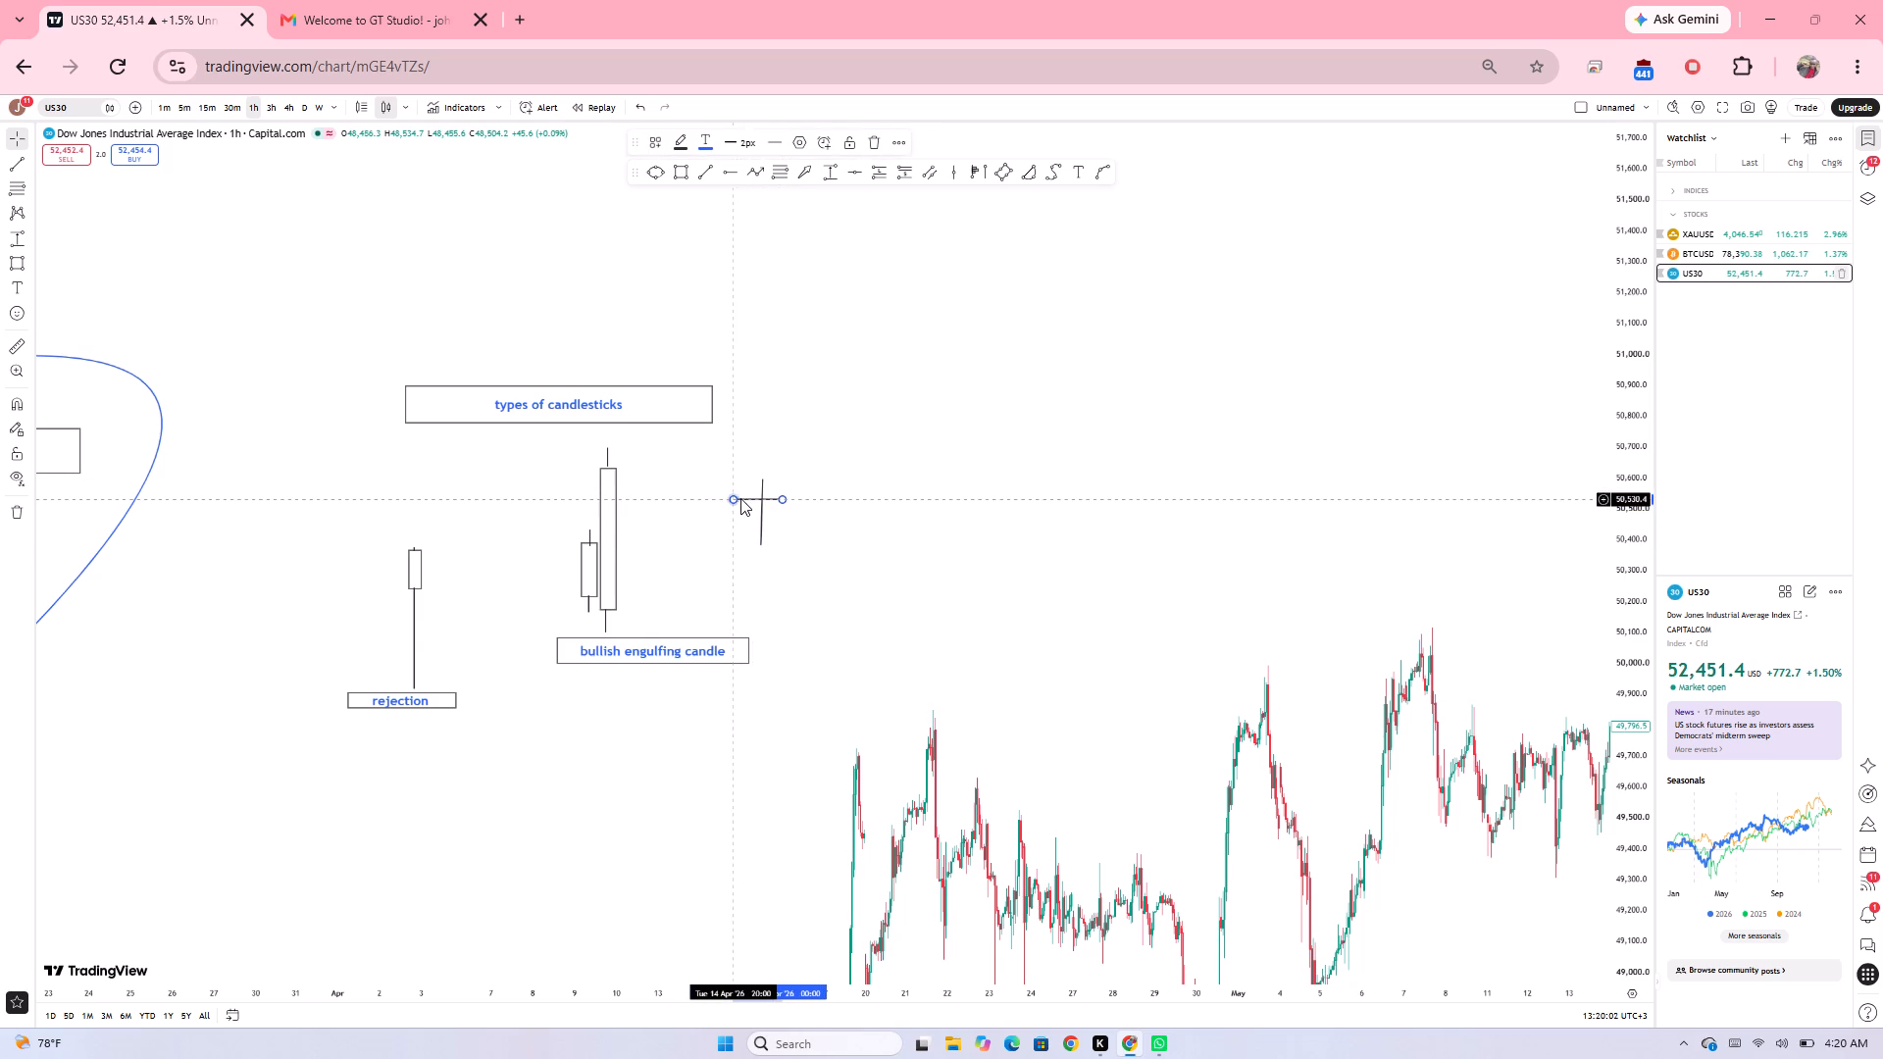
left_click_drag(740, 498, 744, 498)
left_click(847, 539)
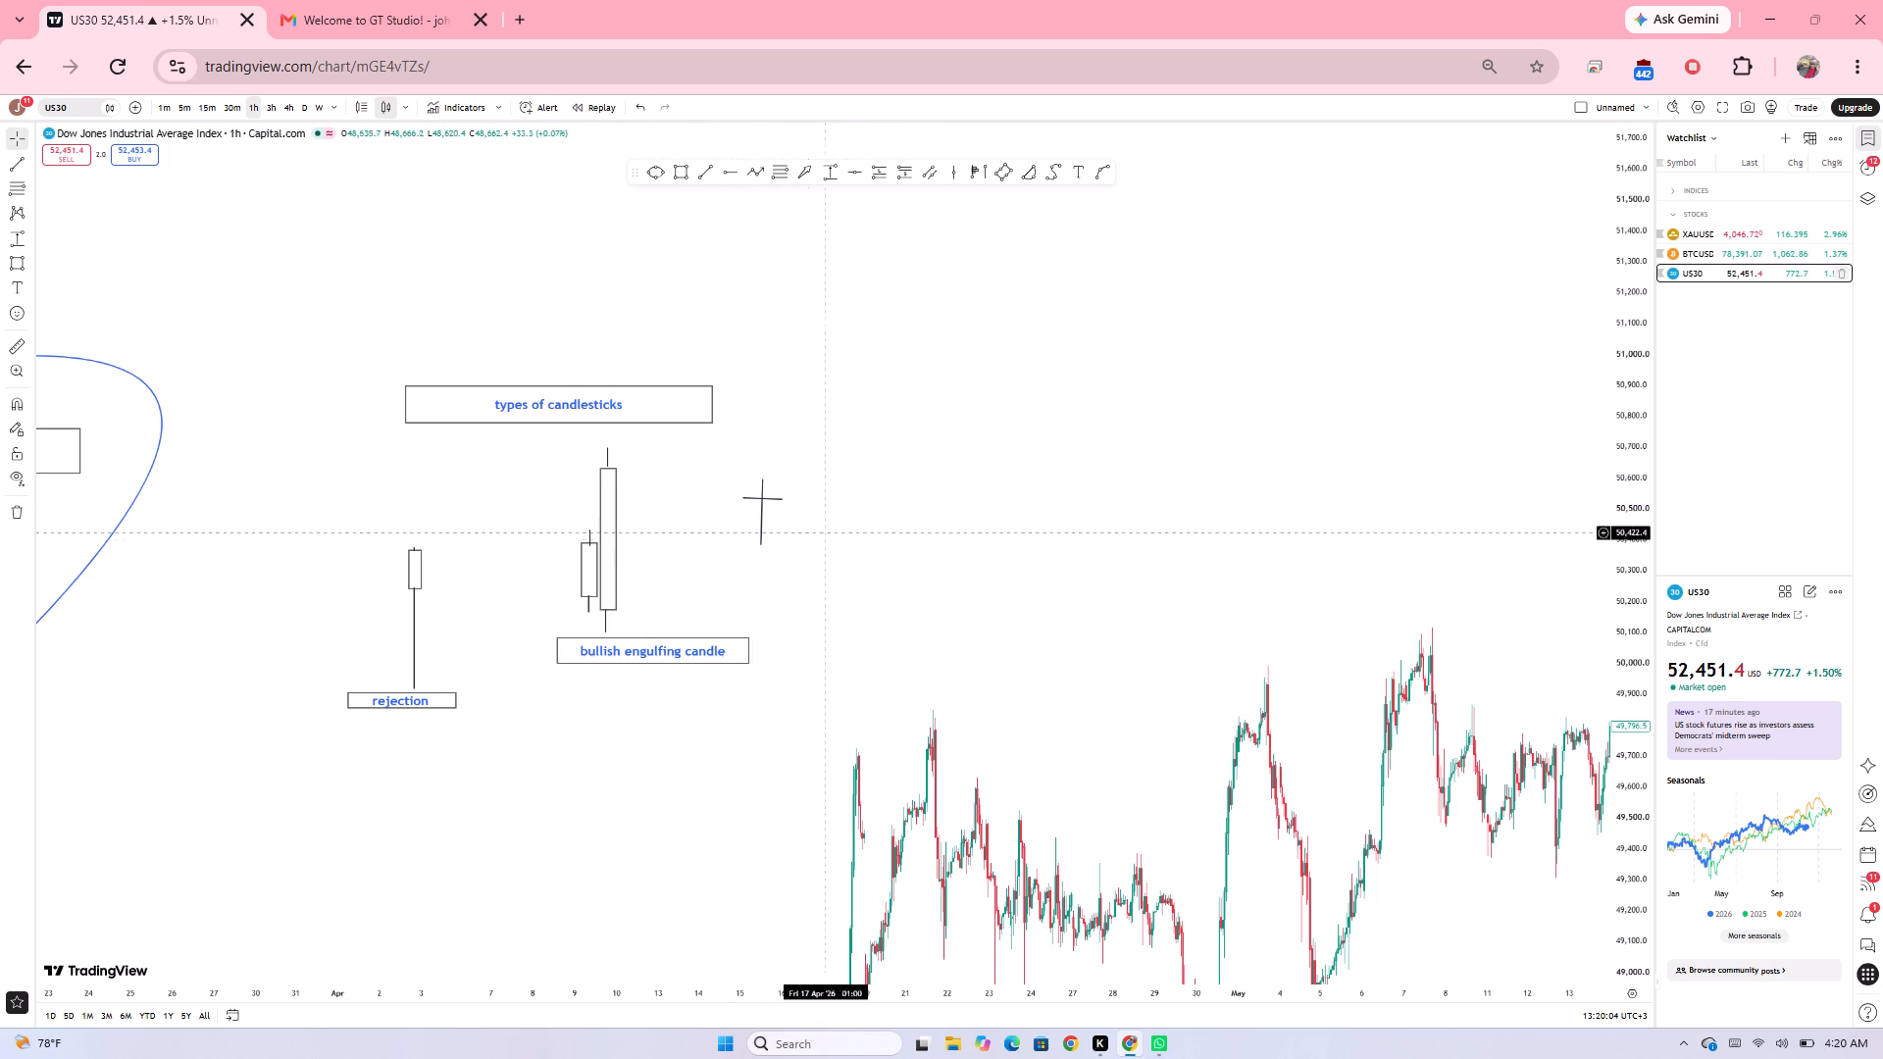
left_click(781, 500)
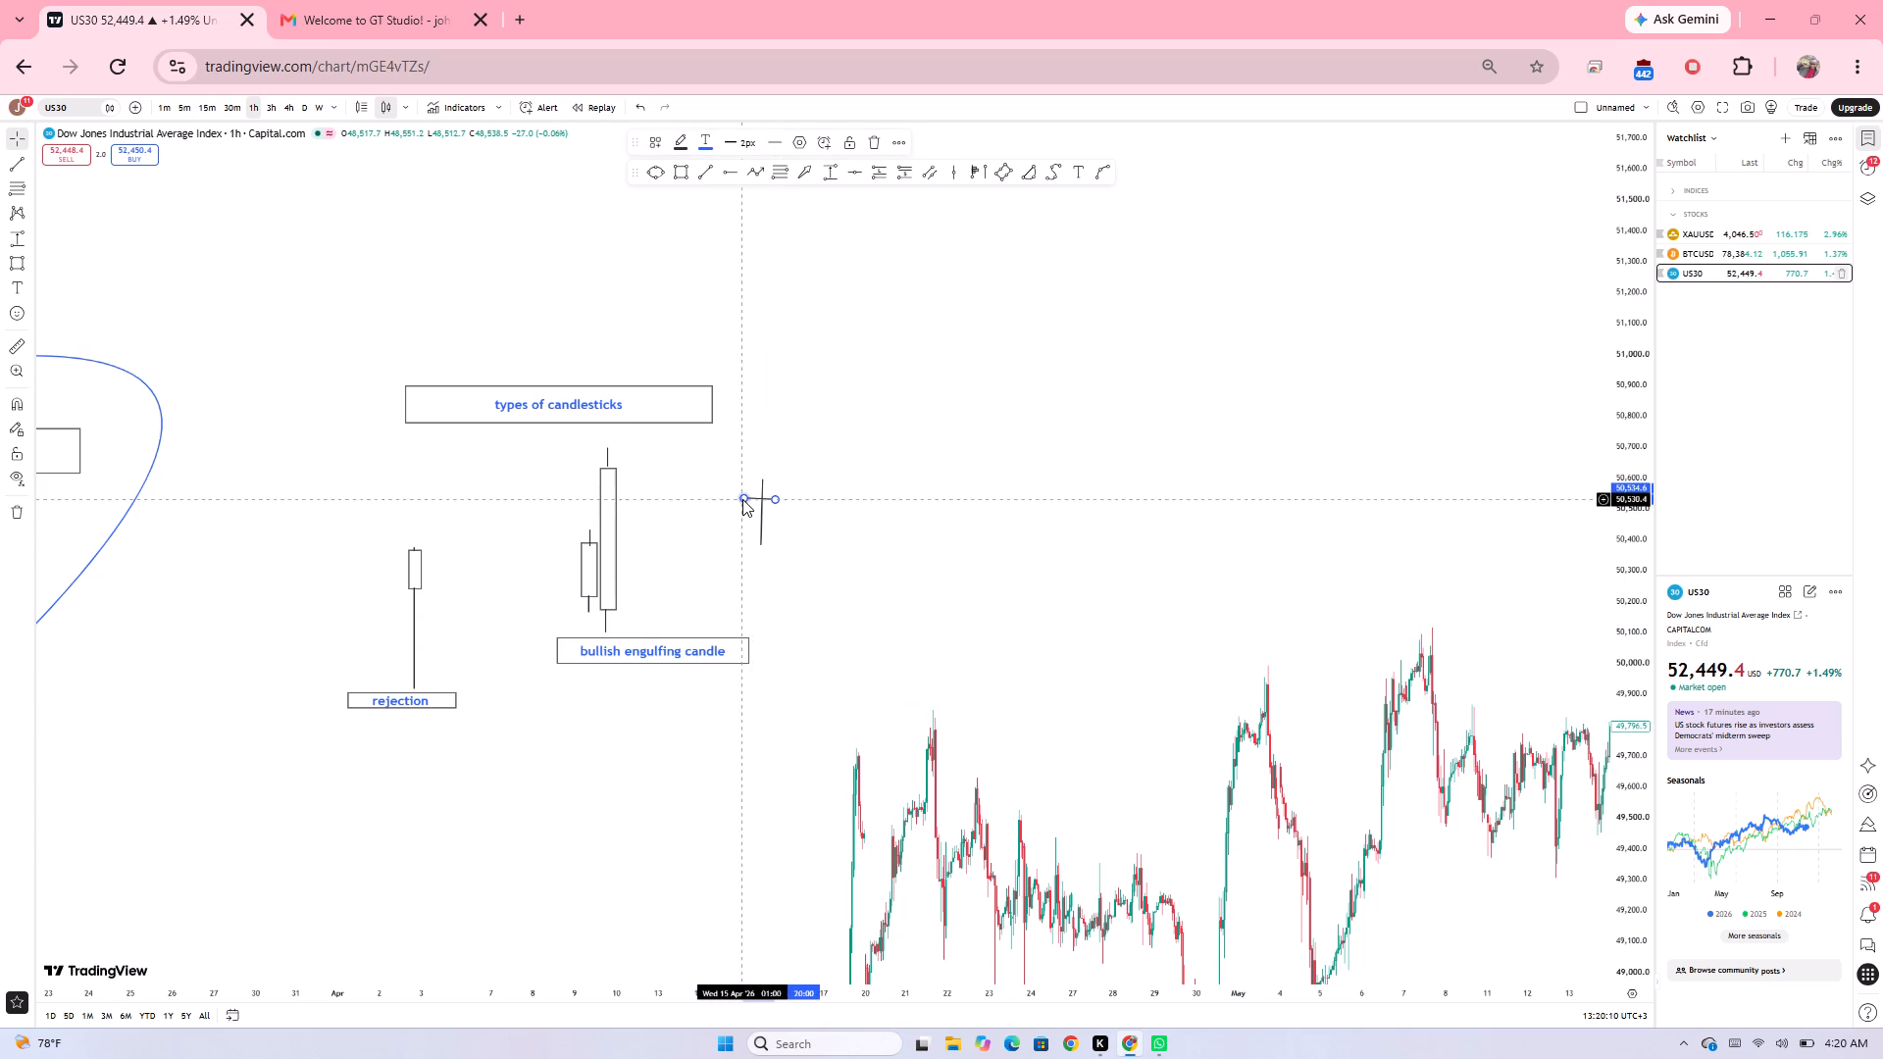
left_click(742, 498)
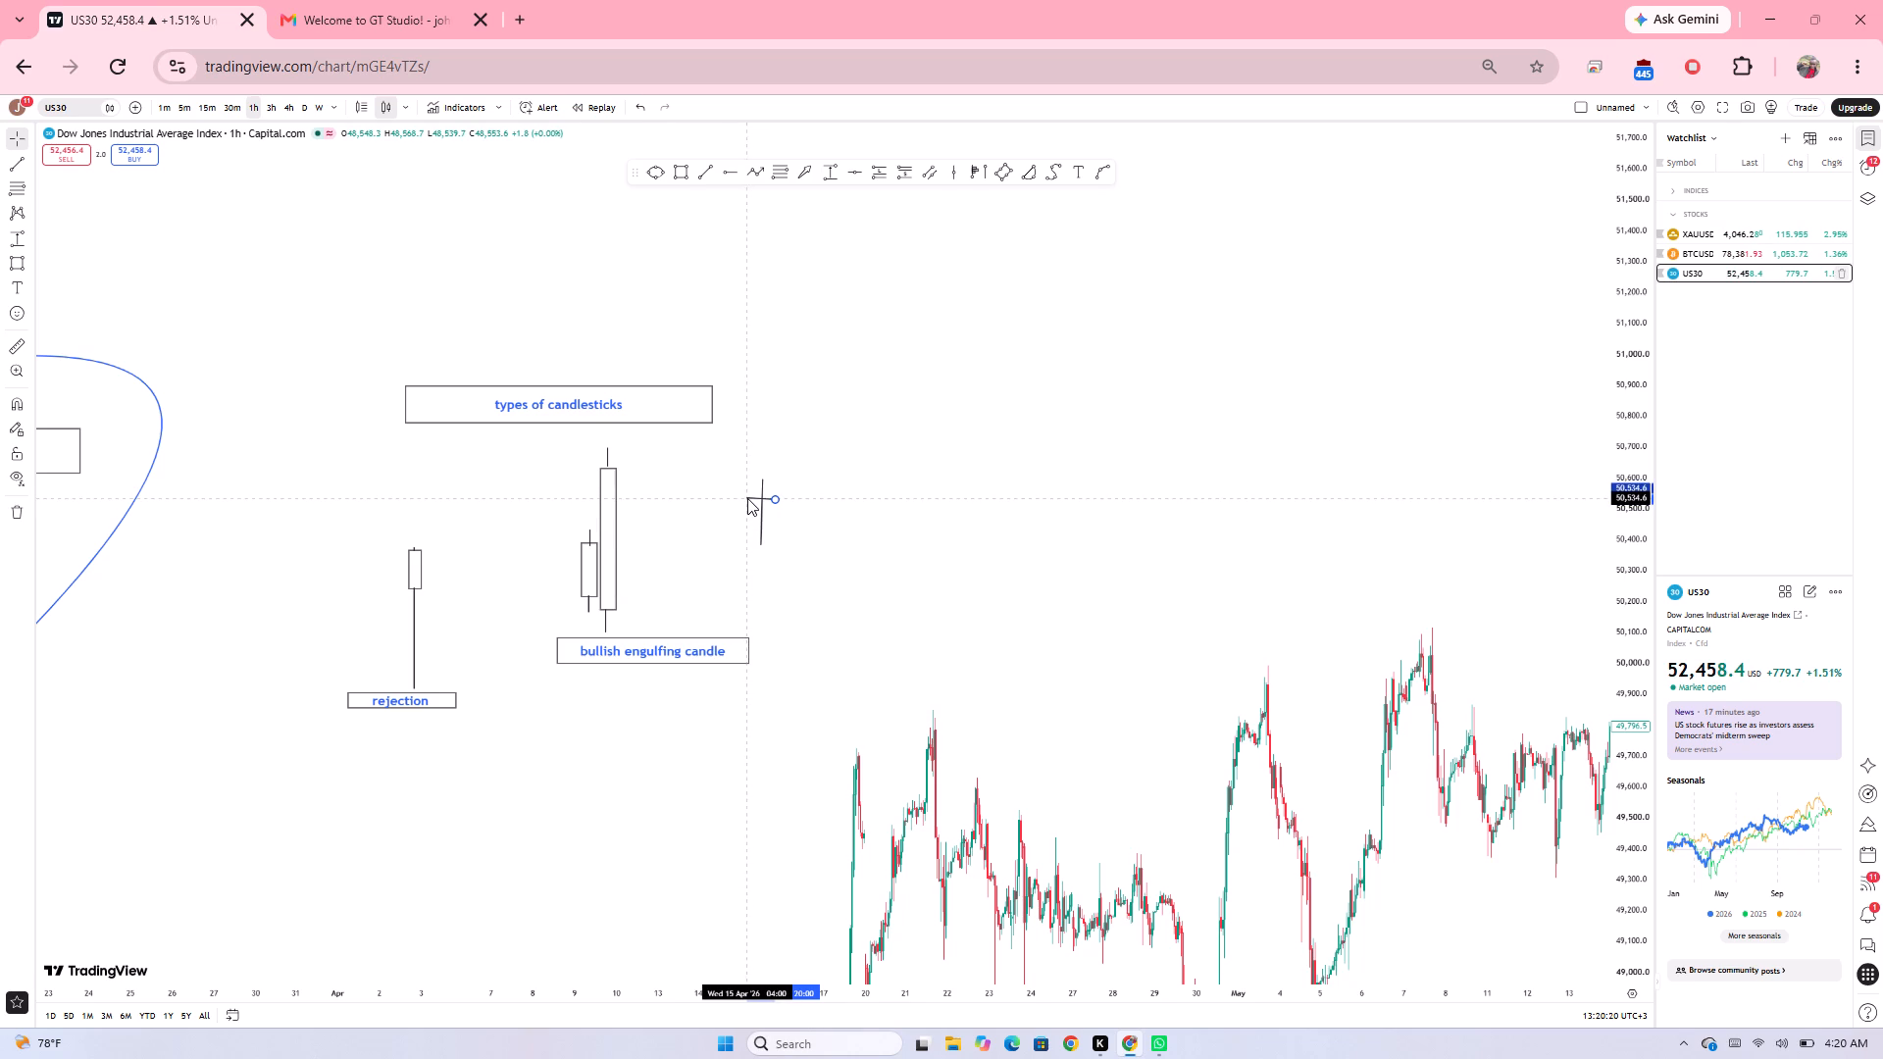
left_click(744, 505)
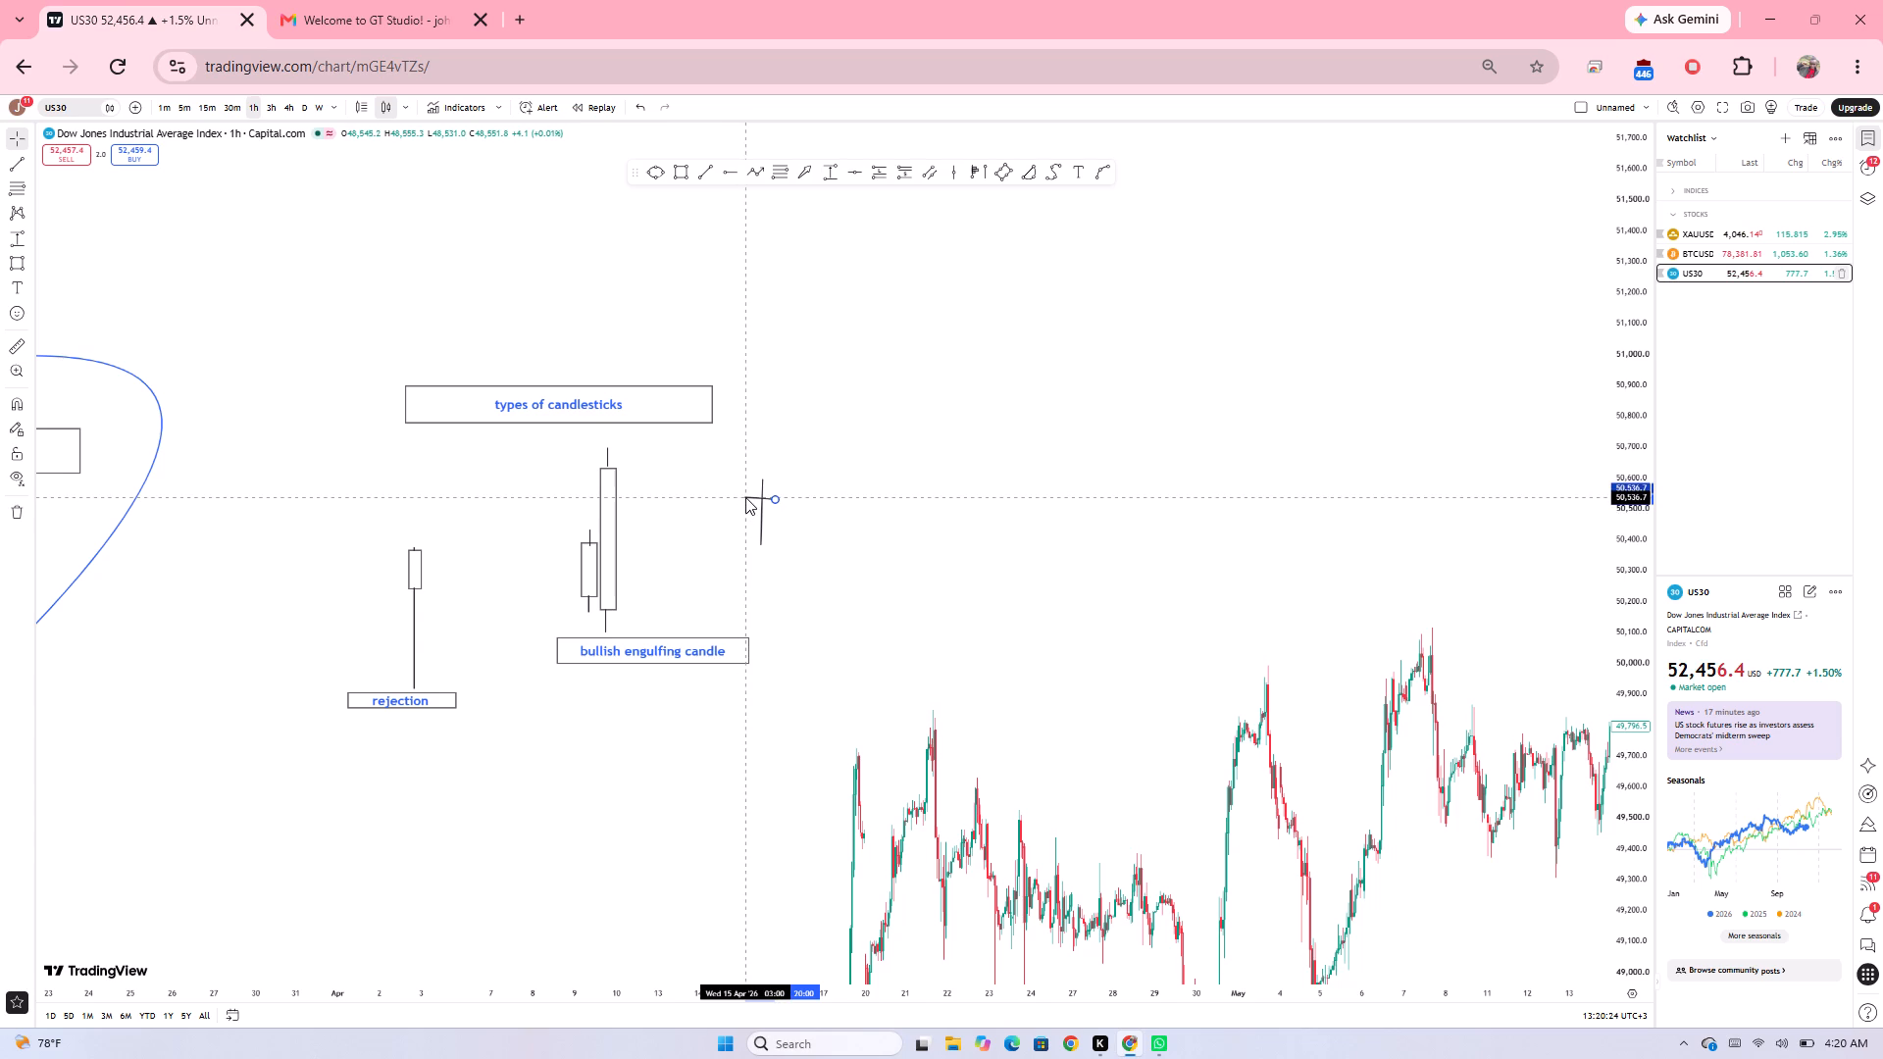
left_click(804, 532)
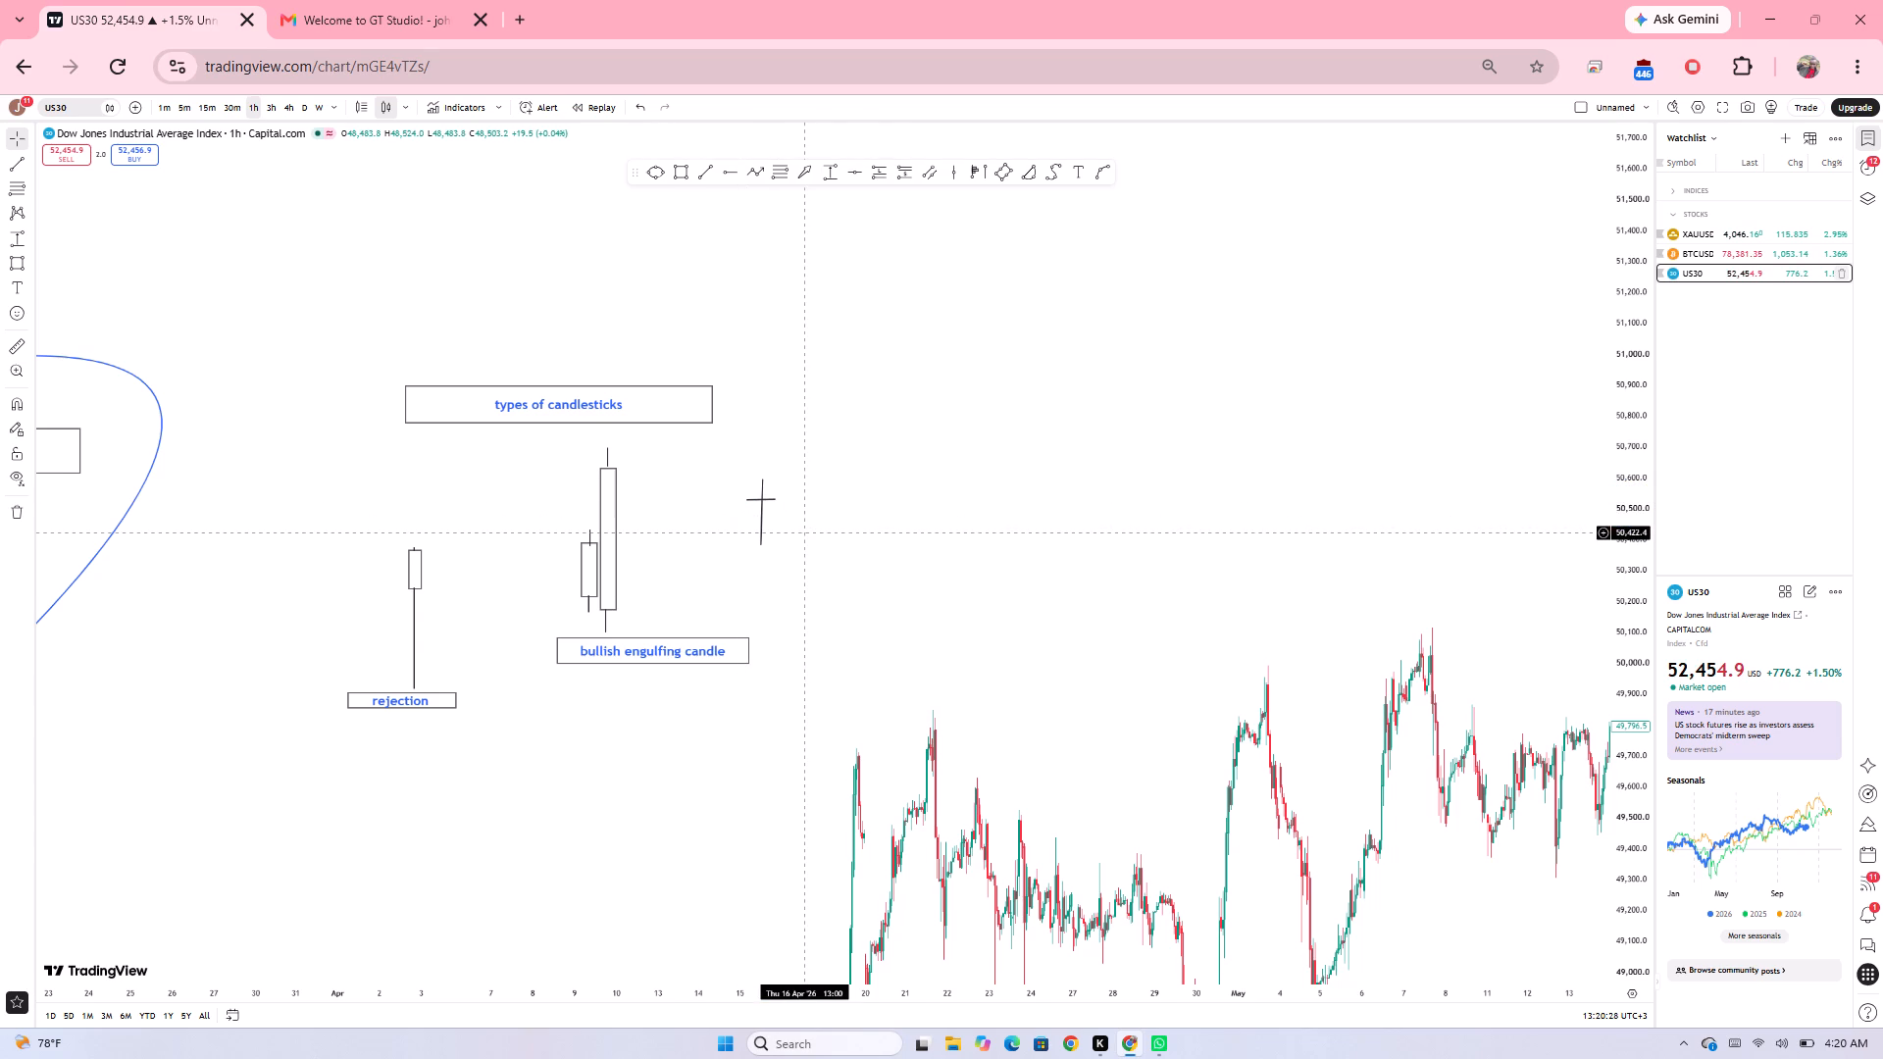
Draw a thin rectangle label box under the cross-shaped candle, spanning 14 to 20 April between about 50,361 and 50,306.
left_click(688, 176)
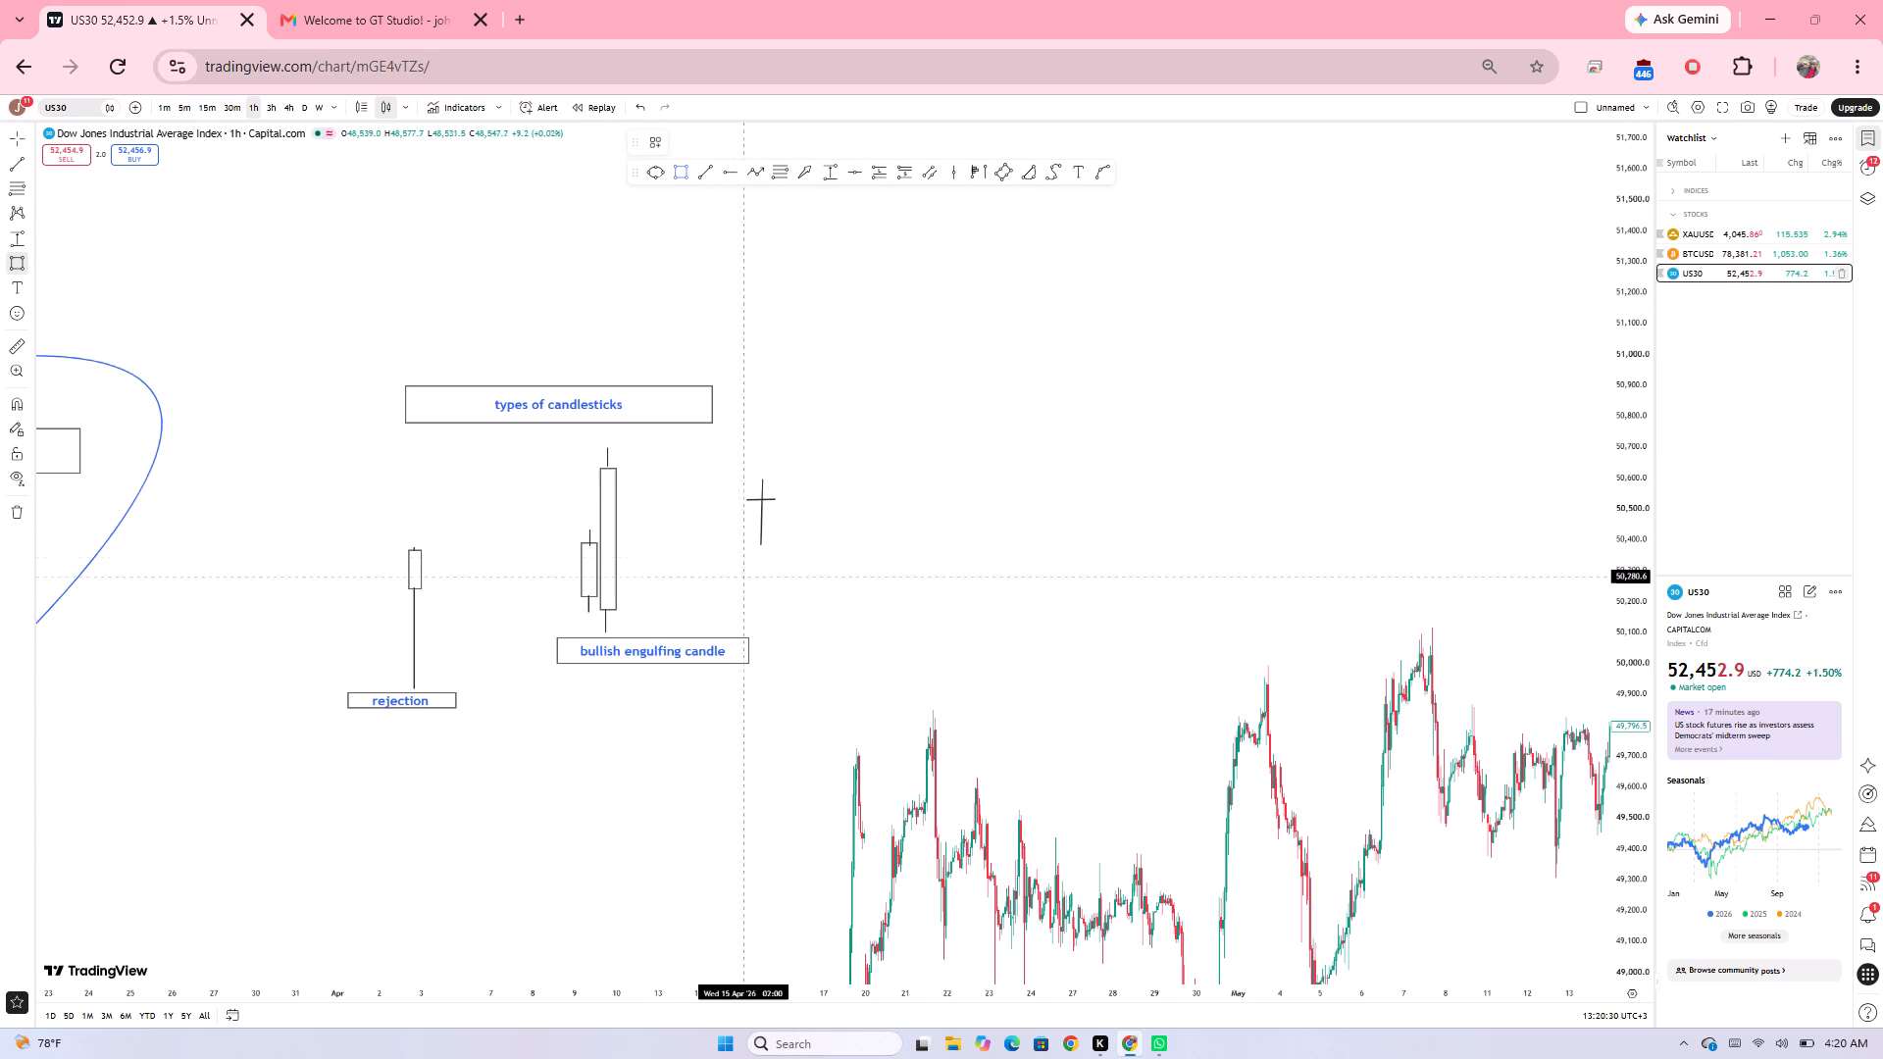
left_click_drag(727, 545, 858, 585)
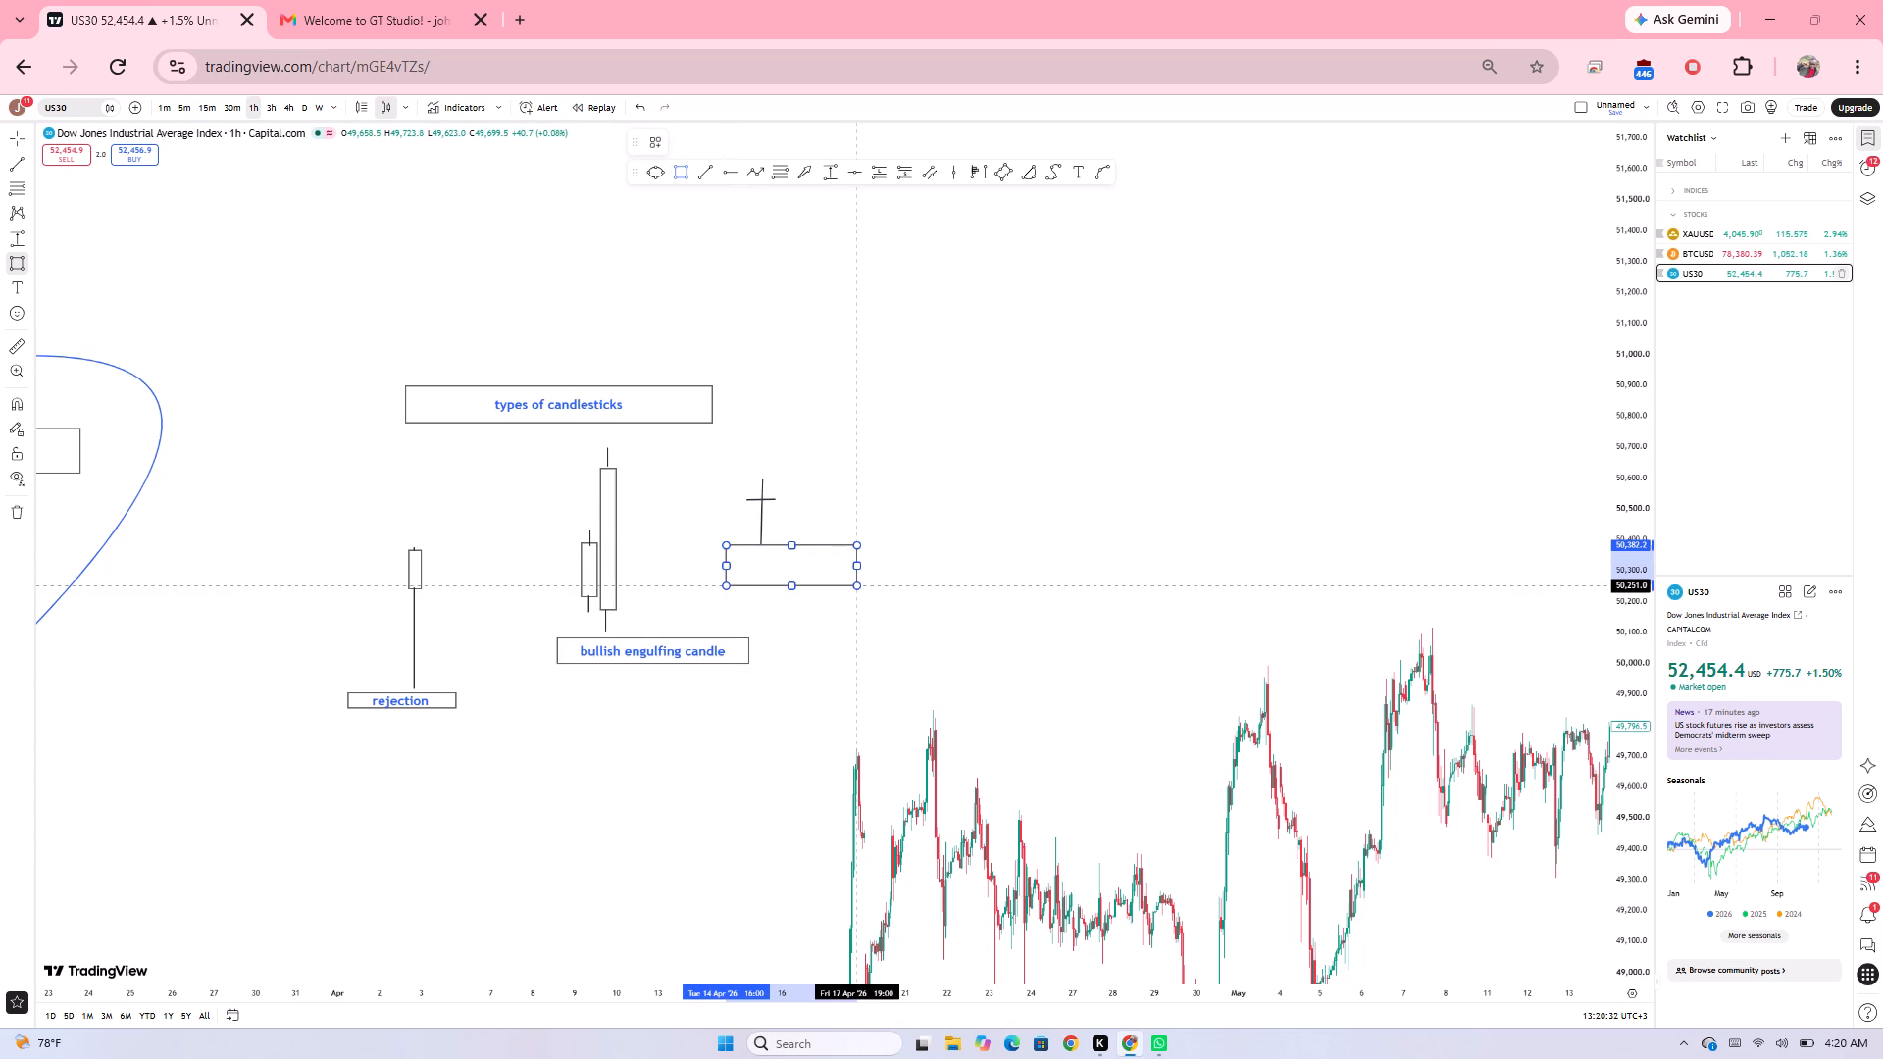
left_click_drag(858, 585, 822, 561)
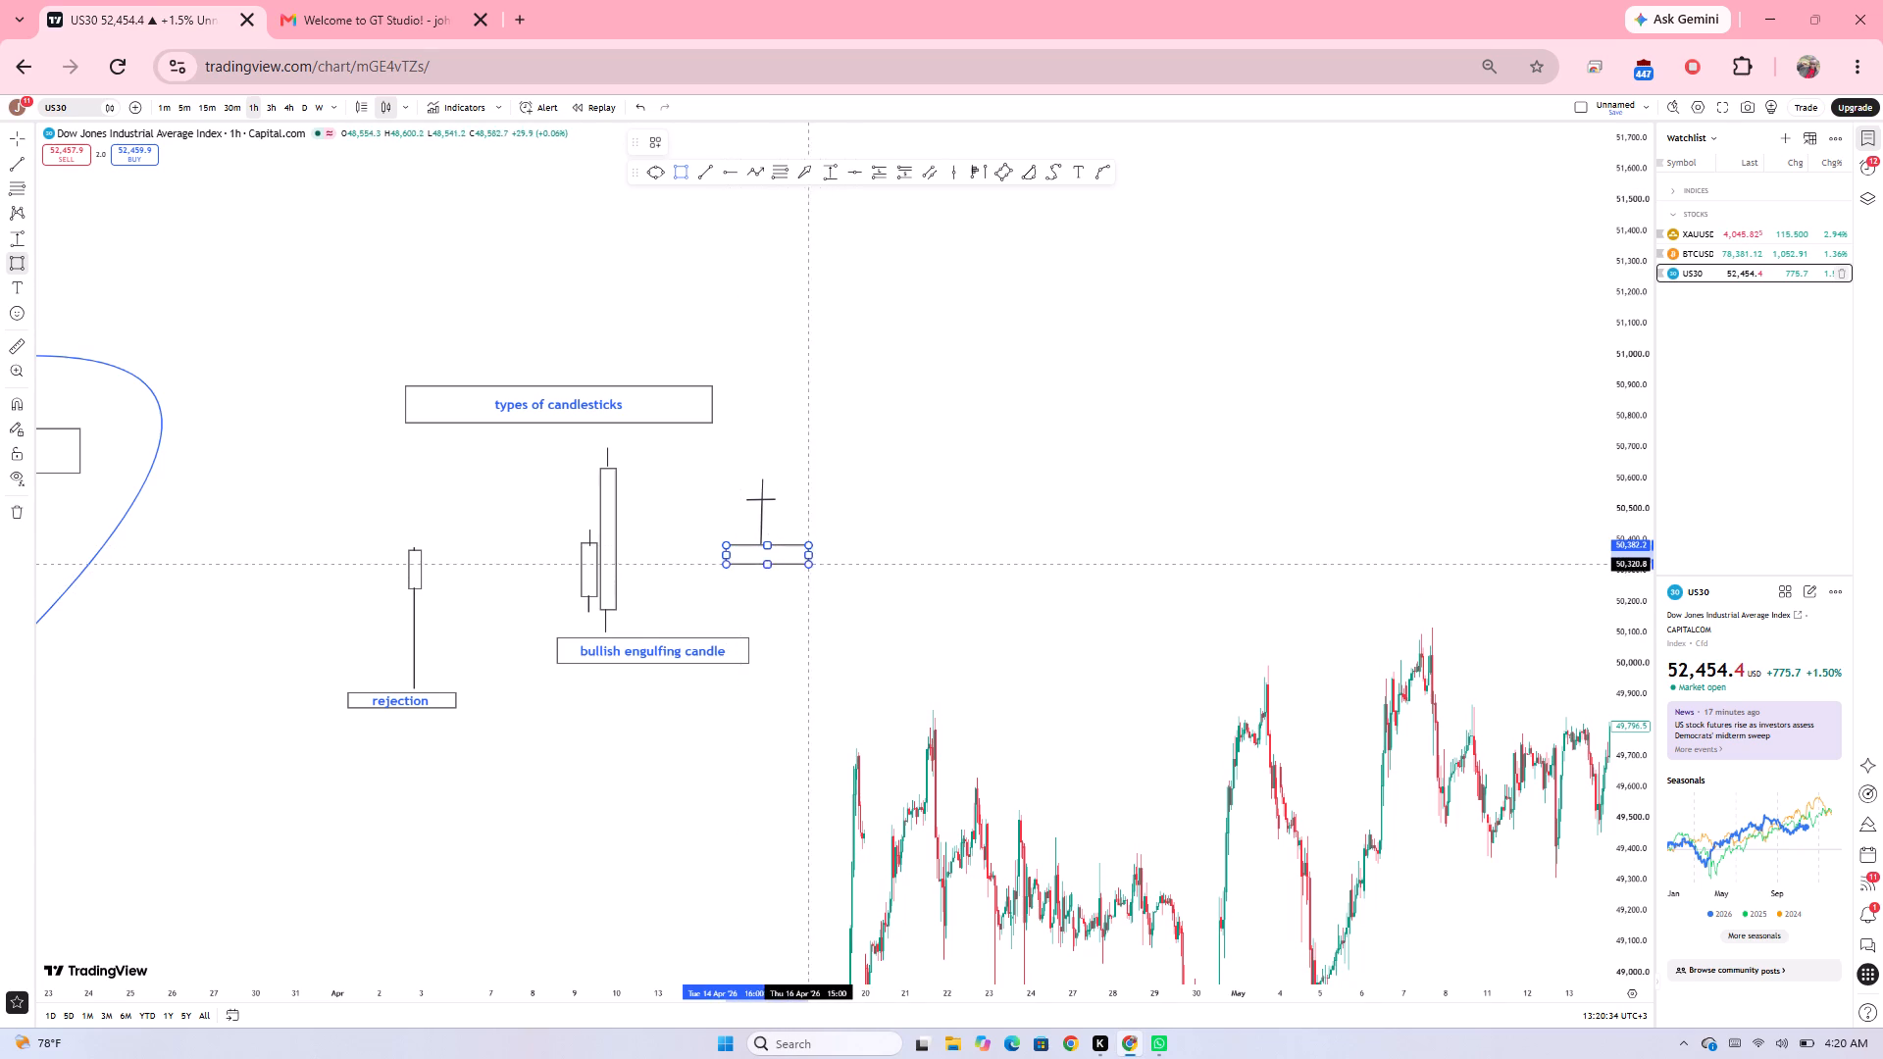
left_click_drag(822, 561, 835, 558)
left_click(867, 587)
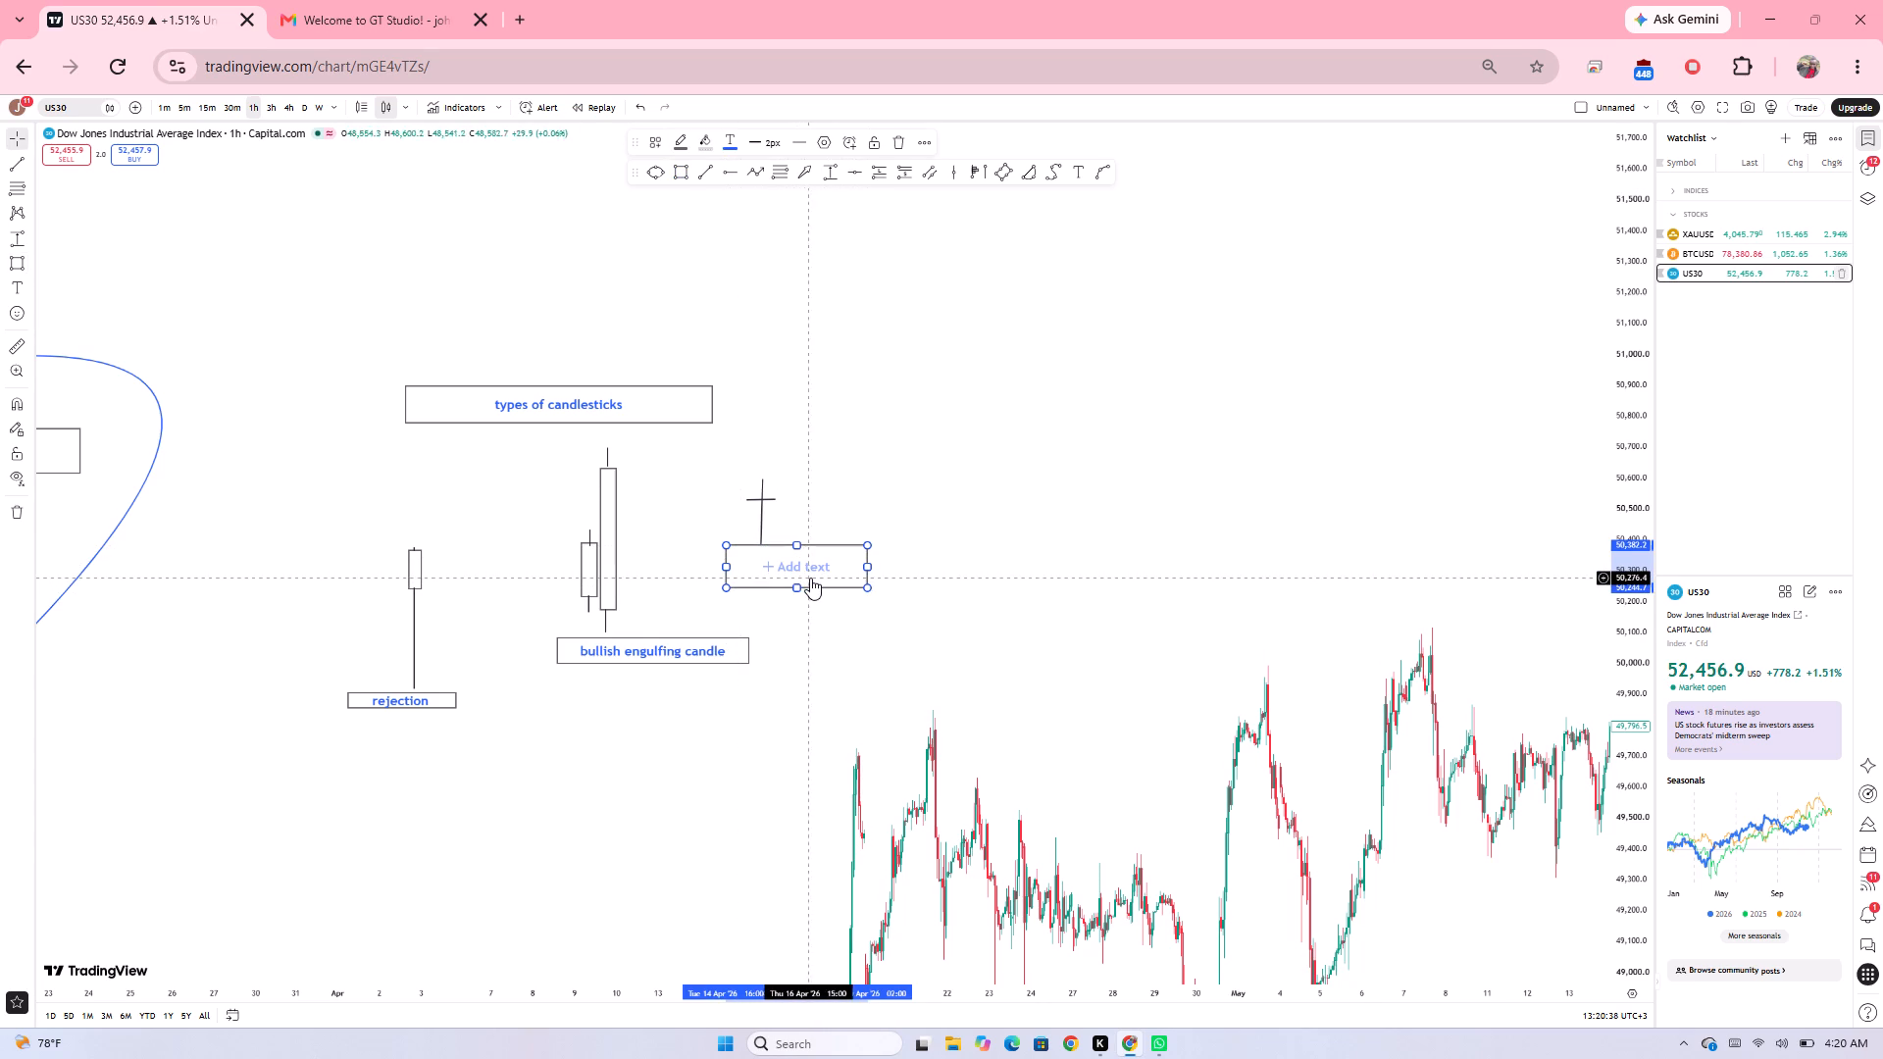
left_click(810, 578)
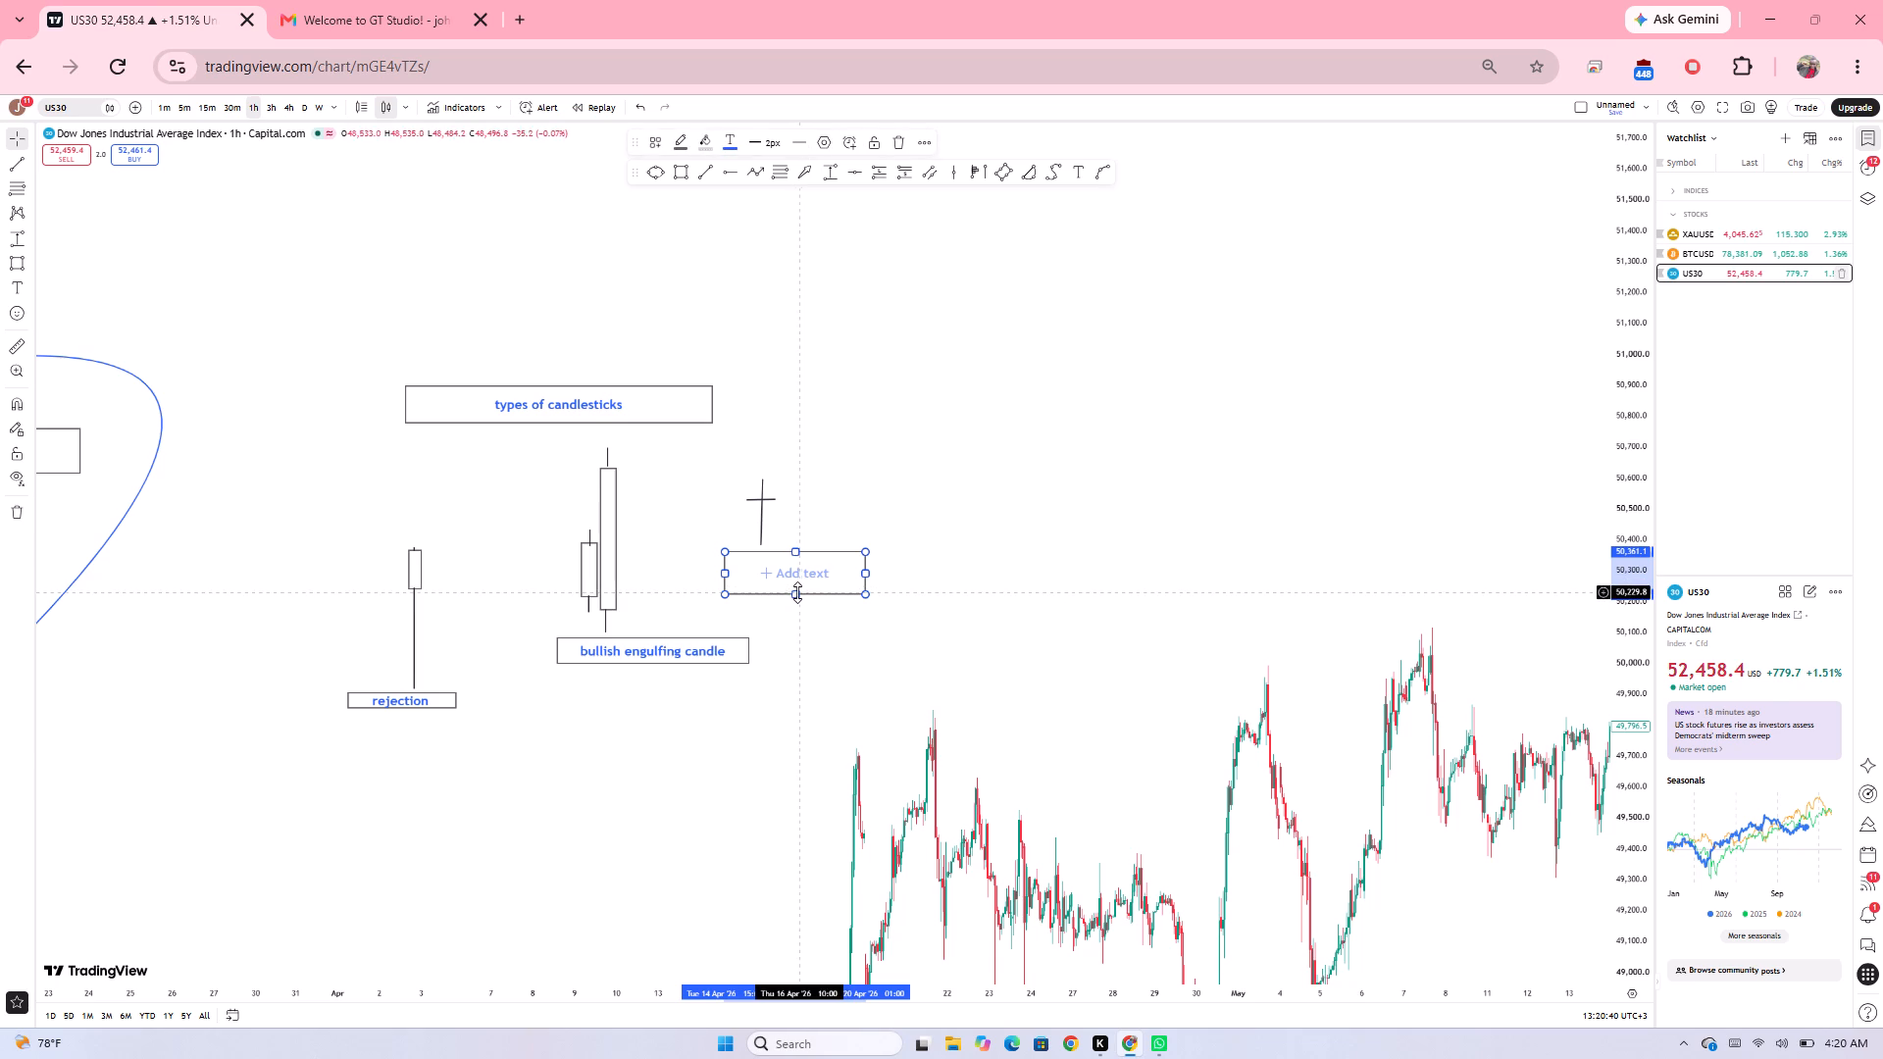
left_click_drag(795, 592, 793, 569)
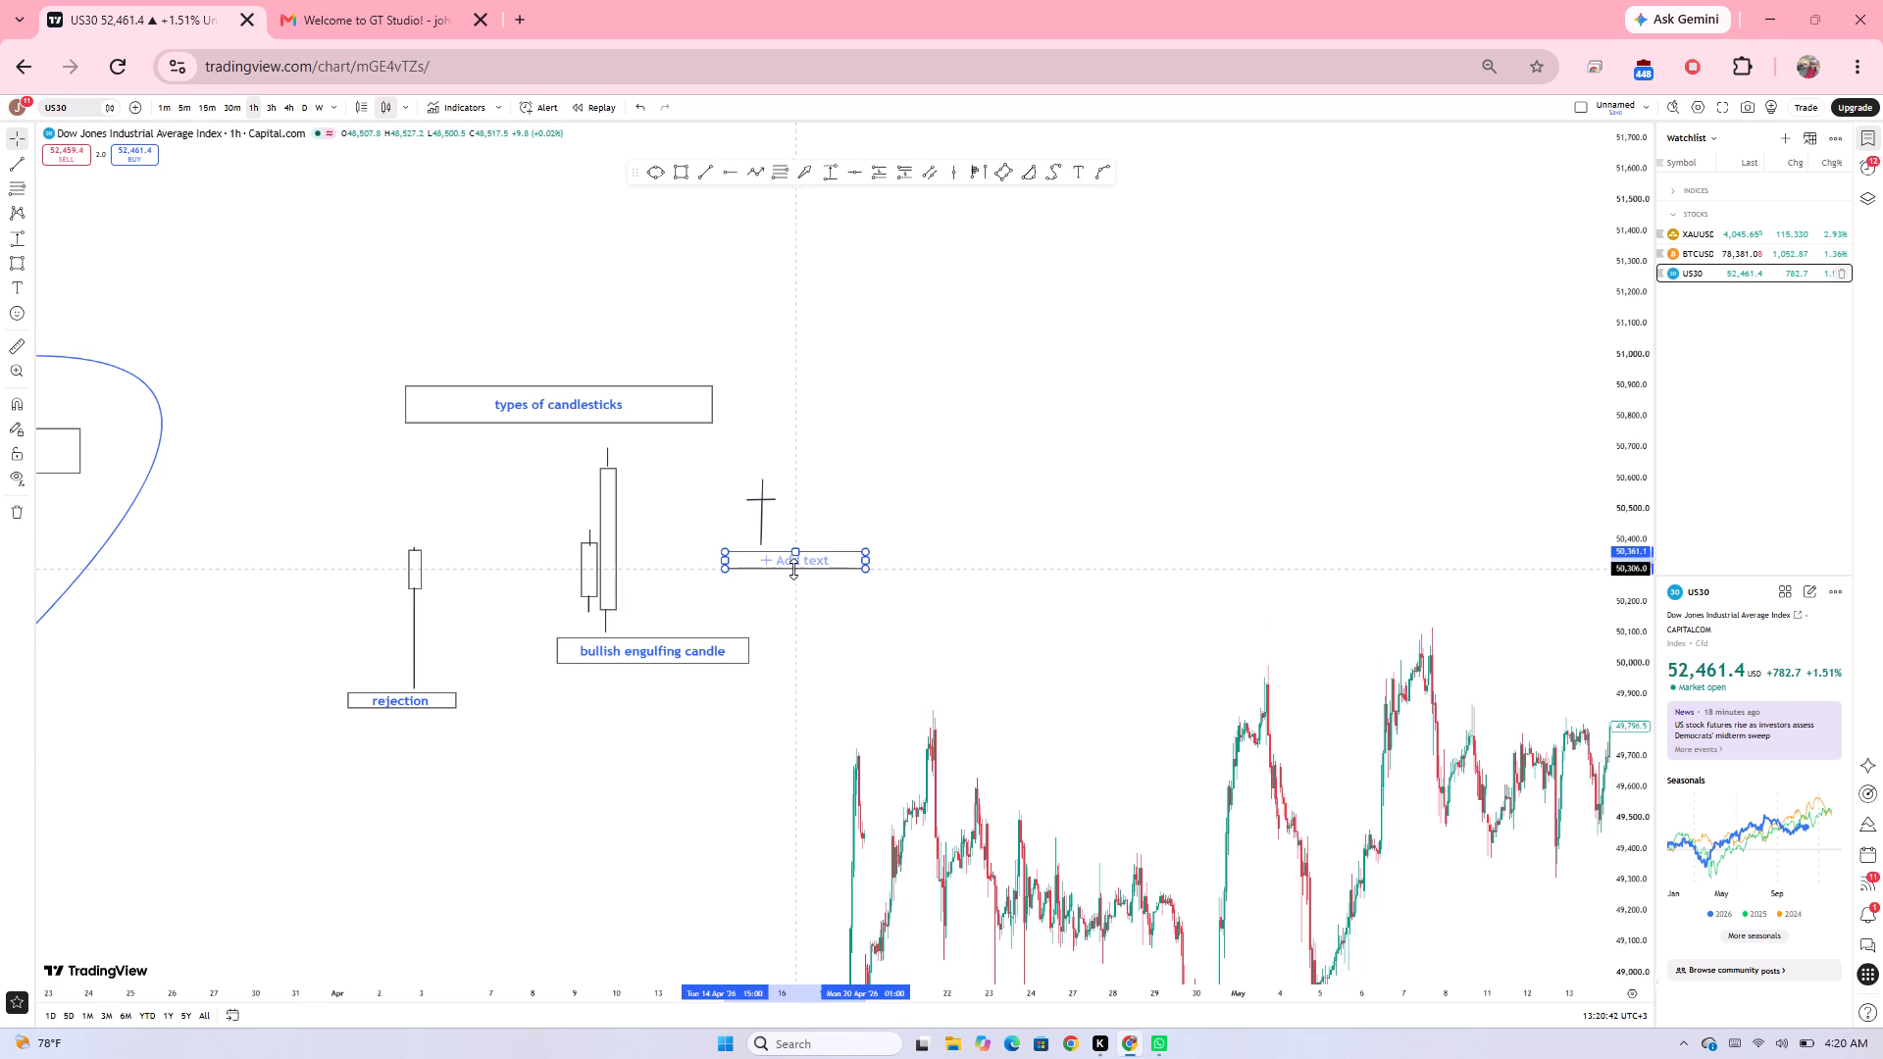
Label the new box under the cross-shaped candle "doji candler".
left_click(770, 562)
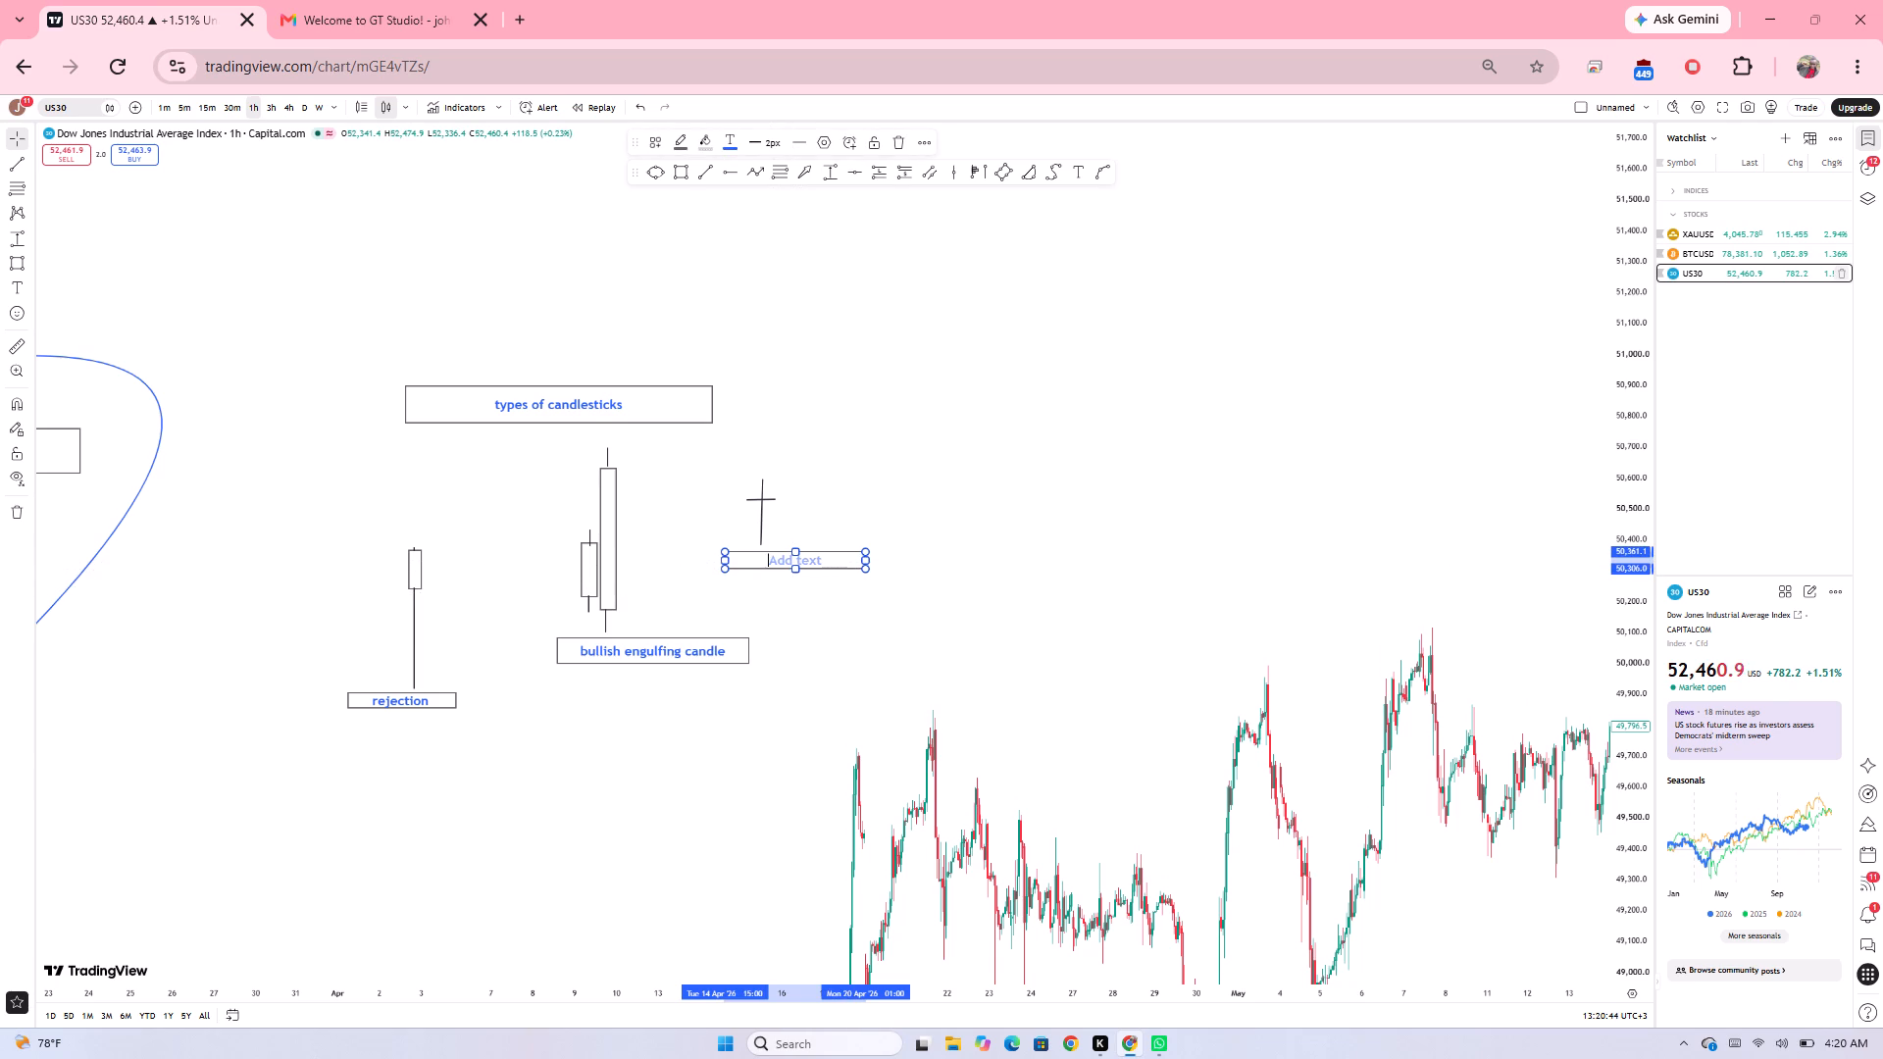
type("dojji")
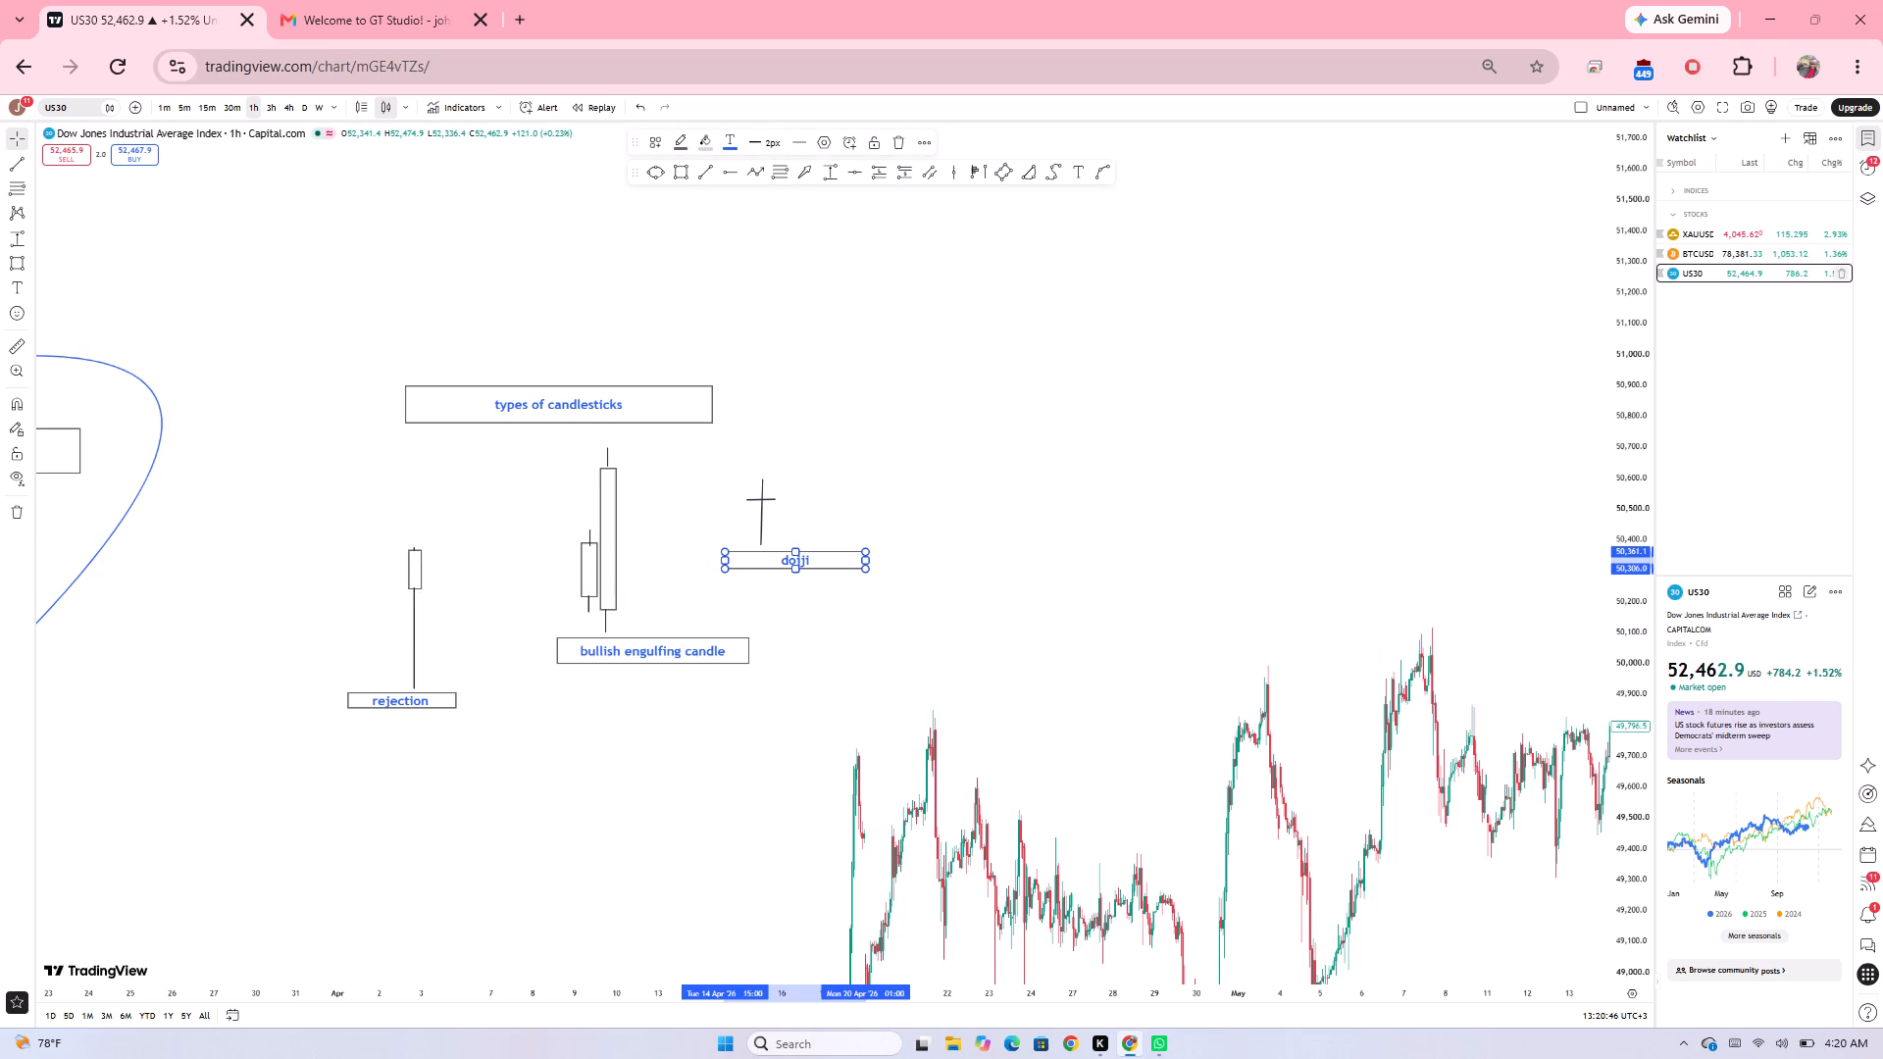
key("BackSpace")
key("BackSpace")
type("i ca")
key("n")
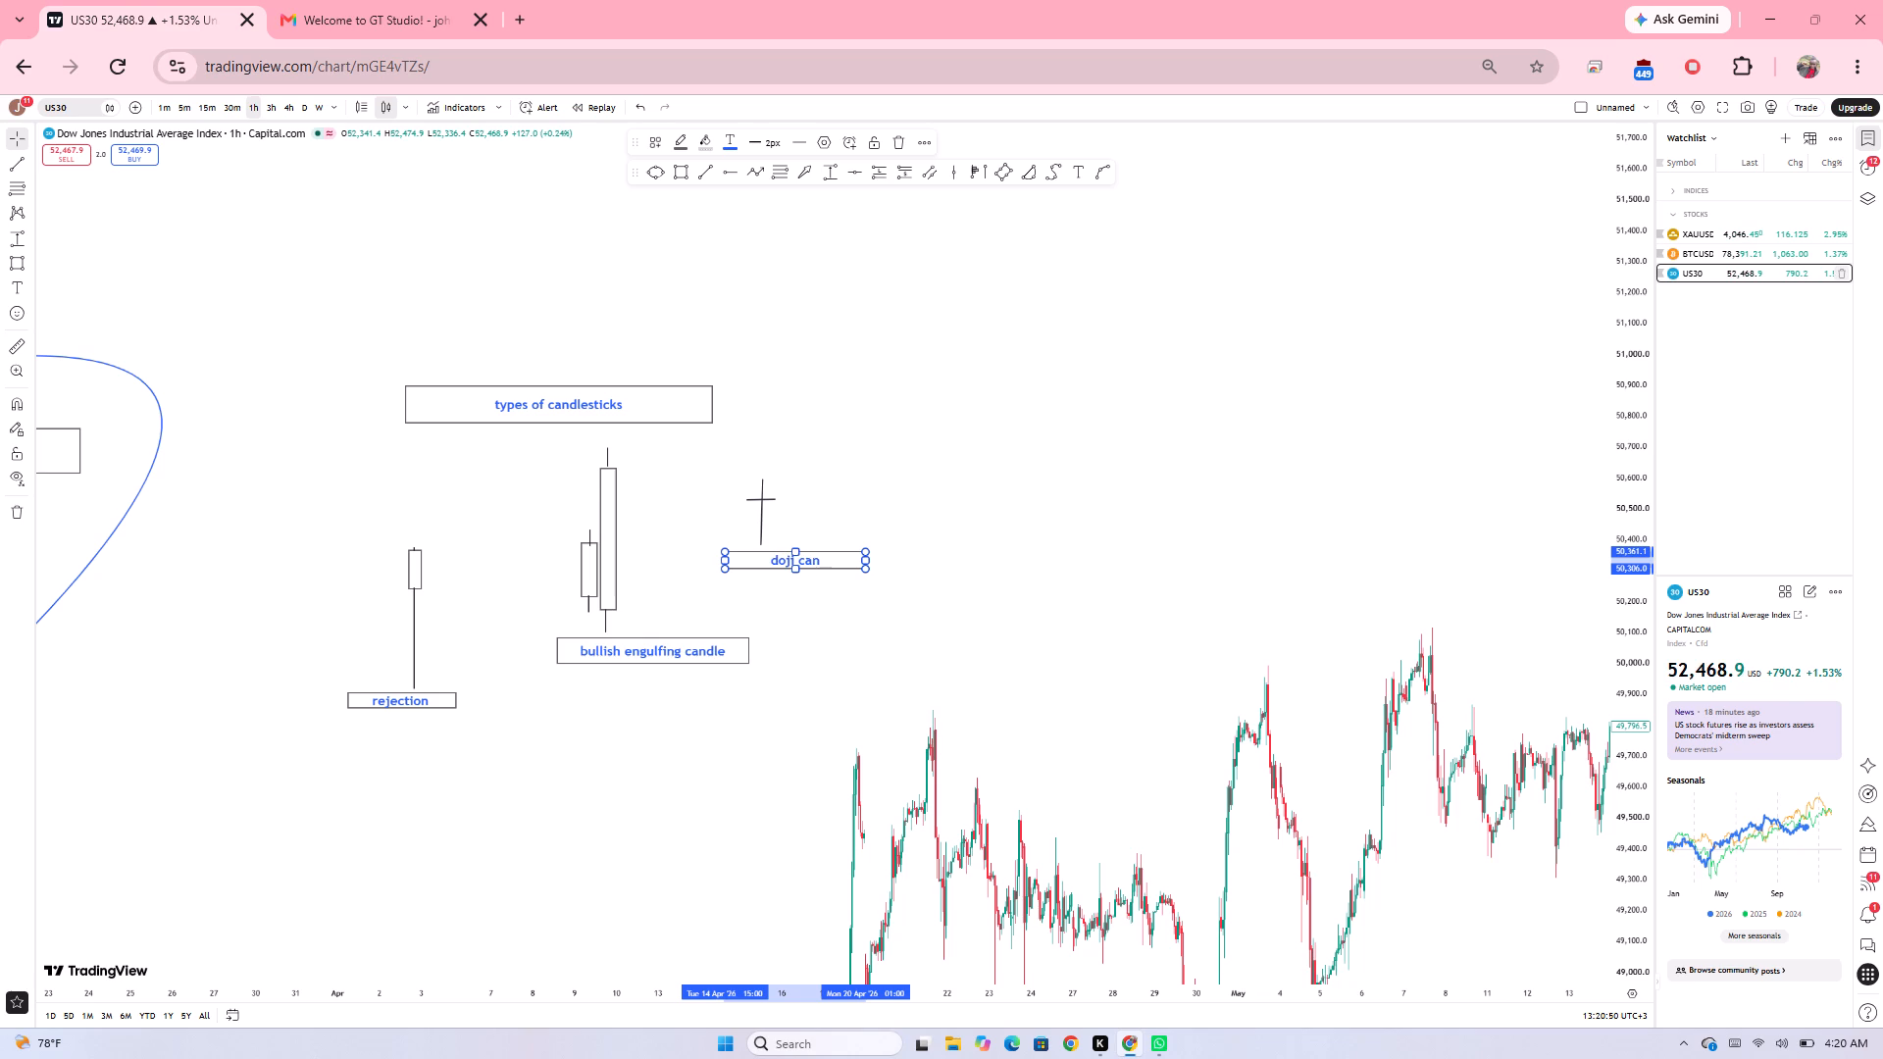
type("dler")
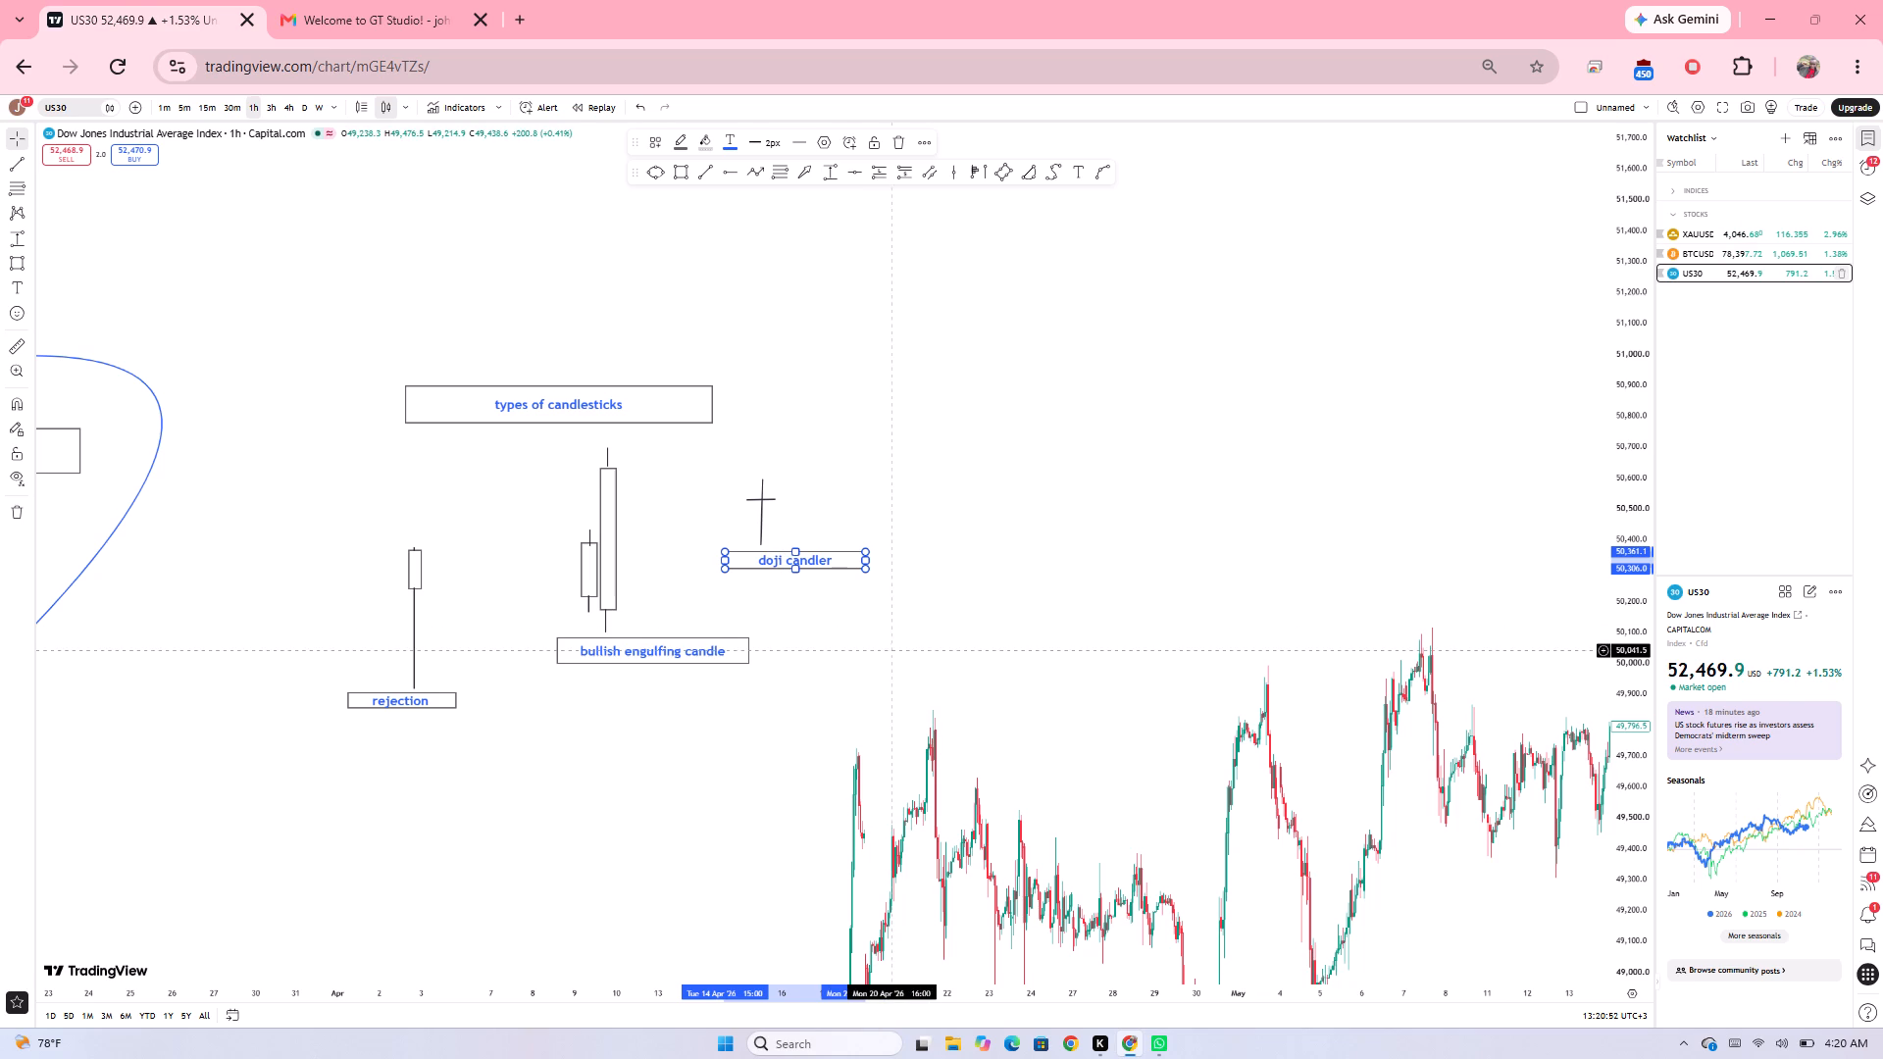
left_click(894, 652)
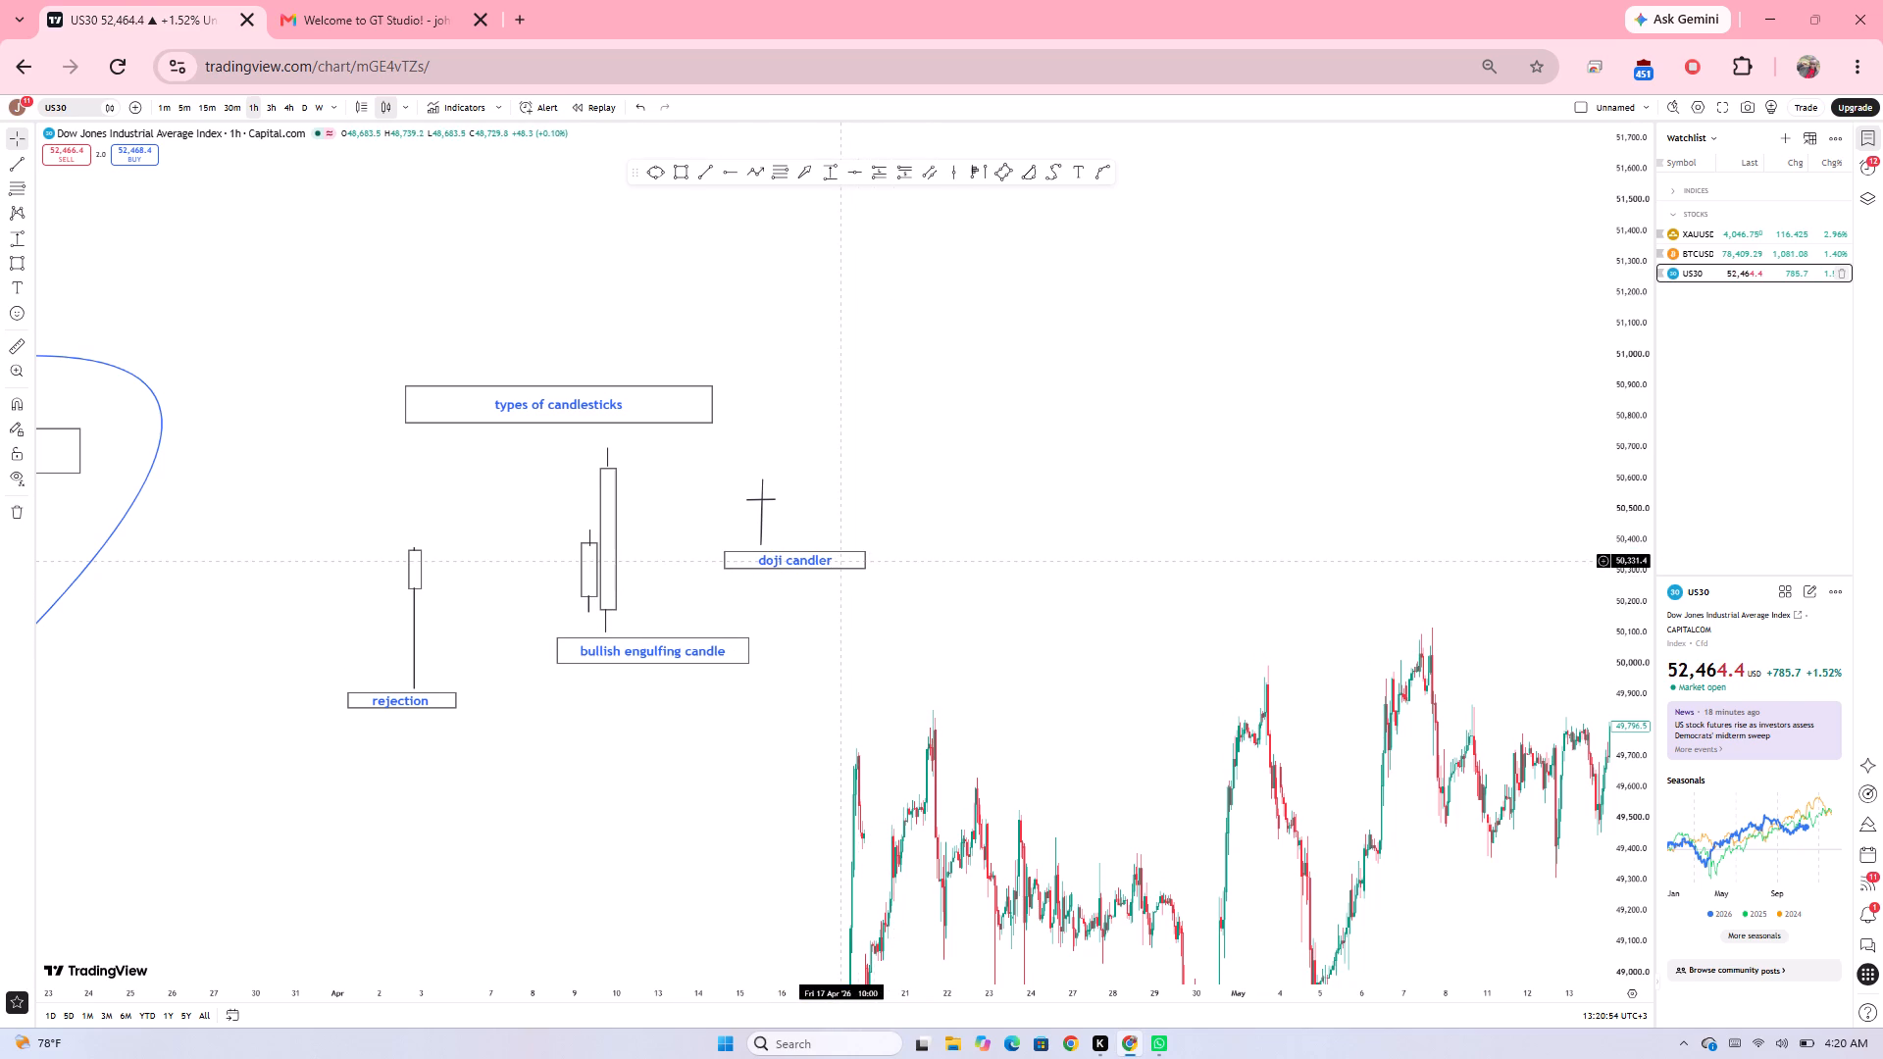
Extend the text of the doji label to read "doji candler( no body".
left_click(839, 561)
left_click(826, 561)
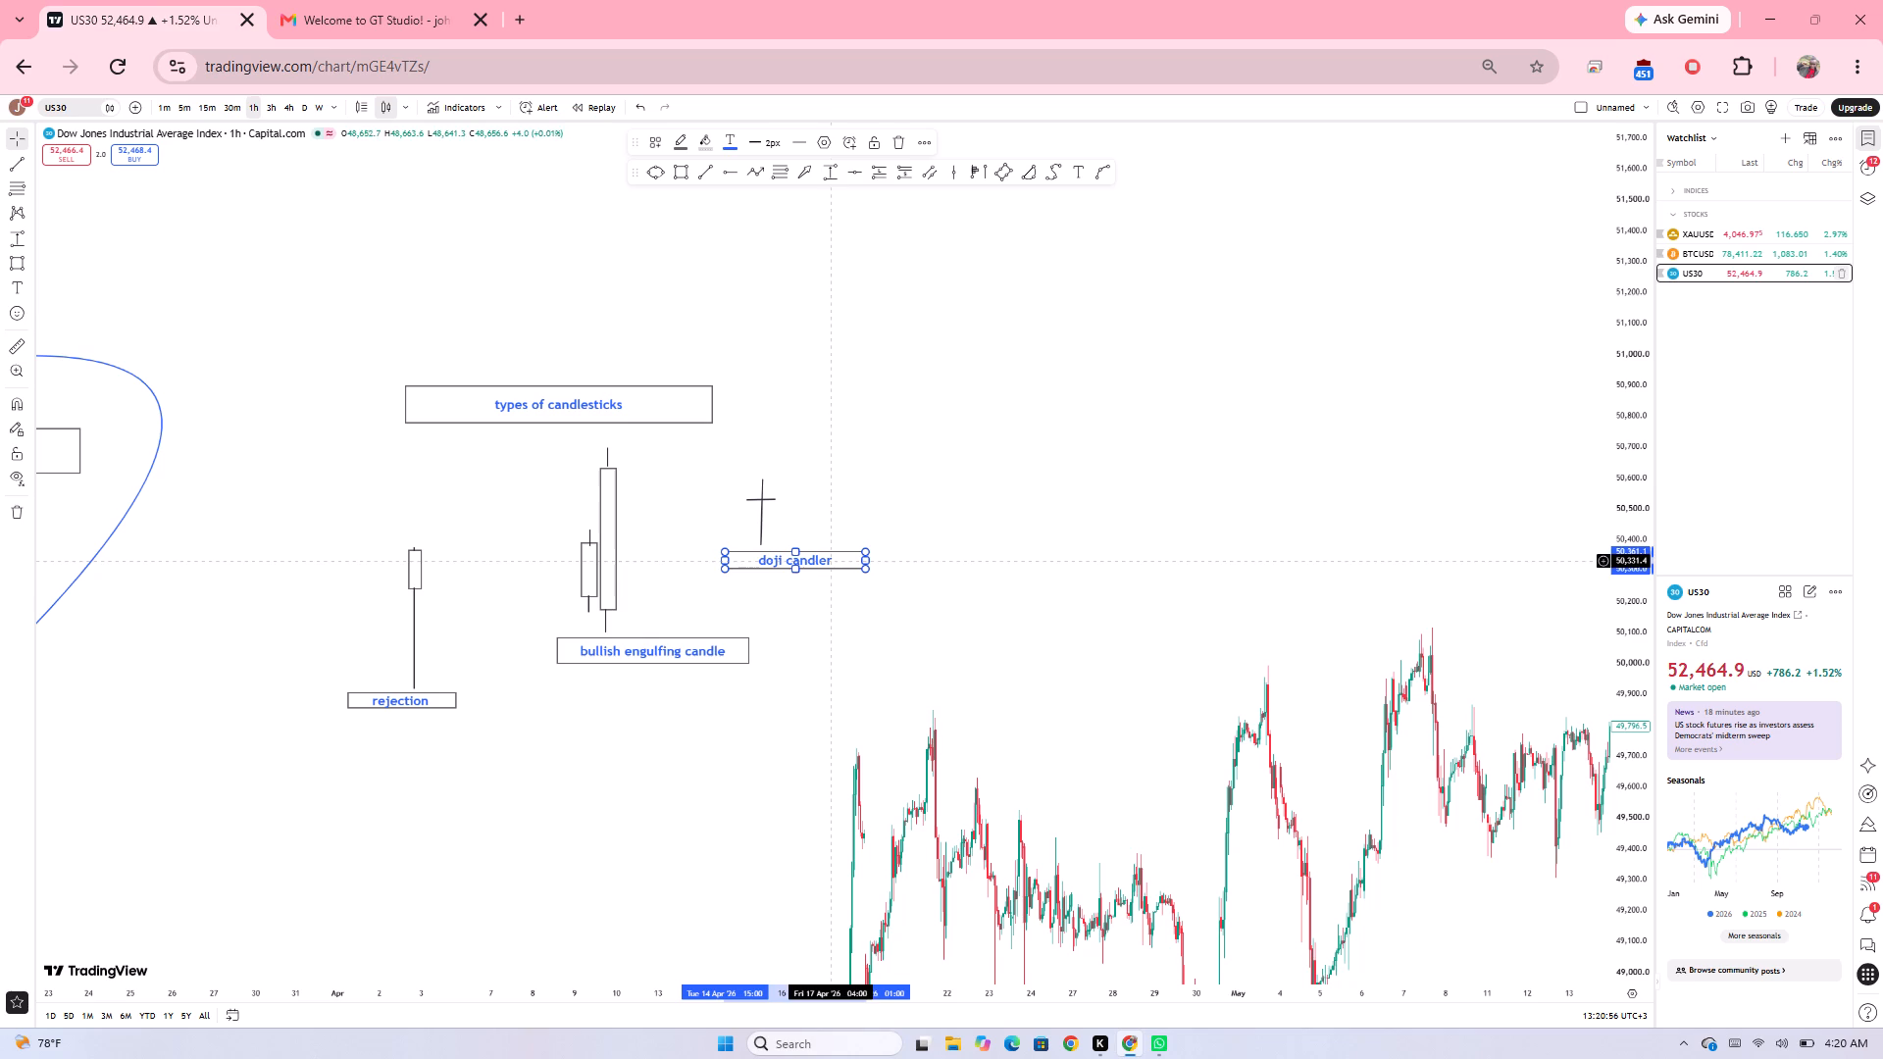
left_click(832, 561)
key("shift+parenleft")
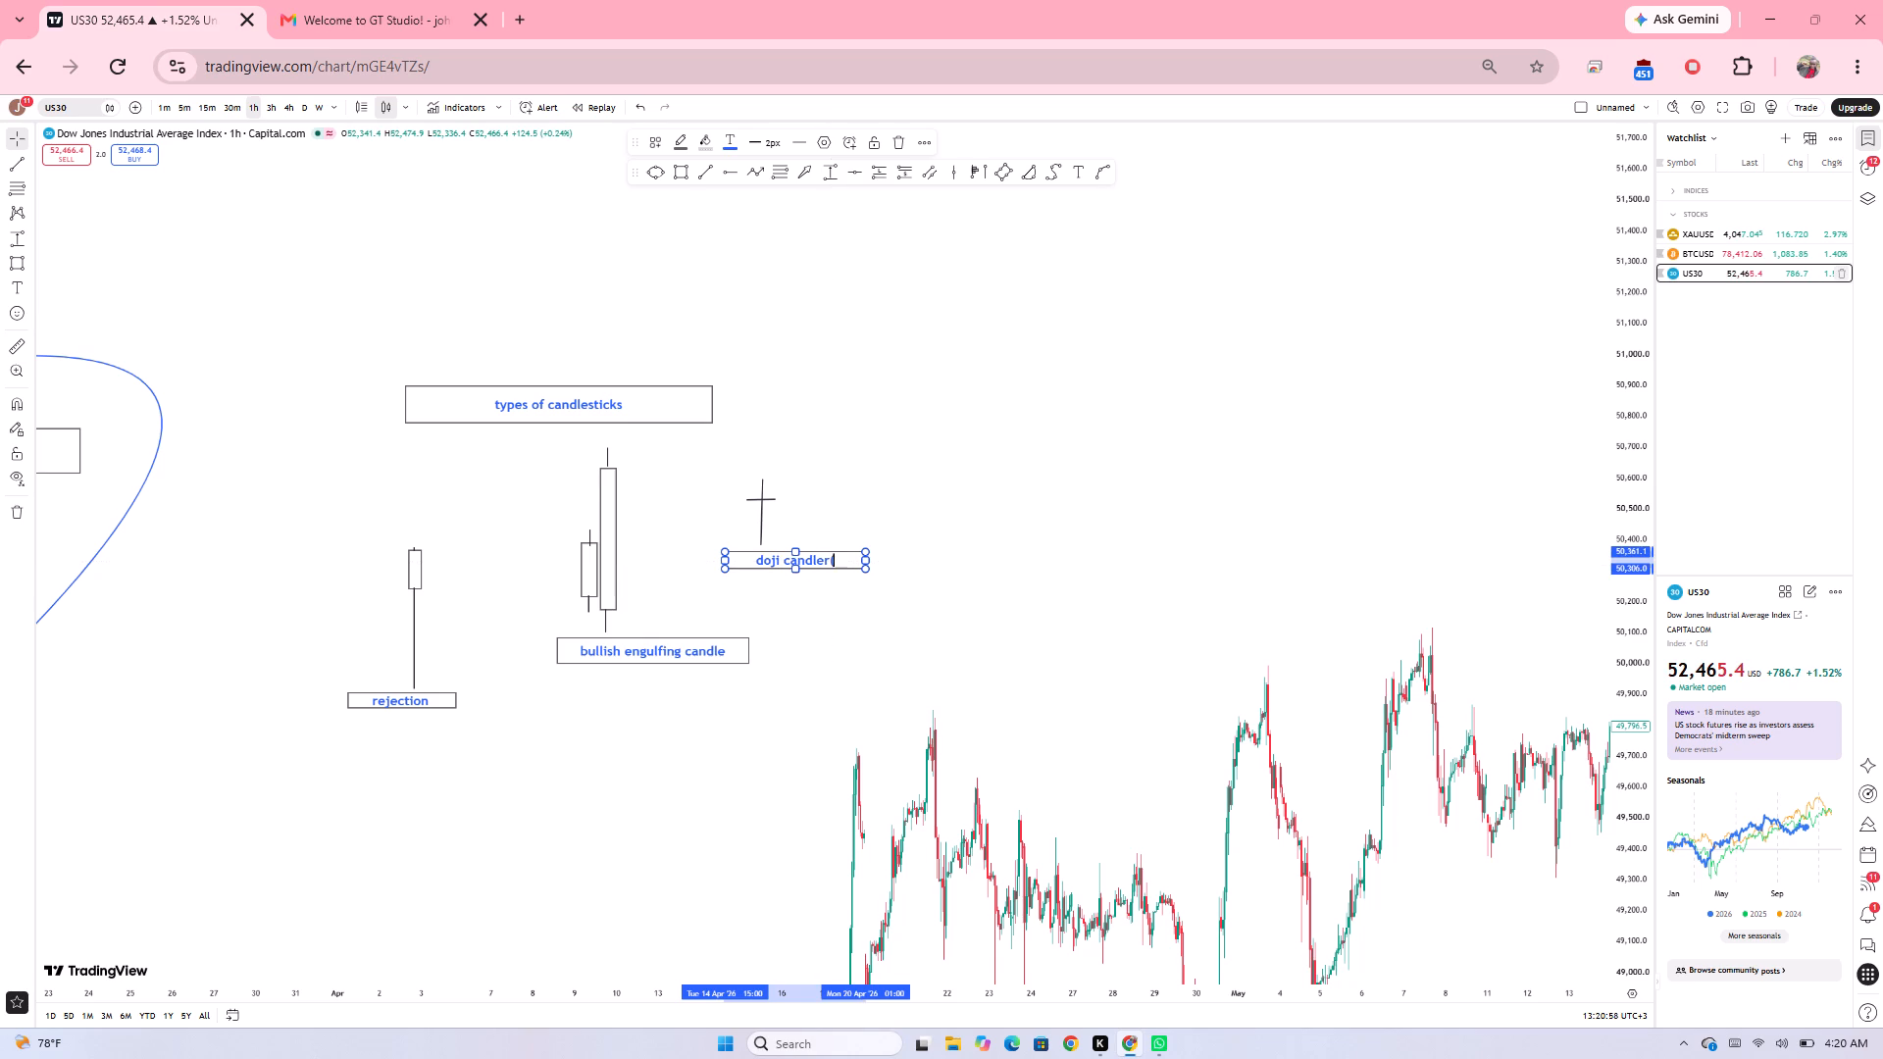
key("space")
type("no bo")
type("dy only we")
key("e")
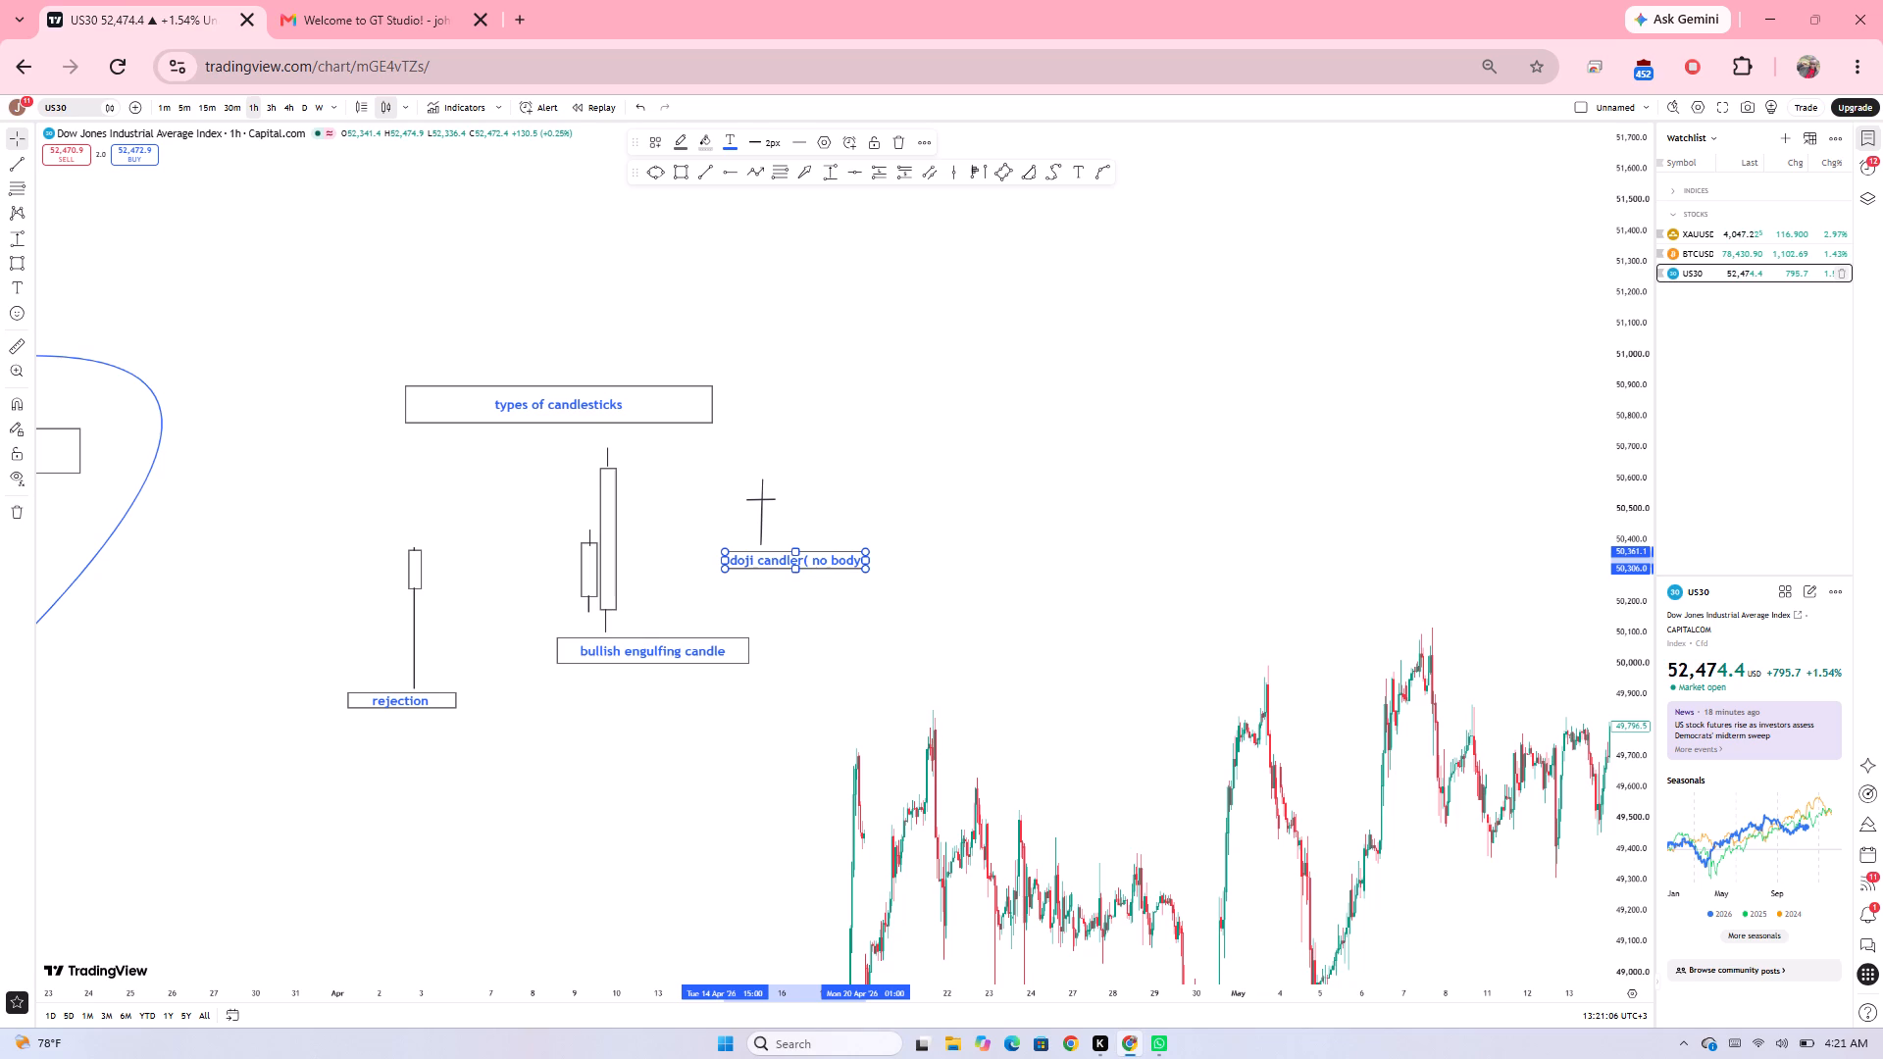
key("BackSpace")
key("BackSpace")
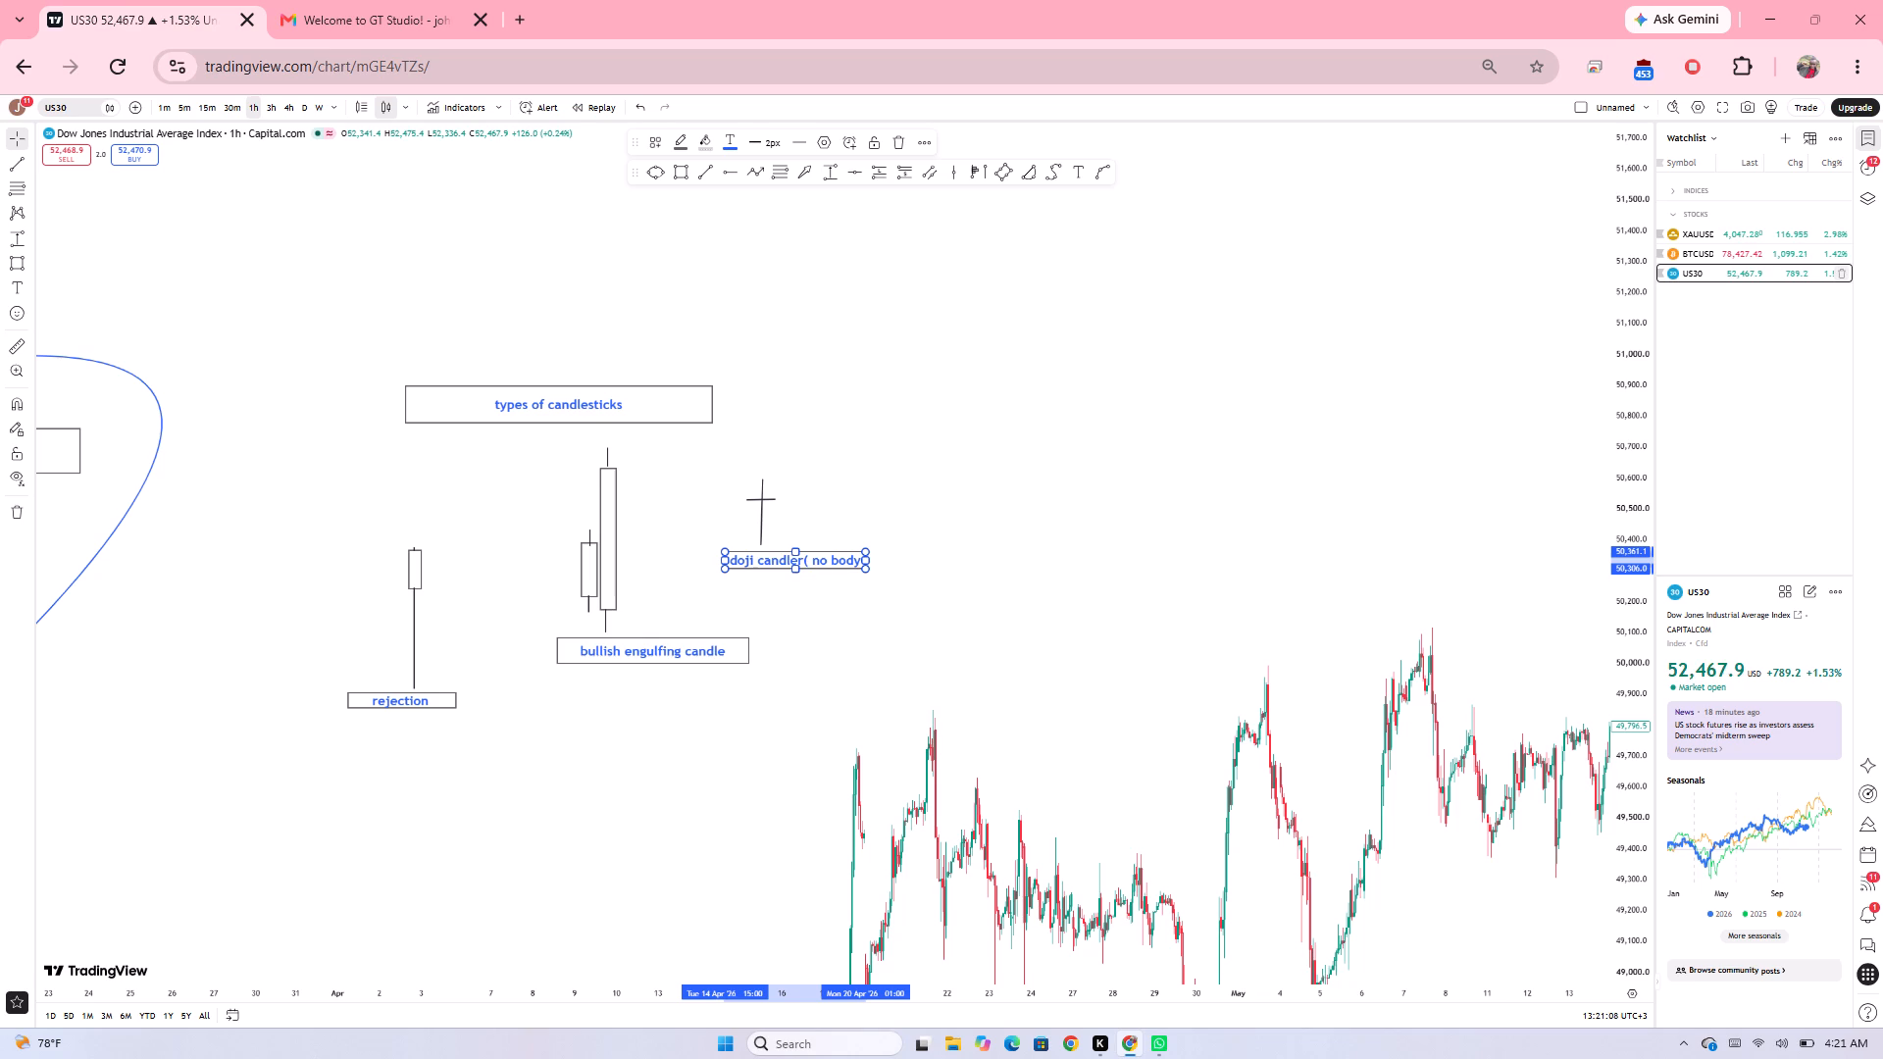
key("BackSpace")
key("BackSpace")
key("BackSpace")
key("BackSpace")
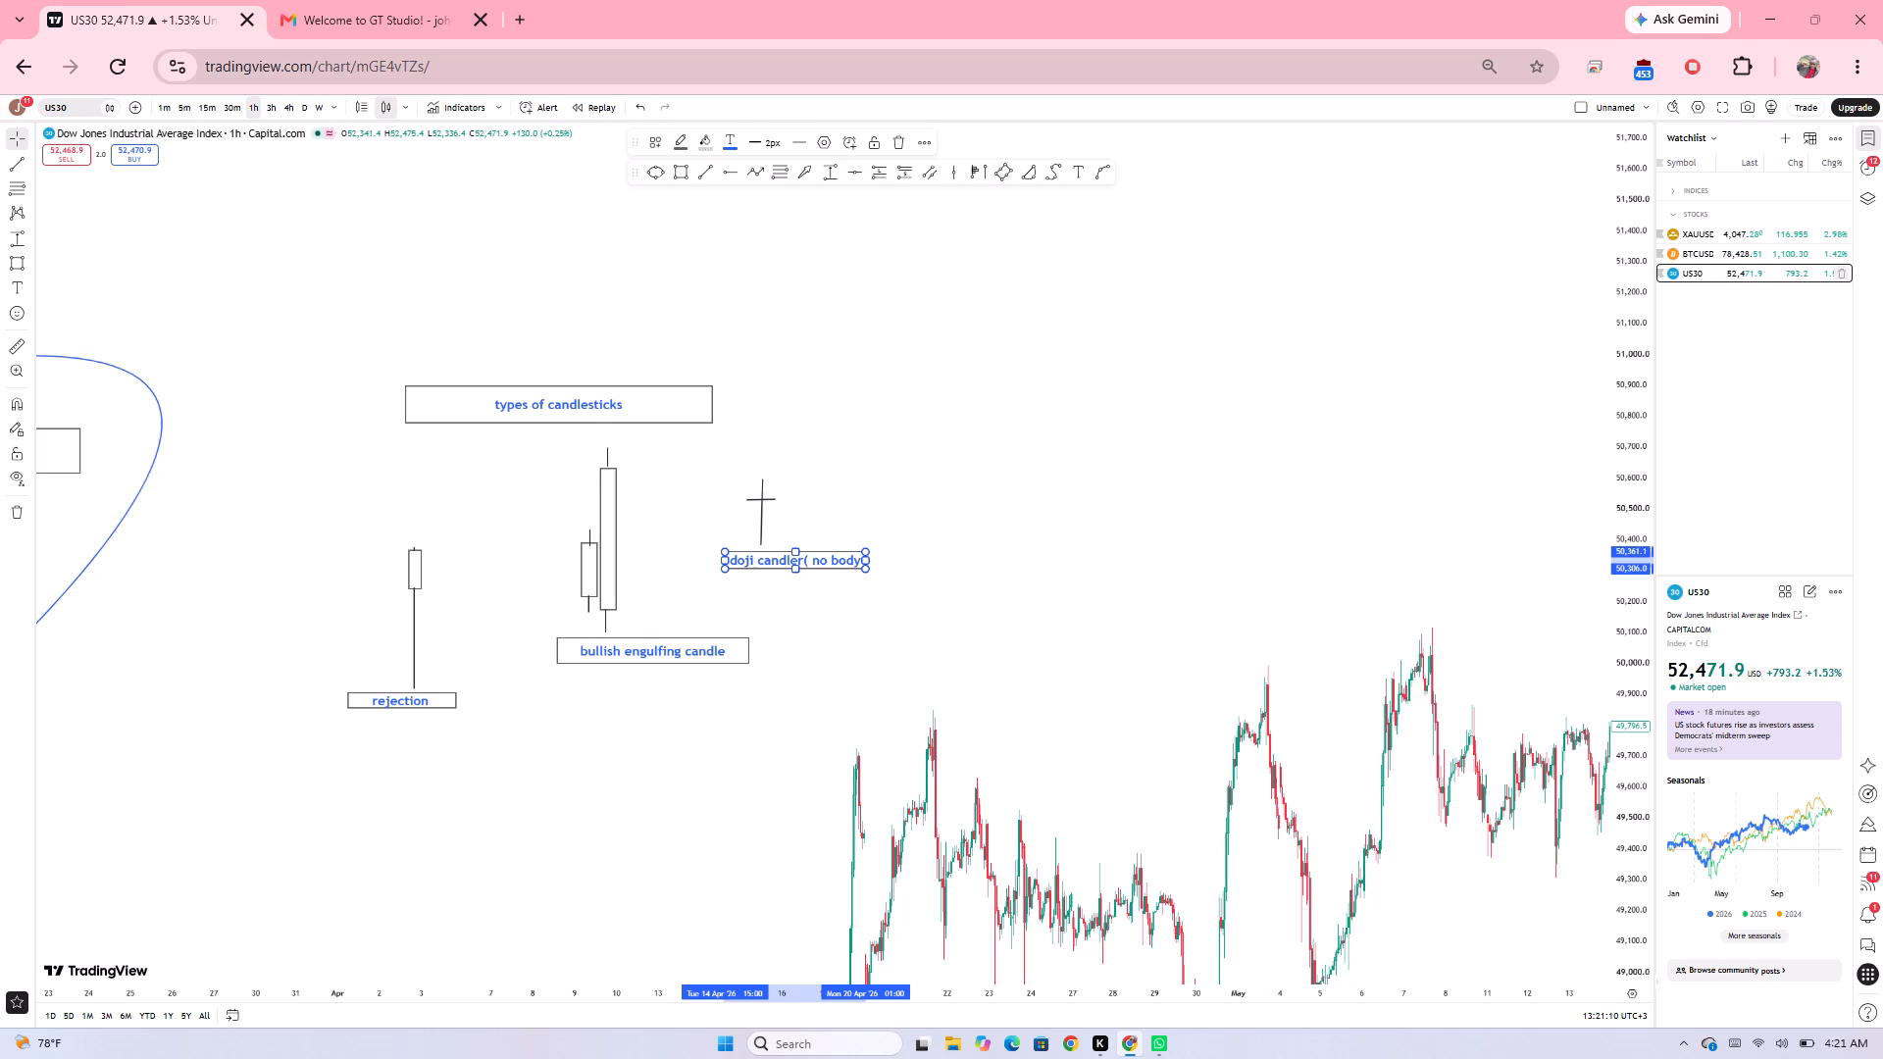
left_click(916, 574)
Draw a small, narrow rectangle candle body to the right of the doji on 22 April, from about 50,700 to 50,535.
left_click_drag(938, 518, 933, 533)
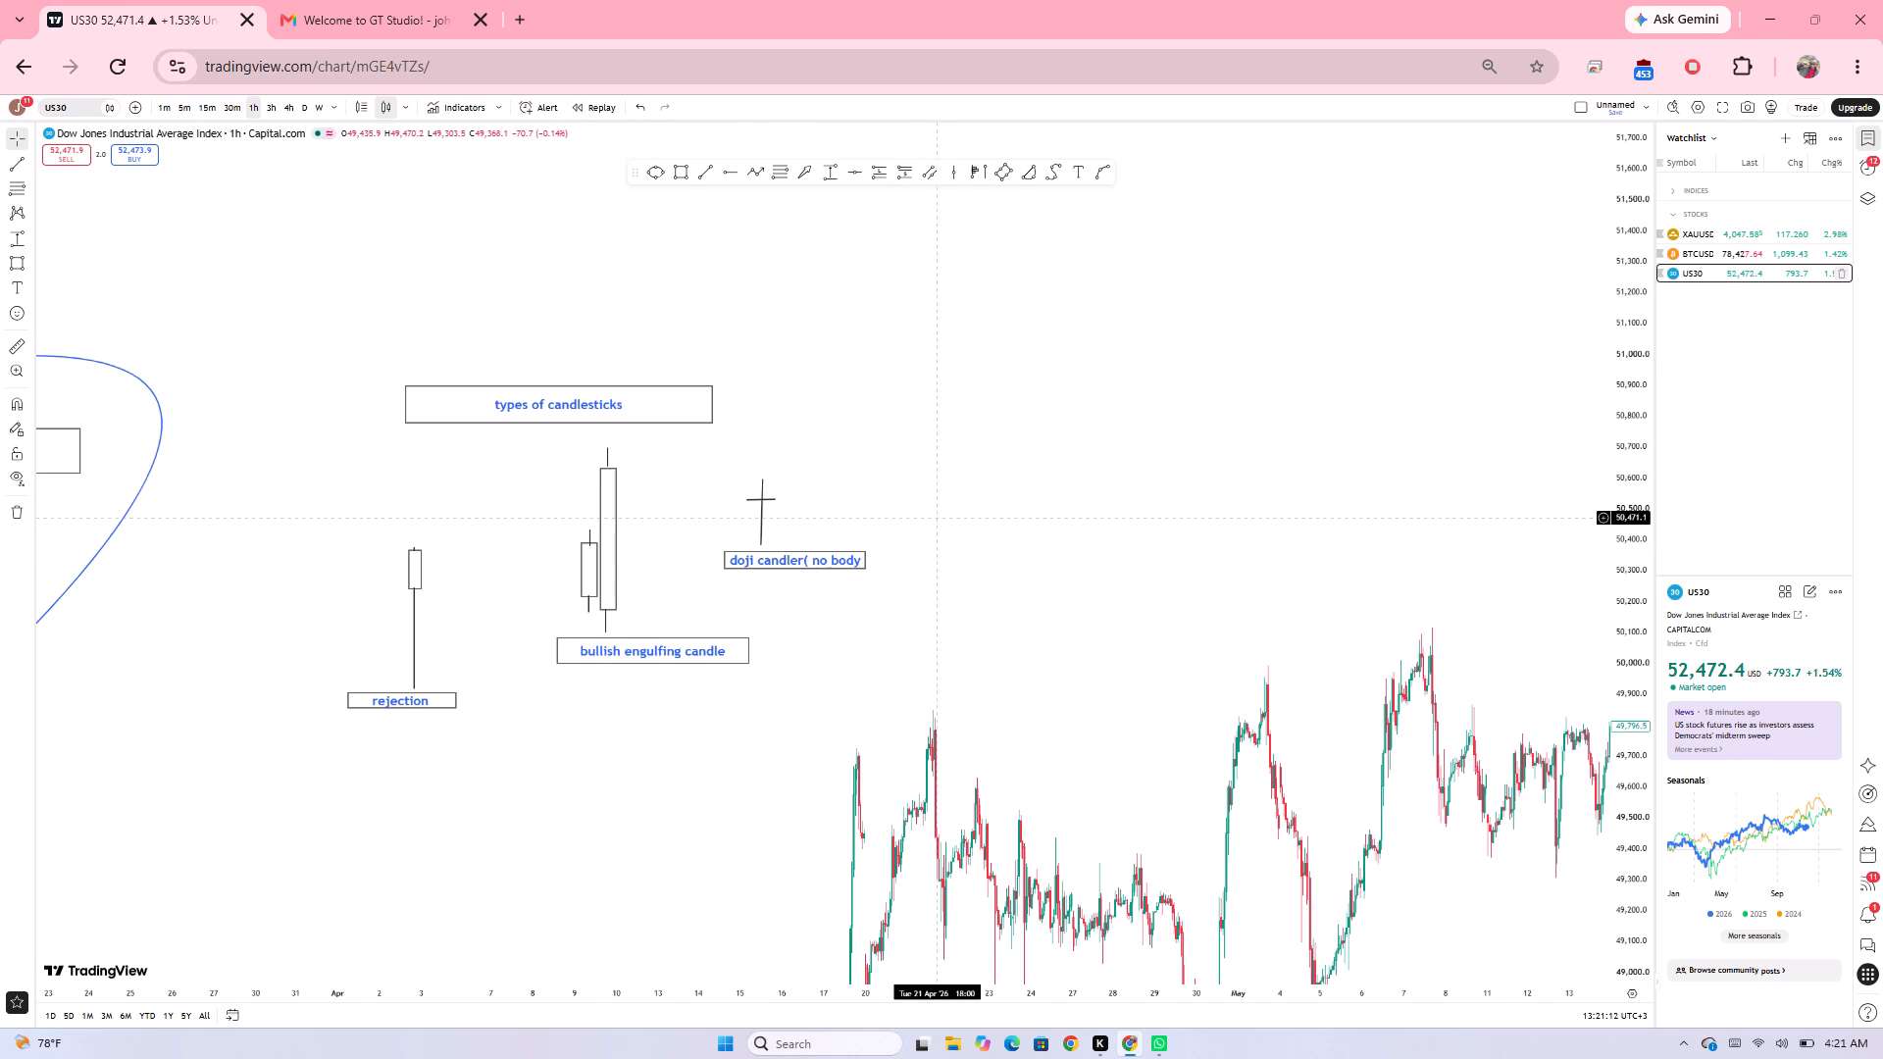
left_click_drag(933, 533, 694, 578)
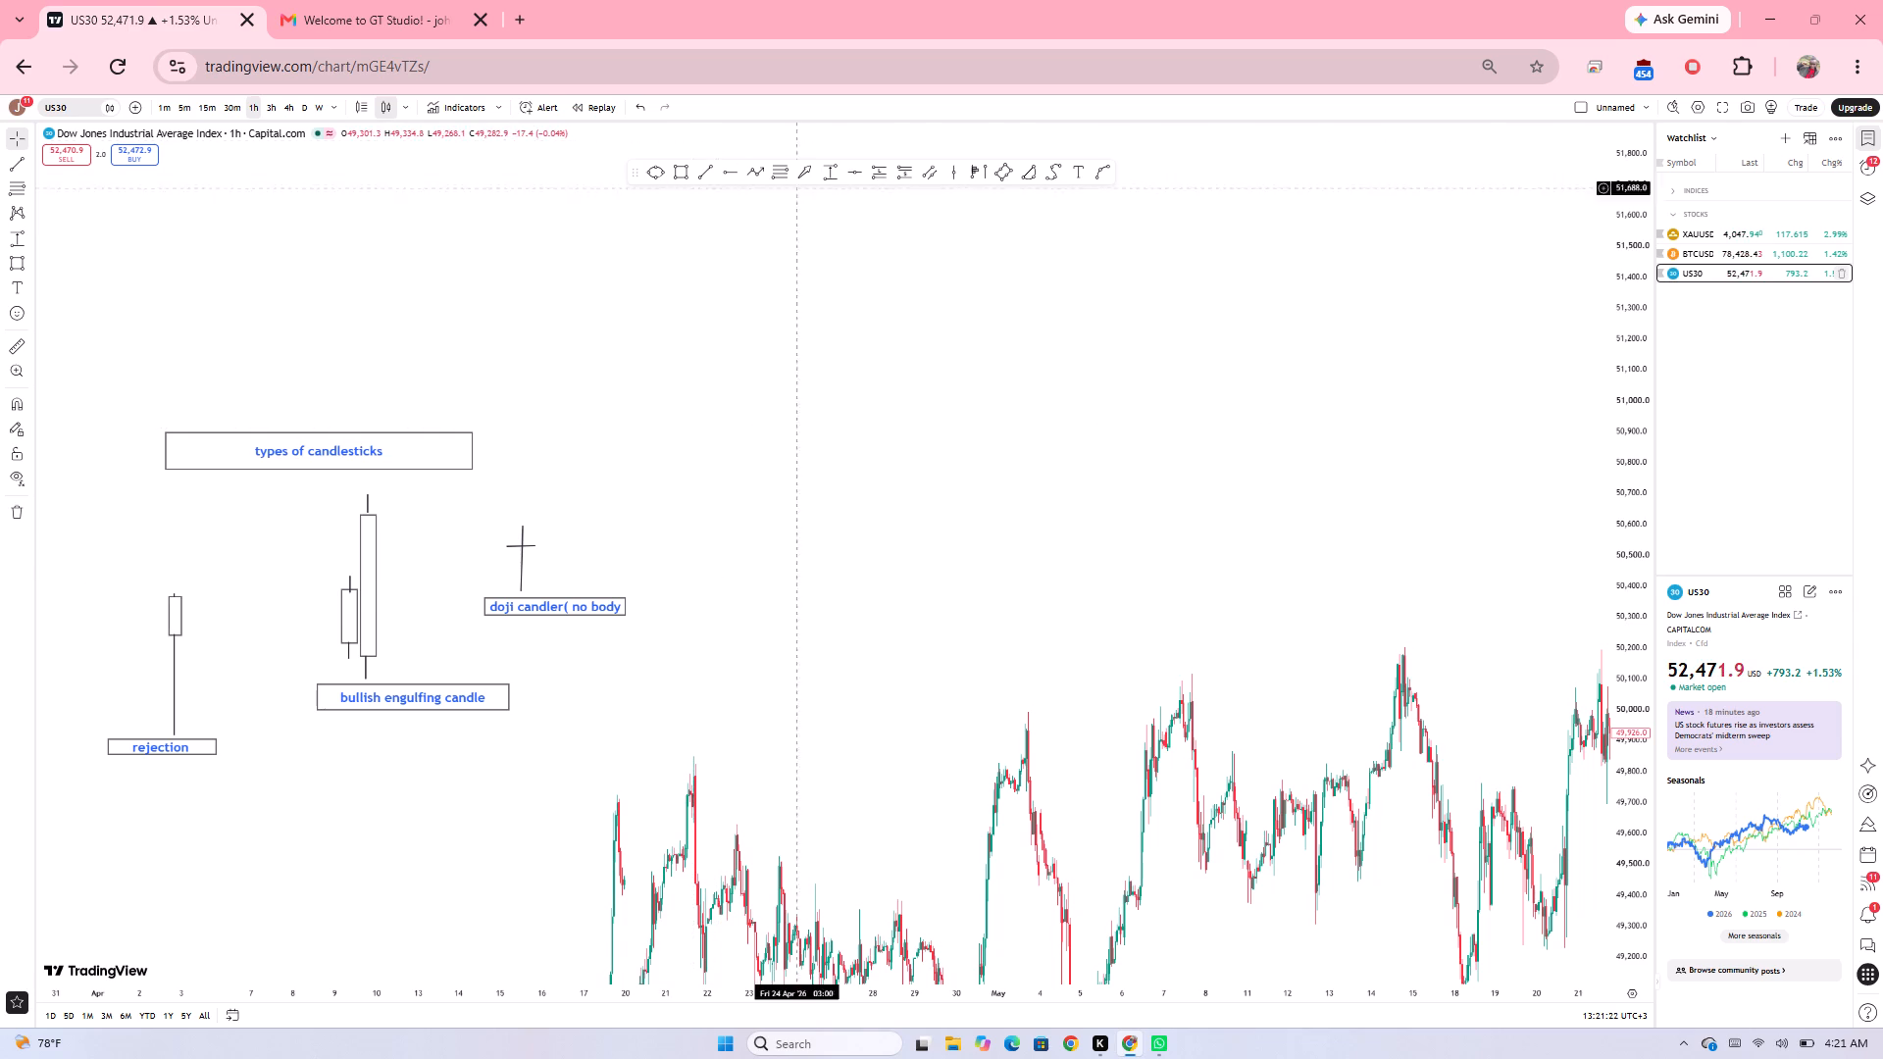
left_click(679, 174)
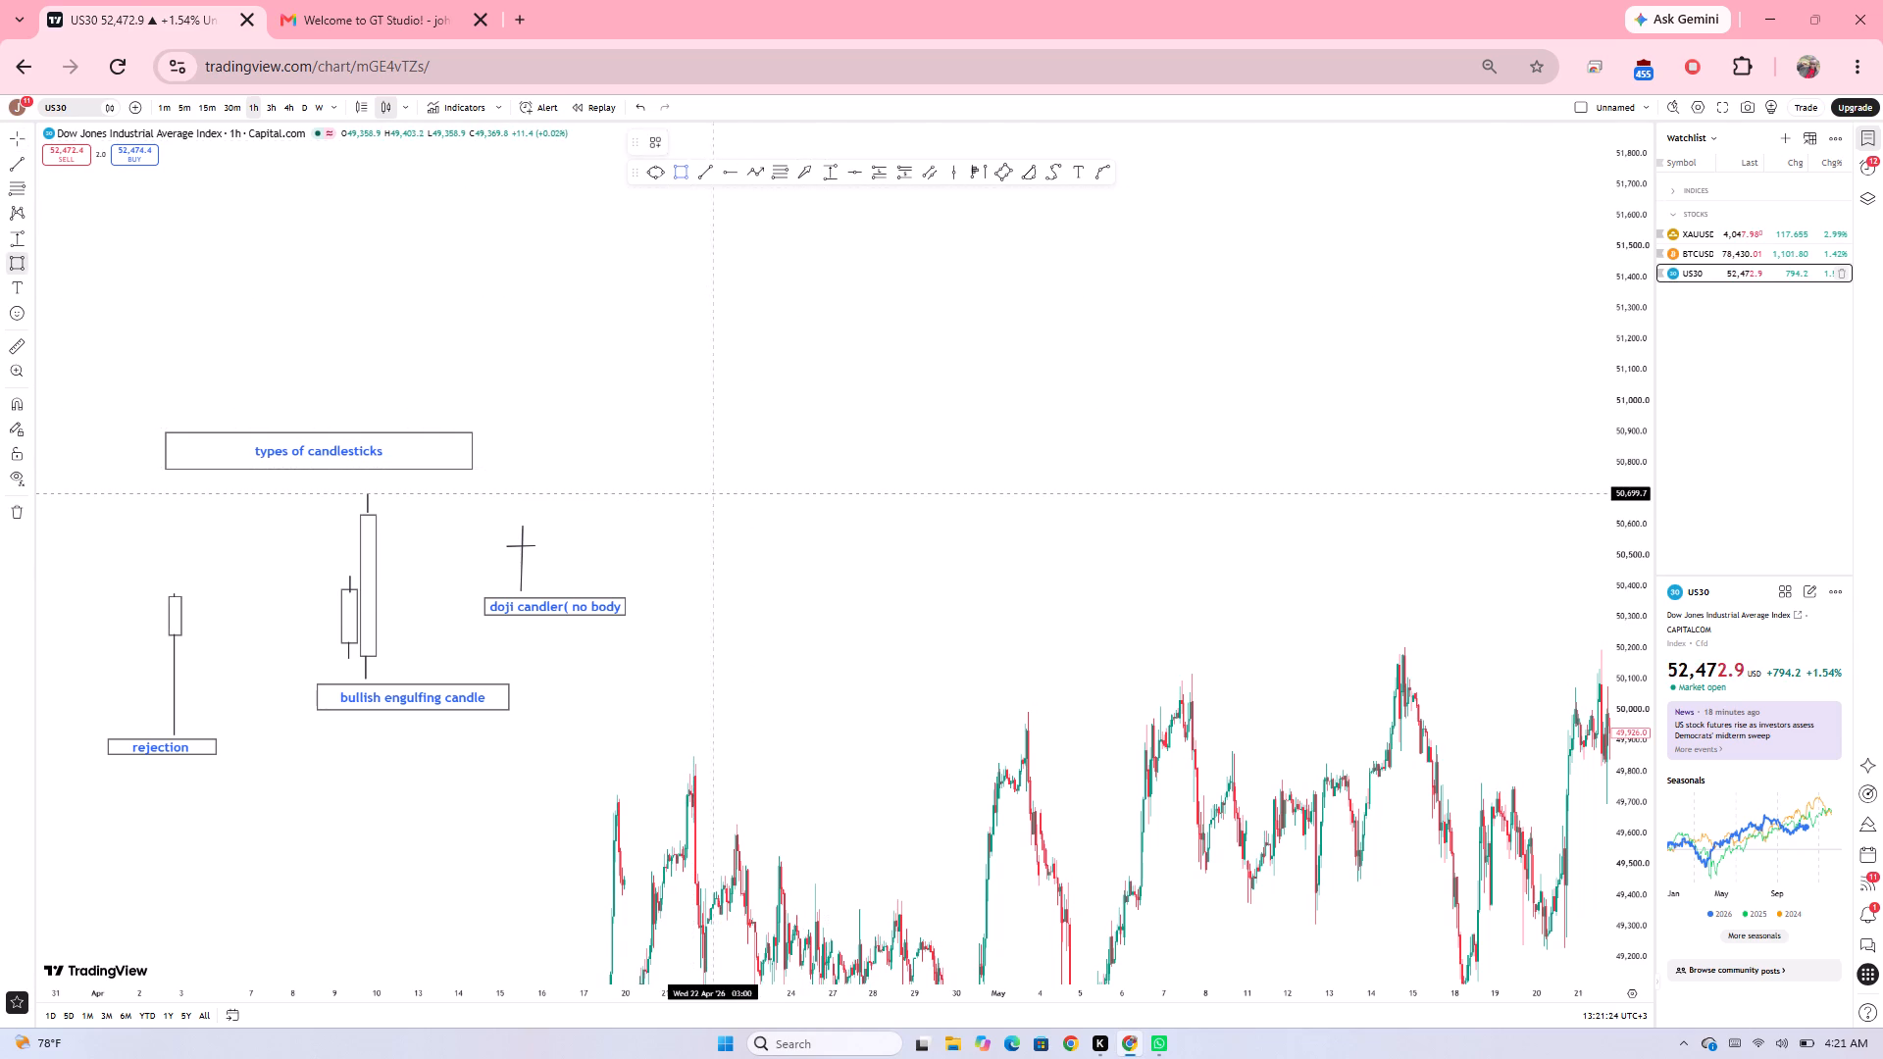
left_click_drag(732, 493, 740, 565)
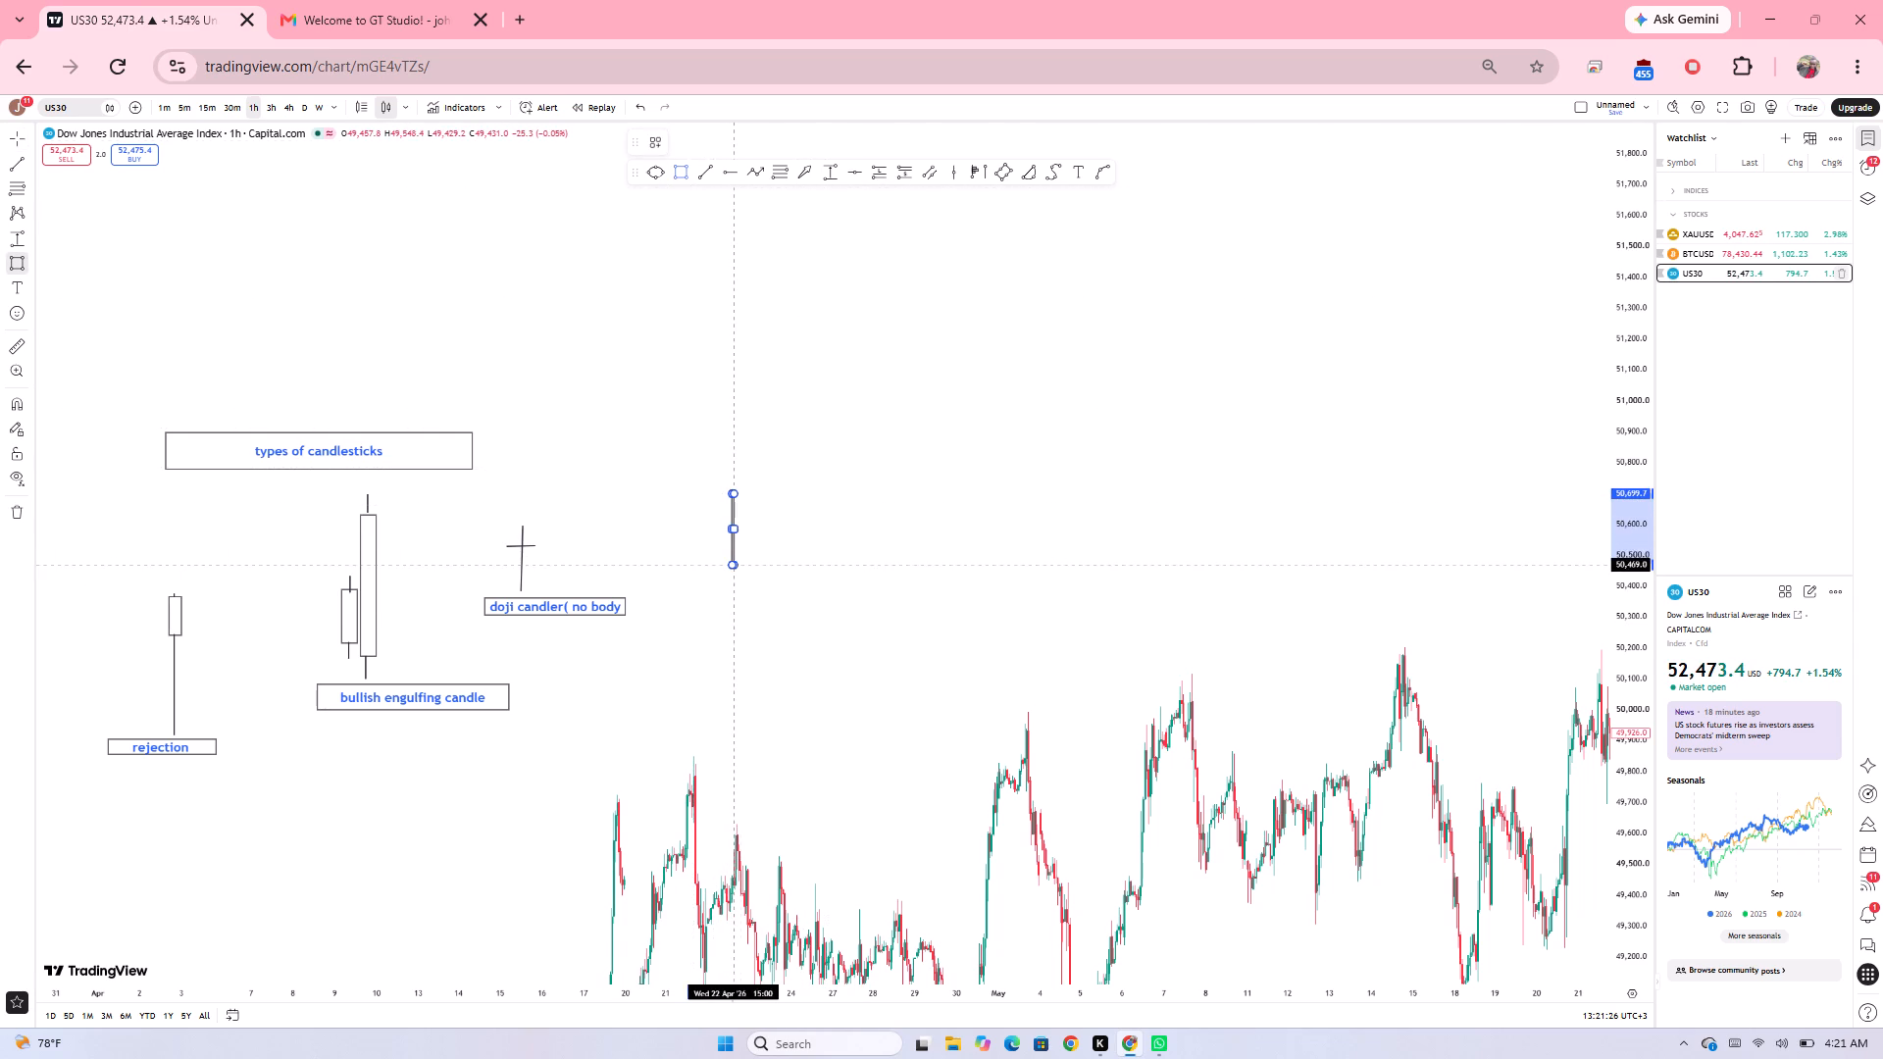
left_click_drag(740, 565, 743, 544)
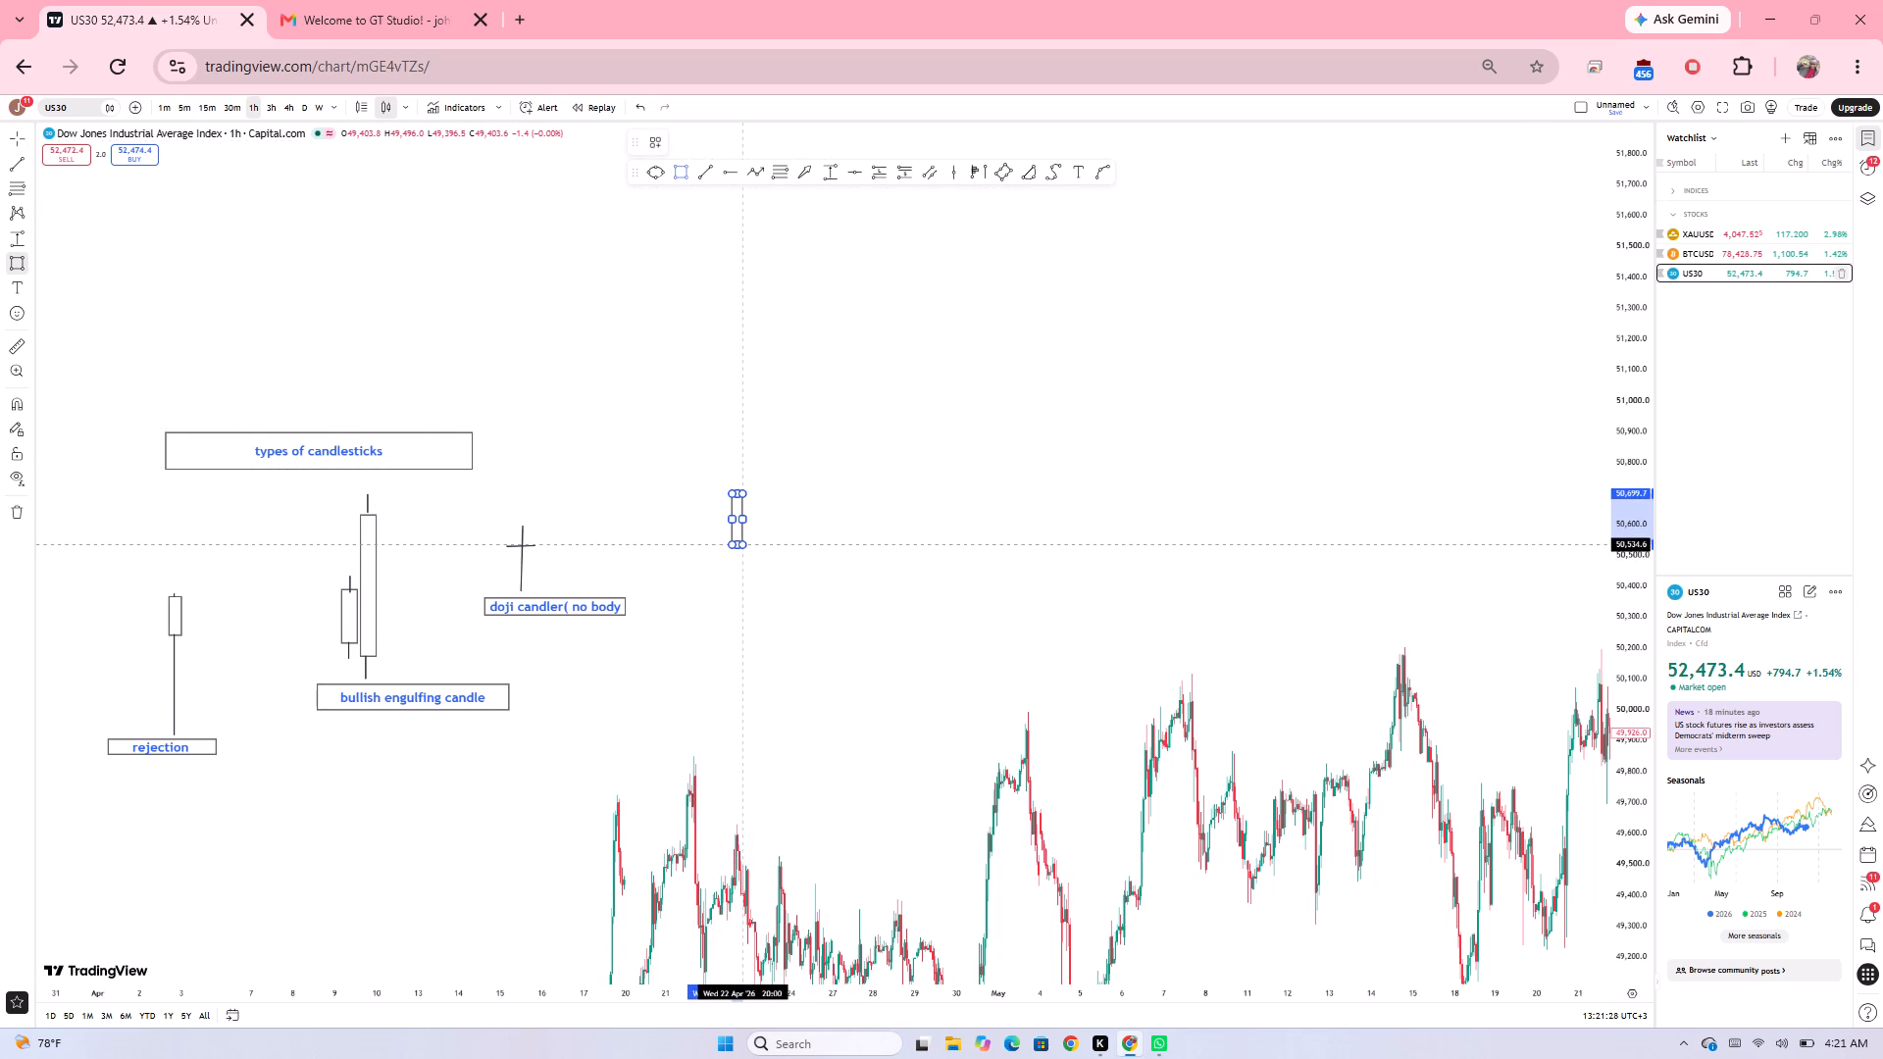
left_click(743, 544)
left_click(782, 539)
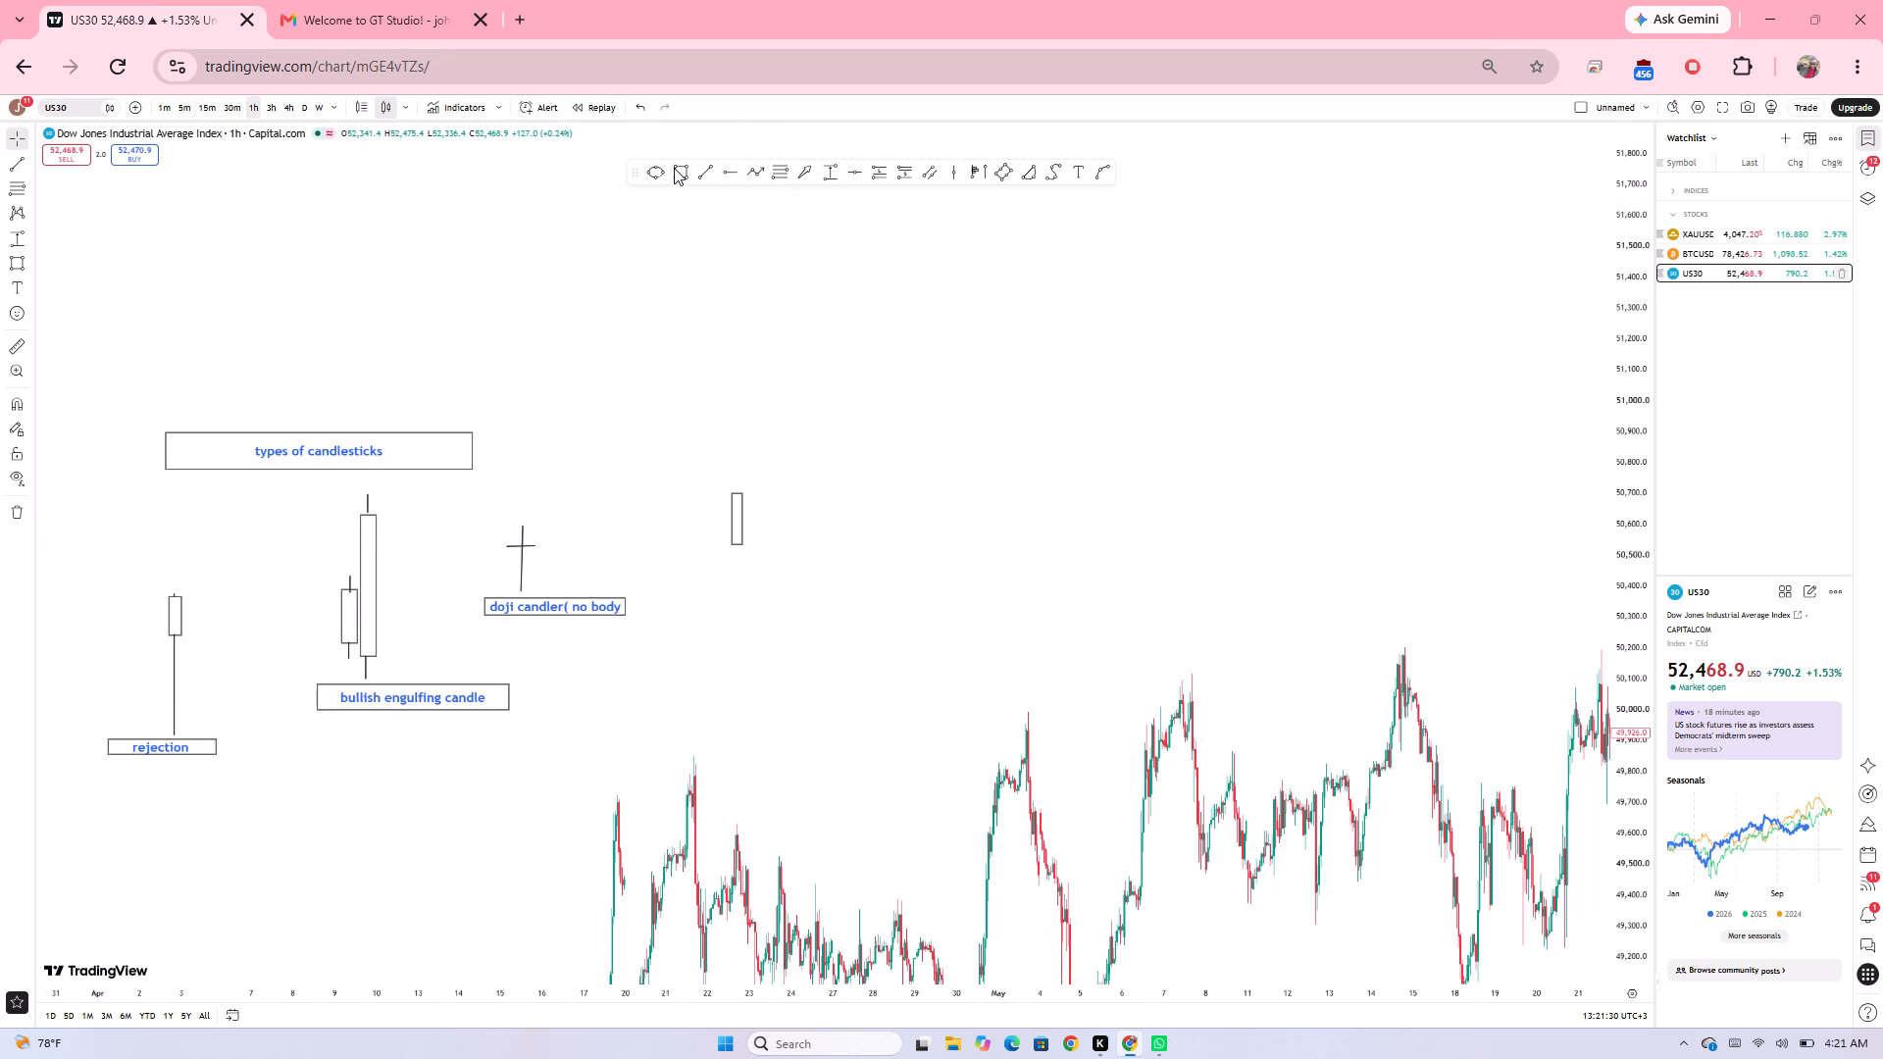
Draw a taller rectangle candle body just right of the small one on 23 April, from about 50,719 to 50,217.
left_click(674, 168)
left_click_drag(750, 487, 772, 642)
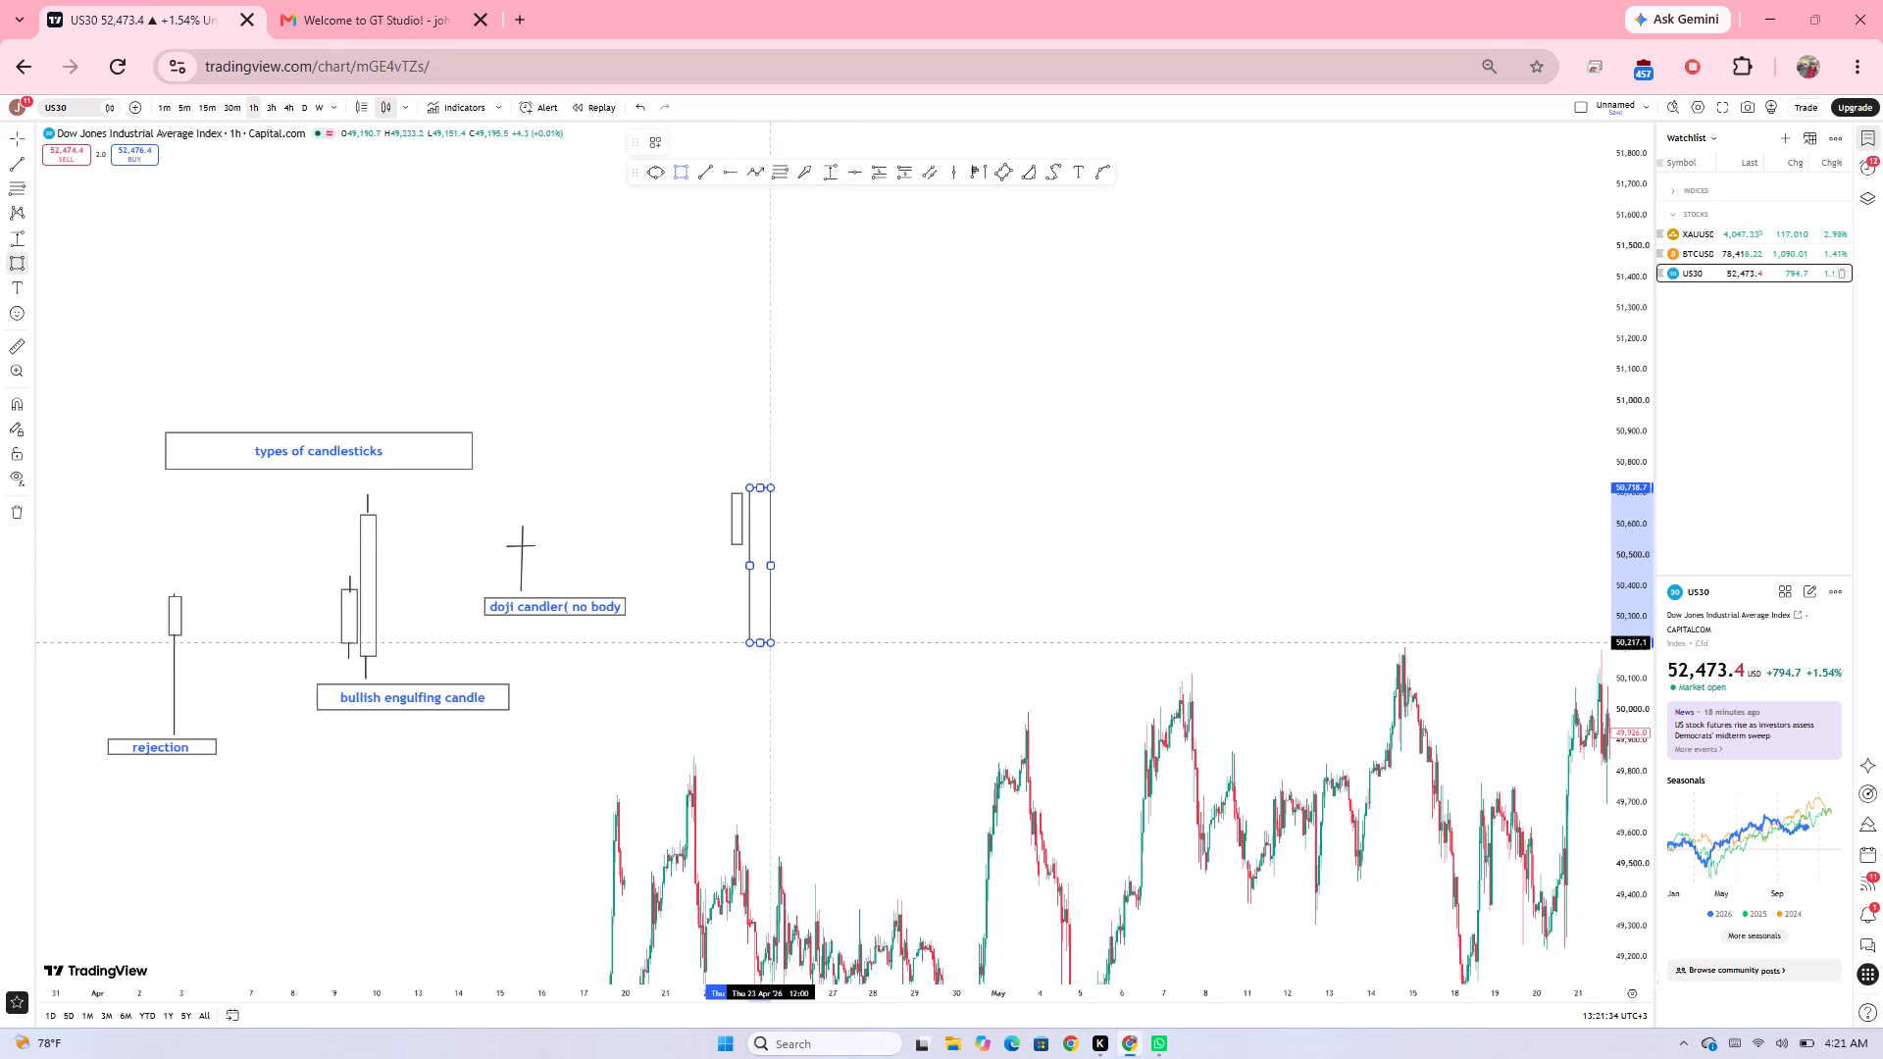
left_click_drag(772, 642, 769, 642)
left_click(769, 642)
left_click(813, 621)
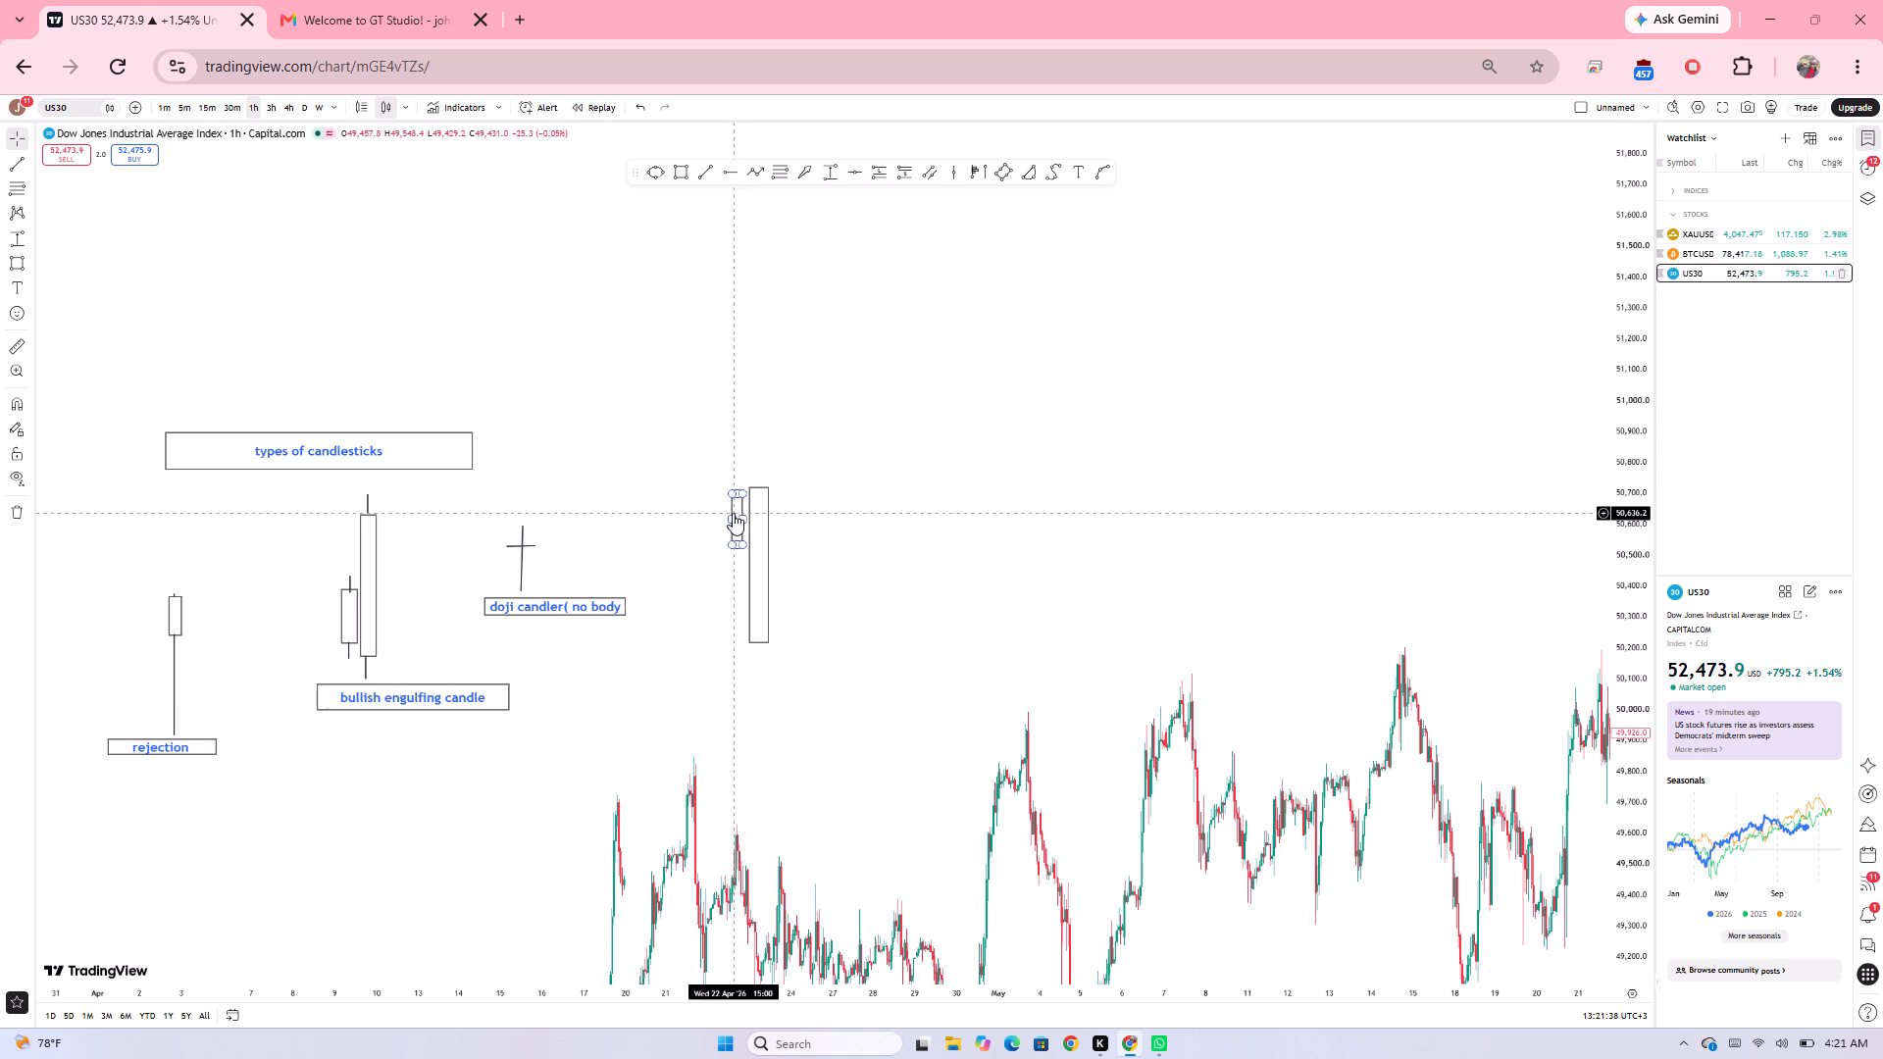
Move the small candle body slightly closer to the taller one.
left_click(733, 513)
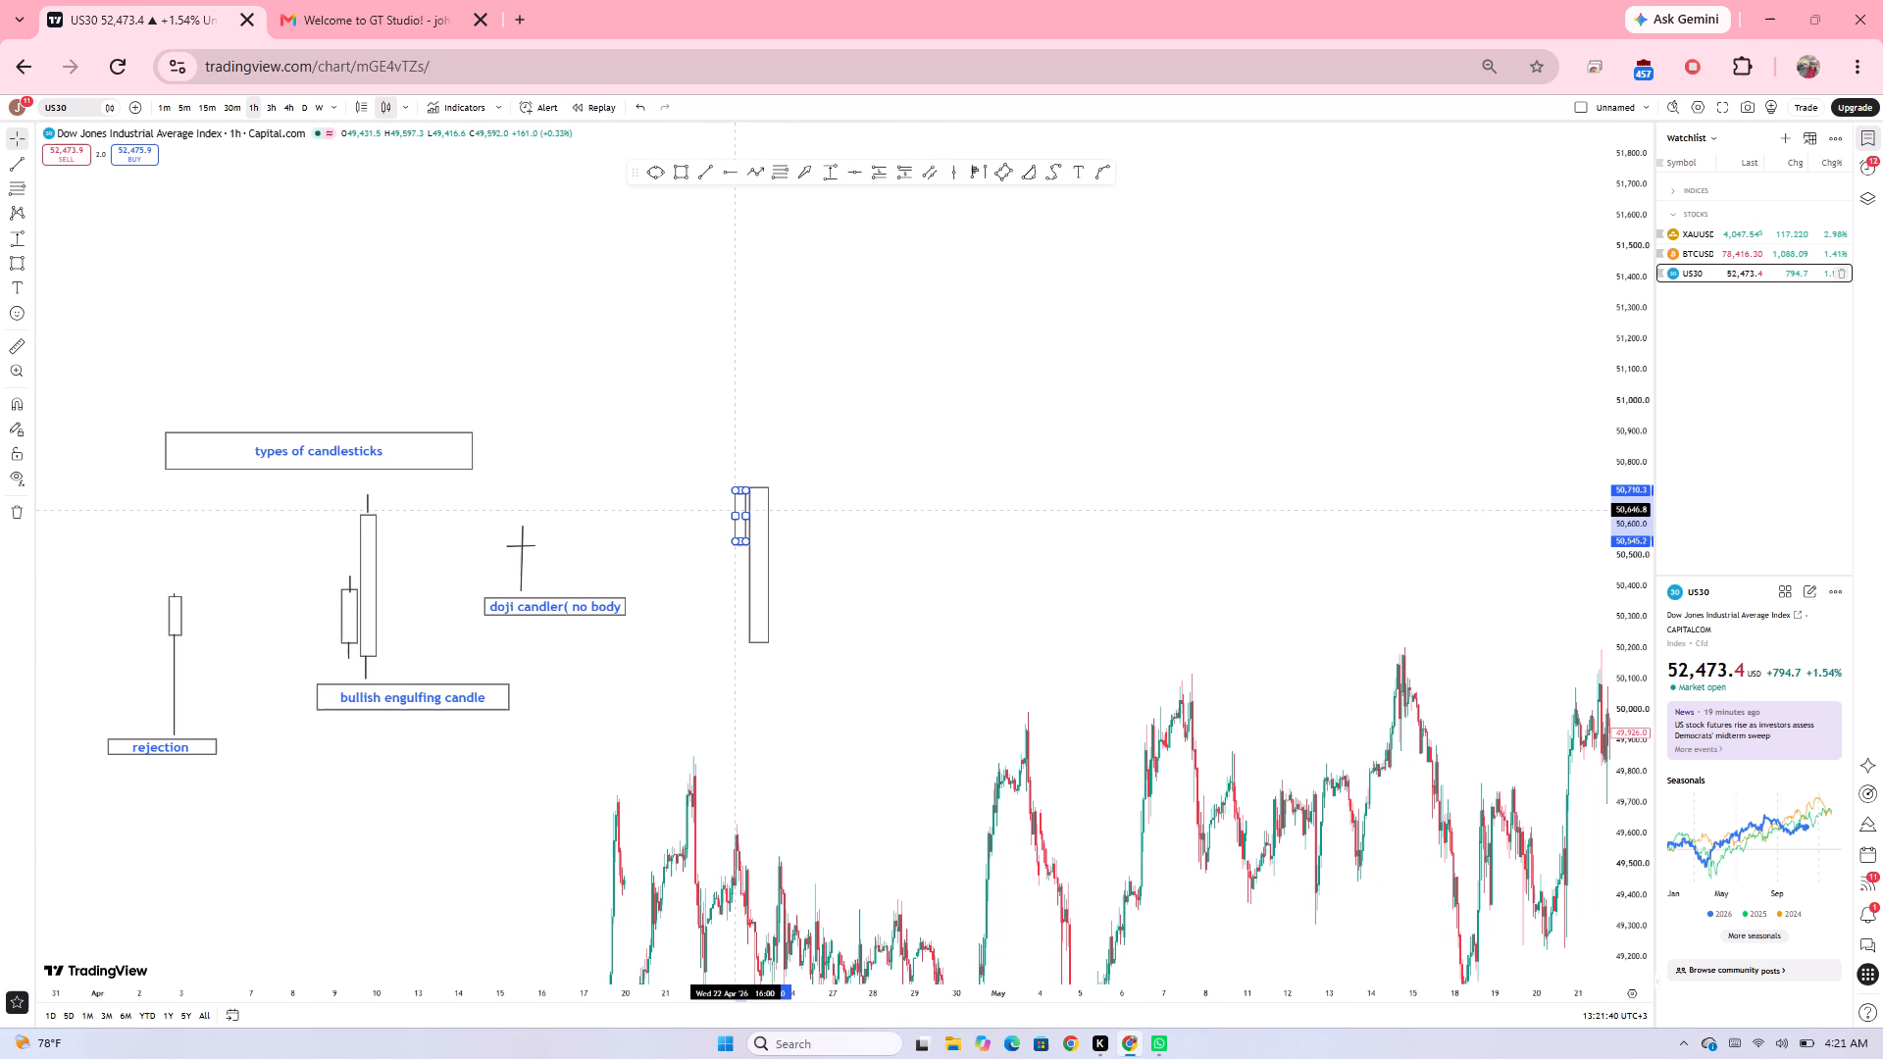
left_click(842, 504)
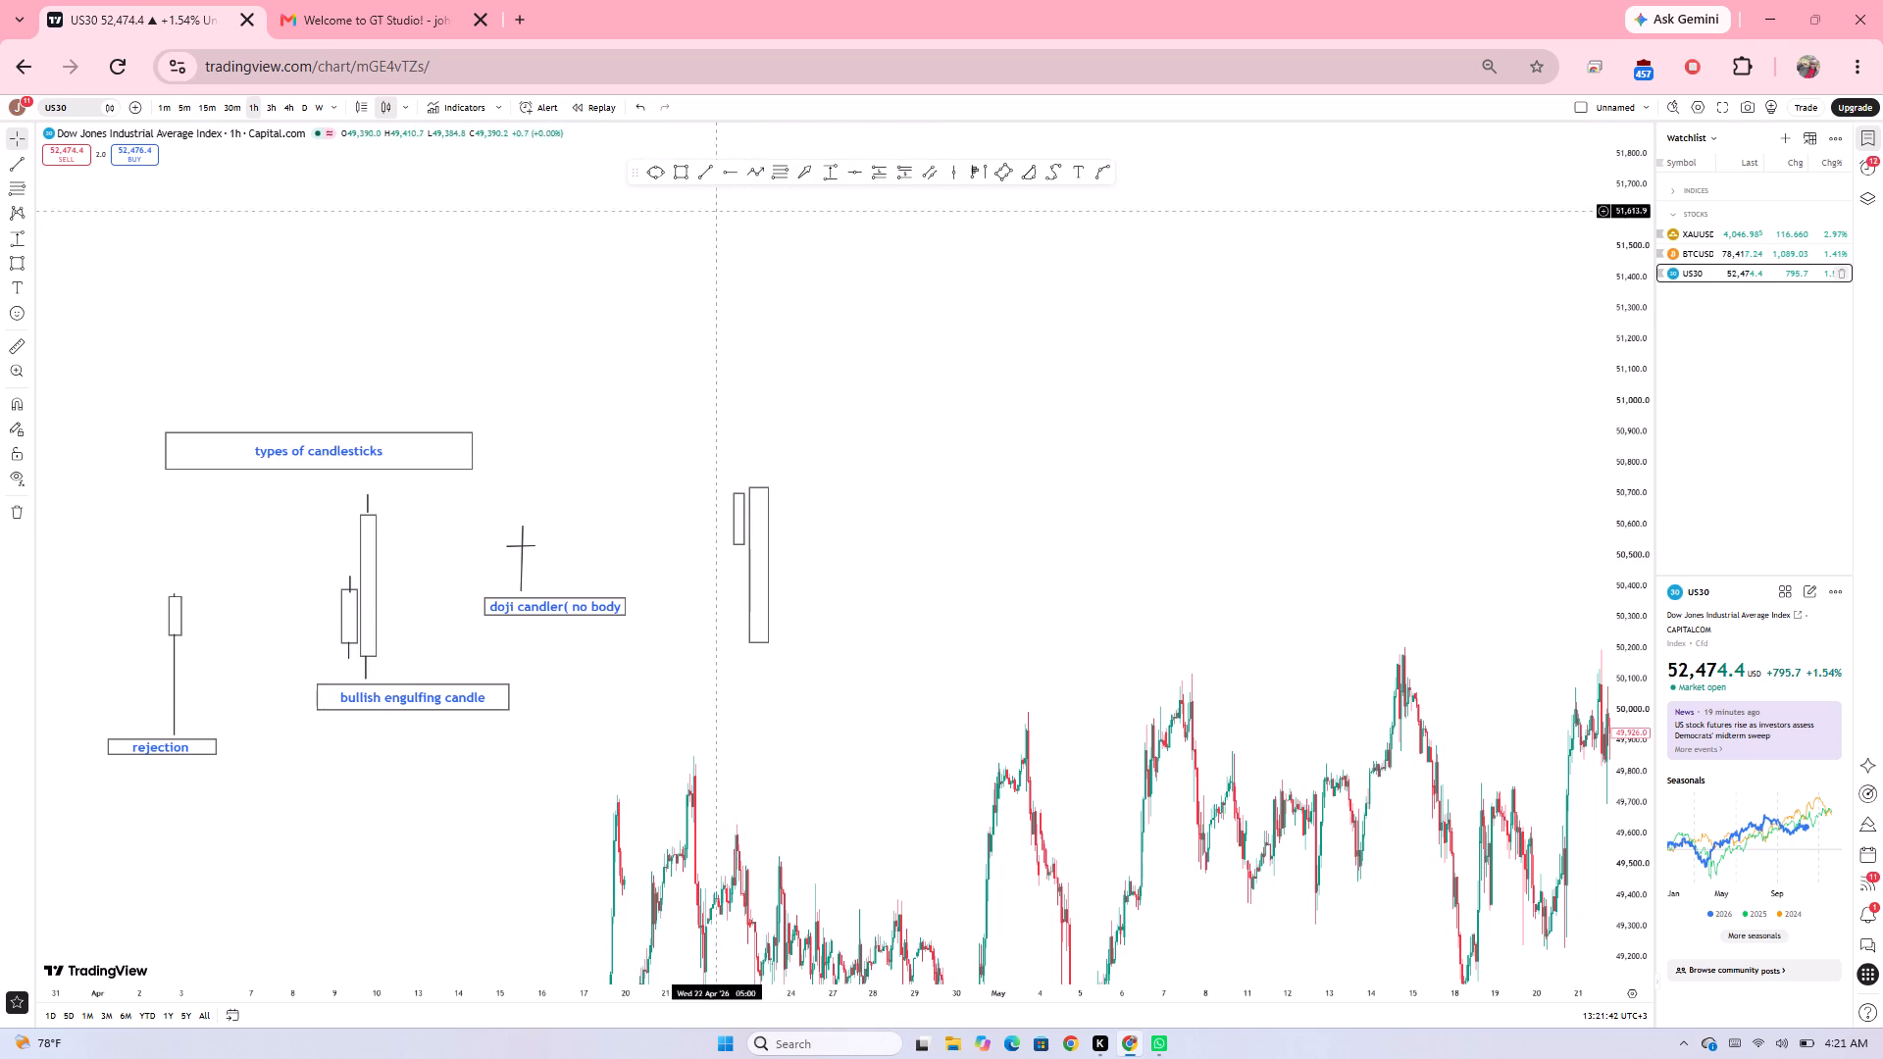
Add trend-line wicks to the small candle body: an upper one from about 50,706 to 50,782 and a very short lower one.
left_click(703, 170)
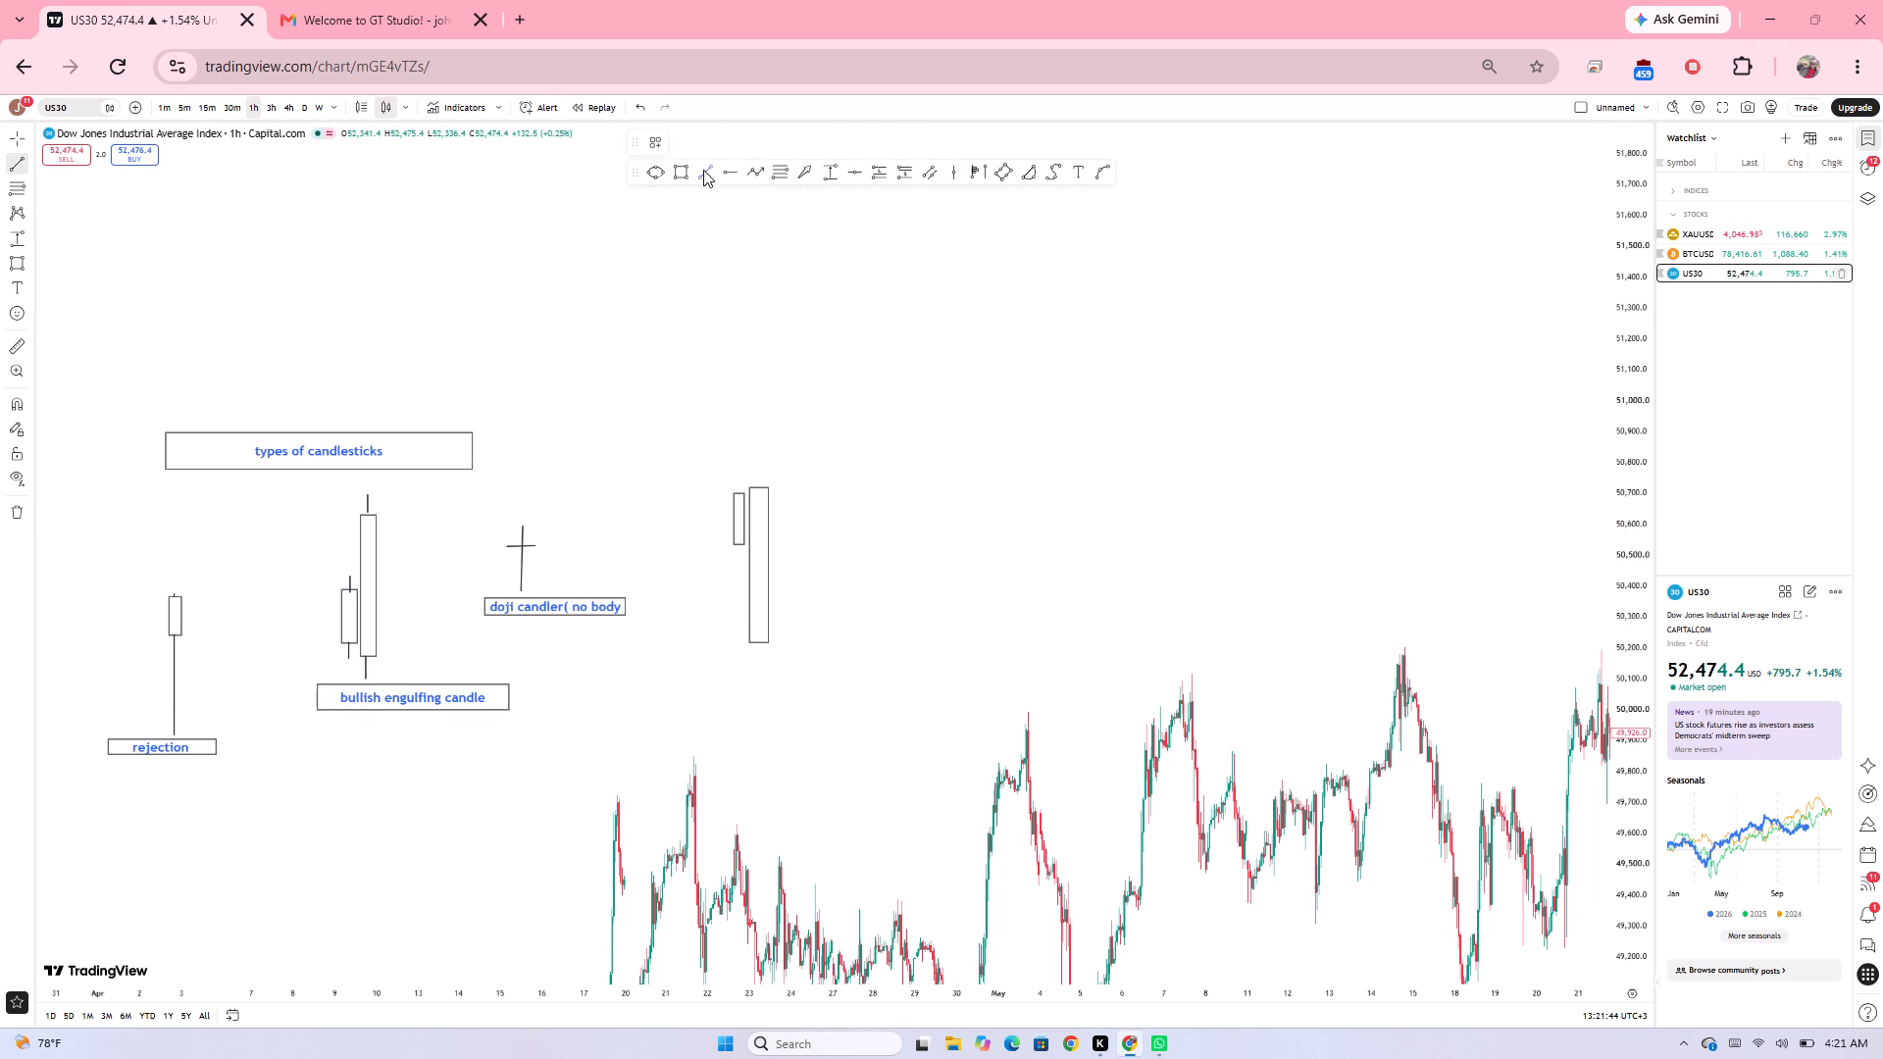
left_click(738, 505)
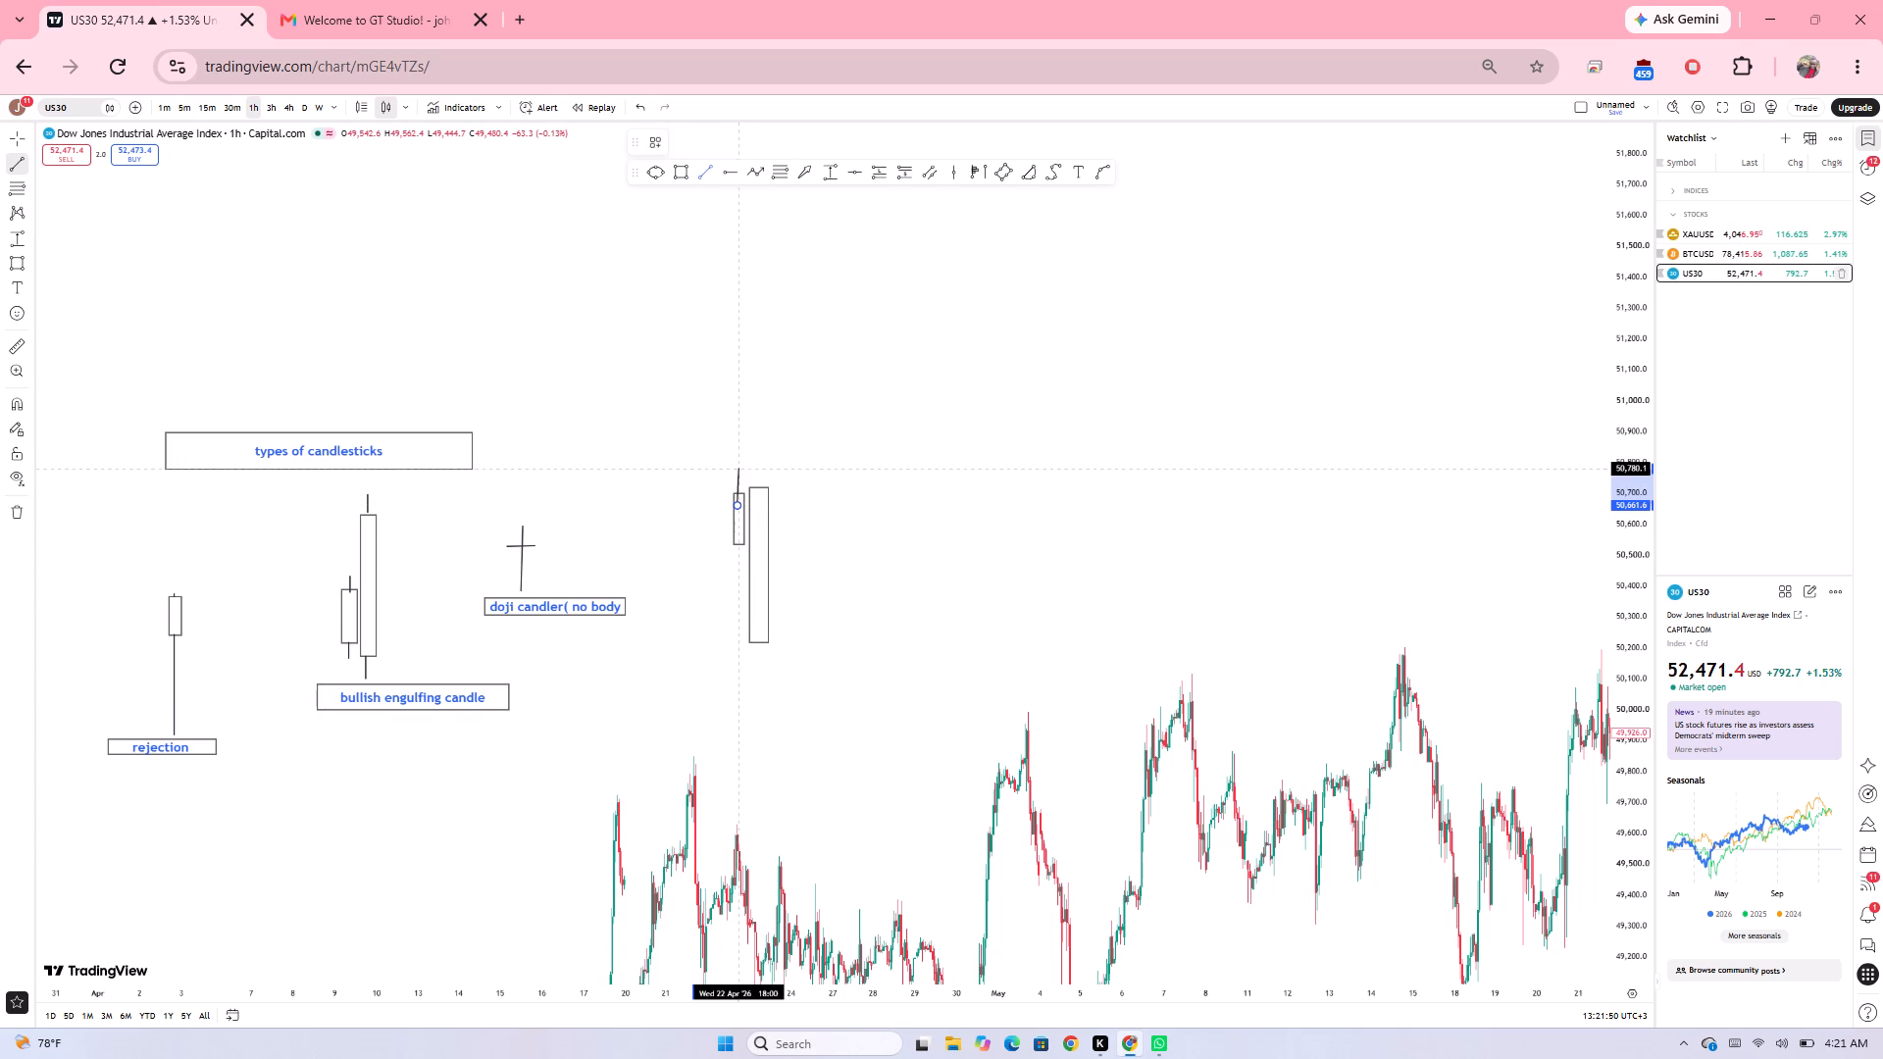
left_click(739, 469)
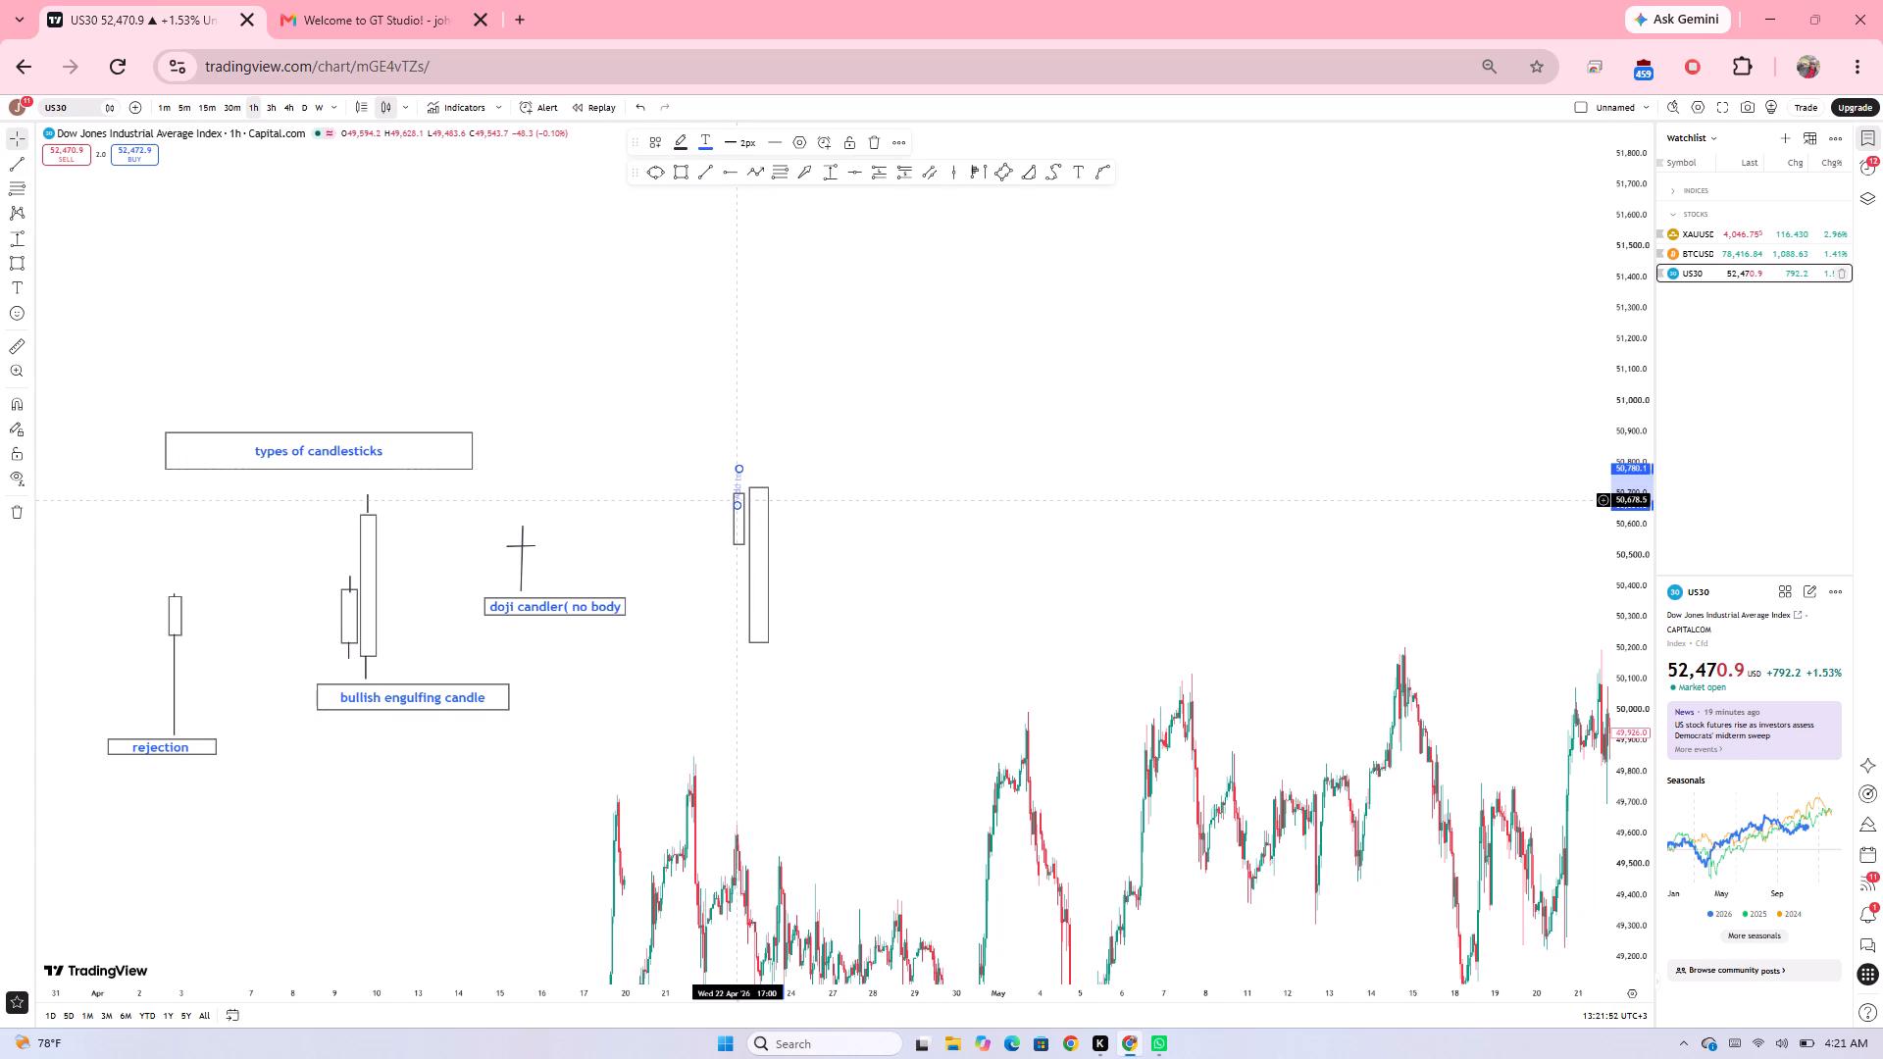
left_click_drag(738, 503, 739, 501)
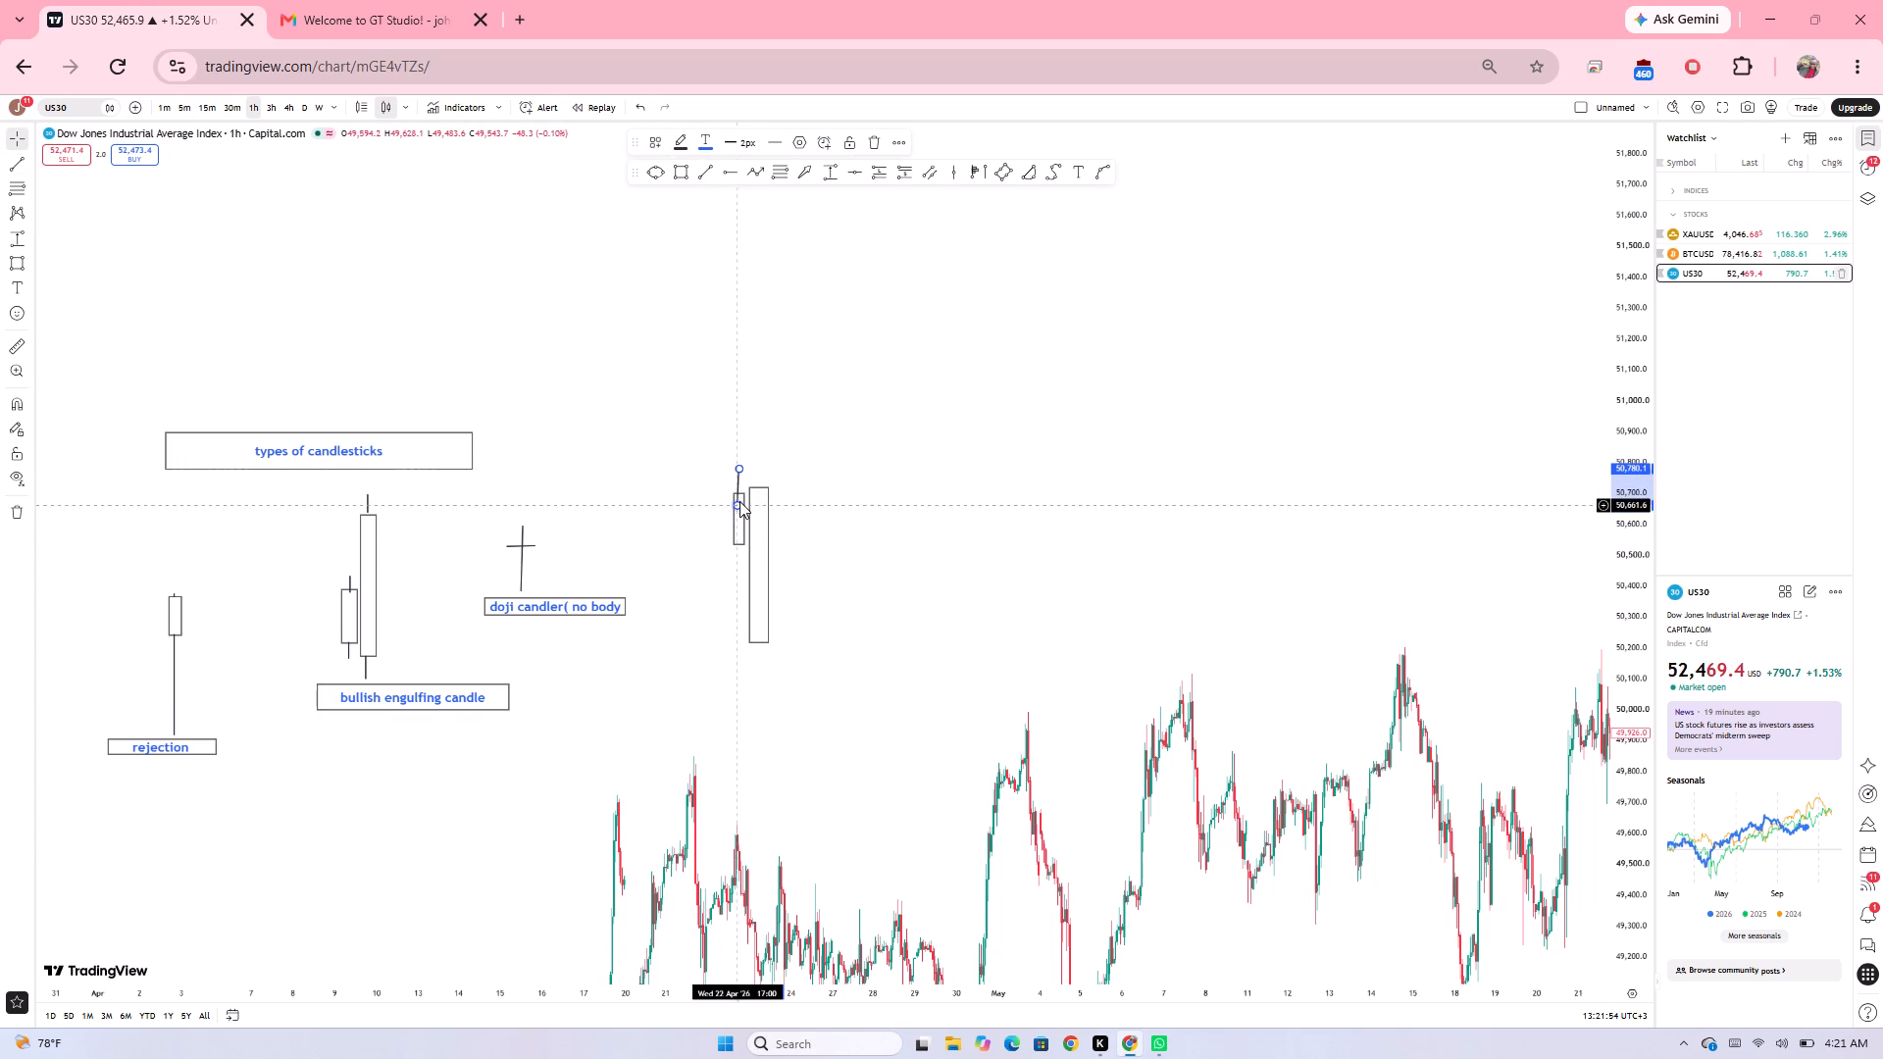
left_click_drag(739, 501, 738, 491)
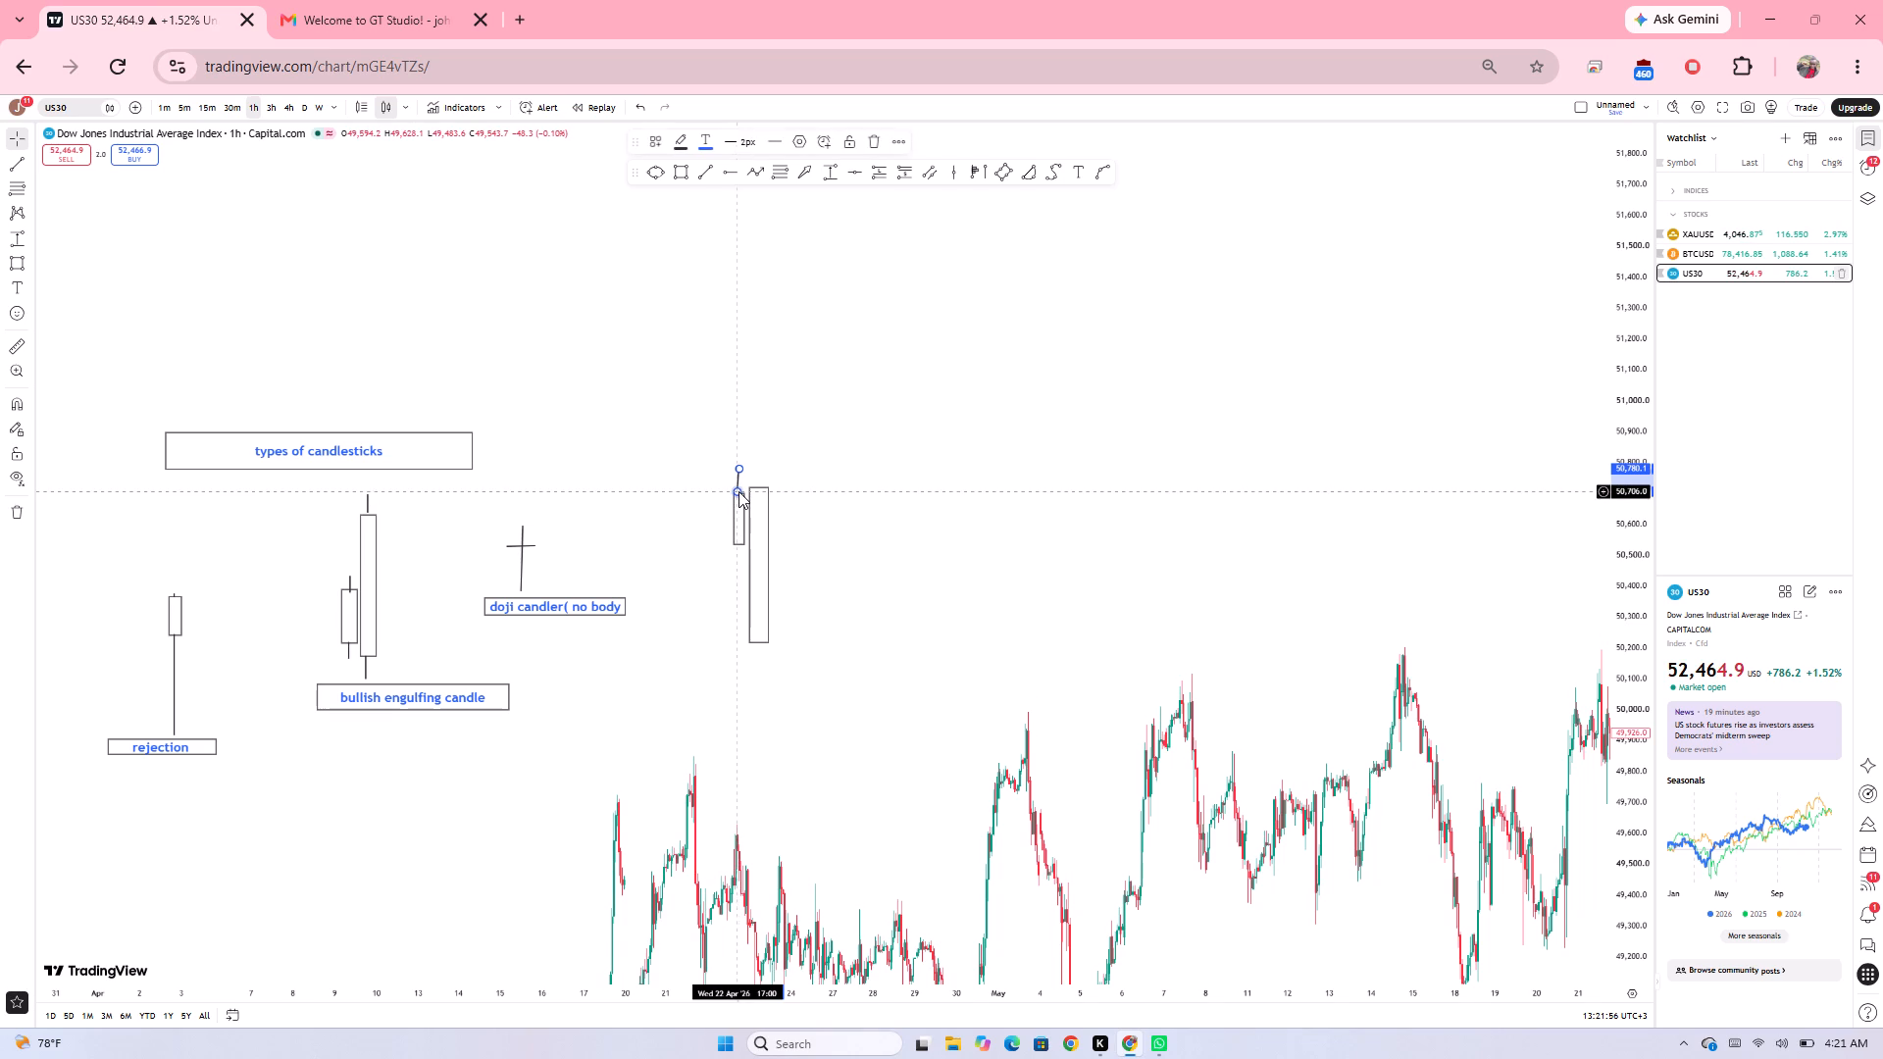
left_click(738, 491)
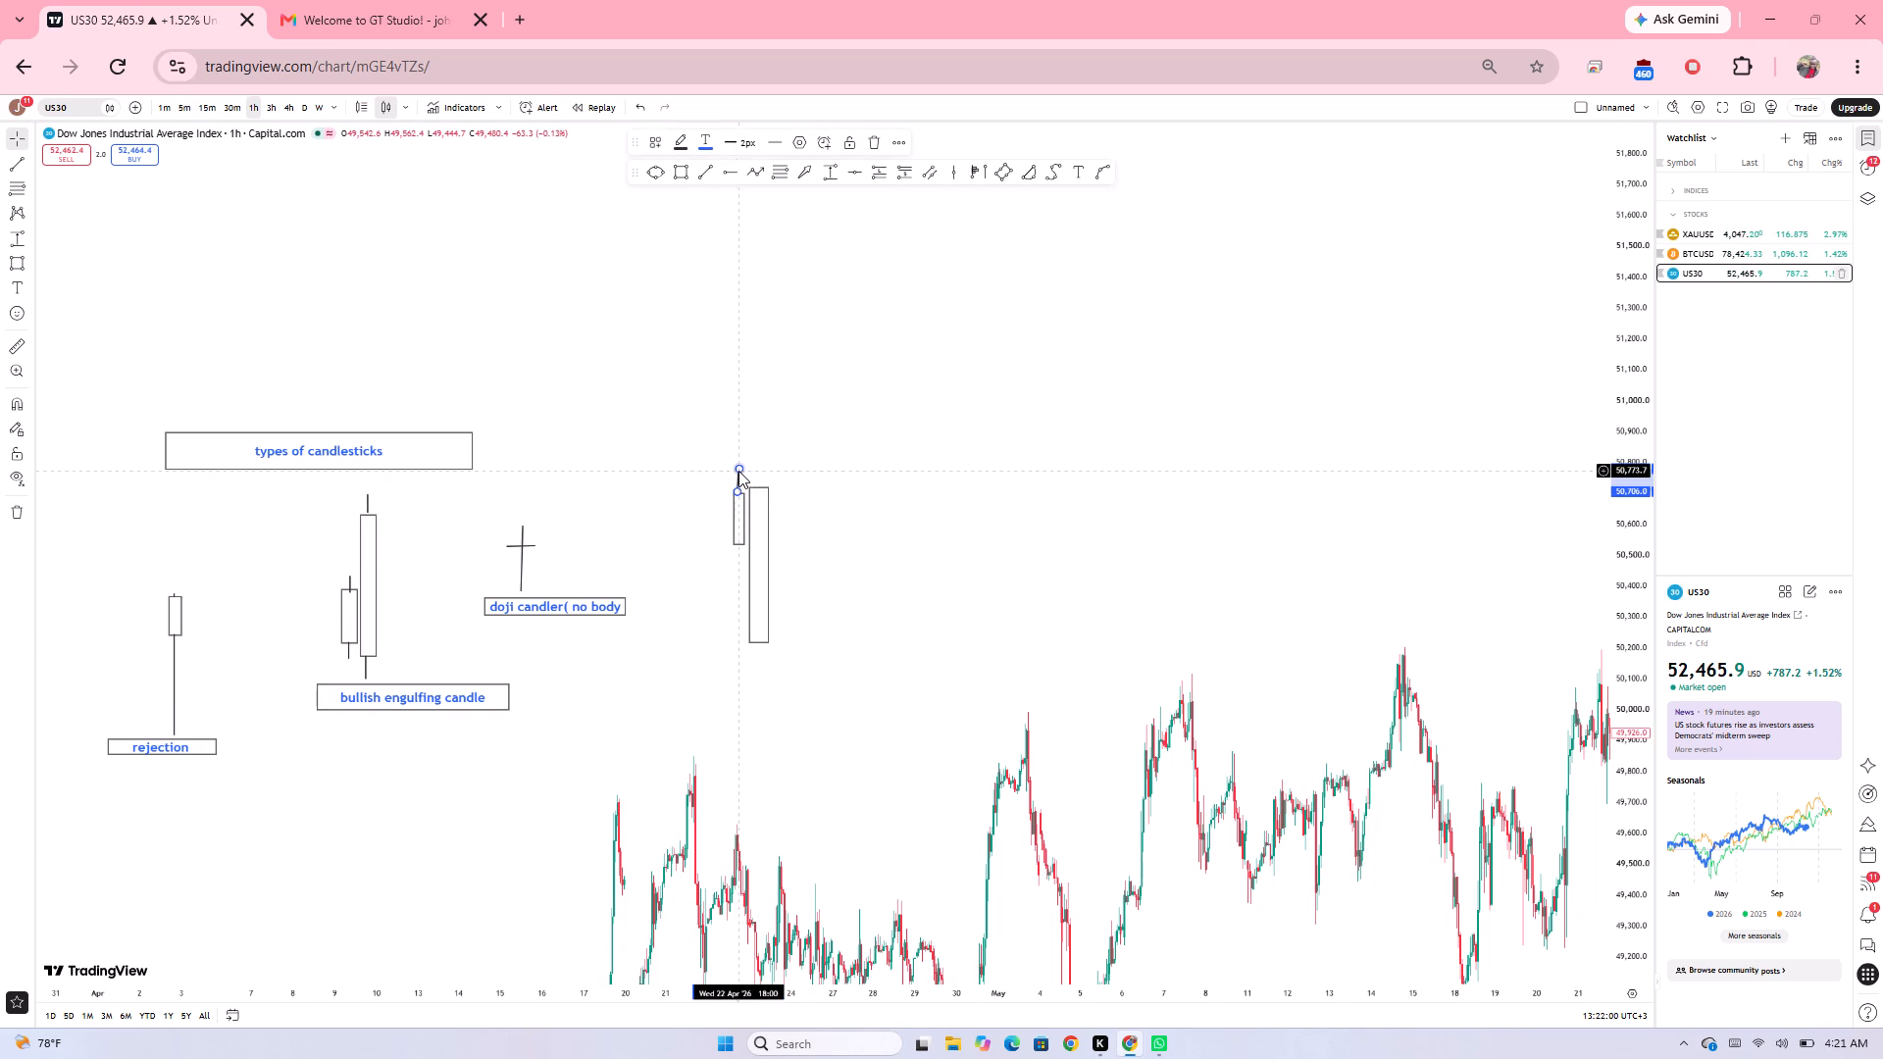
left_click(738, 469)
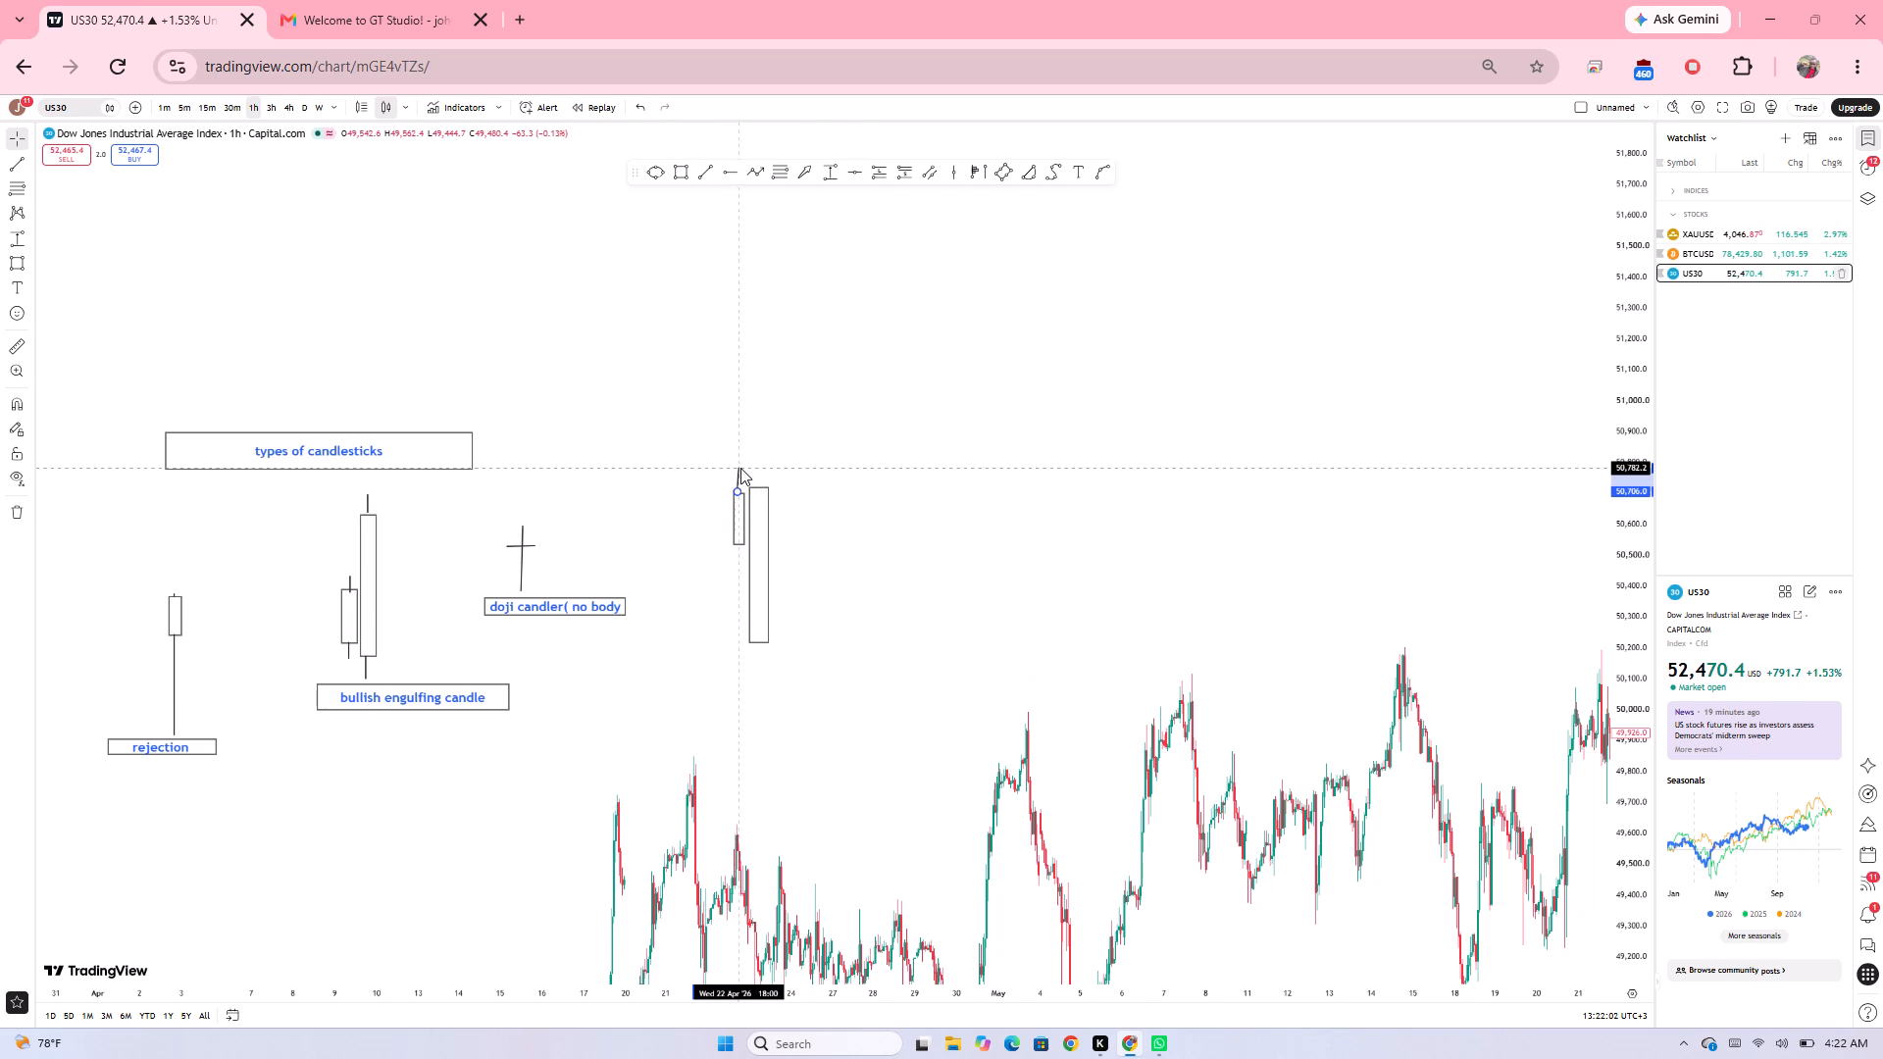
left_click(736, 574)
left_click(706, 176)
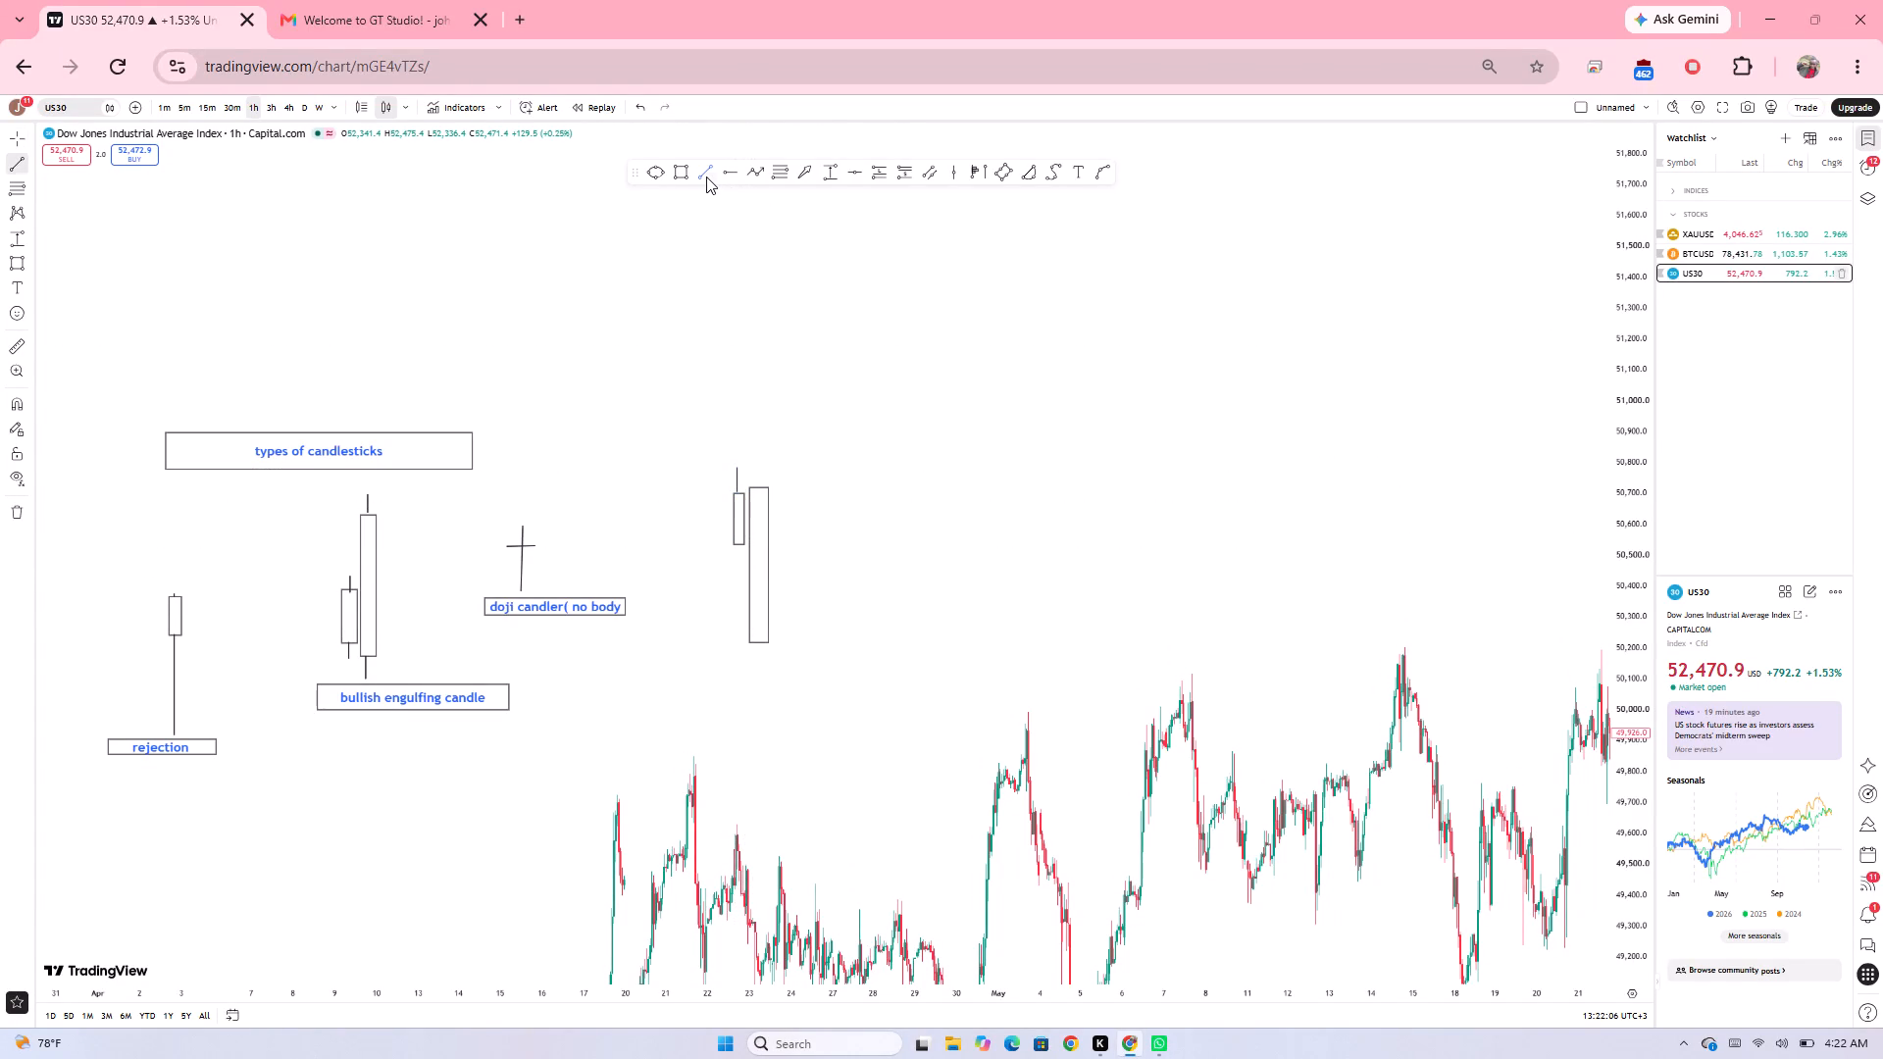
left_click(738, 551)
left_click(738, 545)
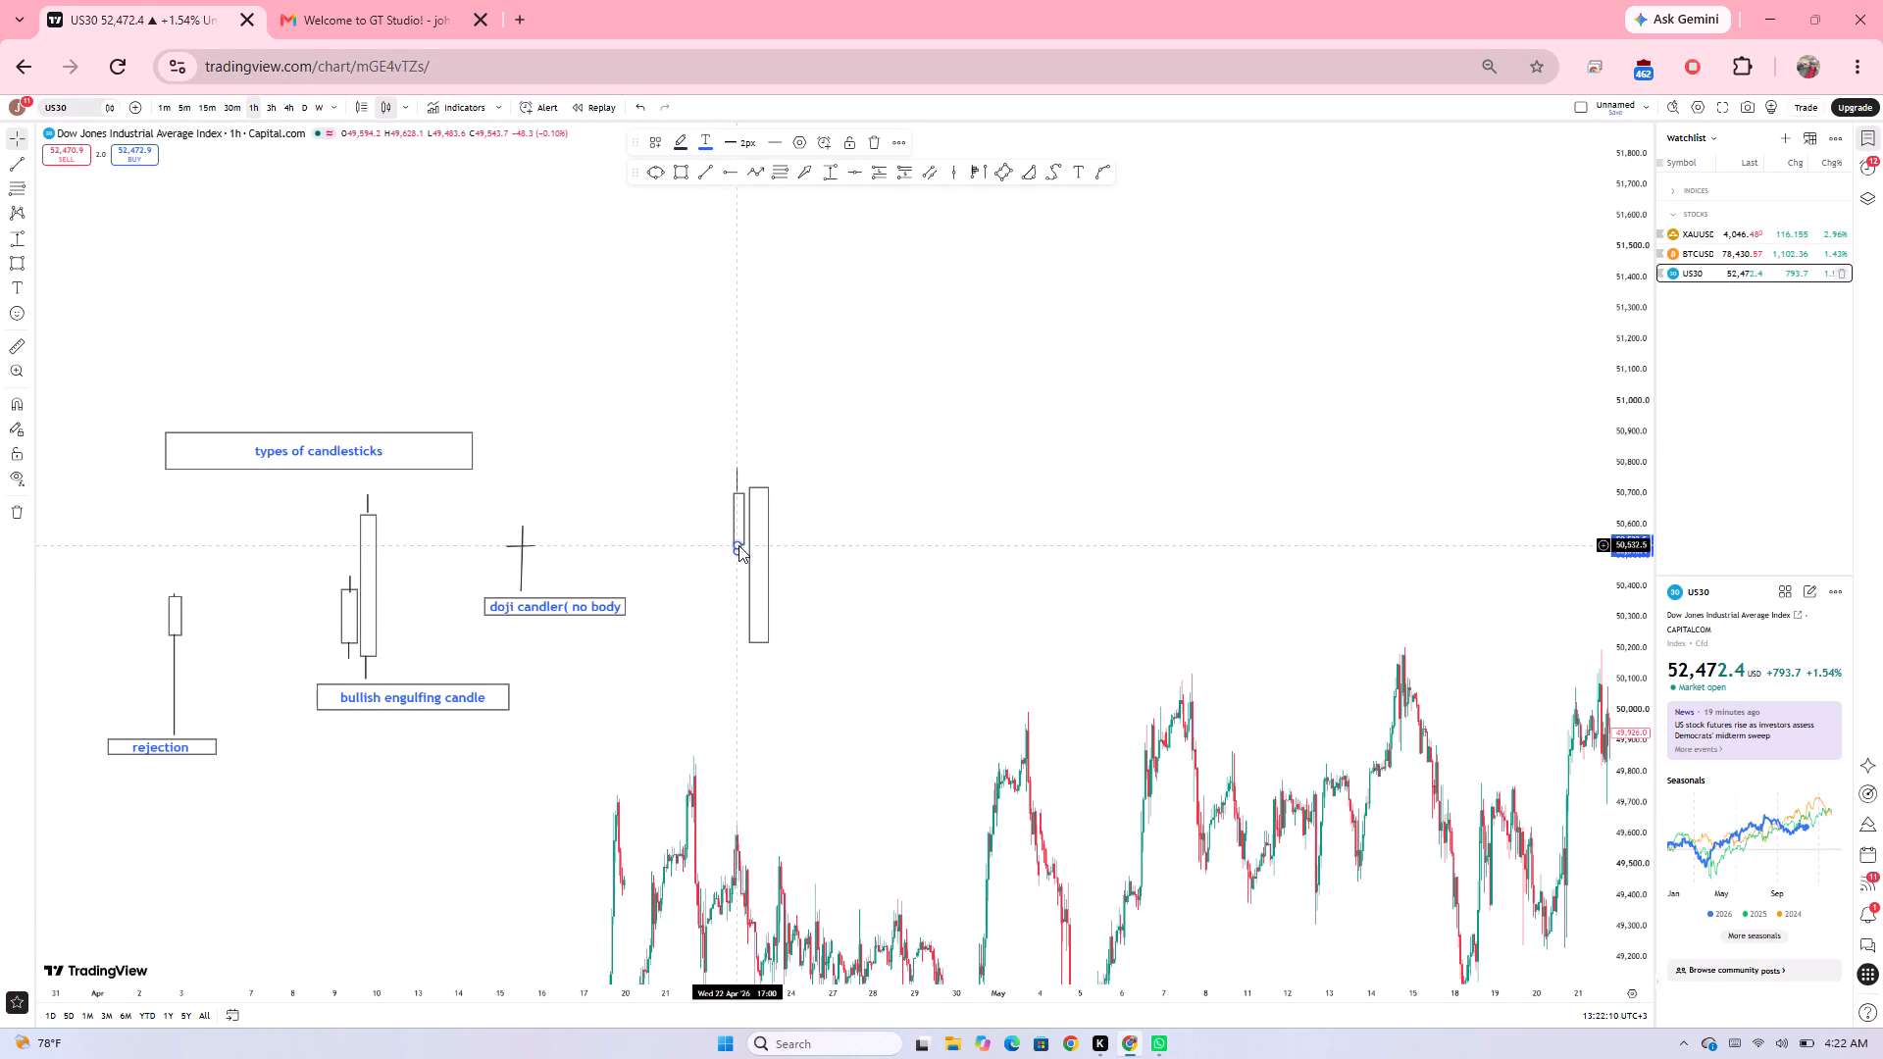
left_click(728, 607)
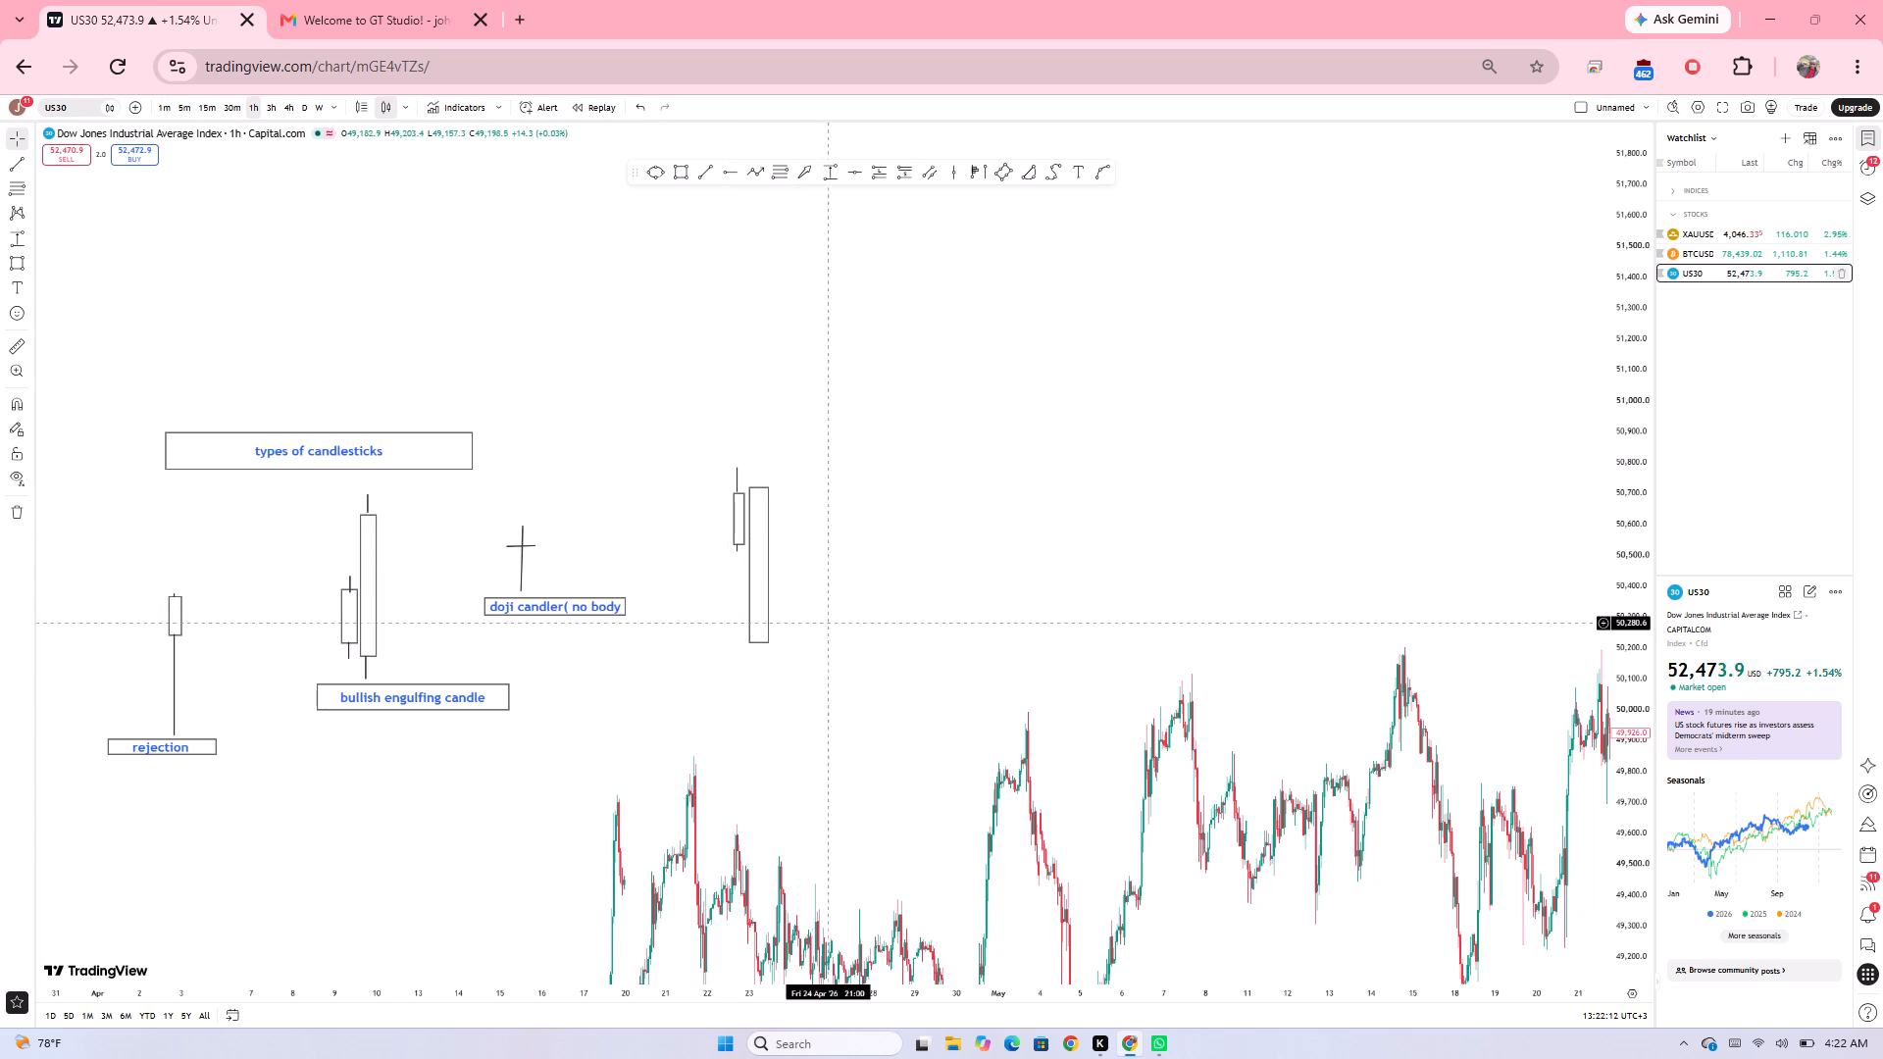
Add short trend-line wicks to the tall candle body, one above its top and one below its bottom to about 50,192.
left_click(709, 168)
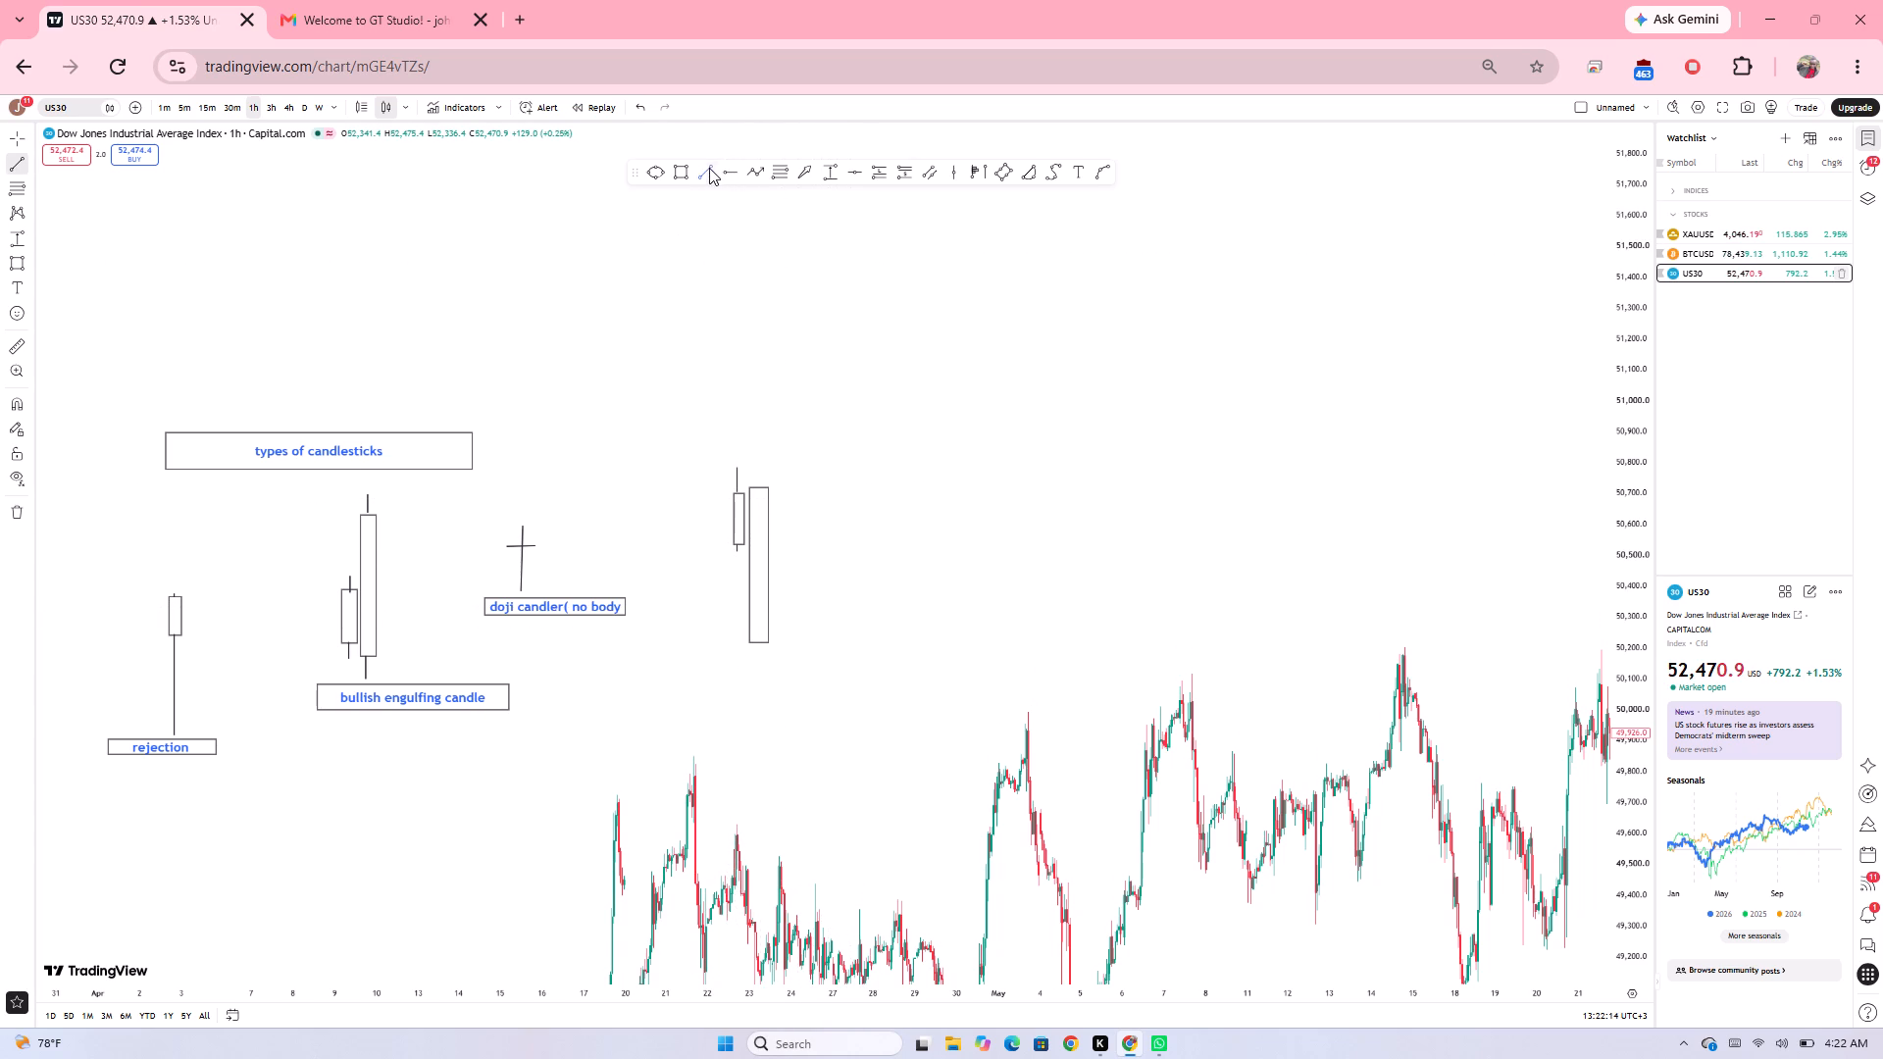
left_click_drag(758, 487, 758, 482)
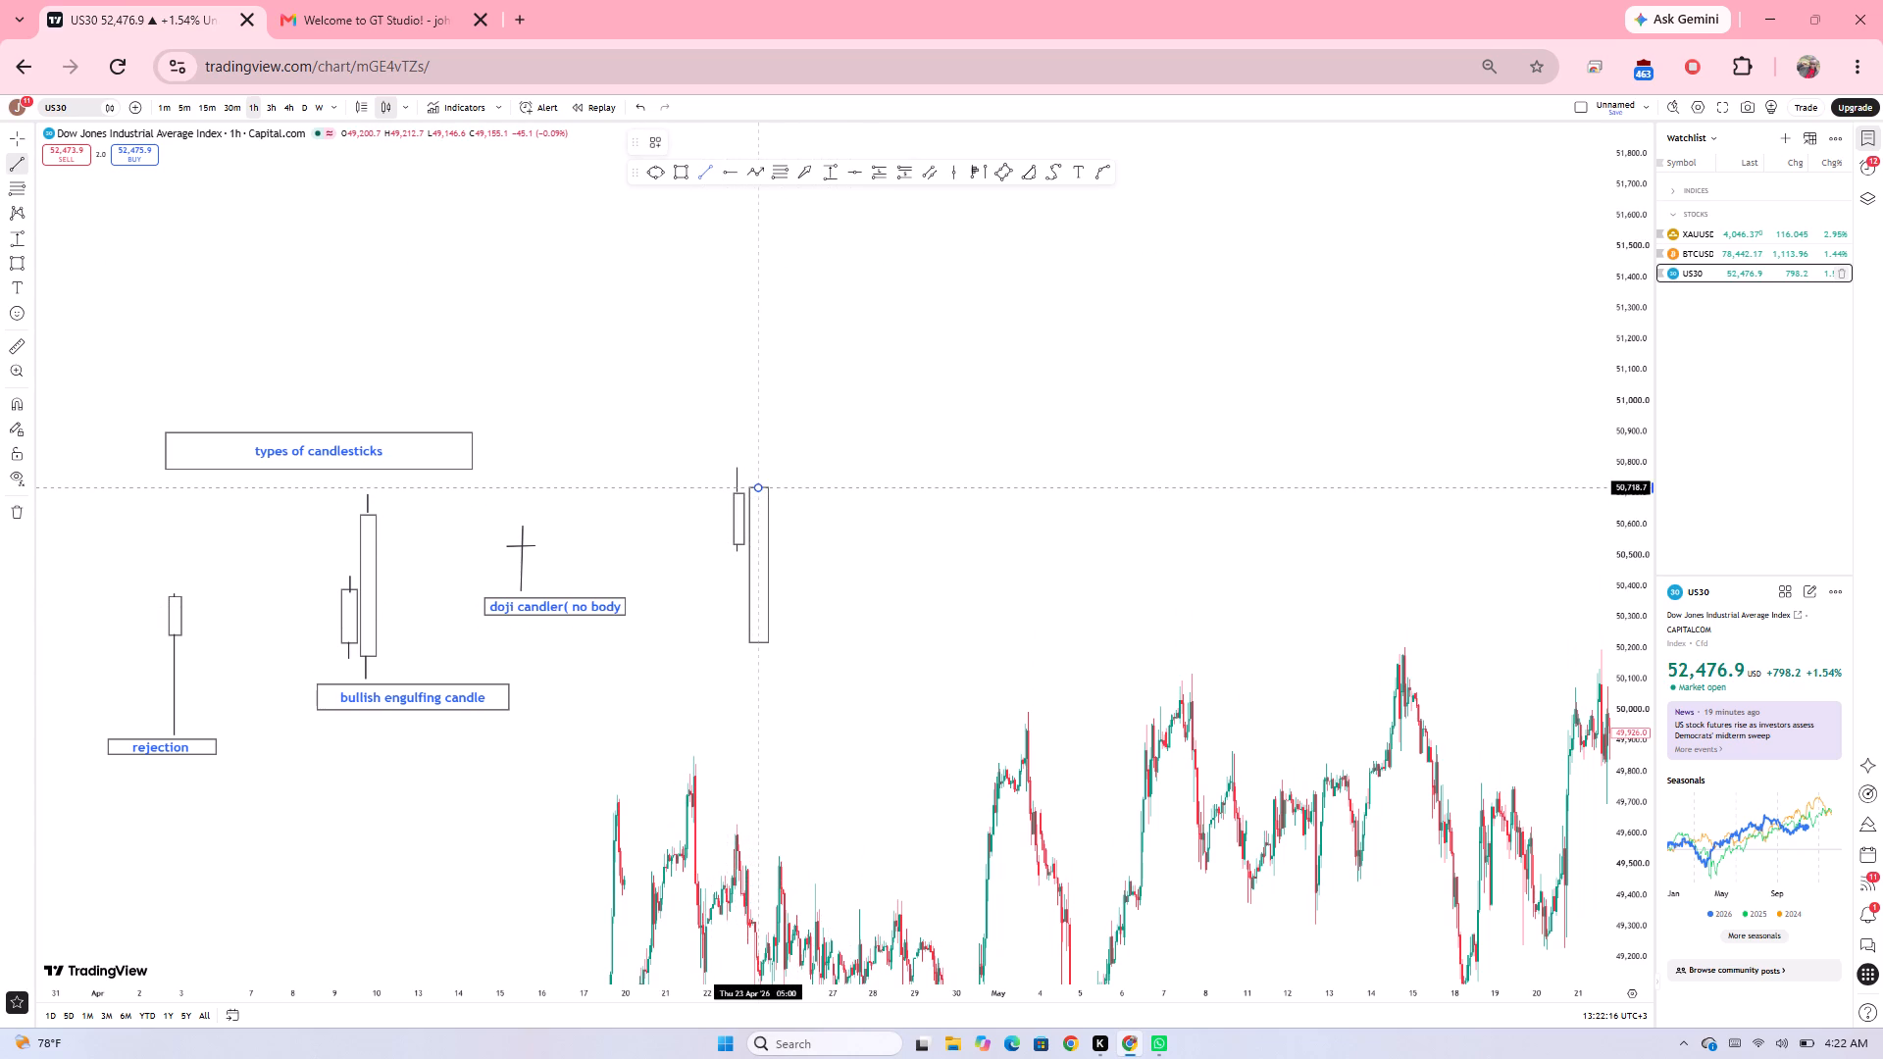
left_click_drag(758, 482, 758, 475)
left_click(758, 475)
left_click(822, 486)
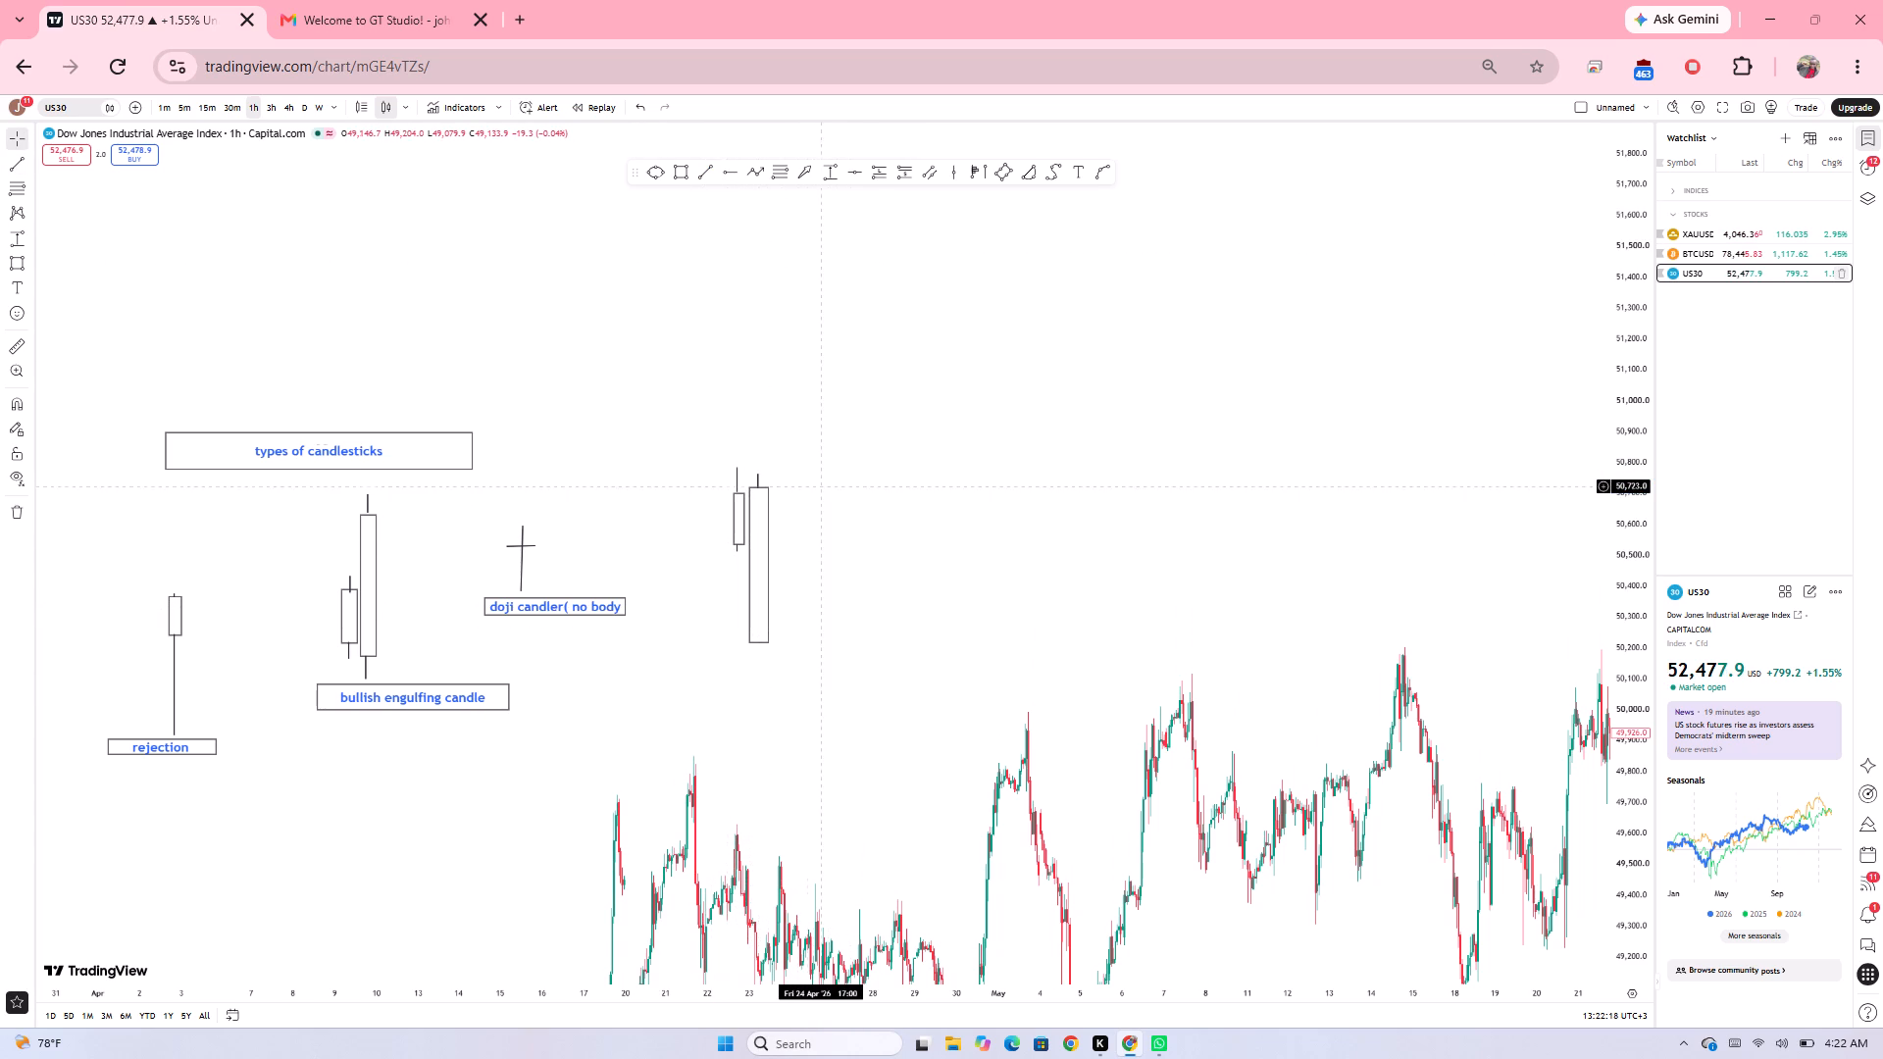
left_click(700, 175)
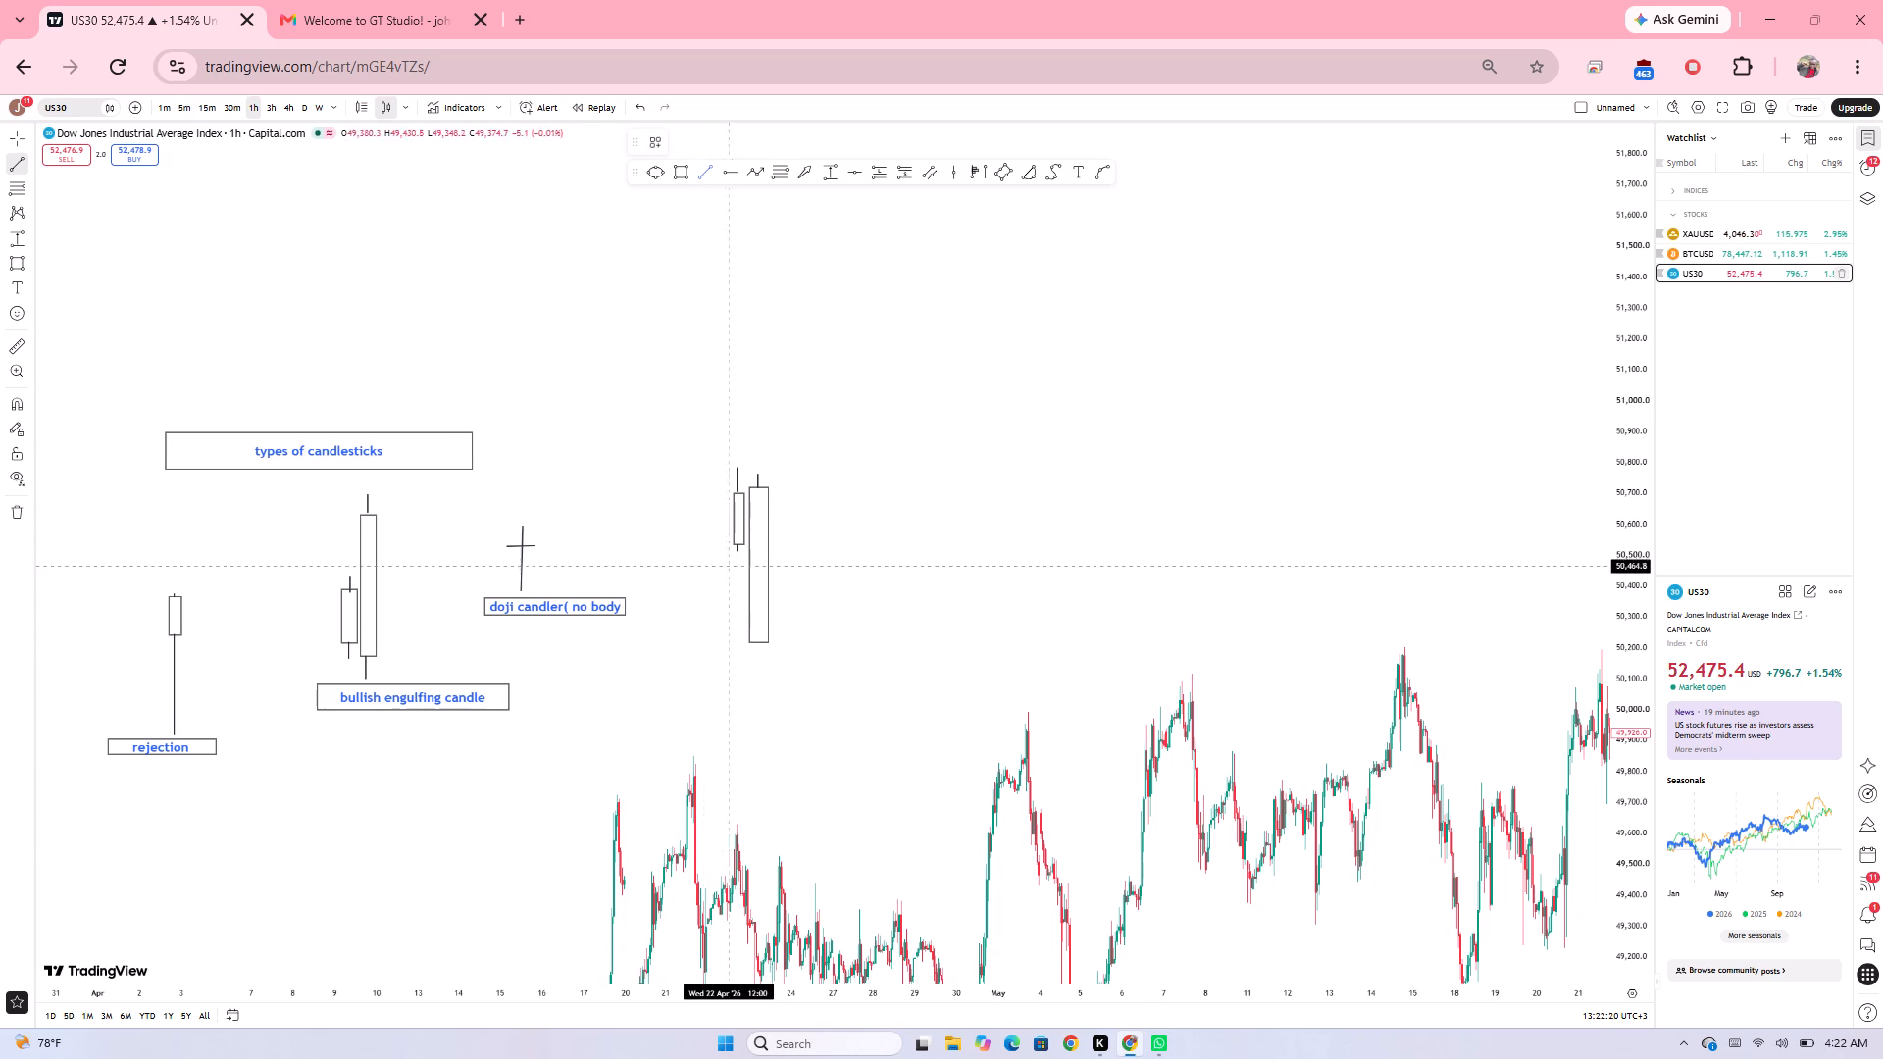
left_click_drag(759, 641, 760, 650)
left_click(760, 650)
left_click(760, 650)
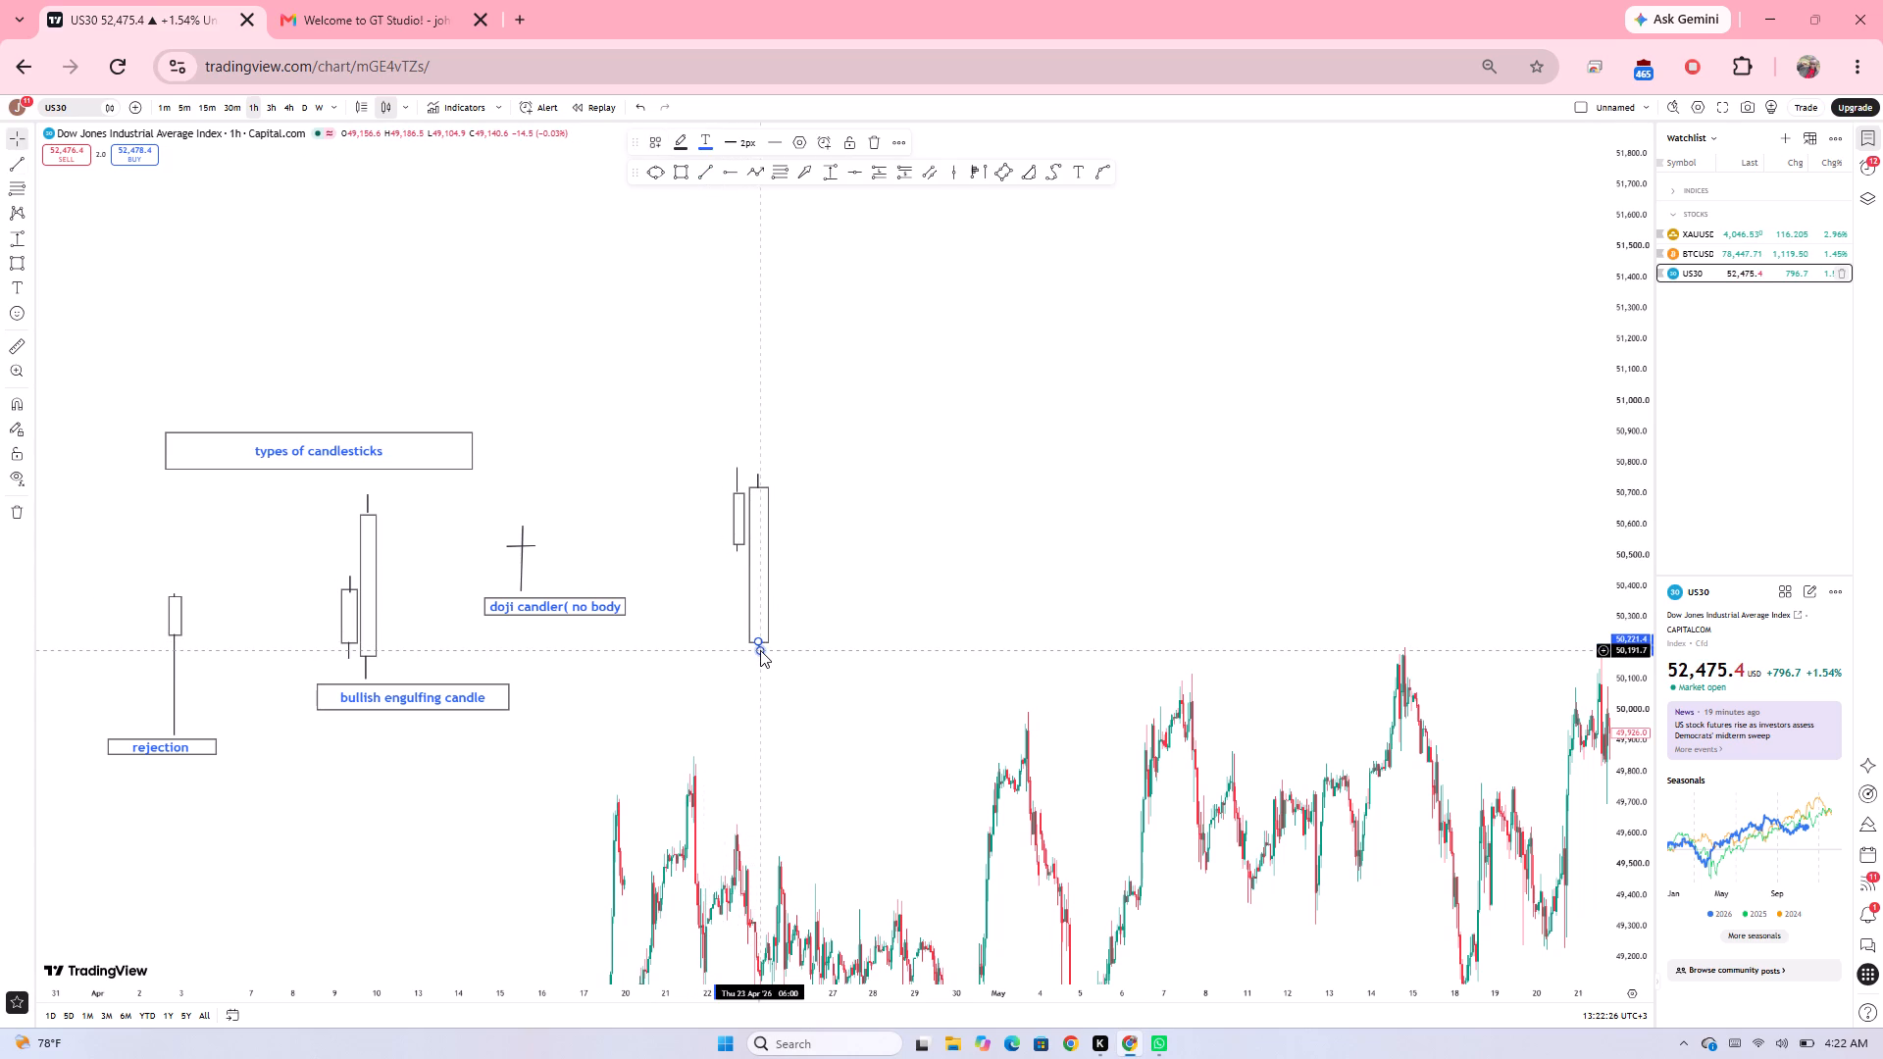
left_click(782, 656)
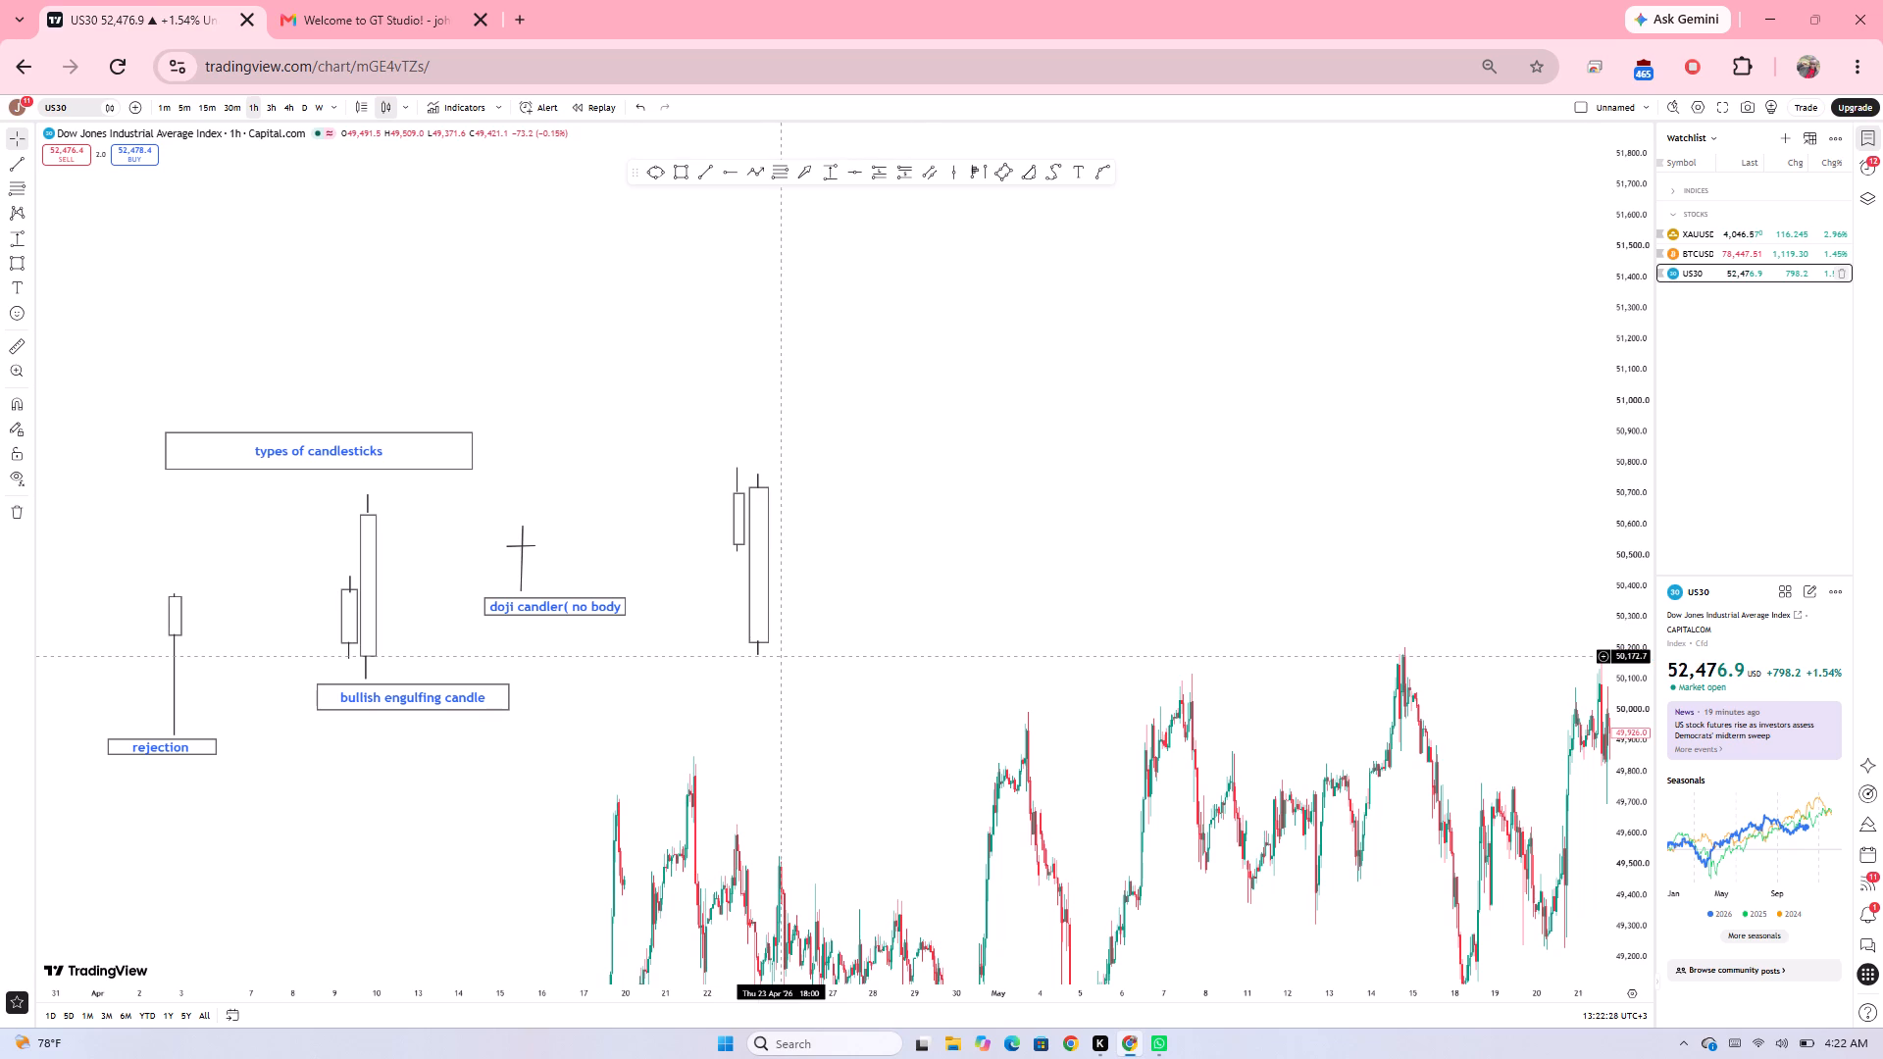
Draw a rectangle under the new candle pair, 21 to 28 April from about 50,171 to 50,058, and label it "bearish engulfing".
left_click(679, 168)
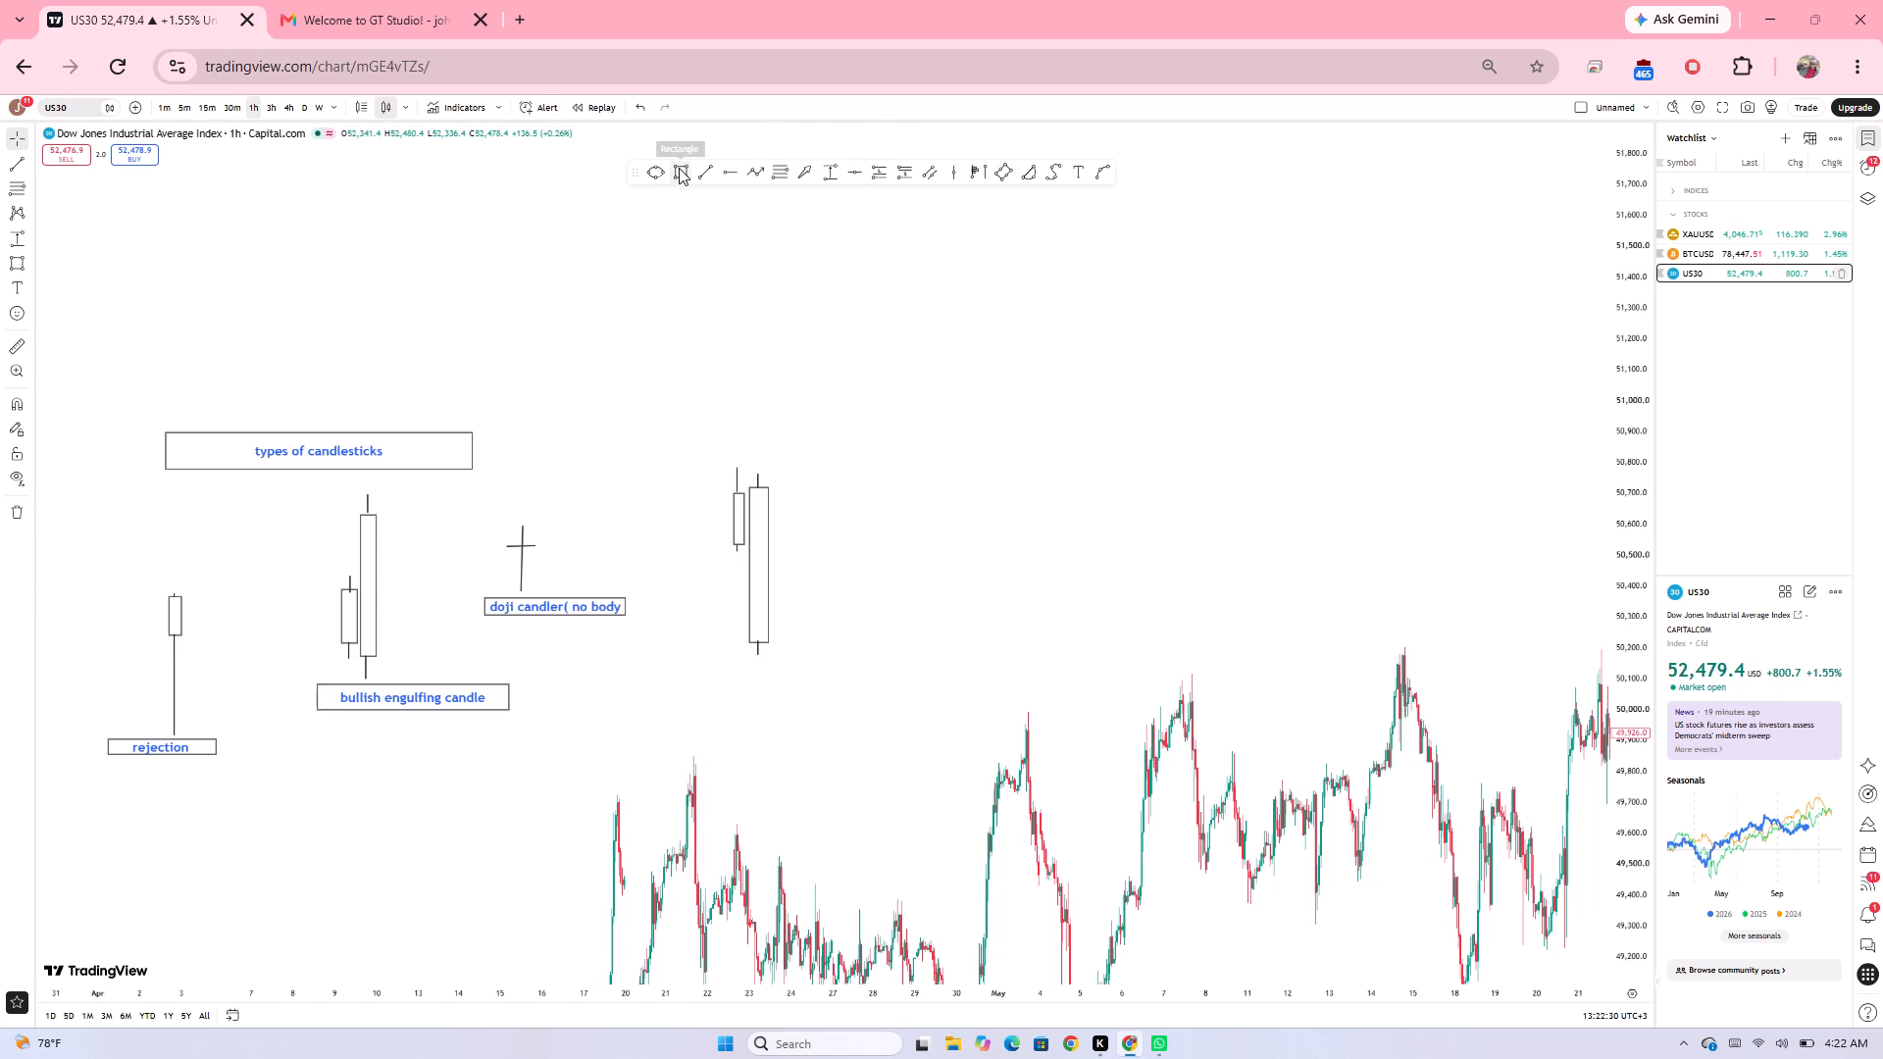
left_click_drag(686, 657, 879, 708)
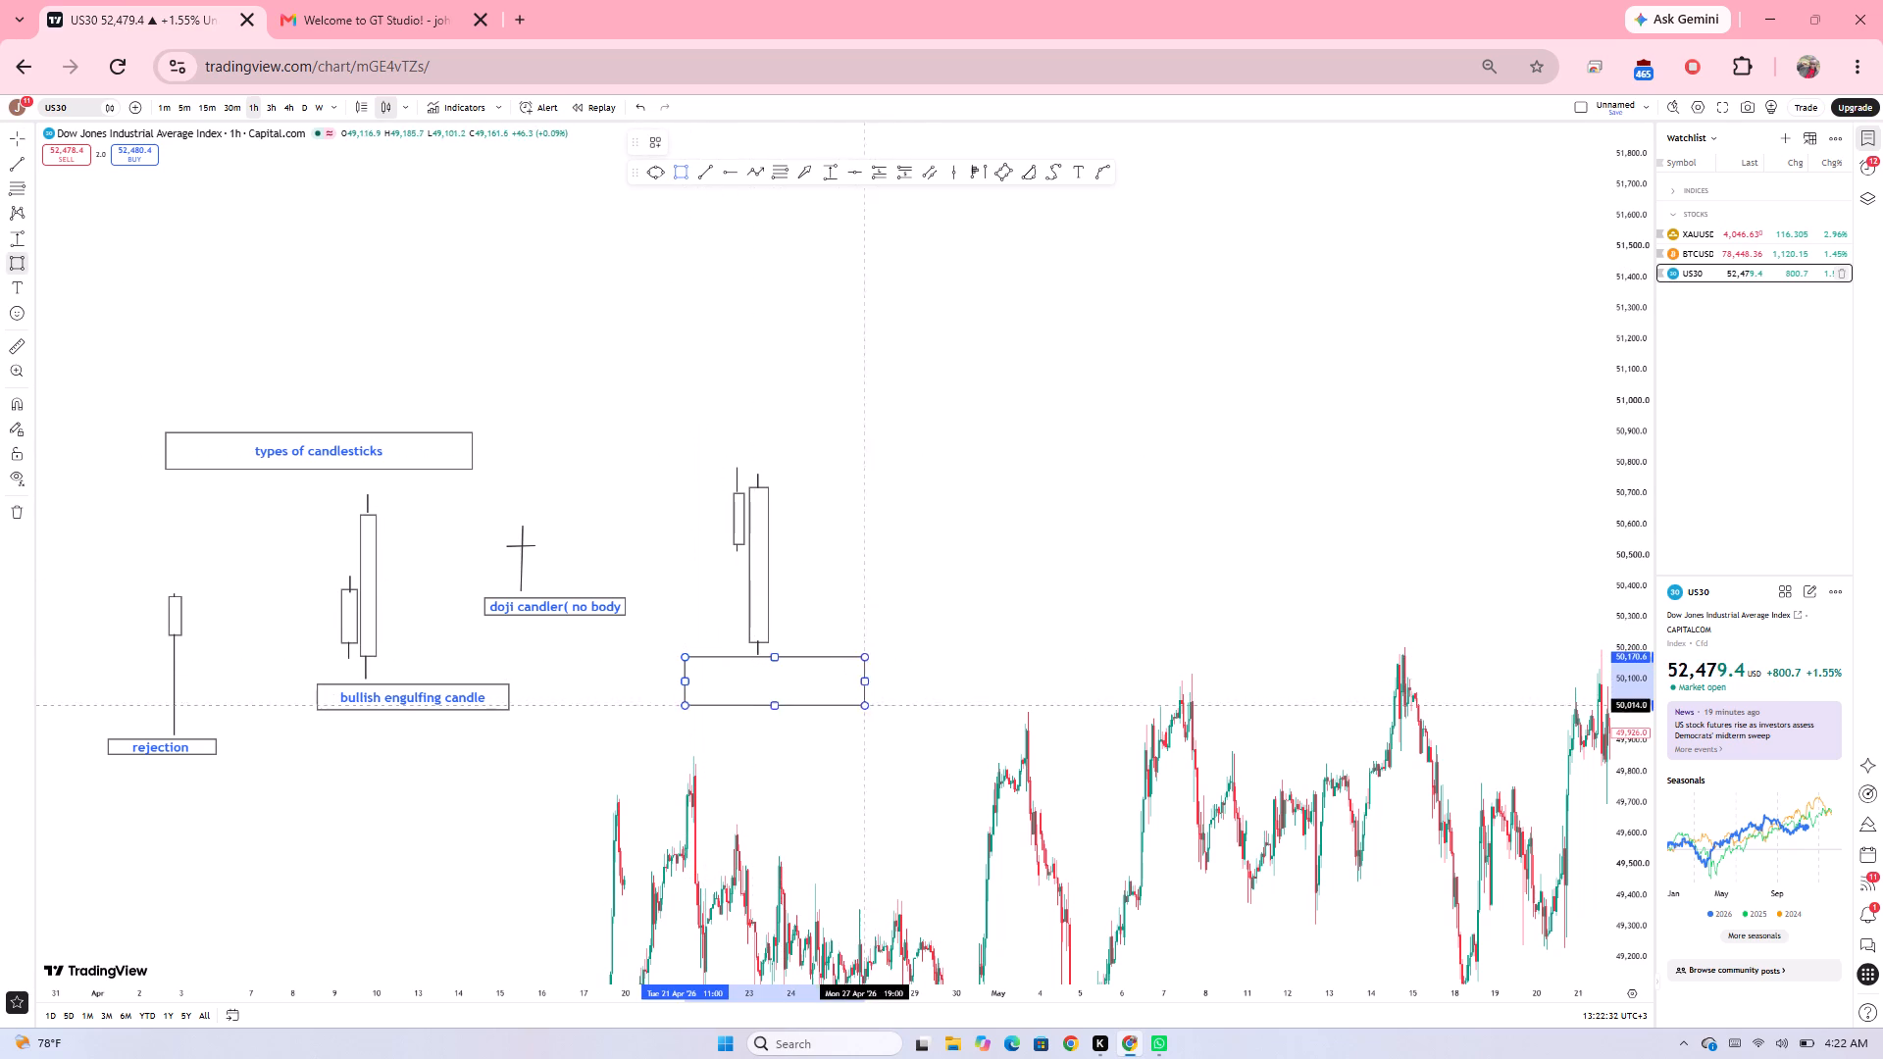
left_click_drag(879, 708, 903, 691)
left_click(903, 691)
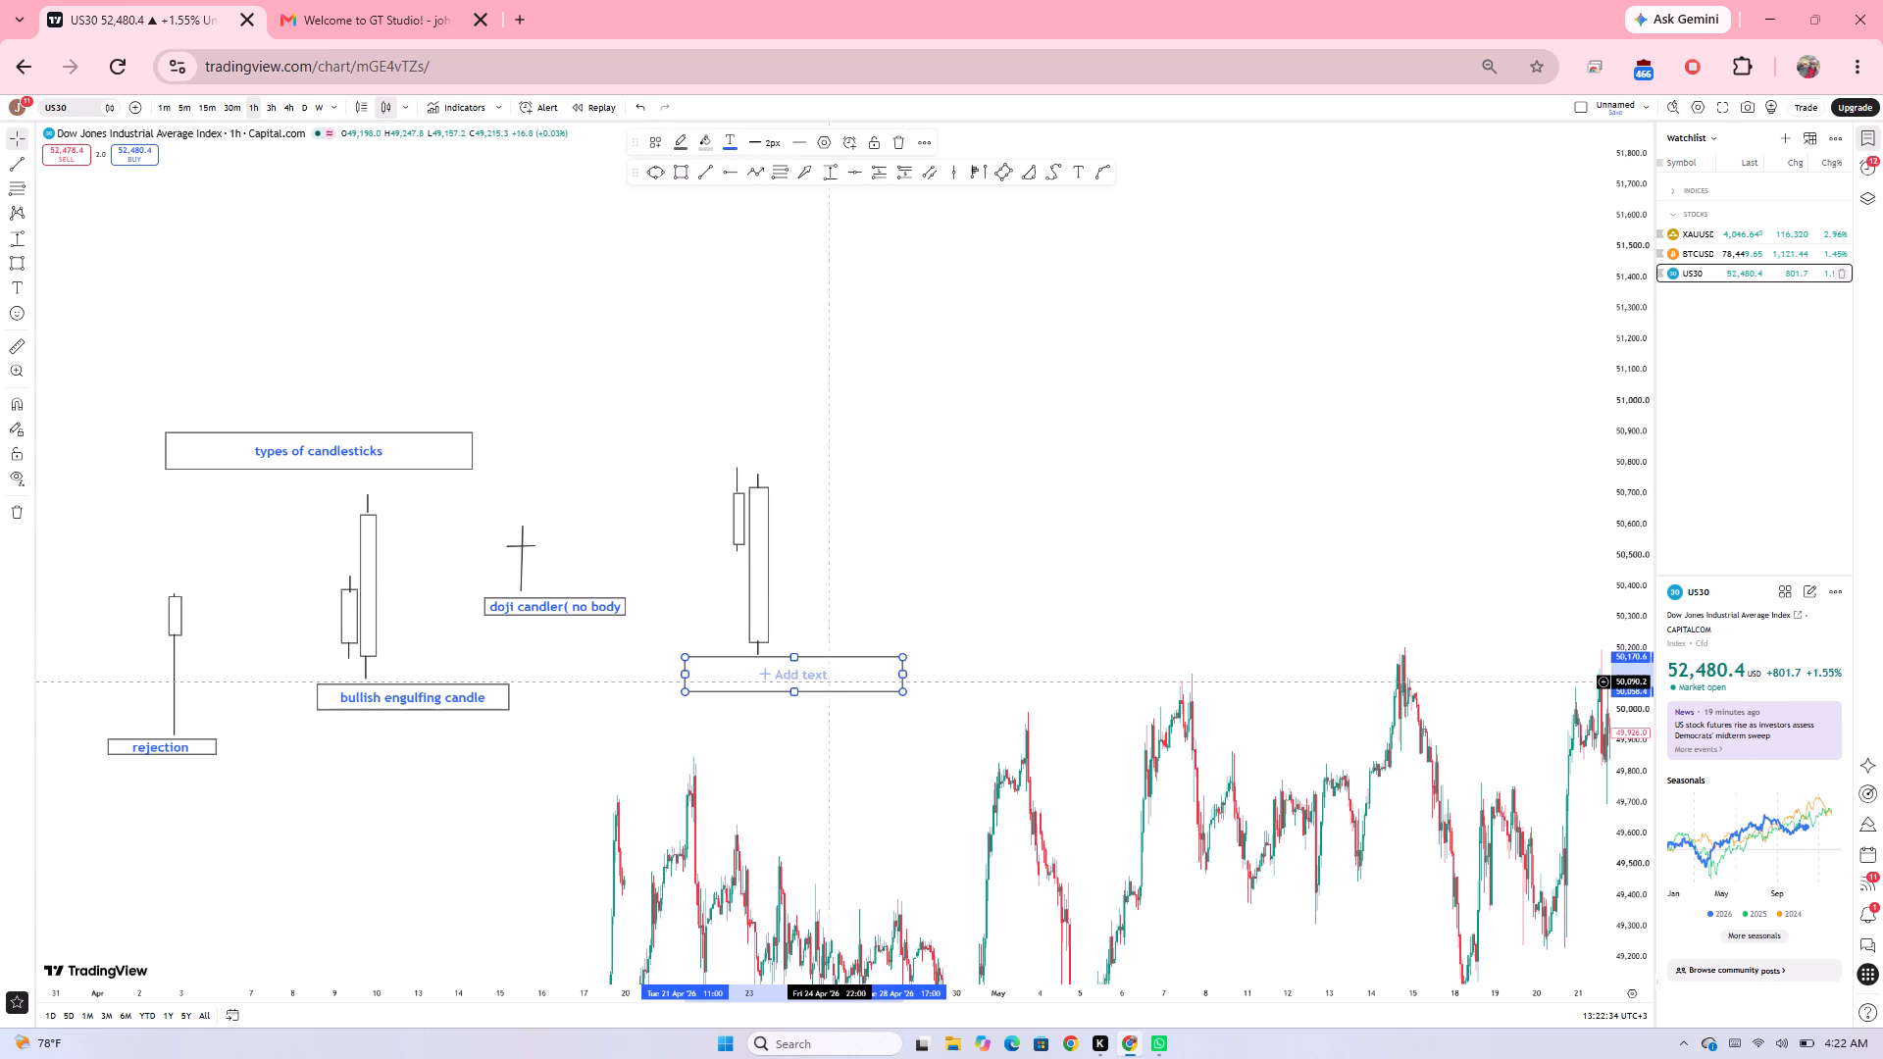
left_click(830, 681)
type("bearish engulfing")
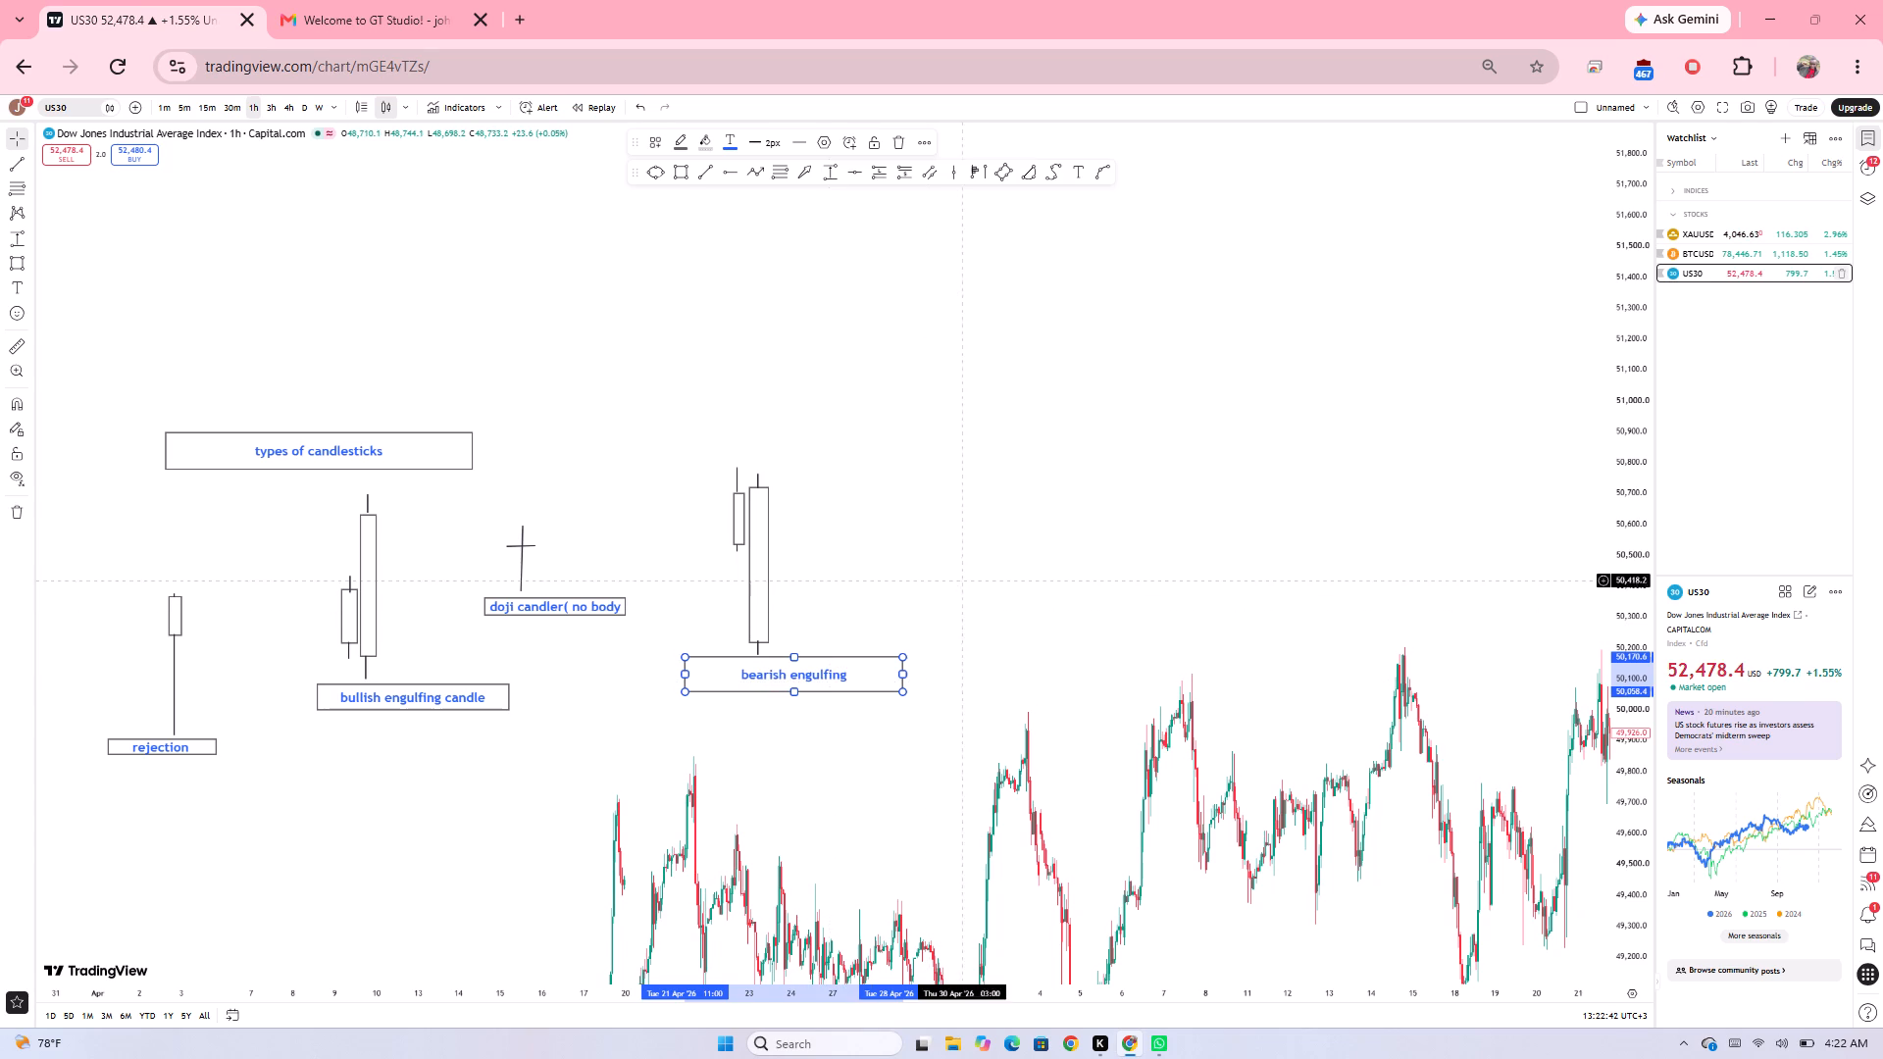
Move the "types of candlesticks" title box up and over to centre it above the candle examples, between about 50,880 and 51,000.
left_click(928, 549)
left_click_drag(928, 549, 1379, 435)
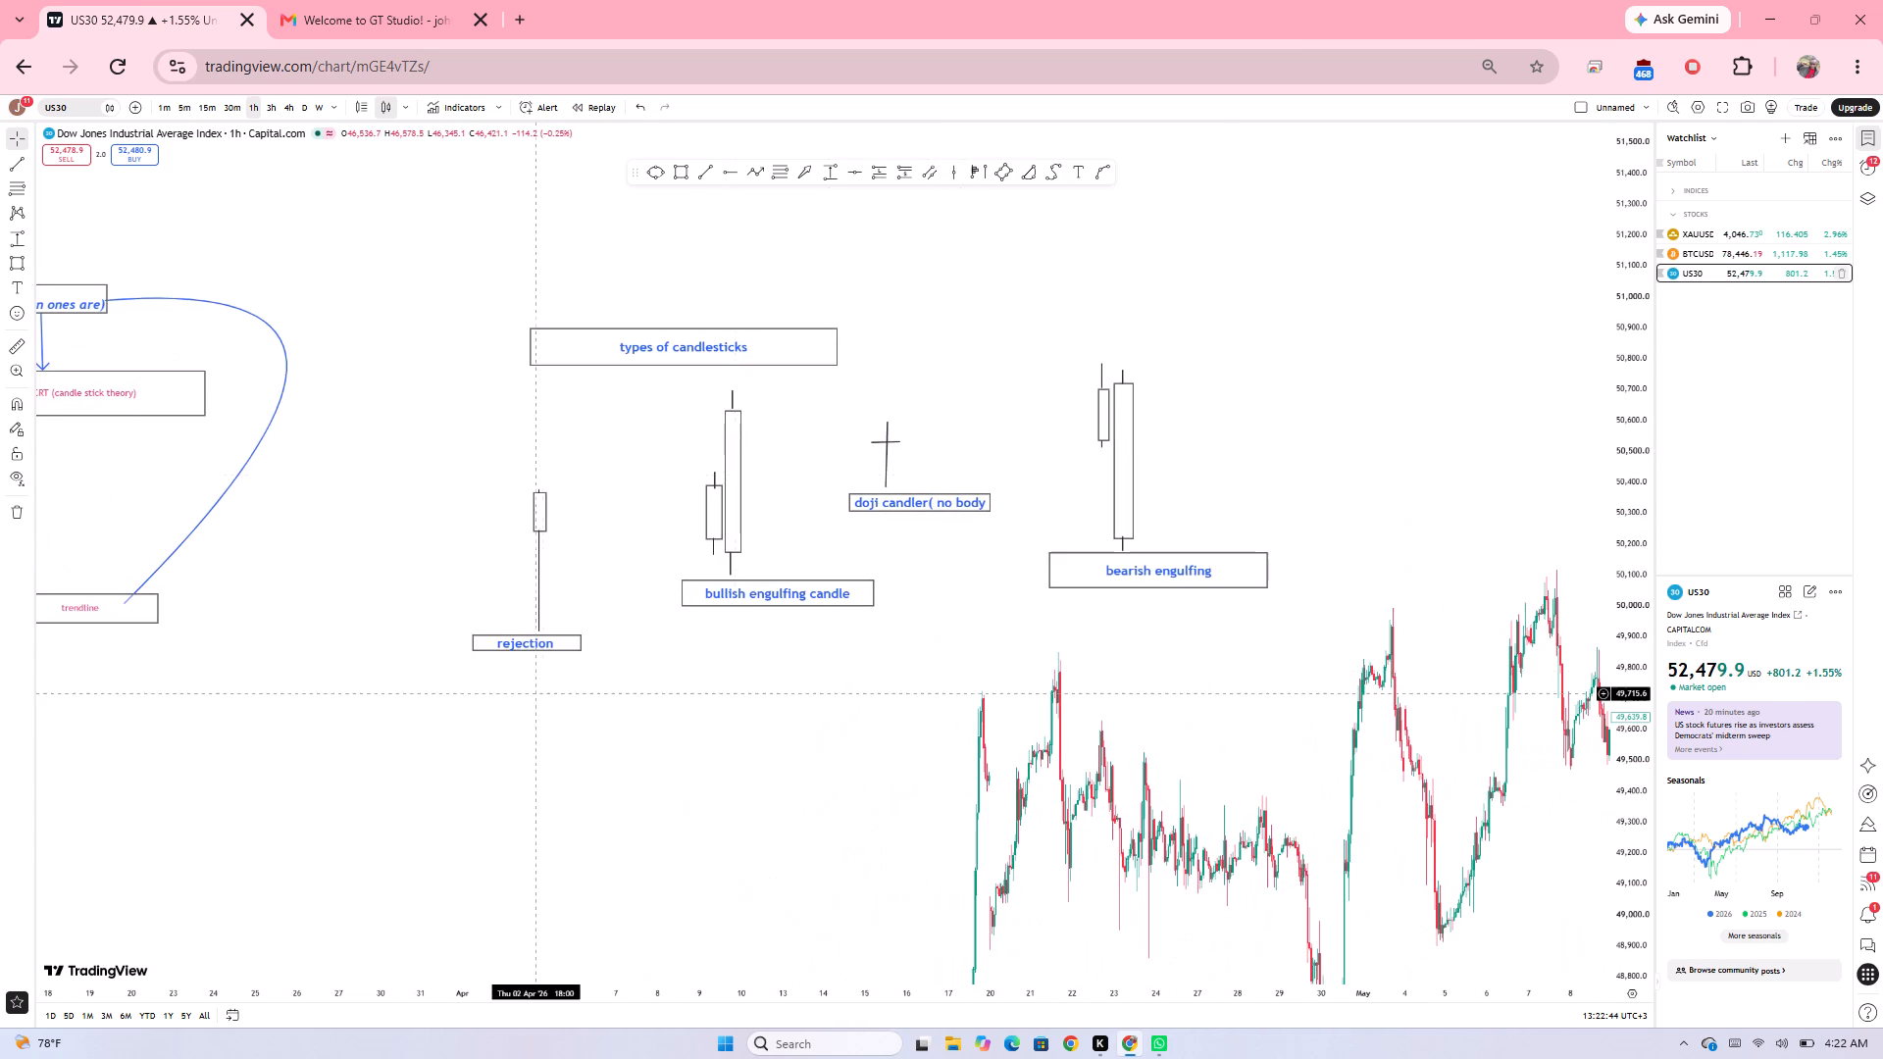
left_click_drag(536, 693, 1029, 701)
left_click_drag(856, 801, 935, 811)
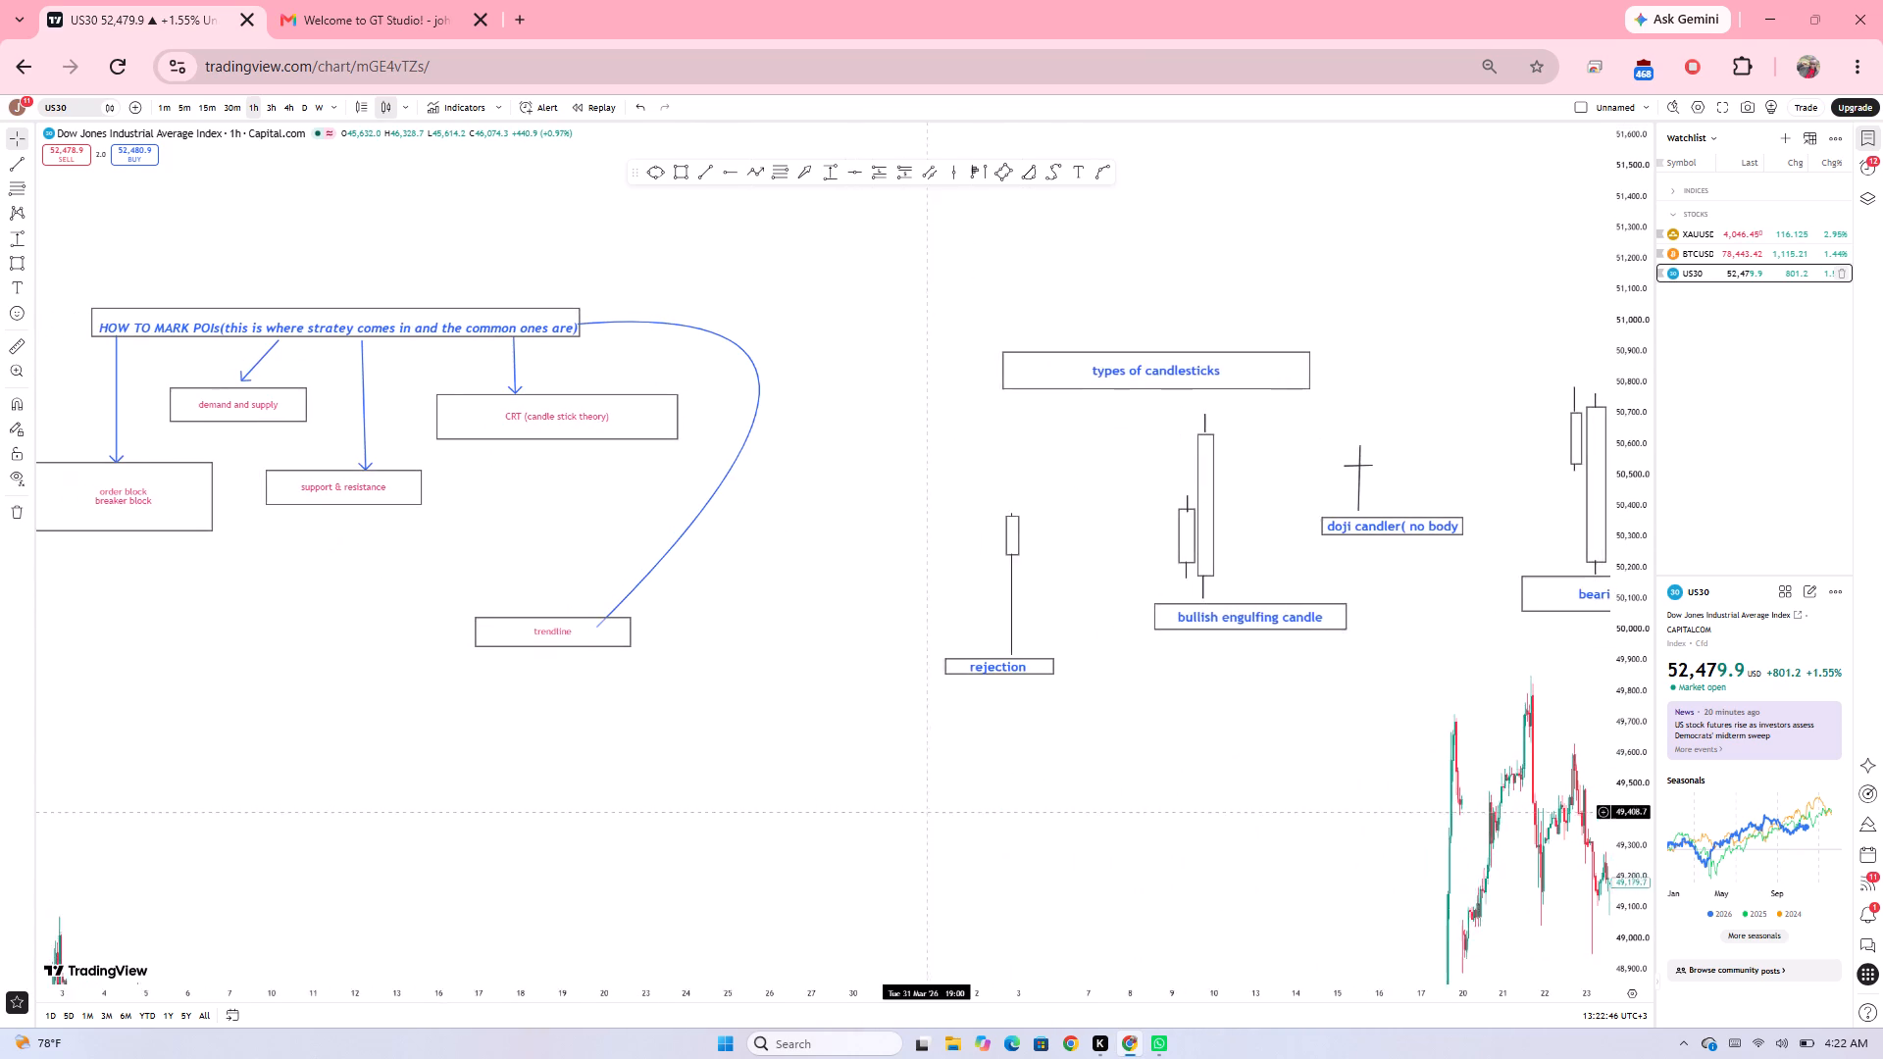
left_click_drag(935, 811, 921, 769)
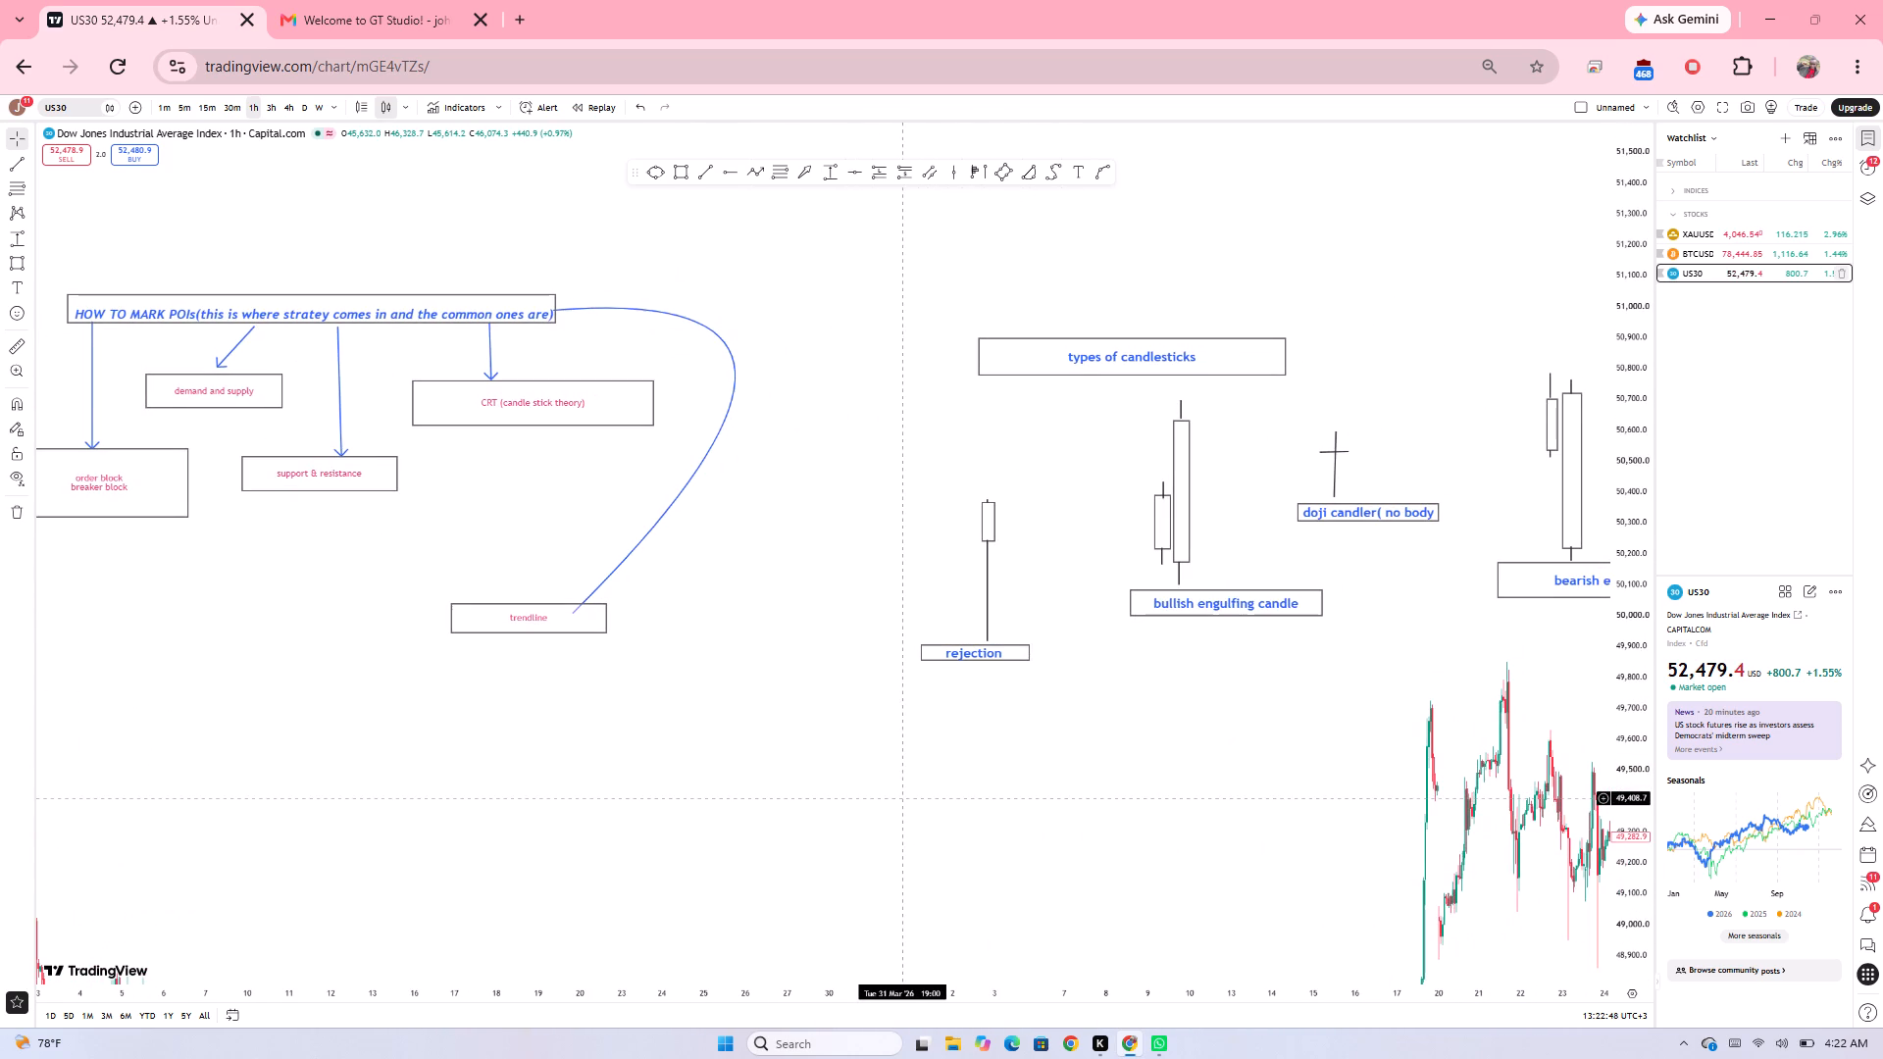
left_click_drag(921, 769, 753, 814)
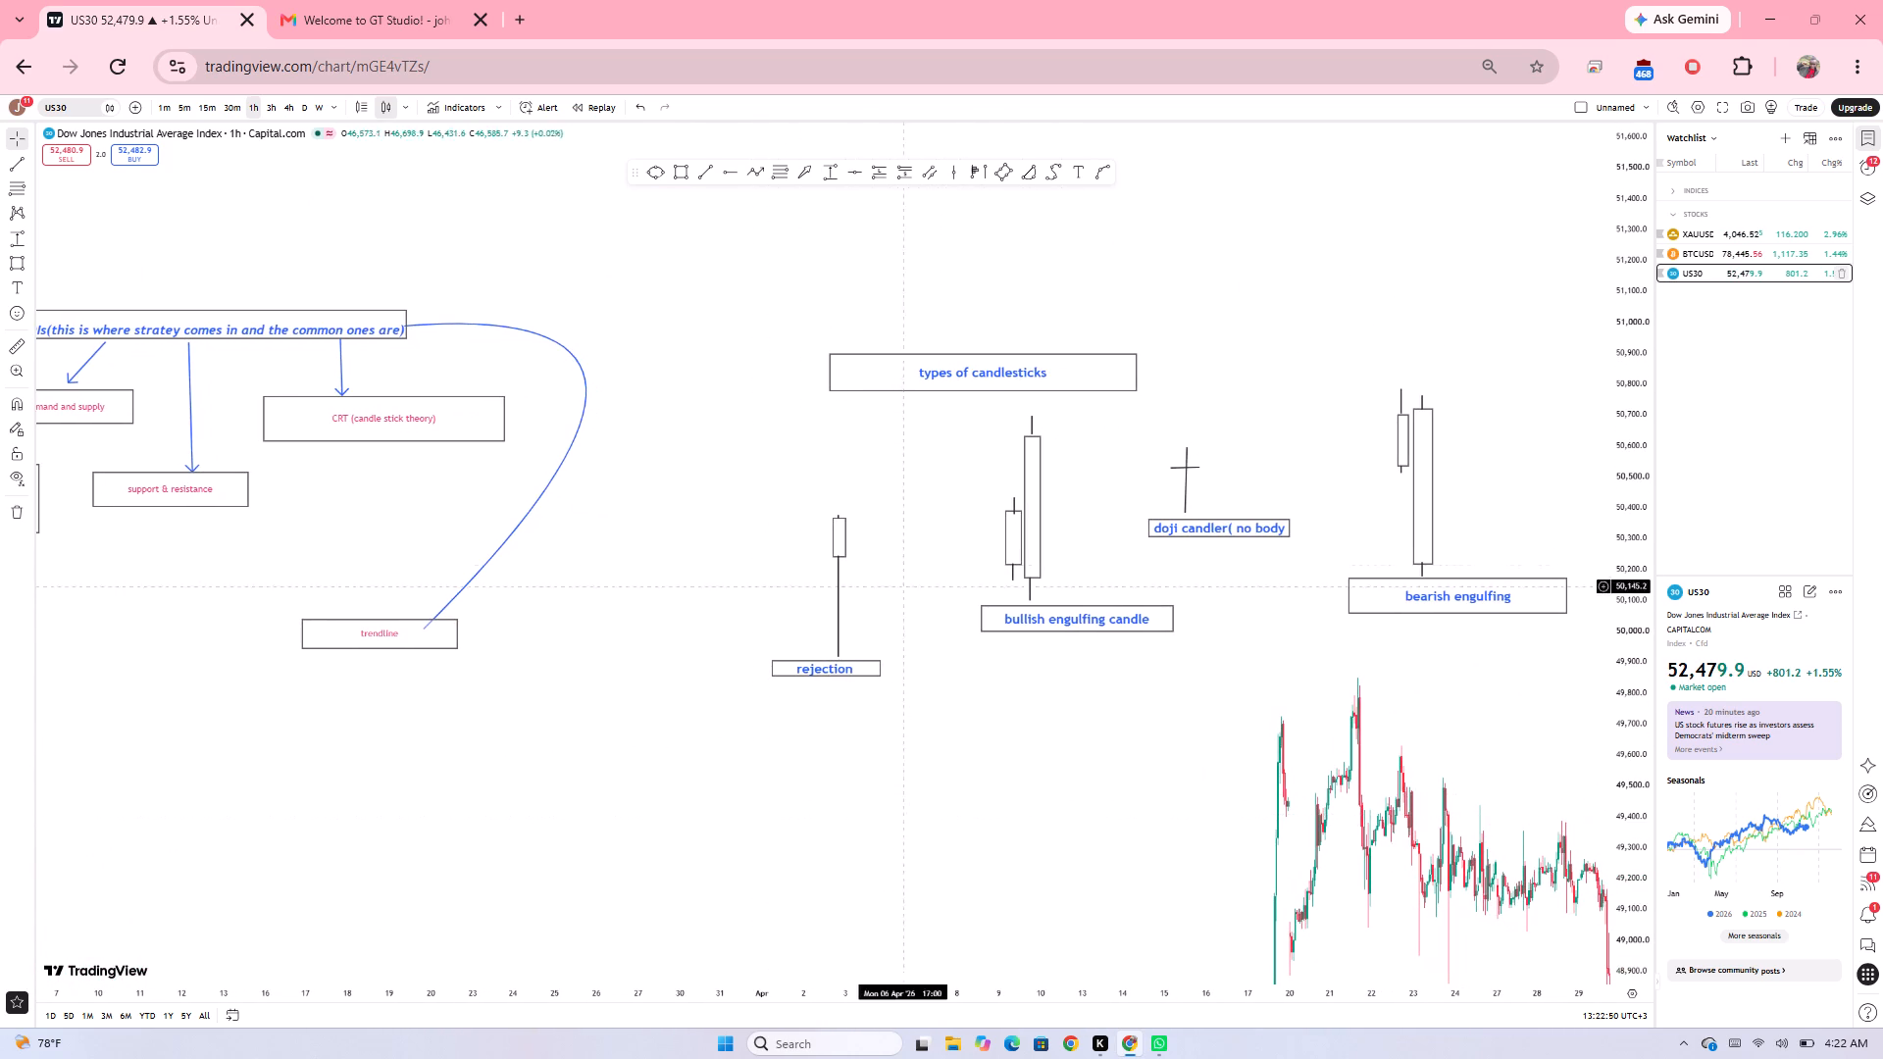
left_click_drag(966, 389, 1094, 386)
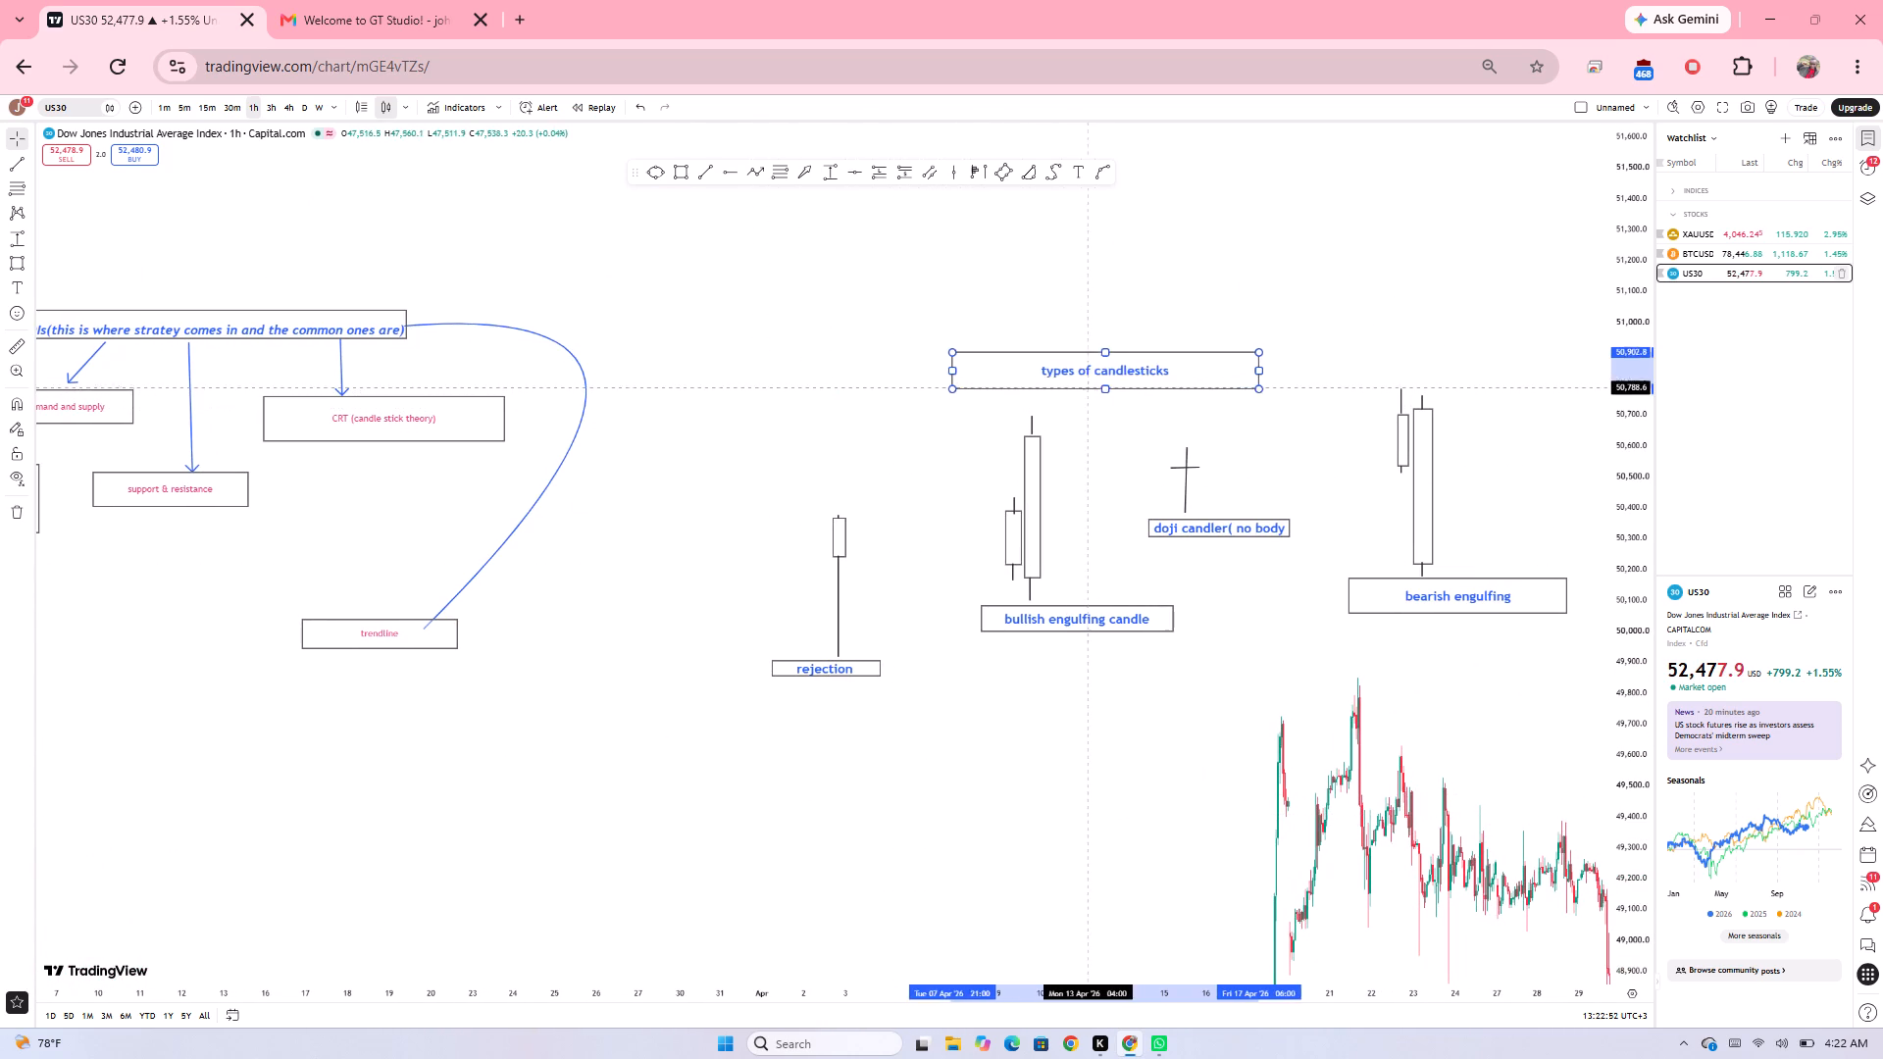
left_click_drag(1094, 386, 1094, 366)
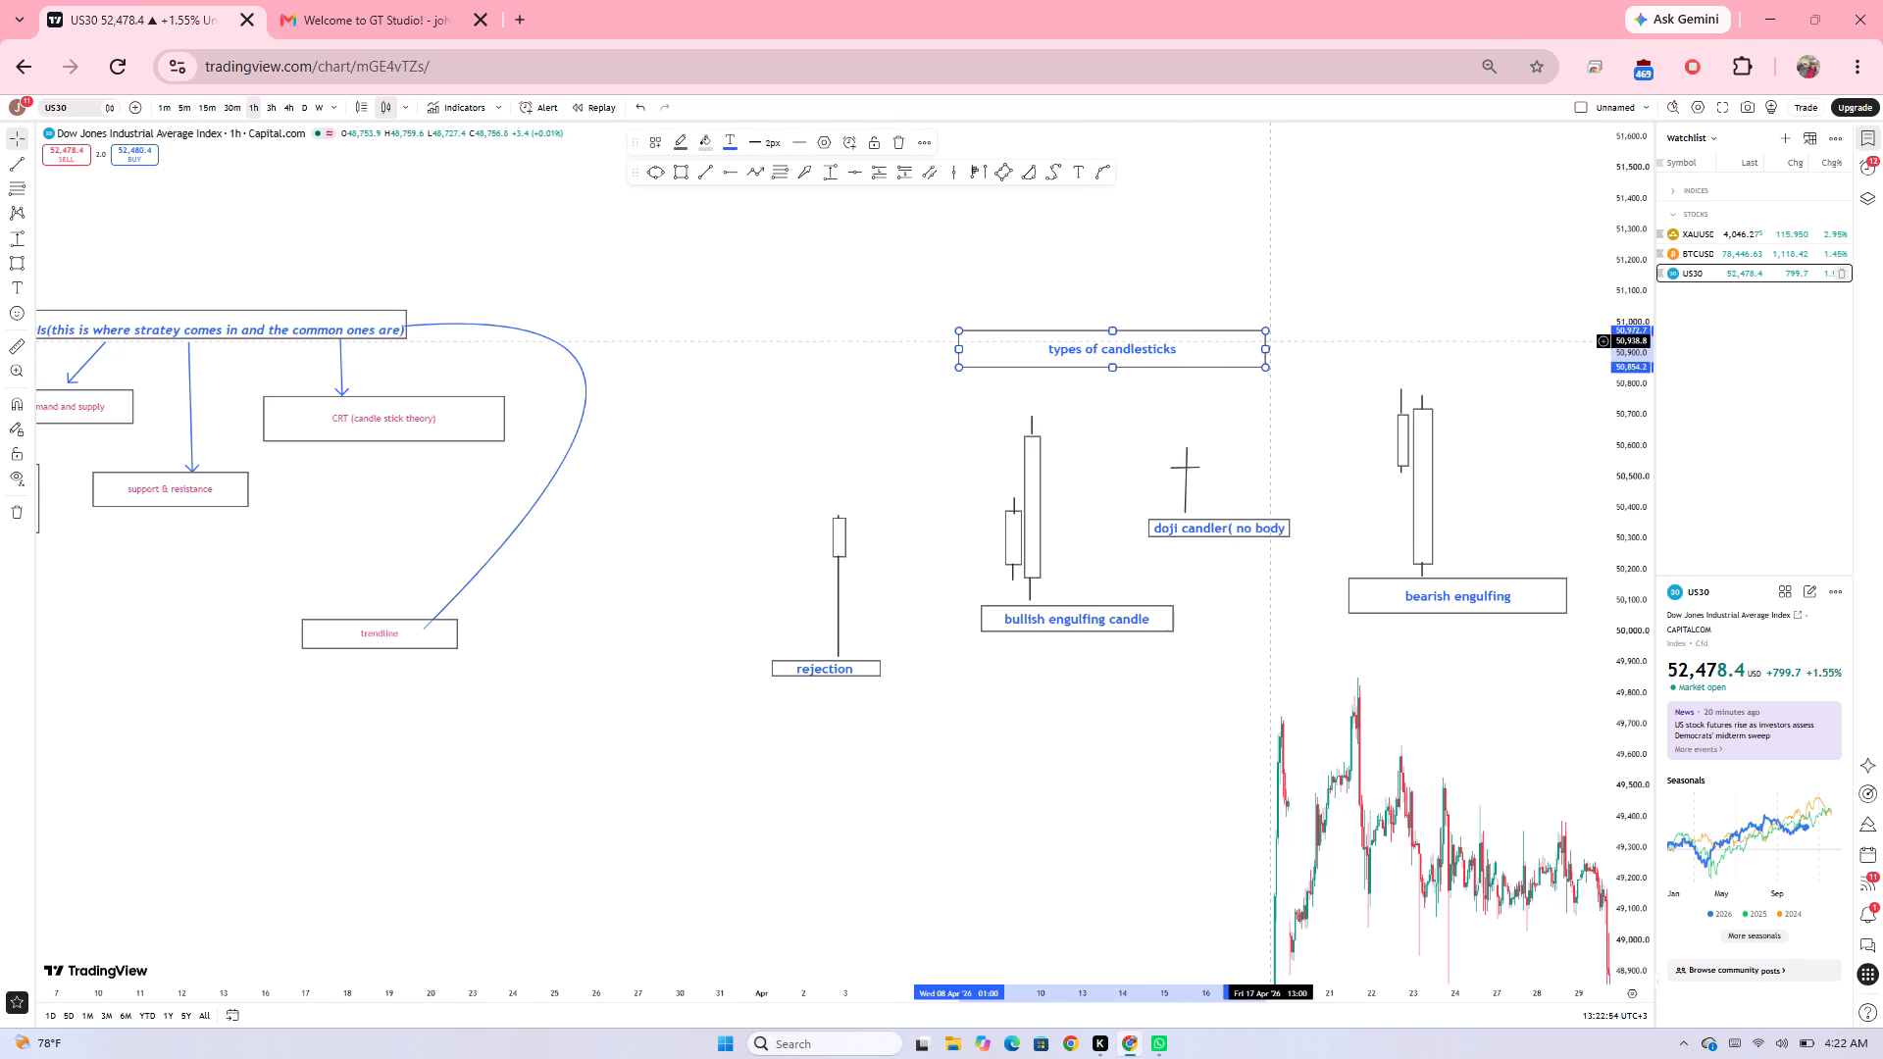
left_click_drag(1265, 342, 1294, 334)
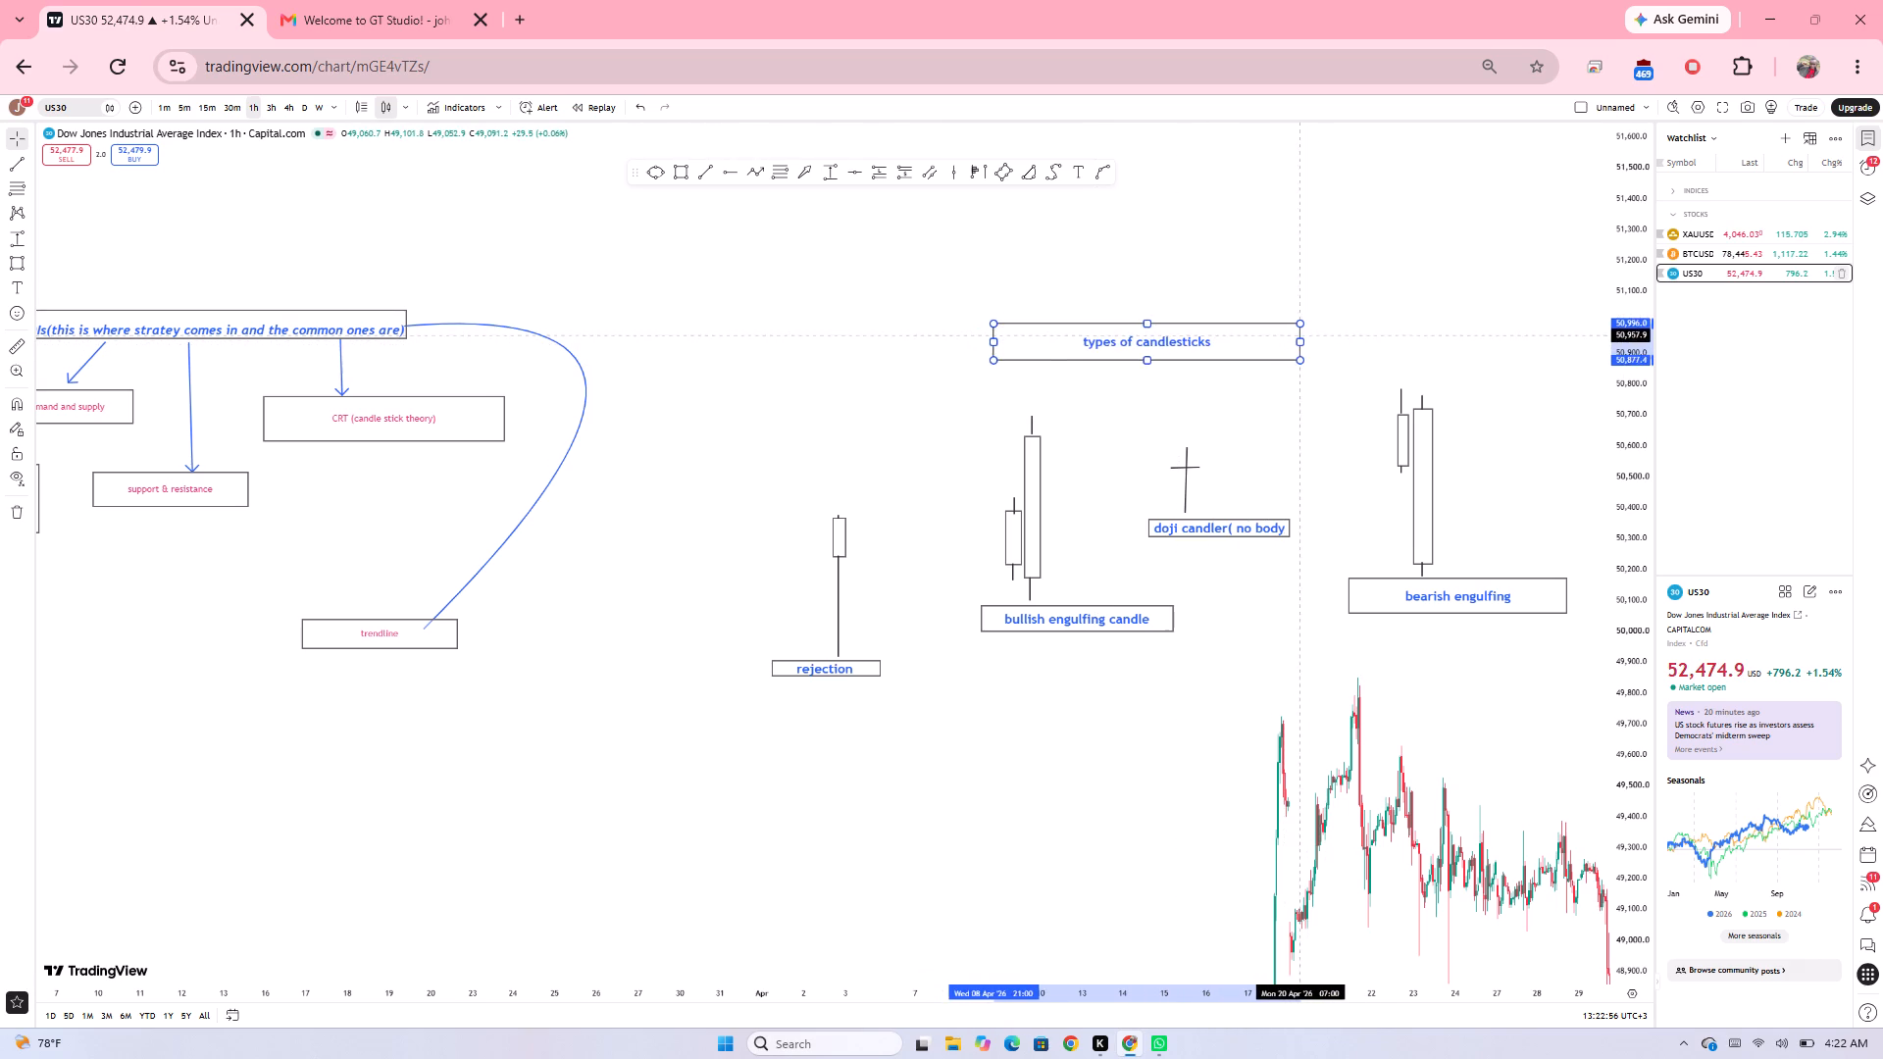
left_click_drag(1294, 334, 1290, 333)
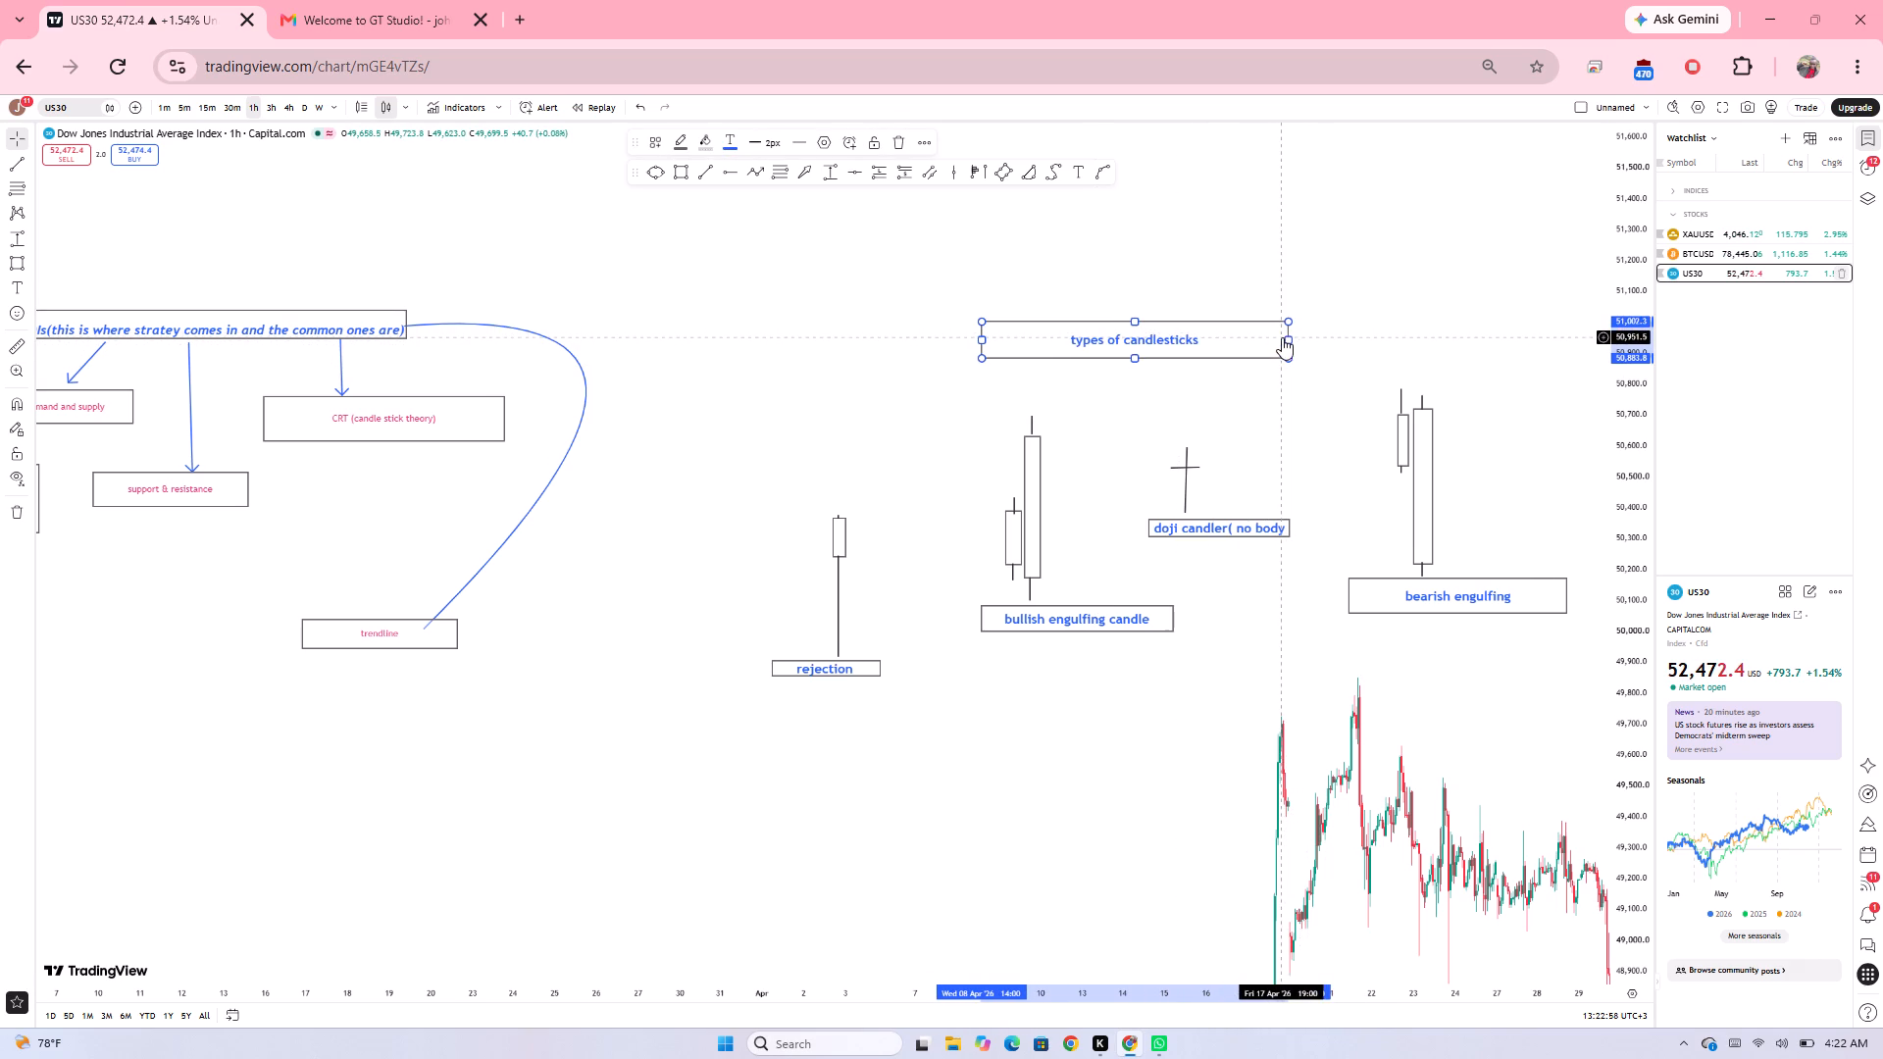
Widen the "types of candlesticks" title box on both sides, from just past the rejection candle to about 24 April beyond the bearish engulfing pair.
left_click_drag(1290, 339, 1474, 356)
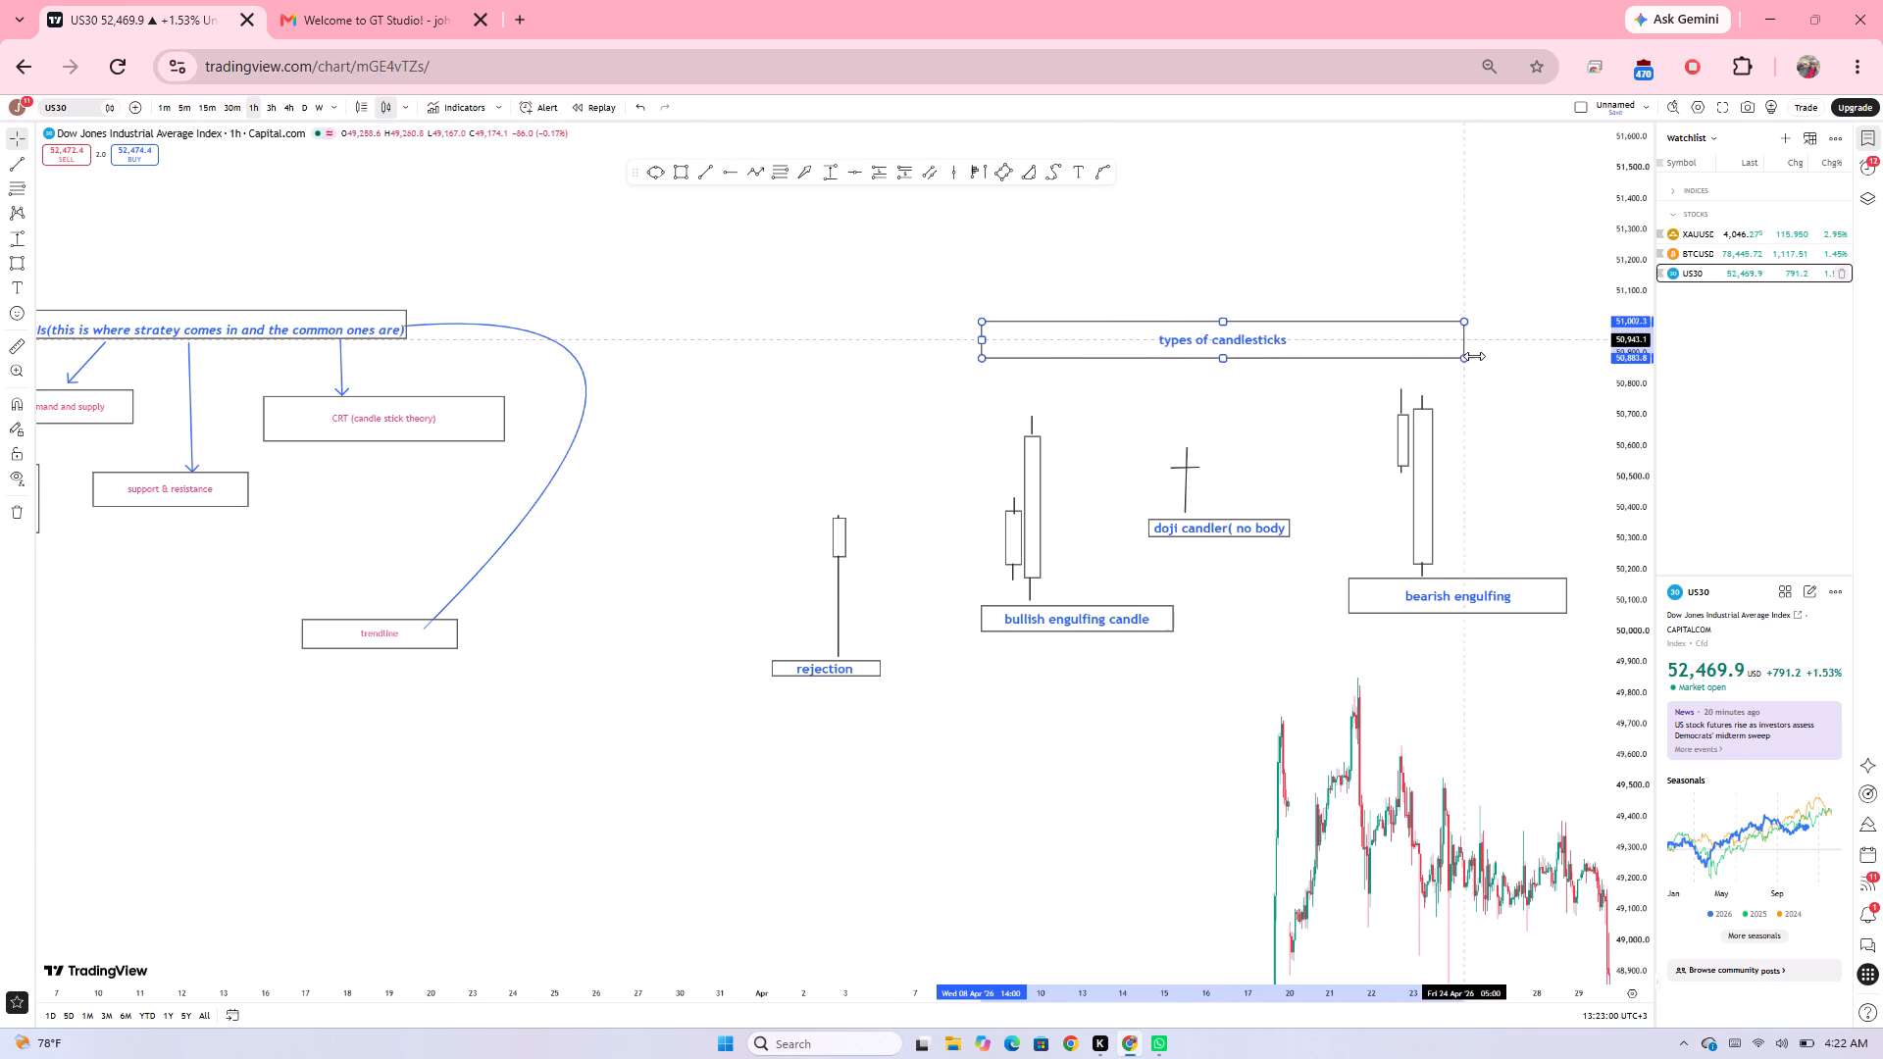
left_click_drag(1474, 356, 1487, 356)
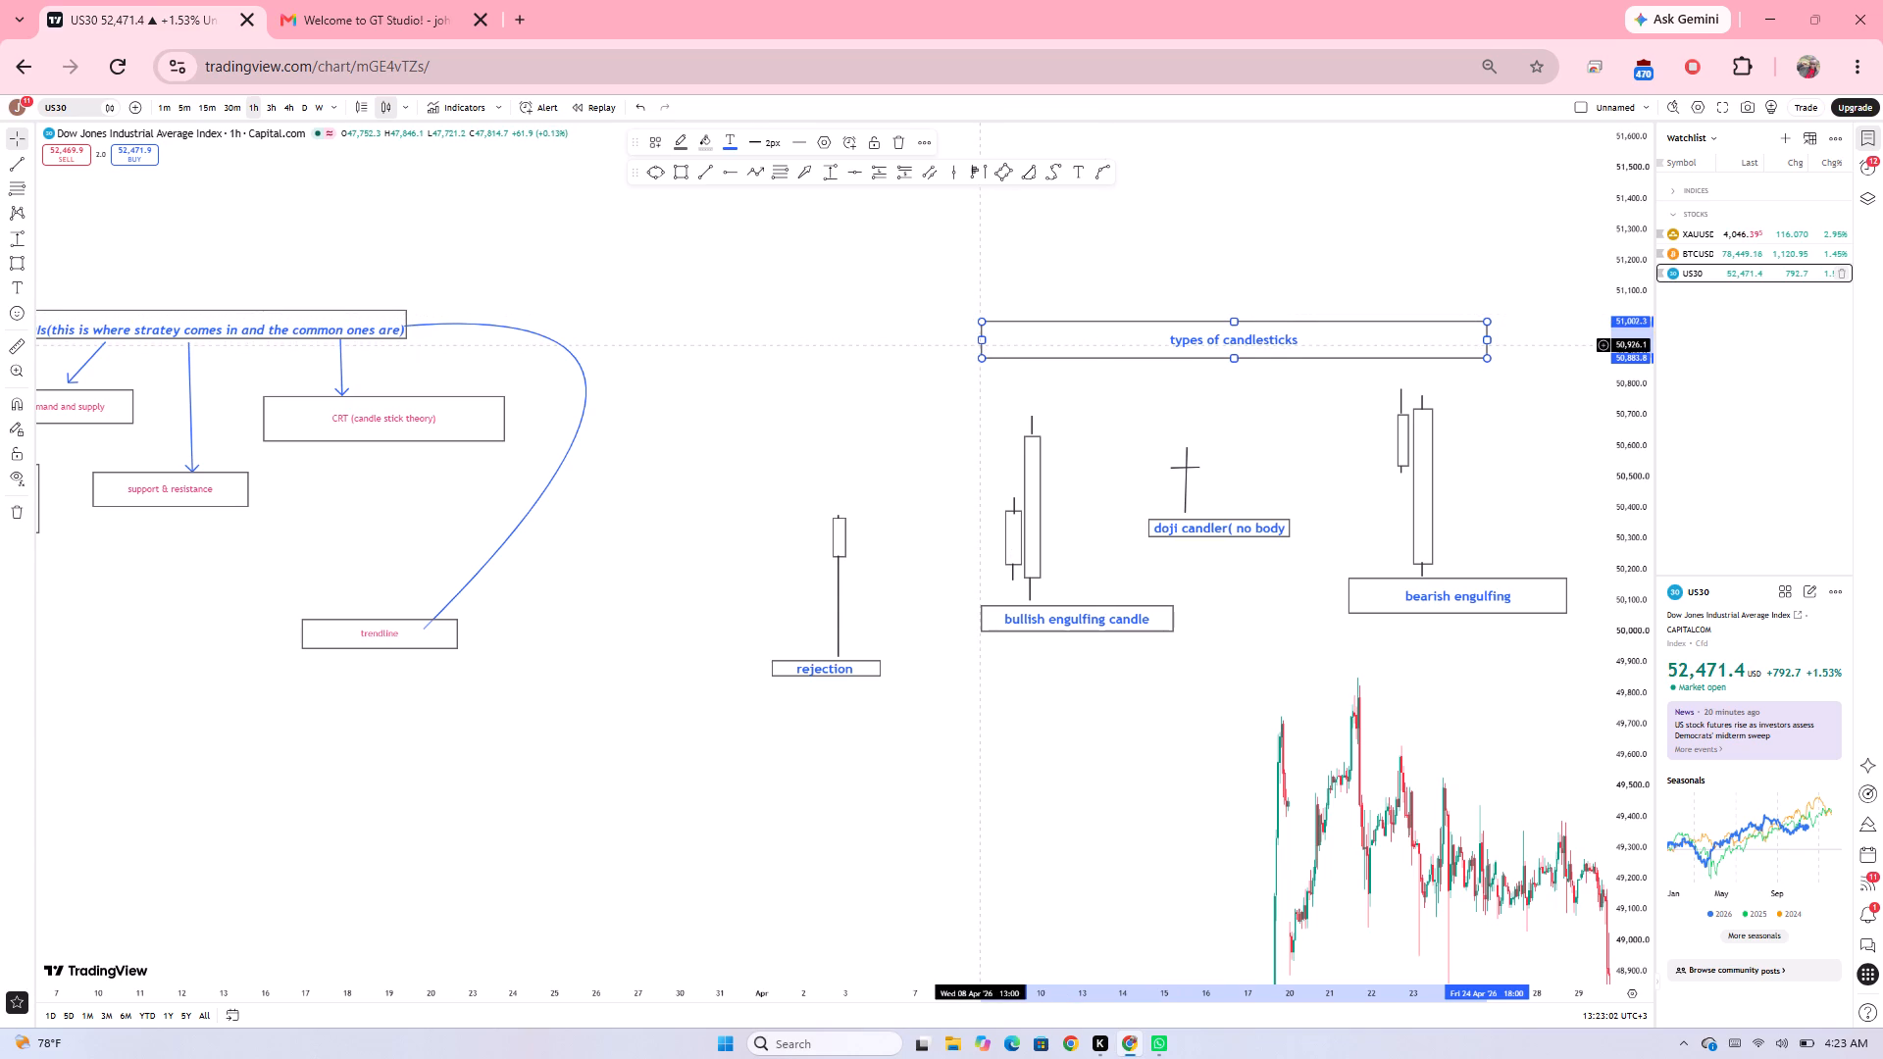
left_click_drag(978, 338, 863, 336)
left_click(800, 384)
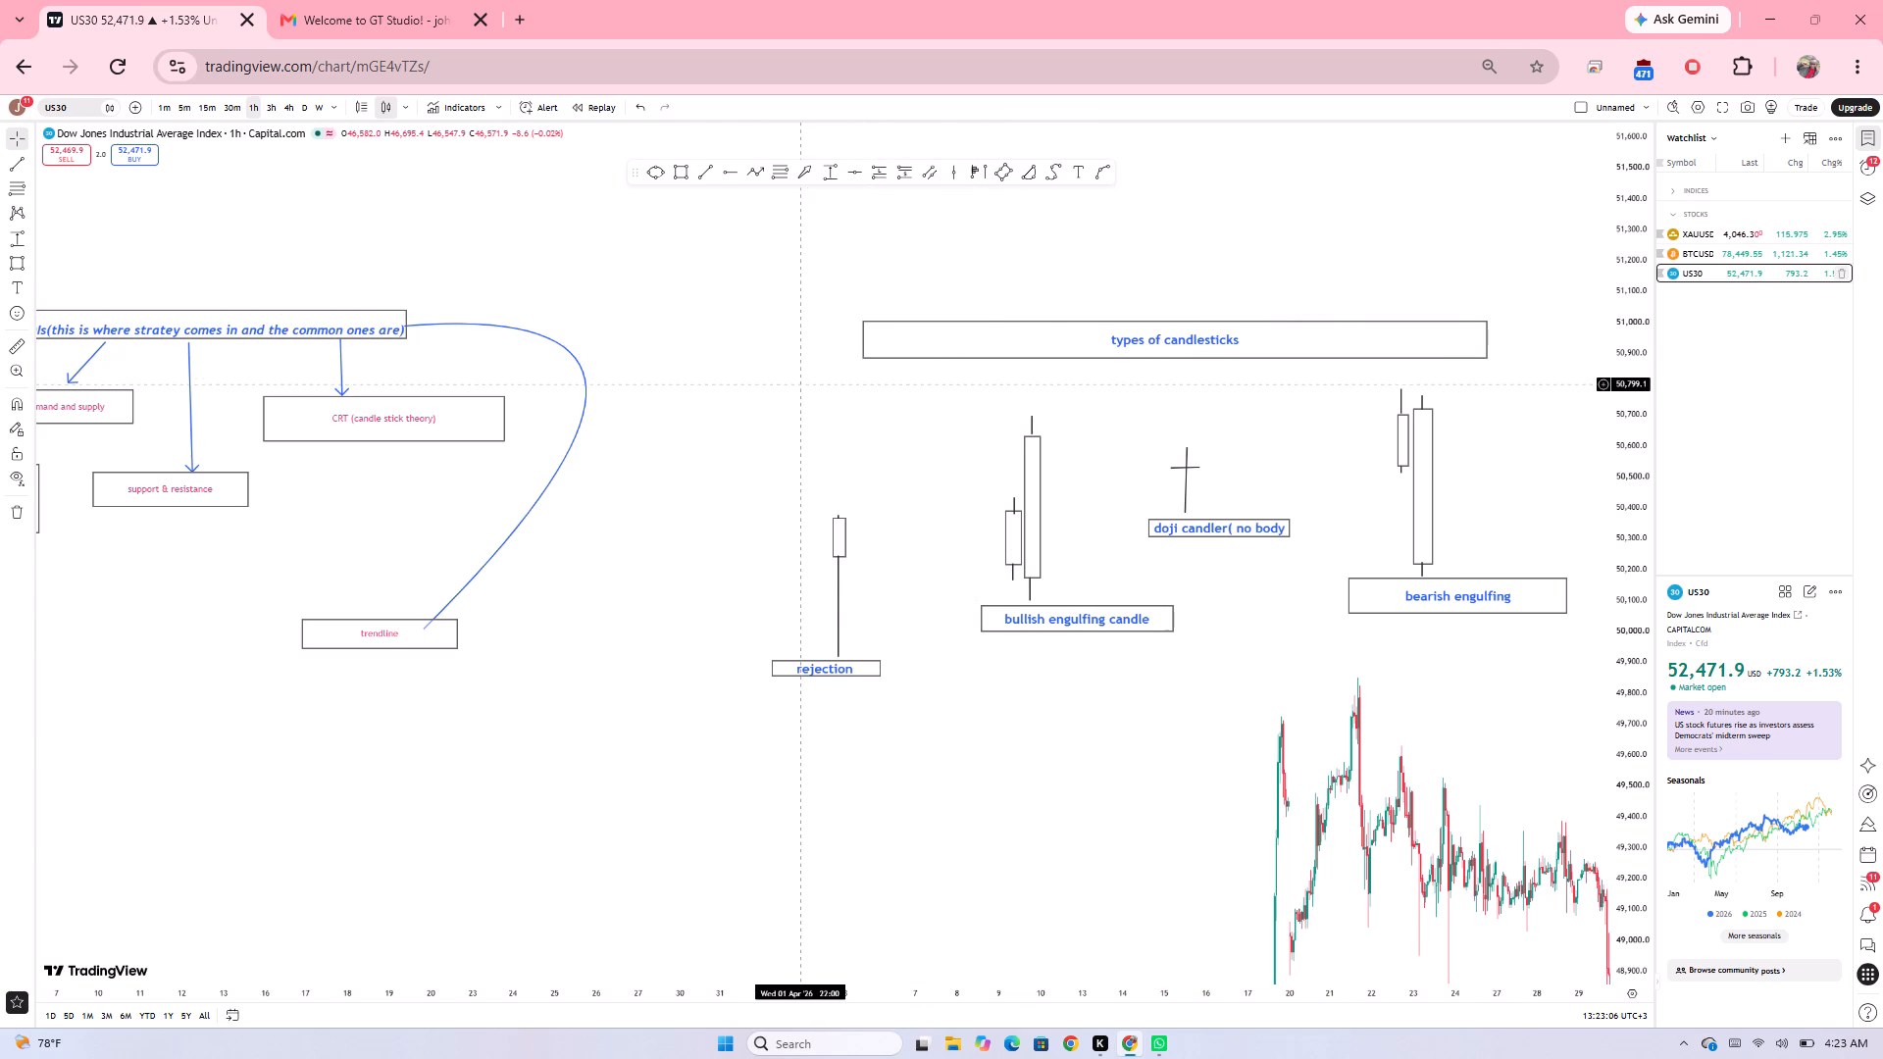
left_click_drag(800, 384, 930, 409)
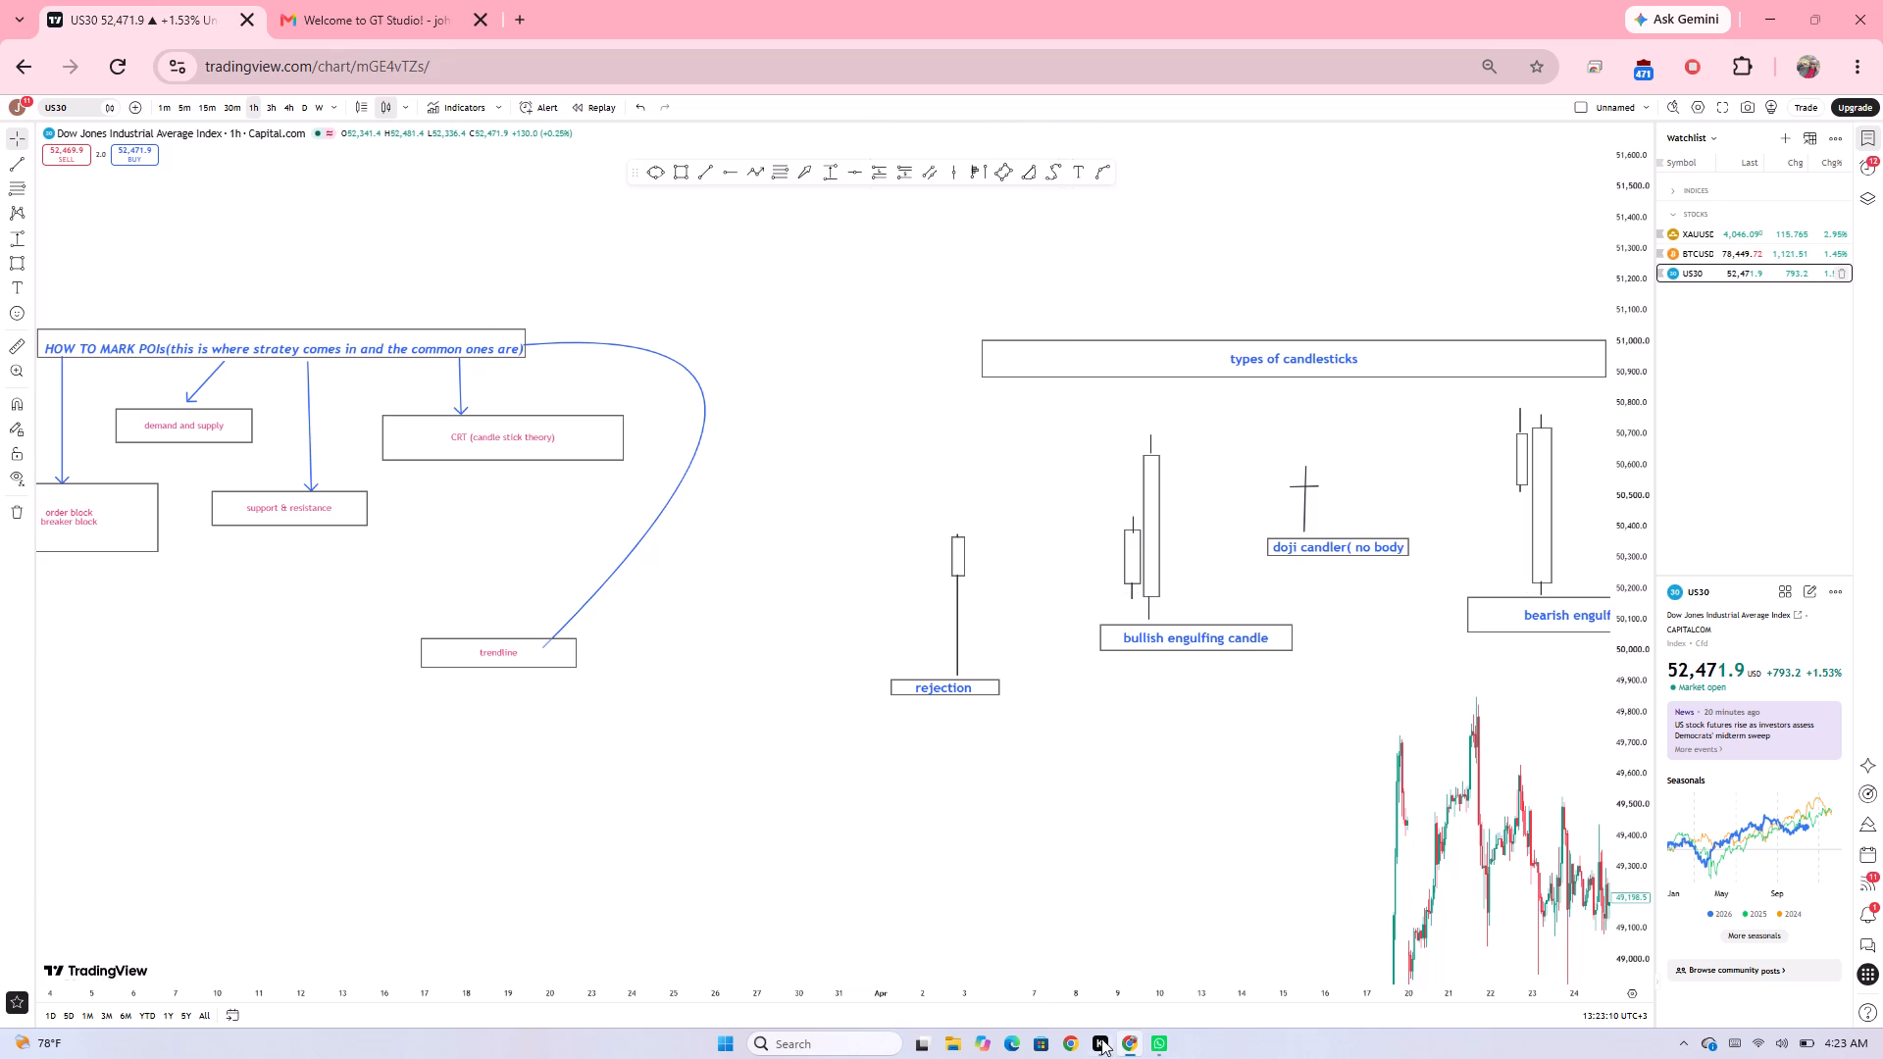
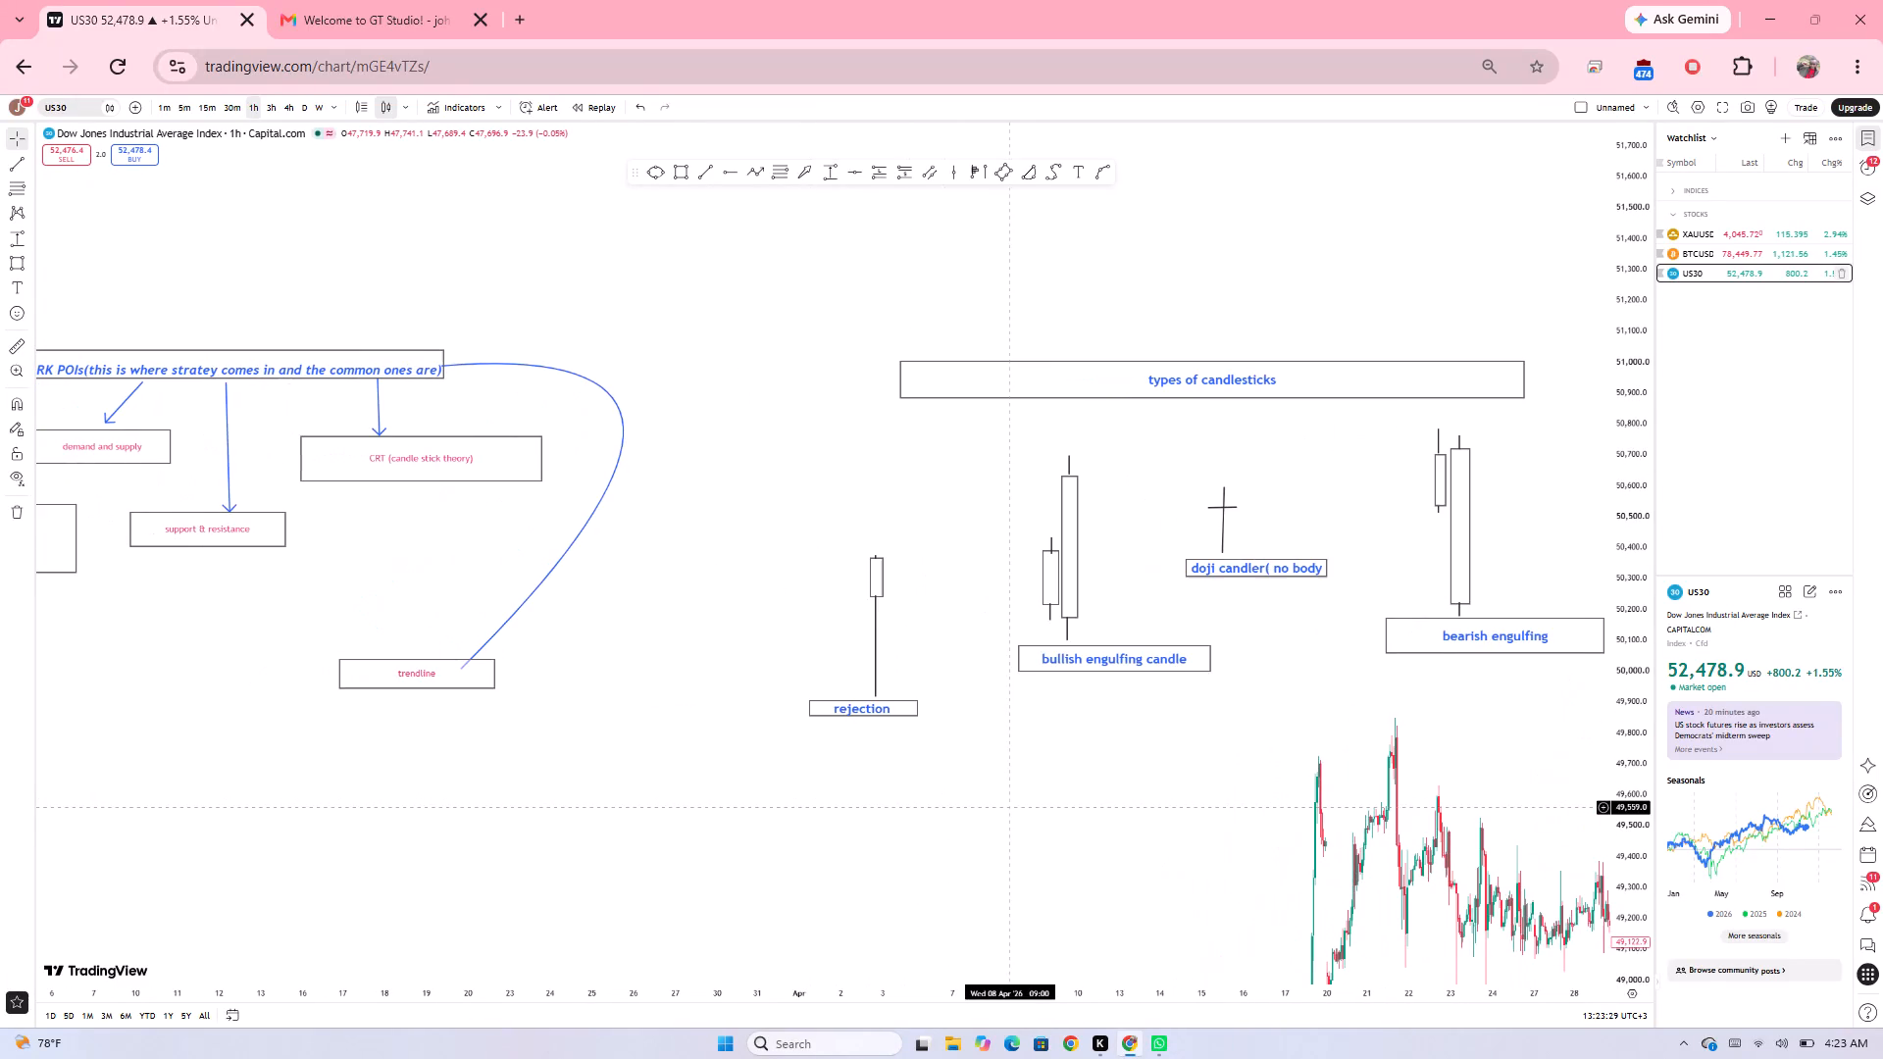
Search Google in a new tab for "types of candlesticks" and enlarge the first image of the AI Overview.
left_click(524, 14)
type("types of candl")
key("Return")
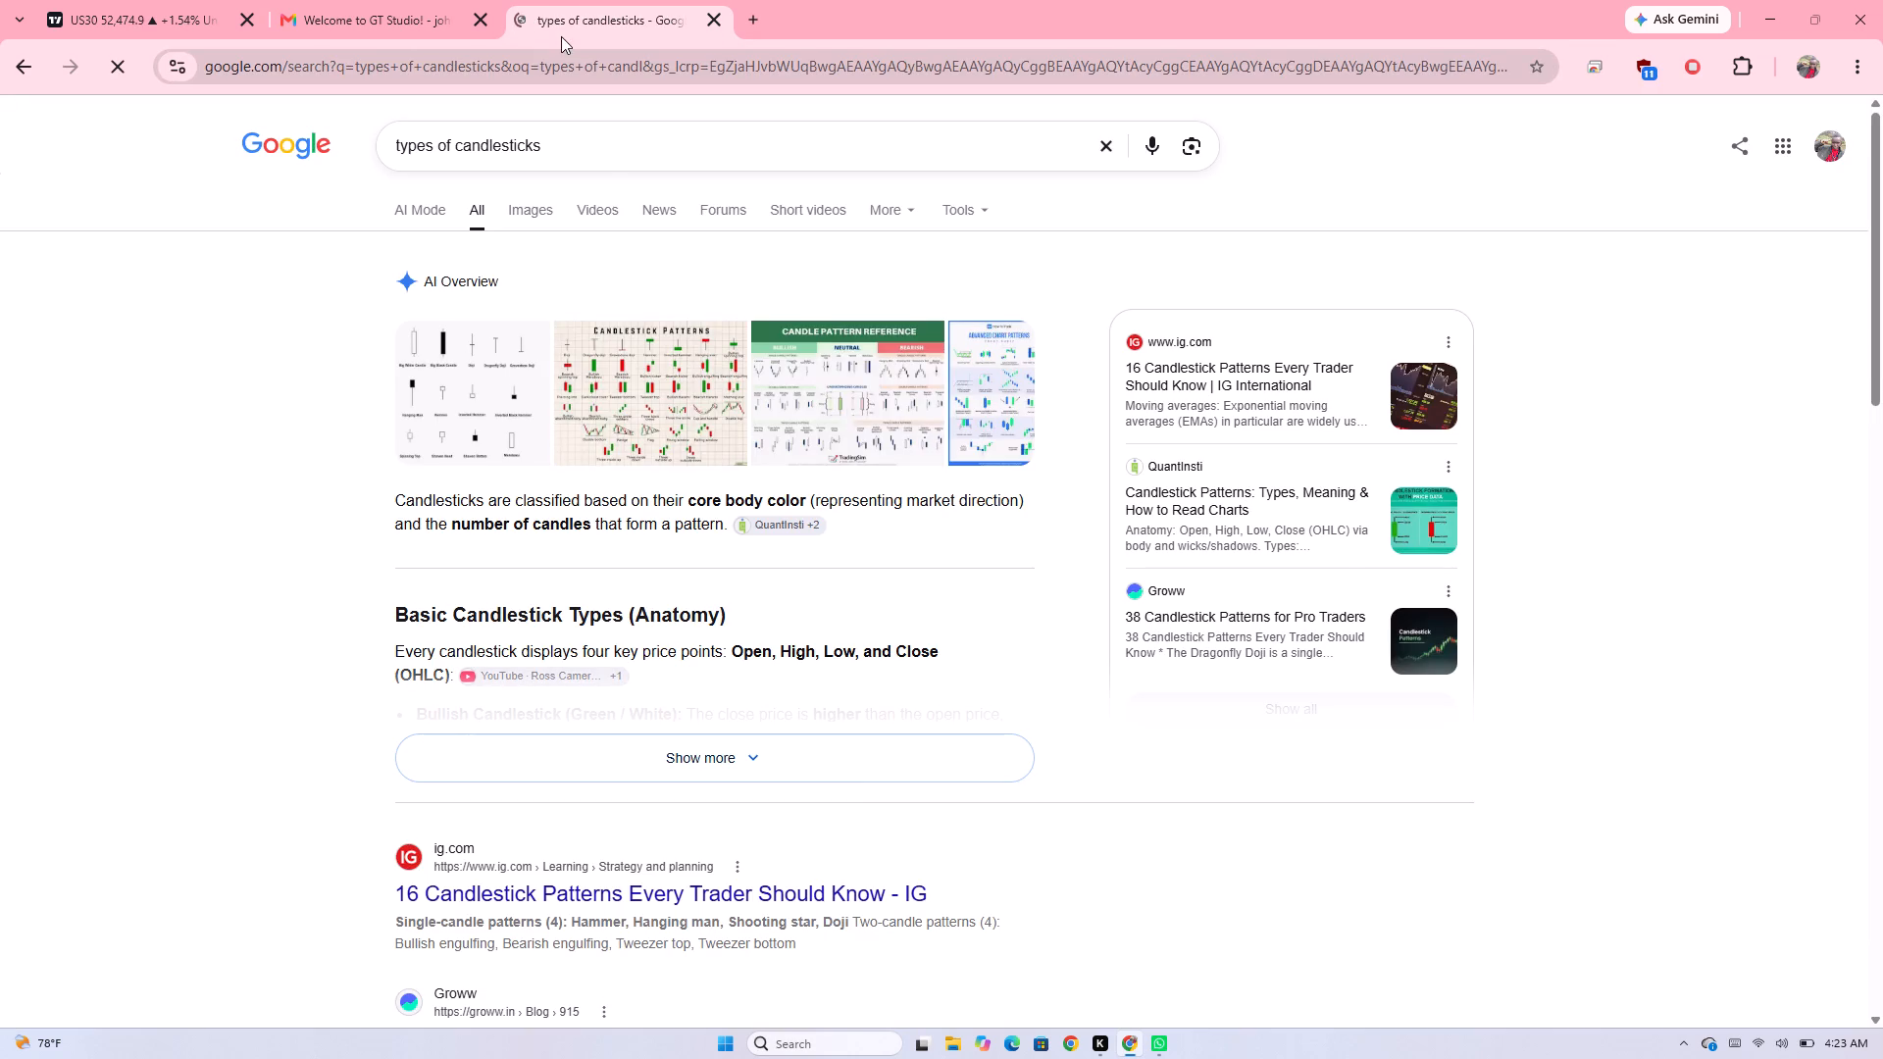
left_click(436, 389)
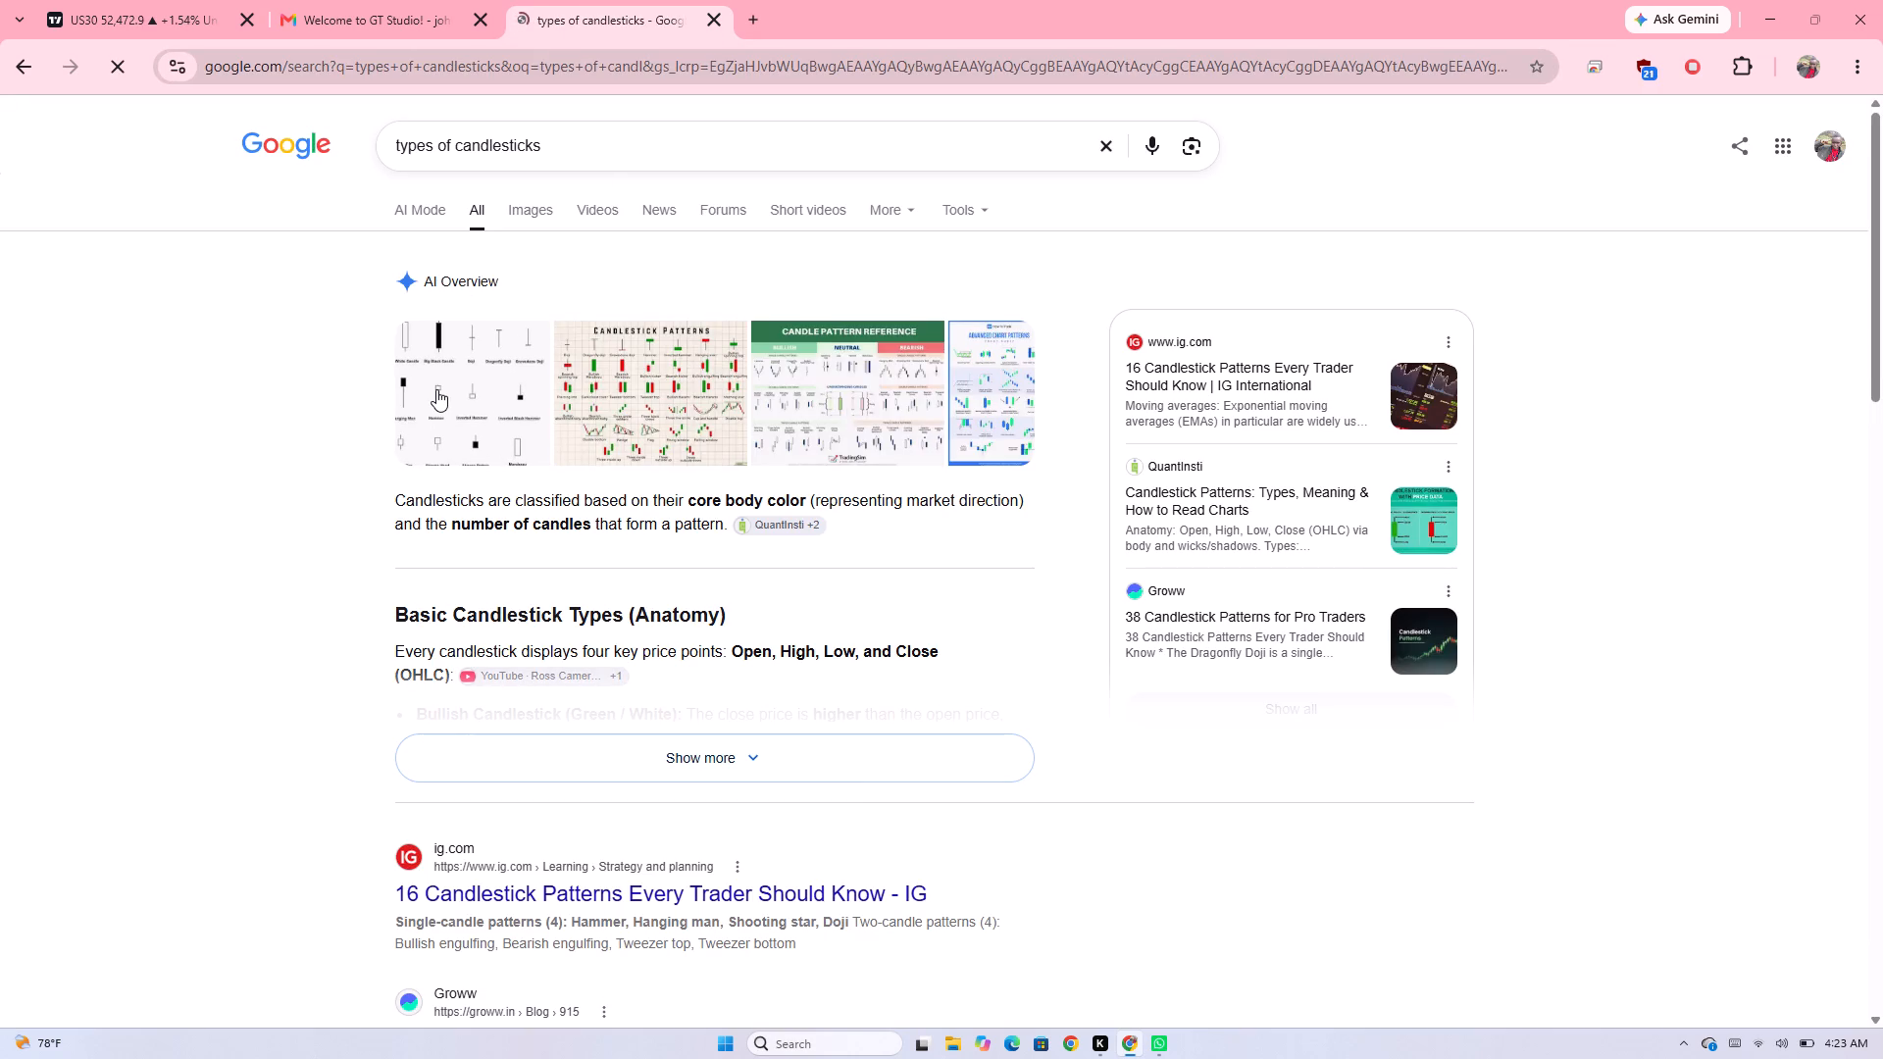
left_click(436, 389)
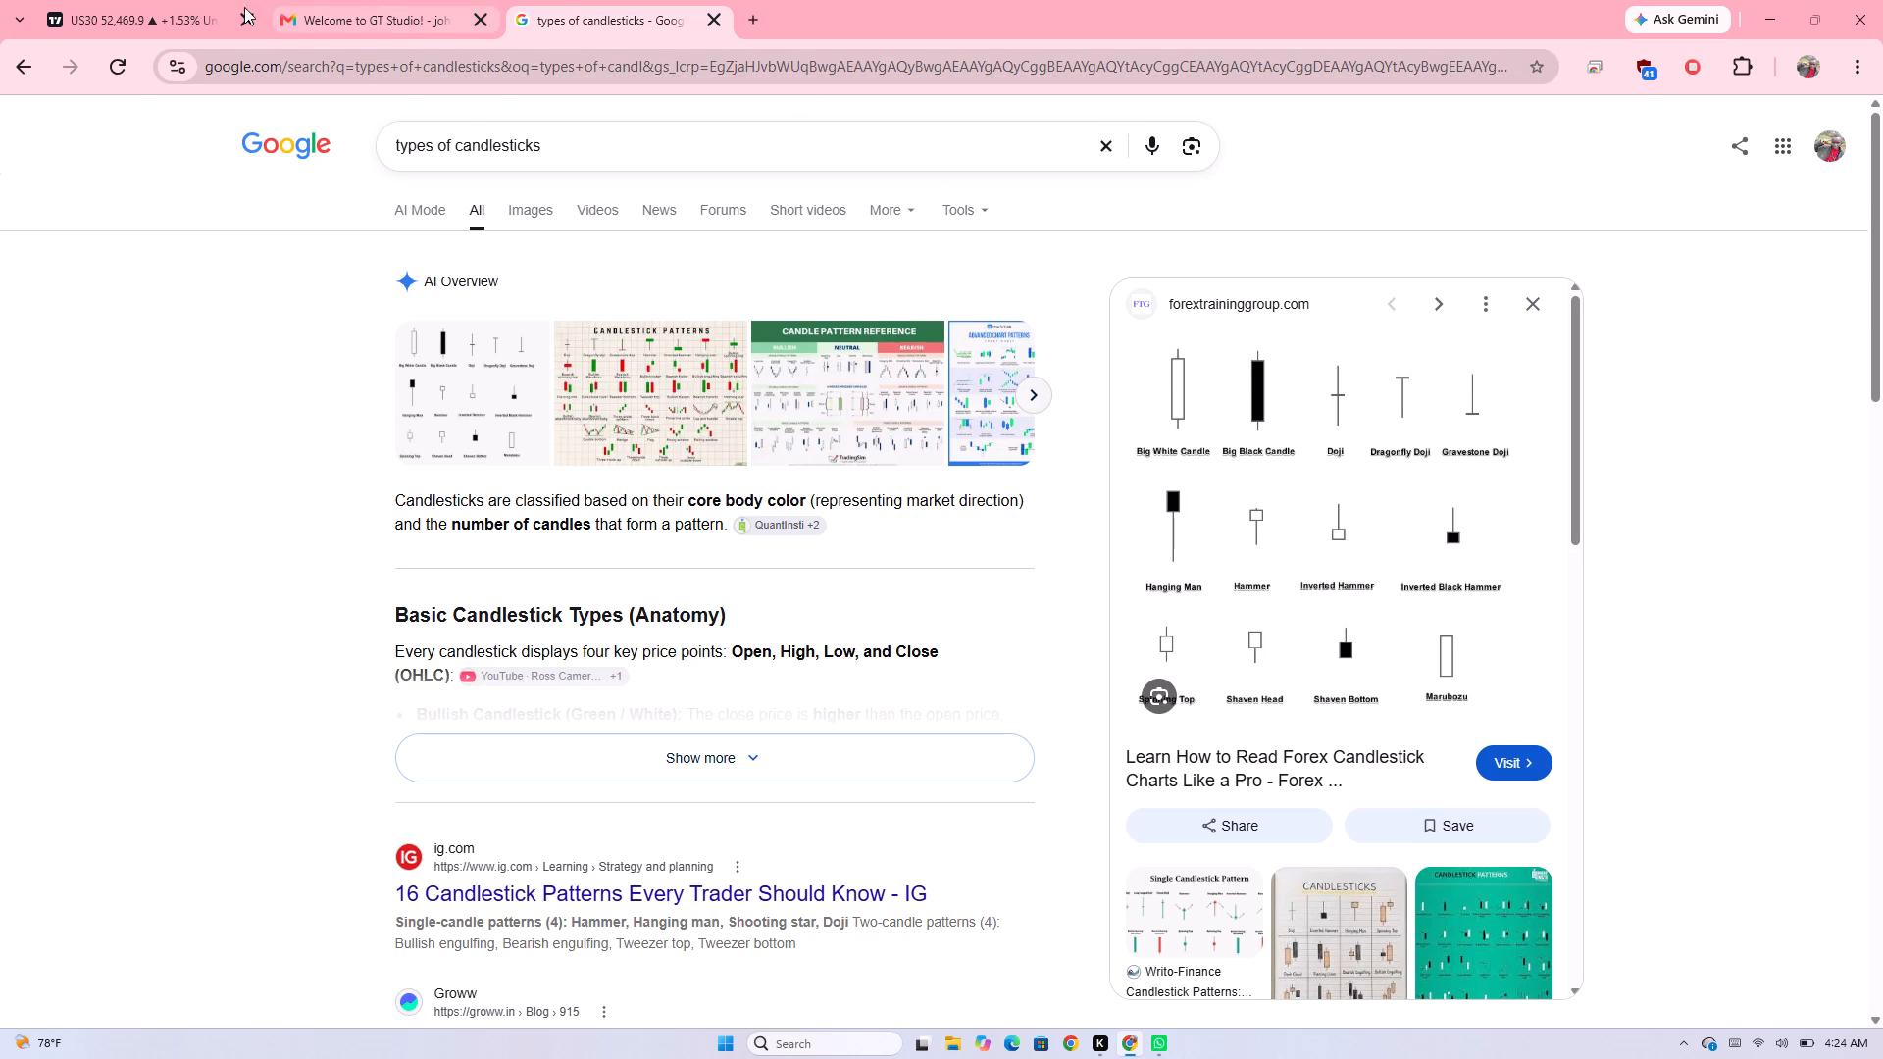
Back on the US30 chart, draw a tall, narrow rectangle below the "bullish engulfing candle" label, from about 49,750 down to 49,125.
left_click(199, 1)
left_click_drag(945, 750, 782, 661)
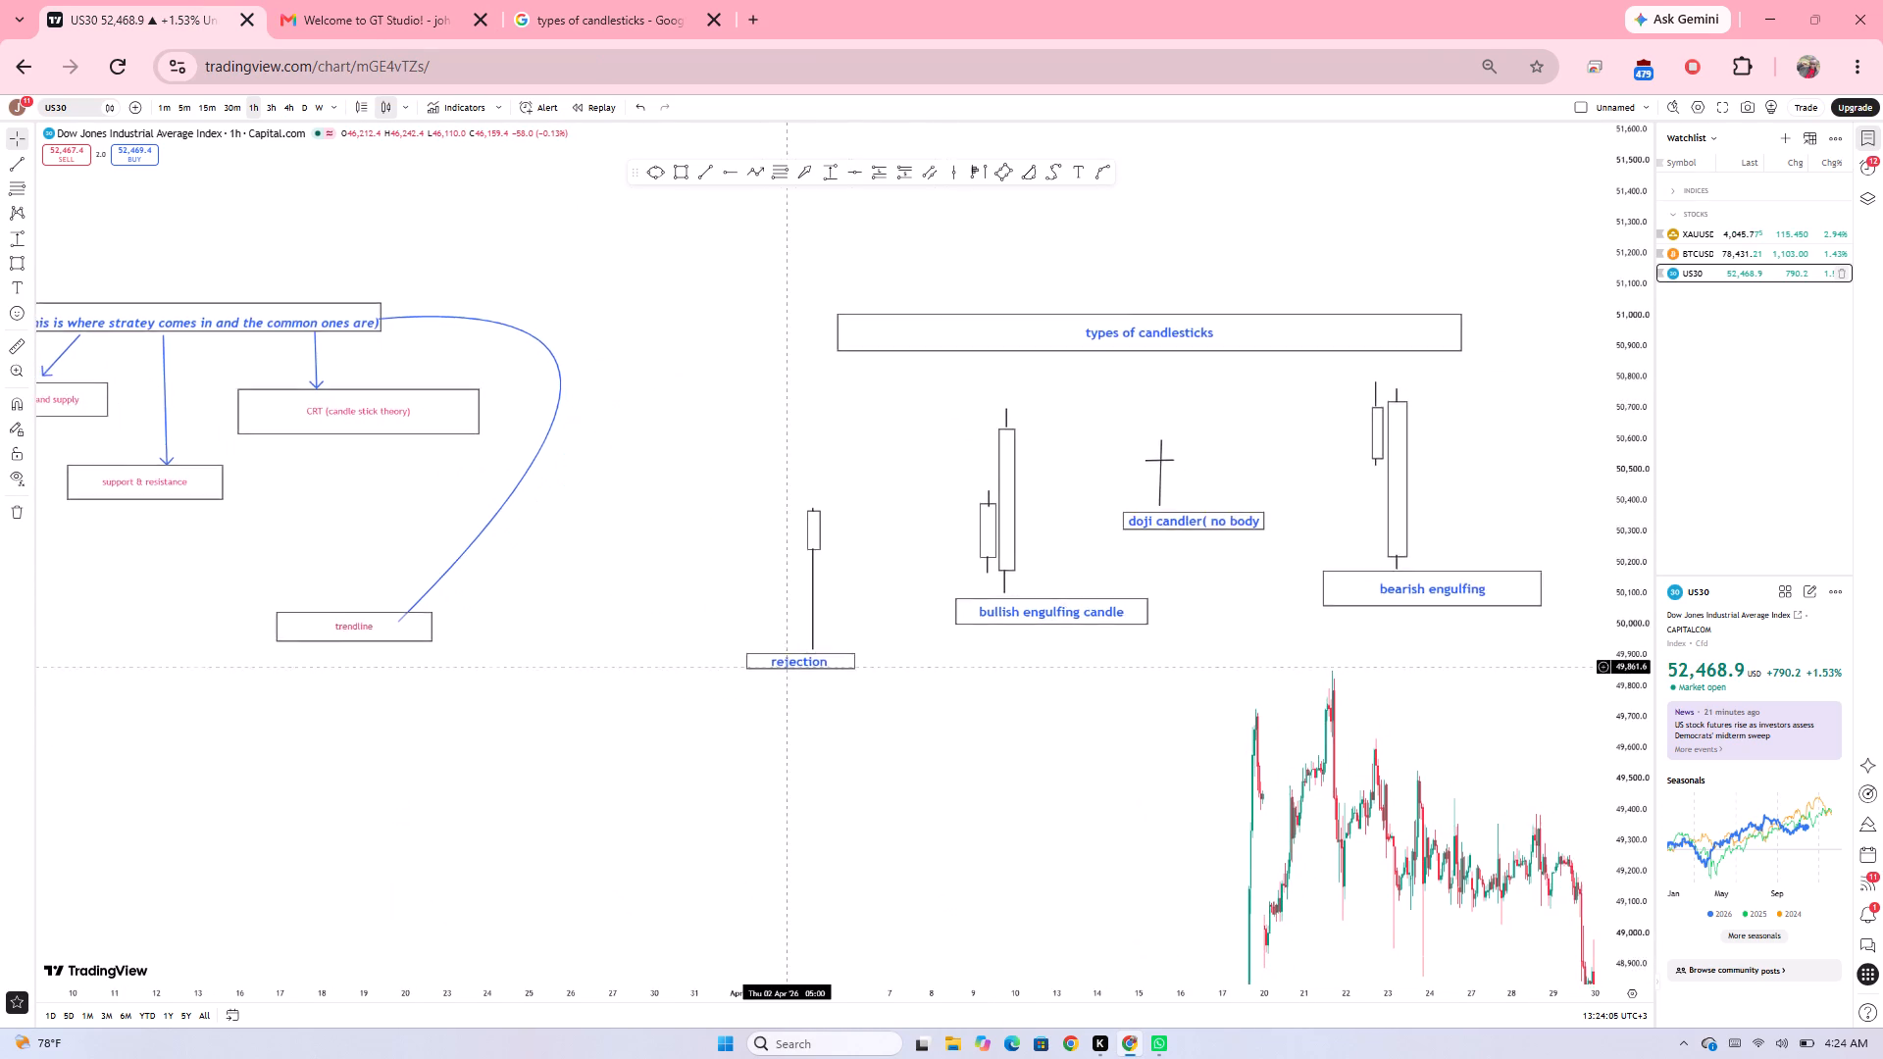
left_click_drag(782, 661, 777, 658)
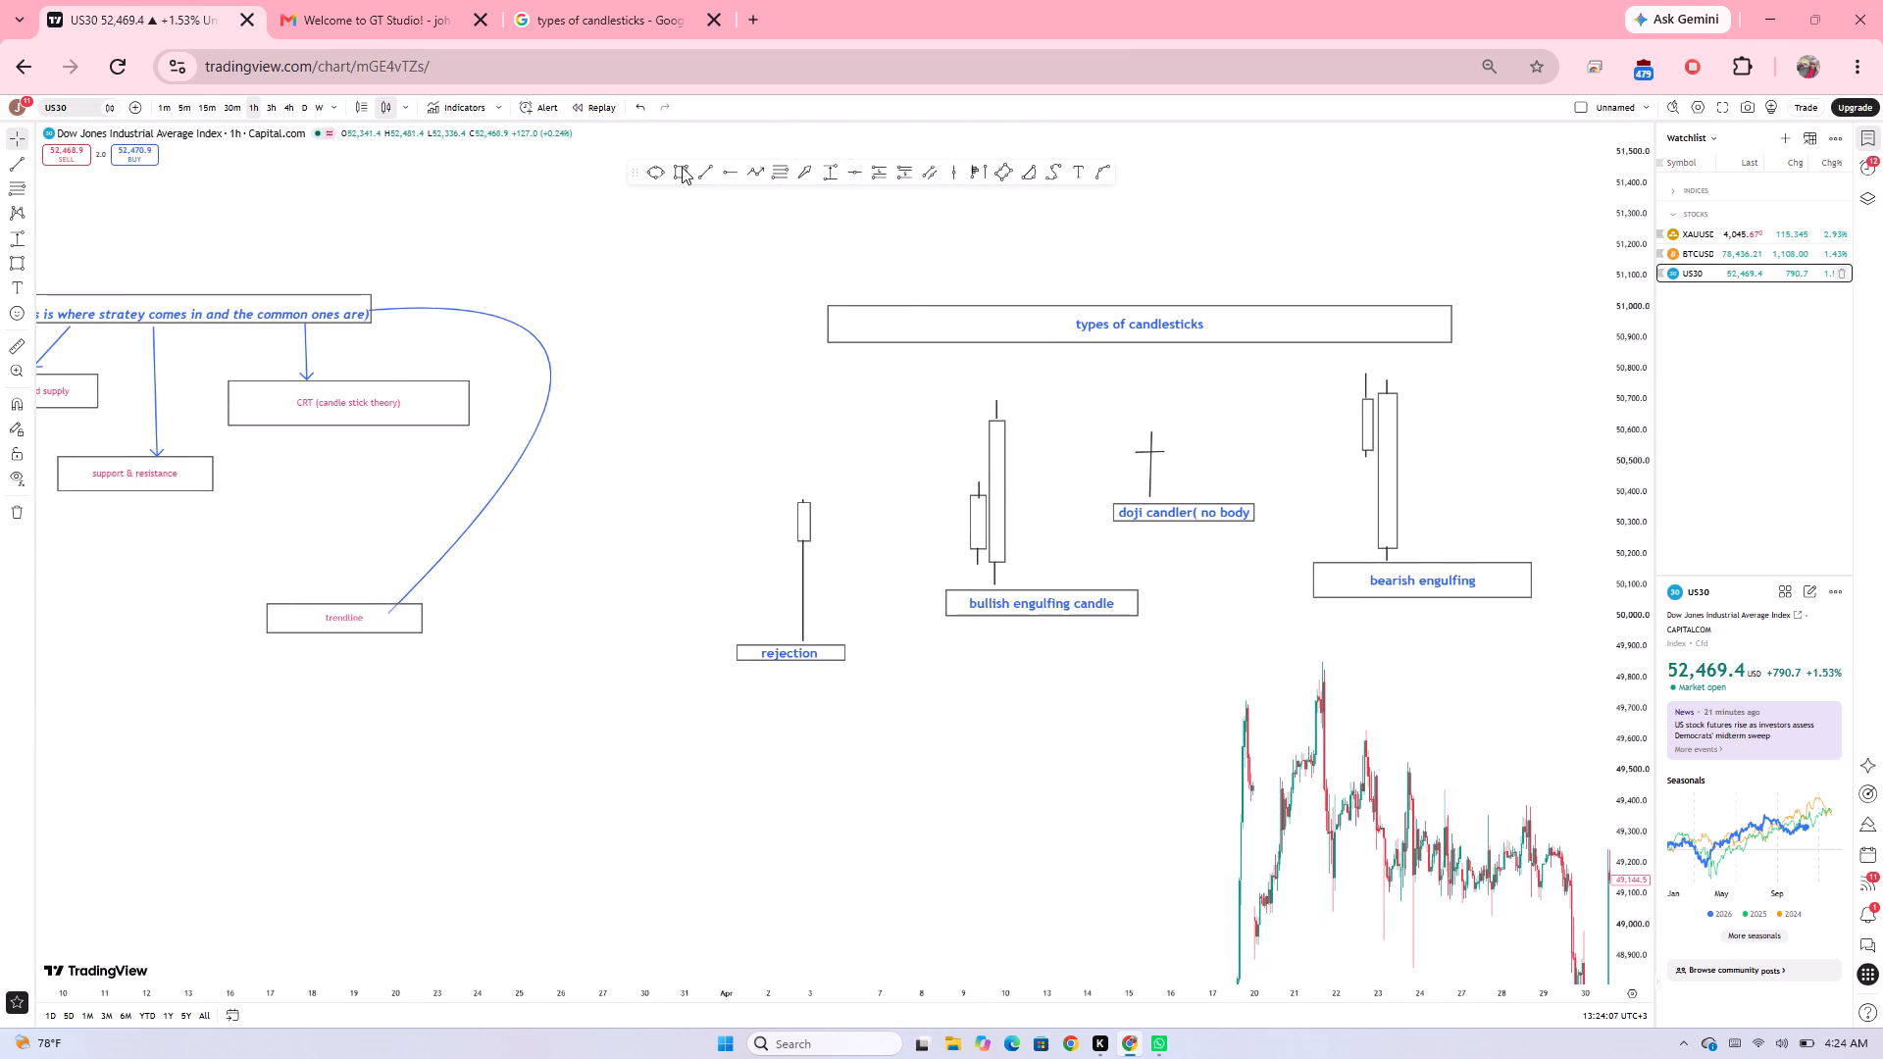
left_click(682, 167)
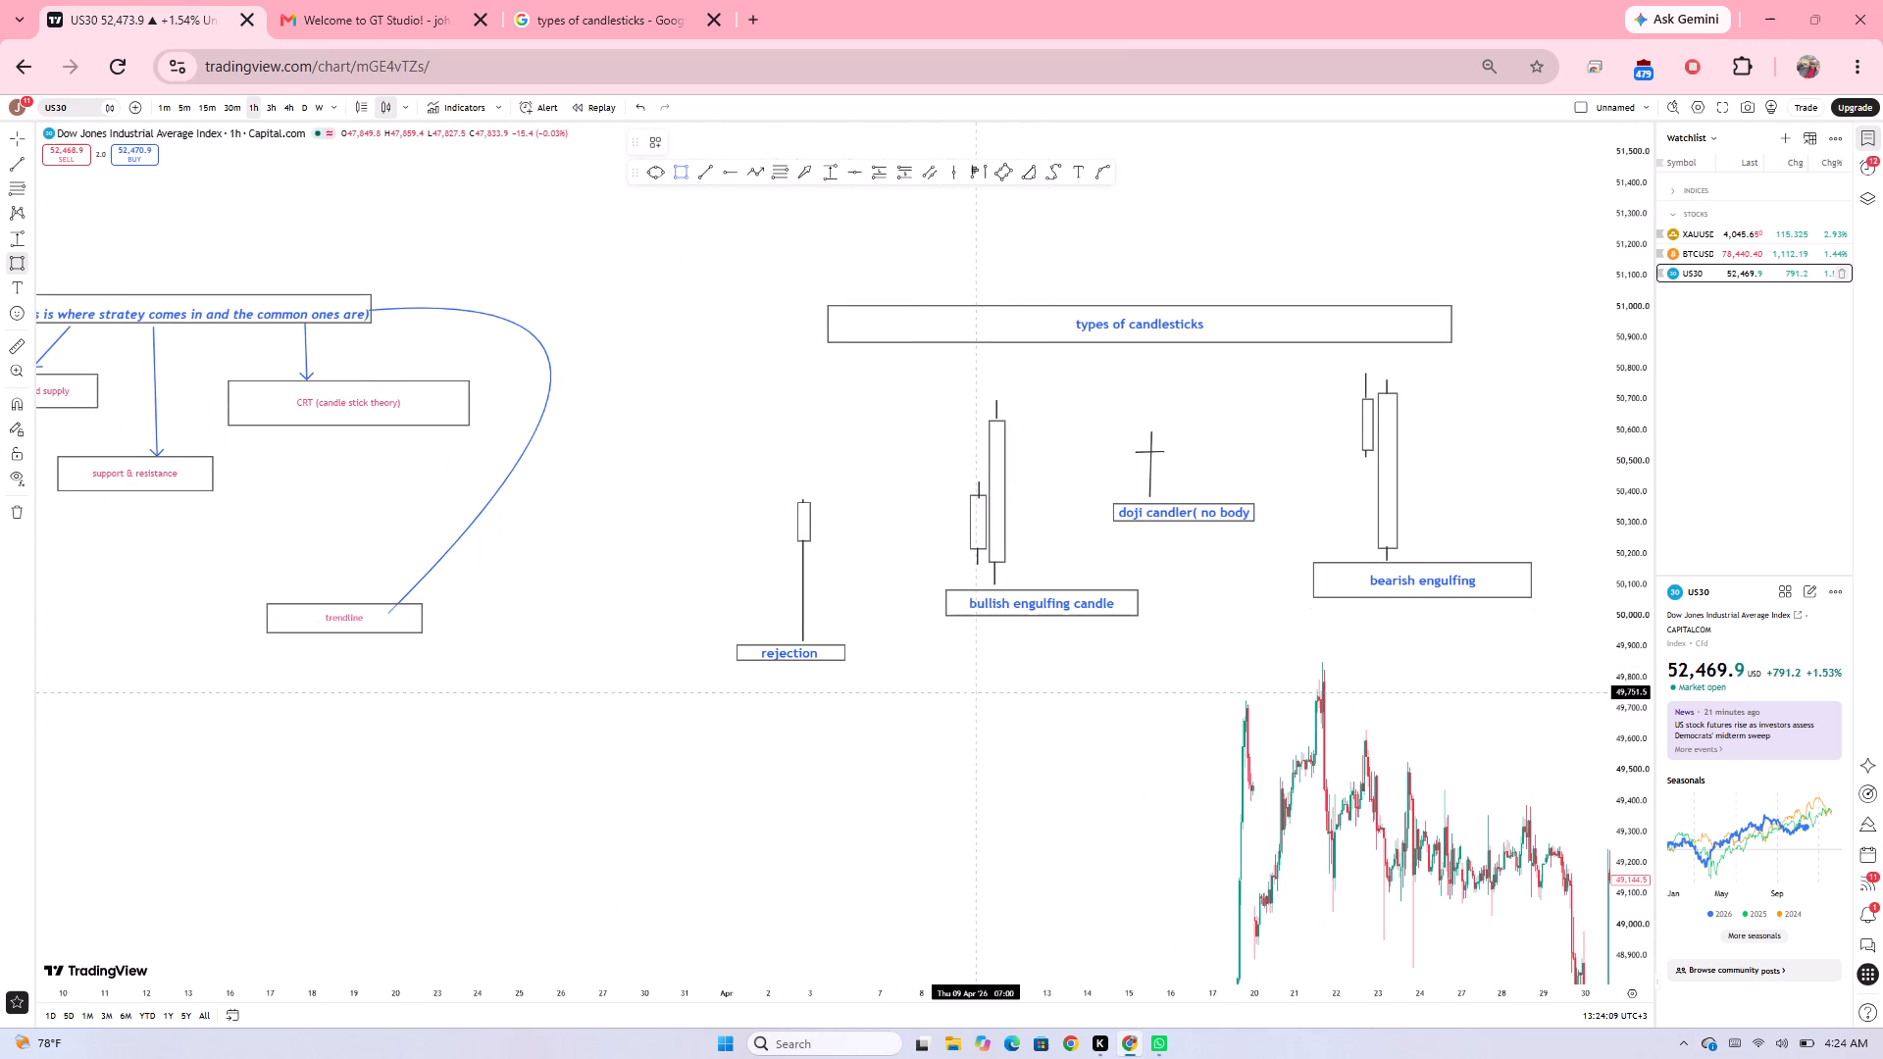
left_click_drag(977, 691, 1014, 733)
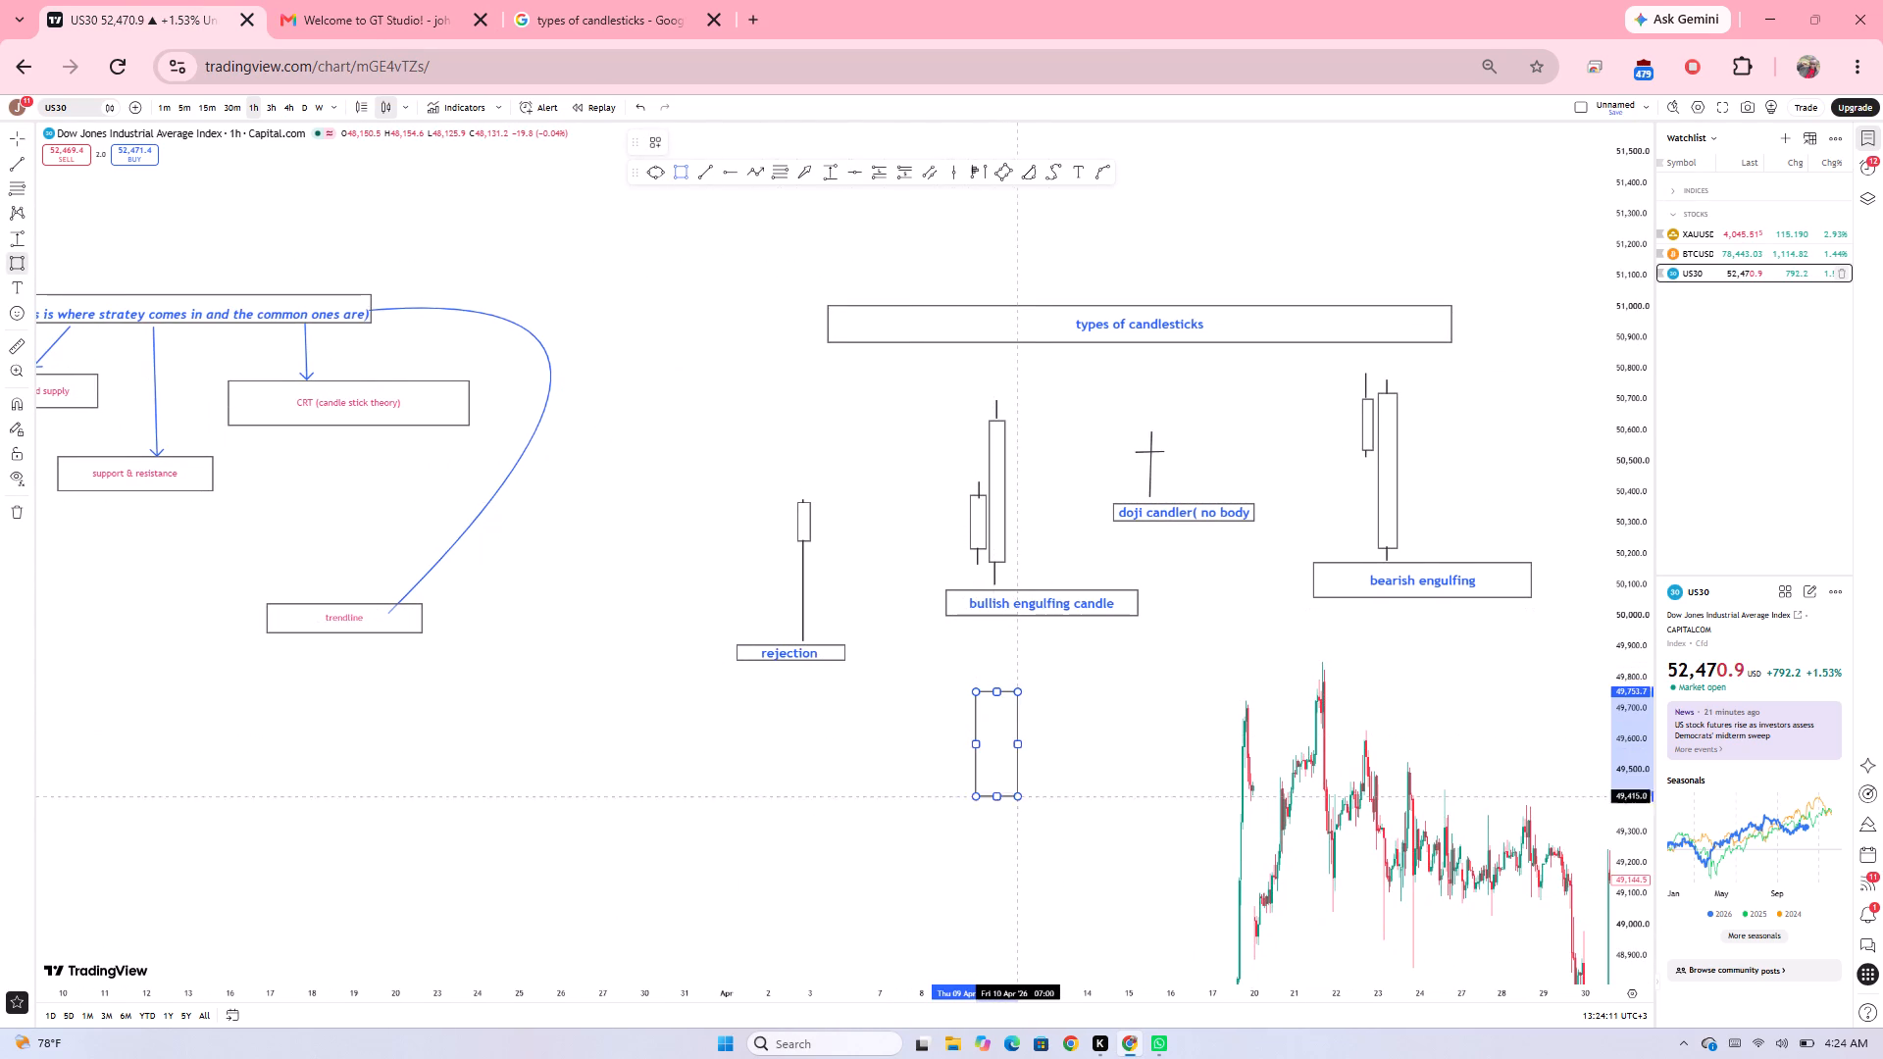
left_click(1005, 885)
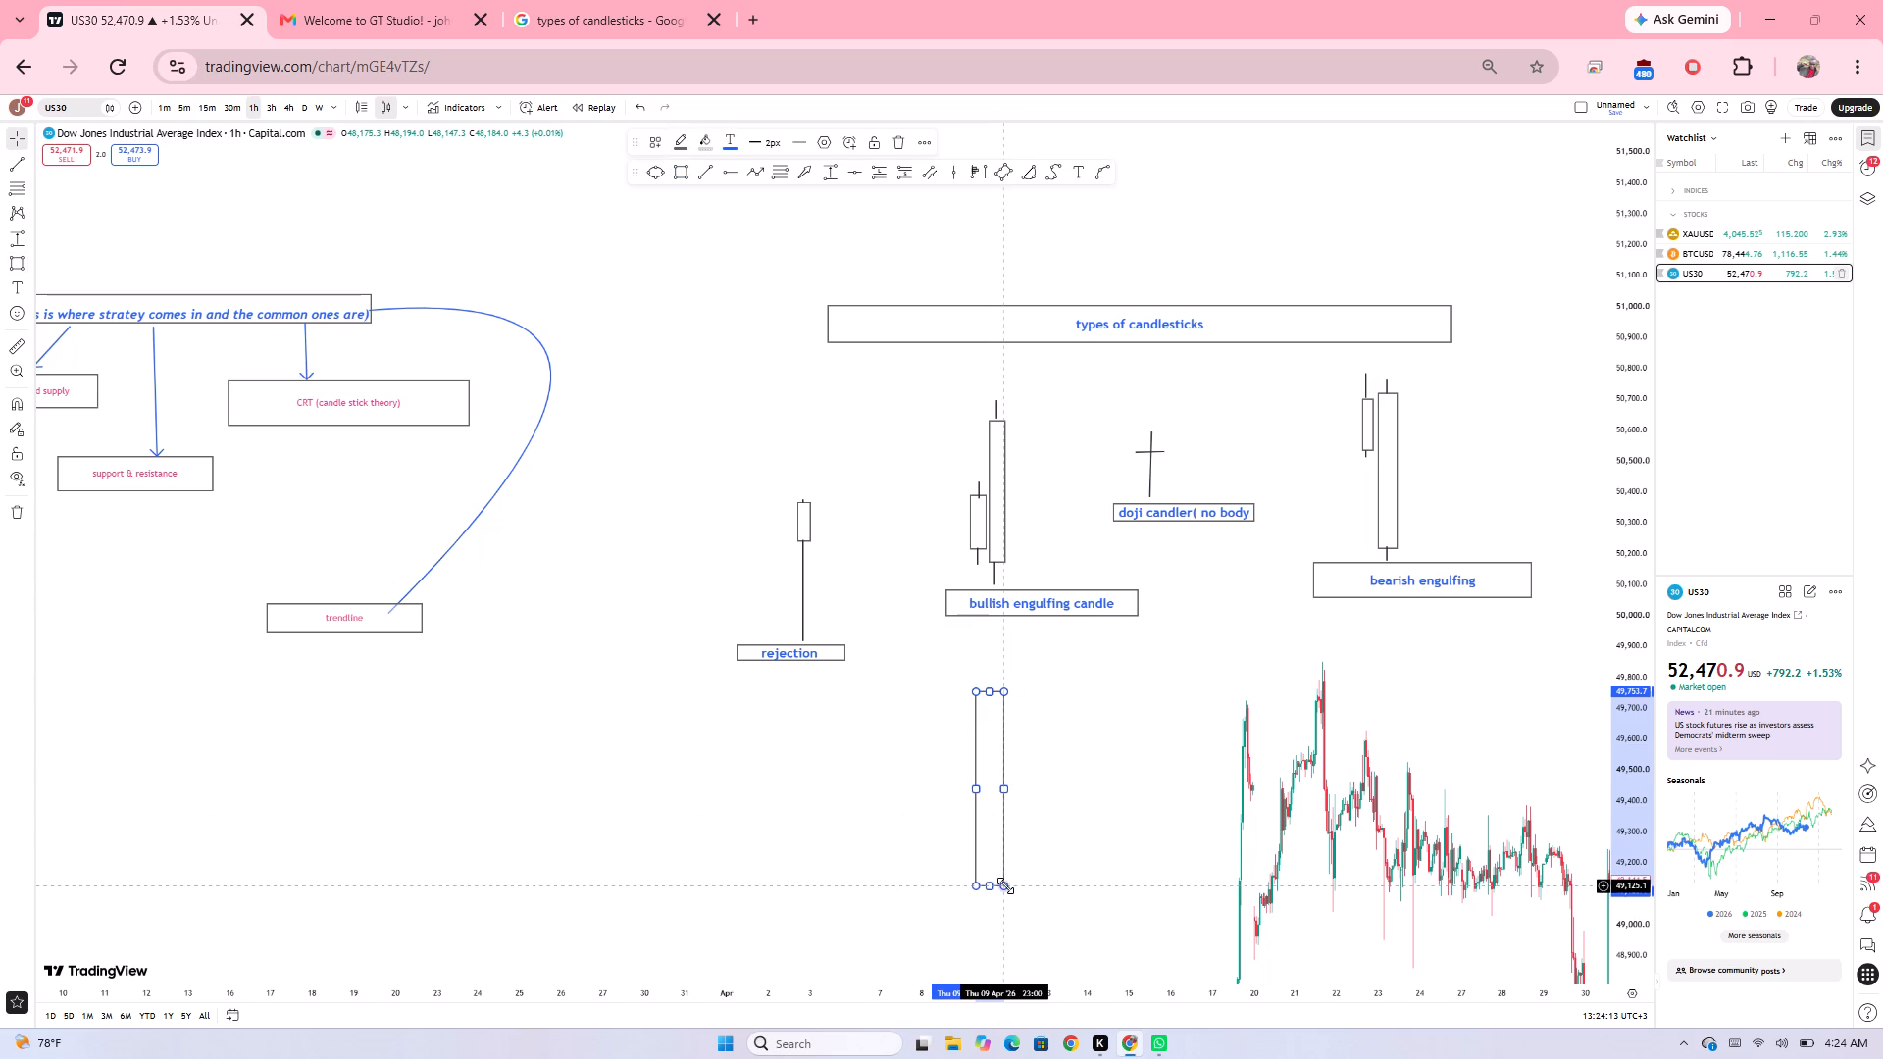
left_click(1100, 811)
Draw a wide label rectangle beneath the tall candle body and give it the text "full body,( no wicks)".
left_click_drag(1100, 811, 977, 657)
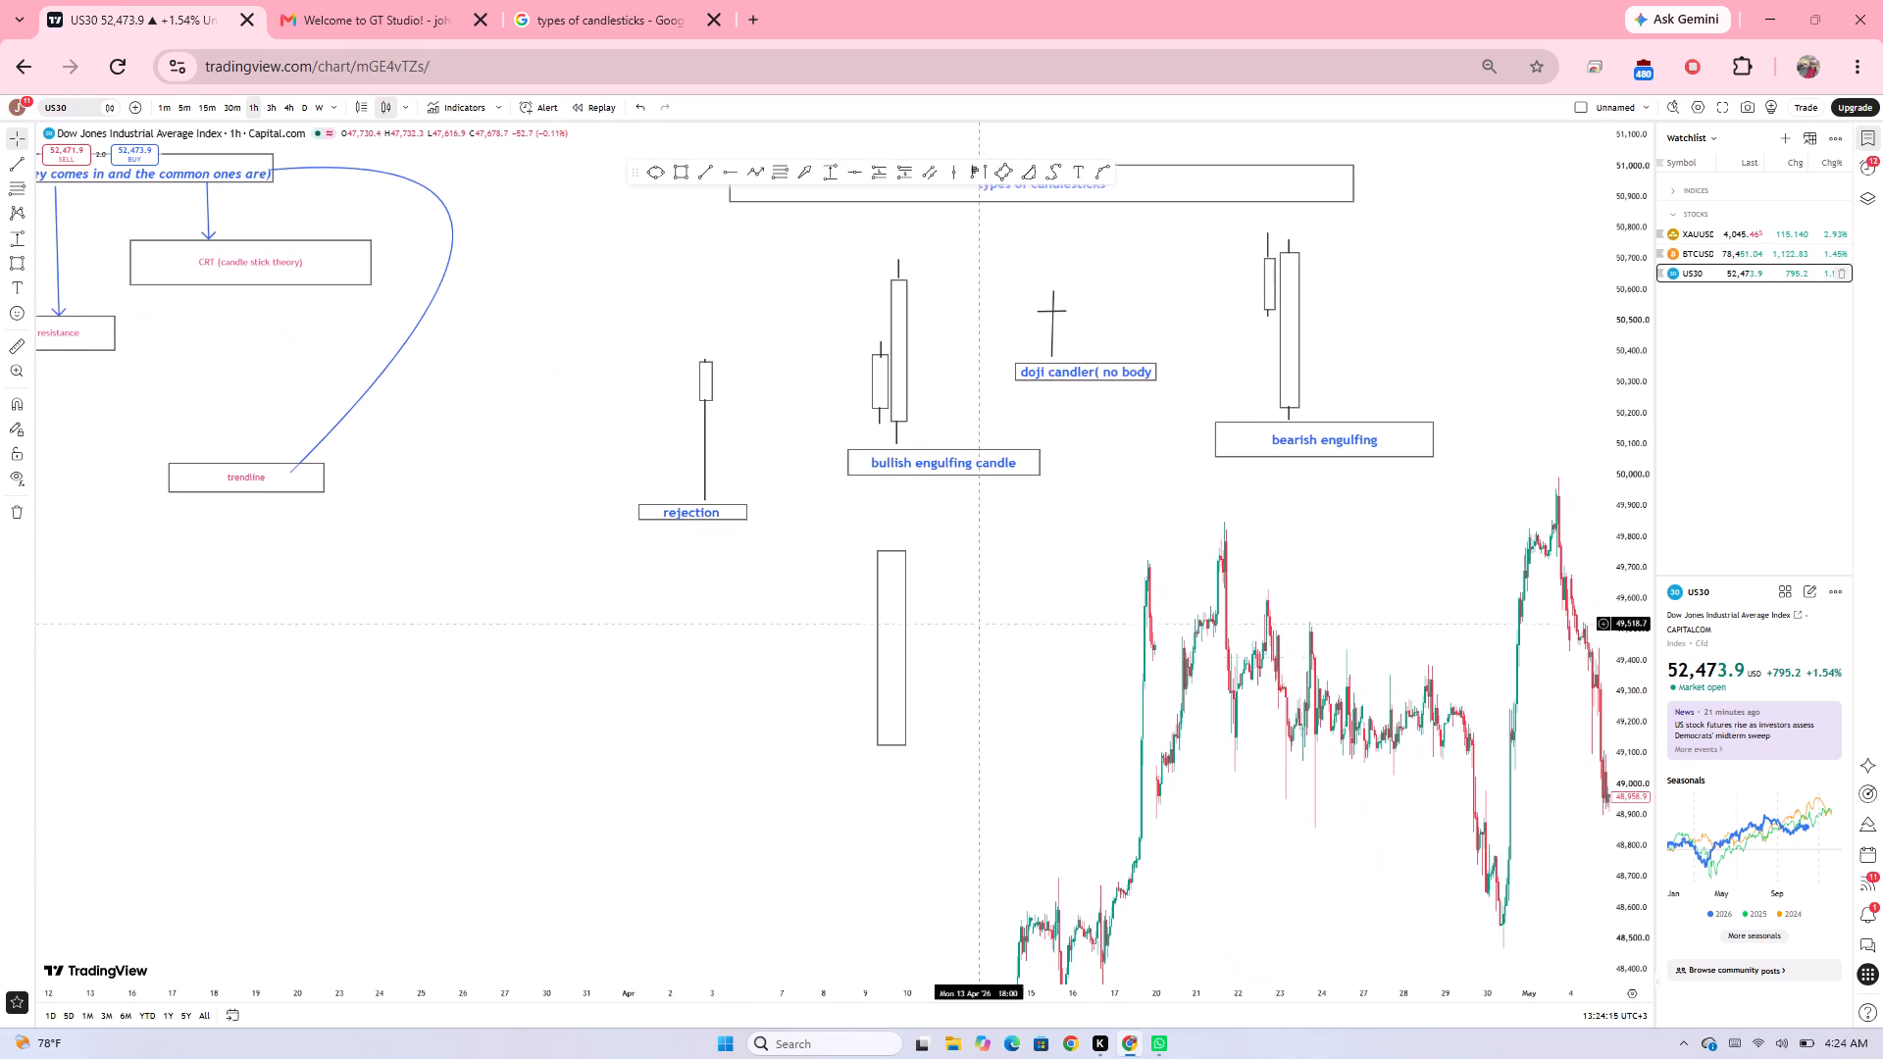
left_click(672, 164)
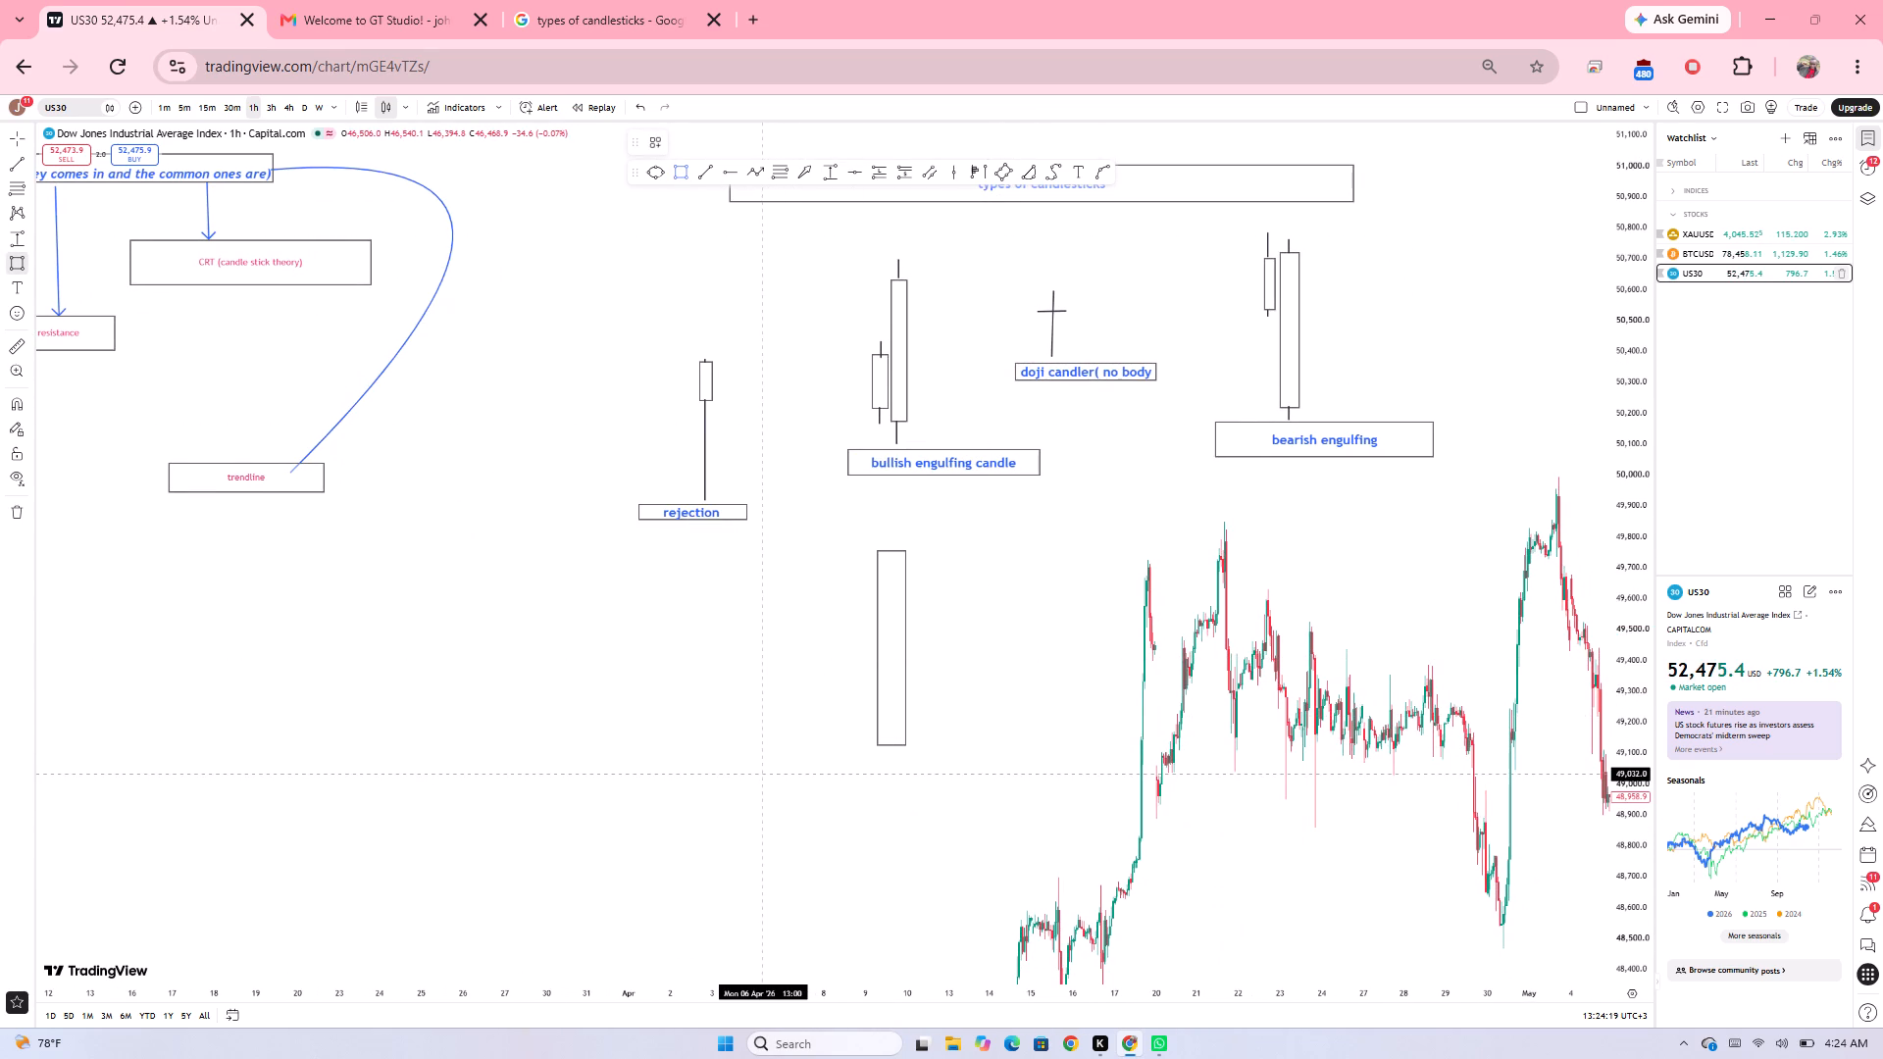
left_click_drag(764, 774, 1032, 803)
left_click(1032, 803)
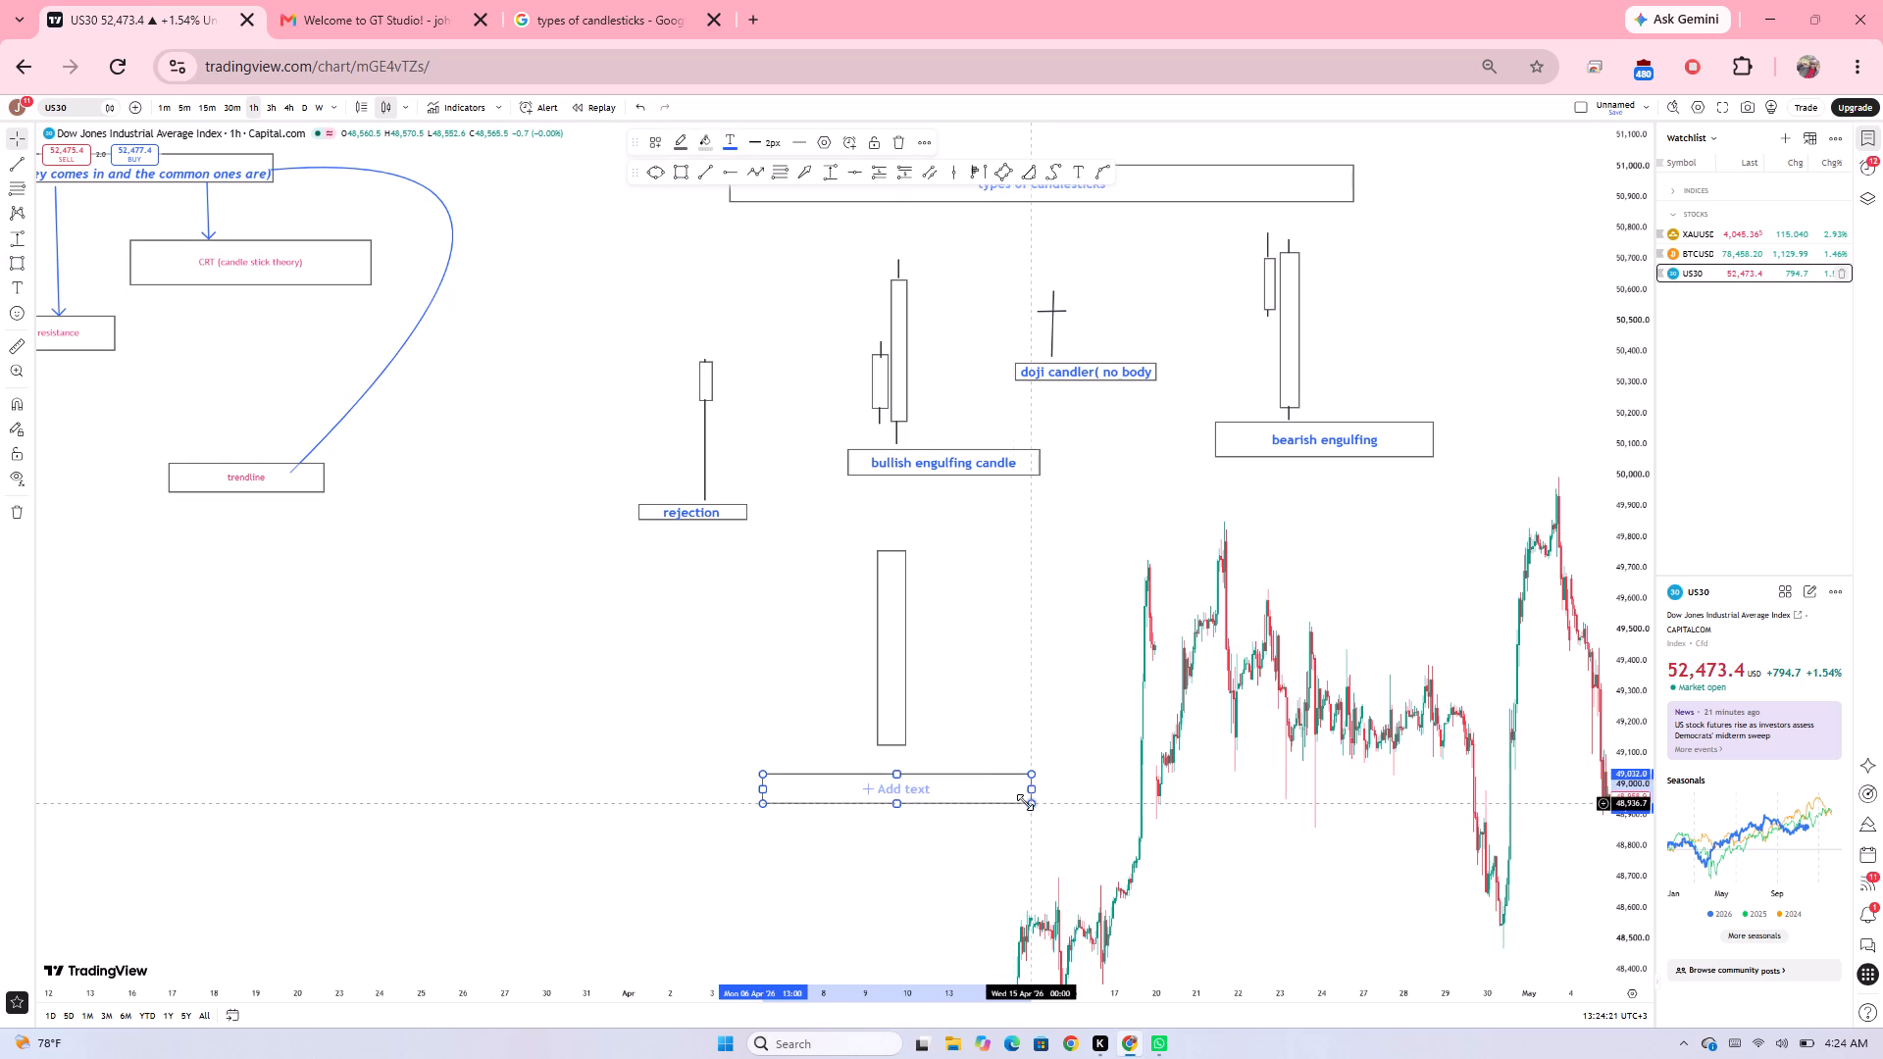
left_click(877, 787)
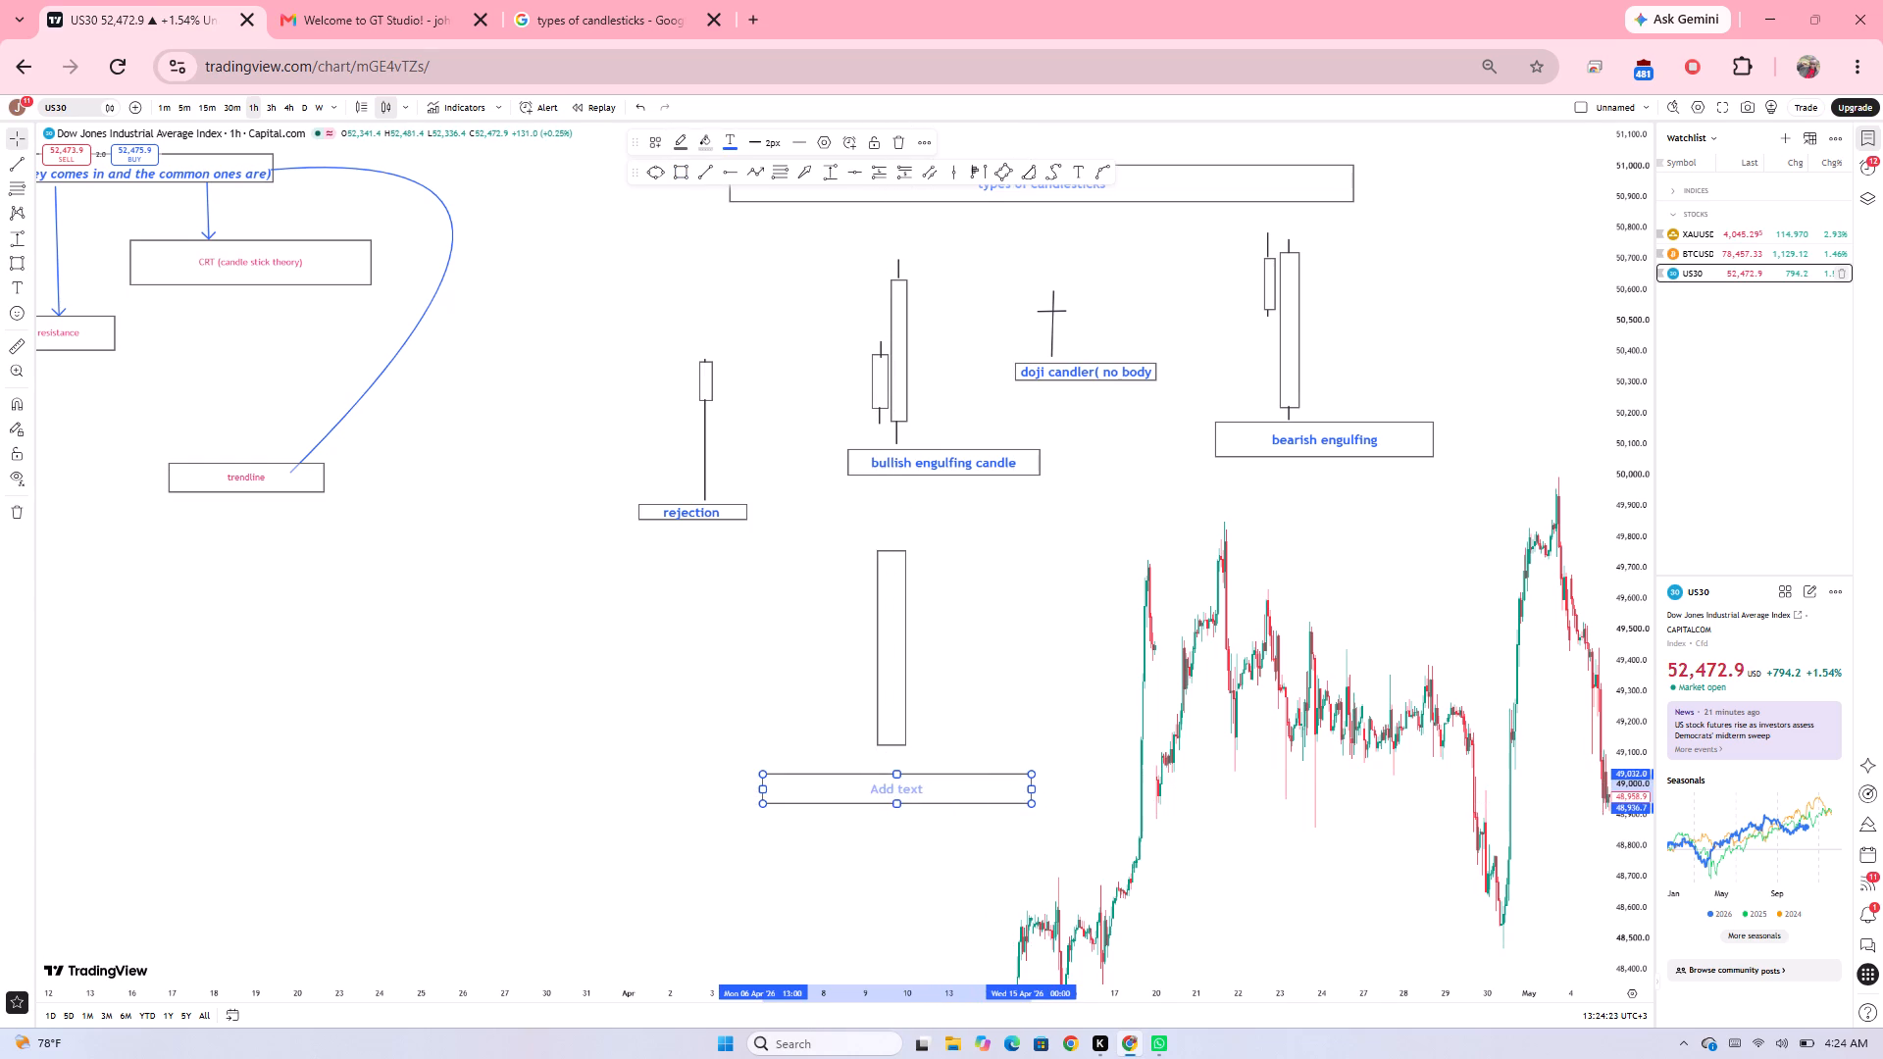
type("full body")
key("comma")
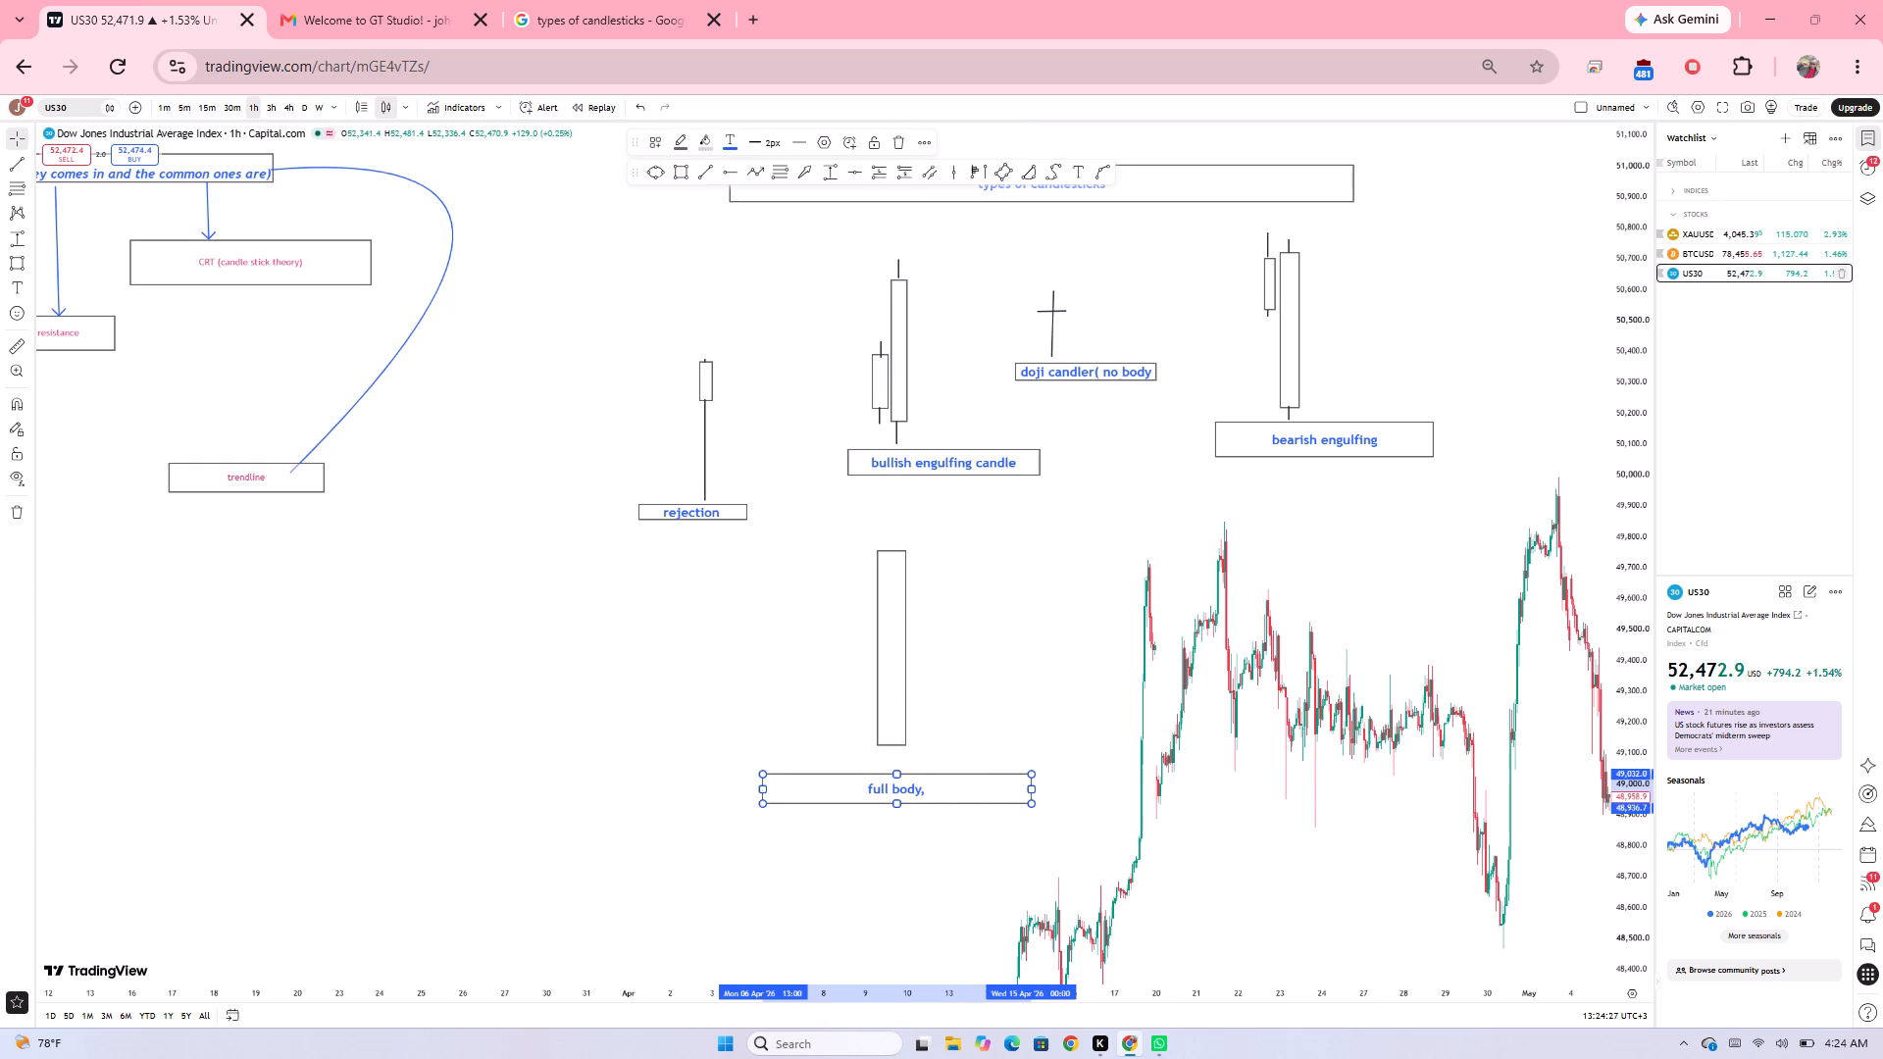
type("(")
key("space")
type("no wicks")
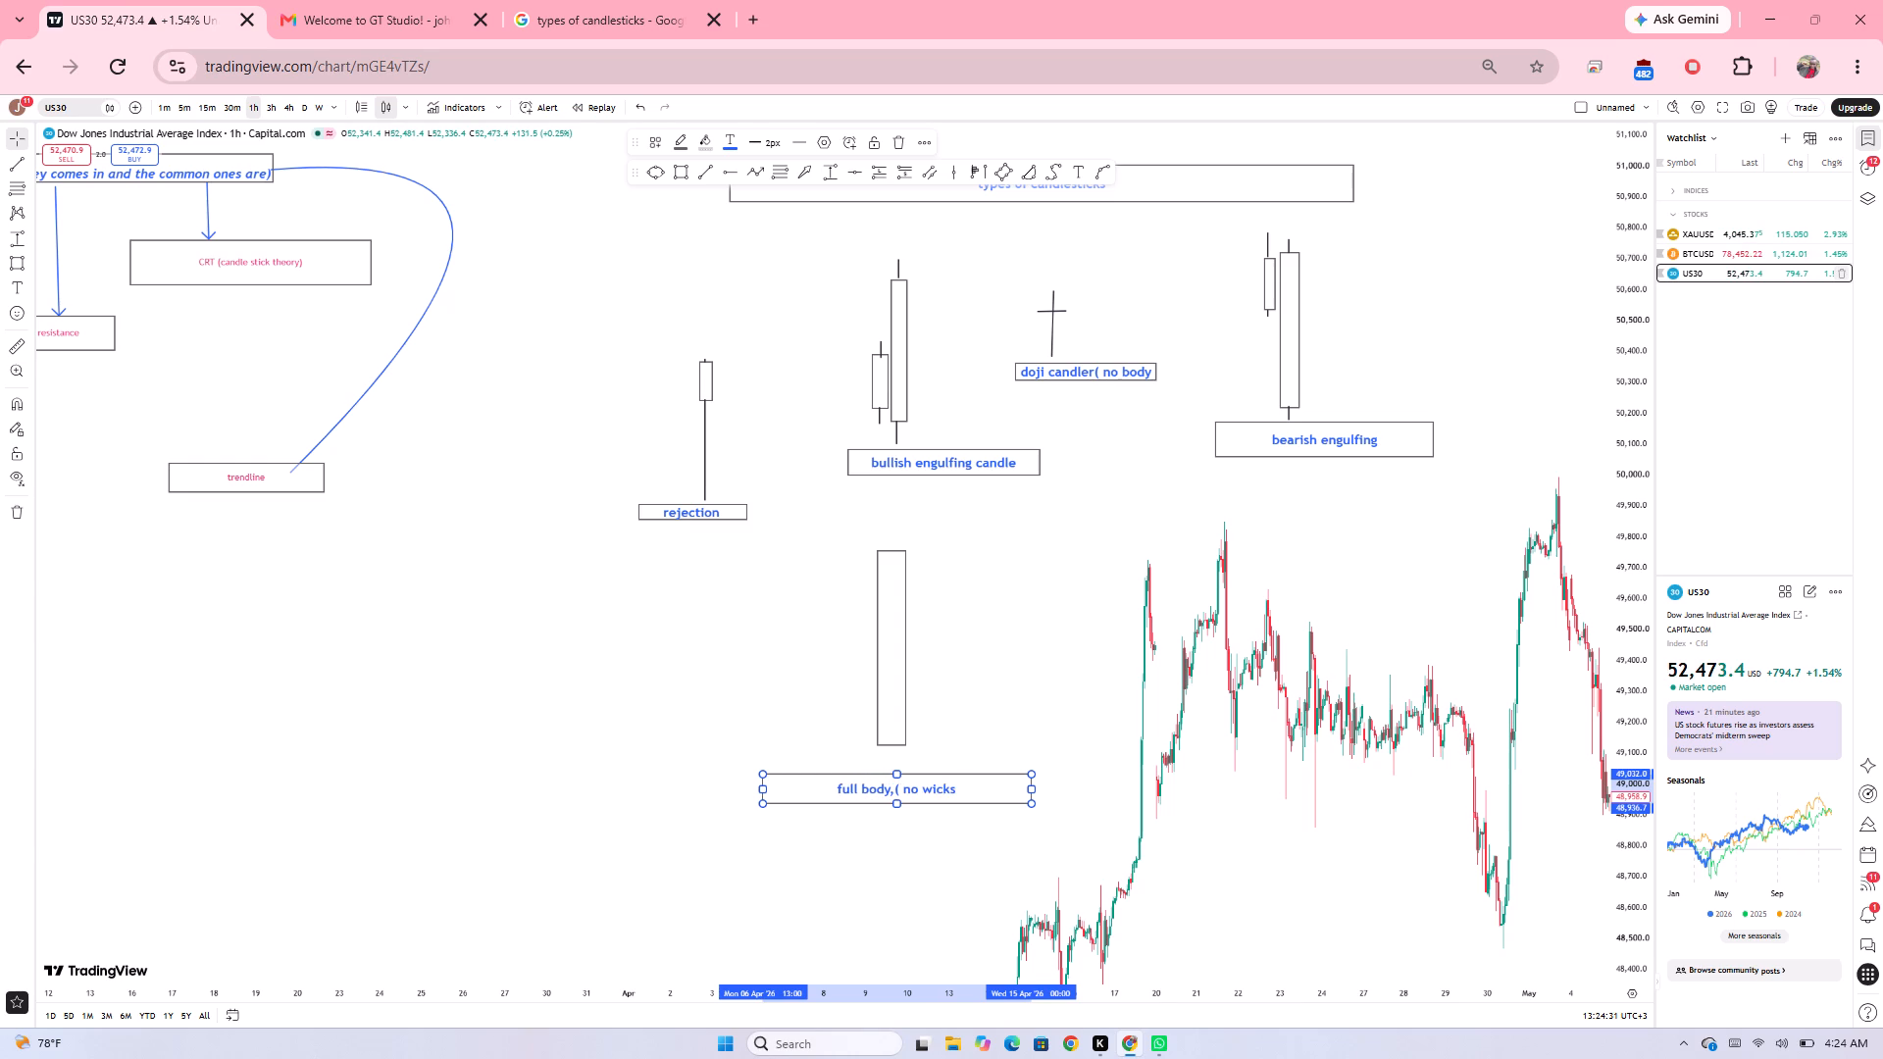
key("shift+parenright")
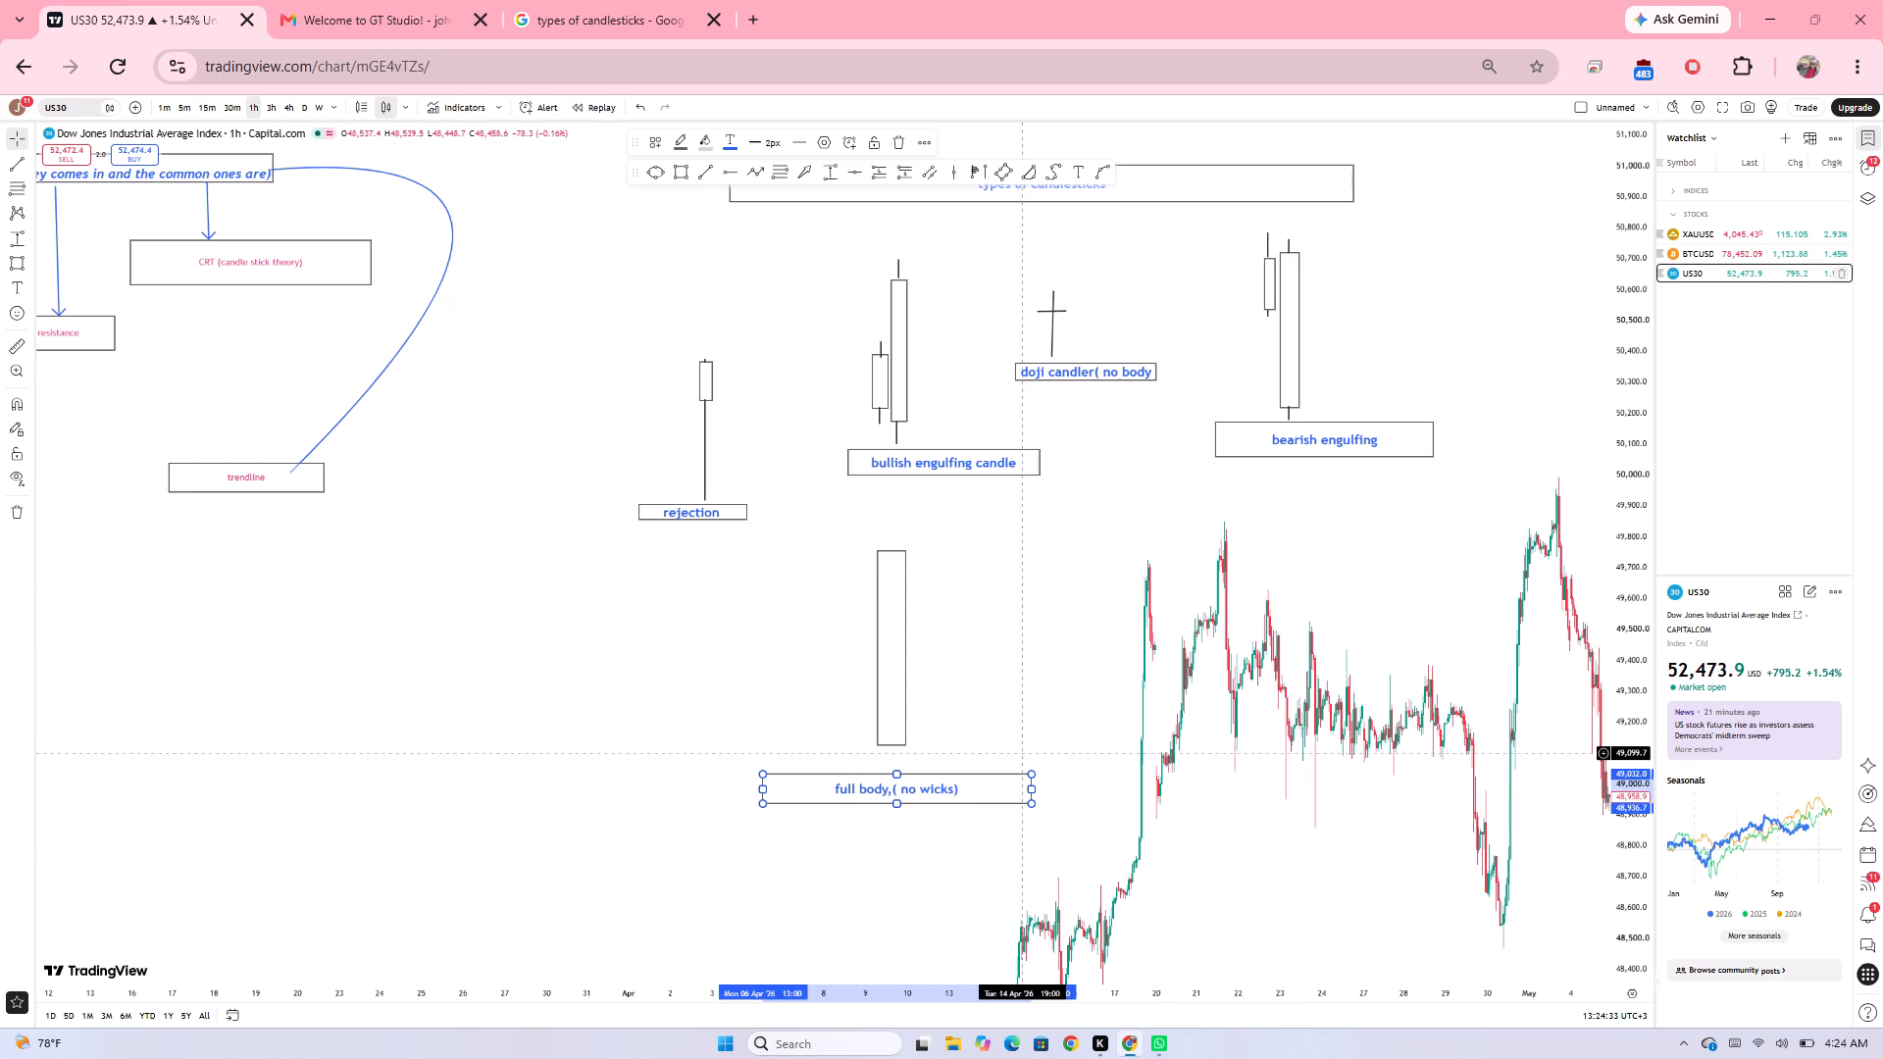
left_click(1047, 667)
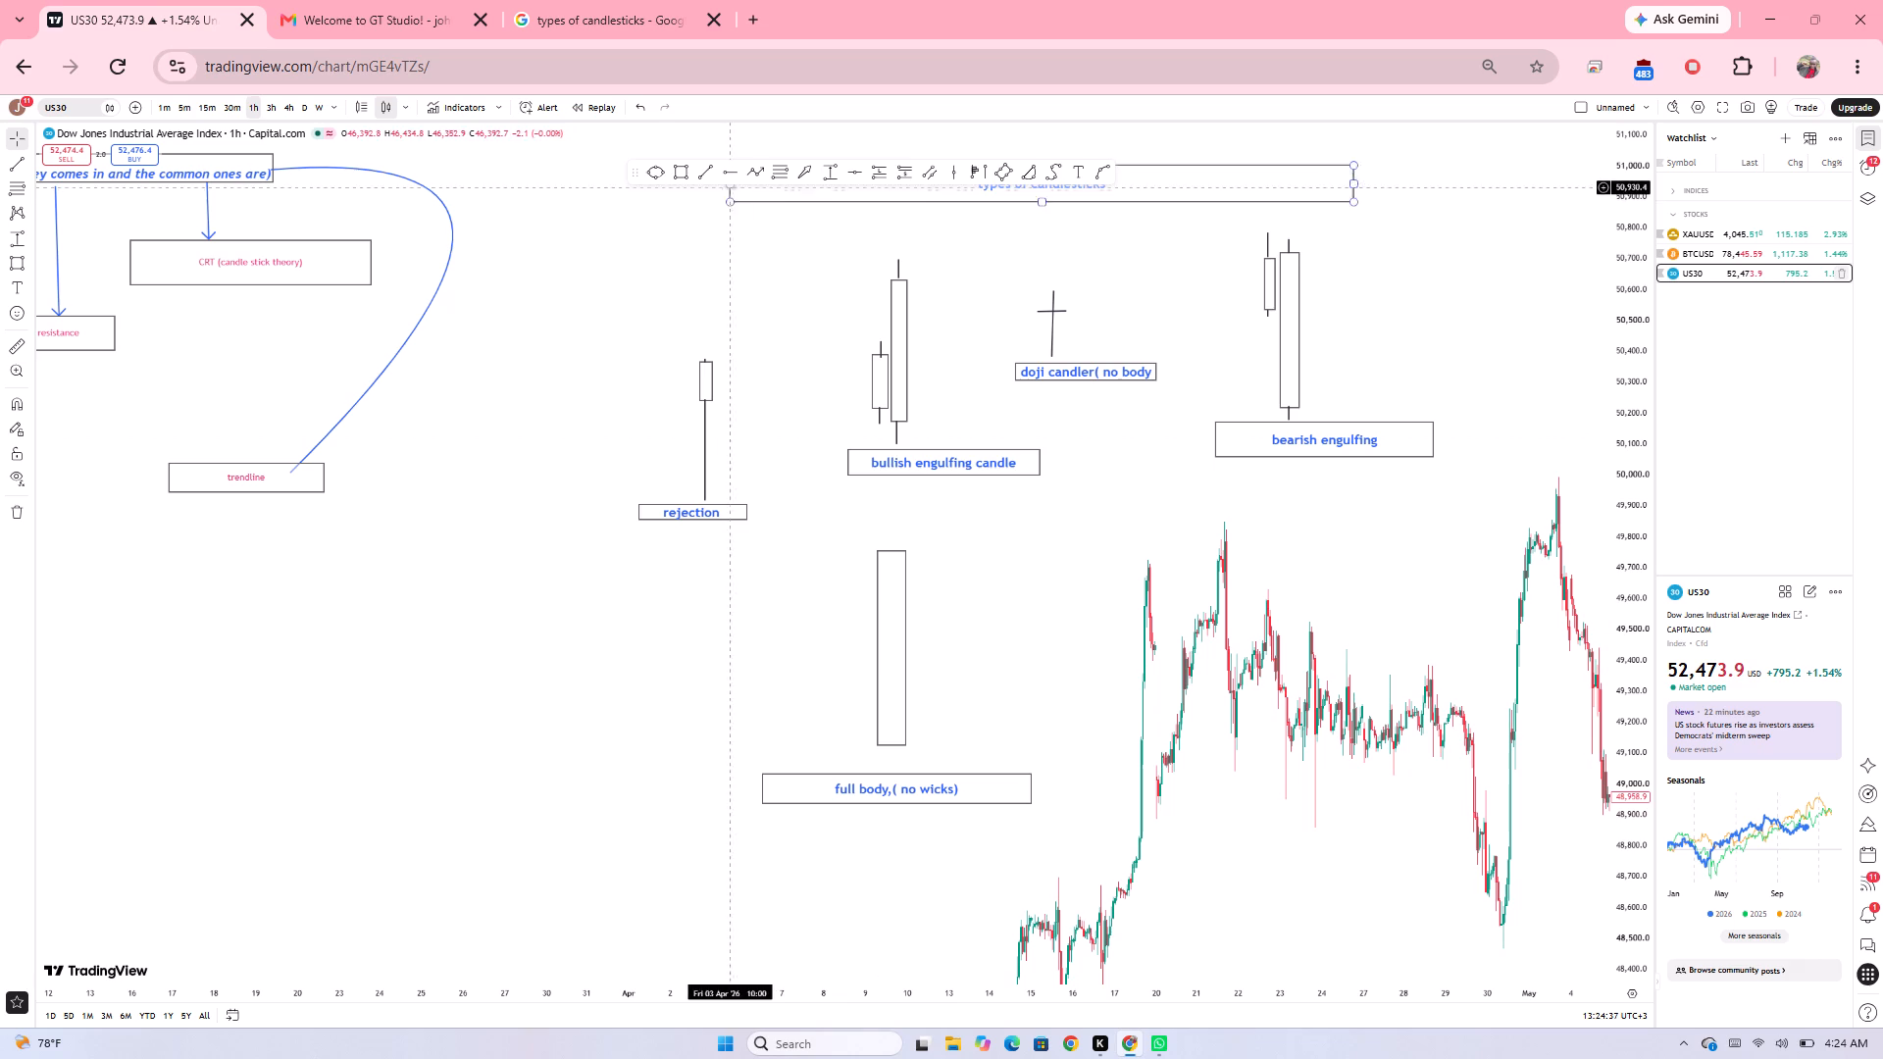
Draw a hammer candle below the "rejection" label: a small square body from about 49,680 to 49,616 and a trendline wick down to about 49,362.
left_click(671, 167)
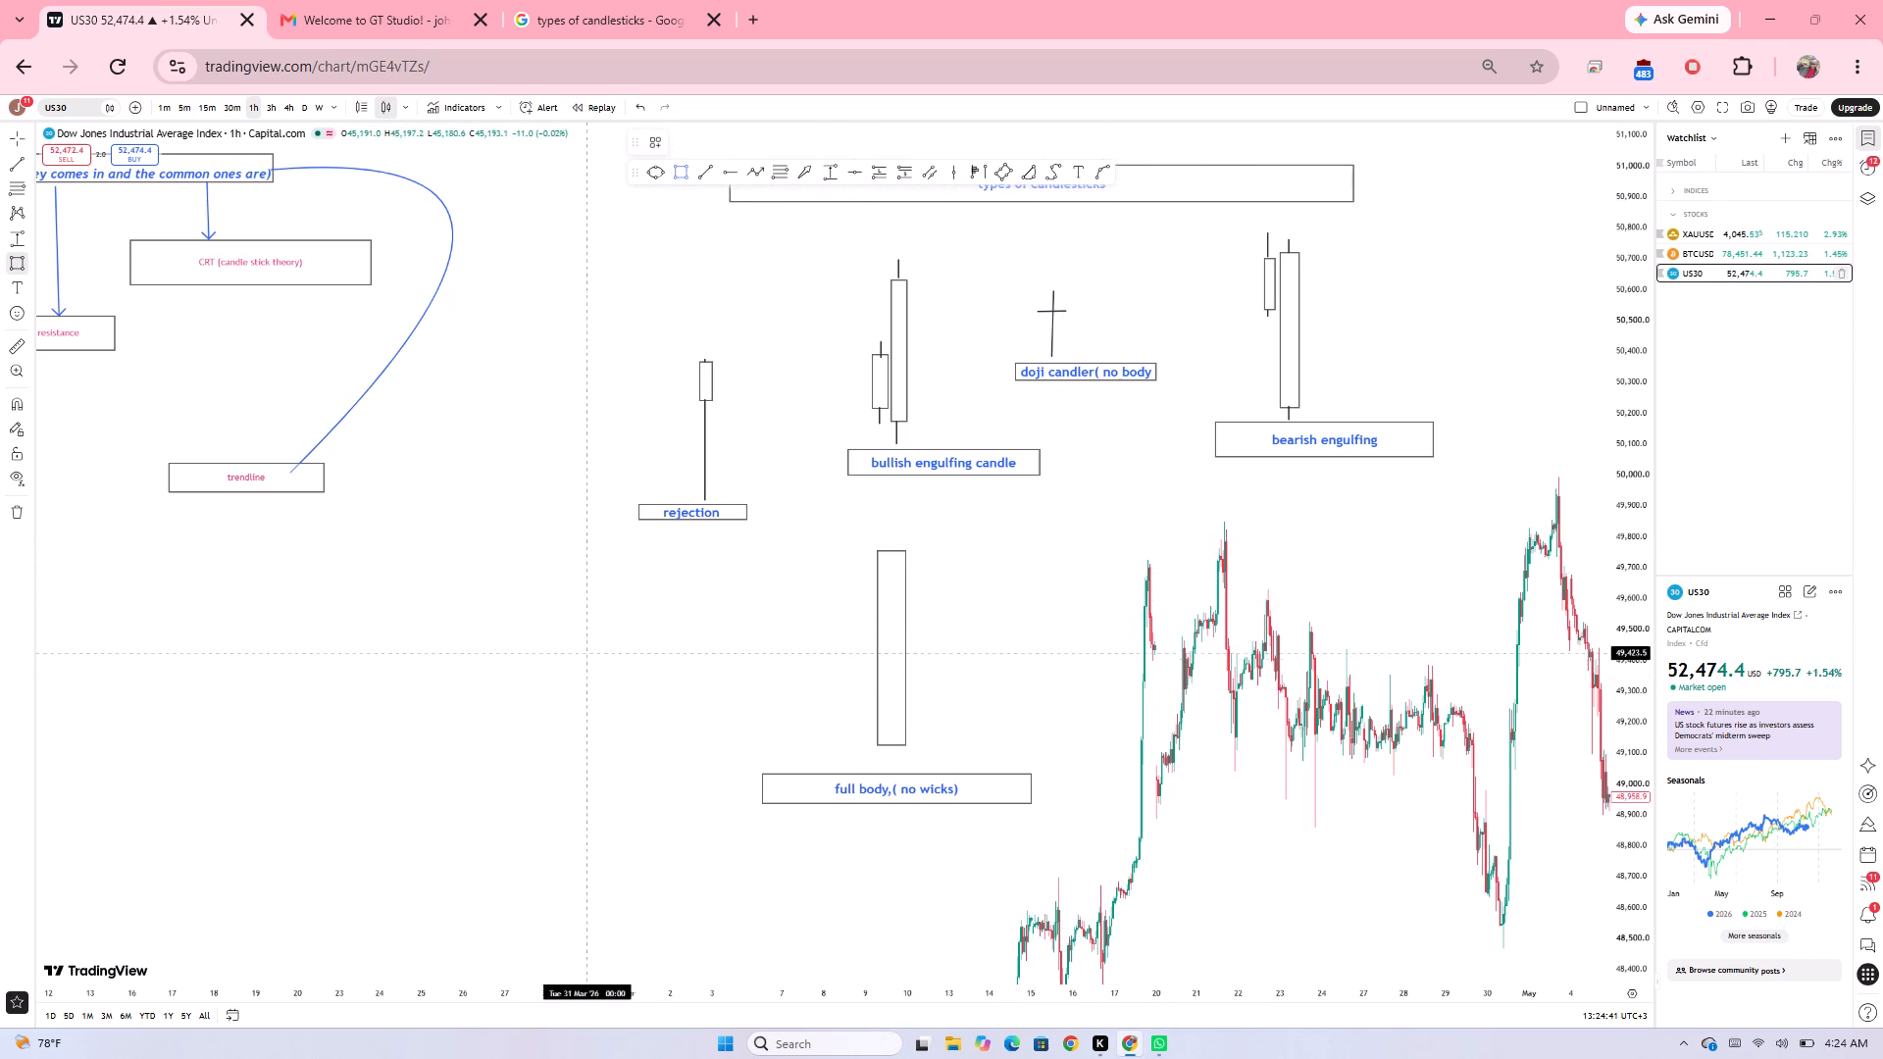
left_click_drag(639, 574, 654, 574)
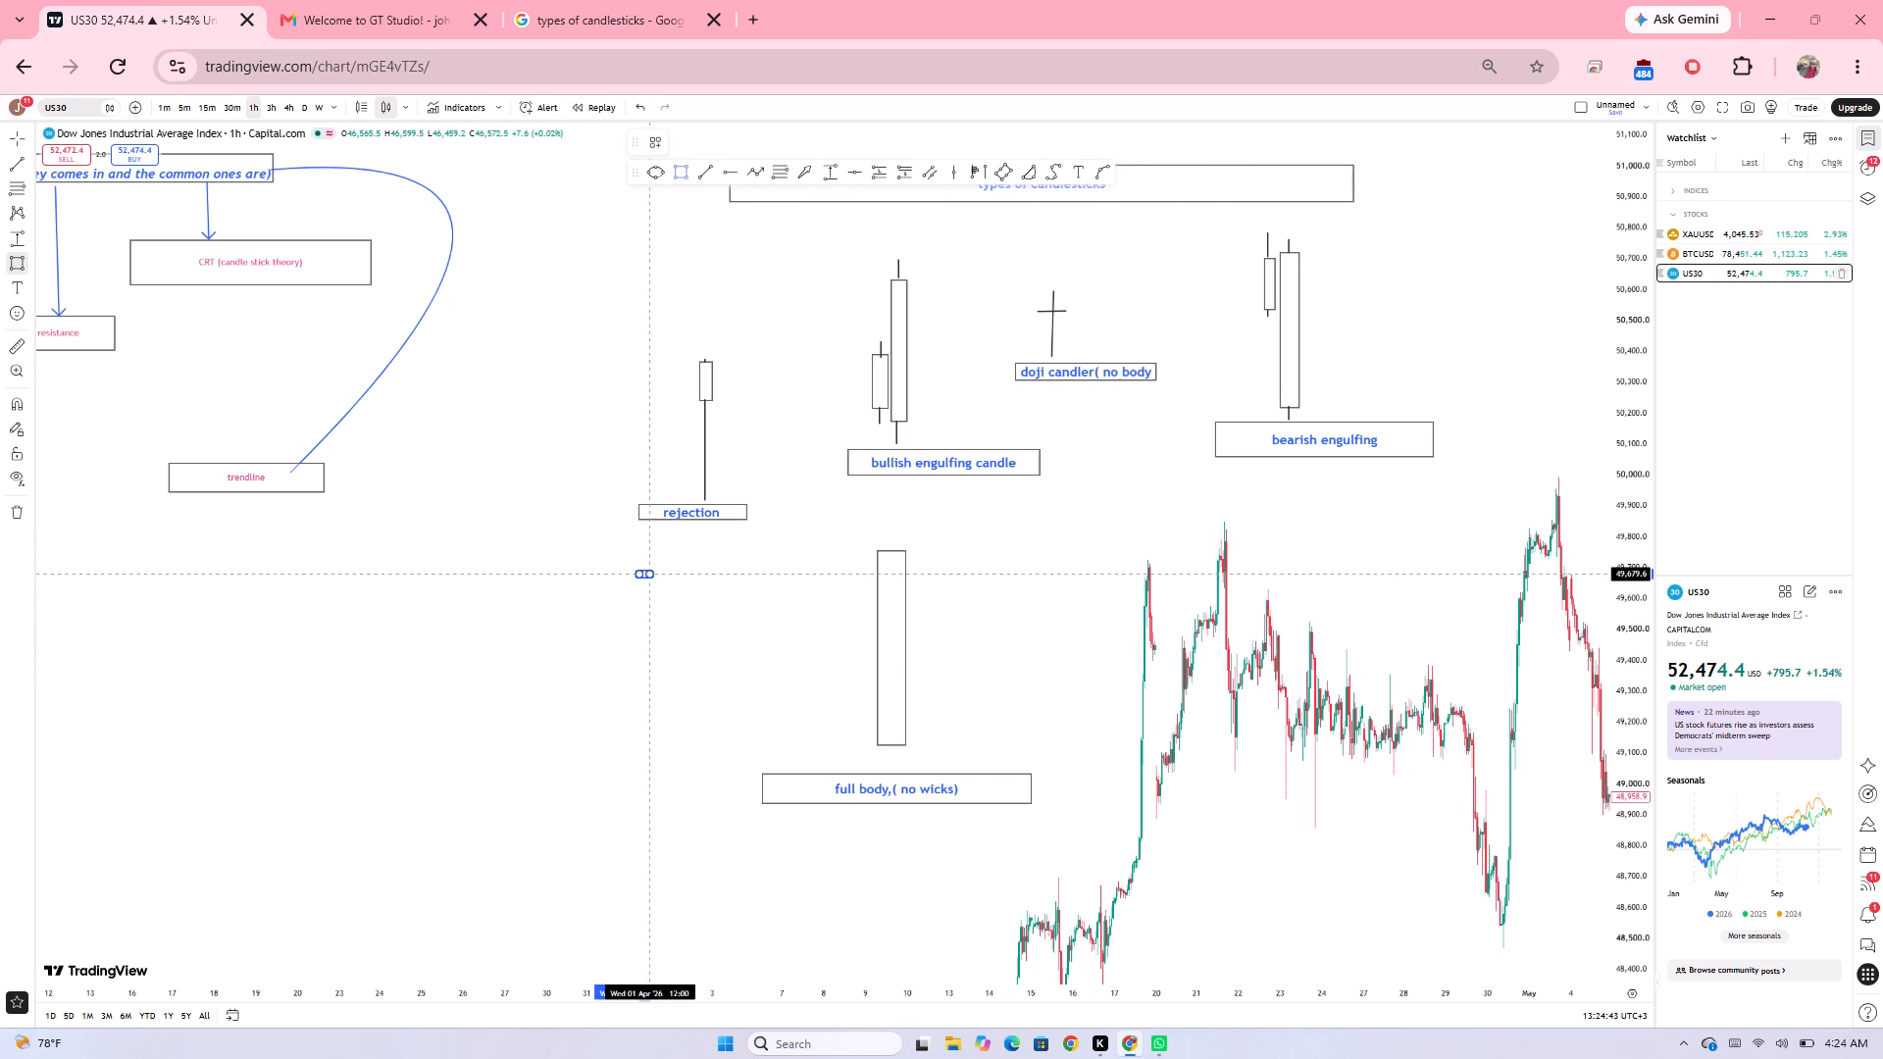
left_click_drag(654, 574, 660, 593)
left_click(660, 593)
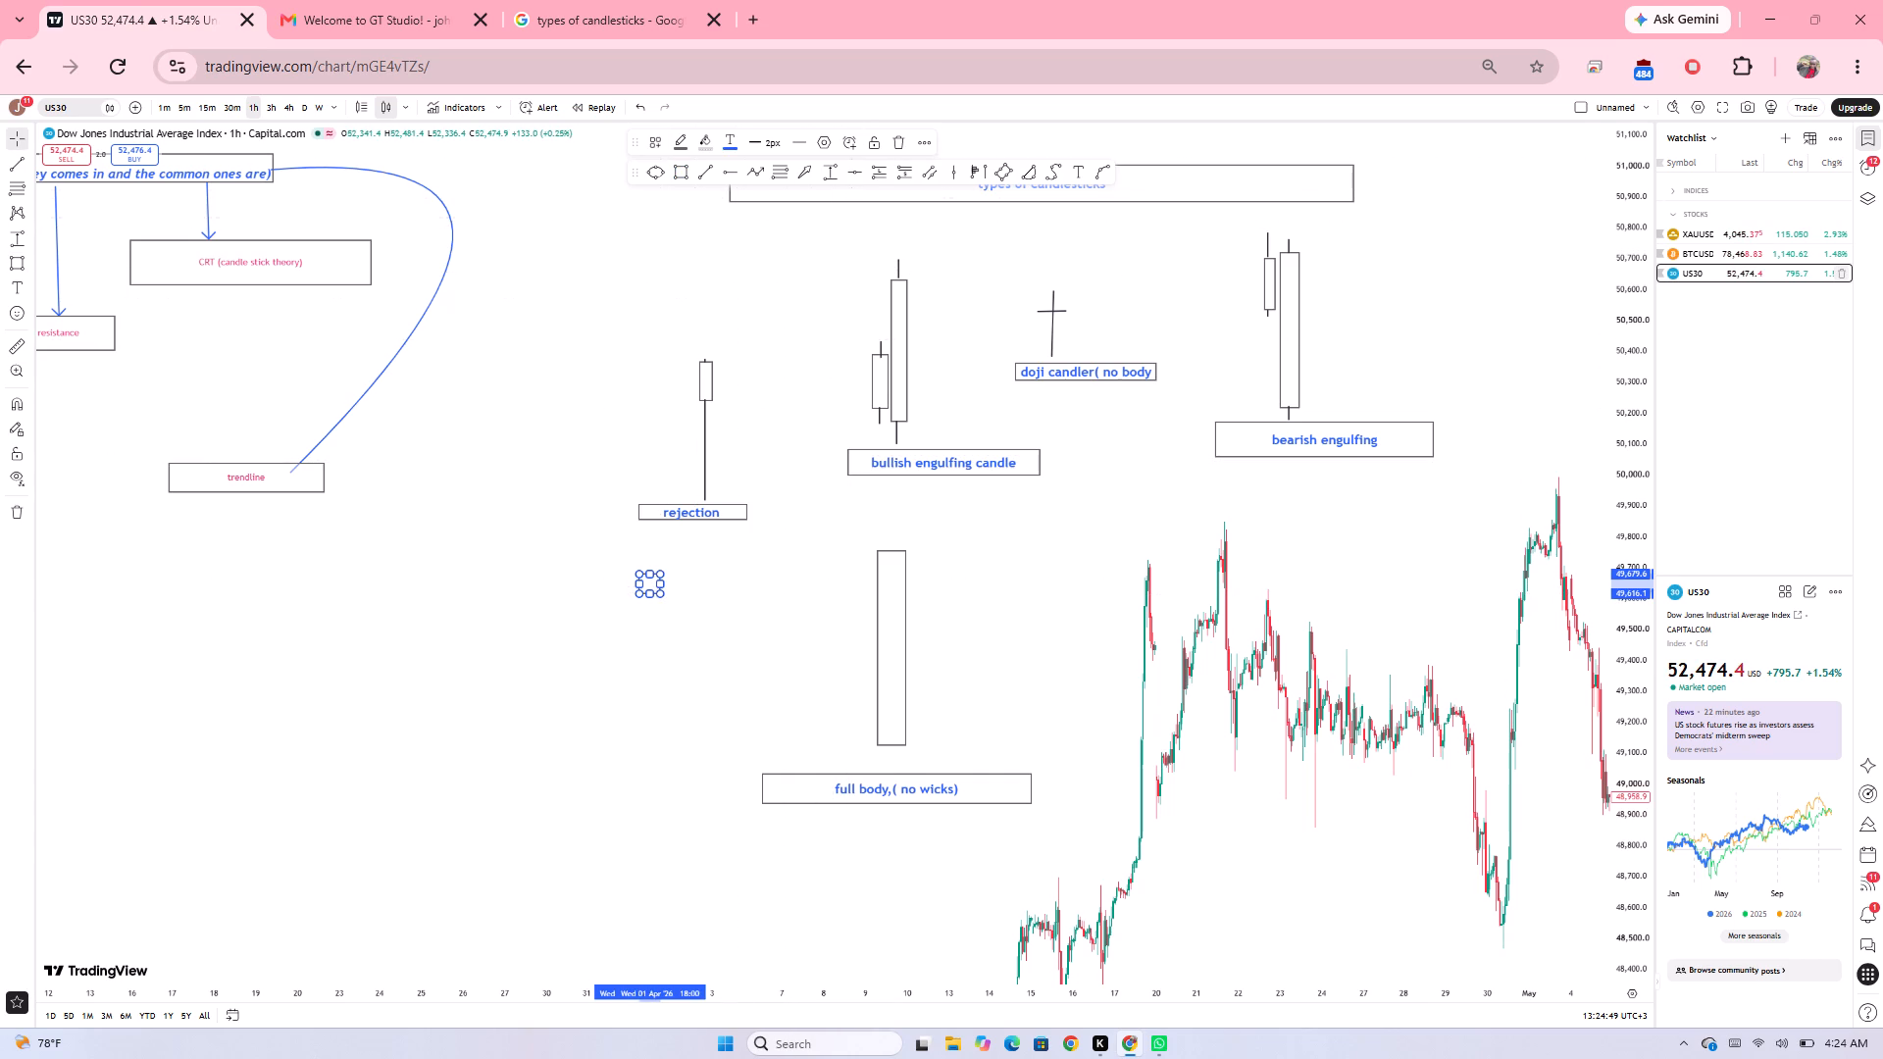
left_click(706, 172)
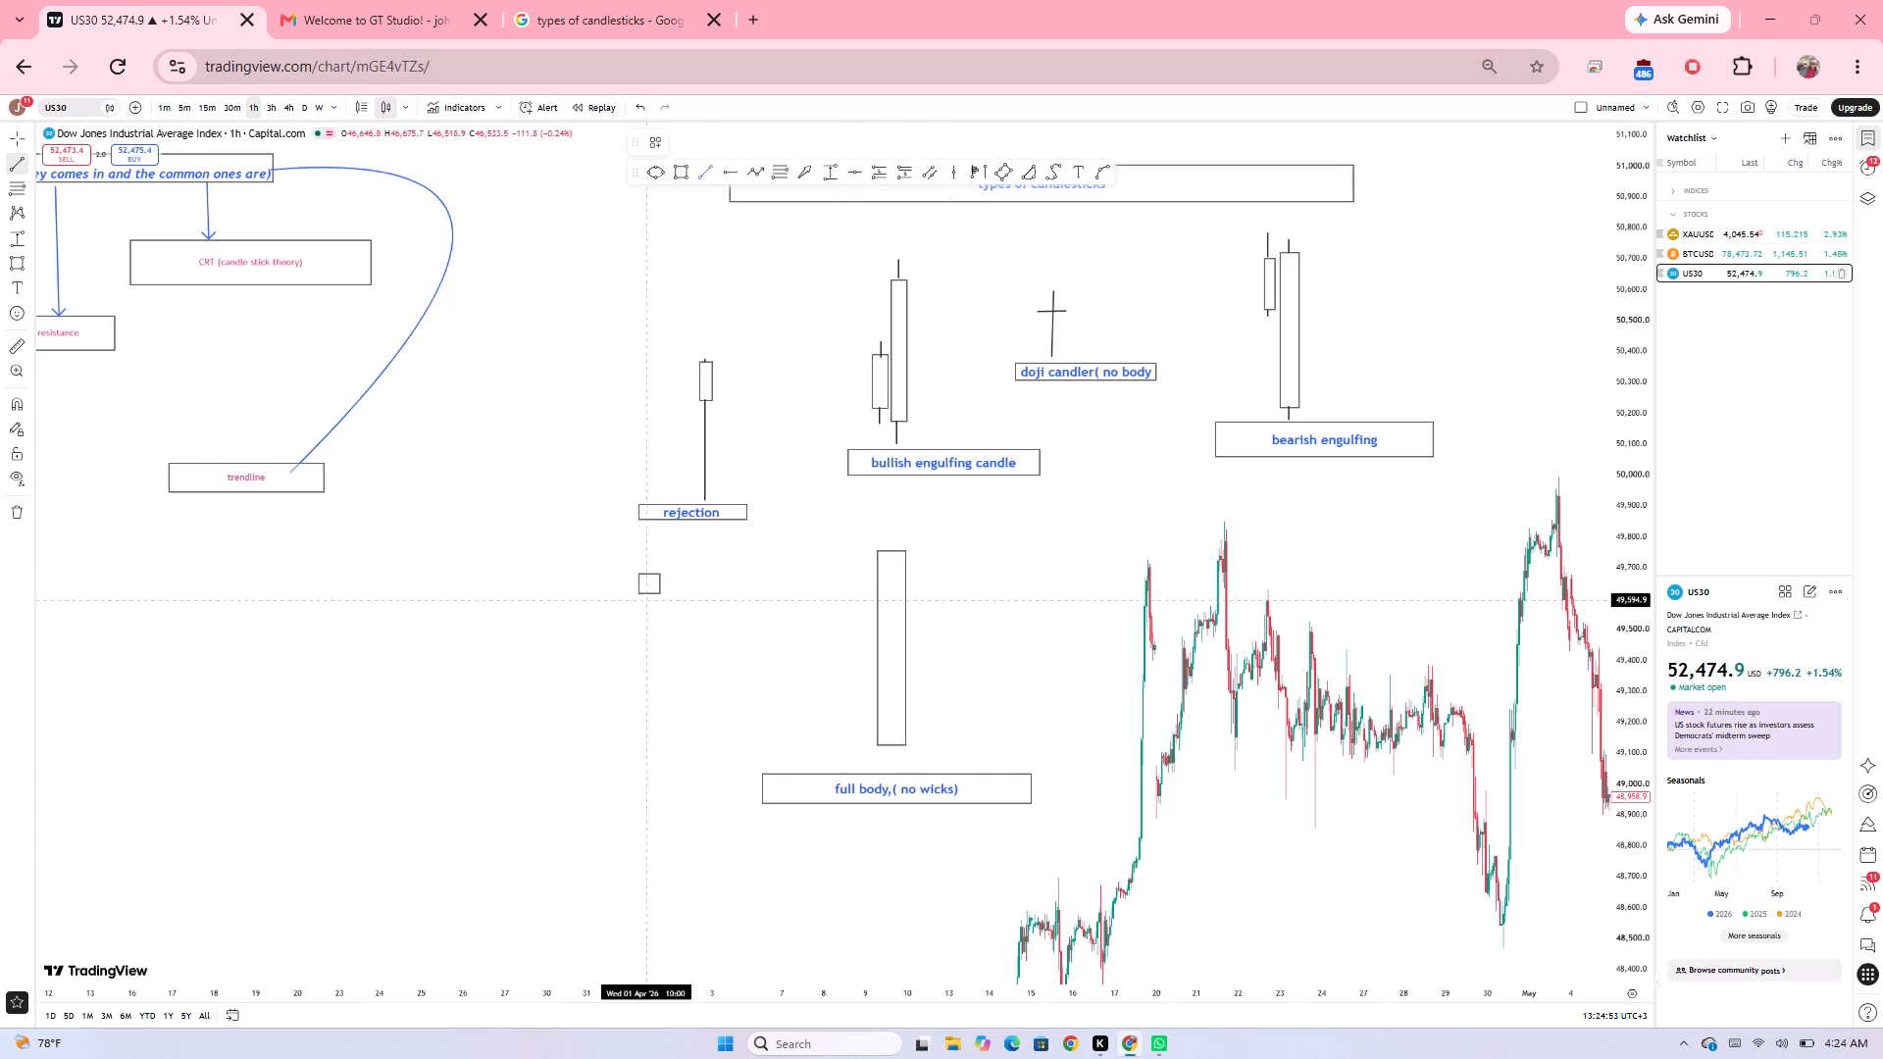
left_click(649, 600)
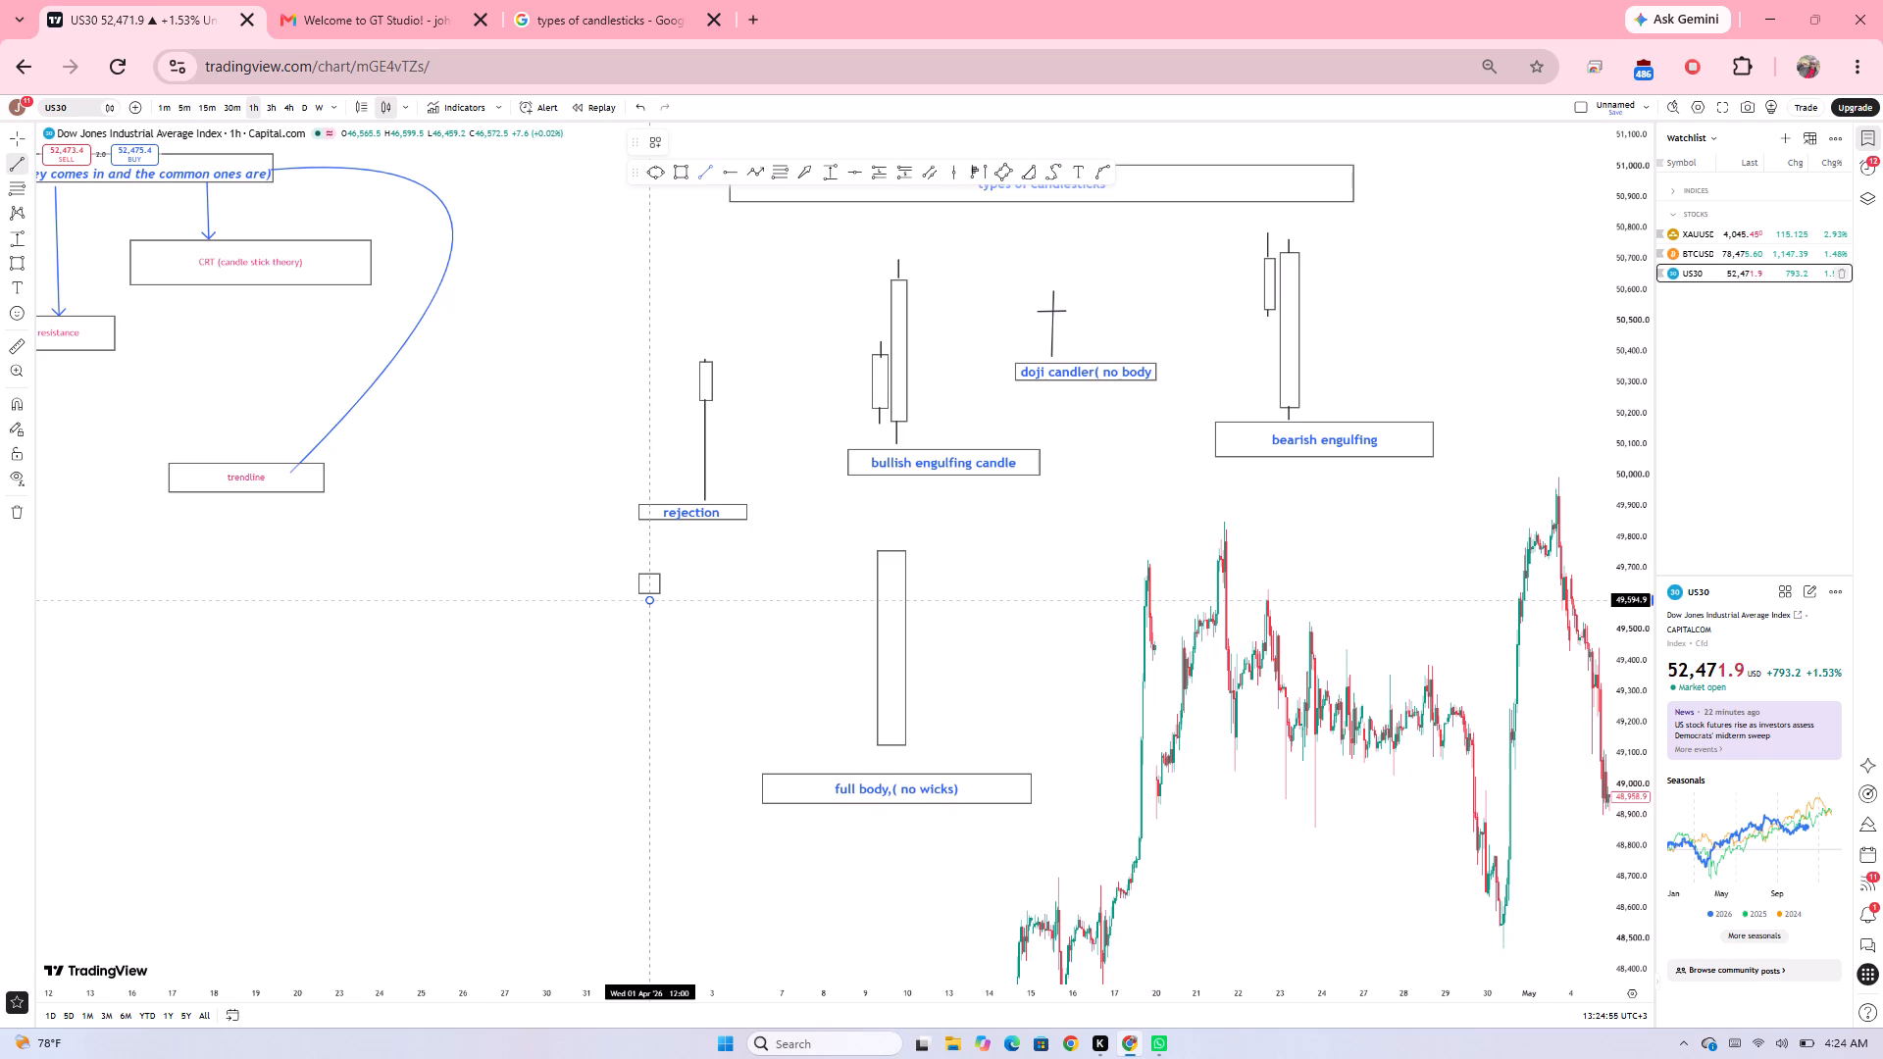
left_click(649, 678)
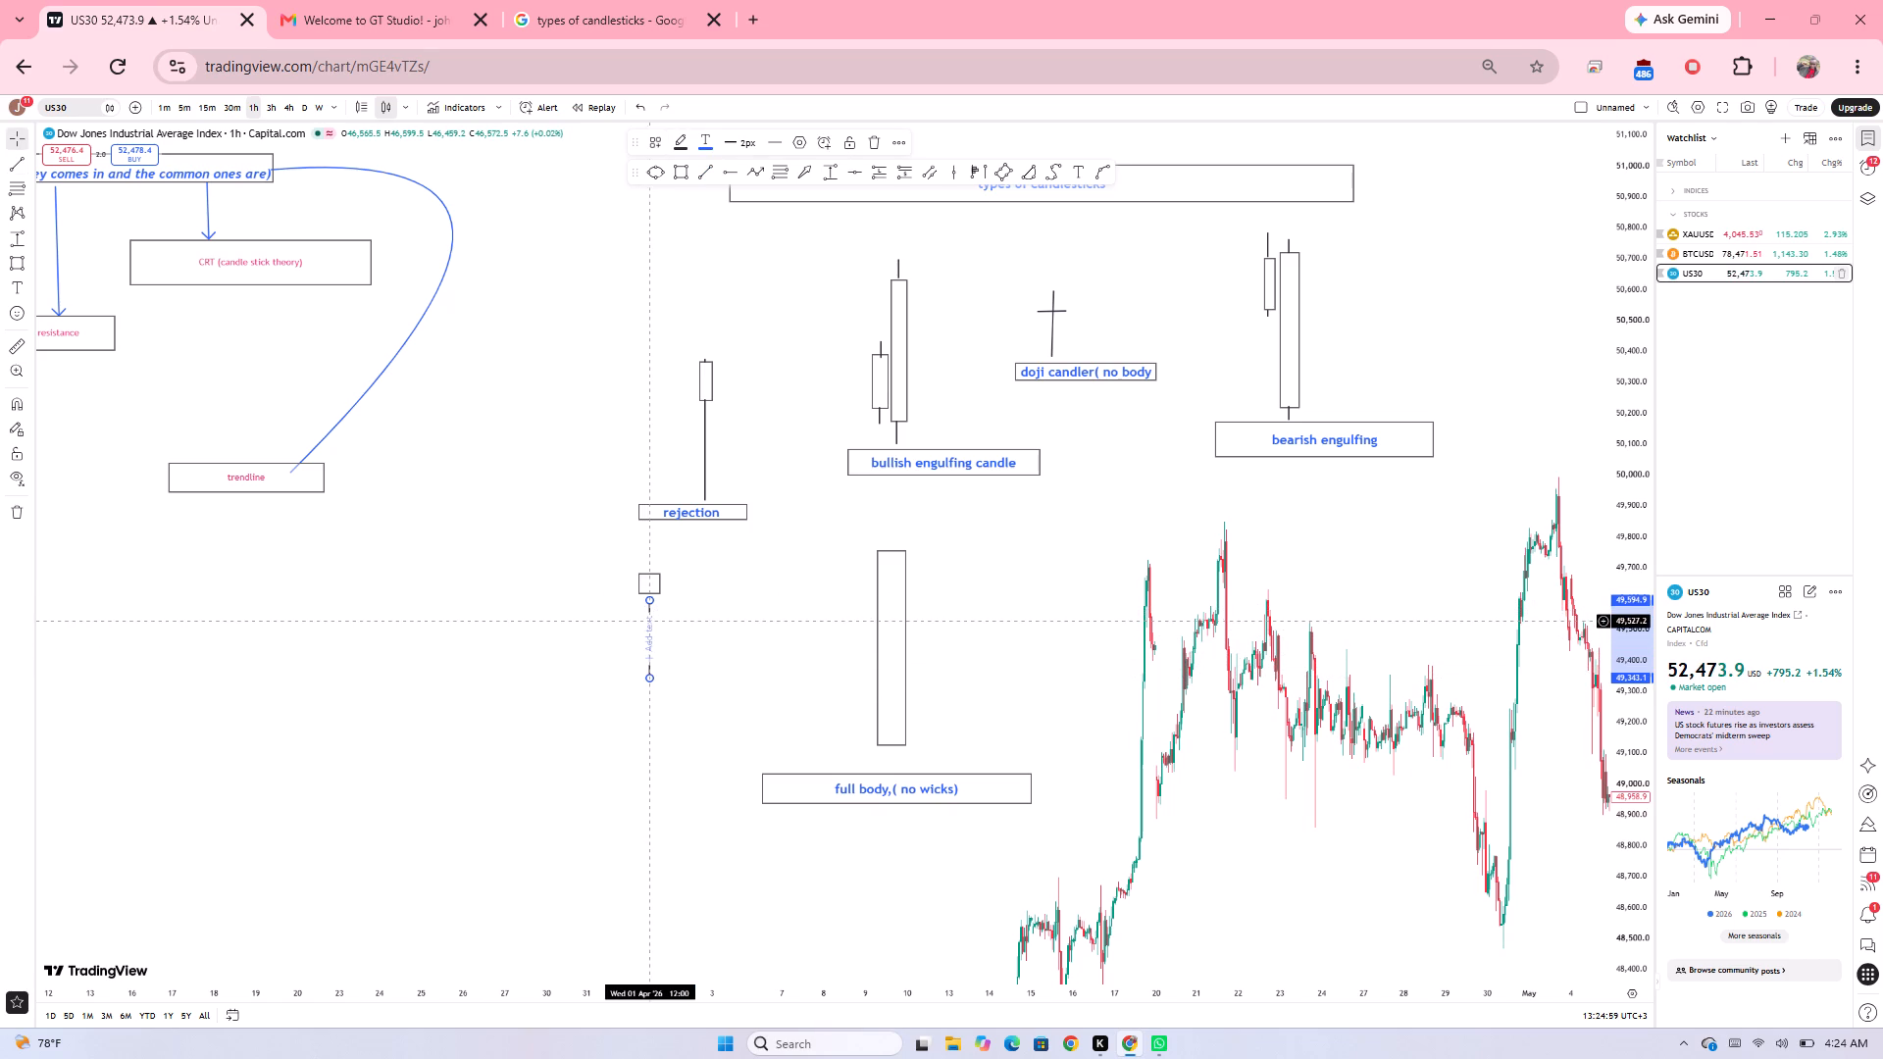
left_click(649, 621)
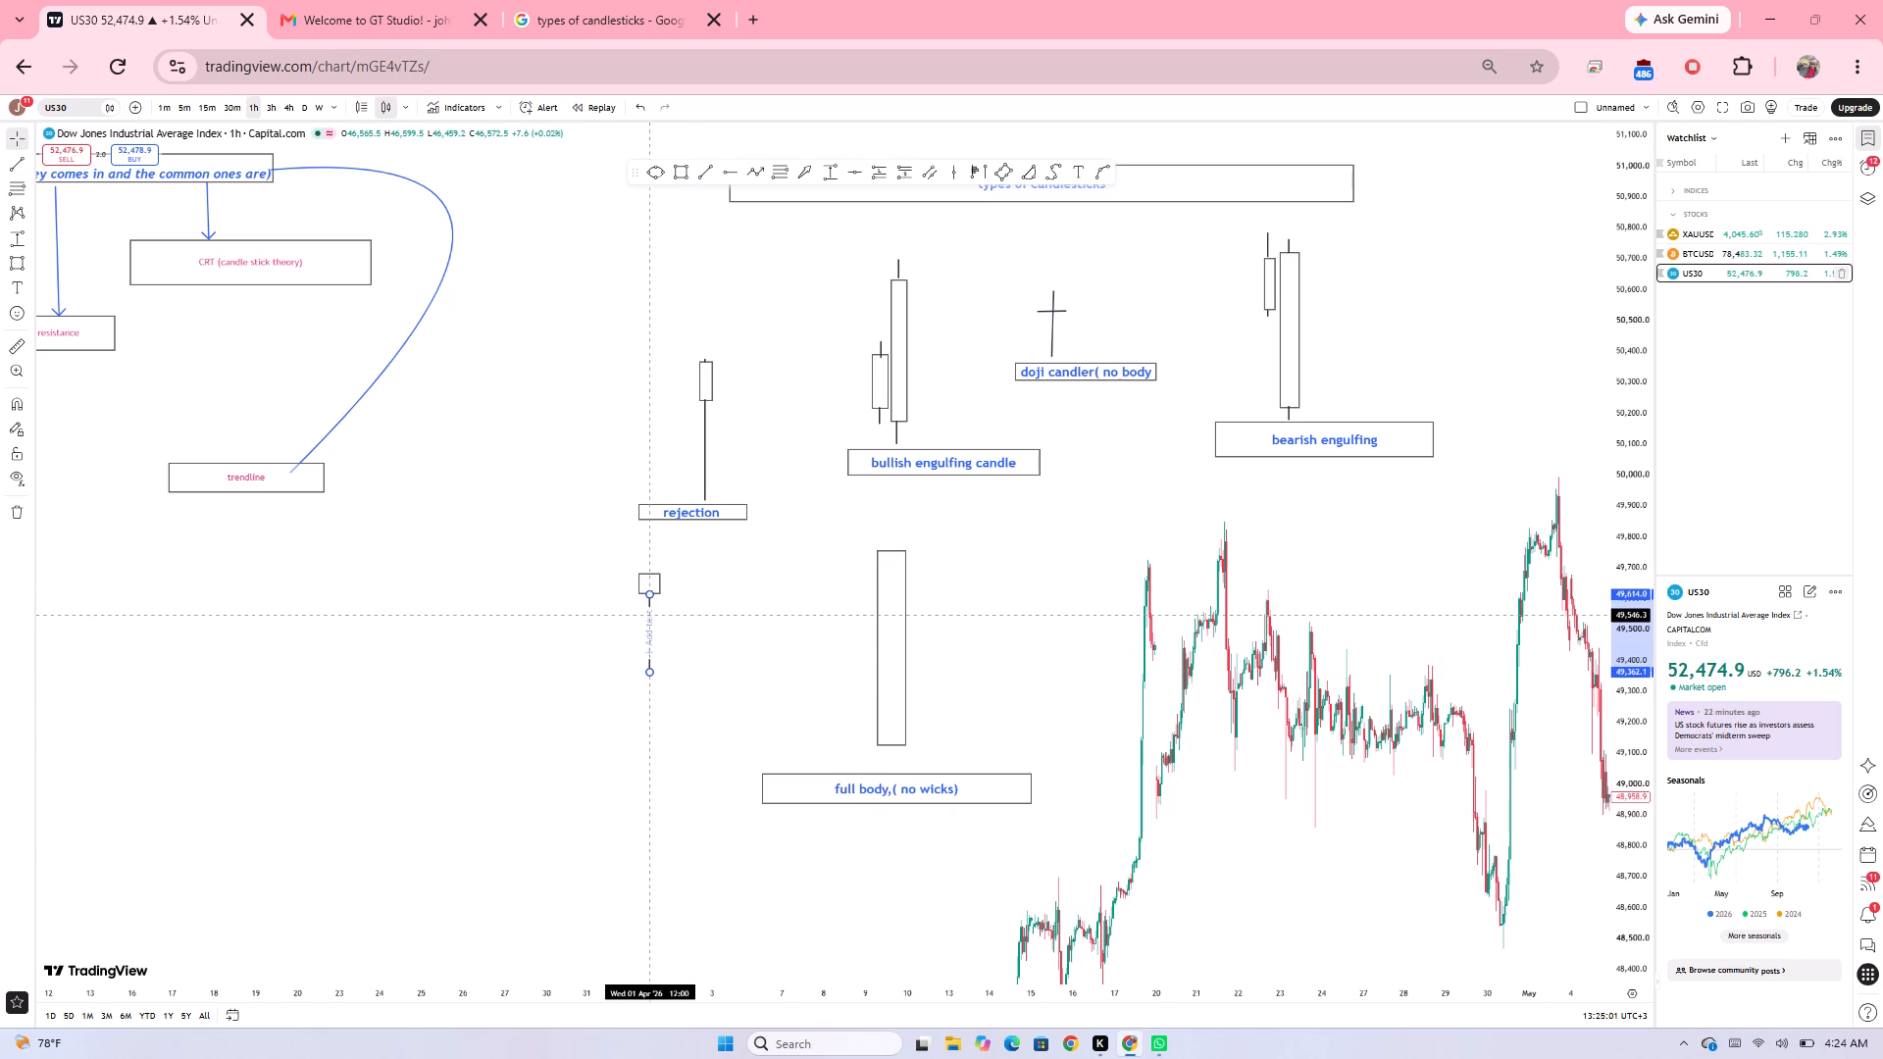
left_click(692, 648)
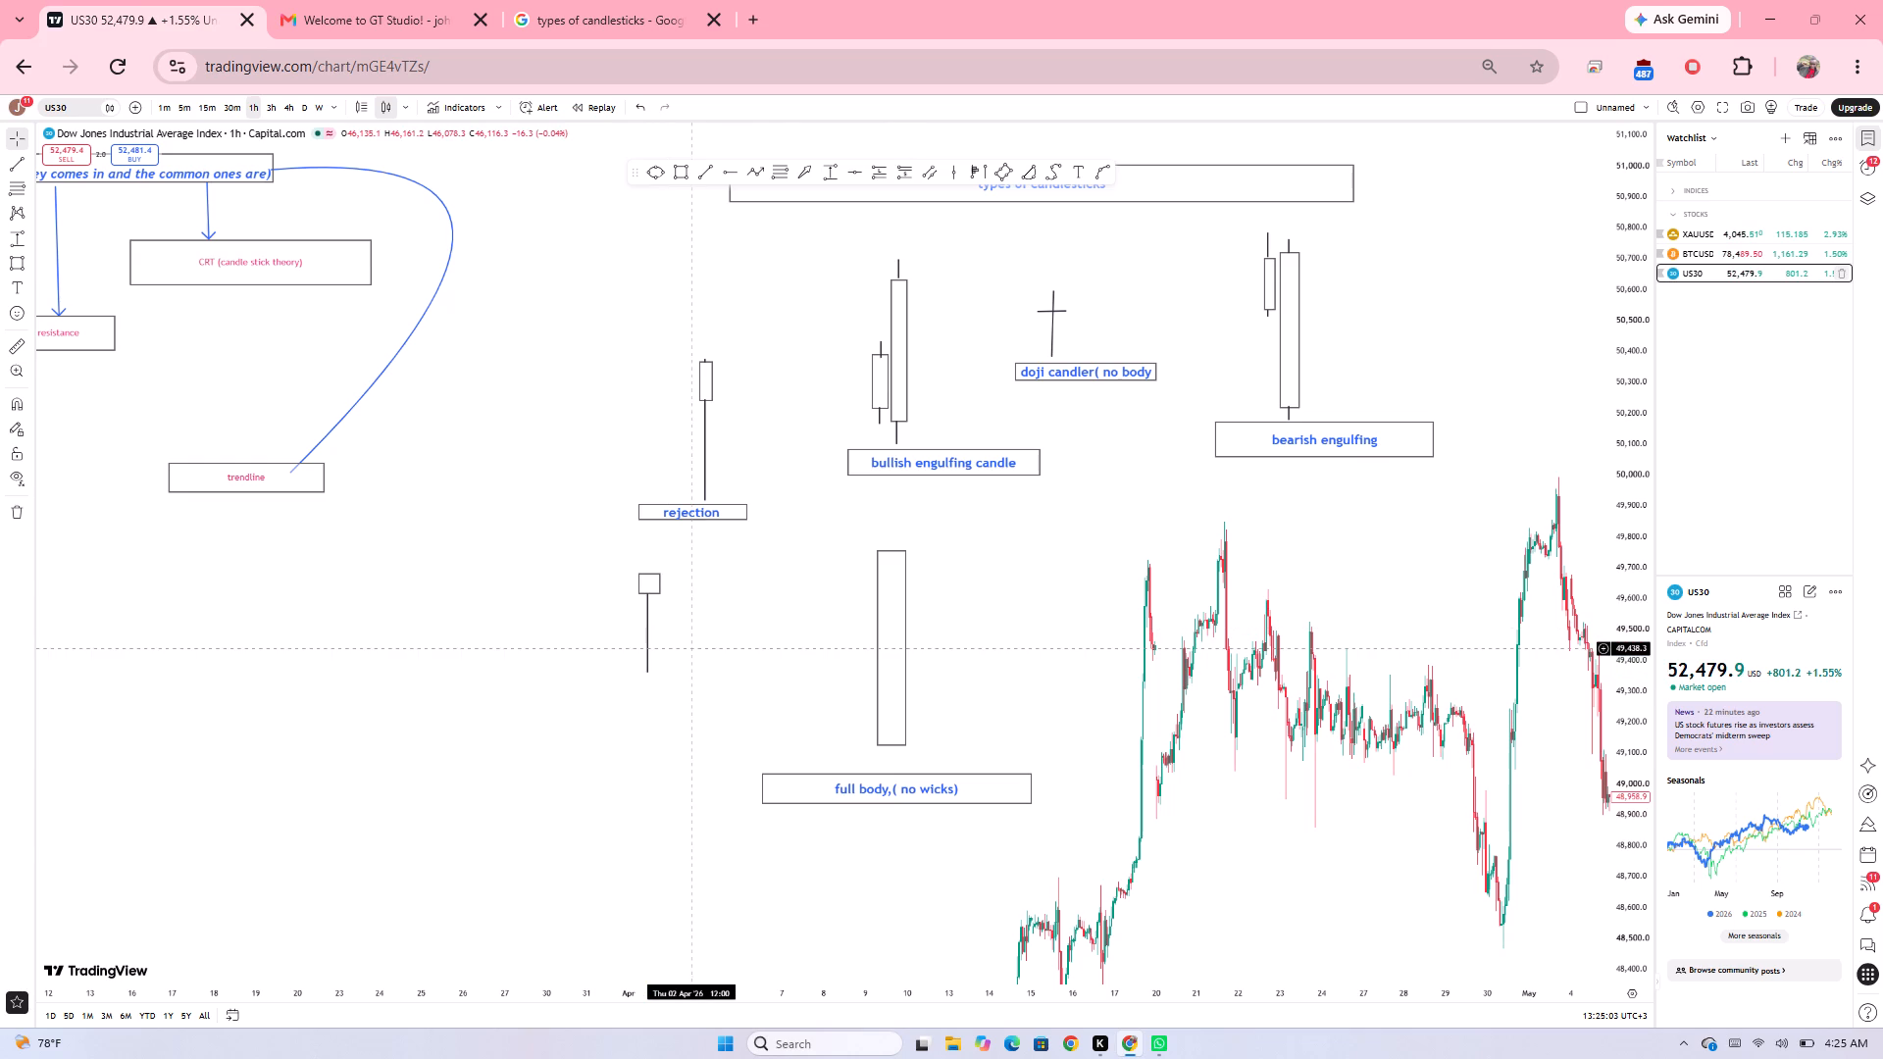
left_click(647, 676)
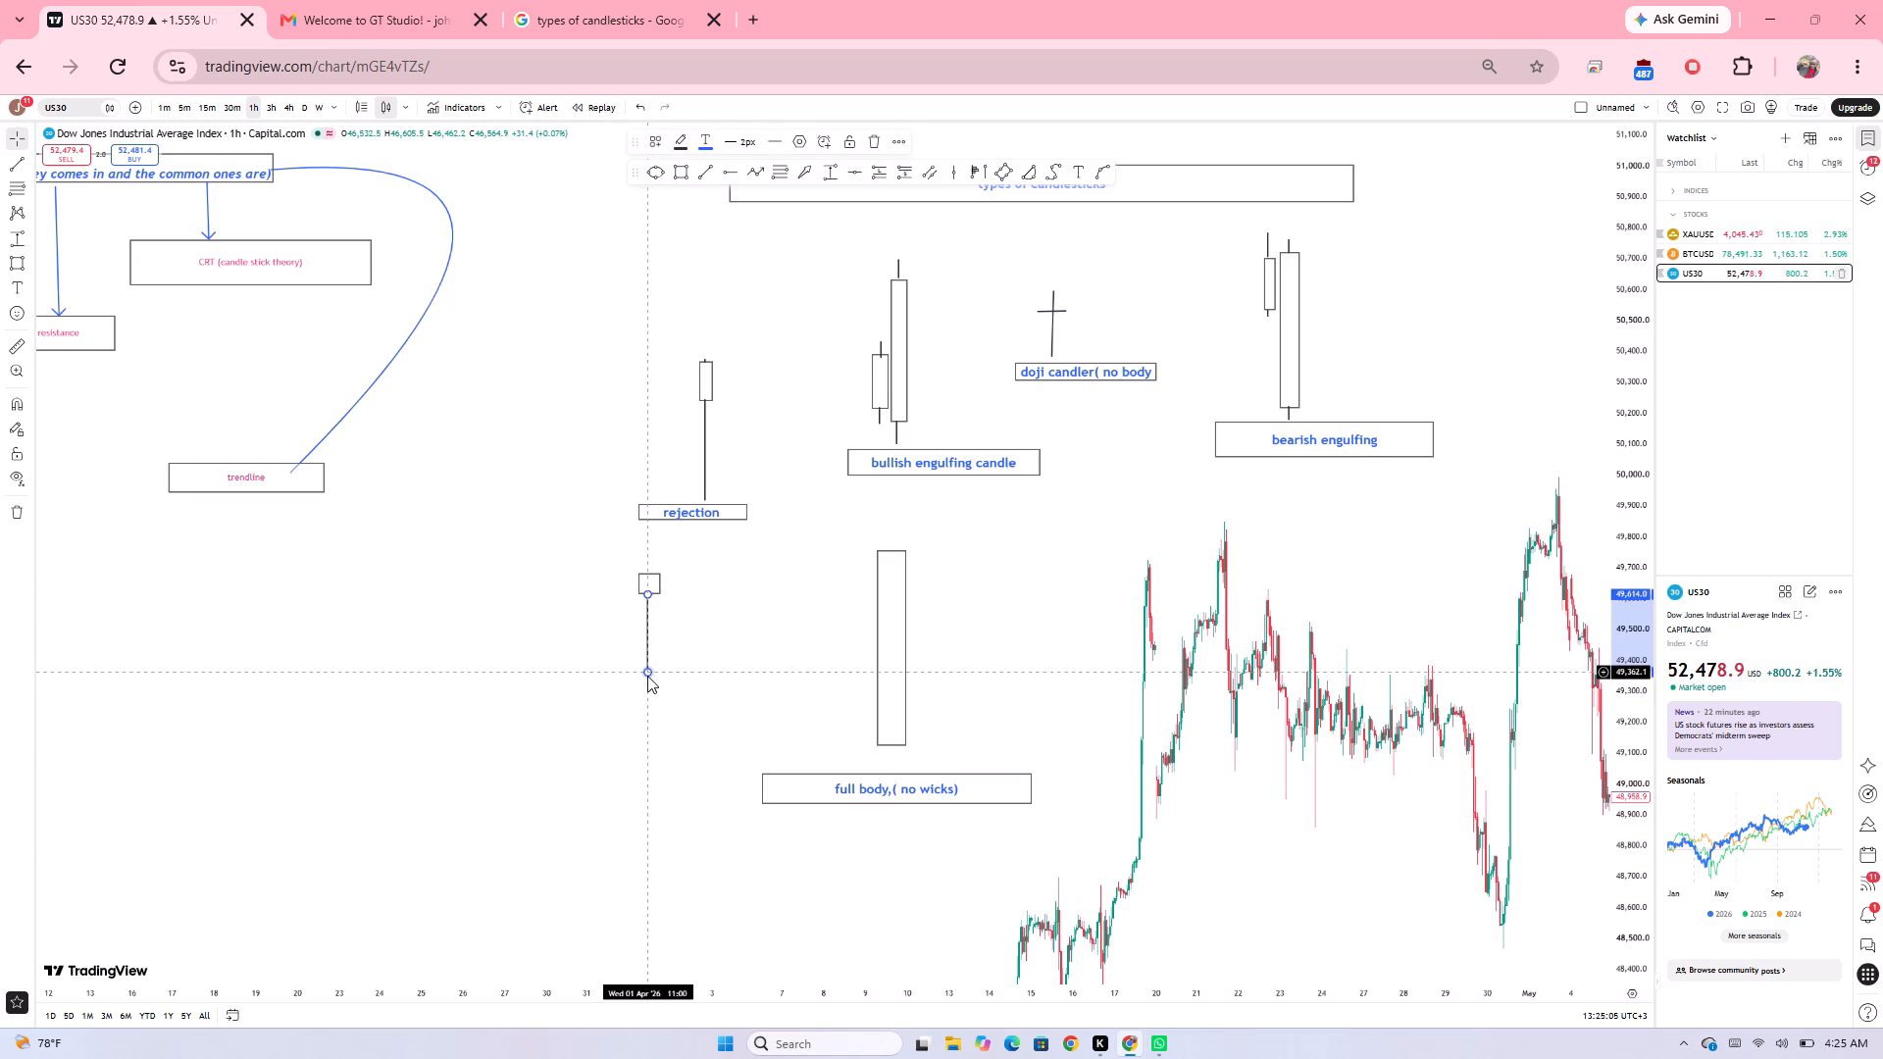
left_click(686, 659)
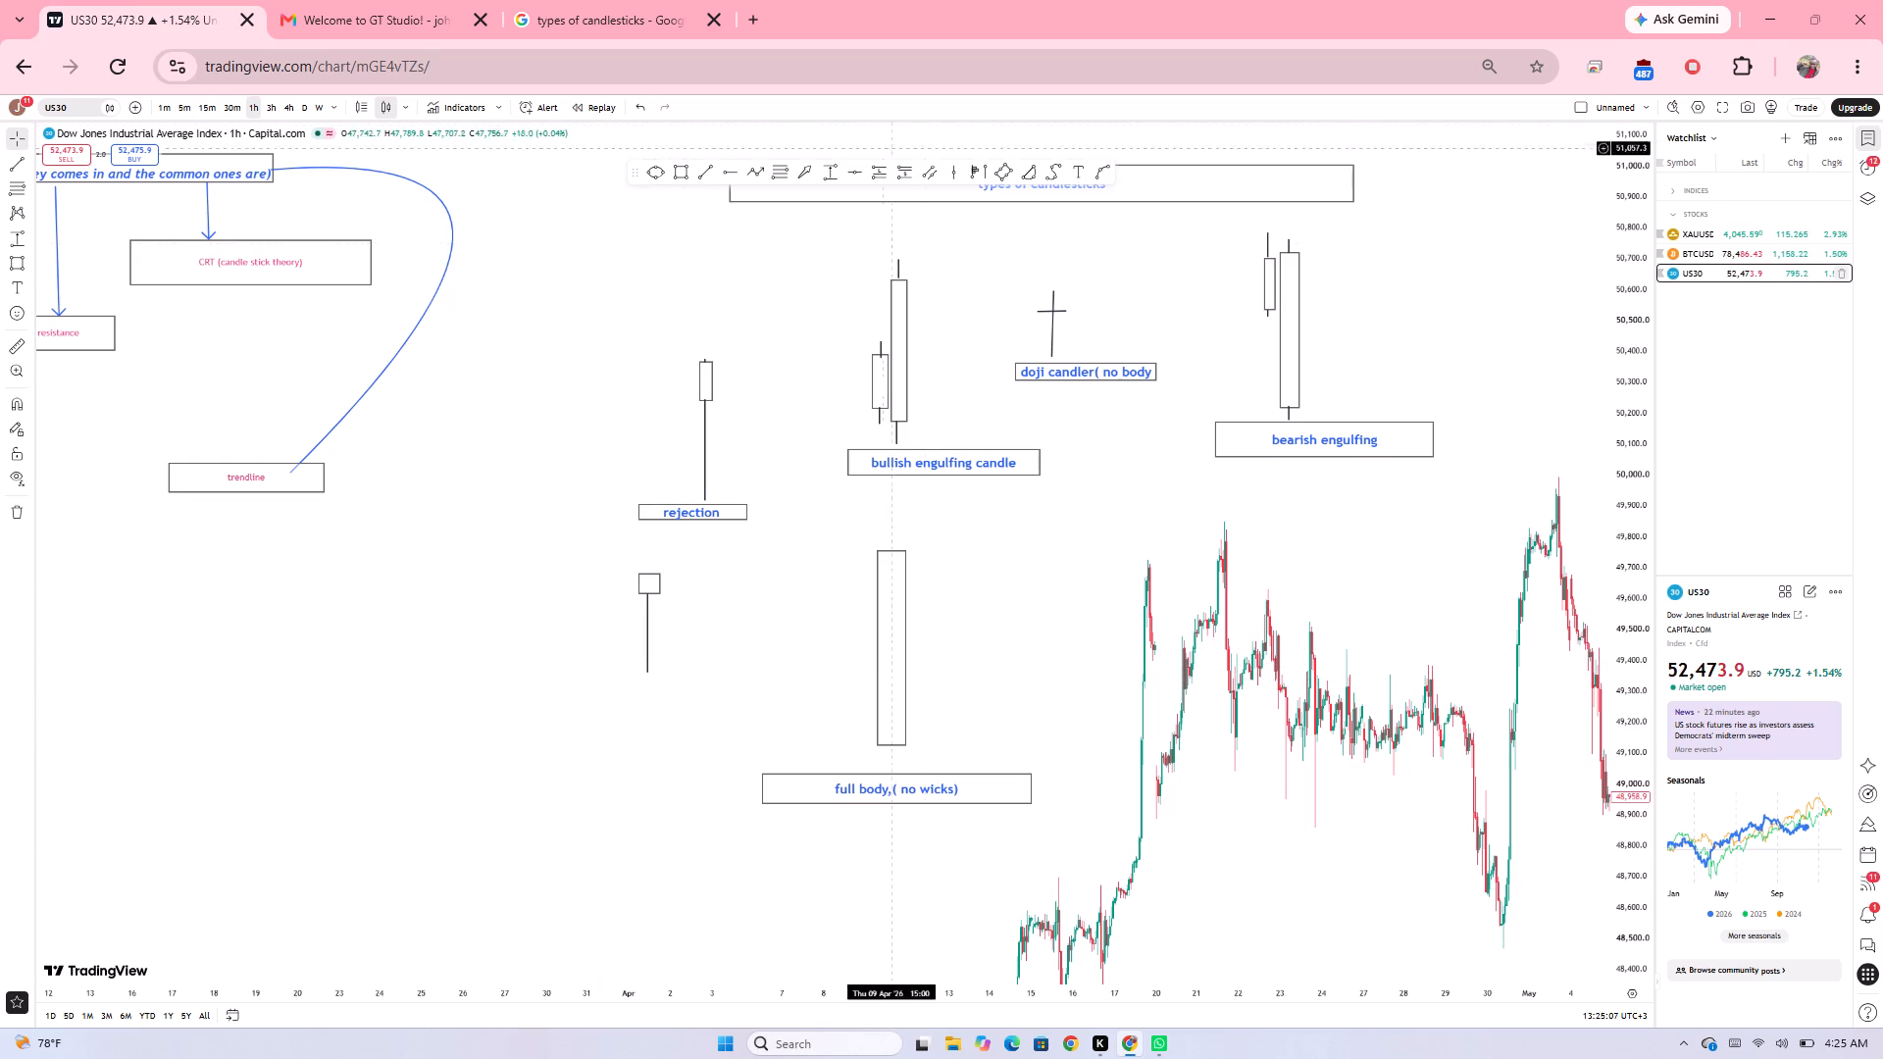
Draw a flat ellipse just below the small-bodied candle's wick and label it "hammer".
left_click(644, 178)
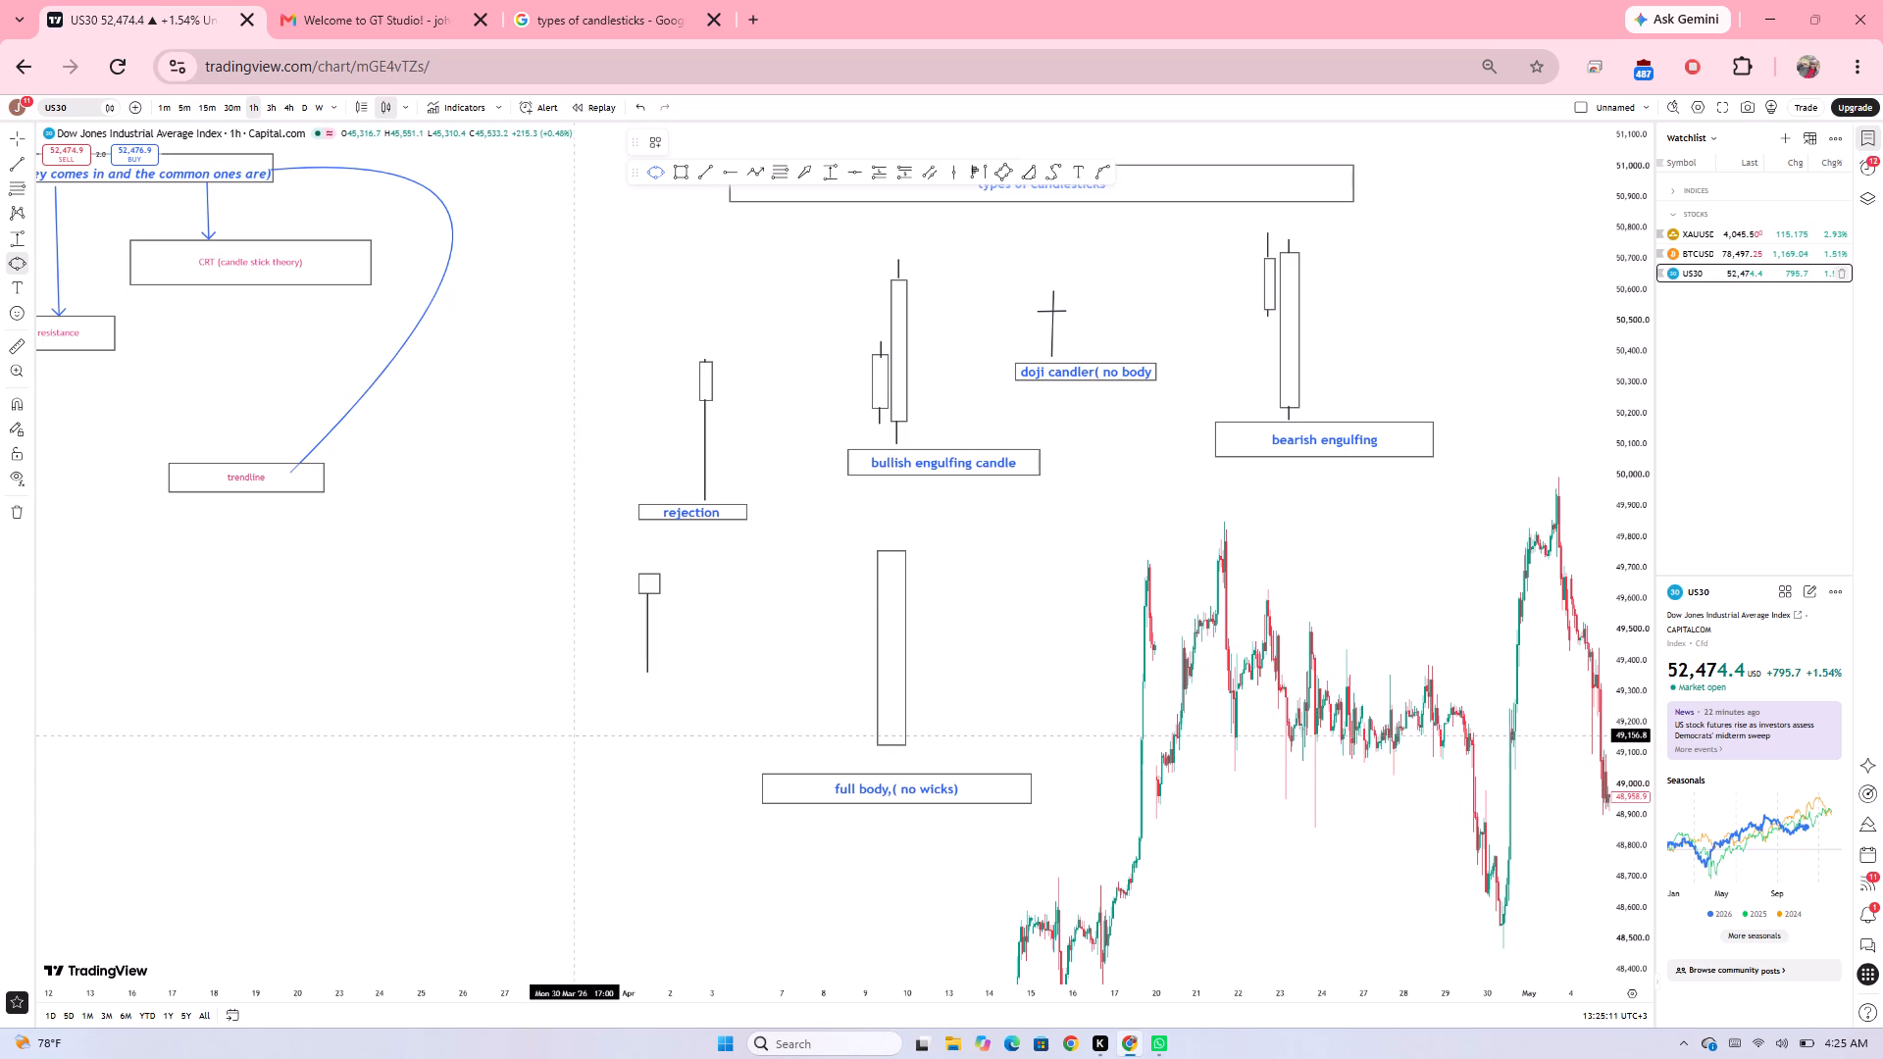
left_click_drag(569, 674, 771, 732)
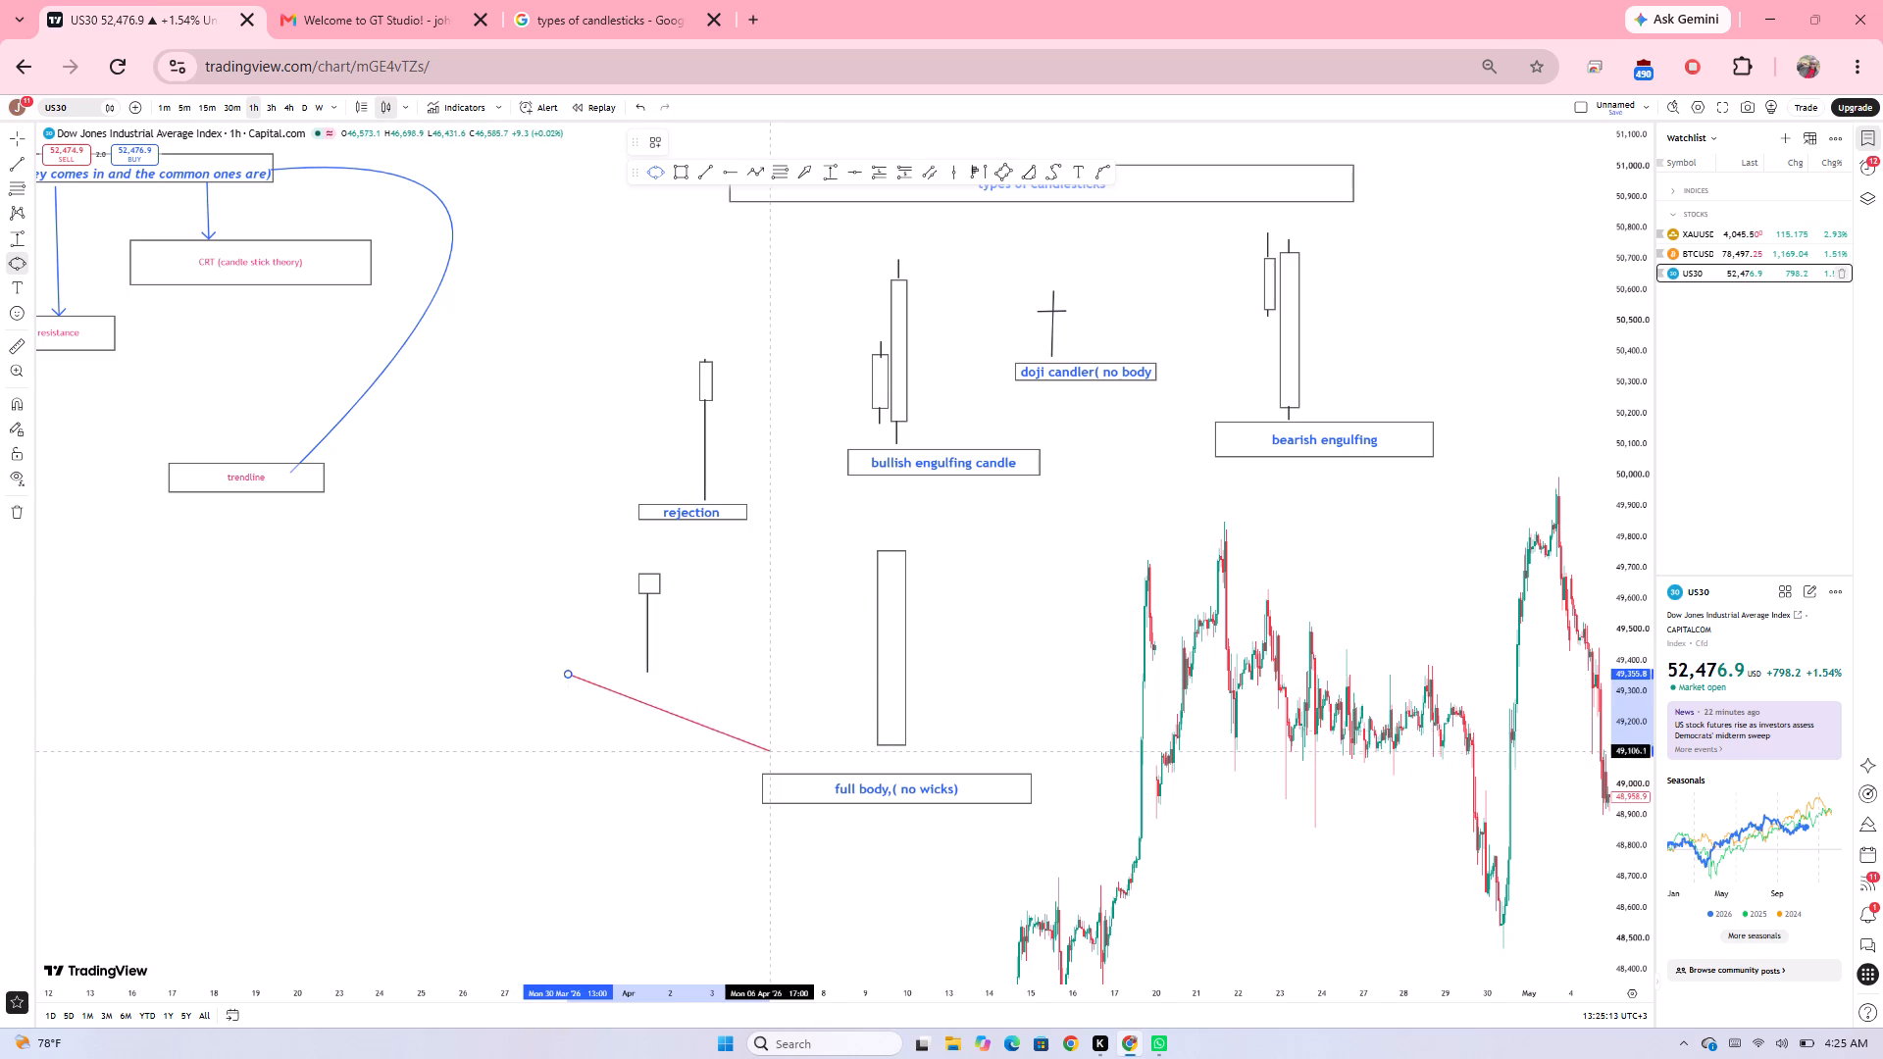
left_click_drag(771, 732, 797, 690)
left_click_drag(797, 690, 794, 703)
left_click(794, 703)
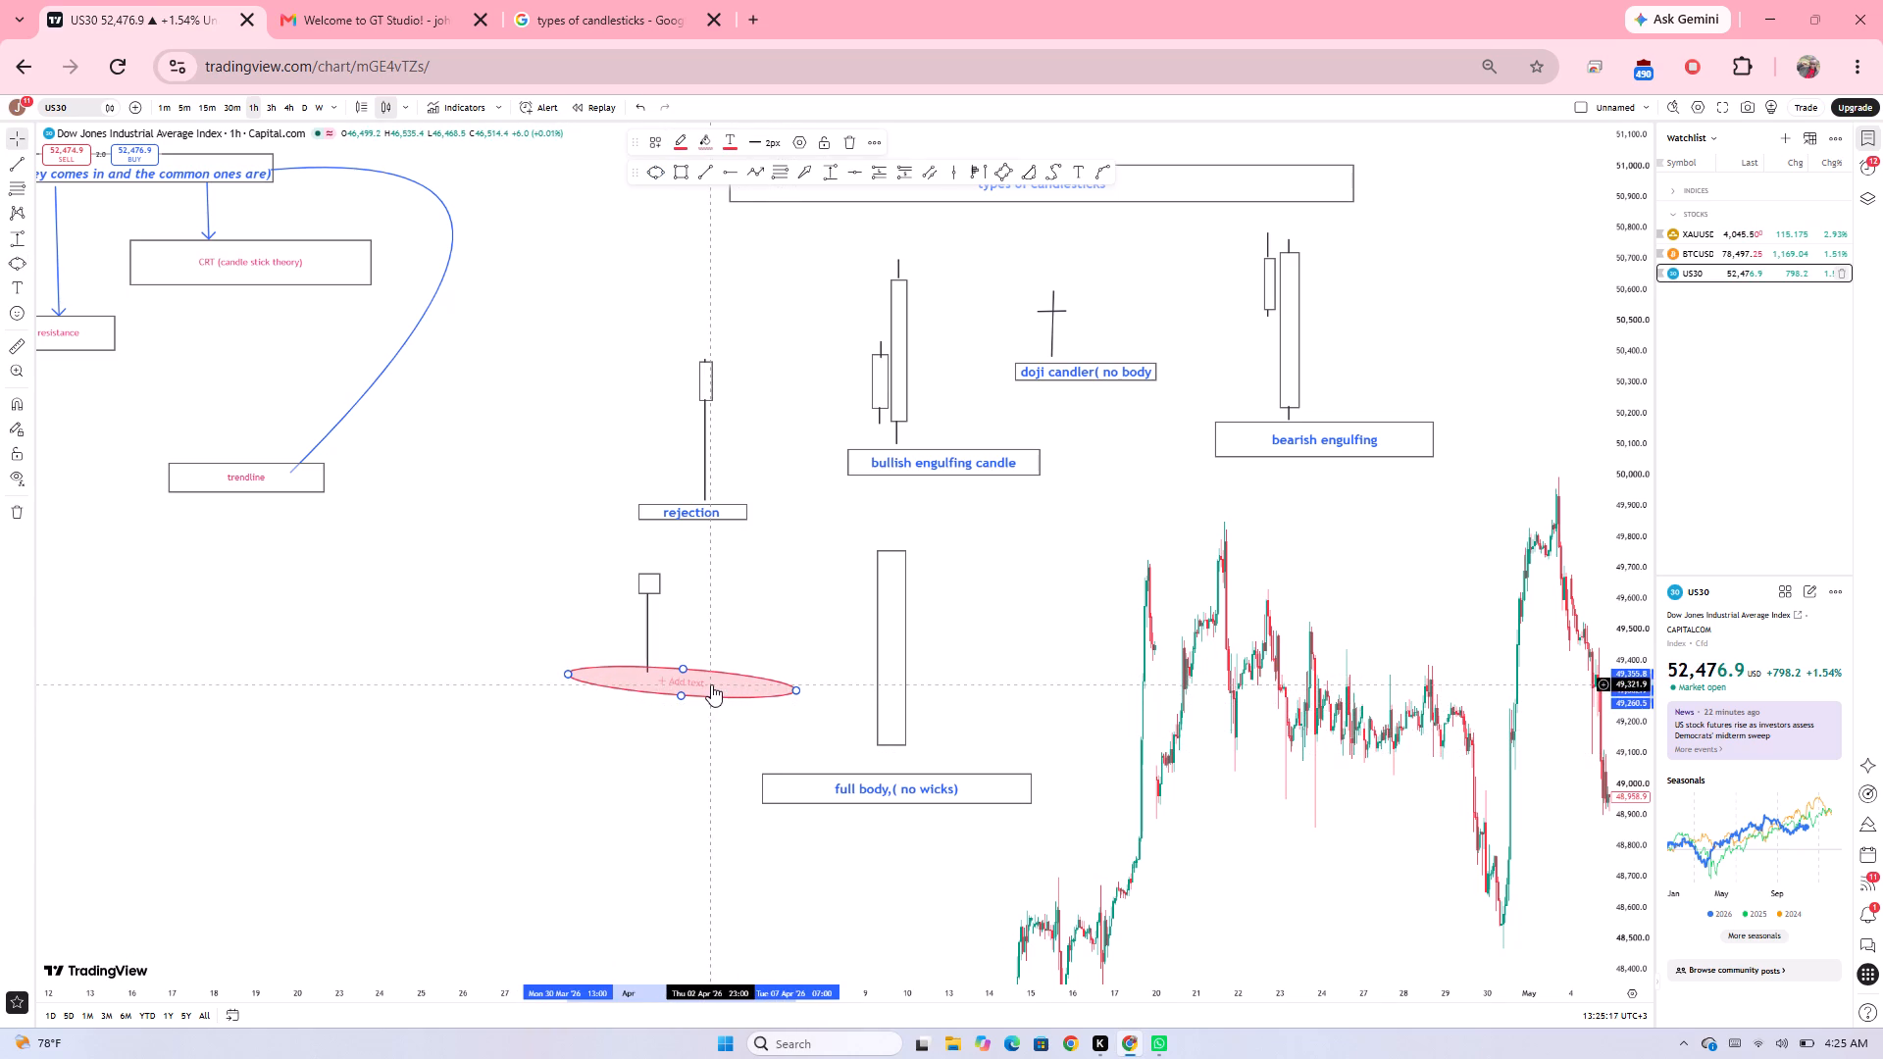
left_click_drag(711, 684, 696, 694)
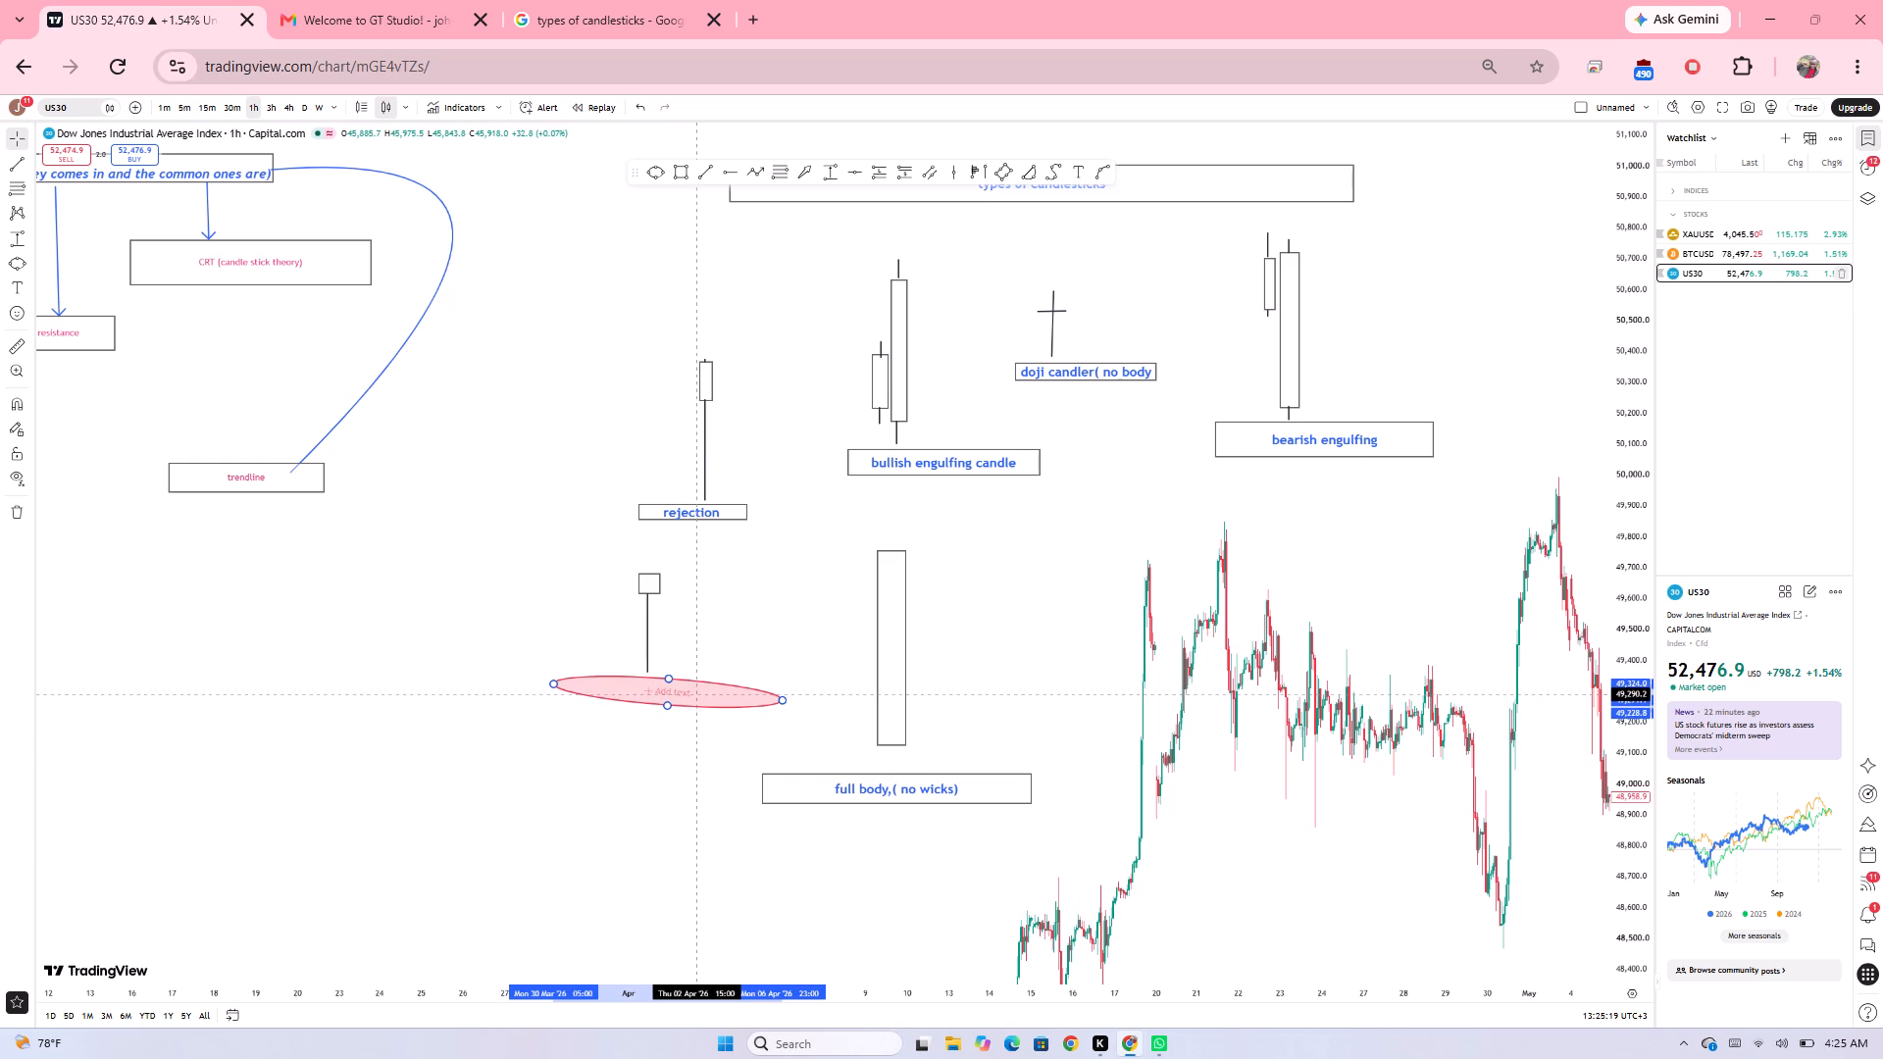
left_click(663, 691)
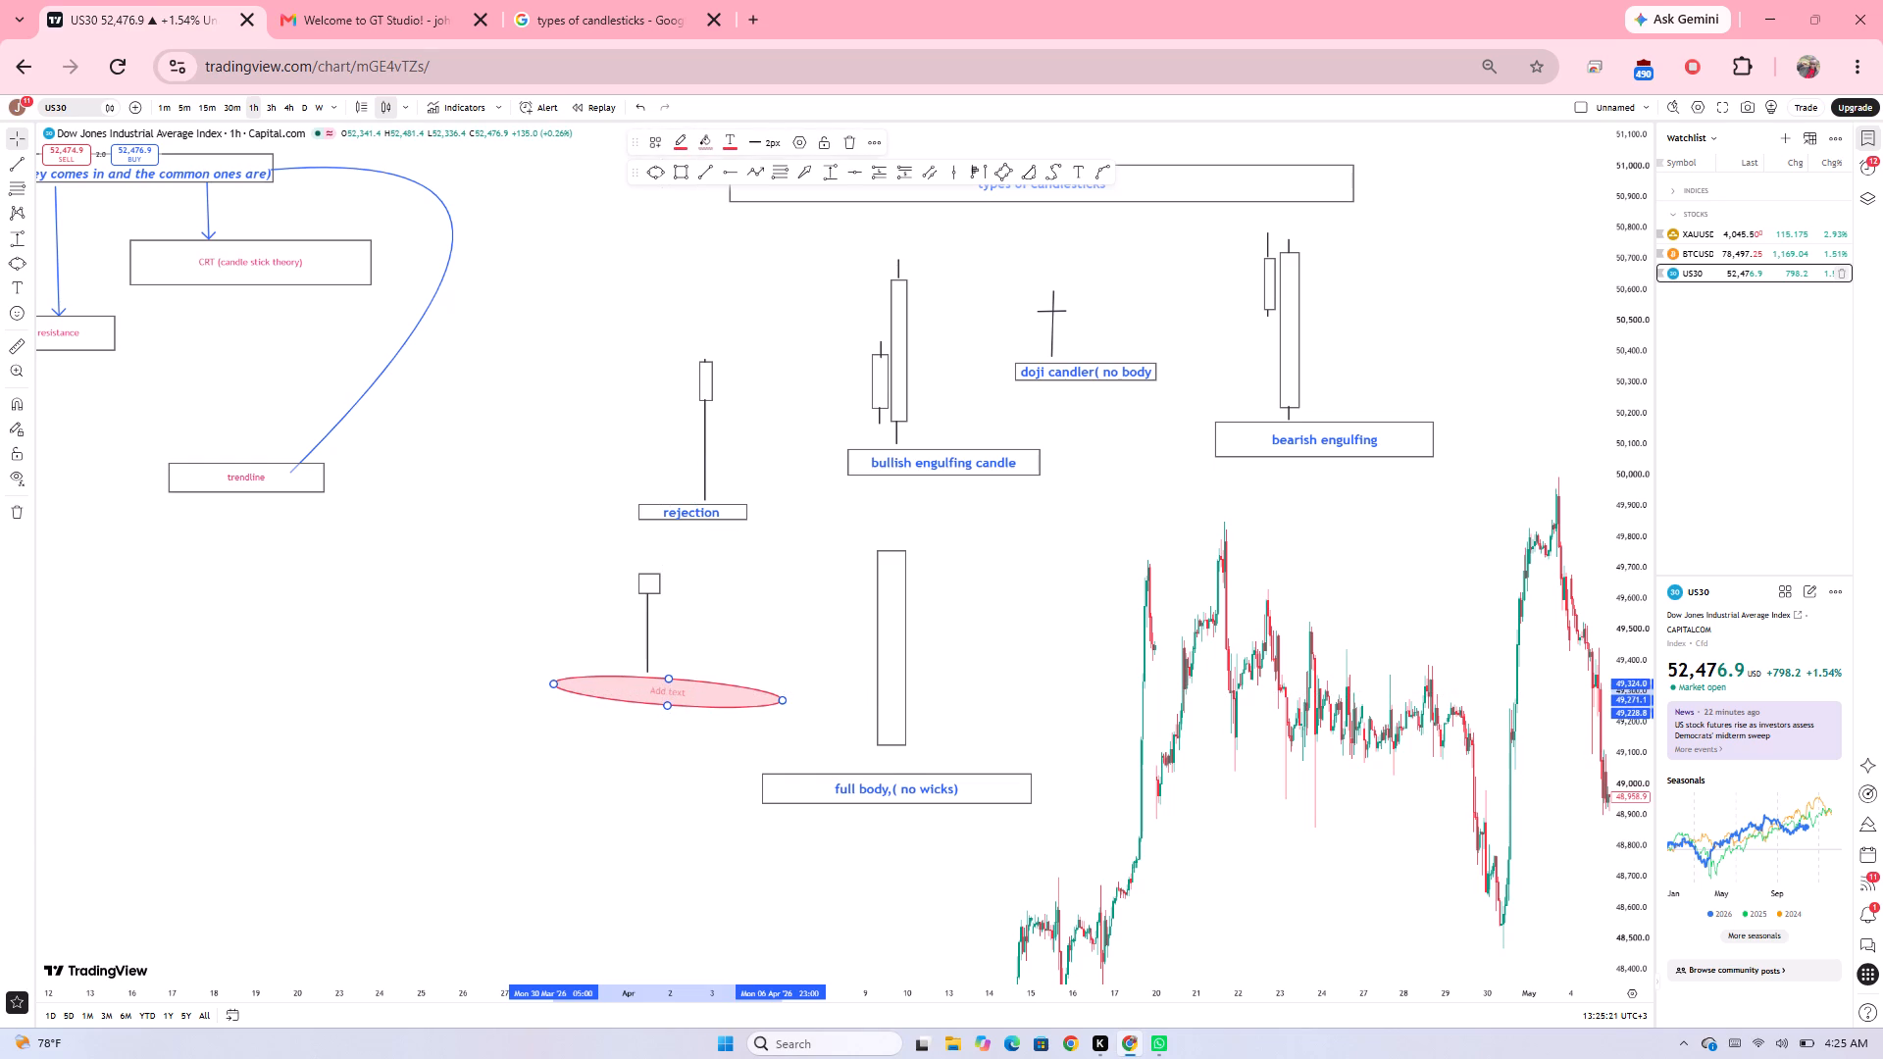
key("l")
key("BackSpace")
type("hammer")
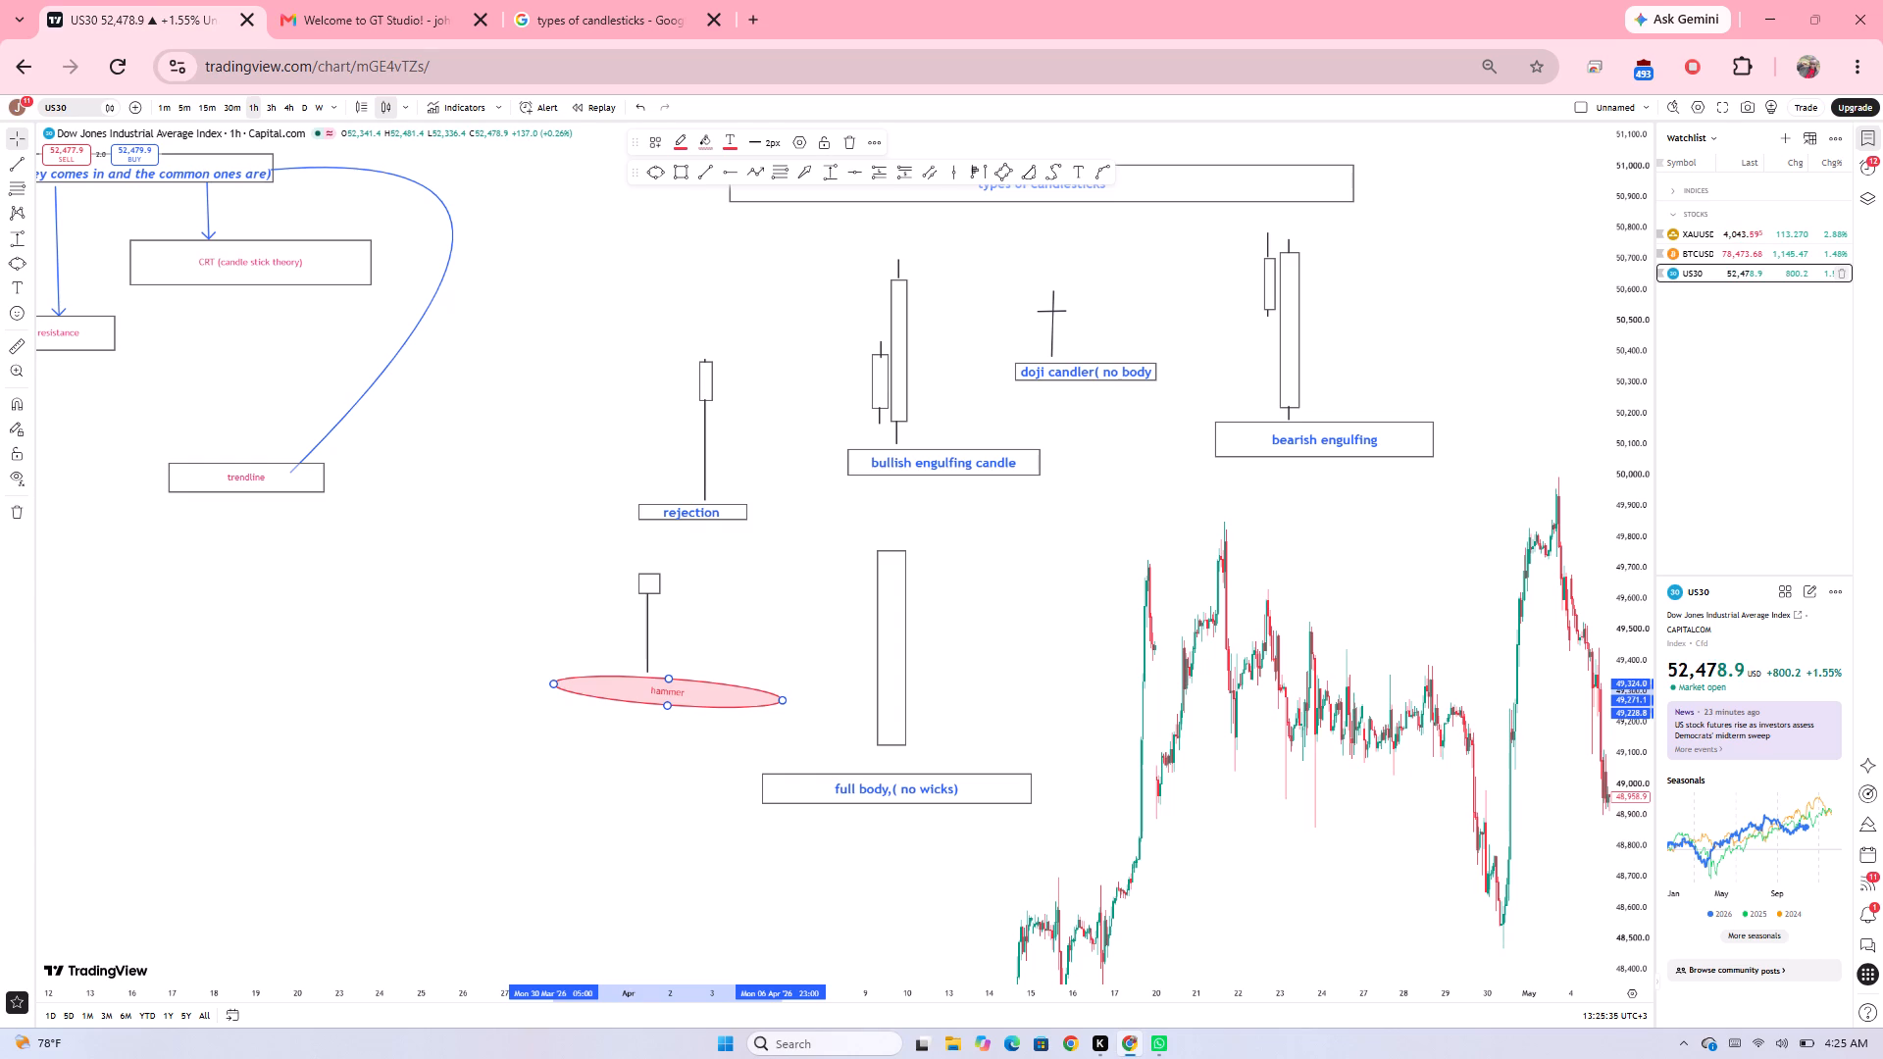
left_click(717, 756)
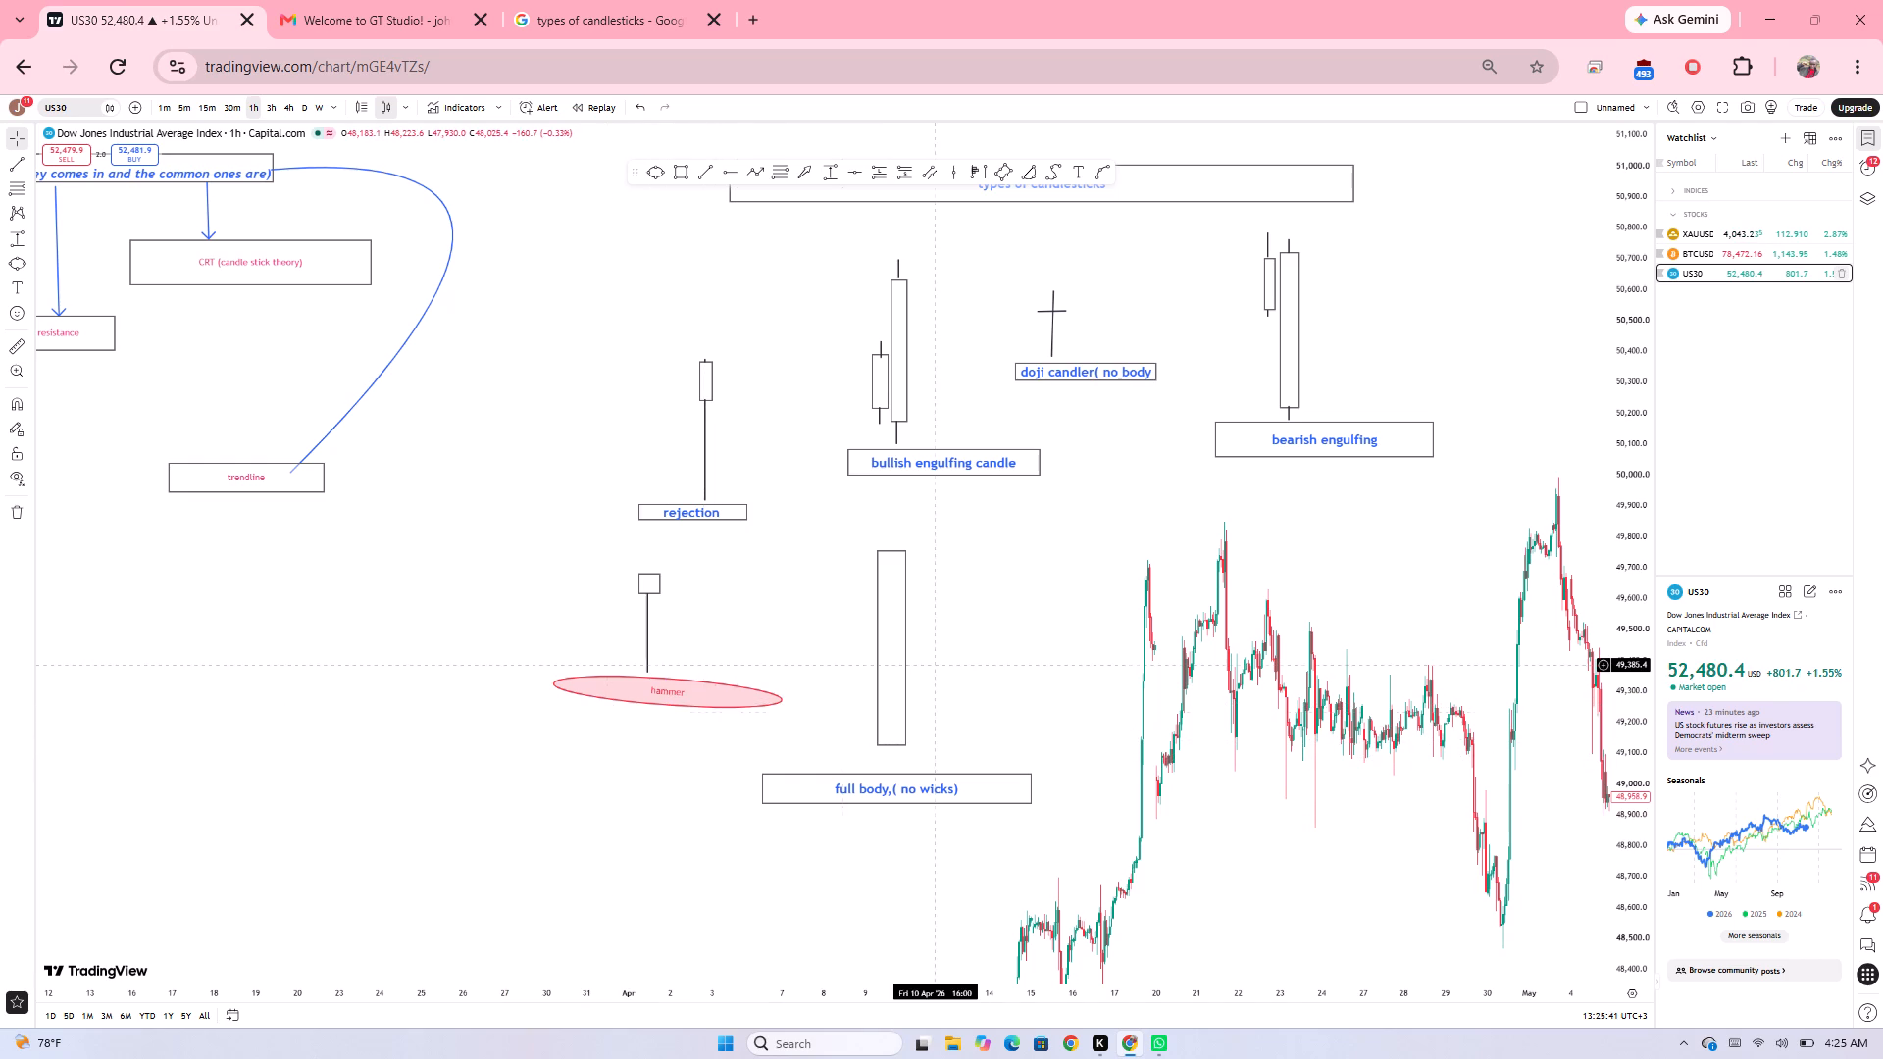
Draw a short, nearly flat rectangle at about 49,765, just beside the top of the full-body candle.
left_click_drag(937, 665, 587, 650)
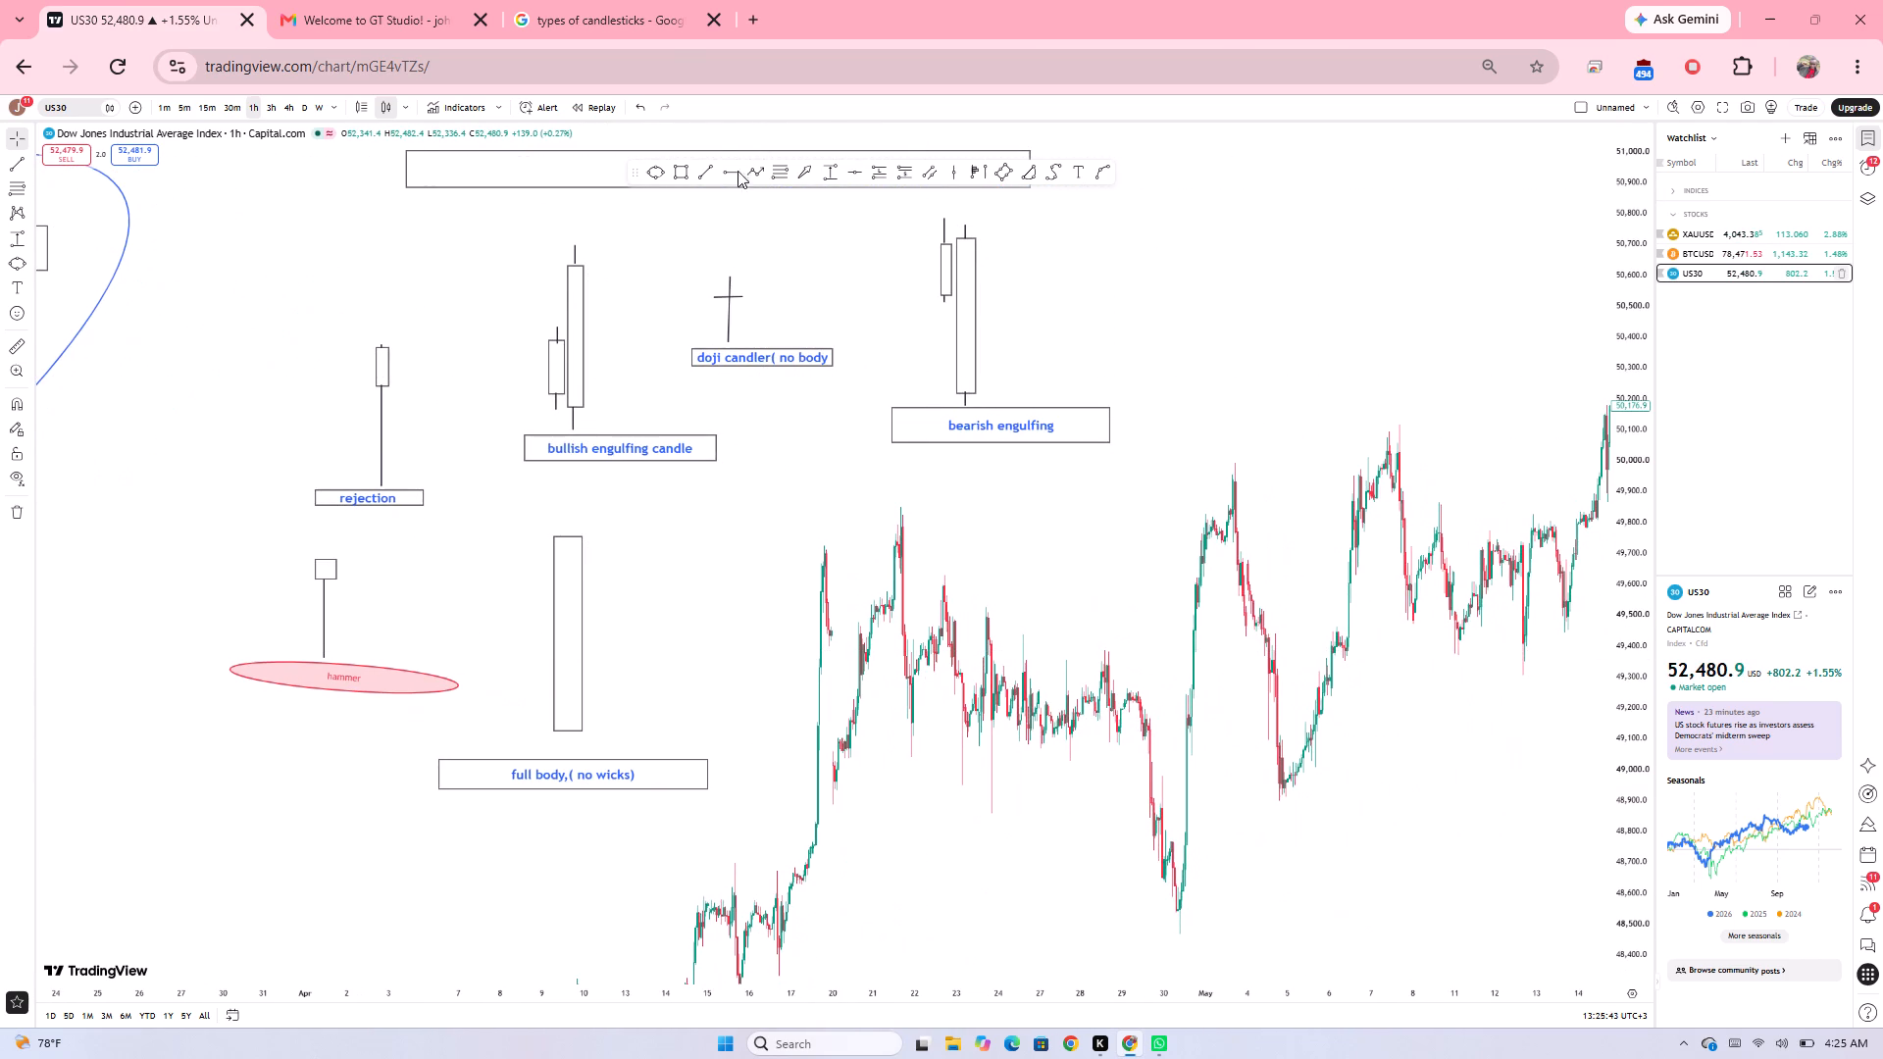
left_click(677, 162)
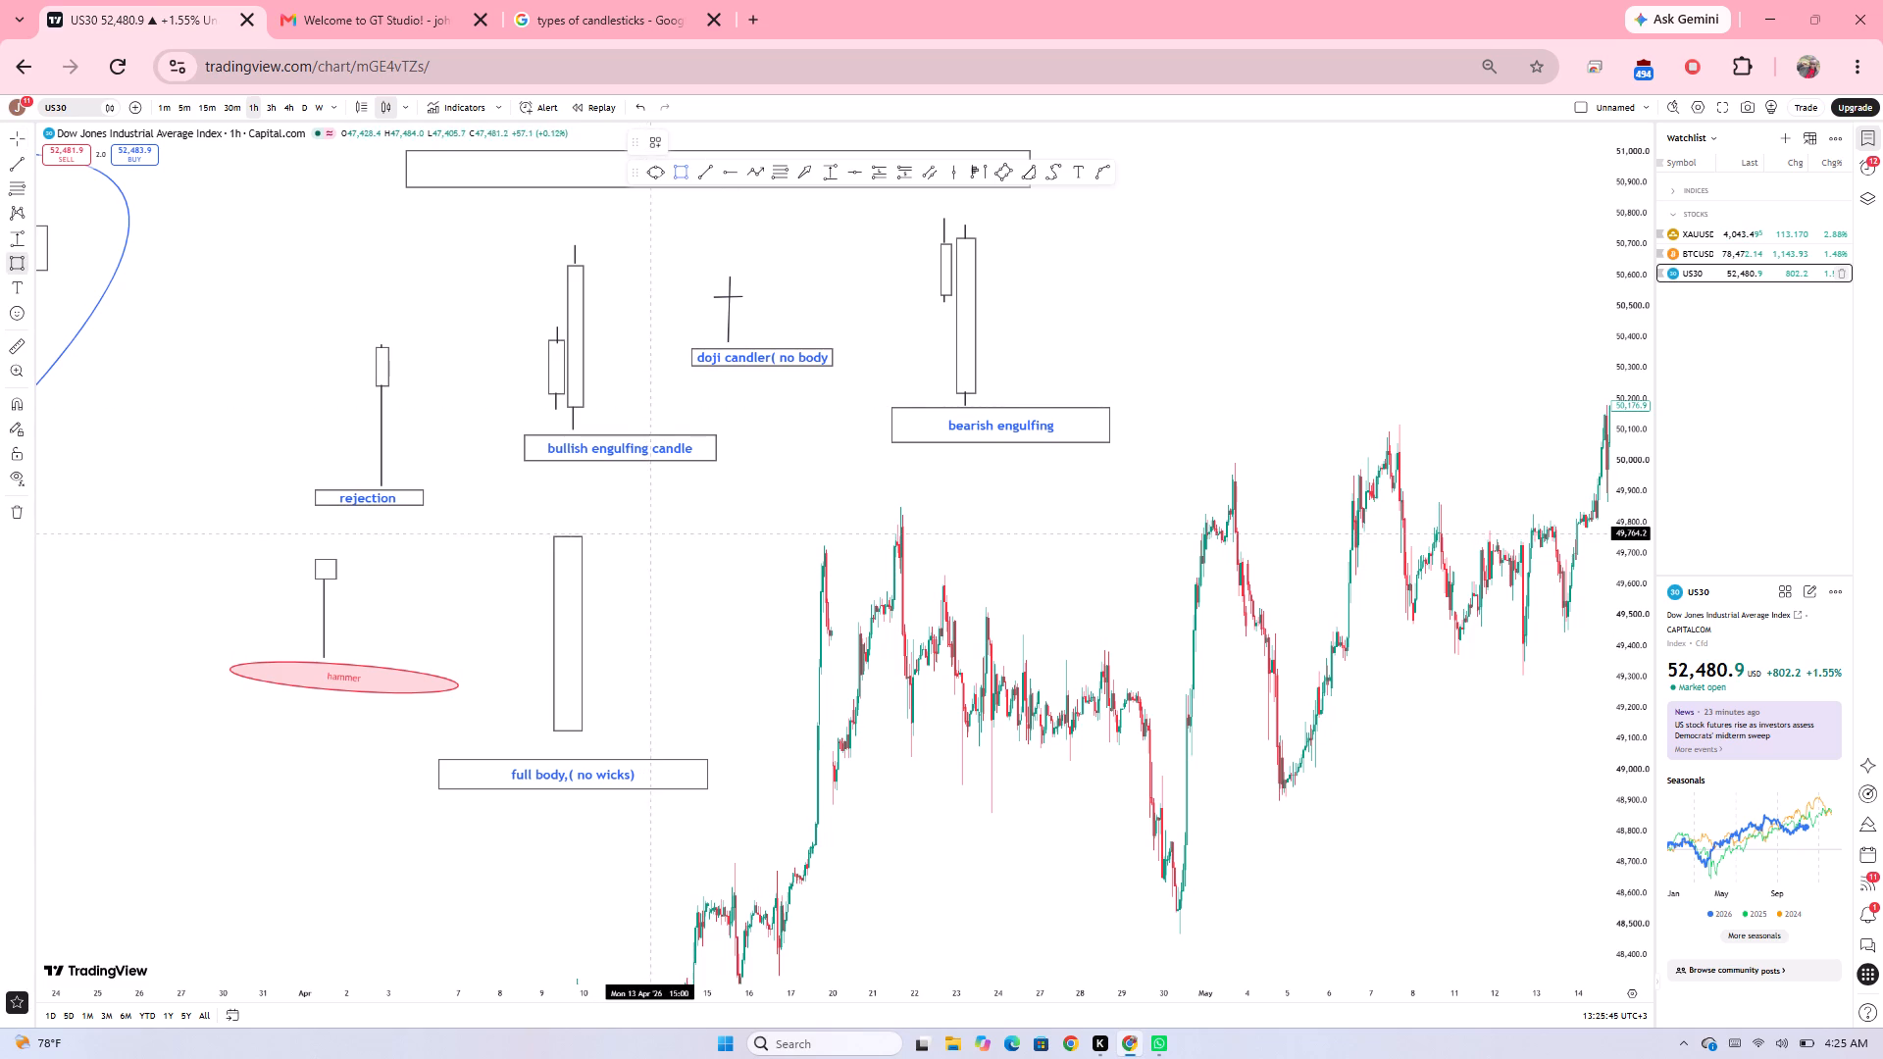
left_click(659, 532)
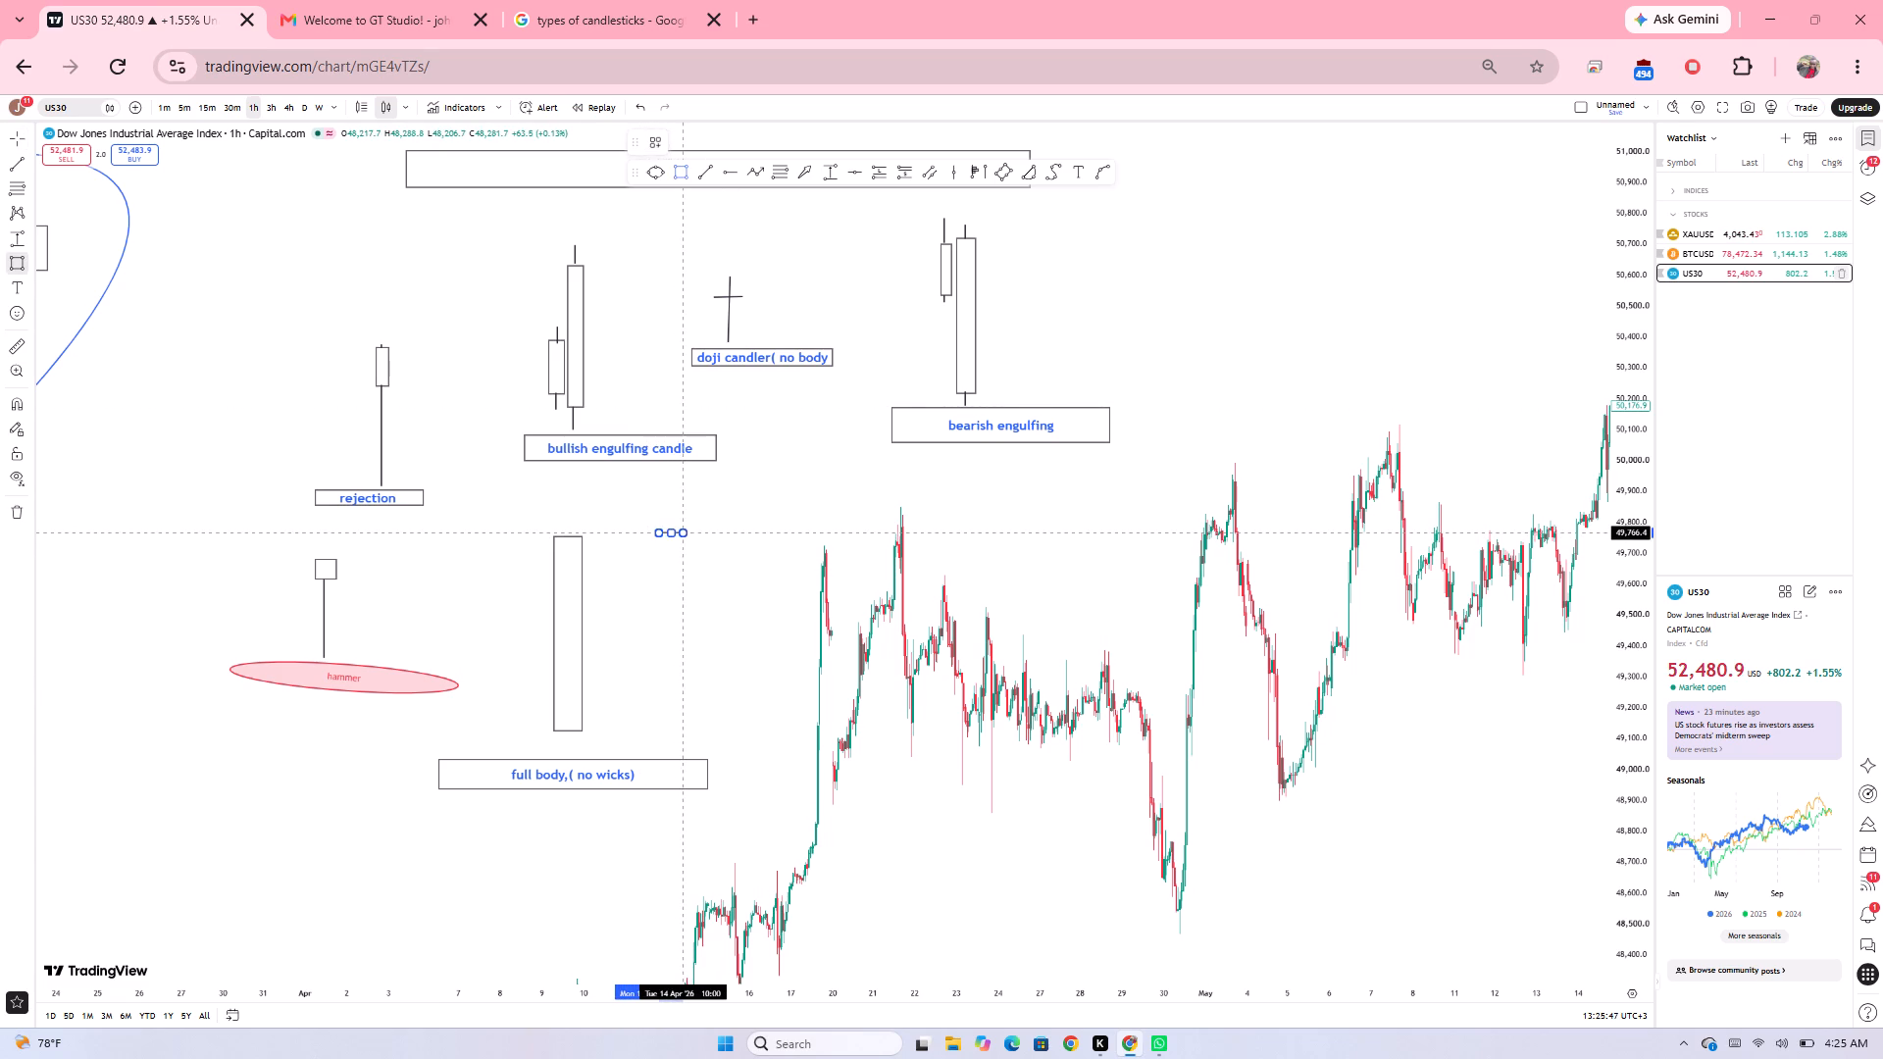
left_click(686, 532)
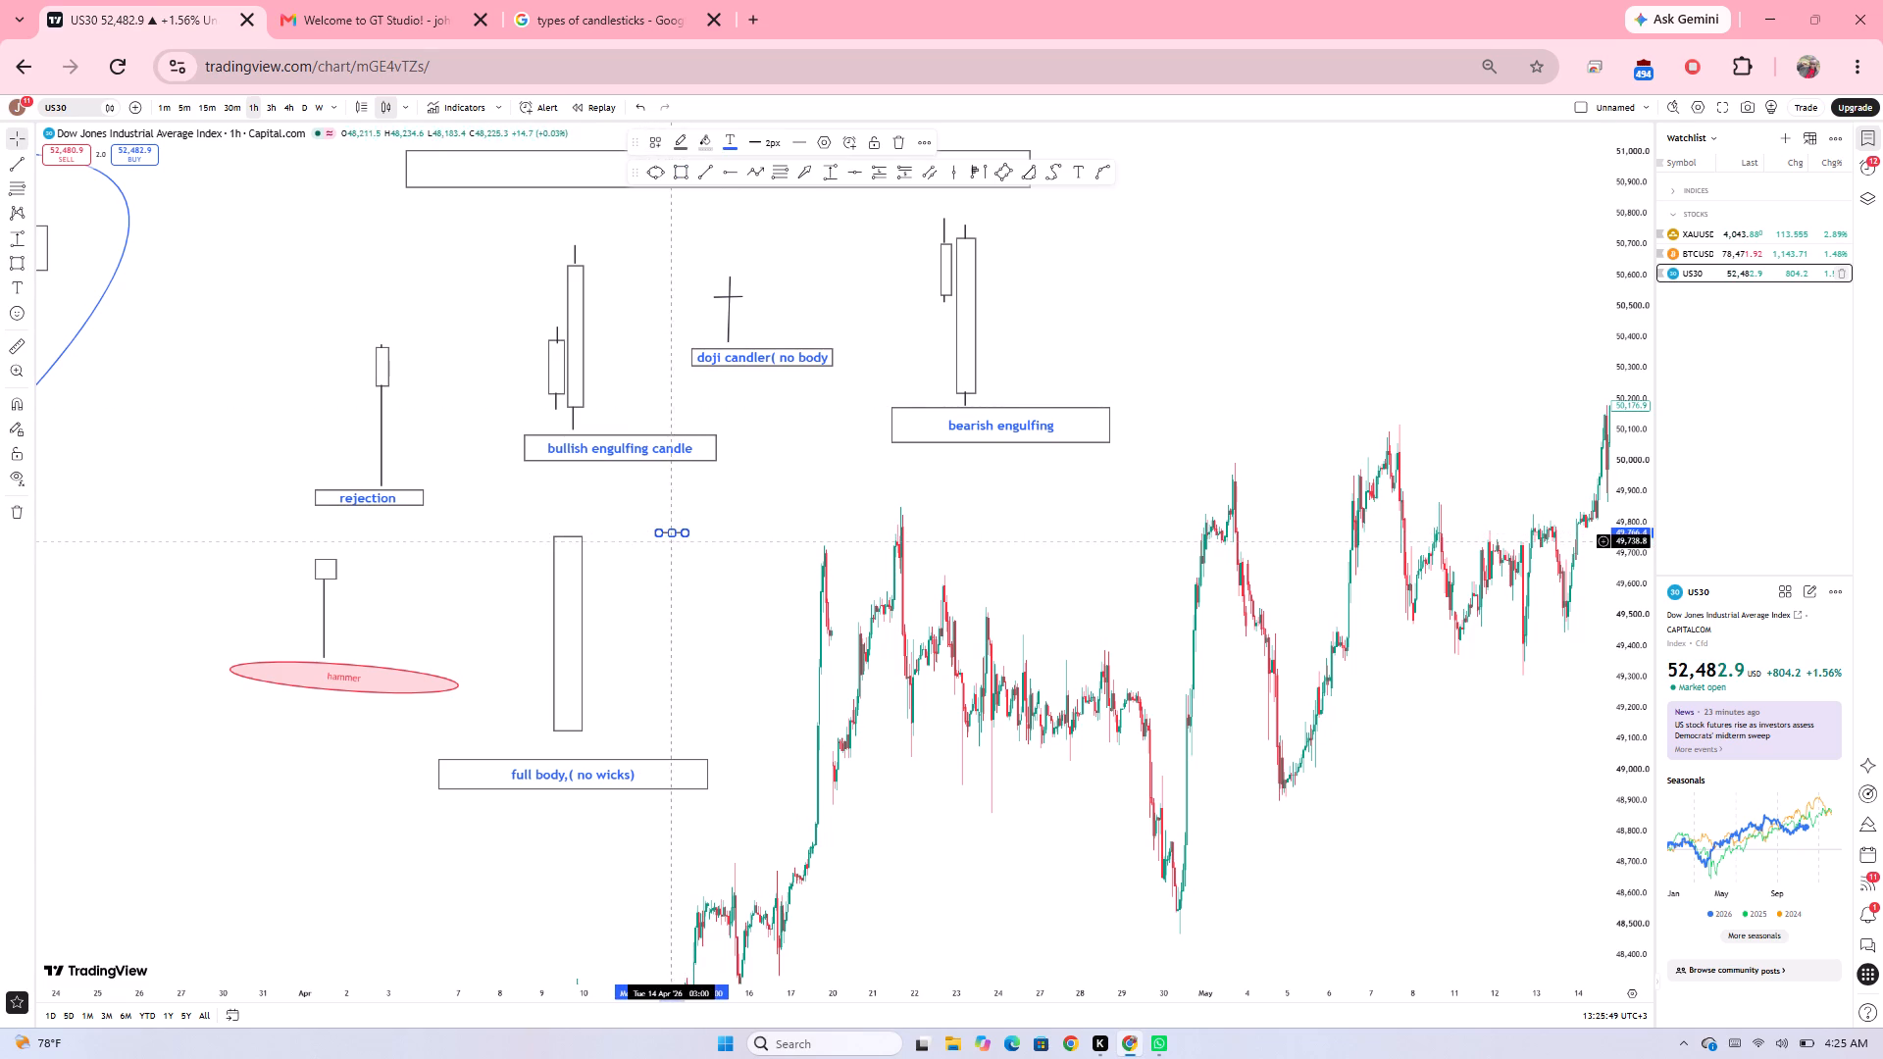
left_click(815, 534)
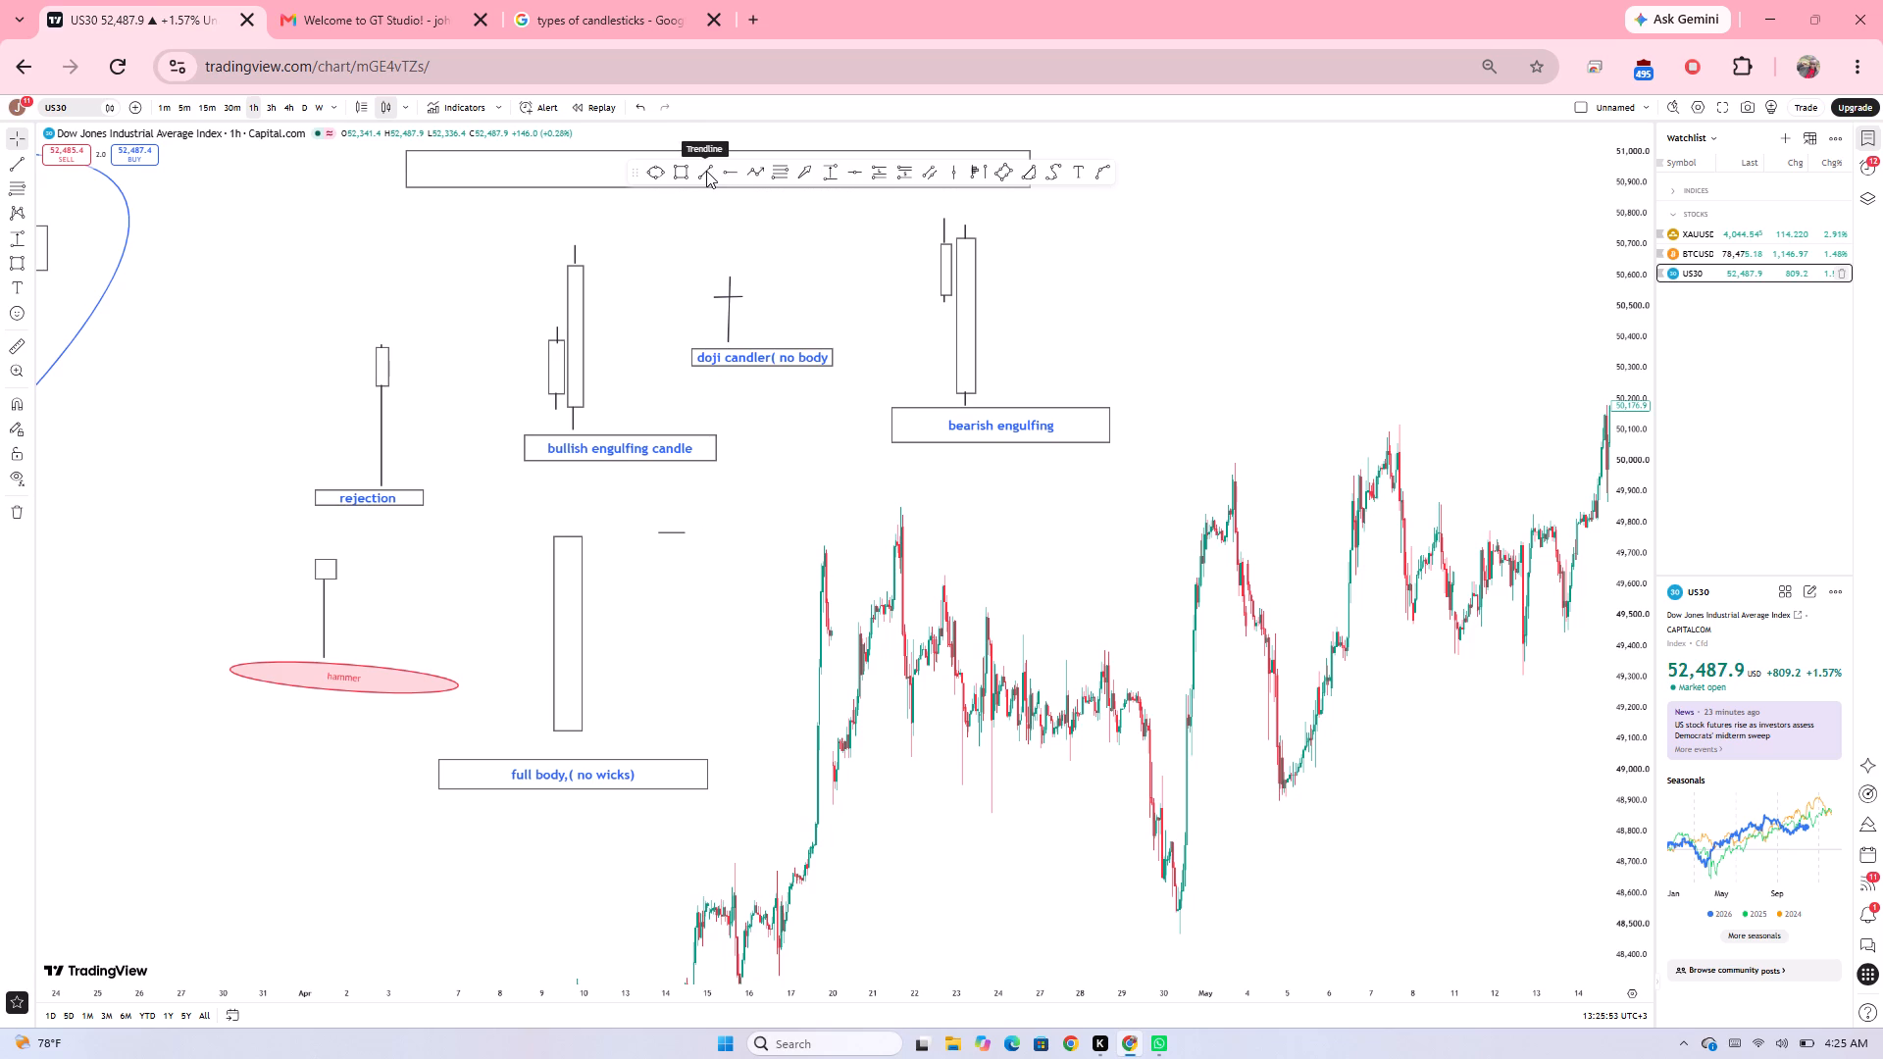
Draw a vertical trendline wick from the middle of the flat rectangle at about 49,764 down to about 49,516.
left_click(706, 171)
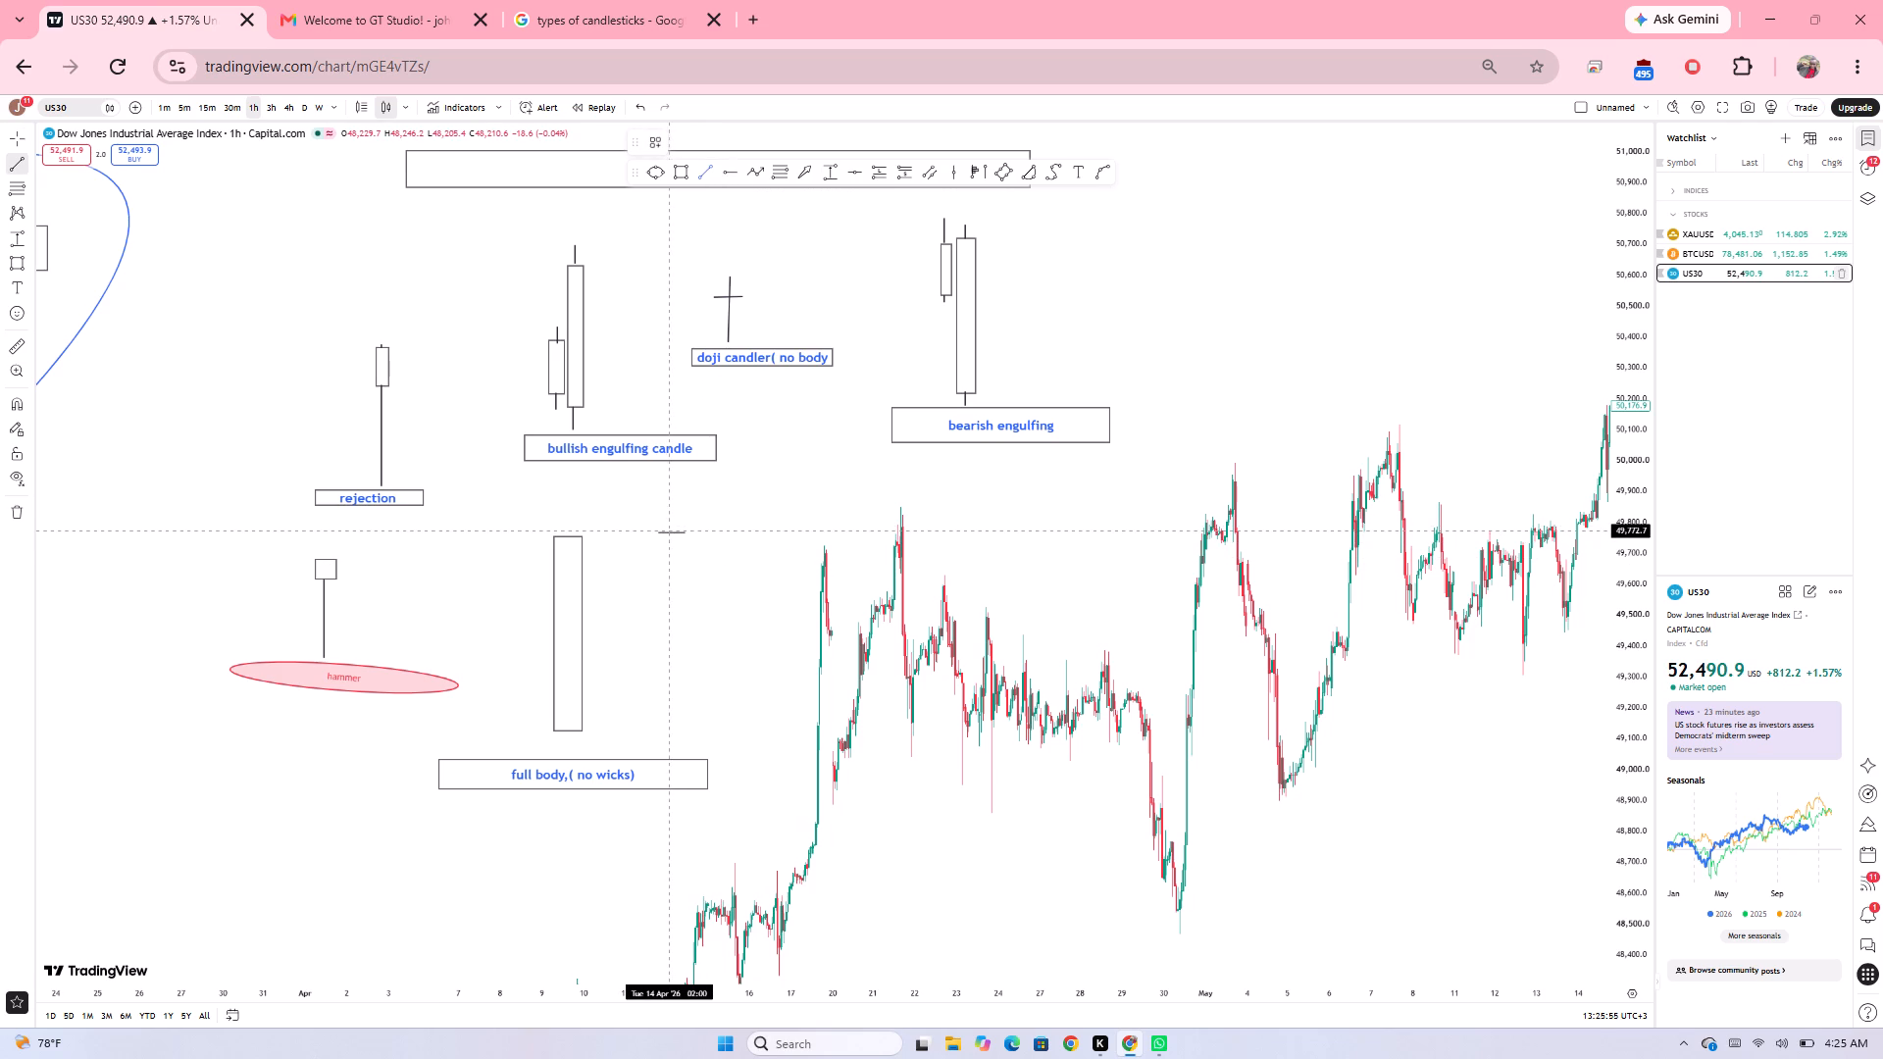
left_click_drag(671, 533, 665, 580)
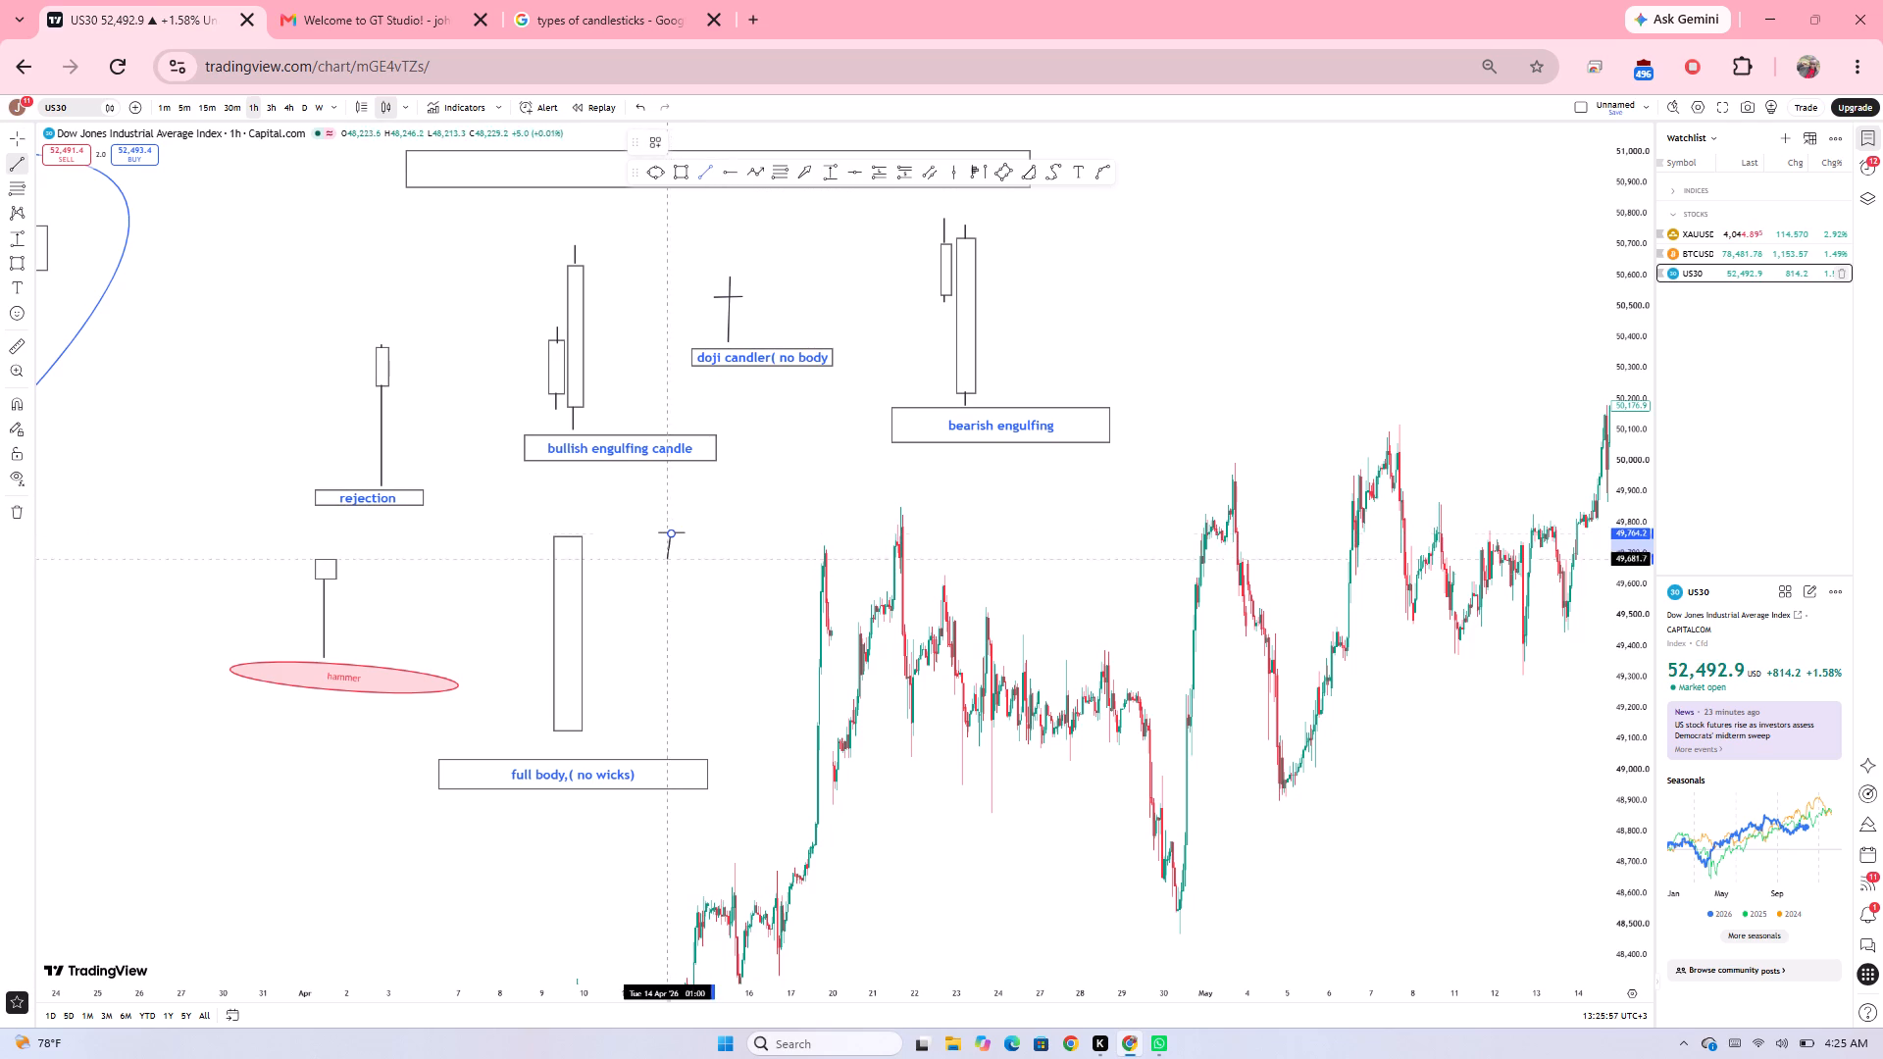
left_click_drag(665, 580, 671, 624)
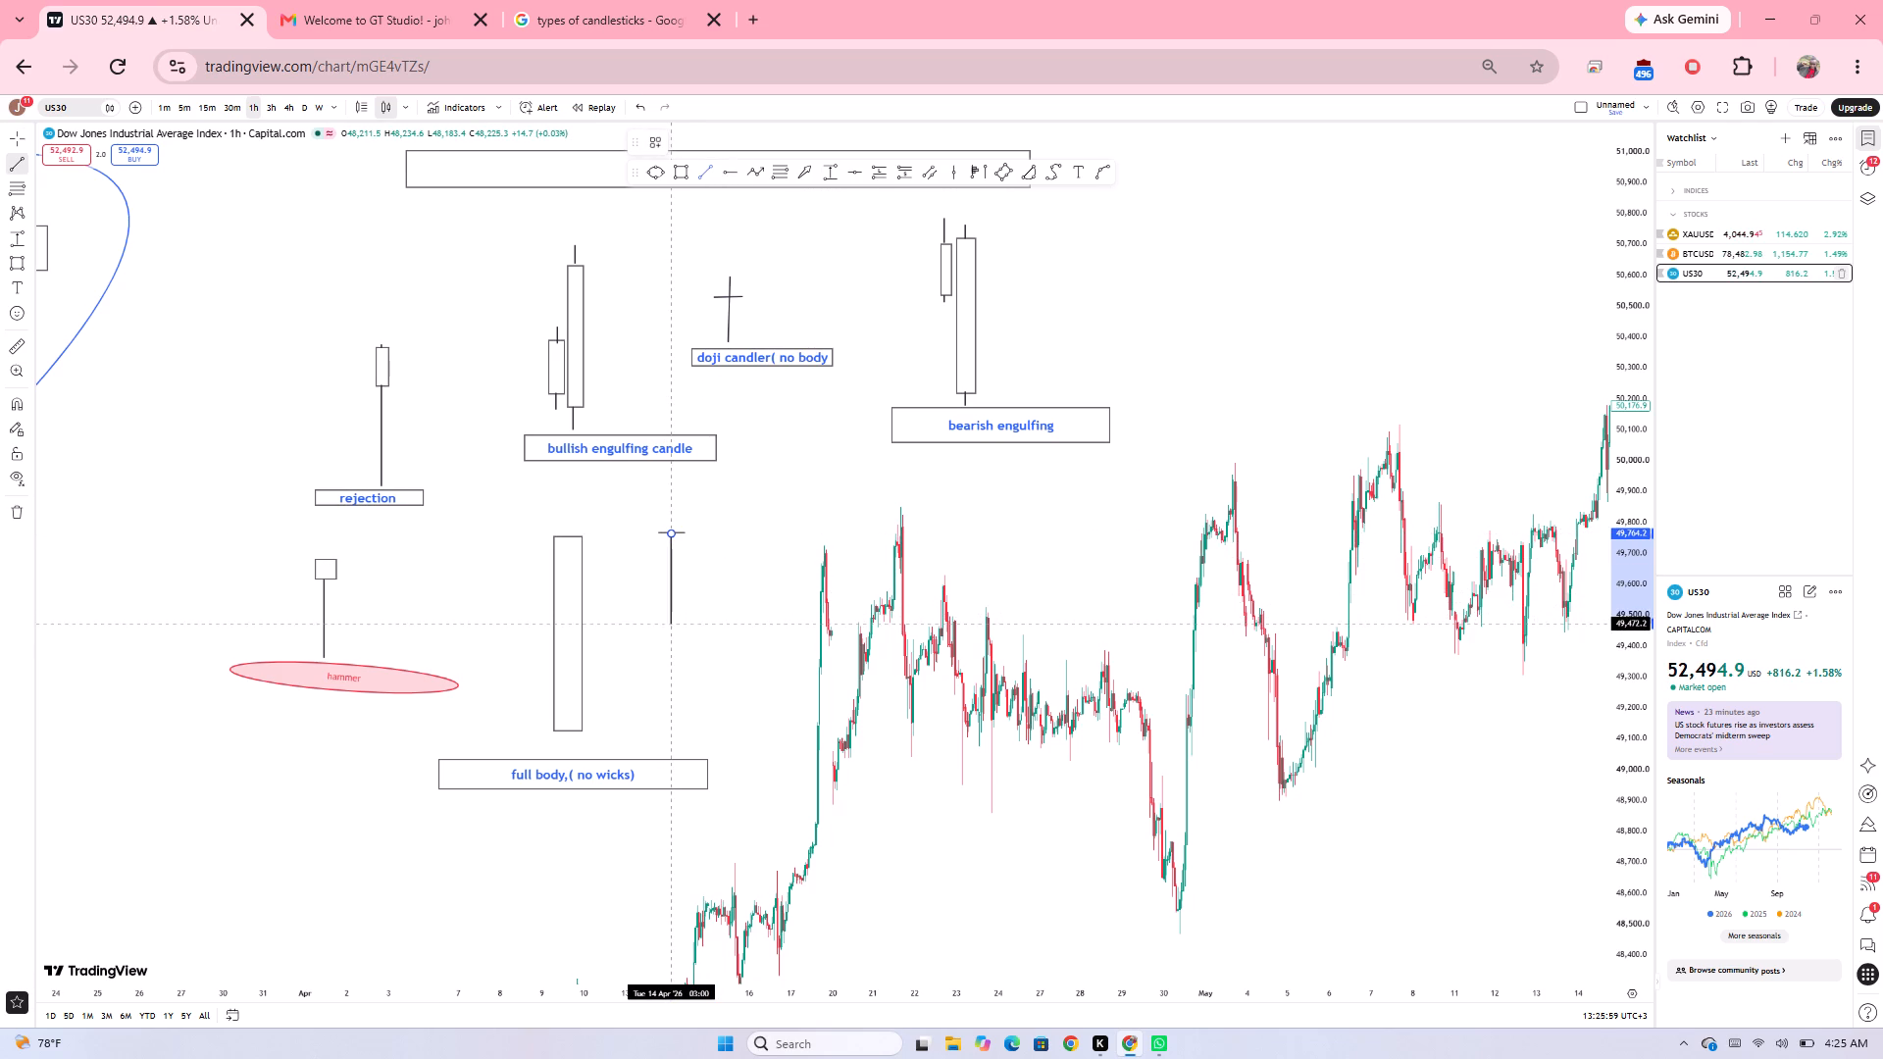
left_click_drag(671, 624, 671, 610)
left_click(671, 610)
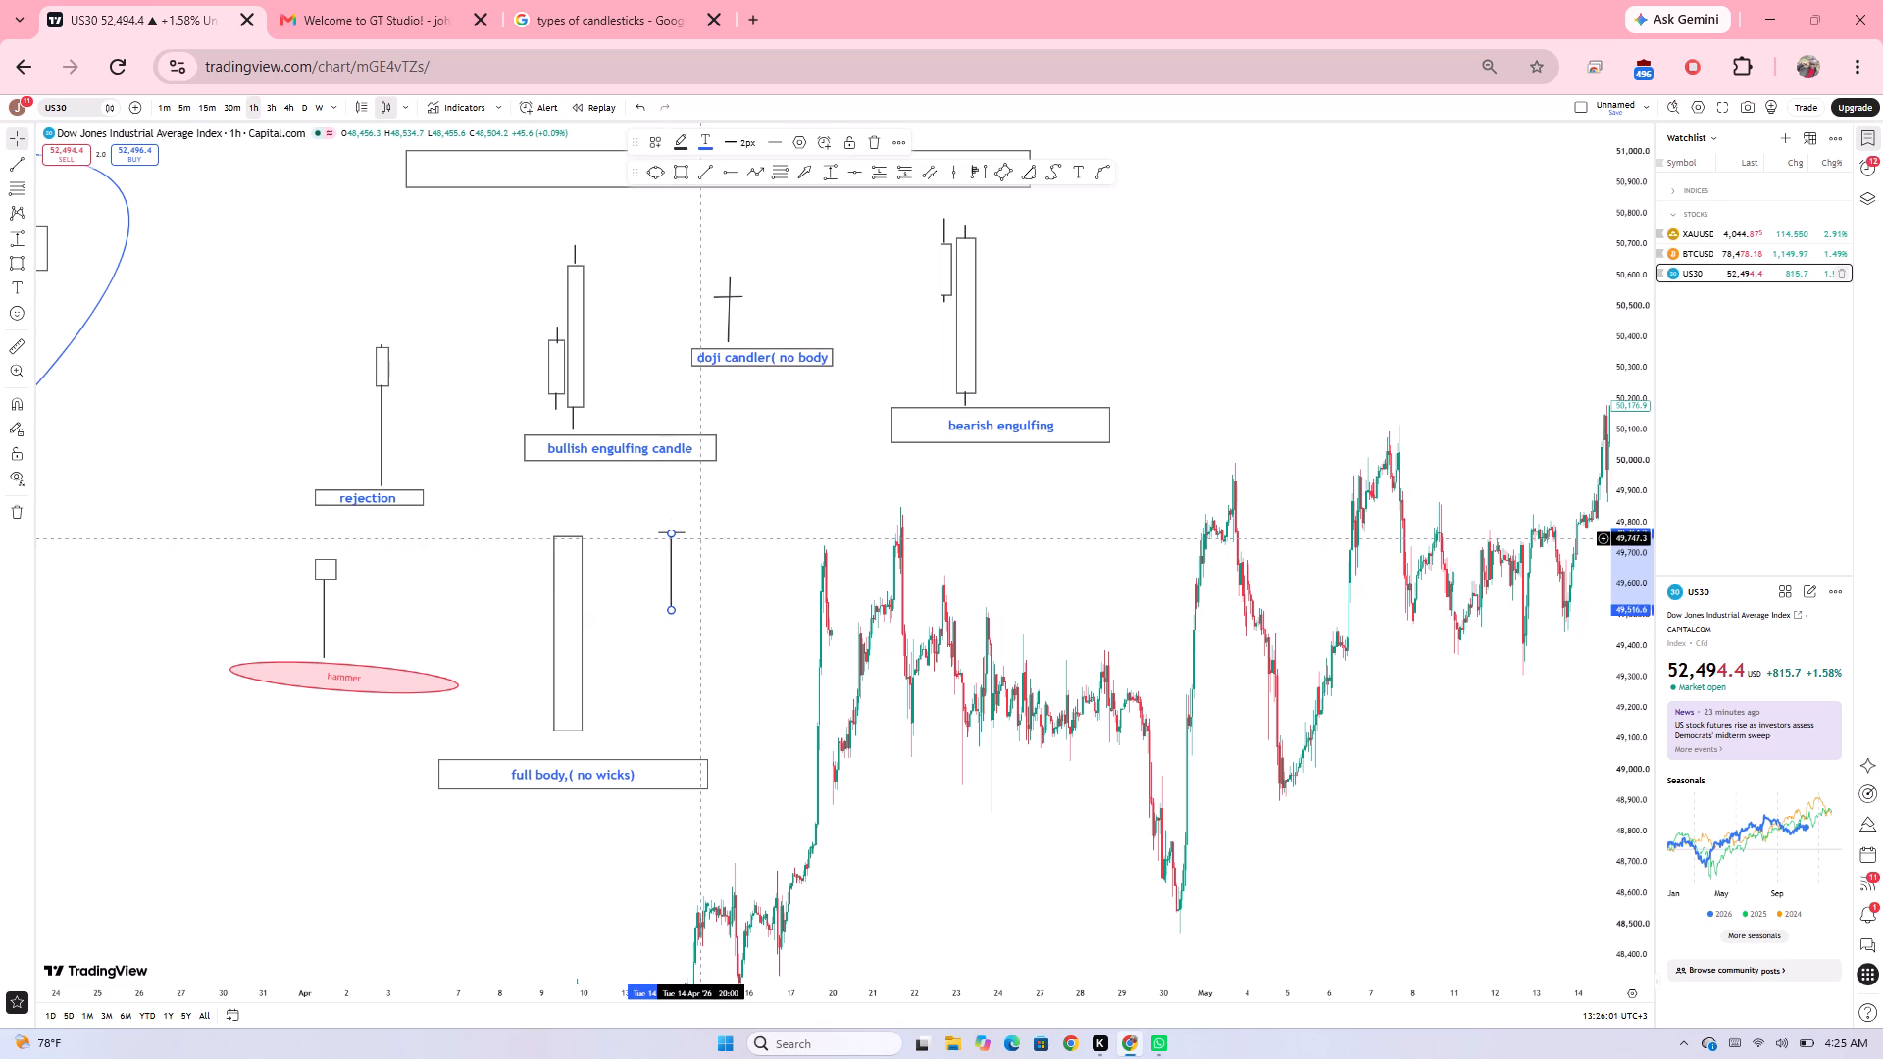
Select the flat rectangle on top of the new wick and try to adjust its end corner.
left_click_drag(700, 537, 686, 531)
left_click(676, 531)
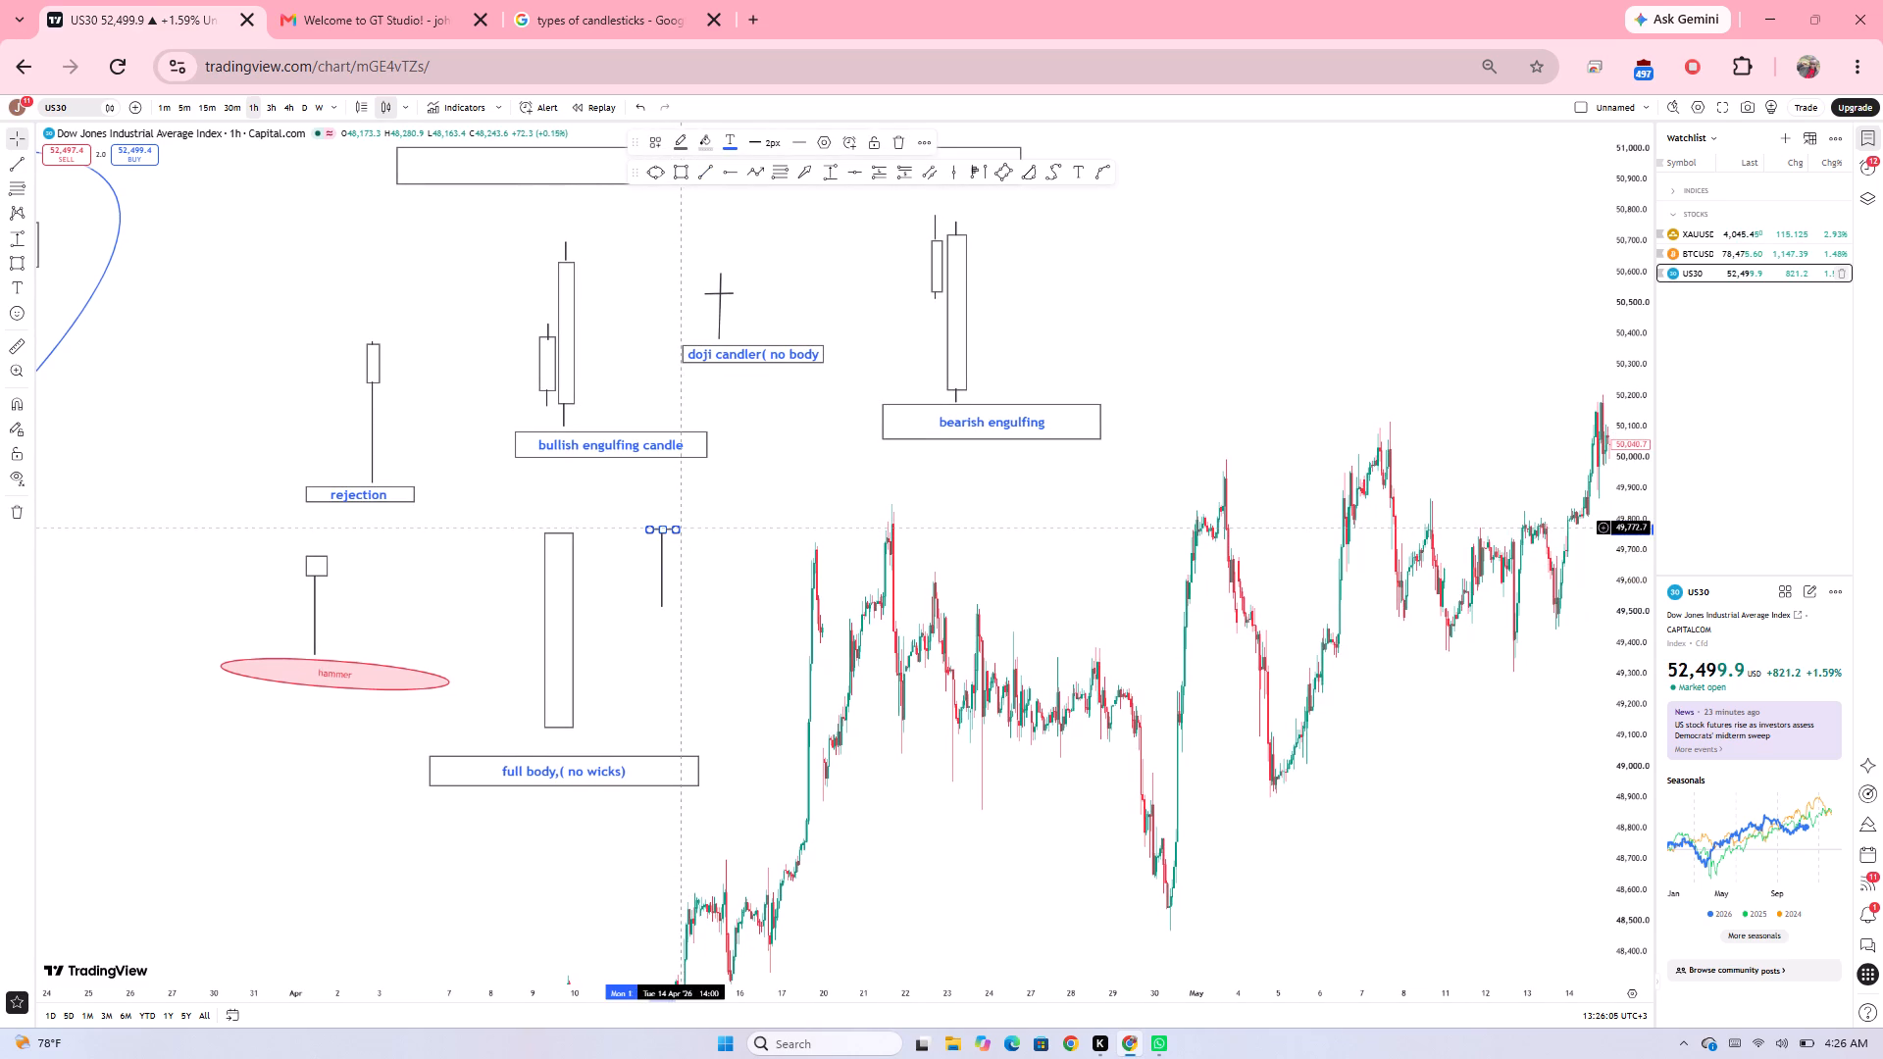
left_click(678, 528)
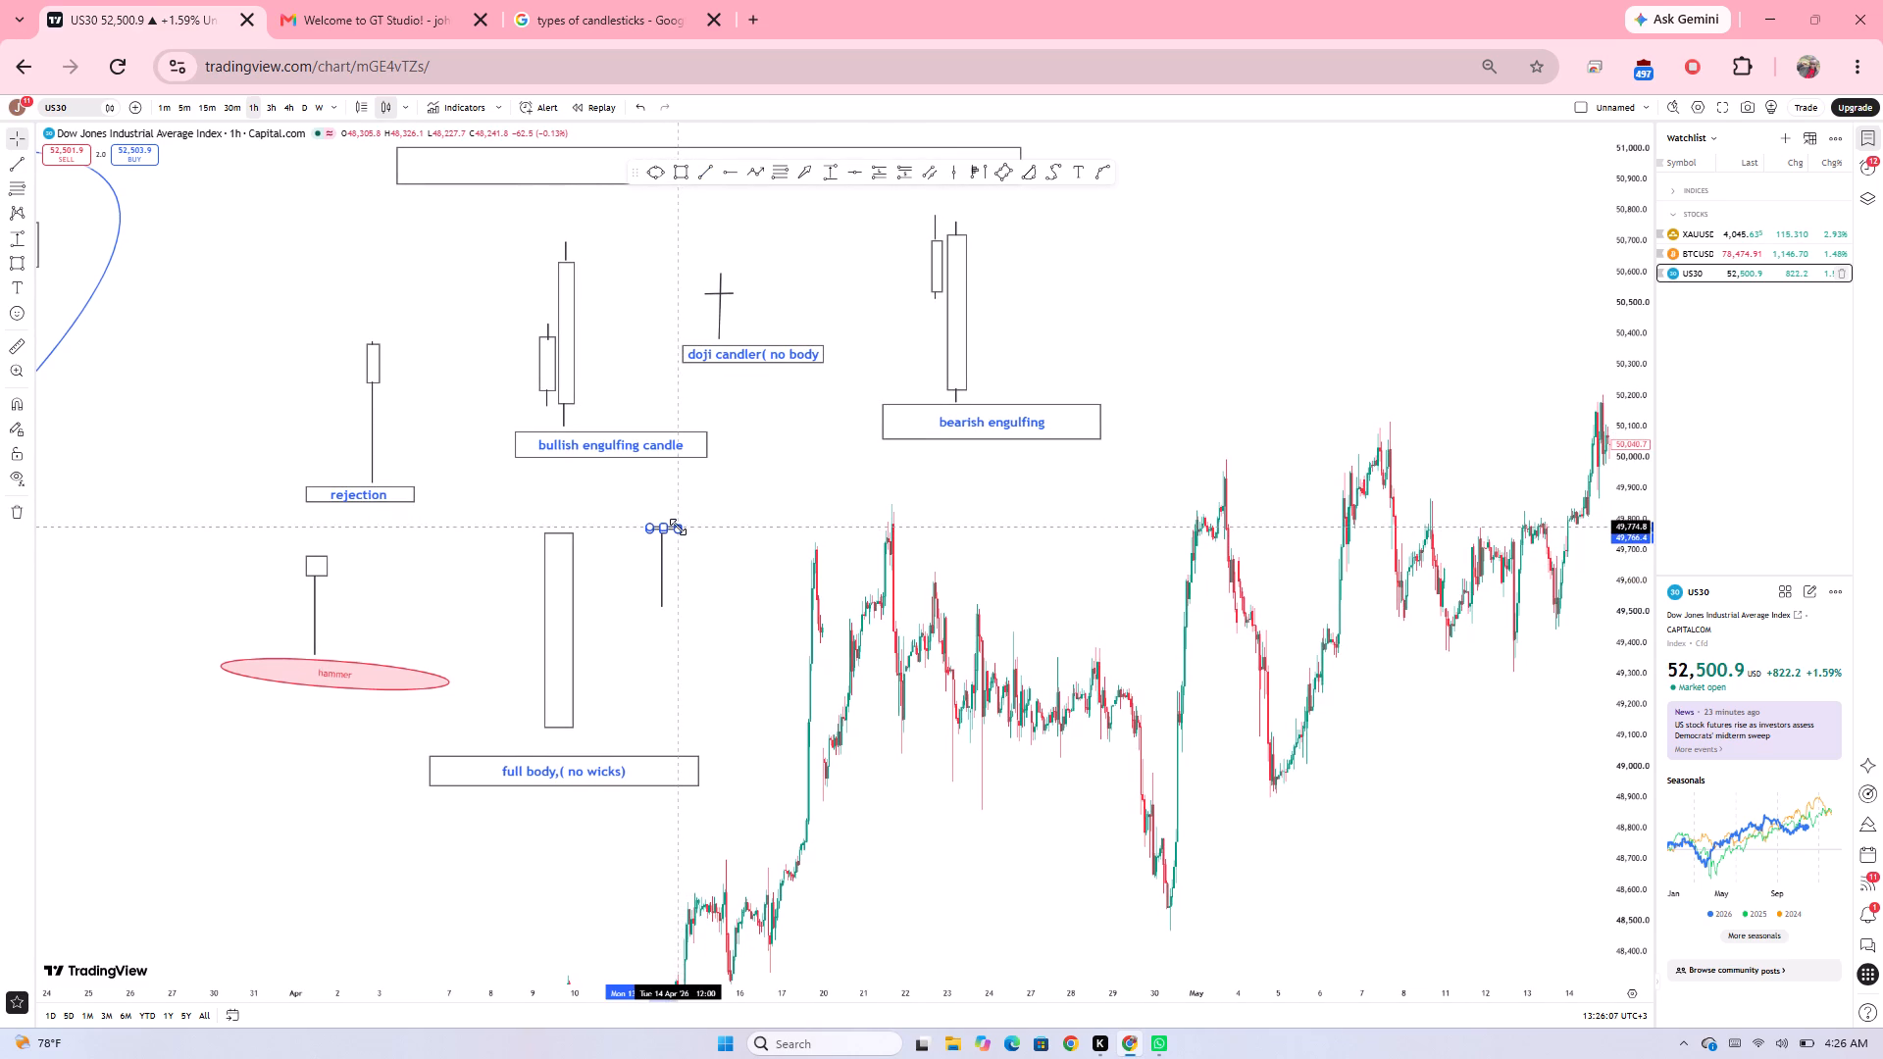
left_click(678, 528)
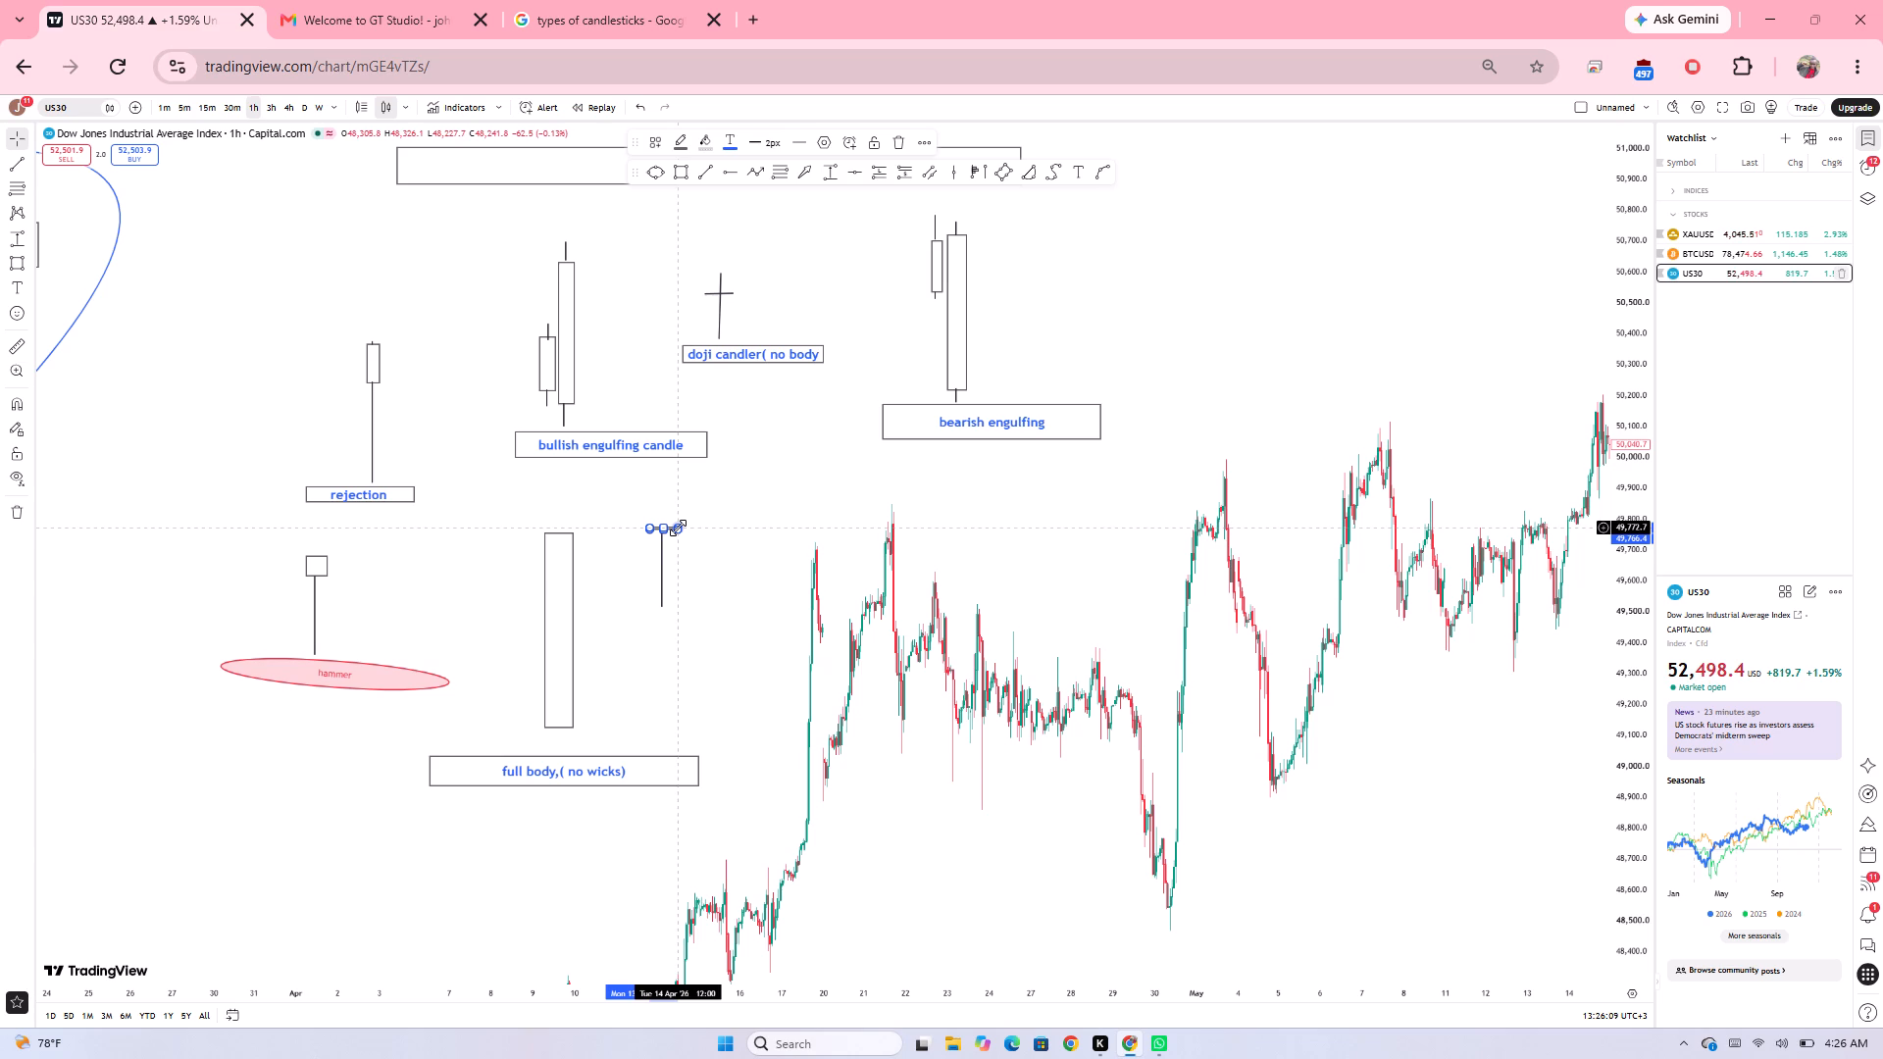
Deselect the flat rectangle and switch to the Google results for types of candlesticks to consult the candle reference image.
left_click(741, 516)
left_click_drag(623, 639, 736, 653)
left_click(625, 11)
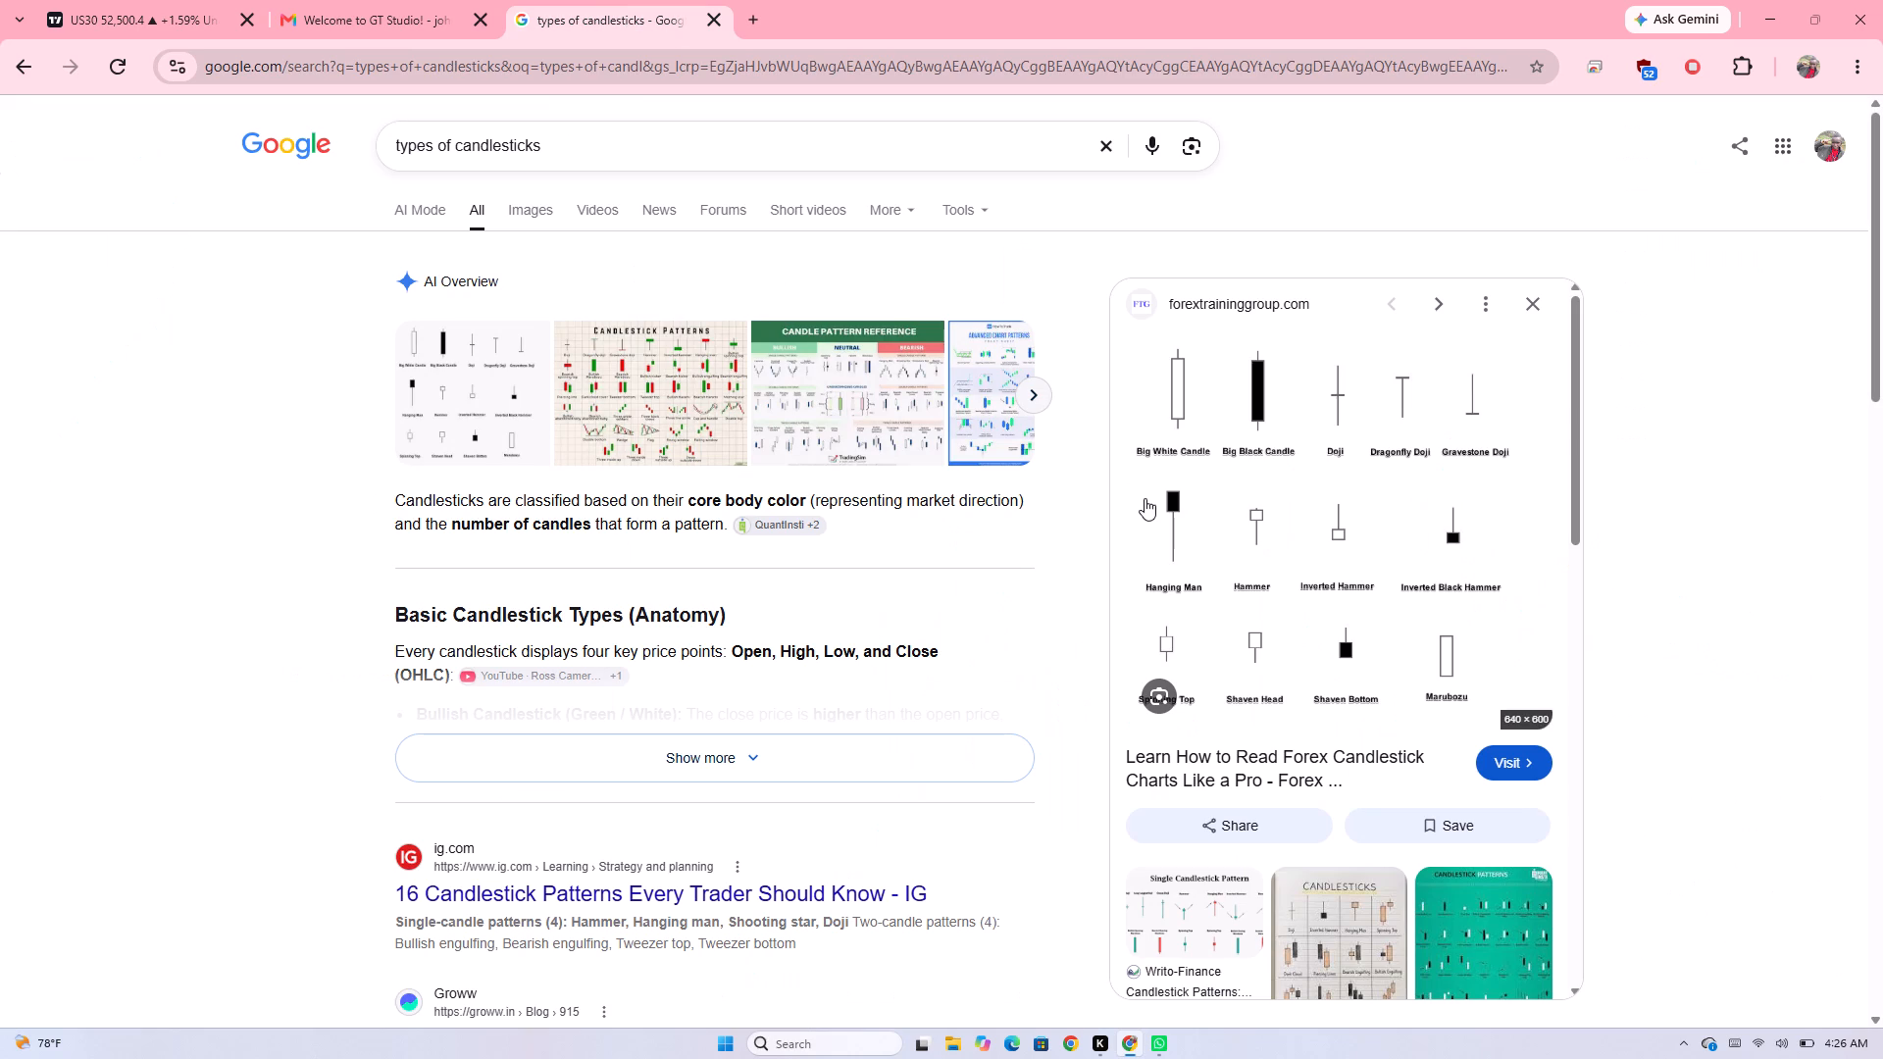
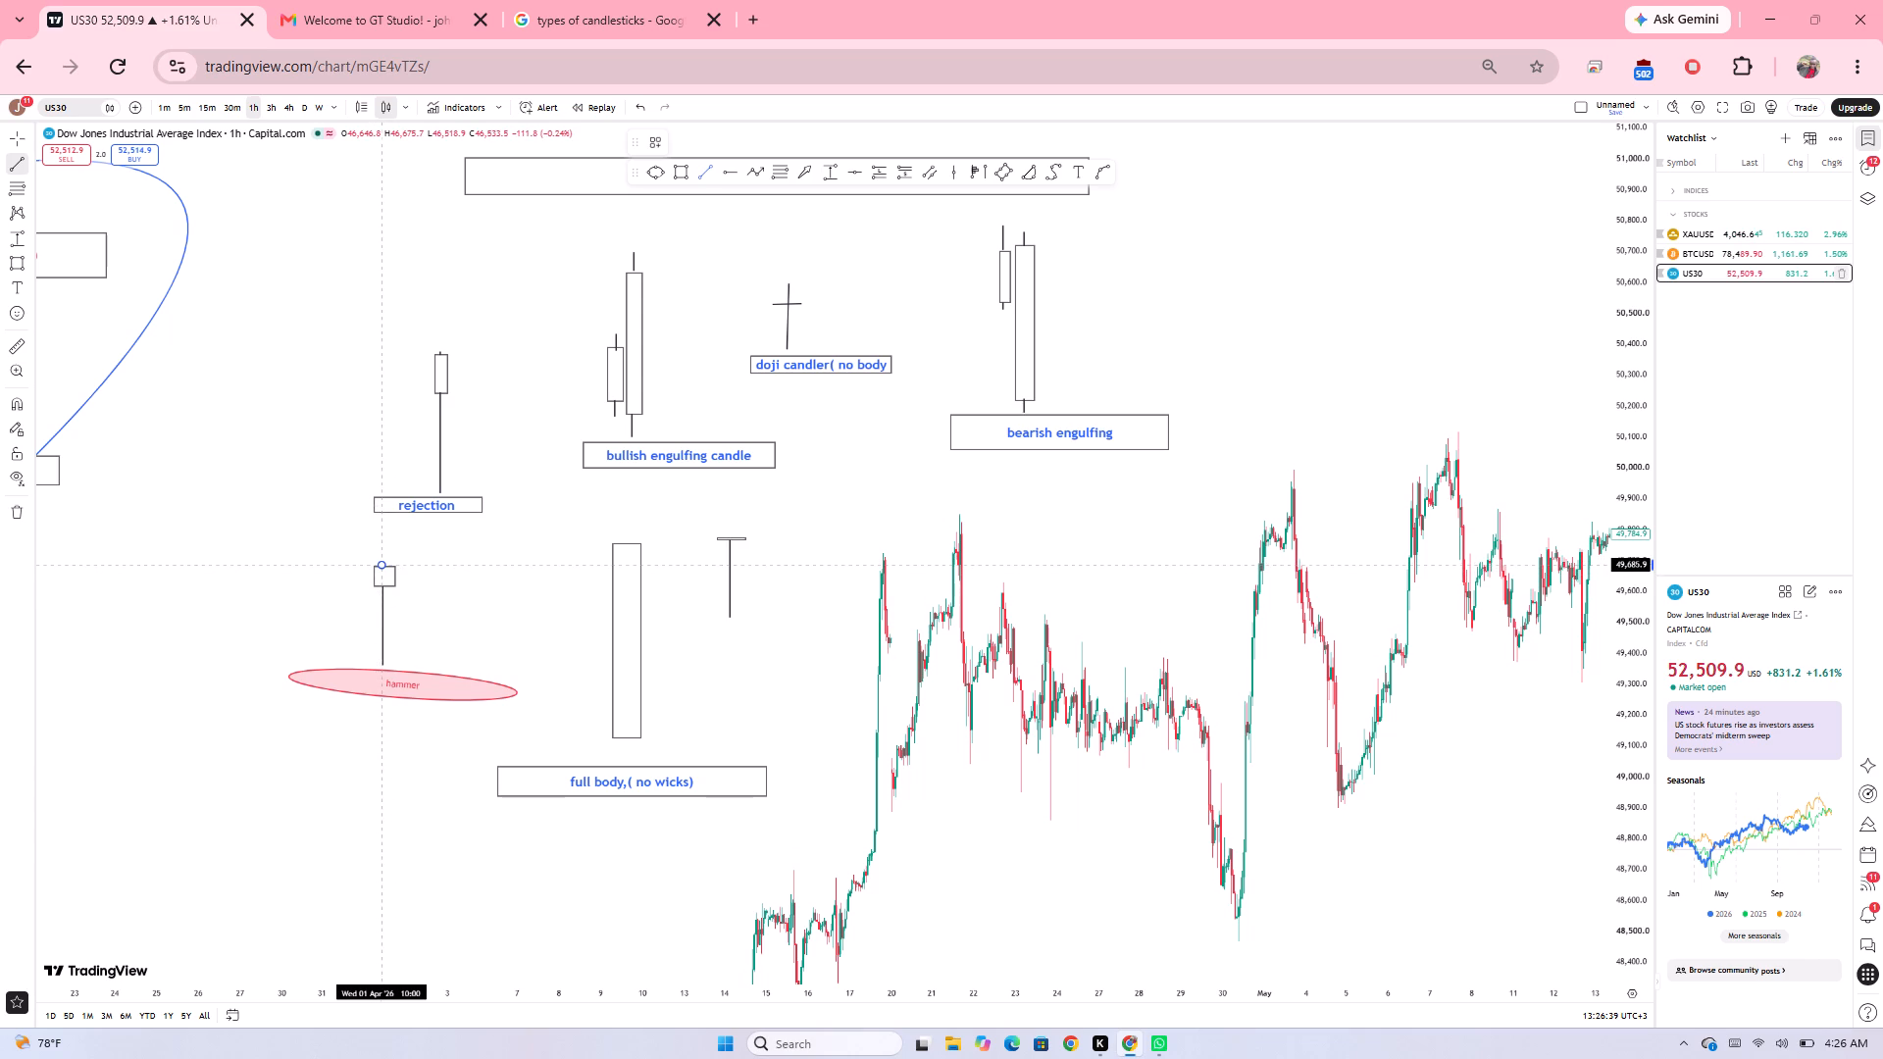
Draw a very short trendline wick on top of the hammer candle's body, at about 49,686.
left_click(382, 563)
left_click(439, 555)
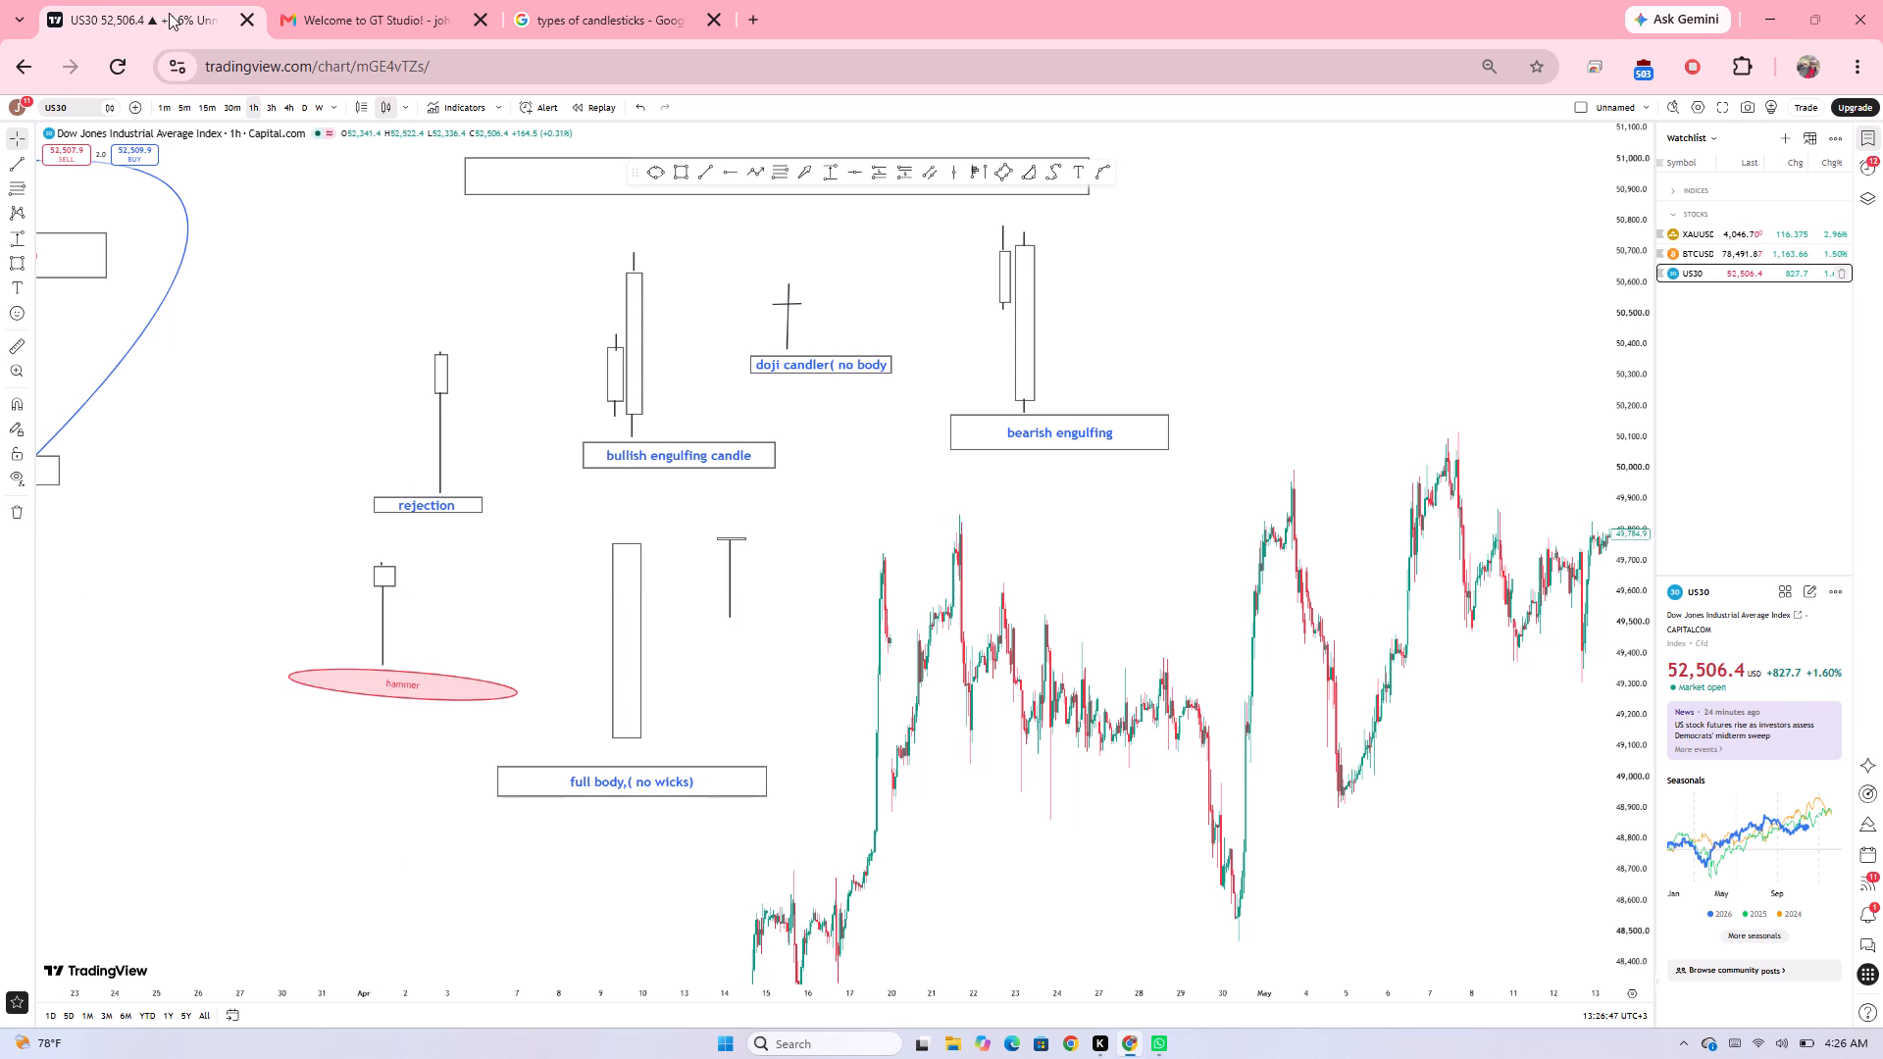
Switch to the Google results for types of candlesticks and open the Writo-Finance article behind the Single Candlestick Pattern image.
left_click(609, 41)
left_click(609, 15)
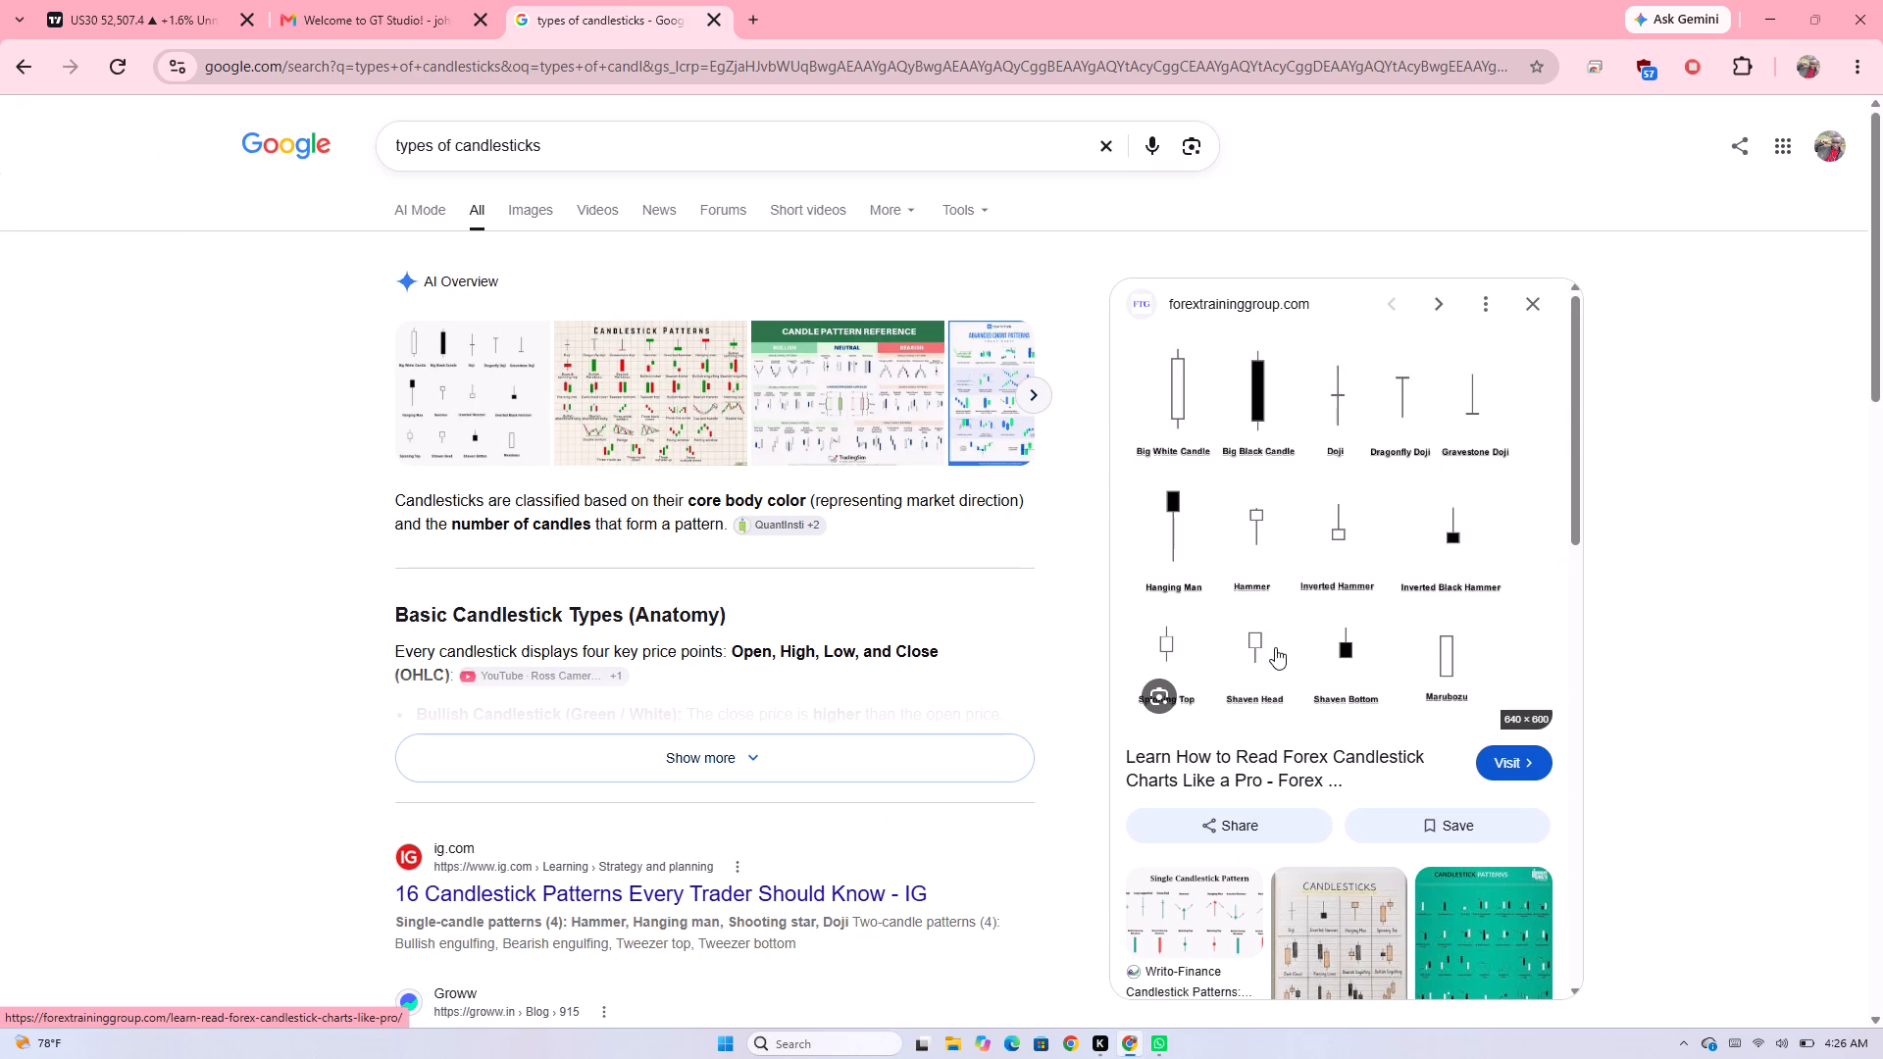
scroll(1275, 647, "down", 1)
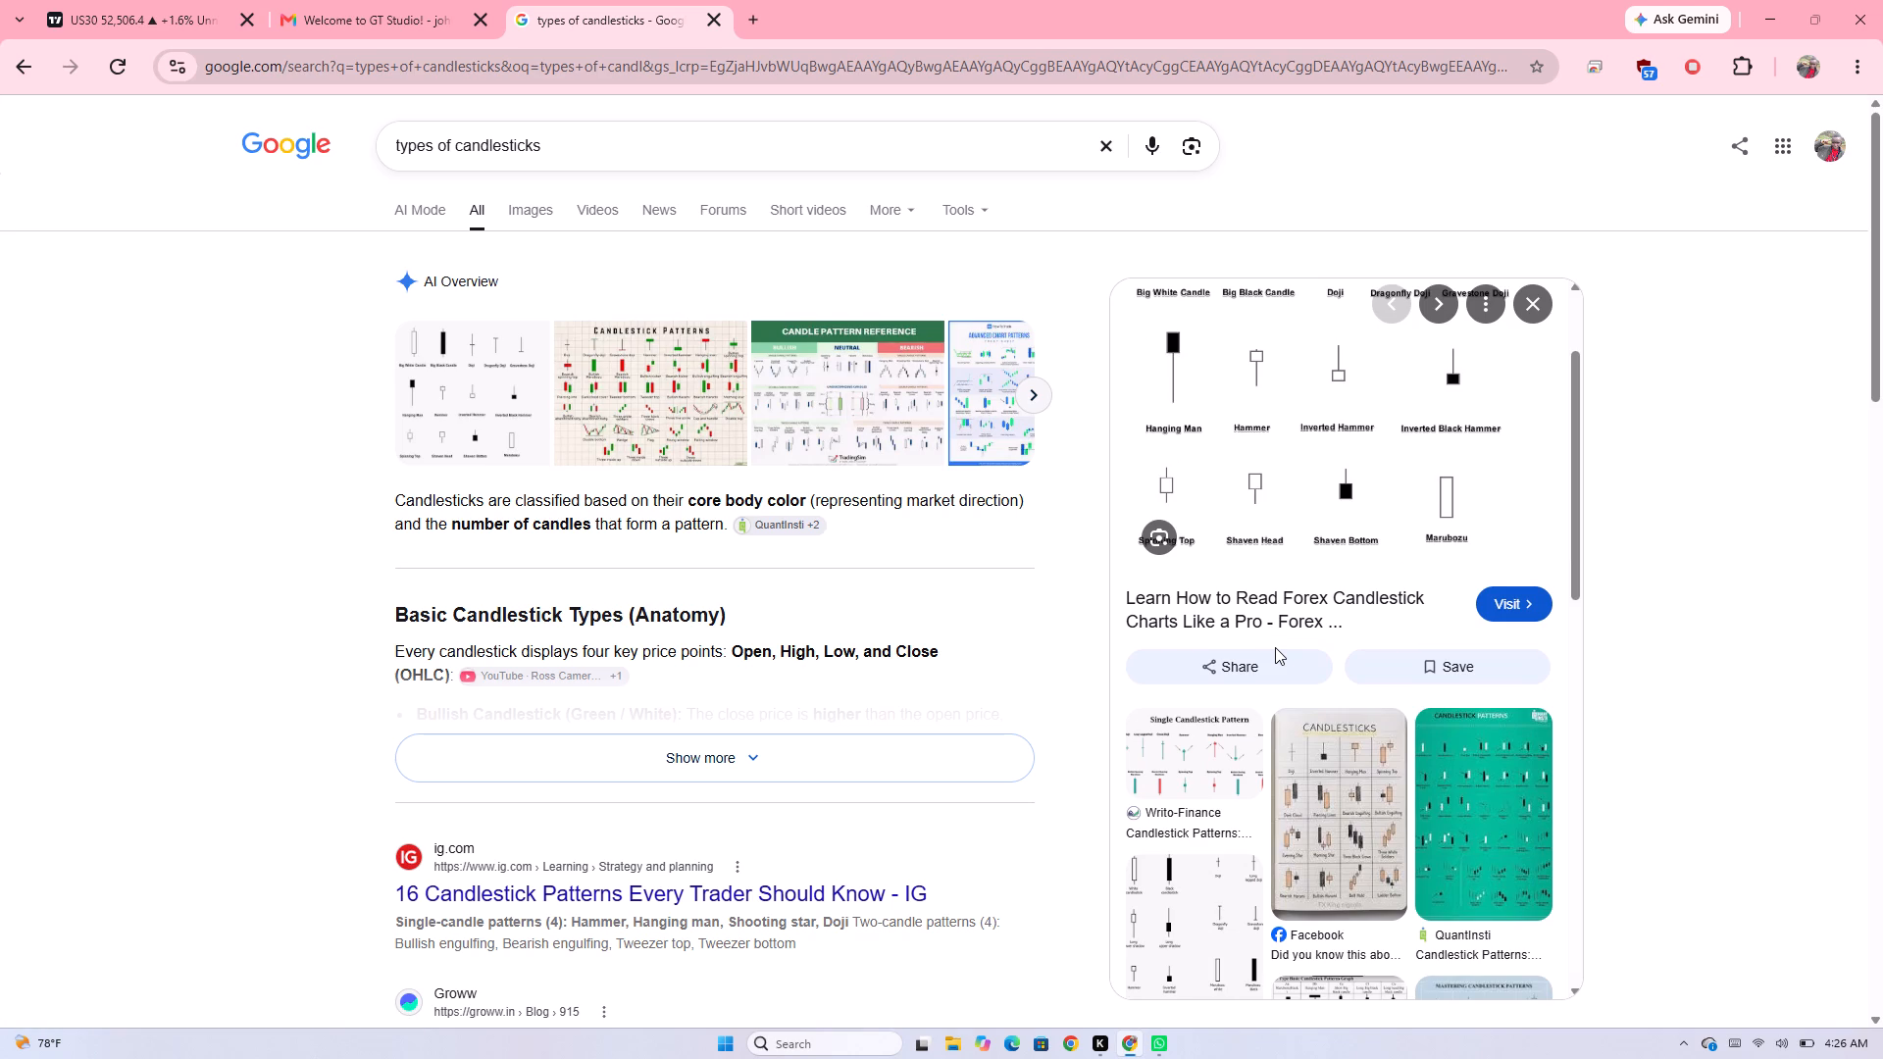
scroll(1275, 647, "down", 2)
left_click(1206, 590)
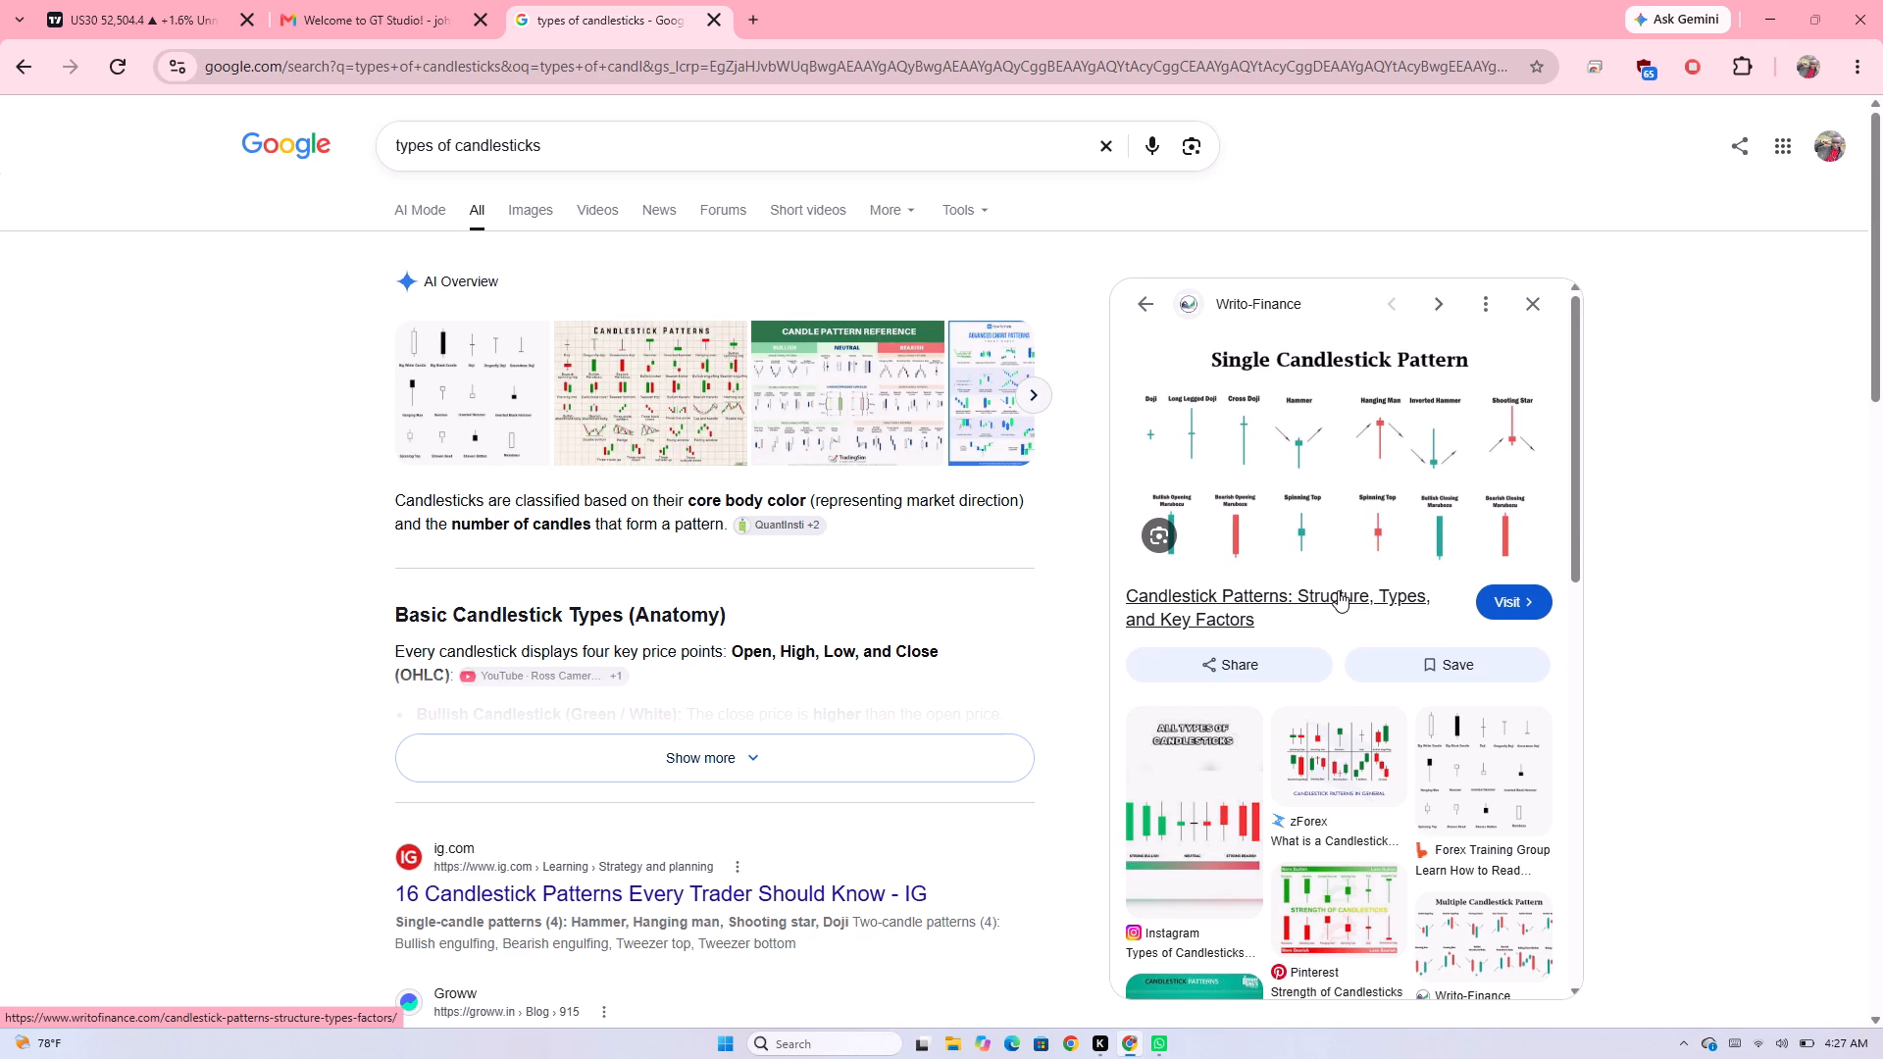
scroll(1322, 500, "down", 1)
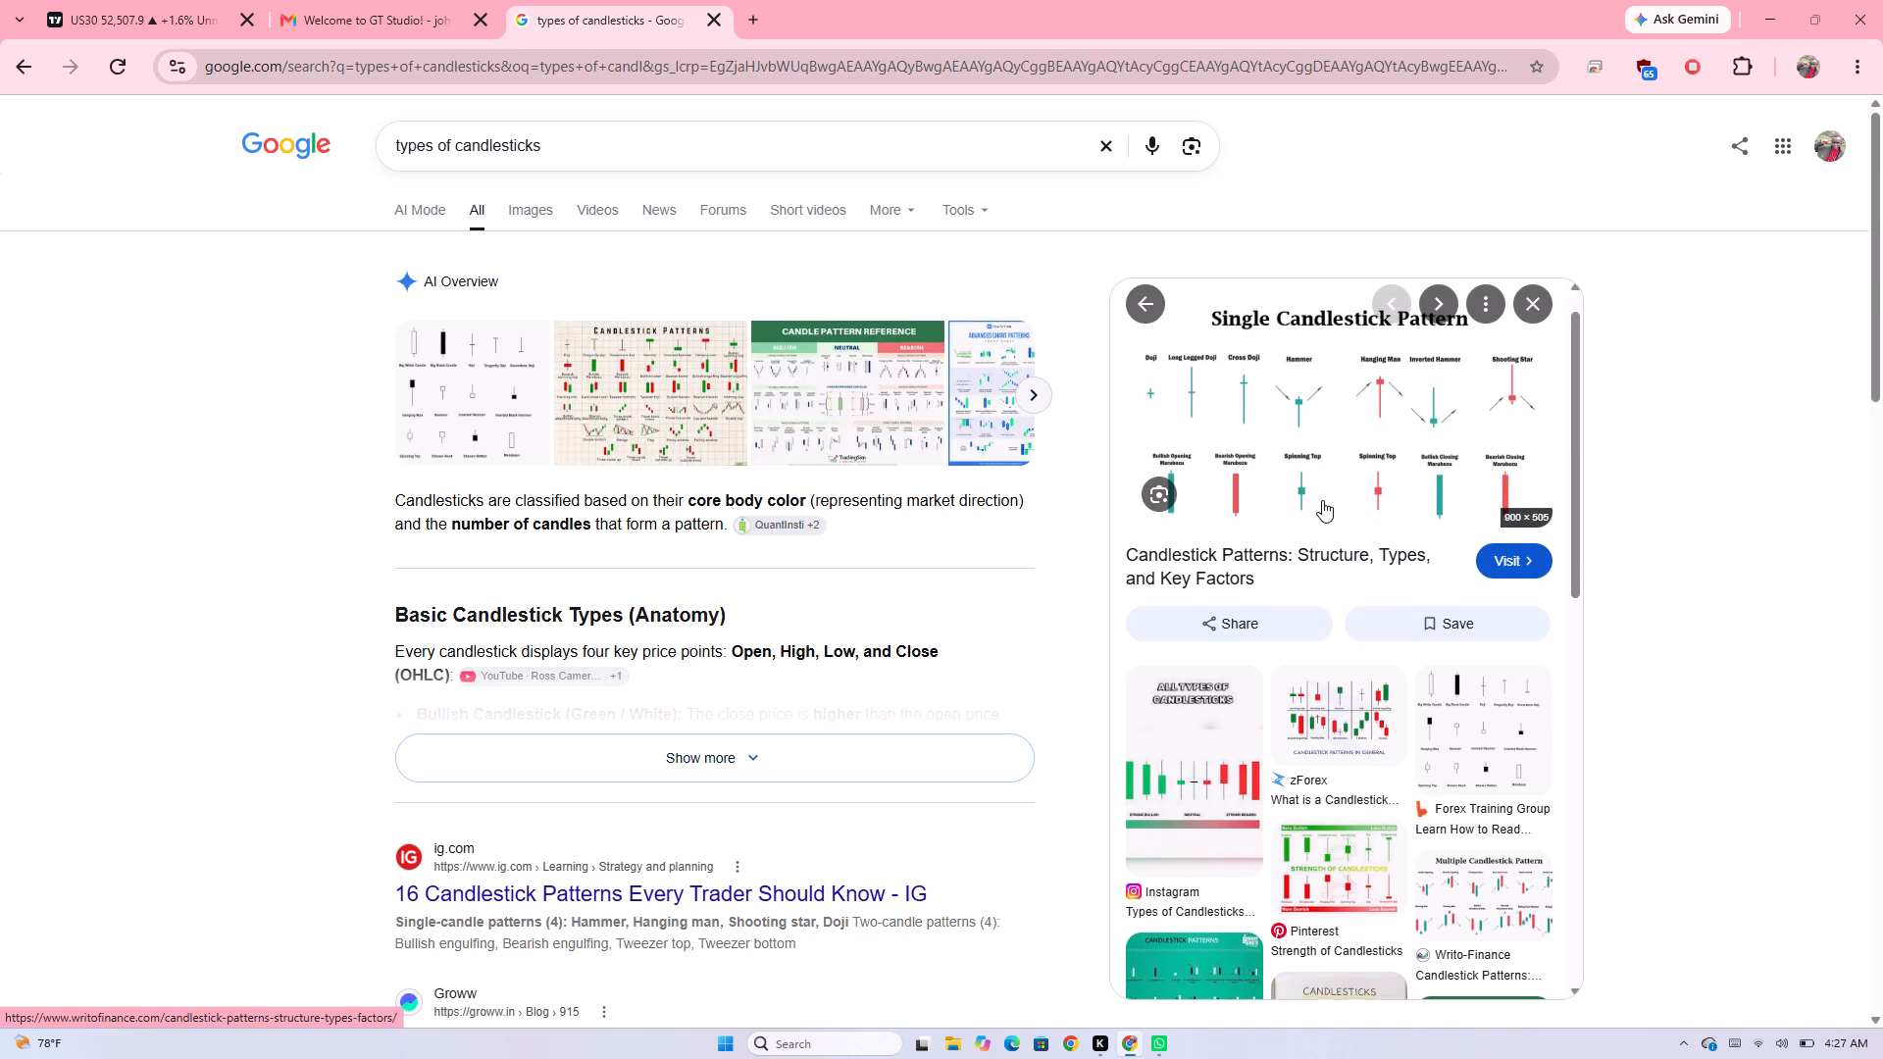
left_click(1313, 422)
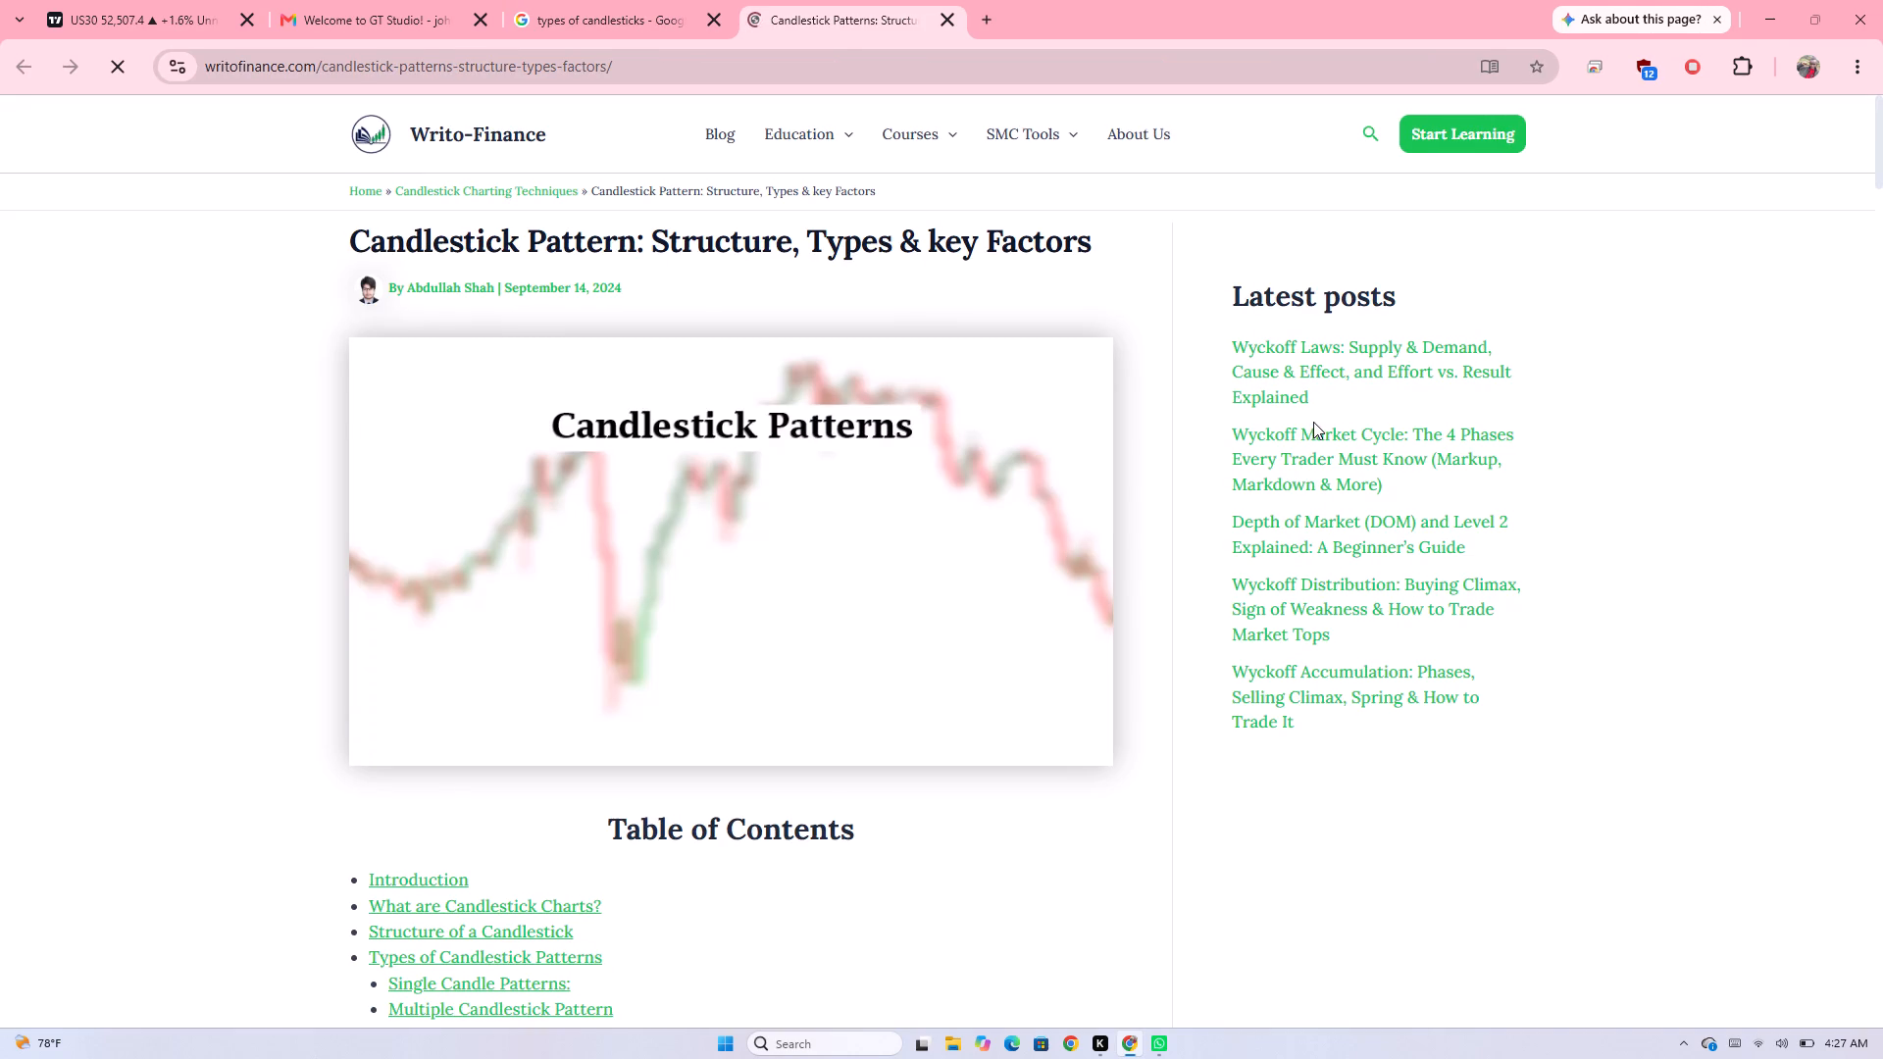
scroll(1018, 717, "up", 1)
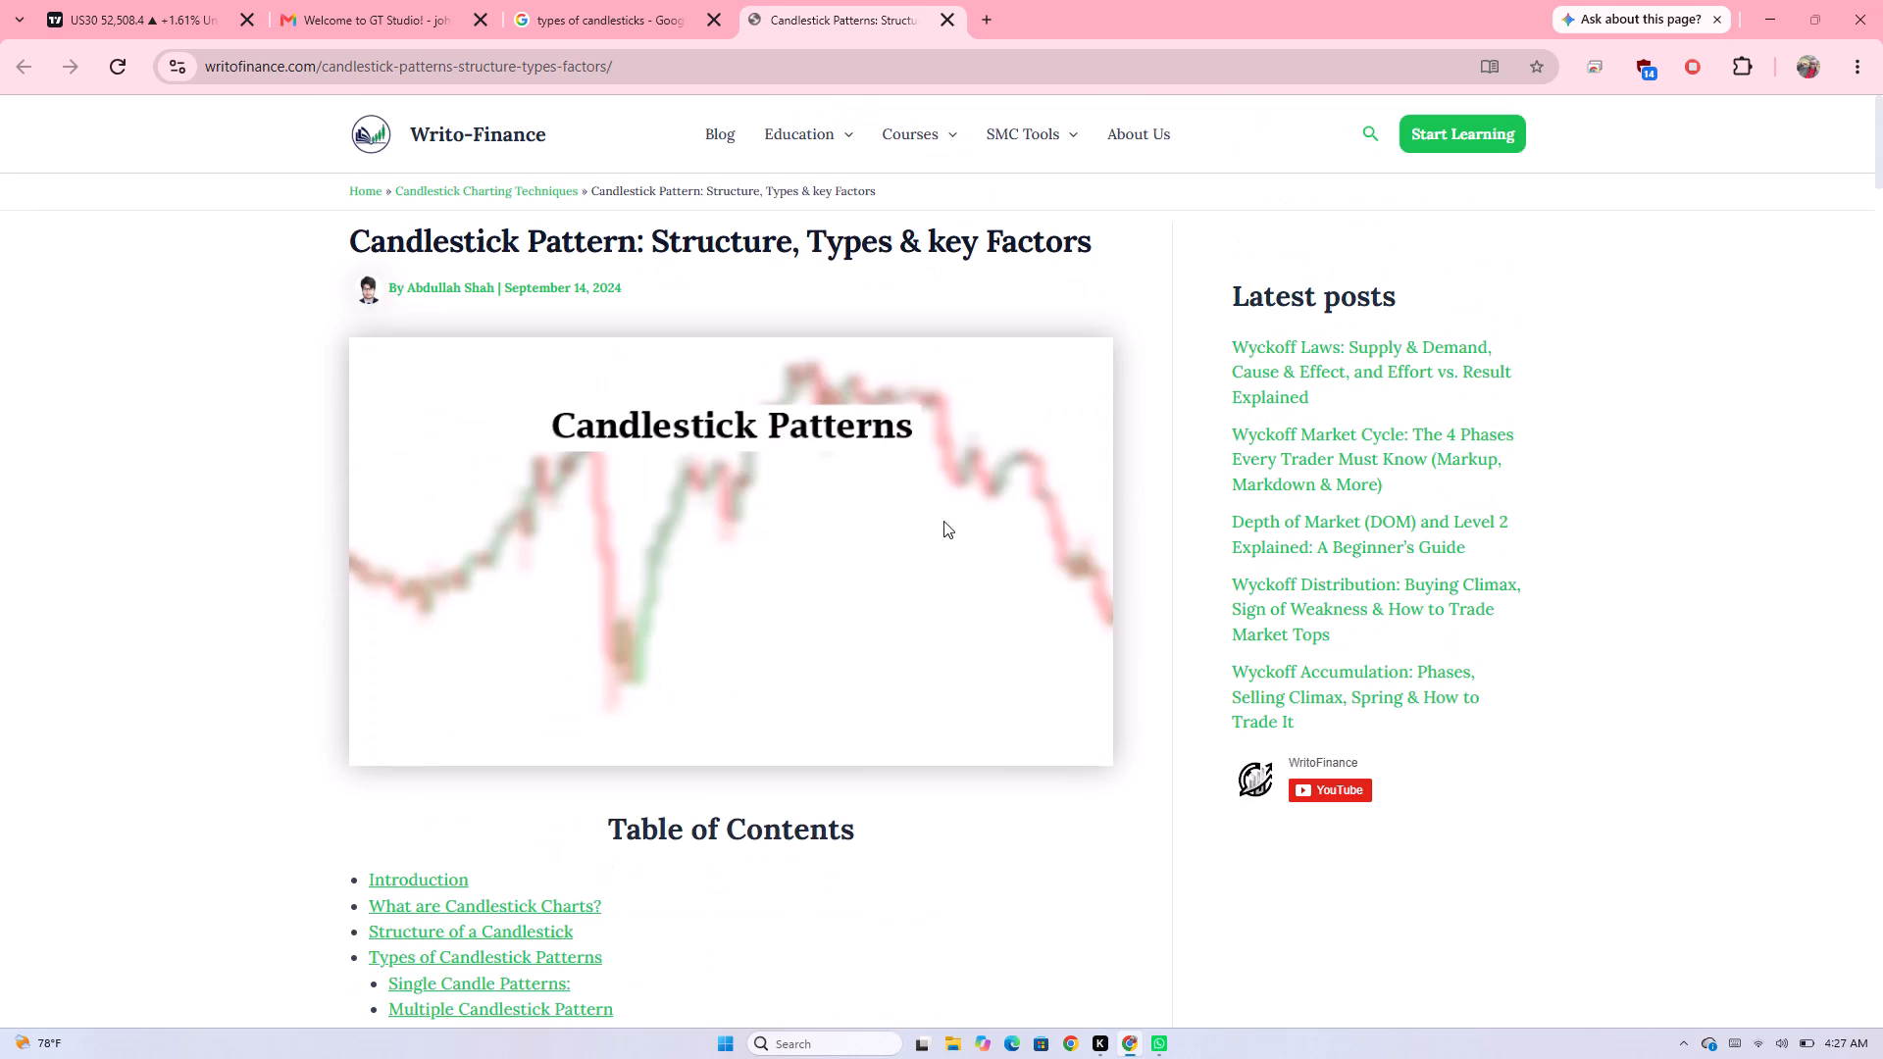
Return to the Google results, open zForex's candlestick pattern article from its image, and examine the general candlestick patterns picture.
left_click(607, 0)
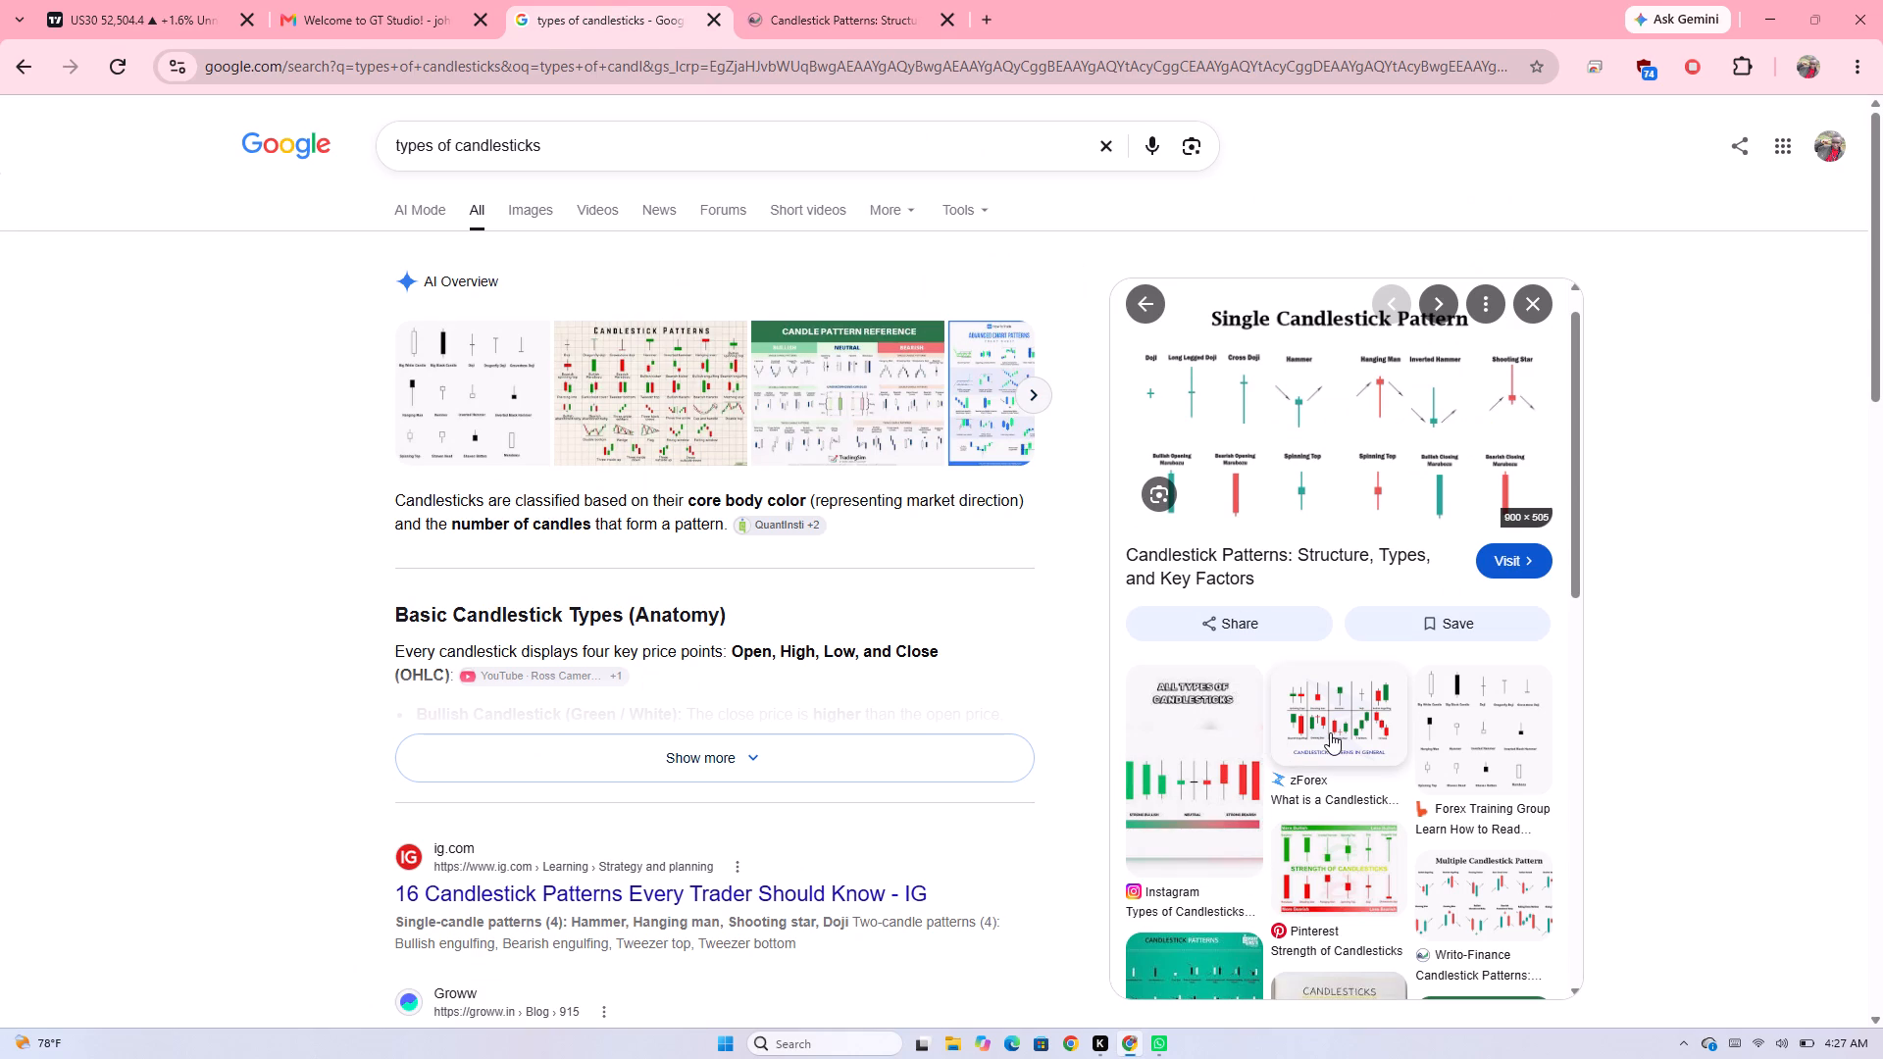
left_click(1330, 732)
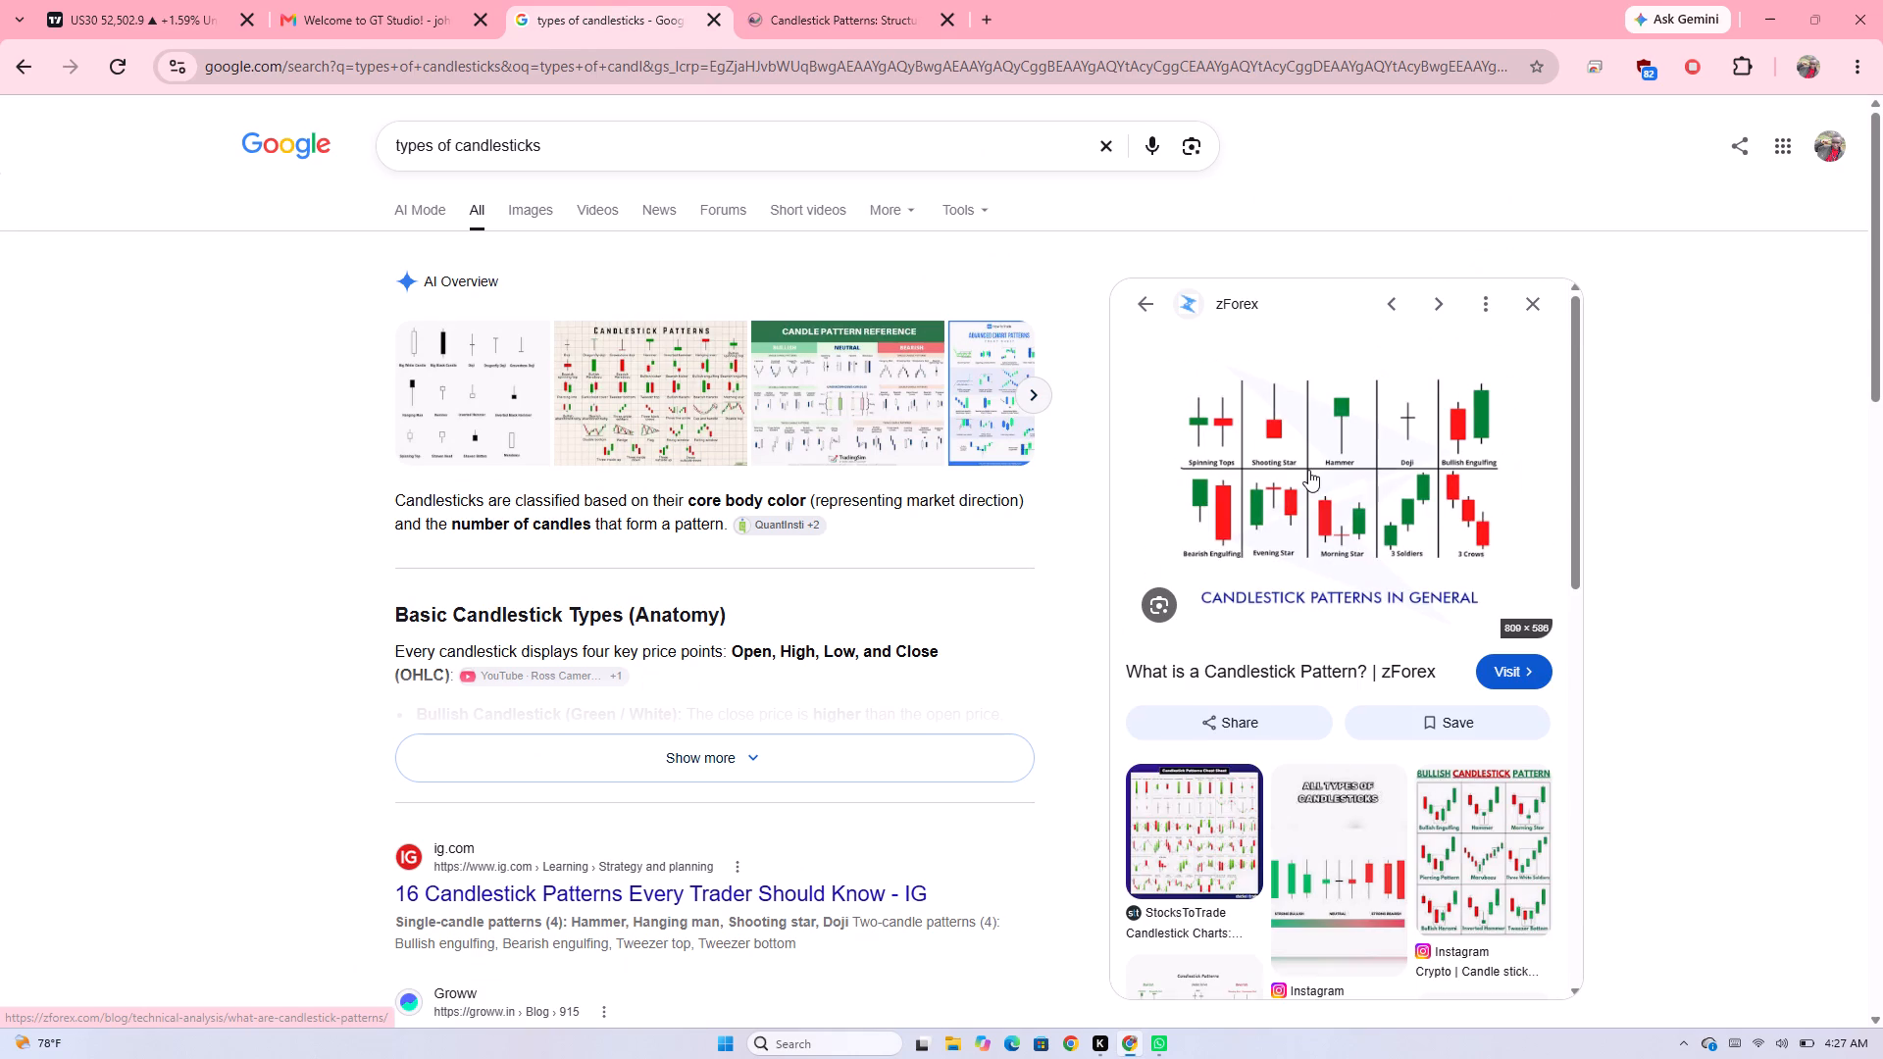
left_click(1308, 470)
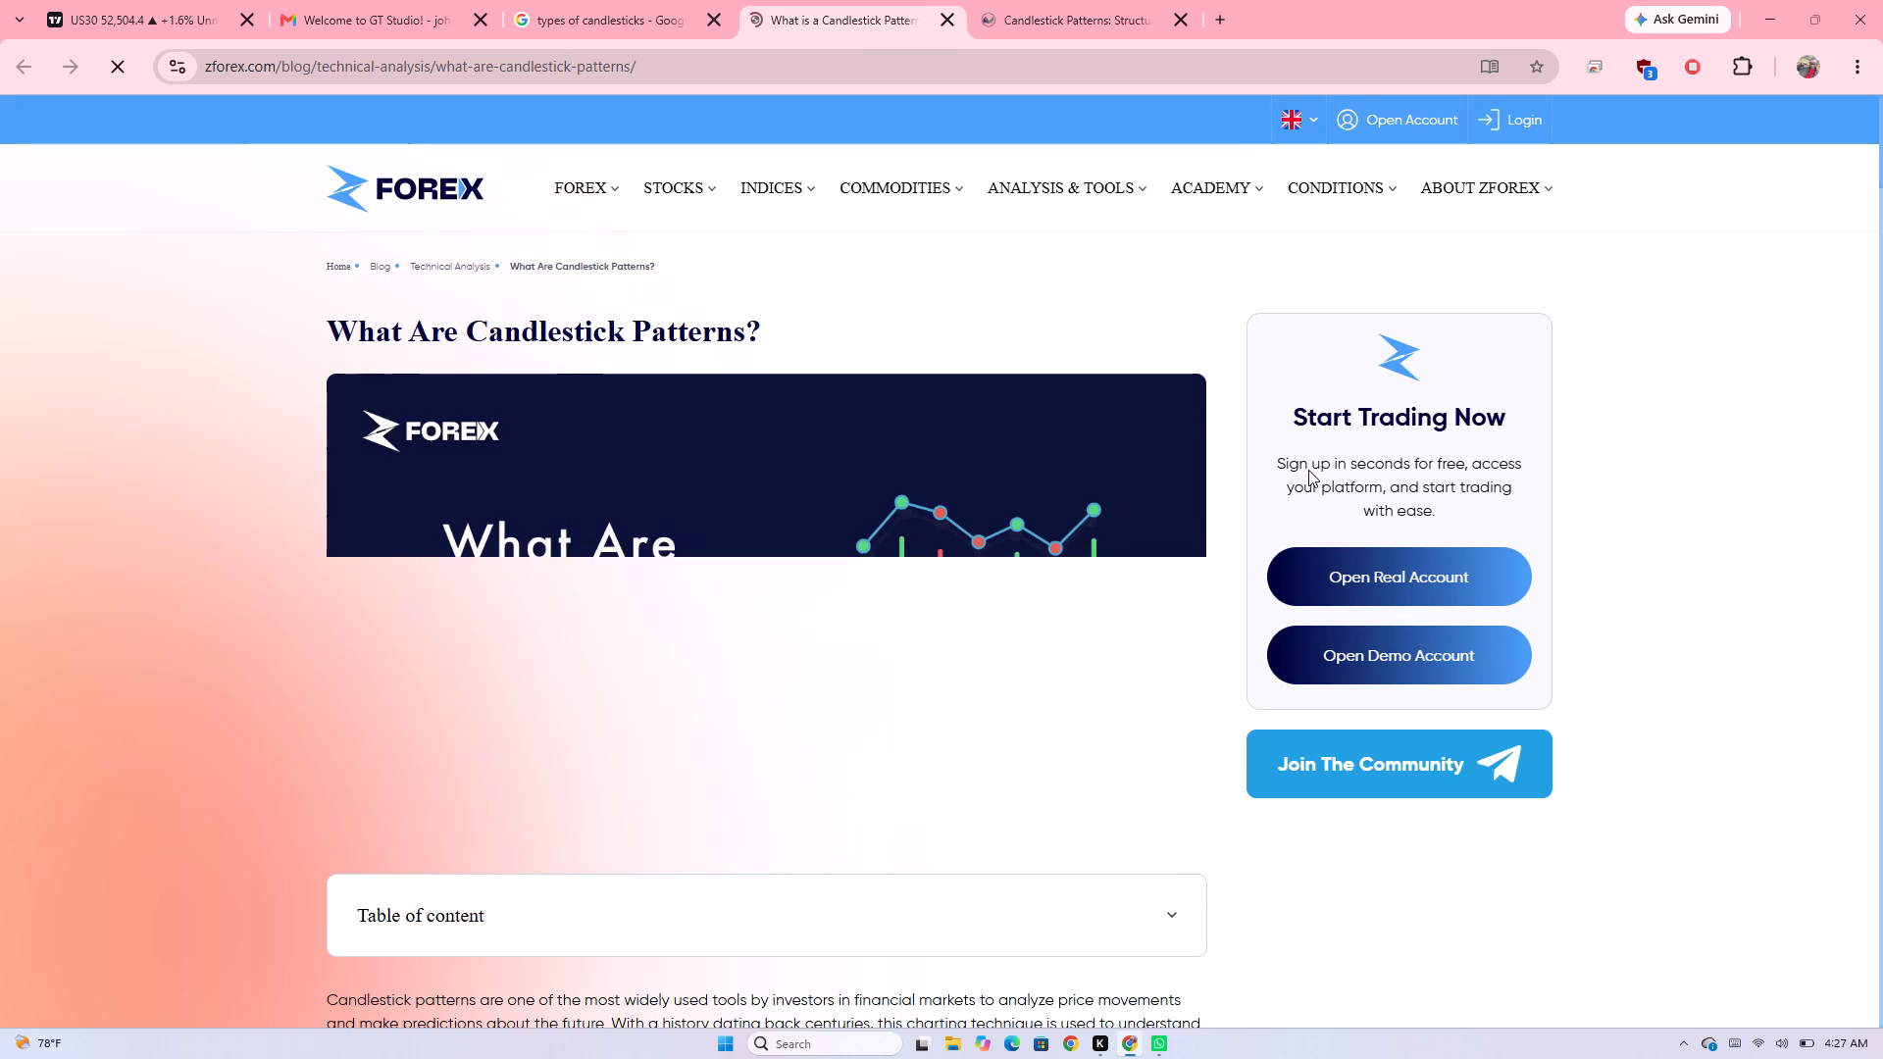
scroll(828, 580, "down", 6)
scroll(828, 580, "up", 1)
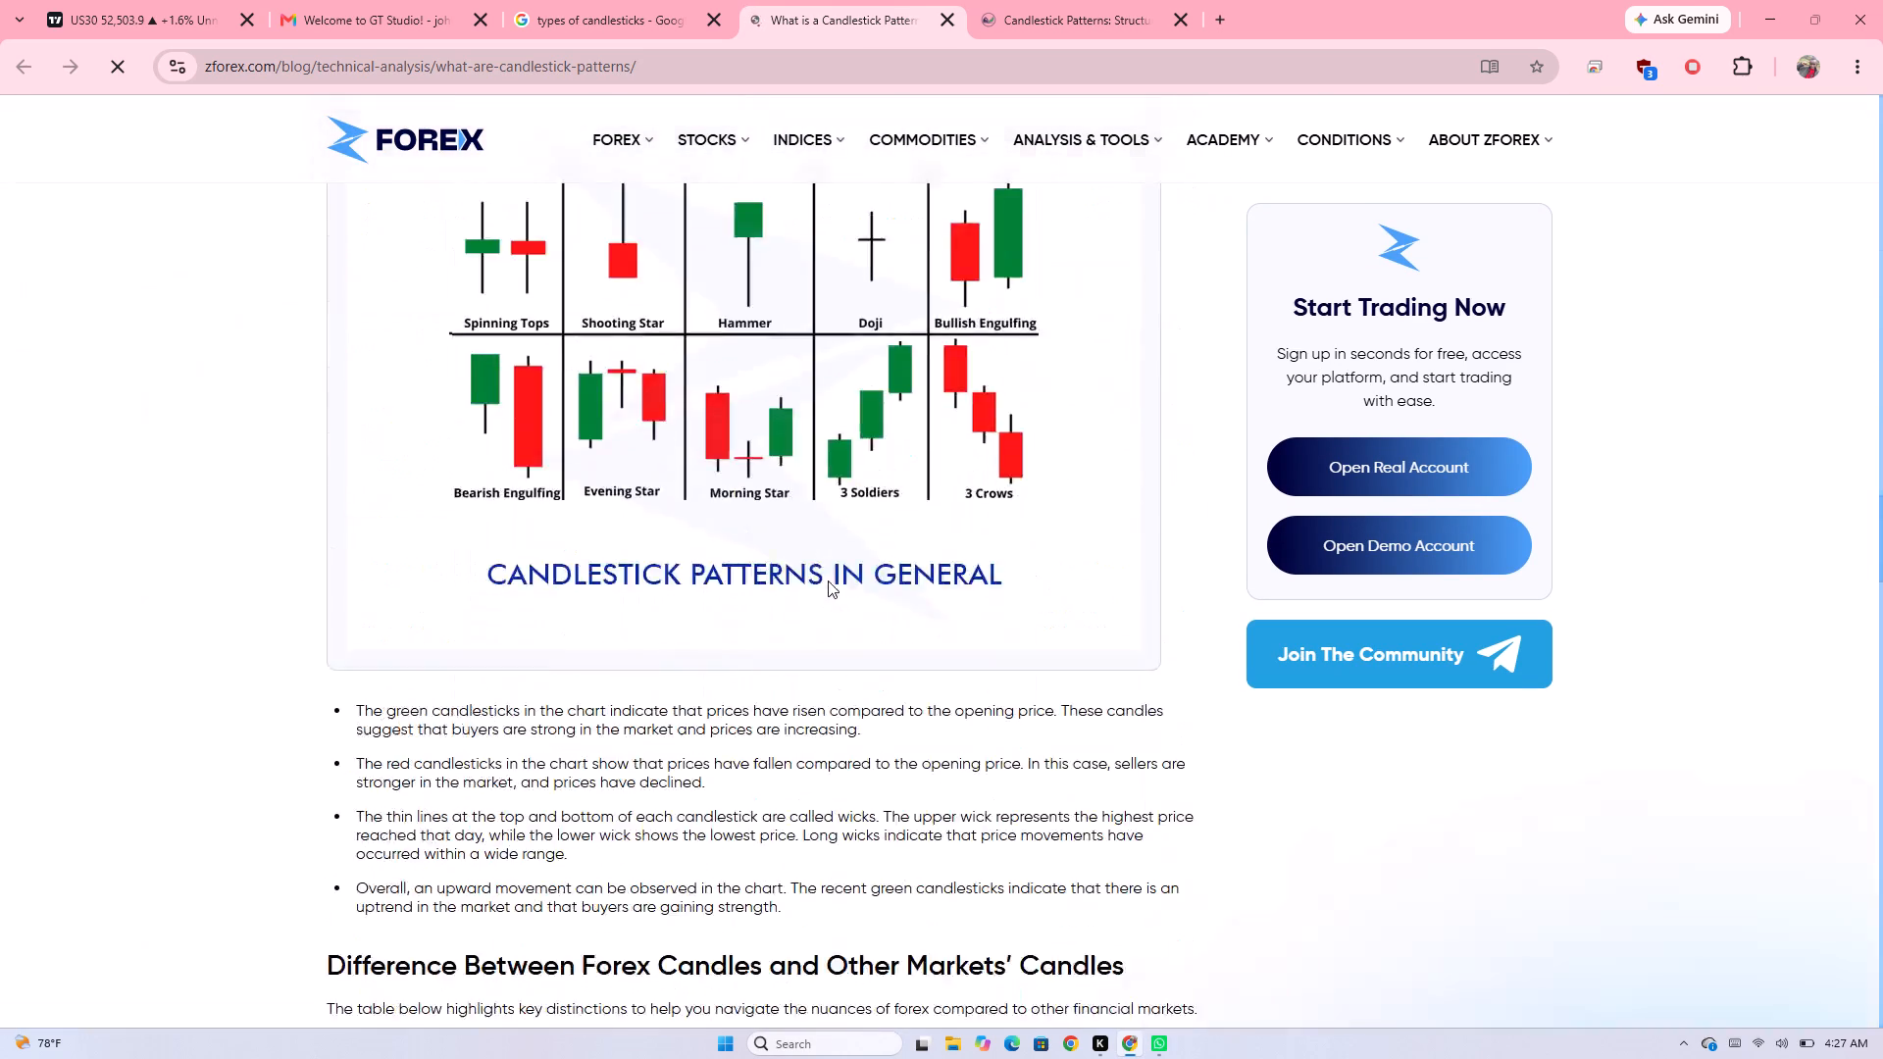
scroll(828, 580, "up", 1)
scroll(828, 580, "down", 1)
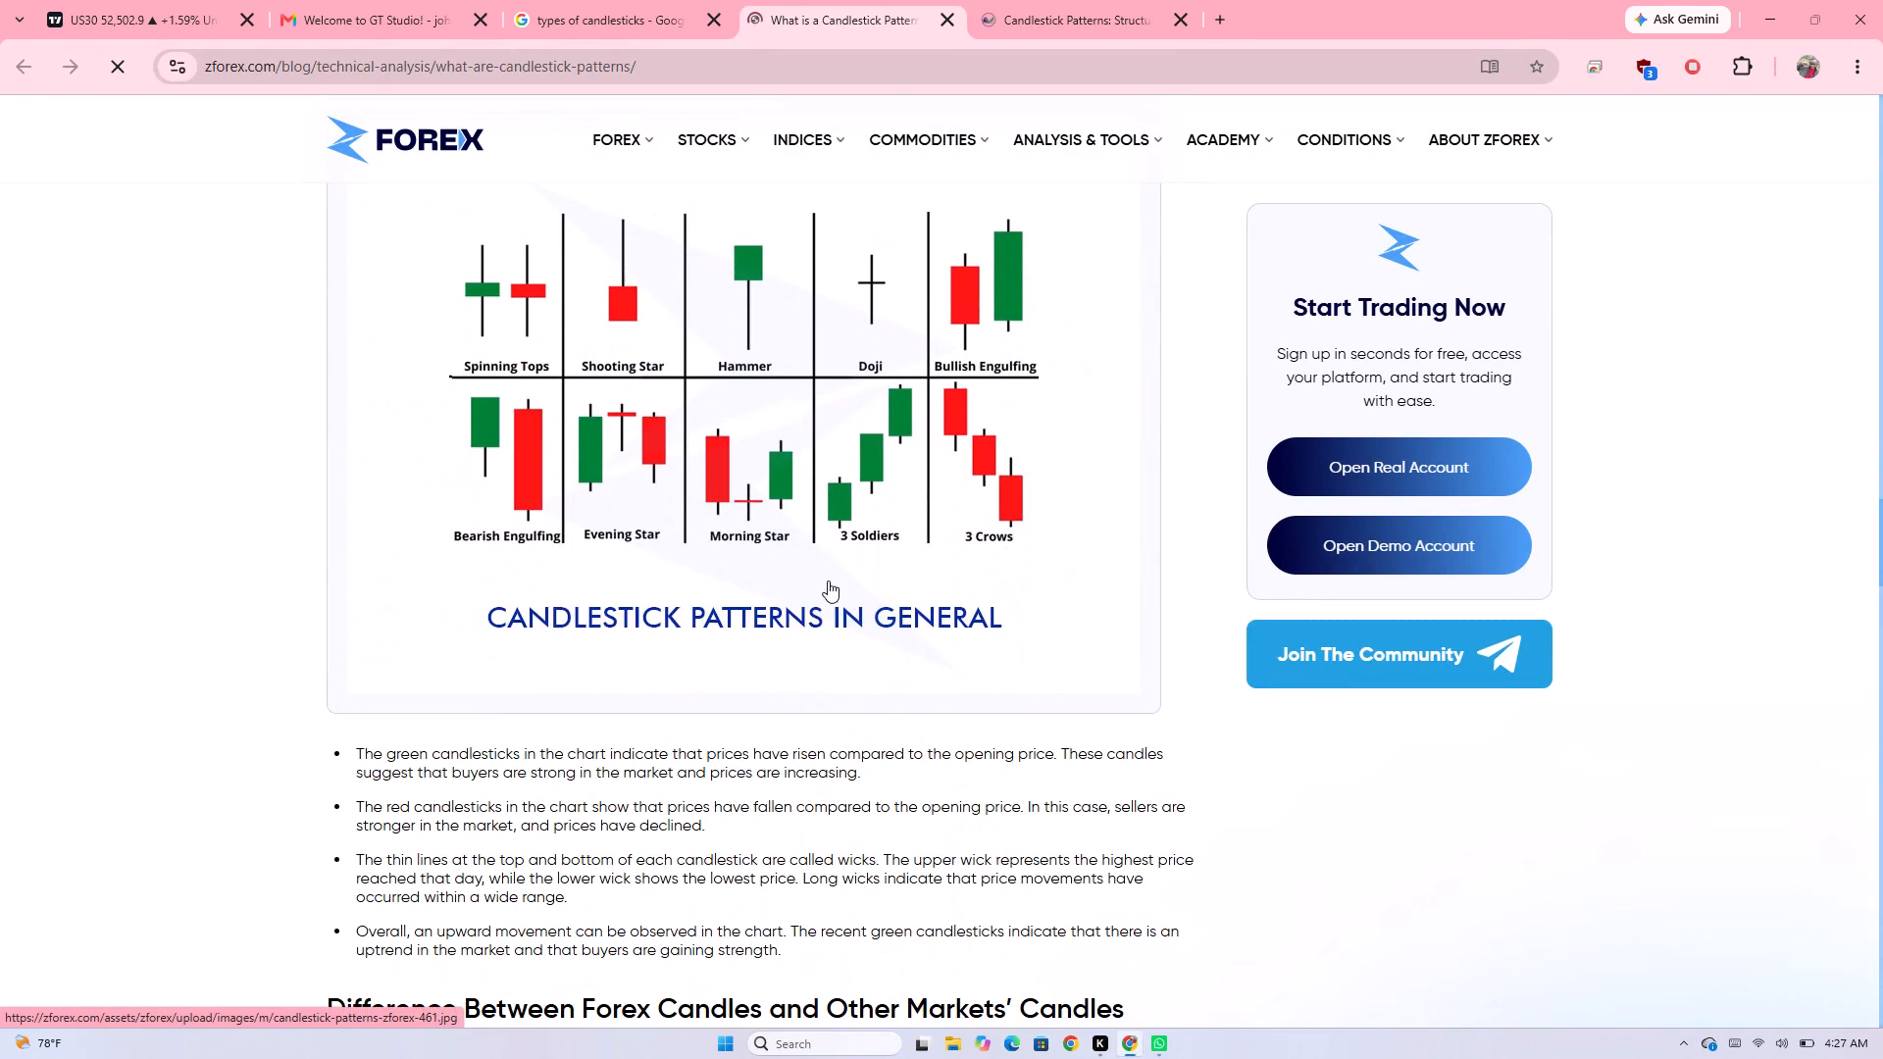
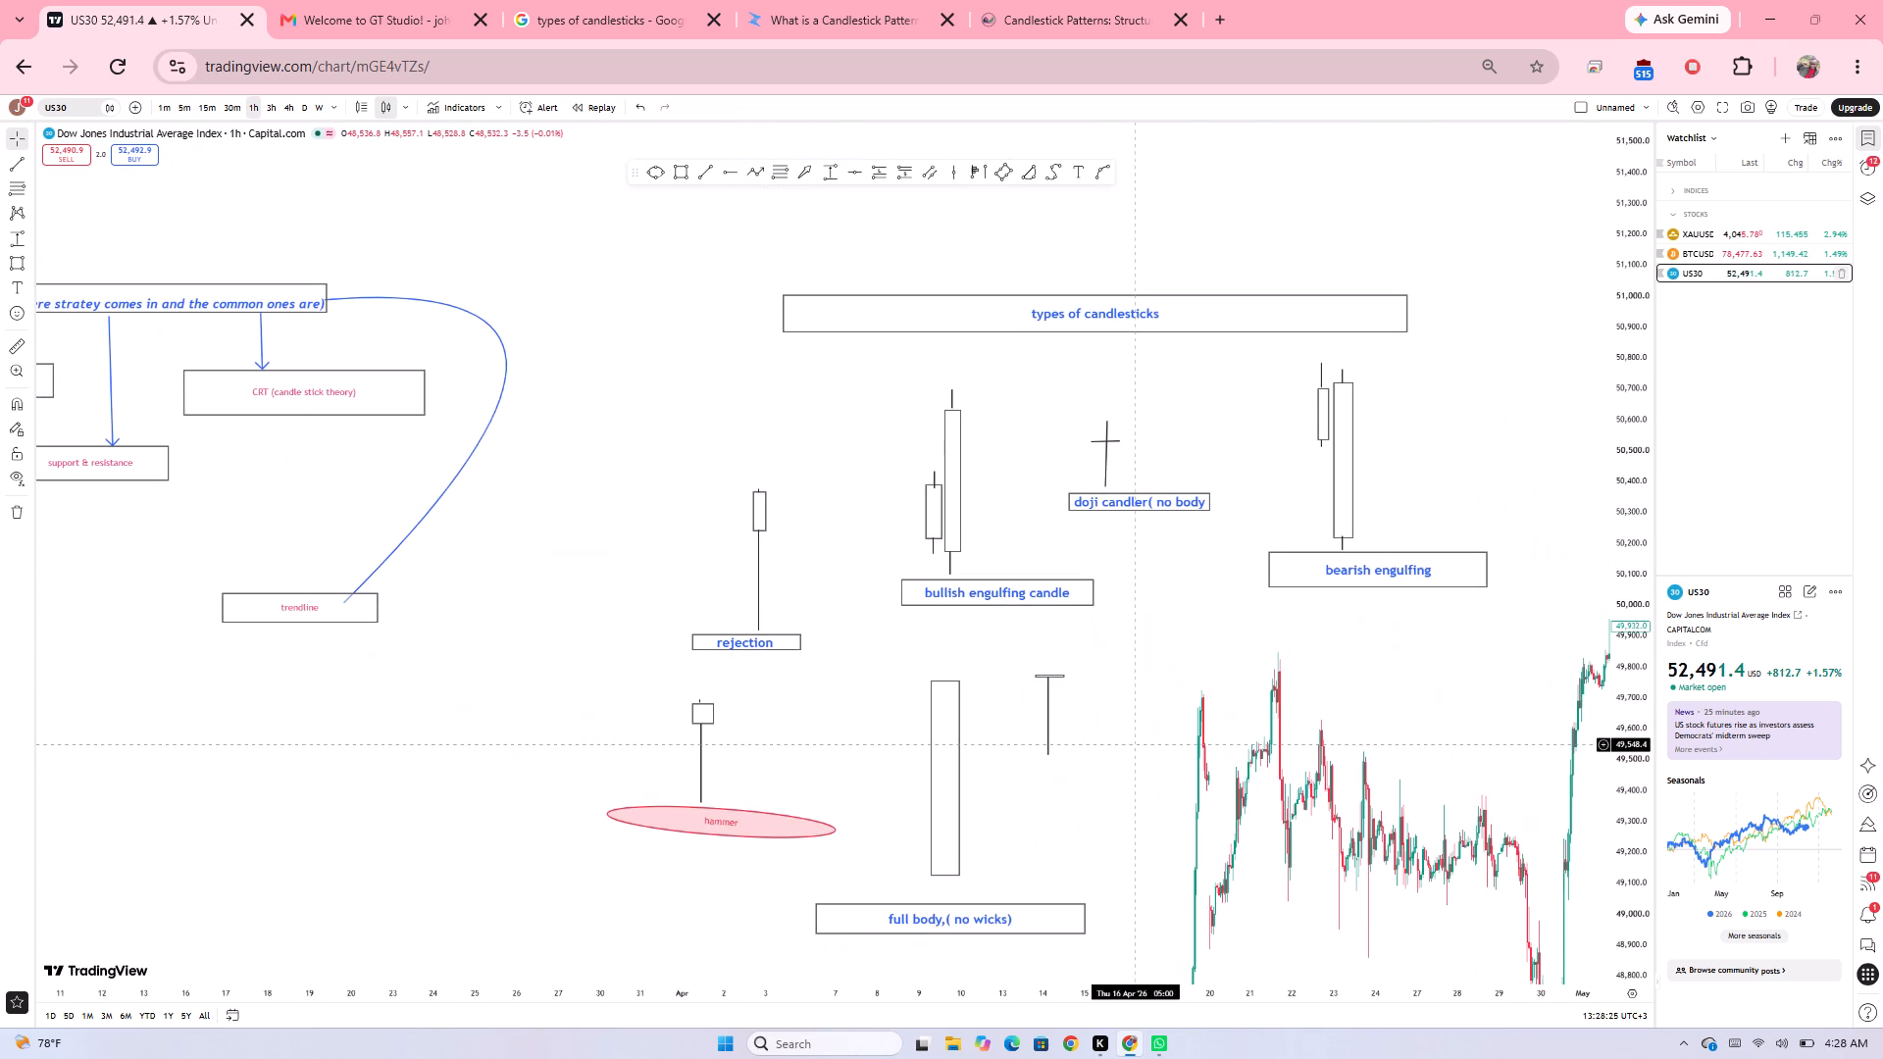
Open the "full body,( no wicks)" label for editing and insert "mo" in front of its text.
key("ctrl+minus")
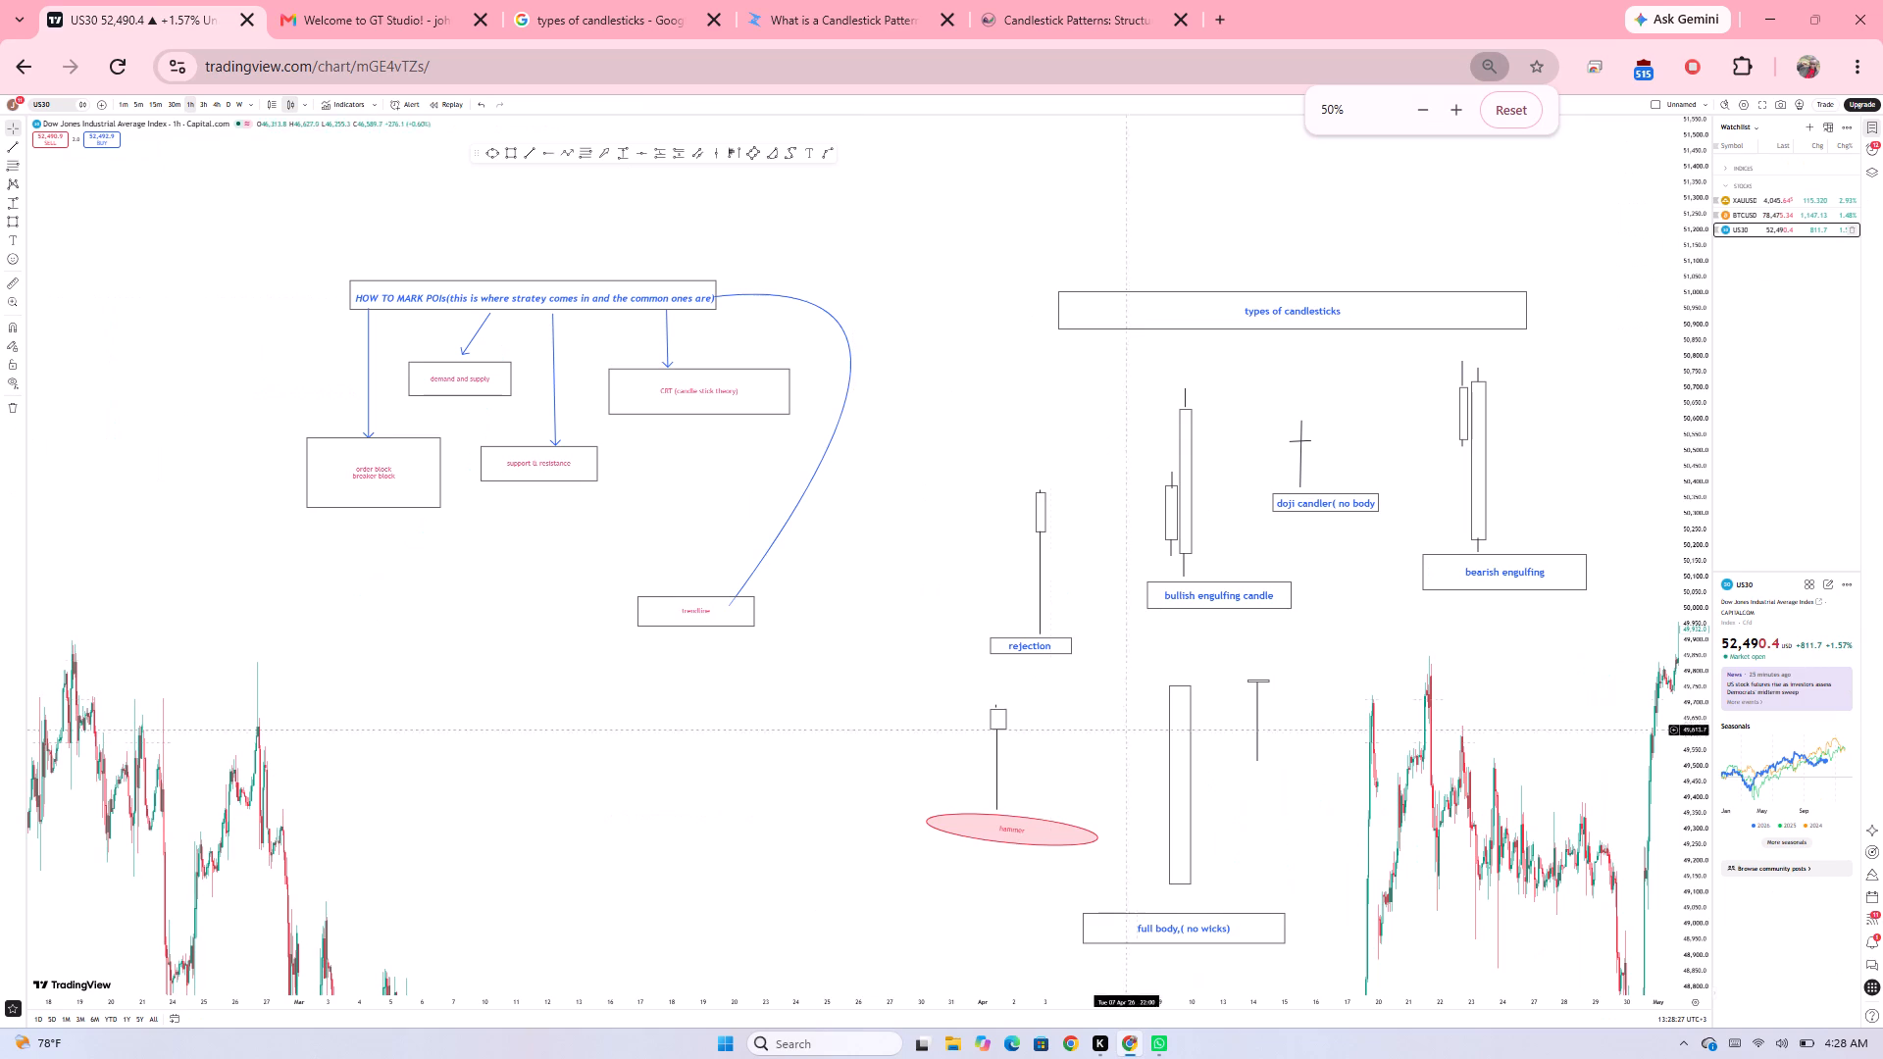
left_click_drag(810, 758, 678, 697)
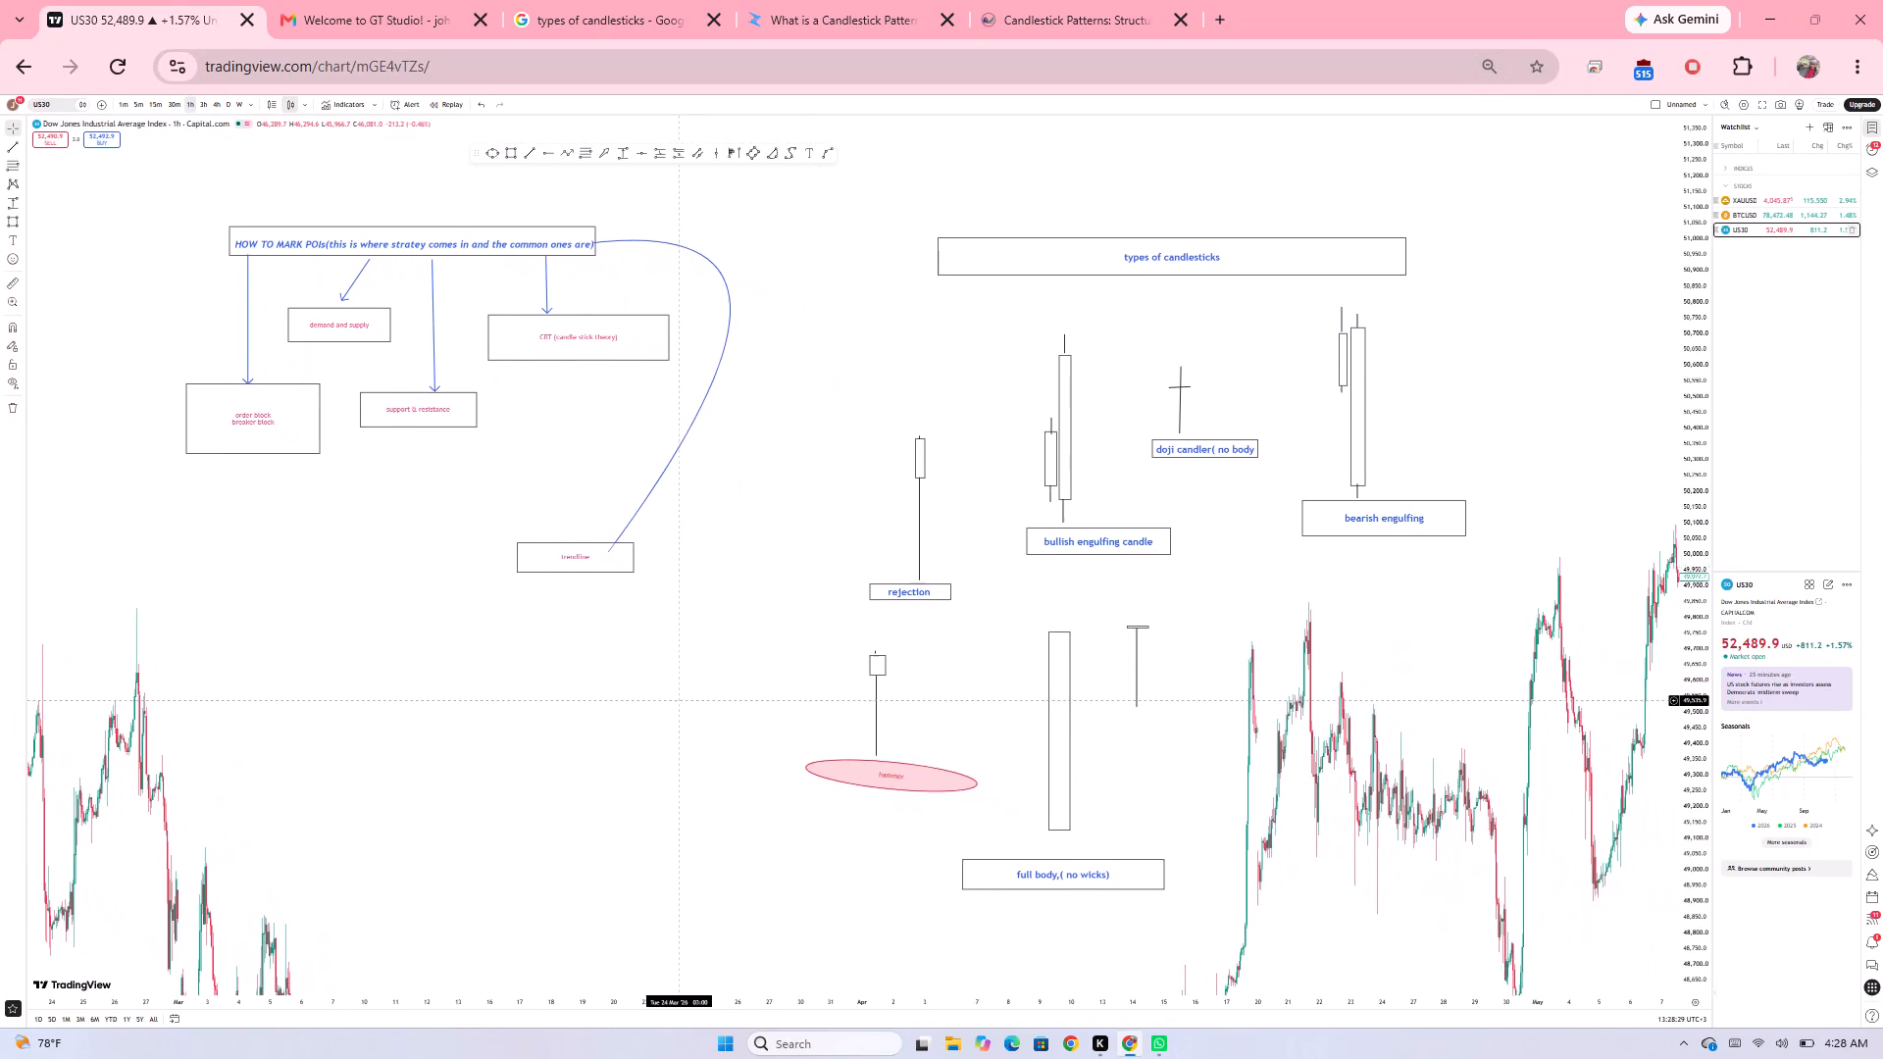
left_click_drag(678, 697, 665, 689)
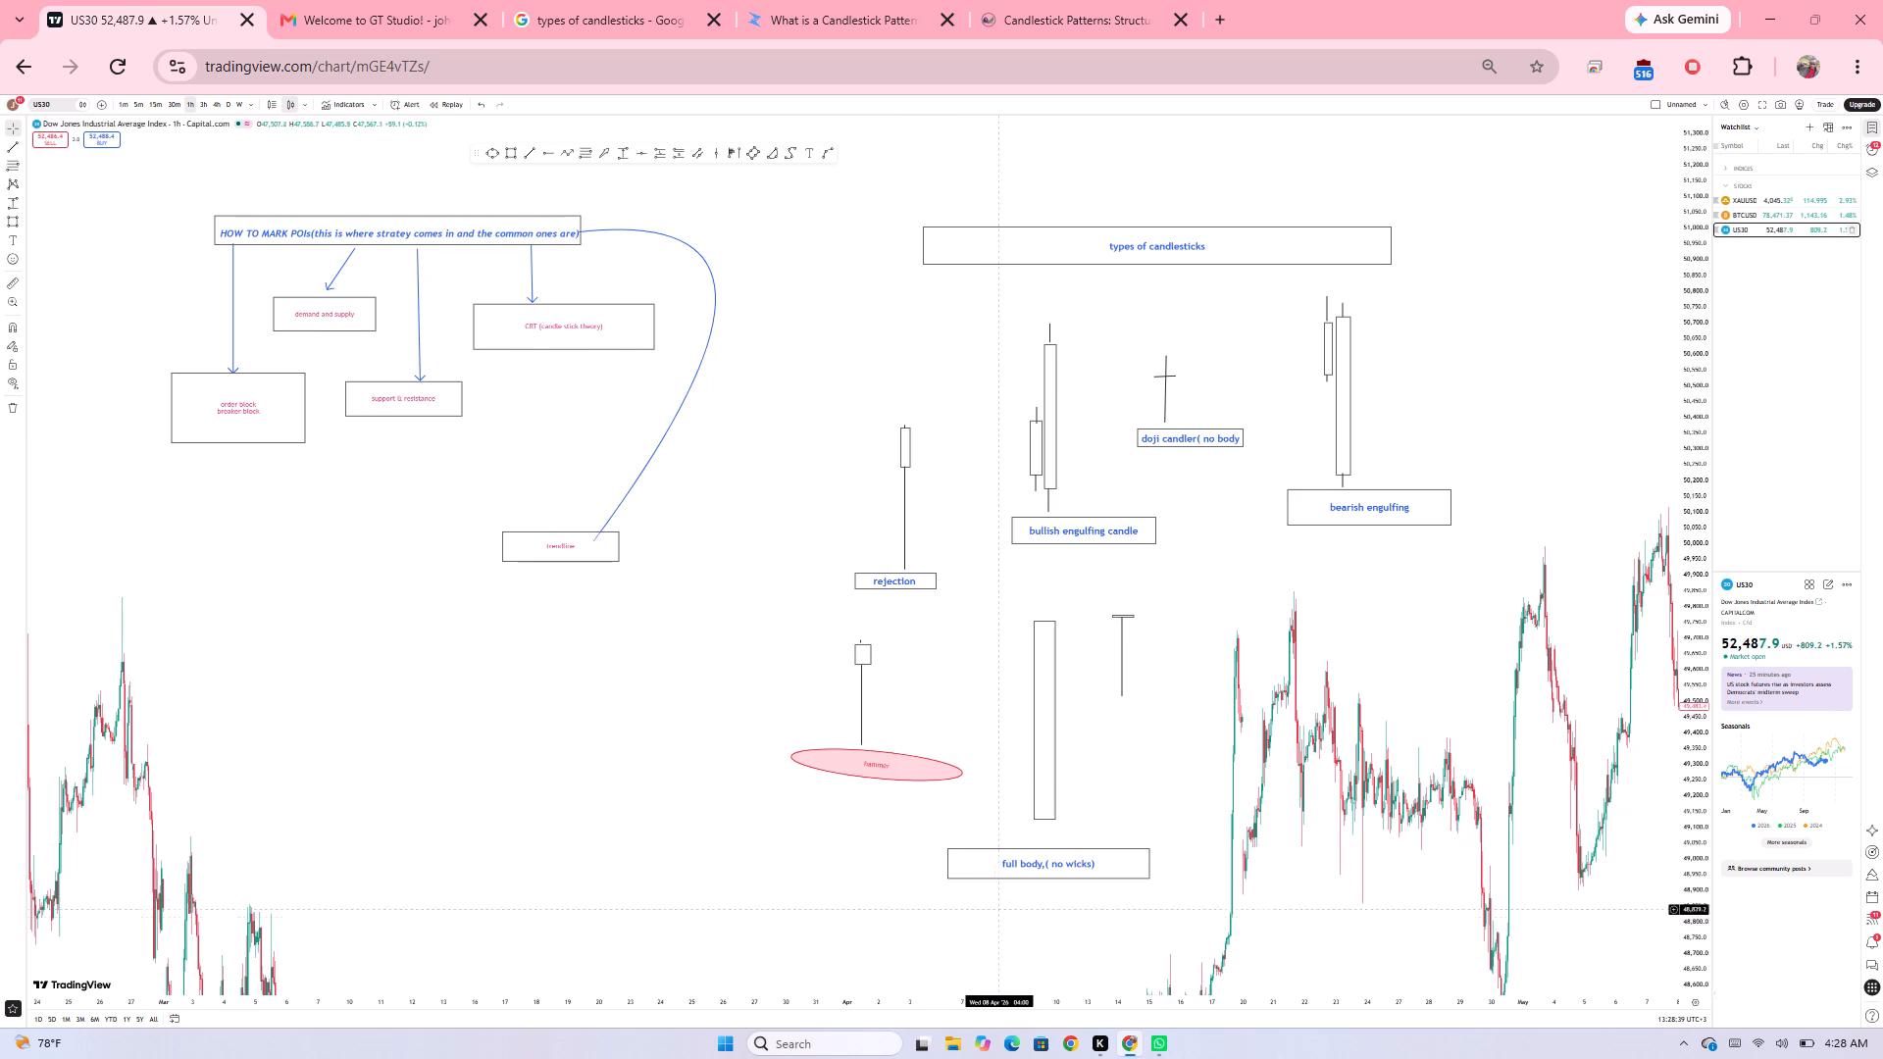
left_click(999, 859)
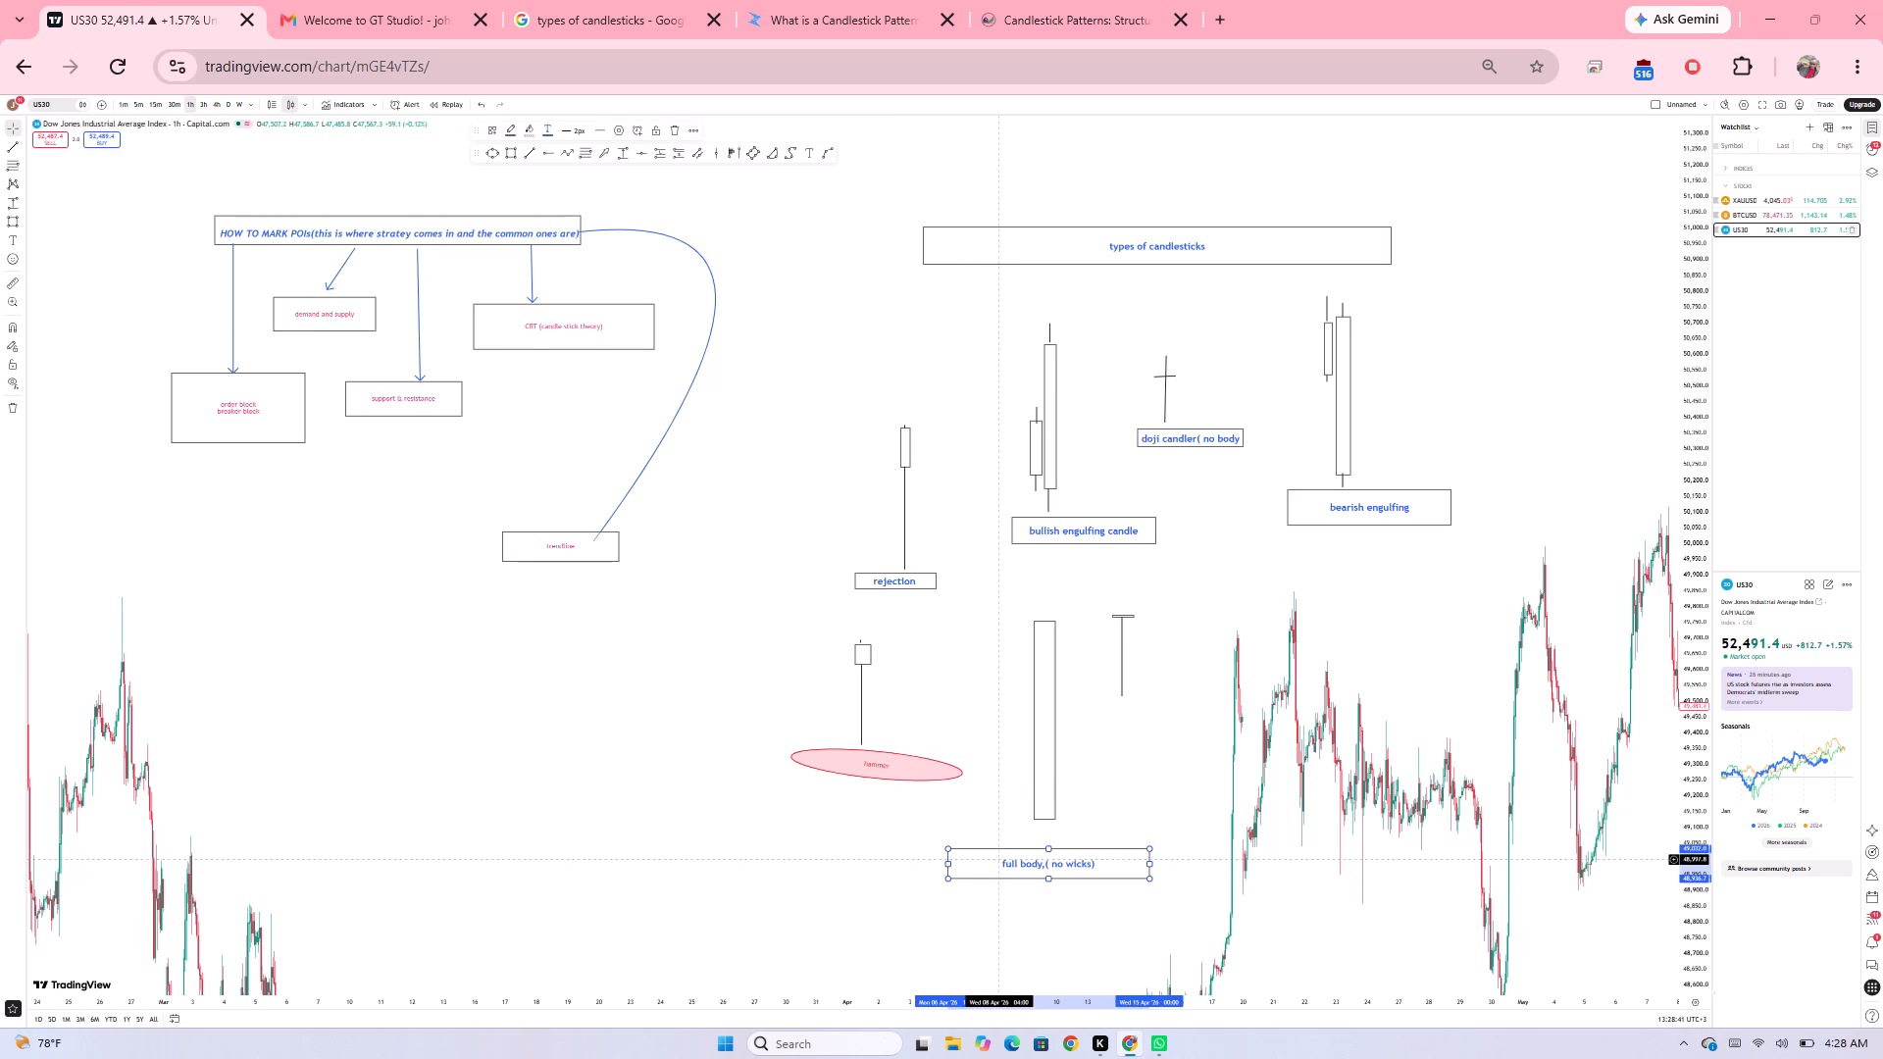
left_click(999, 859)
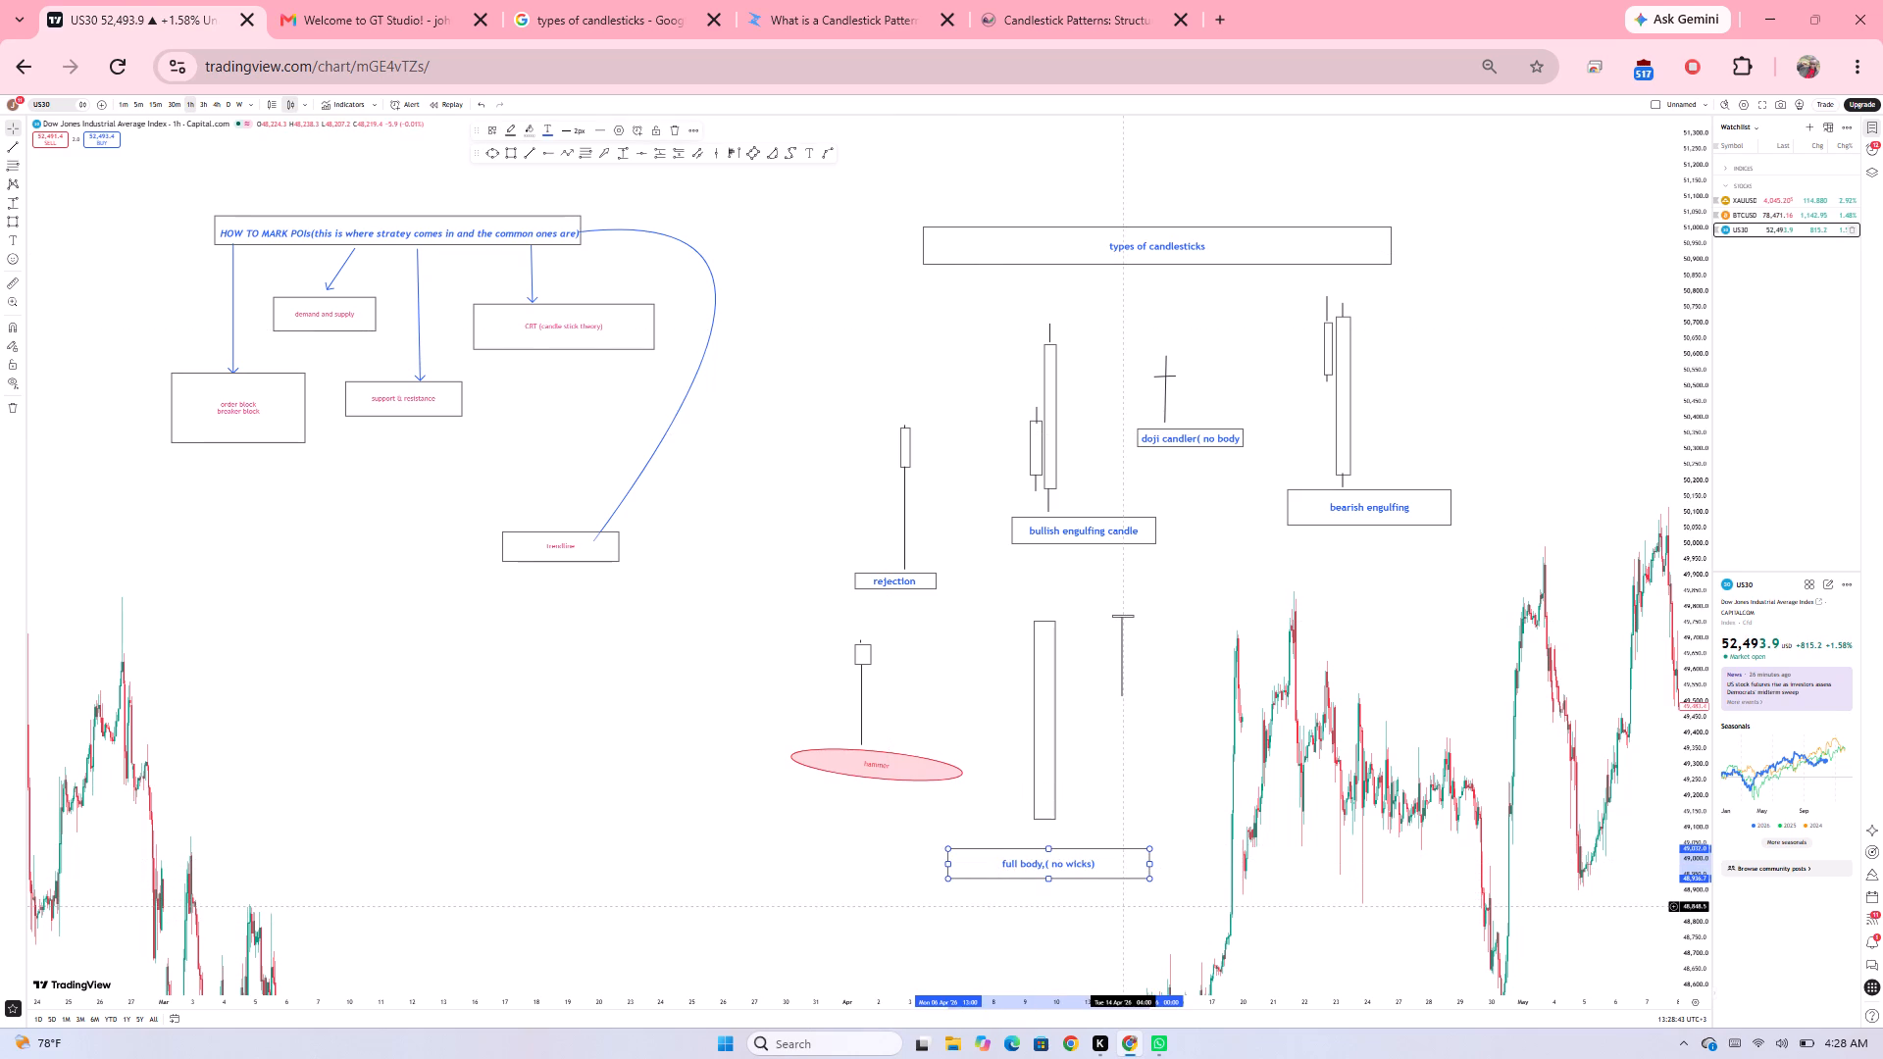
key("Left")
key("Left")
key("Left")
key("Left")
key("Left")
key("Left")
key("Left")
key("Left")
key("Left")
key("Left")
key("Left")
key("Left")
key("Left")
key("Left")
key("Left")
key("Left")
key("Left")
key("Left")
key("Left")
key("Left")
type("ma")
key("BackSpace")
key("o")
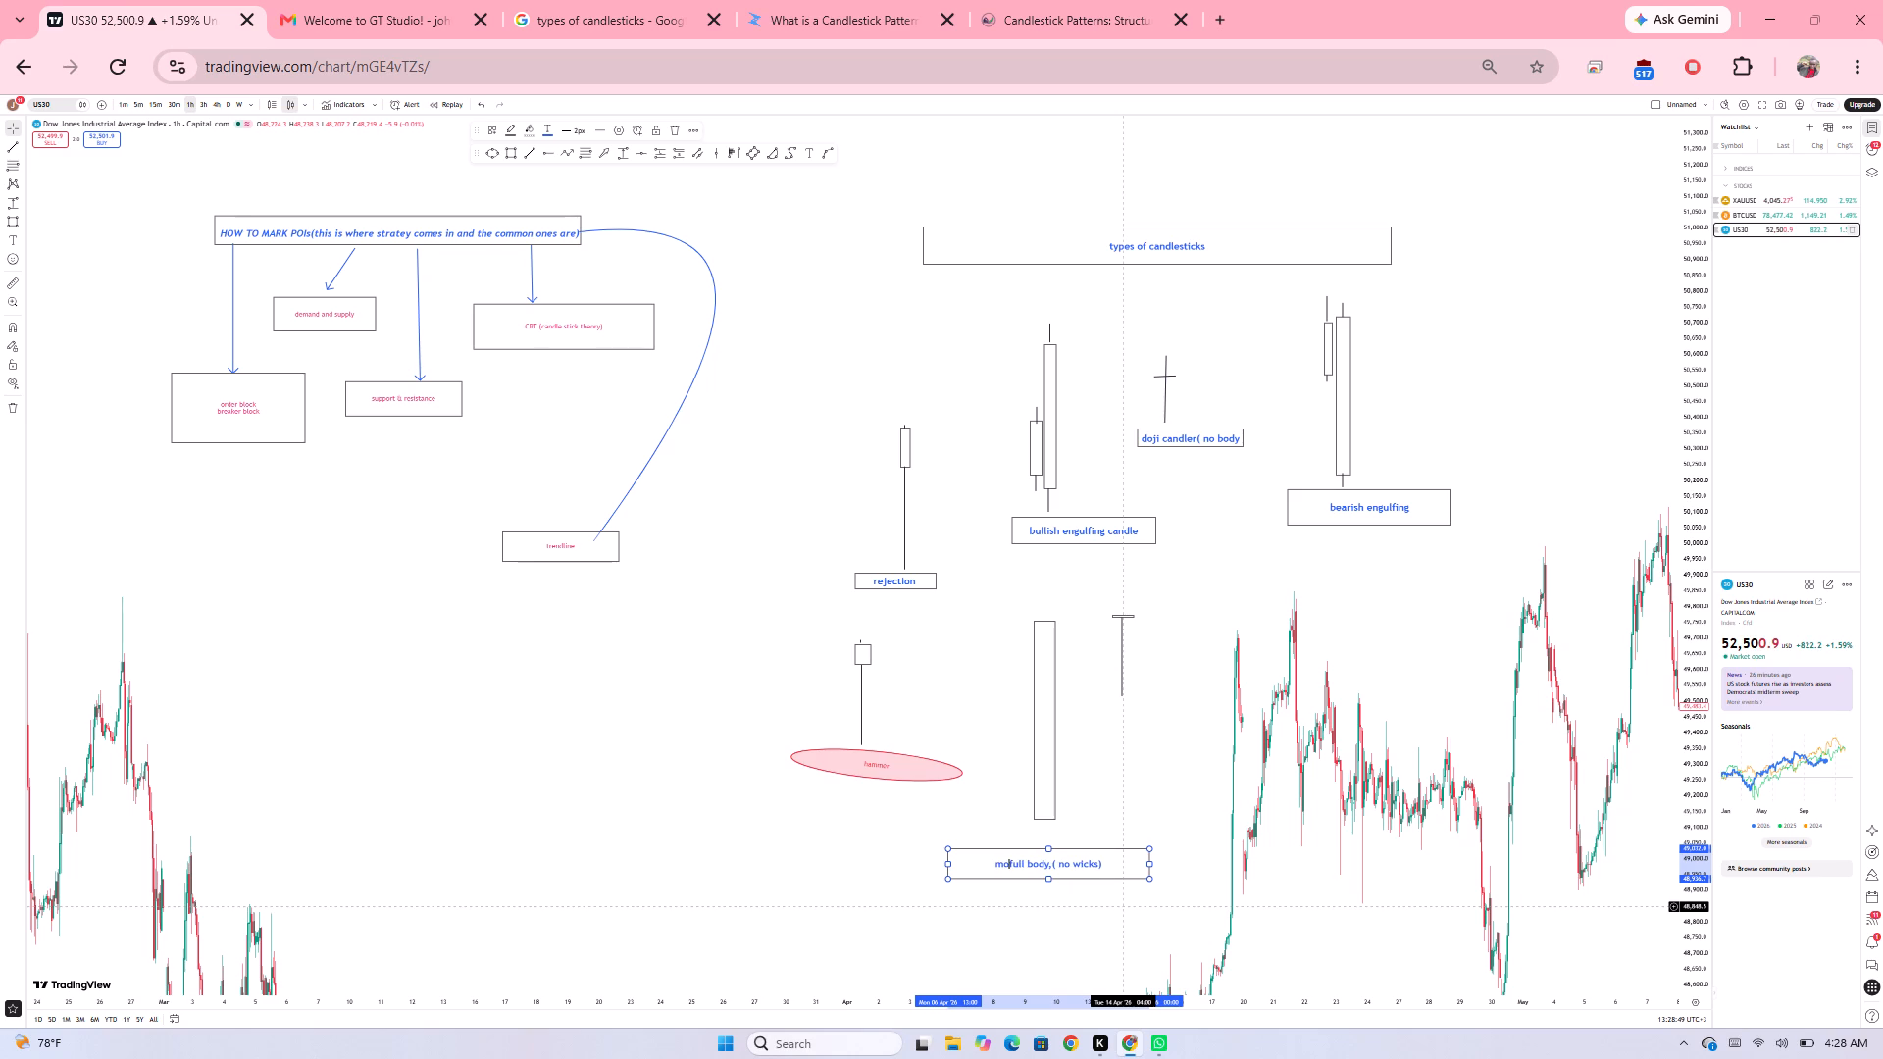
Check the full-body candle's name in Google's forextraininggroup.com candlestick image, then correct the TradingView label's prefix to "marubozu (".
left_click(808, 3)
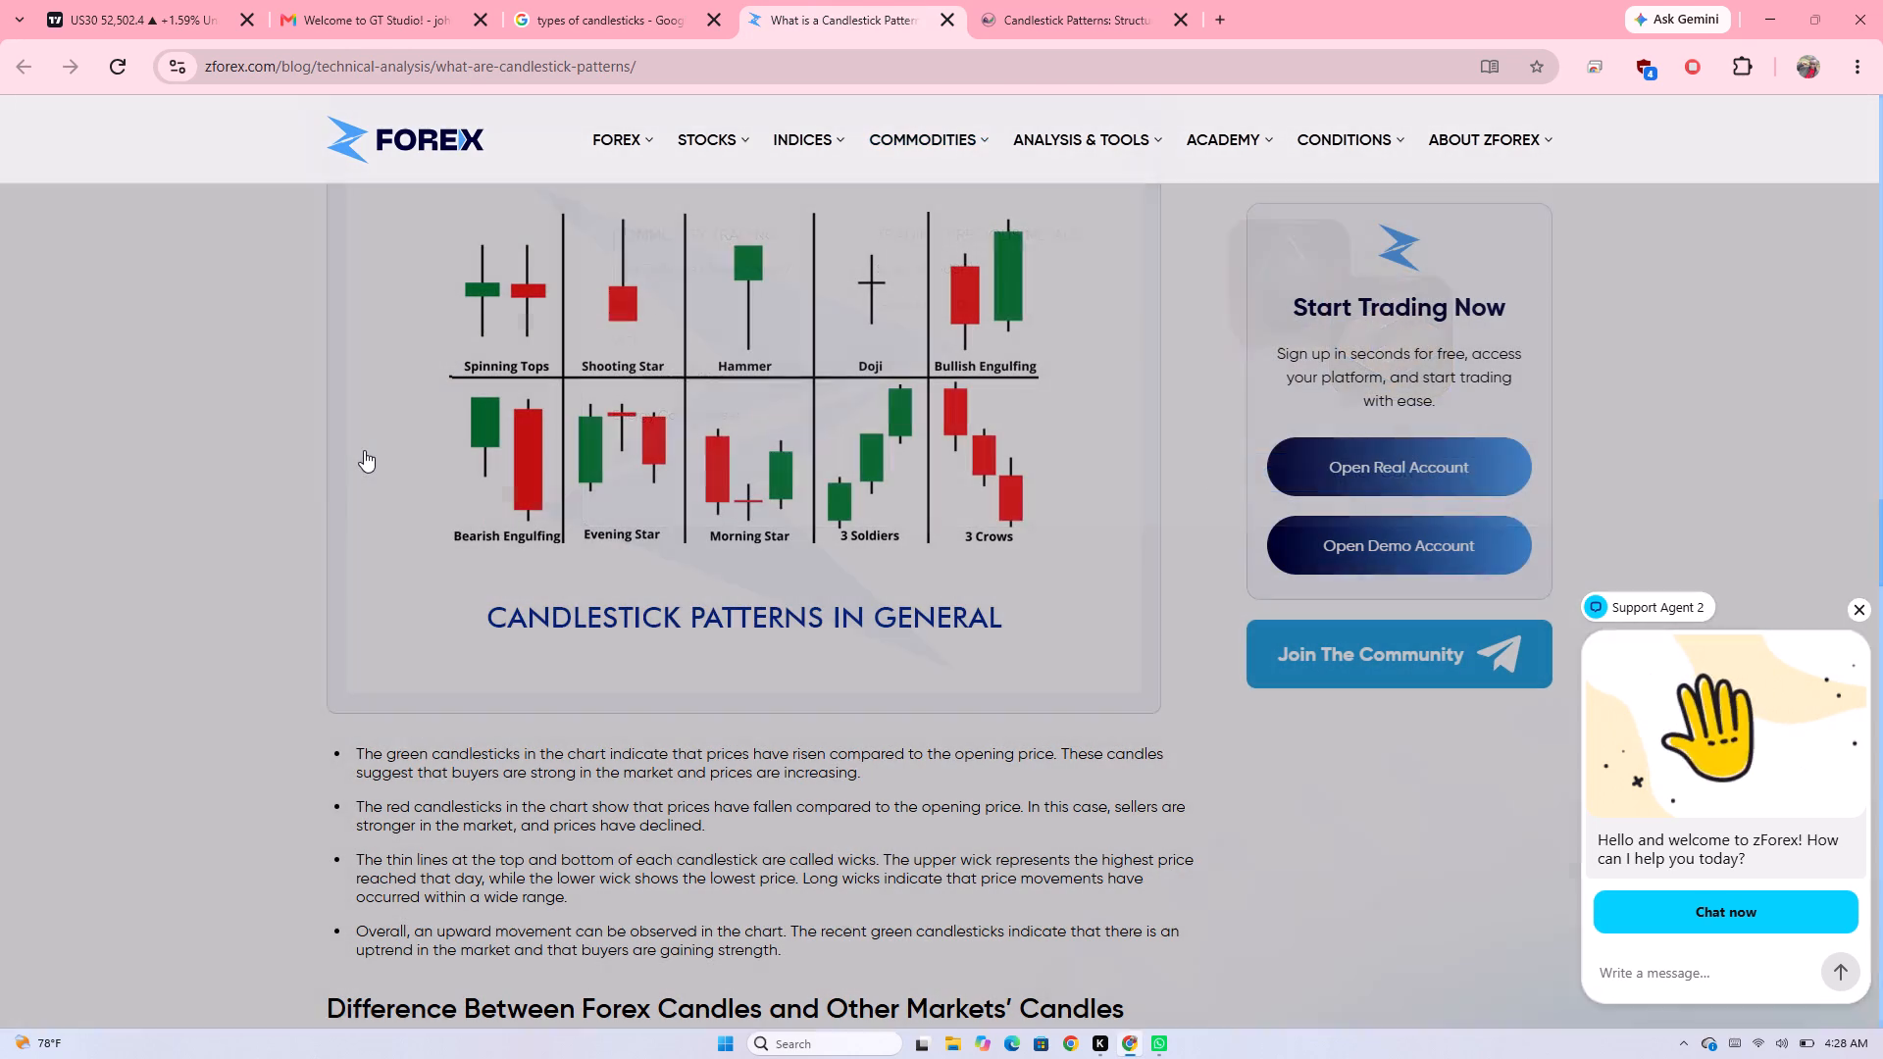
left_click(570, 2)
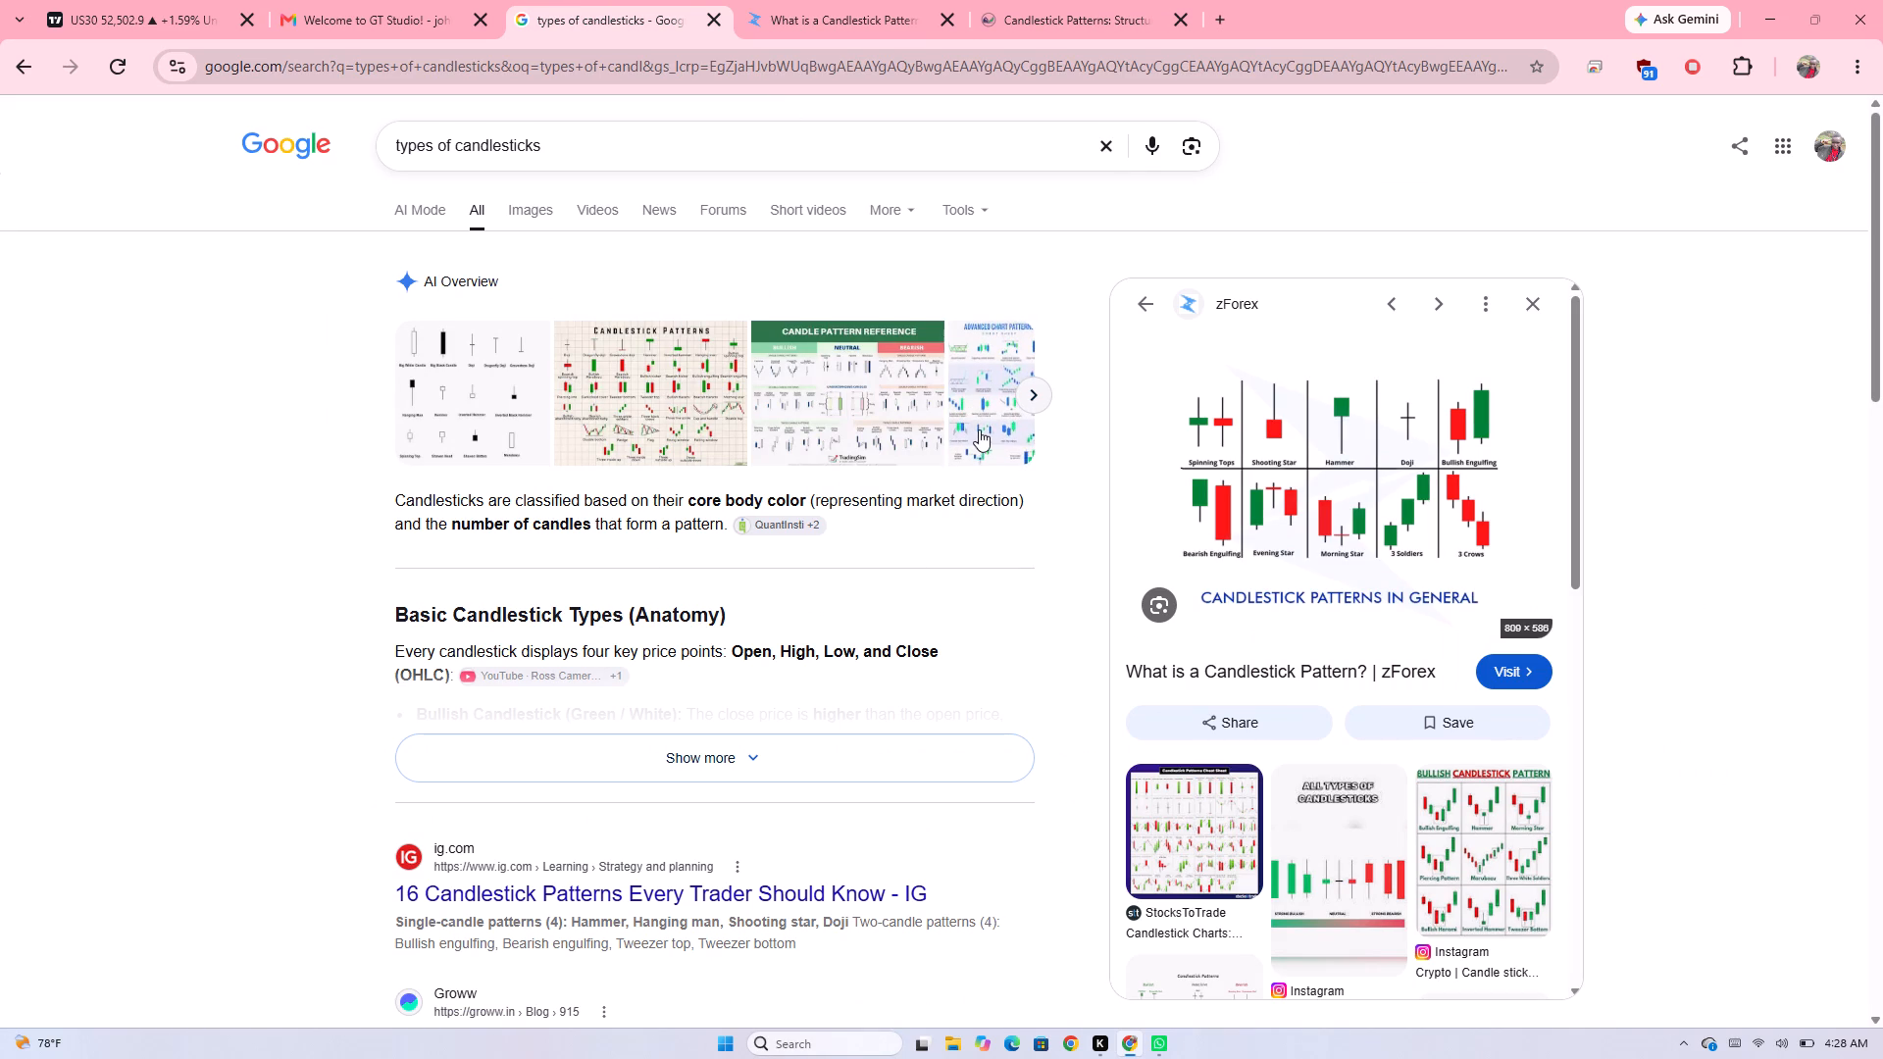
left_click(477, 403)
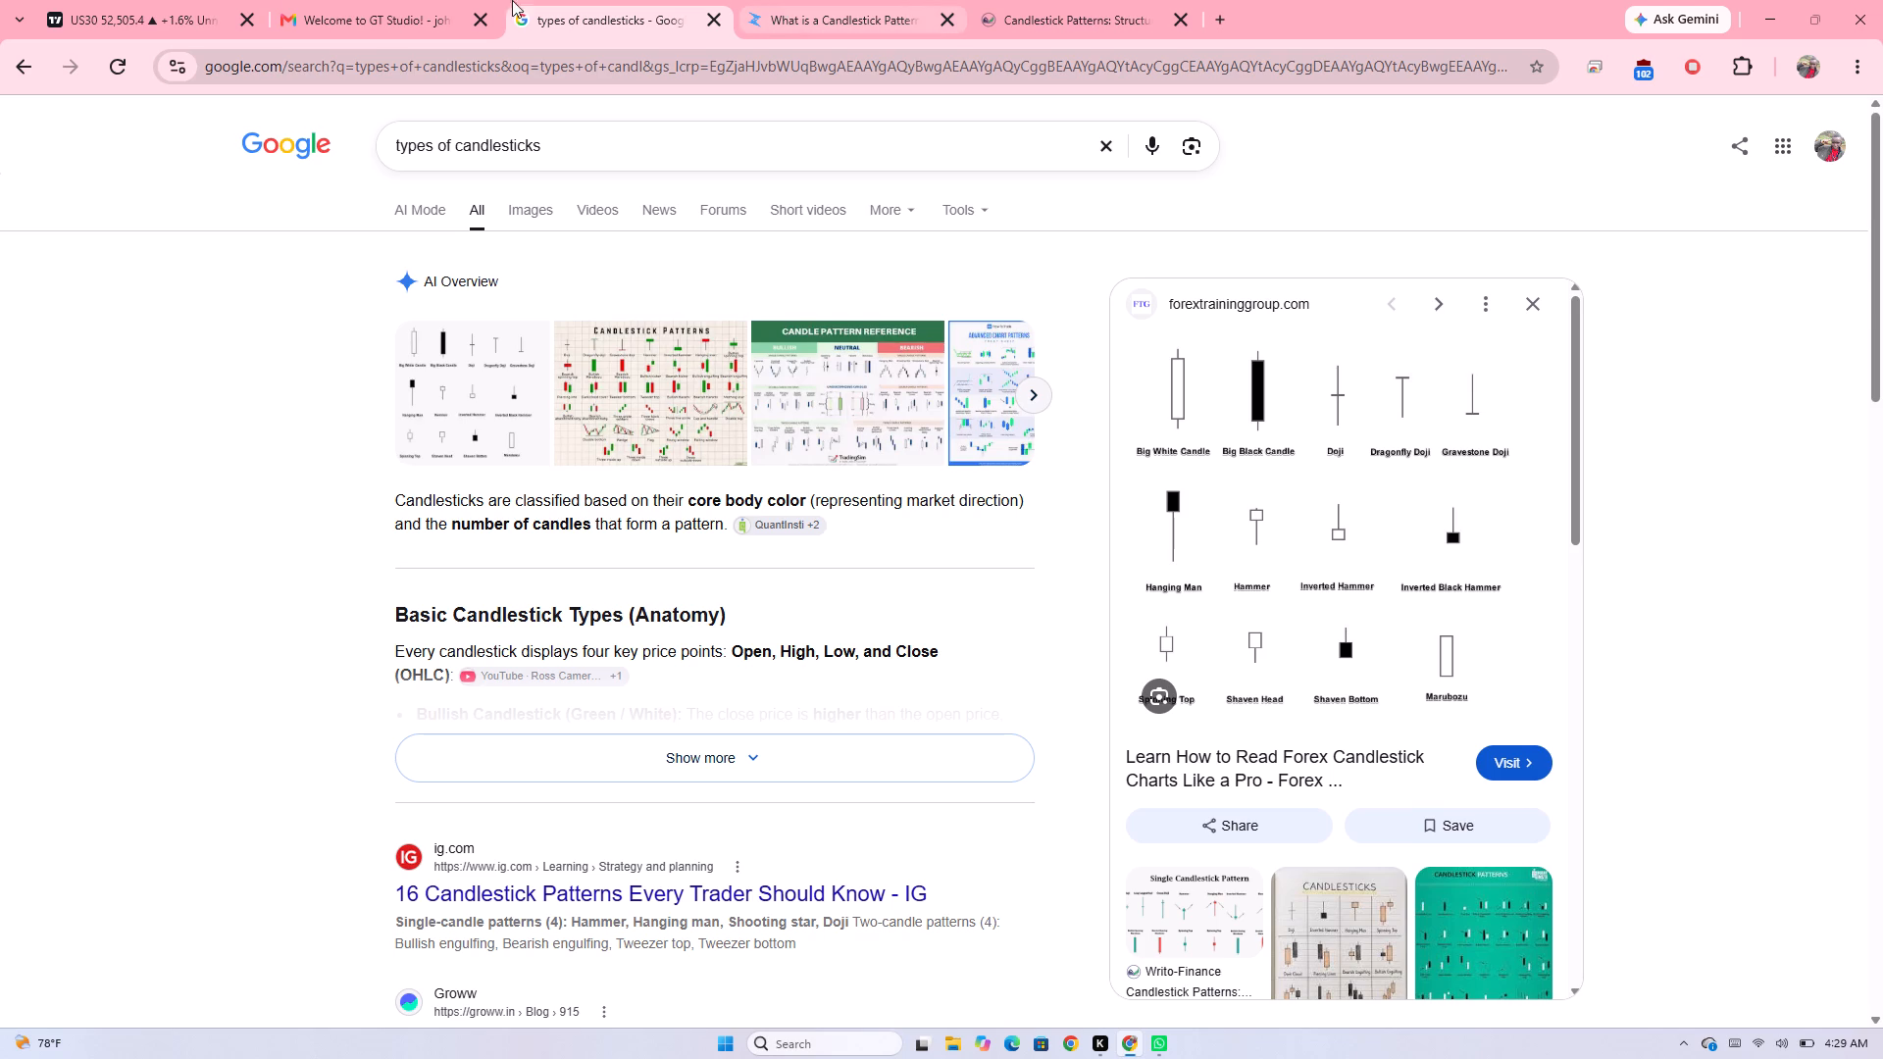
left_click(205, 0)
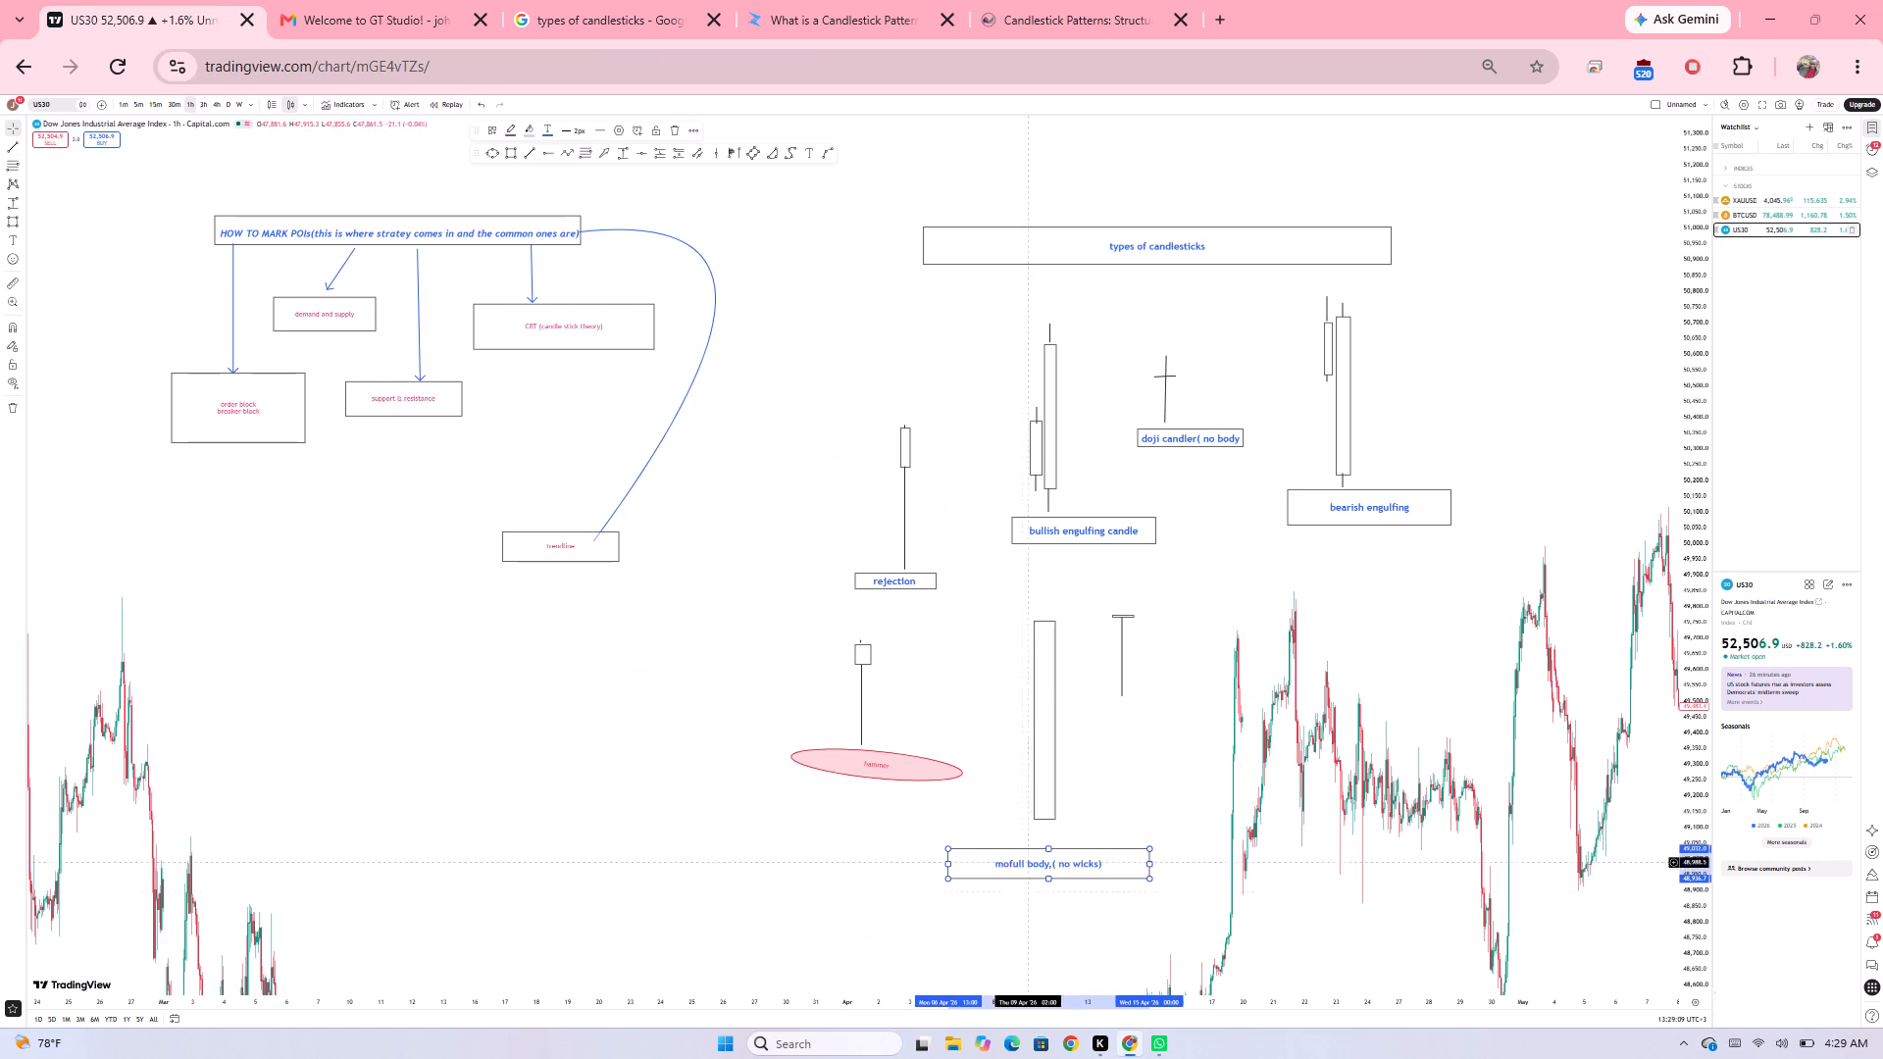
left_click(993, 864)
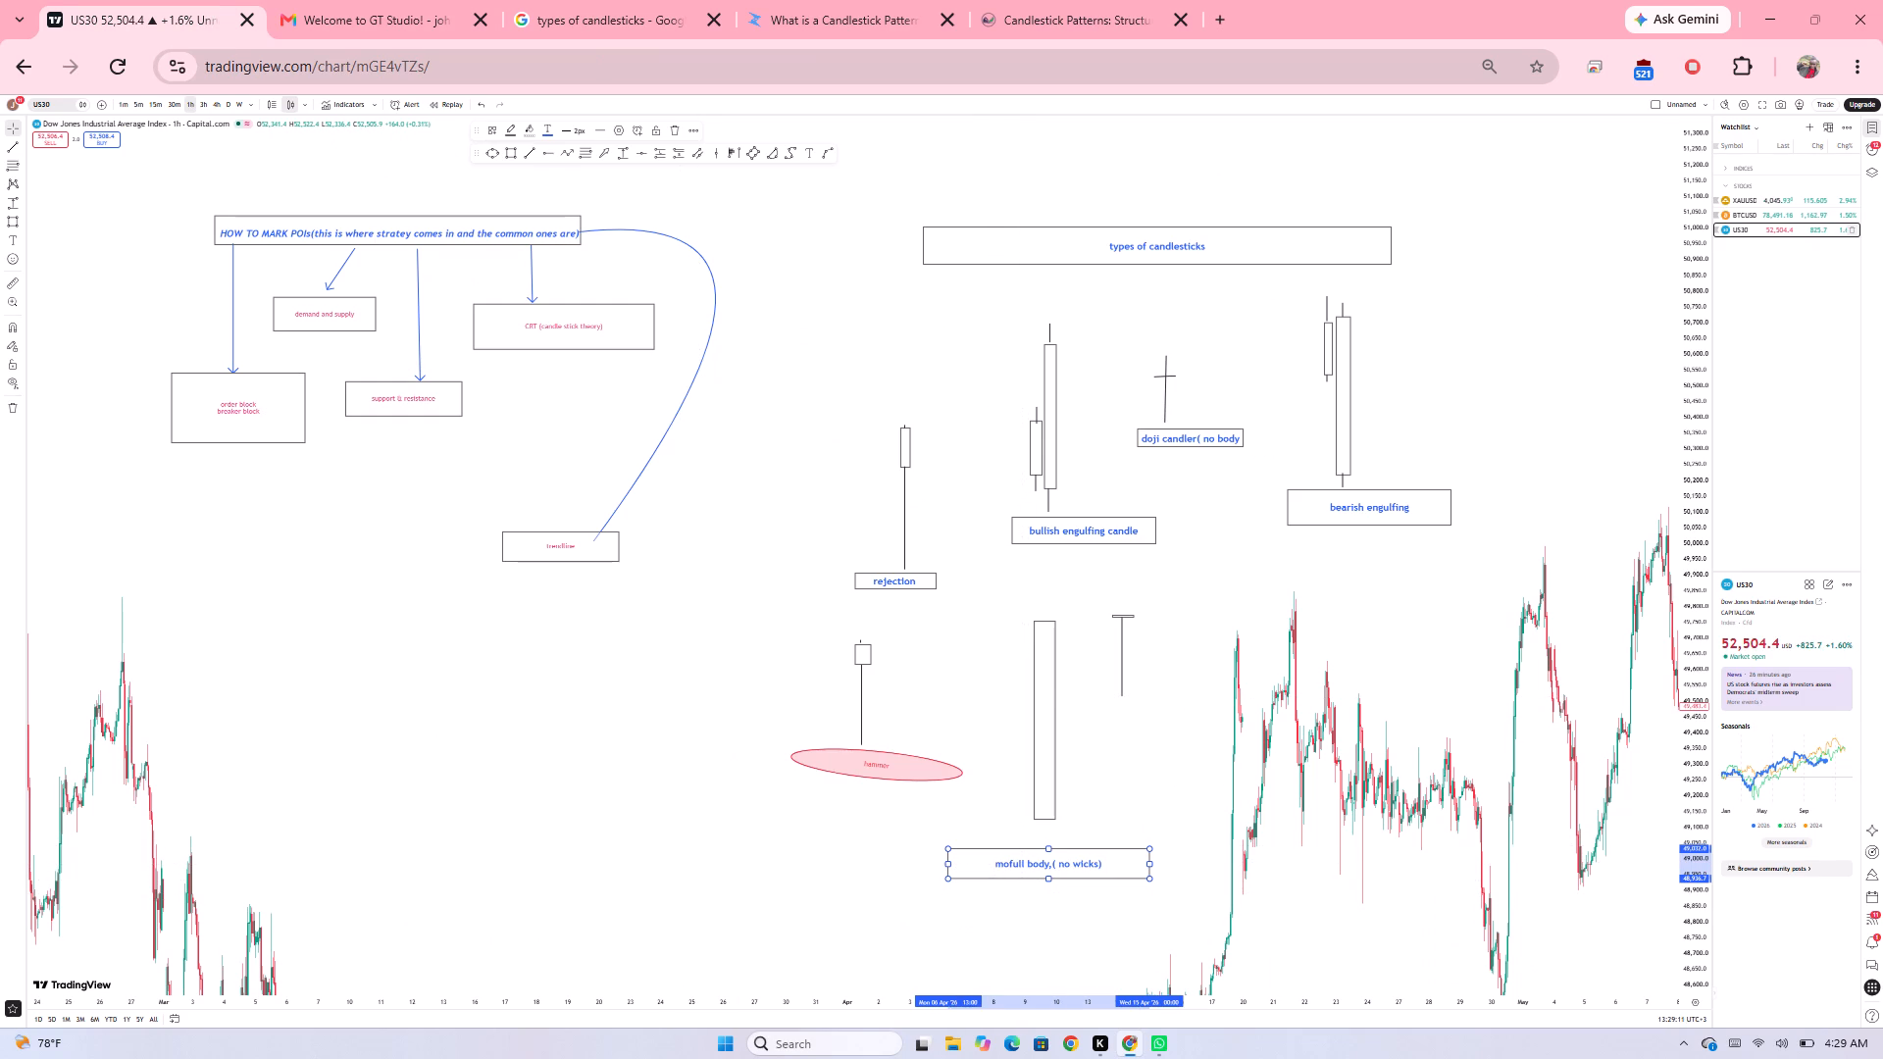
left_click(1005, 864)
key("Right")
key("BackSpace")
key("a")
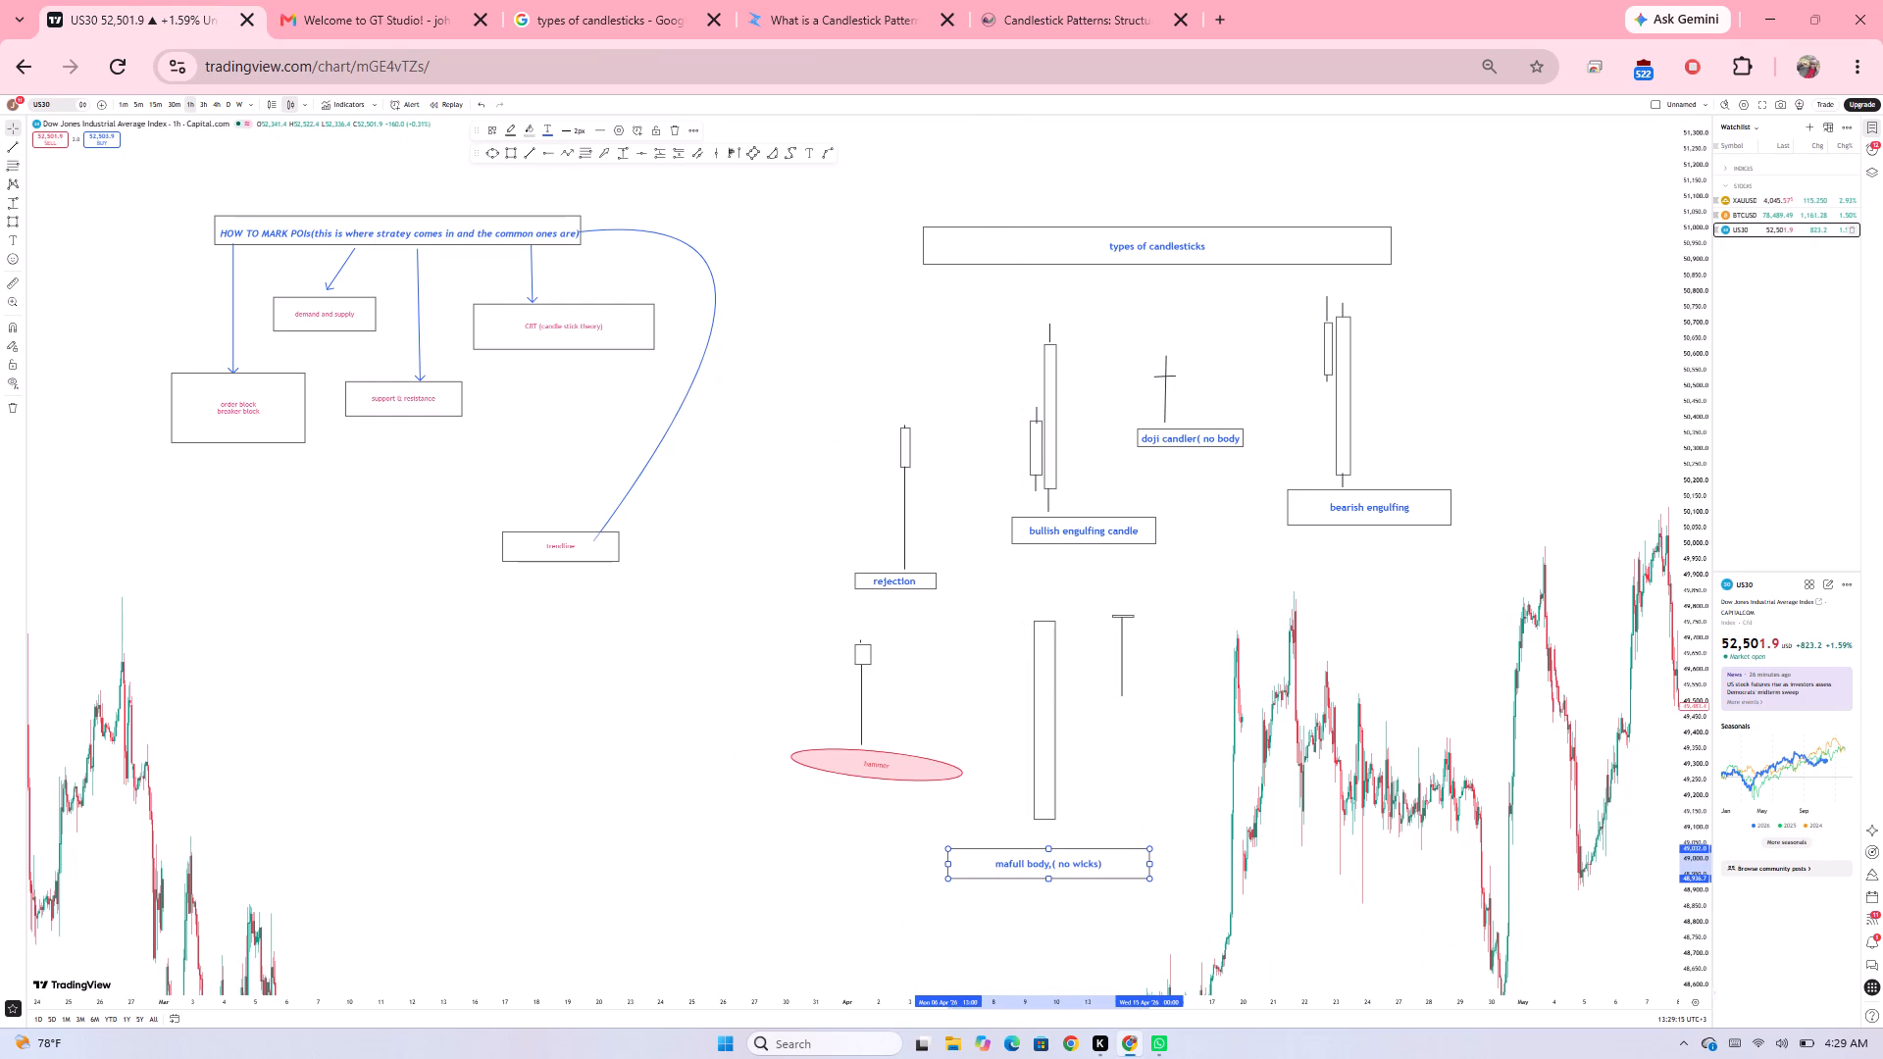
type("ru")
type("bozu")
key("space")
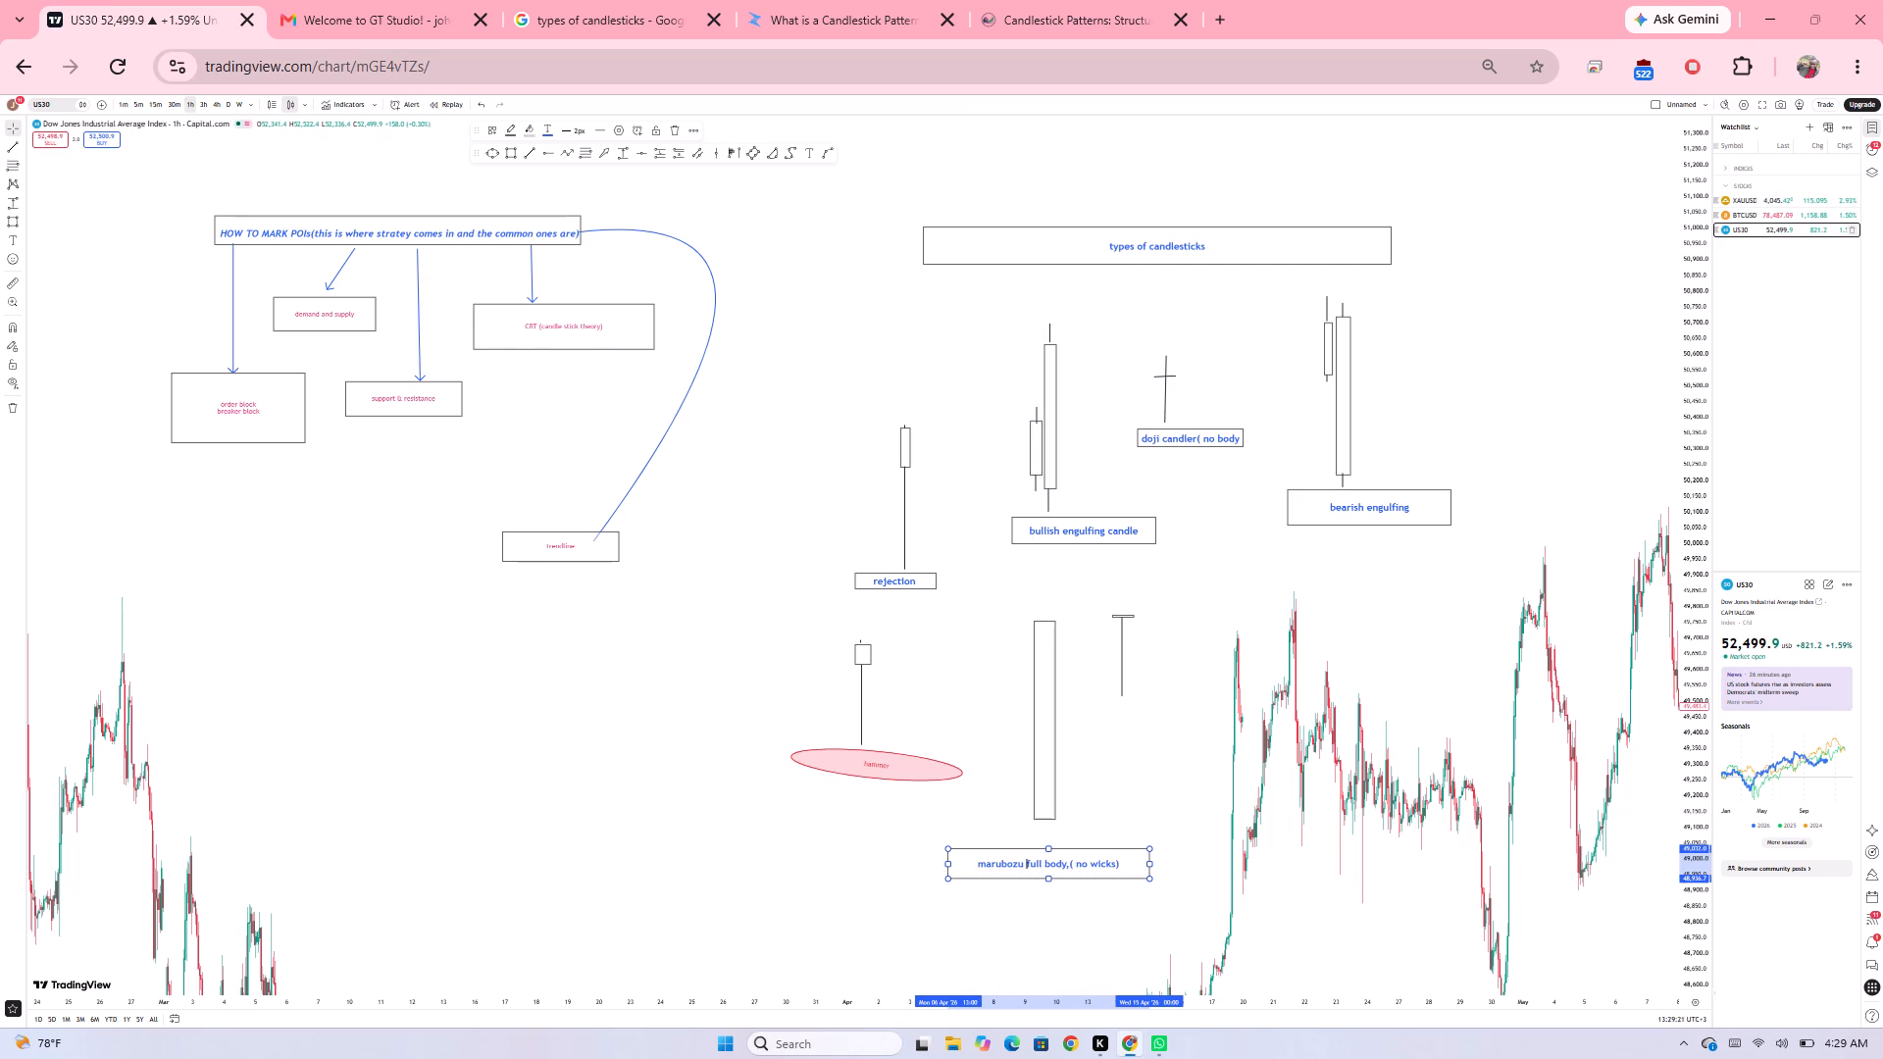
key("shift+parenleft")
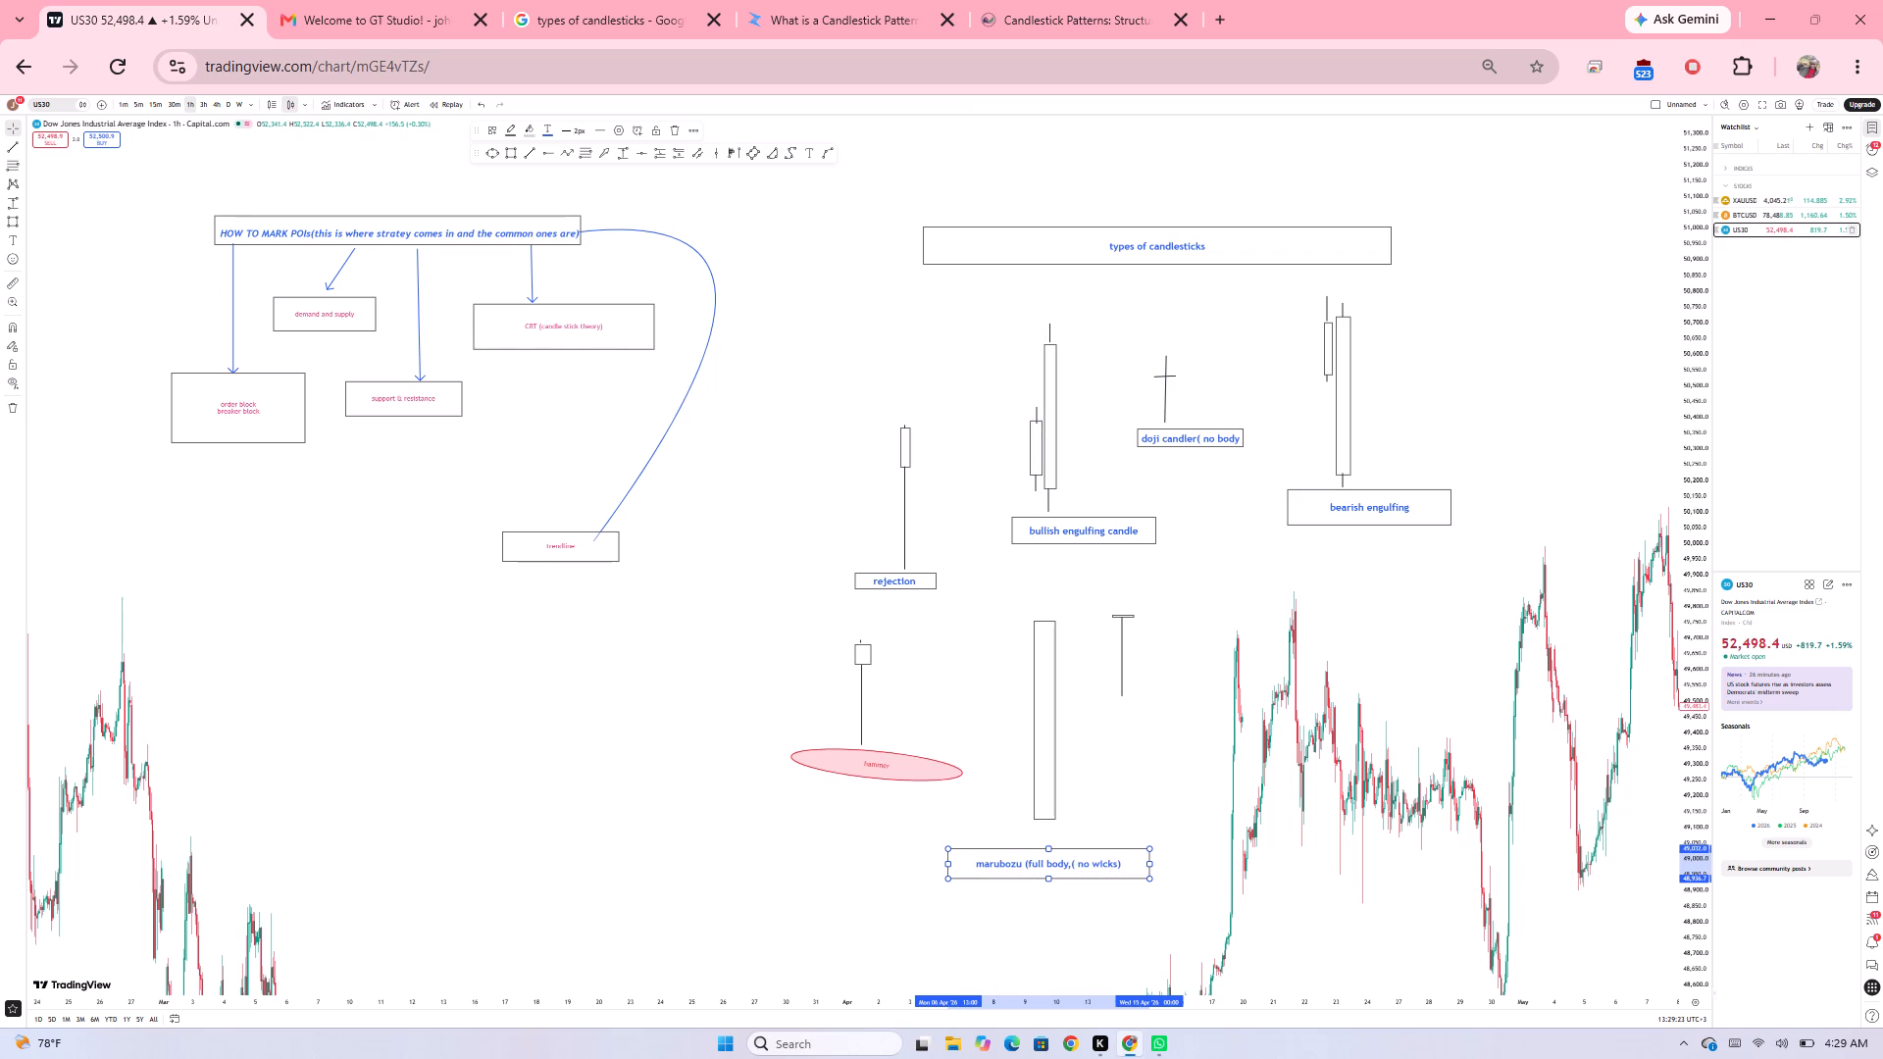
Remove the extra opening bracket before "no wicks" so the label reads "marubozu (full body, no wicks)".
left_click(1126, 862)
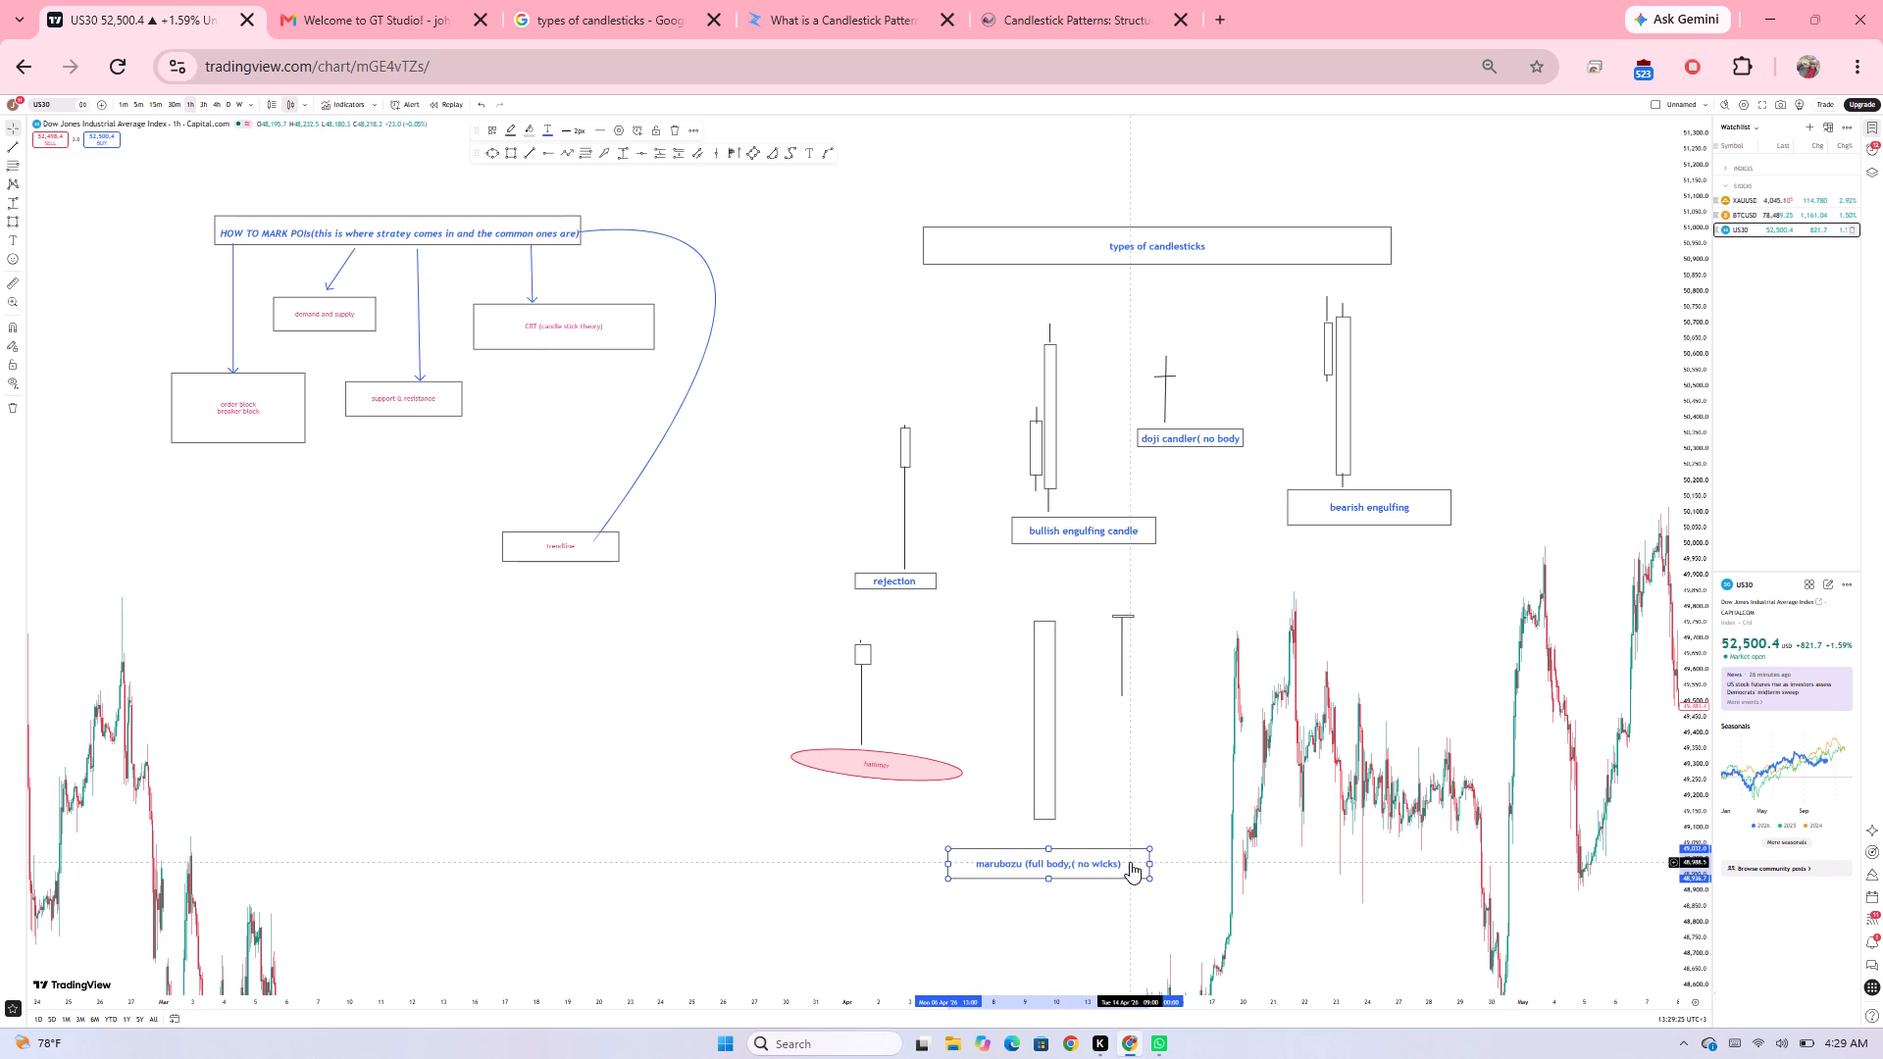
left_click(1075, 863)
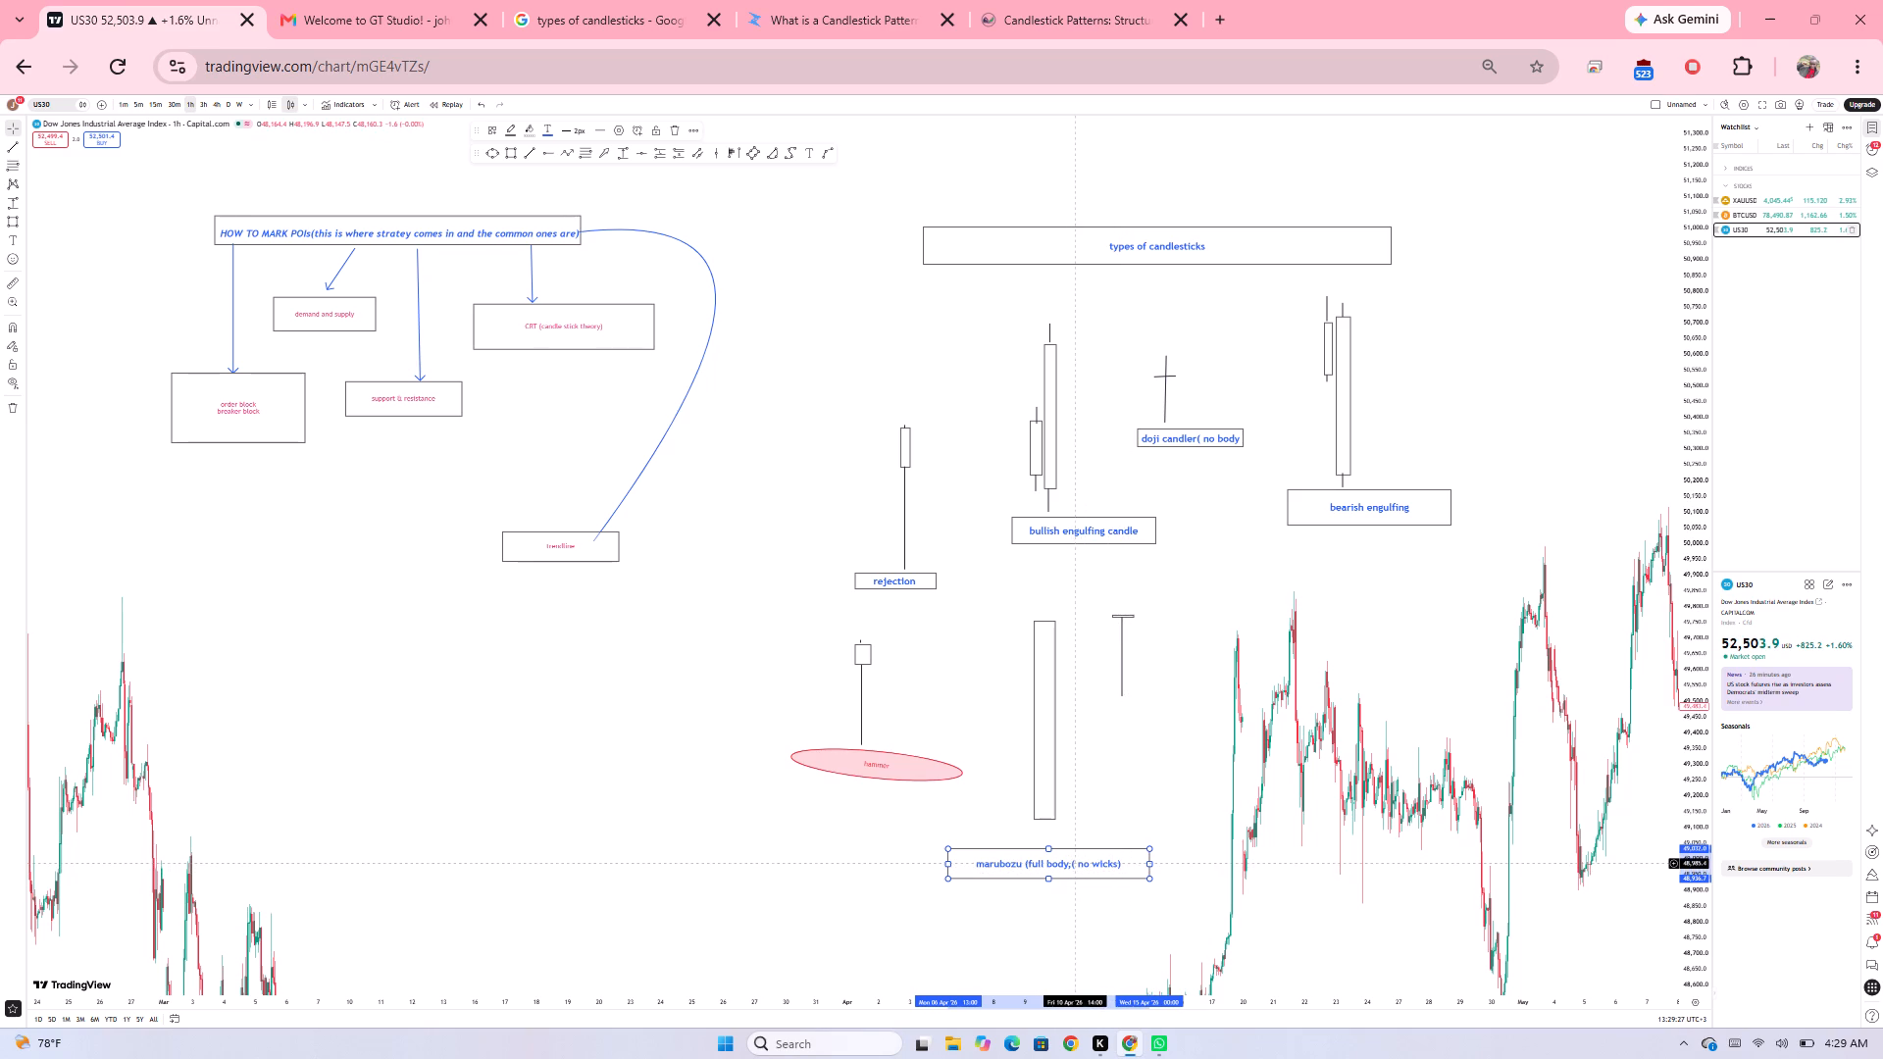
key("Left")
key("Left")
key("Left")
key("Left")
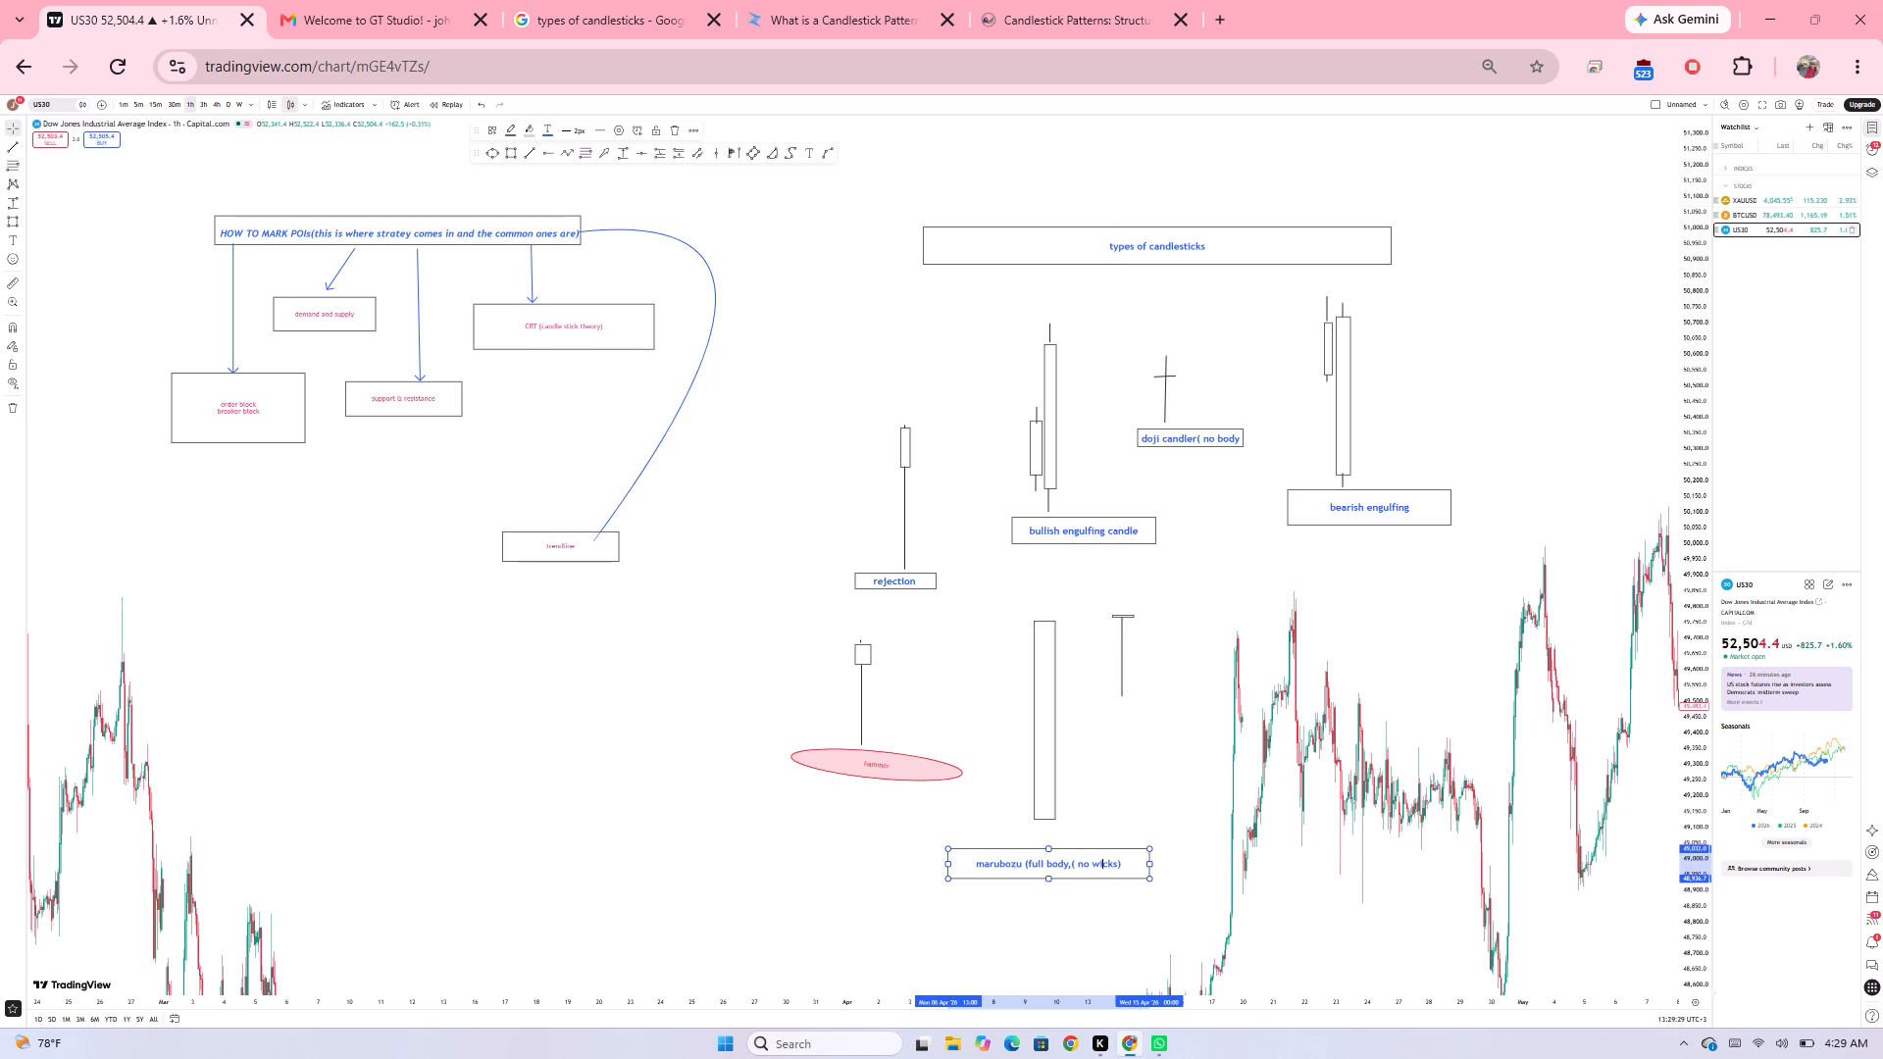
key("Left")
key("Left")
key("Left")
key("Left")
key("Left")
key("Left")
key("BackSpace")
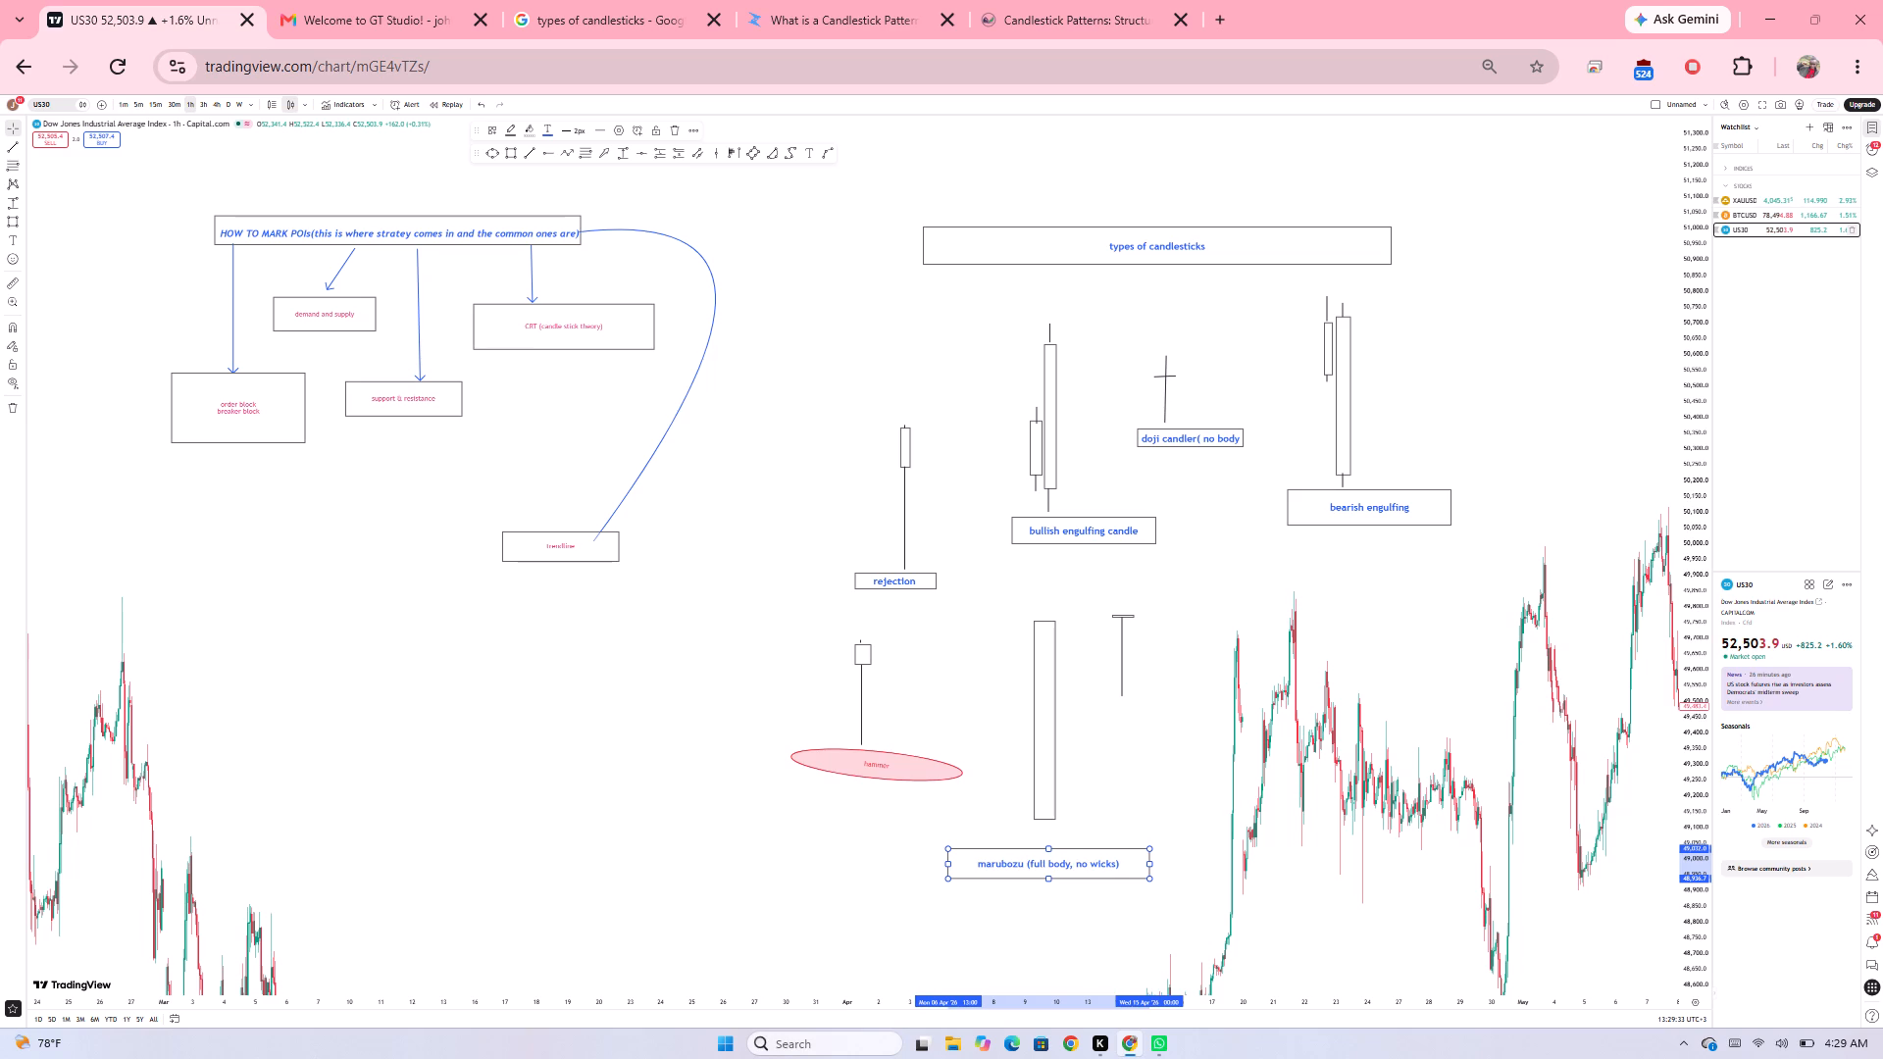
left_click(813, 820)
Copy a chart snapshot to the clipboard, framing both the POI diagram and the types of candlesticks drawings.
left_click_drag(728, 784, 882, 892)
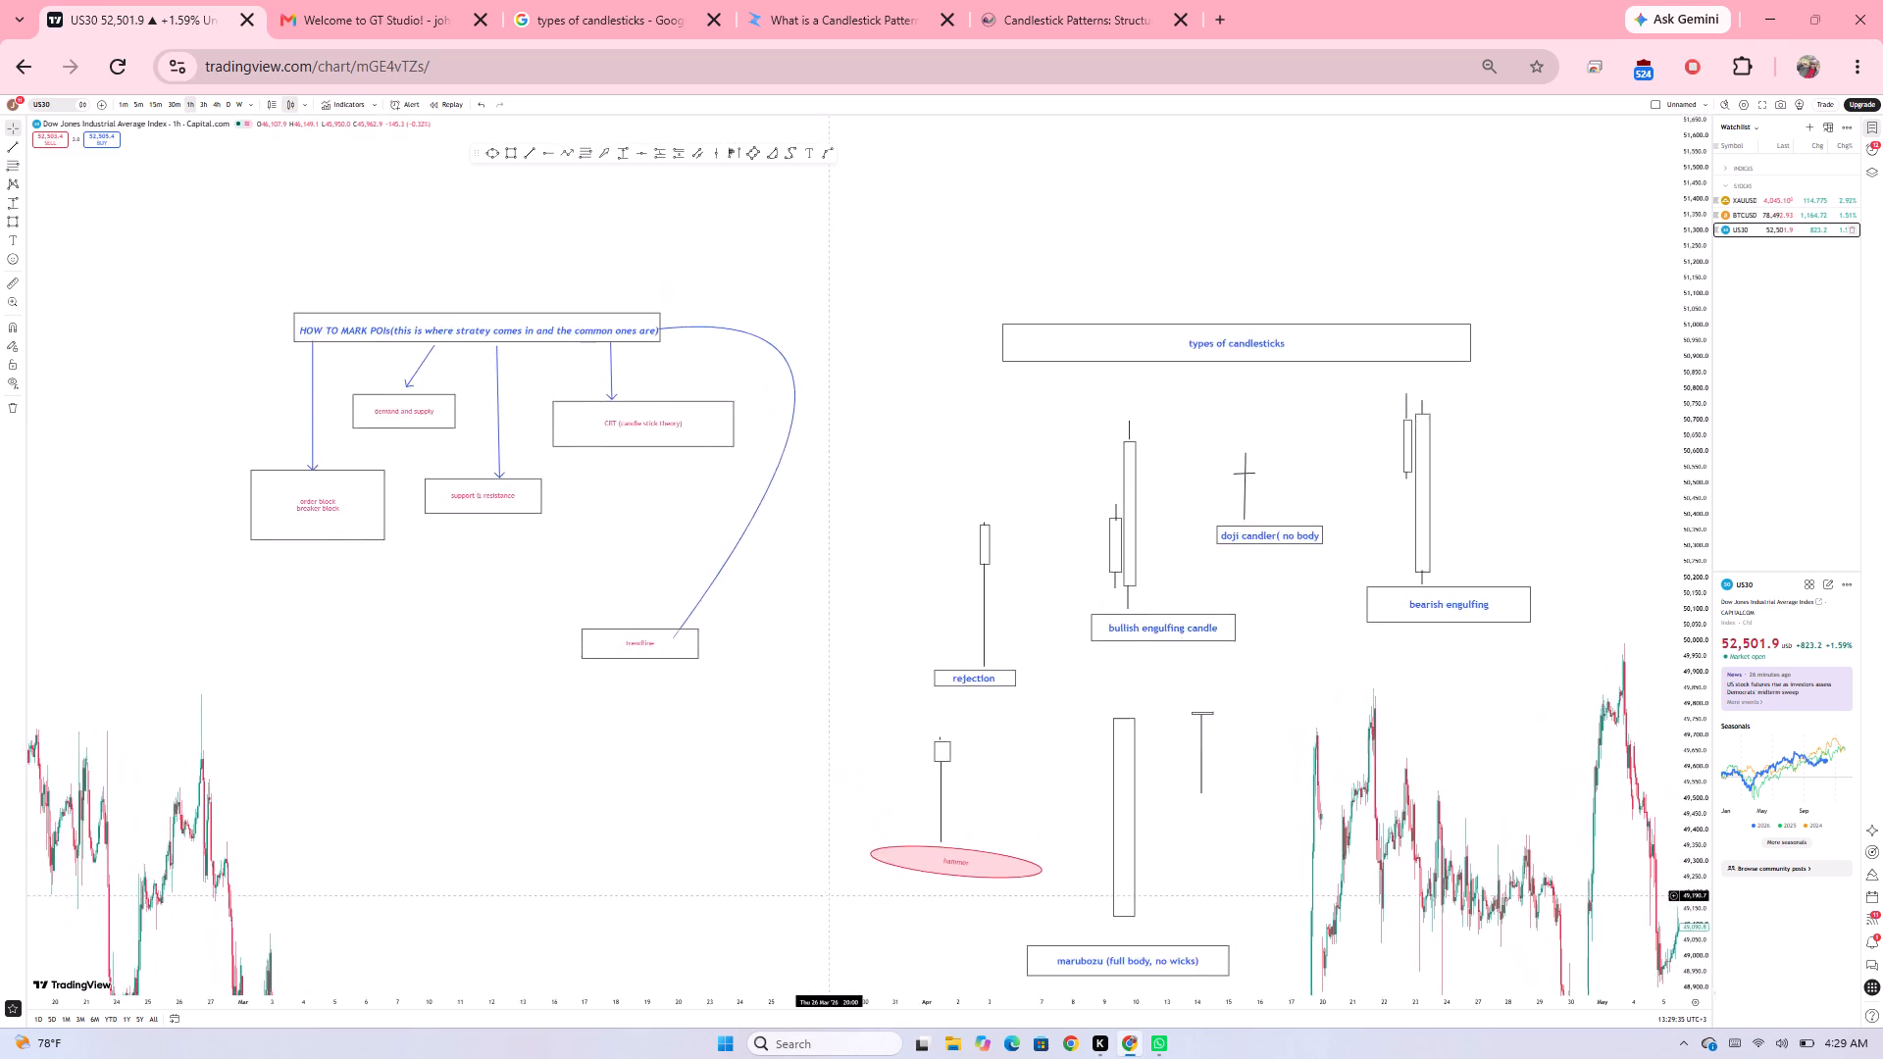
left_click_drag(882, 892, 917, 901)
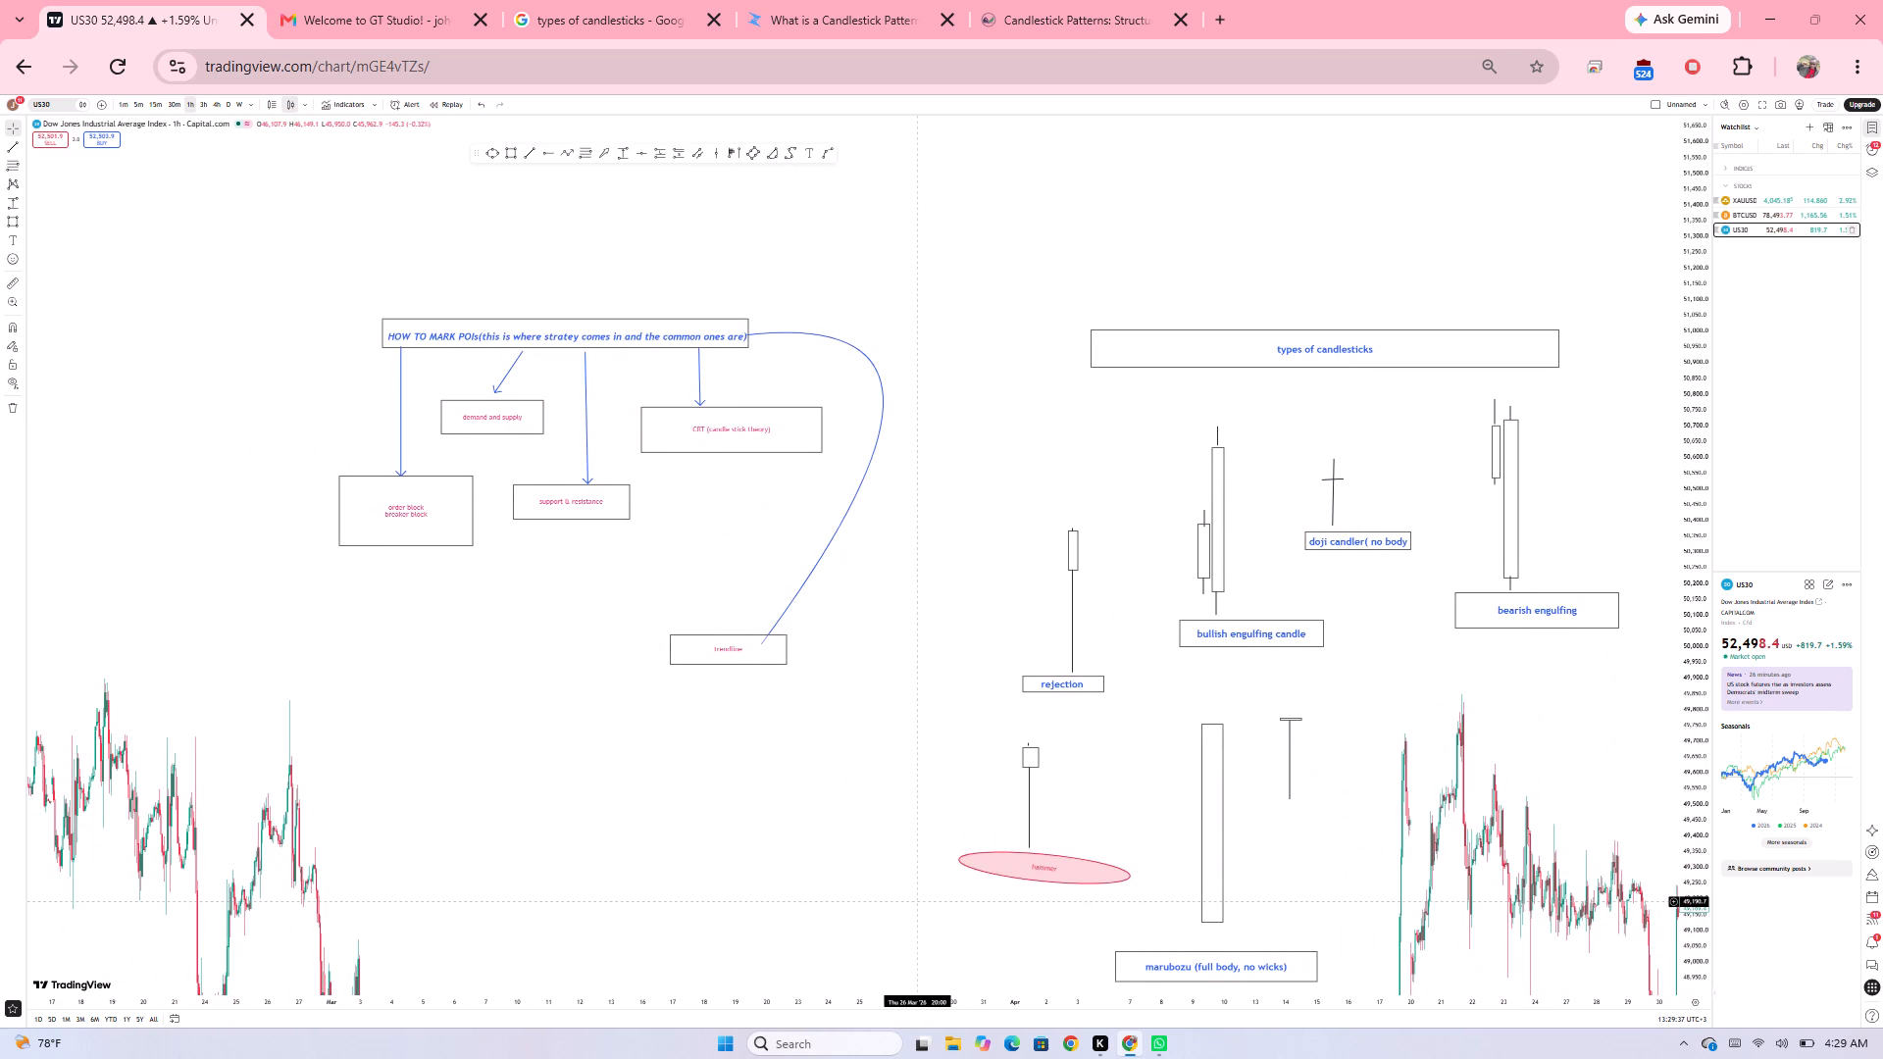
key("ctrl+equal")
left_click_drag(386, 797, 580, 762)
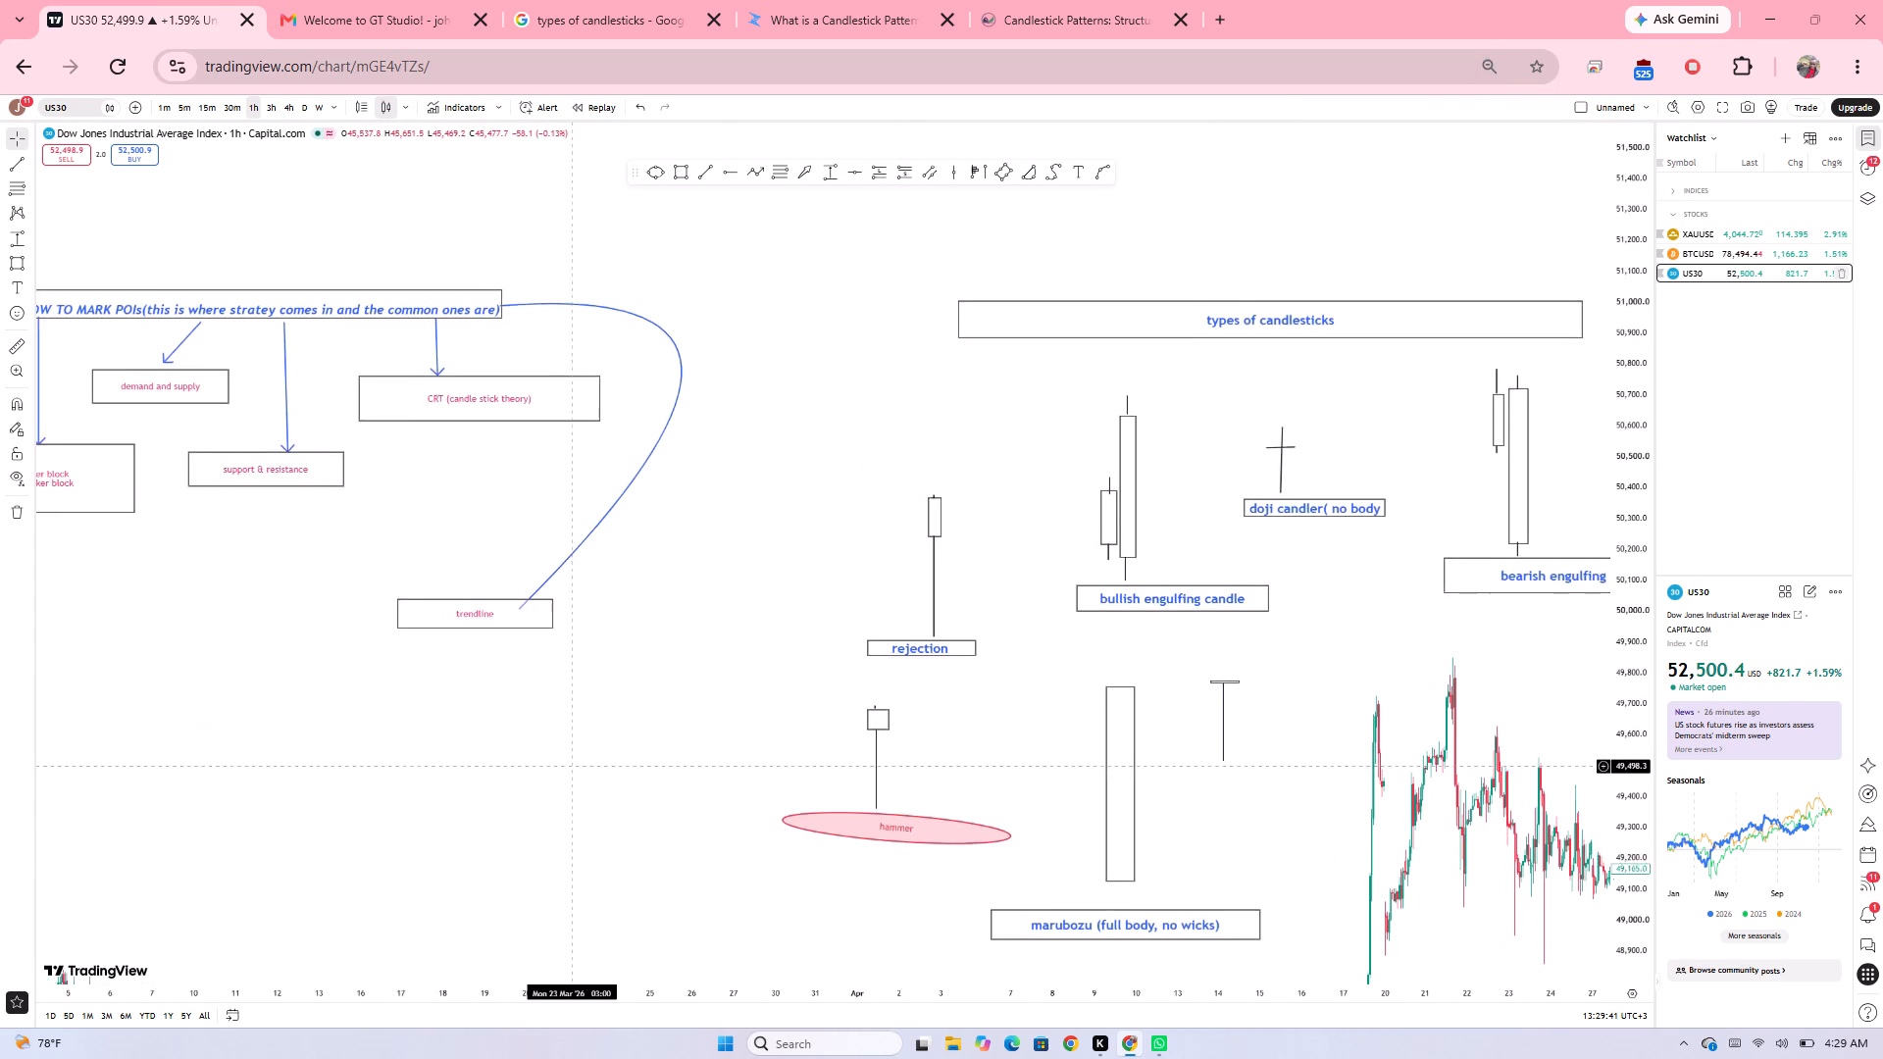
left_click_drag(580, 762, 688, 736)
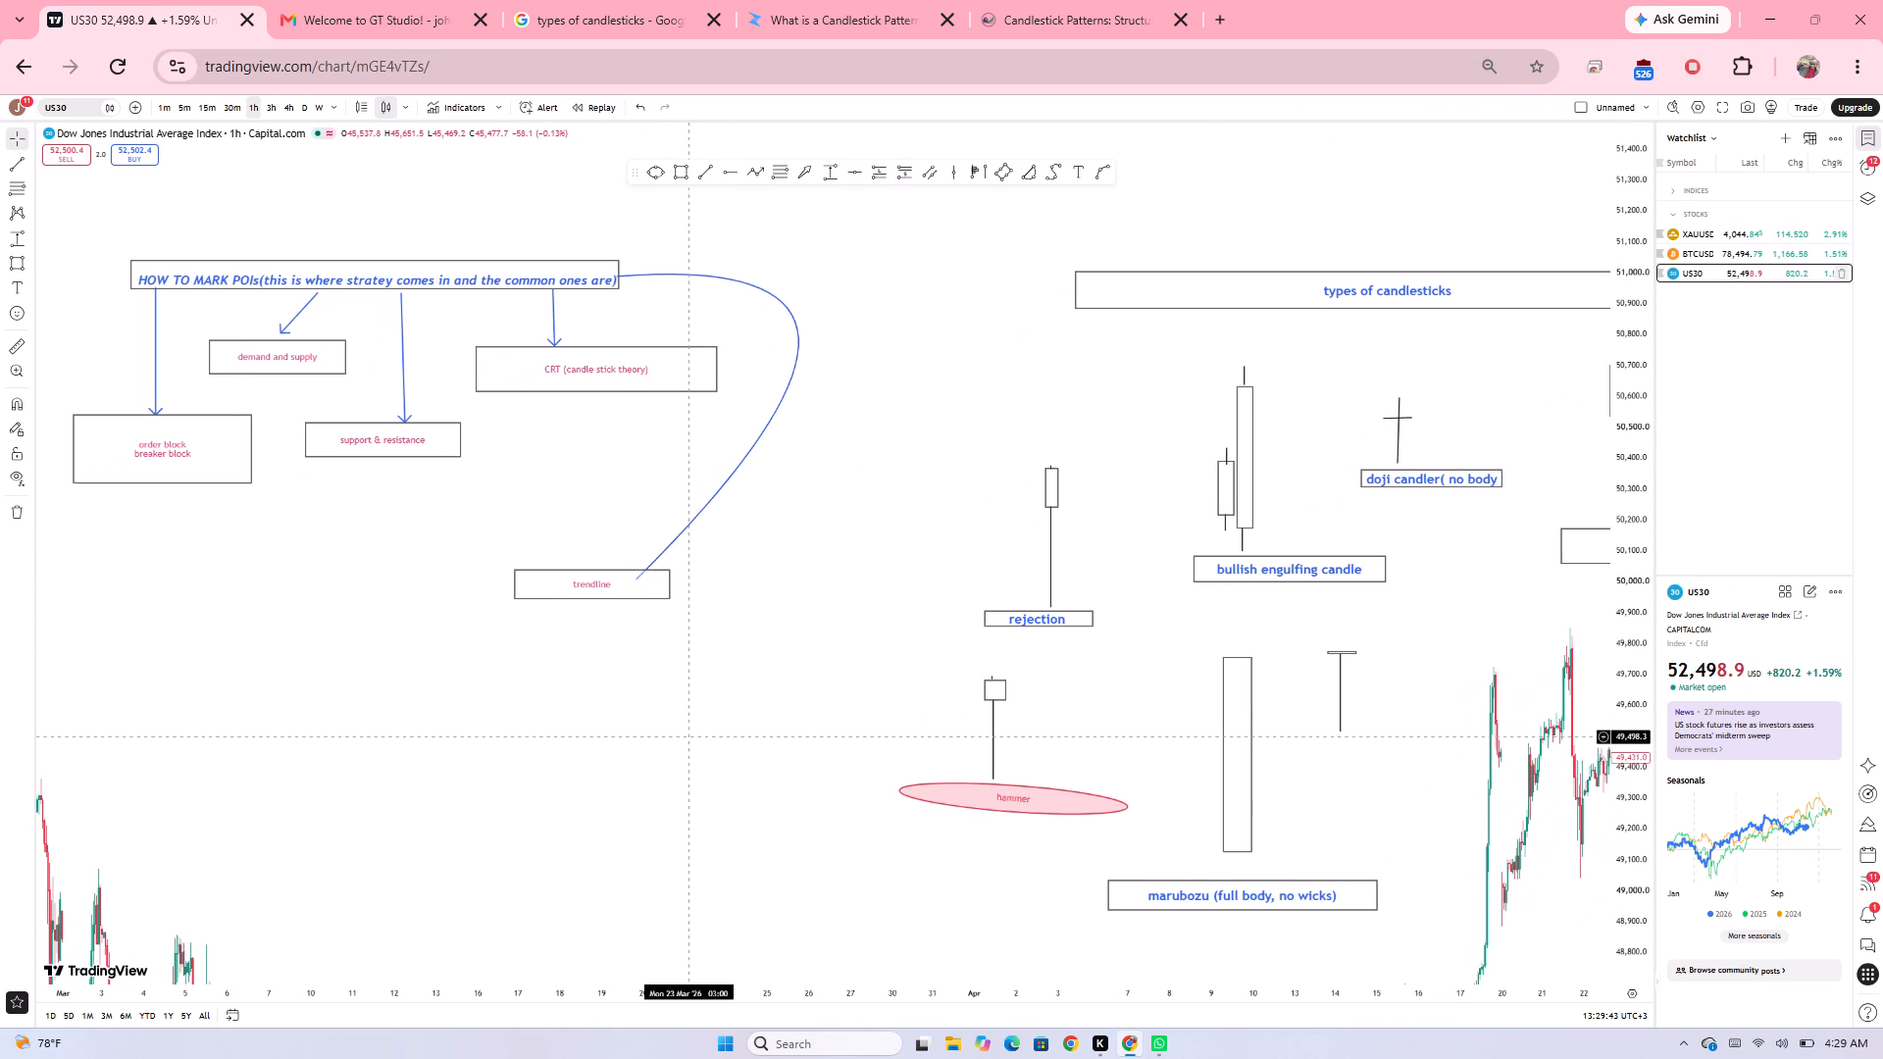
left_click_drag(688, 736, 553, 764)
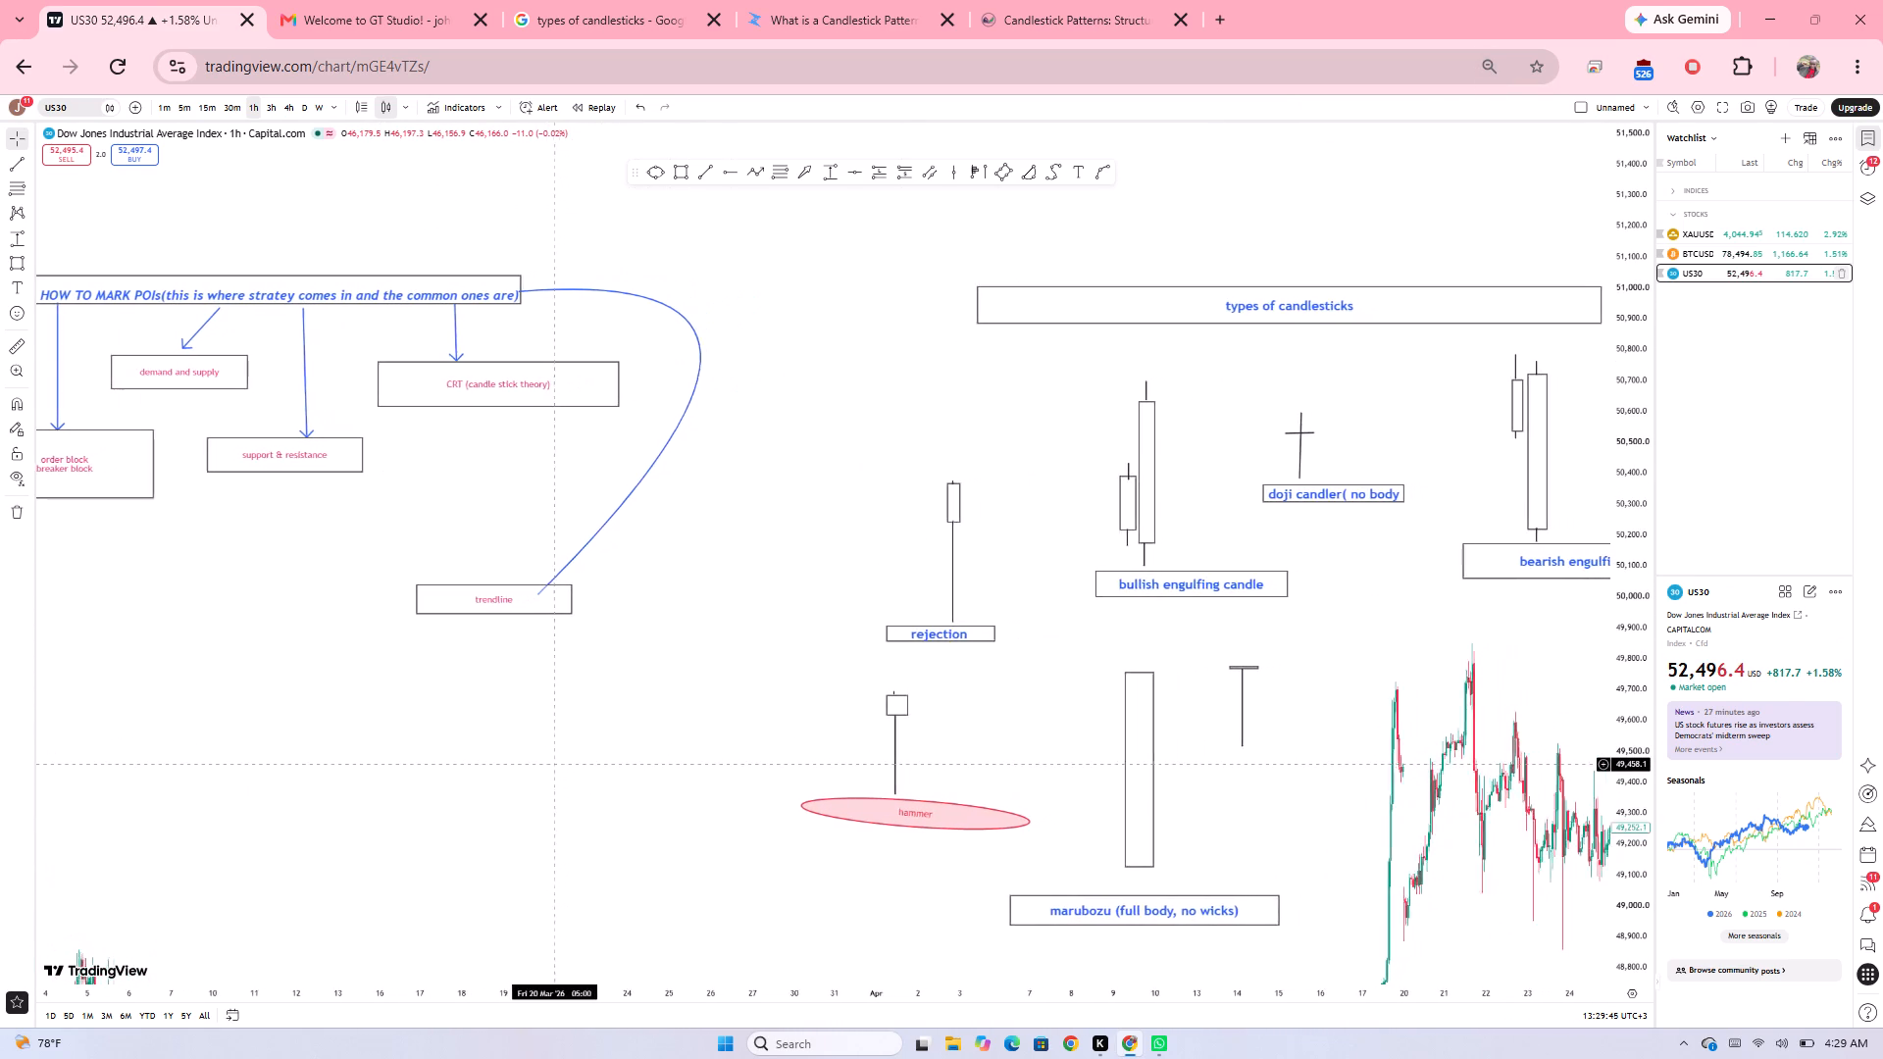
left_click_drag(553, 764, 555, 764)
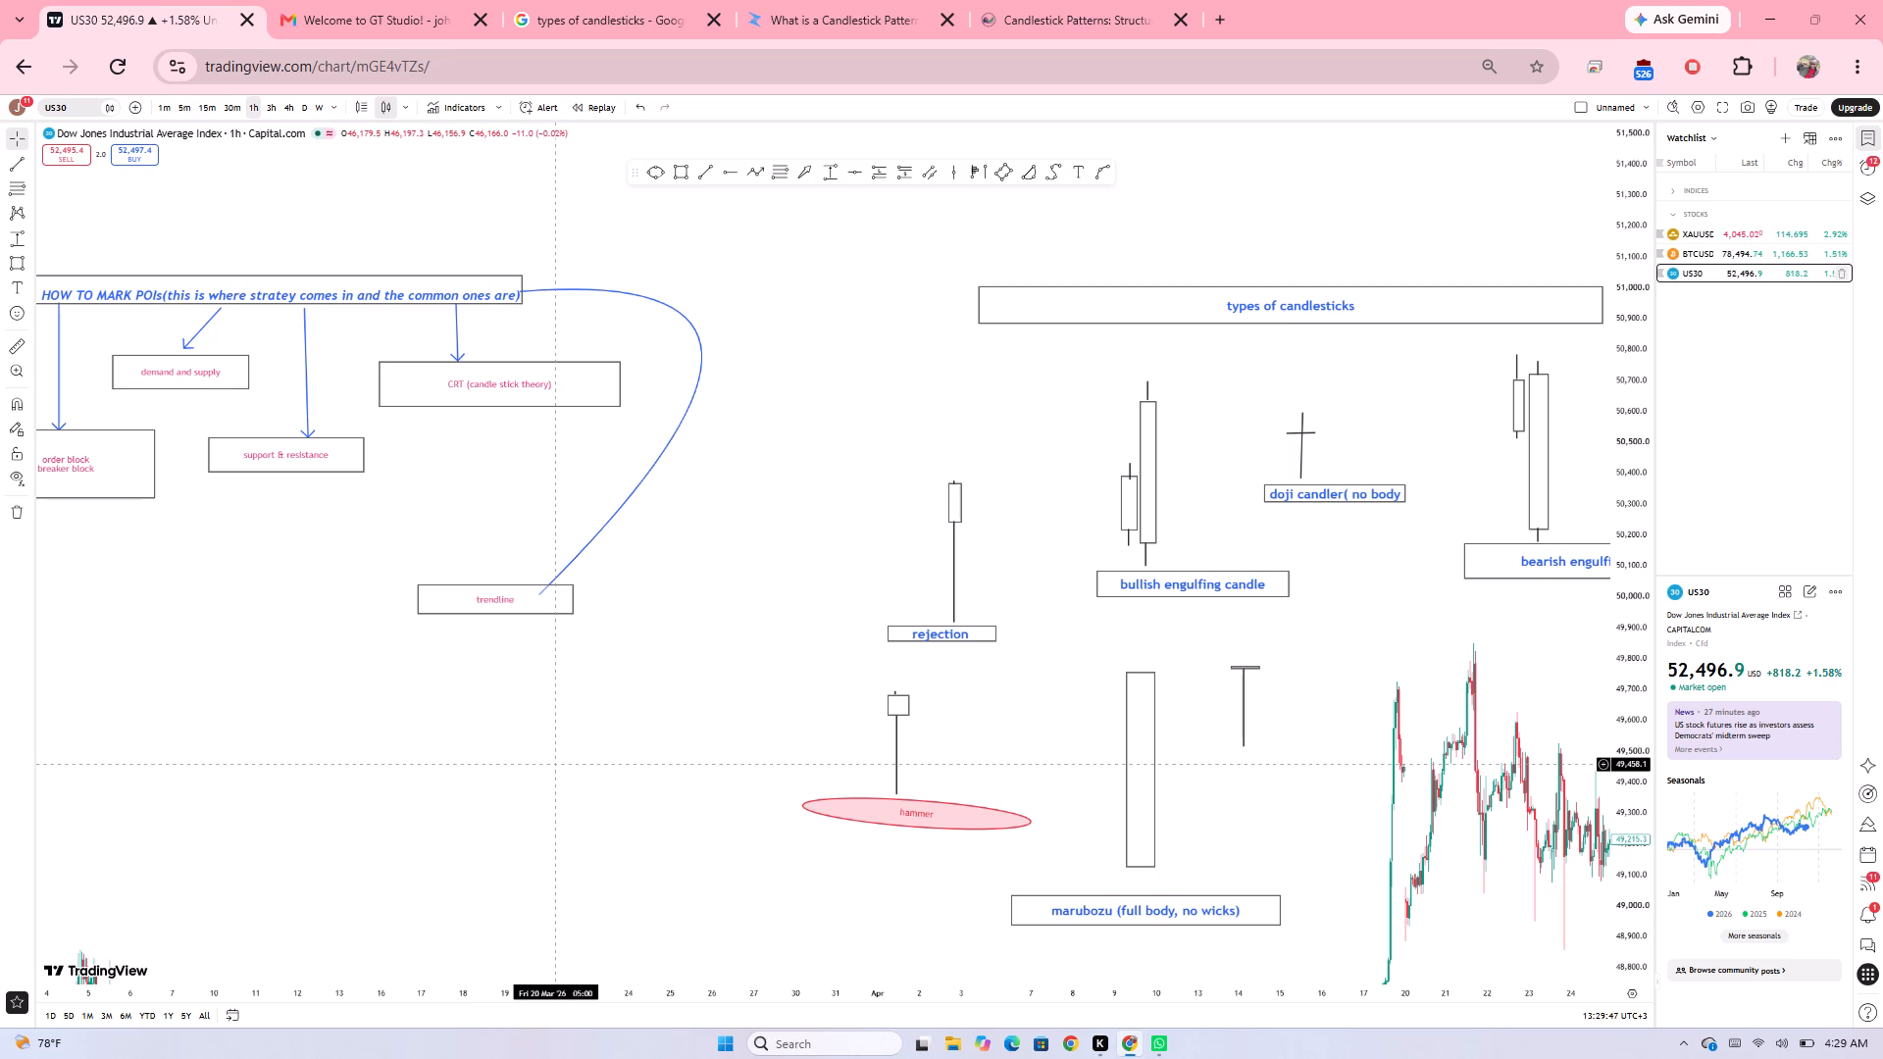
key("ctrl+minus")
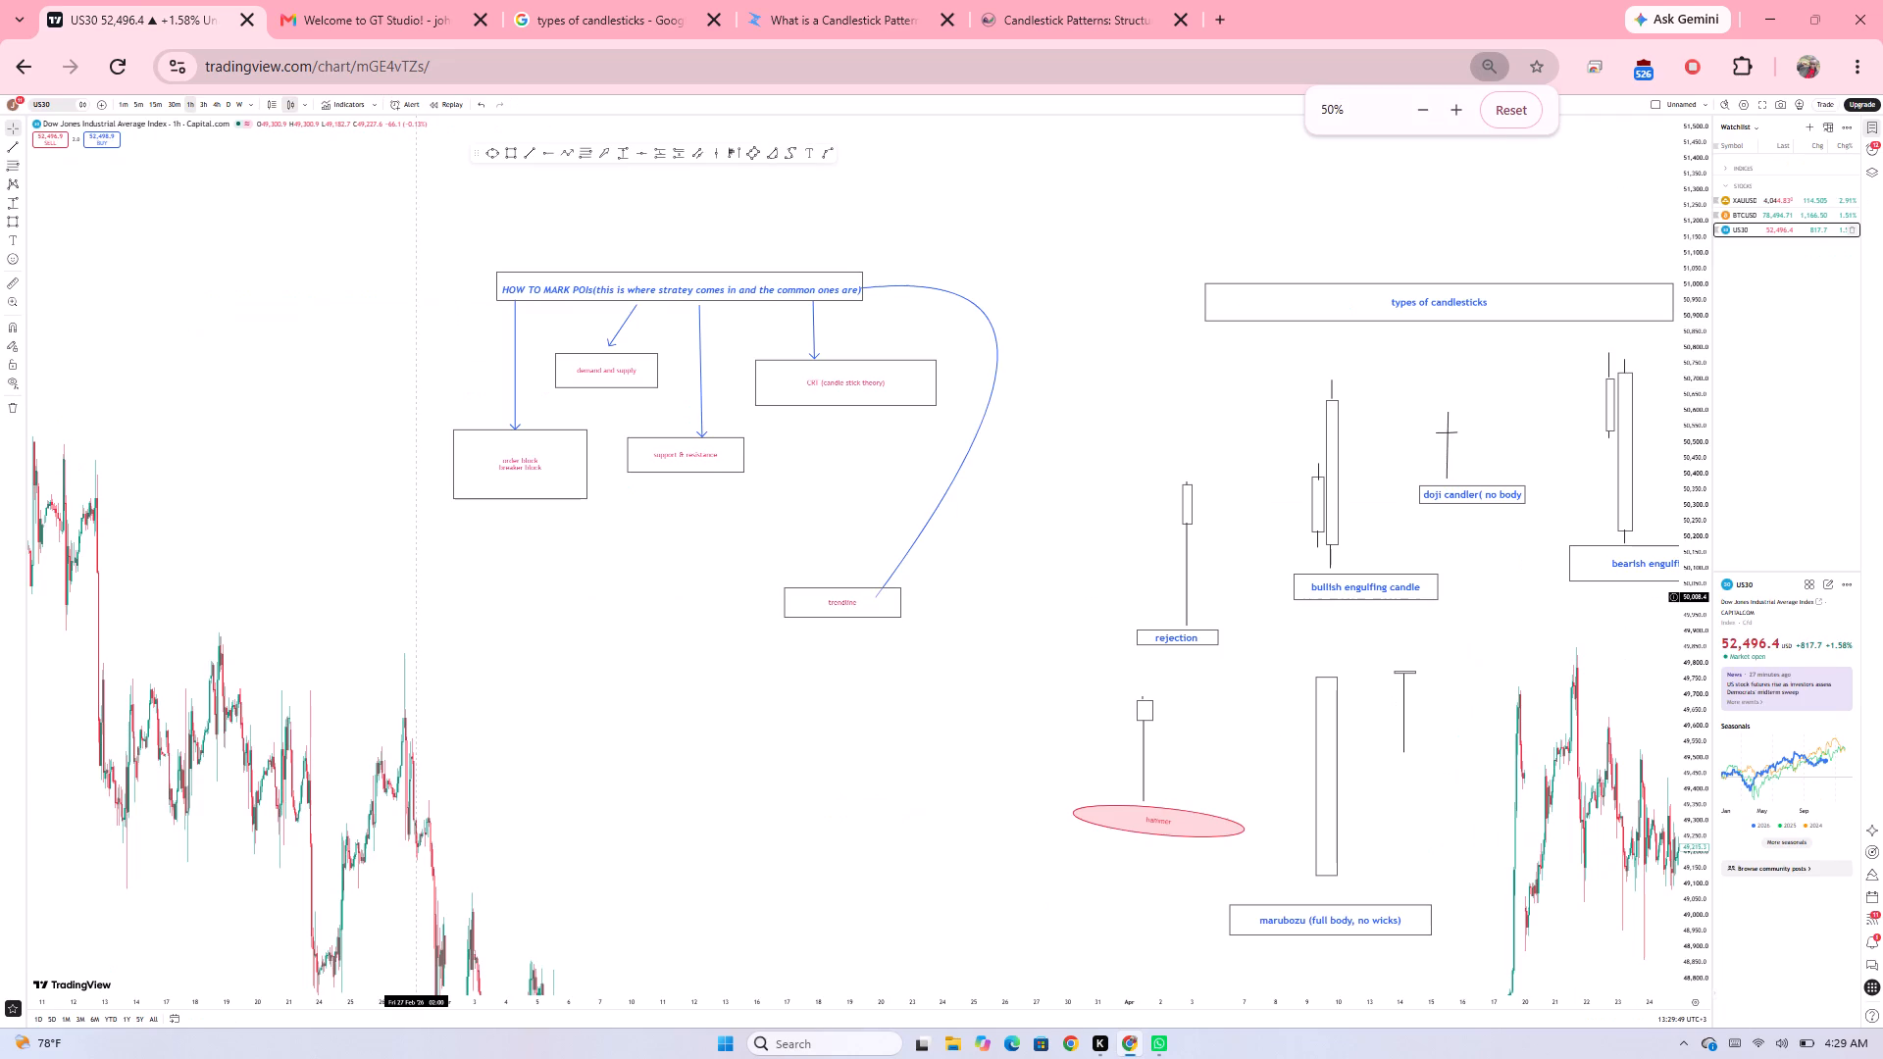
left_click_drag(722, 806, 334, 705)
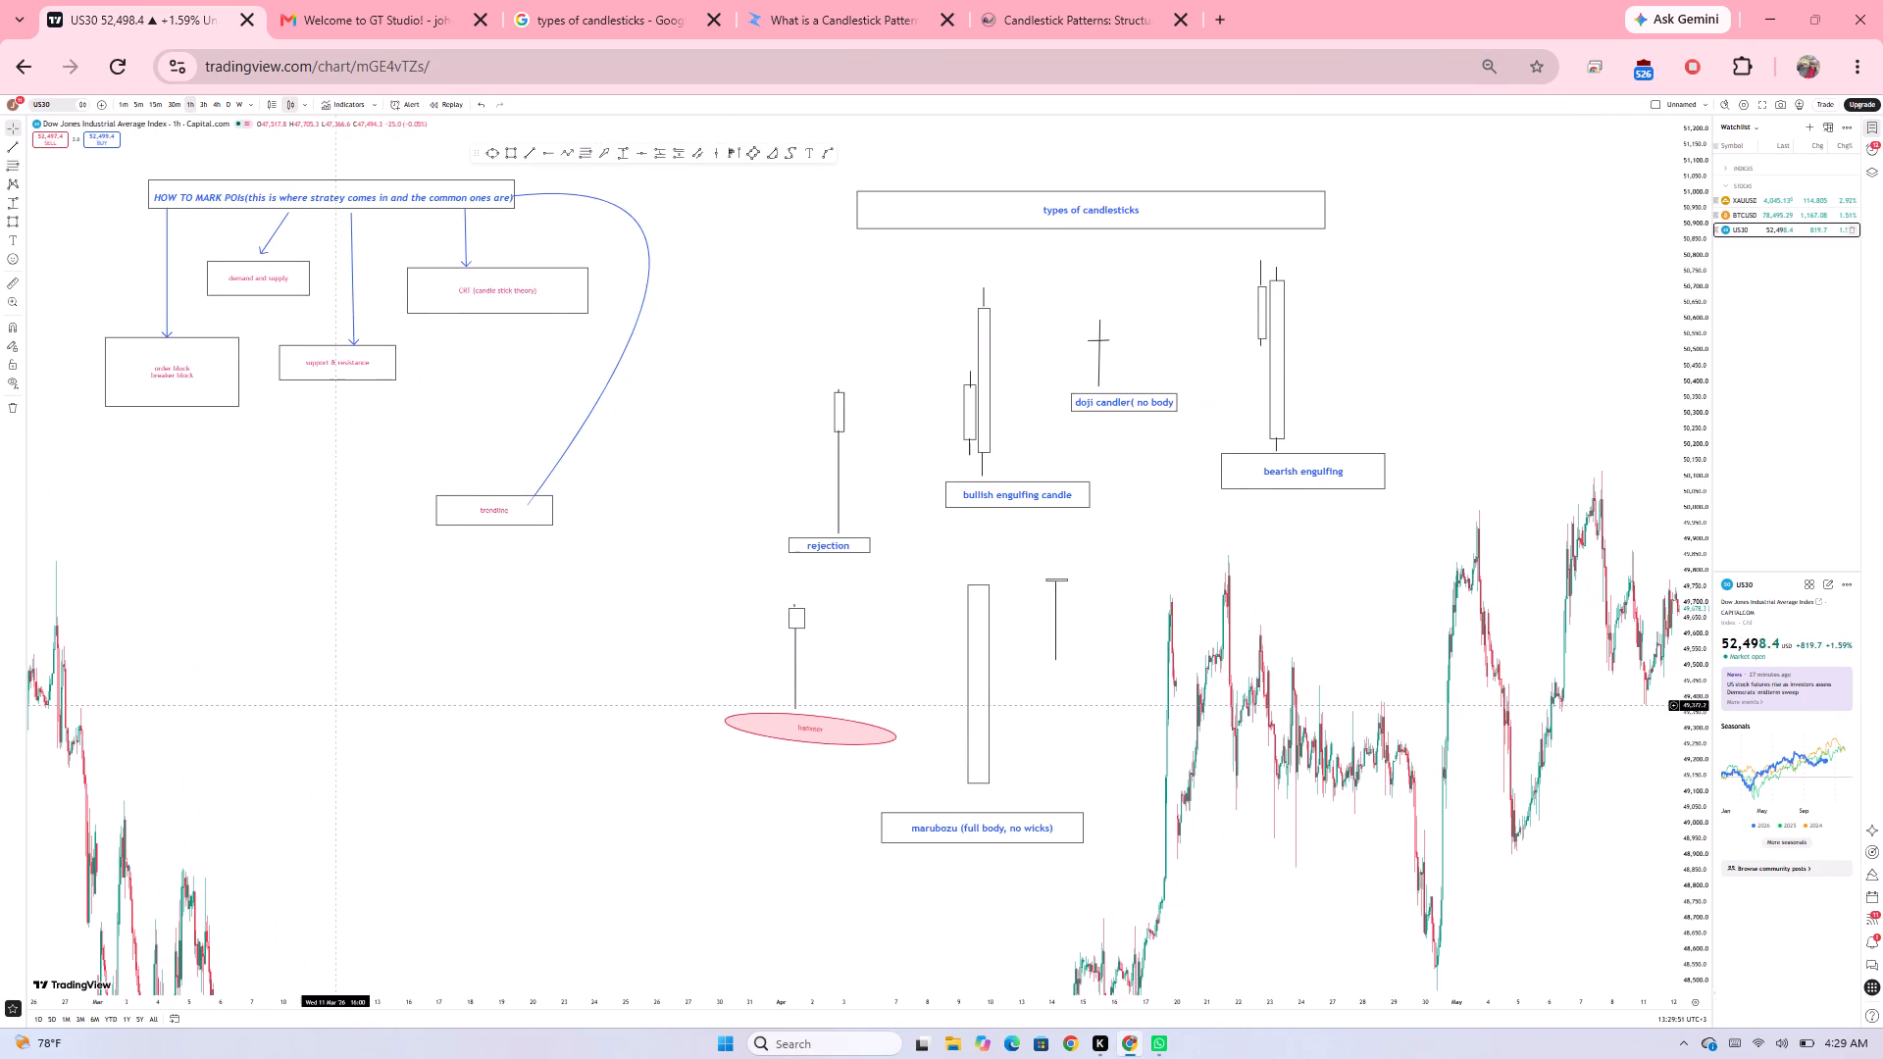
left_click_drag(334, 705, 342, 724)
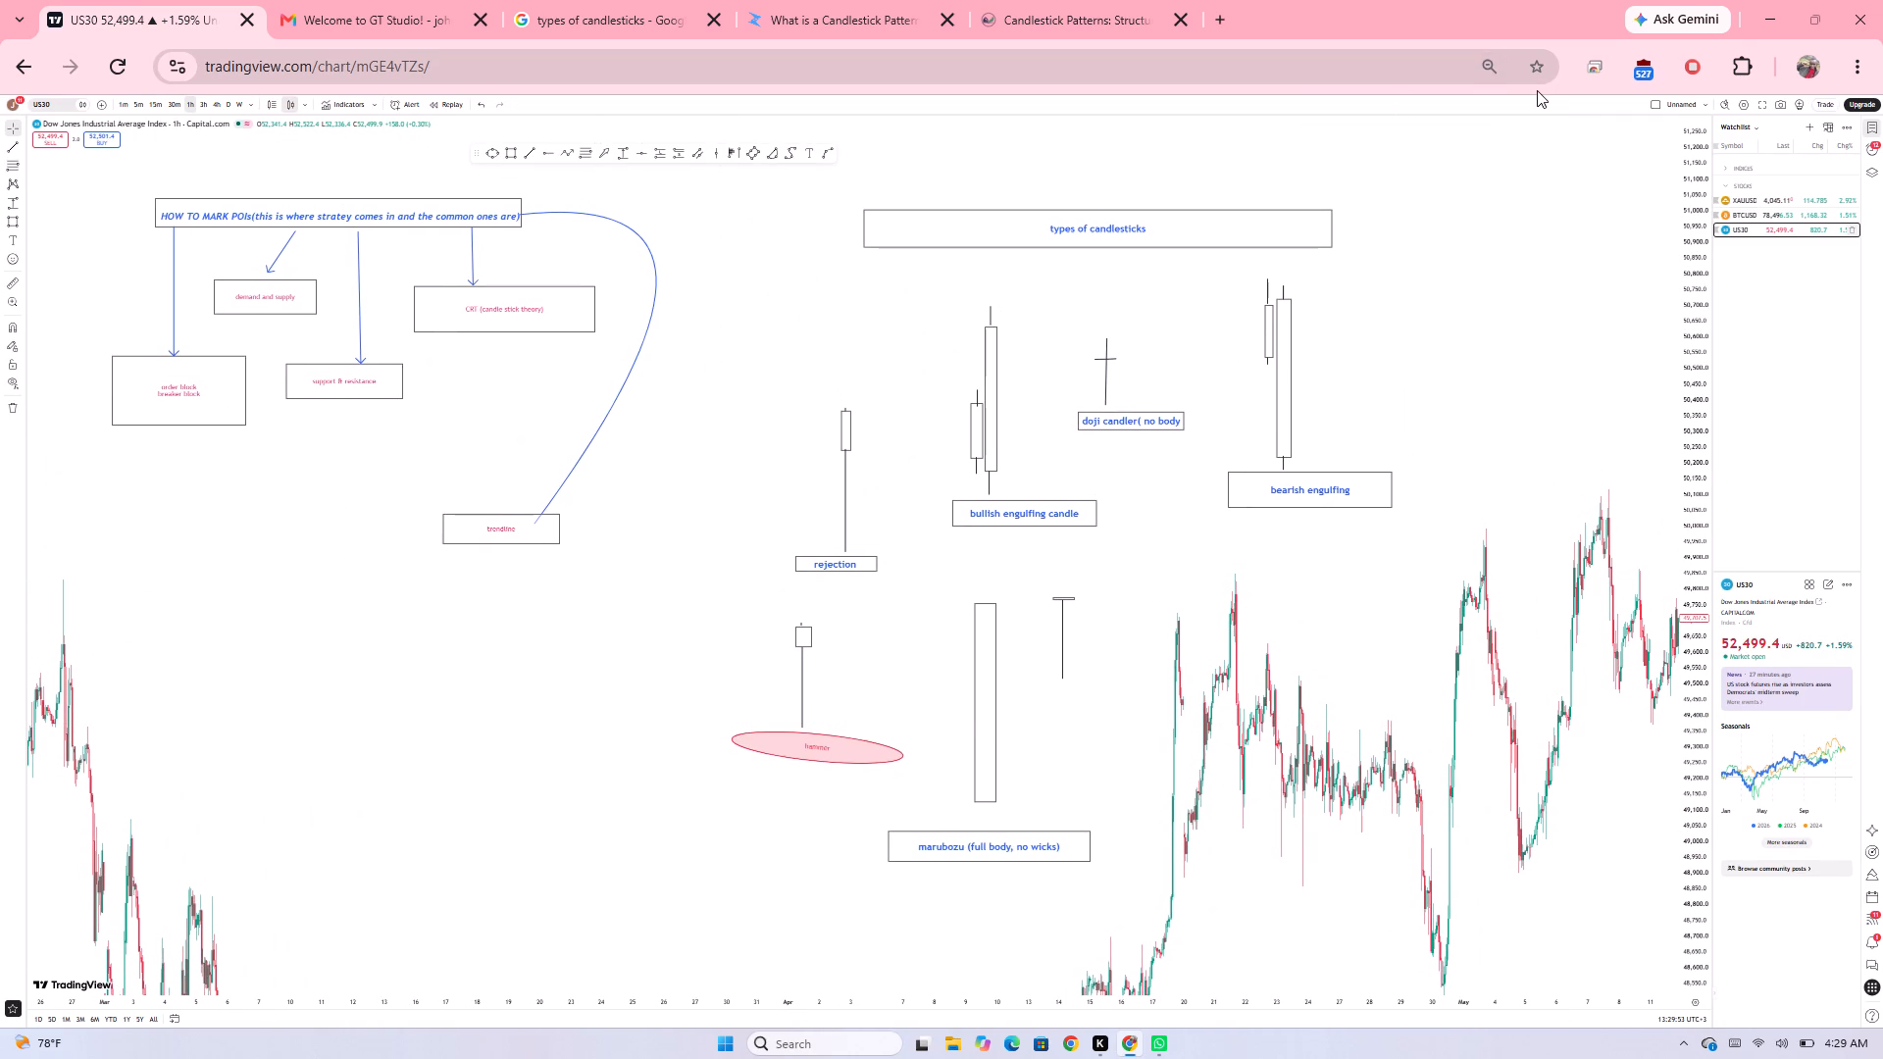
left_click(1782, 103)
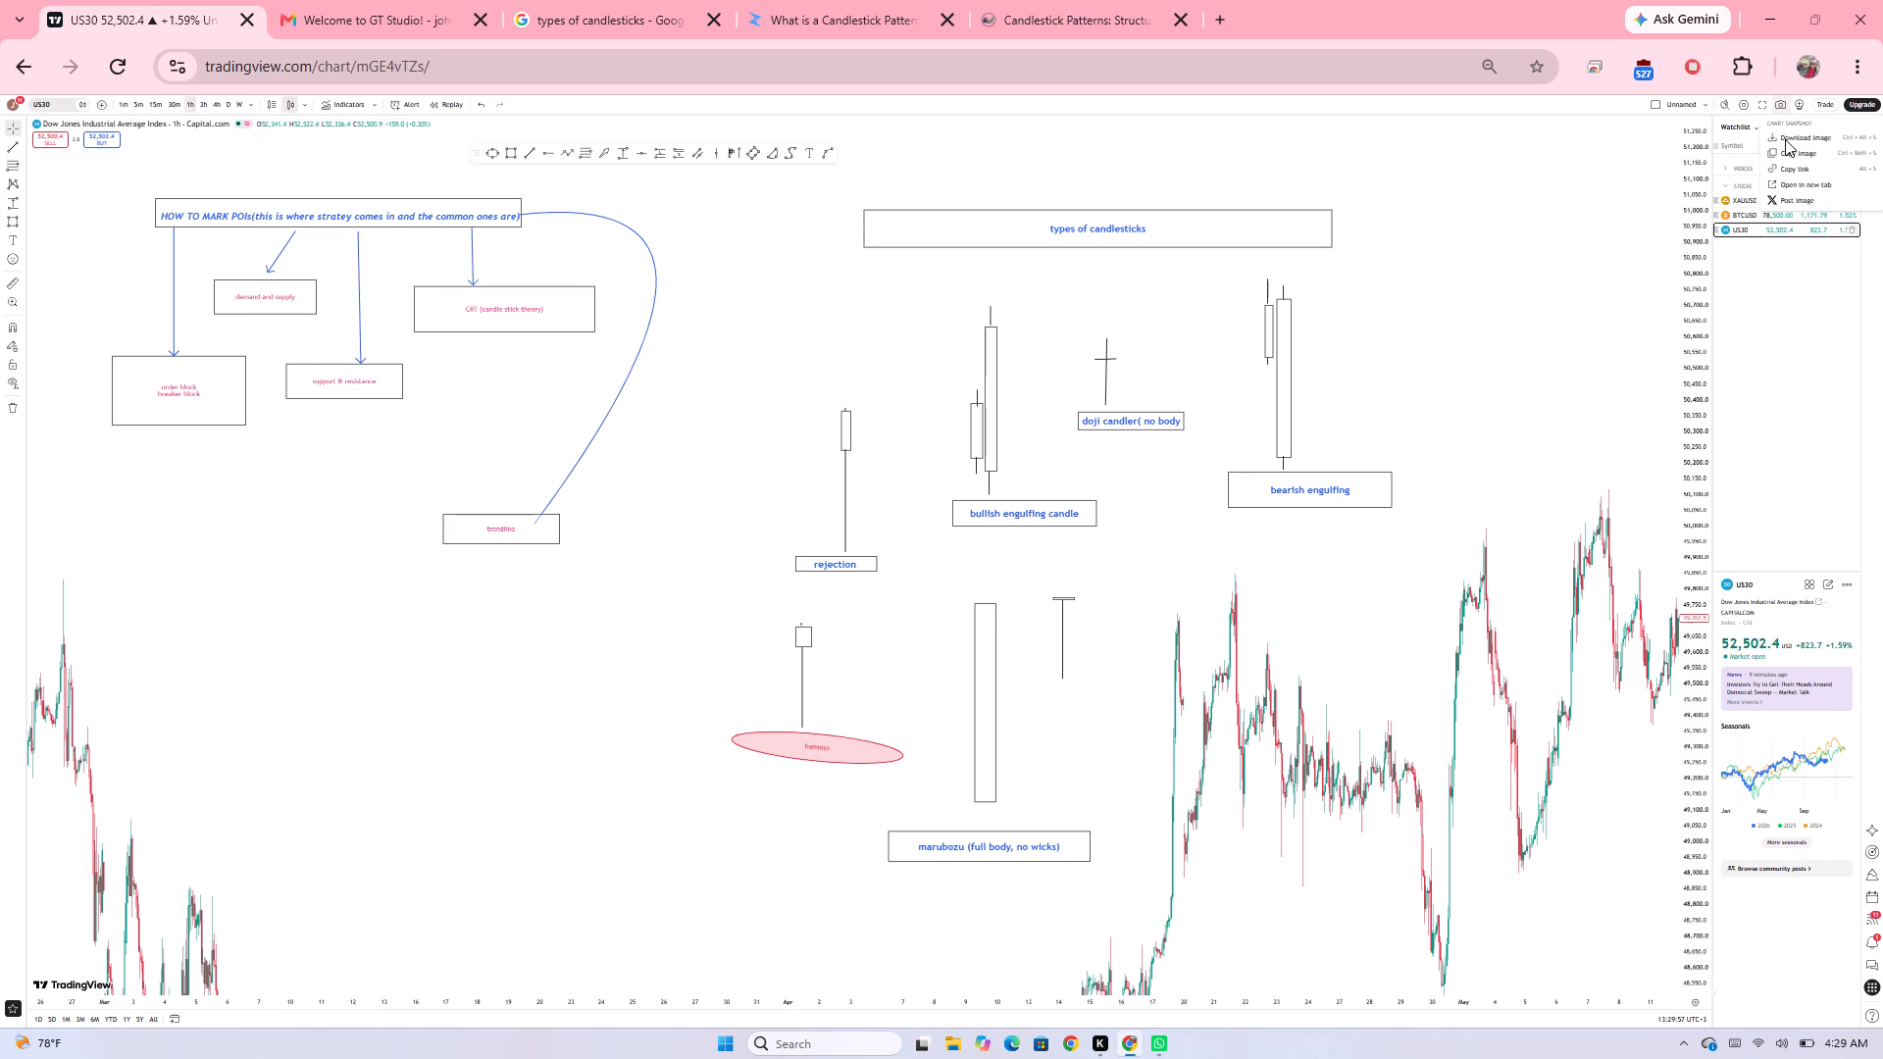
left_click(1792, 150)
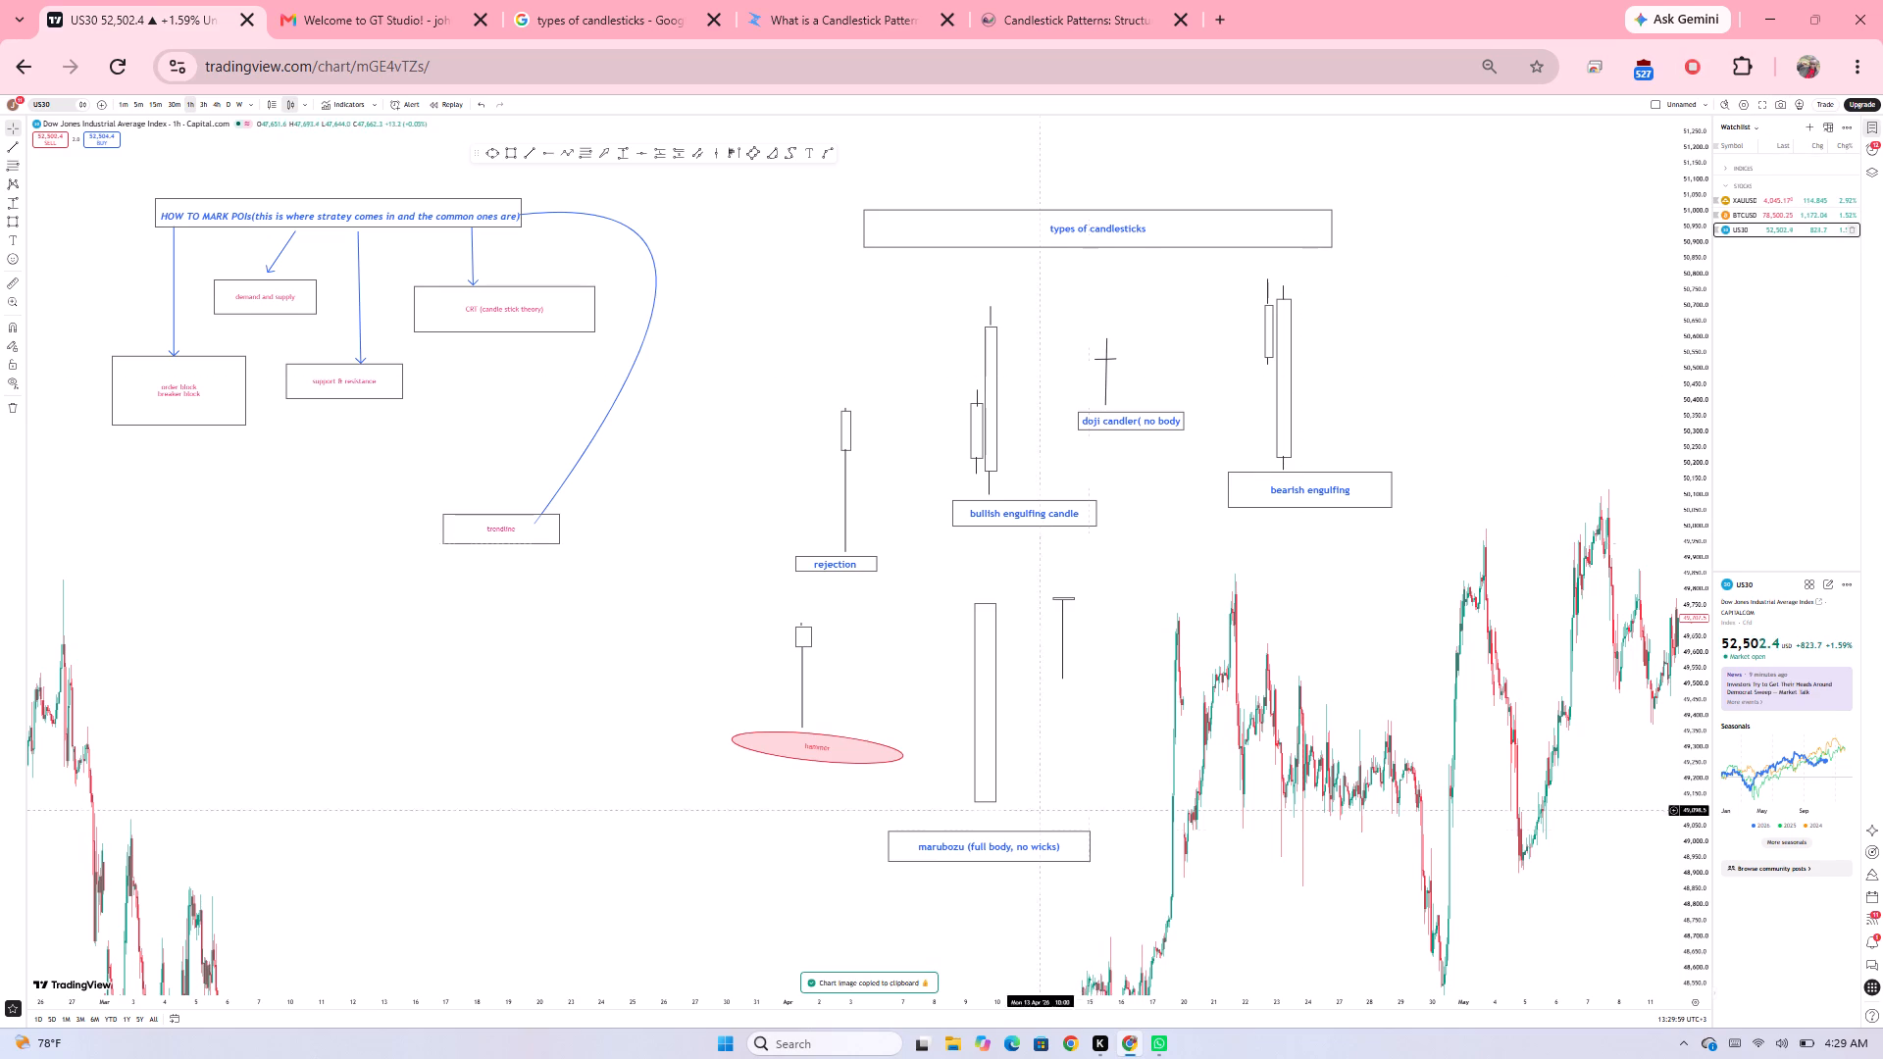
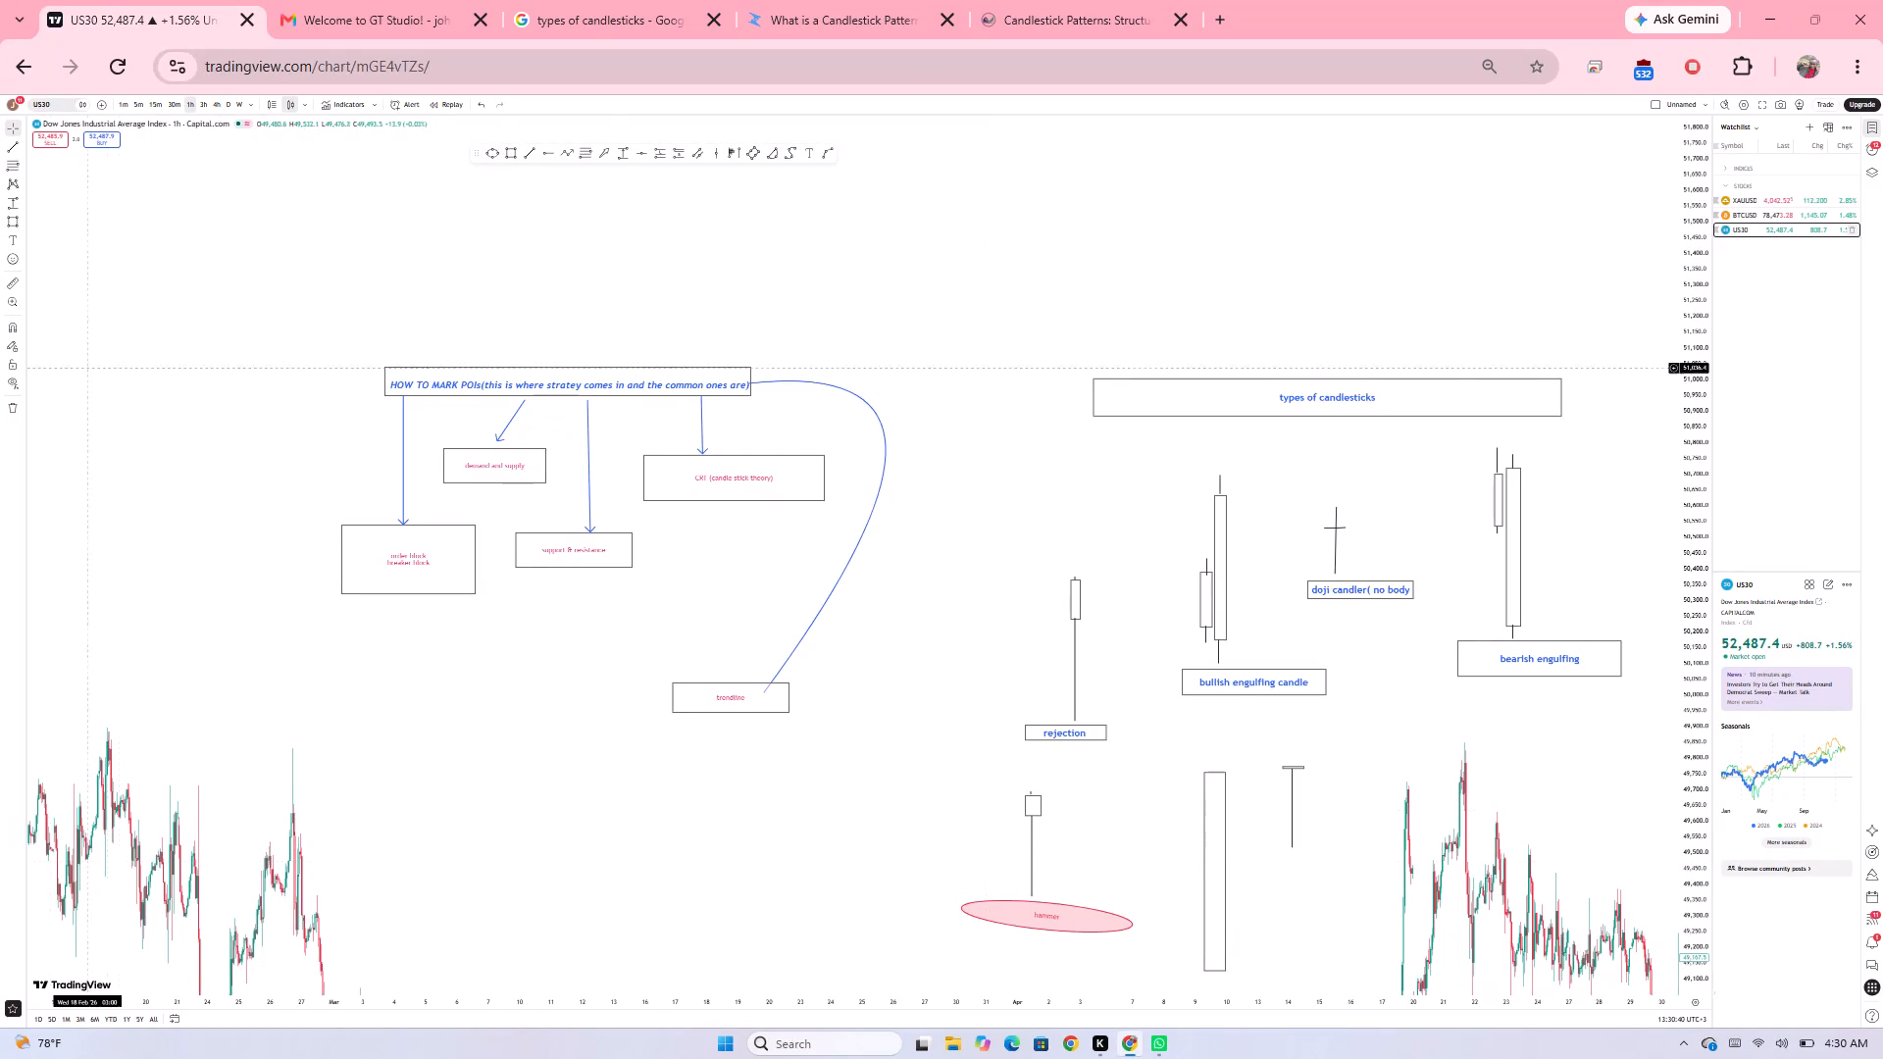
Remove all drawings from the US30 chart.
left_click(25, 419)
left_click(21, 415)
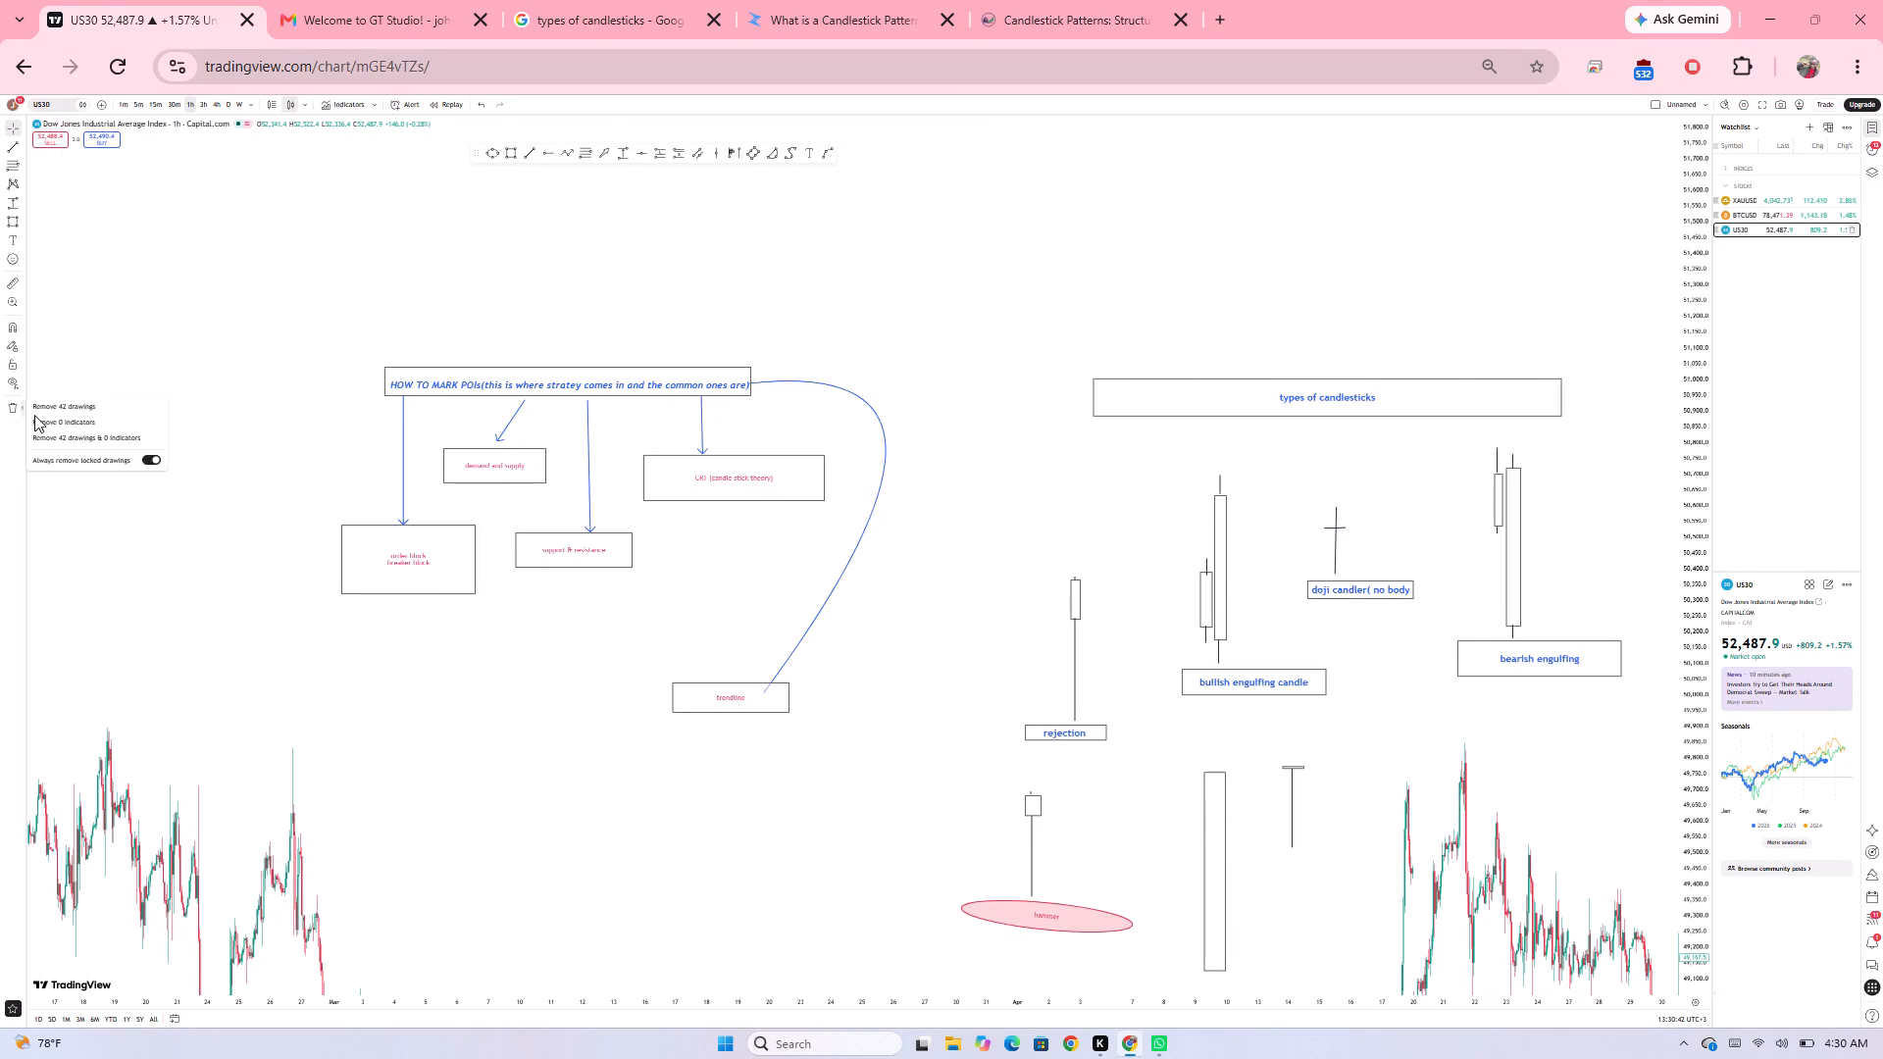
left_click(79, 405)
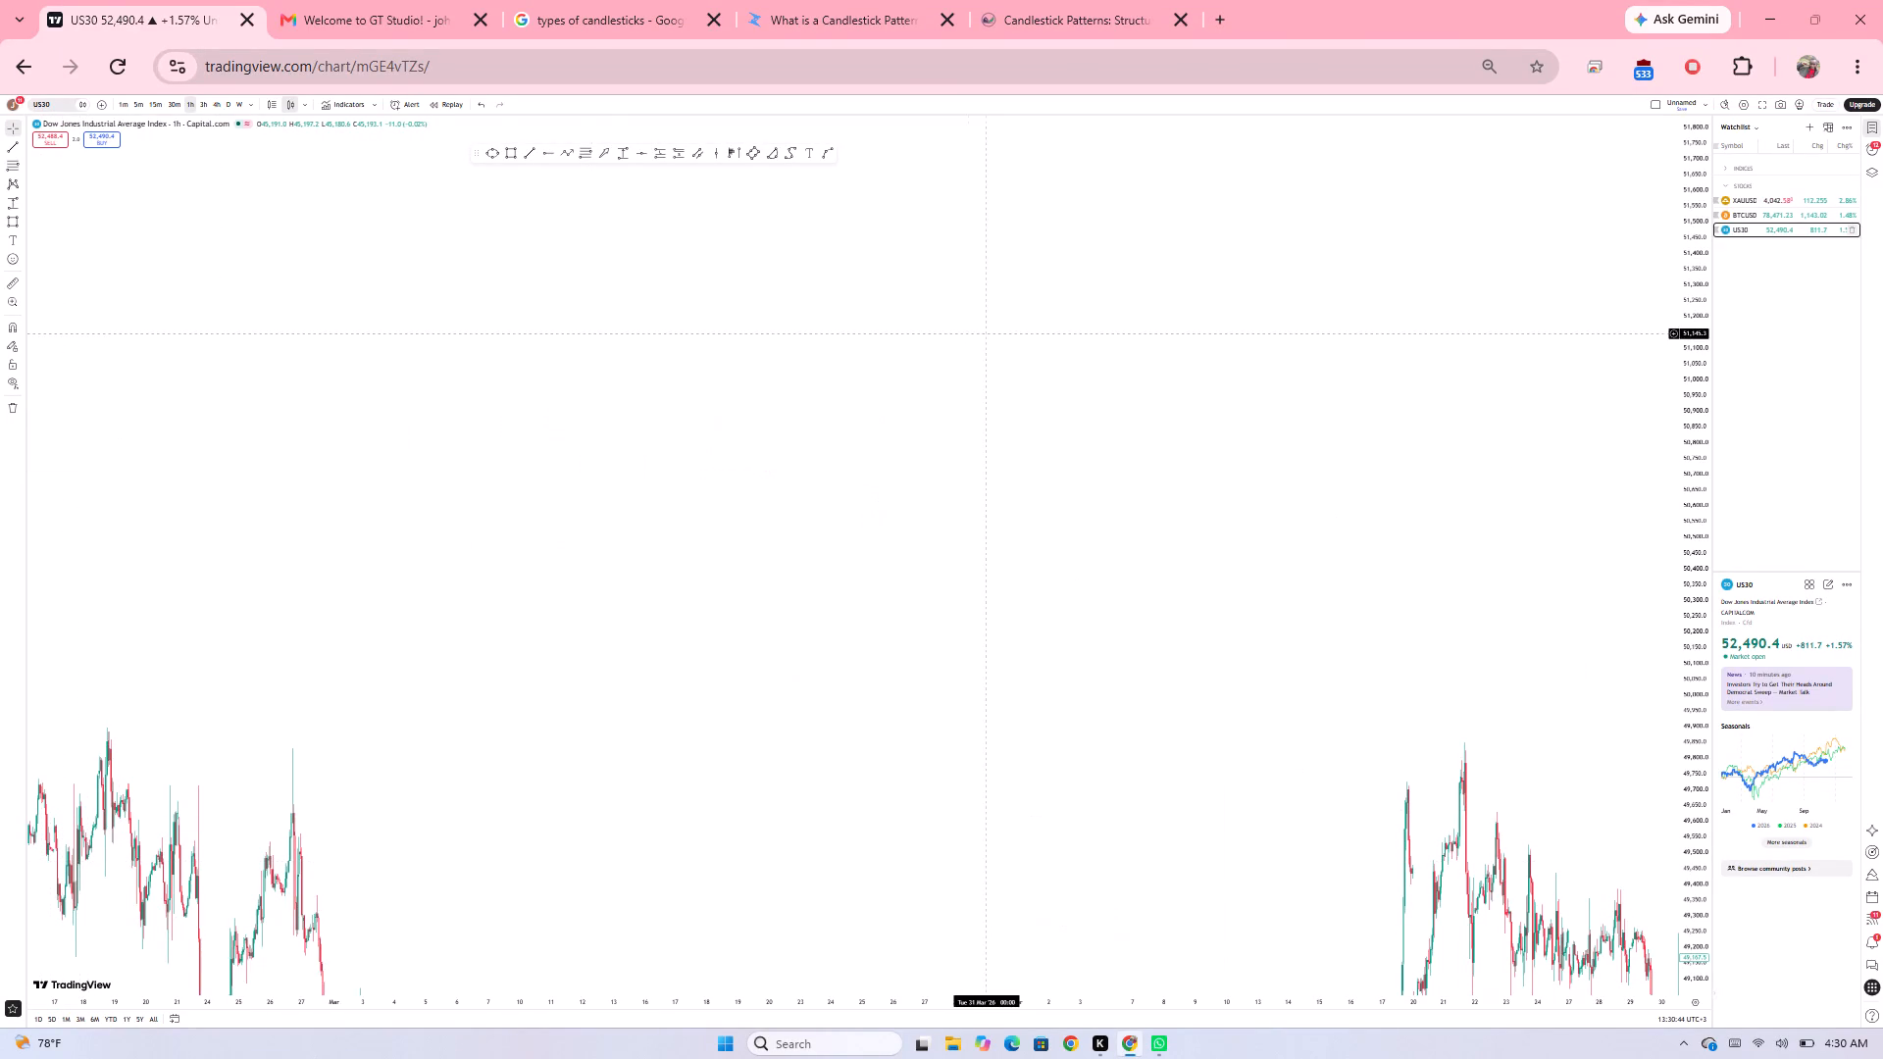
Draw a wide, thin title rectangle in an empty chart area, from about 18 March to 3 April between 51,812 and 51,724.
left_click_drag(987, 333, 1086, 654)
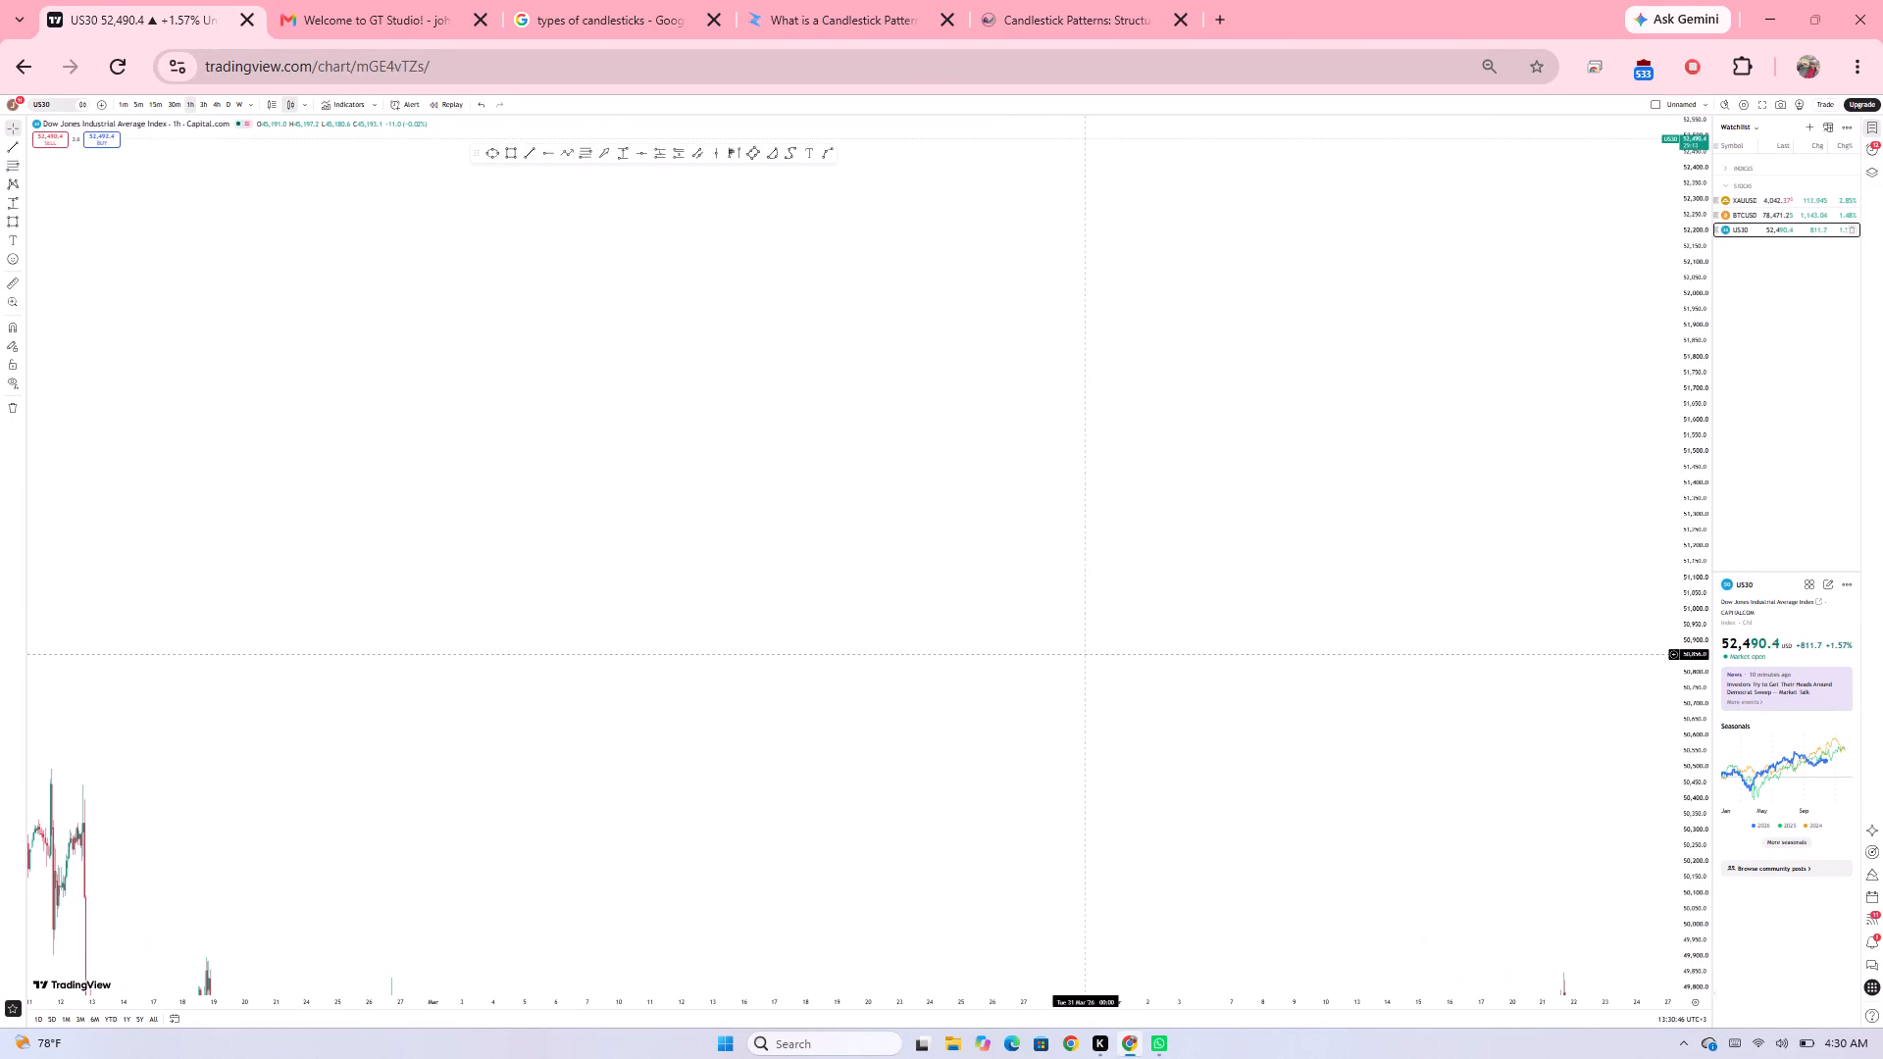
key("ctrl+equal")
key("ctrl+equal")
key("ctrl+equal")
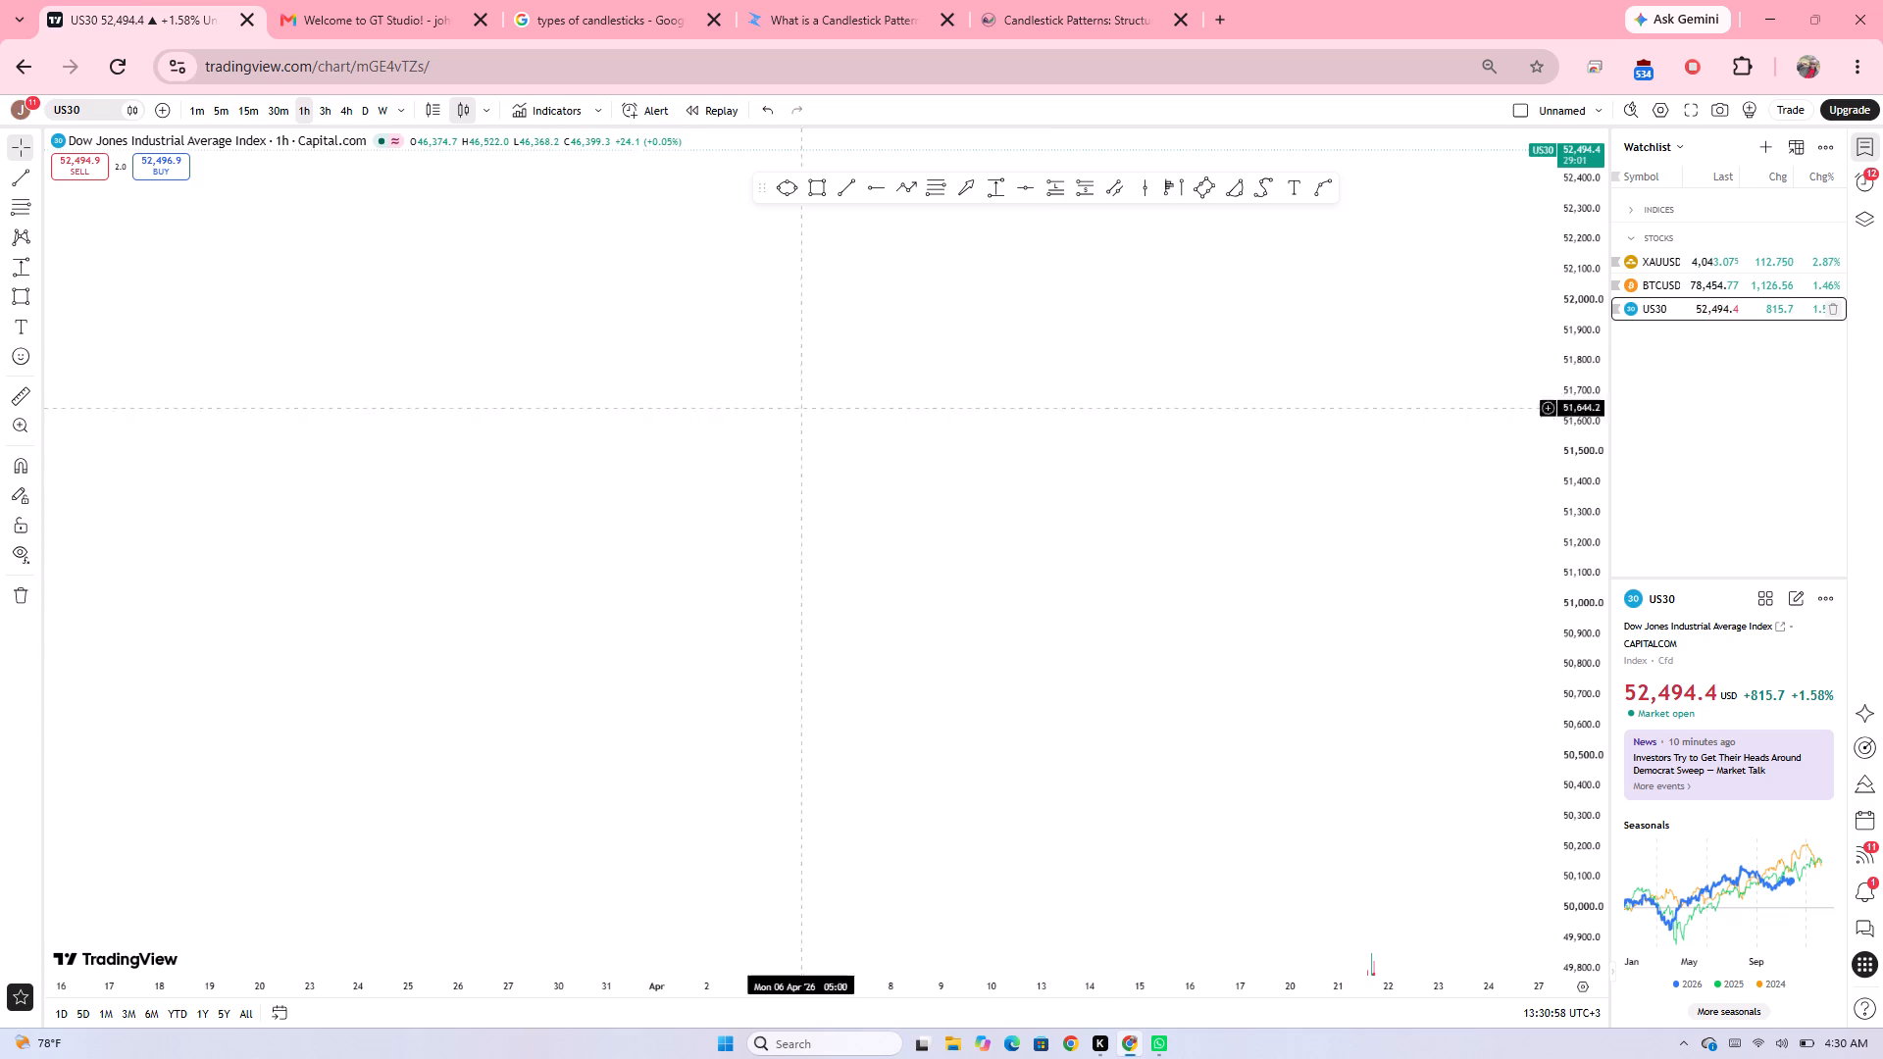
left_click_drag(699, 464, 1105, 389)
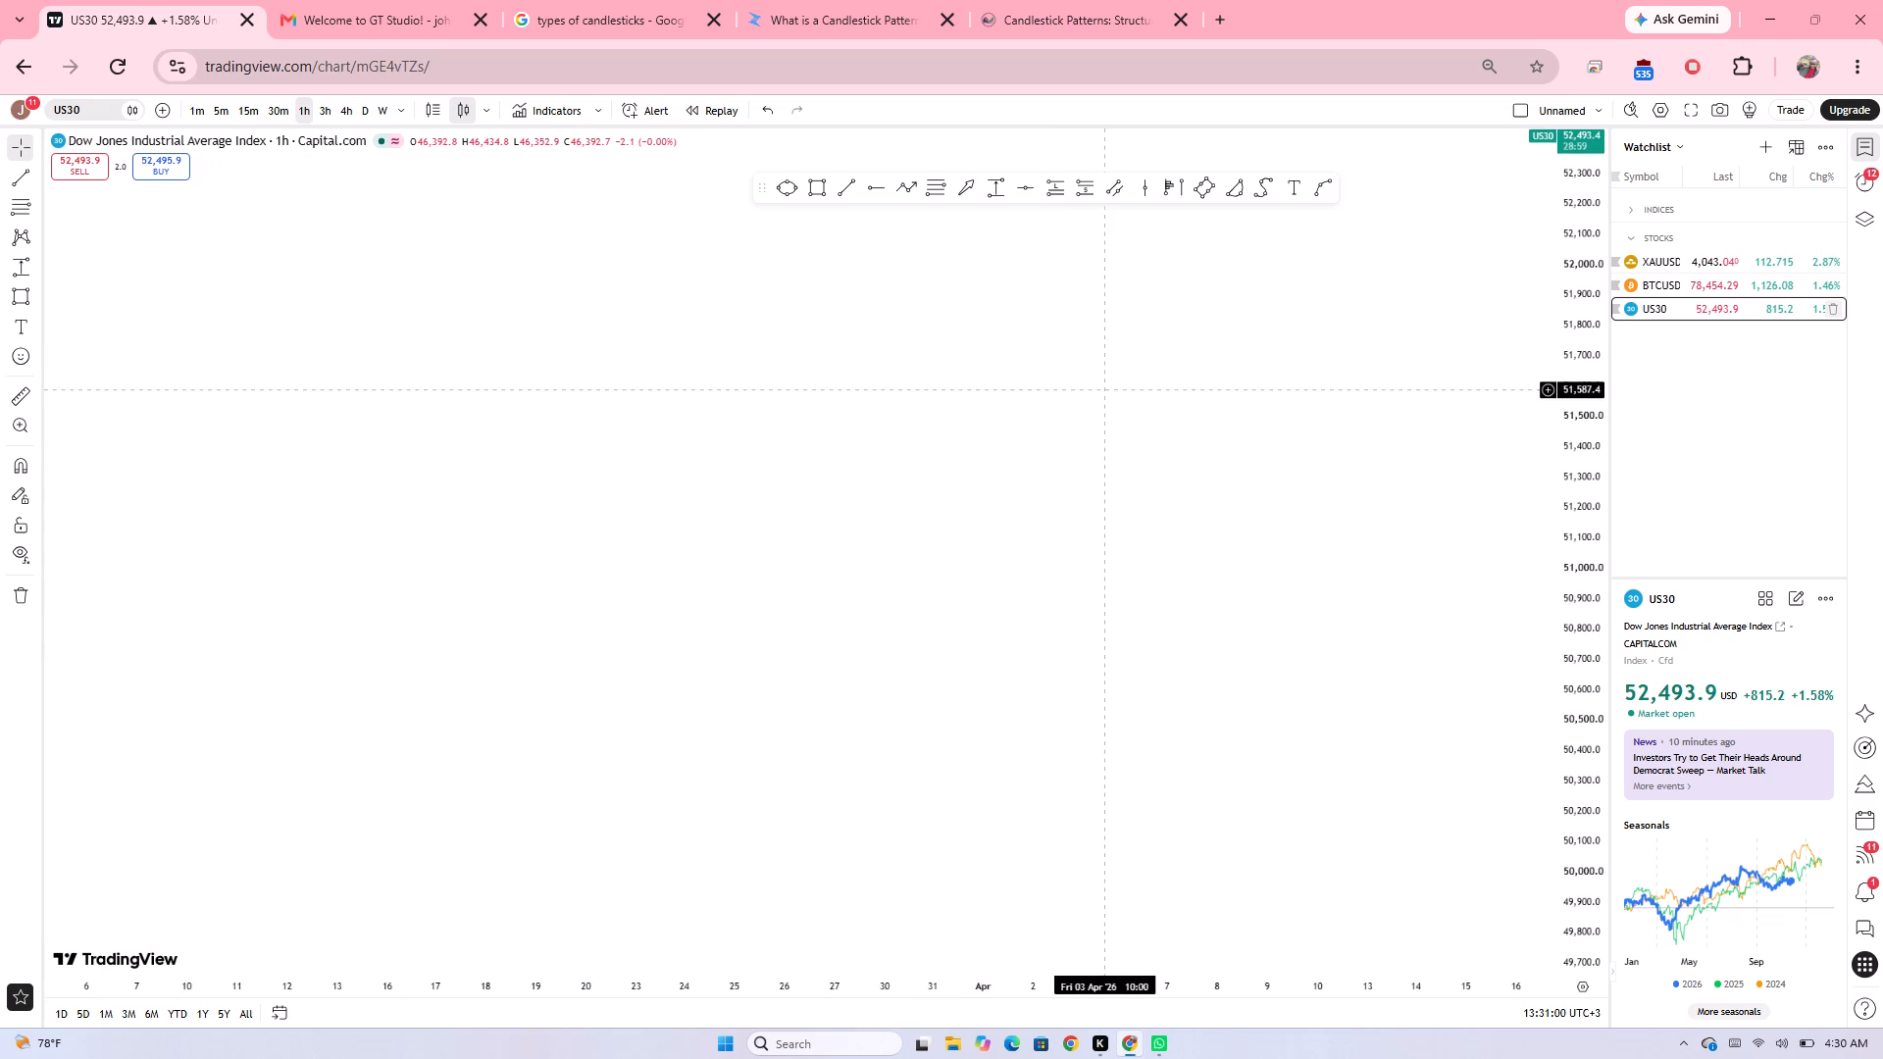
left_click(818, 190)
left_click(531, 322)
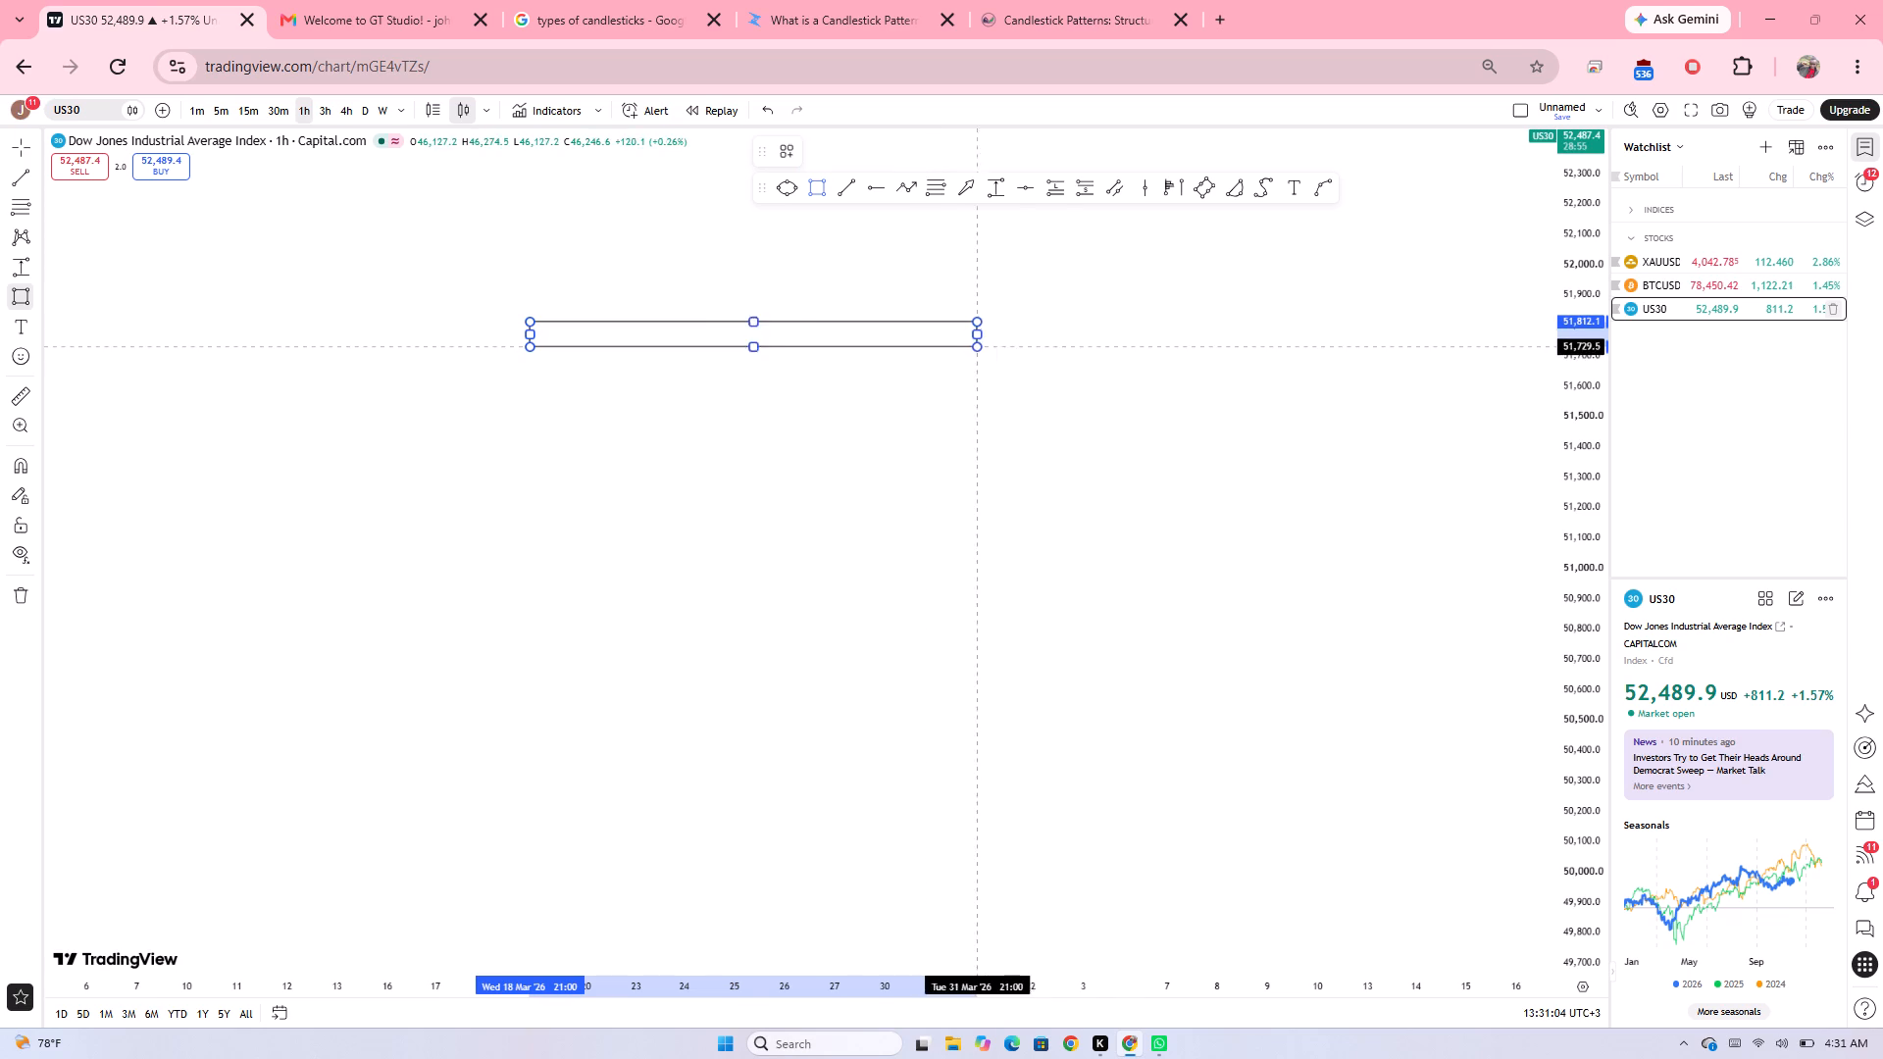
left_click(1083, 348)
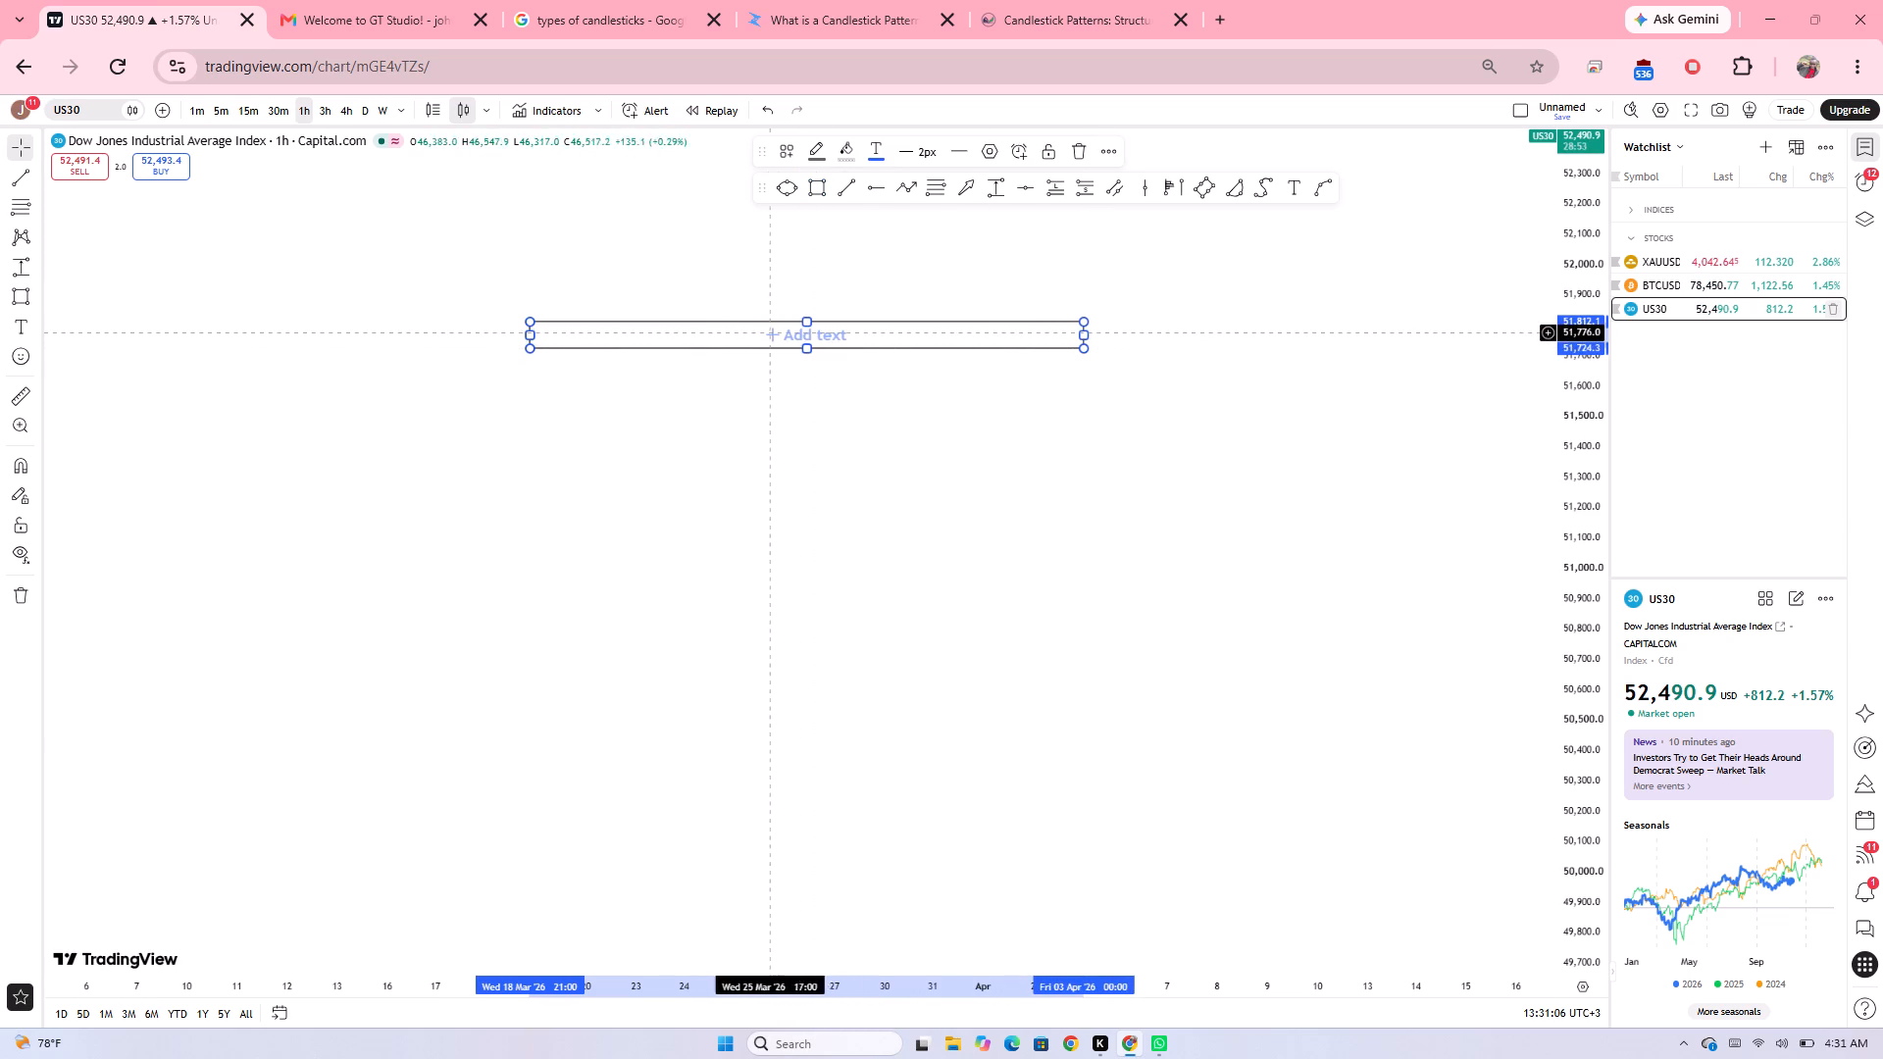
Enter the heading "different strategies and how they are market out ( spotted)" as the text of the title rectangle.
left_click(768, 332)
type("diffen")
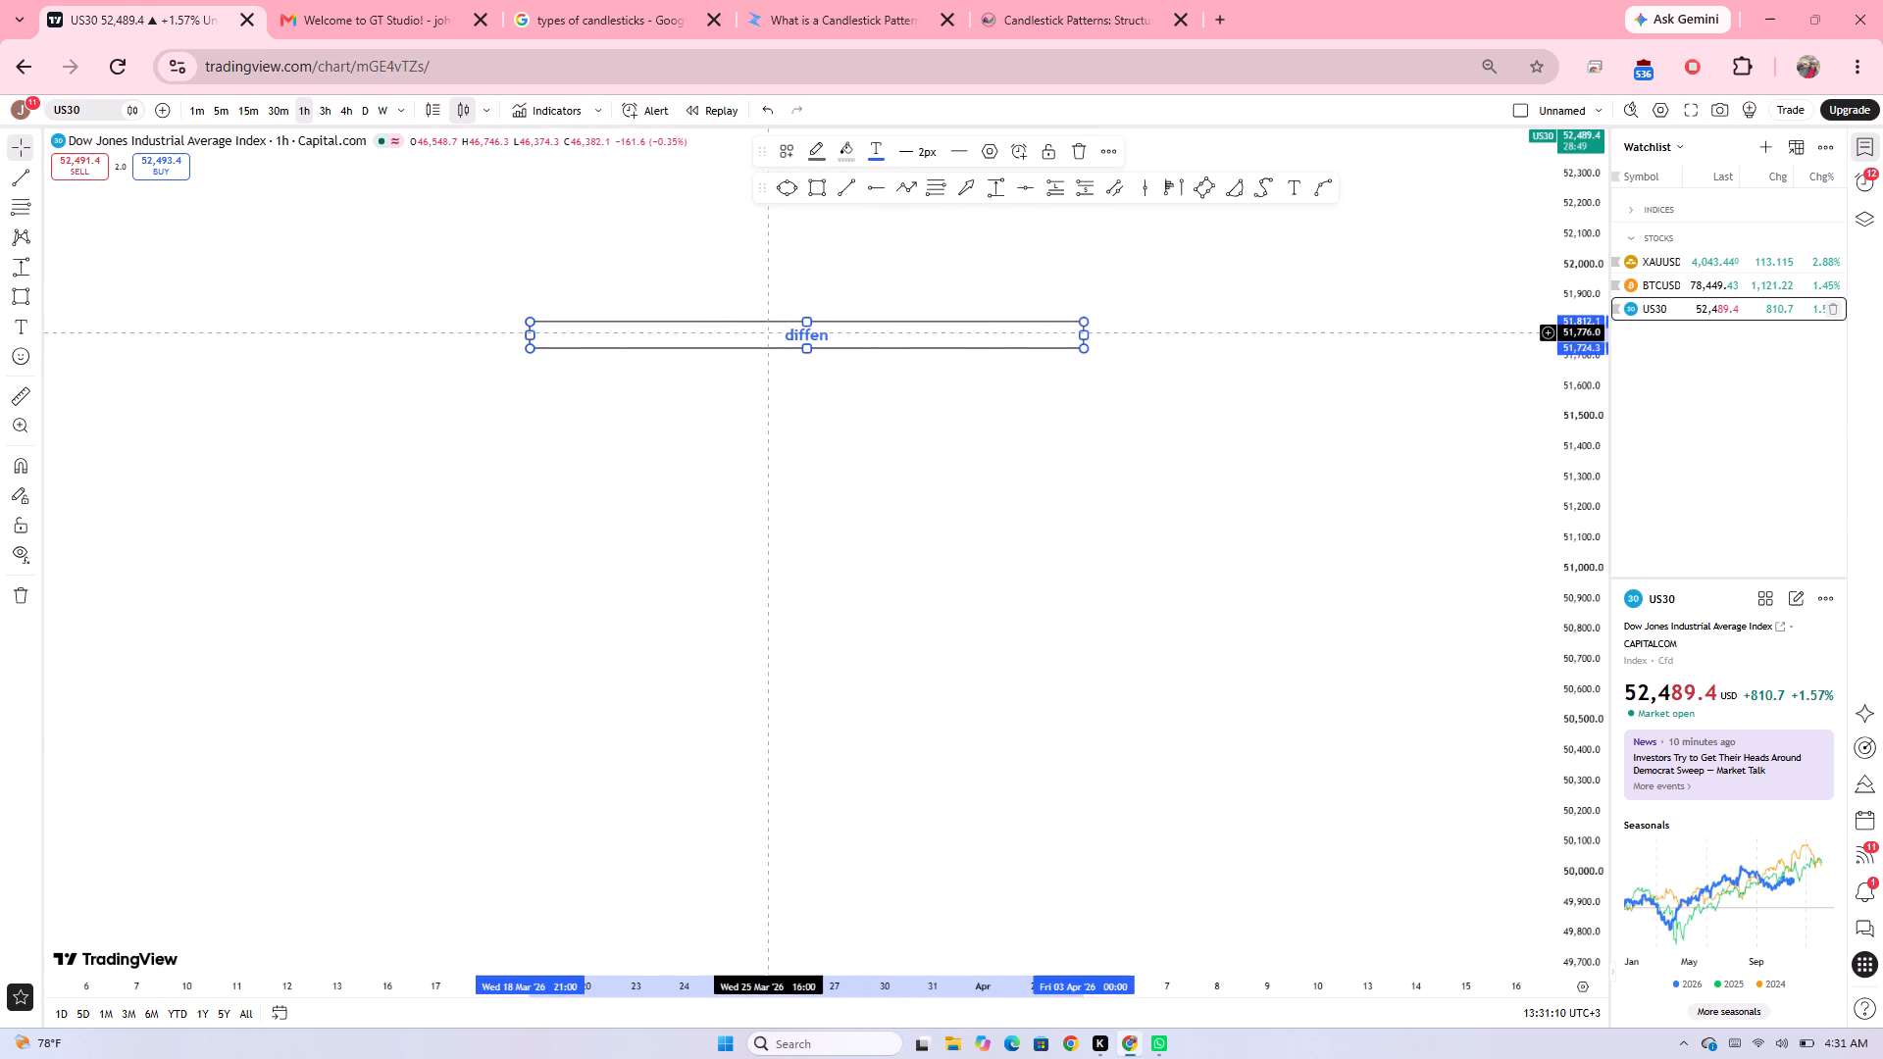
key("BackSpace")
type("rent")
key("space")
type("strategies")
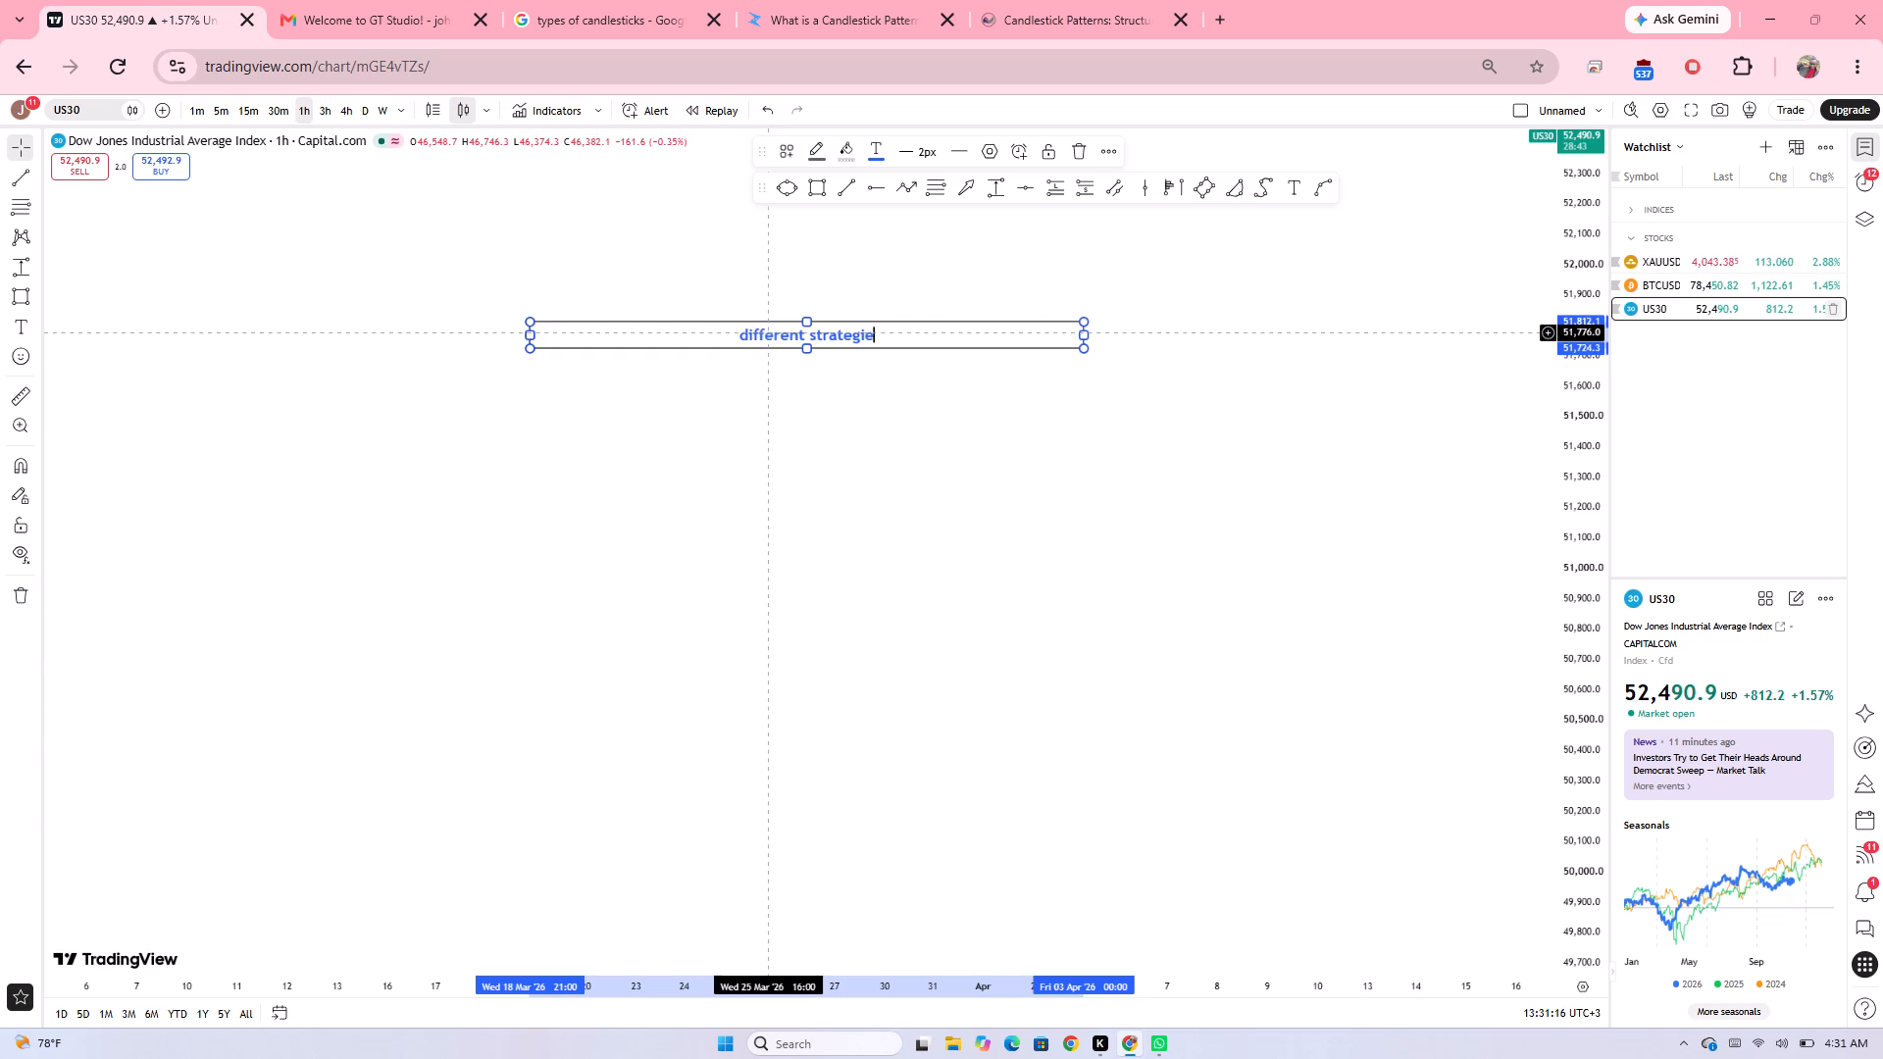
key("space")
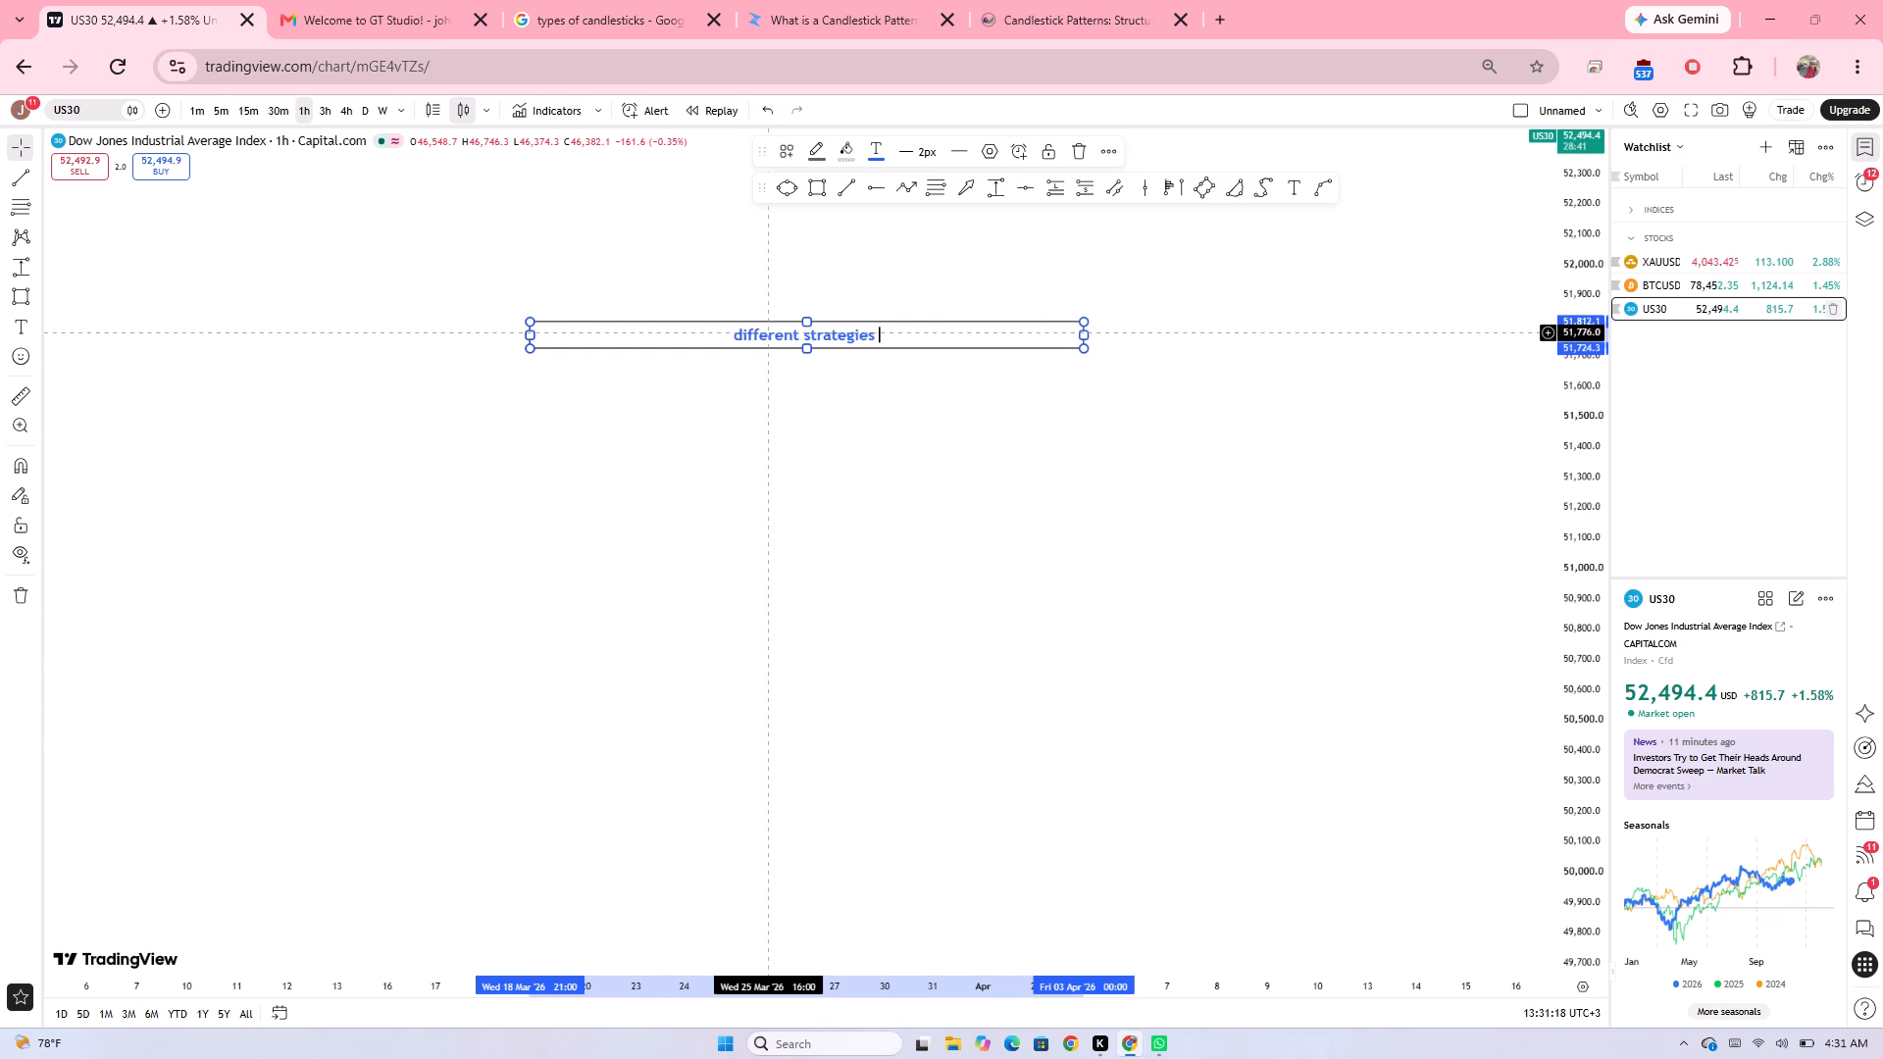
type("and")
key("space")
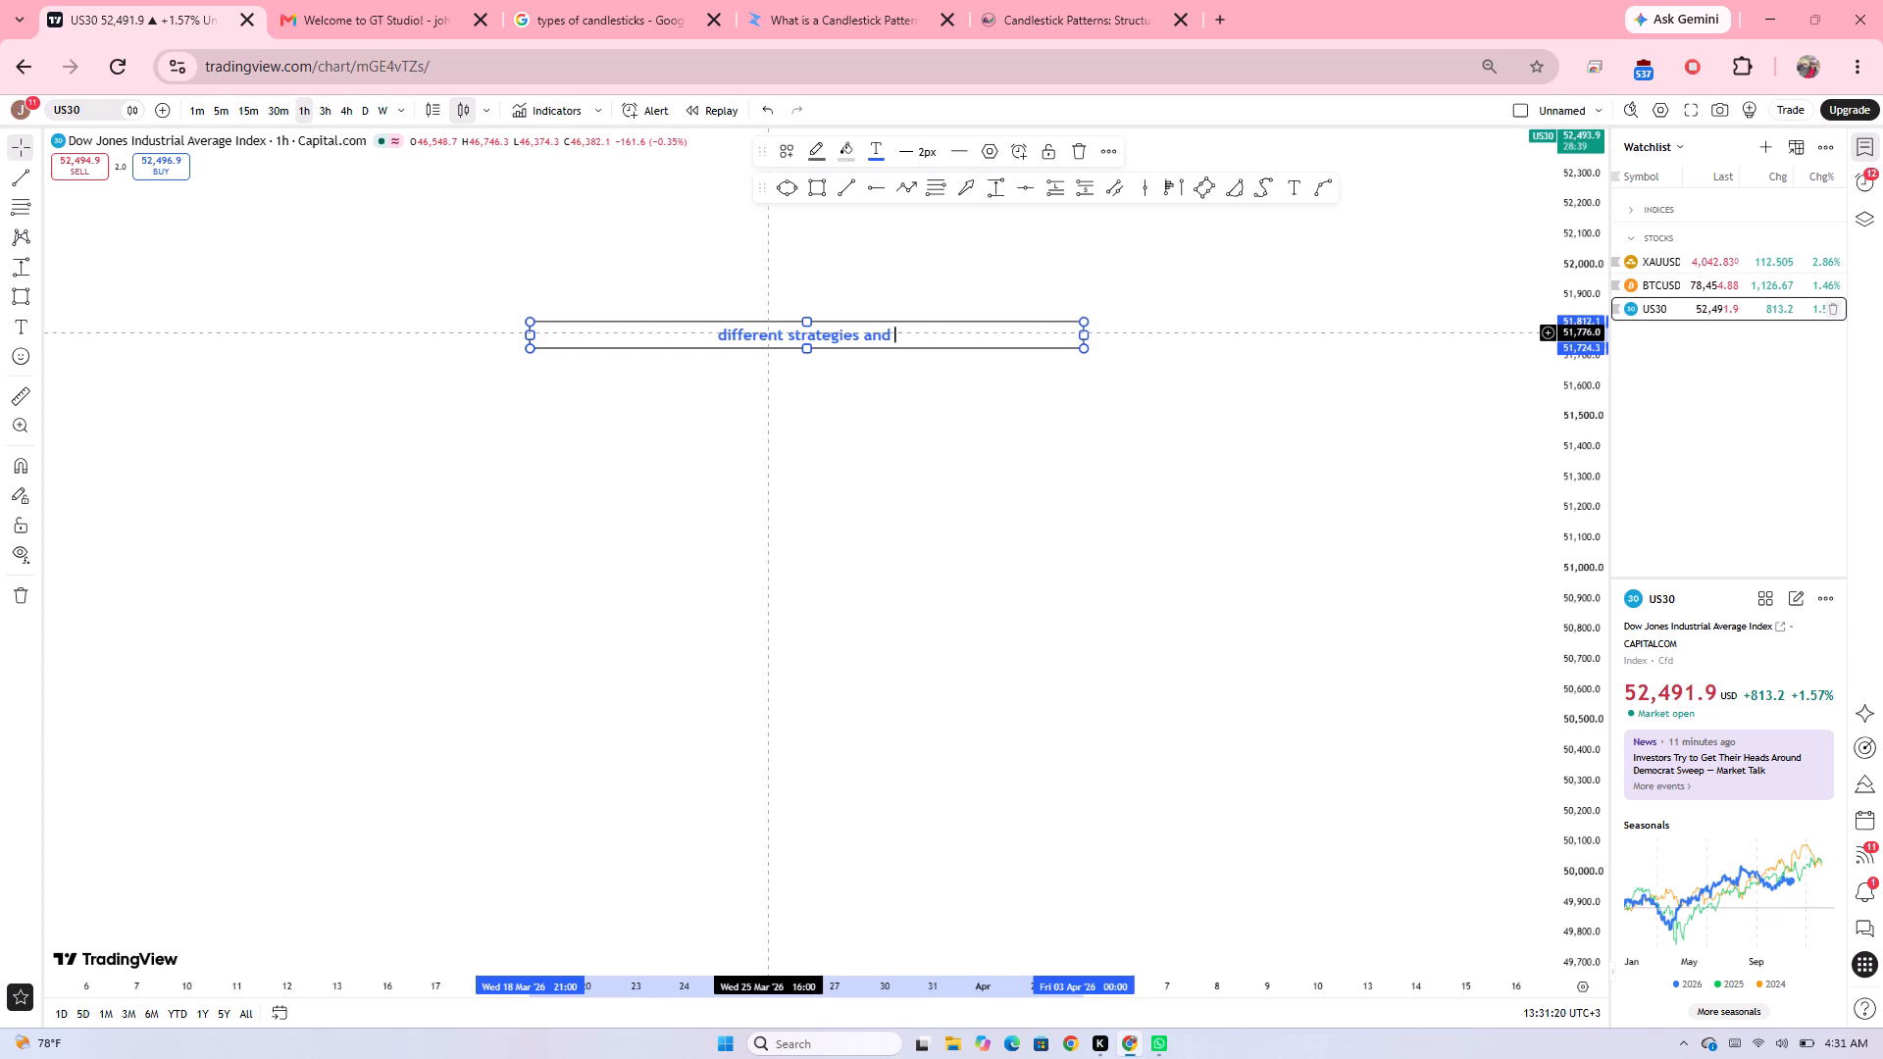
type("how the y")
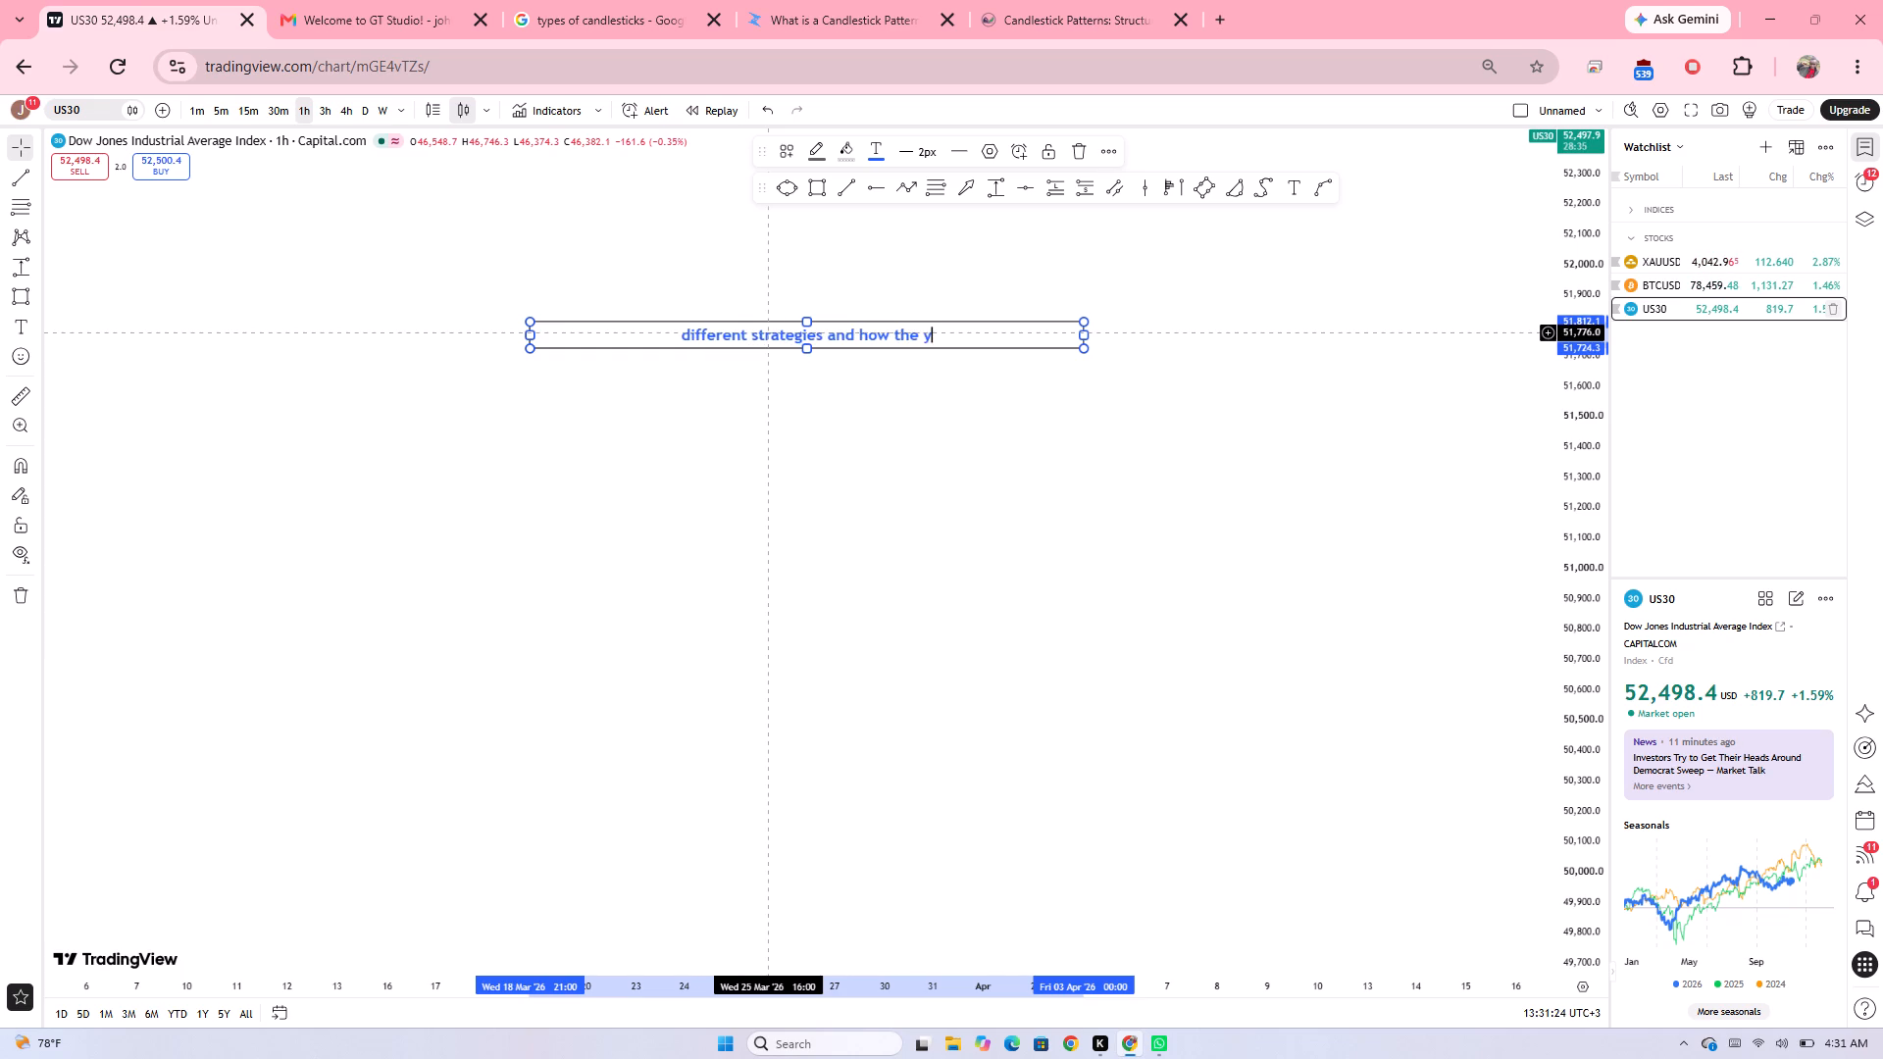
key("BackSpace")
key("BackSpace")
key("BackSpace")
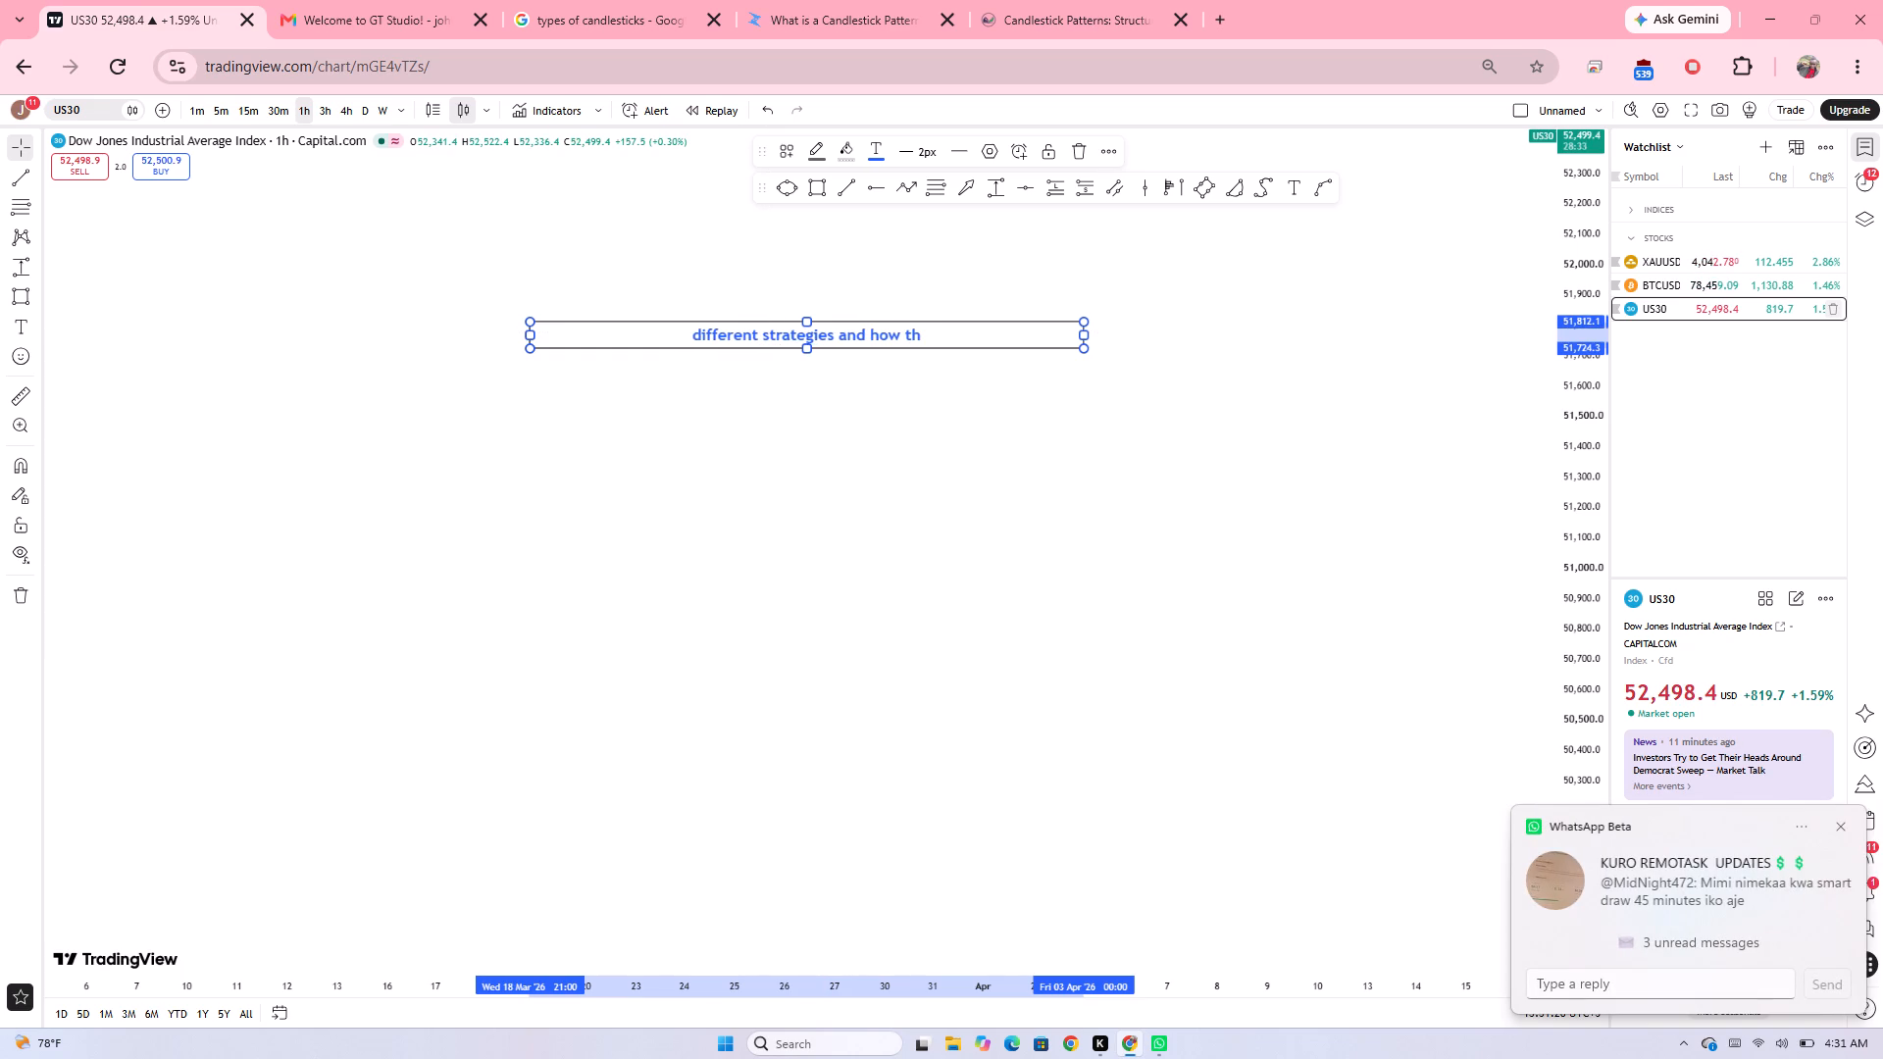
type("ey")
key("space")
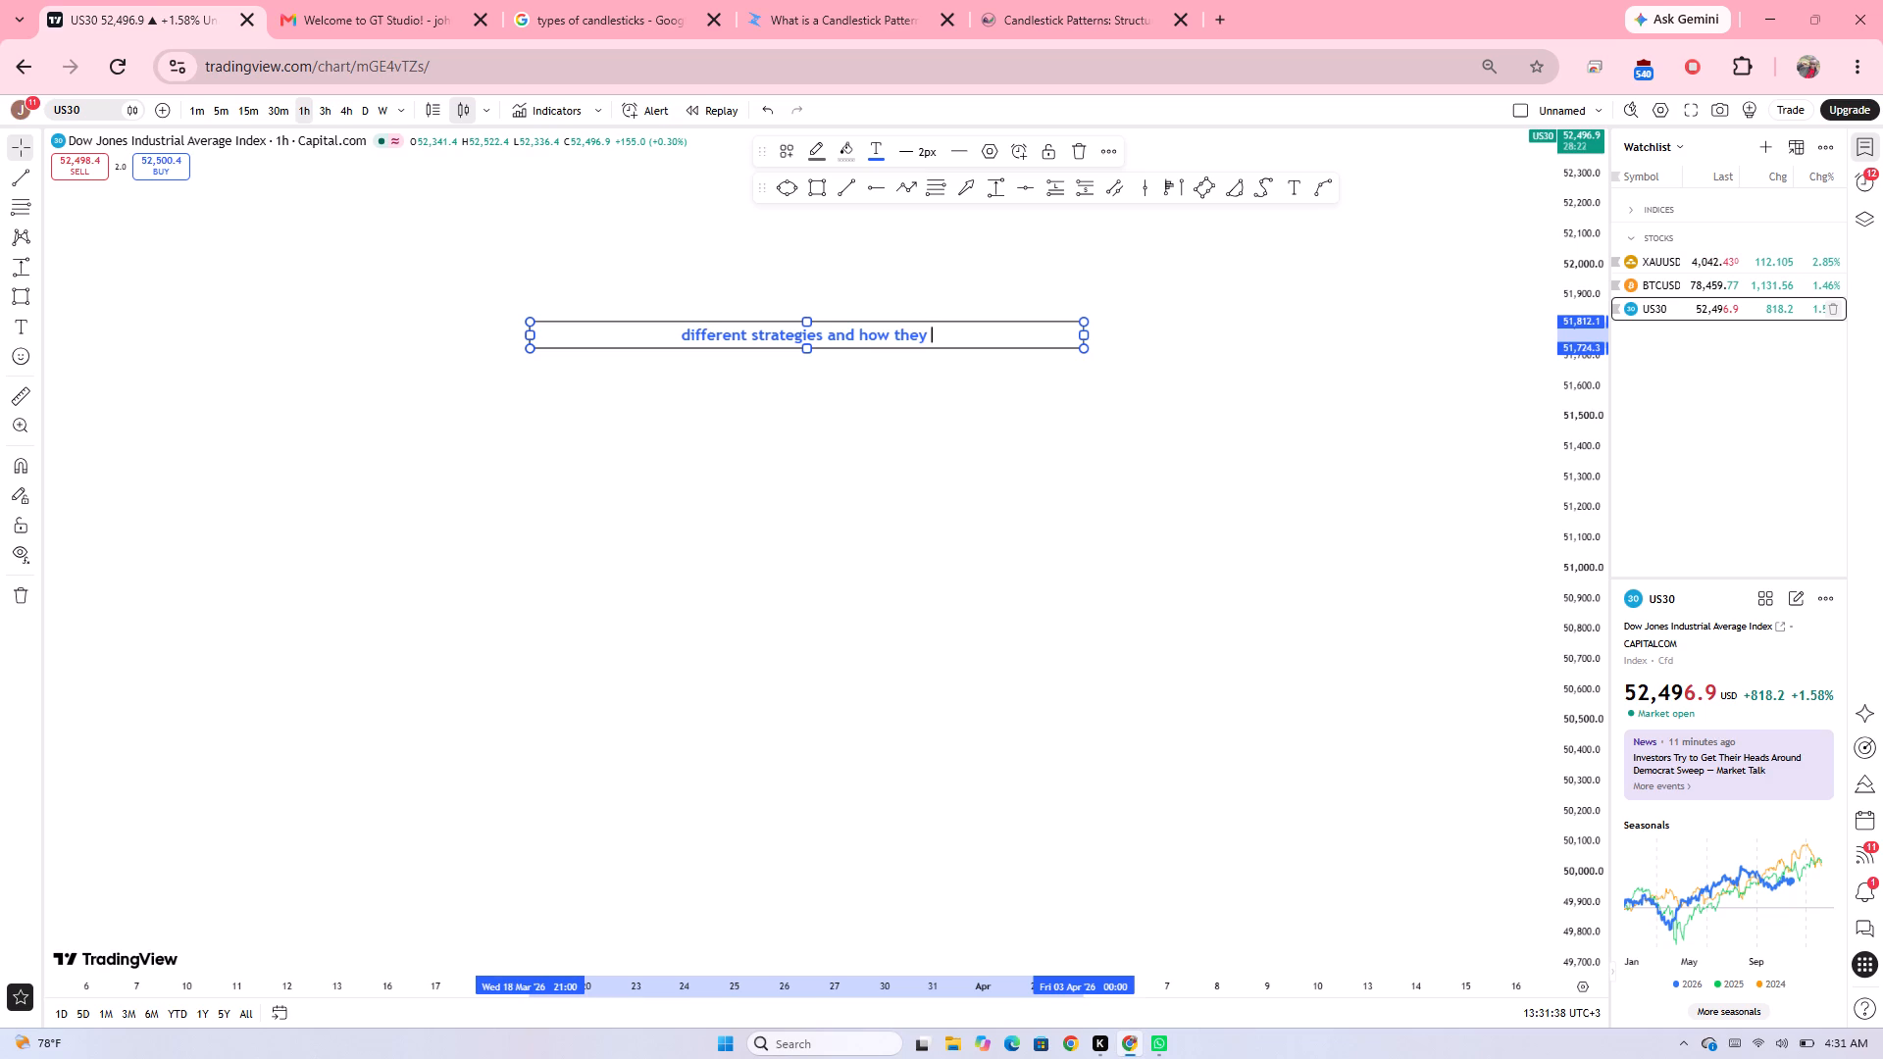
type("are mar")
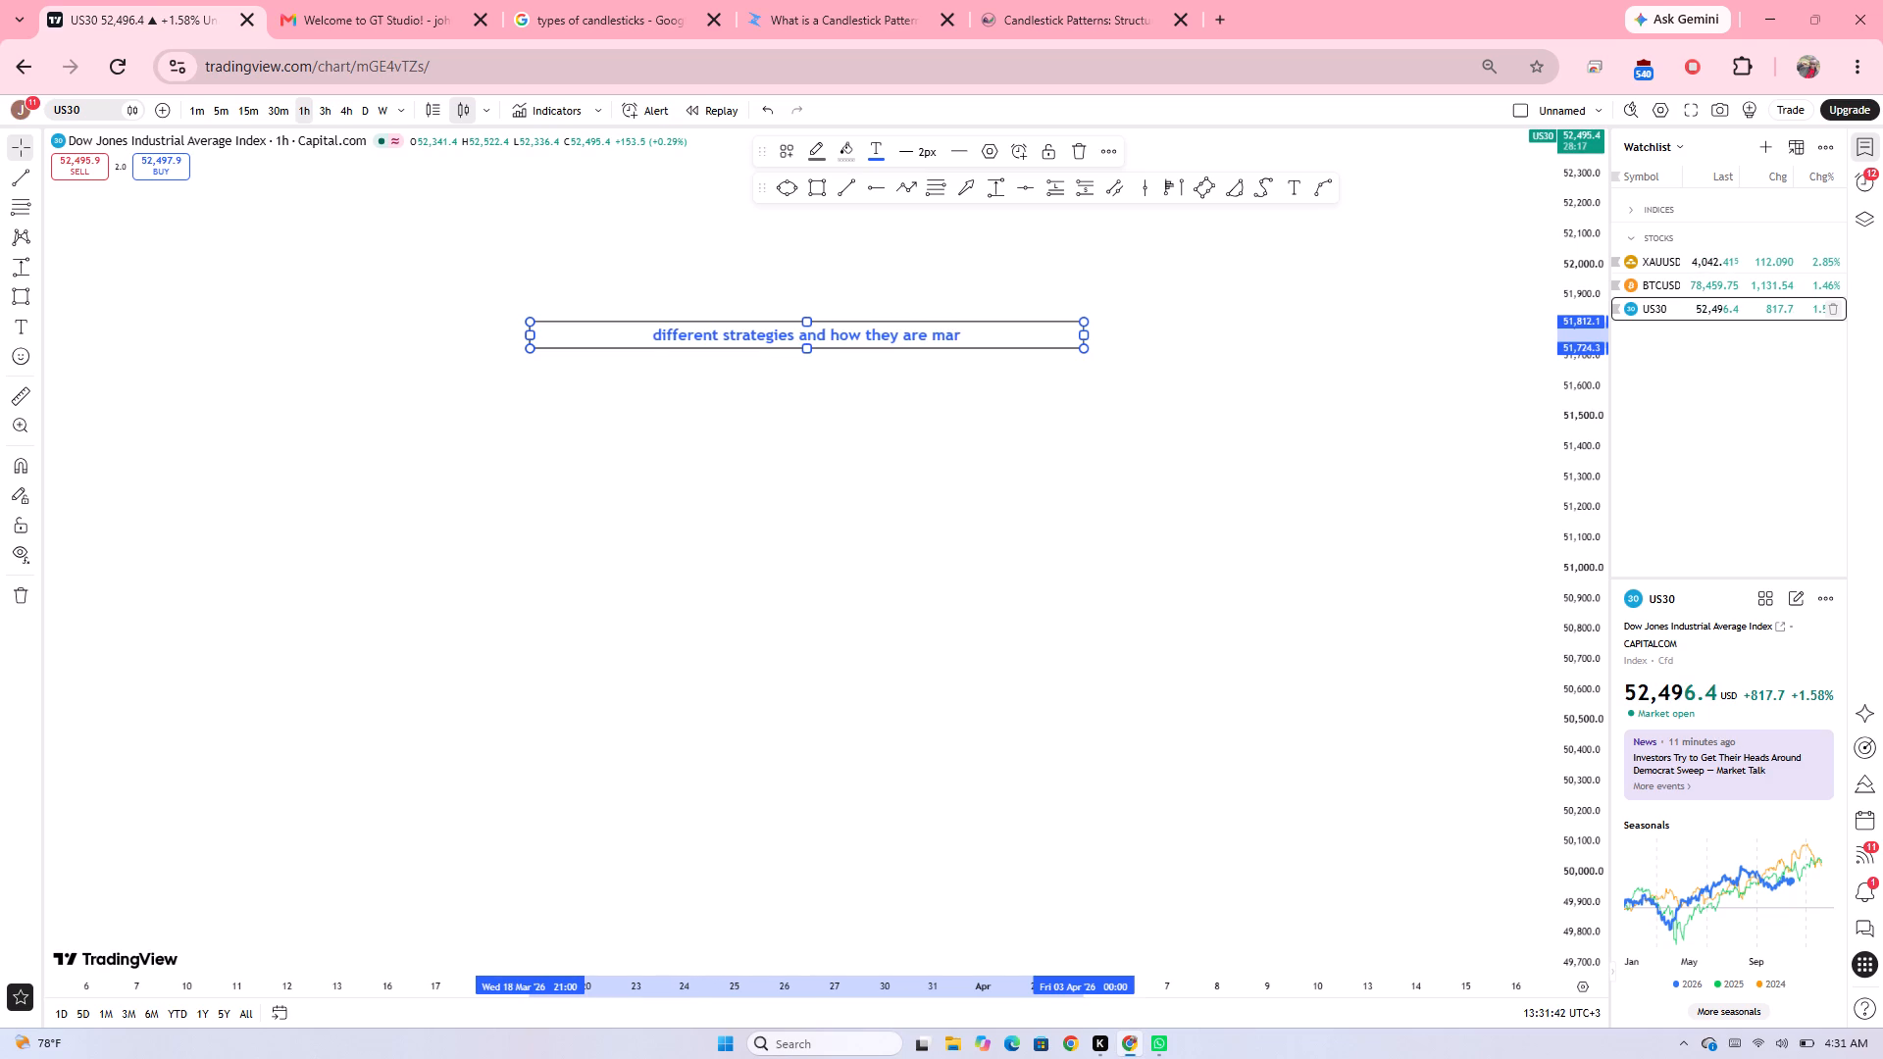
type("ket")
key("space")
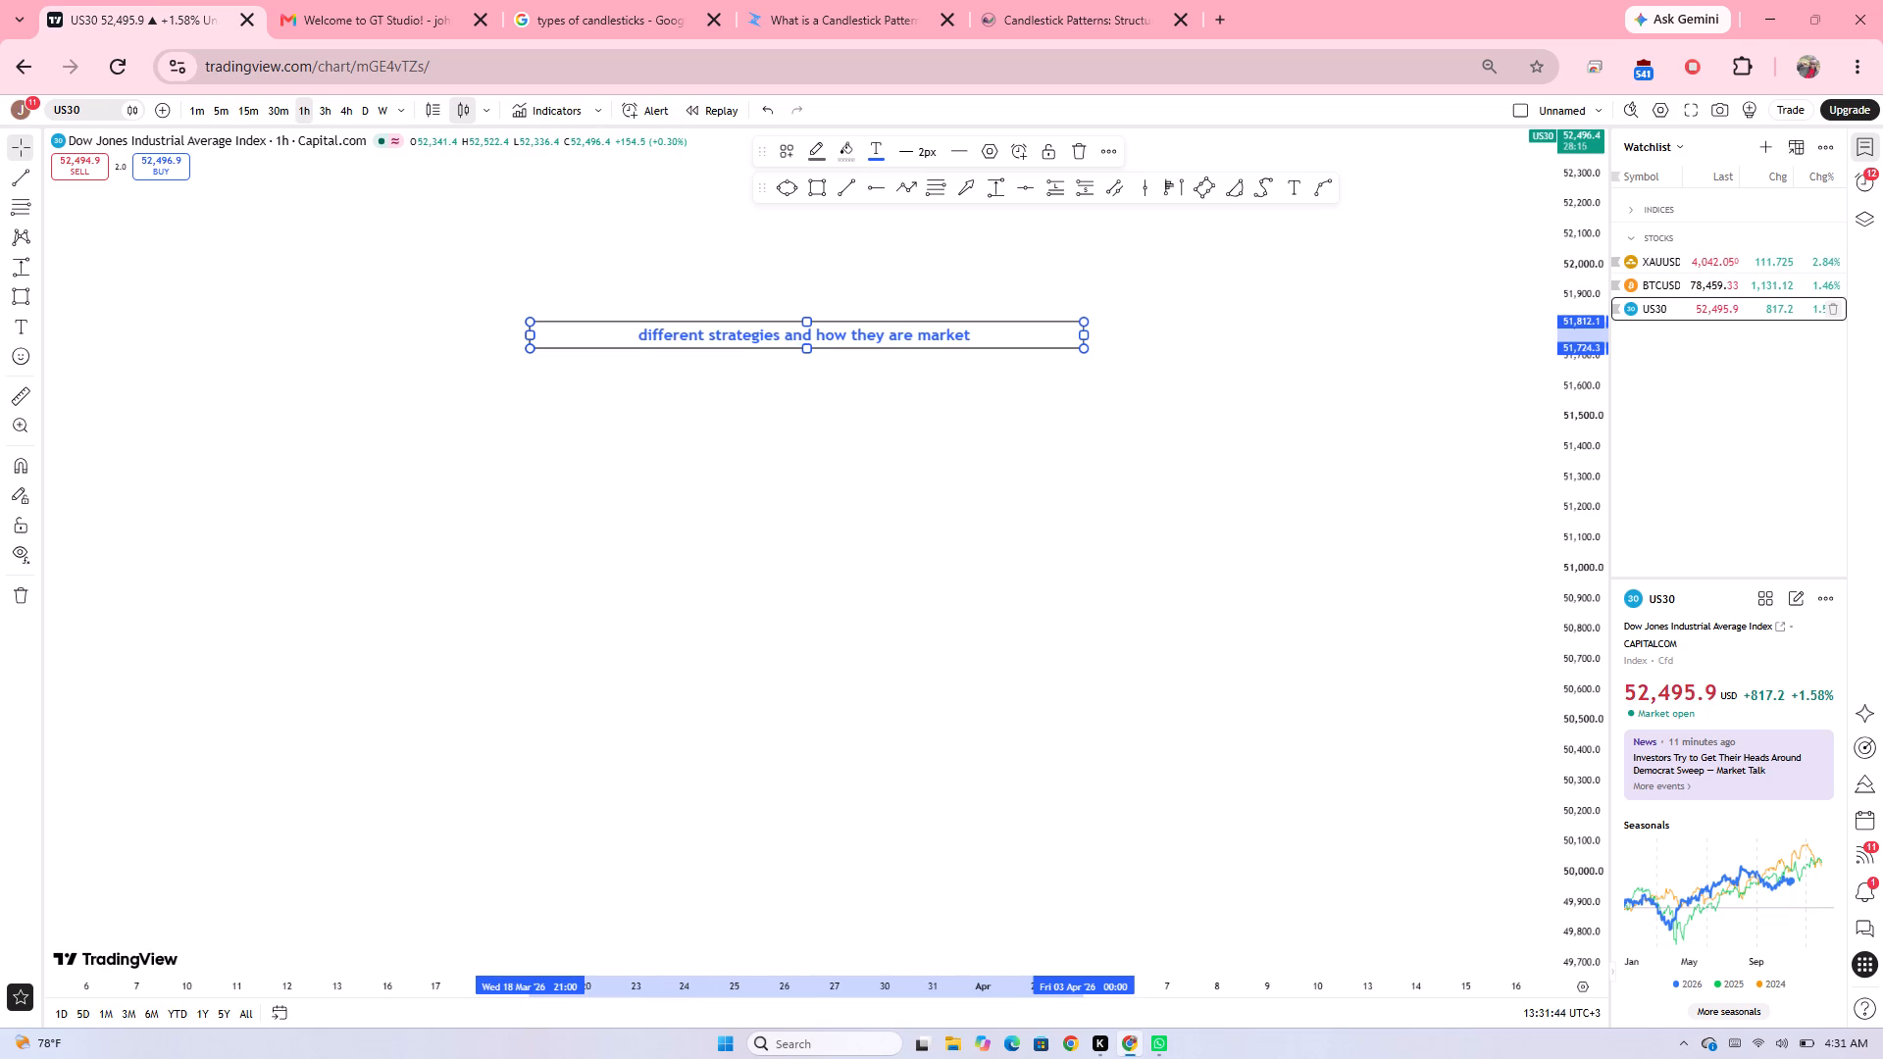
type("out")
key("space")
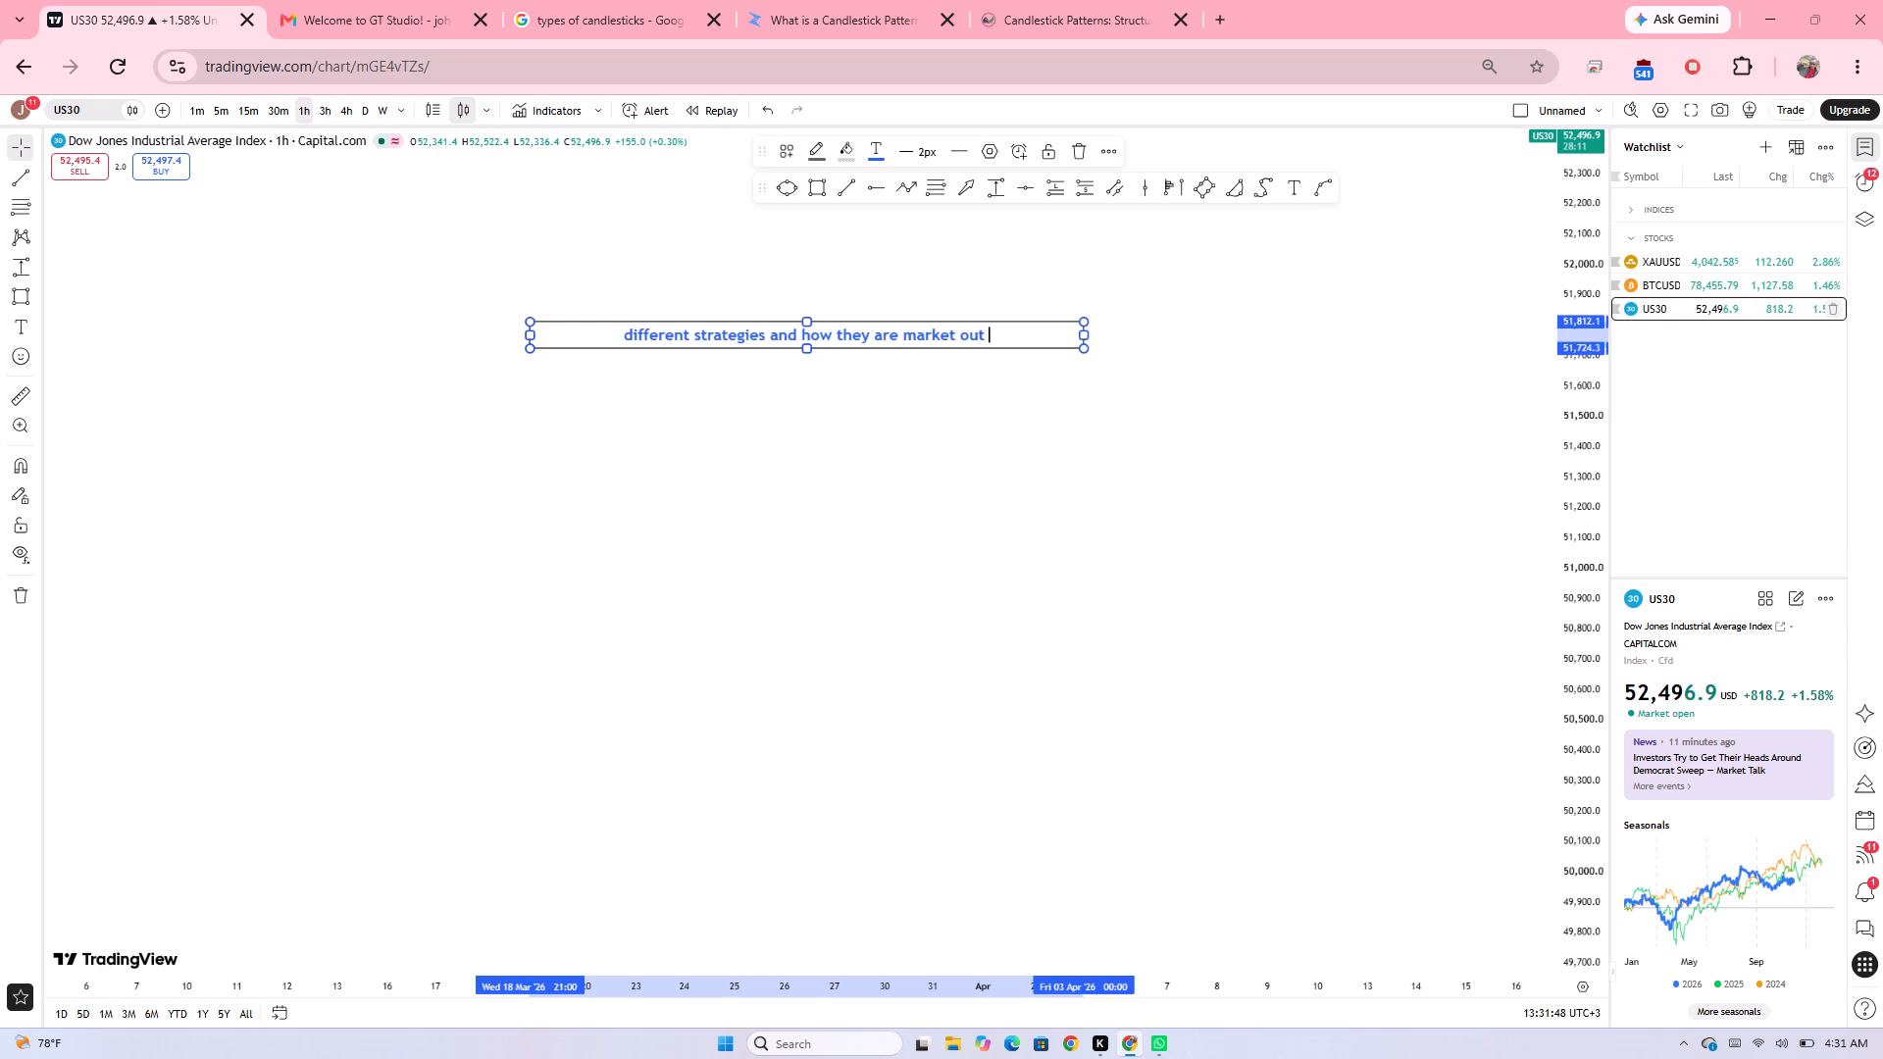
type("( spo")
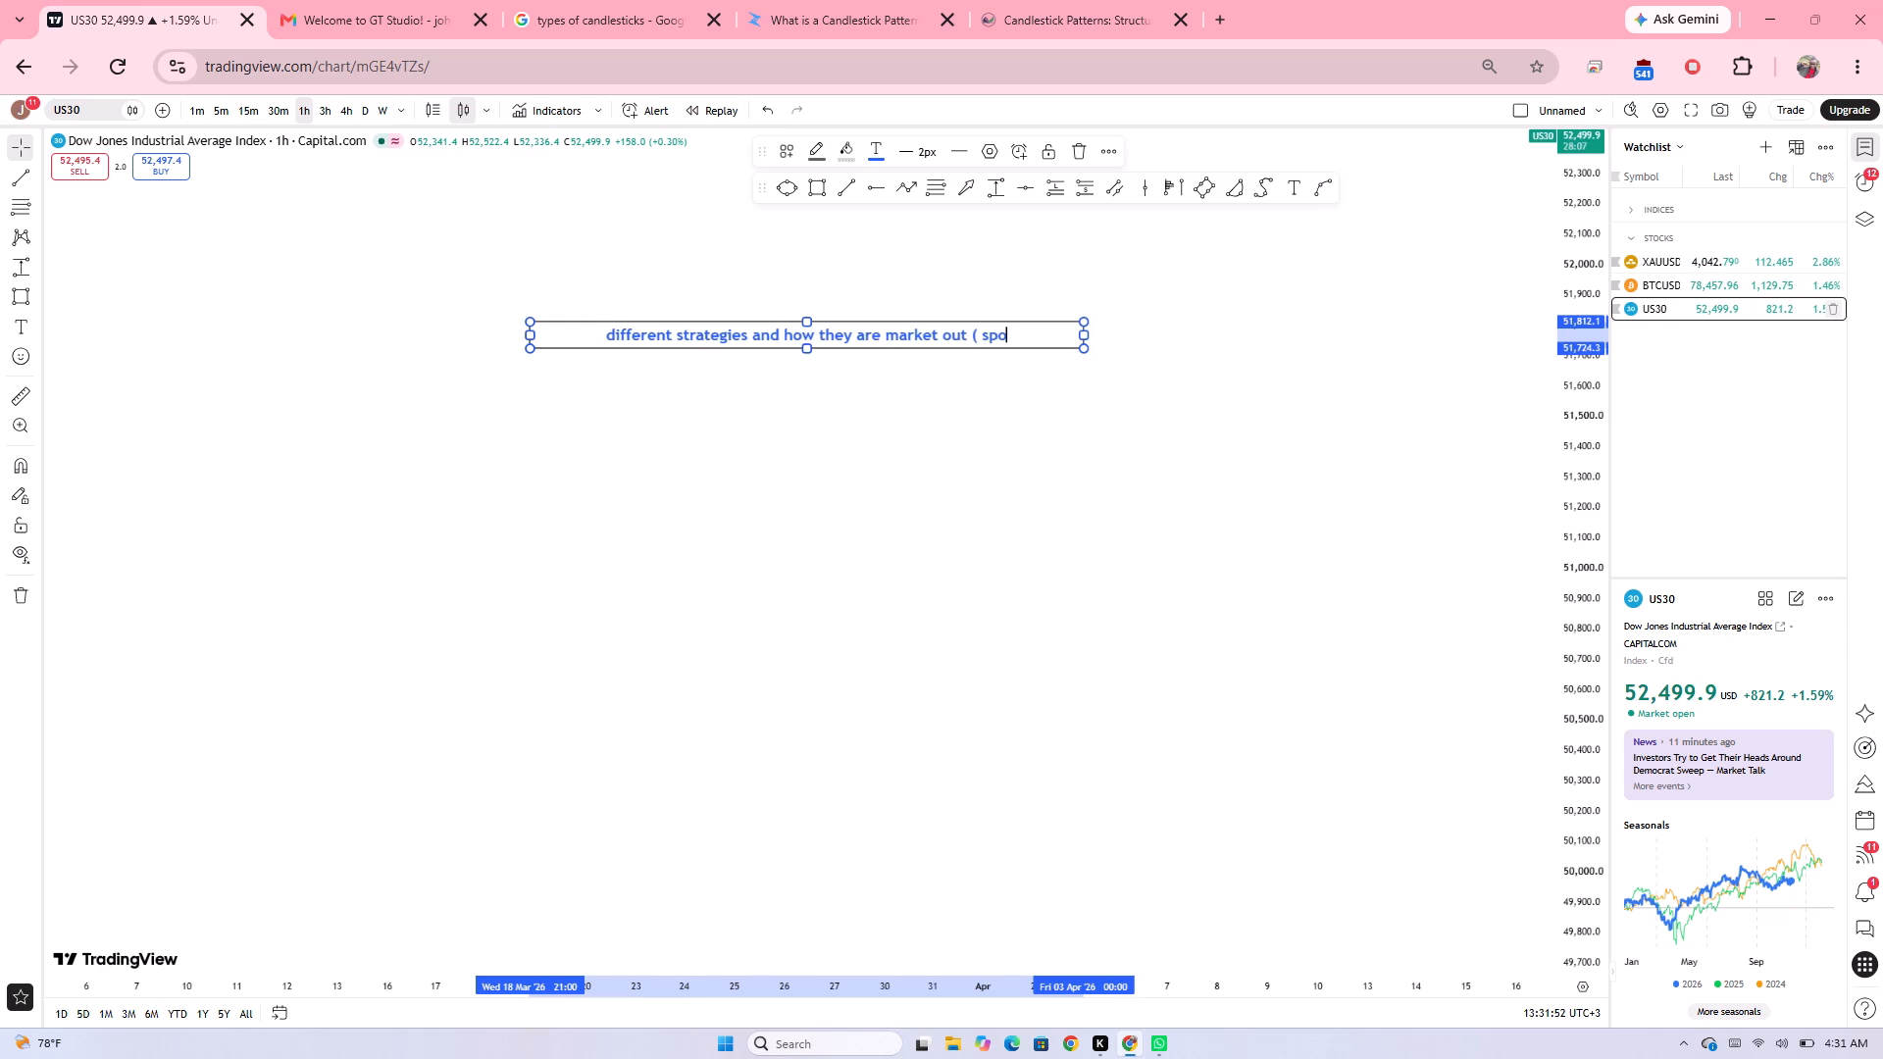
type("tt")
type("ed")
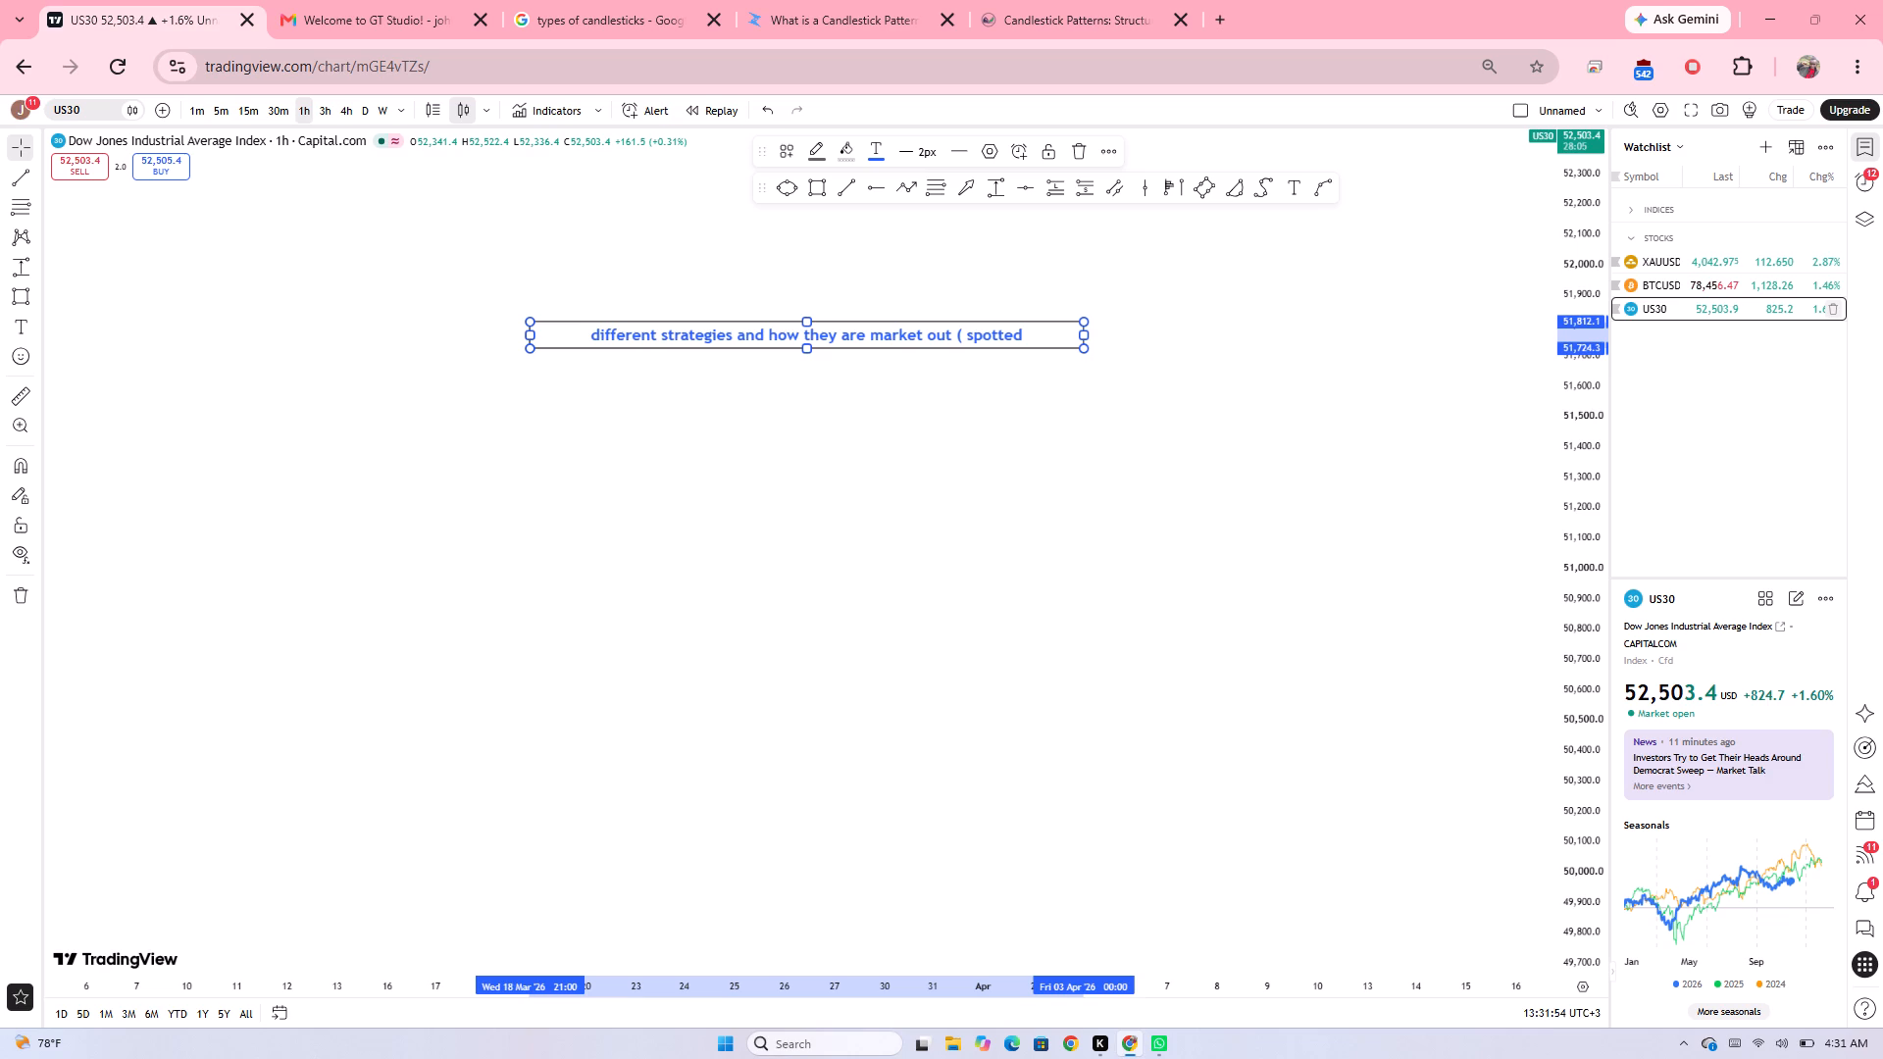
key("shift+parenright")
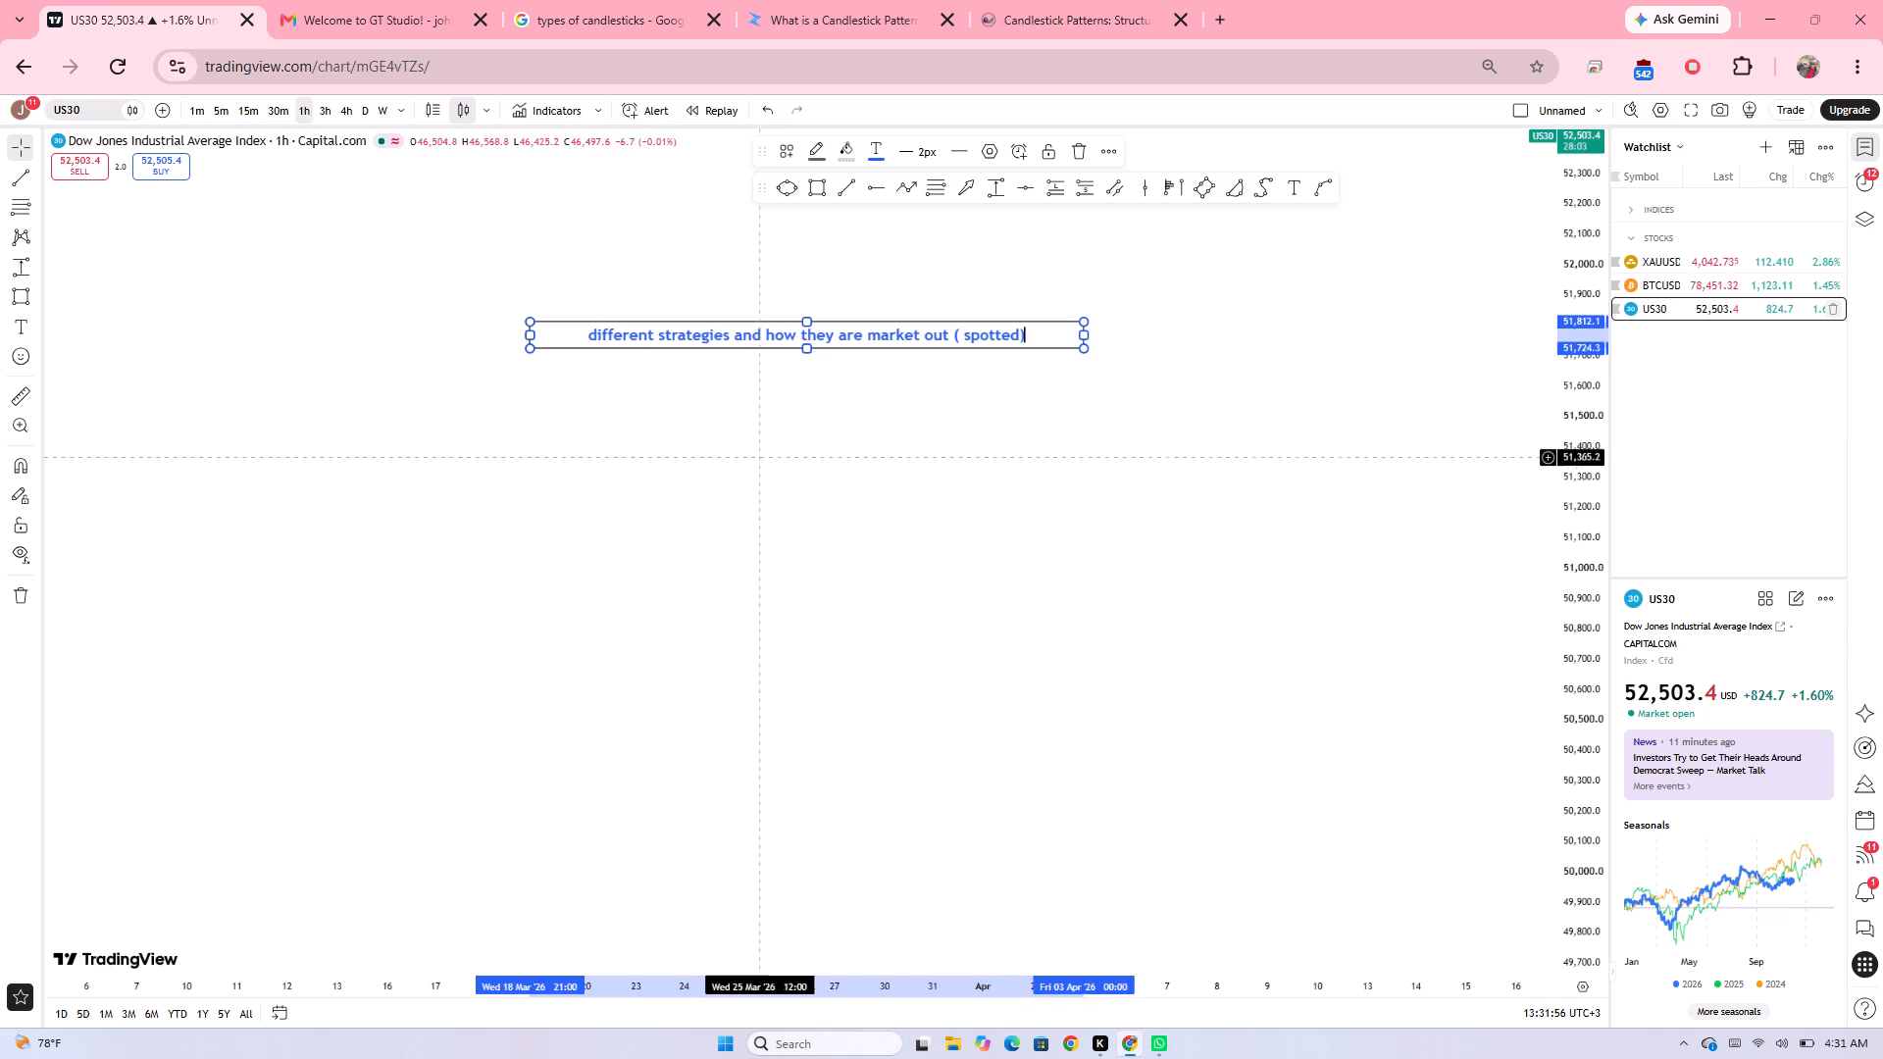
left_click(756, 468)
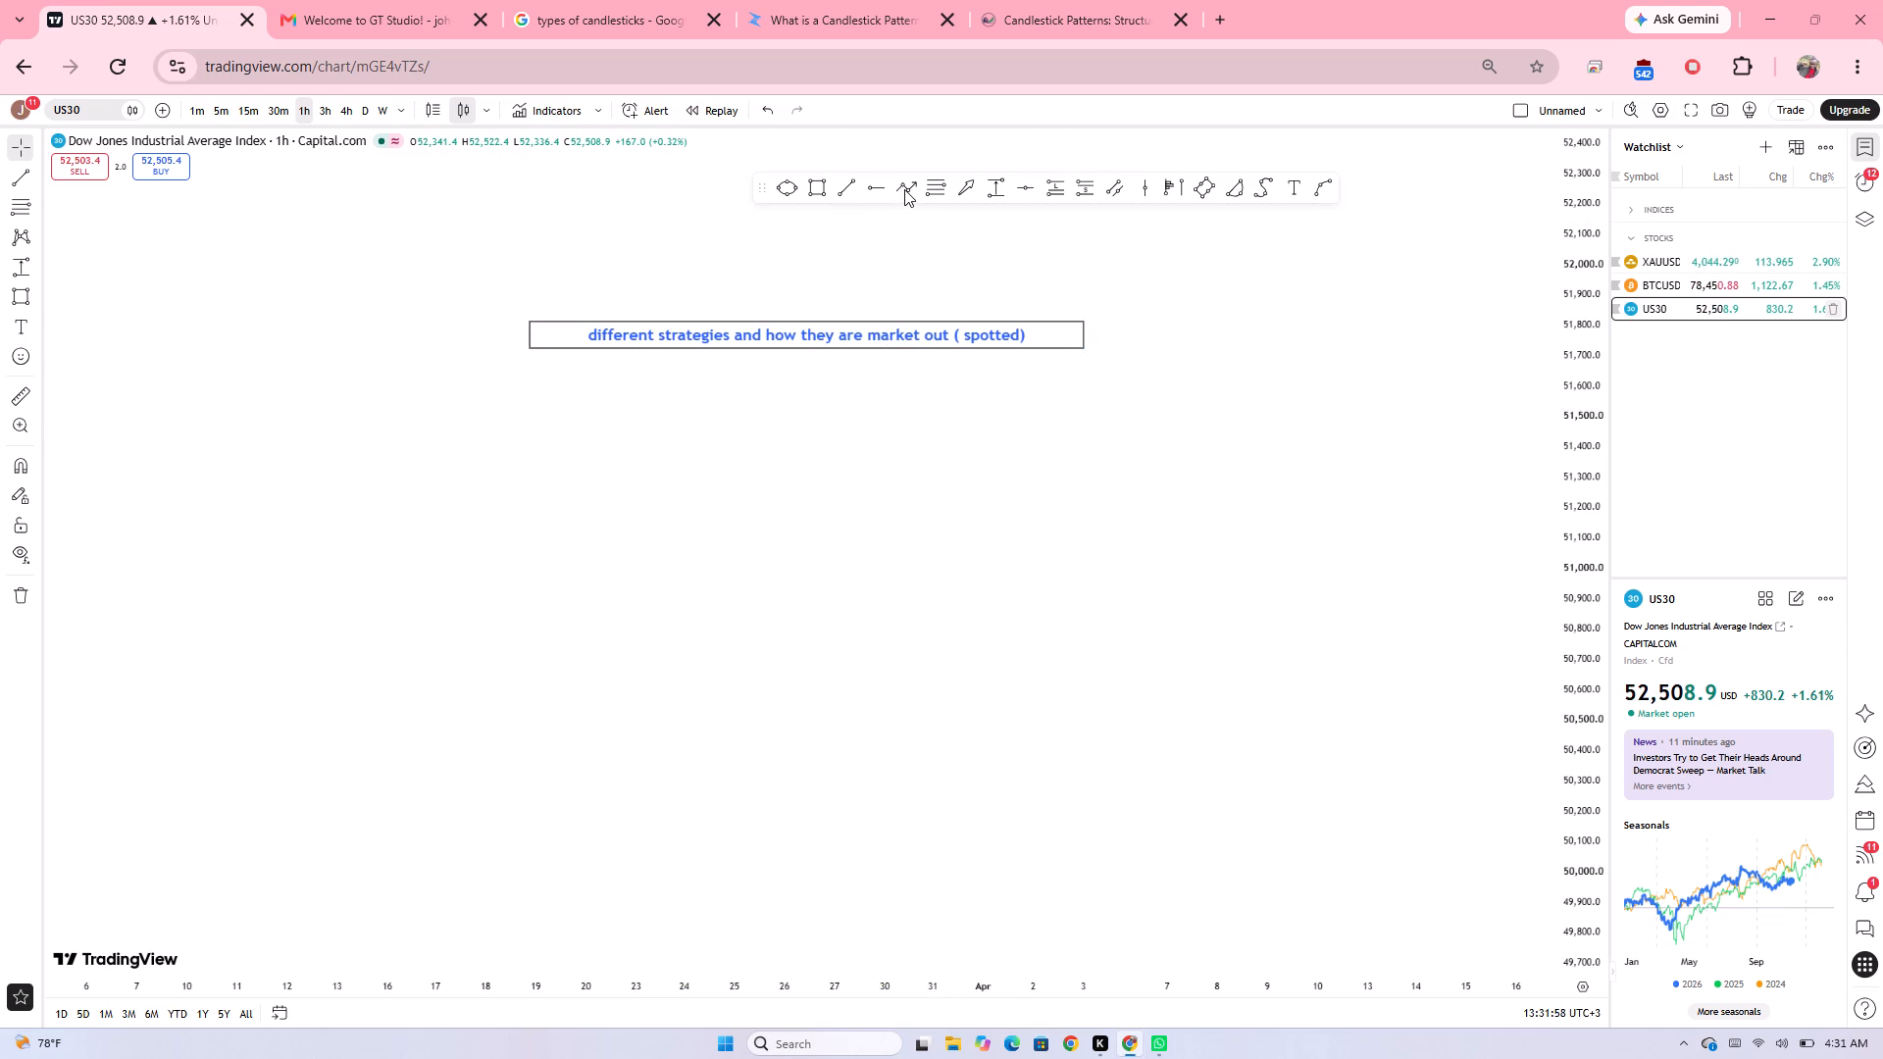
Draw a rising zigzag path with six successively higher tops below the title, from about 50,572 on 18 March to 51,670 on 26 March.
left_click(904, 189)
left_click_drag(526, 698, 532, 662)
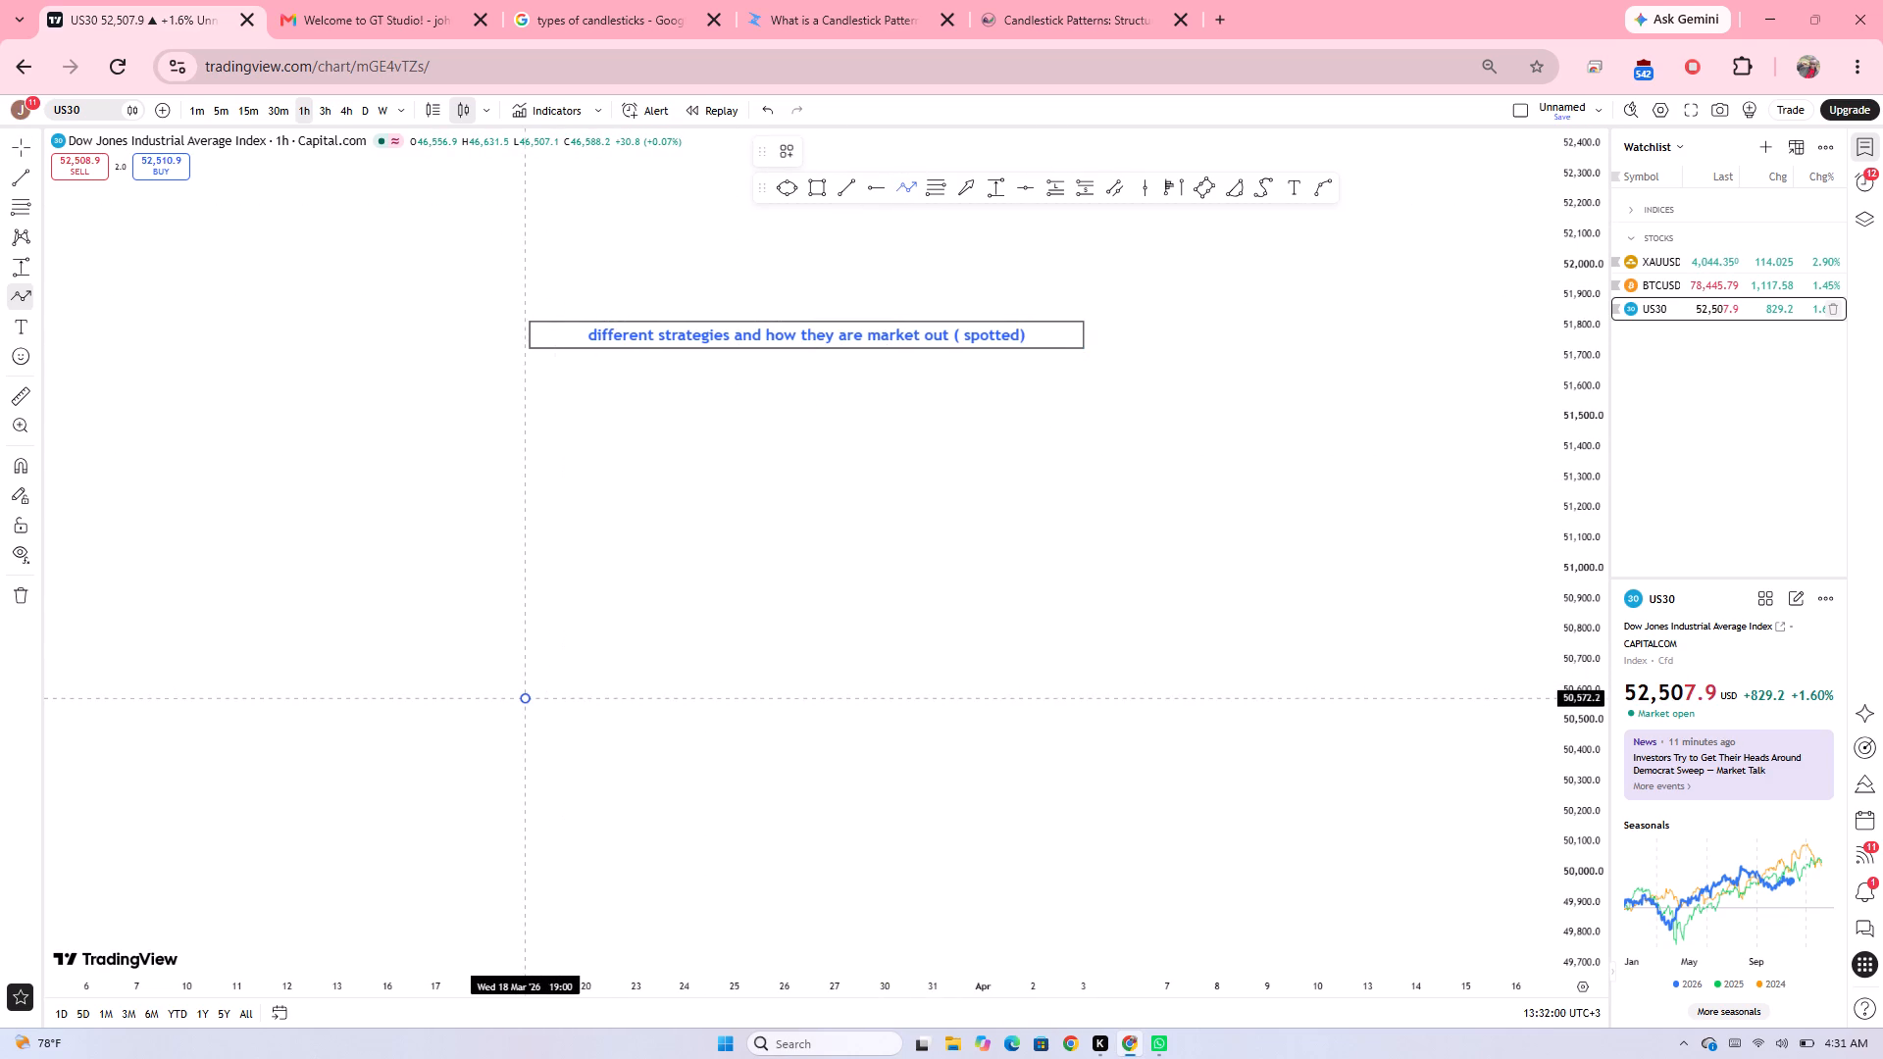
left_click_drag(532, 662, 572, 550)
left_click_drag(572, 550, 587, 676)
left_click_drag(587, 676, 626, 511)
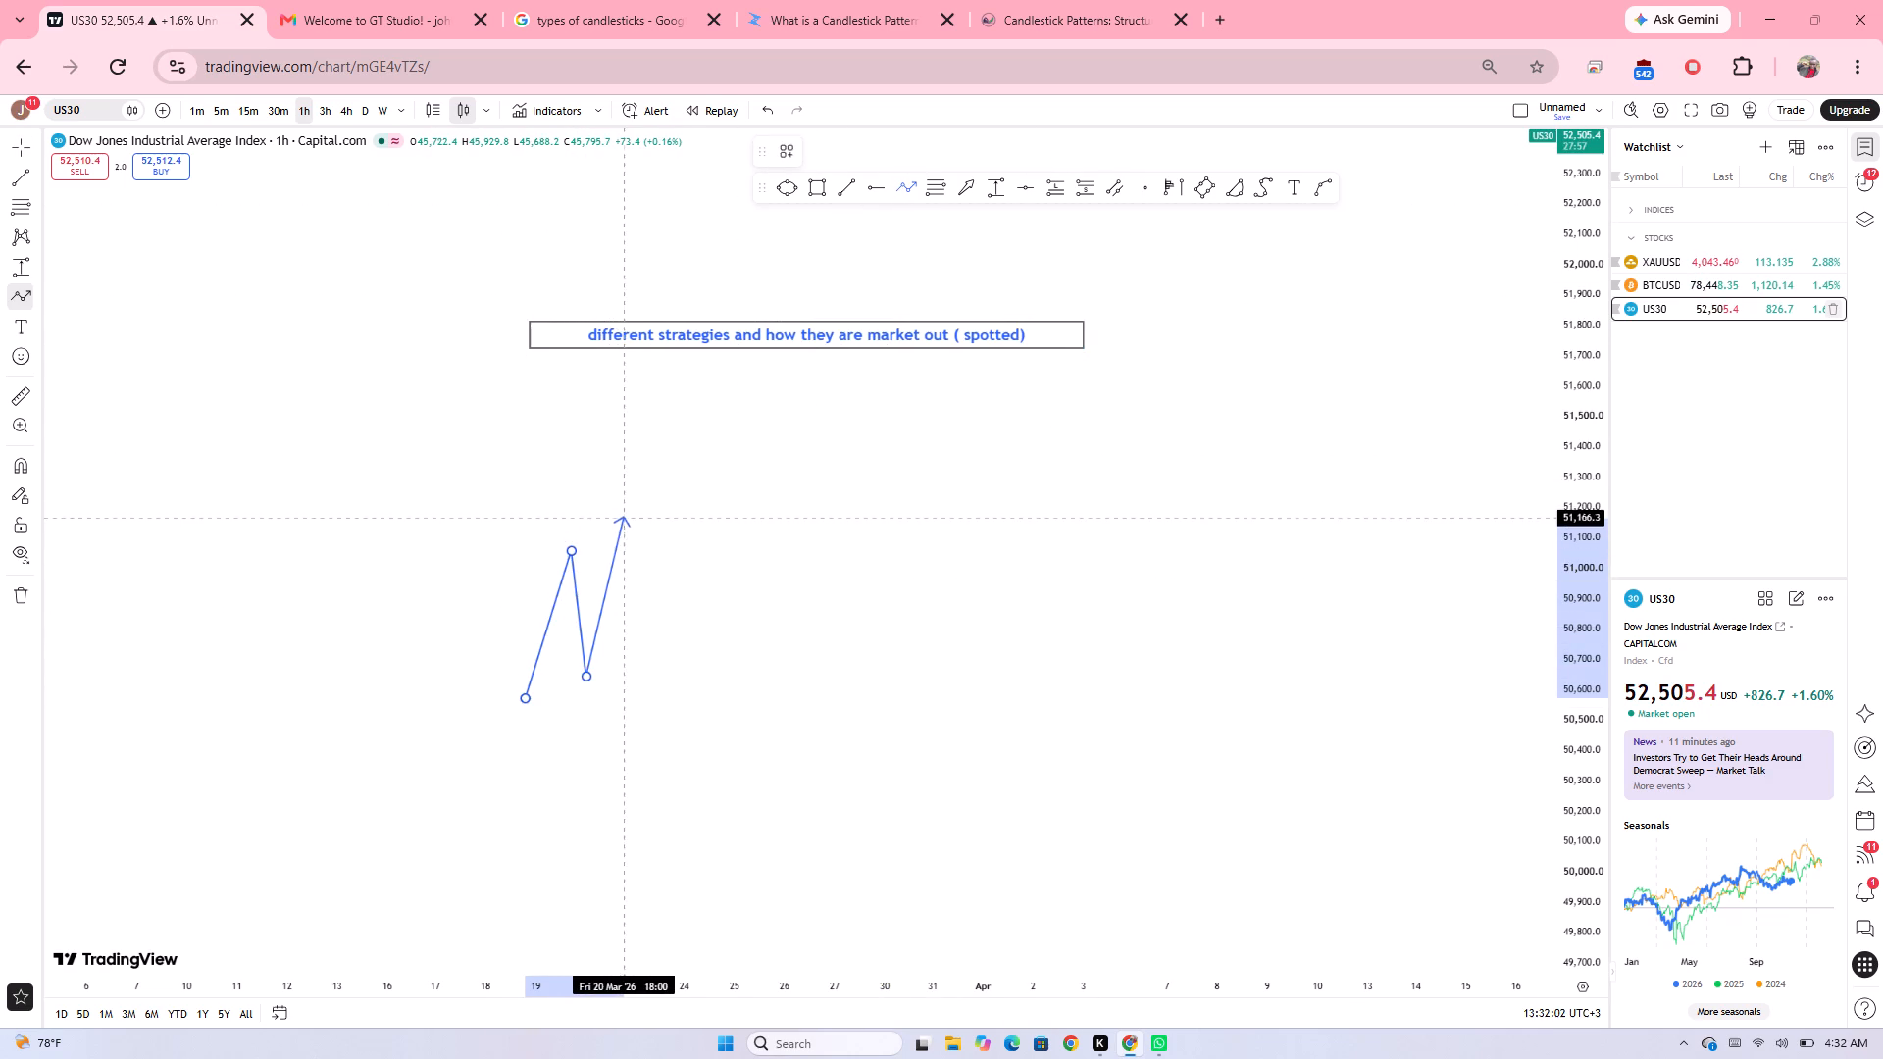
left_click_drag(626, 511, 626, 673)
left_click_drag(626, 673, 679, 487)
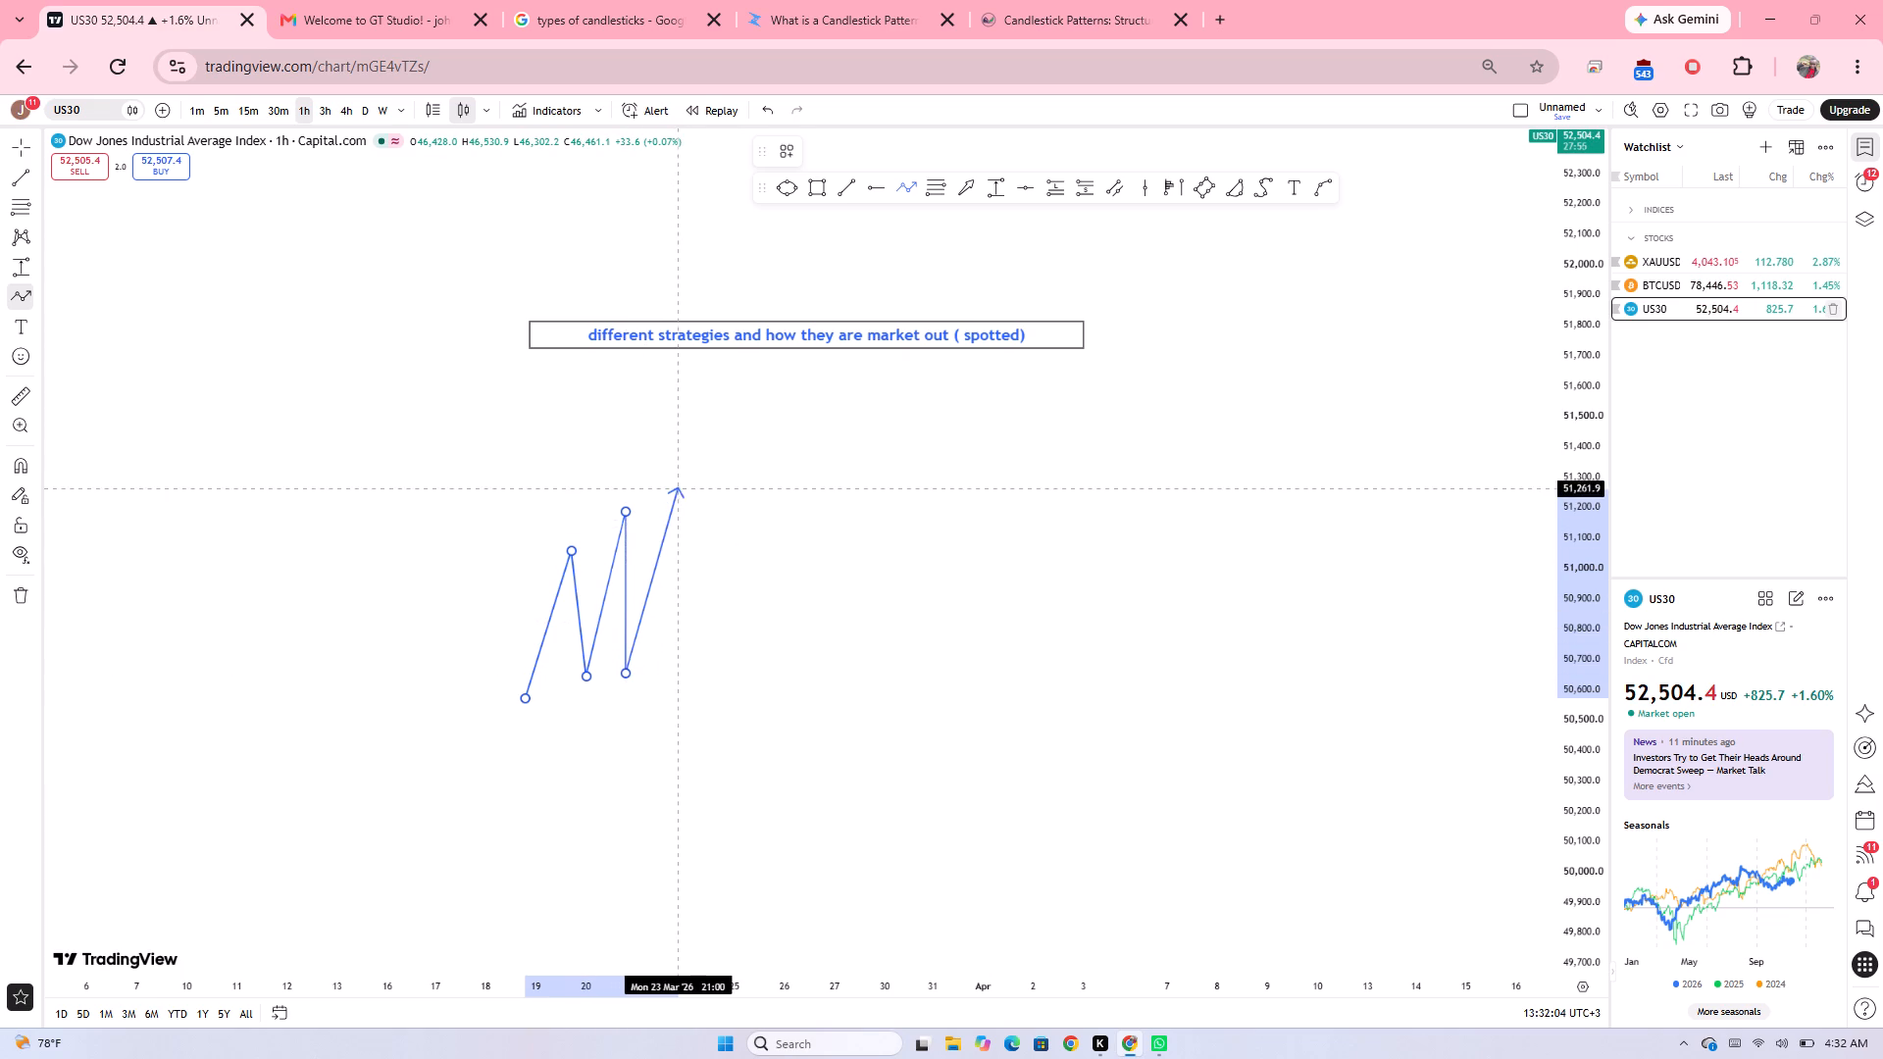
left_click_drag(679, 487, 679, 485)
left_click_drag(679, 485, 675, 647)
left_click_drag(675, 647, 718, 452)
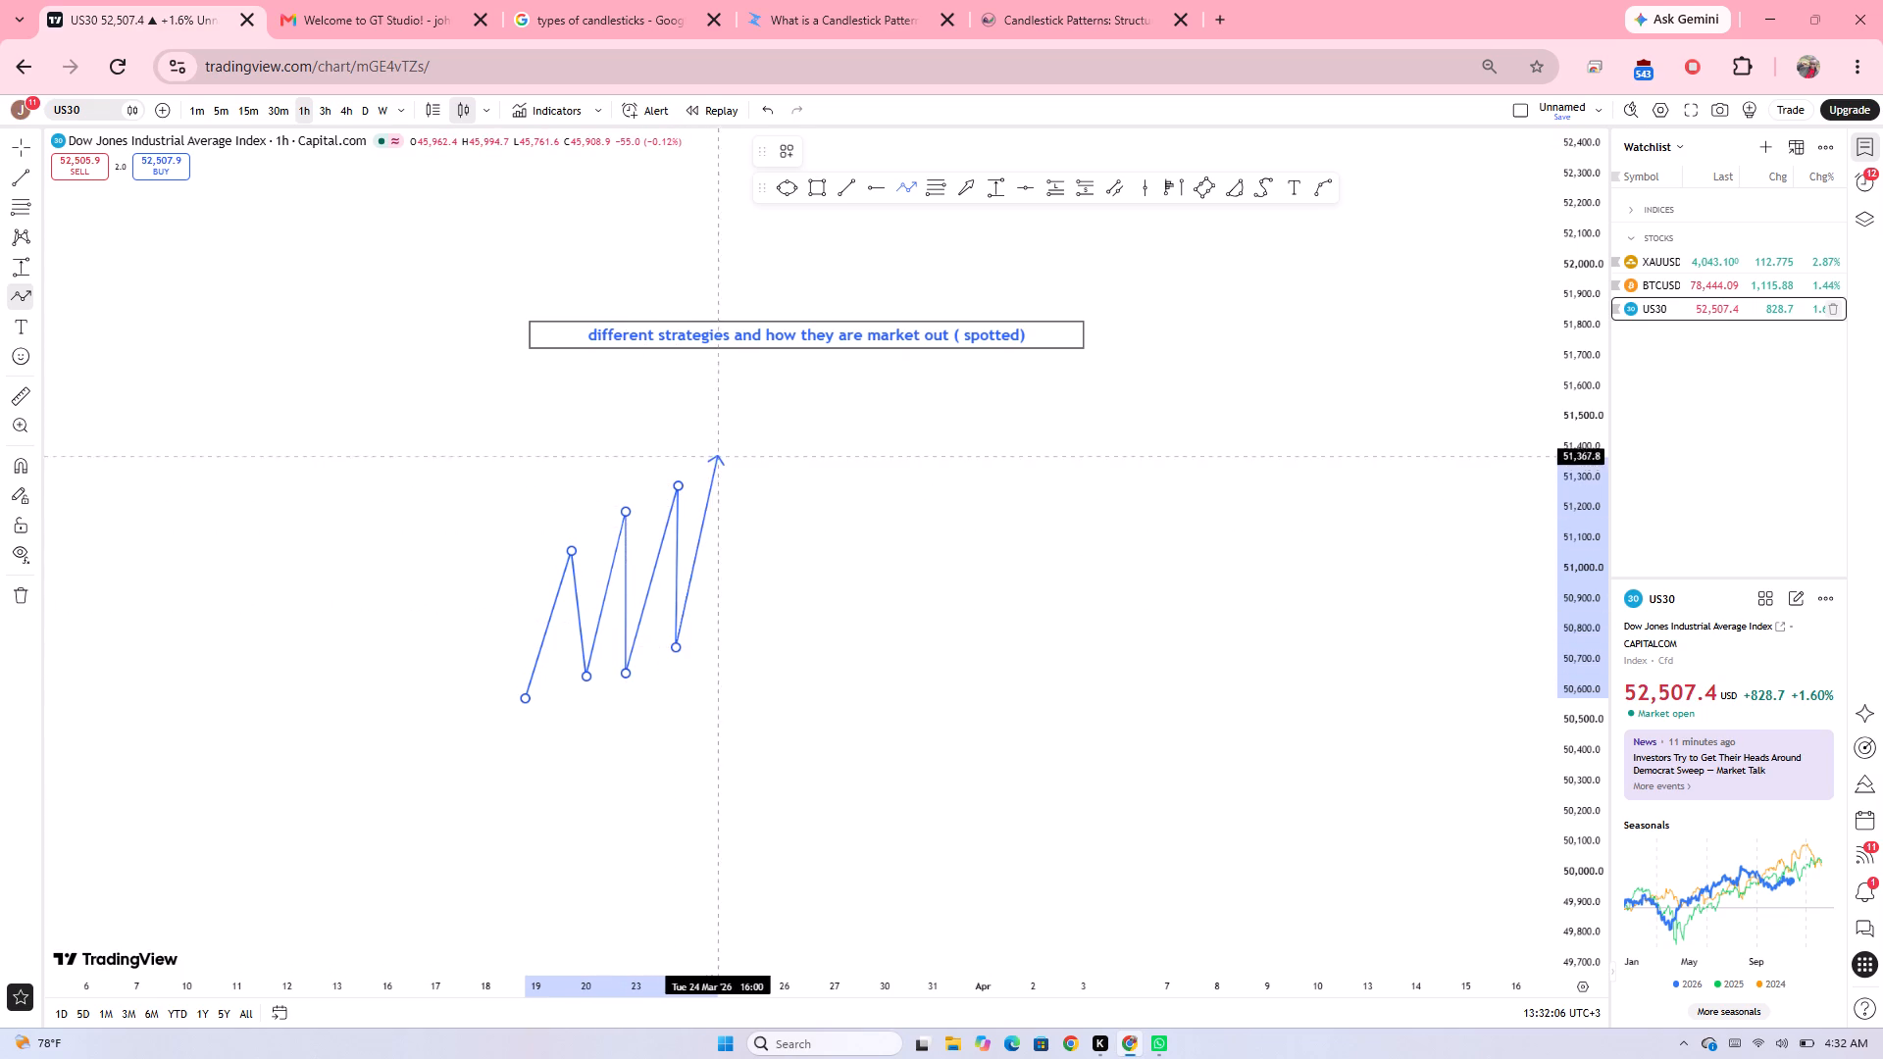
left_click_drag(718, 452, 719, 440)
left_click_drag(719, 440, 728, 596)
left_click_drag(728, 596, 758, 383)
left_click_drag(758, 383, 782, 546)
left_click_drag(782, 546, 794, 365)
double_click(794, 365)
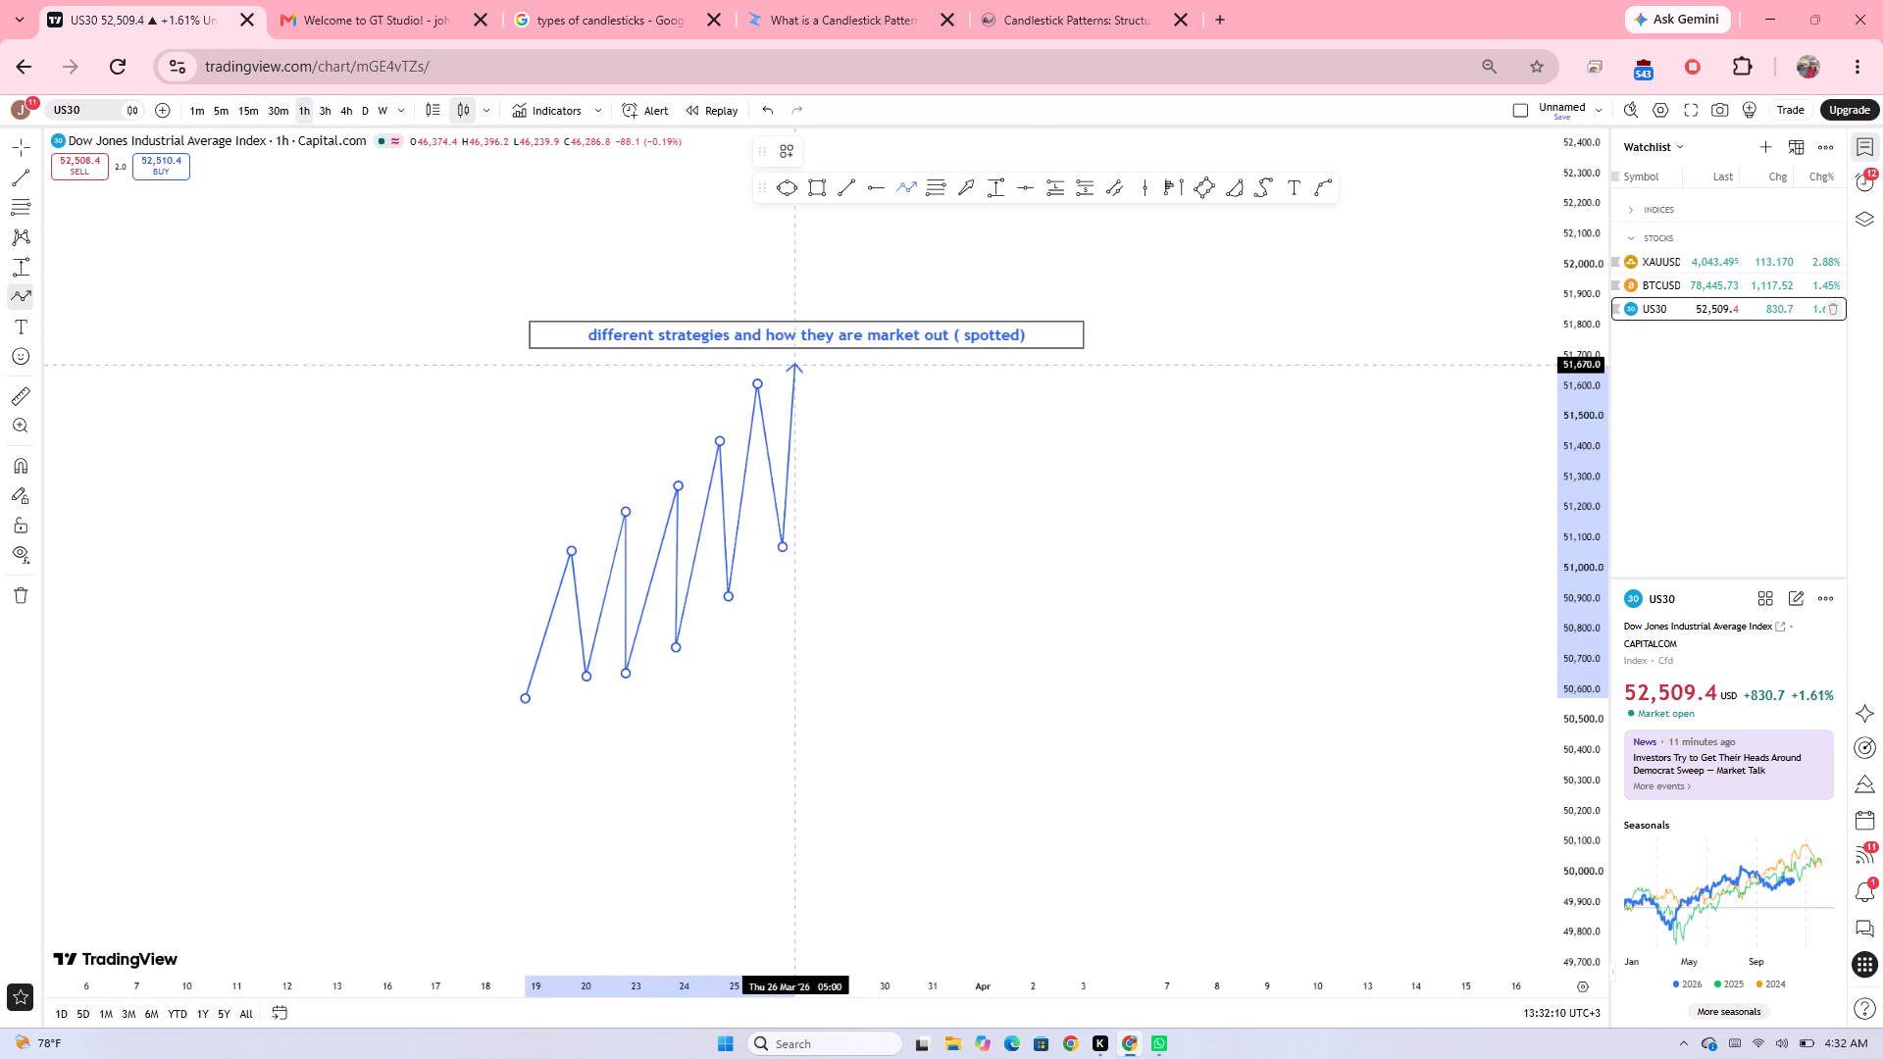
left_click(856, 445)
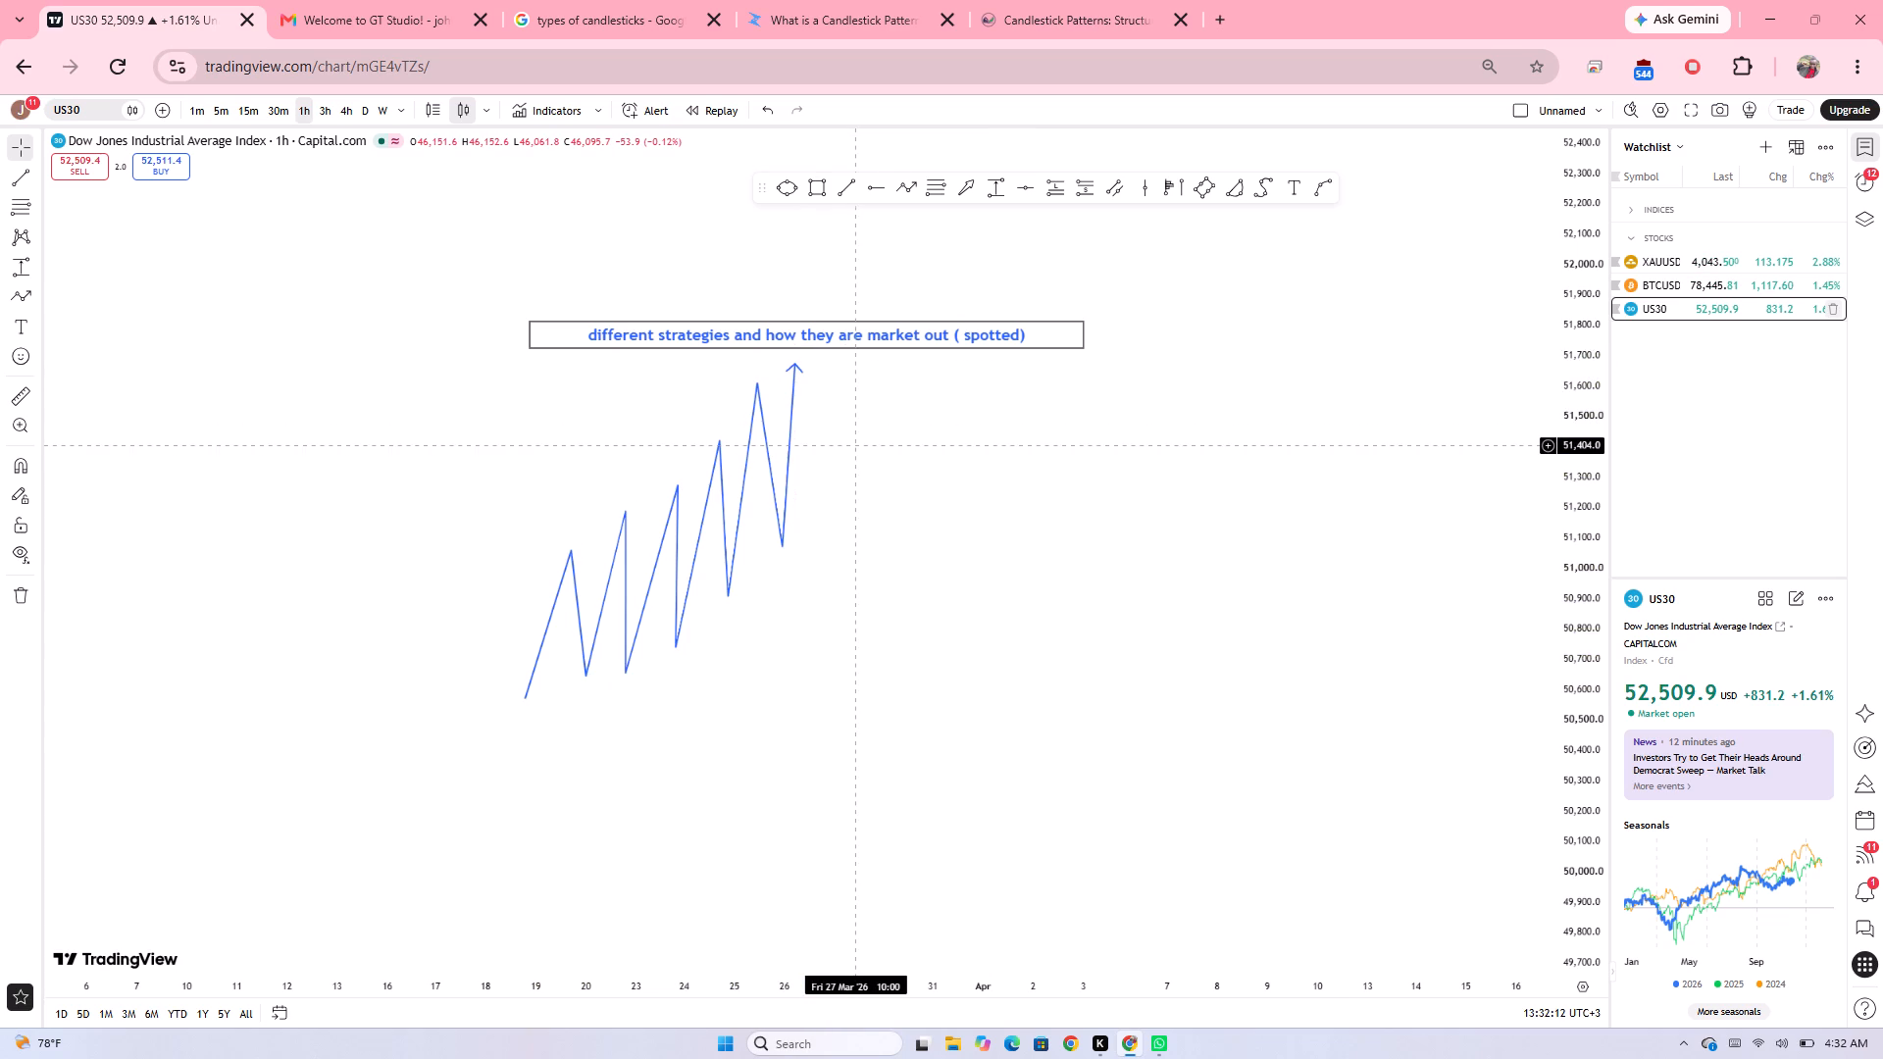
Draw a thin rectangle across the zigzag's lowest swing lows, about 50,688 to 50,618, and trim it to span 19 to 24 March.
left_click(817, 189)
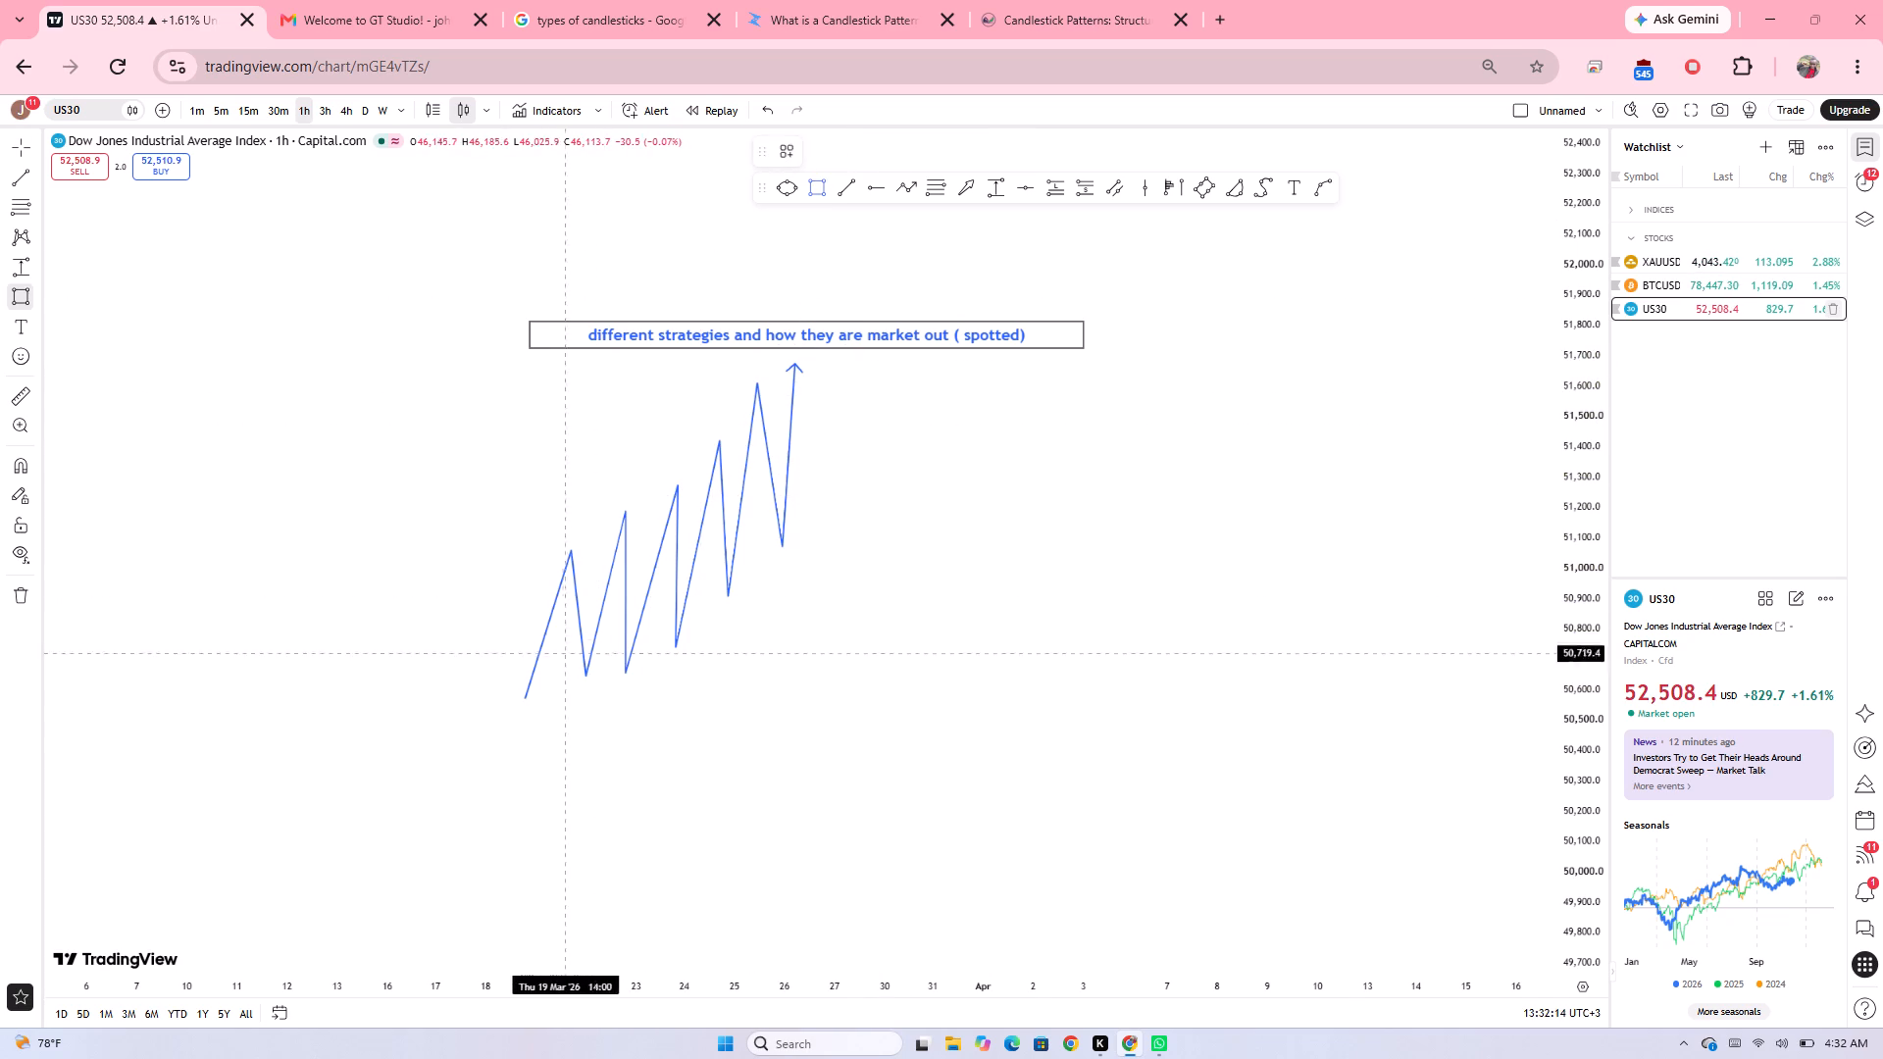
left_click_drag(534, 663, 648, 671)
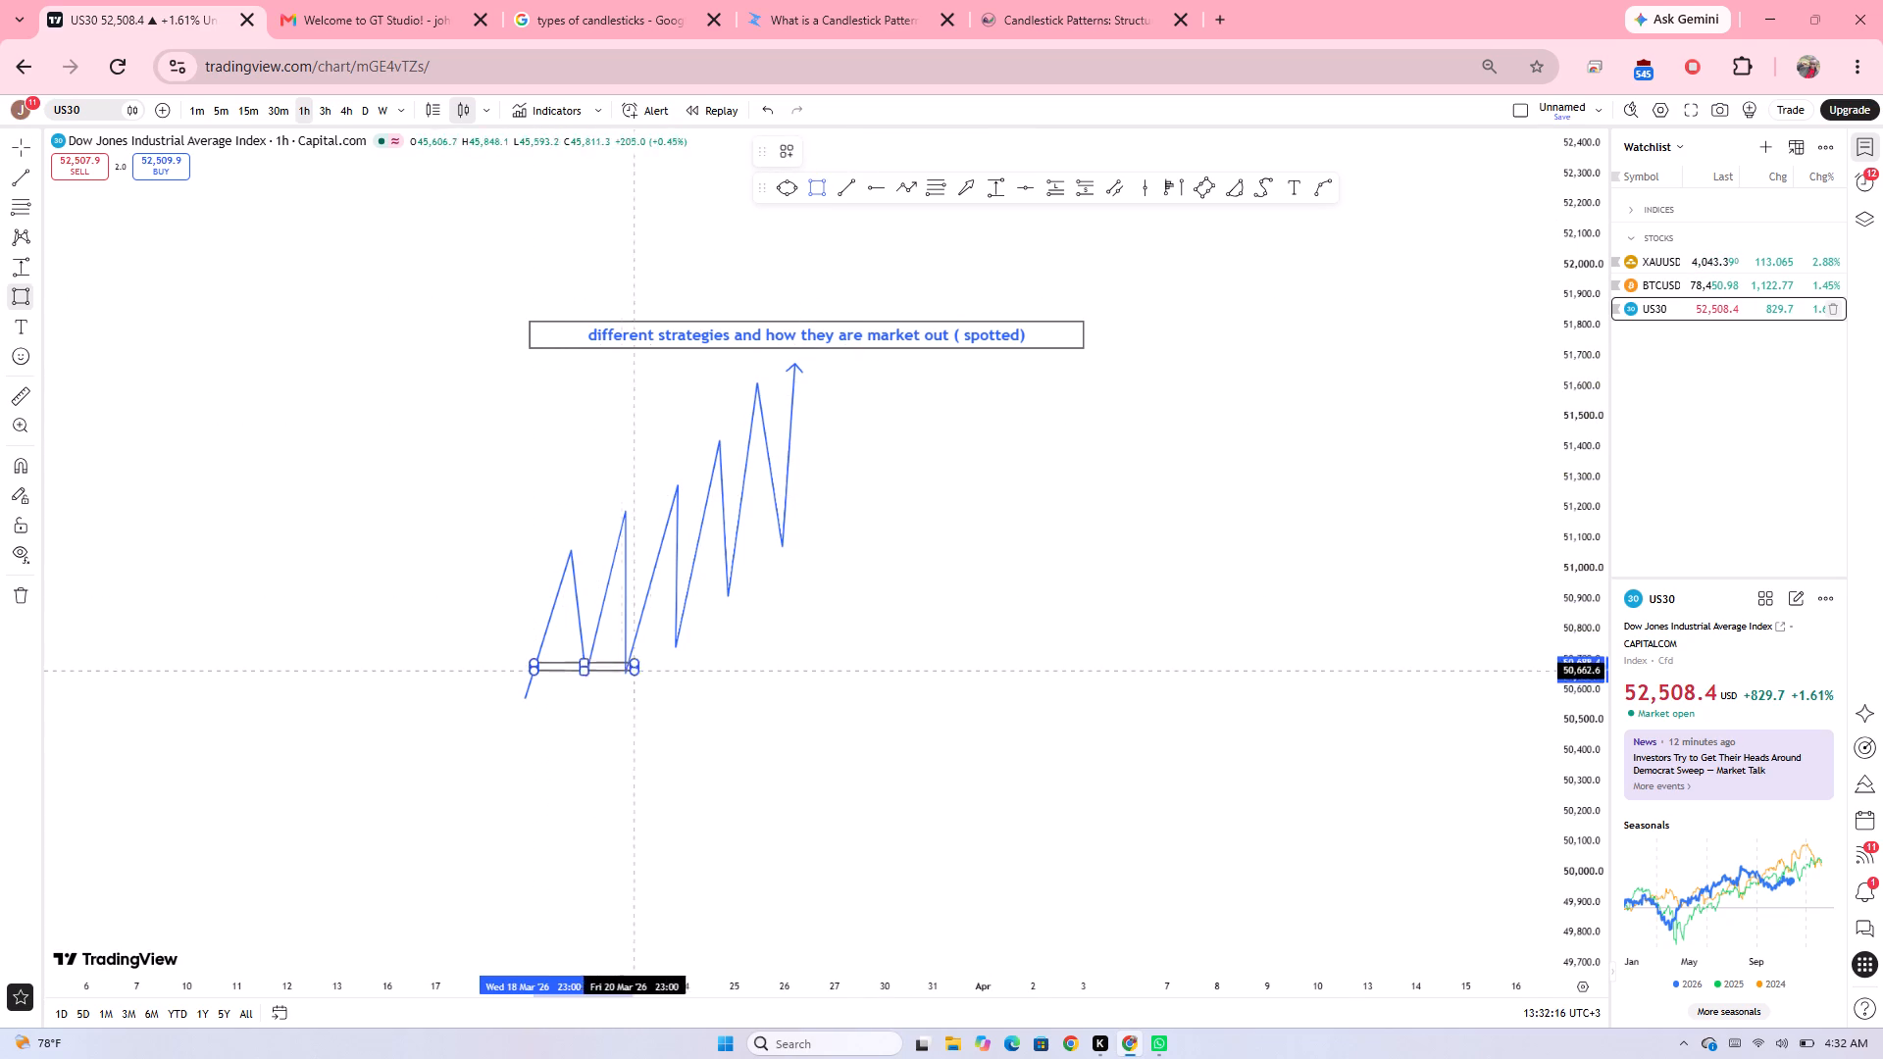
left_click_drag(648, 671, 765, 683)
left_click(765, 683)
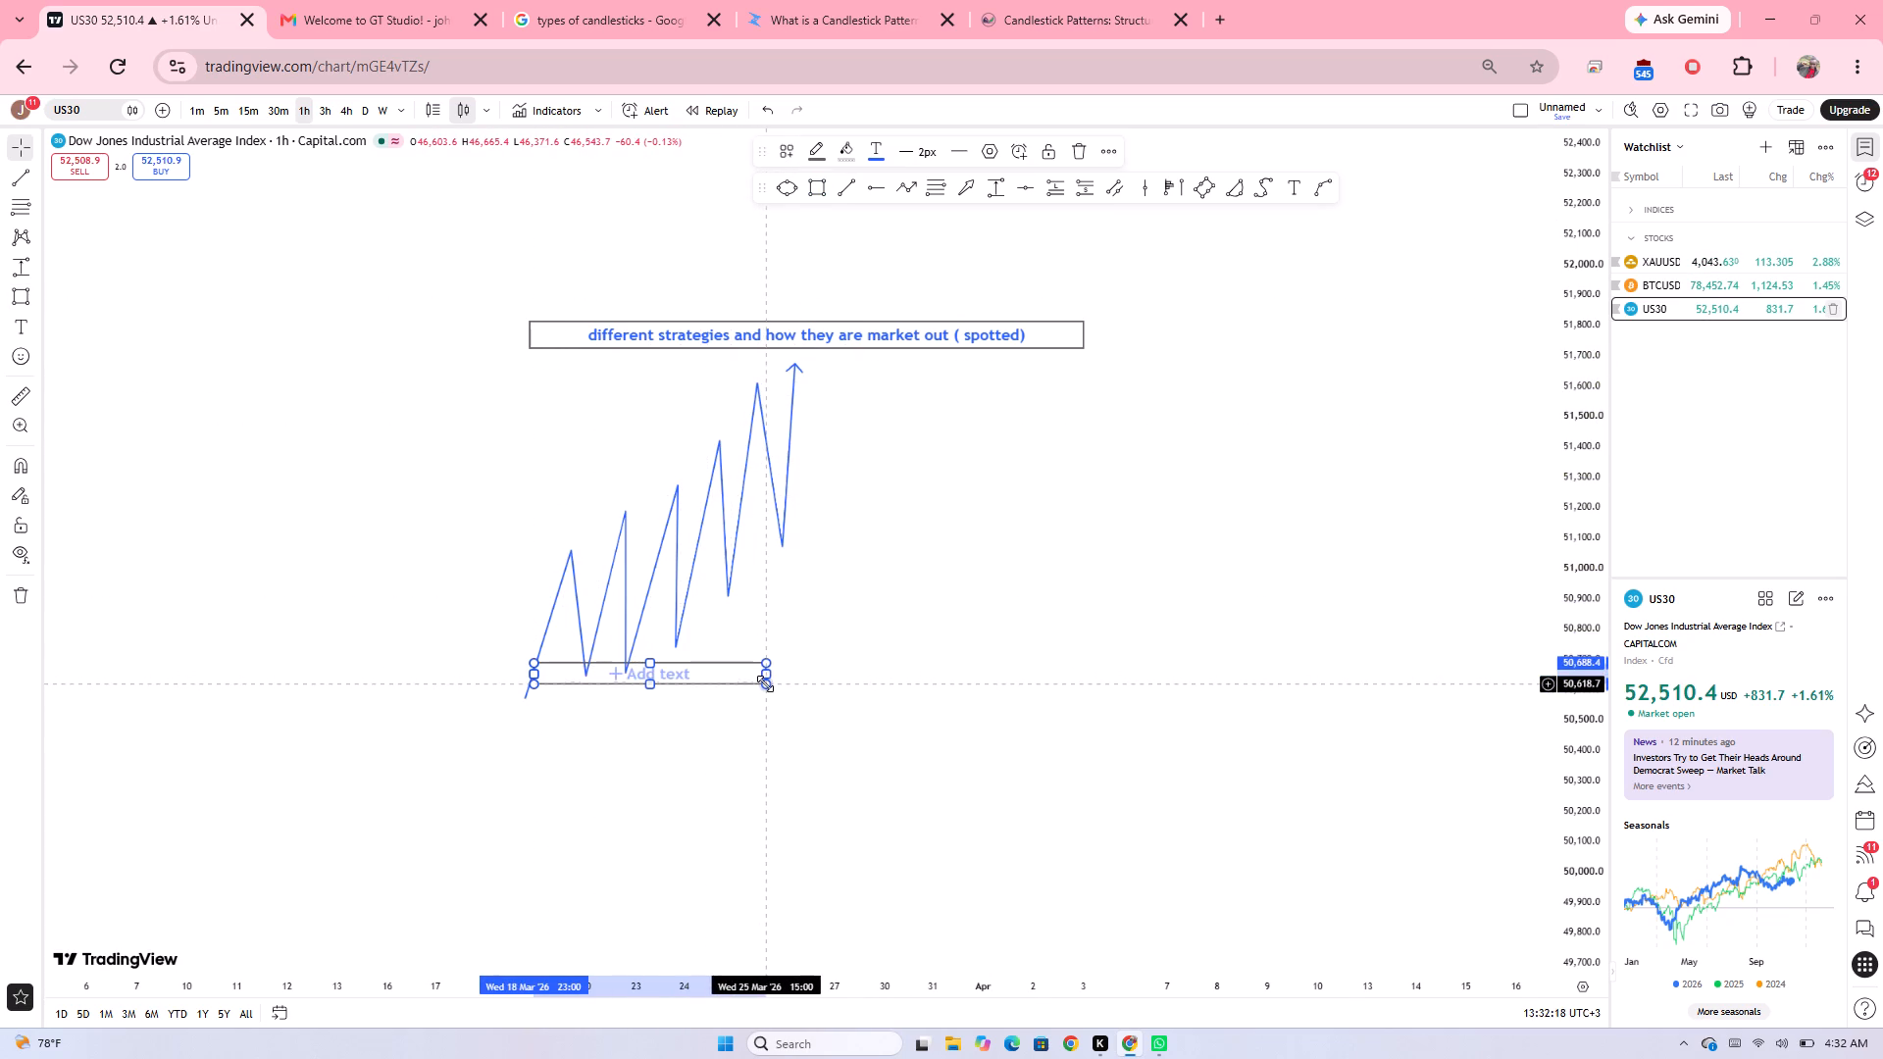
left_click_drag(769, 676, 743, 674)
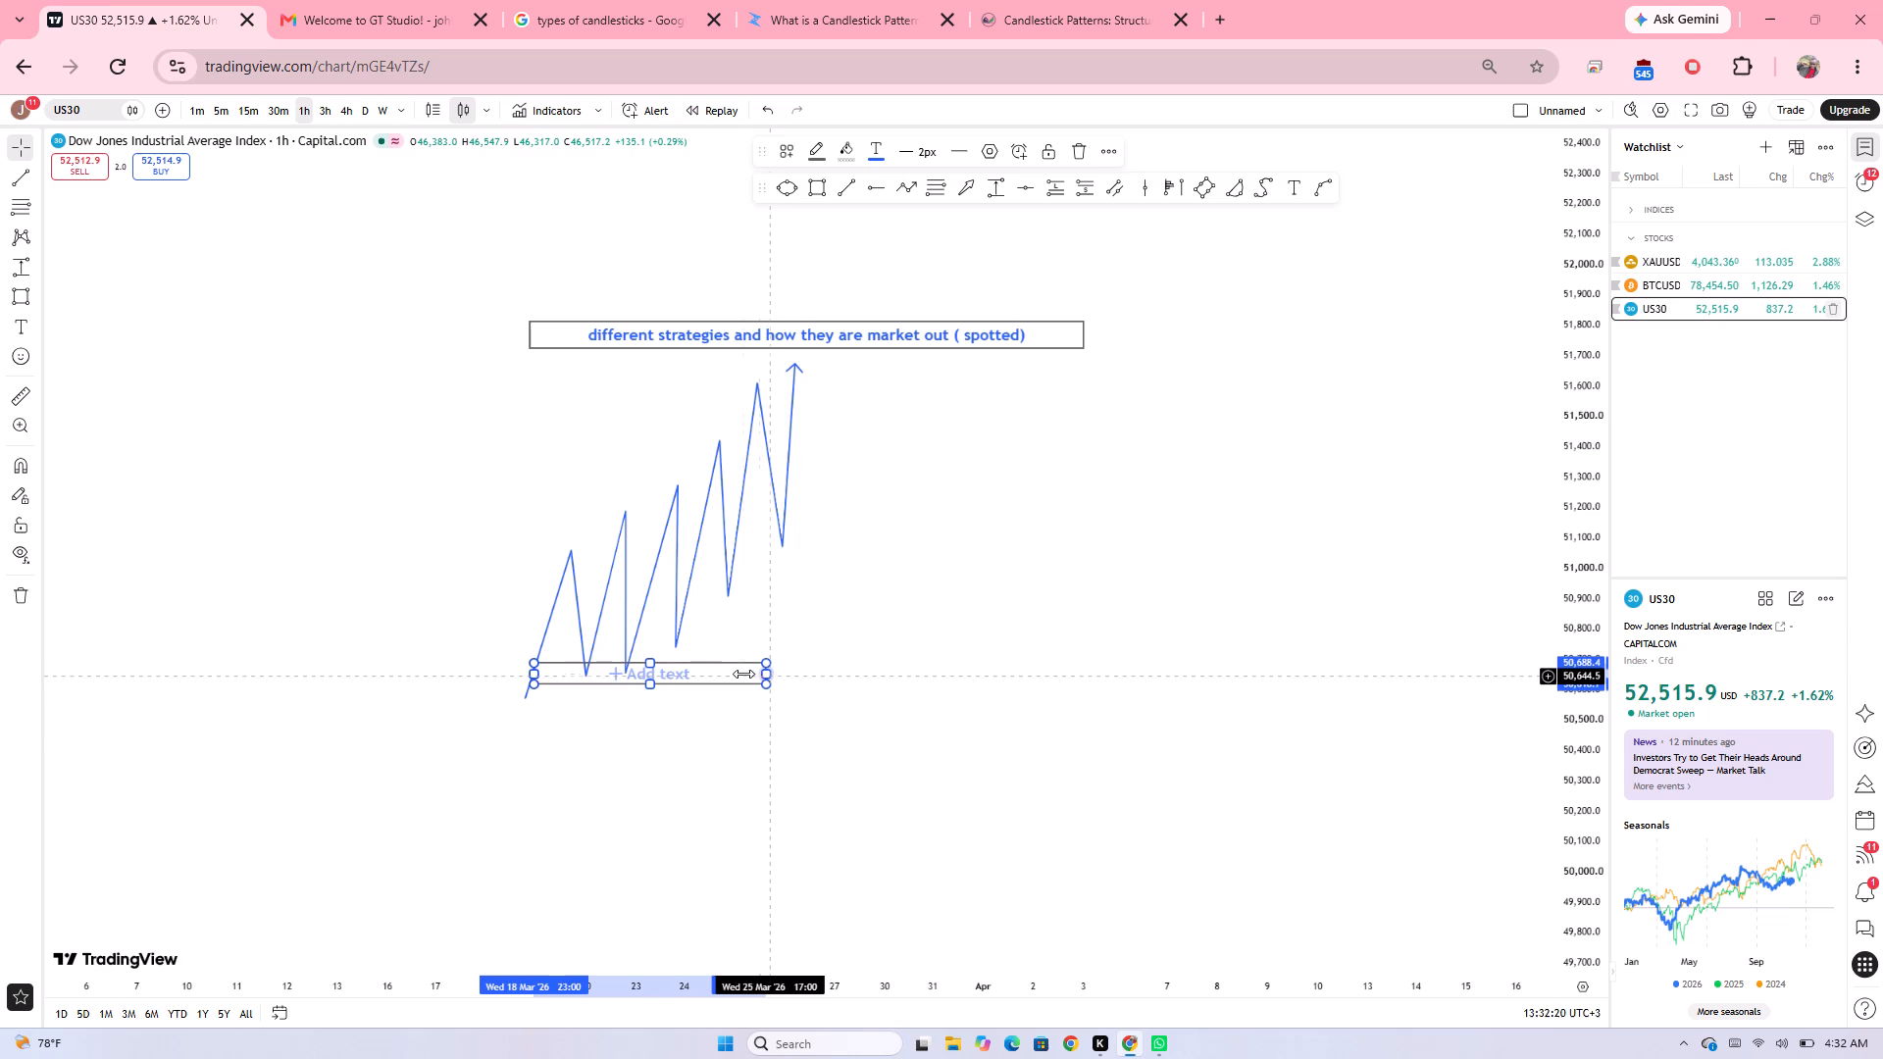
left_click_drag(743, 674, 717, 674)
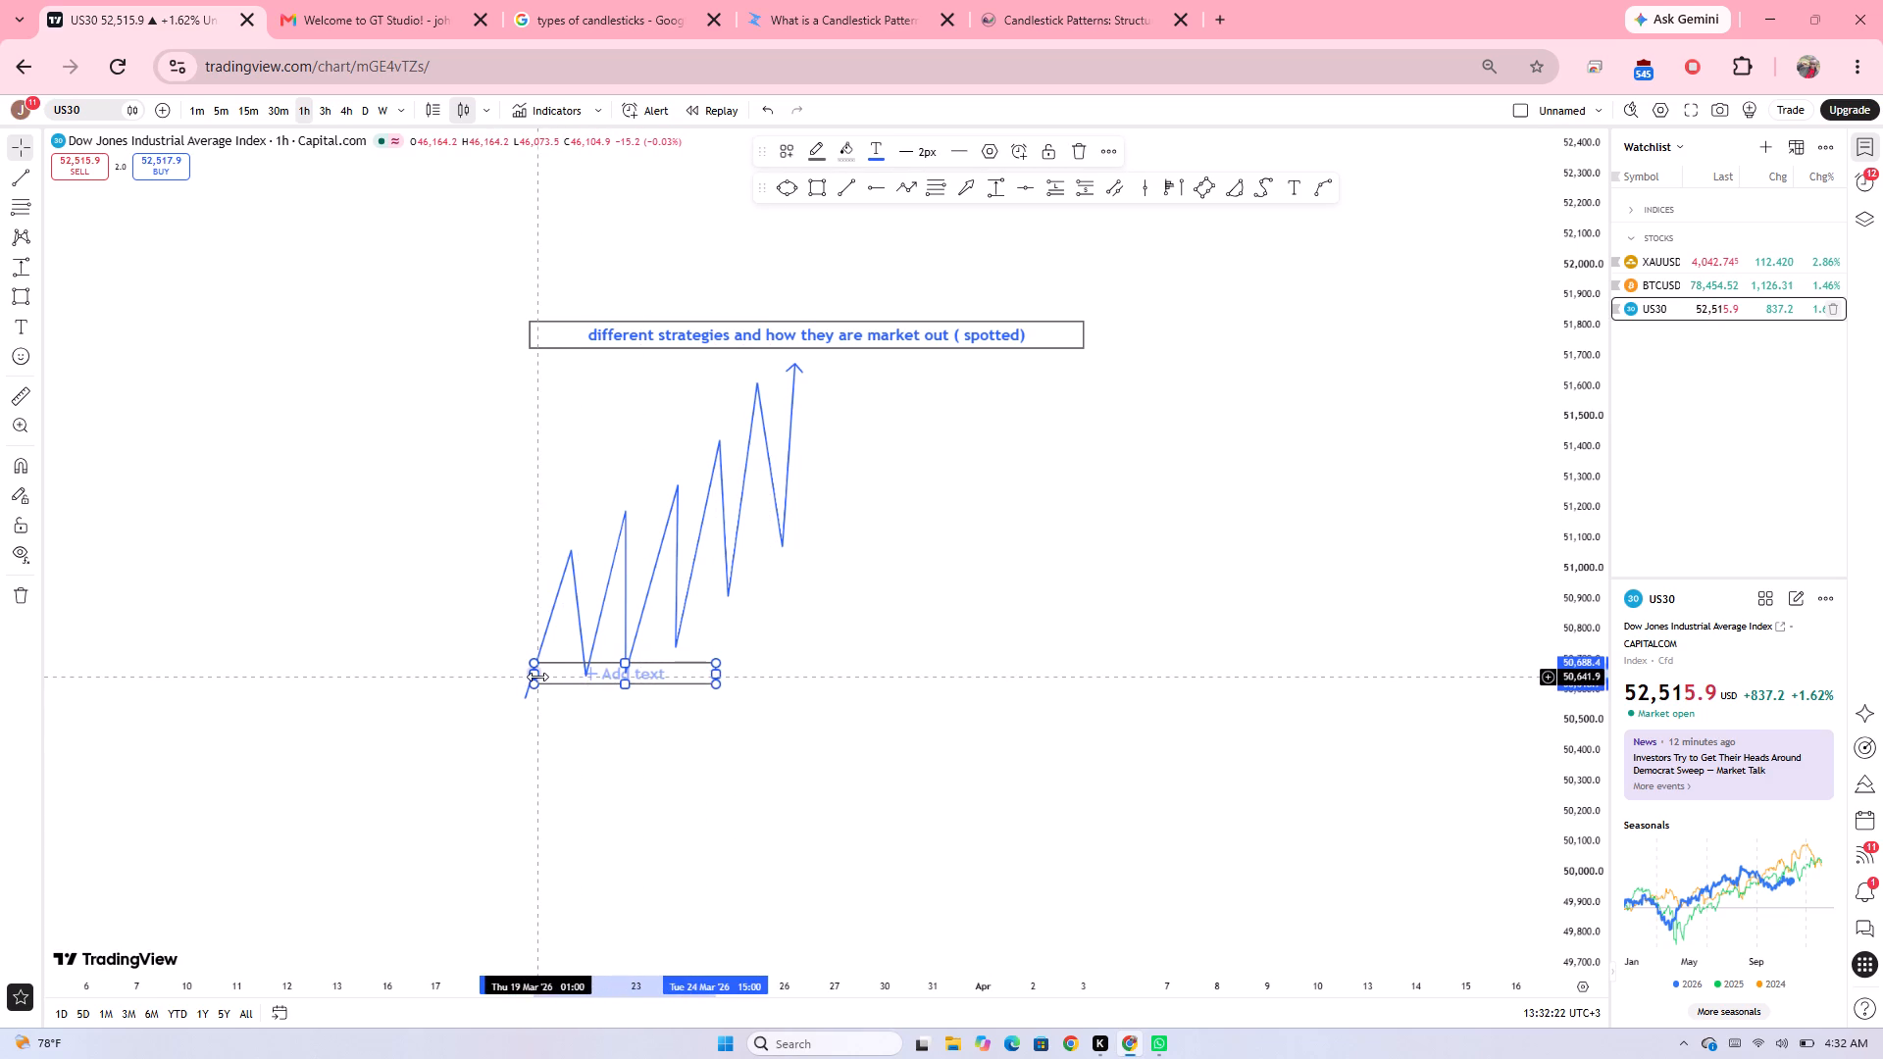
left_click_drag(537, 677, 579, 678)
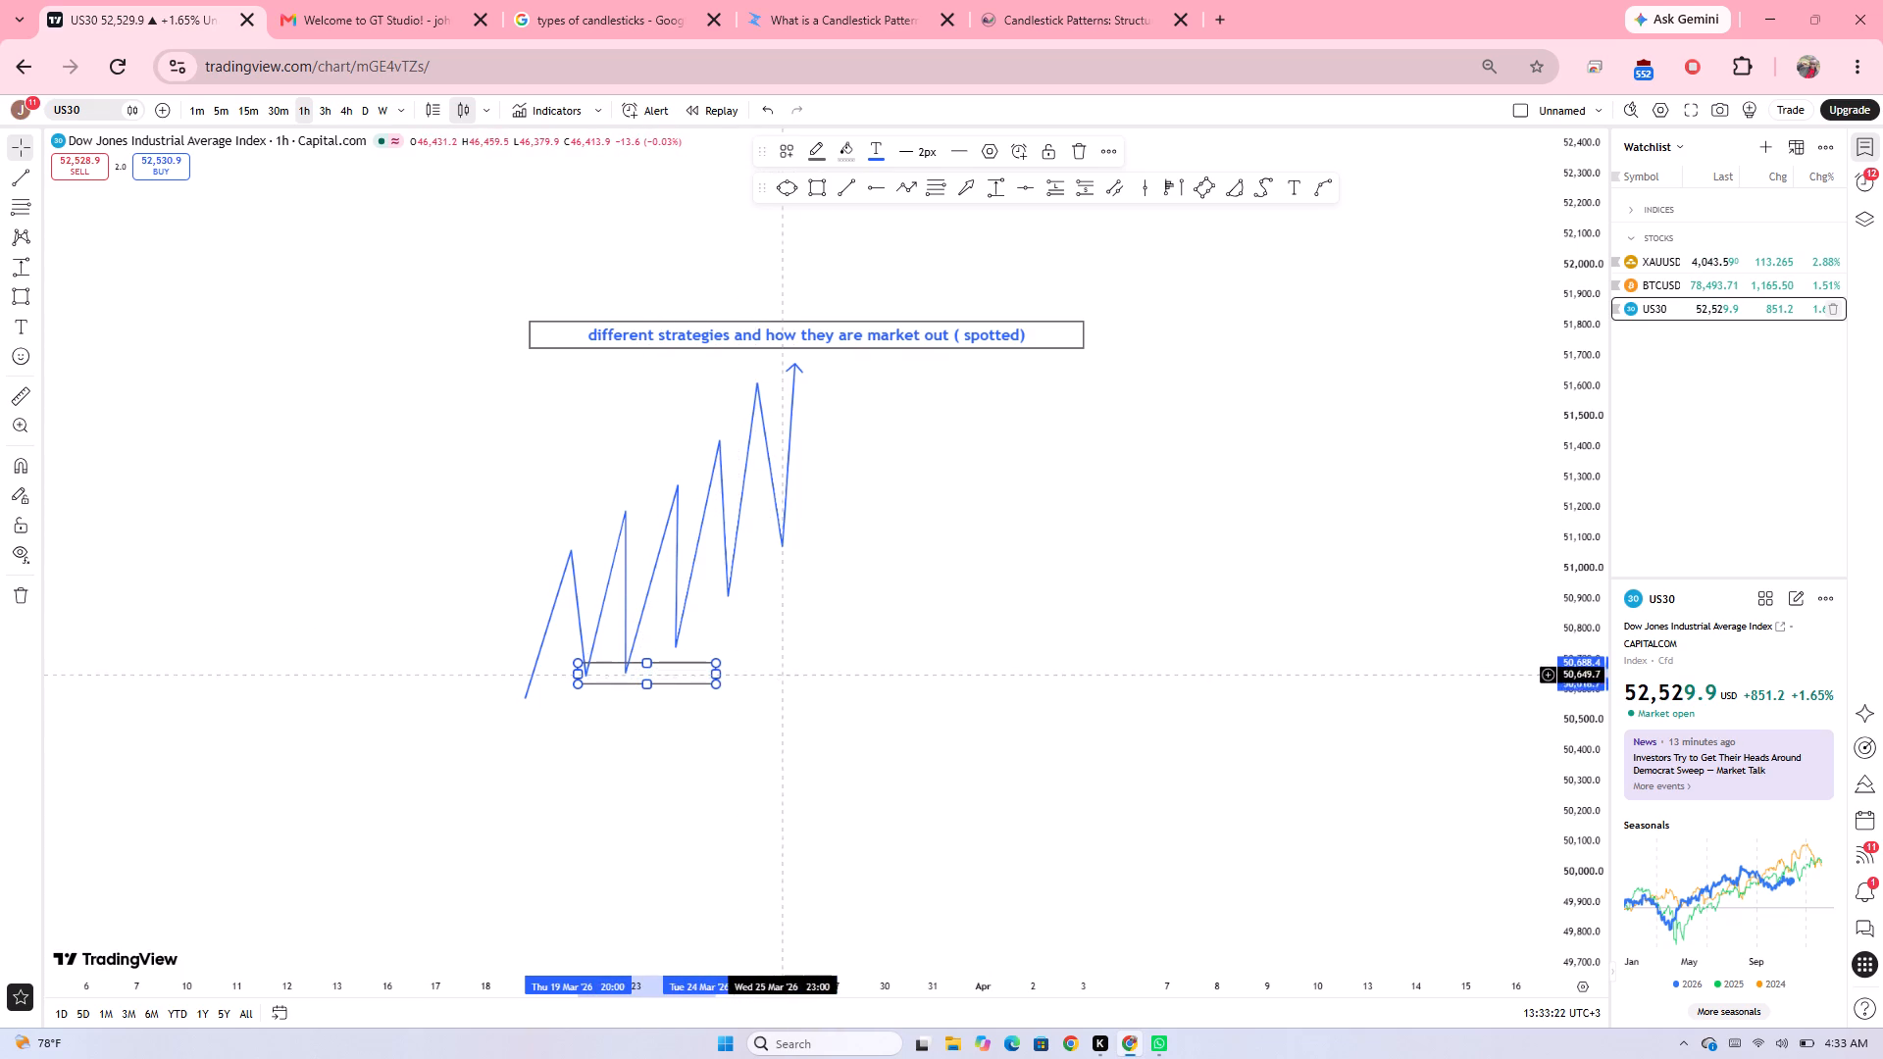
Label the thin rectangle at the zigzag's lows "demand & supply".
left_click(613, 668)
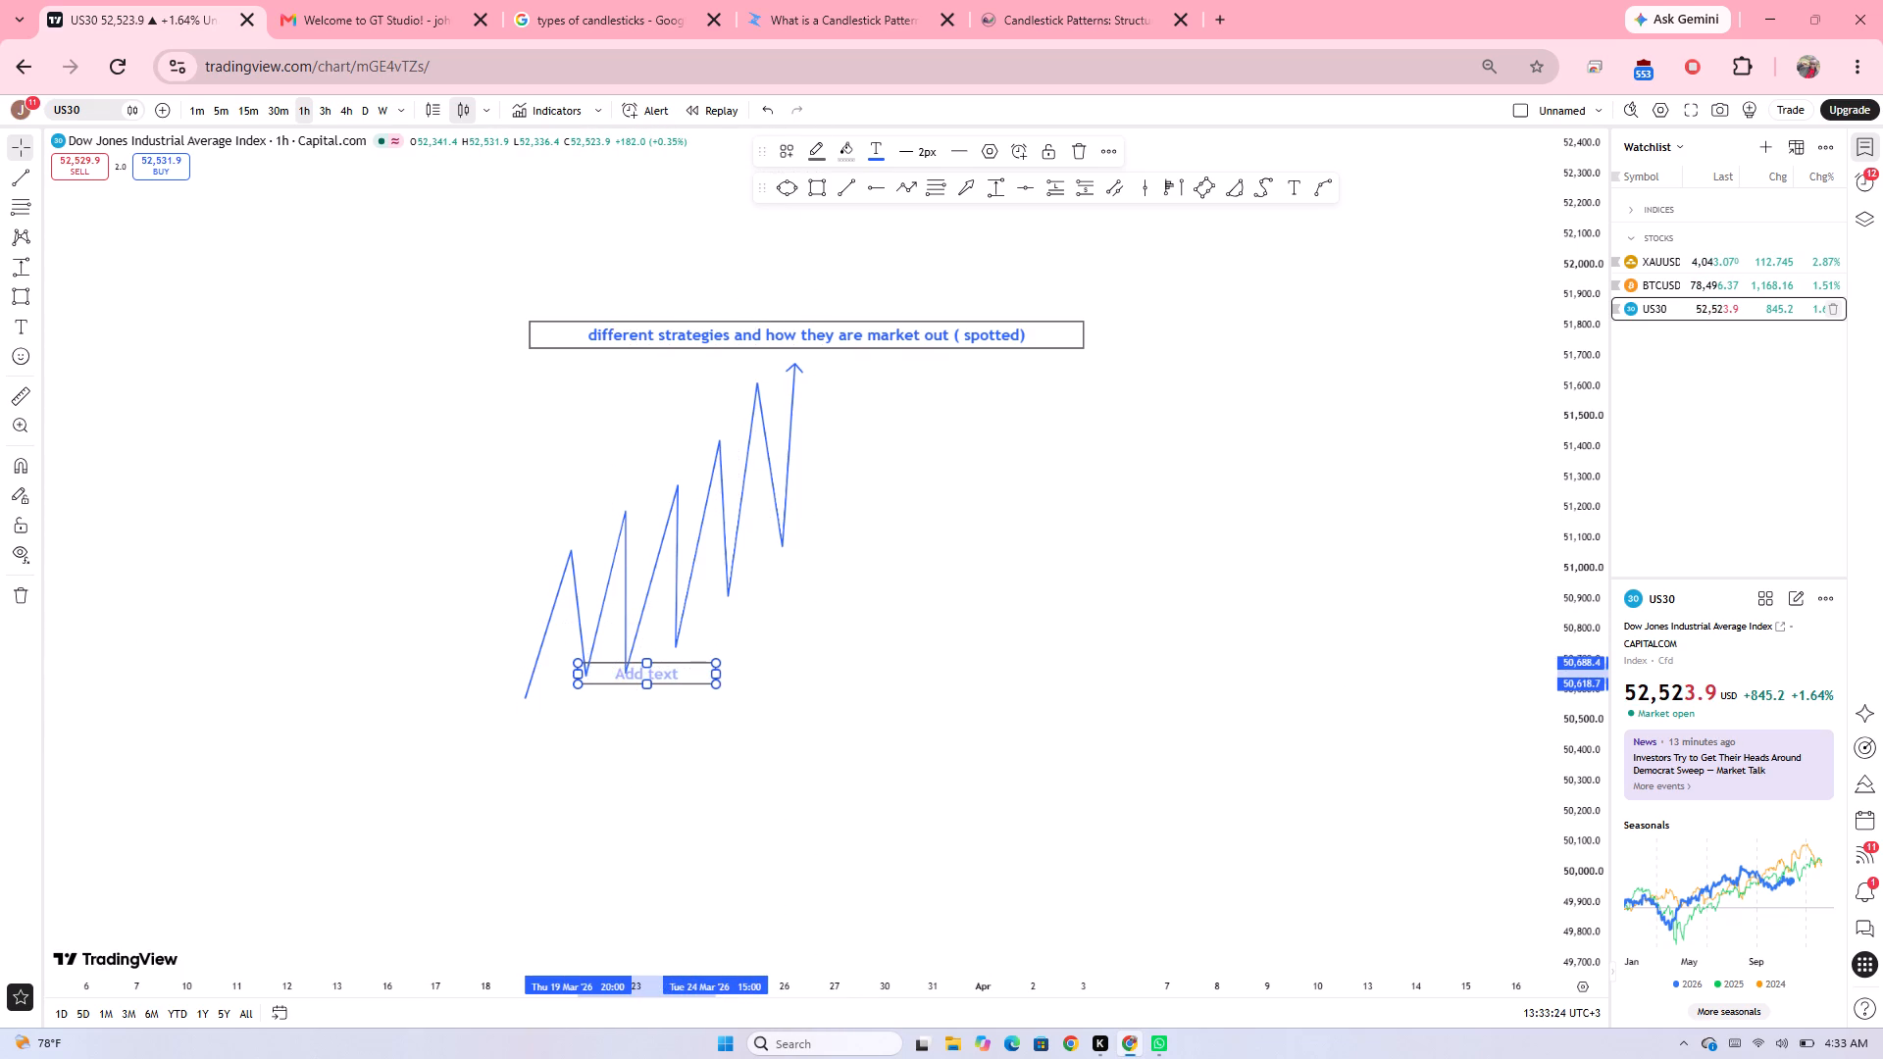
type("deman")
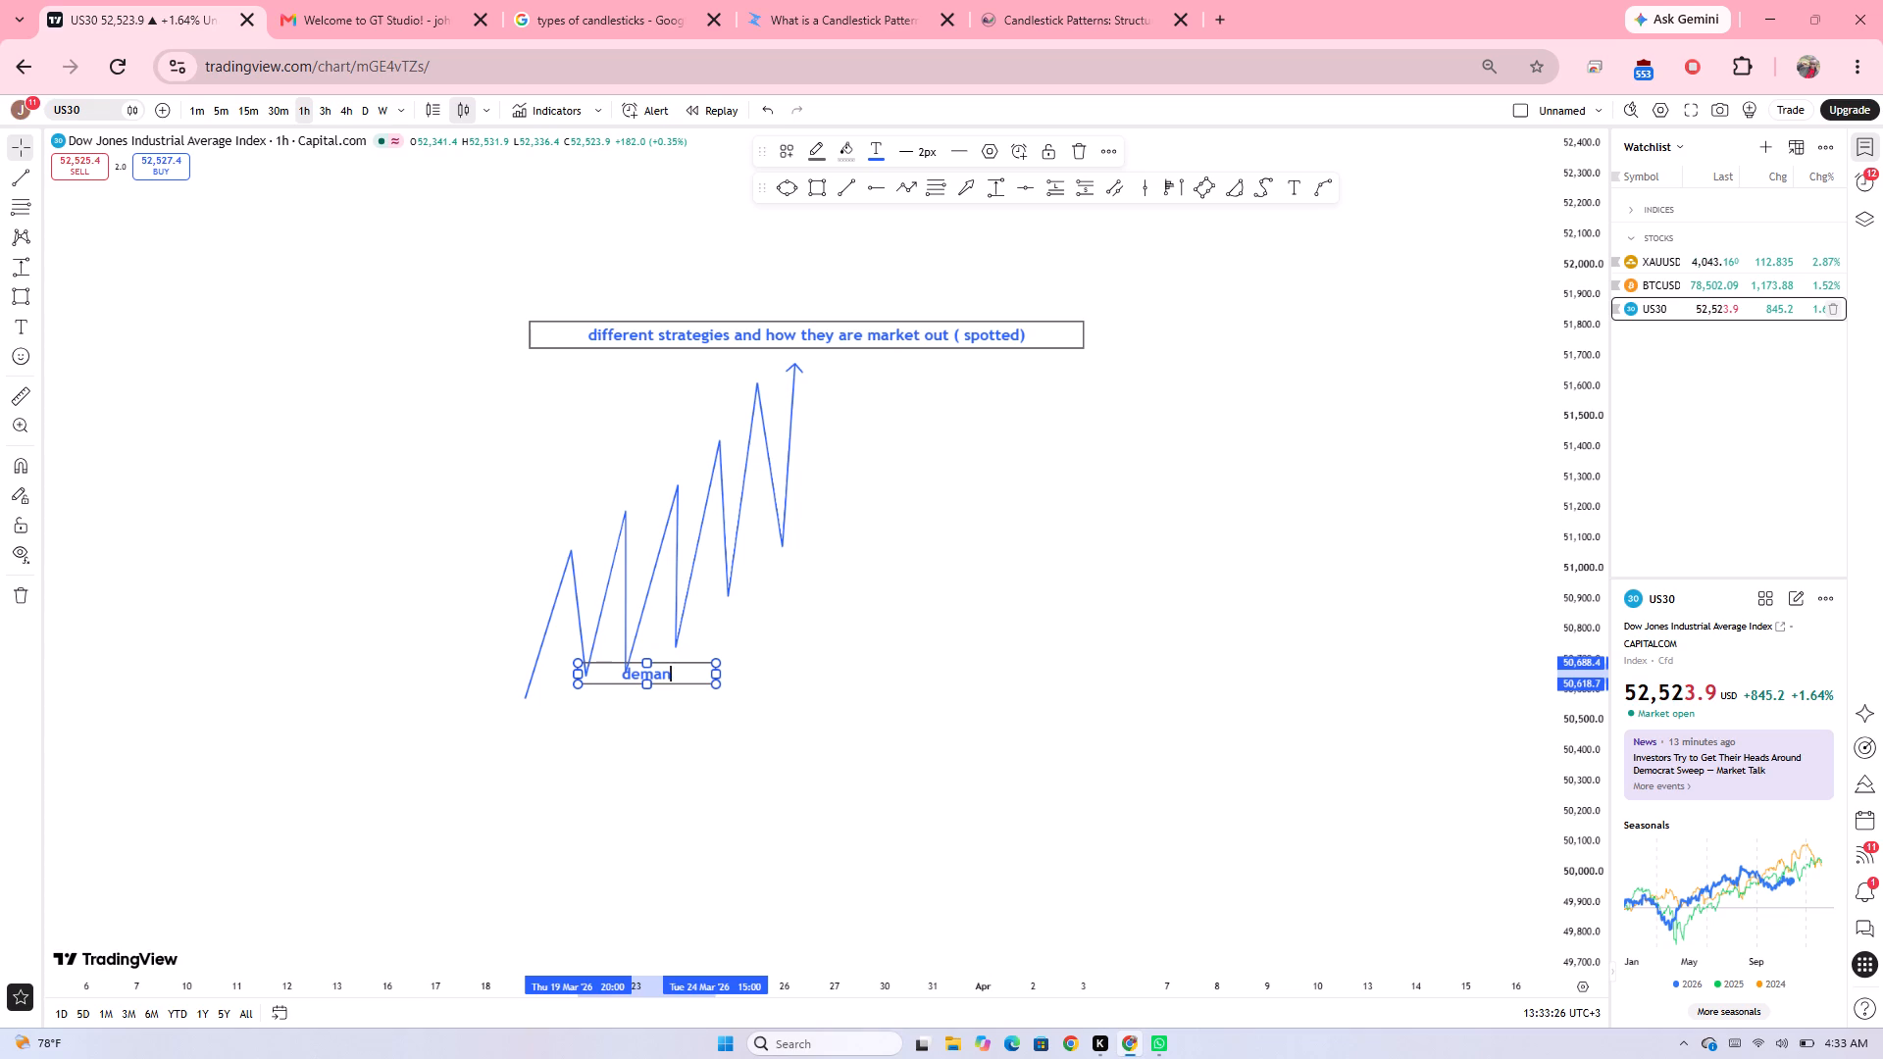
key("d")
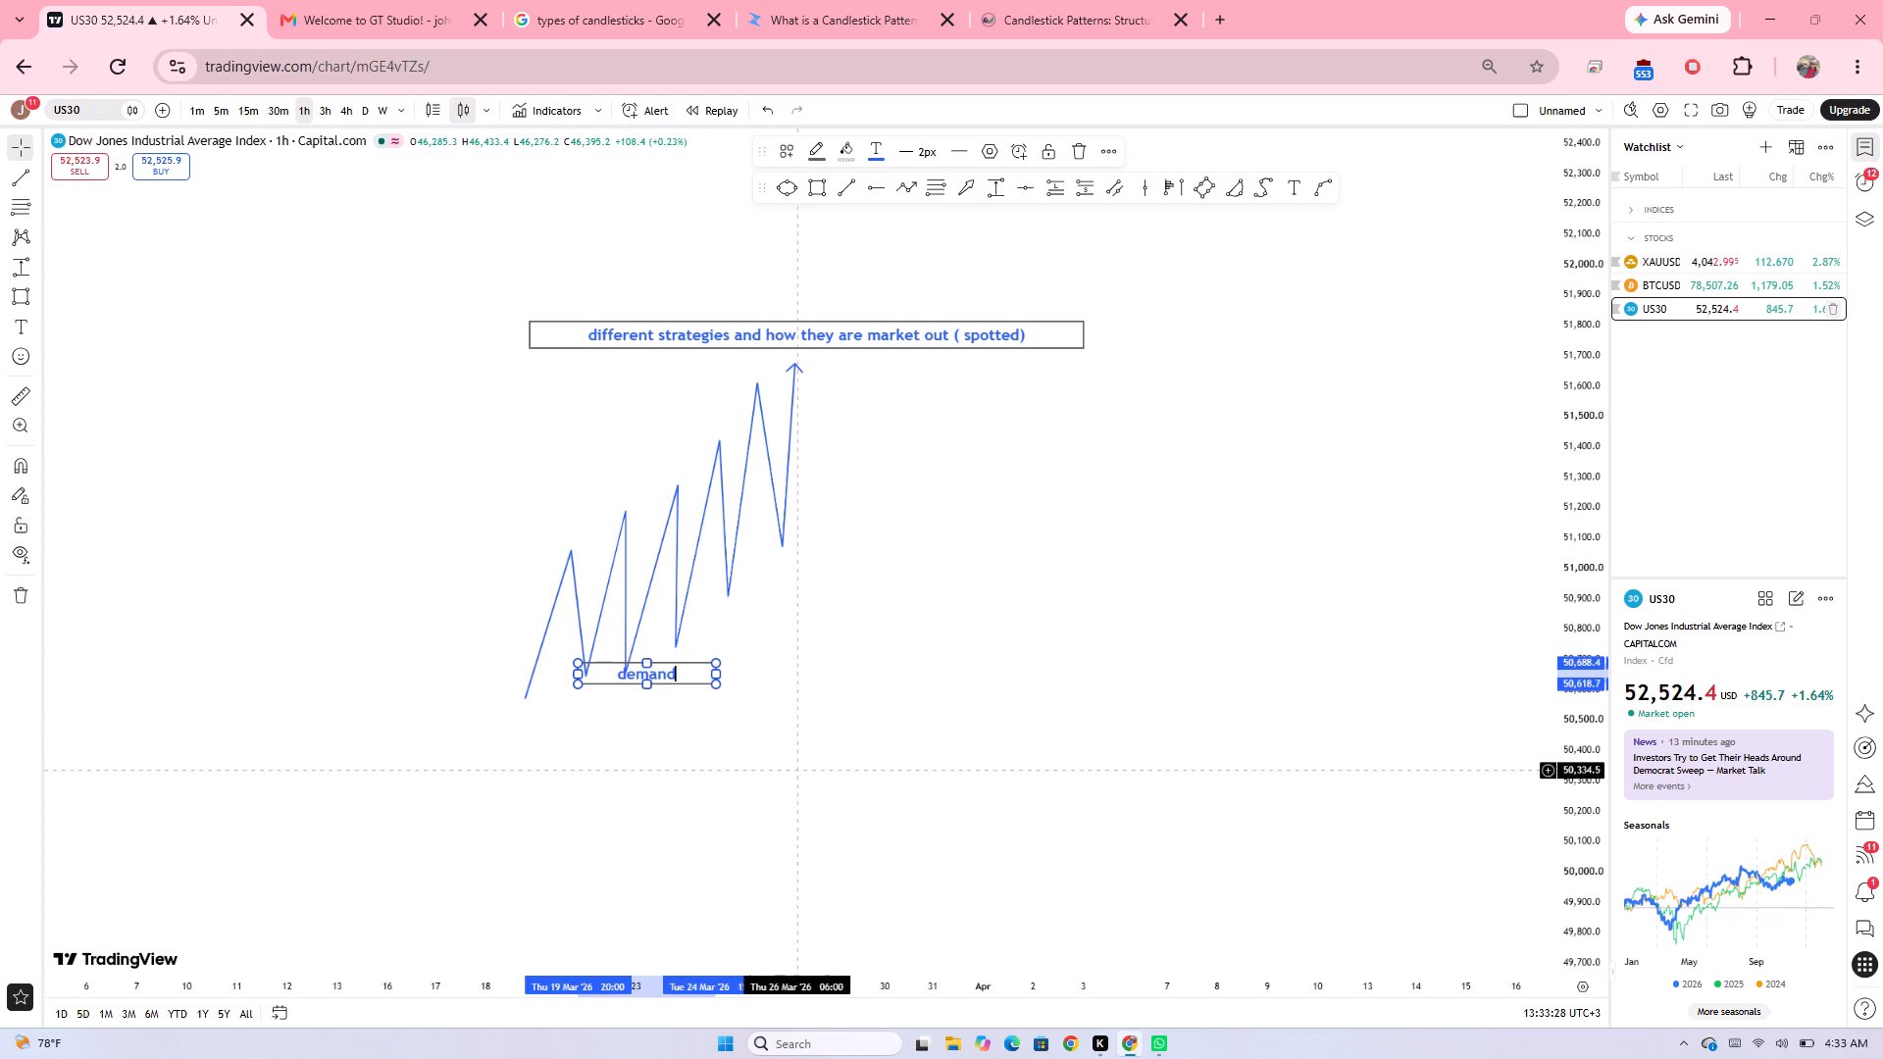
key("space")
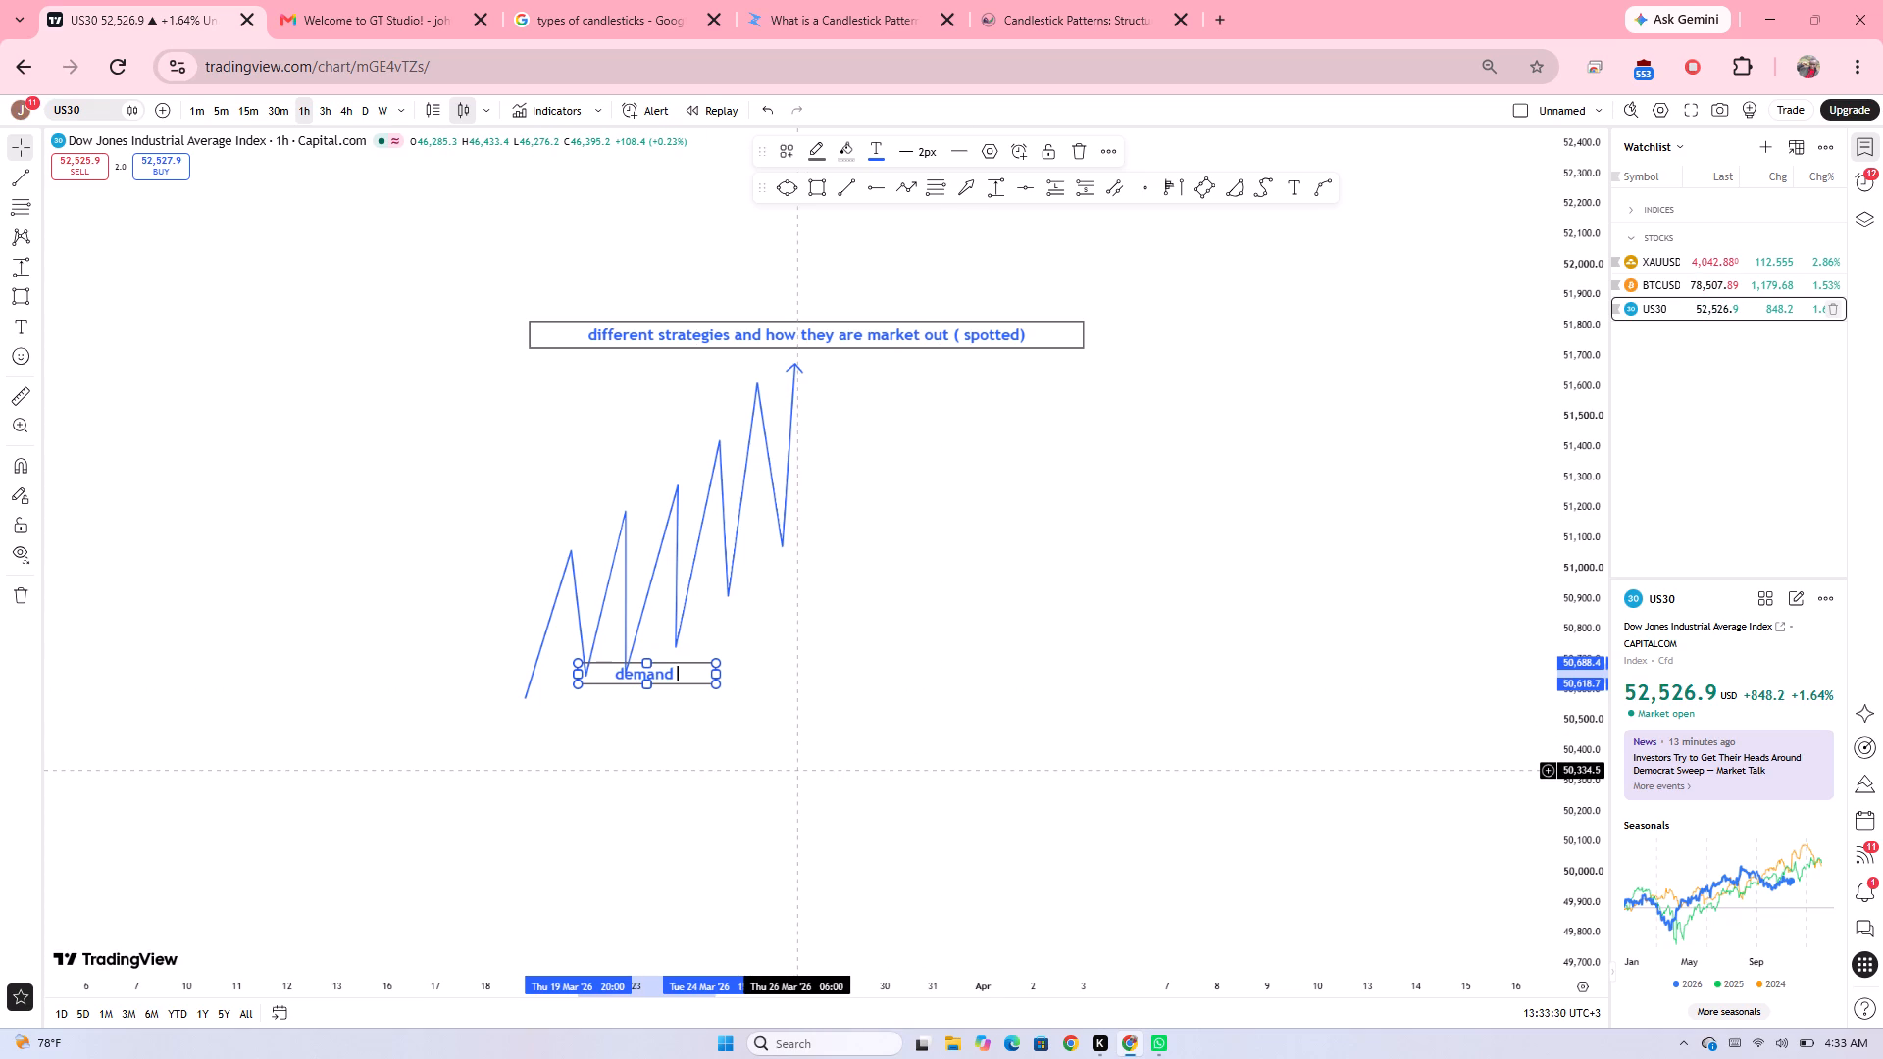
key("shift+ampersand")
key("space")
type("supply")
left_click(900, 773)
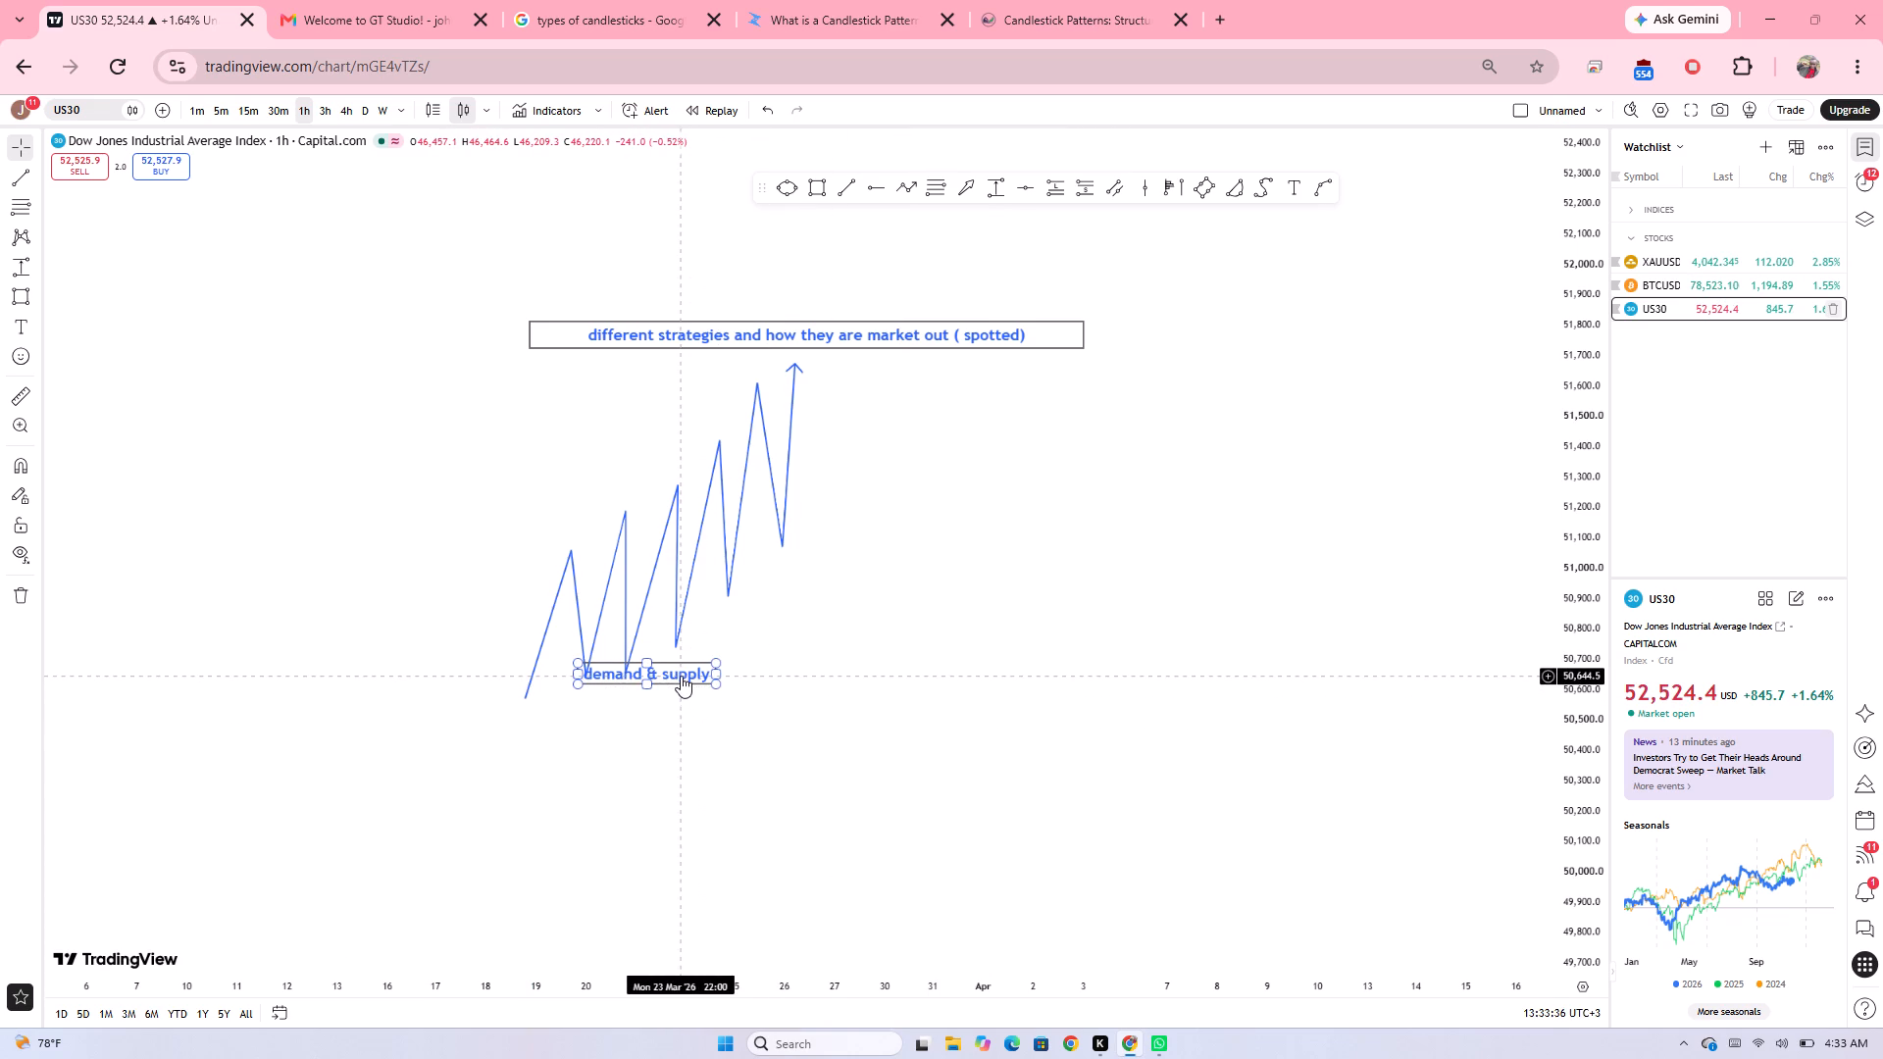
Move the "demand & supply" box up to just beneath the title box, clear of the zigzag path.
left_click_drag(681, 676, 665, 458)
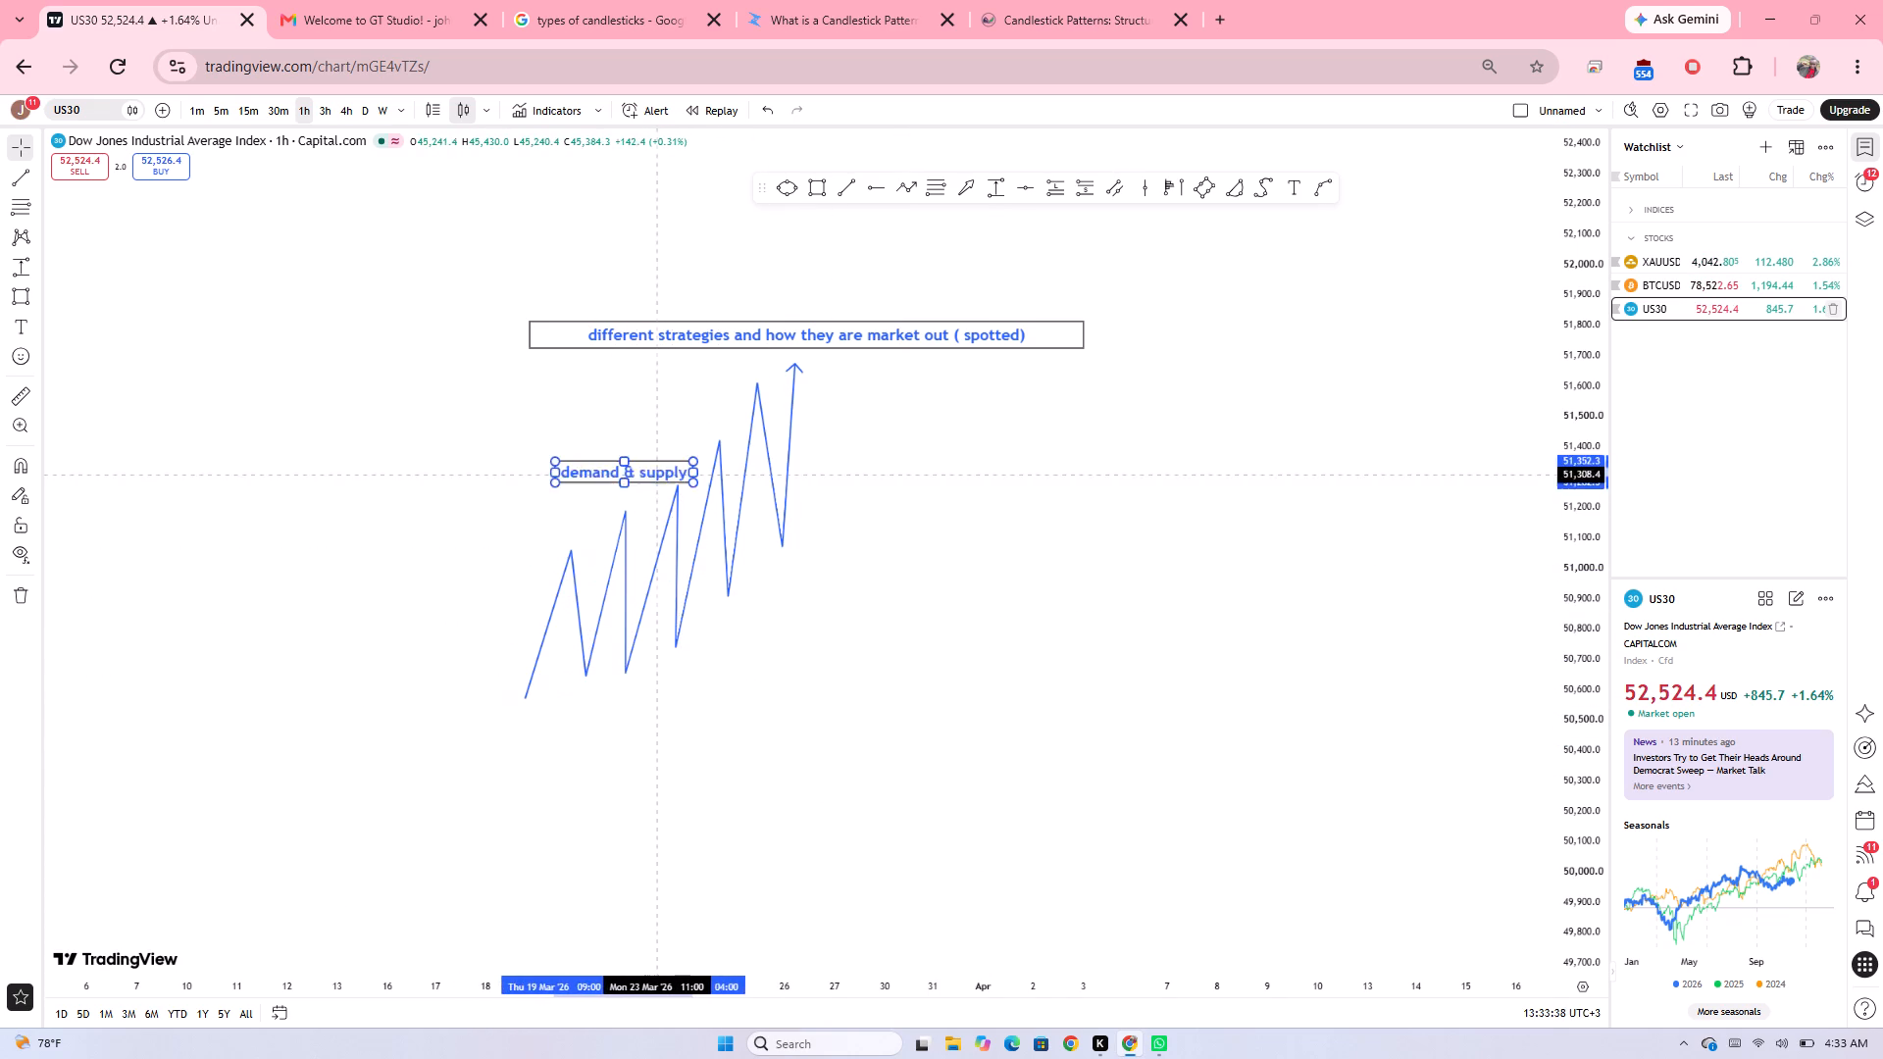
left_click_drag(665, 458, 677, 389)
left_click(687, 460)
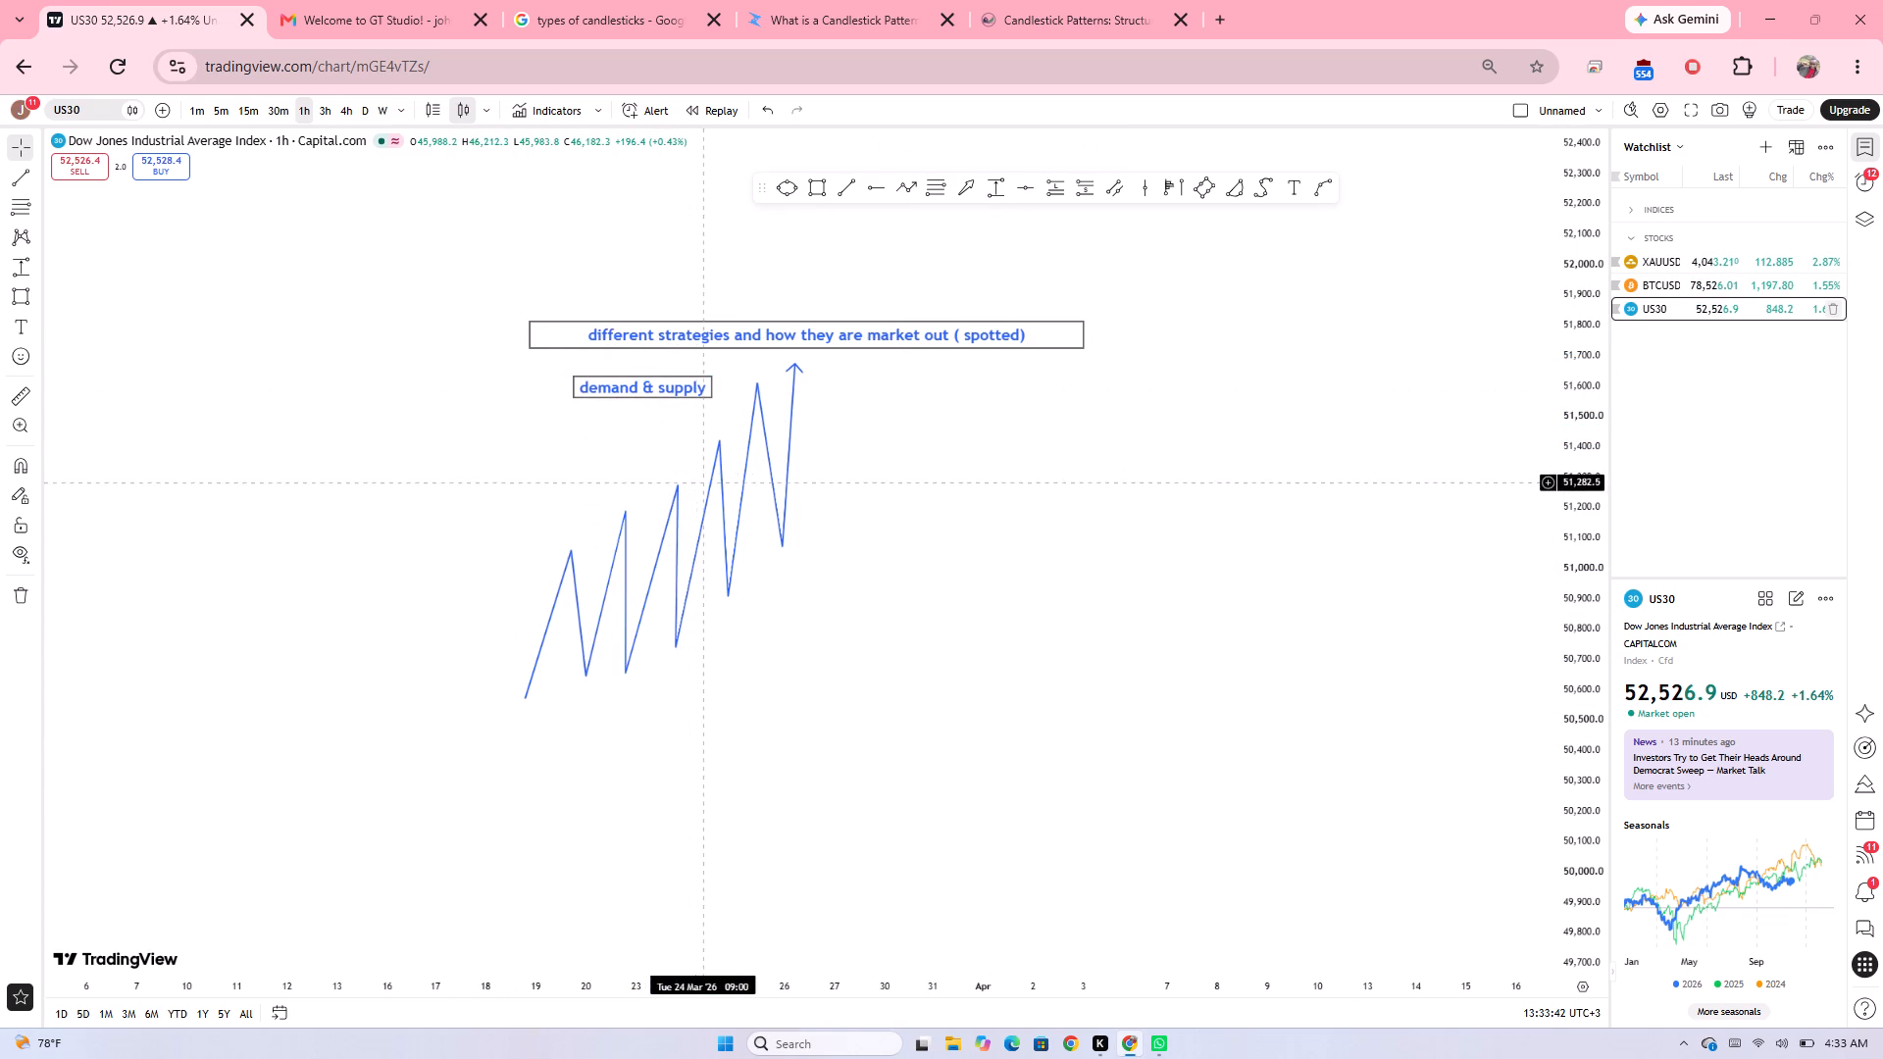
Shift the zigzag path lower and earlier on the chart so its arrow ends beneath the "demand & supply" box.
left_click_drag(709, 491, 590, 545)
left_click(862, 636)
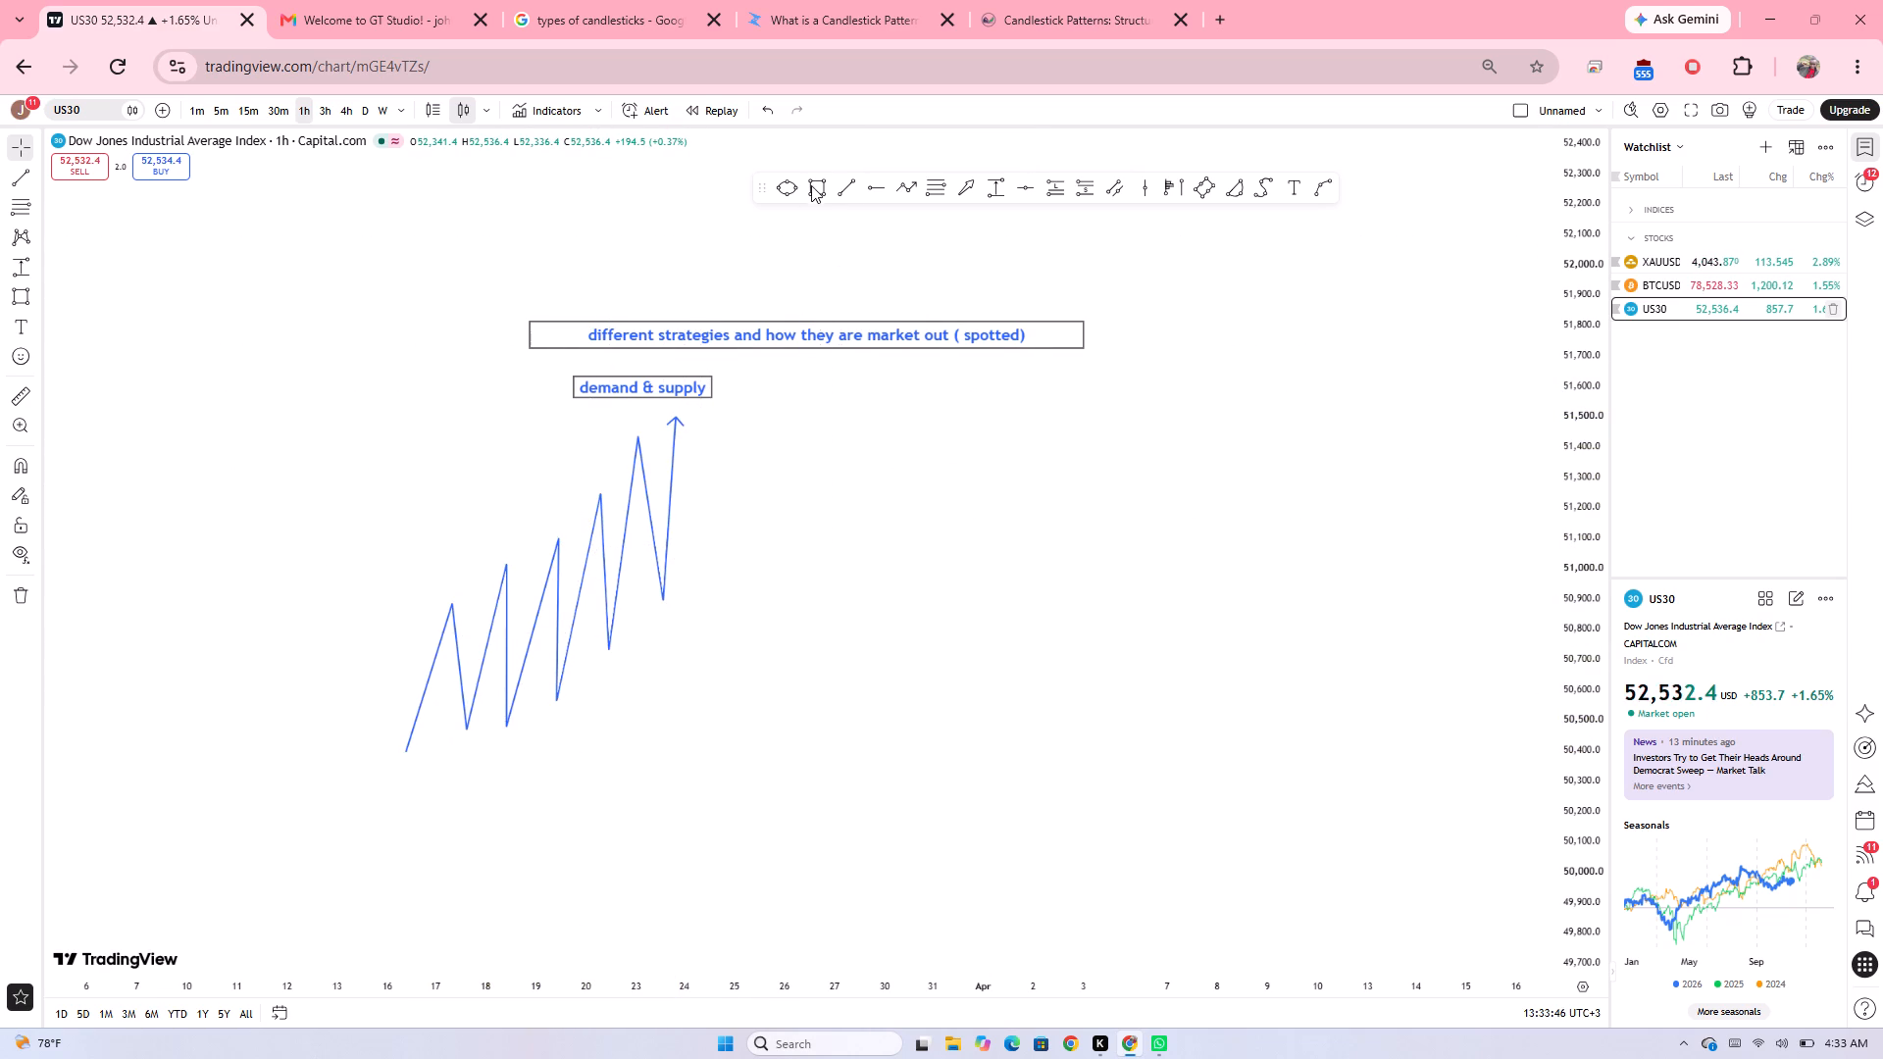
Draw a thin rectangle across the zigzag's first two swing lows, about 50,487 to 50,451, and trim it to span 17 to 19 March.
left_click(811, 184)
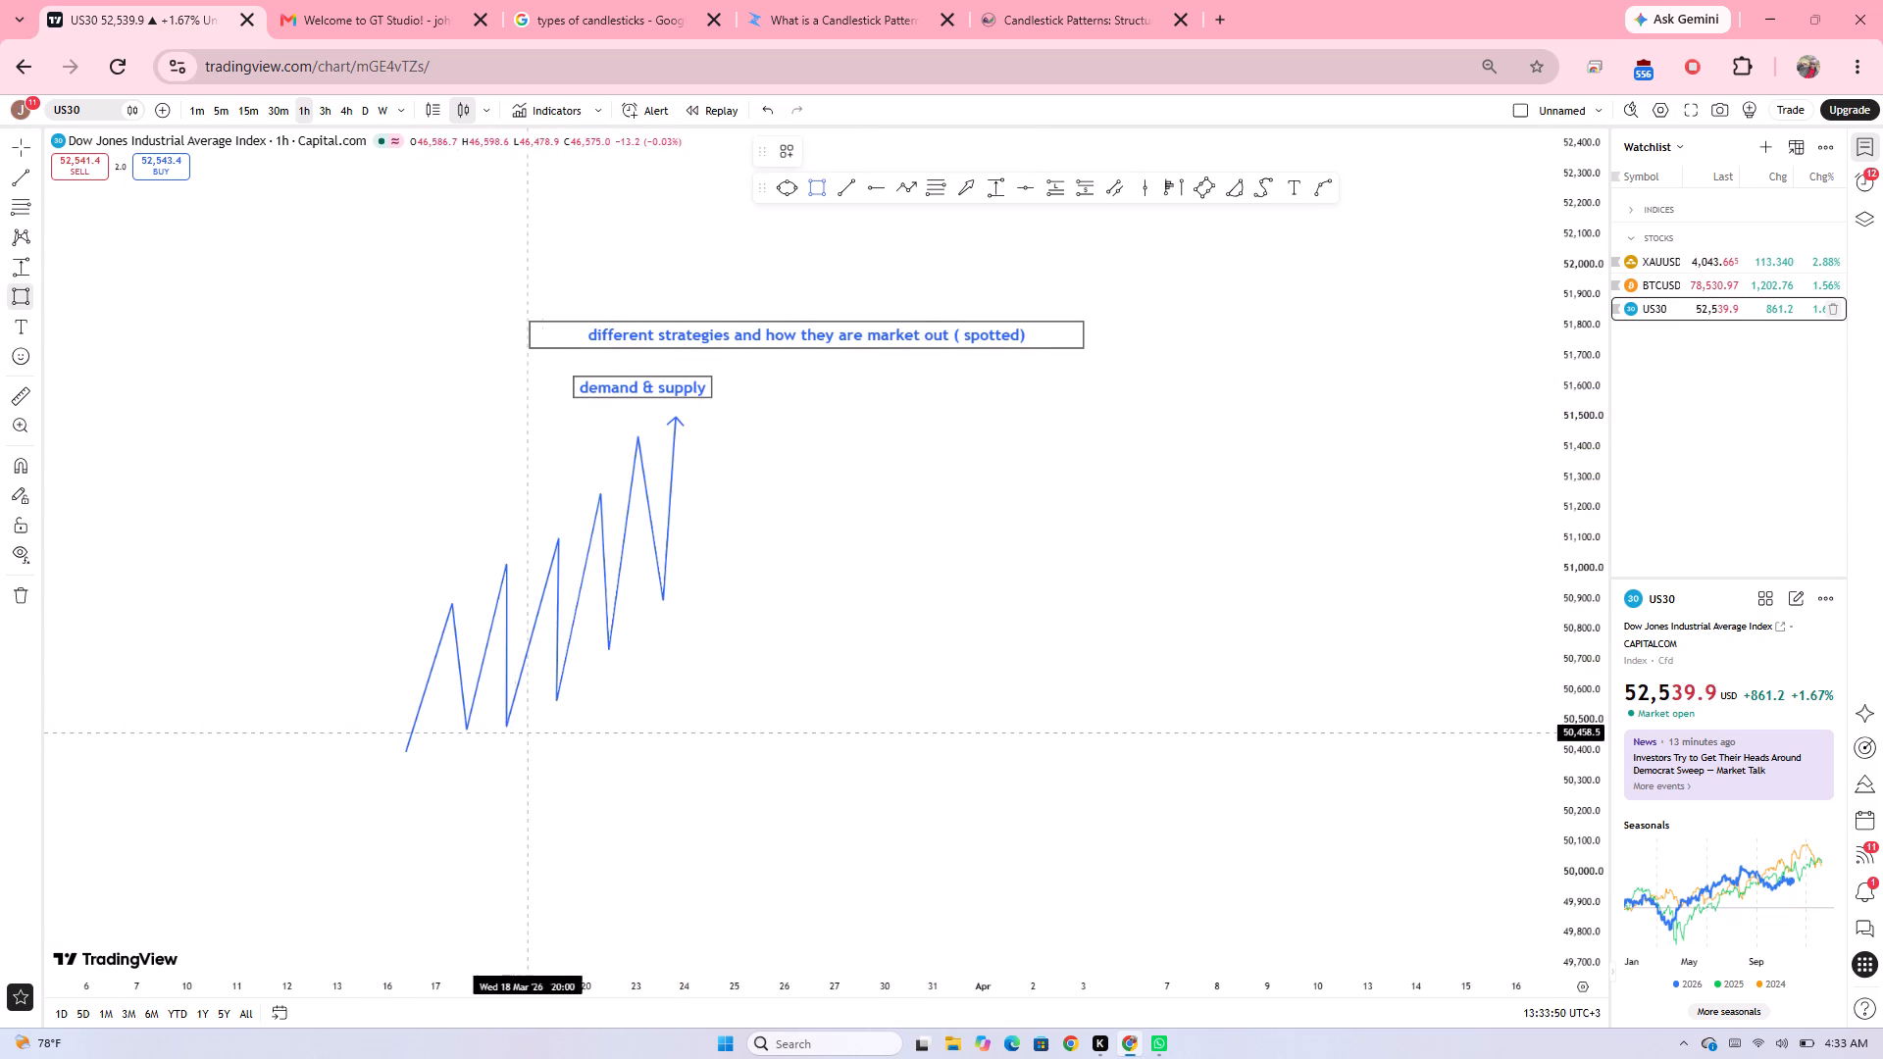
left_click_drag(442, 724, 633, 714)
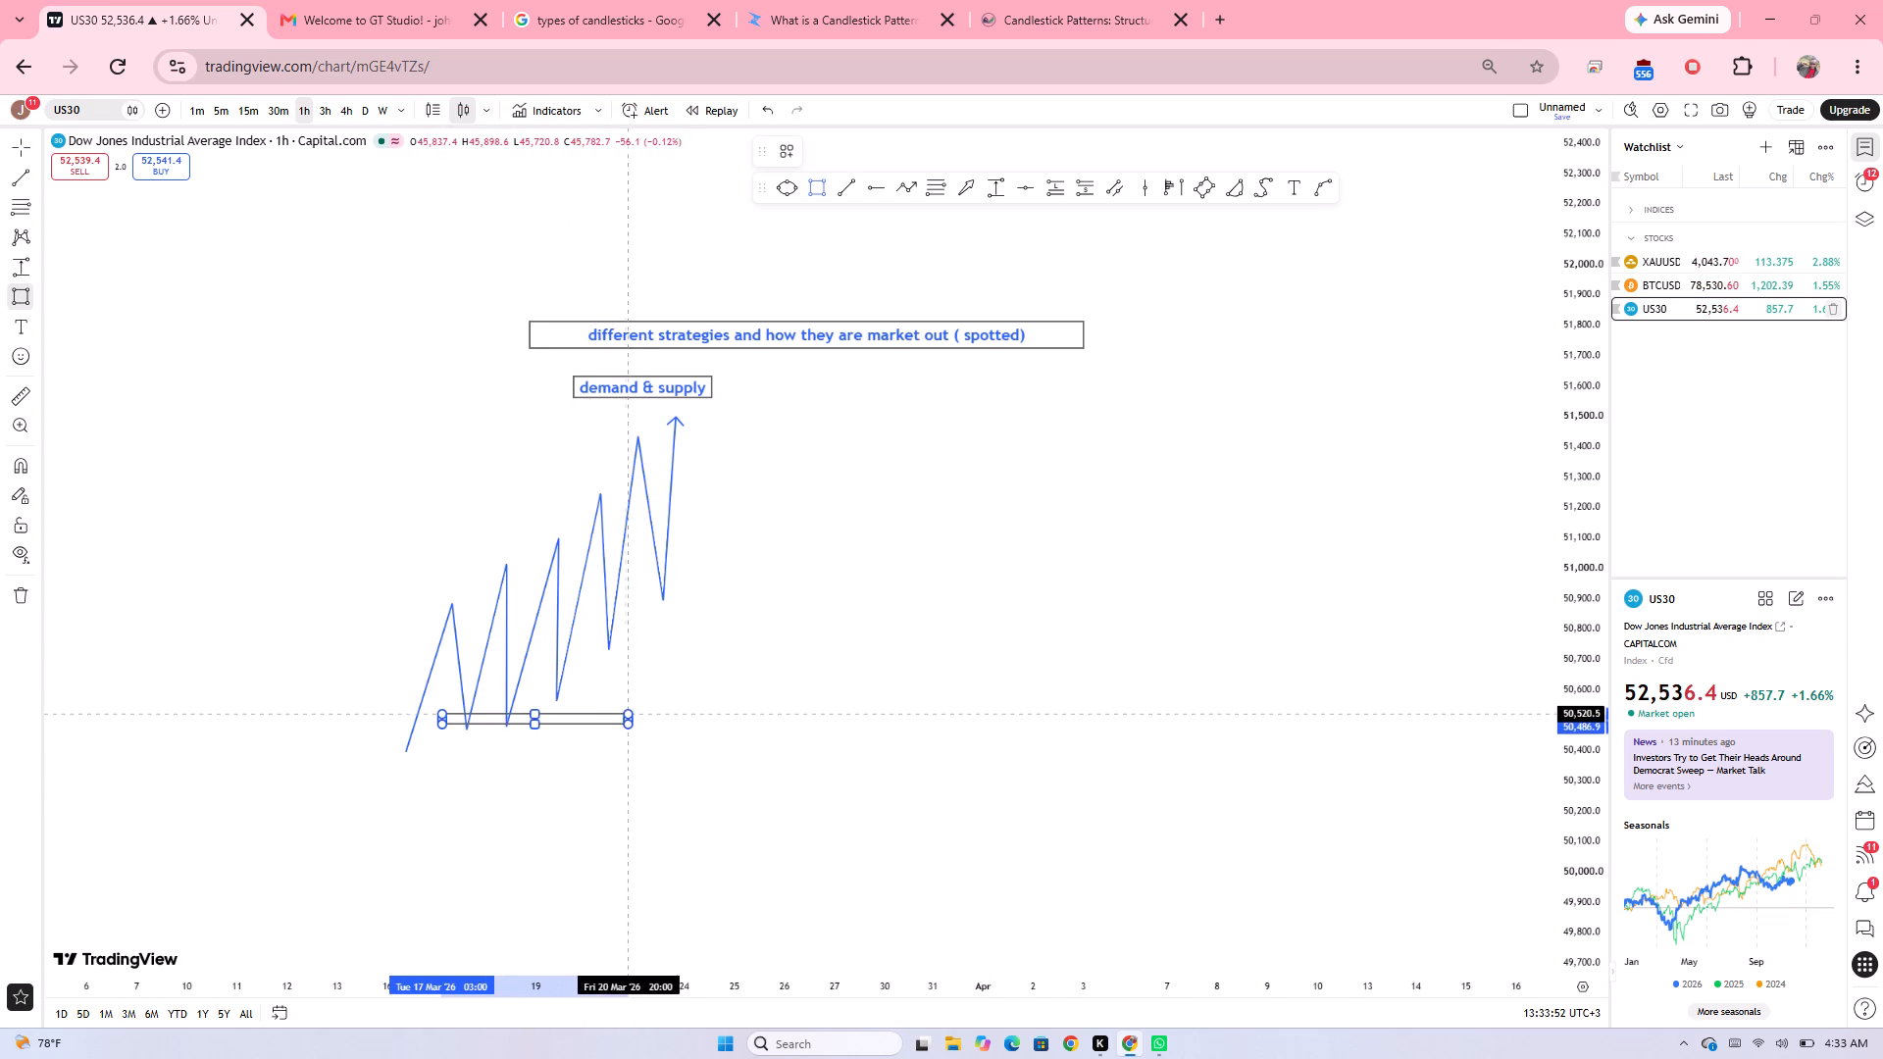
left_click_drag(633, 714, 666, 734)
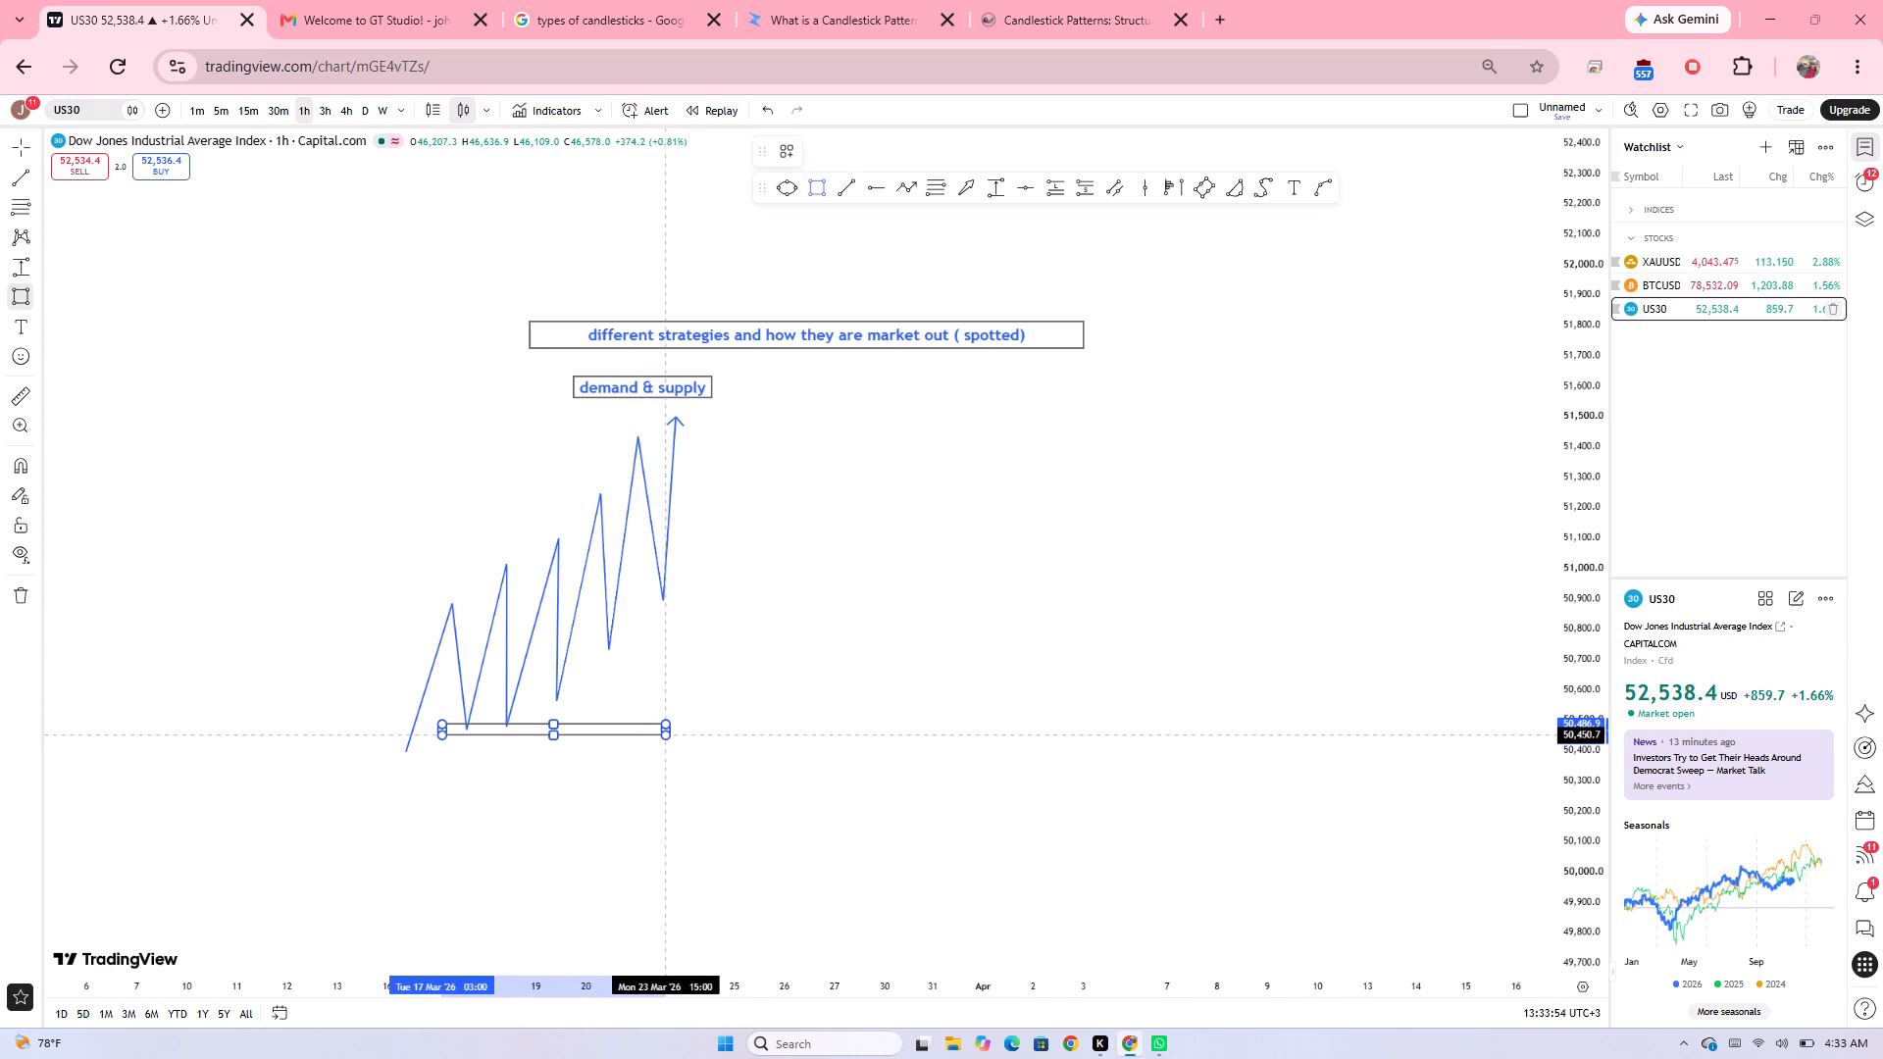
left_click(666, 734)
left_click(732, 705)
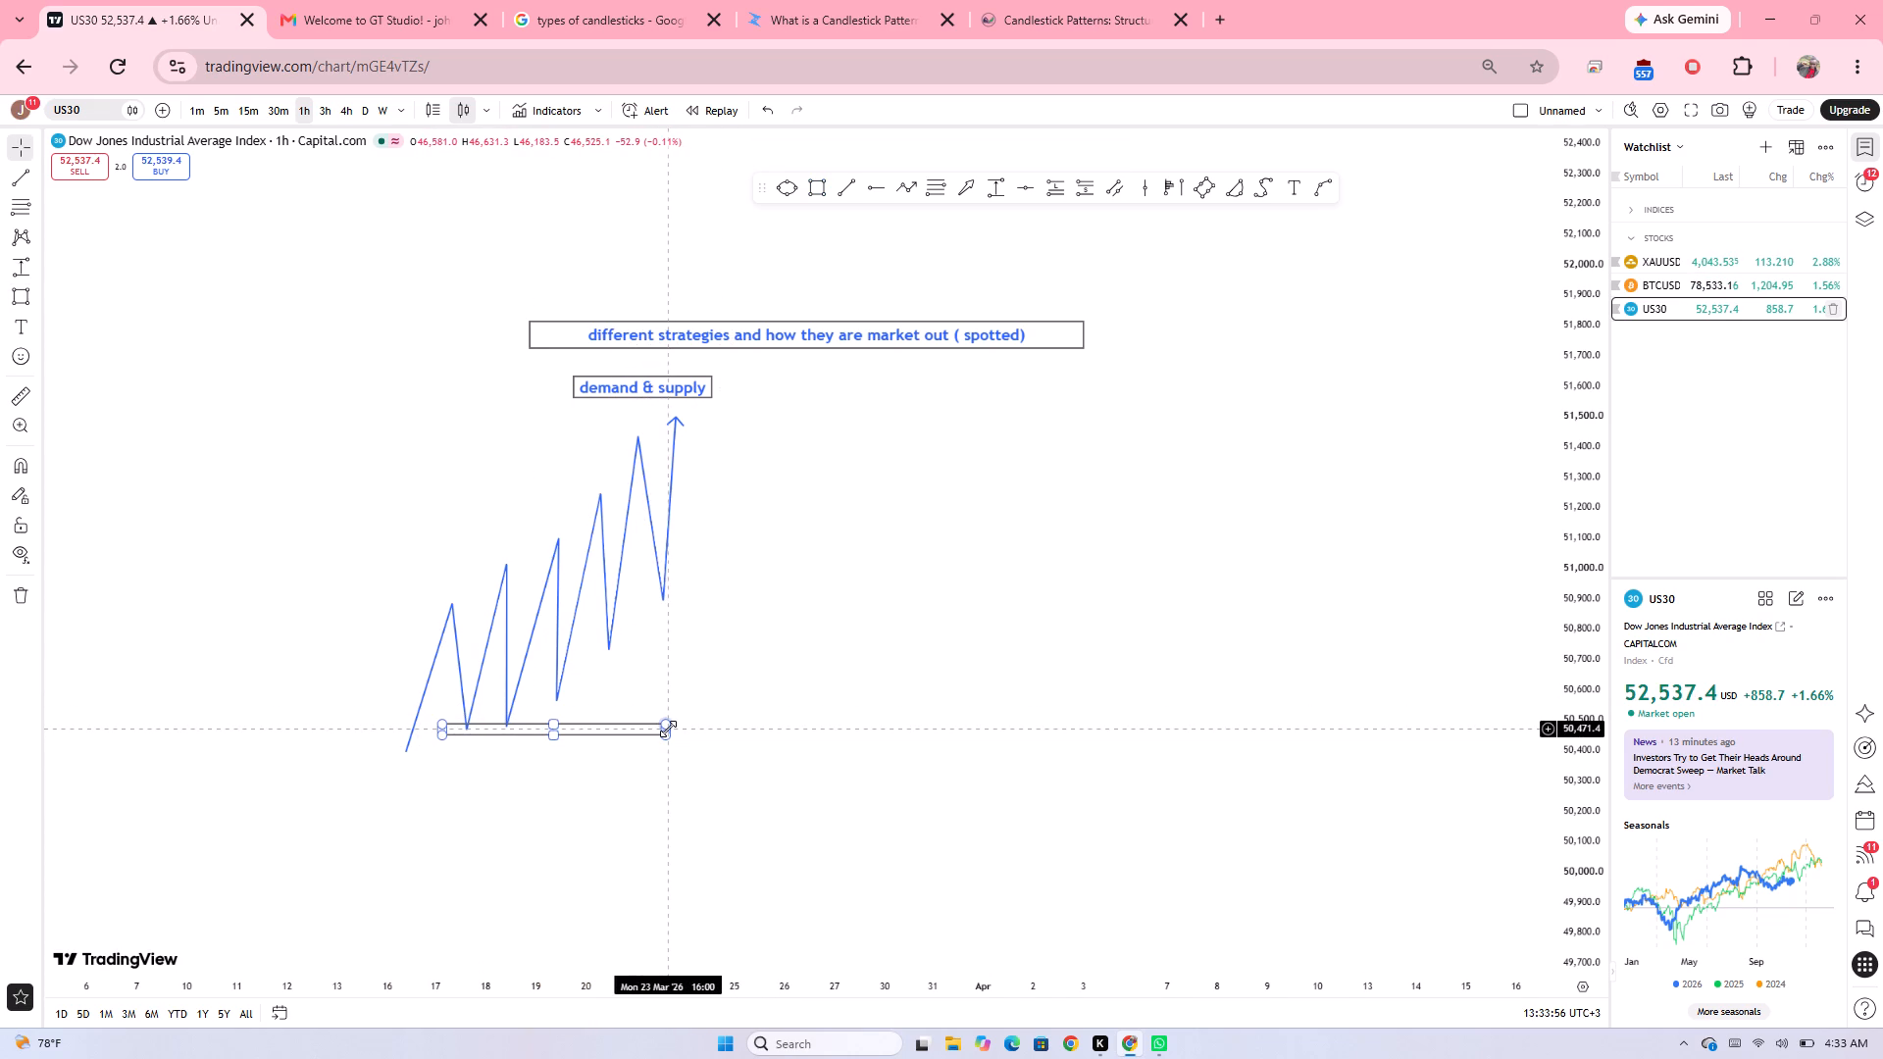
left_click_drag(671, 731, 579, 732)
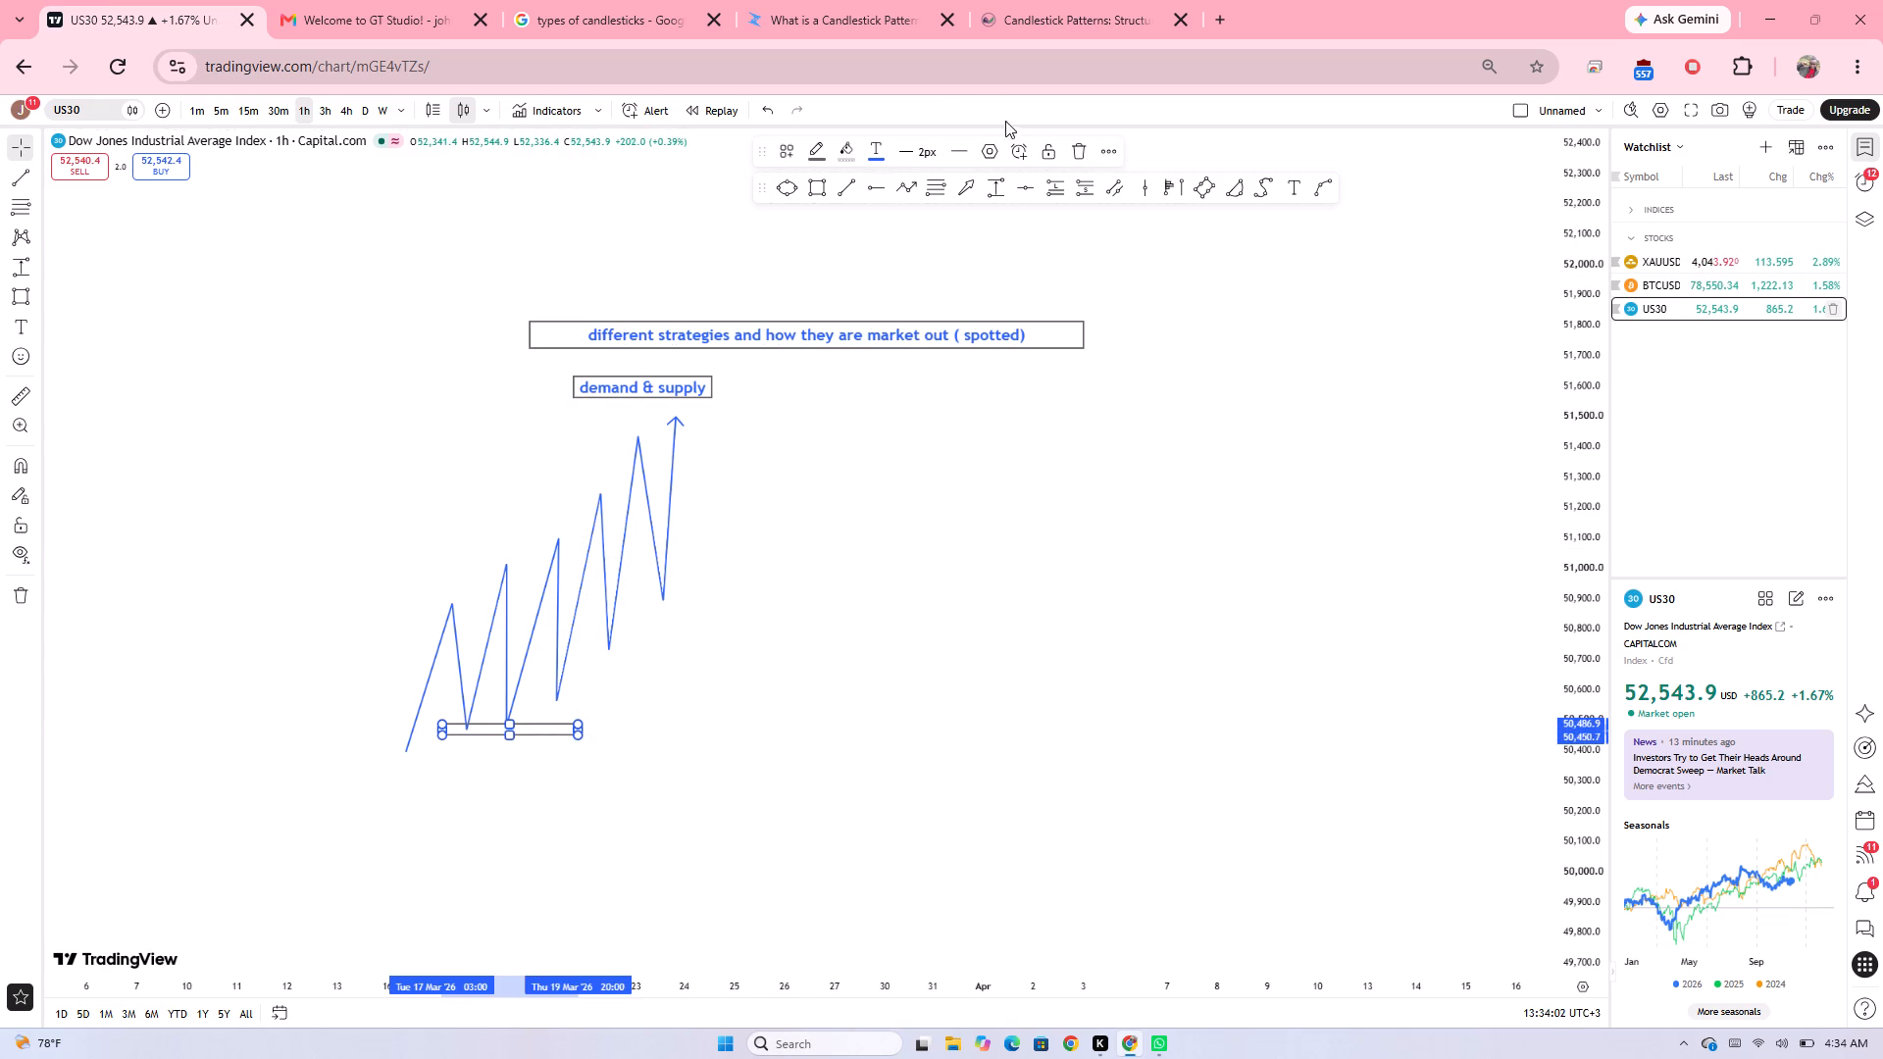
left_click(990, 154)
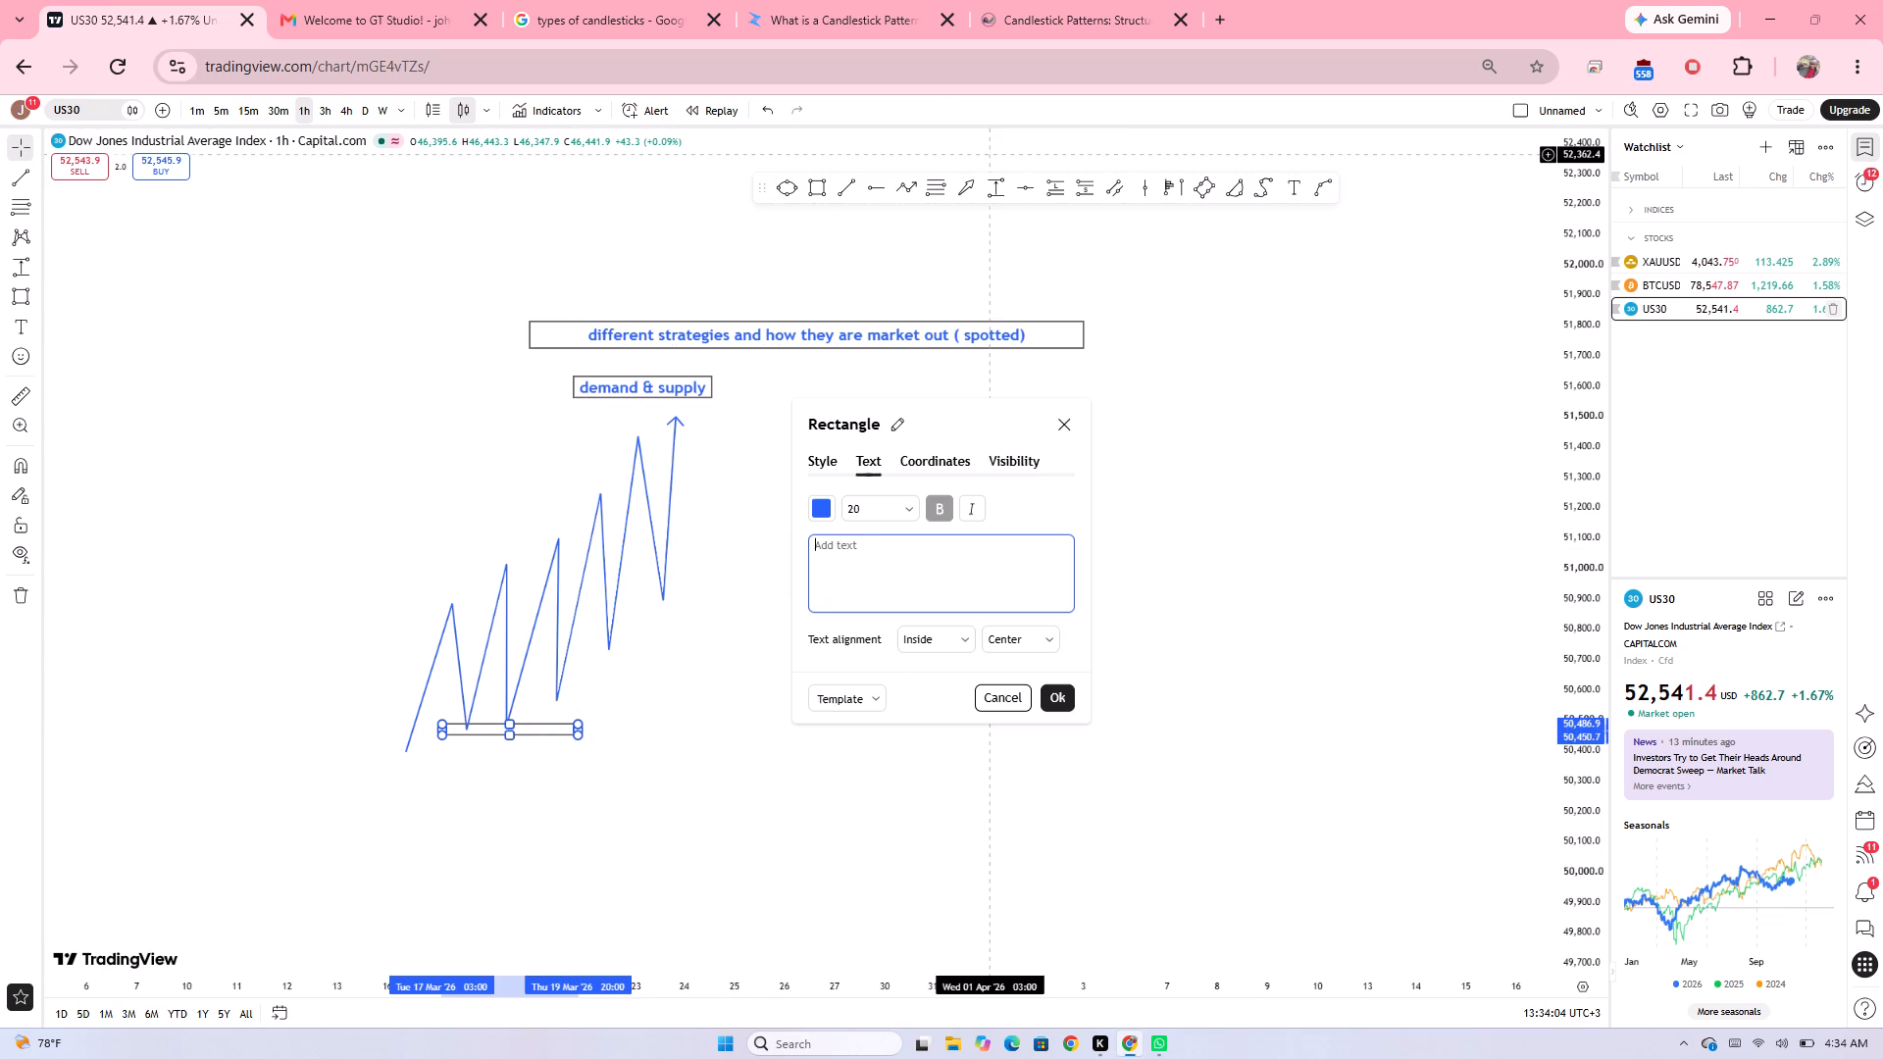
left_click(730, 619)
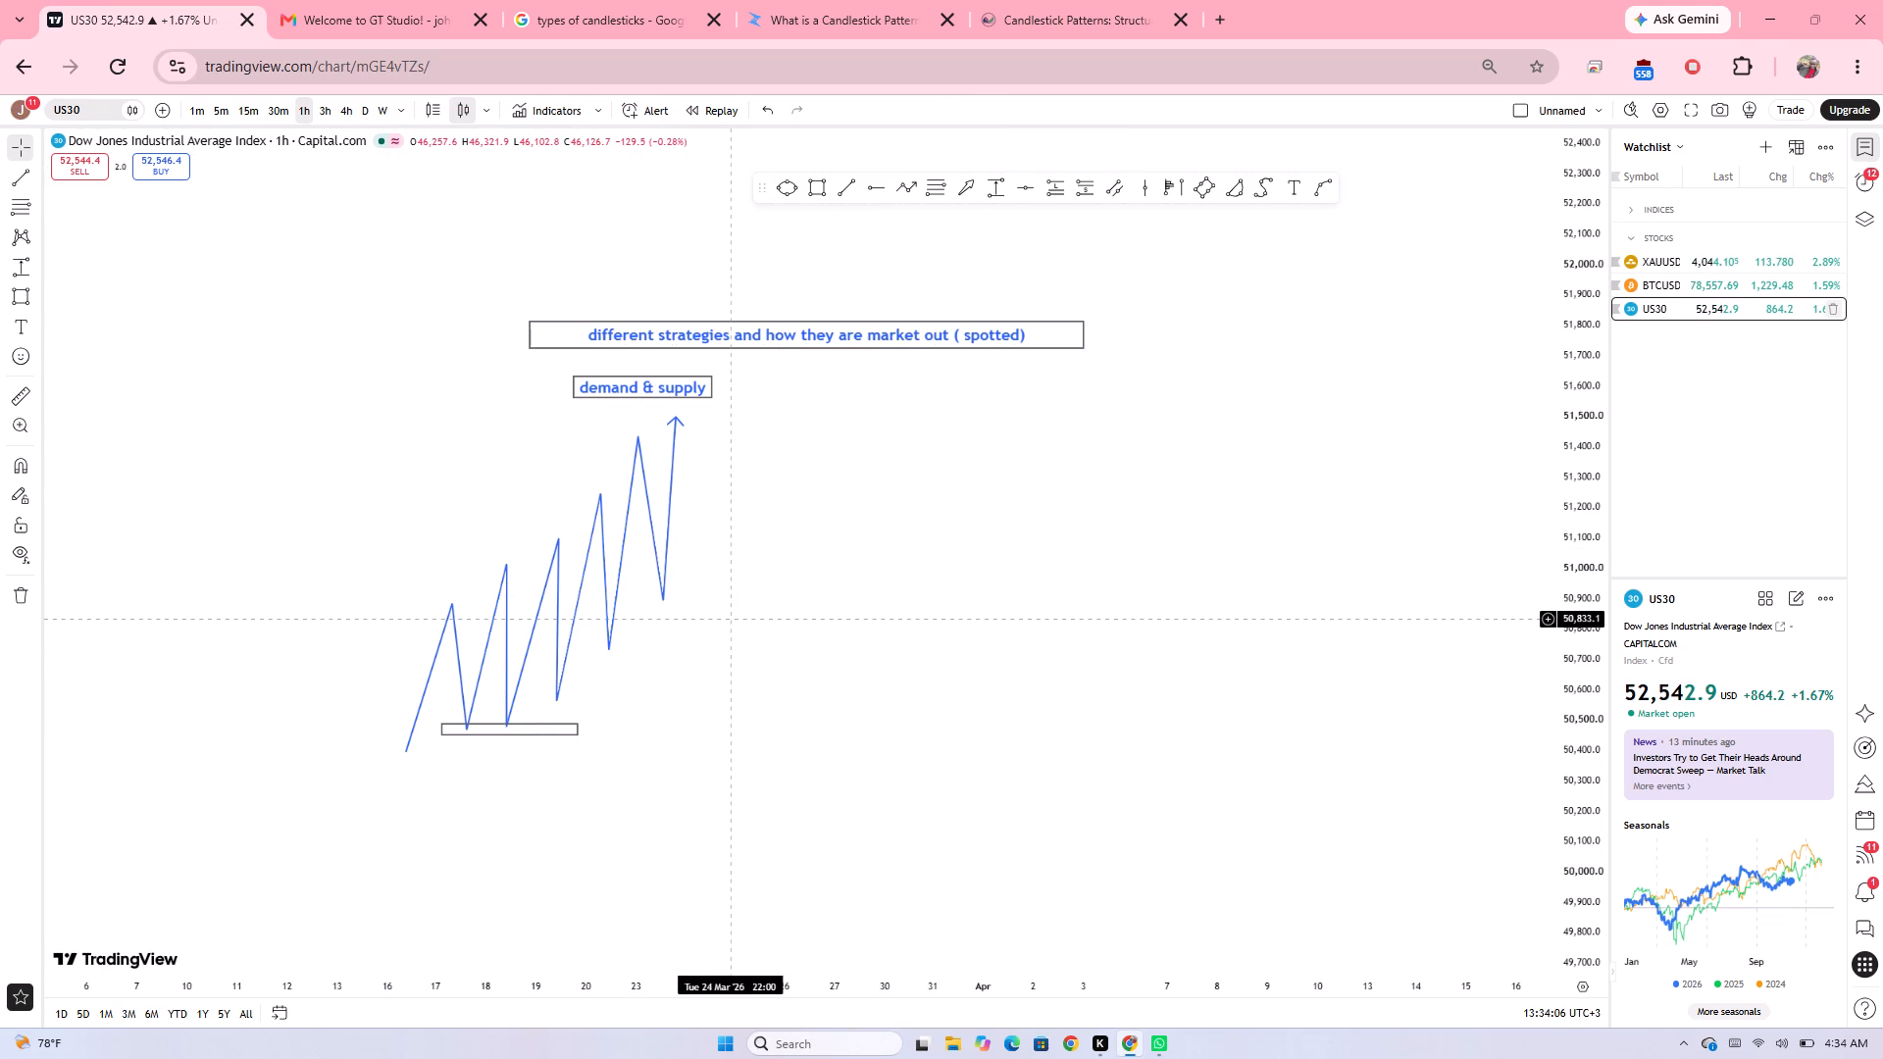
Draw a second thin rectangle just above the first, about 50,554 to 50,510, spanning 18 to 24 March.
left_click(818, 185)
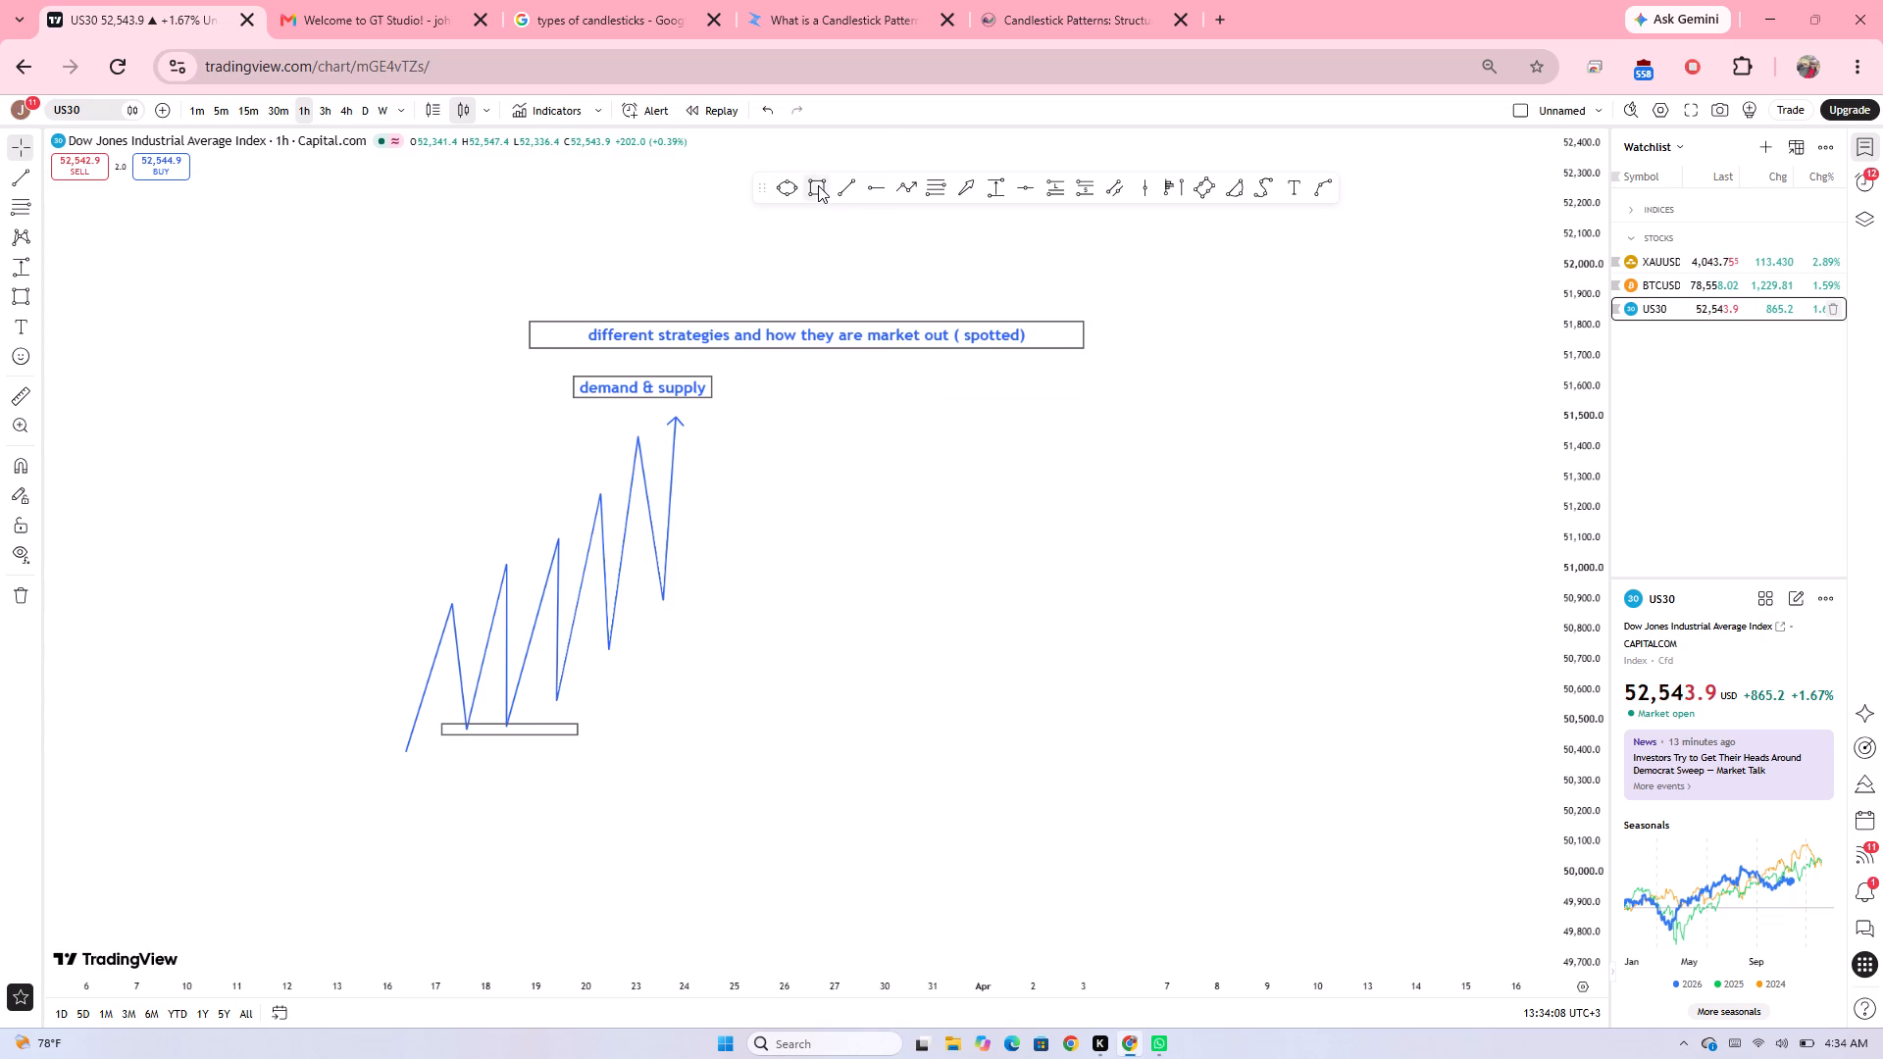
left_click_drag(509, 703, 700, 728)
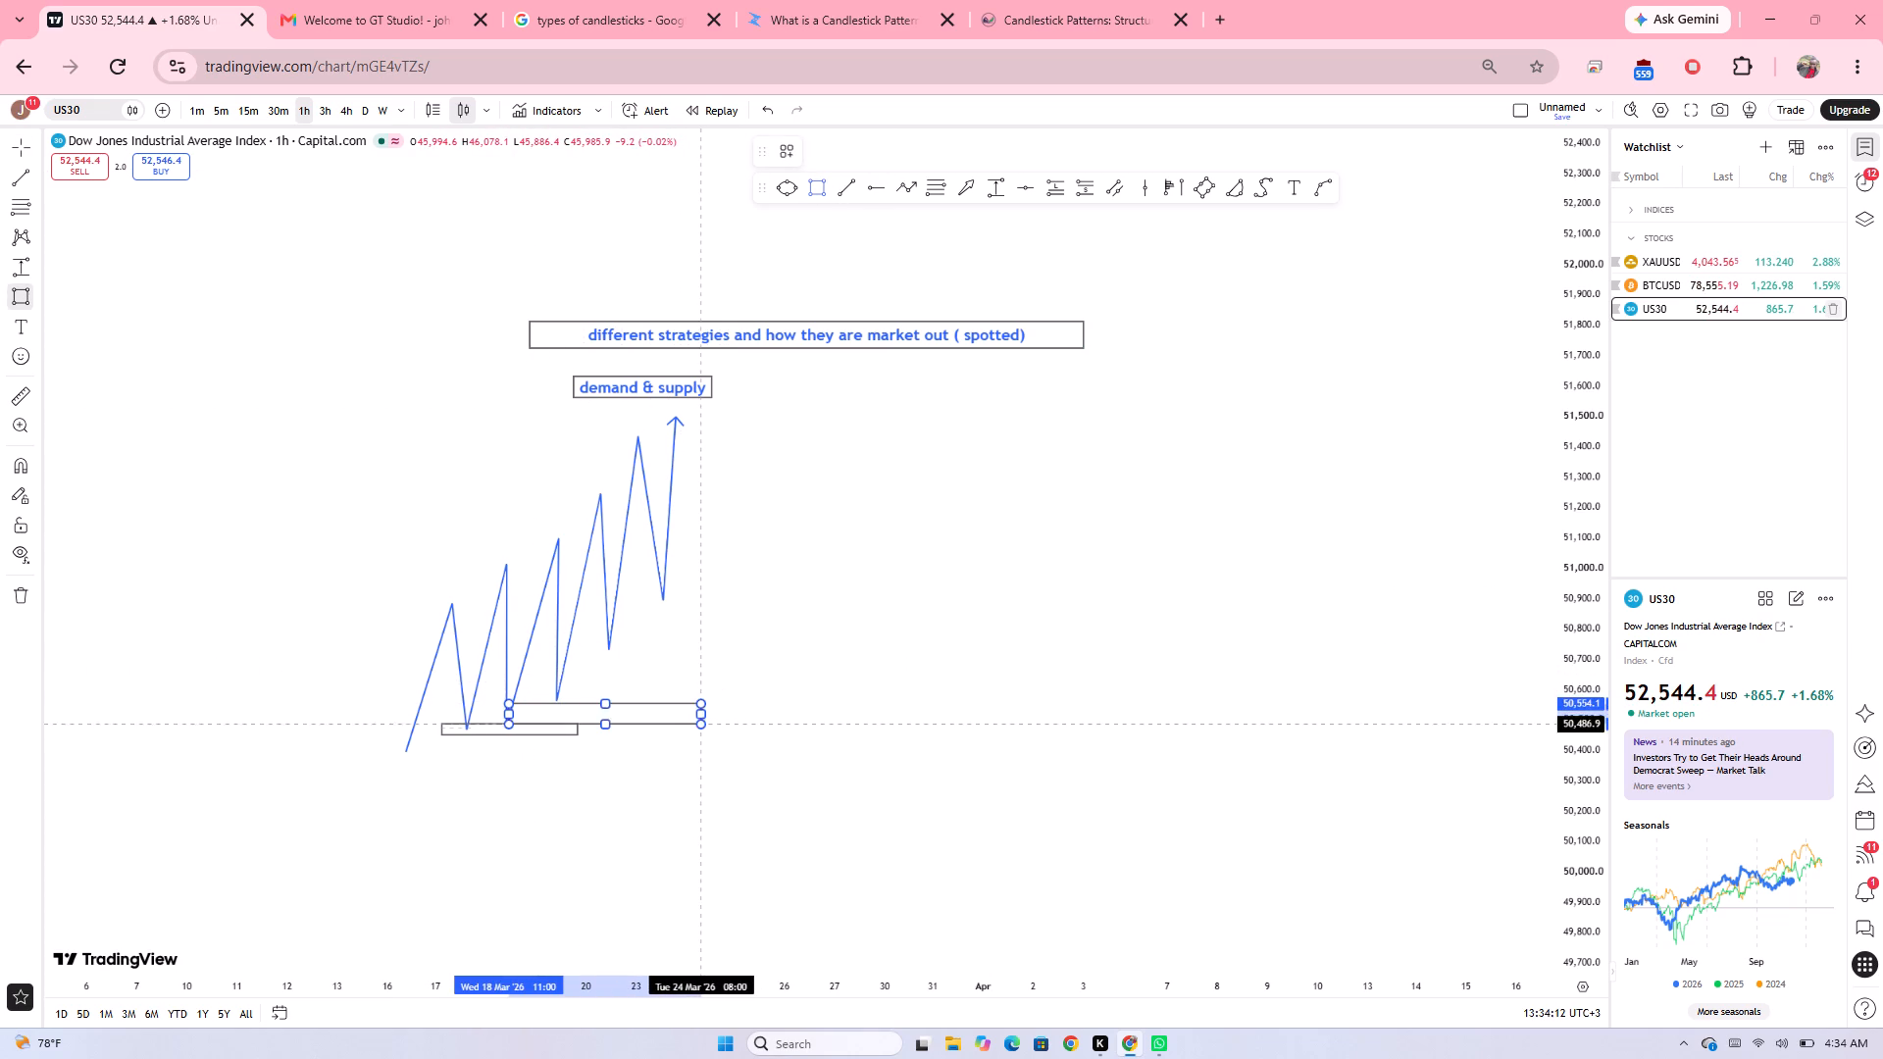
left_click_drag(700, 728, 724, 716)
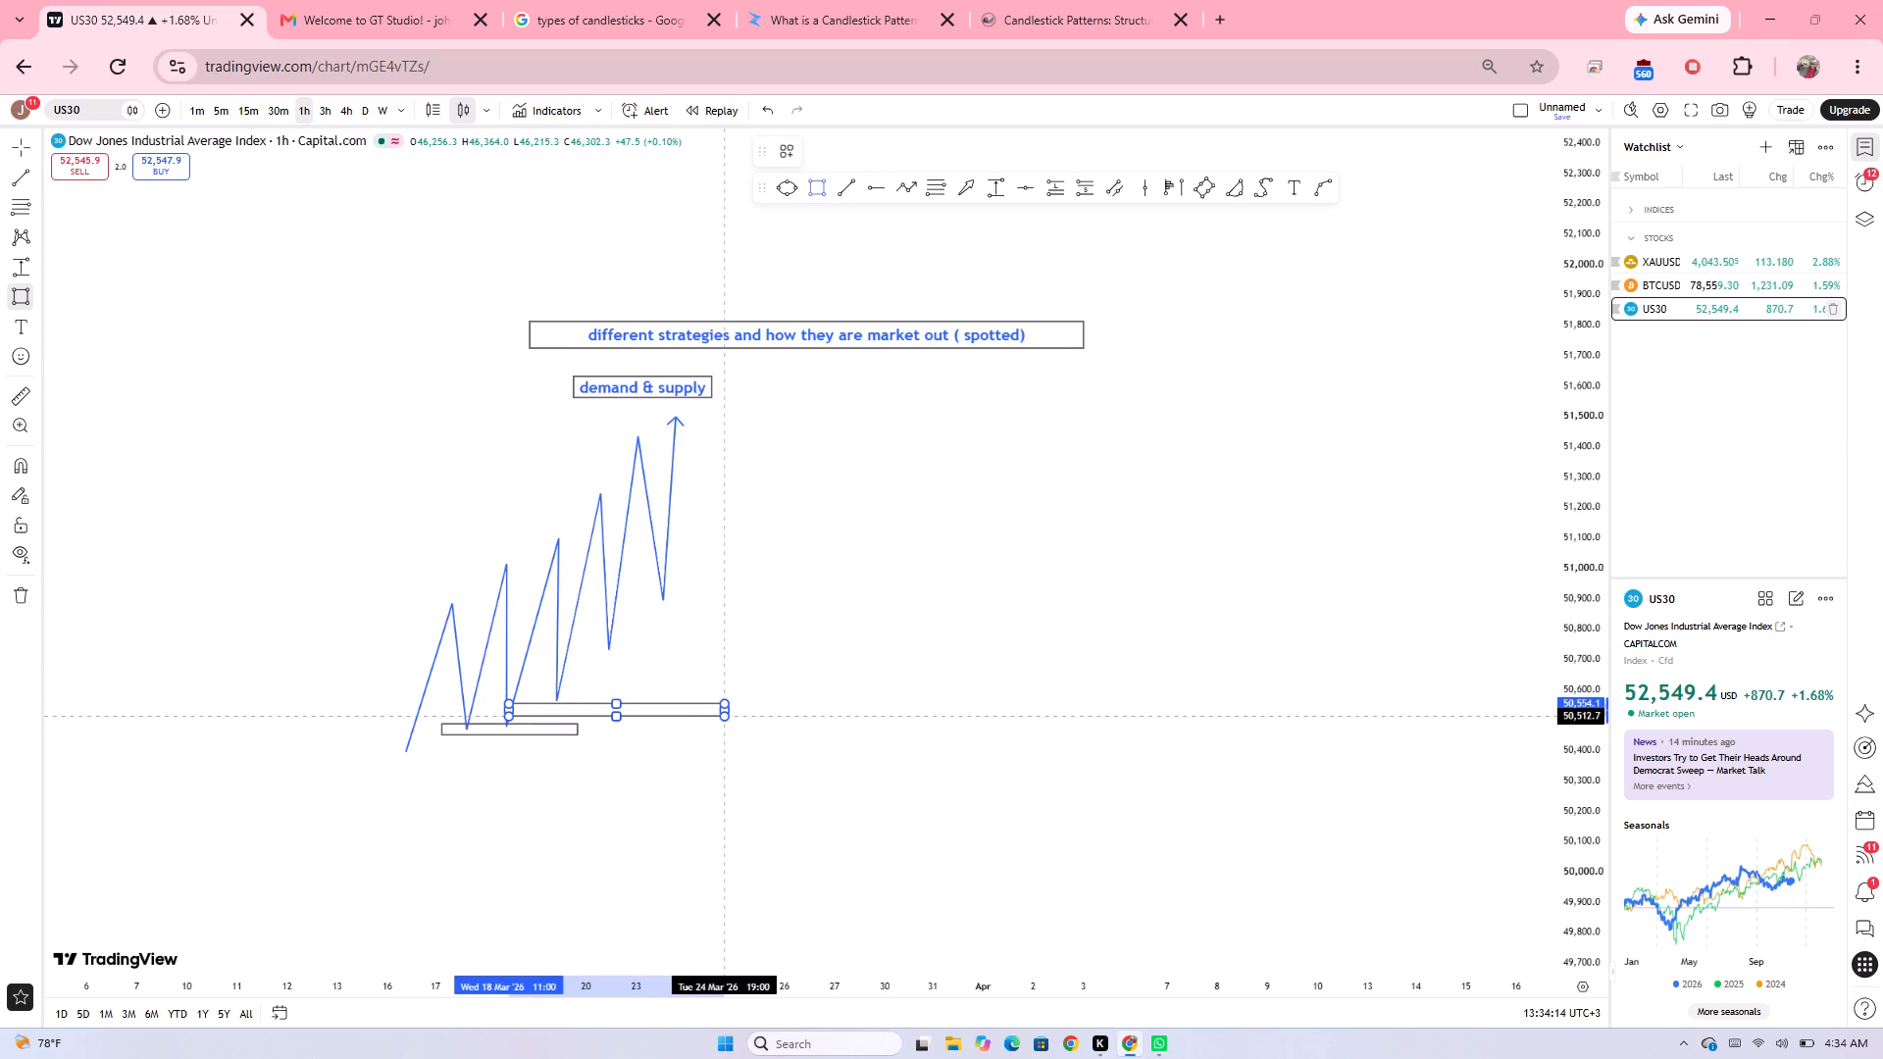
left_click_drag(724, 716, 724, 718)
left_click(724, 718)
left_click(765, 689)
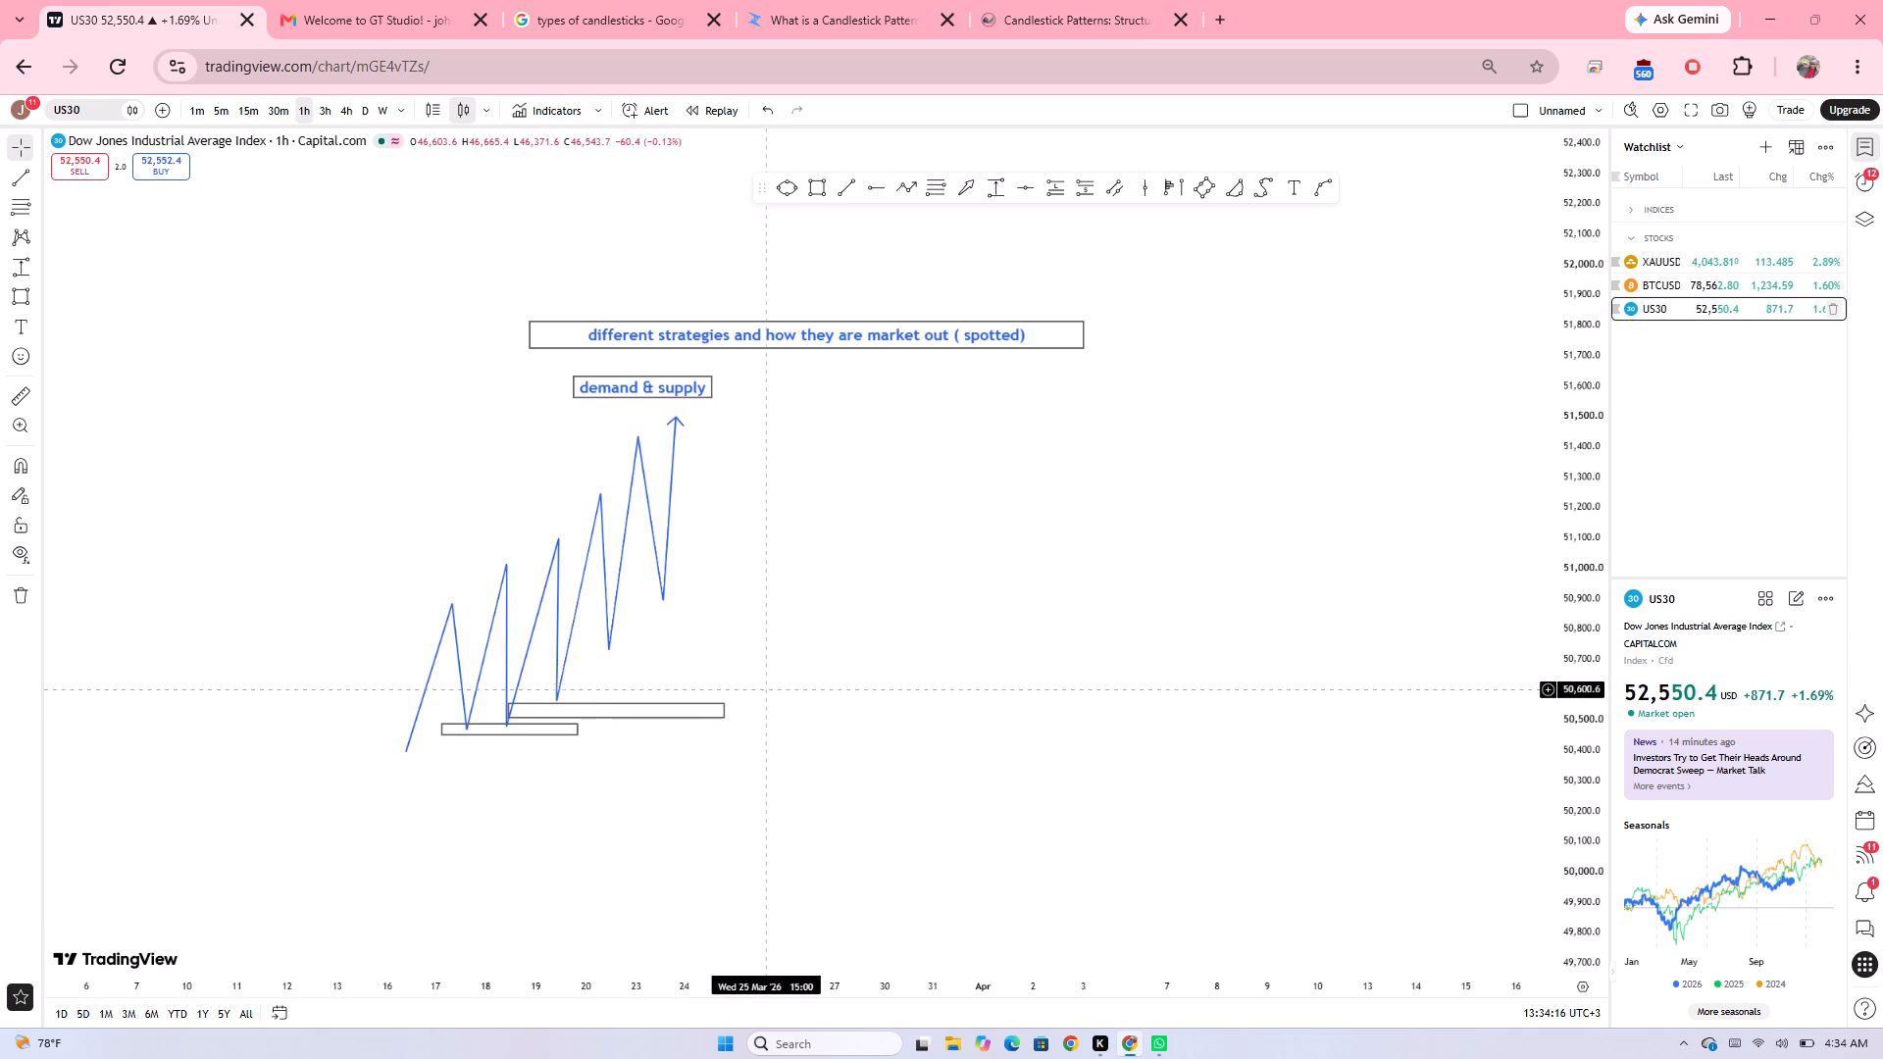
Lower the zigzag's third swing low to about 50,525 so it dips into the second rectangle.
left_click_drag(558, 702, 558, 709)
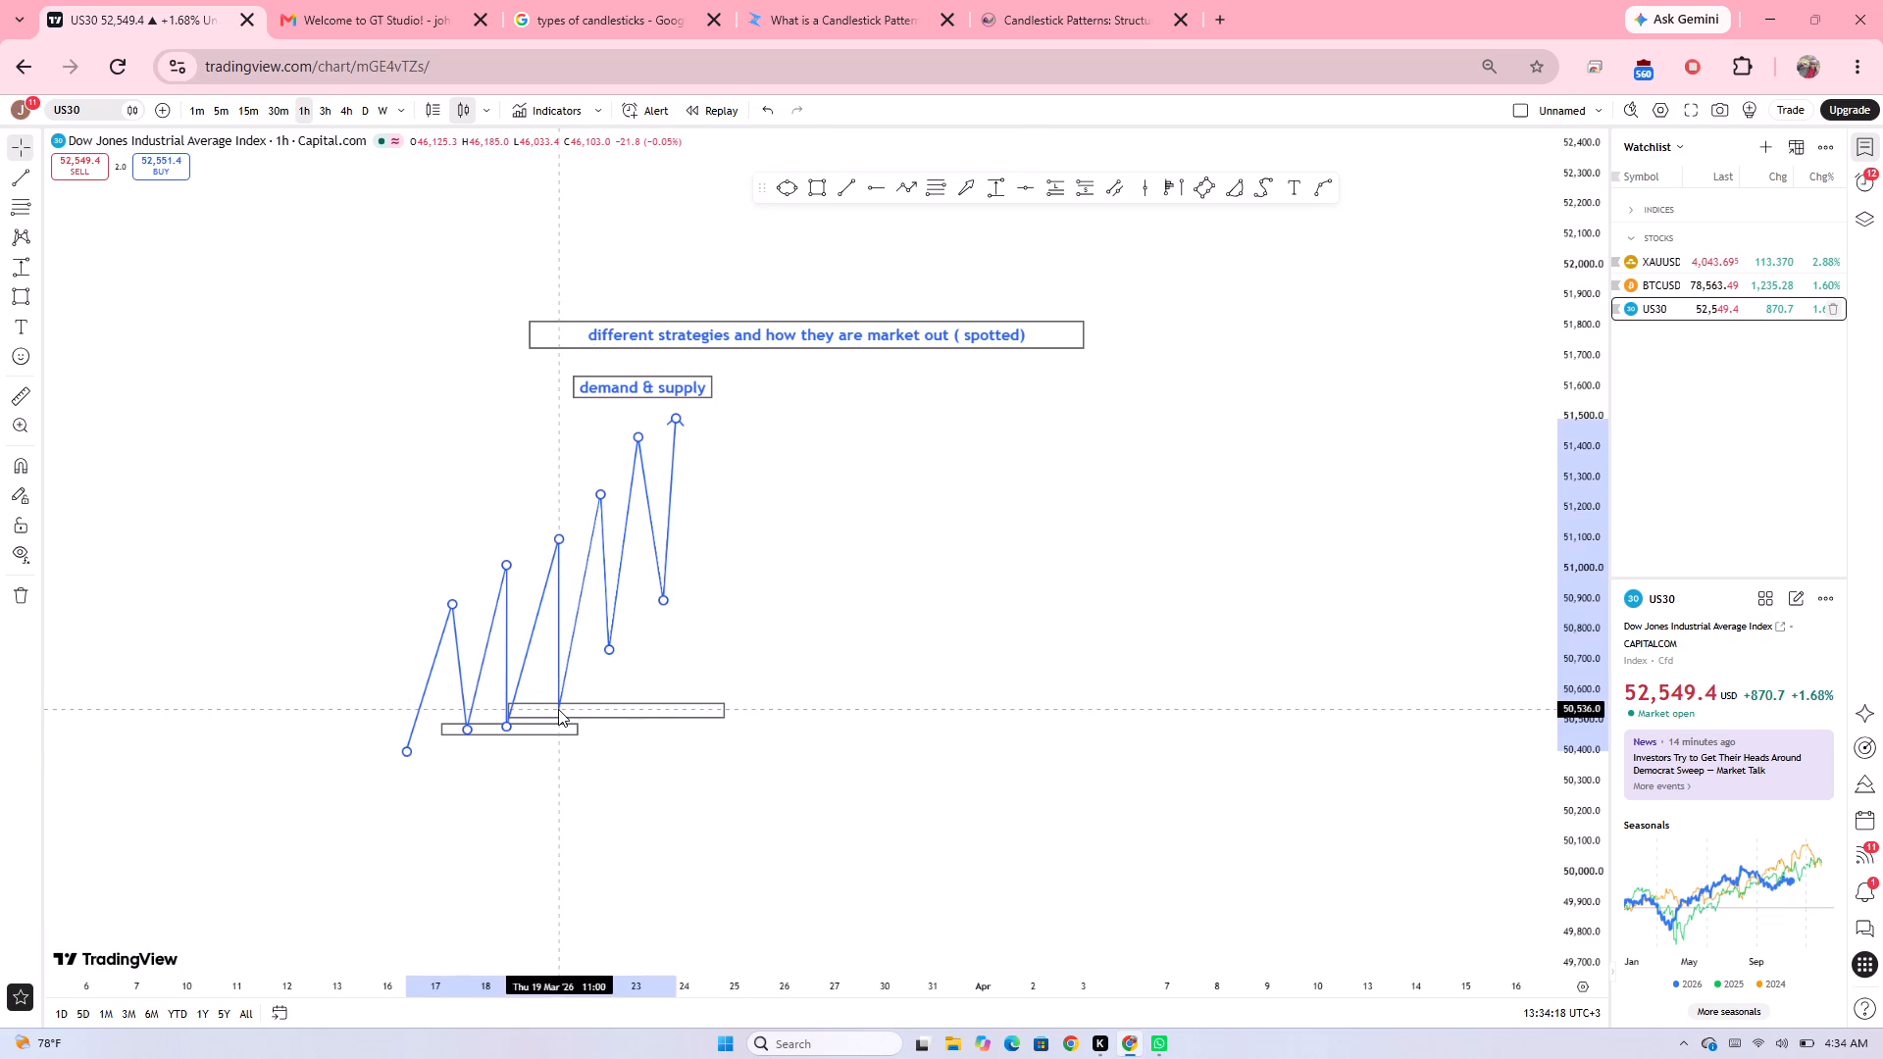
left_click_drag(558, 709, 558, 713)
left_click(722, 662)
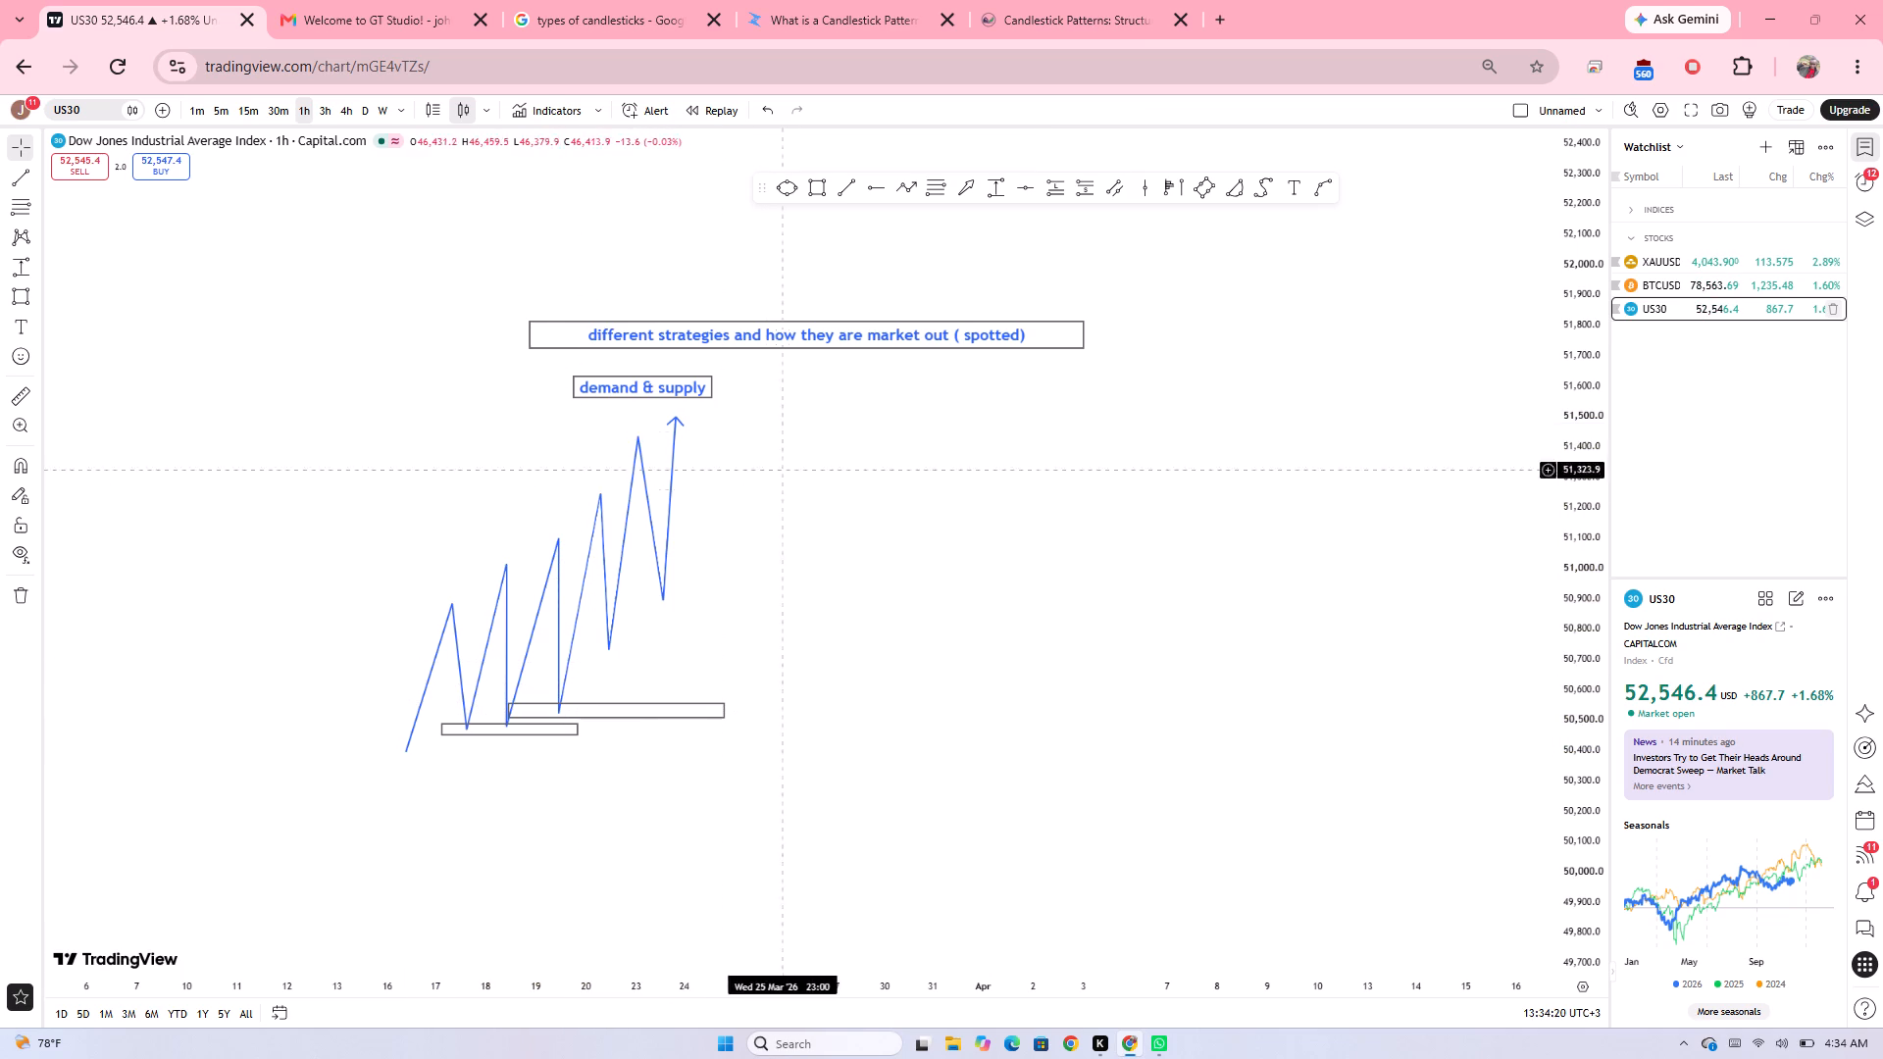
Shift the whole zigzag path slightly later and lower its fourth swing low to about 50,660.
left_click_drag(609, 643, 598, 661)
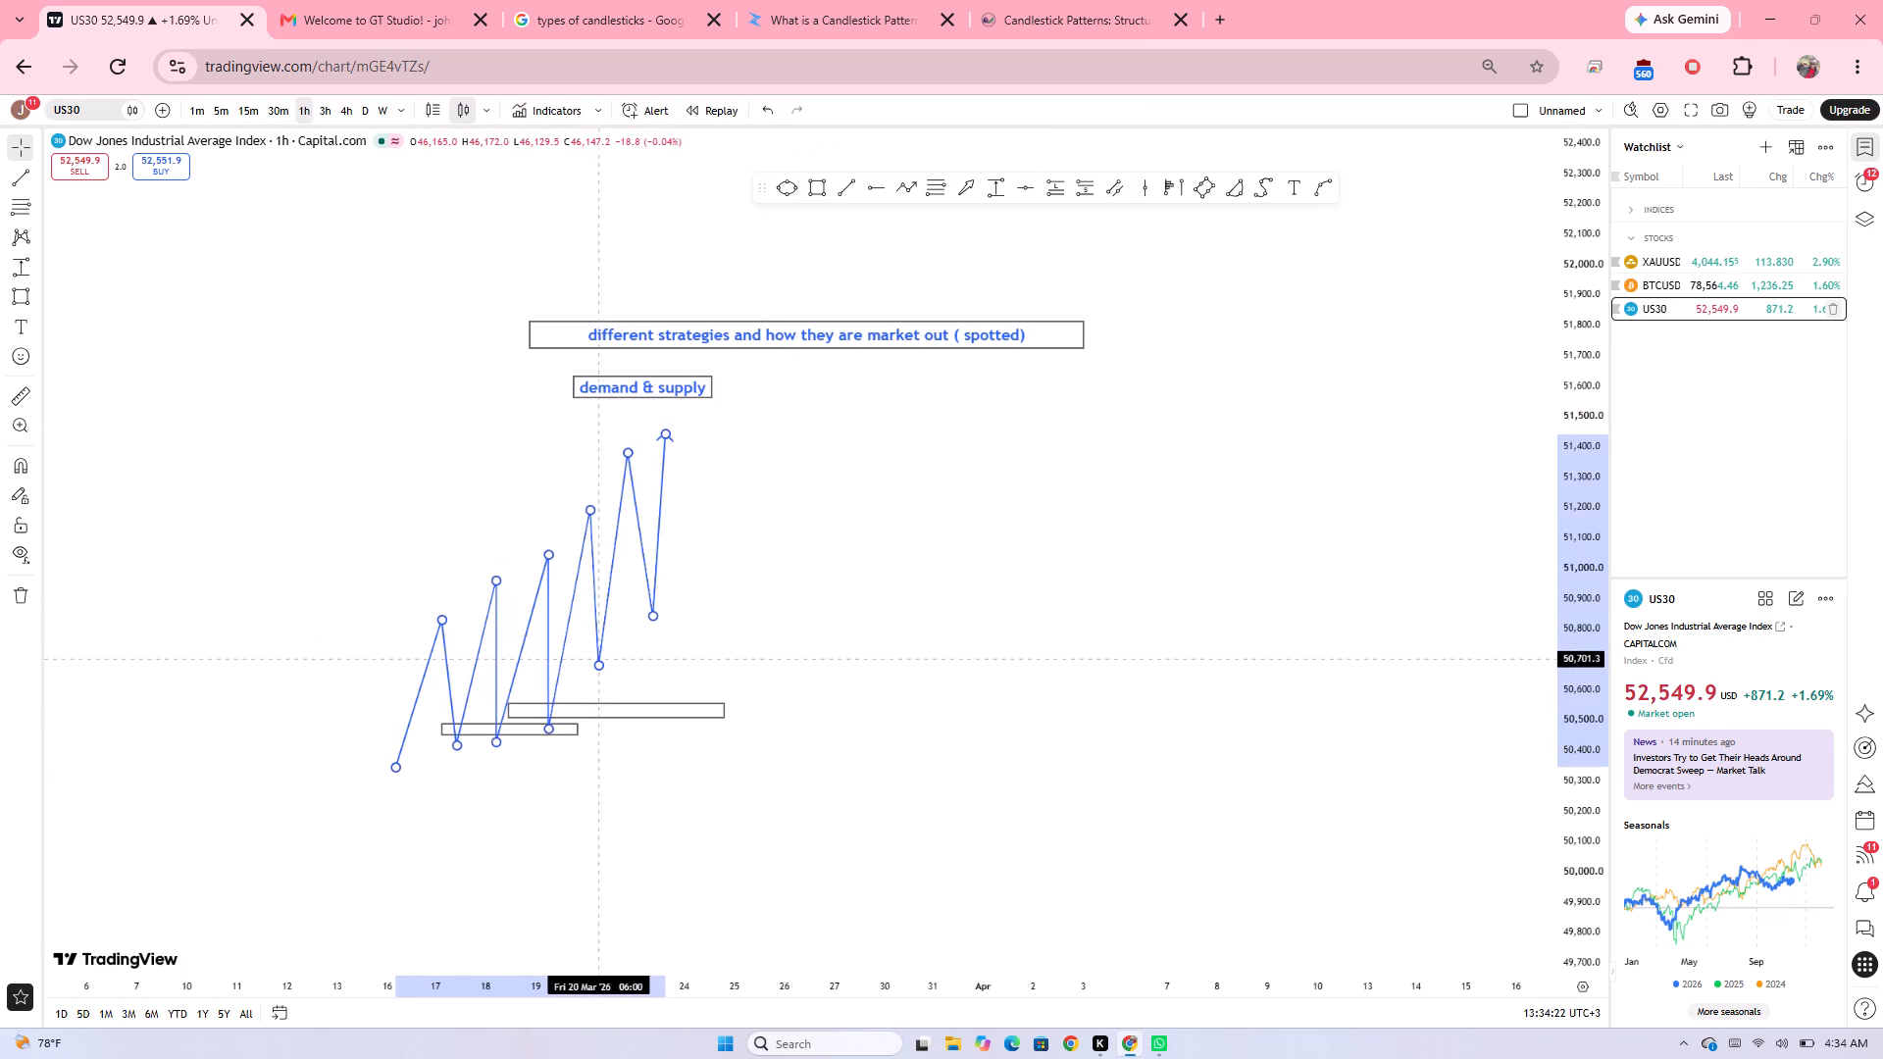
left_click_drag(598, 661, 623, 642)
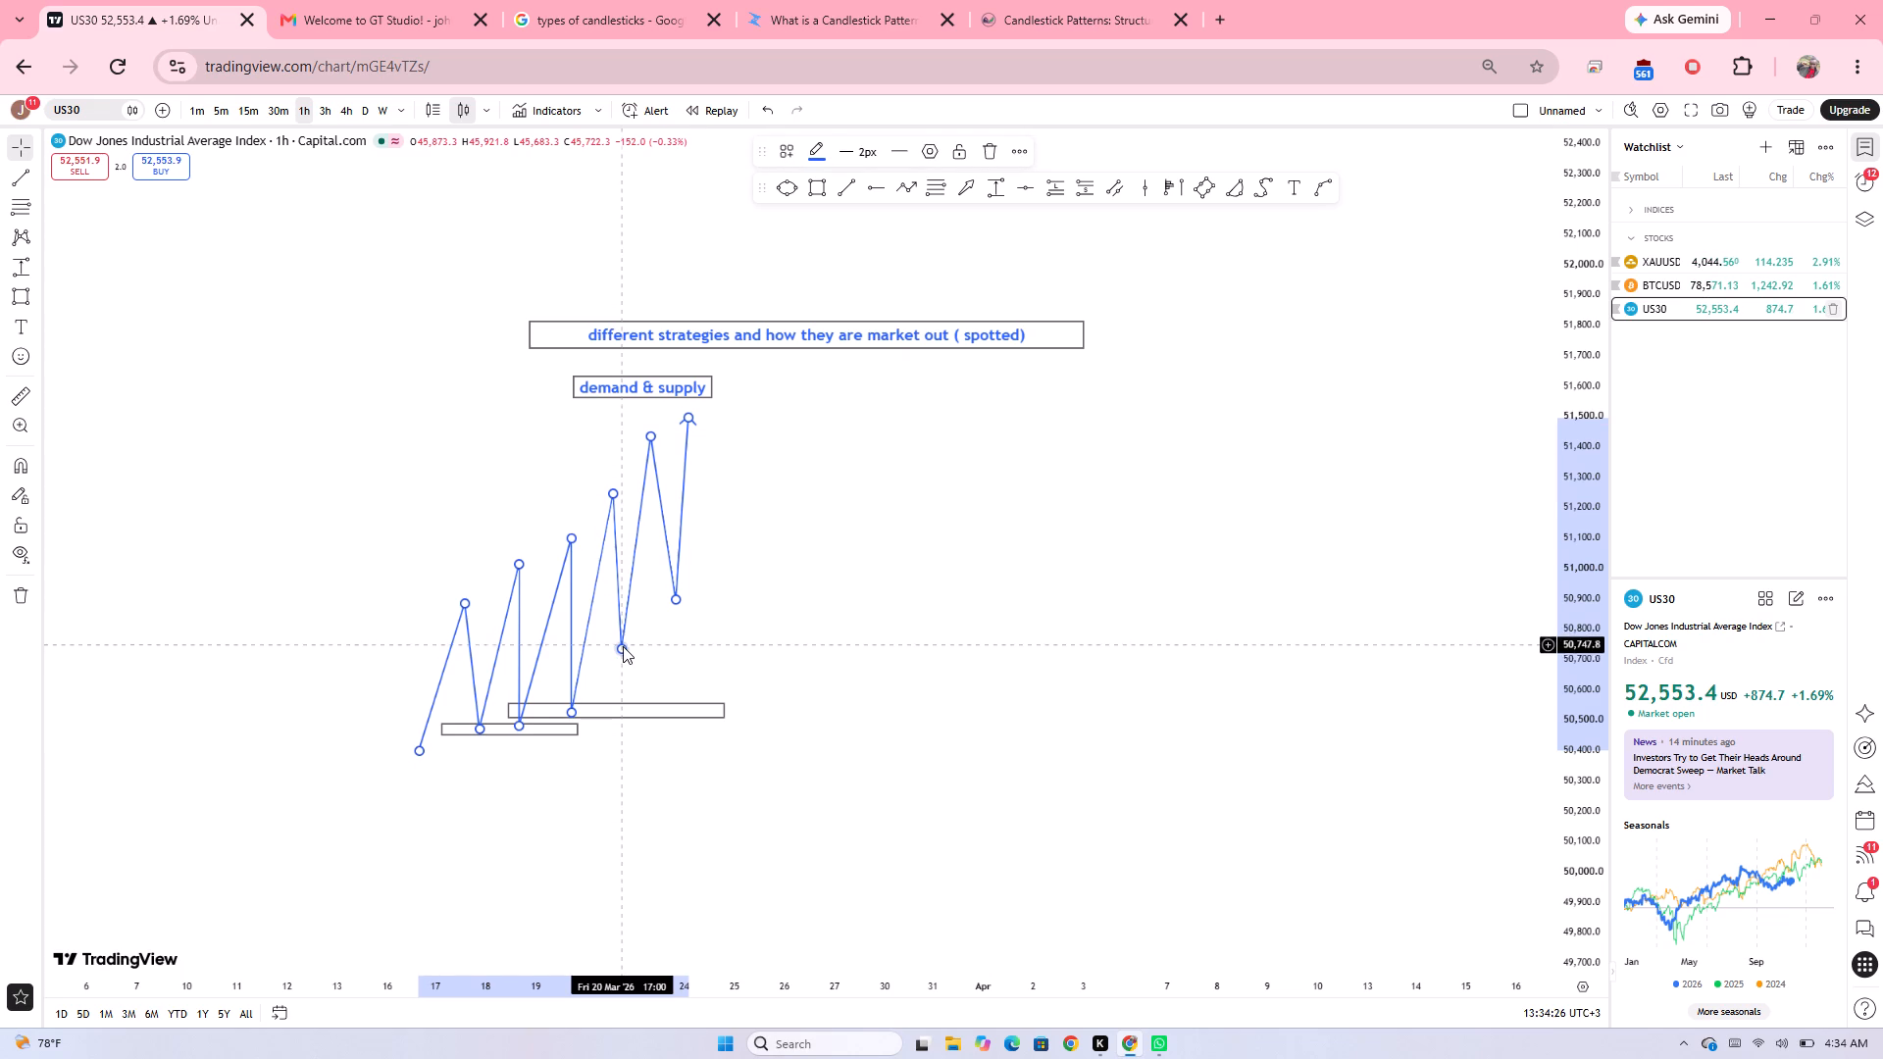
left_click_drag(623, 646, 621, 654)
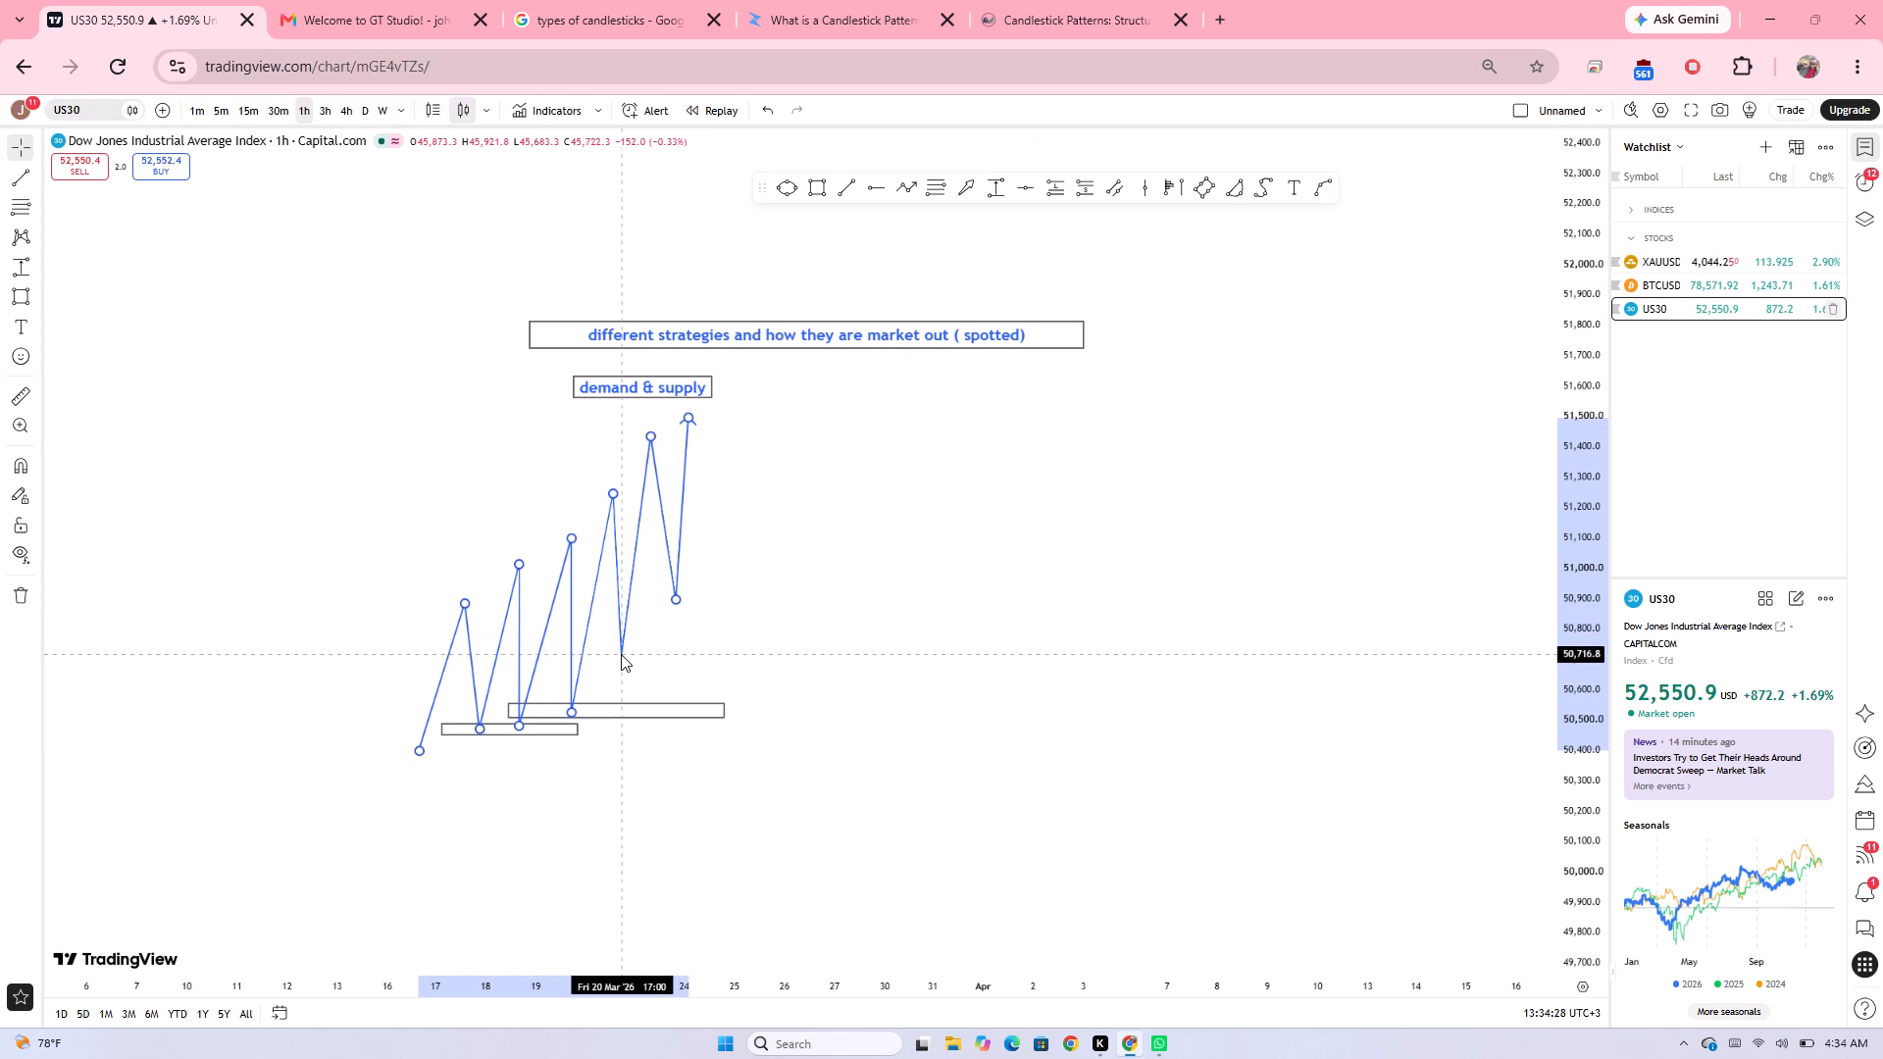
left_click_drag(621, 654, 617, 671)
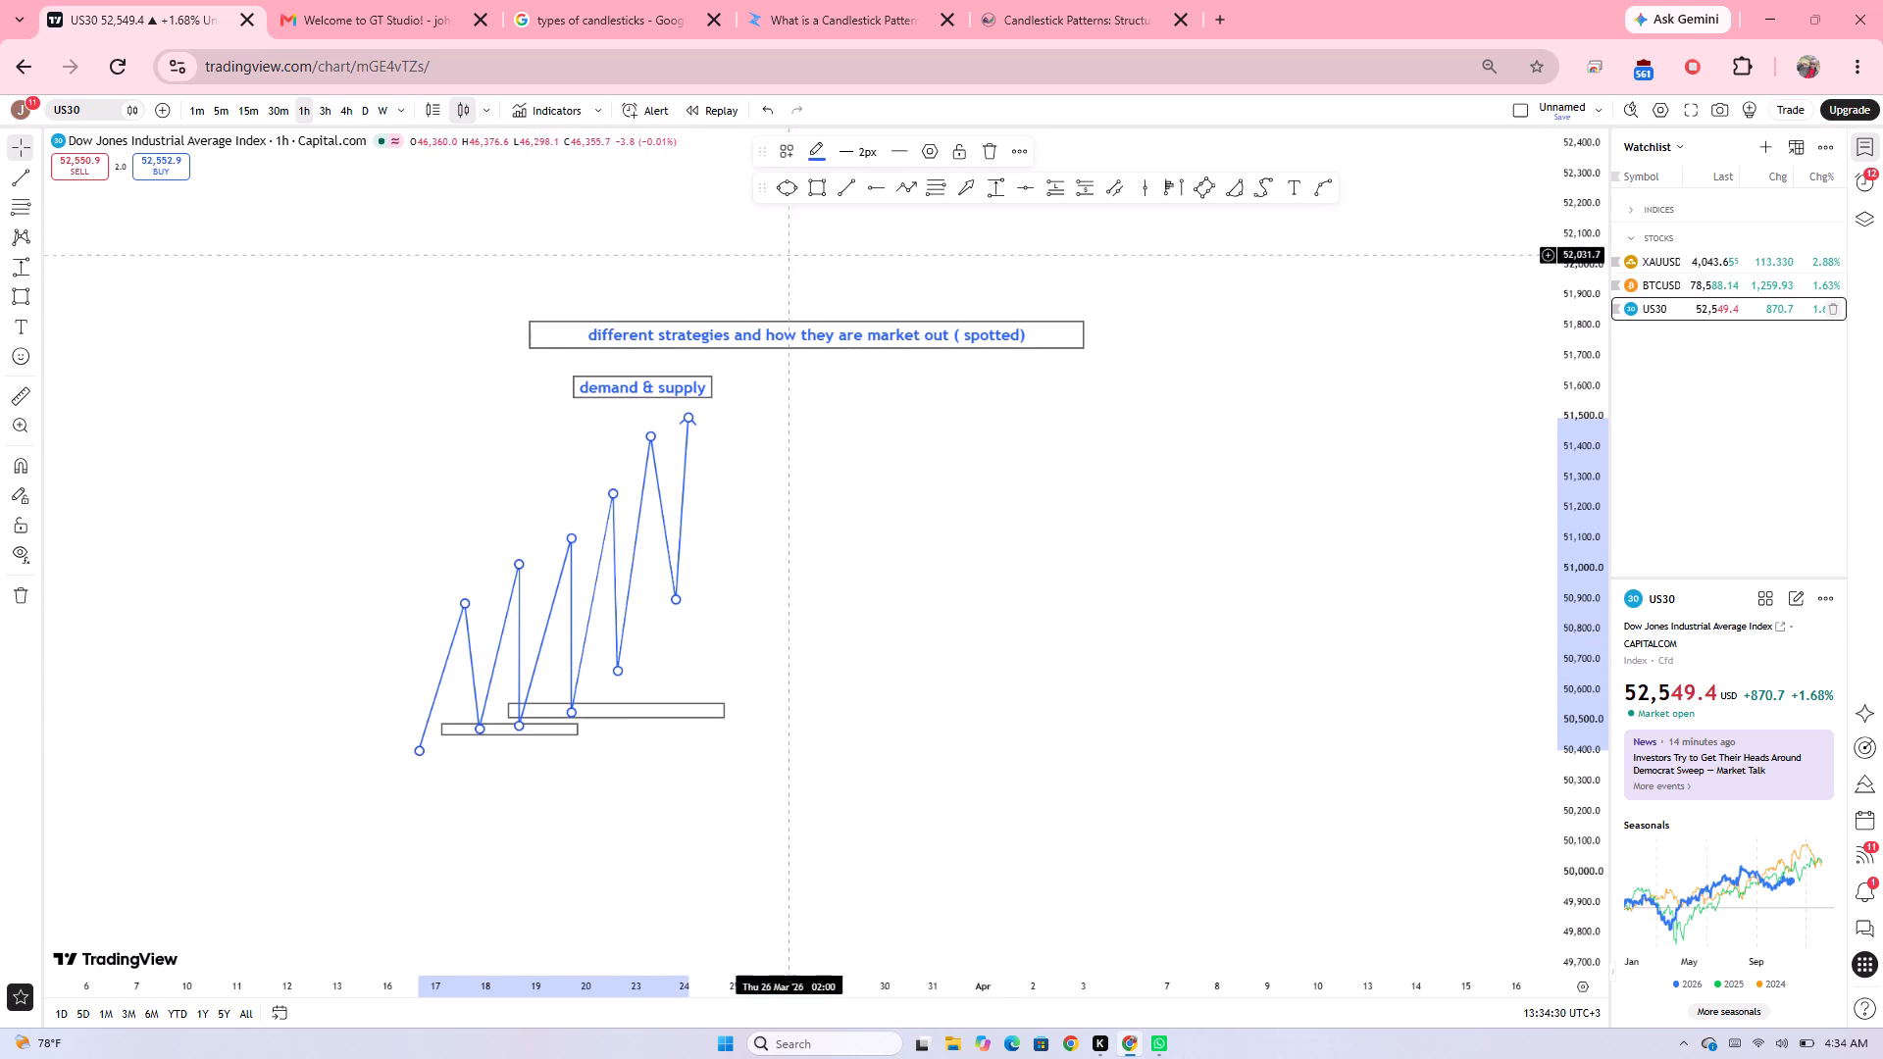
Draw a third thin rectangle beneath the zigzag's fourth swing low, placed at about 50,650 to 50,595 and spanning 19 to 25 March.
left_click(816, 190)
left_click_drag(557, 675, 632, 665)
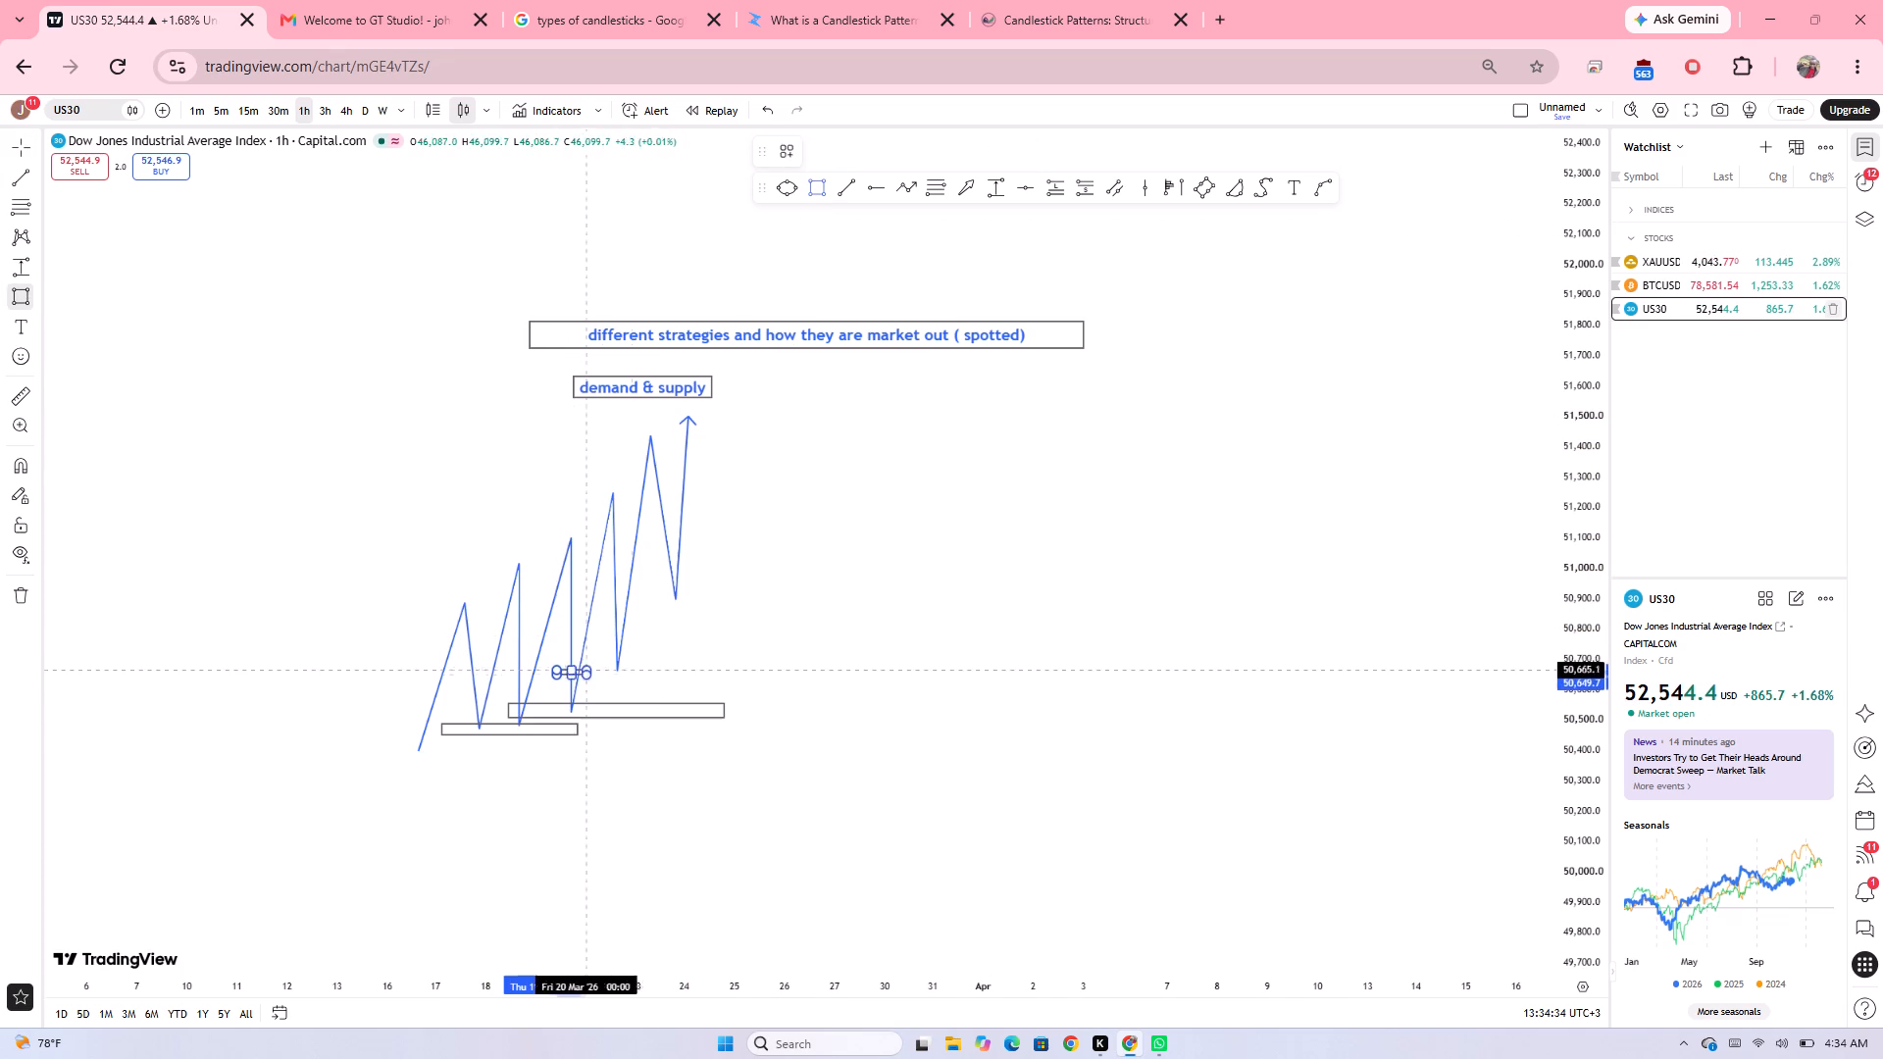
left_click_drag(632, 665, 772, 659)
left_click(772, 659)
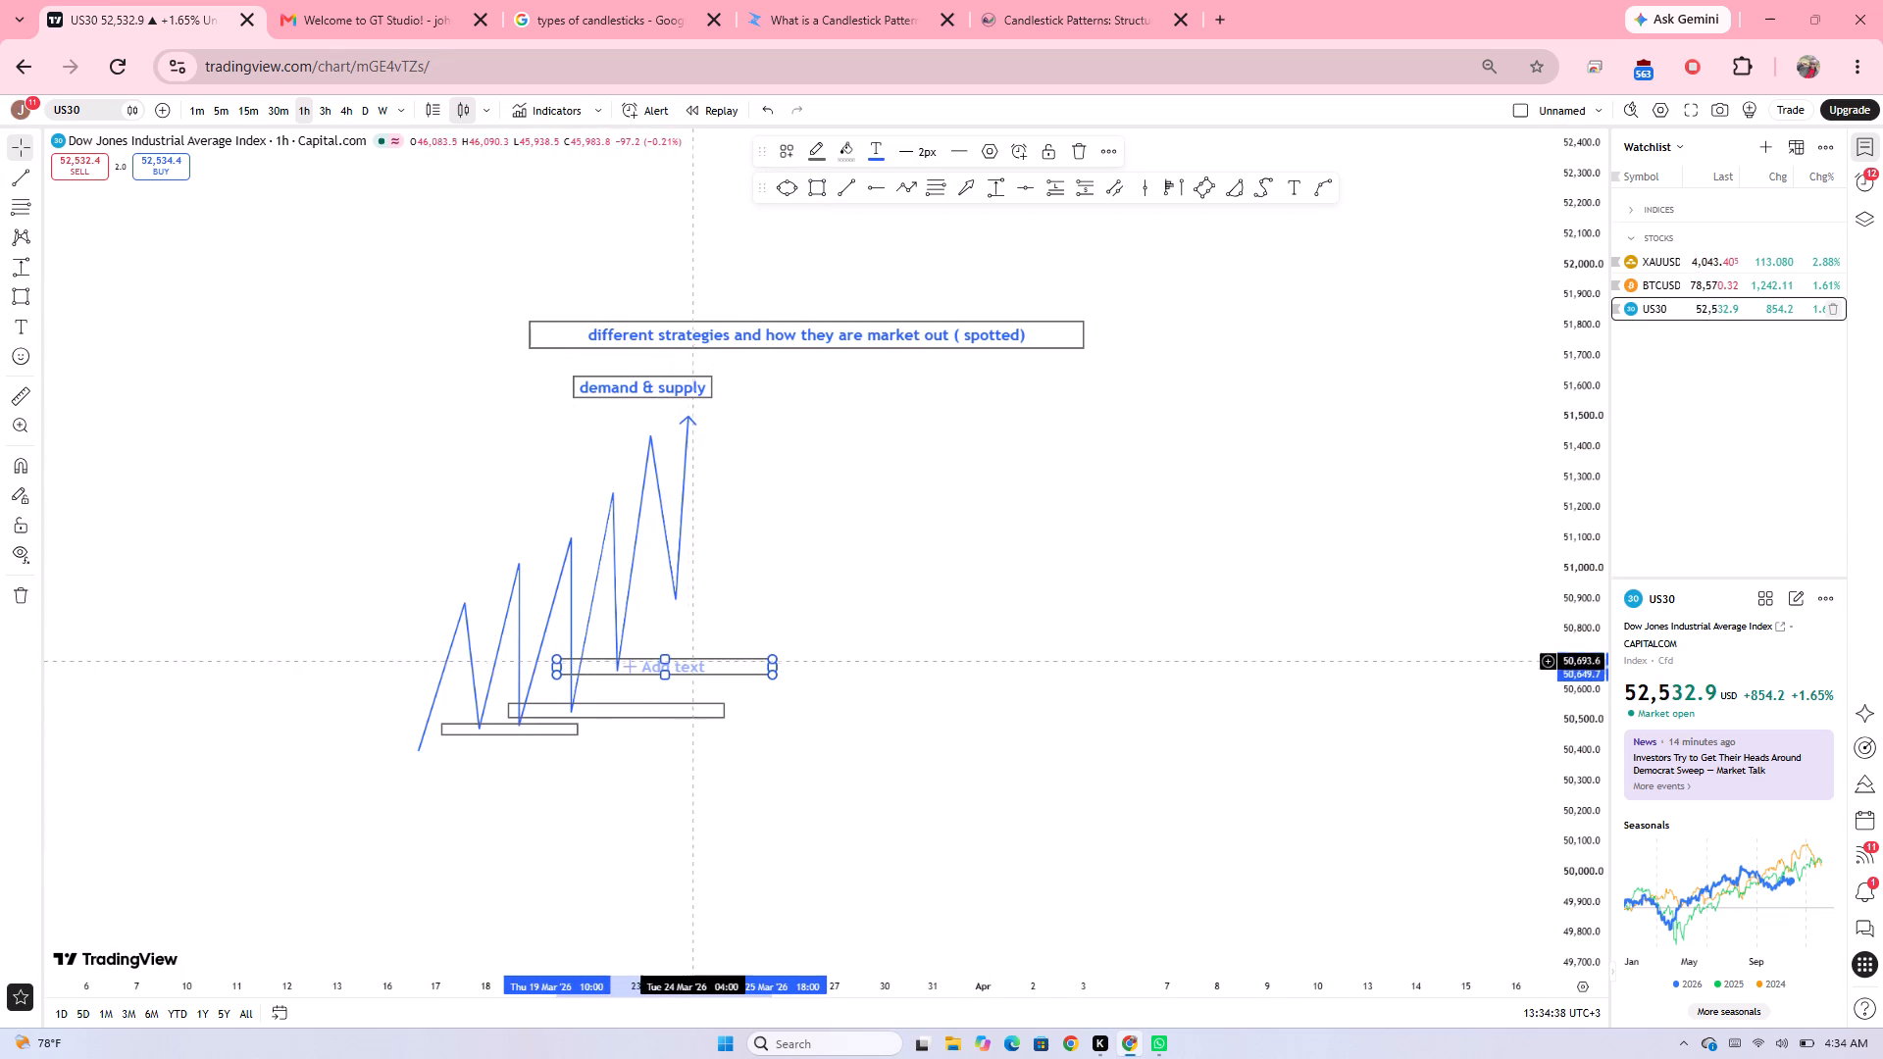
left_click_drag(740, 660, 721, 682)
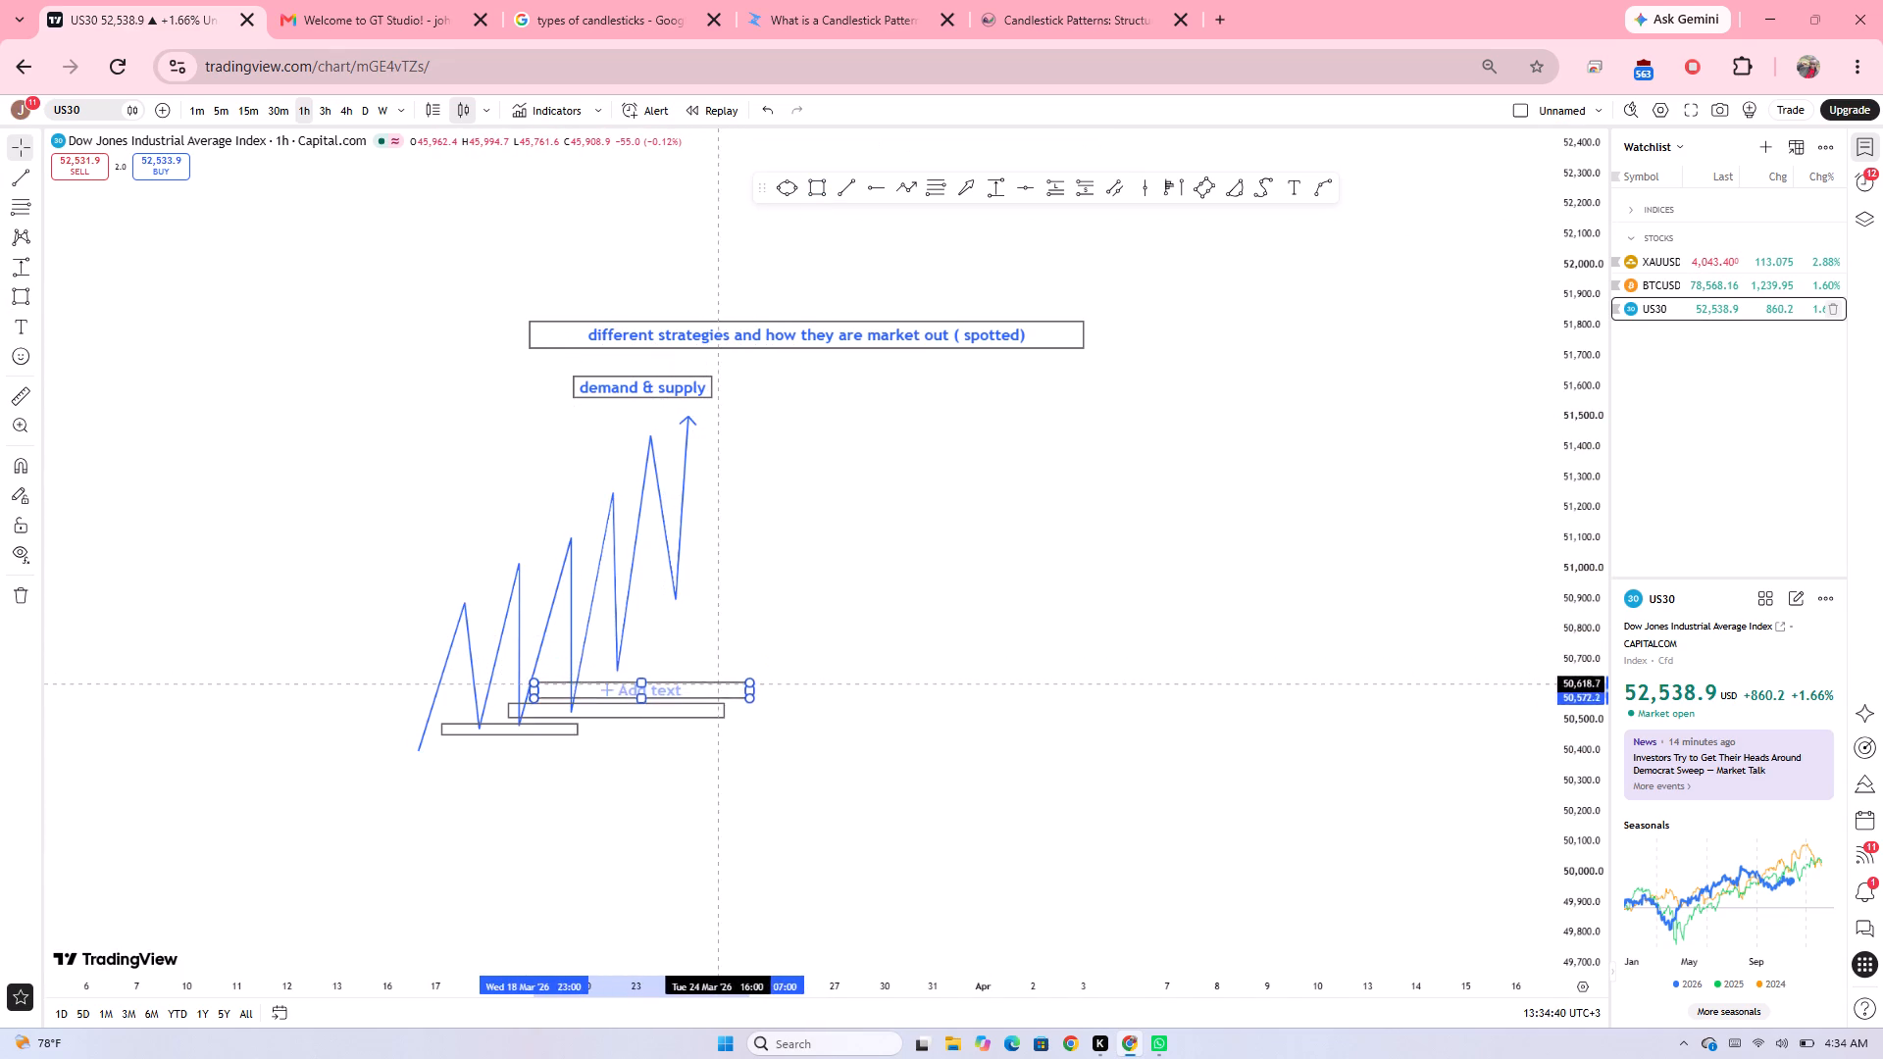
left_click_drag(721, 682, 746, 672)
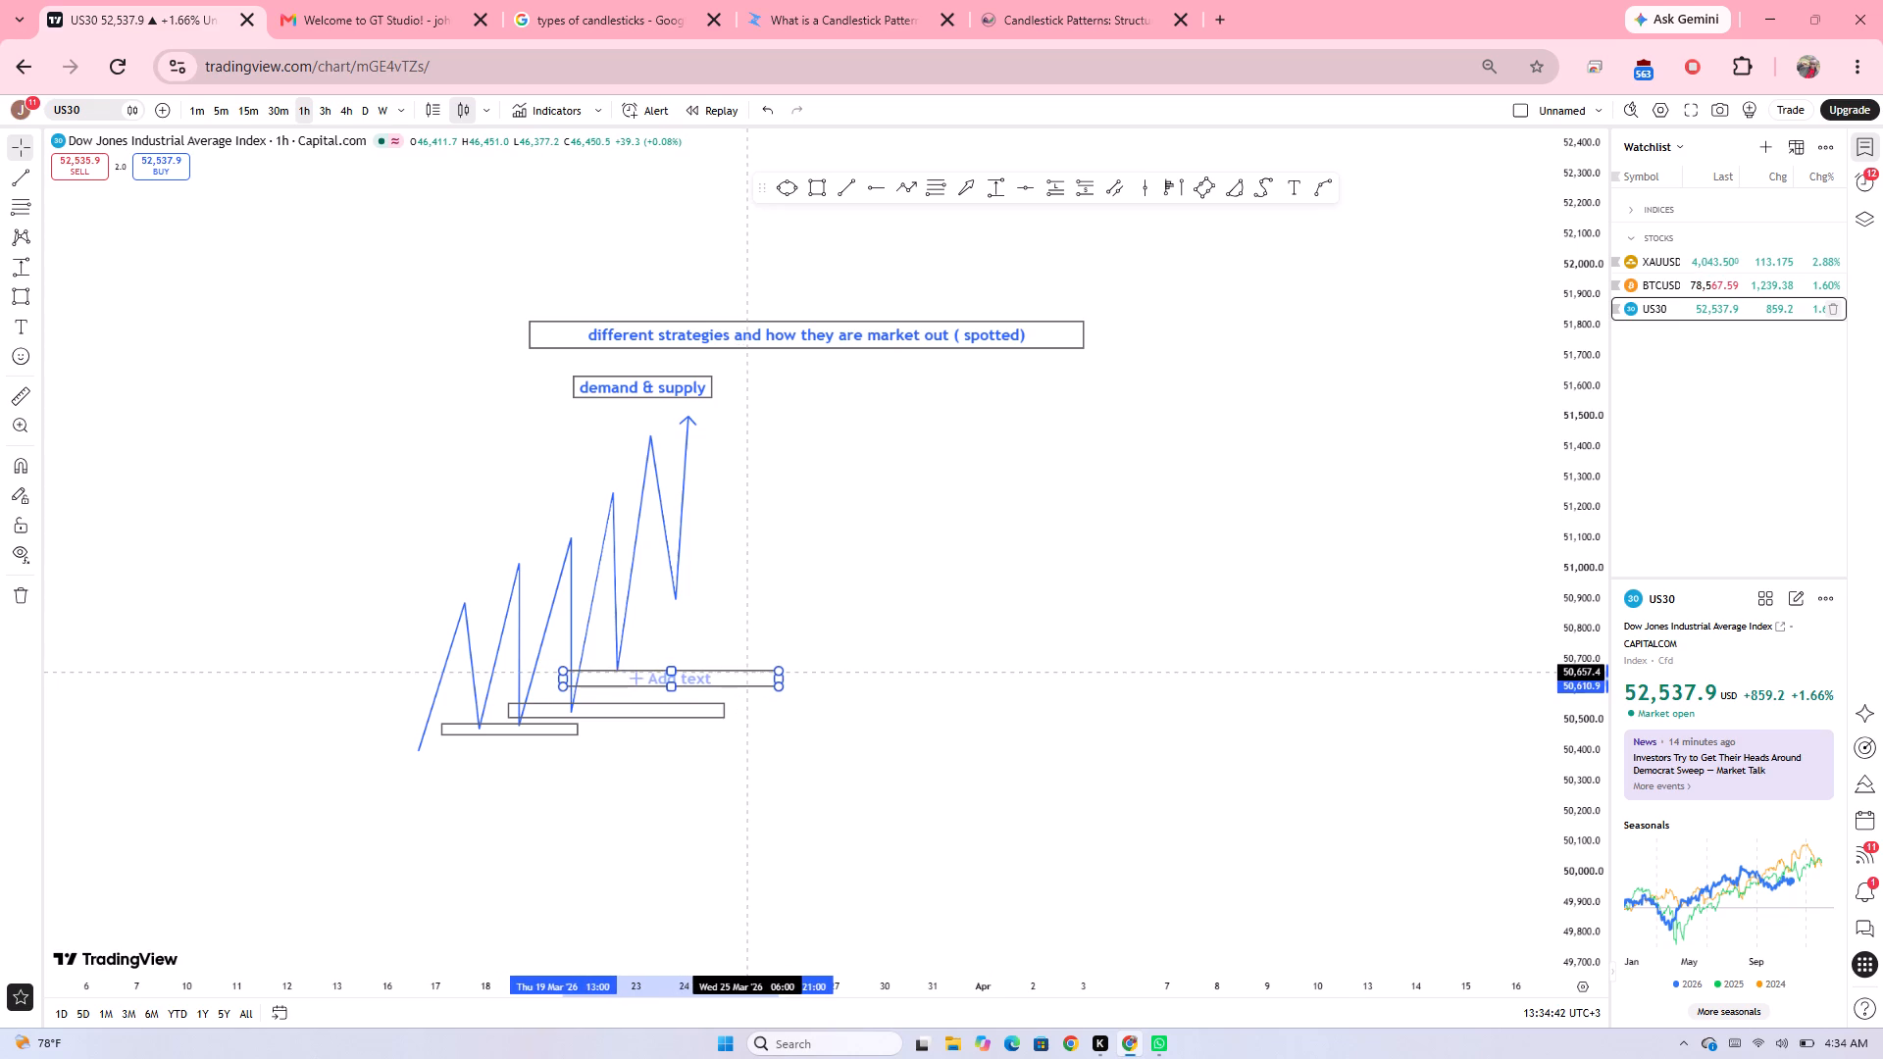
left_click_drag(746, 672, 747, 677)
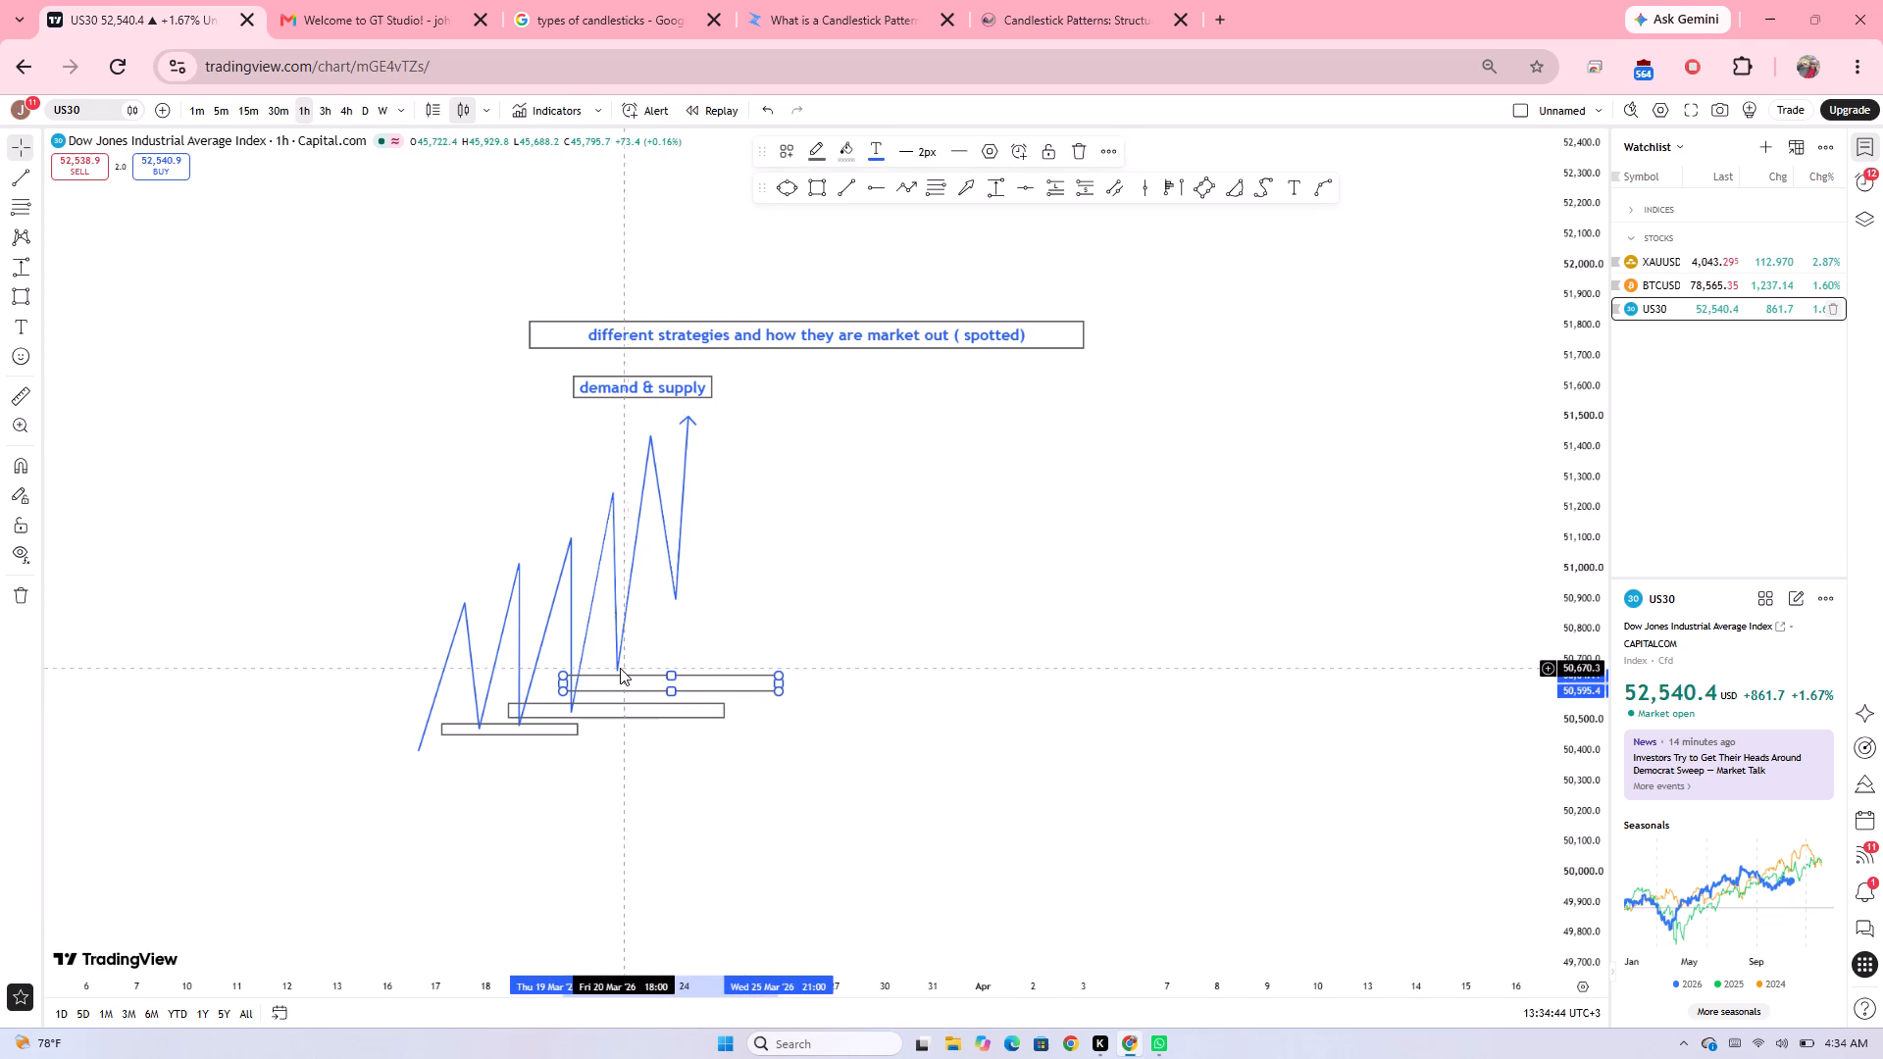
Lower the zigzag's fourth swing low to about 50,625 so it dips into the third rectangle.
left_click_drag(619, 669, 619, 679)
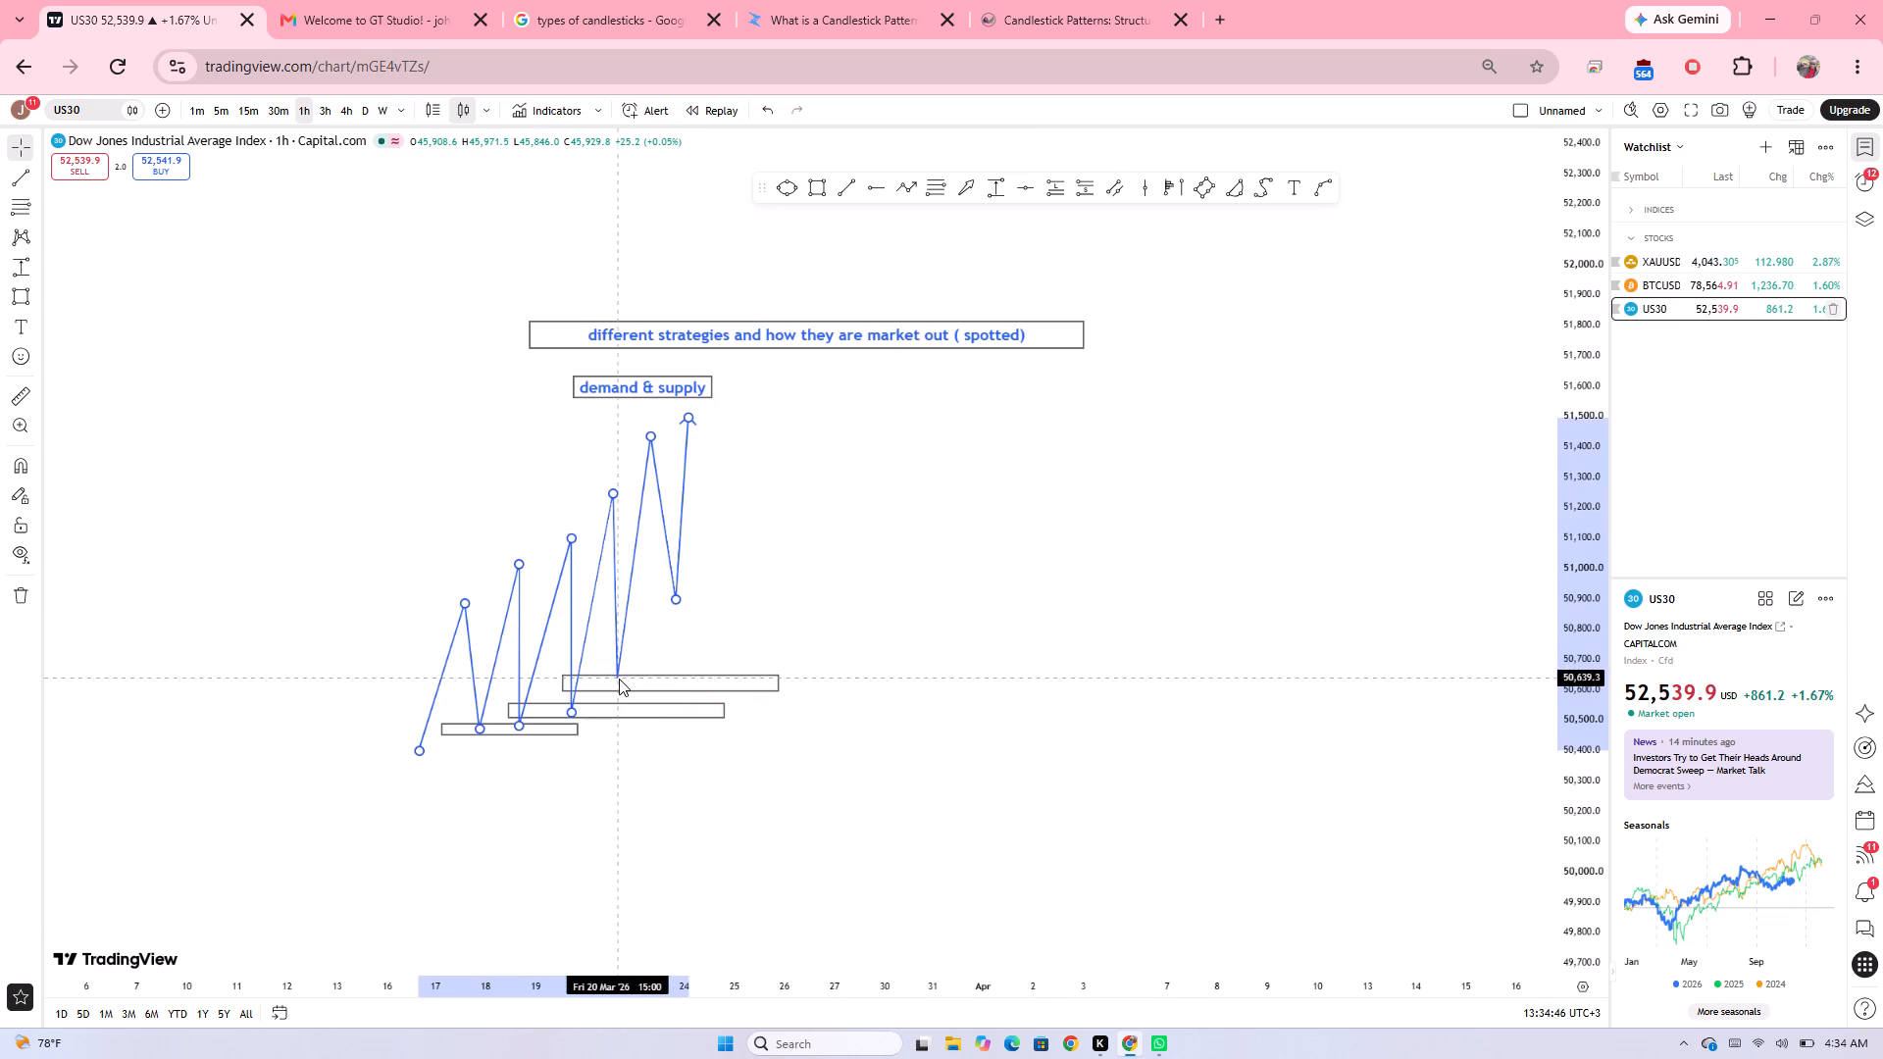
left_click_drag(619, 679, 616, 682)
left_click(703, 612)
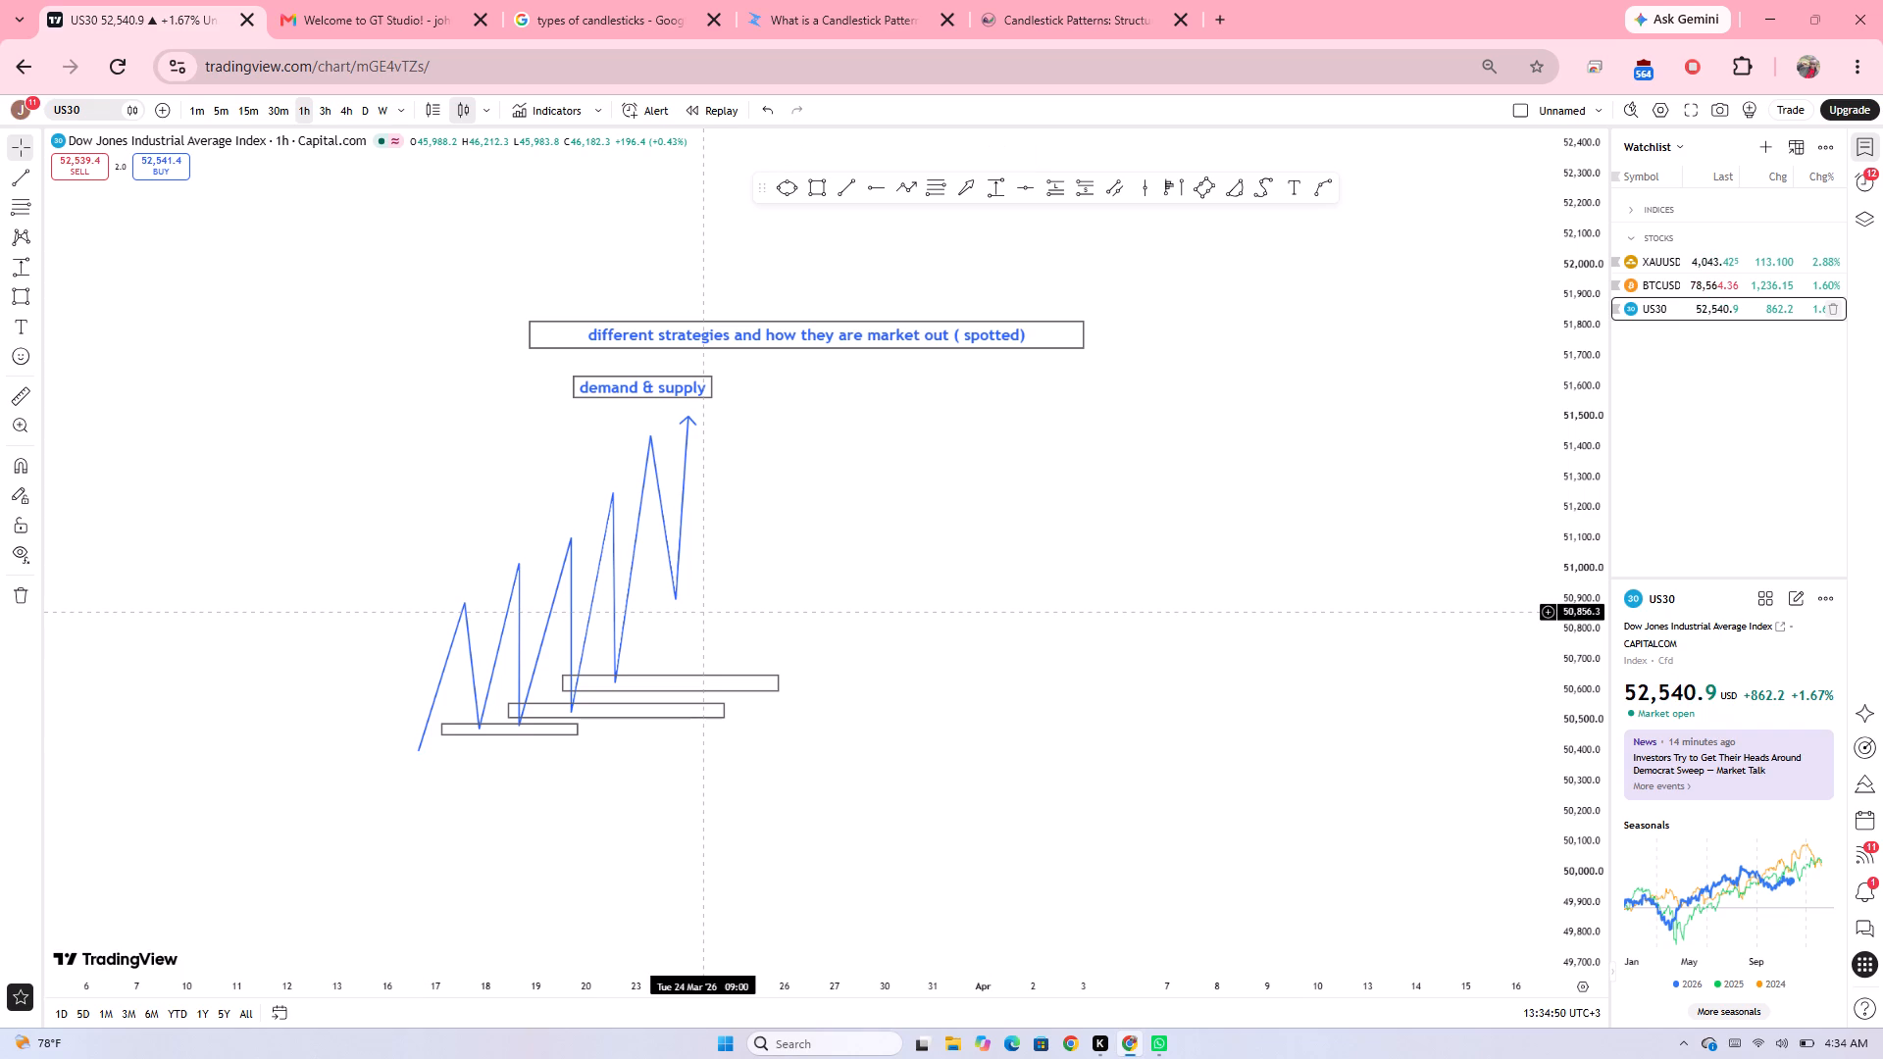
Draw a short curve near the zigzag's last low and move it so it starts at the later end of the third rectangle.
left_click(1319, 180)
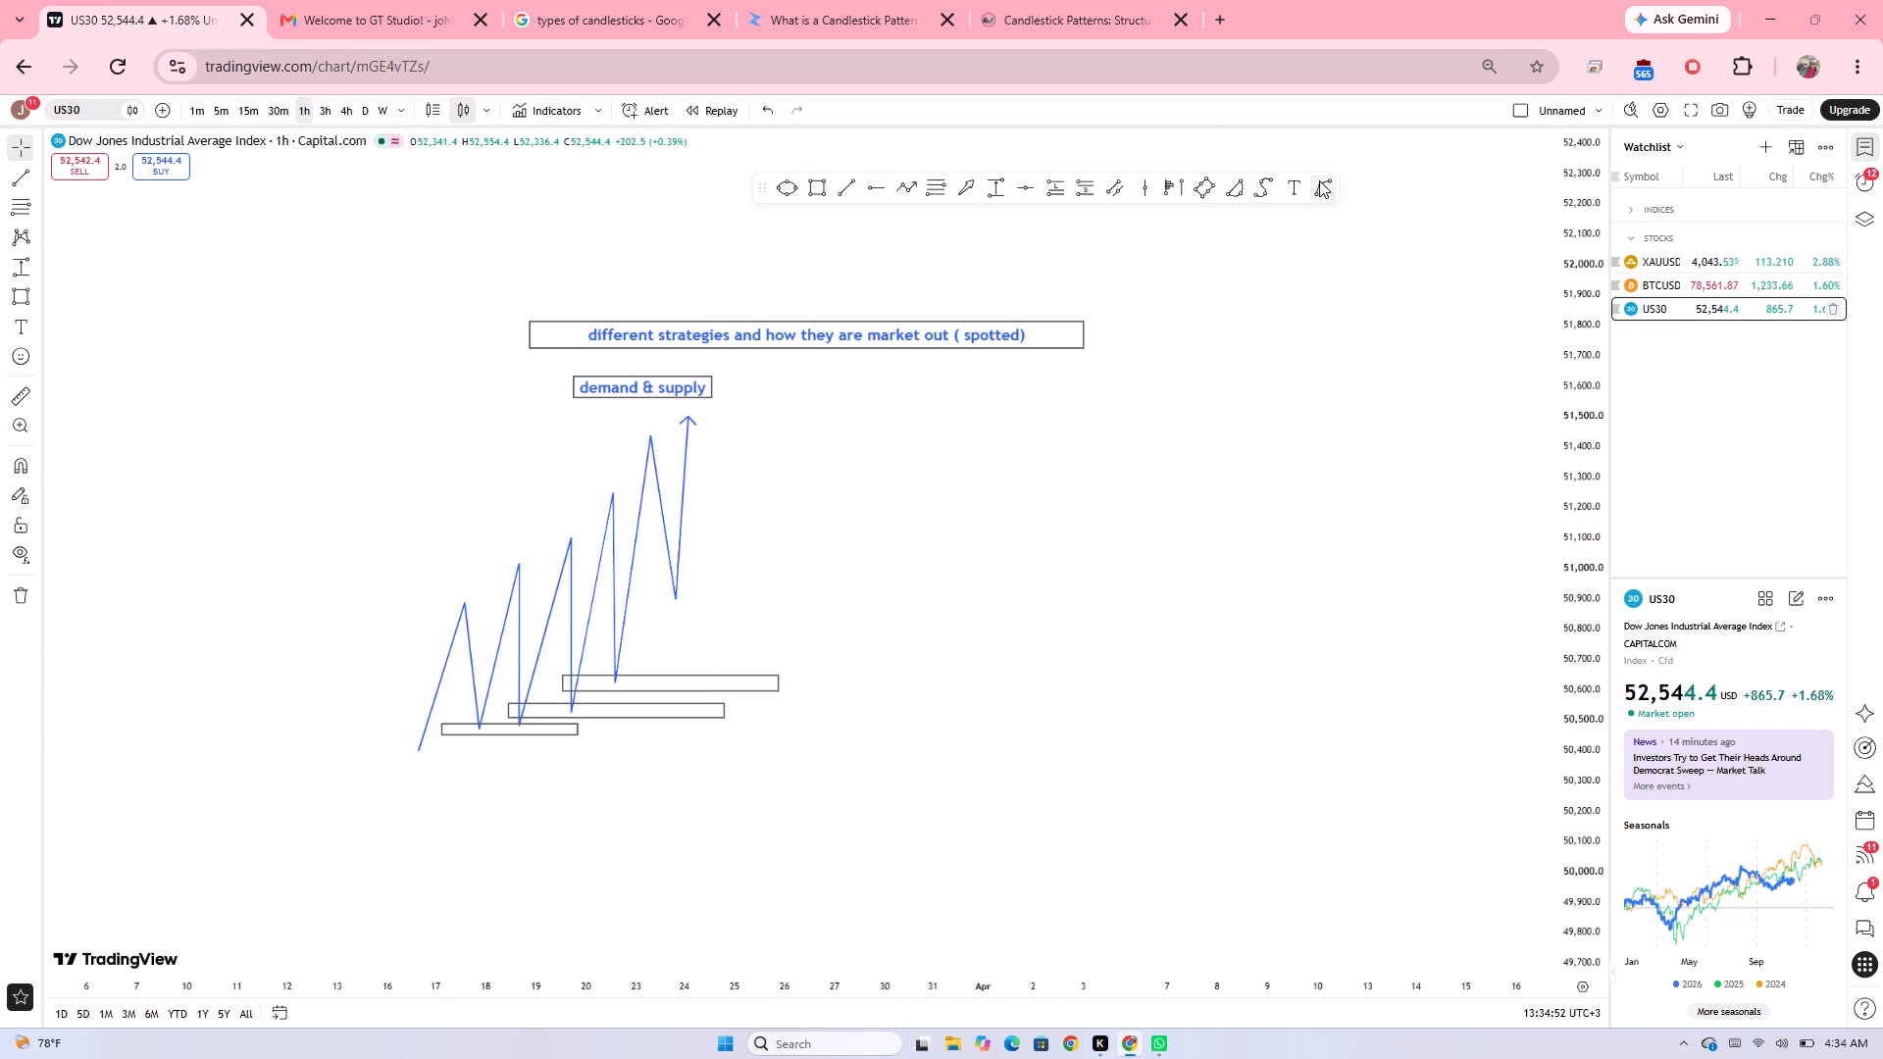
left_click_drag(746, 656, 817, 728)
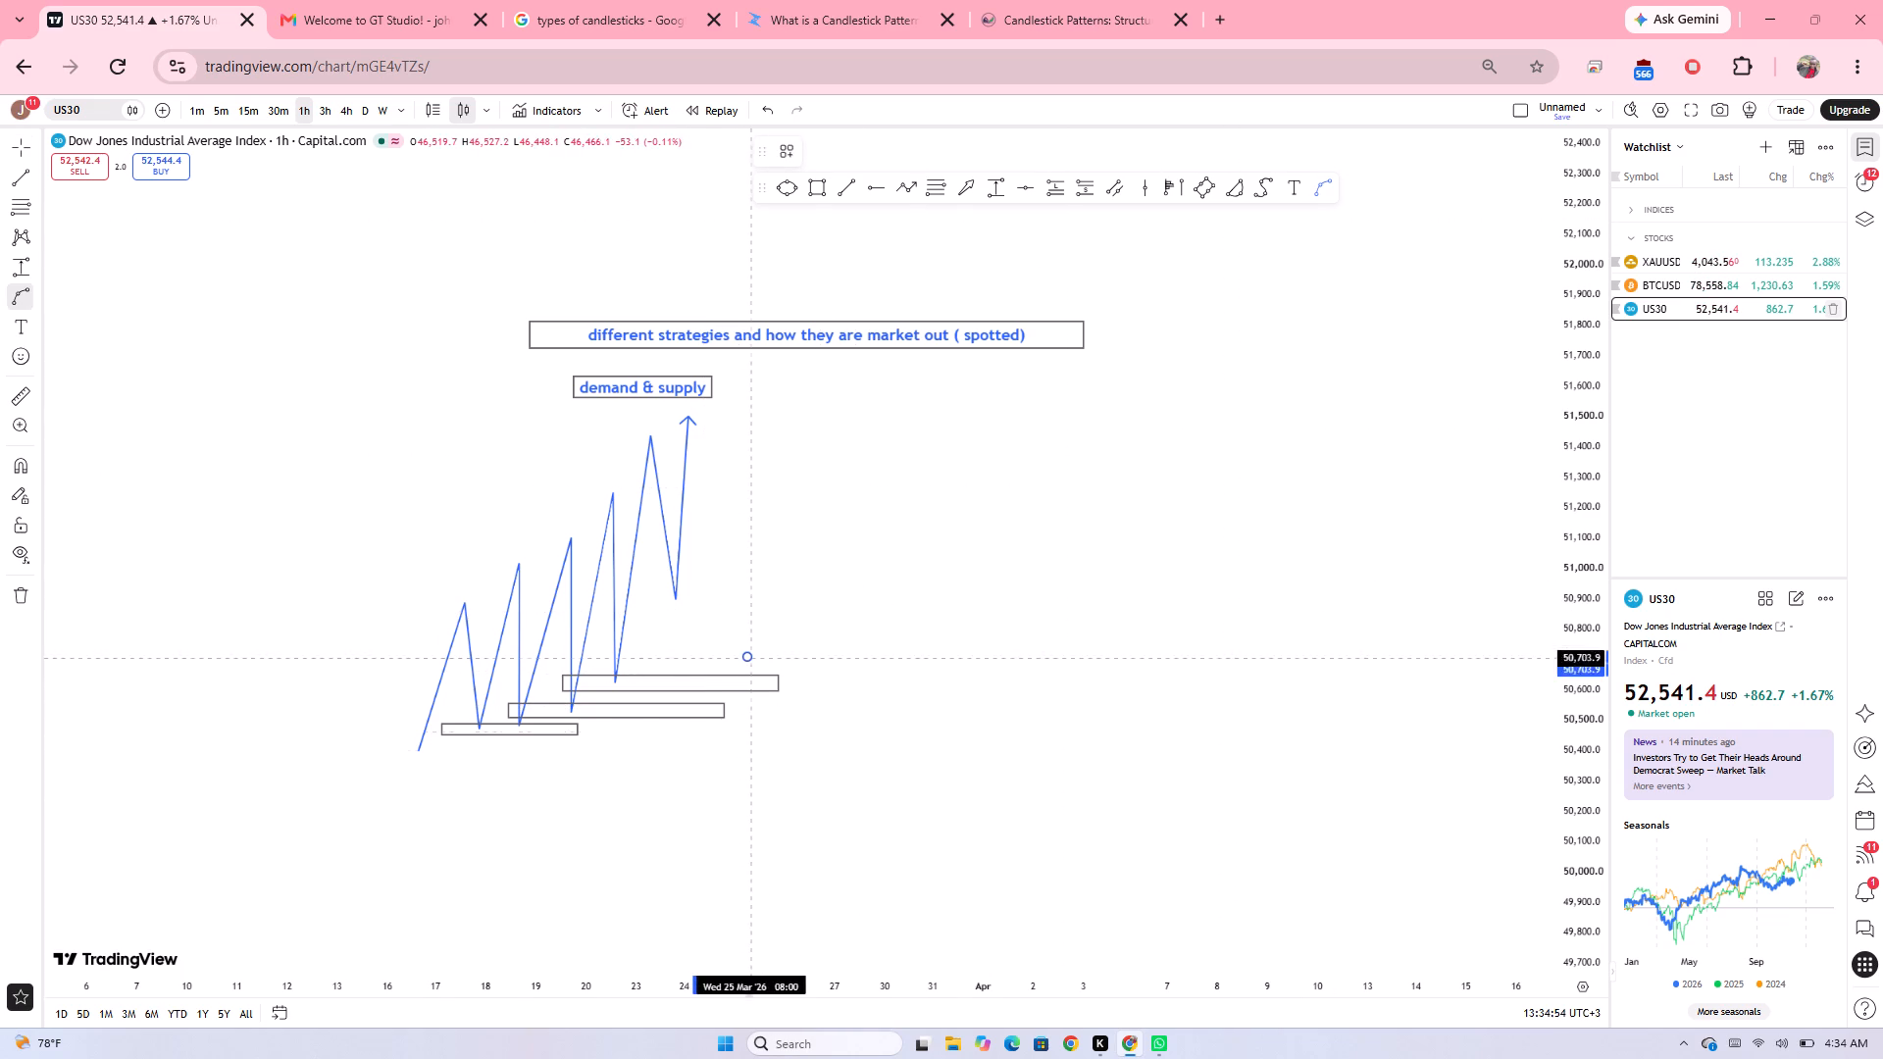
left_click_drag(817, 728, 693, 630)
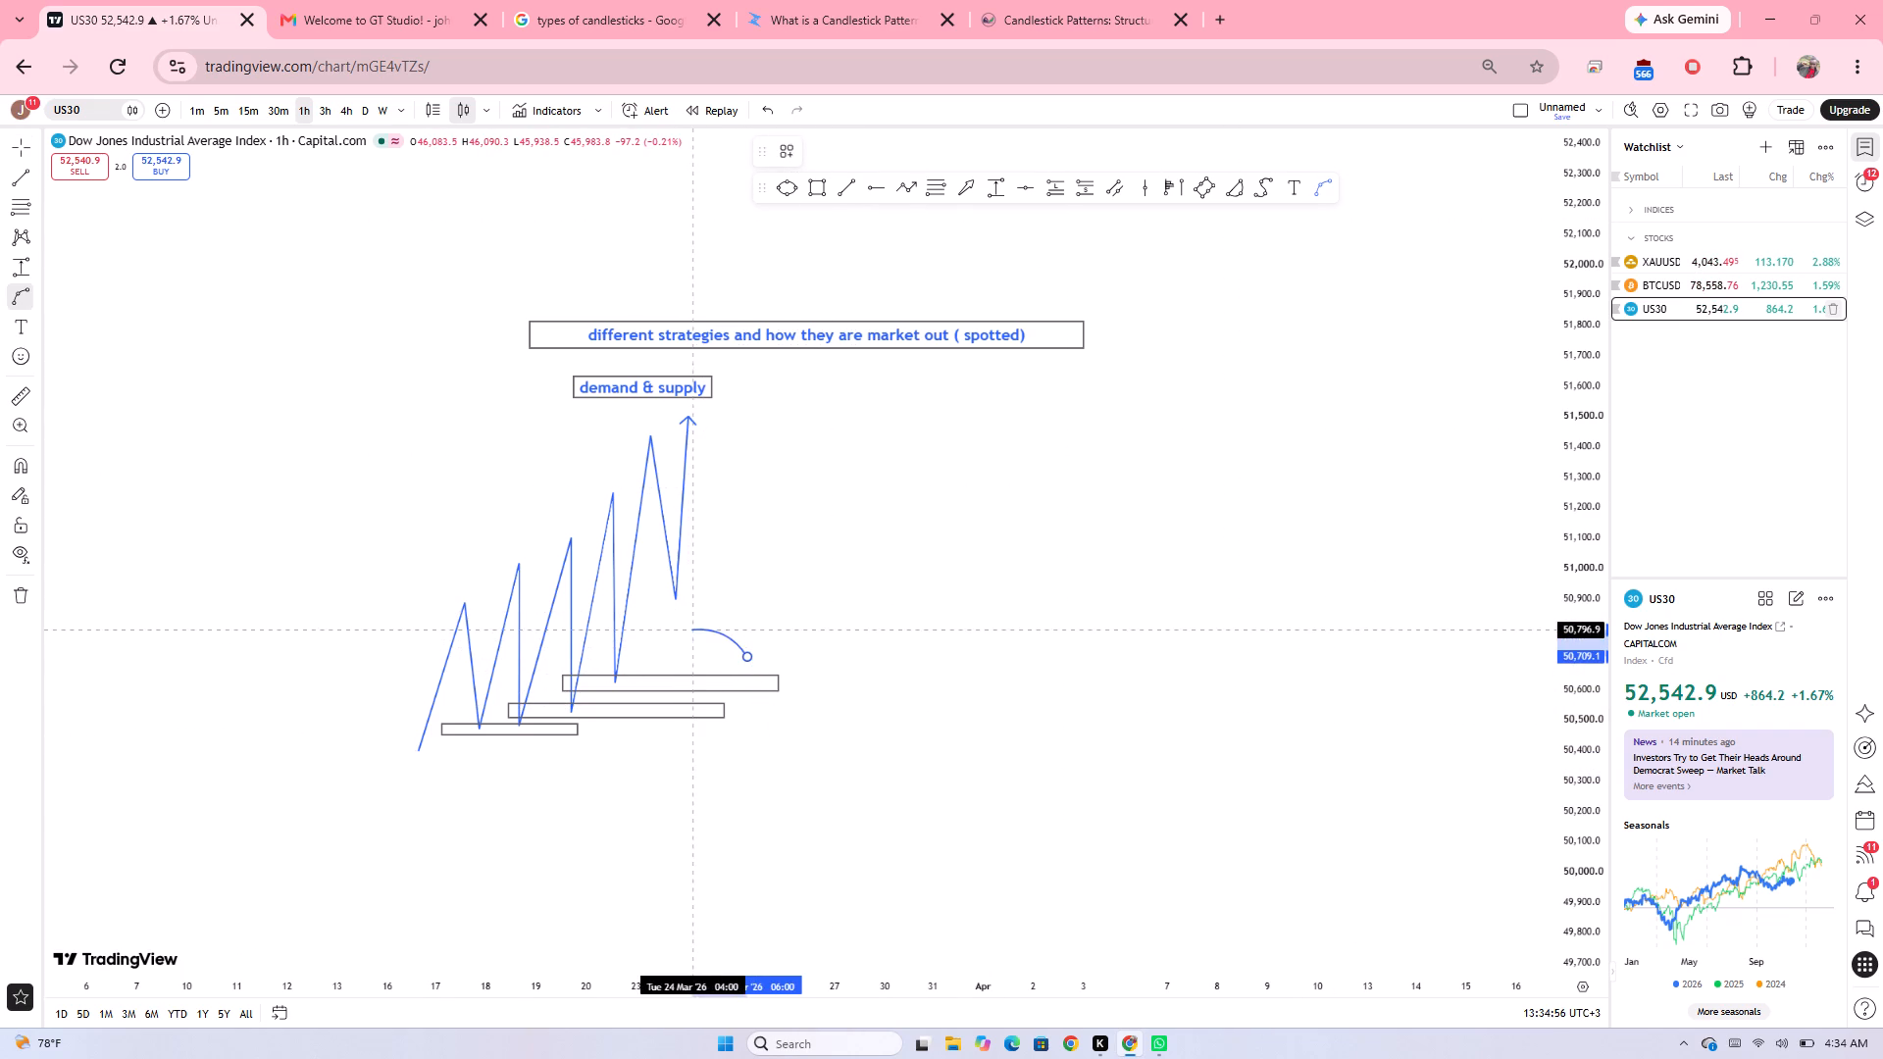
left_click_drag(693, 630, 672, 620)
left_click(672, 620)
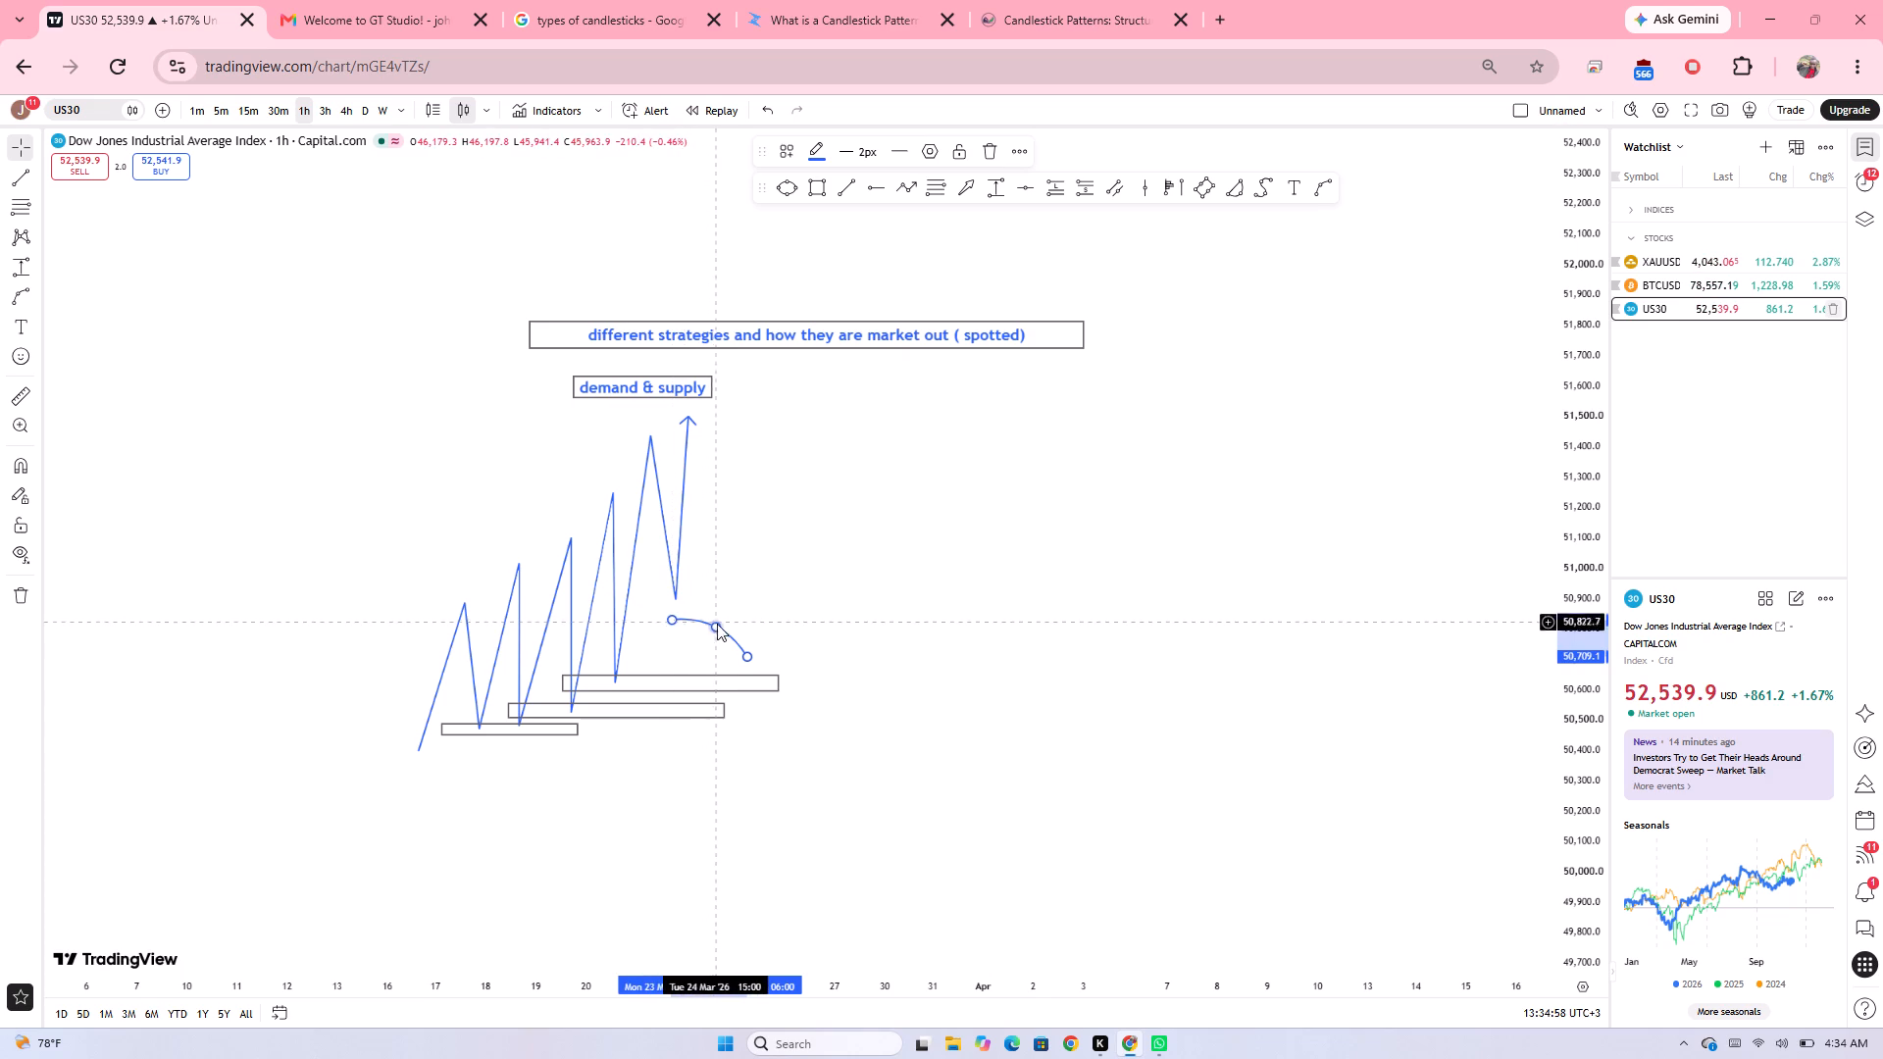
left_click_drag(729, 636, 778, 630)
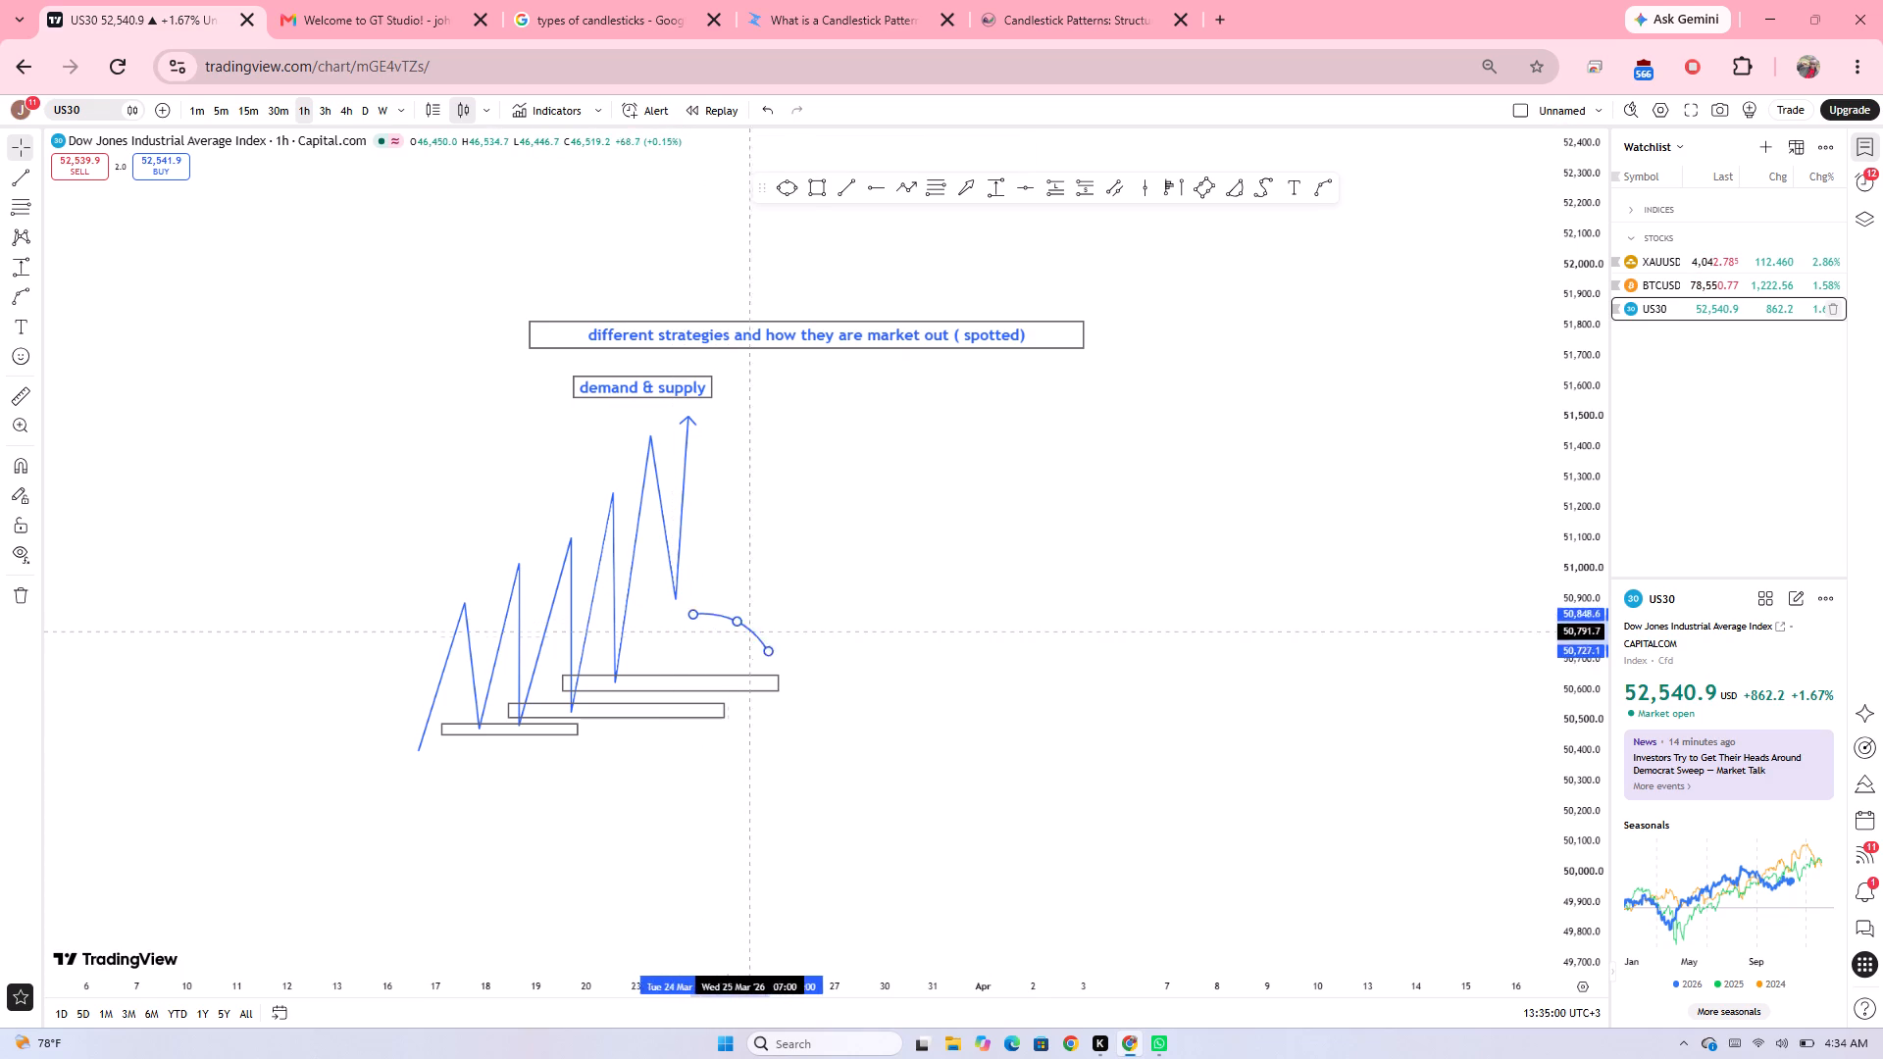
left_click_drag(778, 630, 837, 696)
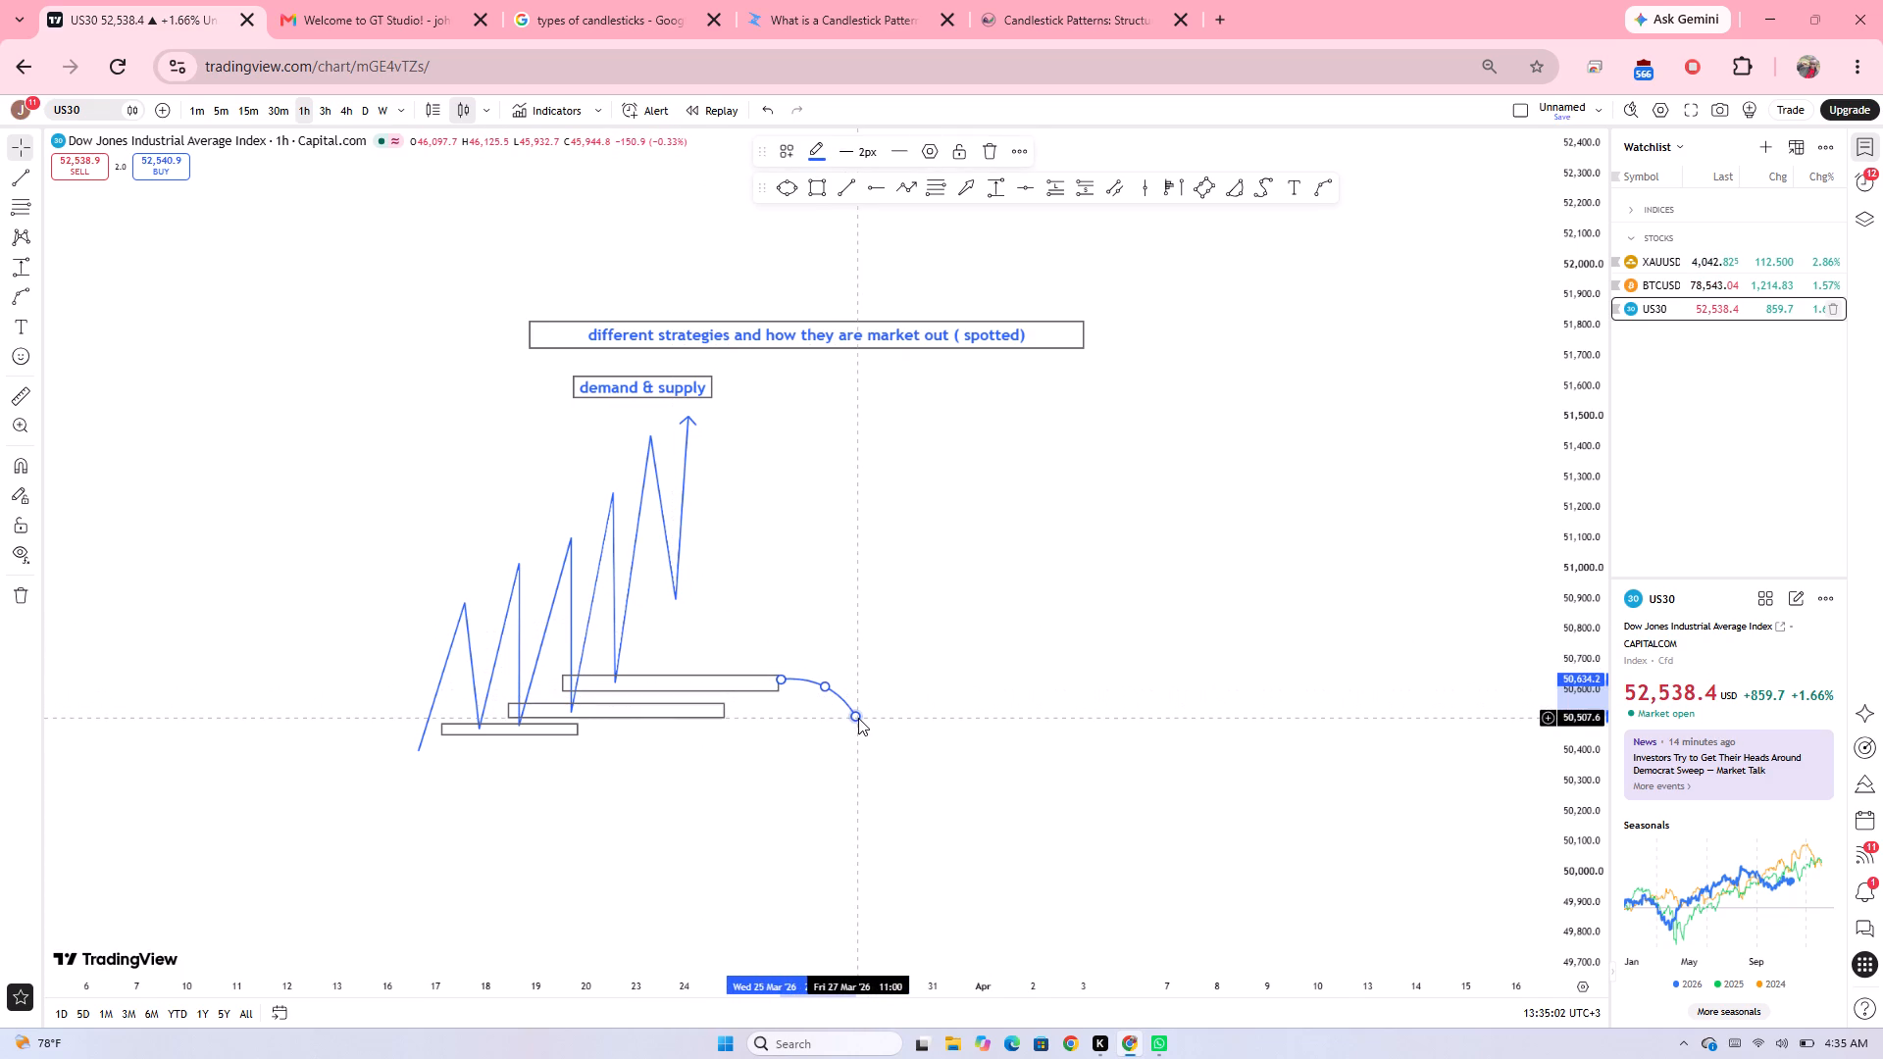
Extend the curve's free end to about 50,378 on 20 March and bow it outward so it wraps around the three rectangles.
left_click_drag(854, 718, 703, 794)
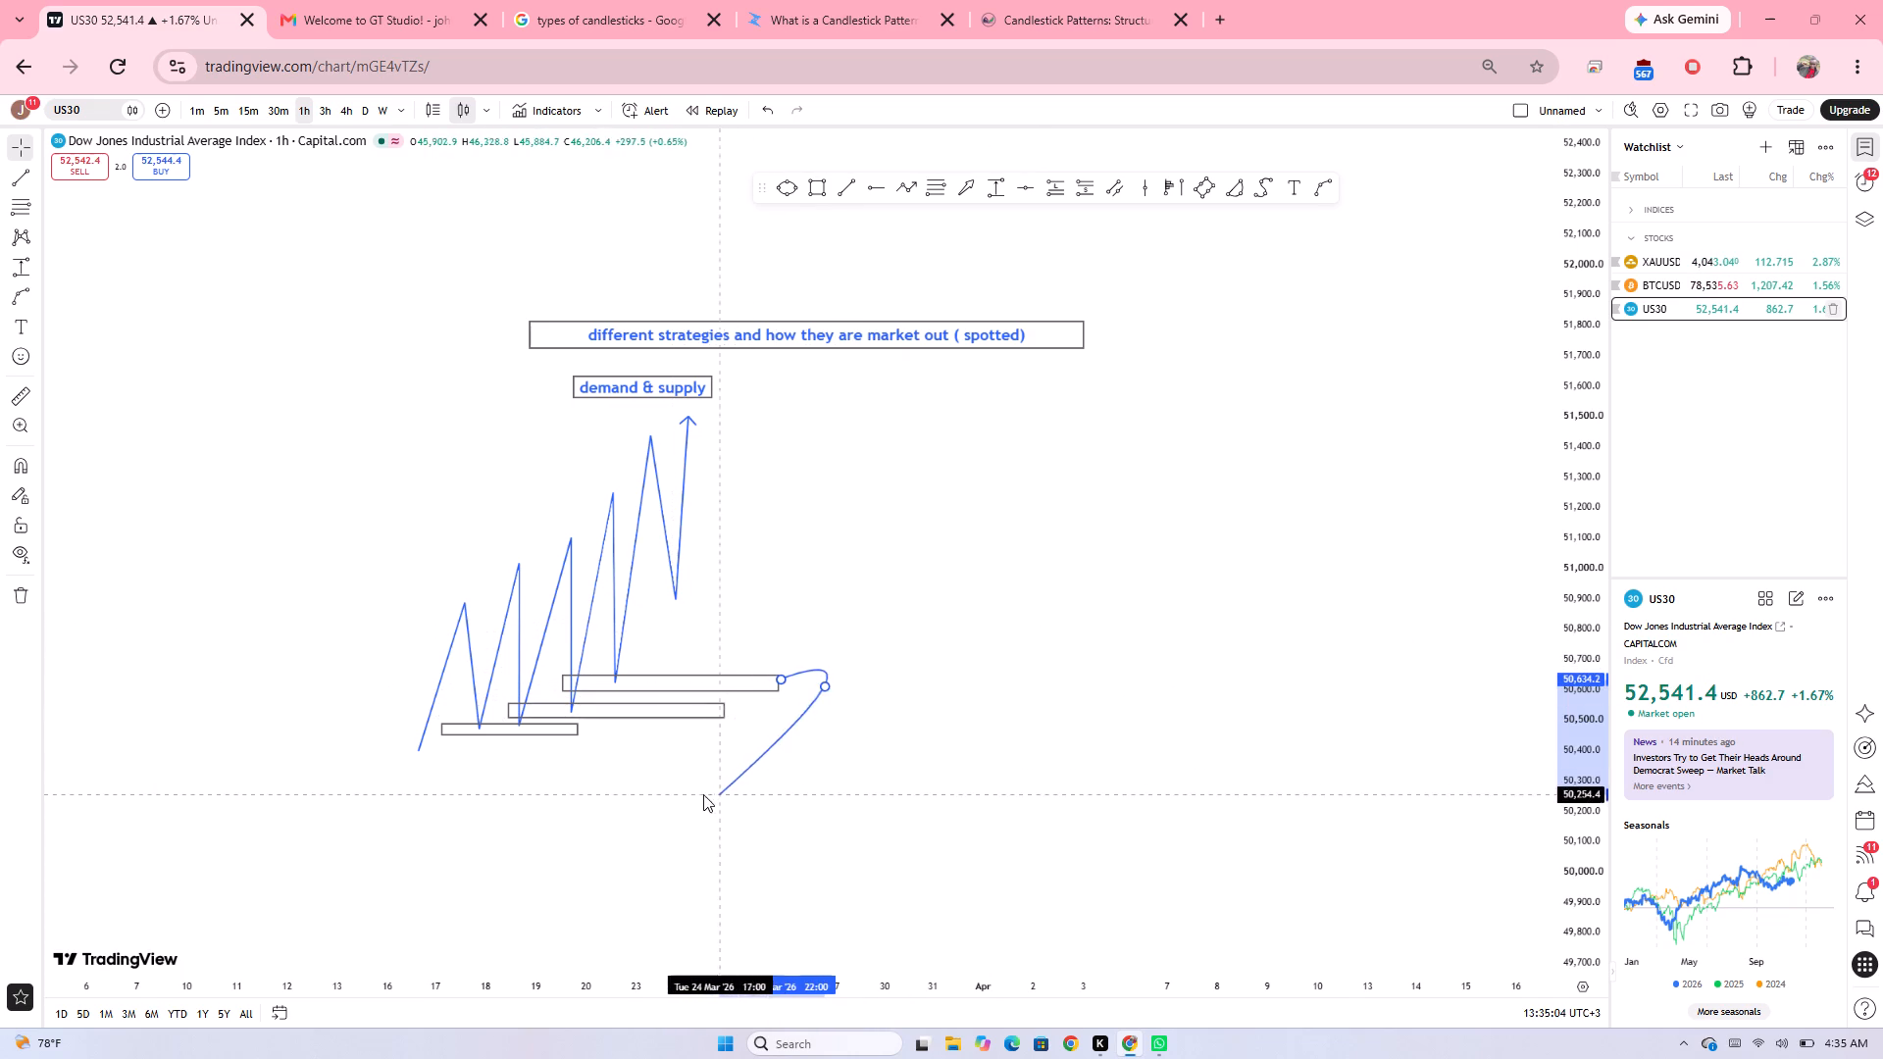
left_click_drag(703, 794, 611, 757)
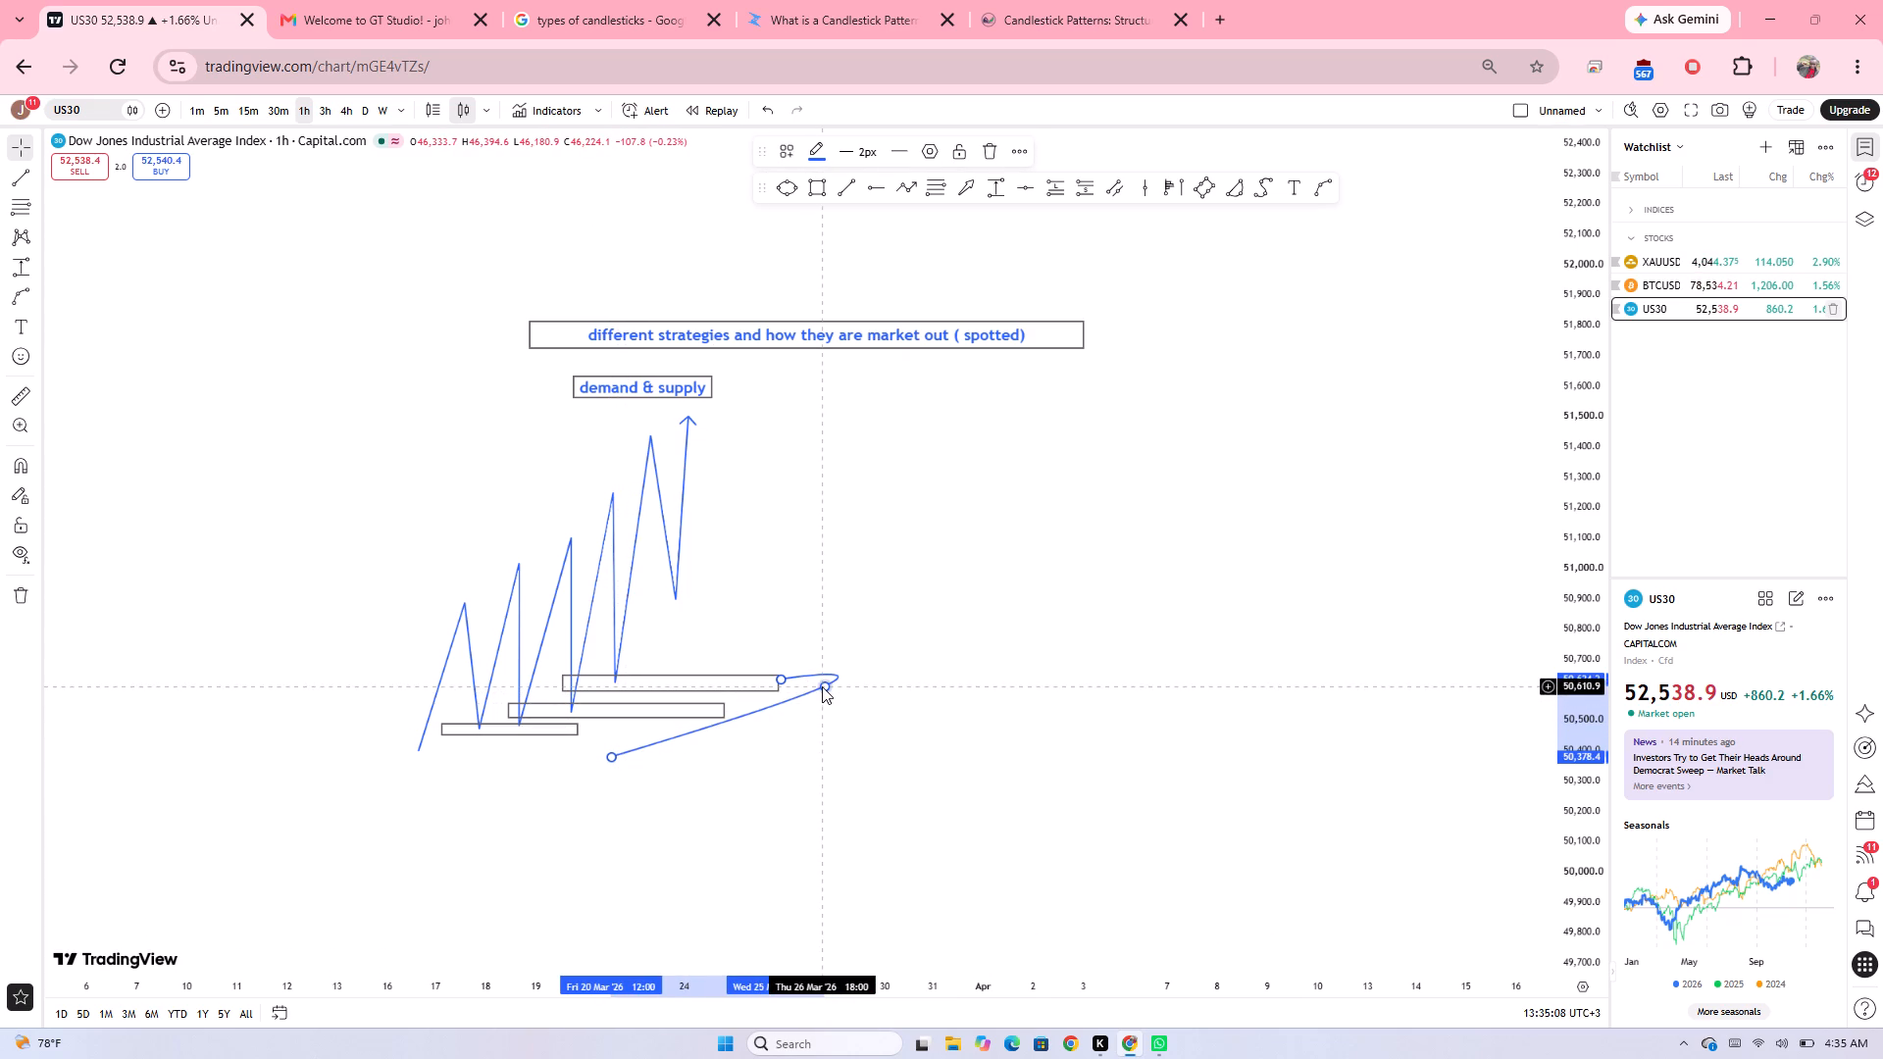
left_click_drag(826, 688, 828, 730)
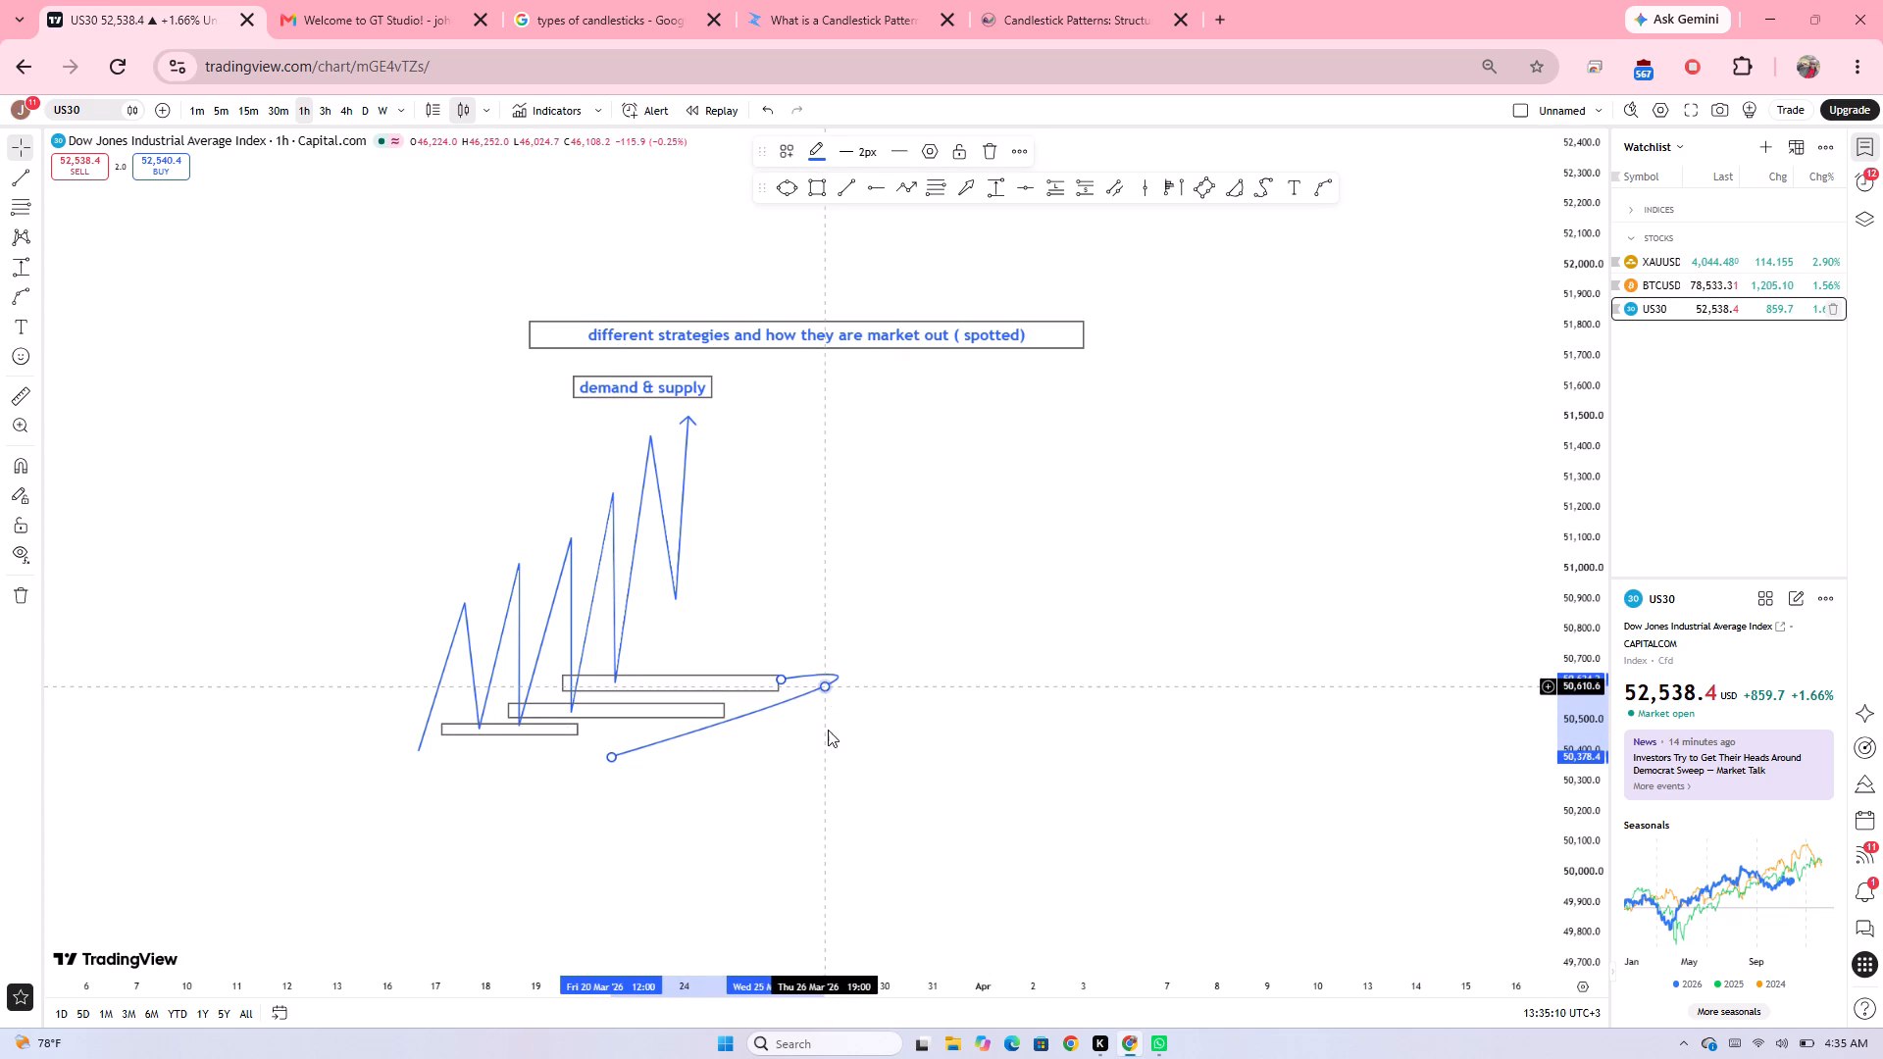
left_click_drag(828, 730, 835, 757)
left_click(869, 743)
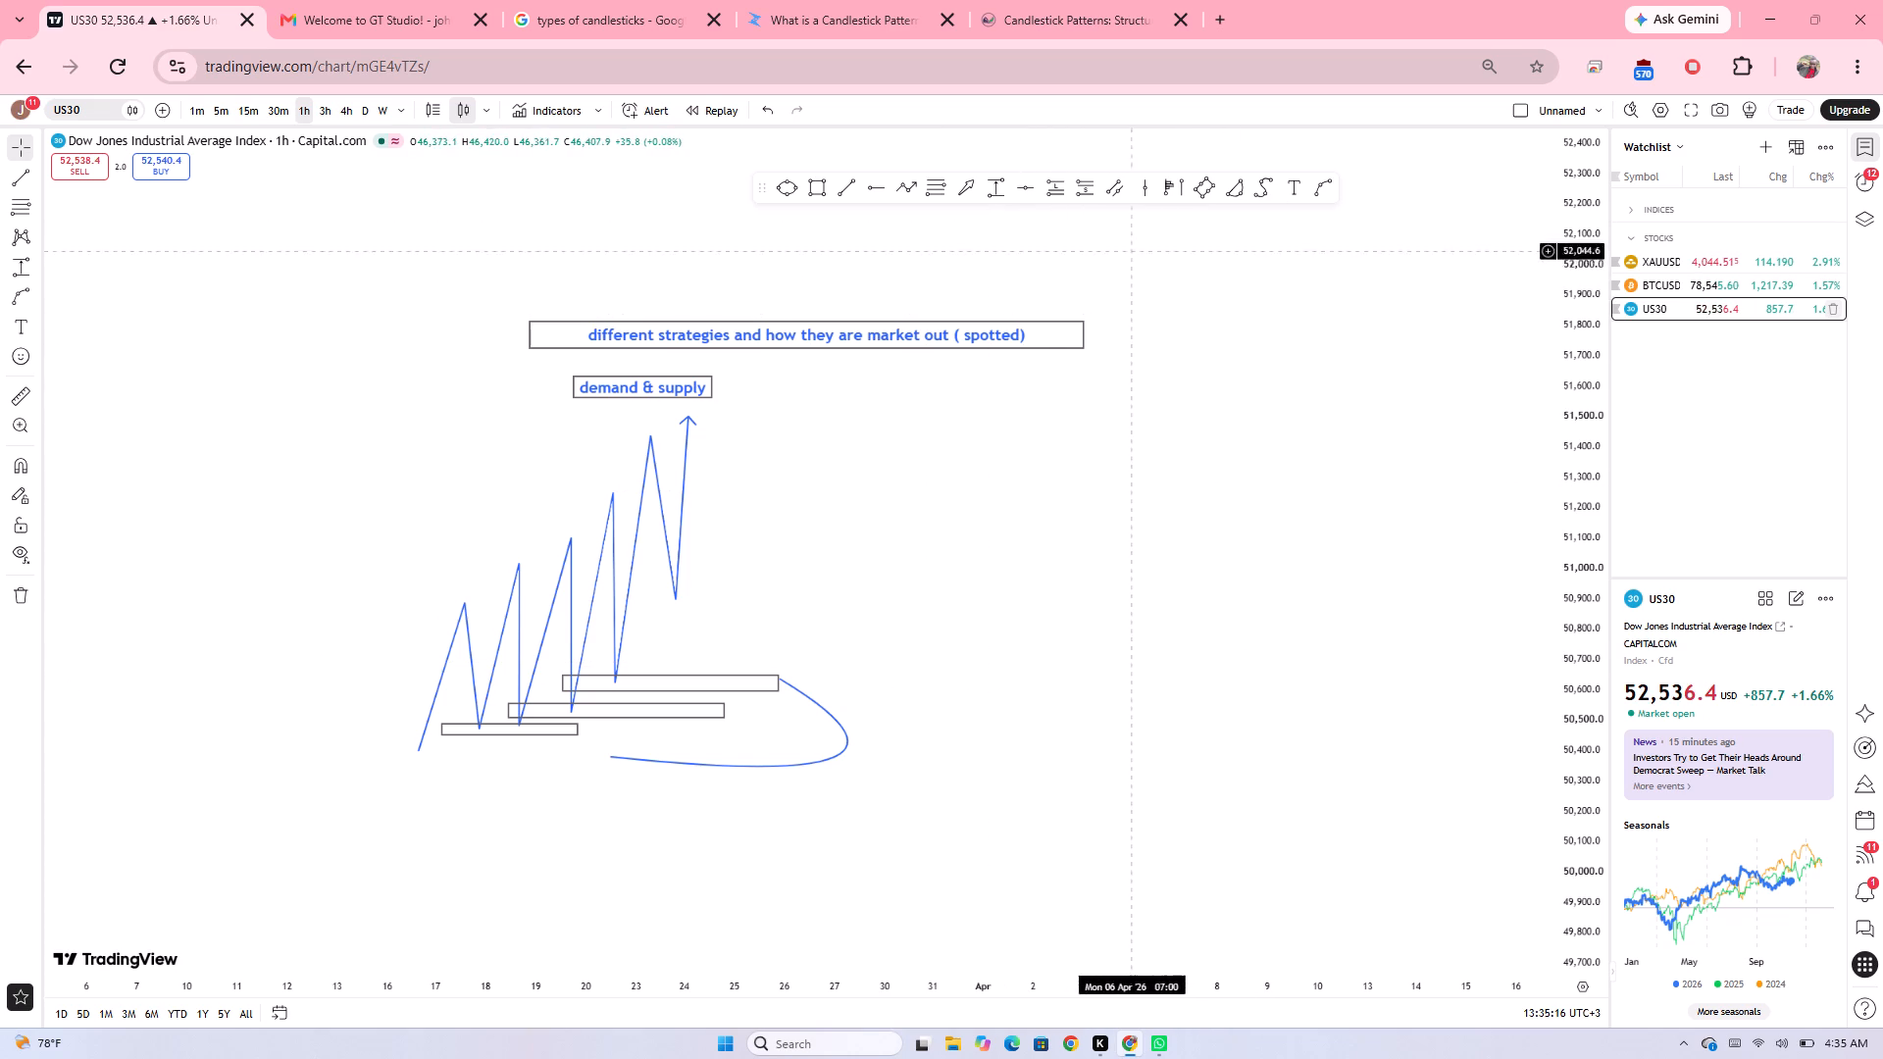
Add the text note "these are areas of demand and supply" and place it just beneath the curve that wraps the three rectangles.
left_click(1289, 195)
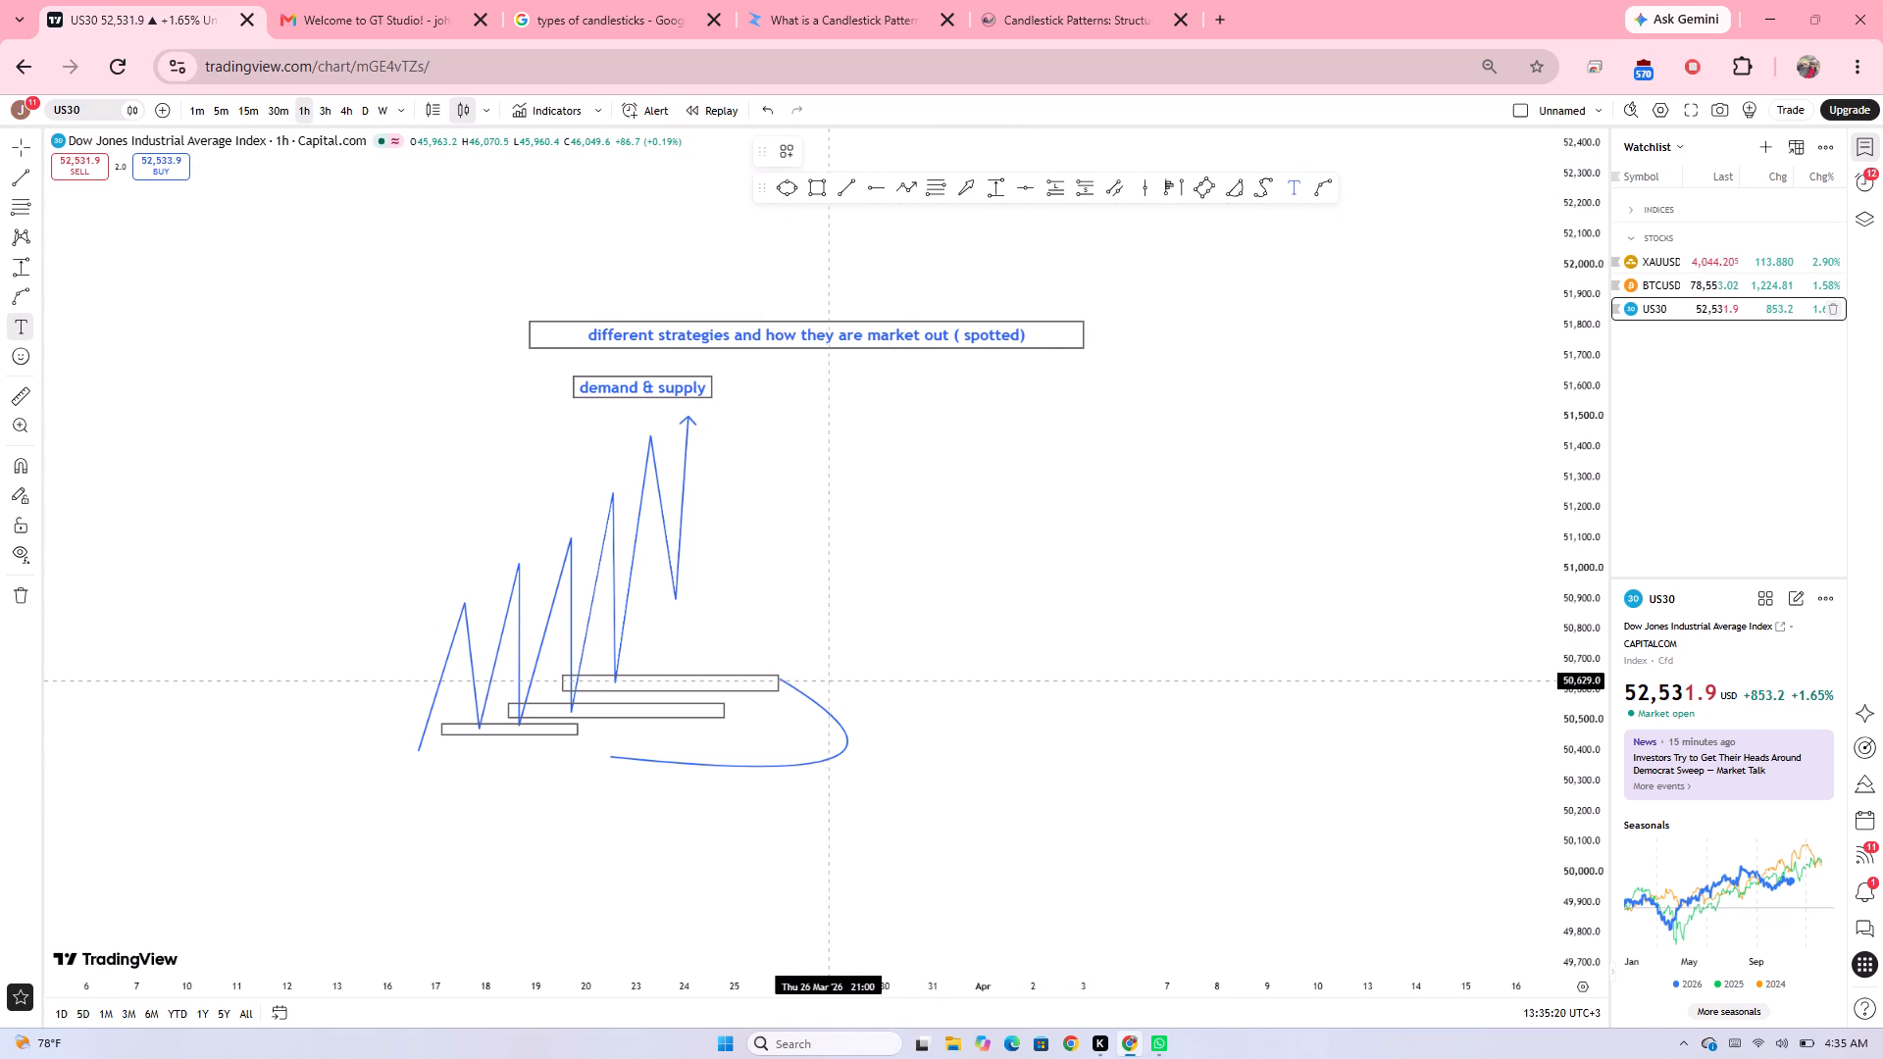
left_click(829, 681)
type("these are areas of demand and")
key("space")
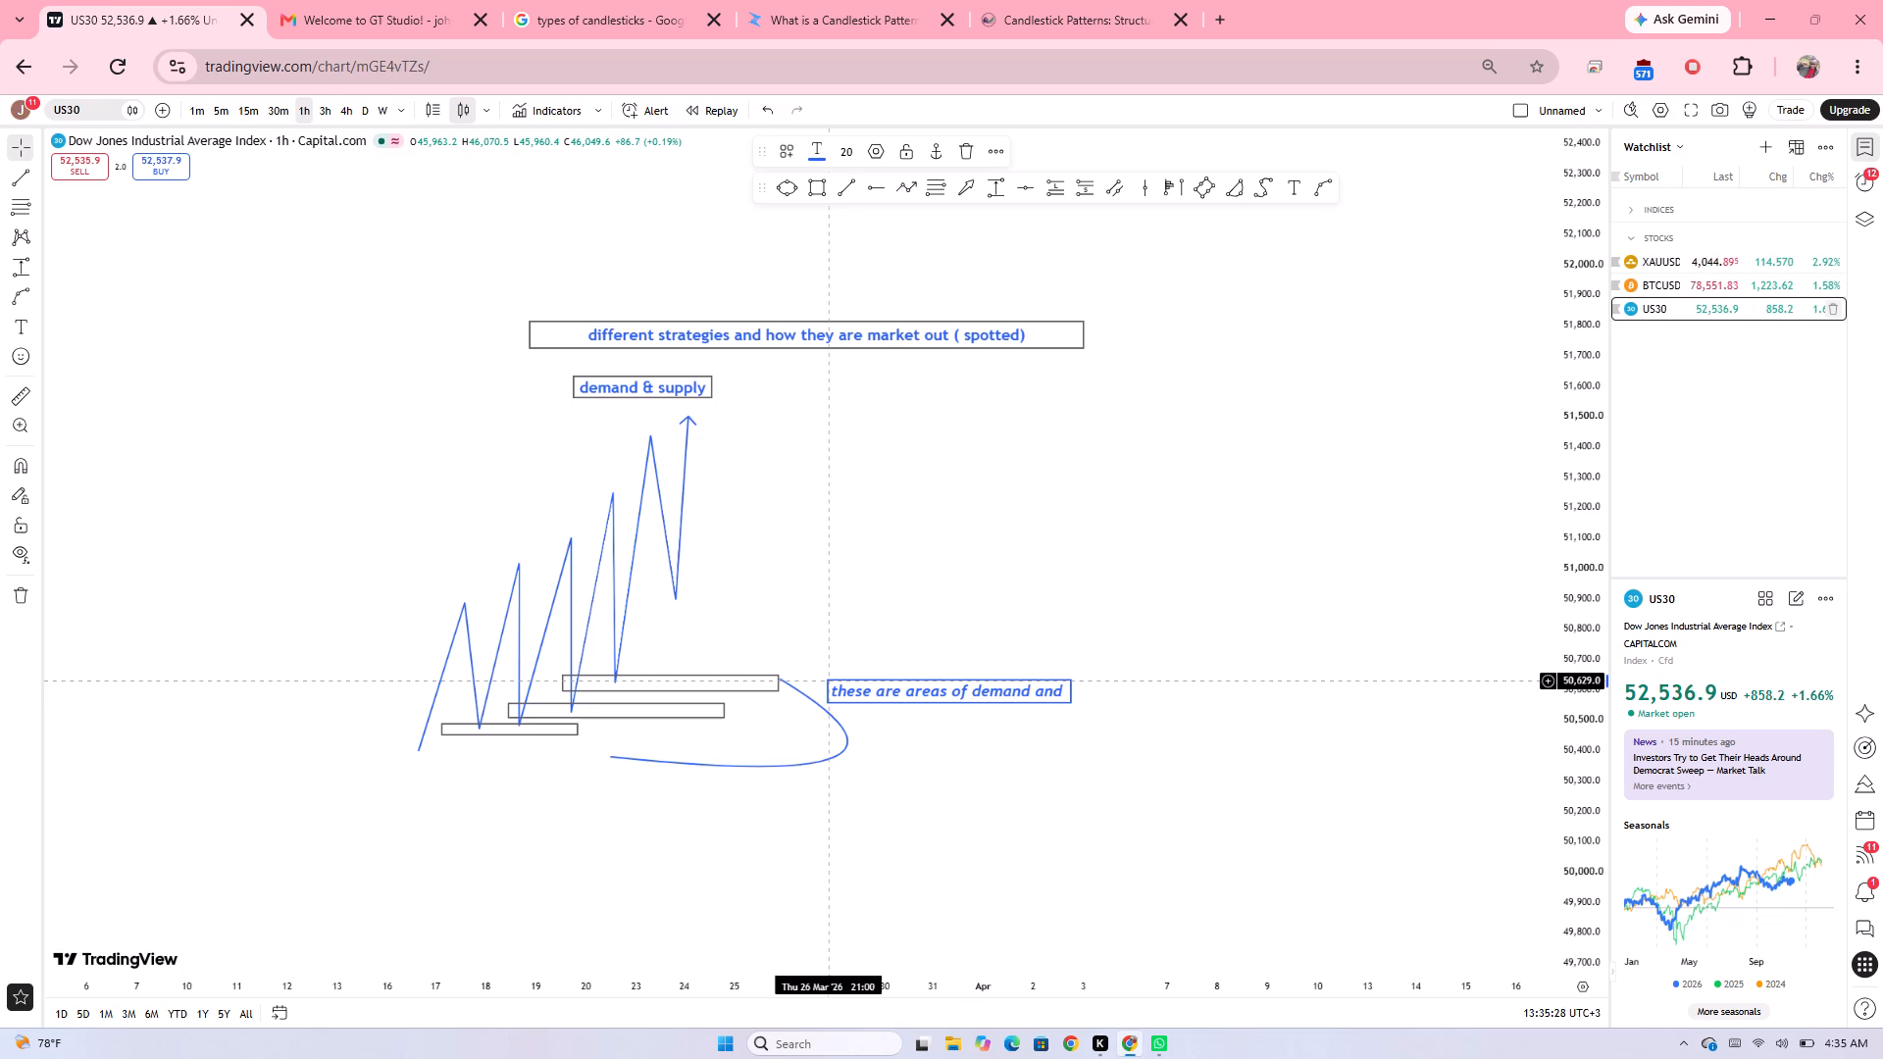
type("supply")
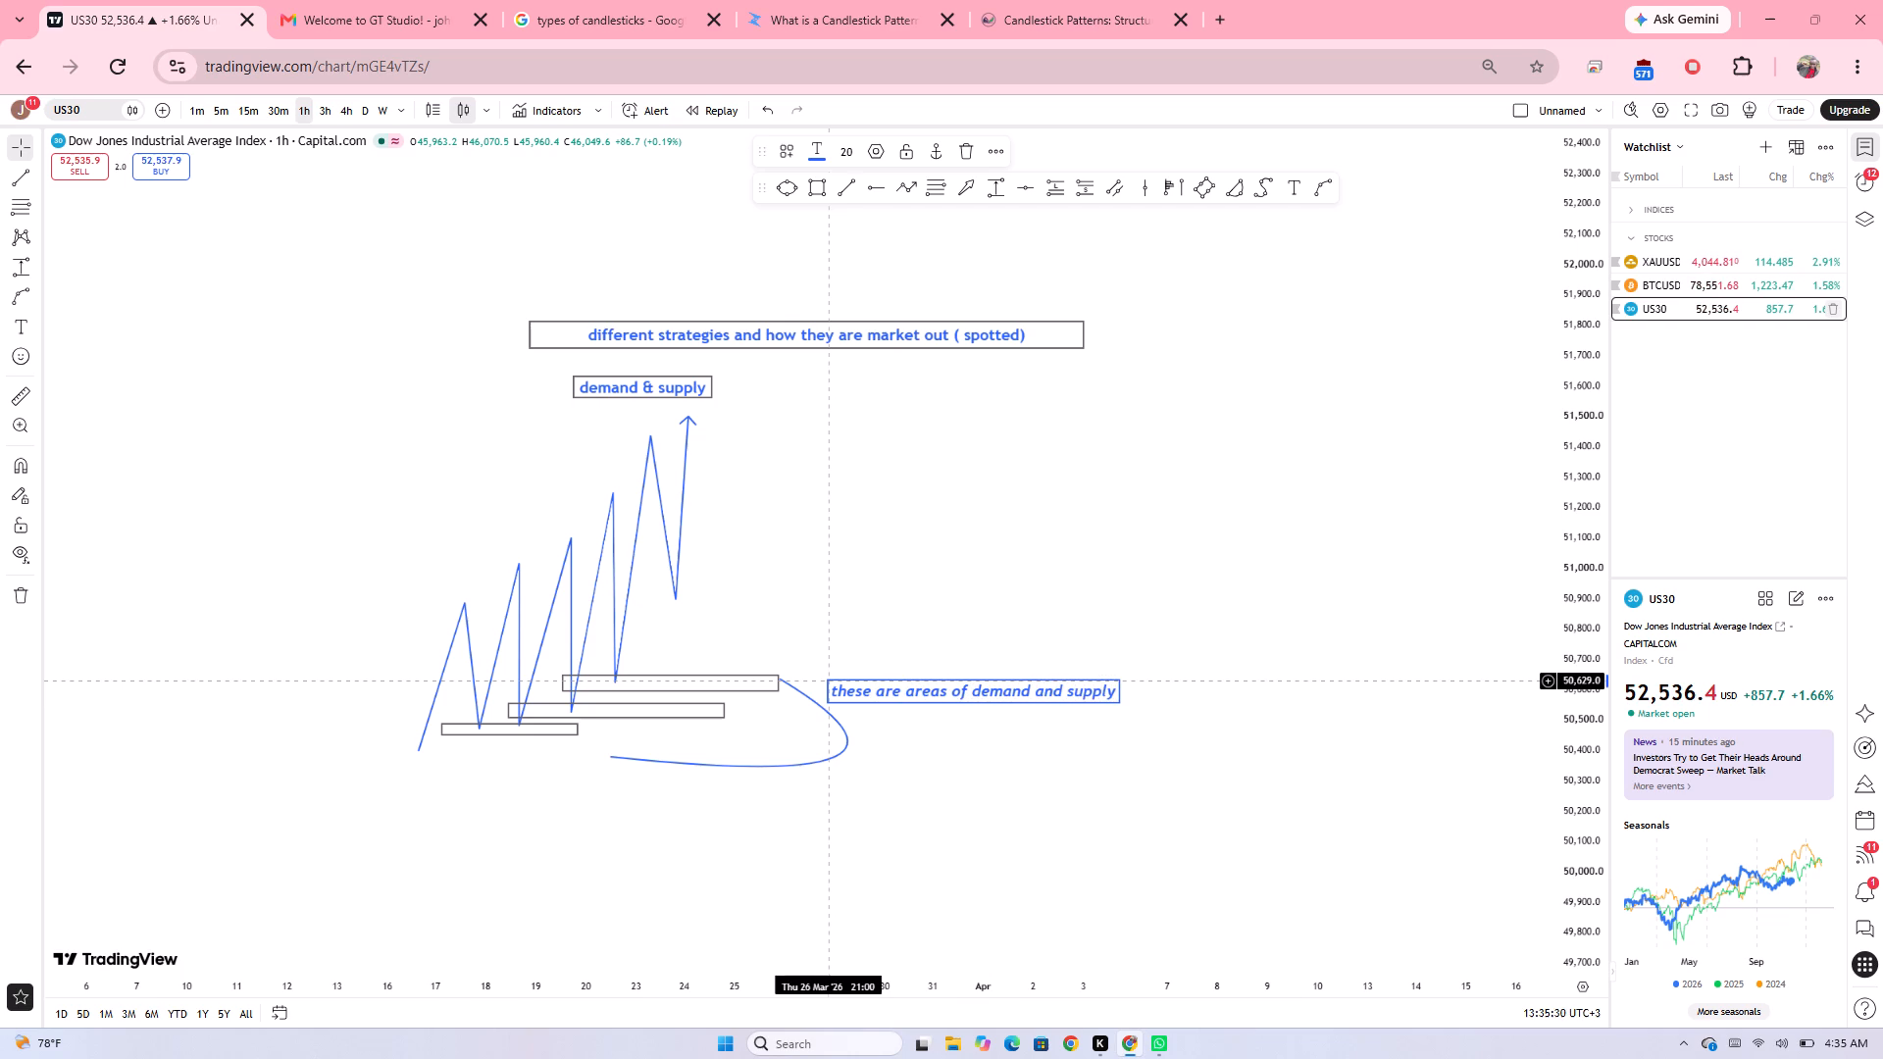
left_click(1048, 755)
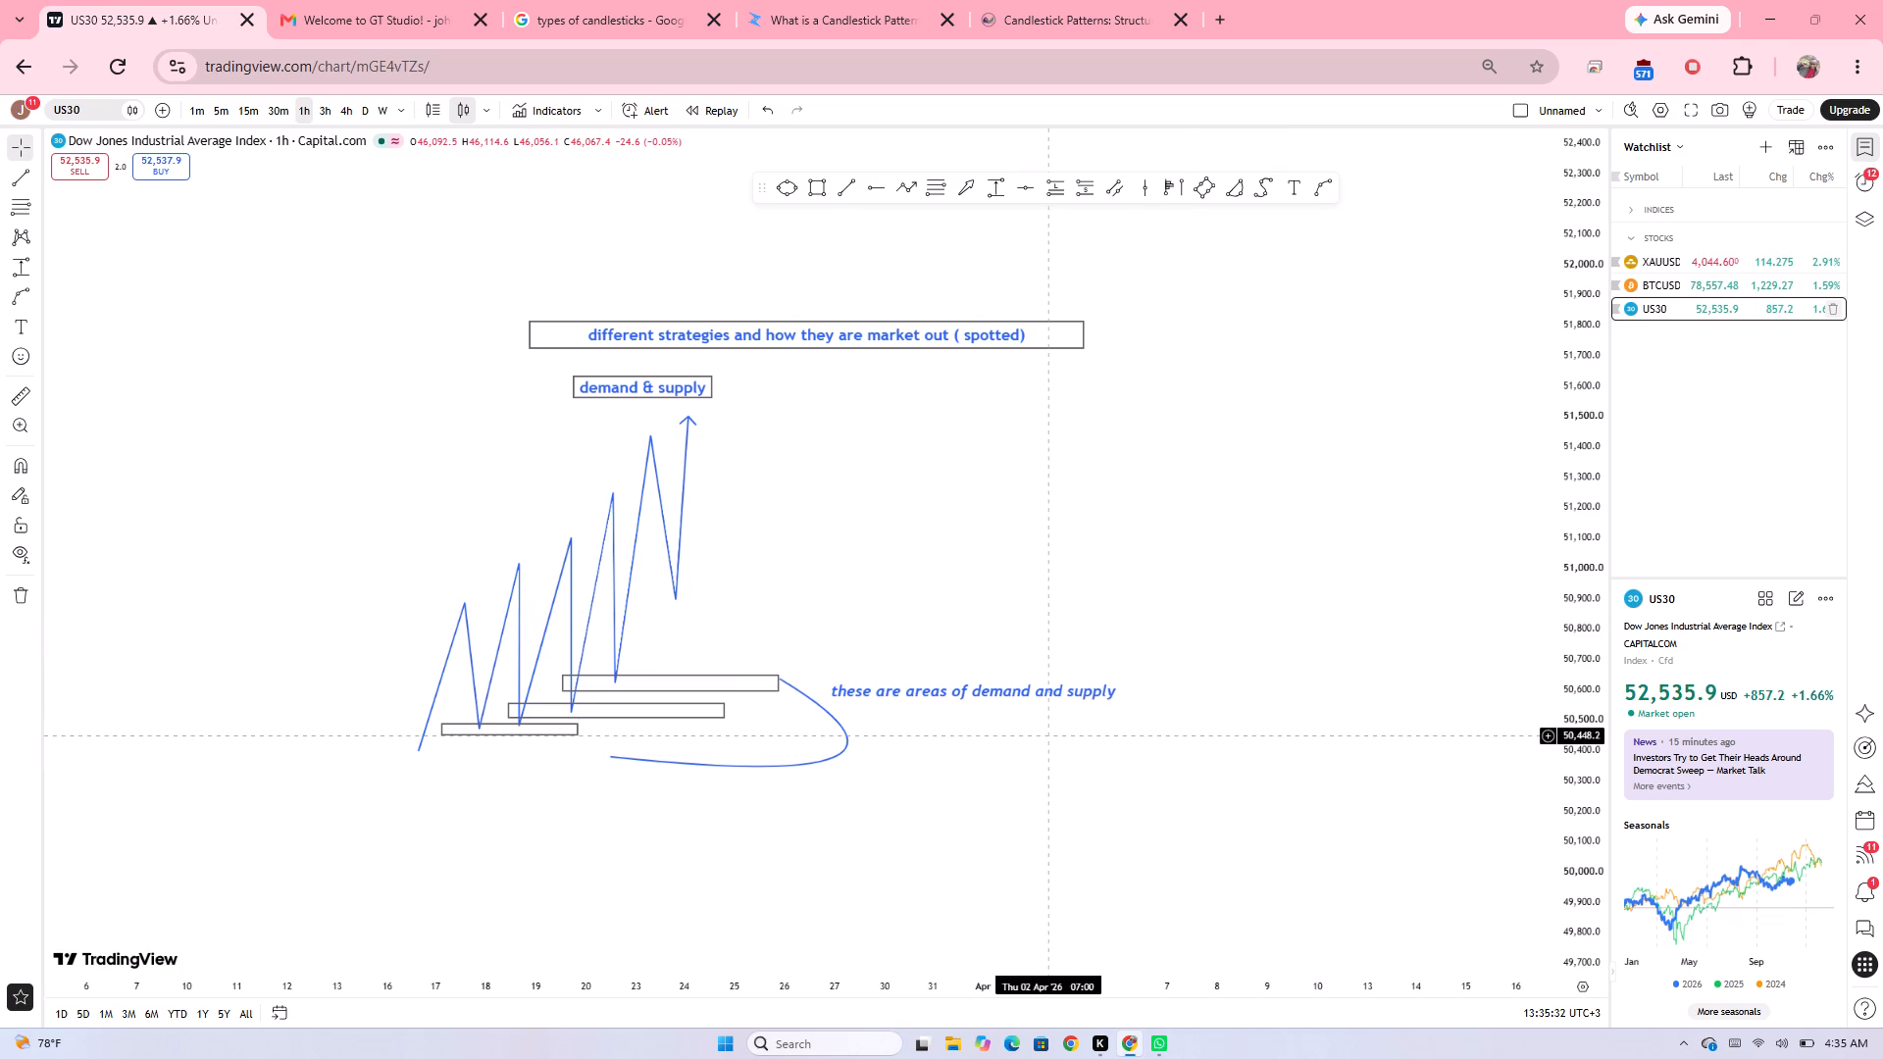
left_click_drag(1008, 691, 902, 790)
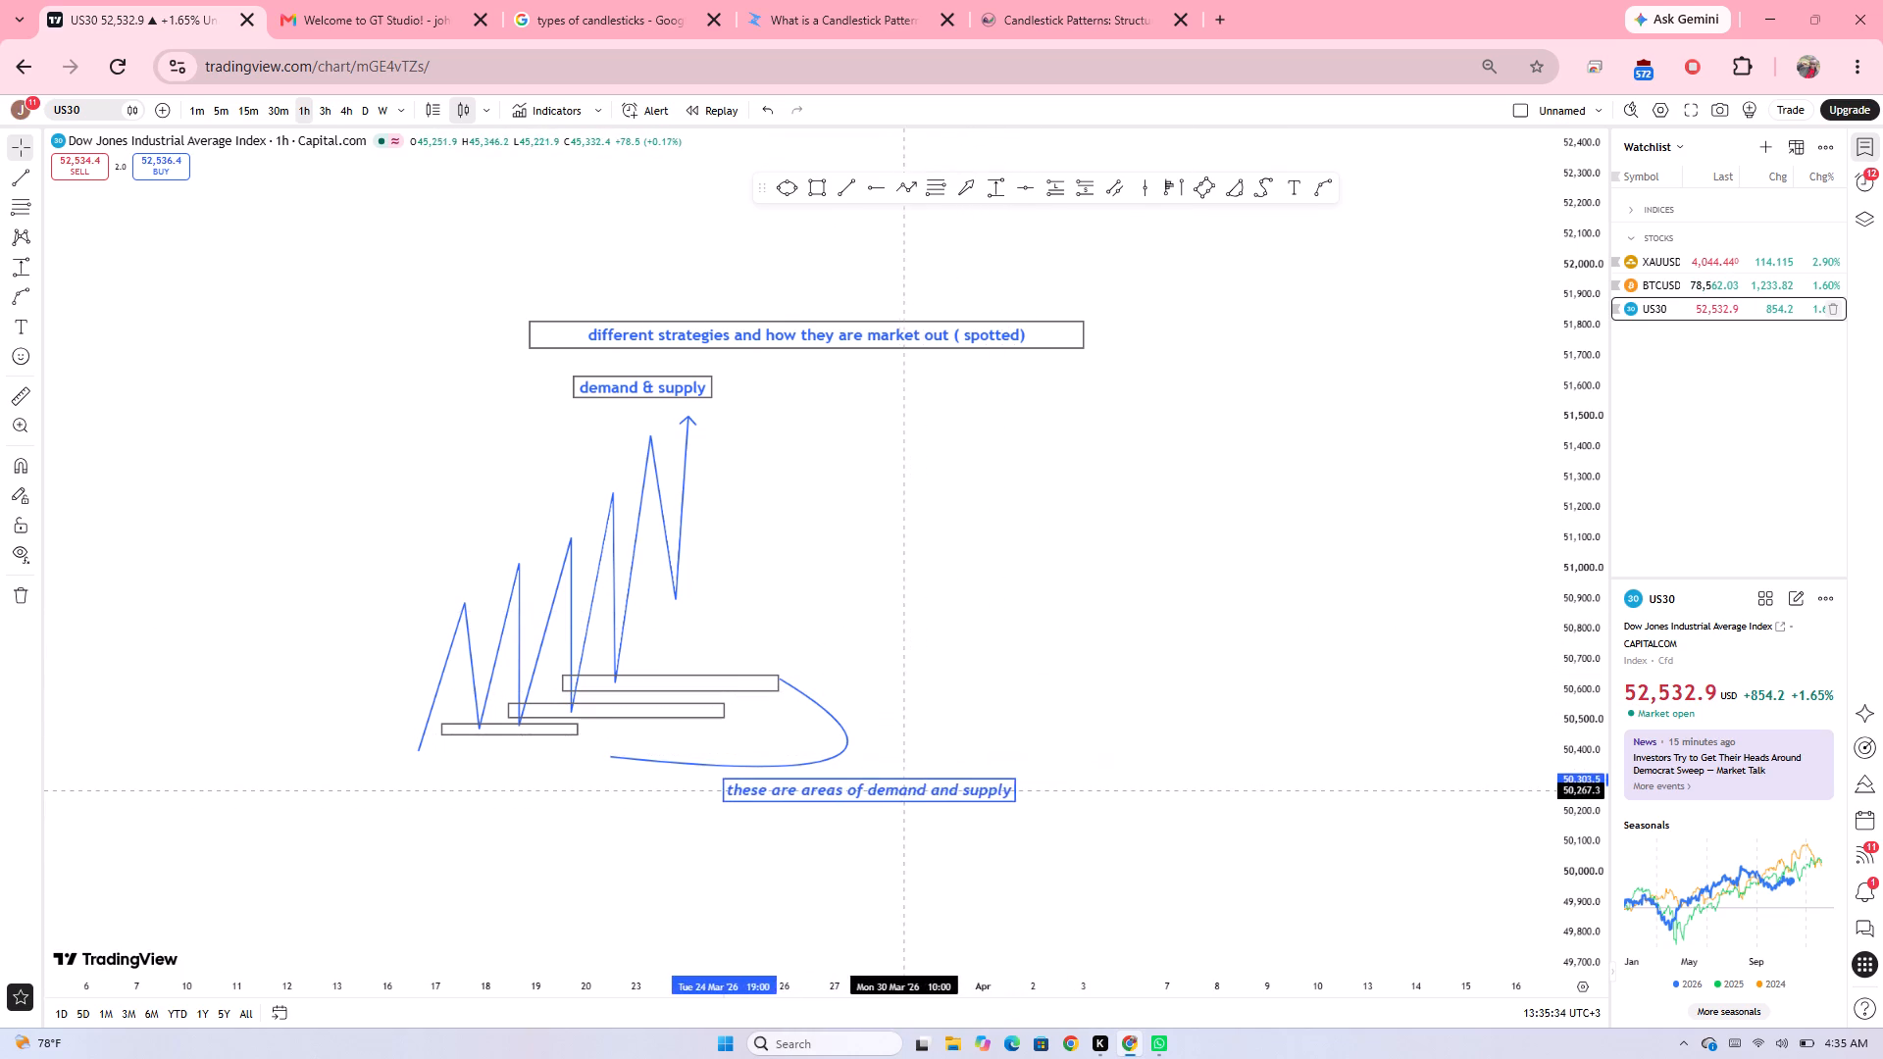
left_click_drag(902, 790, 889, 789)
left_click(889, 789)
left_click(978, 703)
Draw a flat label rectangle in the empty area beside the demand & supply diagram, about 51,388 to 51,308, spanning 3 to 15 April.
left_click_drag(978, 703, 969, 703)
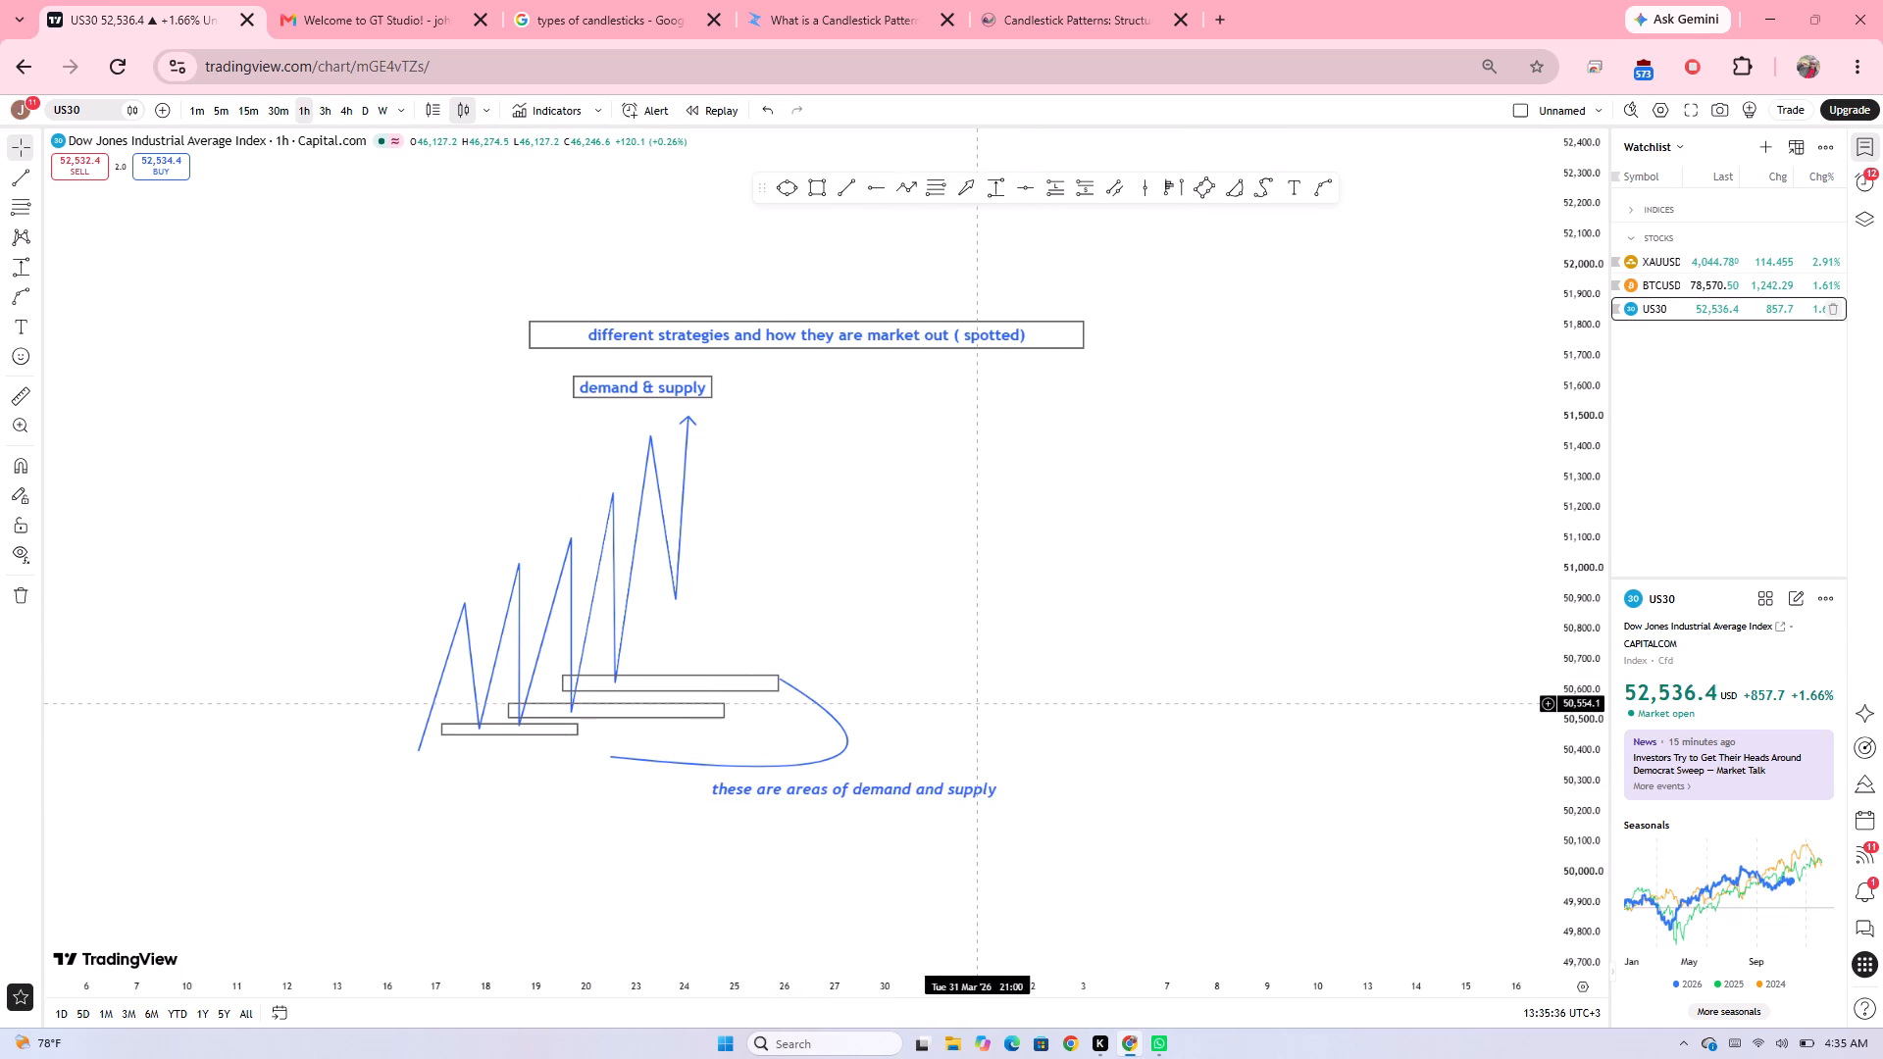
left_click_drag(969, 703, 716, 676)
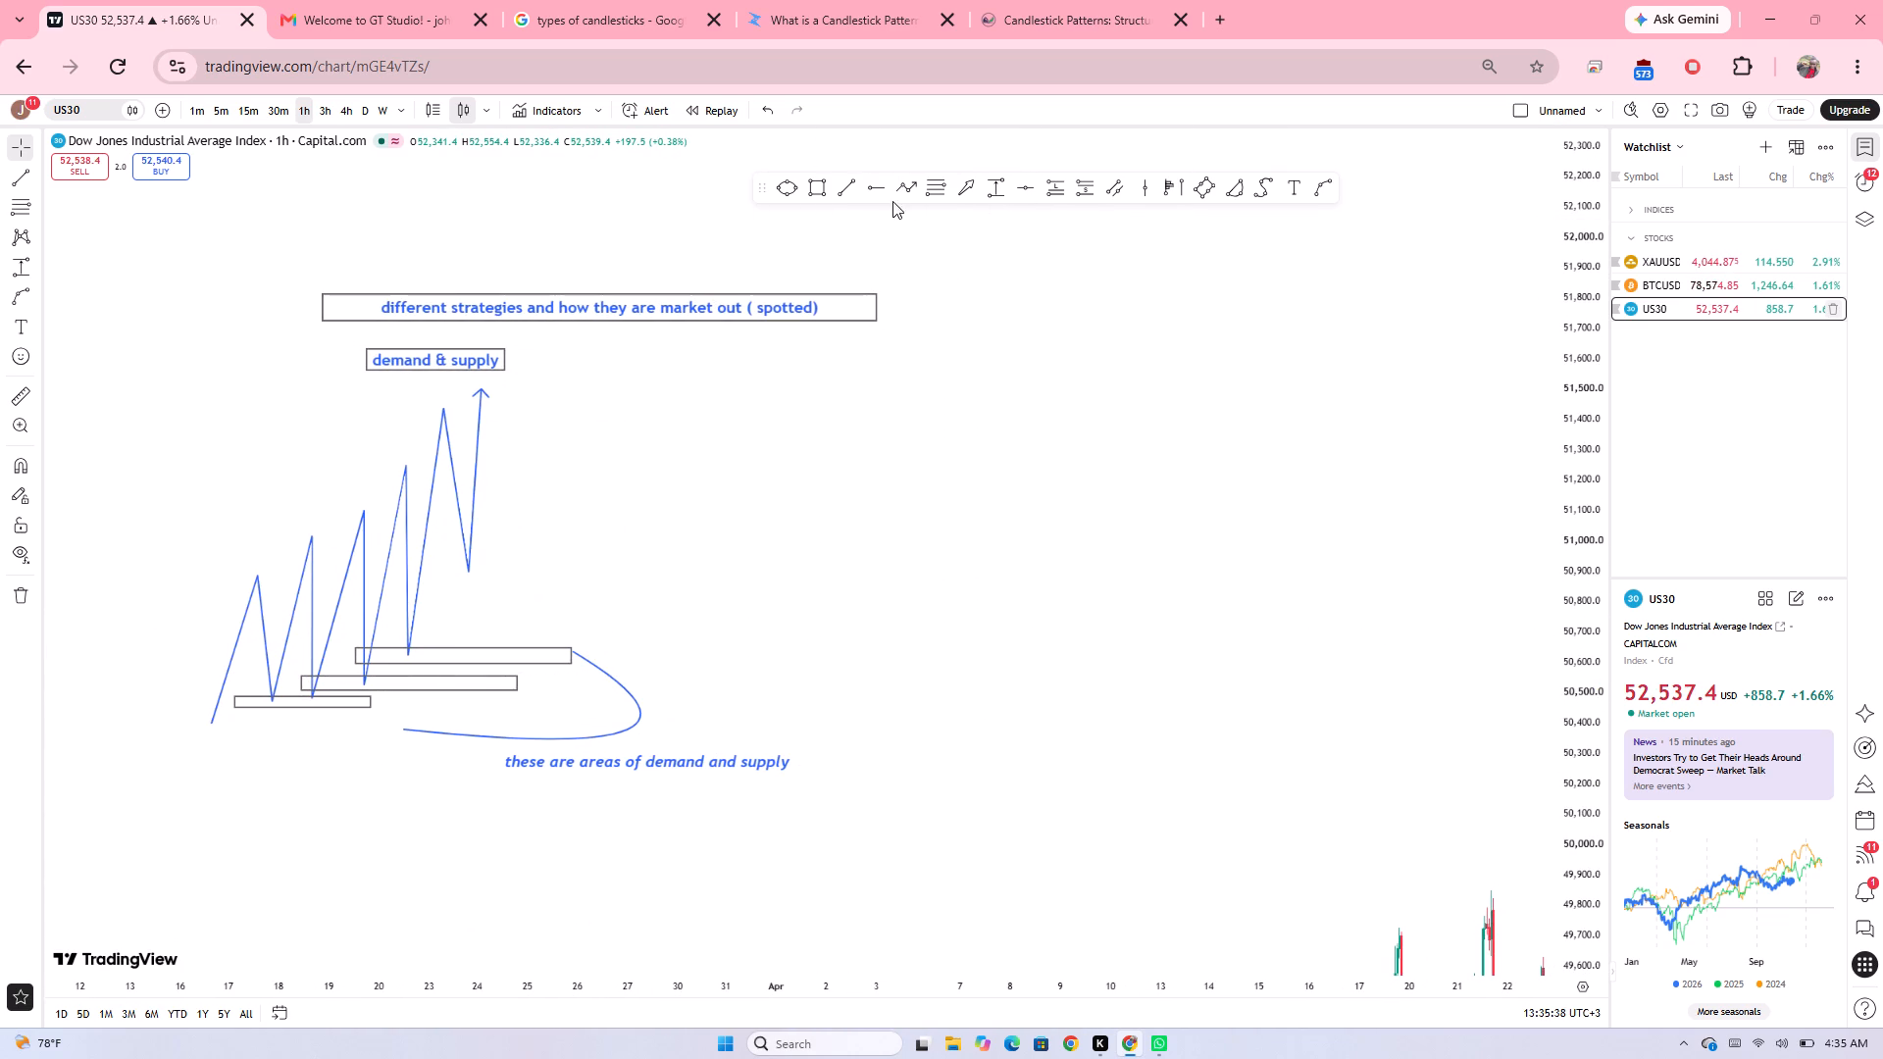
left_click(815, 188)
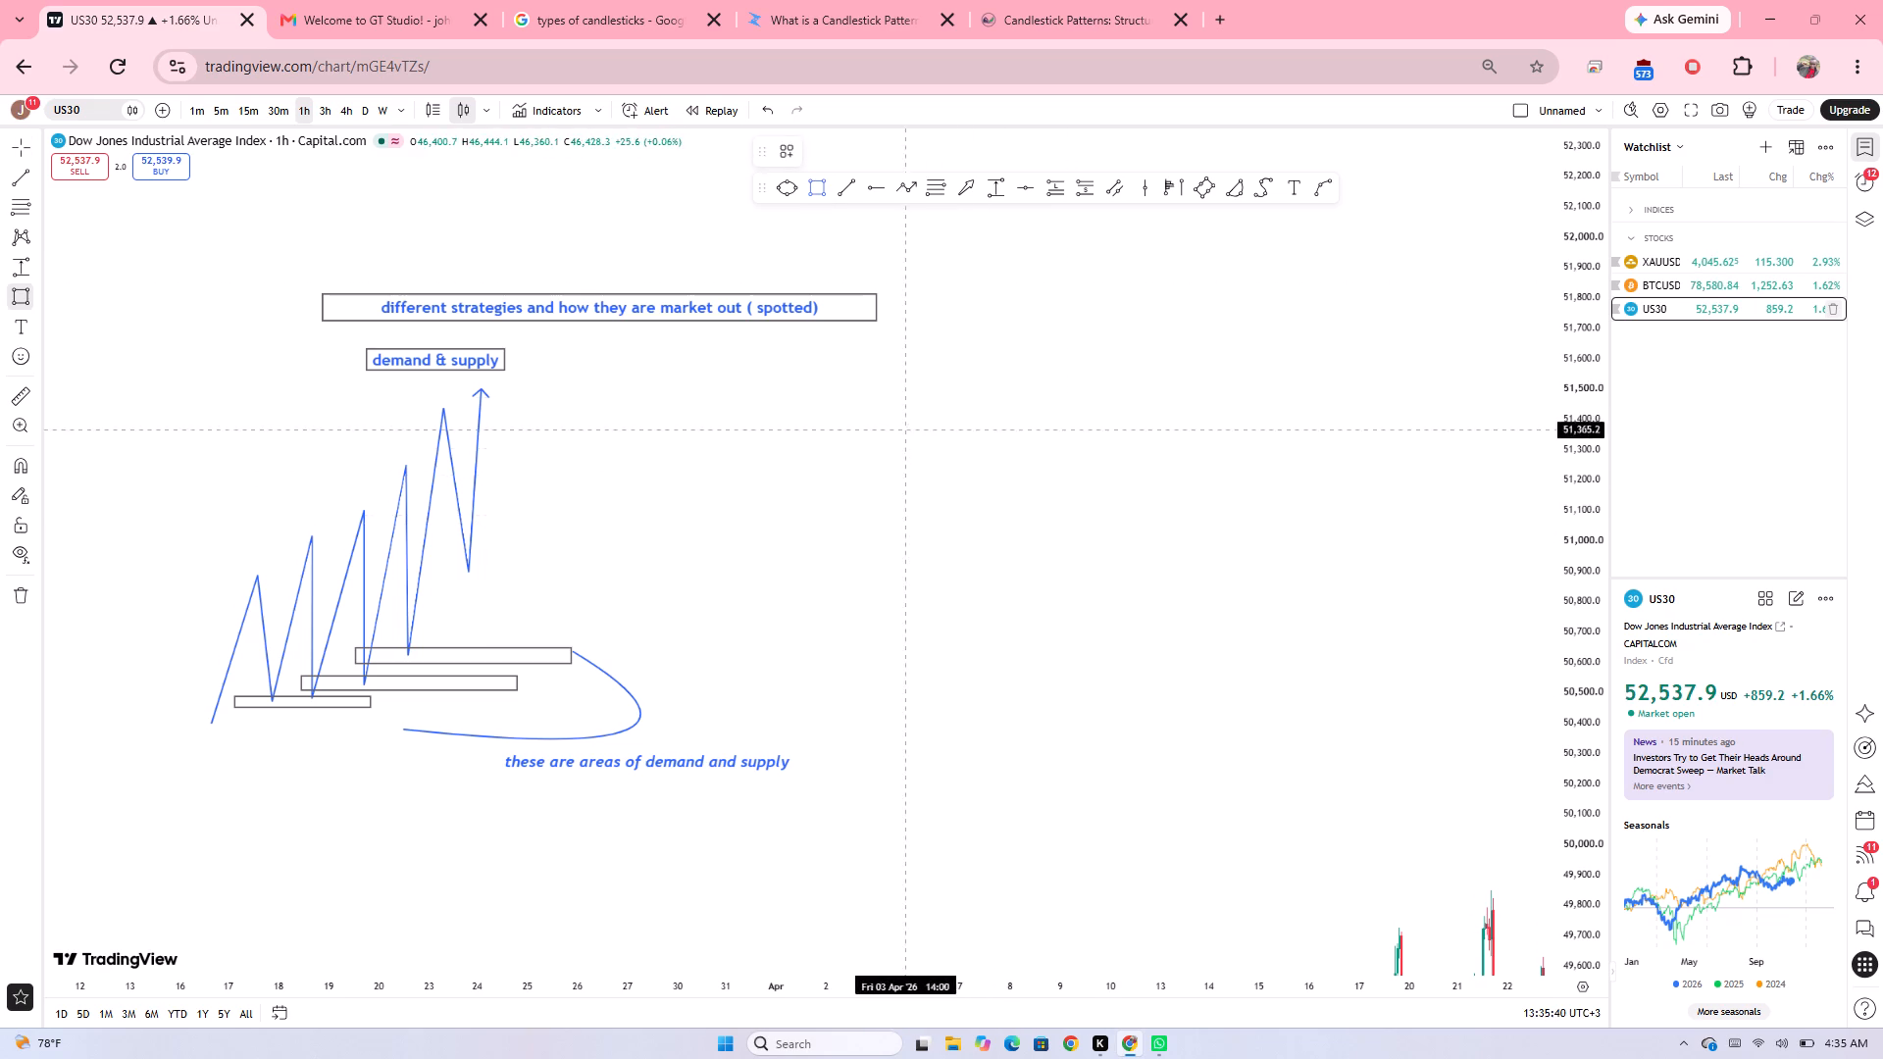
left_click(906, 423)
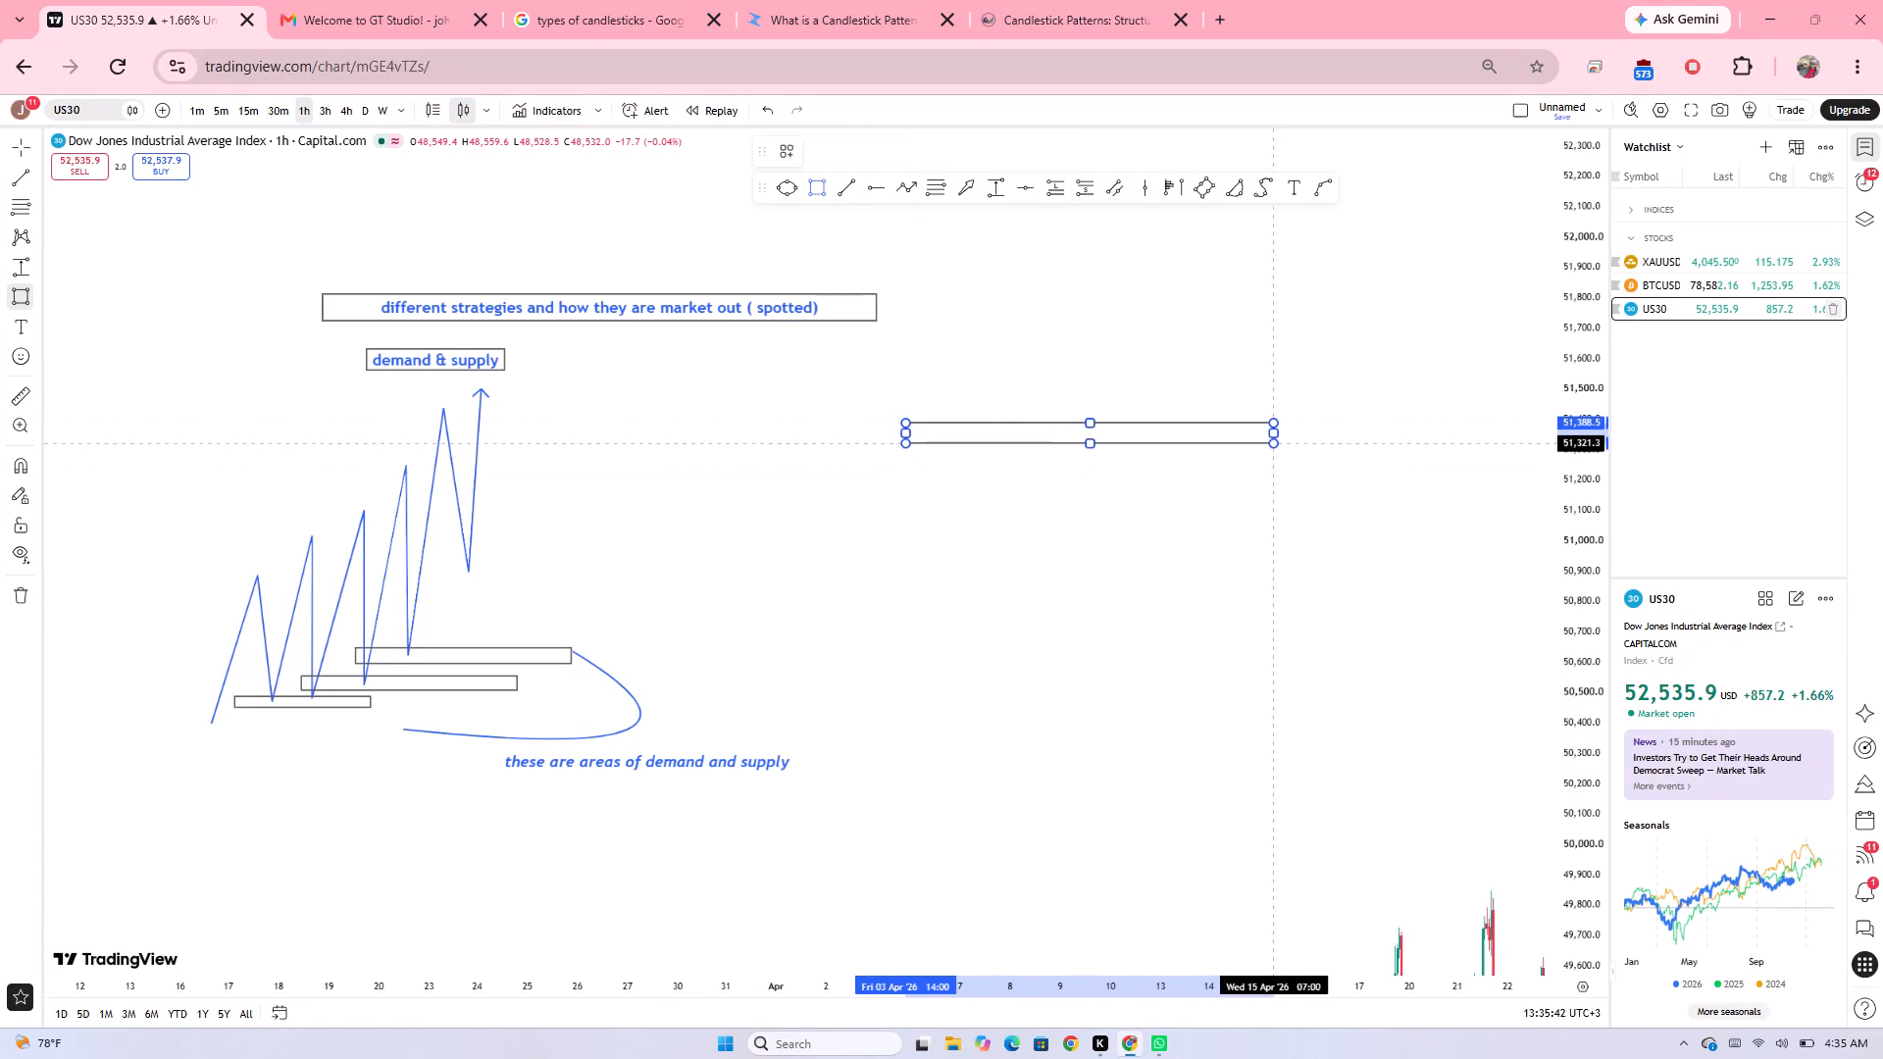
left_click(1274, 447)
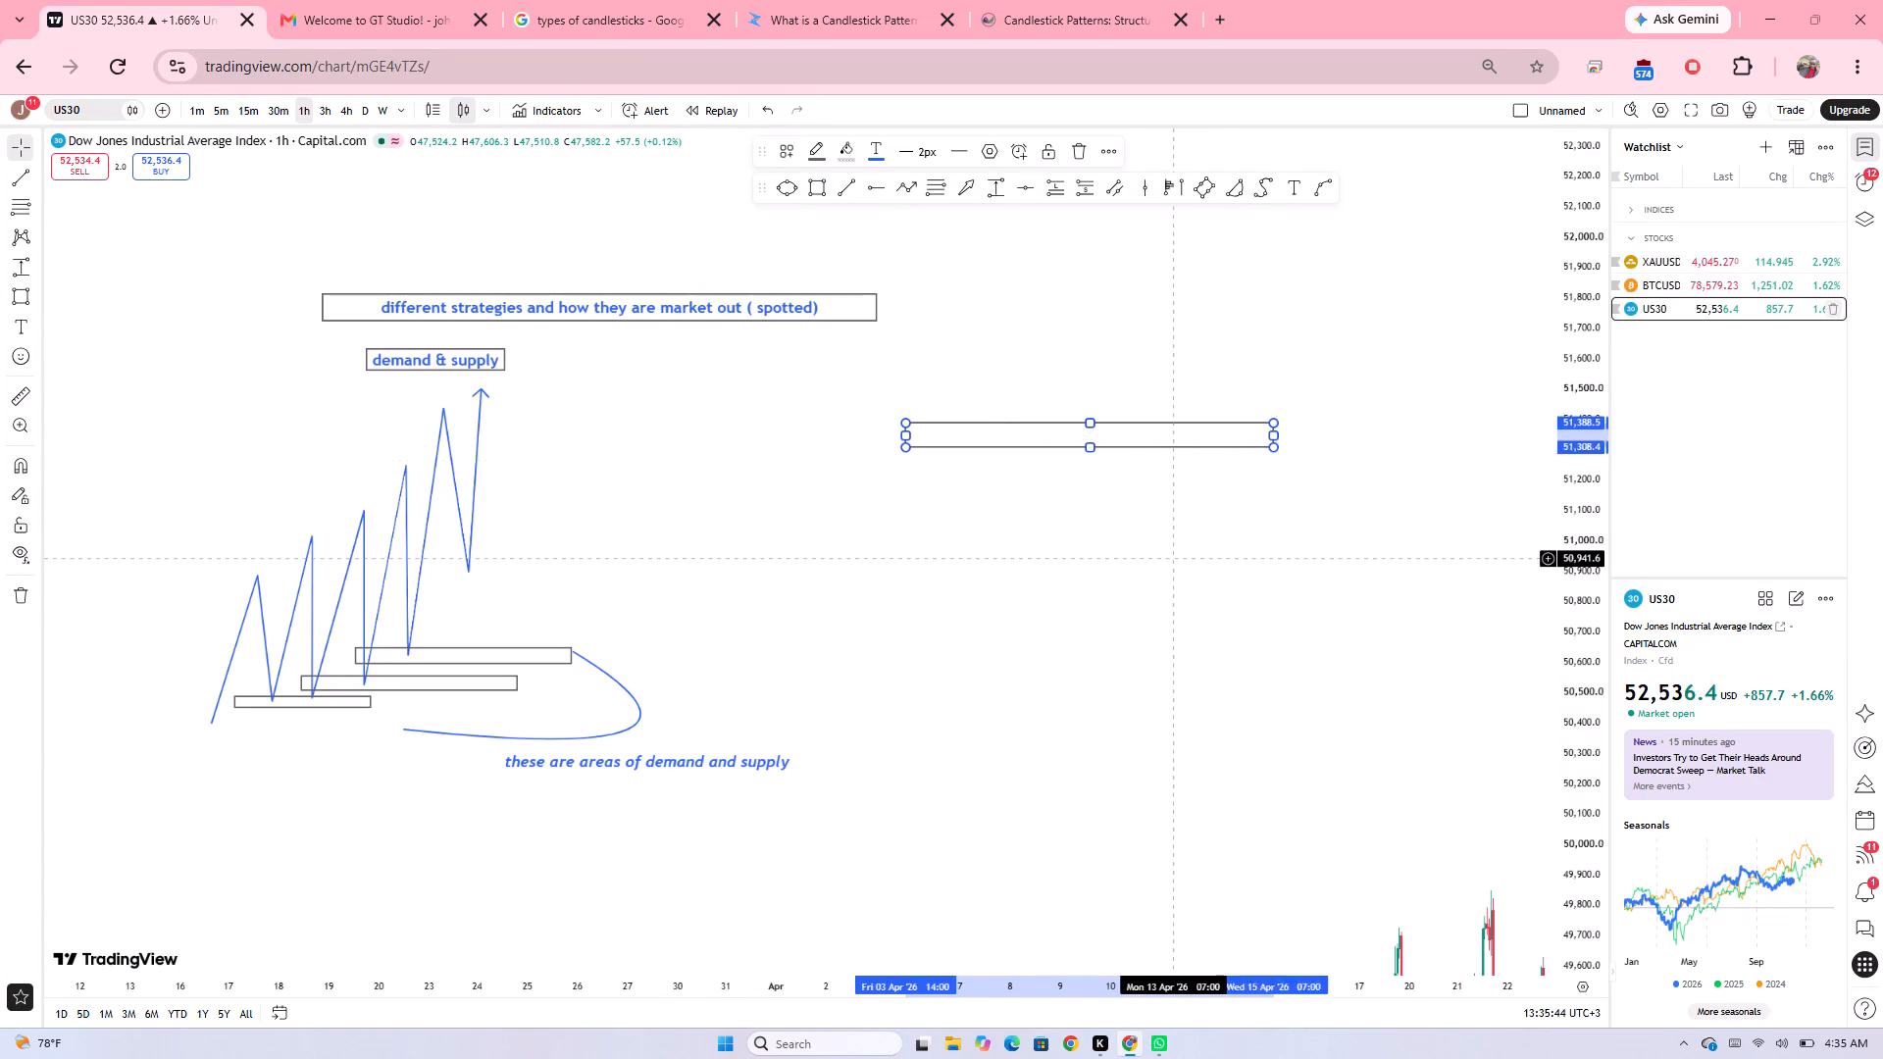
left_click(1174, 558)
Label the new rectangle "support and resistance".
type("supp")
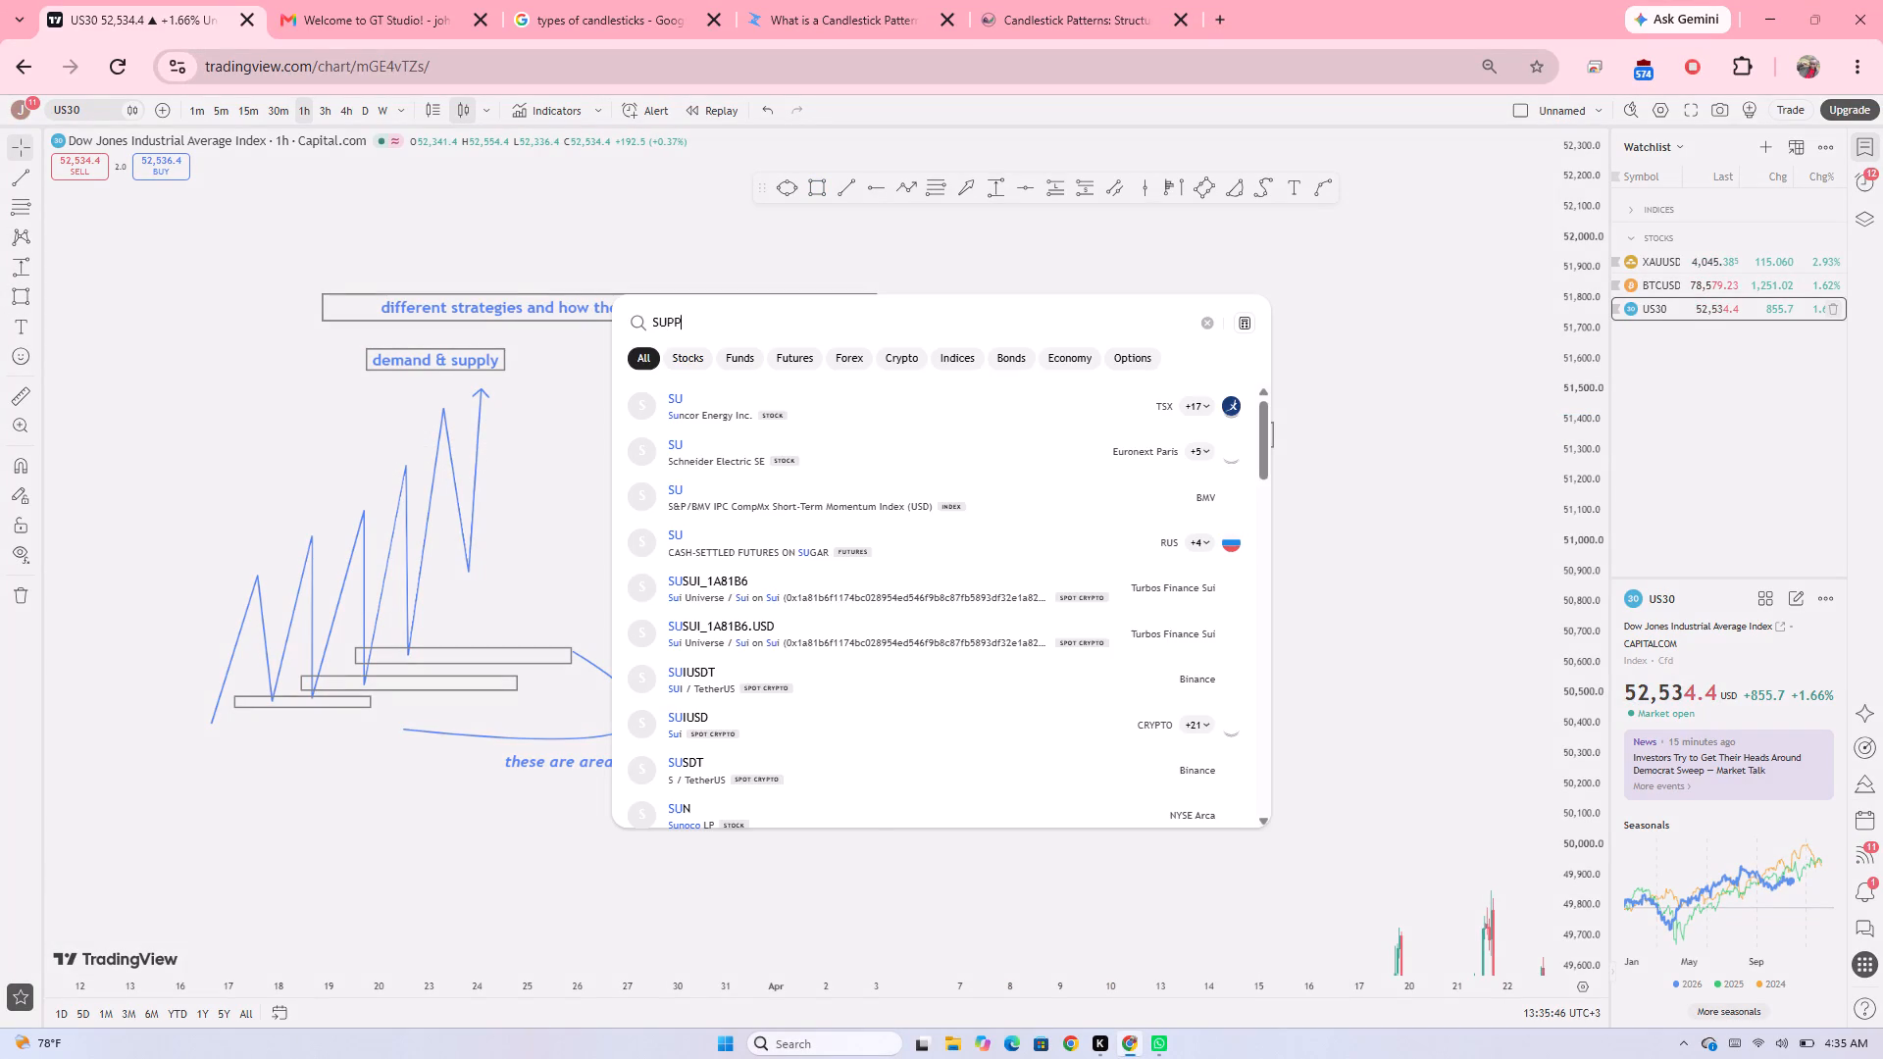
left_click(1381, 328)
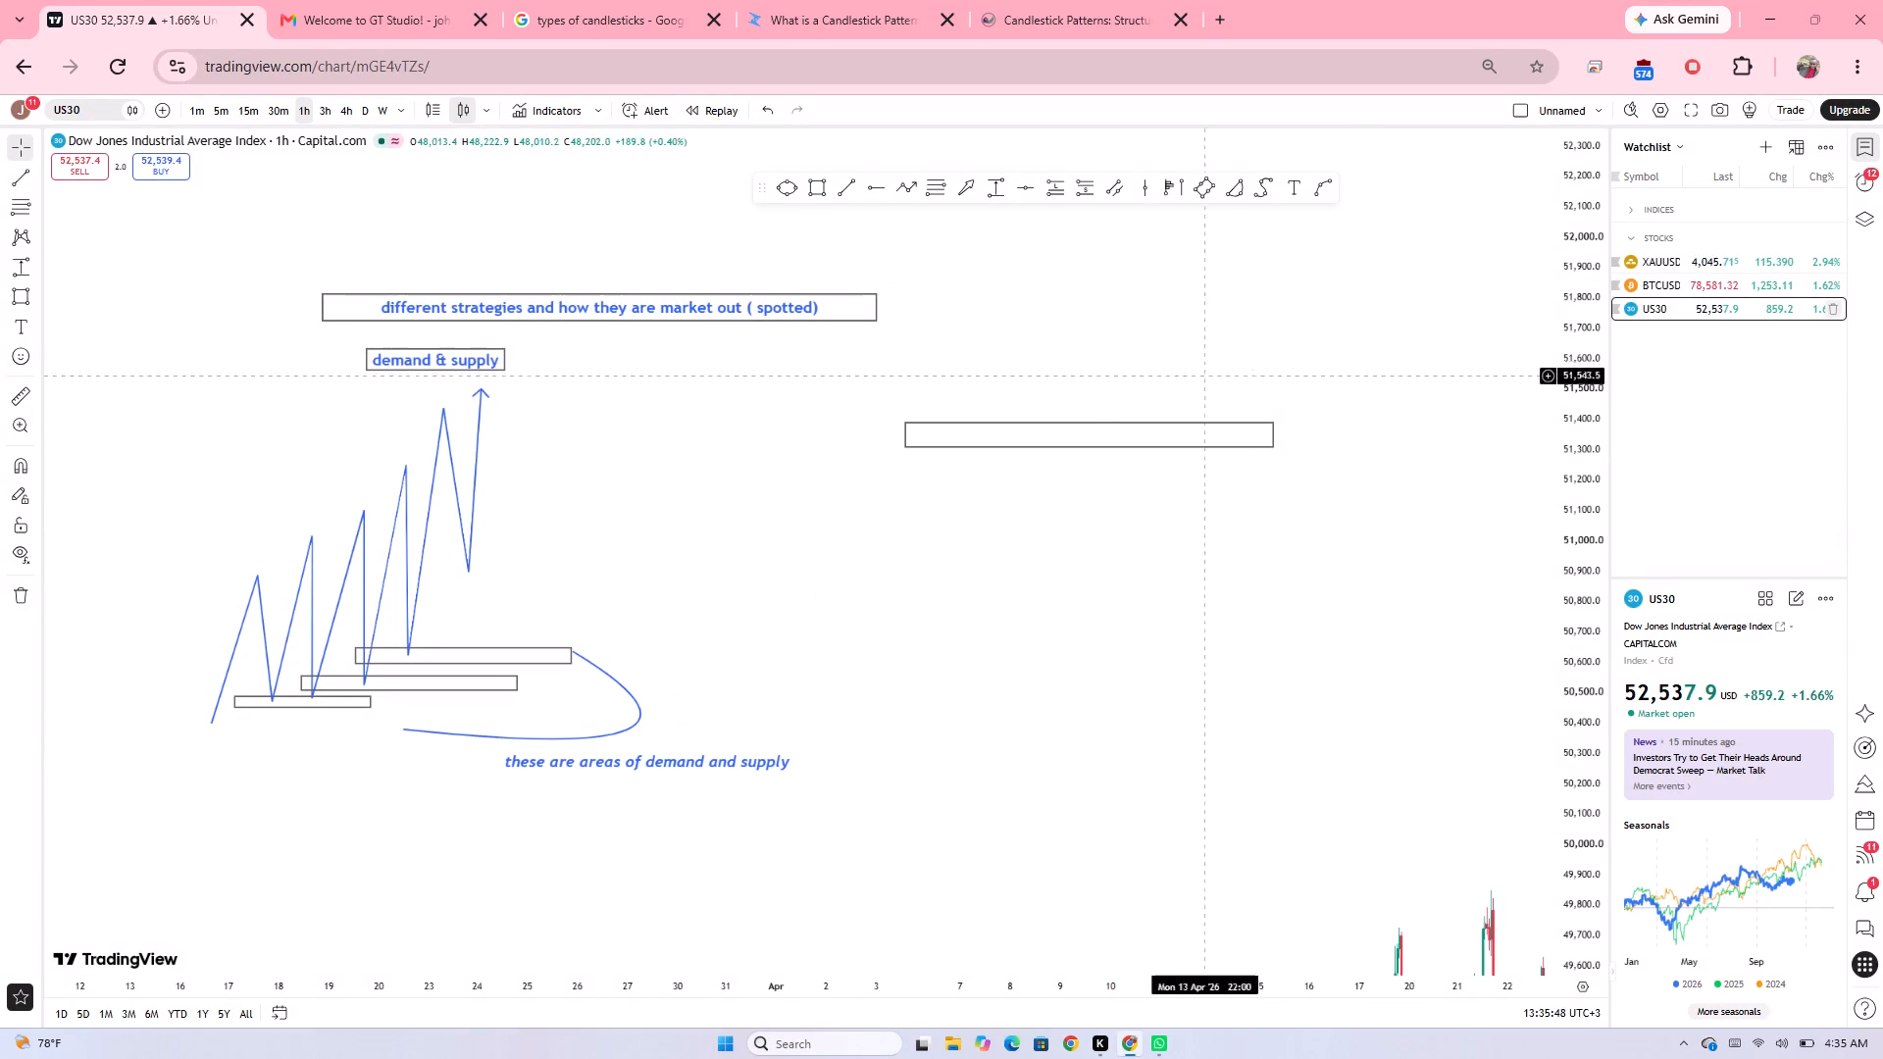
left_click_drag(1062, 431, 1084, 428)
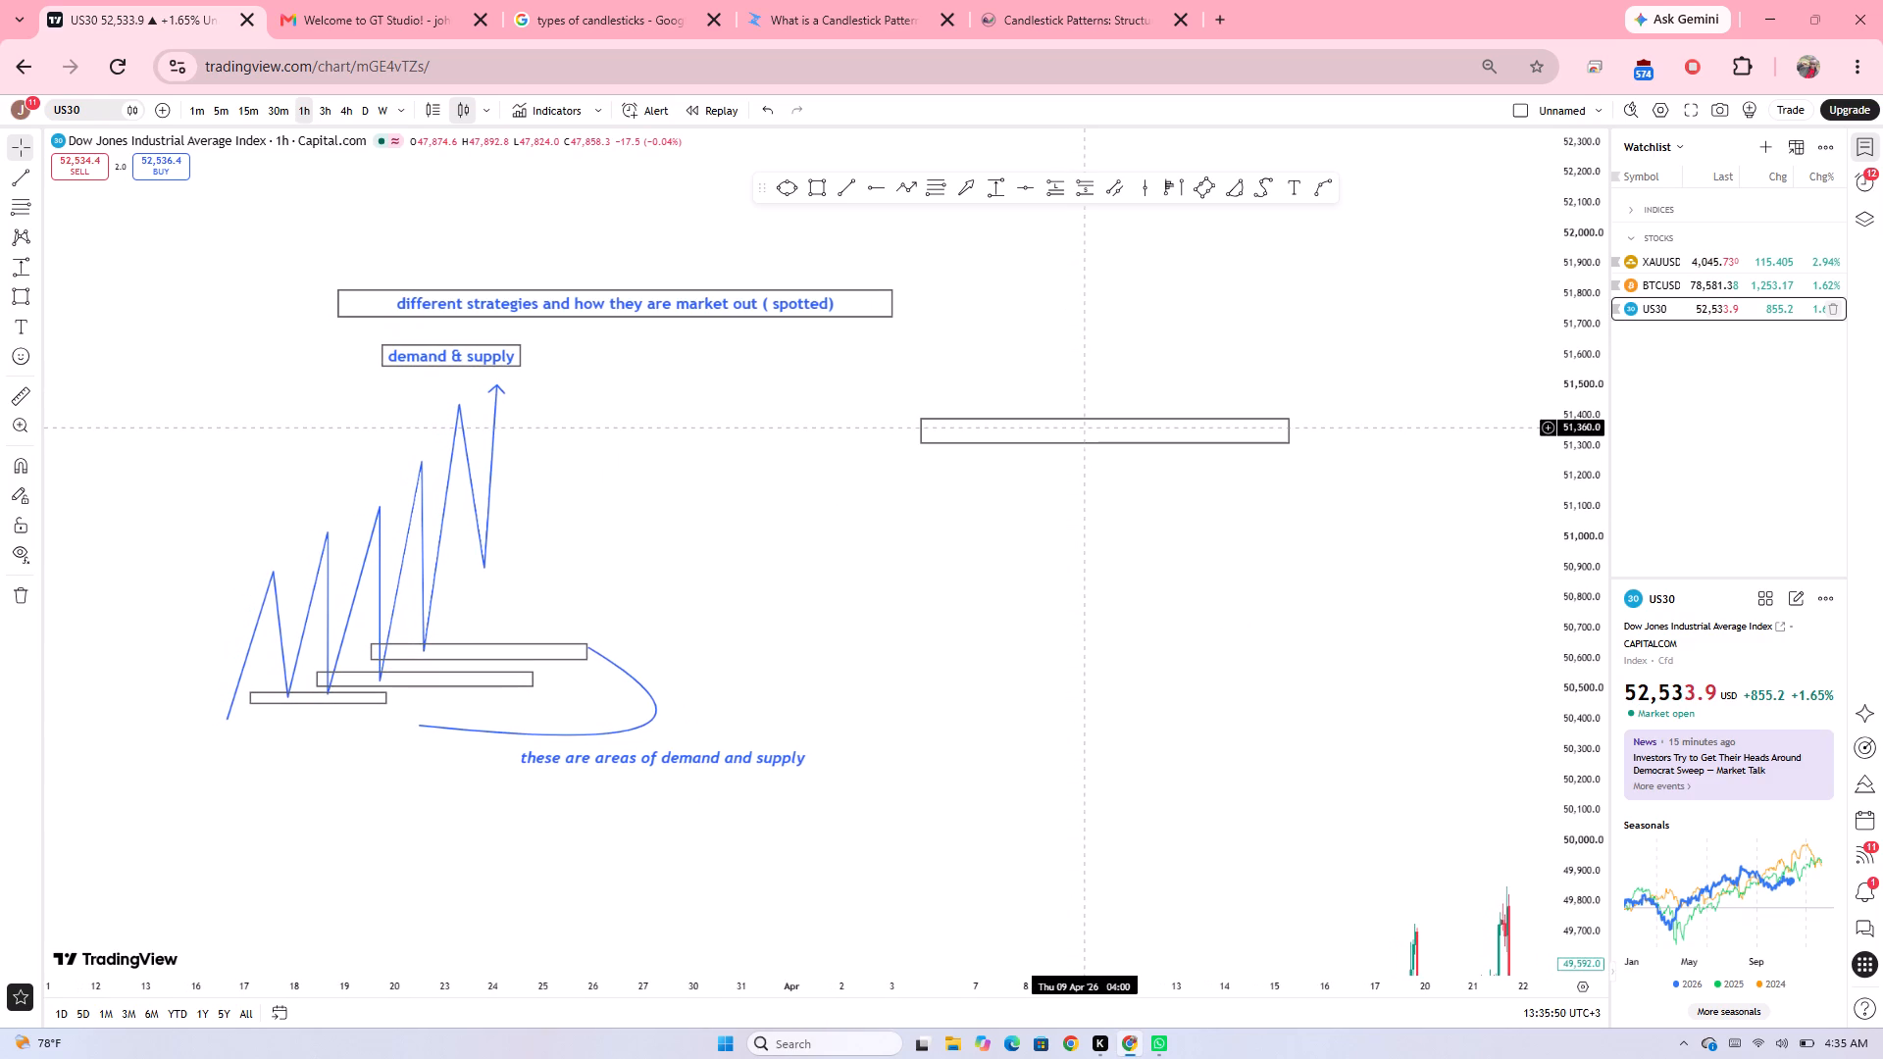
left_click(1100, 422)
left_click(1092, 433)
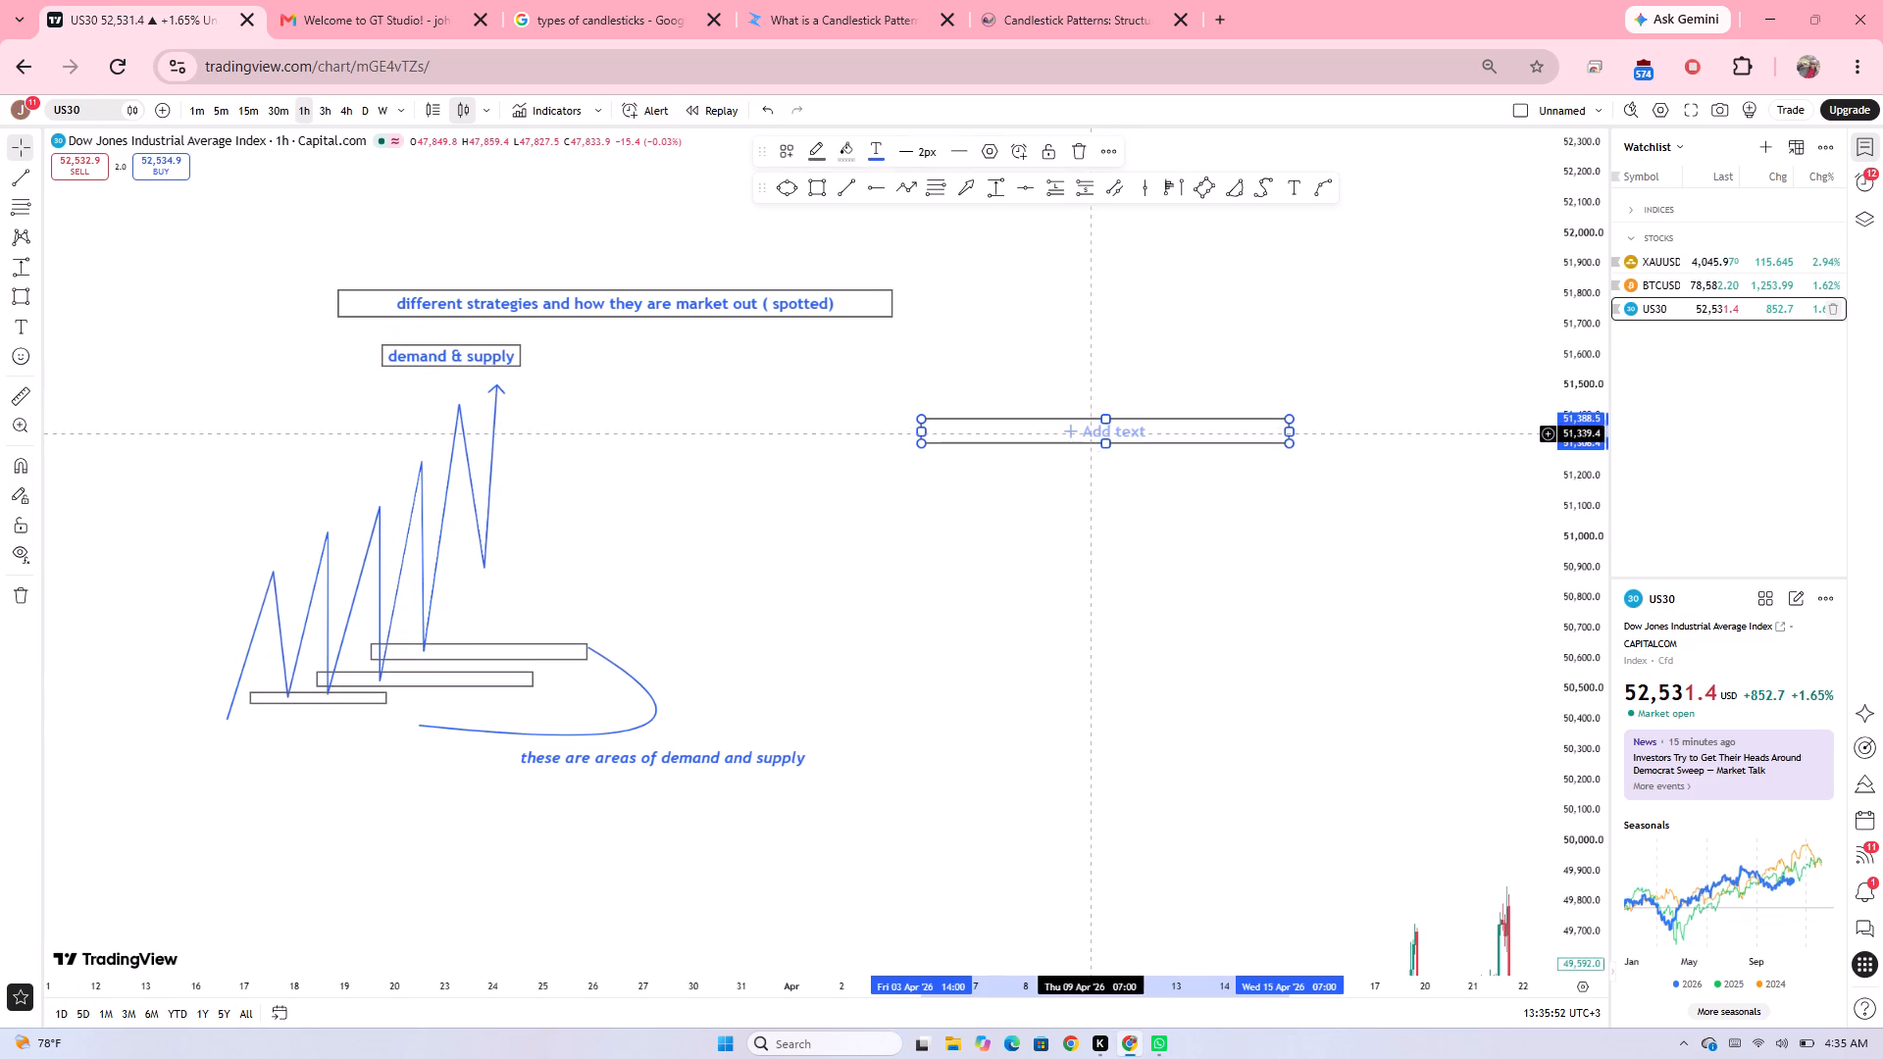
type("support an d")
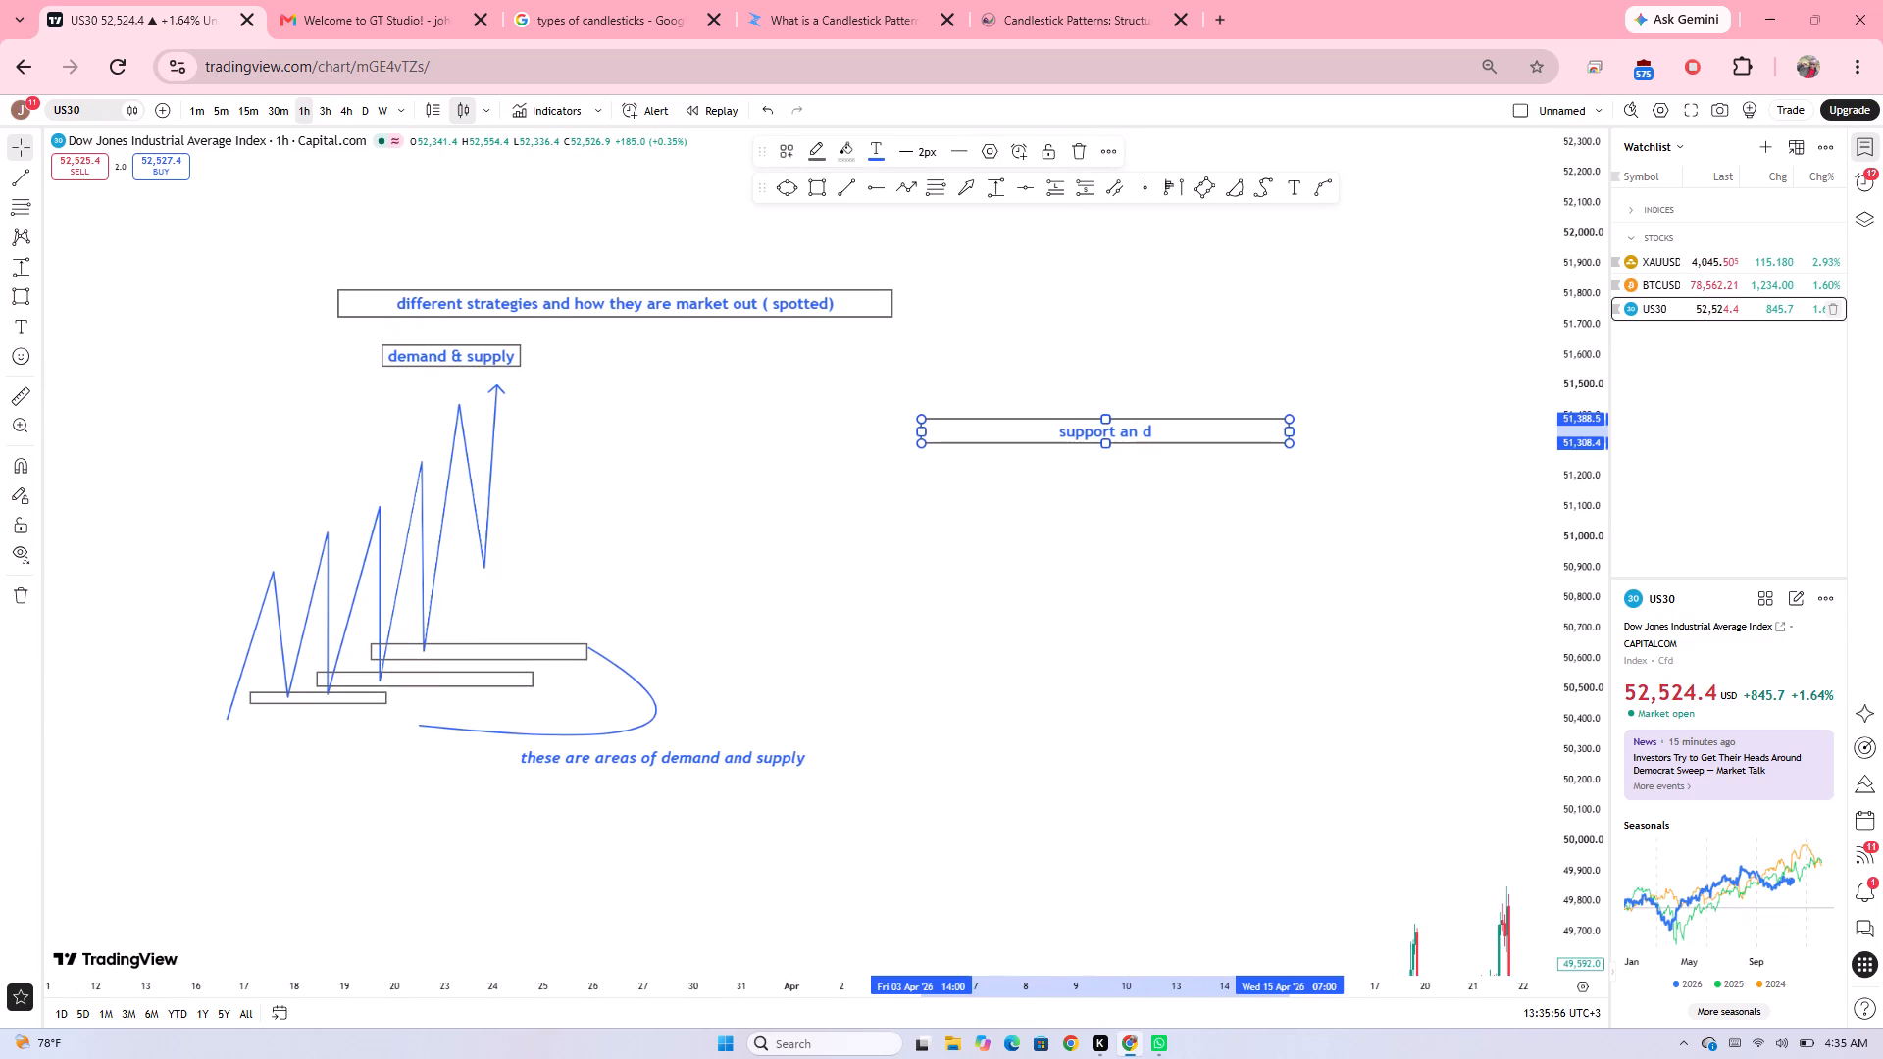
key("BackSpace")
key("BackSpace")
type("d resistance")
left_click(1098, 566)
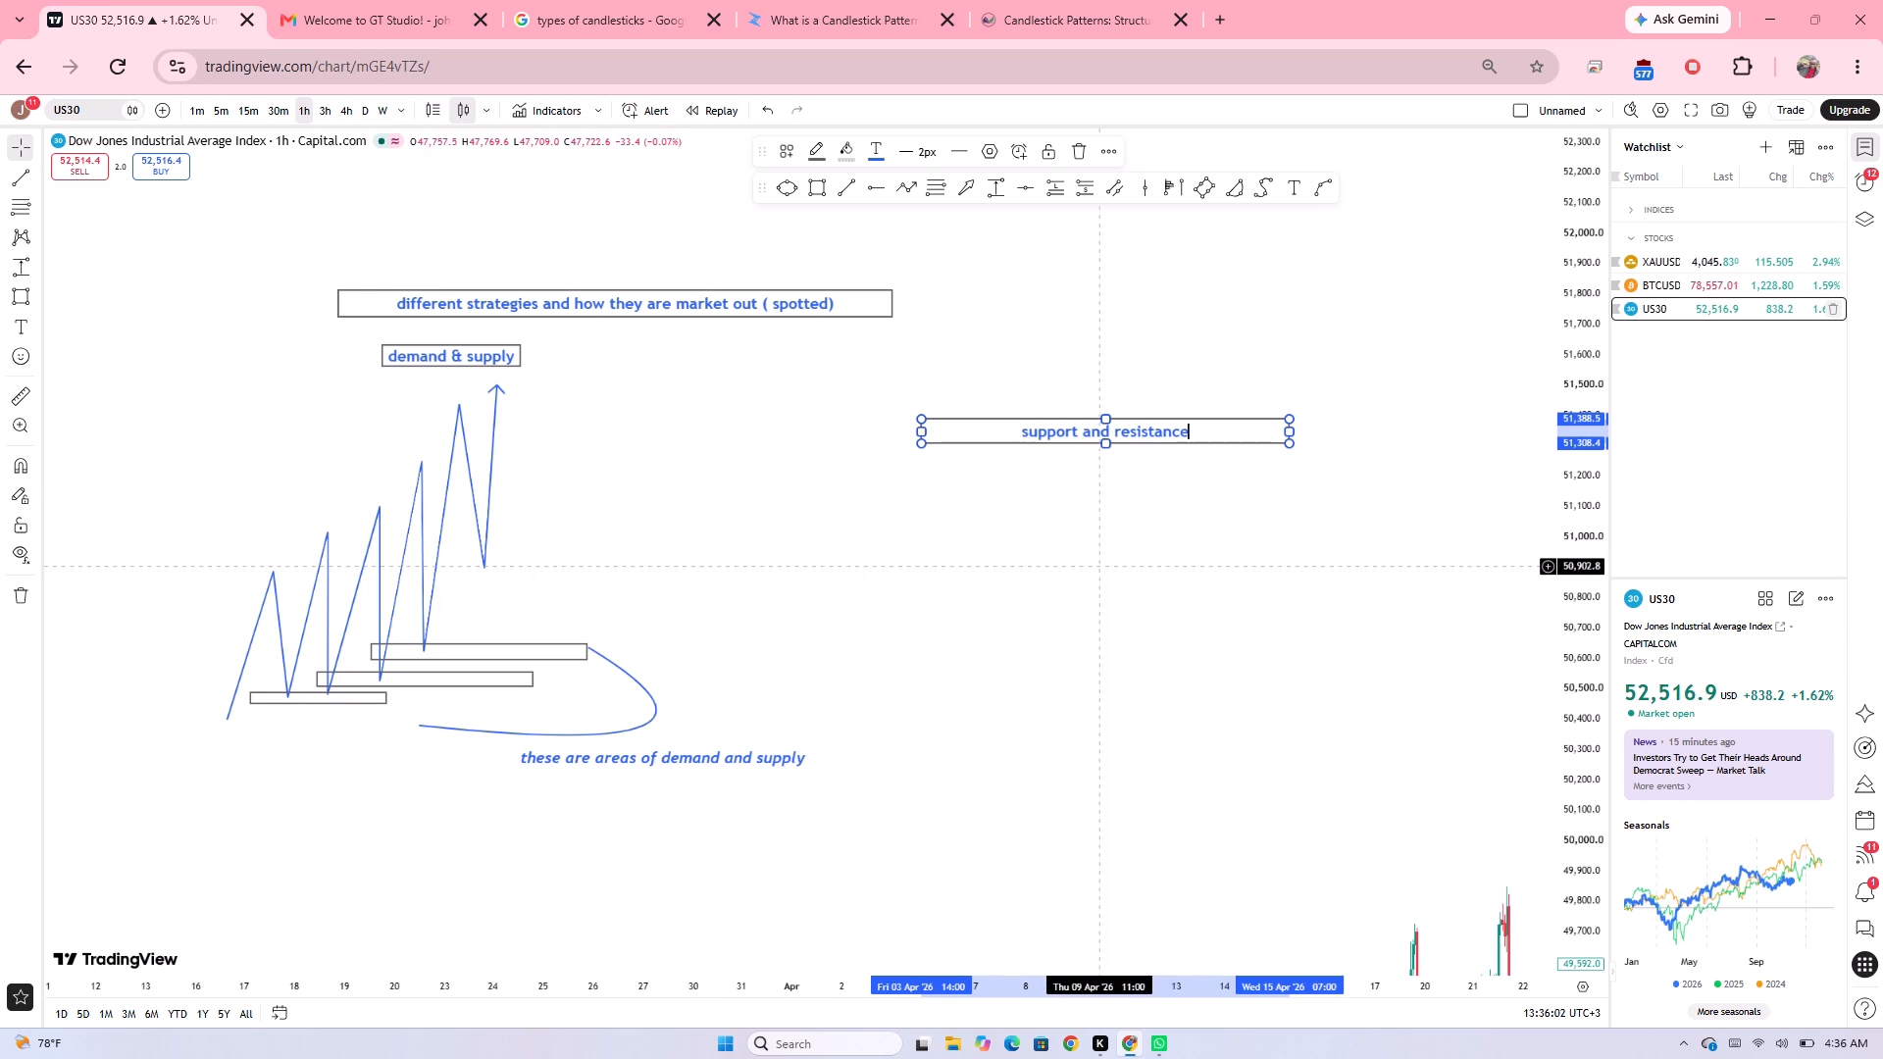
Narrow the "support and resistance" rectangle so it starts on about 8 April, with its lower edge at about 51,316.
left_click_drag(919, 437, 934, 437)
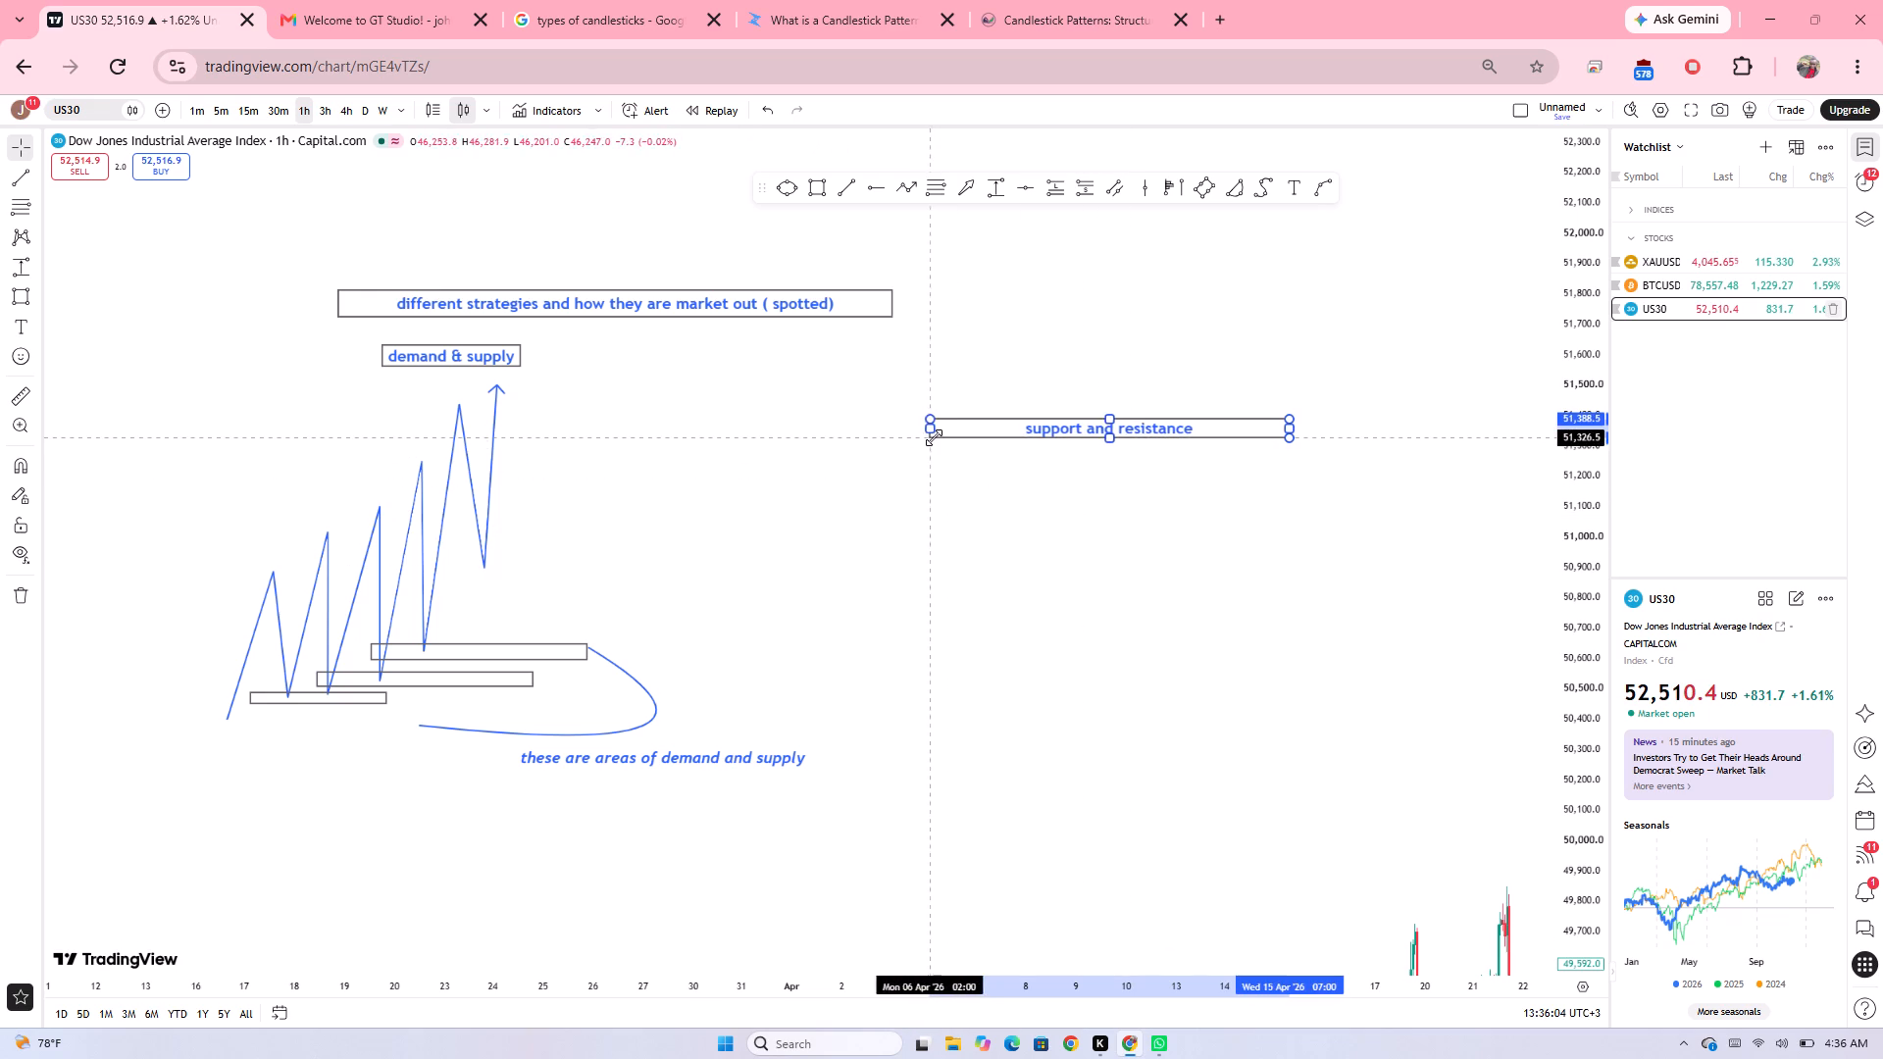
left_click_drag(934, 437, 1028, 440)
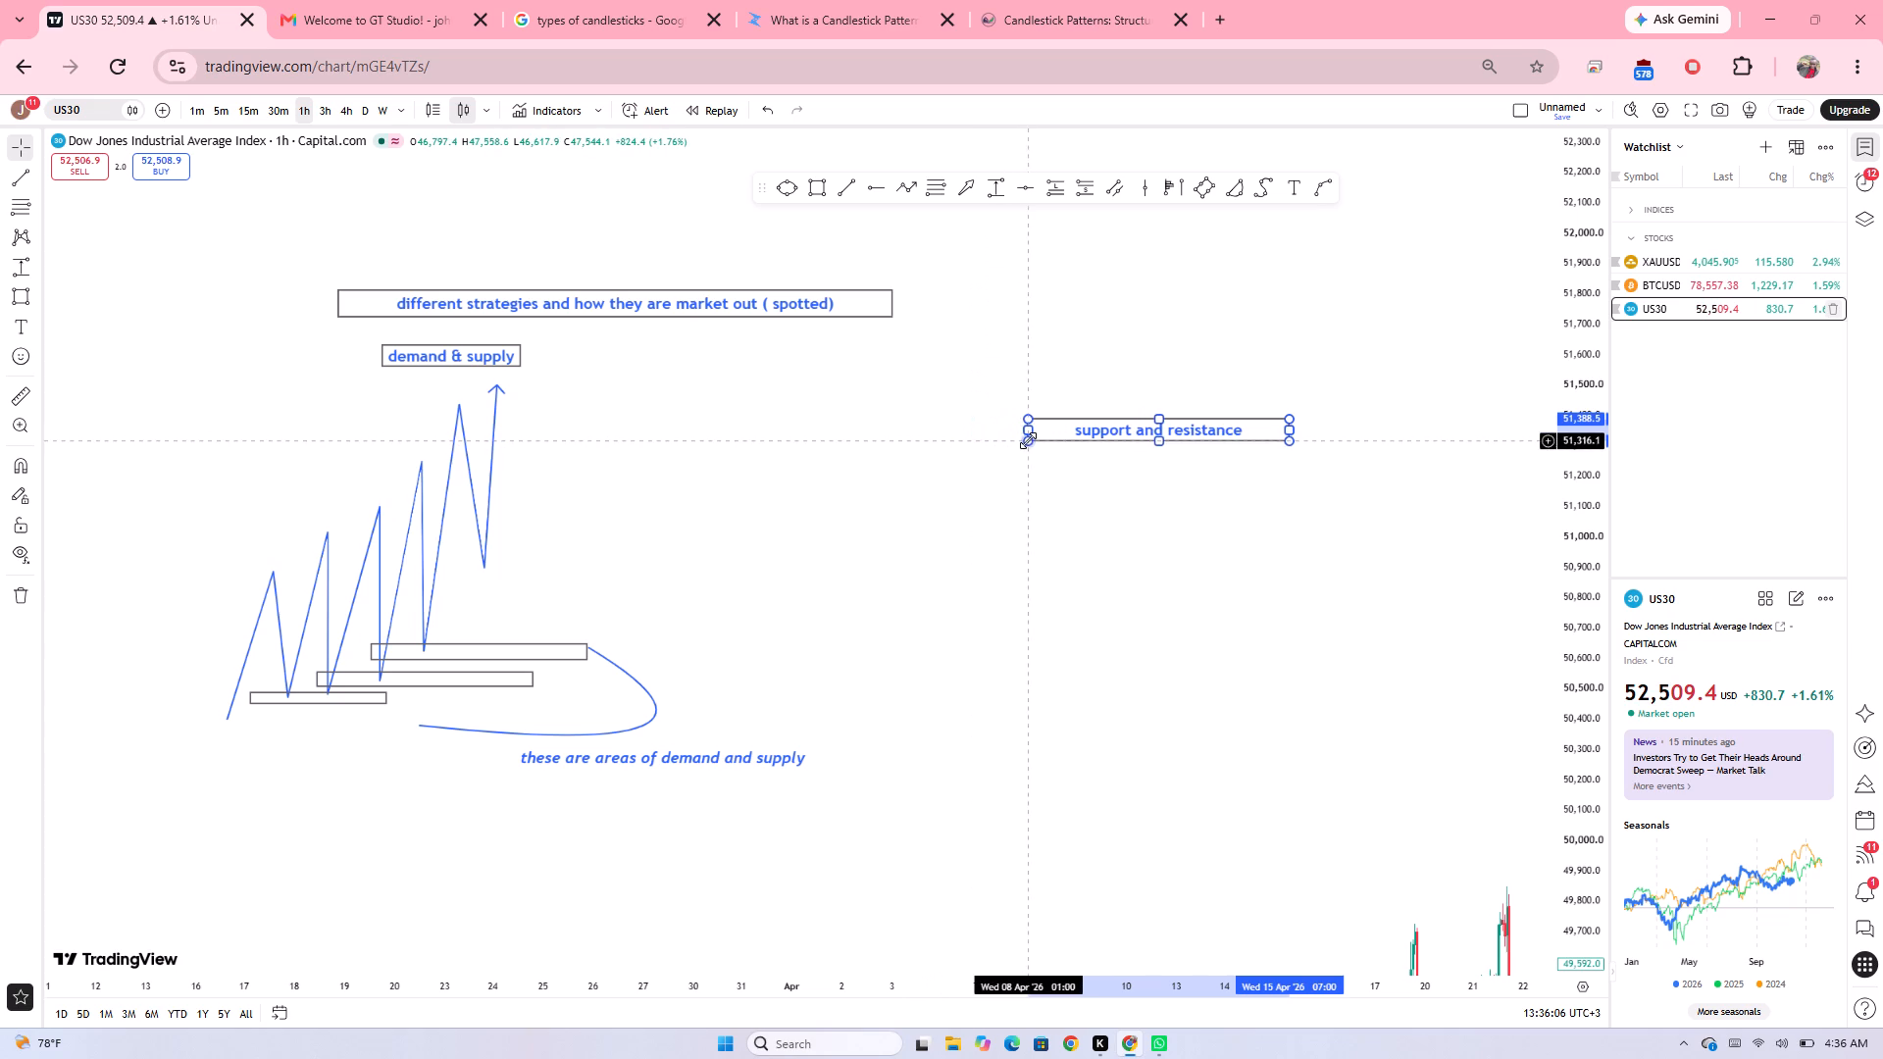
left_click(1034, 511)
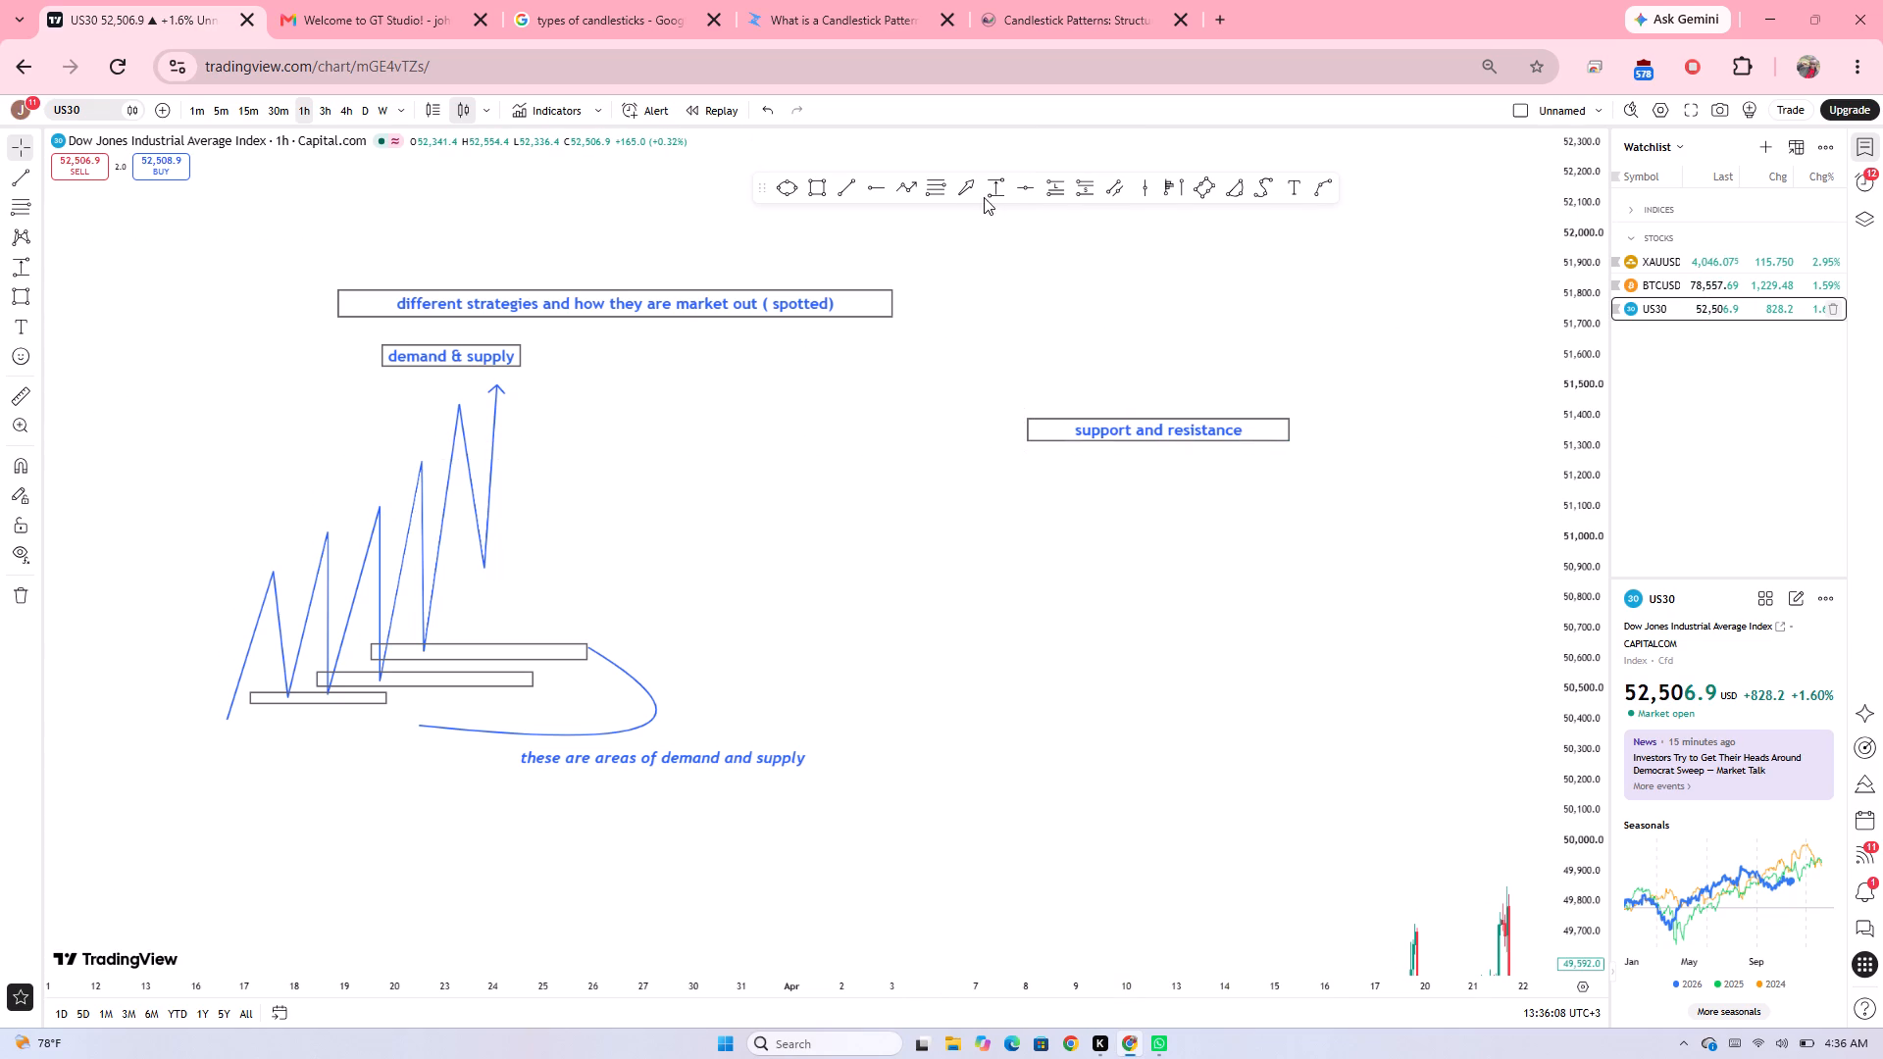
Draw a rising three-peak zigzag path beneath the "support and resistance" label, from about 50,683 on 8 April to about 51,250 on 10 April.
left_click(900, 178)
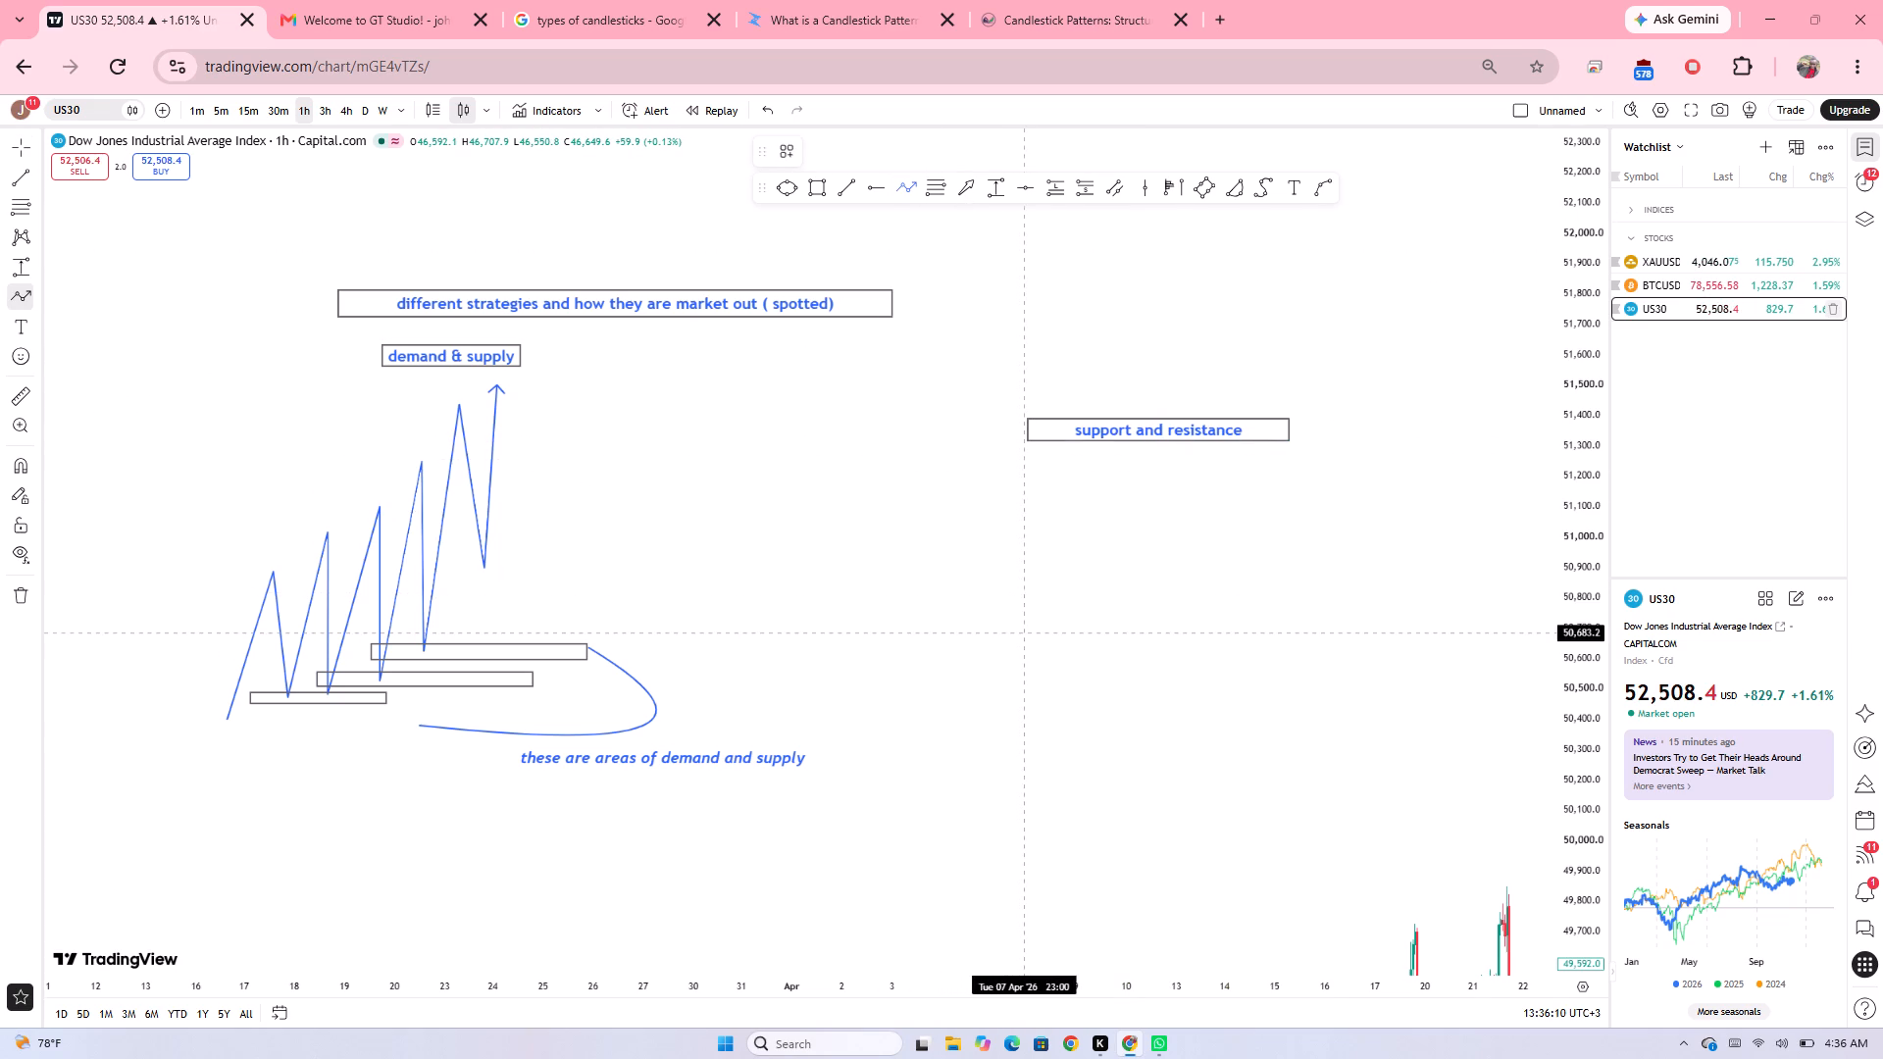
left_click_drag(1025, 632, 1051, 531)
left_click_drag(1051, 531, 1098, 623)
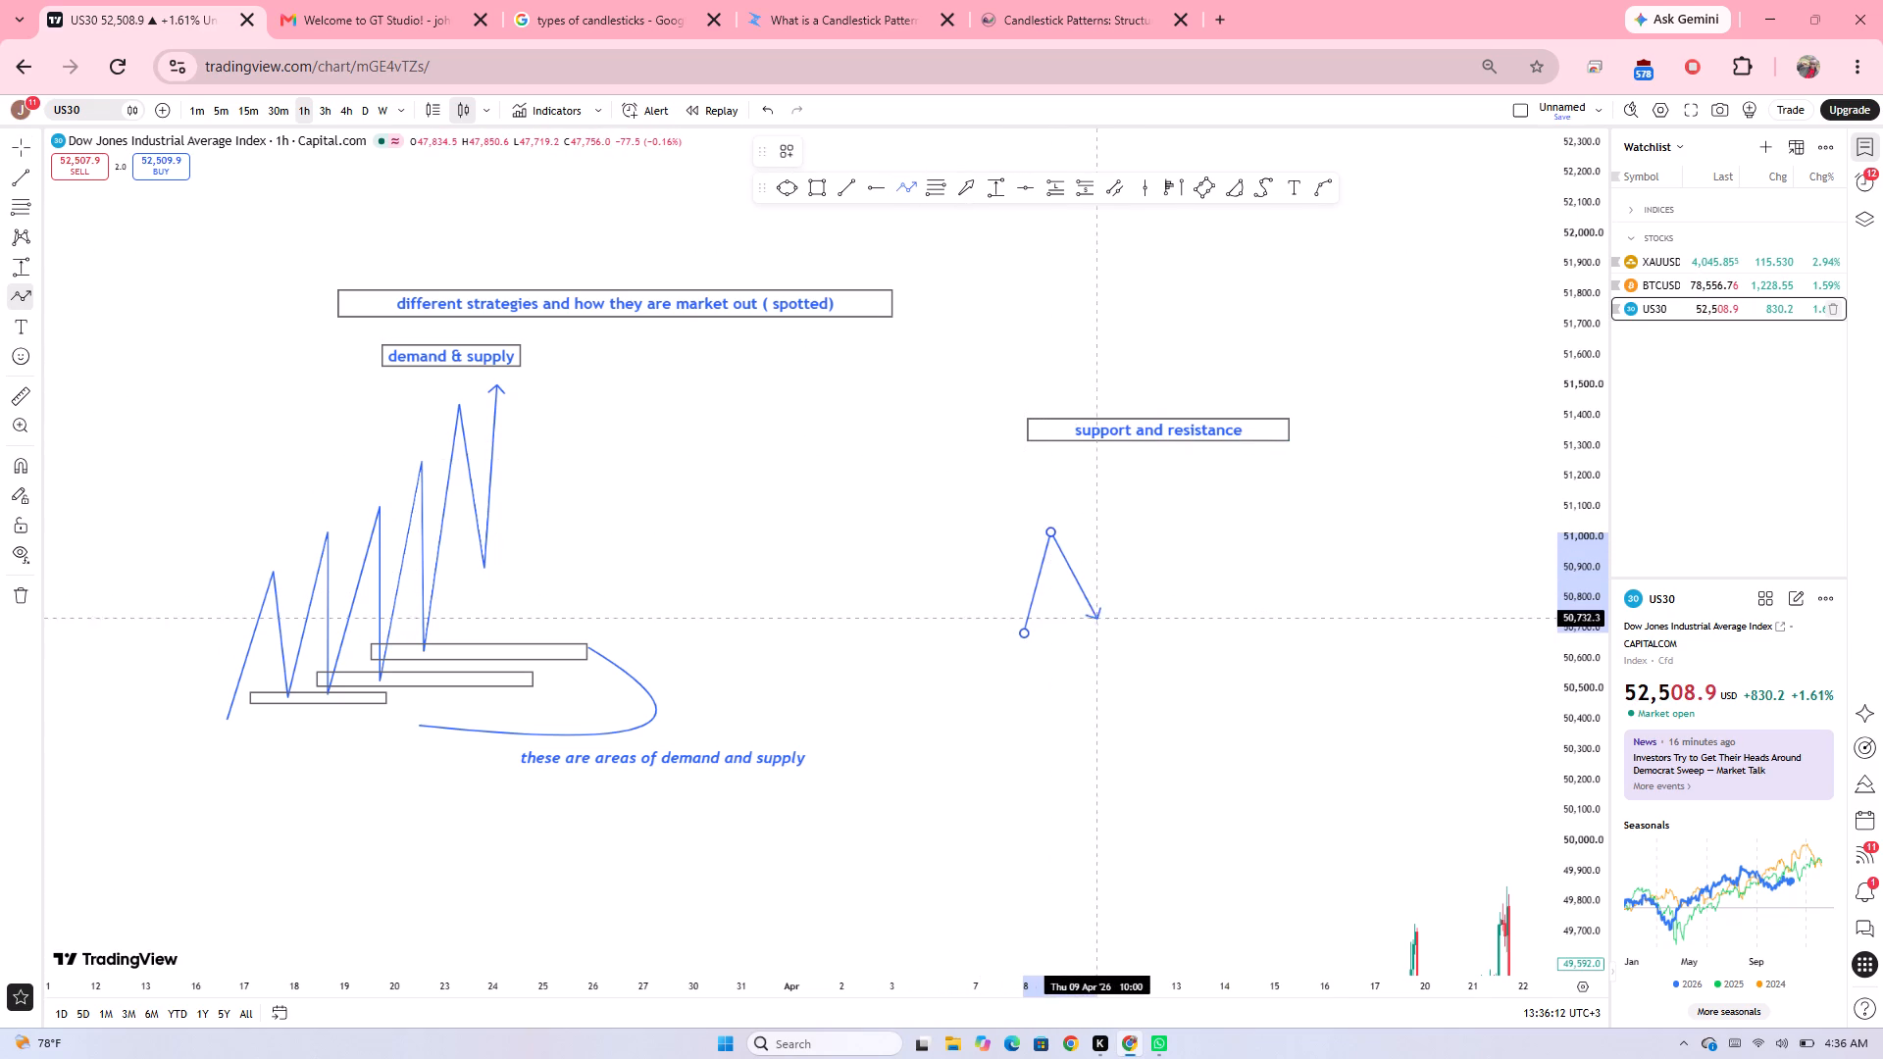
left_click_drag(1098, 623, 1099, 626)
left_click_drag(1099, 626, 1116, 501)
left_click(1116, 501)
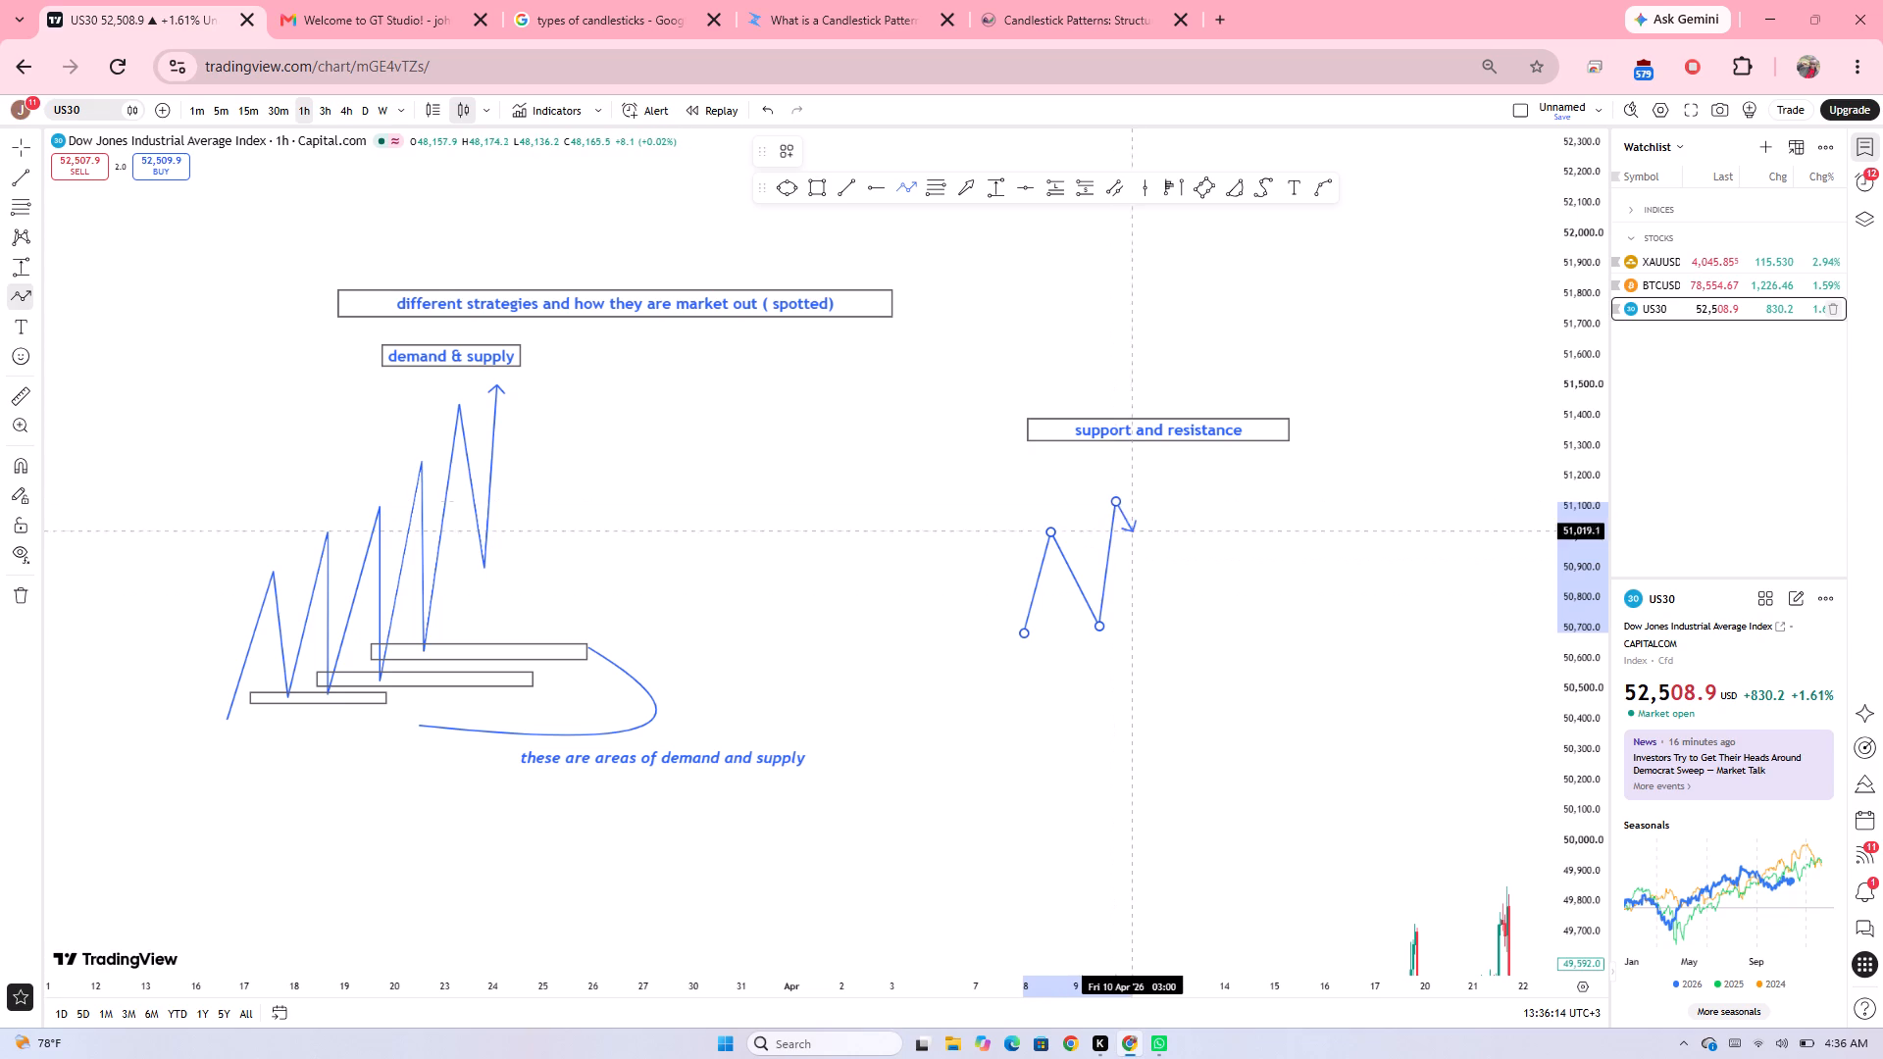
left_click_drag(1139, 542, 1144, 468)
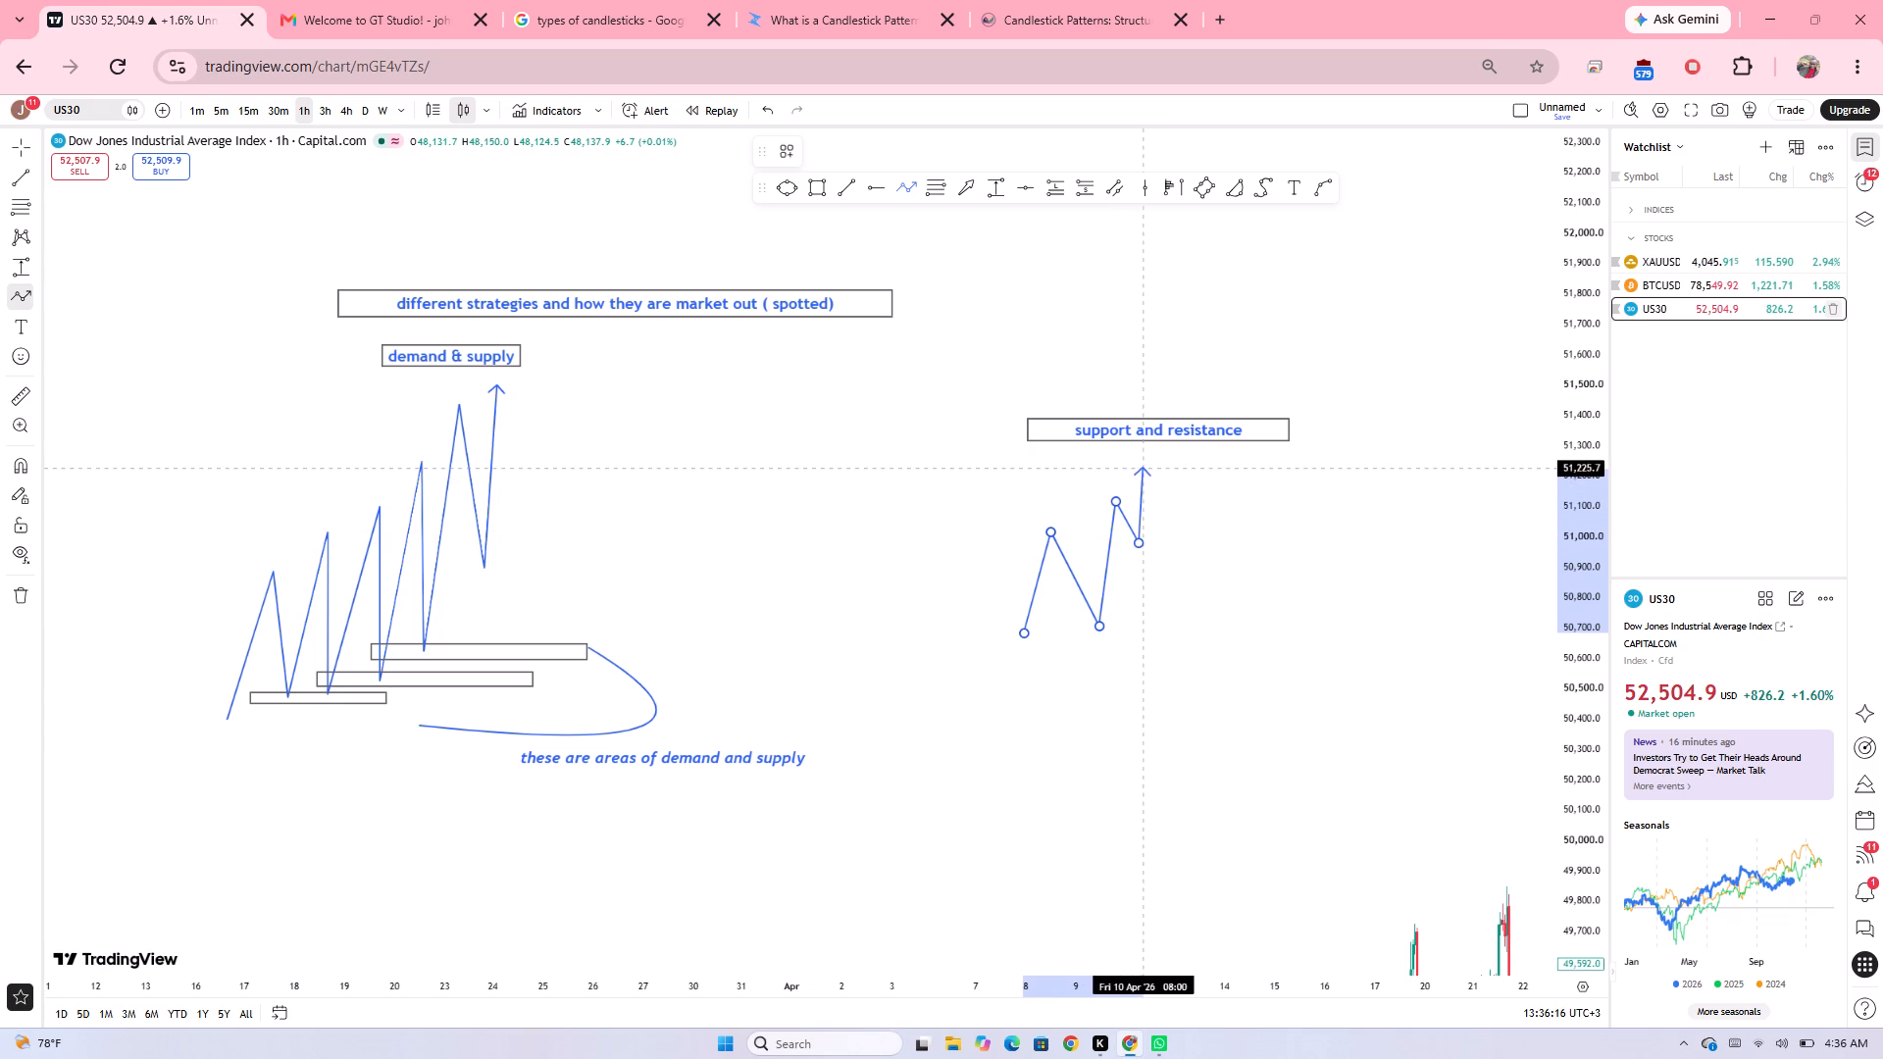
left_click_drag(1144, 468, 1147, 457)
double_click(1147, 457)
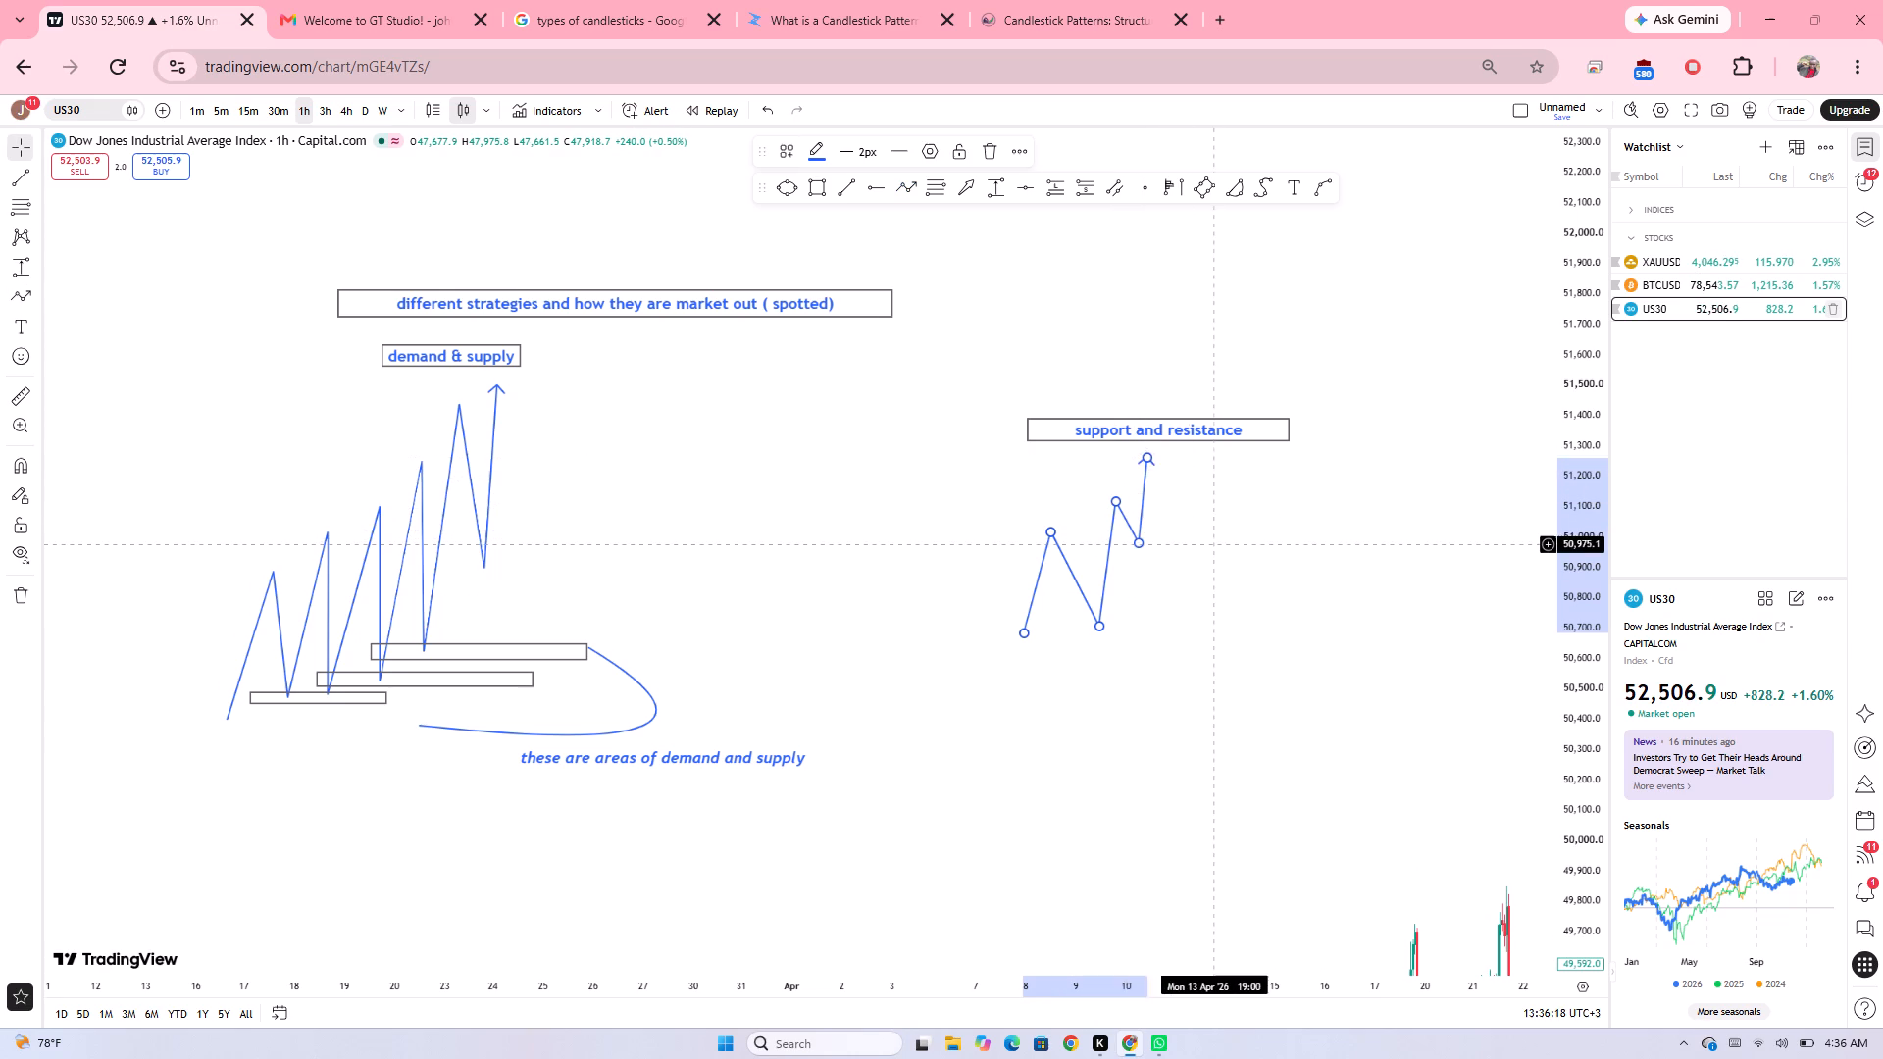
left_click(1214, 544)
Move the new zigzag path down, away from the "support and resistance" label, so it starts at about 50,500.
left_click_drag(1214, 544, 1039, 635)
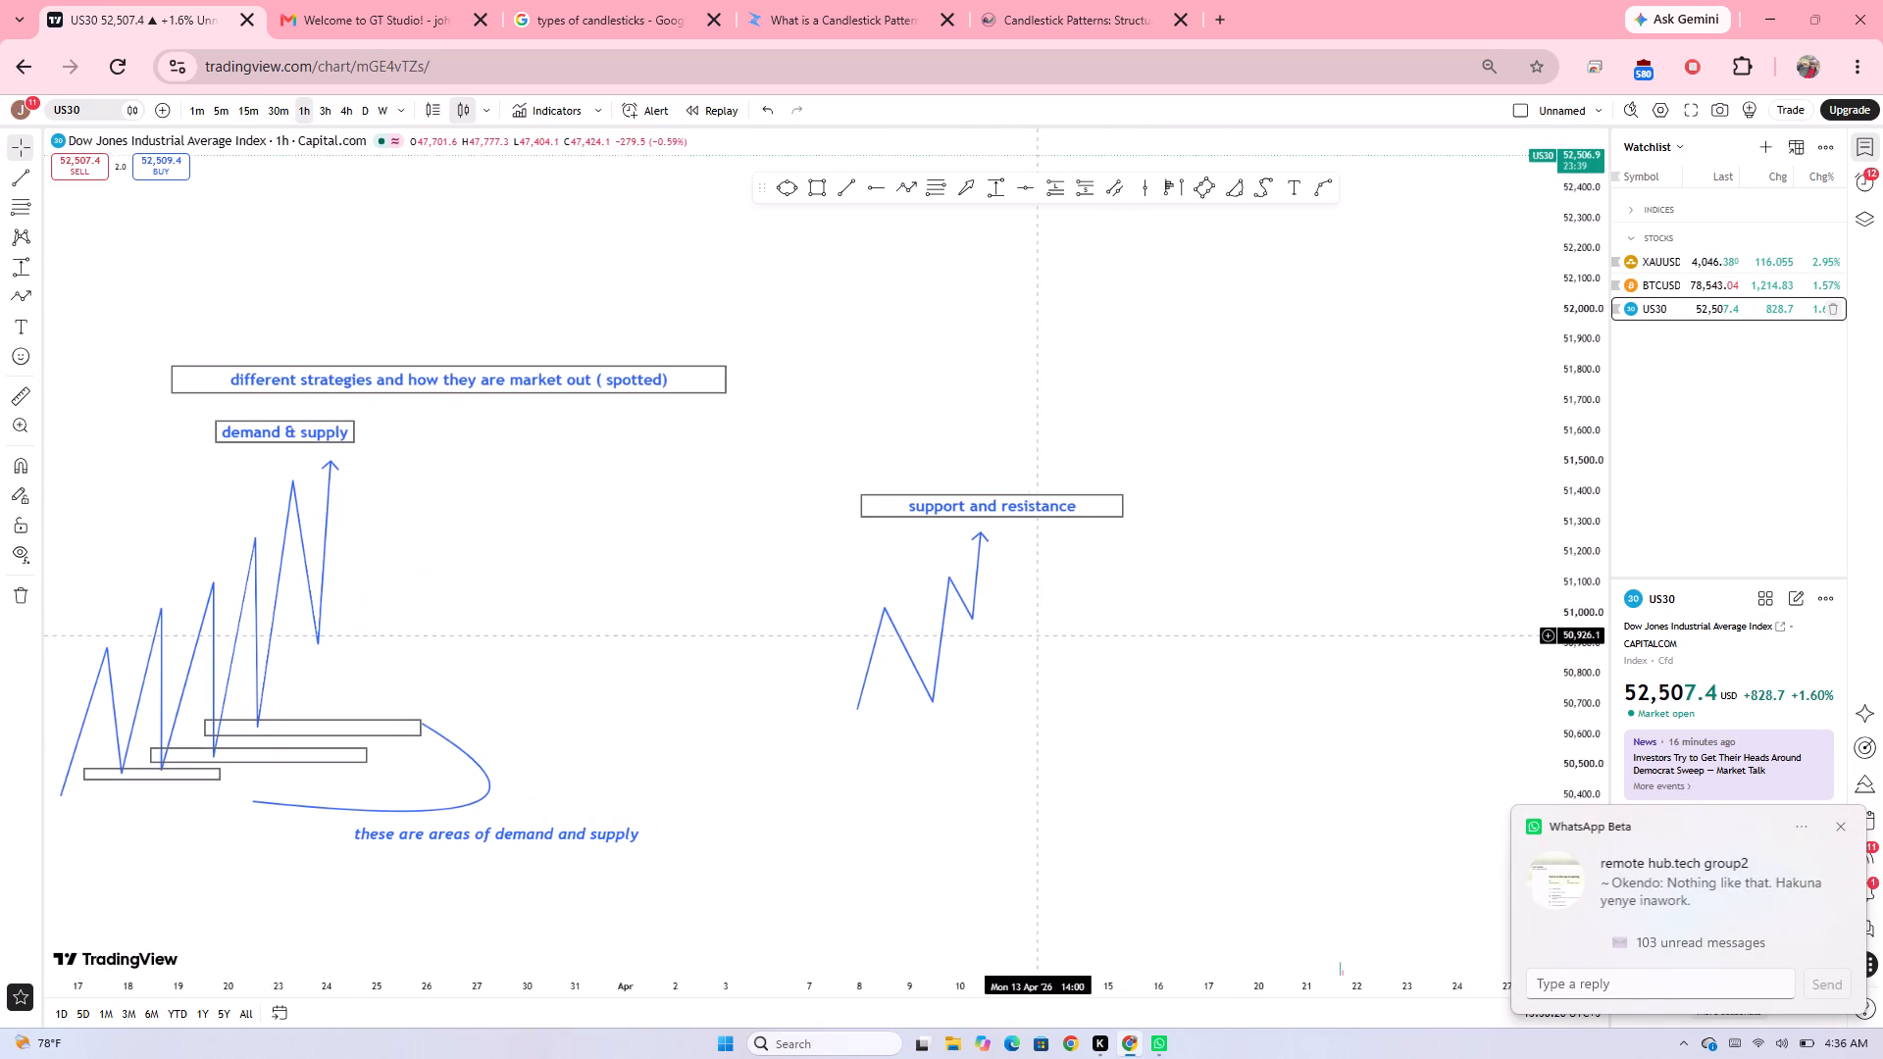
left_click_drag(940, 641, 934, 694)
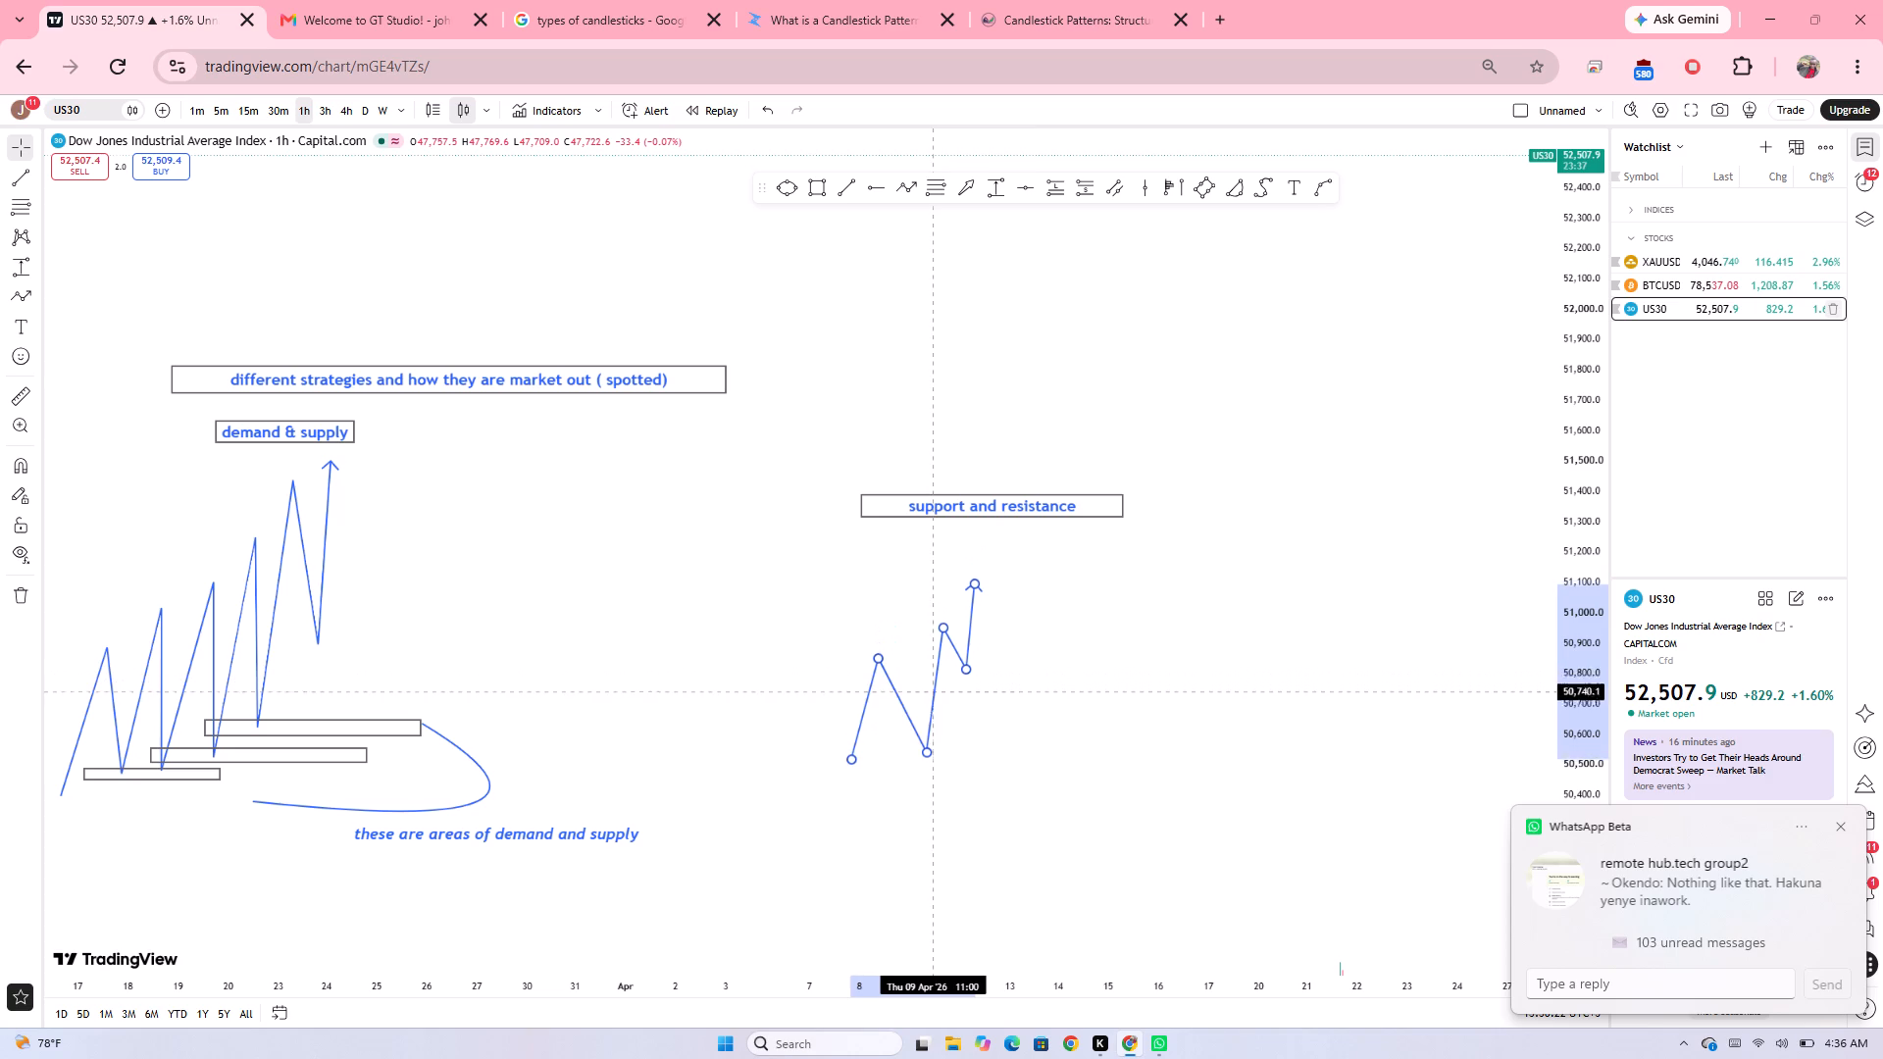
left_click_drag(934, 694, 934, 695)
Stretch the zigzag upward, raising its second peak to about 51,000 and its arrow tip to about 51,190 on 10 April.
left_click_drag(943, 630, 944, 619)
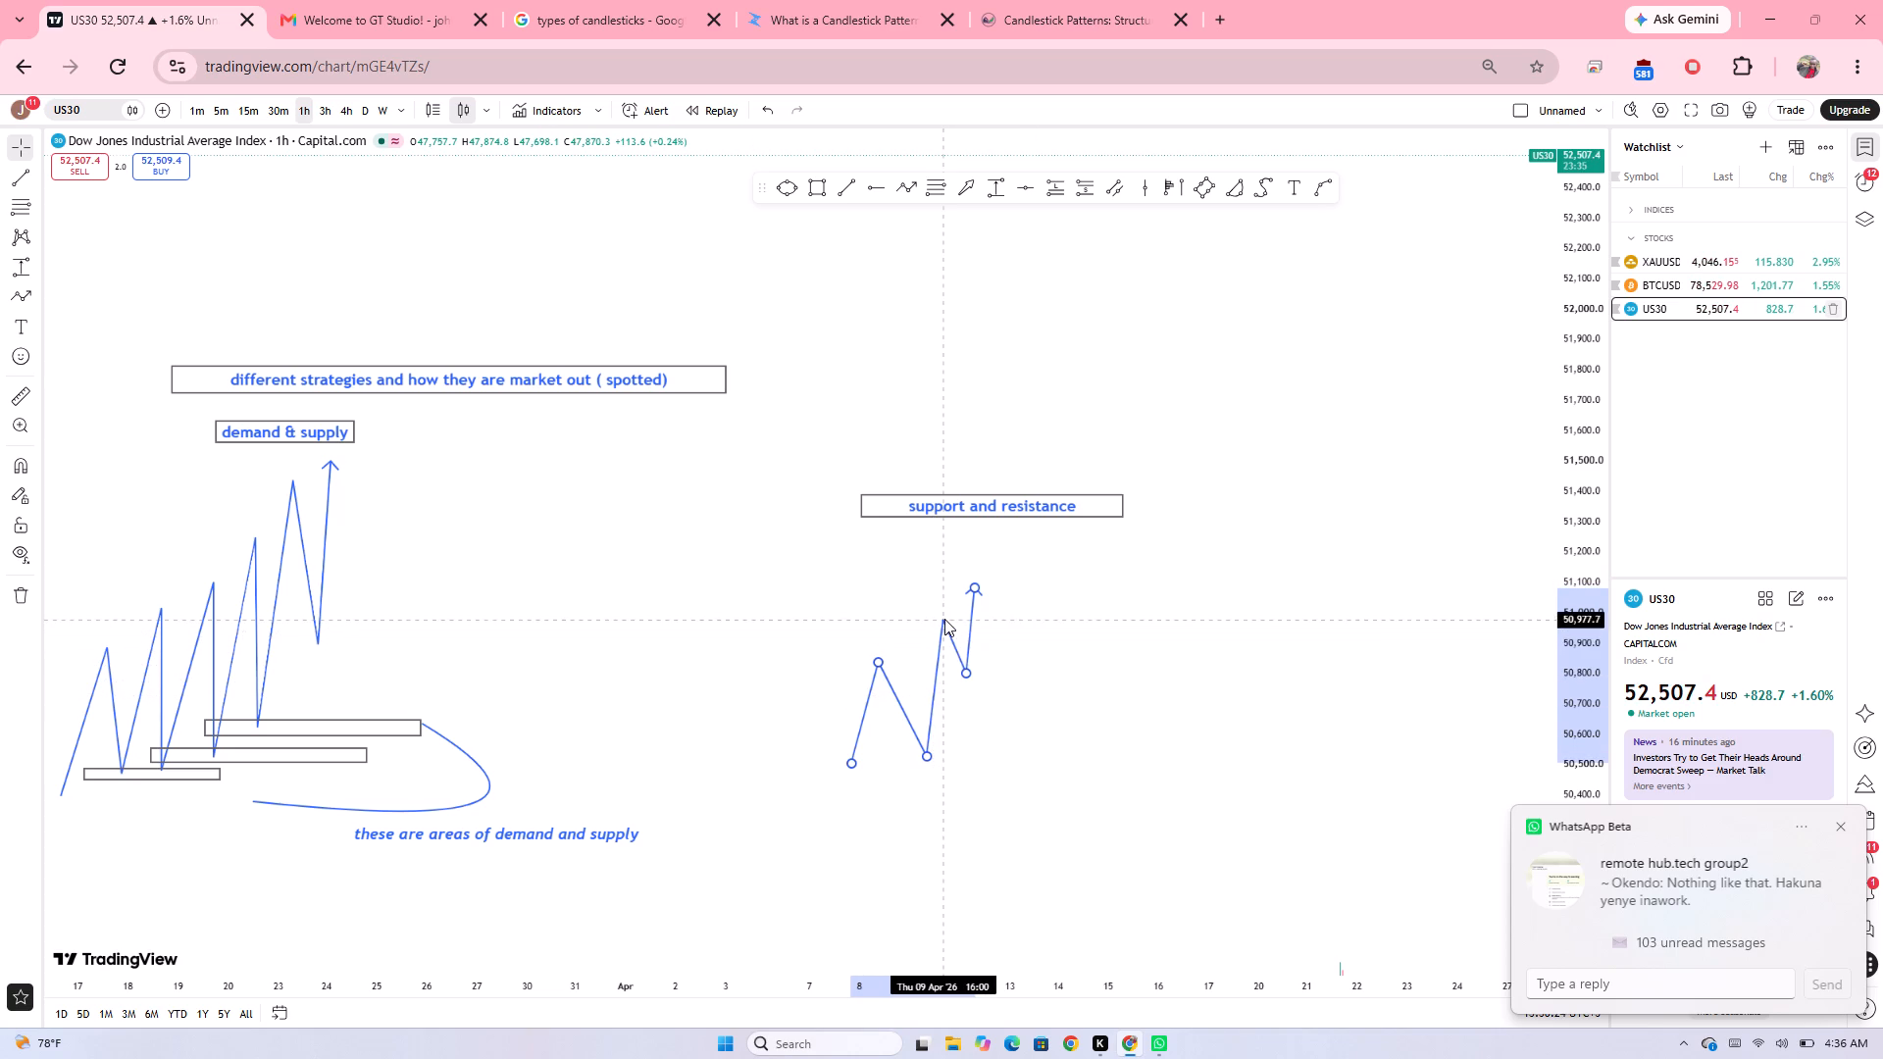
left_click_drag(944, 619, 945, 611)
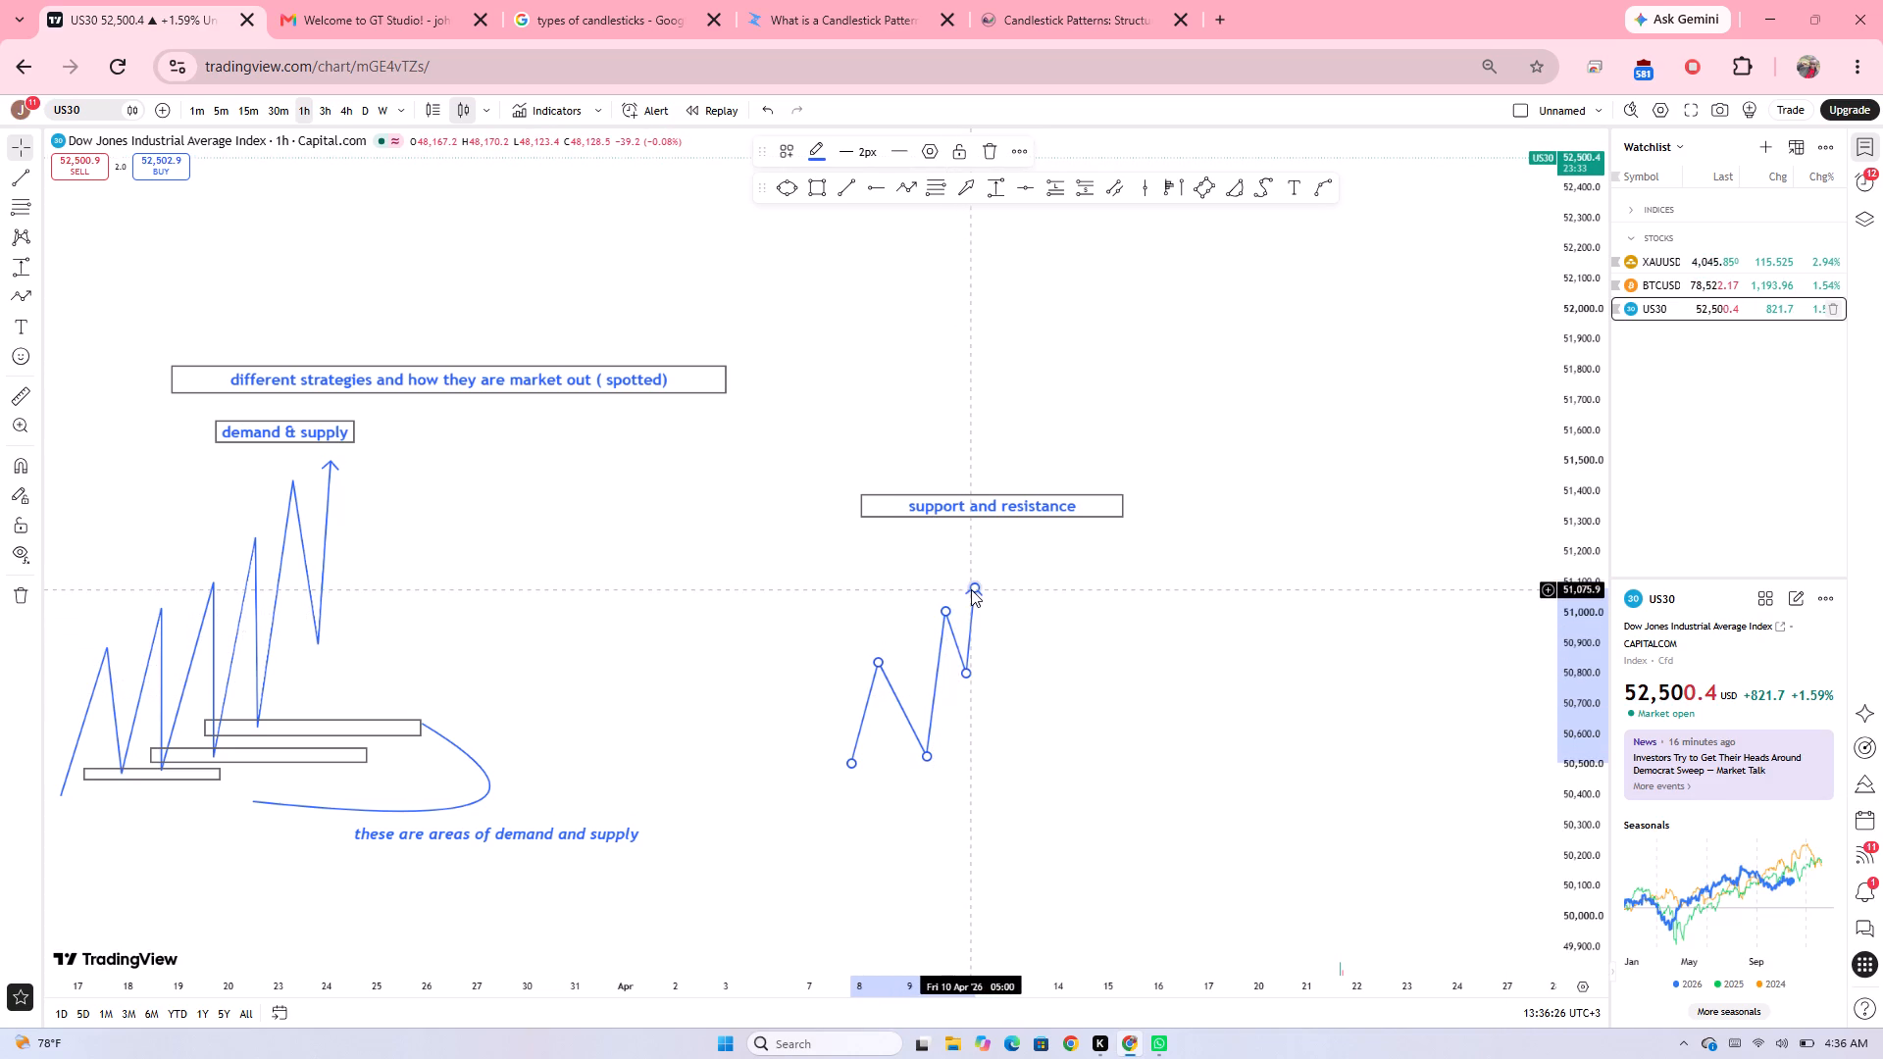
left_click_drag(971, 588, 979, 562)
left_click(979, 562)
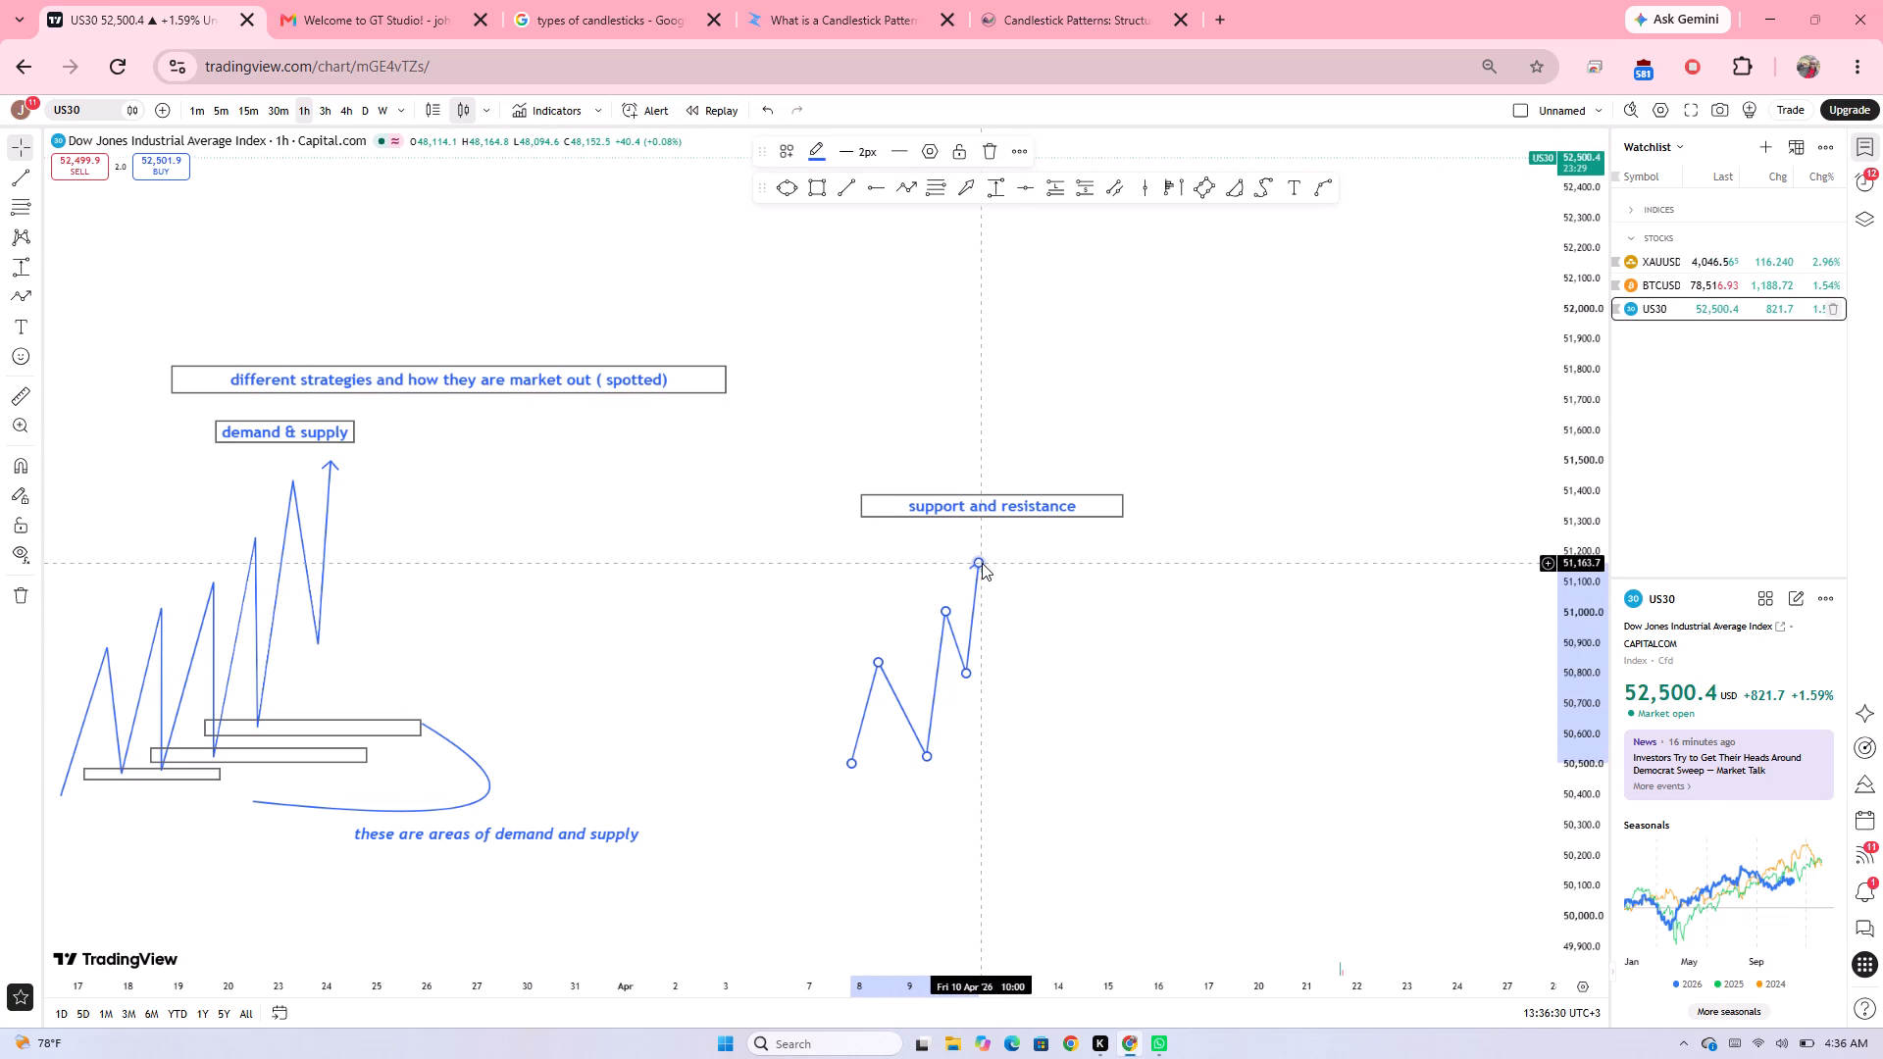
left_click_drag(982, 563, 991, 557)
From the zigzag's arrow tip, draw a path with three tops near 51,190, then falling to about 50,380 on 15 April.
left_click(906, 187)
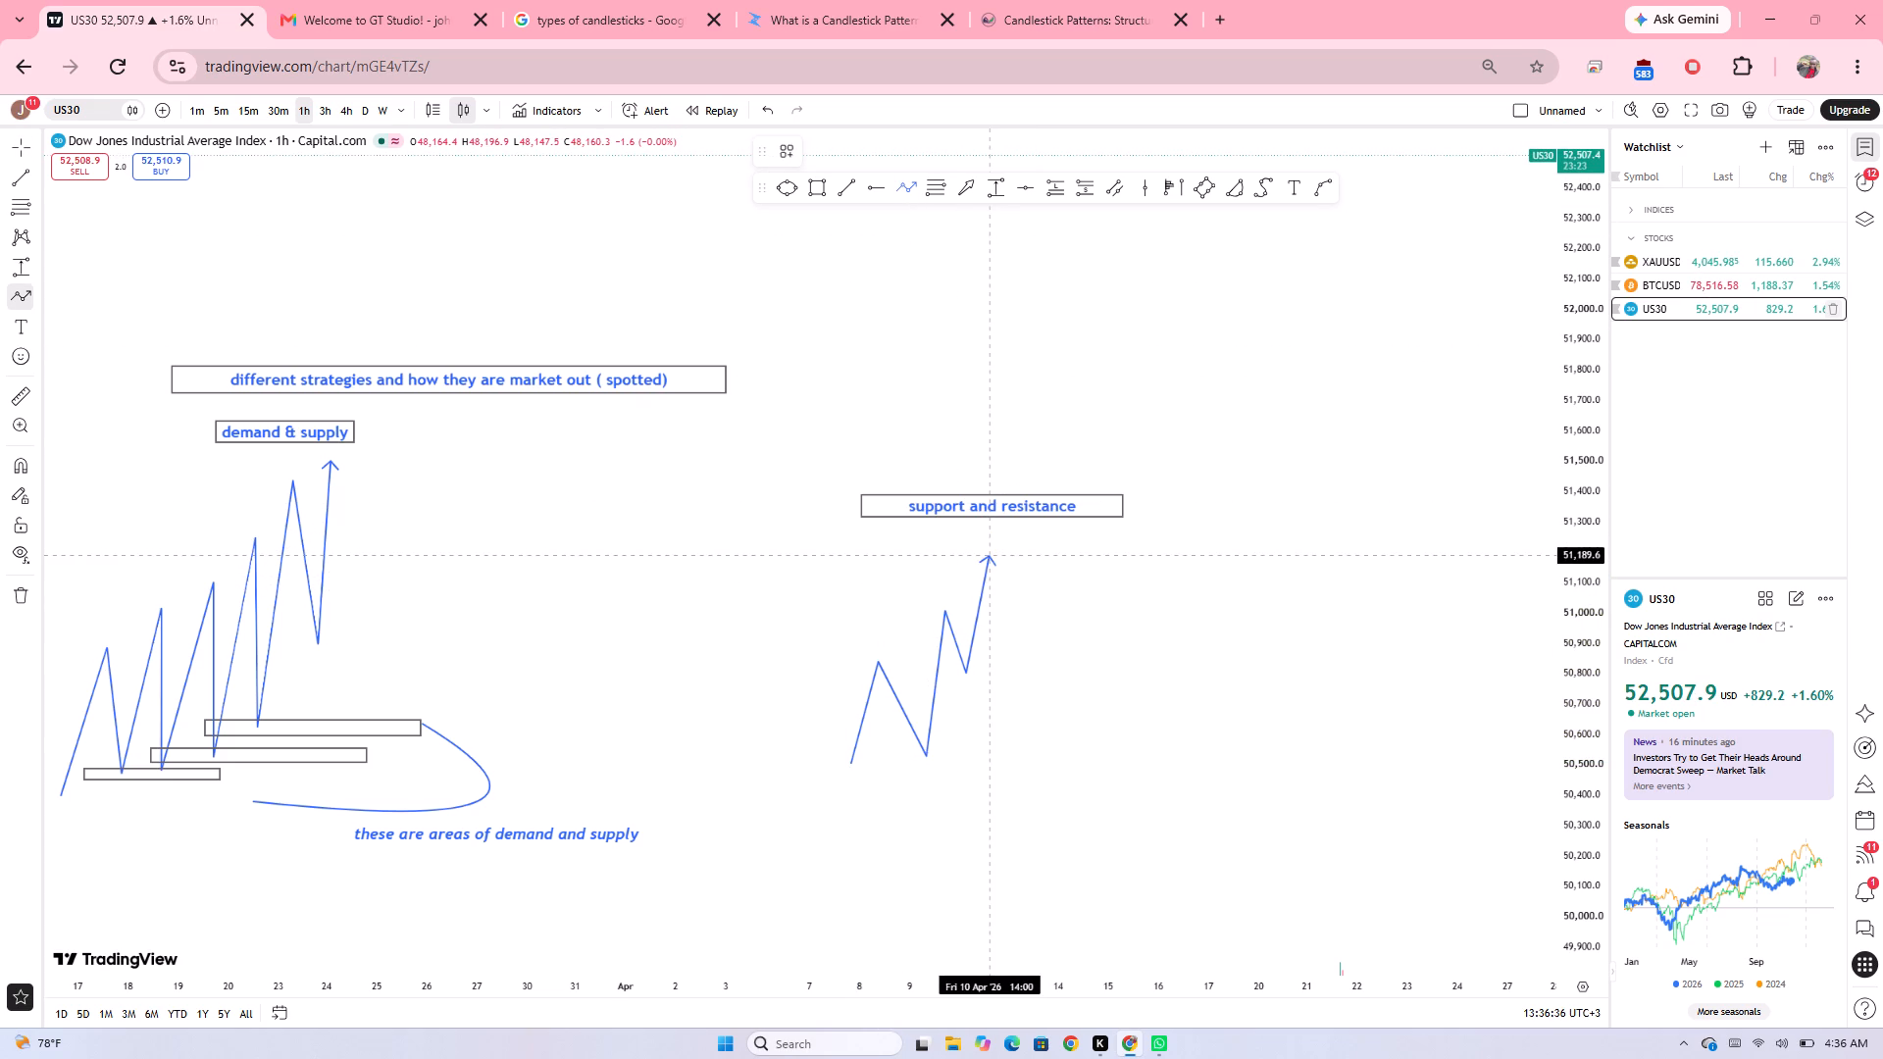
left_click_drag(989, 555, 1017, 630)
left_click_drag(1017, 630, 1036, 554)
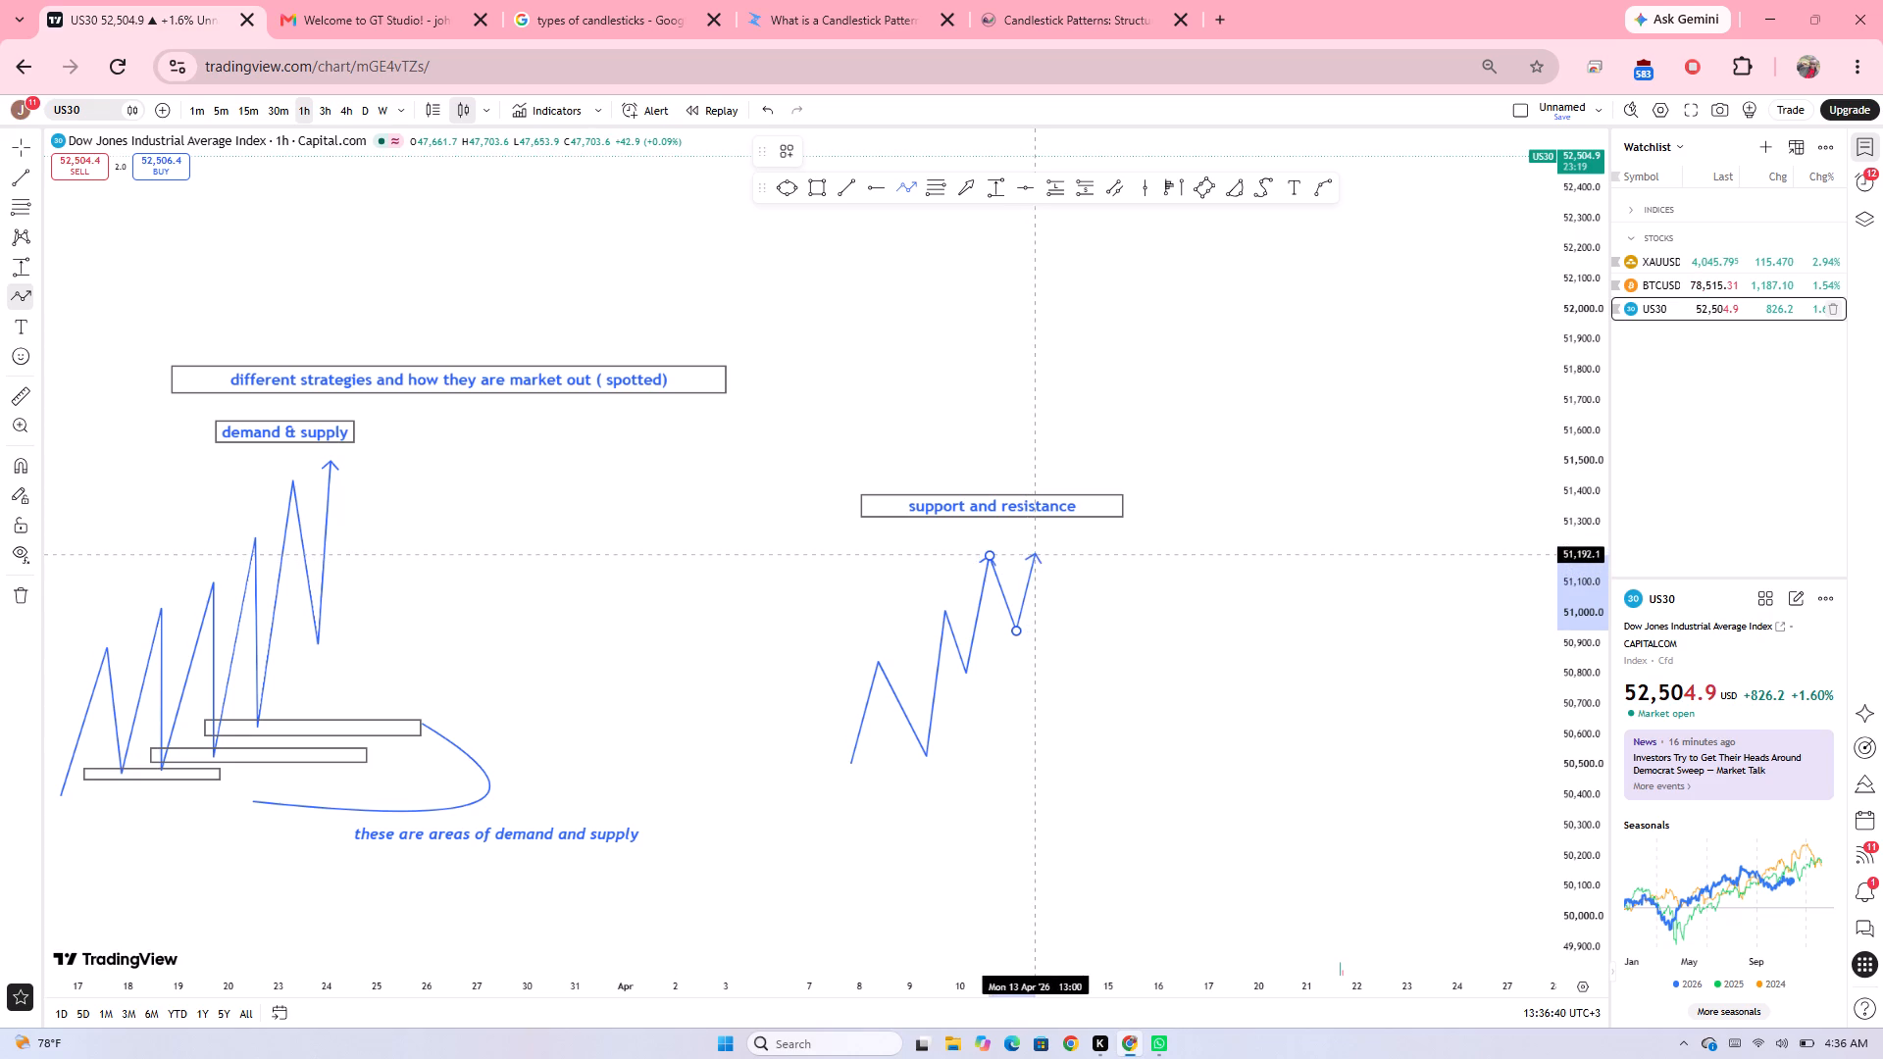
left_click_drag(1036, 554, 1086, 641)
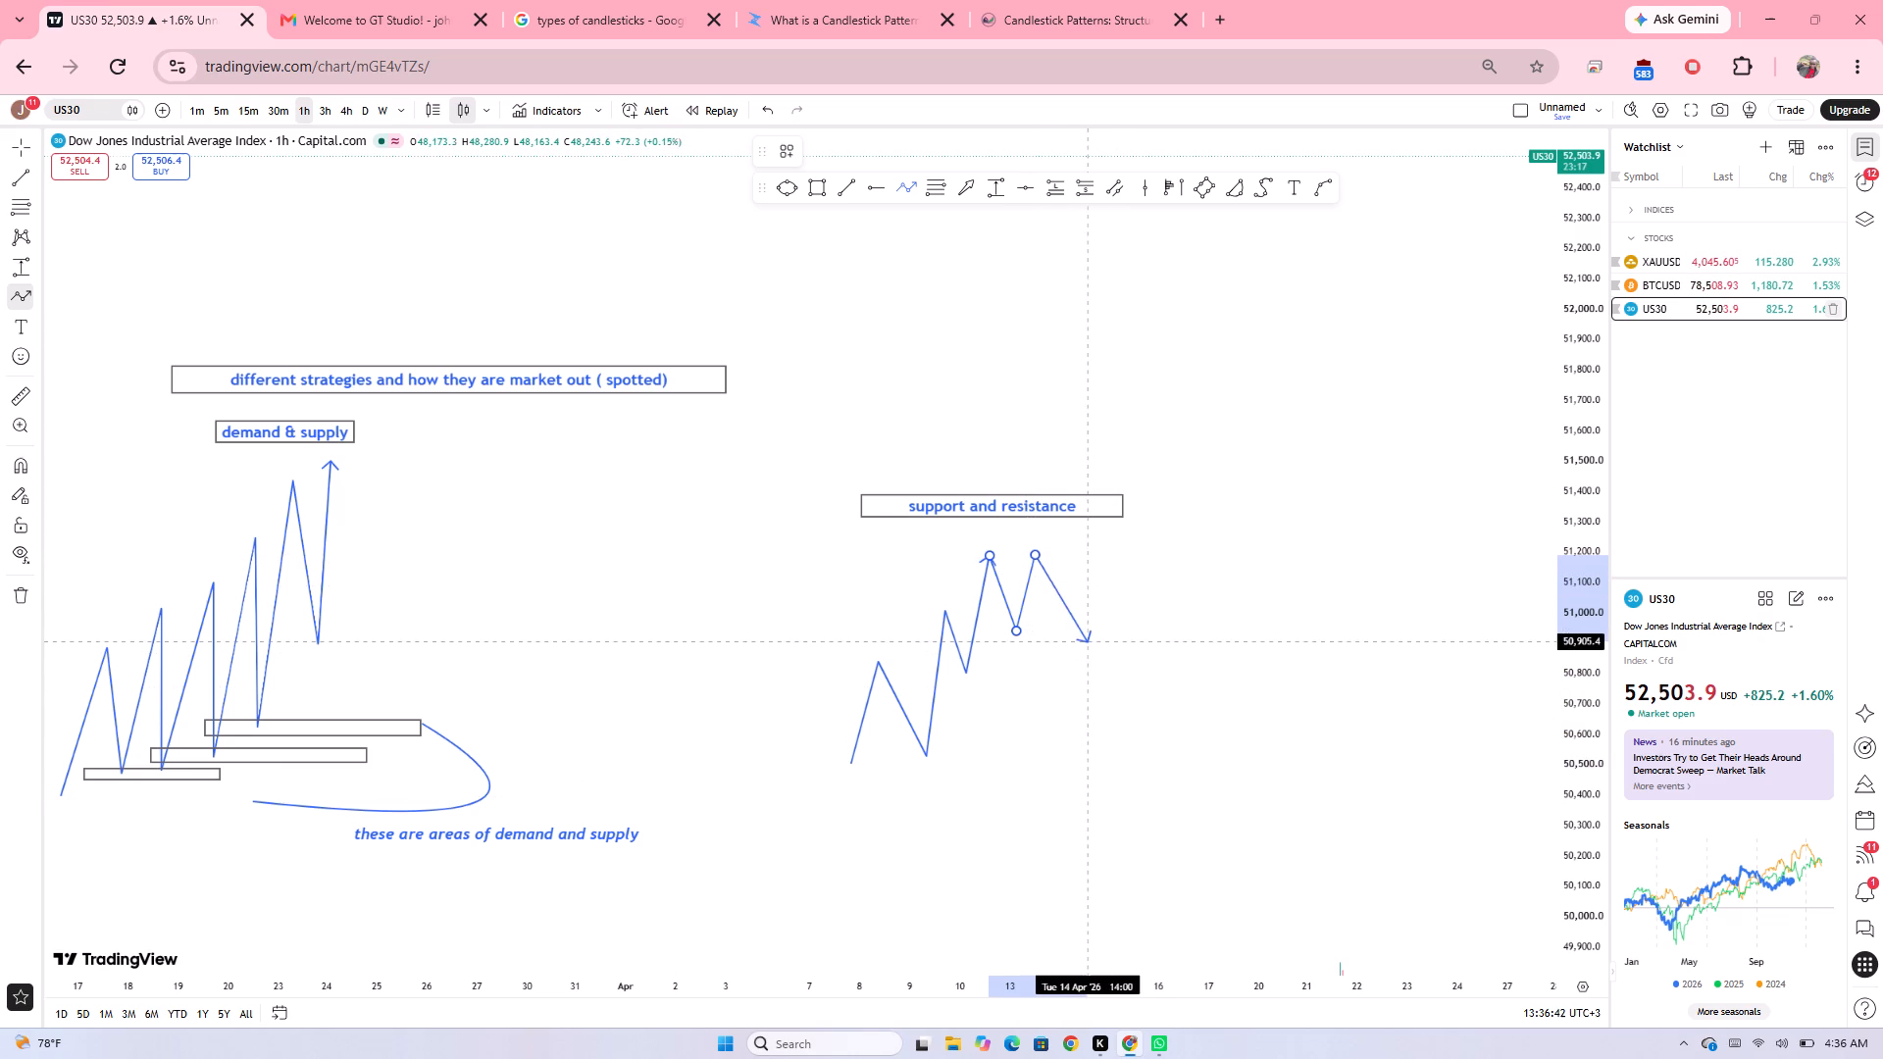
left_click_drag(1086, 641, 1076, 659)
left_click_drag(1076, 659, 1086, 558)
left_click(1086, 558)
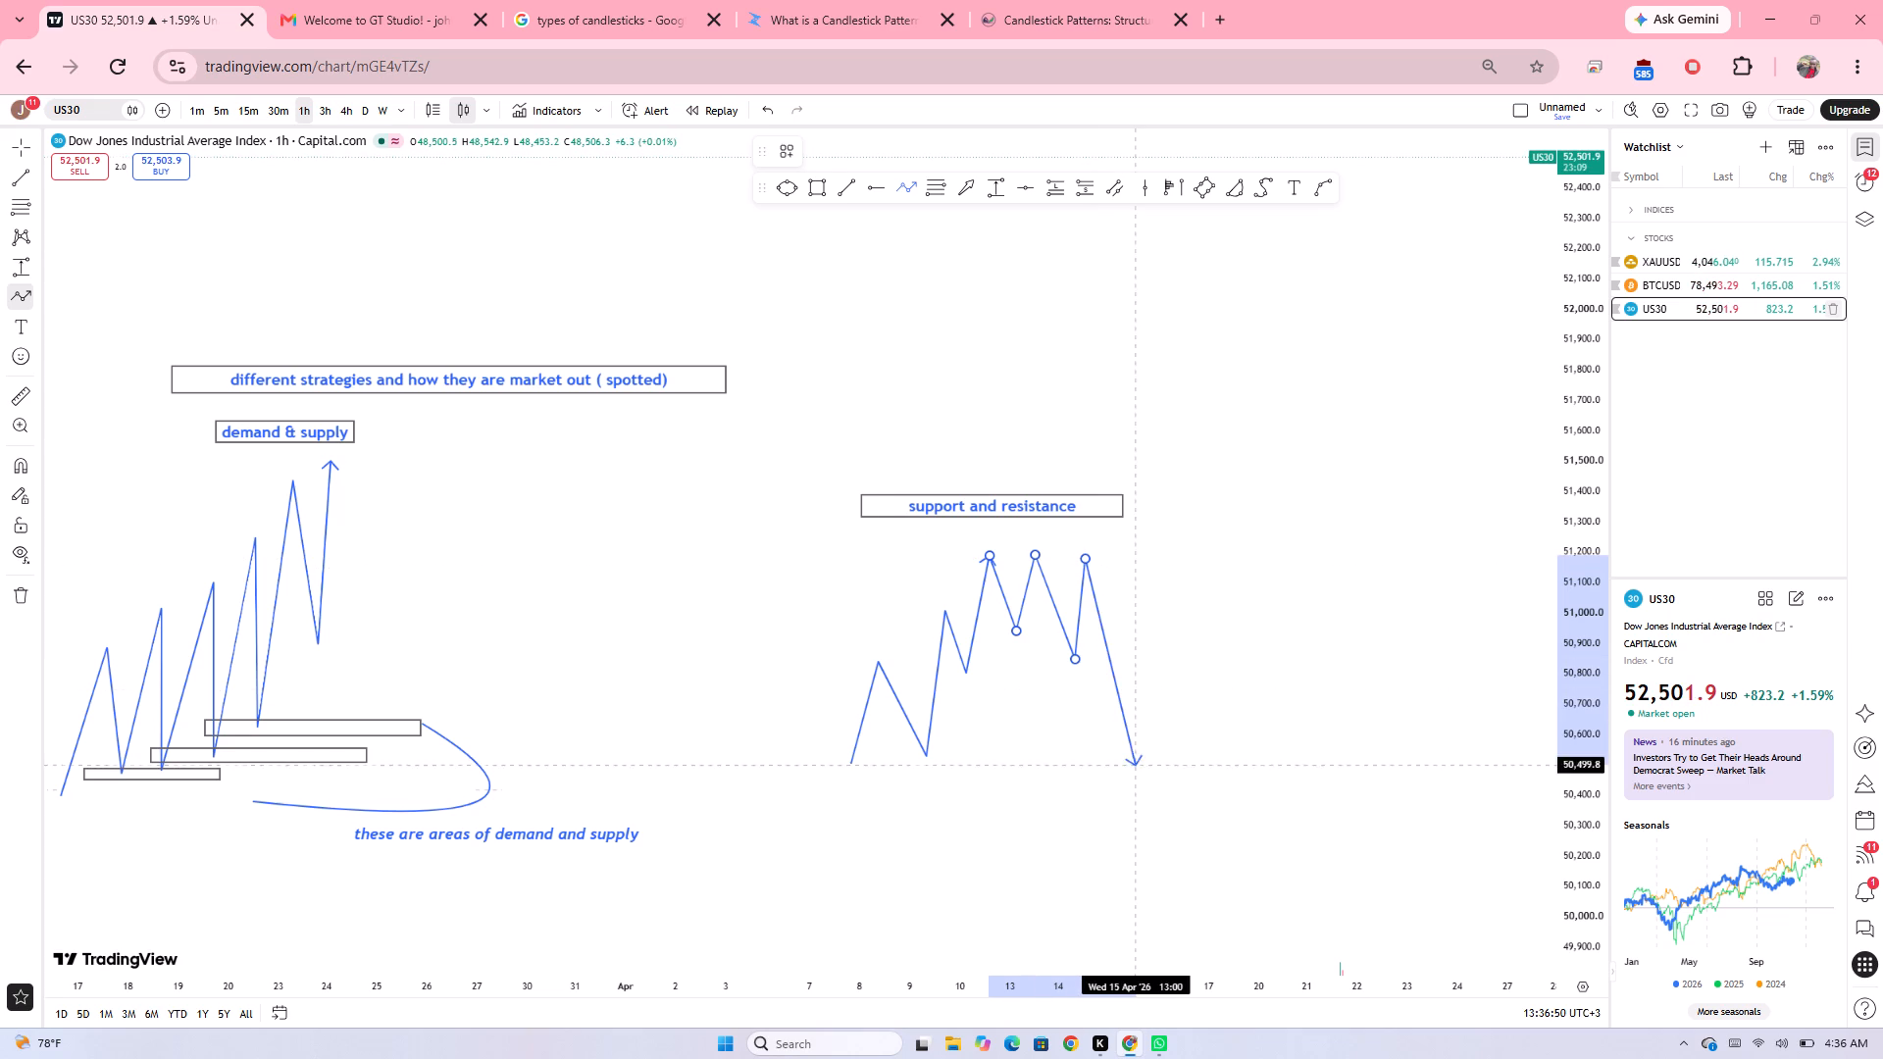
double_click(1138, 802)
left_click(1181, 772)
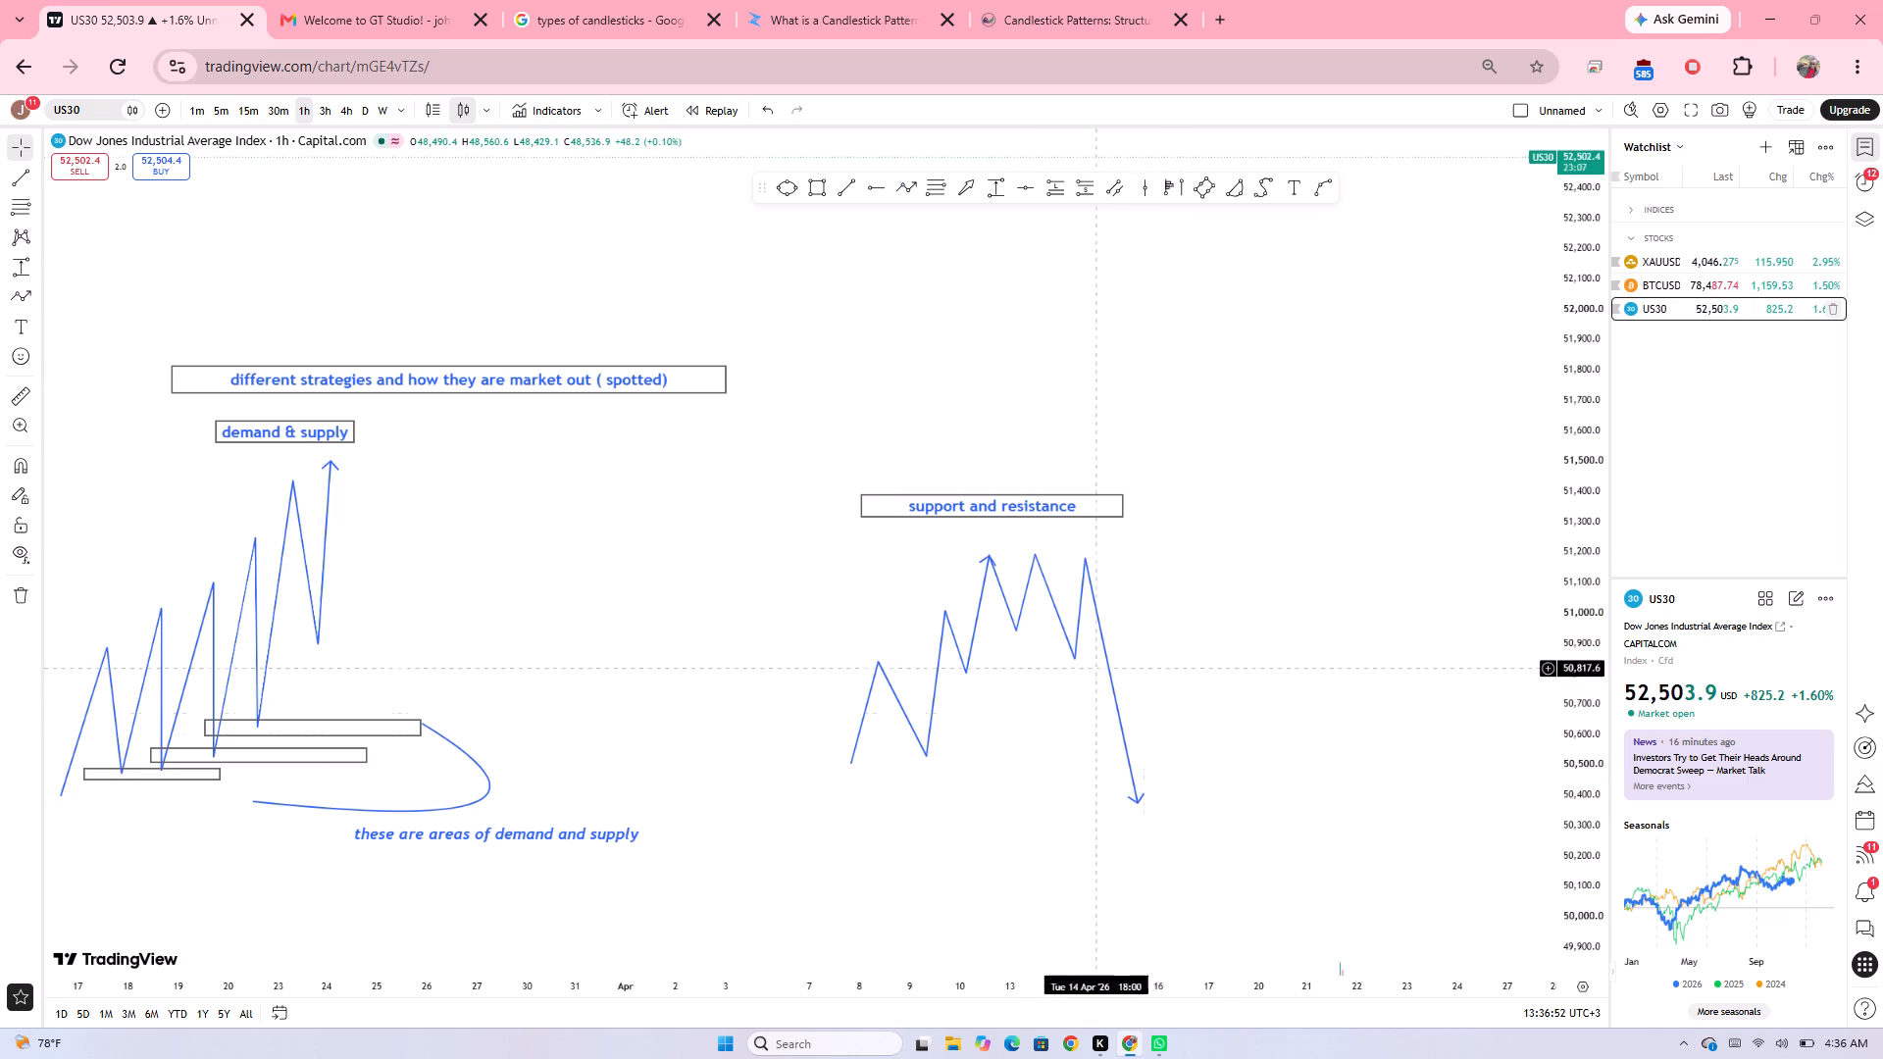
Draw a thin rectangle across the new zigzag at its first peak's level, about 50,828 to 50,856, spanning 8 to 22 April.
left_click(818, 191)
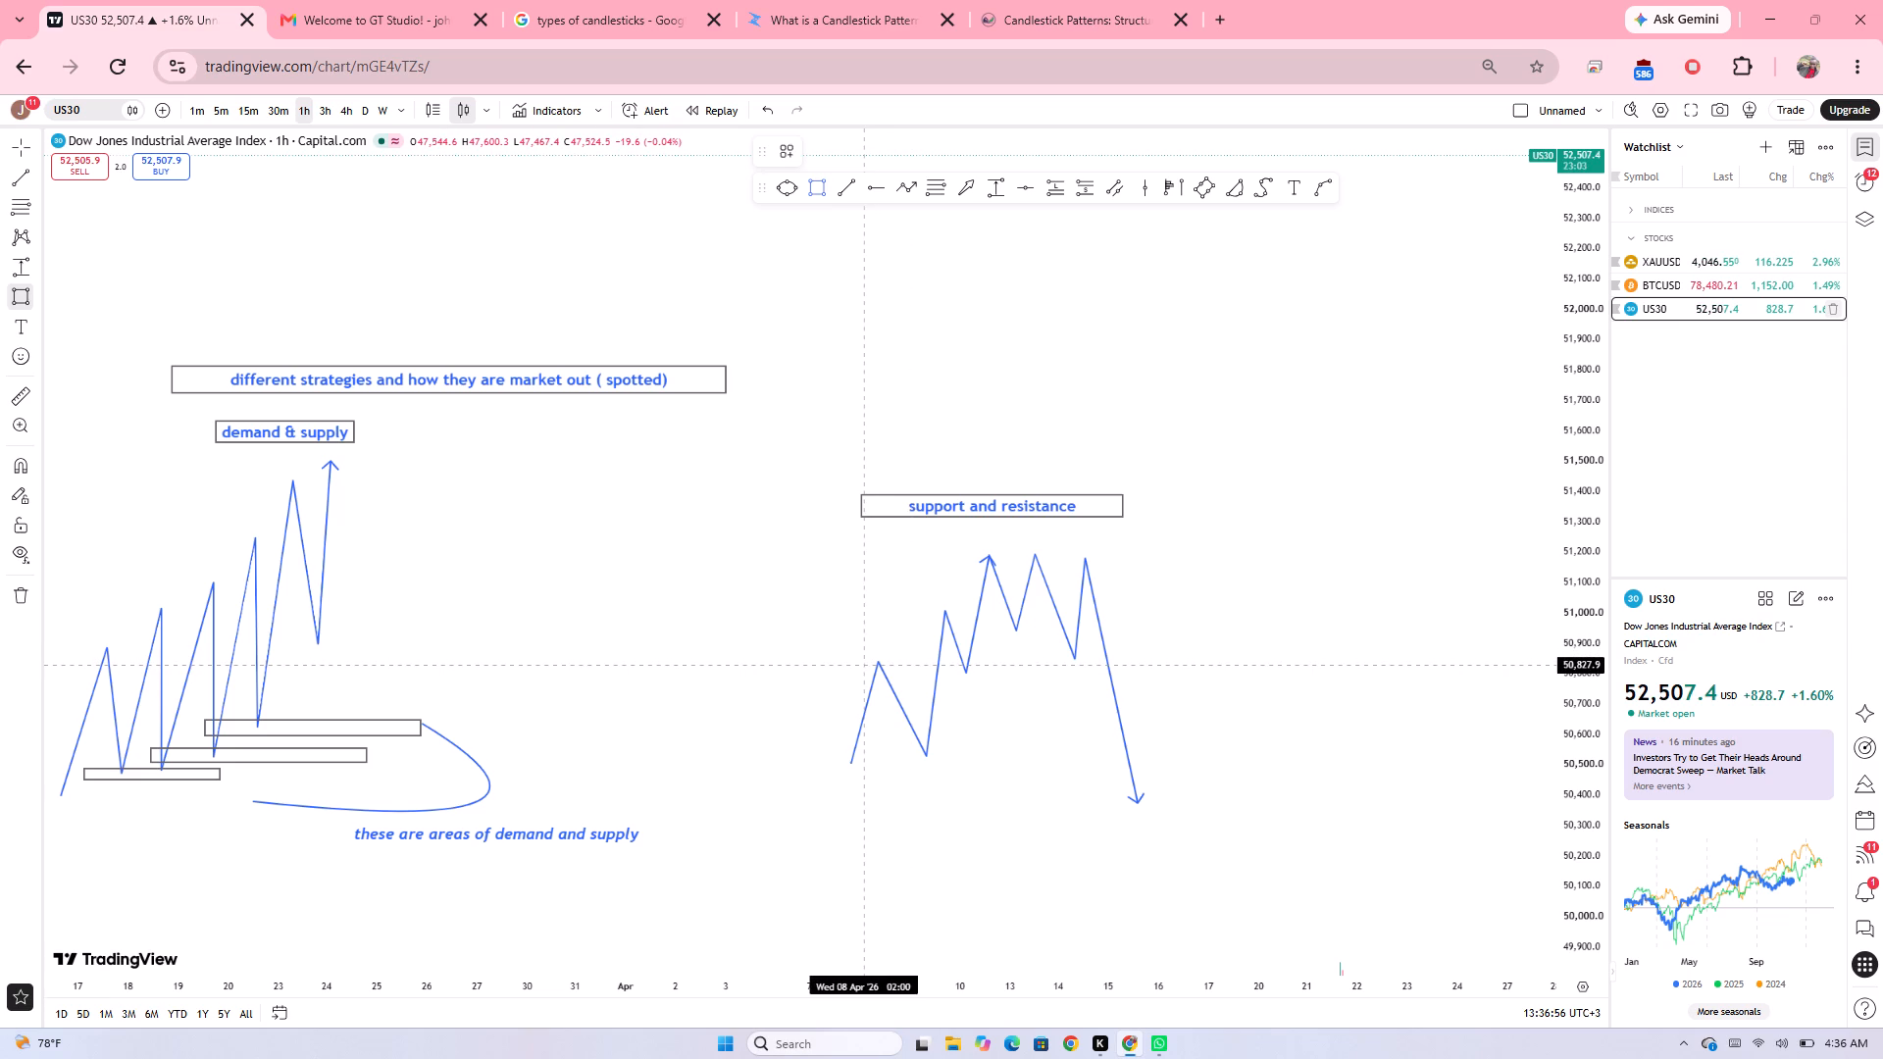
left_click_drag(863, 665, 1390, 665)
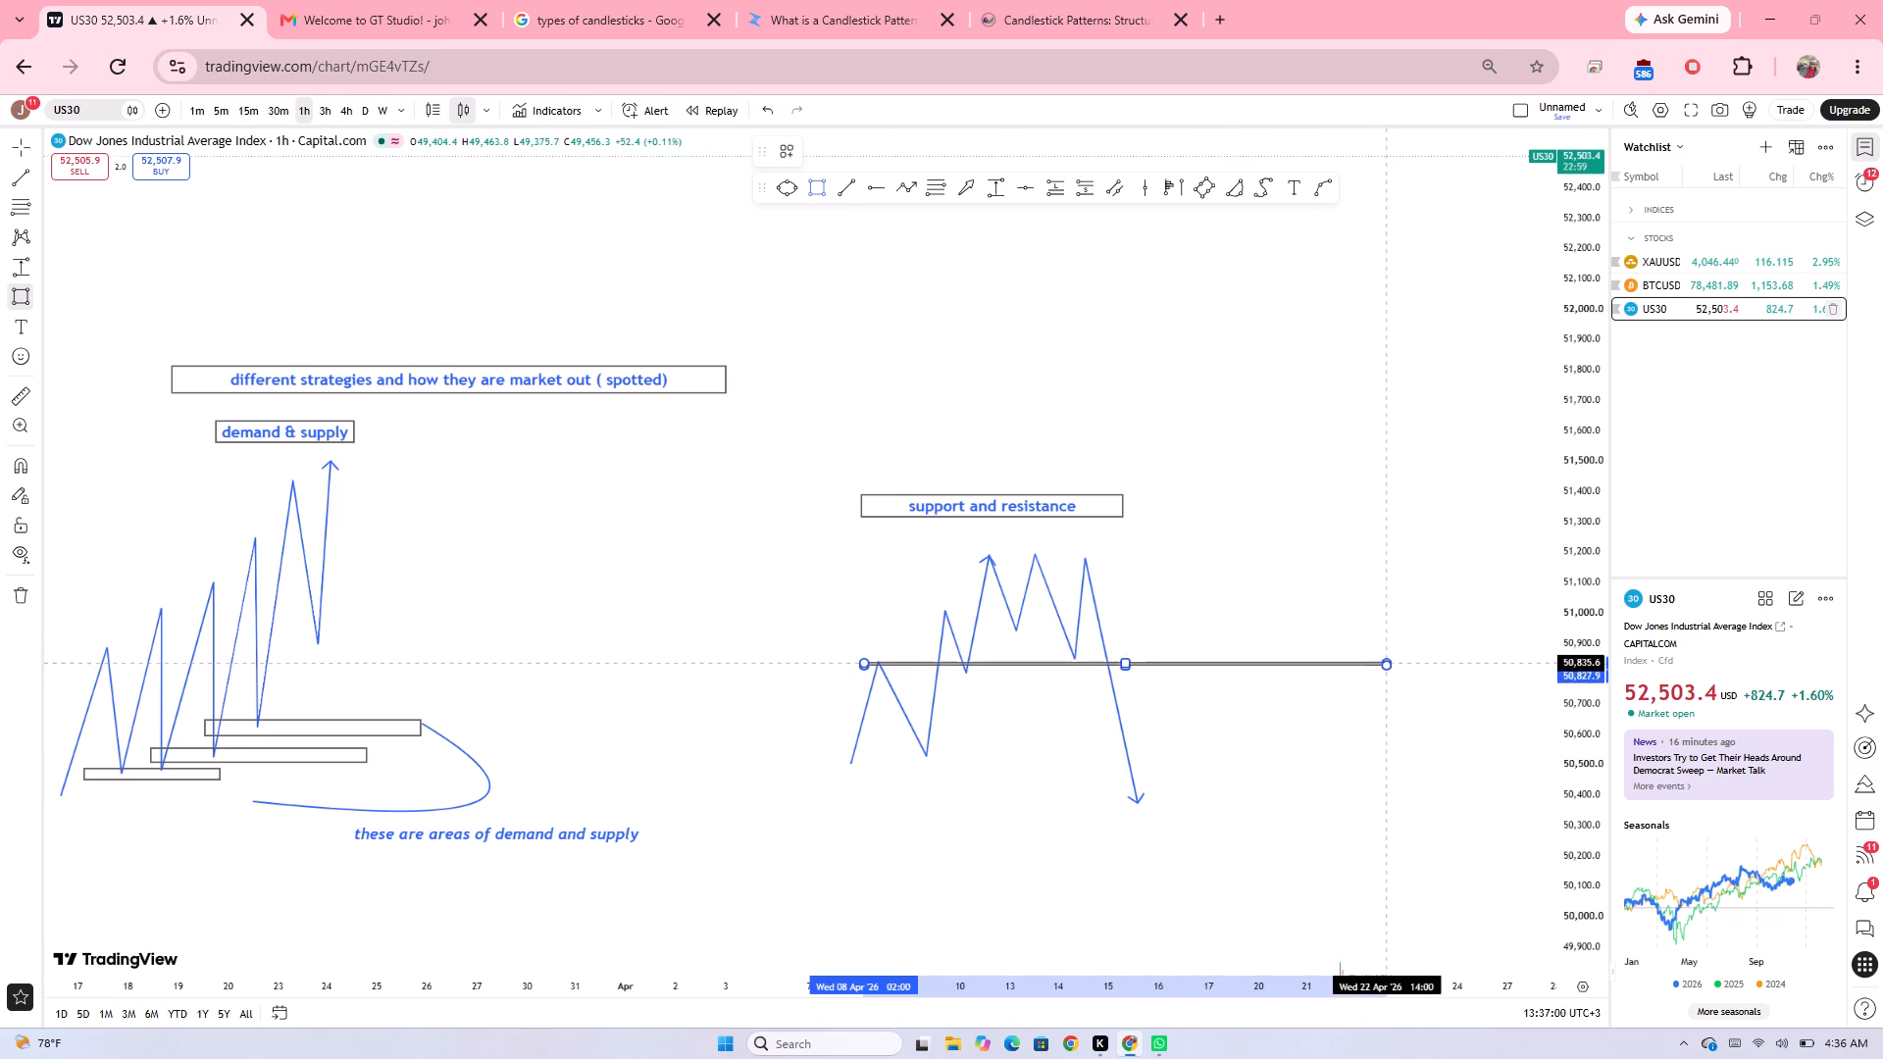
left_click_drag(1390, 665, 1395, 656)
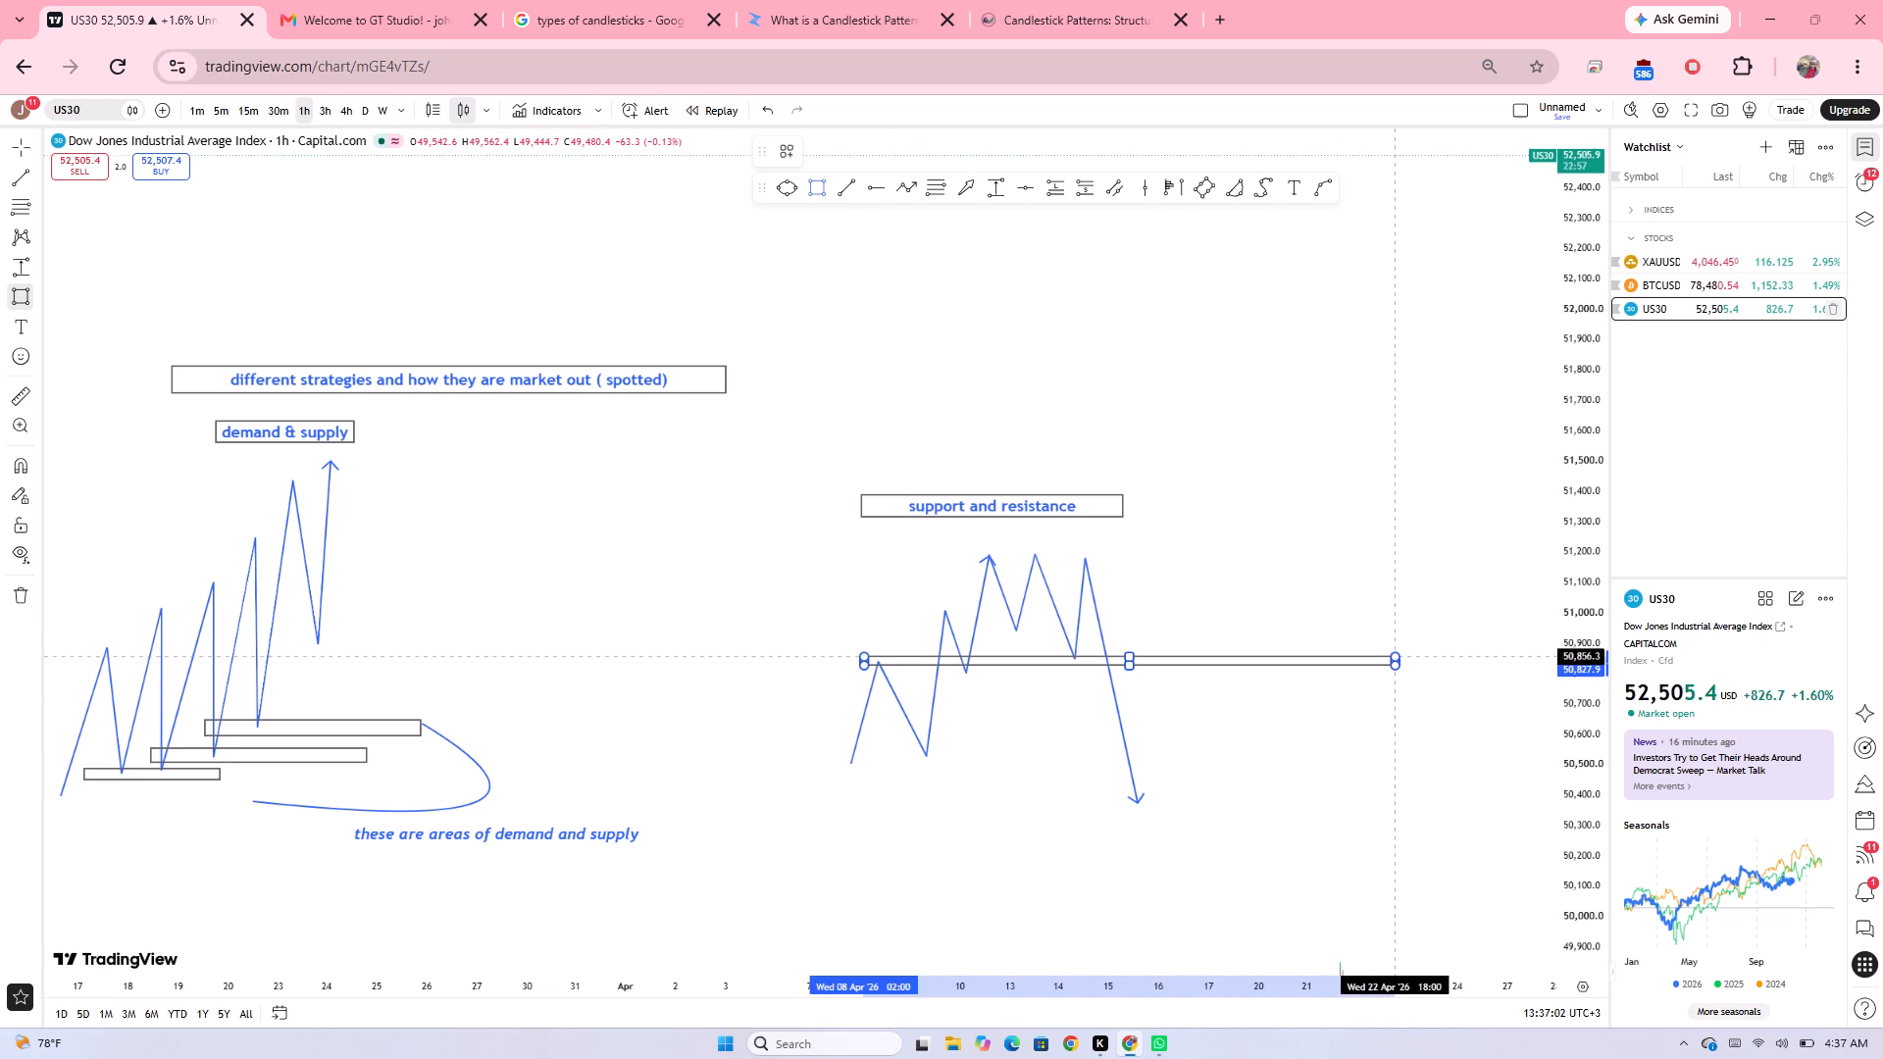
left_click(1395, 656)
left_click(1285, 611)
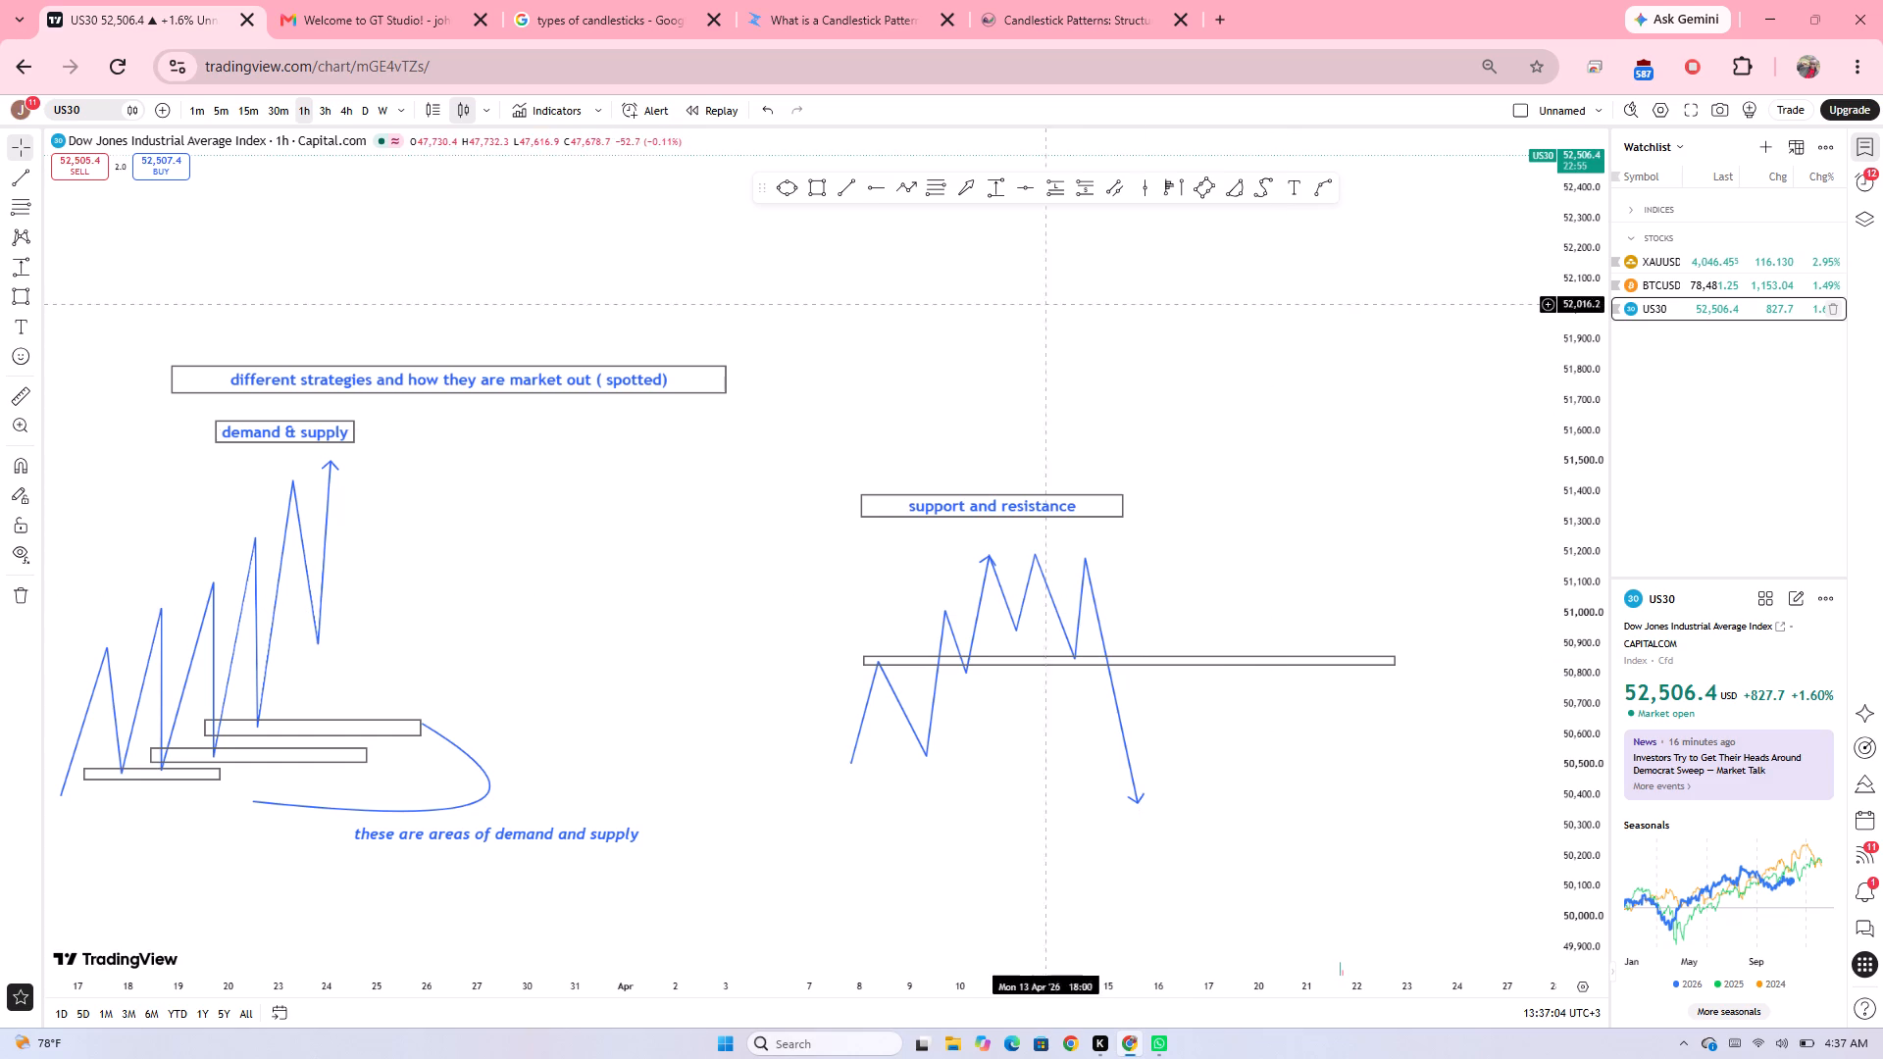
Draw a second thin rectangle along the zigzag's three level peaks, about 51,176 to 51,202, spanning 9 to 21 April.
left_click(812, 178)
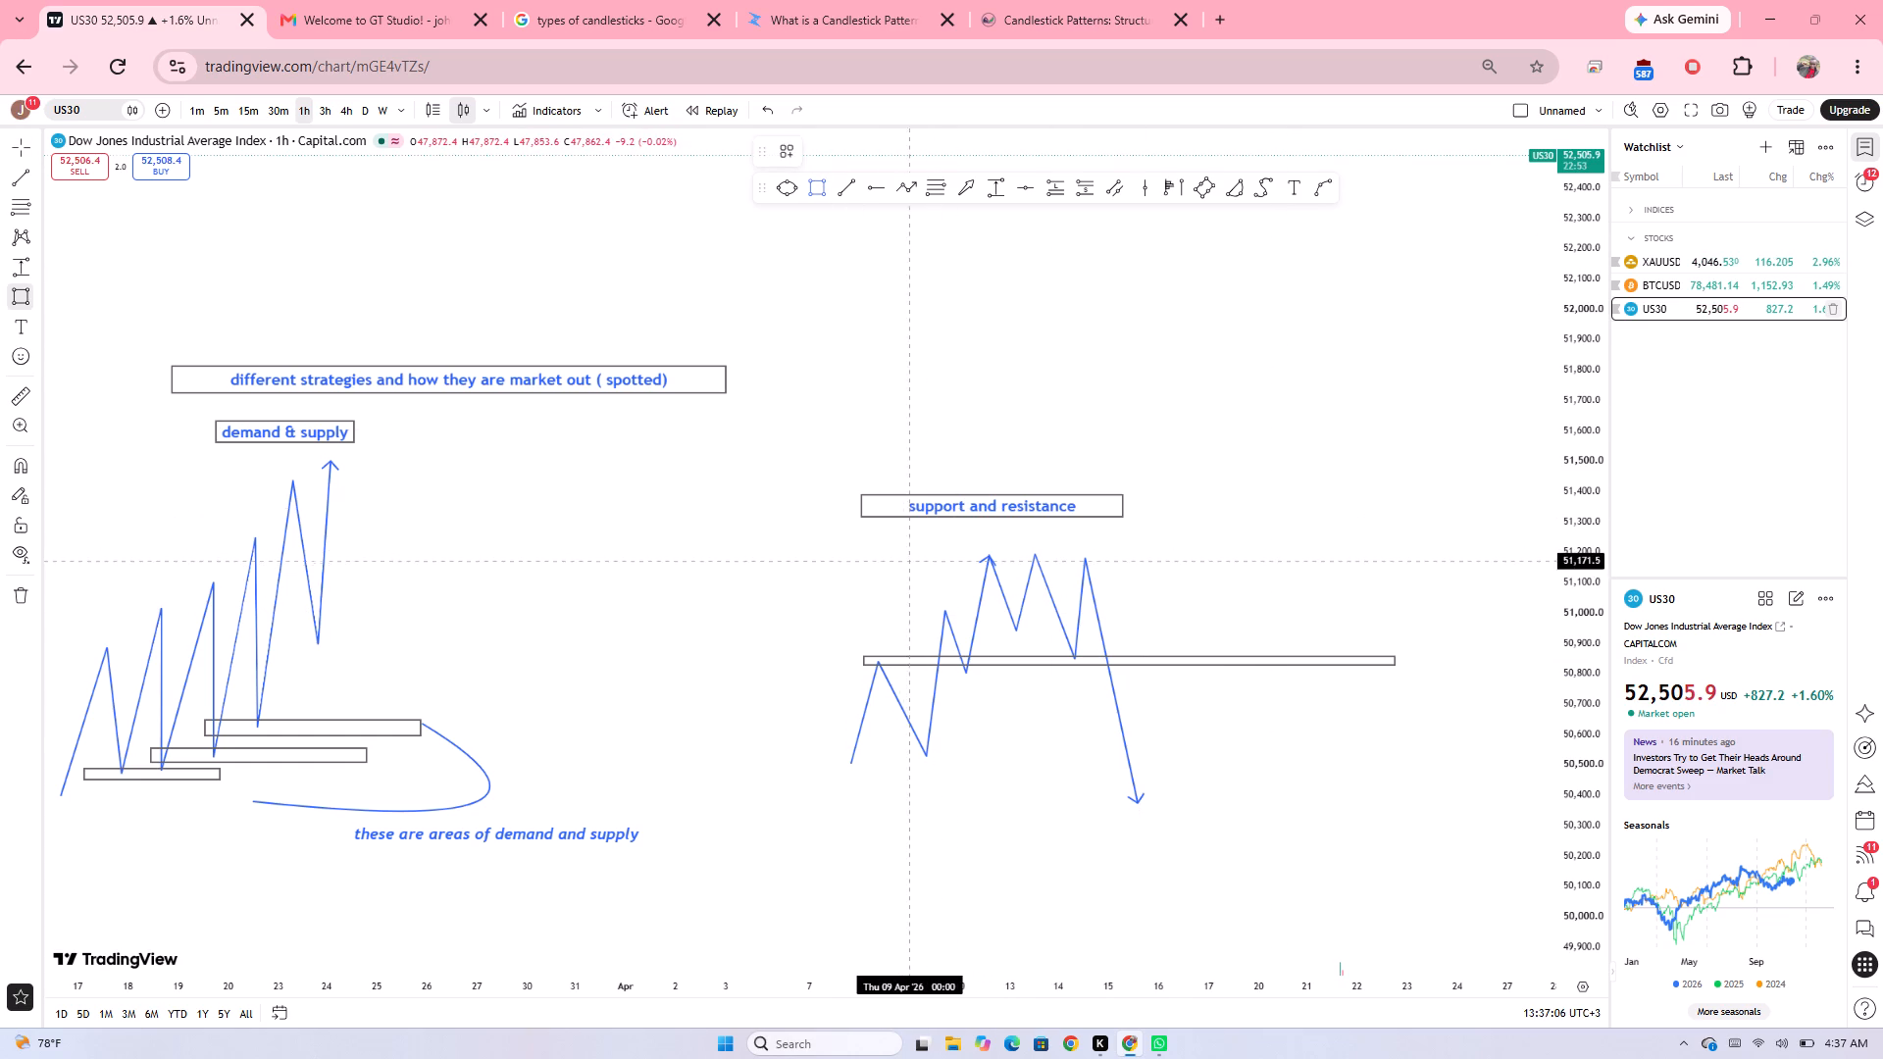
left_click(917, 559)
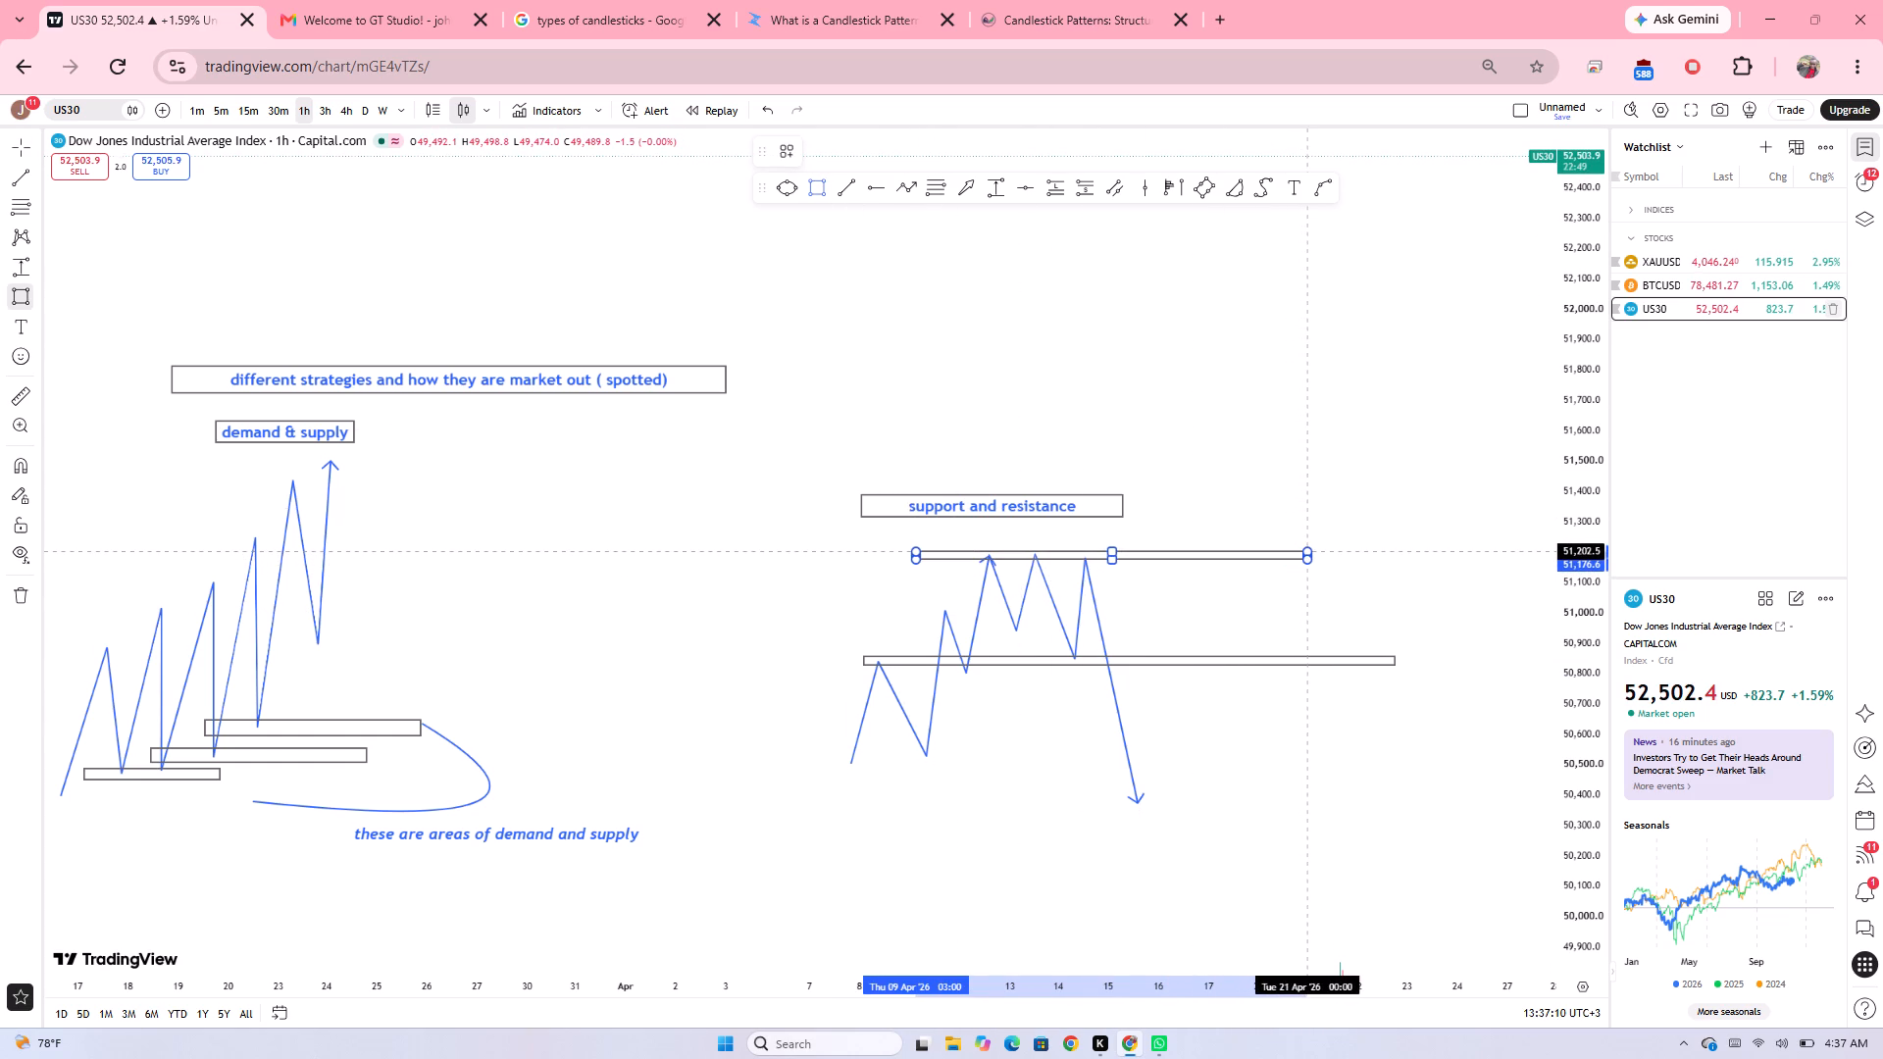
left_click(1308, 551)
left_click(1353, 549)
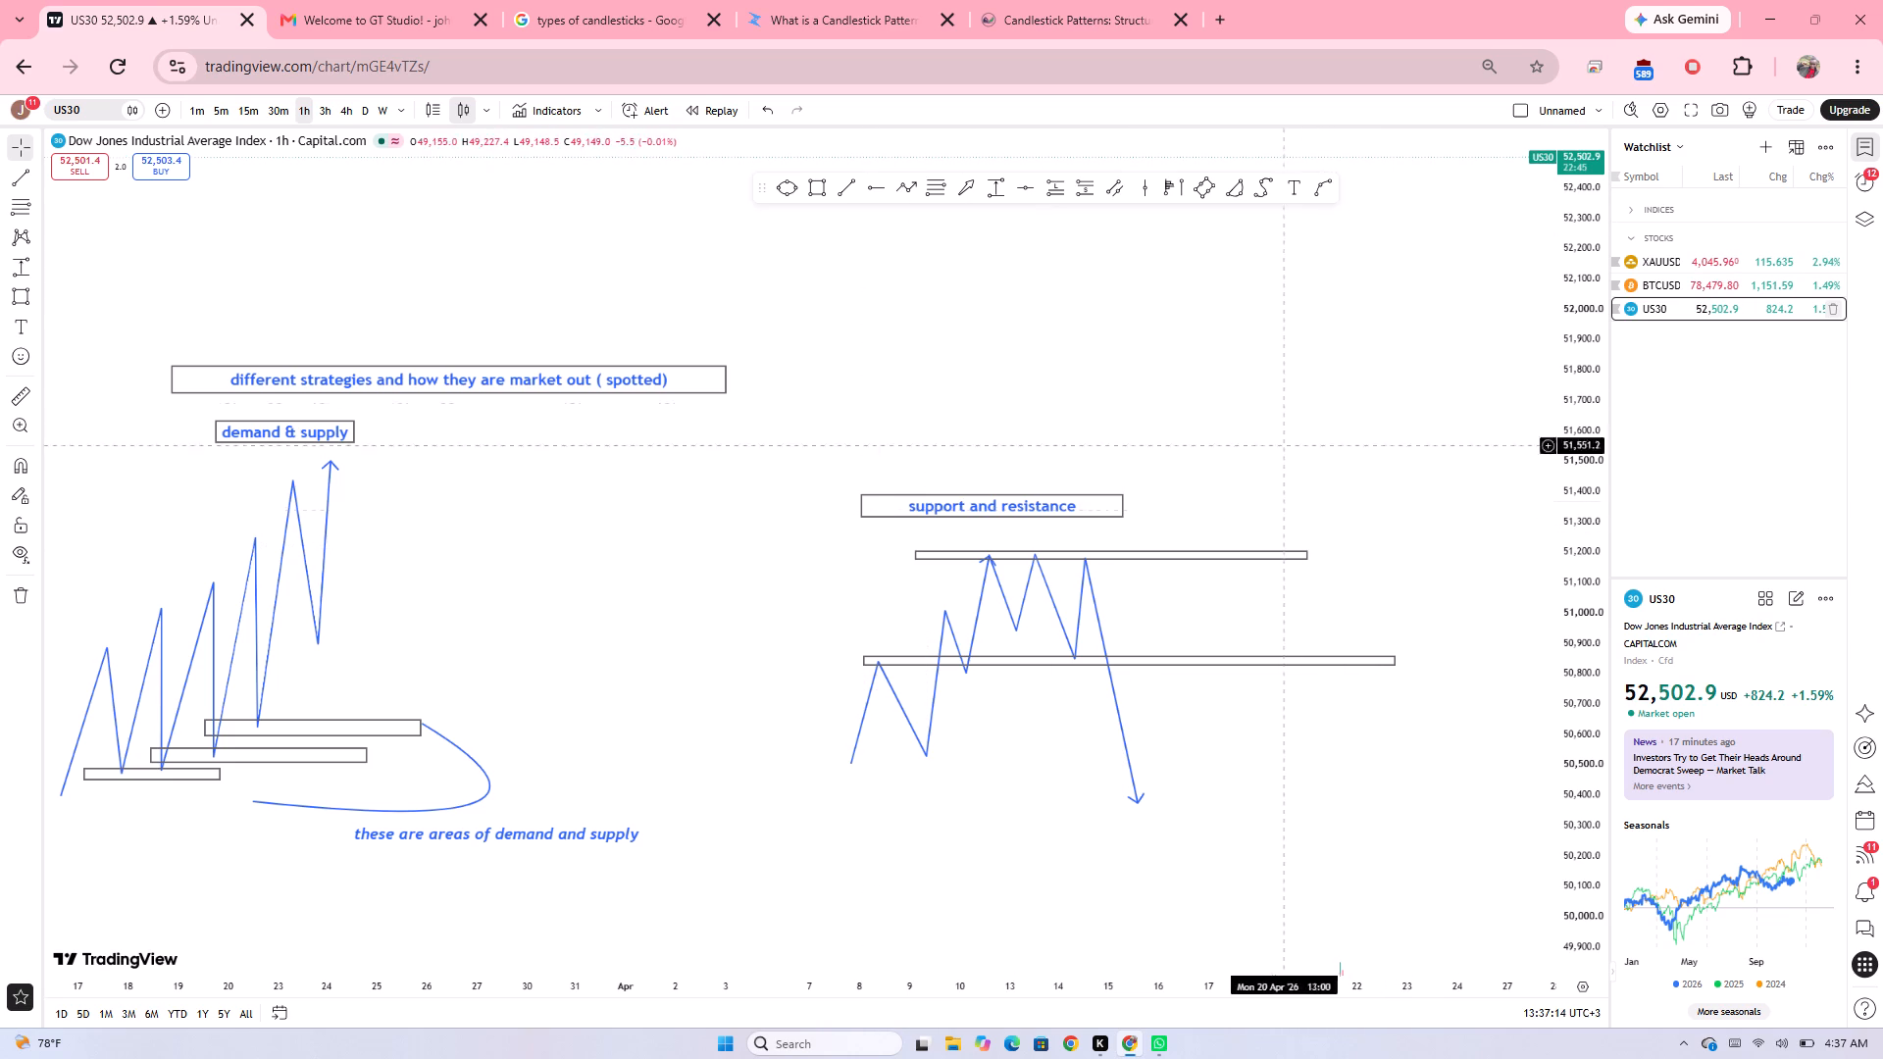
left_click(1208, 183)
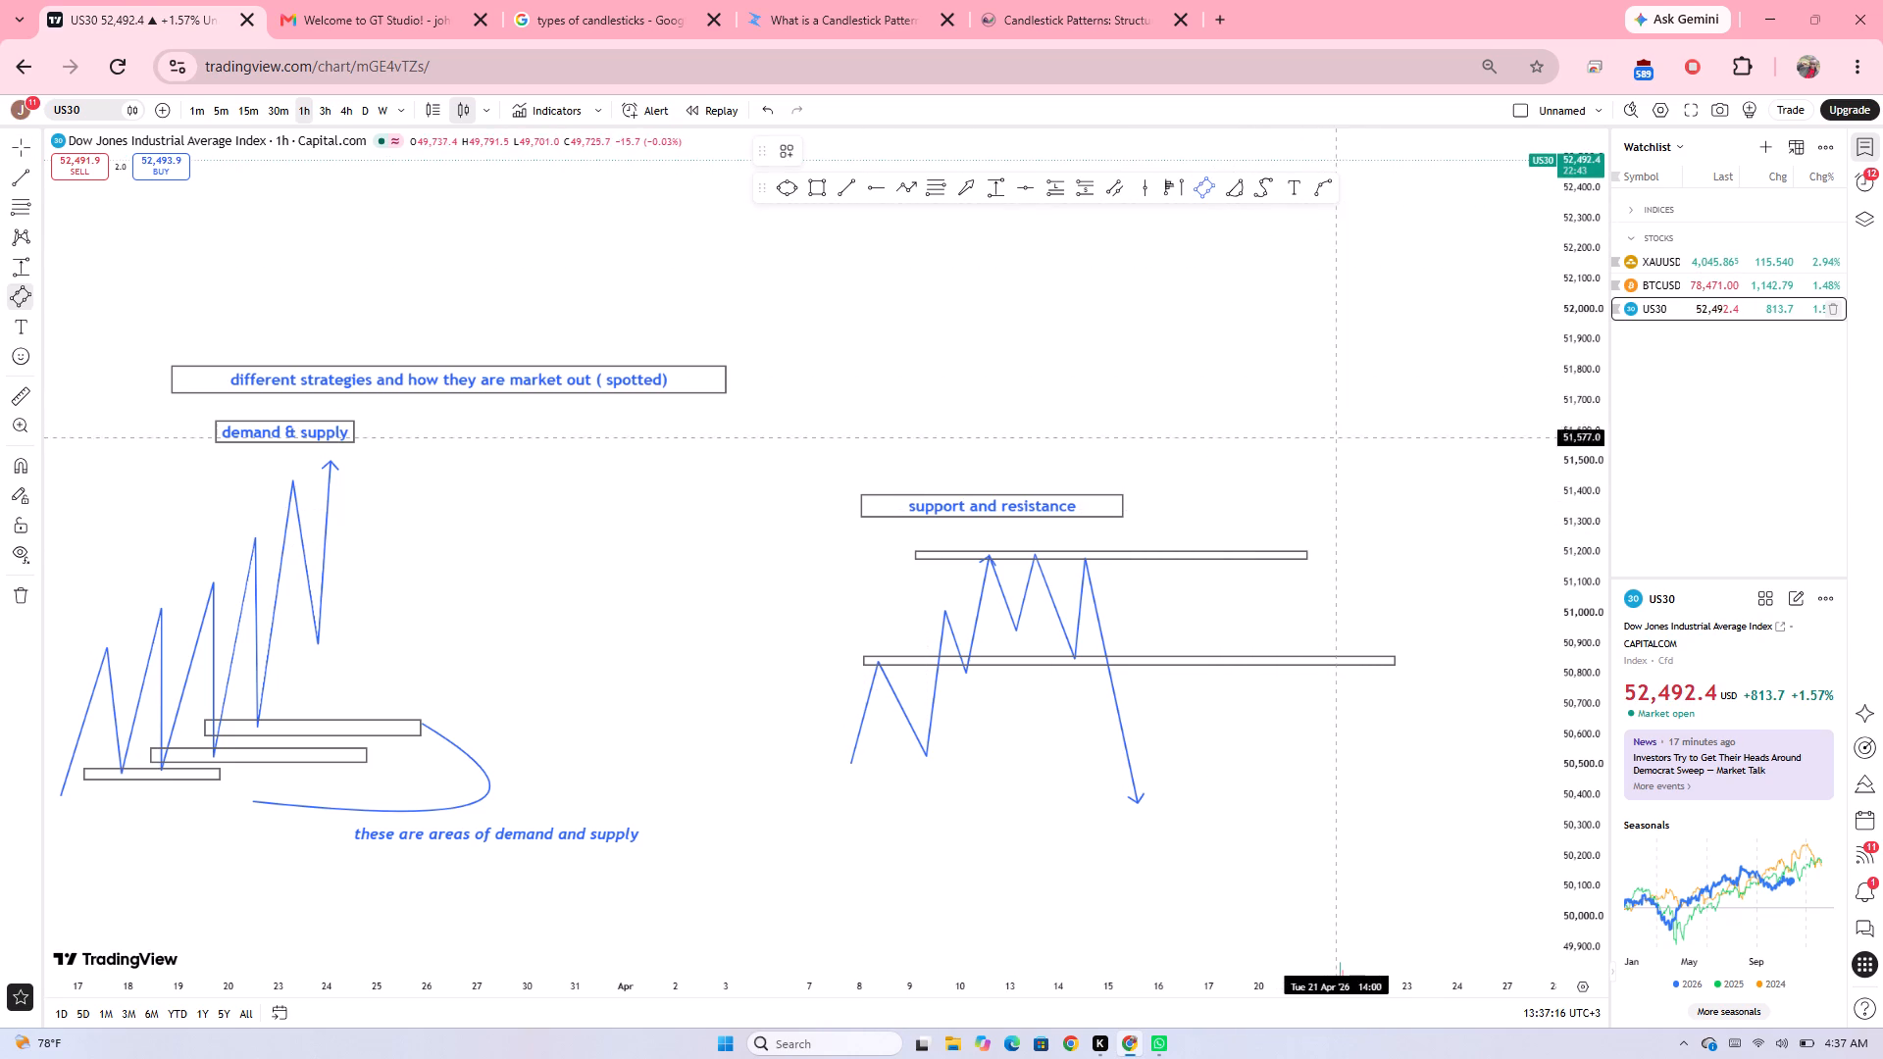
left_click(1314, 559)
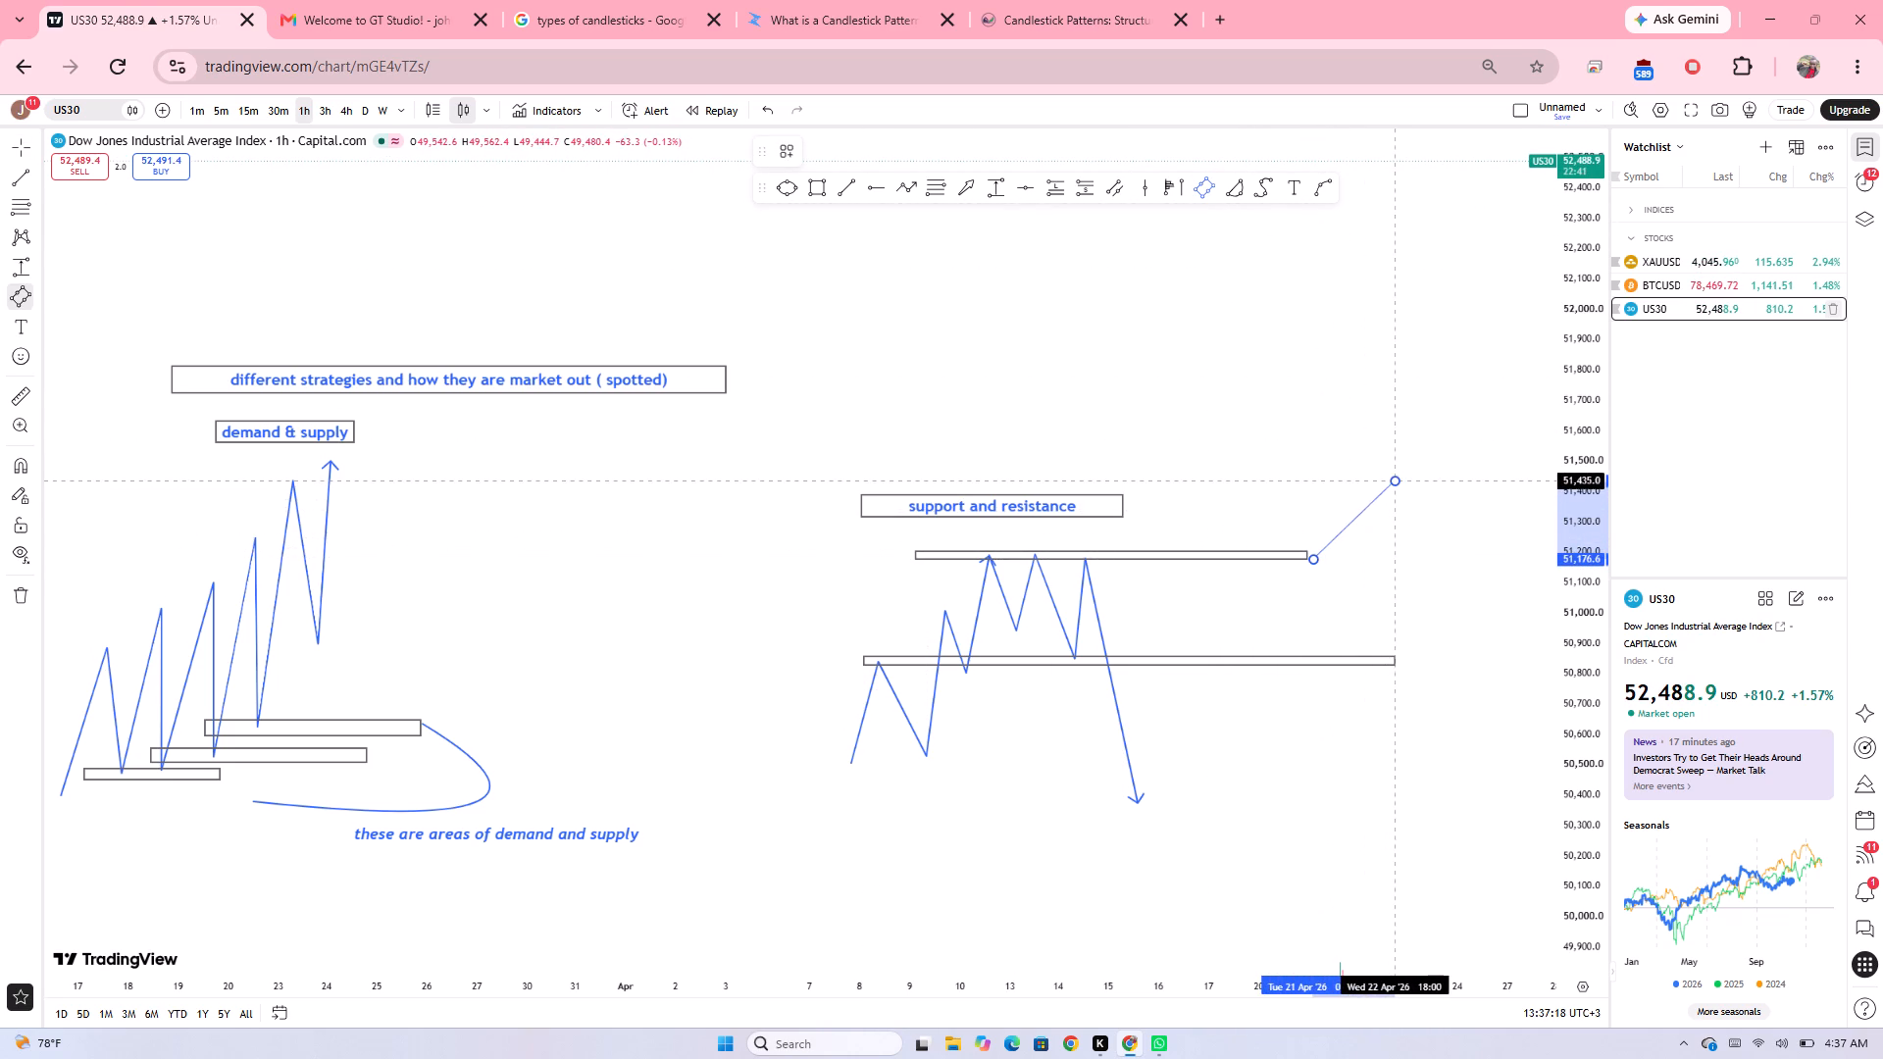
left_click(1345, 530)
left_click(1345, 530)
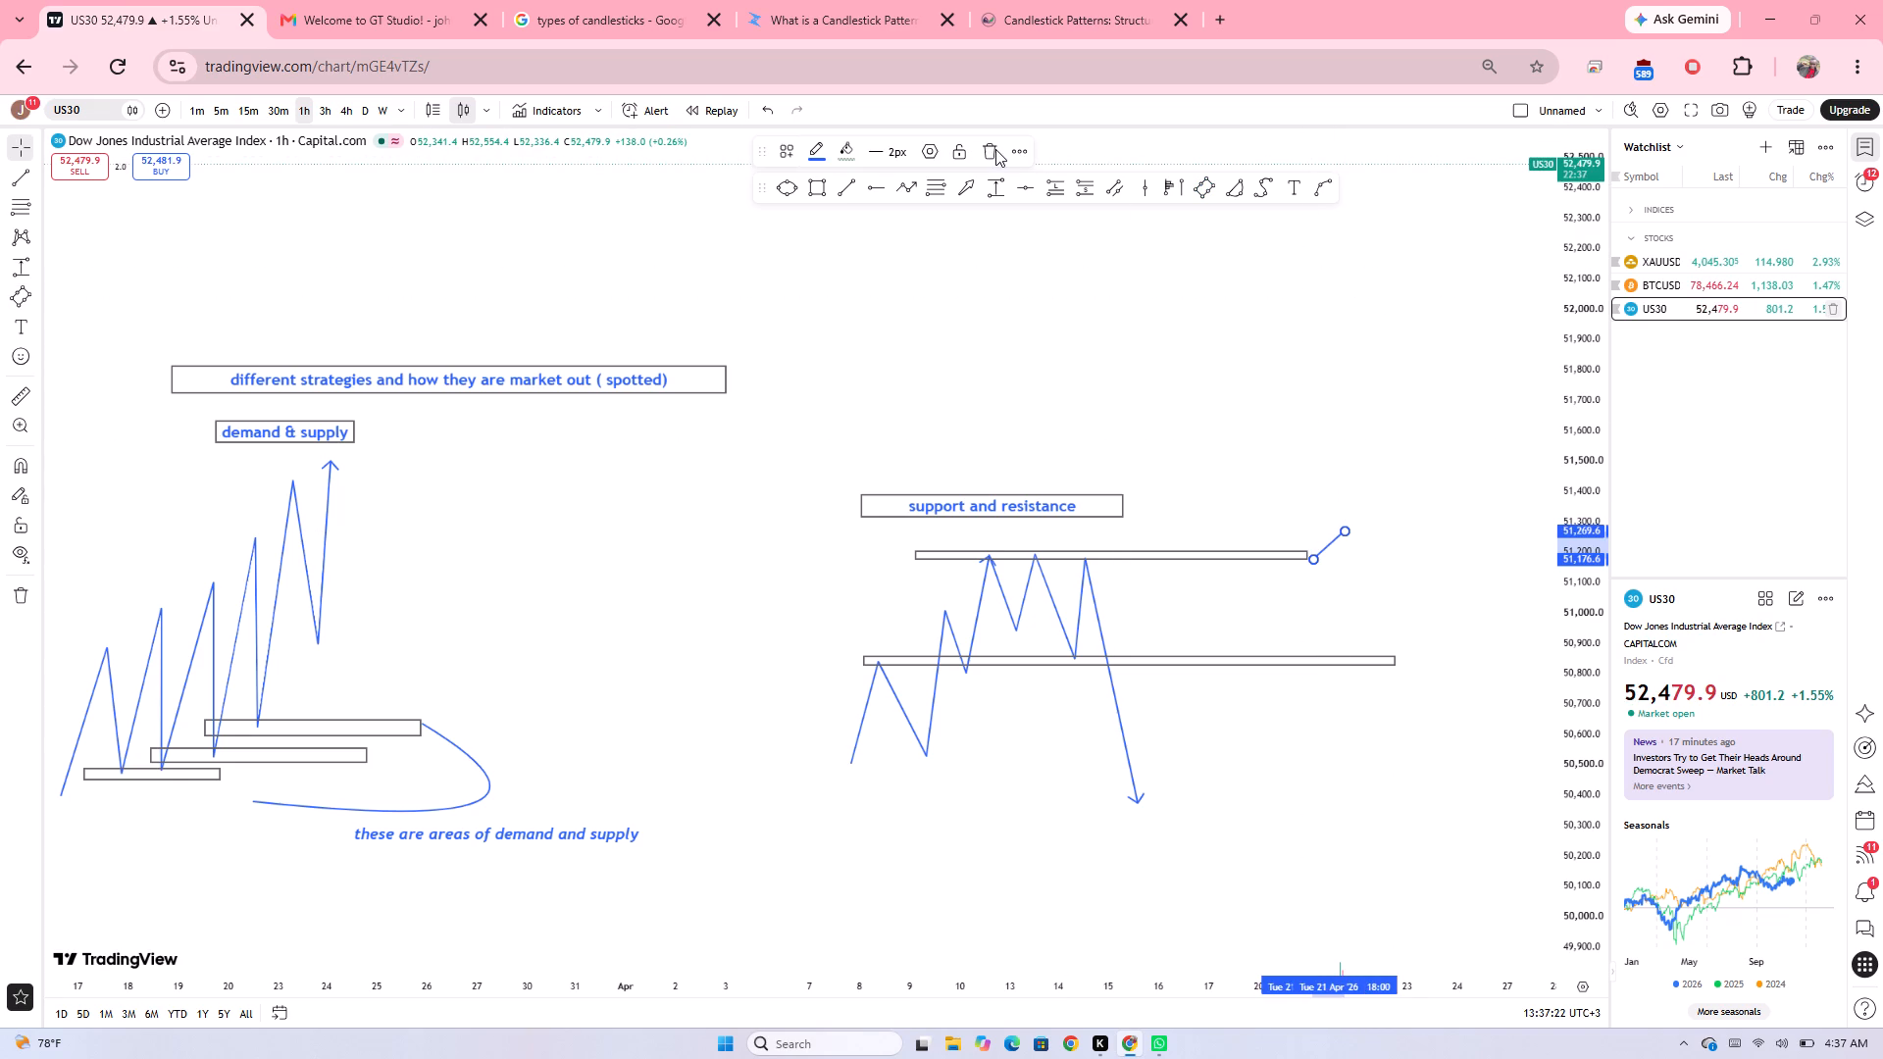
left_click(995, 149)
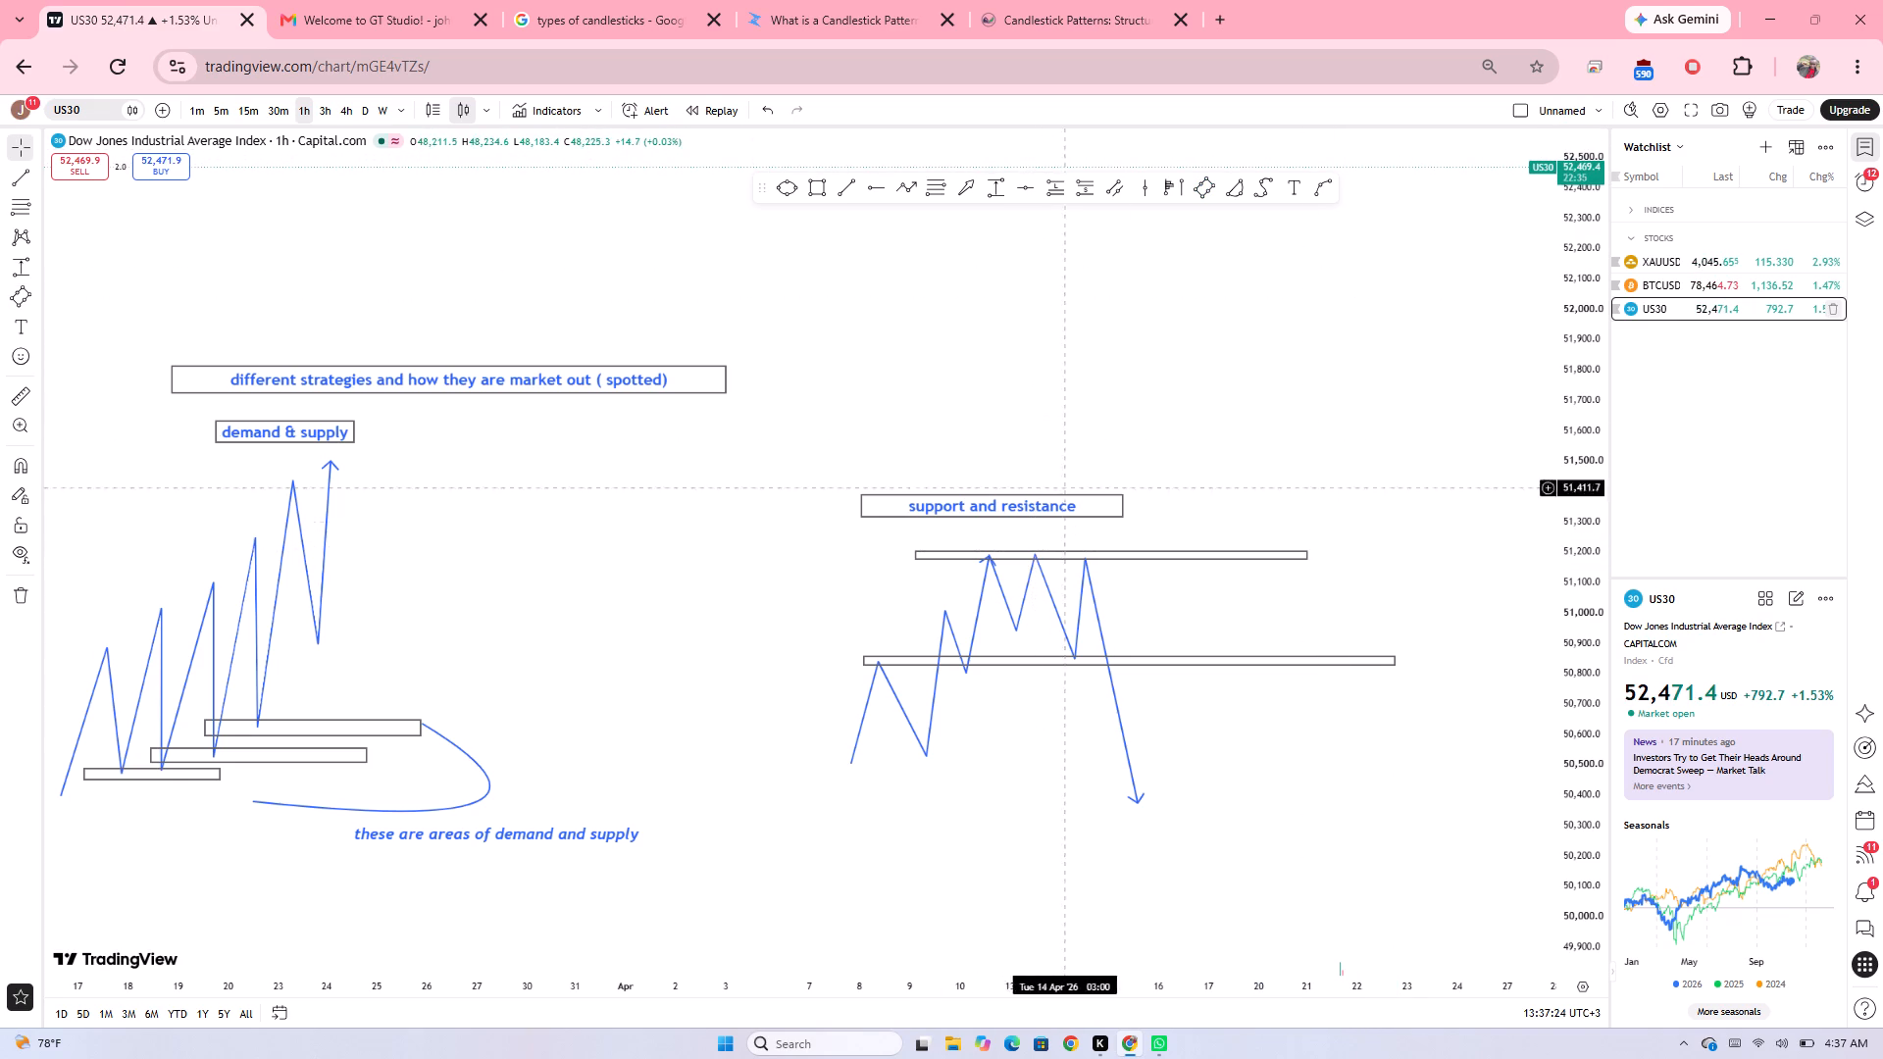
Add the text label "resisistance" just above the upper thin rectangle of the support and resistance diagram, at about 51,240.
left_click(1294, 184)
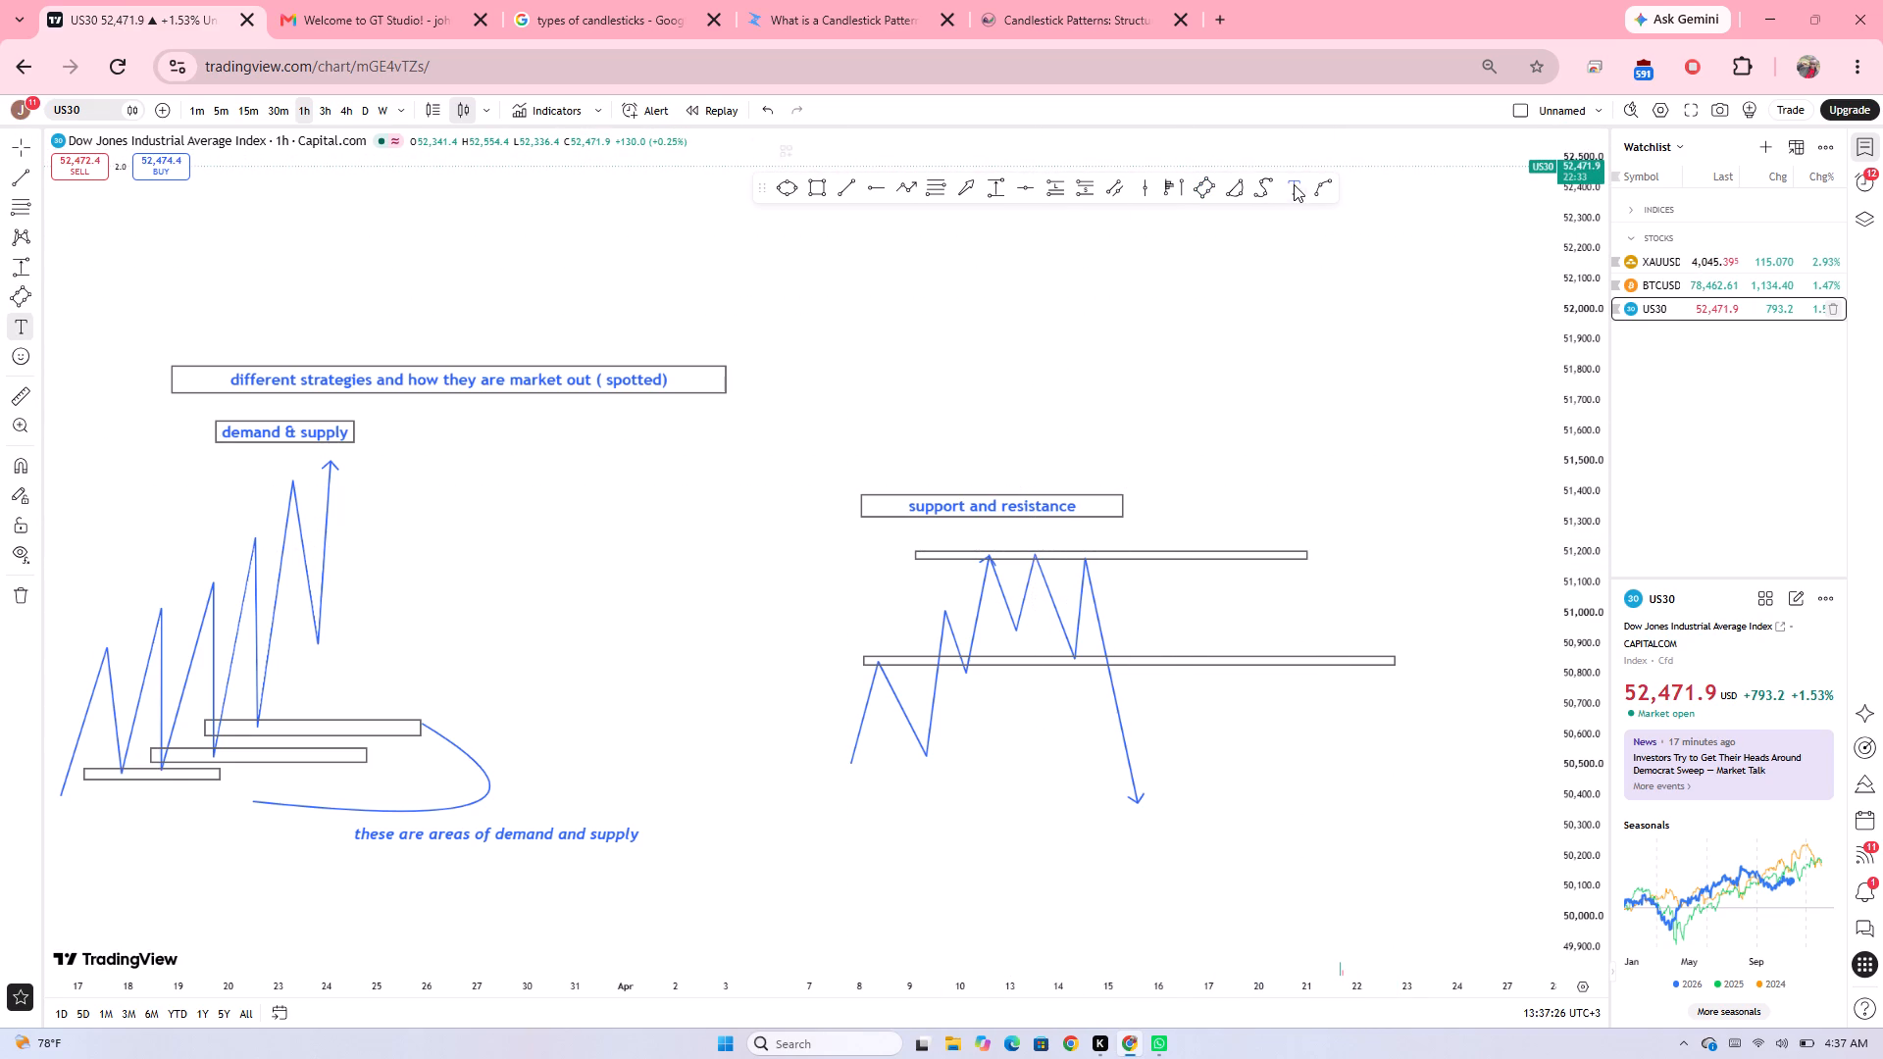
left_click(1008, 544)
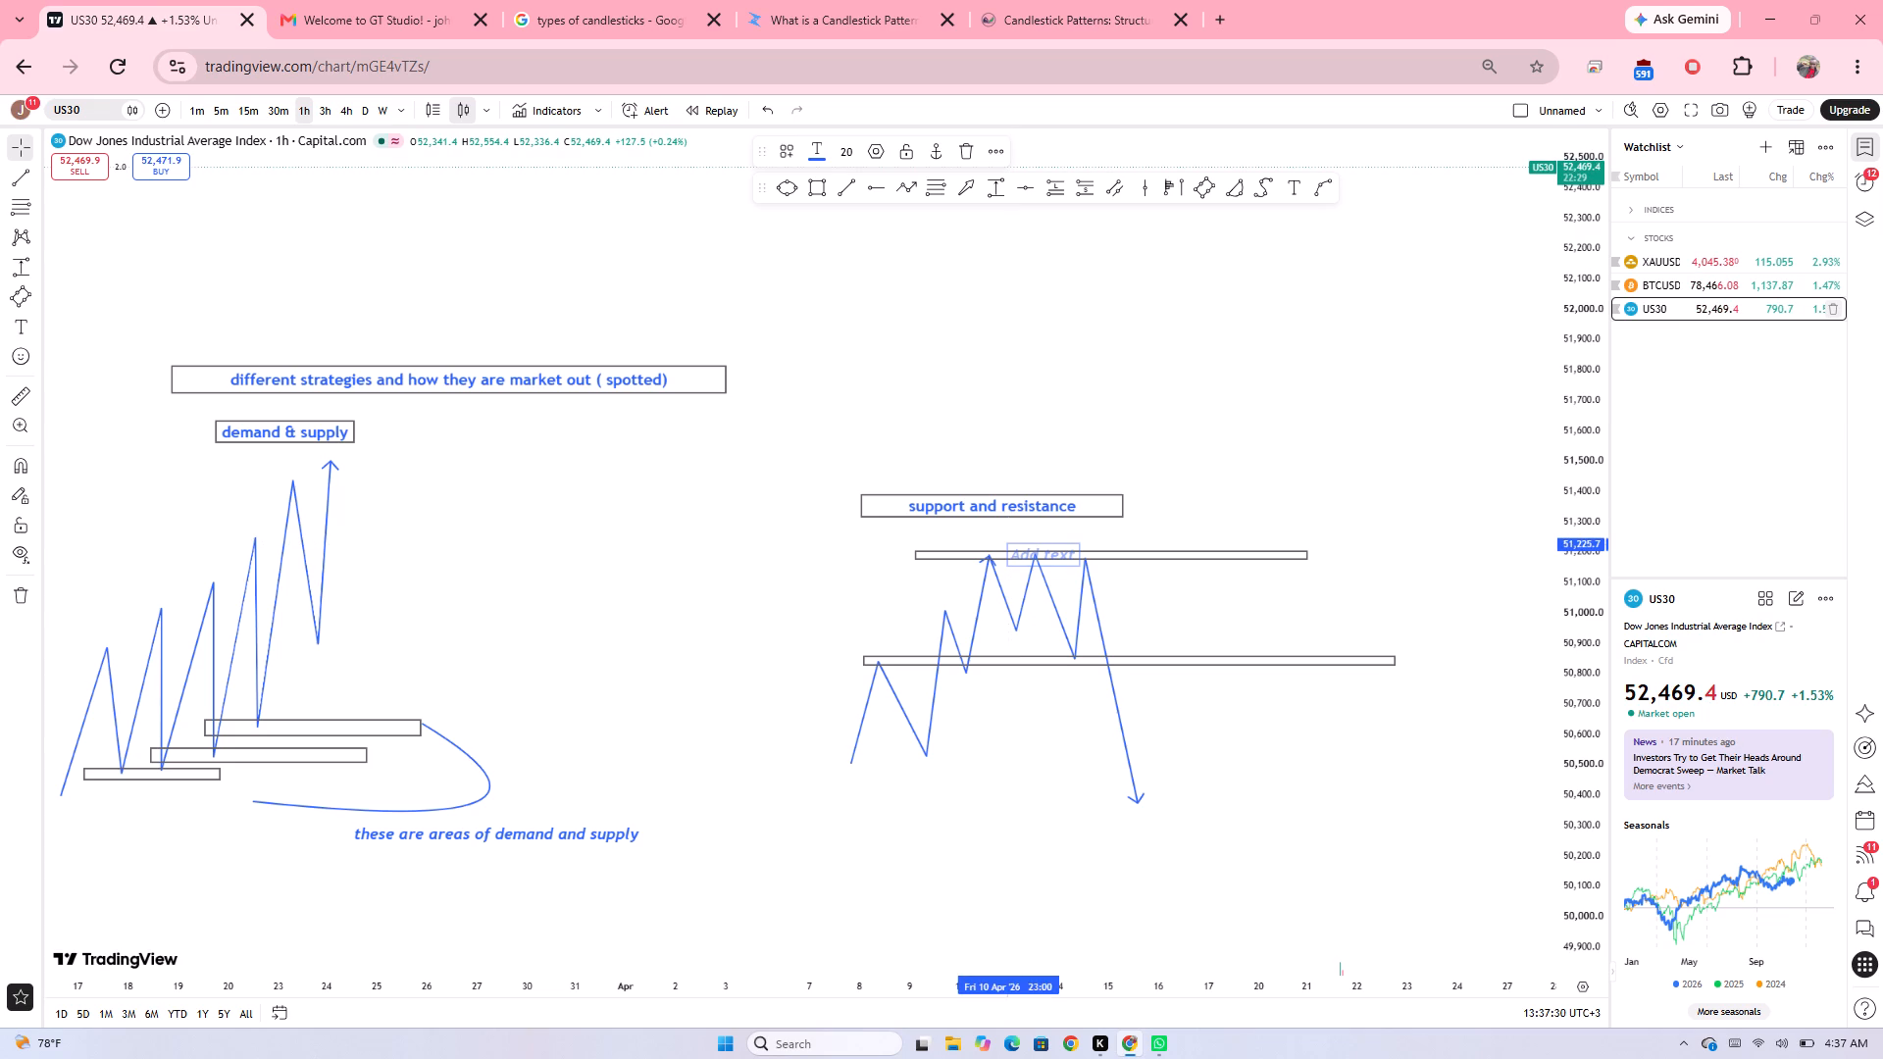
type("resis")
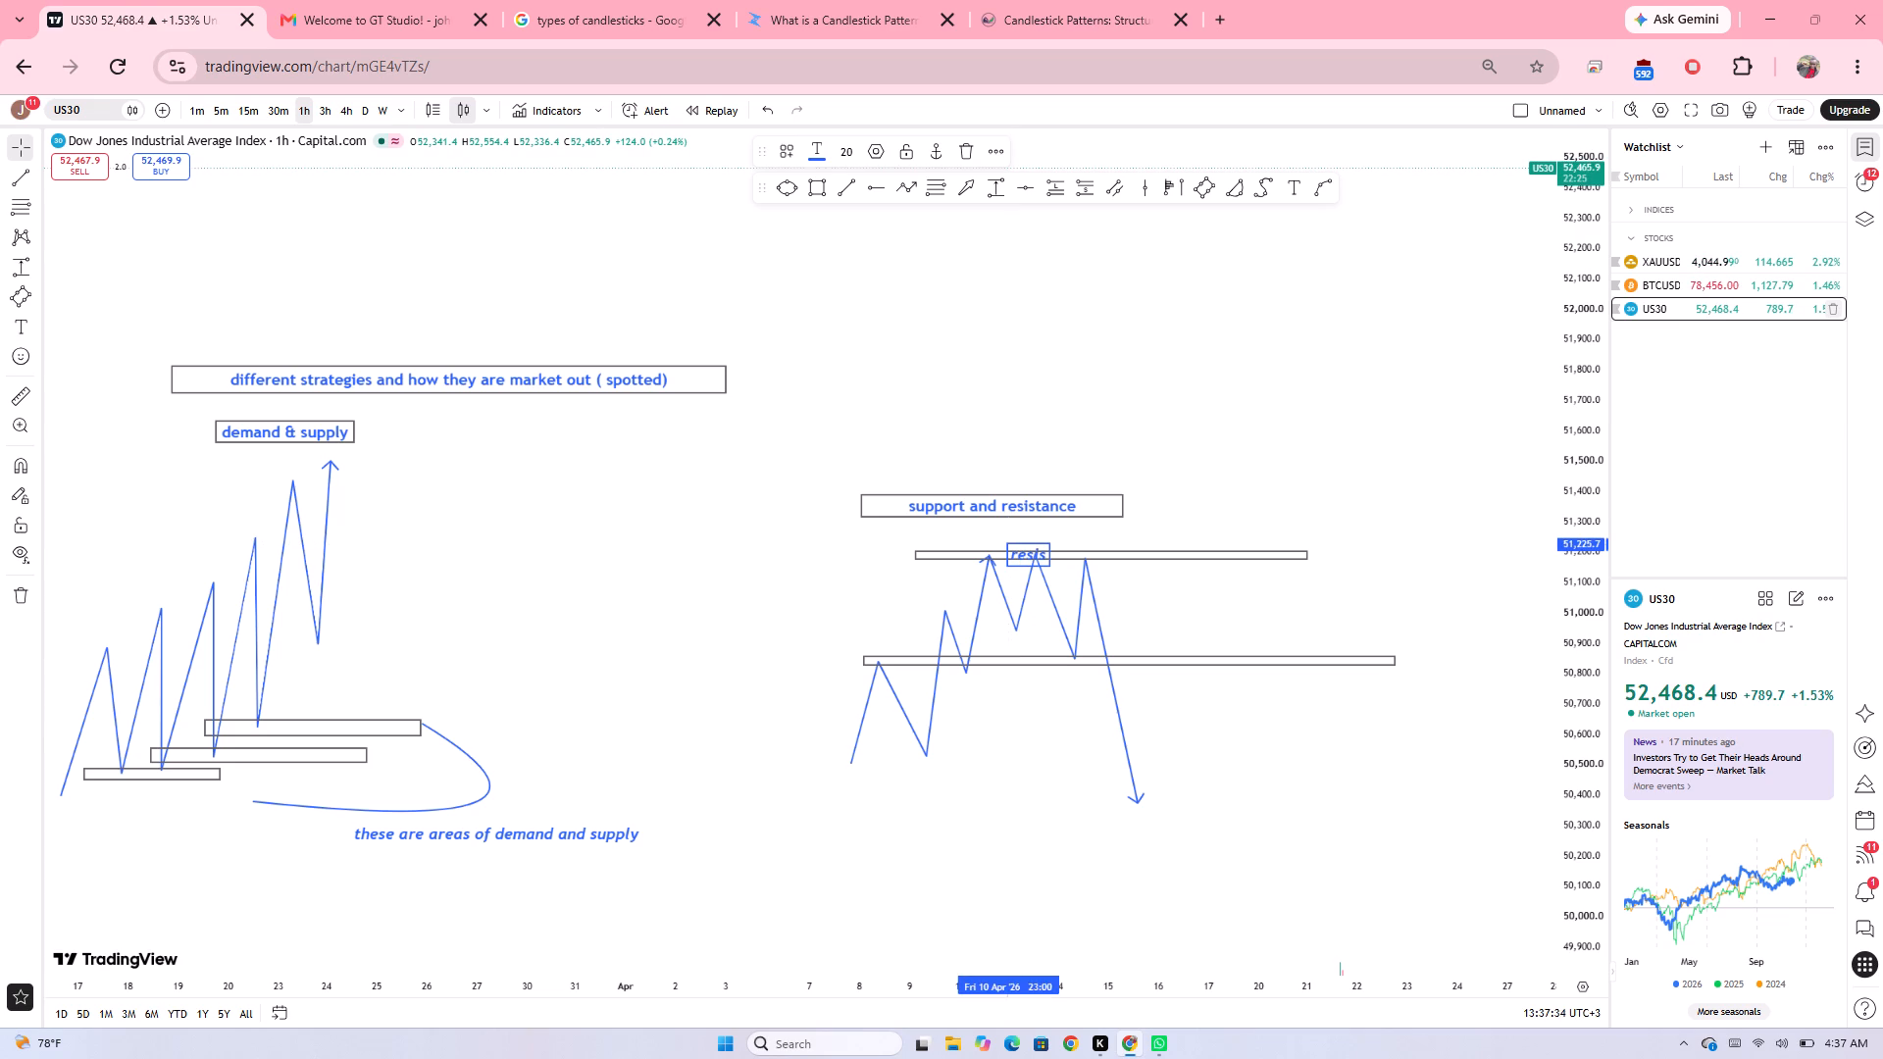
type("isy")
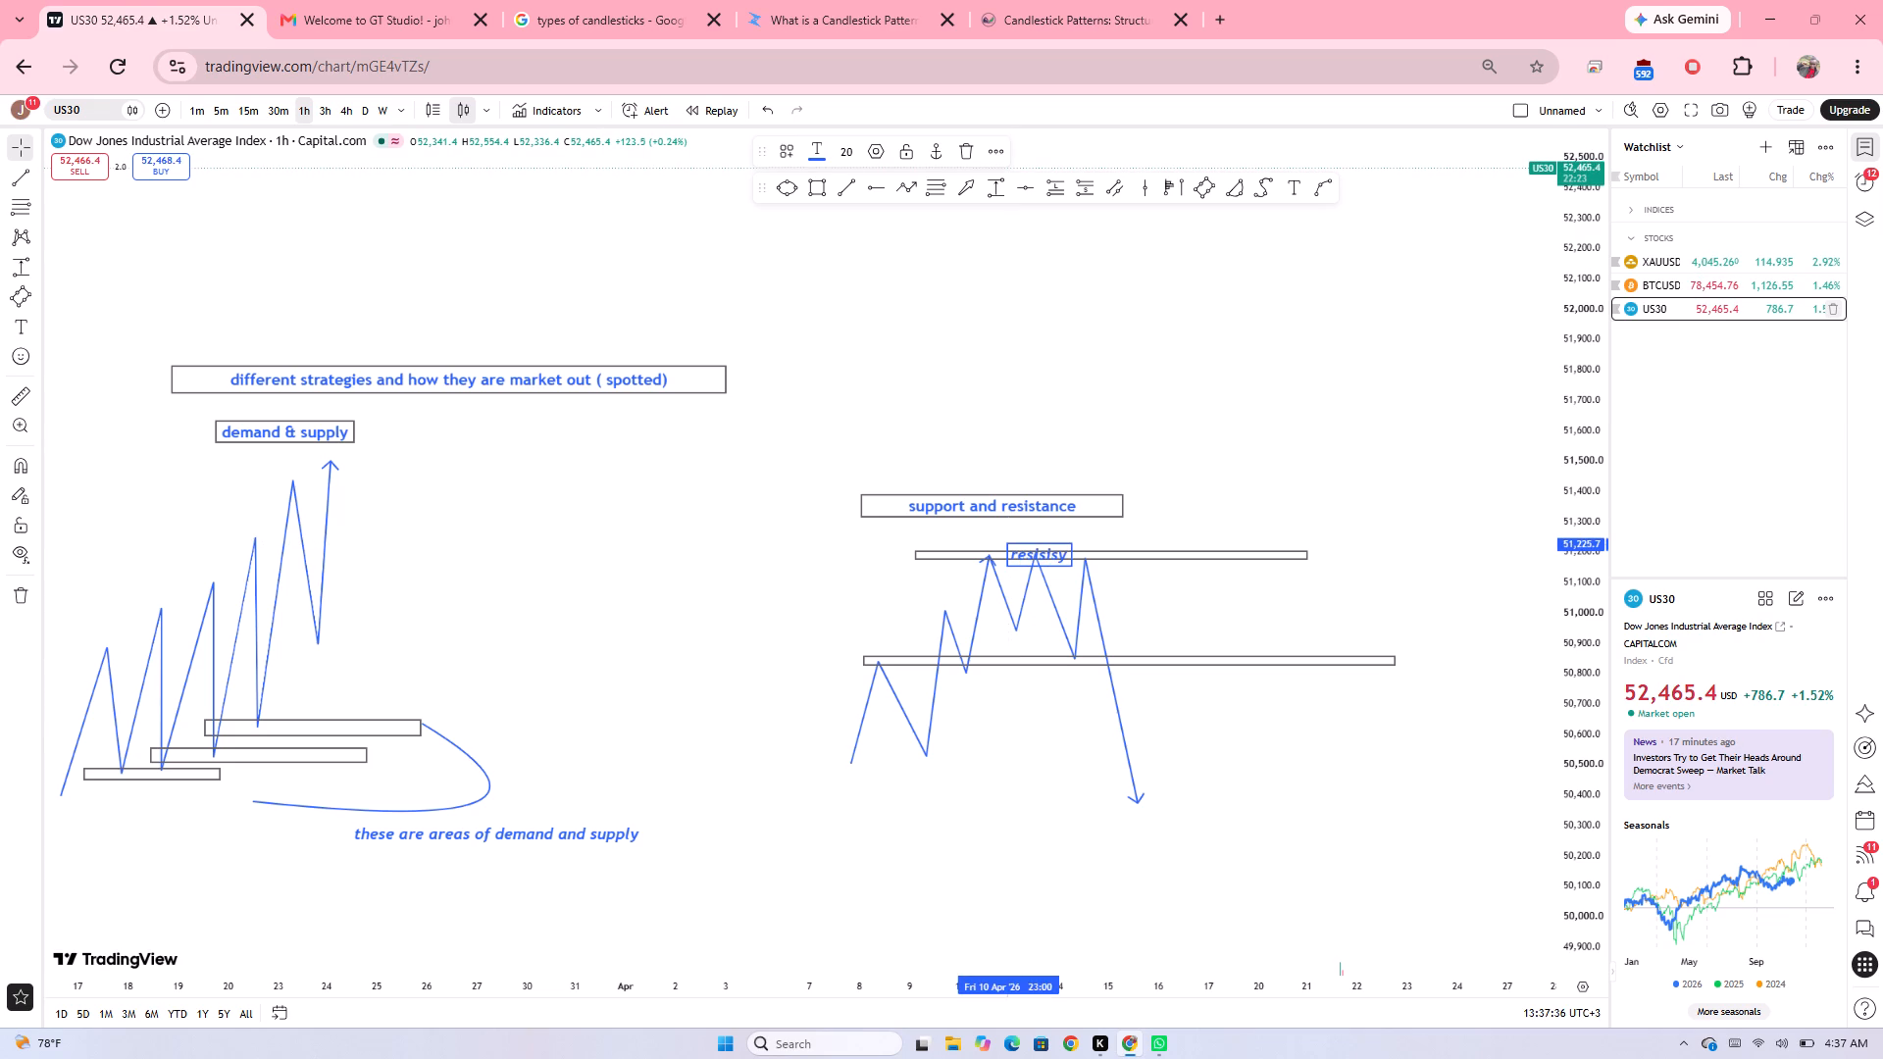
key("BackSpace")
type("tance")
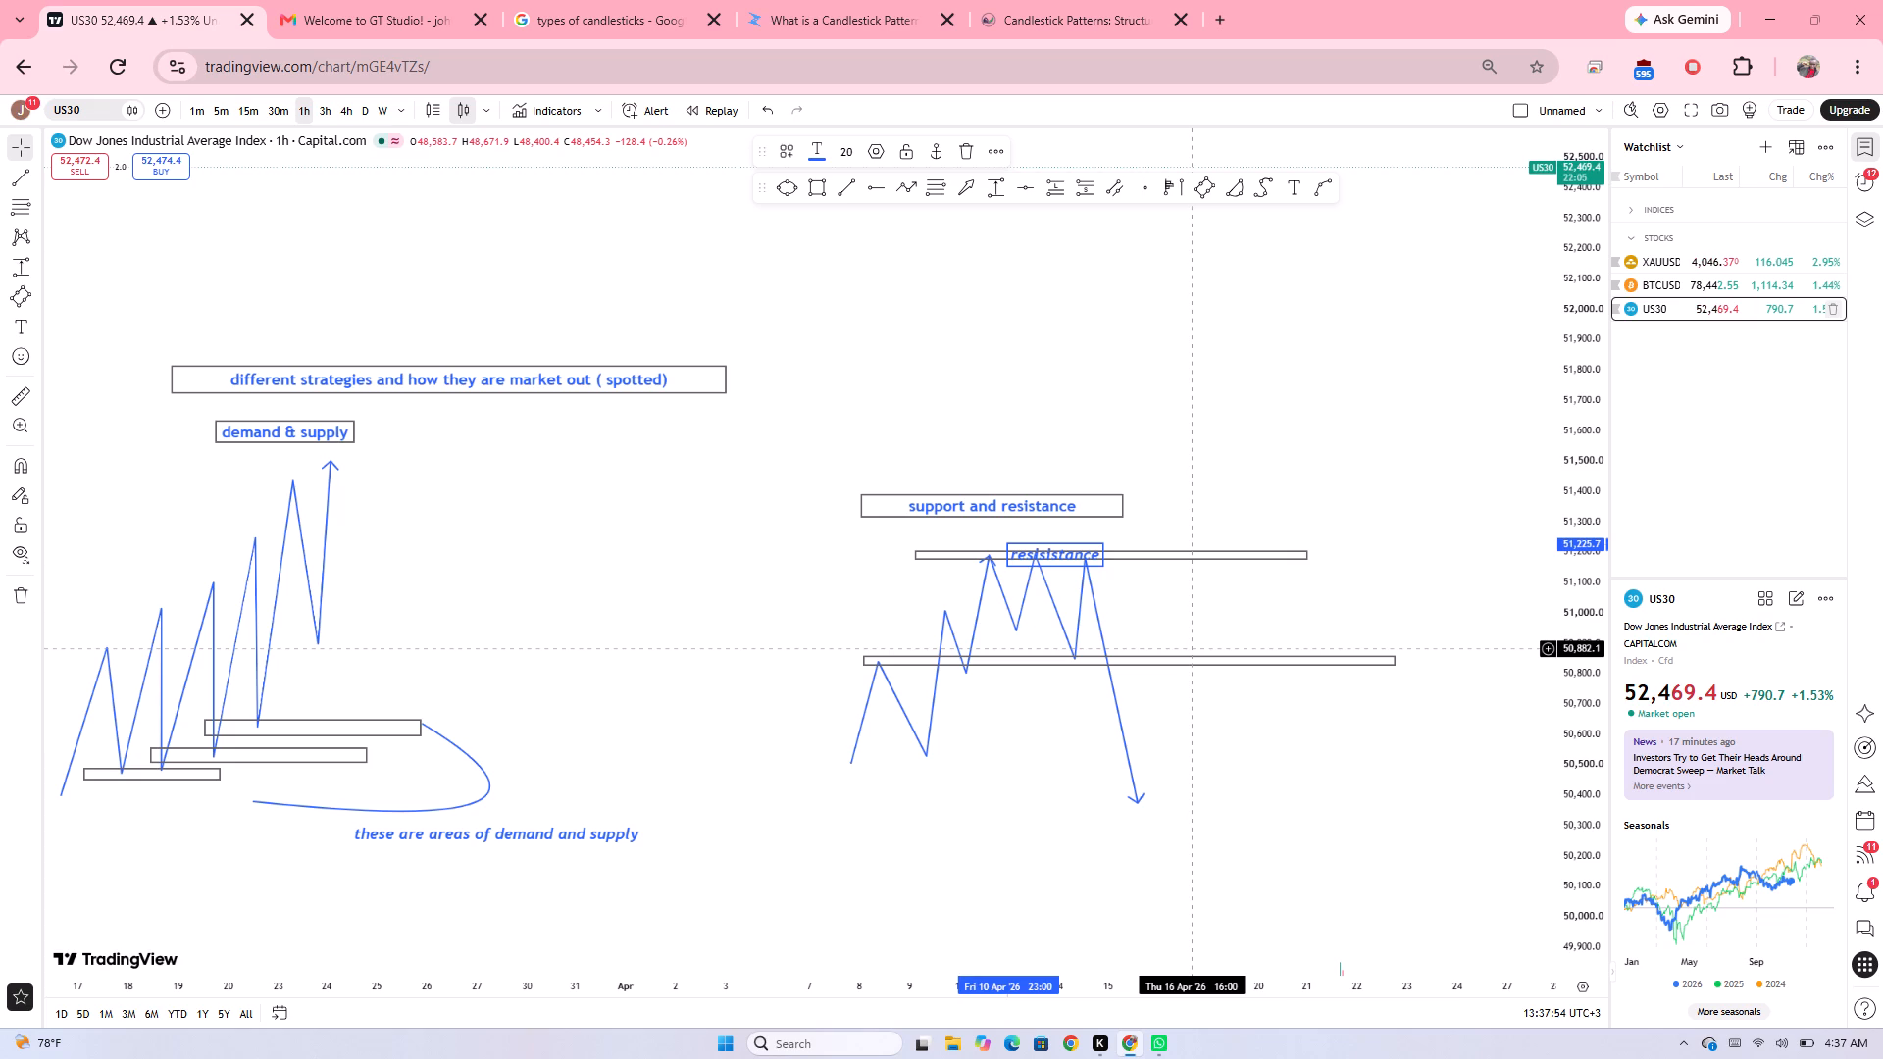
key("Return")
left_click(1170, 614)
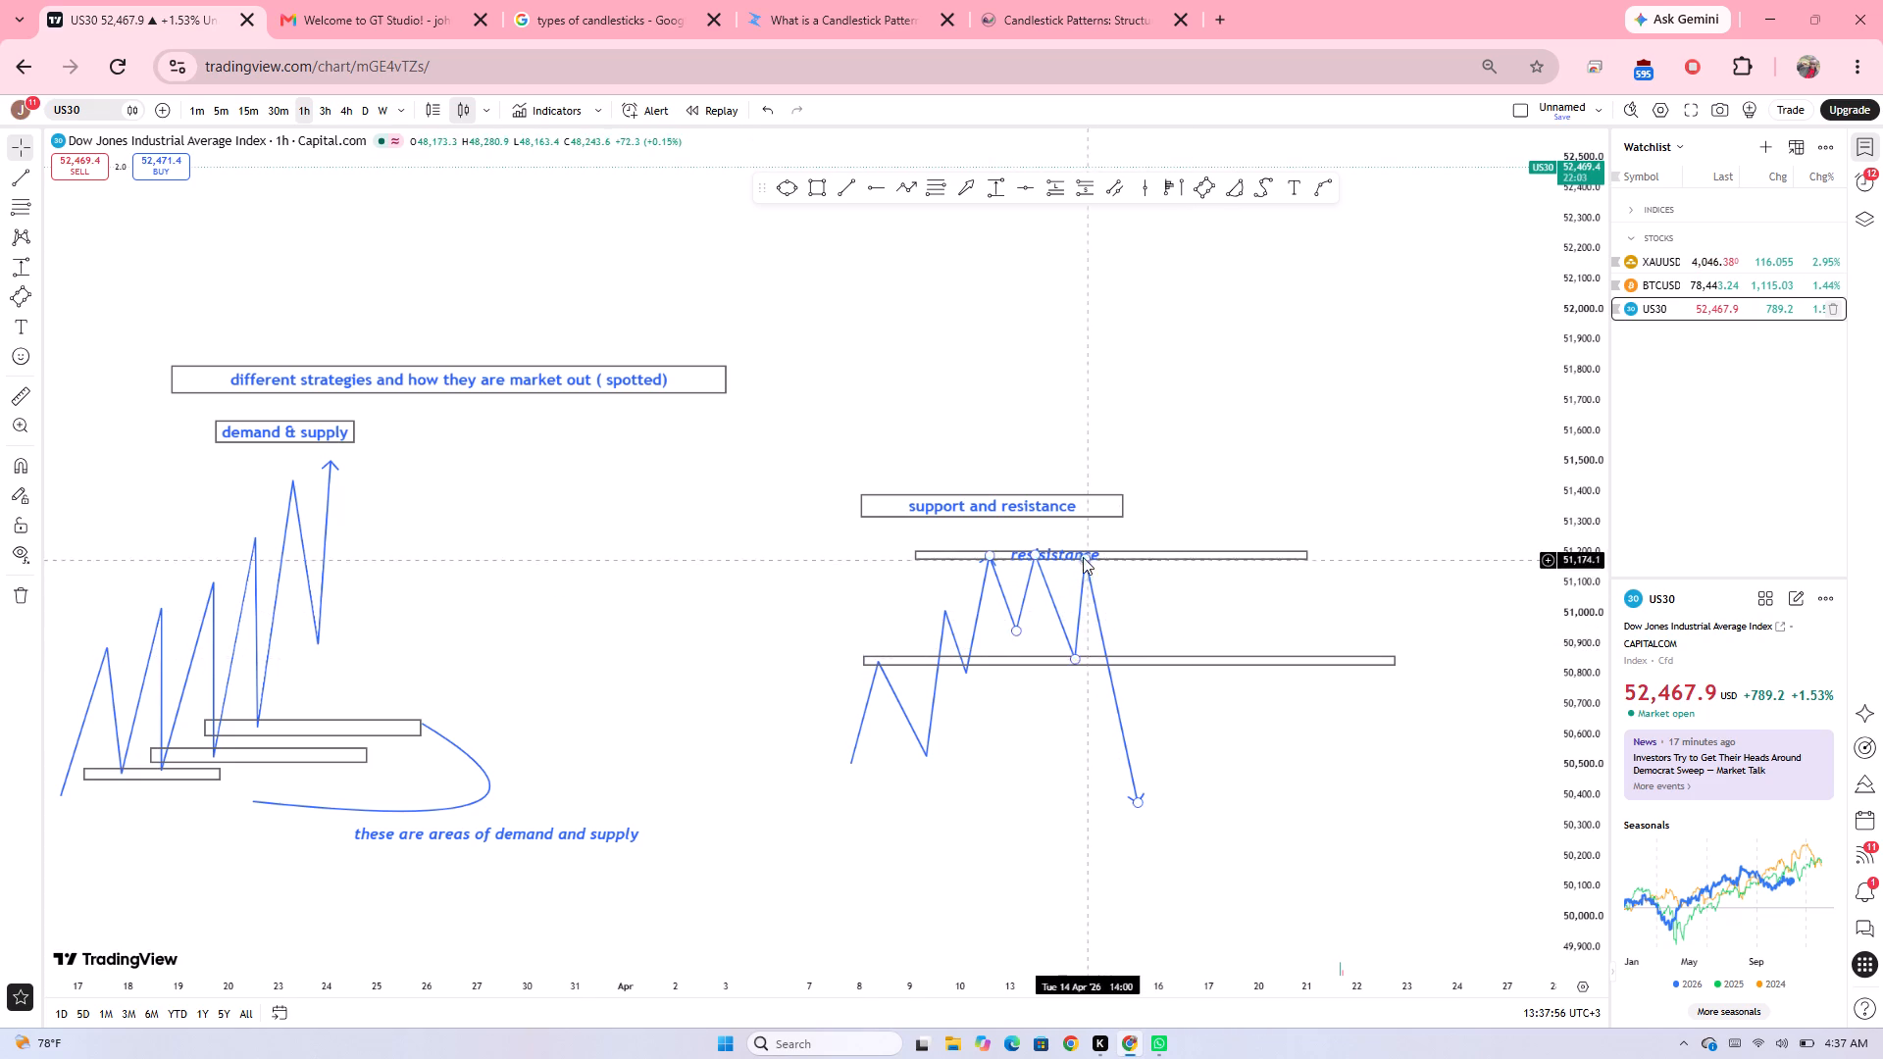
left_click_drag(1071, 552, 1067, 542)
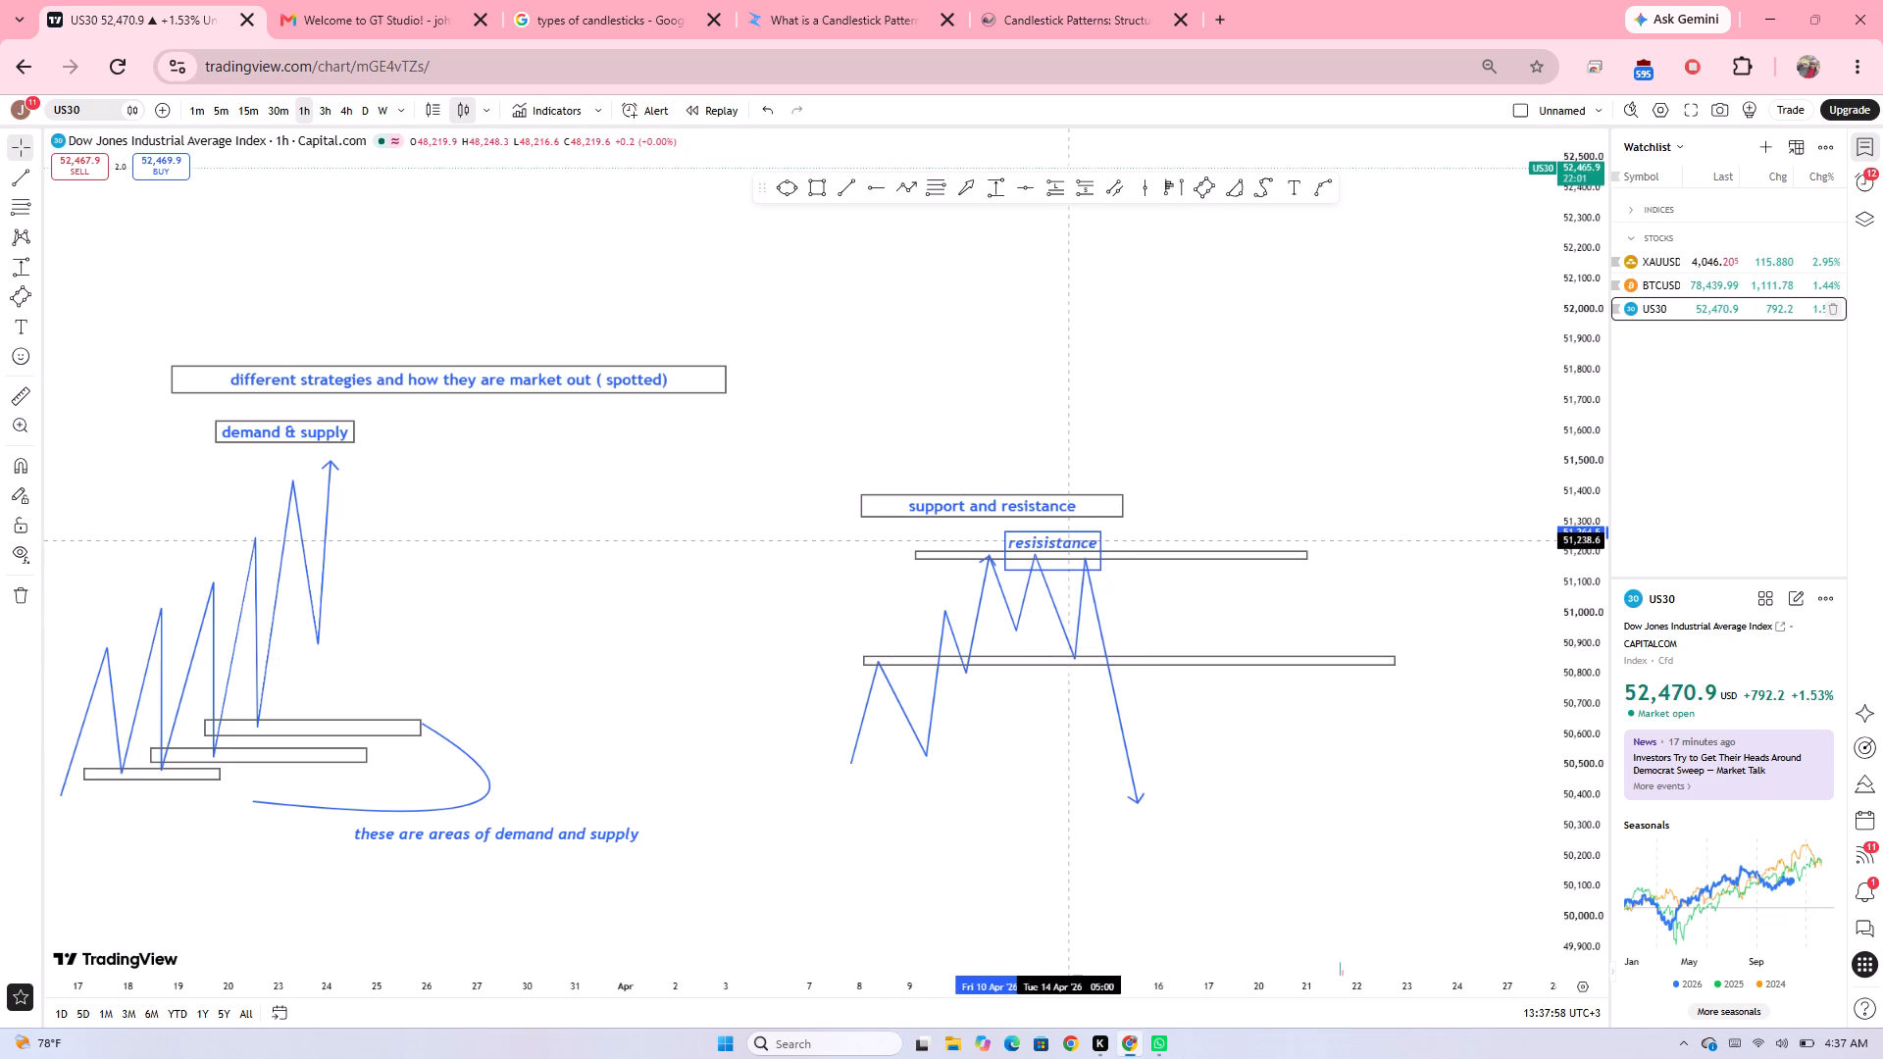
left_click_drag(1067, 542, 1067, 540)
left_click(1187, 644)
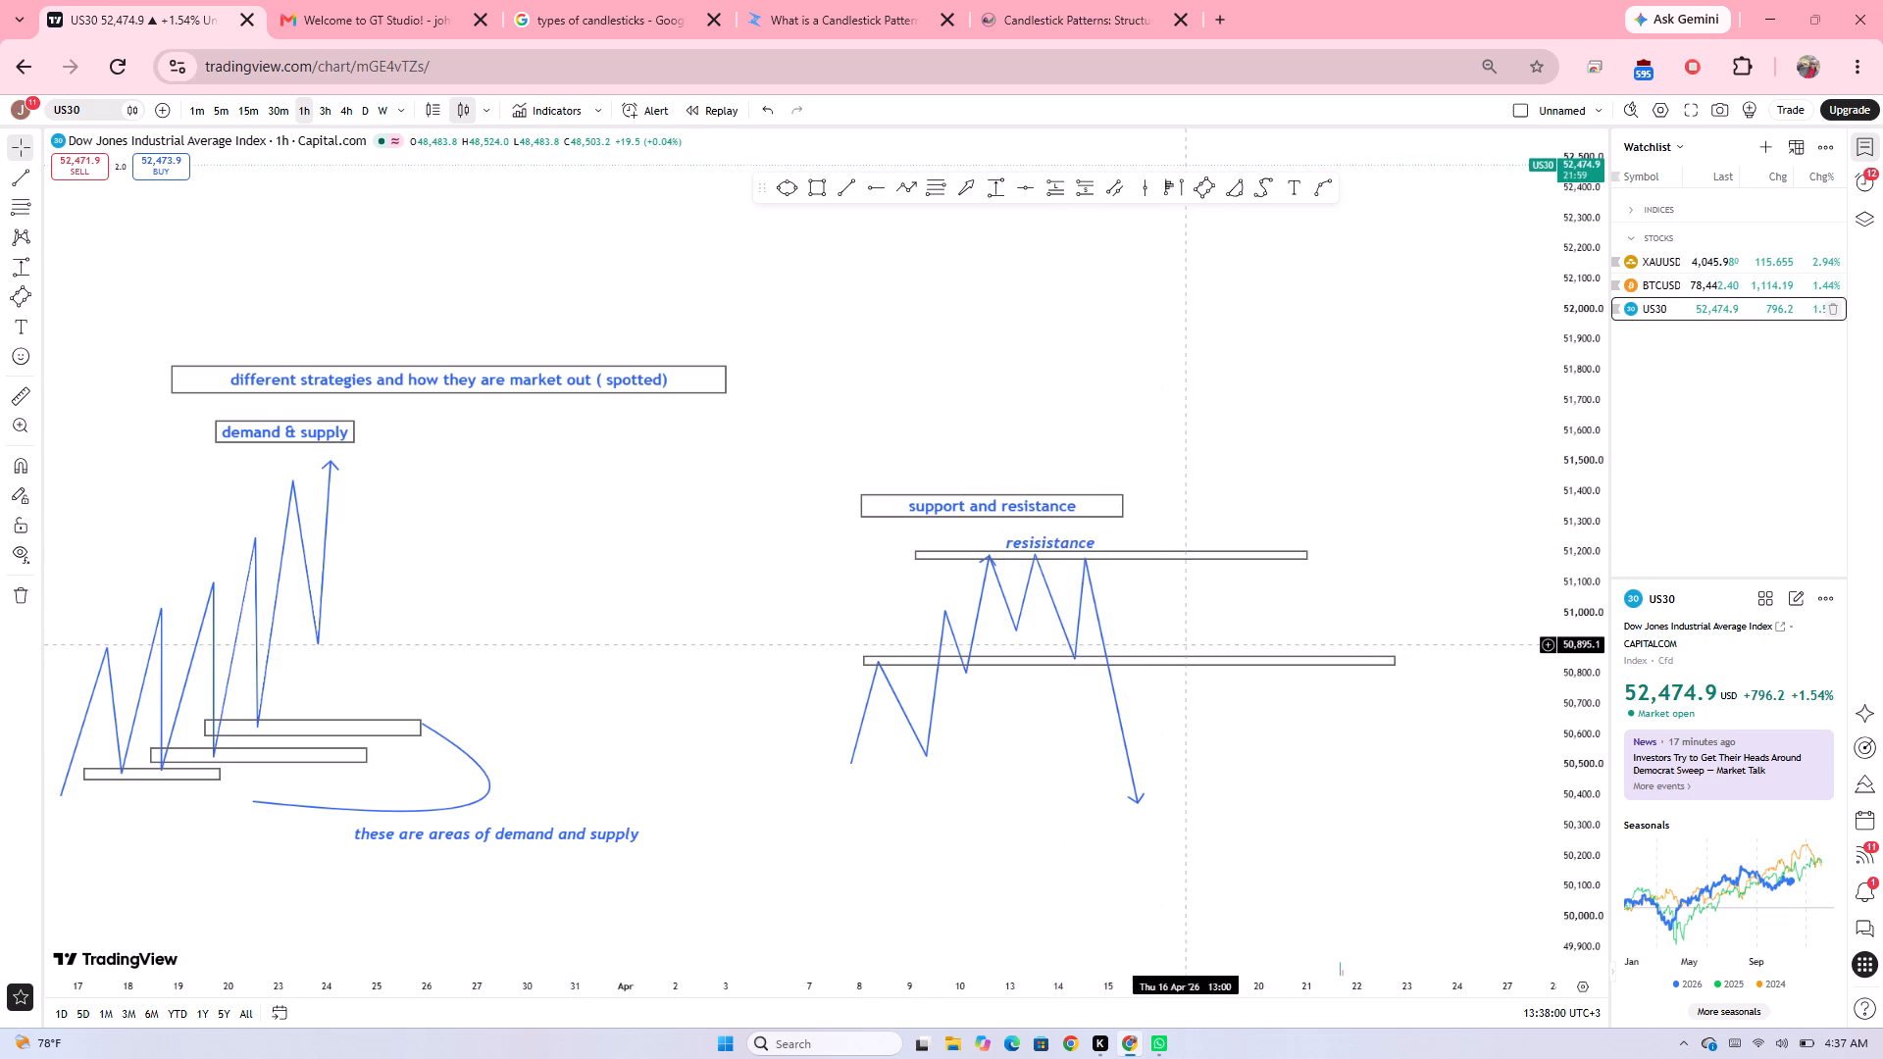
Add the text label "support" just below the lower thin rectangle, beside the zigzag's final falling leg.
left_click(1285, 183)
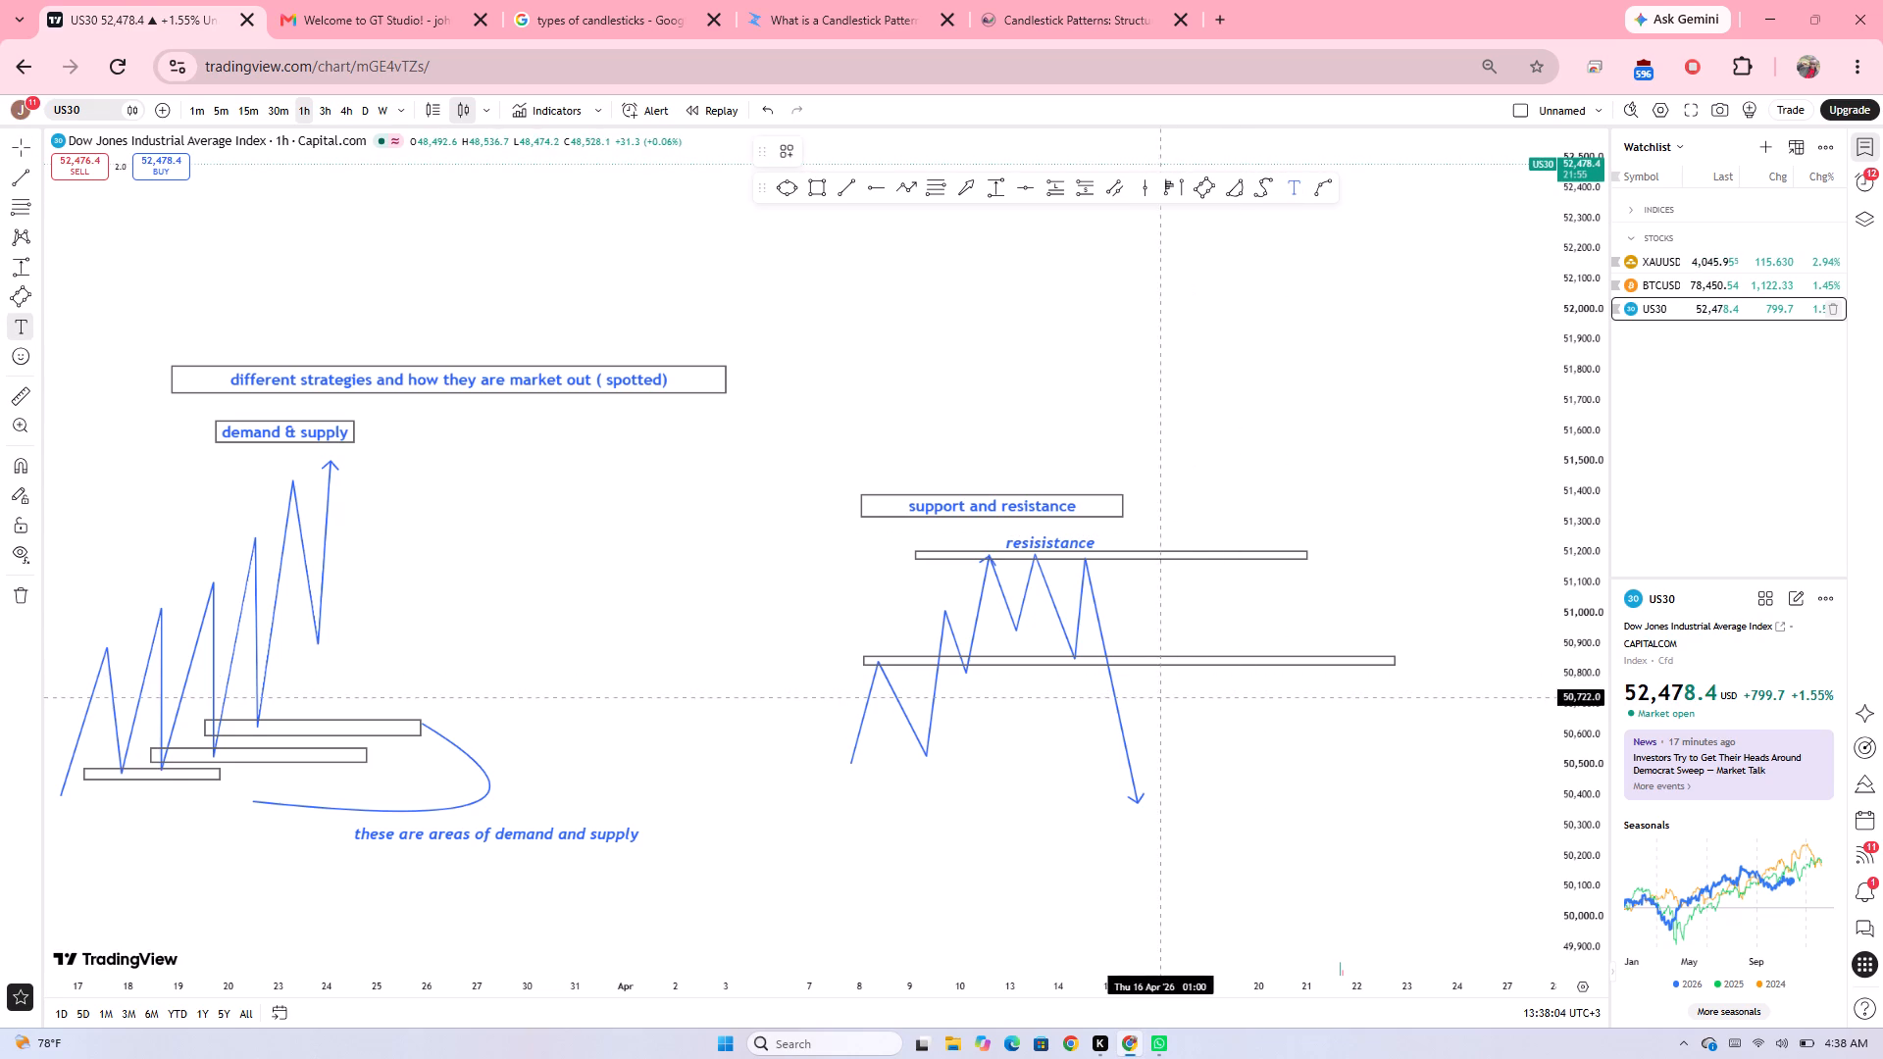
left_click(1136, 673)
type("support")
left_click(1211, 764)
Draw a rectangle between the two diagrams, spanning 26 March to 6 April, from about 51,455 down to 51,313.
left_click_drag(1262, 731, 1091, 704)
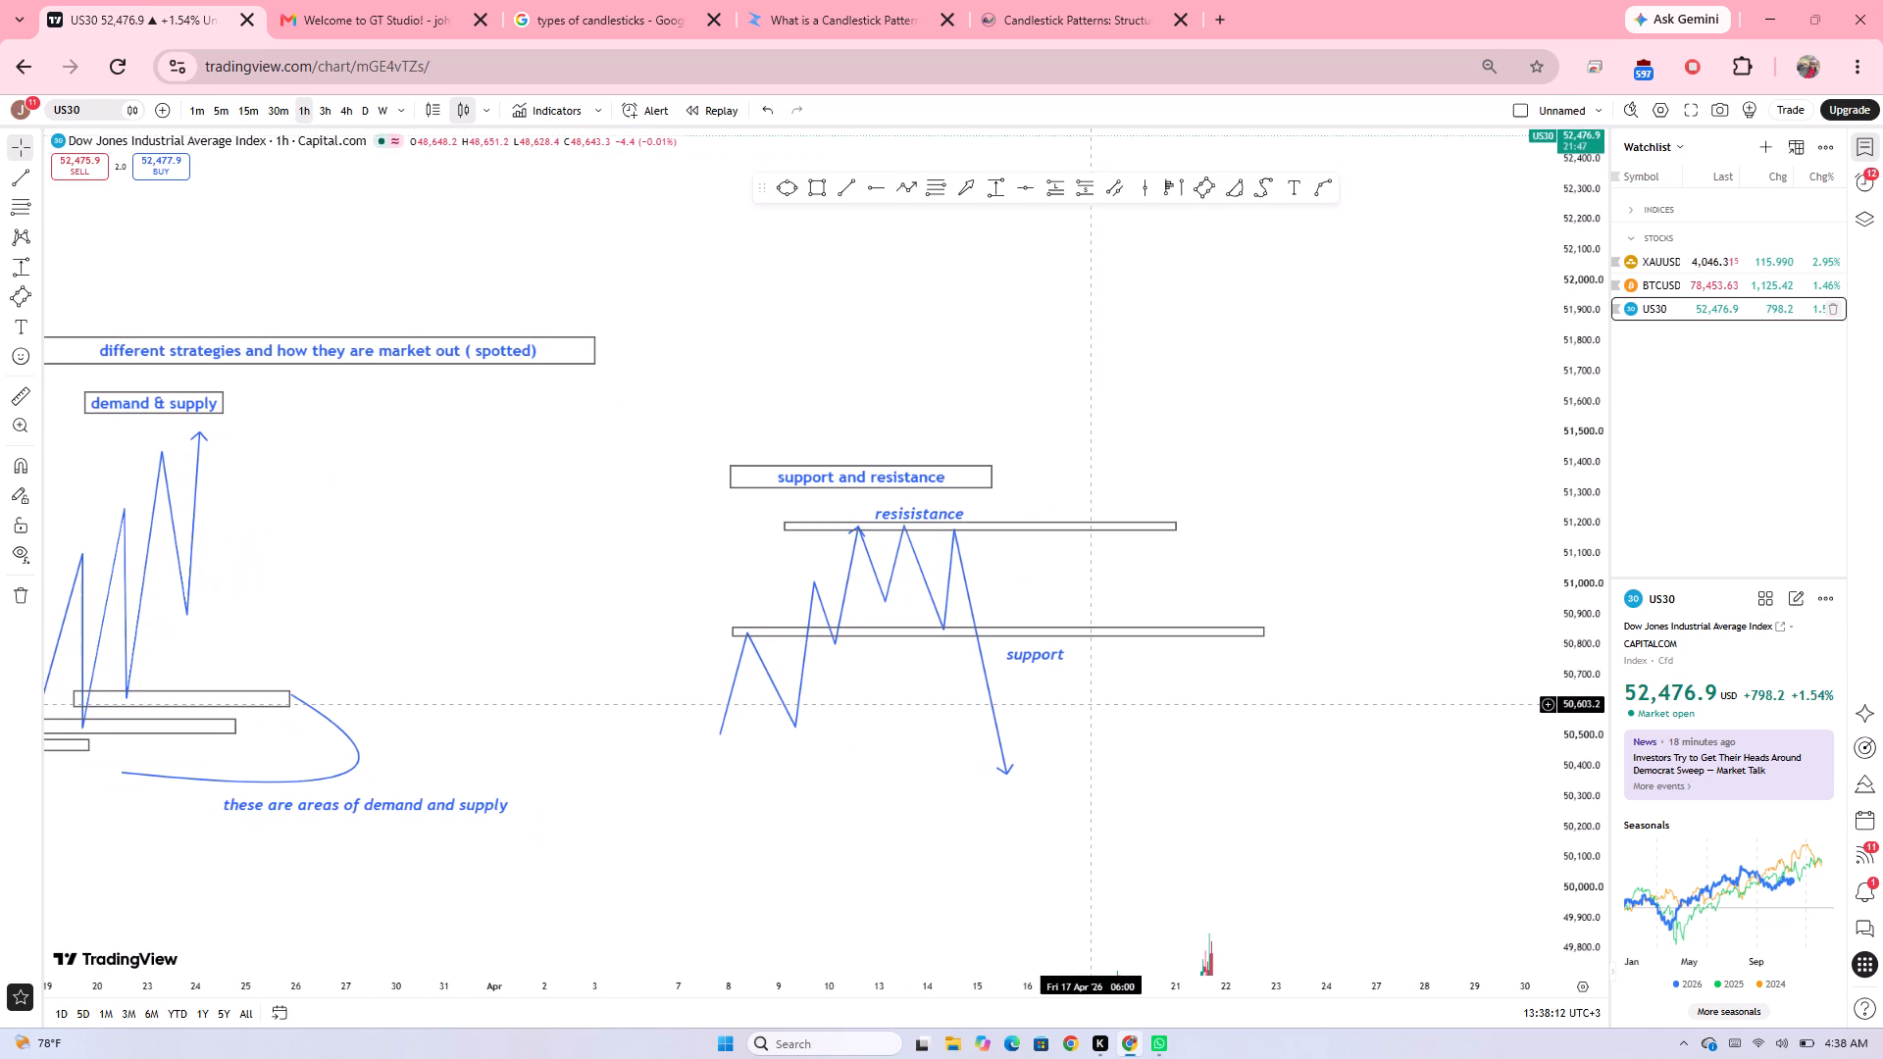
left_click(1091, 704)
left_click_drag(1091, 704, 937, 676)
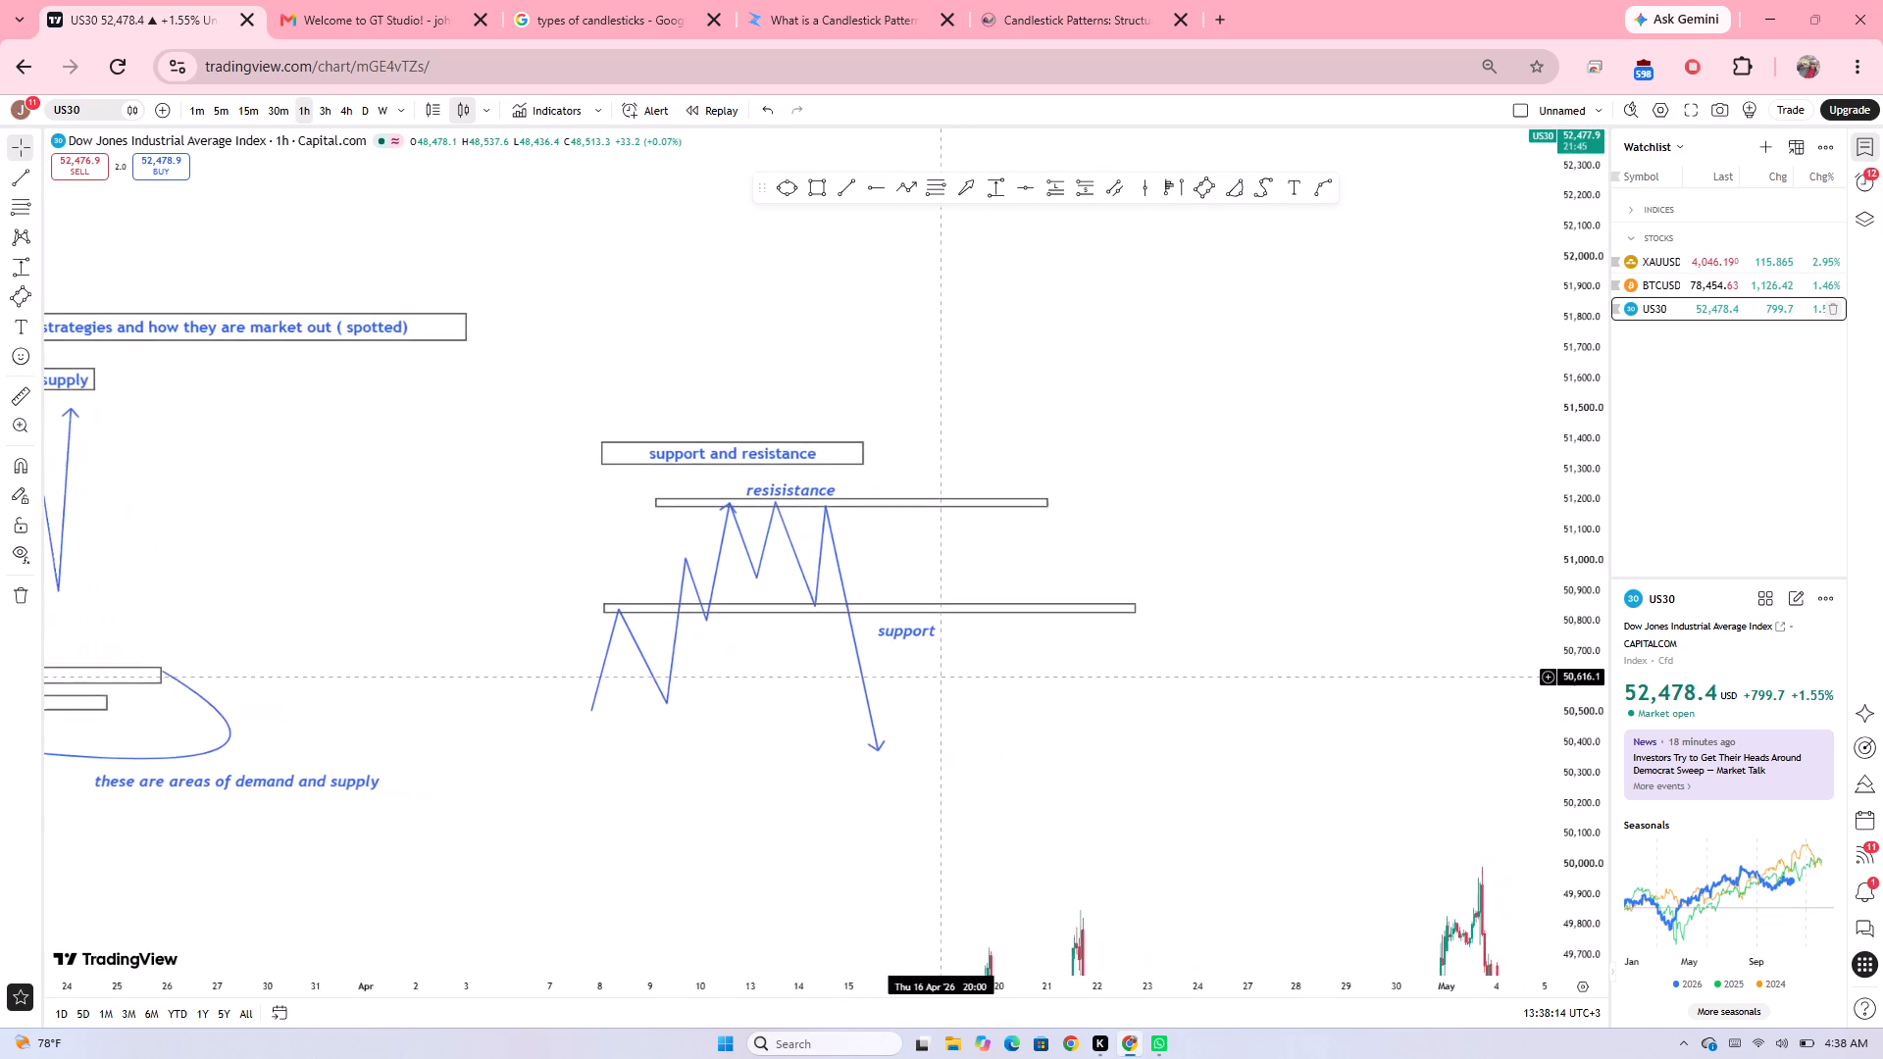
left_click_drag(937, 676, 1278, 648)
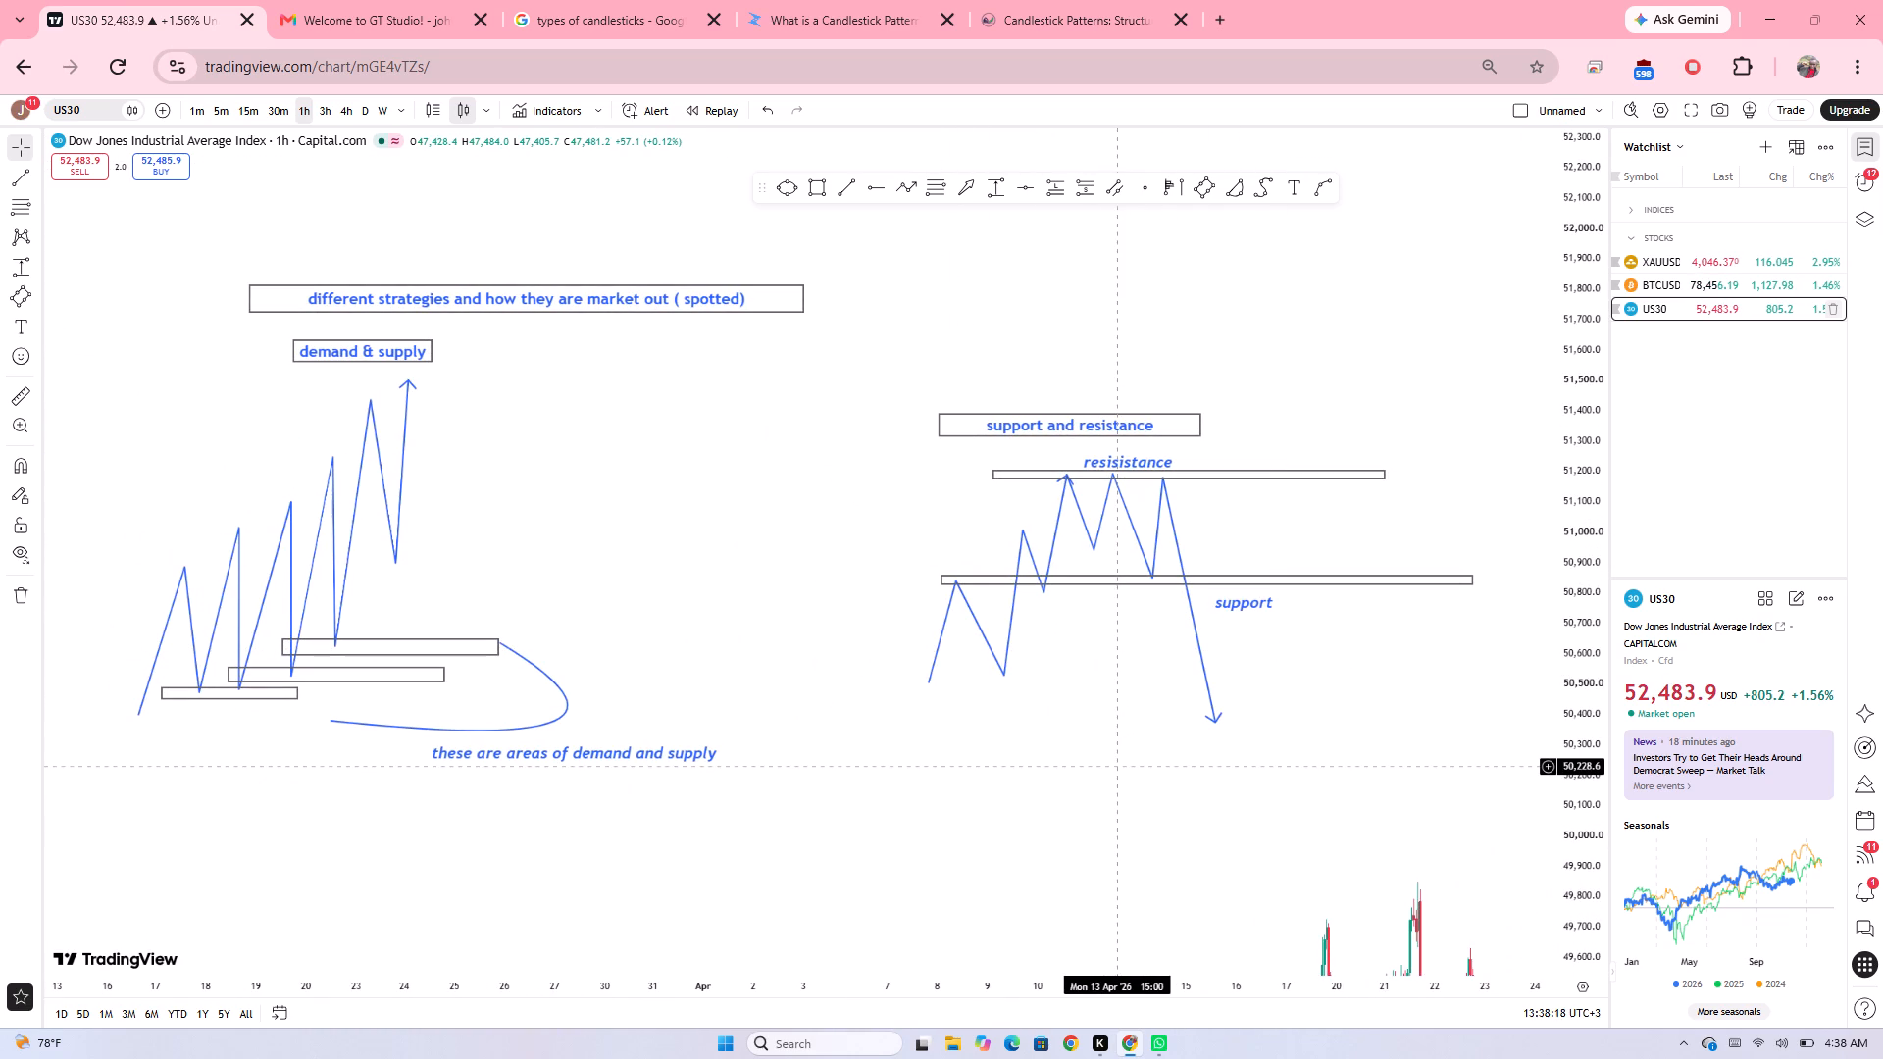
left_click_drag(1145, 737, 892, 735)
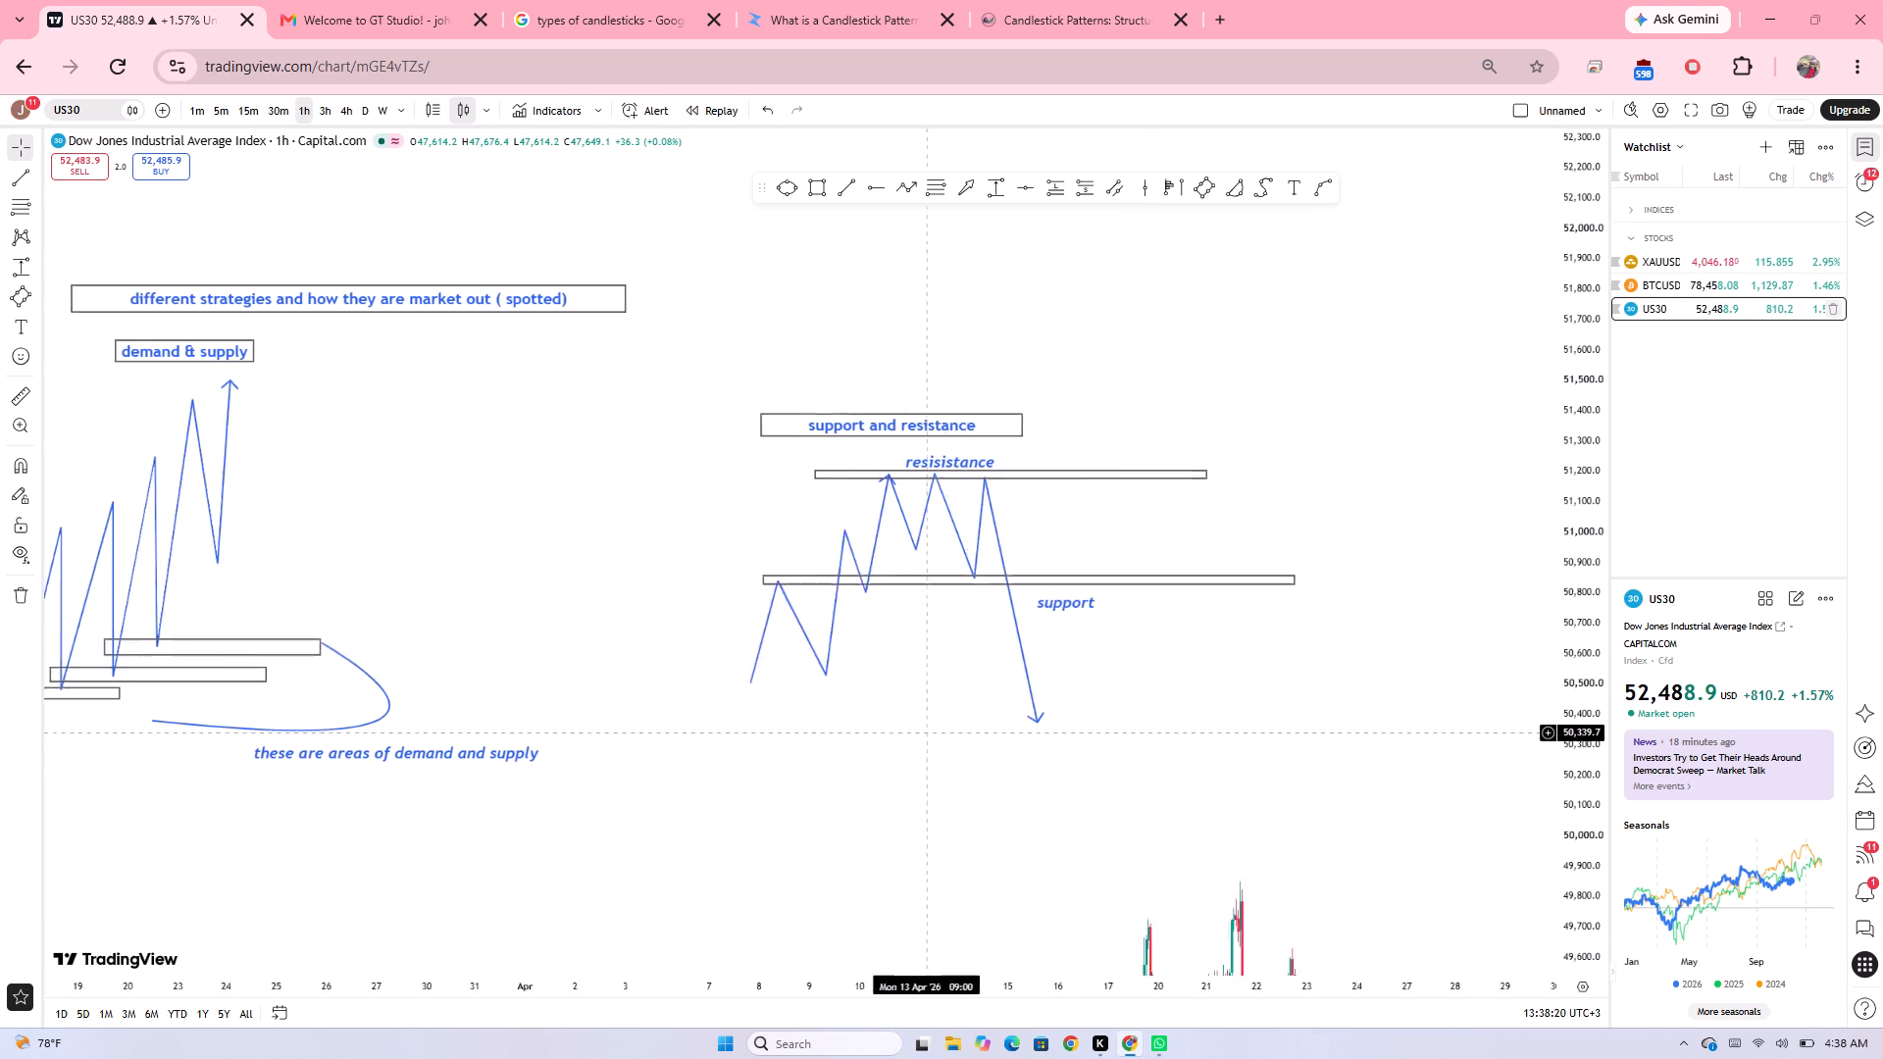
left_click_drag(892, 735, 740, 718)
left_click_drag(737, 739, 1215, 745)
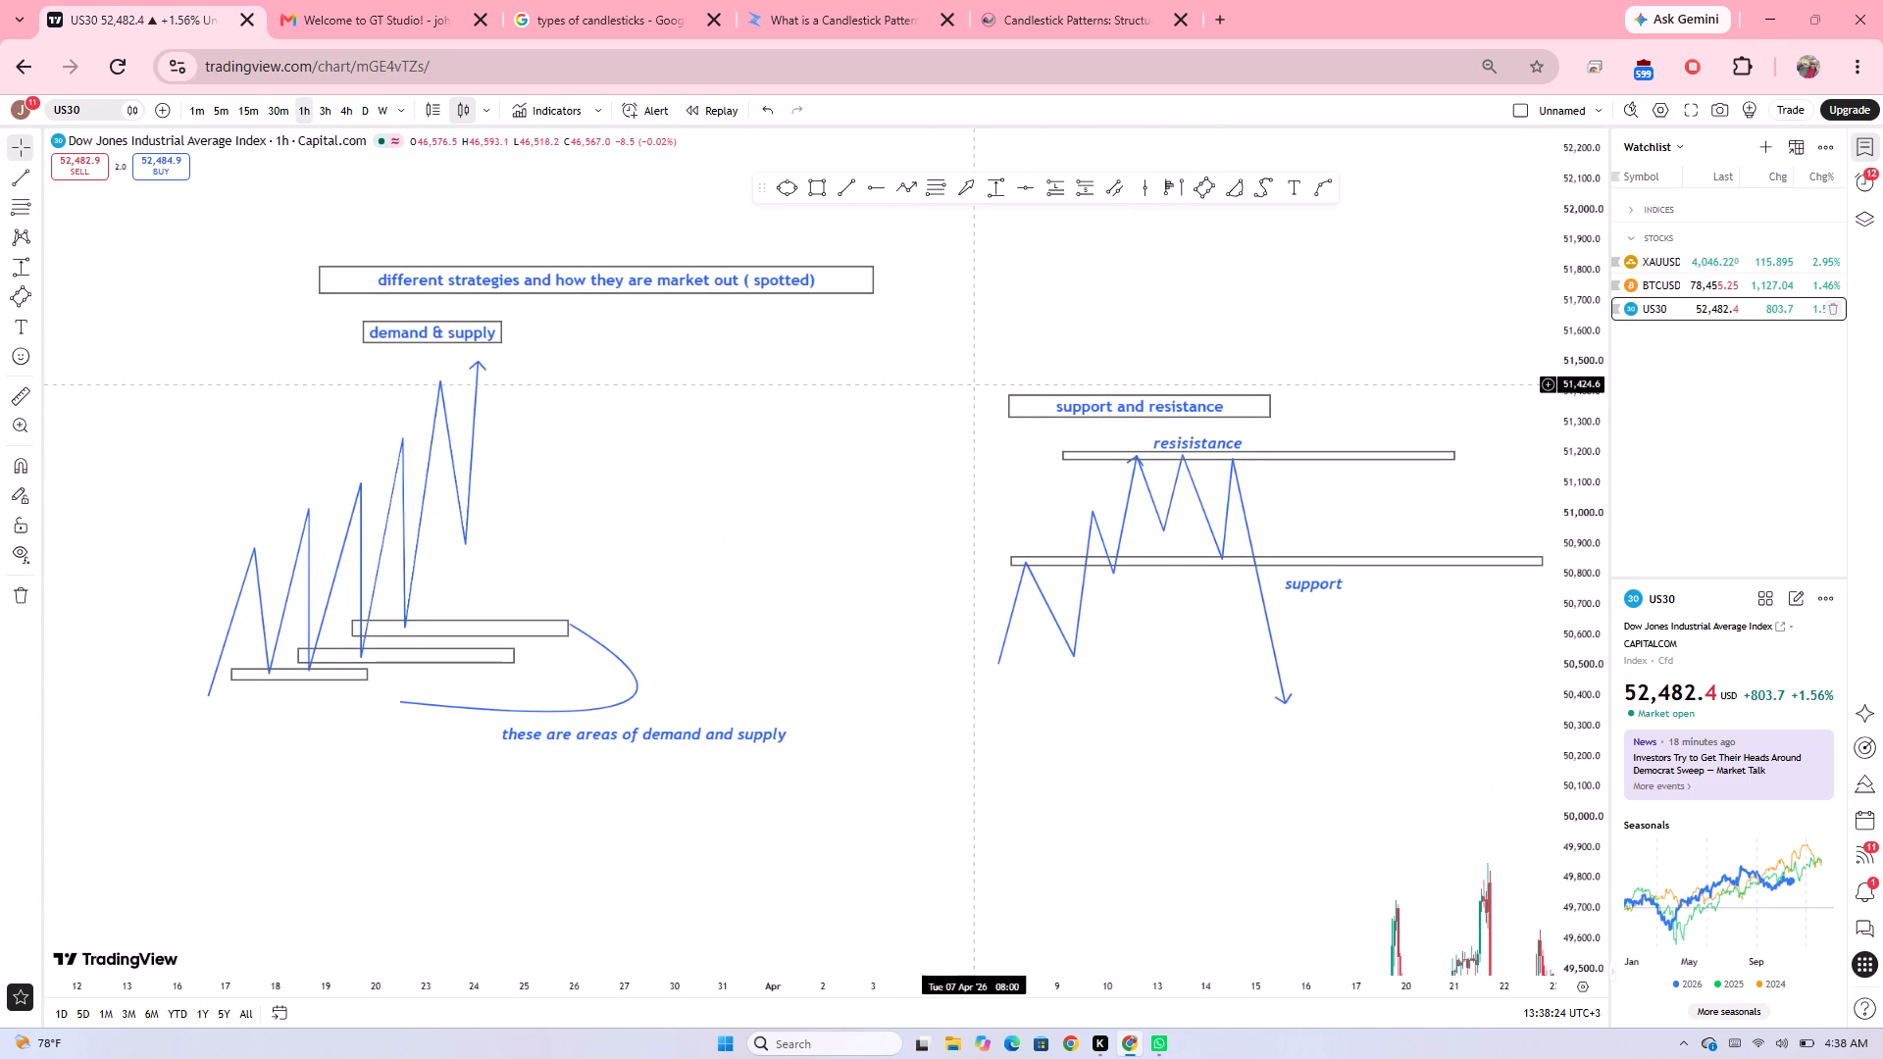
left_click(802, 183)
left_click_drag(618, 375, 939, 418)
left_click(939, 418)
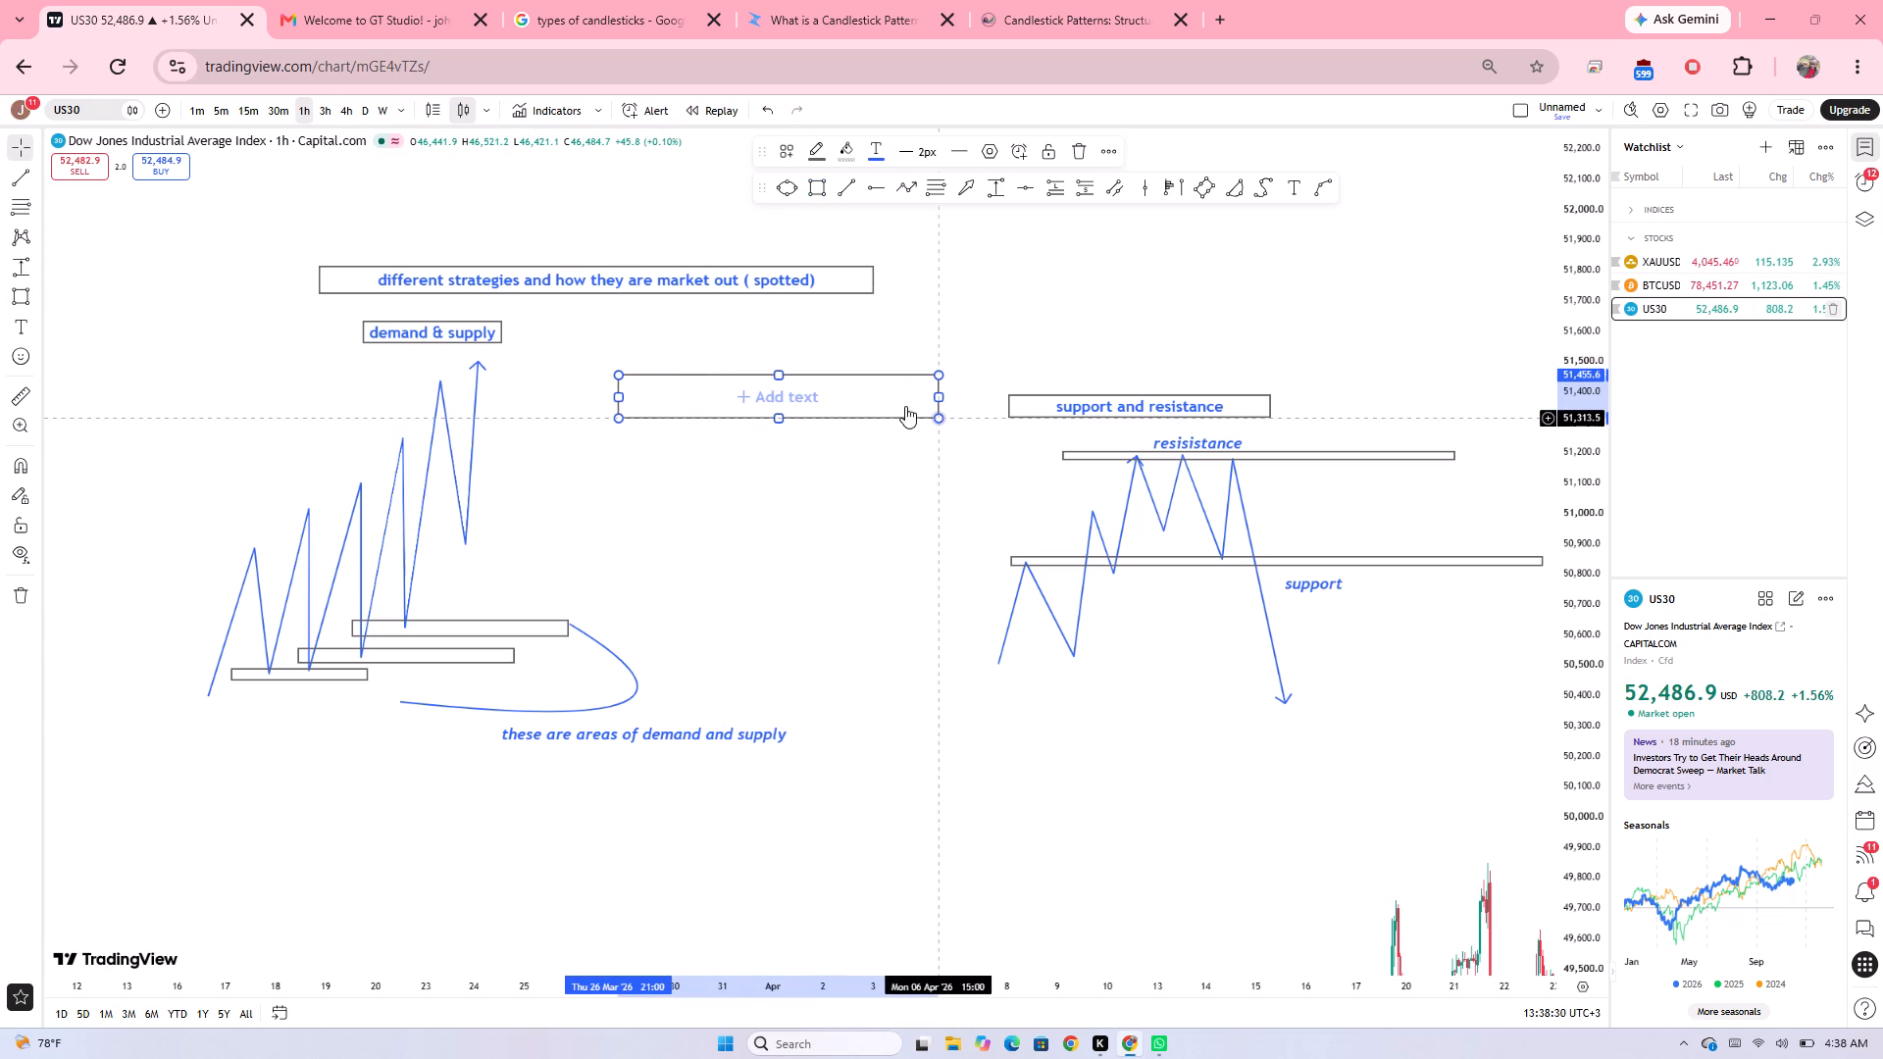
Label the new rectangle "trendline".
left_click(806, 400)
key("r")
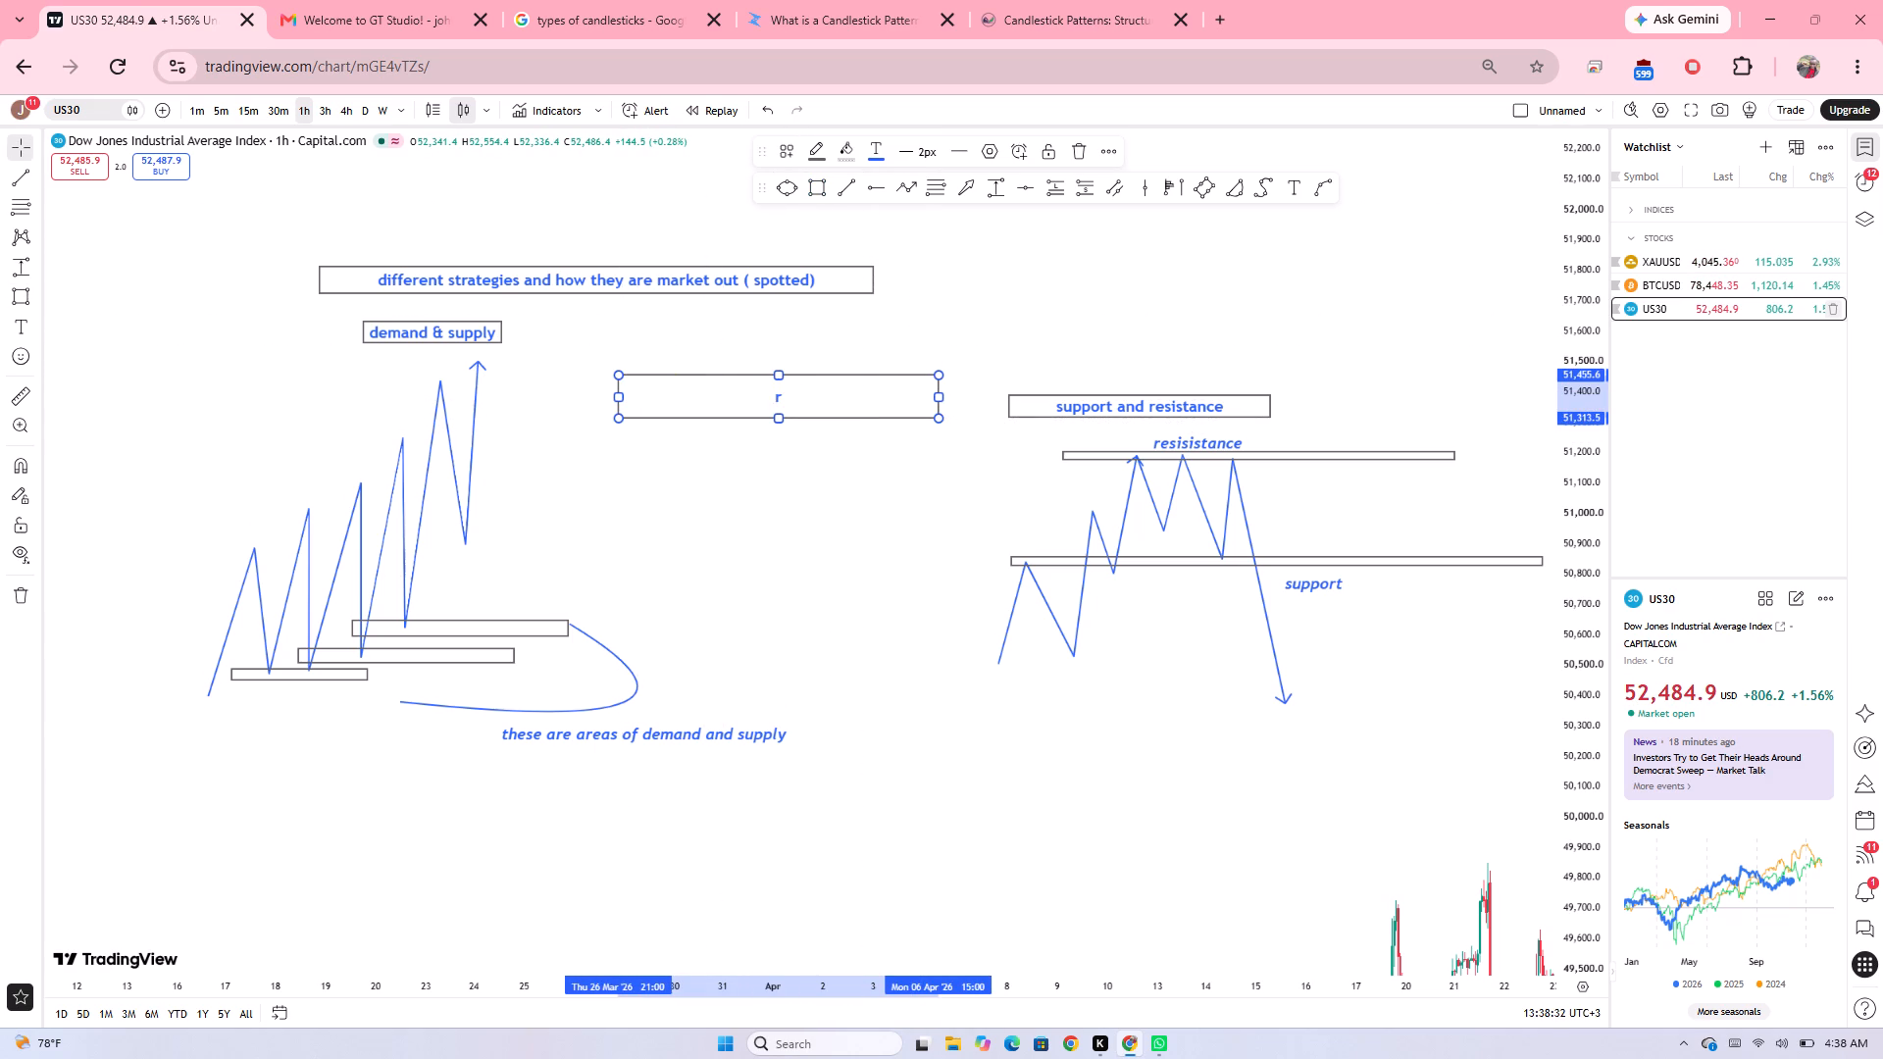
key("BackSpace")
key("BackSpace")
type("trendline")
left_click(838, 553)
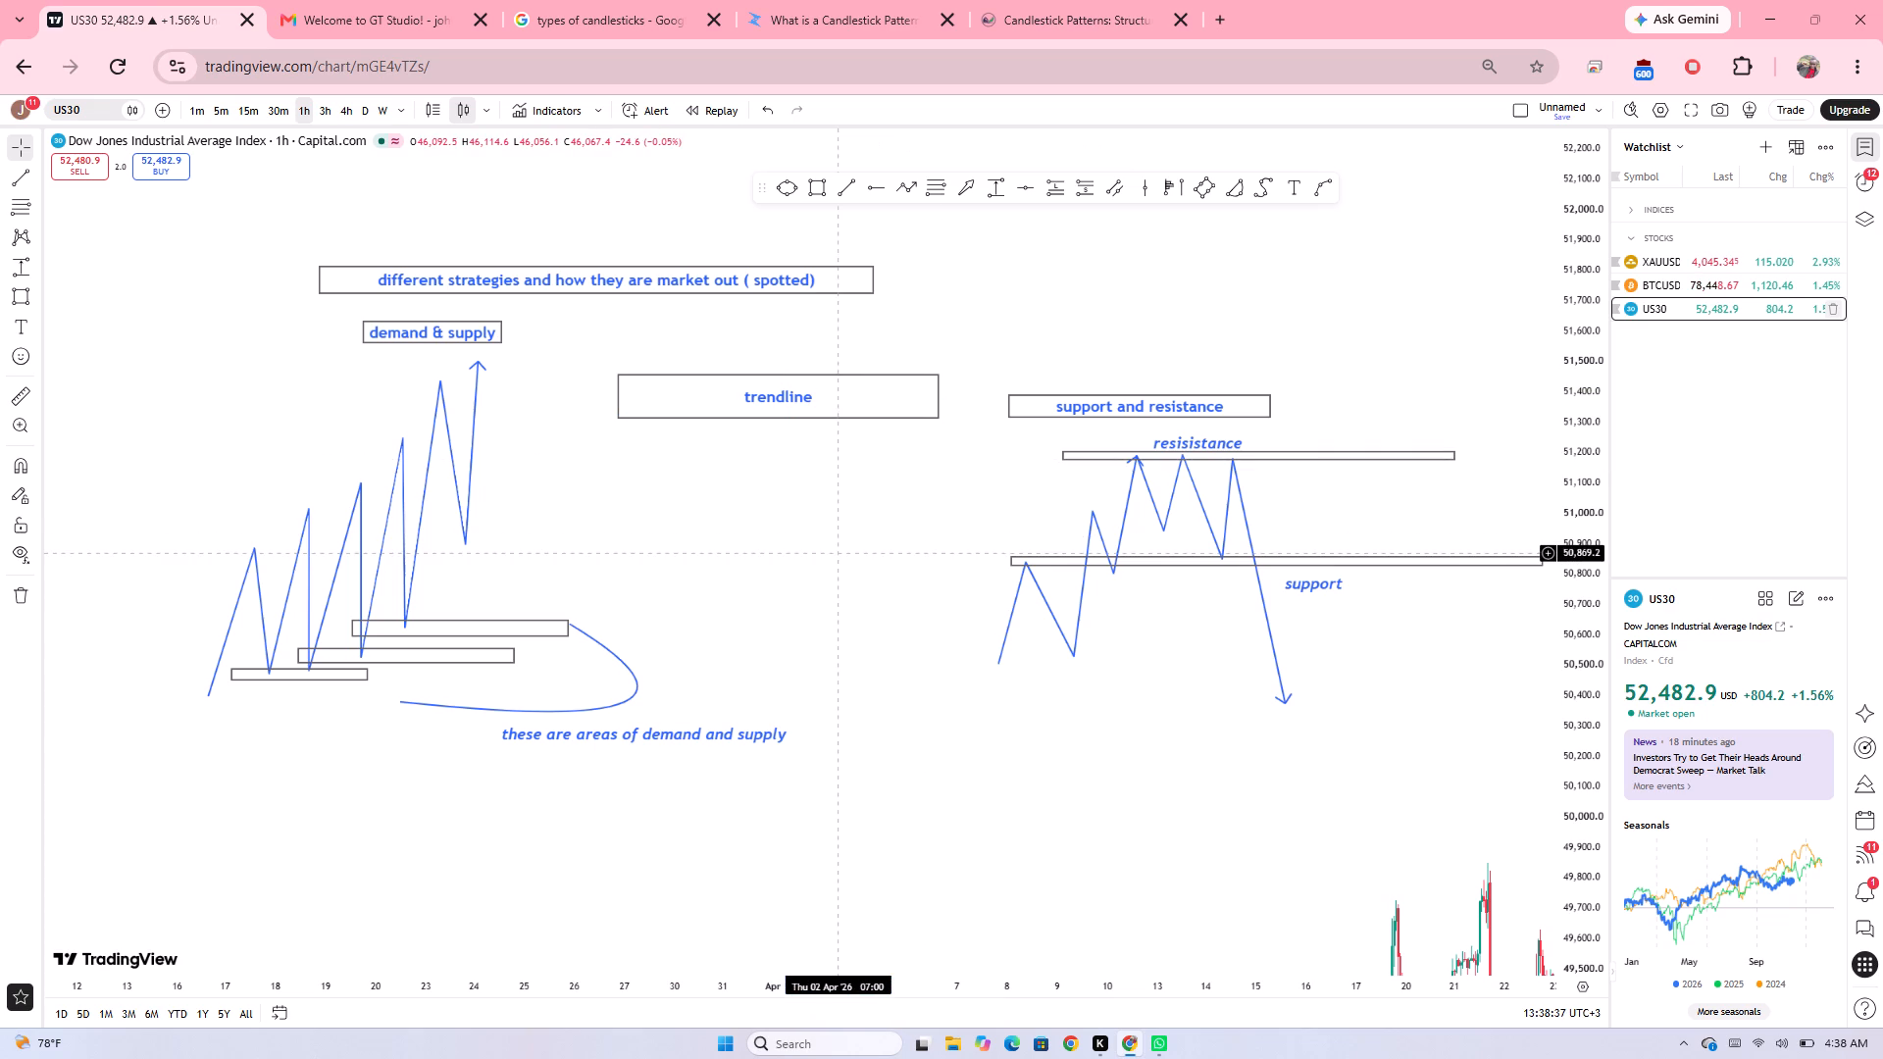
Draw a rising zigzag path with four peaks beneath the "trendline" rectangle, from about 50,745 on 27 March to about 51,285 on 2 April.
left_click_drag(907, 170, 907, 187)
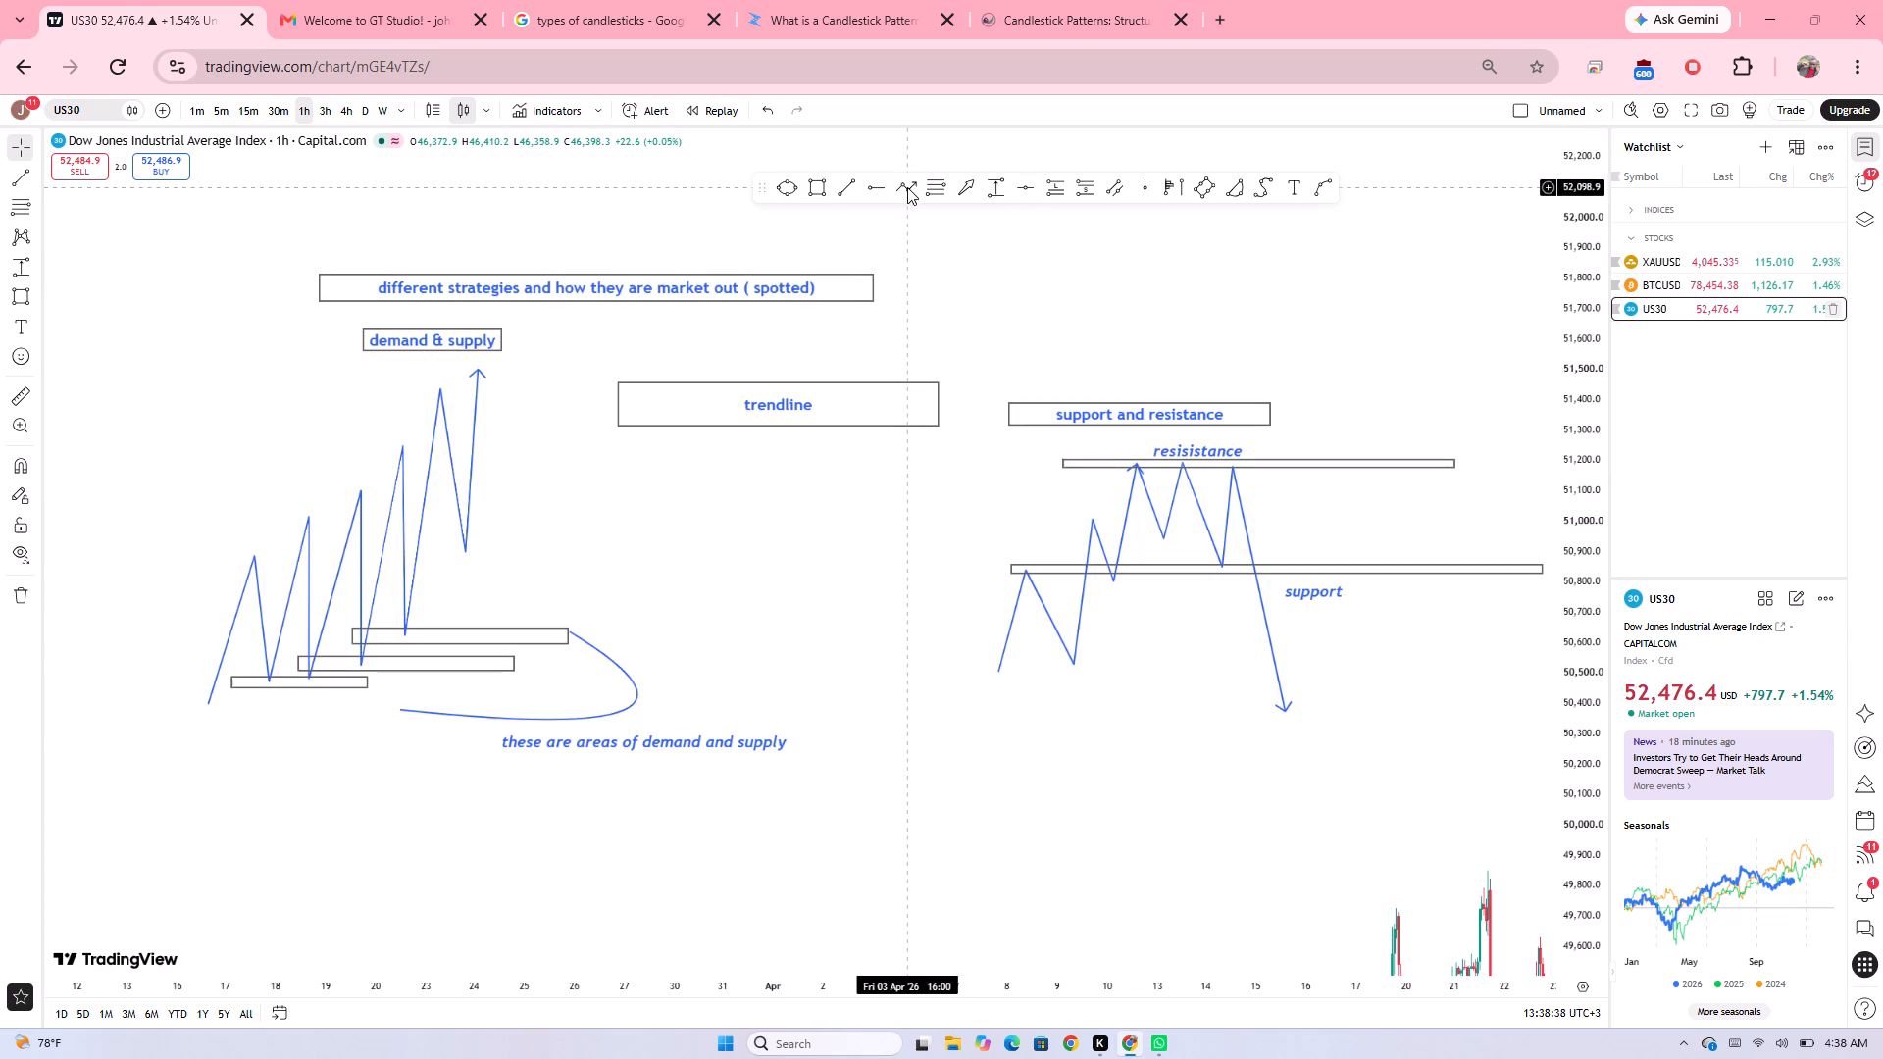
left_click(907, 187)
left_click_drag(660, 598, 673, 577)
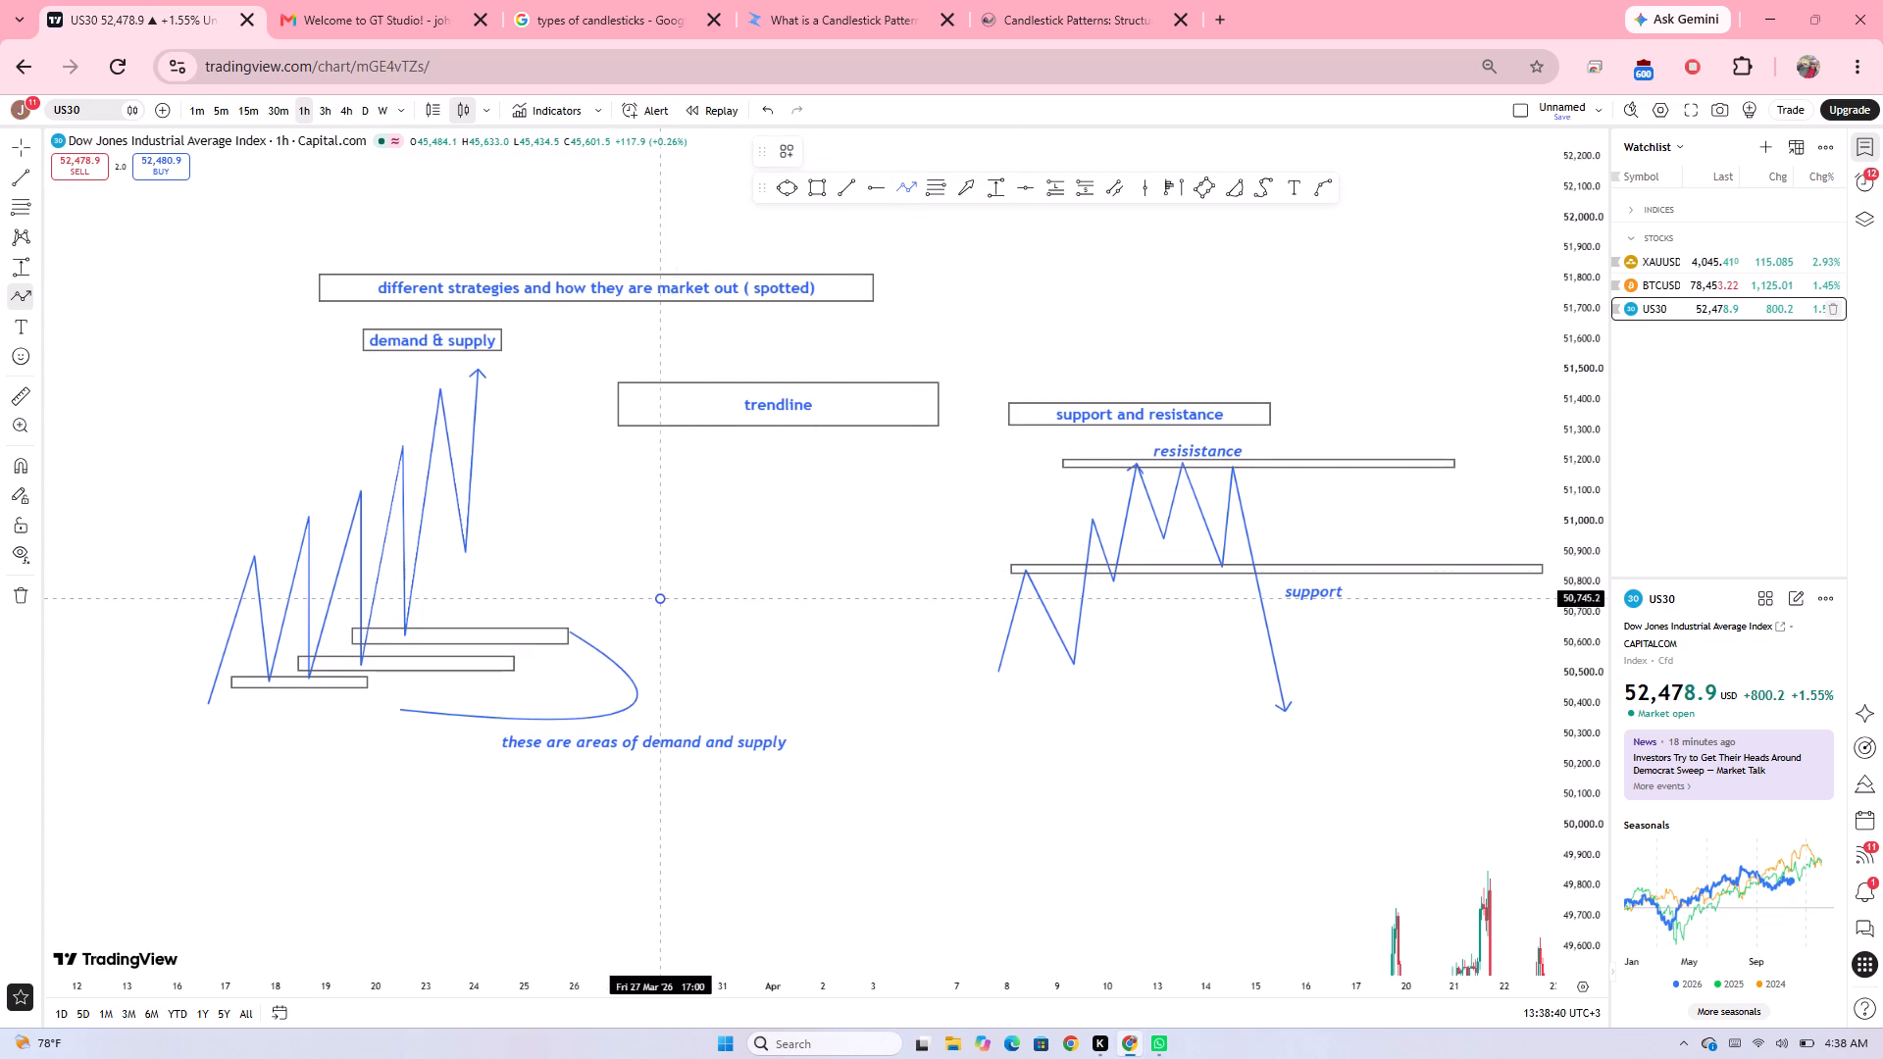
left_click_drag(673, 577, 691, 539)
left_click_drag(691, 539, 700, 592)
left_click_drag(700, 592, 731, 516)
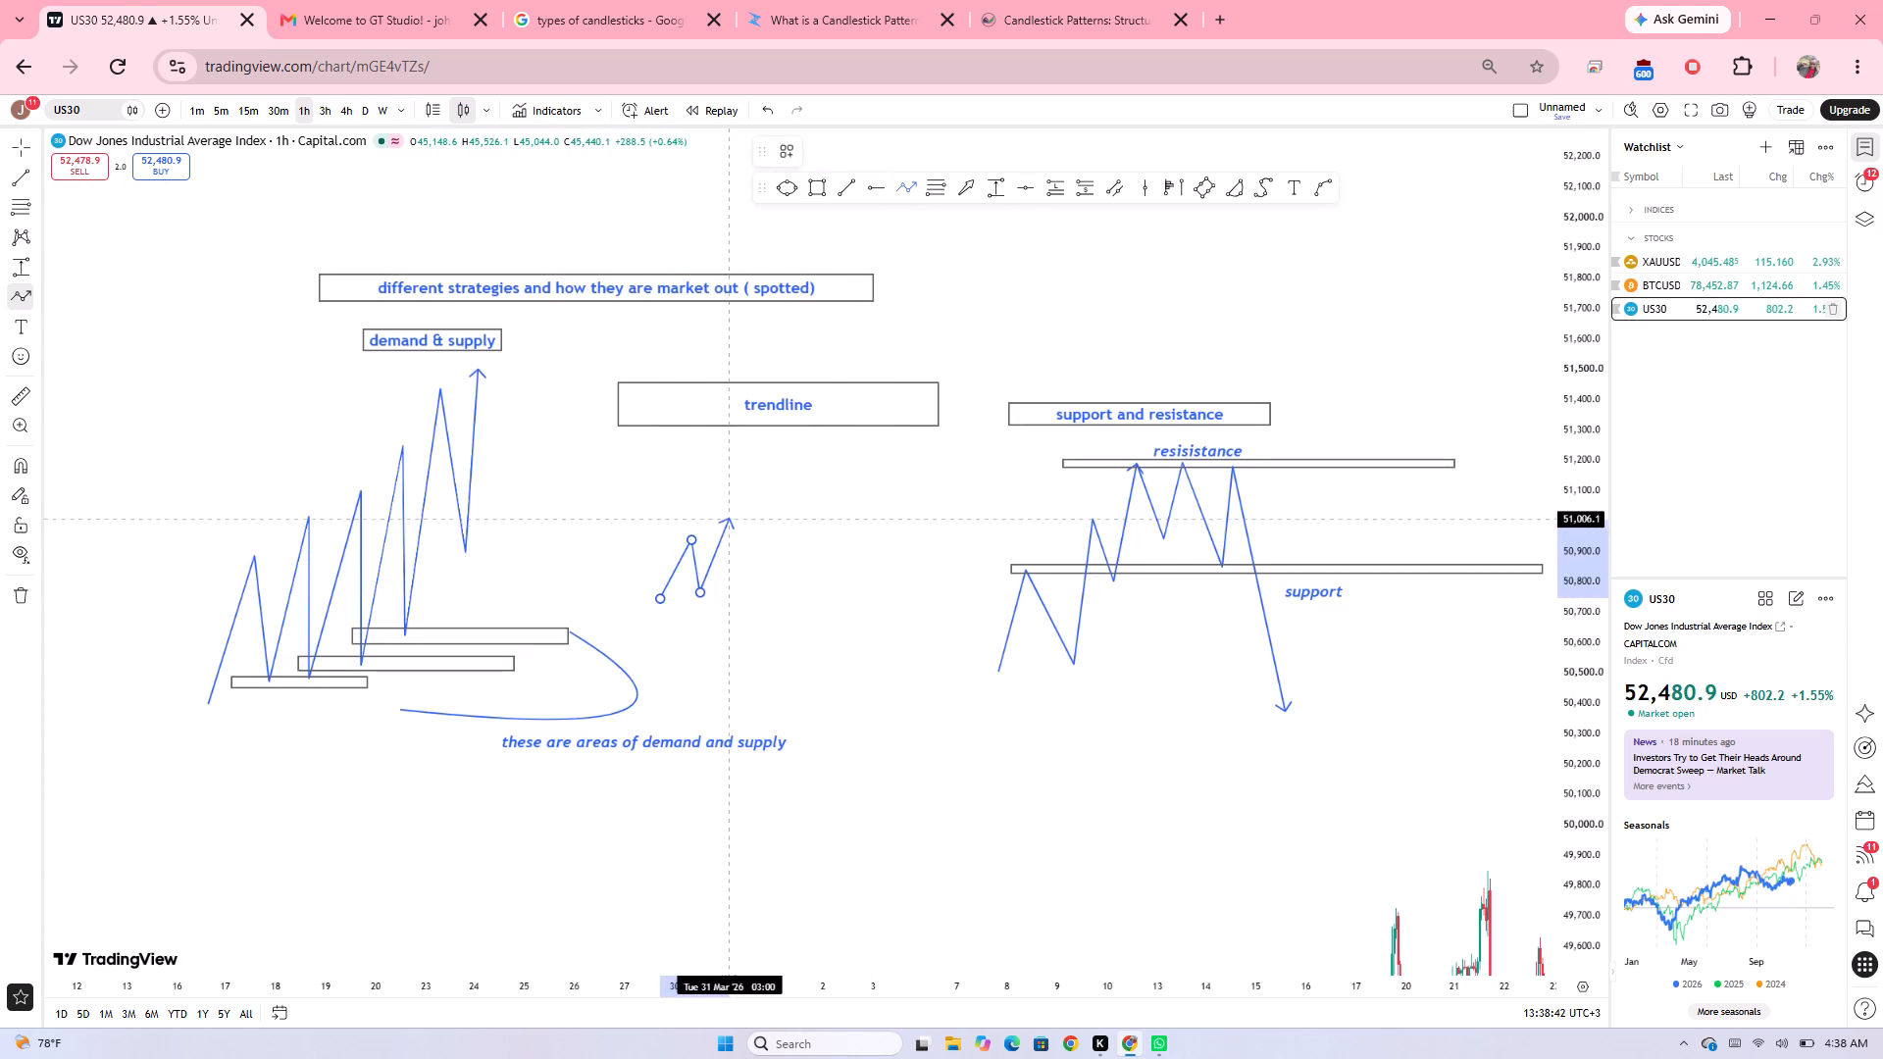
left_click_drag(731, 516, 732, 513)
left_click_drag(732, 513, 735, 588)
left_click_drag(735, 588, 775, 489)
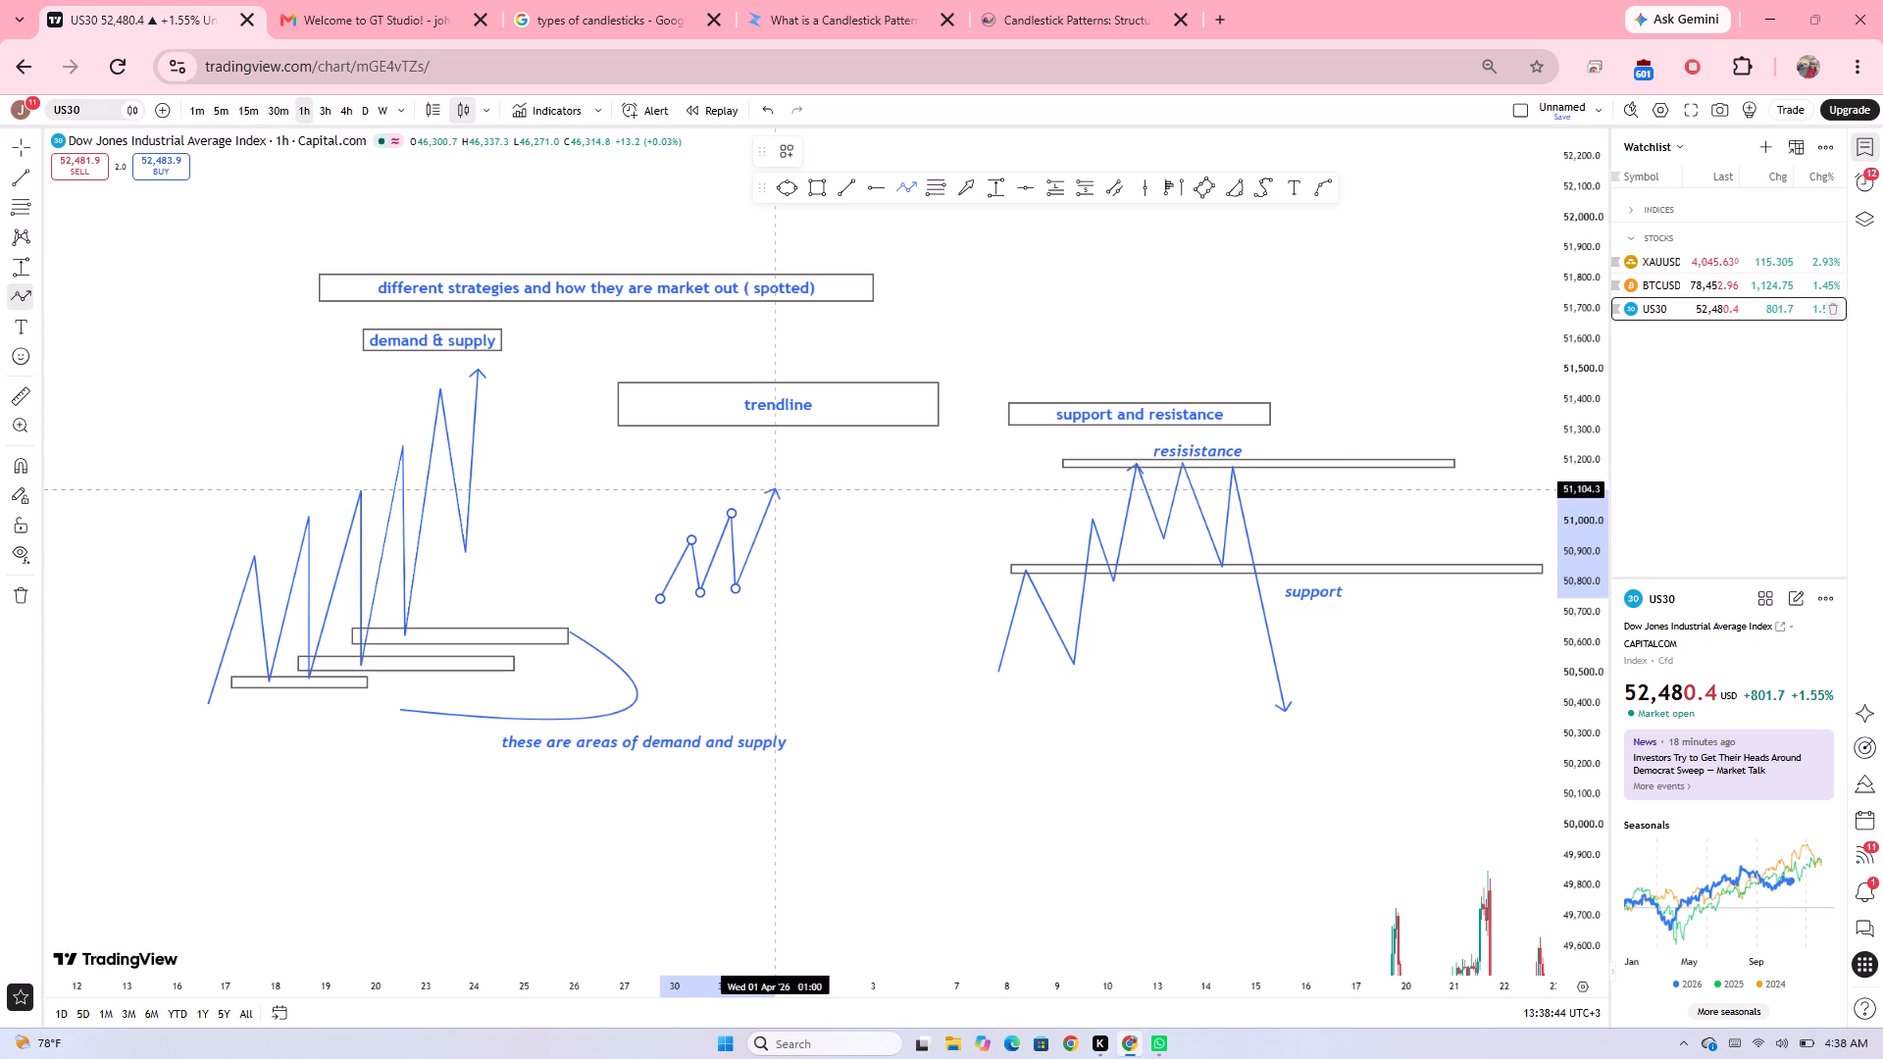
left_click_drag(775, 489, 775, 543)
left_click_drag(775, 543, 795, 504)
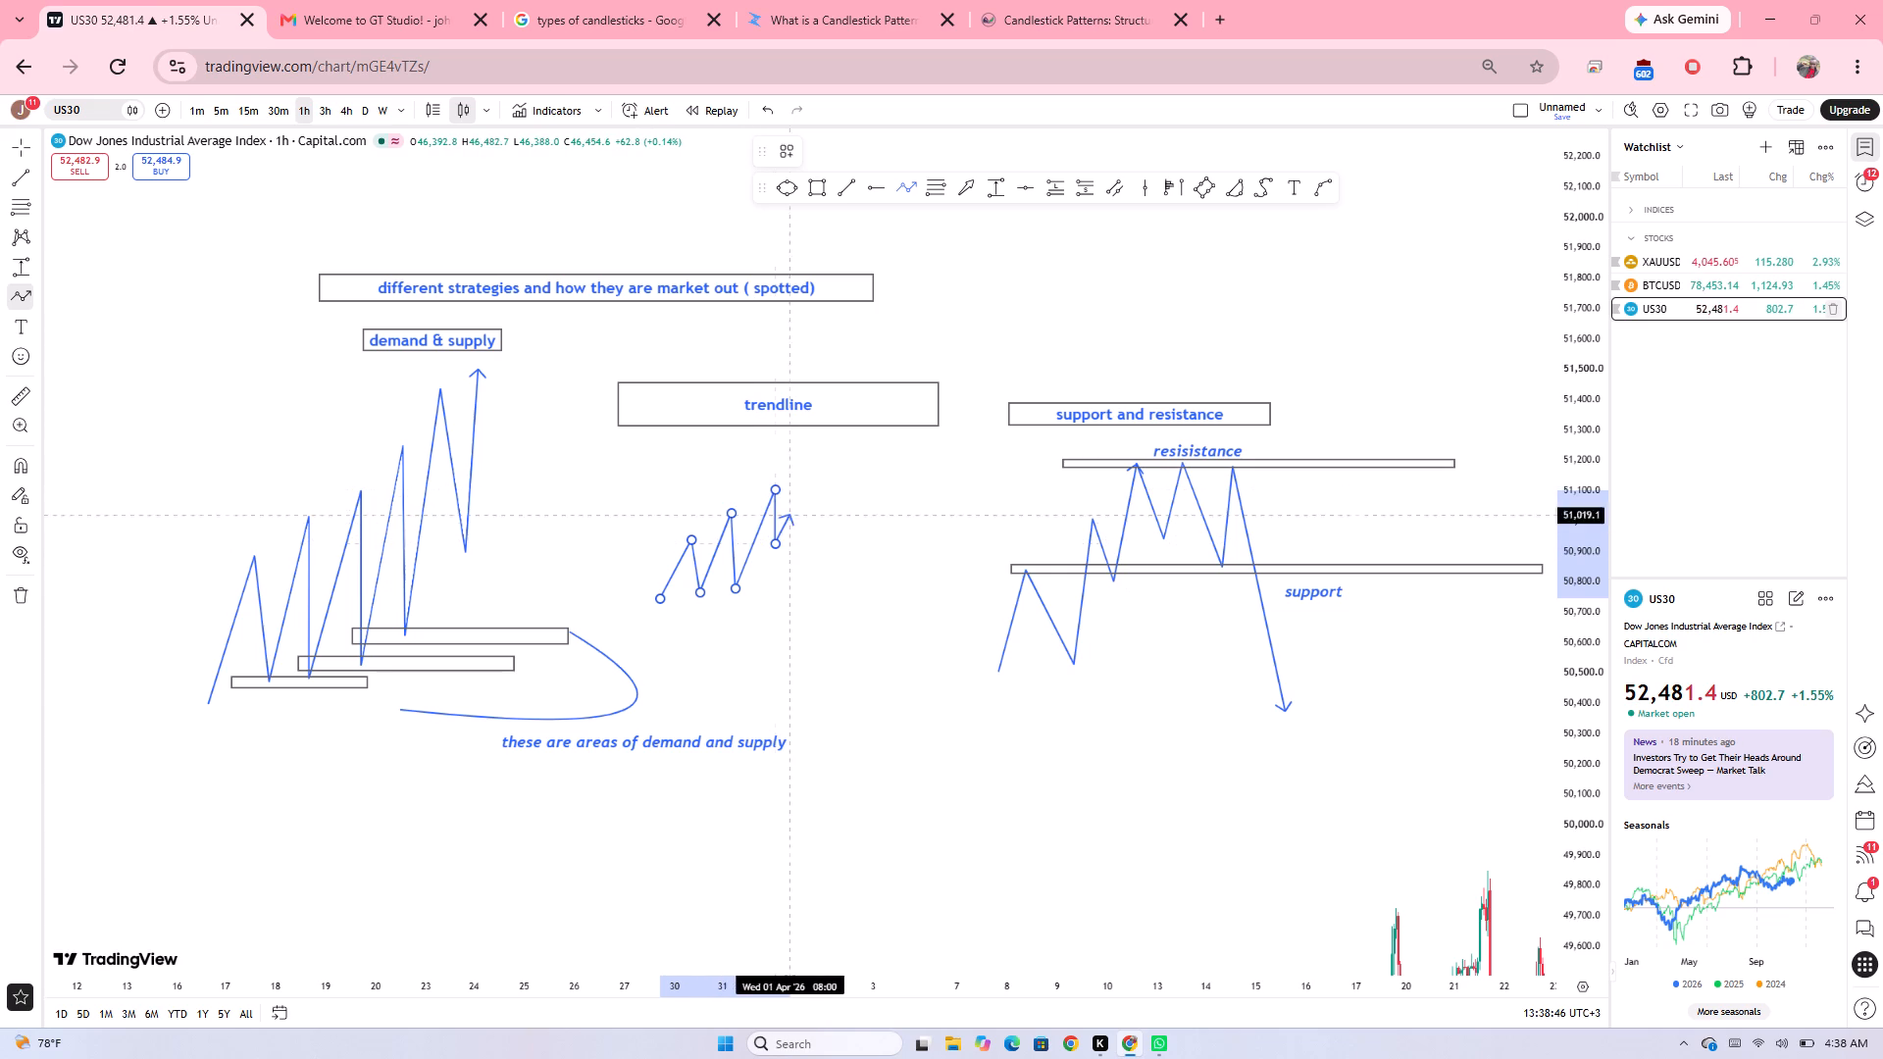
left_click_drag(795, 504, 806, 478)
left_click_drag(806, 478, 816, 529)
left_click_drag(816, 529, 848, 441)
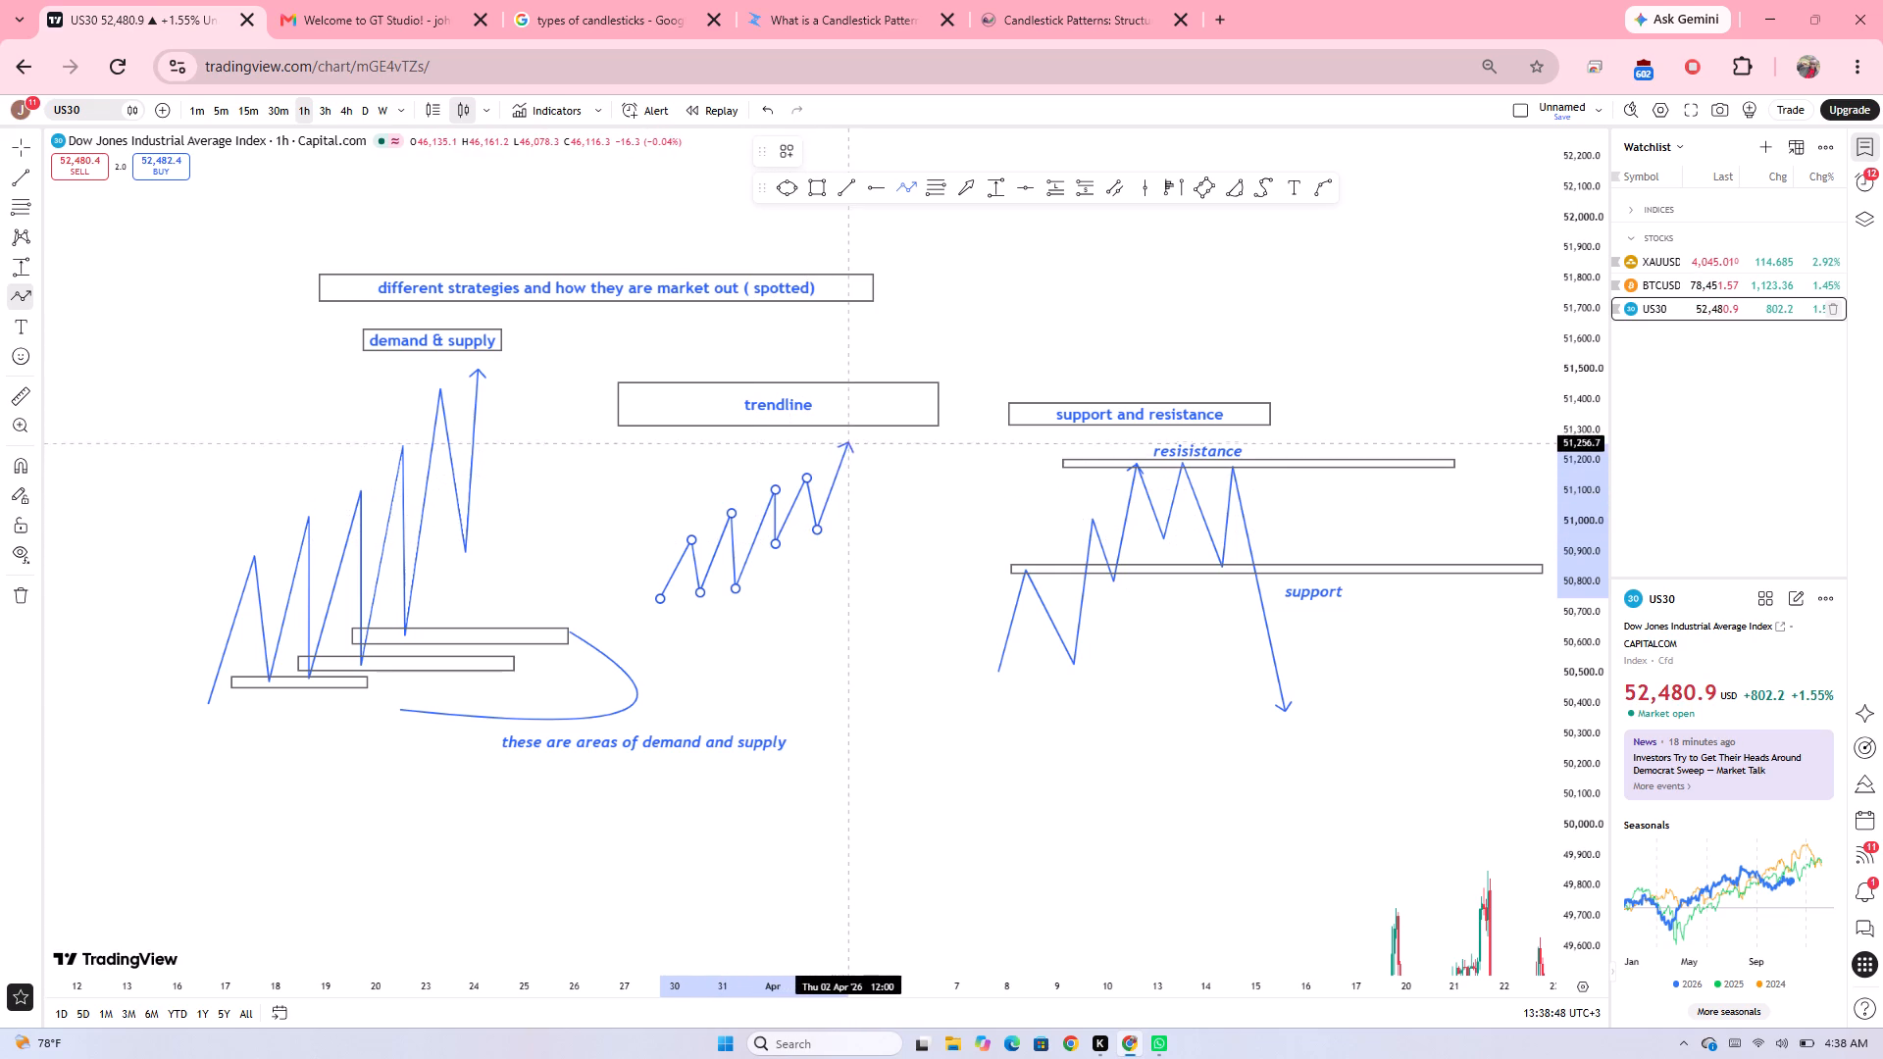
left_click_drag(848, 441, 852, 433)
double_click(852, 433)
left_click(871, 475)
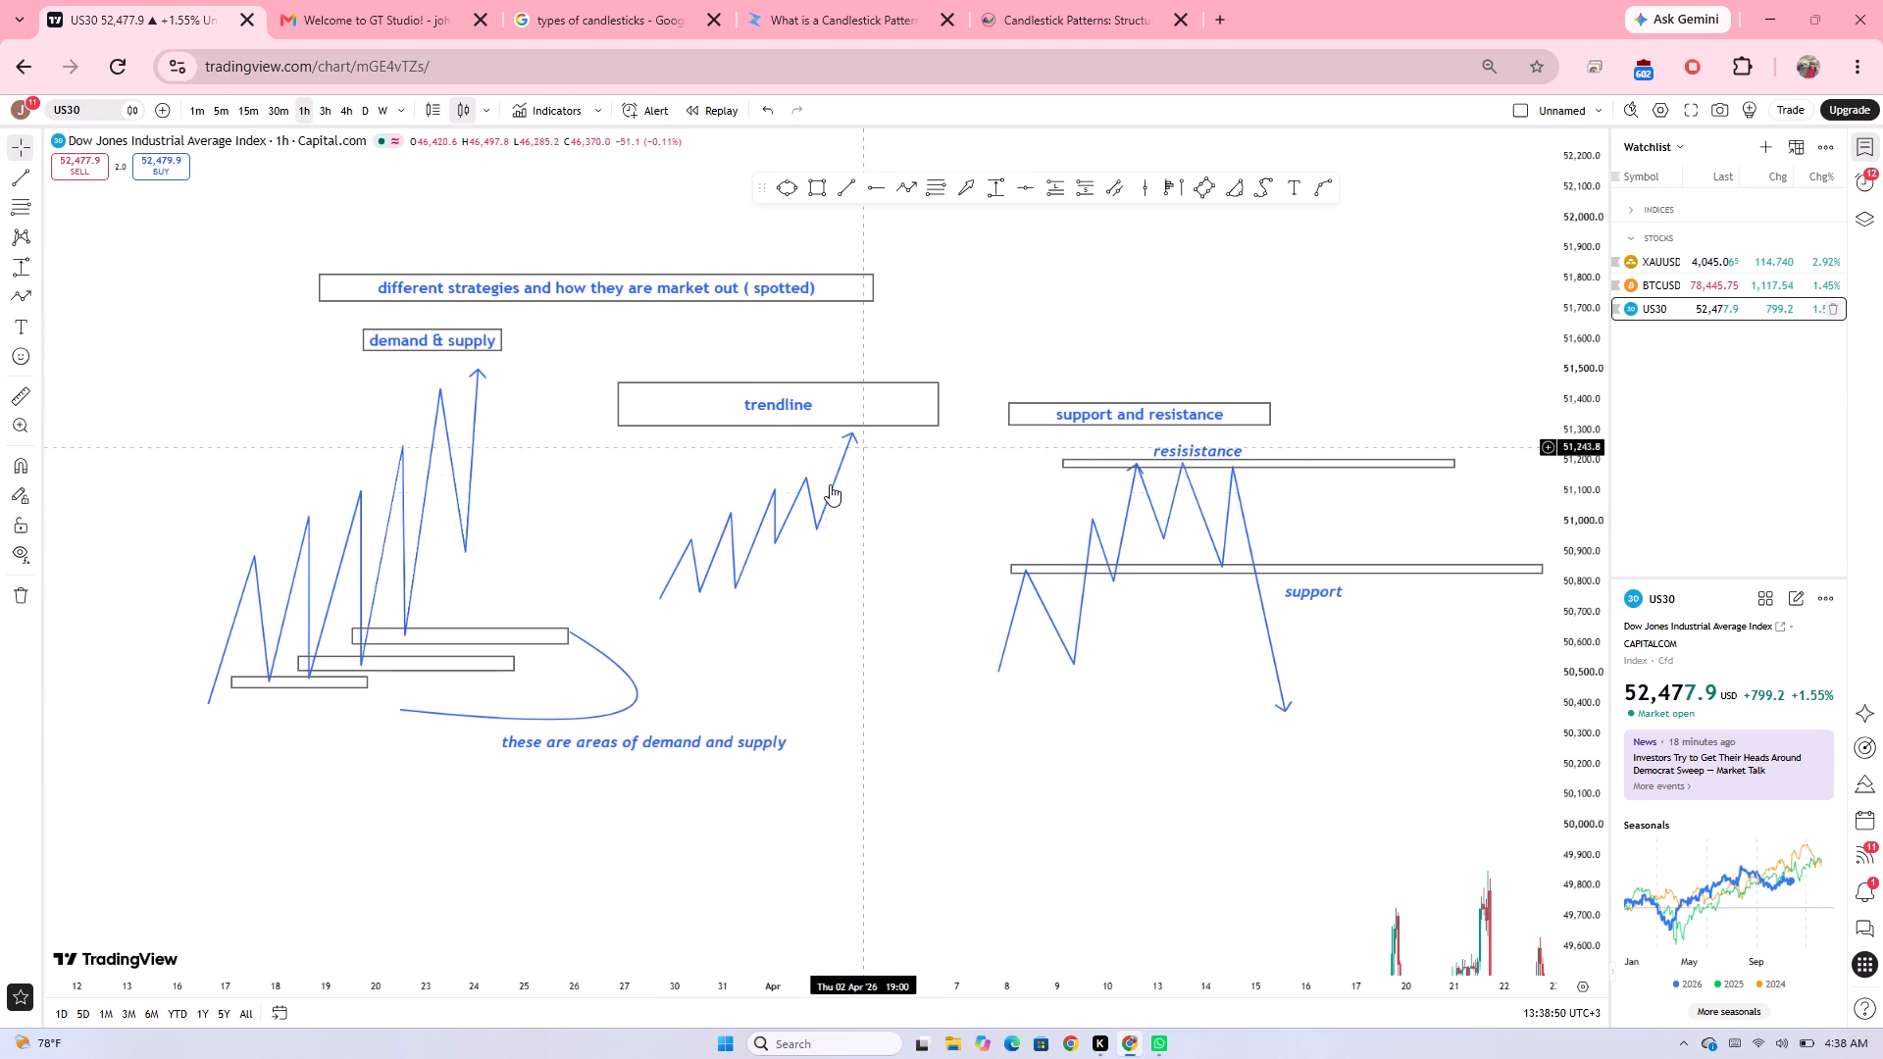
Raise the new zigzag's second trough to about 50,851 on 31 March and its first trough to about 50,800.
left_click_drag(735, 585, 731, 562)
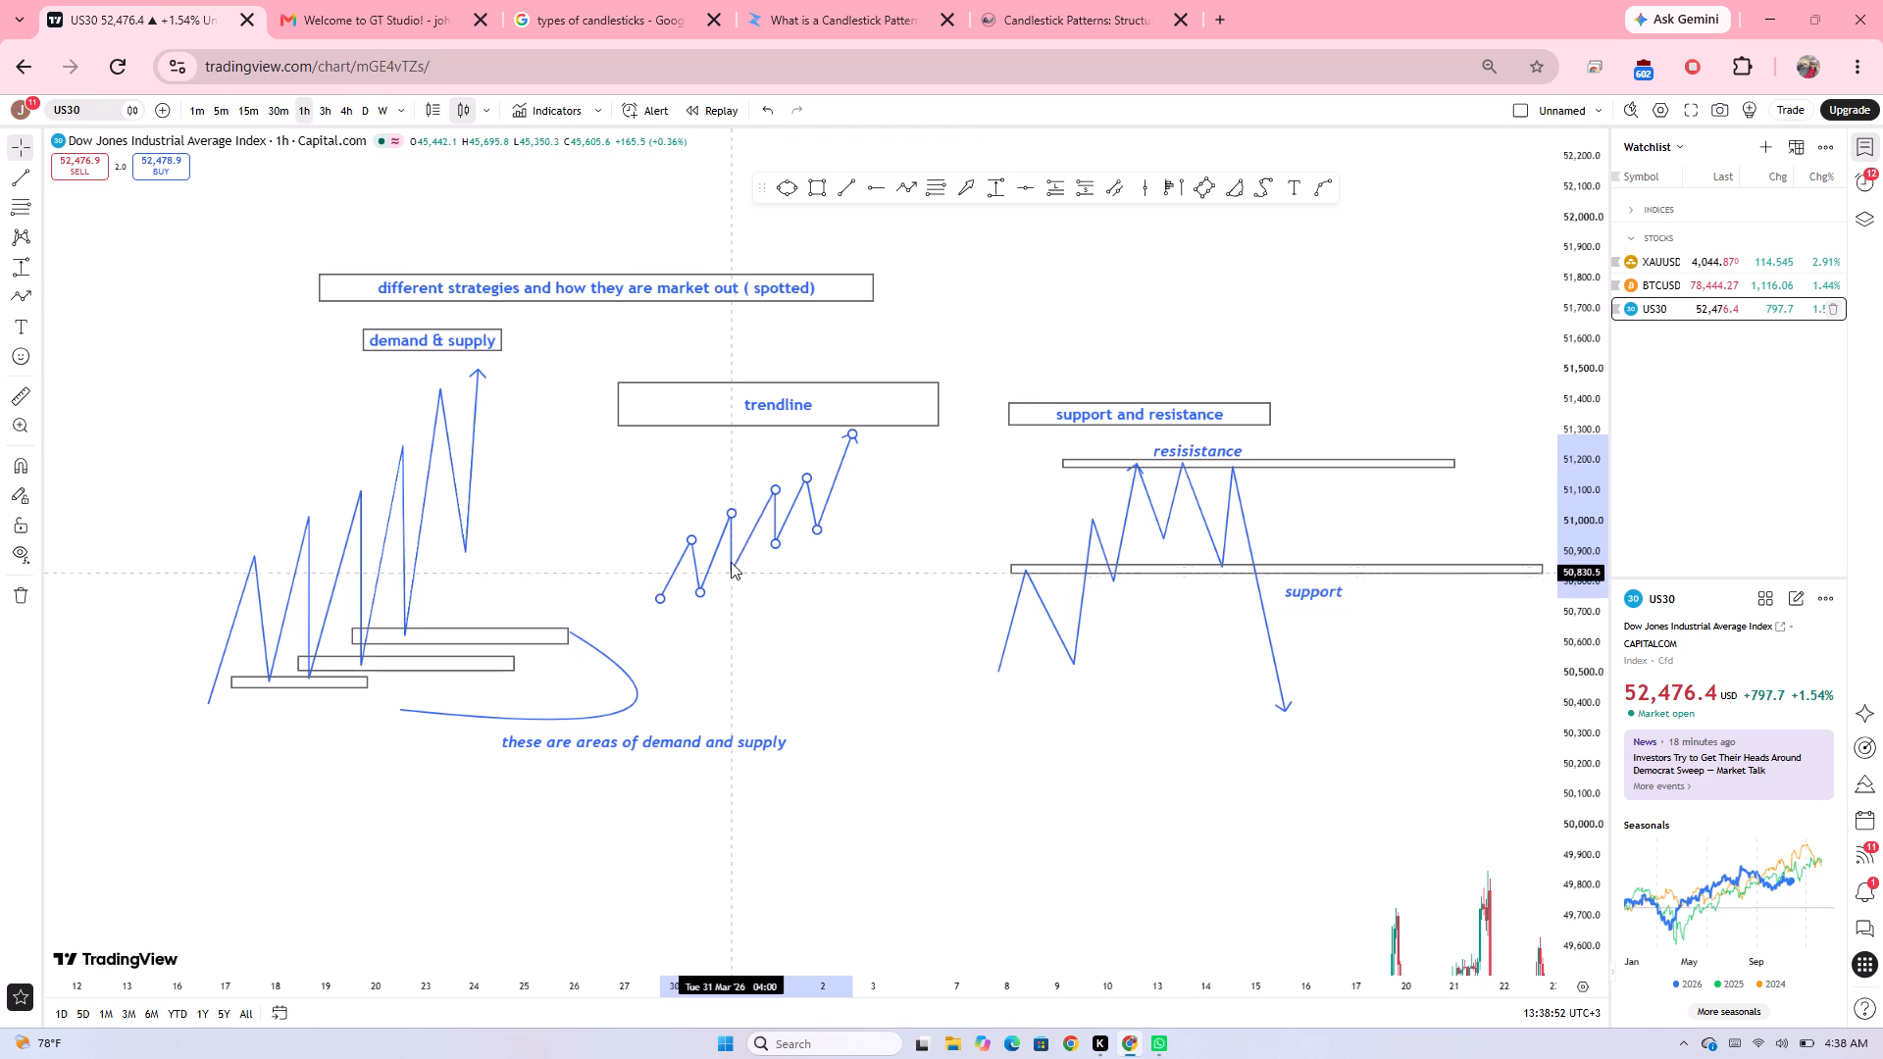
left_click_drag(731, 562, 742, 566)
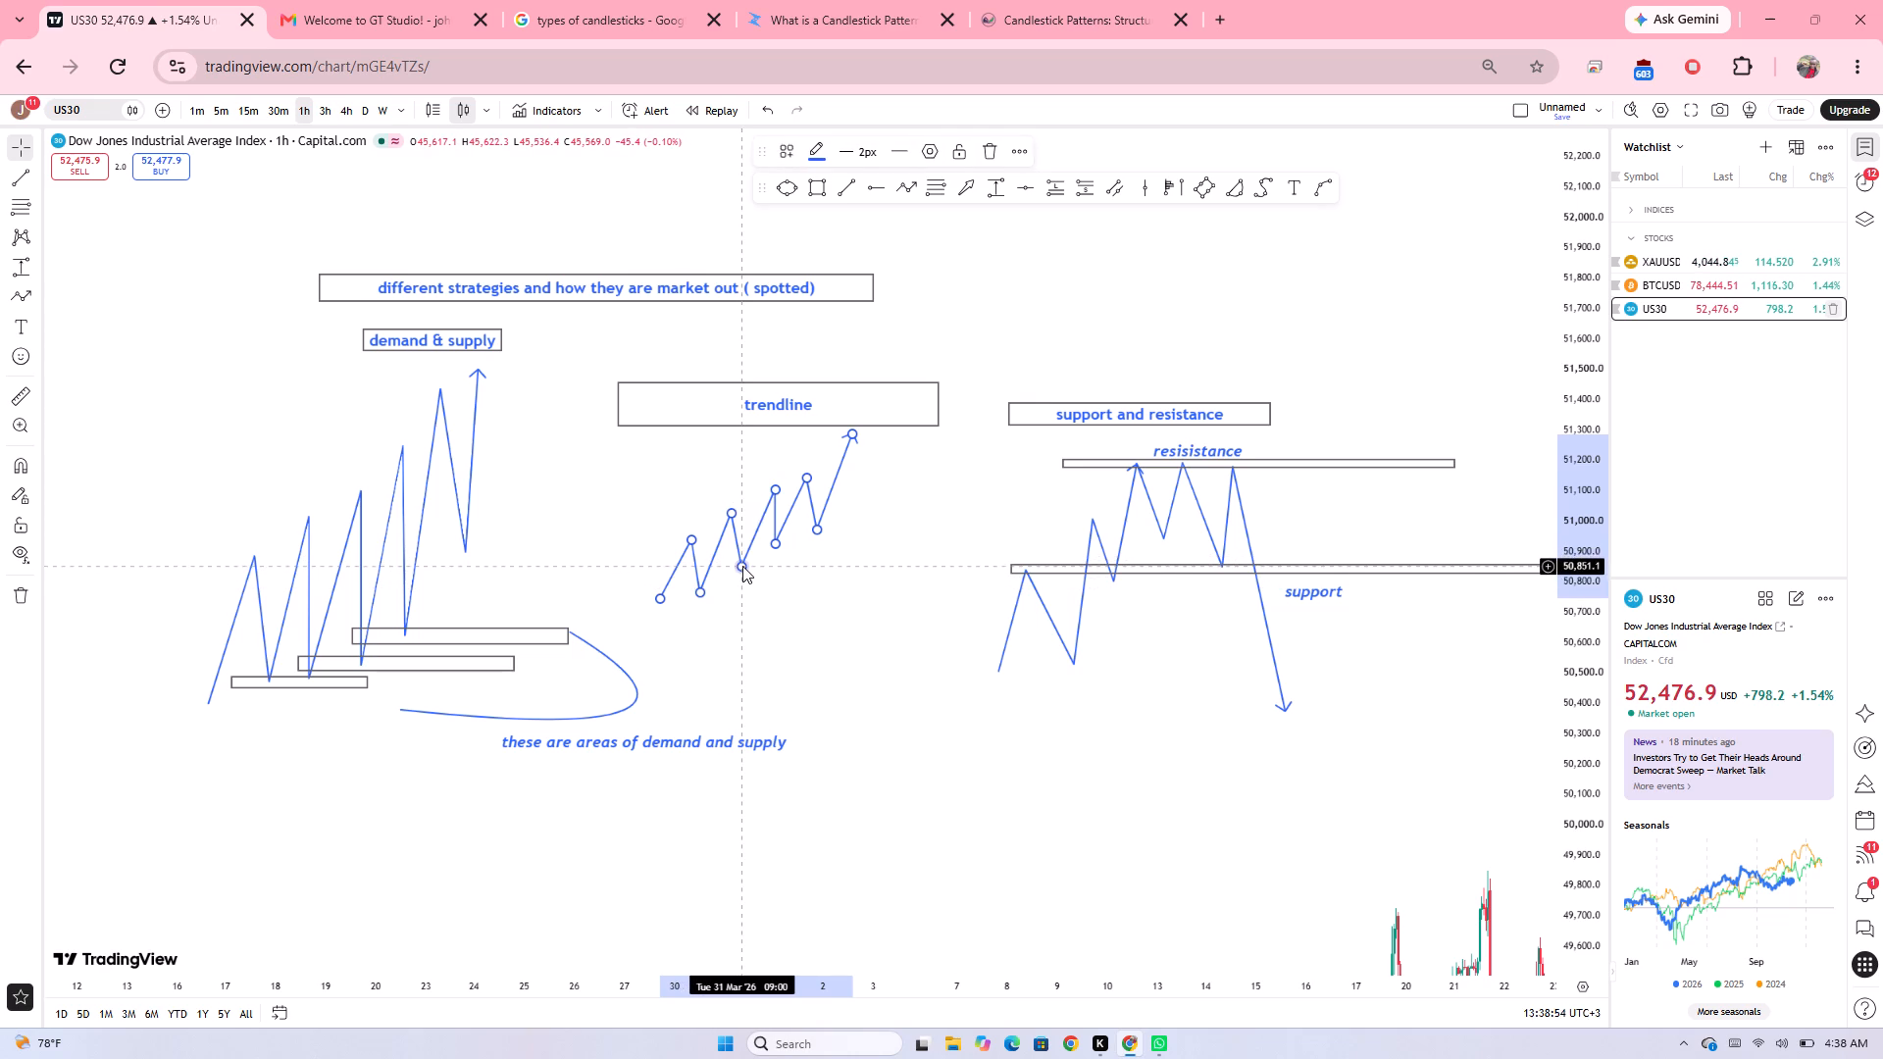
left_click_drag(702, 595, 703, 572)
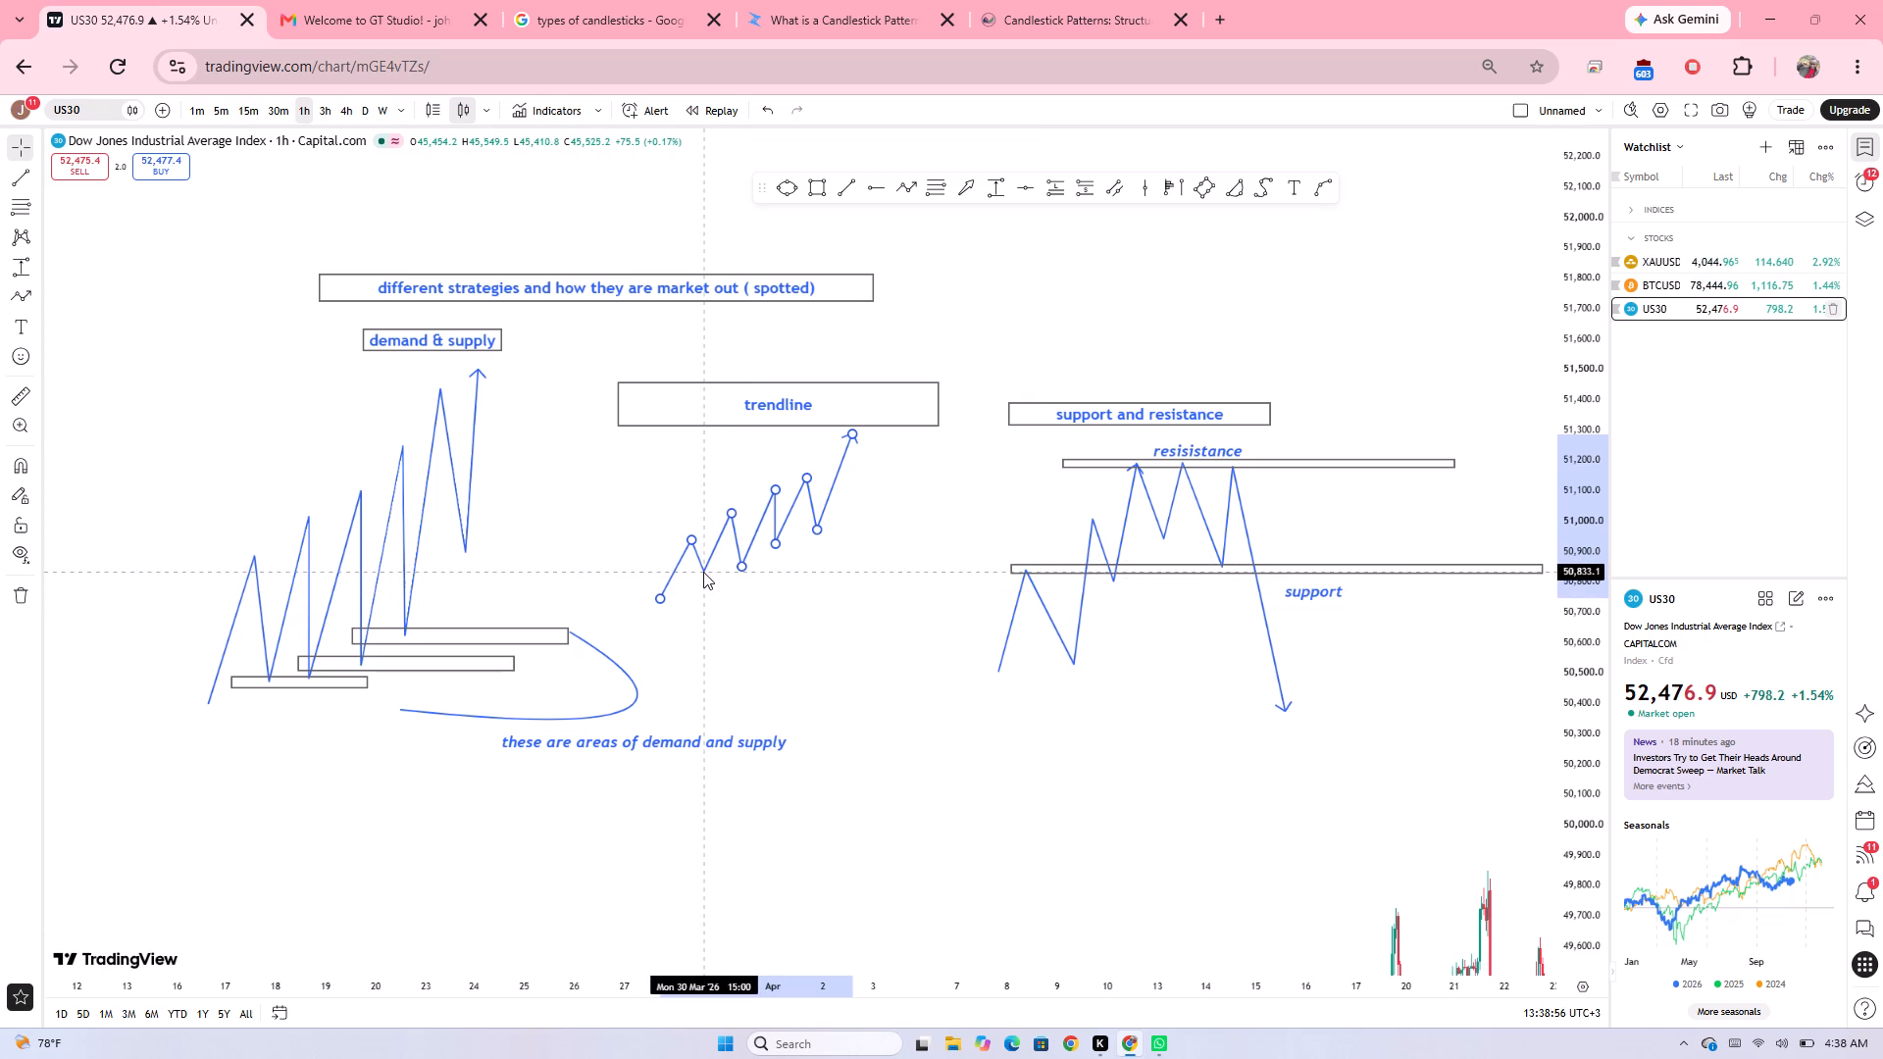
left_click_drag(703, 572, 700, 582)
left_click(785, 576)
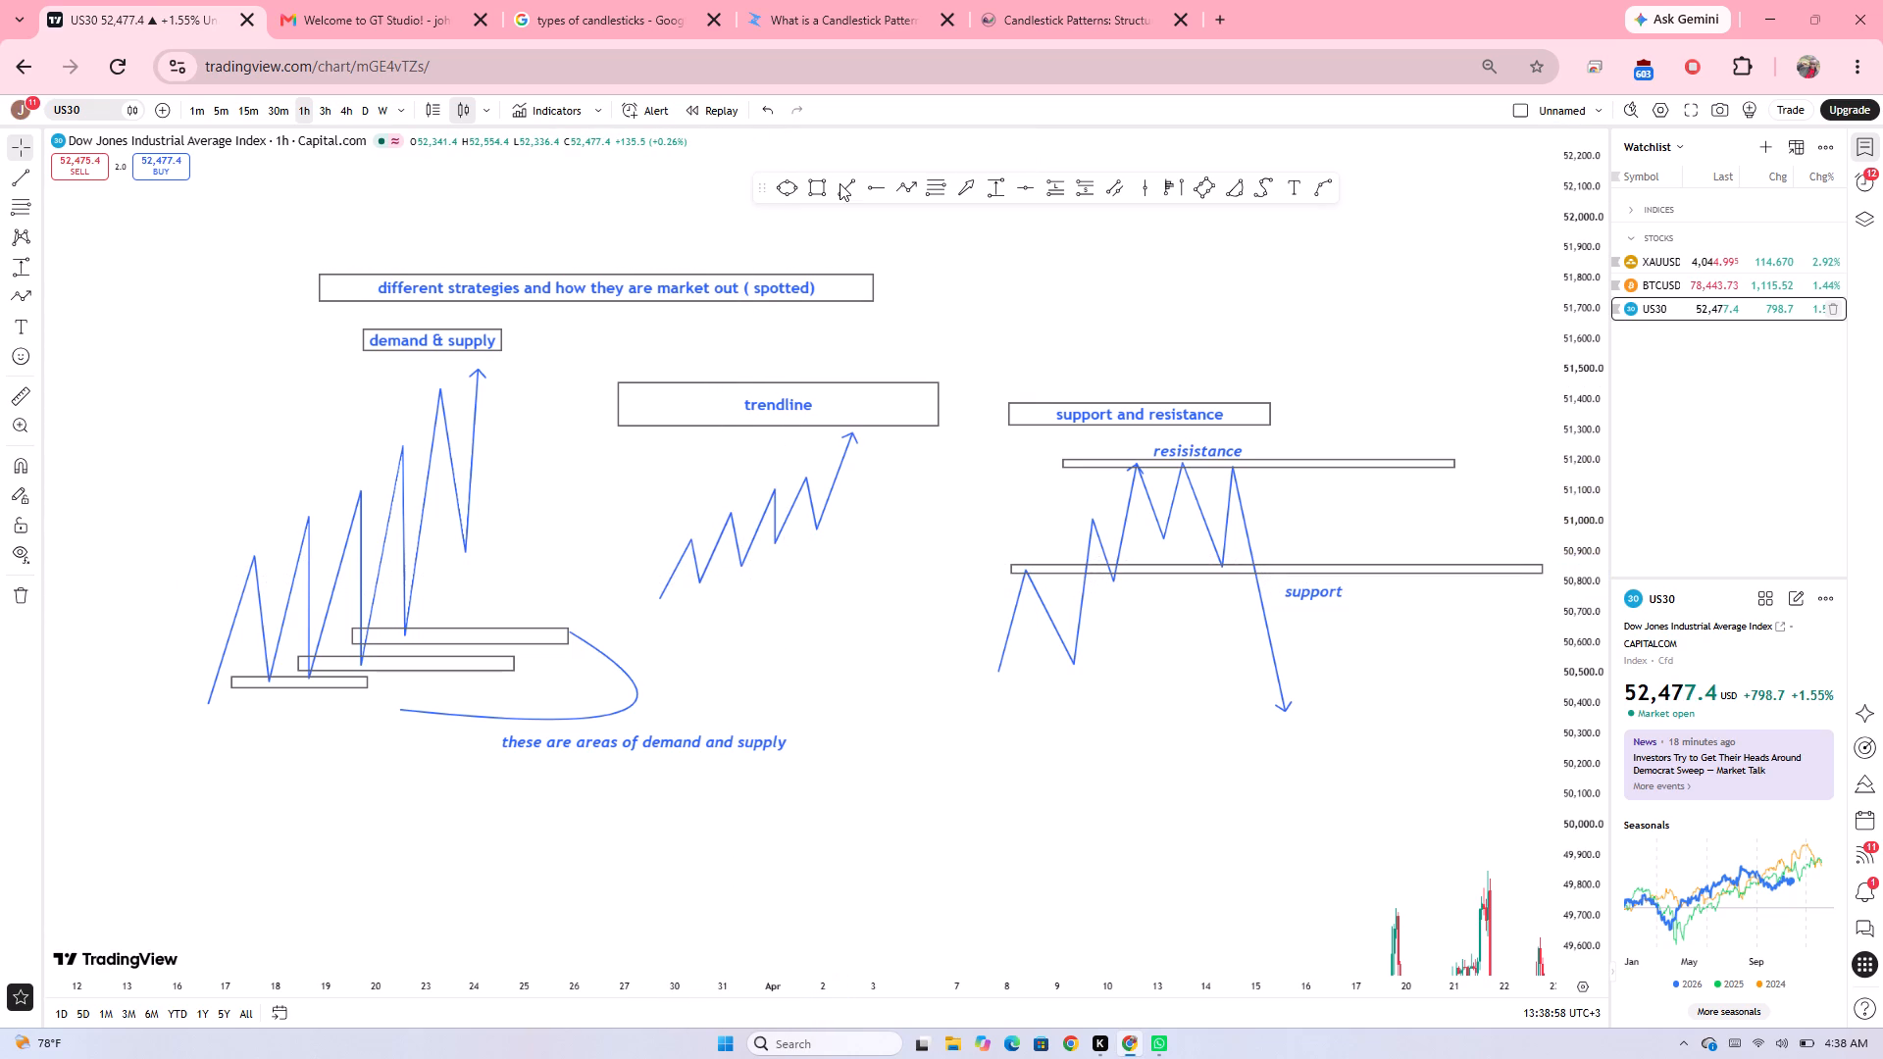
Draw a trend line along the zigzag's troughs, from about 50,756 on 30 March to about 51,071 on 3 April.
left_click(841, 183)
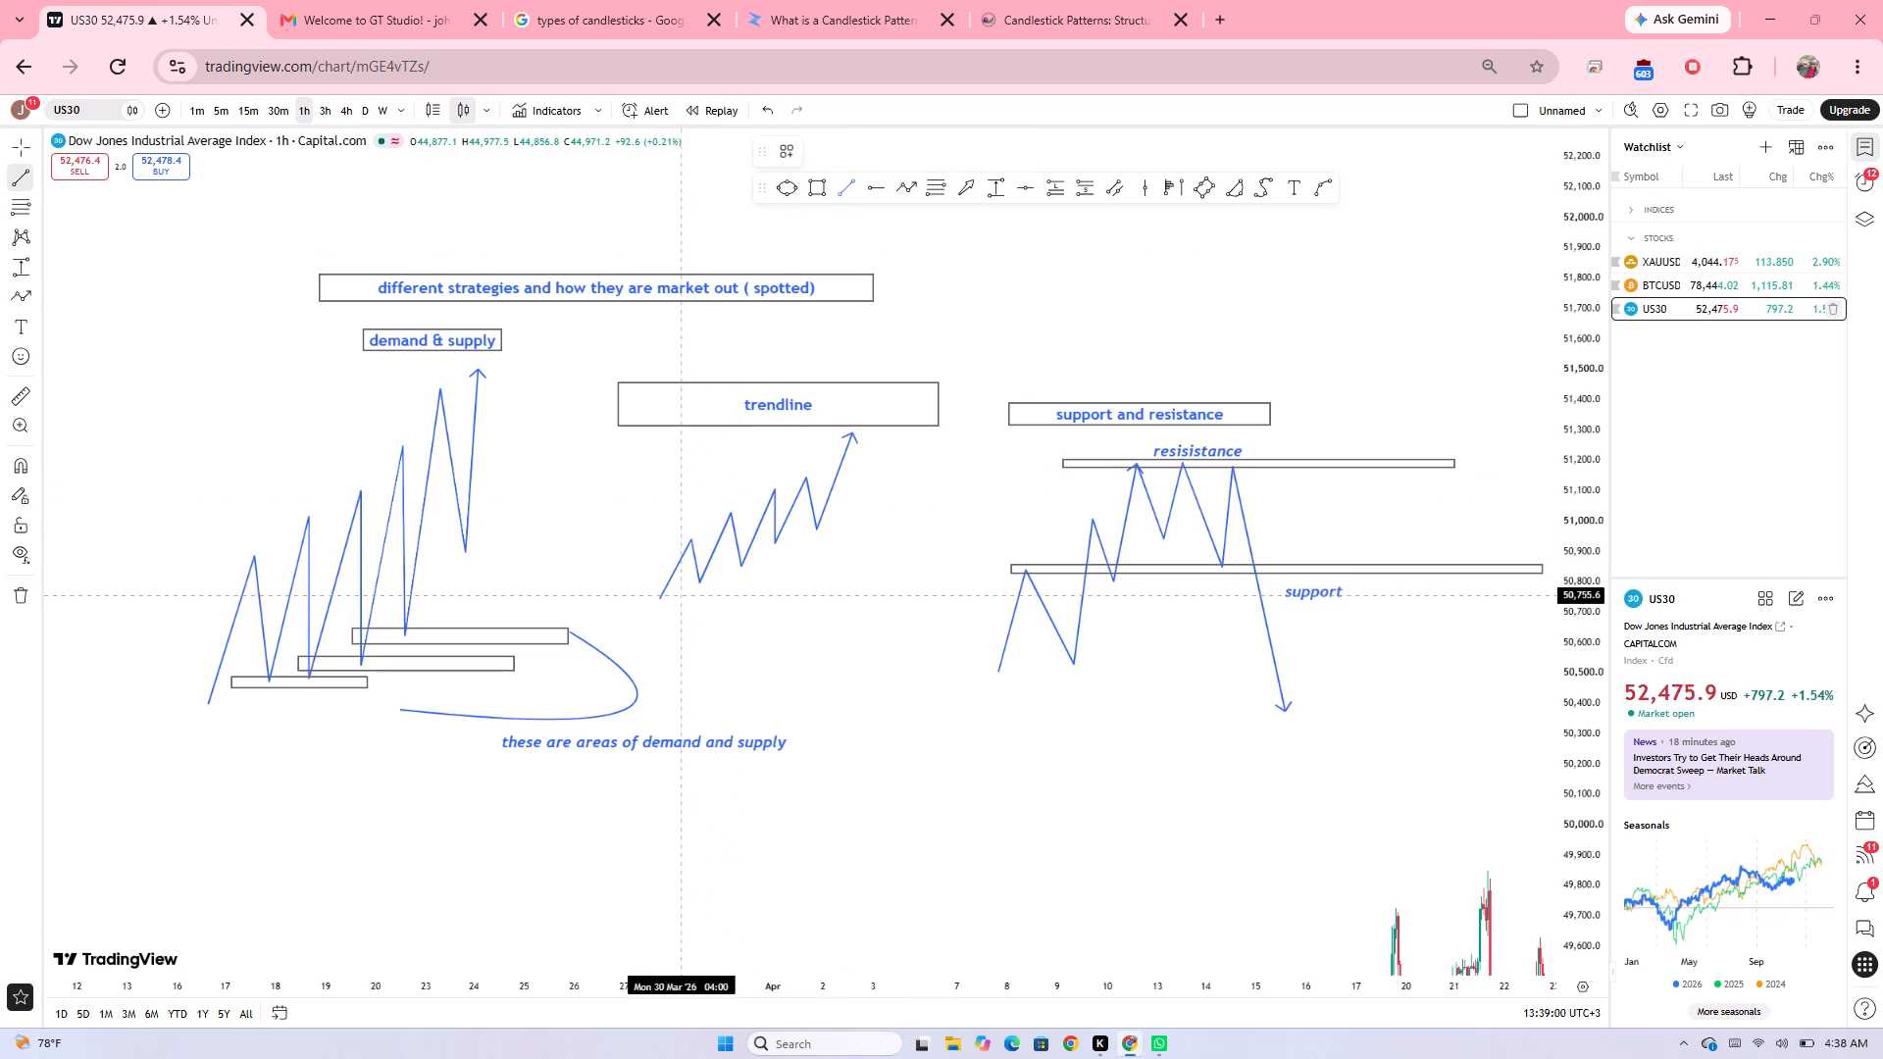
left_click_drag(681, 595, 833, 521)
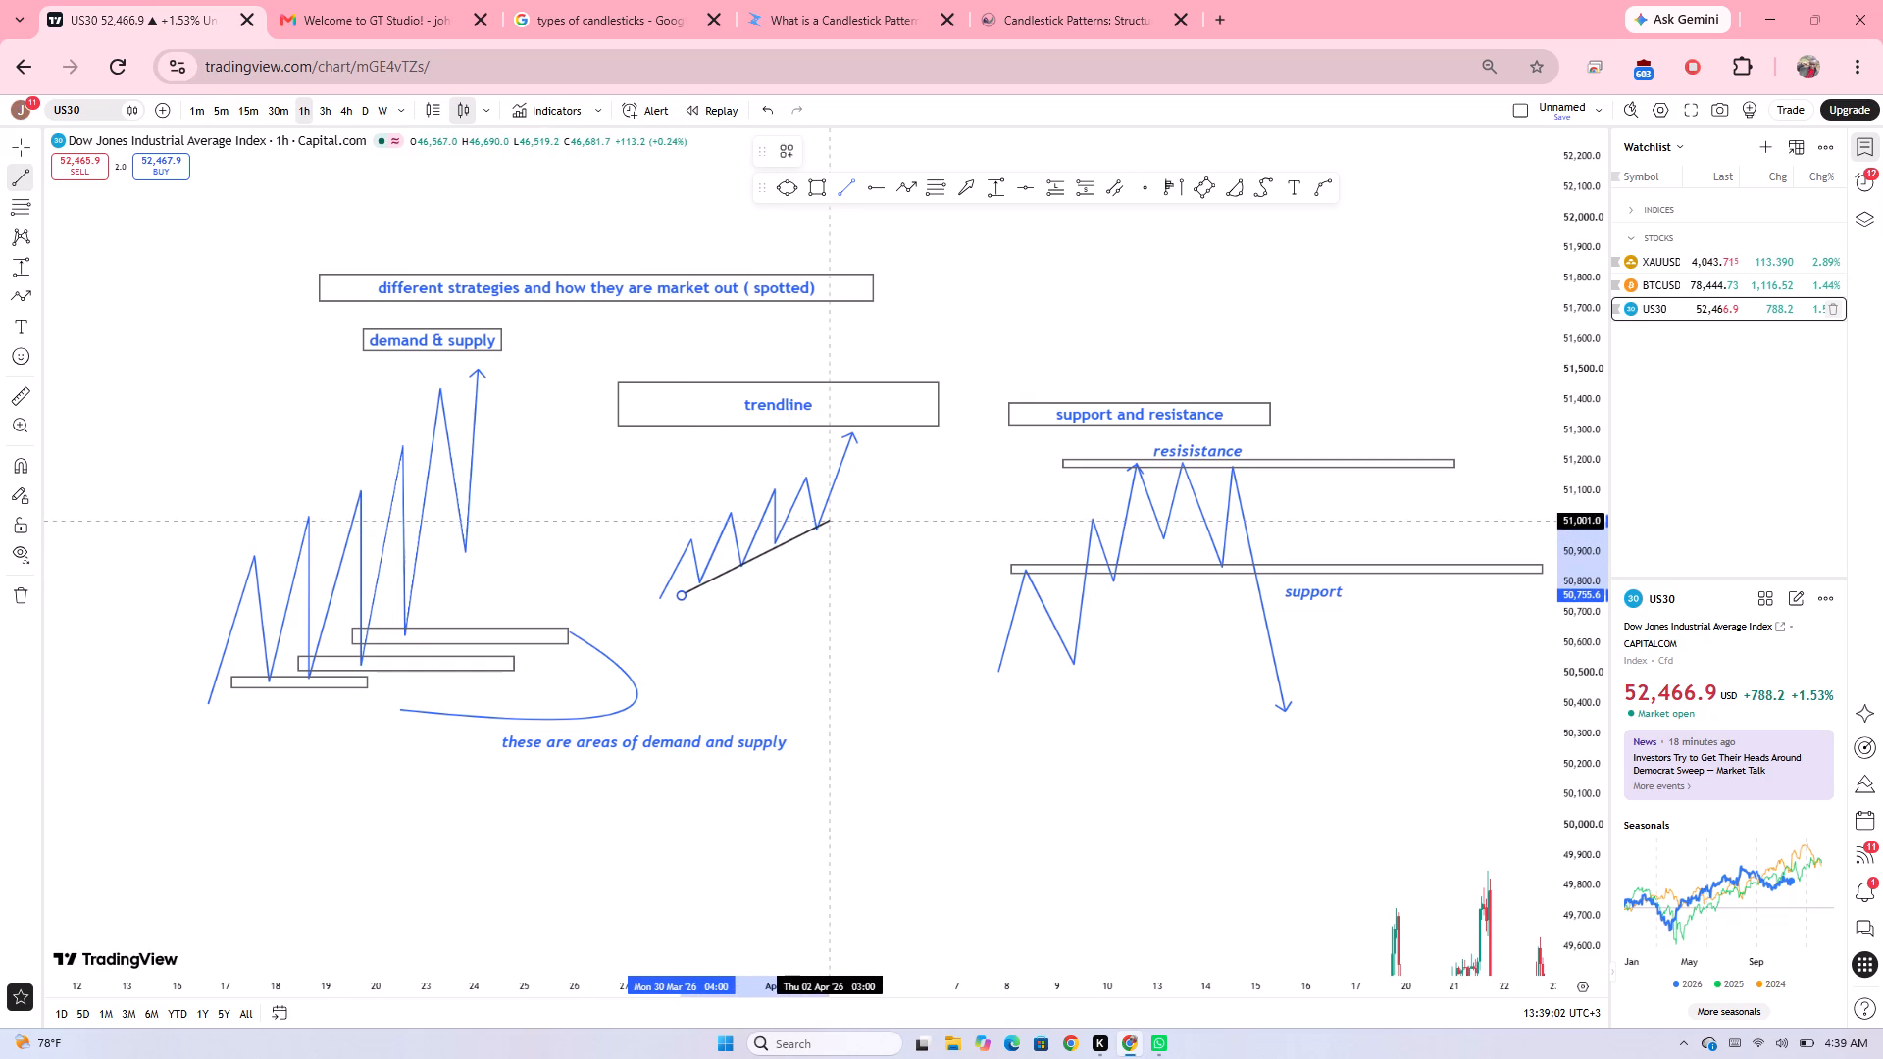
left_click_drag(833, 521, 878, 499)
double_click(878, 499)
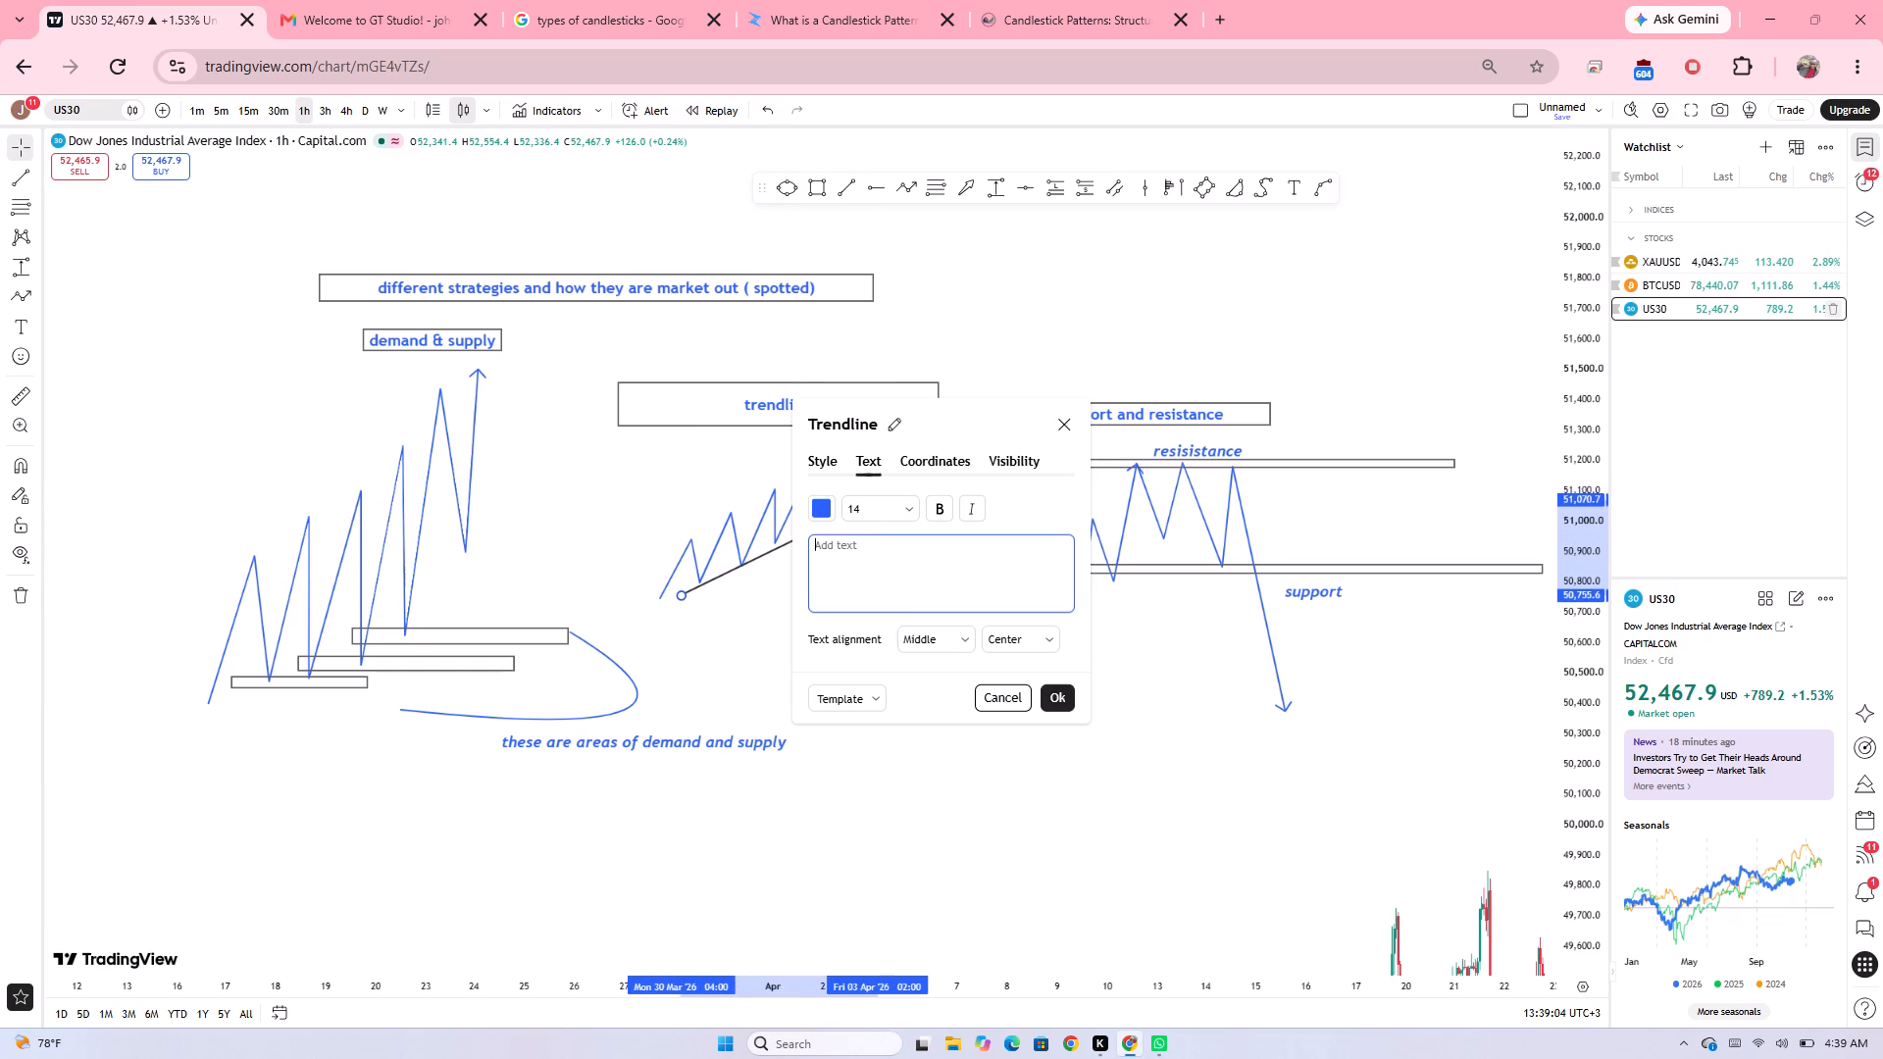
Add the text "trendline" to the new trend line, with its horizontal alignment set to Right.
left_click(864, 544)
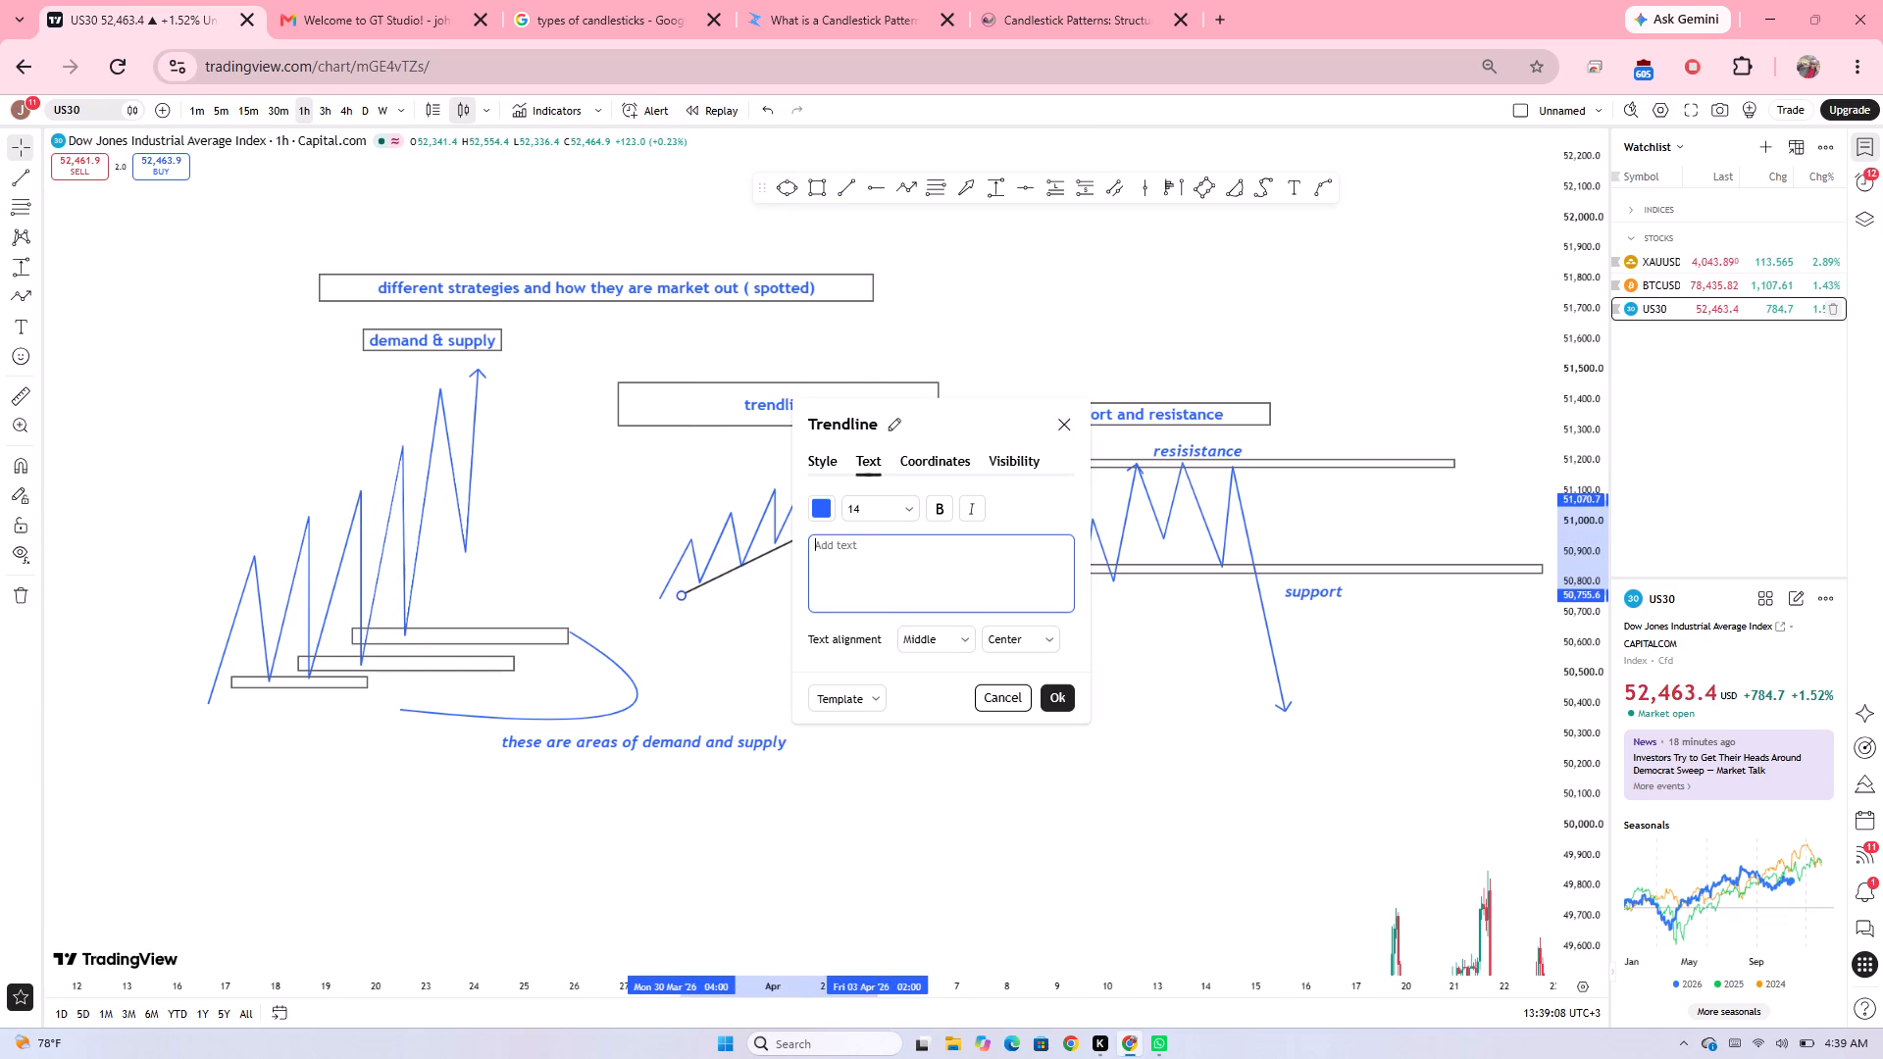
left_click(1024, 638)
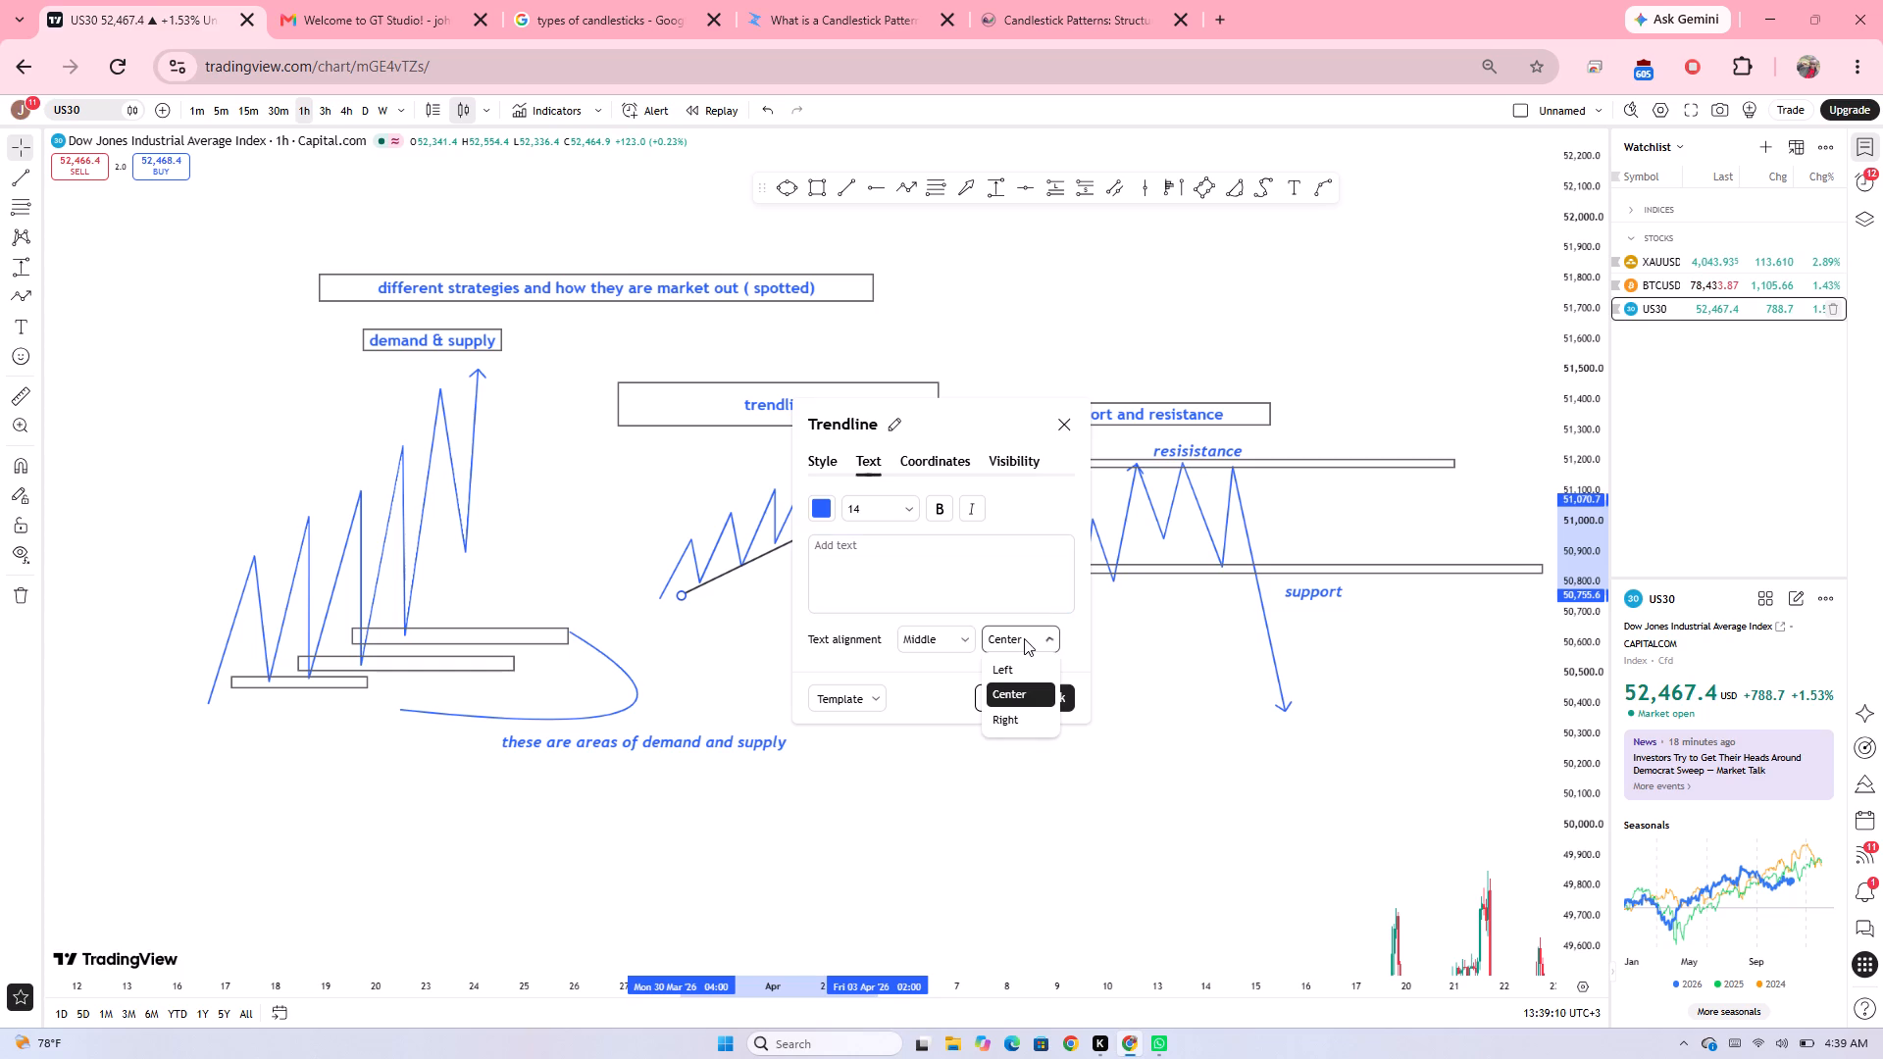
left_click(1007, 716)
double_click(908, 593)
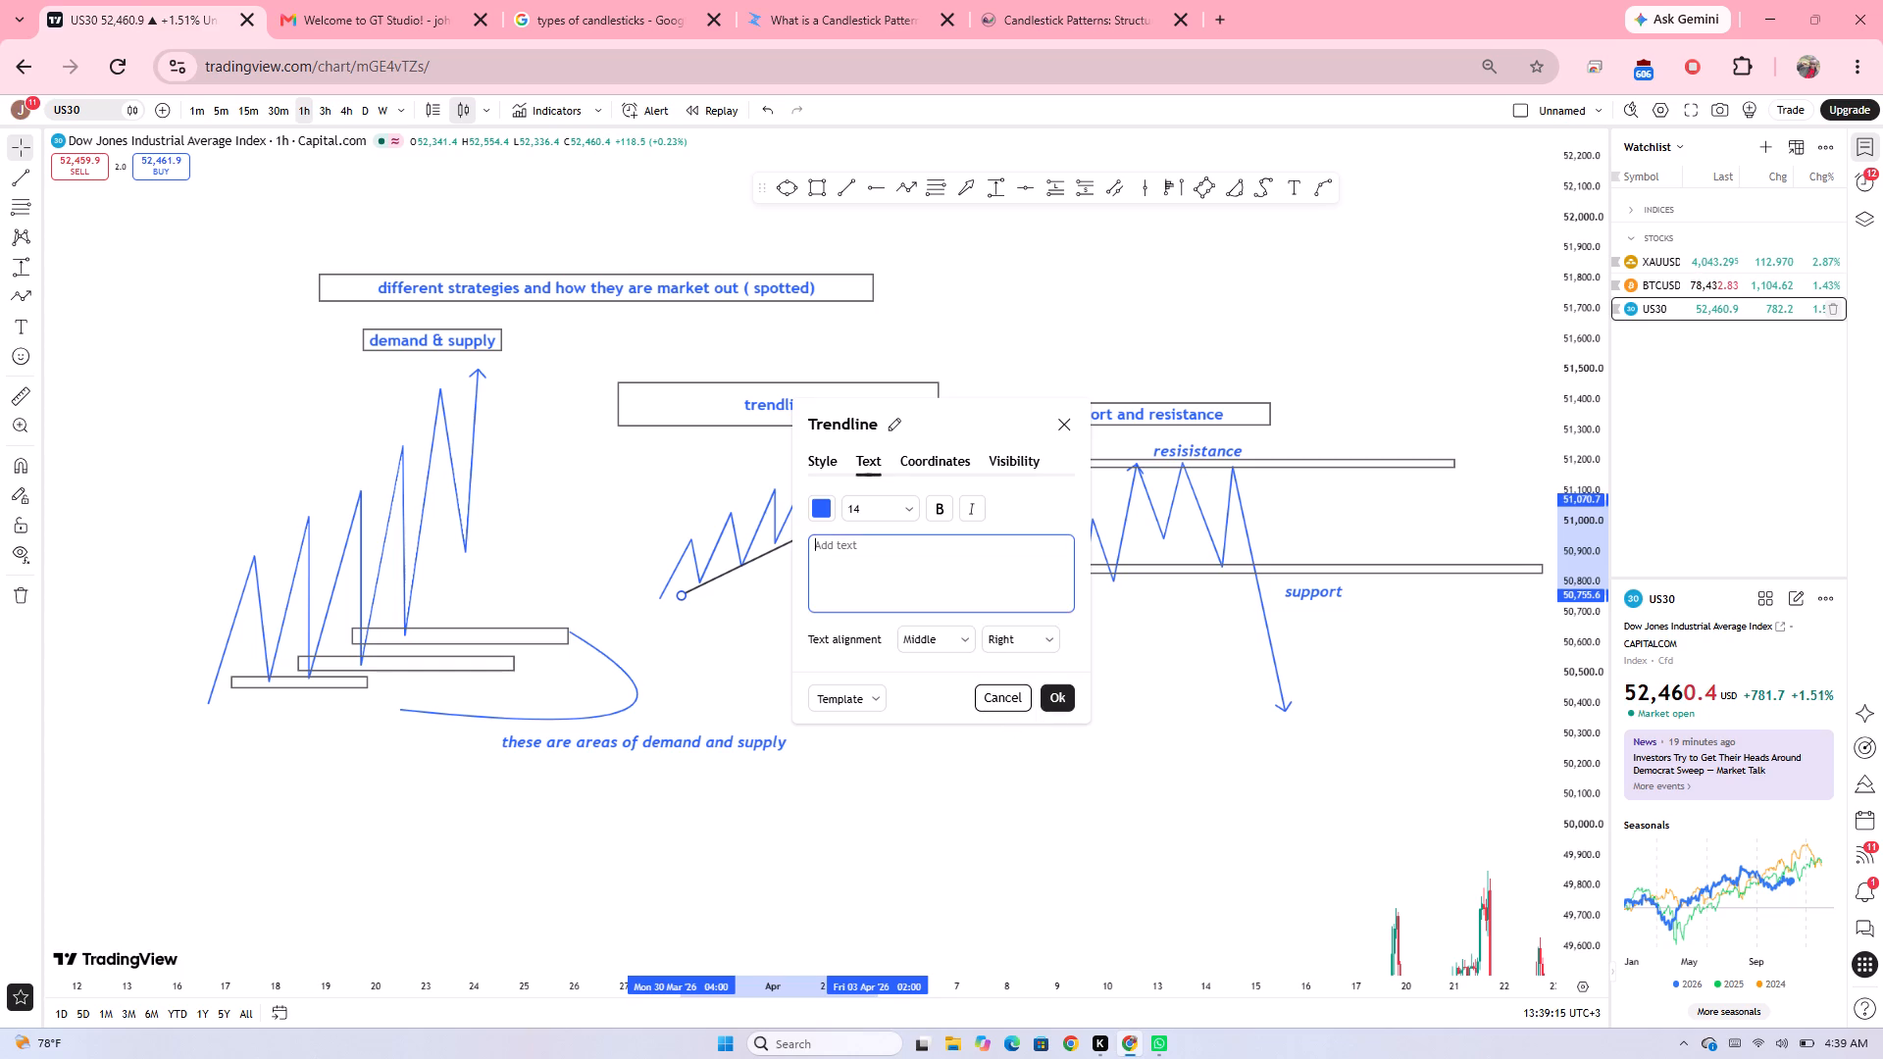
Enter "trendline" as the text of the trend line beneath the rising zigzag and apply it.
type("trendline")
left_click(1066, 700)
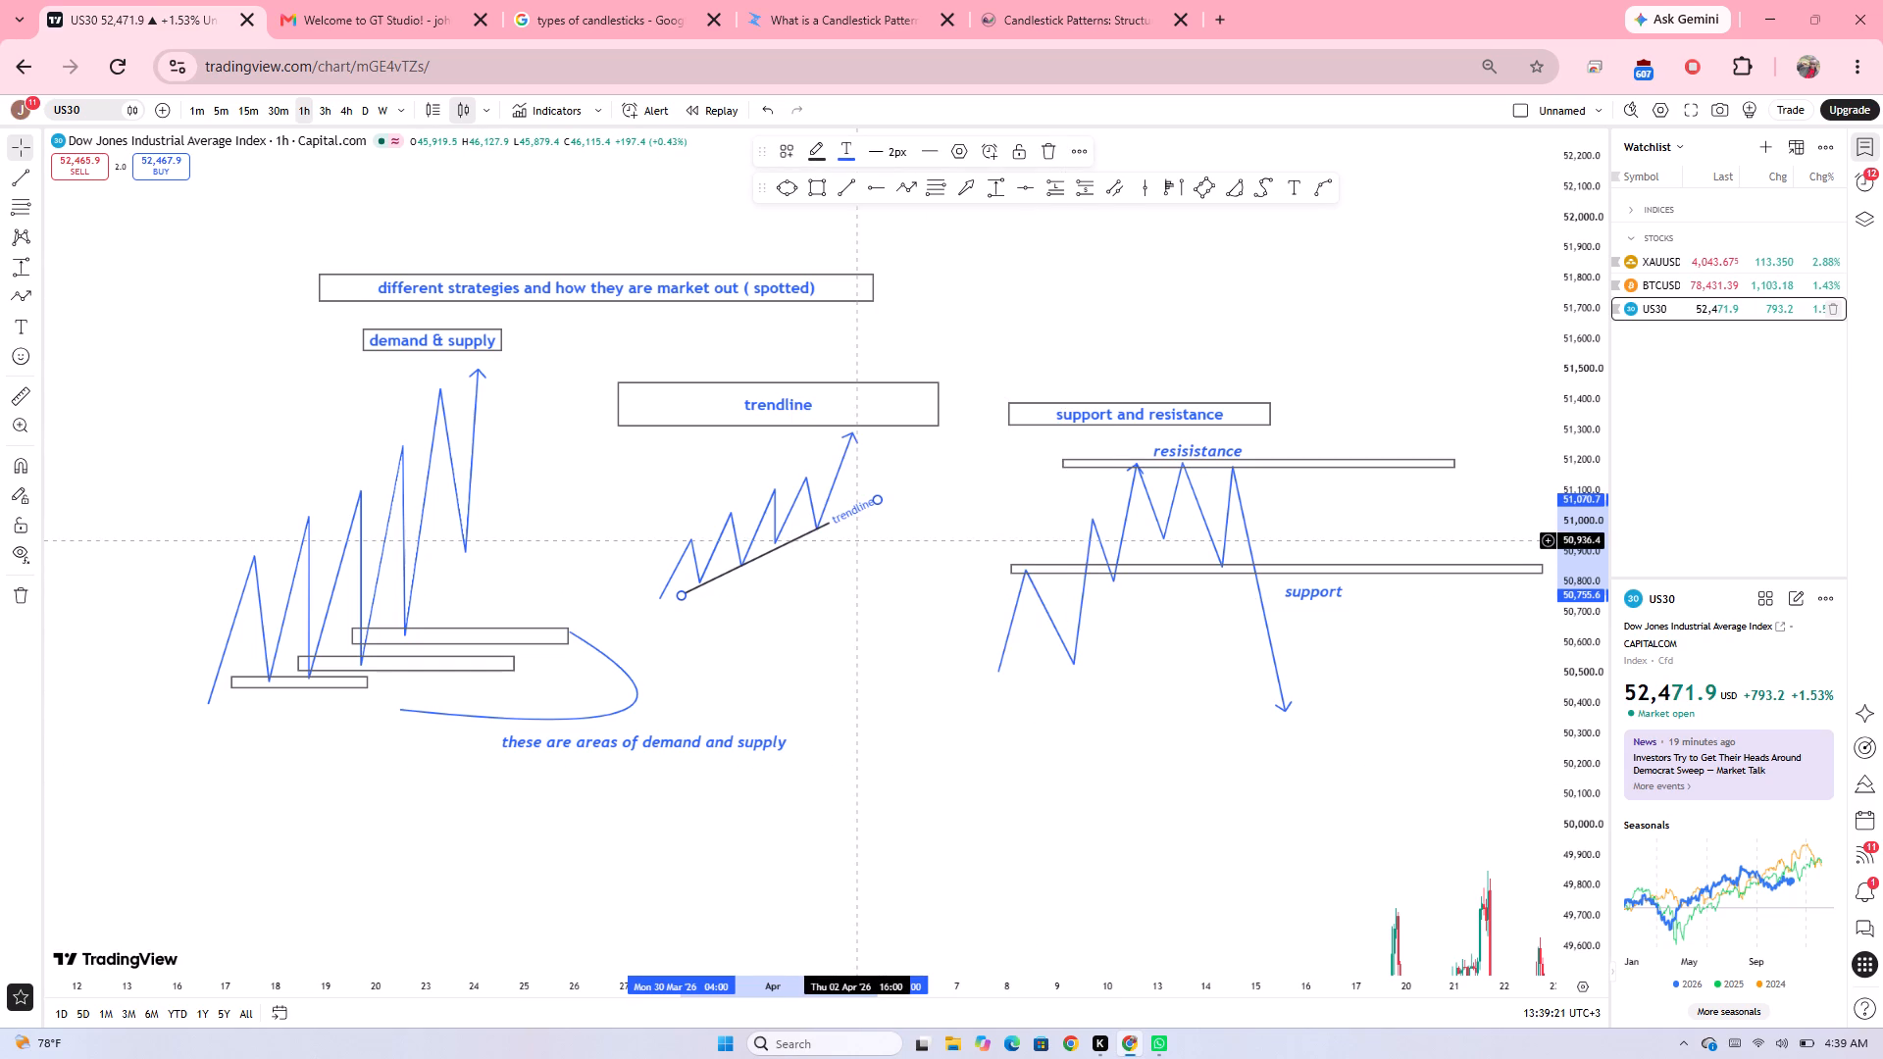
left_click(867, 561)
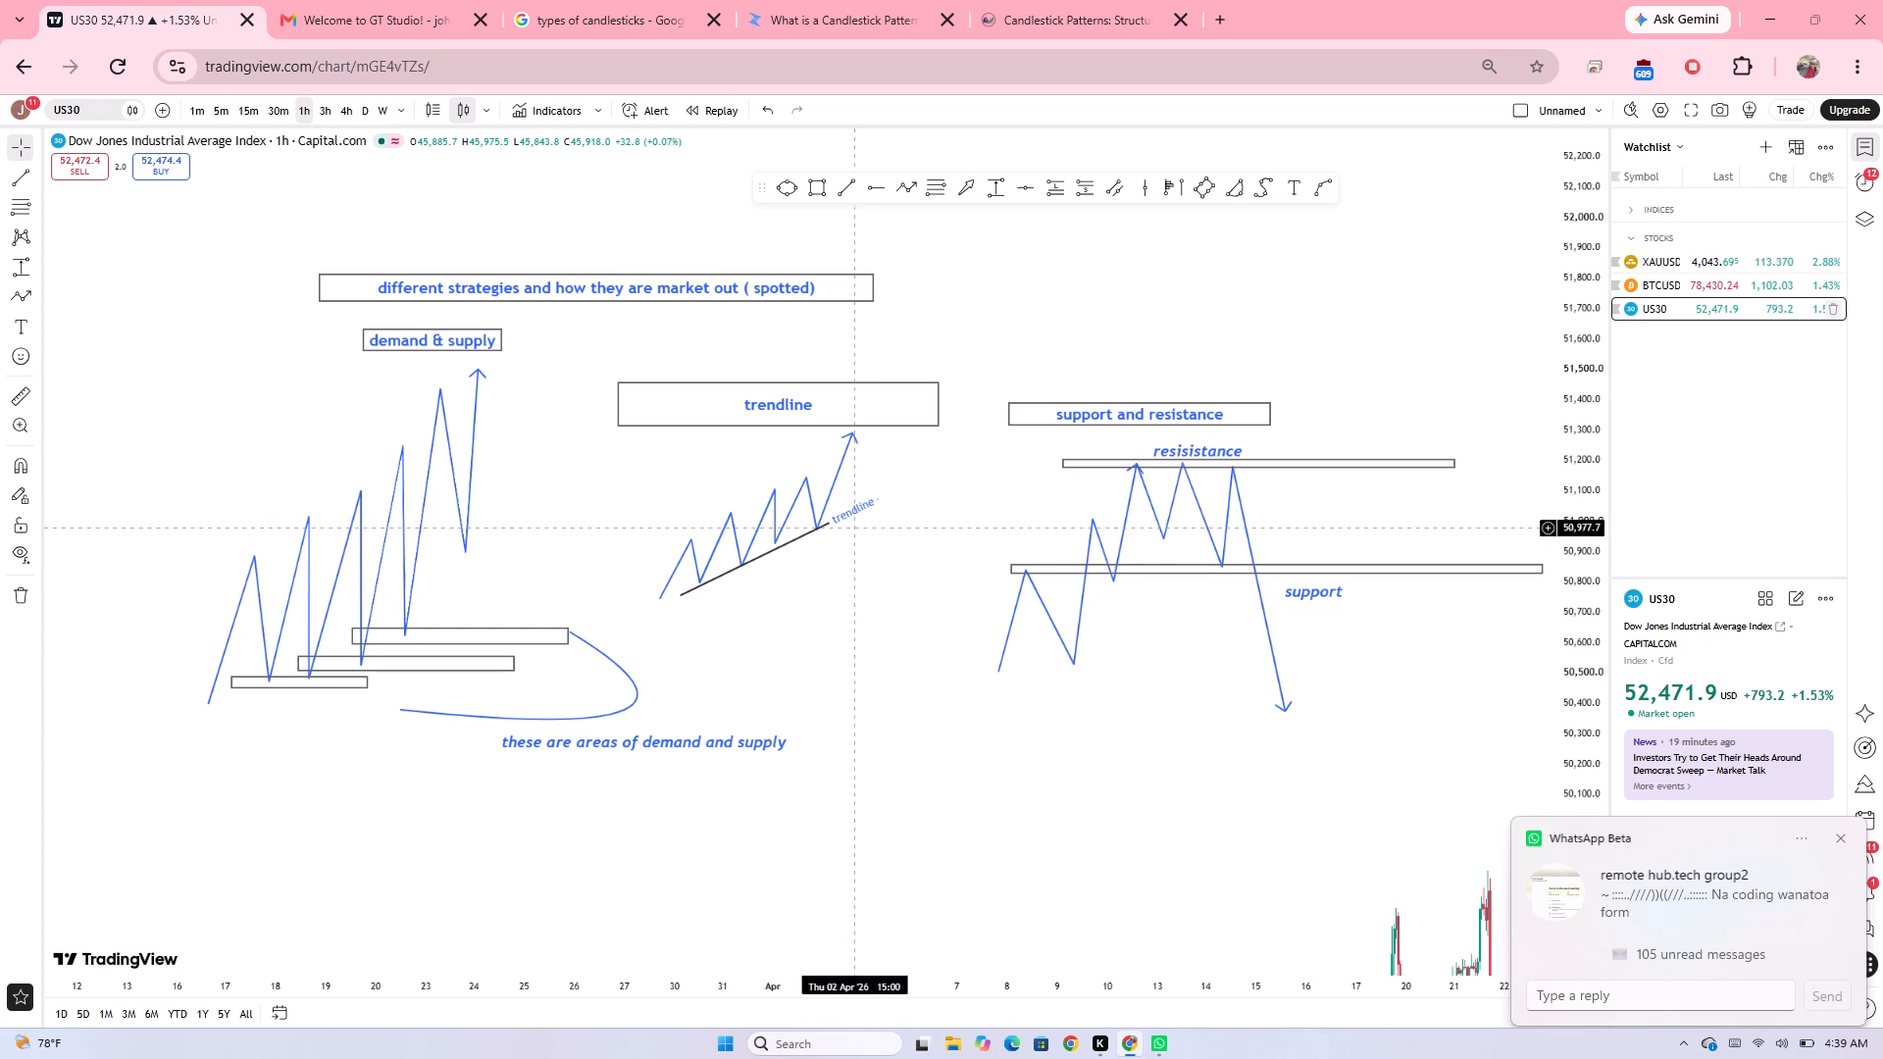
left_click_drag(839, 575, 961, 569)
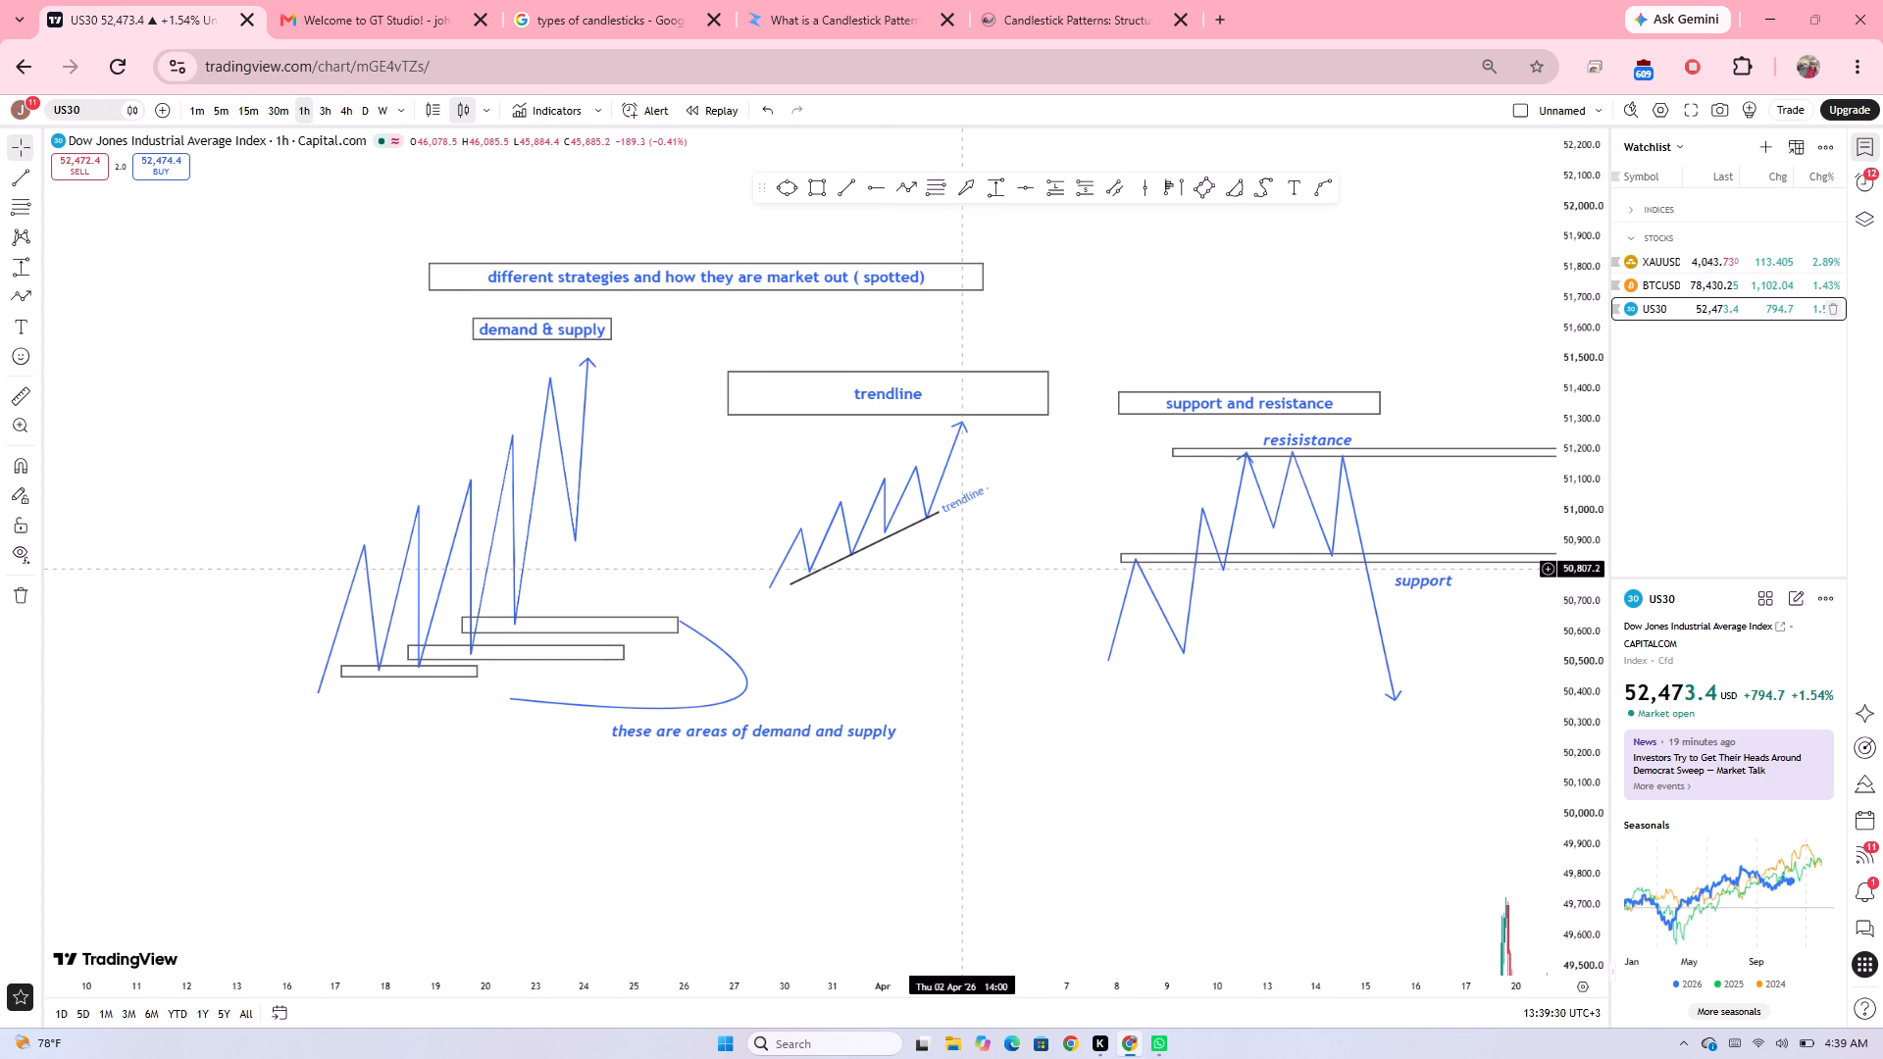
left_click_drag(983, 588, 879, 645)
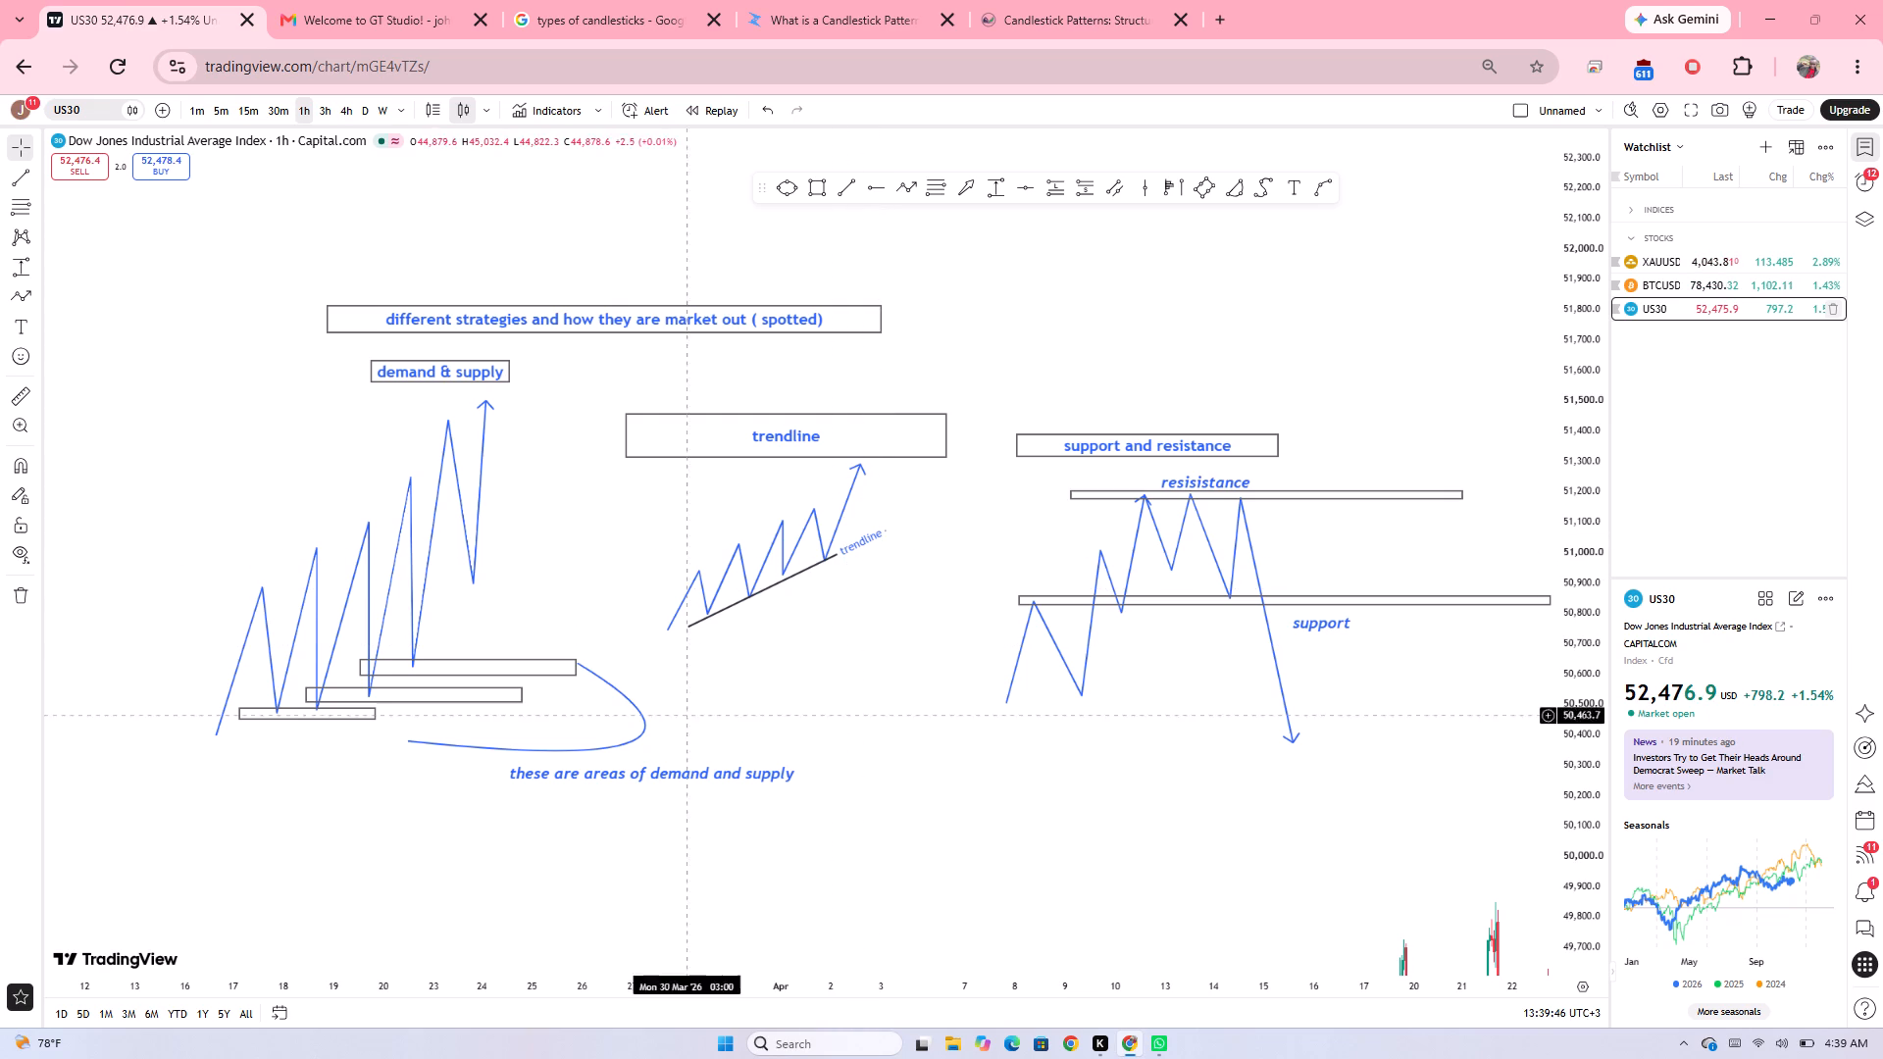
Shorten the caption beneath the demand zones to "these are areas of demand".
left_click(772, 775)
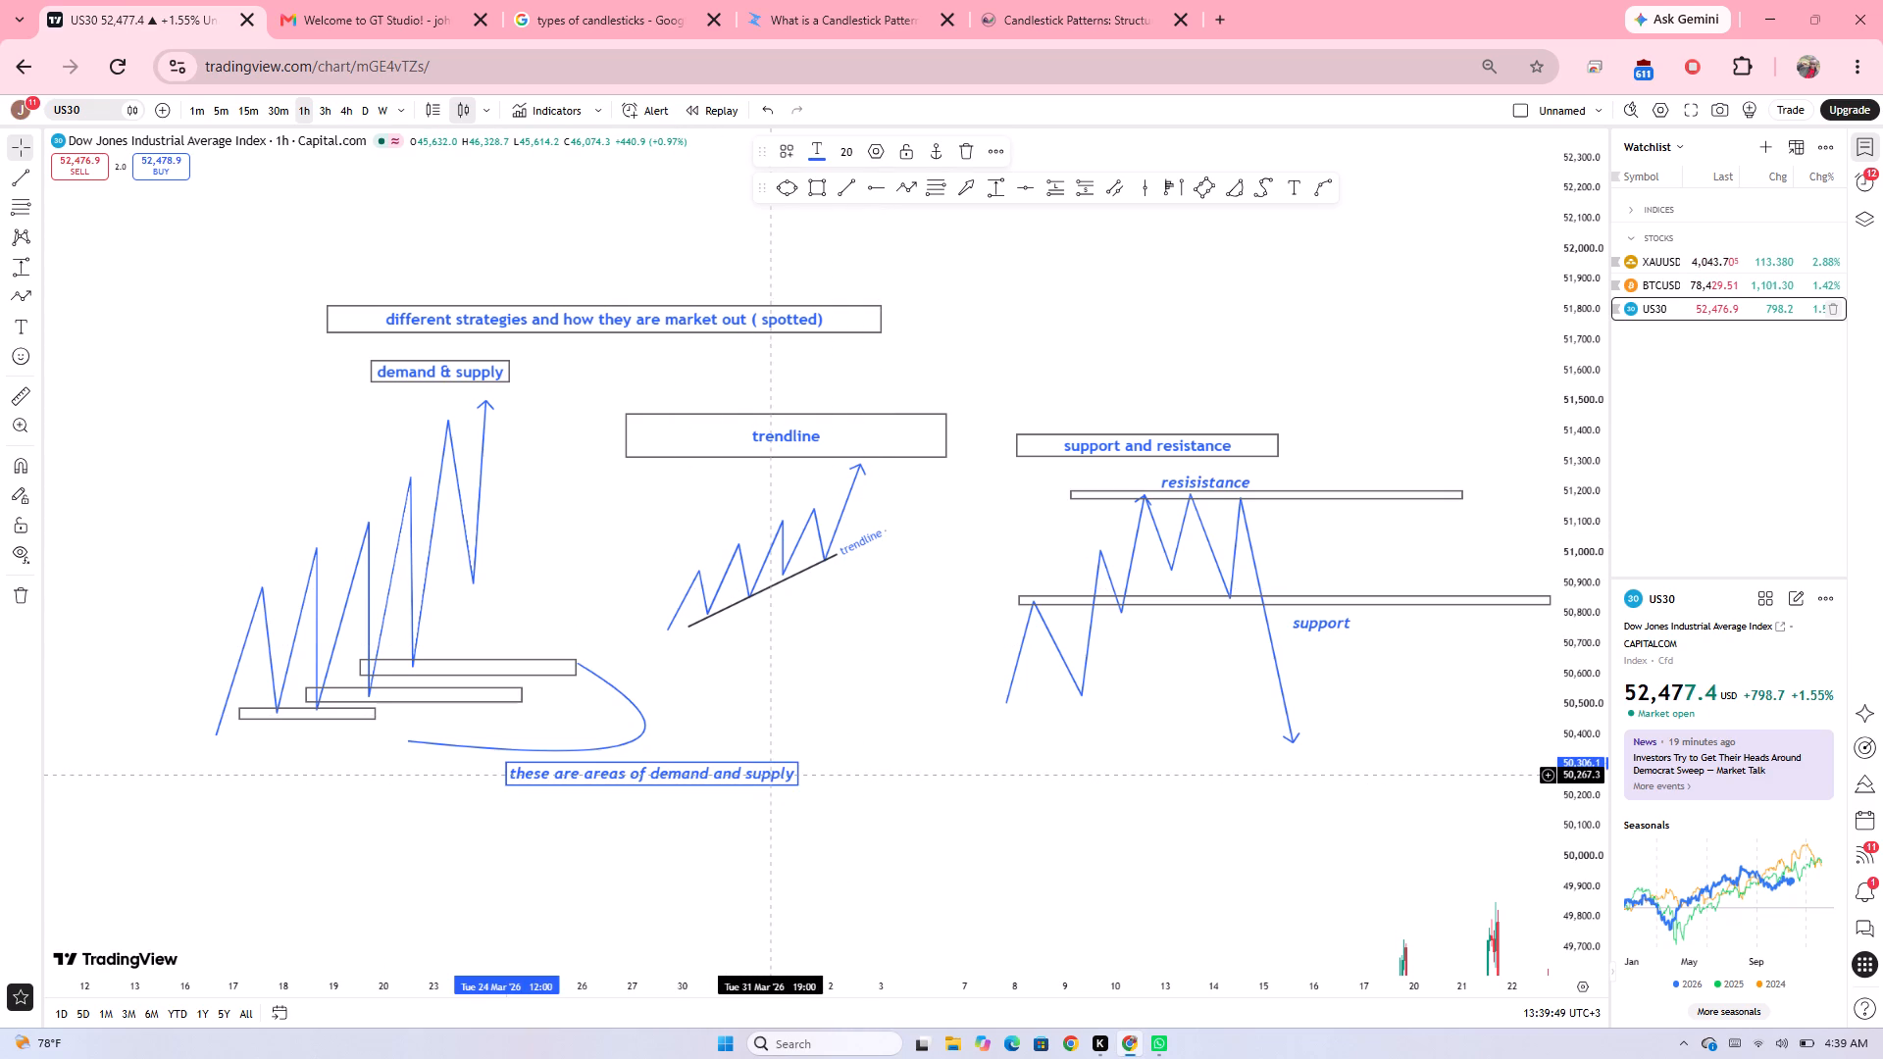
left_click(790, 775)
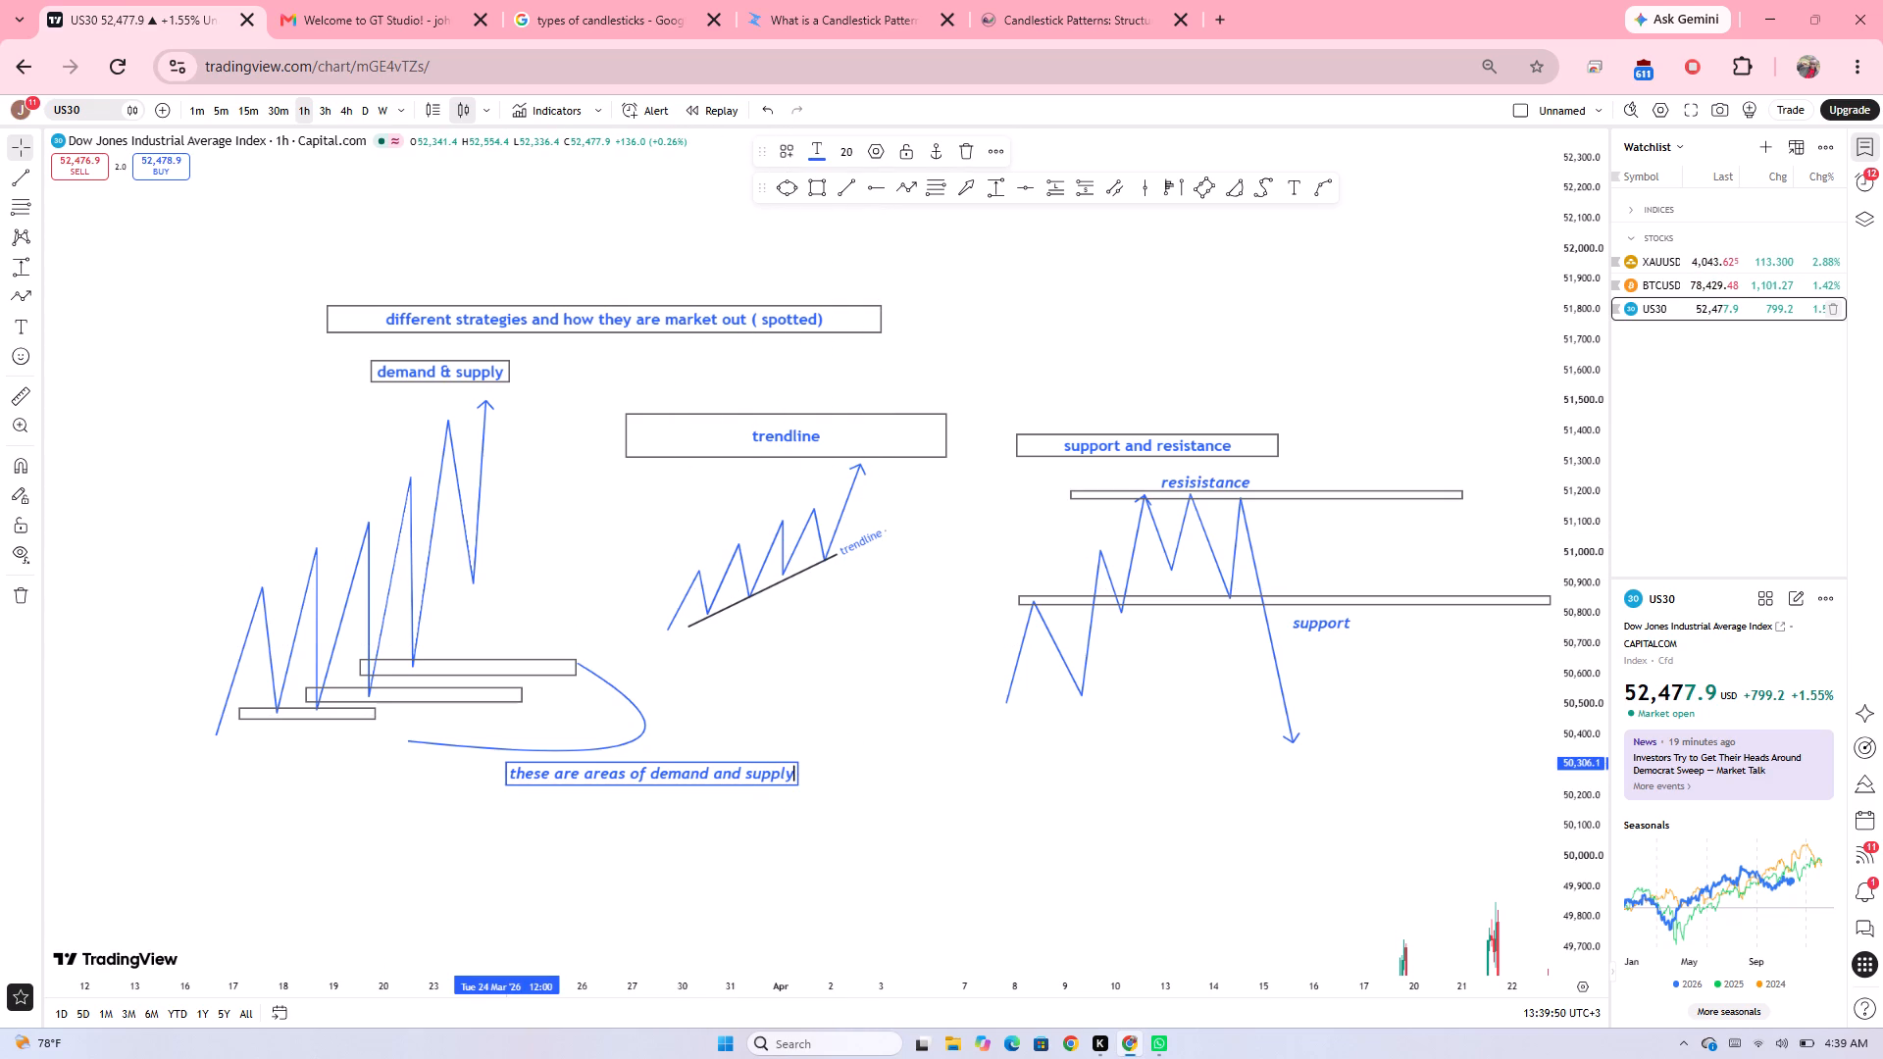
key("BackSpace")
key("BackSpace")
key("BackSpace")
key("BackSpace")
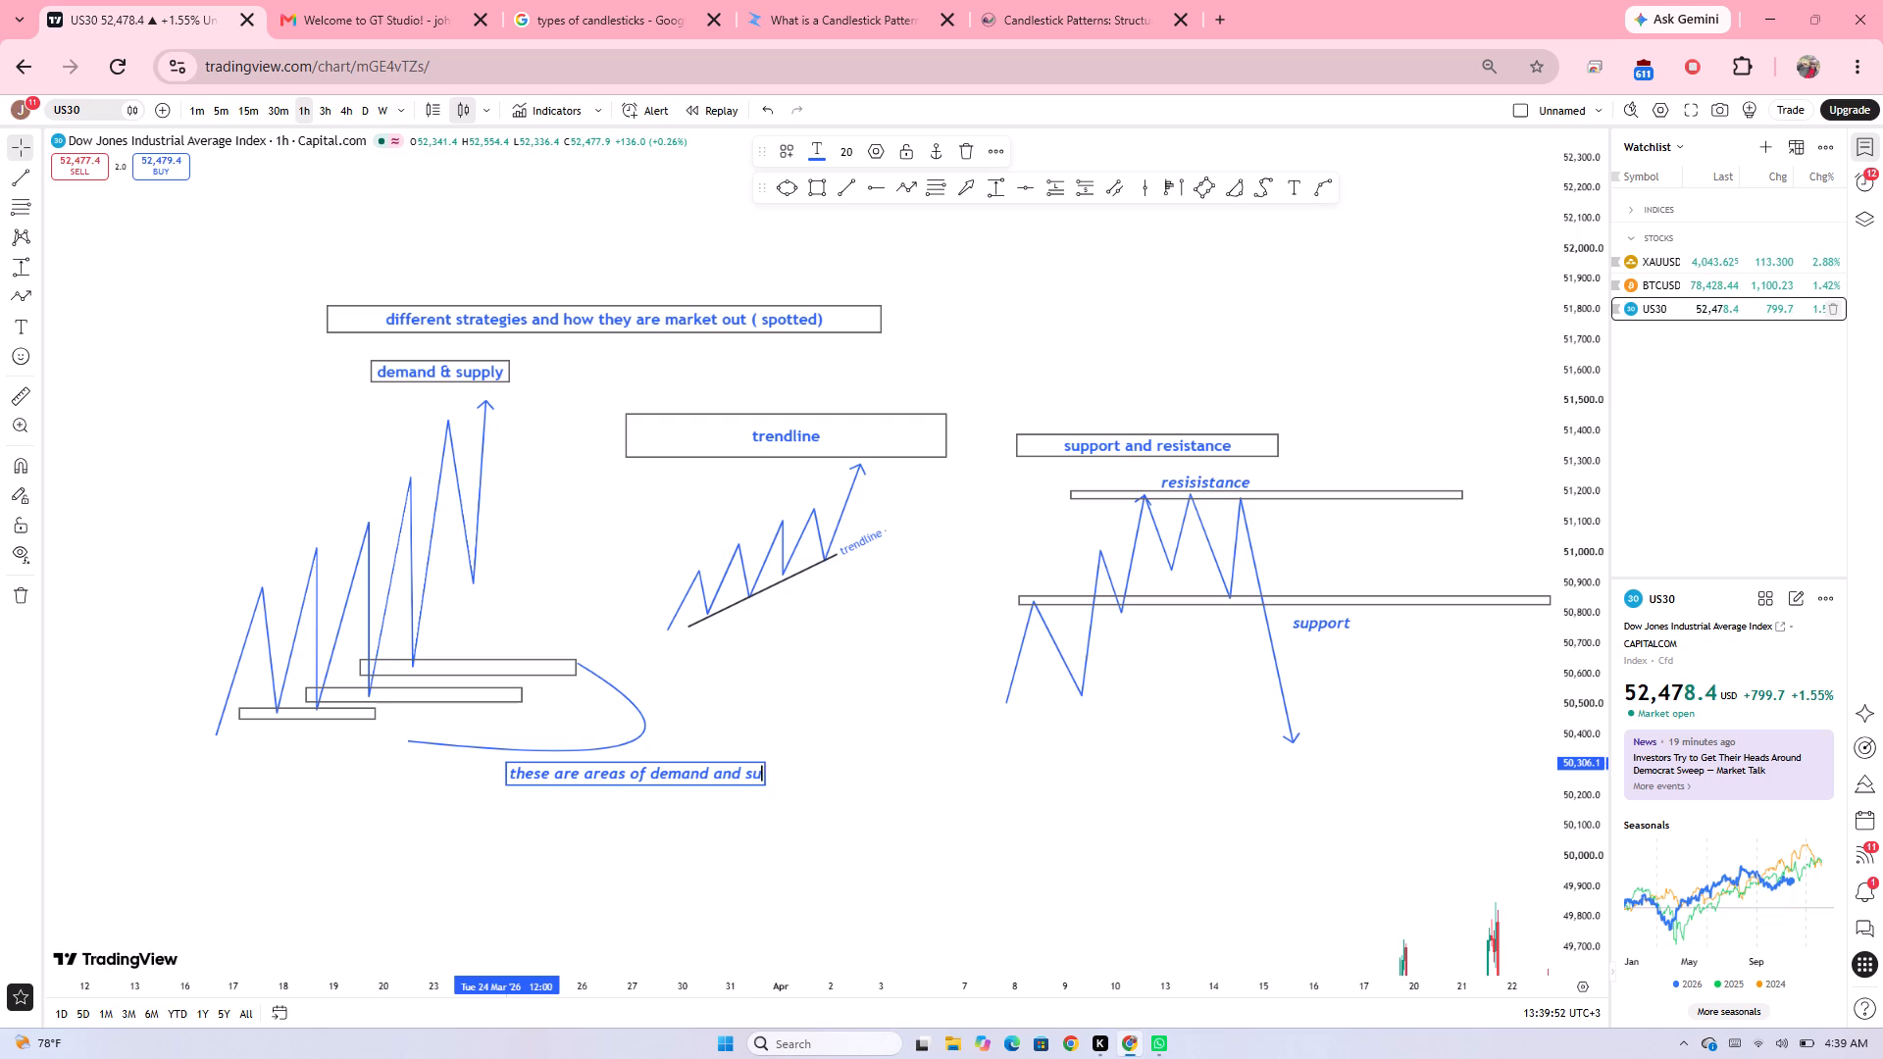
key("BackSpace")
key("BackSpace")
key("BackSpace")
key("BackSpace")
key("BackSpace")
key("BackSpace")
key("BackSpace")
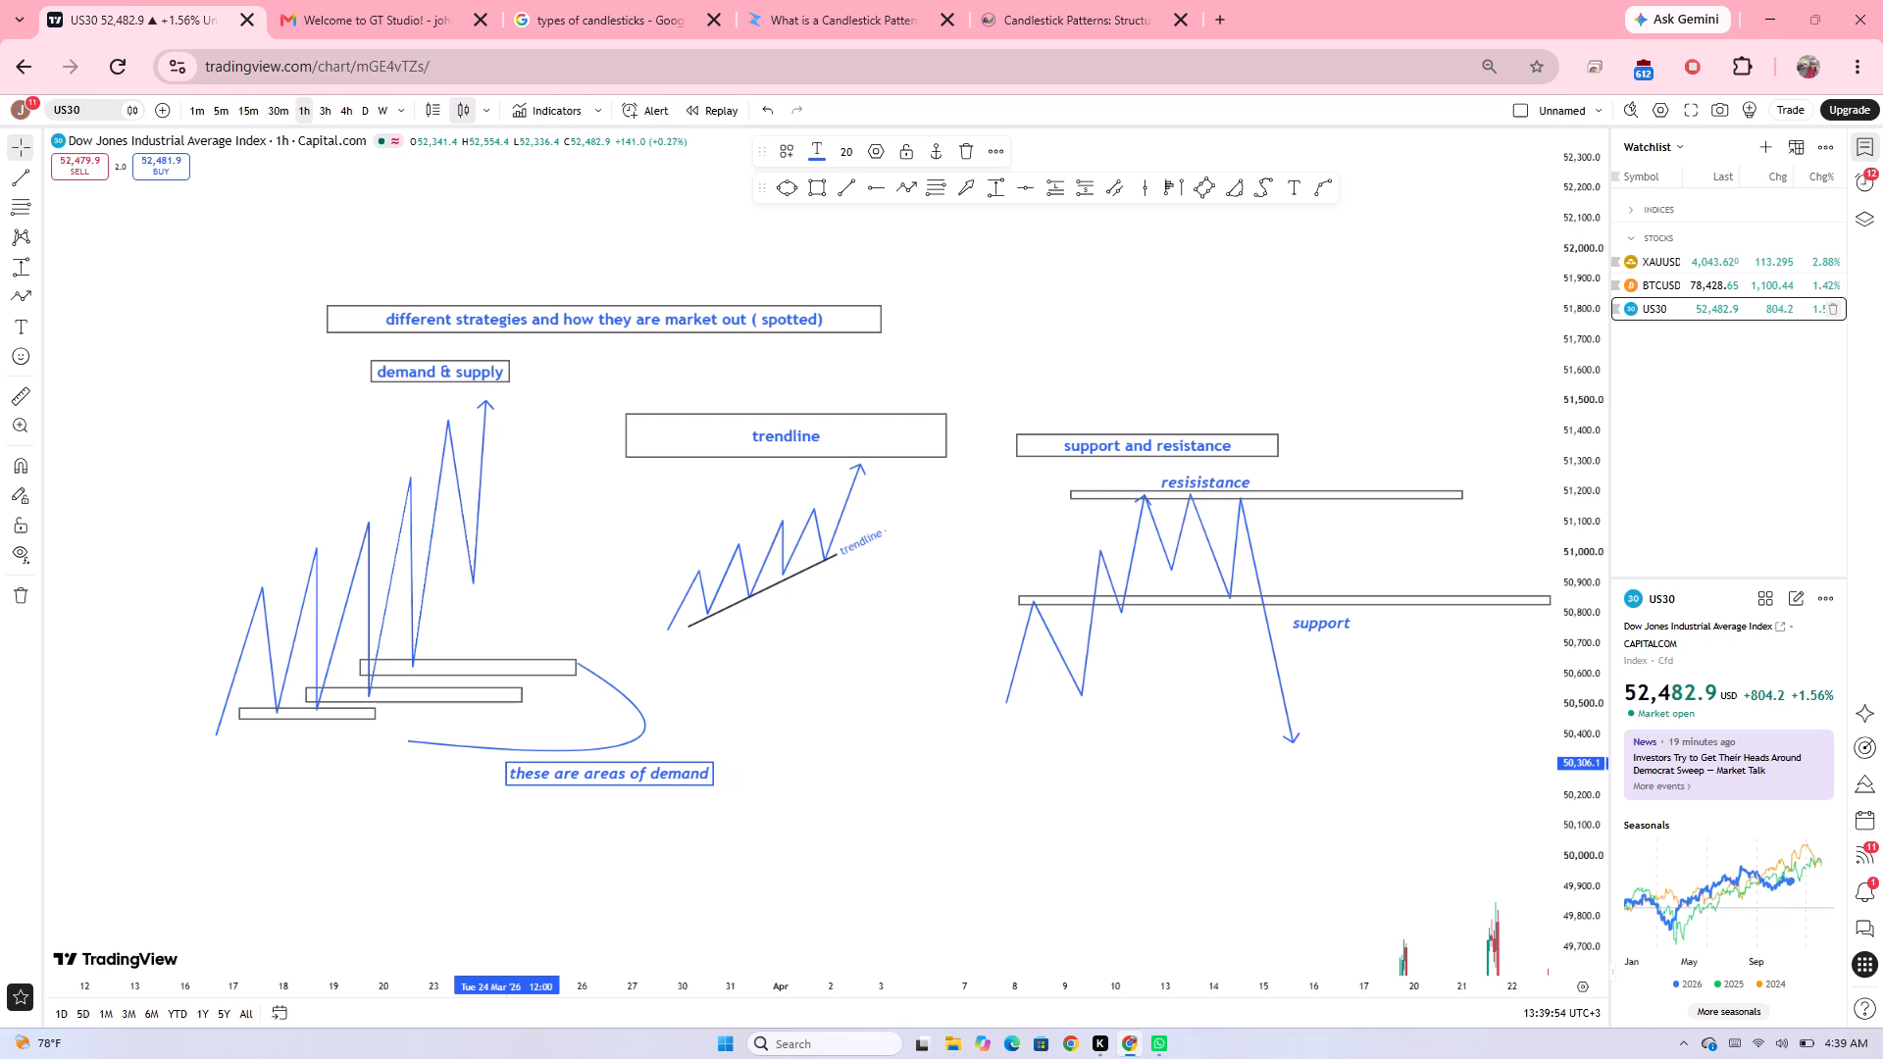
left_click(887, 819)
Draw a falling zigzag path below the demand diagram, from about 49,962 on 20 March to about 49,260 on 27 March, with four peaks.
left_click_drag(887, 819, 933, 731)
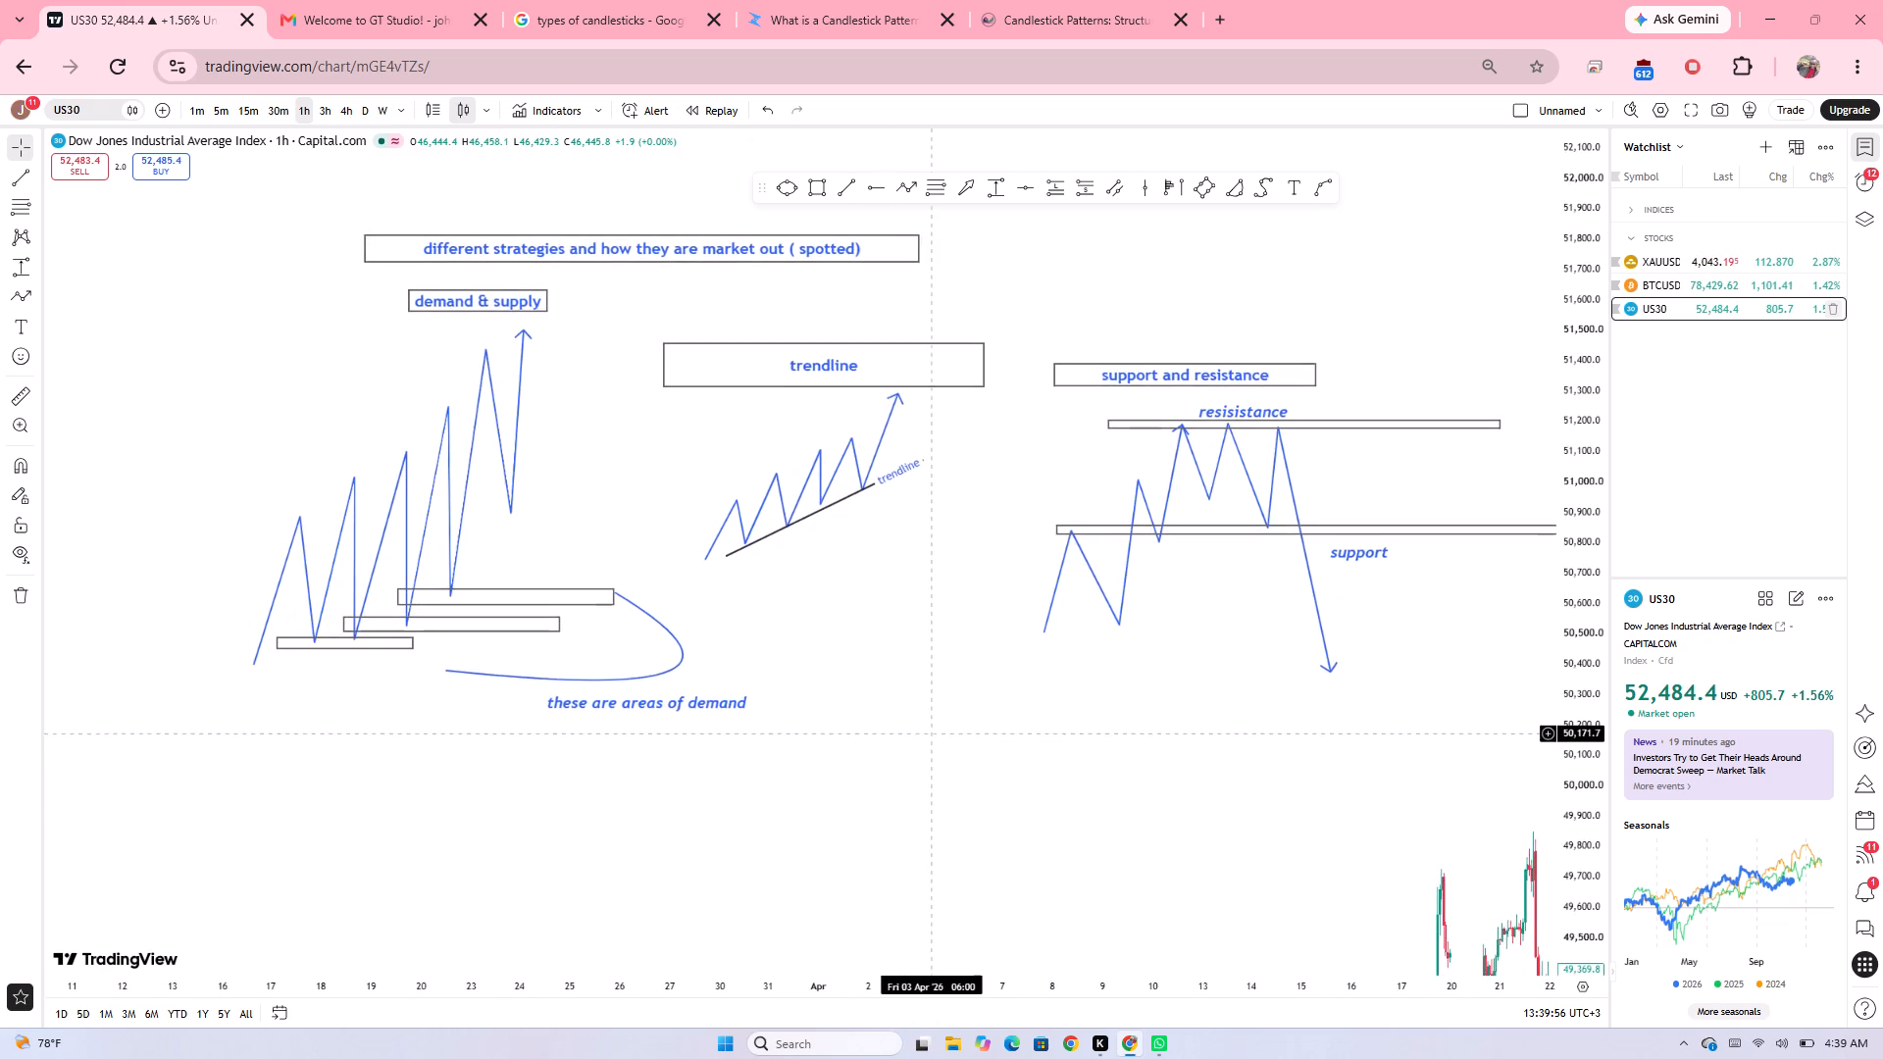
left_click_drag(933, 731, 909, 683)
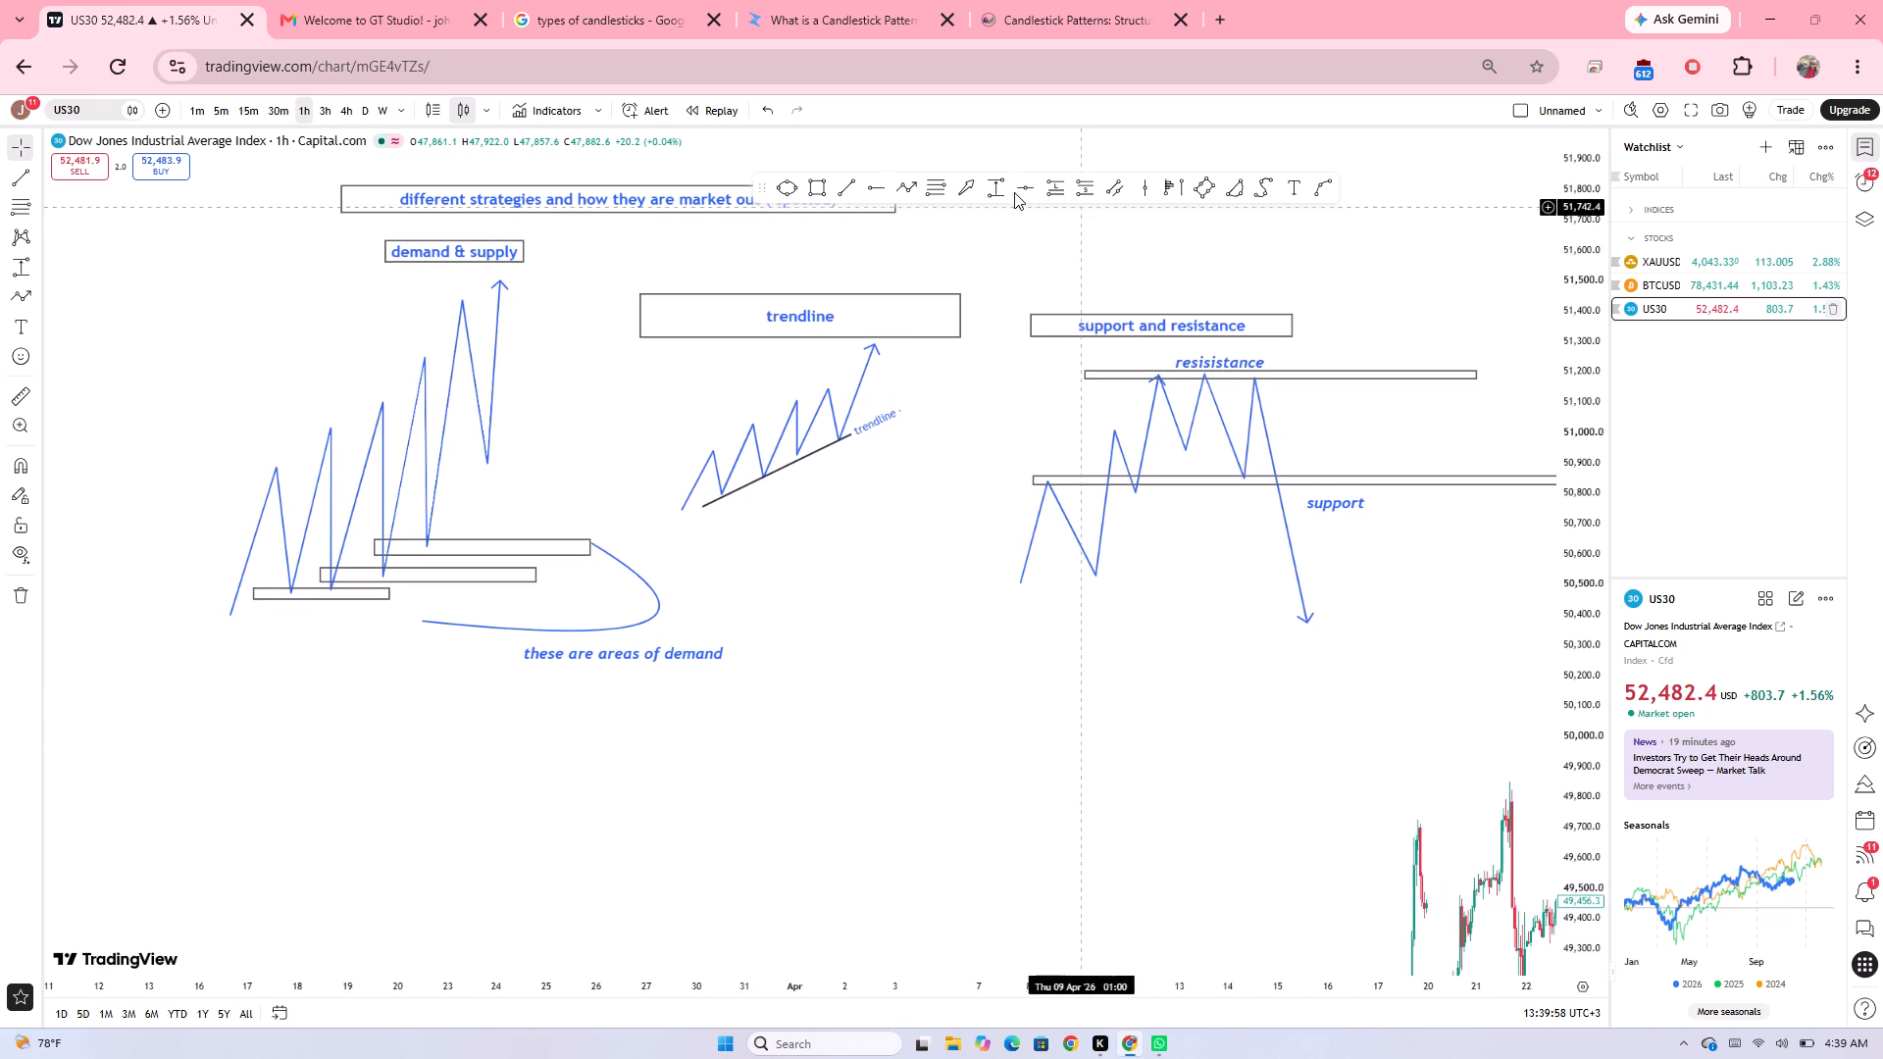
left_click(909, 173)
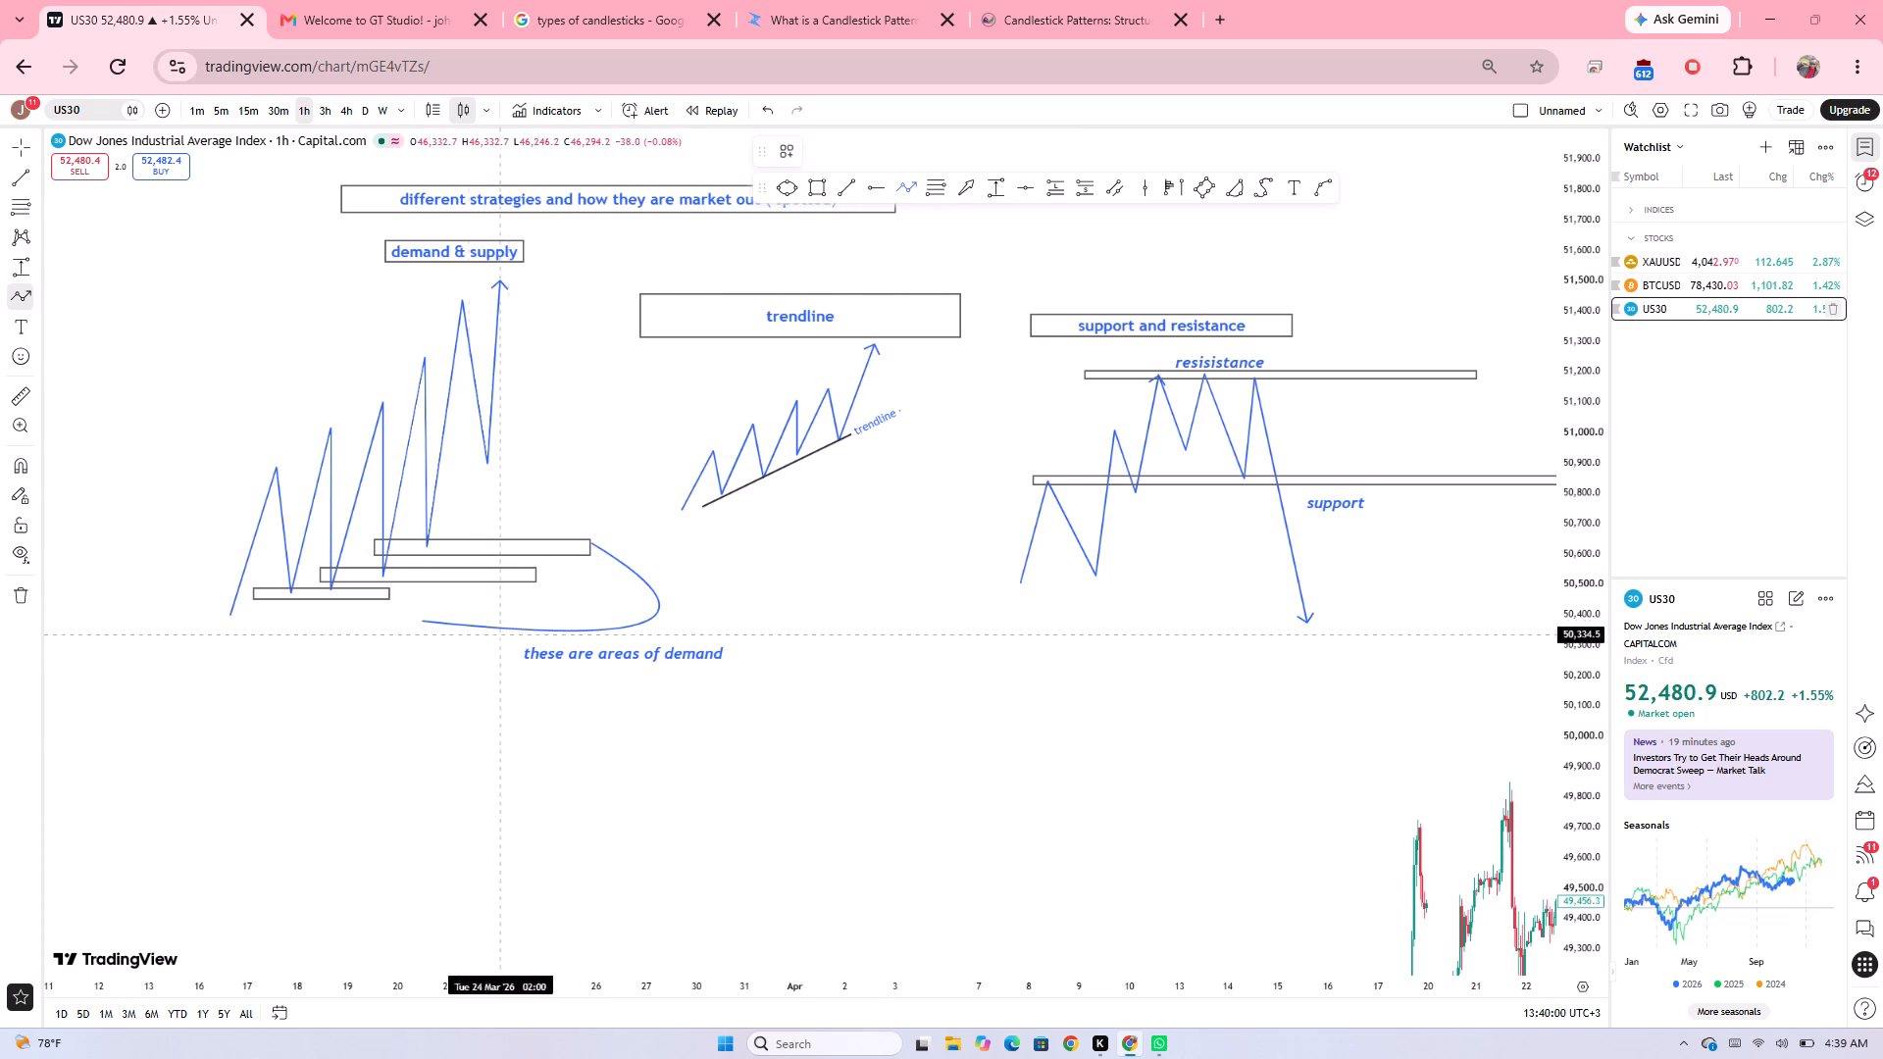
left_click(425, 746)
left_click_drag(451, 823, 468, 742)
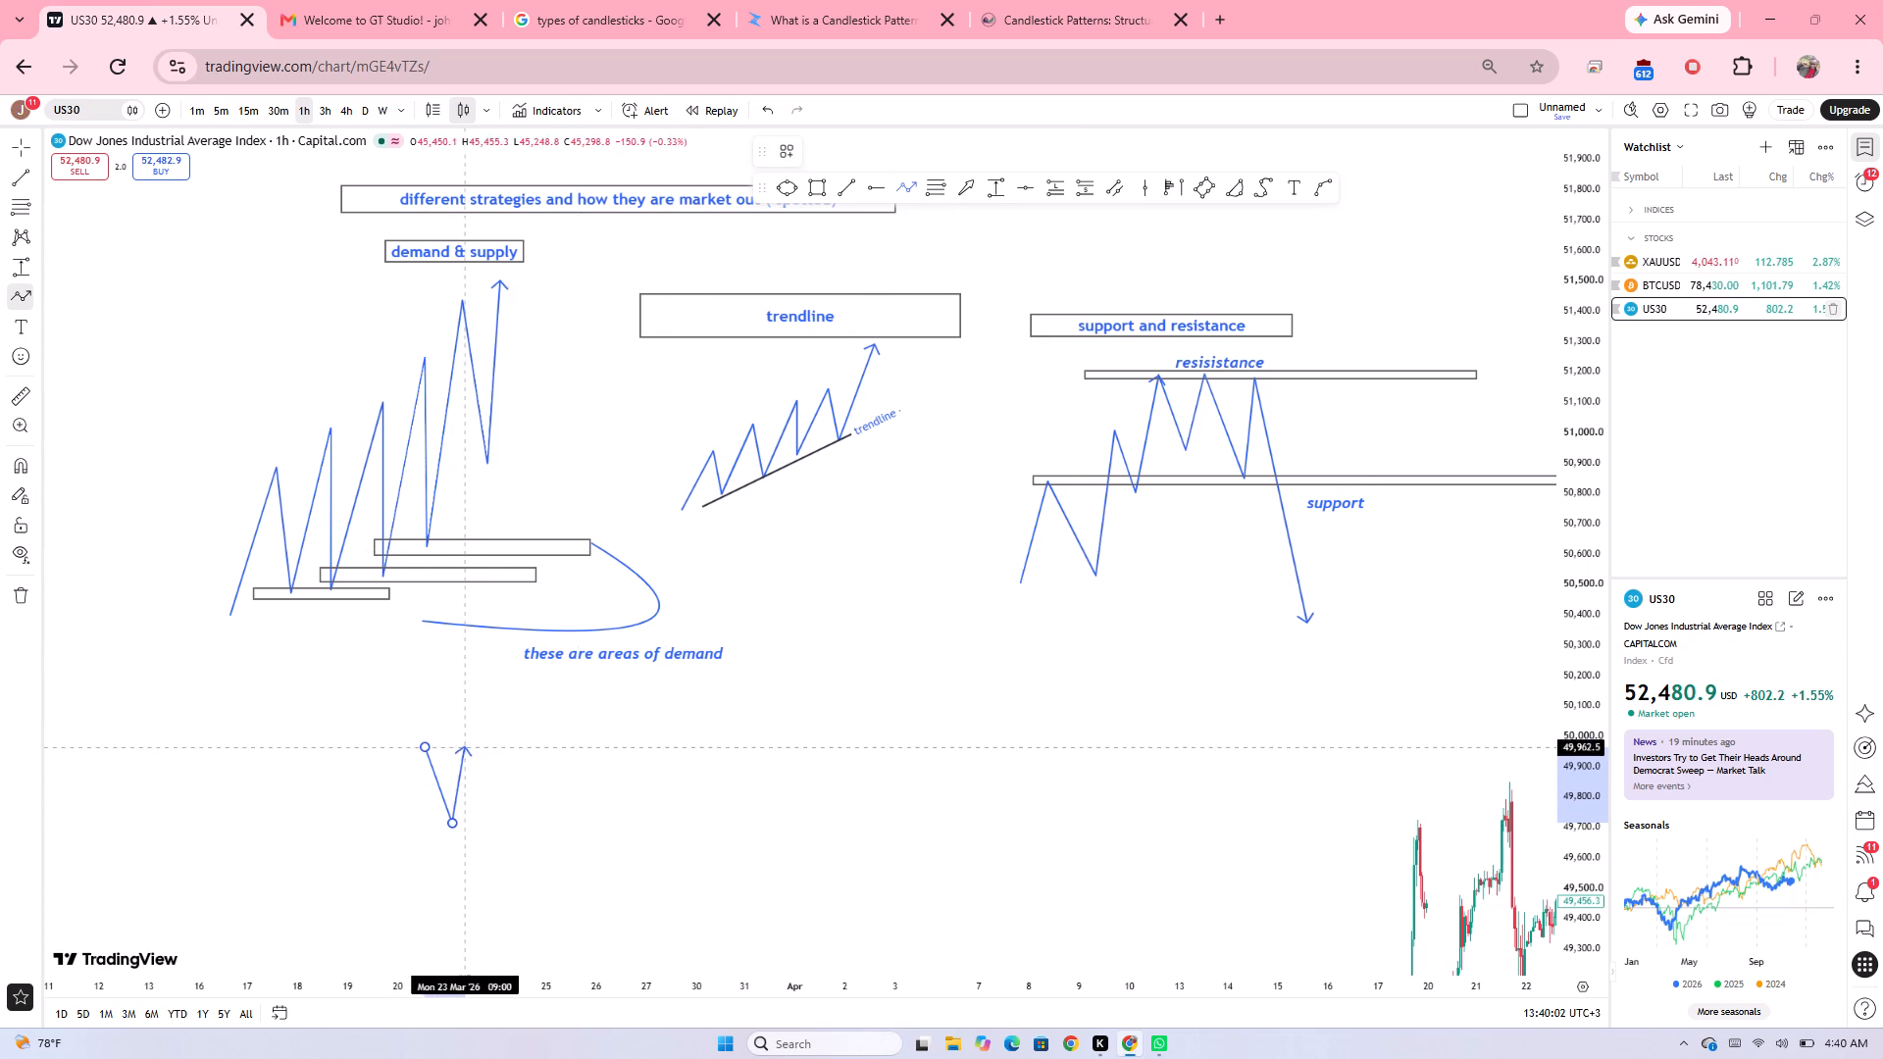
left_click_drag(468, 742, 469, 740)
left_click(469, 740)
left_click_drag(507, 858, 503, 781)
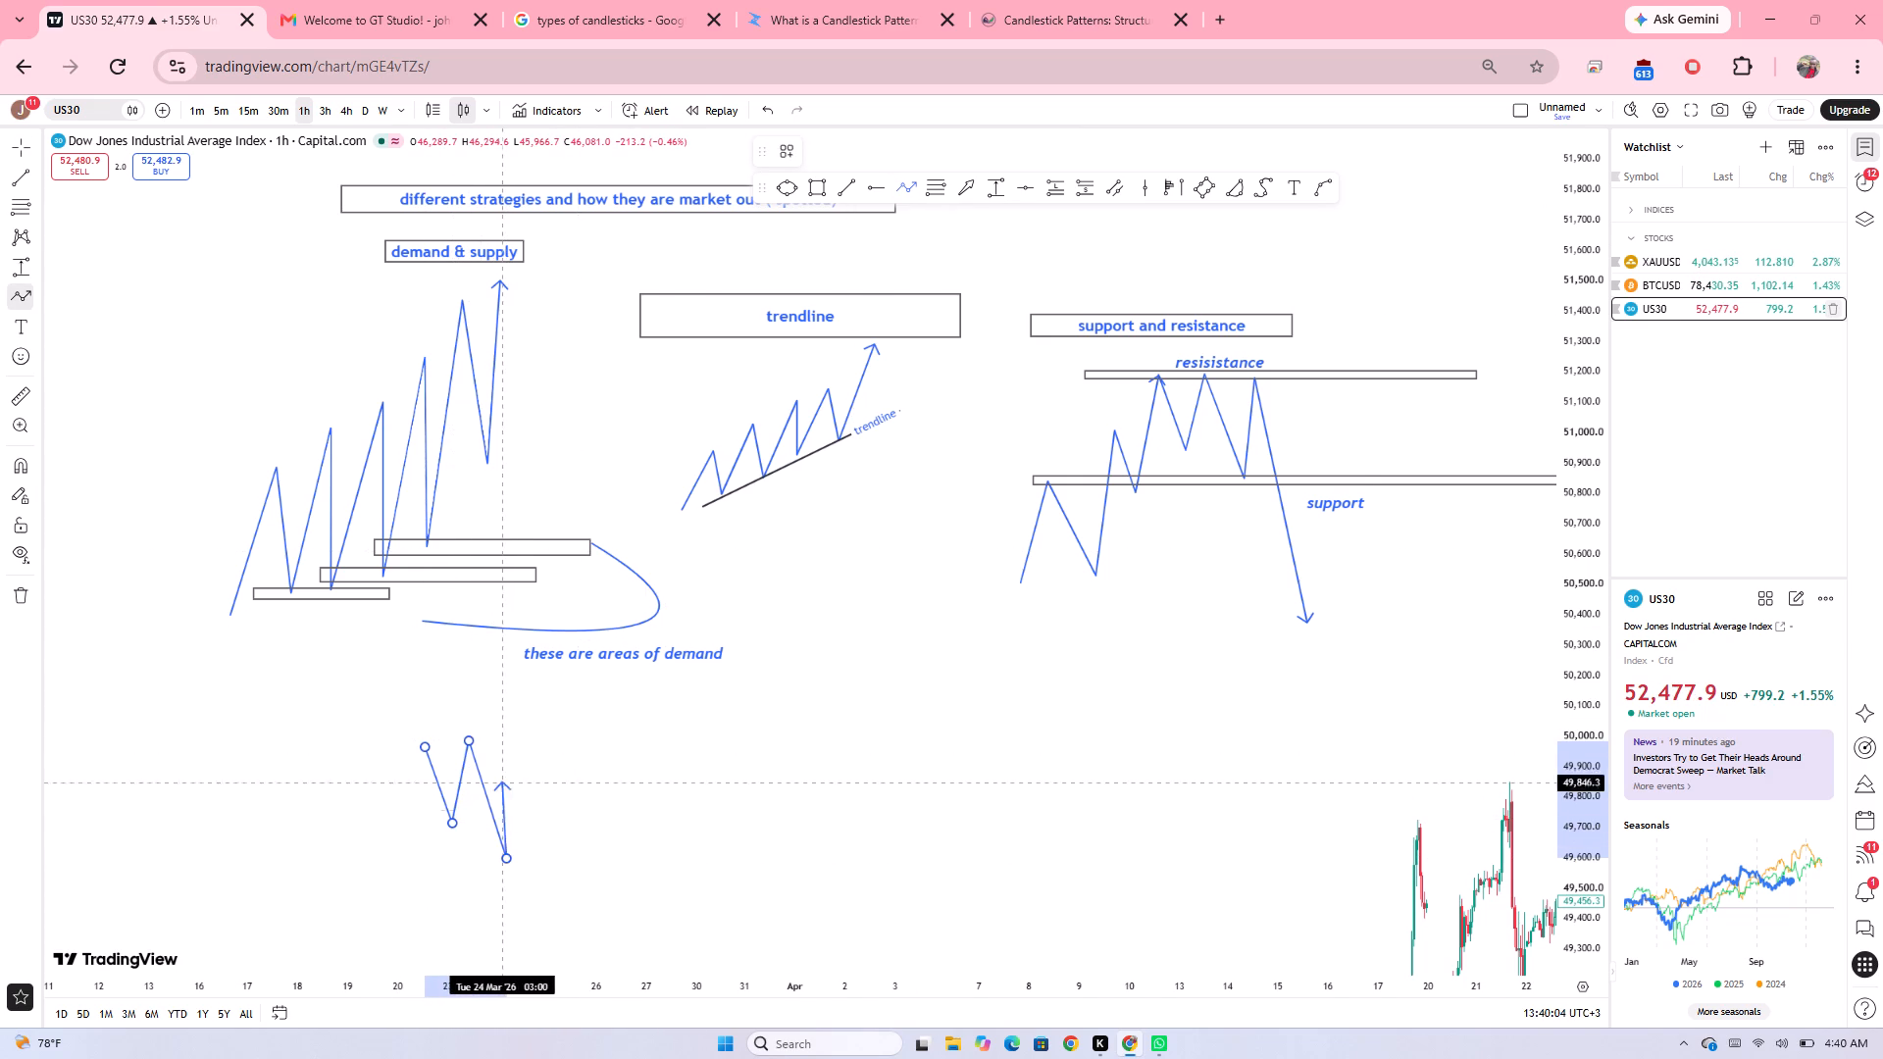
left_click_drag(503, 781, 500, 750)
left_click_drag(500, 750, 549, 887)
left_click_drag(549, 887, 548, 772)
left_click_drag(548, 772, 601, 917)
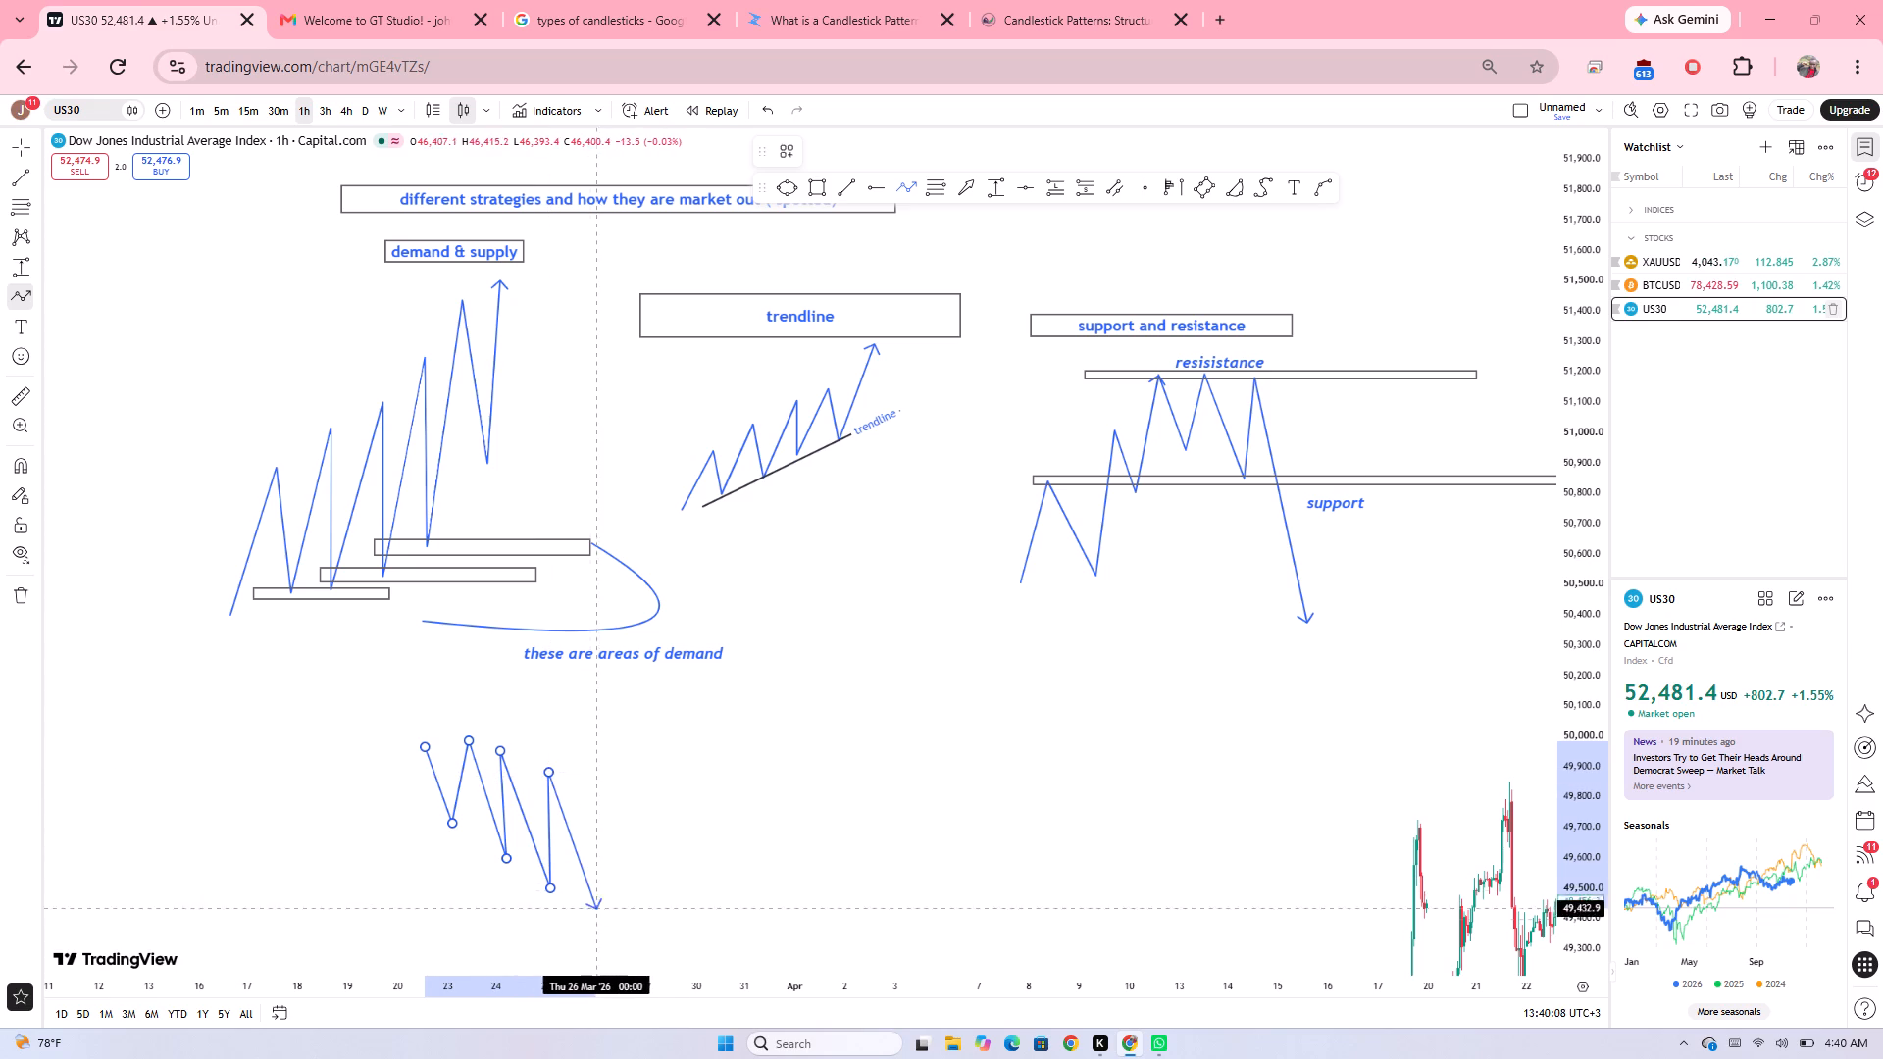
left_click_drag(601, 917, 603, 920)
left_click_drag(603, 920, 594, 777)
left_click_drag(594, 777, 647, 905)
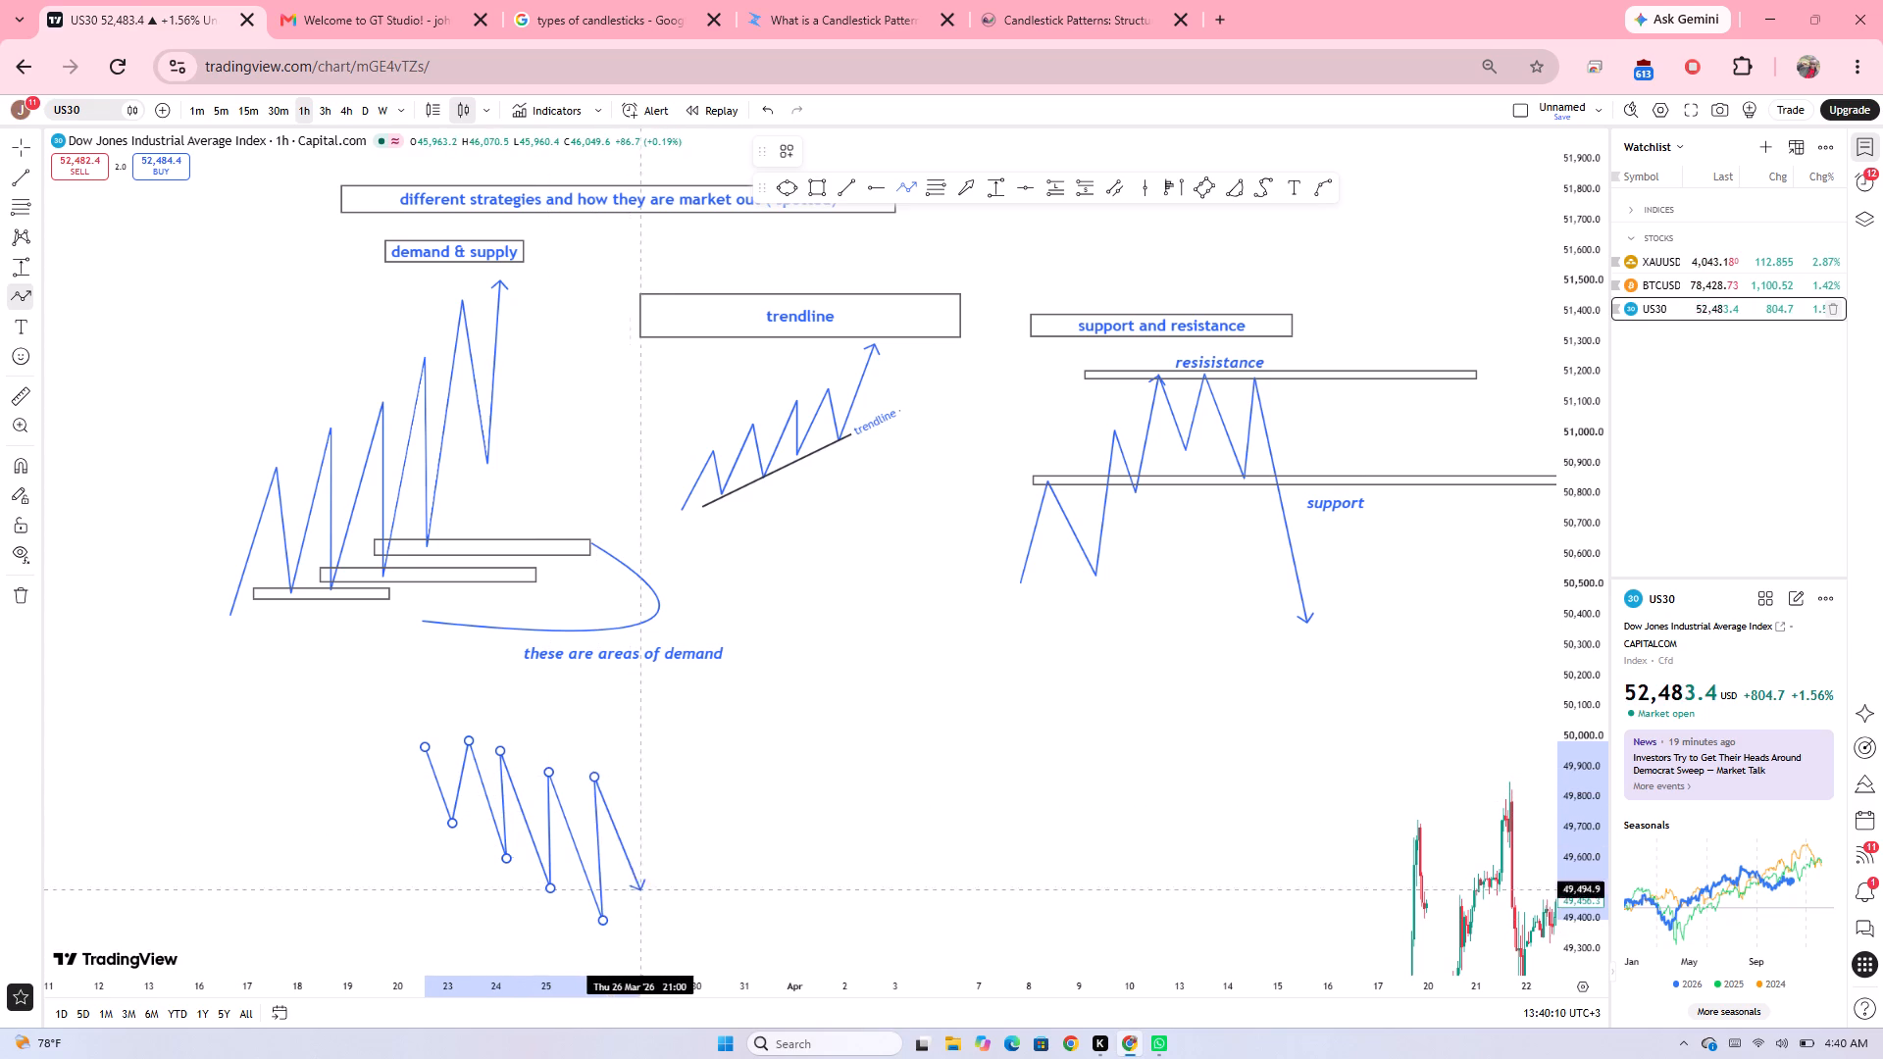
left_click_drag(647, 905, 657, 960)
double_click(657, 960)
left_click(726, 916)
Draw a supply zone rectangle at the falling zigzag's first peak, about 49,944 to 50,001, from 23 to 30 March.
left_click_drag(726, 916, 534, 819)
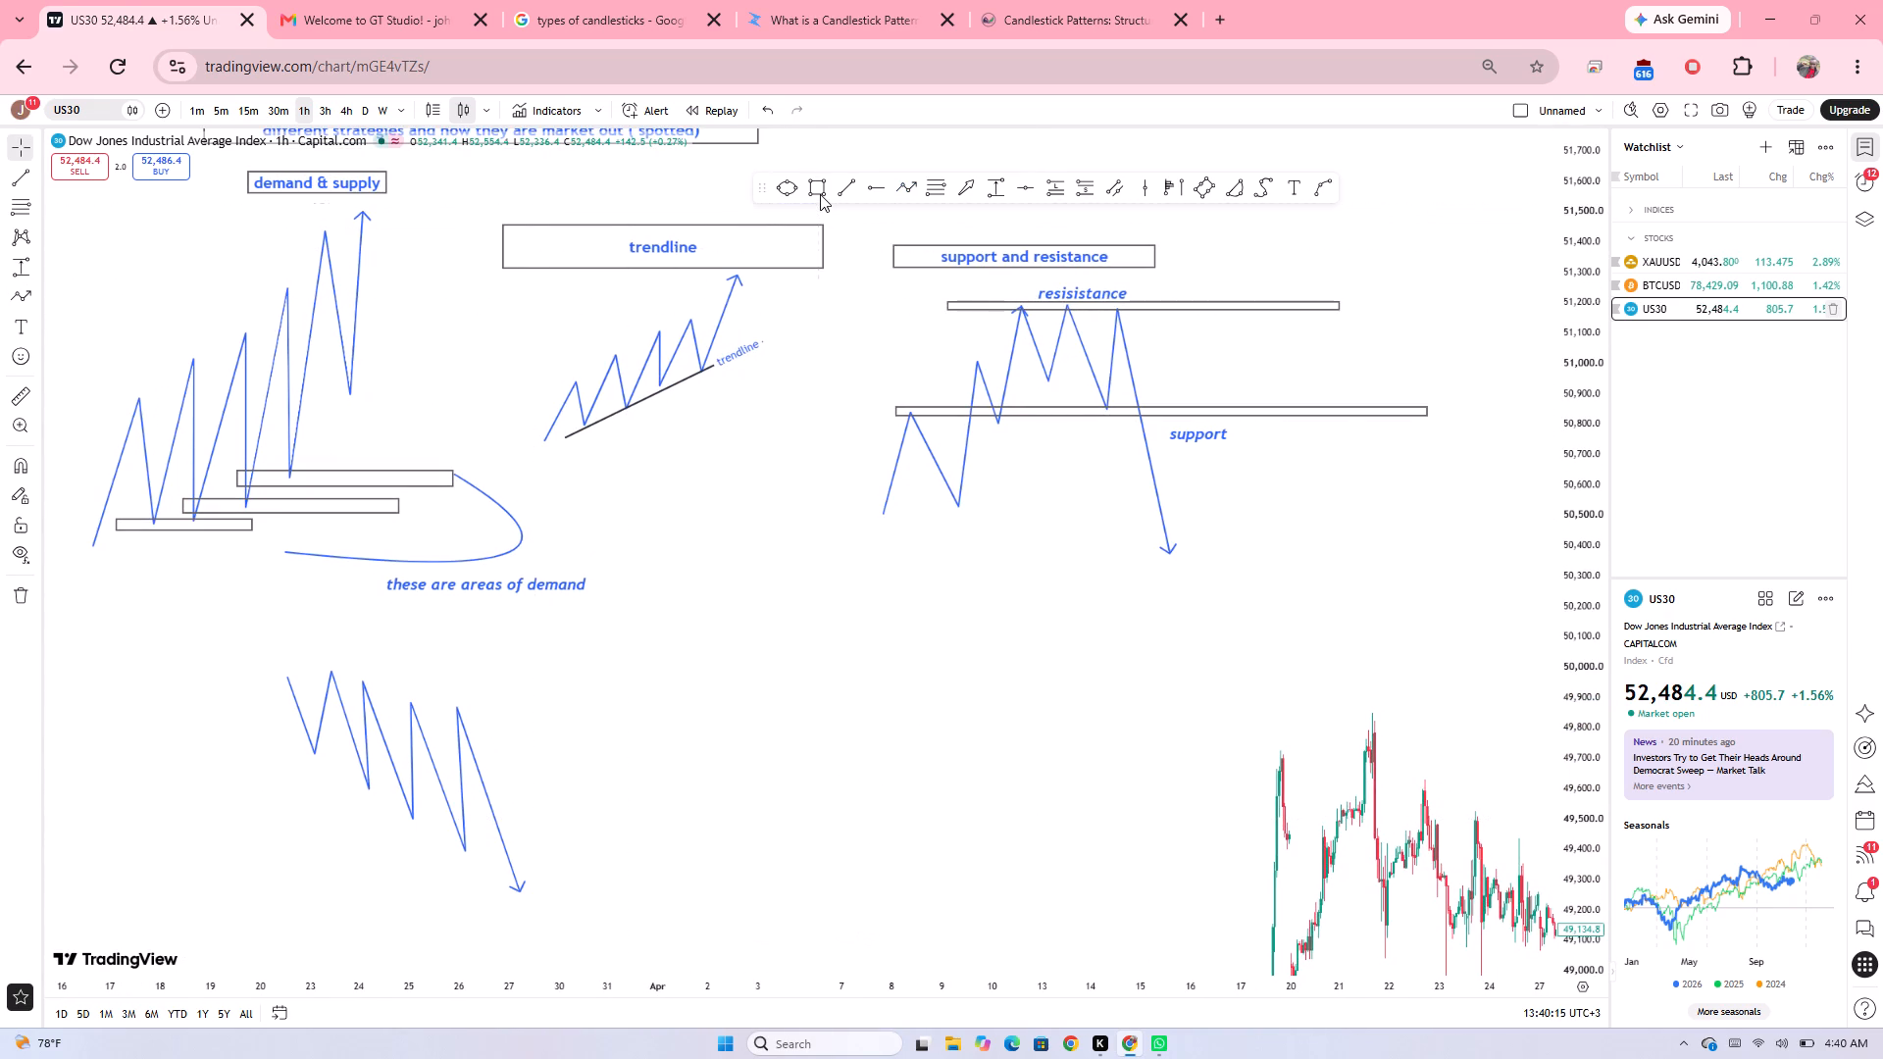
left_click(820, 194)
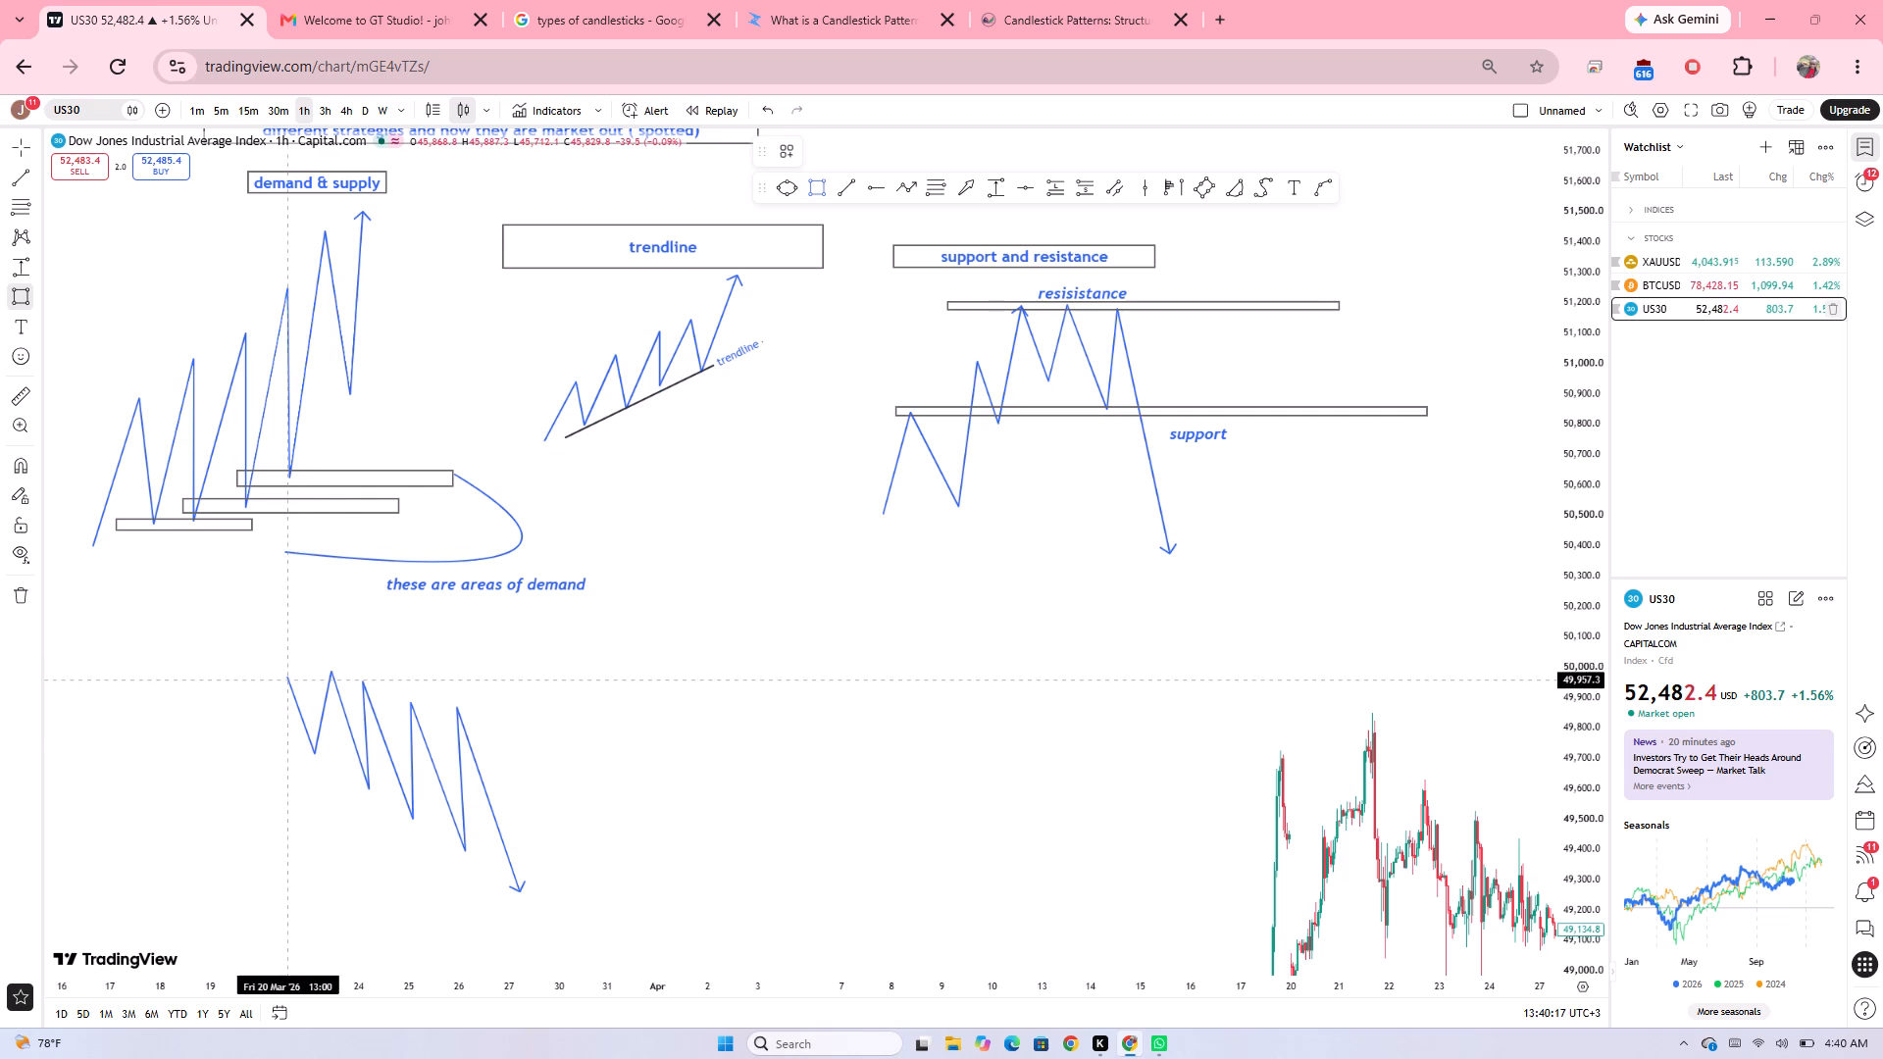
left_click_drag(325, 683, 557, 663)
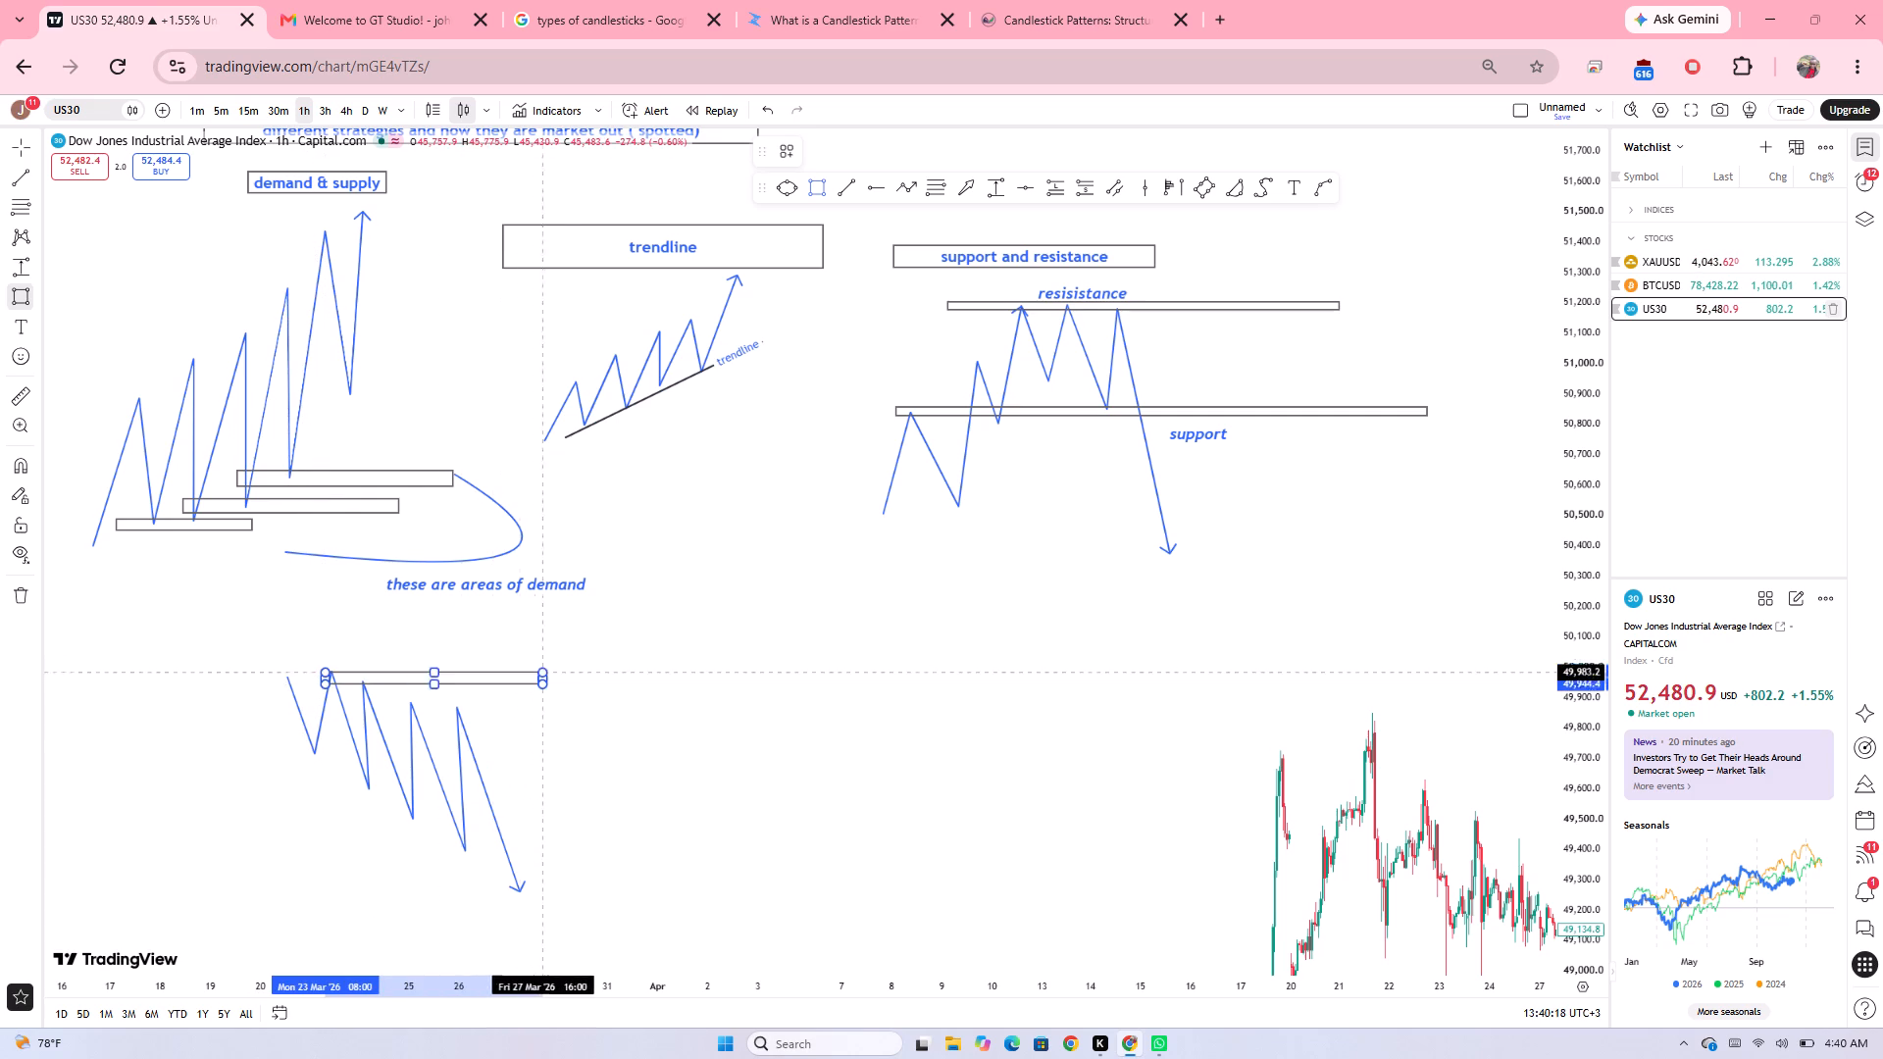
left_click_drag(557, 663, 582, 667)
left_click(582, 667)
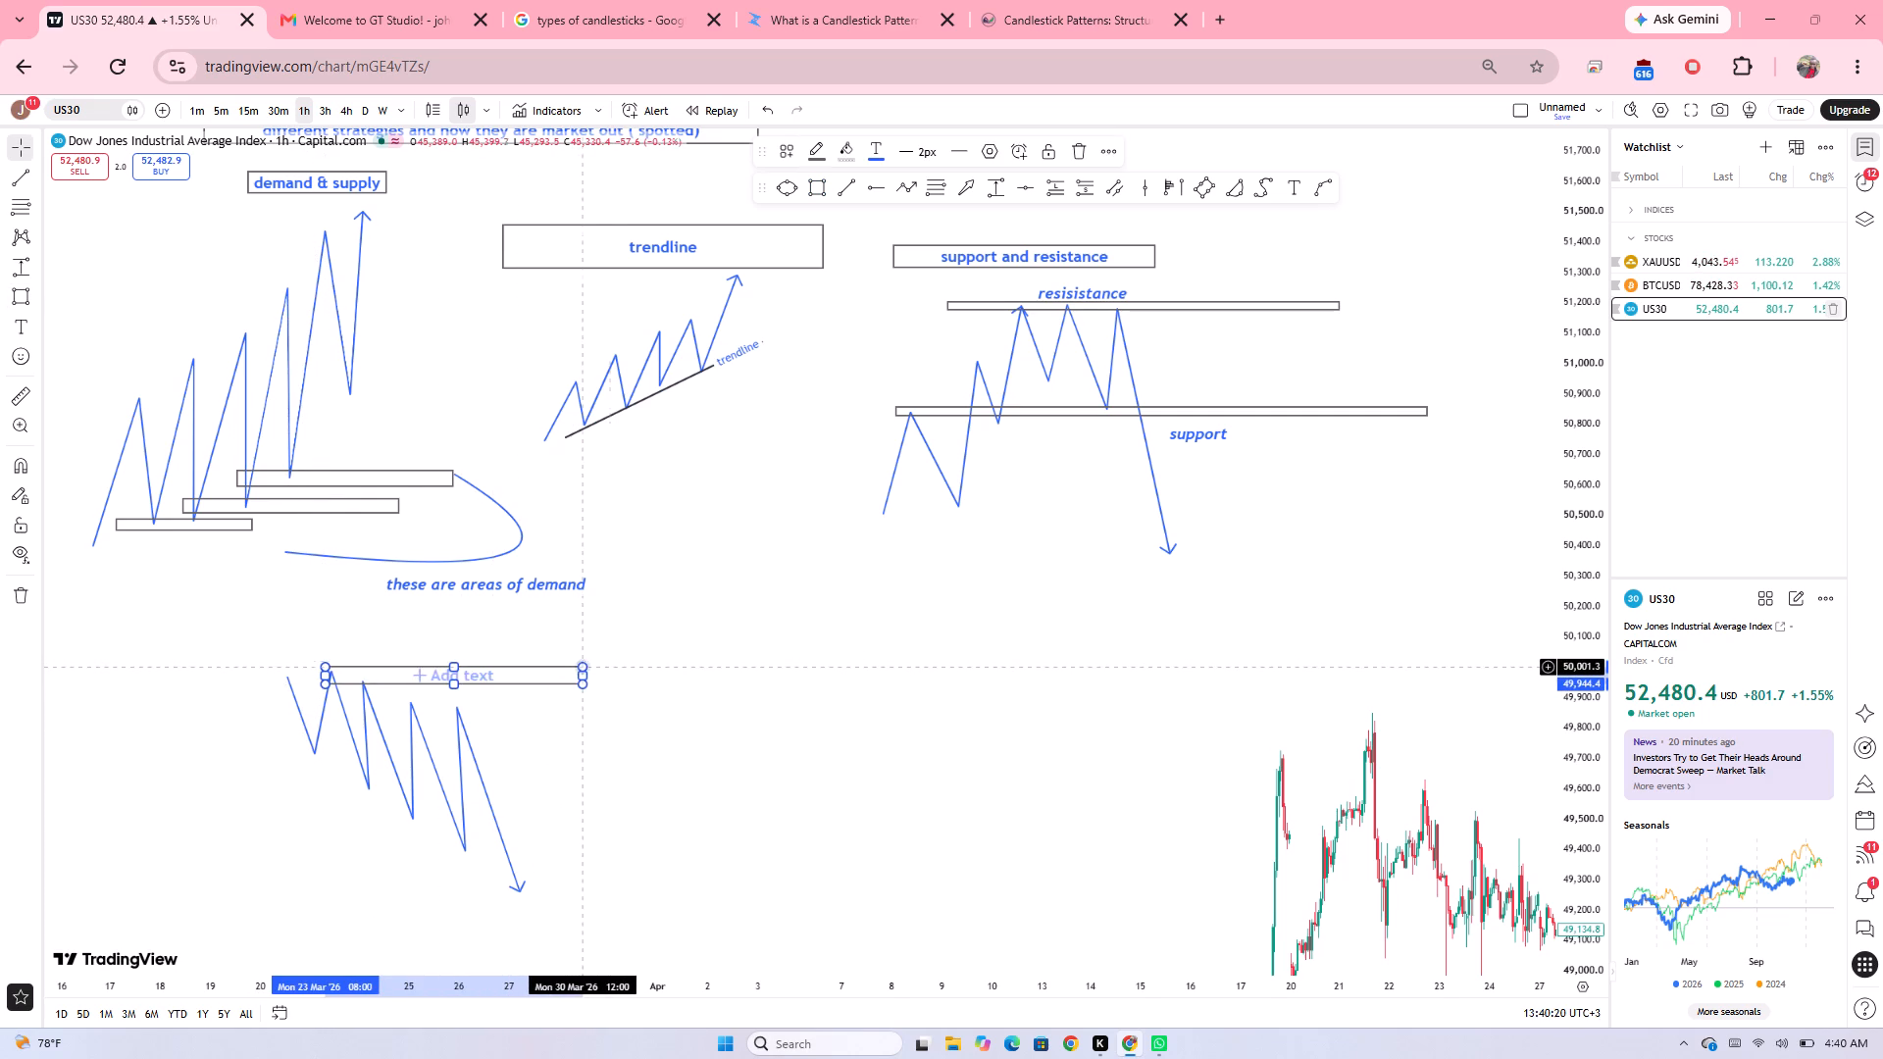
left_click(669, 654)
Draw a second supply zone rectangle below the first, about 49,875 to 49,919, from 24 to 31 March.
left_click(821, 195)
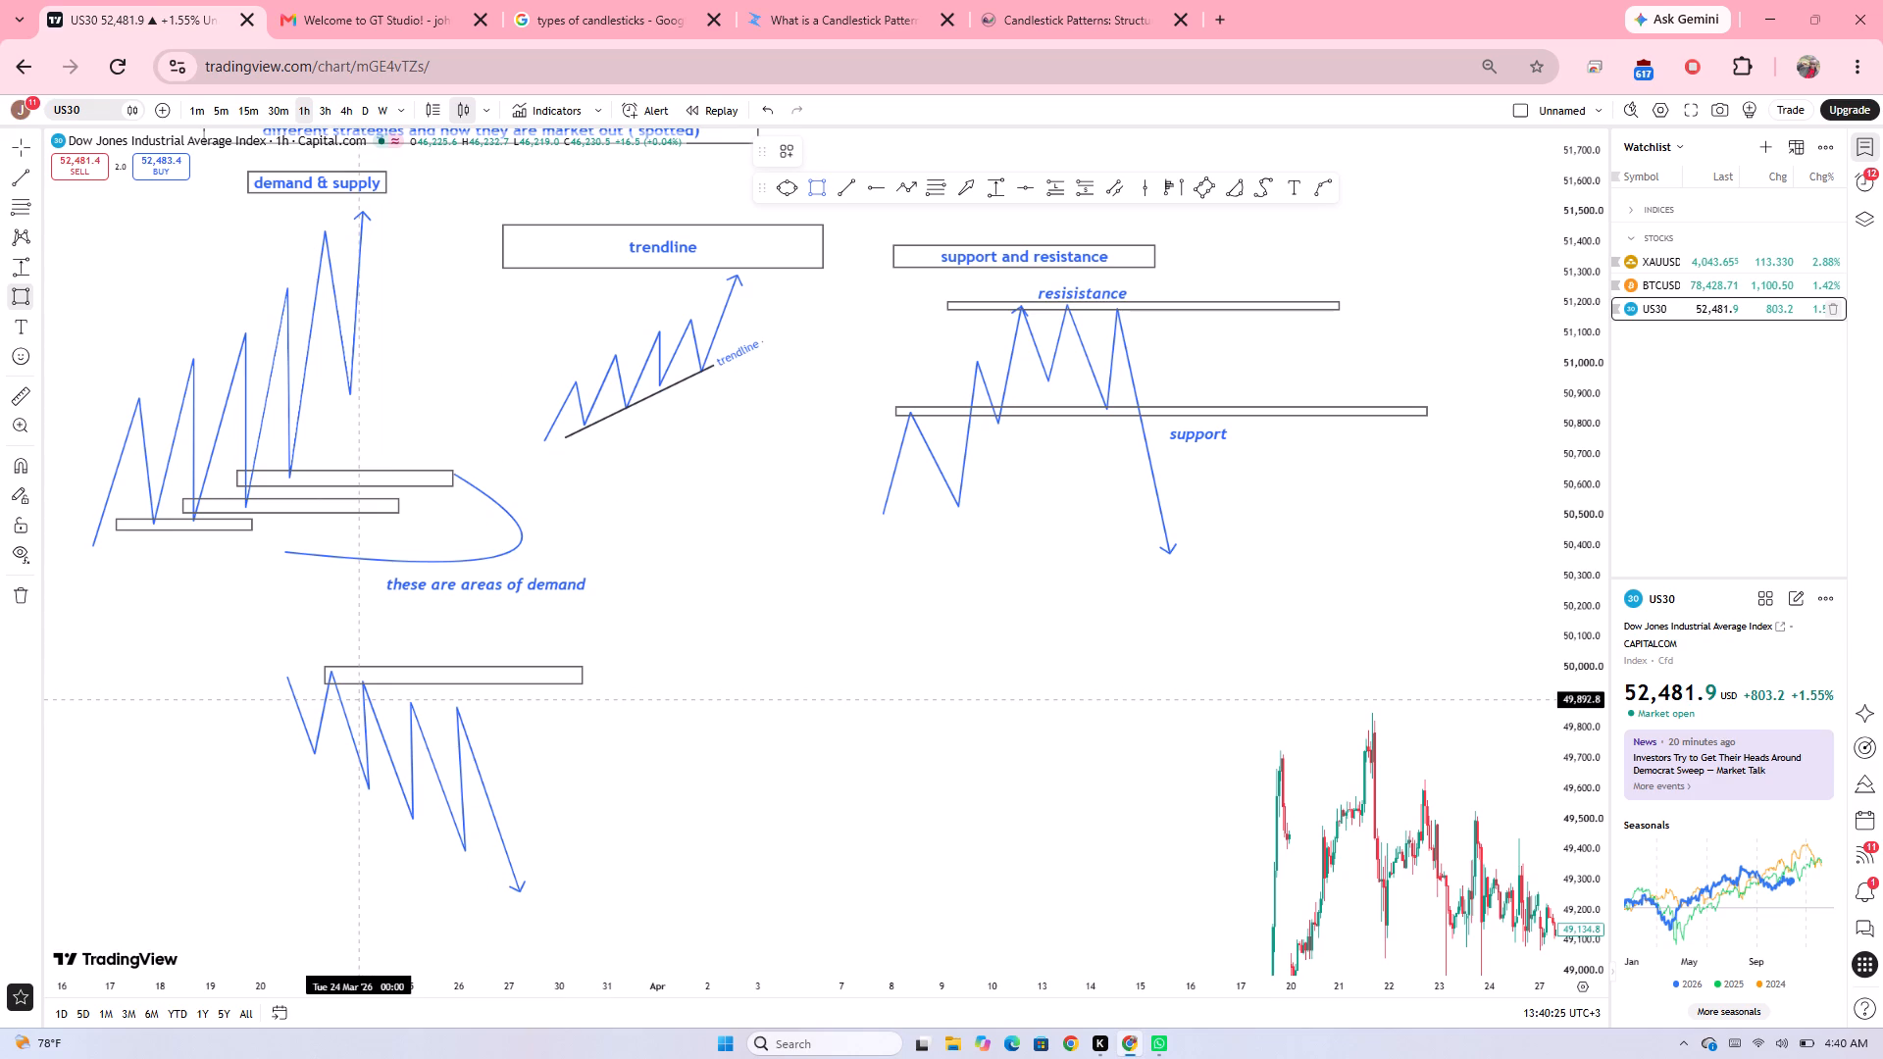
left_click_drag(359, 705, 530, 722)
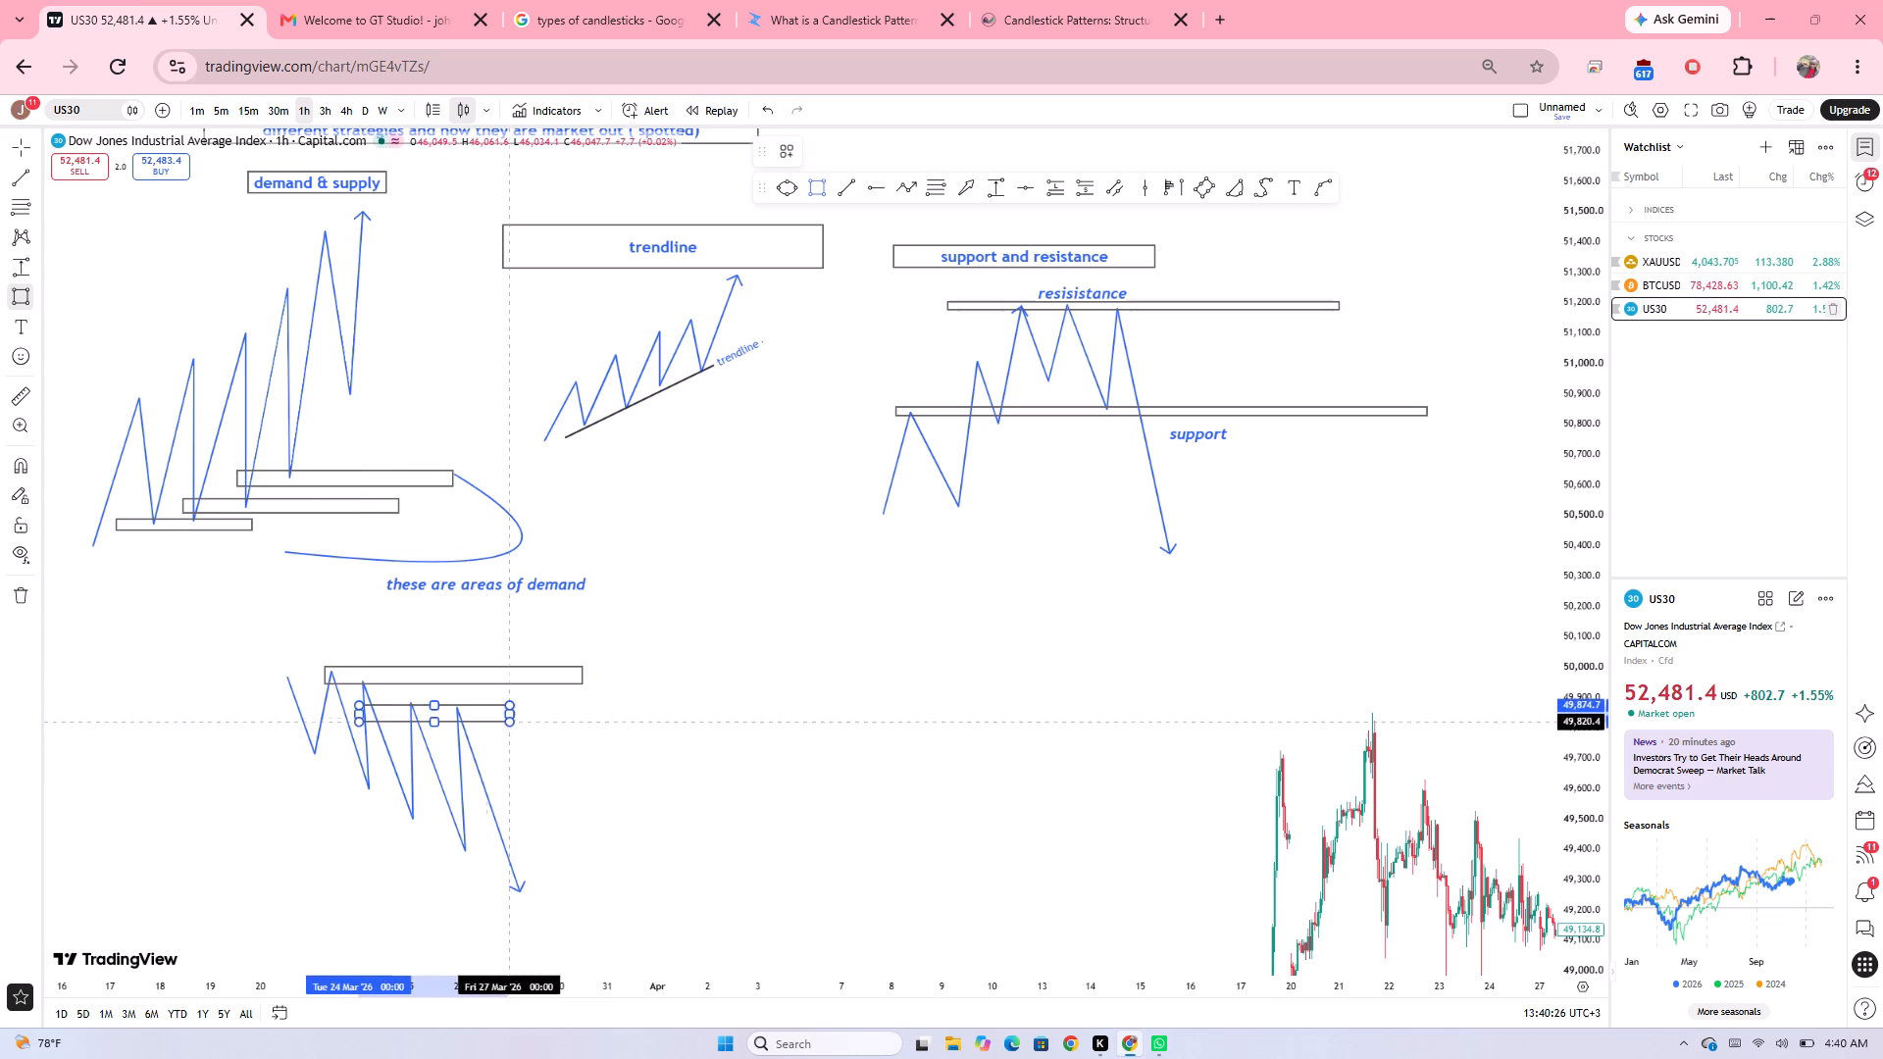
left_click_drag(530, 722, 637, 688)
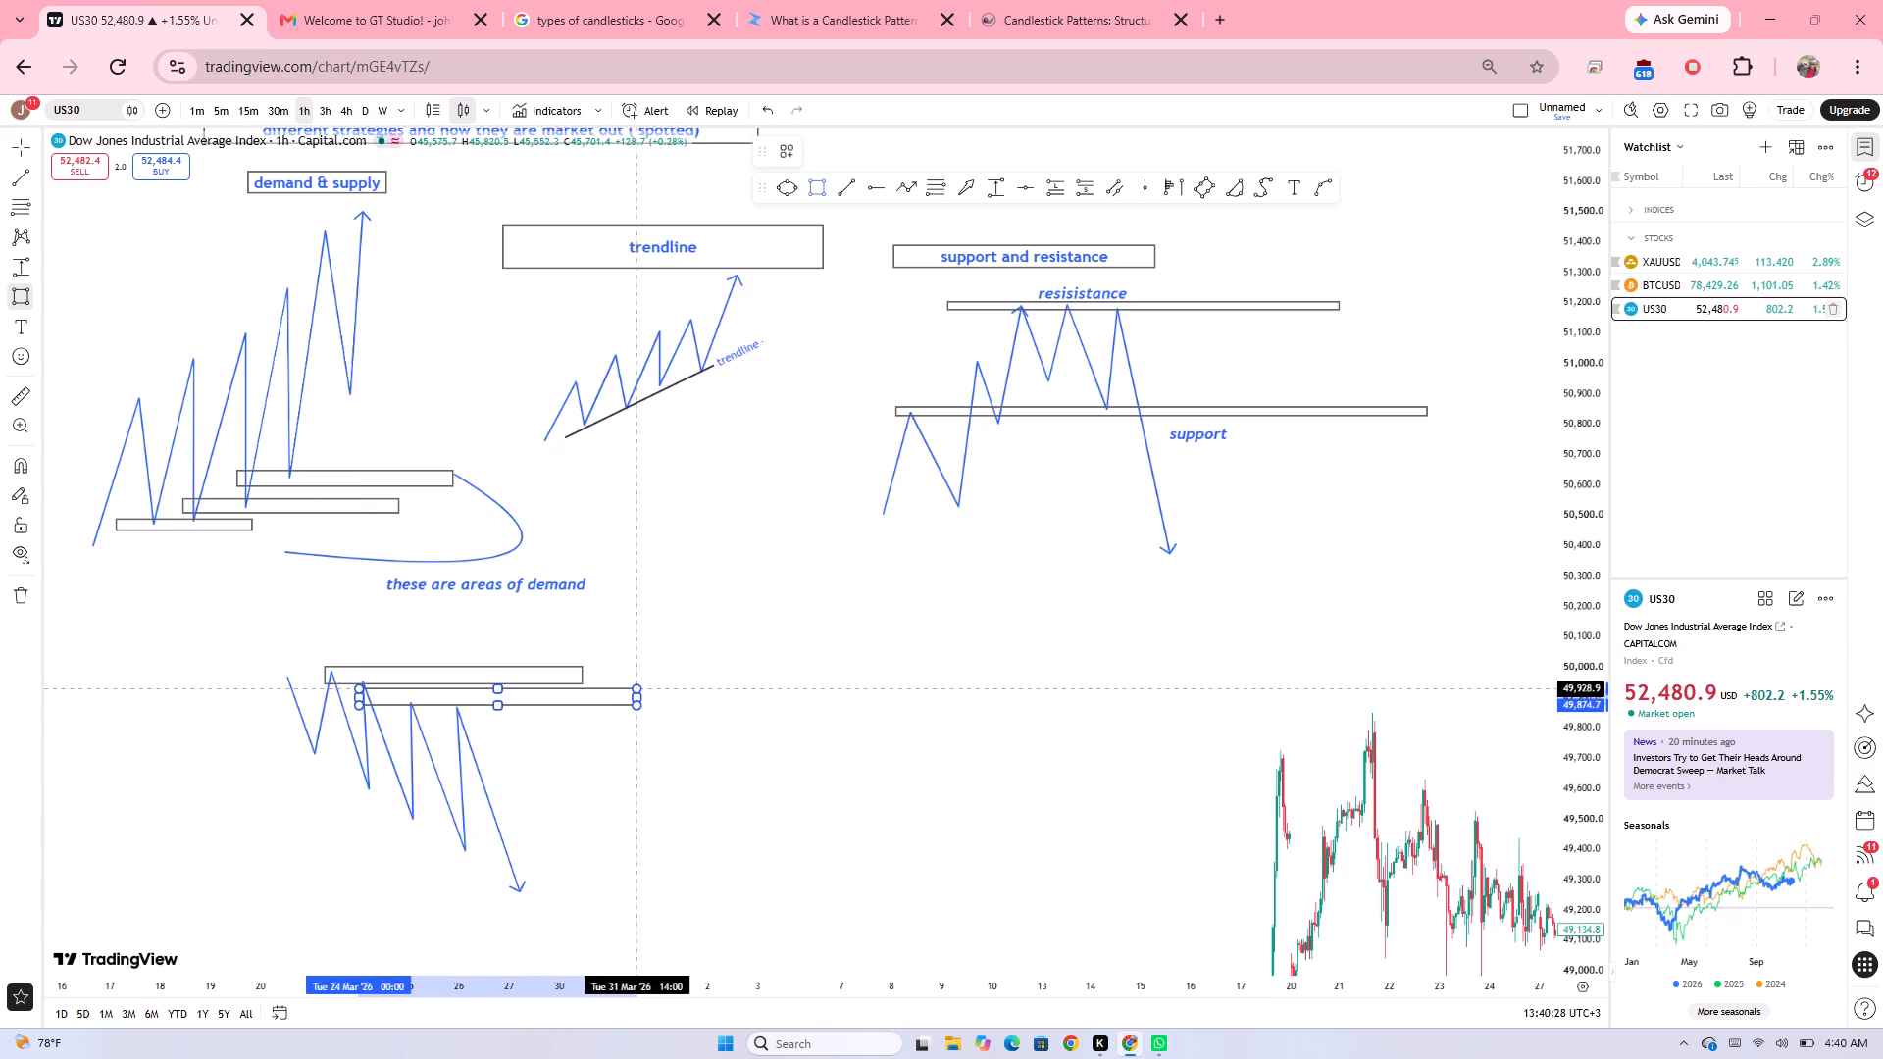
left_click_drag(637, 688, 637, 691)
left_click(637, 691)
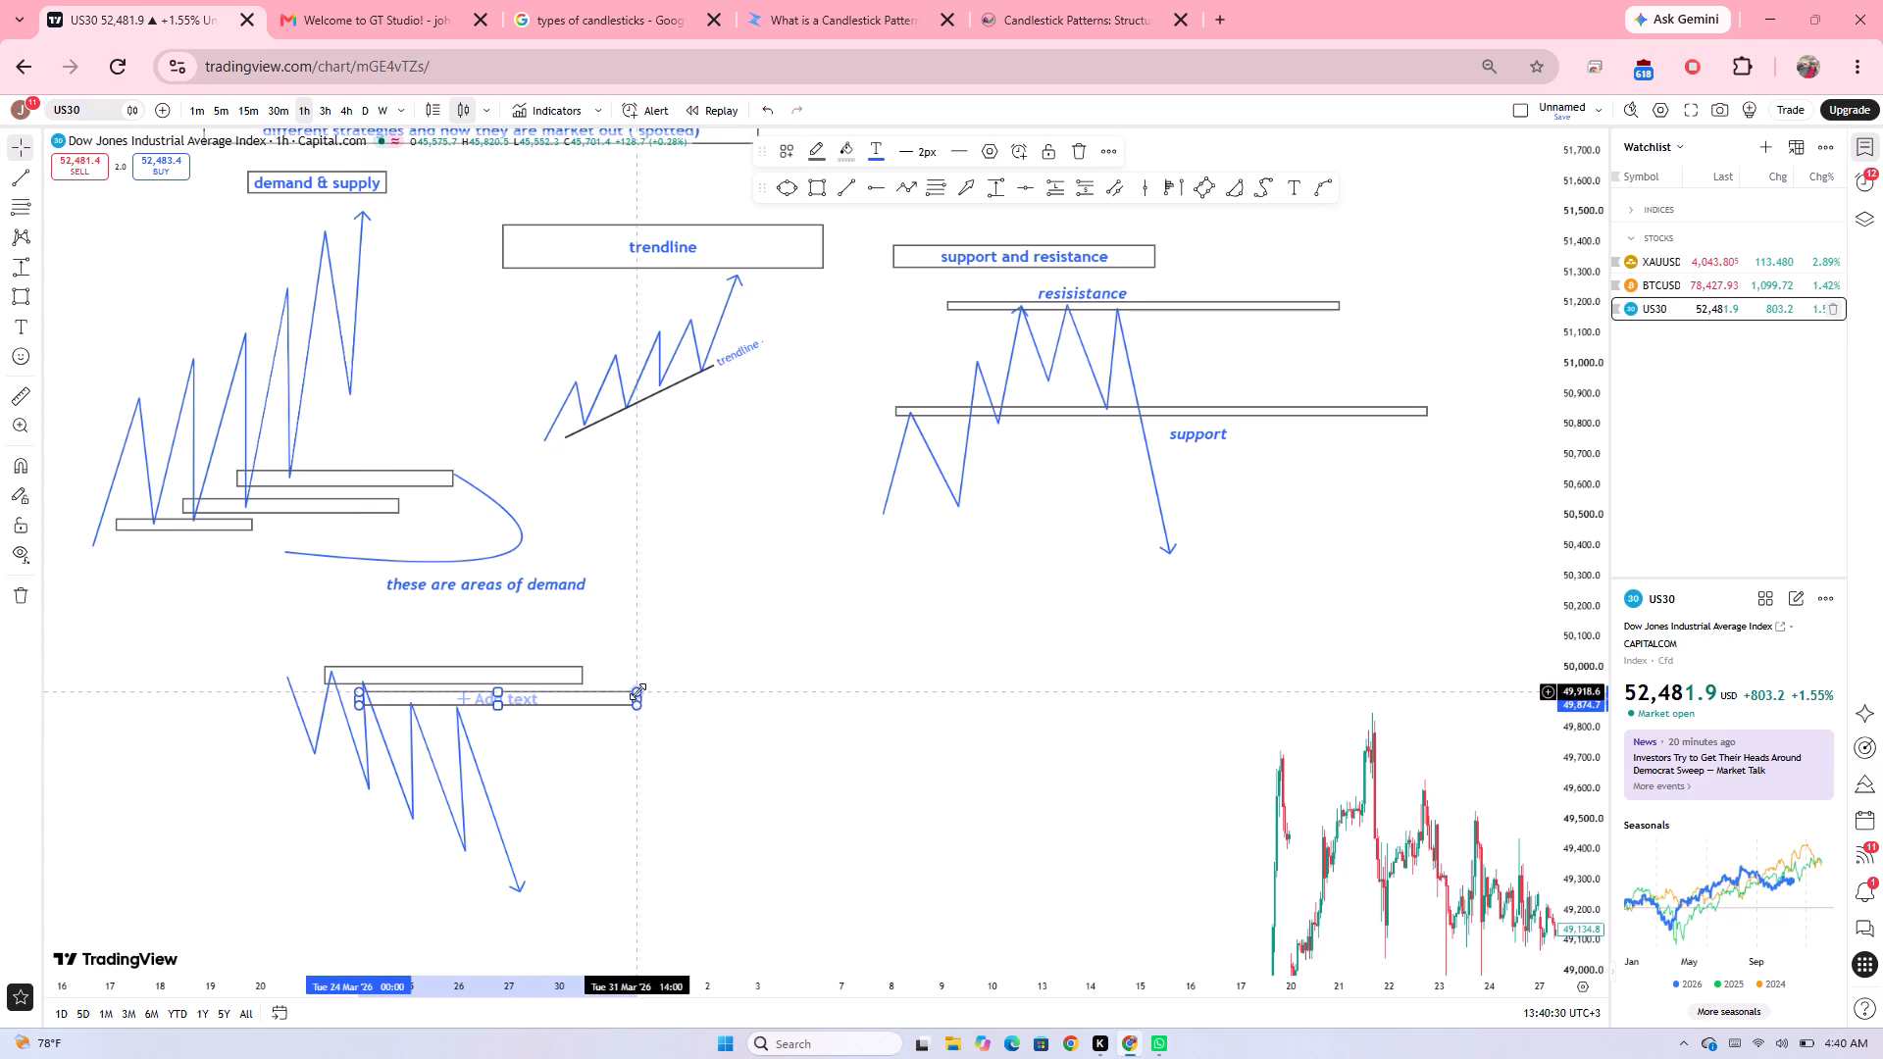
left_click(691, 674)
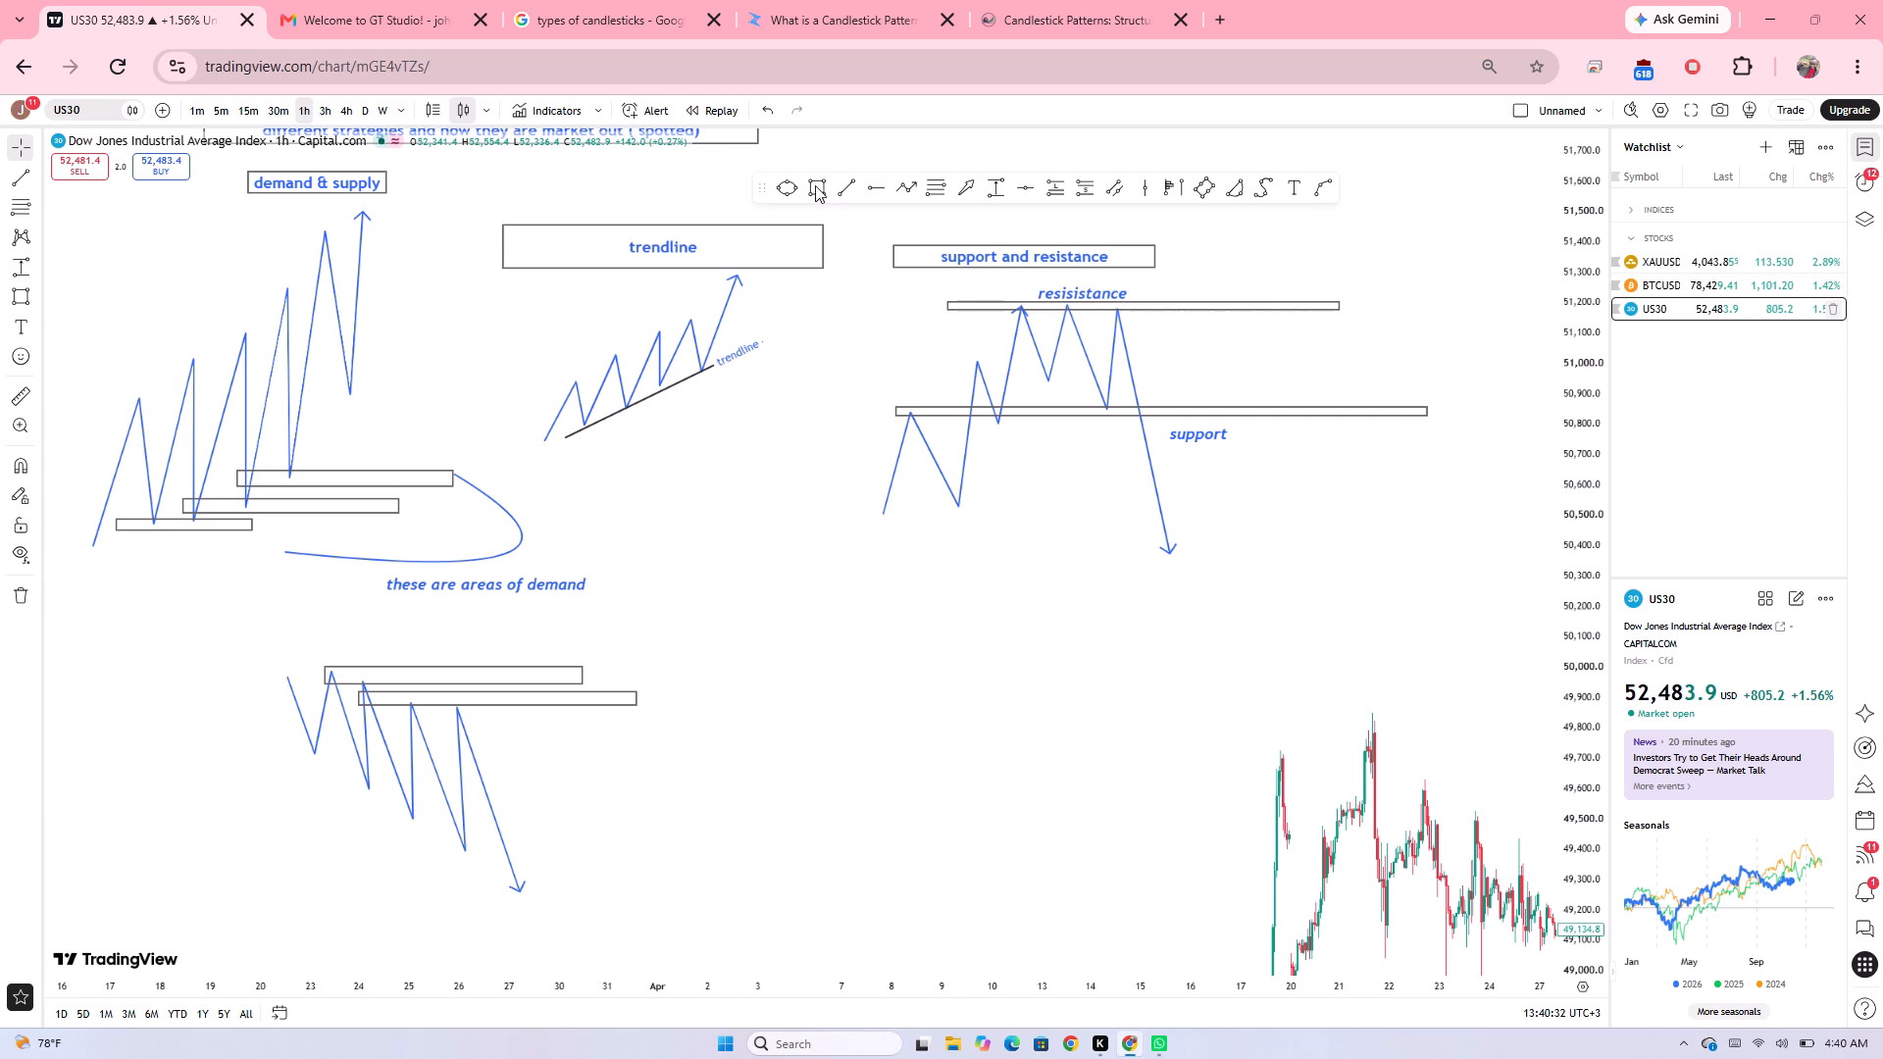
Draw a third supply zone rectangle at the zigzag's lower peaks, about 49,820 to 49,867, from 25 March to 2 April.
left_click(813, 185)
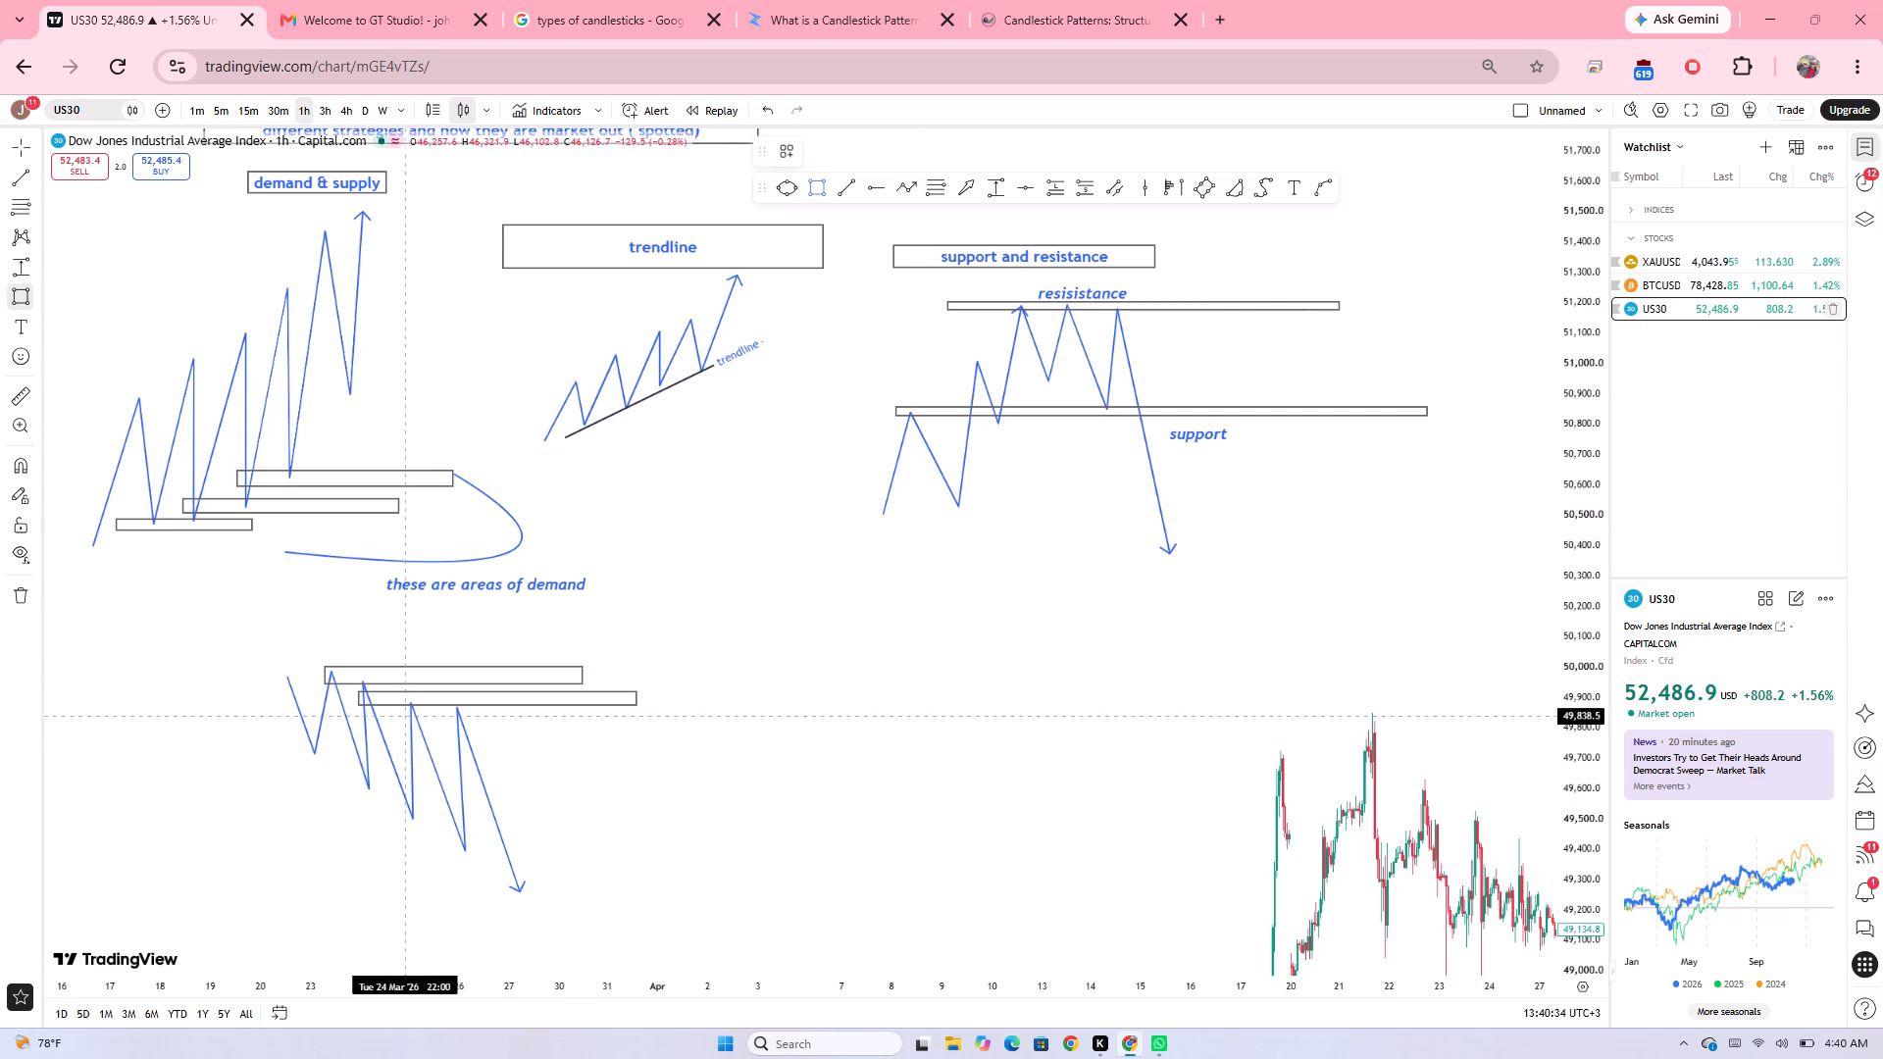
left_click_drag(408, 722, 576, 728)
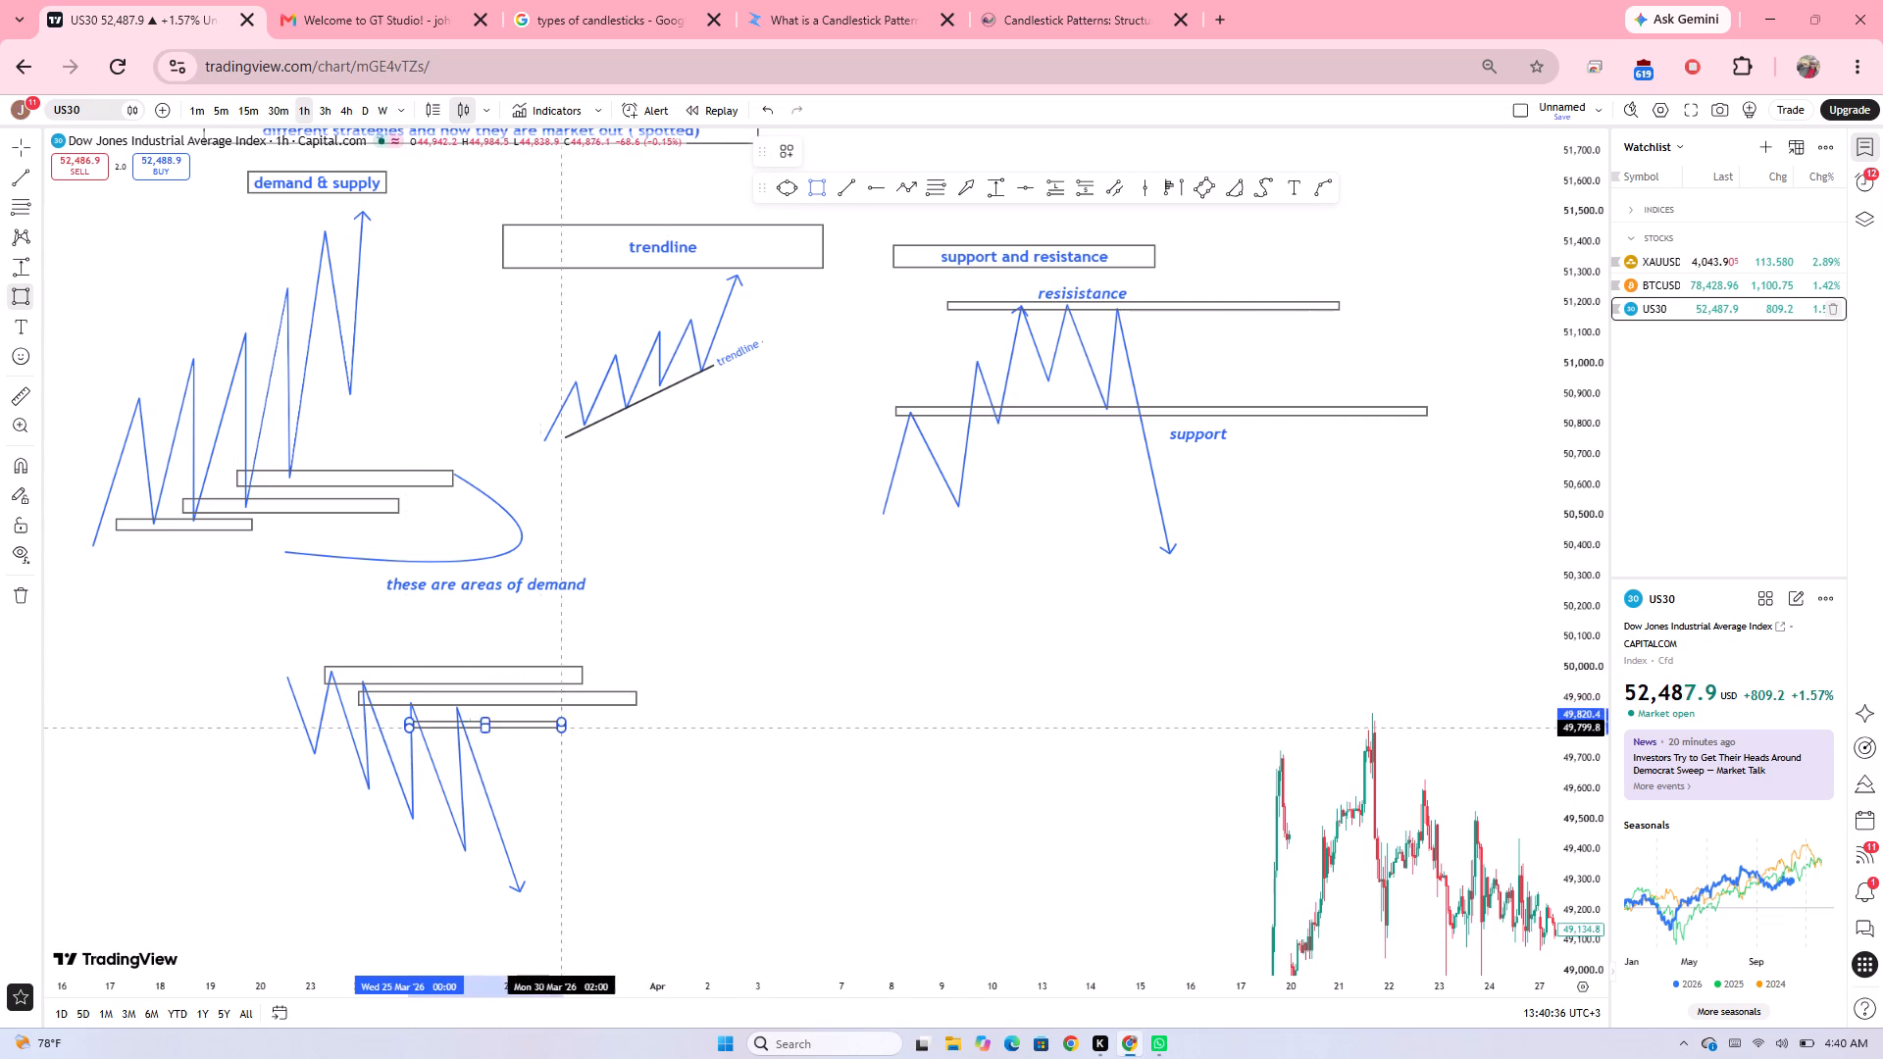
left_click_drag(576, 728, 708, 707)
left_click(708, 707)
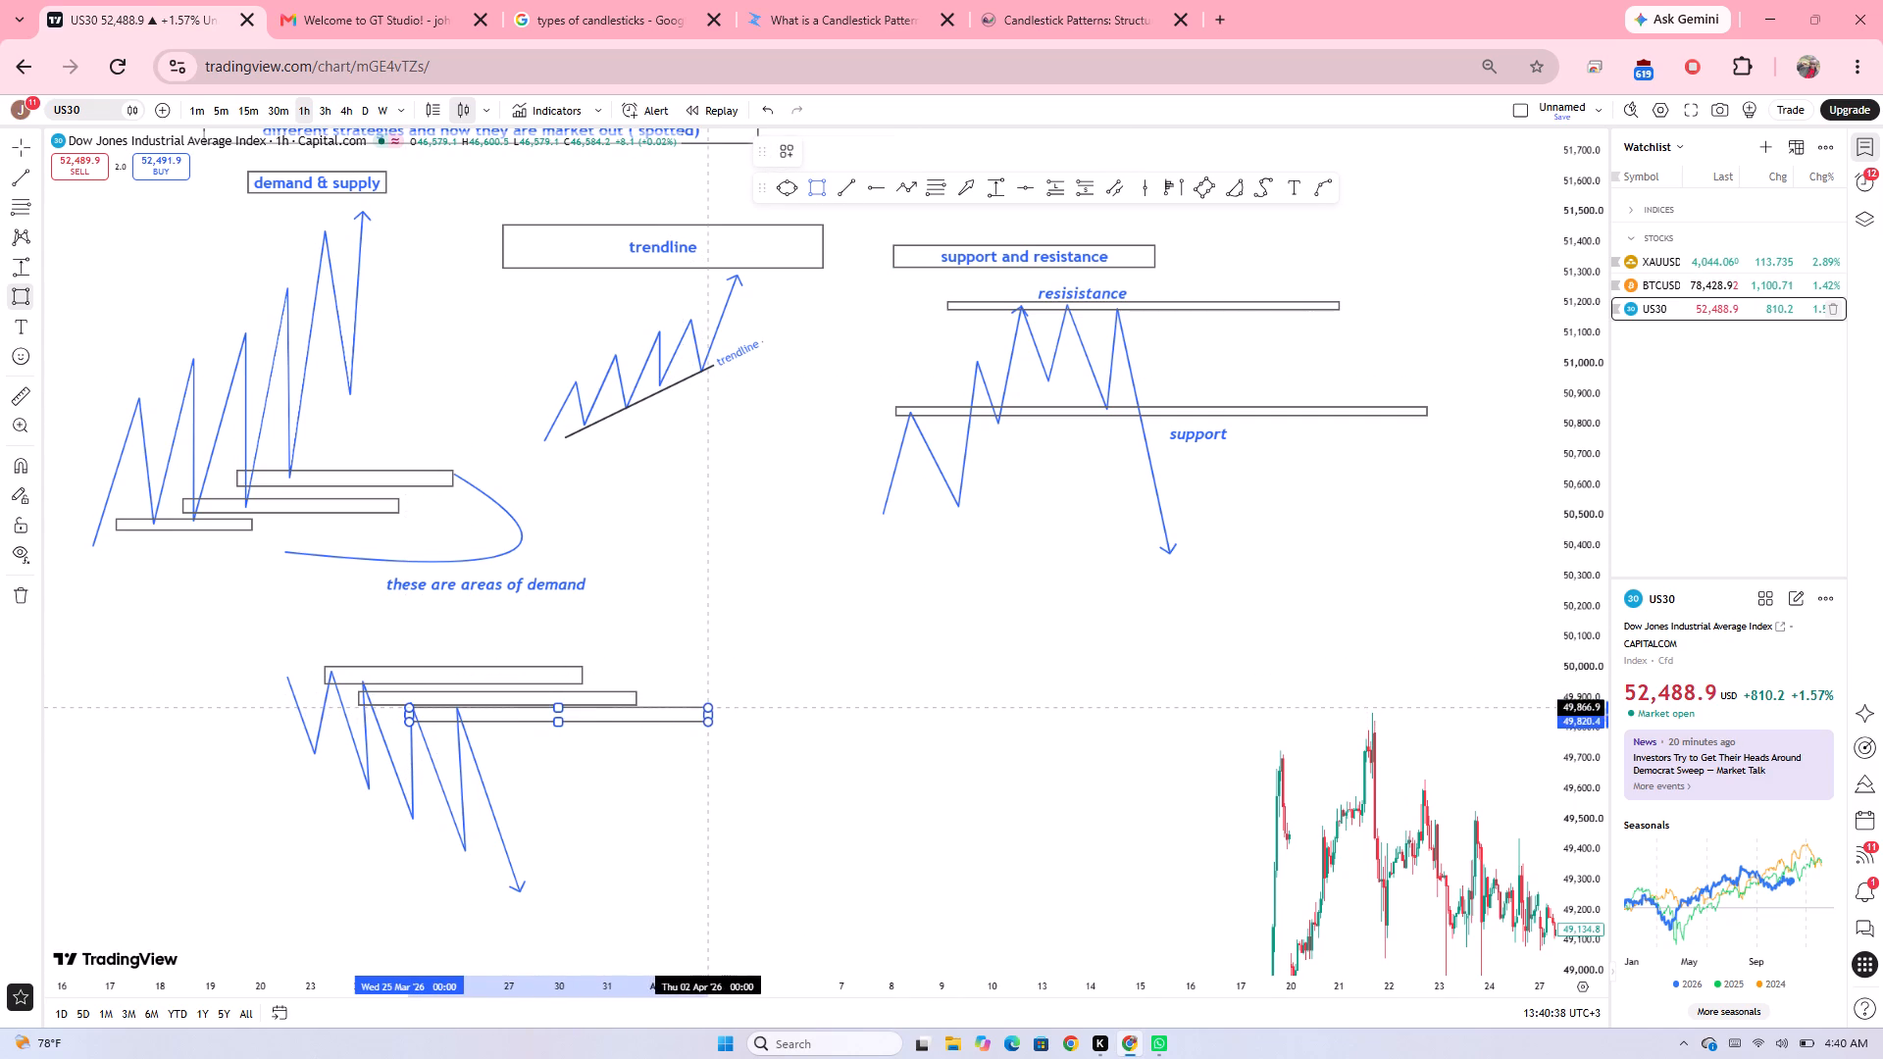
left_click(774, 681)
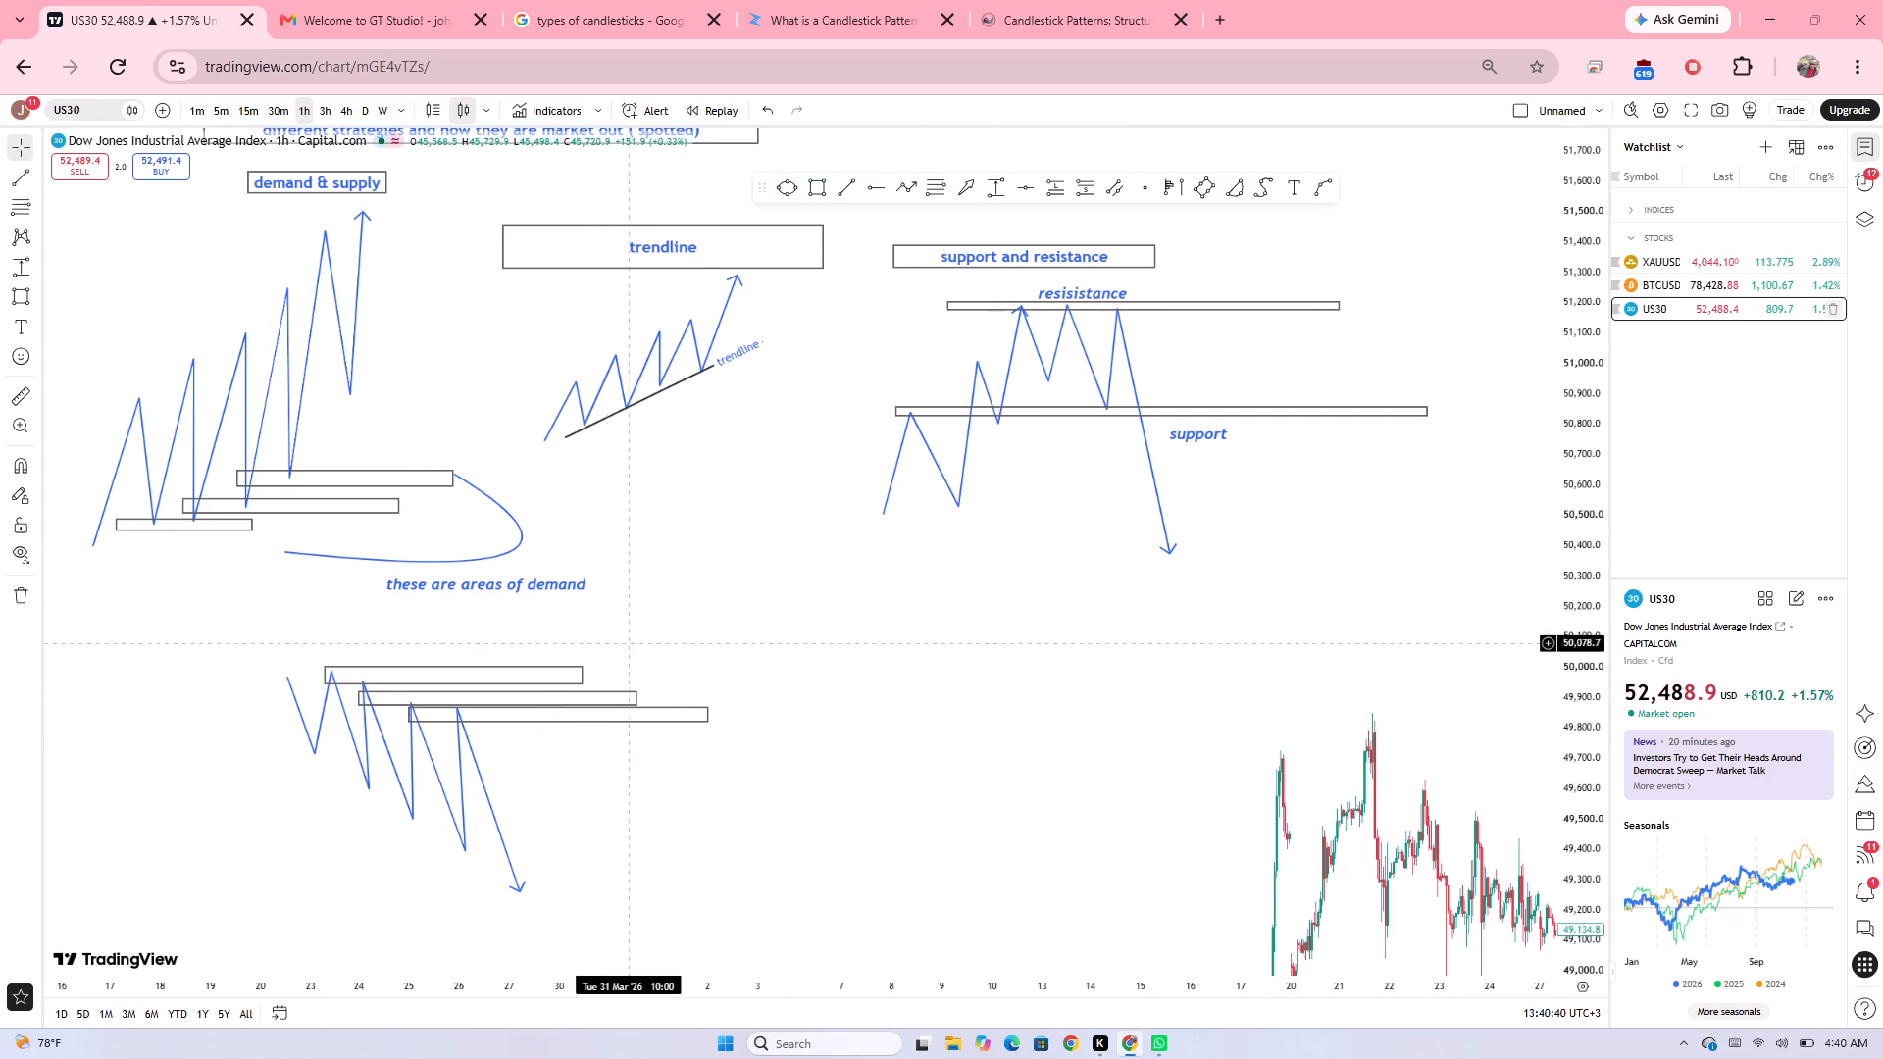
Draw a curve around the supply zones' right ends, from about 50,043 on 31 March through 50,079 to 49,851 on 2 April.
left_click(1313, 181)
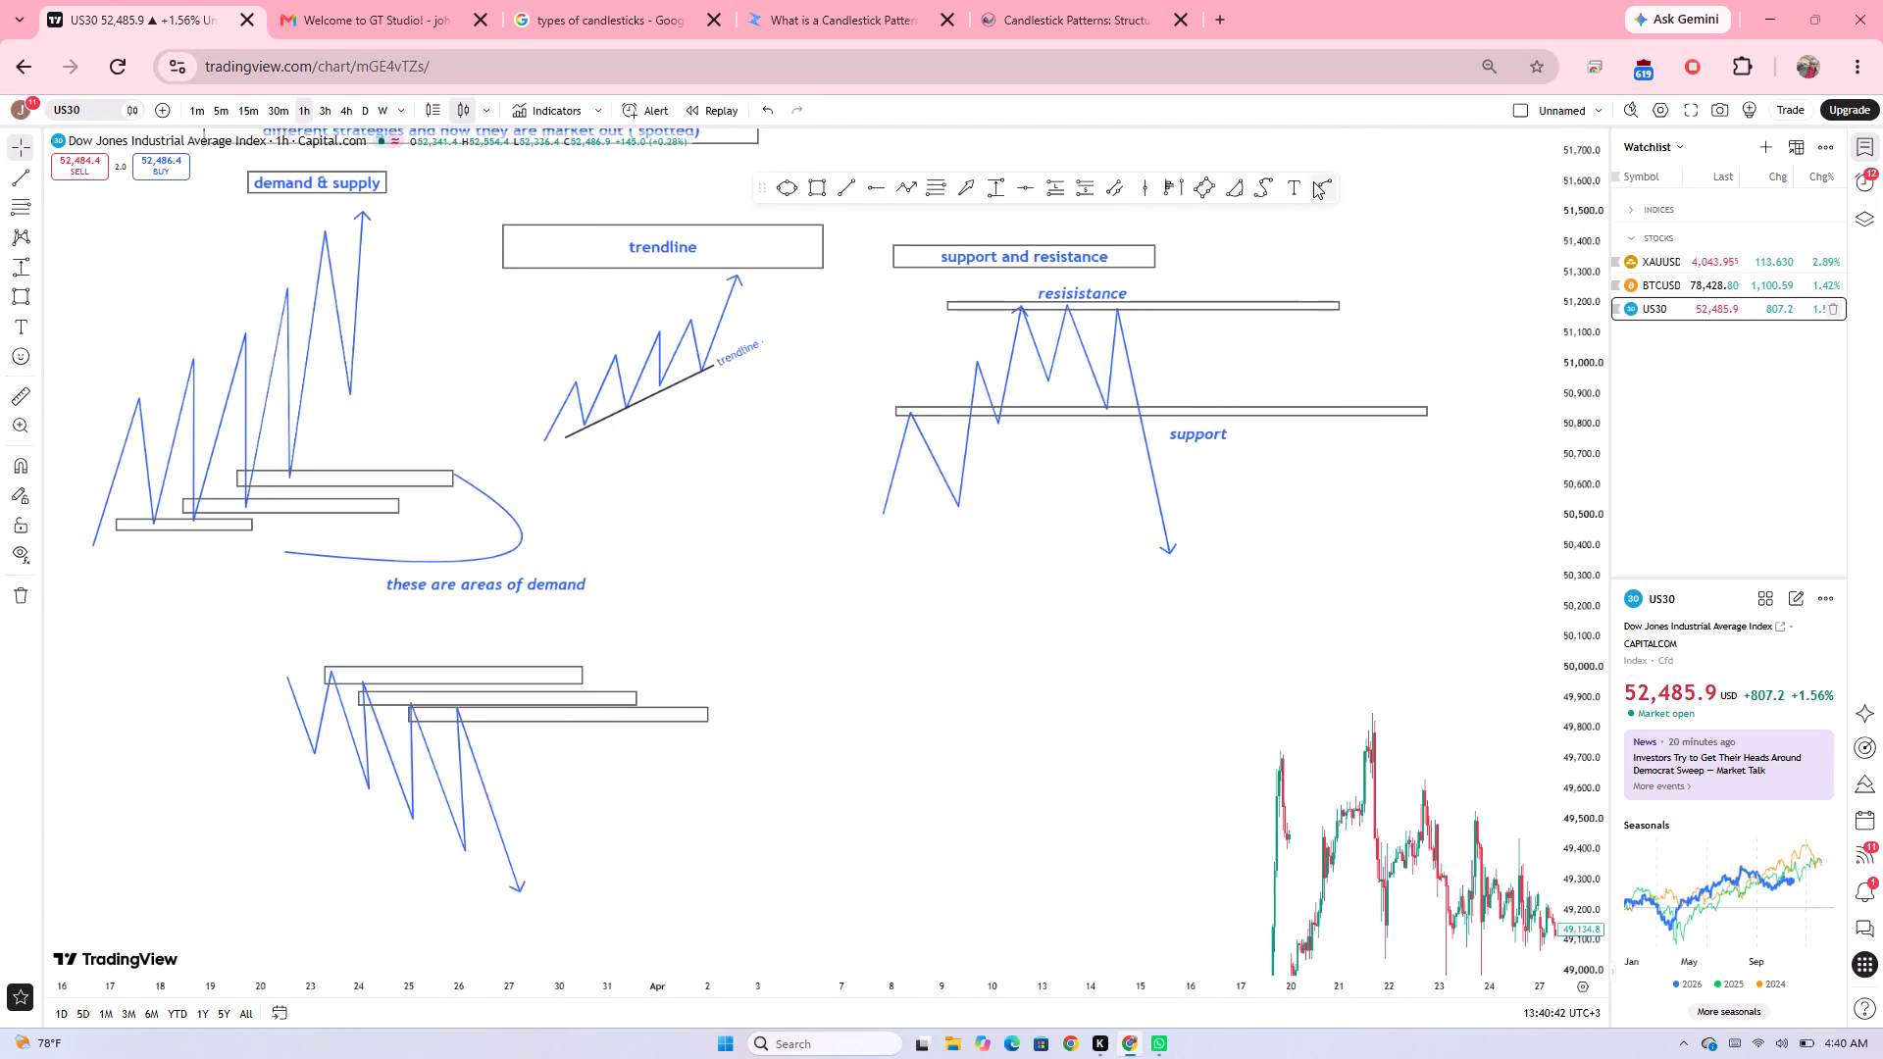
left_click(608, 653)
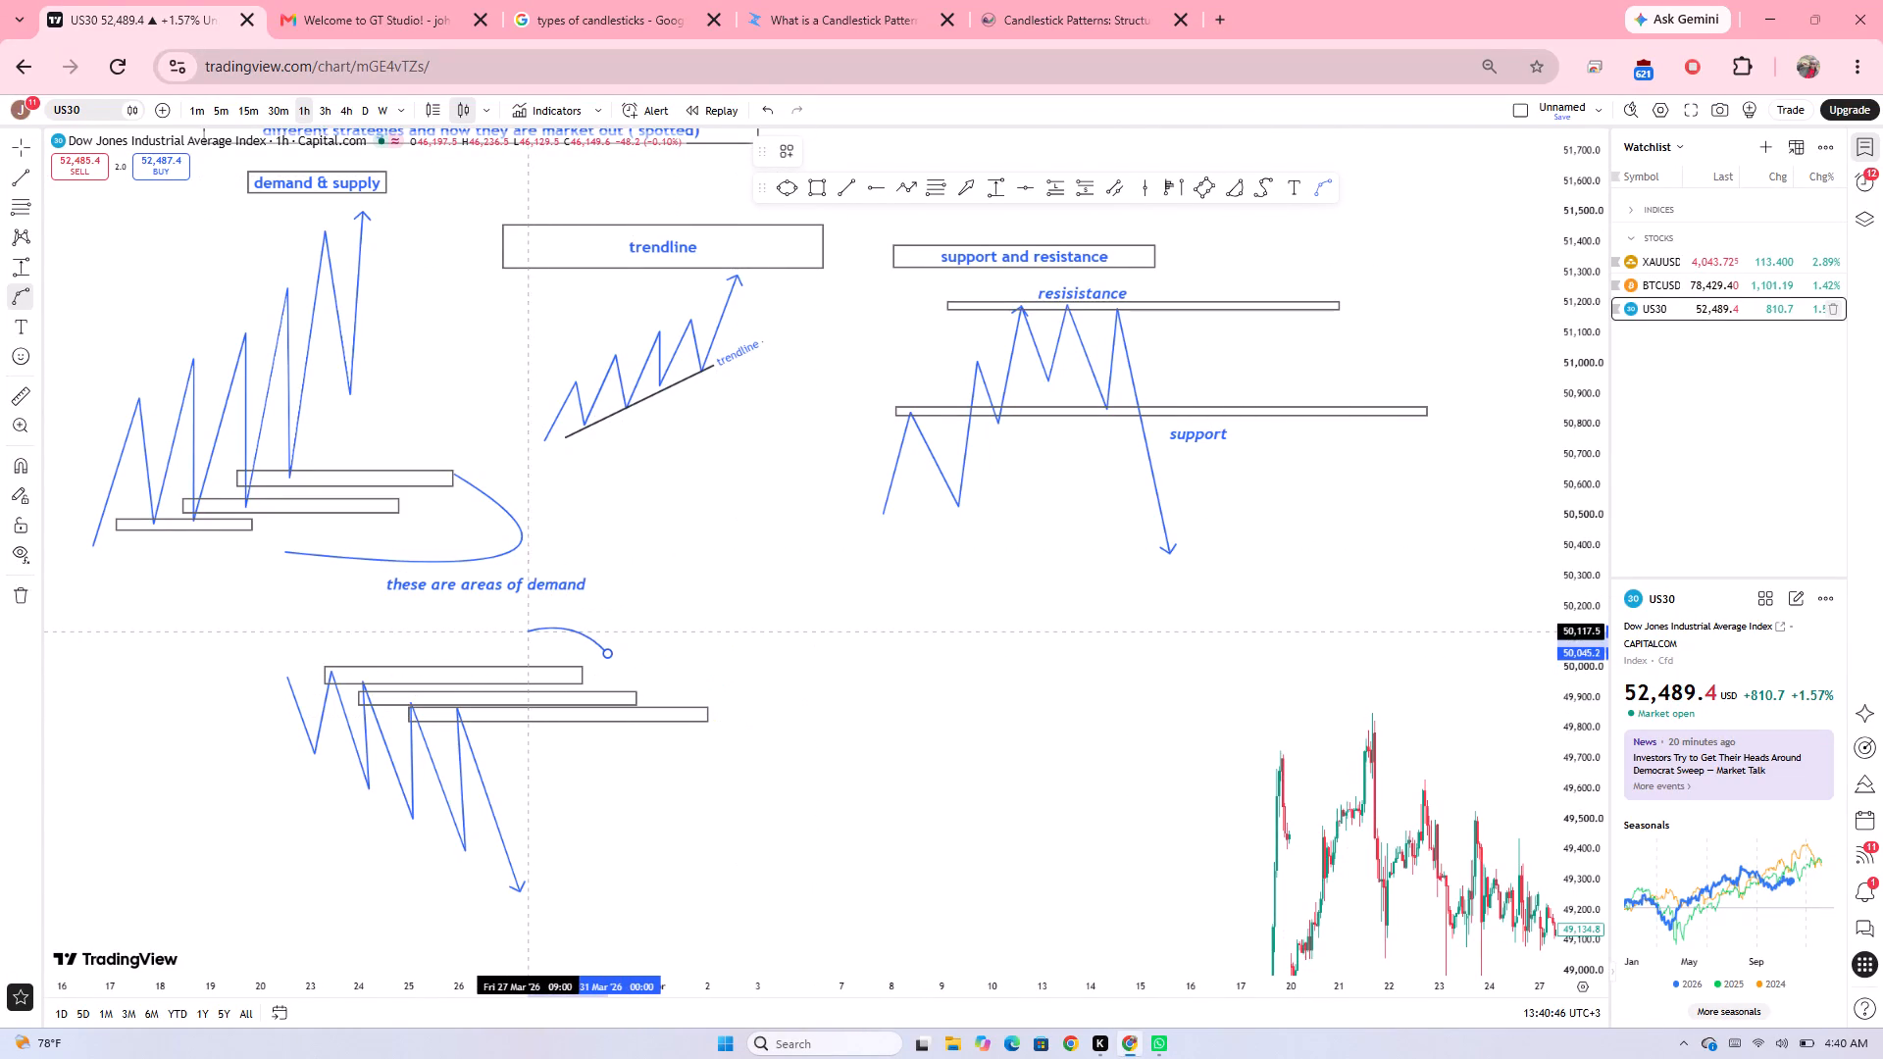
left_click(525, 630)
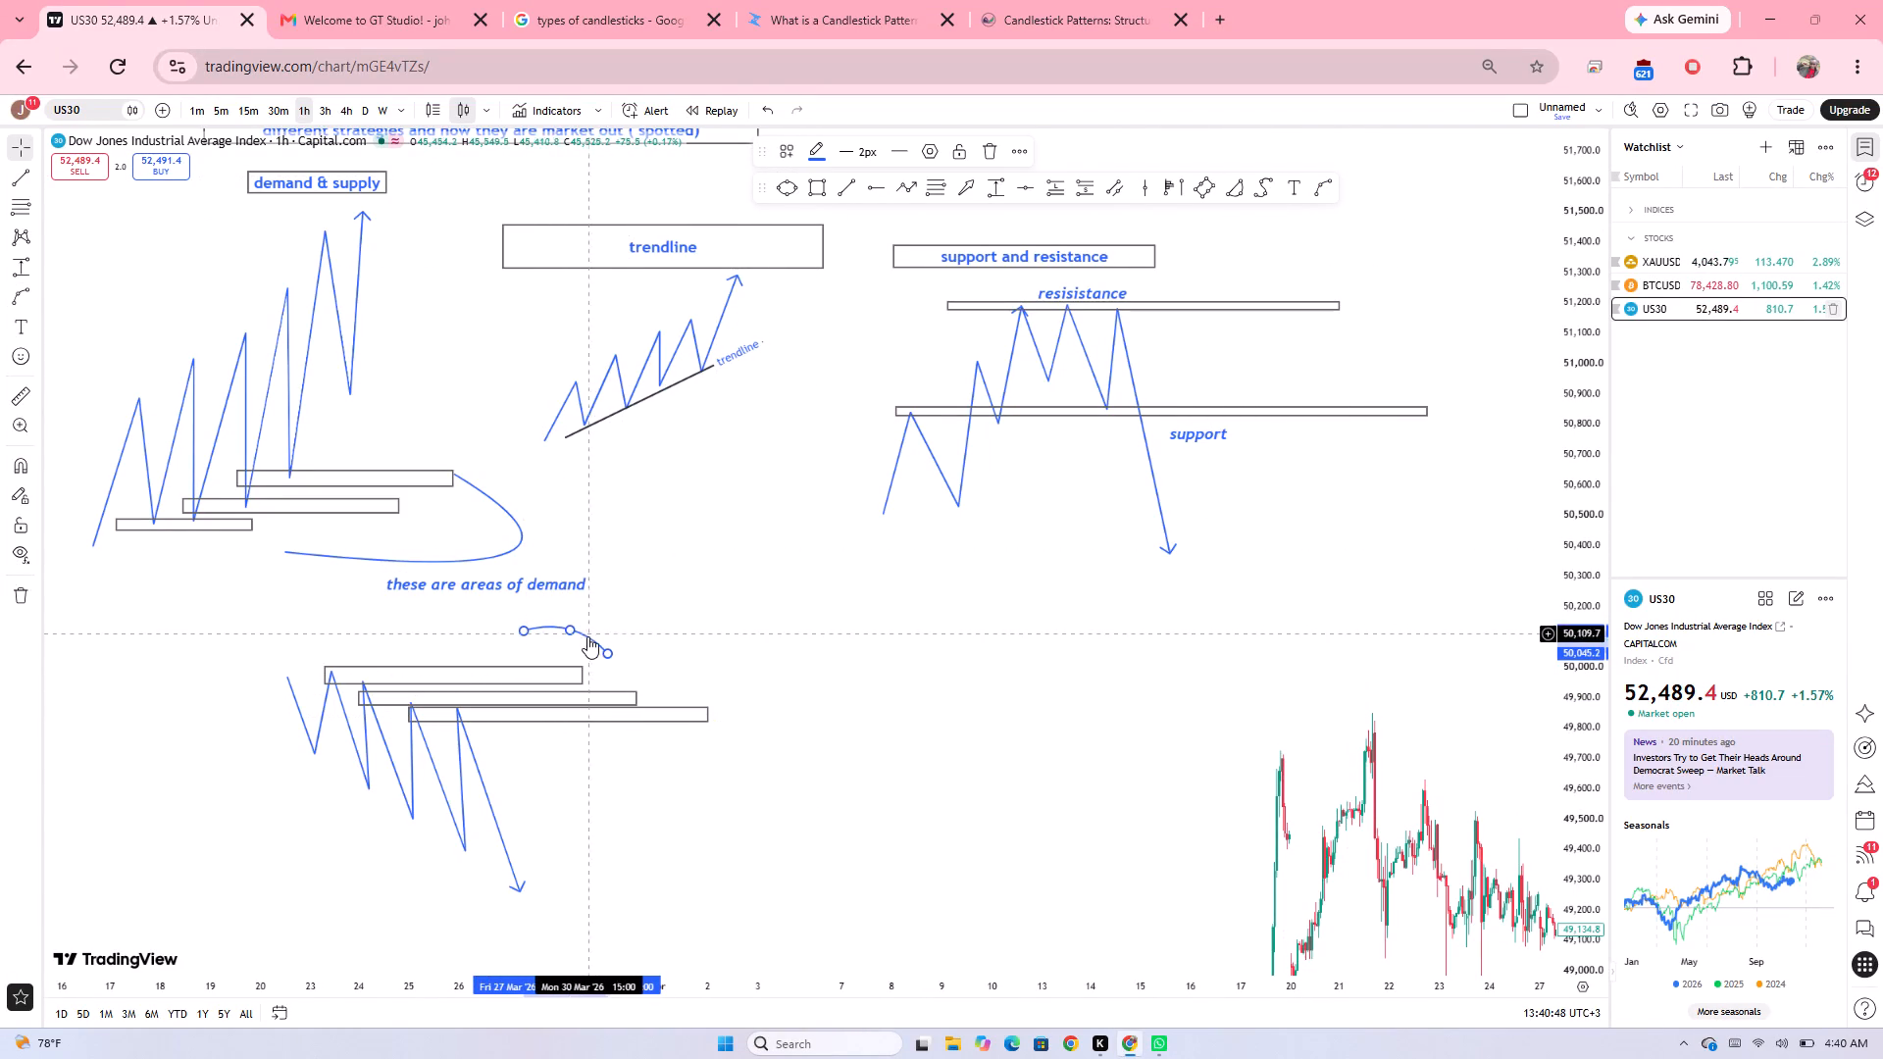
left_click_drag(591, 638, 685, 662)
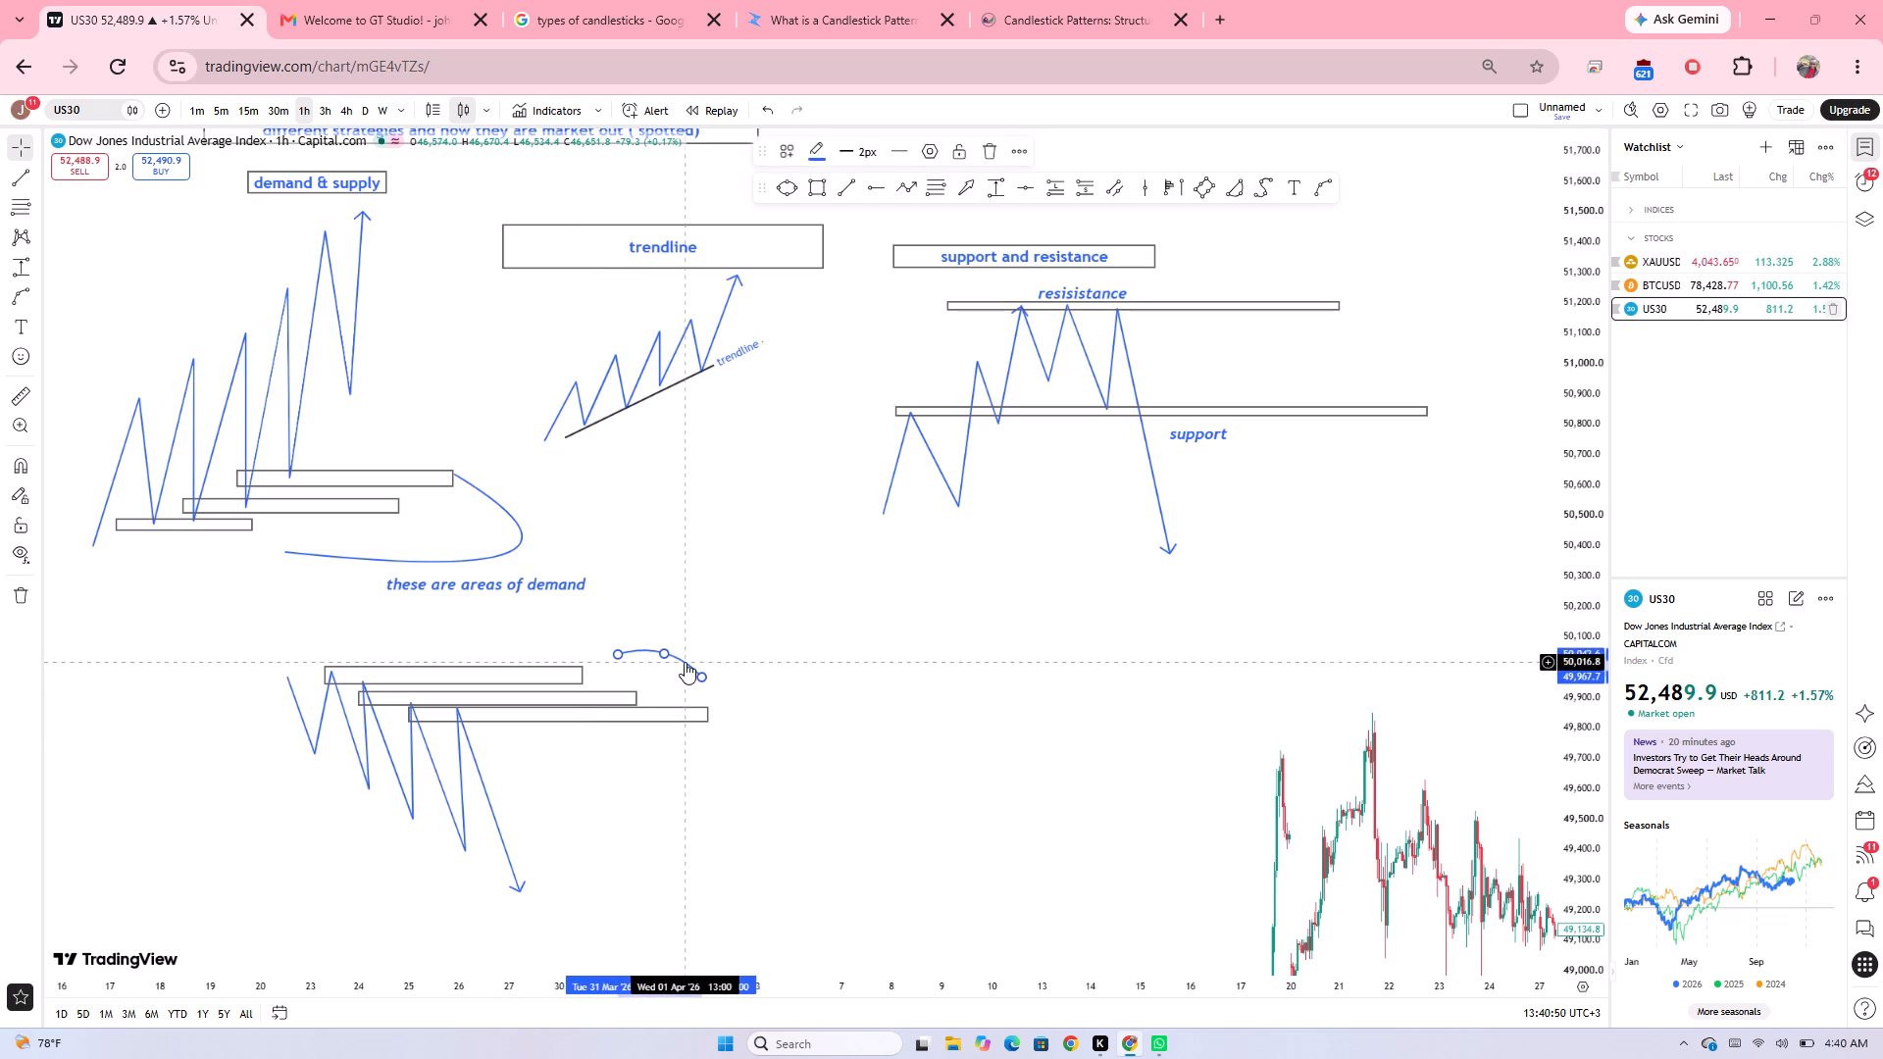
left_click_drag(702, 677, 729, 711)
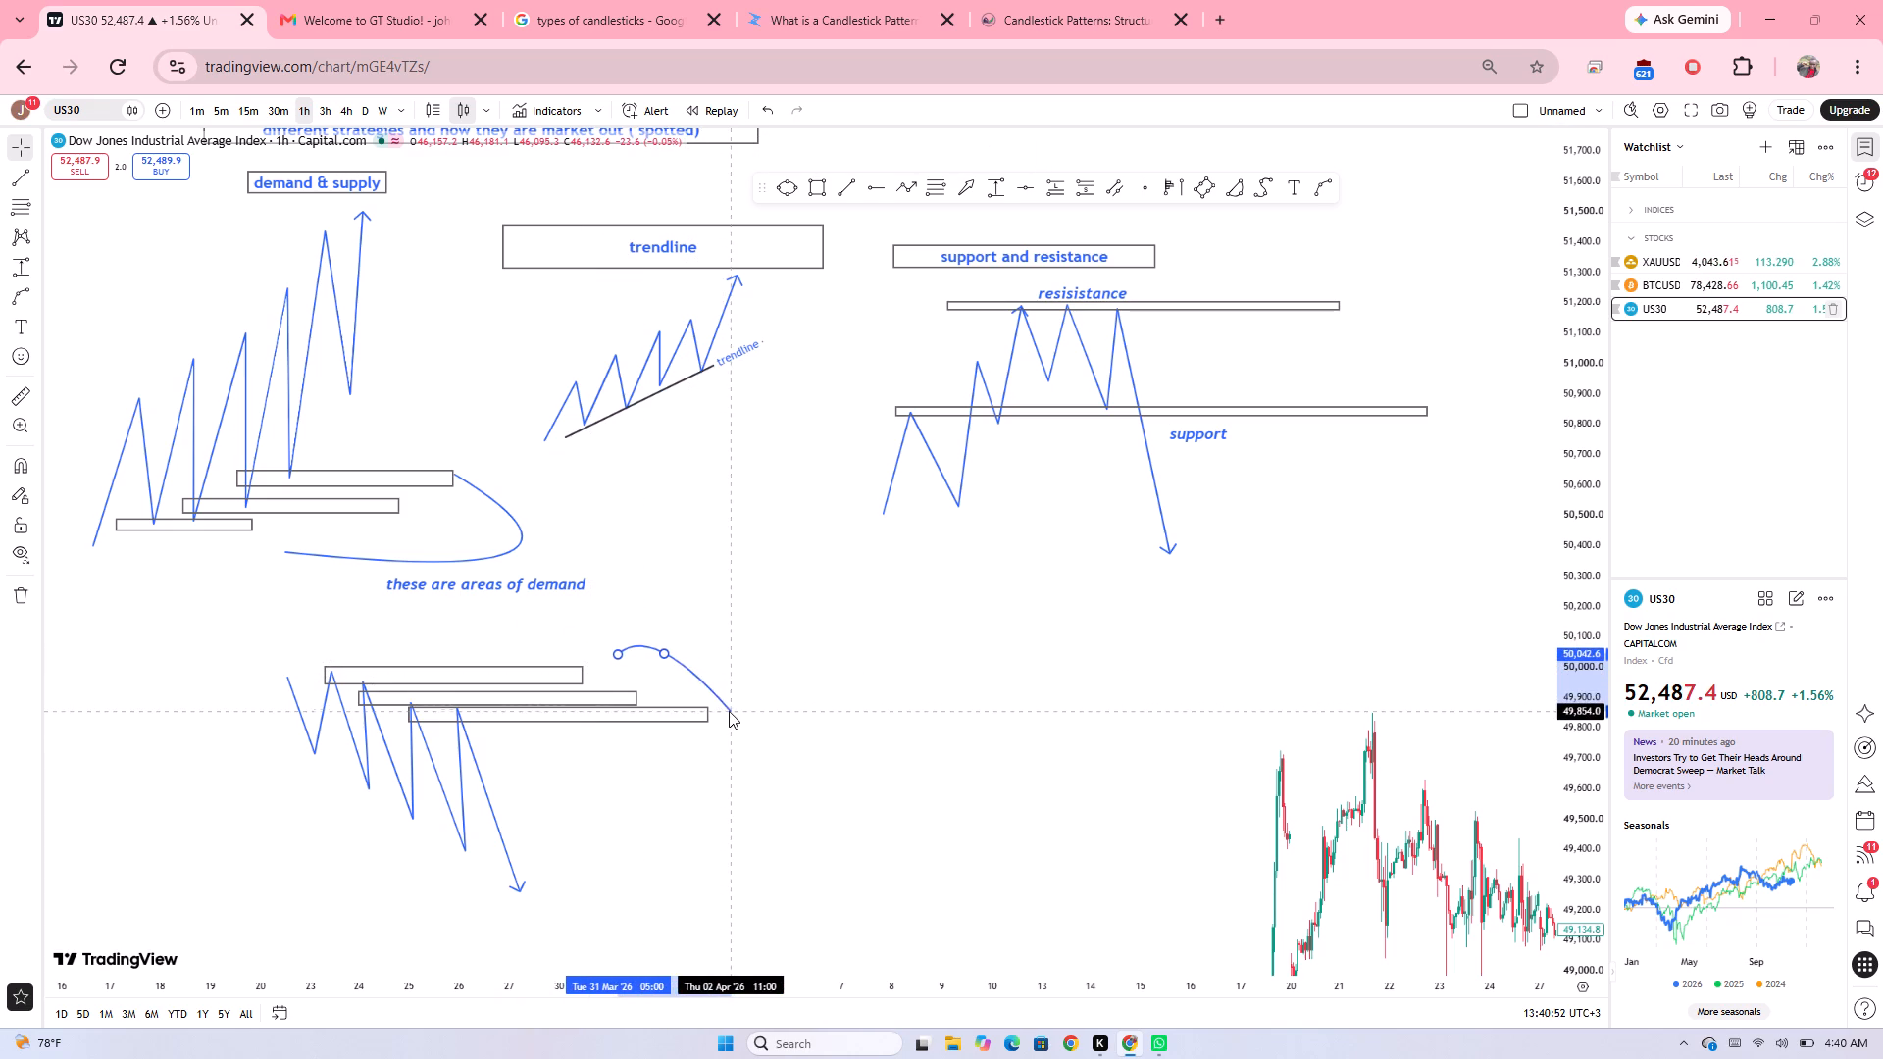
left_click_drag(729, 711, 723, 712)
left_click_drag(661, 652, 683, 643)
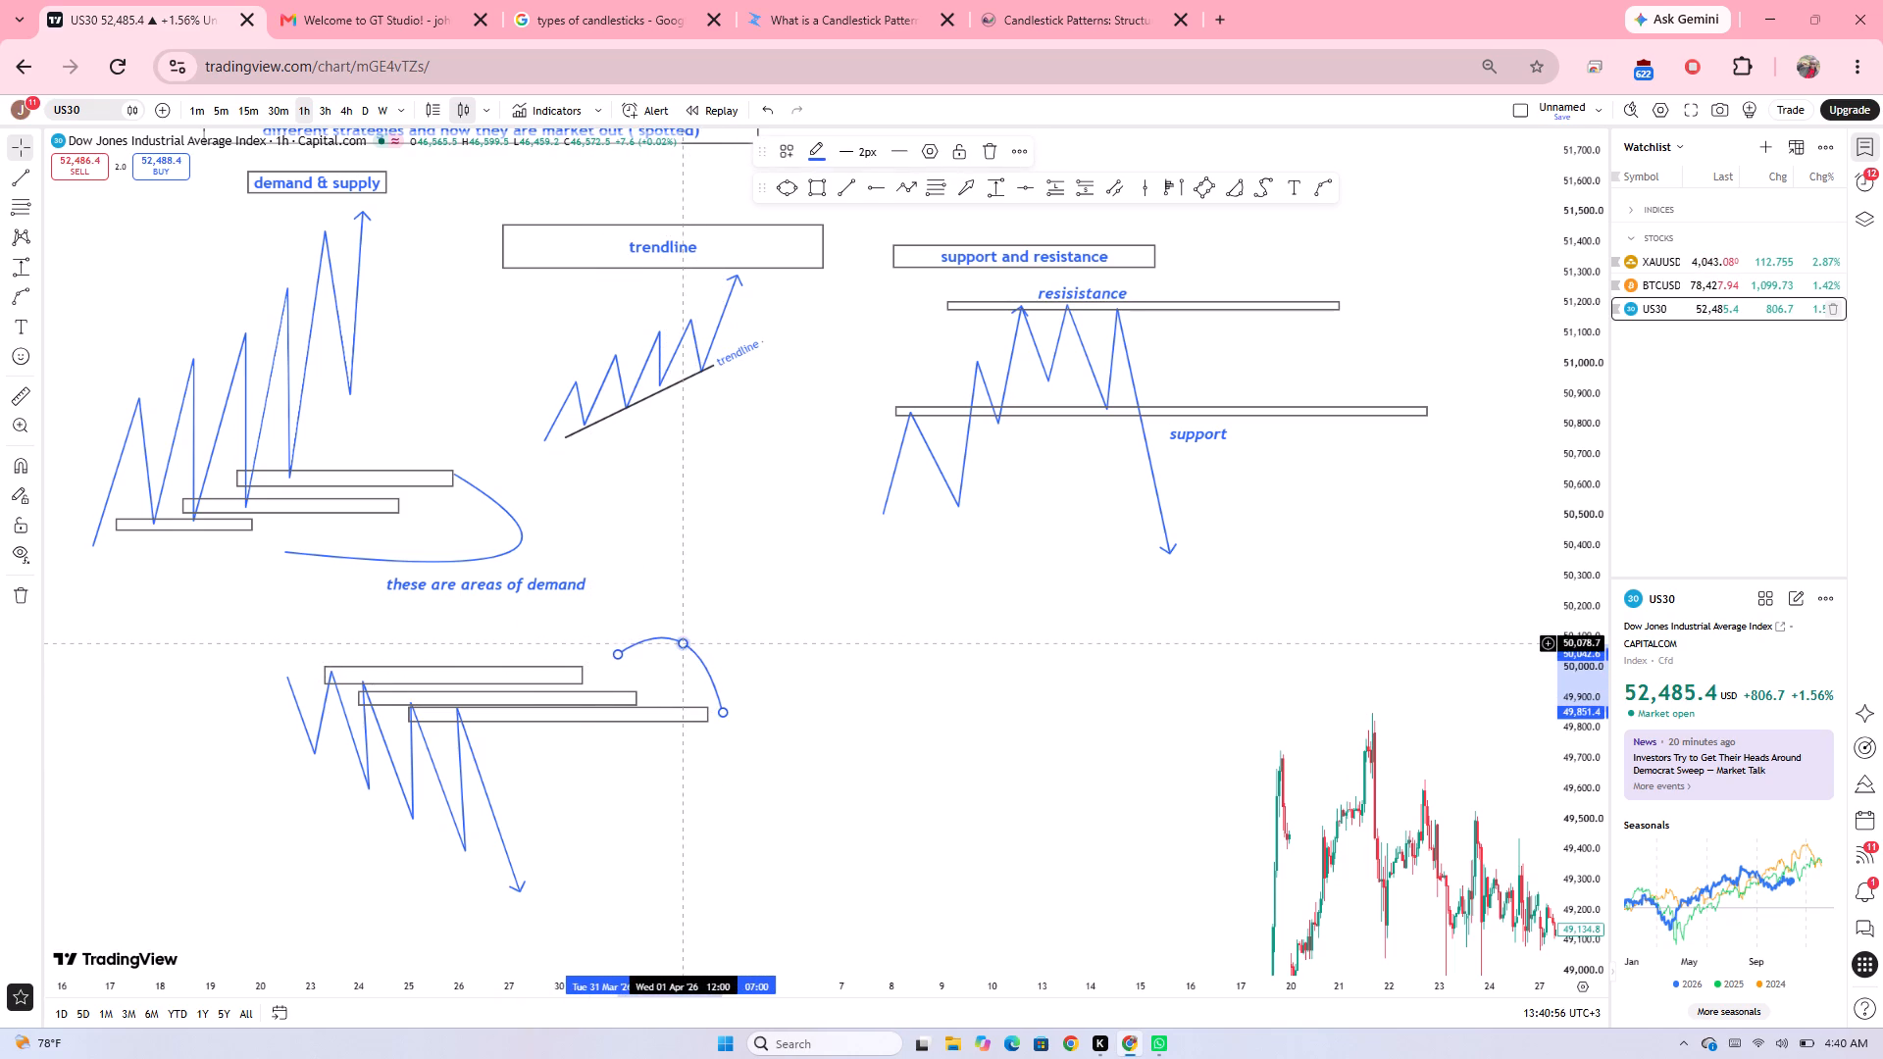
Add the text "these are areas of supply" beside the new curve, at about 50,043 on 2 April.
left_click(1294, 184)
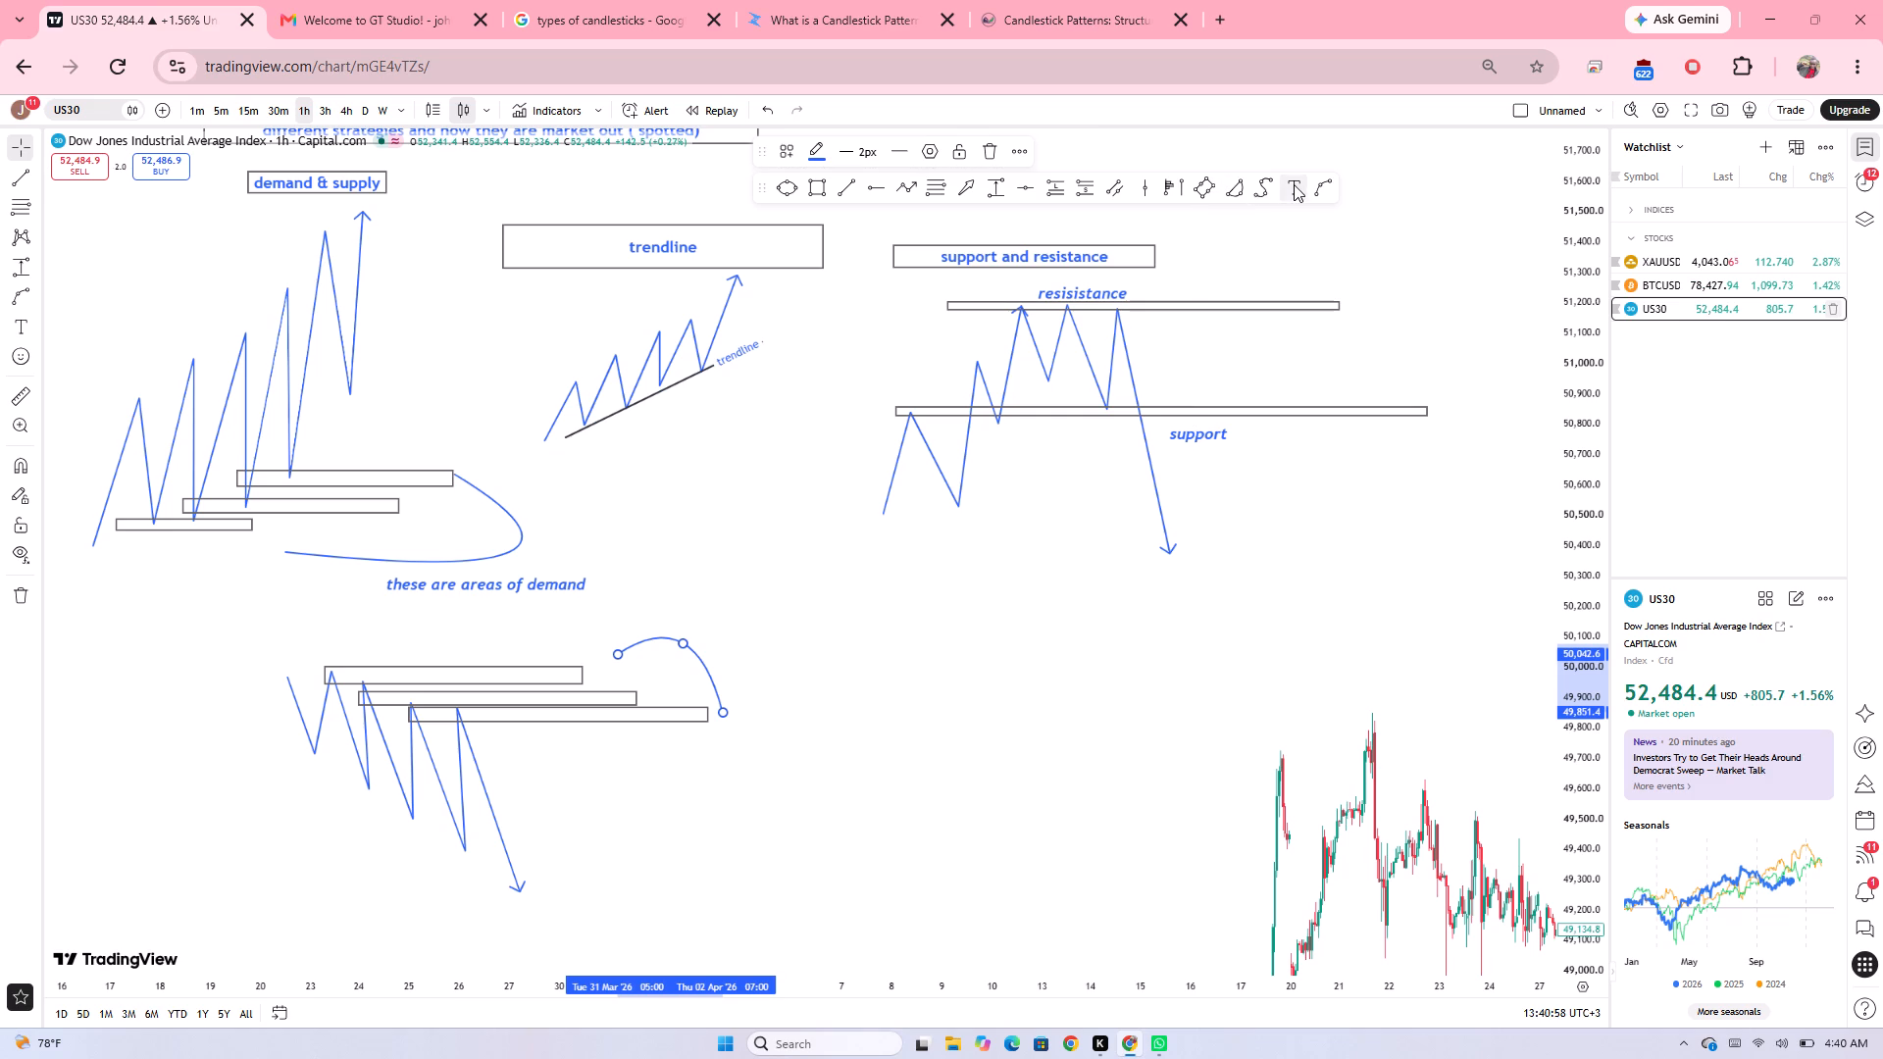
left_click(716, 654)
type("these are ares")
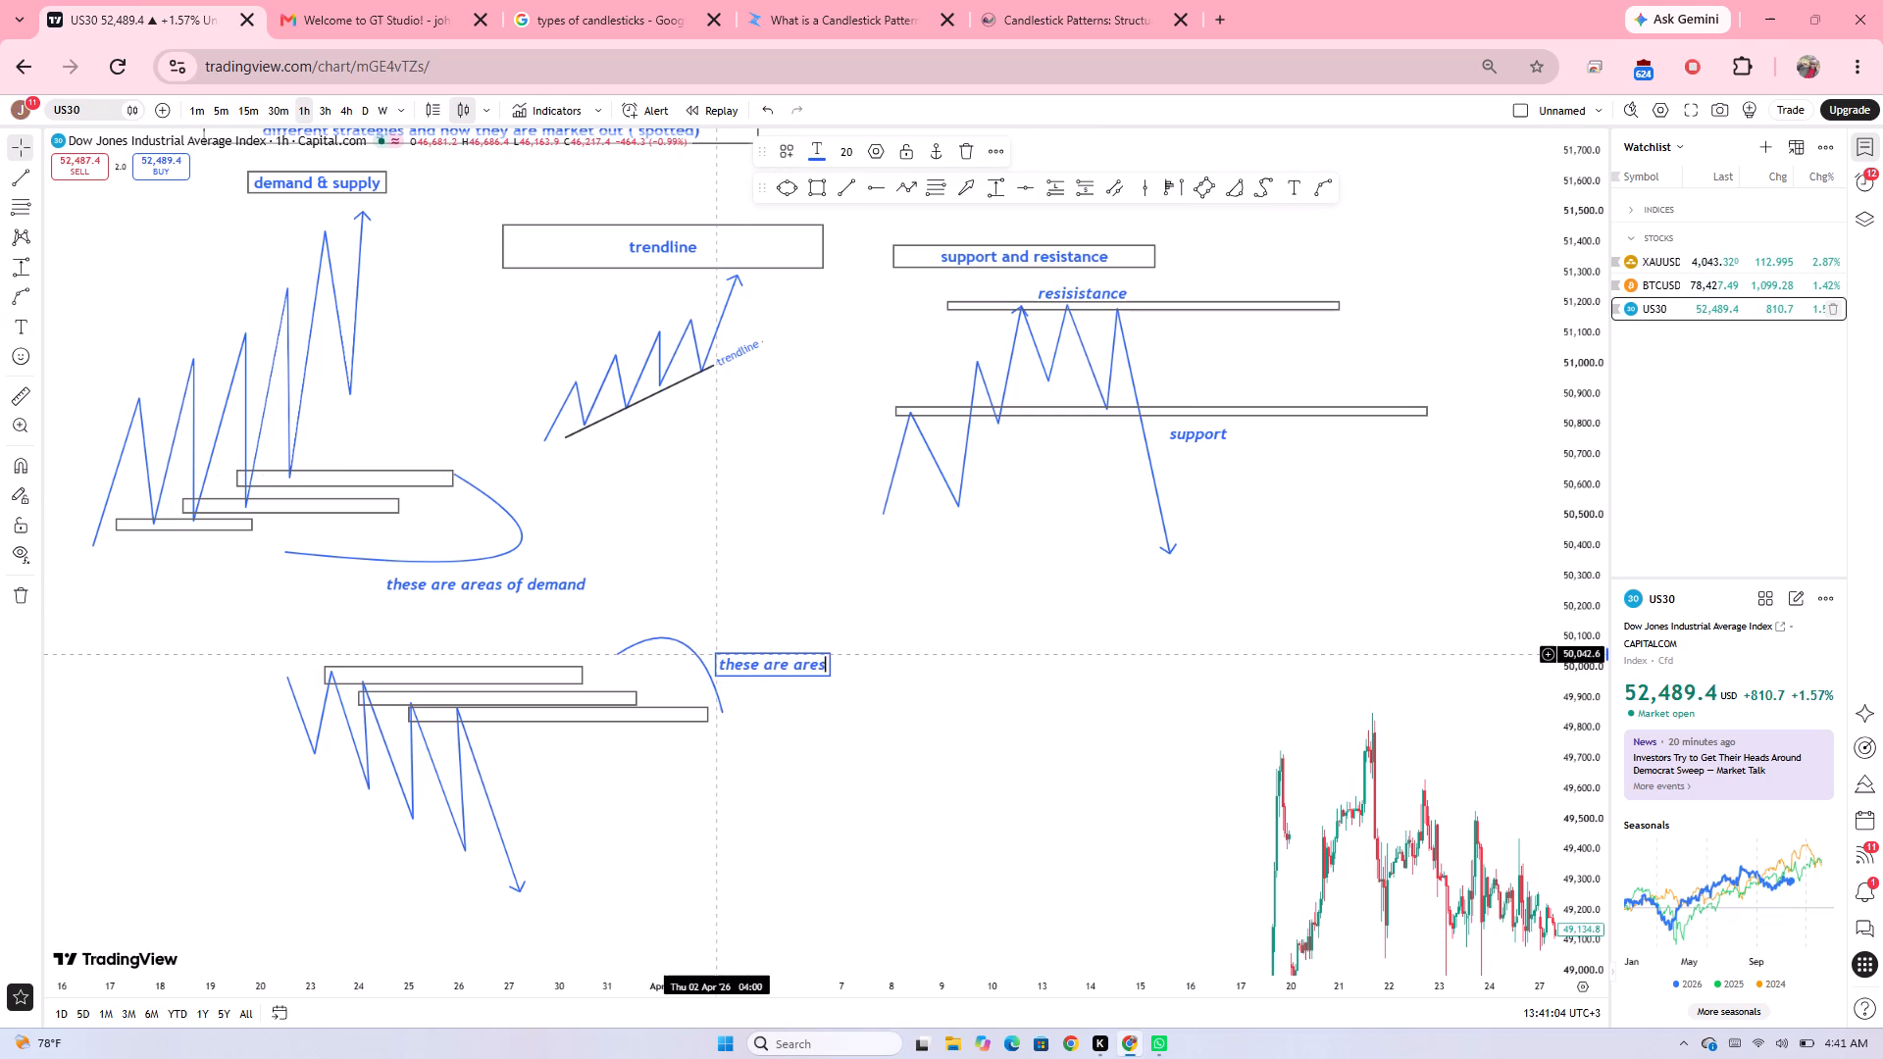
key("BackSpace")
type("as")
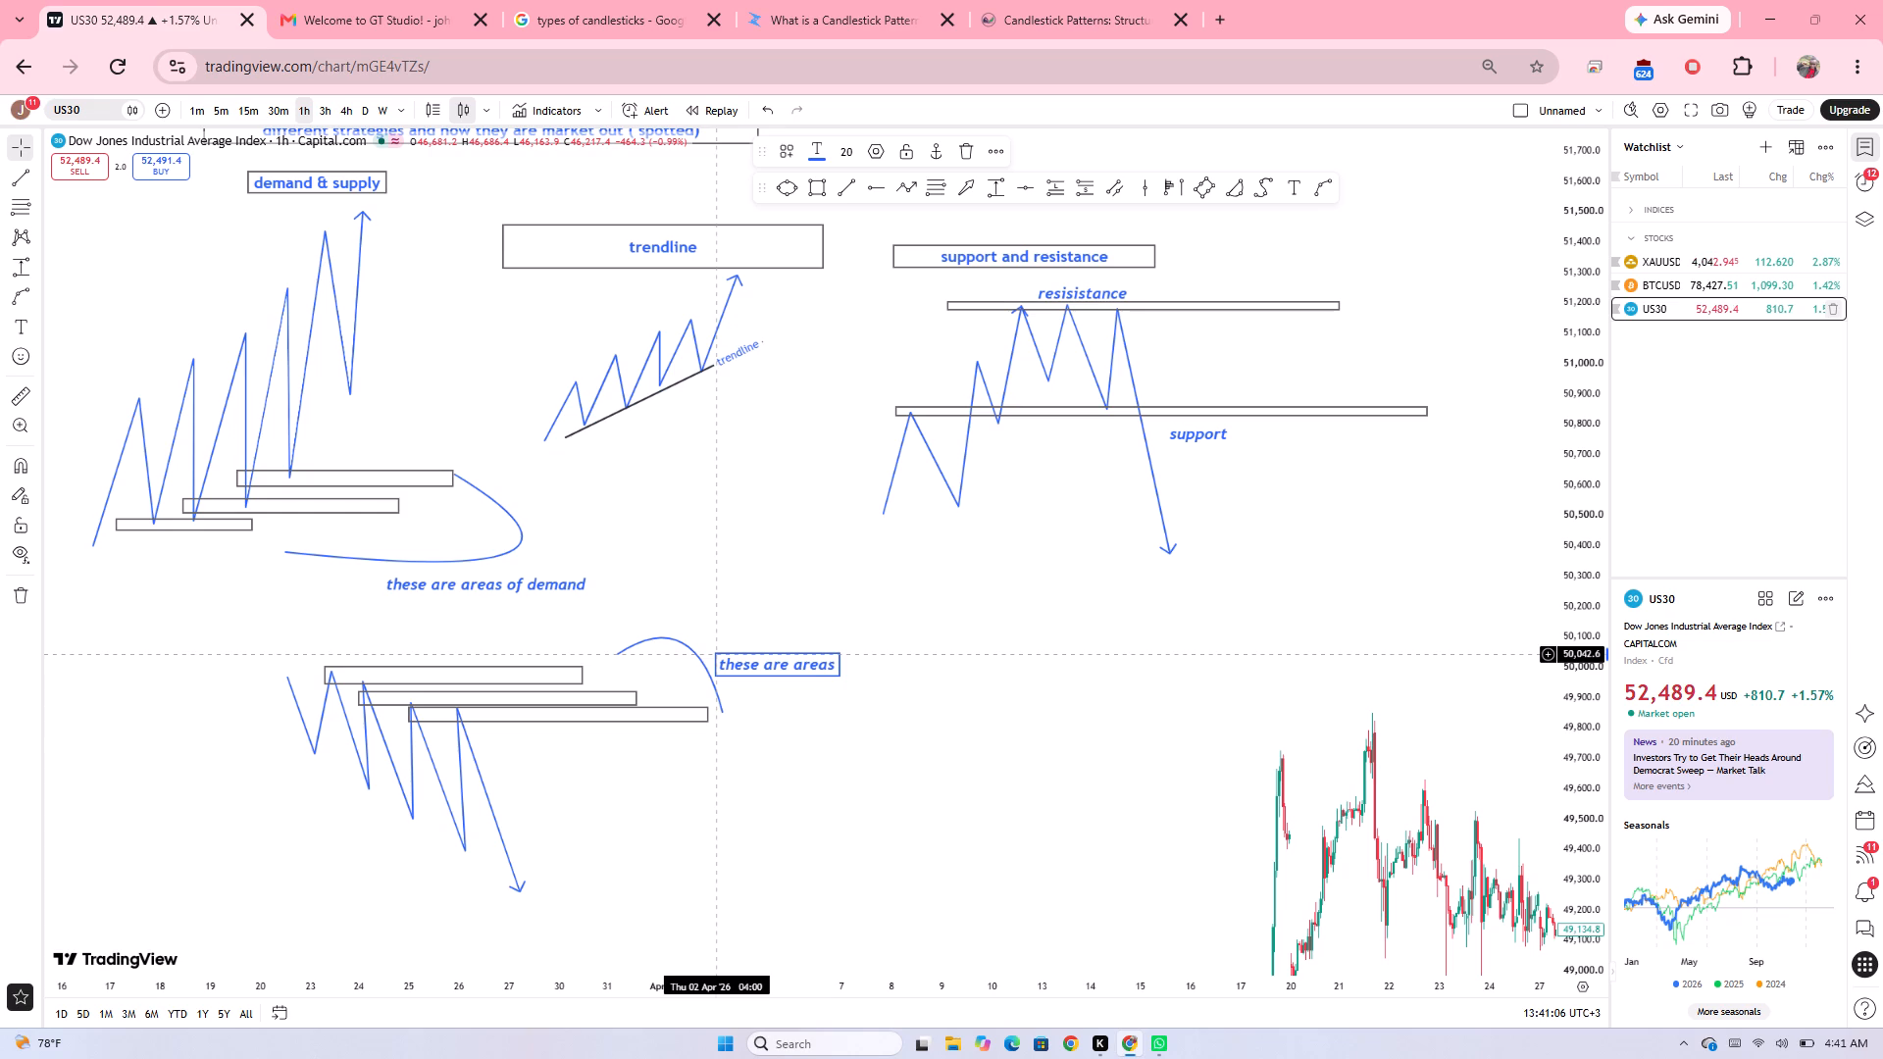
key("space")
type("of supply")
left_click(831, 782)
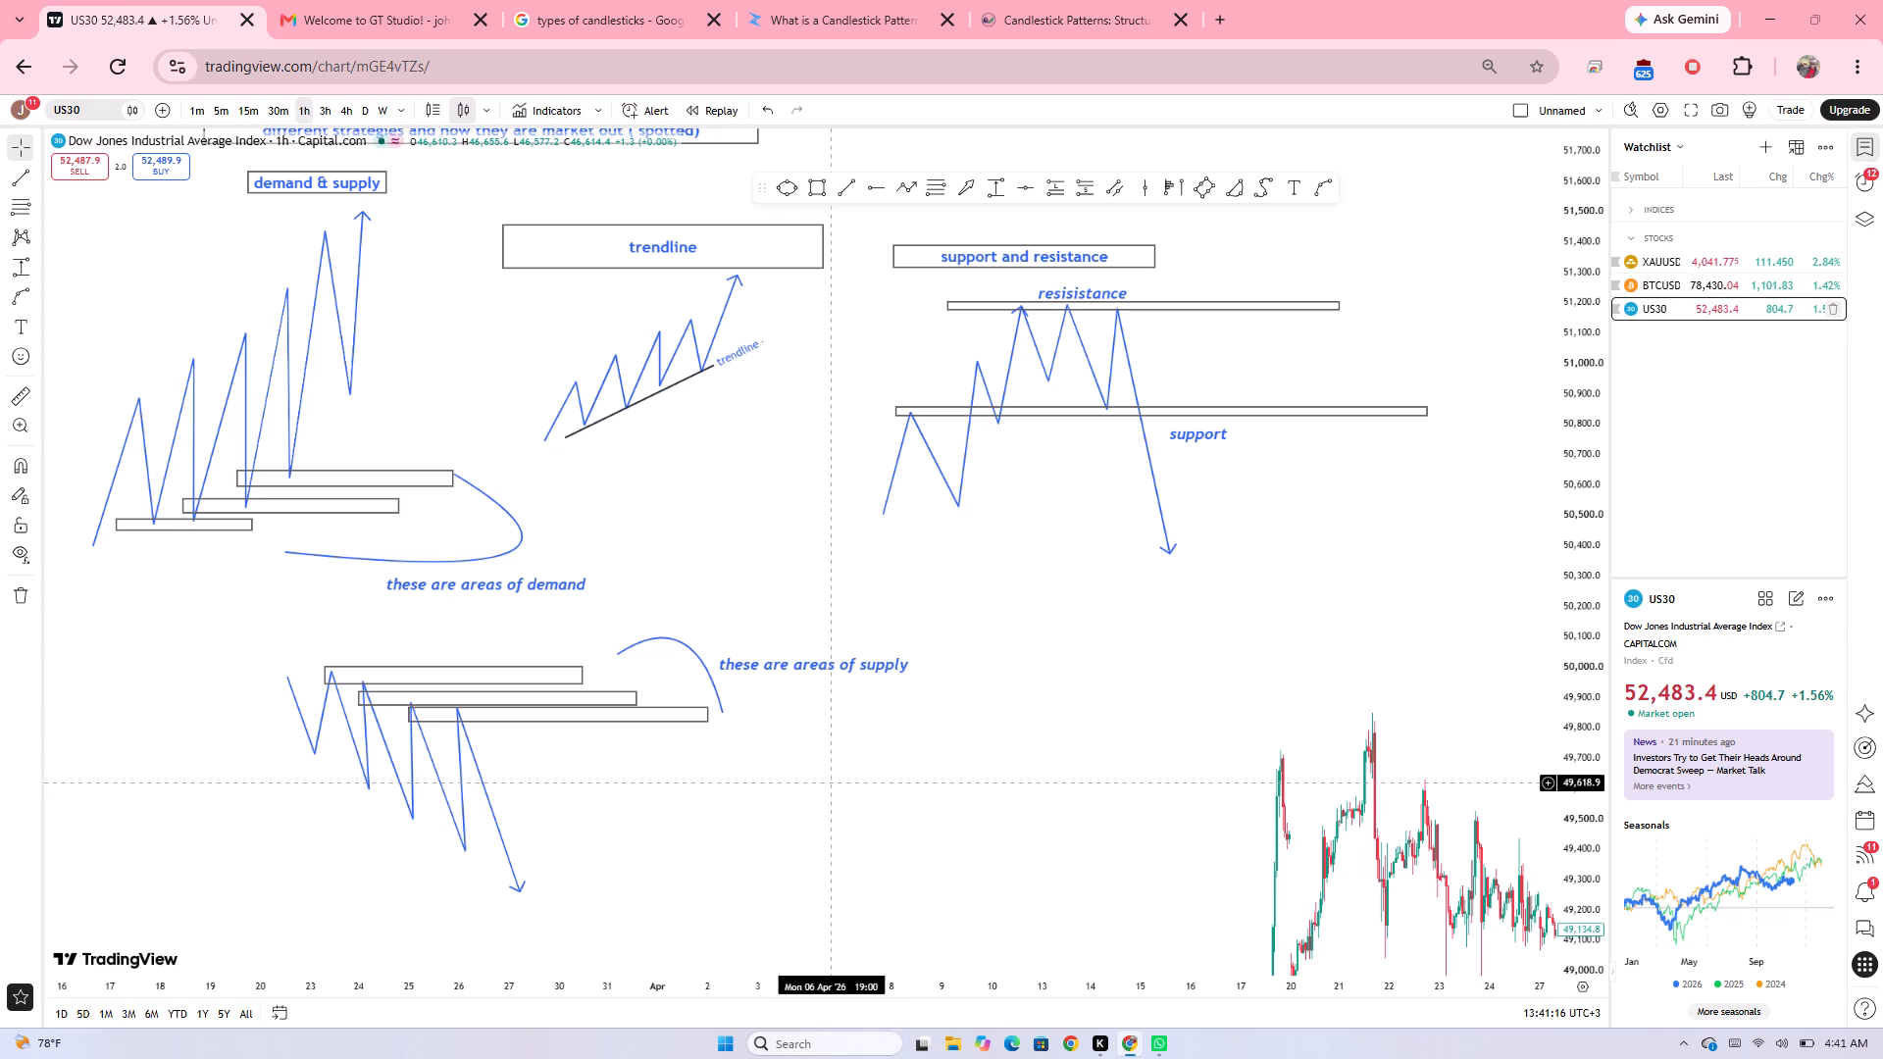
Draw a large rectangle below the support and resistance diagram, about 49,839 to 50,314, from 8 to 24 April.
left_click(814, 180)
left_click_drag(925, 572, 1397, 701)
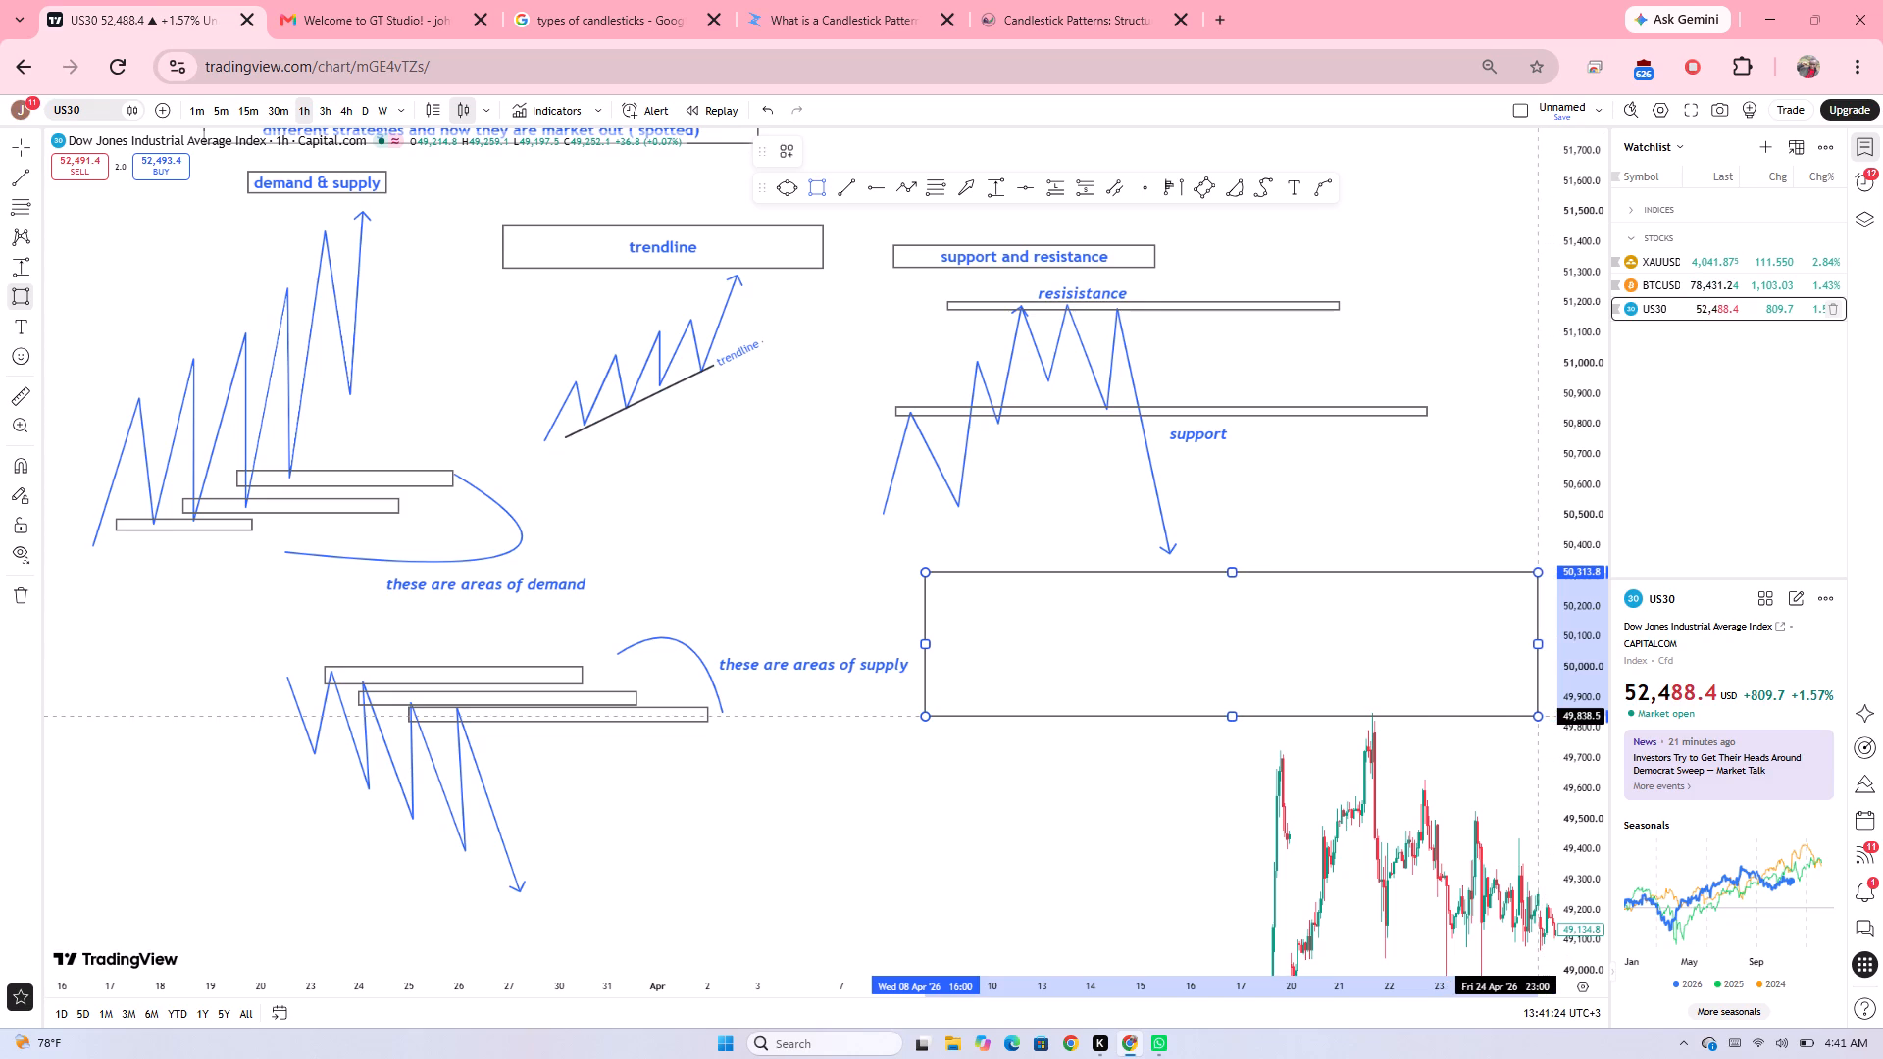
left_click(1539, 716)
Enter text inside the large rectangle, beginning with "no".
left_click(1196, 647)
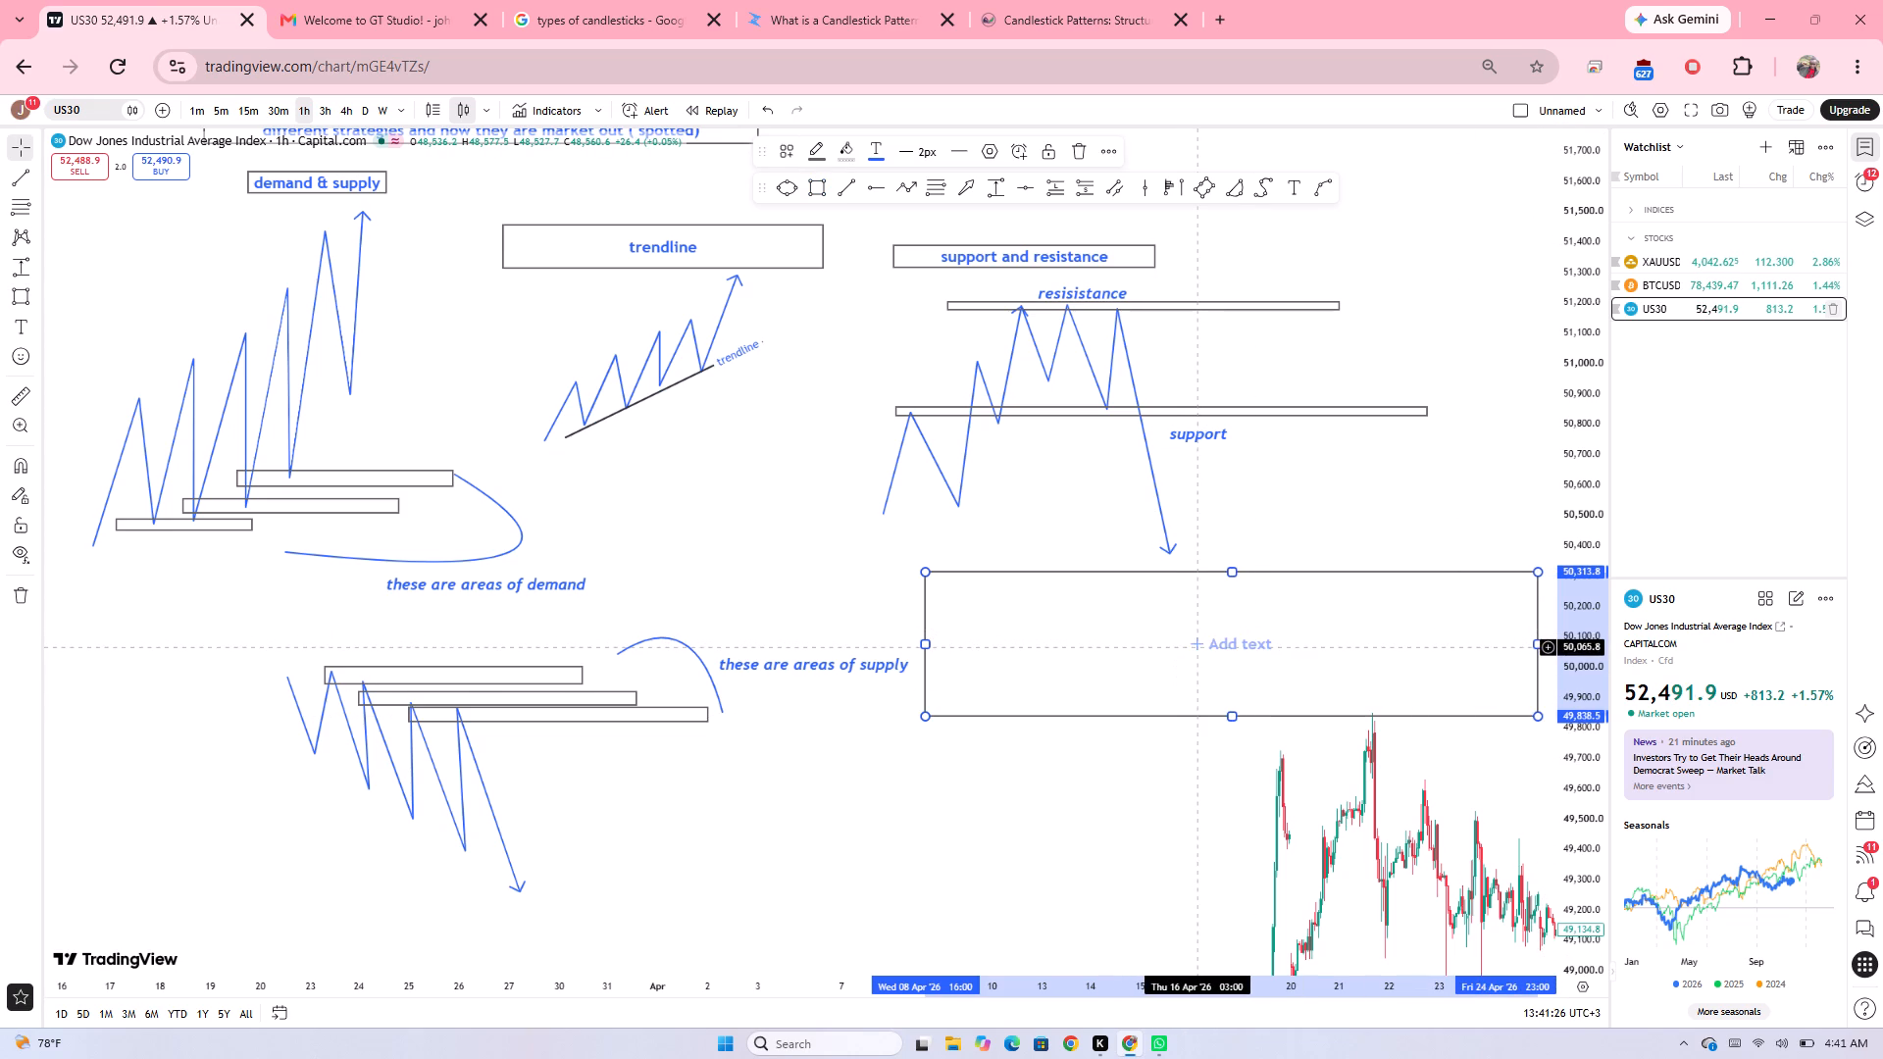
type("no")
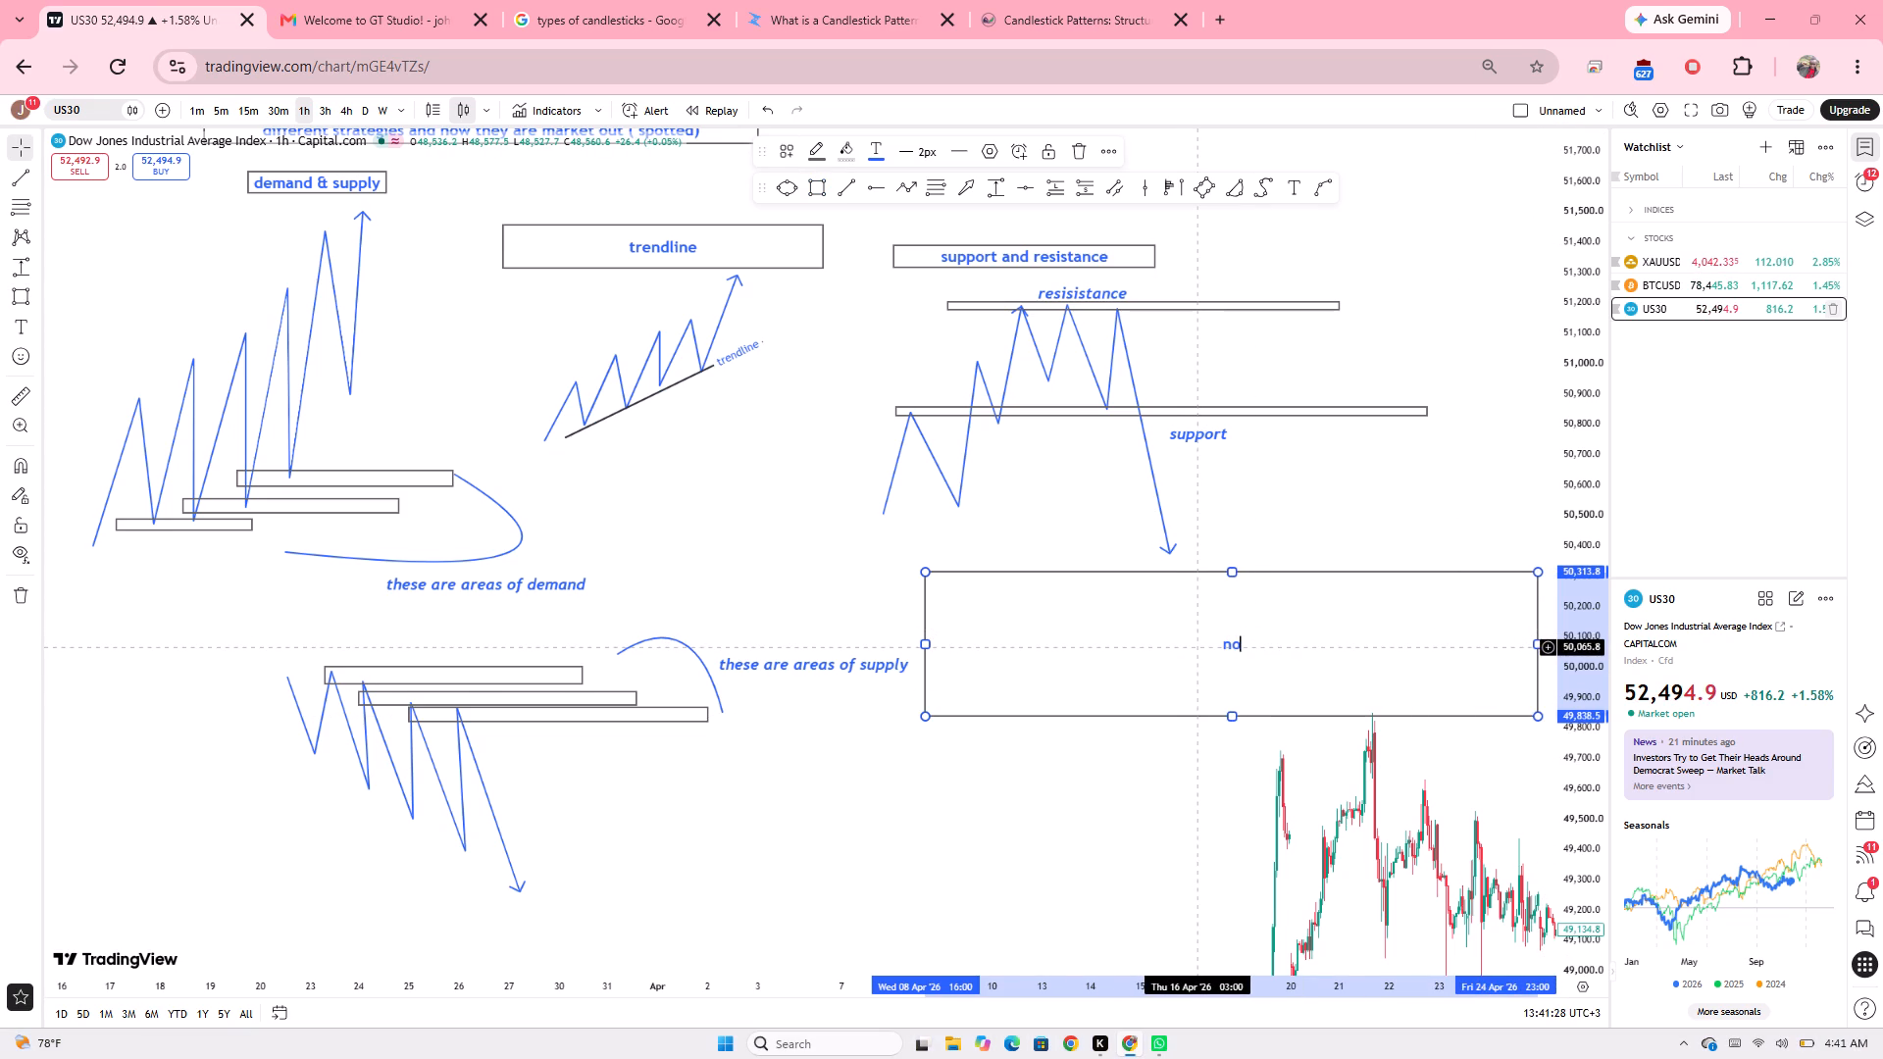
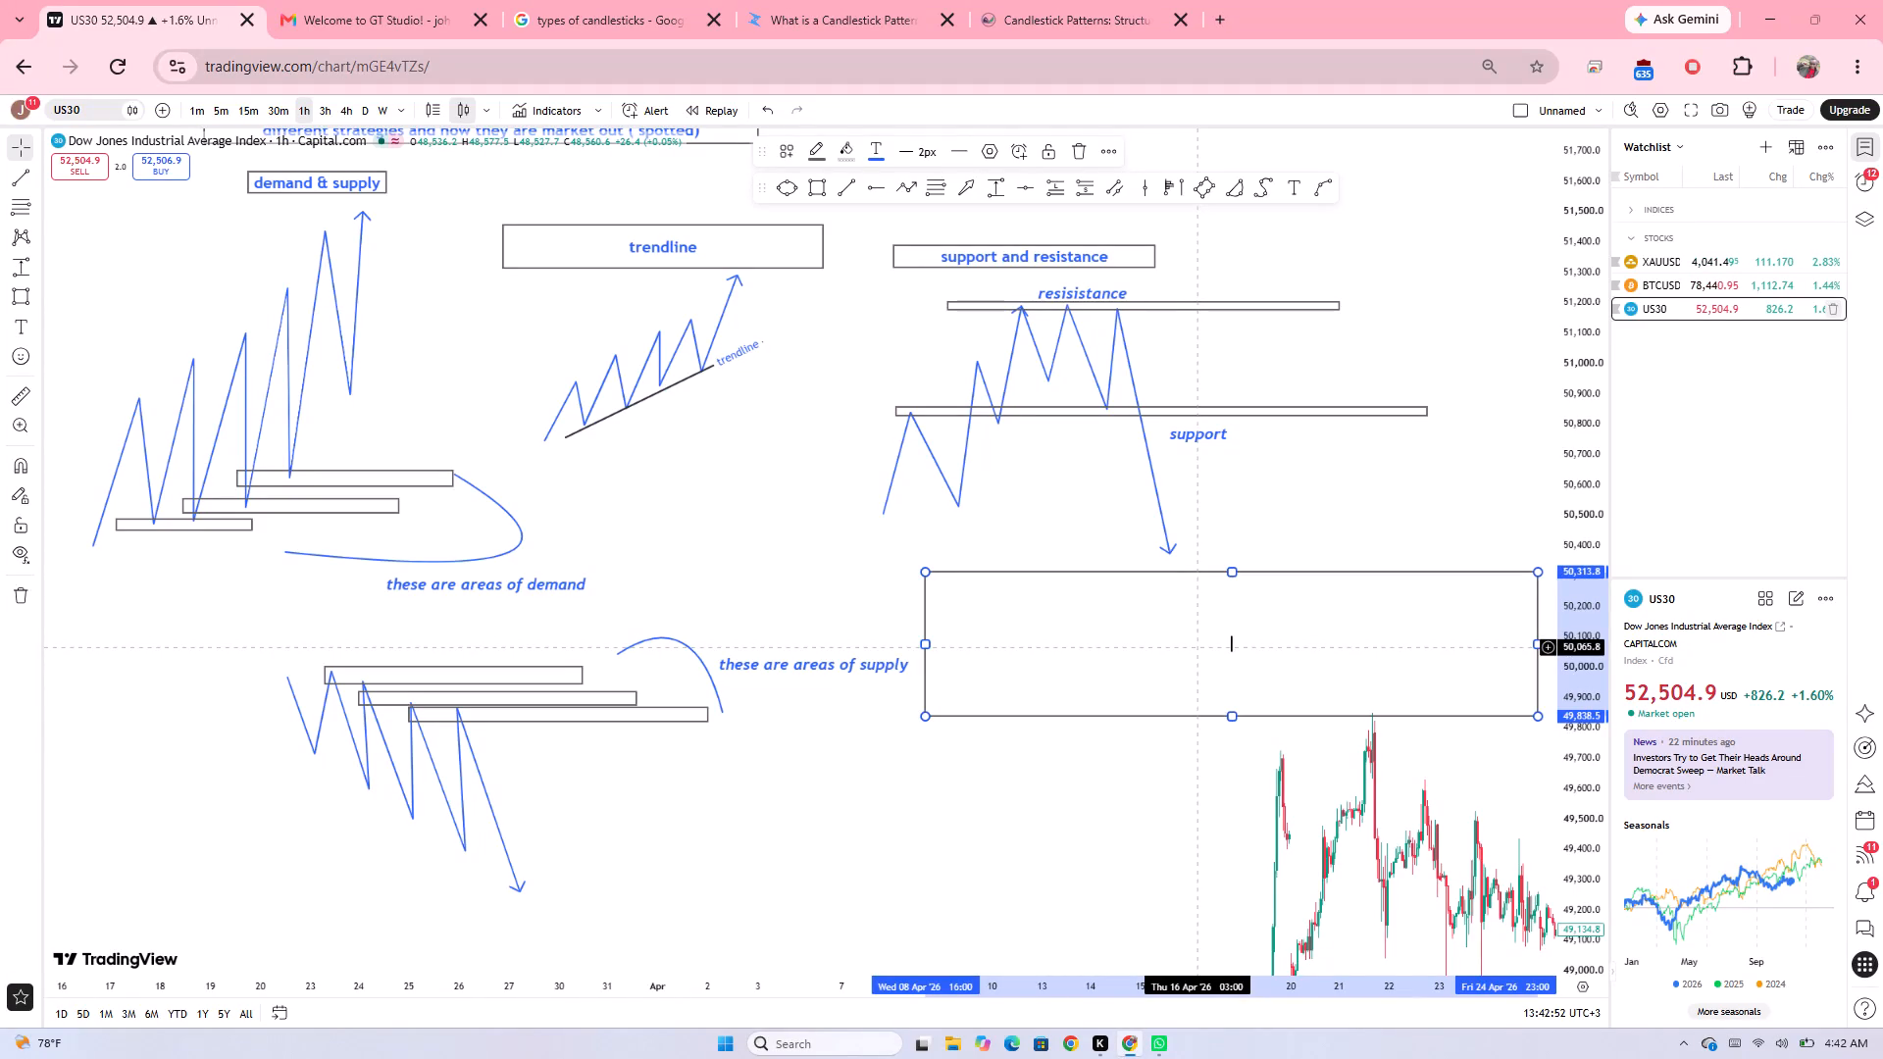
Enter the heading "NOTE:" in the large rectangle, with "1. demand is the opposite of supply" on the line below.
type("NOTE")
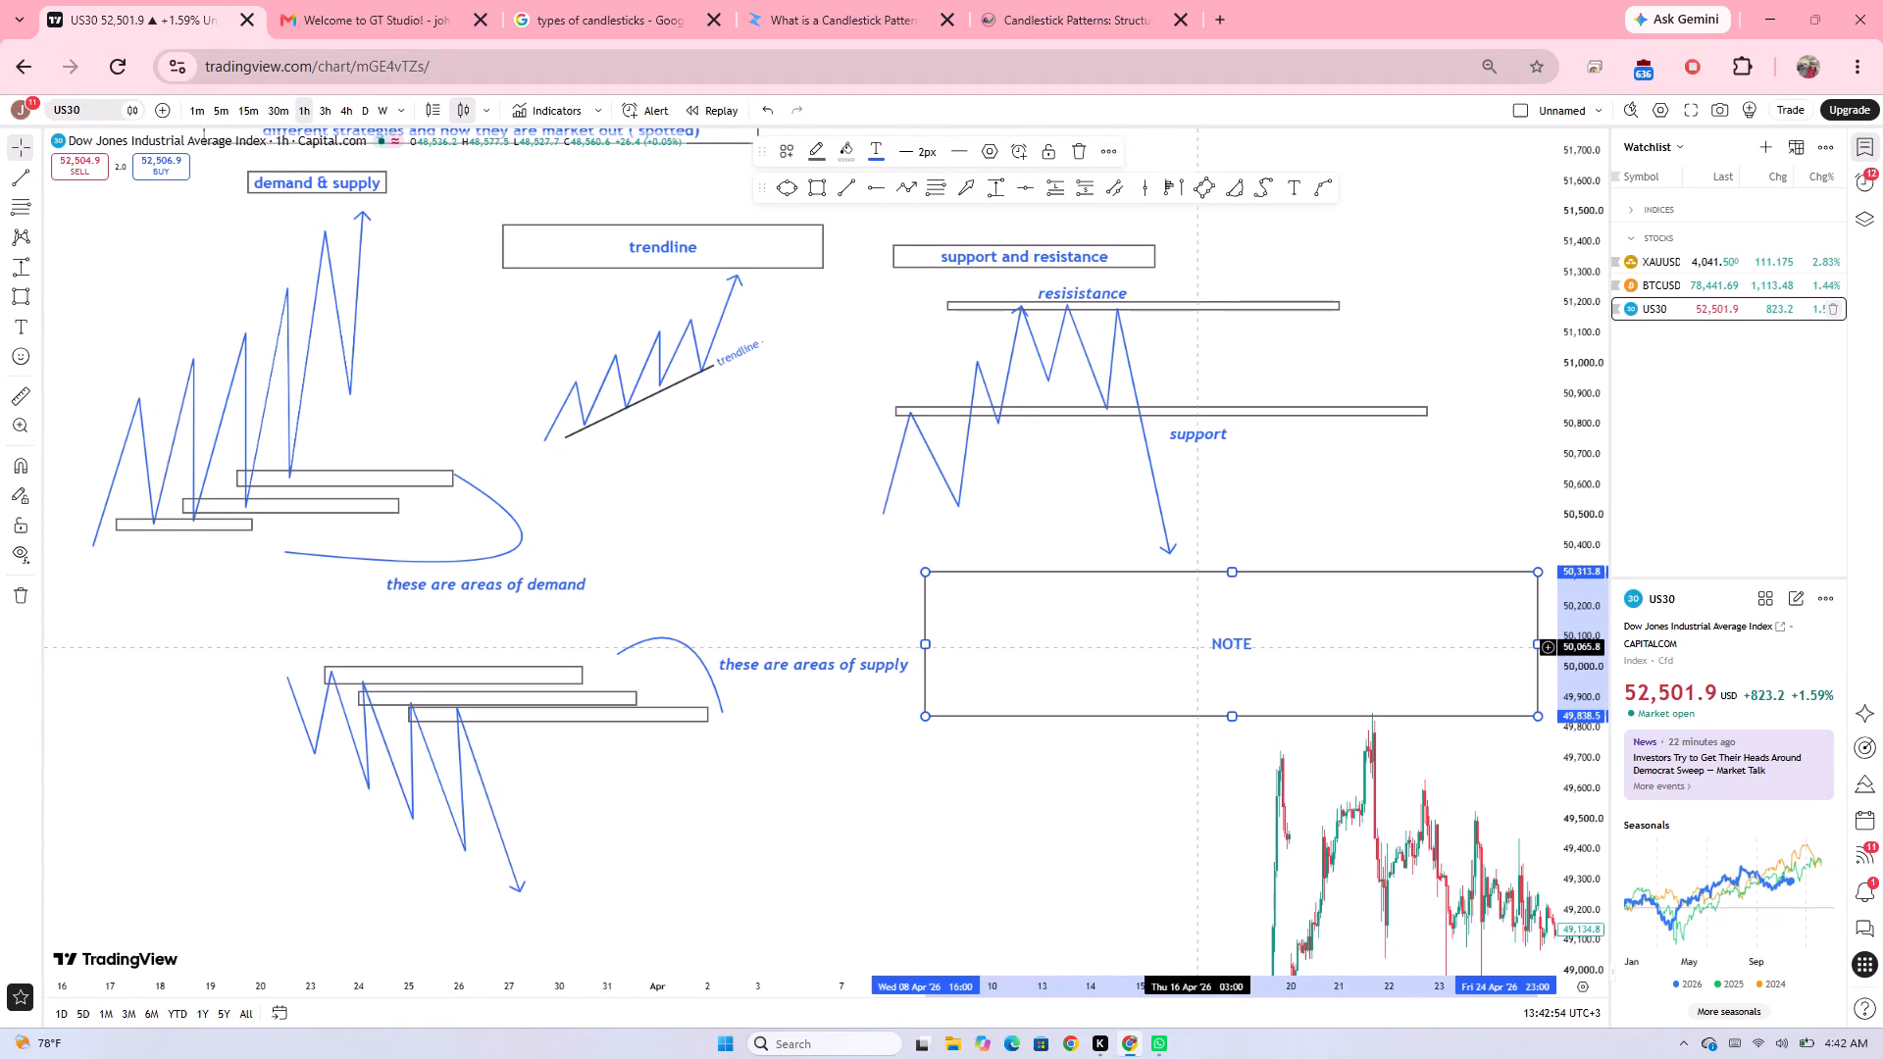
key("shift+colon")
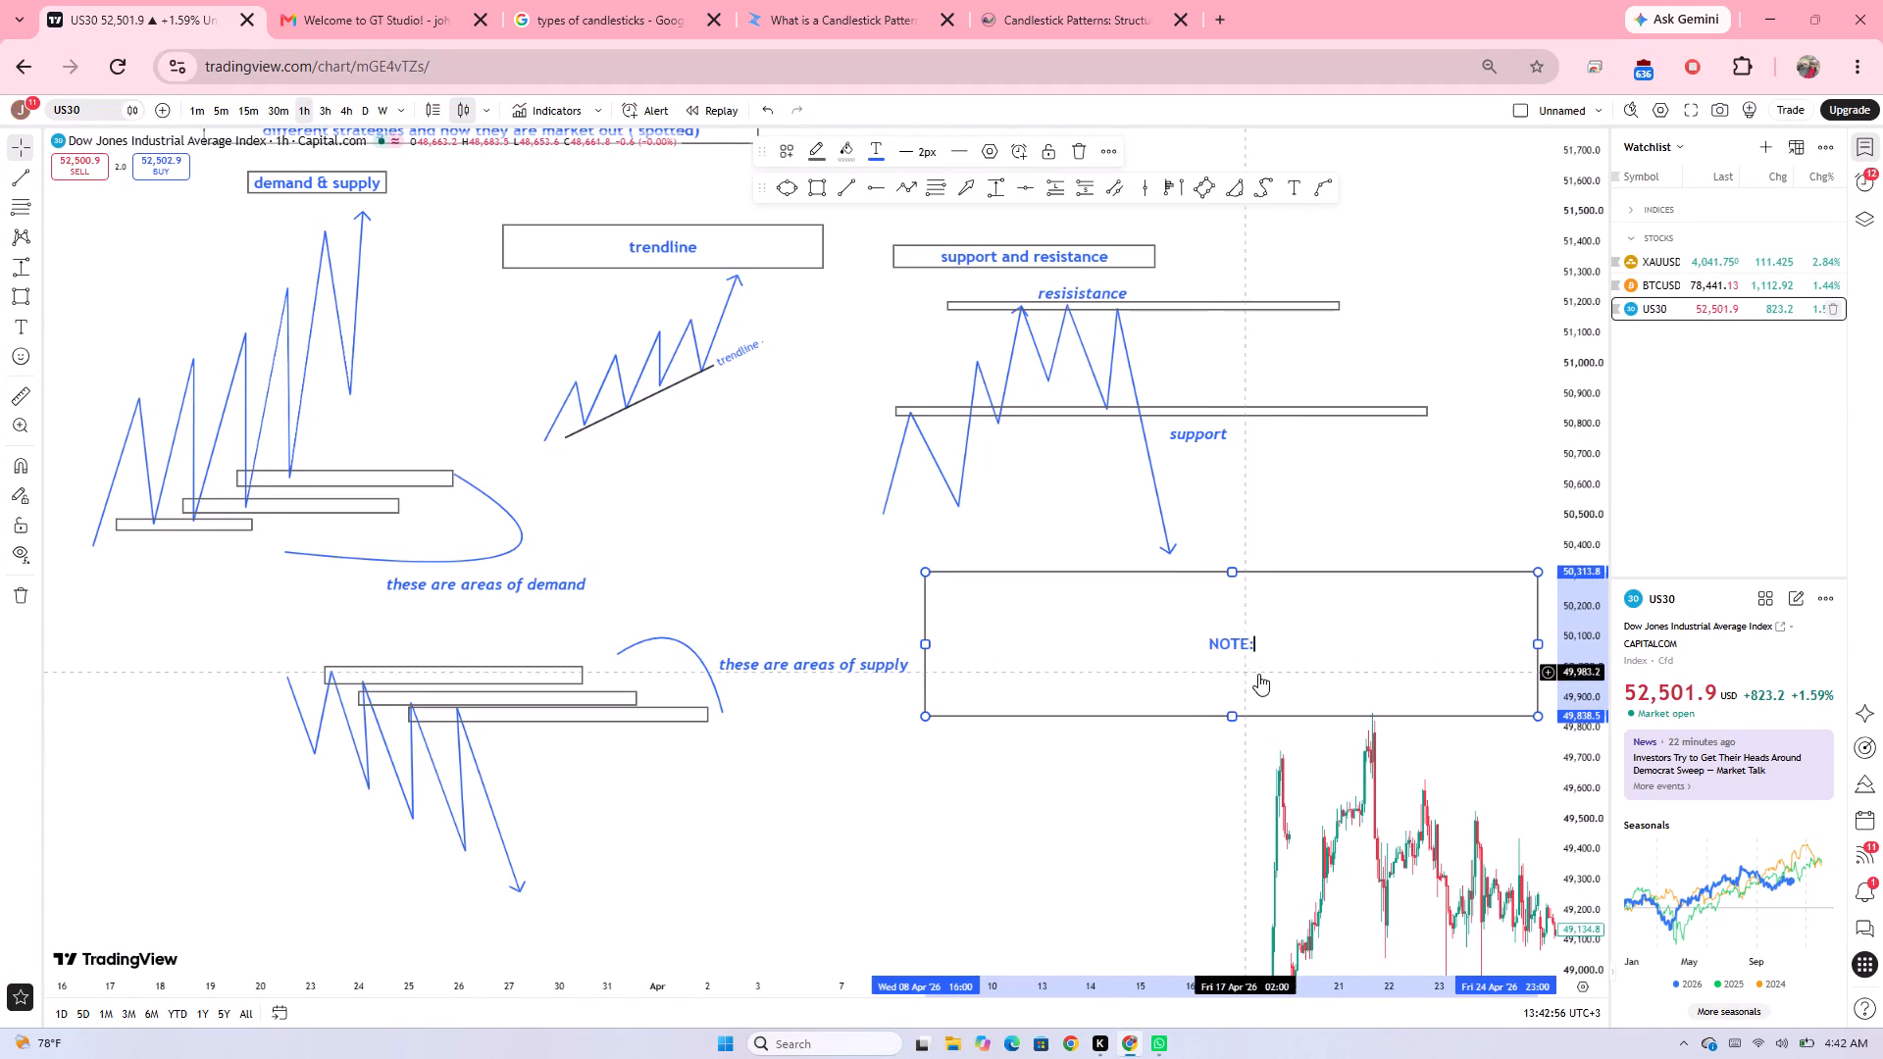
key("shift+Return")
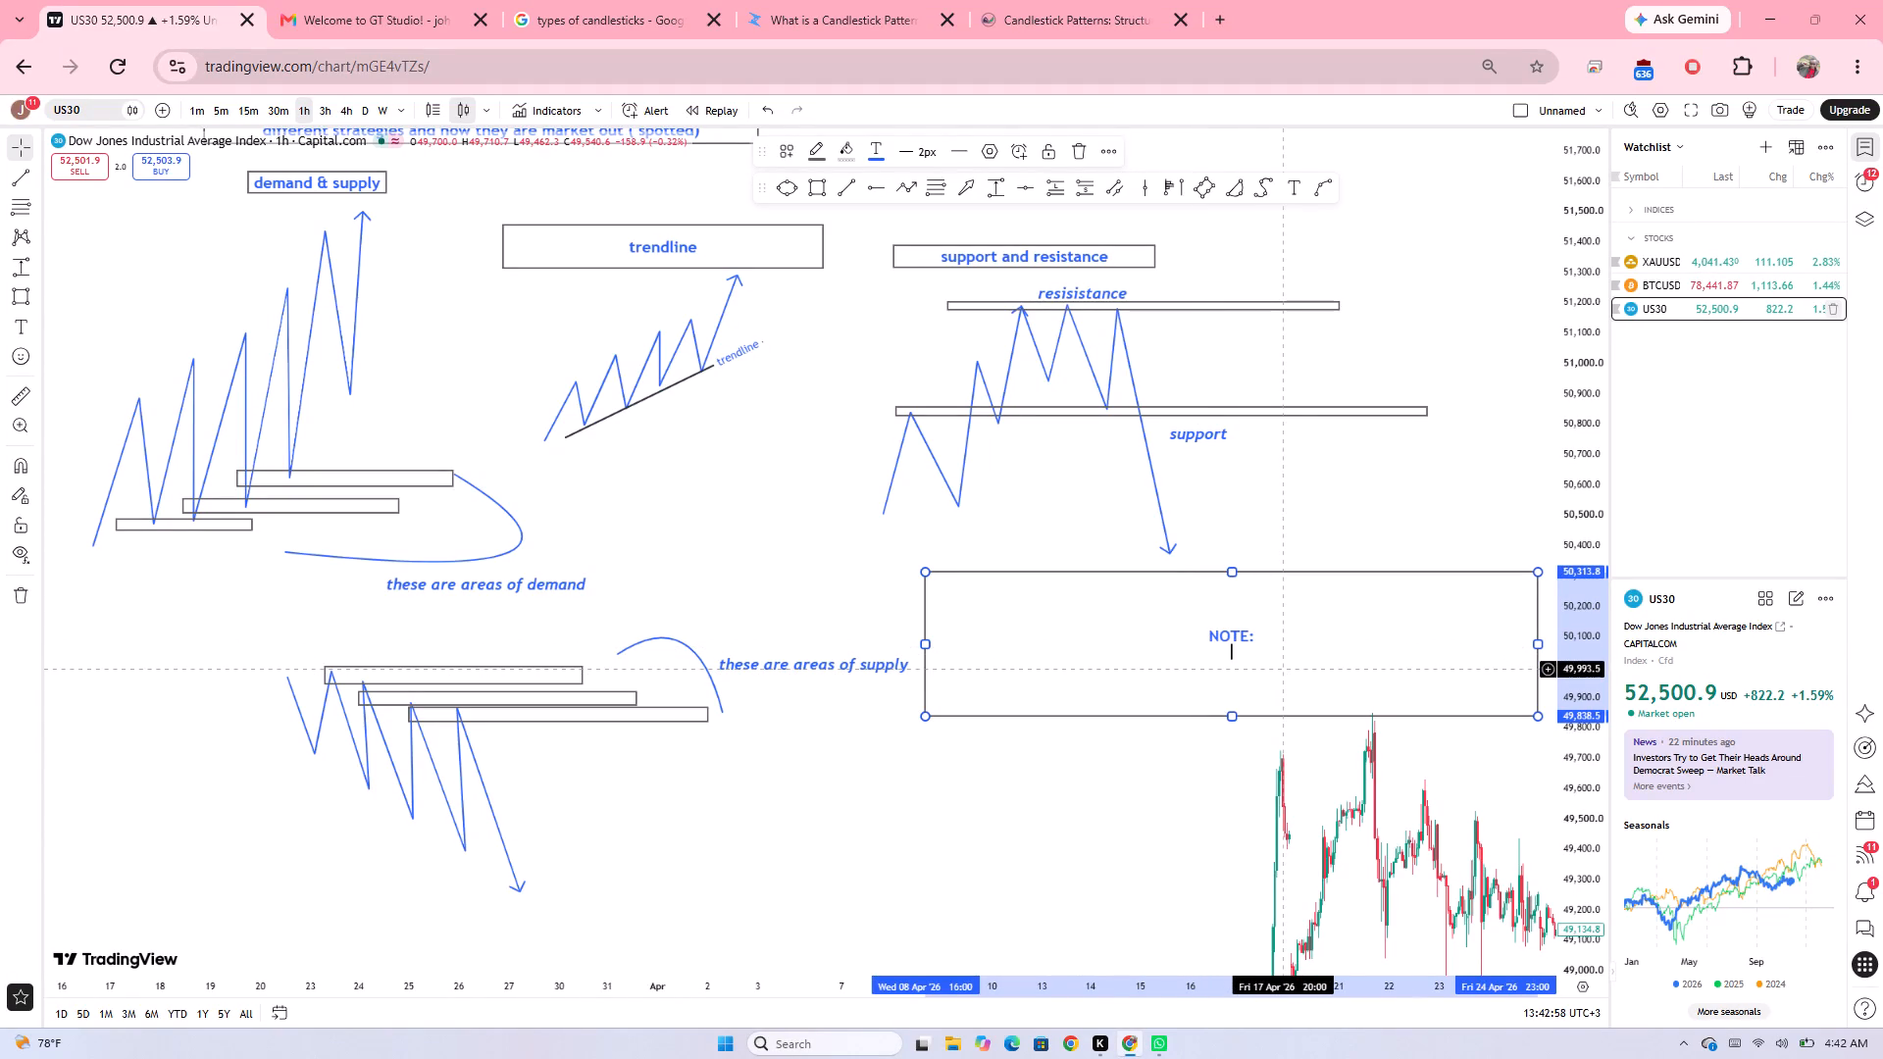
type(".")
key("space")
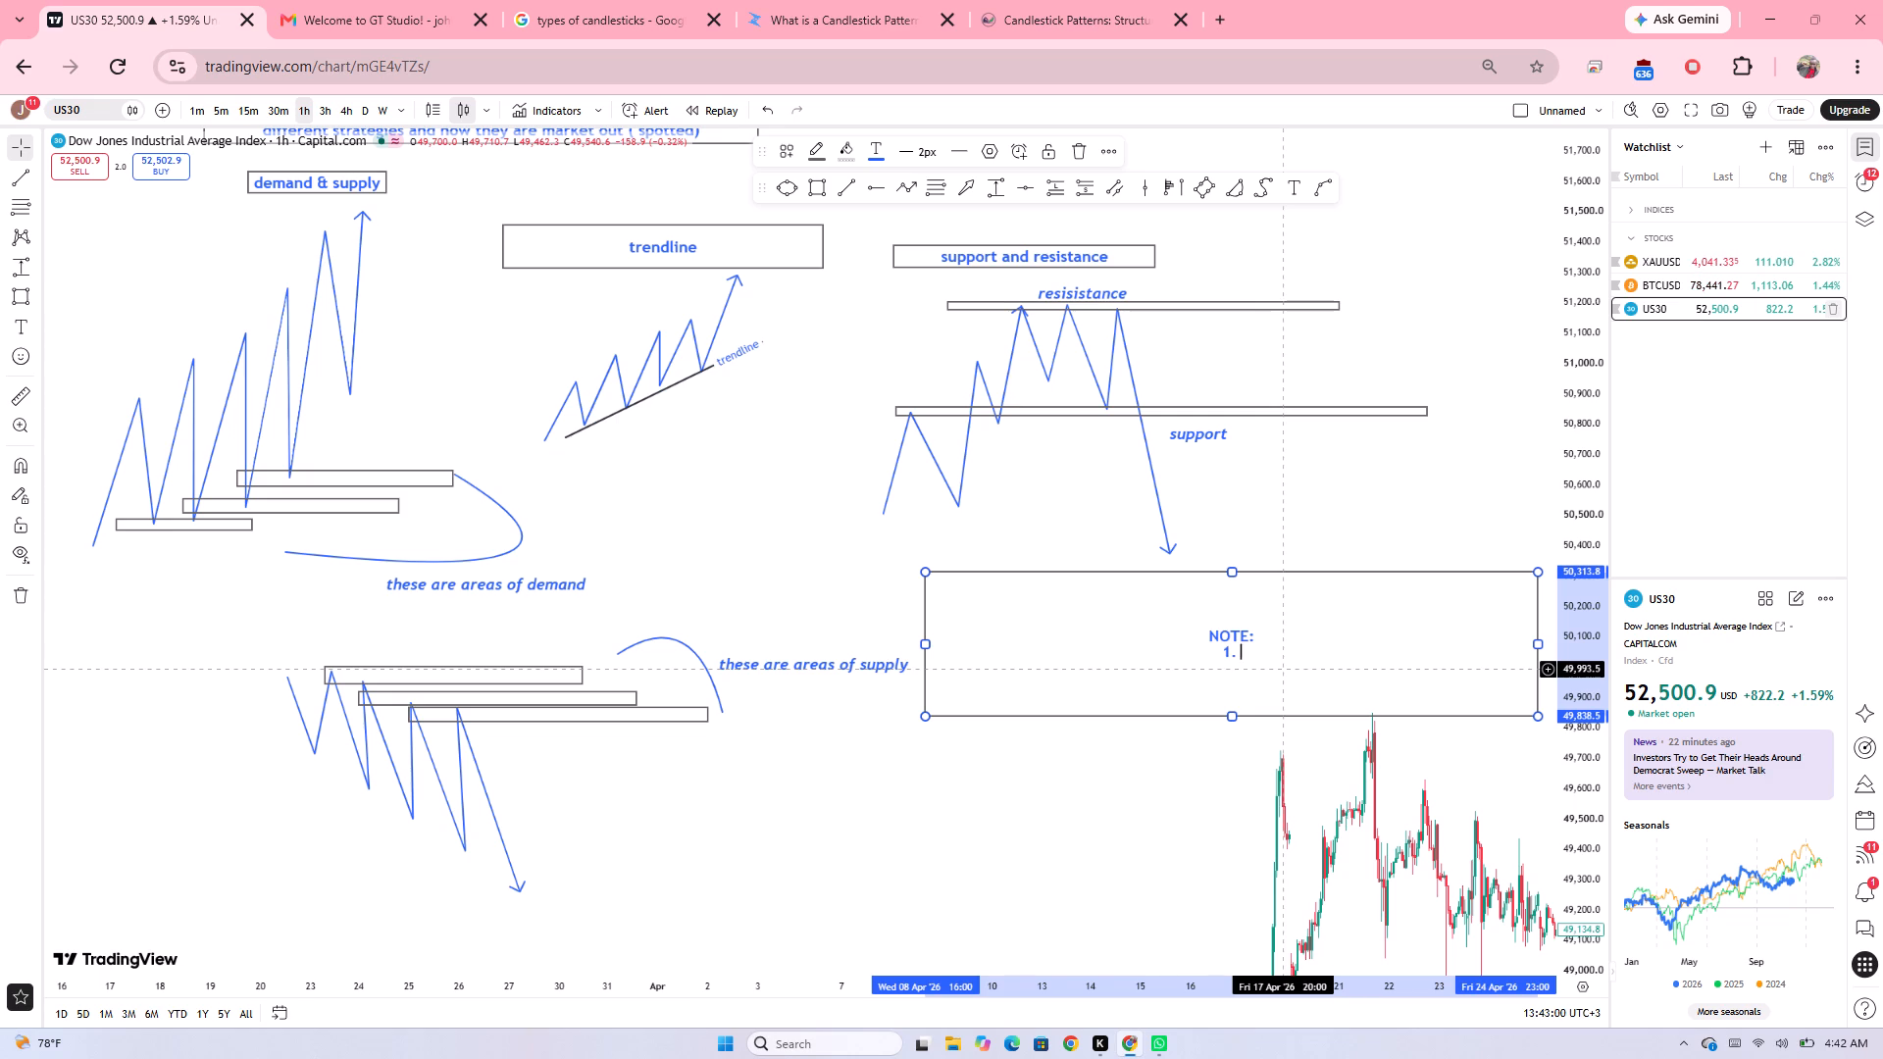
type("demand is the opposite of supply")
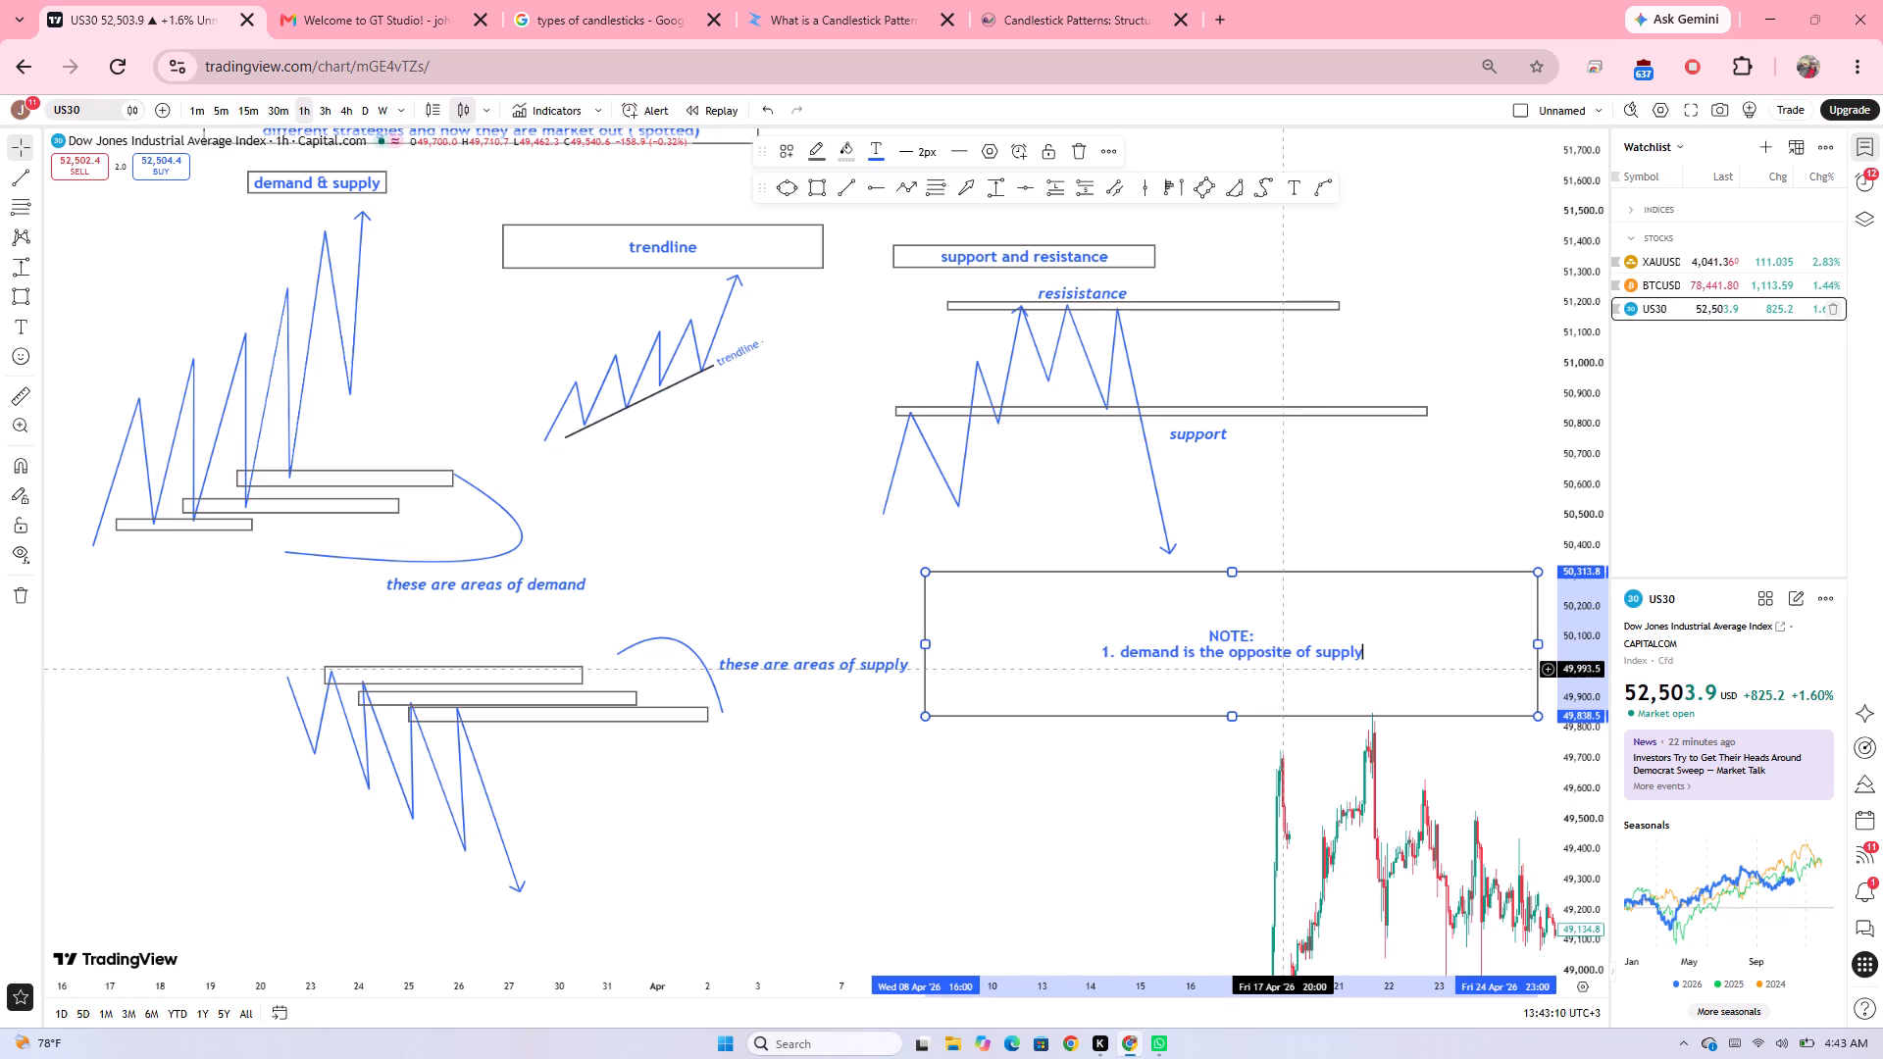
Add a second point on a new line of the note reading "2.resistnce ids the opposite of support".
key("shift+Return")
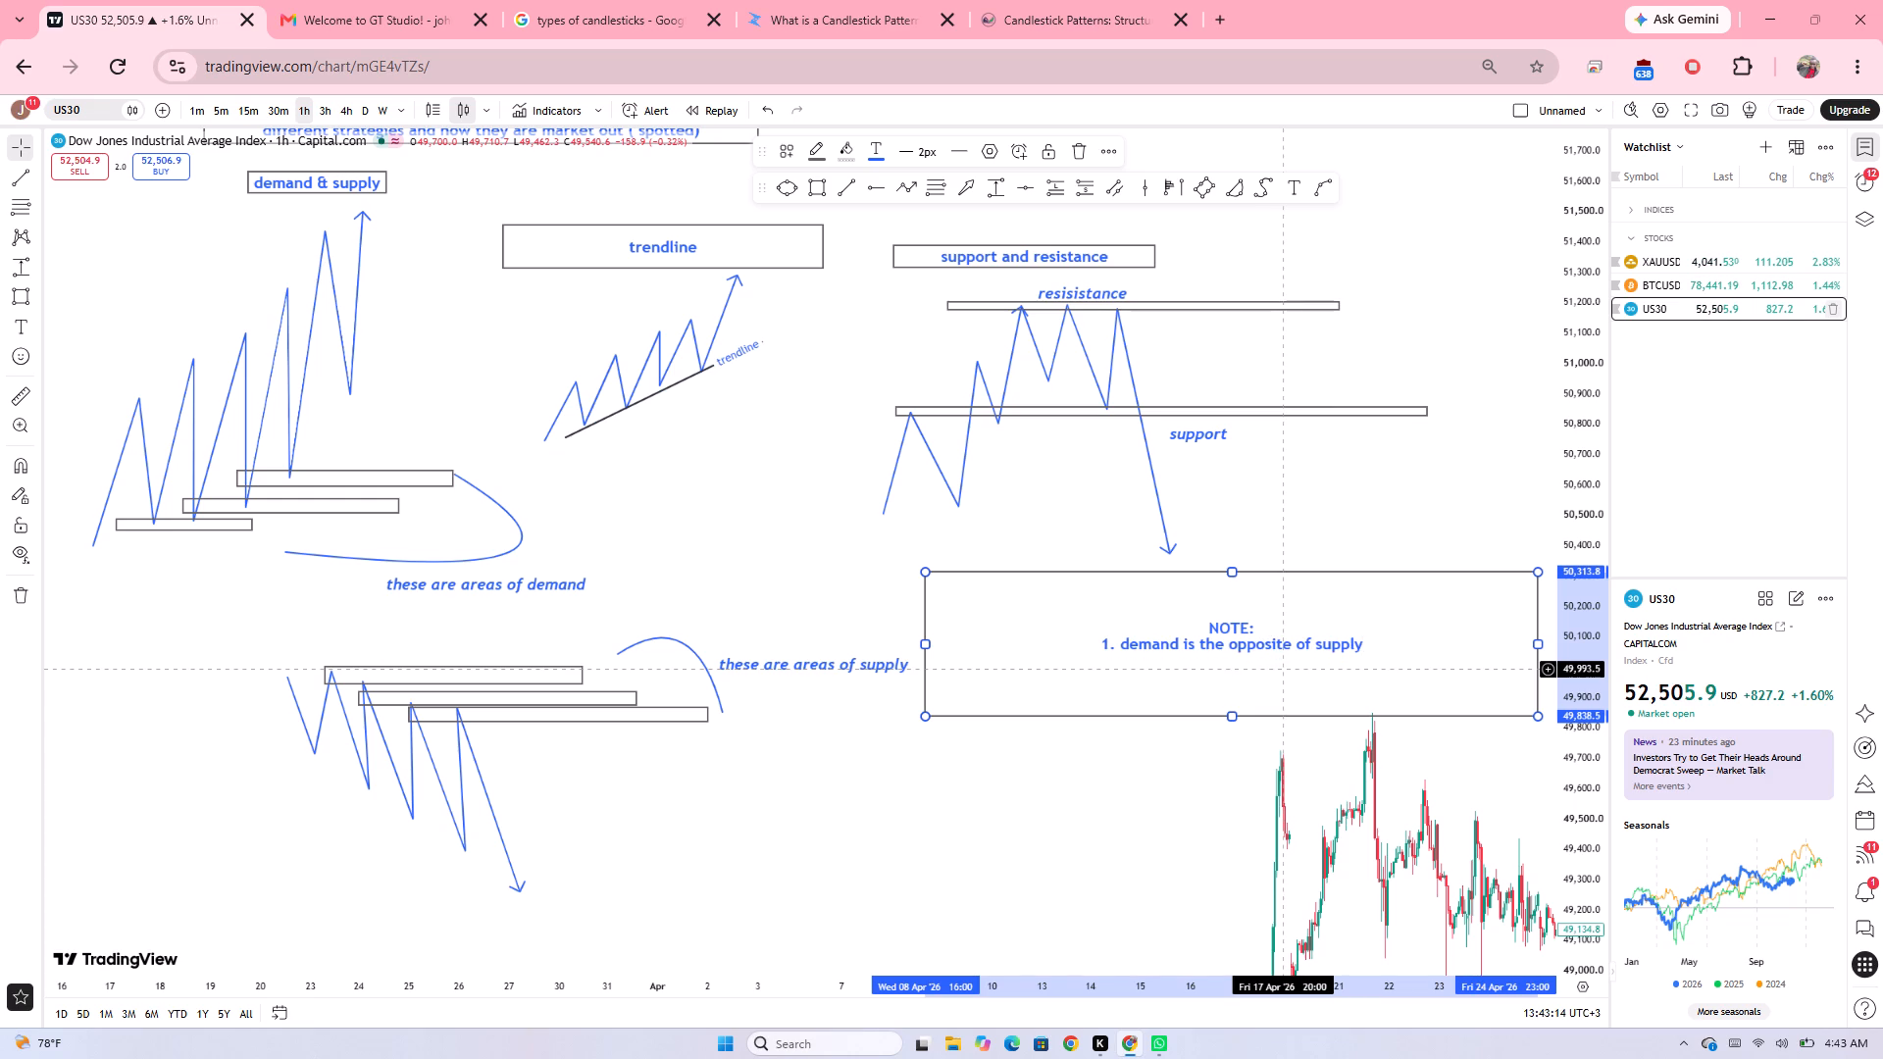
key("2")
key("period")
type("resistnce")
key("space")
type("id")
key("space")
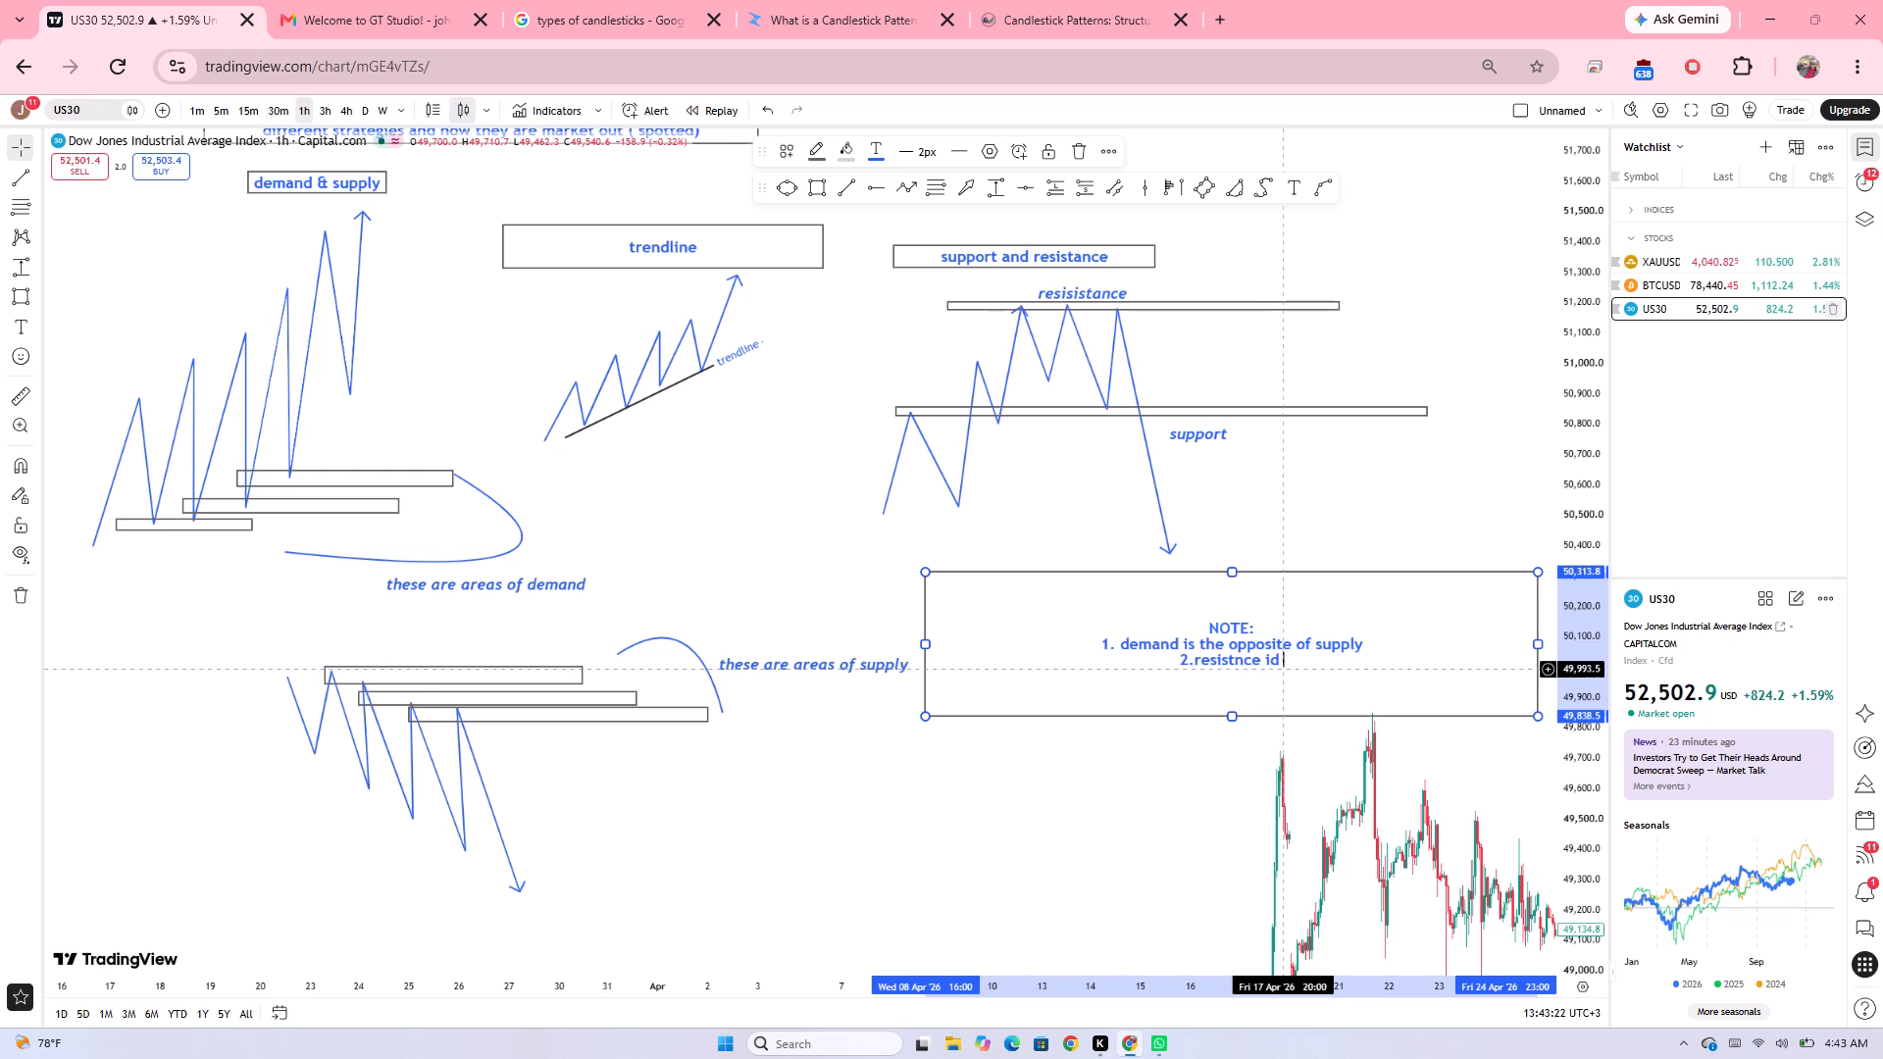
key("BackSpace")
type("s the ipp")
key("BackSpace")
key("BackSpace")
key("BackSpace")
type("opposite of")
key("space")
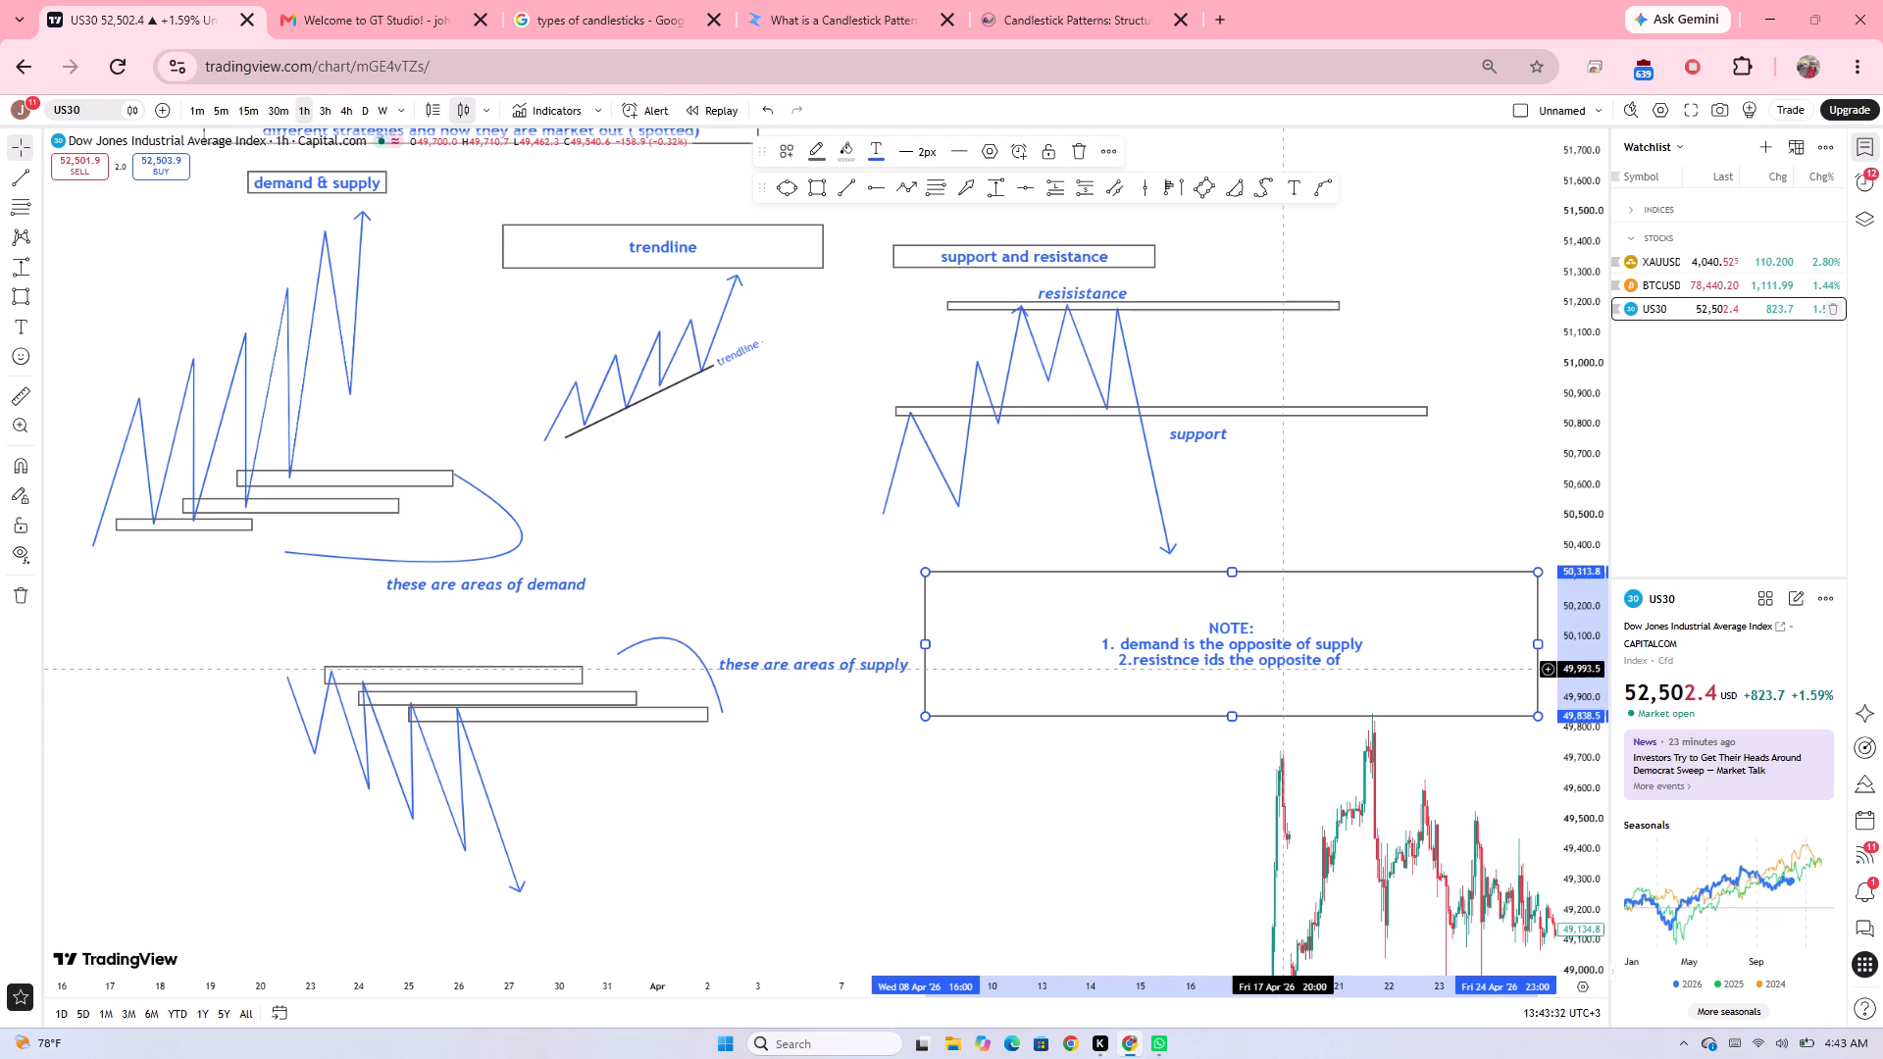
type("suppro")
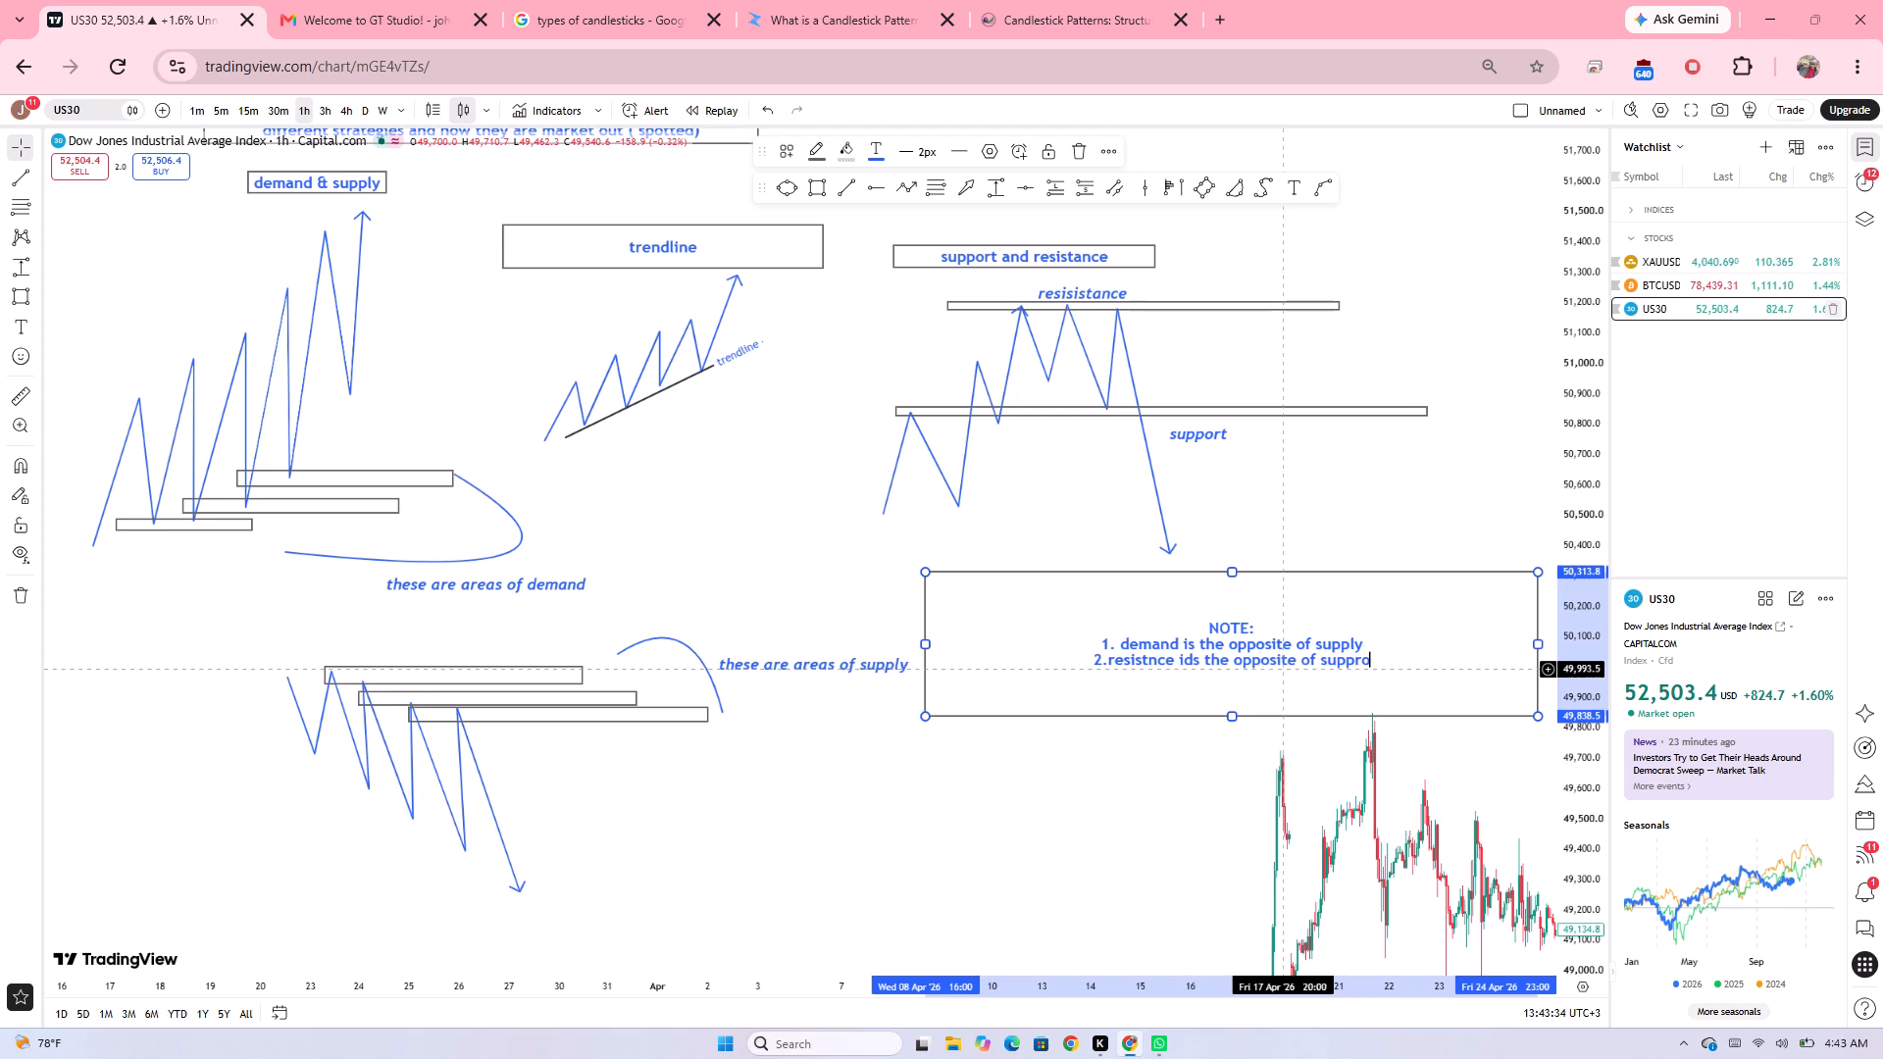
key("BackSpace")
key("BackSpace")
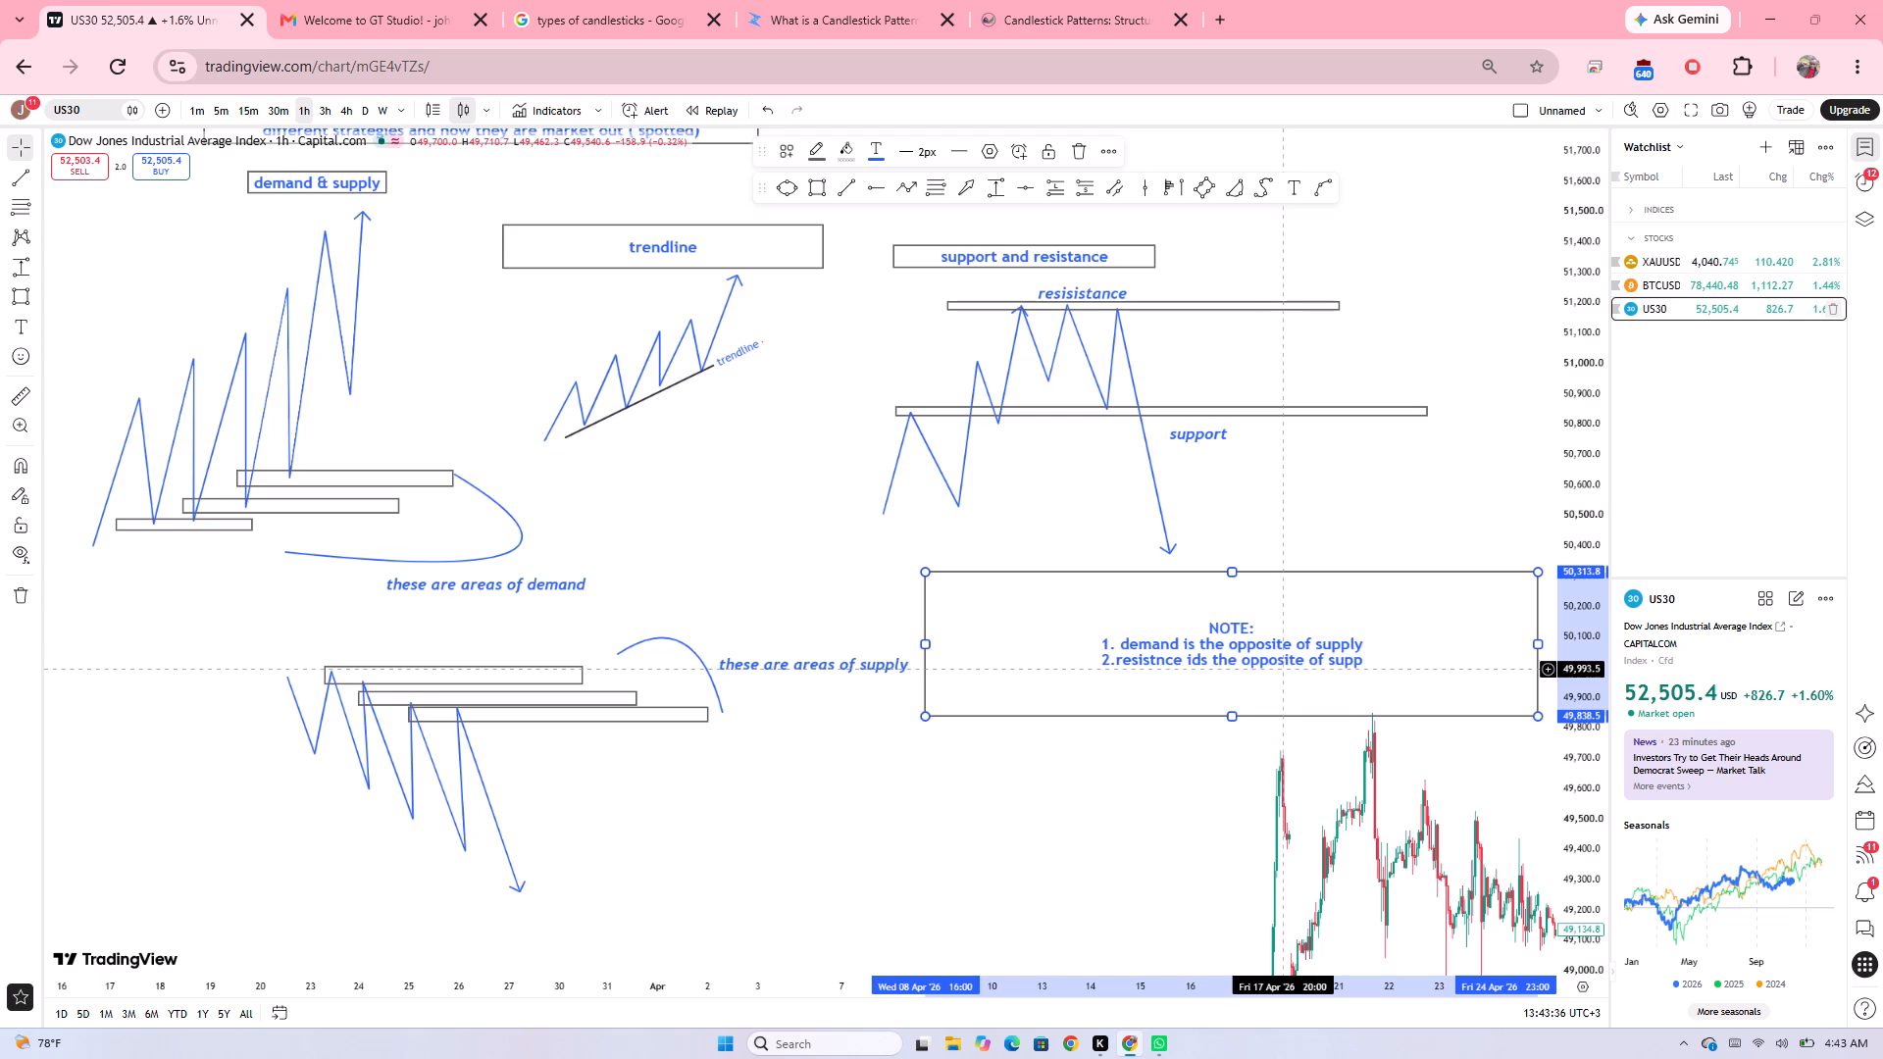
type("ort")
Leave a blank line below the two points and begin a paragraph with "according to b/s when the prices are high the dema".
key("shift+Return")
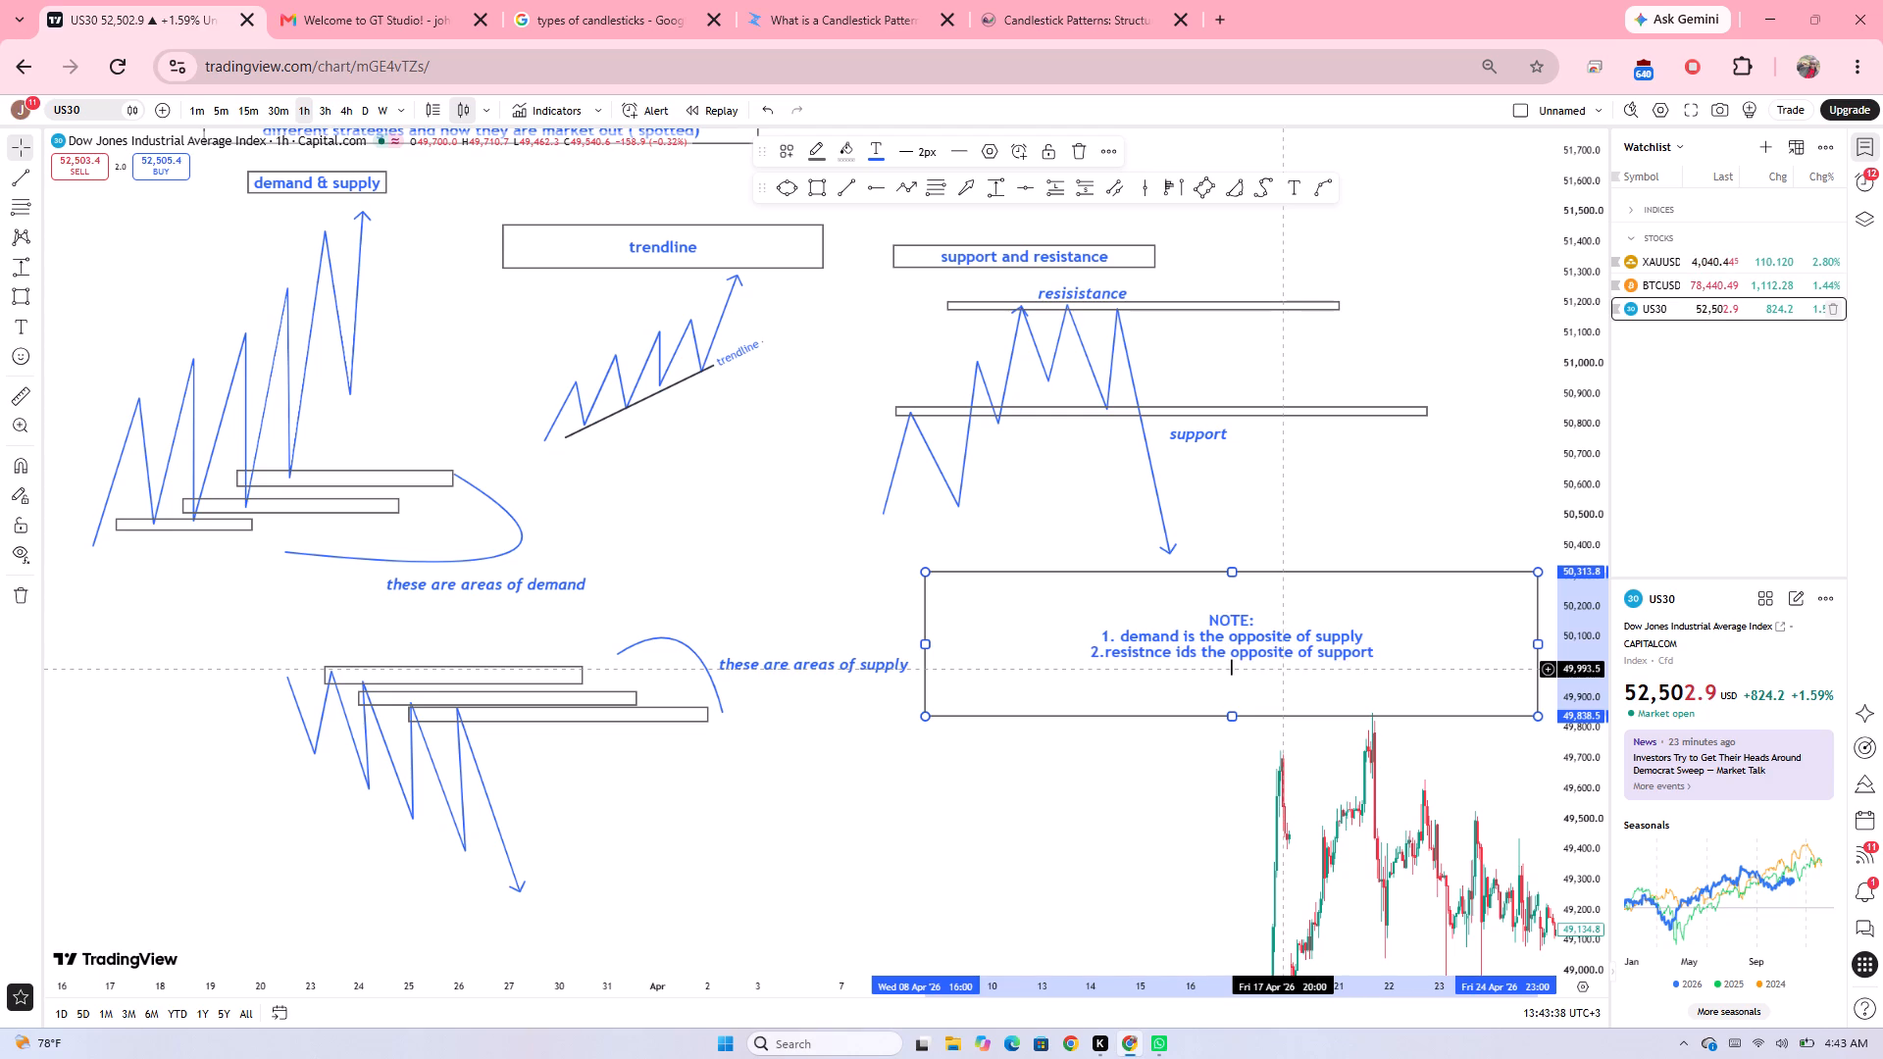
key("shift+Return")
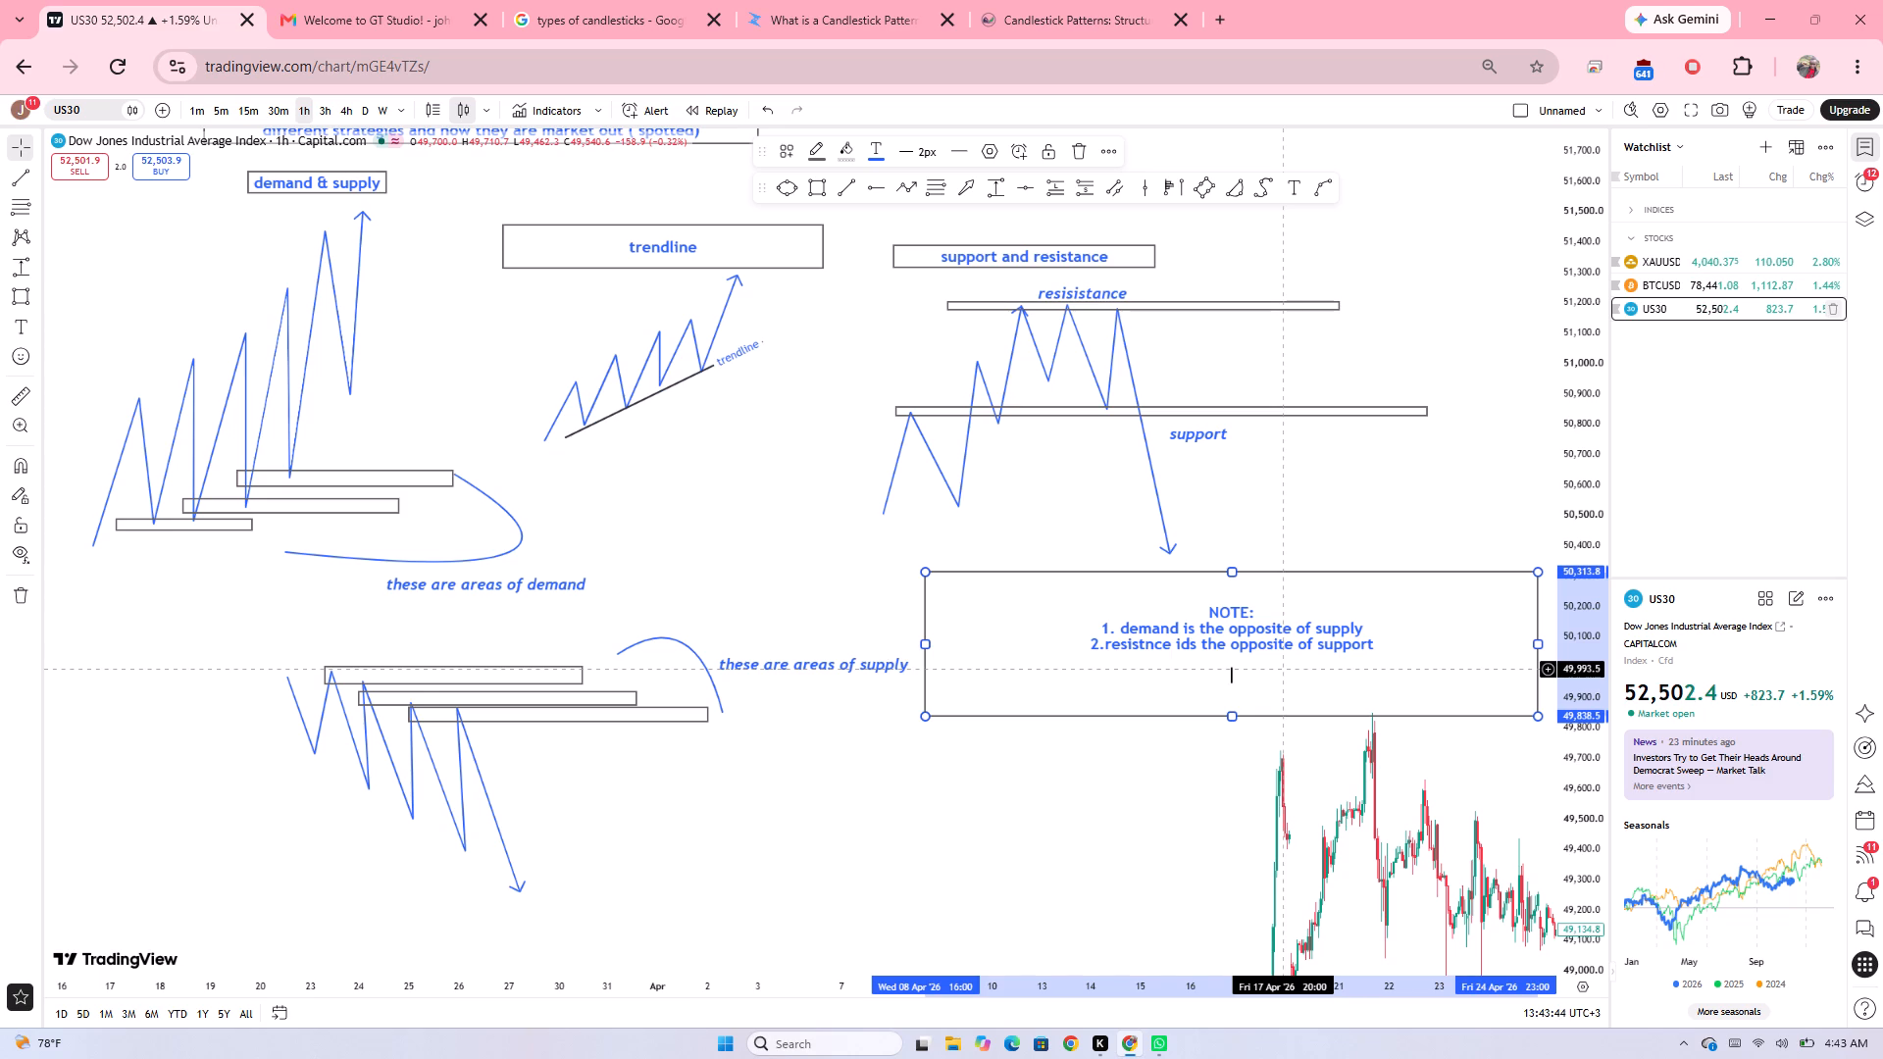
type("whe")
key("BackSpace")
key("BackSpace")
key("BackSpace")
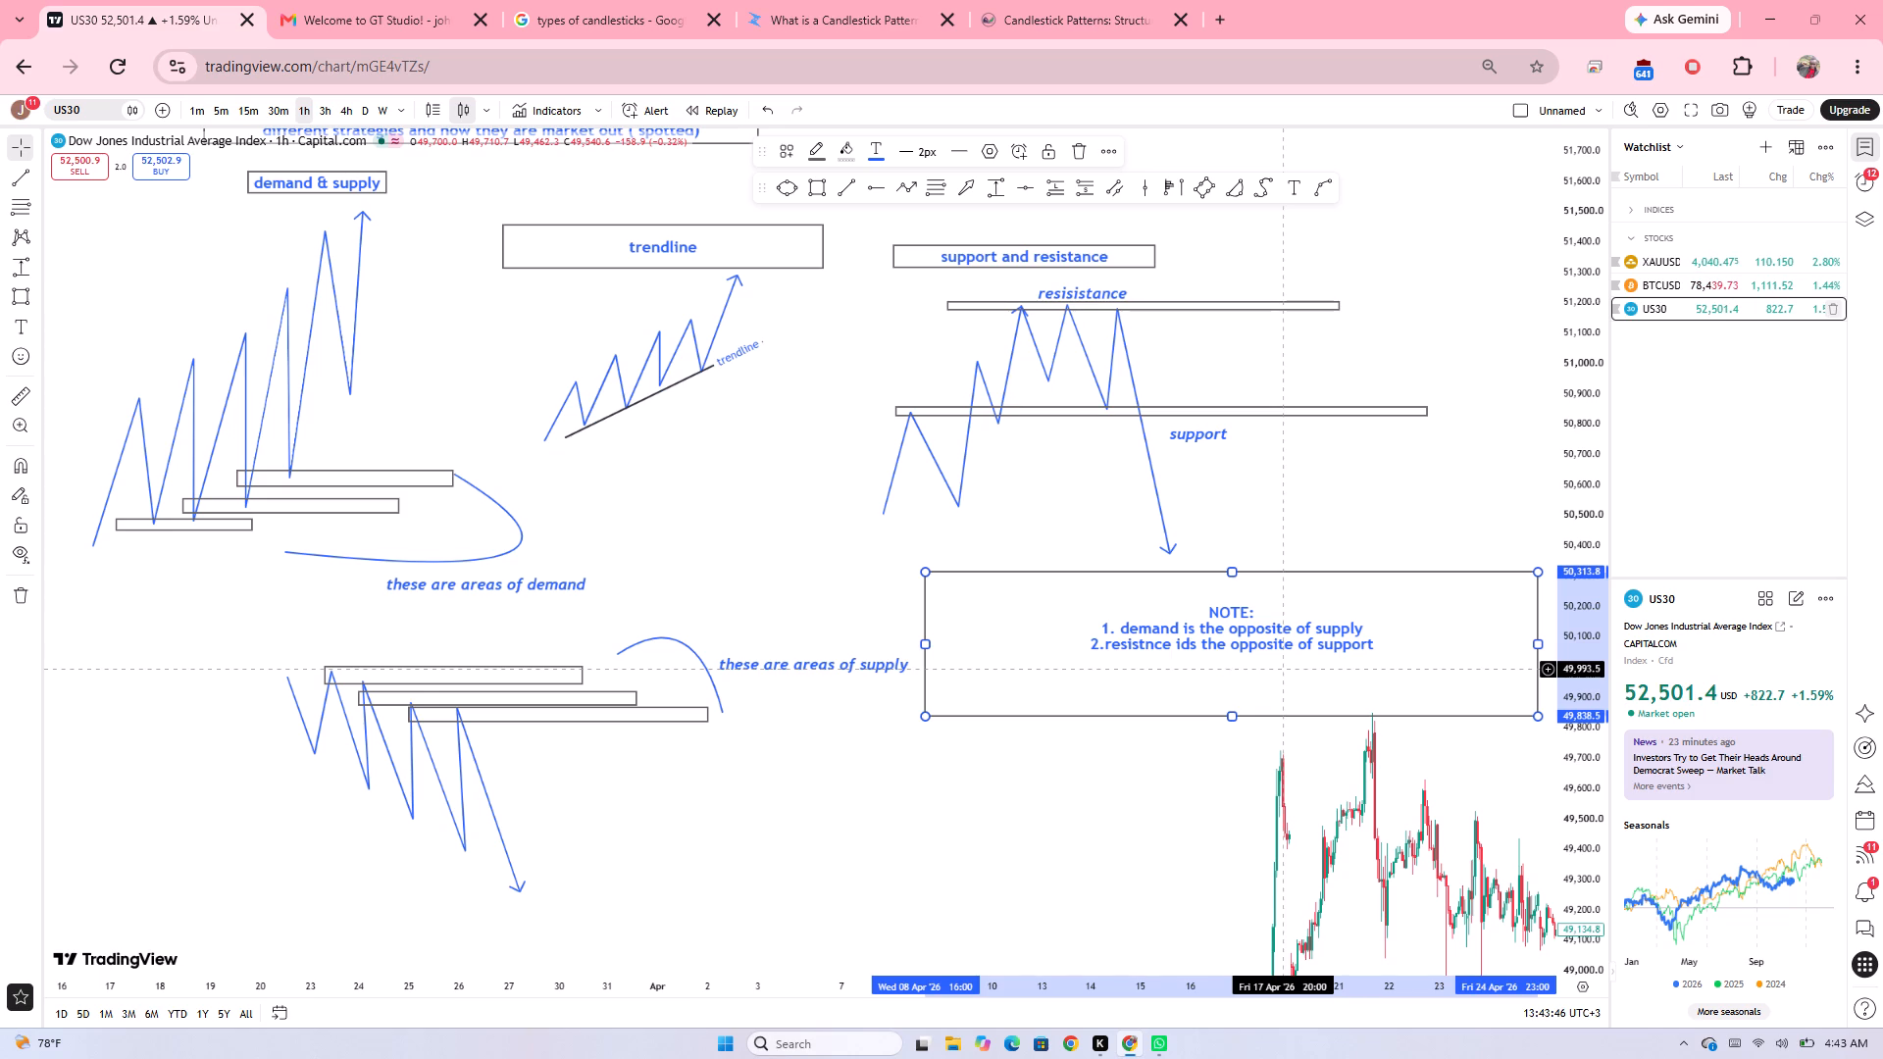
type("according to b")
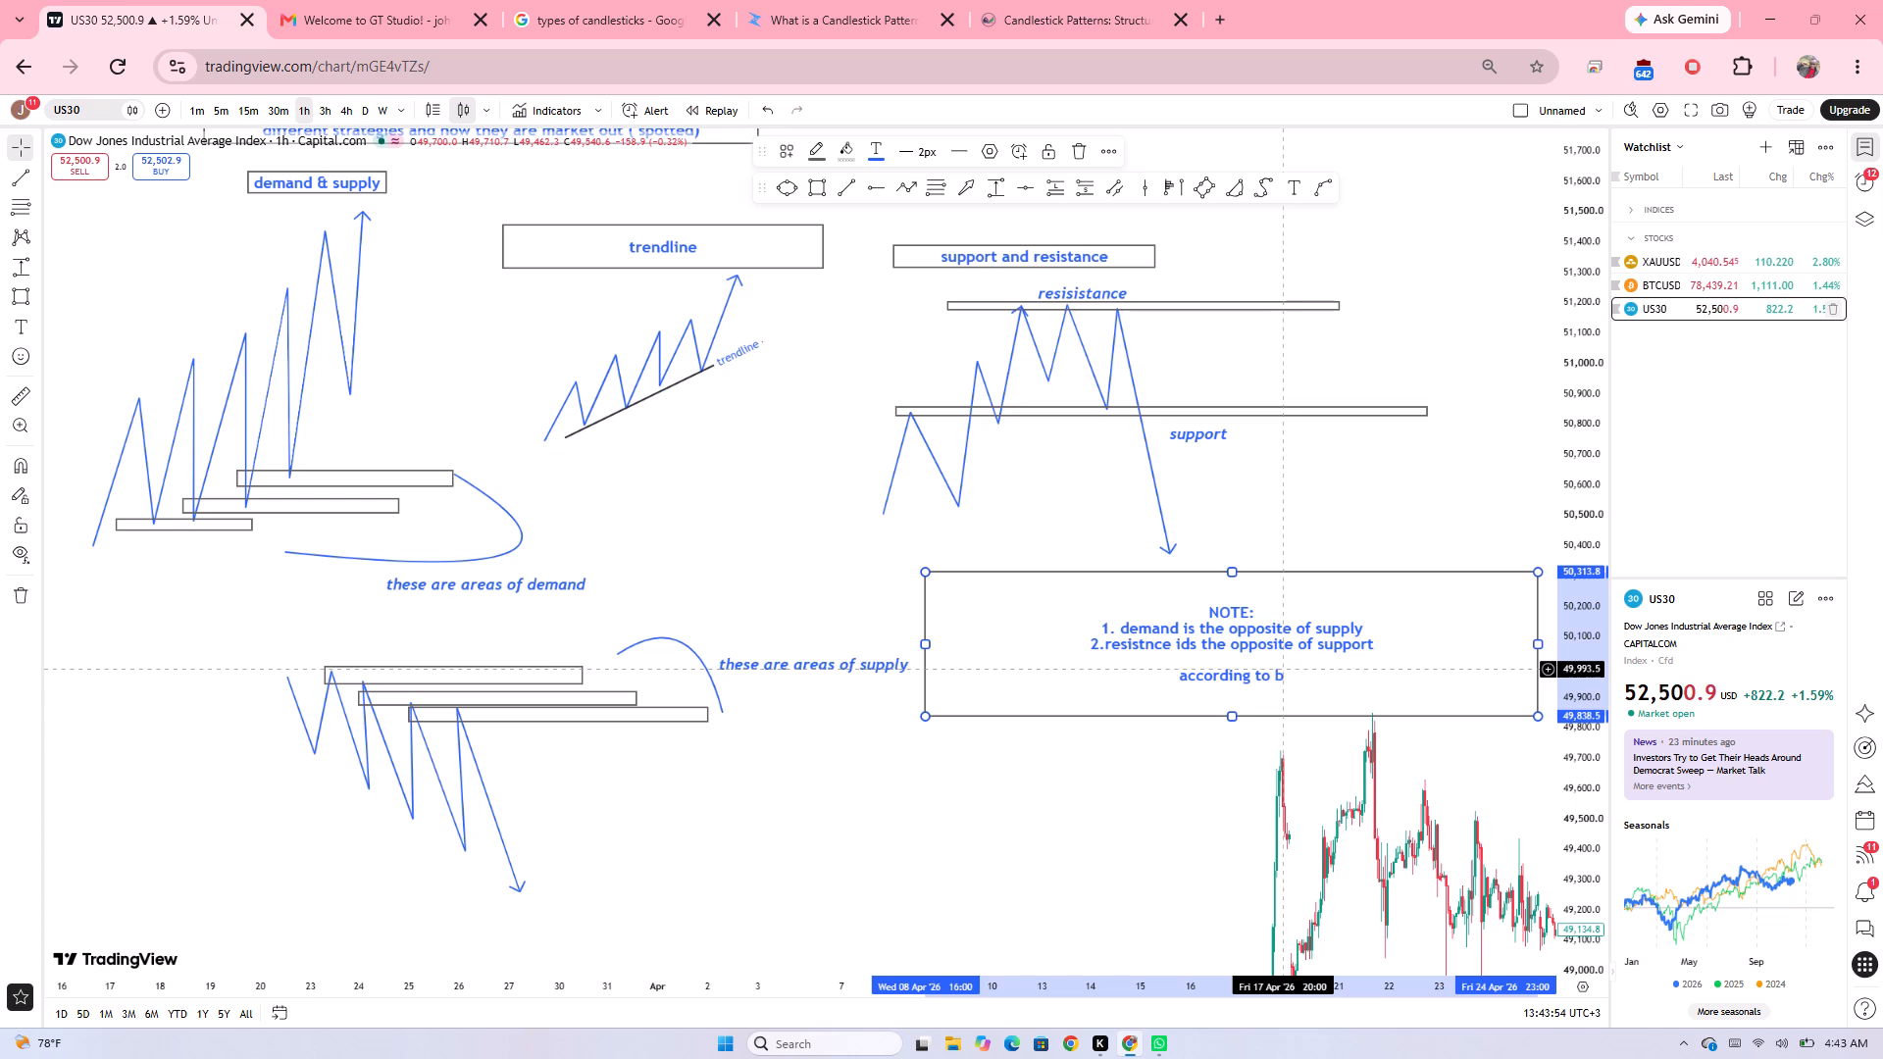
type("/s")
key("space")
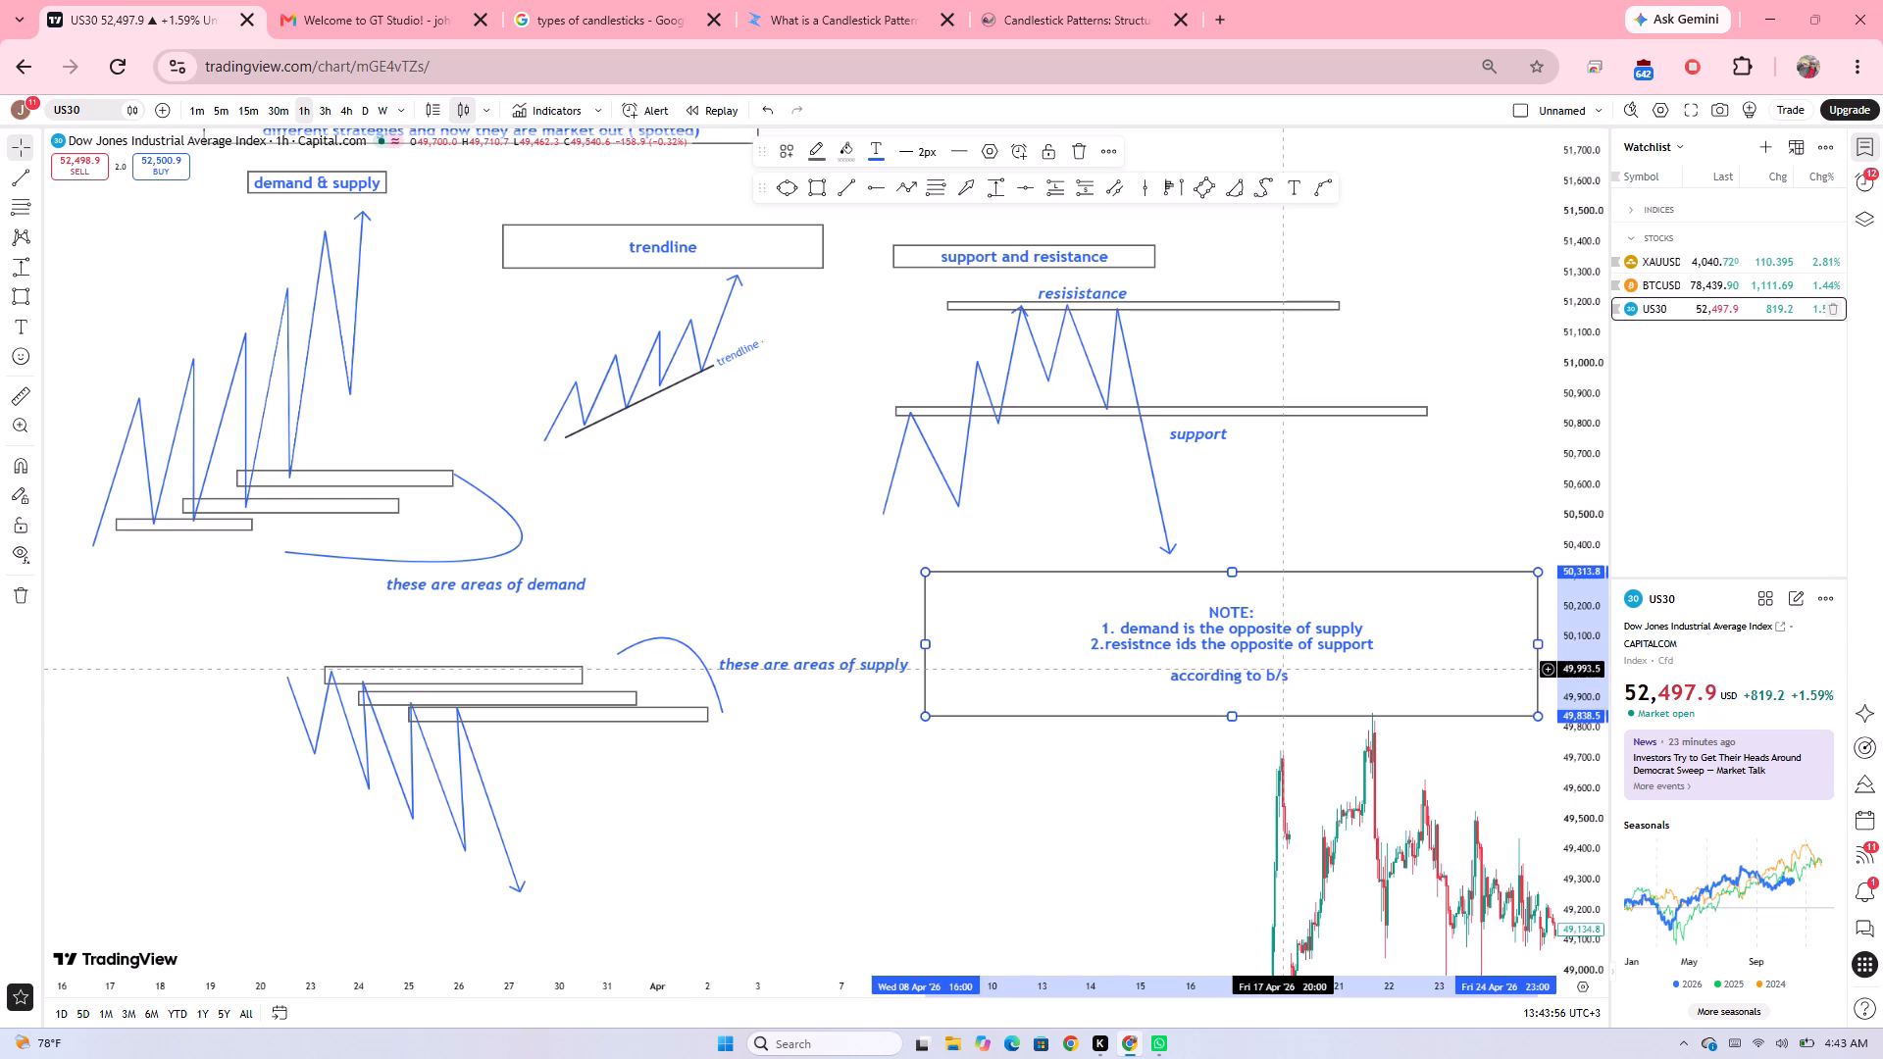
type("when the prices")
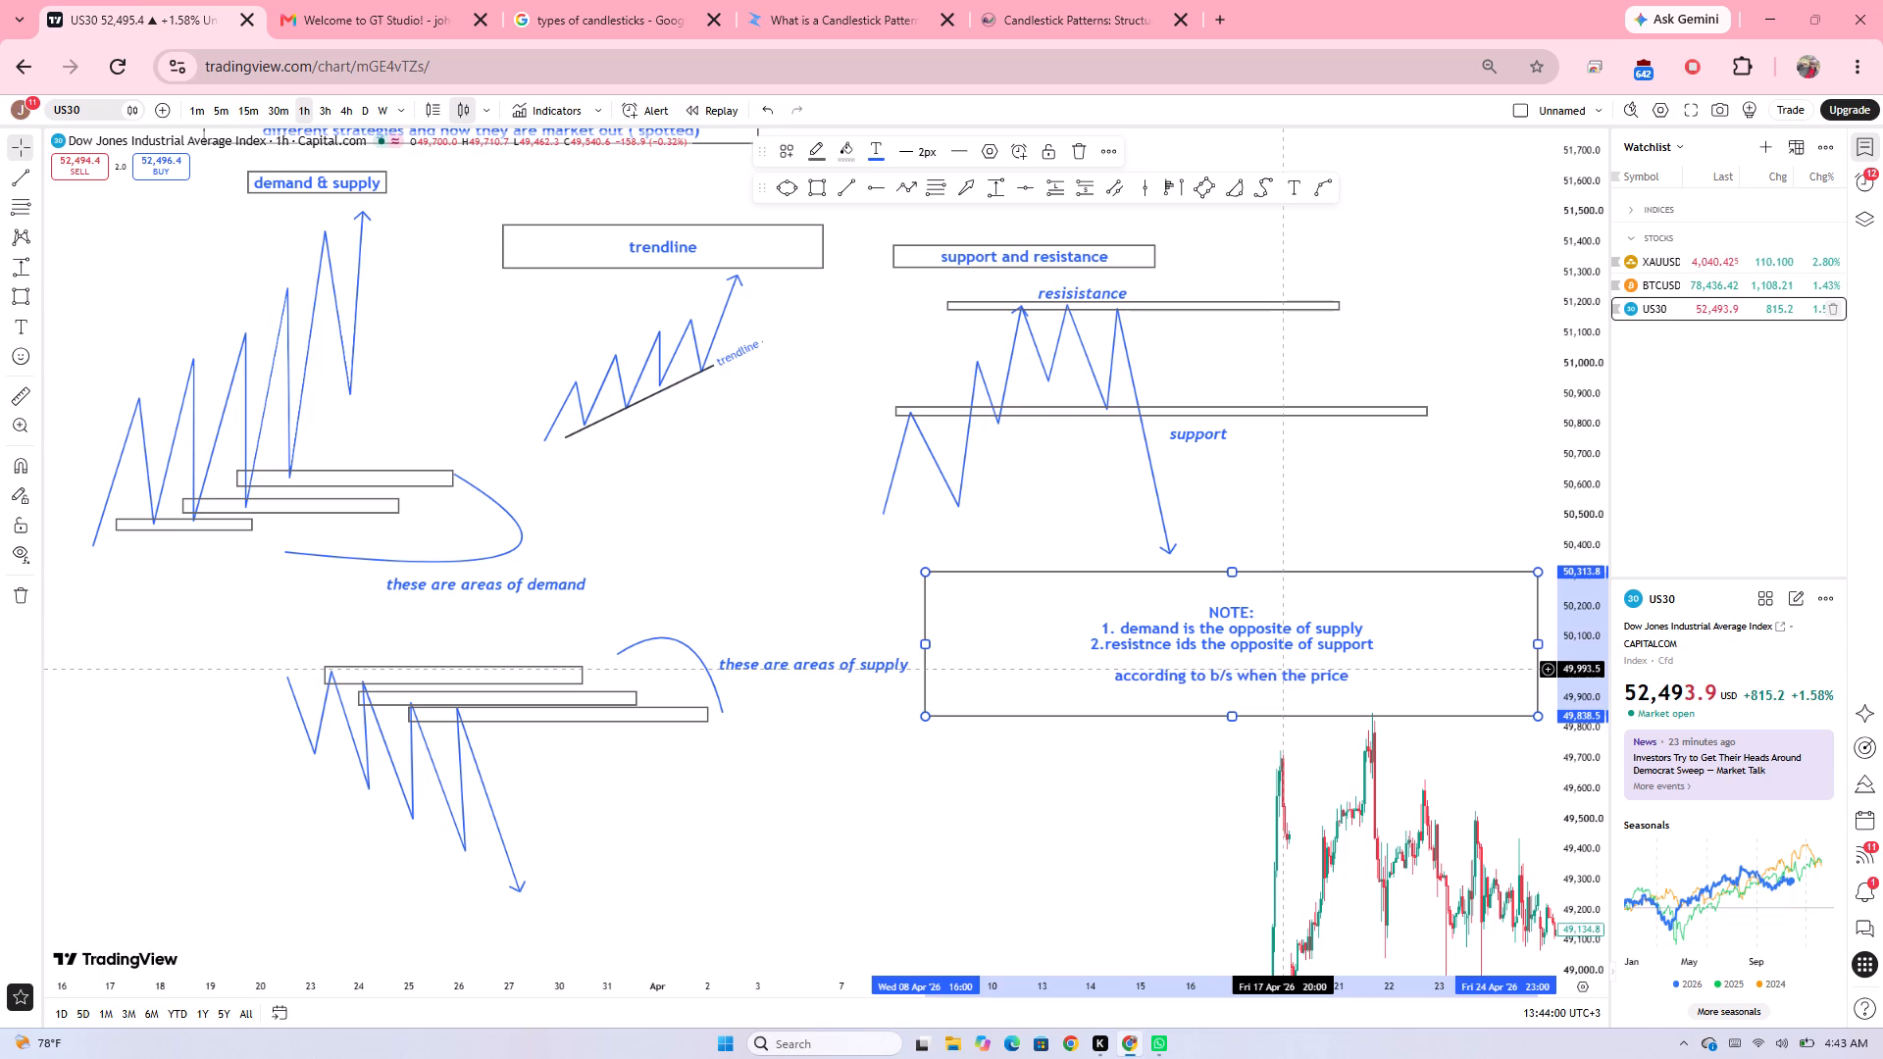
key("space")
type("are high")
key("space")
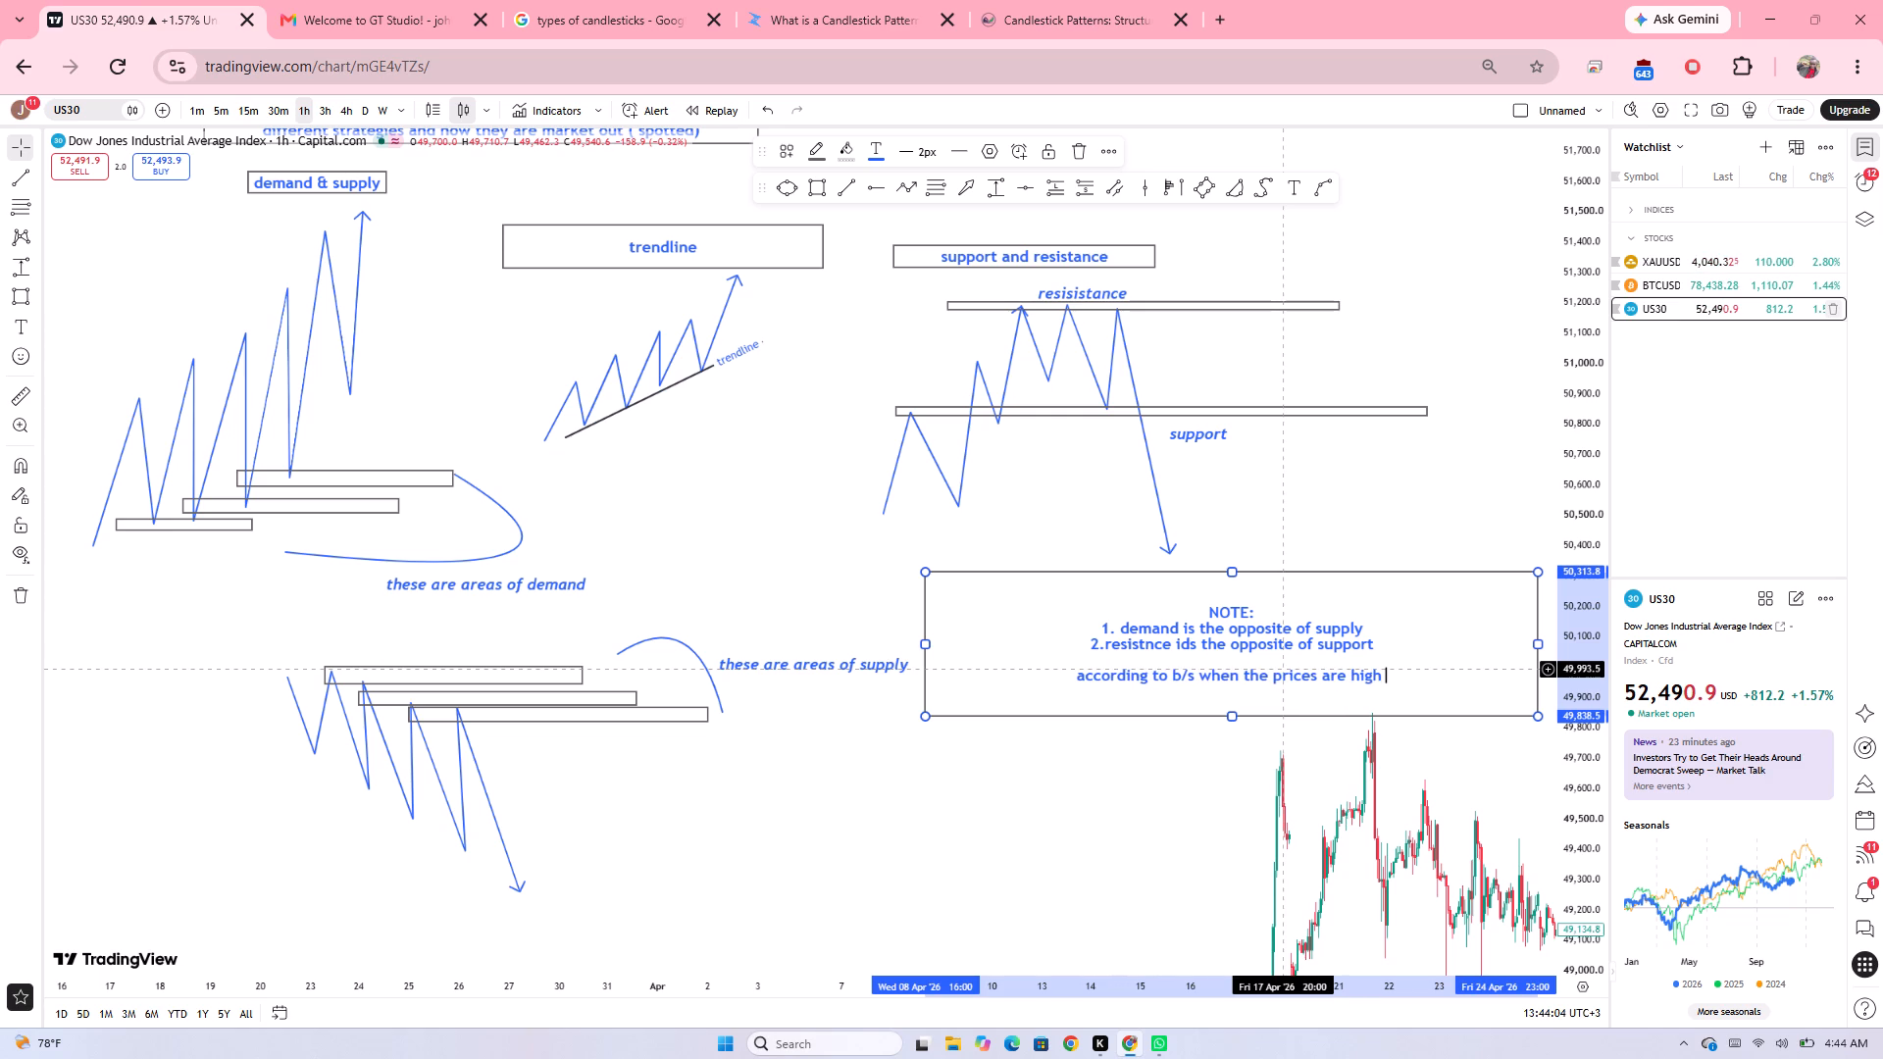
type("the dema")
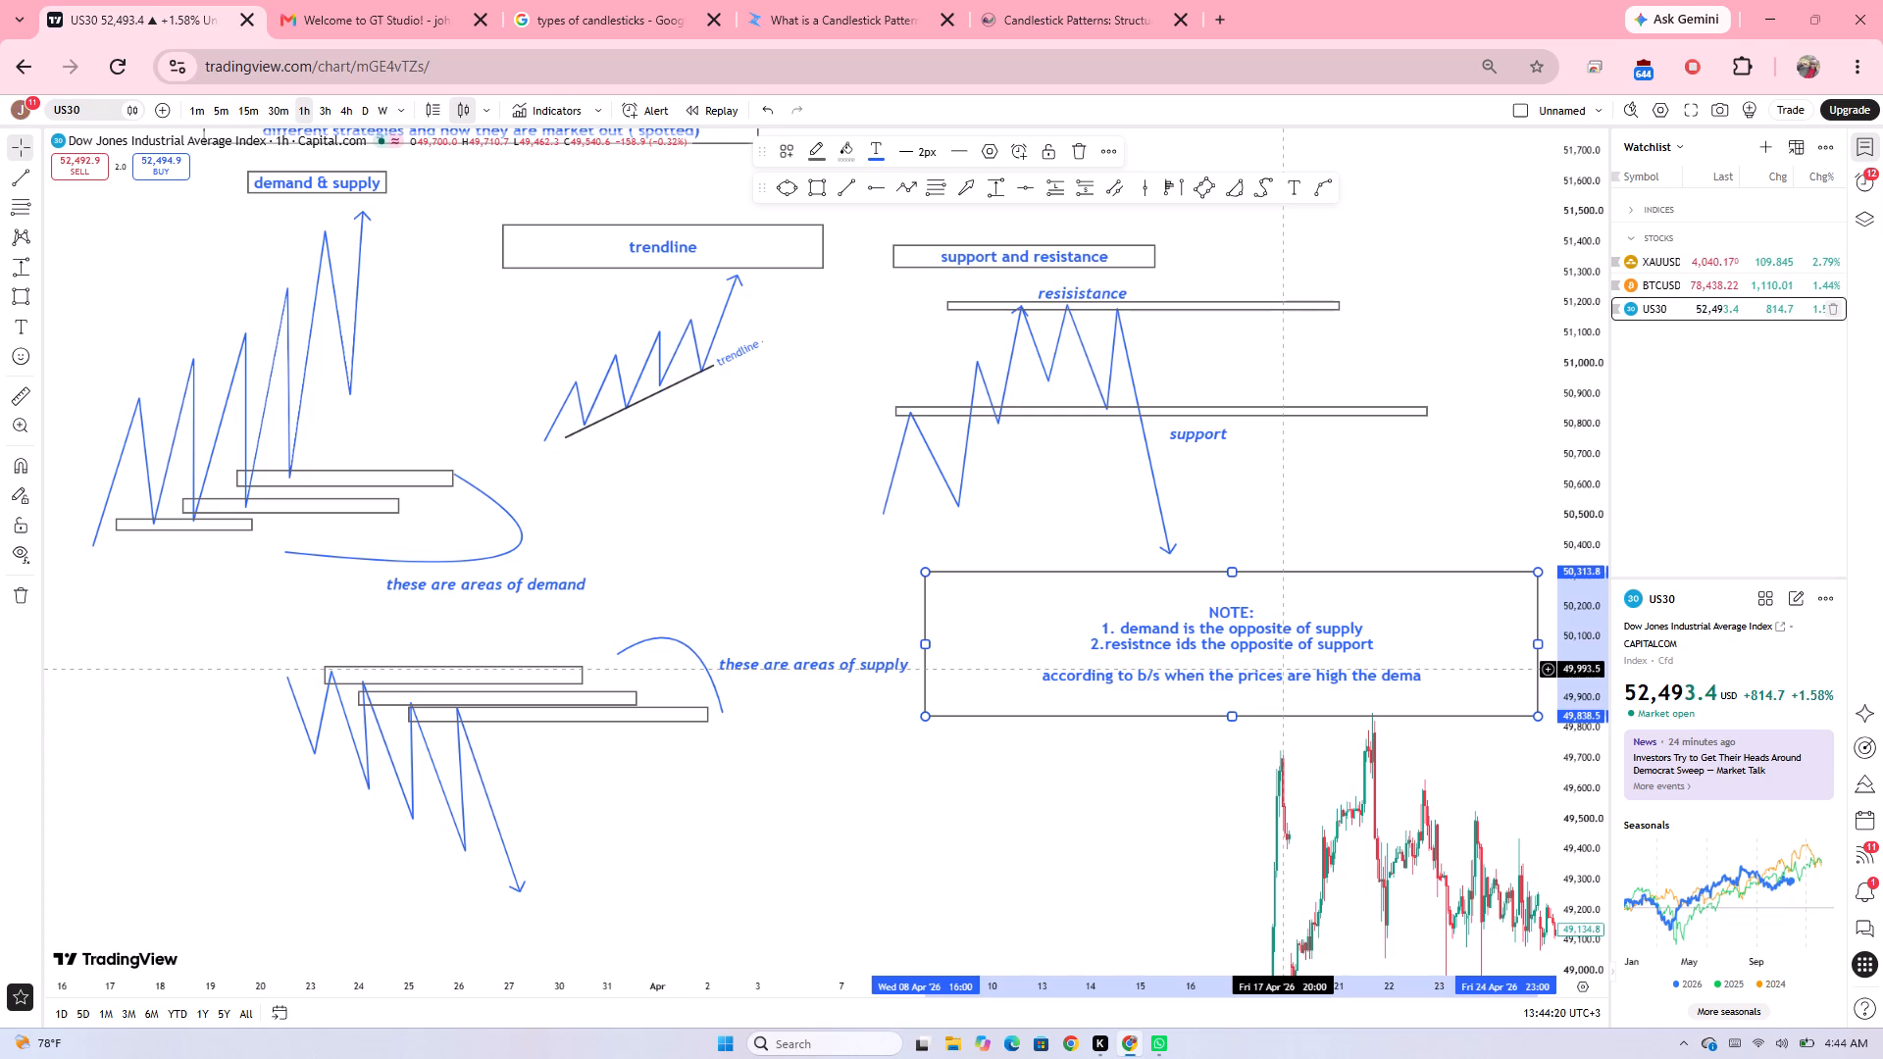
Insert "of goods" after "prices" in the note's paragraph.
key("Left")
key("Left")
key("Left")
key("Left")
key("Left")
key("Left")
key("Left")
key("Left")
key("Left")
key("Left")
key("Left")
key("Left")
key("Left")
key("Left")
key("Left")
key("Left")
key("Left")
key("Left")
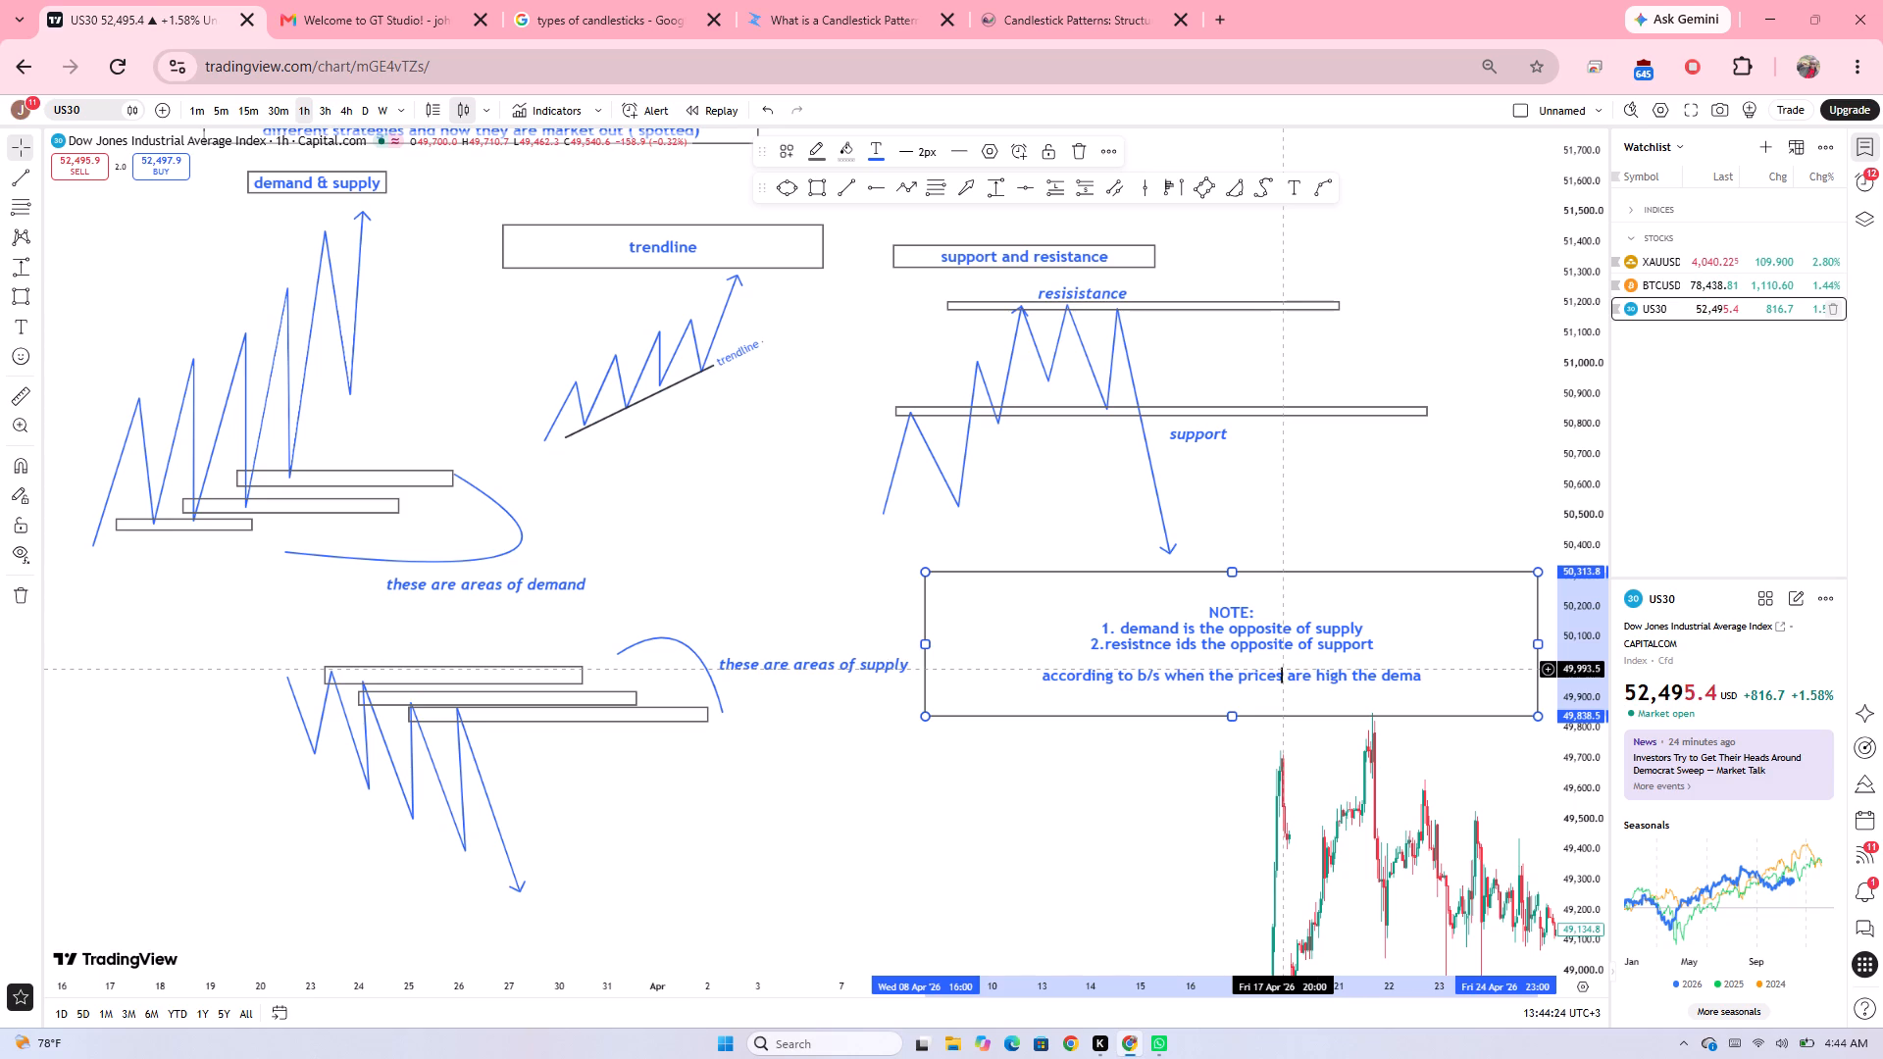
key("space")
type("of")
key("space")
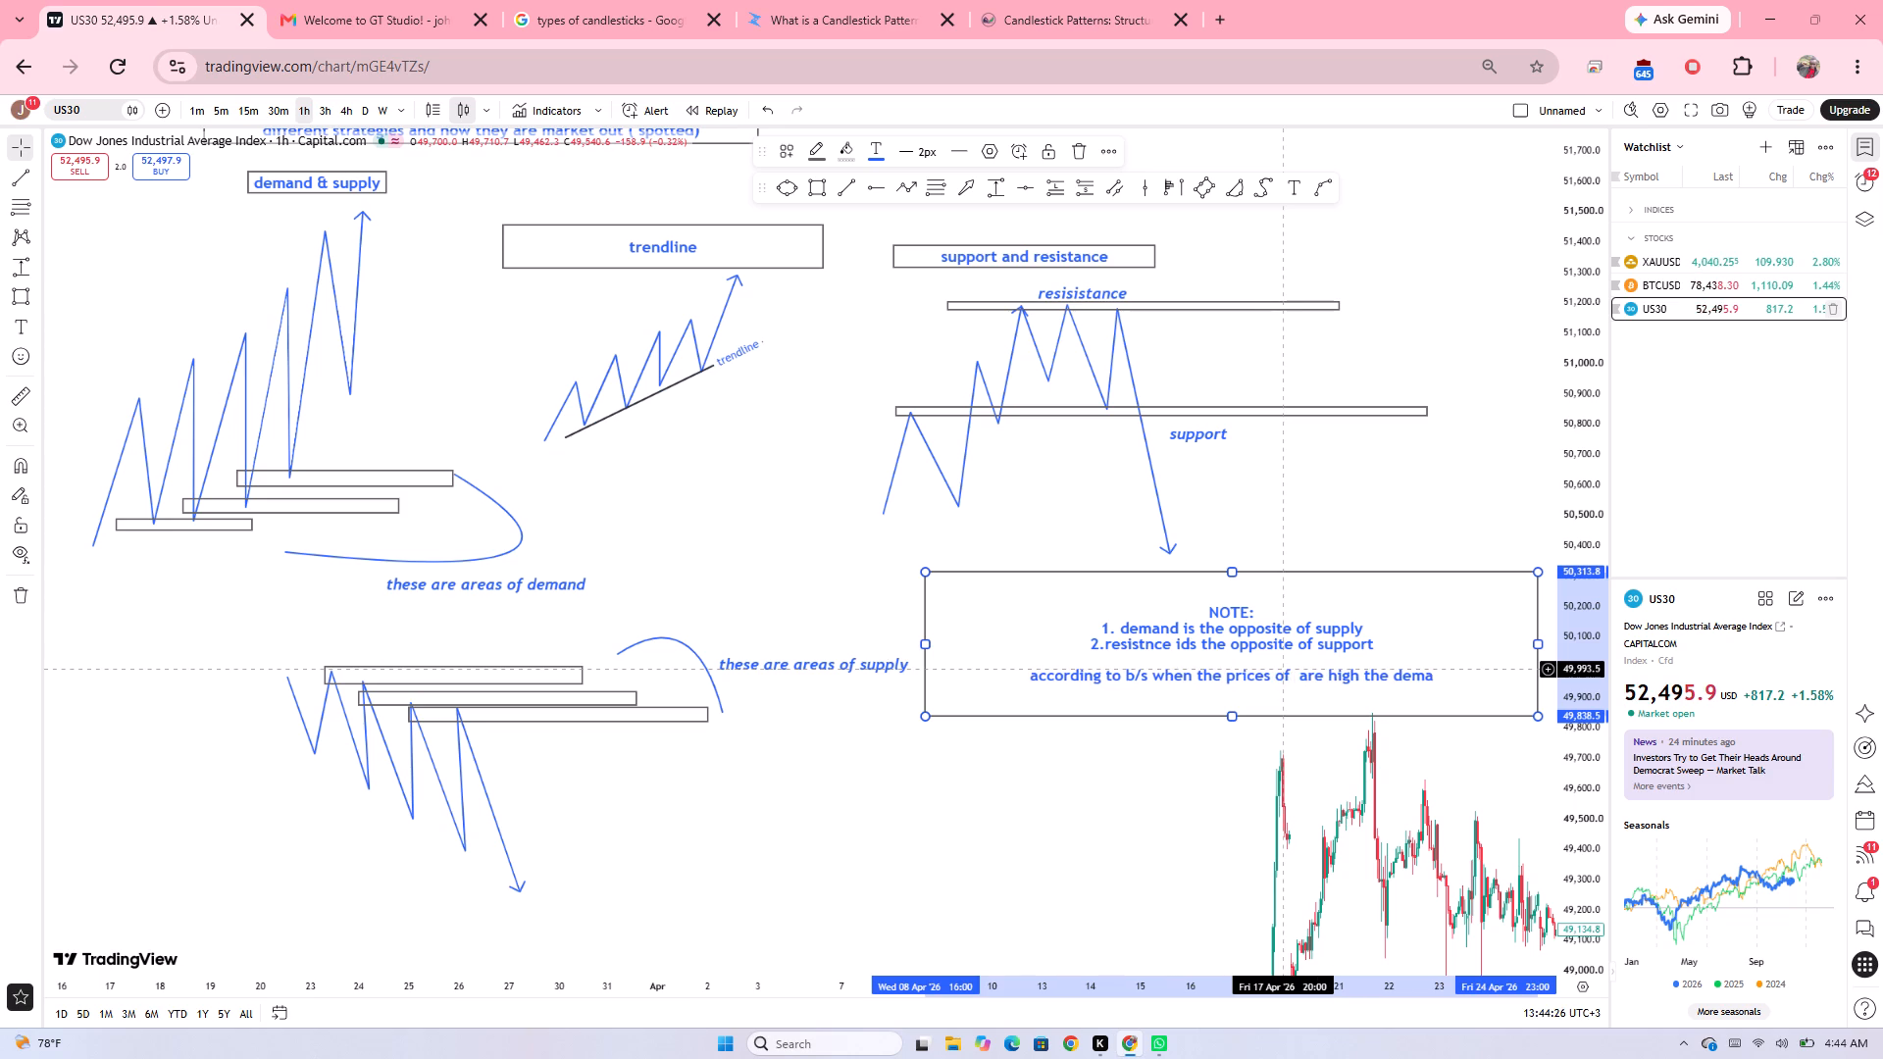
type("goods")
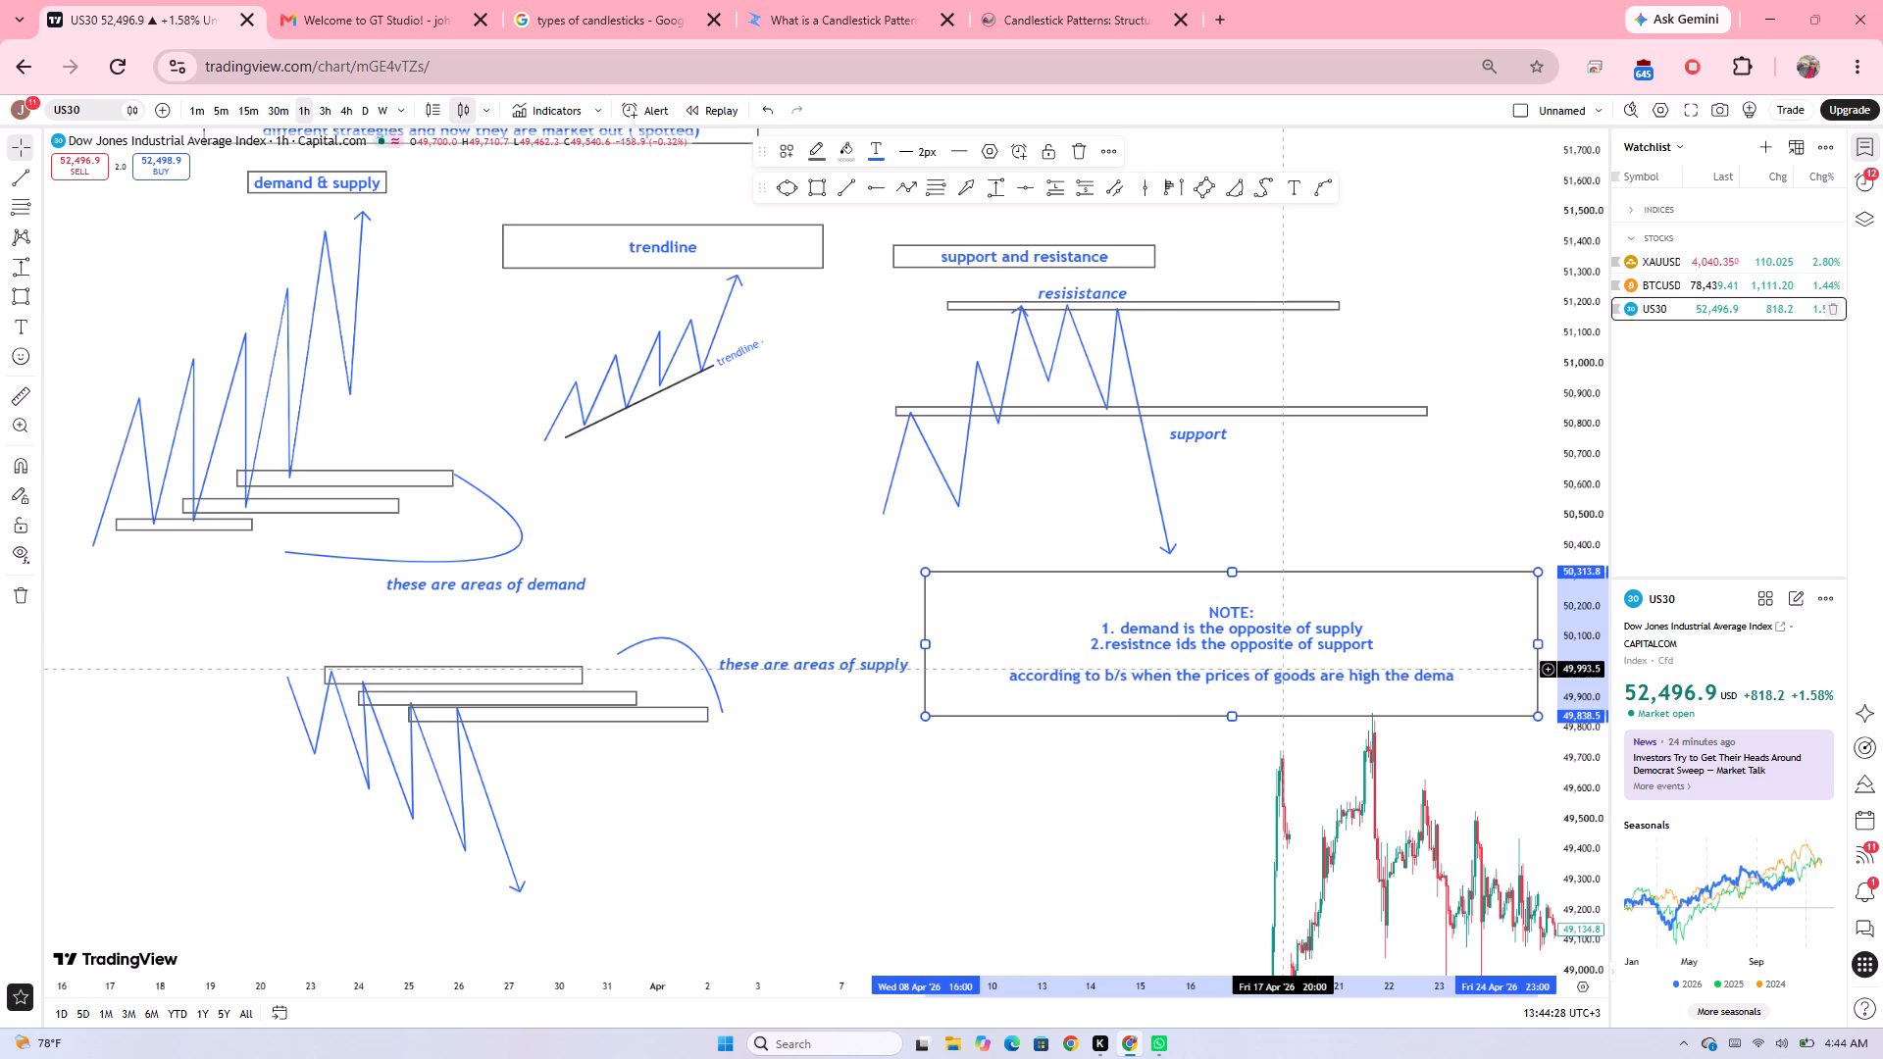
Replace "the" with "then" between "high" and "dema" in the note's paragraph.
key("Right")
key("Right")
key("Right")
key("Right")
key("Right")
key("Right")
key("Right")
key("Right")
key("Right")
key("Right")
key("Right")
key("Right")
key("Right")
key("Right")
key("Right")
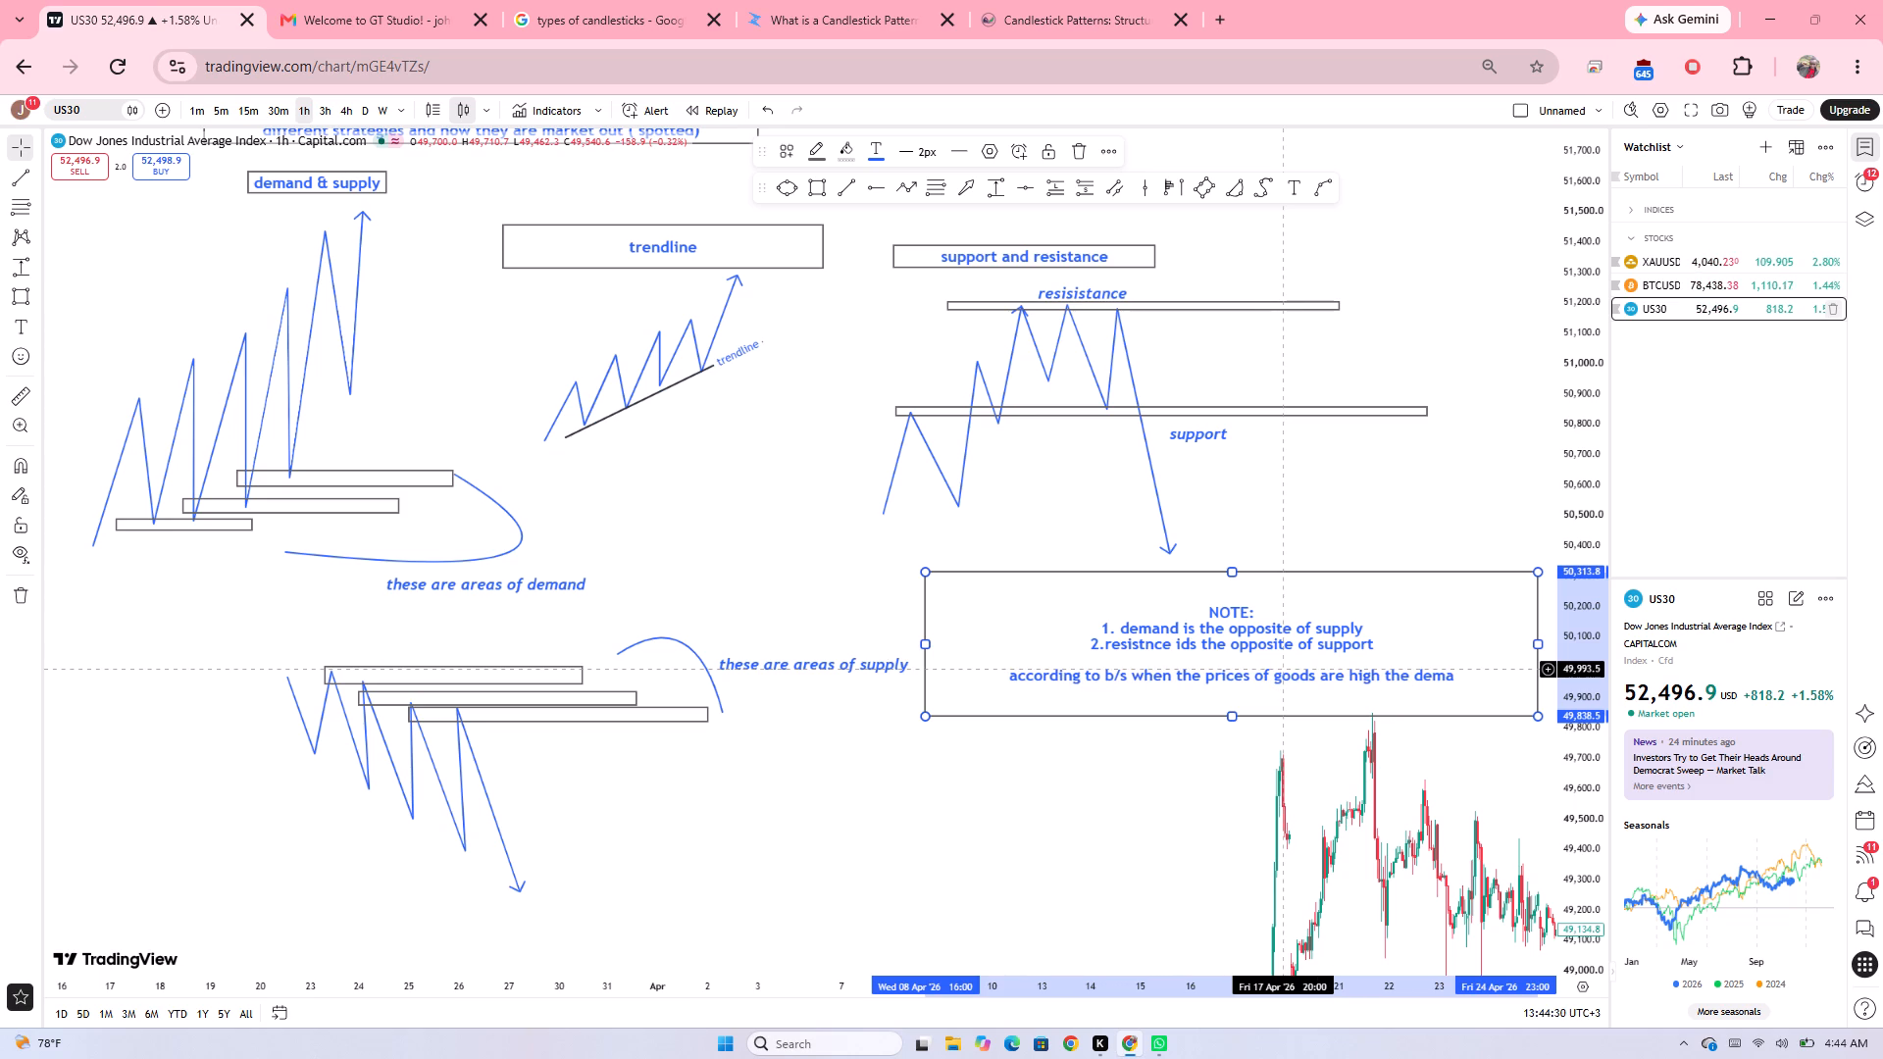
key("Left")
key("Left")
key("Left")
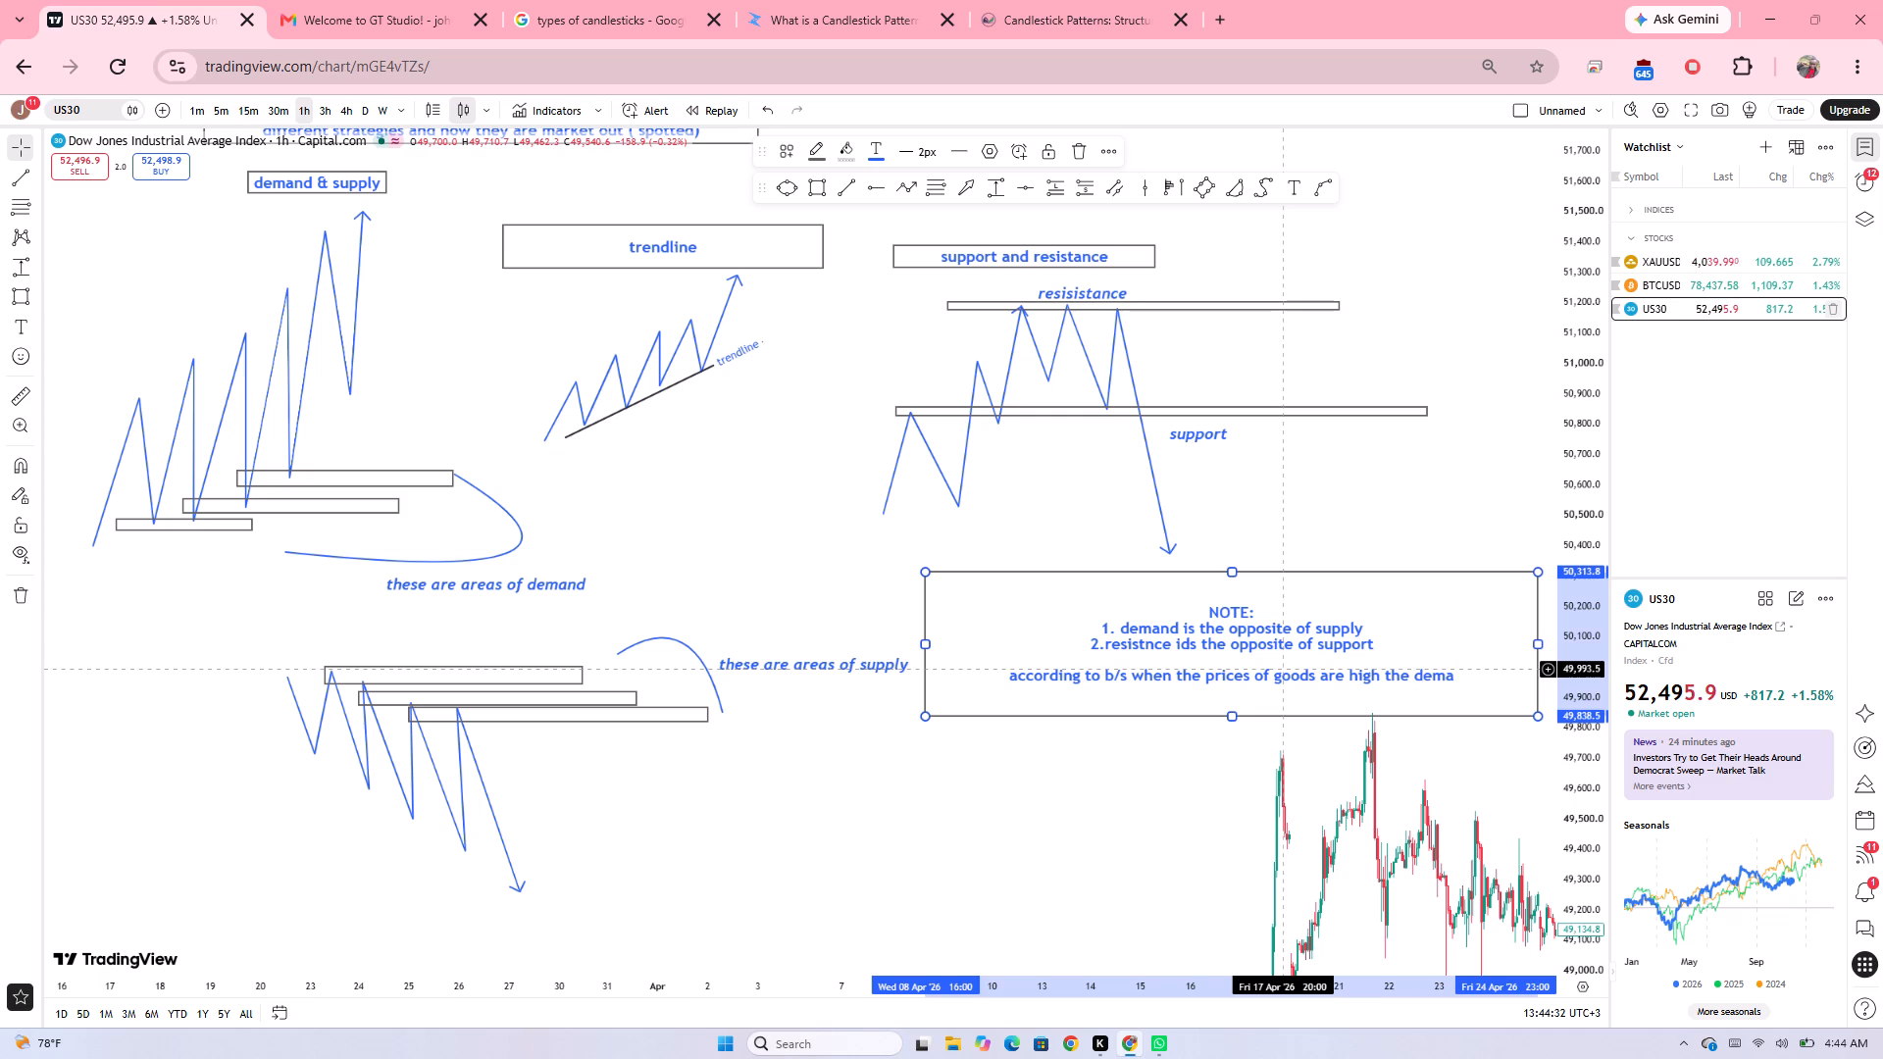
key("Right")
key("BackSpace")
key("BackSpace")
key("BackSpace")
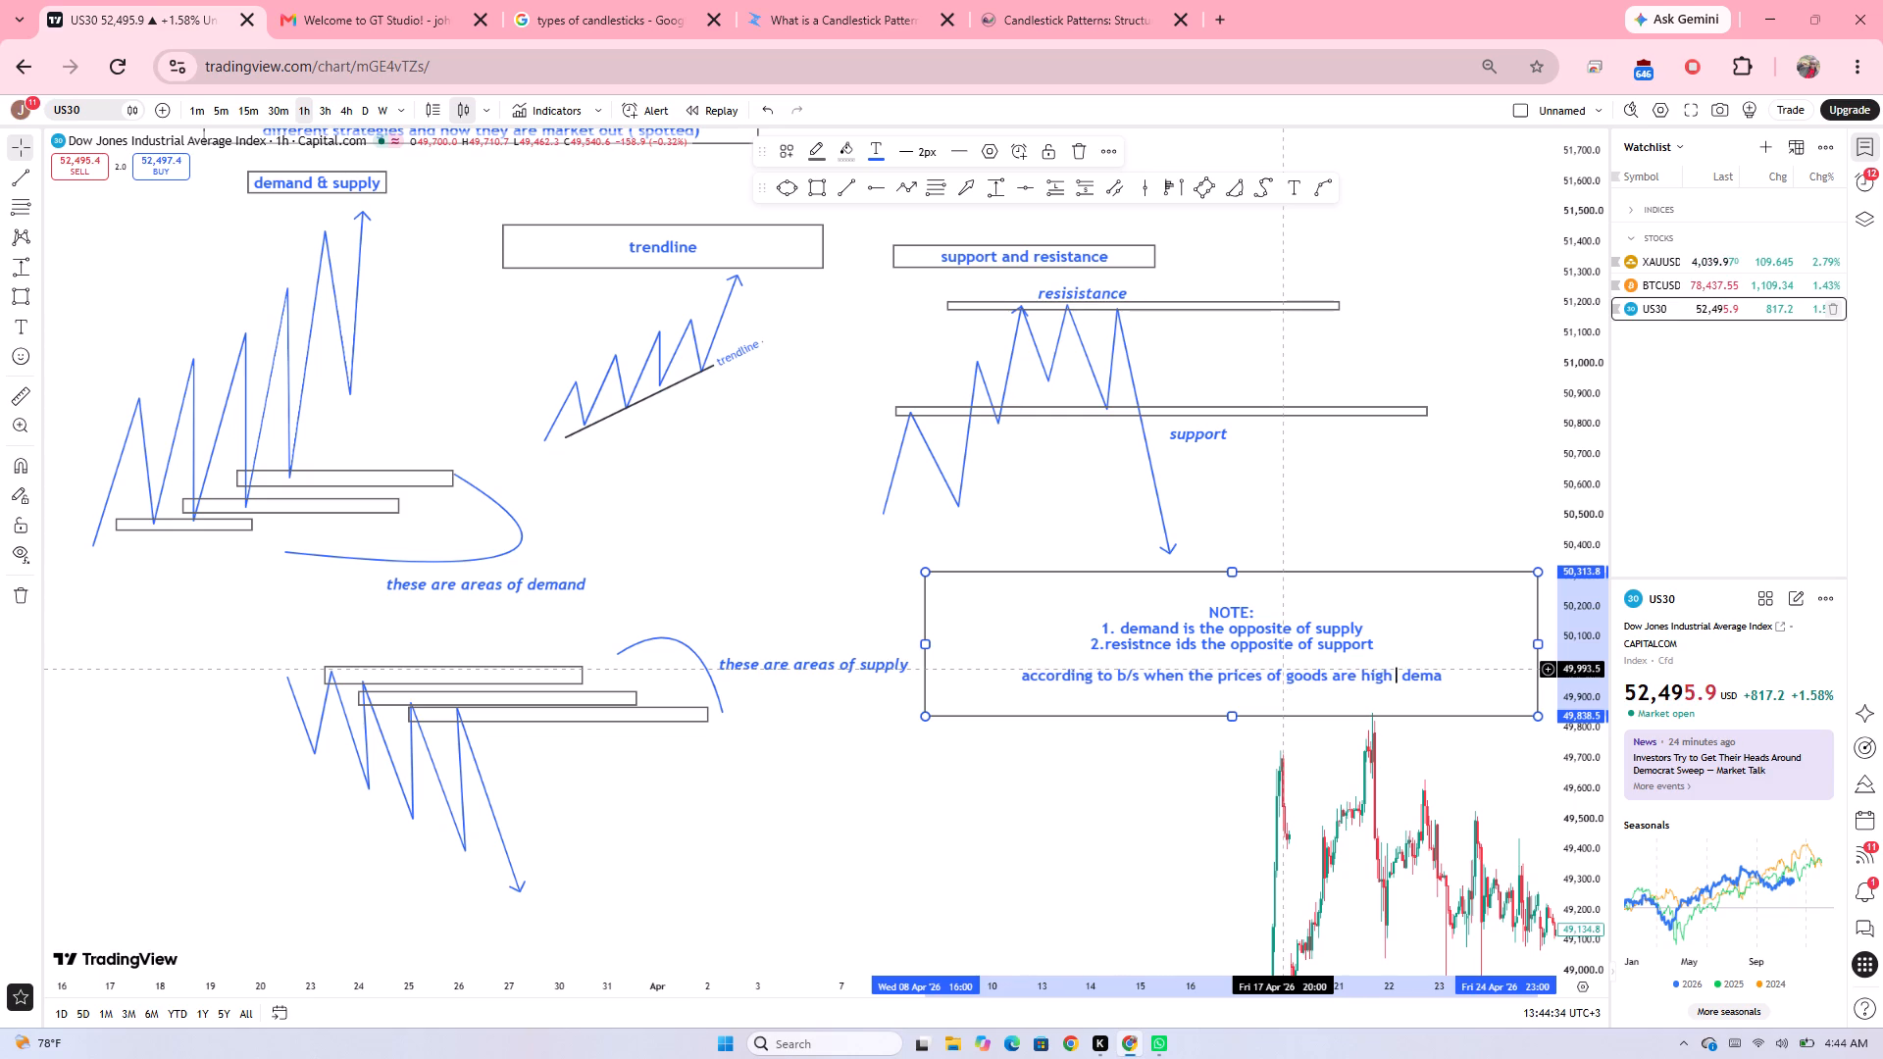
type("then")
key("space")
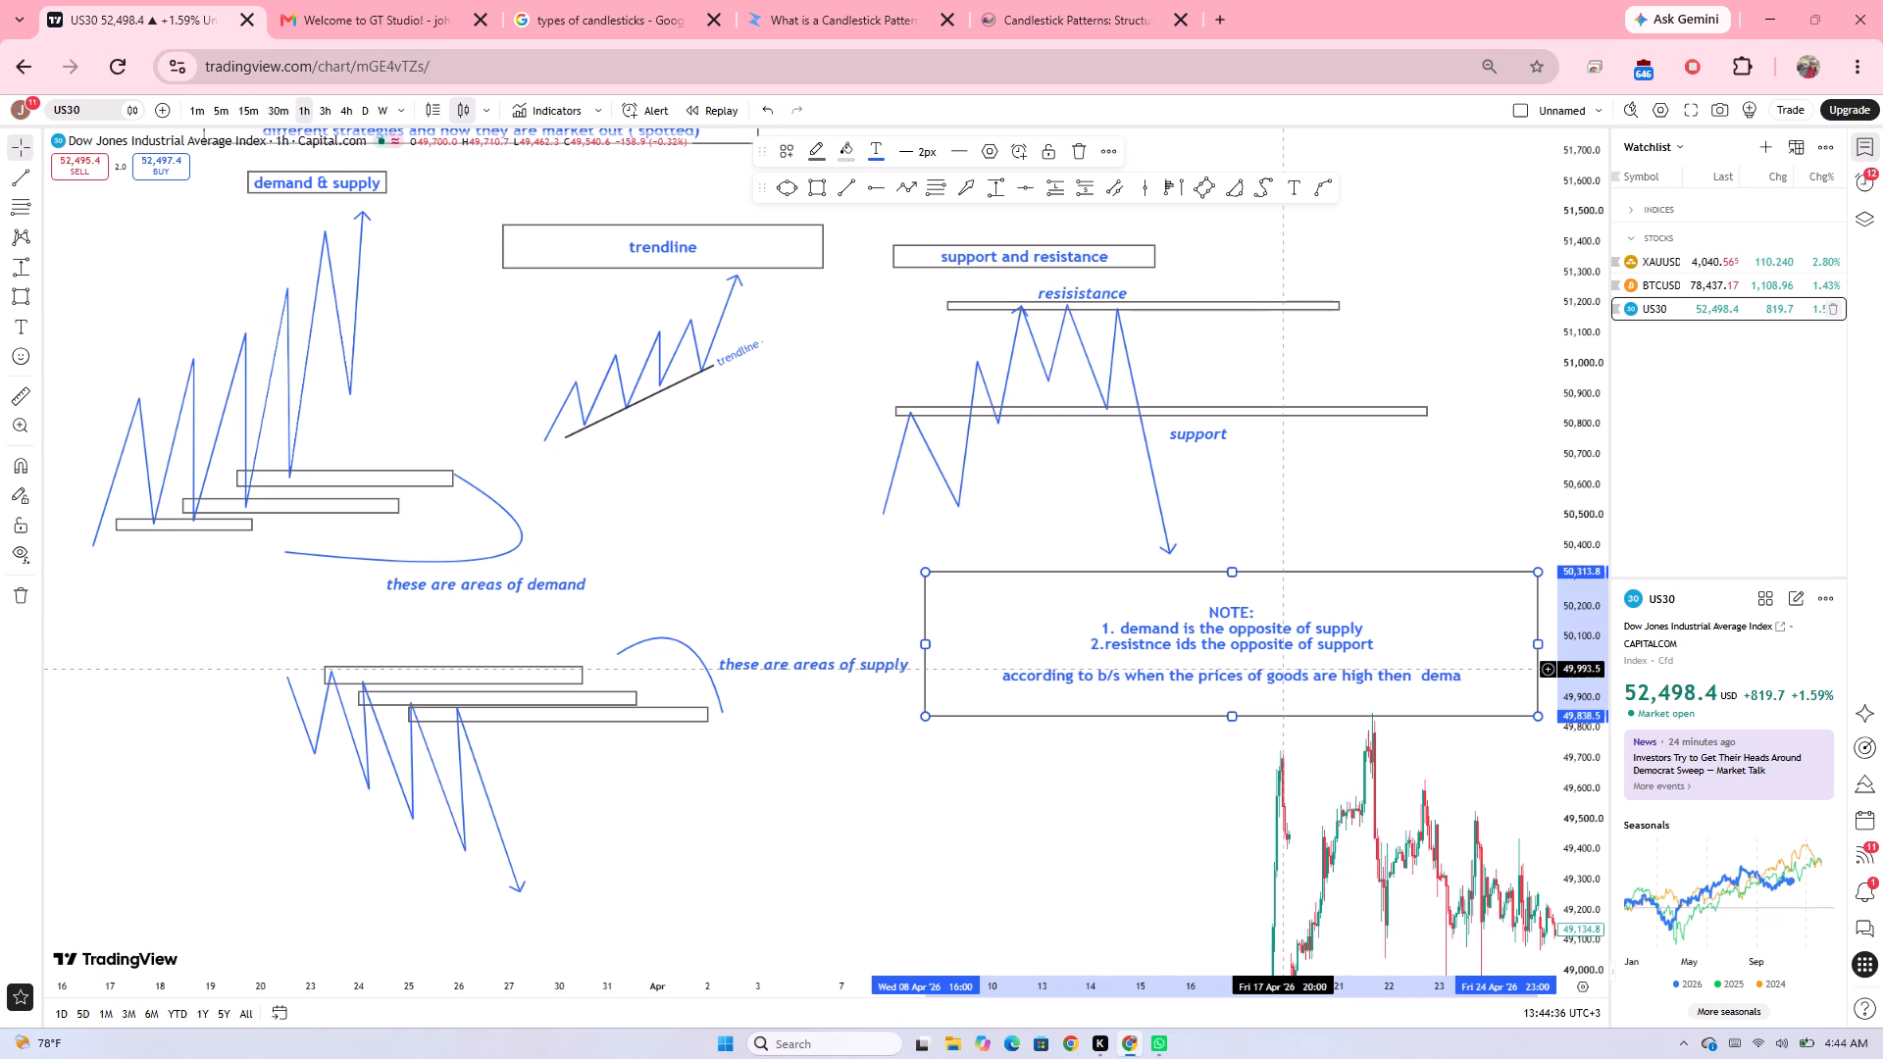
Continue the paragraph's end so it reads "demand for the", with "goods" on a new line.
key("Right")
key("Right")
key("Right")
key("Right")
key("Right")
key("Right")
key("Right")
key("Right")
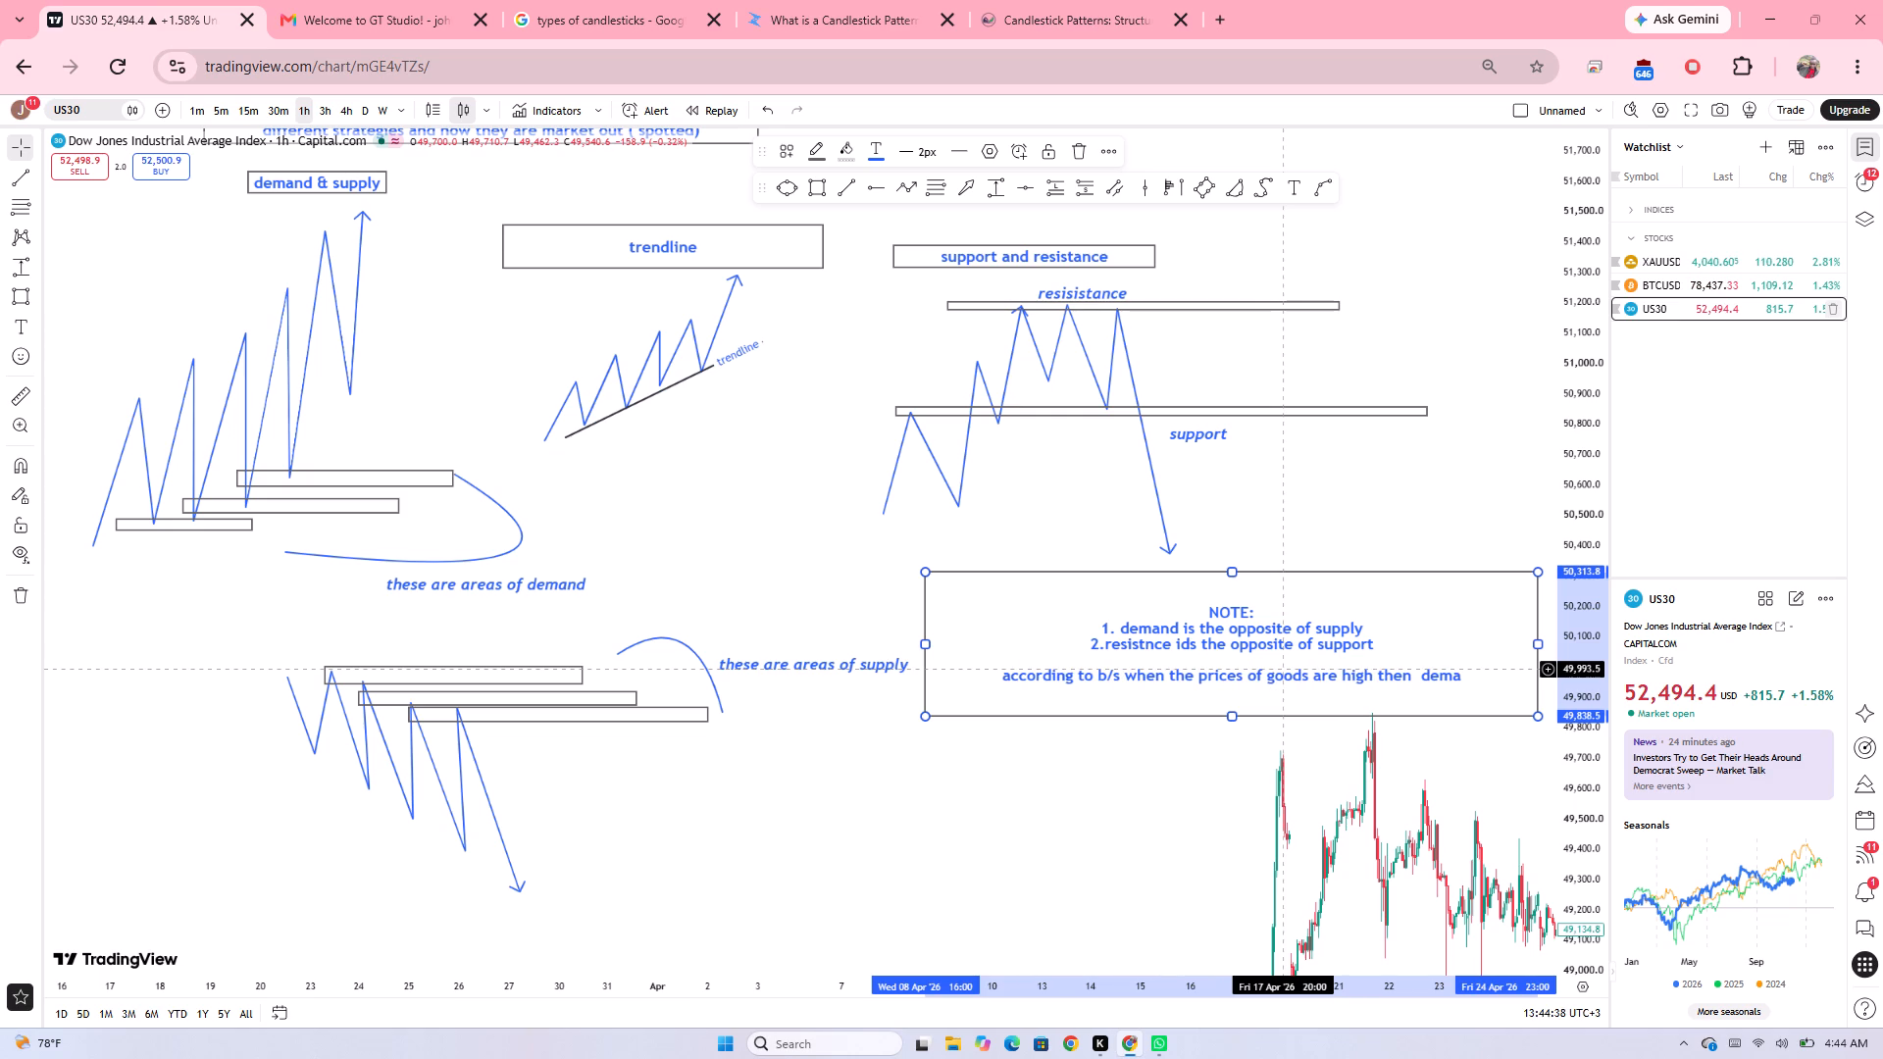
type("nd for")
key("space")
type("th")
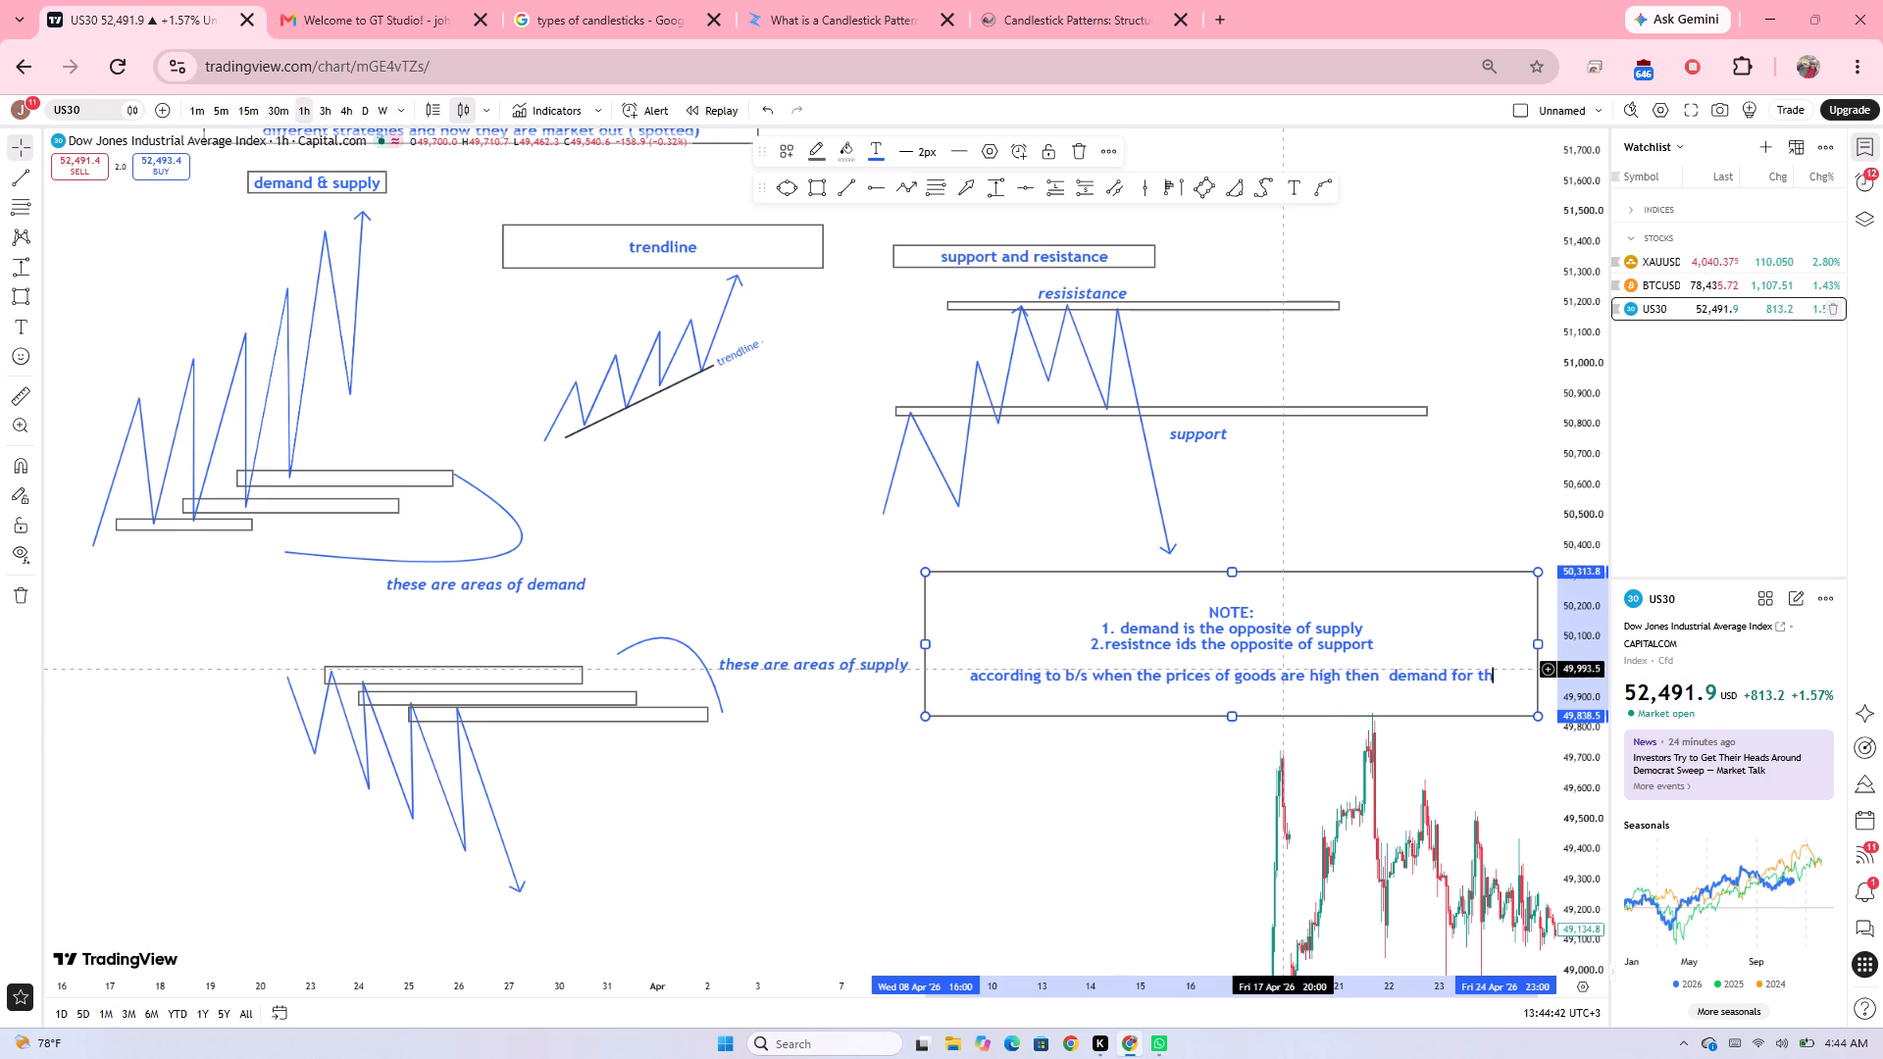
key("e")
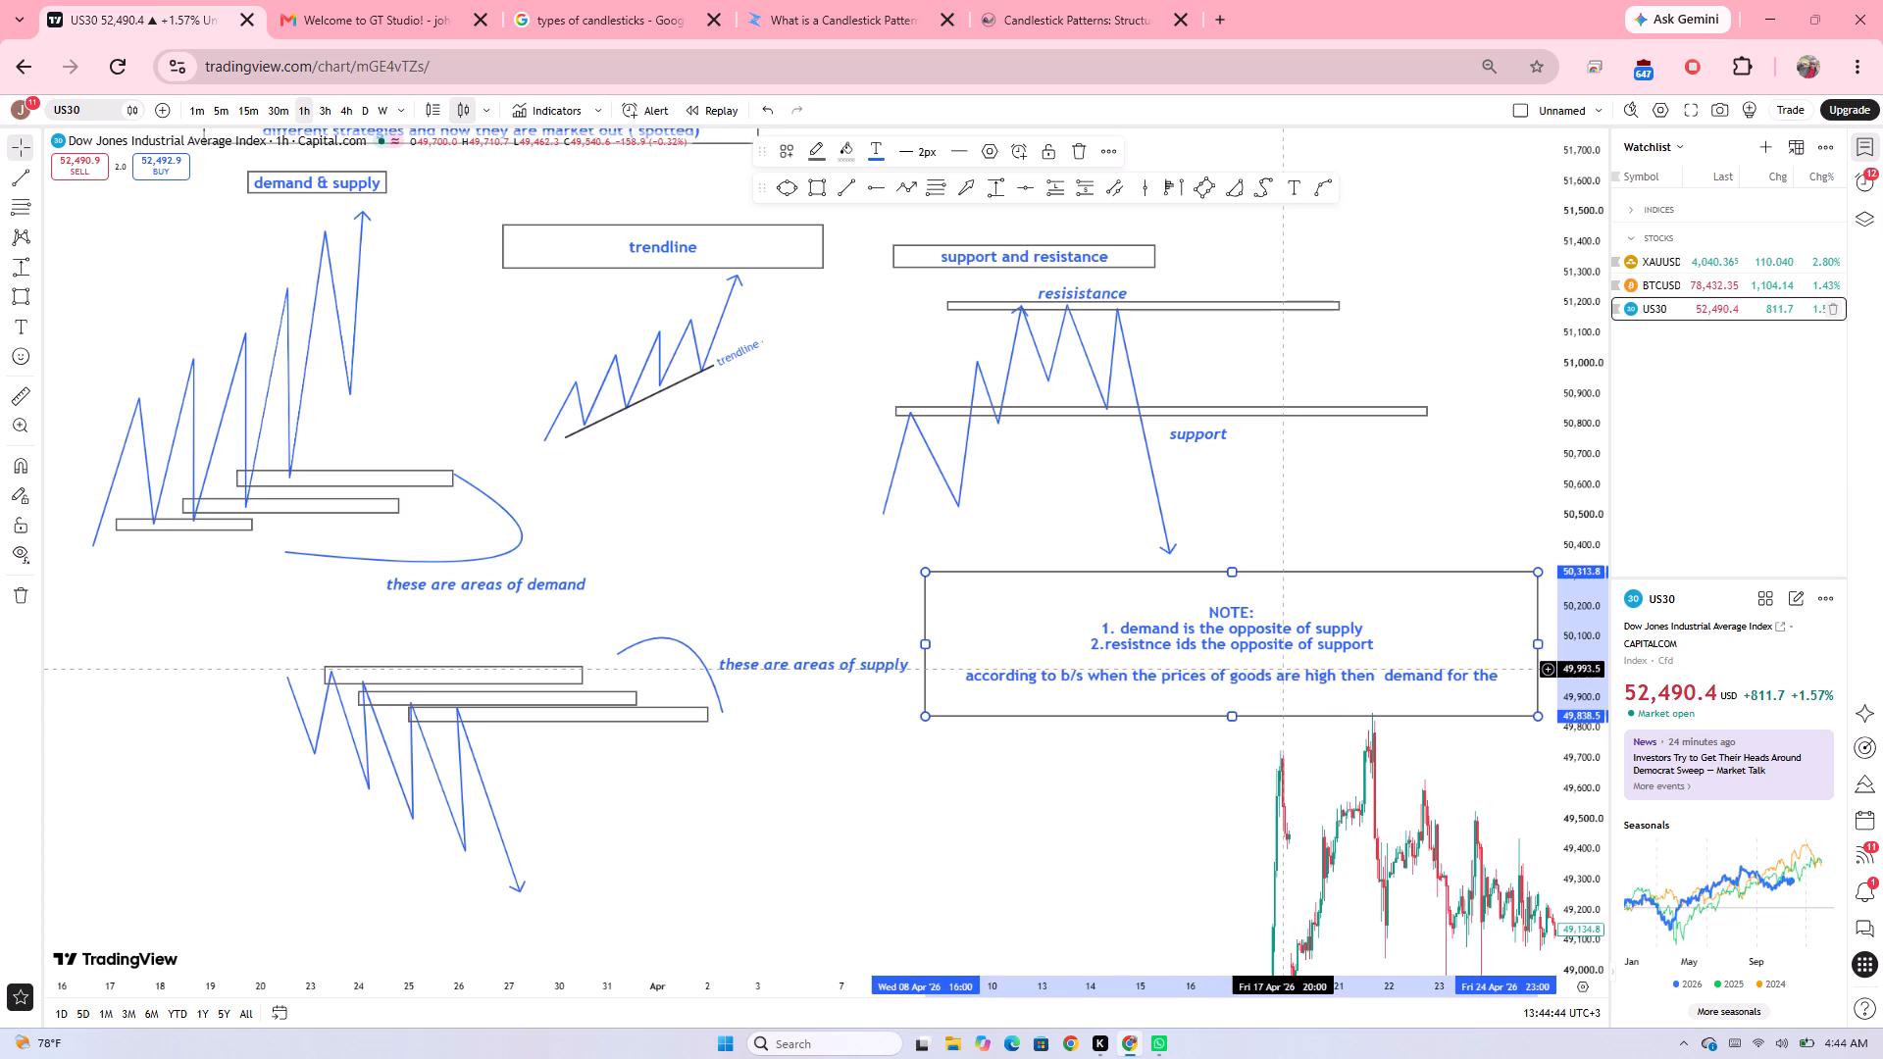
key("shift+Return")
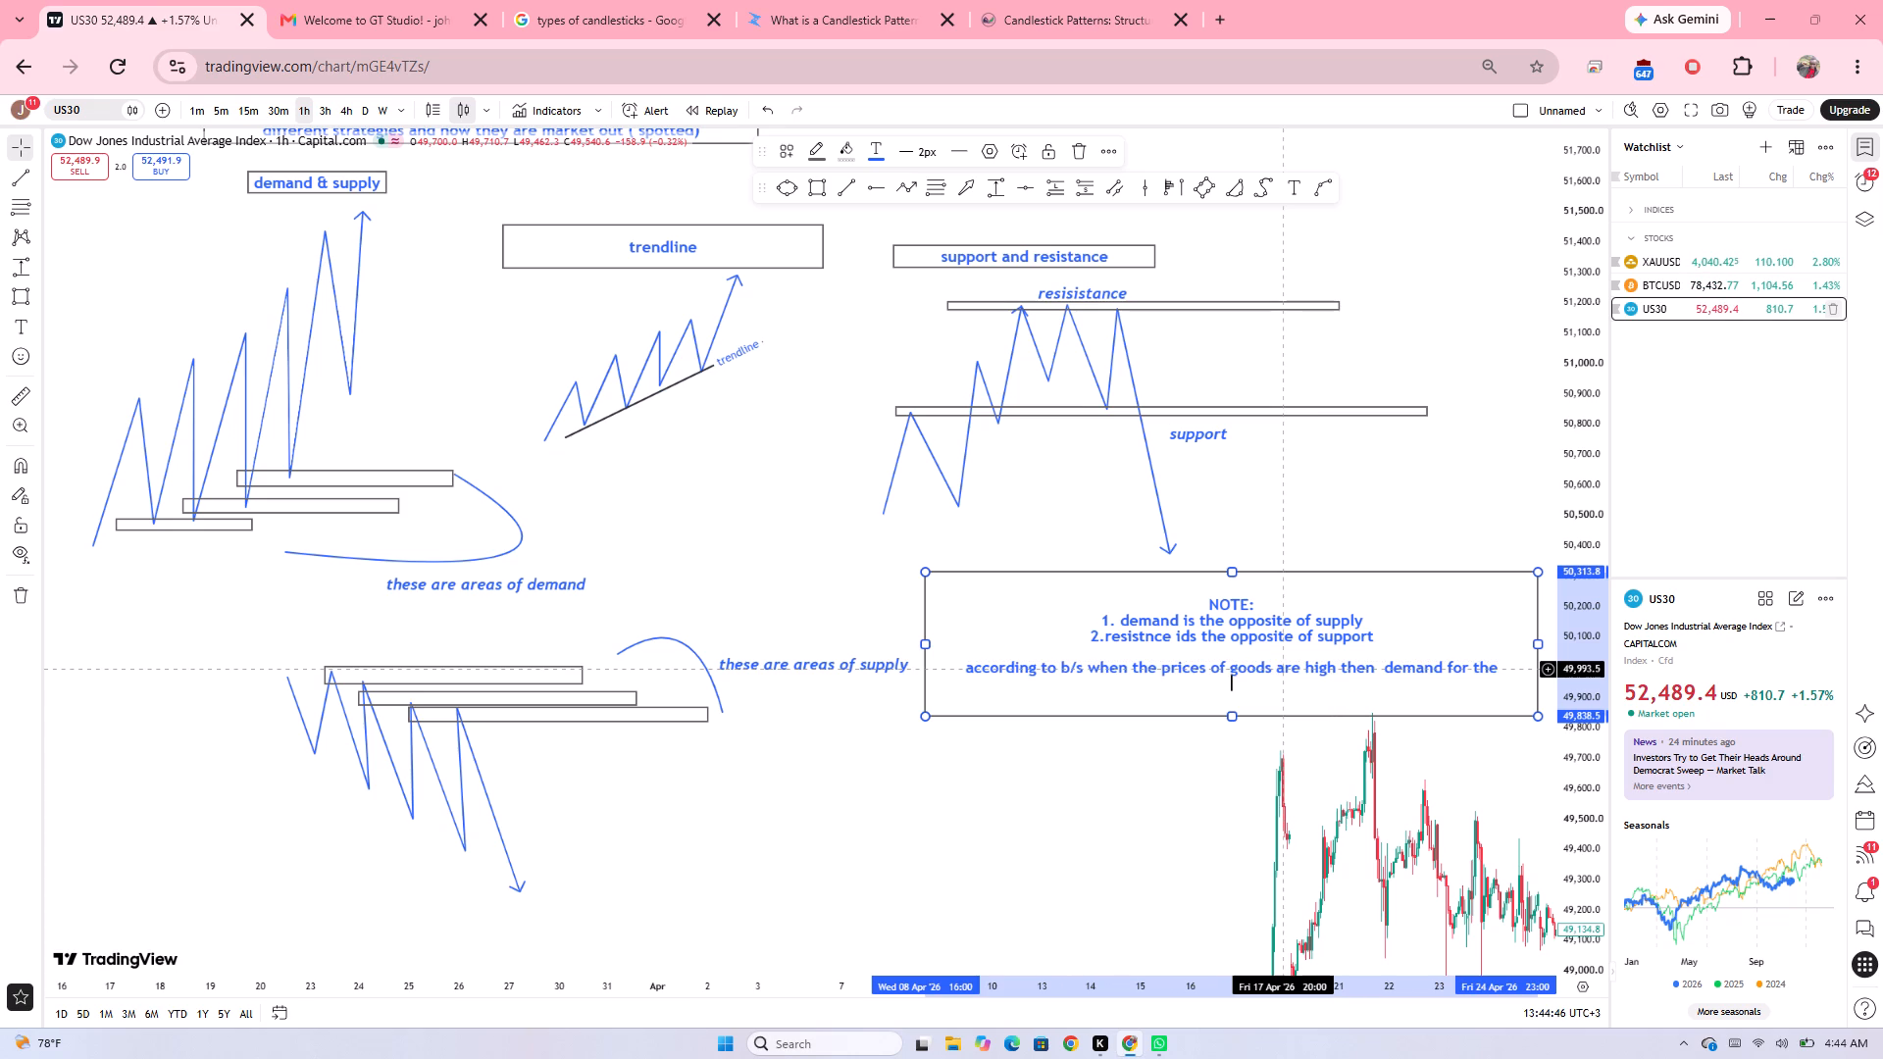
type("goo")
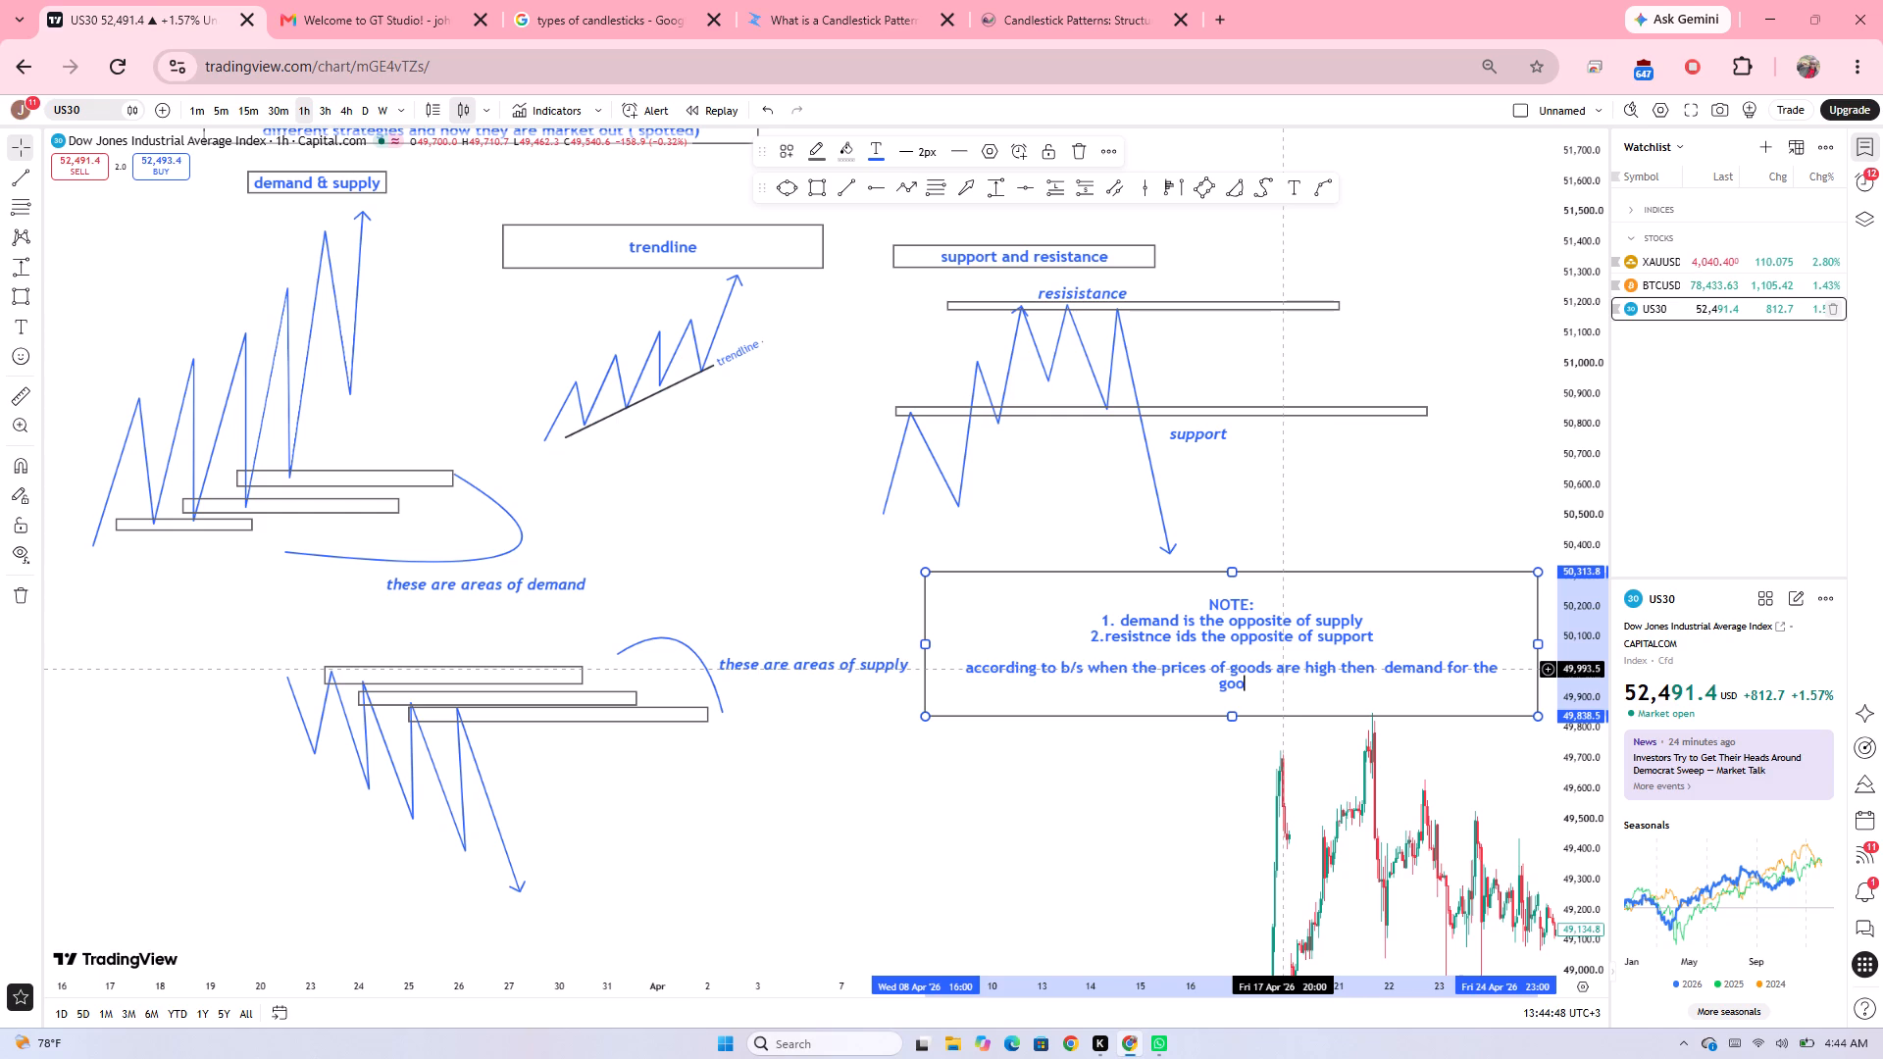
key("d")
type("s")
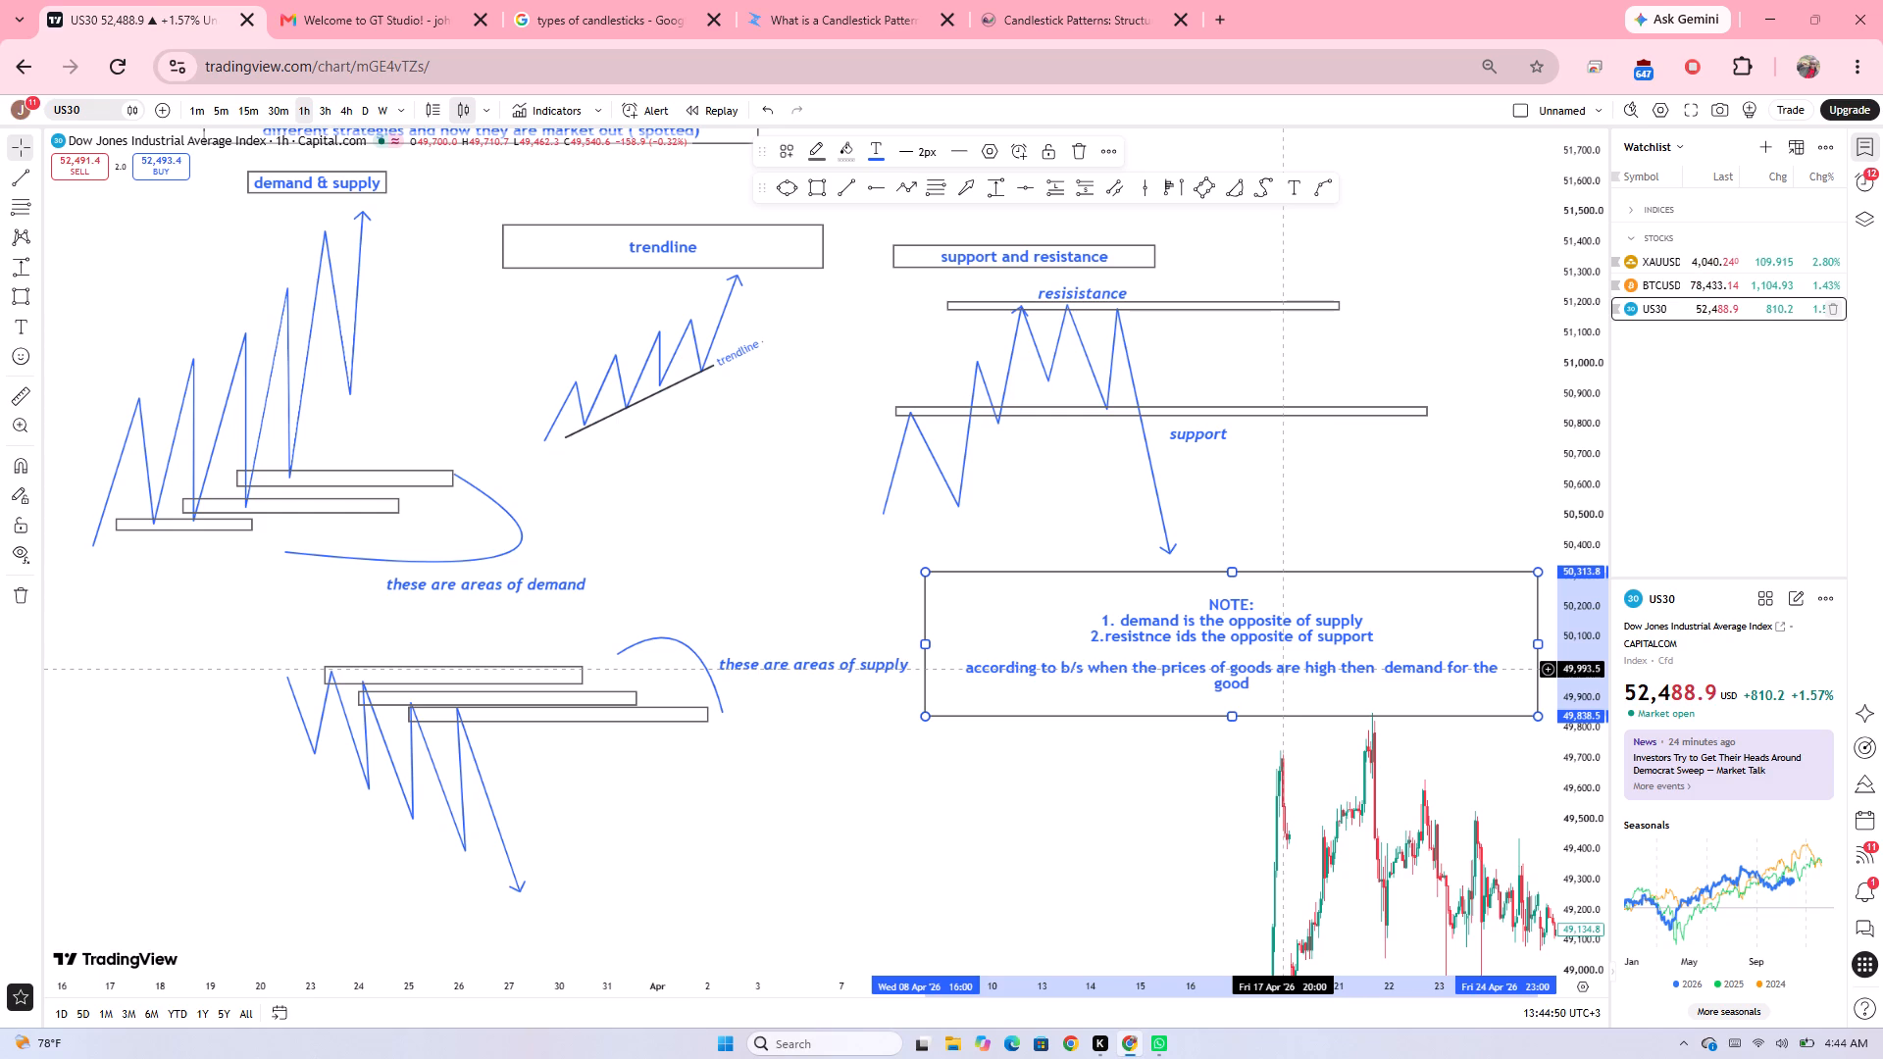
key("space")
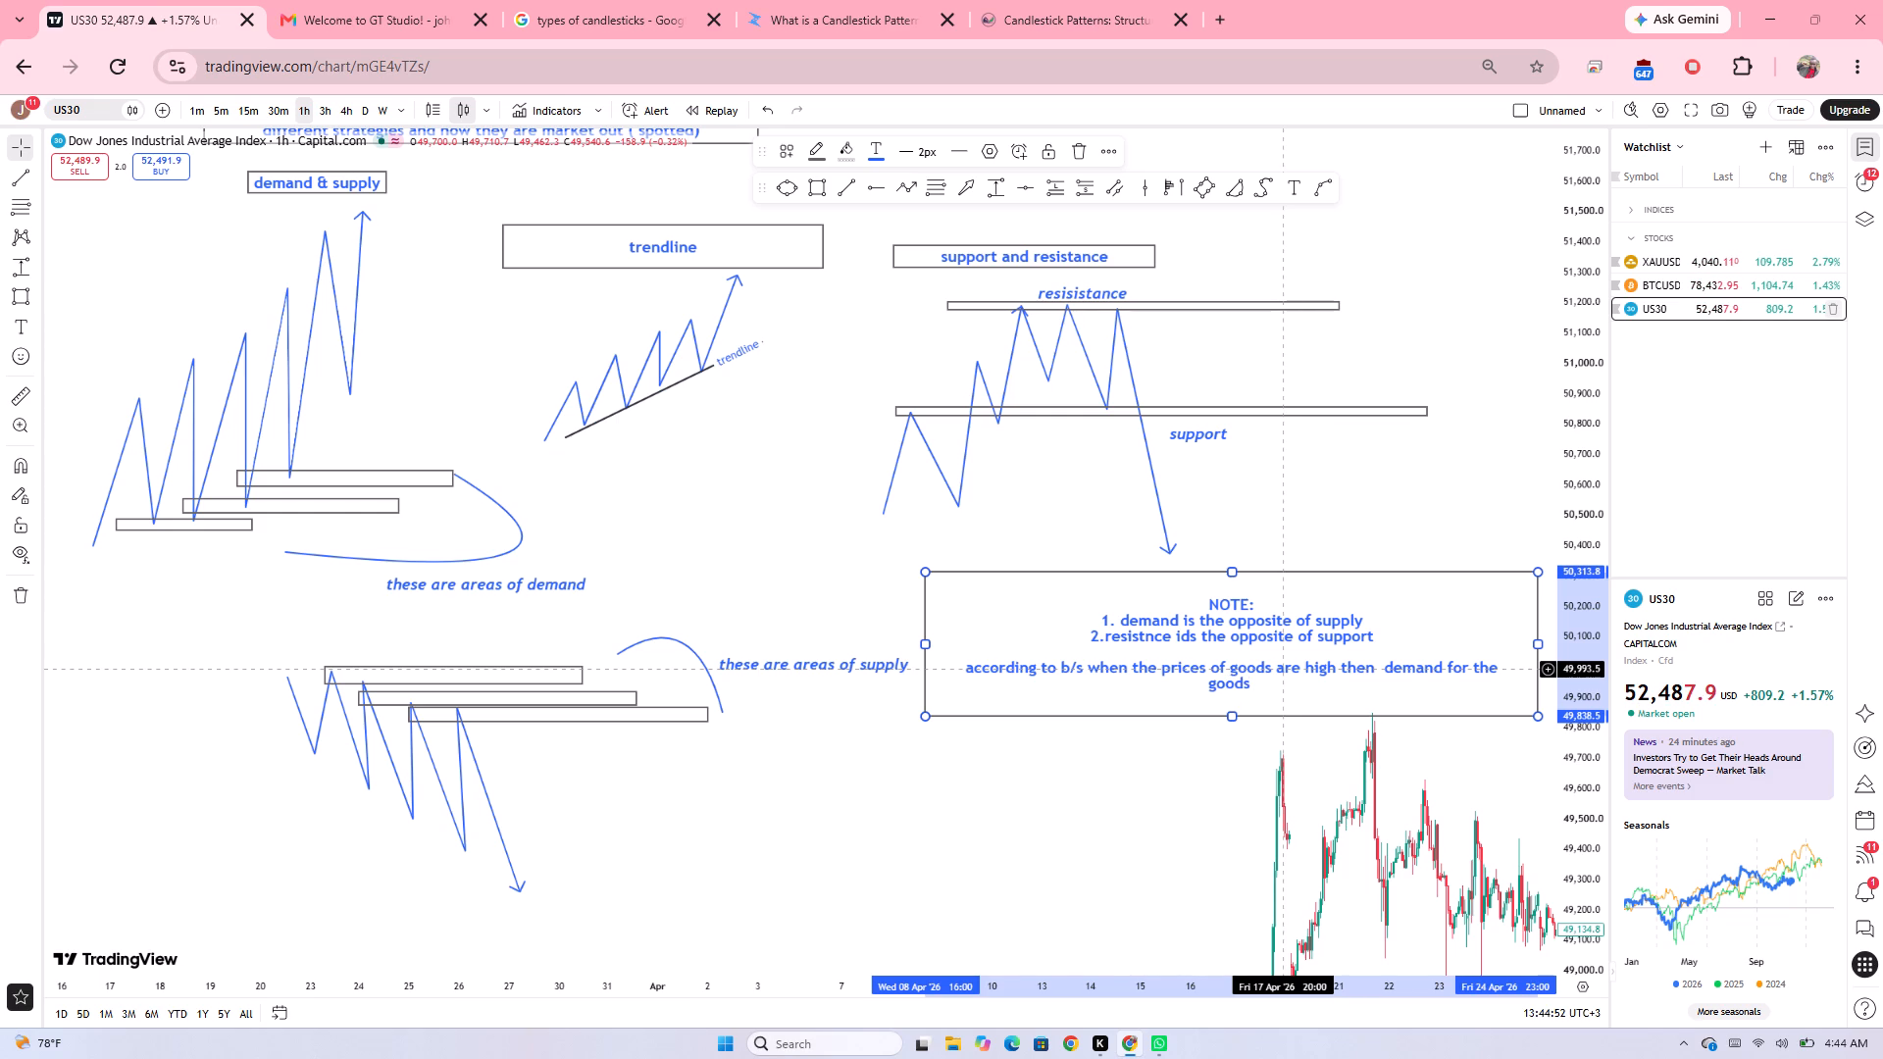
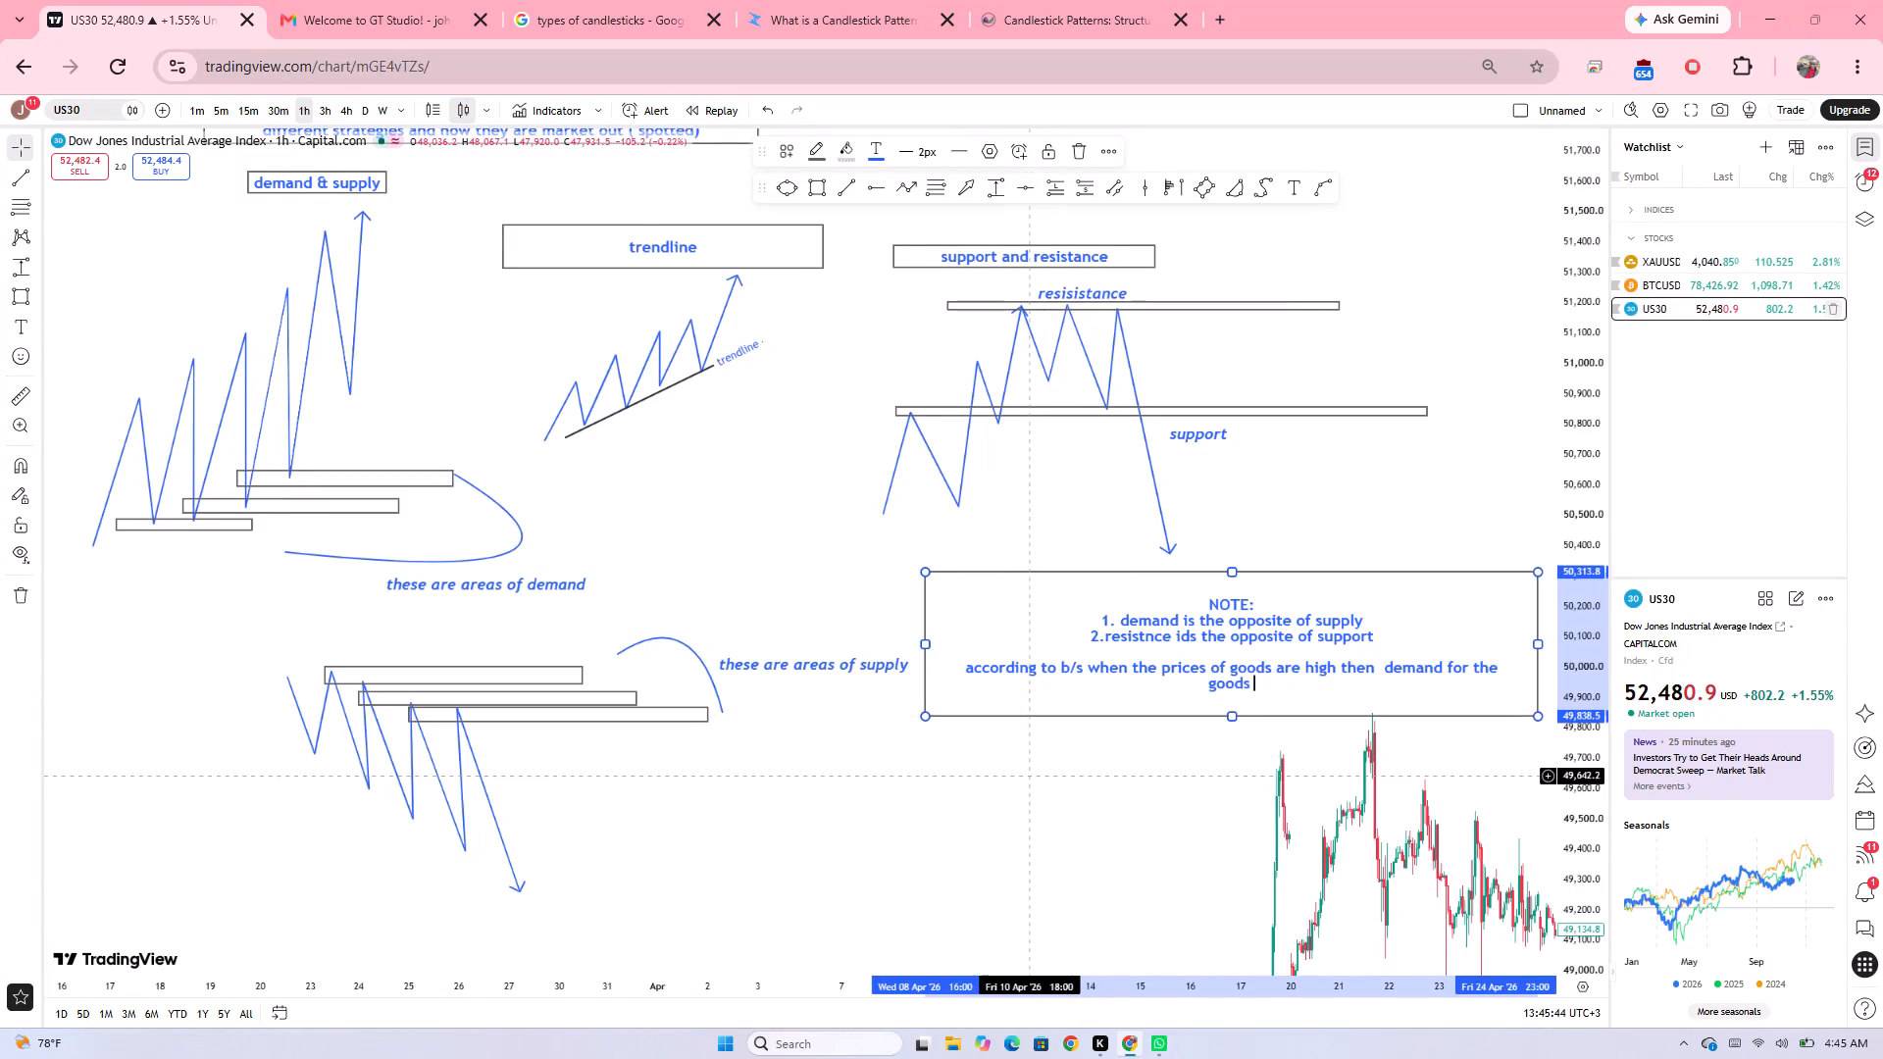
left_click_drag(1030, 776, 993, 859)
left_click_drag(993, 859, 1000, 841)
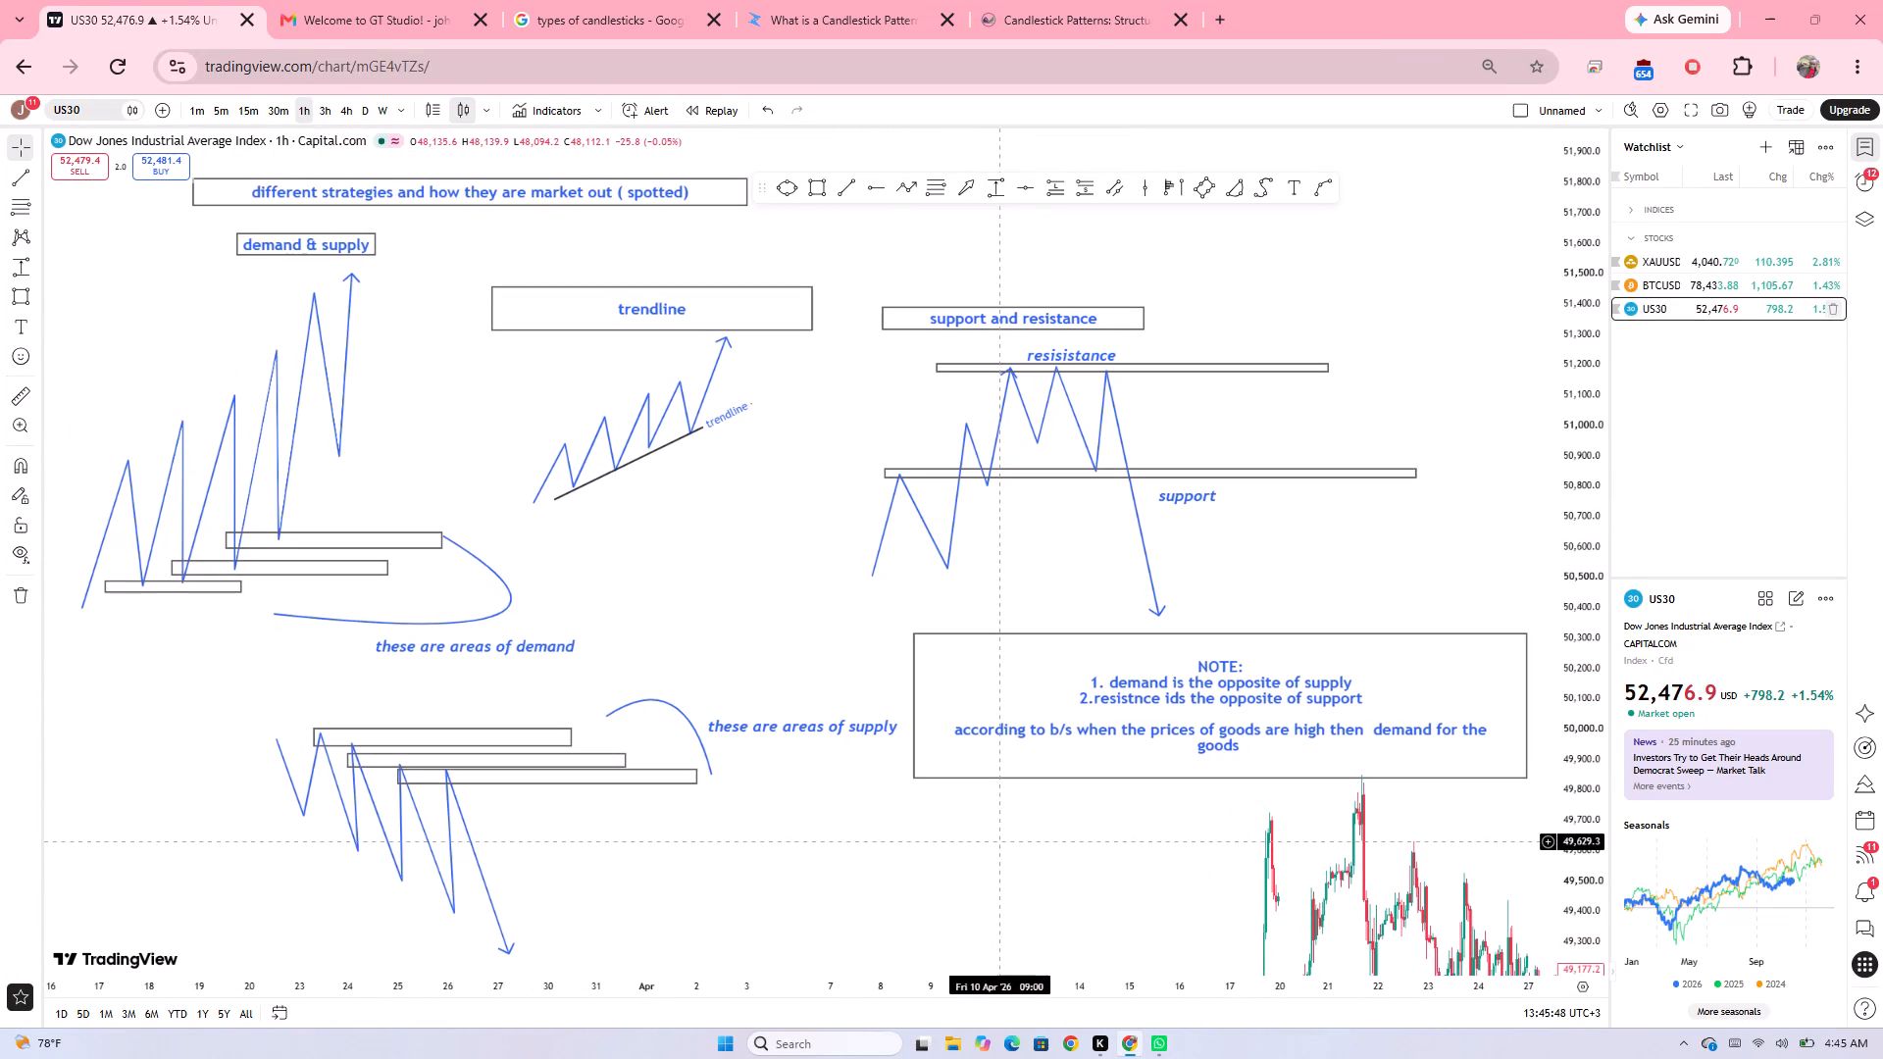
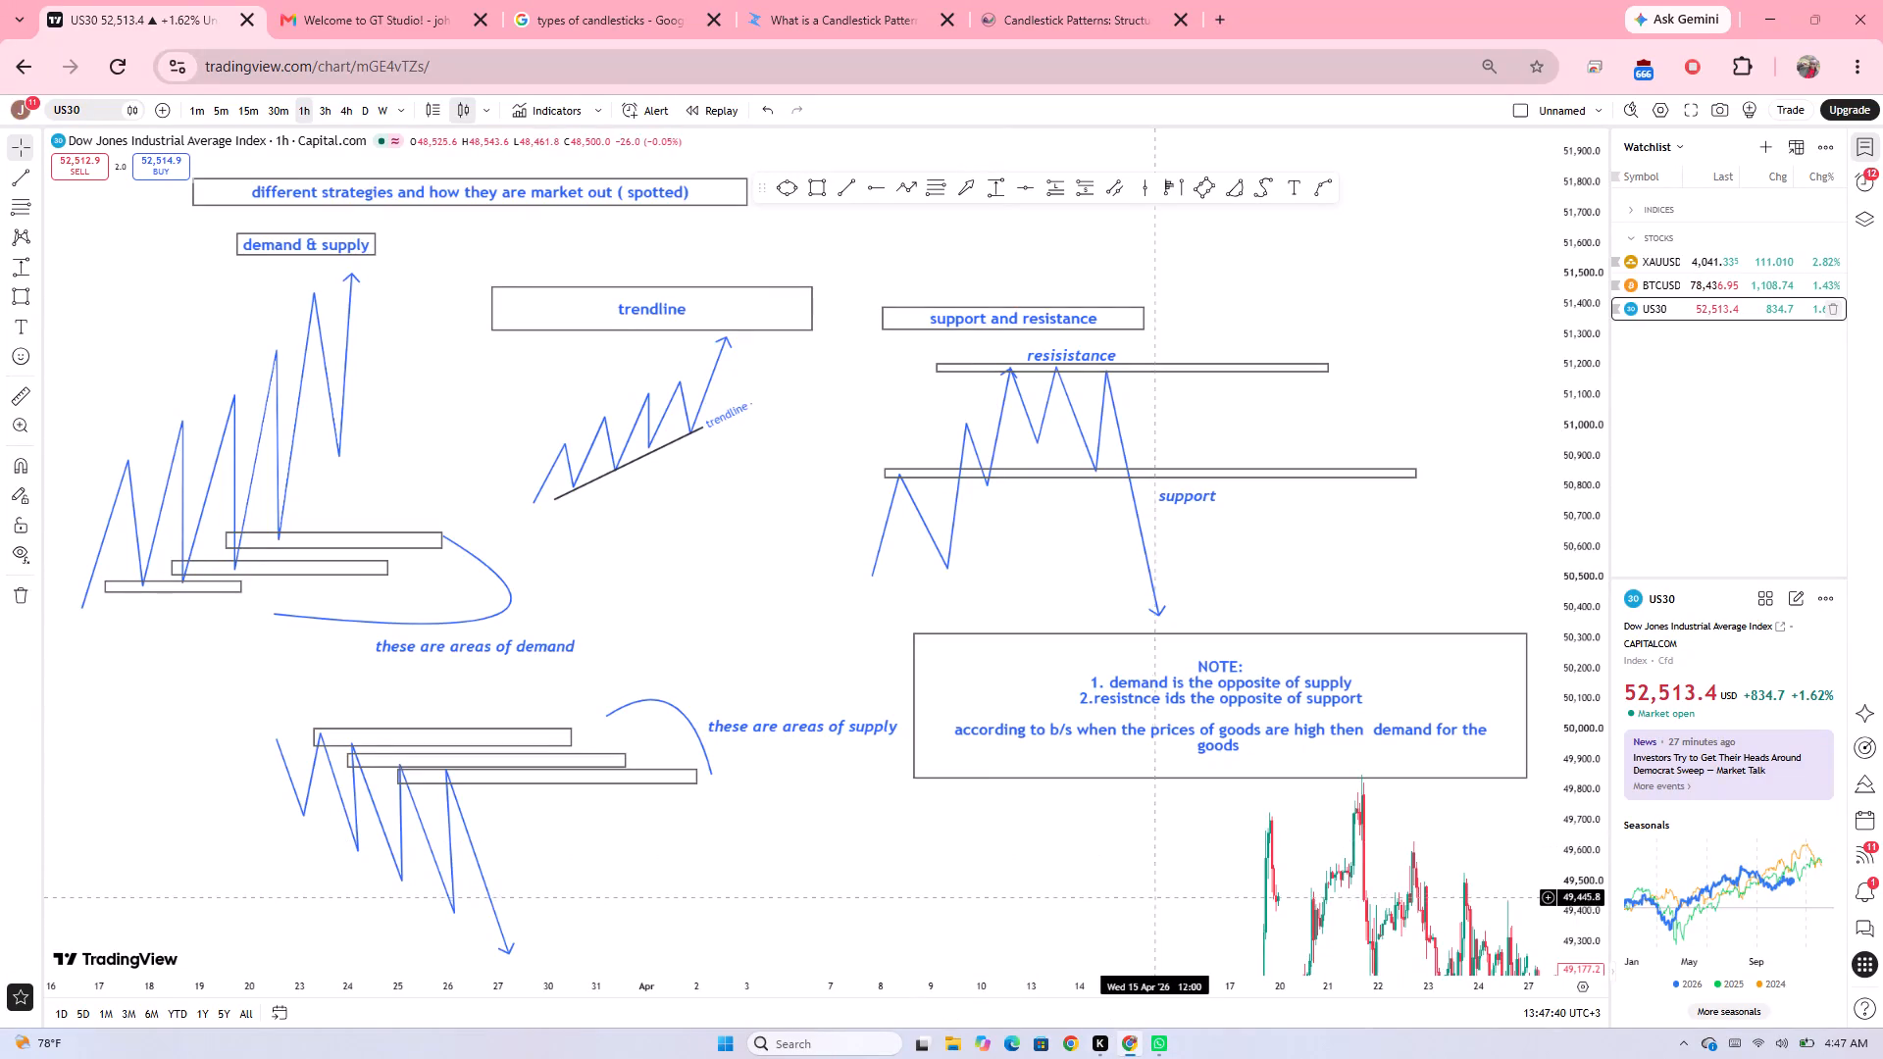
Narrow the NOTE box slightly from its left edge and reposition it below the support and resistance diagram, clear of the areas-of-supply label.
left_click_drag(1151, 891, 1033, 752)
left_click_drag(1033, 752, 1293, 885)
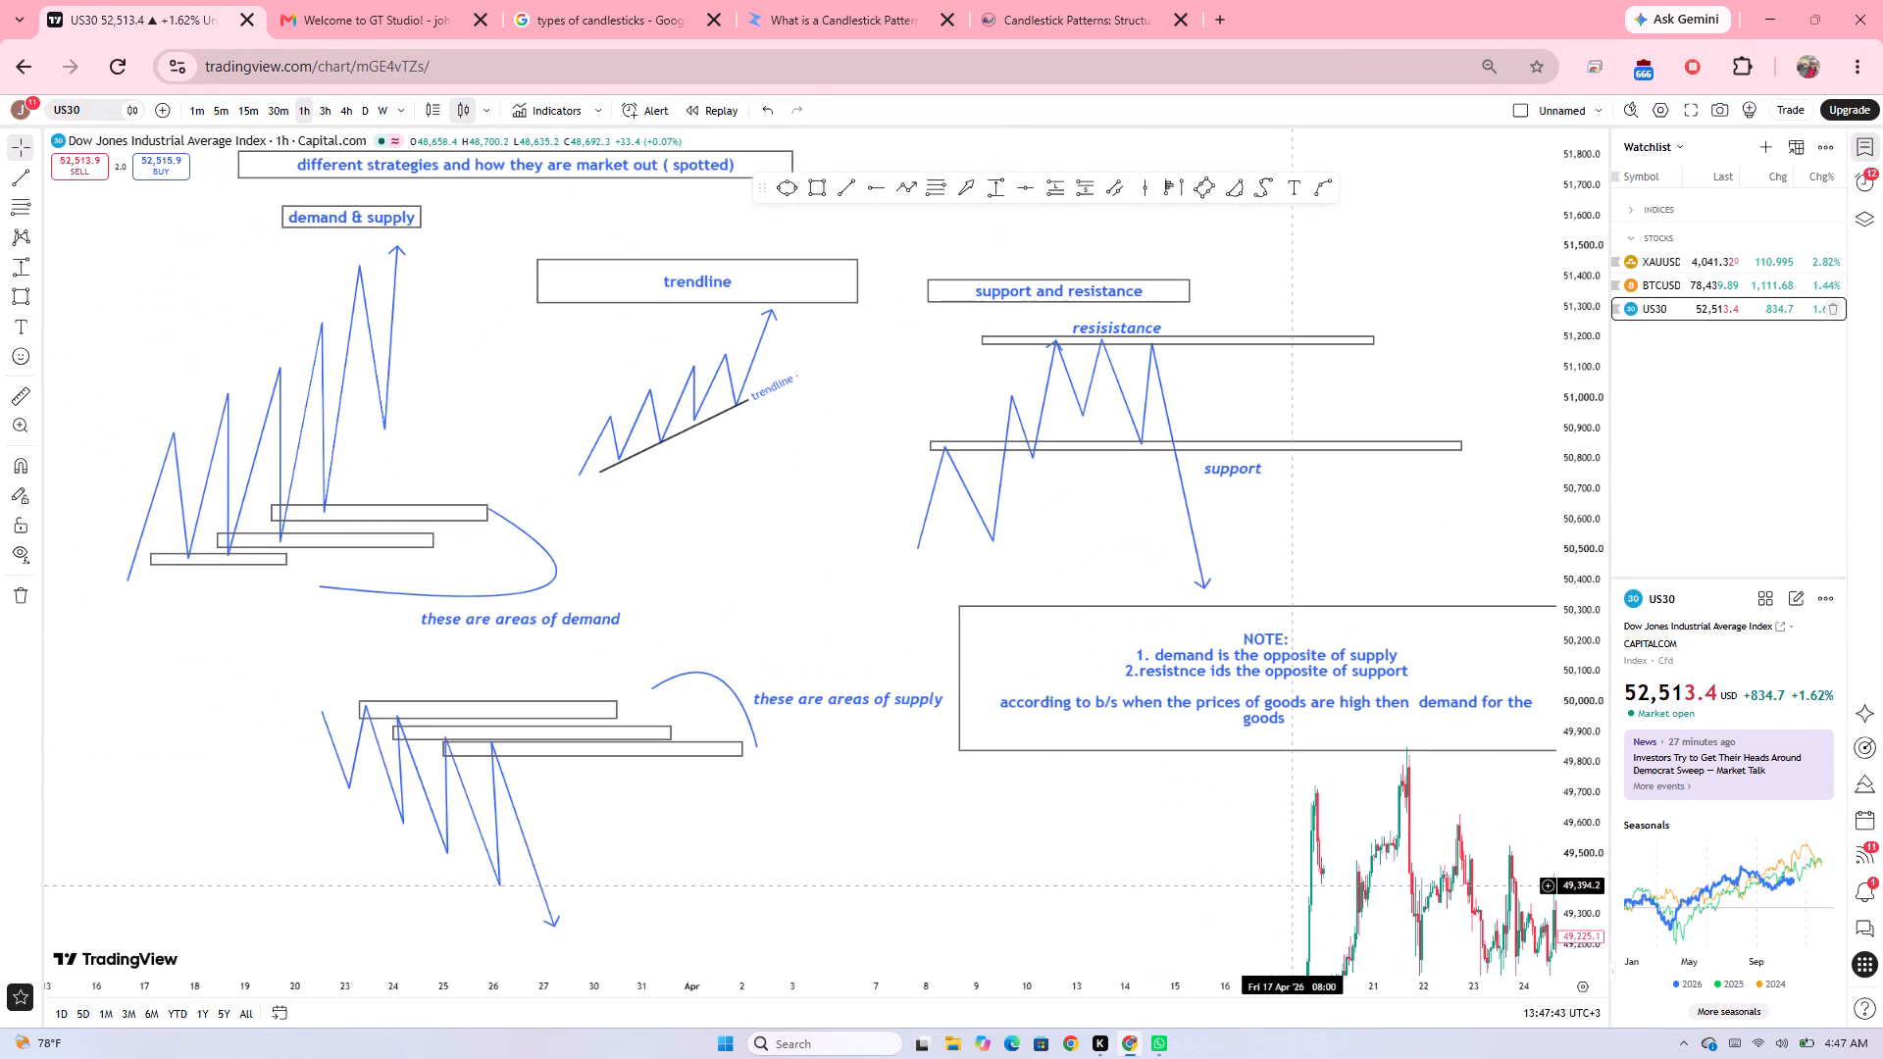
left_click_drag(956, 677, 987, 686)
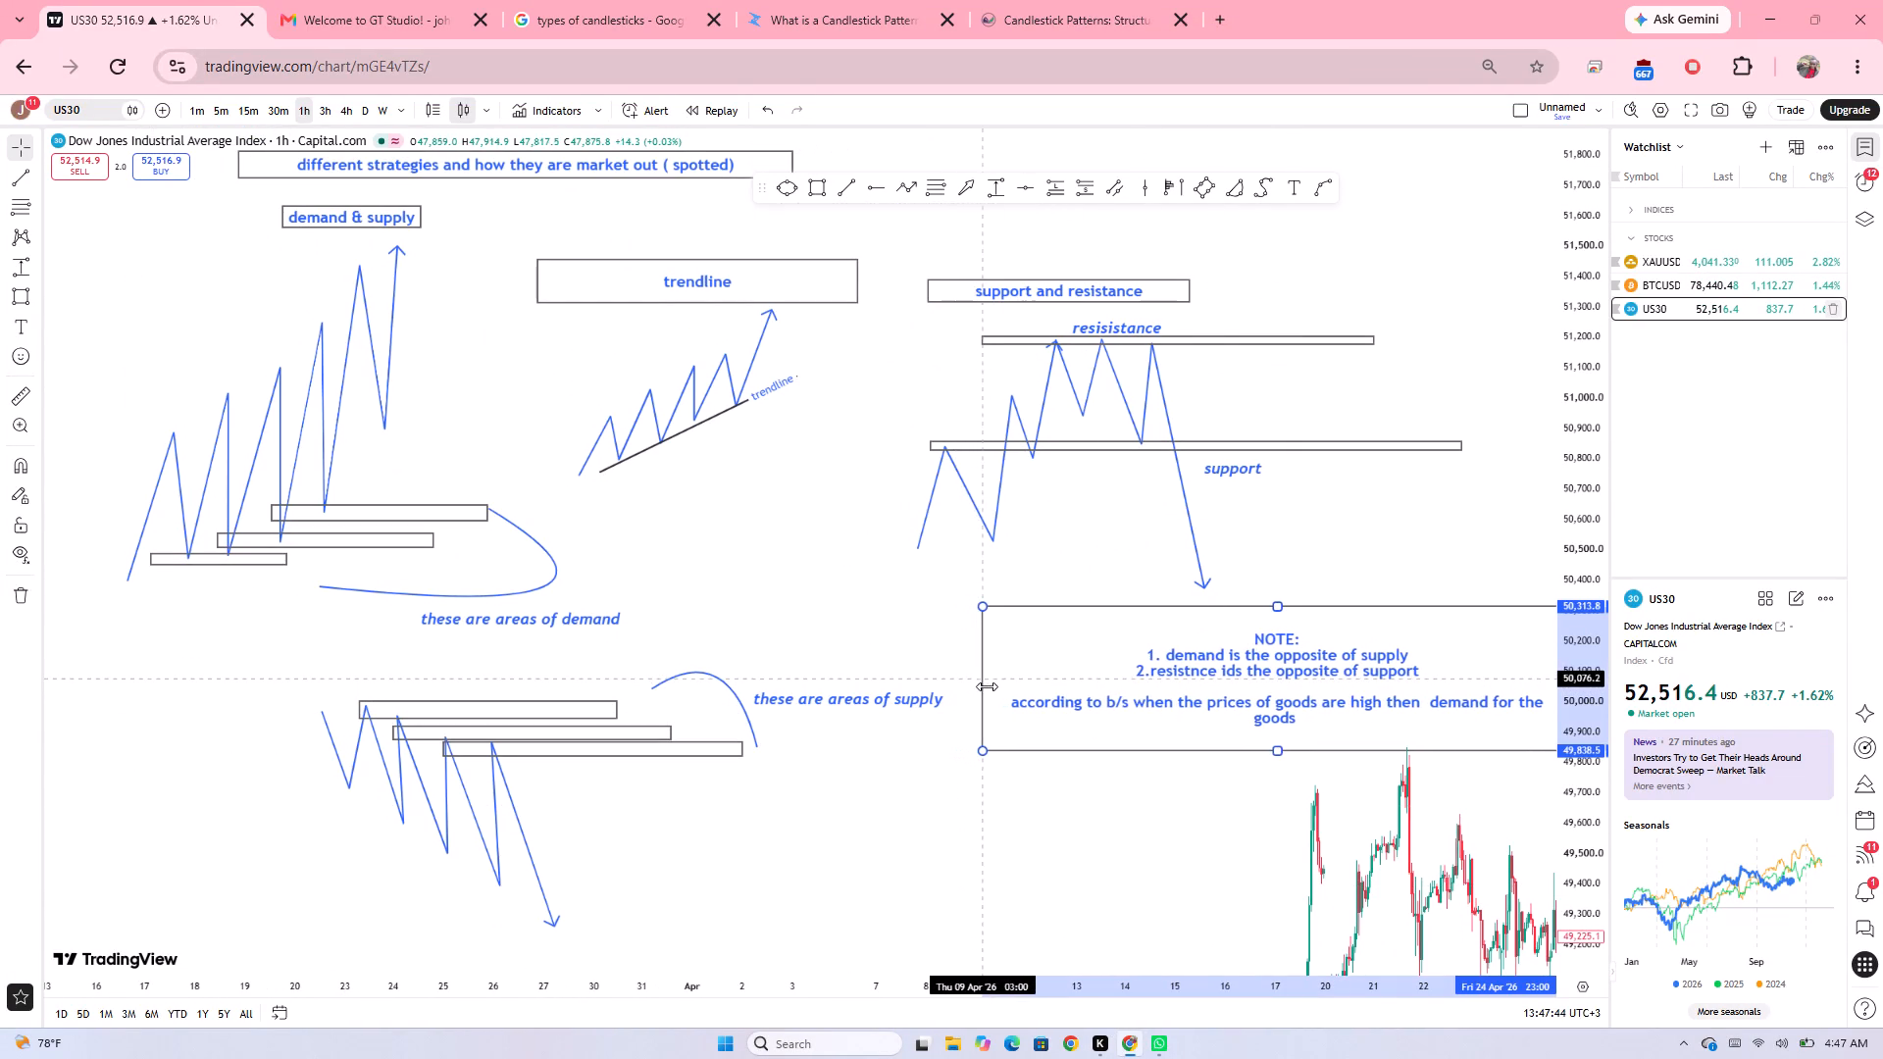
left_click_drag(987, 686, 989, 687)
left_click_drag(1409, 626, 1352, 618)
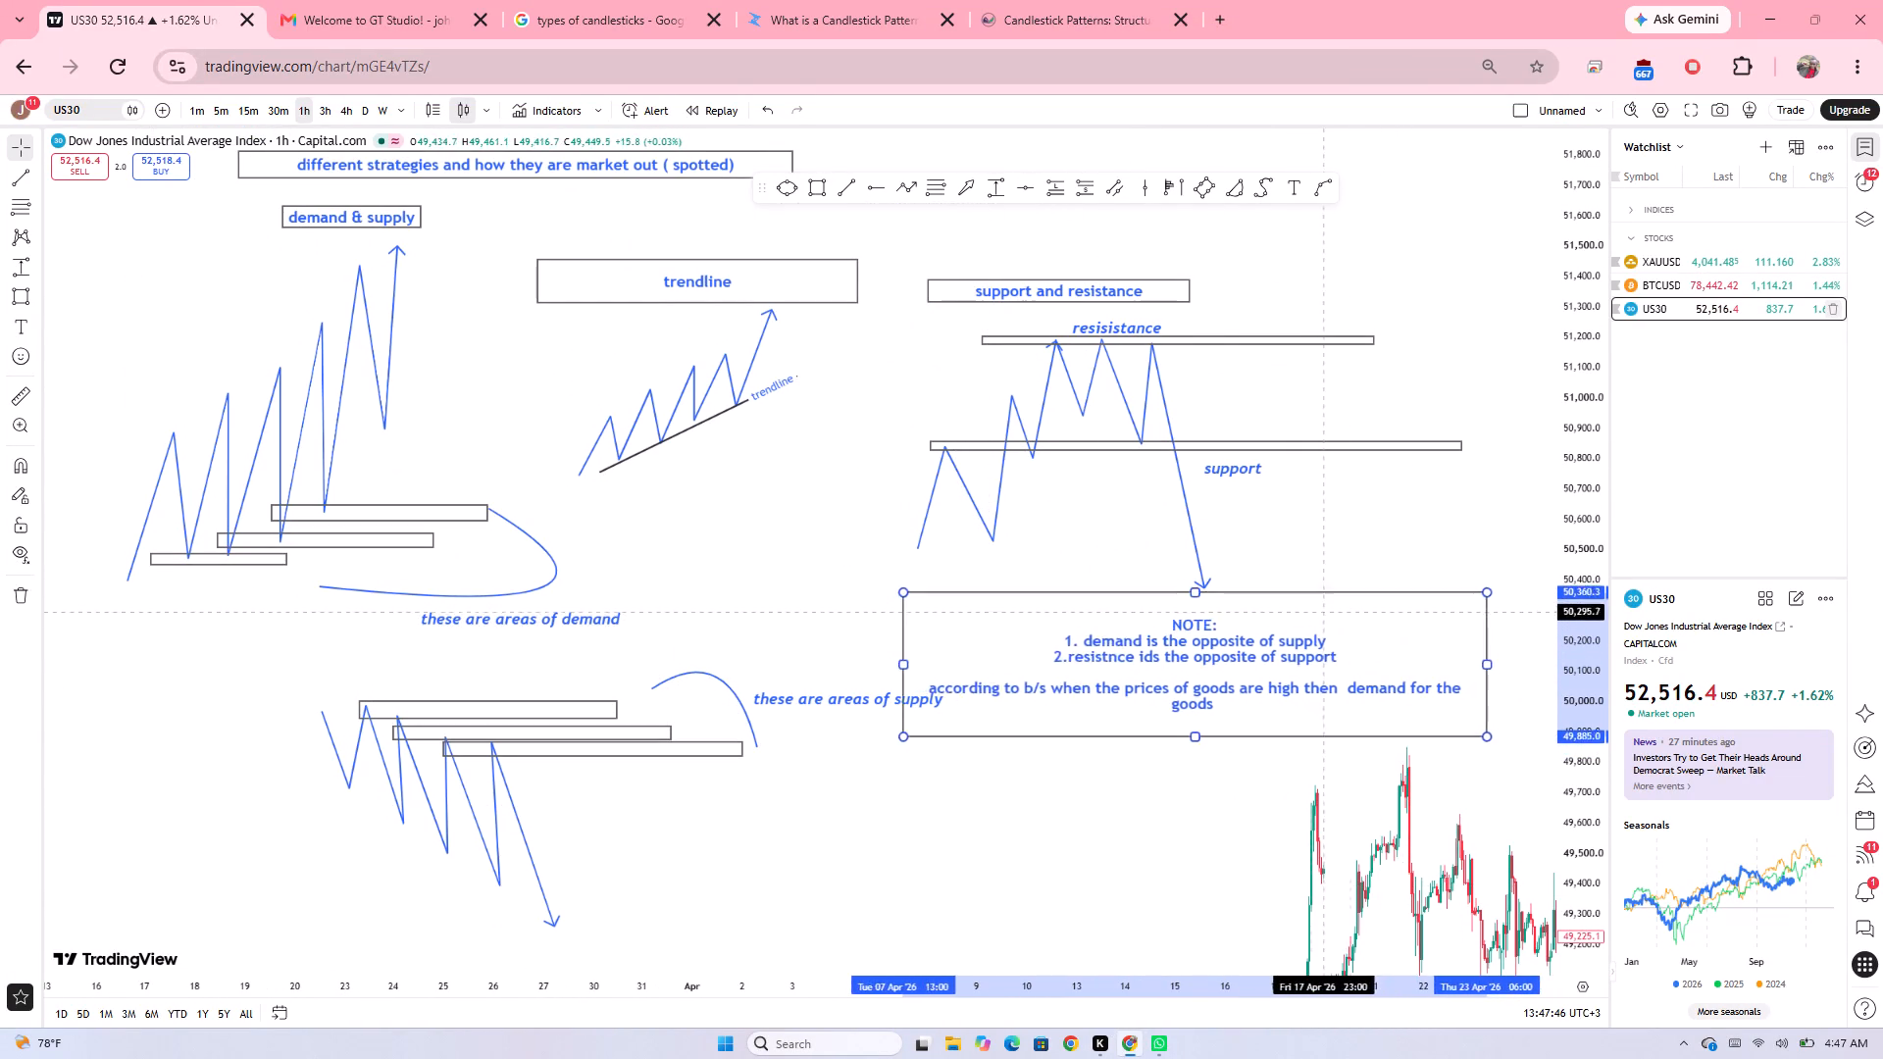
left_click_drag(1352, 618, 1385, 621)
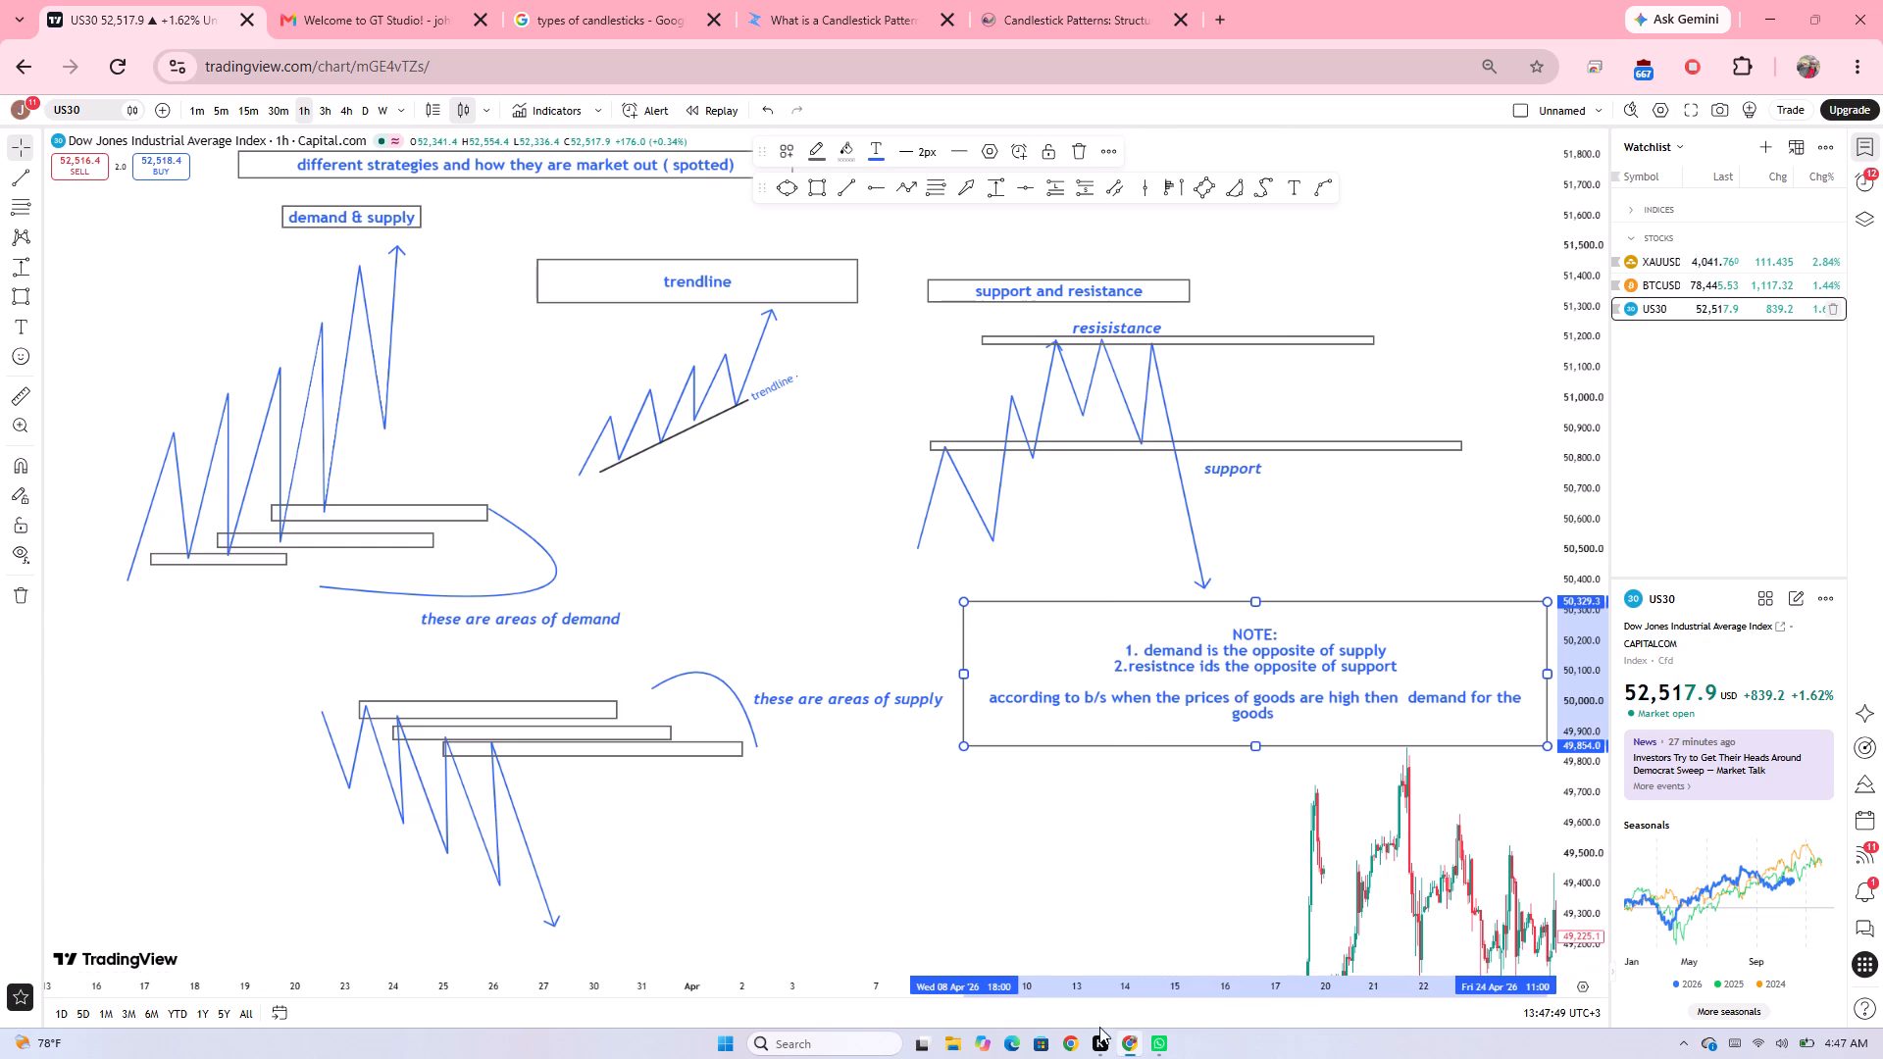
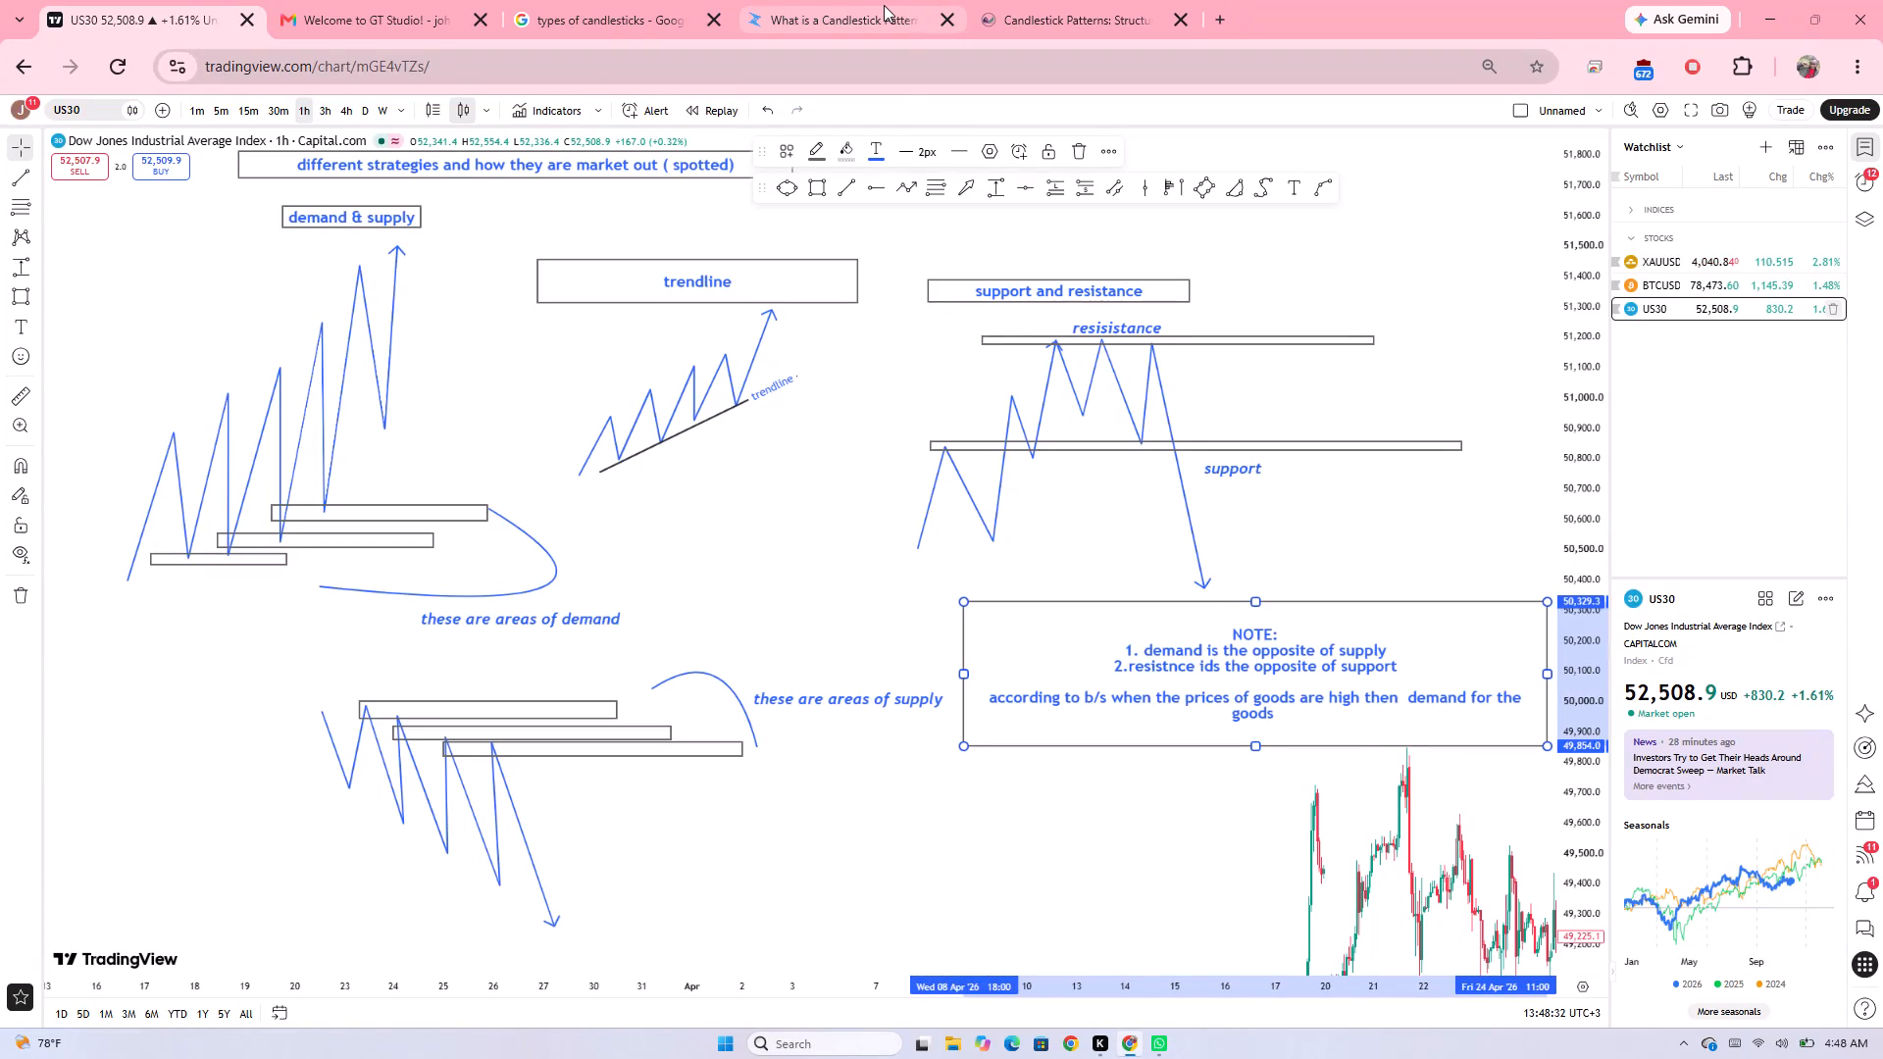
Search Google for "how does the law of demand and supply state ,,explain i want to explain to someone it forex so he can relate".
left_click(686, 11)
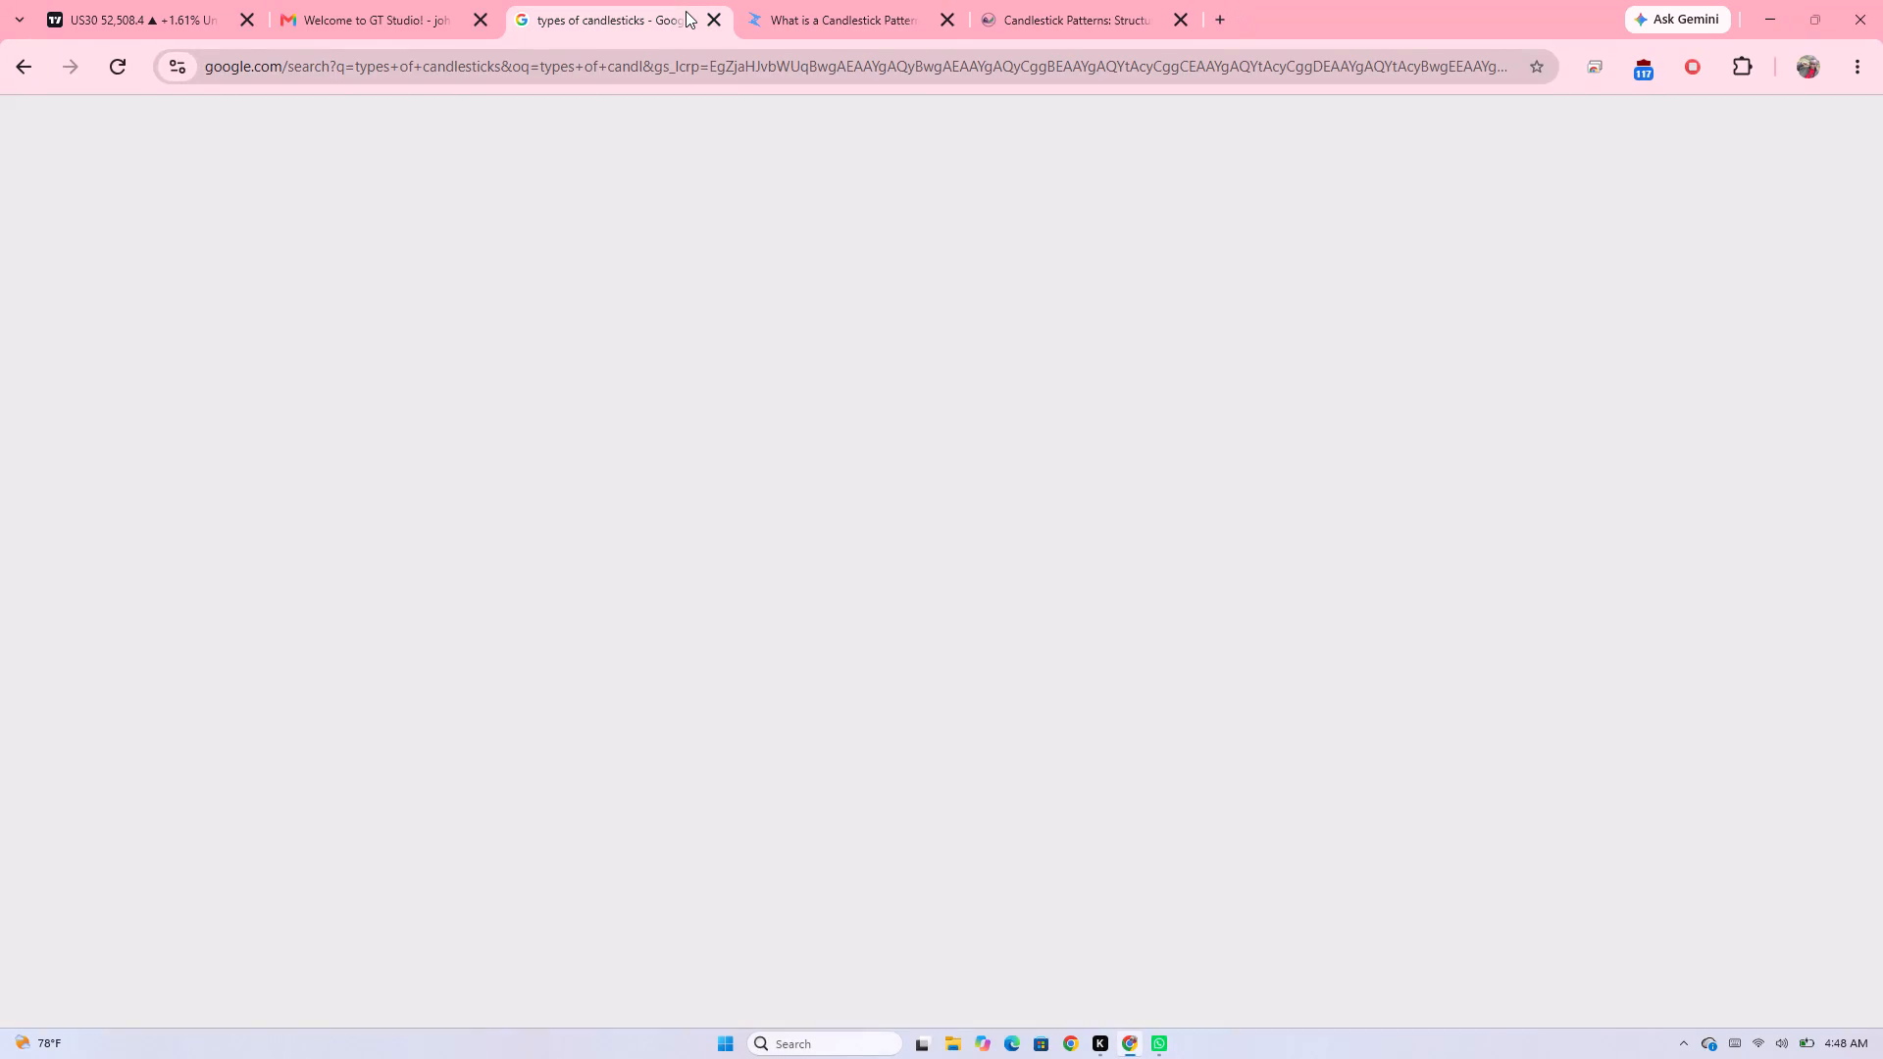
left_click_drag(624, 144, 229, 123)
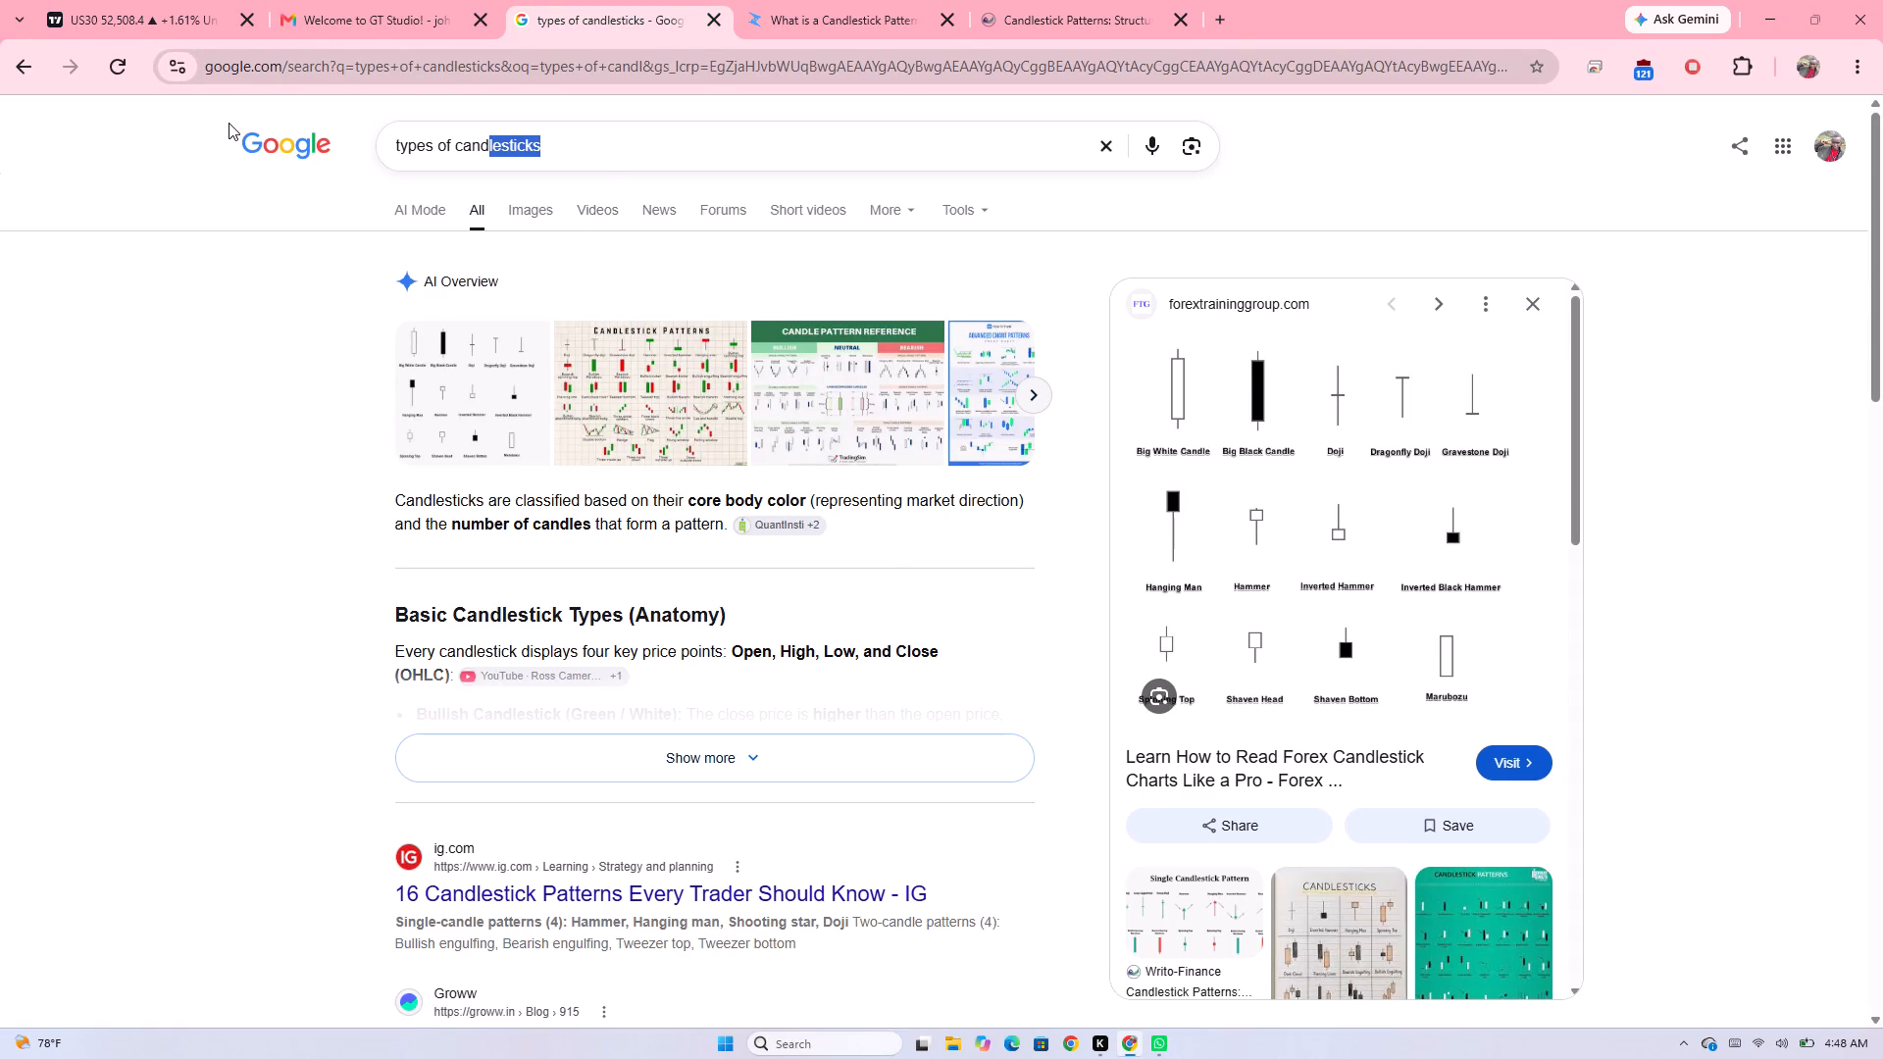
key("BackSpace")
type("how dow")
key("BackSpace")
type("es the law of demand and supply st")
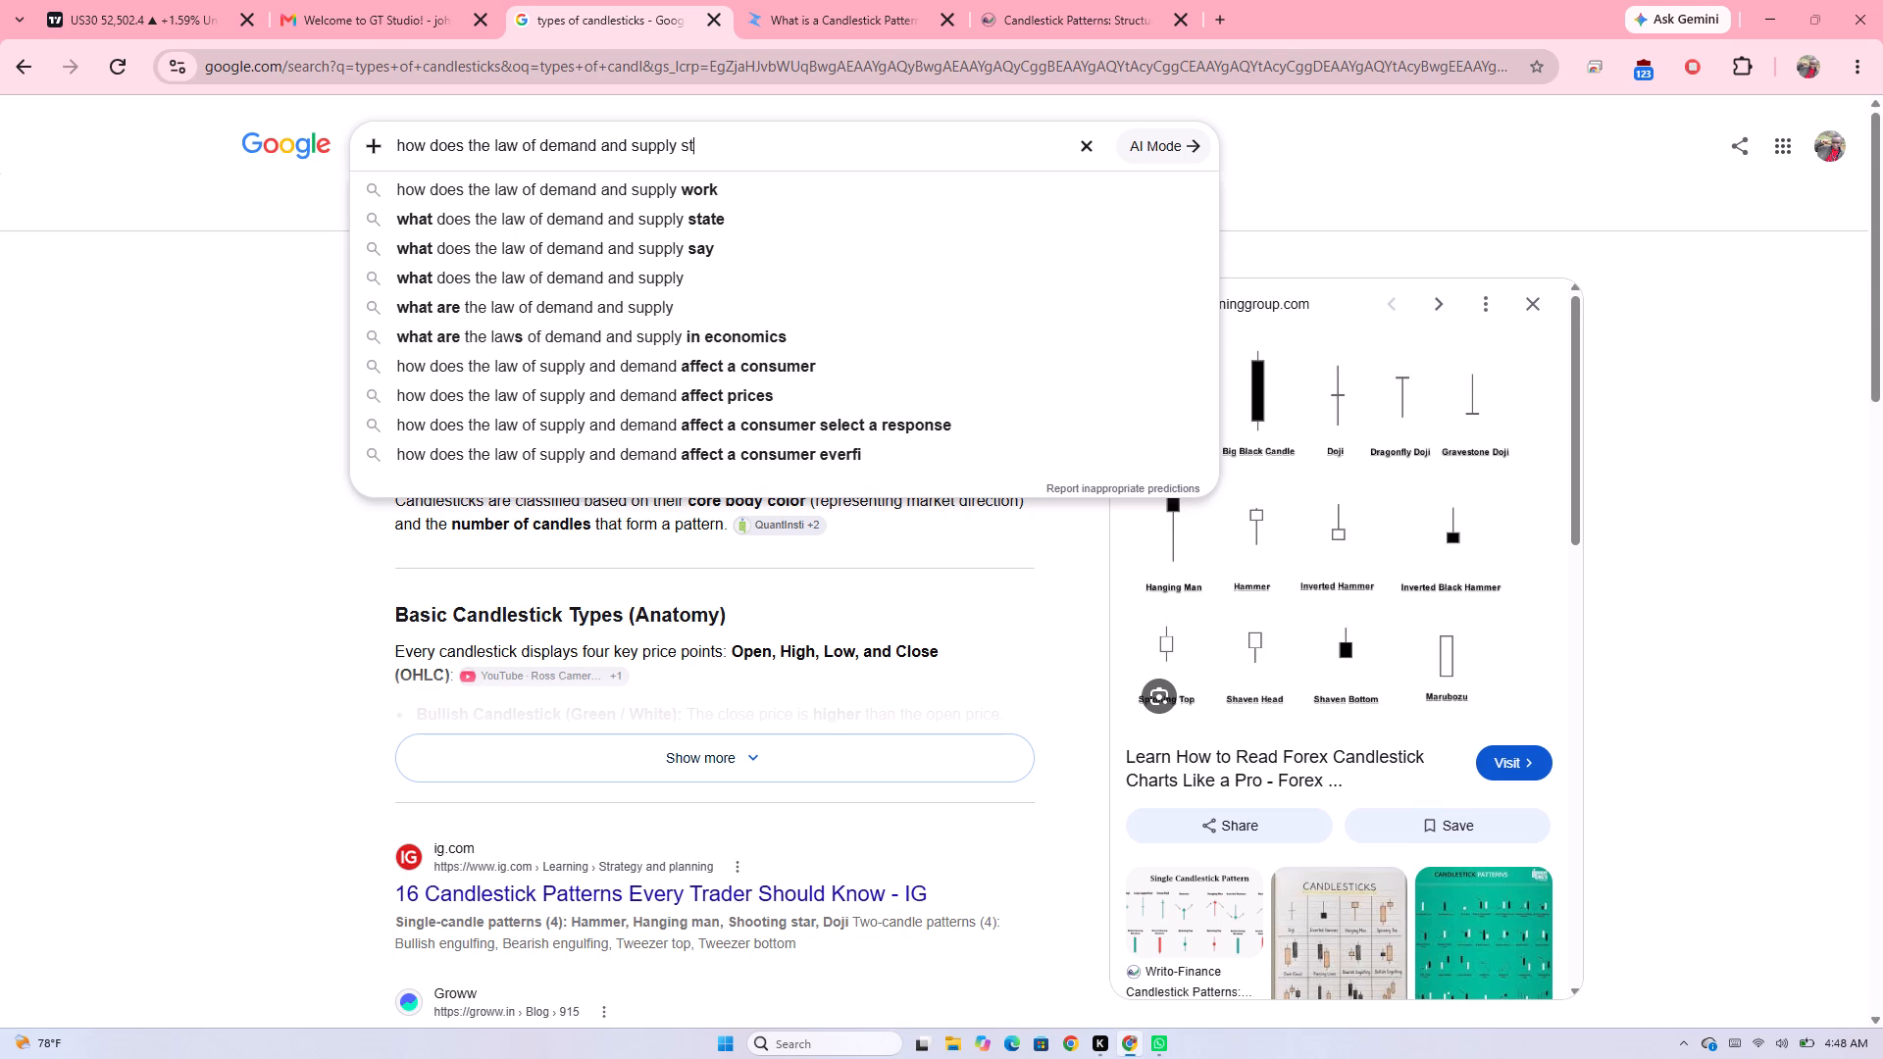
type("ate")
key("space")
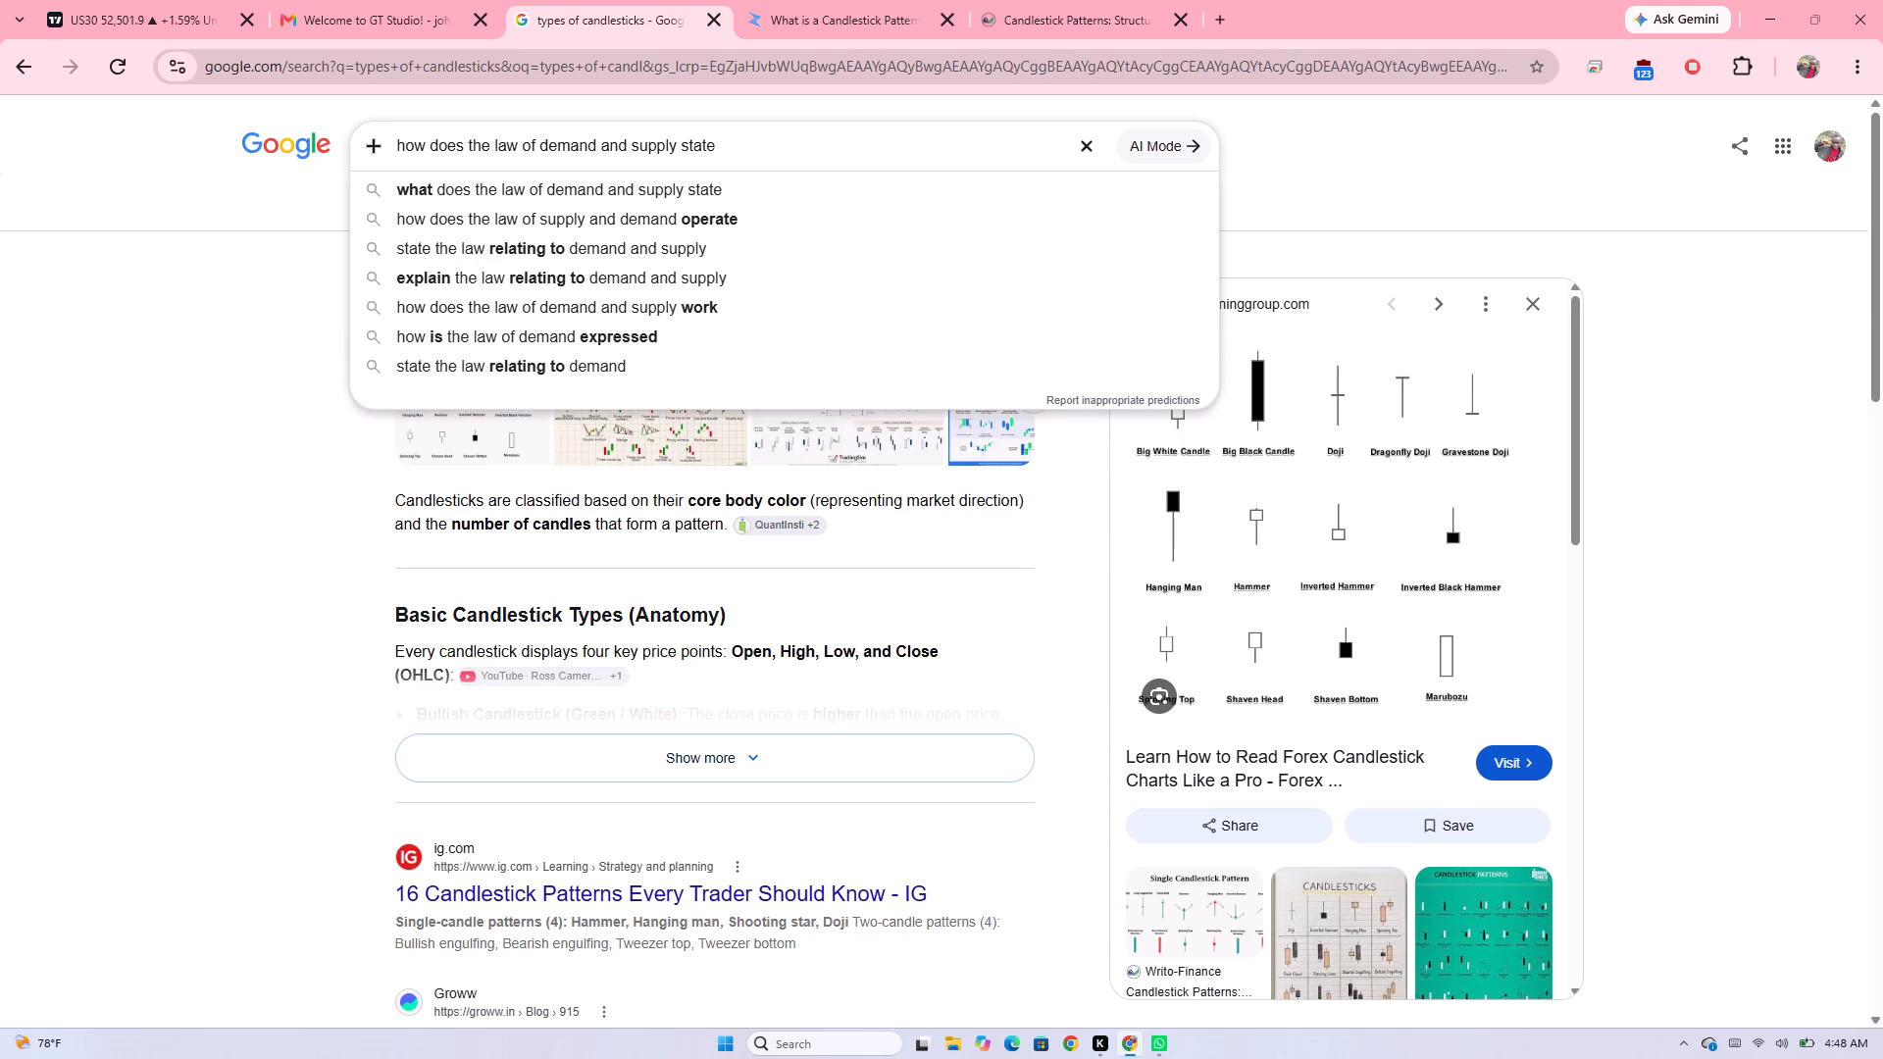
type(",,explain")
key("space")
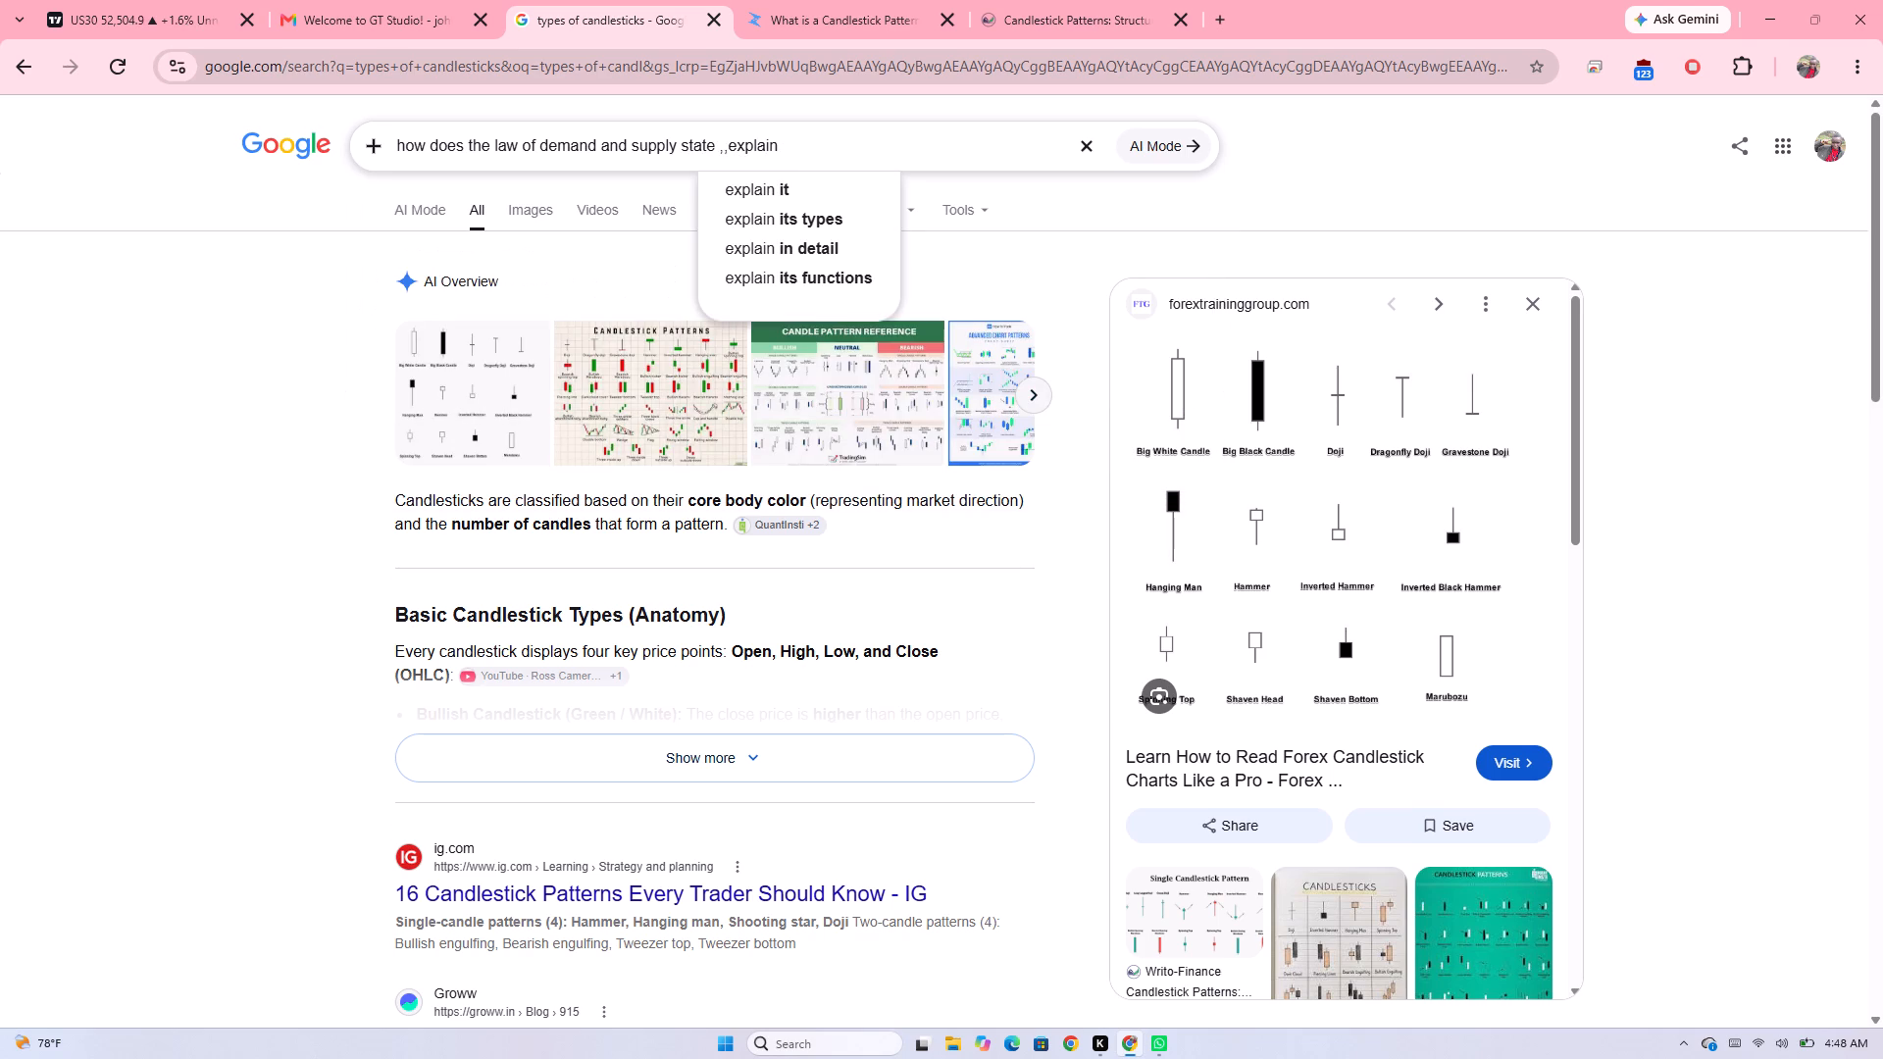
type("i wanr")
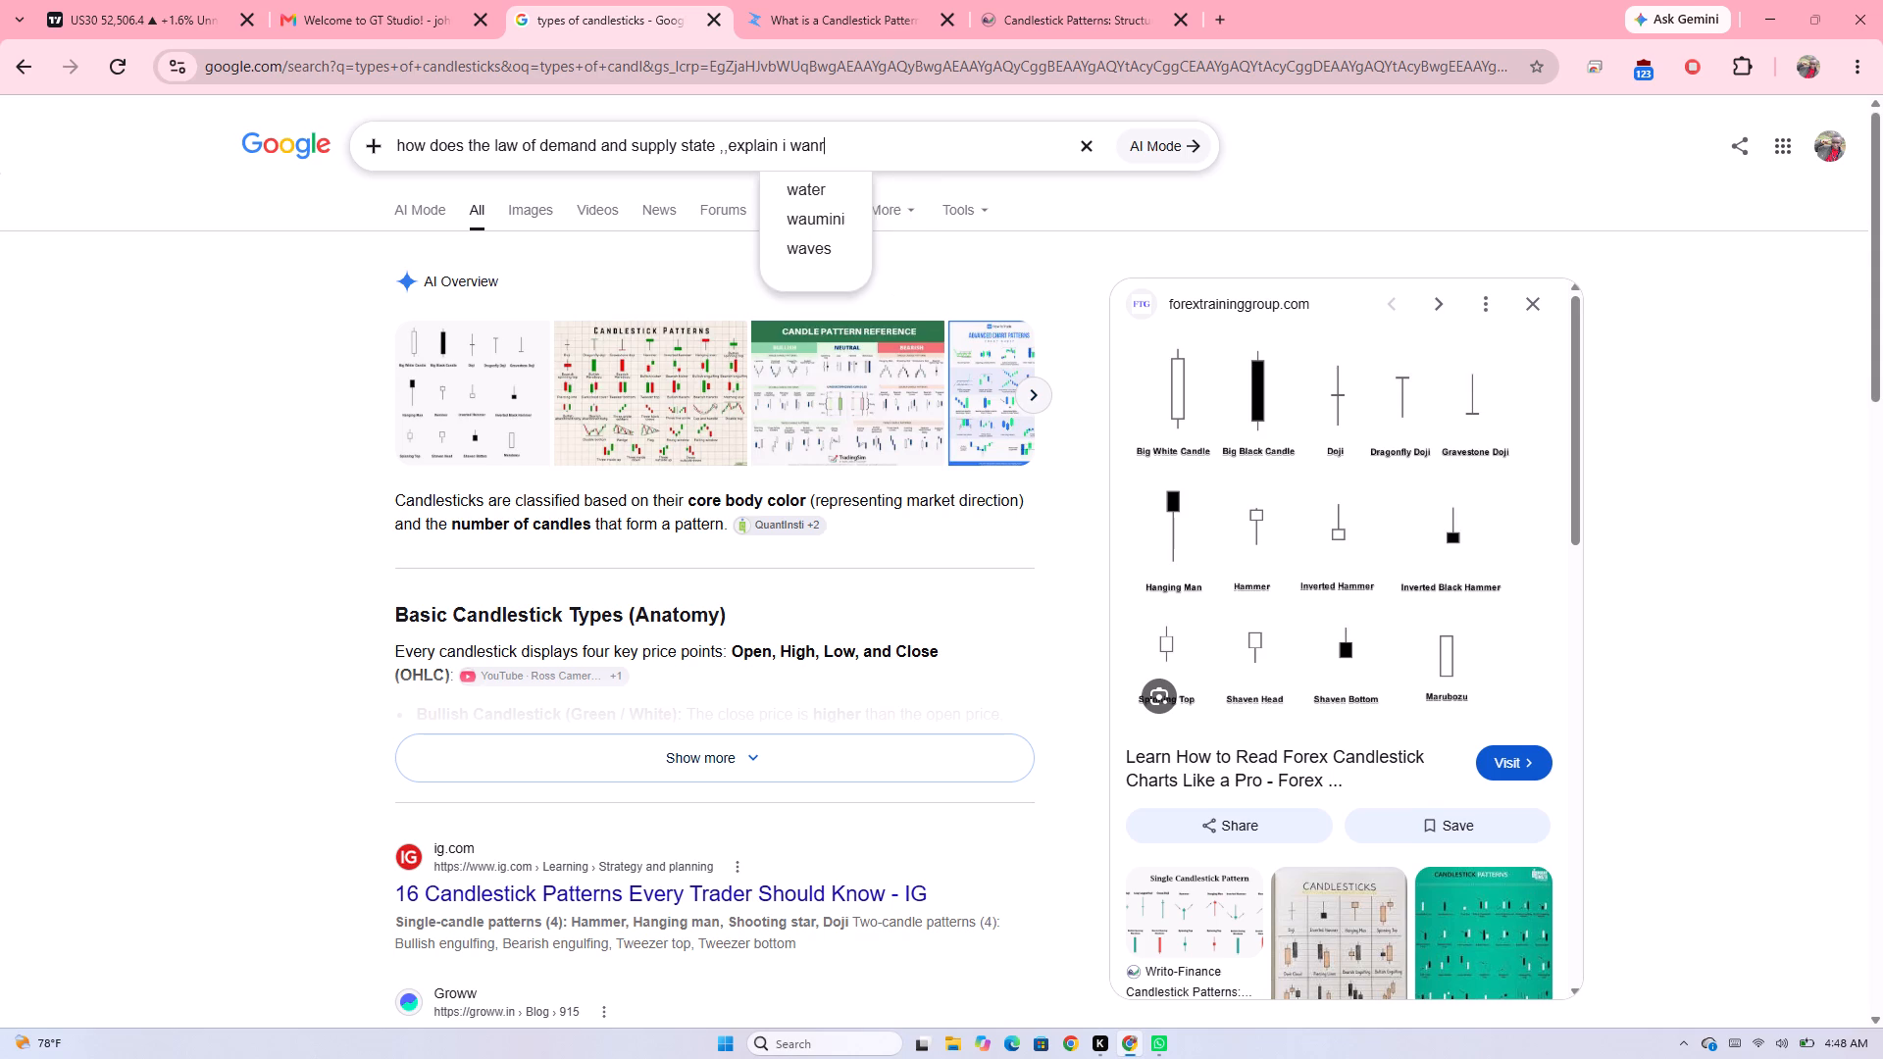
key("space")
key("BackSpace")
key("BackSpace")
key("BackSpace")
type("nt t")
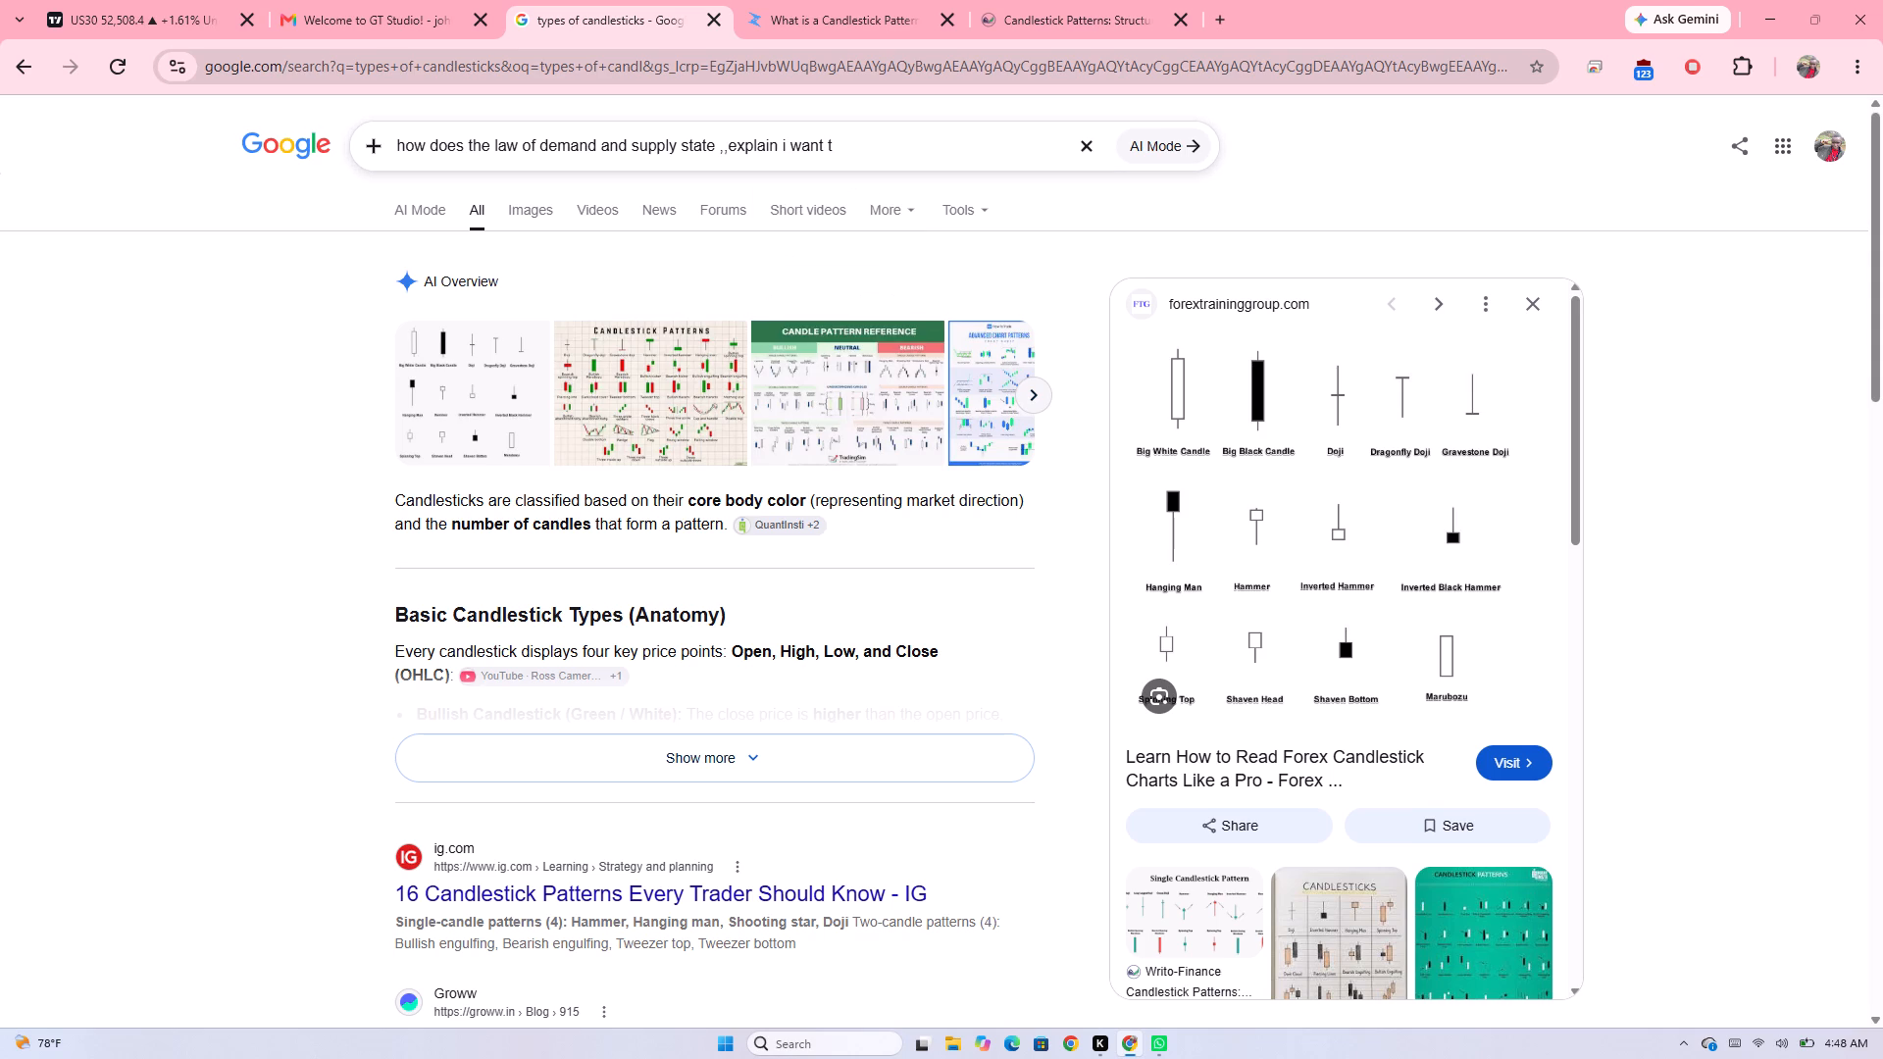
type("o")
key("space")
type("explain")
key("space")
type("to someone it forx")
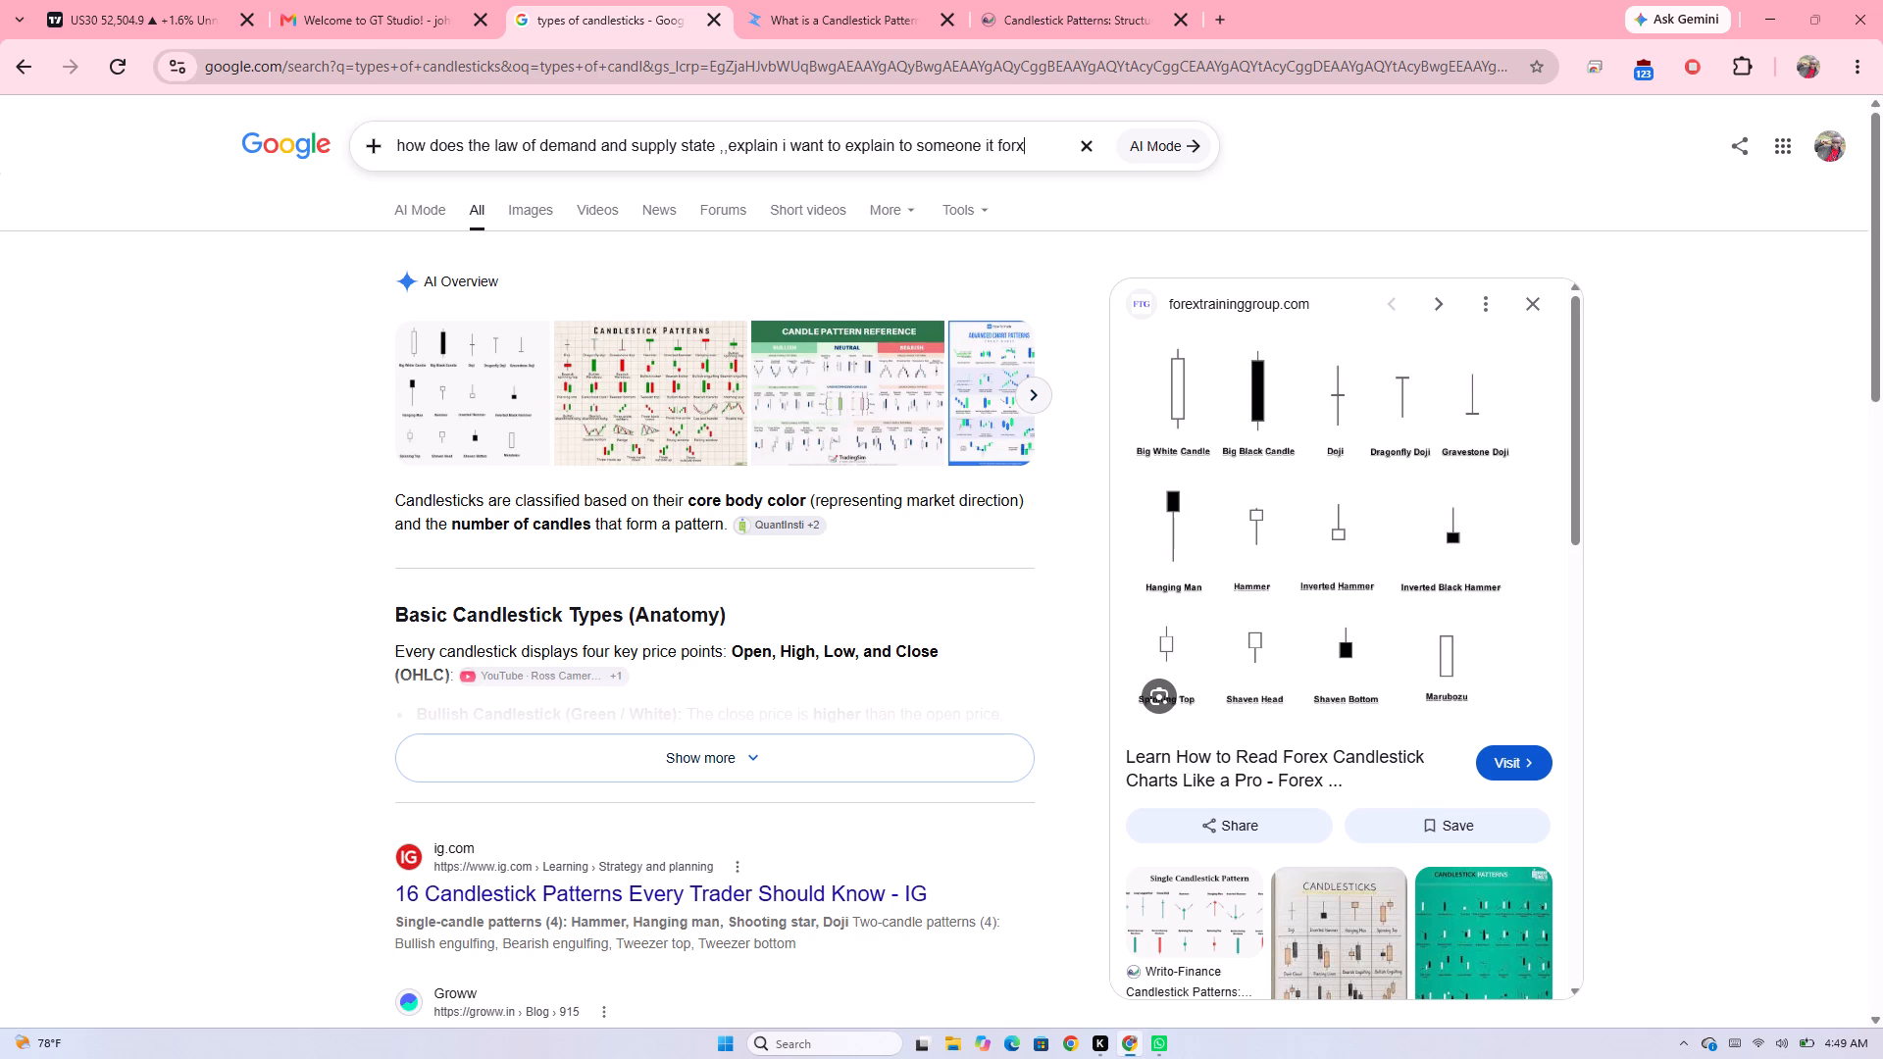
key("BackSpace")
key("e")
type("x so he can relate")
key("space")
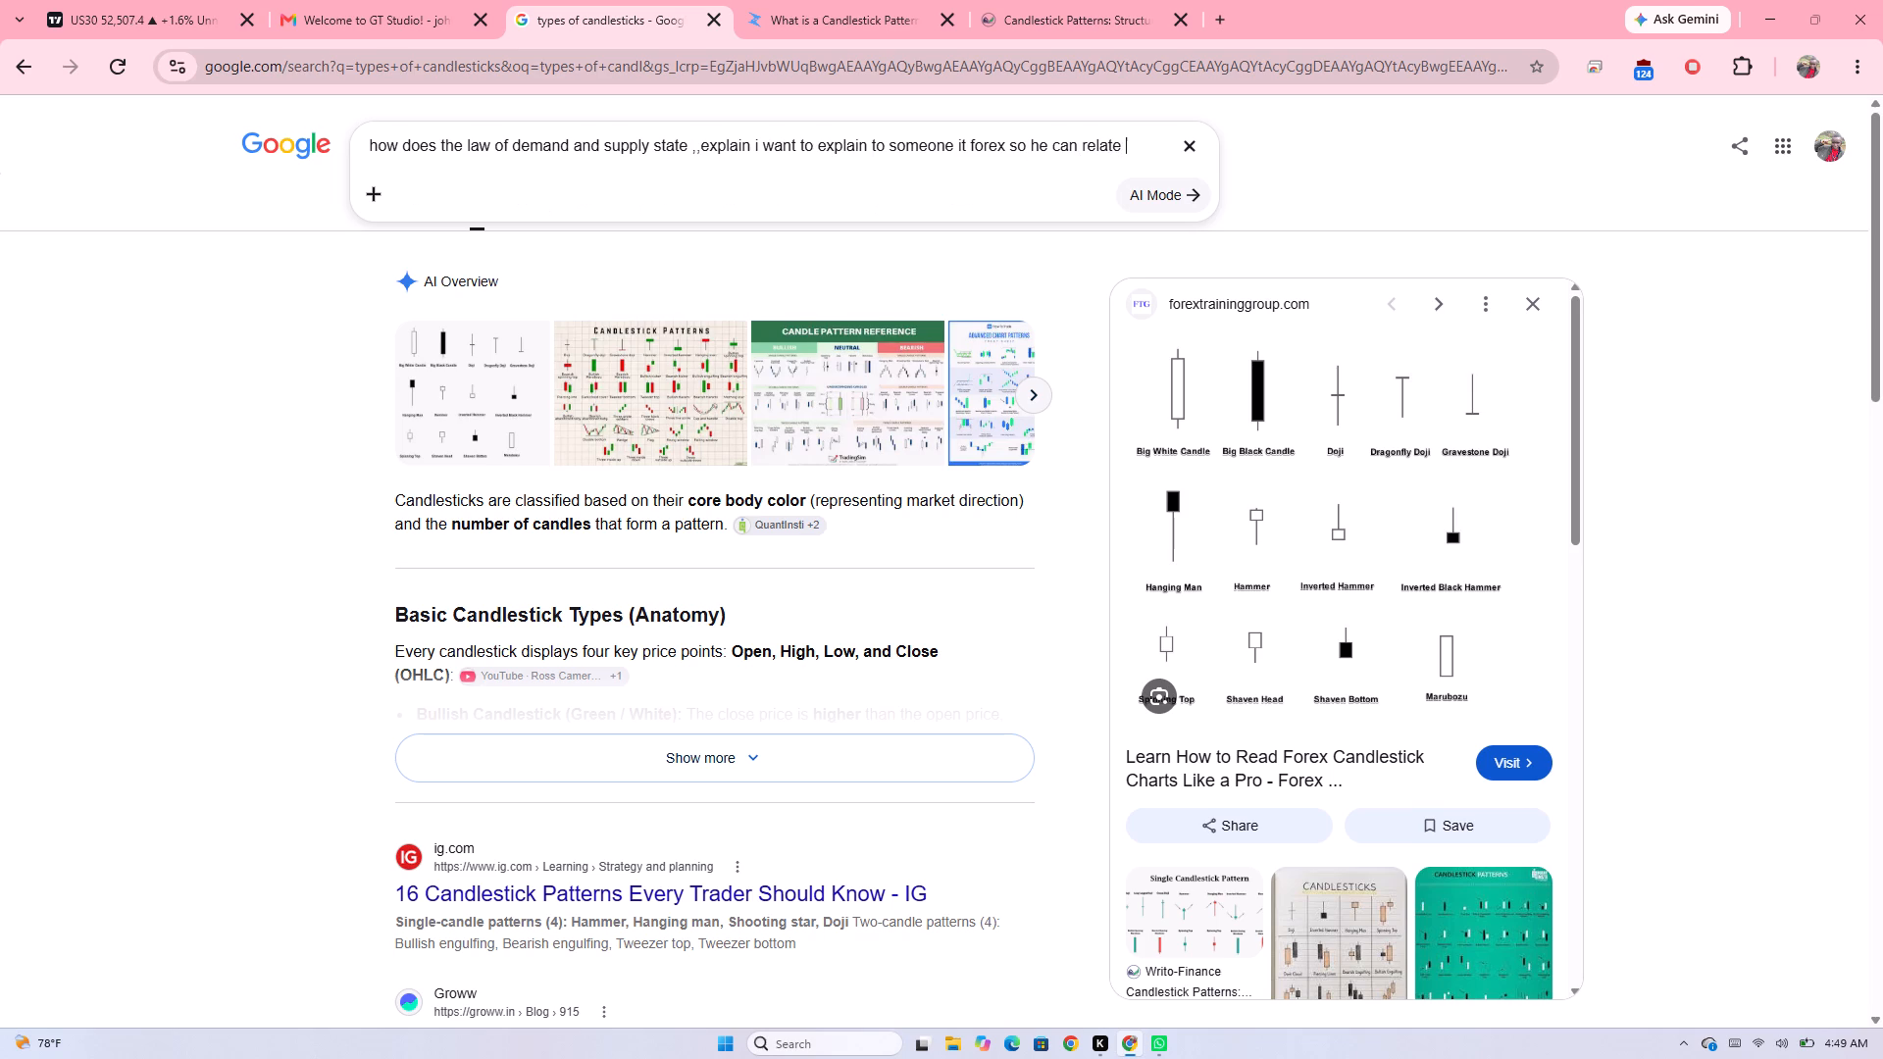
key("Return")
key("Return")
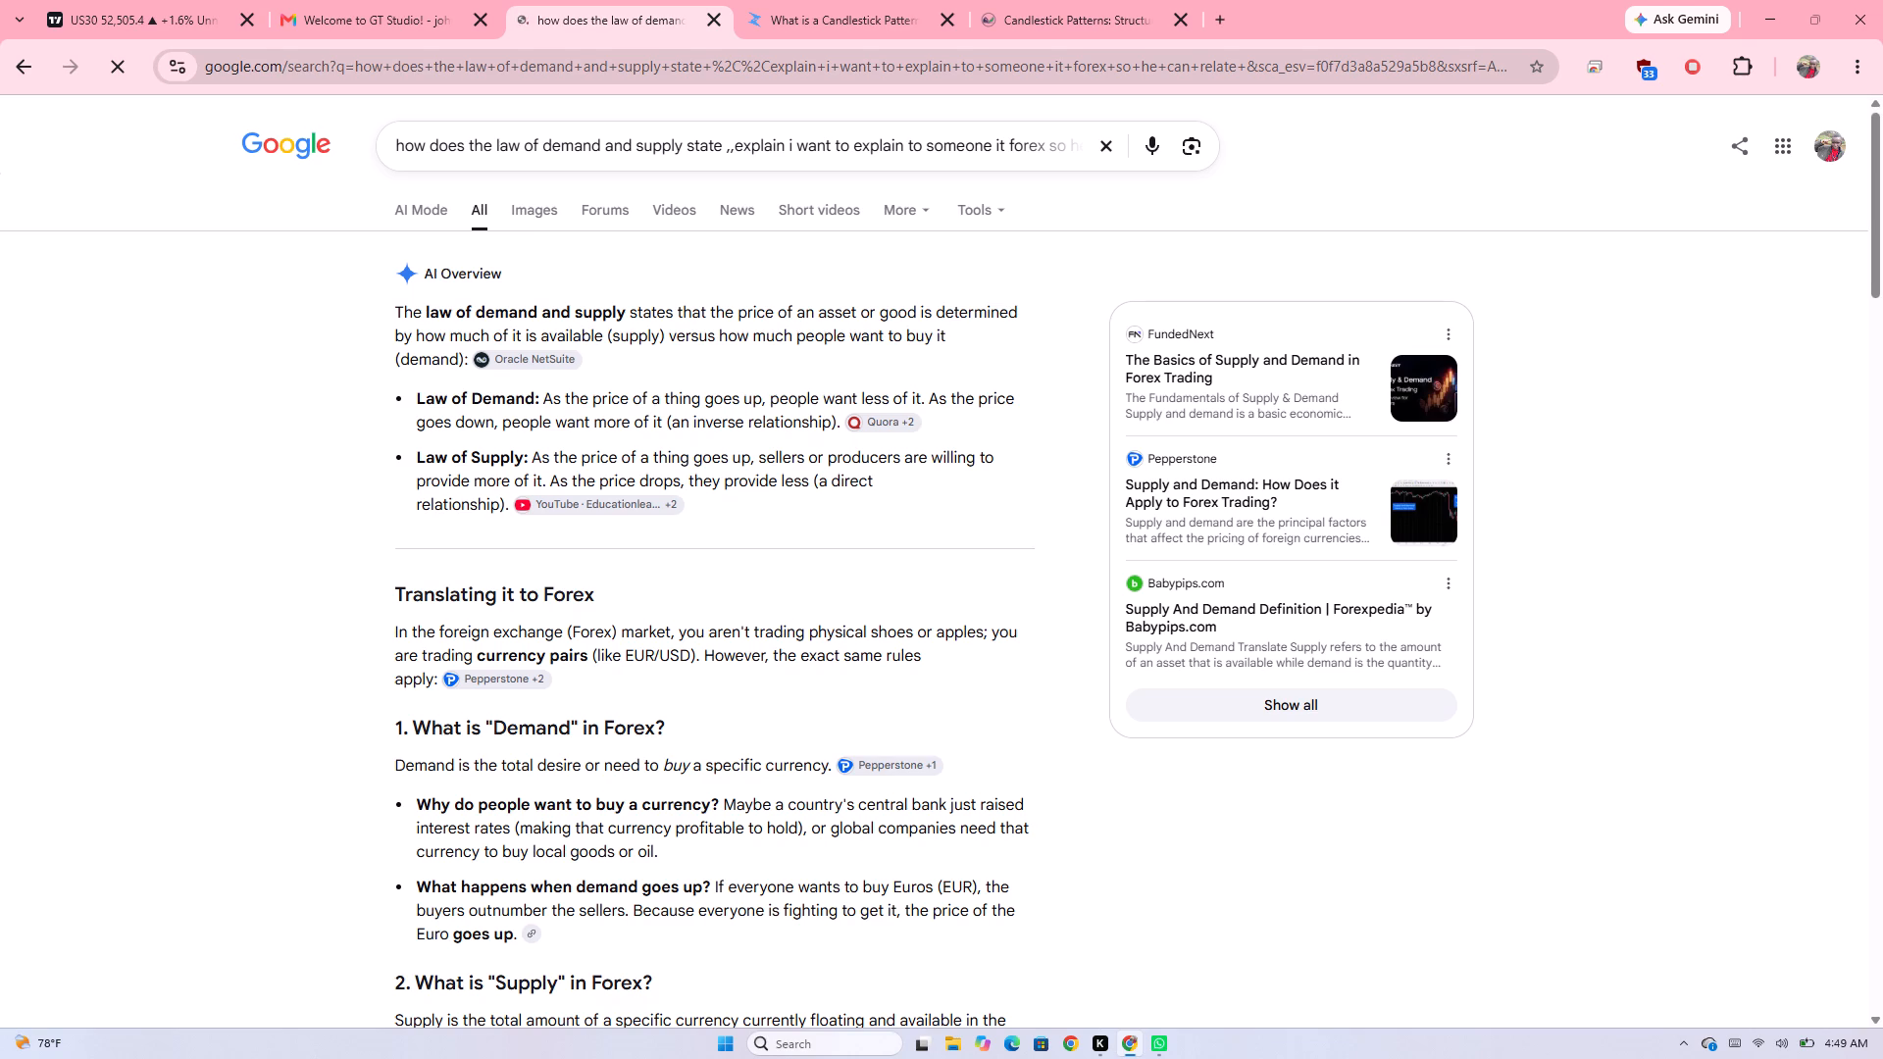
Open the AI Mode answer to the query and read its explanation of supply and demand in forex.
left_click(532, 924)
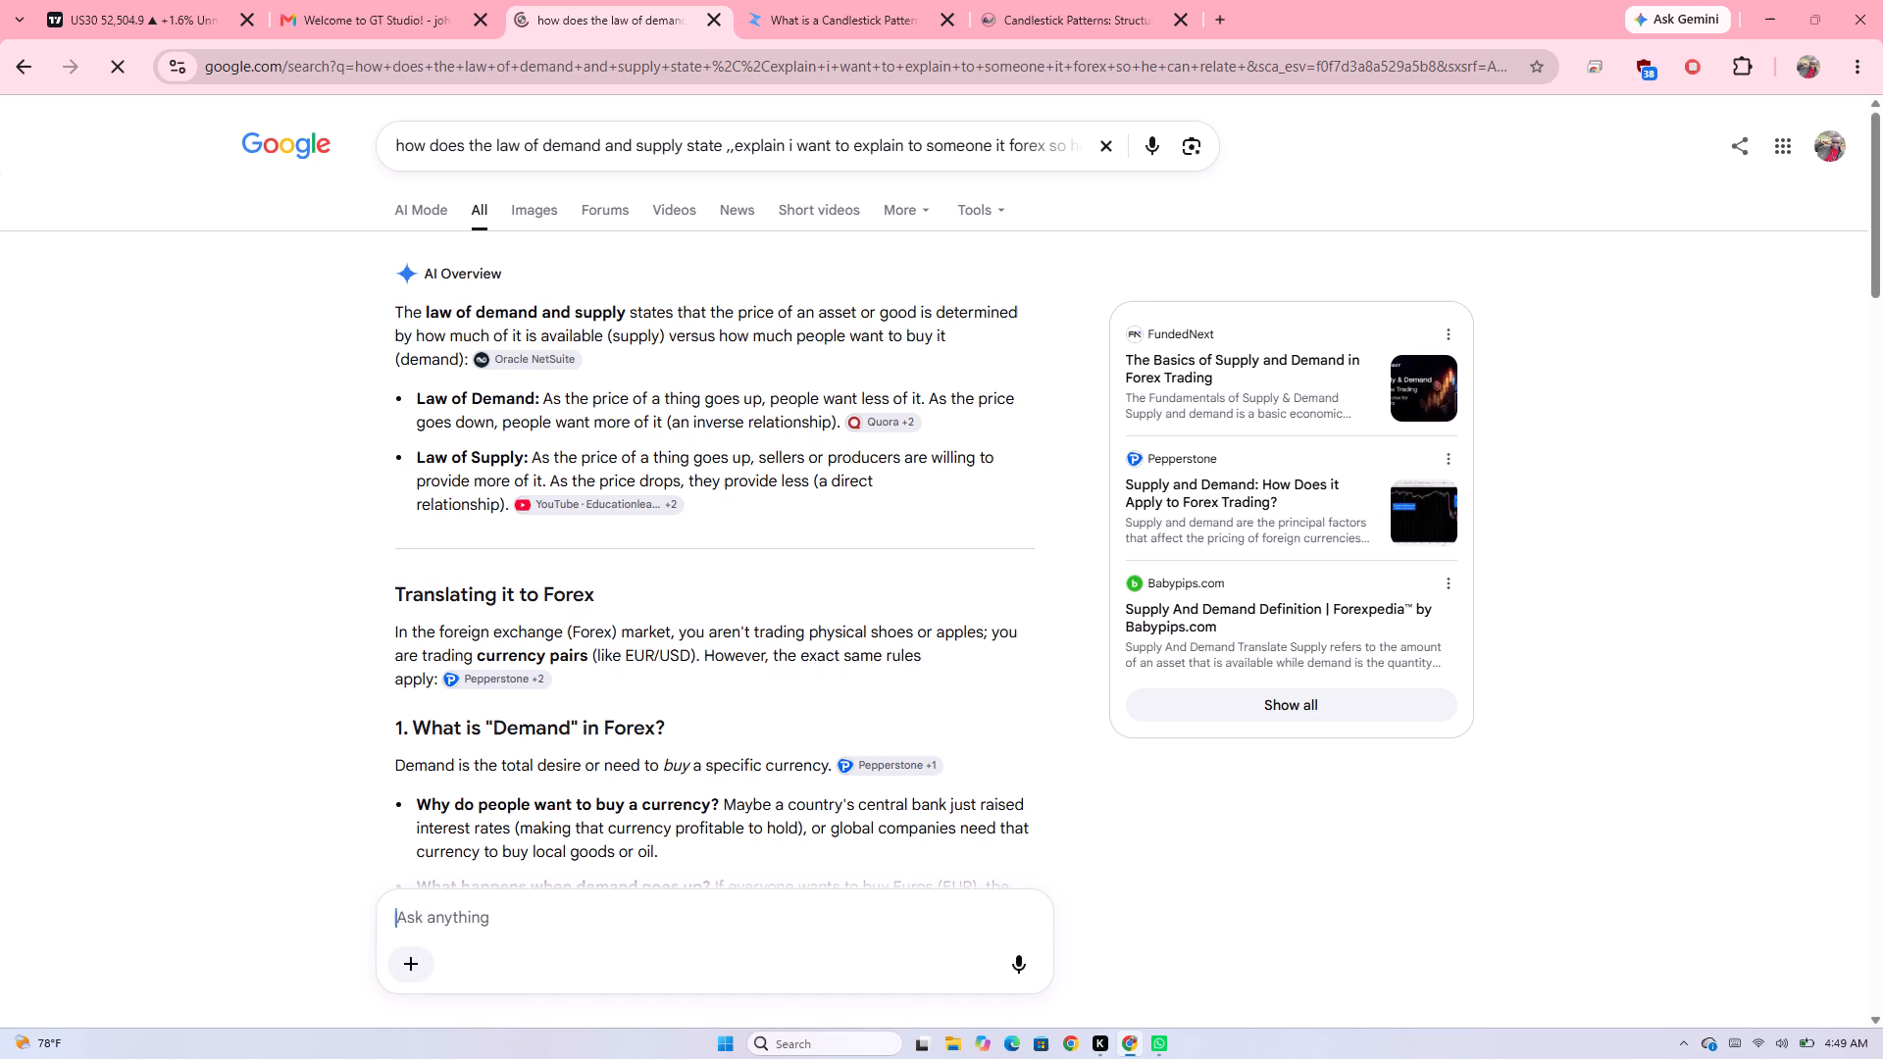
scroll(700, 675, "down", 1)
scroll(700, 675, "up", 1)
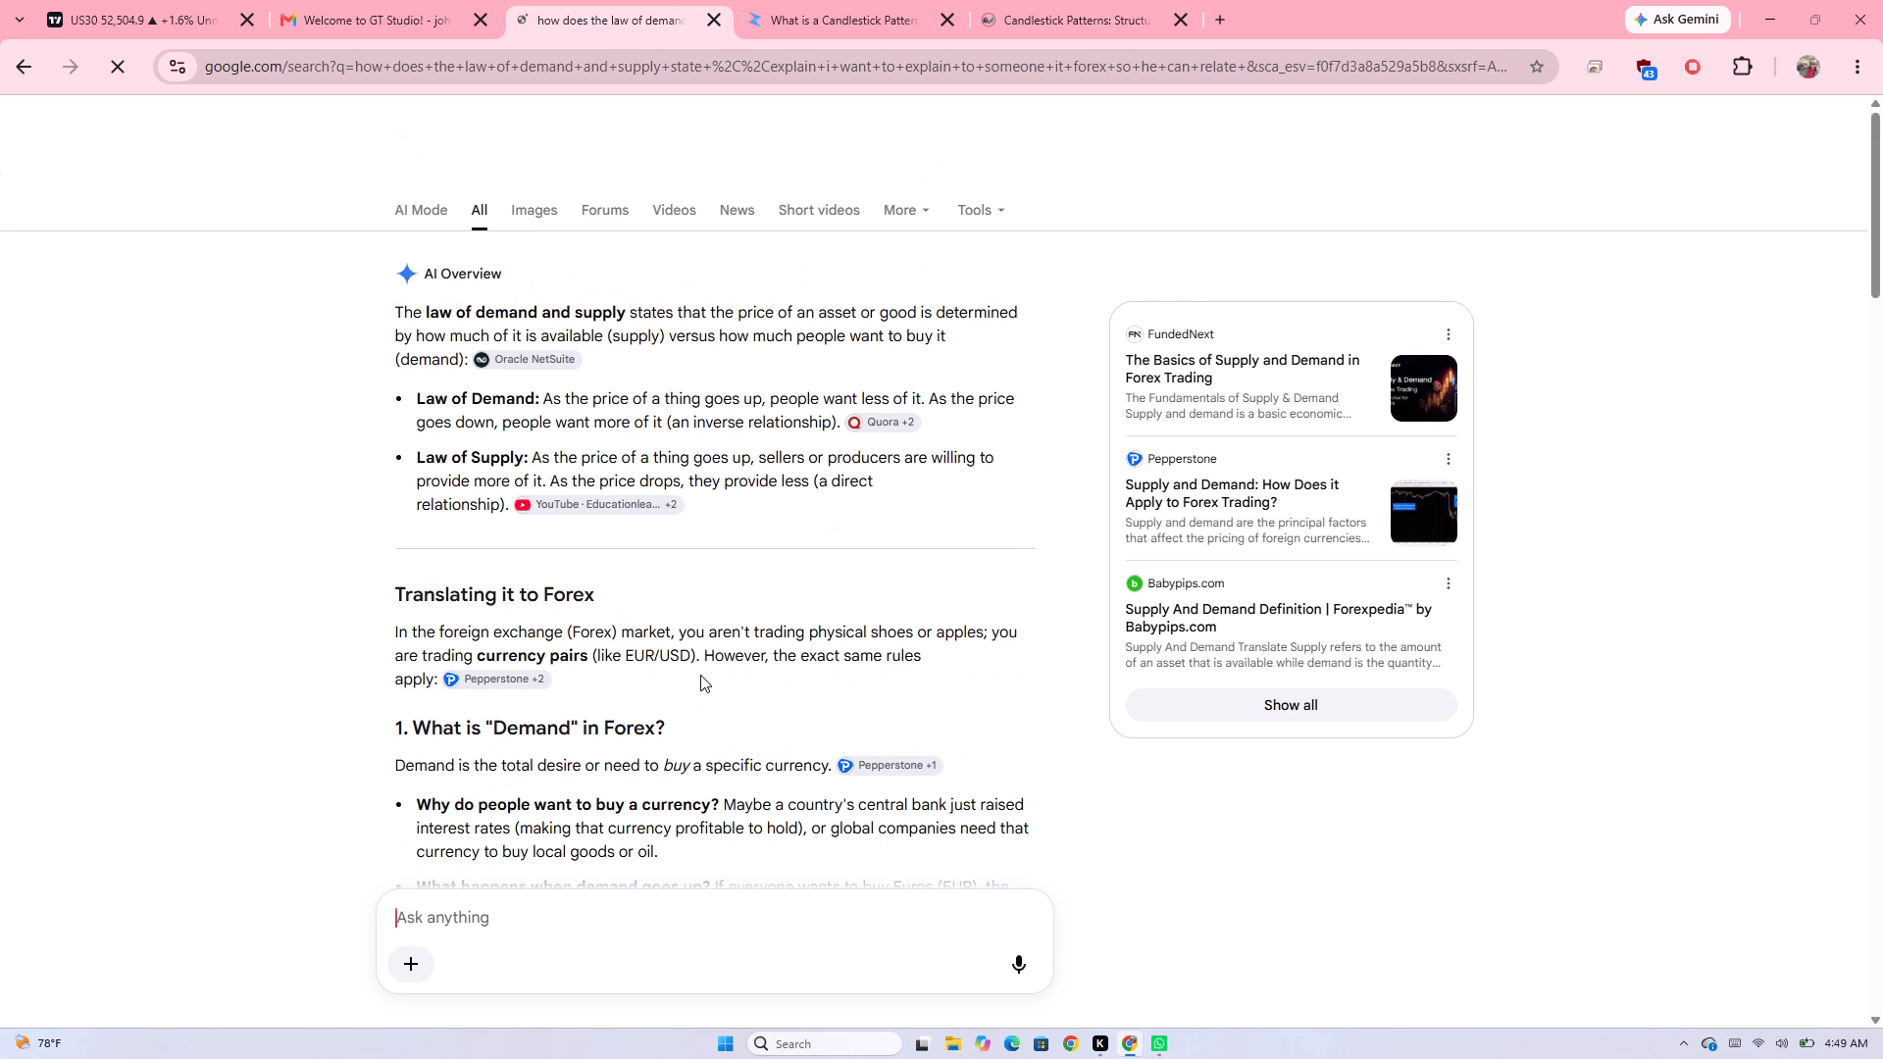
scroll(700, 675, "up", 1)
left_click(424, 235)
left_click(427, 210)
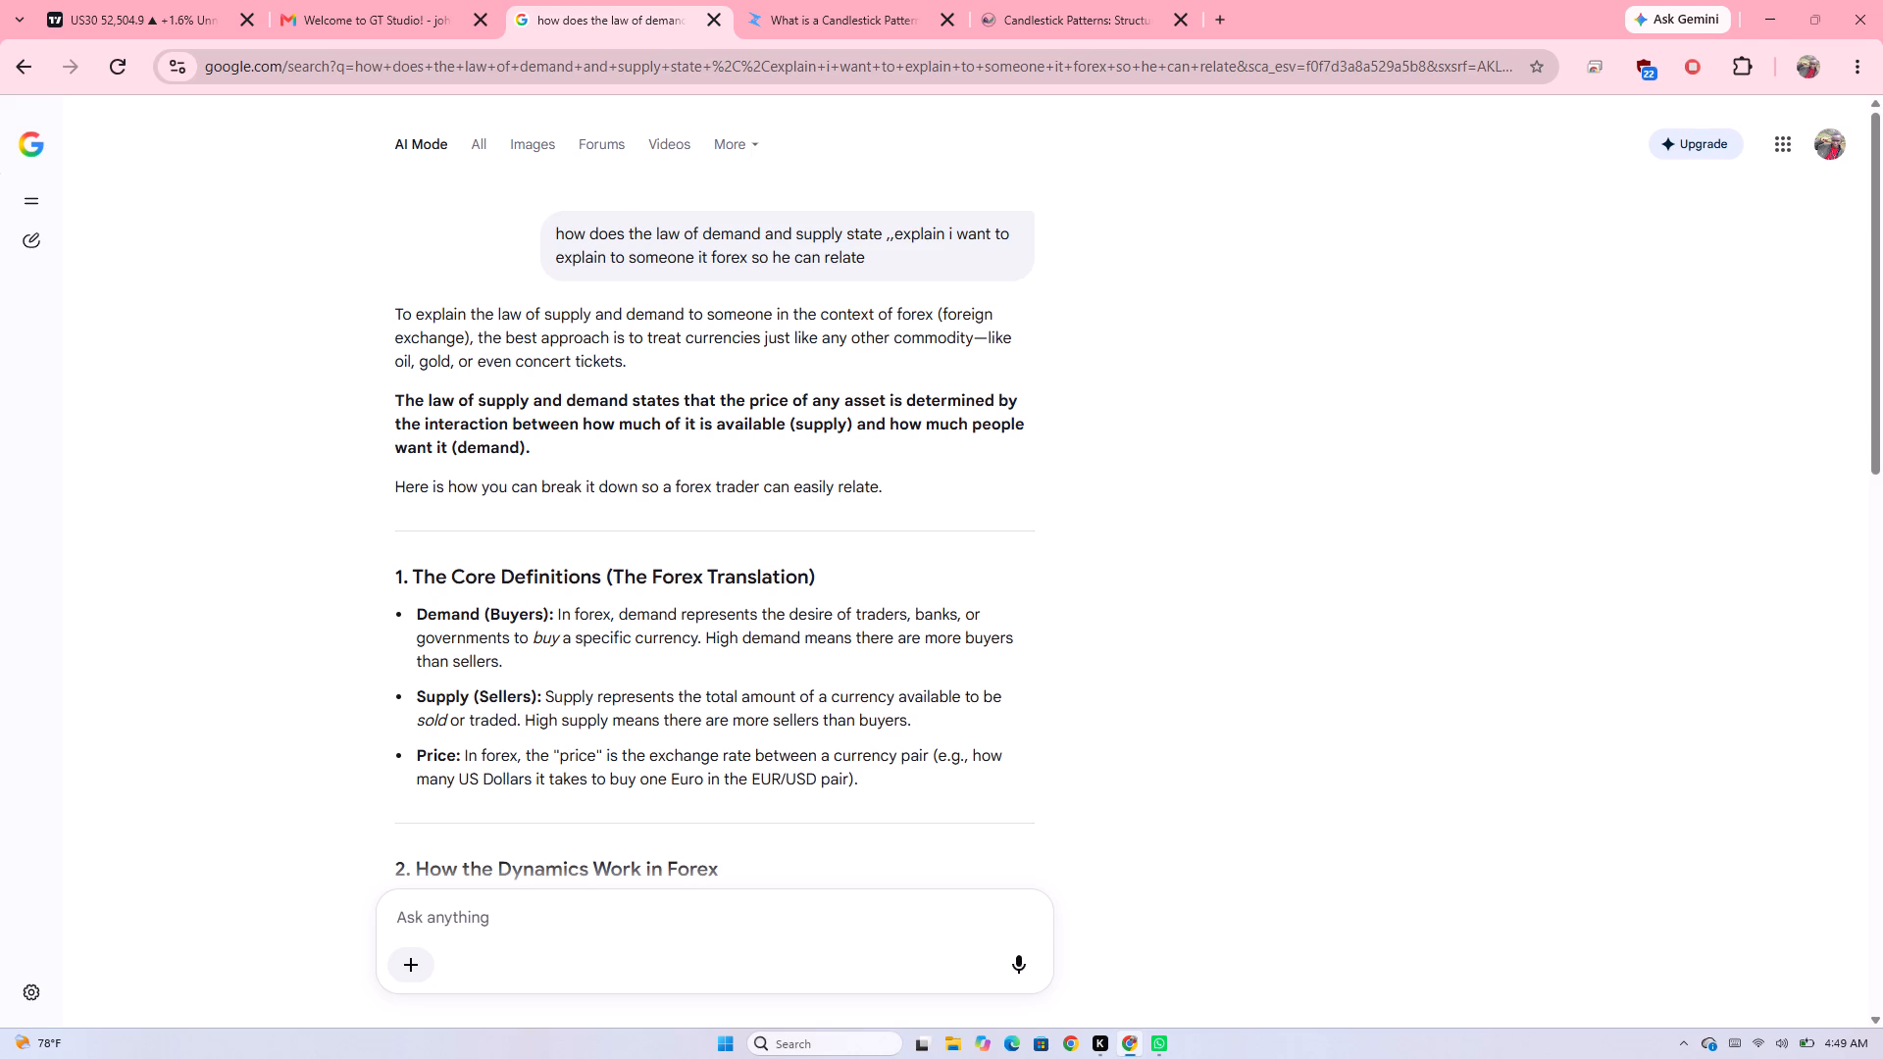
scroll(808, 423, "down", 2)
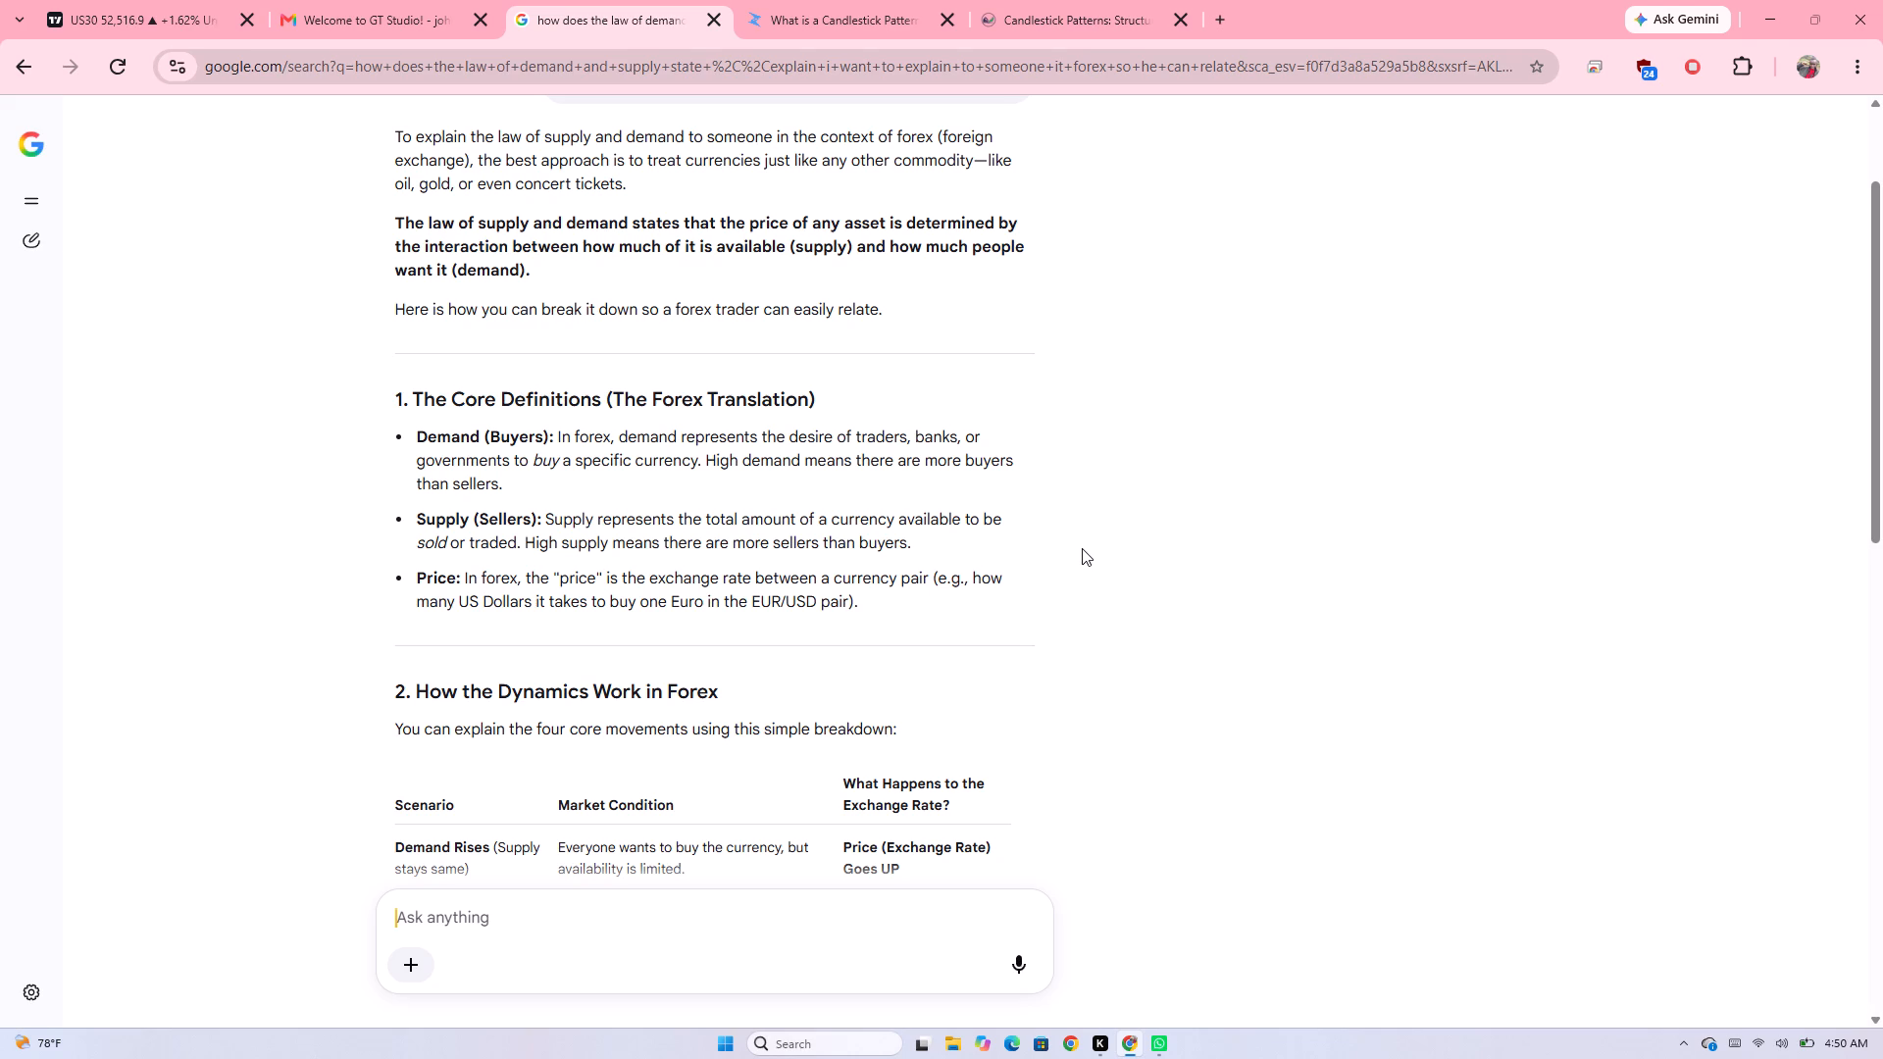
scroll(1082, 548, "down", 1)
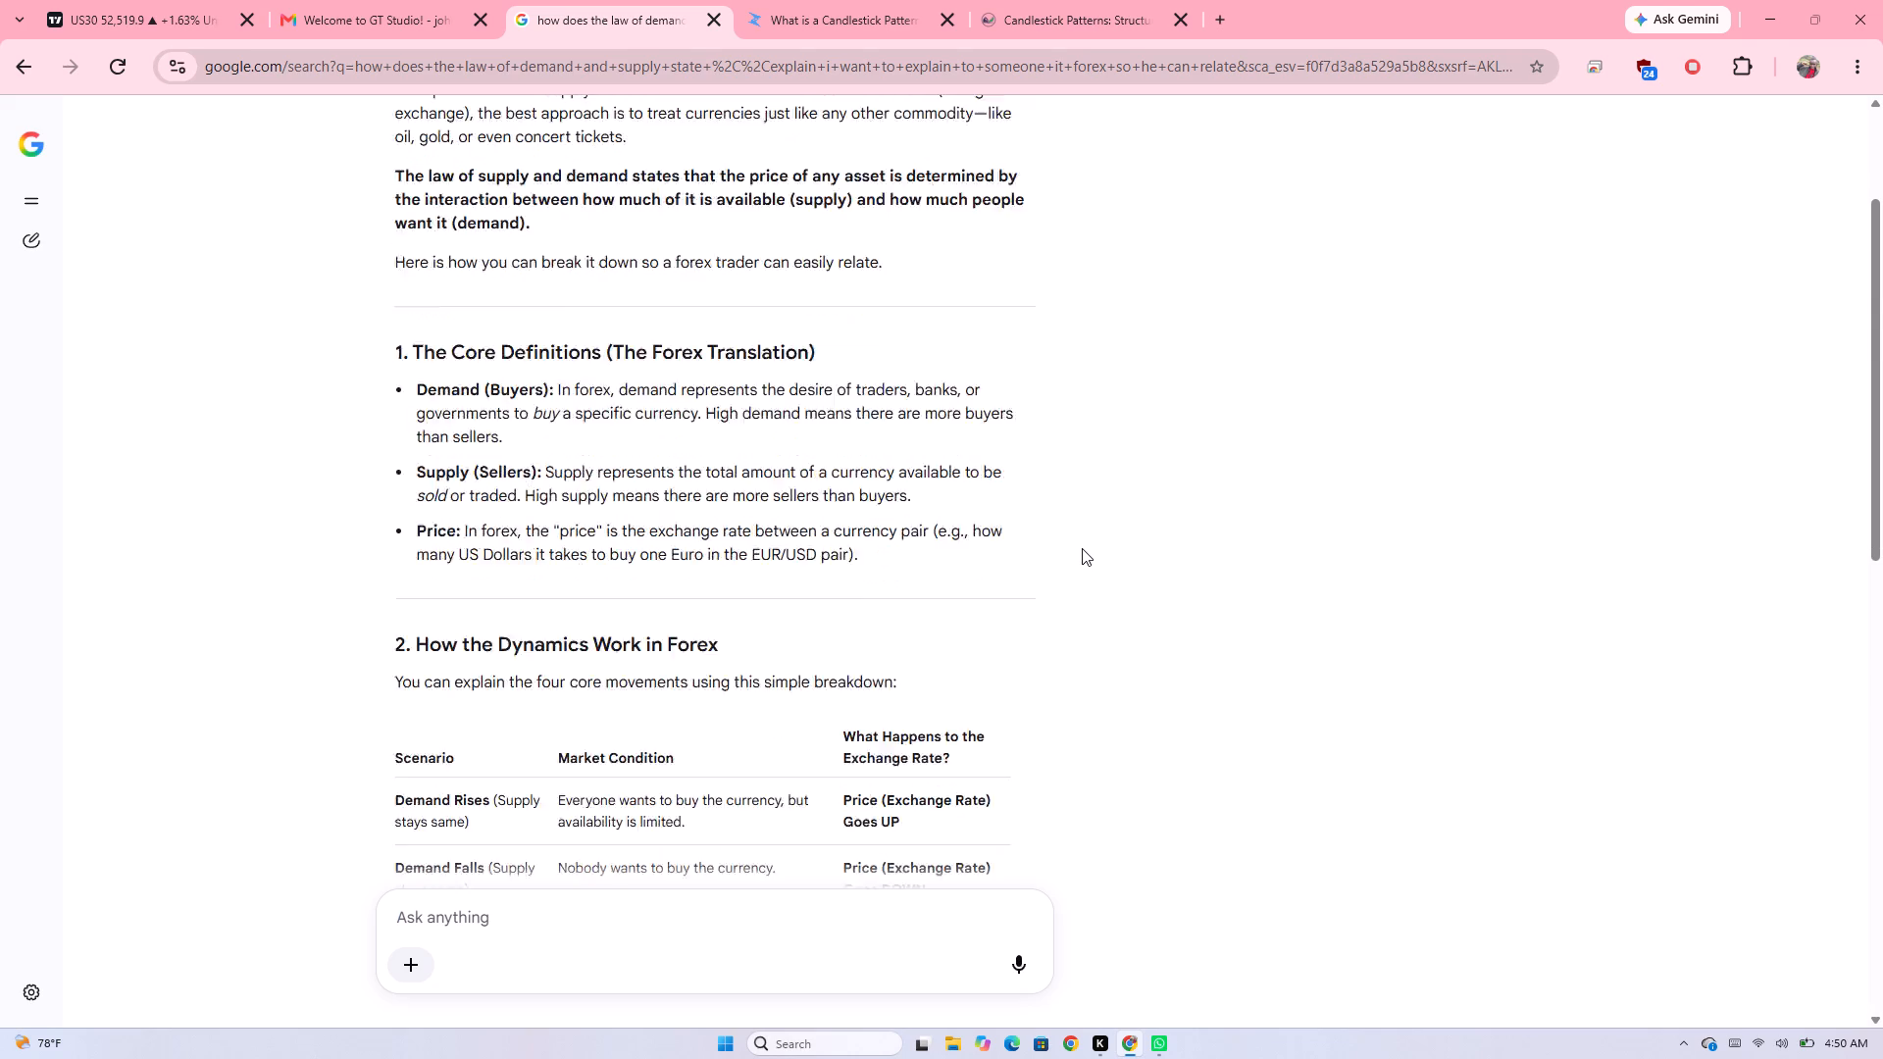
scroll(1082, 548, "down", 4)
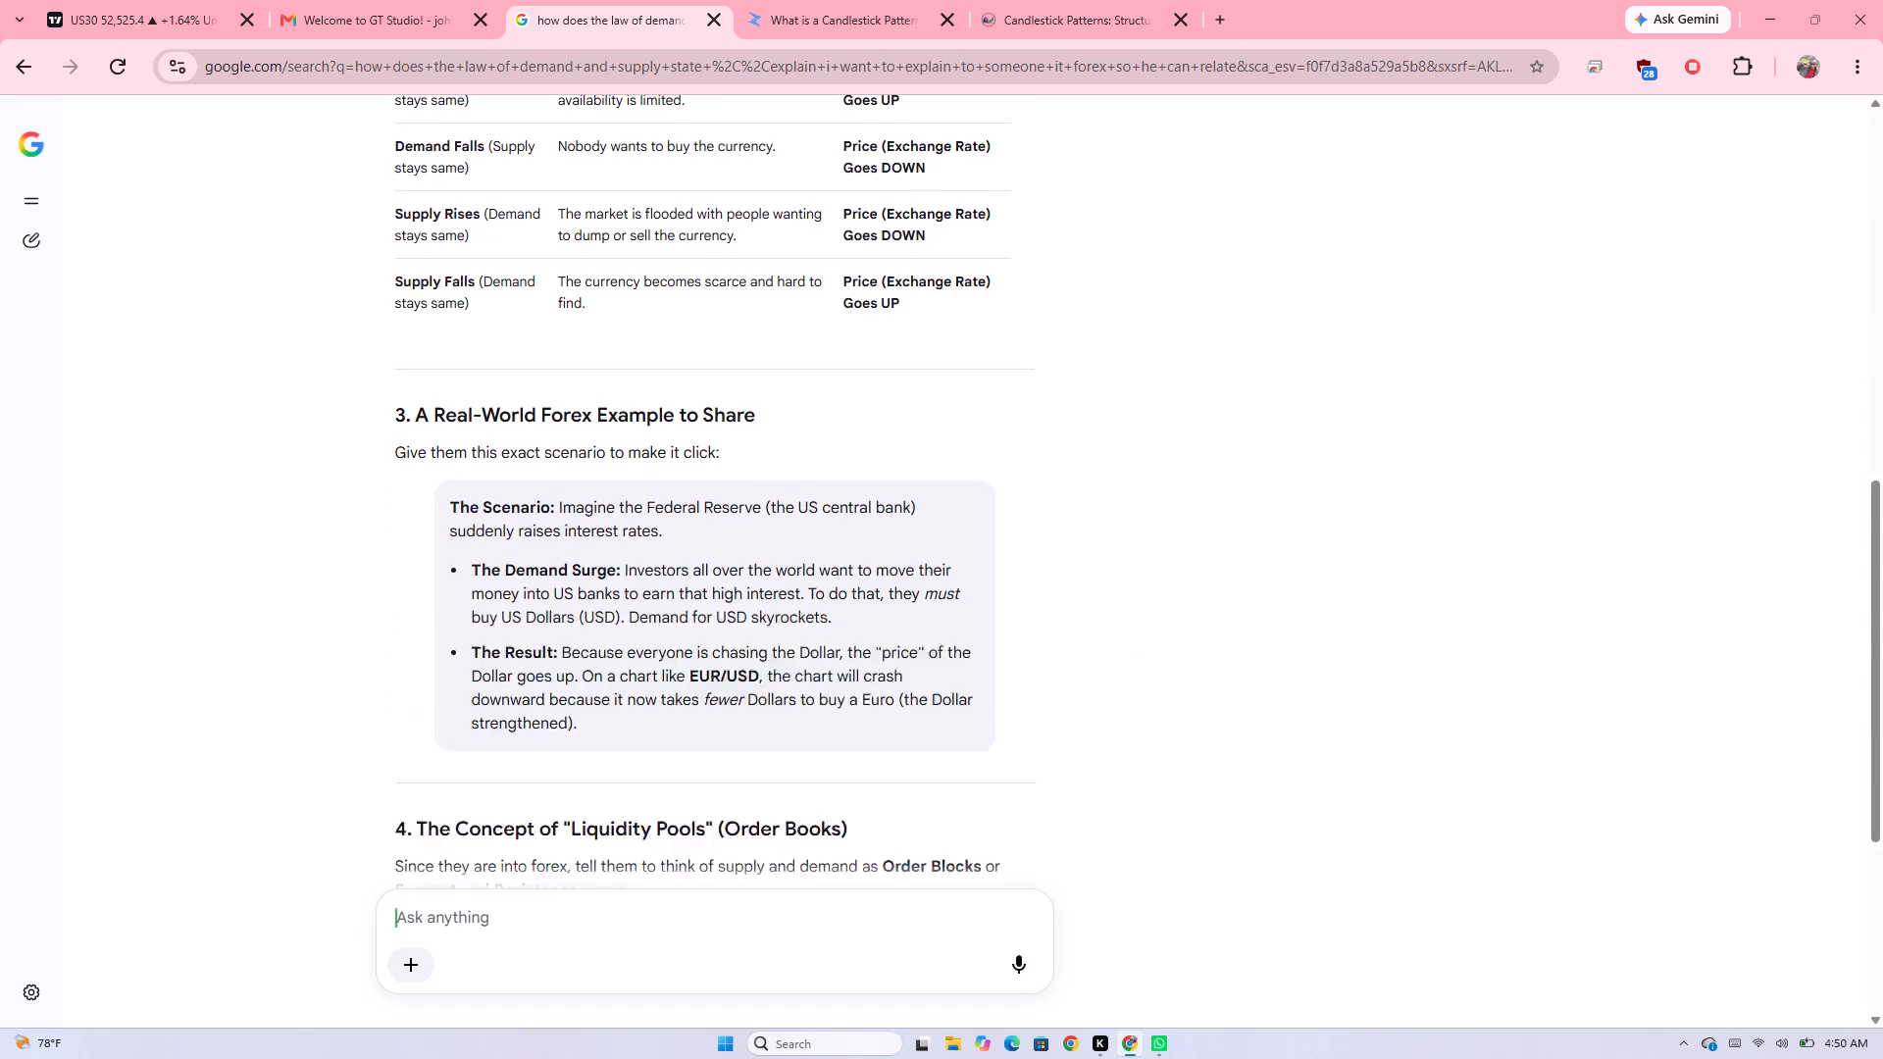
Ask the follow-up question "what about in business comparing it to prices when they are high and low" and read the answer.
type("what")
key("space")
type("about in p")
key("BackSpace")
type("business c")
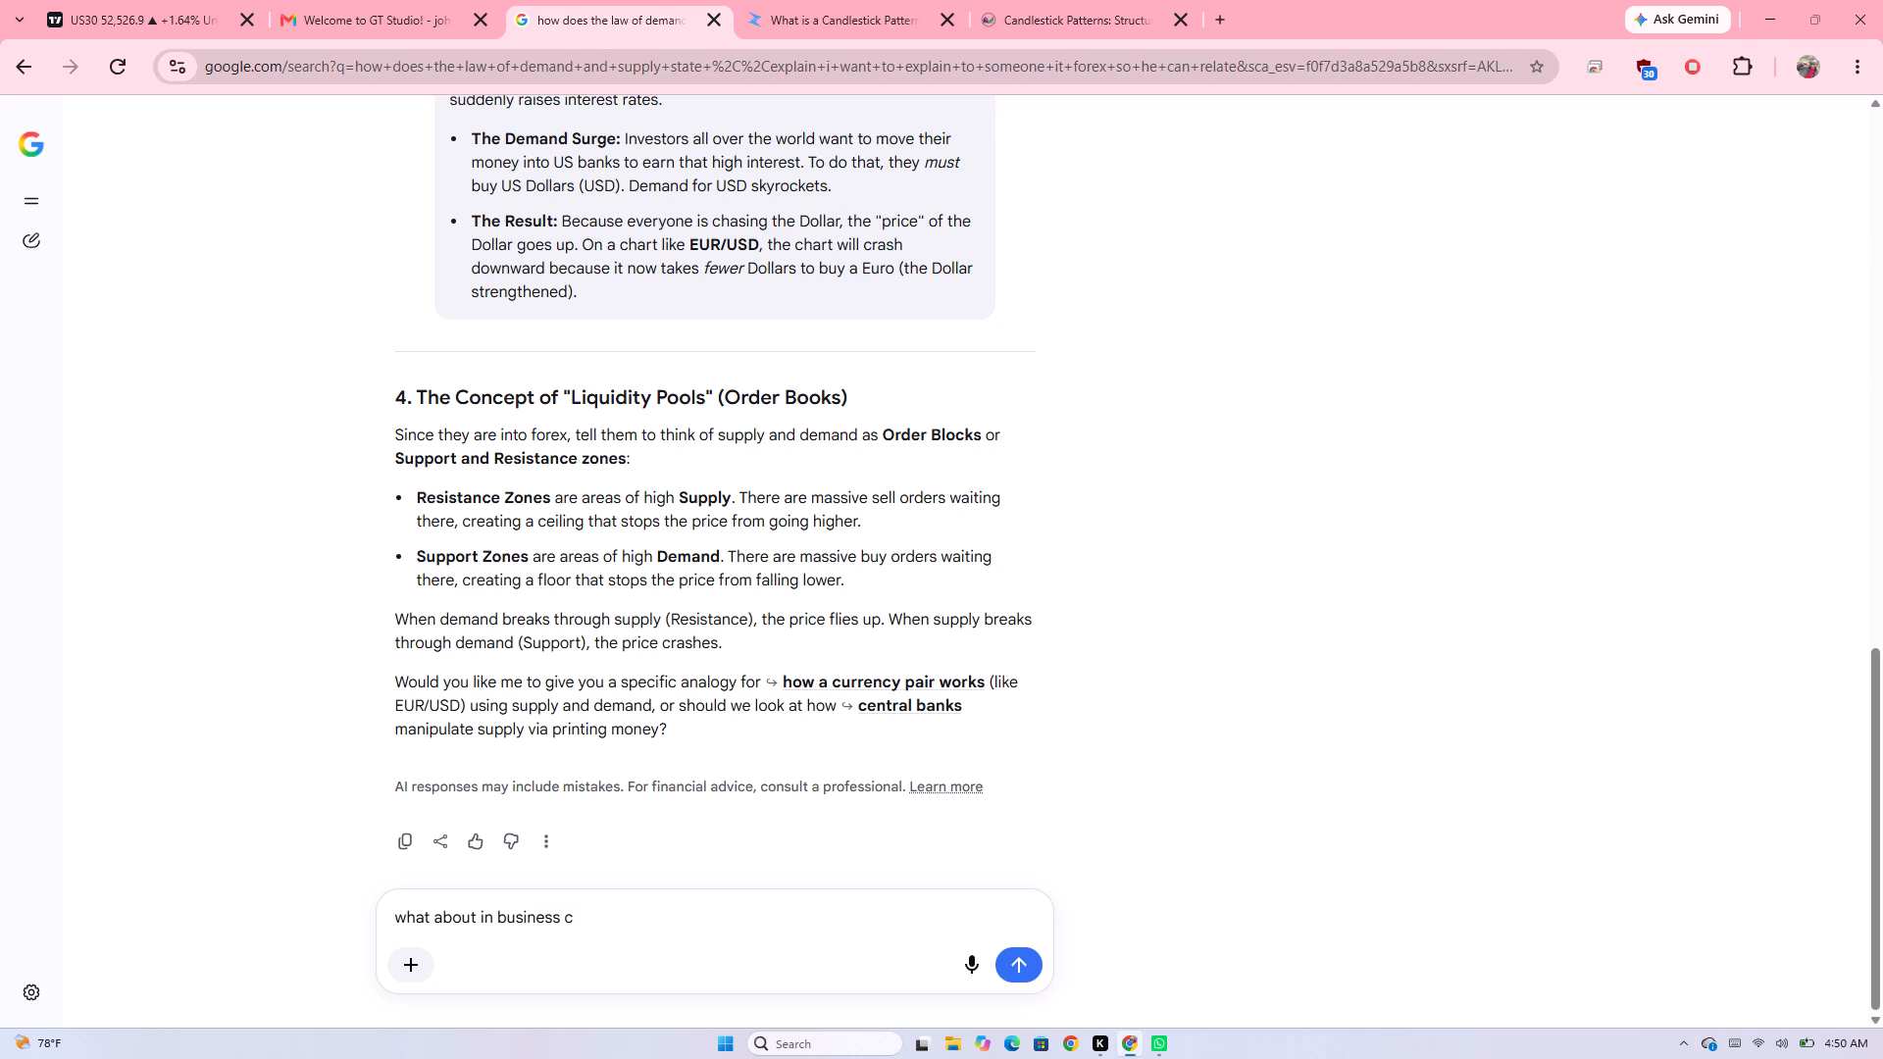
key("o")
type("mpat")
key("BackSpace")
type("ring it to prices when they are hign")
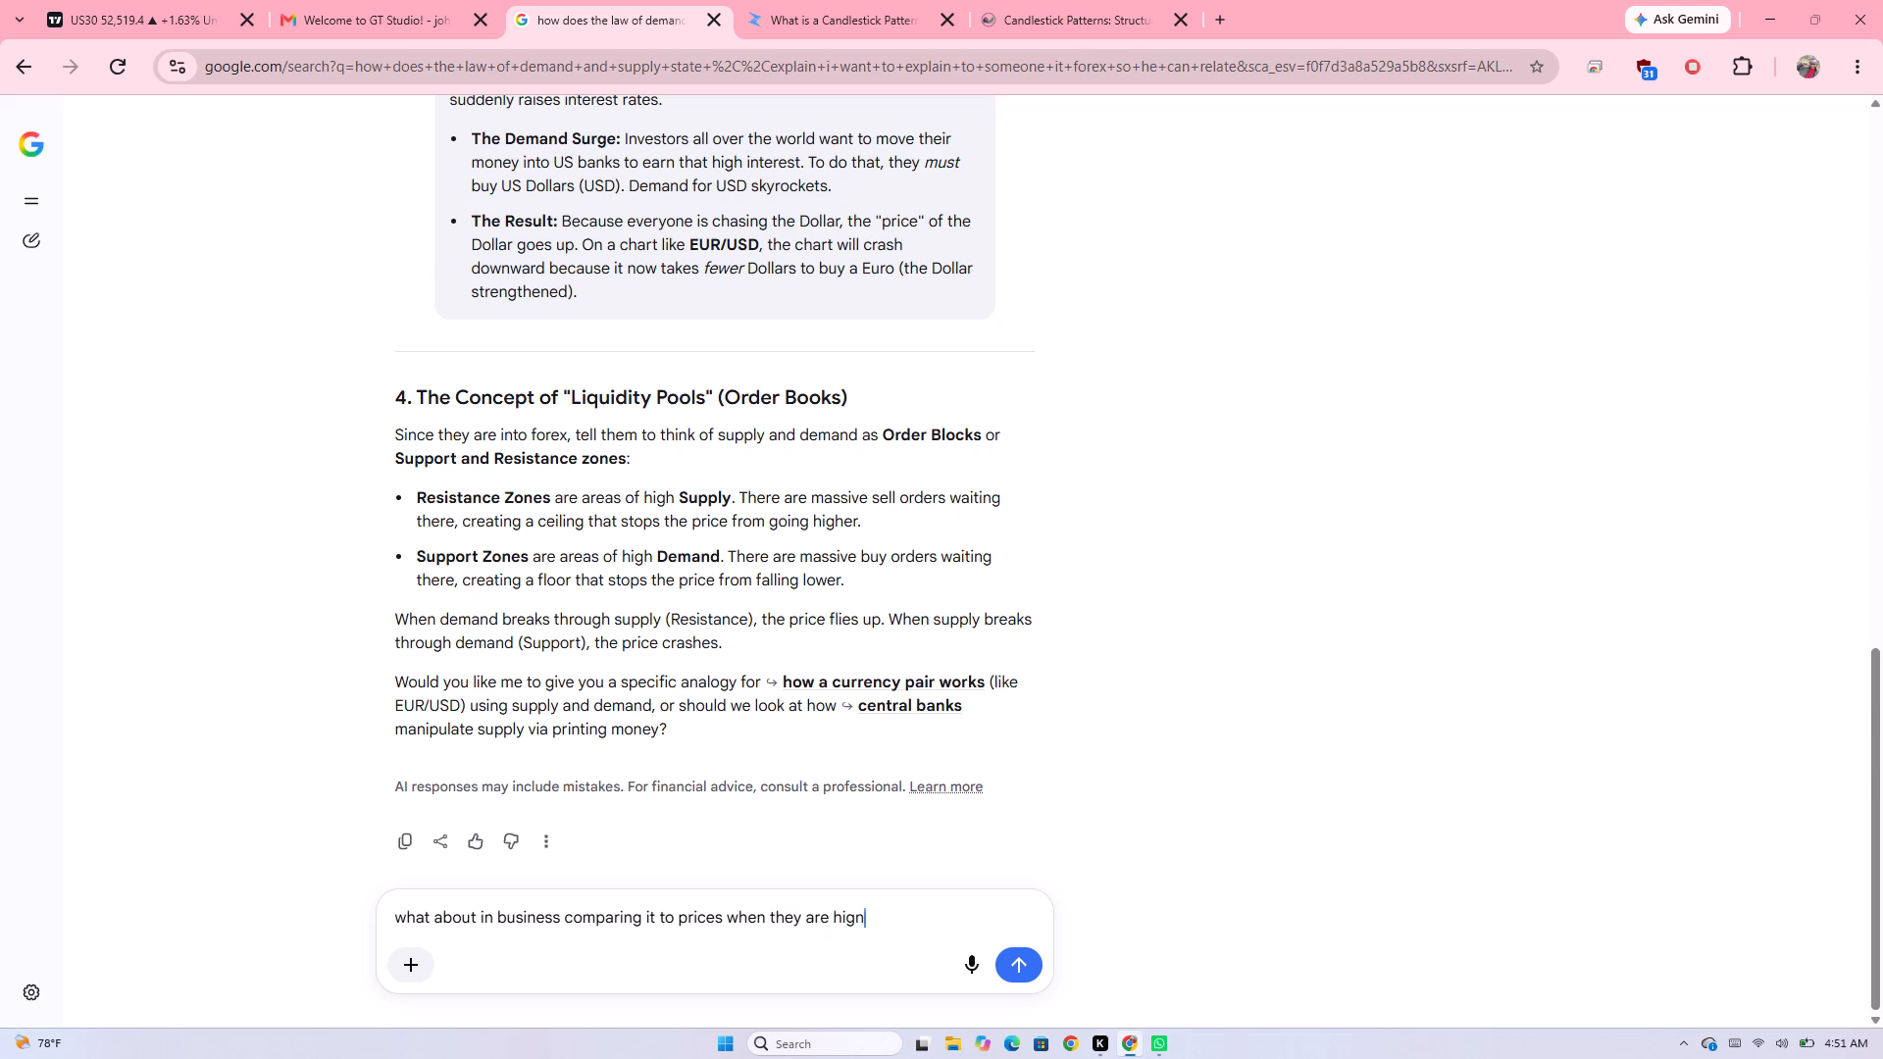
key("BackSpace")
type("h and low")
key("Return")
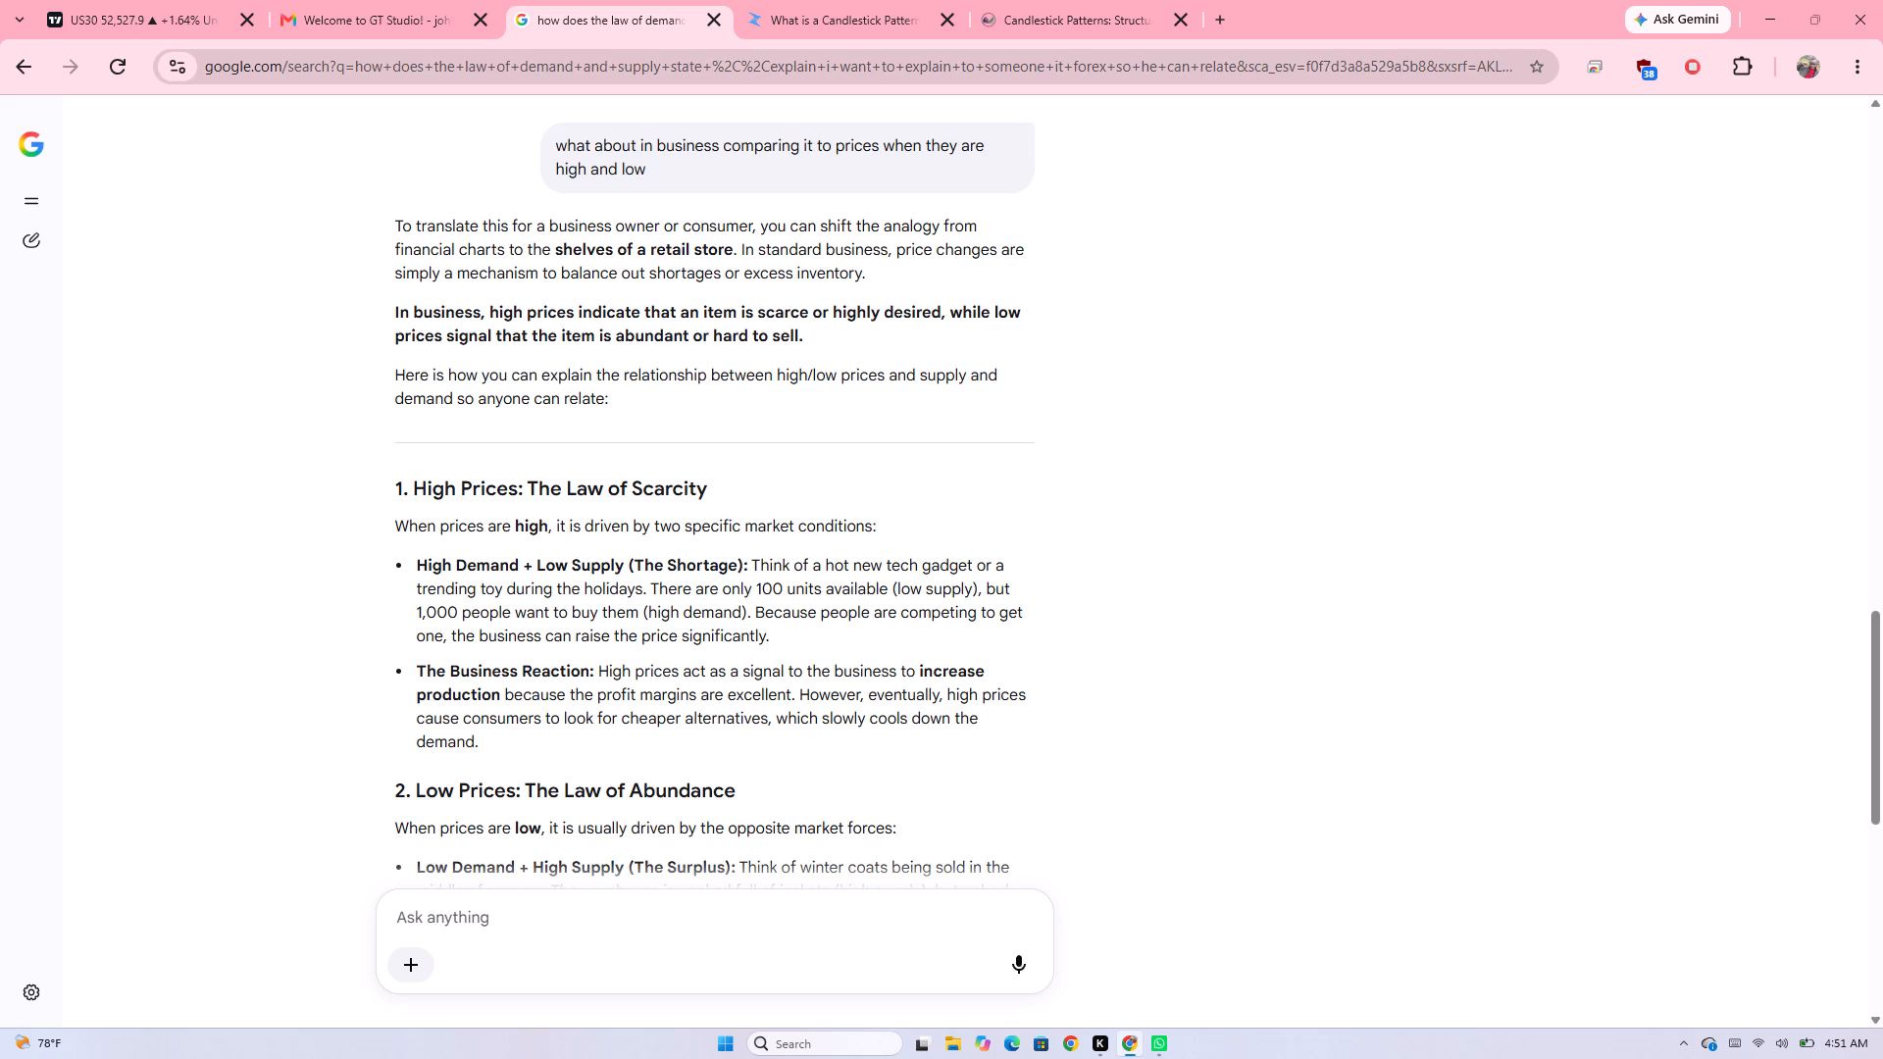
Back on the TradingView chart, insert "the law of demand and supply," after "according to b/s" in the NOTE box.
left_click(174, 18)
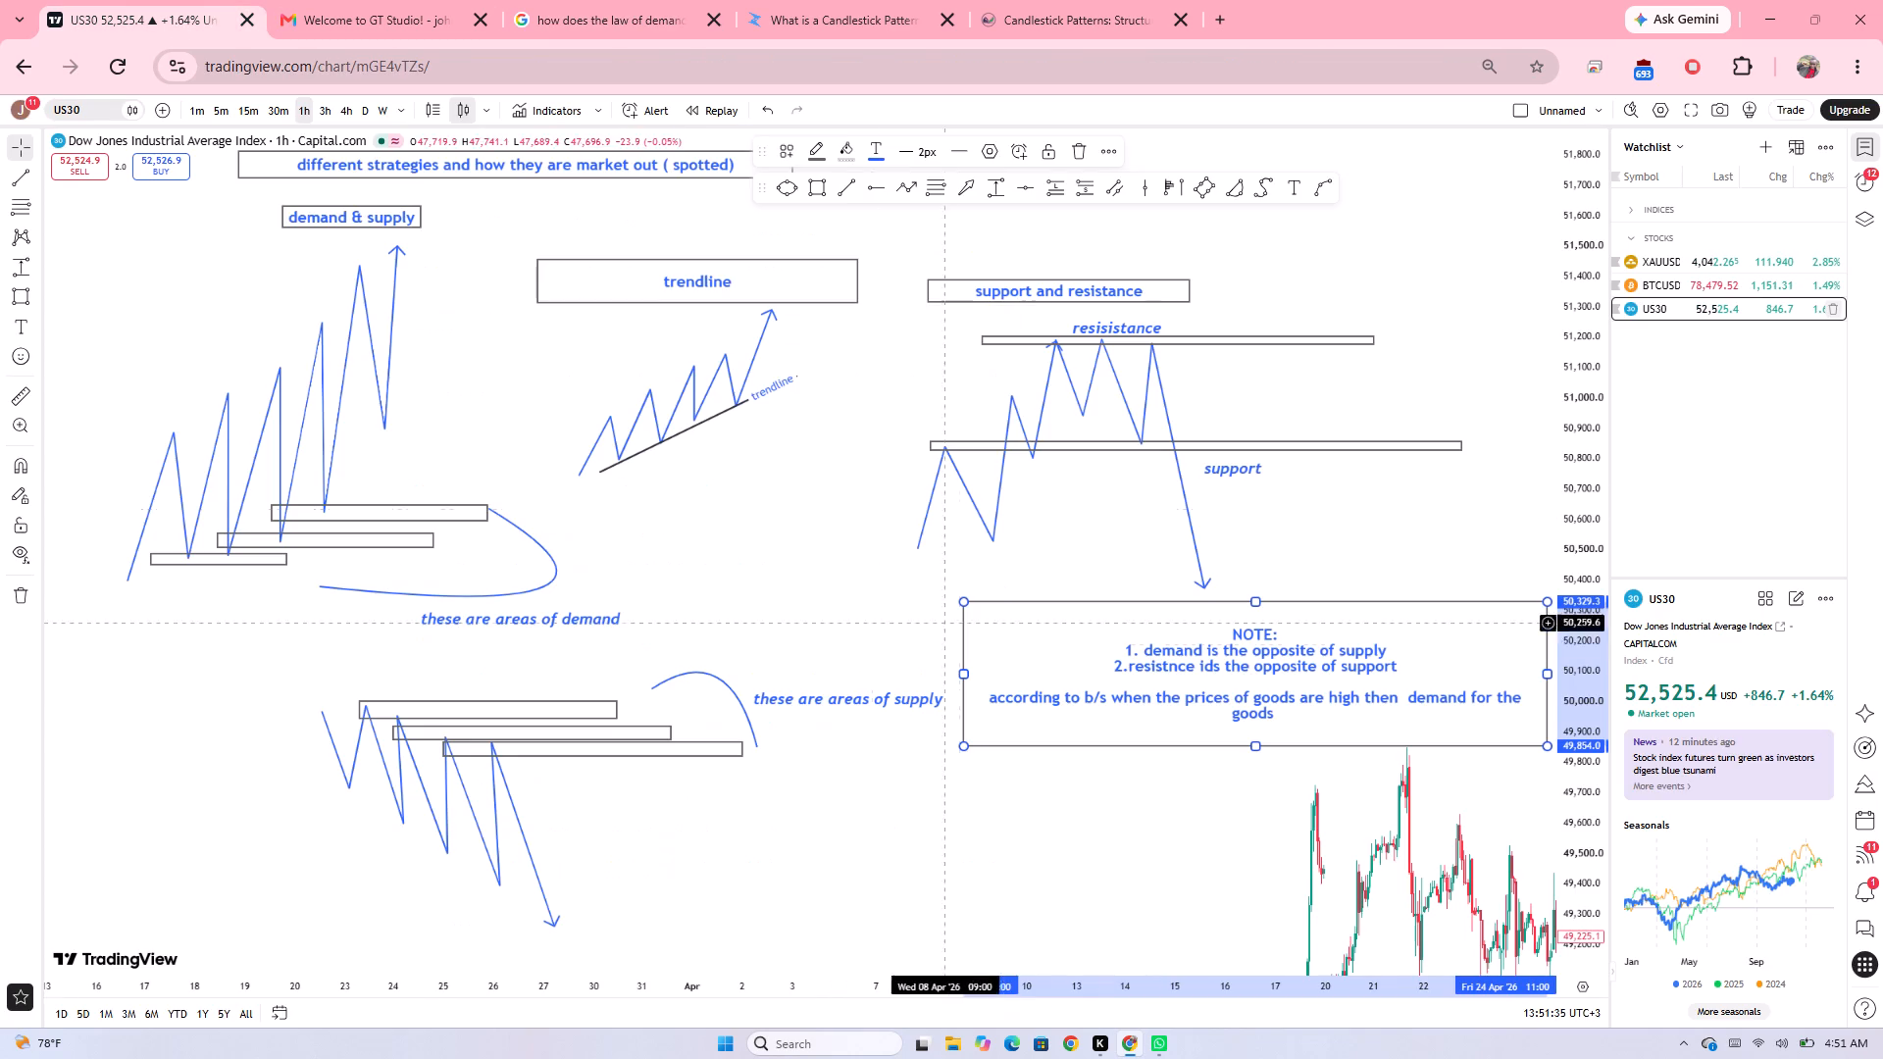
left_click(1112, 705)
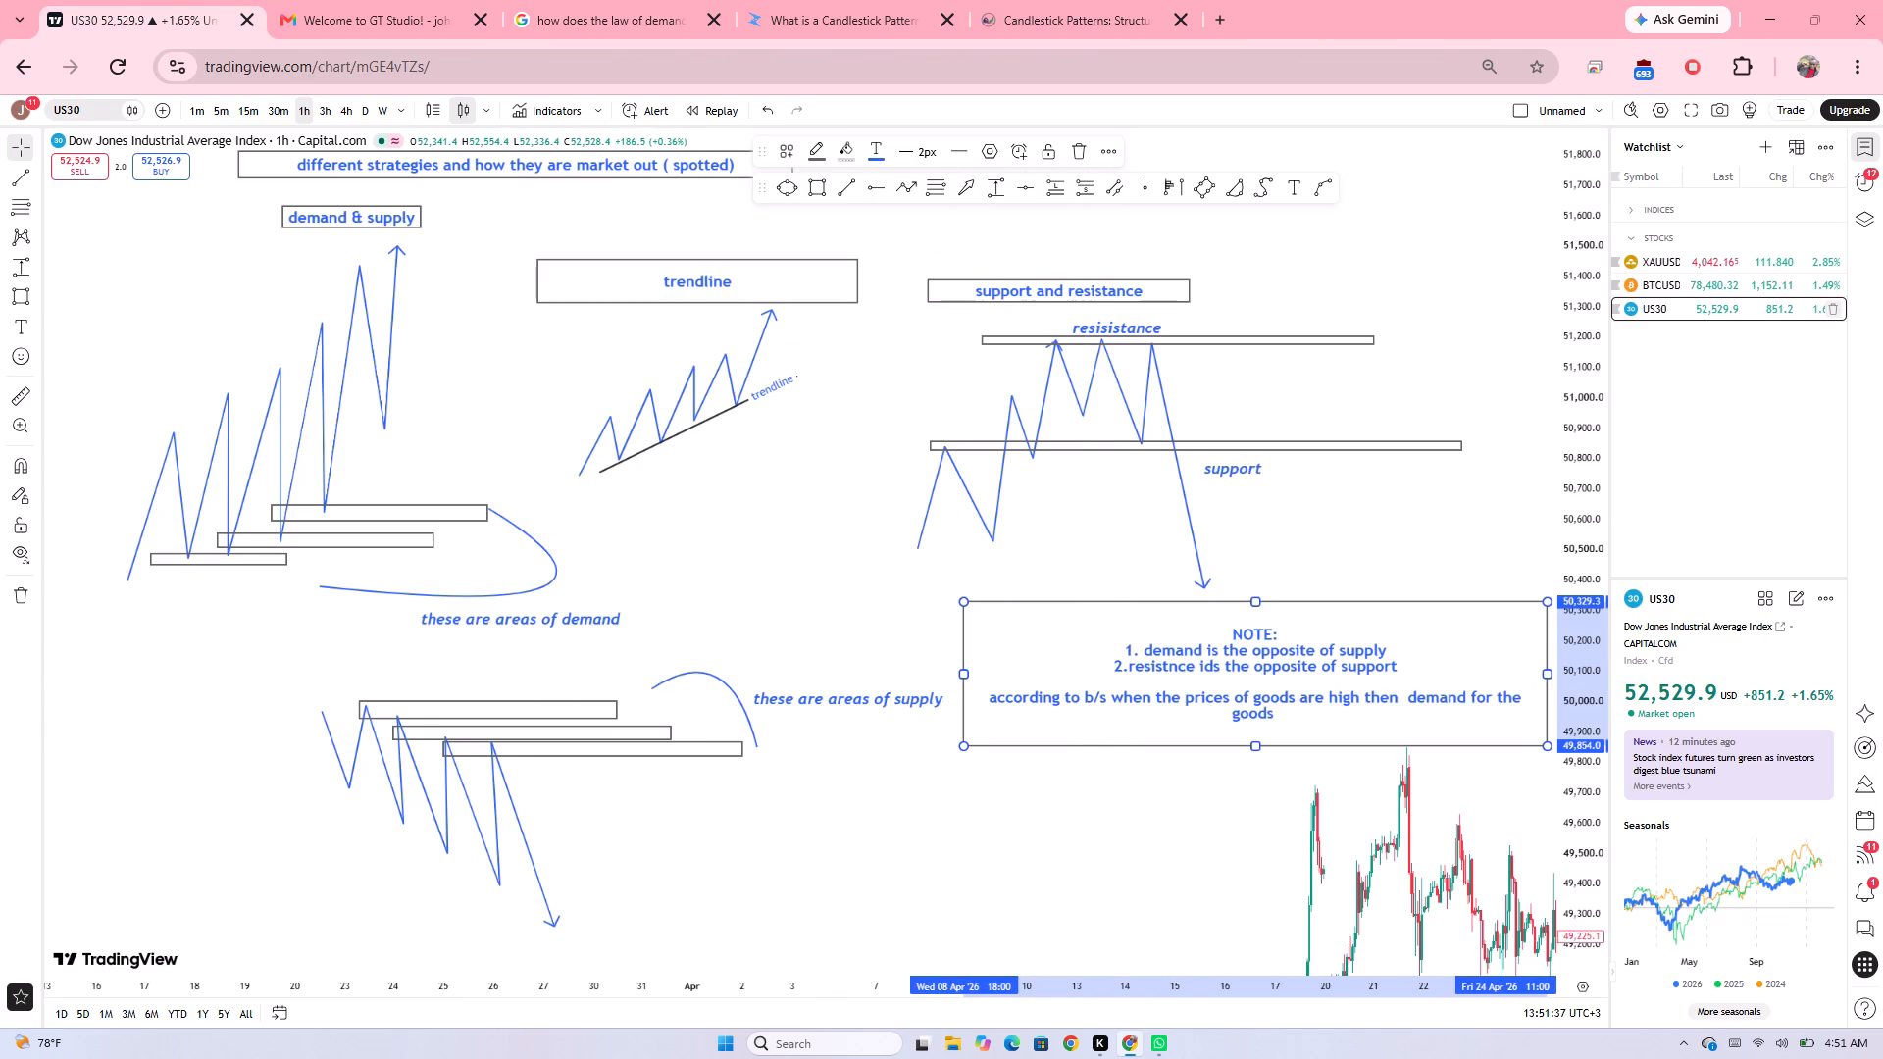
left_click(1110, 701)
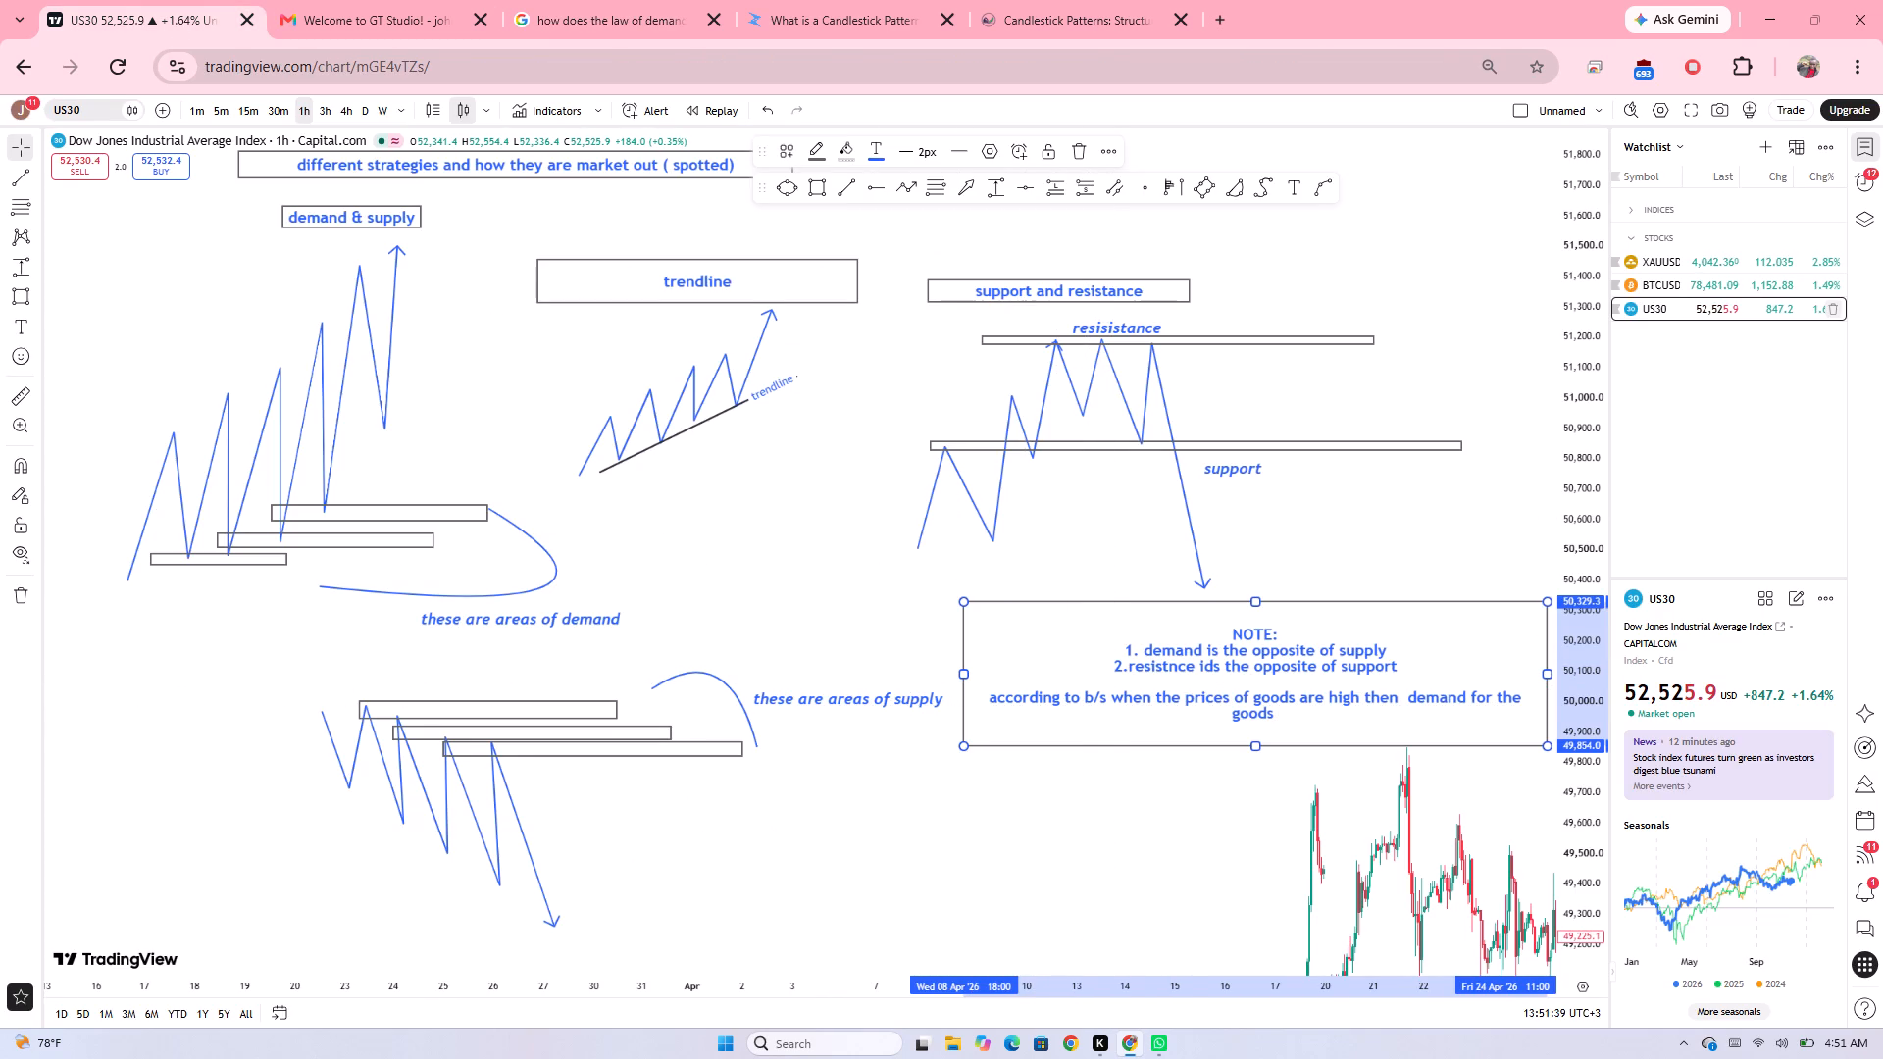
type("th")
type("e l")
type("aw of demand")
key("space")
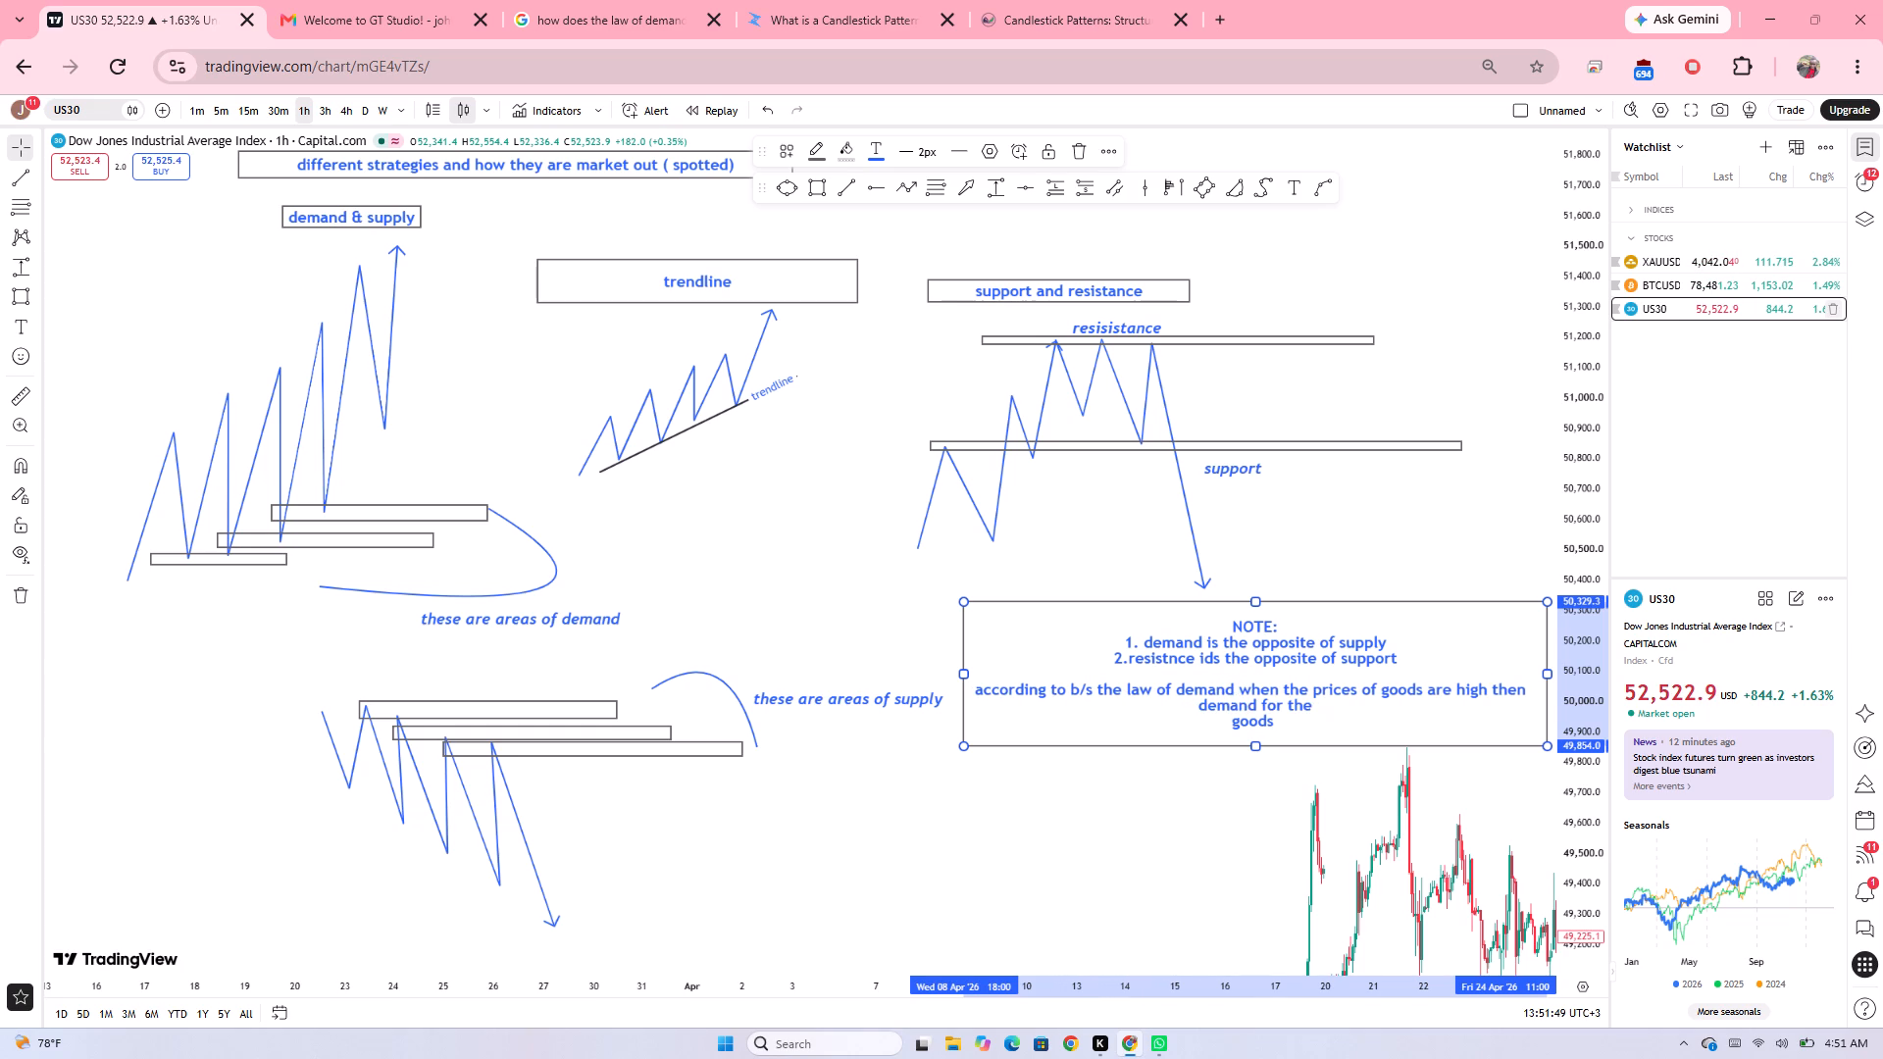
type("an")
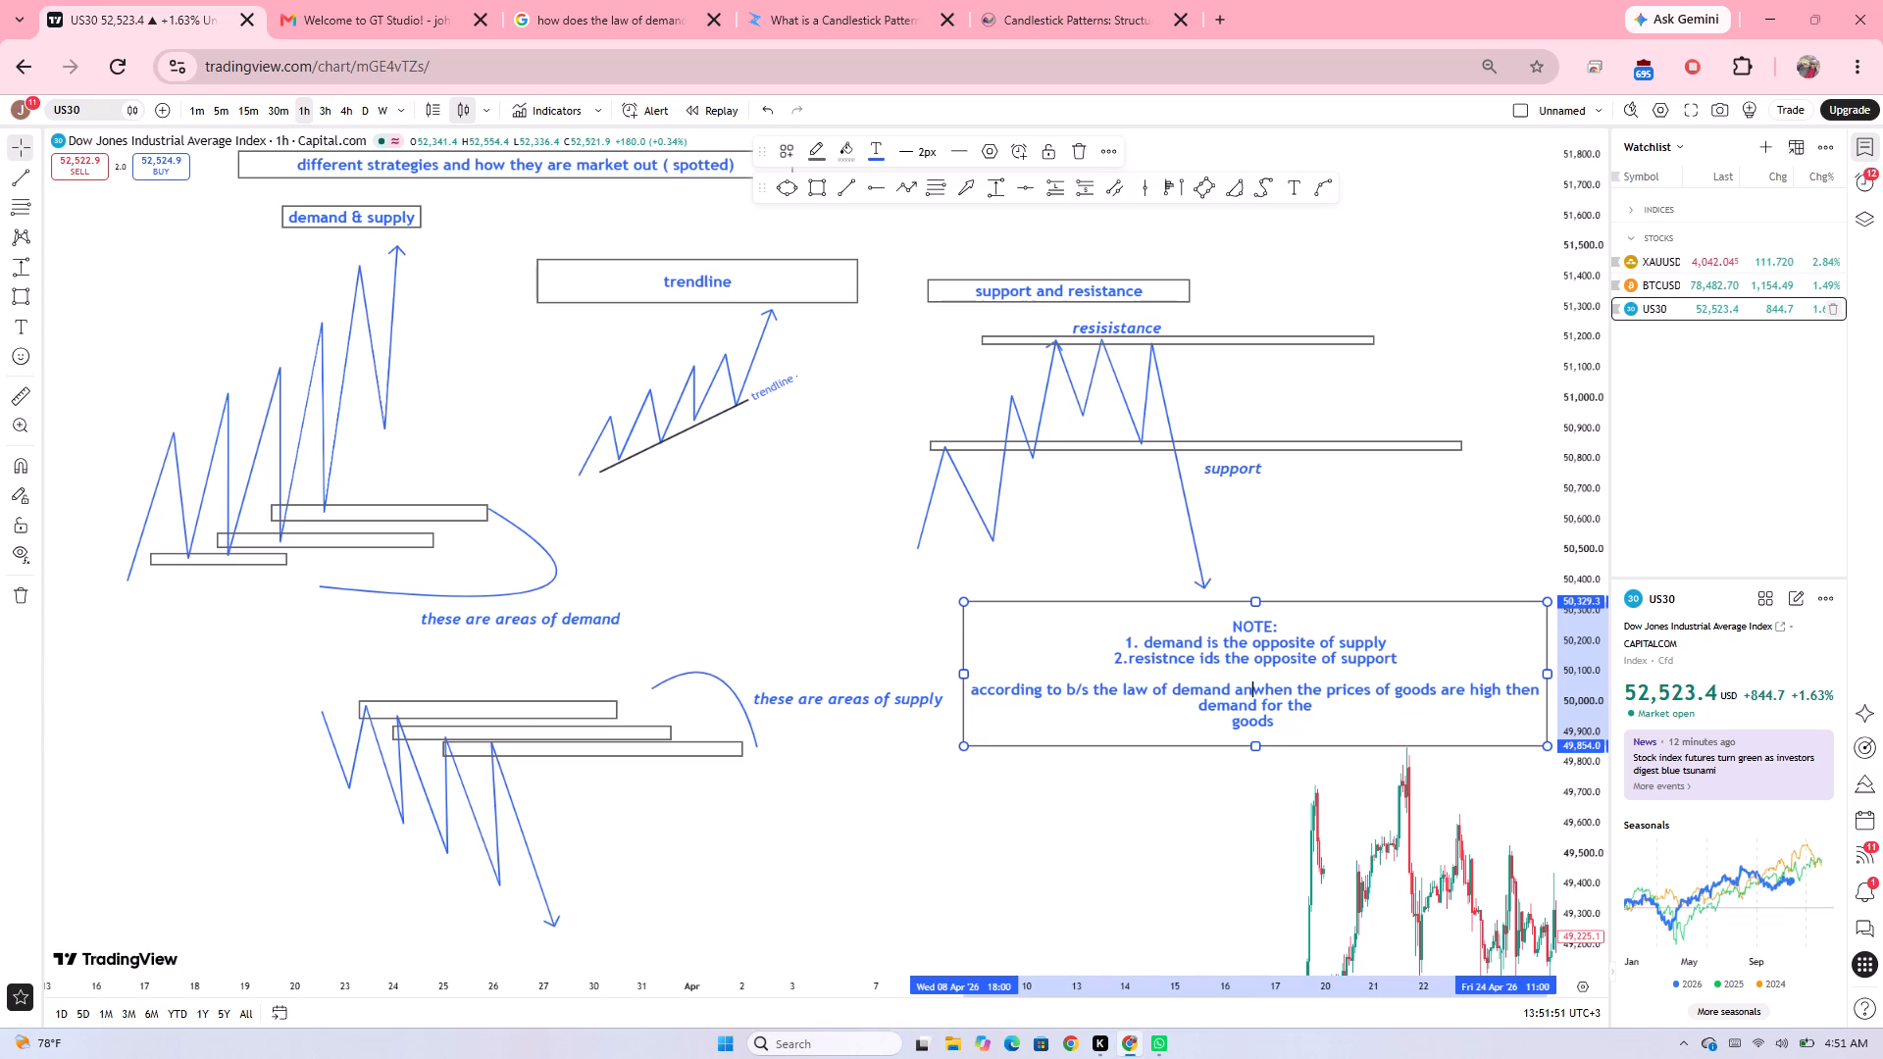
type("d supl")
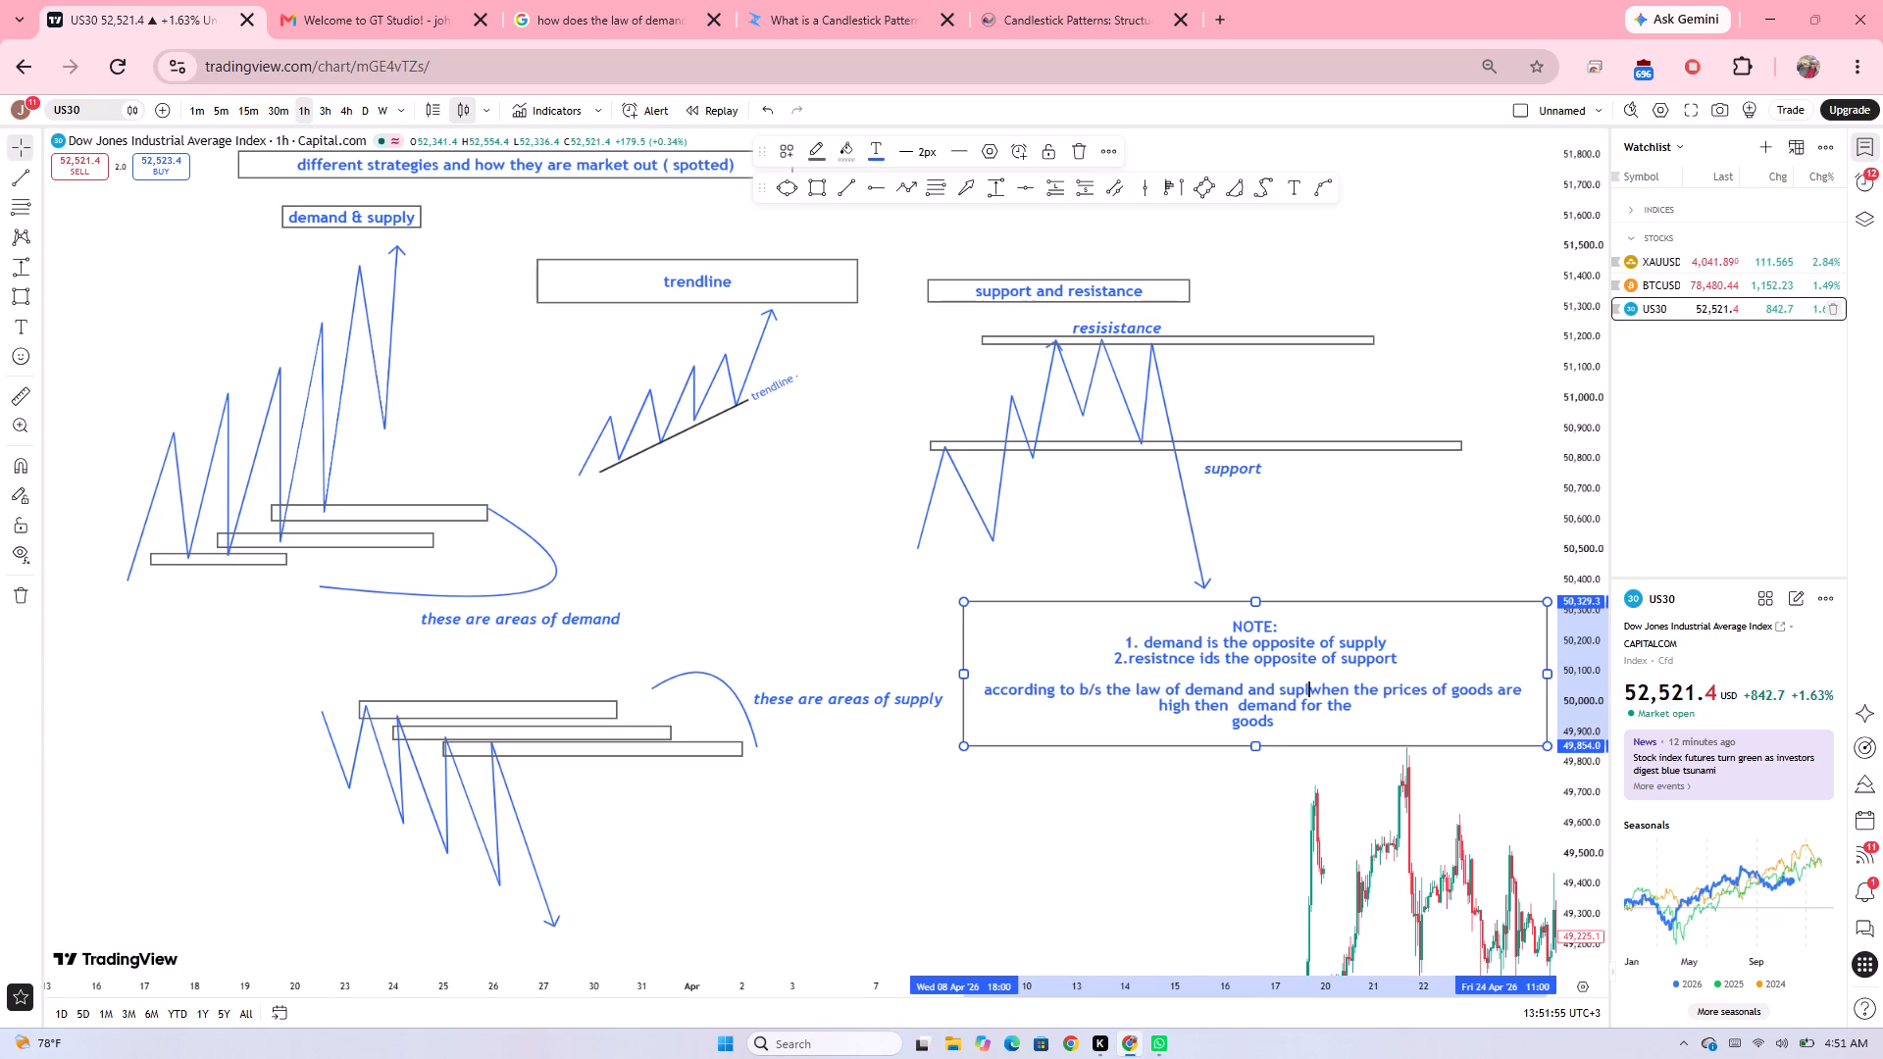
key("BackSpace")
type("ply")
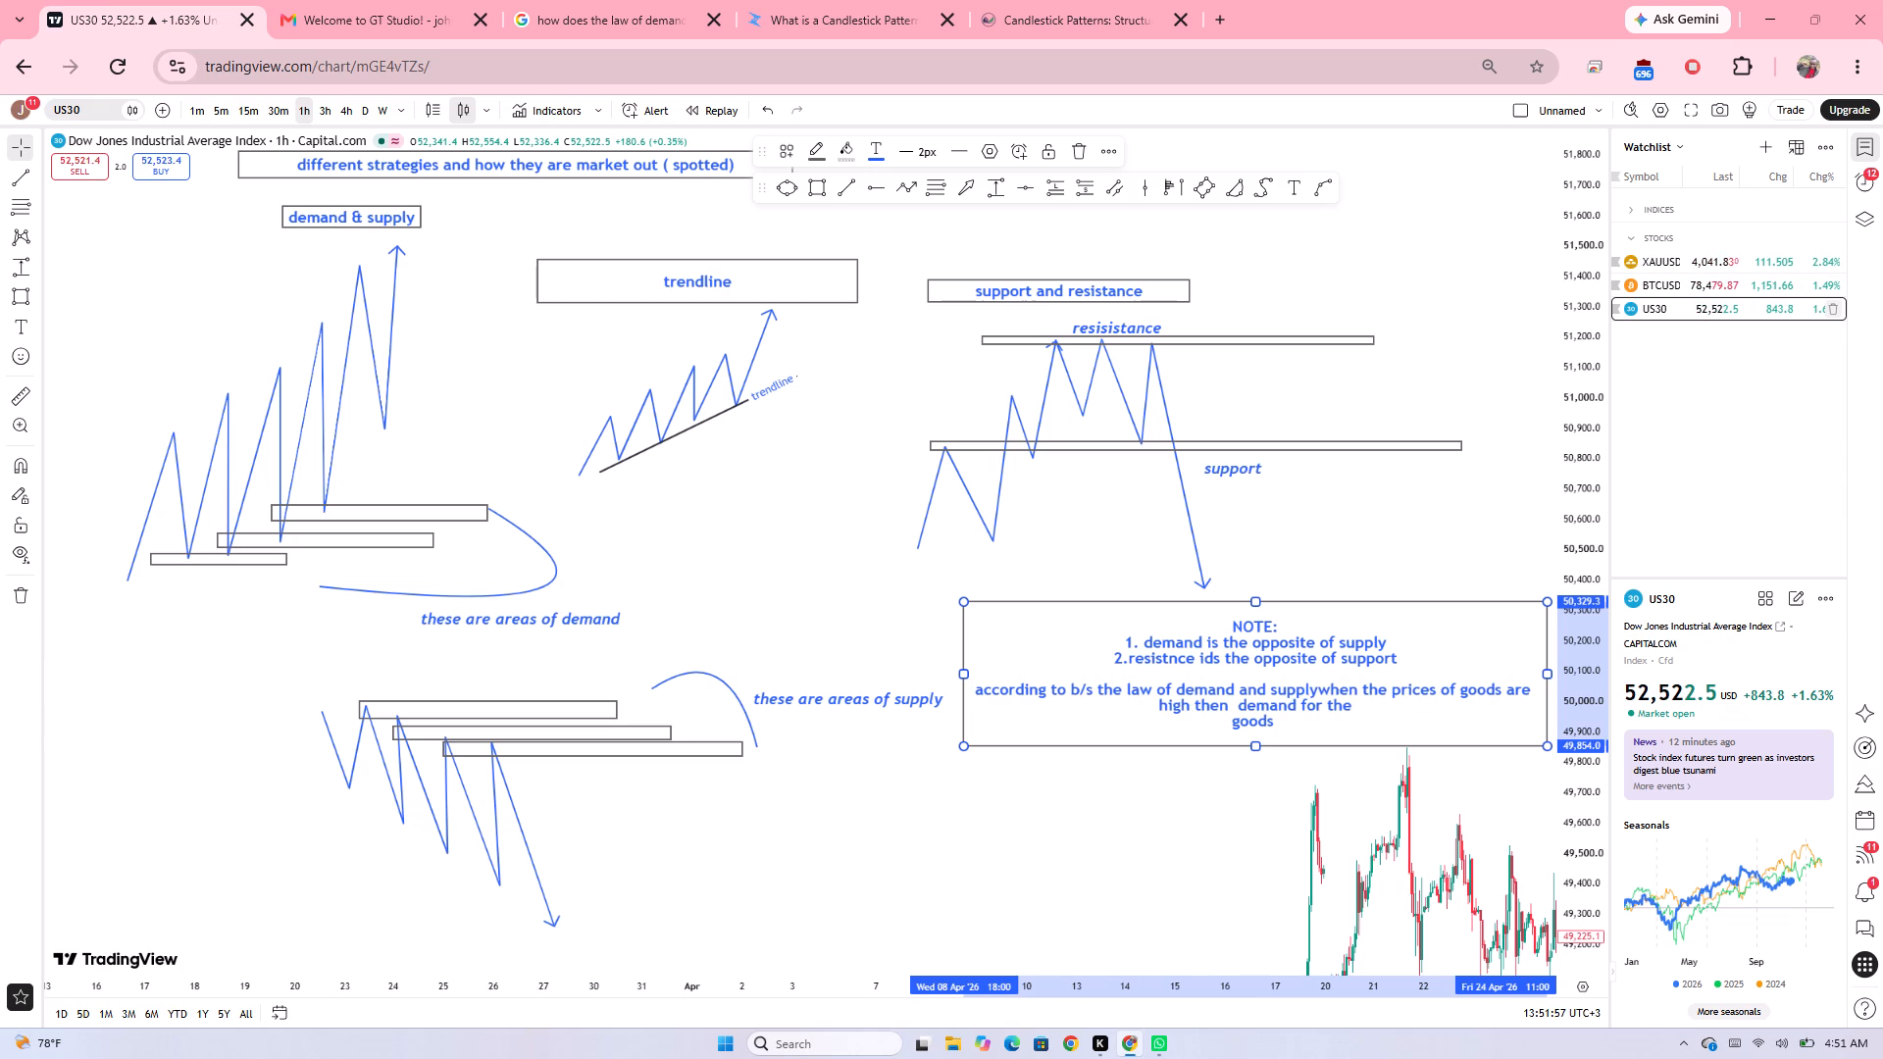
key("comma")
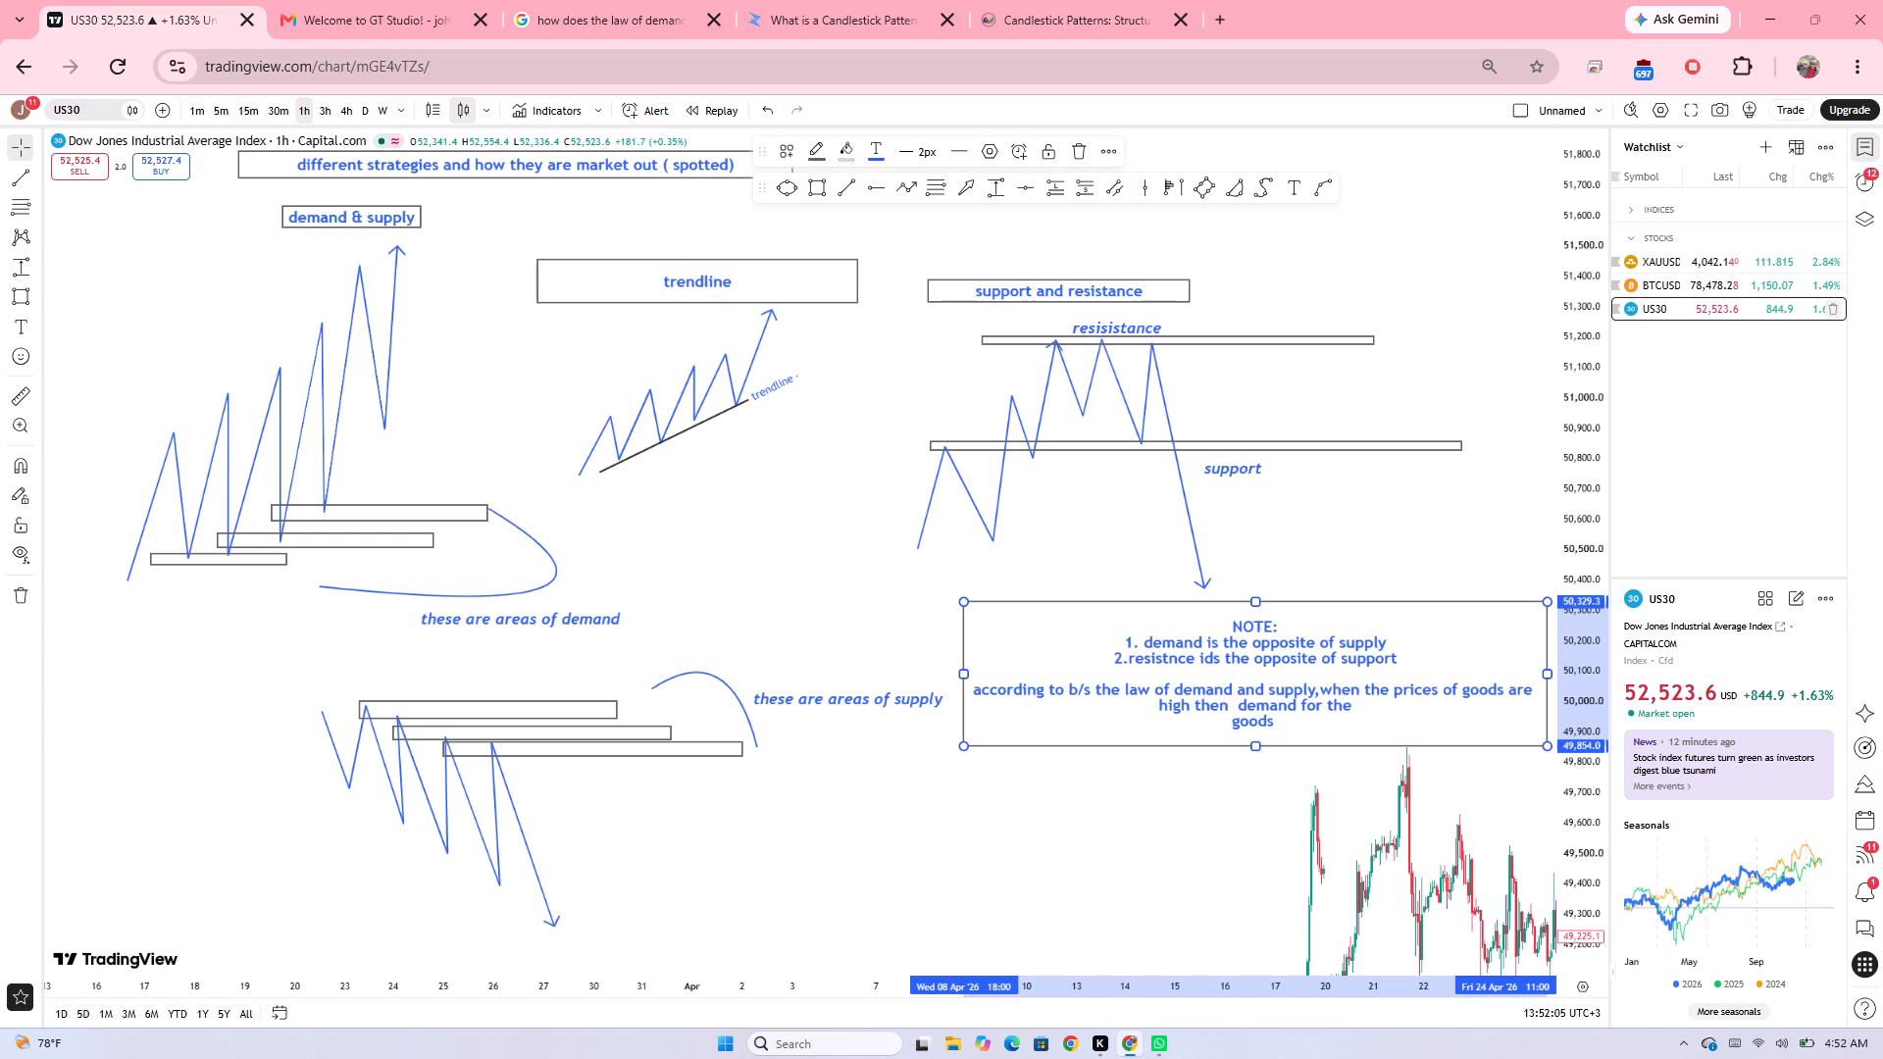
In the NOTE box, replace "of goods are" after "when the prices" with "increases,".
left_click(1531, 691)
key("Right")
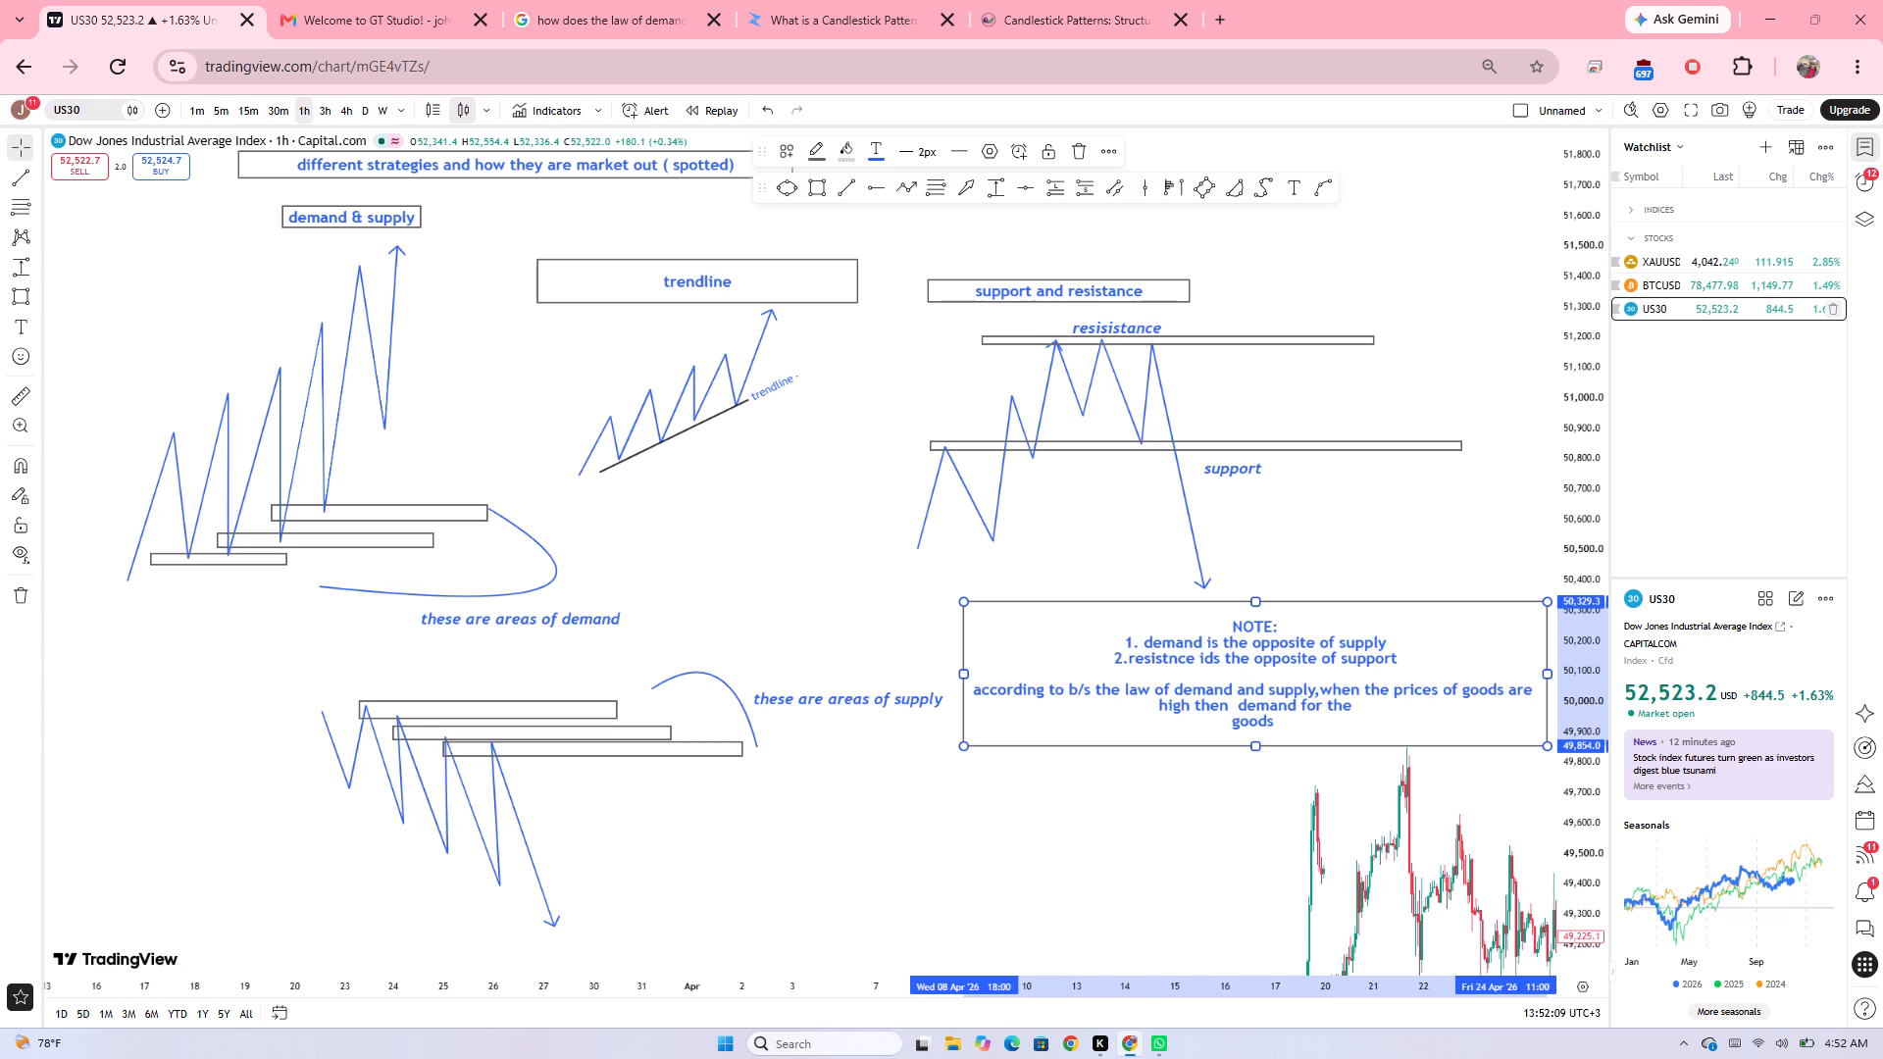
key("BackSpace")
key("BackSpace")
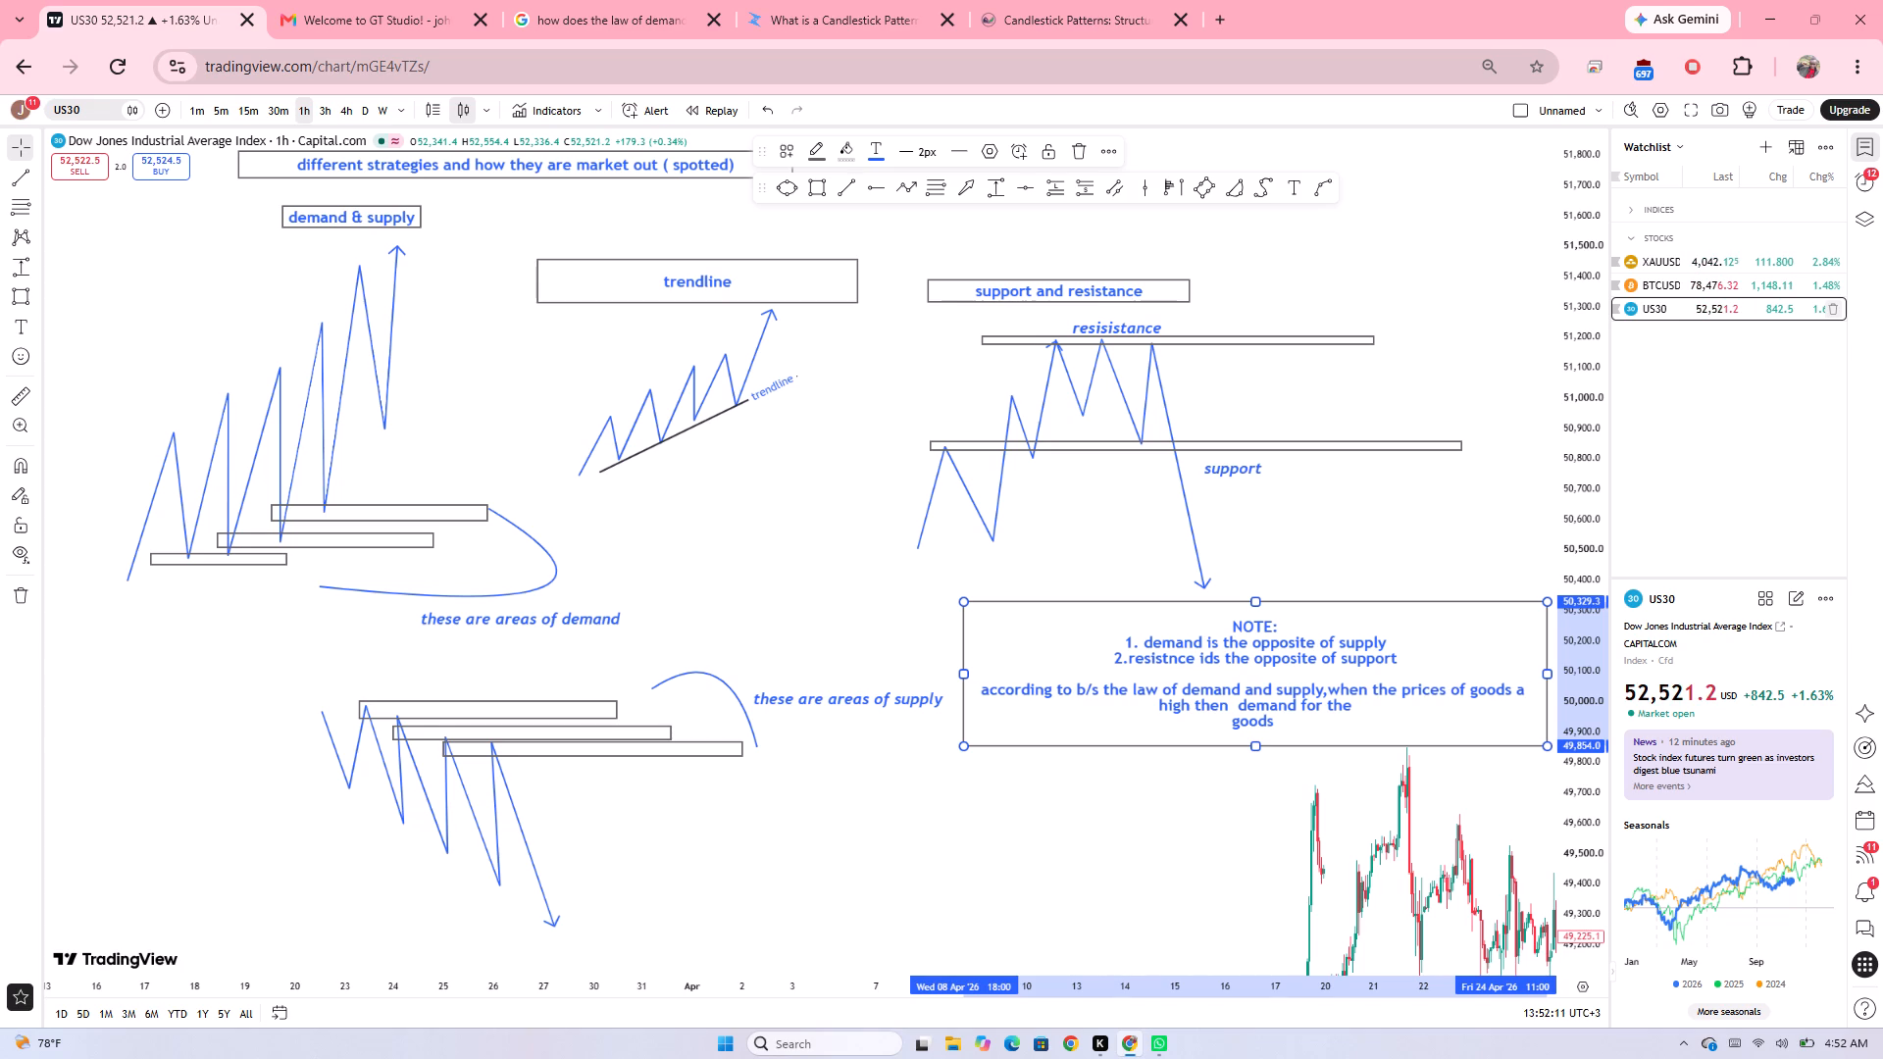
key("BackSpace")
key("BackSpace")
key("BackSpace")
key("BackSpace")
key("BackSpace")
key("BackSpace")
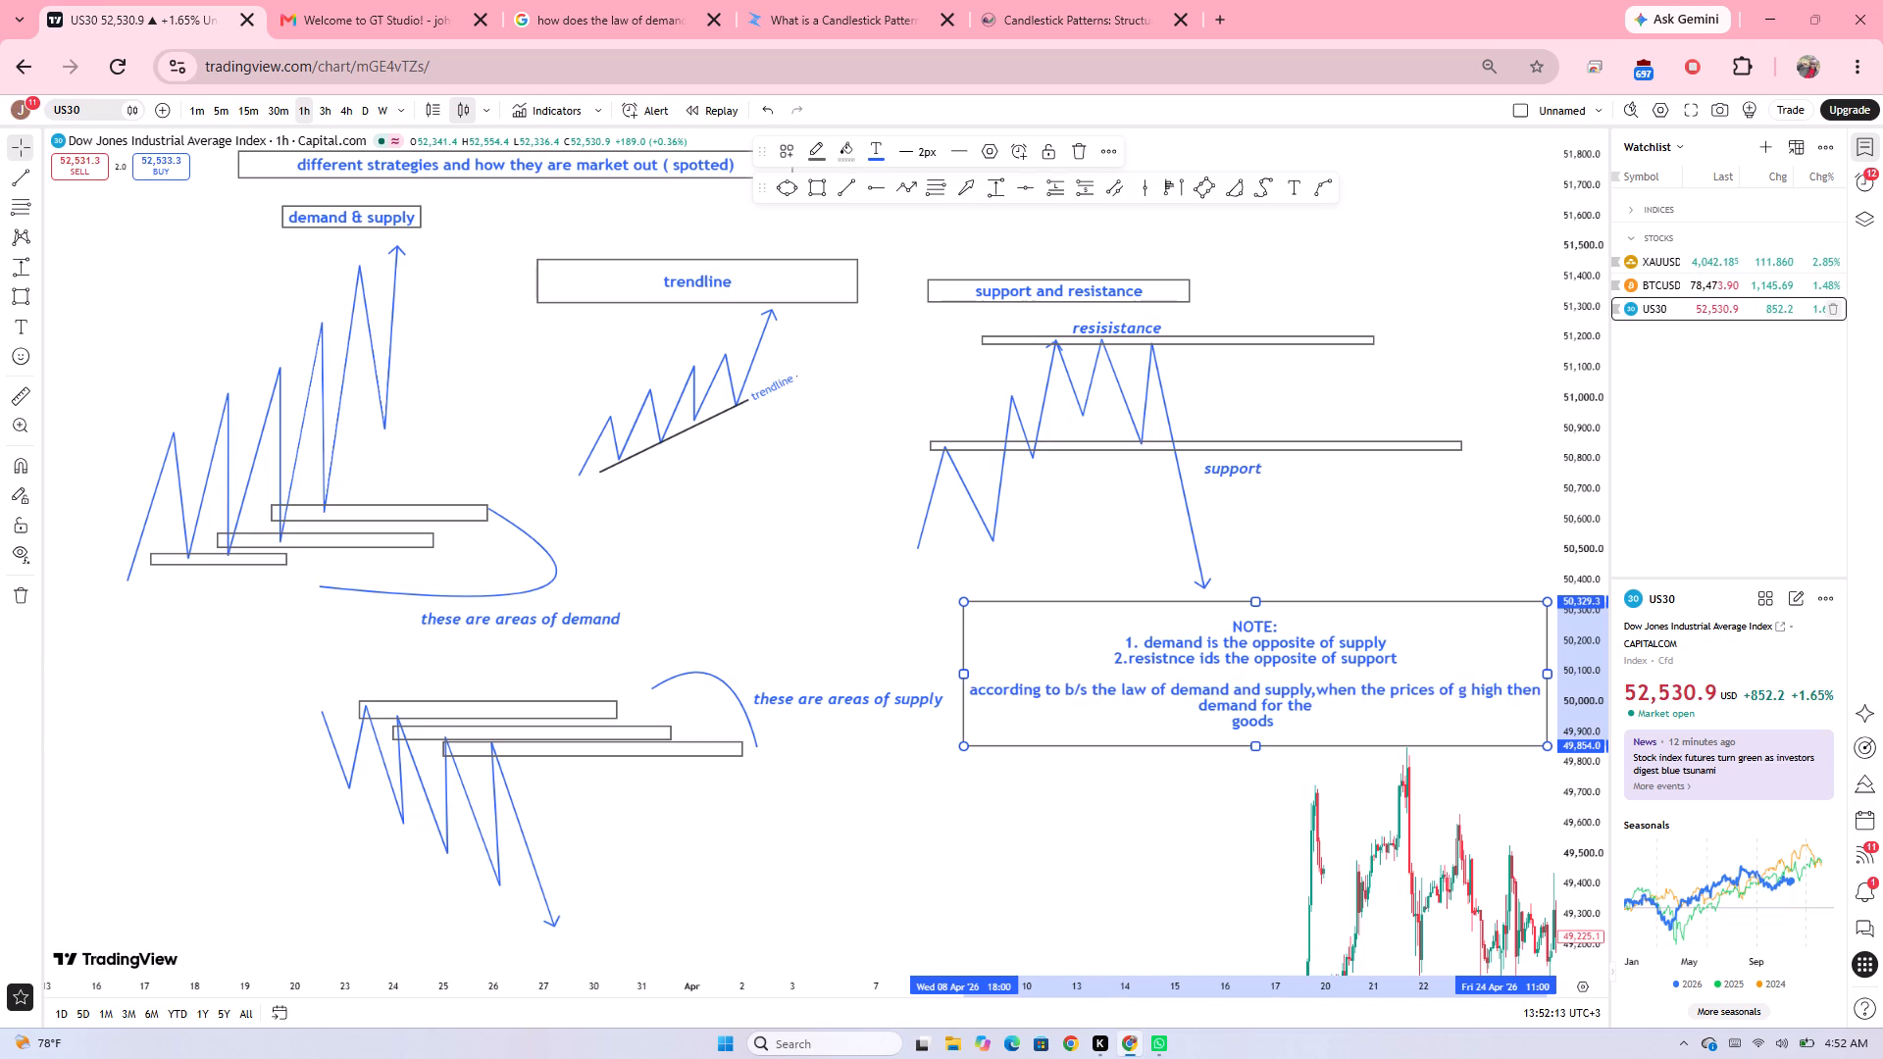
key("BackSpace")
key("BackSpace")
key("BackSpace")
key("BackSpace")
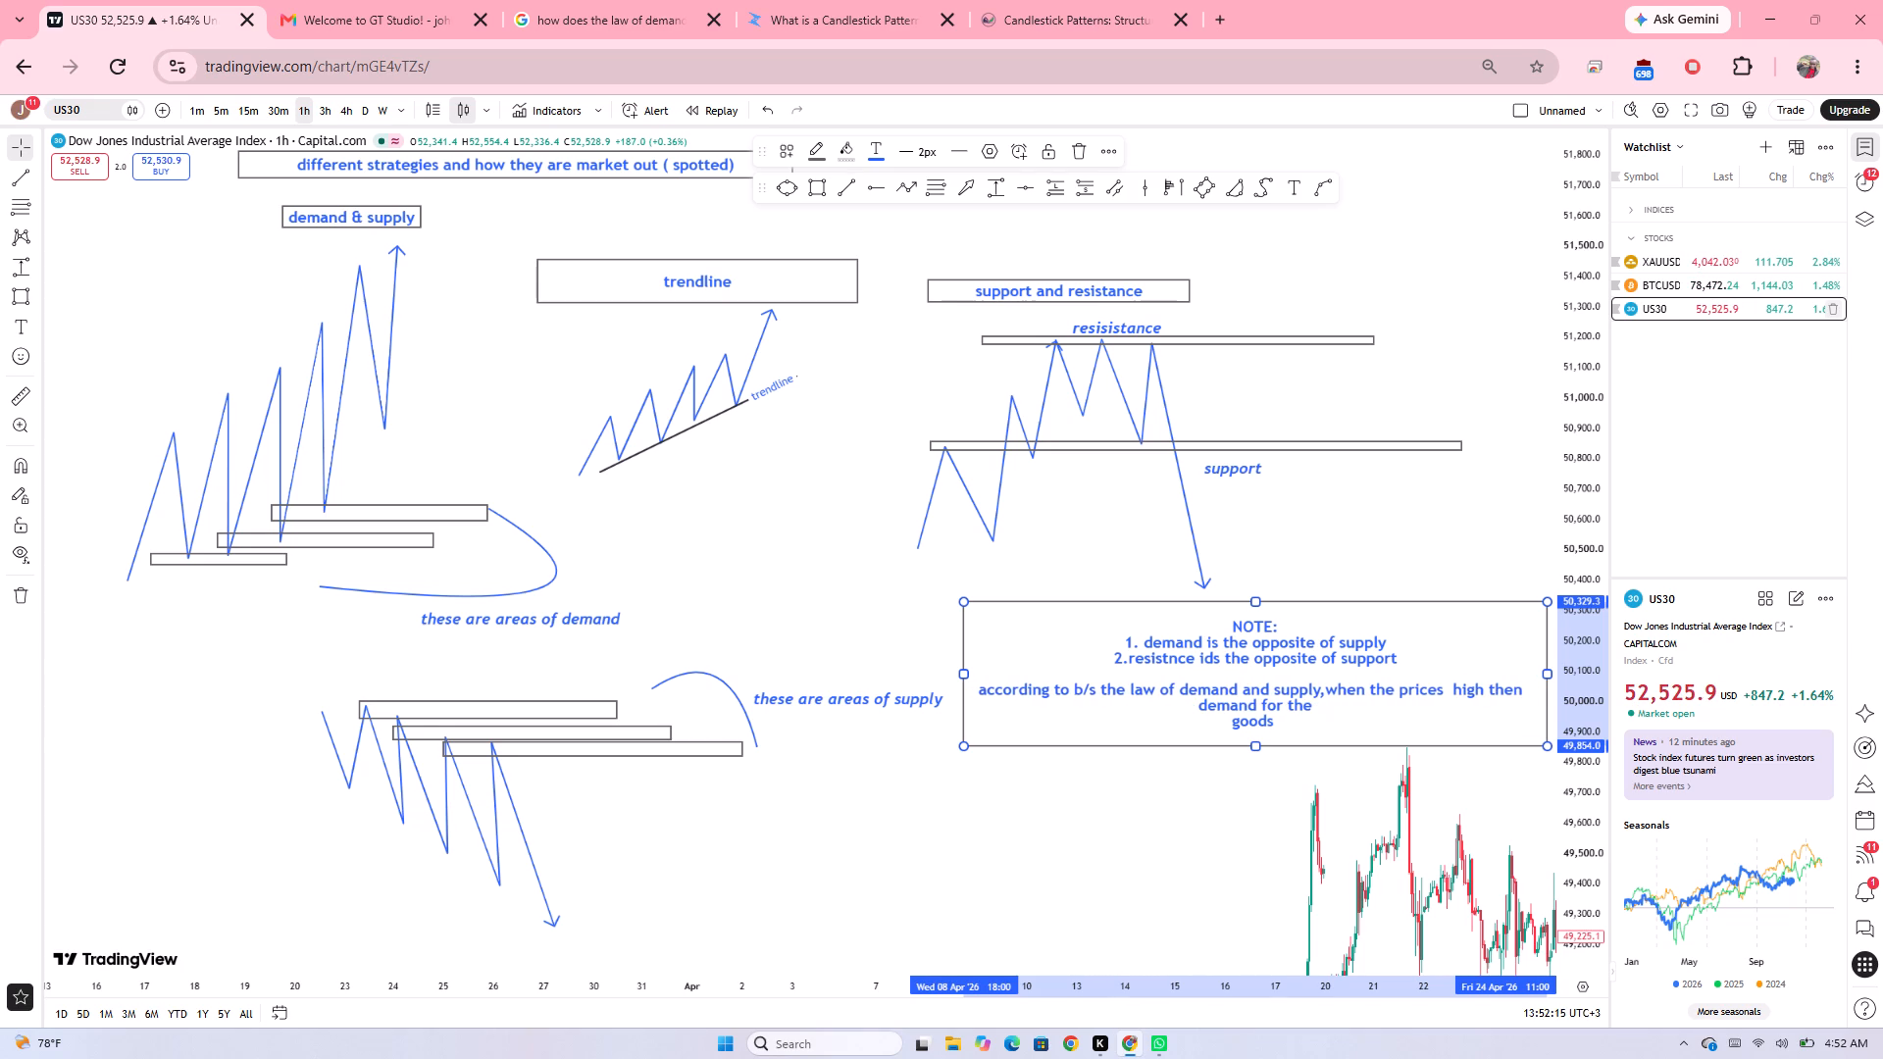
type("incers")
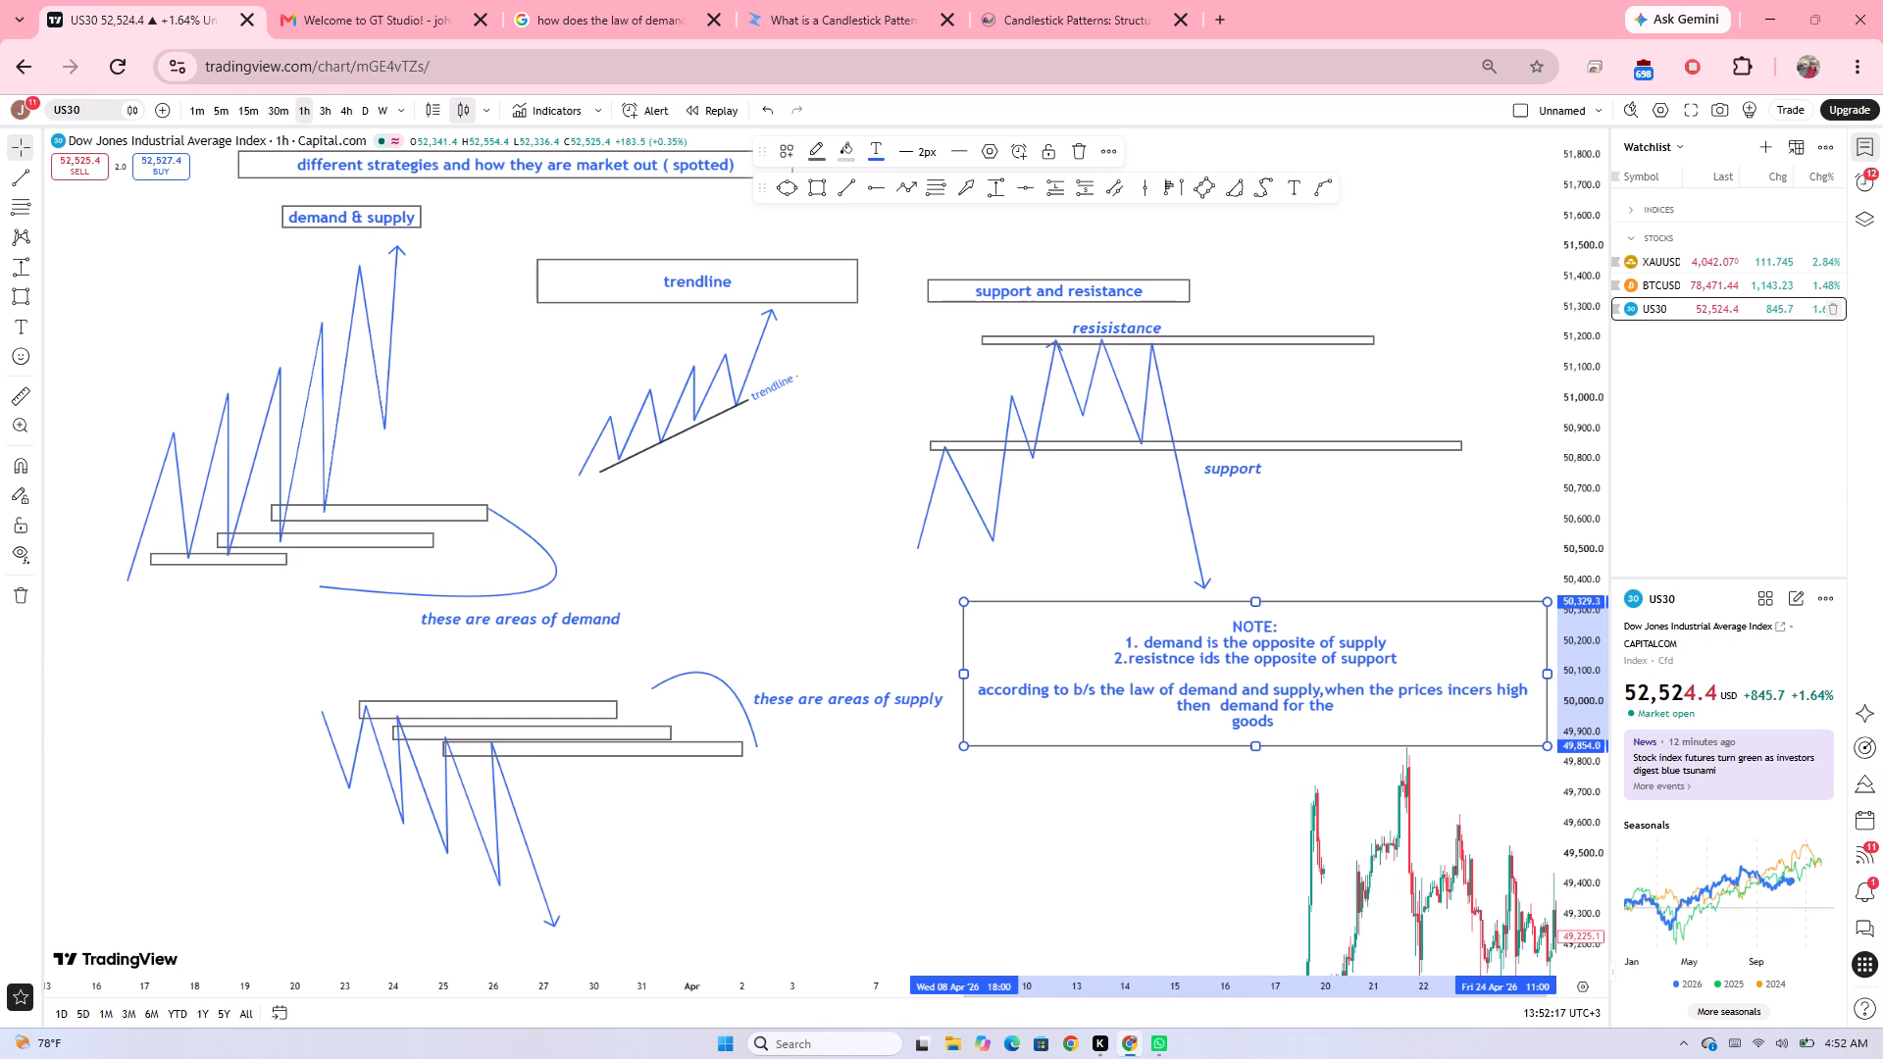
key("BackSpace")
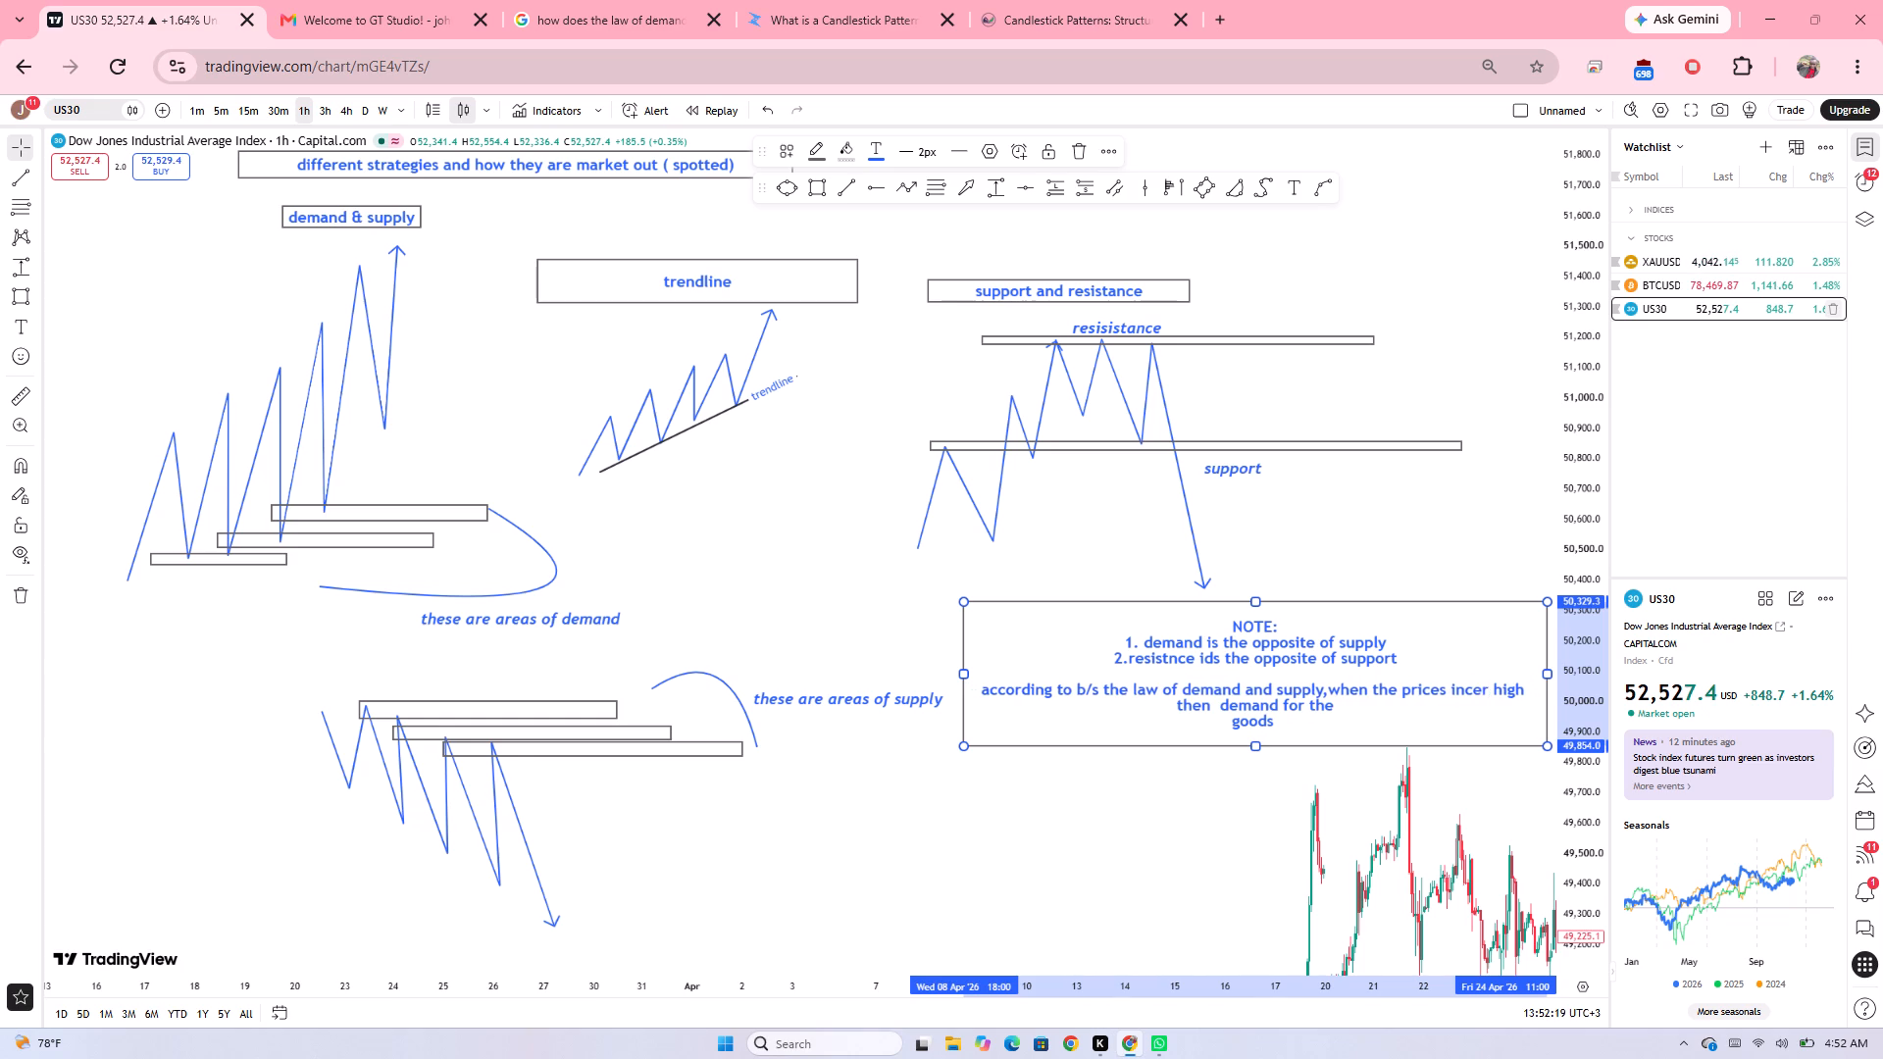
key("BackSpace")
key("BackSpace")
type("reases")
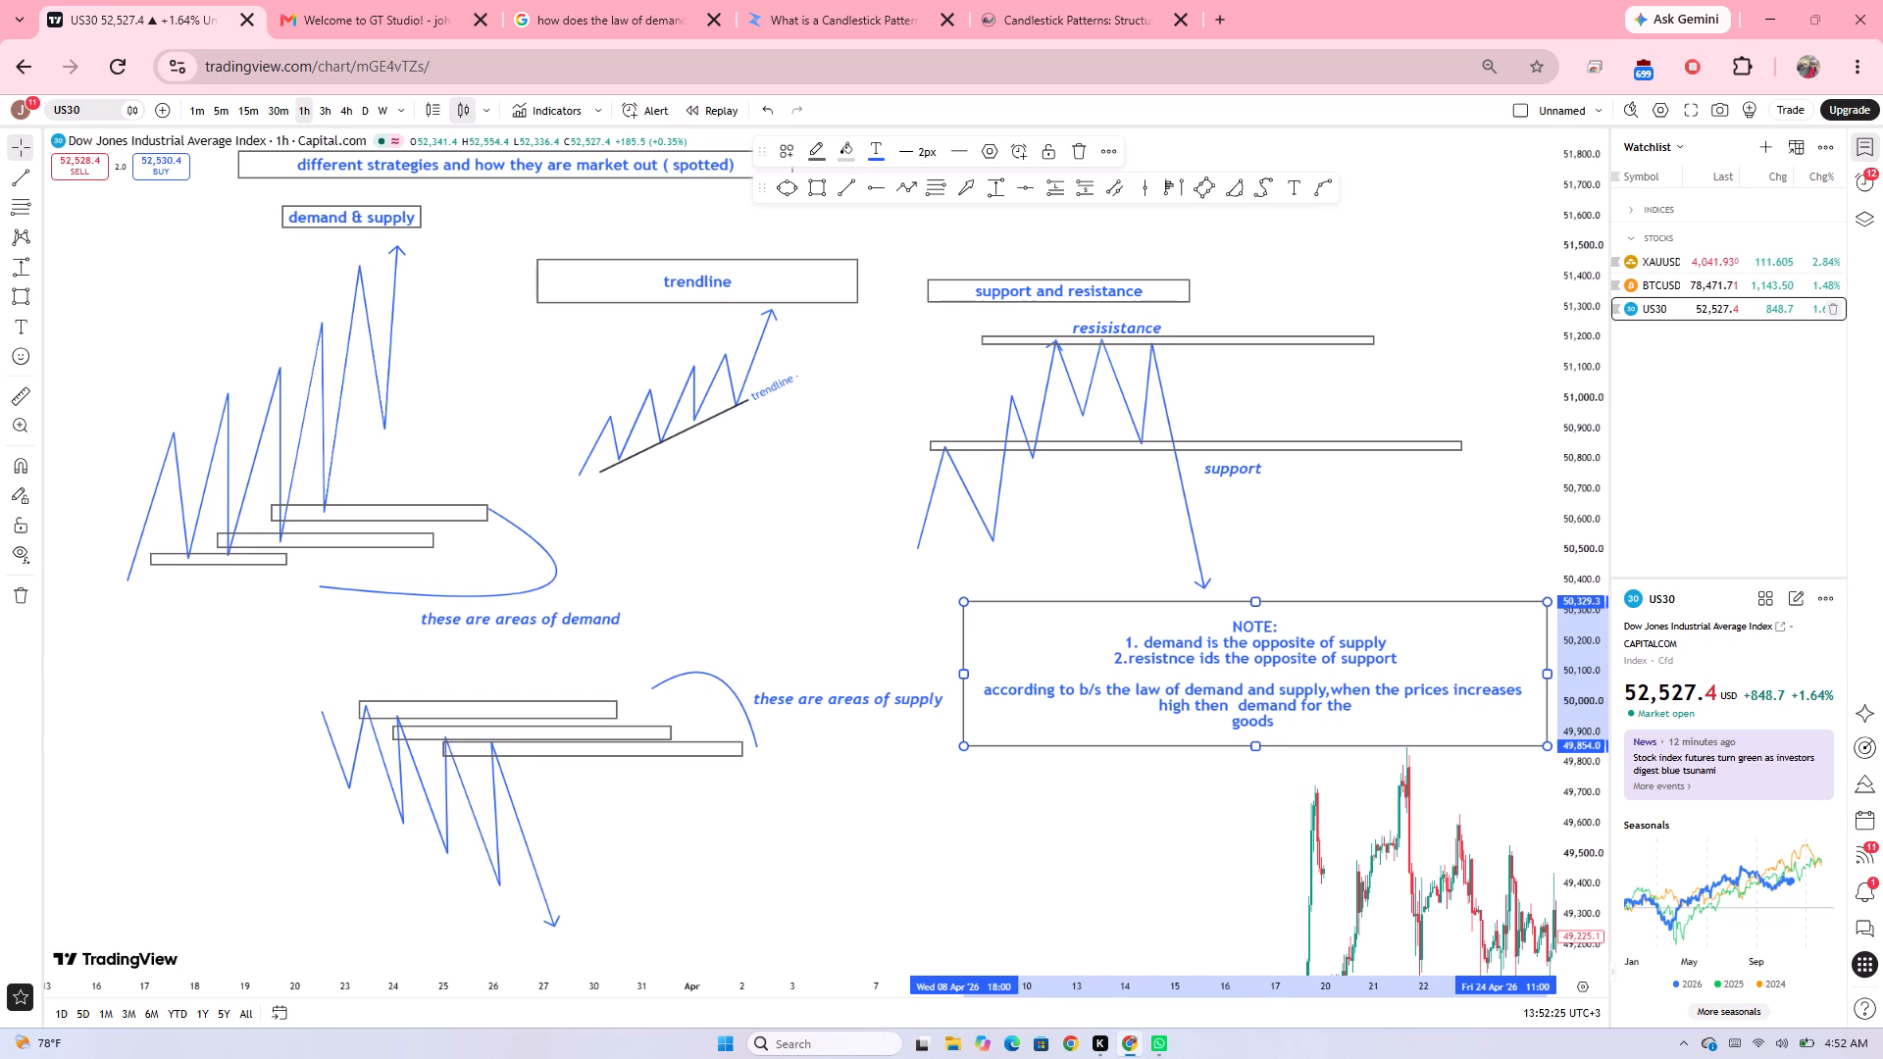
key("comma")
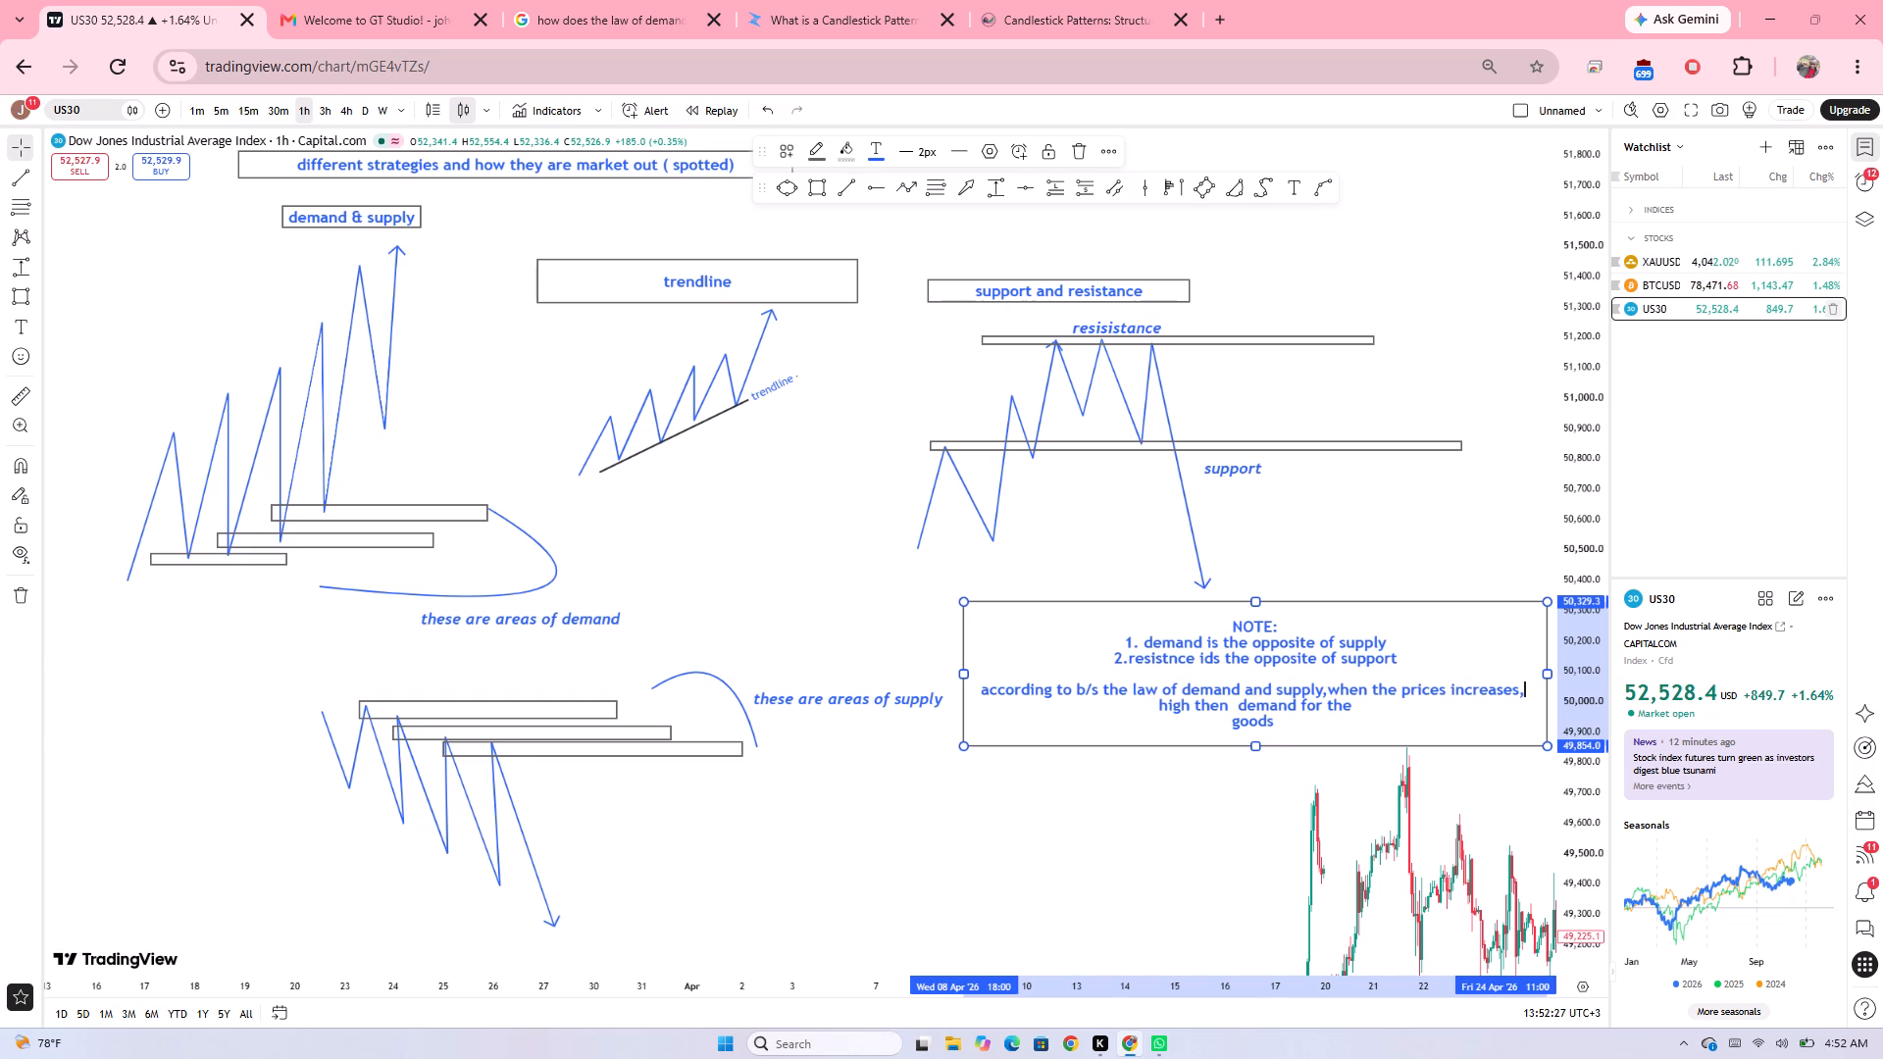
Delete the words "high then" before "demand for the" in the NOTE box.
left_click(1237, 707)
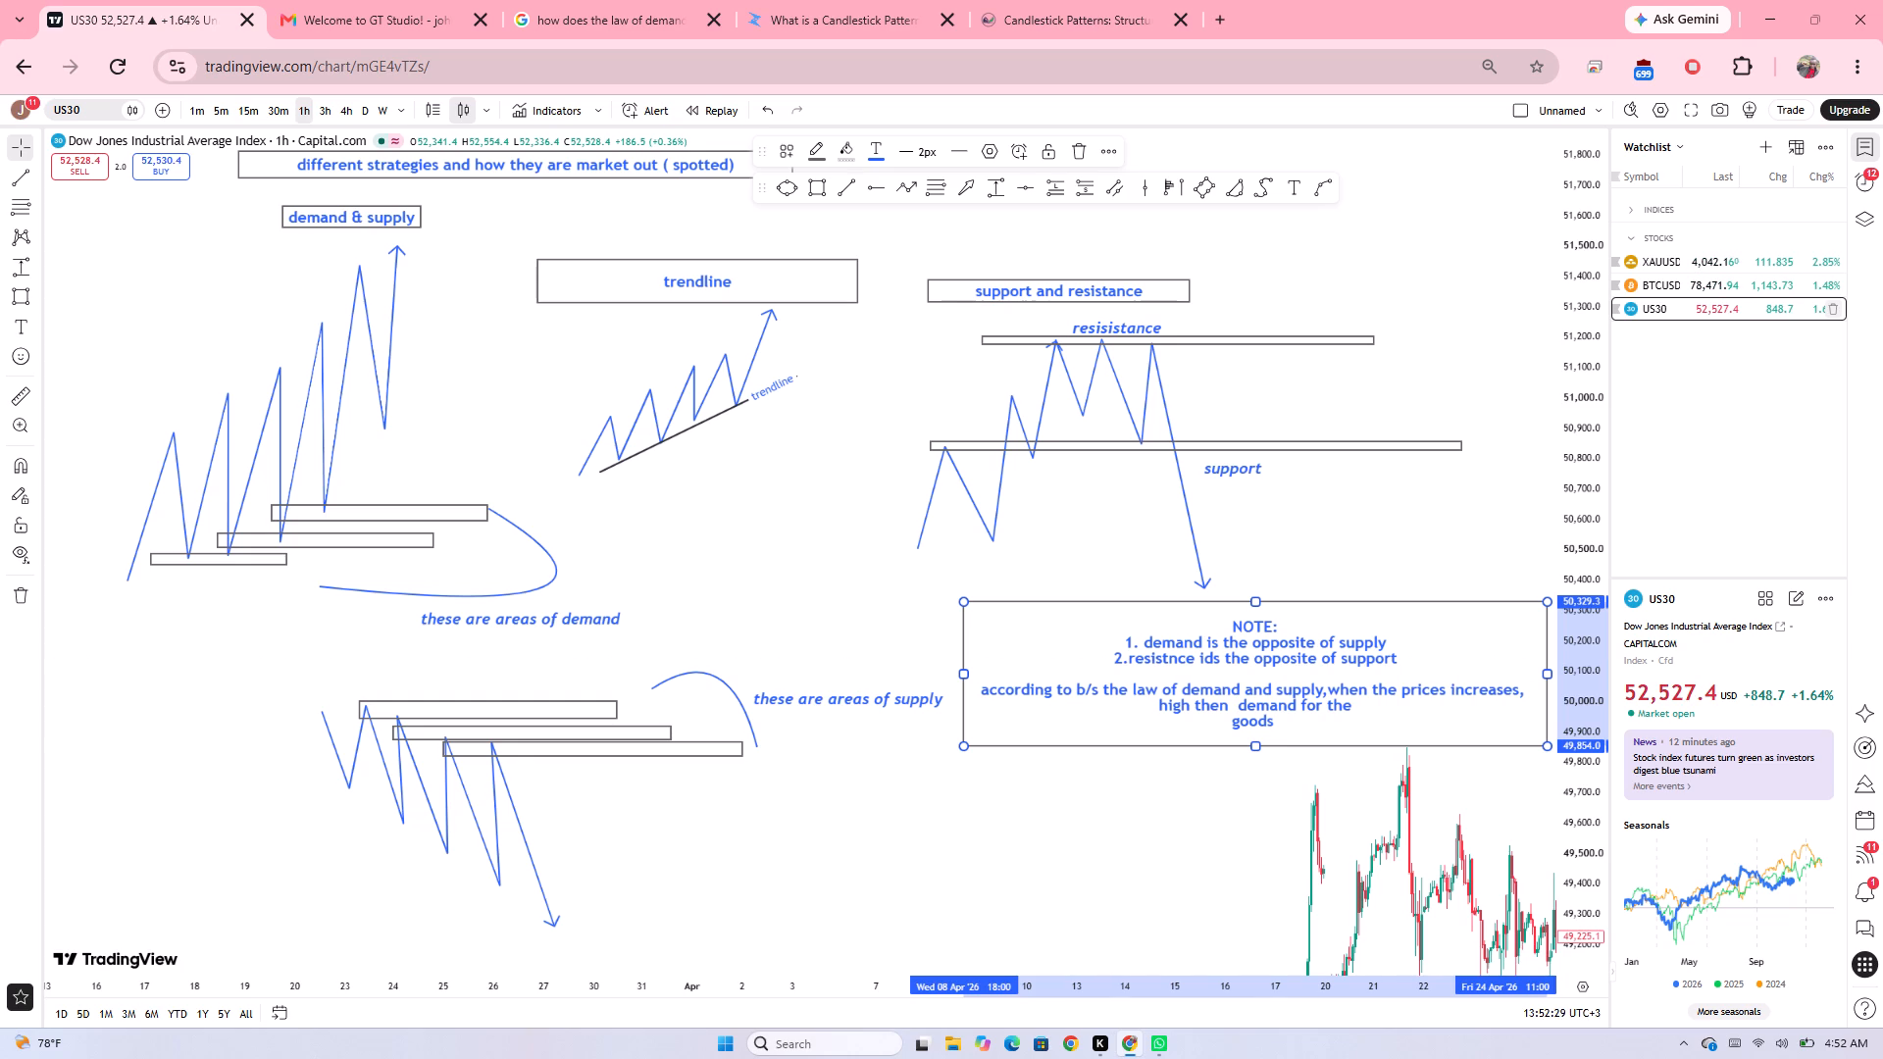
key("BackSpace")
key("BackSpace")
key("BackSpace")
key("BackSpace")
key("BackSpace")
key("BackSpace")
key("BackSpace")
key("BackSpace")
key("BackSpace")
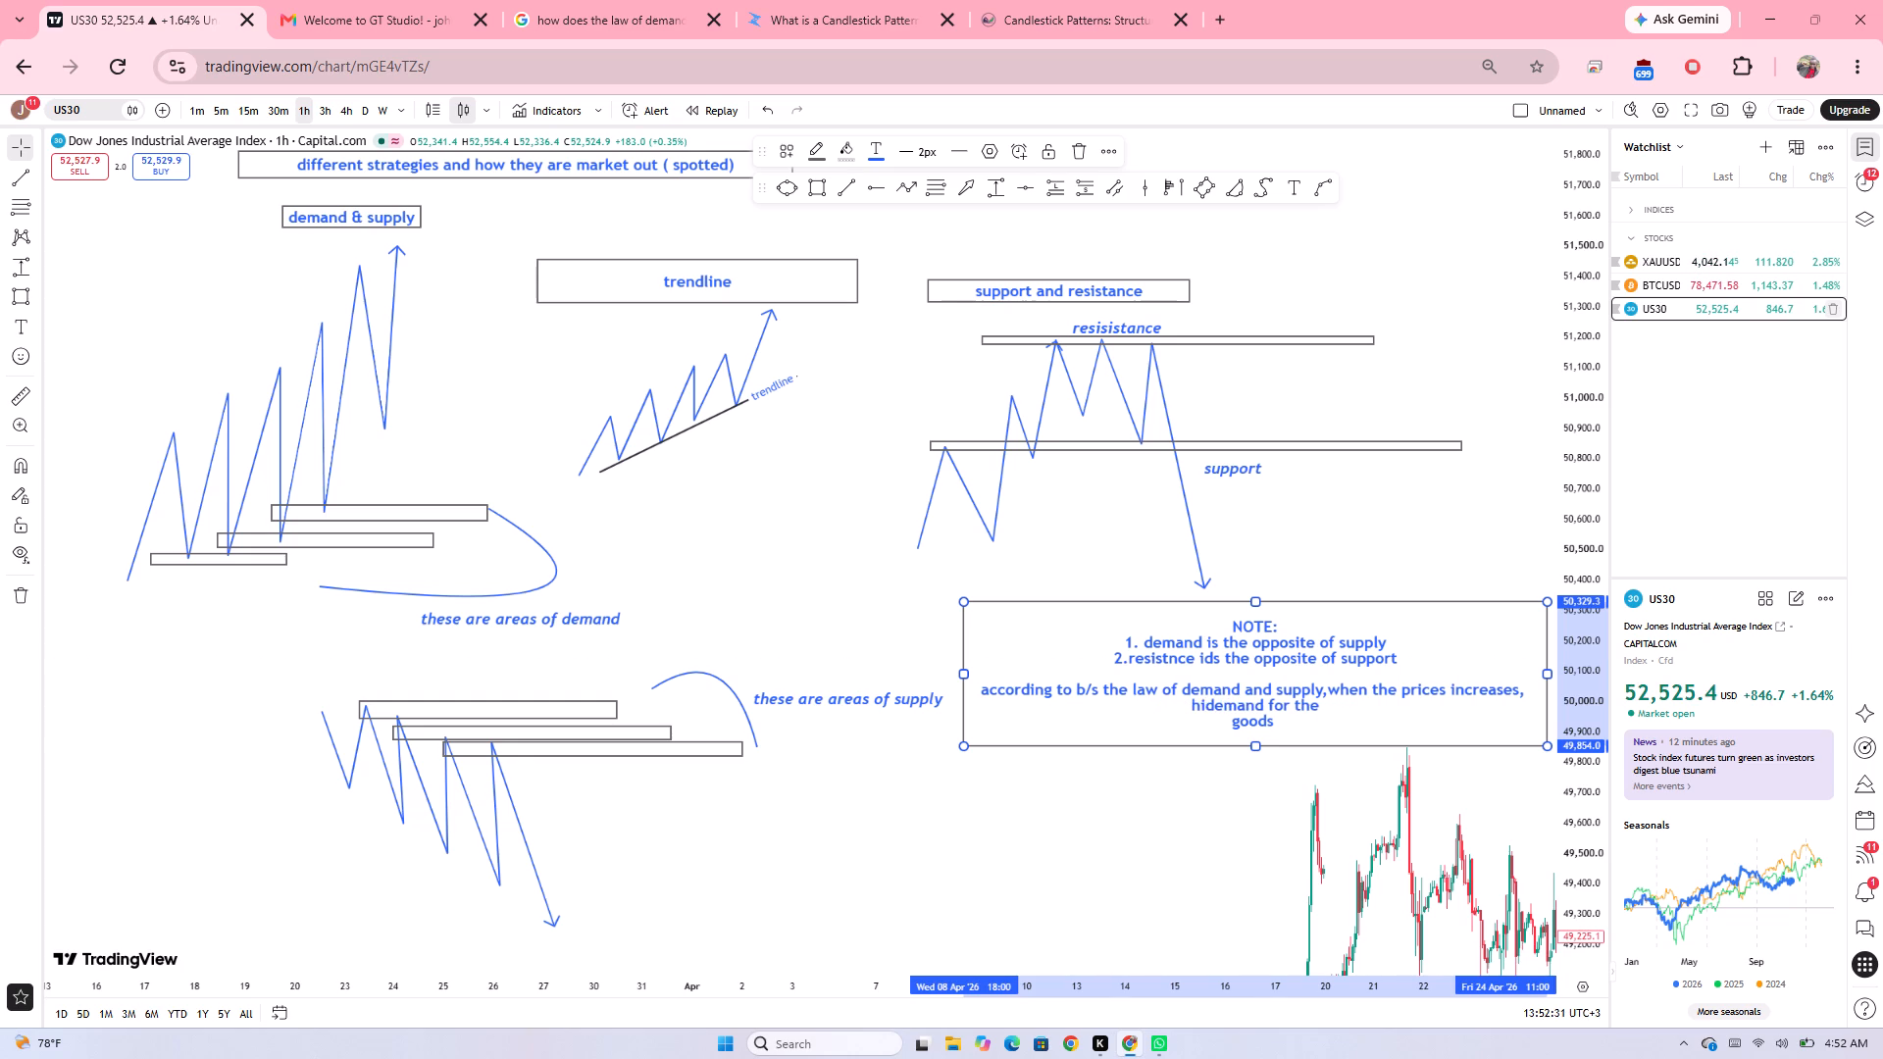
key("BackSpace")
key("BackSpace")
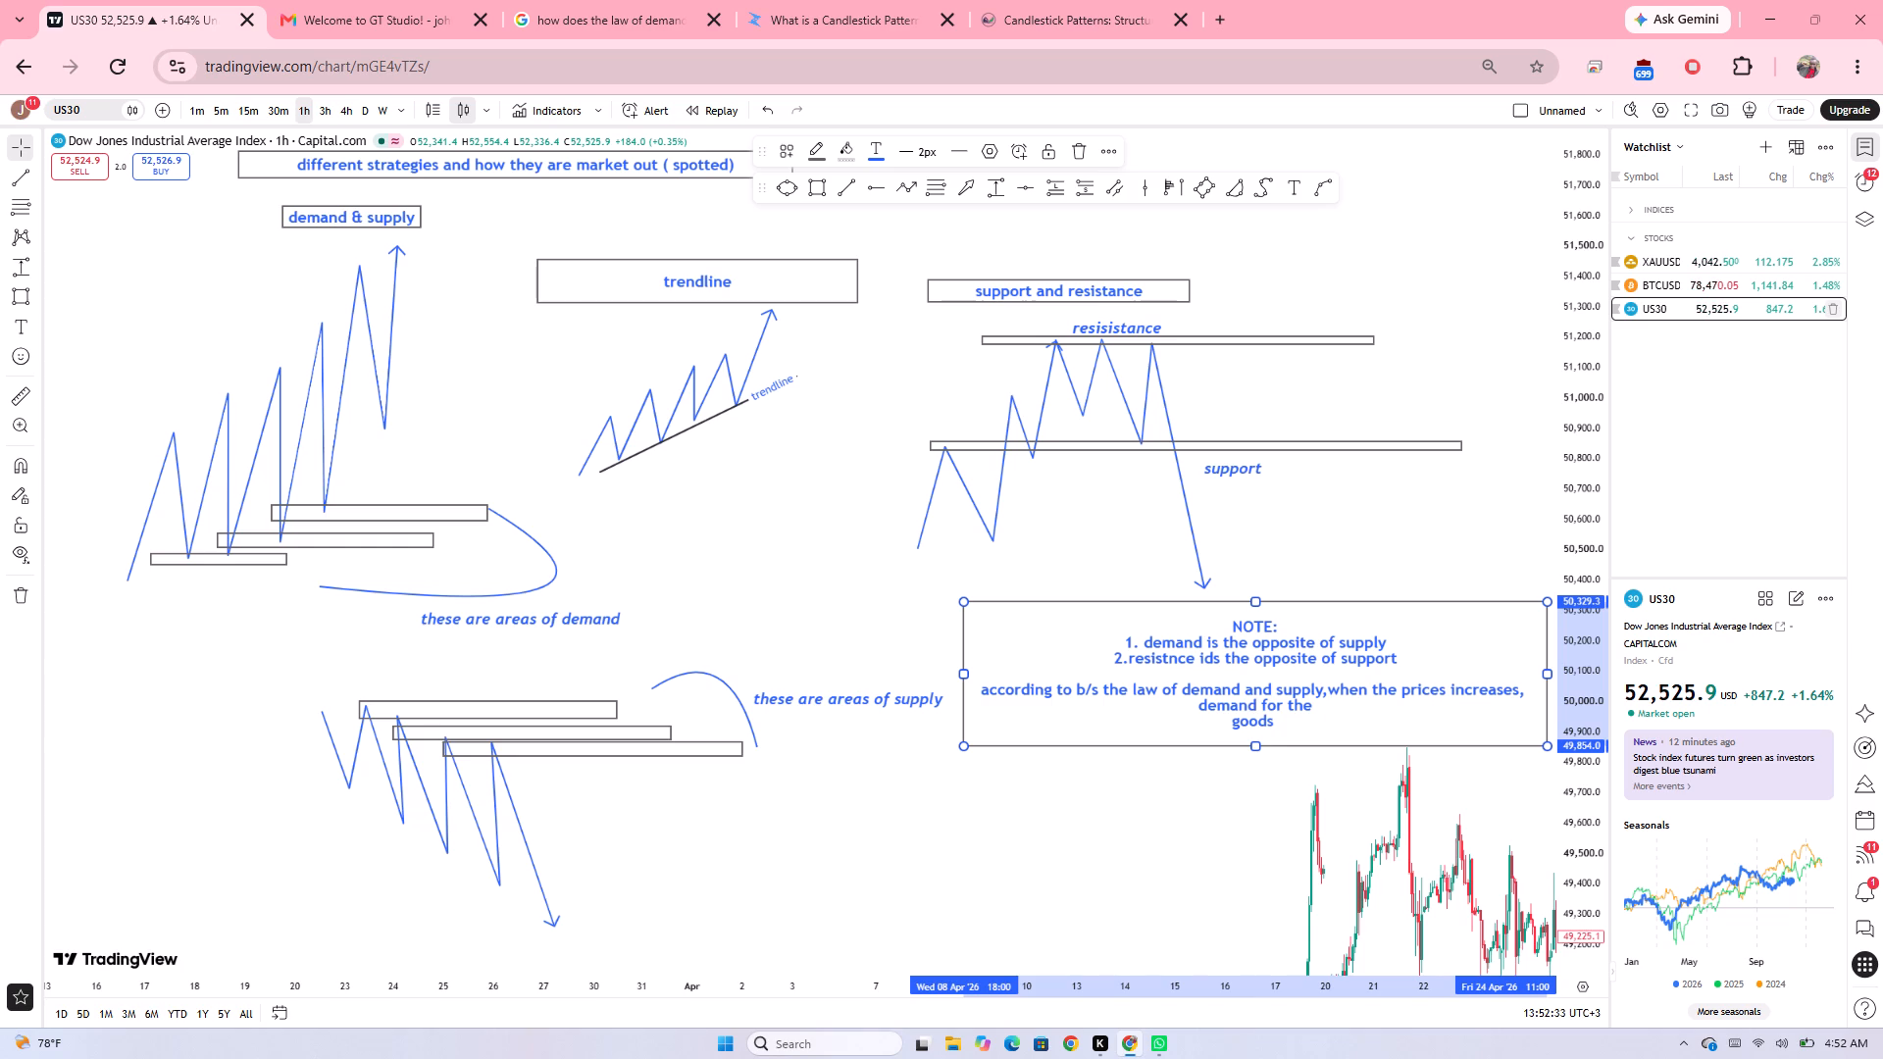
Continue the NOTE line after "demand for the" with "goods is high and supply is low".
left_click(1308, 712)
left_click(1324, 709)
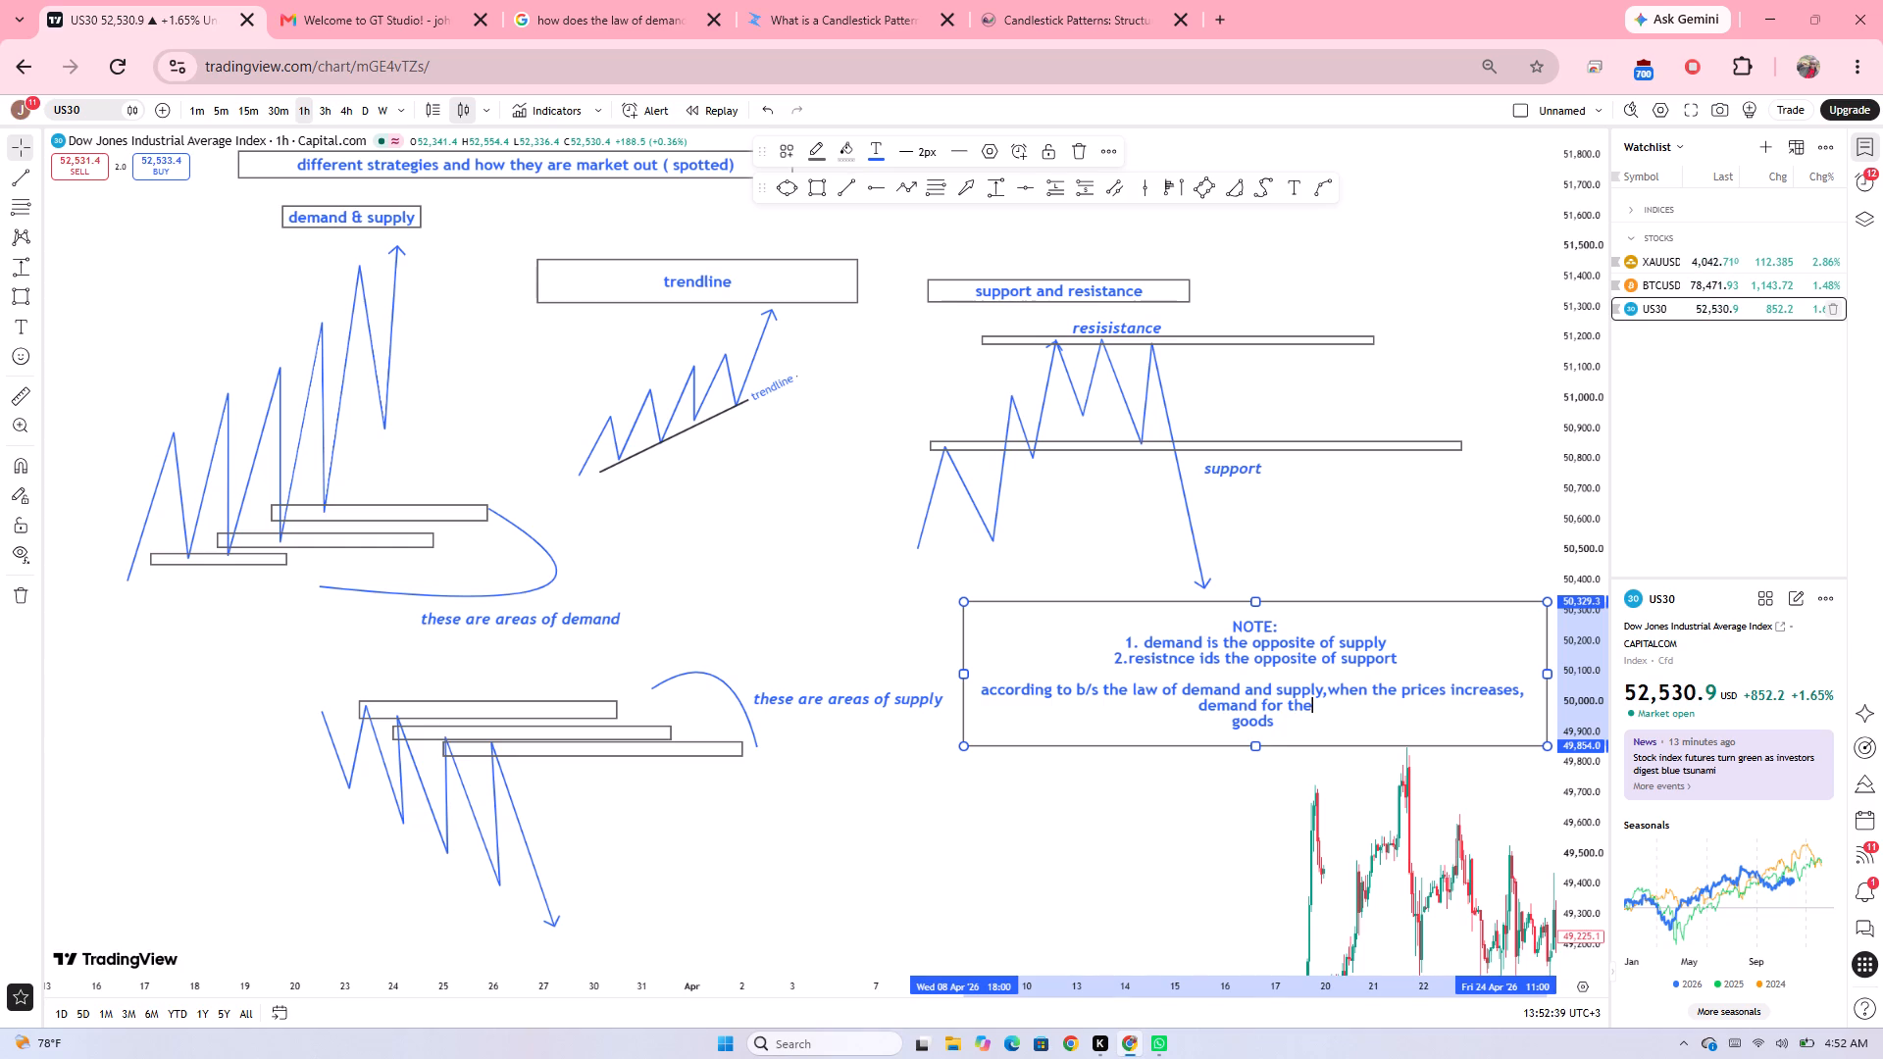
key("space")
type("g")
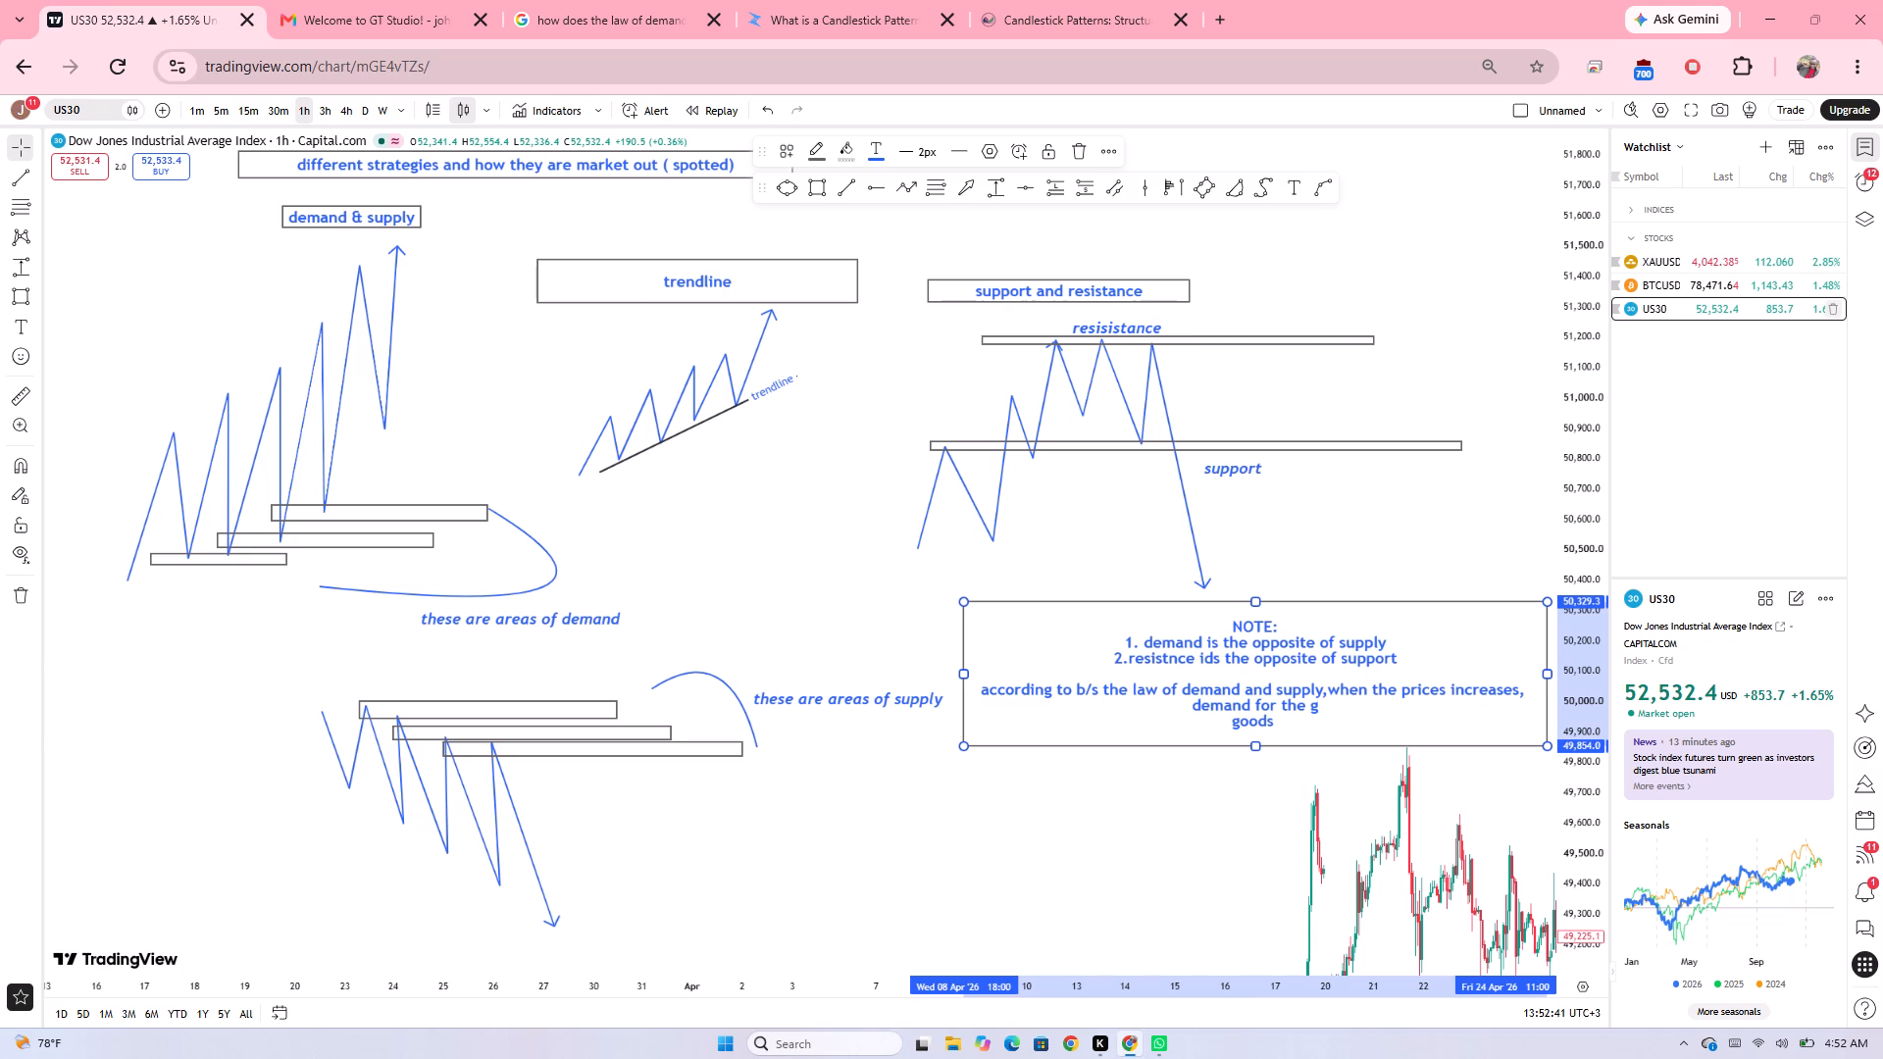
key("BackSpace")
type("goods ih")
key("BackSpace")
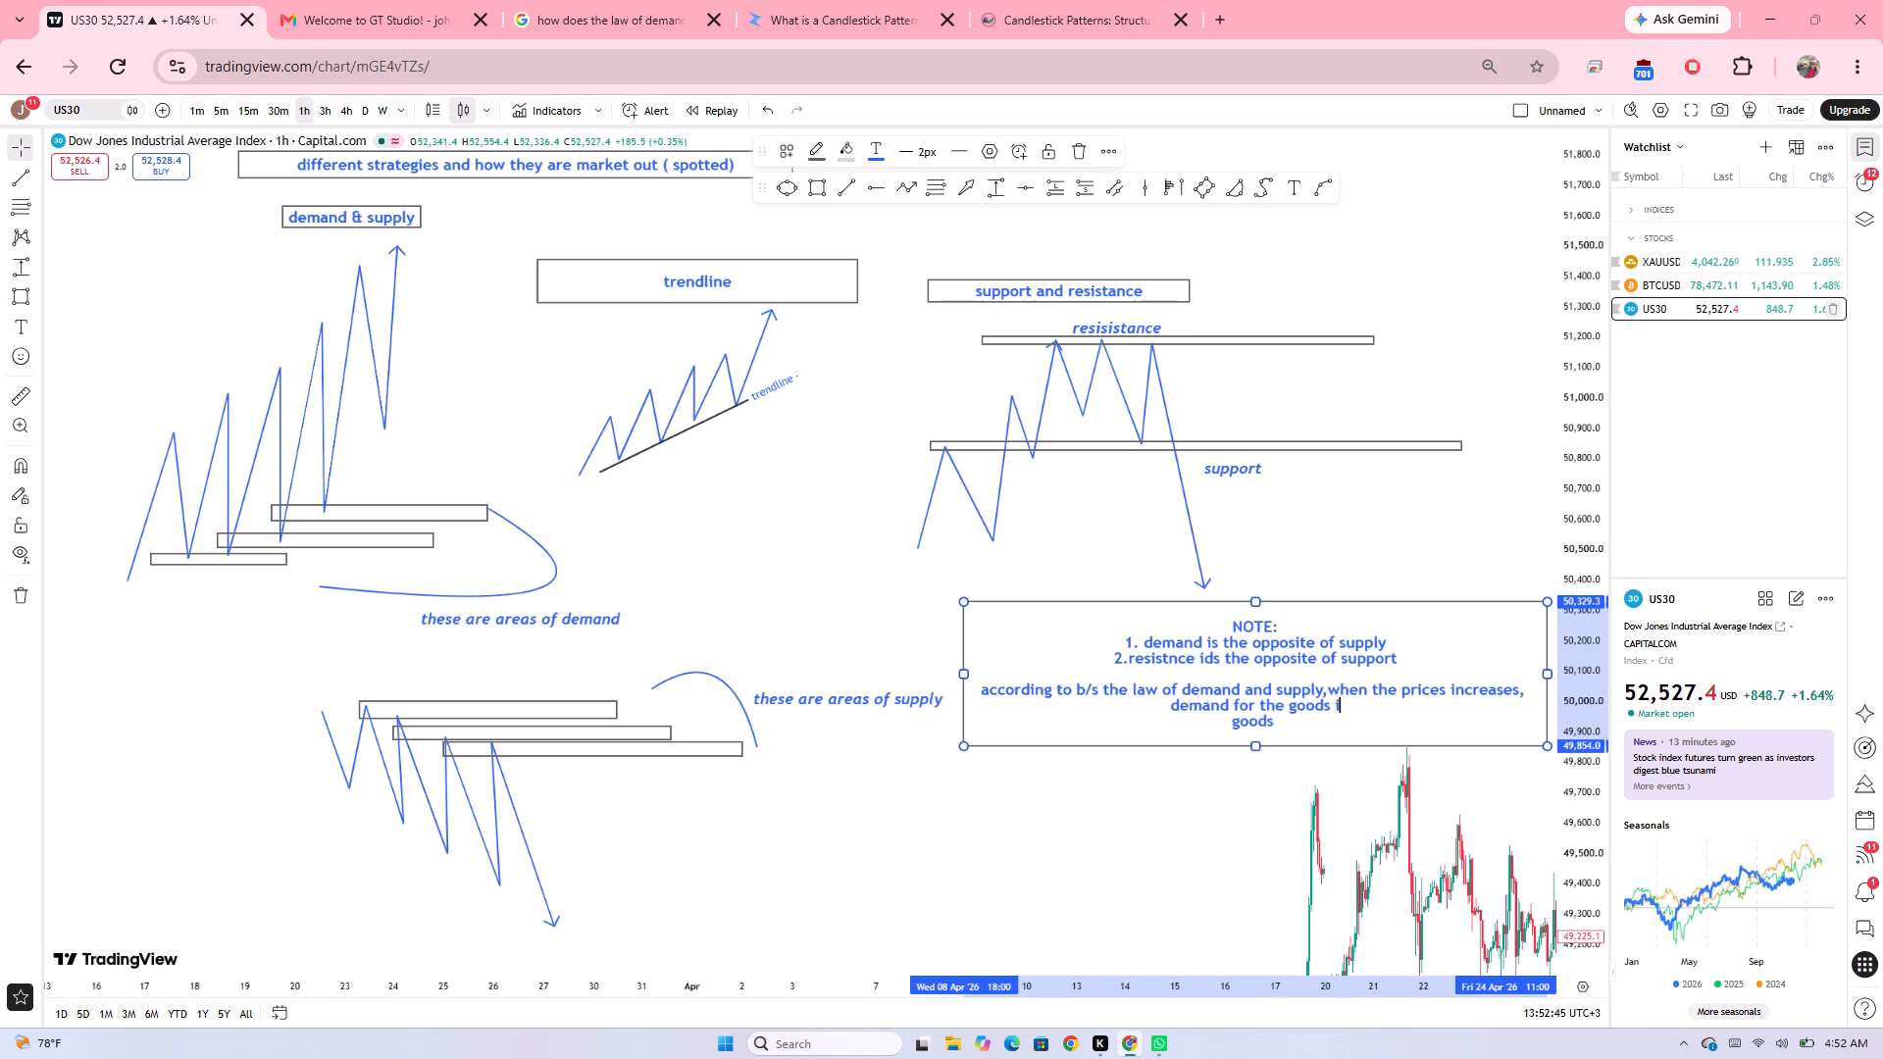
type("s high and s")
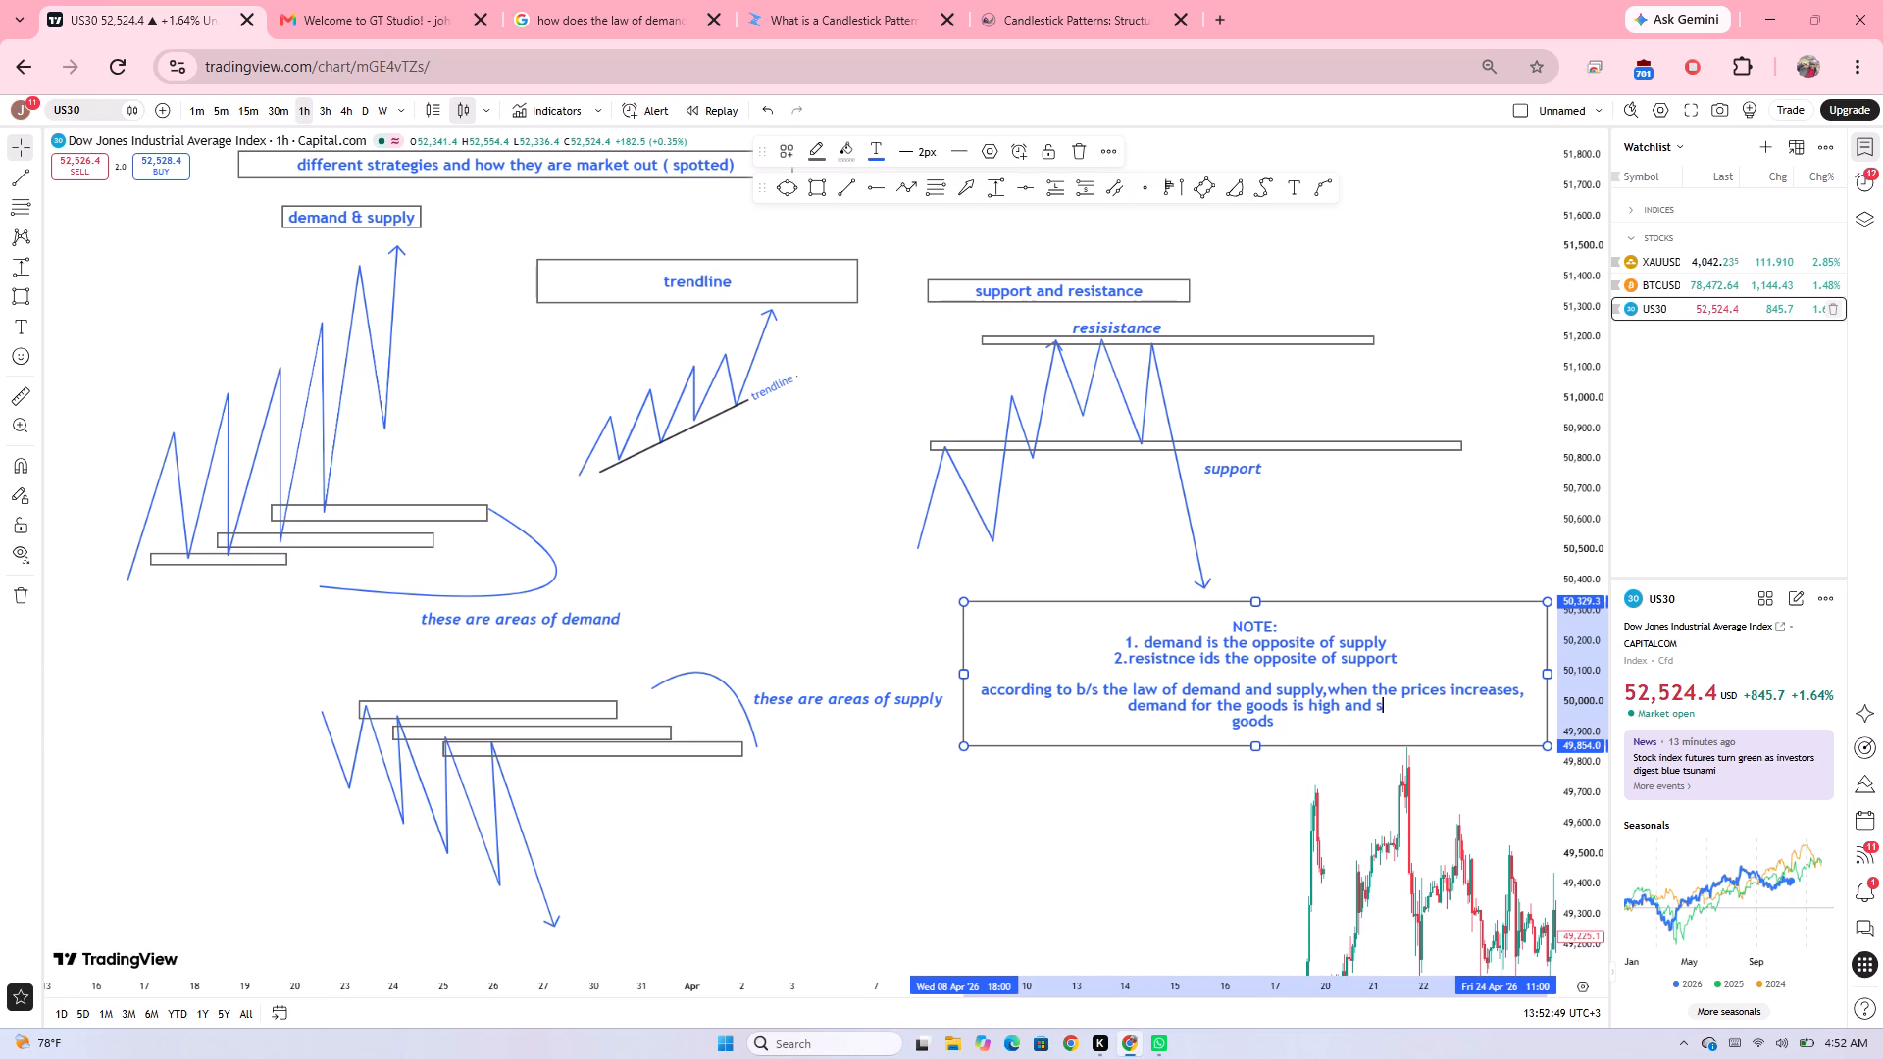
type("upply")
key("space")
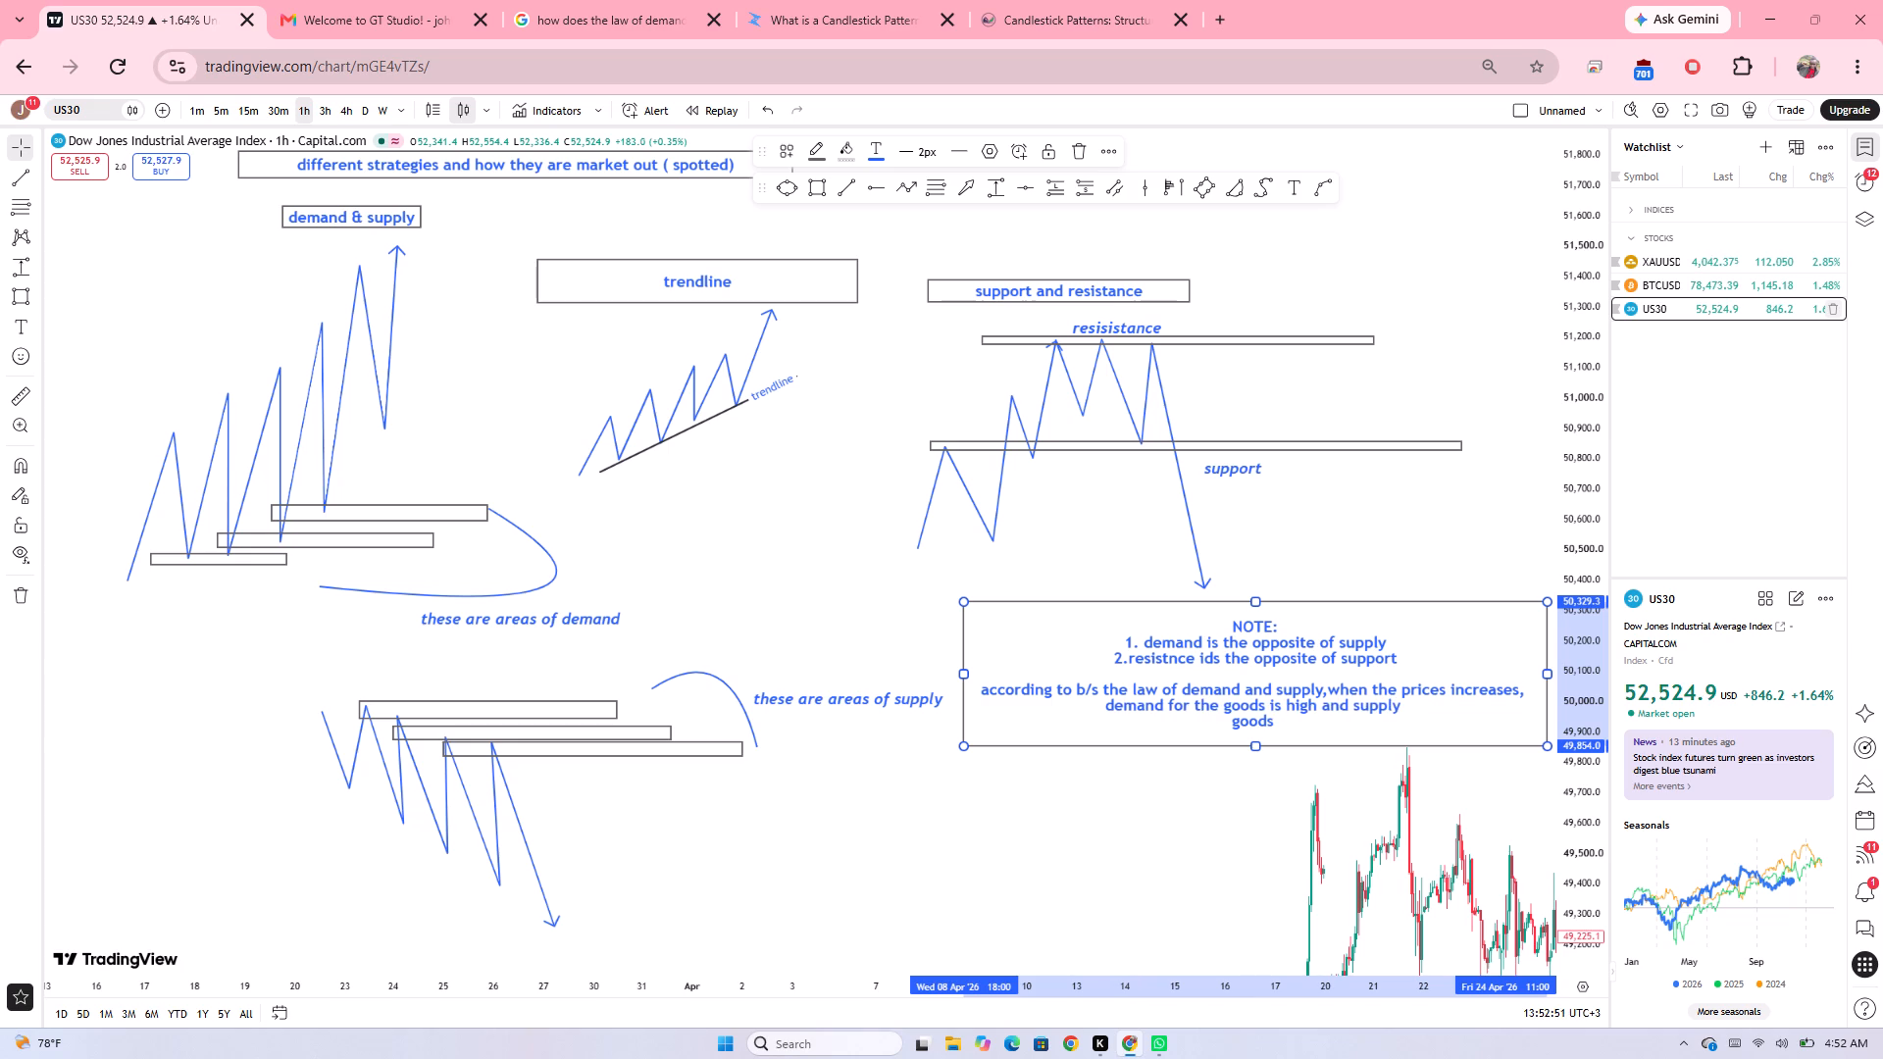
type("is low")
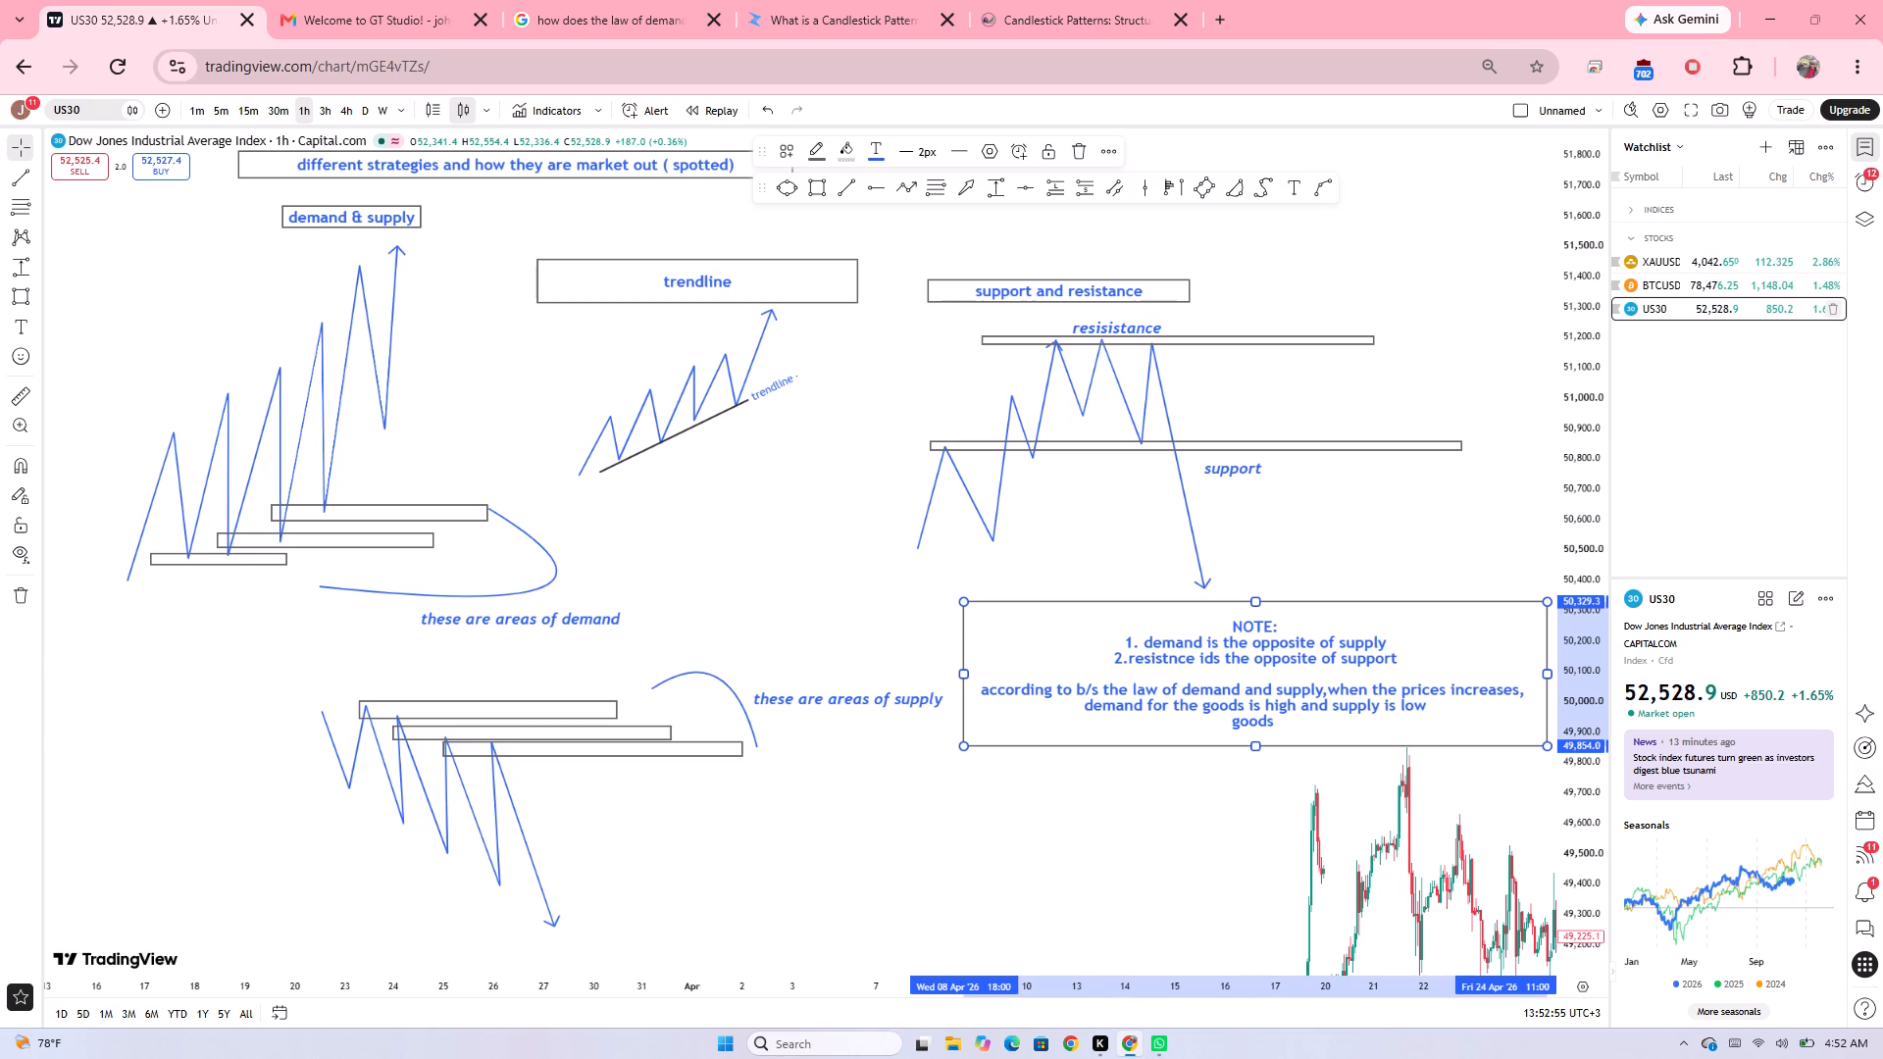
Delete the leftover word "goods" and its line from the end of the NOTE text.
left_click(1303, 723)
key("BackSpace")
key("BackSpace")
key("BackSpace")
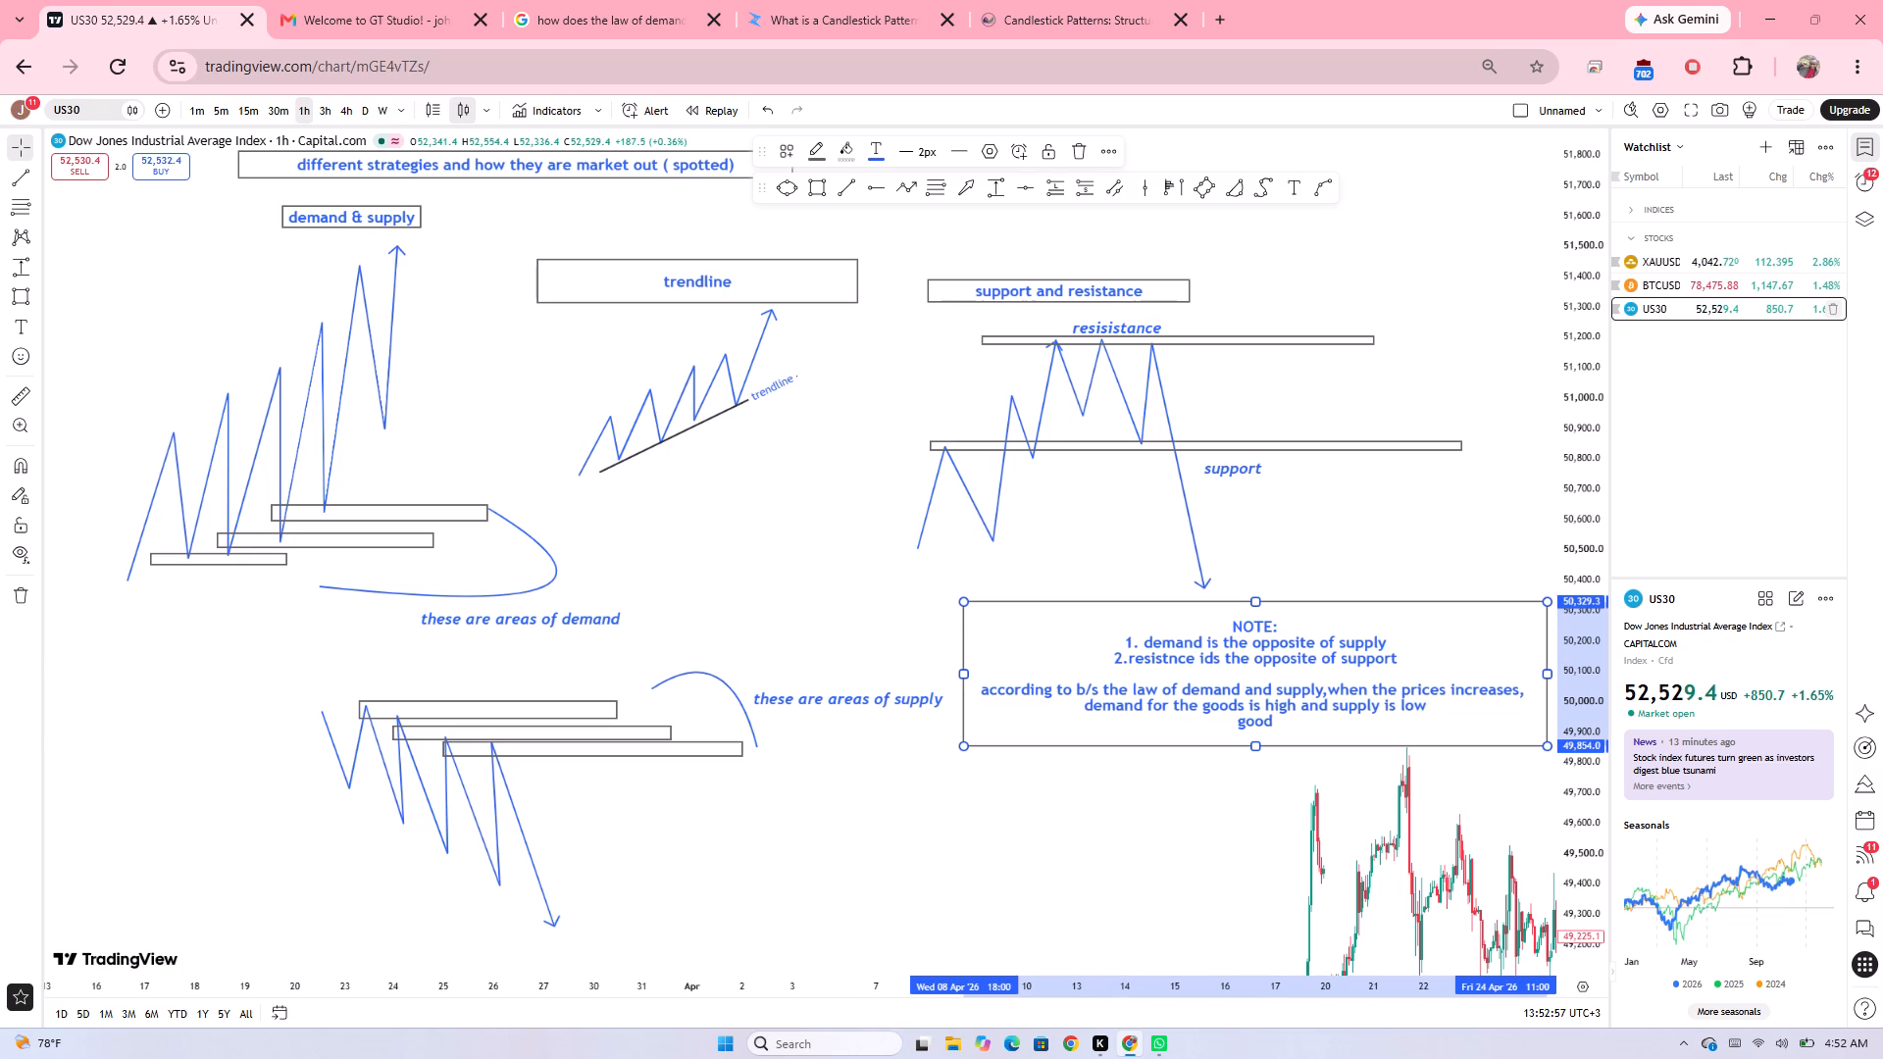
key("BackSpace")
key("BackSpace")
key("BackSpace")
key("BackSpace")
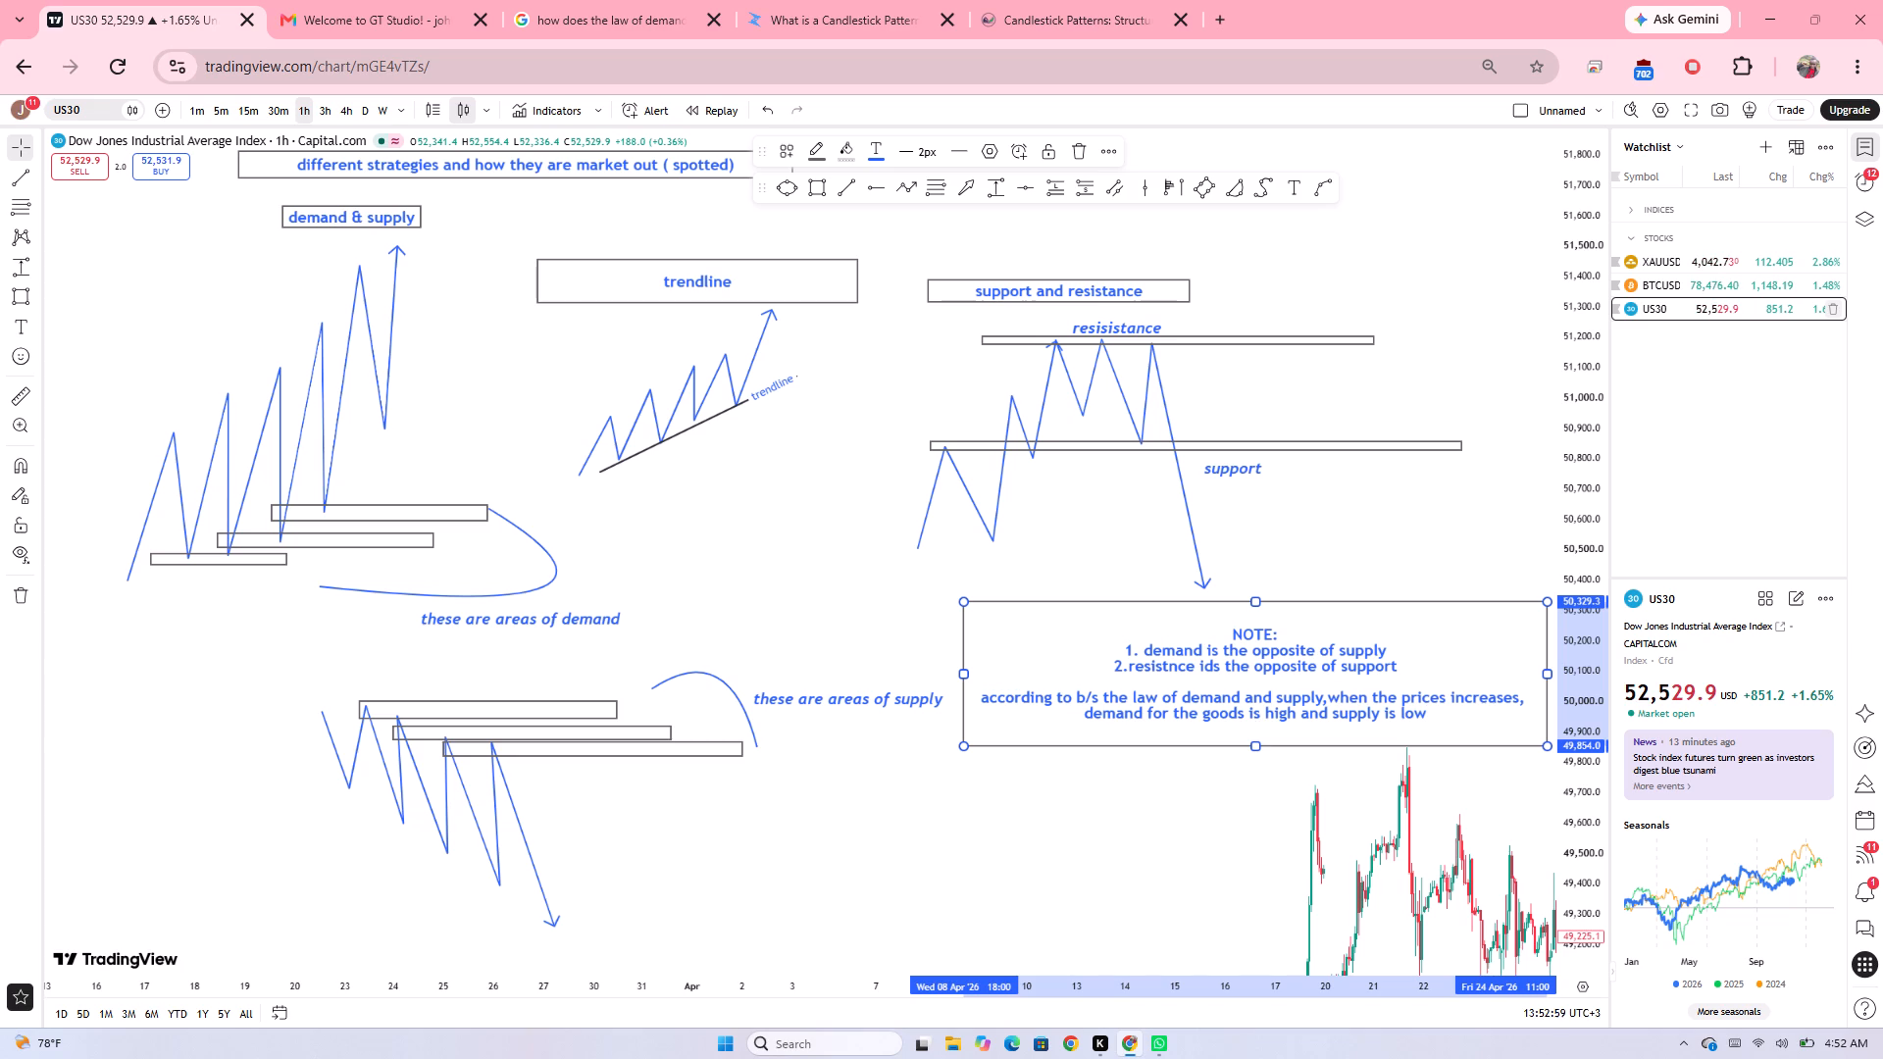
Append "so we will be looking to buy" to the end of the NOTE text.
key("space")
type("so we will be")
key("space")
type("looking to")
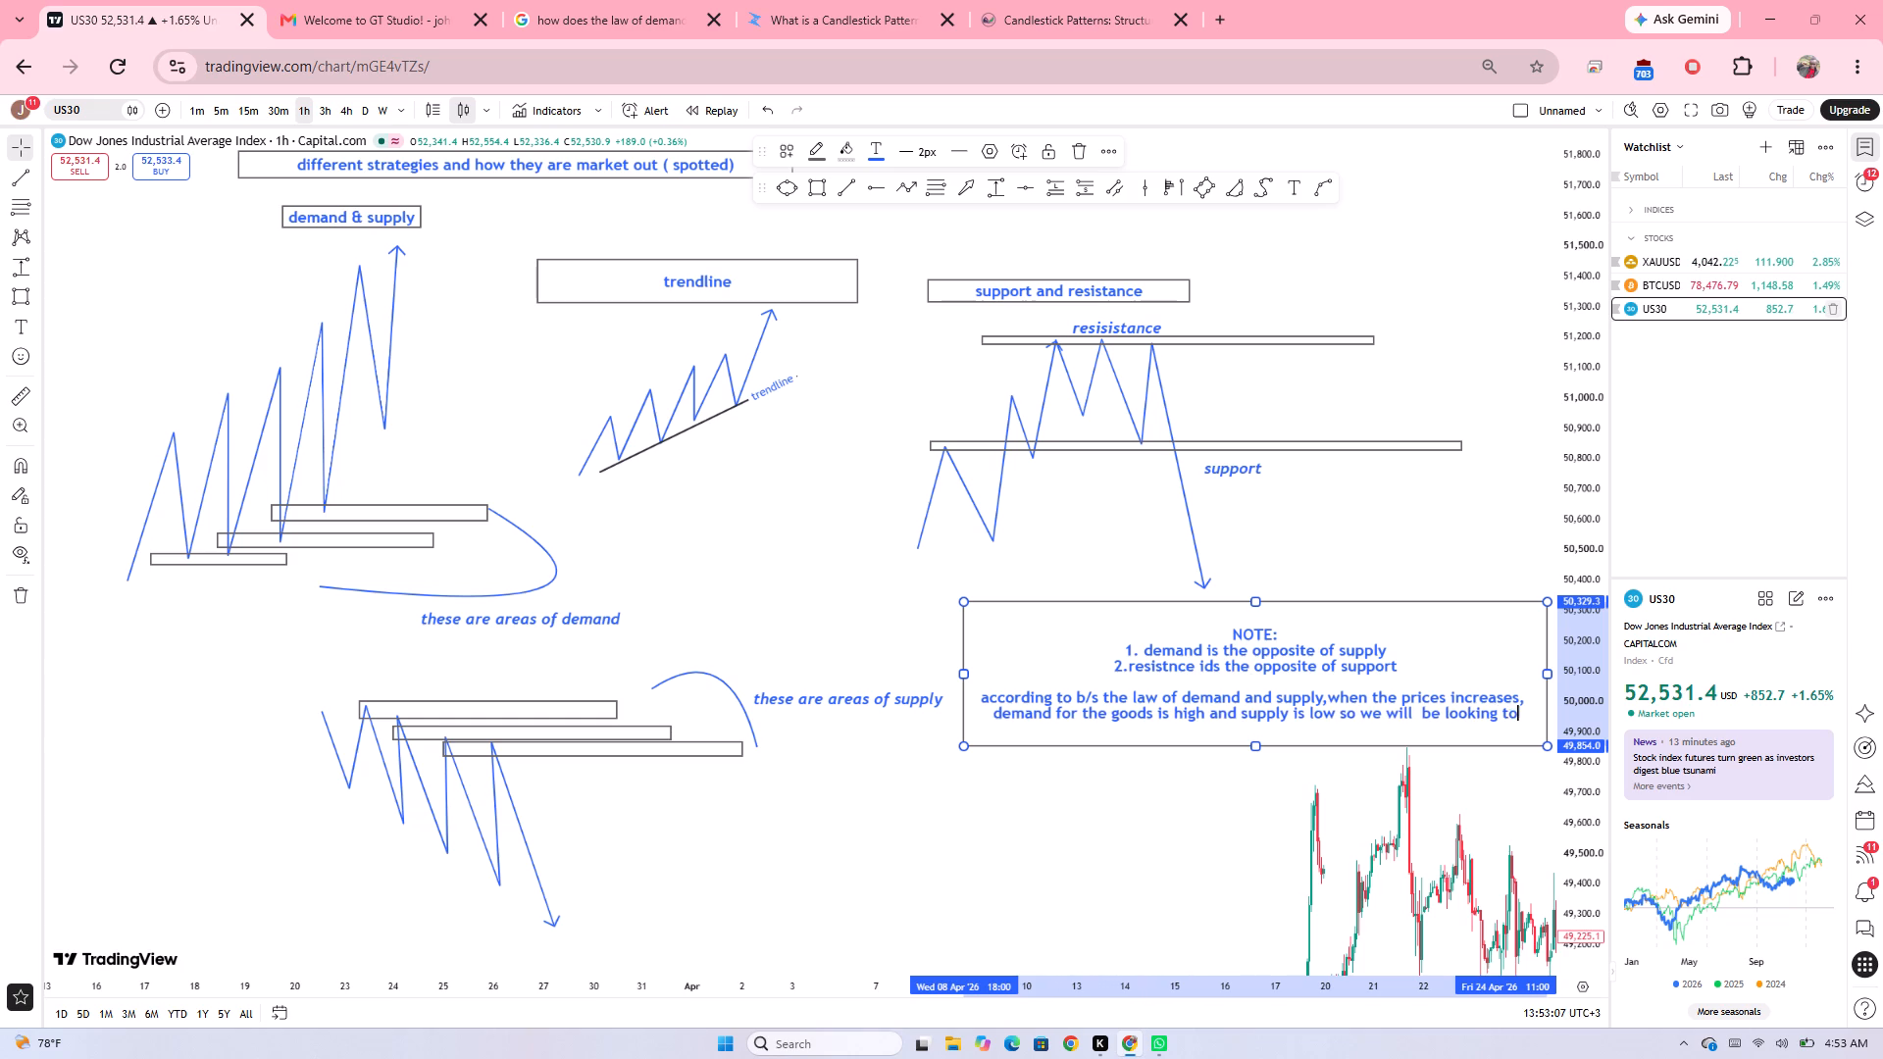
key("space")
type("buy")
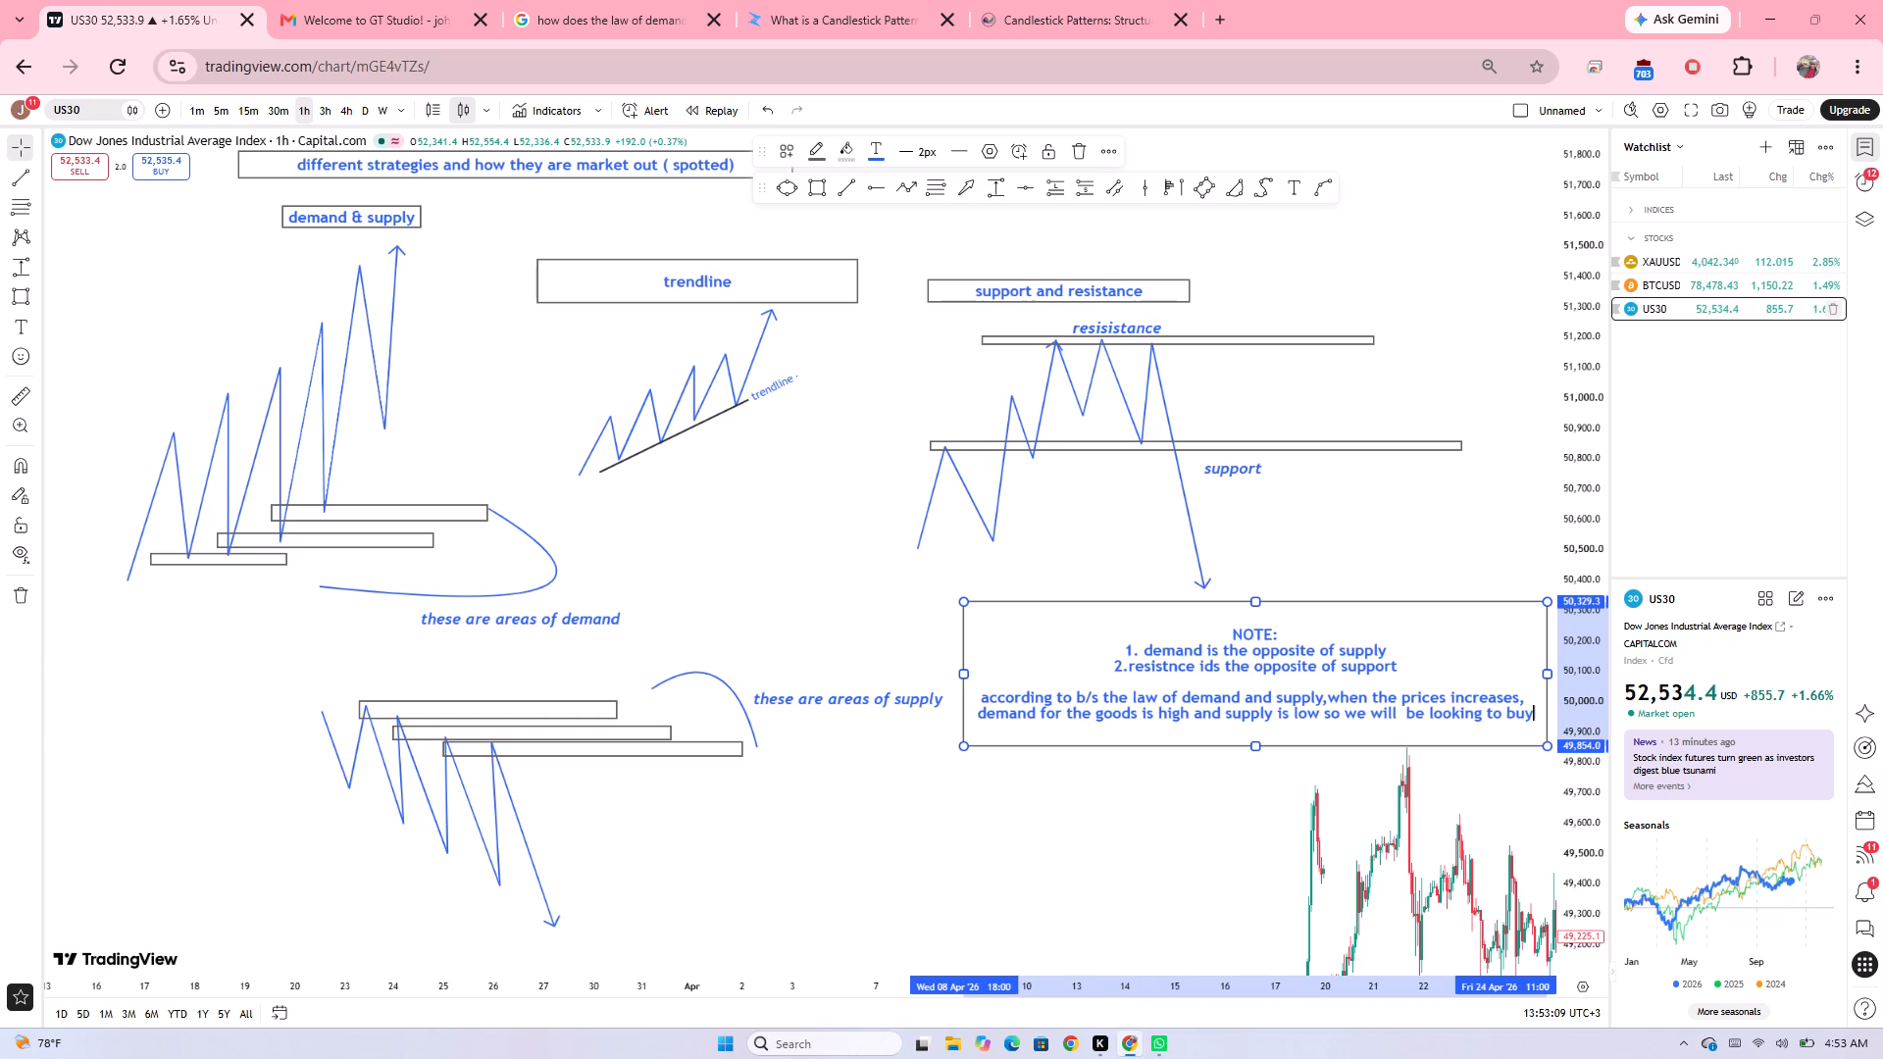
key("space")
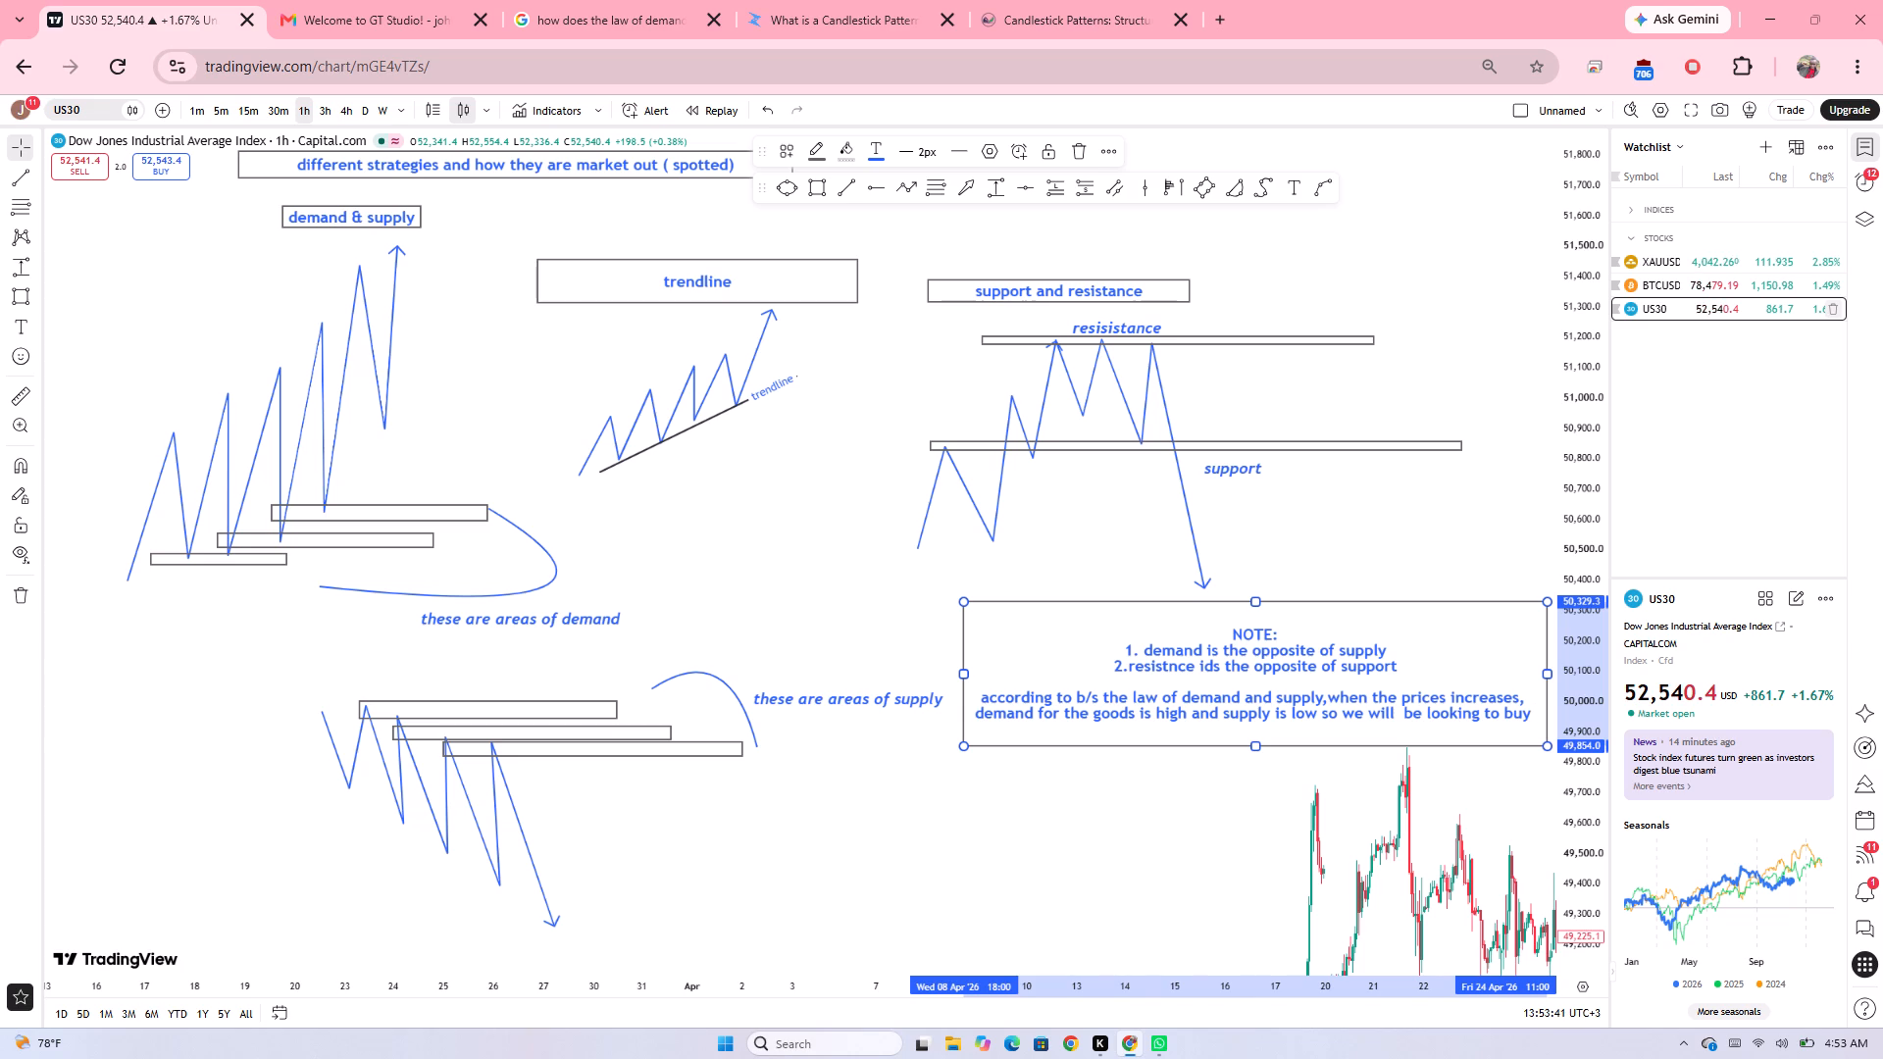
Replace "demand" before "for the goods" in the NOTE with "it means that there are suppliers in the market".
left_click(1035, 716)
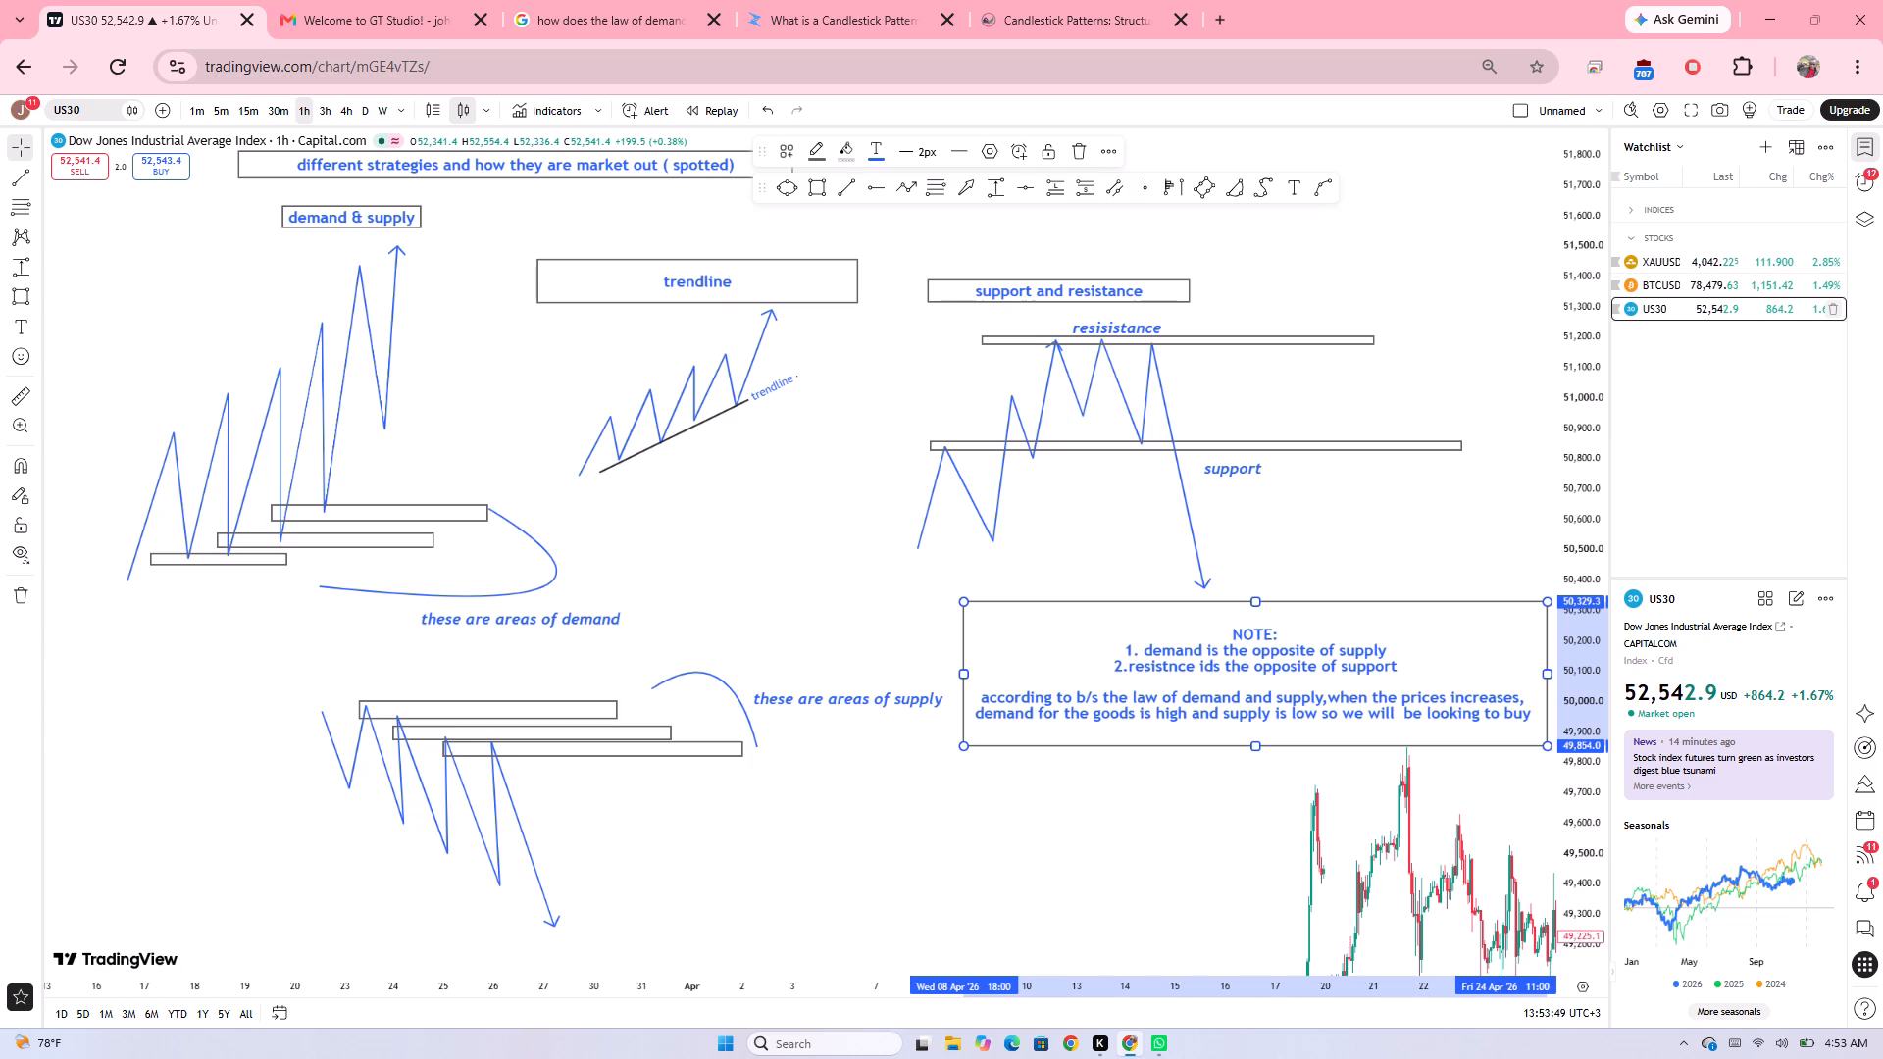
key("BackSpace")
key("BackSpace")
key("BackSpace")
key("BackSpace")
key("BackSpace")
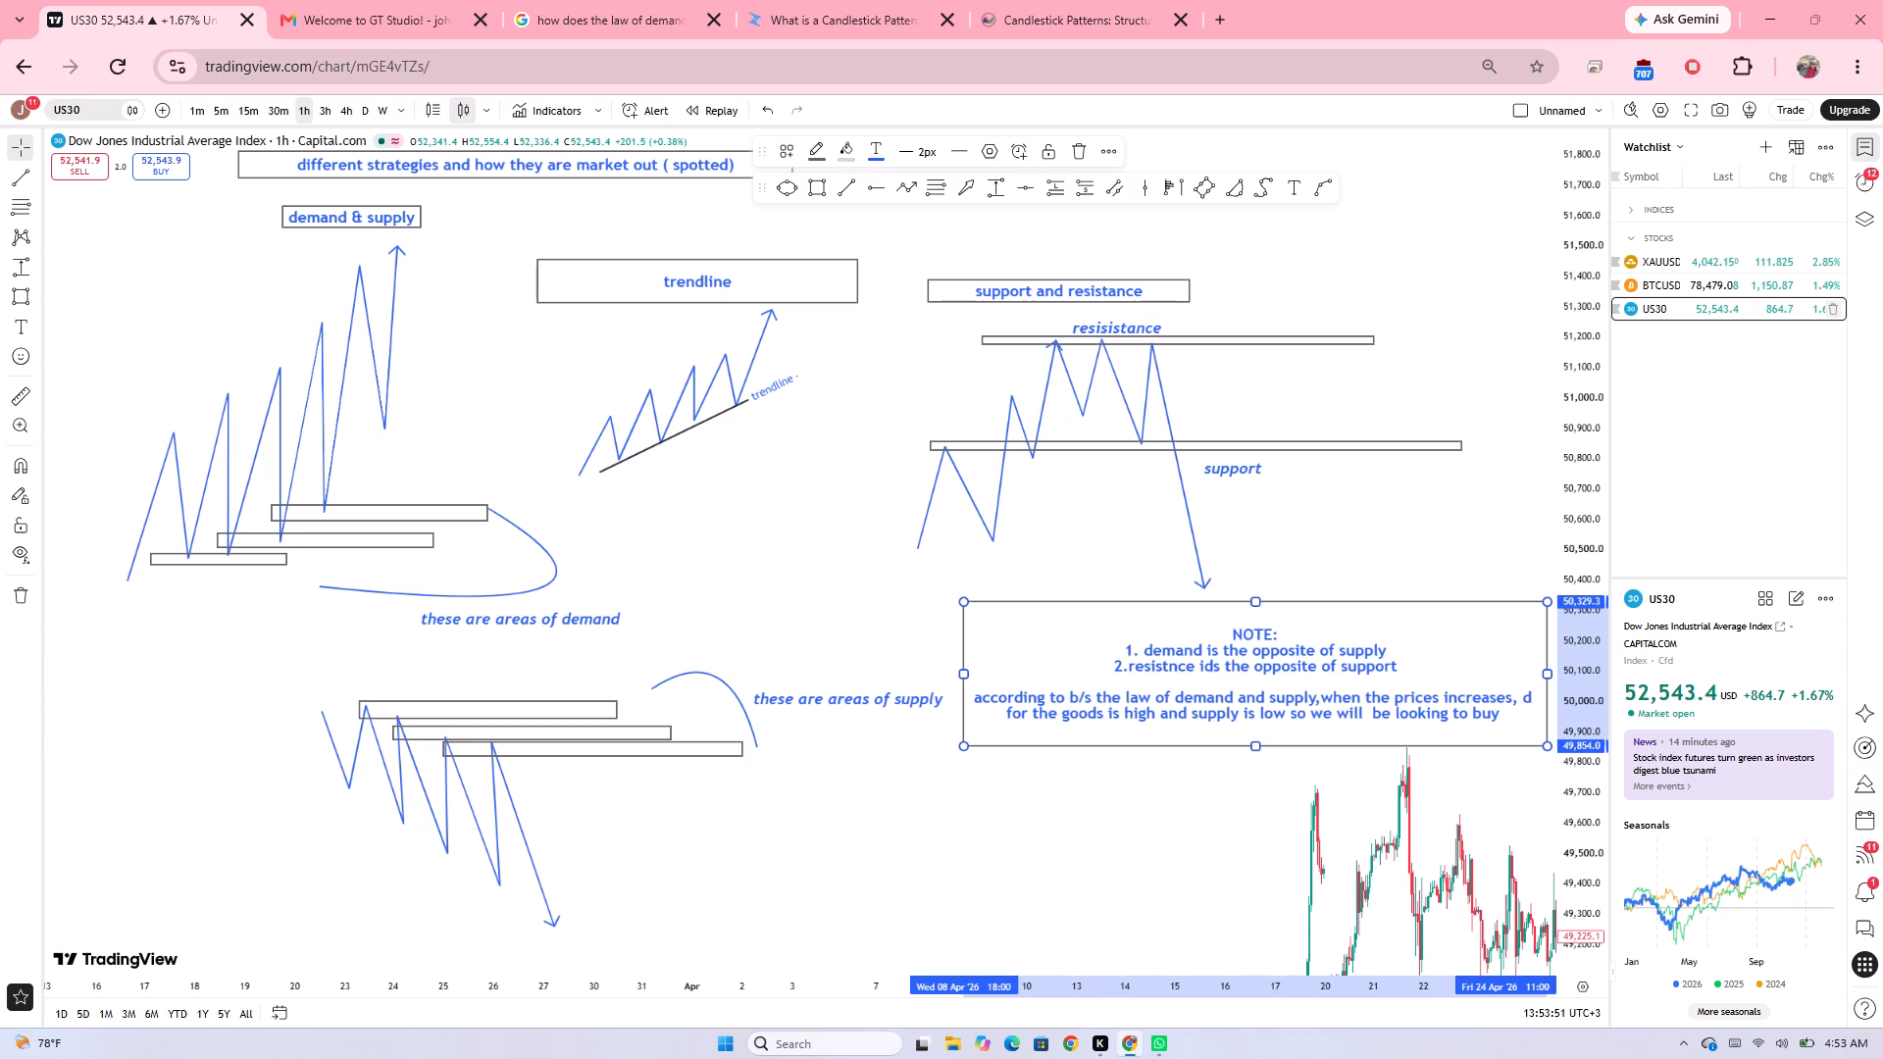
key("BackSpace")
type("it means that")
key("space")
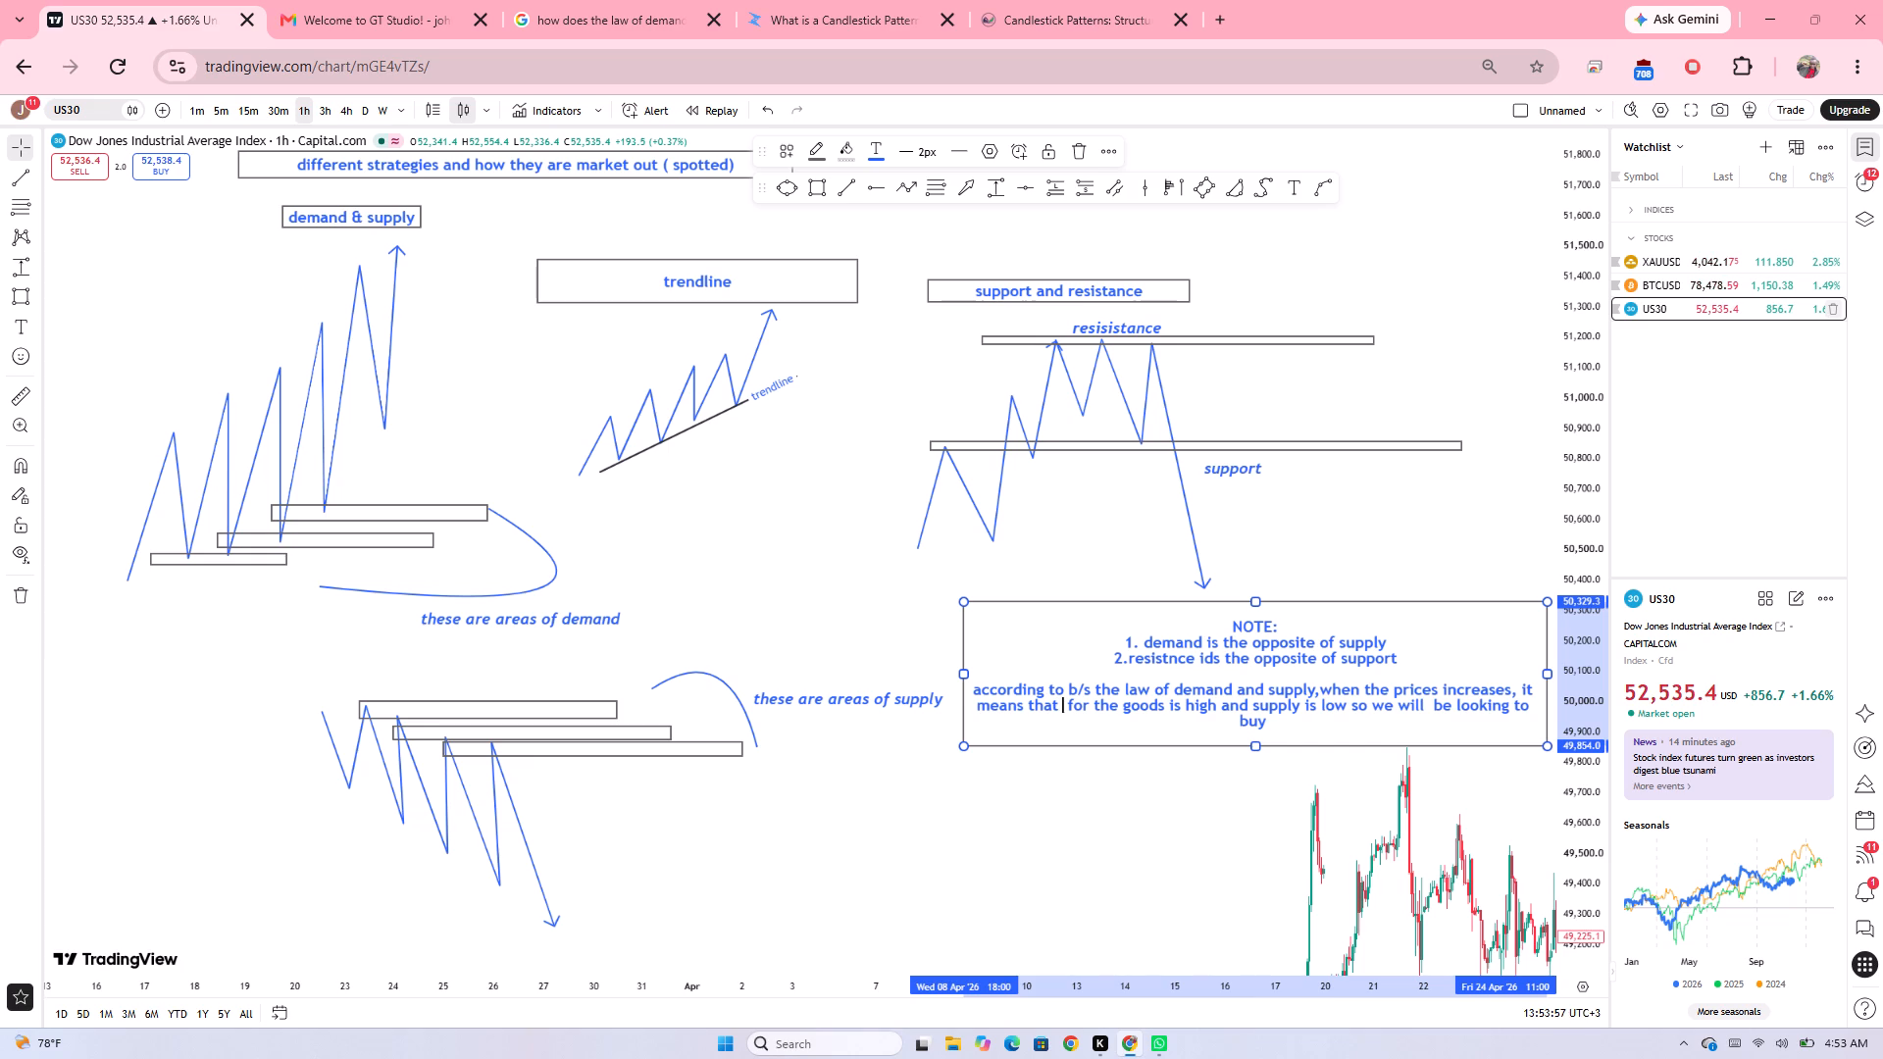
type("there are suppliers in the")
key("space")
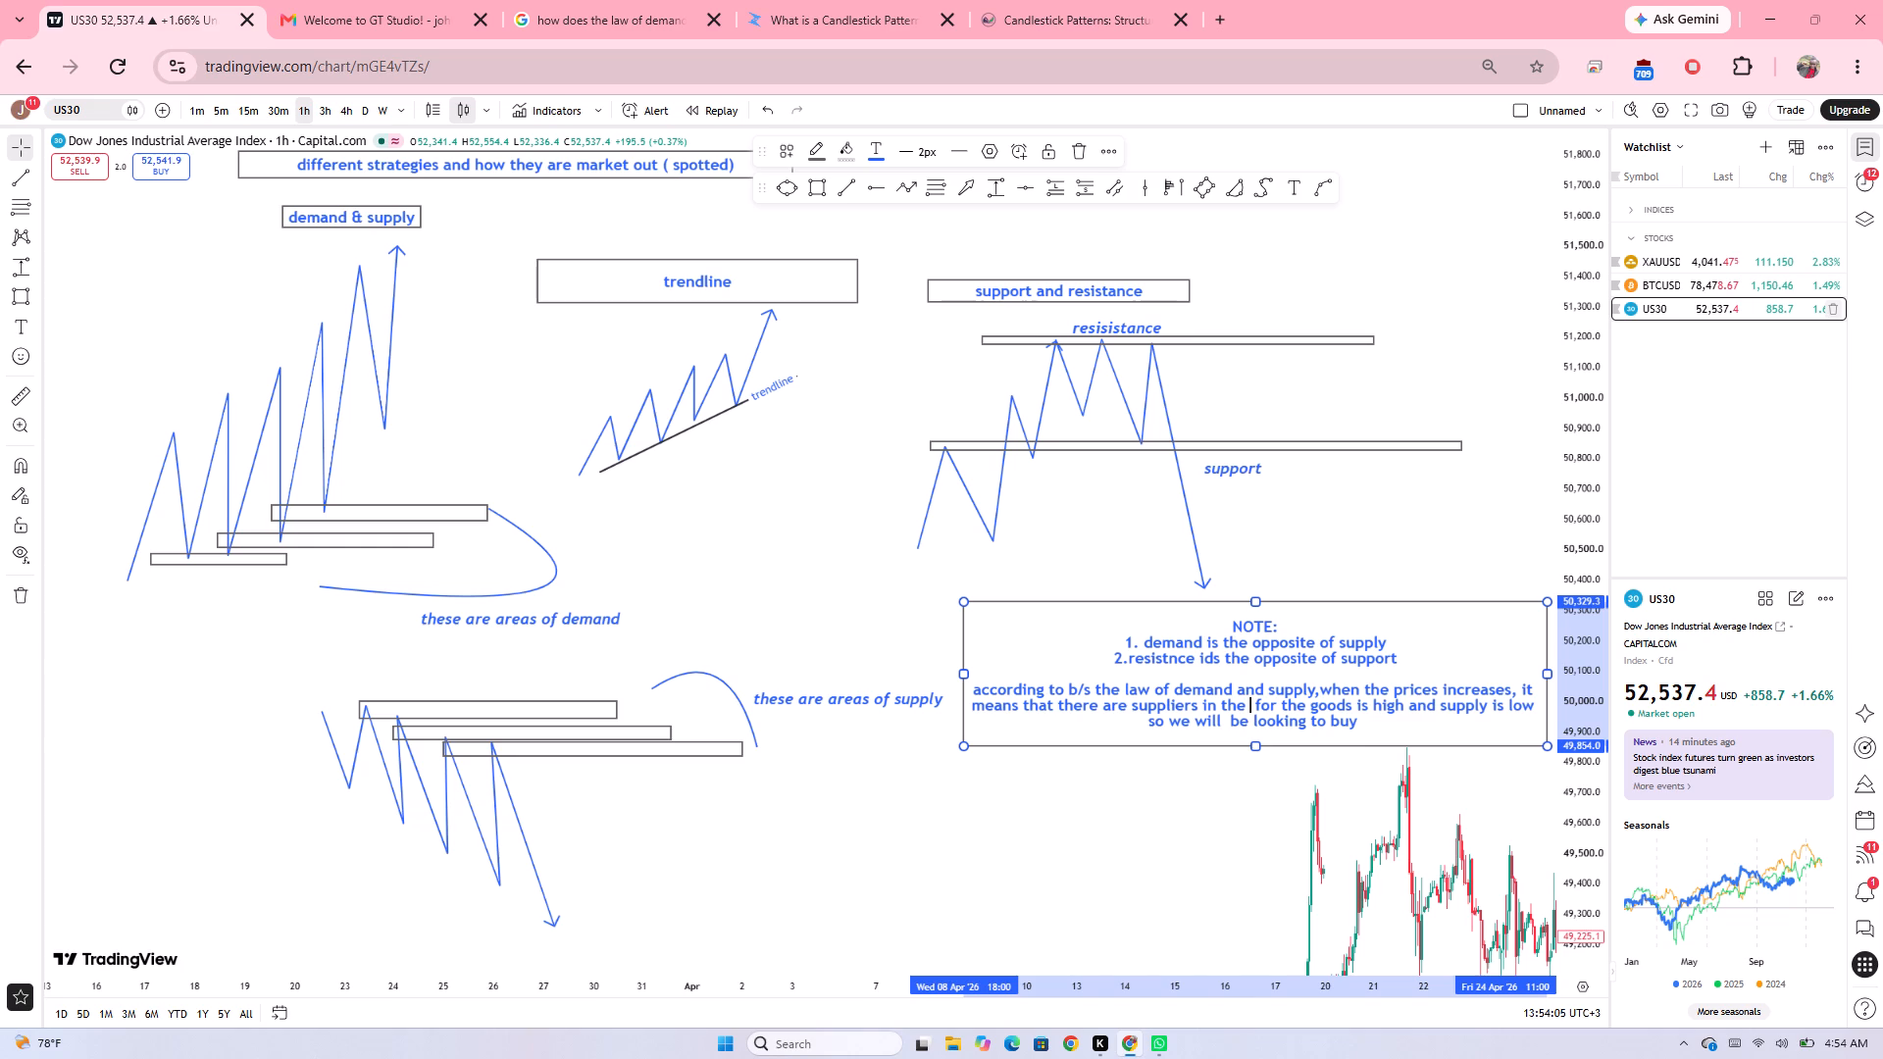
type("mar")
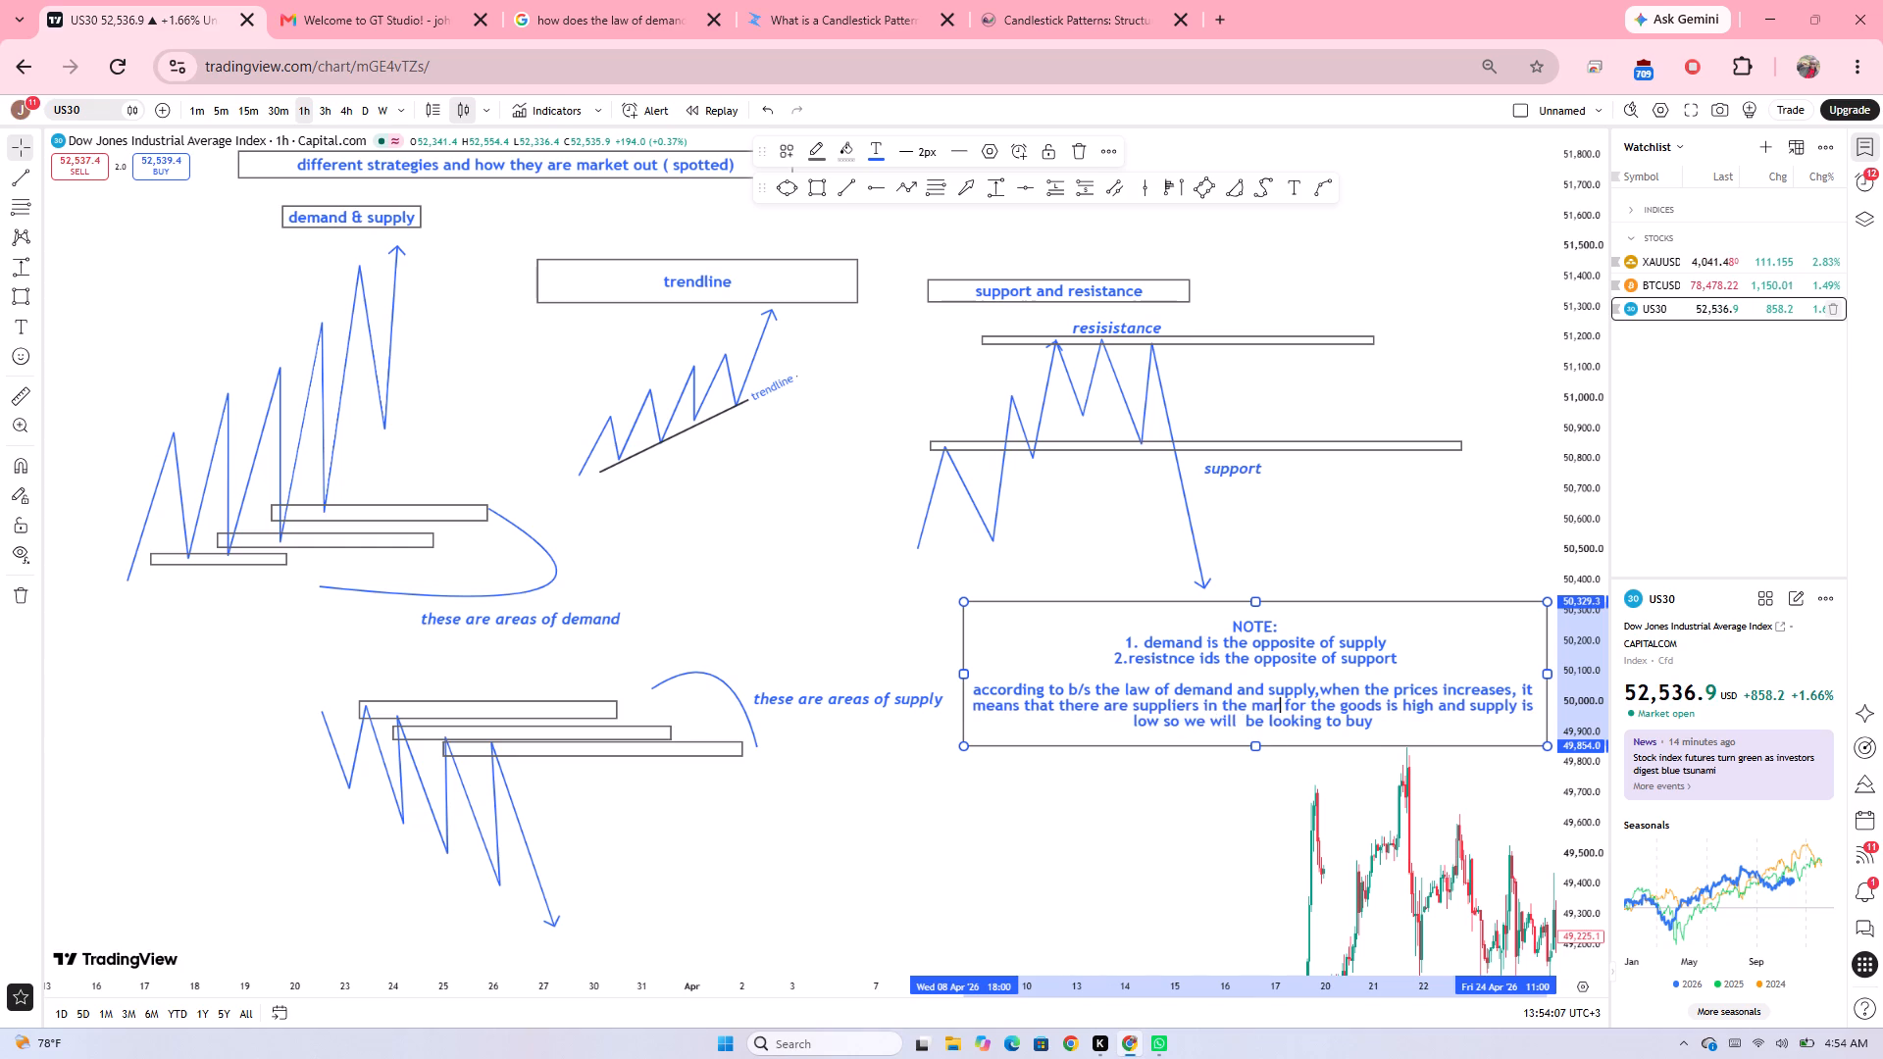
type("ket")
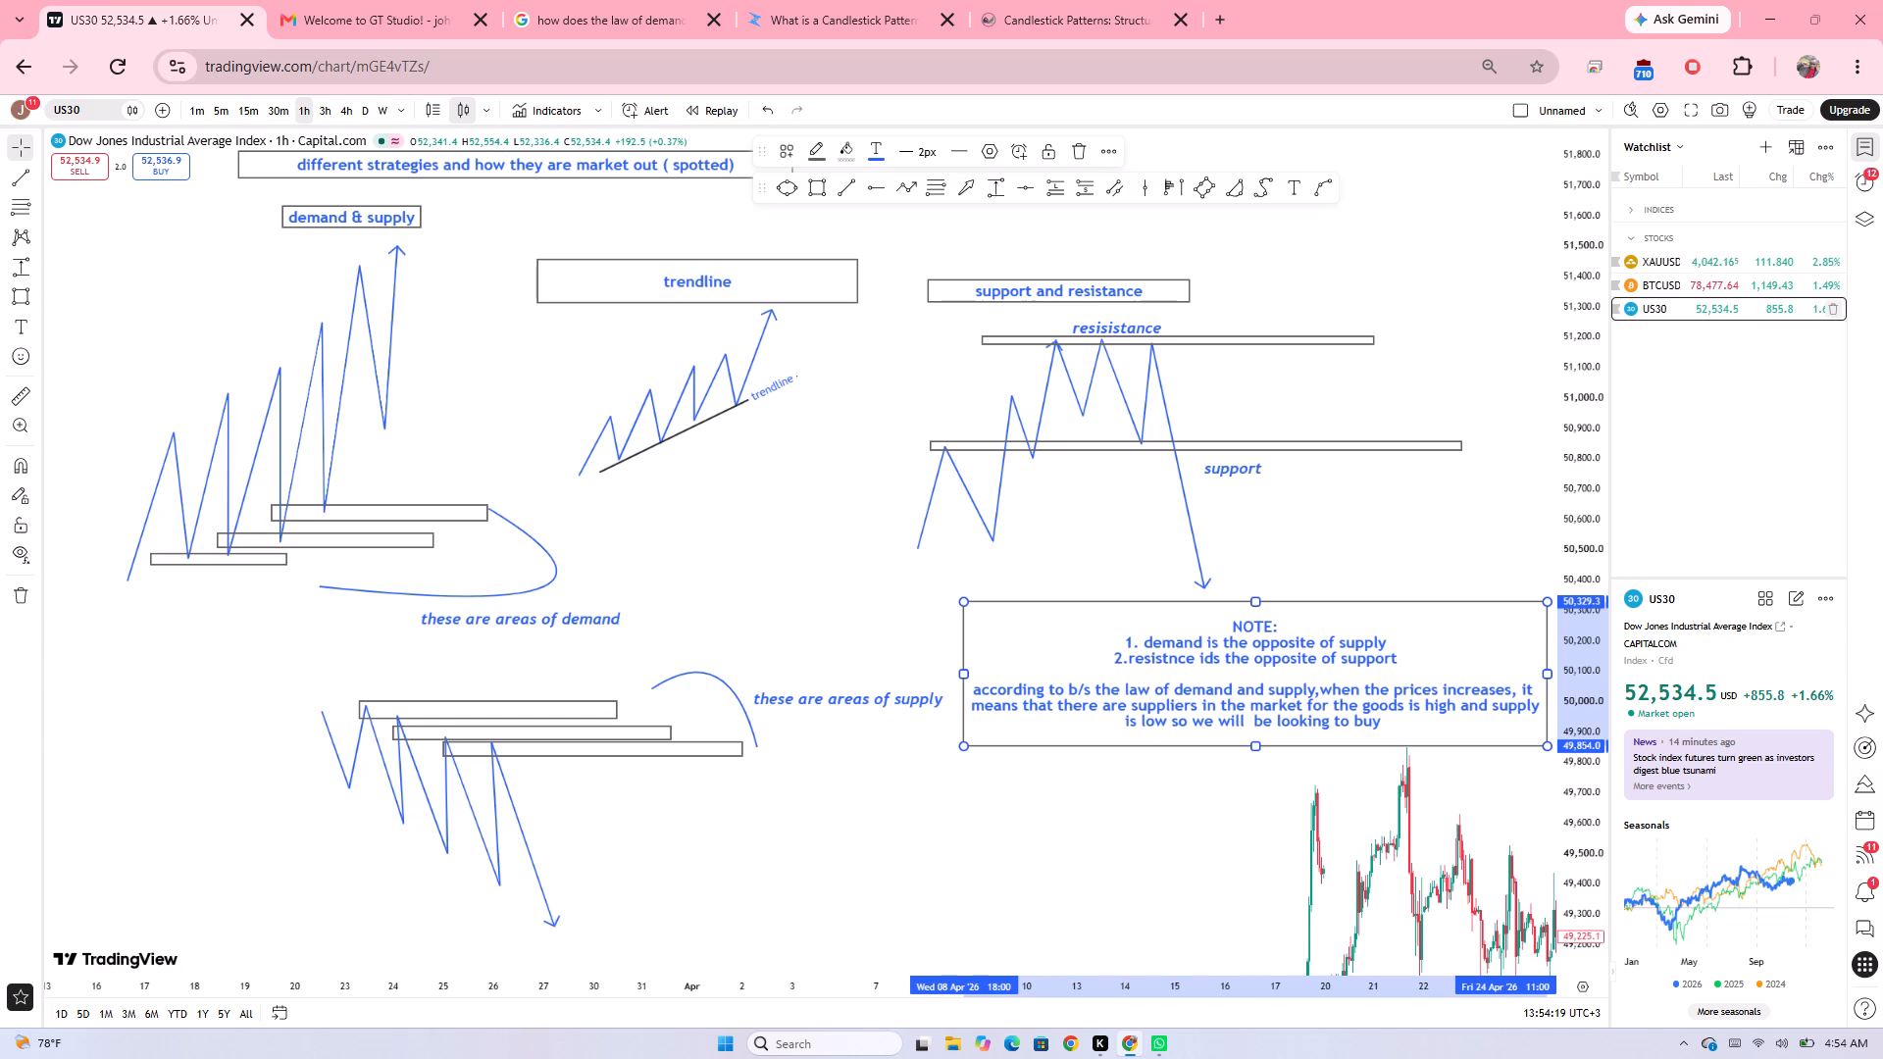
Insert "no" before "suppliers in the market" in the NOTE text.
left_click(1130, 712)
key("space")
type("no")
key("space")
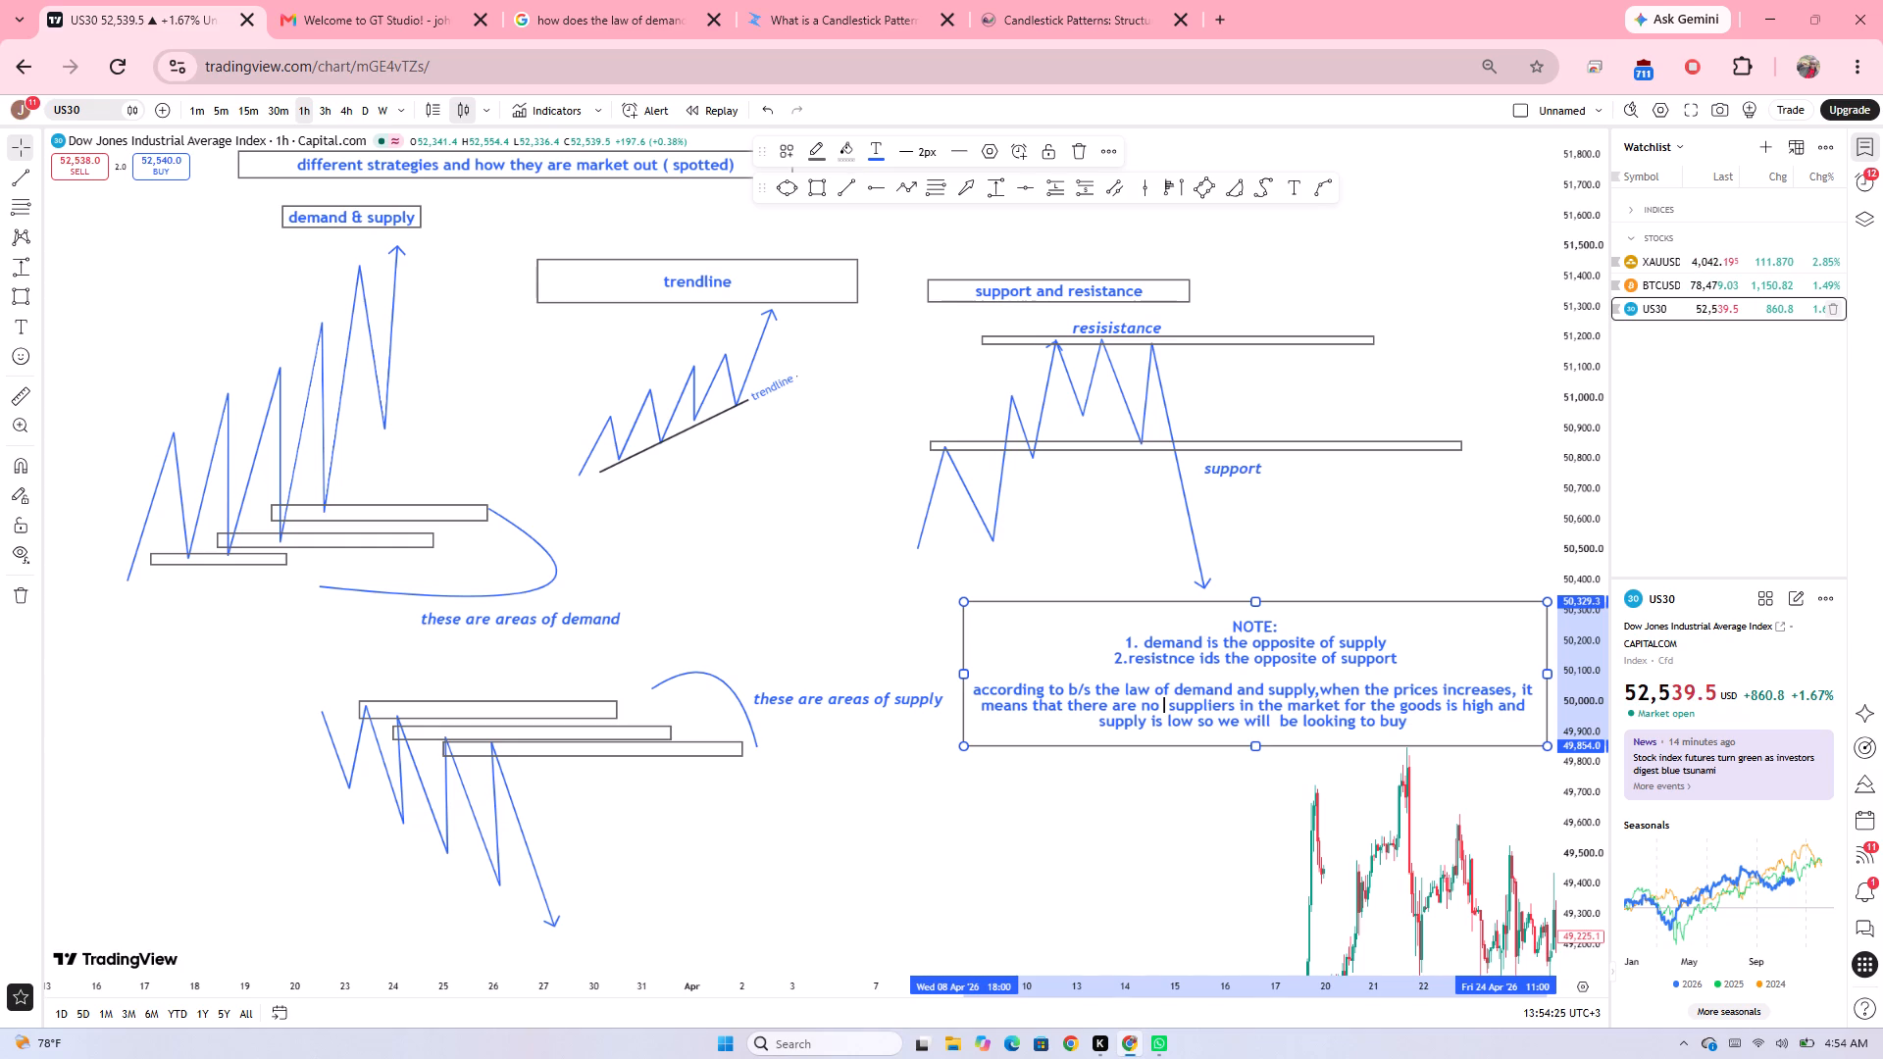
Replace everything after "for the goods" in the NOTE text with "so we shou;d be looking to sell".
left_click_drag(1444, 705, 1486, 720)
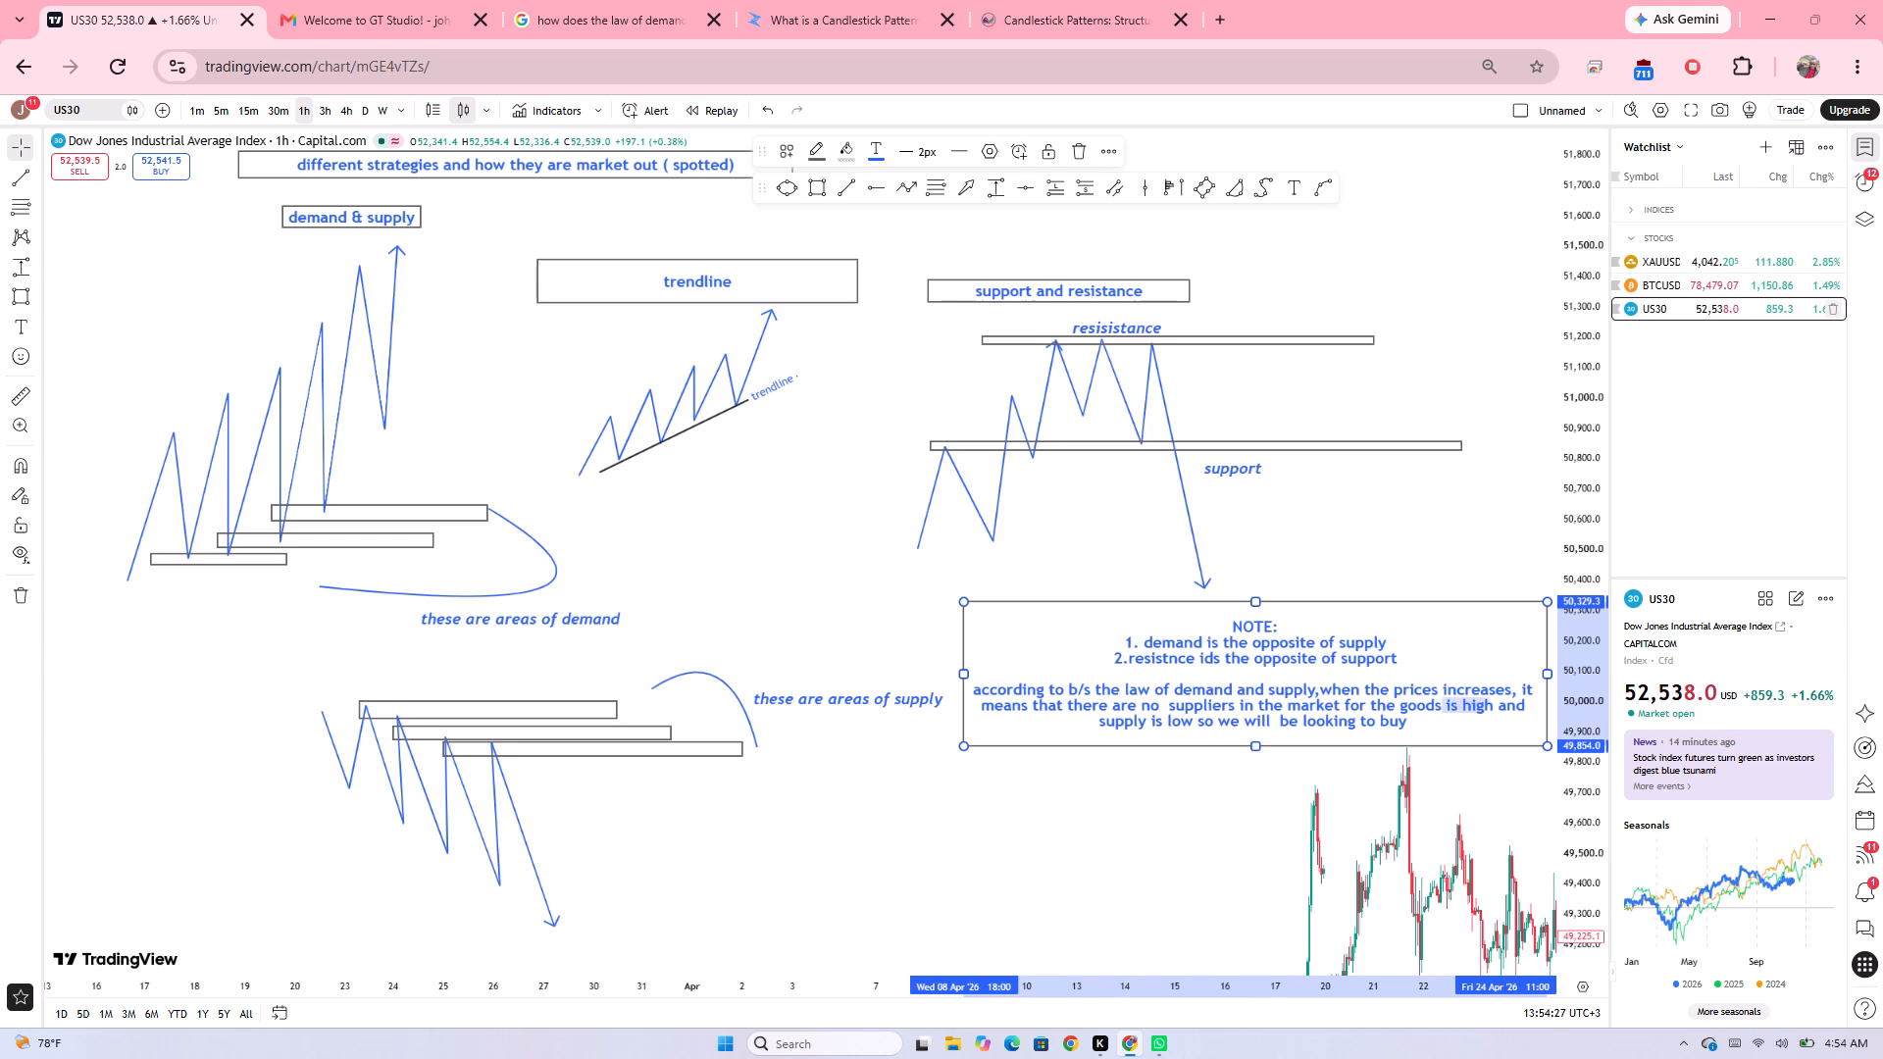
left_click_drag(1486, 720, 1472, 731)
key("BackSpace")
key("space")
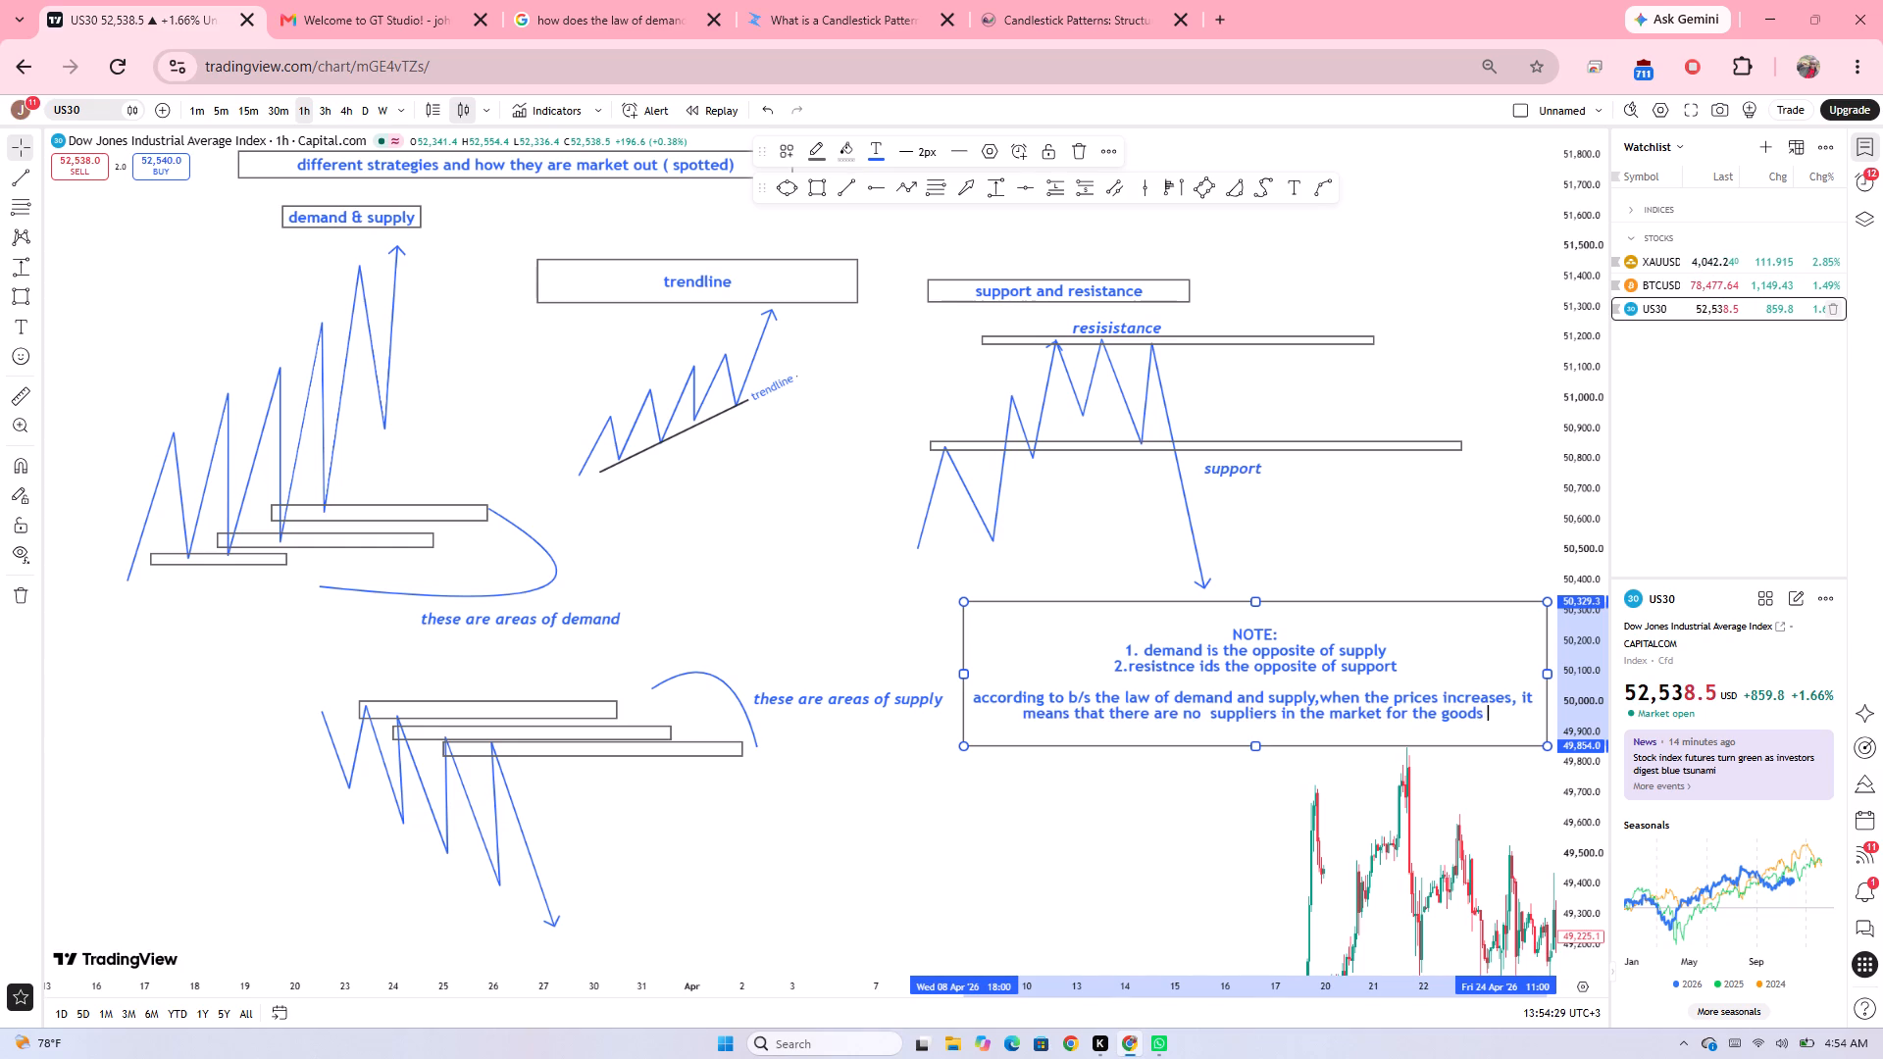
type("so")
key("space")
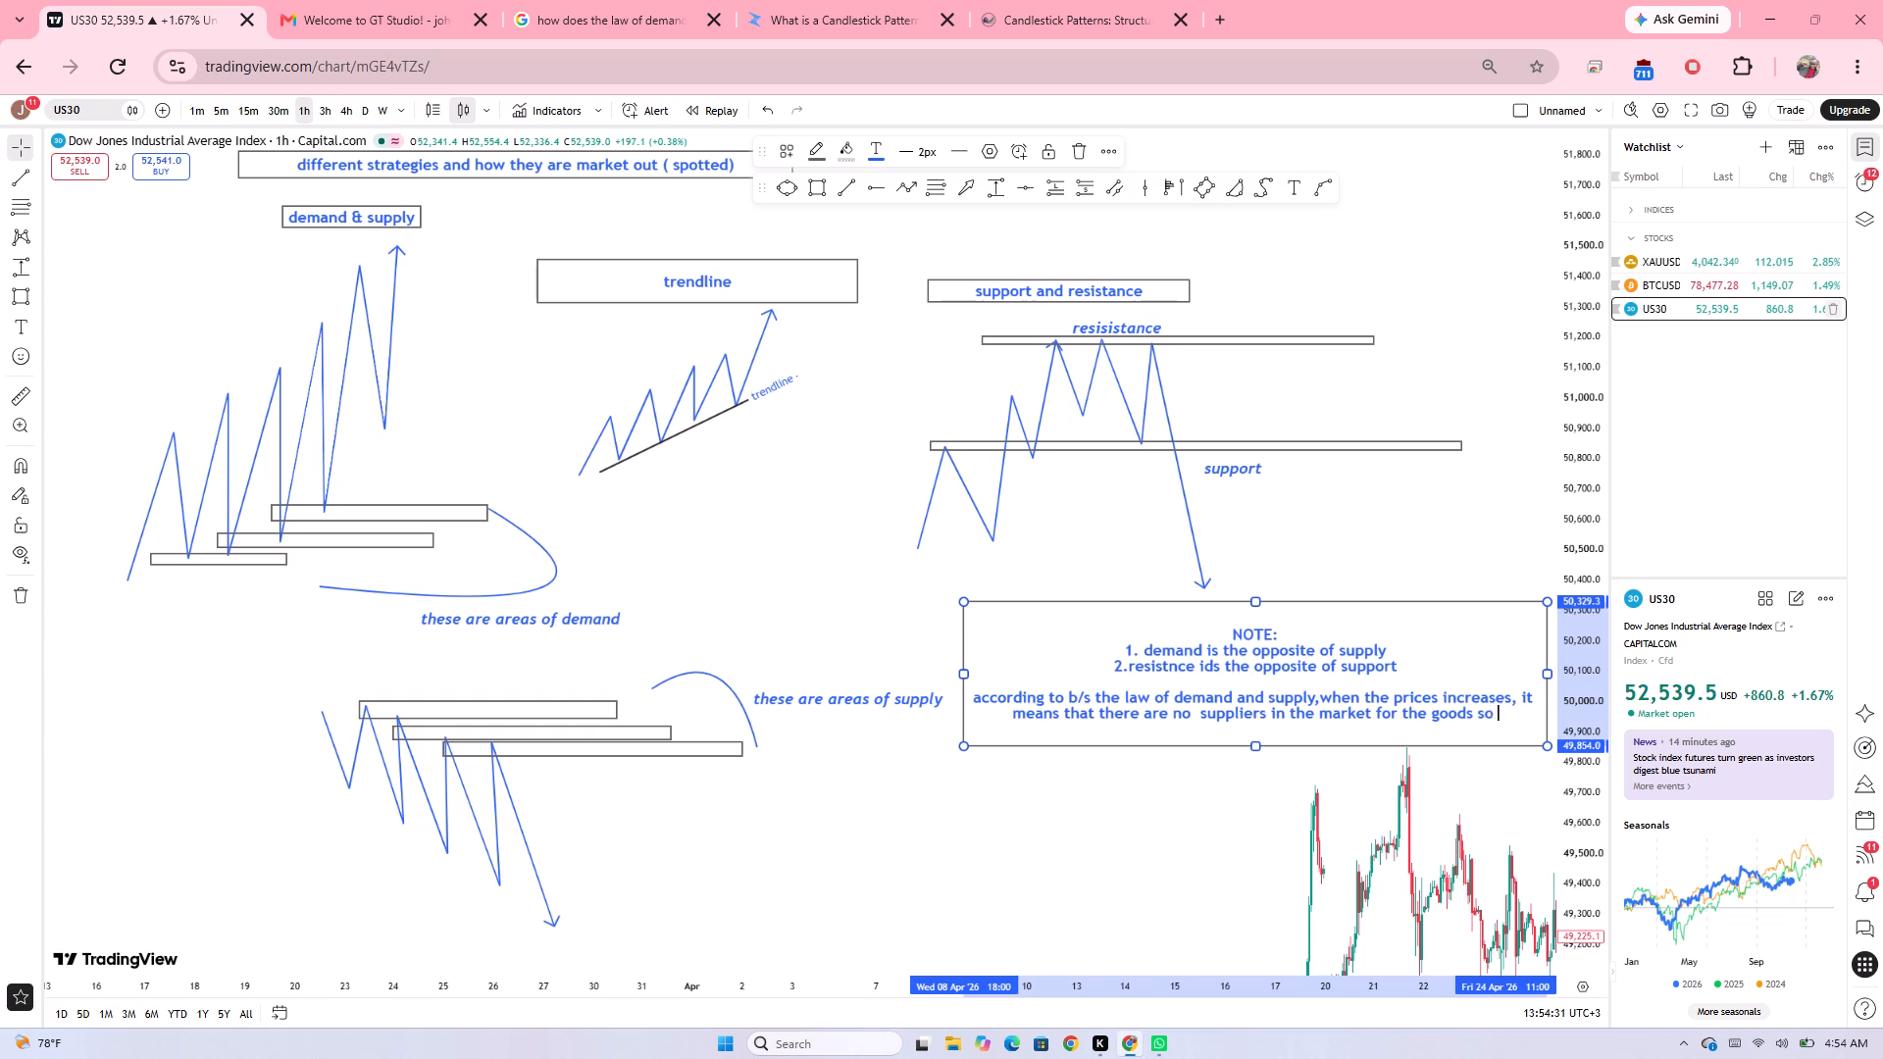
type("we shol")
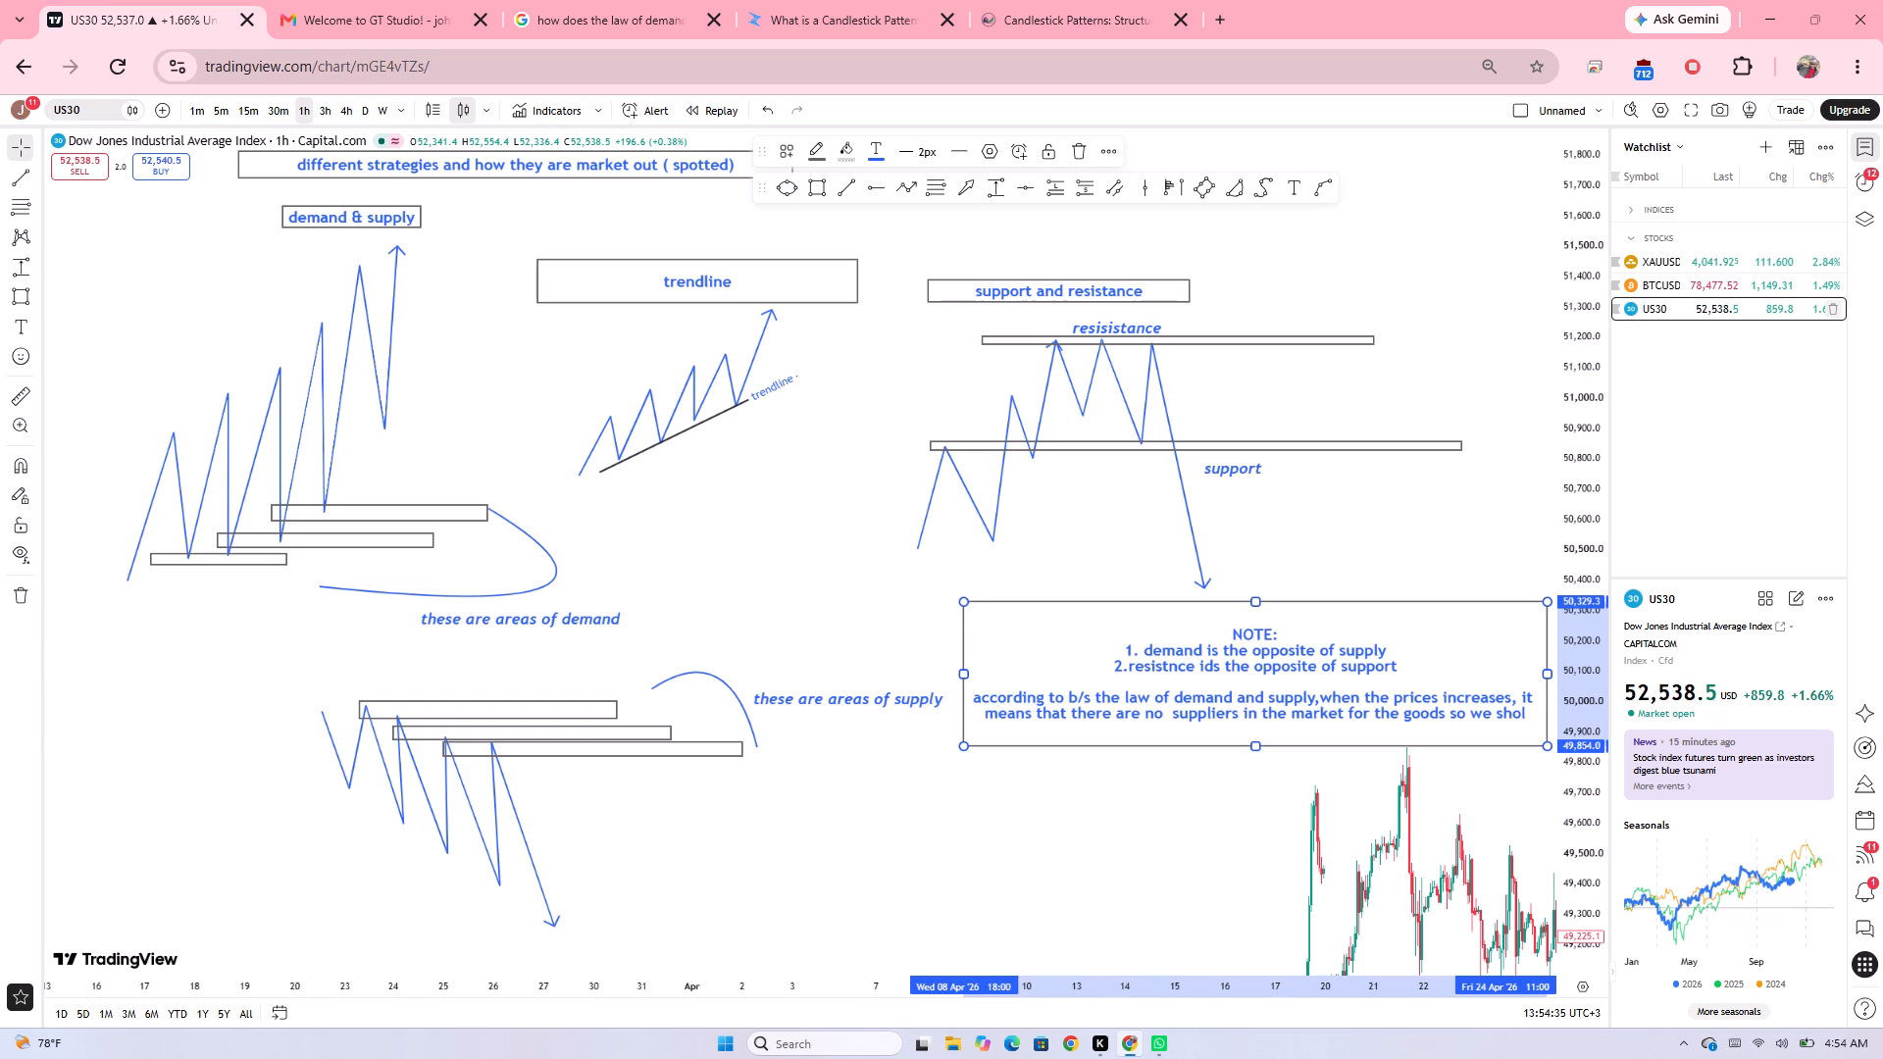
key("BackSpace")
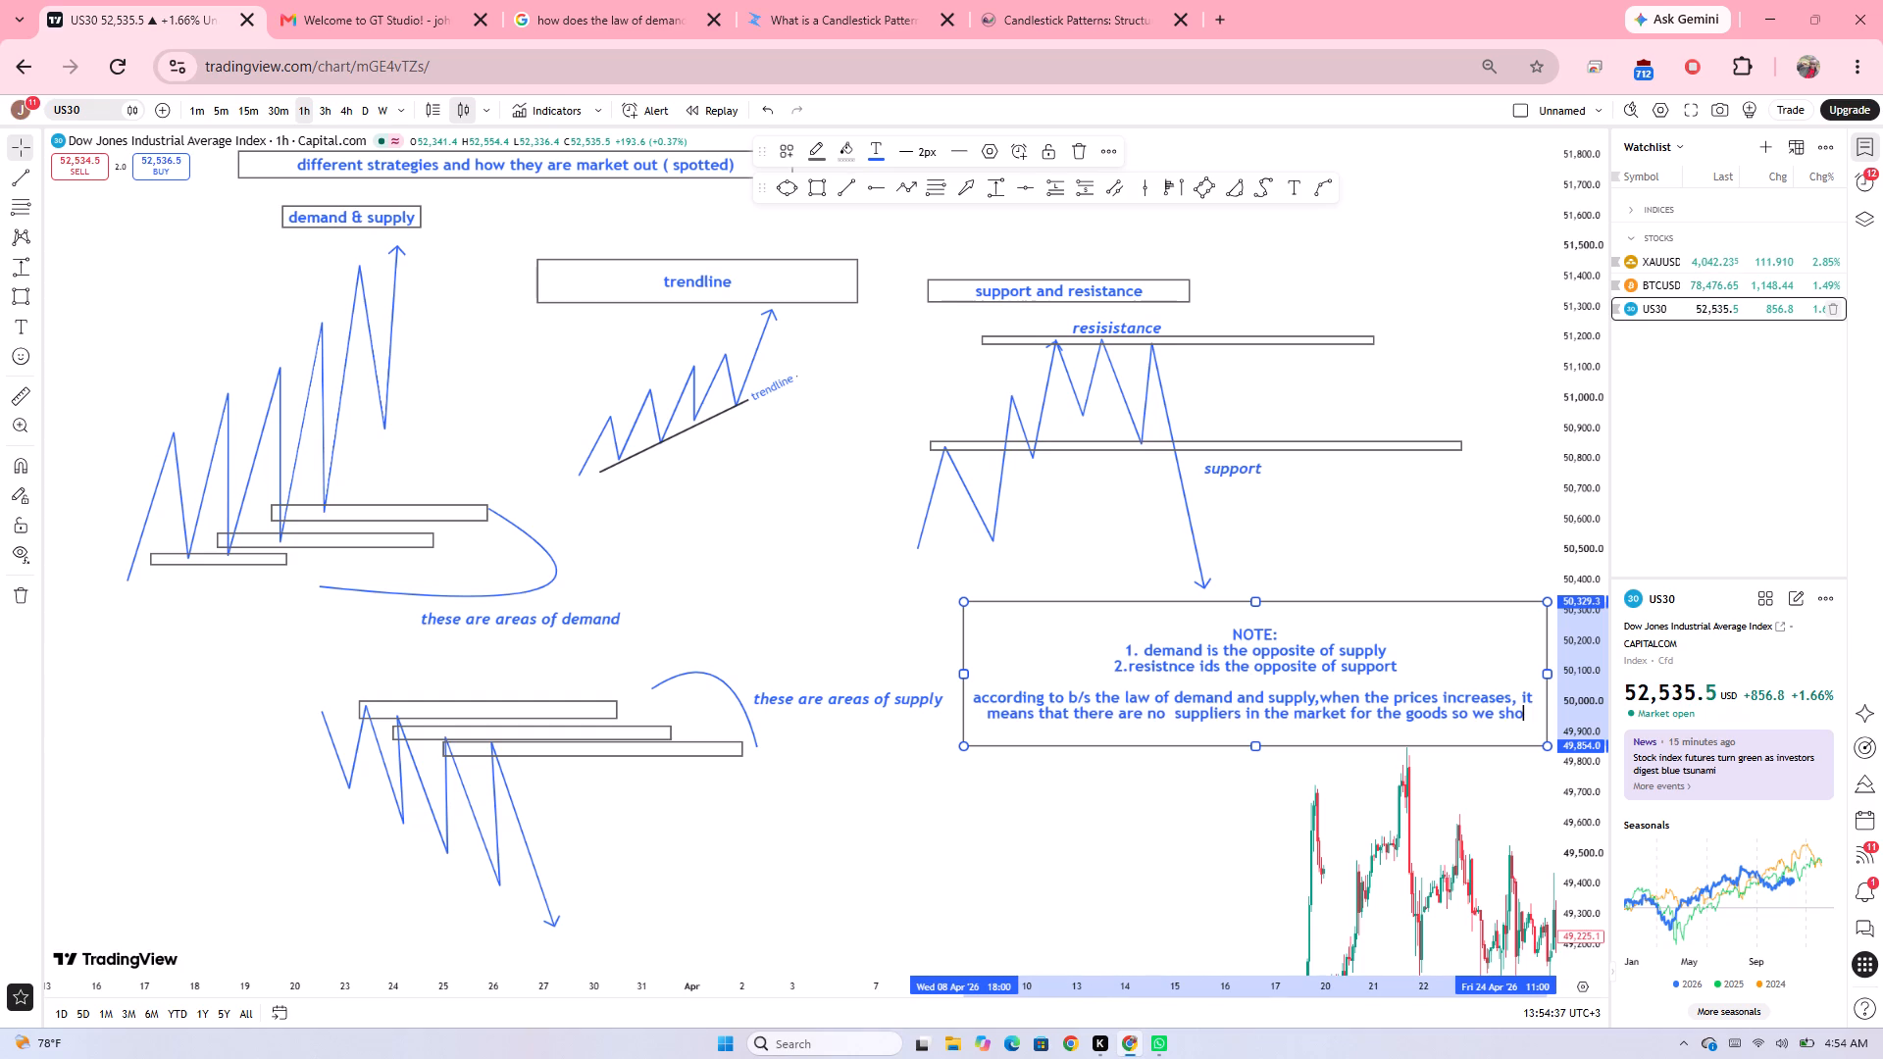
type("u;d be")
key("space")
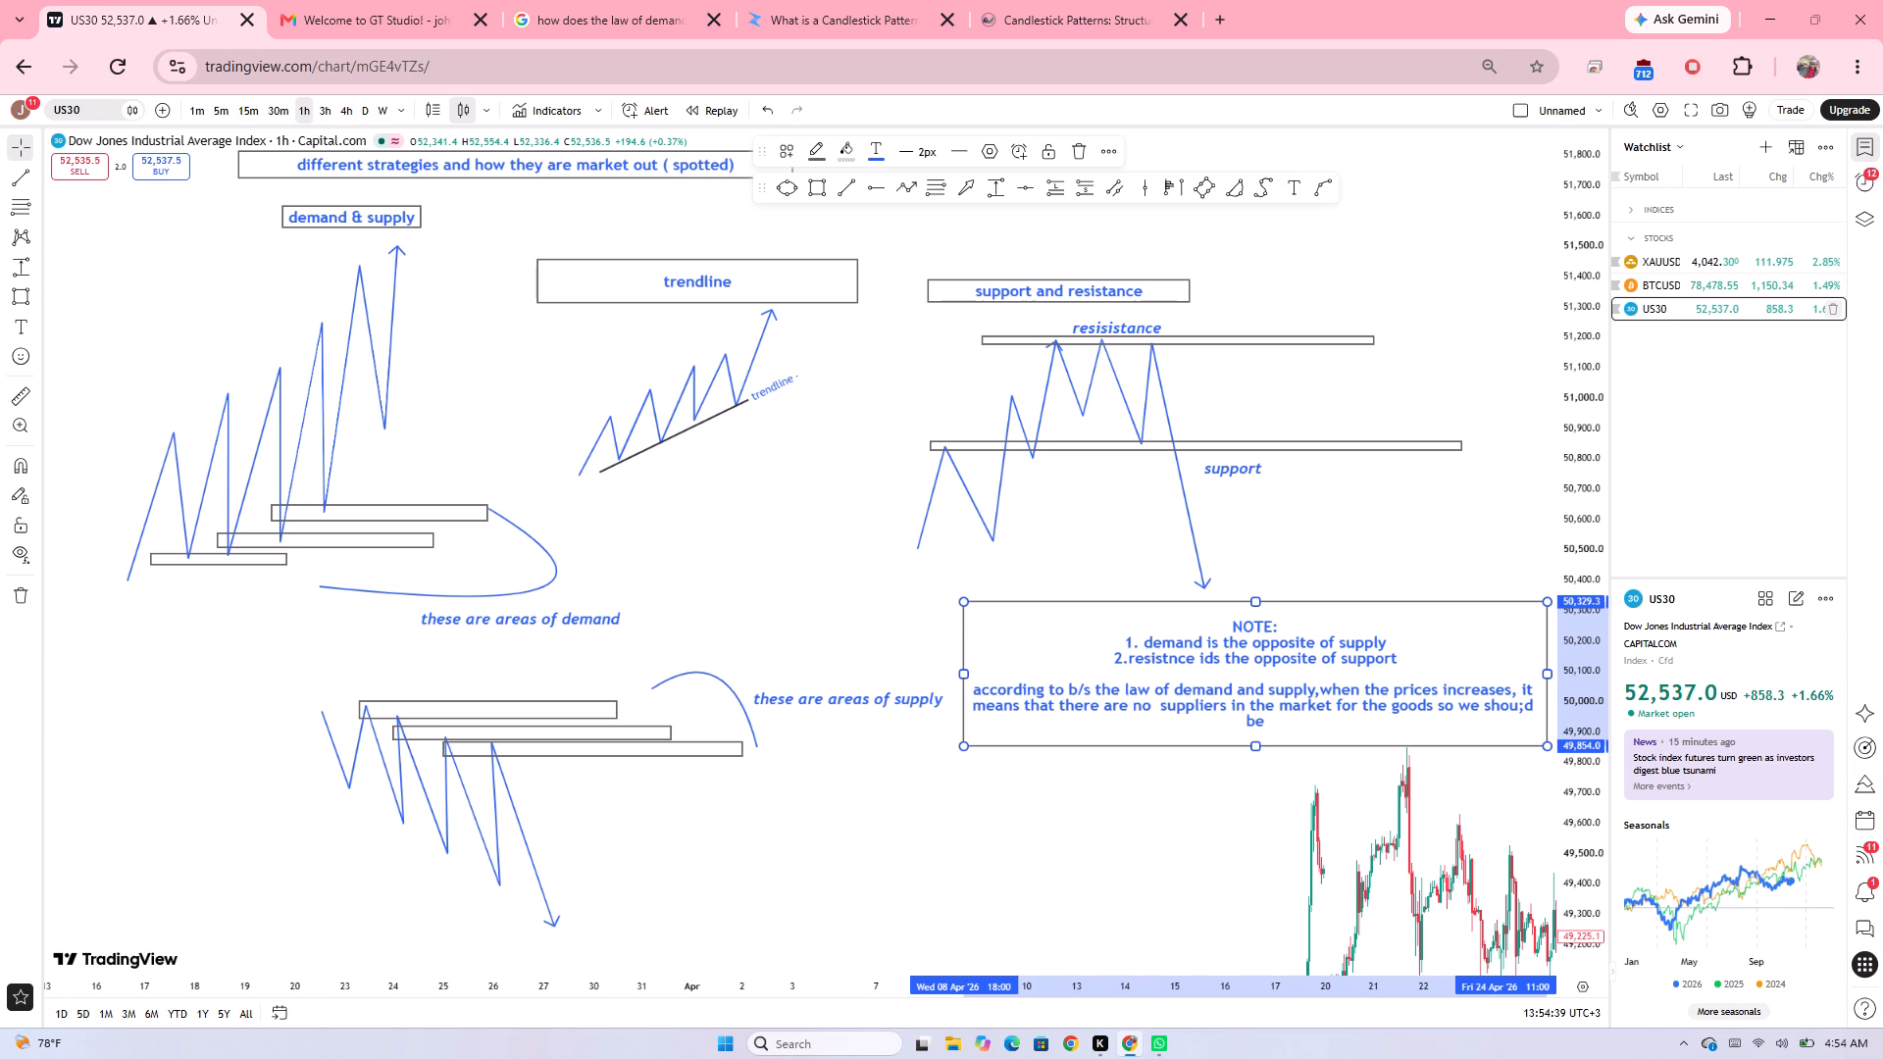
type("looking")
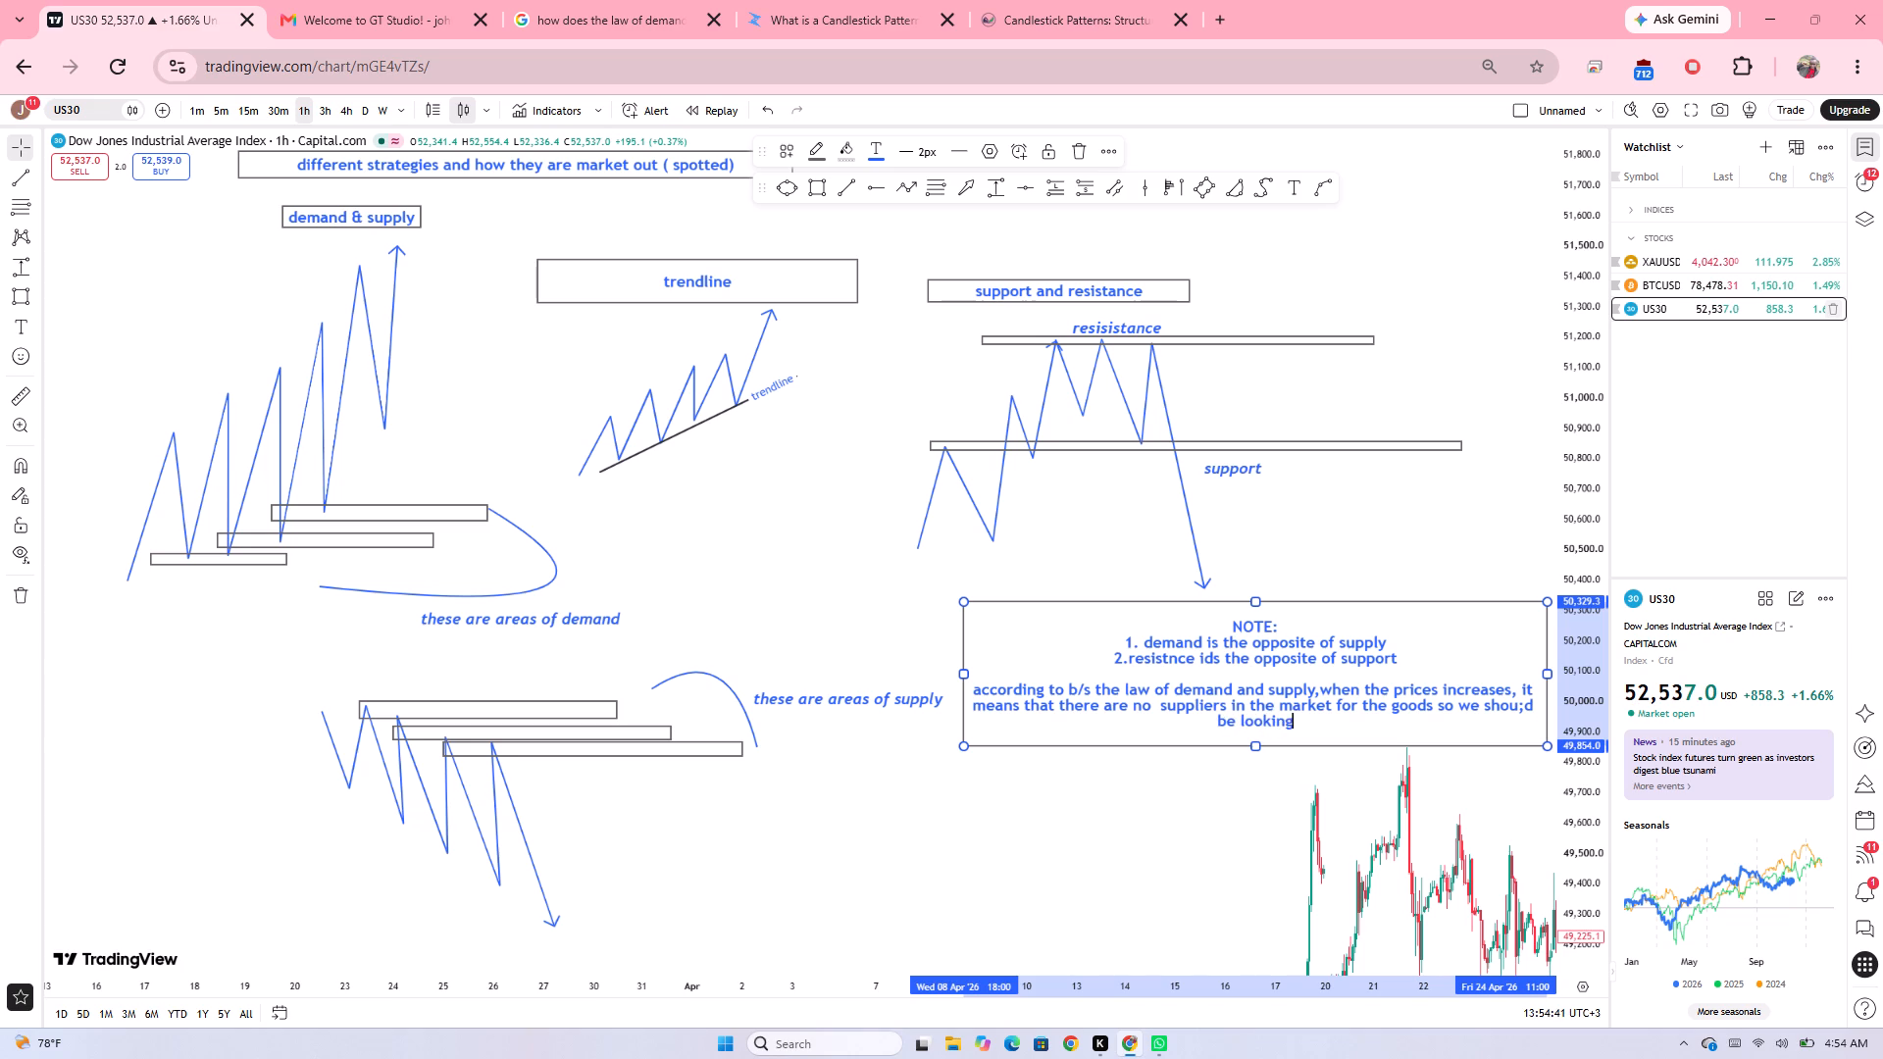
key("space")
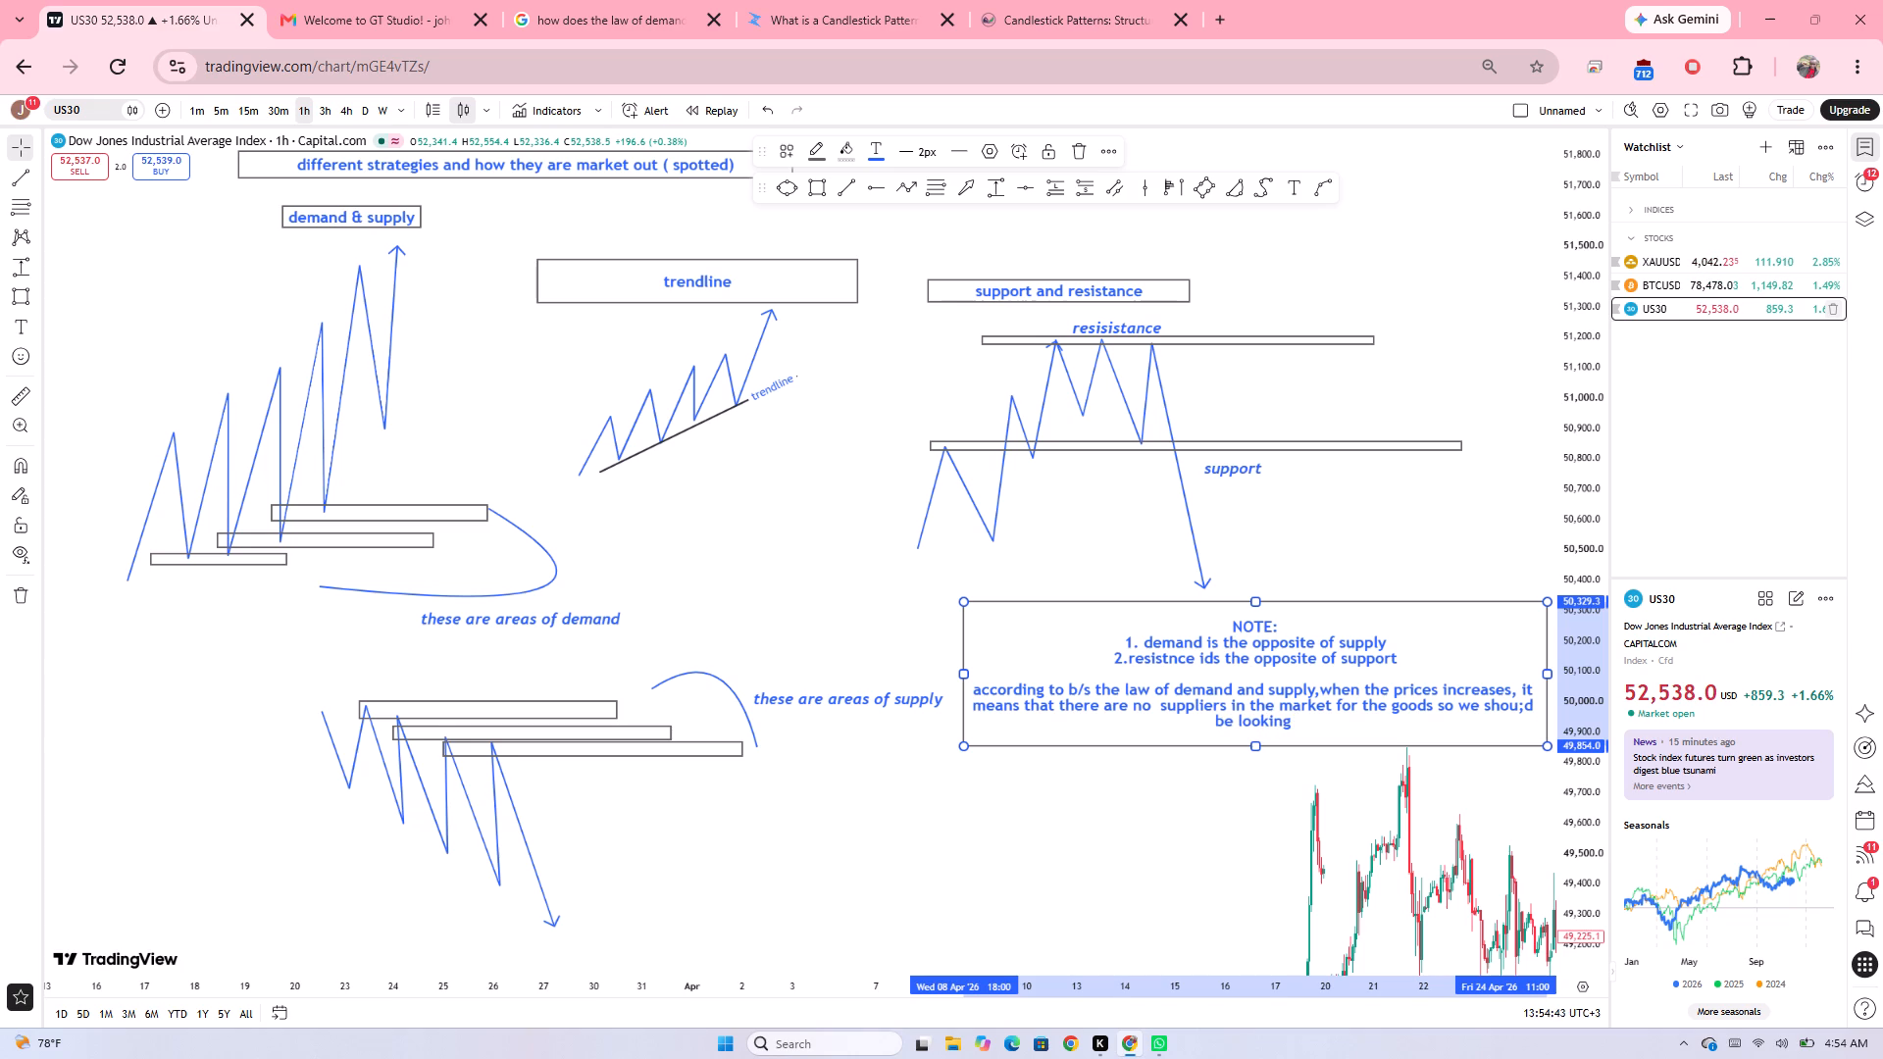
type("to sell")
Append "so we can get more profits and viseversa" after "looking to sell" in the NOTE text.
key("space")
type("so we can get more")
key("space")
type("profits and visev")
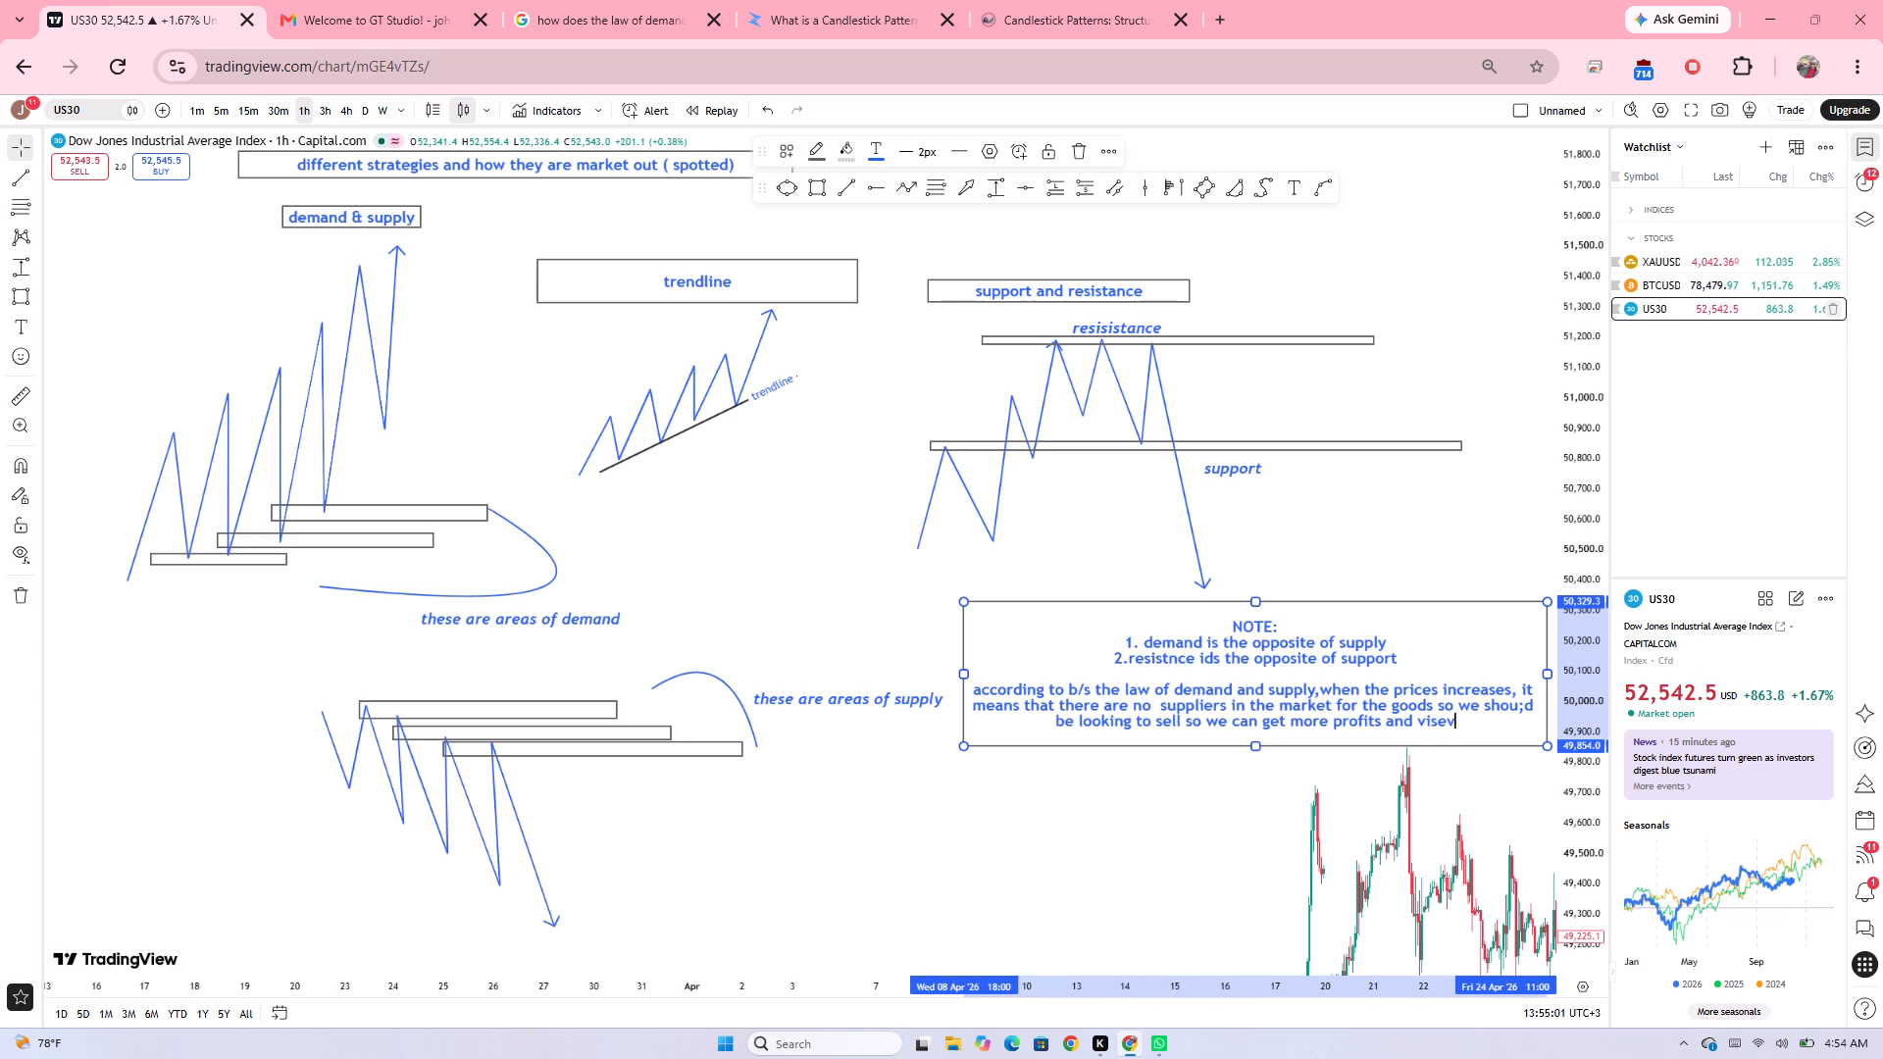
type("ersa")
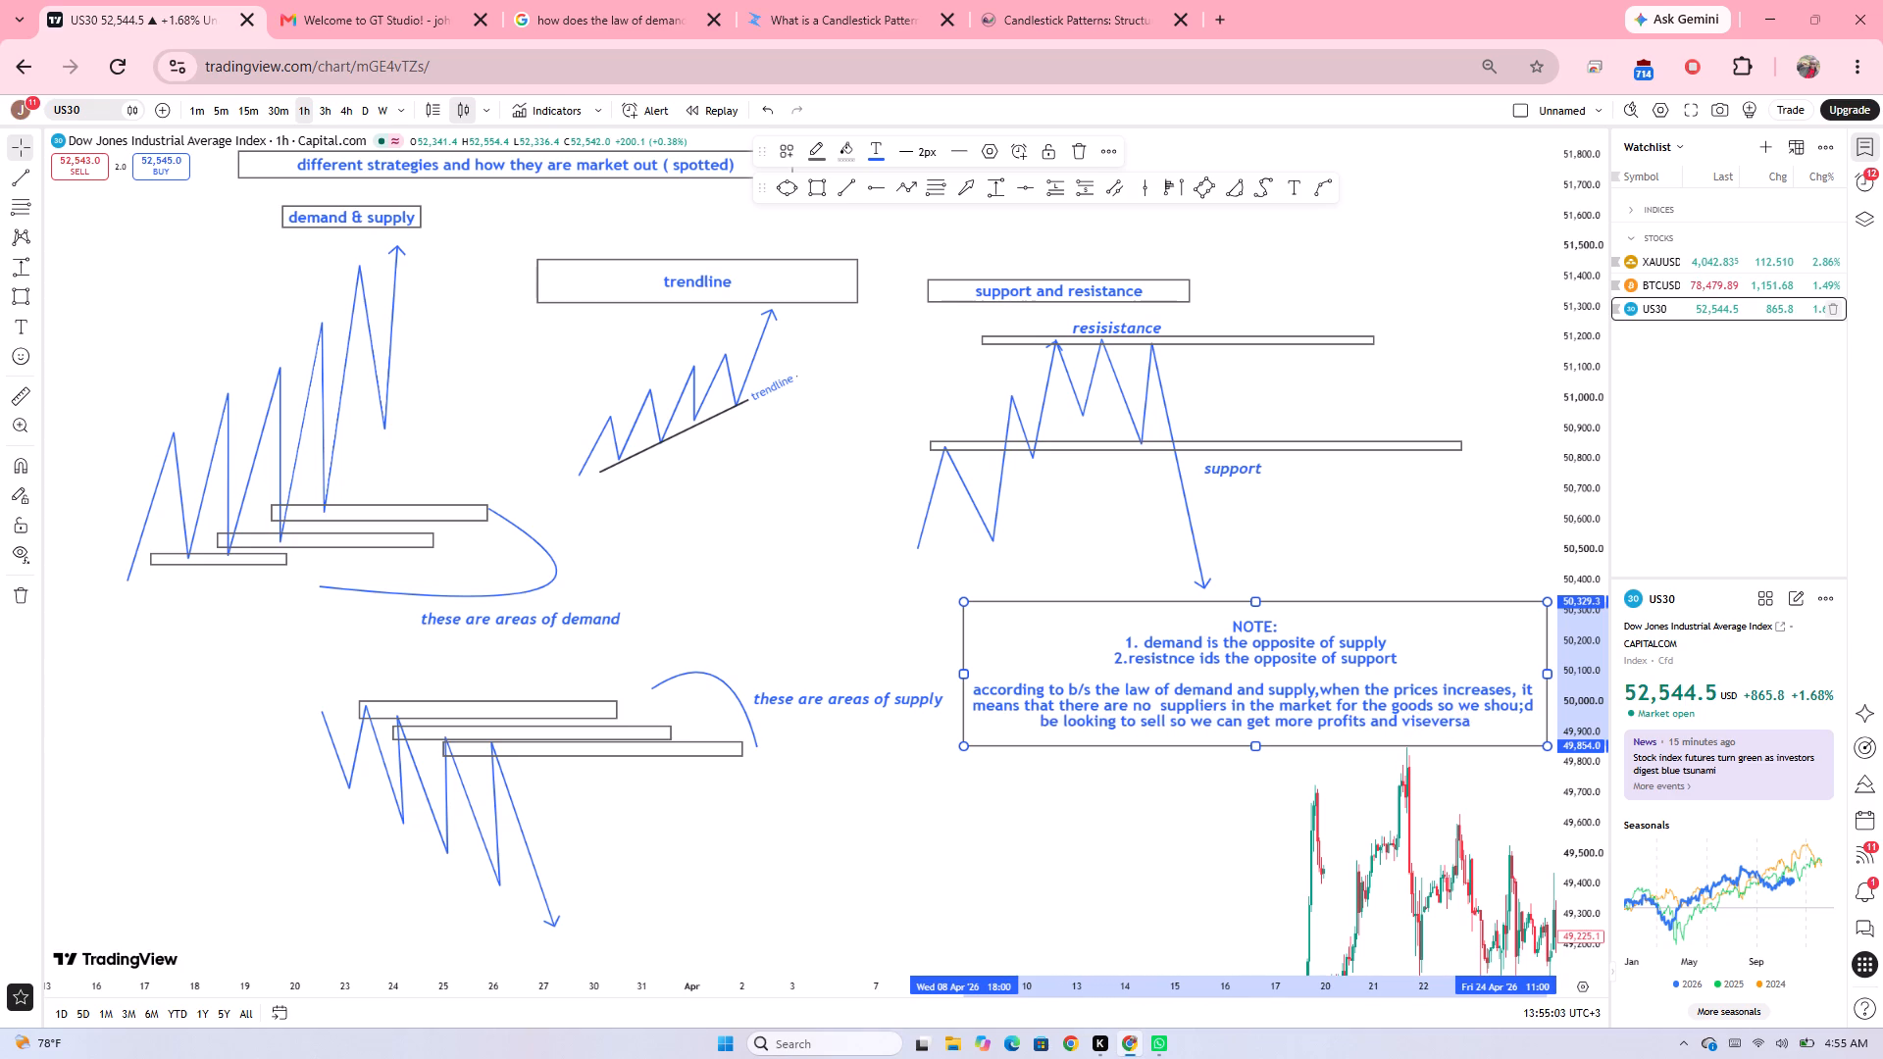
Add a new line "same applies in forex" to the end of the NOTE, followed by two line breaks.
key("shift+Return")
type("same applies in forex")
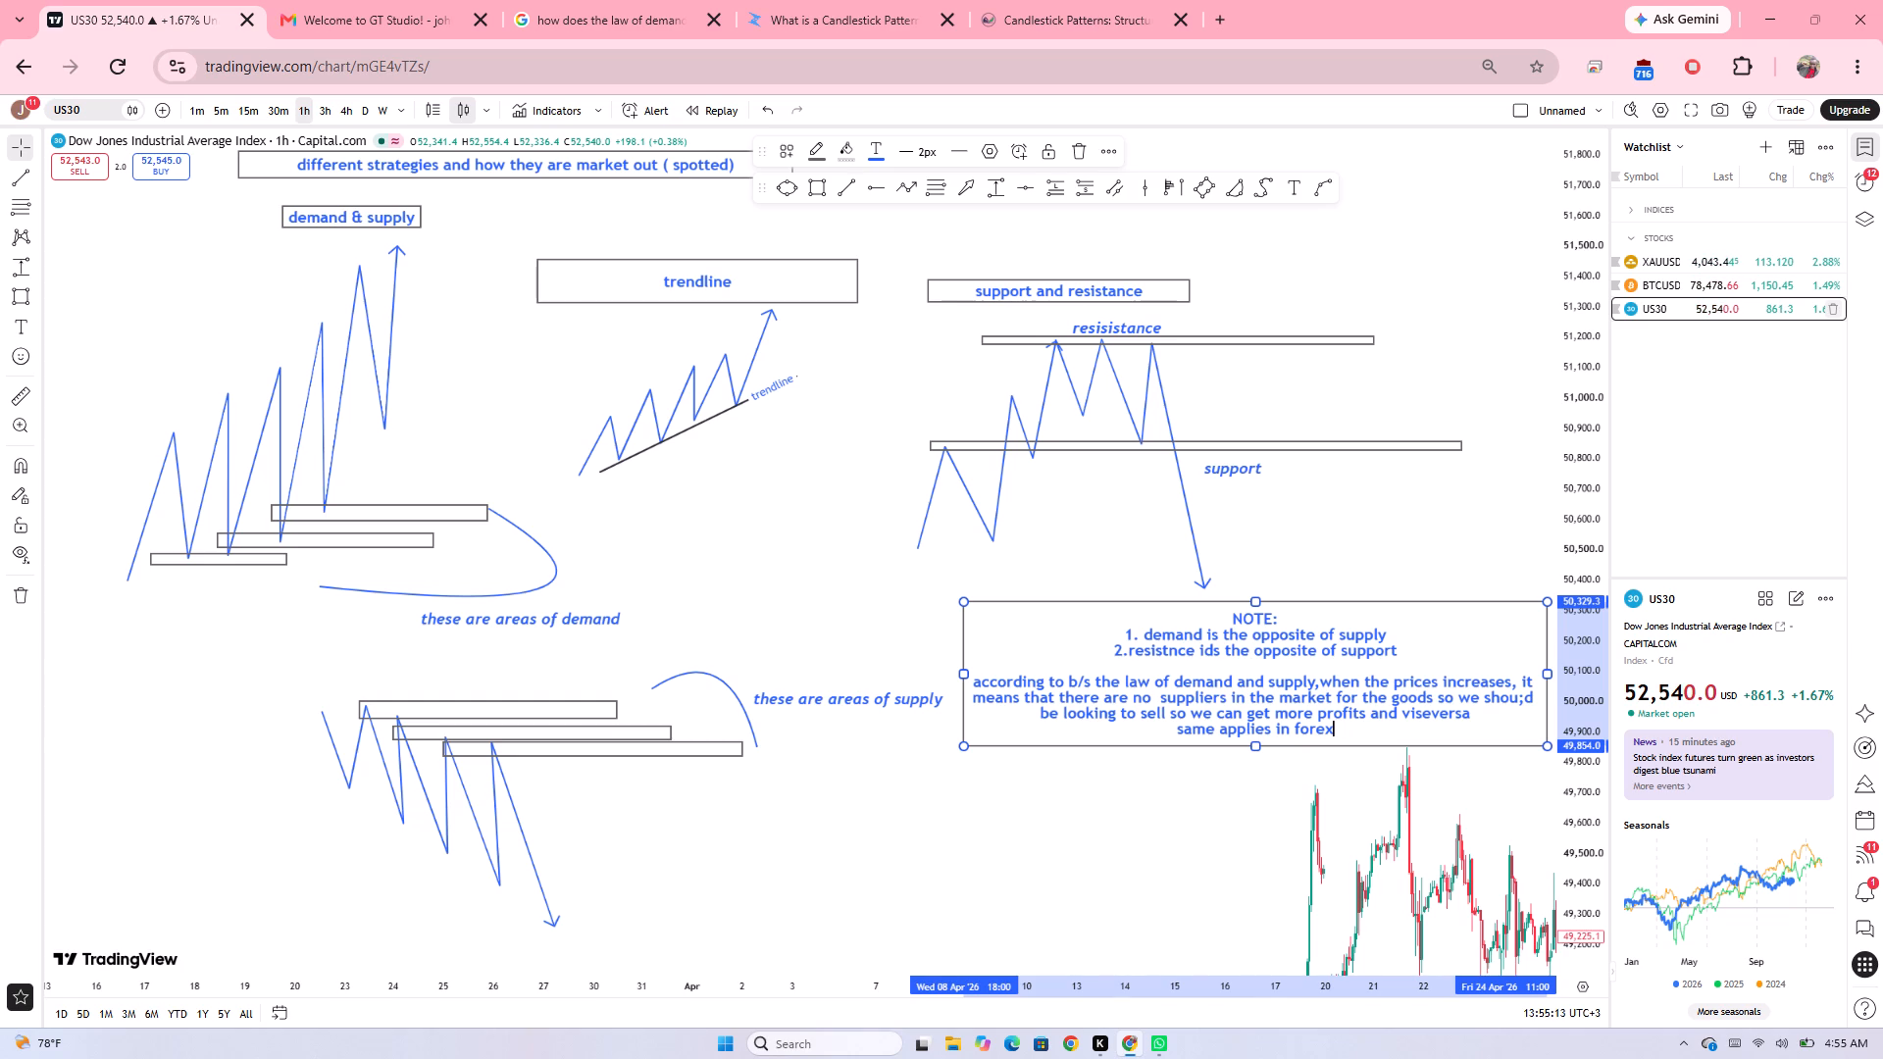
key("shift+Return")
key("shift+Return")
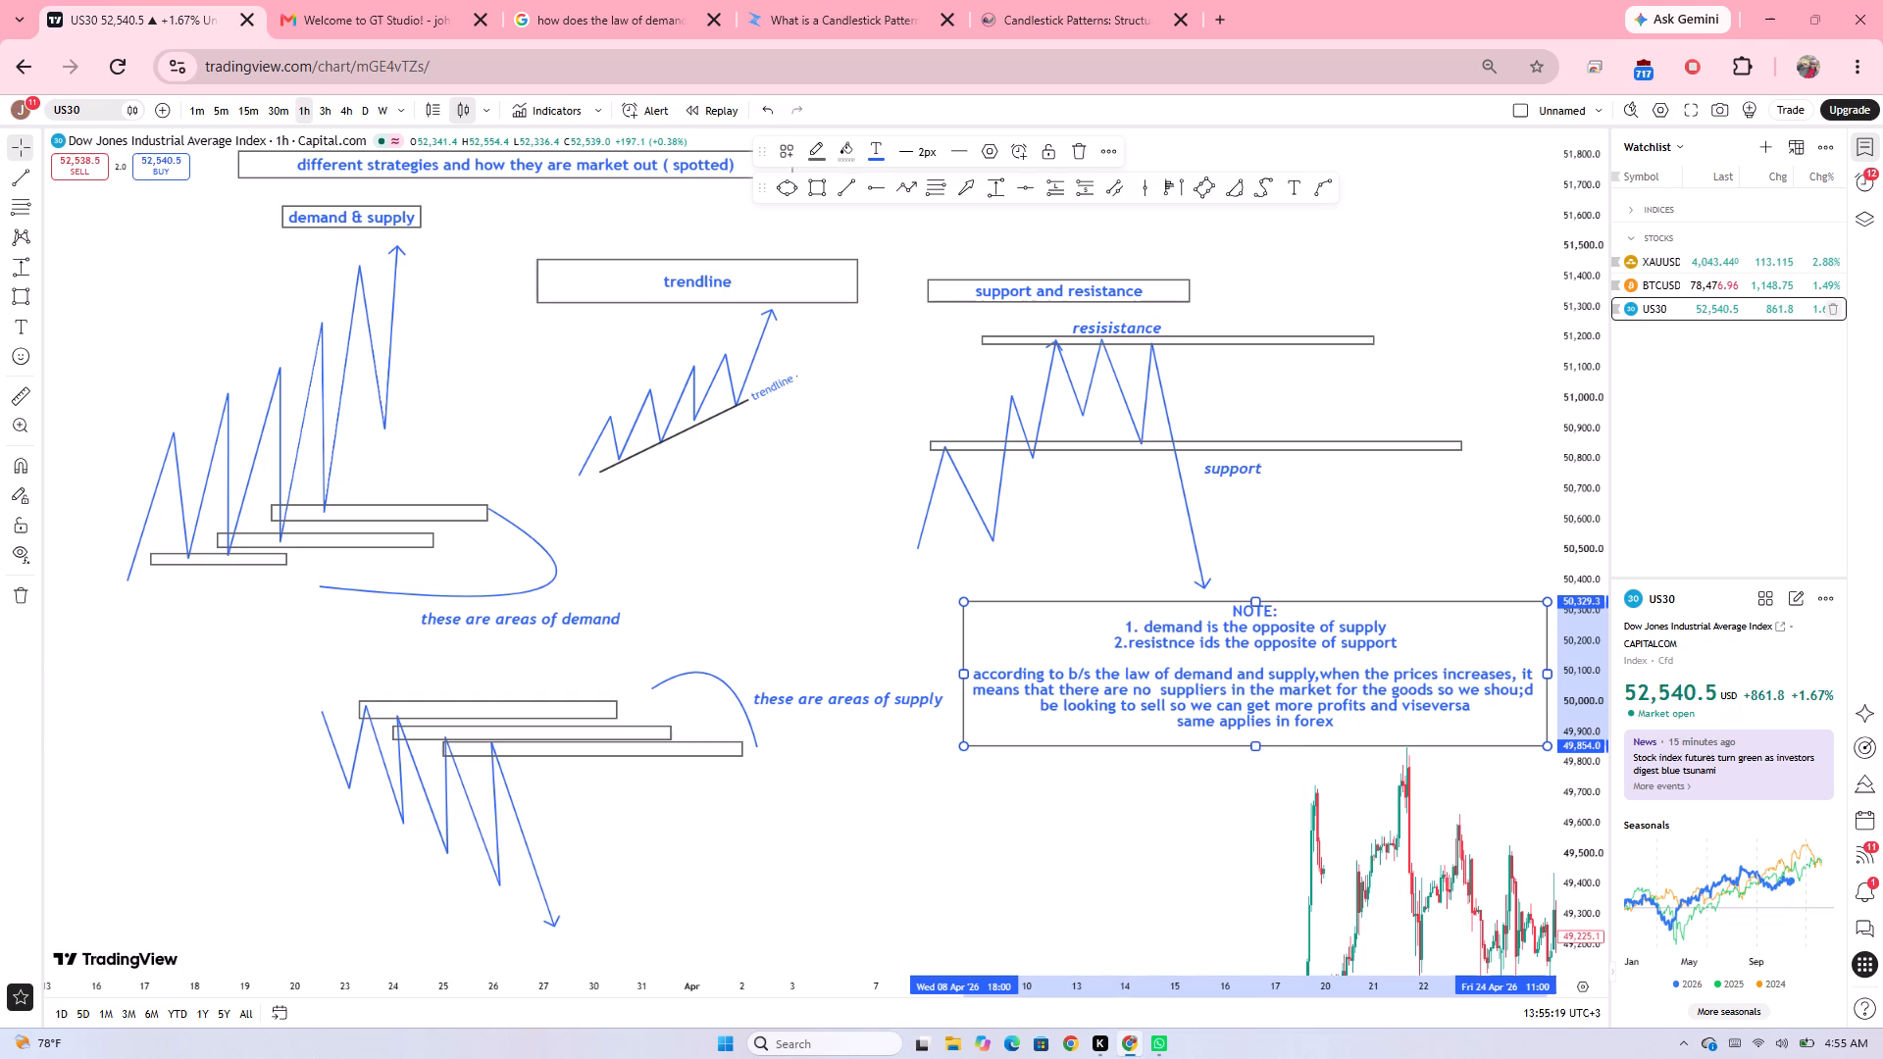
Extend the NOTE box downward so its bottom edge sits at about 49,572.
left_click(1233, 793)
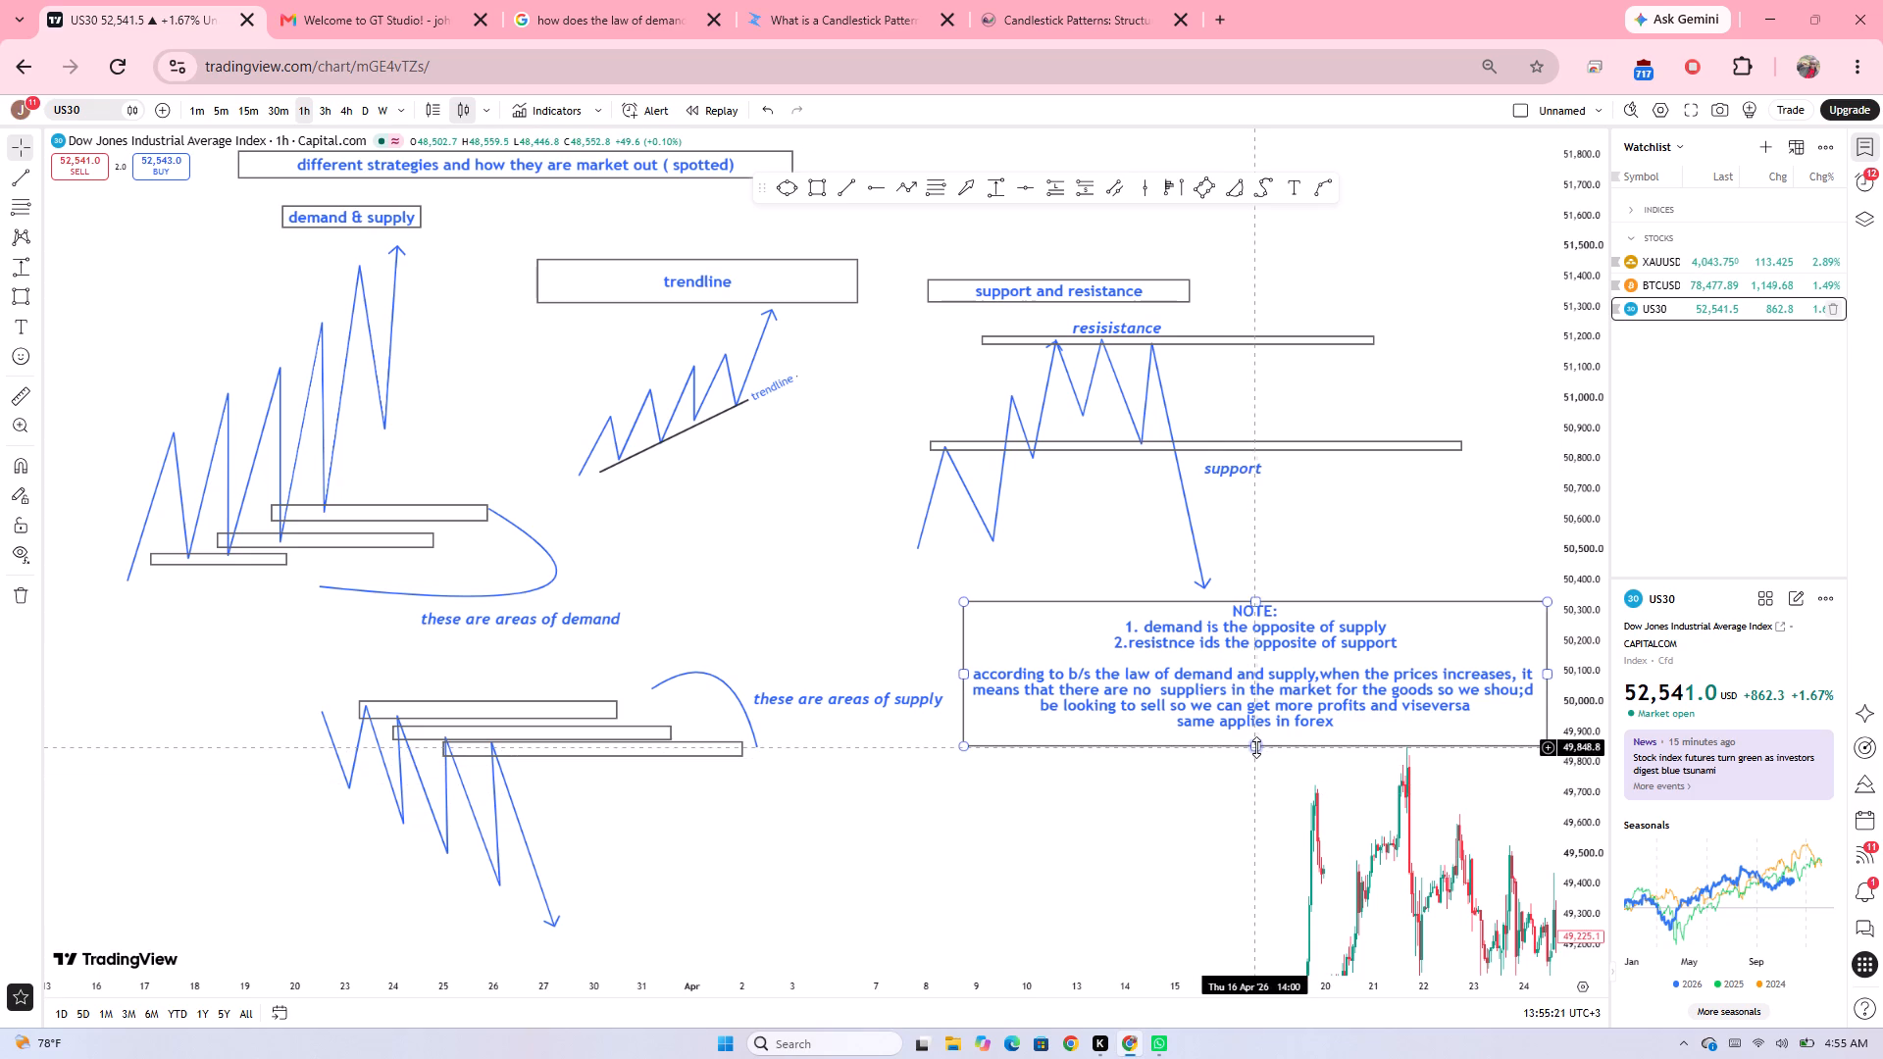
left_click_drag(1256, 747, 1251, 832)
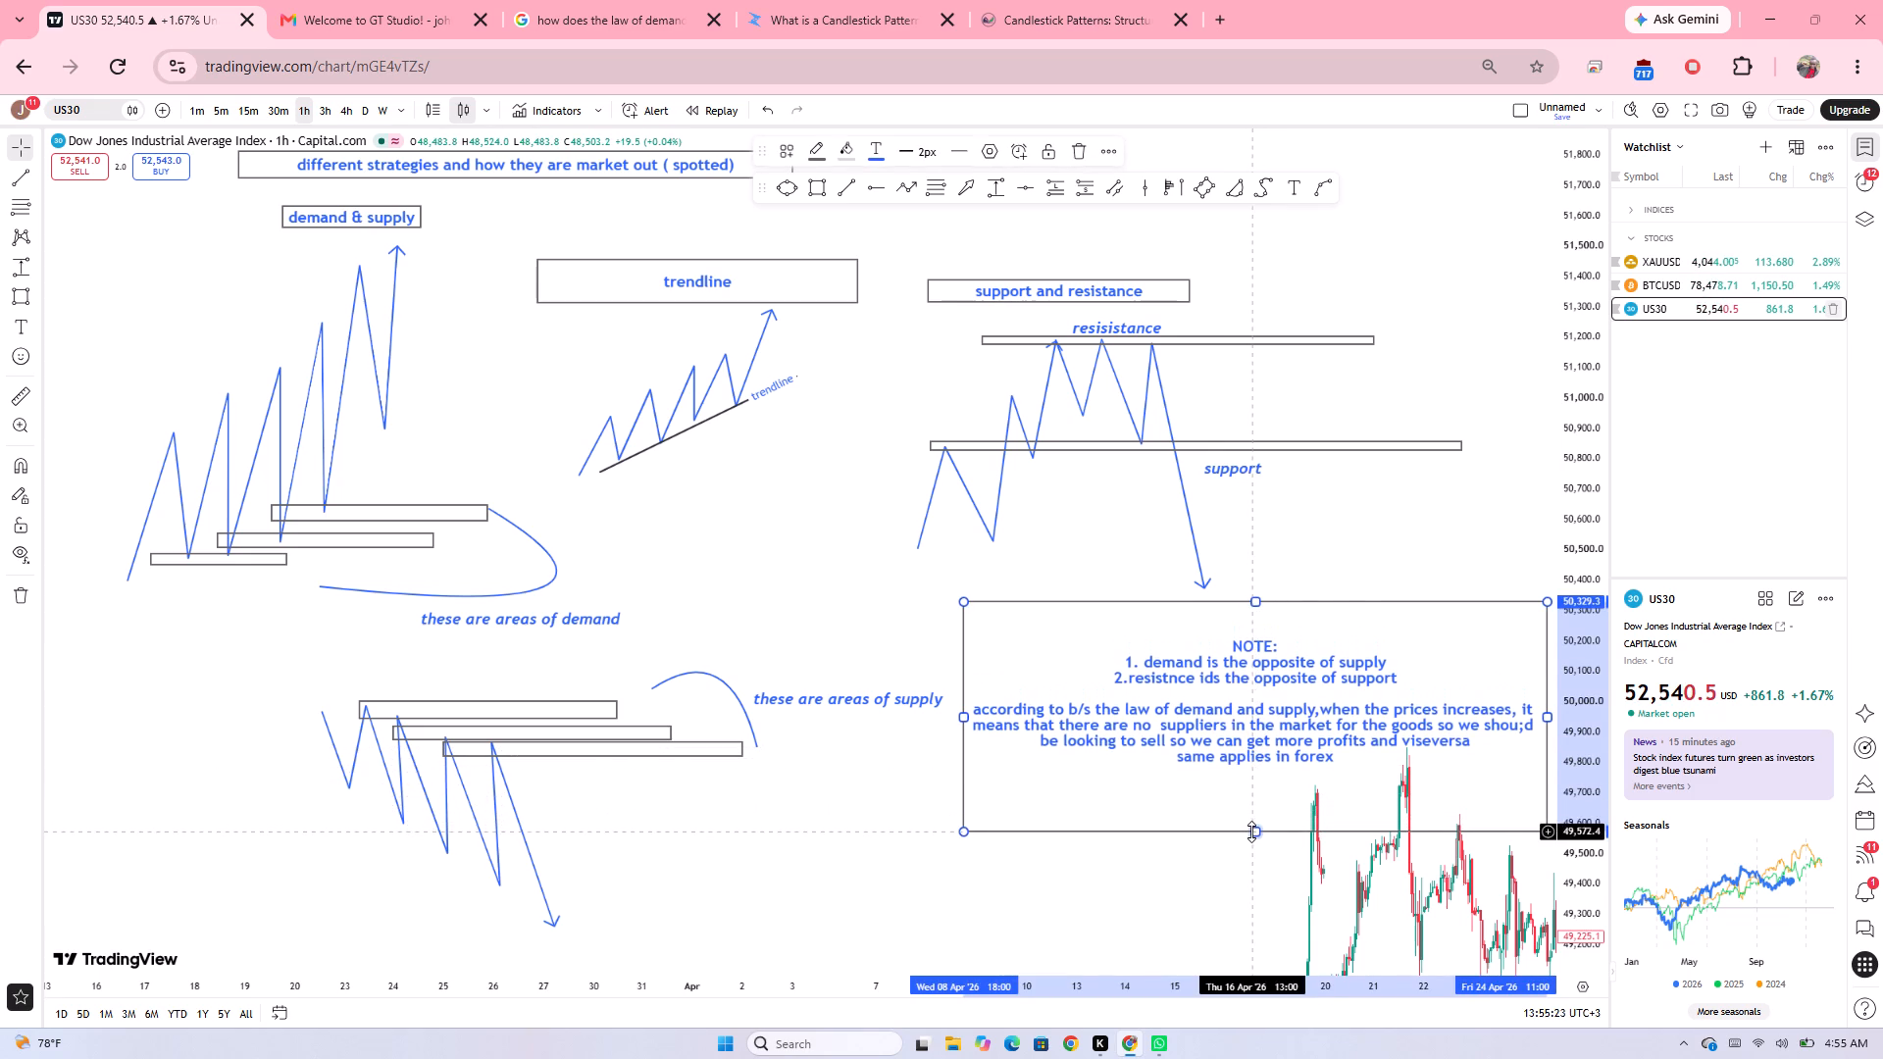
Capitalise the first letter of "according" in the NOTE paragraph so it reads "According".
left_click(981, 715)
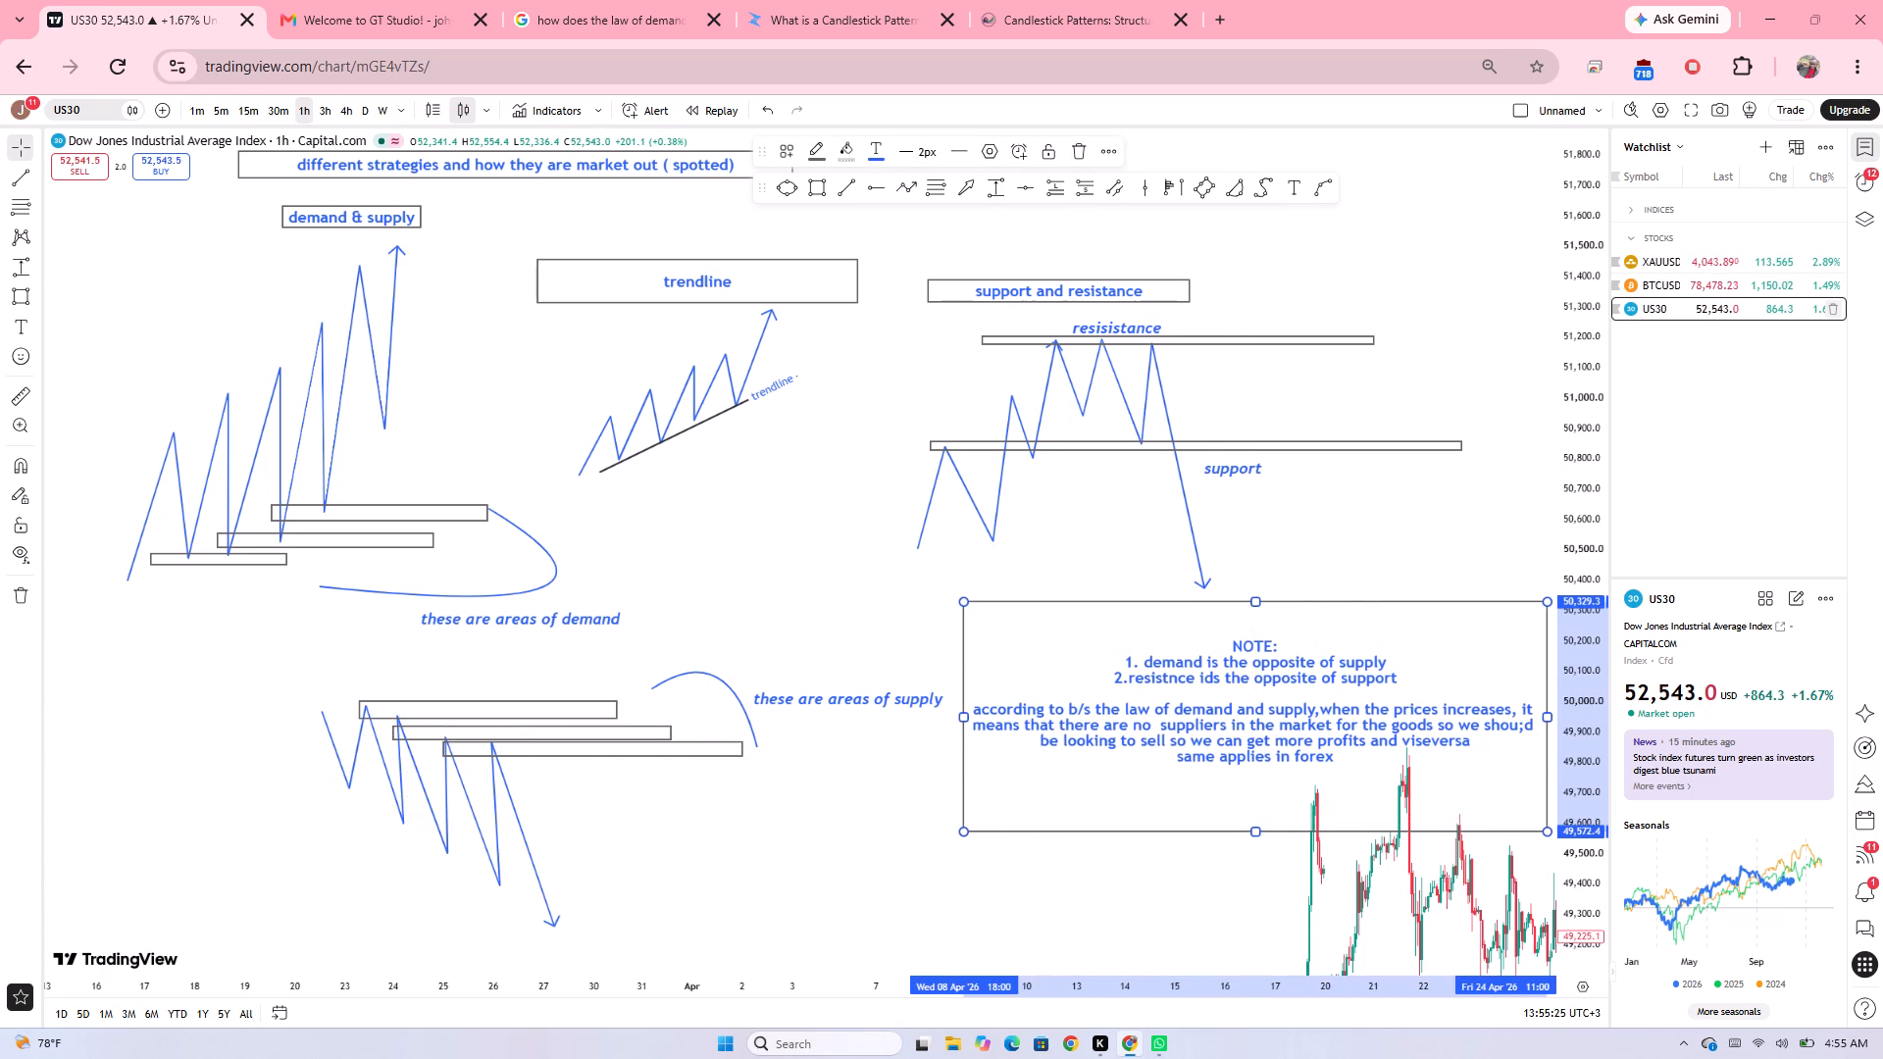
left_click(983, 705)
key("BackSpace")
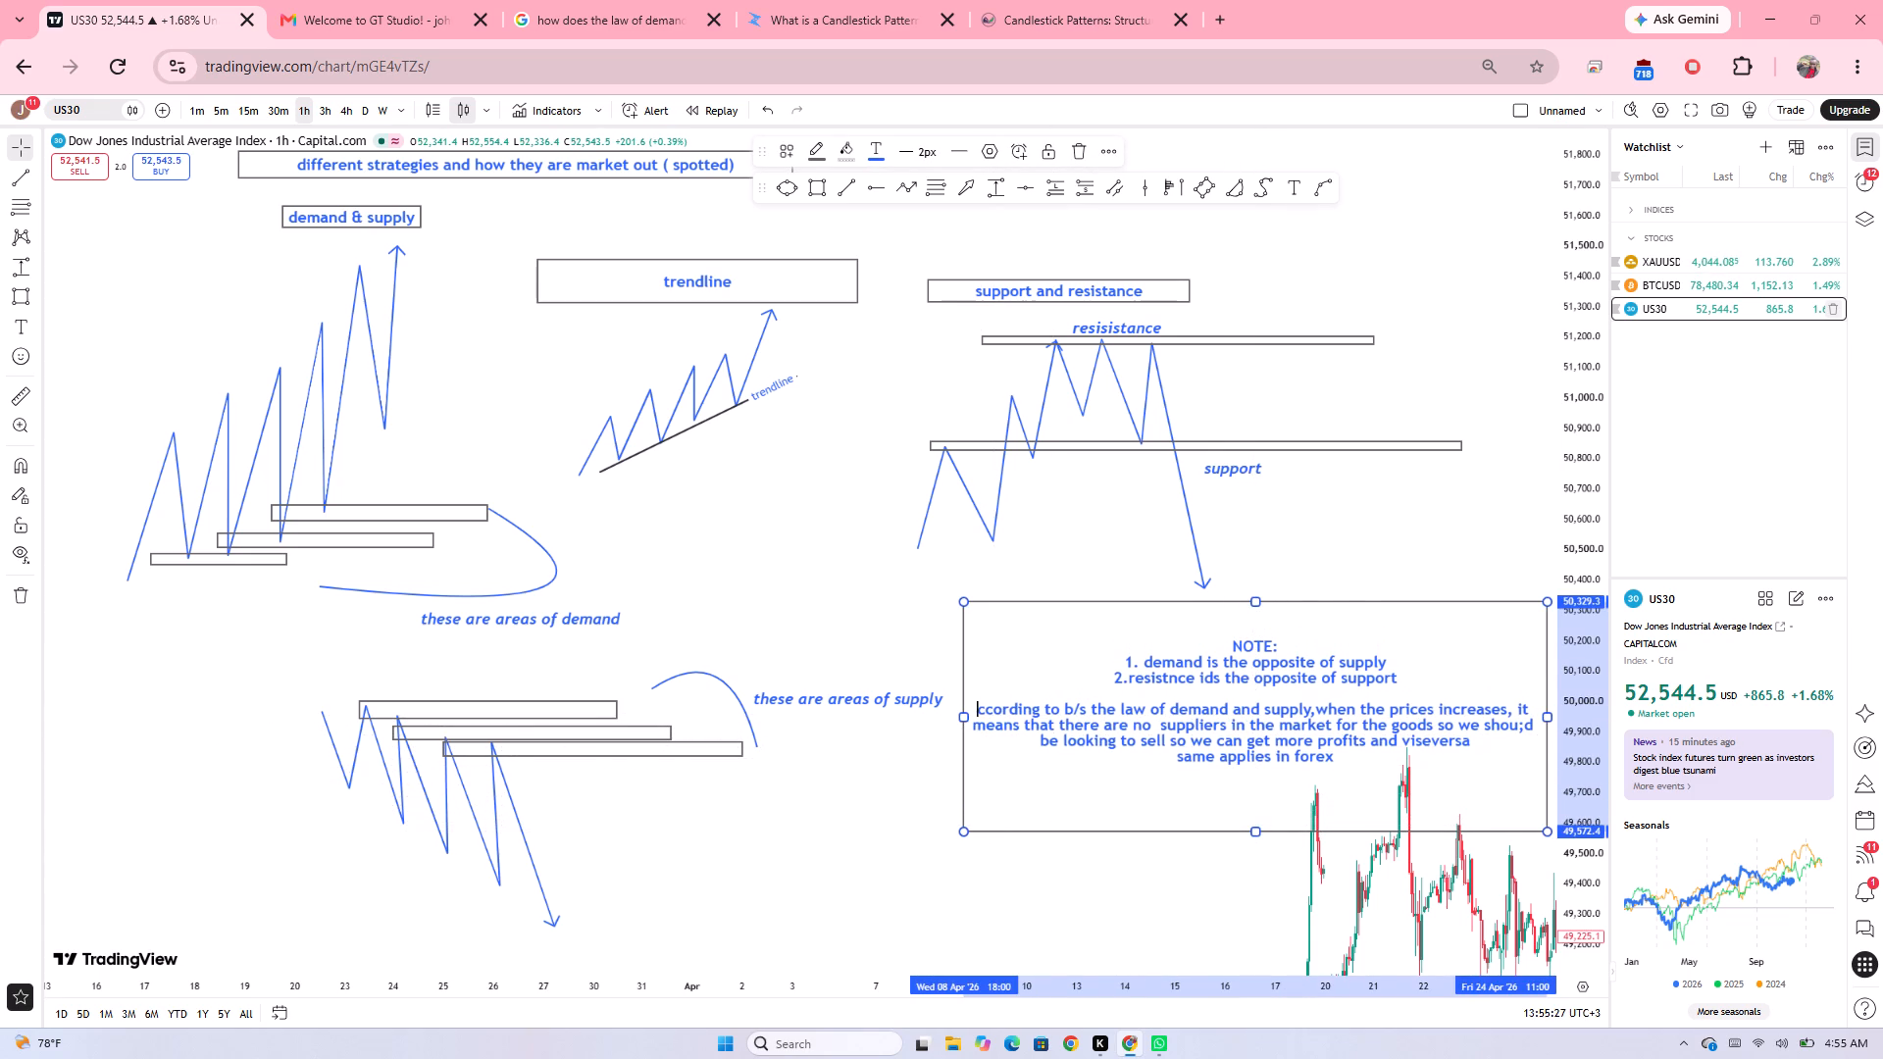
key("shift+a")
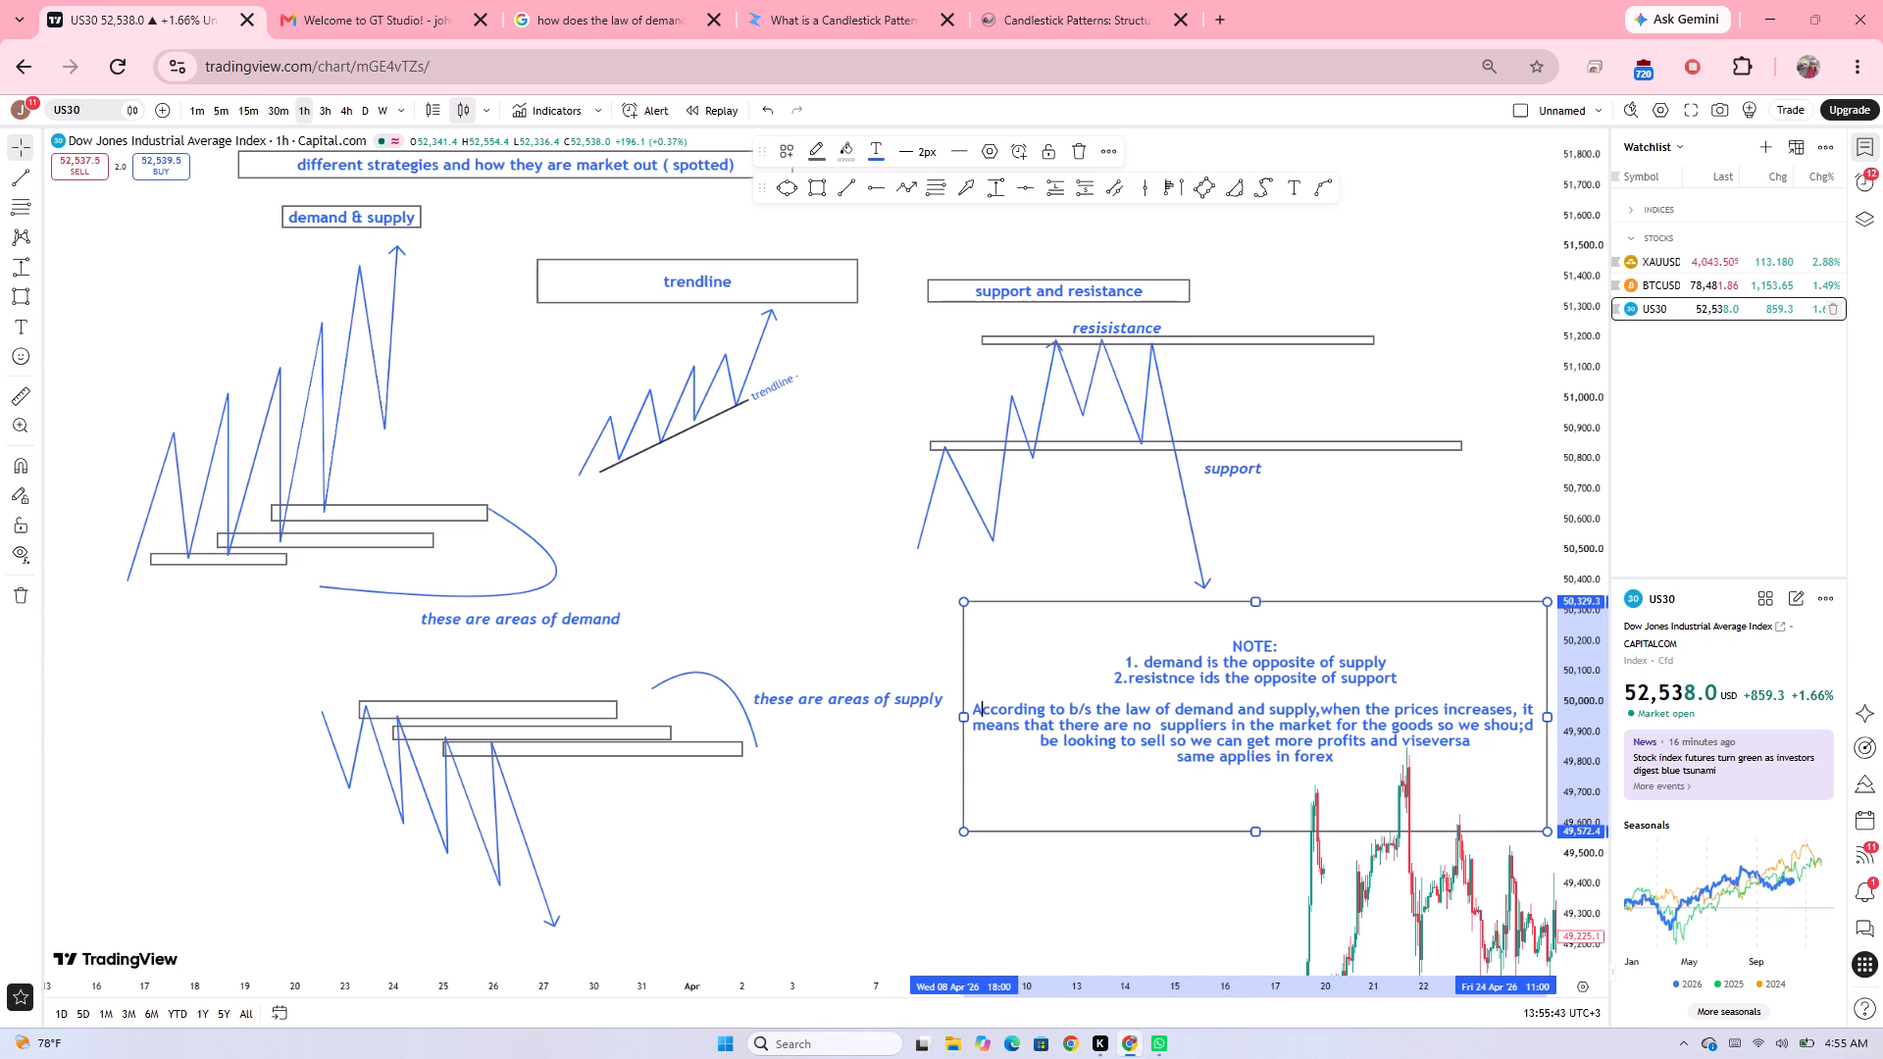
Write "for support and resistance we buy at support and sell at resistance levels" on the last line of the NOTE.
left_click(1156, 788)
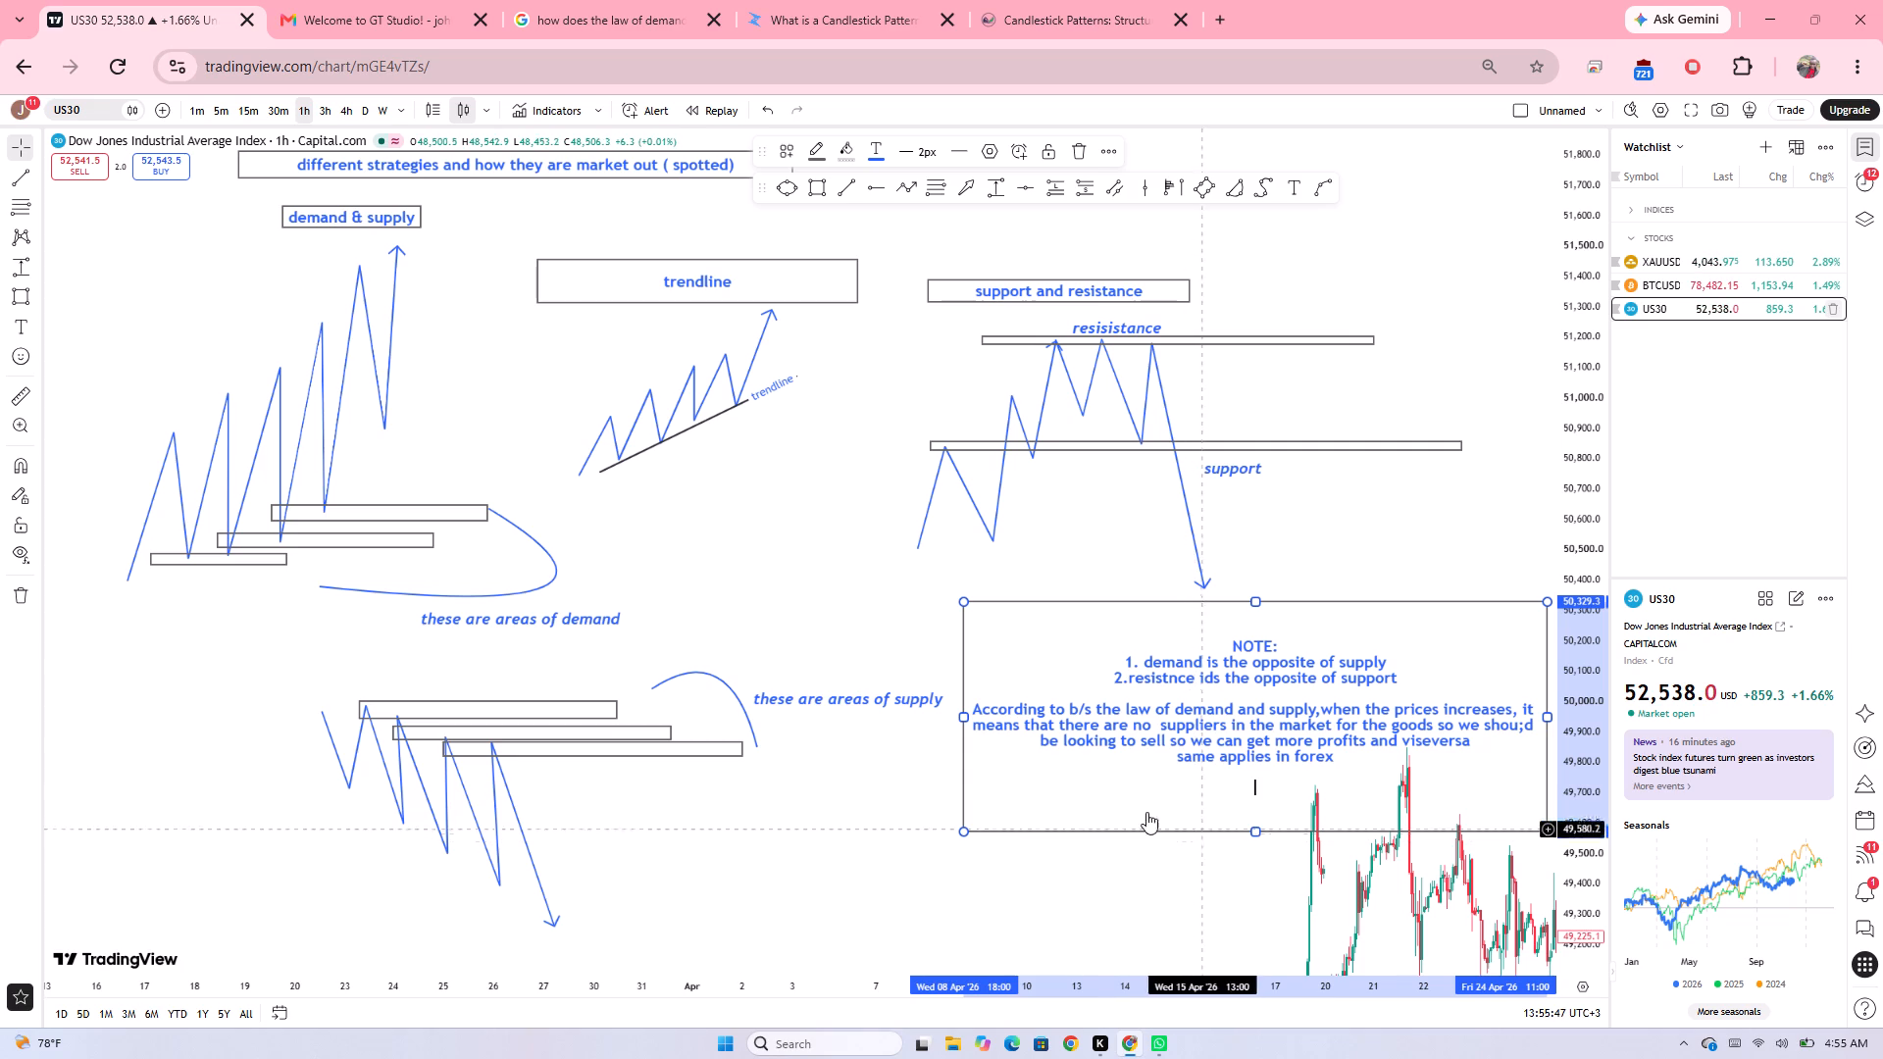
type("for support and resistance we")
key("space")
type("buy at")
key("space")
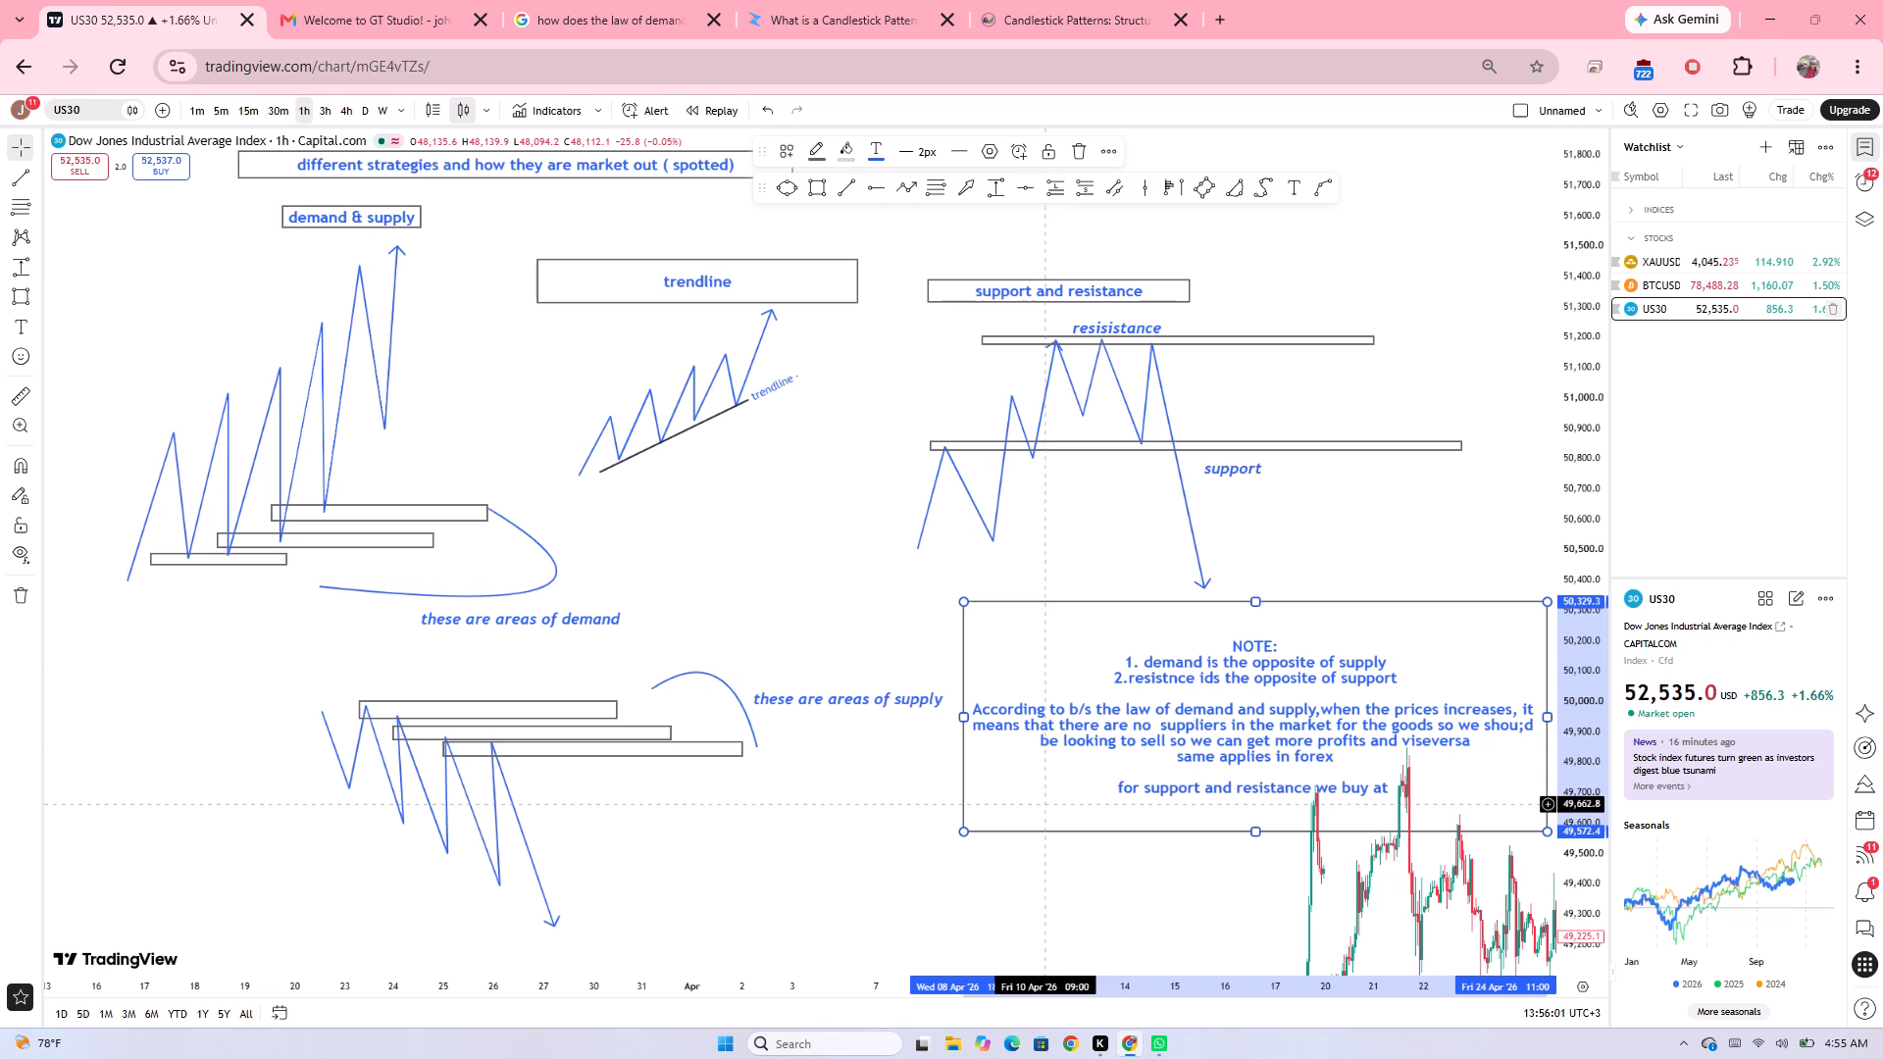
key("s")
type("upport")
key("space")
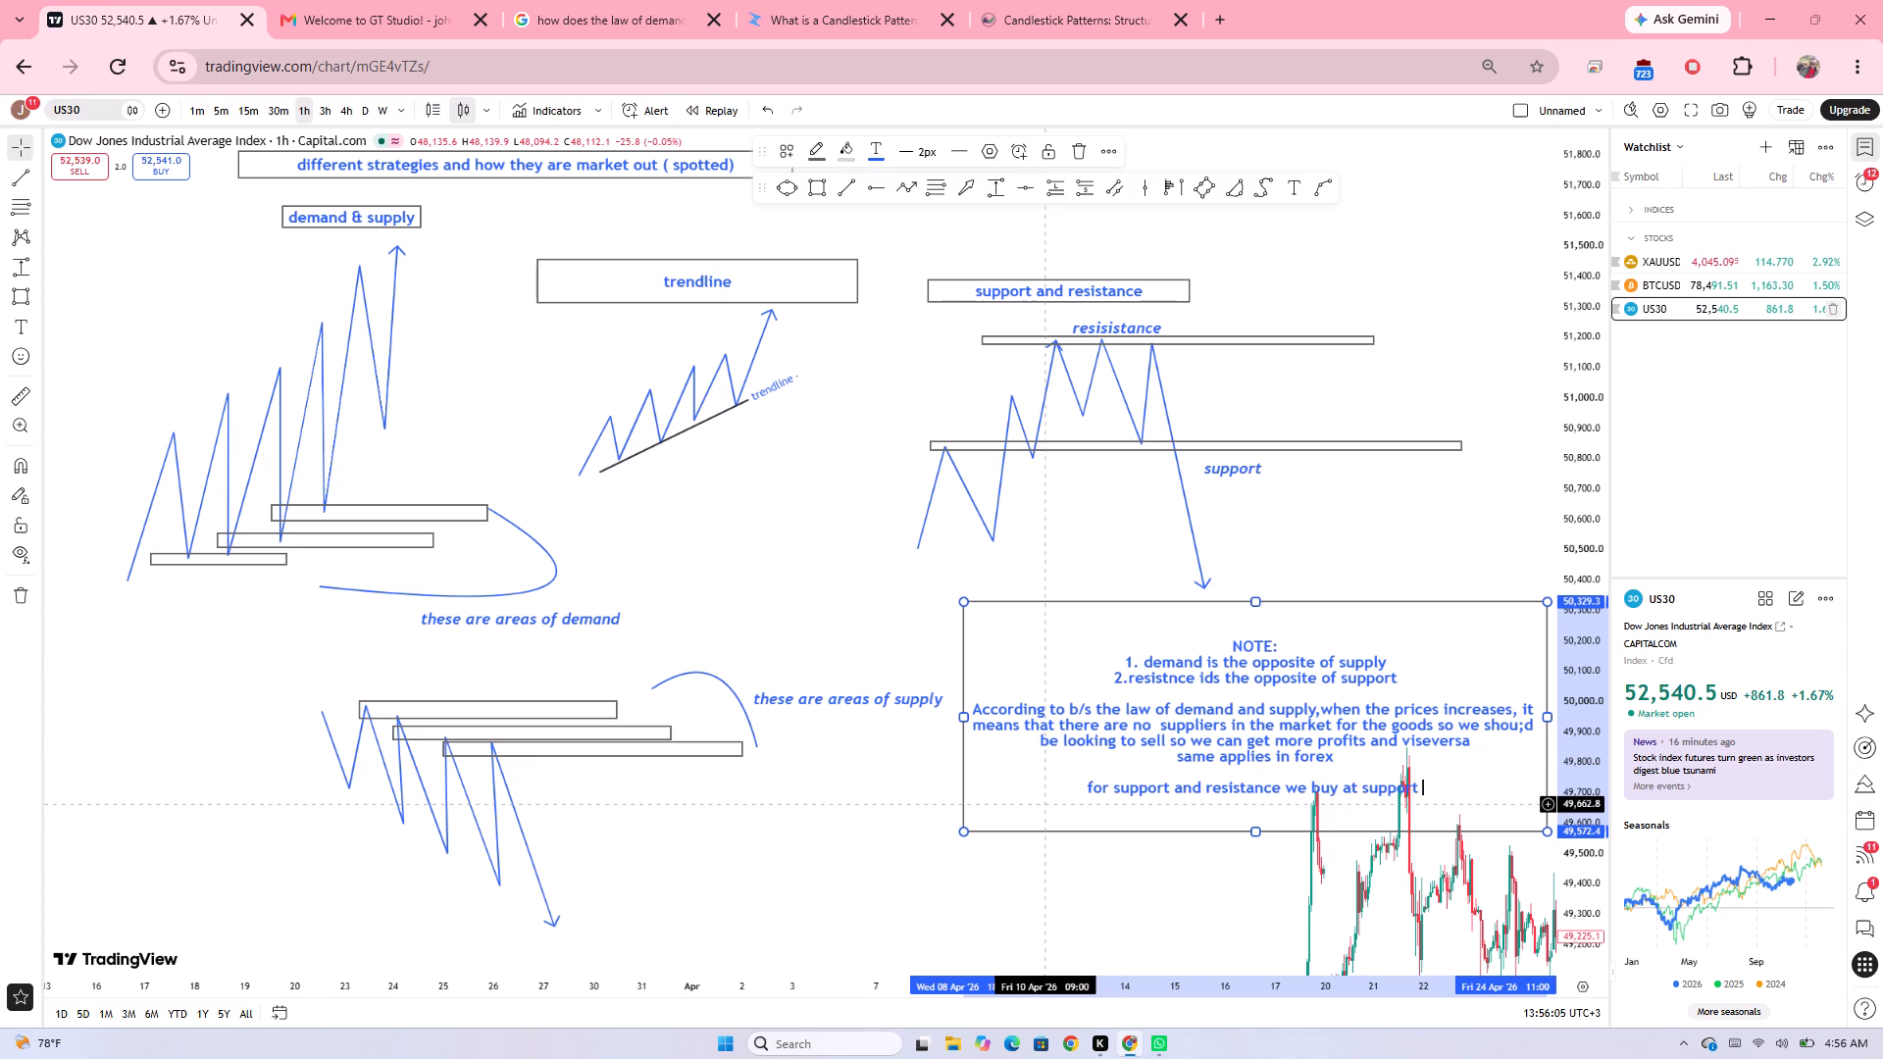
type("and sell at resistance levels")
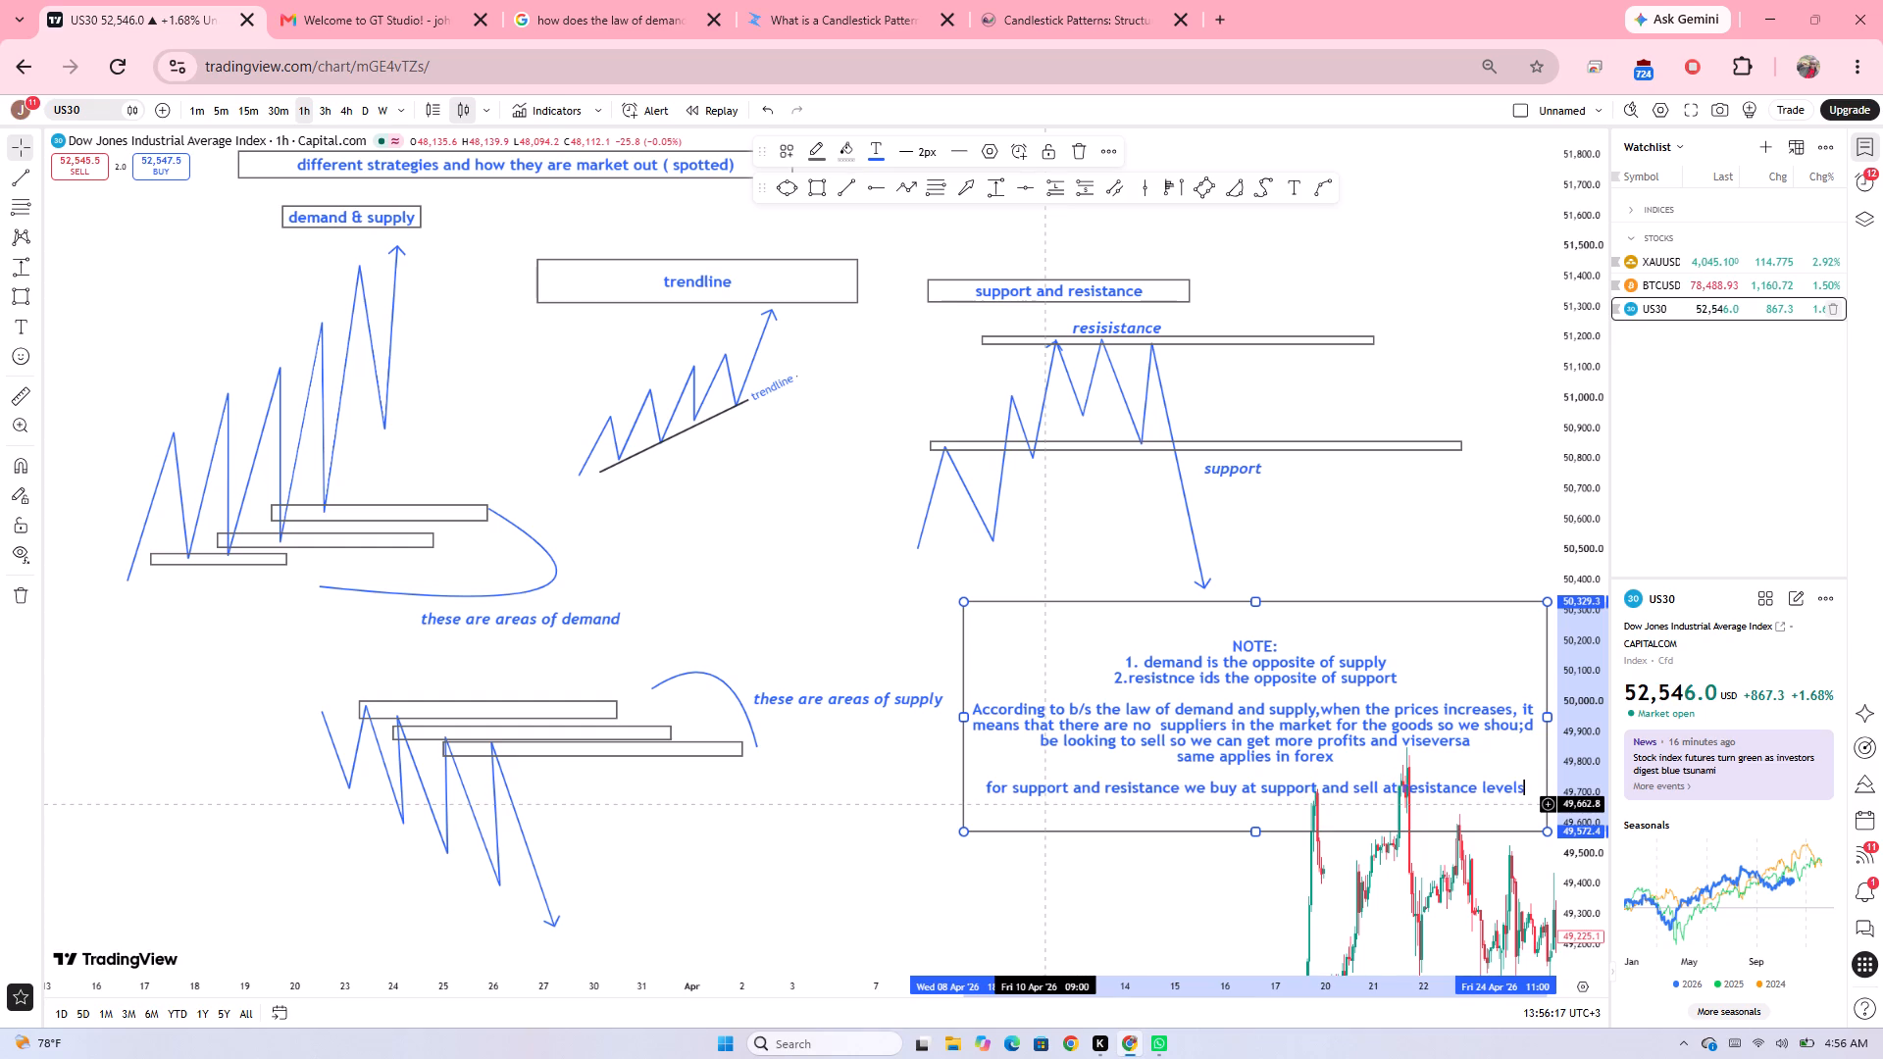
Add a new line to the NOTE reading "when price is at support it mean the prices were too high".
key("shift+Return")
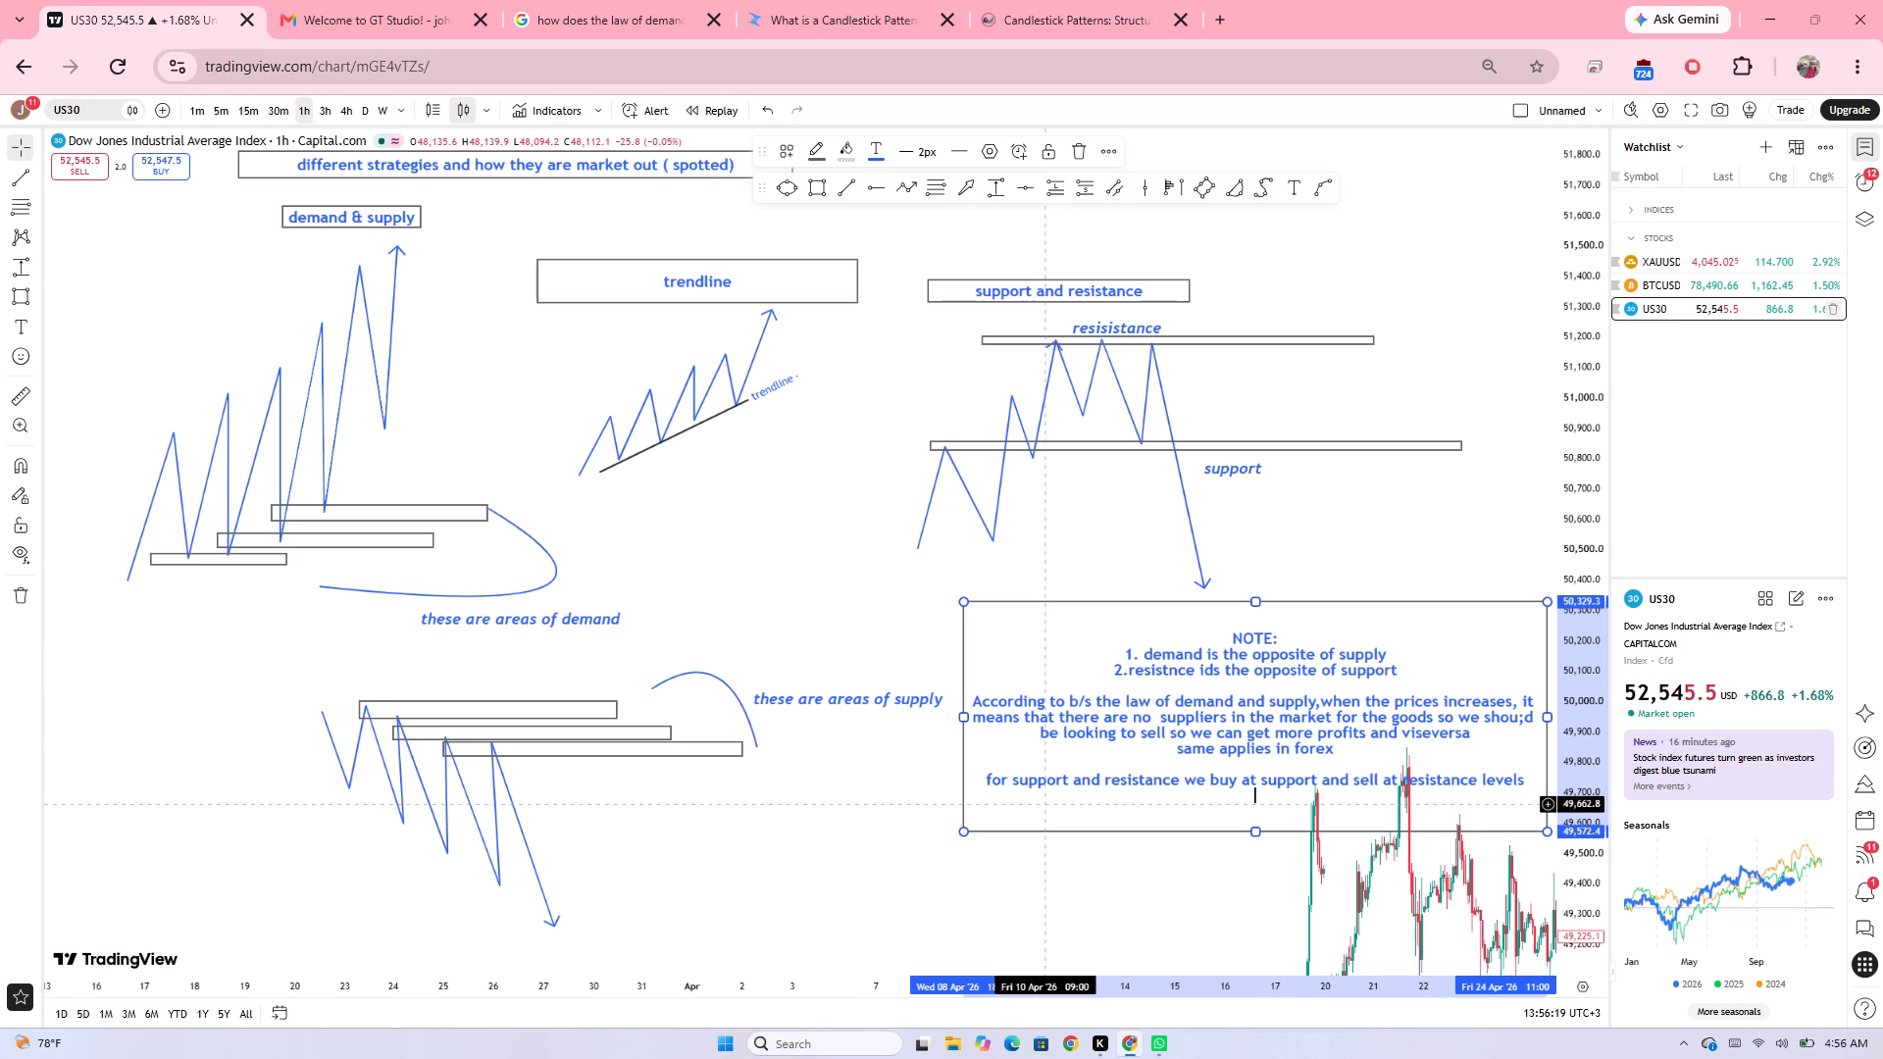
type("when price is at")
key("space")
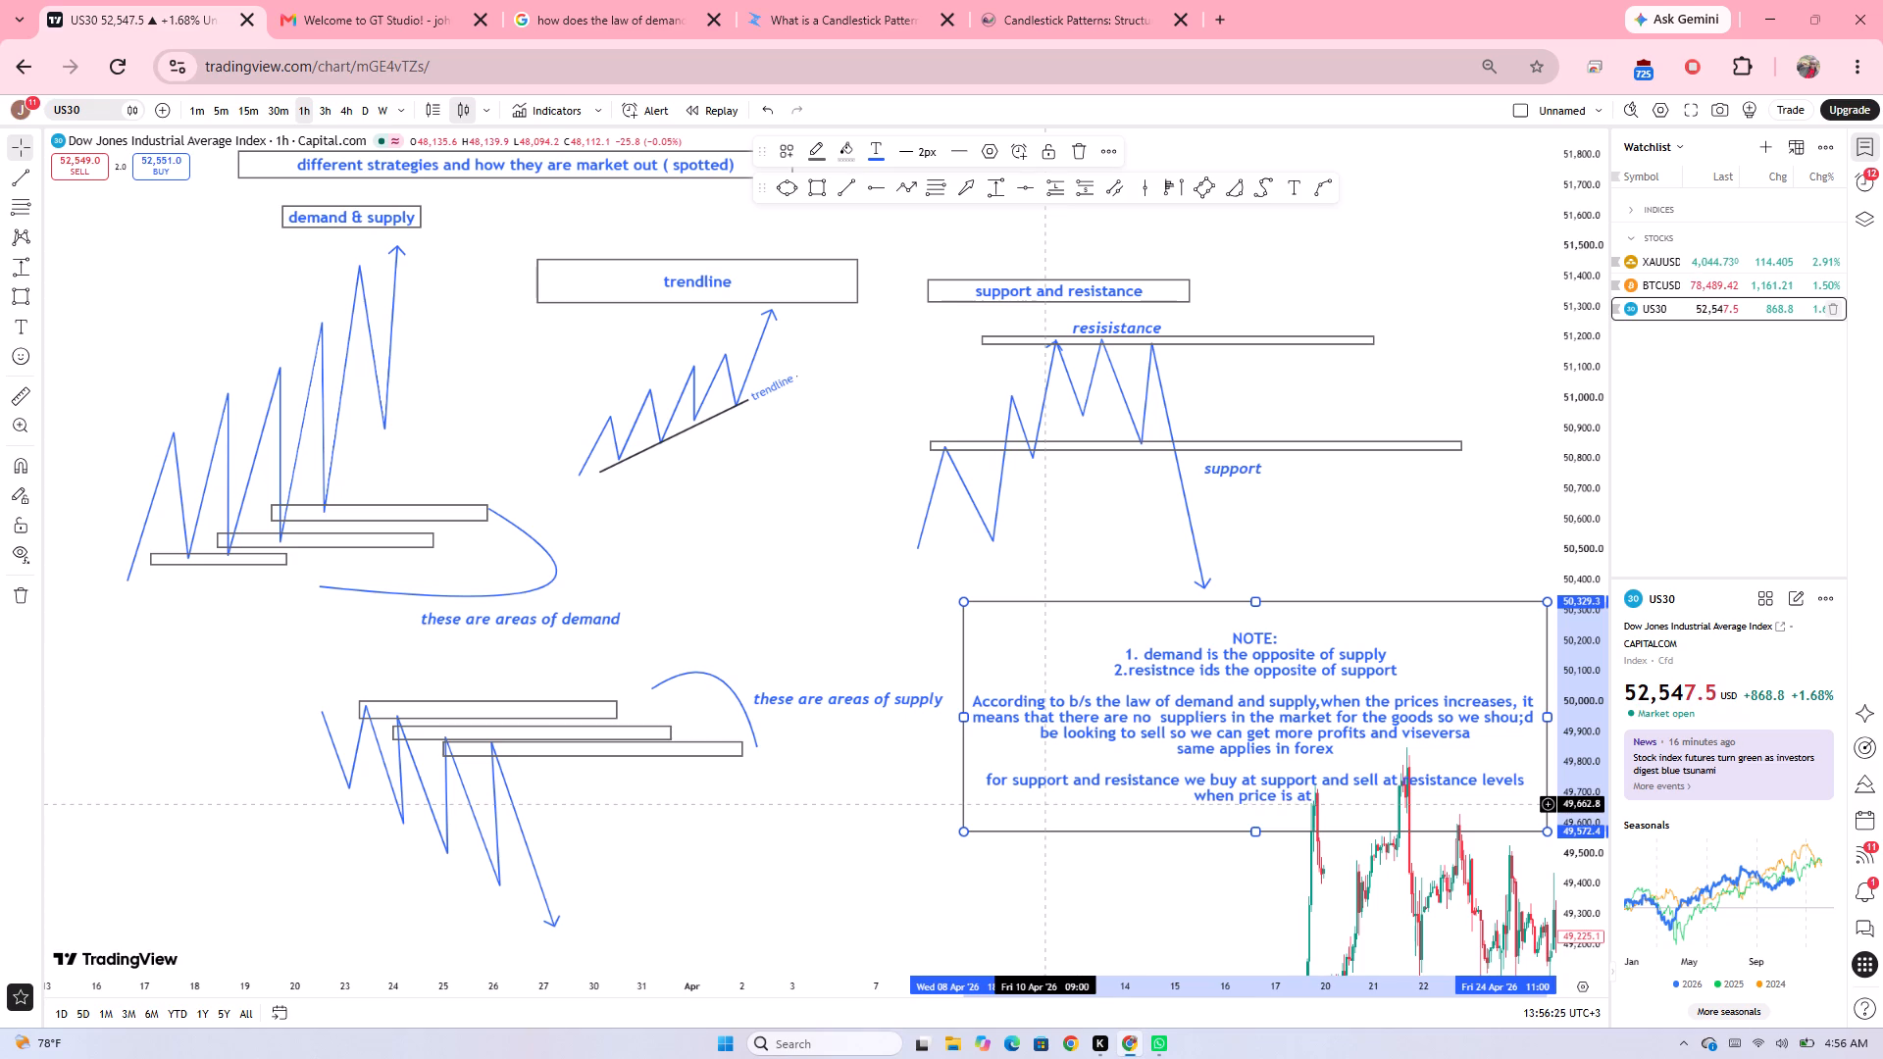
key("s")
type("upport it")
key("space")
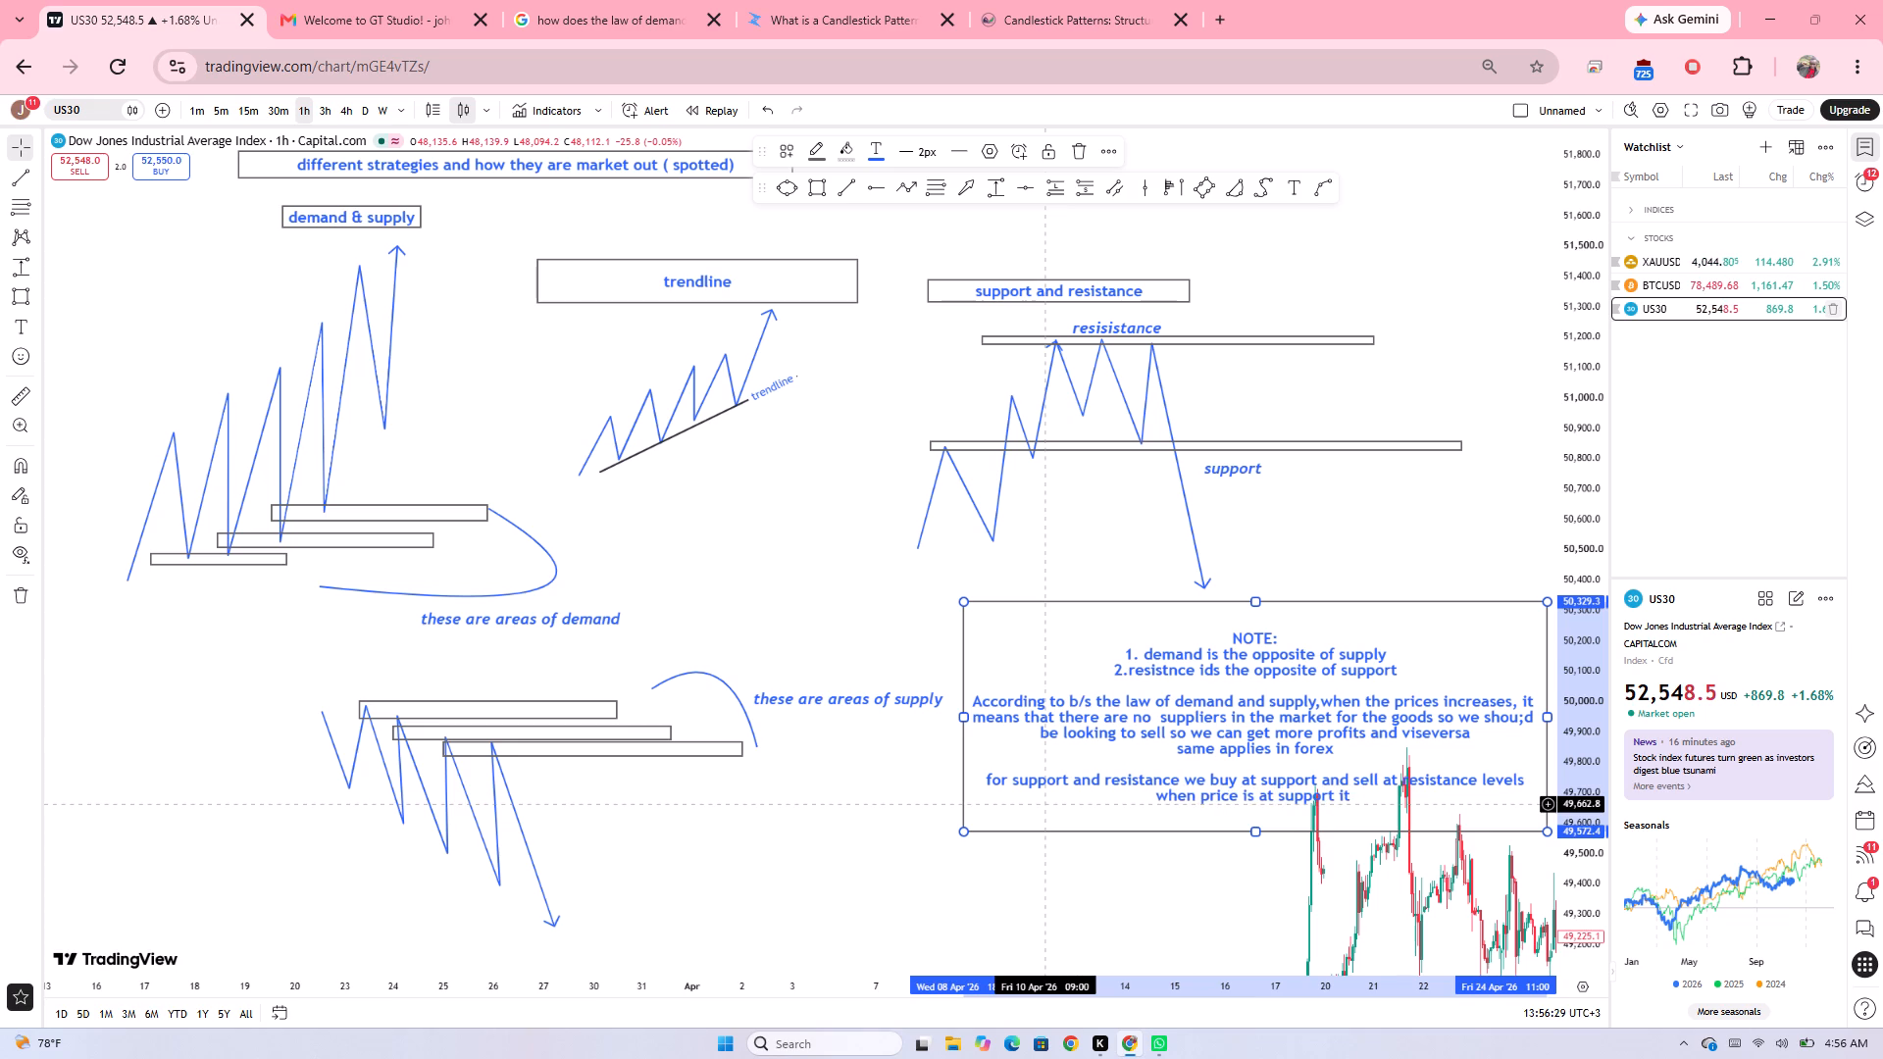
type("mean the prices were too hi")
type("gh")
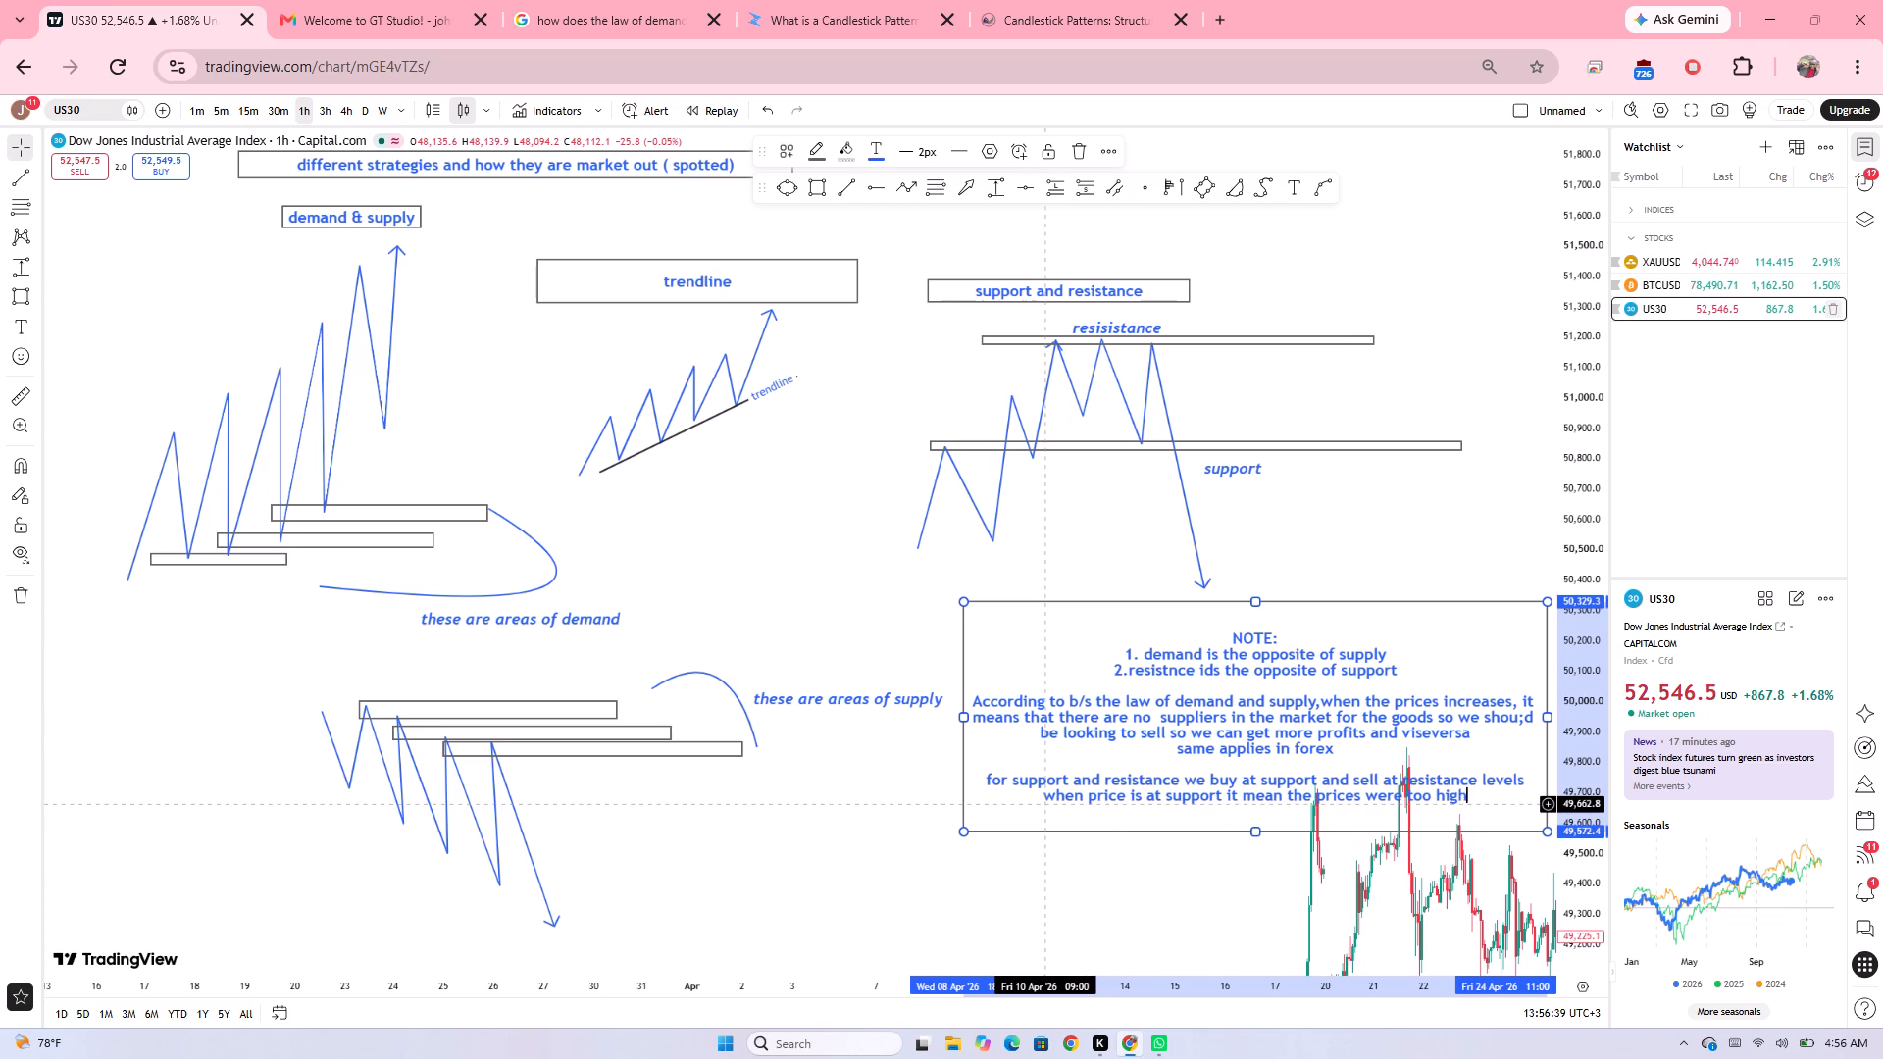
key("space")
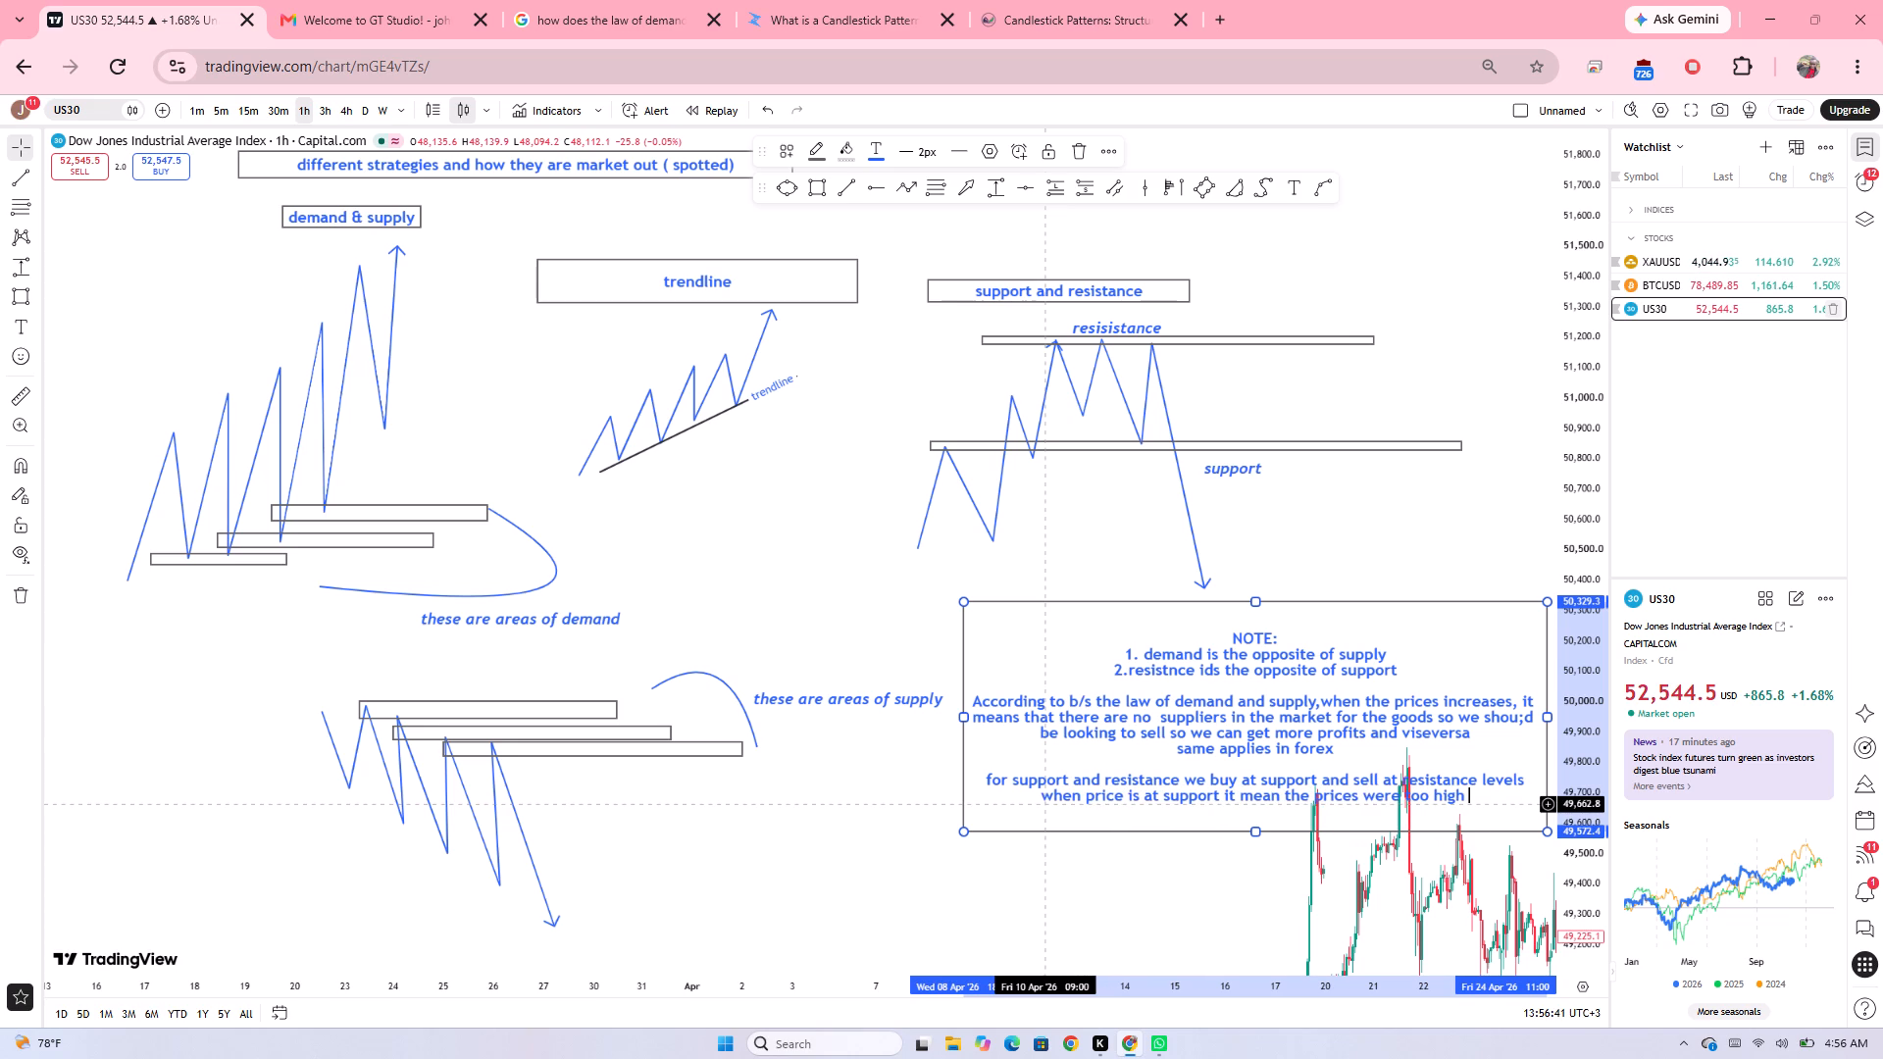
Continue the NOTE's last sentence with "but now they hve dropped we should be ready to buy".
type("but now")
key("space")
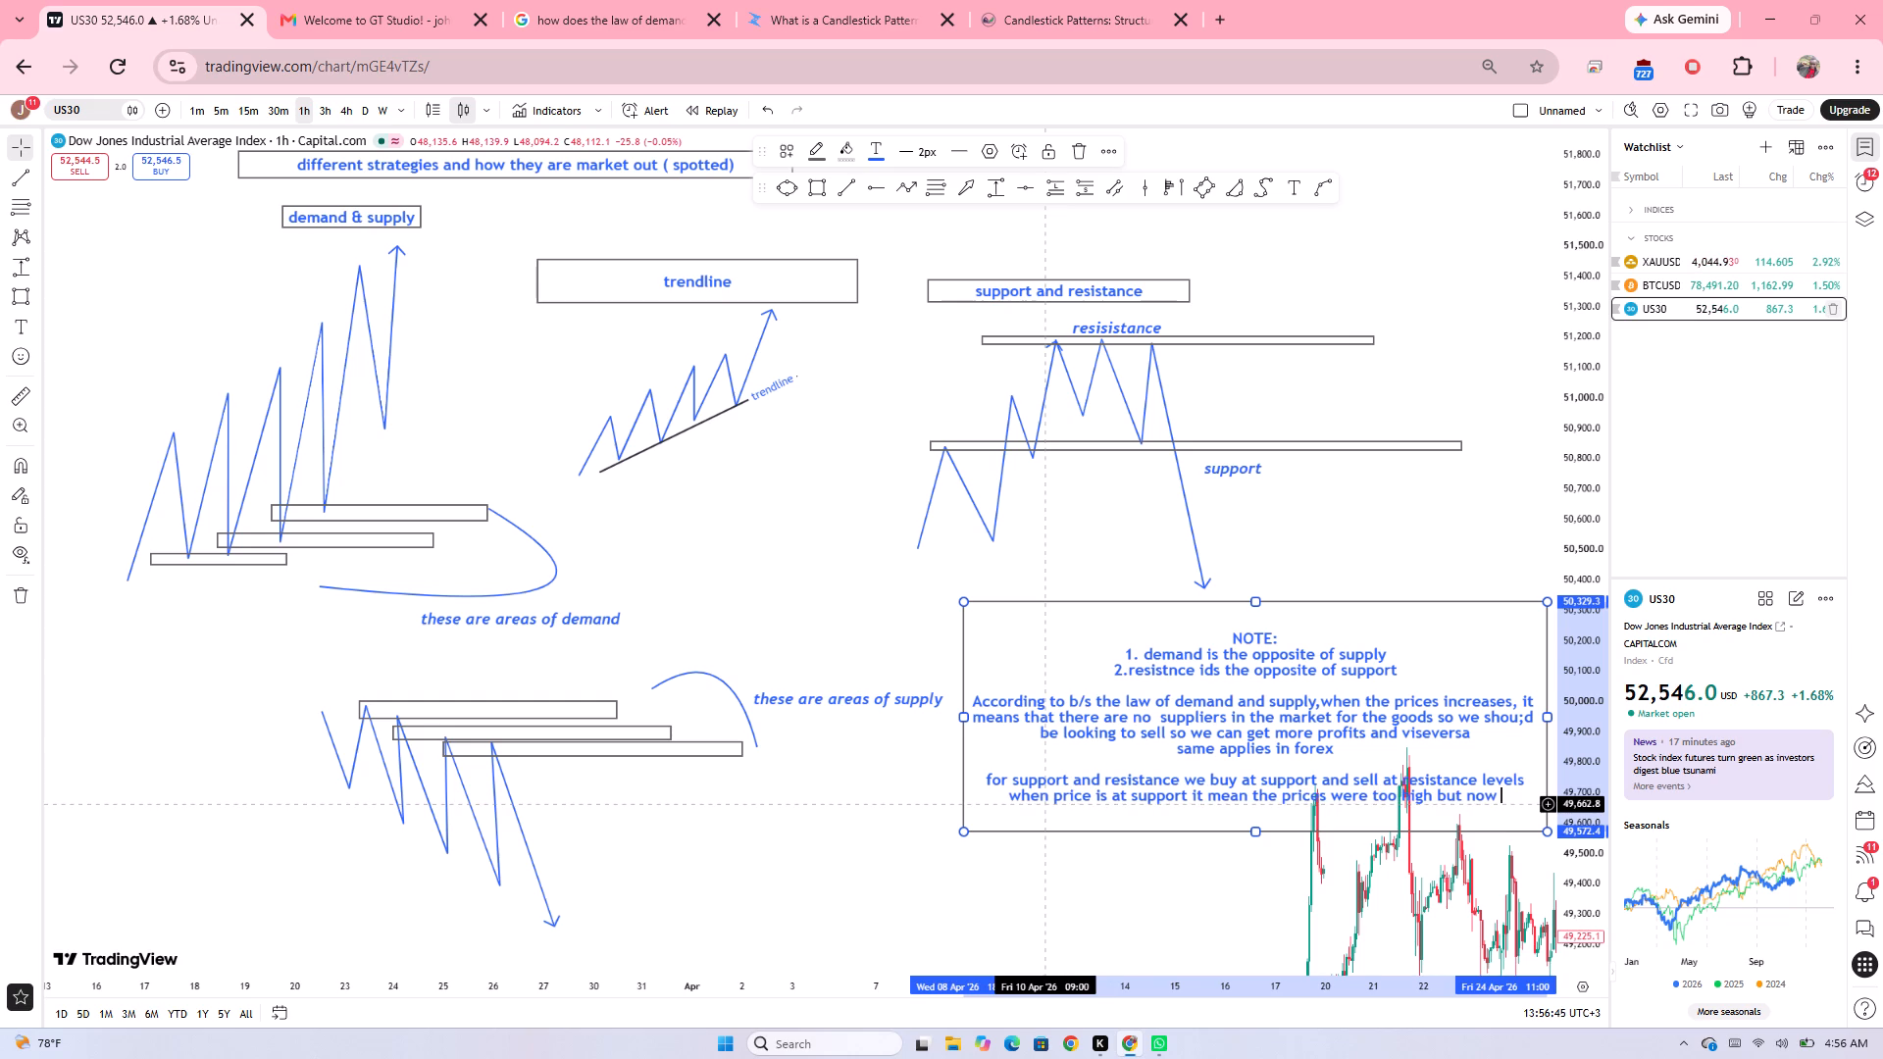
type("they hve drop")
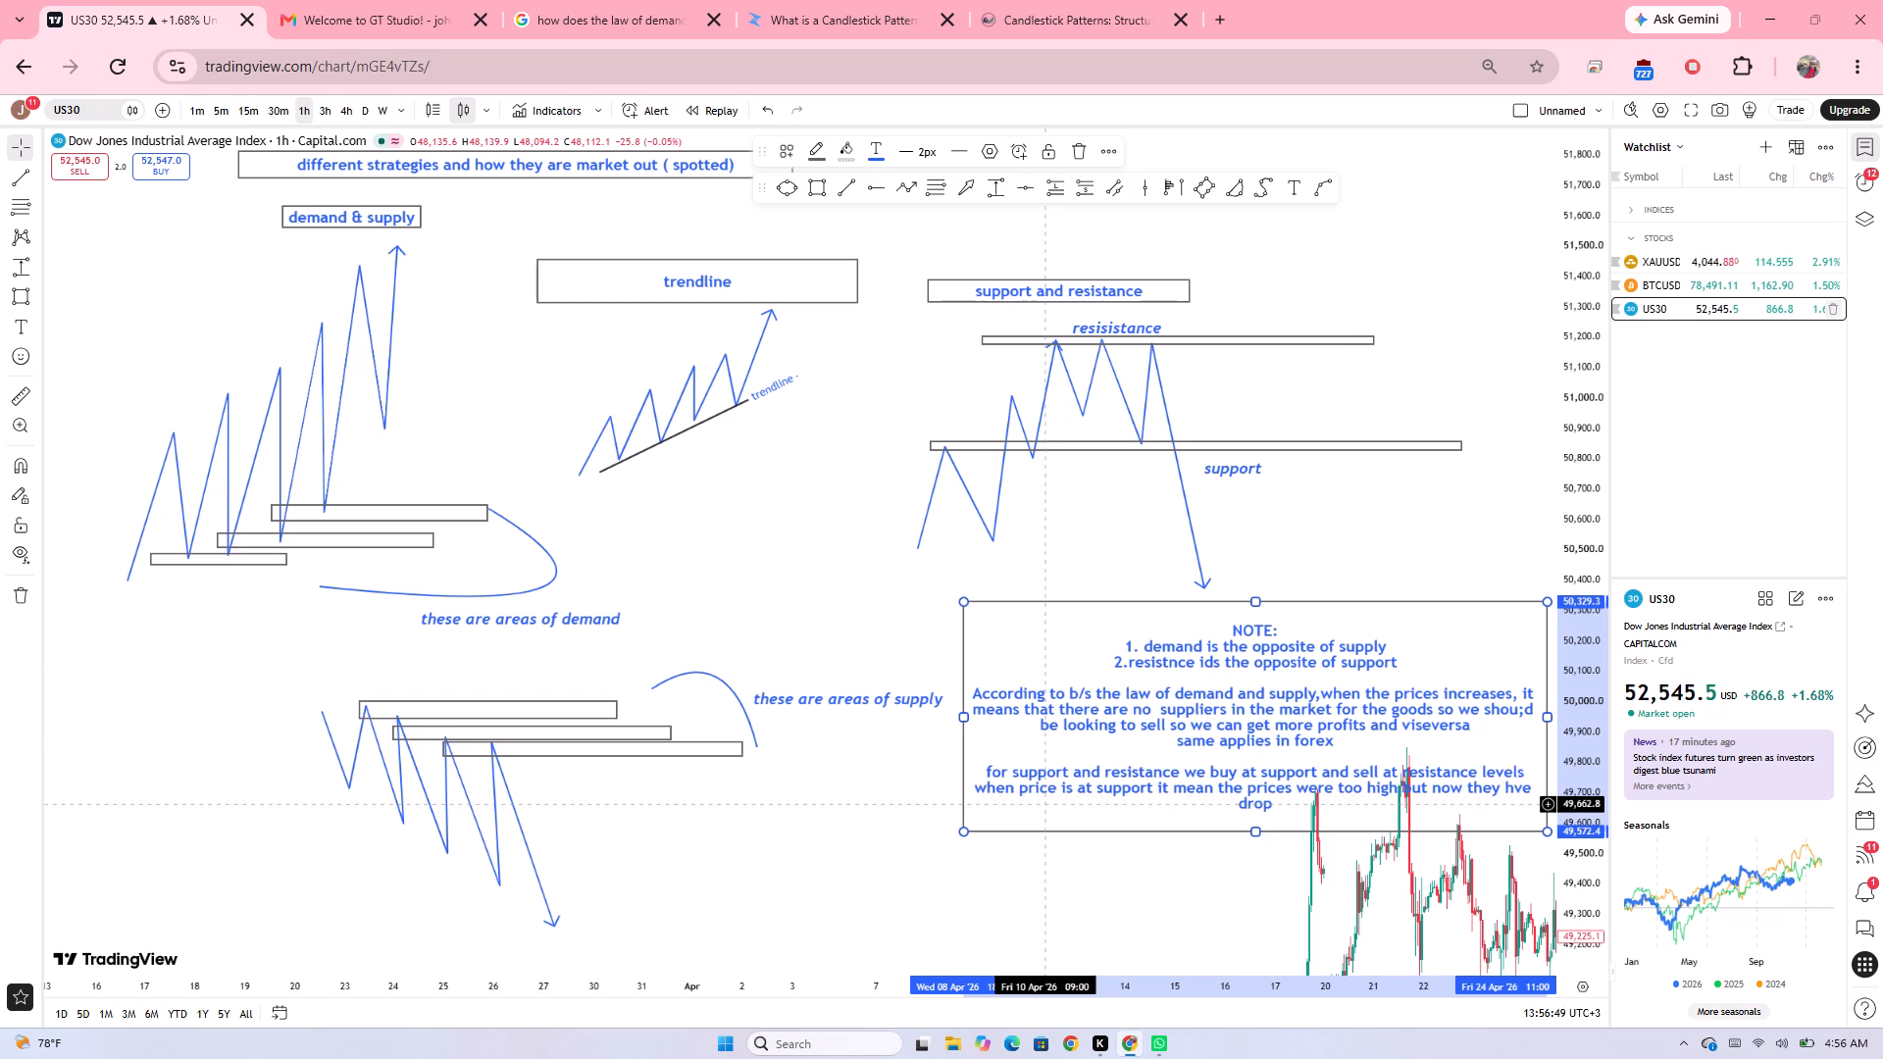
type("ped we should be")
key("space")
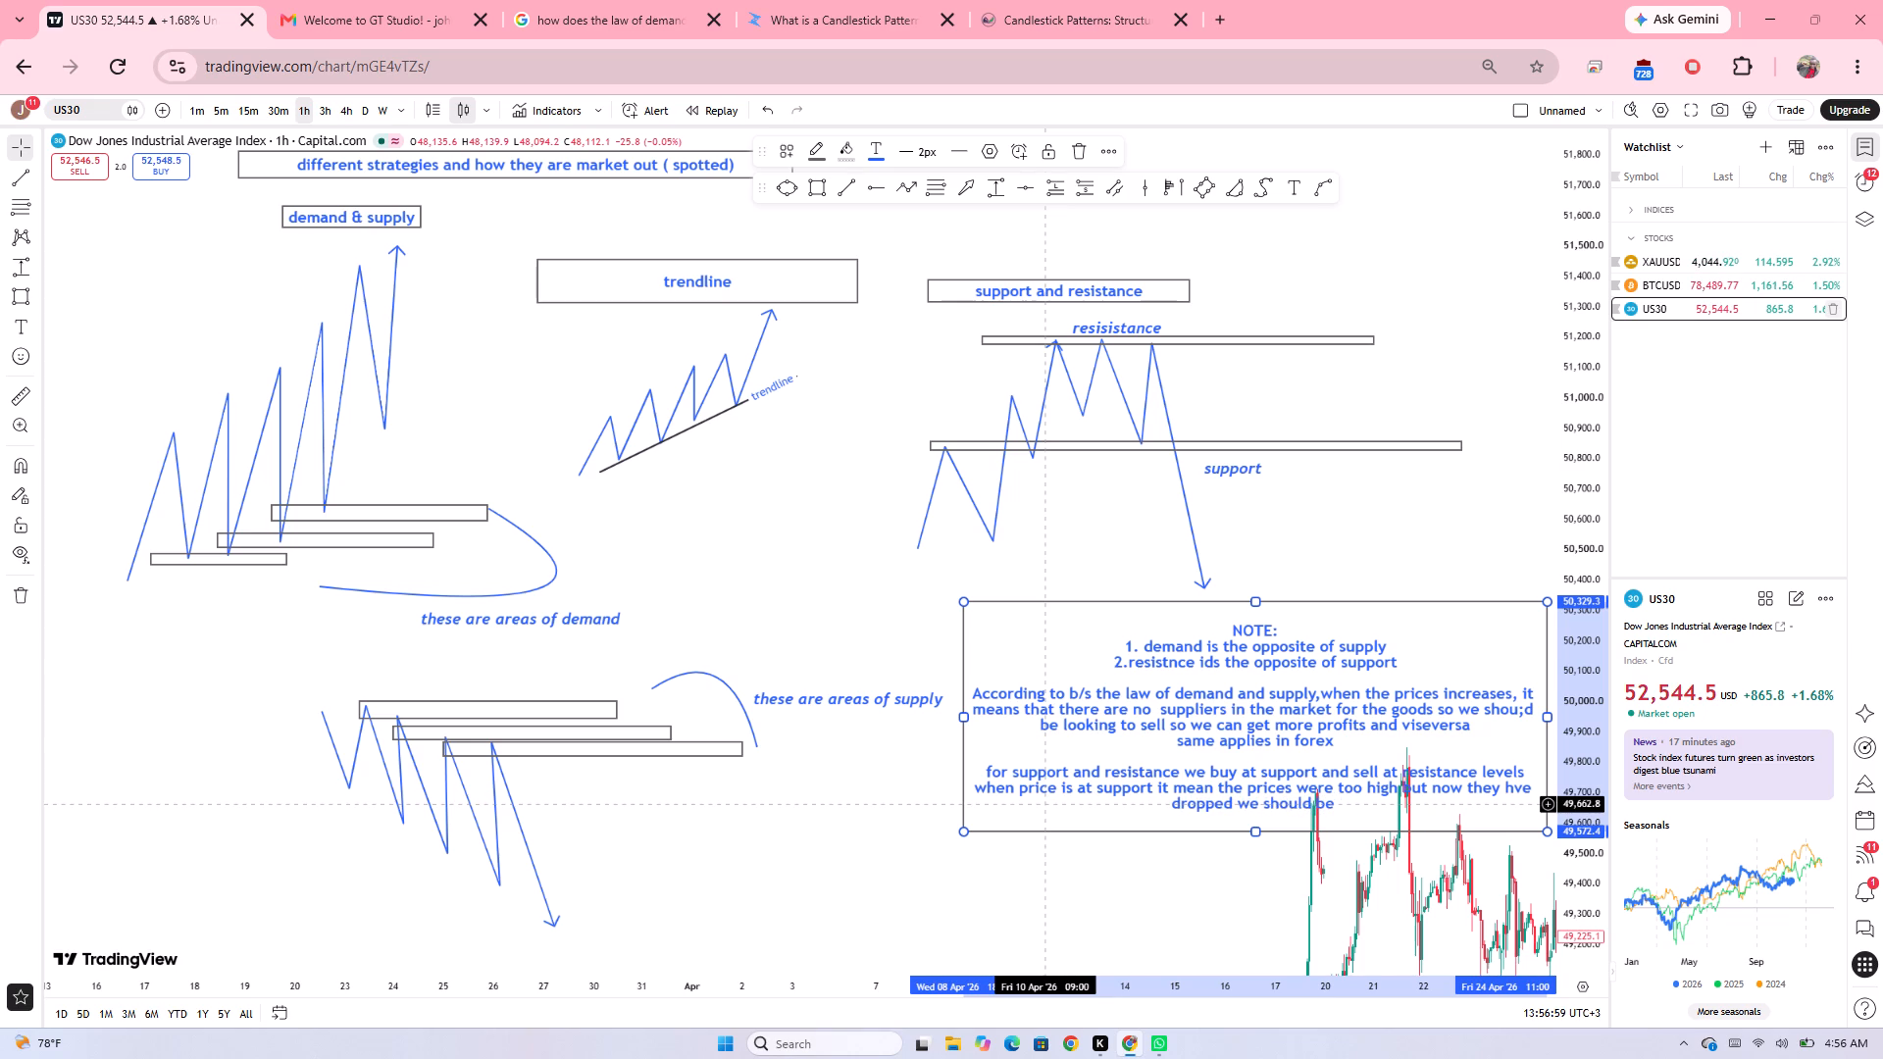
type("ready to")
key("space")
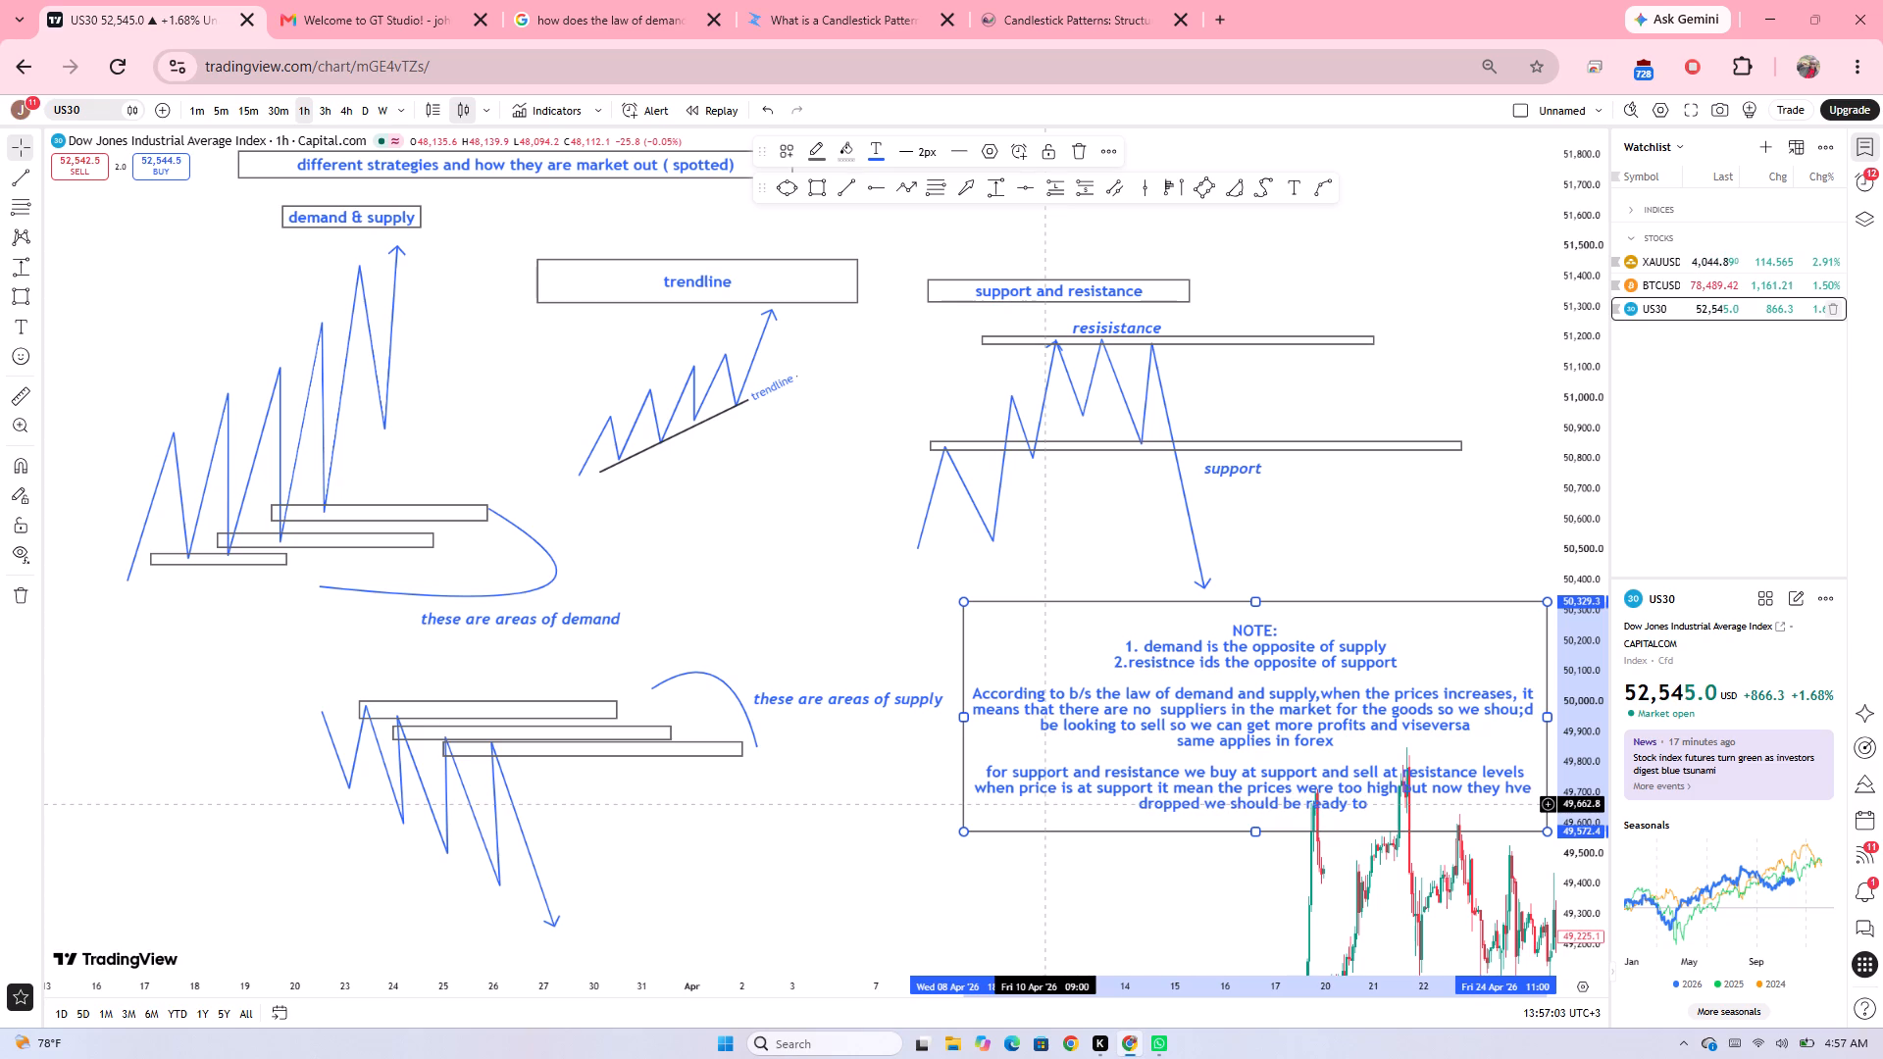
type("buy")
key("space")
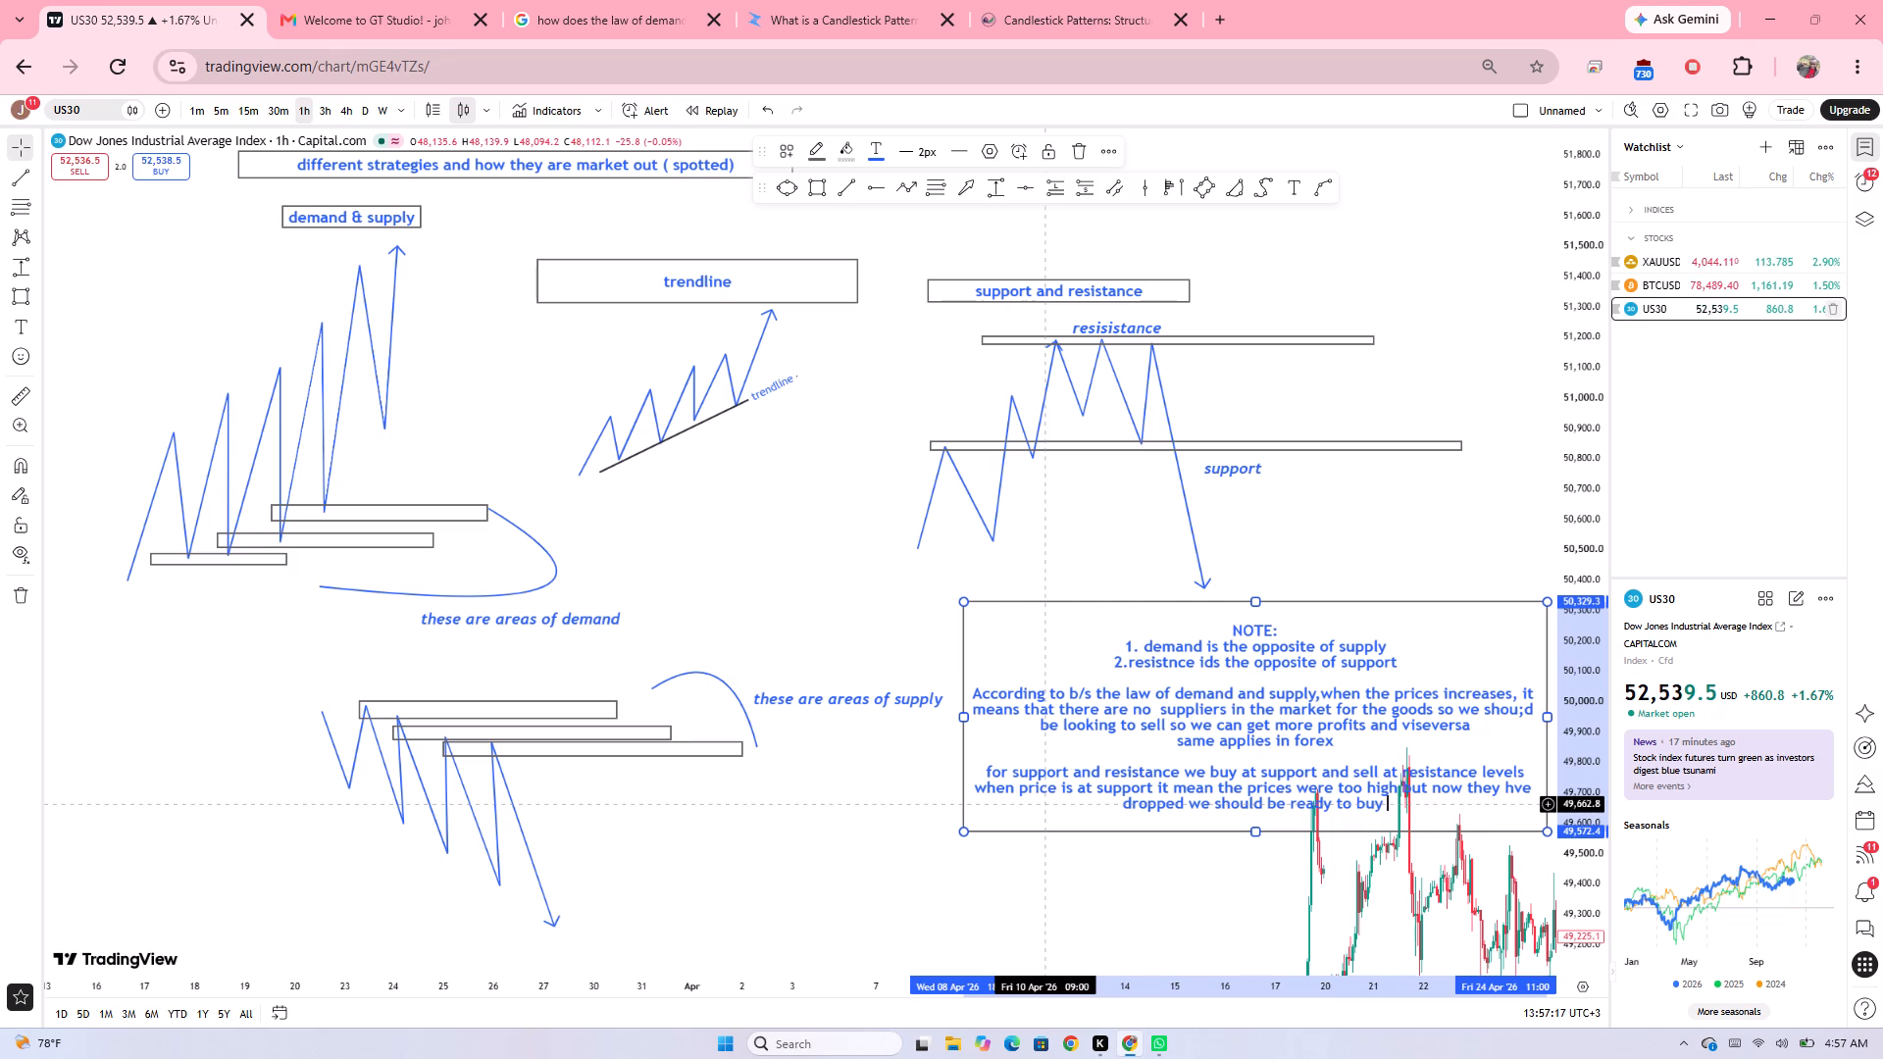
Insert "to the lowest level" after "dropped" in the last sentence of the NOTE.
left_click(1184, 800)
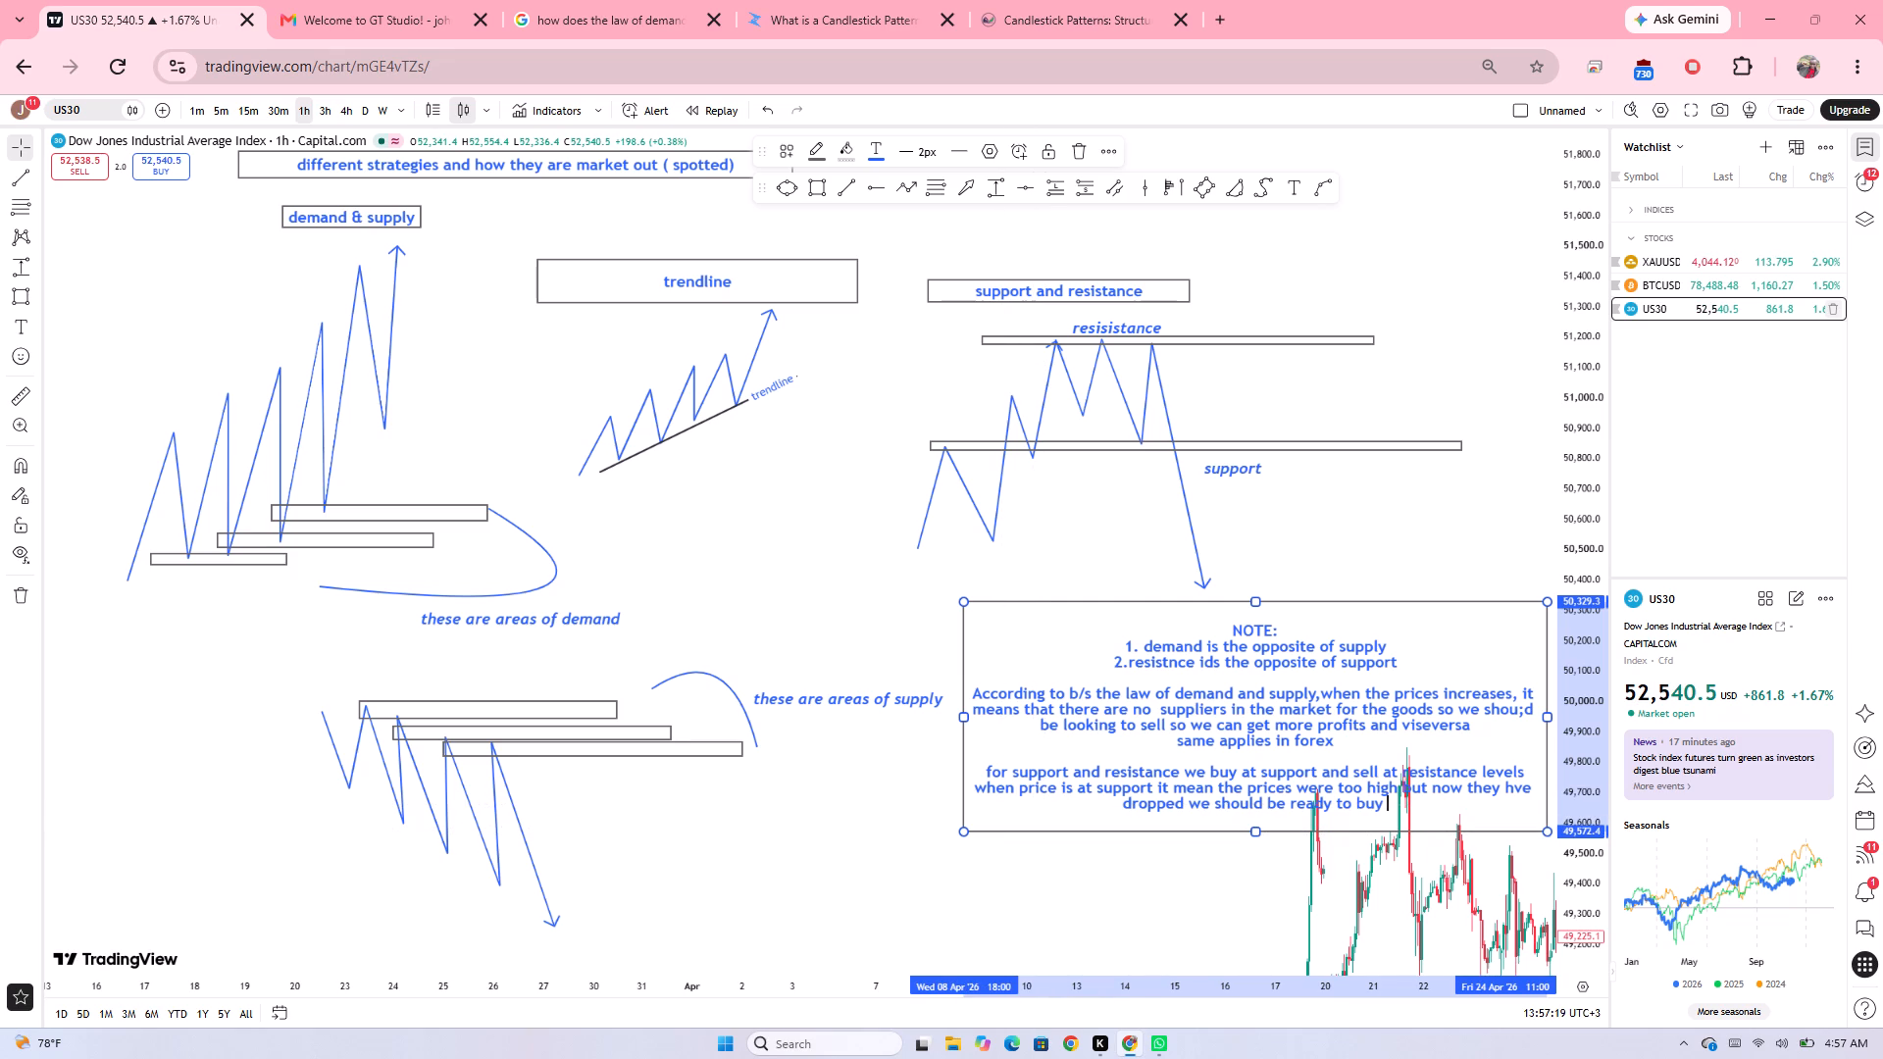
key("space")
type("to")
key("space")
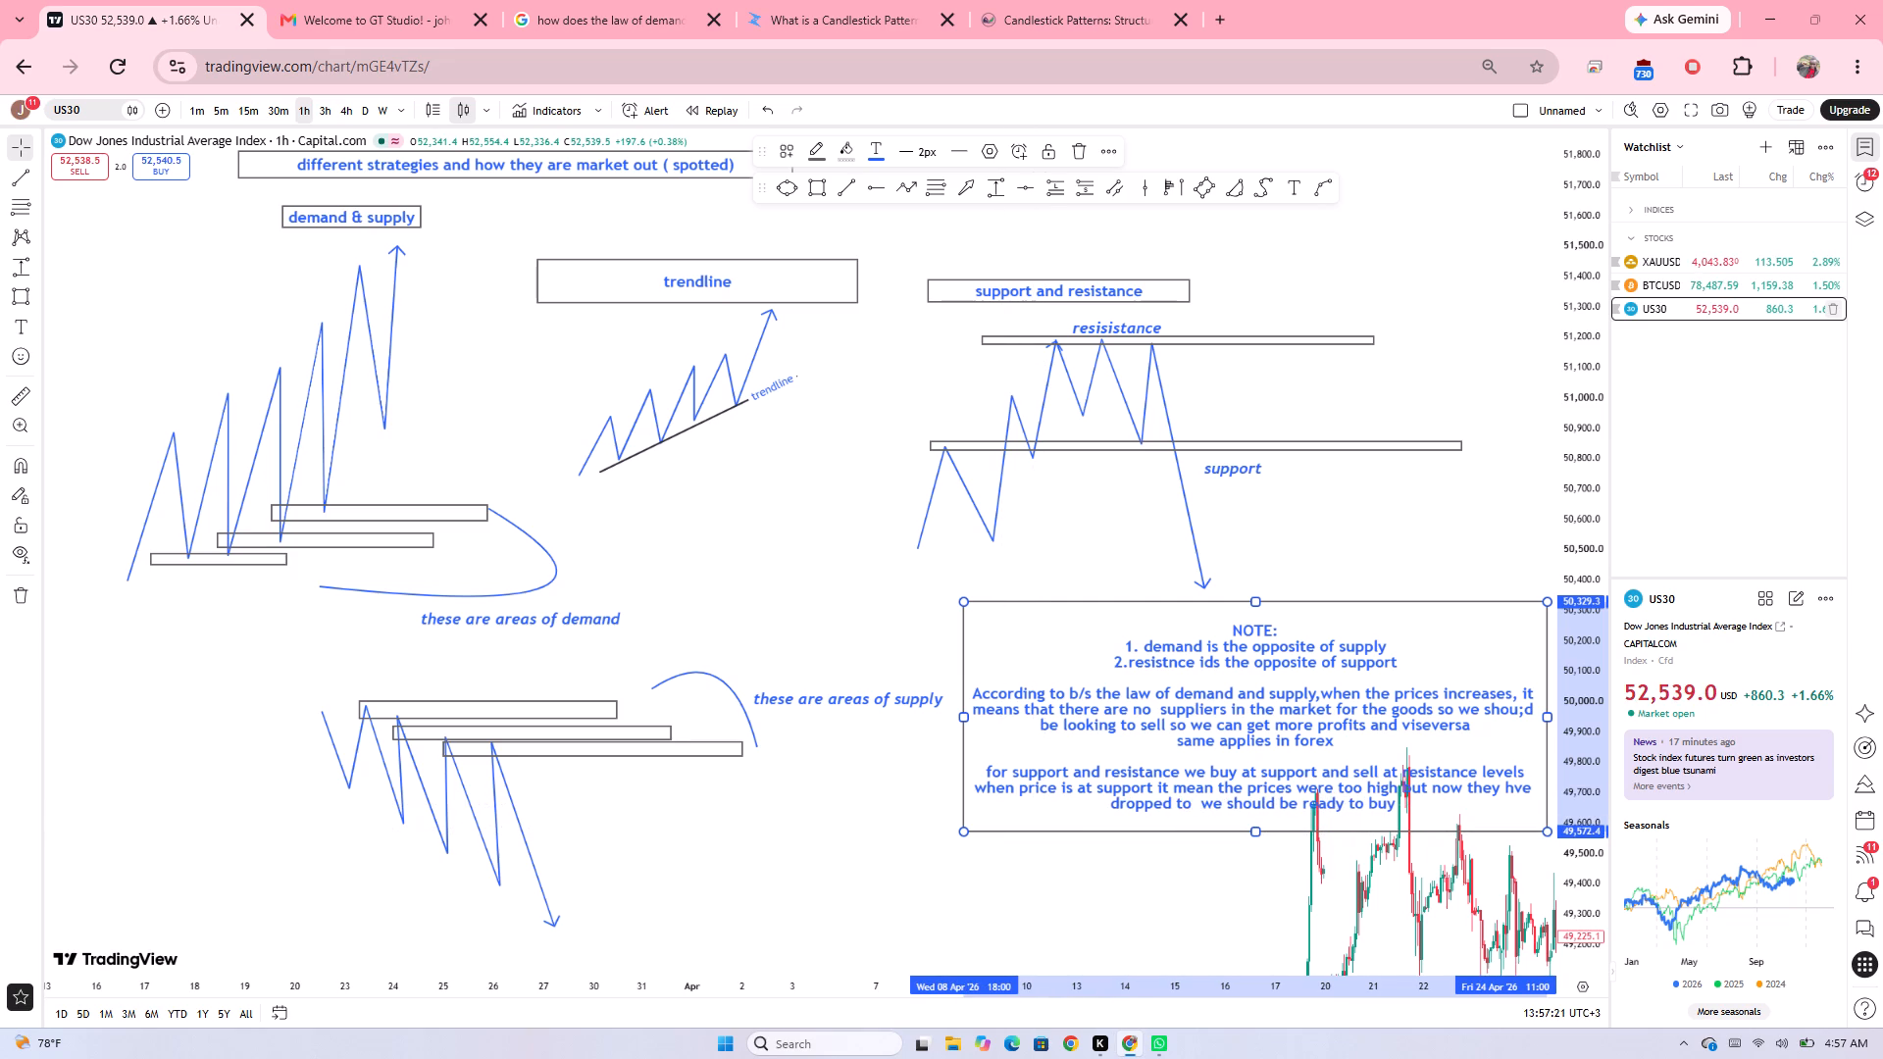
type("the lowest level")
key("space")
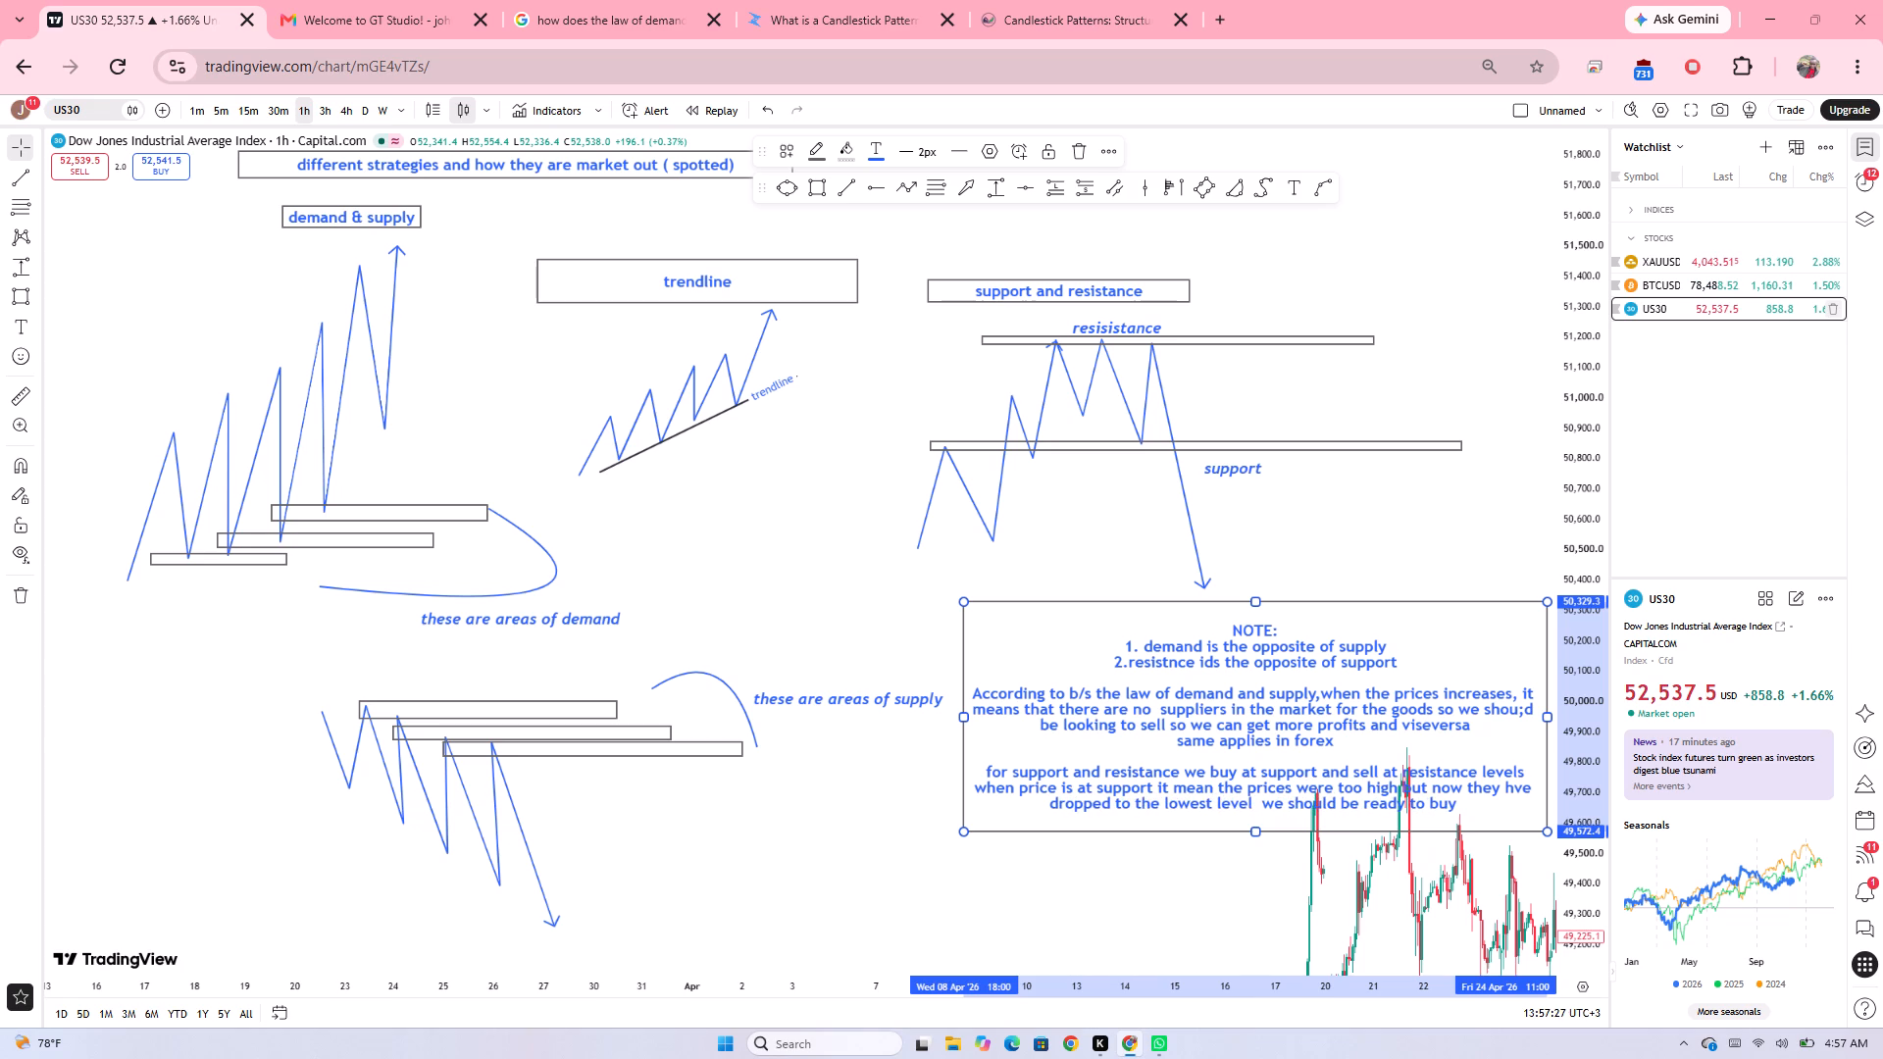
Extend the NOTE's last sentence with "since they should go up to where they were".
left_click(1468, 810)
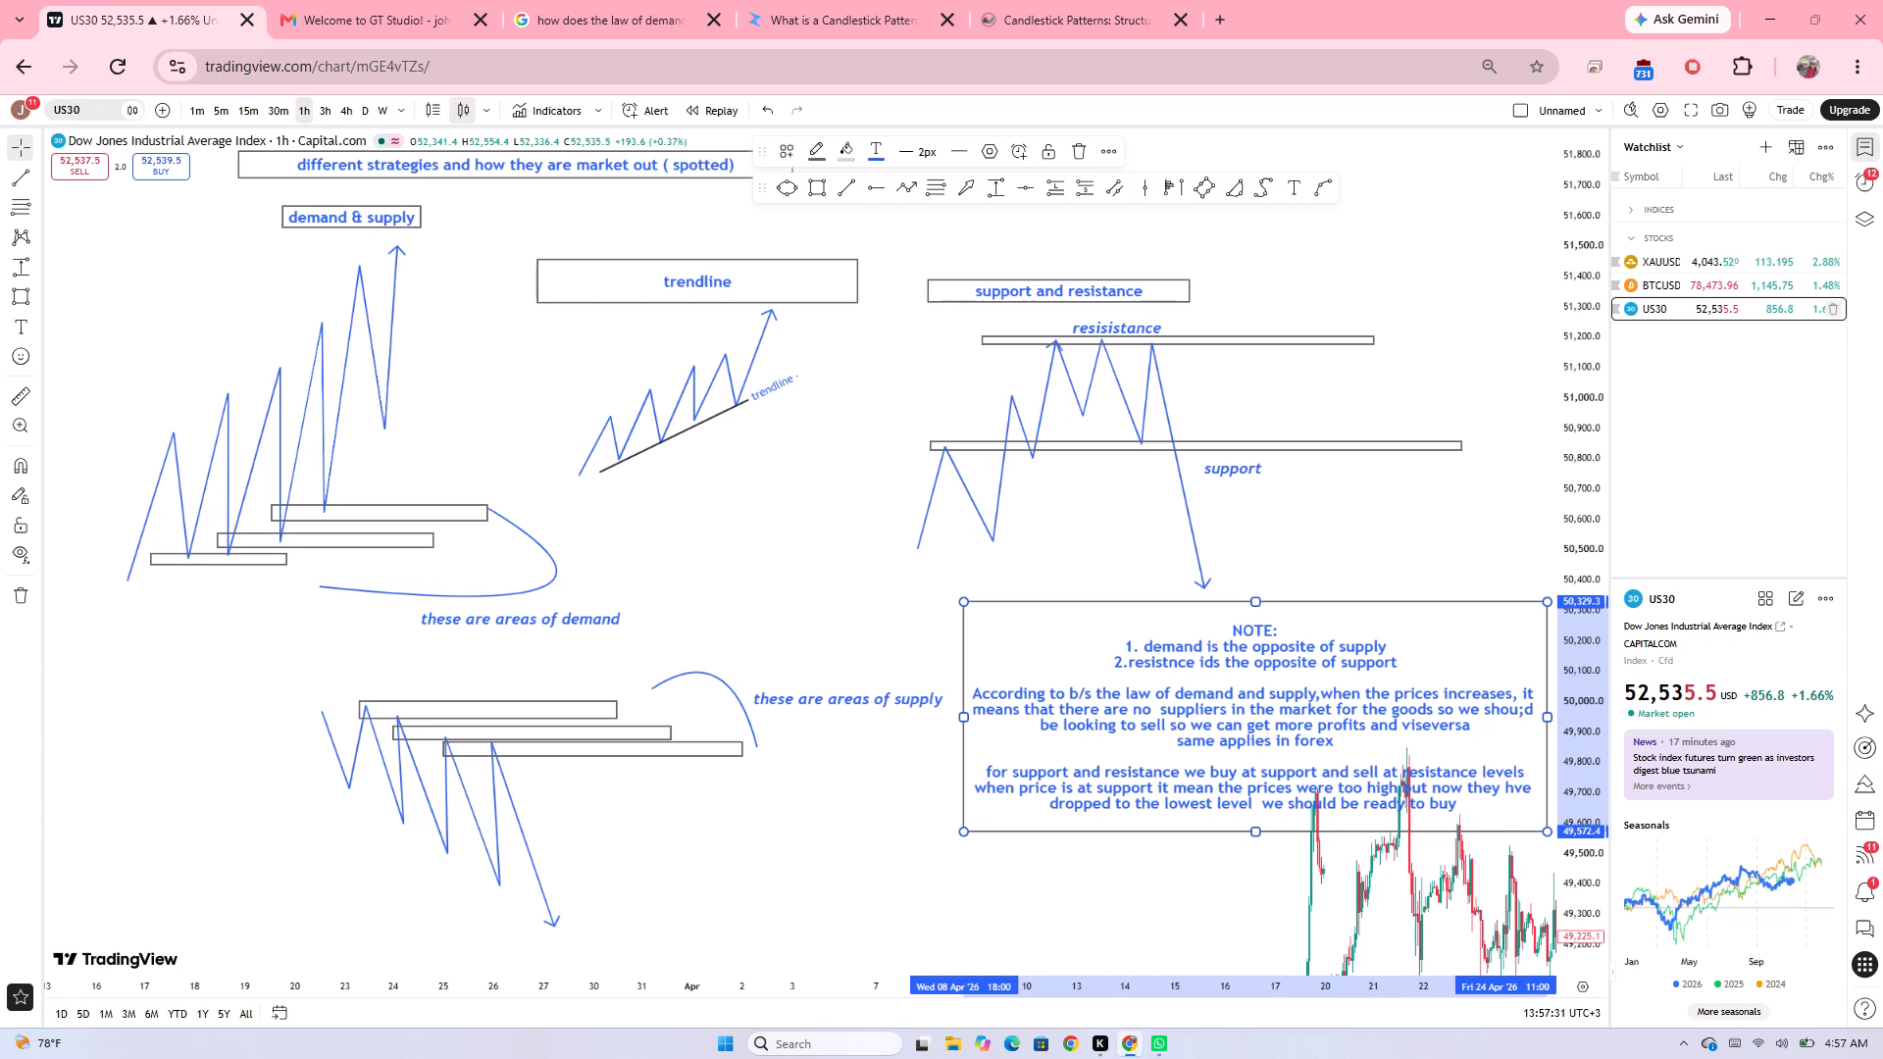
type("since they shoulg")
key("BackSpace")
type("d go up")
key("space")
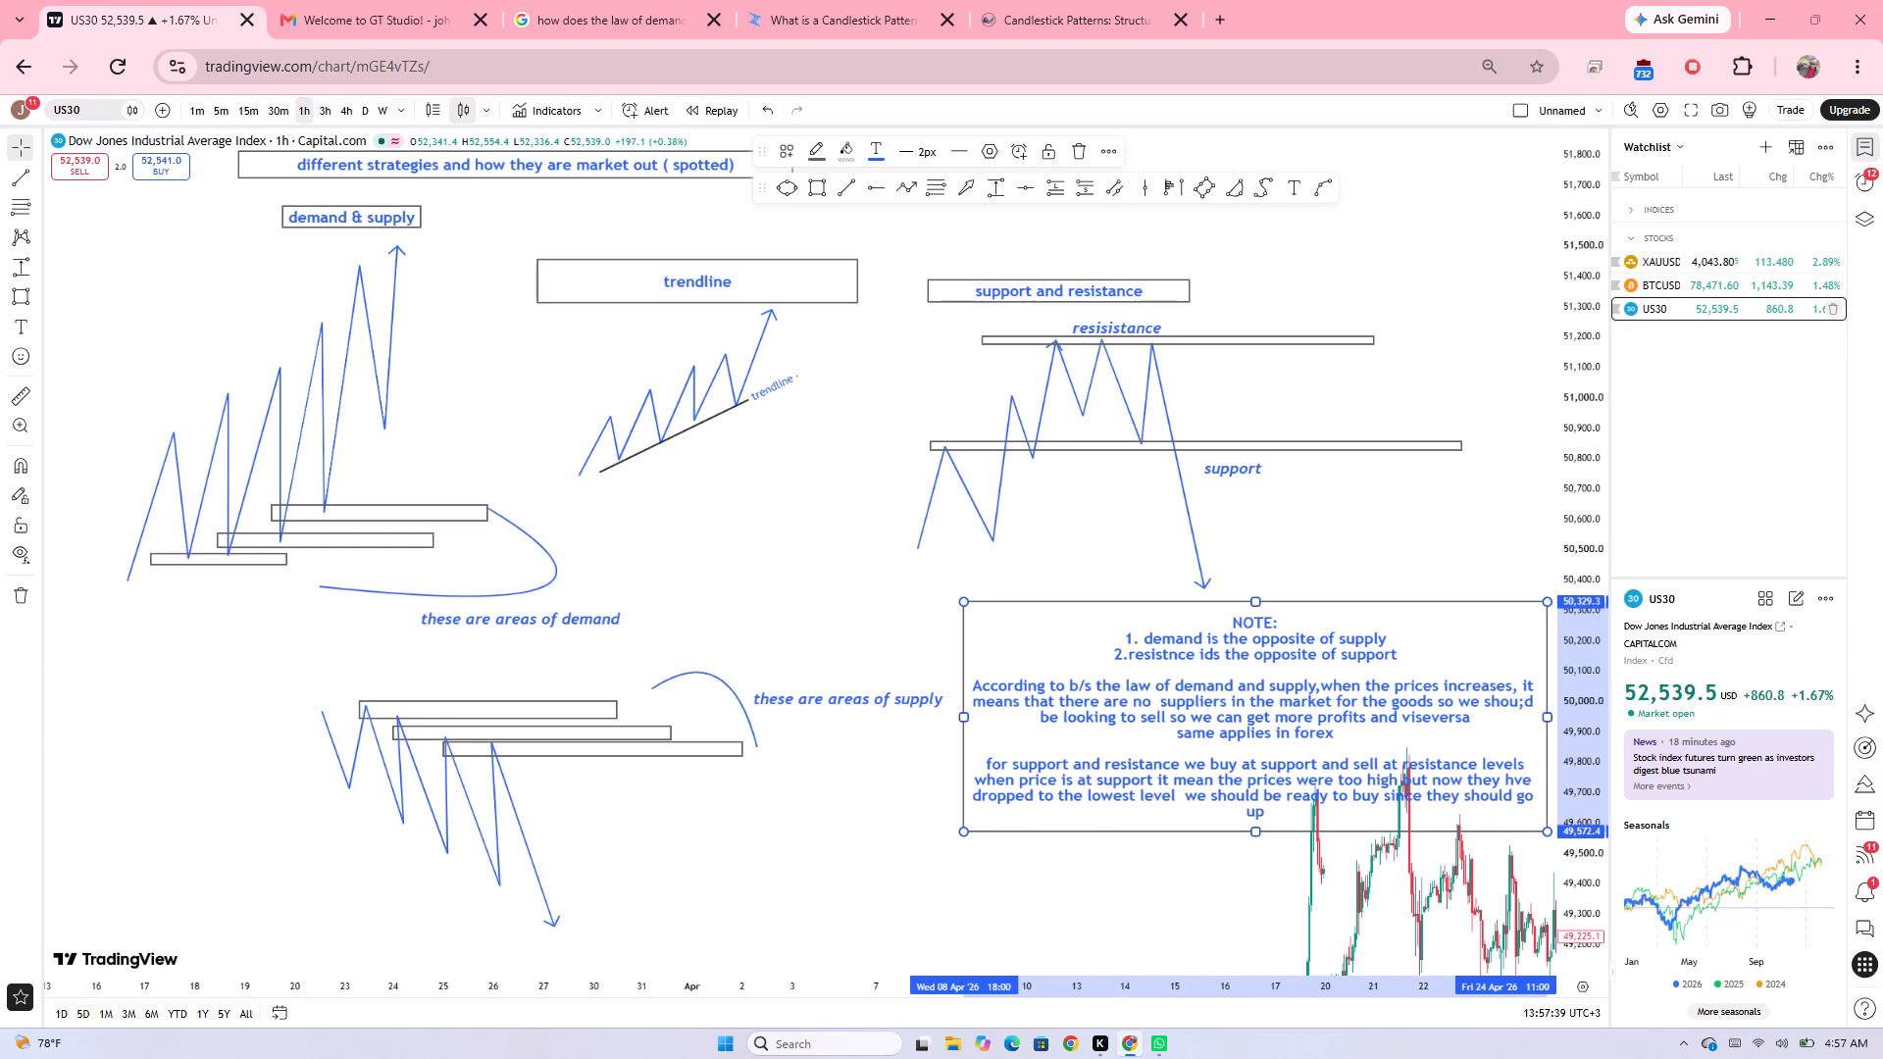
key("a")
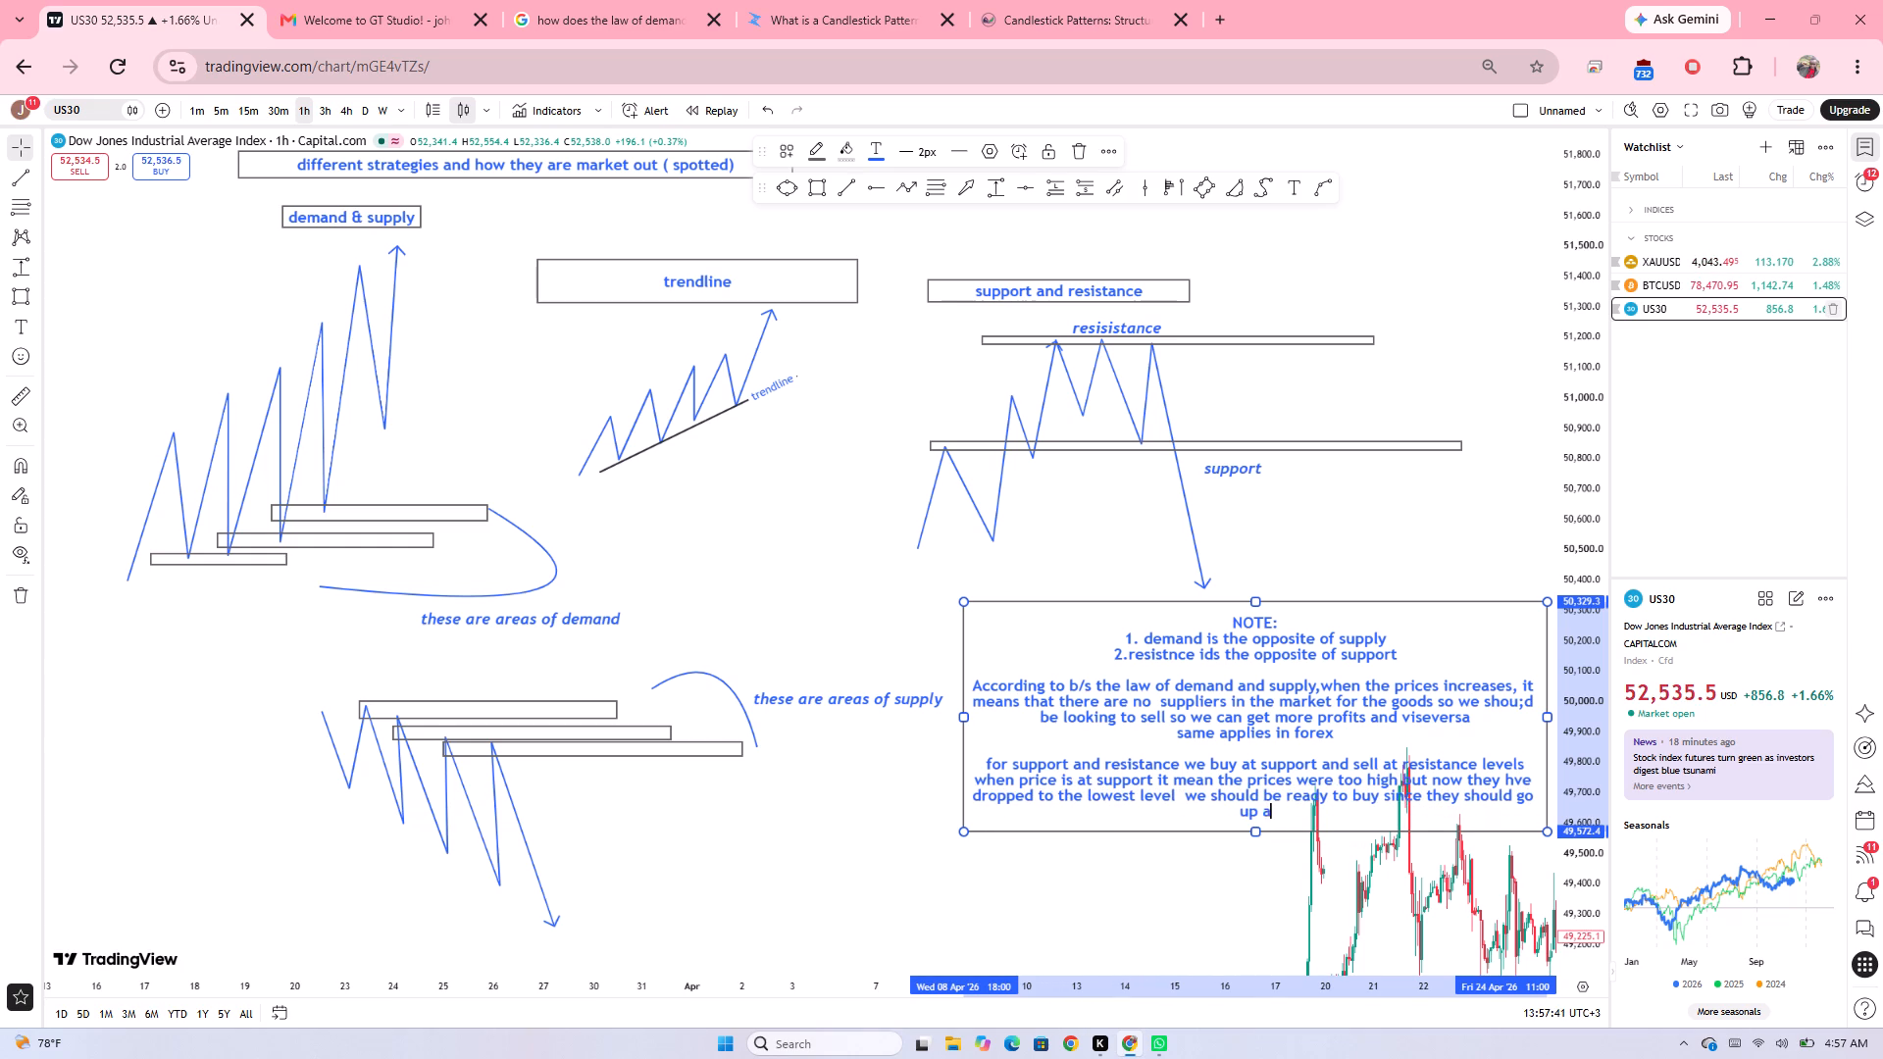
key("BackSpace")
type("to where they wer")
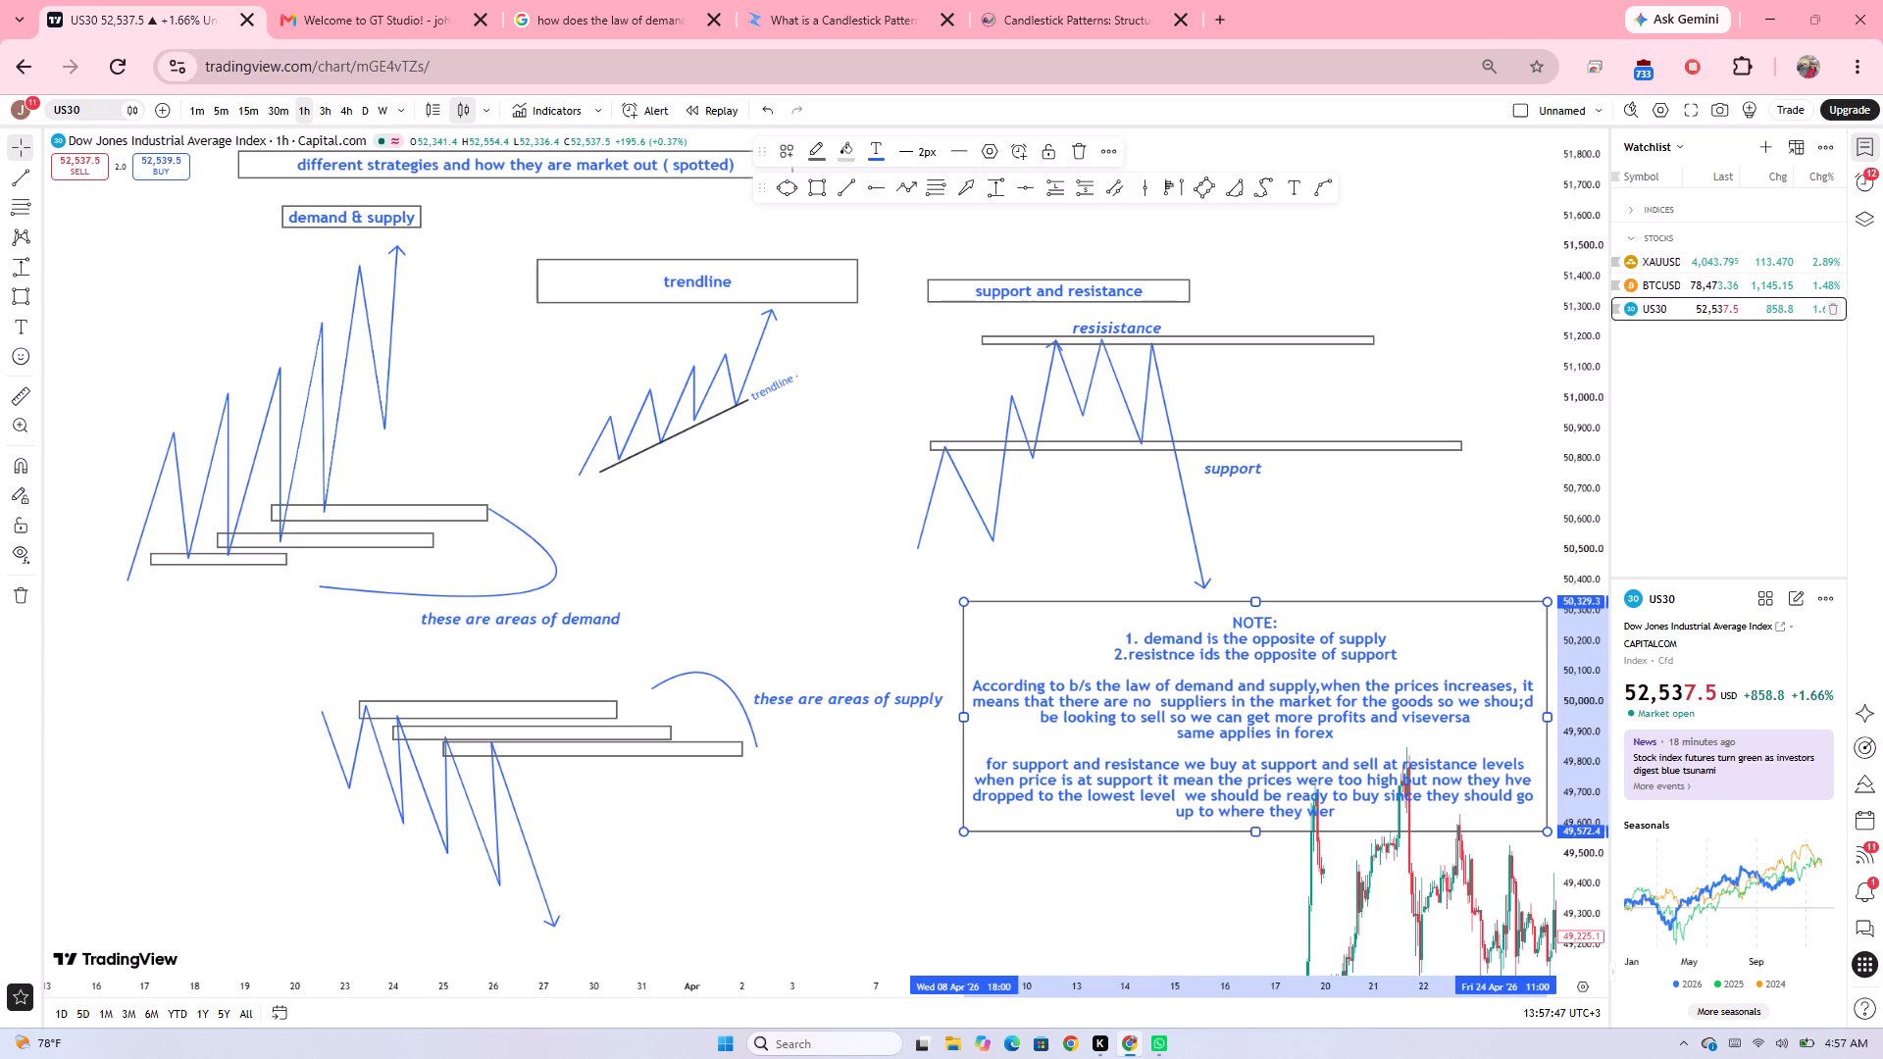
key("e")
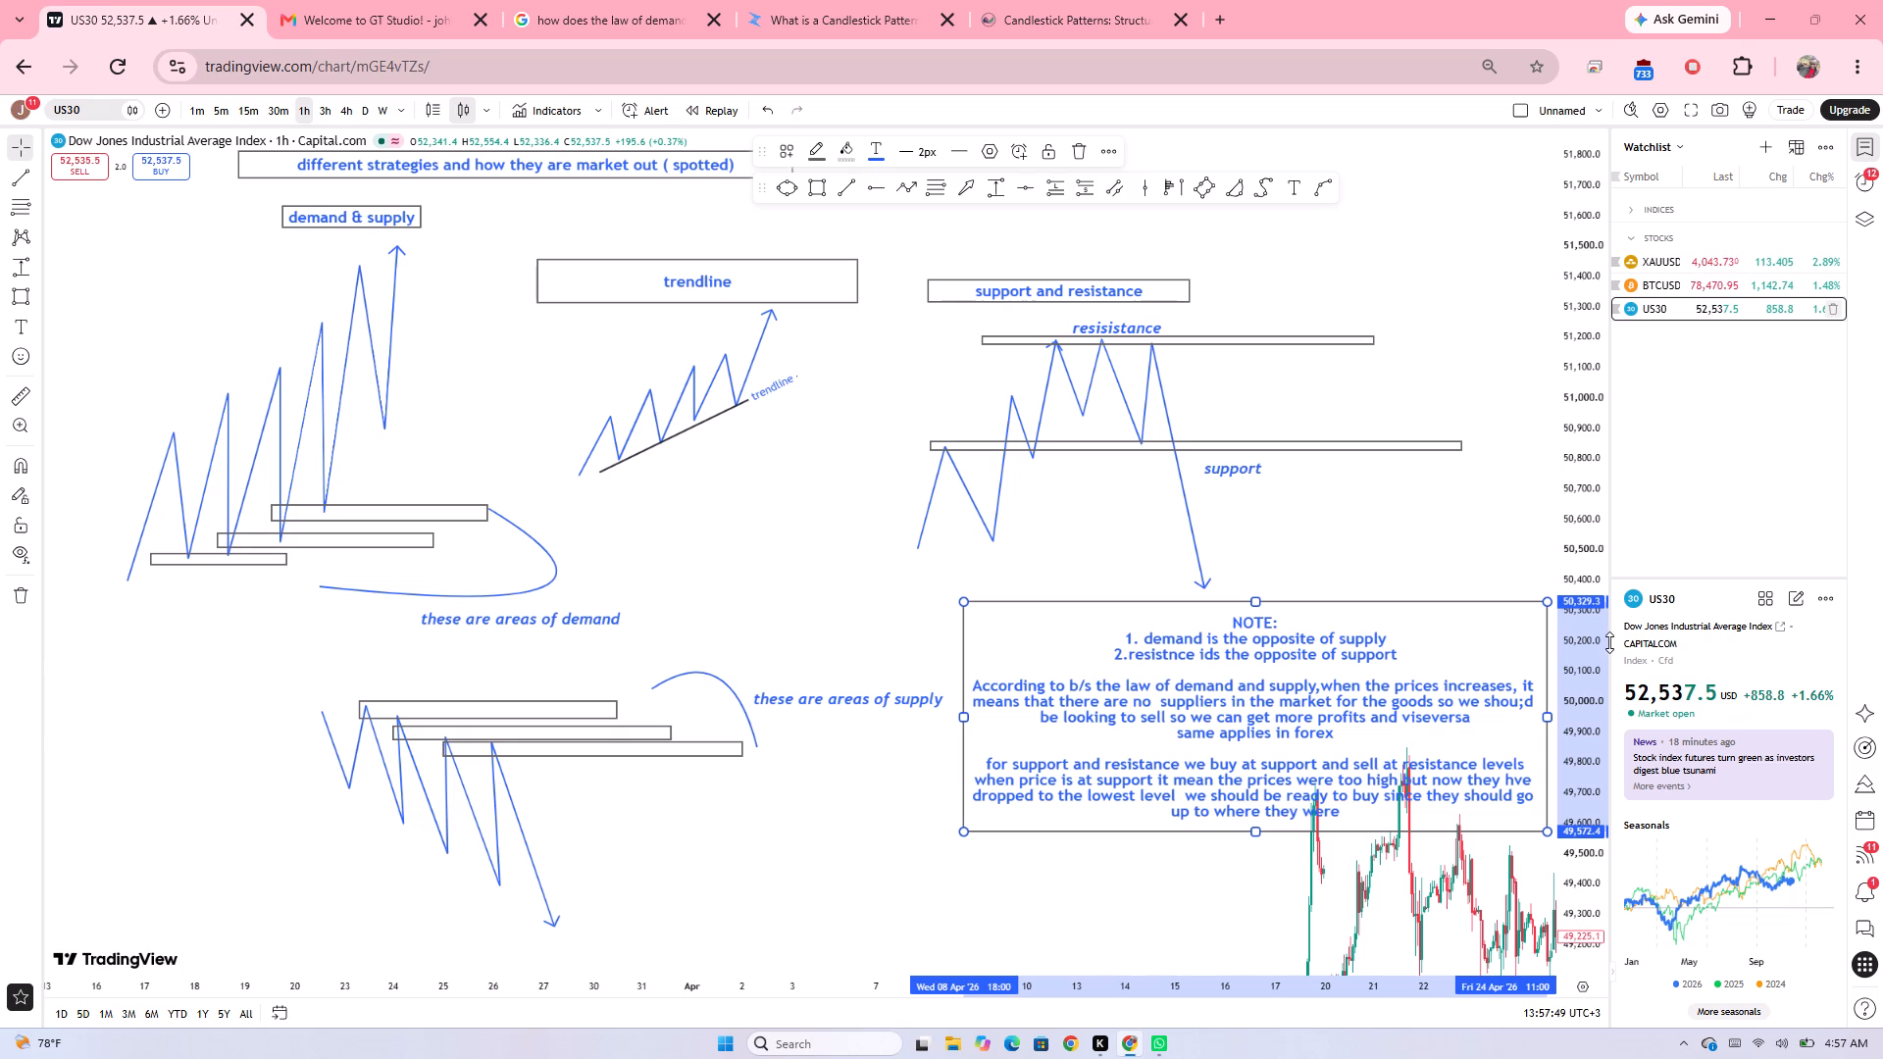
left_click(1327, 538)
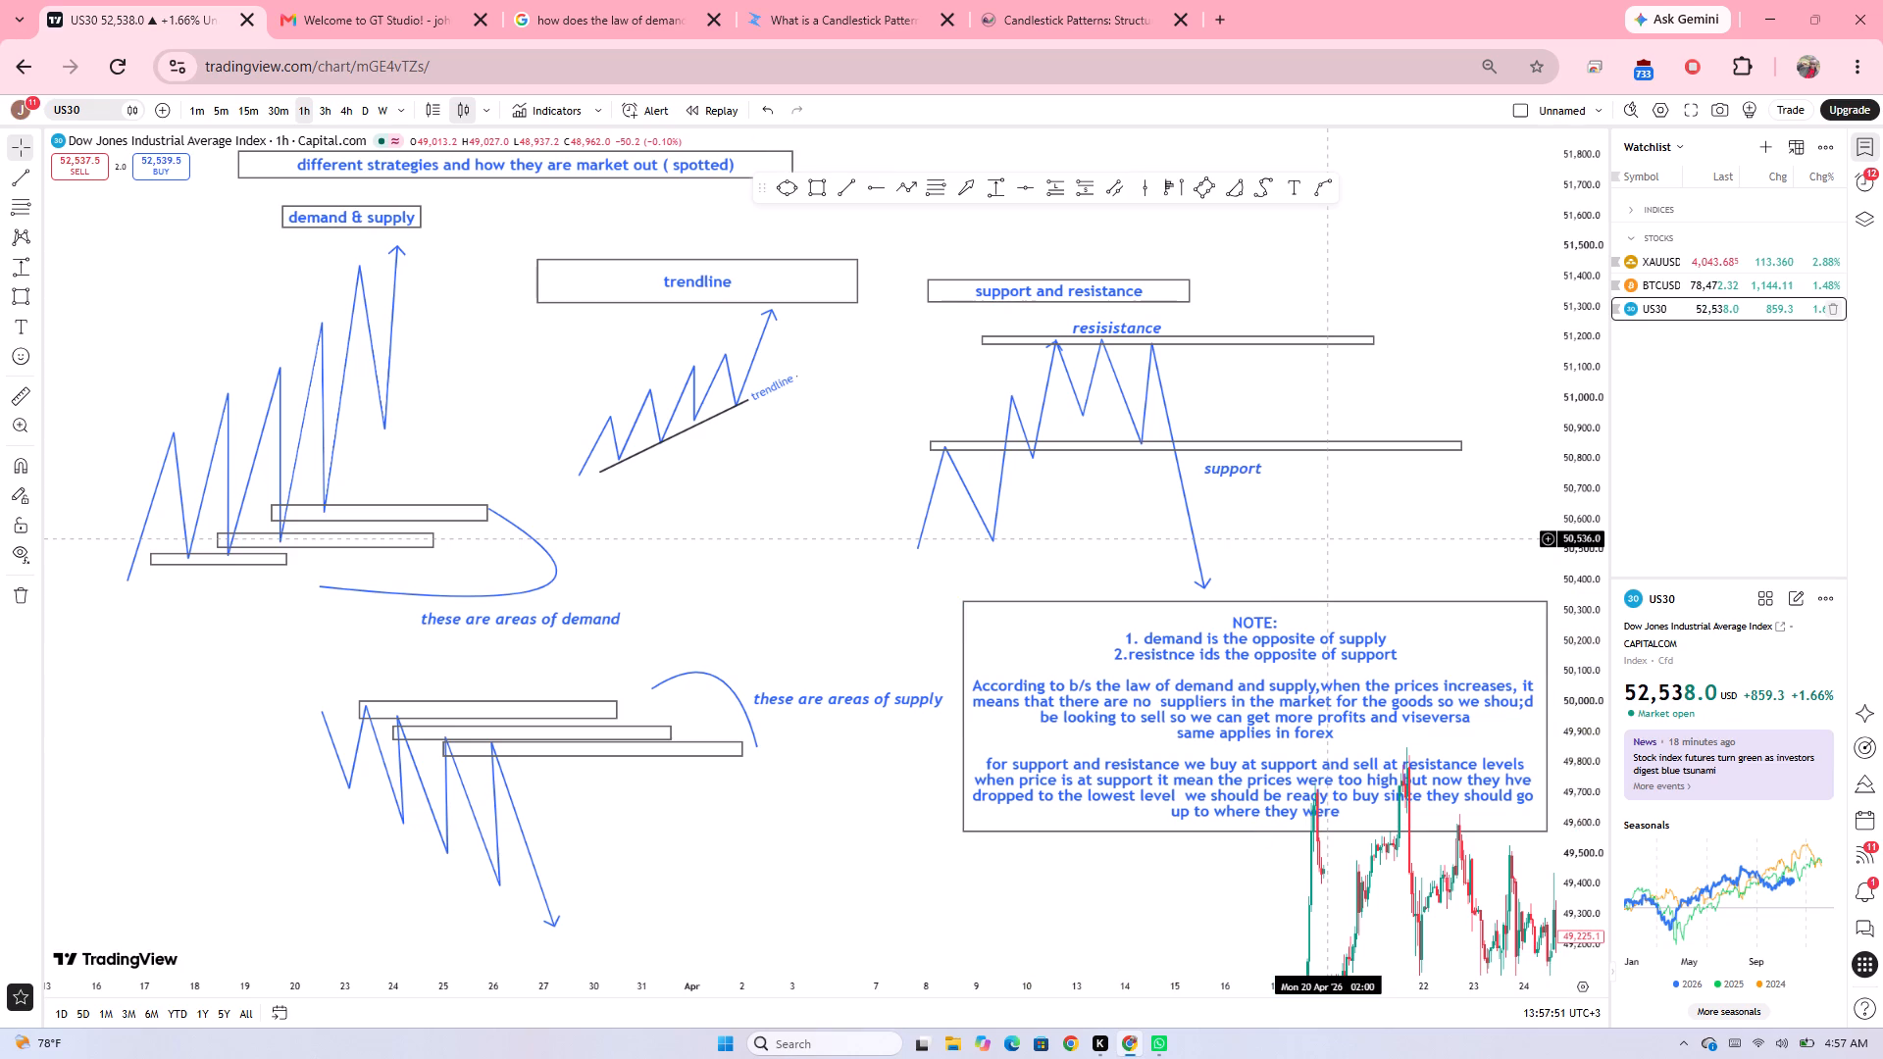
Correct the misspelled "shou;d" to "should" in the NOTE's demand and supply paragraph.
left_click(1523, 699)
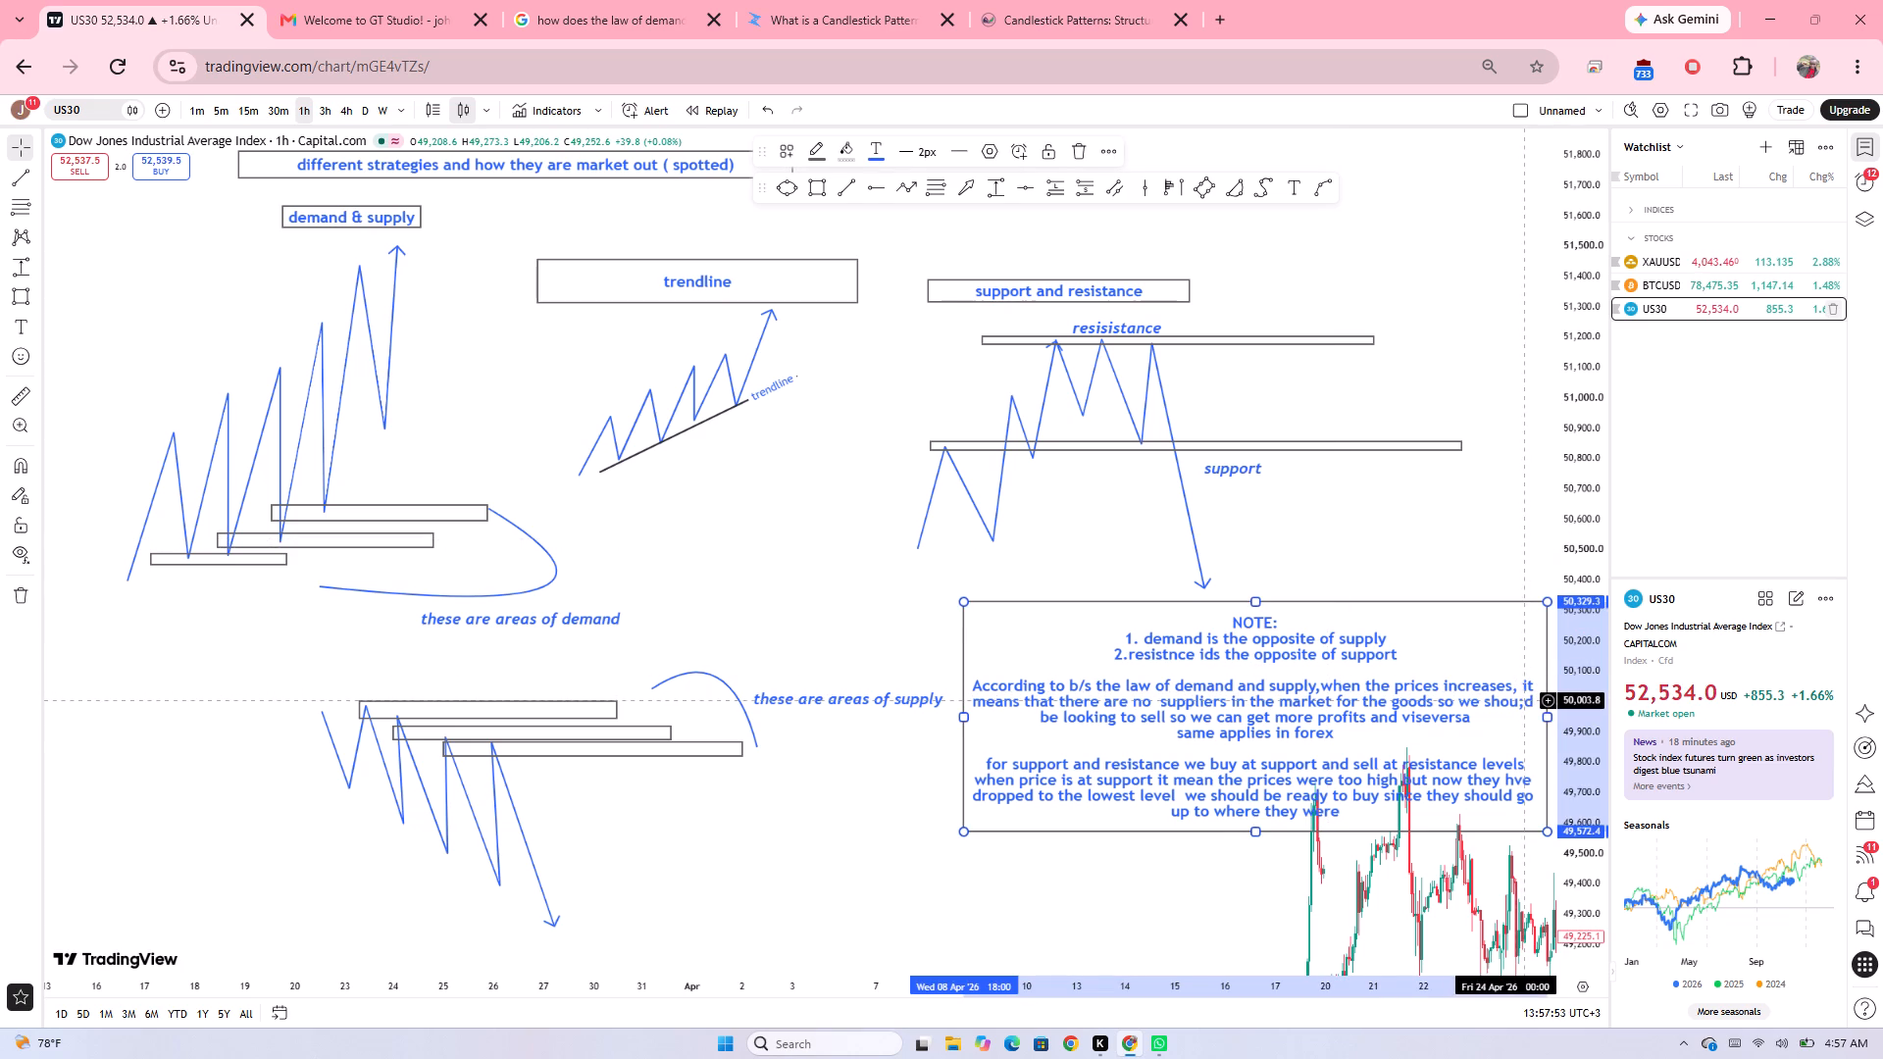
left_click(1525, 700)
left_click(1525, 700)
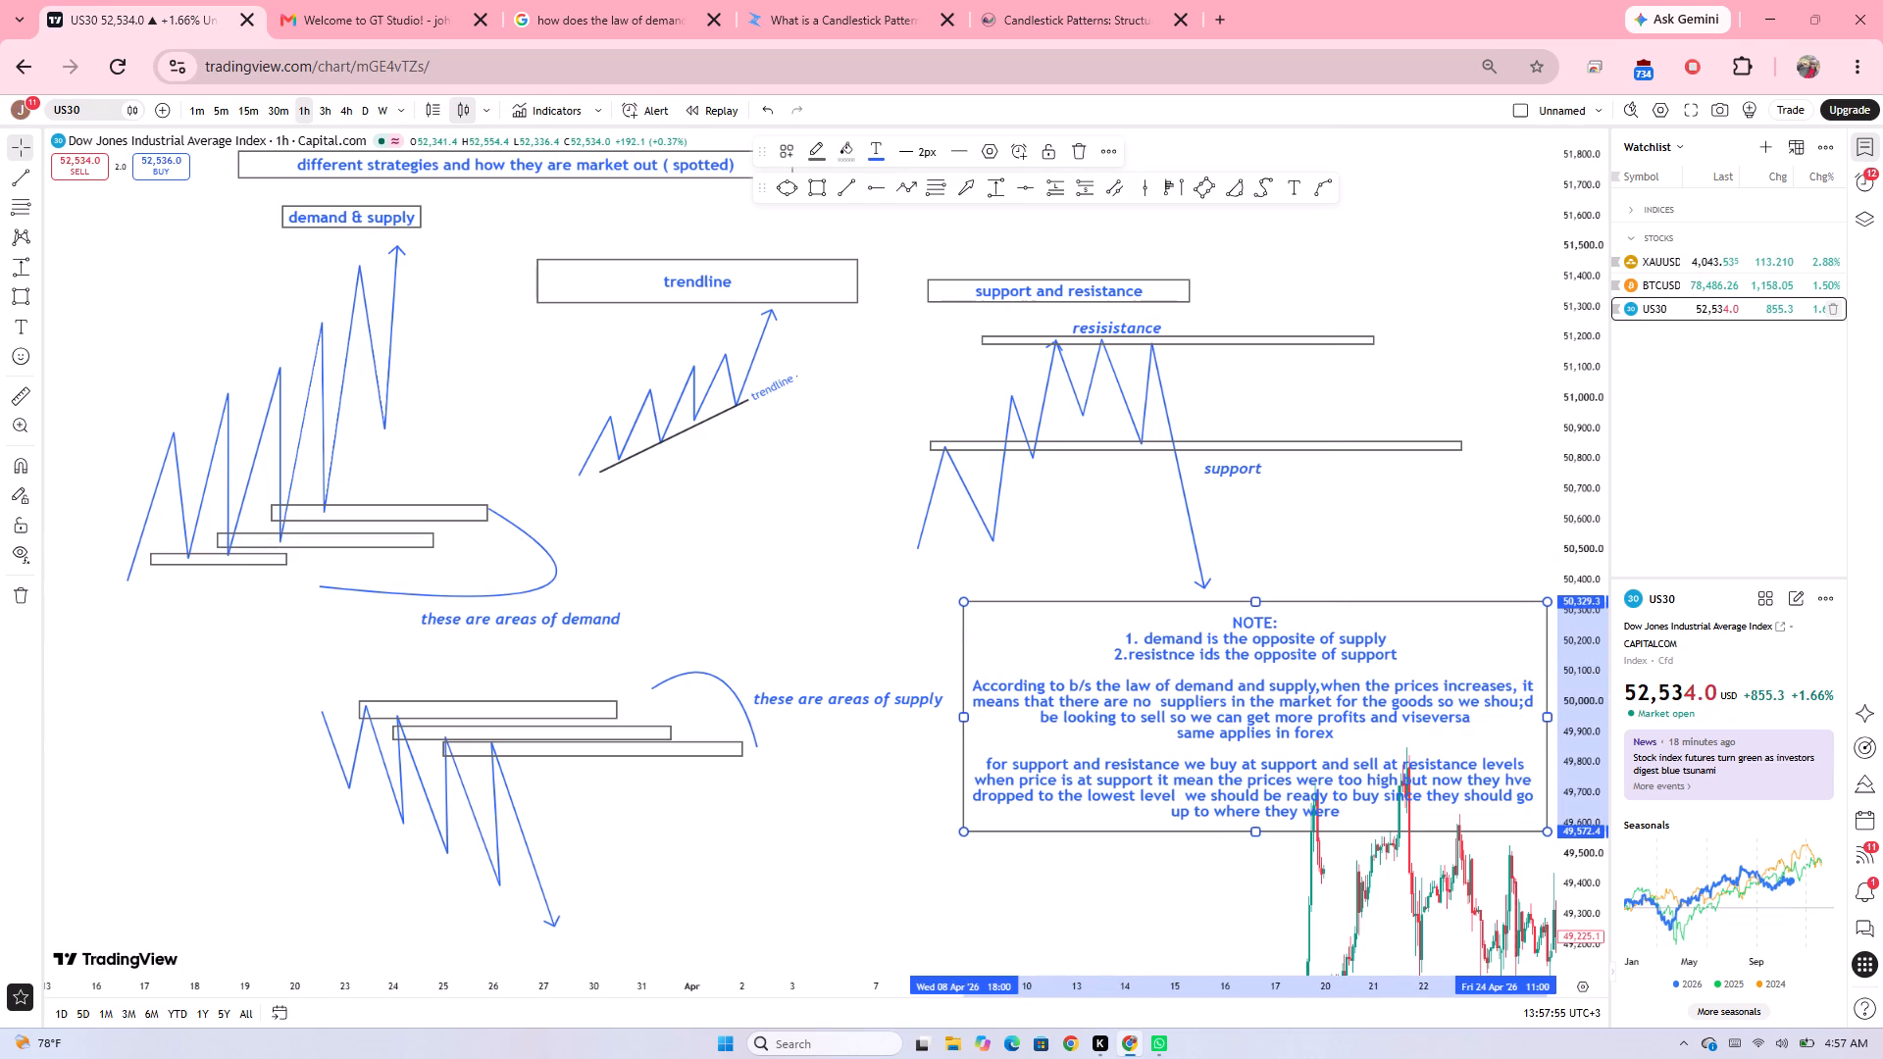
key("BackSpace")
key("l")
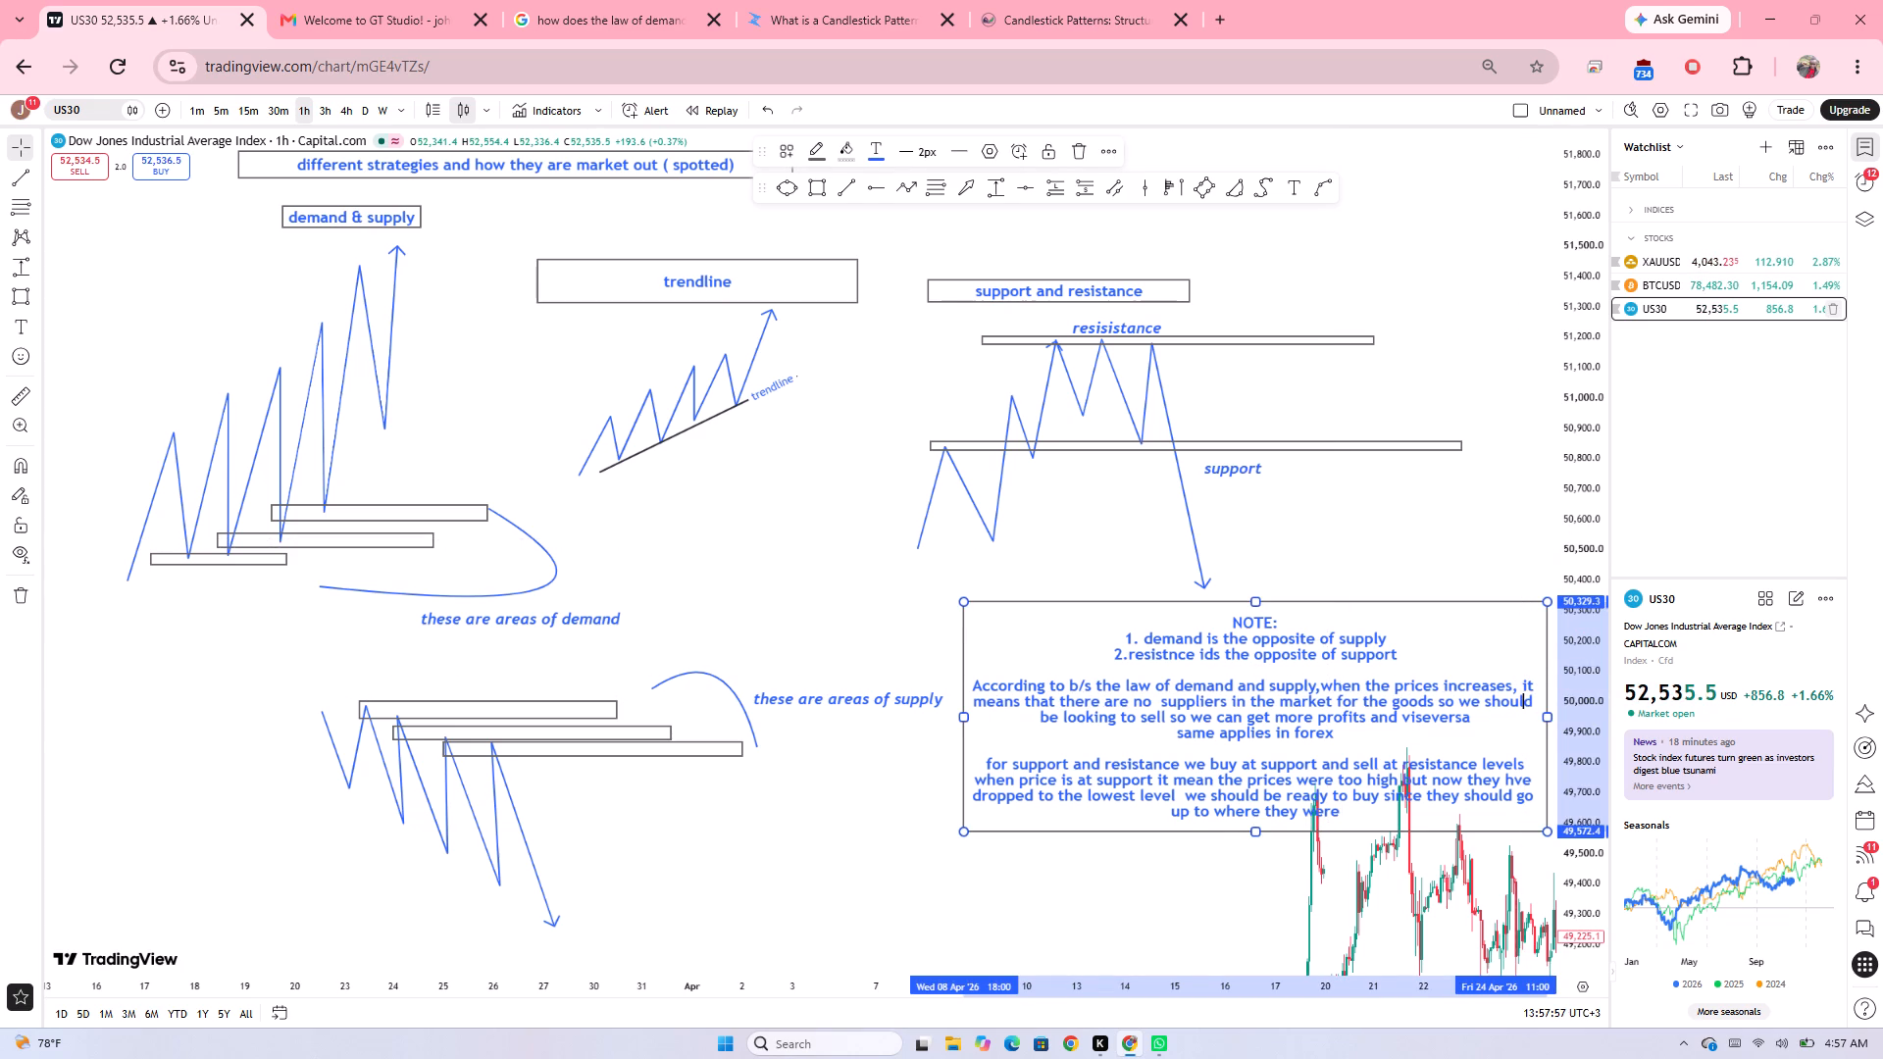
left_click(892, 630)
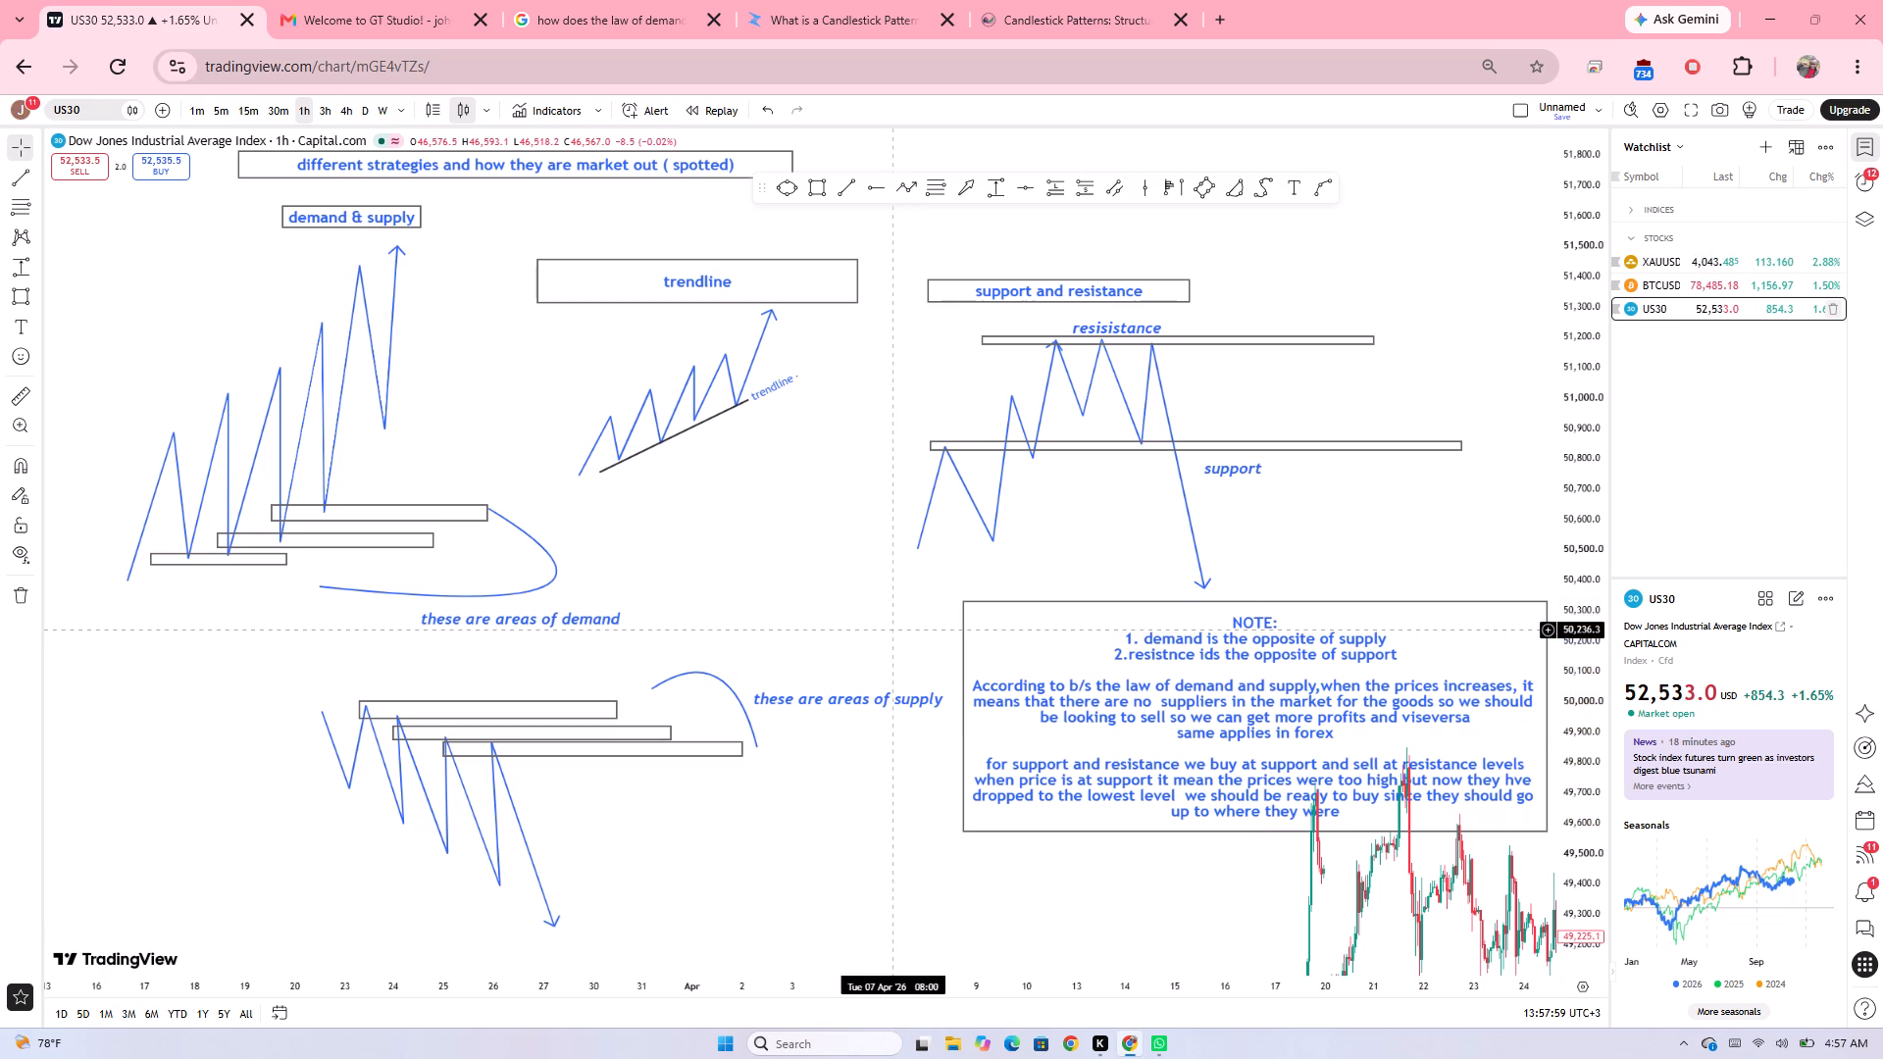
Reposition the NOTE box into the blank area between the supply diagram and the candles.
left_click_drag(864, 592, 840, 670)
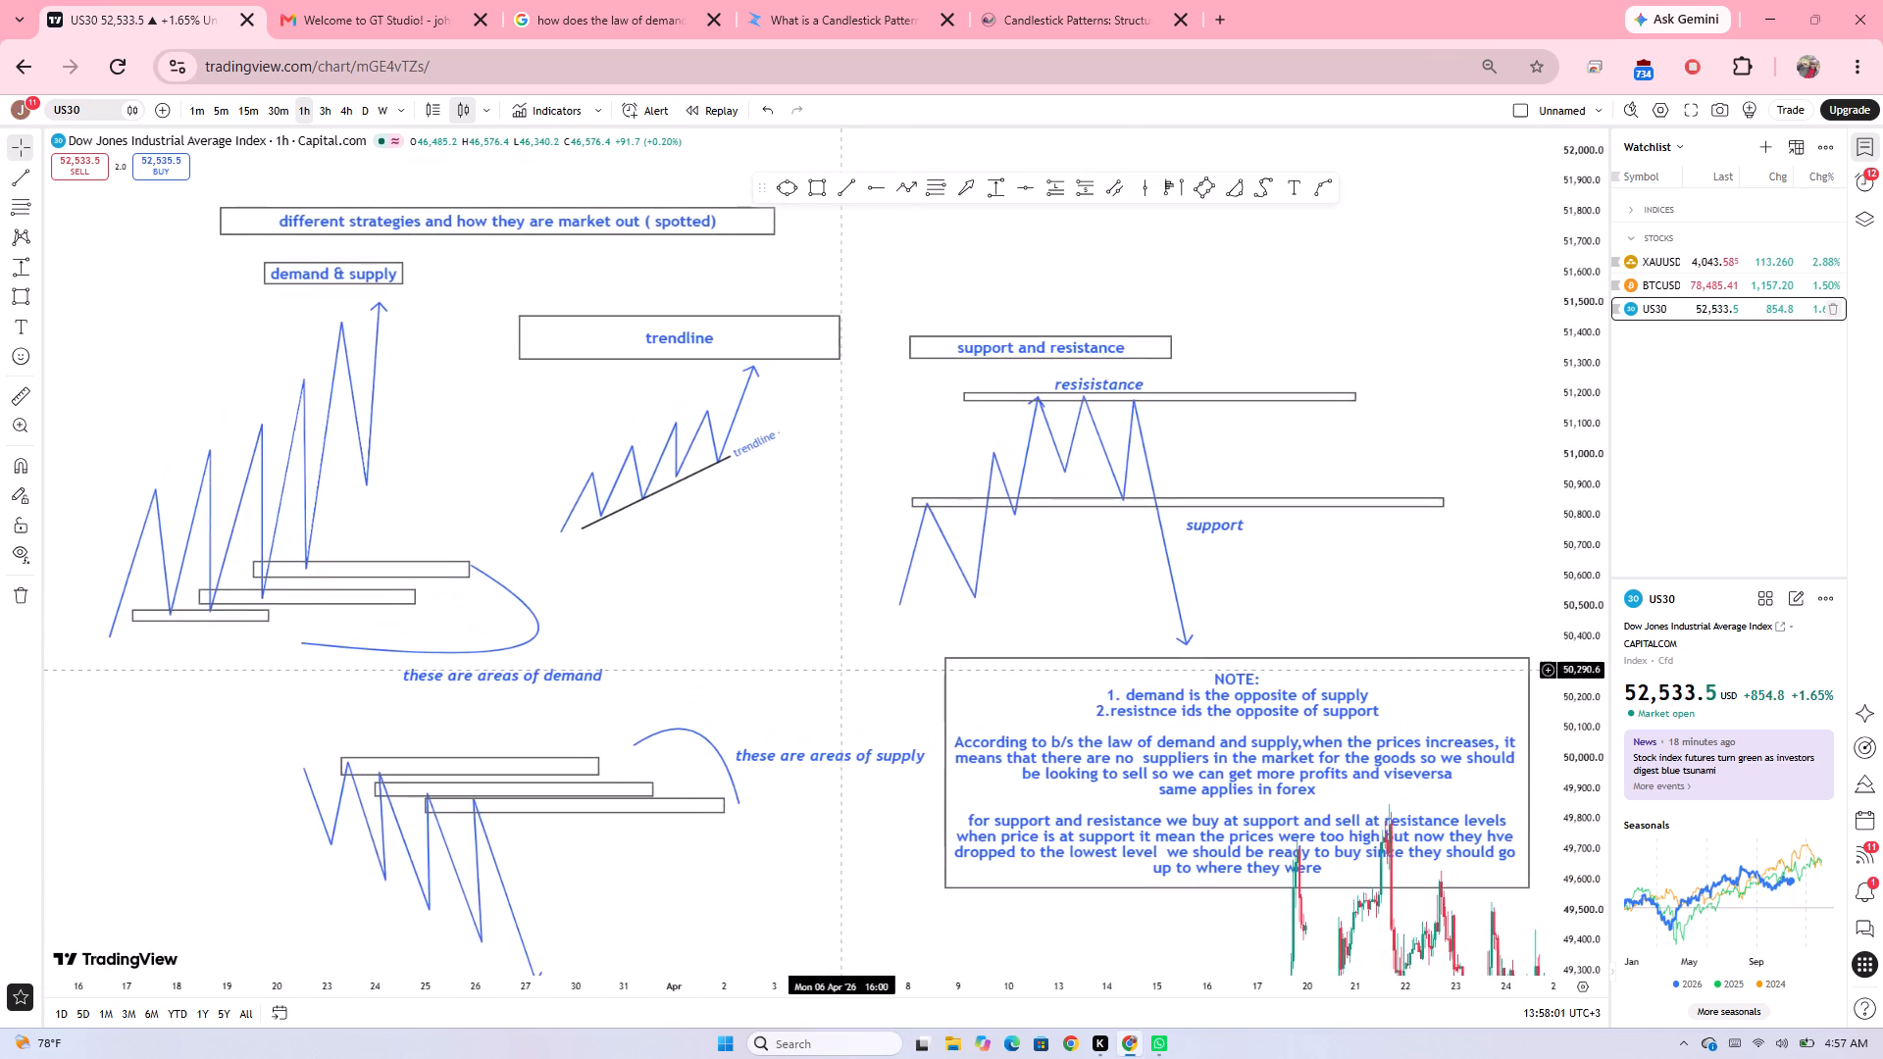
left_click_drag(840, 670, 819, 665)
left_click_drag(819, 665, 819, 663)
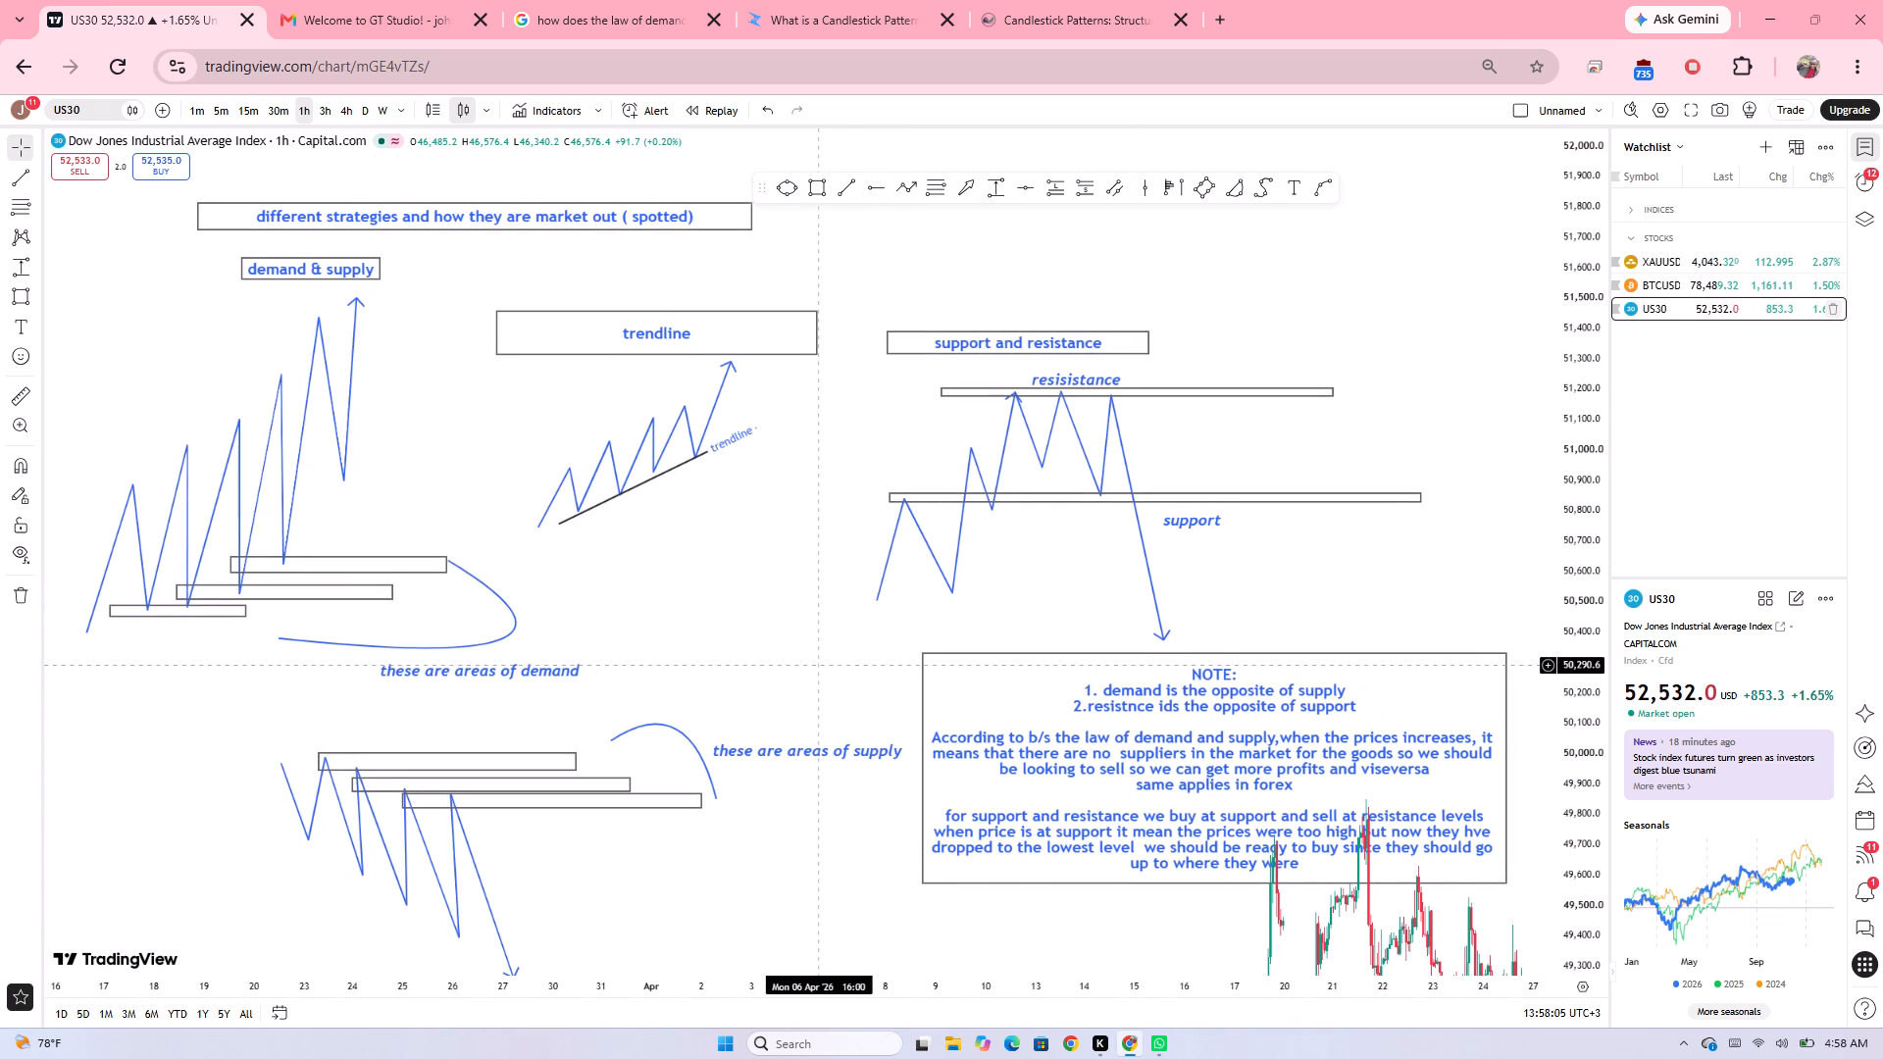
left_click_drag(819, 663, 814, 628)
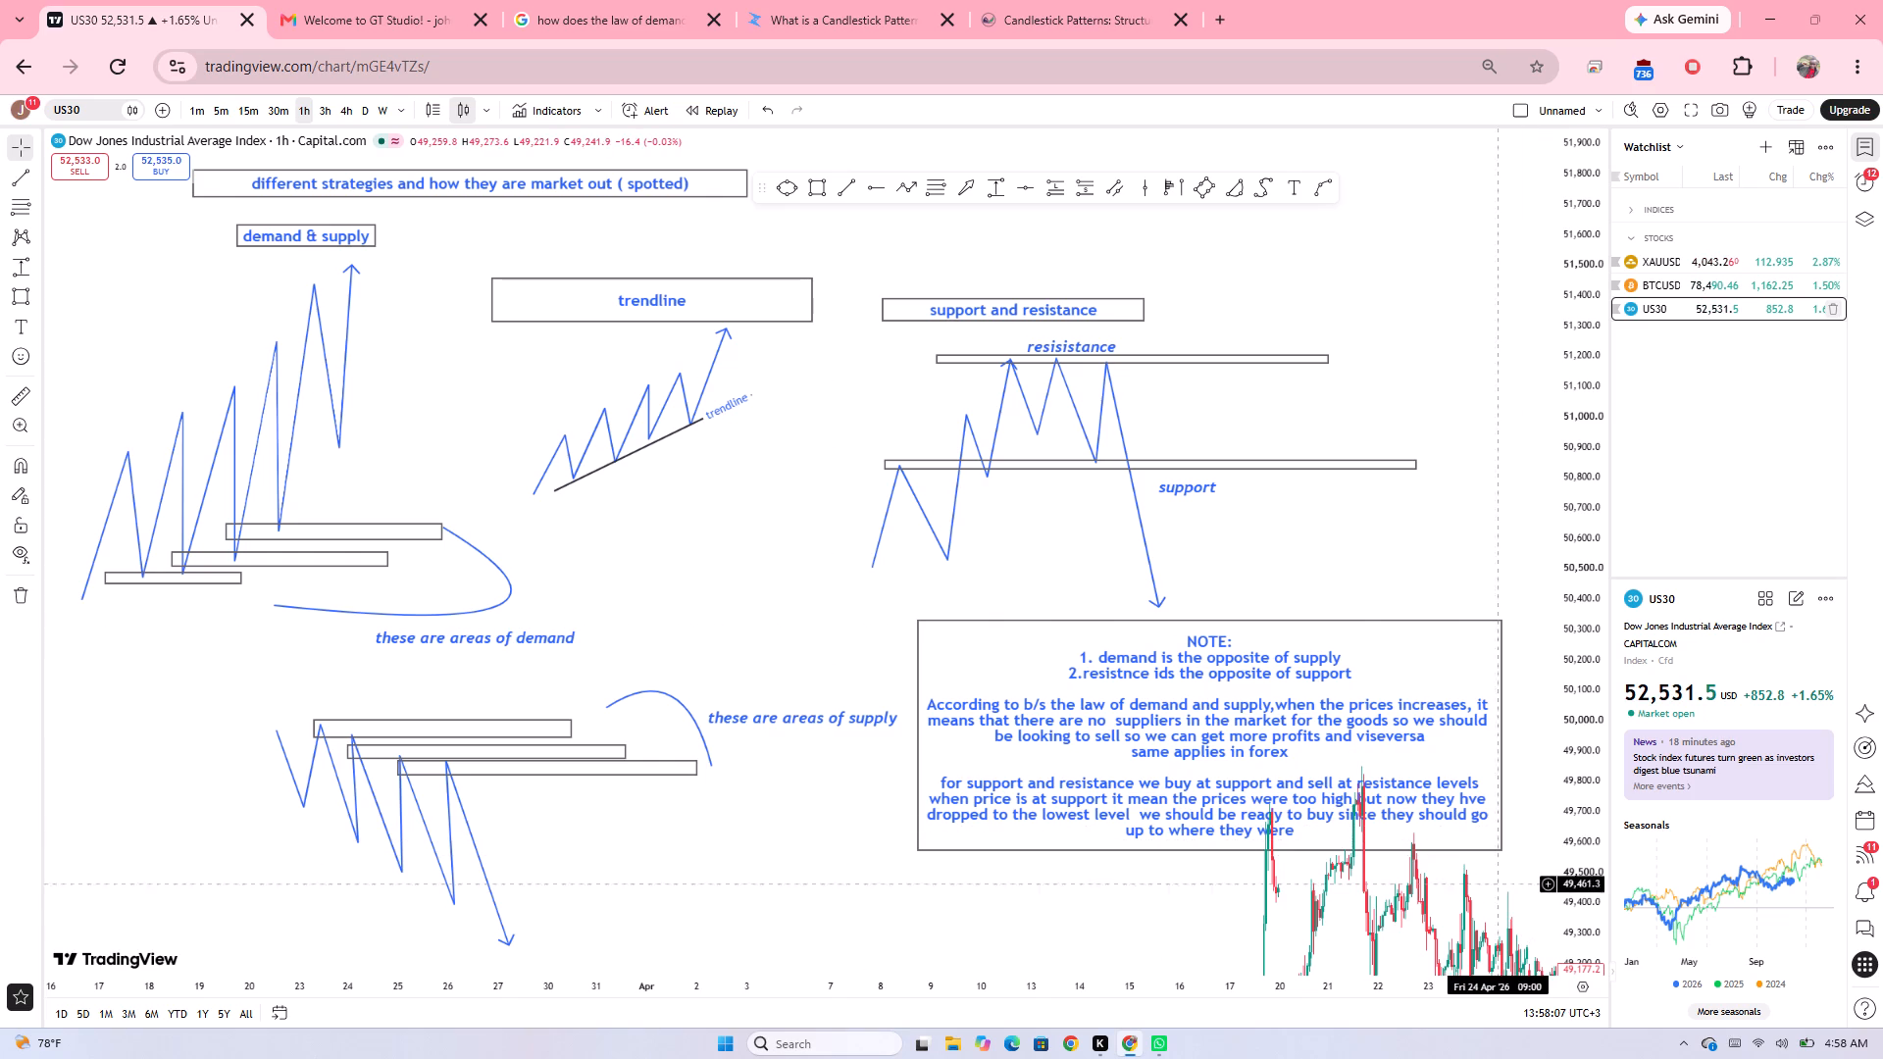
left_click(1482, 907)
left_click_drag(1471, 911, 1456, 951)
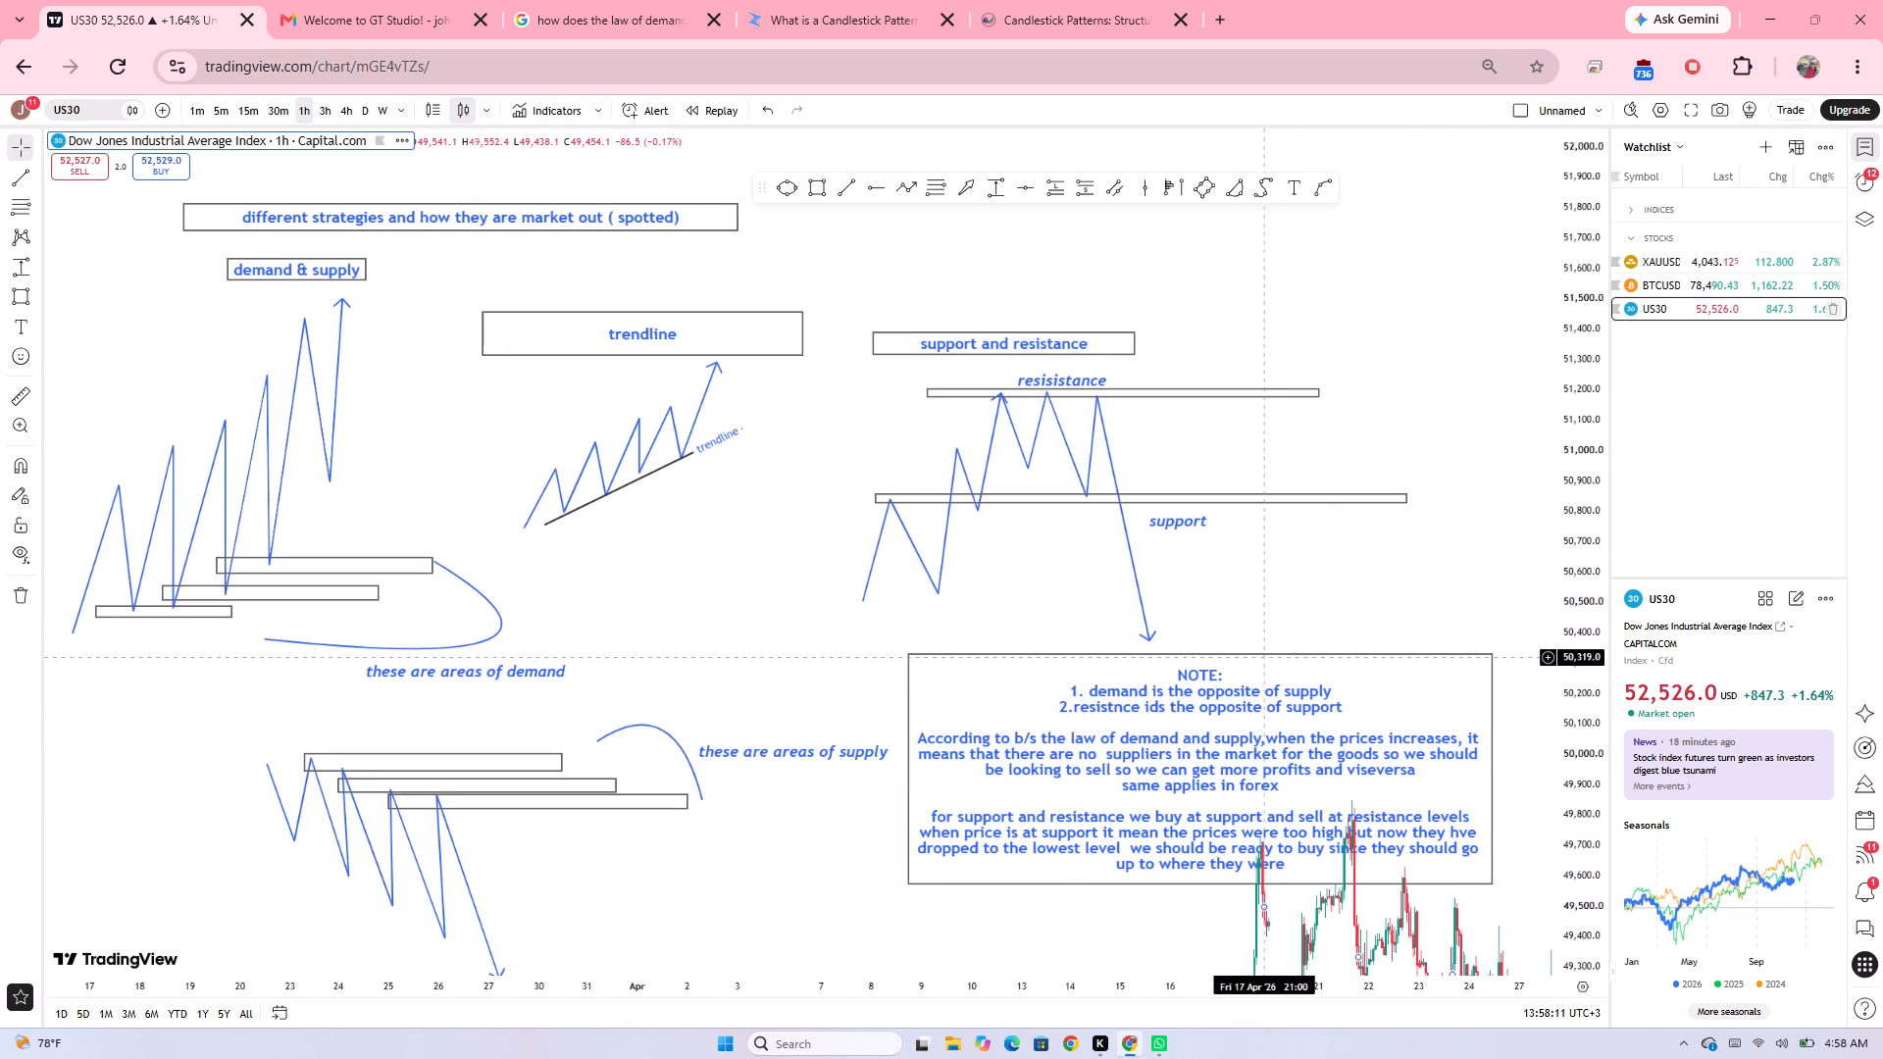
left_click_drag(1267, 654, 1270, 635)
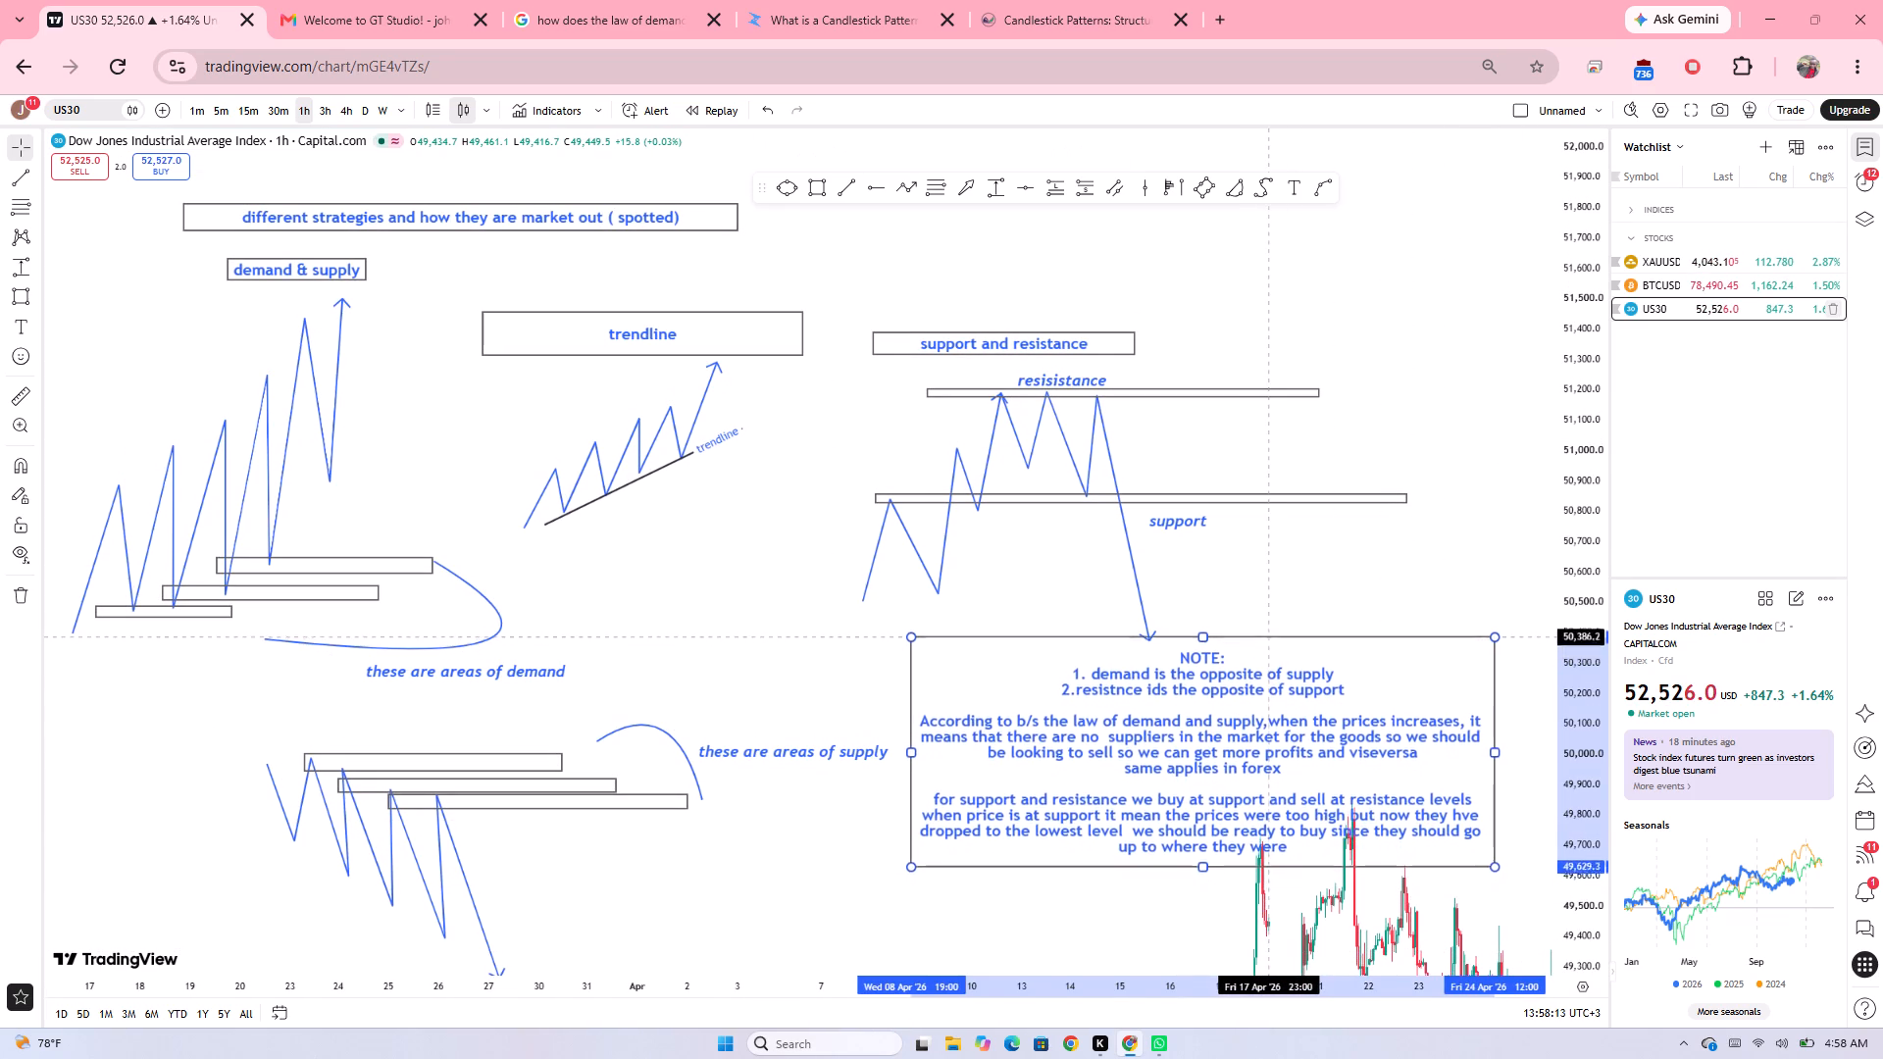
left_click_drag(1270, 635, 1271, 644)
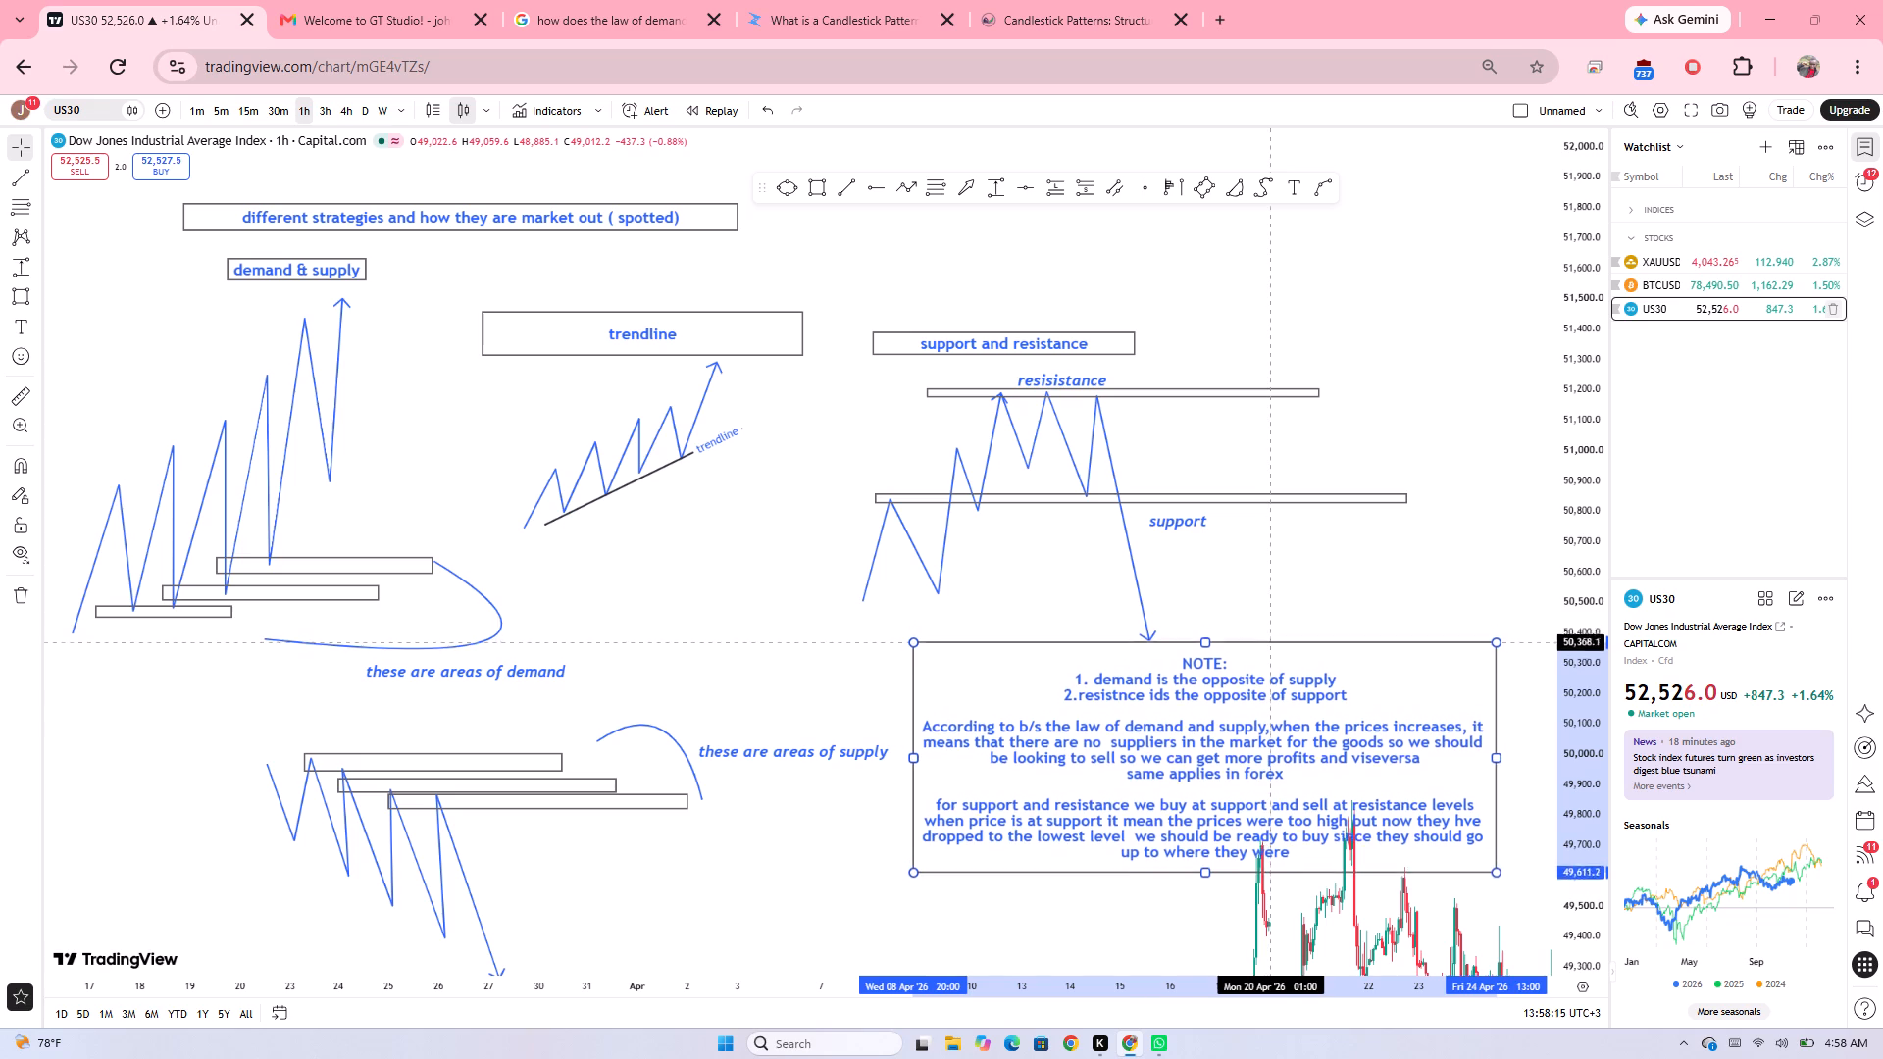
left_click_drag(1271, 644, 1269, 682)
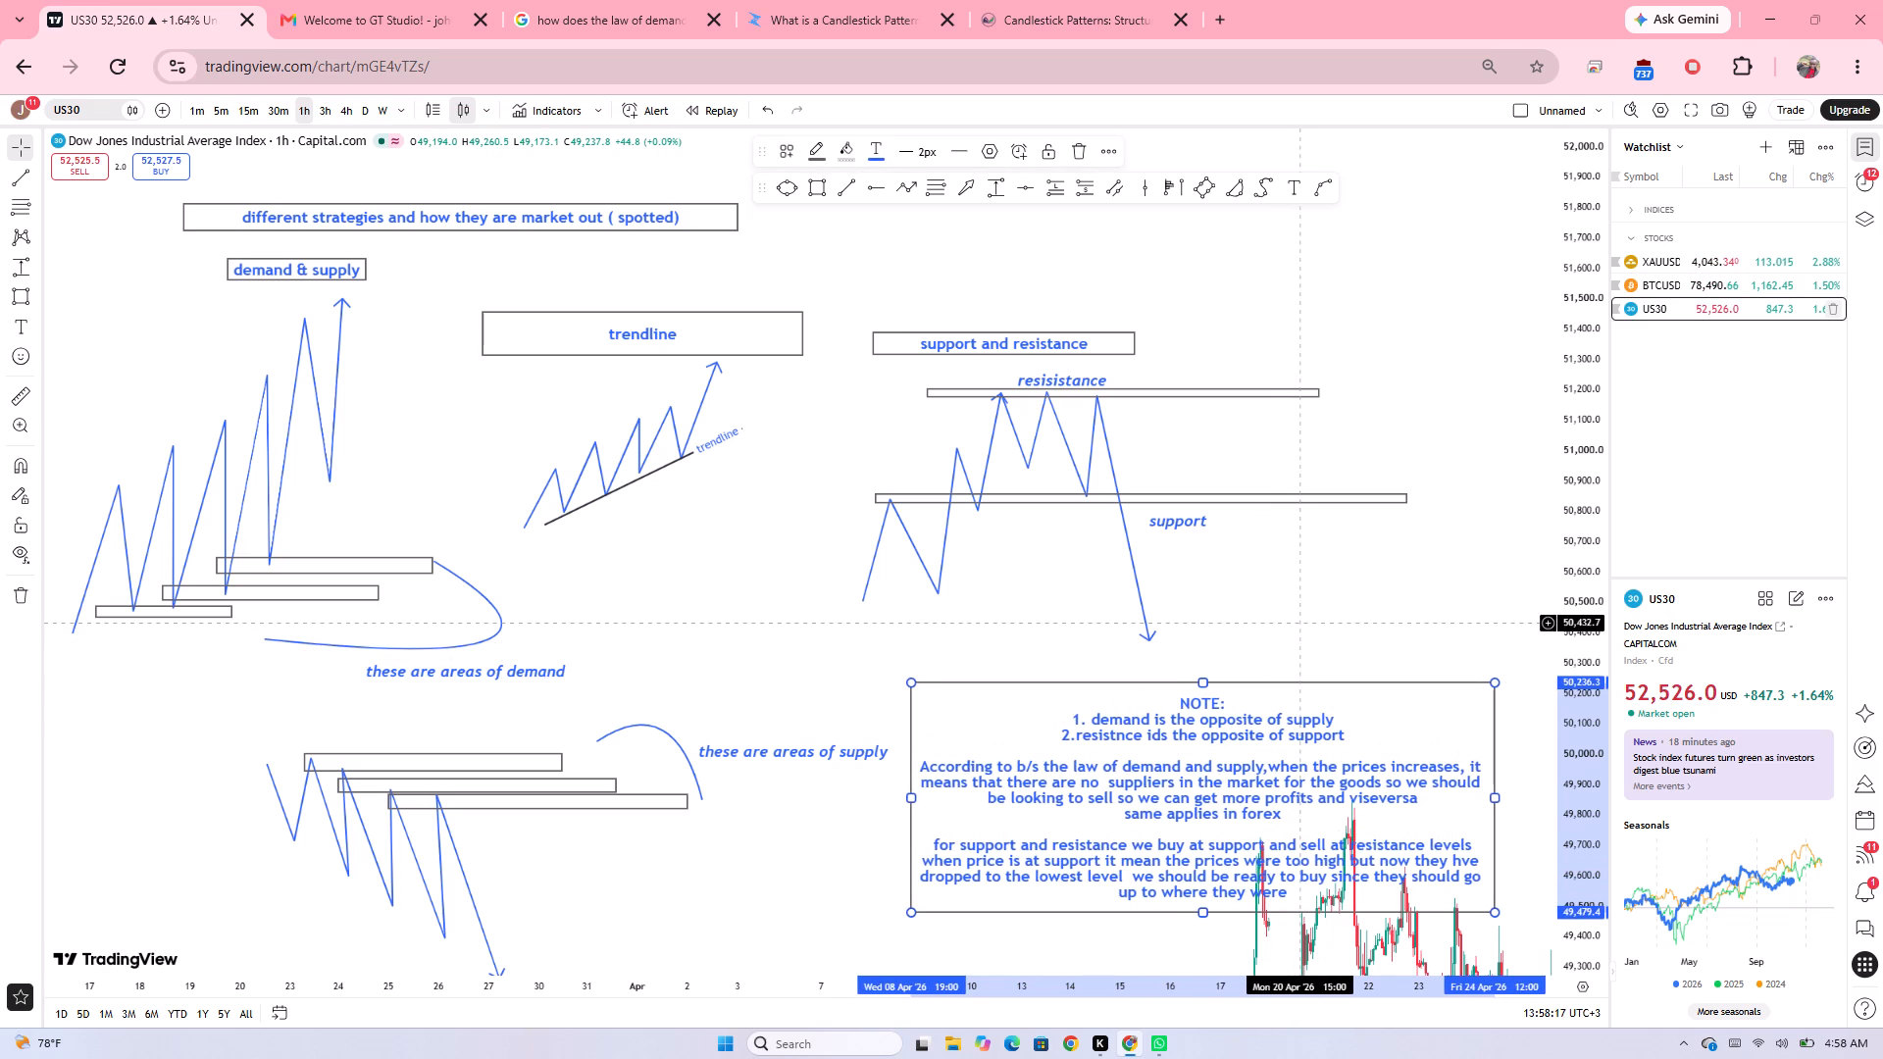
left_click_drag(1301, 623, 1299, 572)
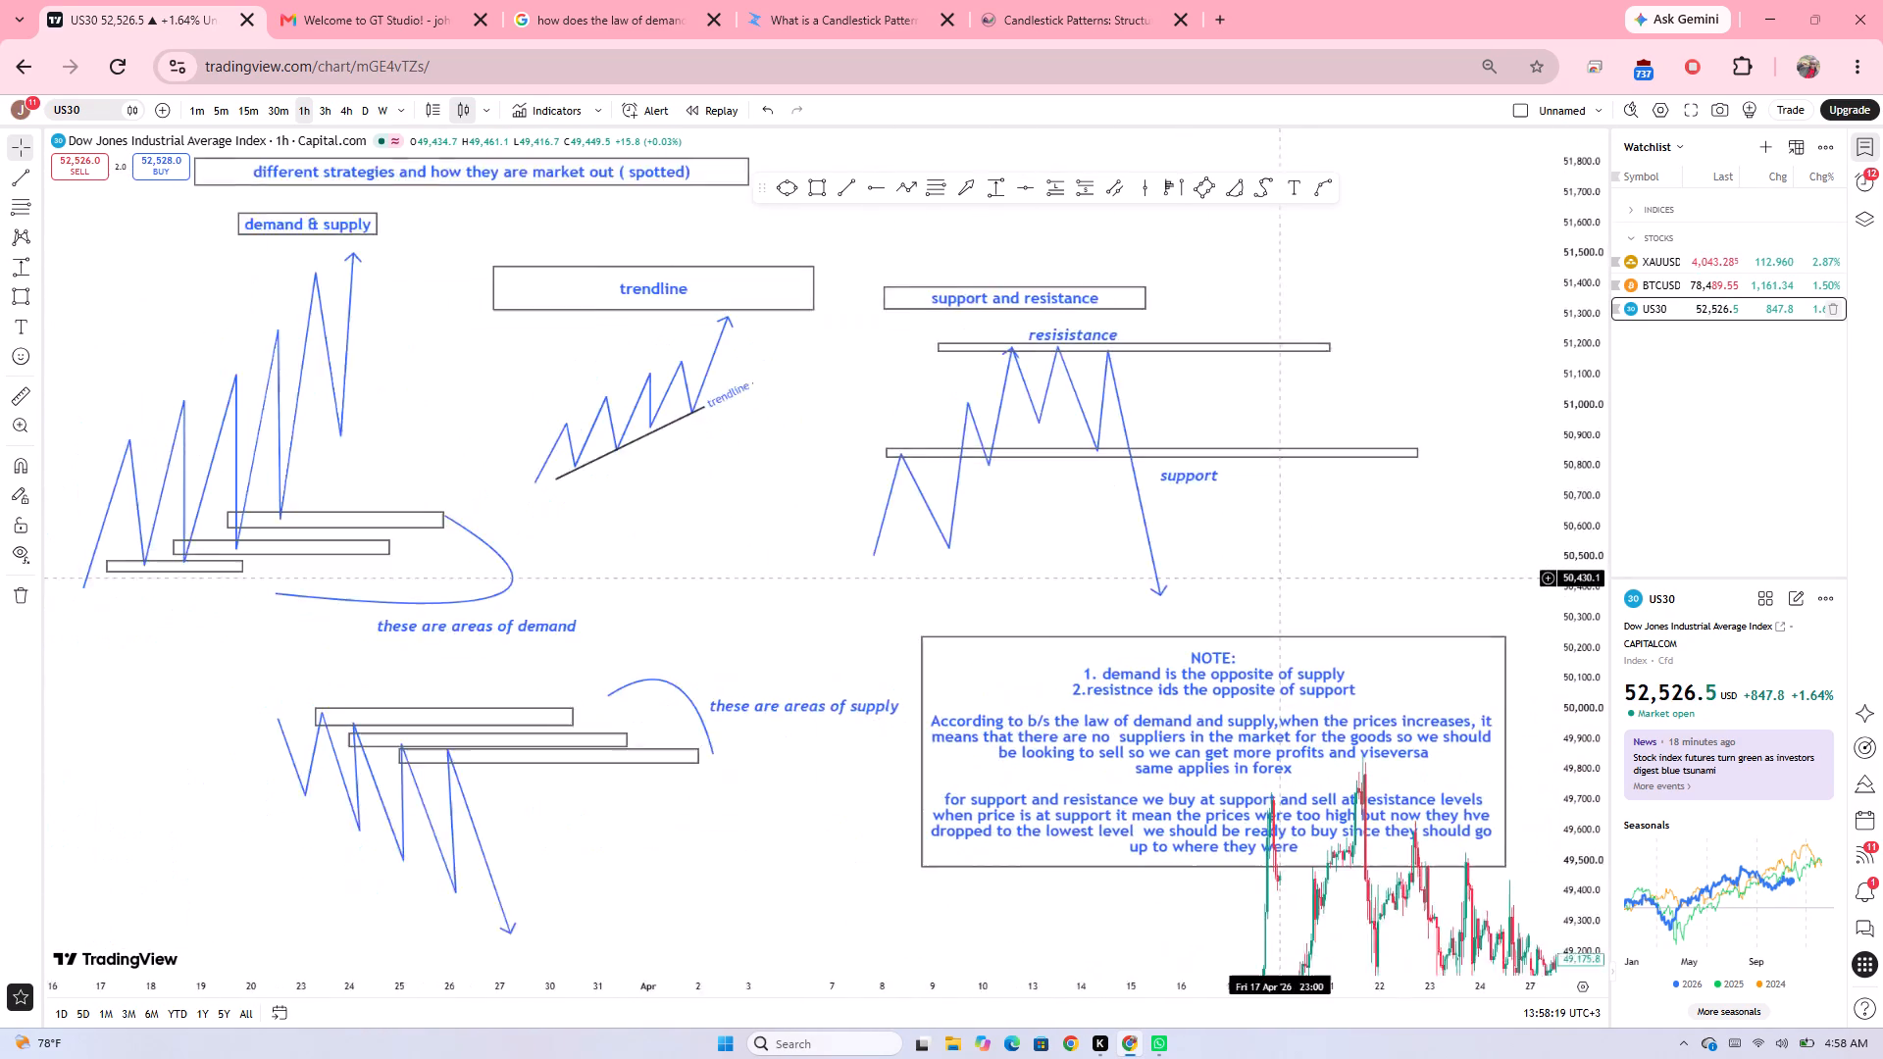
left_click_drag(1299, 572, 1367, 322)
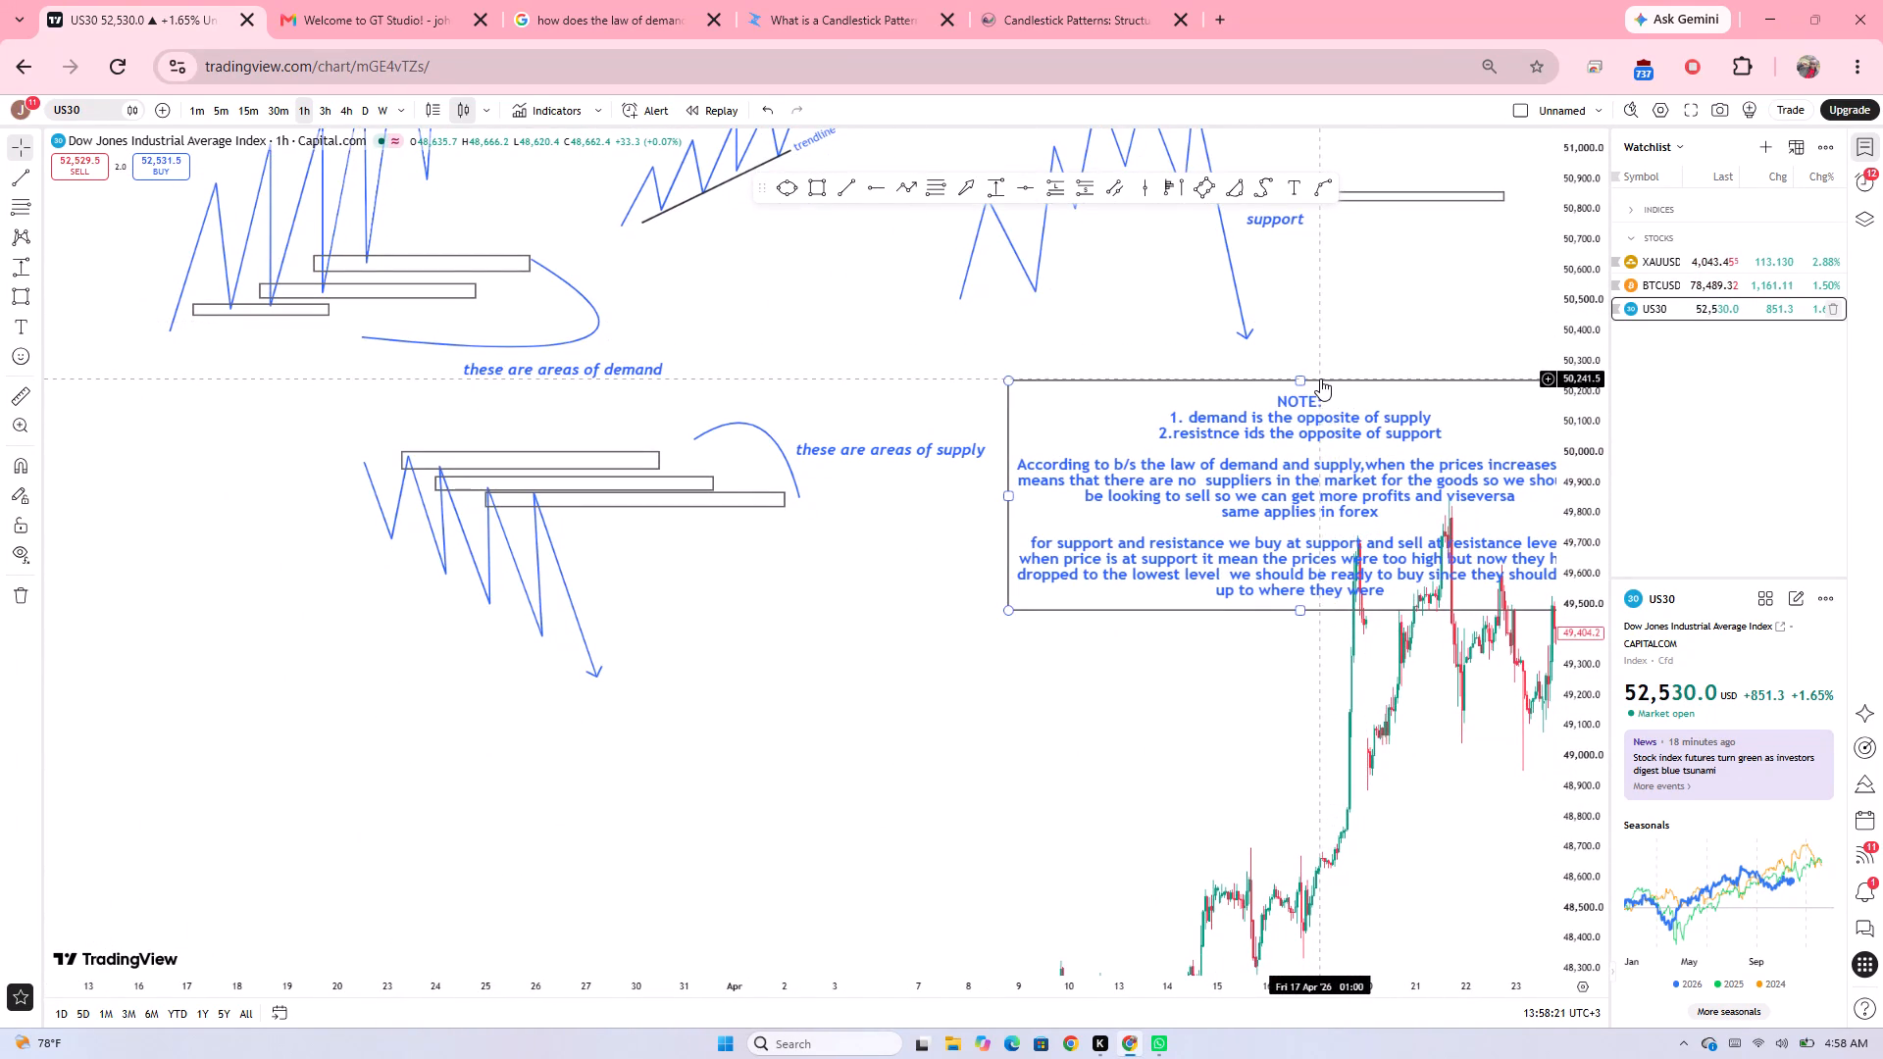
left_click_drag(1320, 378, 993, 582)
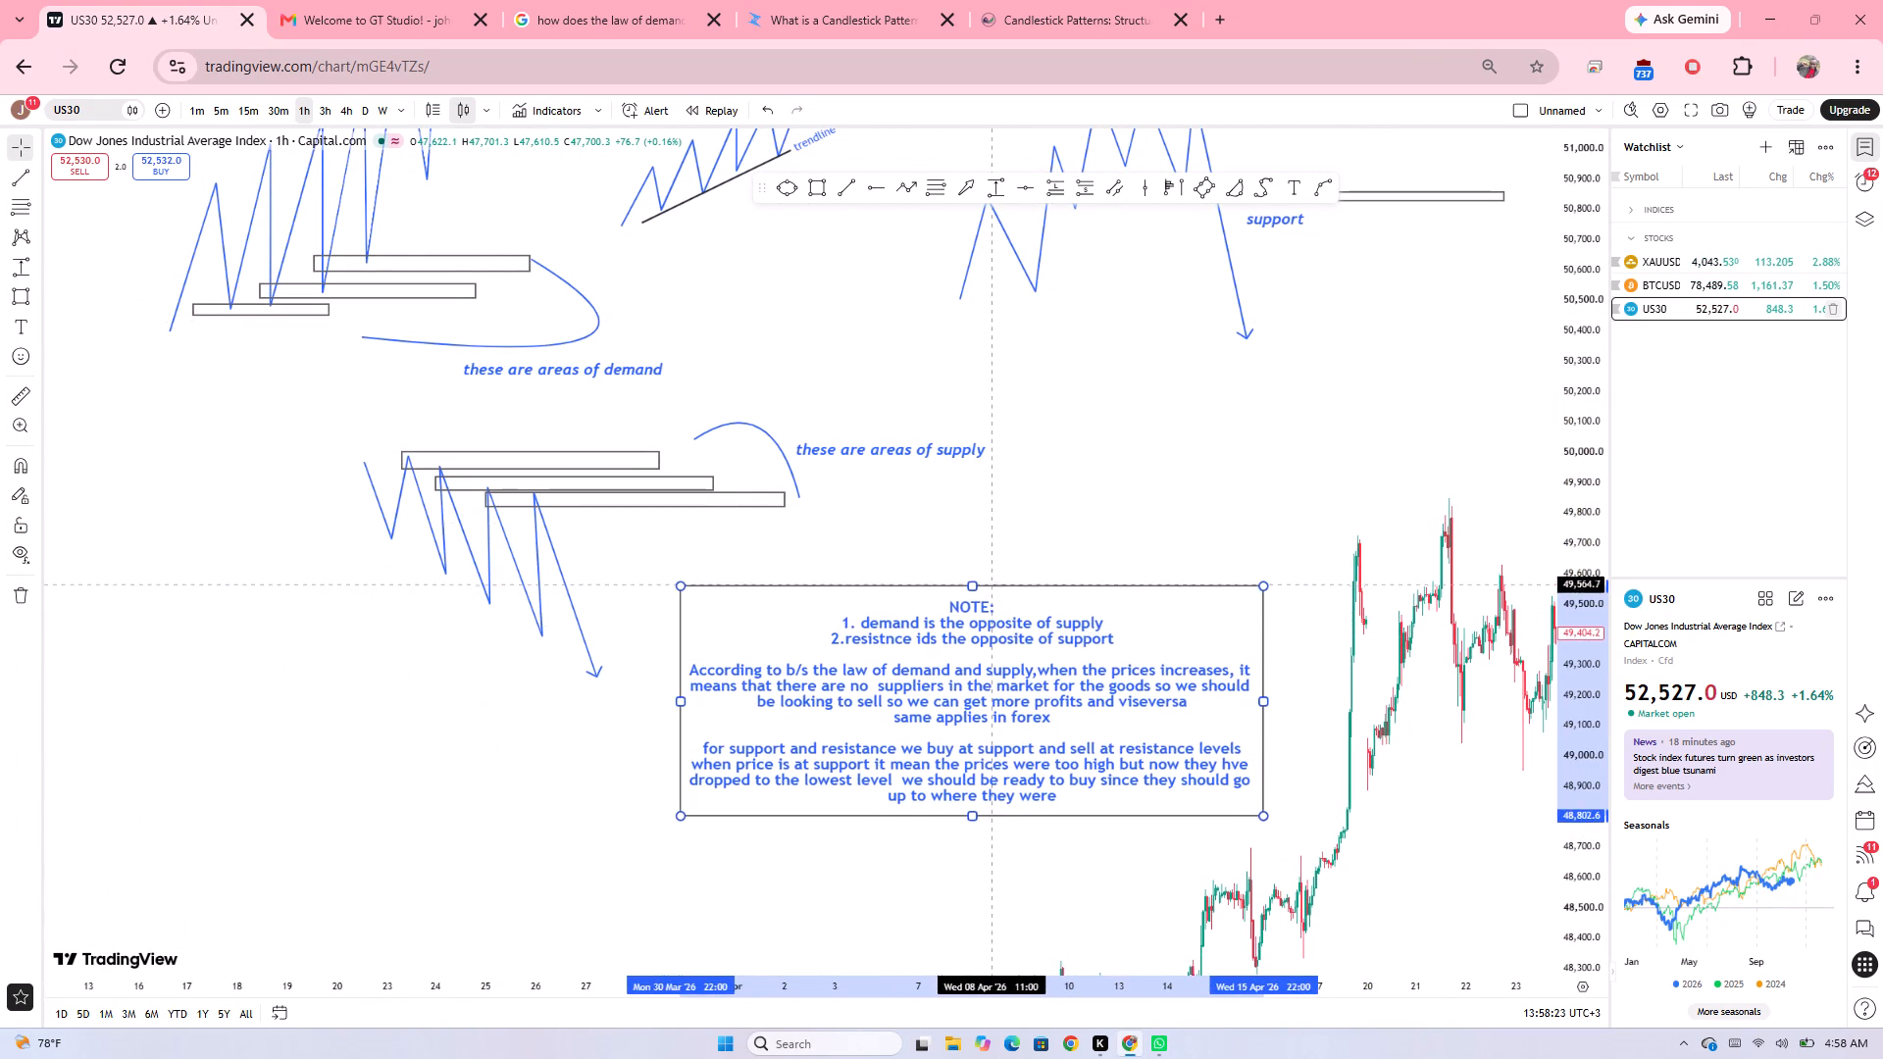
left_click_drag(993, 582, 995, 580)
Move the NOTE box back up so it sits directly beneath the support and resistance diagram's arrow tip.
left_click_drag(1099, 489, 1099, 651)
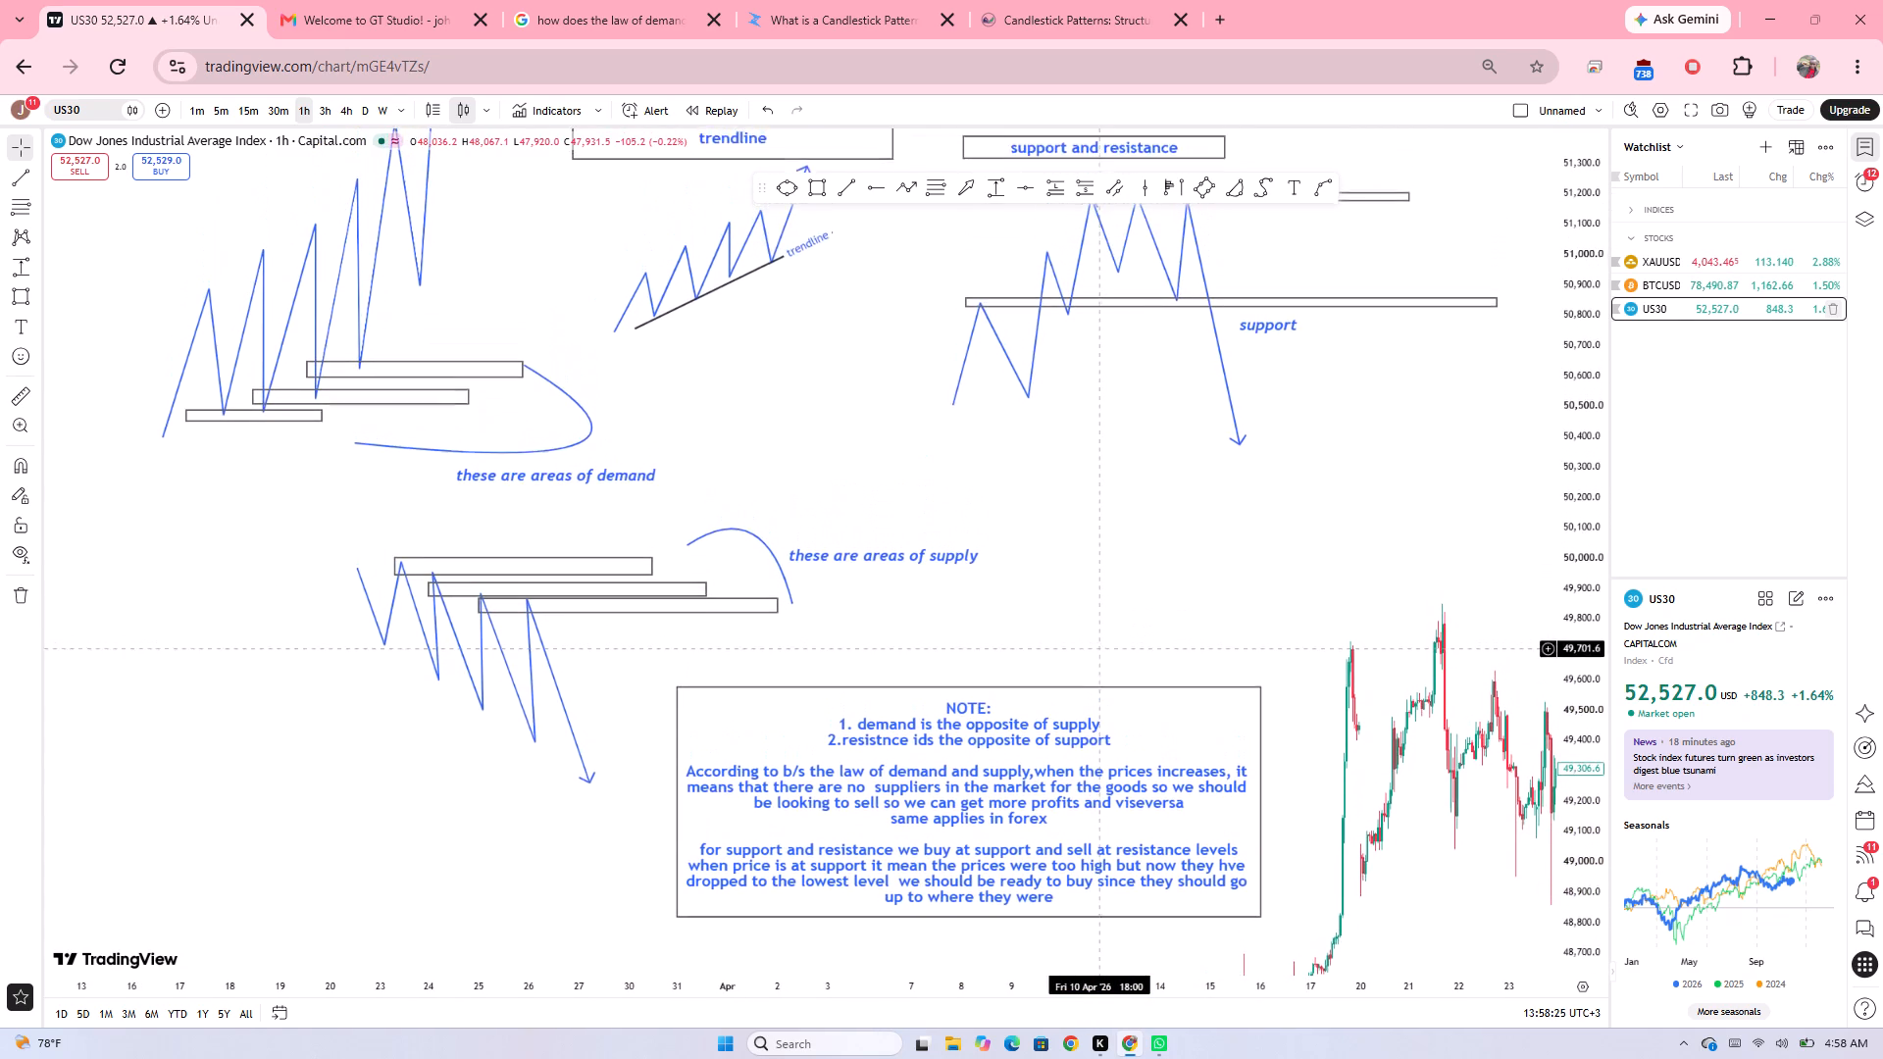
left_click_drag(1099, 651, 1101, 669)
left_click_drag(1122, 605, 1131, 677)
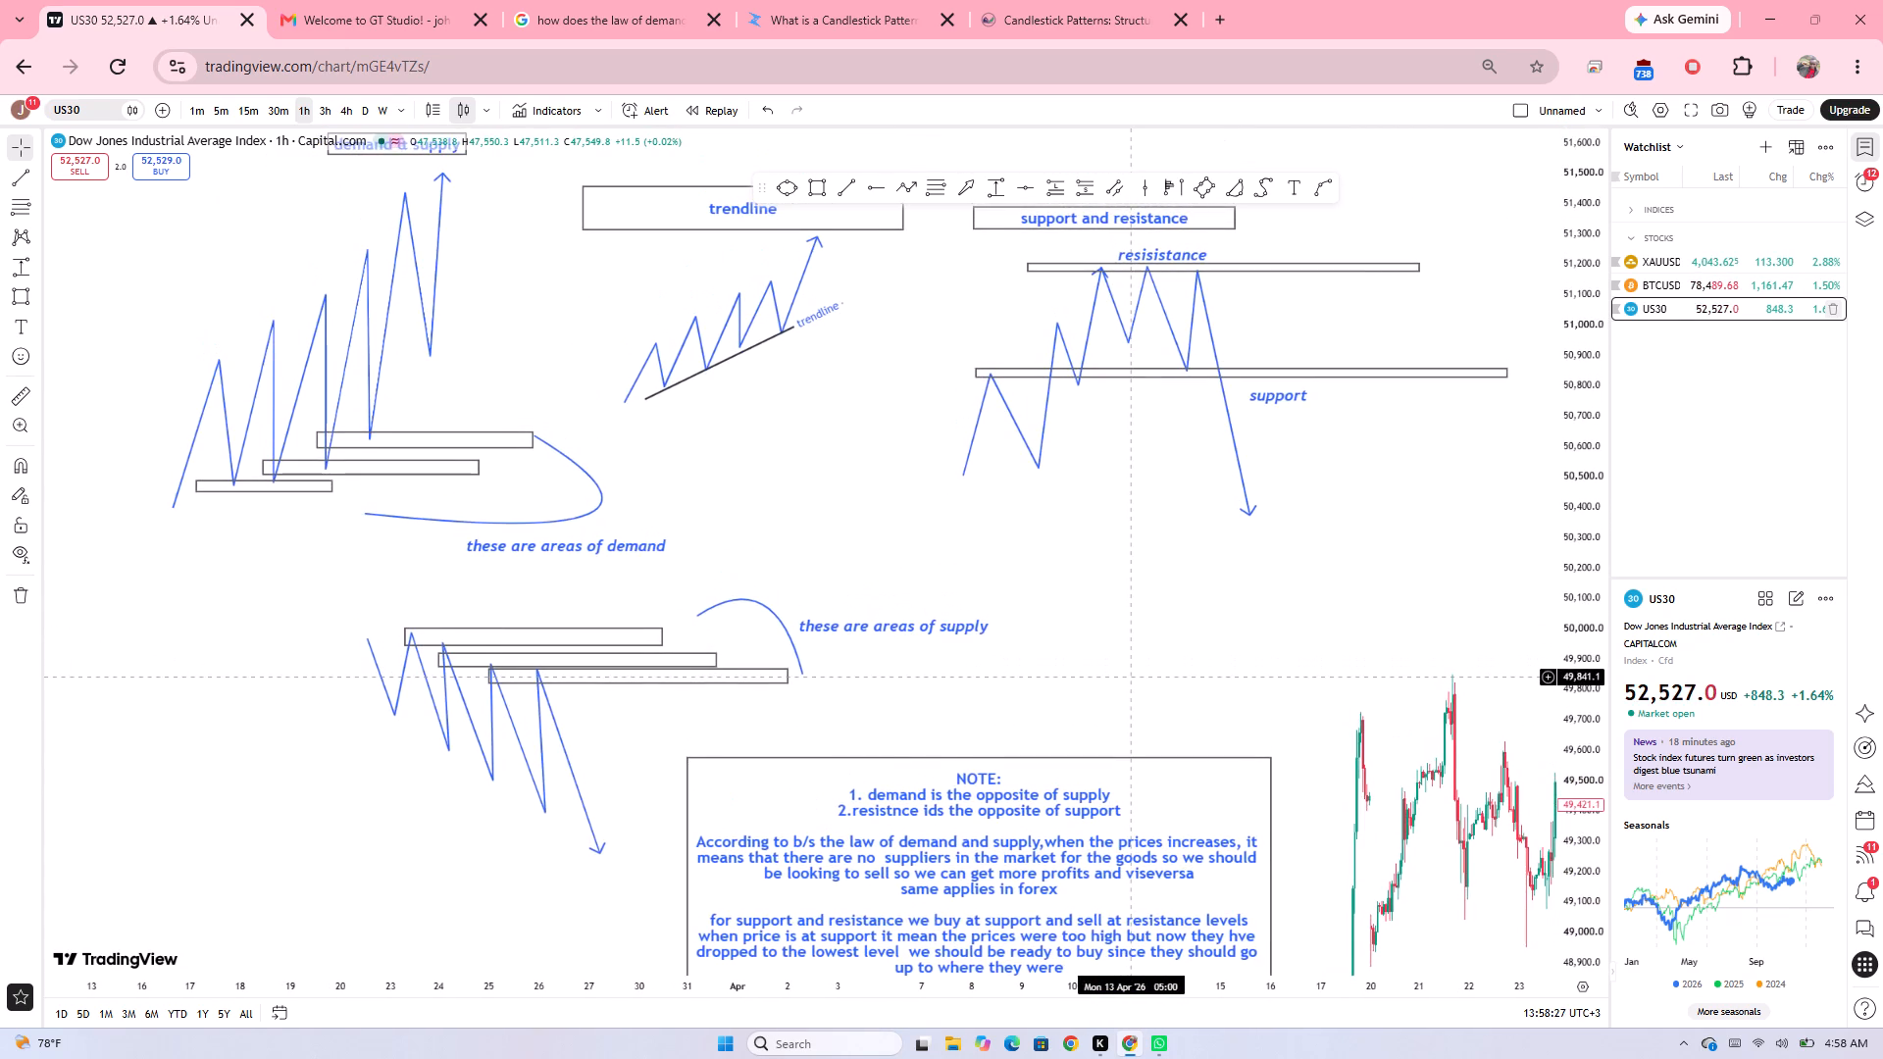
left_click_drag(1131, 677, 956, 522)
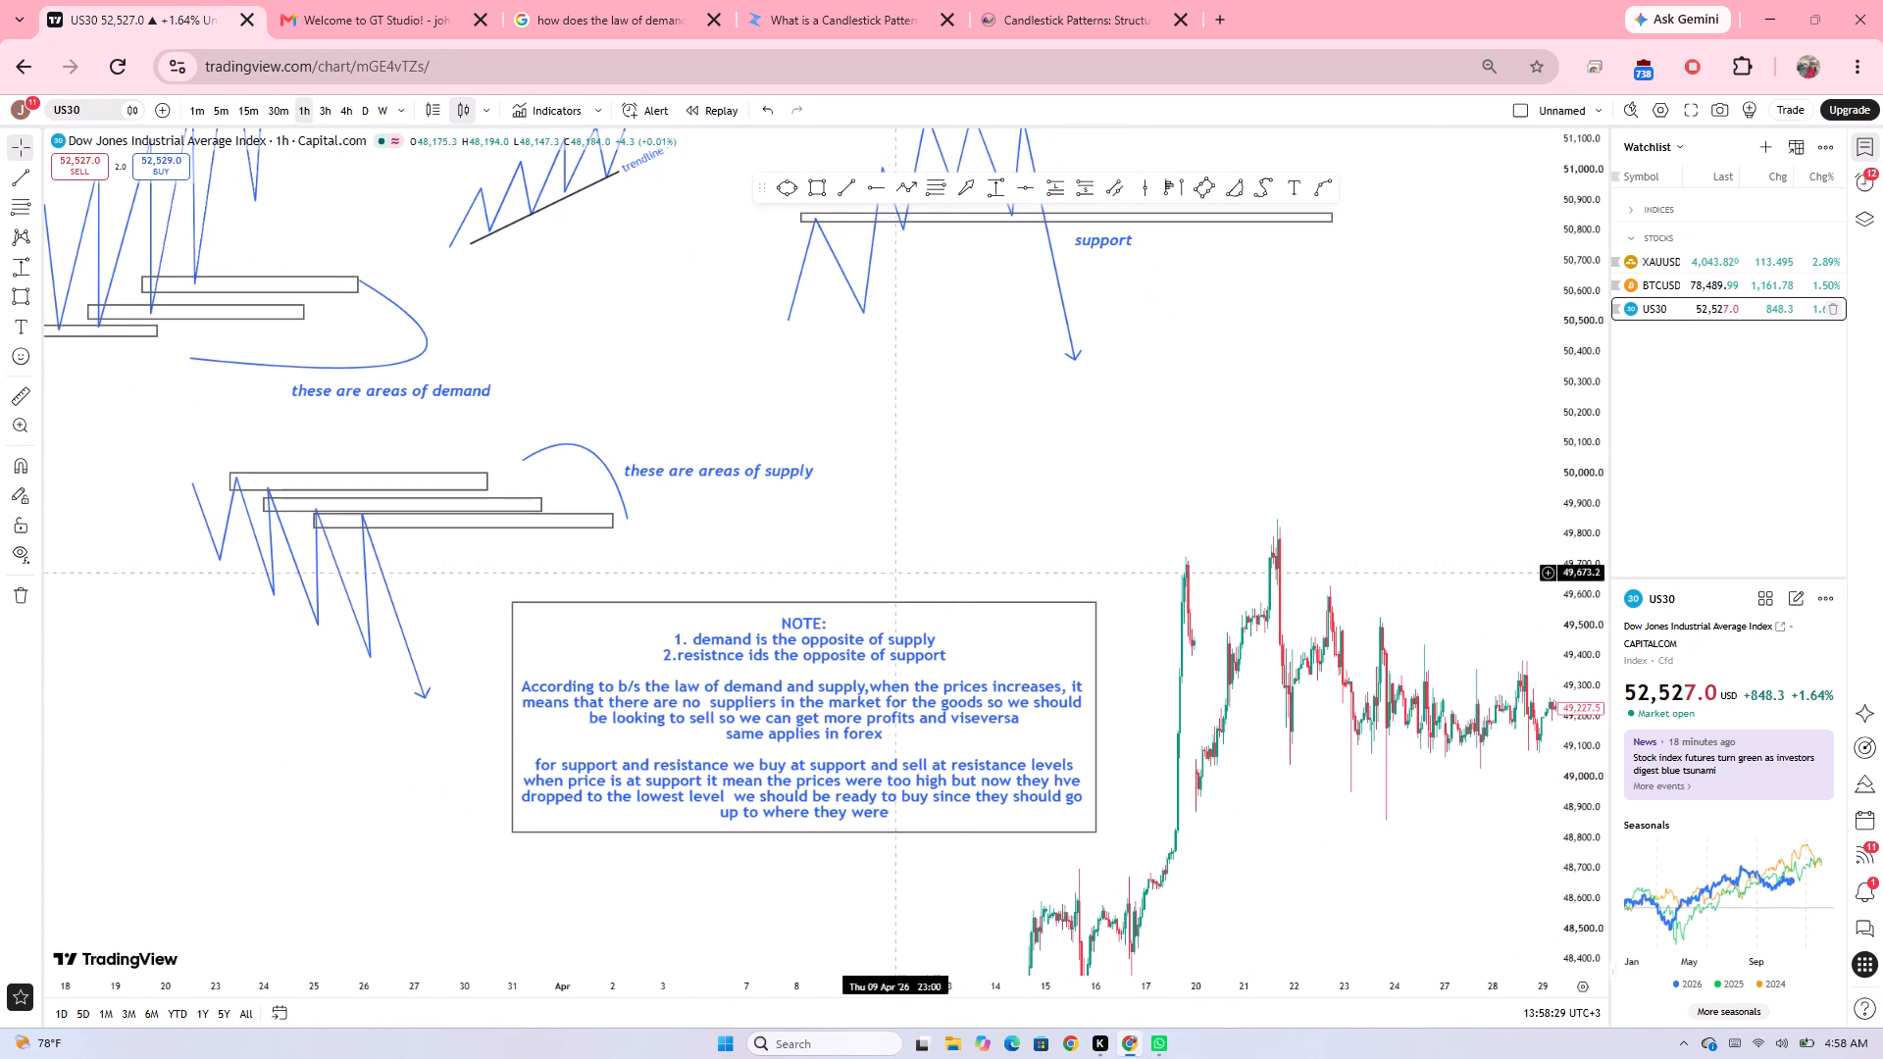
left_click_drag(867, 604, 1238, 388)
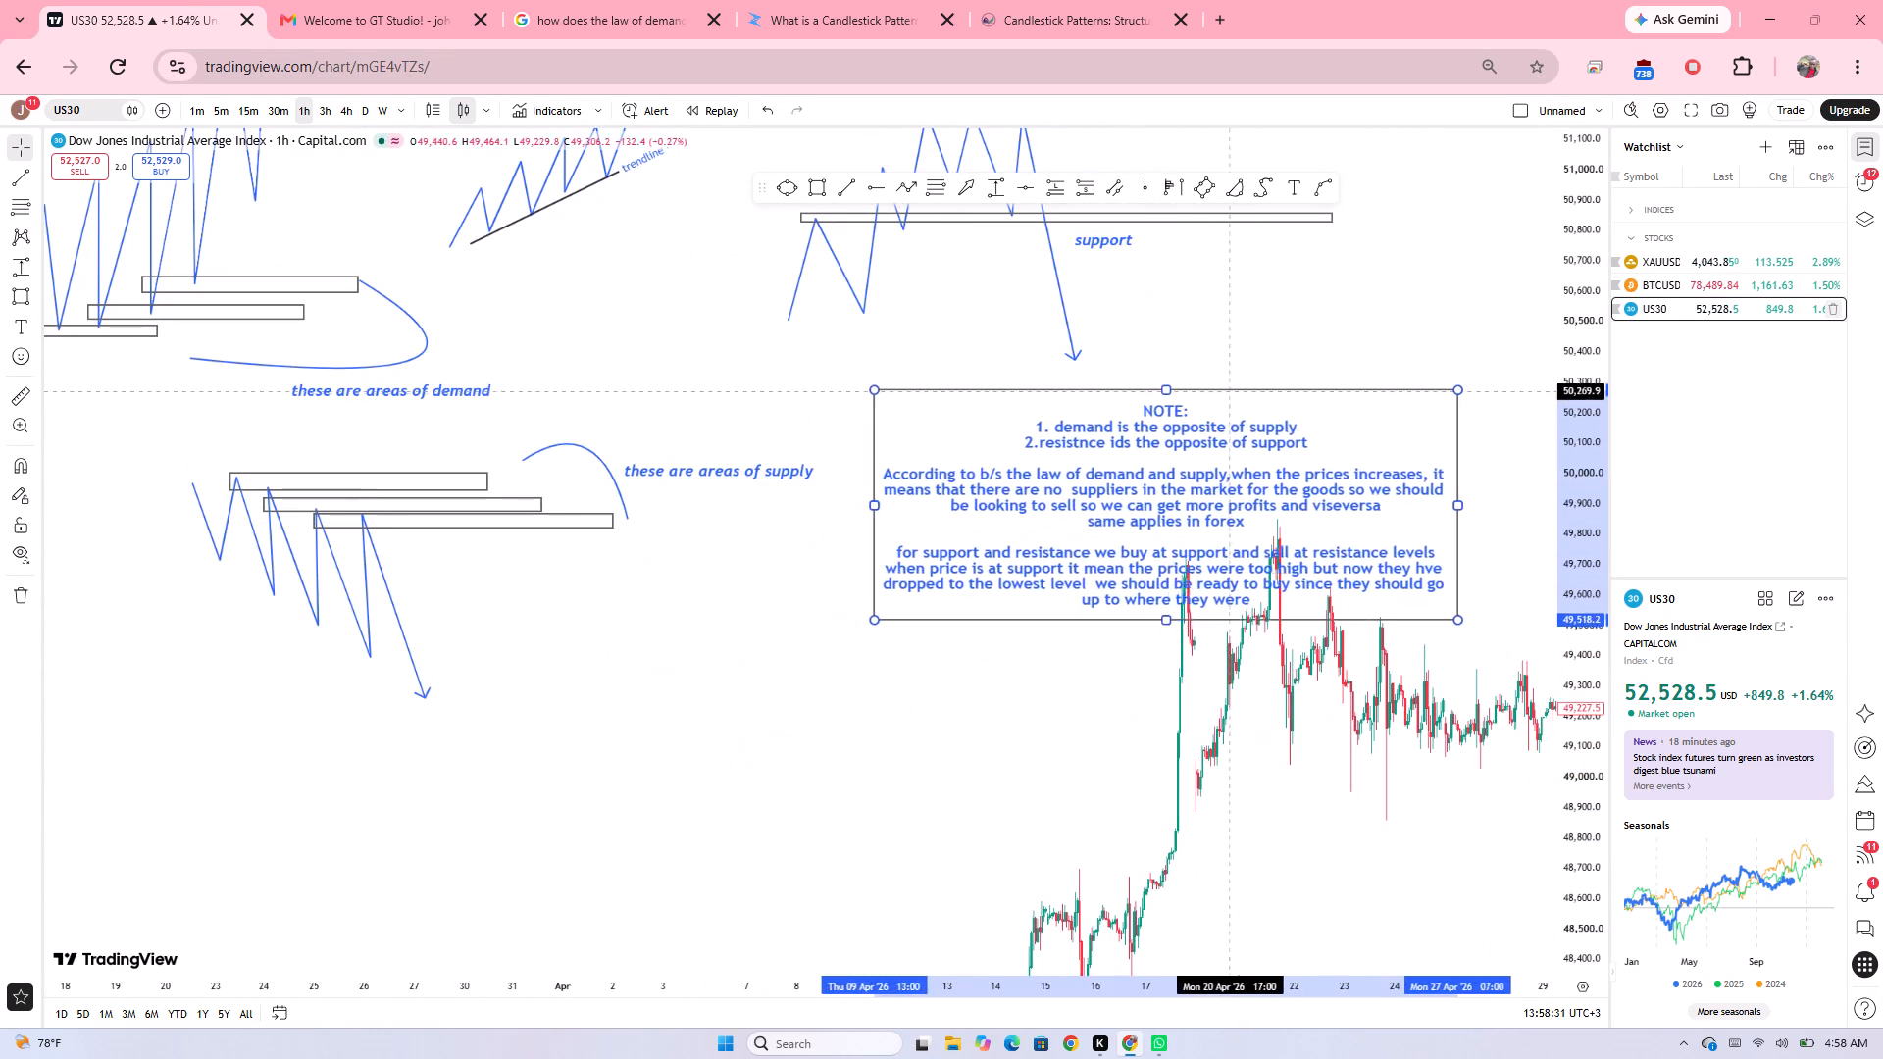
left_click_drag(1238, 388, 1251, 358)
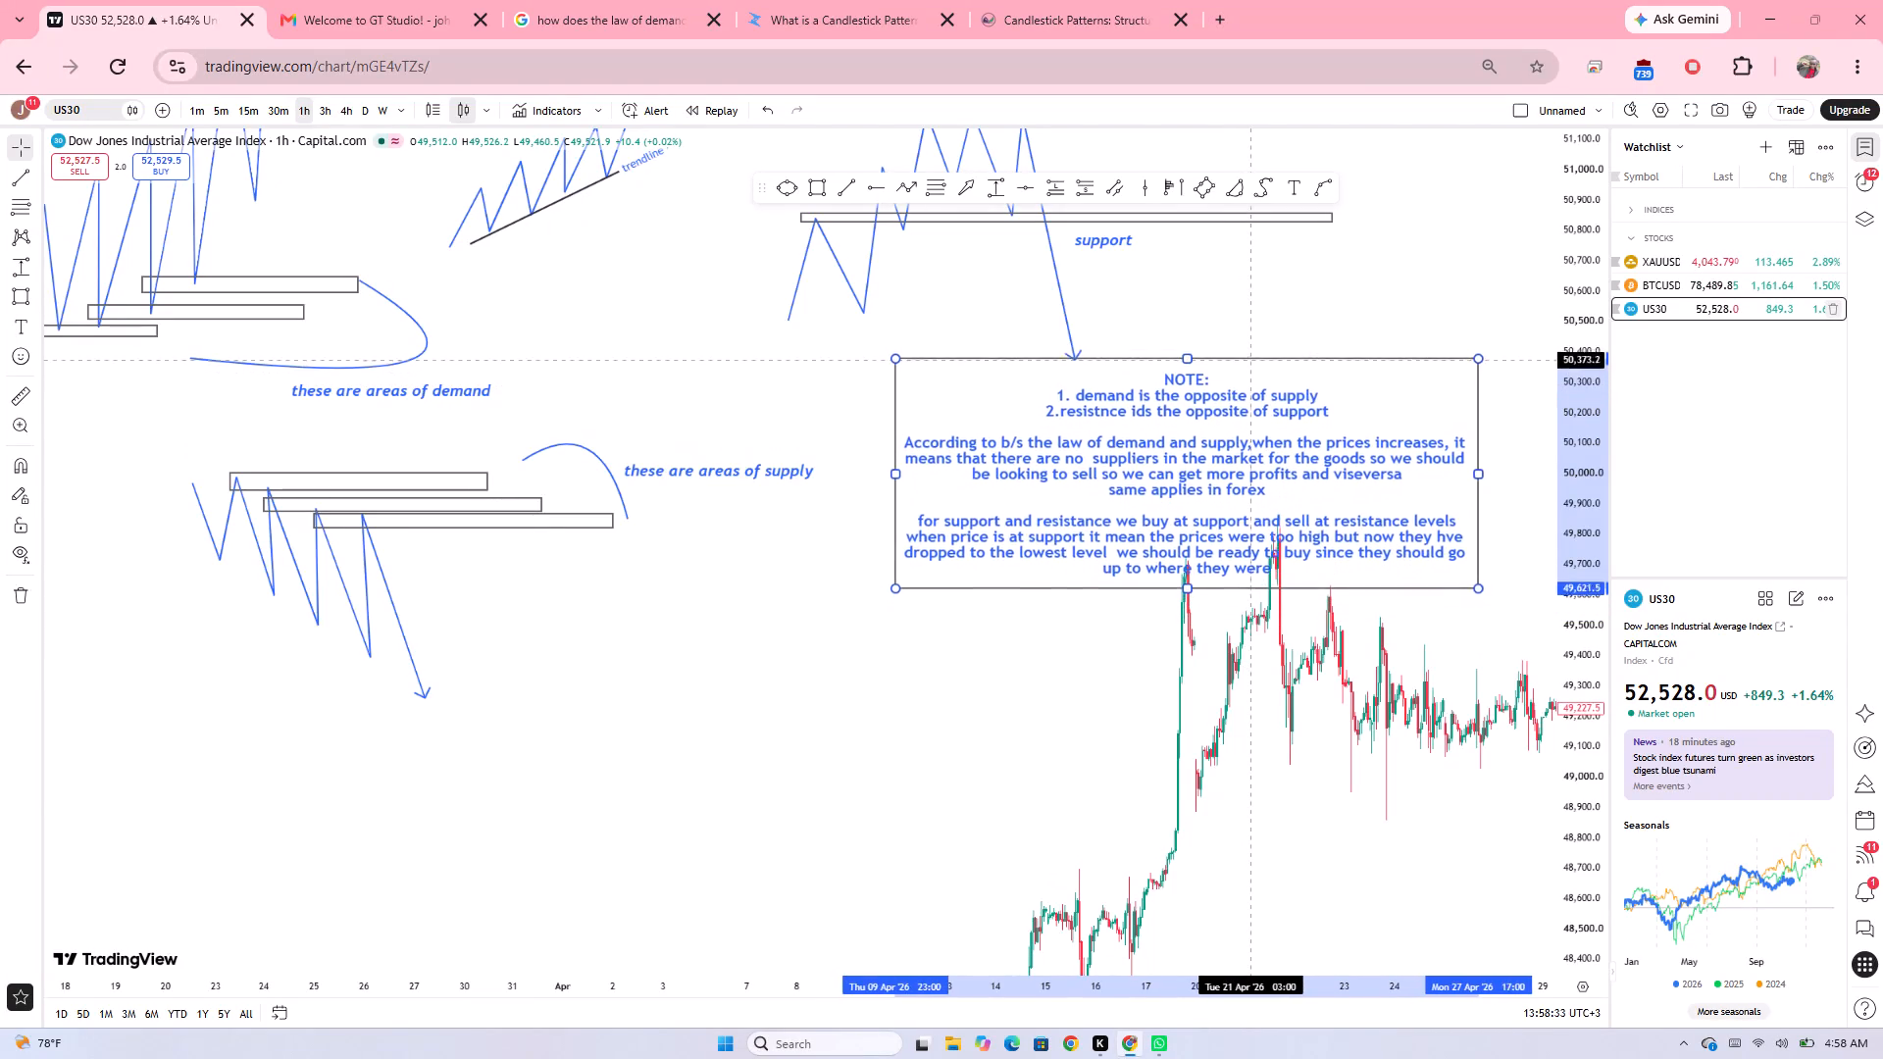
left_click_drag(1251, 358, 1258, 361)
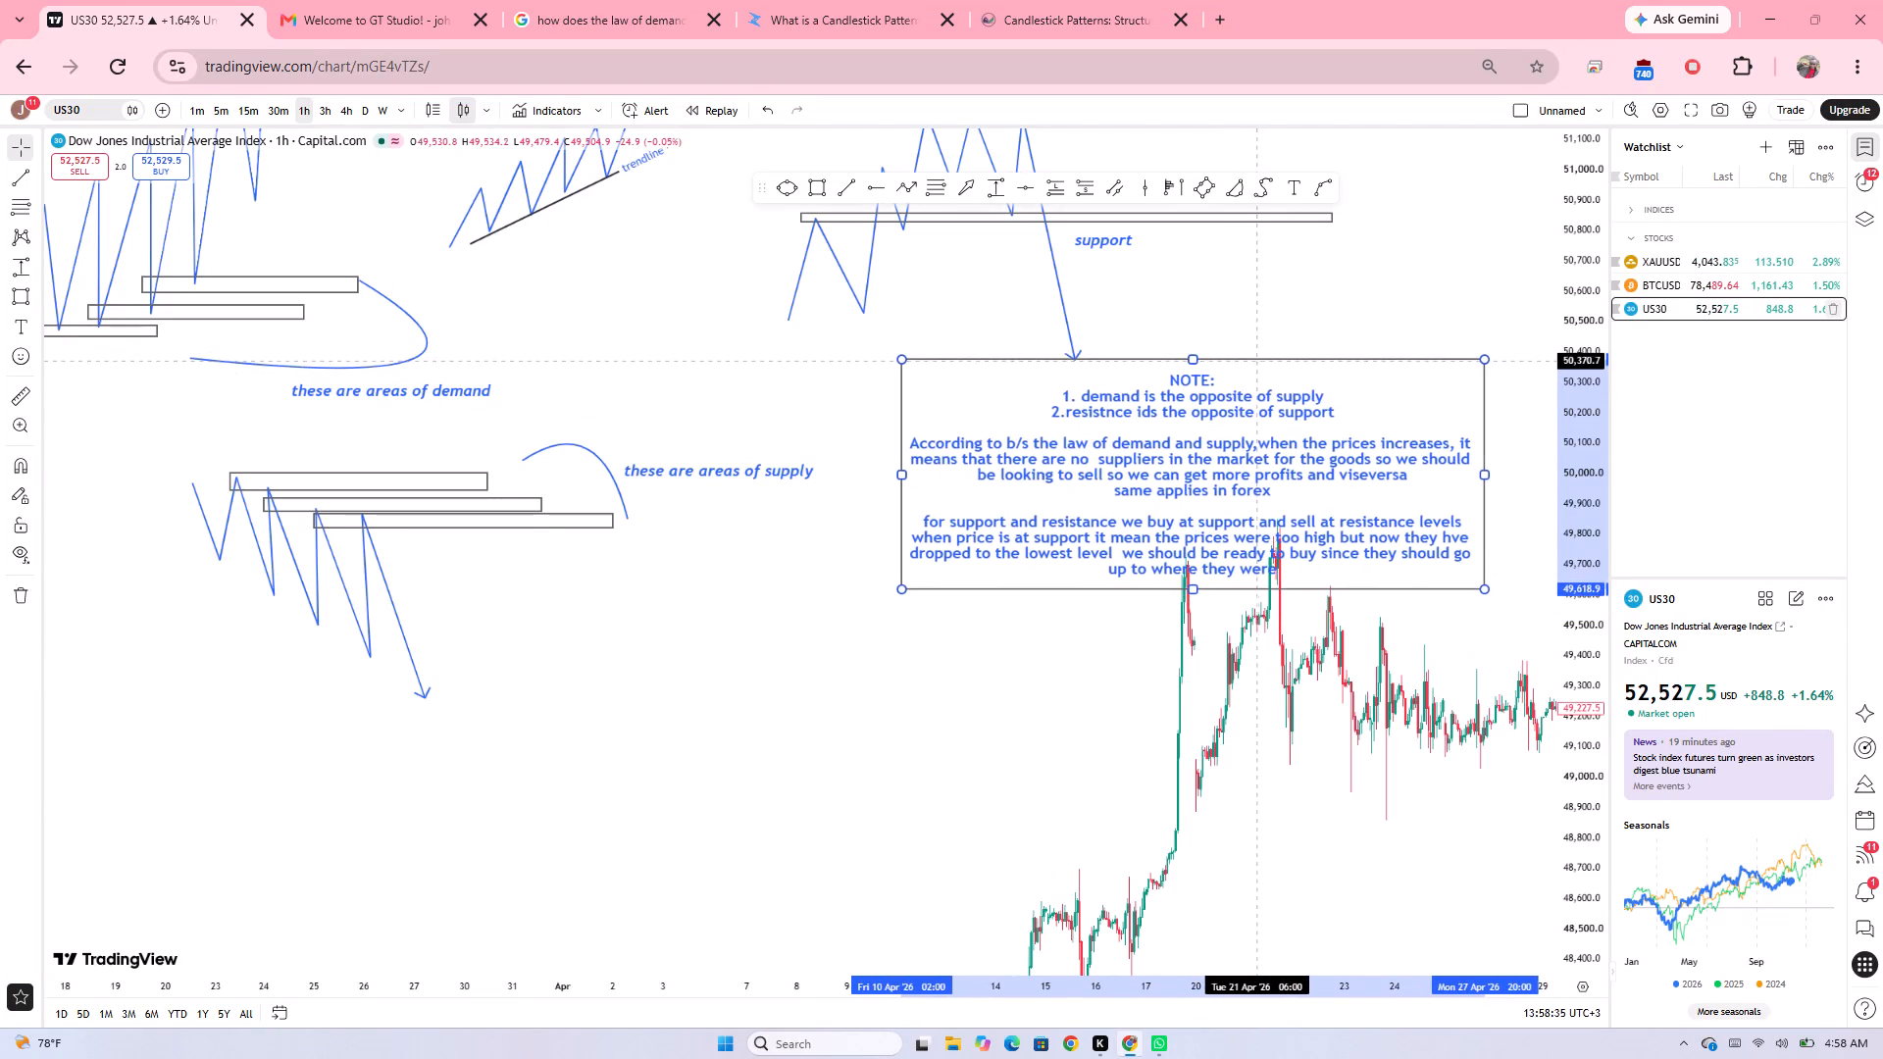
left_click_drag(1258, 361, 1259, 363)
Shorten the final falling leg of the support and resistance path so its arrow ends just below the support zone.
left_click_drag(1071, 354, 1036, 235)
left_click(1079, 274)
Frame the strategy diagrams together with the NOTE and copy the chart snapshot as an image.
left_click_drag(1079, 274, 987, 351)
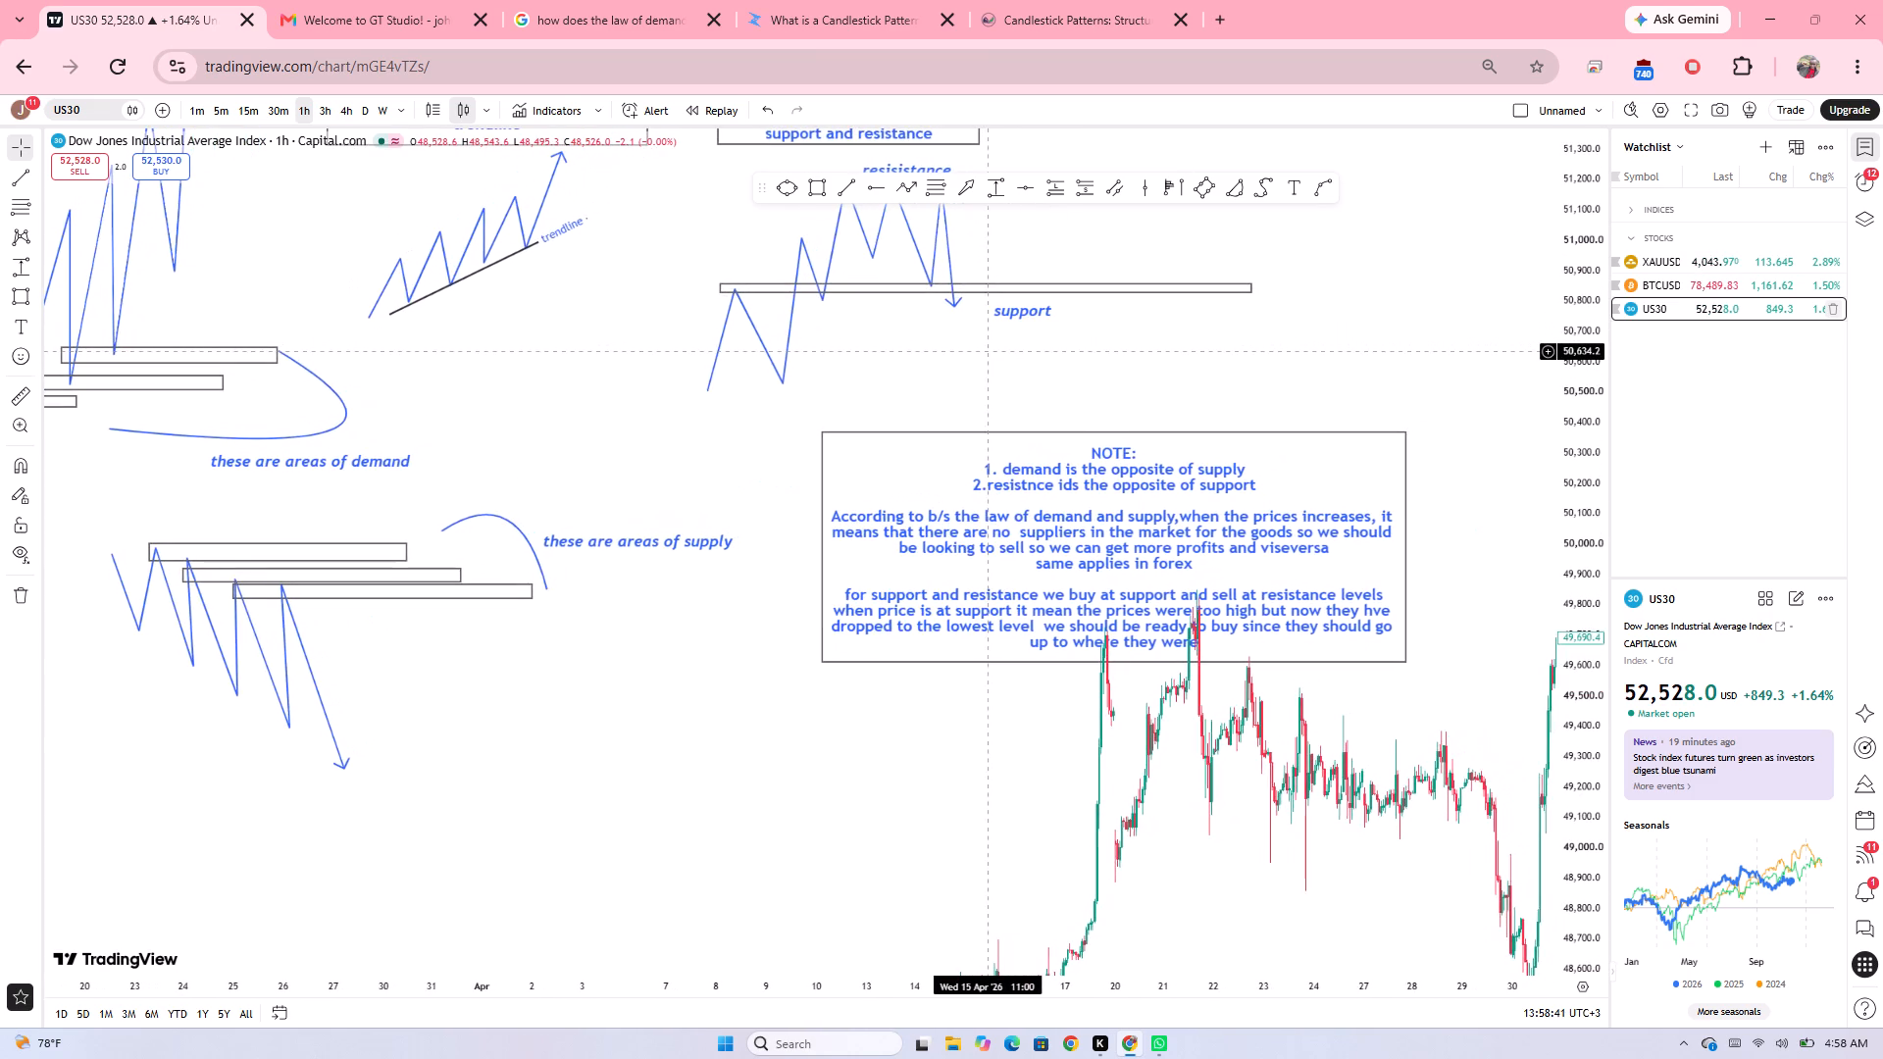
left_click_drag(987, 351, 1077, 501)
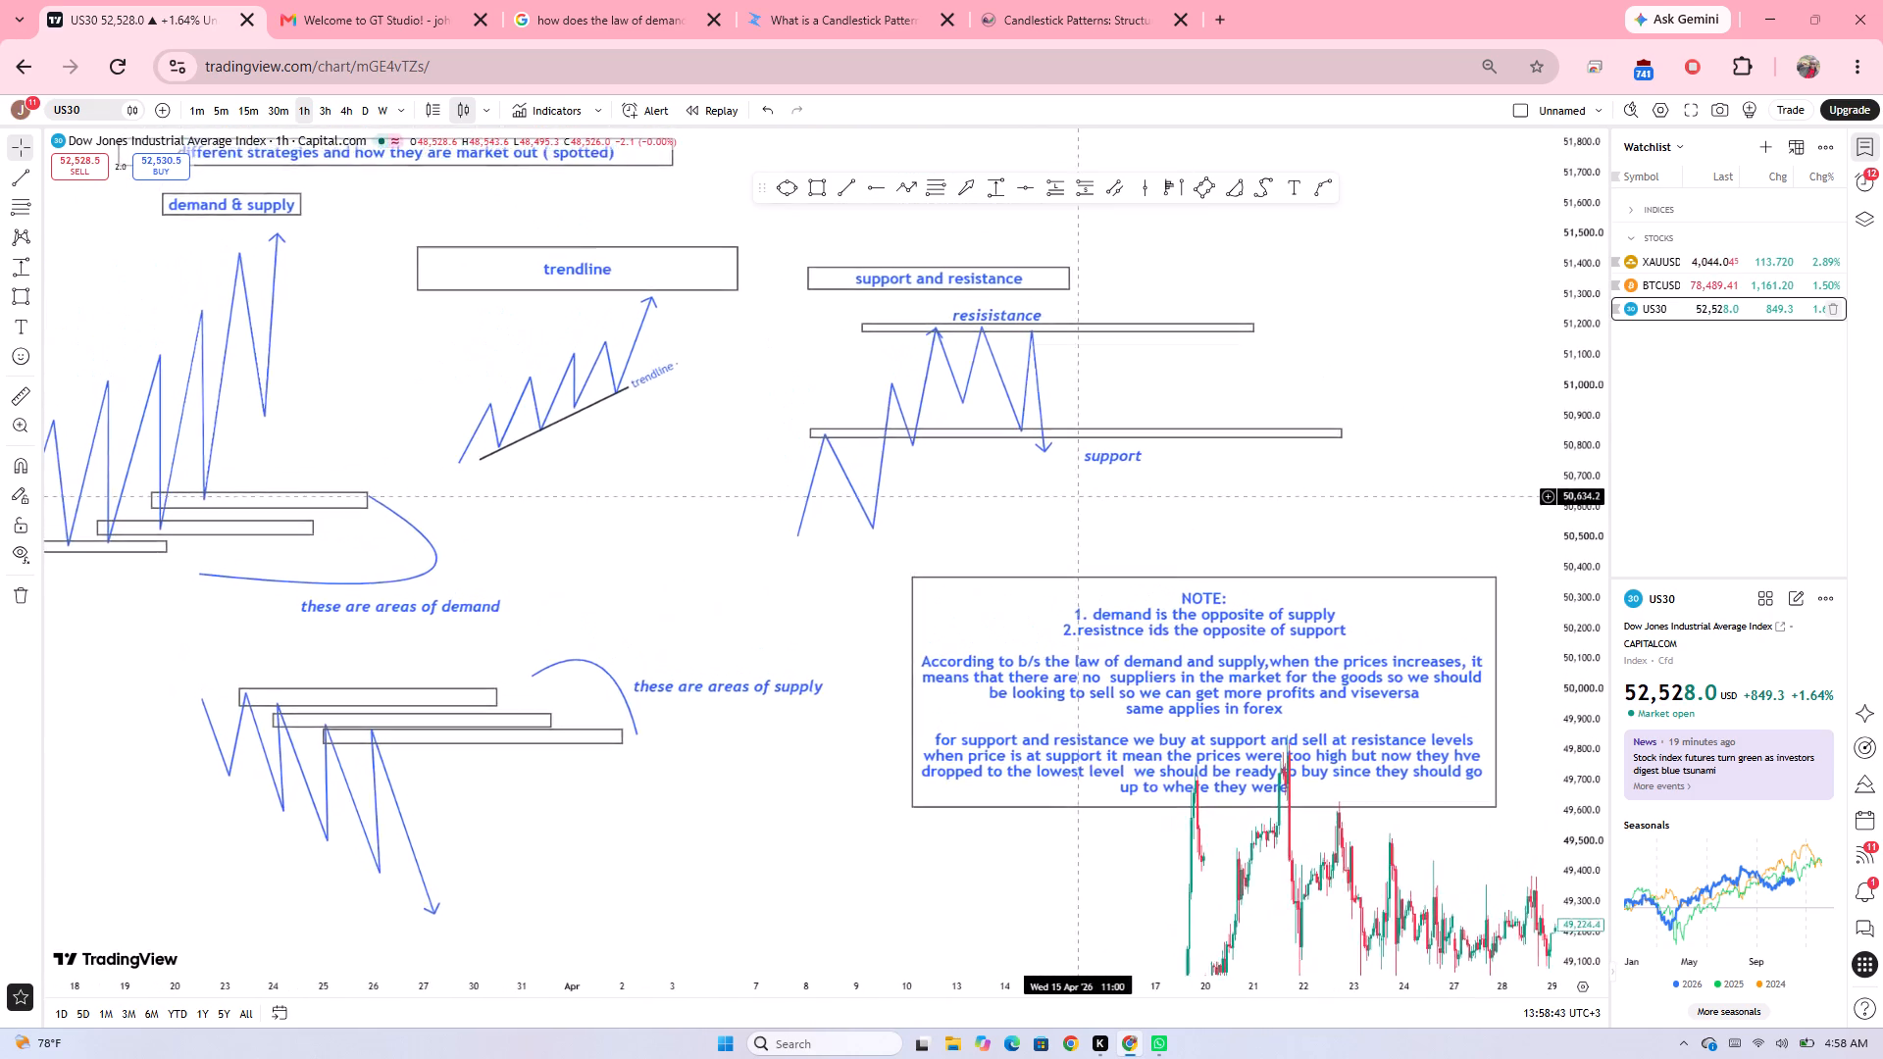
left_click_drag(1077, 501, 1068, 553)
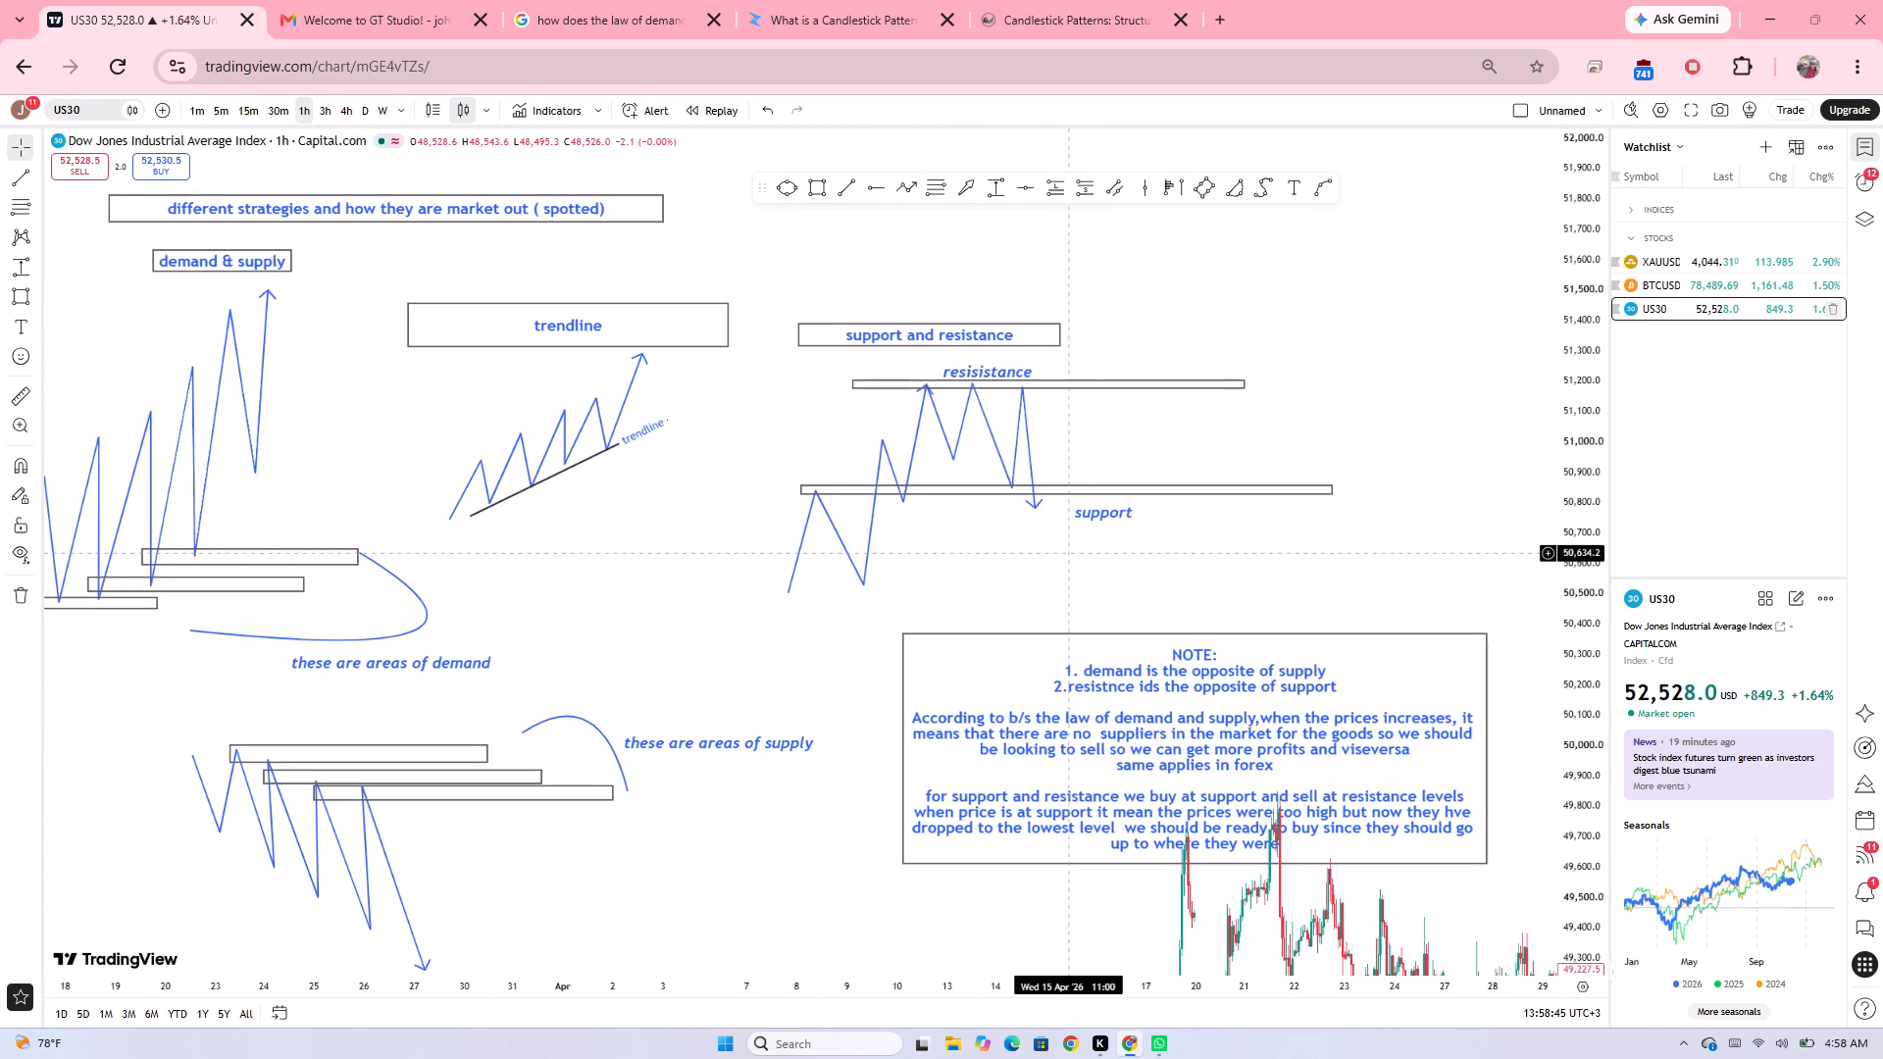
left_click_drag(1068, 553, 1054, 538)
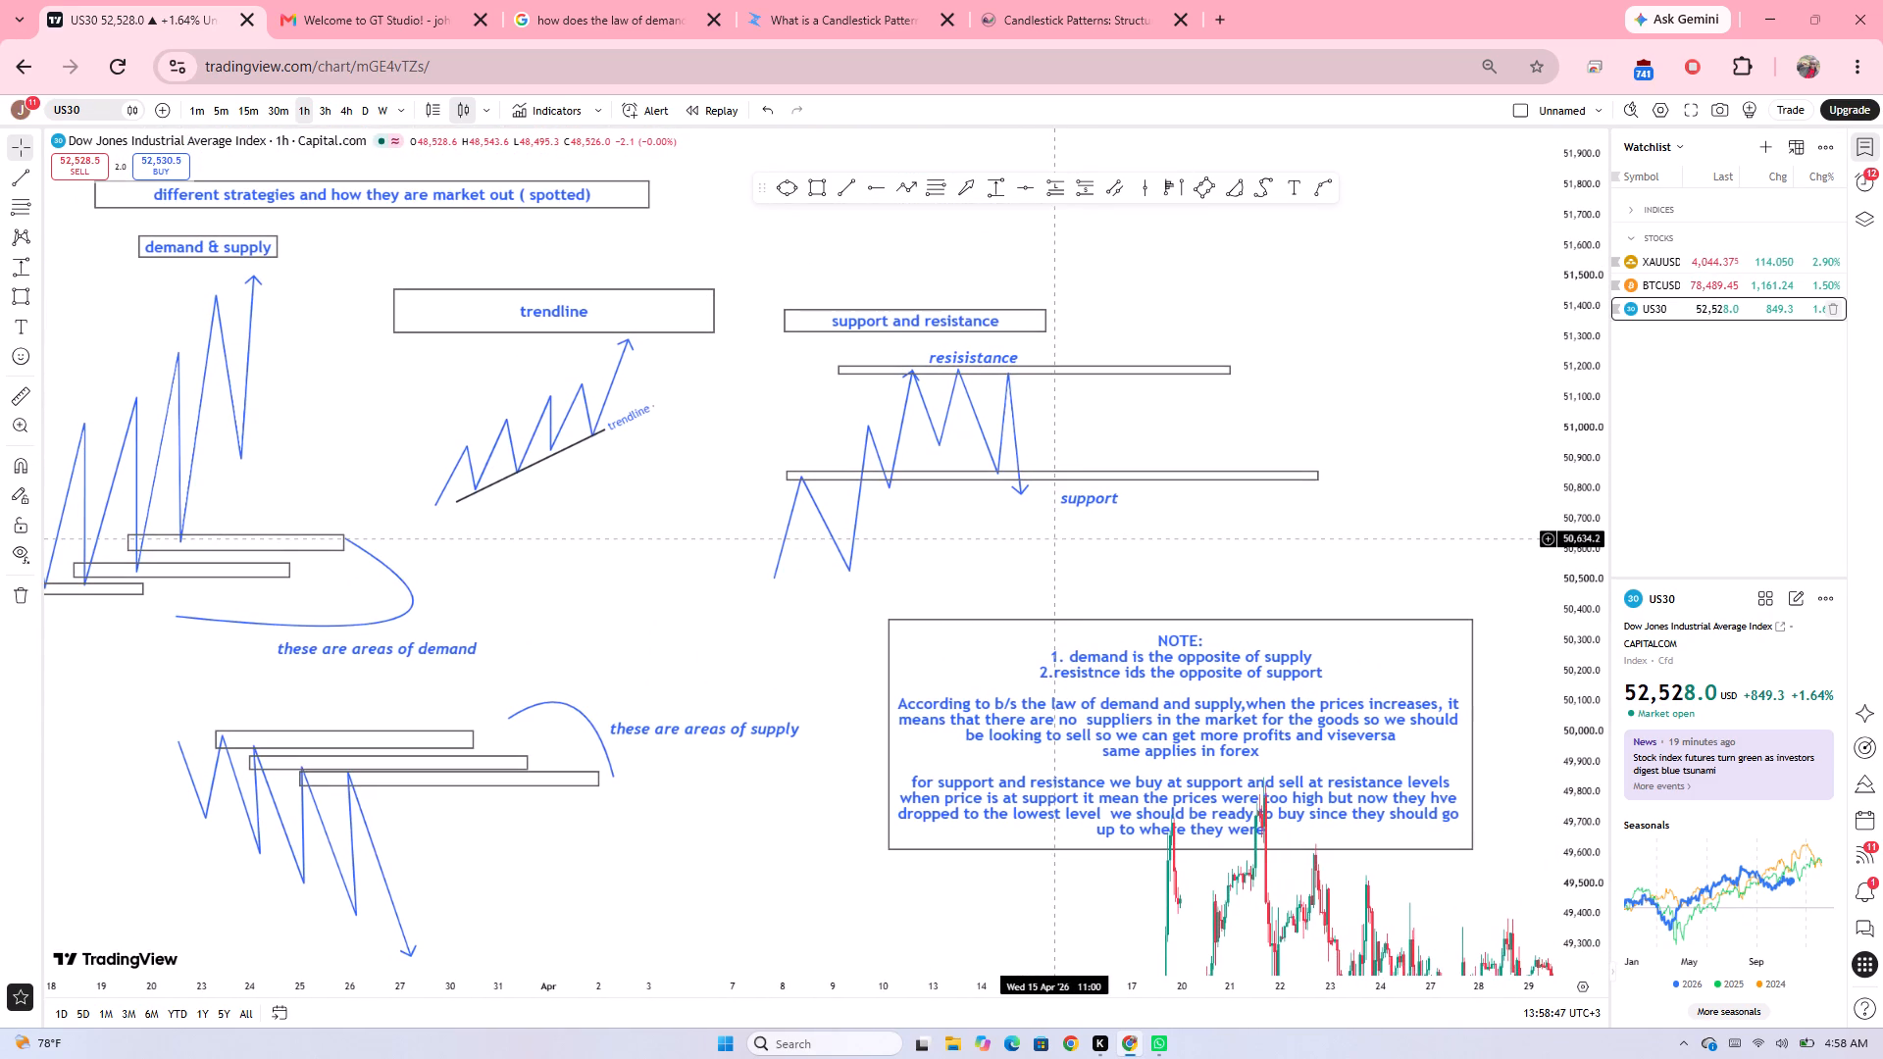
key("shift+super+s")
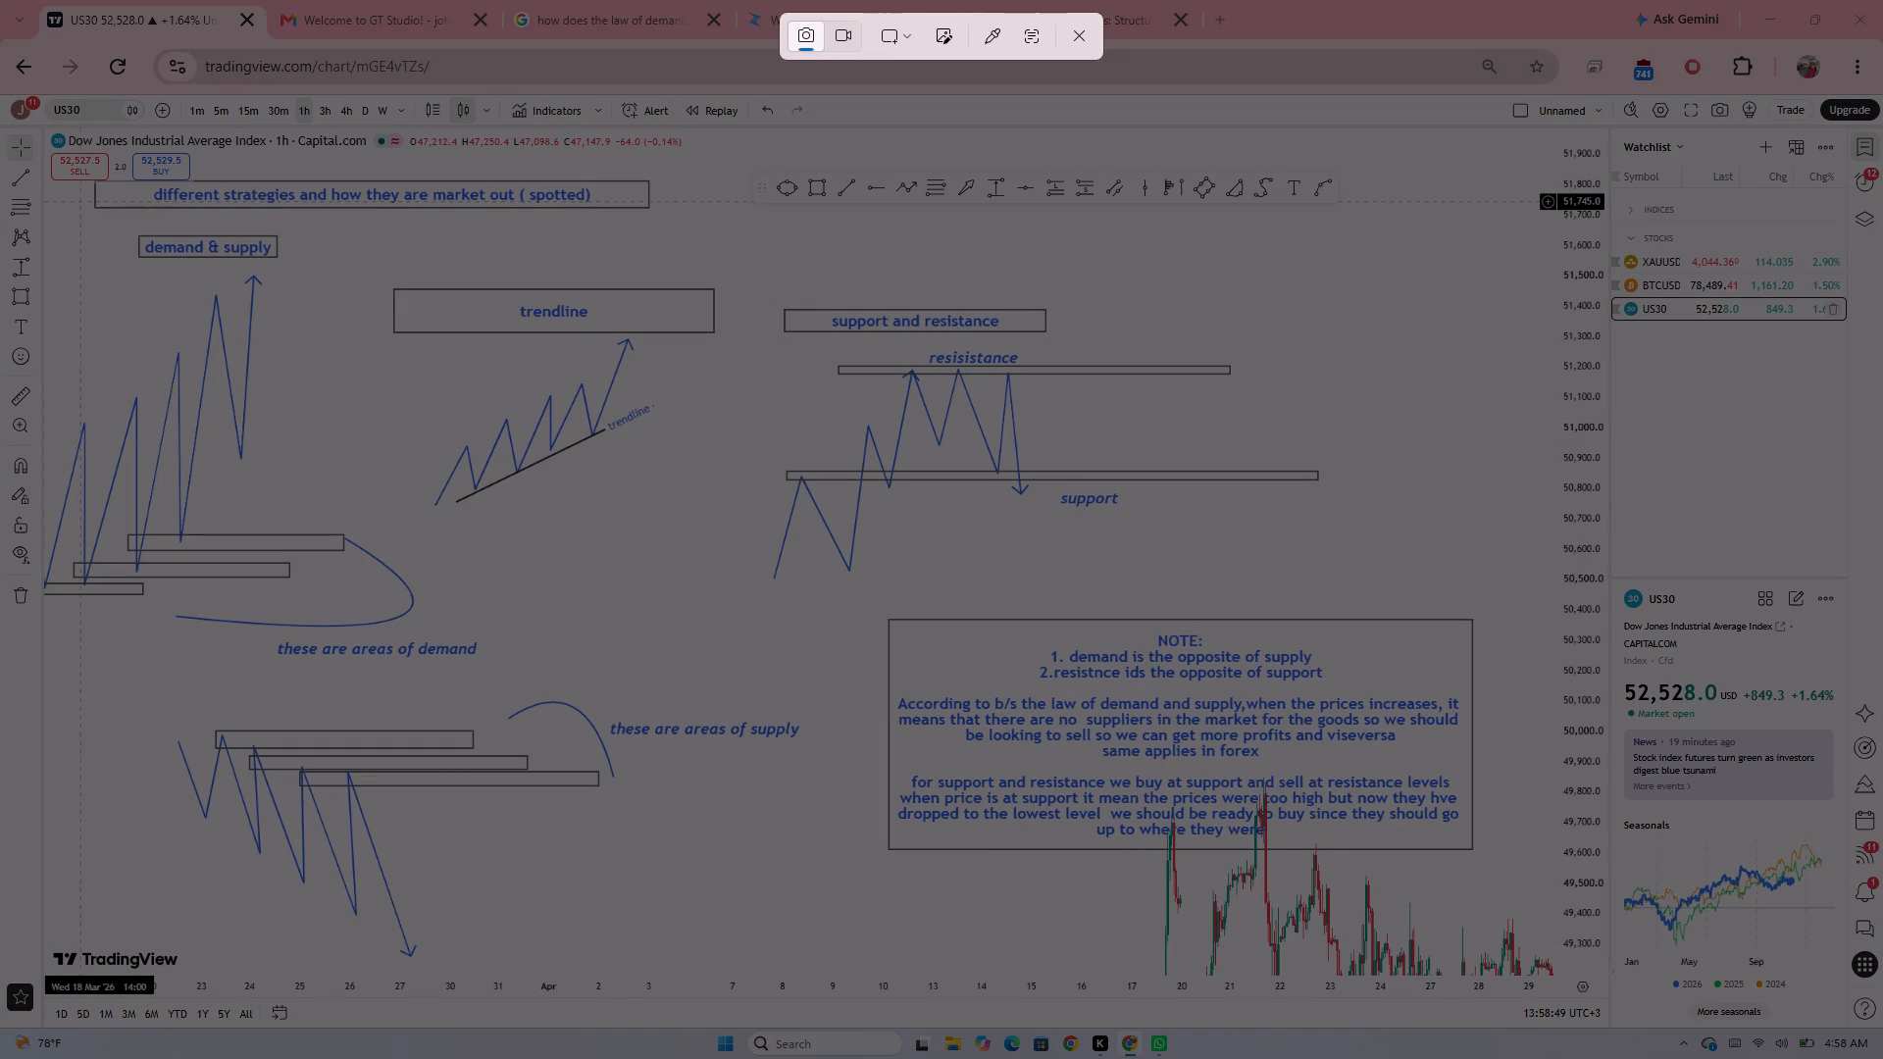
left_click(1083, 40)
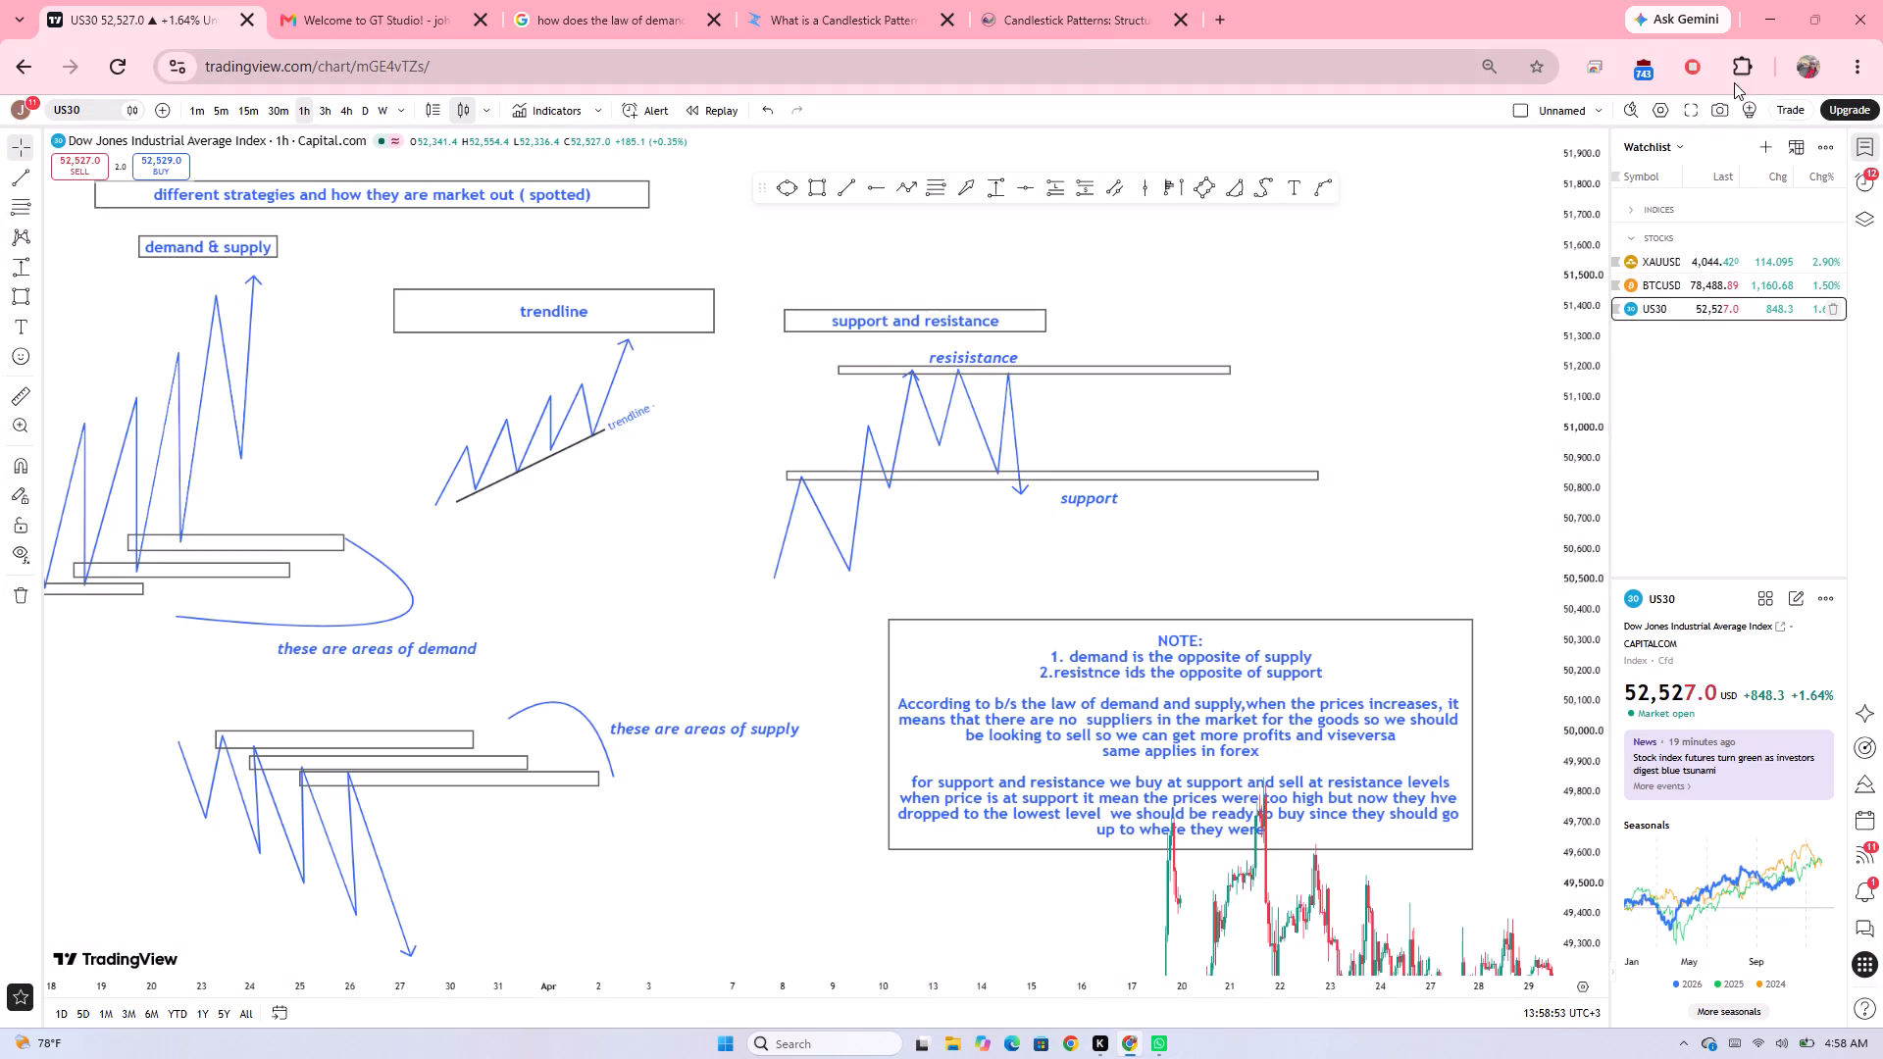
left_click(1717, 110)
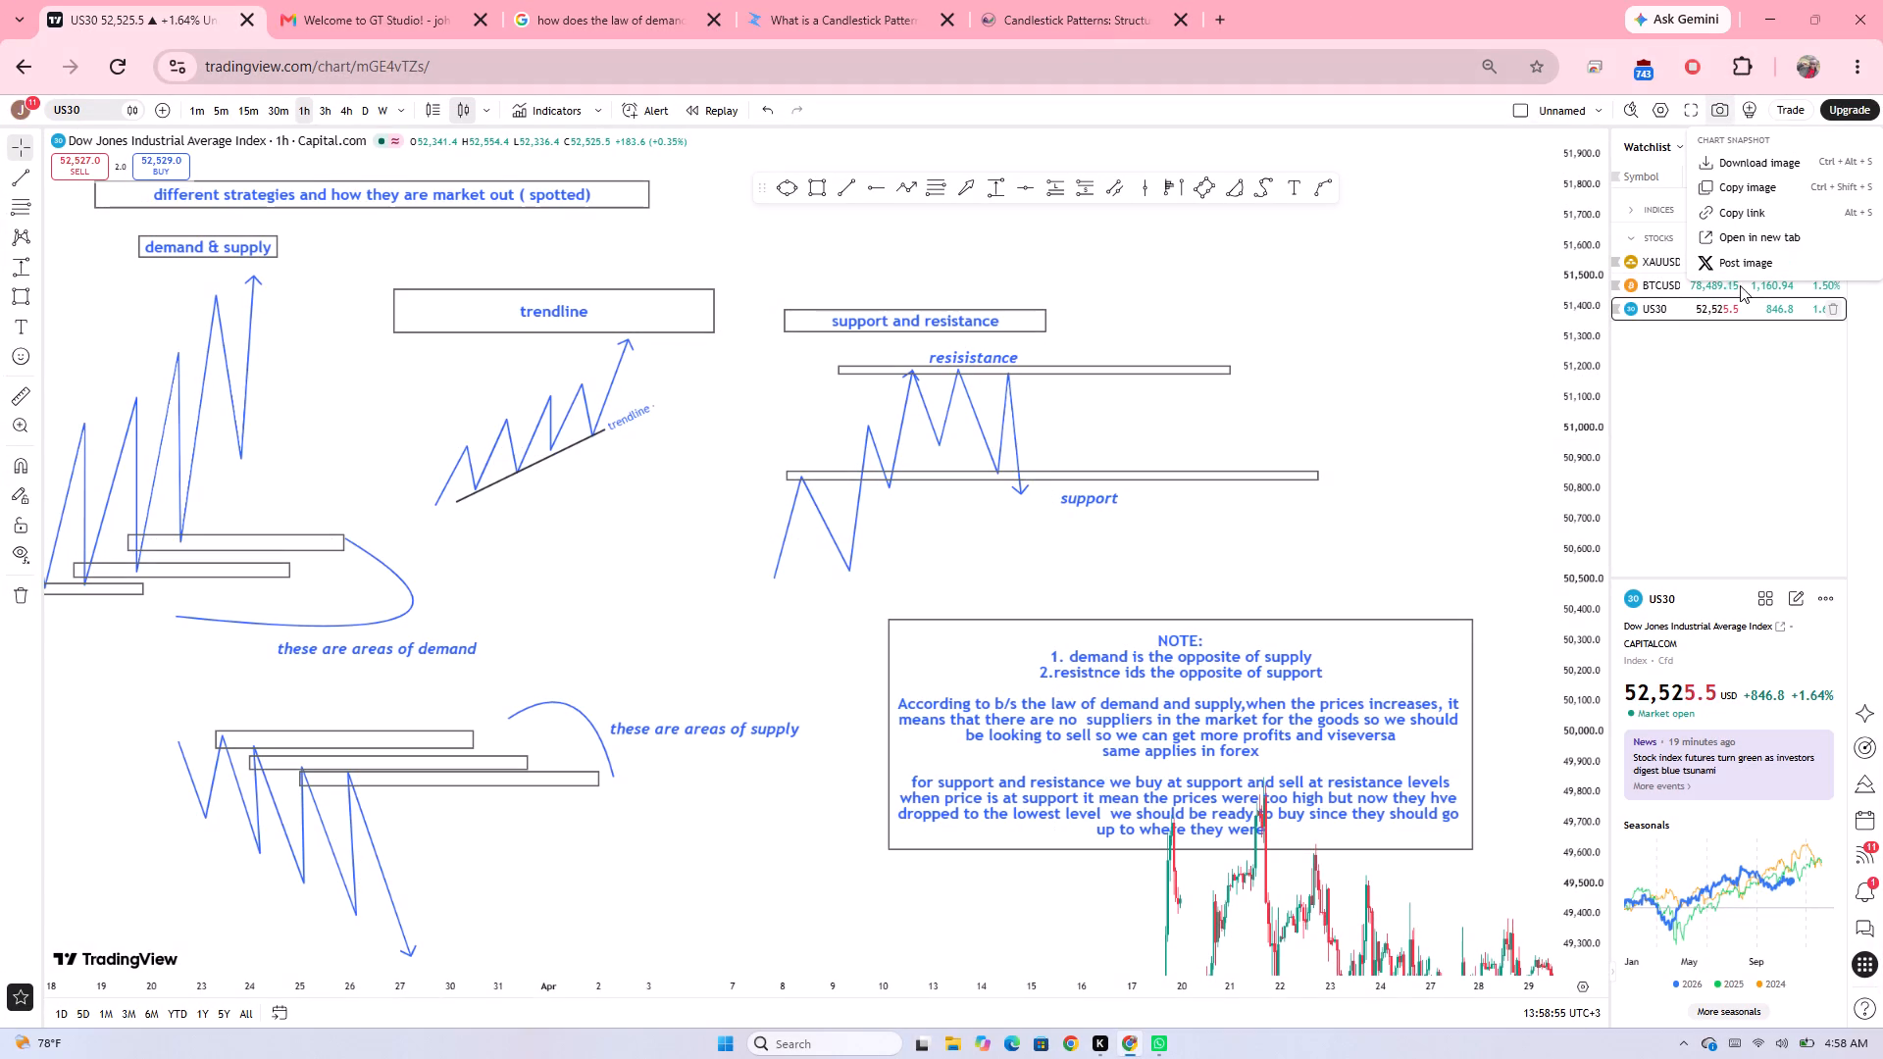
left_click(1740, 187)
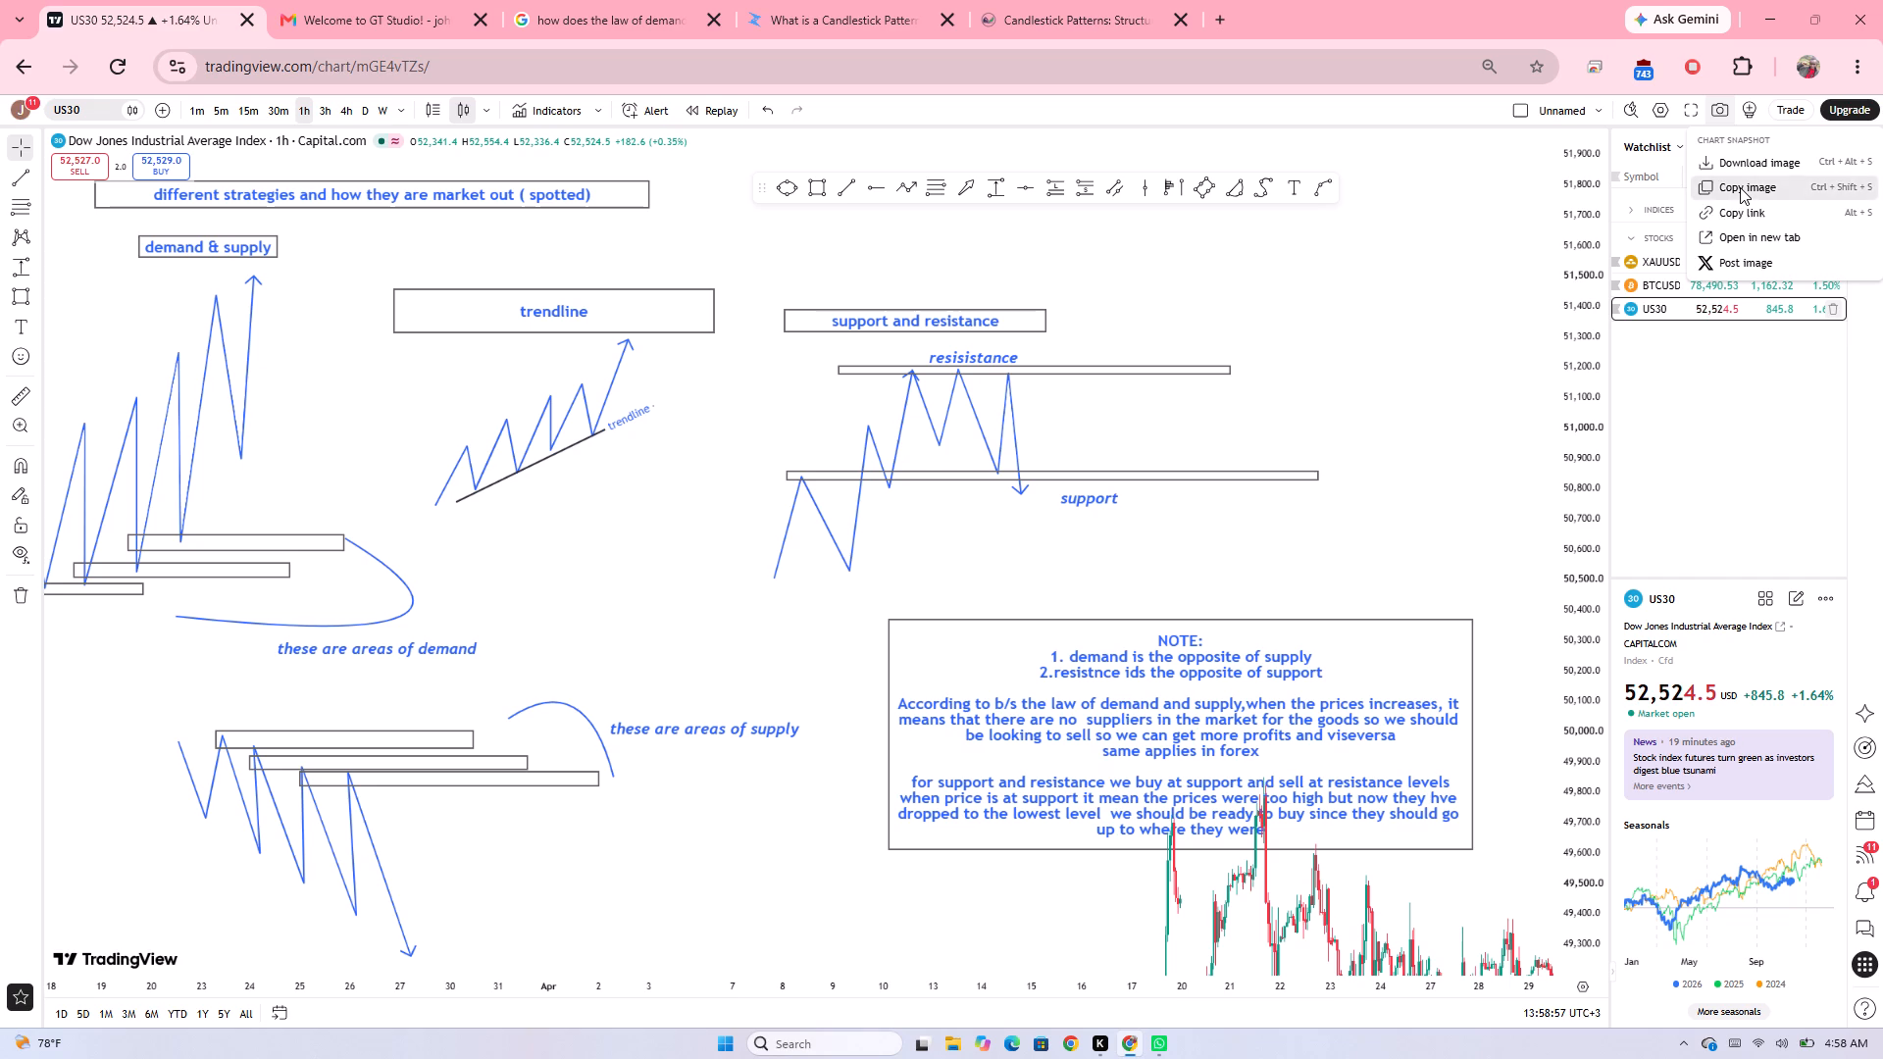
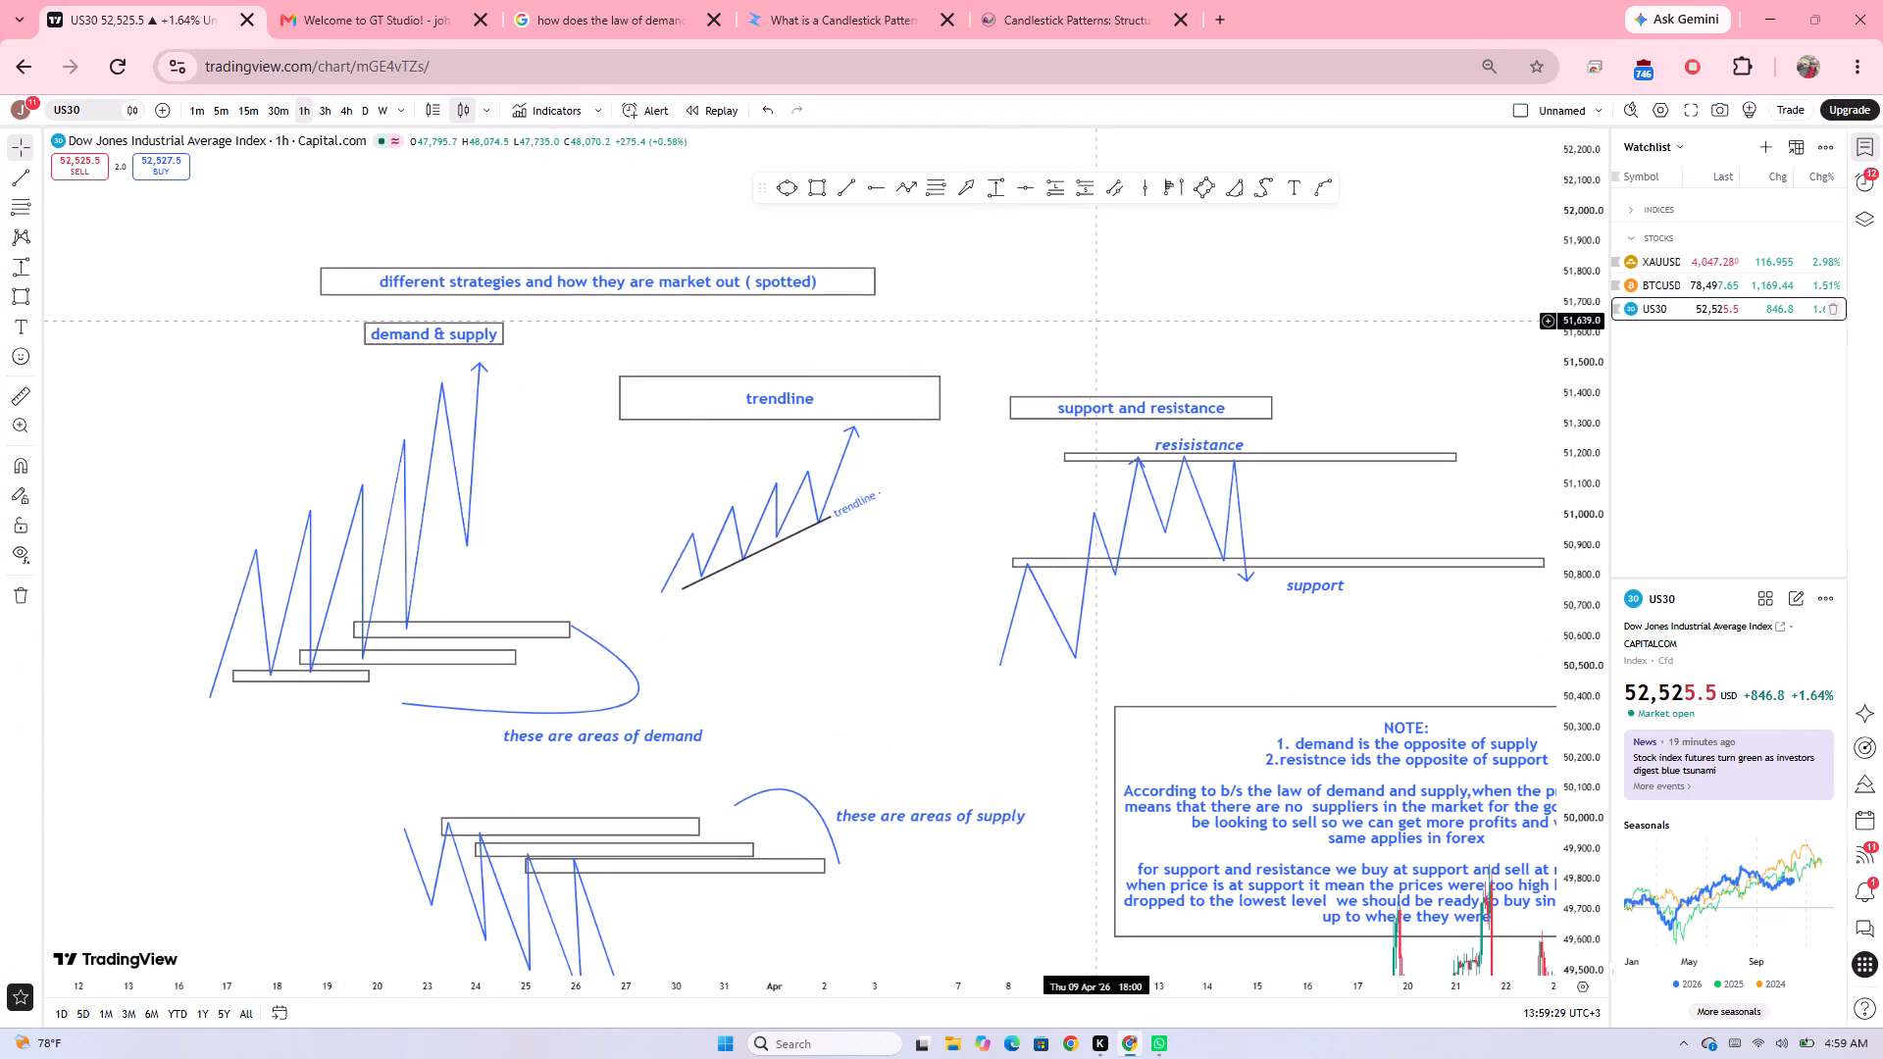
Remove all 25 drawings from the US30 chart.
left_click(39, 598)
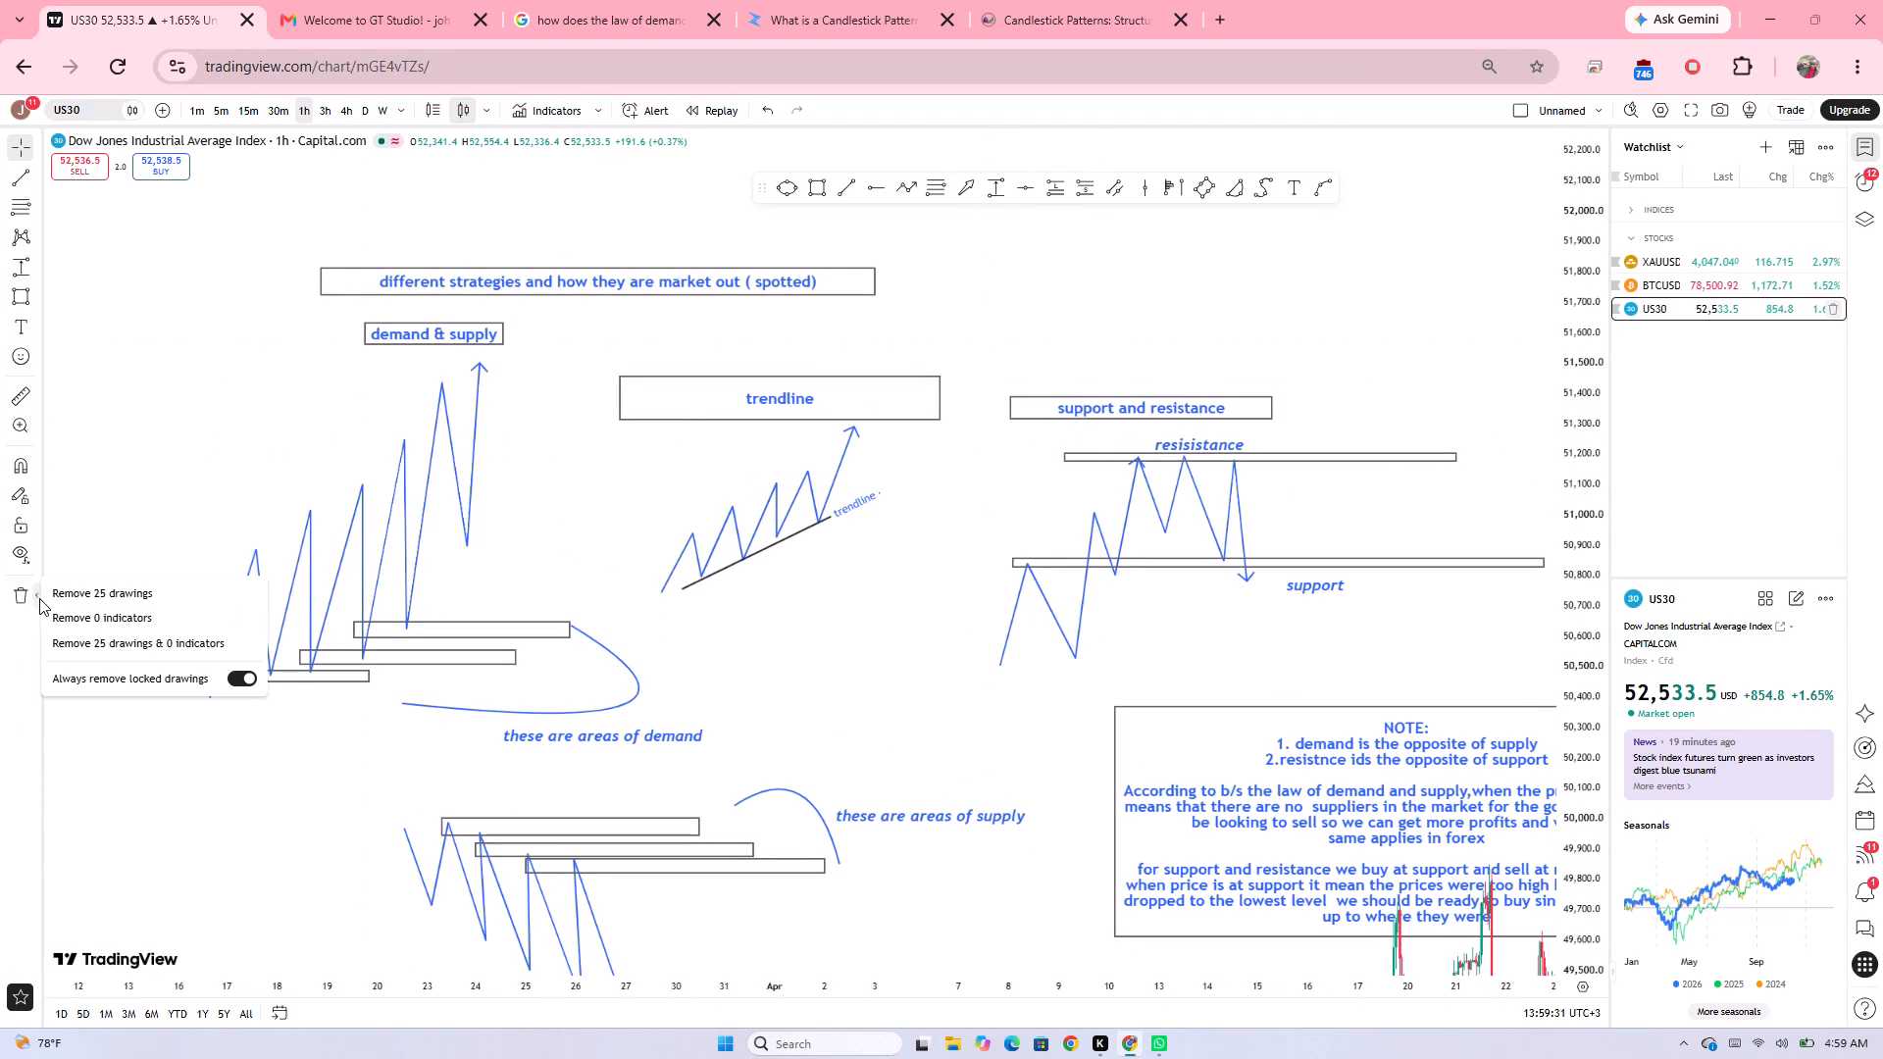
left_click(126, 600)
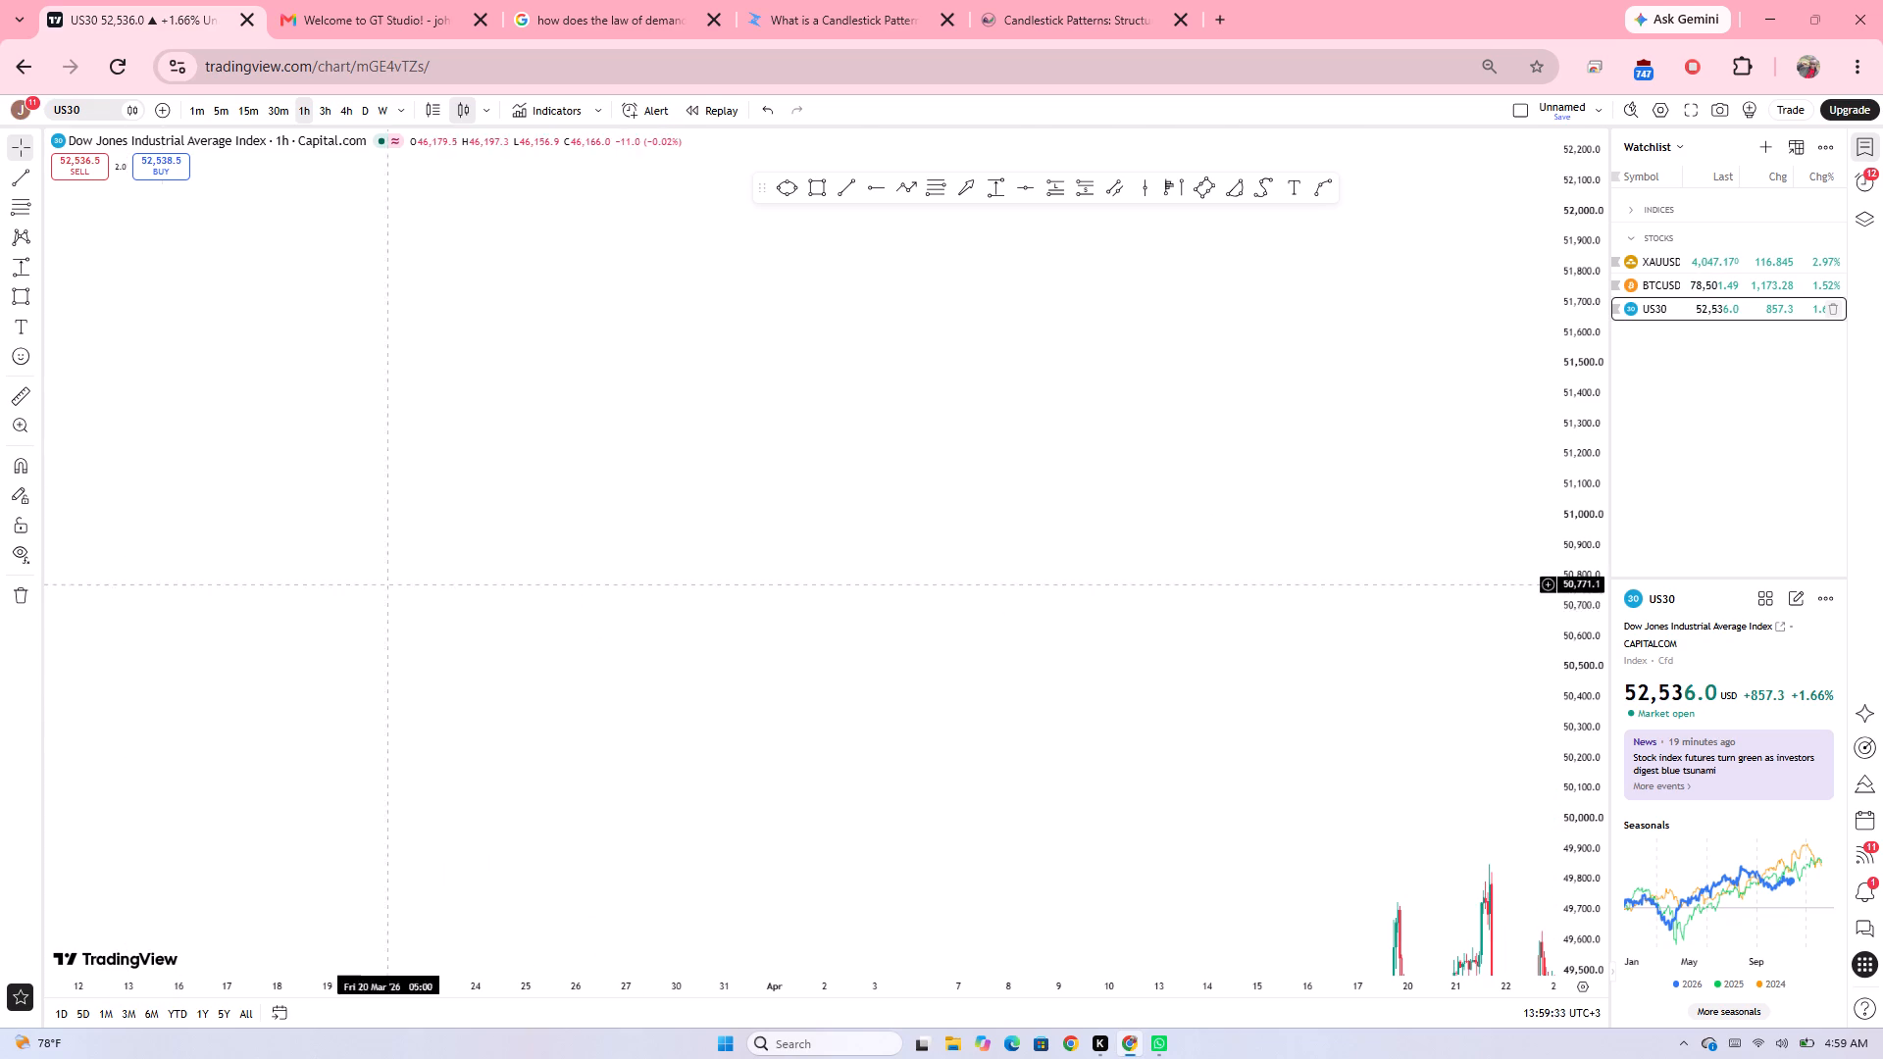
Draw a wide heading rectangle in an empty chart area, spanning prices from about 52,112 down to 51,835.
left_click_drag(669, 612, 1019, 727)
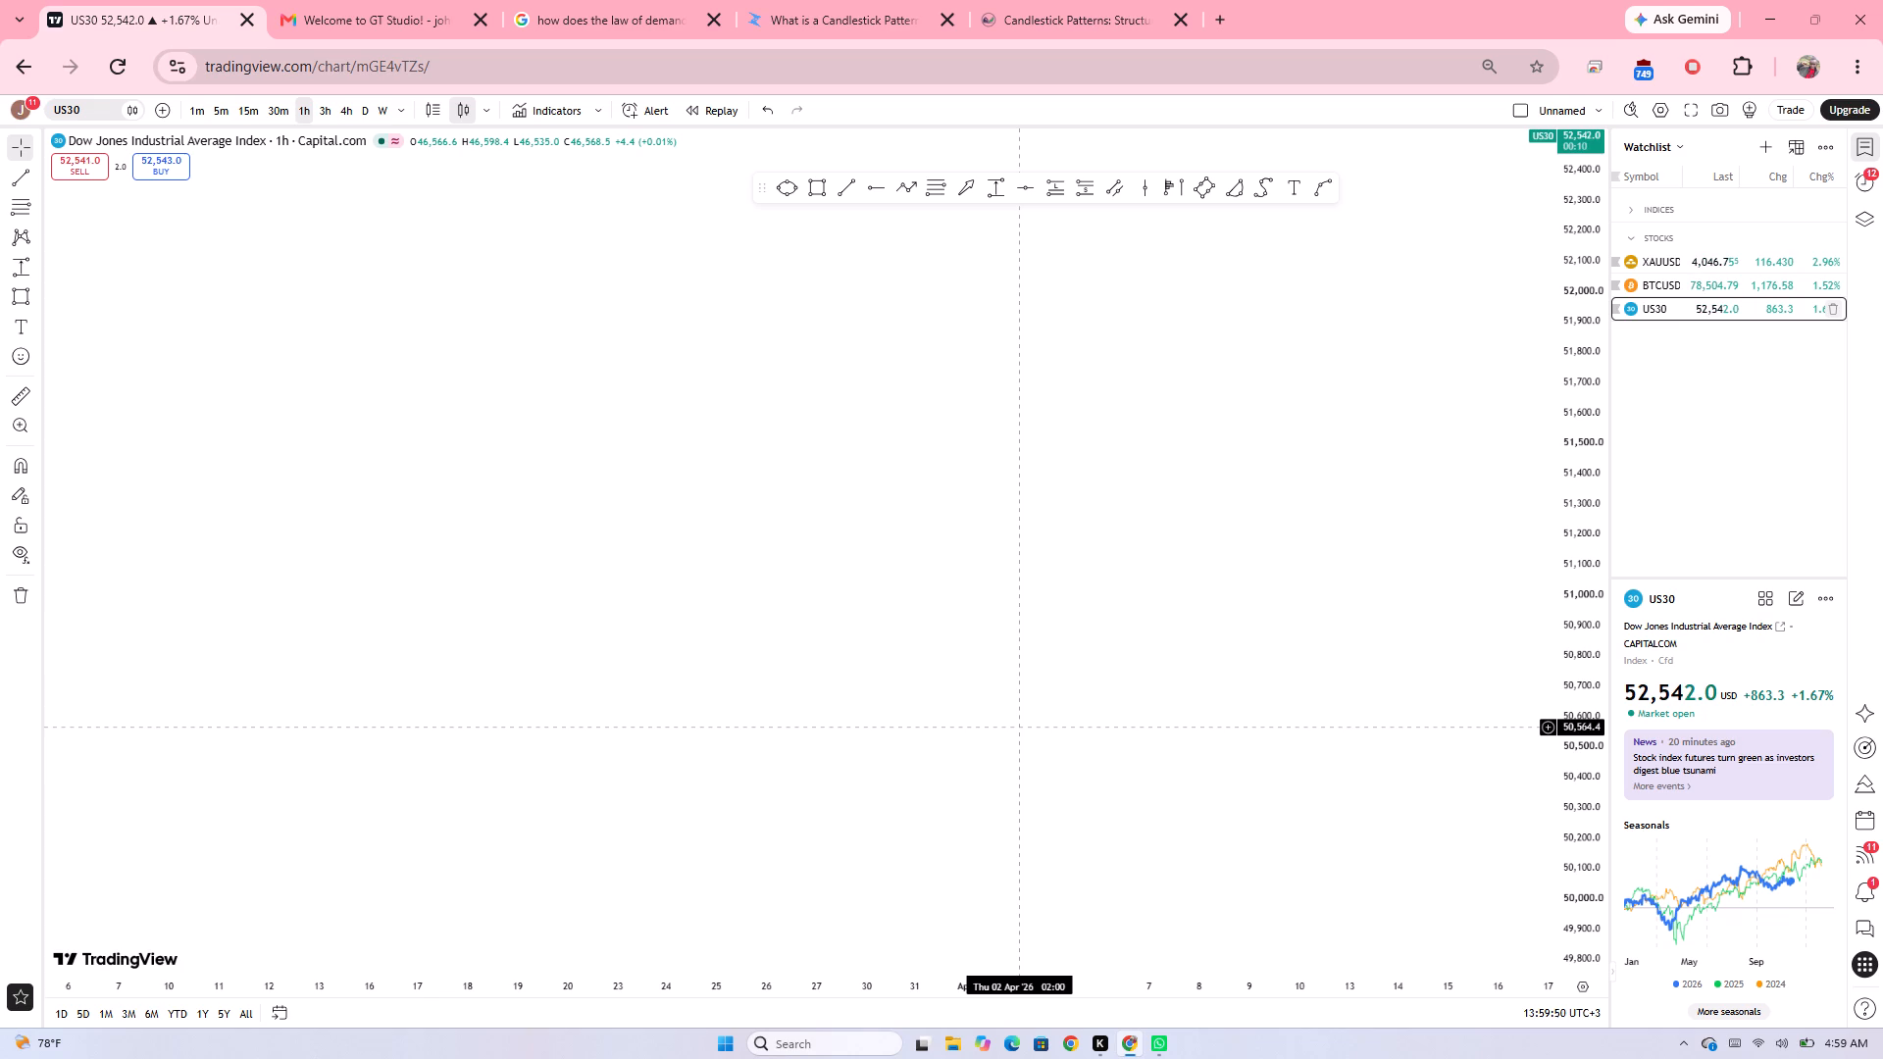
left_click_drag(655, 666, 870, 725)
left_click_drag(870, 725, 1003, 723)
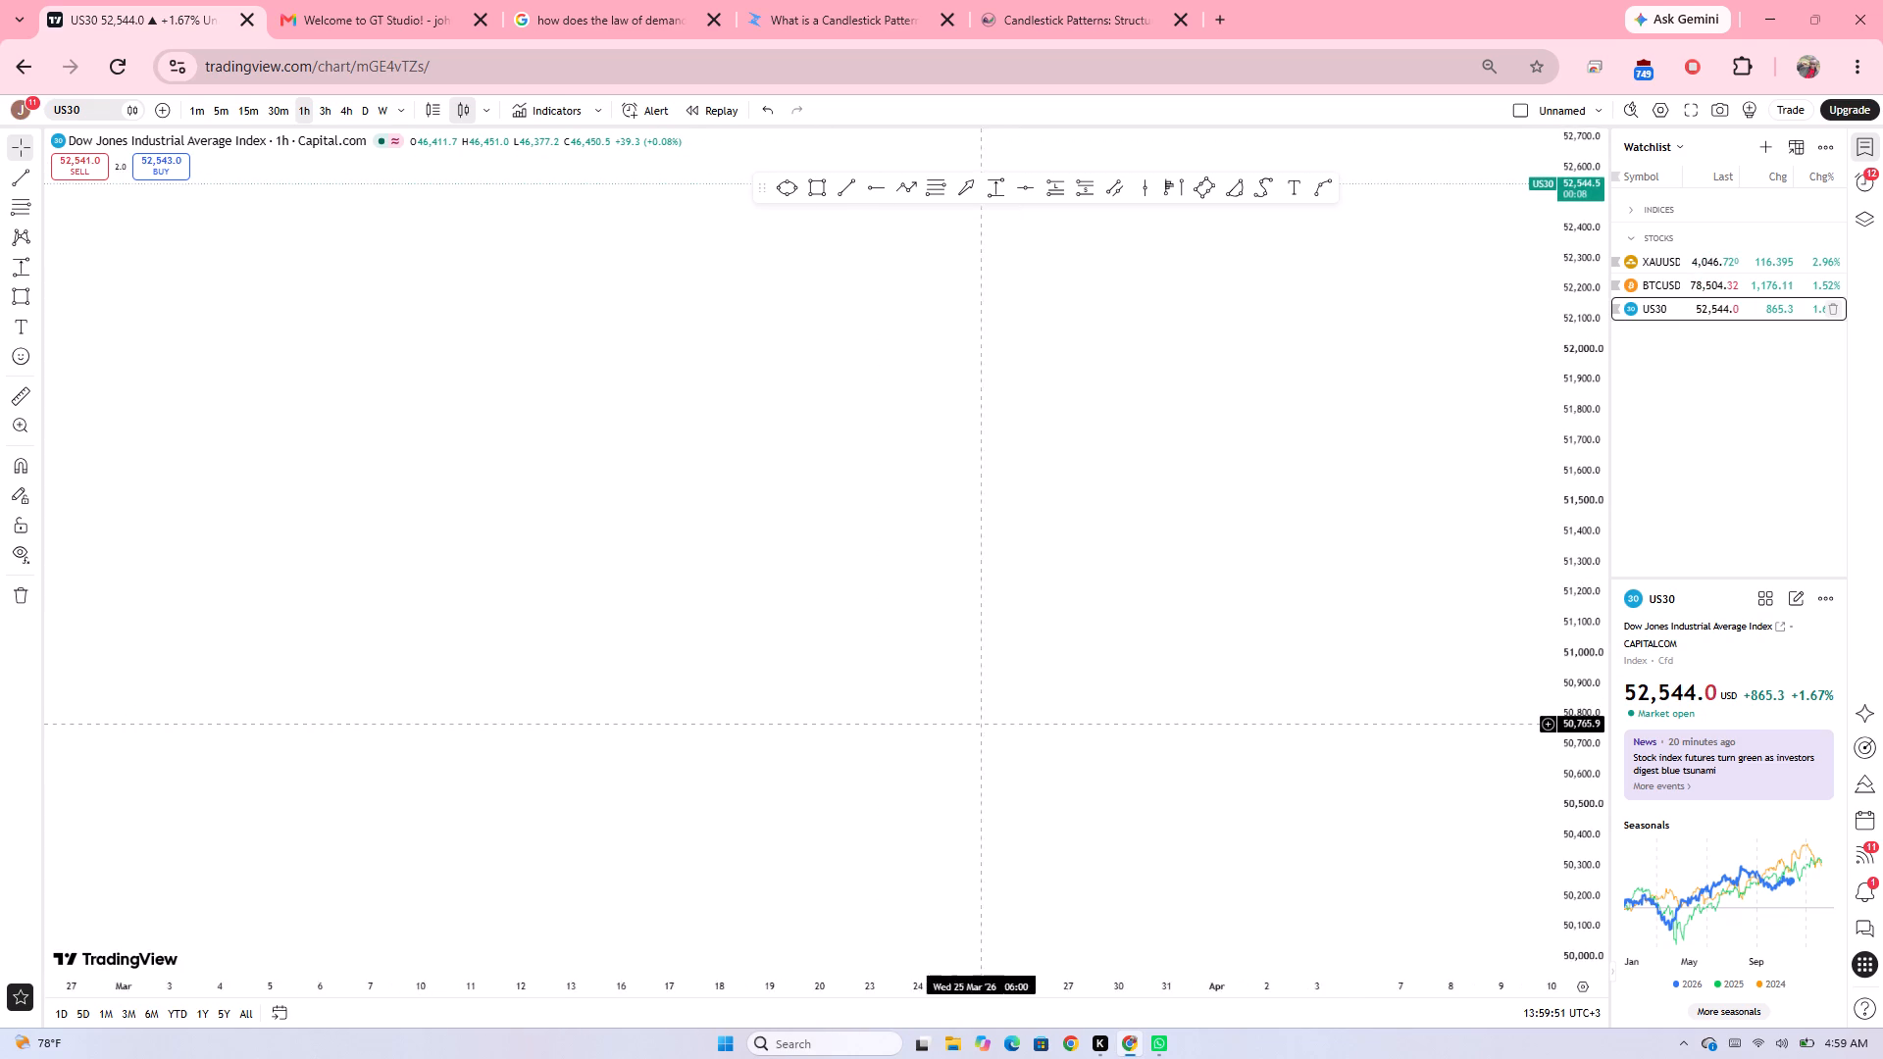
left_click_drag(1003, 723, 1102, 717)
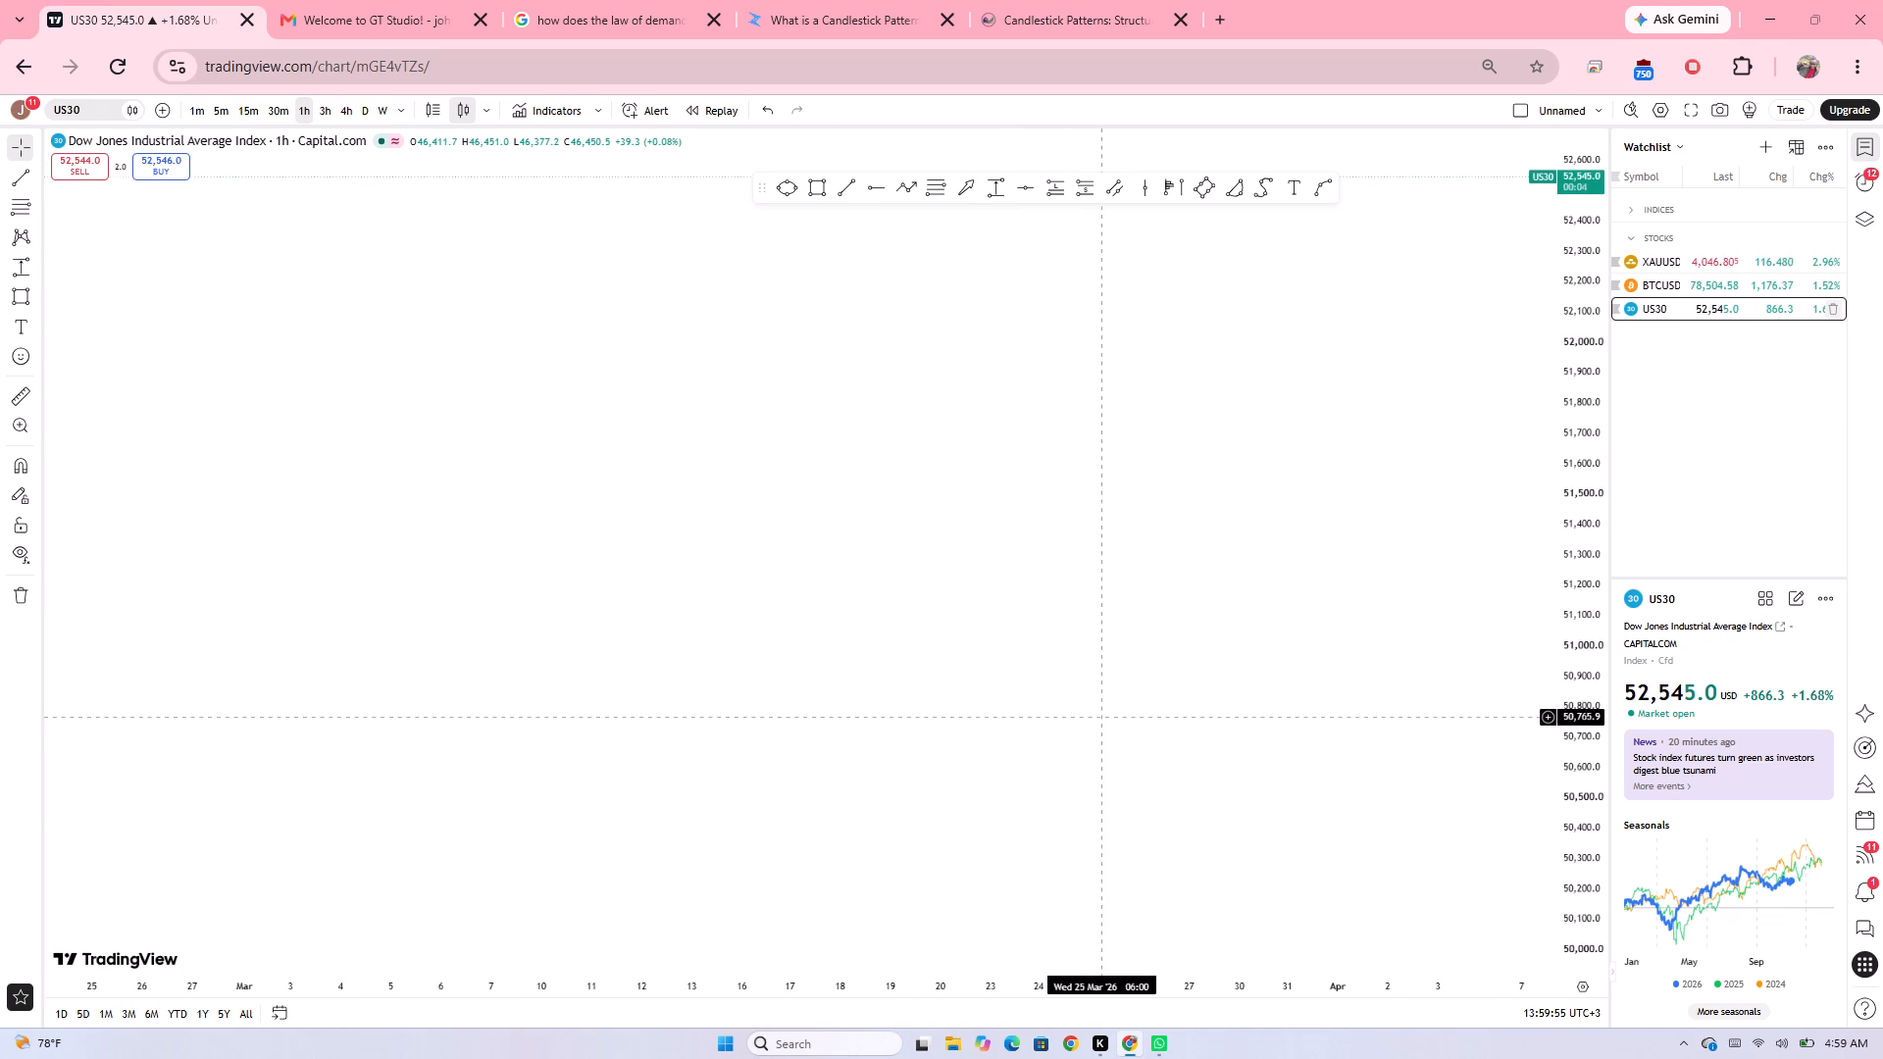
left_click(828, 199)
left_click_drag(331, 308, 743, 366)
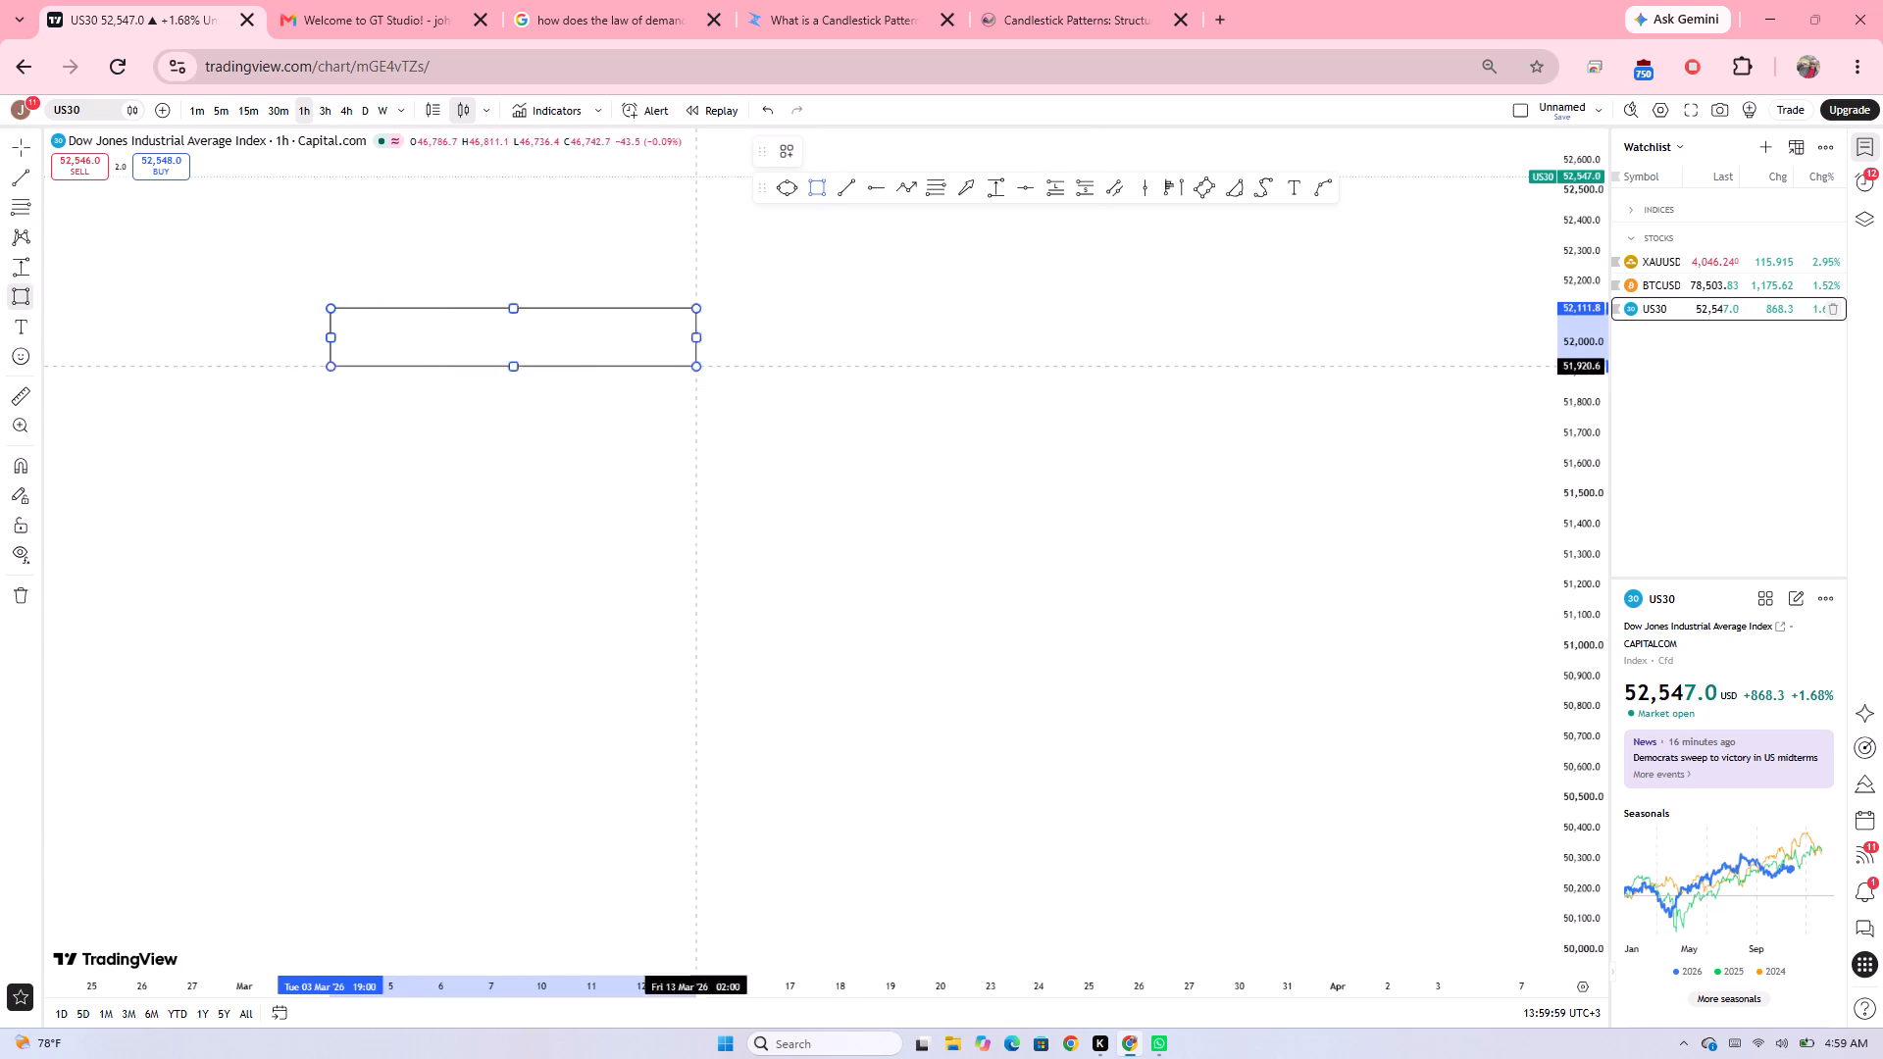
left_click_drag(743, 366, 811, 317)
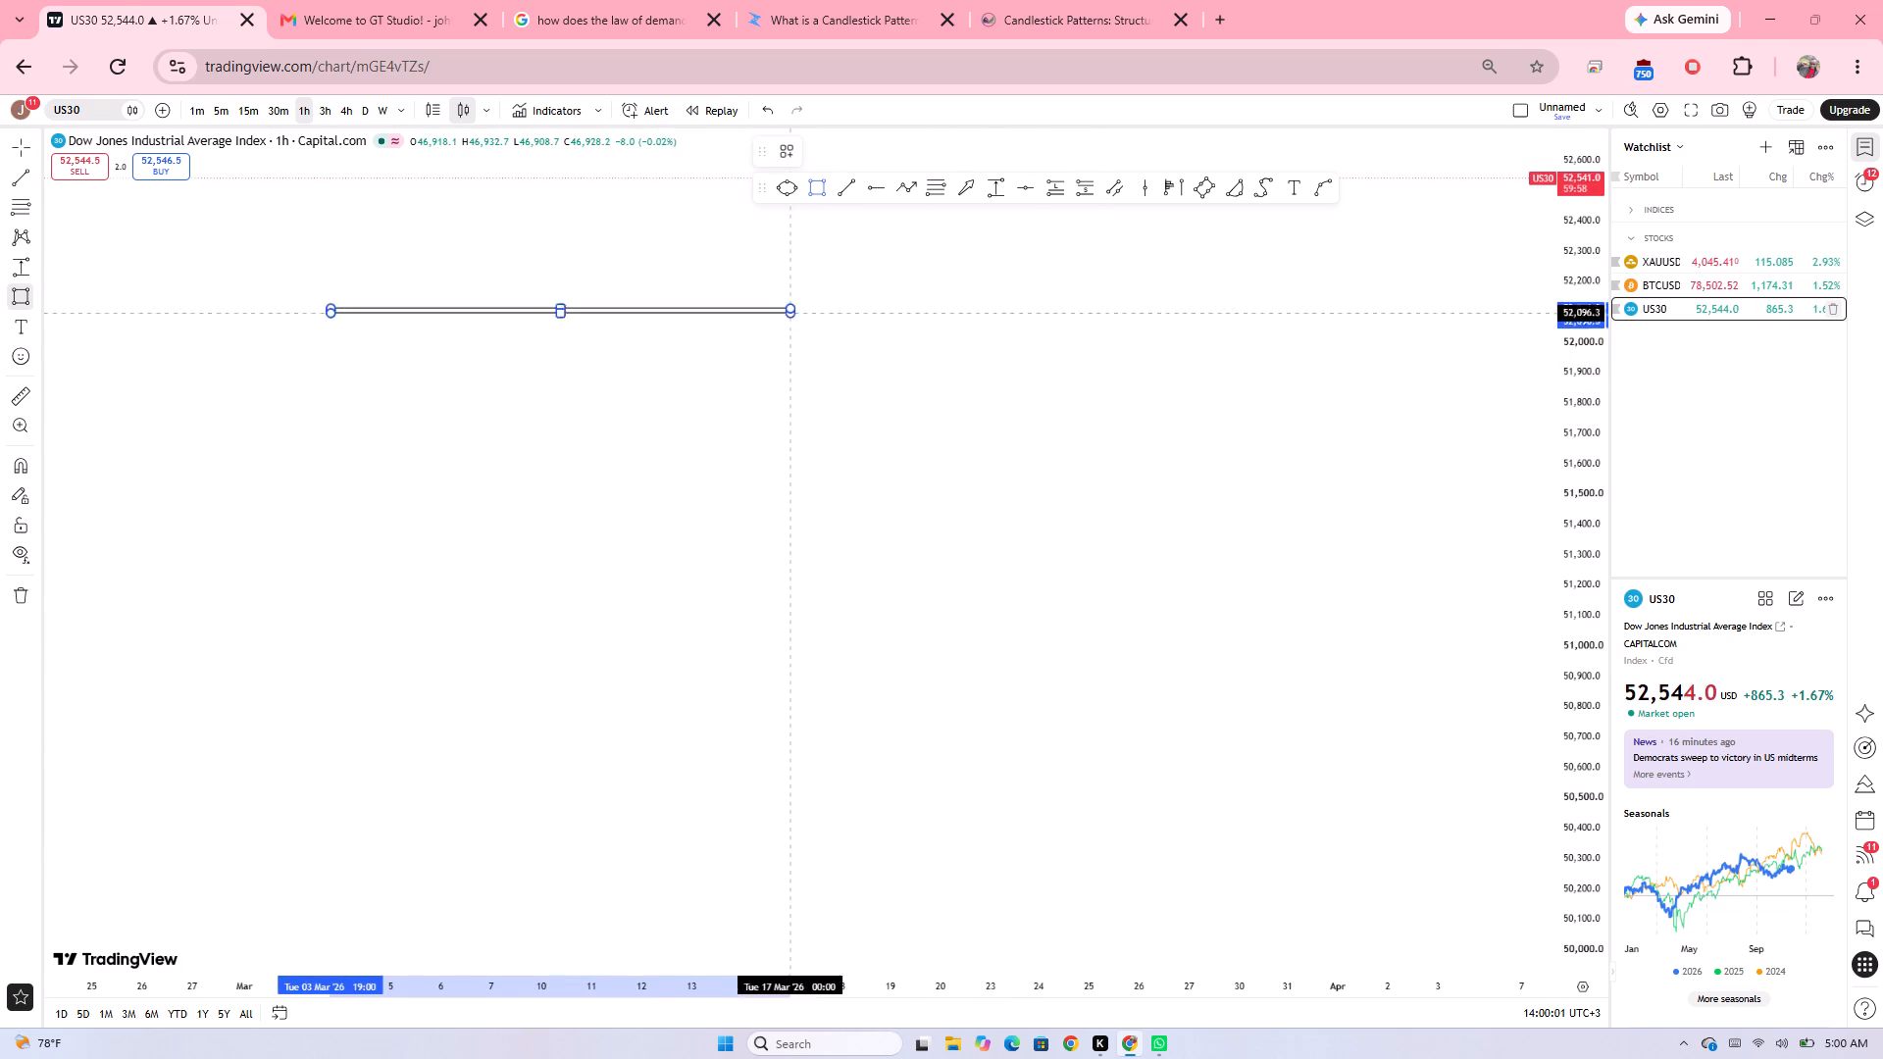
left_click_drag(811, 317, 854, 392)
left_click(854, 392)
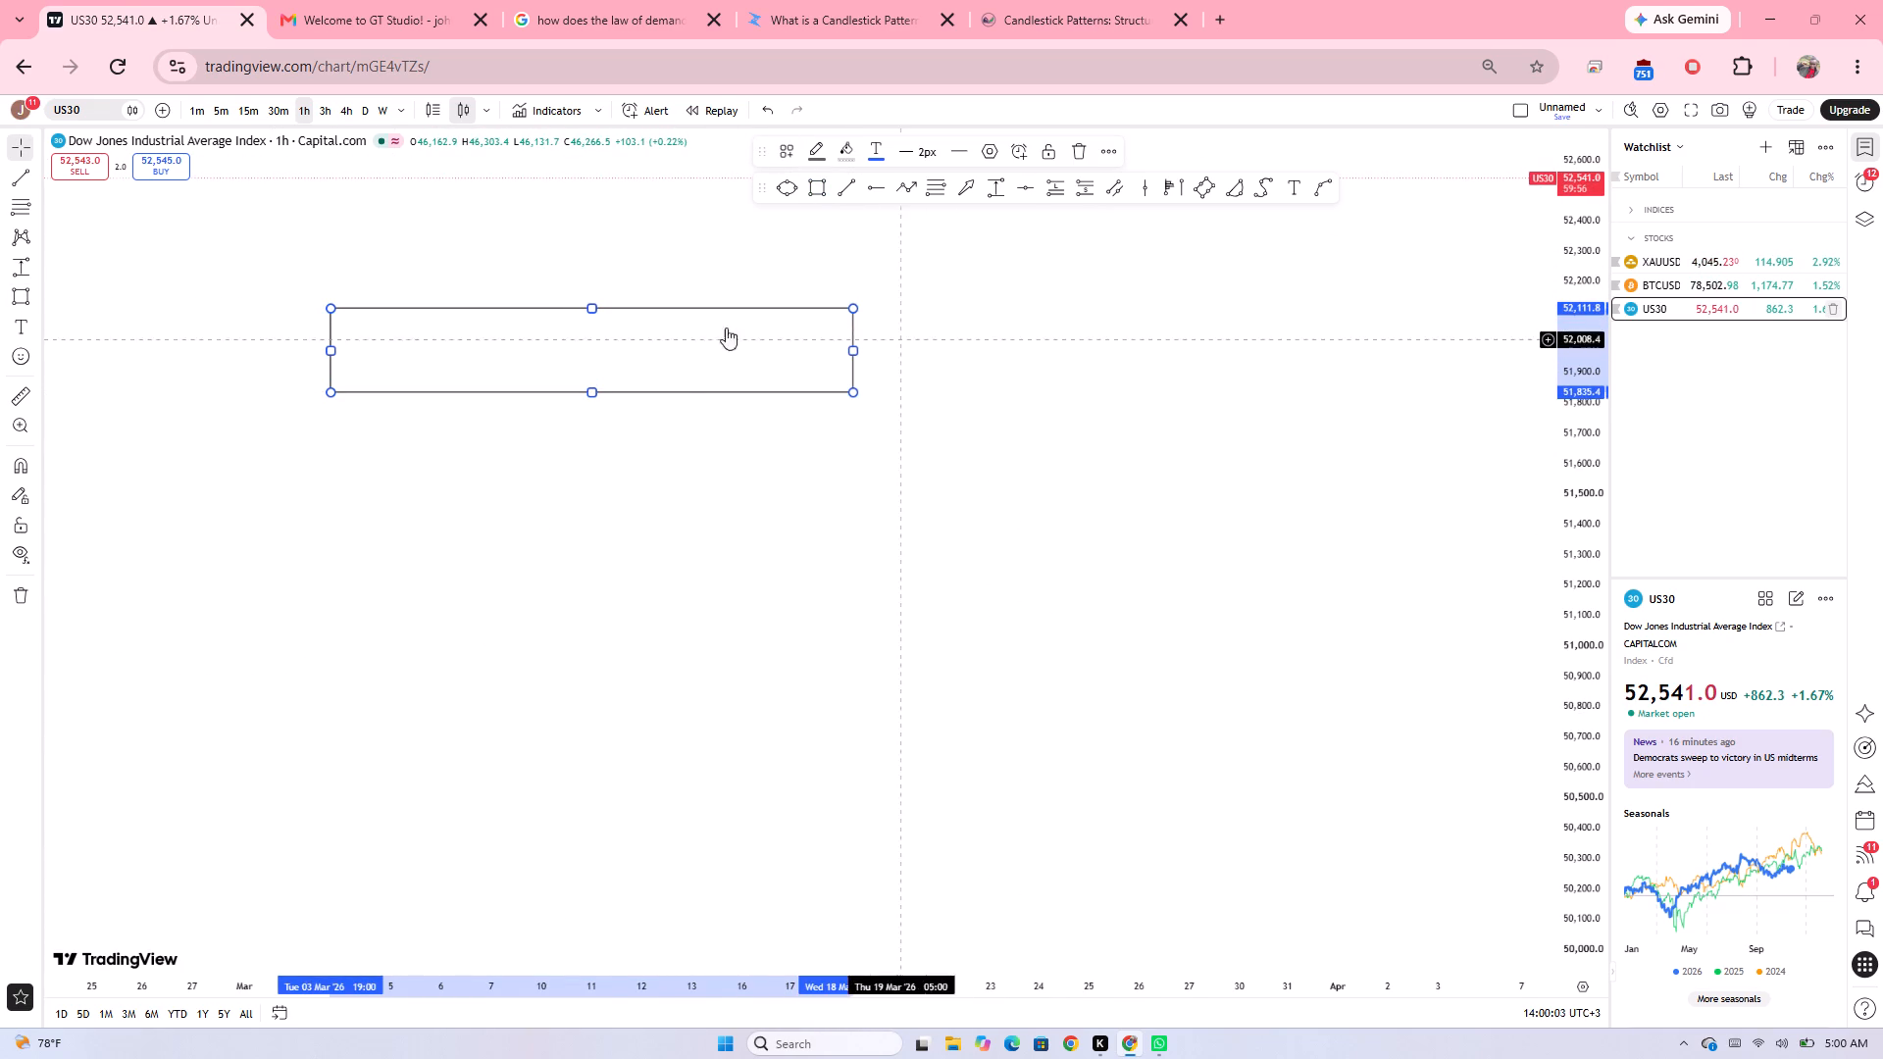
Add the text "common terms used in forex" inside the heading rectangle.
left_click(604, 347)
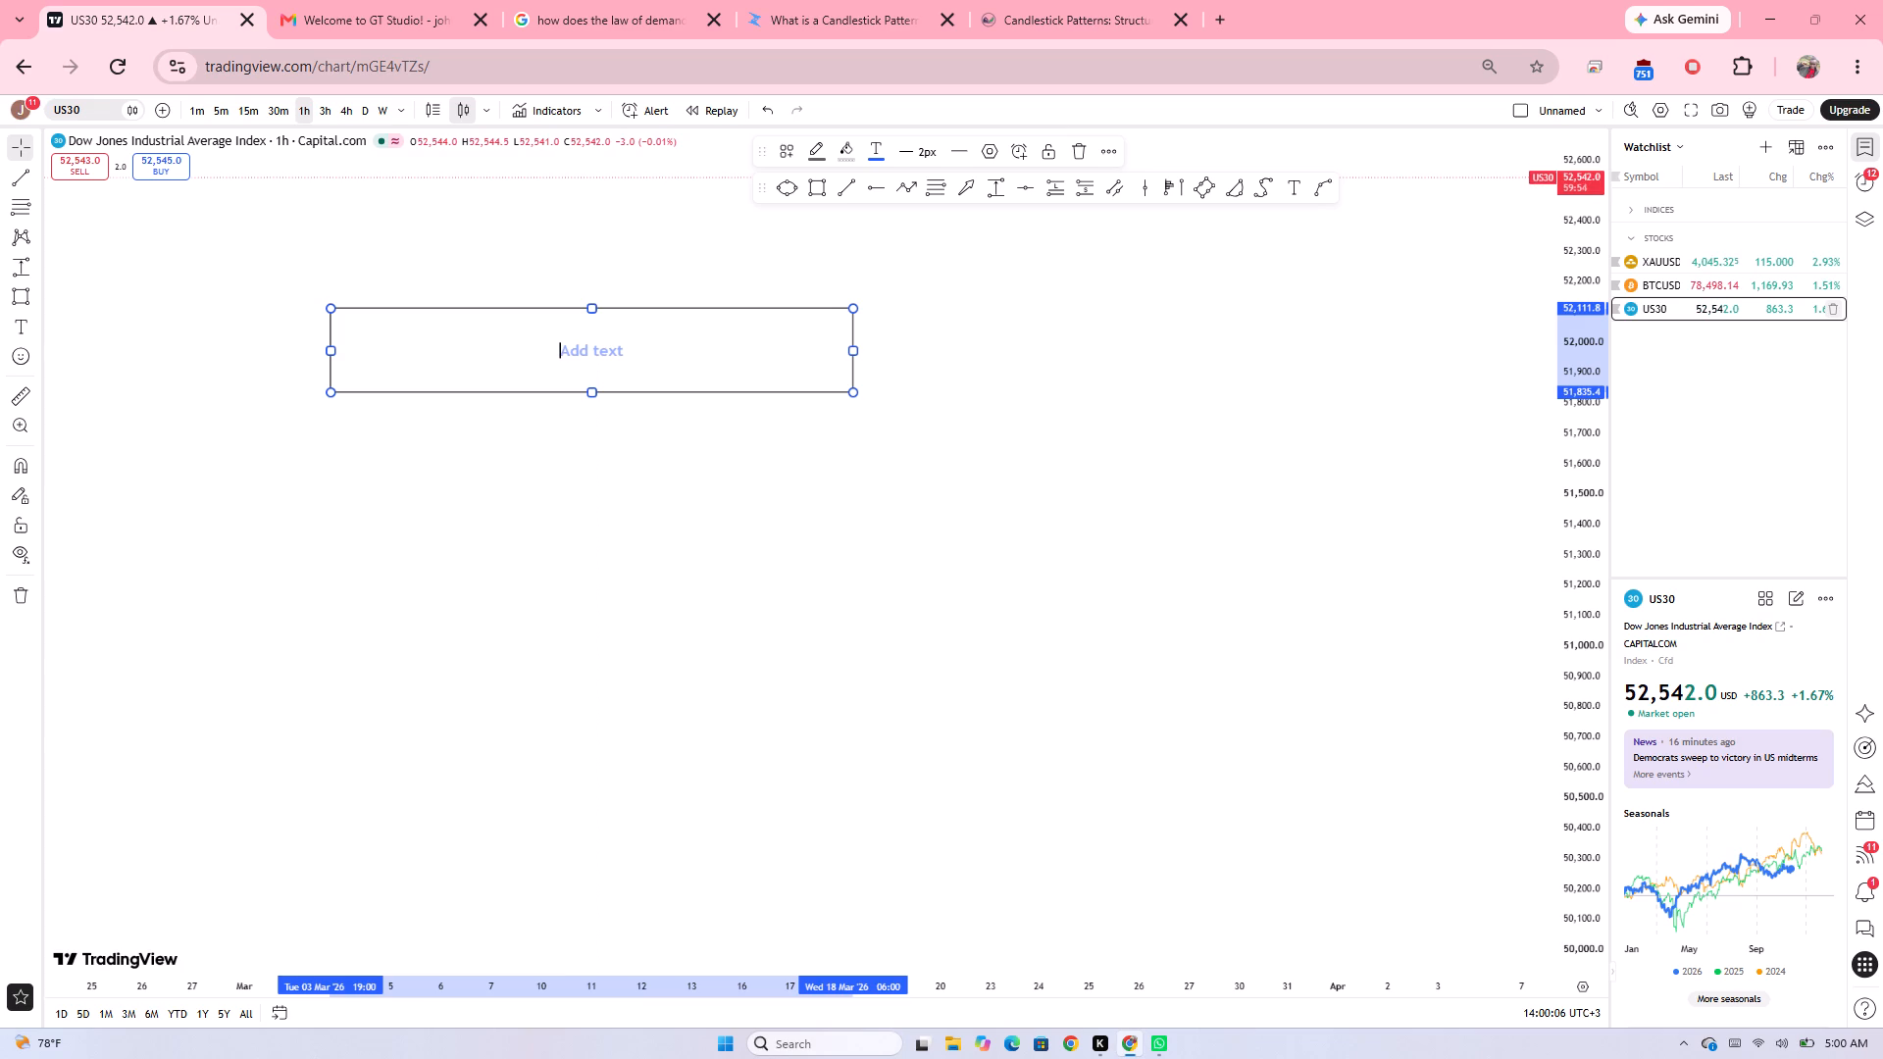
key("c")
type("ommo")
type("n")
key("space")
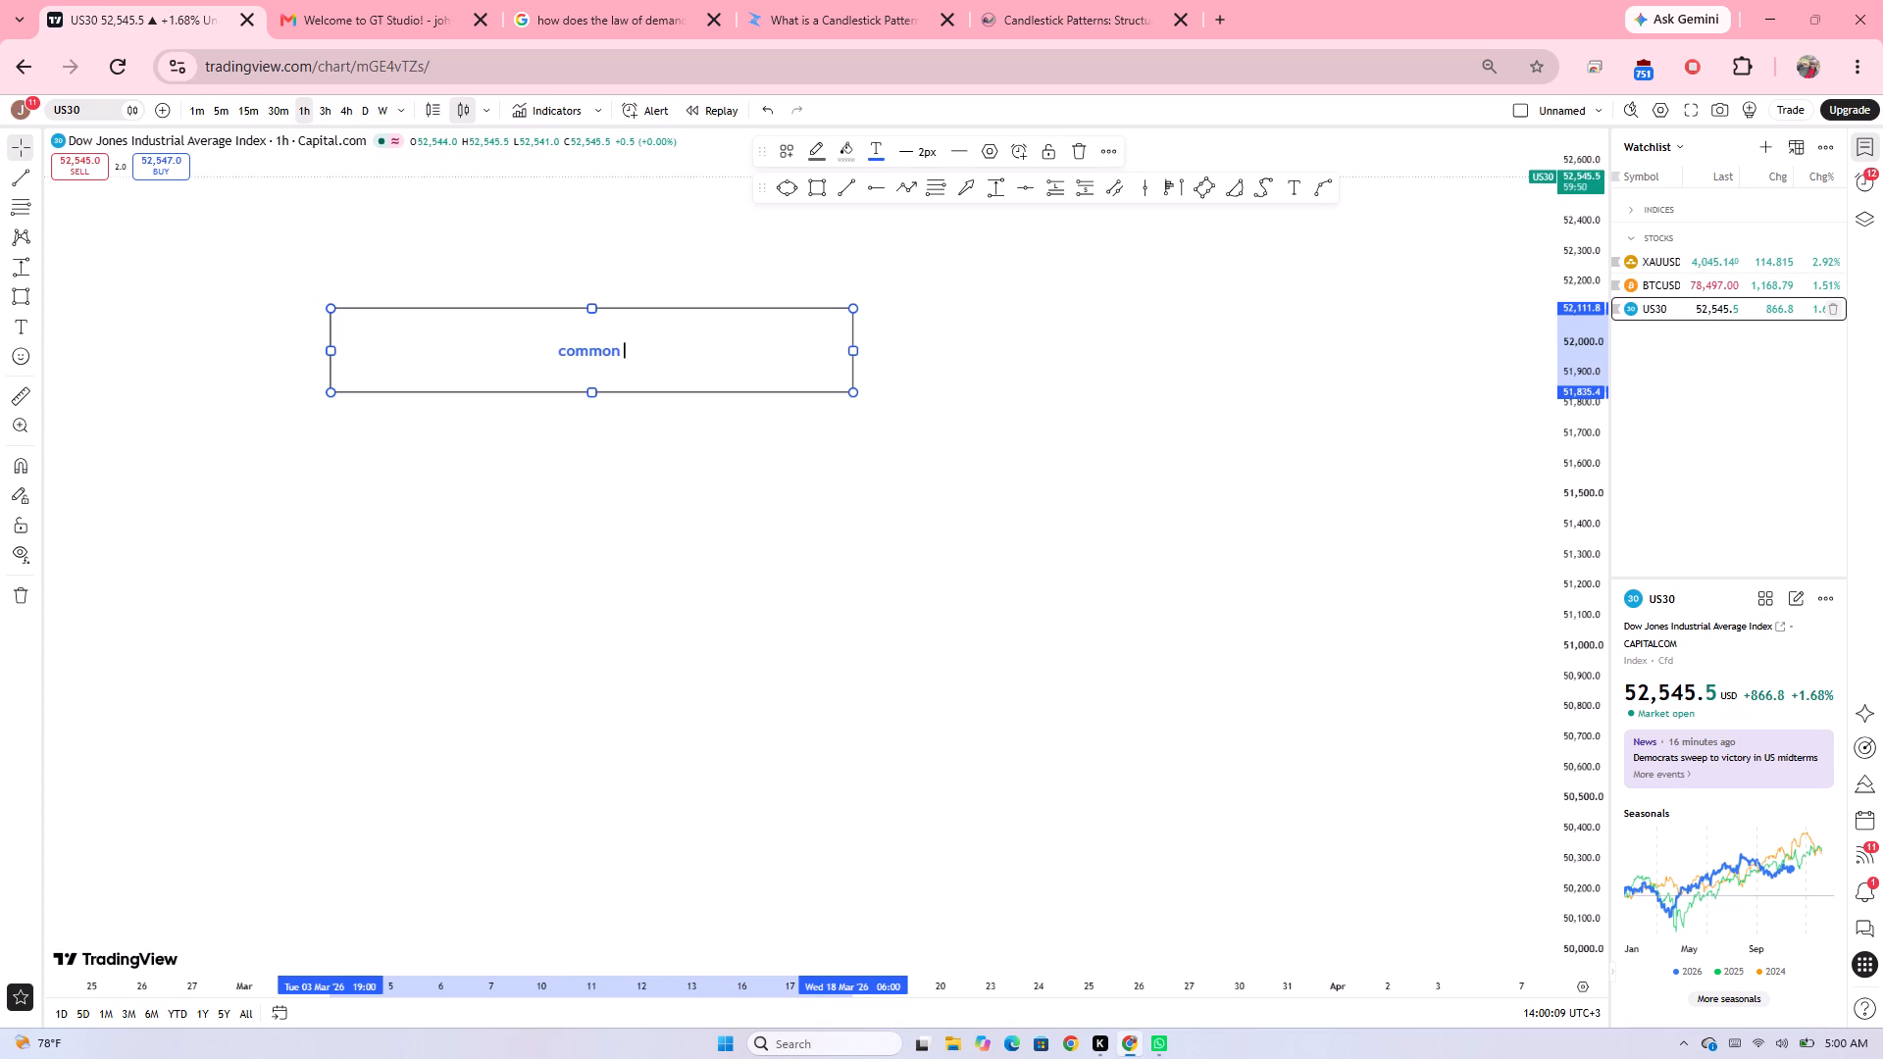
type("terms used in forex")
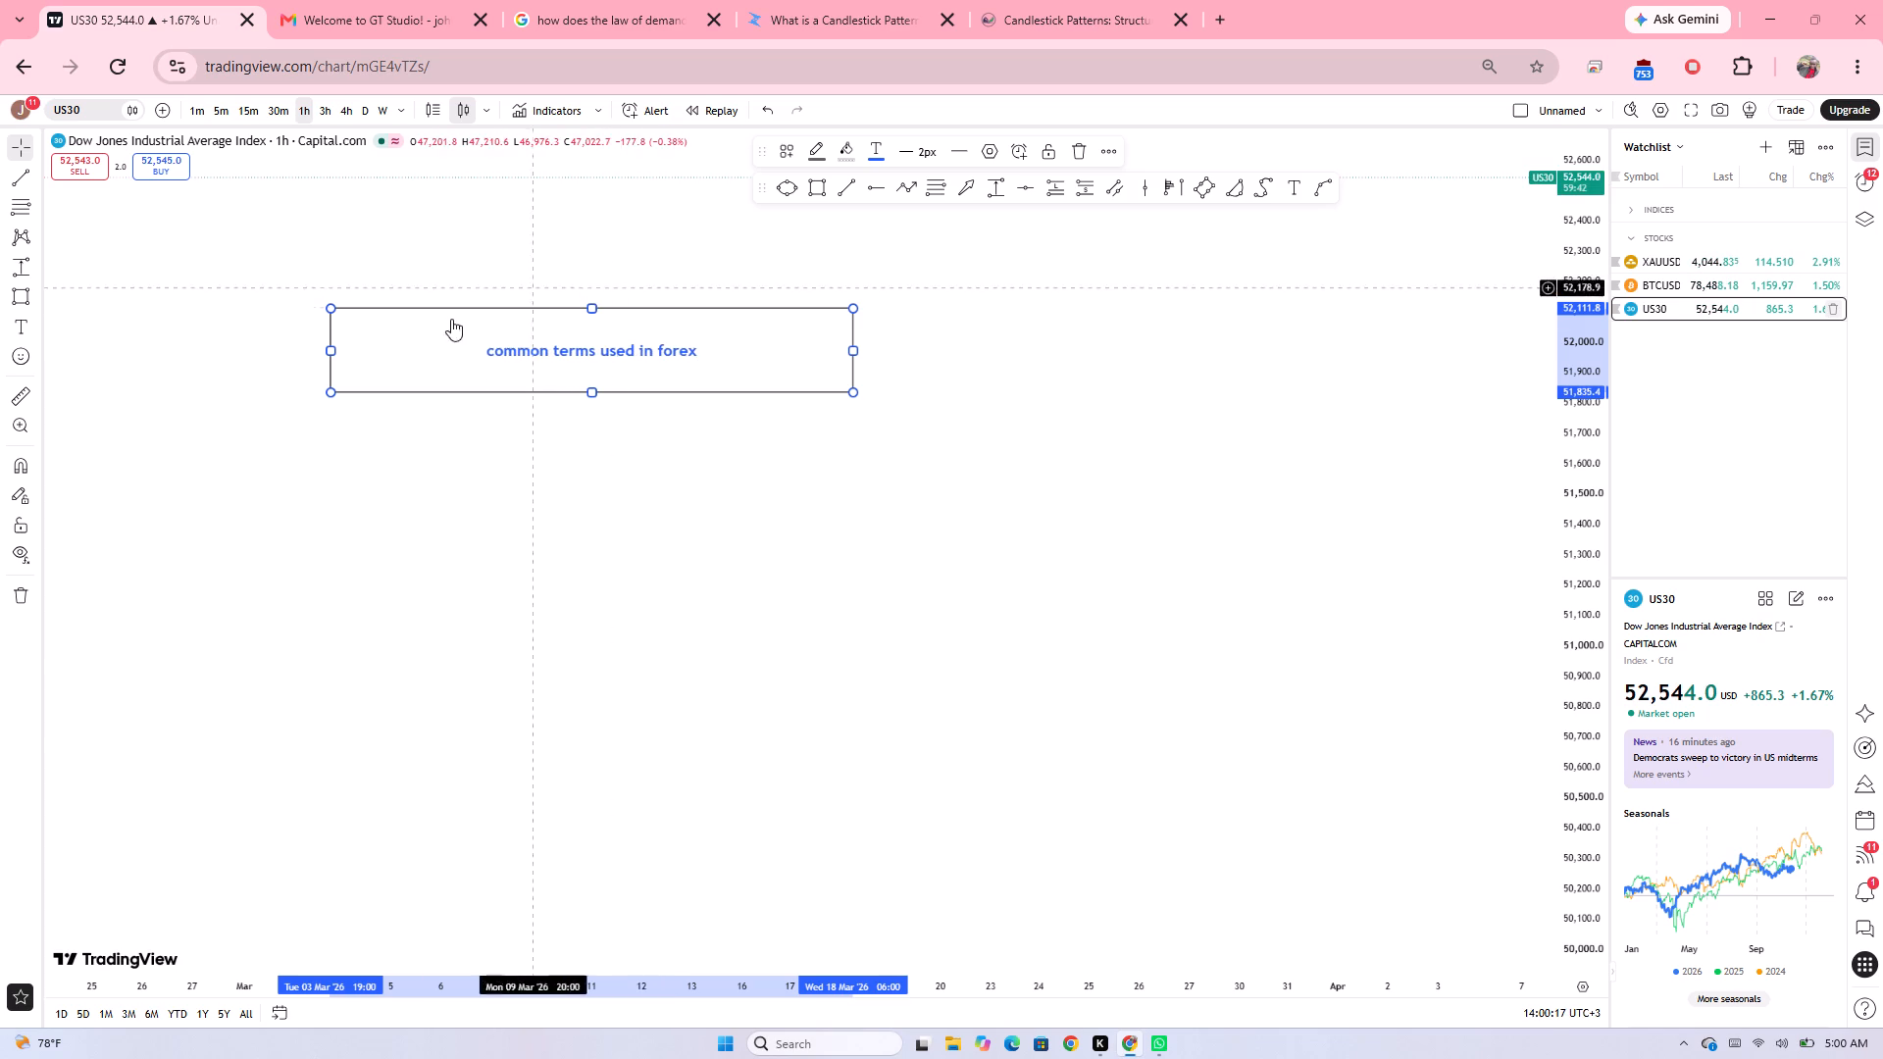
Shrink the heading rectangle closely around its text, spanning about 10 to 18 March with its lower edge near 51,952.
left_click_drag(328, 352, 455, 360)
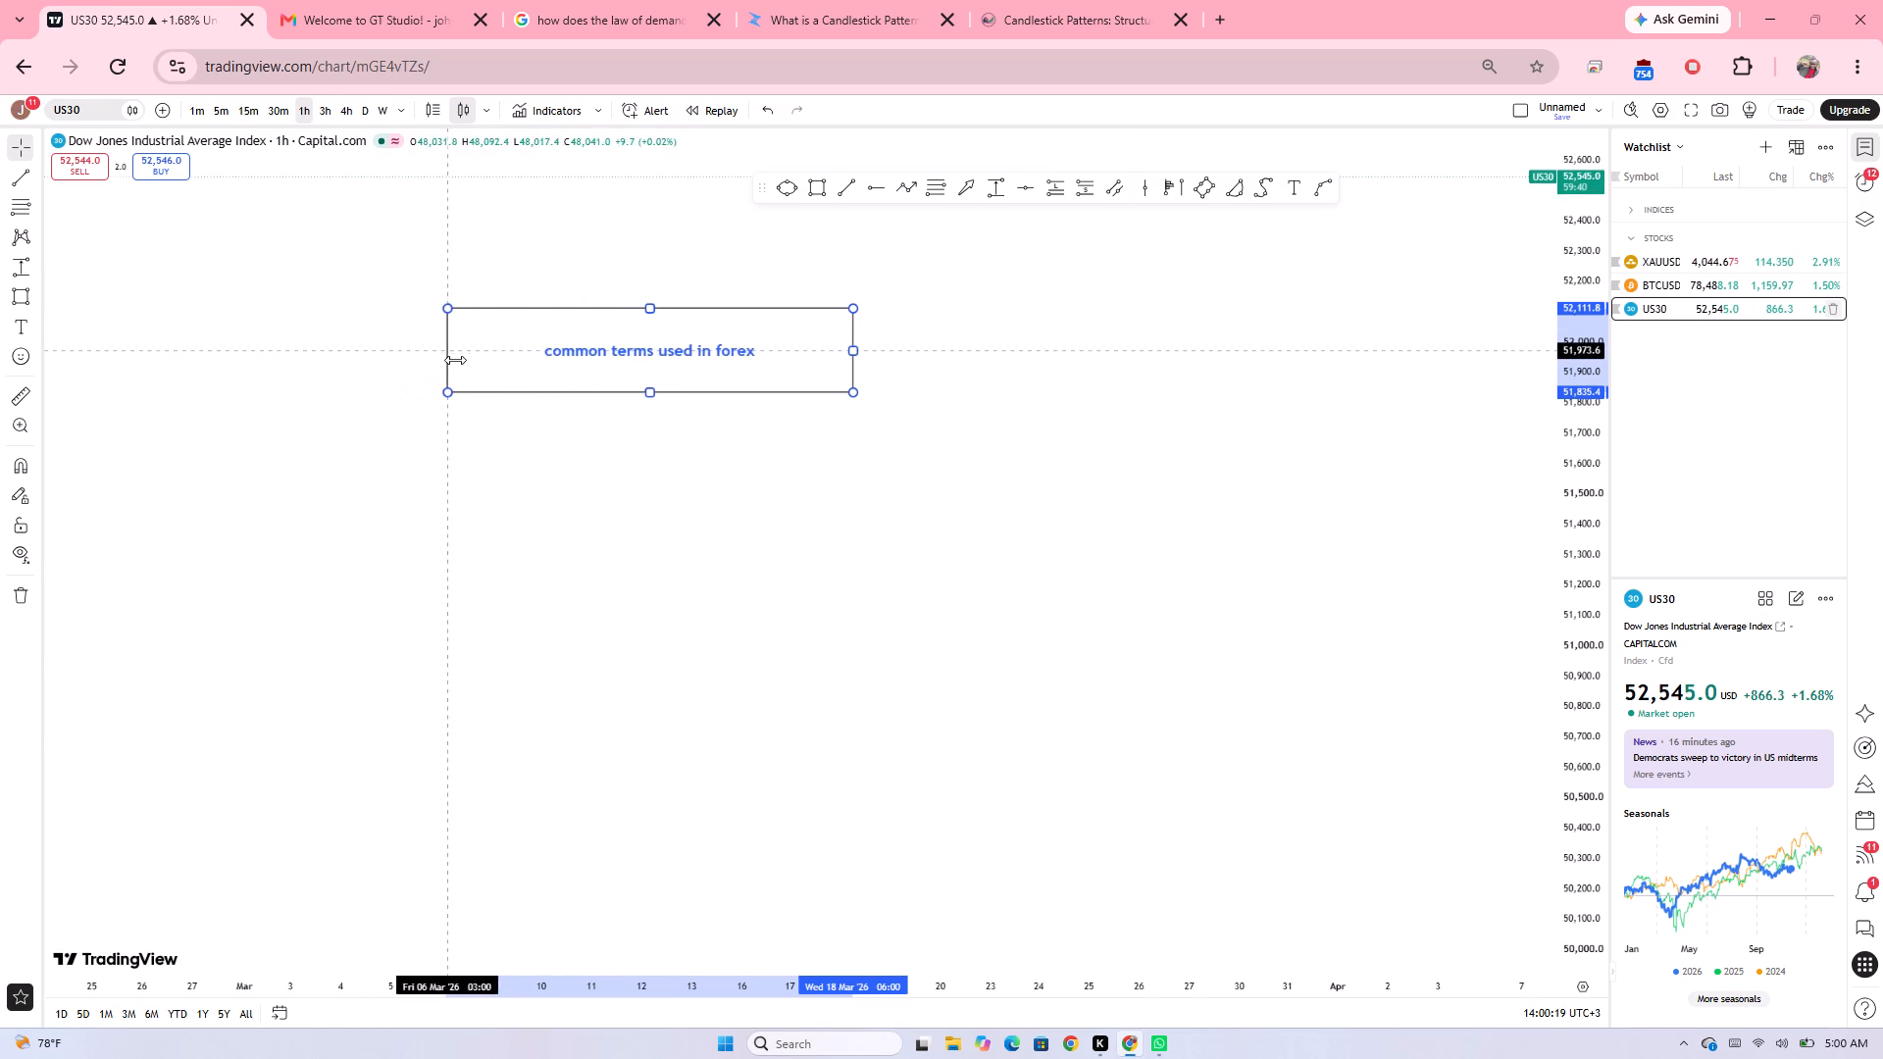
left_click_drag(455, 360, 561, 355)
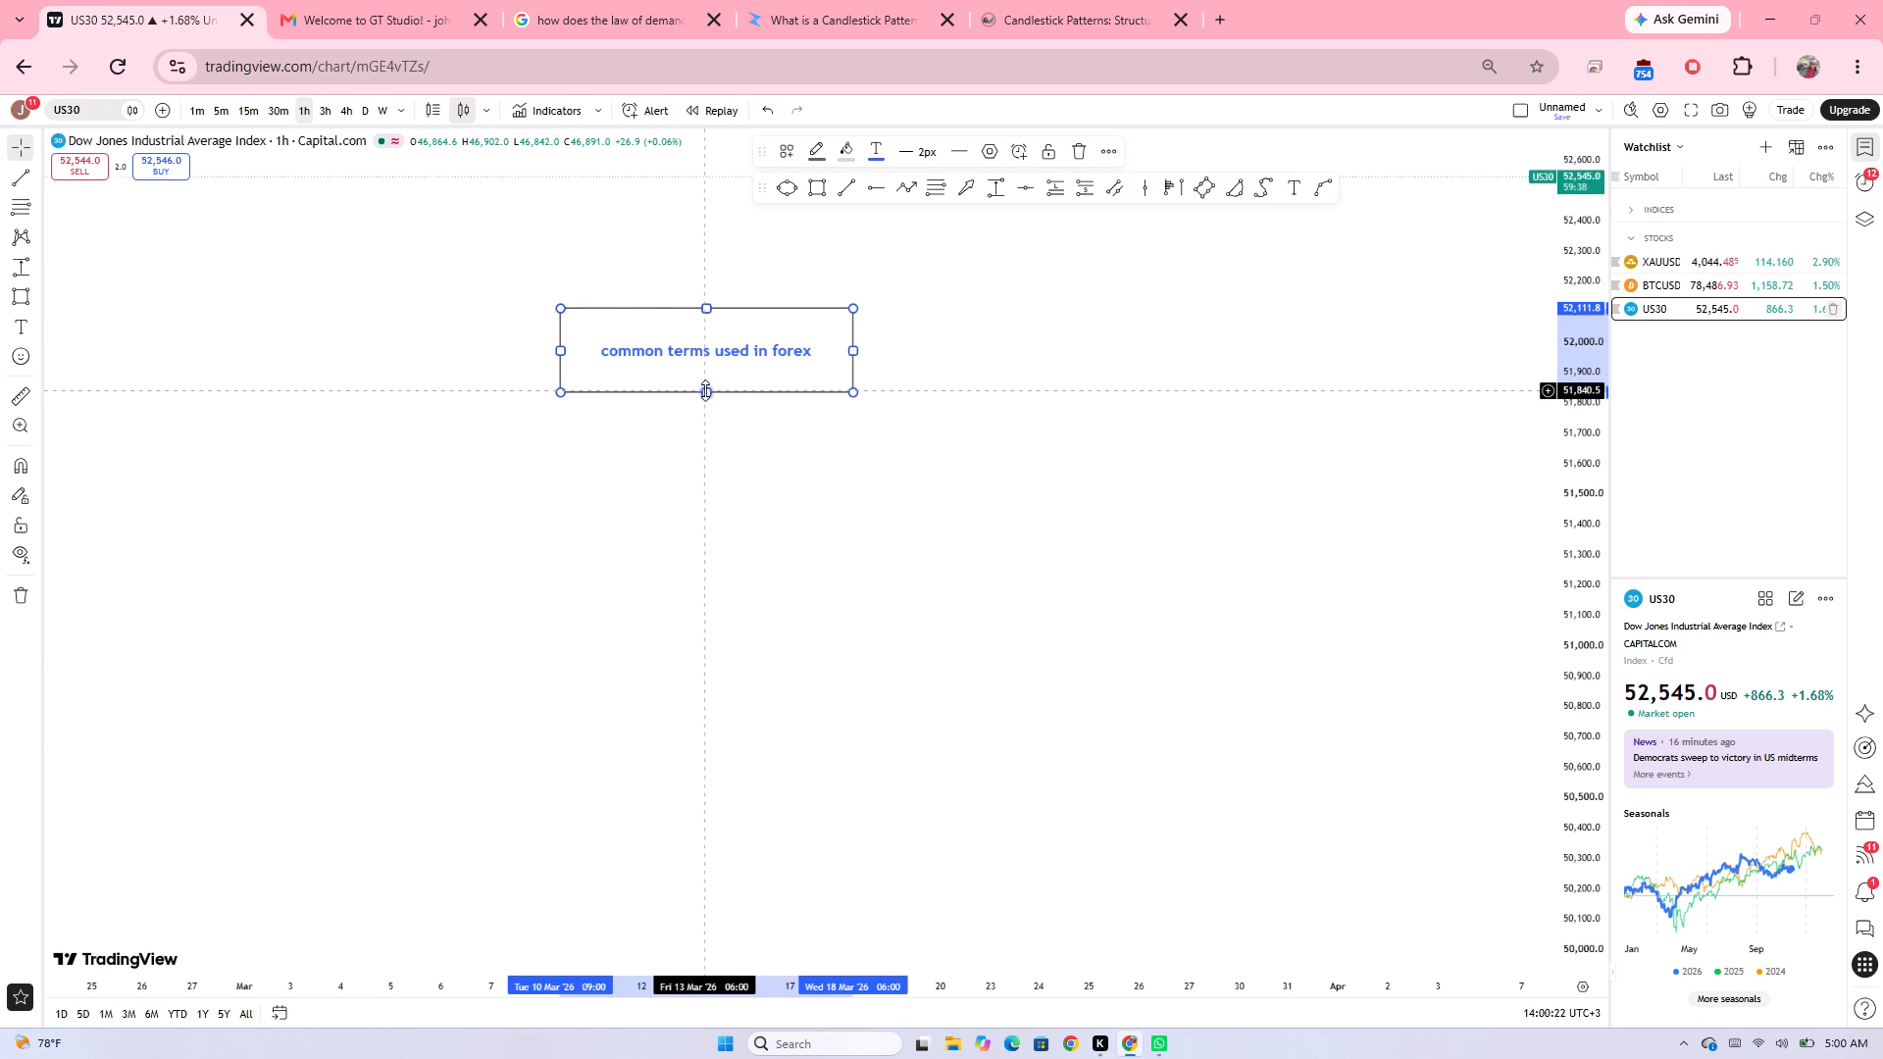
left_click_drag(707, 390, 714, 357)
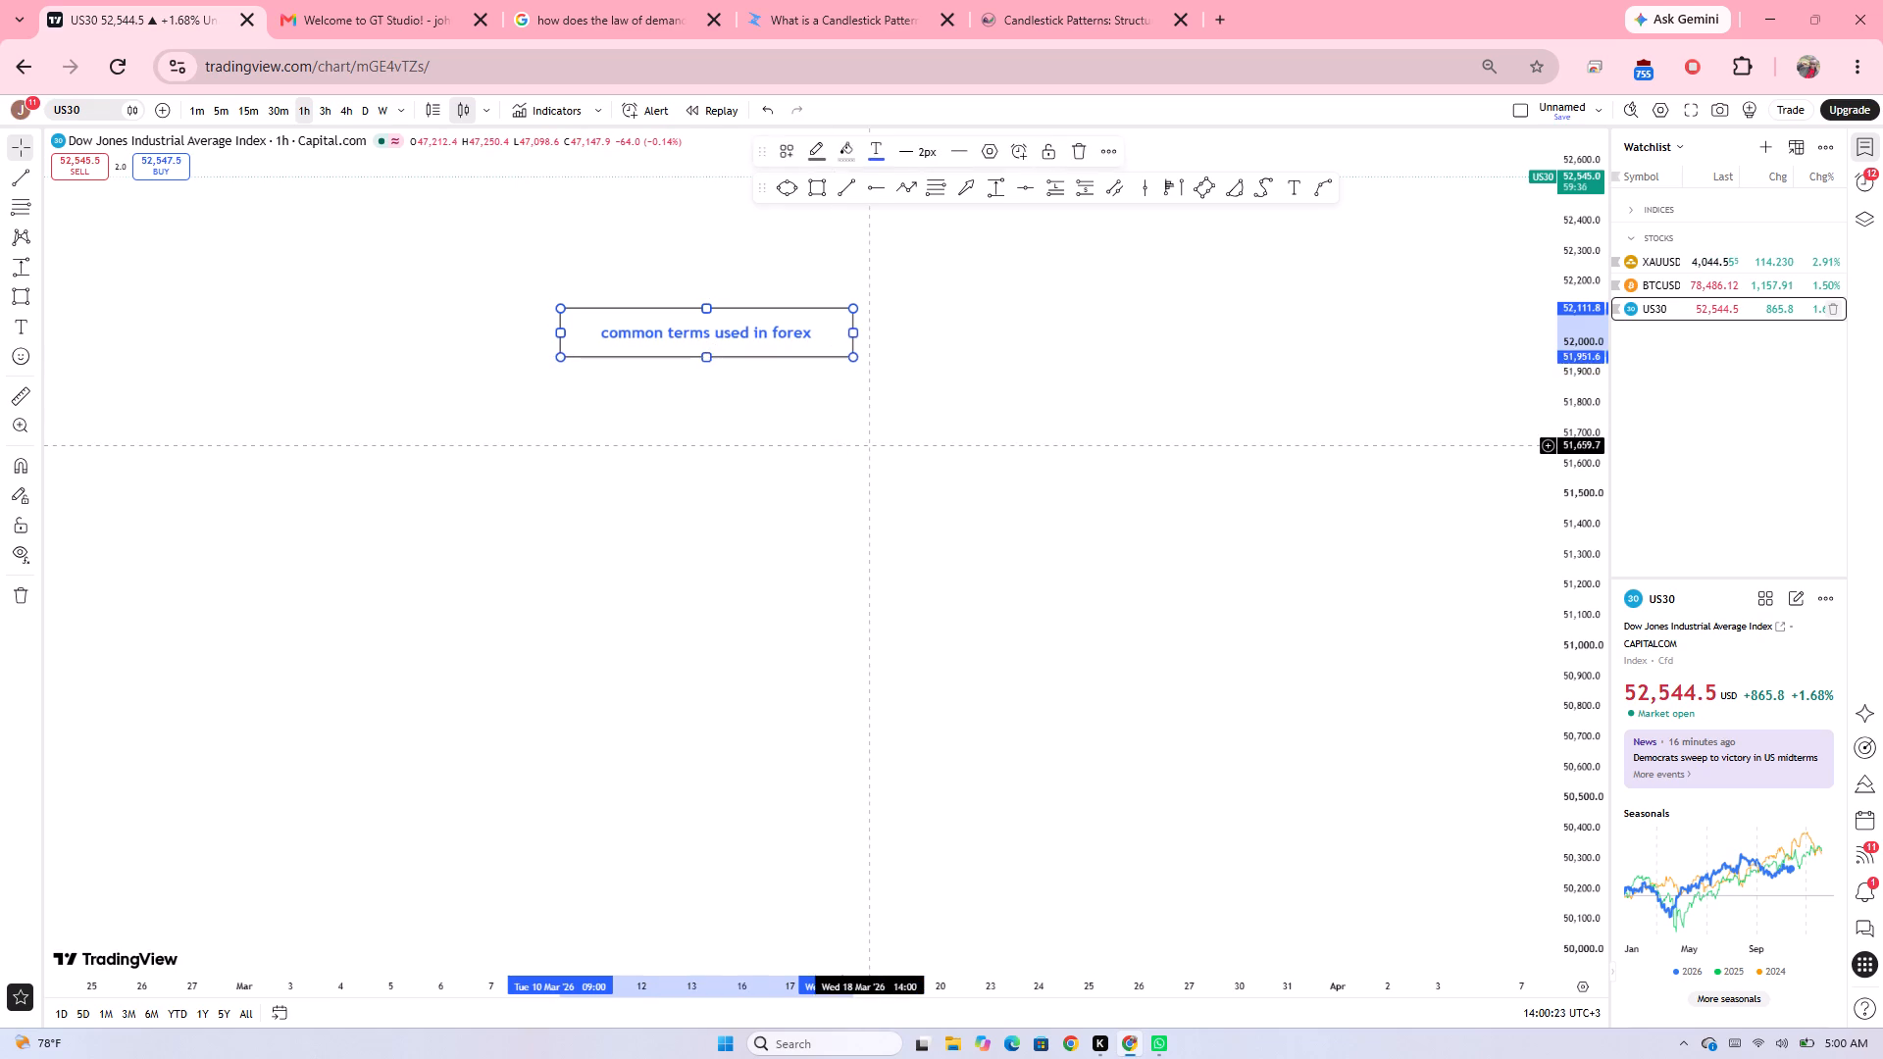
left_click(869, 445)
left_click_drag(815, 184, 643, 483)
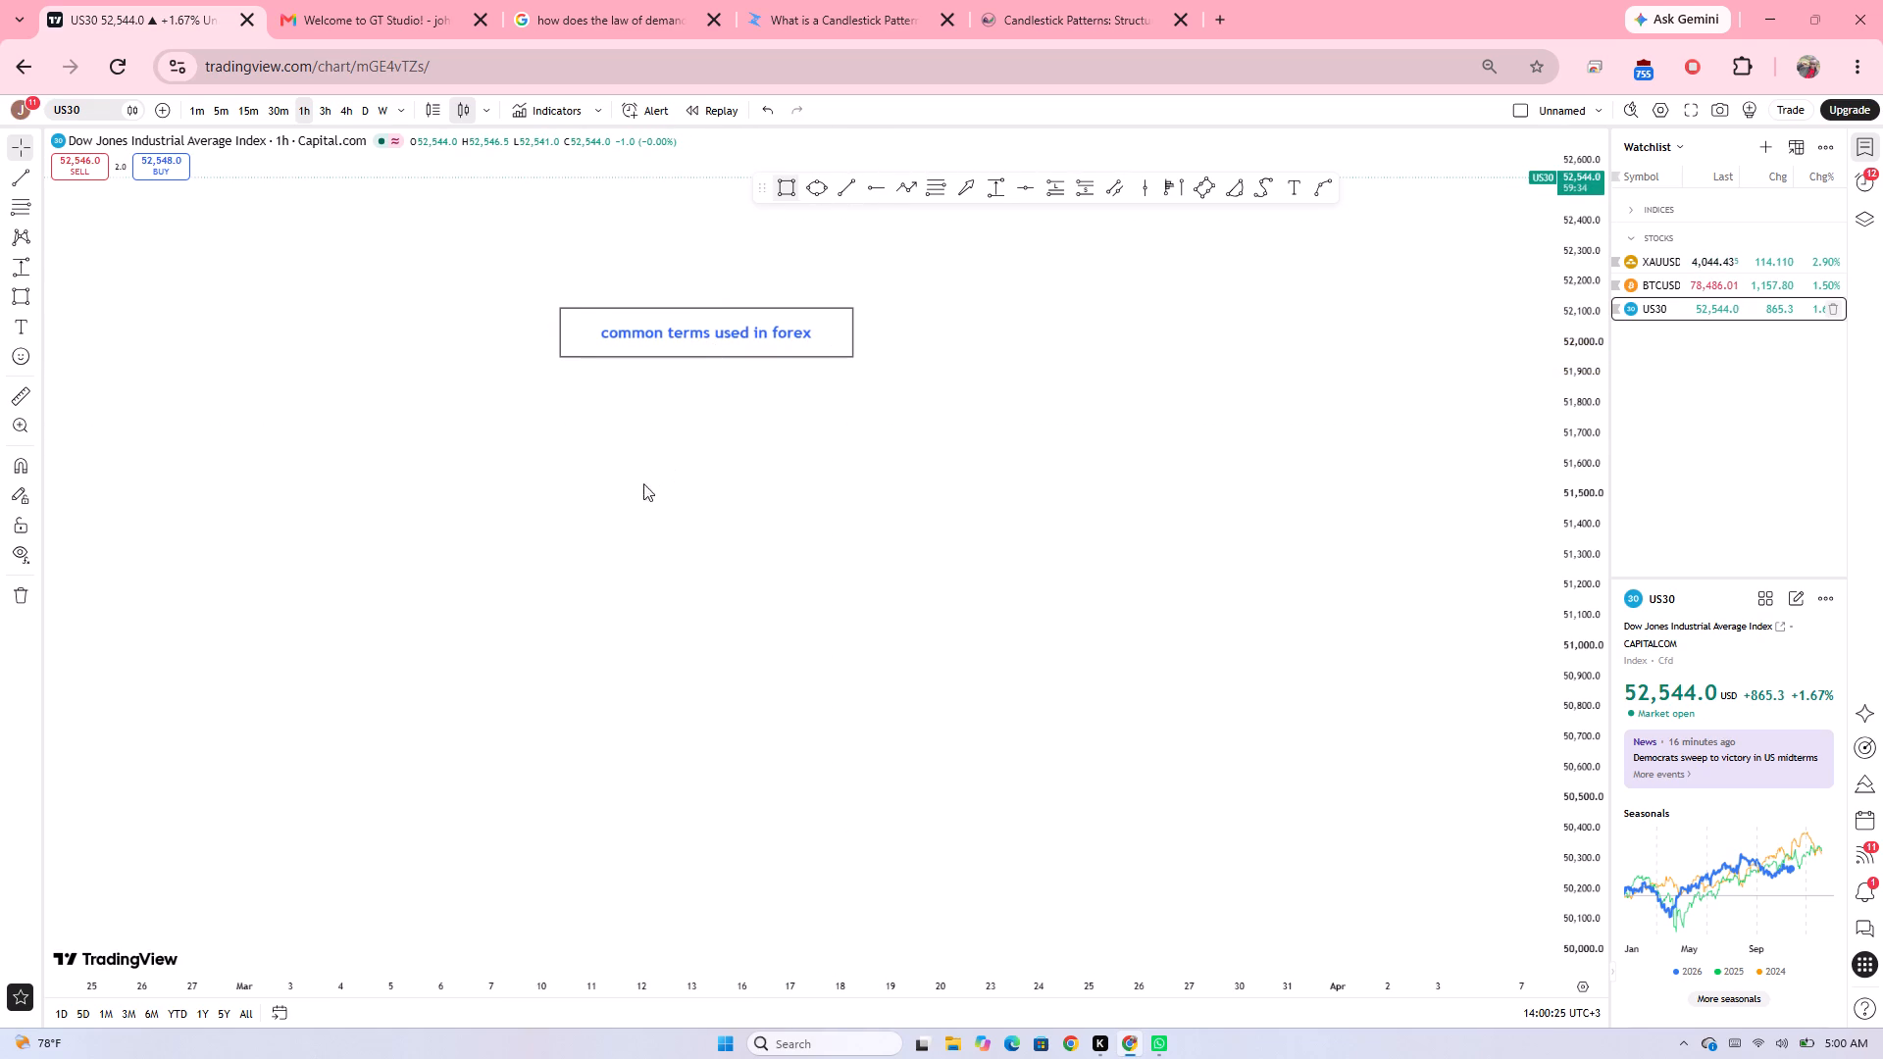
left_click_drag(643, 483, 197, 604)
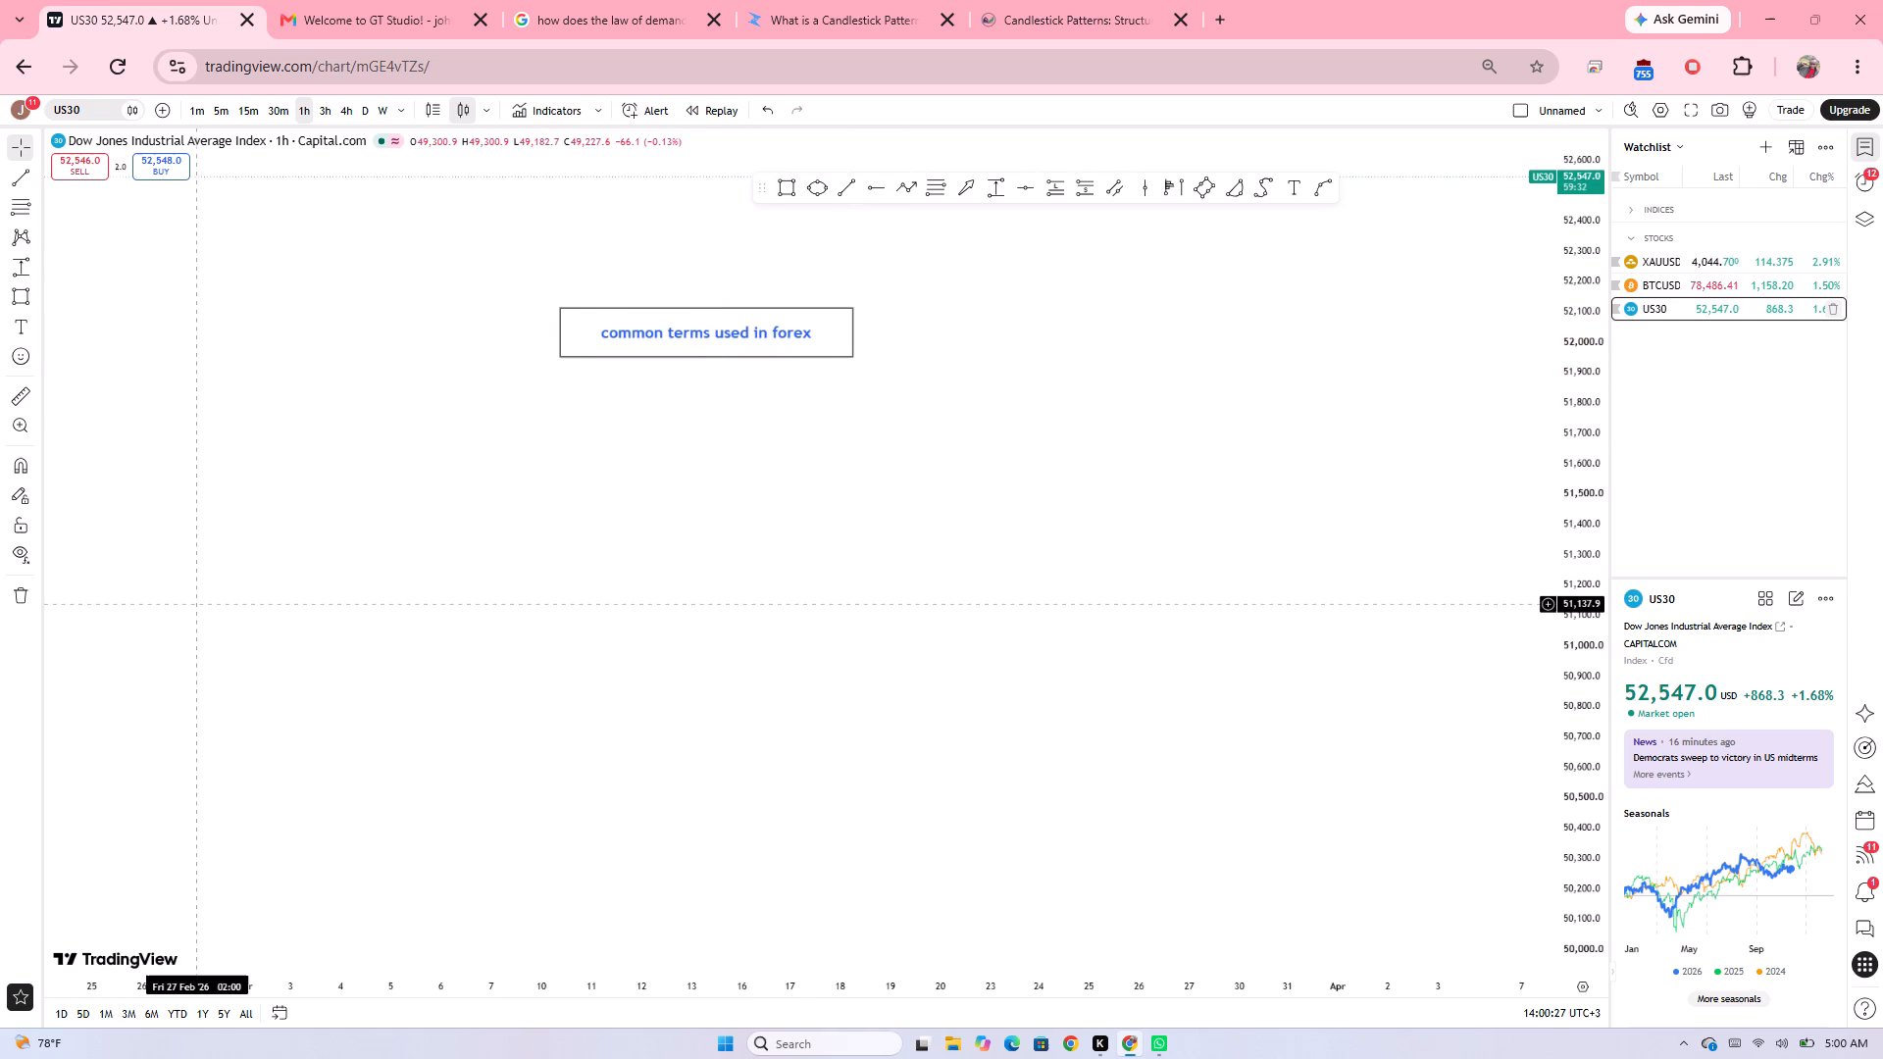
left_click_drag(197, 604, 266, 585)
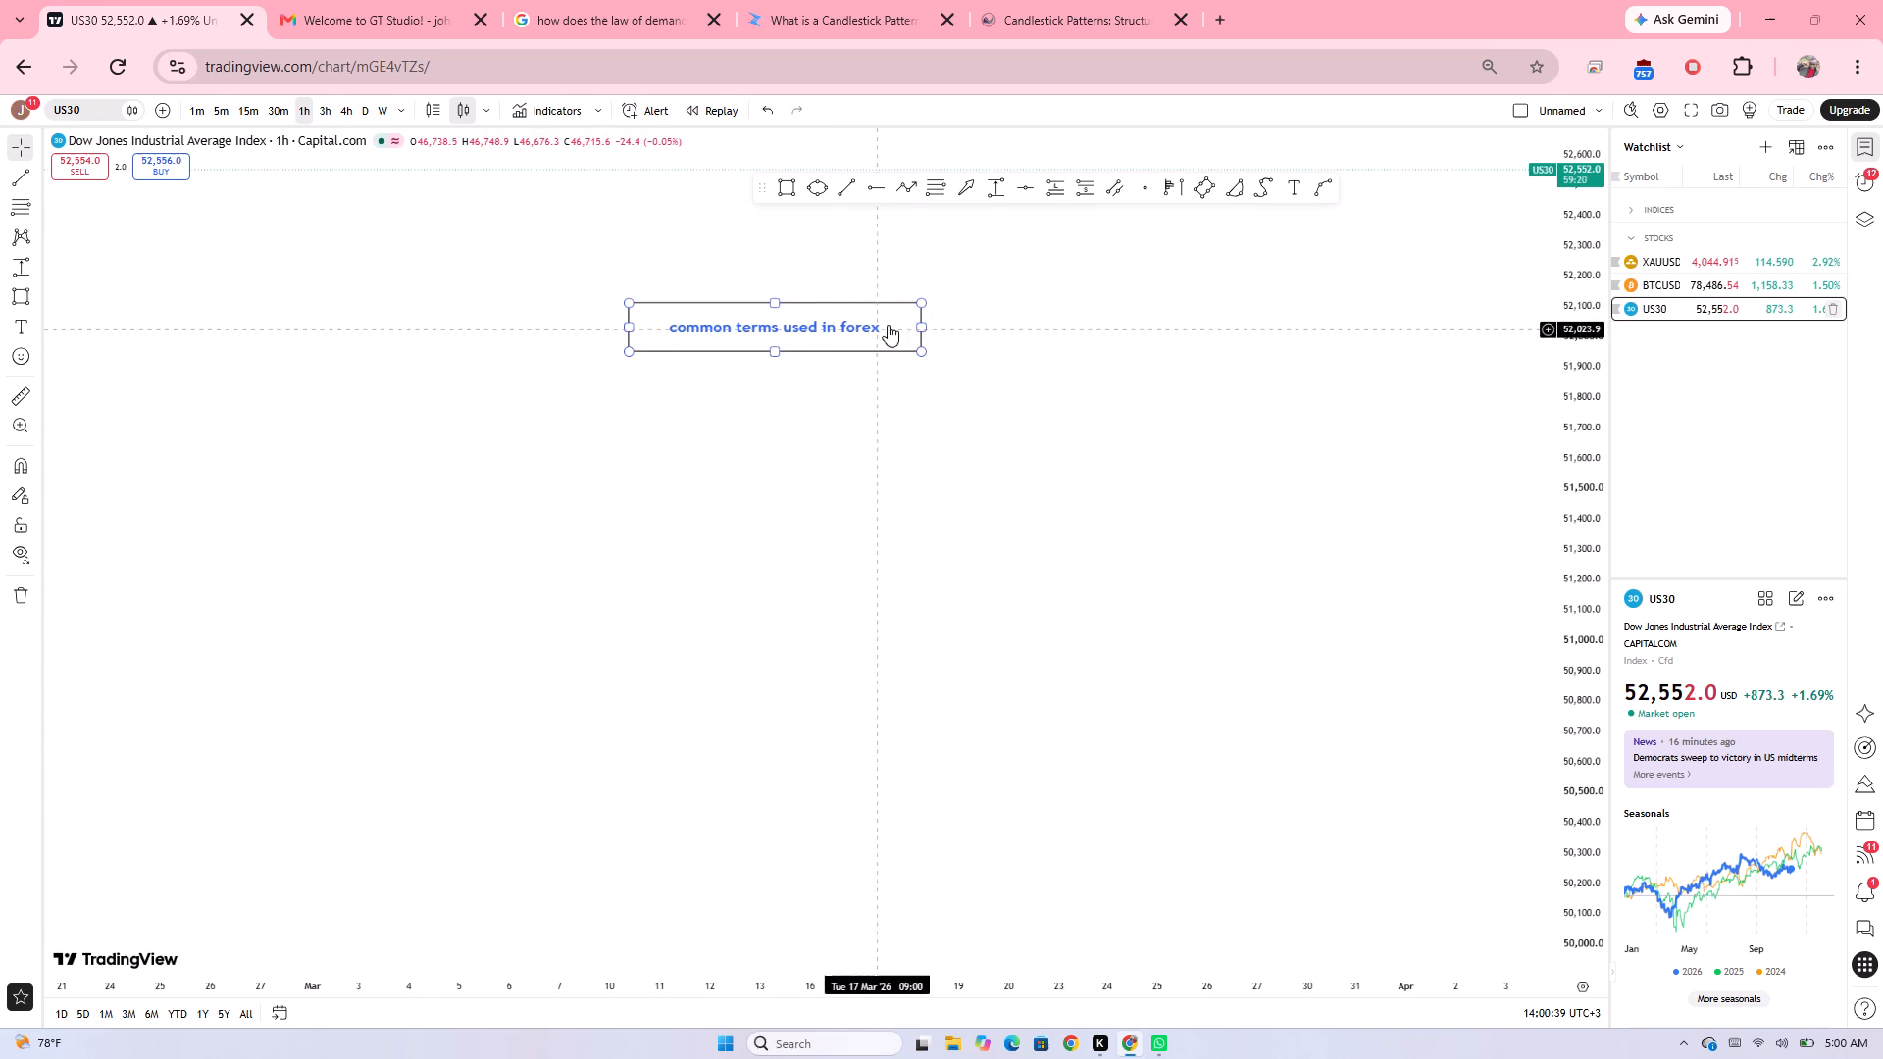
left_click_drag(922, 324, 913, 324)
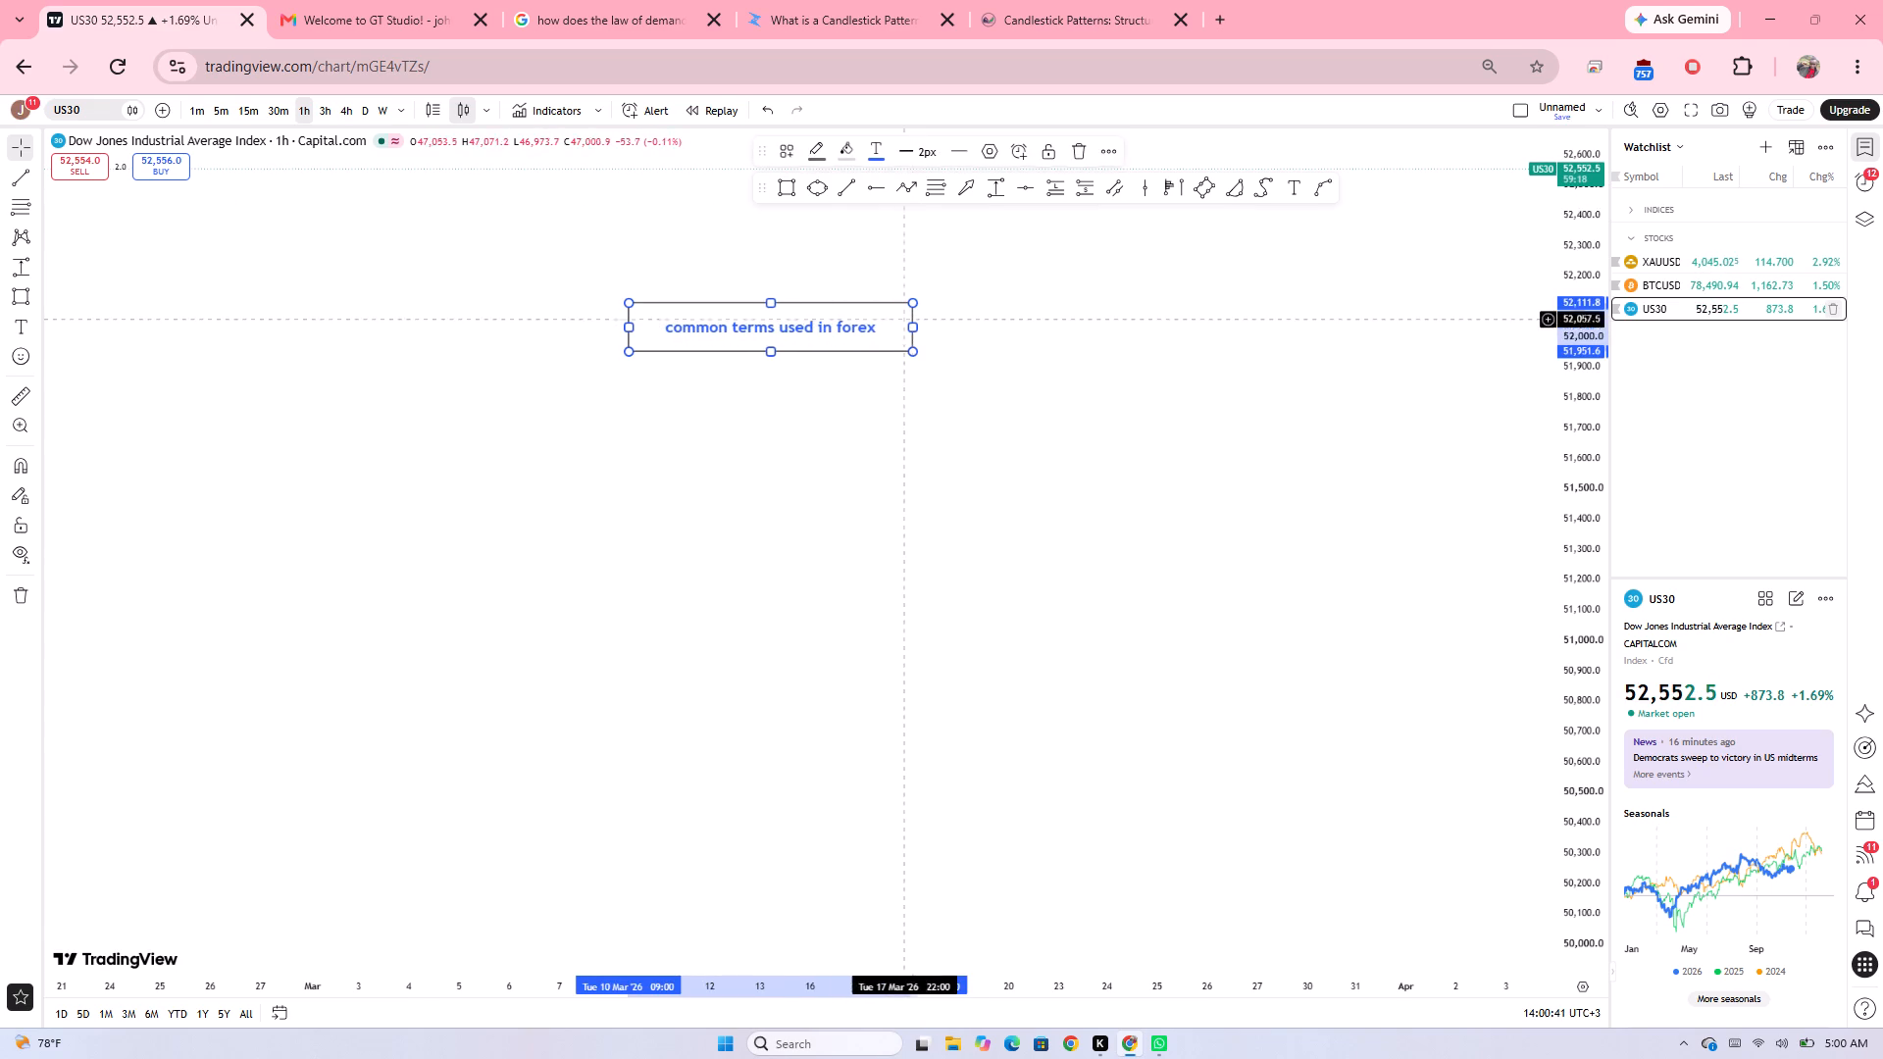
left_click(982, 324)
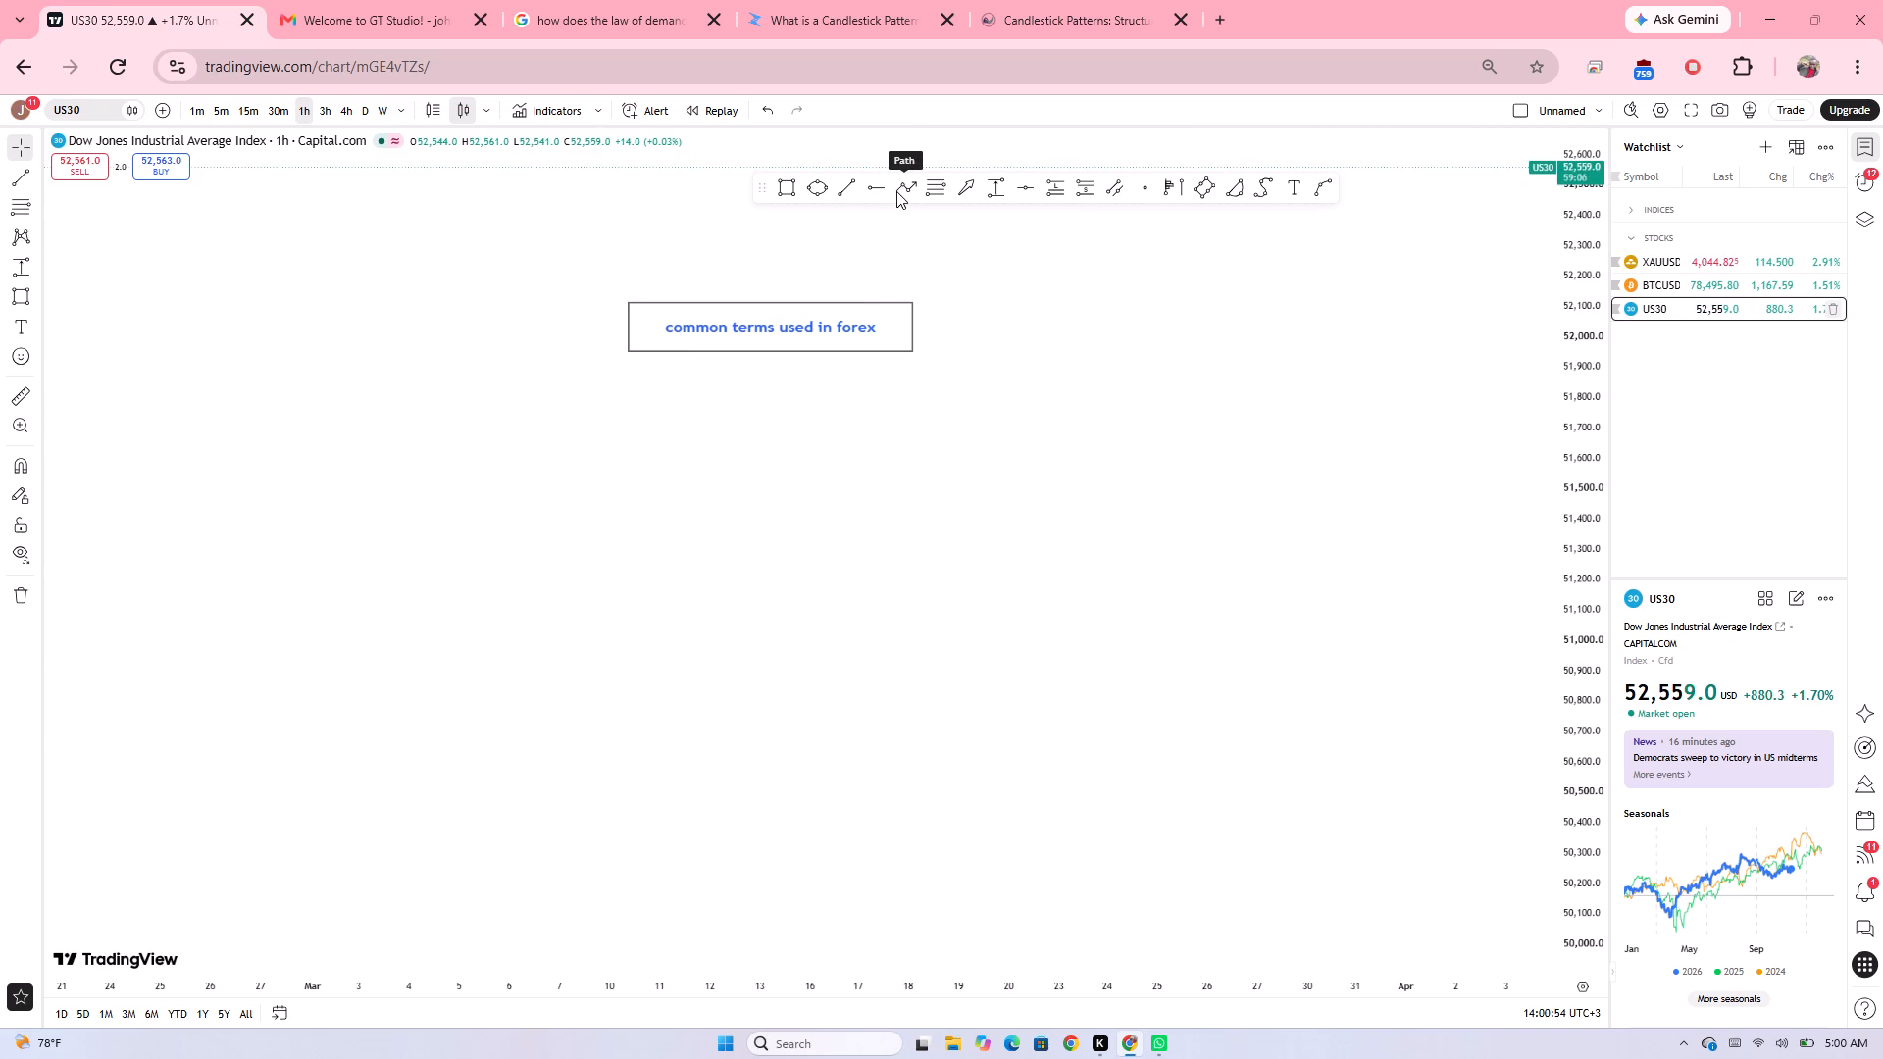
Replace the heading rectangle's text with "chart patterns".
left_click(877, 331)
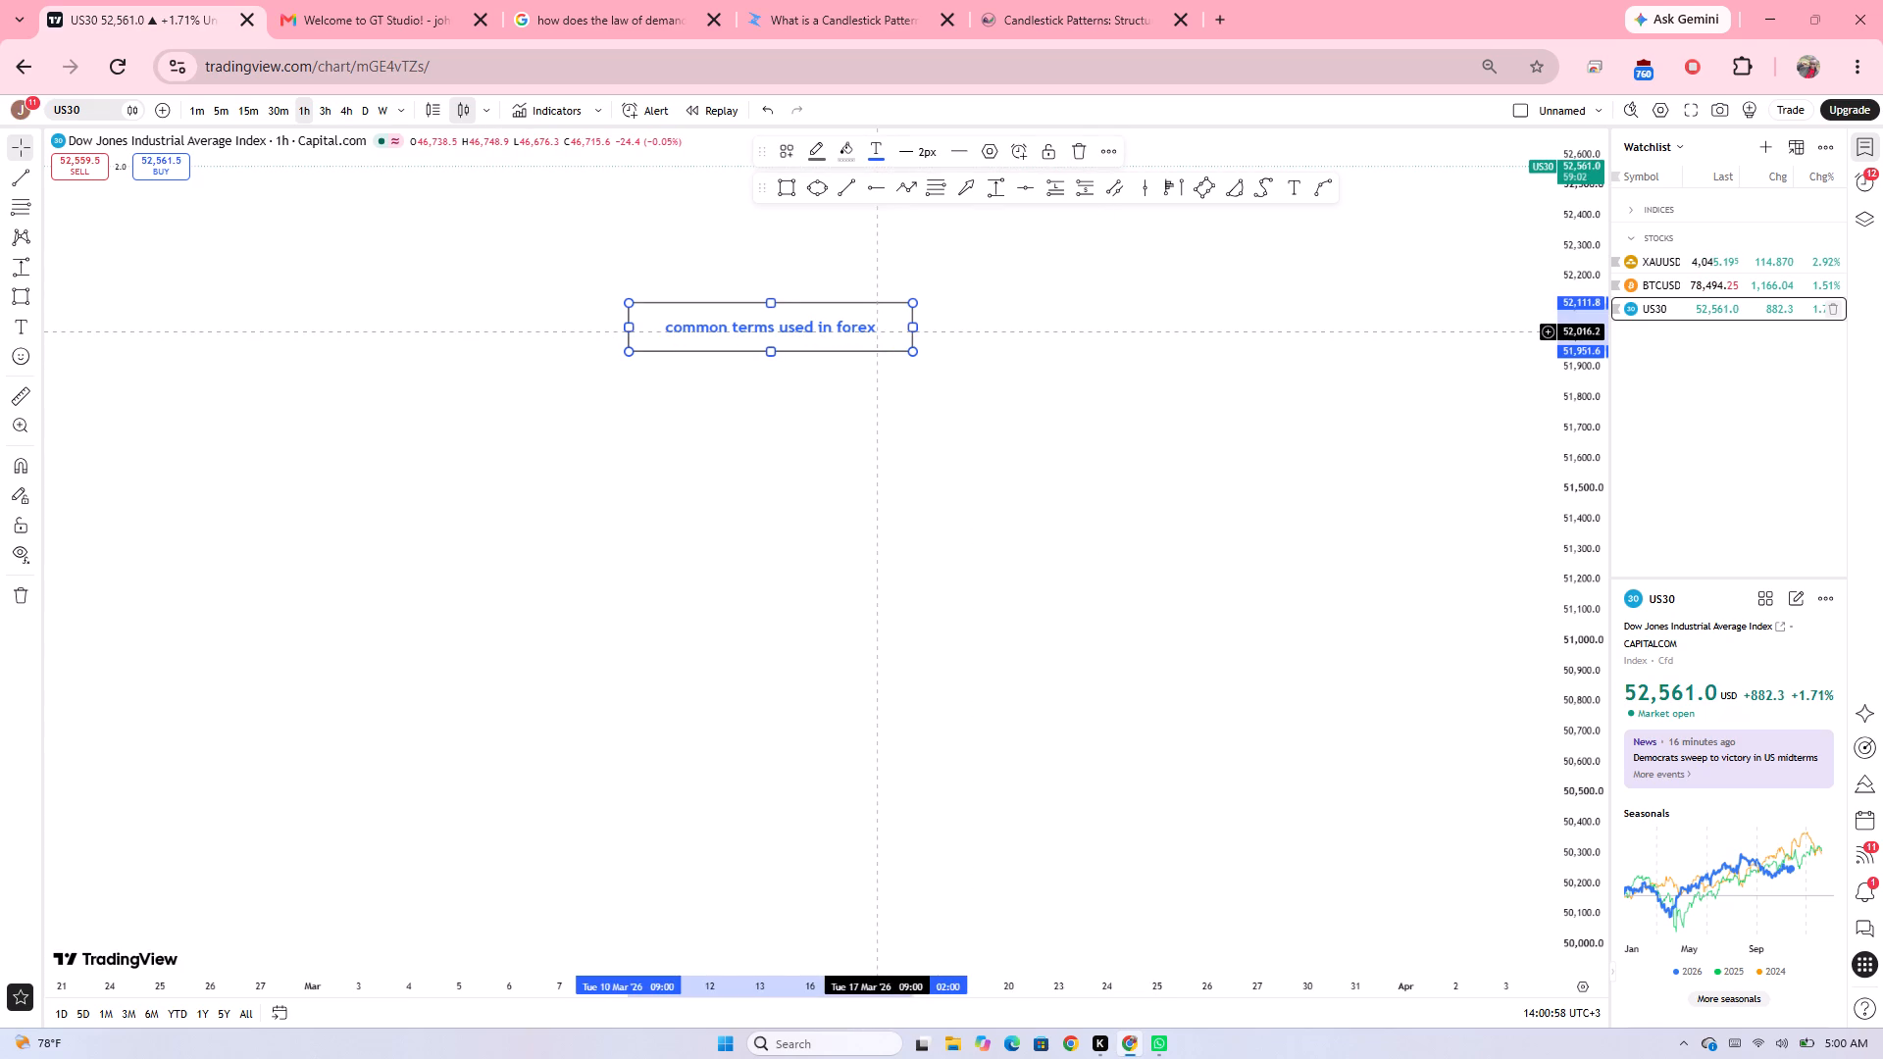
left_click(878, 331)
key("BackSpace")
key("BackSpace")
key("BackSpace")
key("BackSpace")
key("BackSpace")
key("BackSpace")
key("BackSpace")
key("BackSpace")
key("BackSpace")
key("BackSpace")
key("BackSpace")
key("BackSpace")
key("BackSpace")
key("BackSpace")
key("BackSpace")
key("BackSpace")
key("BackSpace")
key("BackSpace")
key("BackSpace")
key("BackSpace")
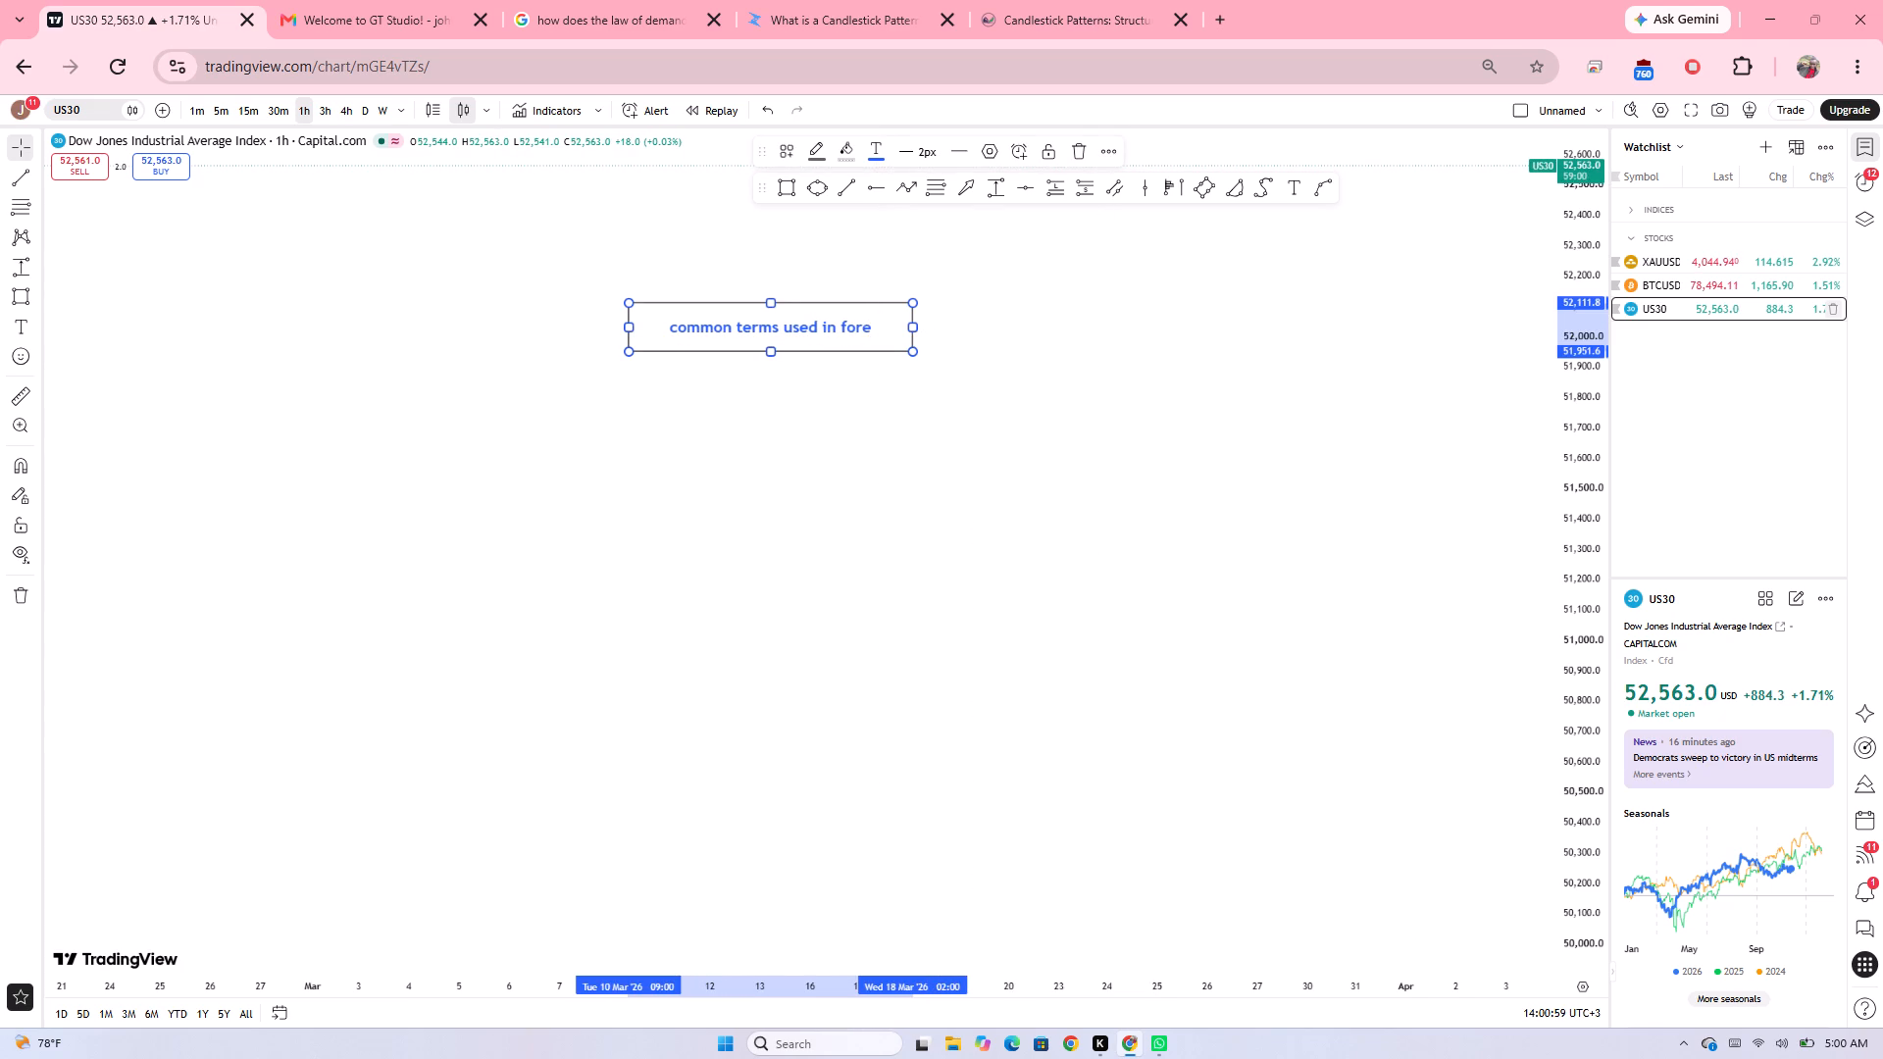
type("chart pattern")
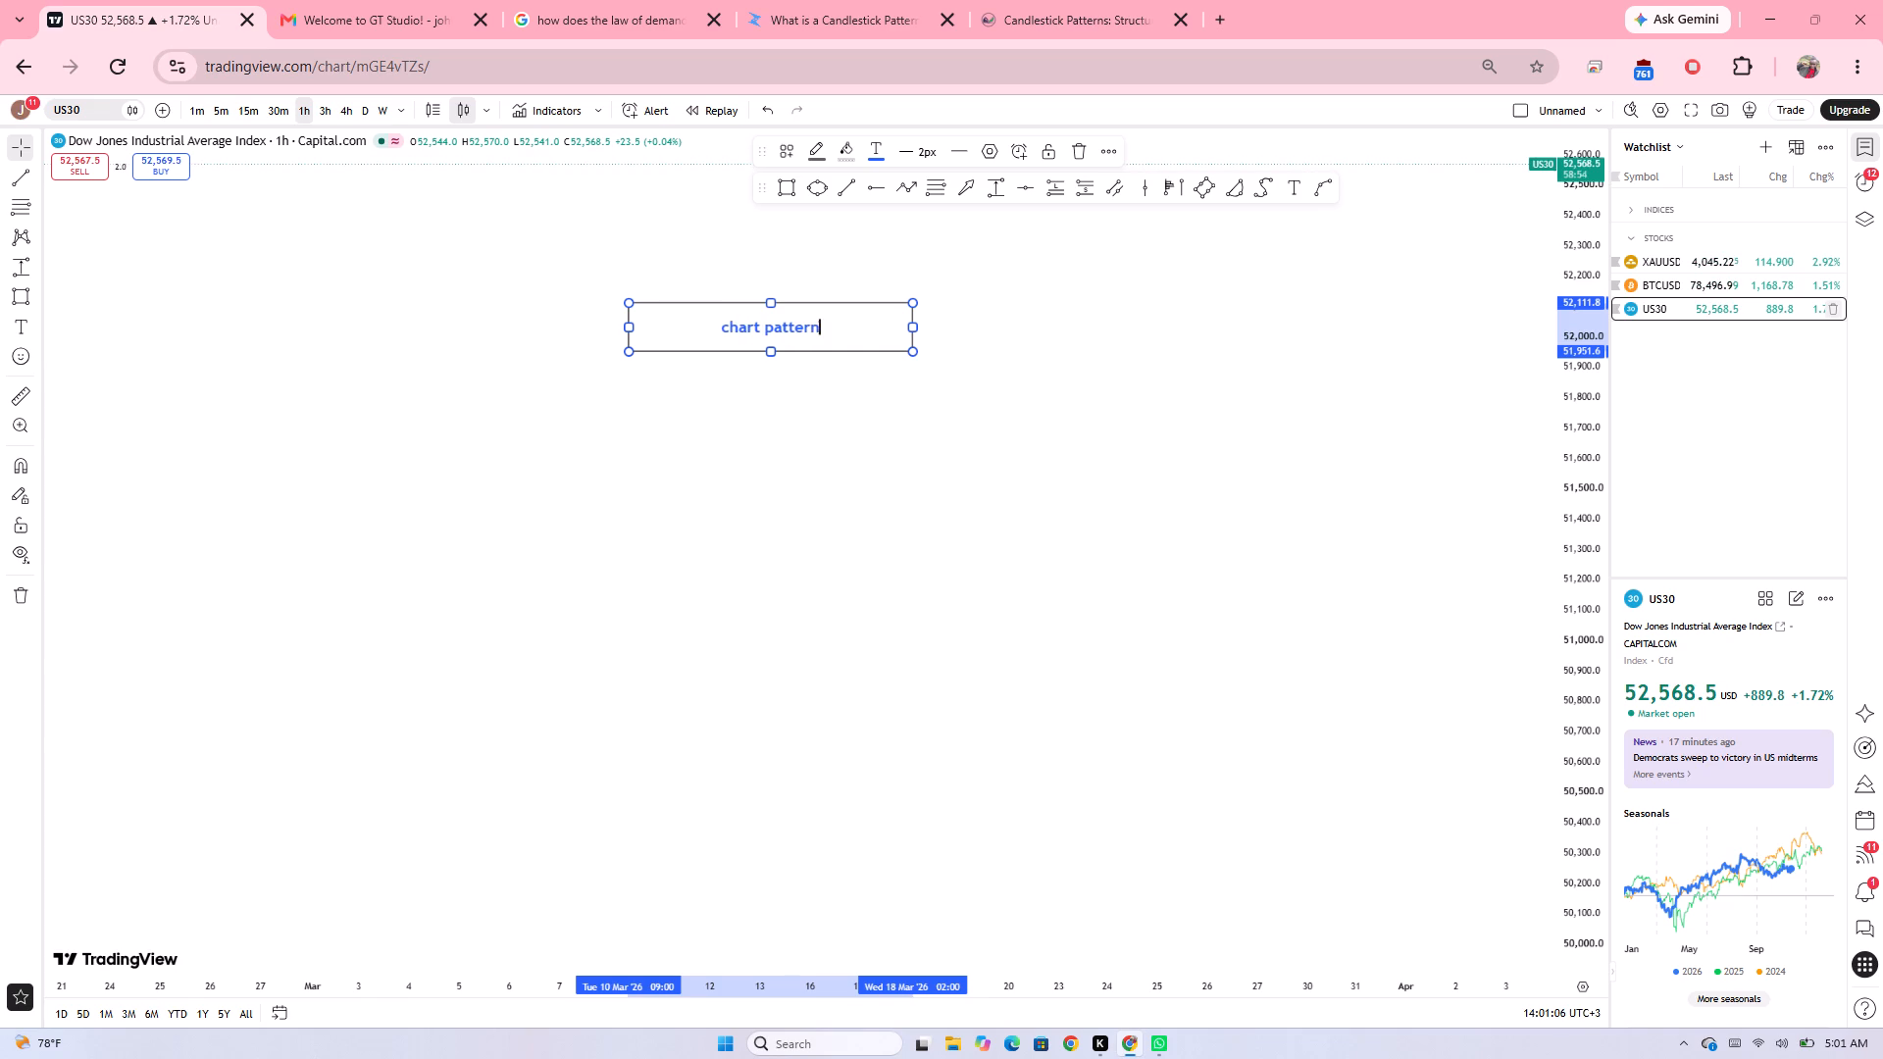
key("s")
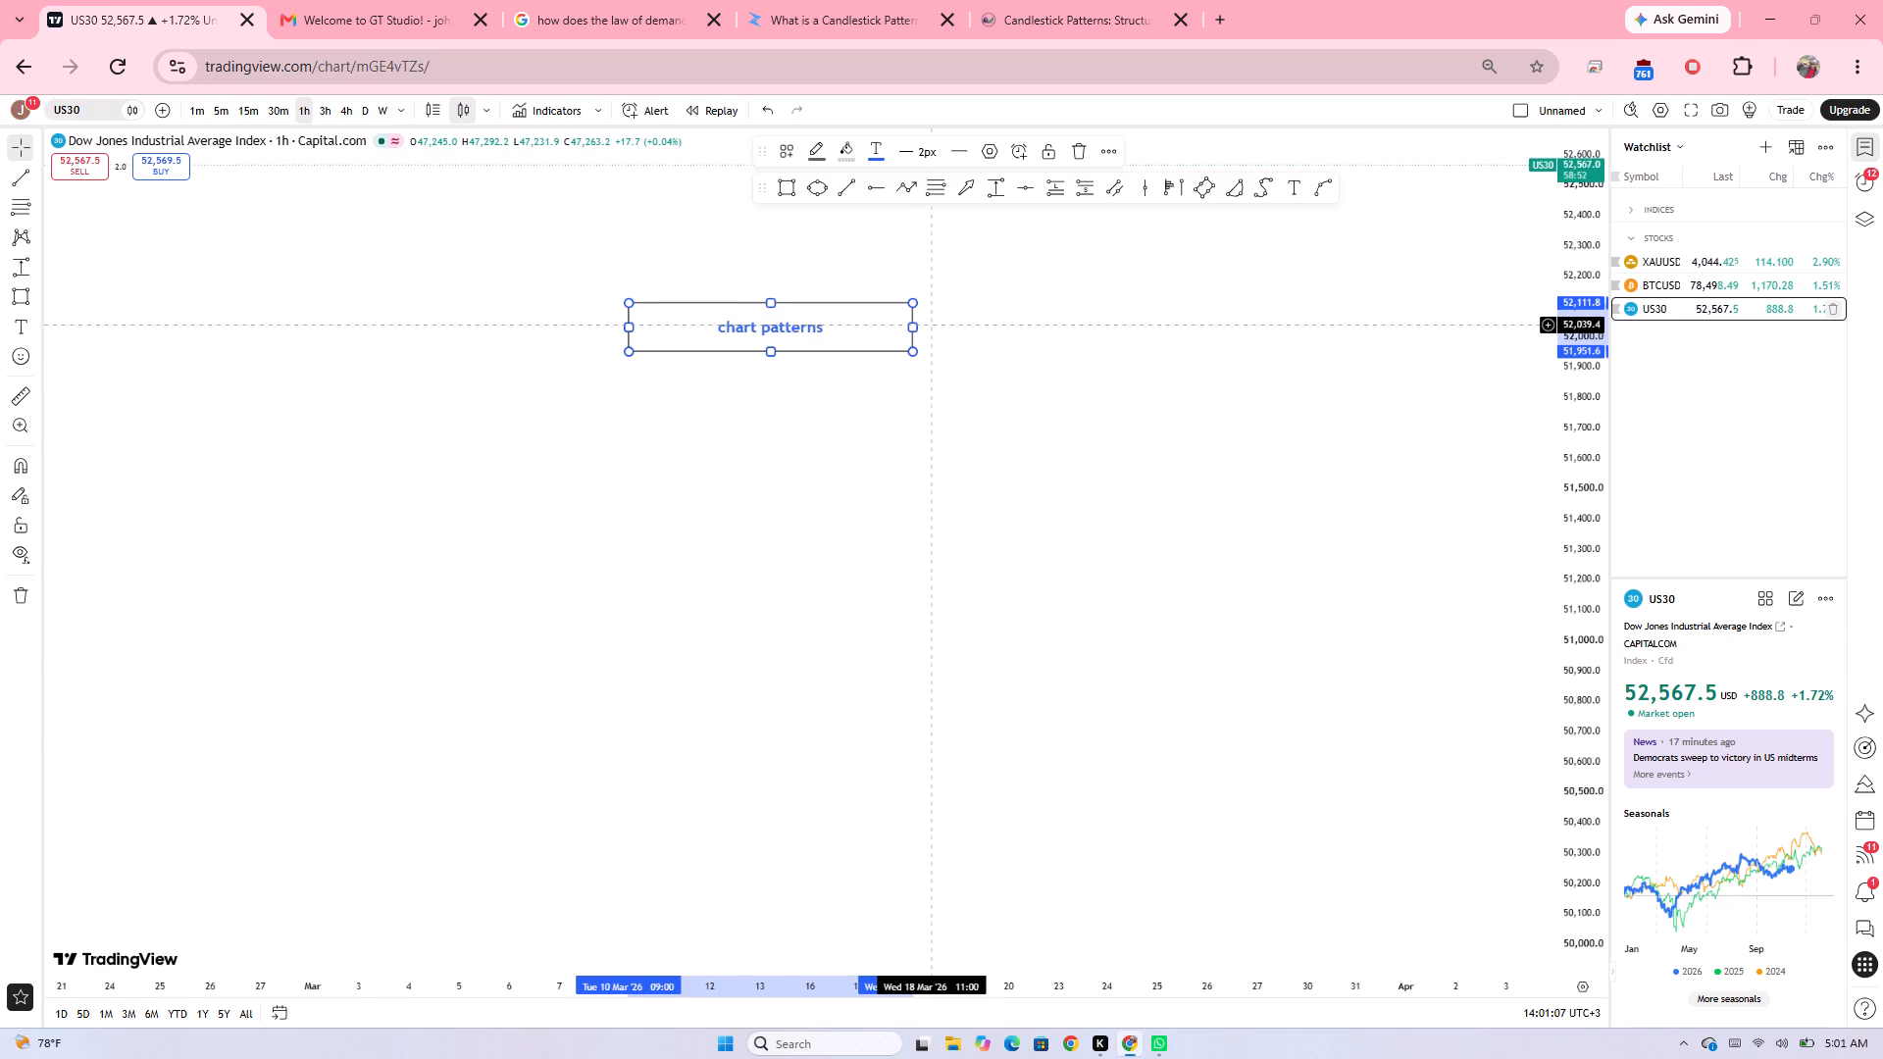
left_click(911, 410)
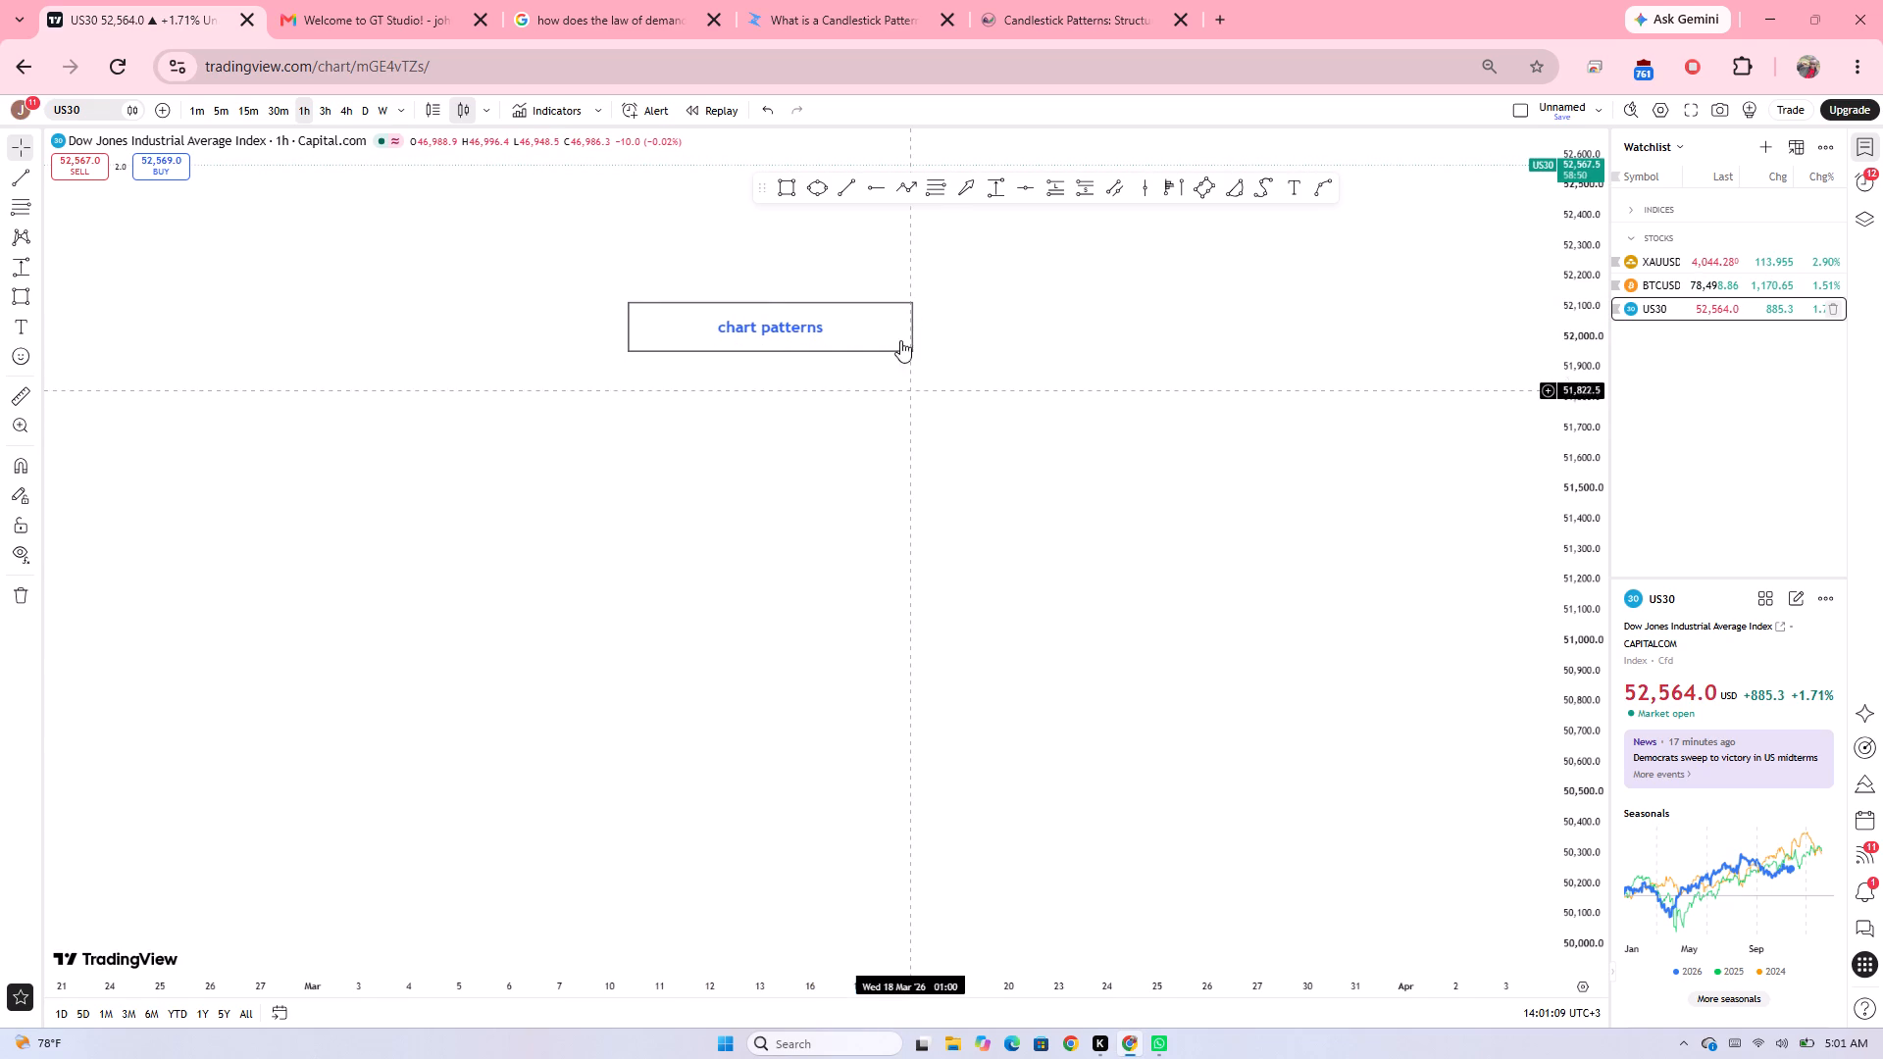
Draw a W-shaped path below and left of the heading, starting near 51,720, with two lows near 50,770 and an upward arrow end.
left_click(904, 187)
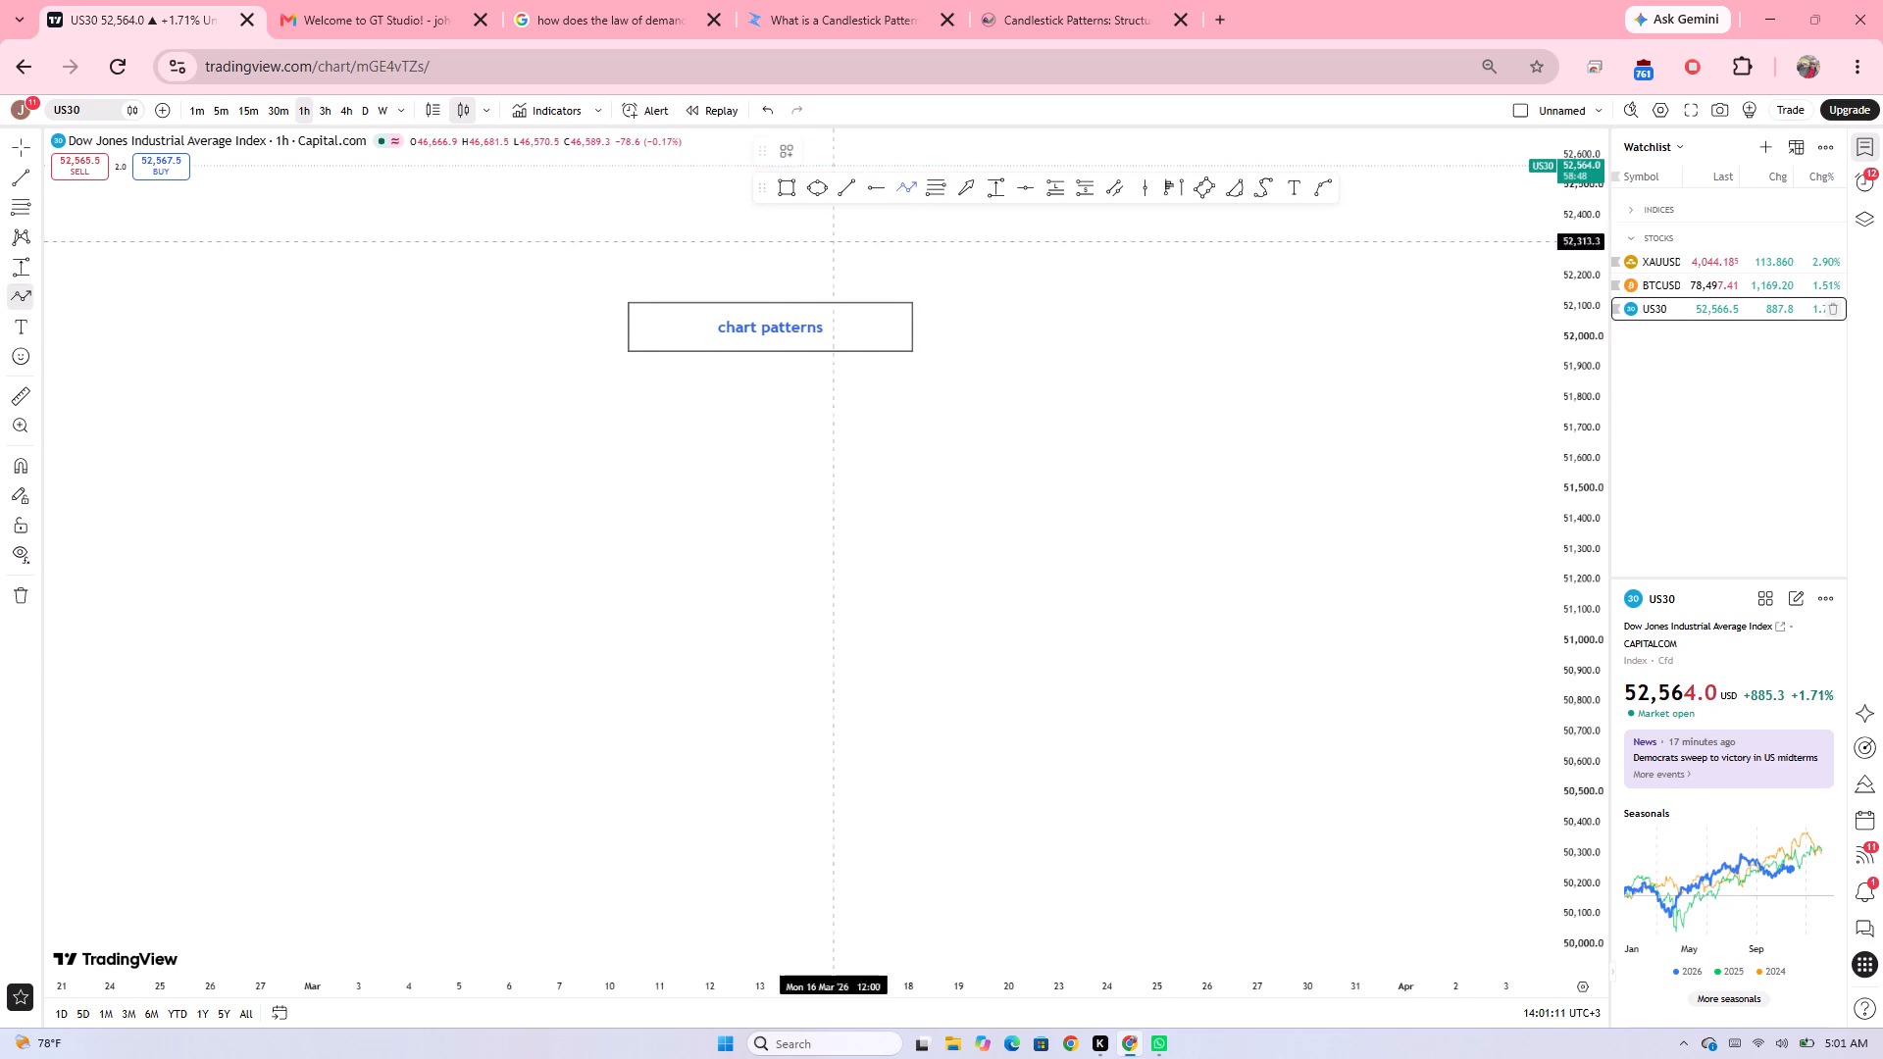
left_click_drag(197, 422, 199, 637)
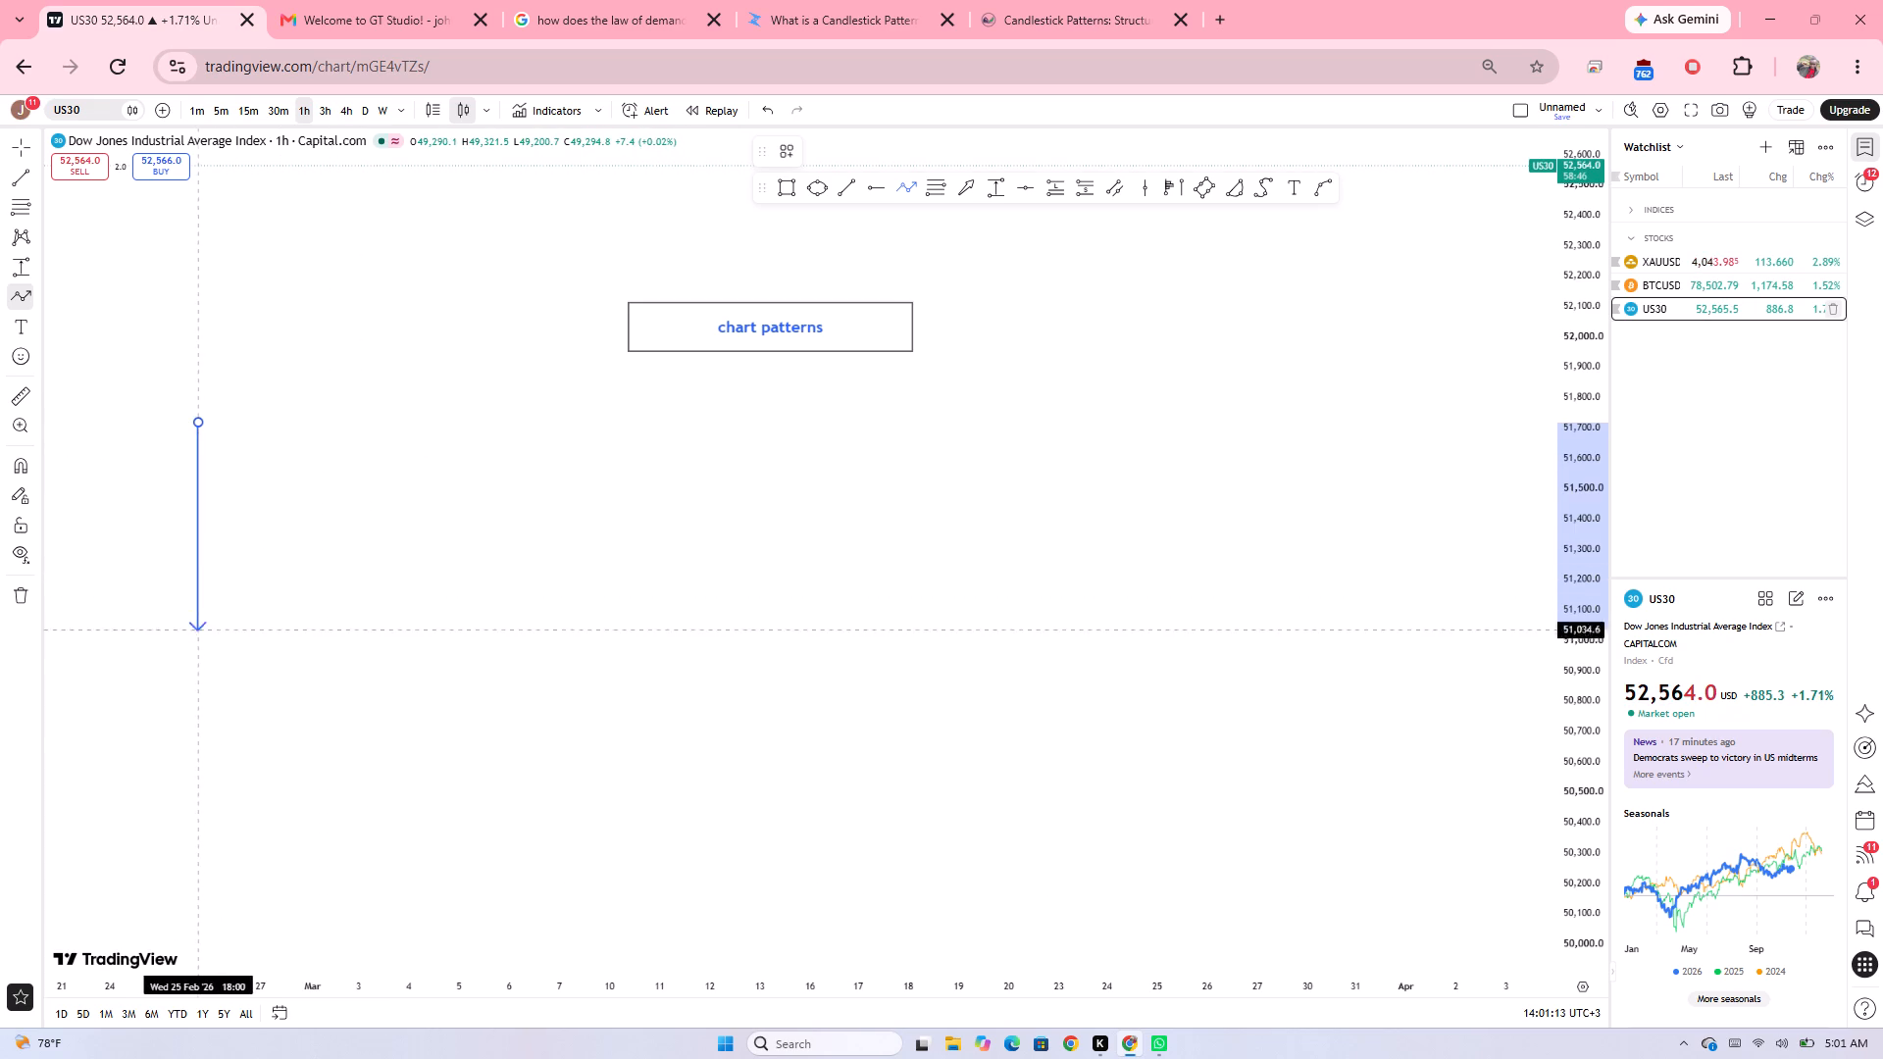
left_click_drag(199, 637, 237, 709)
left_click_drag(237, 709, 265, 626)
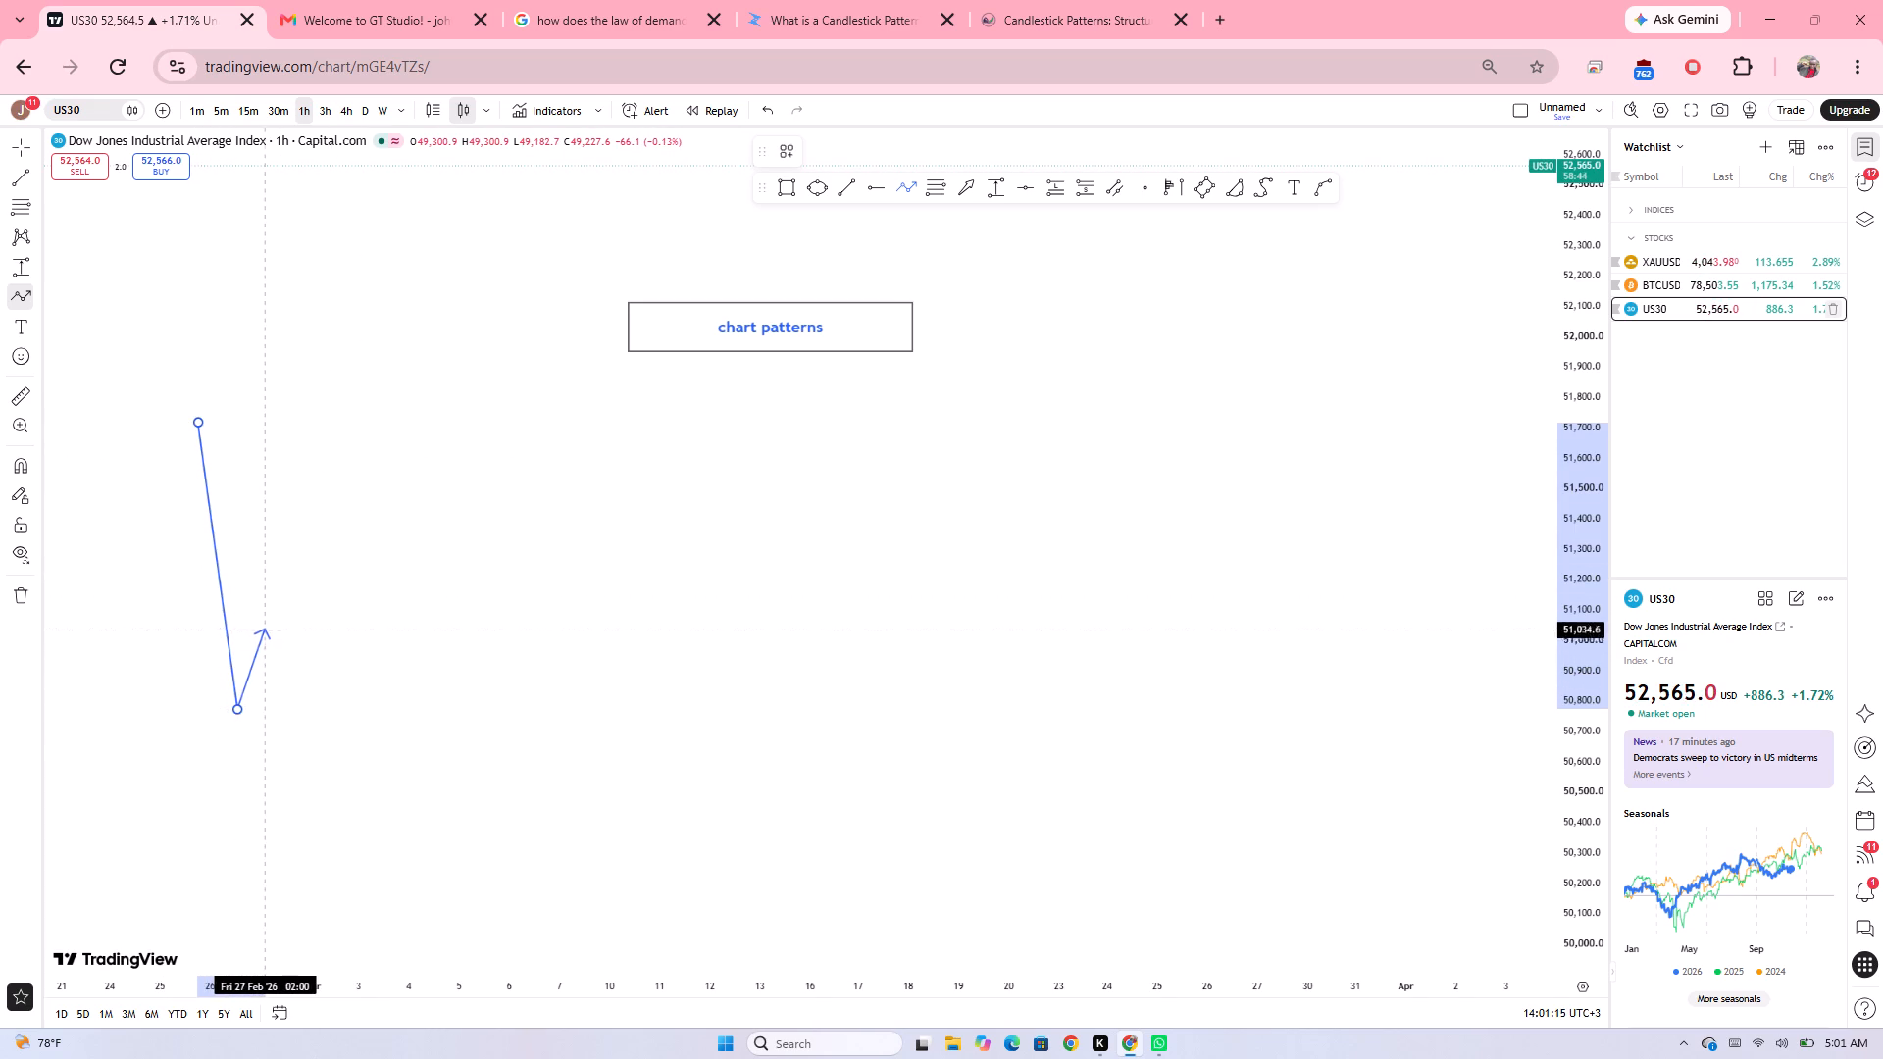
left_click_drag(265, 626, 265, 623)
left_click_drag(265, 623, 292, 714)
left_click_drag(292, 714, 293, 667)
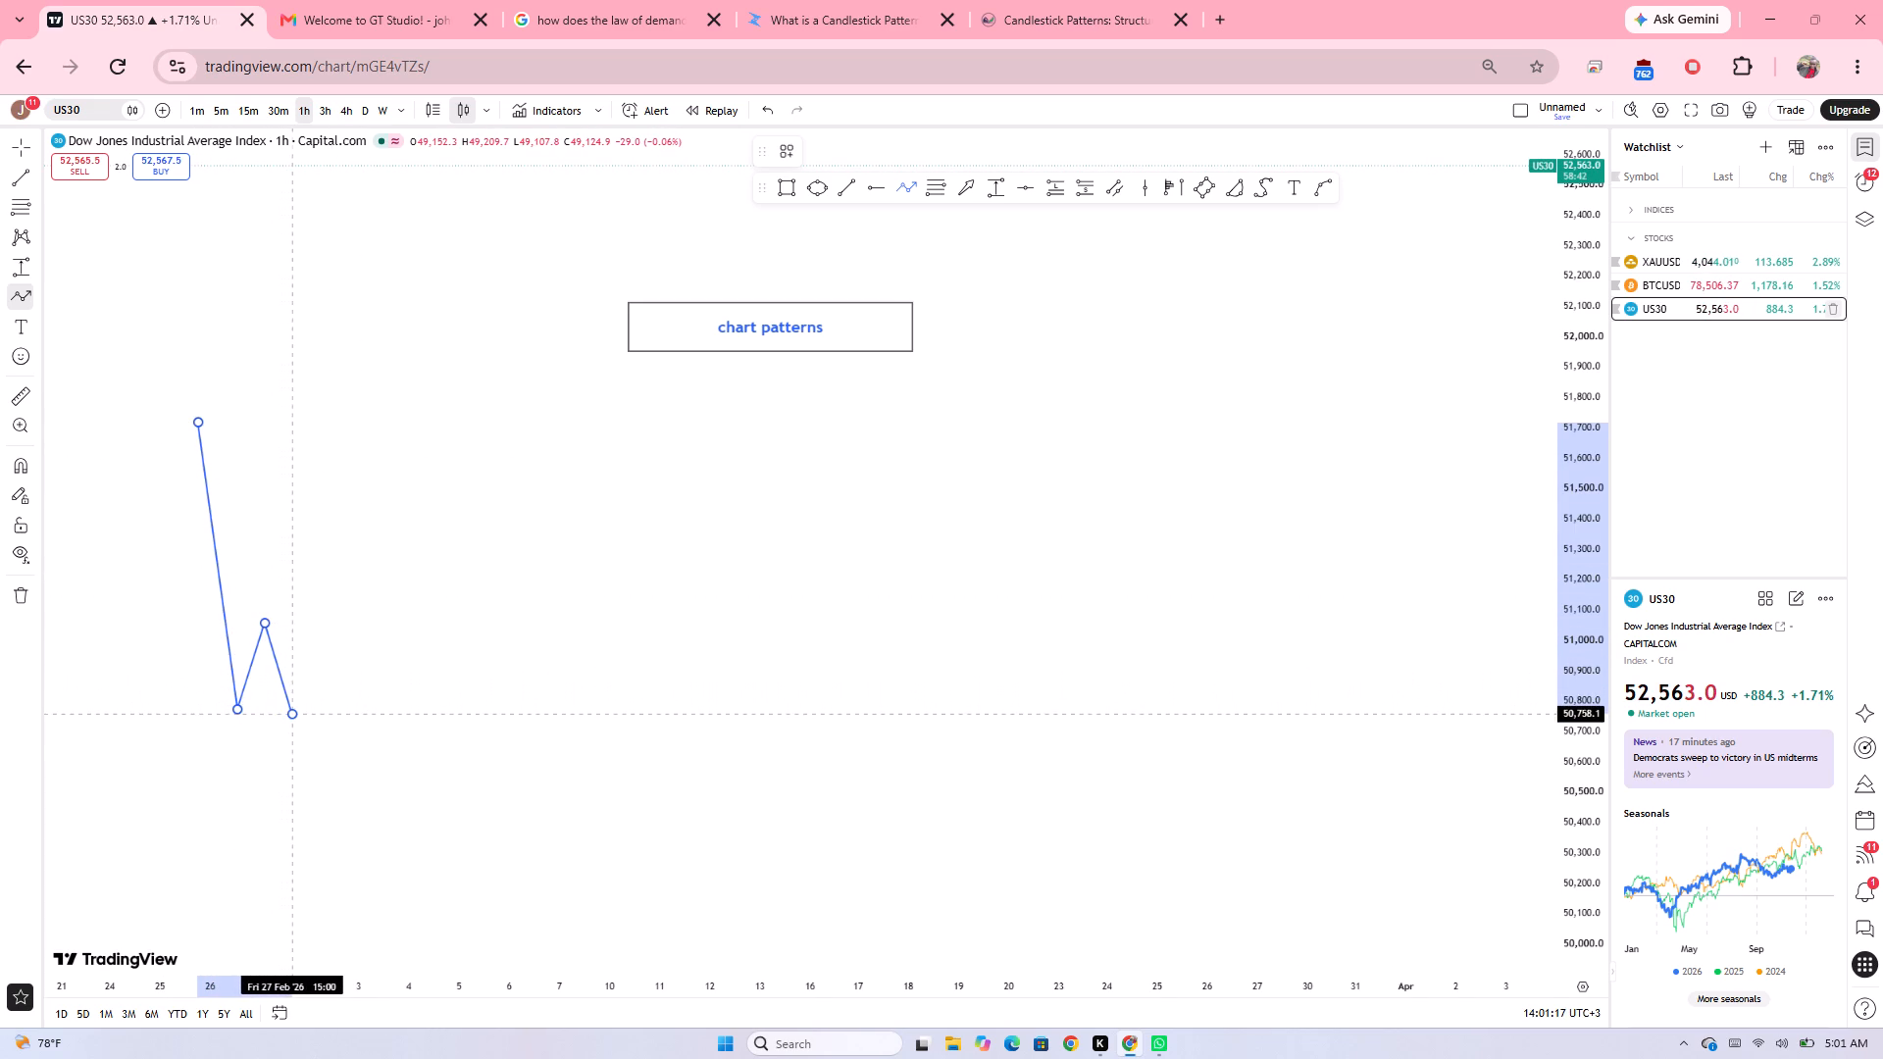
left_click_drag(293, 667, 314, 417)
double_click(314, 417)
left_click(392, 485)
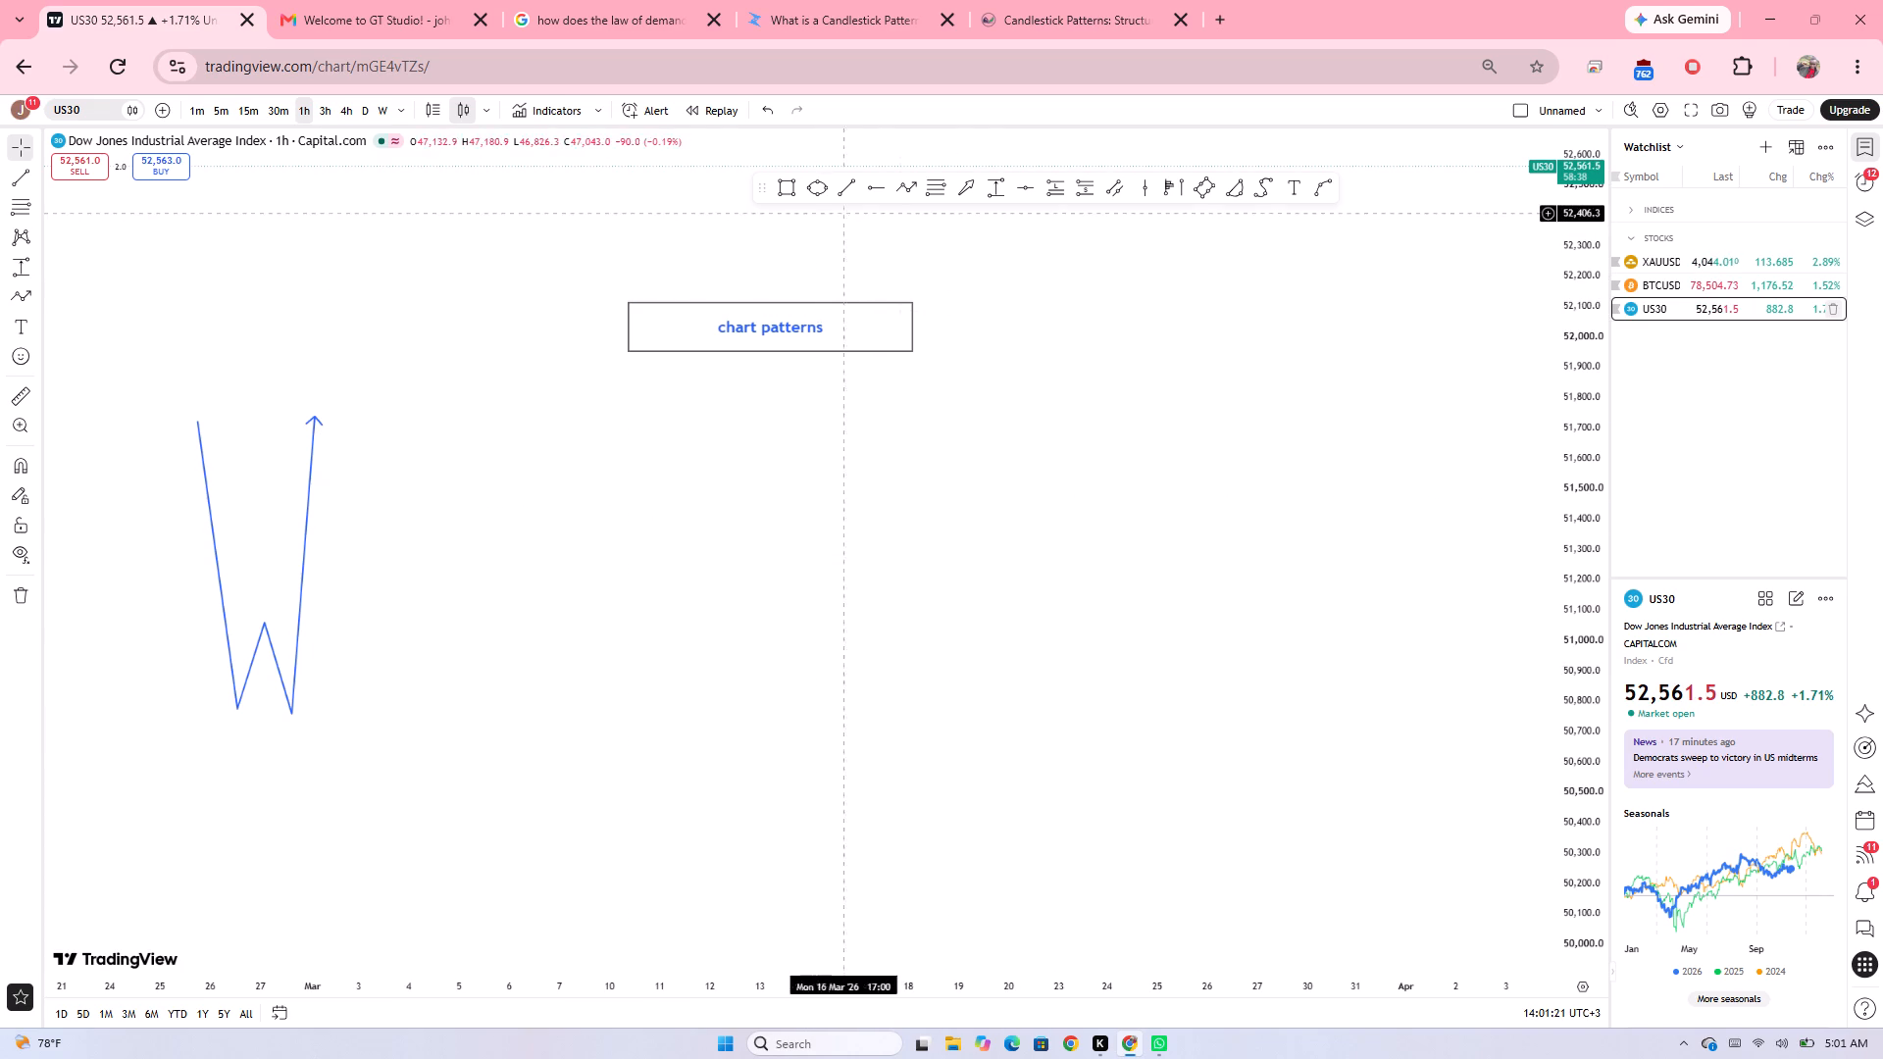
Place two arrow markers below the W-shaped path, one pointing up at each of its two lows.
left_click(965, 185)
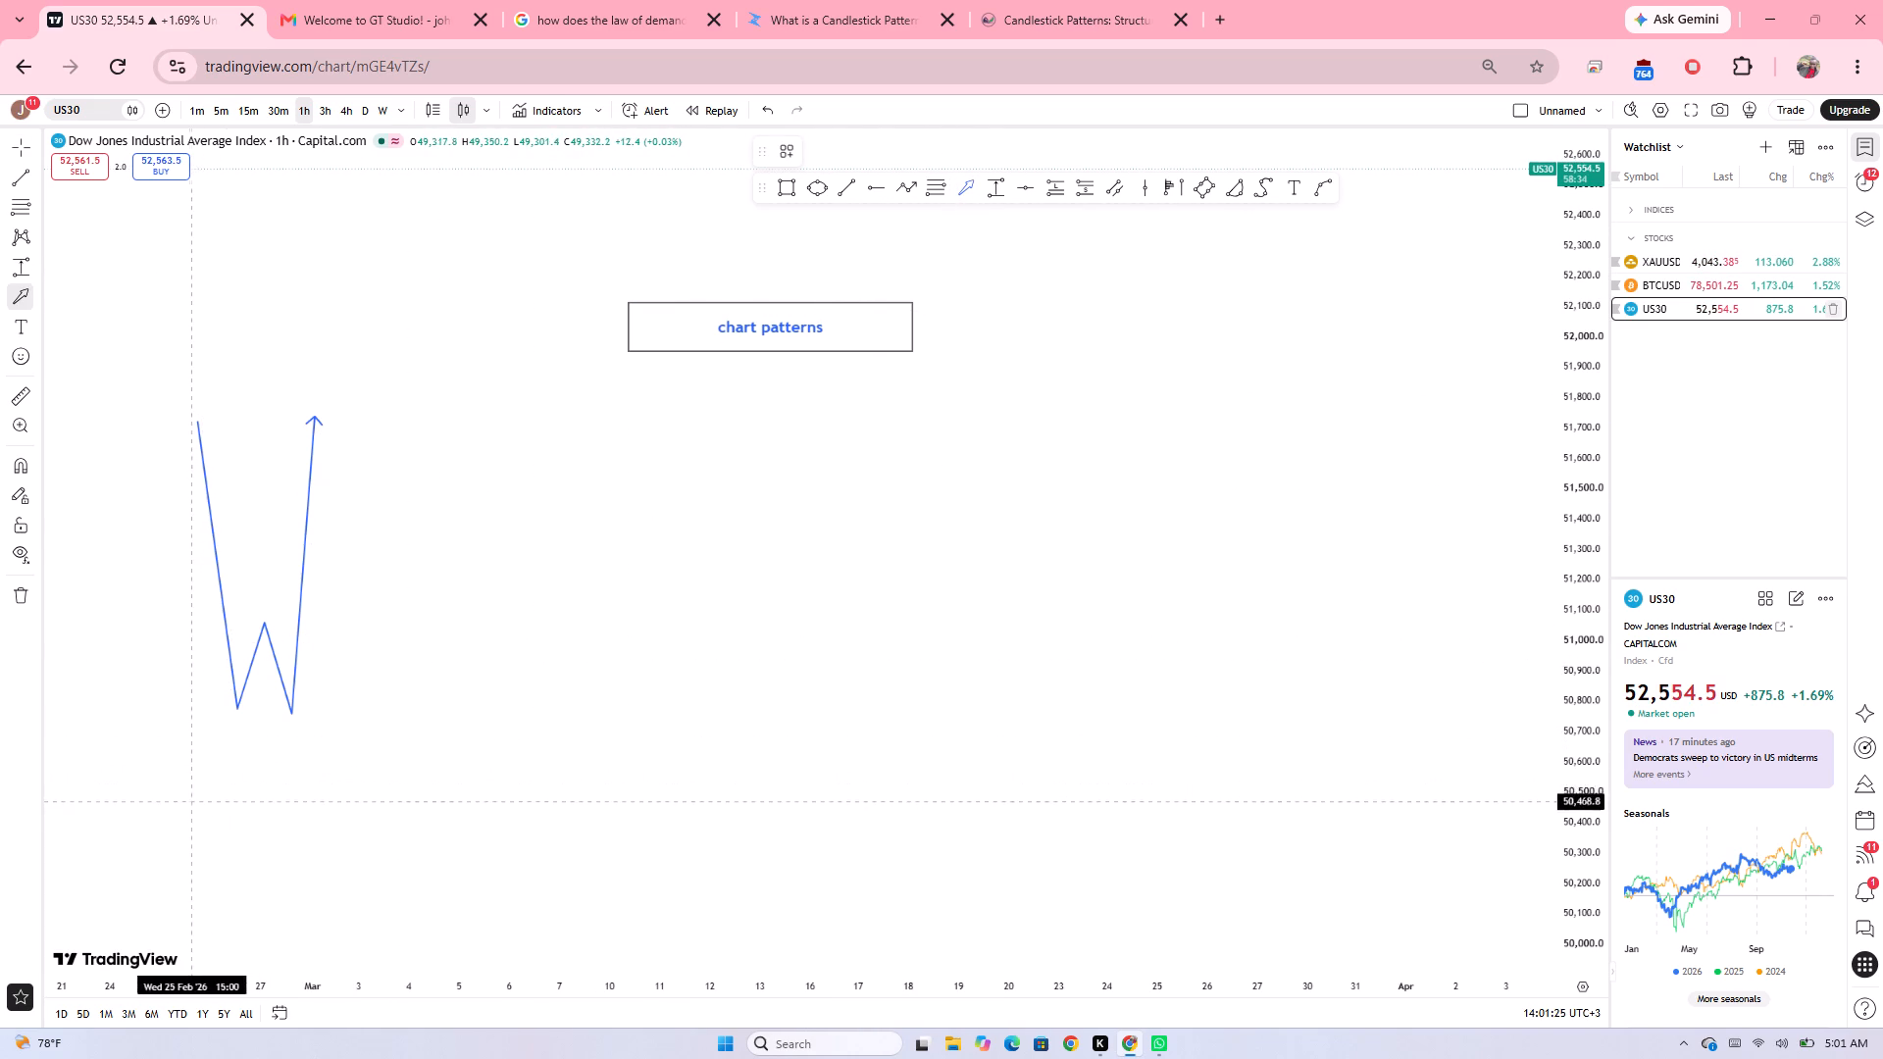
left_click_drag(190, 800, 230, 723)
left_click(230, 723)
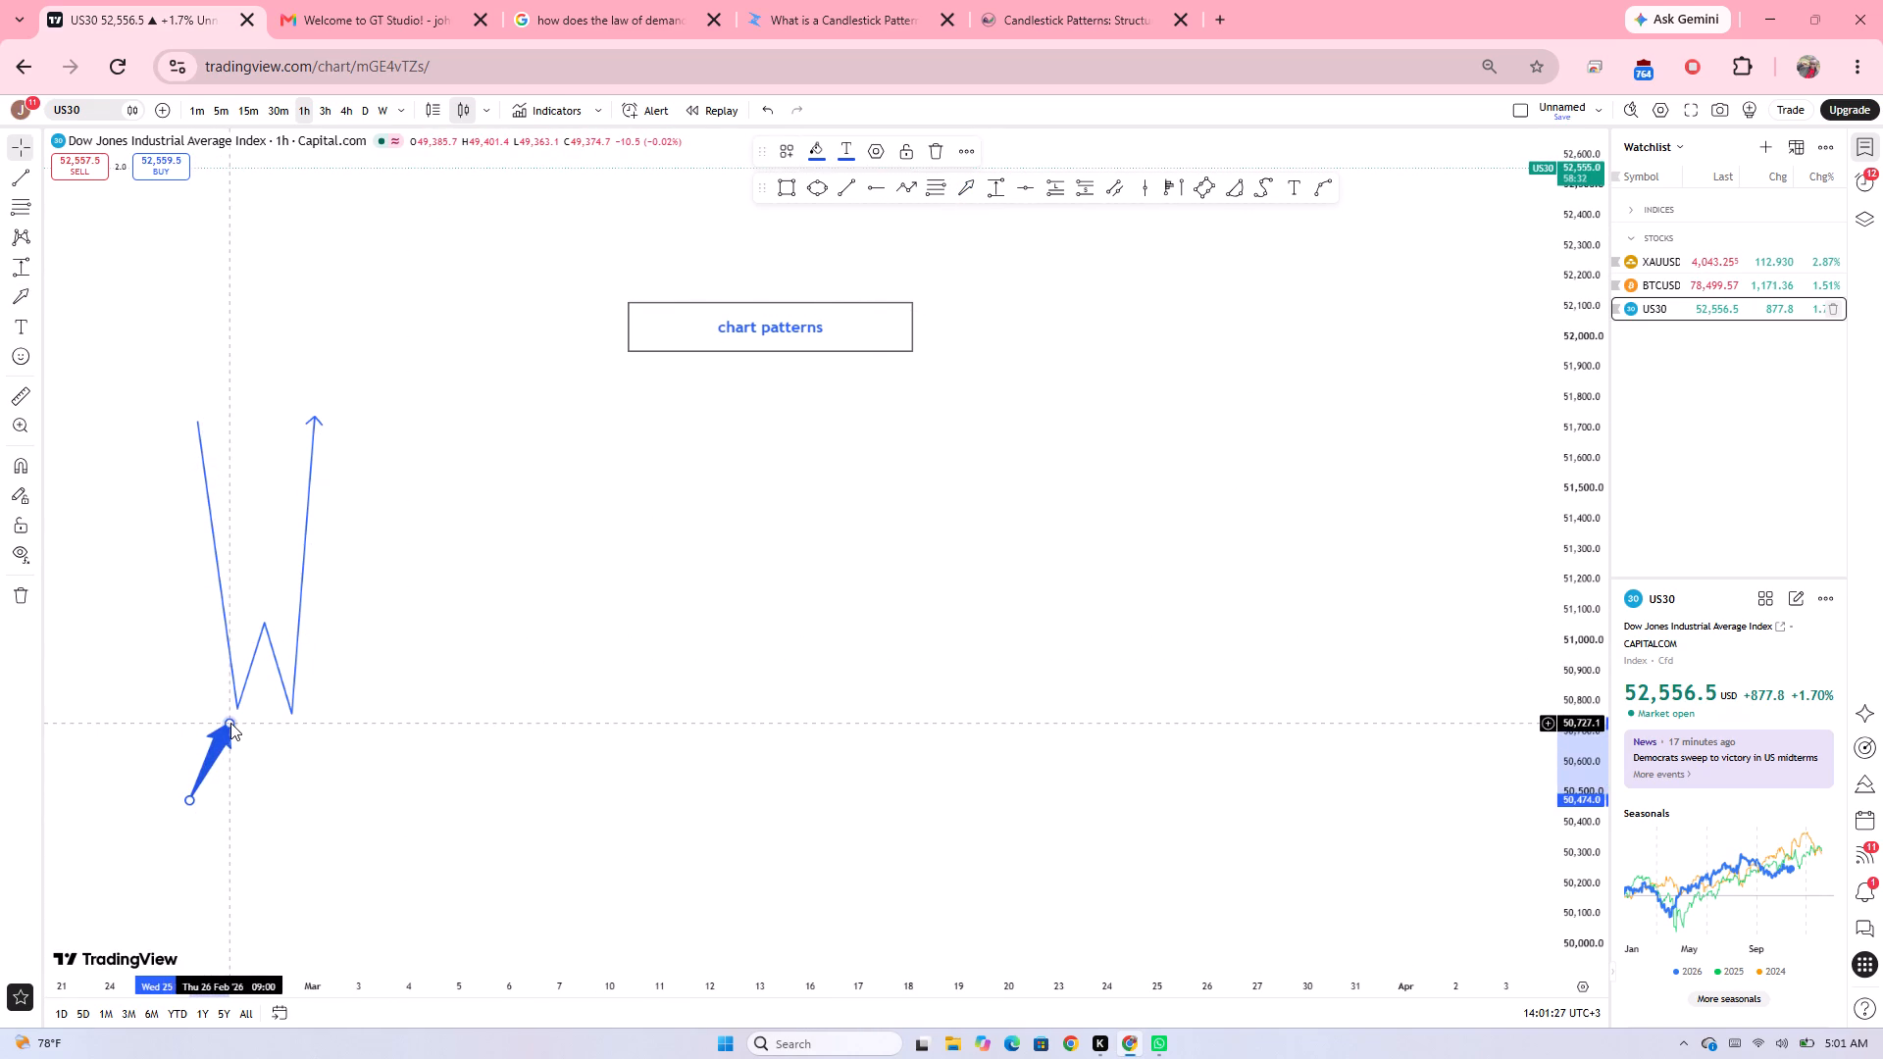
left_click(273, 754)
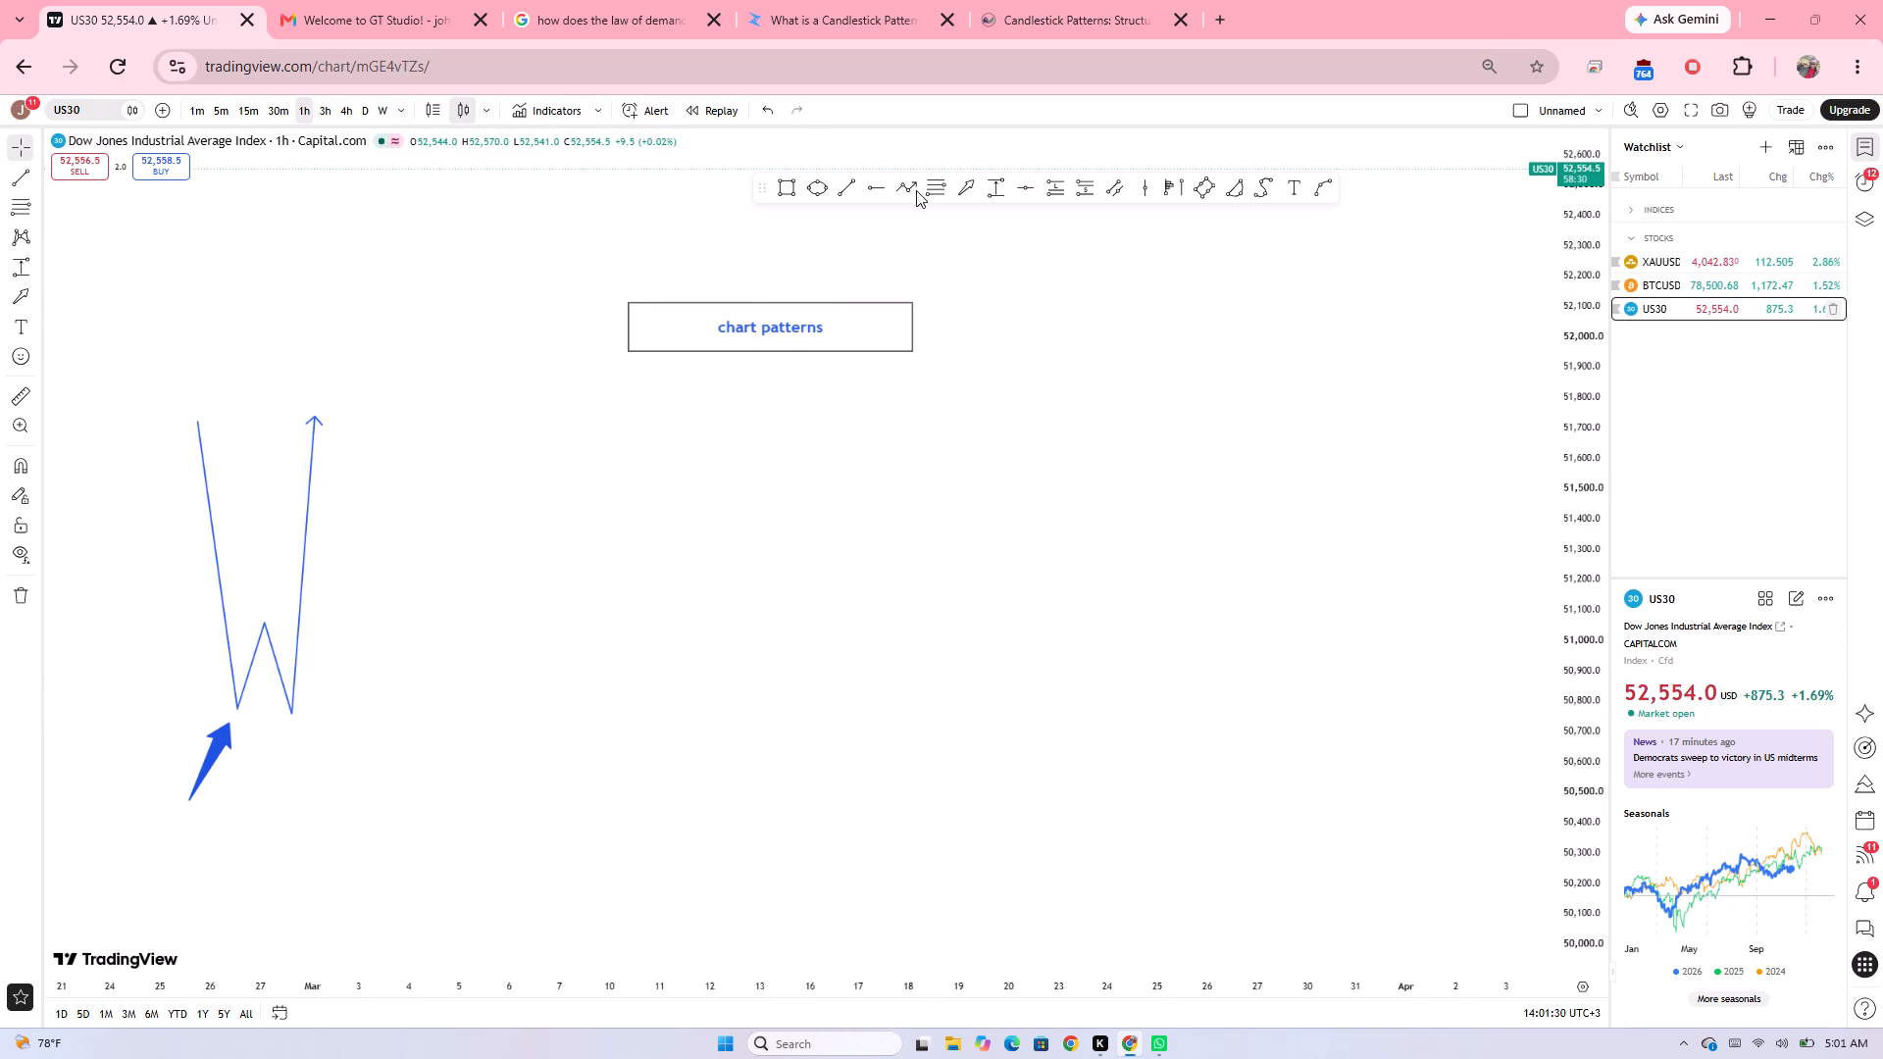
left_click(973, 190)
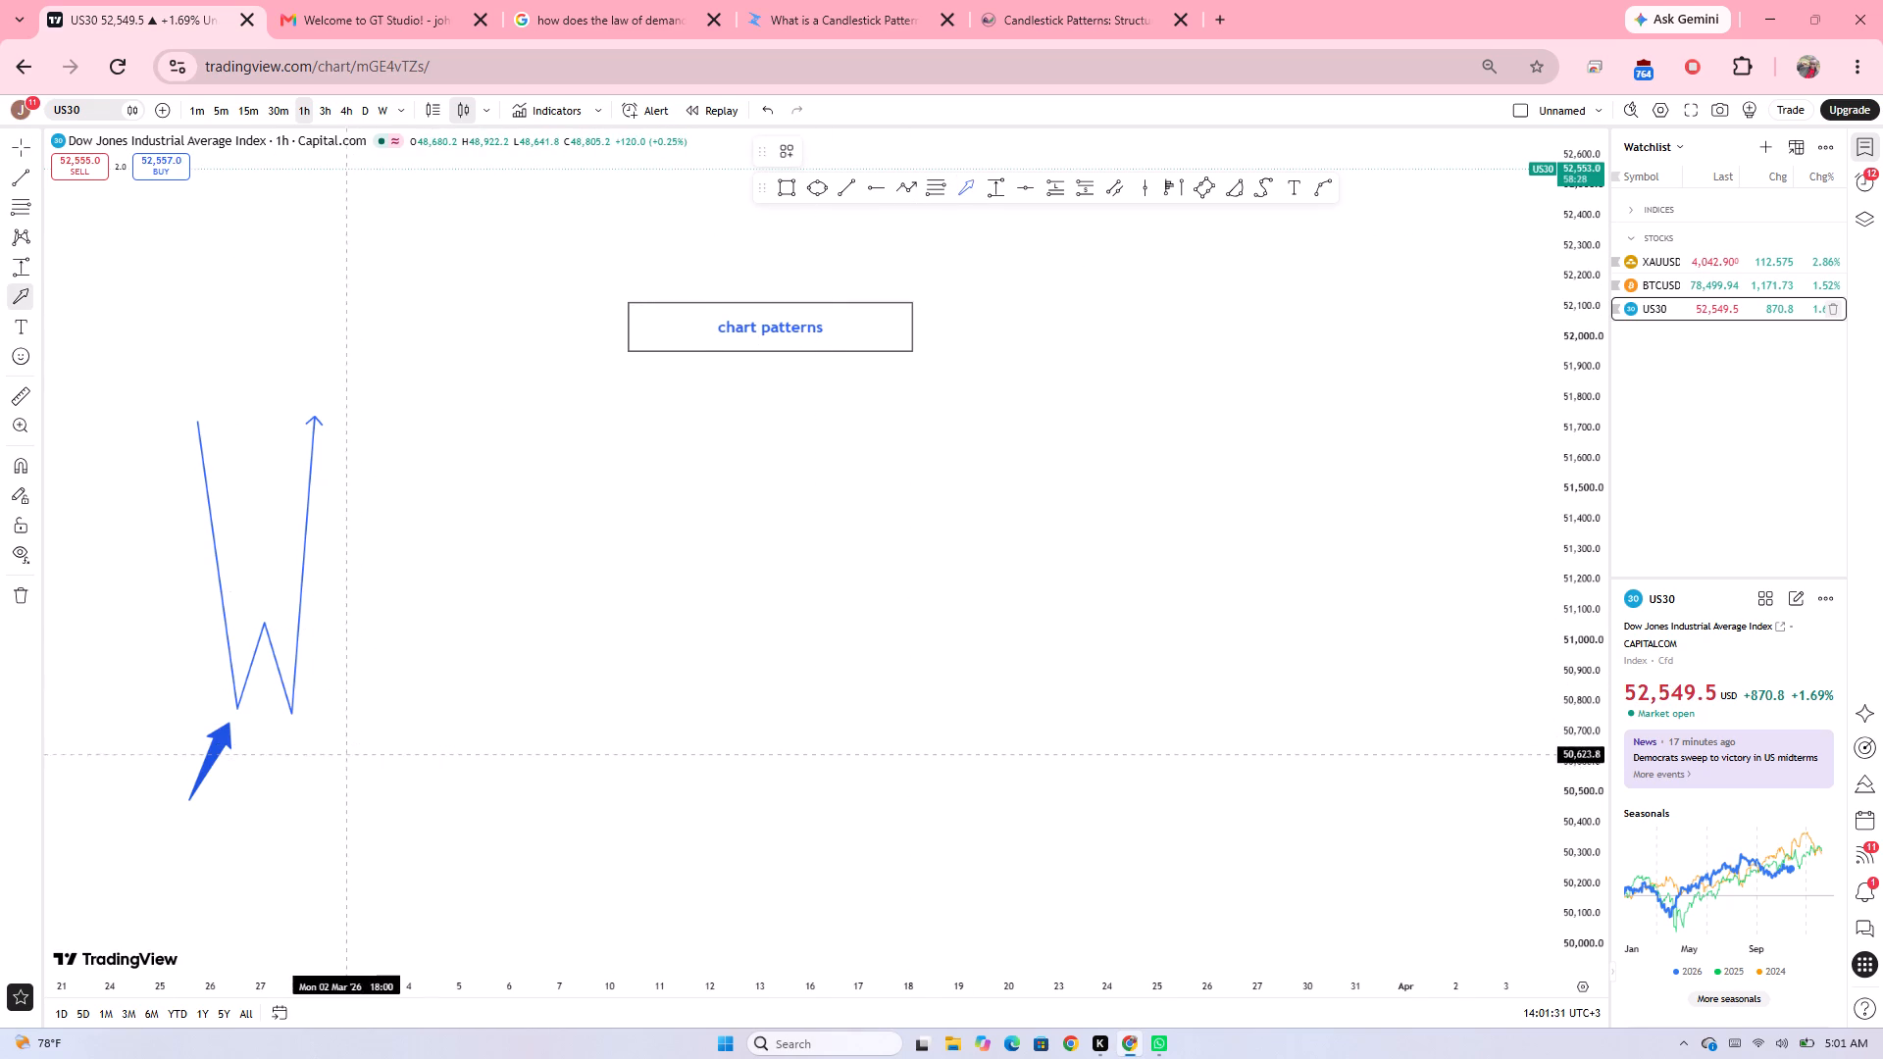
left_click_drag(331, 776, 296, 724)
left_click(296, 724)
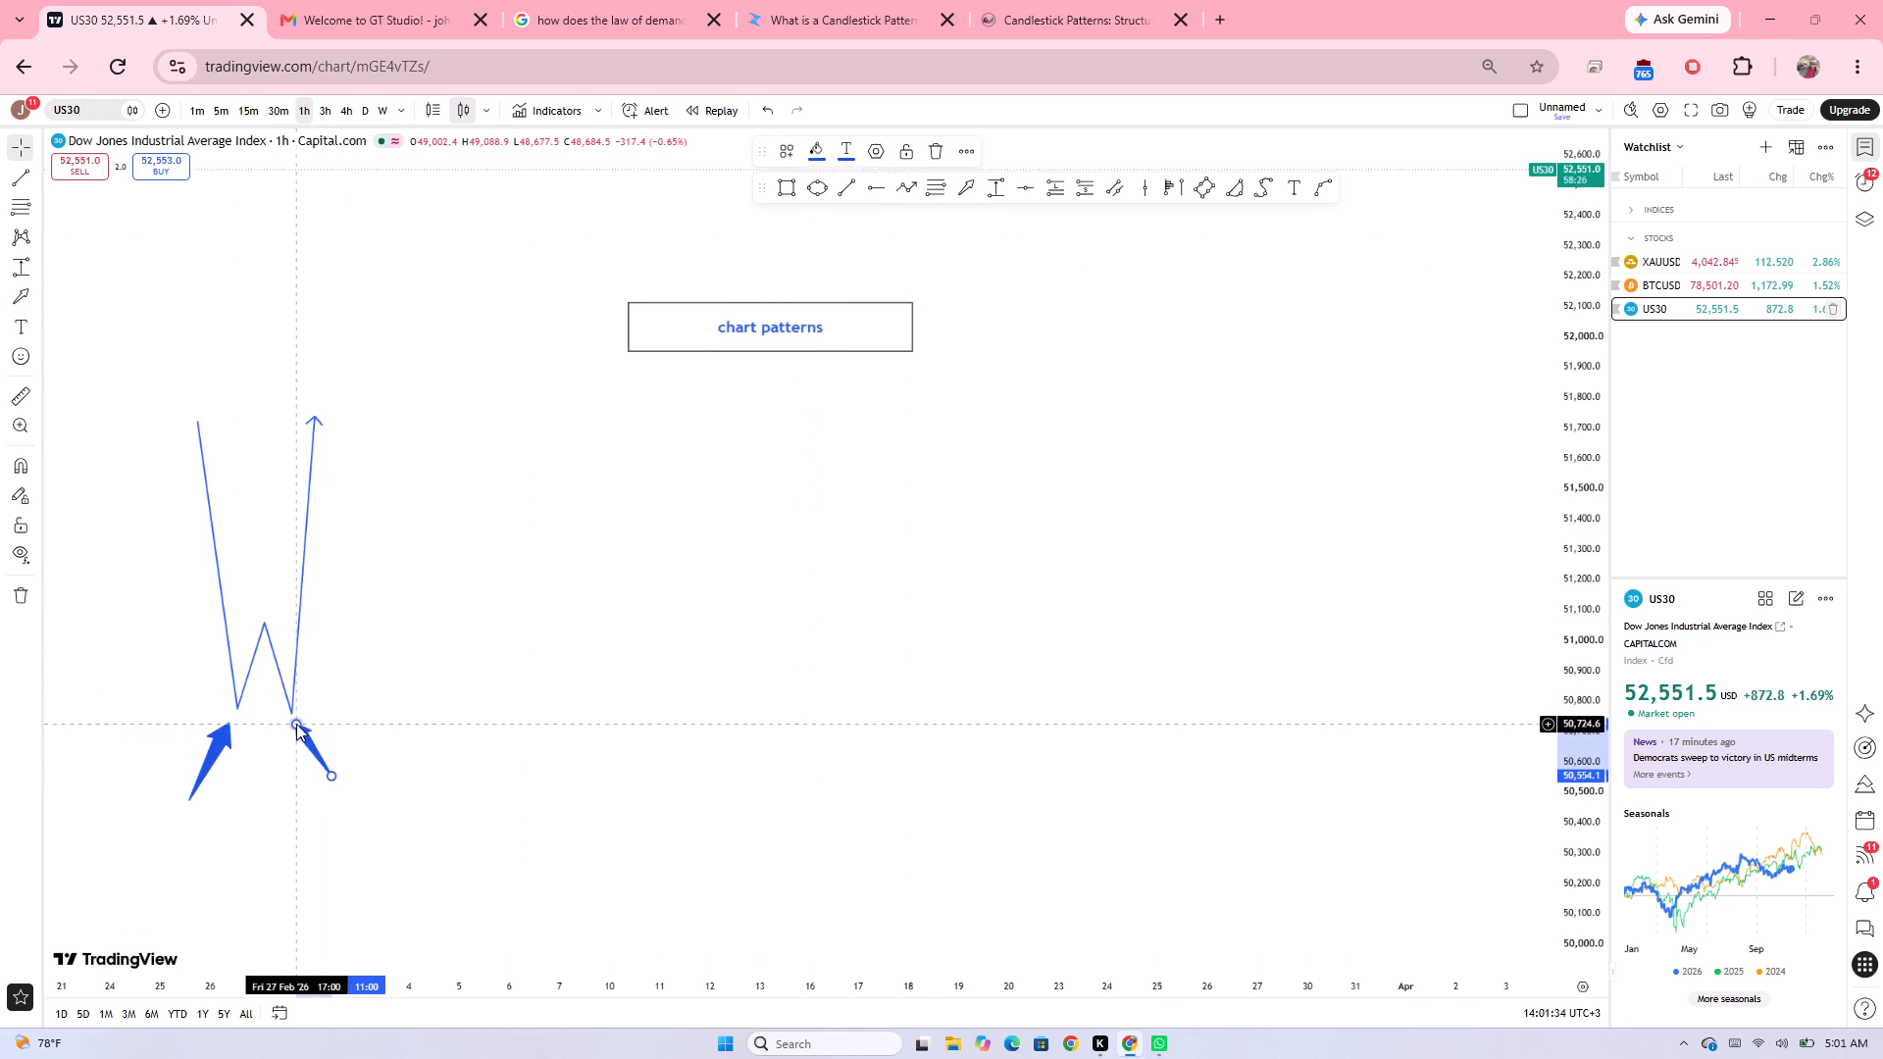
left_click(439, 691)
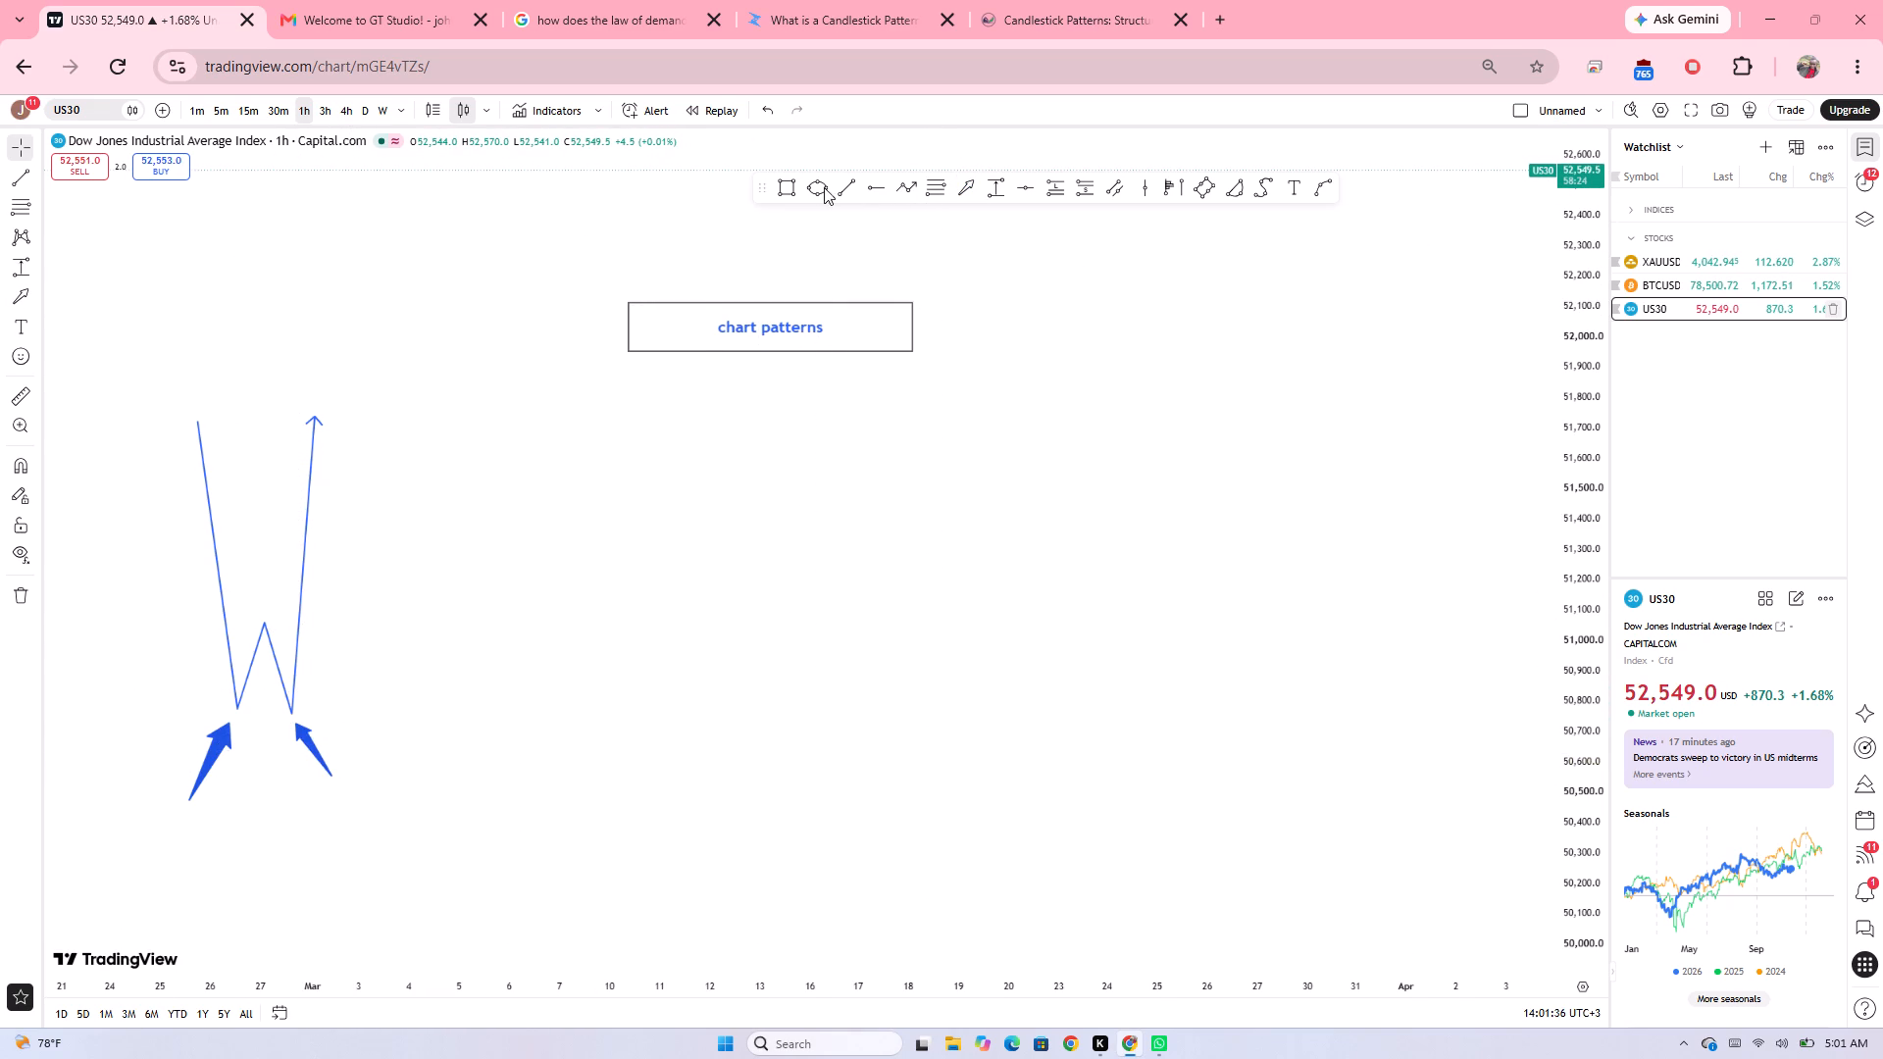
Draw a rectangle below the two arrow markers, spanning about 24 February to 3 March between about 50,435 and 50,241.
left_click(789, 183)
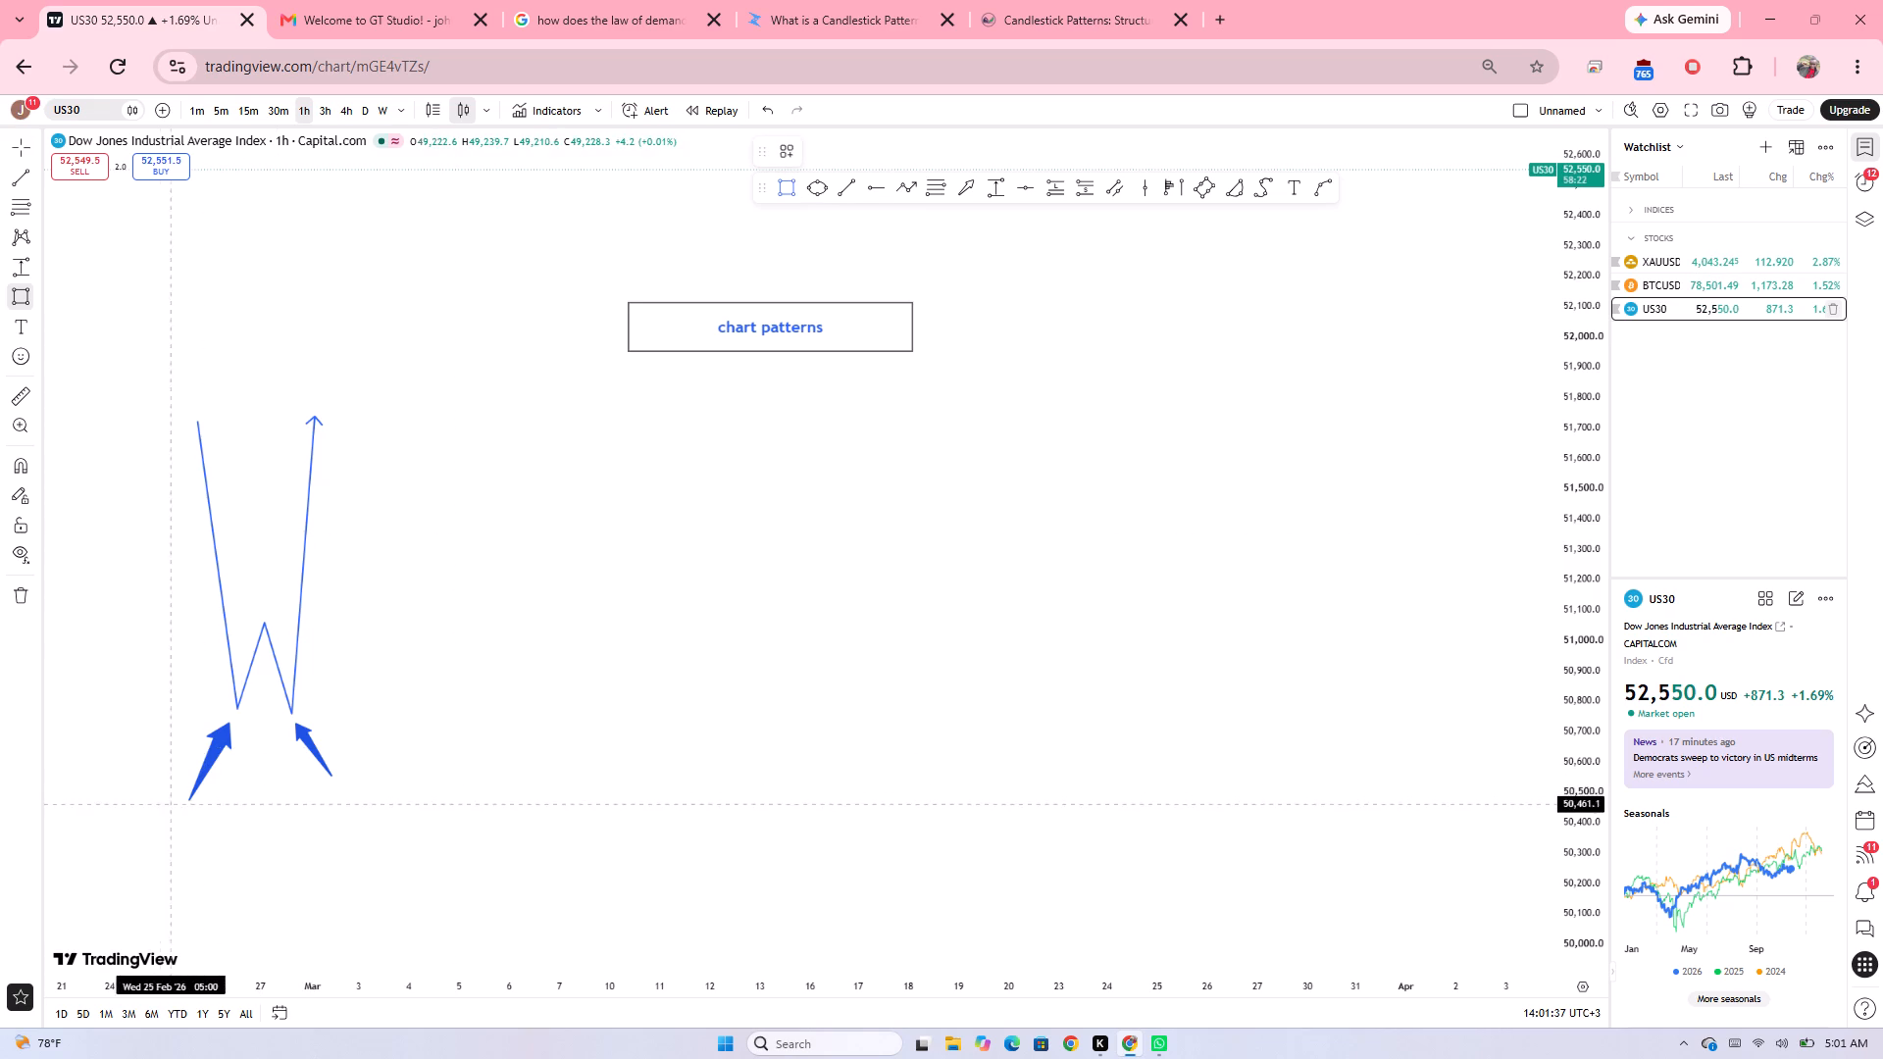
left_click_drag(152, 812, 387, 871)
left_click(387, 871)
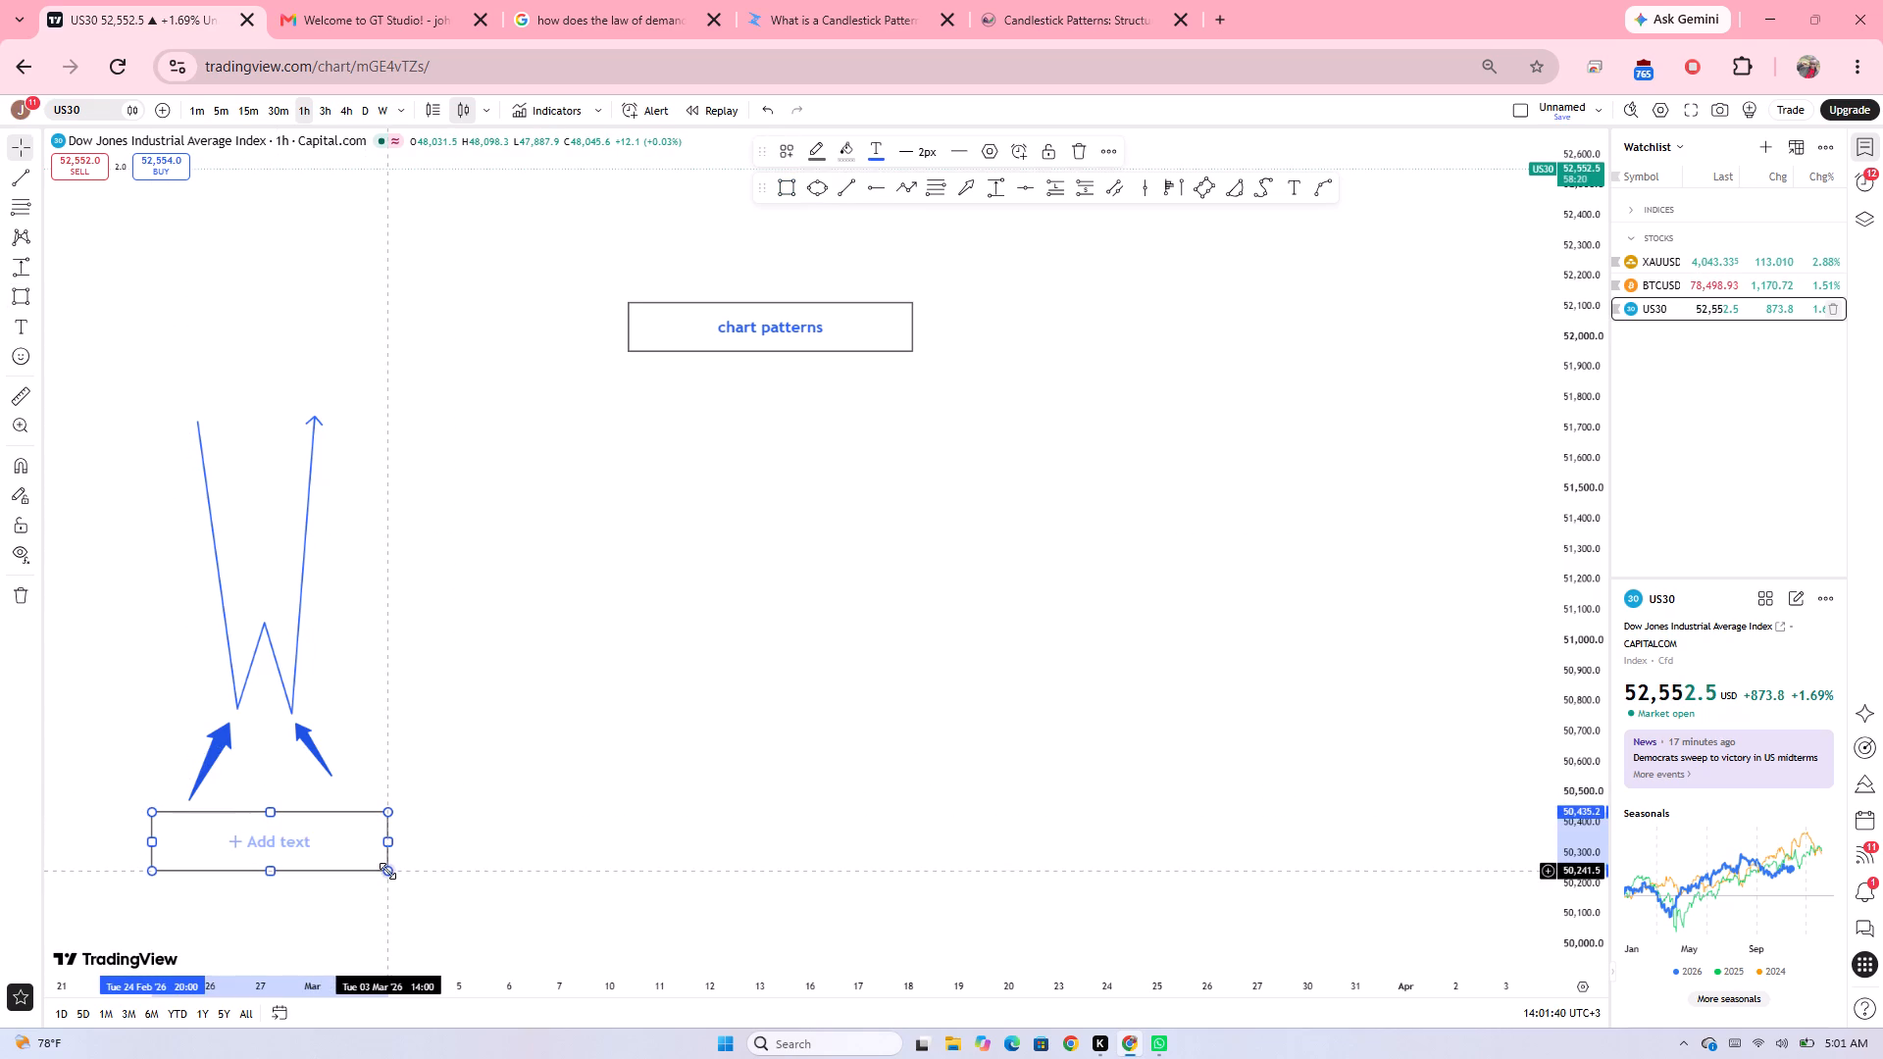
Enter "double bottom/ w pattern it indicates reversal" as the text of the rectangle below the W.
left_click(265, 851)
type("double bottom")
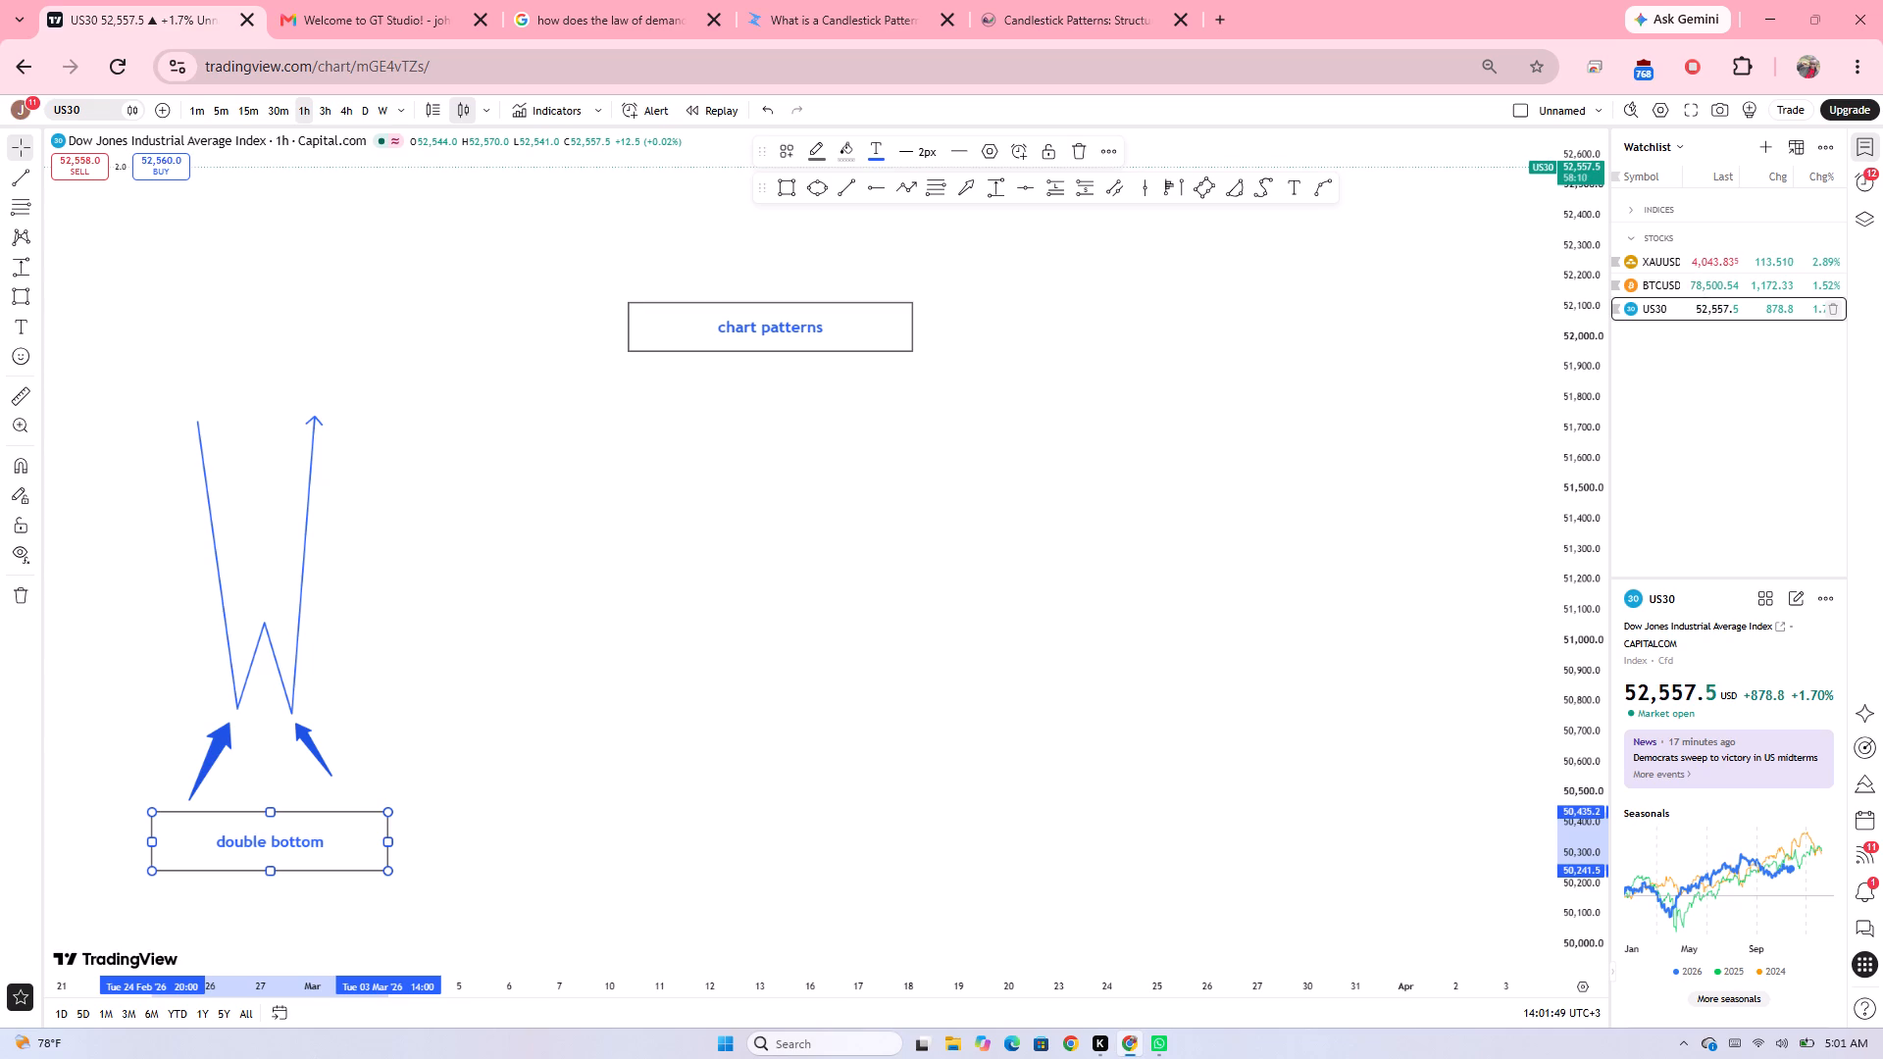
key("slash")
key("w")
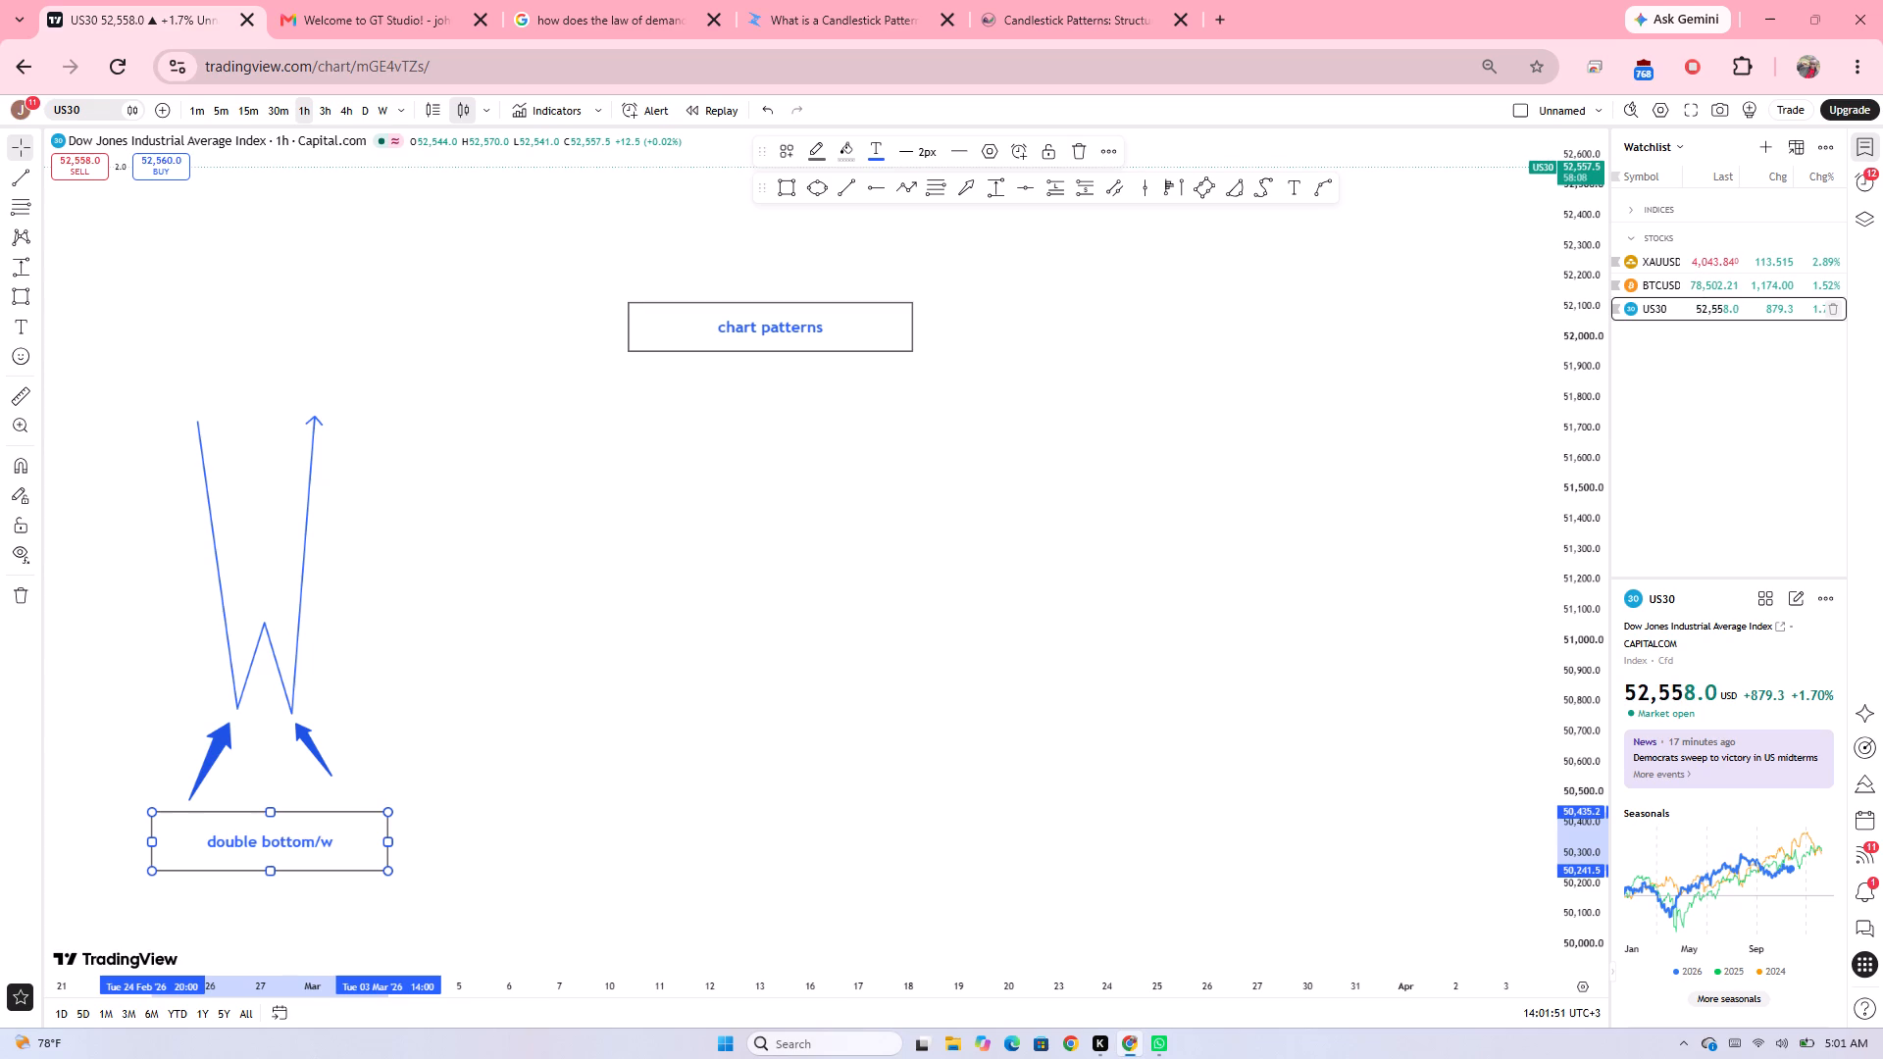
key("BackSpace")
key("space")
type("w")
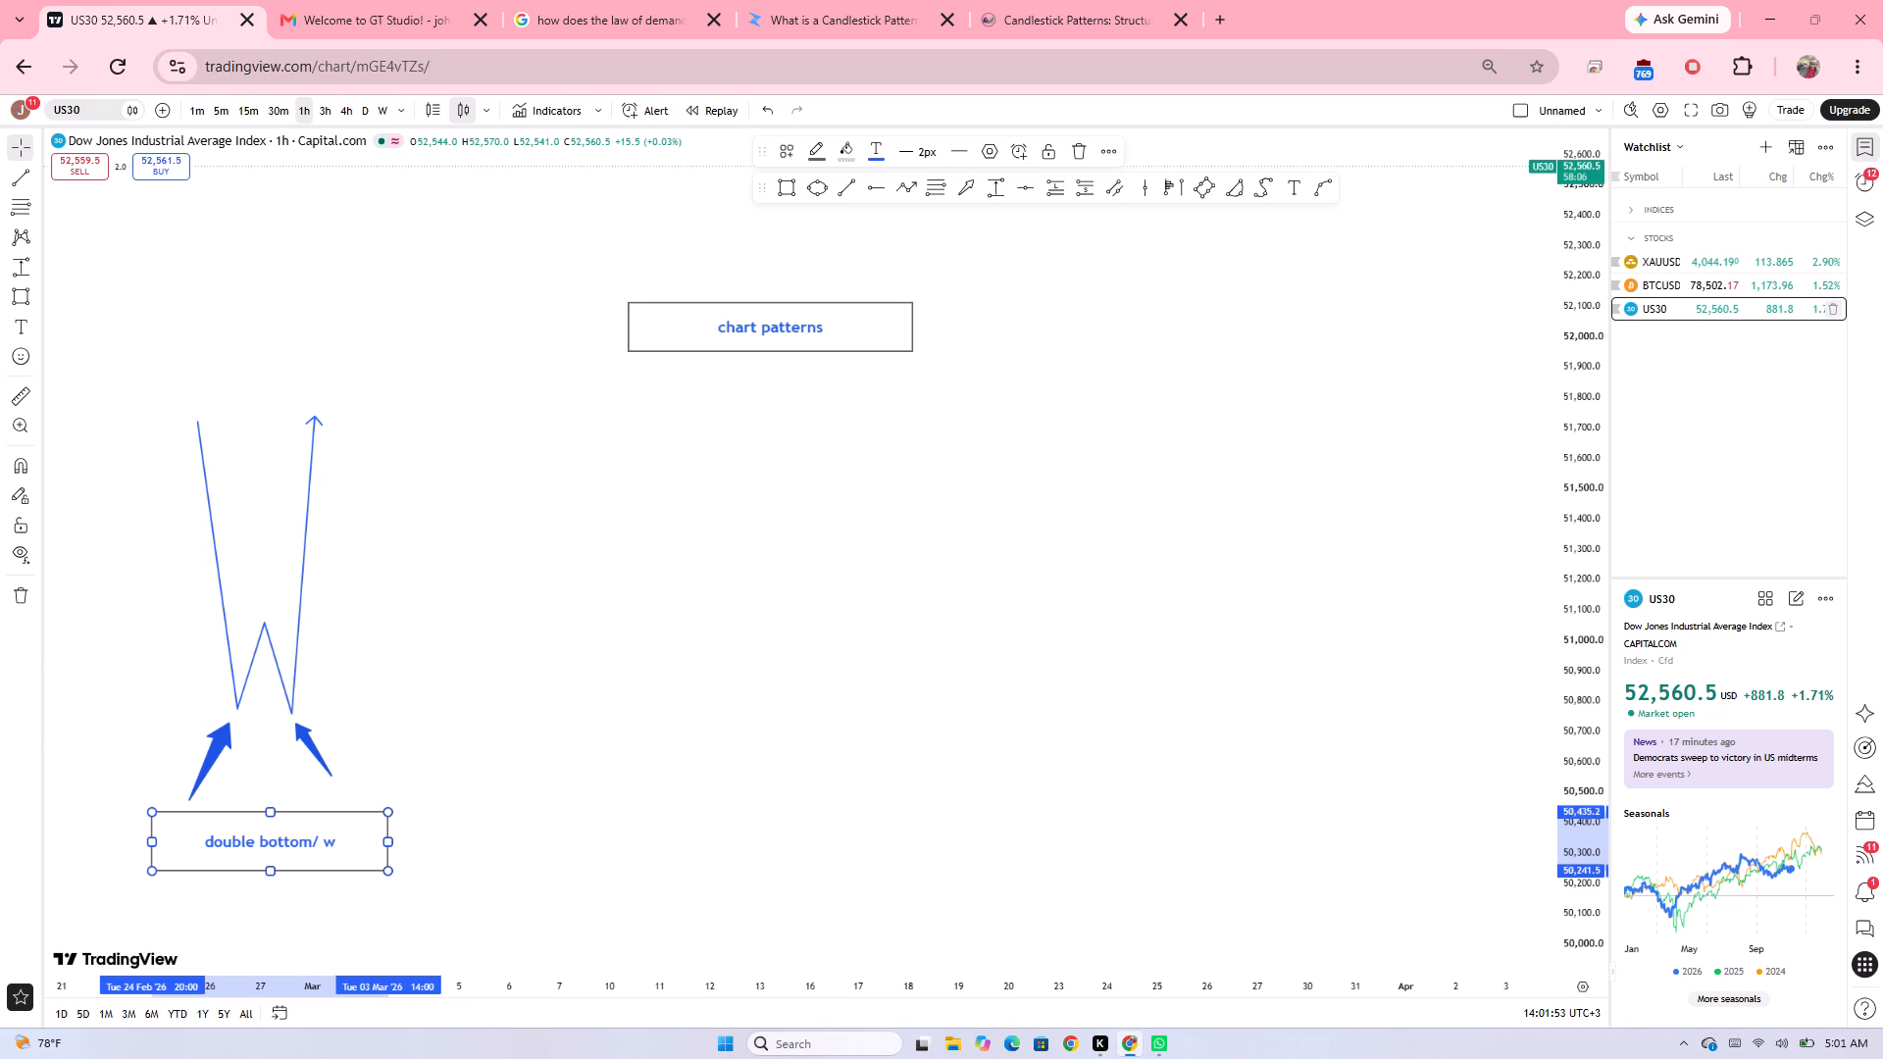
key("space")
type("patt")
type("ern it id")
key("BackSpace")
type("ndicates reversal")
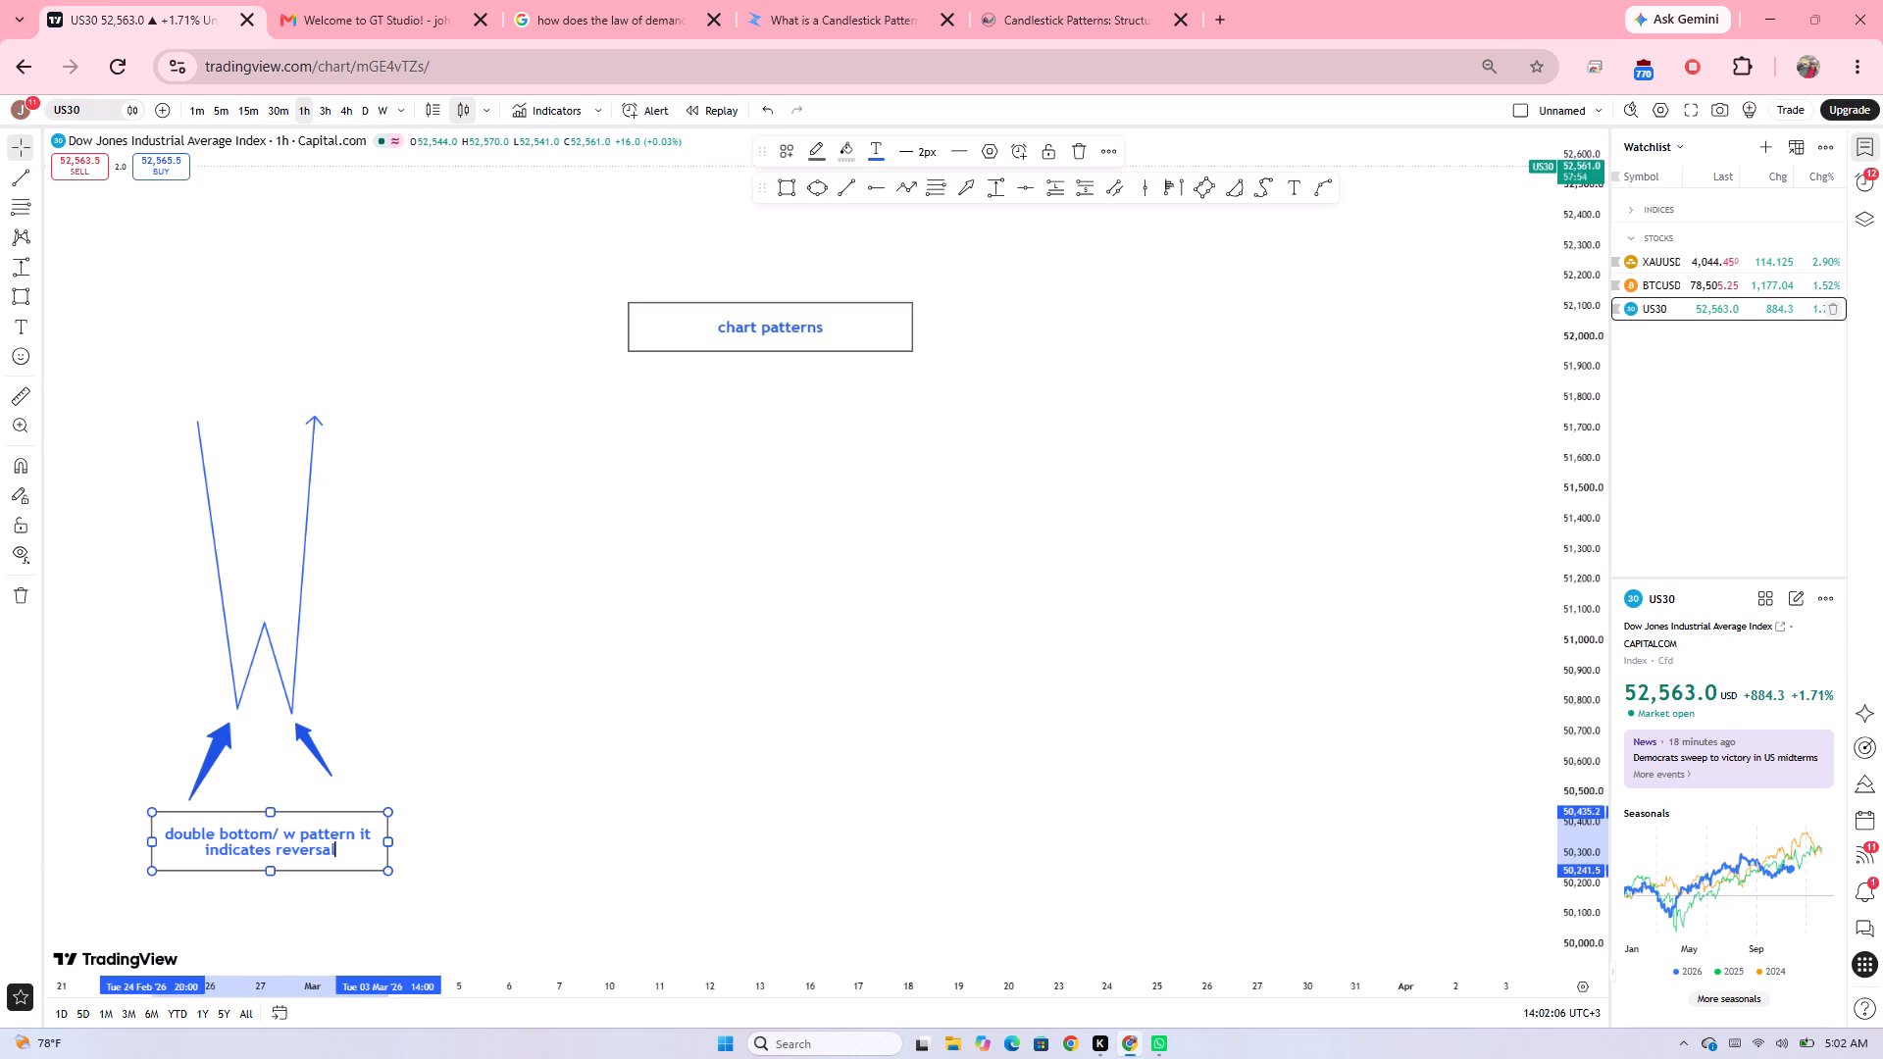
left_click(466, 864)
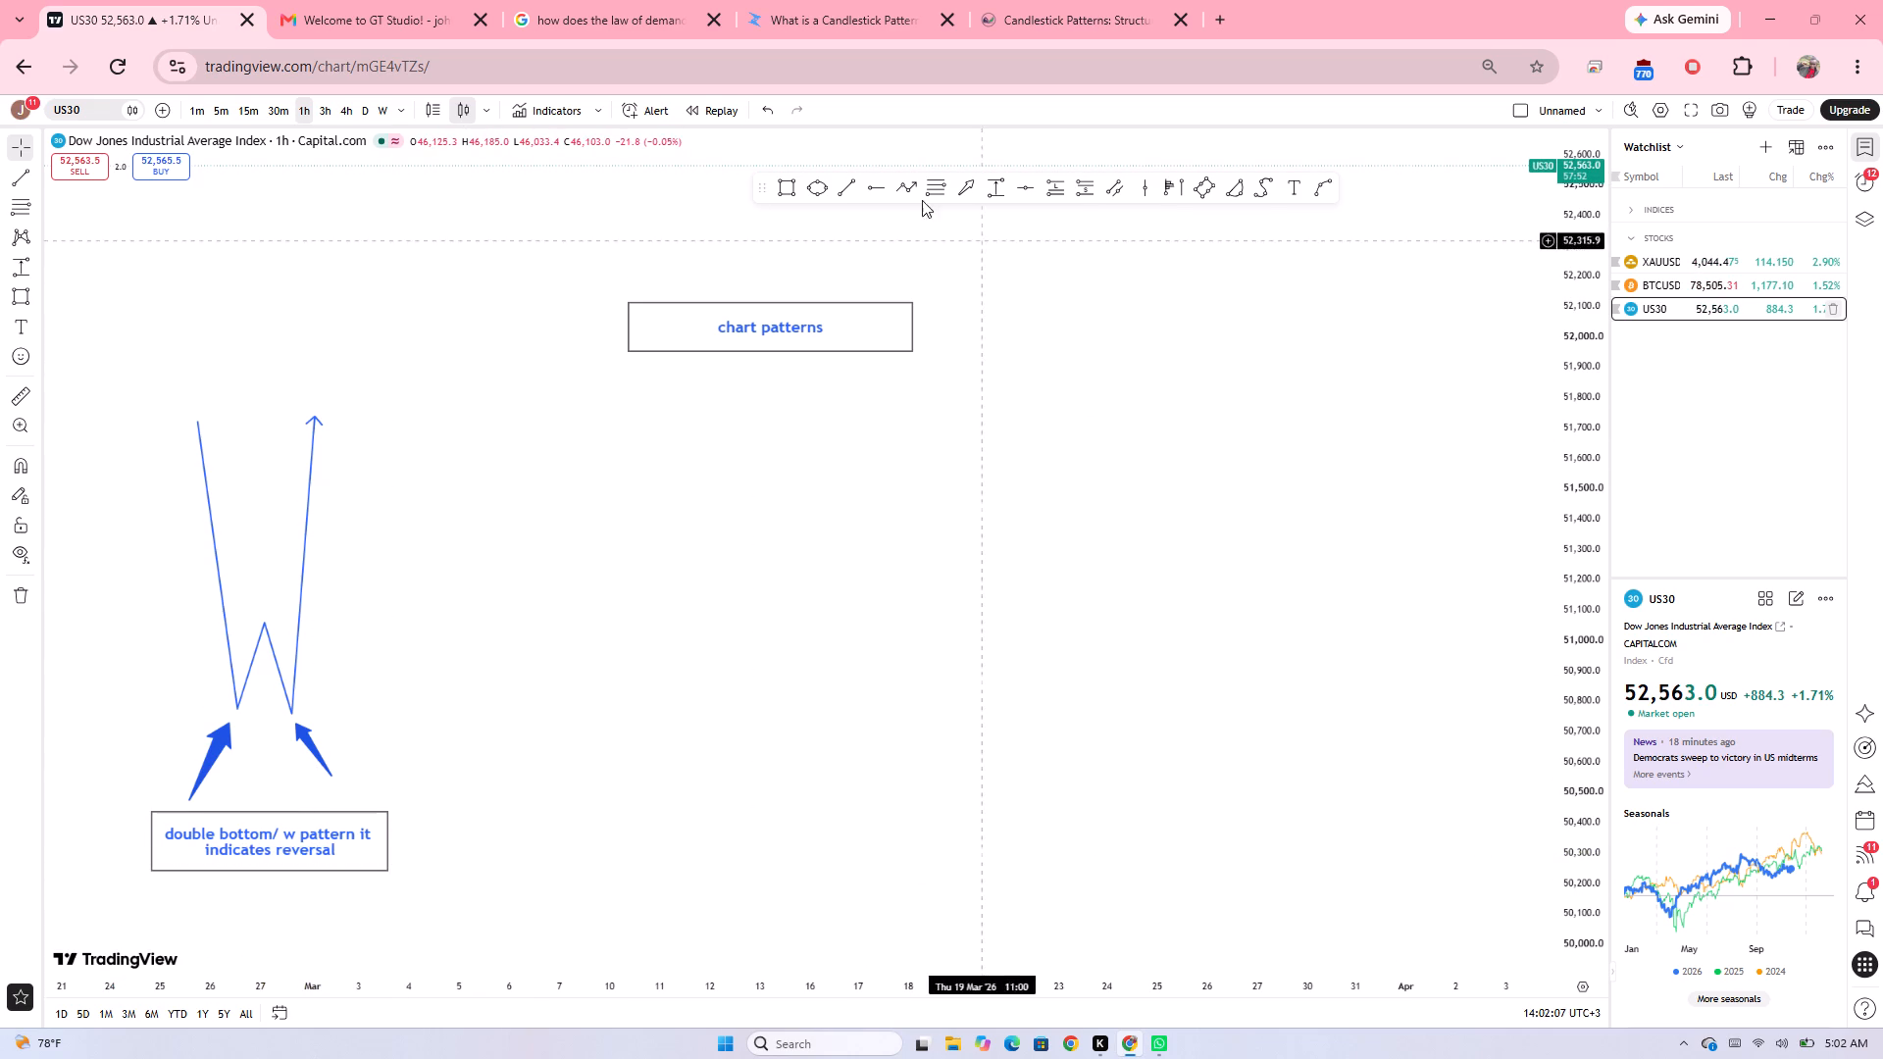
Draw a near-horizontal trendline from the W's middle peak at about 51,055, running from about 26 February to 6 March.
left_click(848, 185)
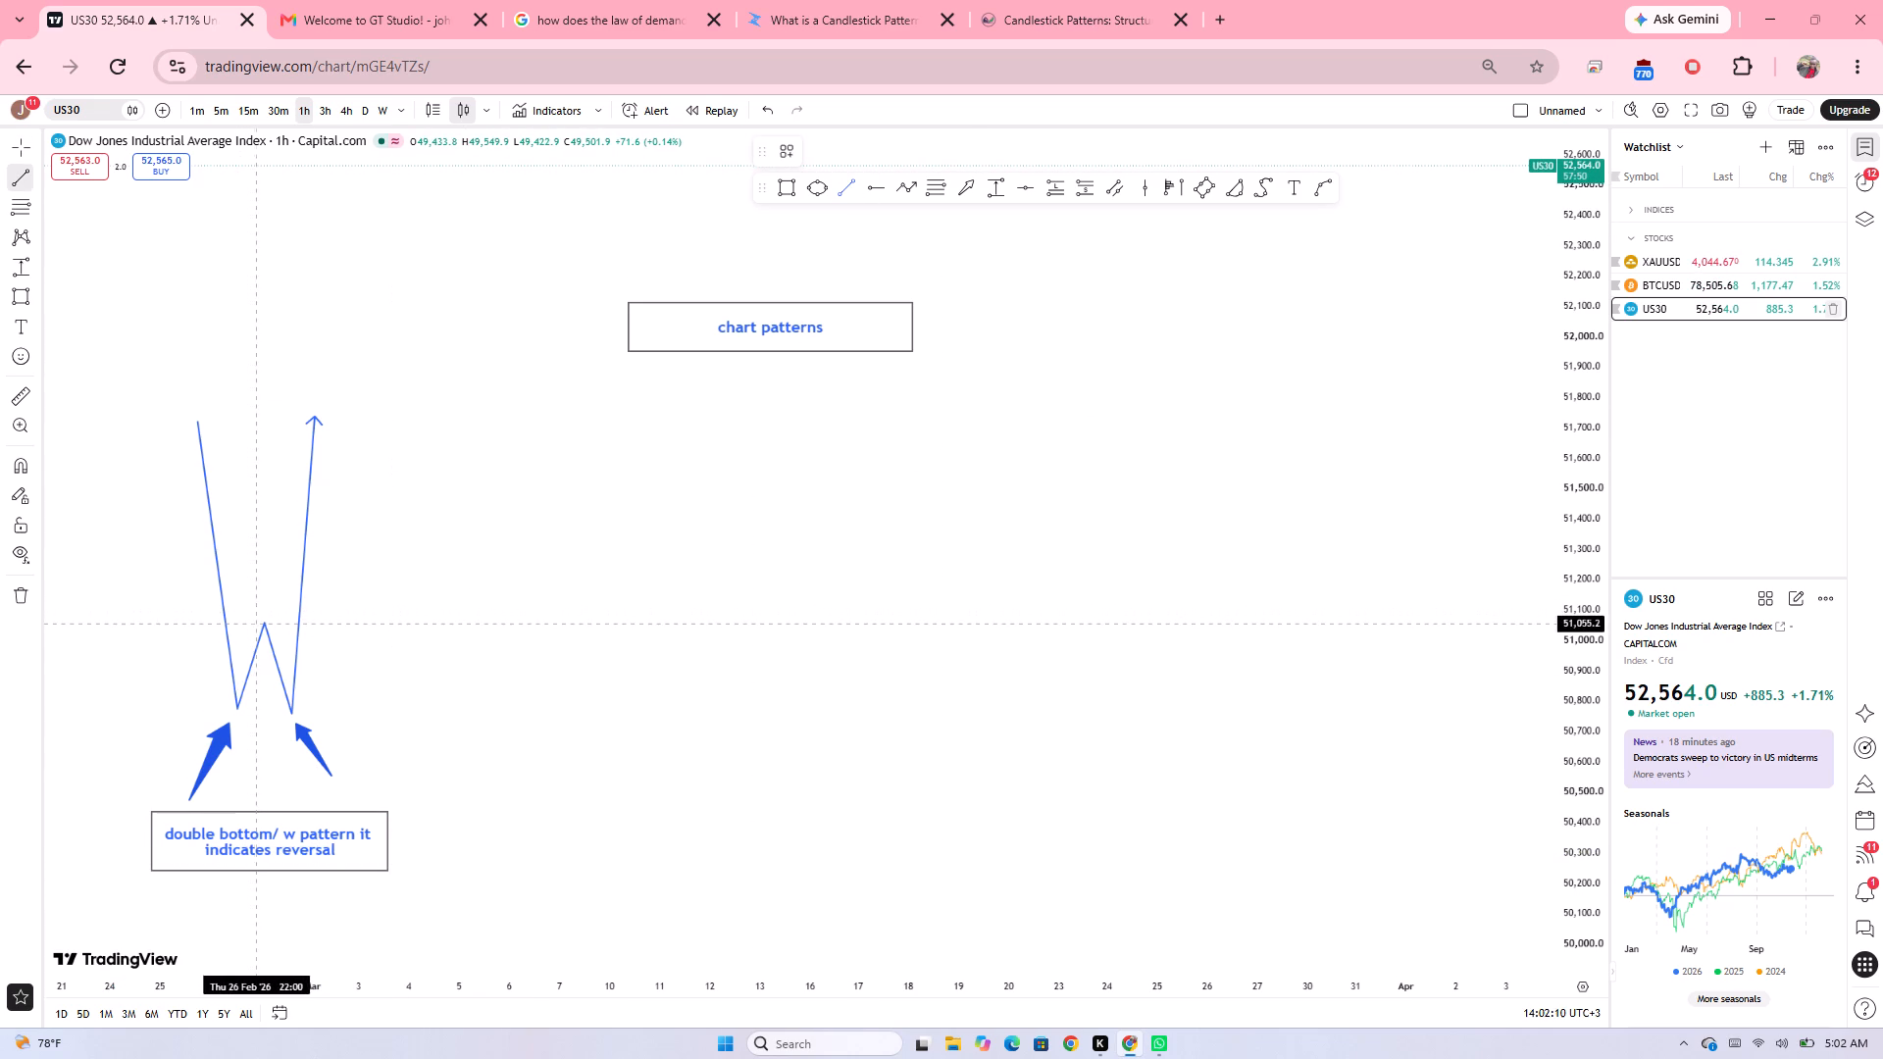
left_click_drag(257, 624, 530, 623)
left_click(530, 623)
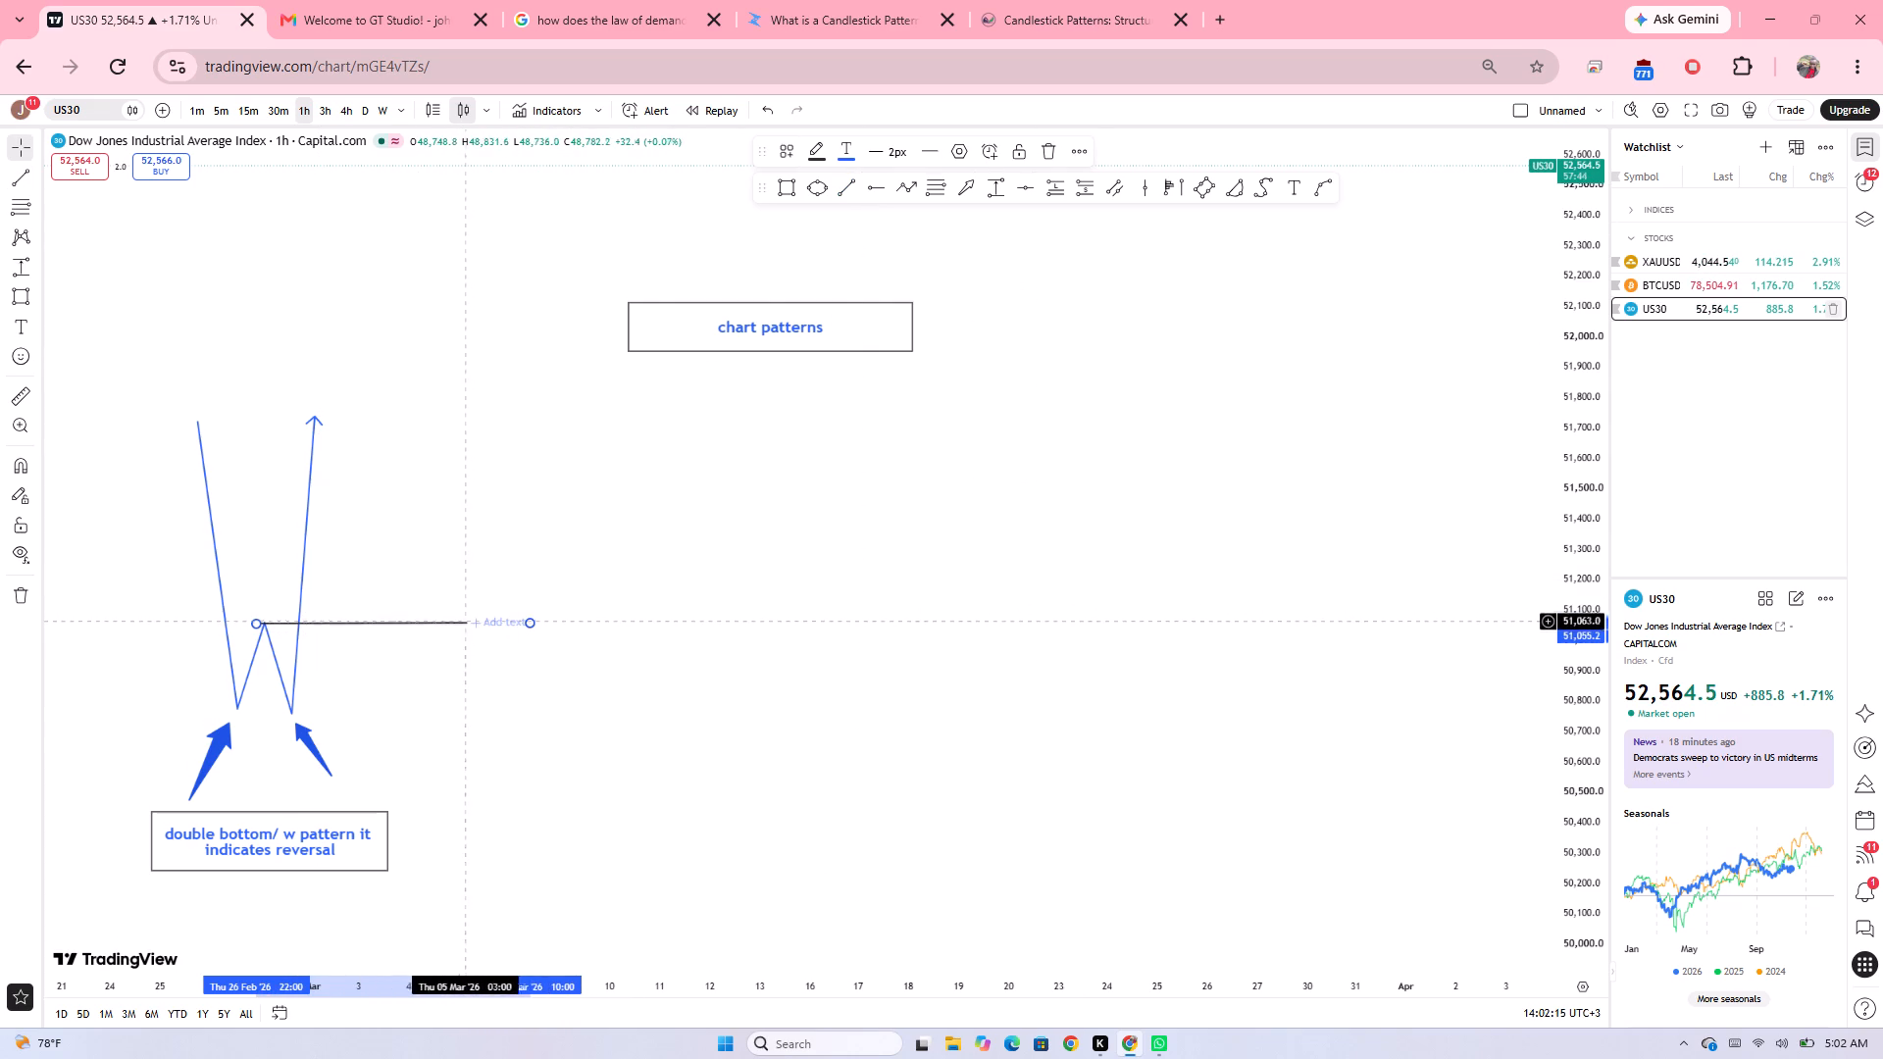
Centre the text alignment of the W's trendline and label it "neckline".
left_click(487, 620)
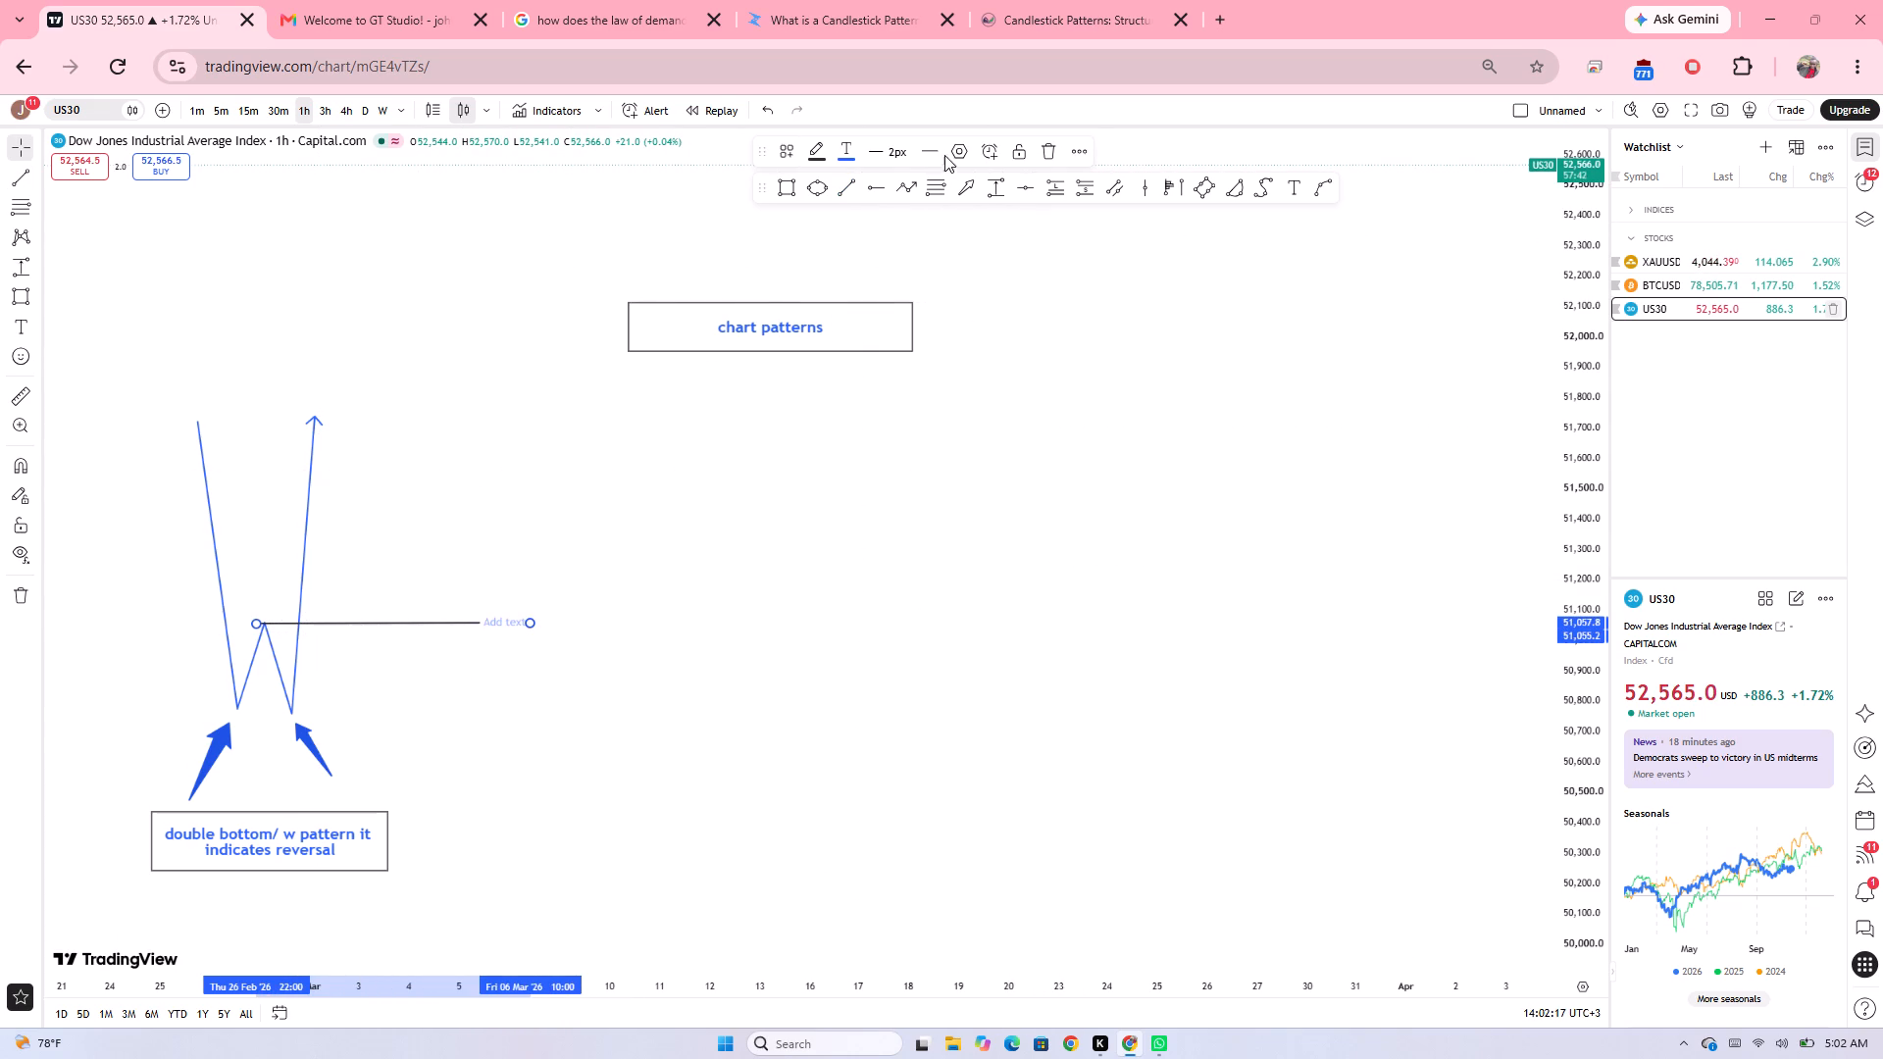
left_click(954, 151)
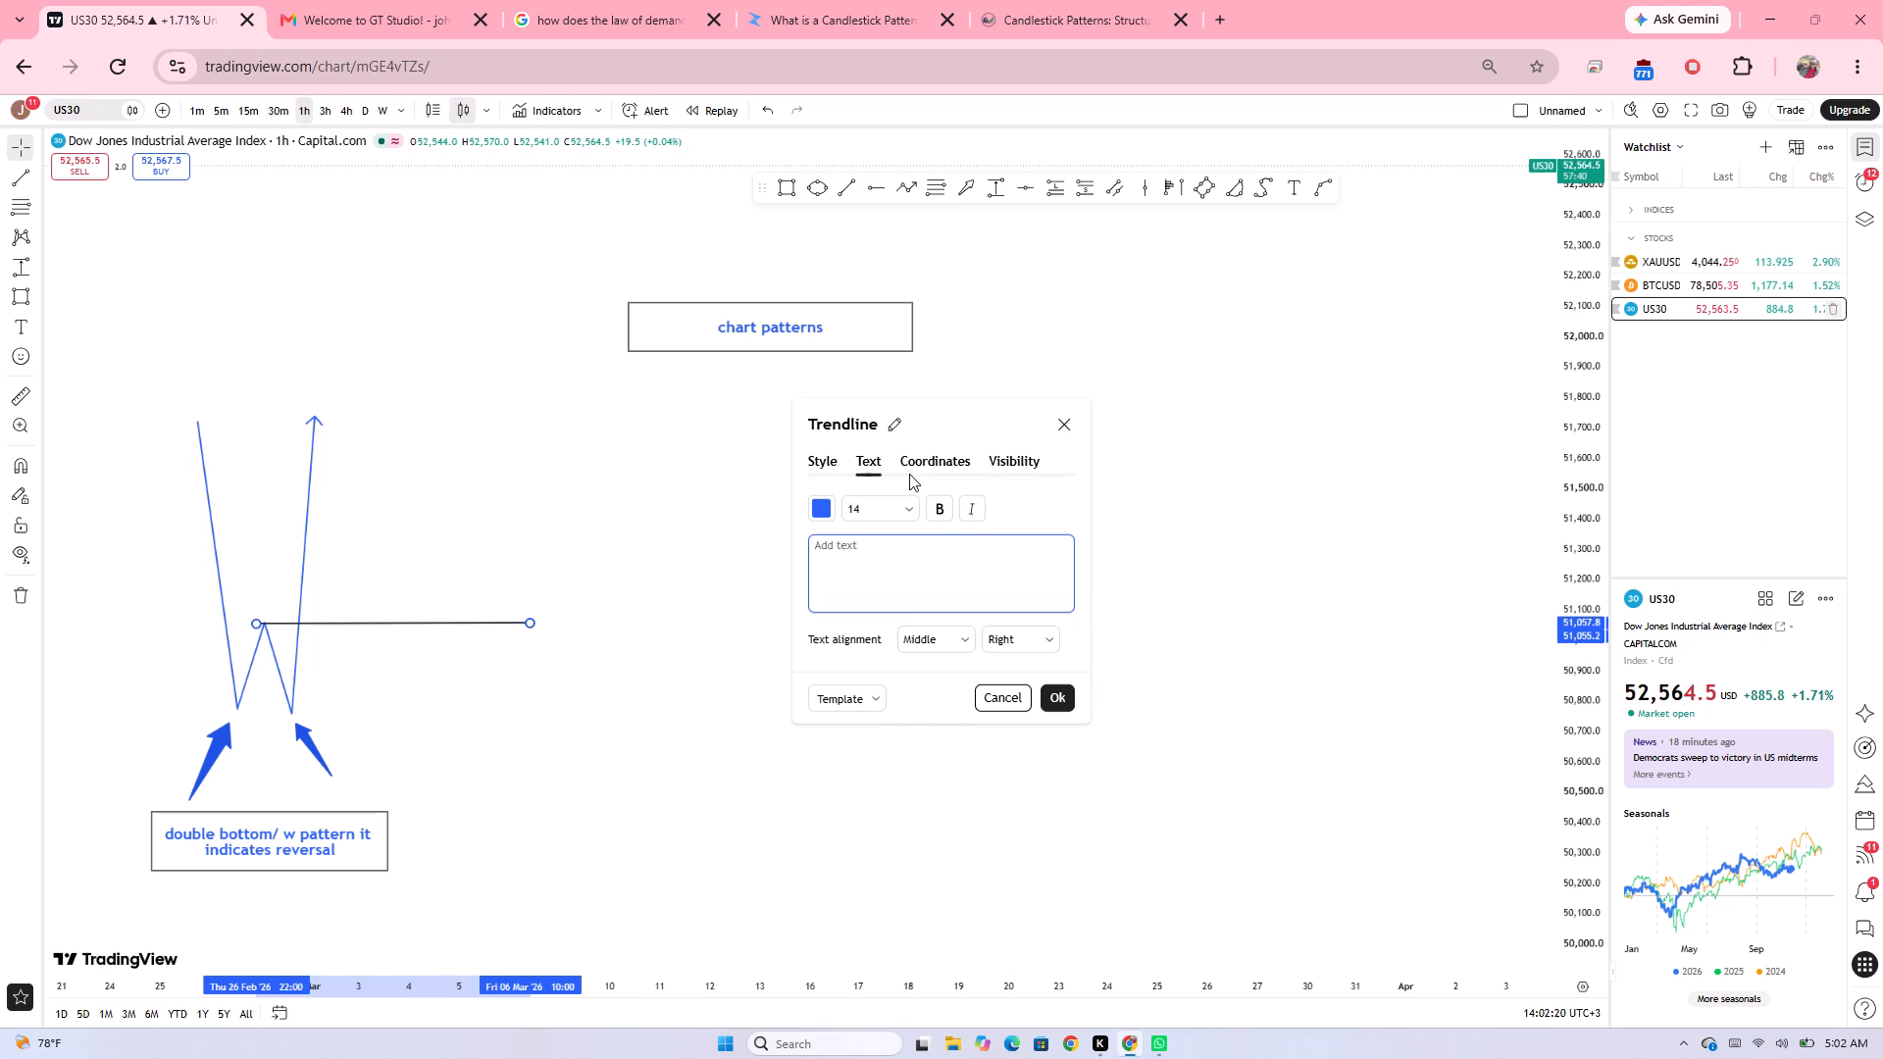
left_click(998, 631)
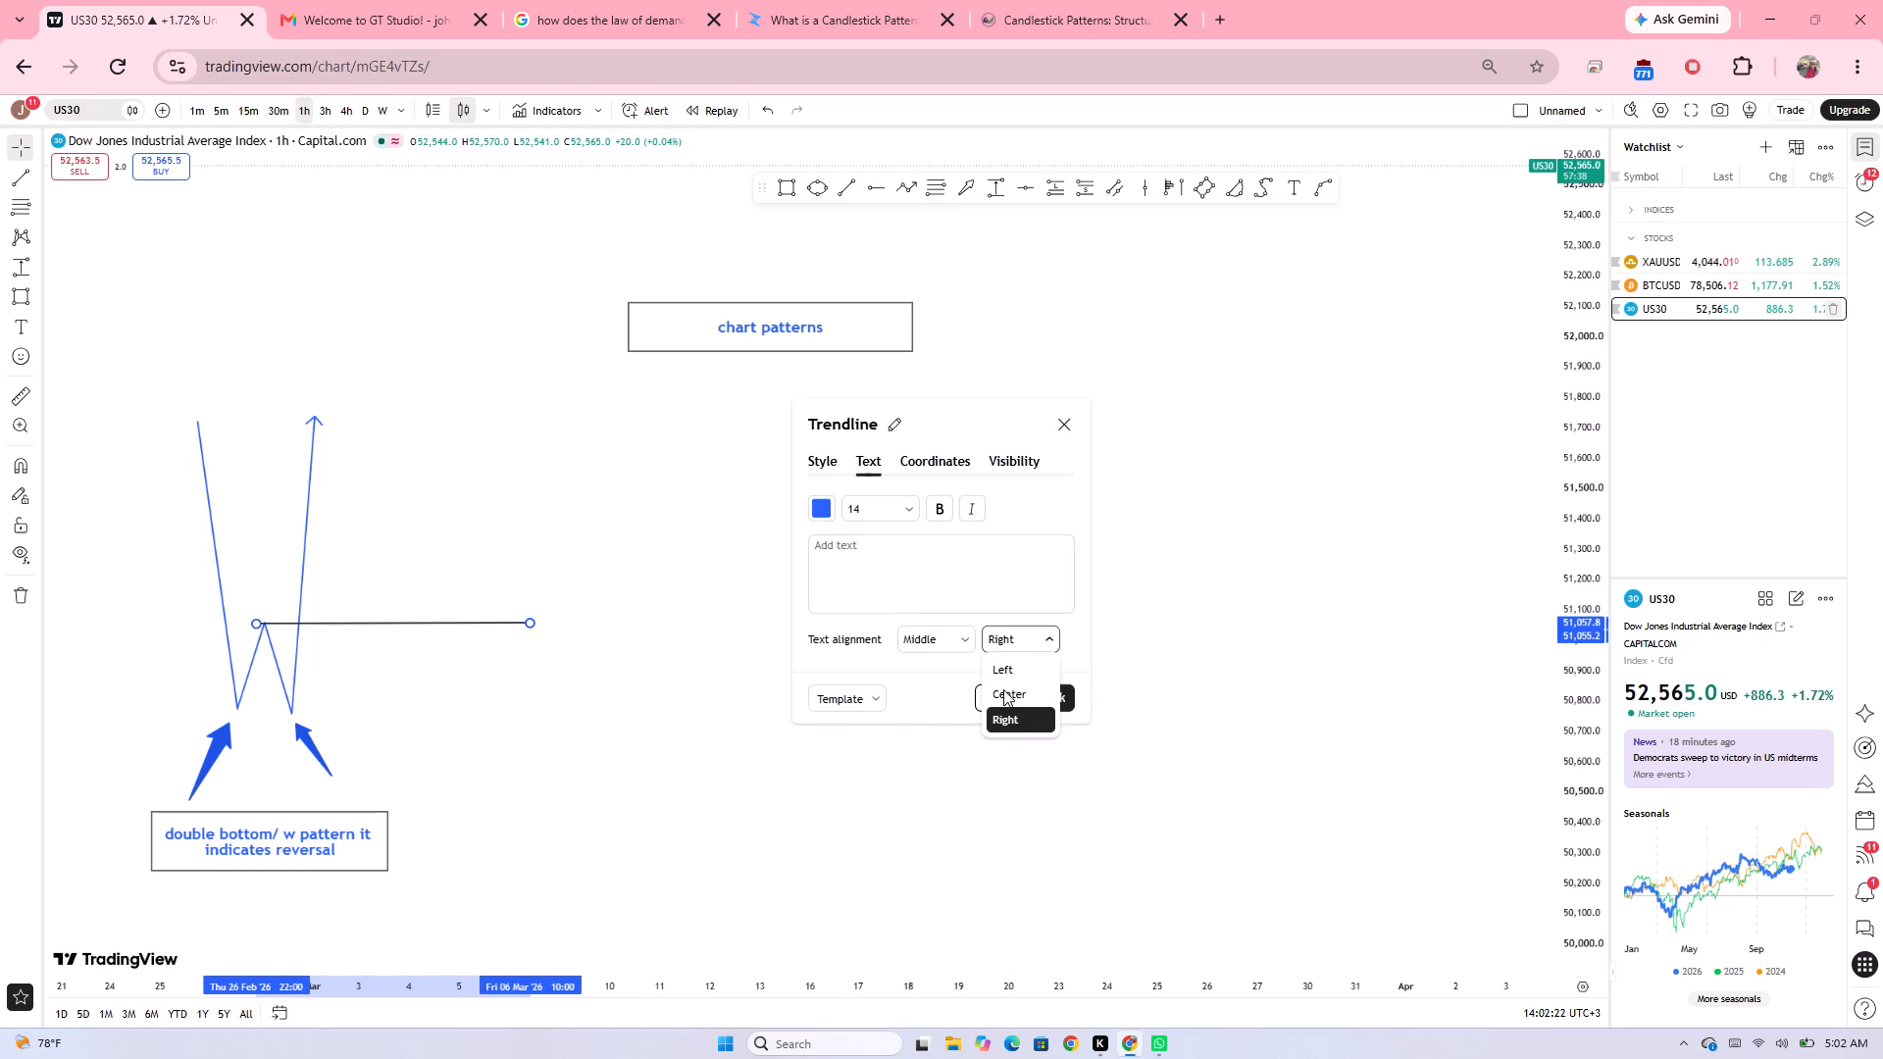
left_click(1003, 691)
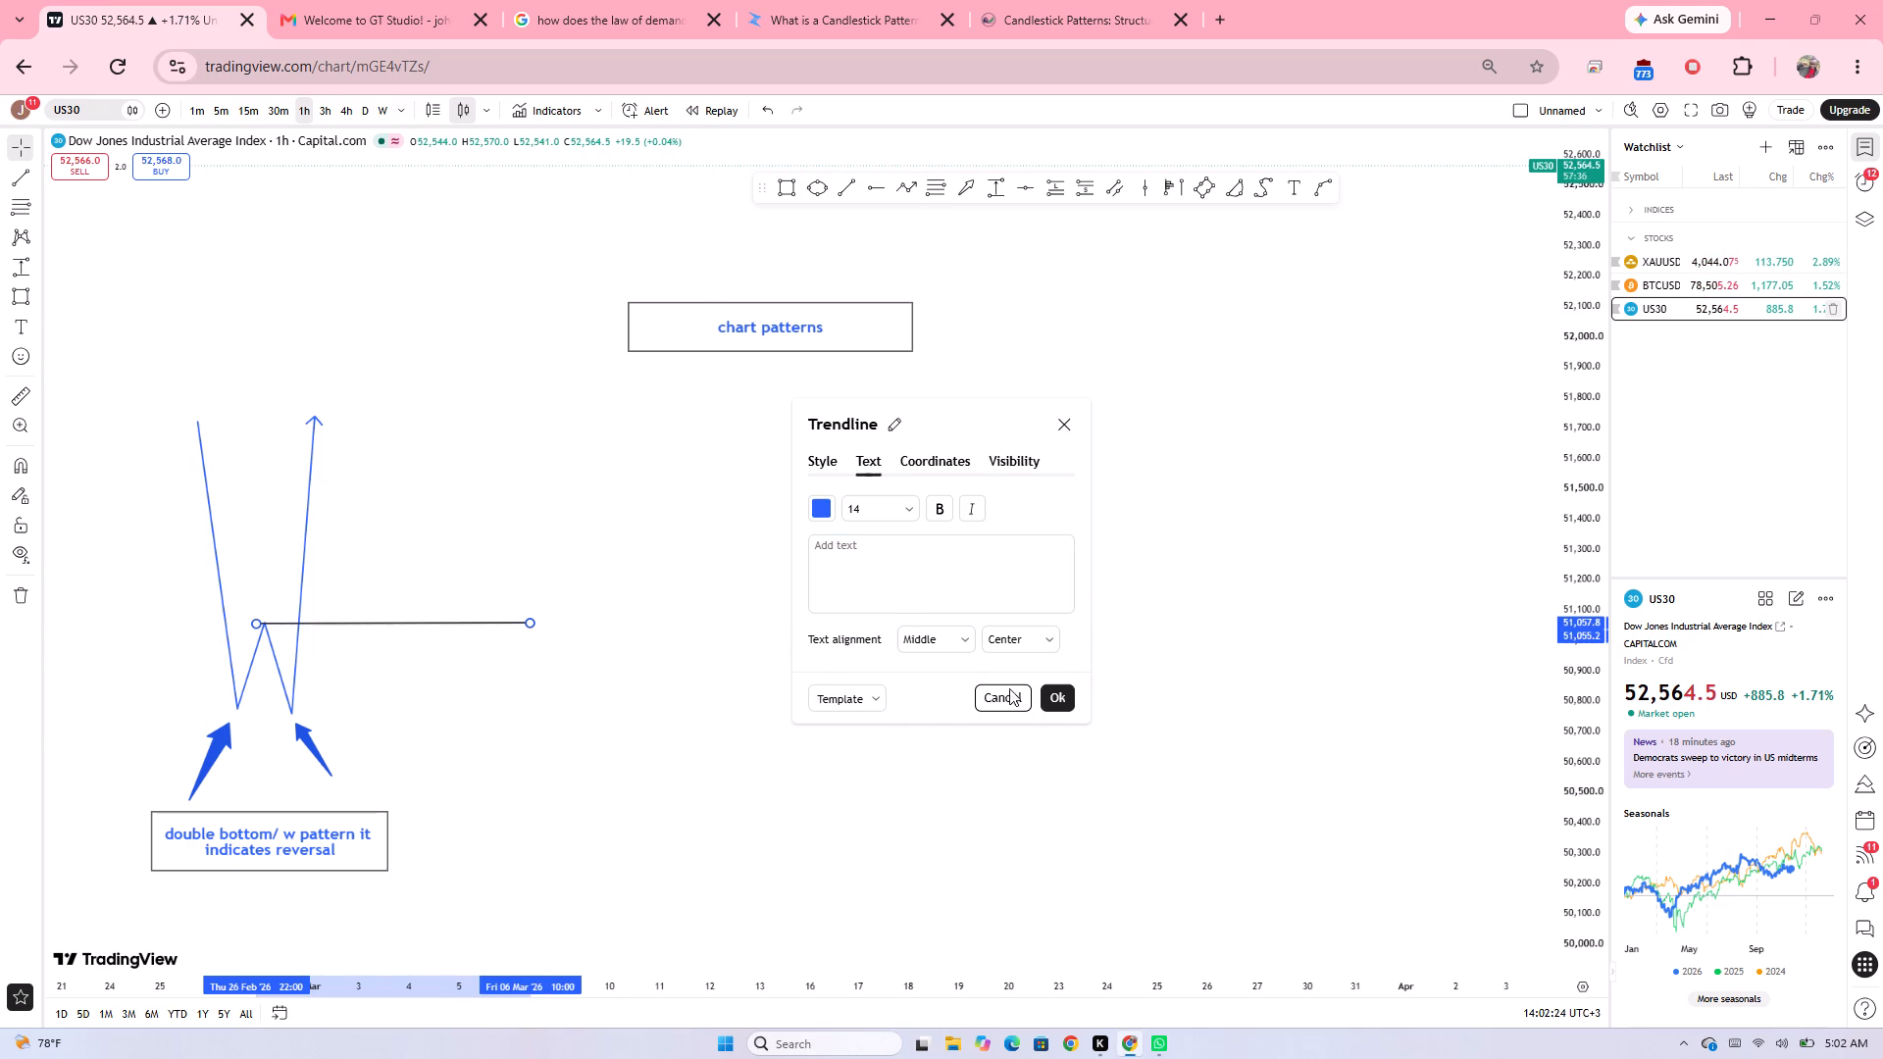
left_click(1053, 687)
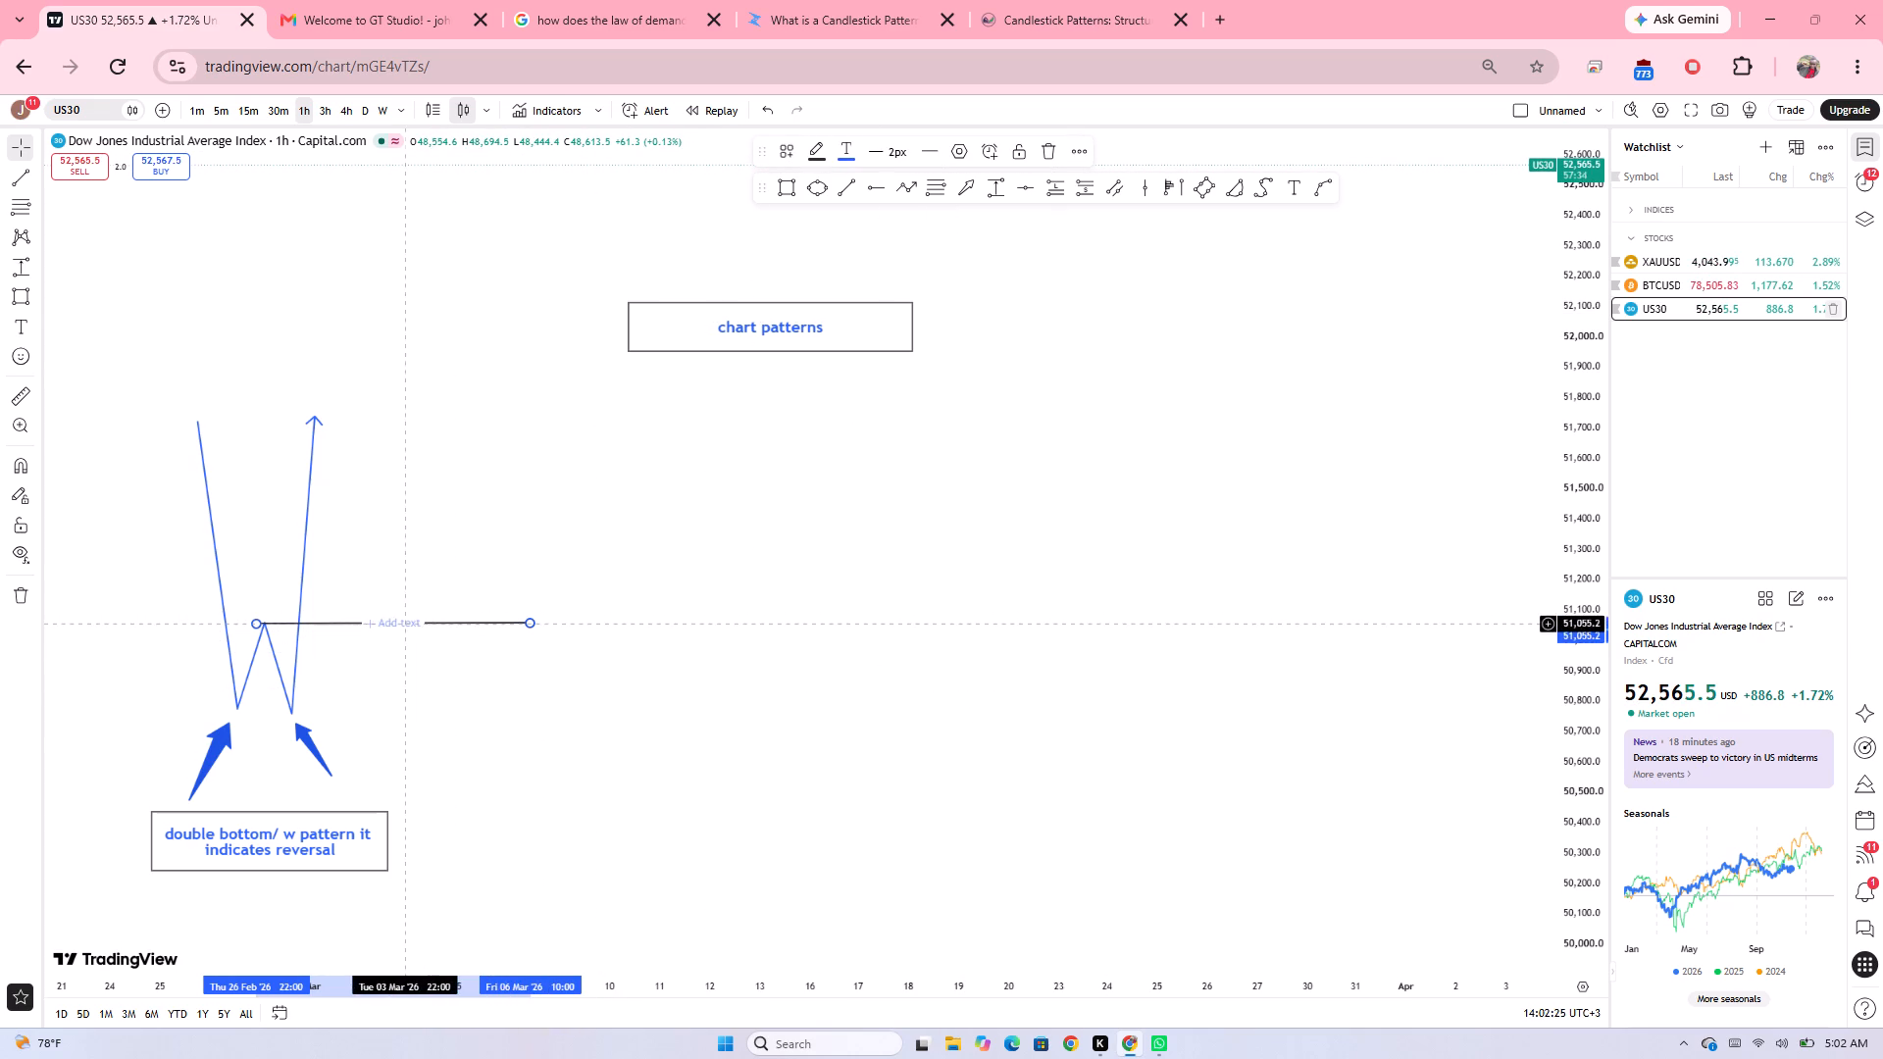
left_click(405, 624)
type("neckline")
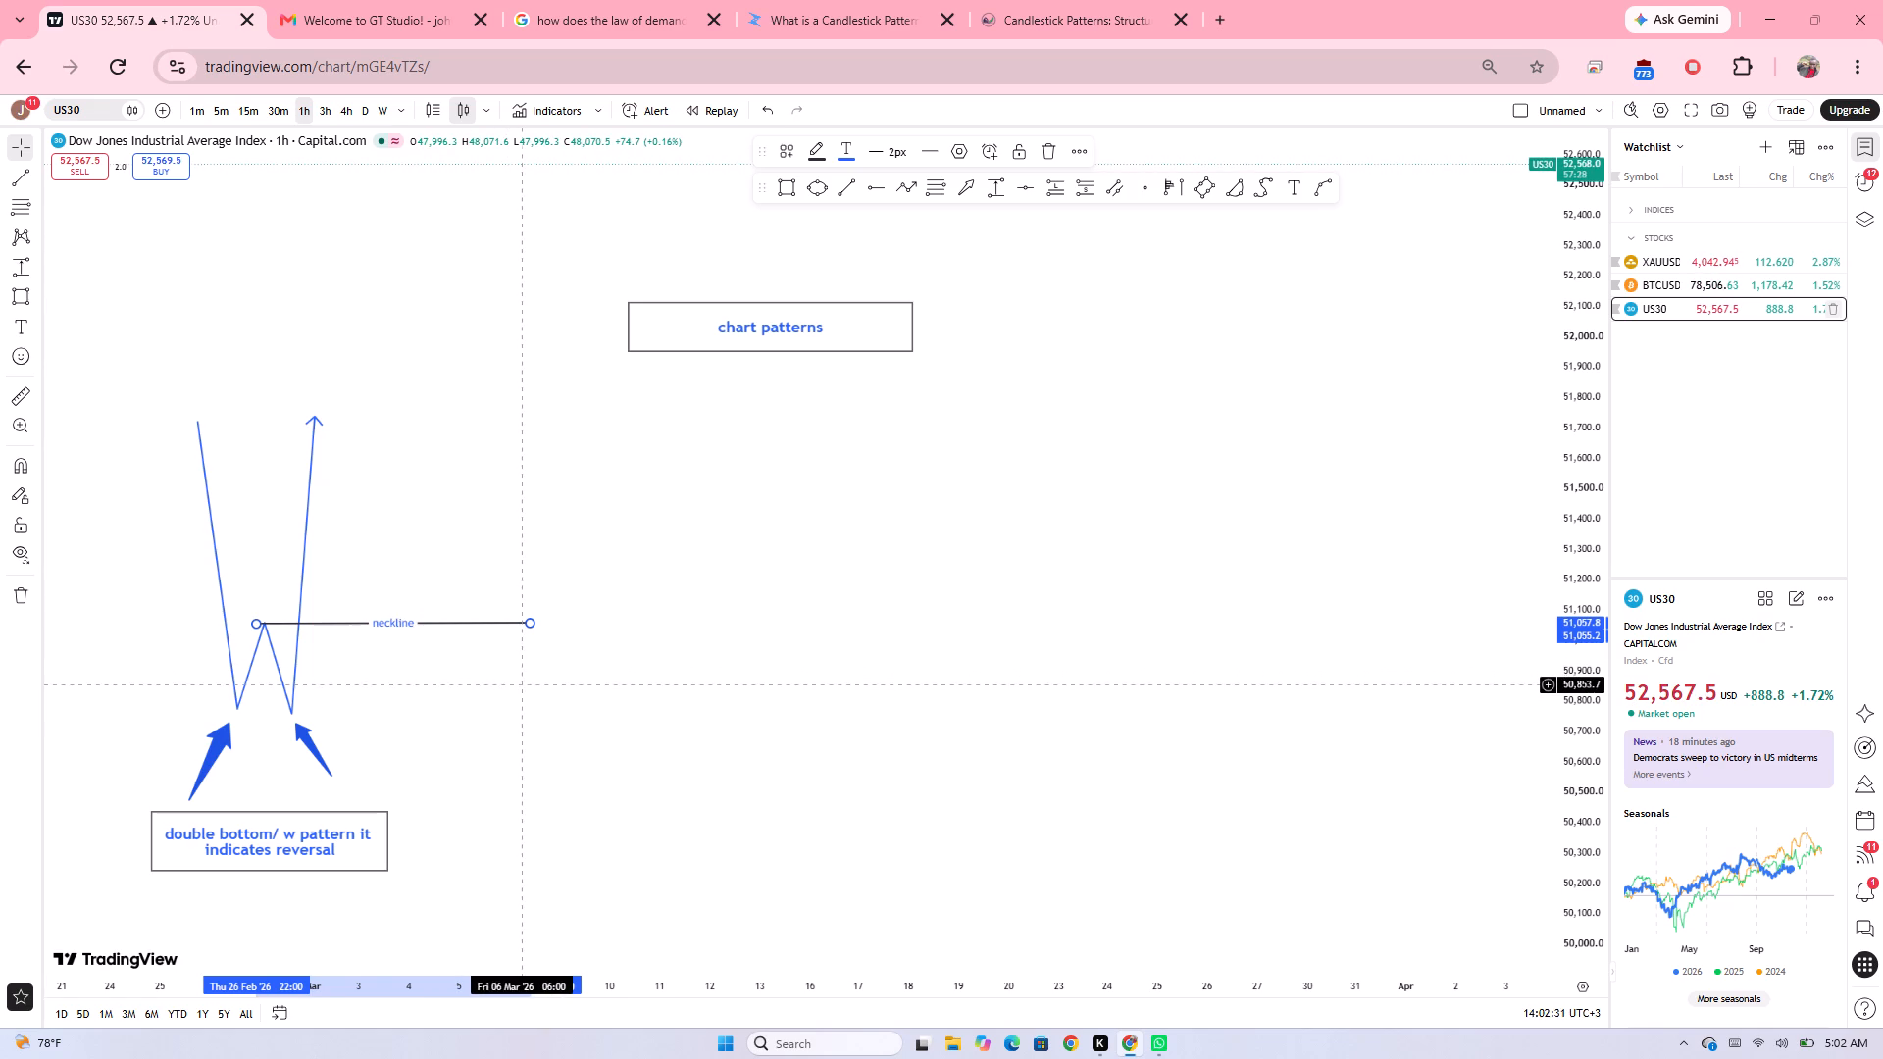
Draw an M-shaped path beside the W, starting near 50,880, with peaks near 51,650 and 51,700 and a downward arrow end.
left_click(915, 183)
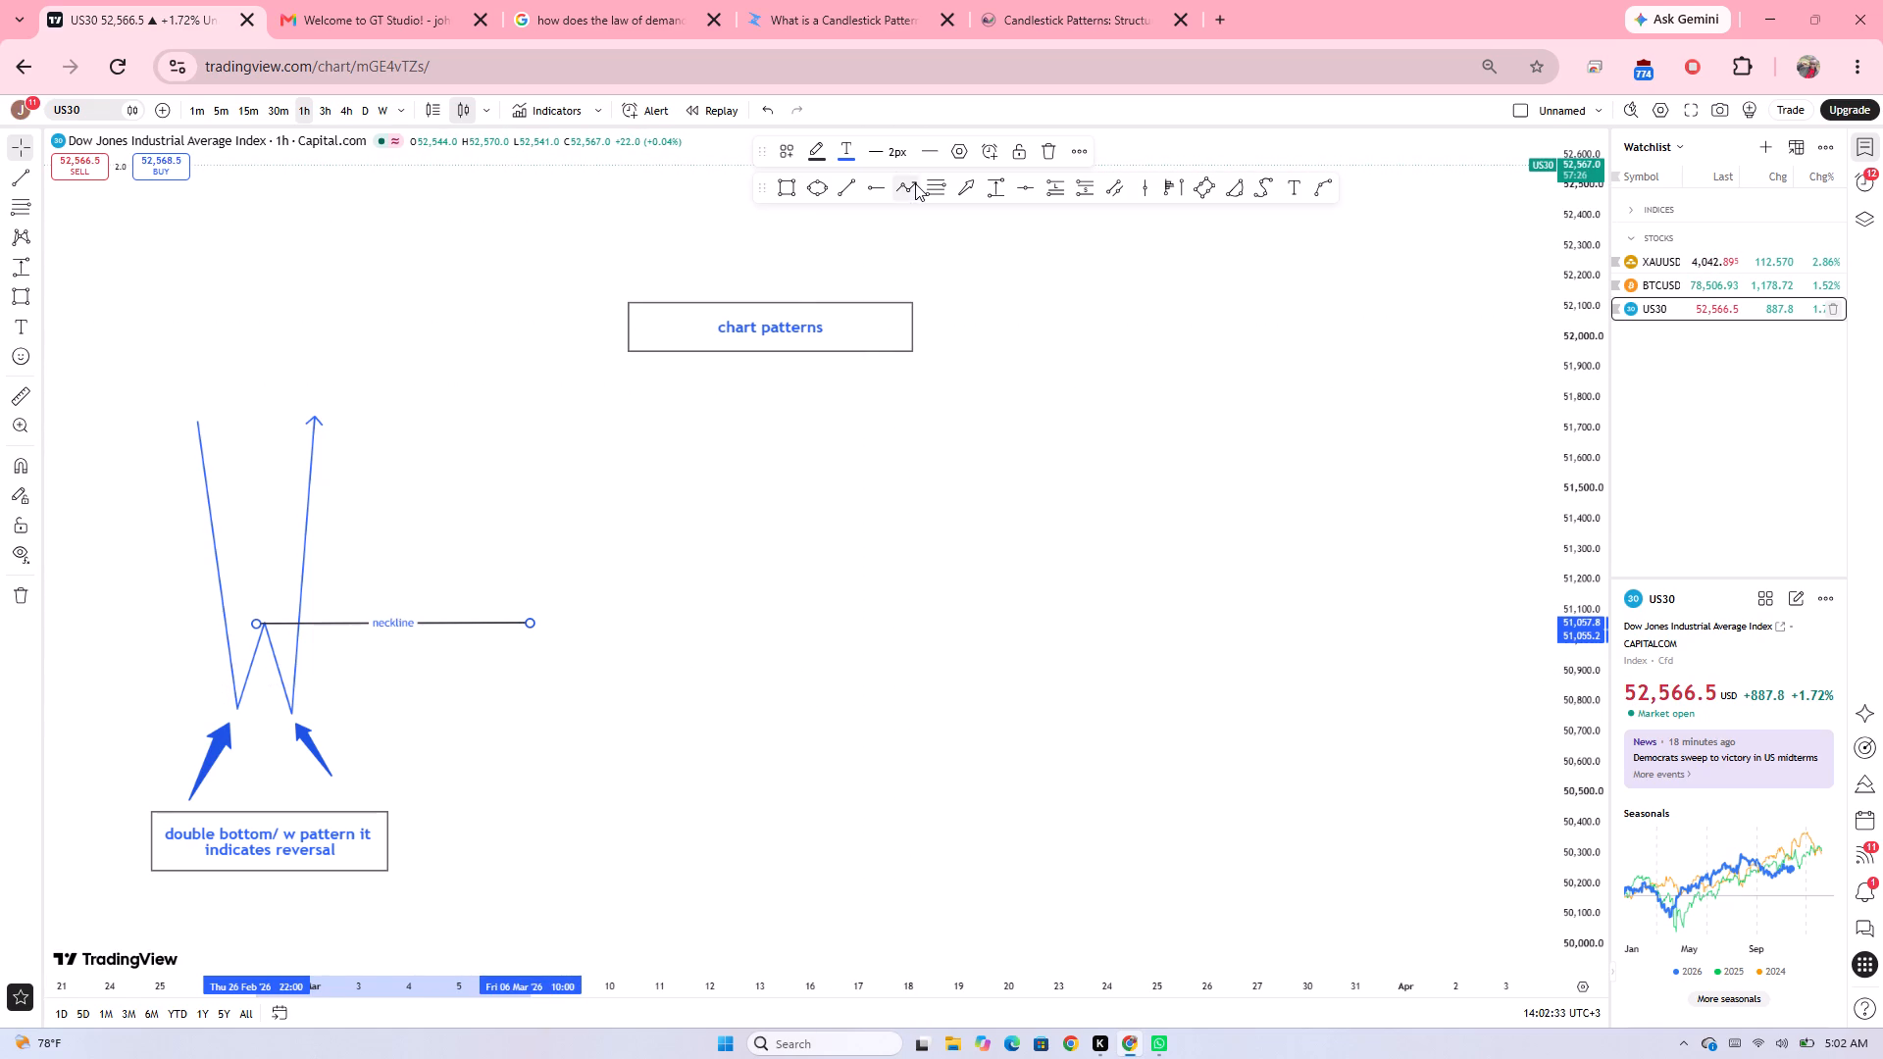
left_click_drag(574, 676, 587, 442)
left_click_drag(587, 442, 634, 526)
left_click_drag(634, 526, 673, 428)
left_click_drag(673, 428, 700, 694)
double_click(700, 694)
left_click(782, 708)
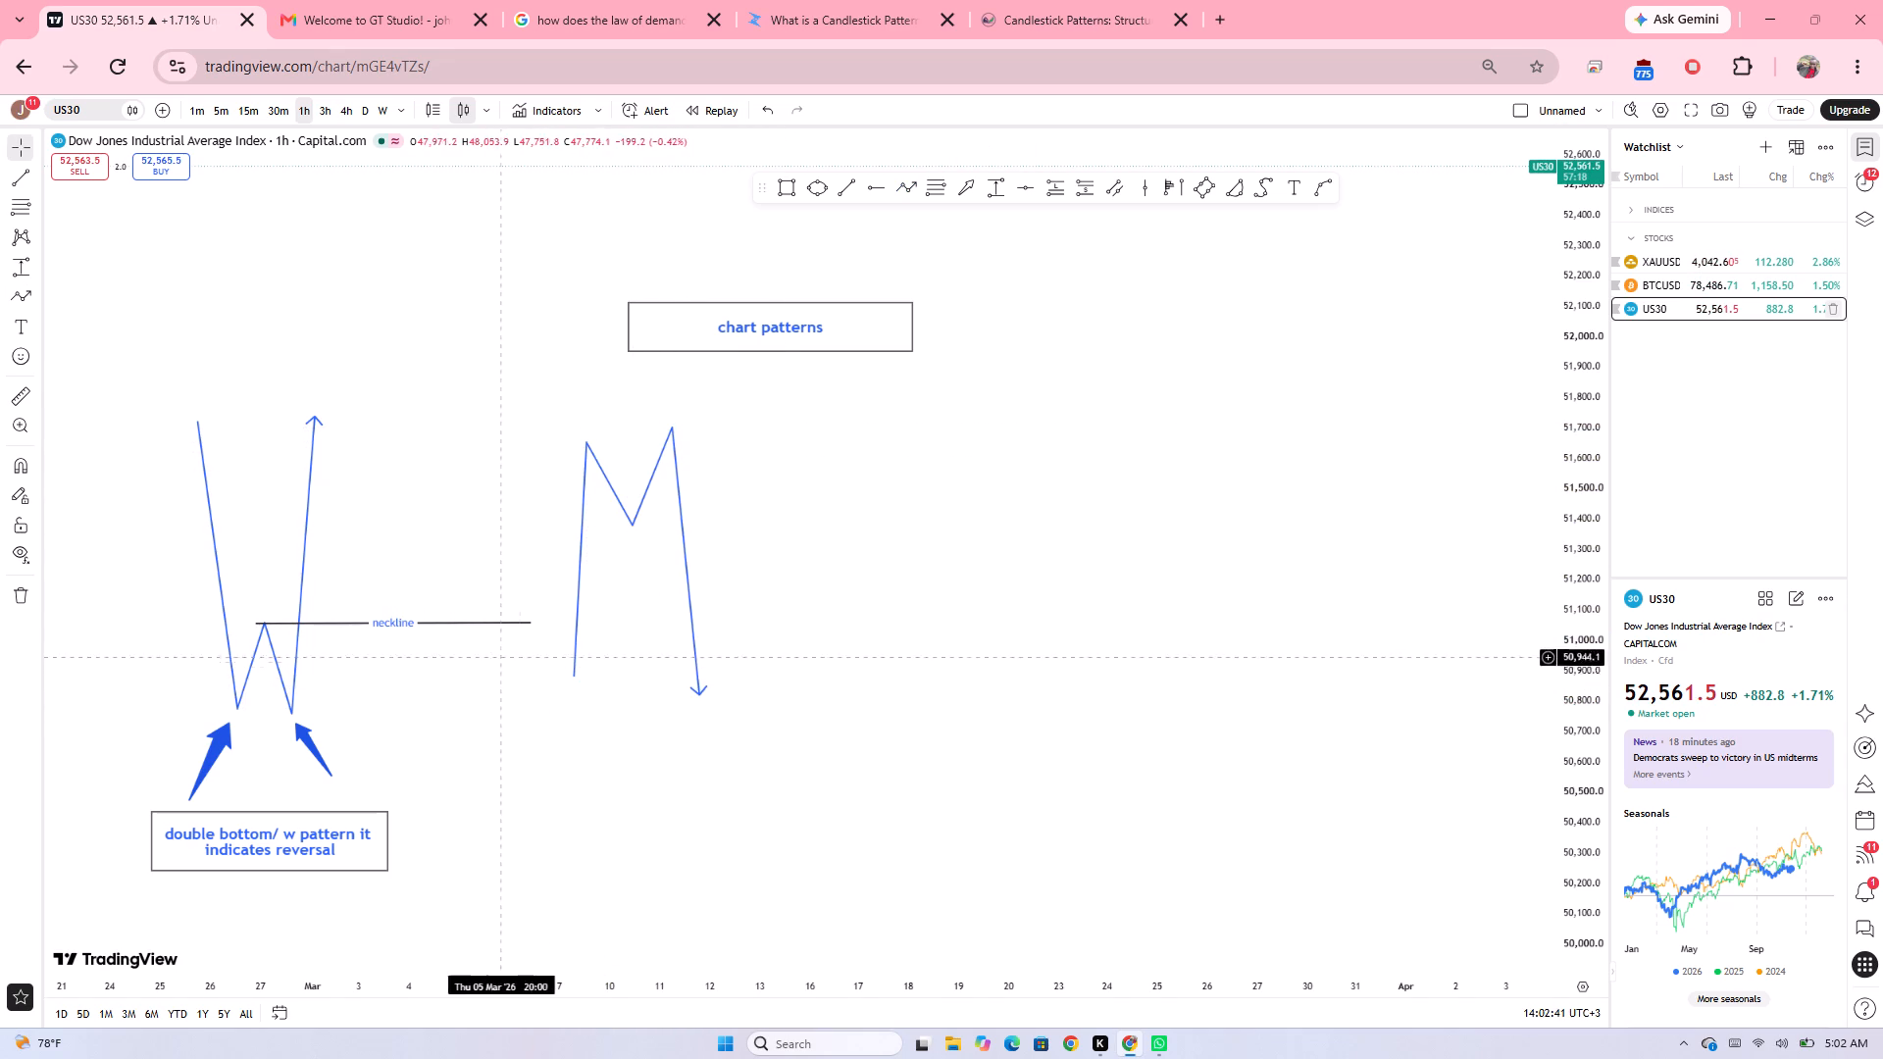
Shorten the W's neckline so it ends at about 3 March, keeping it nearly horizontal.
left_click_drag(531, 624, 466, 627)
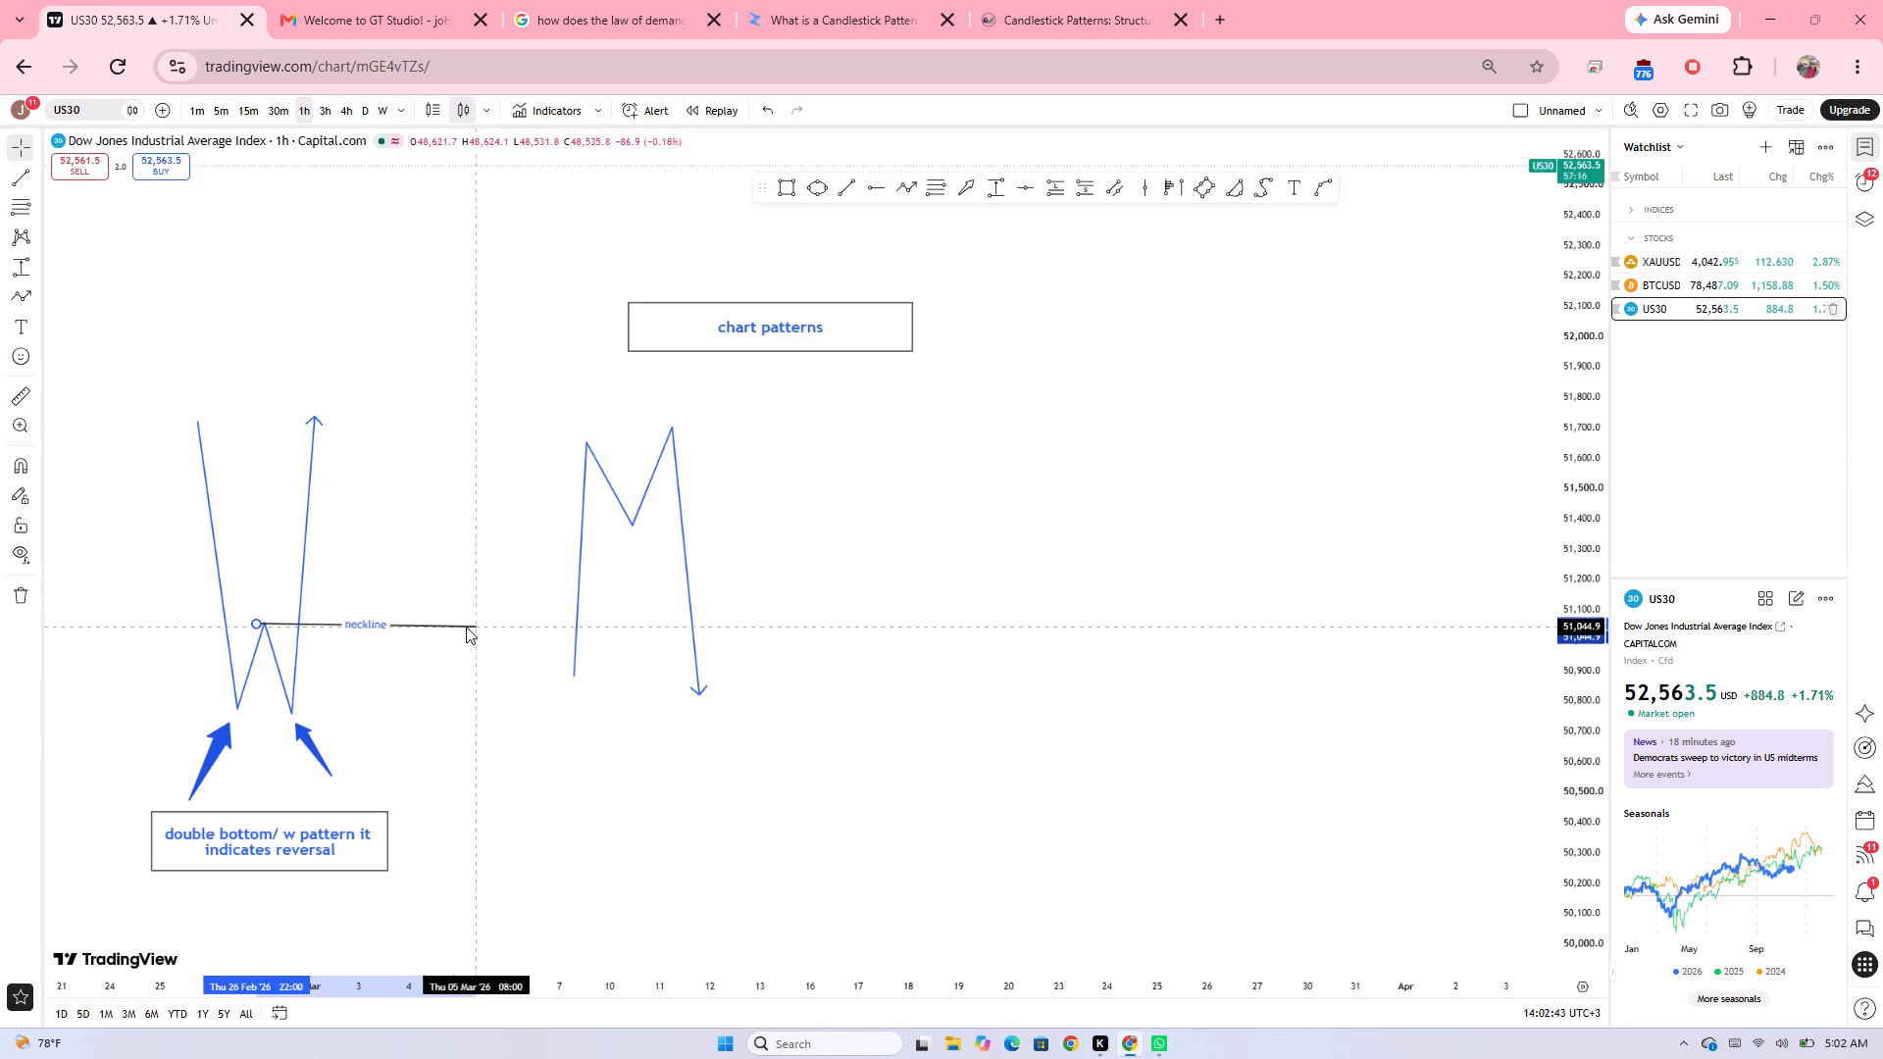
left_click_drag(466, 627, 336, 625)
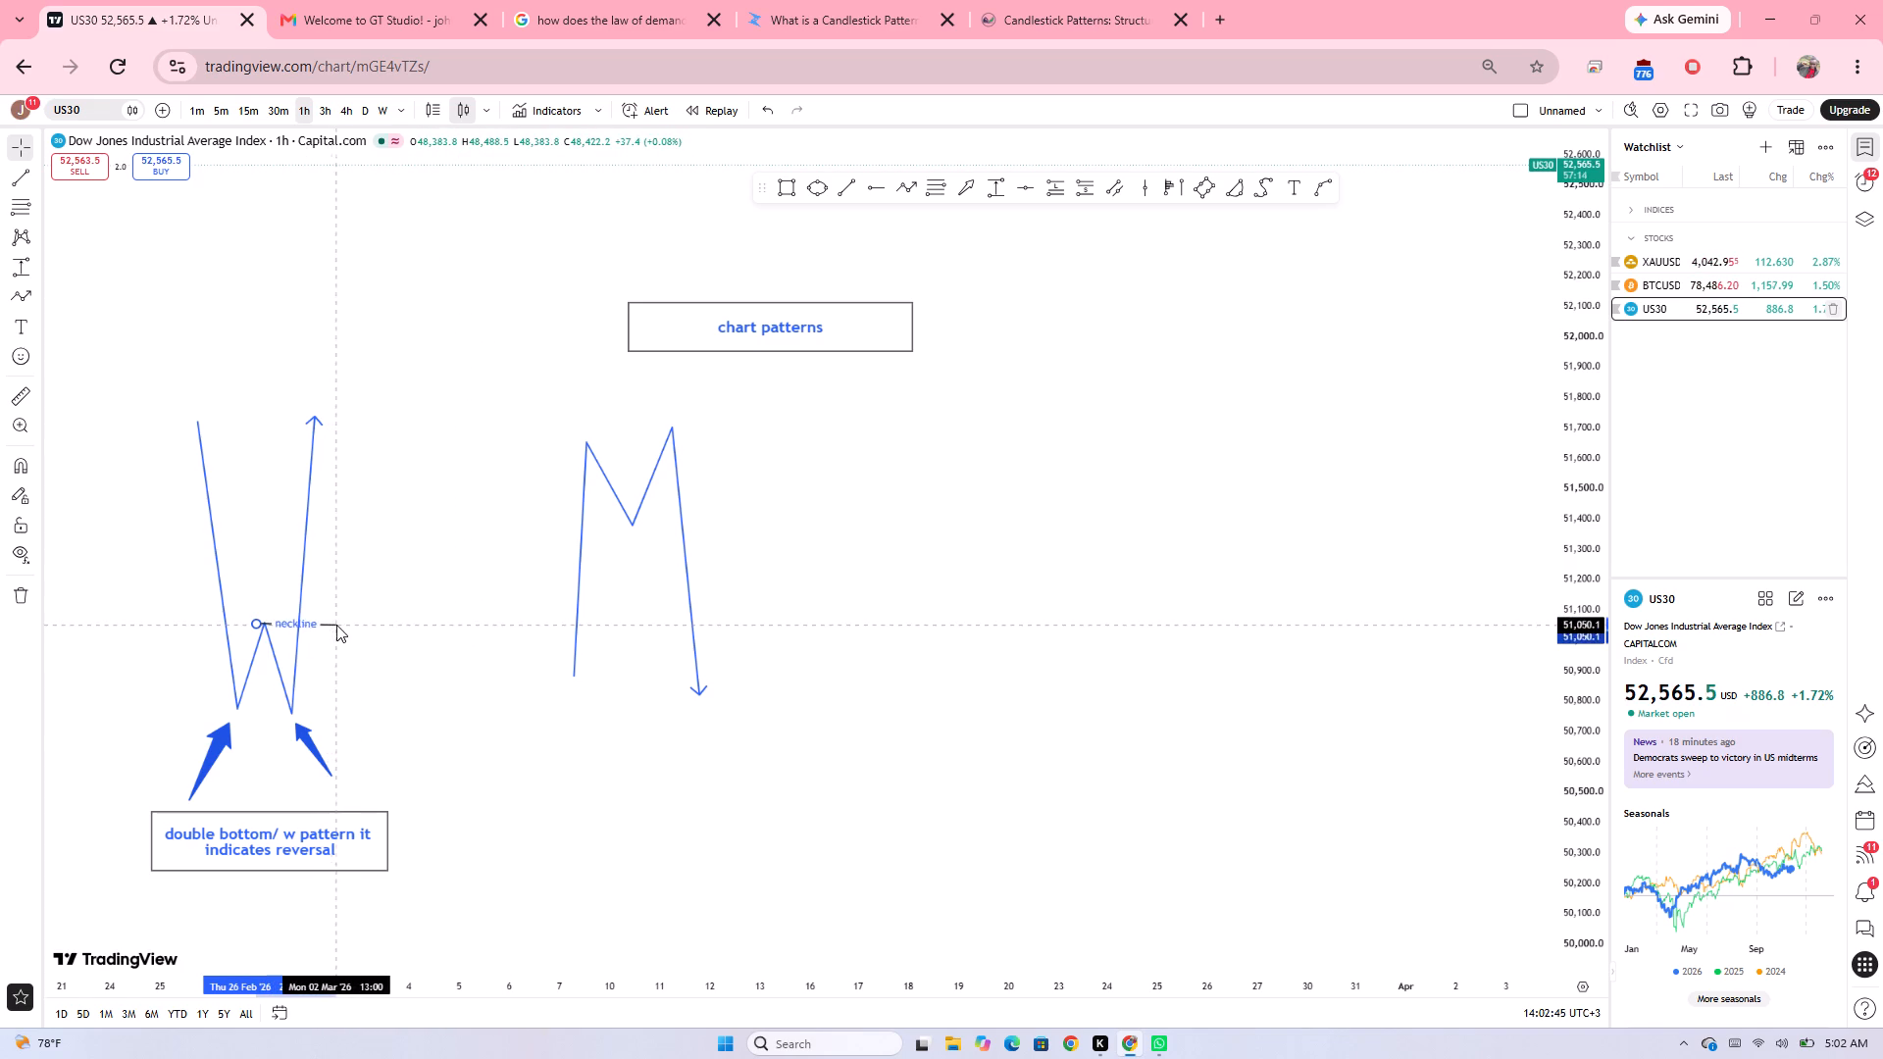
left_click_drag(336, 625, 379, 622)
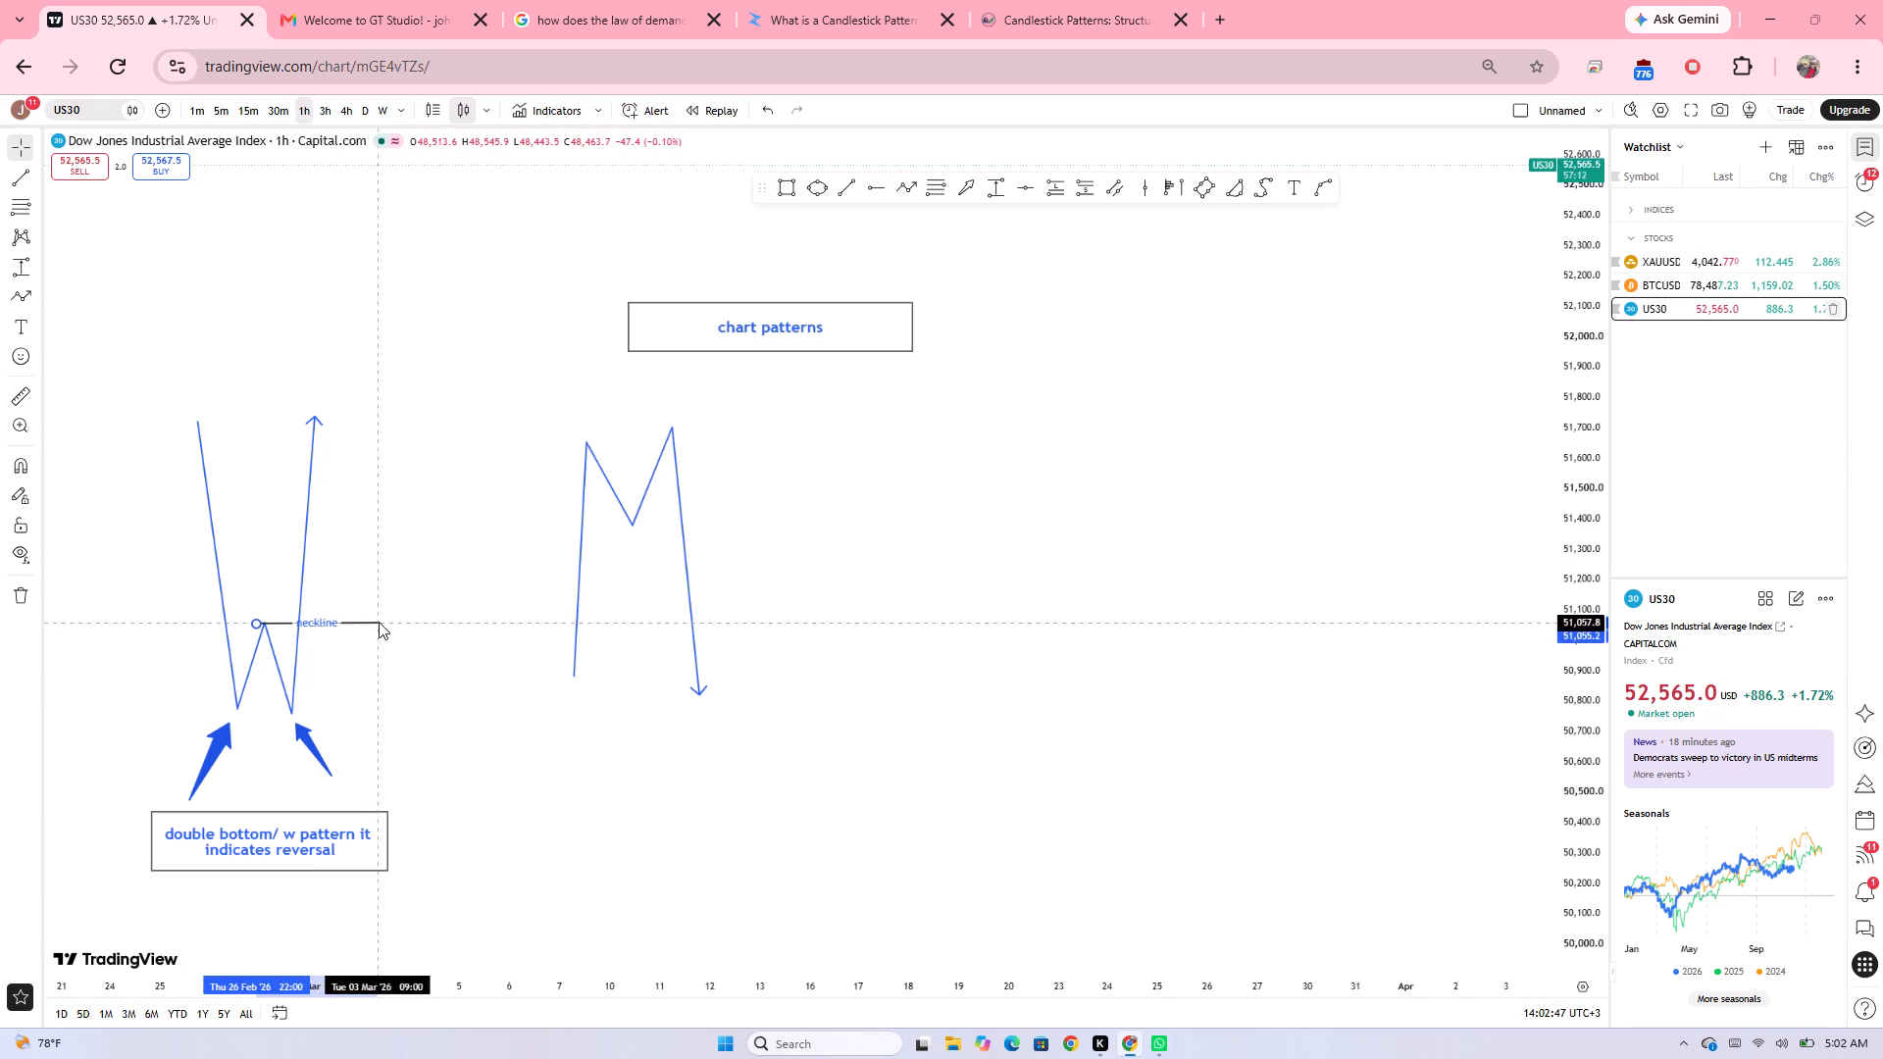
left_click_drag(379, 622, 395, 622)
left_click(494, 601)
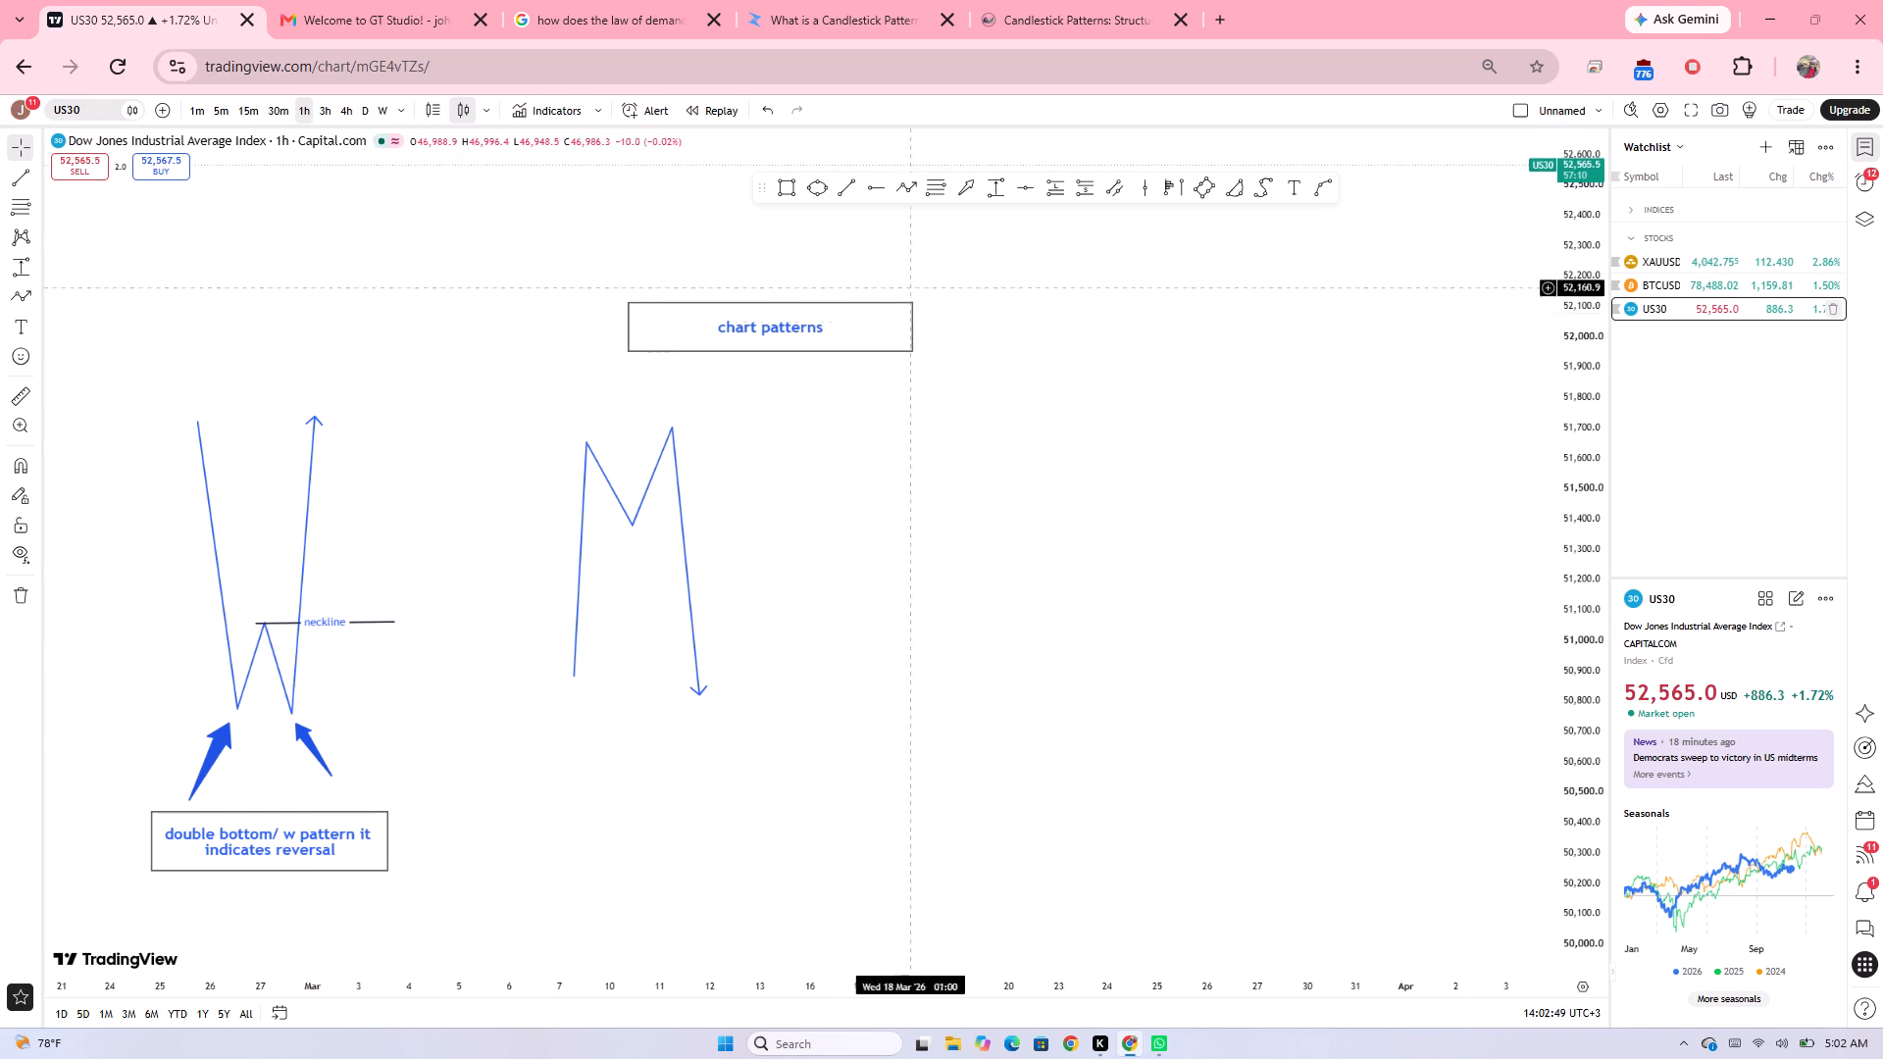
Draw a trendline through the M's middle low near 51,373, from about 10 to 12 March, and label it "neckline".
left_click(846, 193)
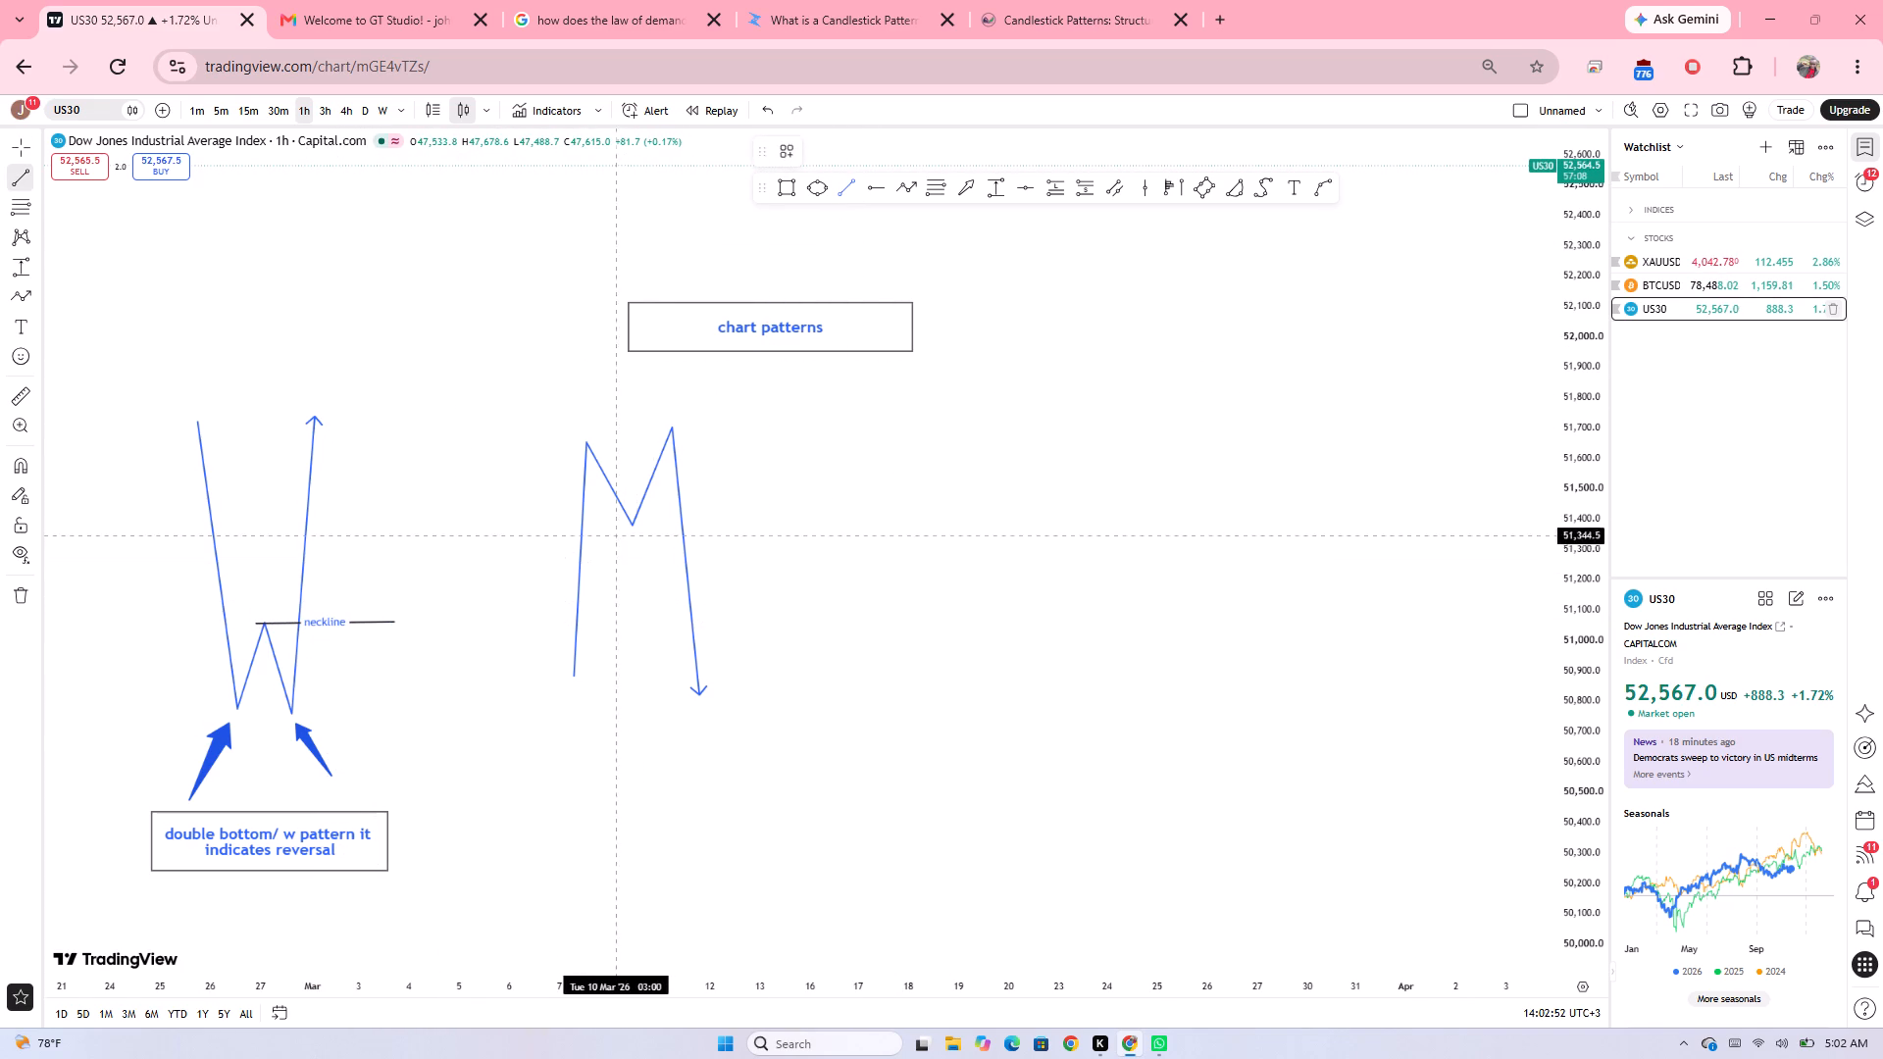
left_click_drag(616, 526, 755, 527)
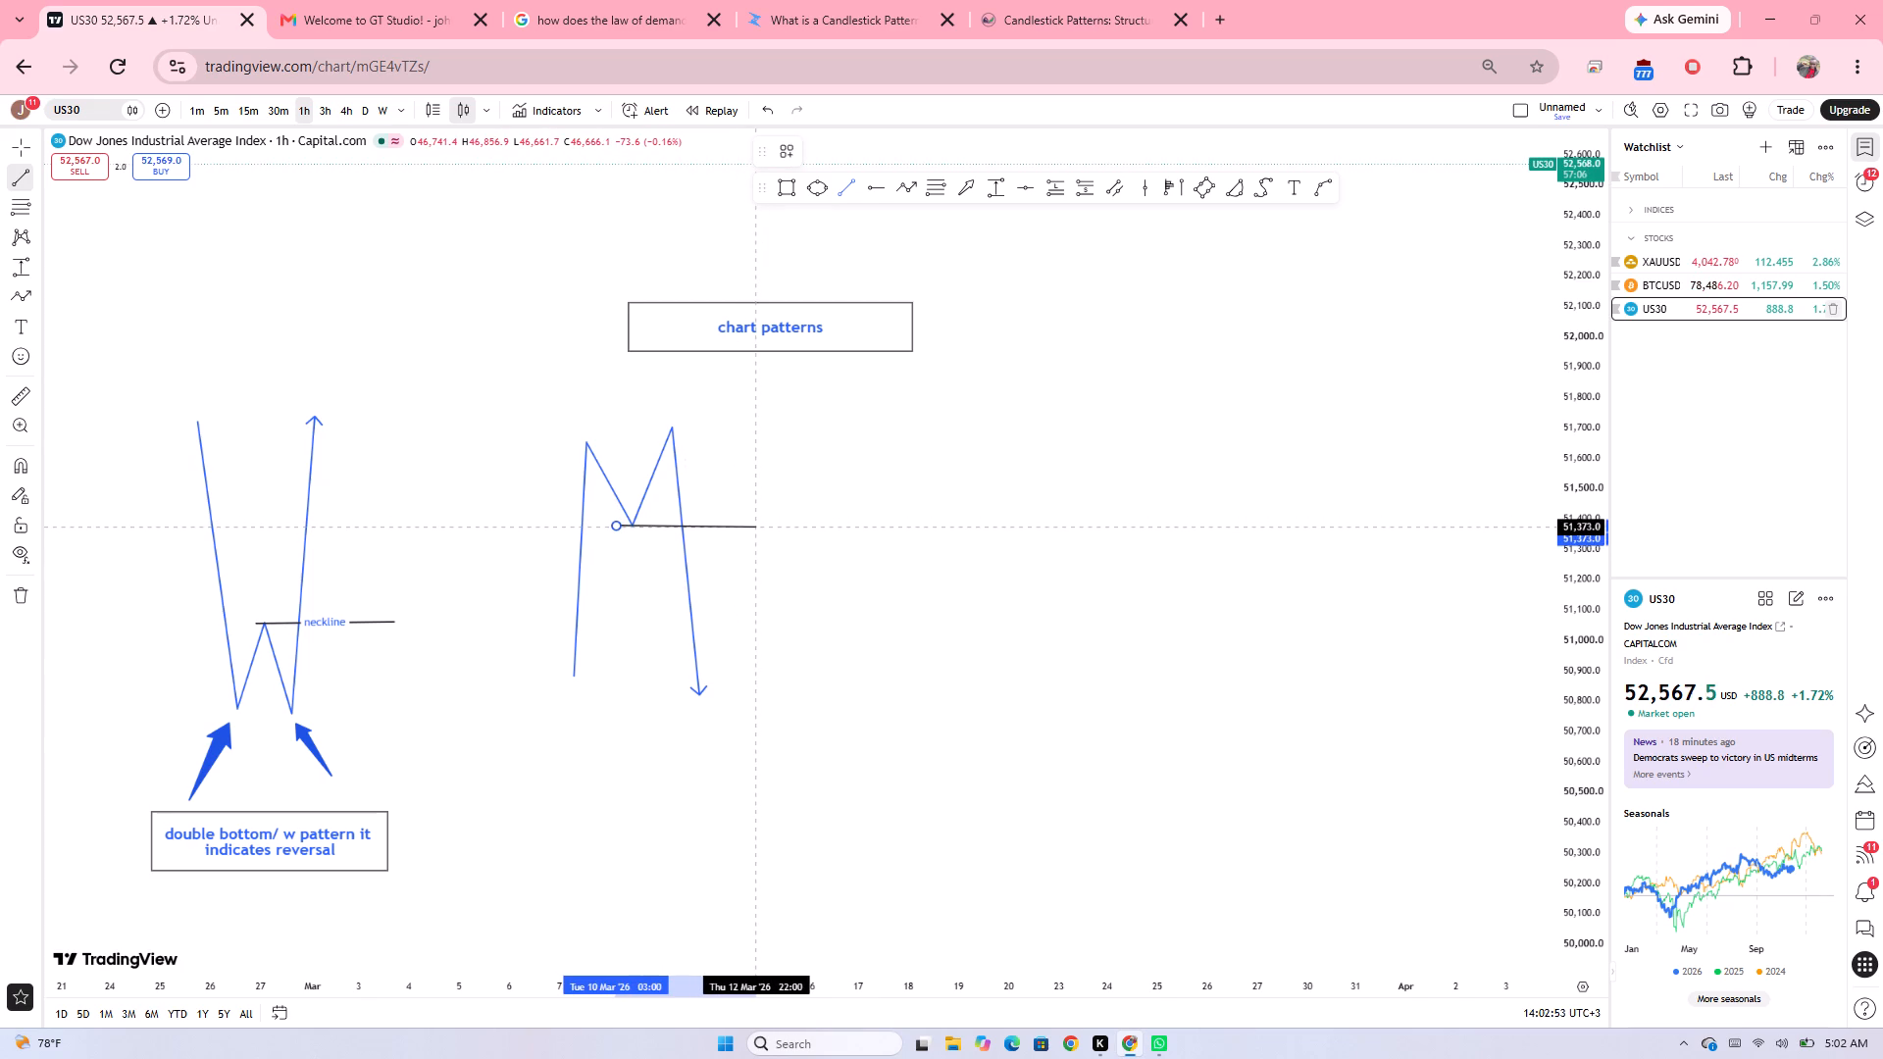
left_click_drag(755, 527, 738, 522)
left_click_drag(738, 522, 667, 514)
left_click(667, 514)
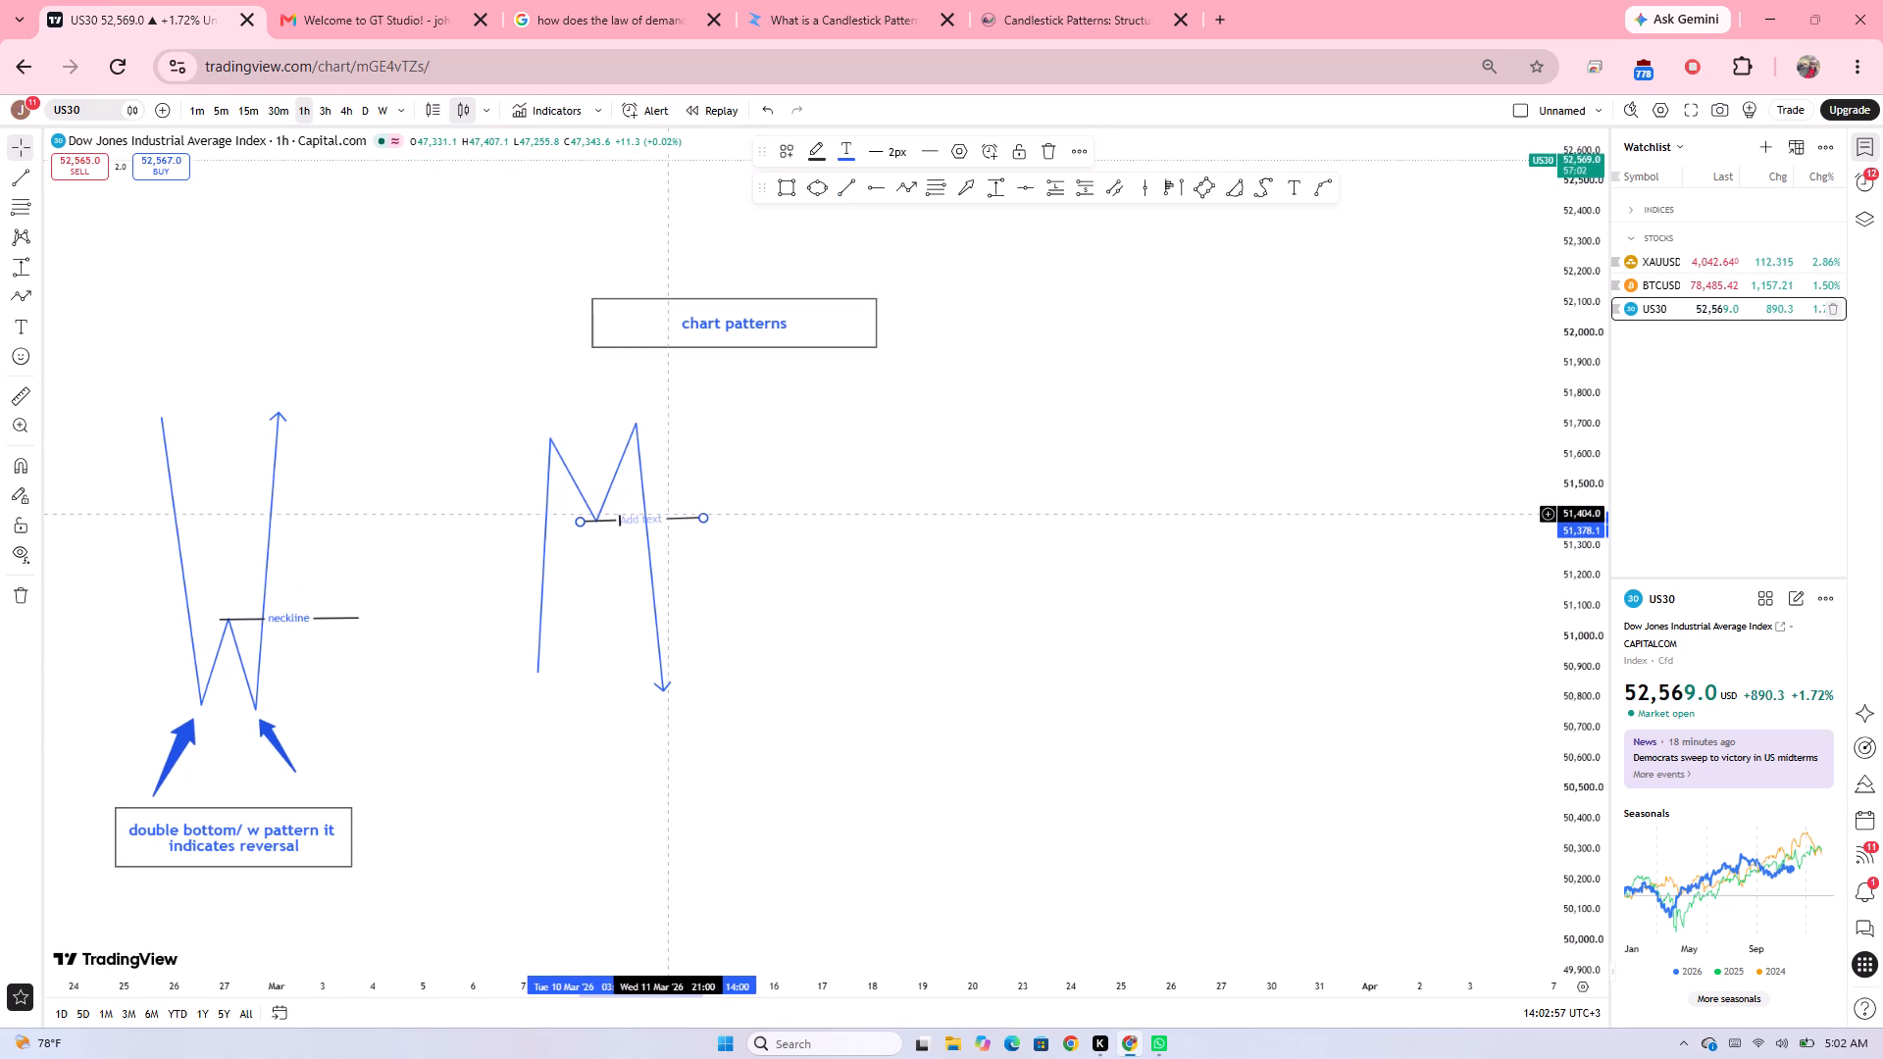
type("neckline")
left_click(663, 586)
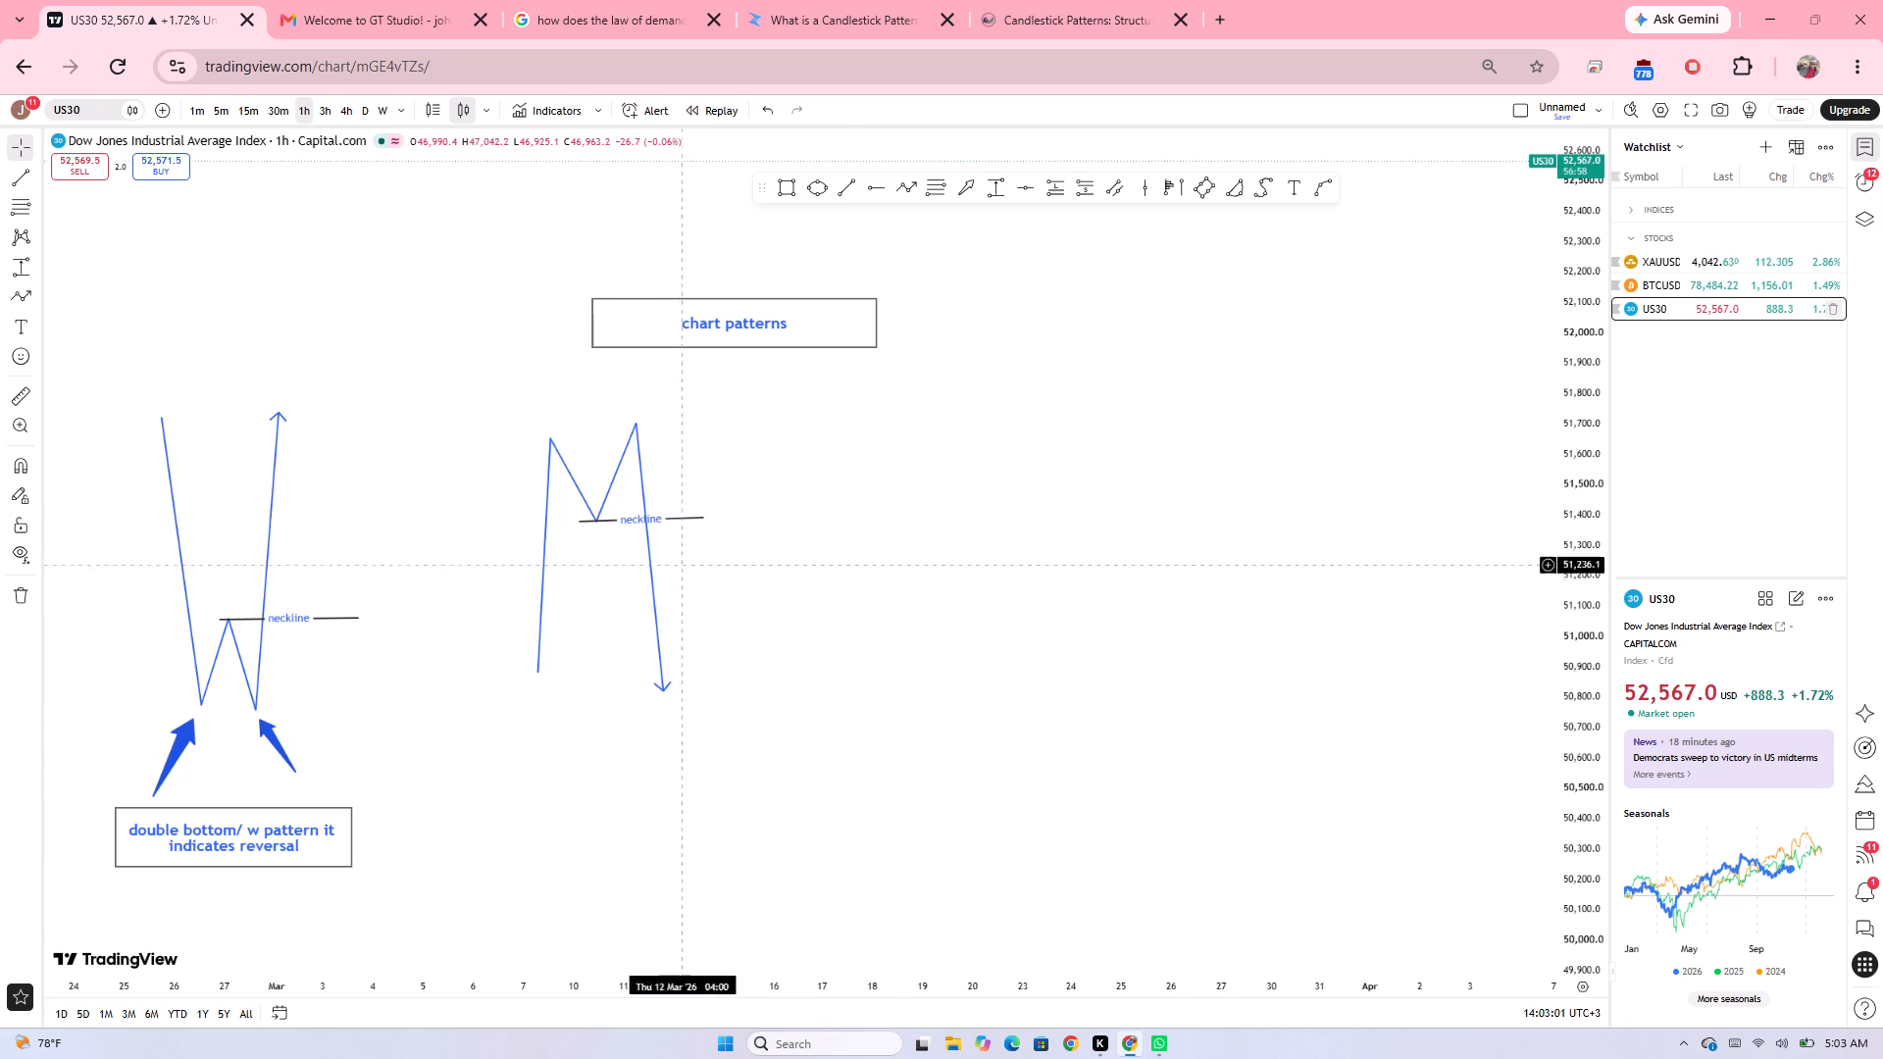
Draw a rectangle below the M, spanning about 5 to 13 March between about 50,766 and 50,603.
left_click(789, 201)
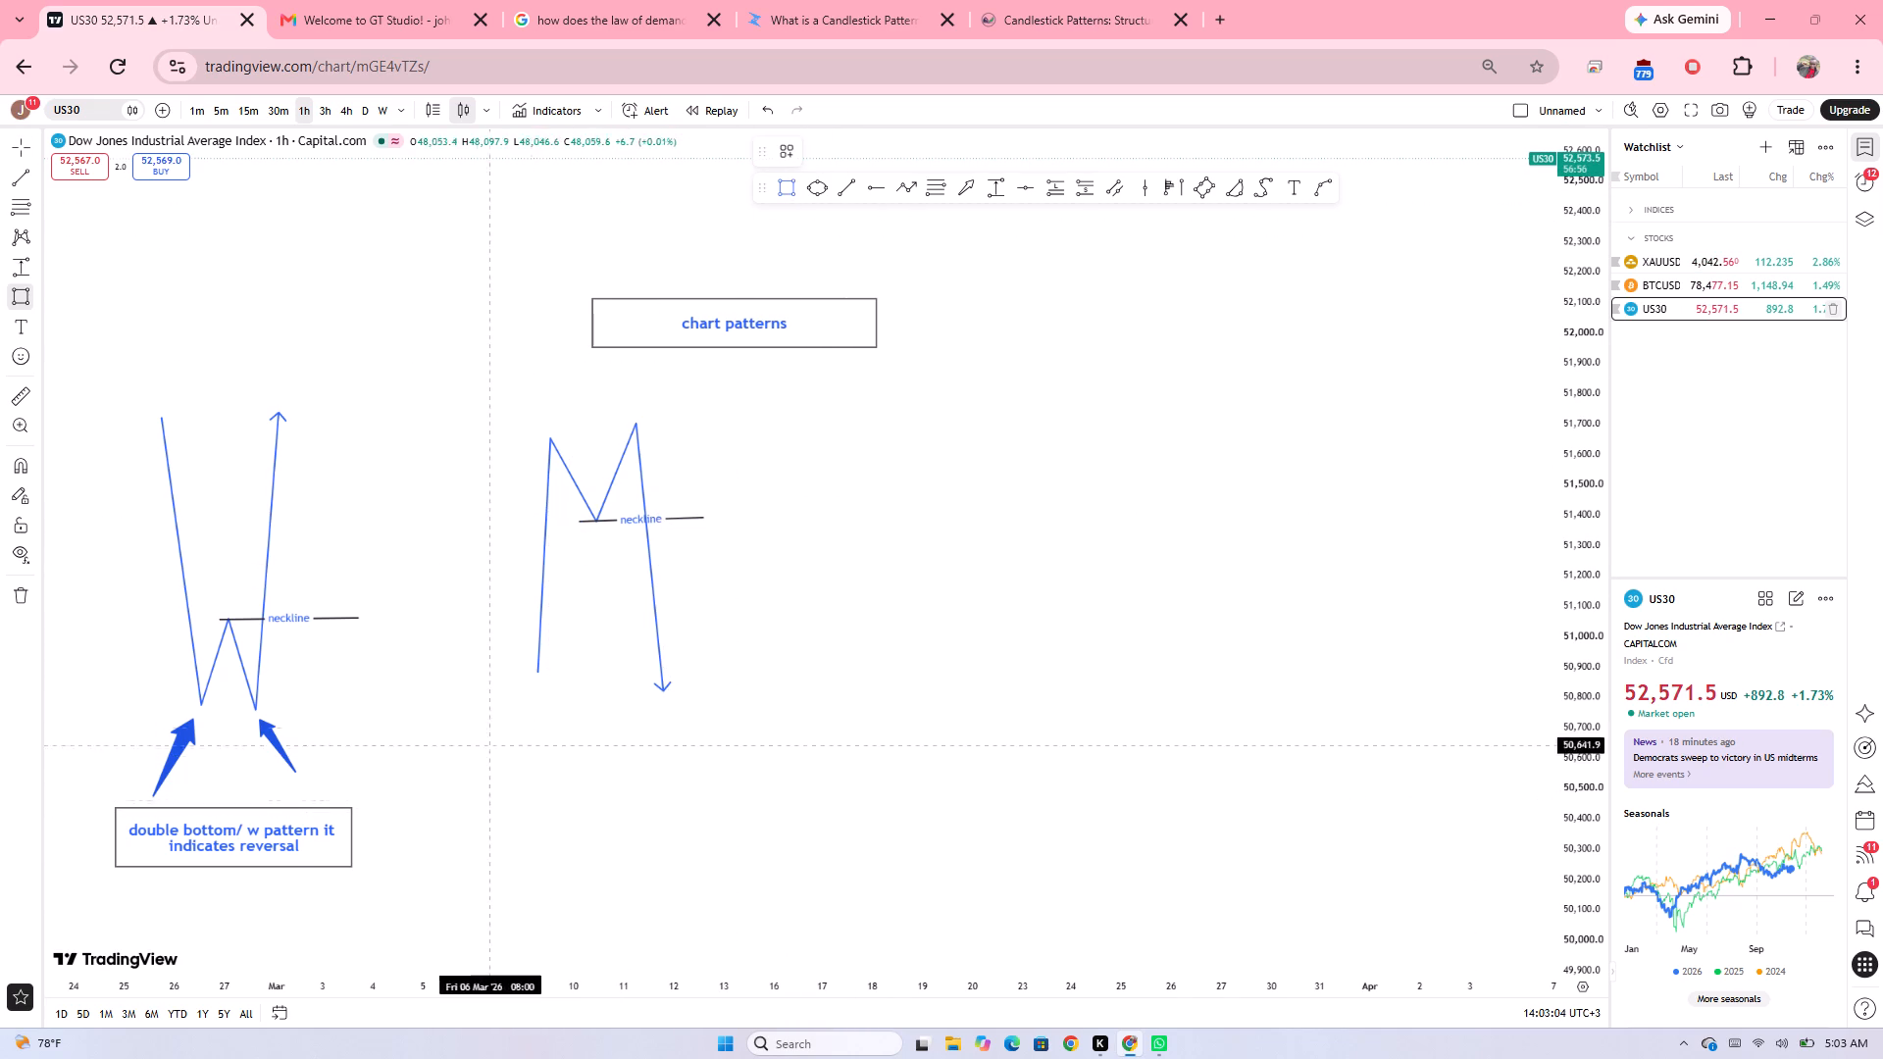
left_click_drag(469, 707, 757, 757)
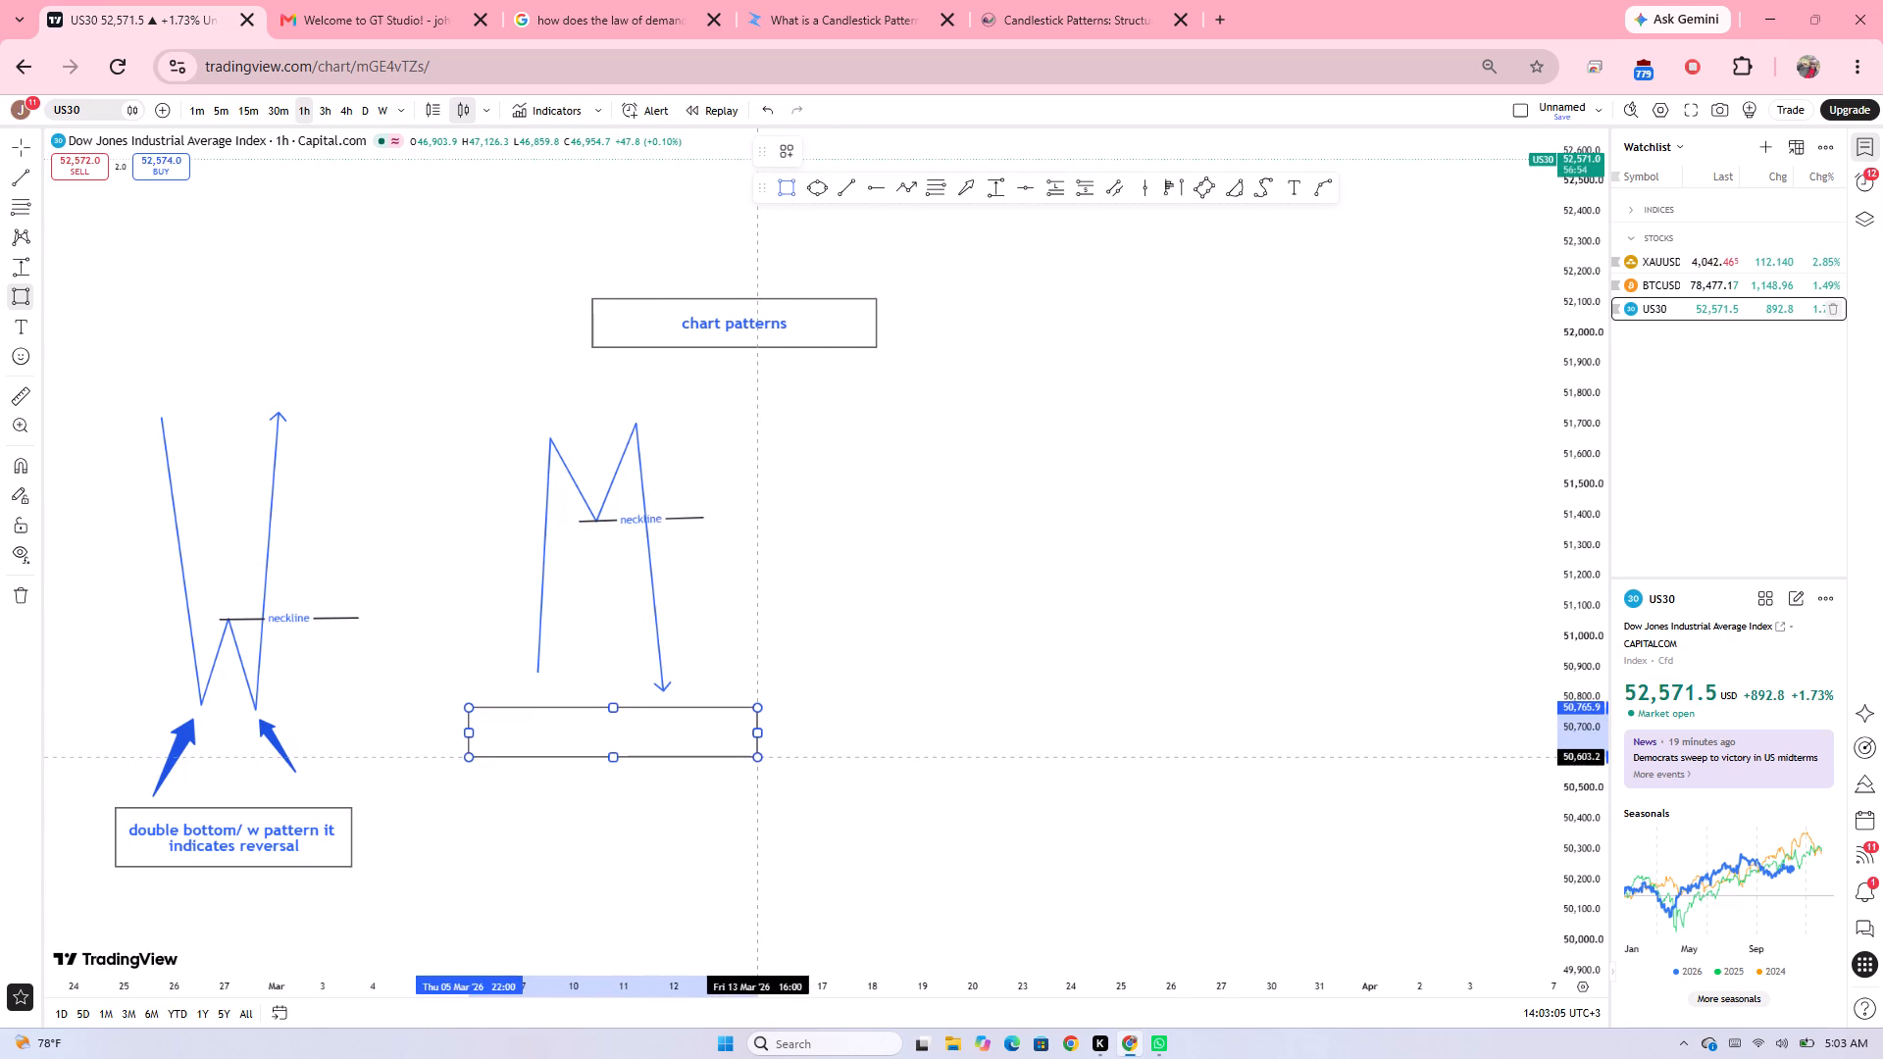
left_click_drag(757, 757, 756, 757)
left_click(756, 757)
Enter "double top/ m pattern" as the text of the rectangle below the M.
left_click(605, 729)
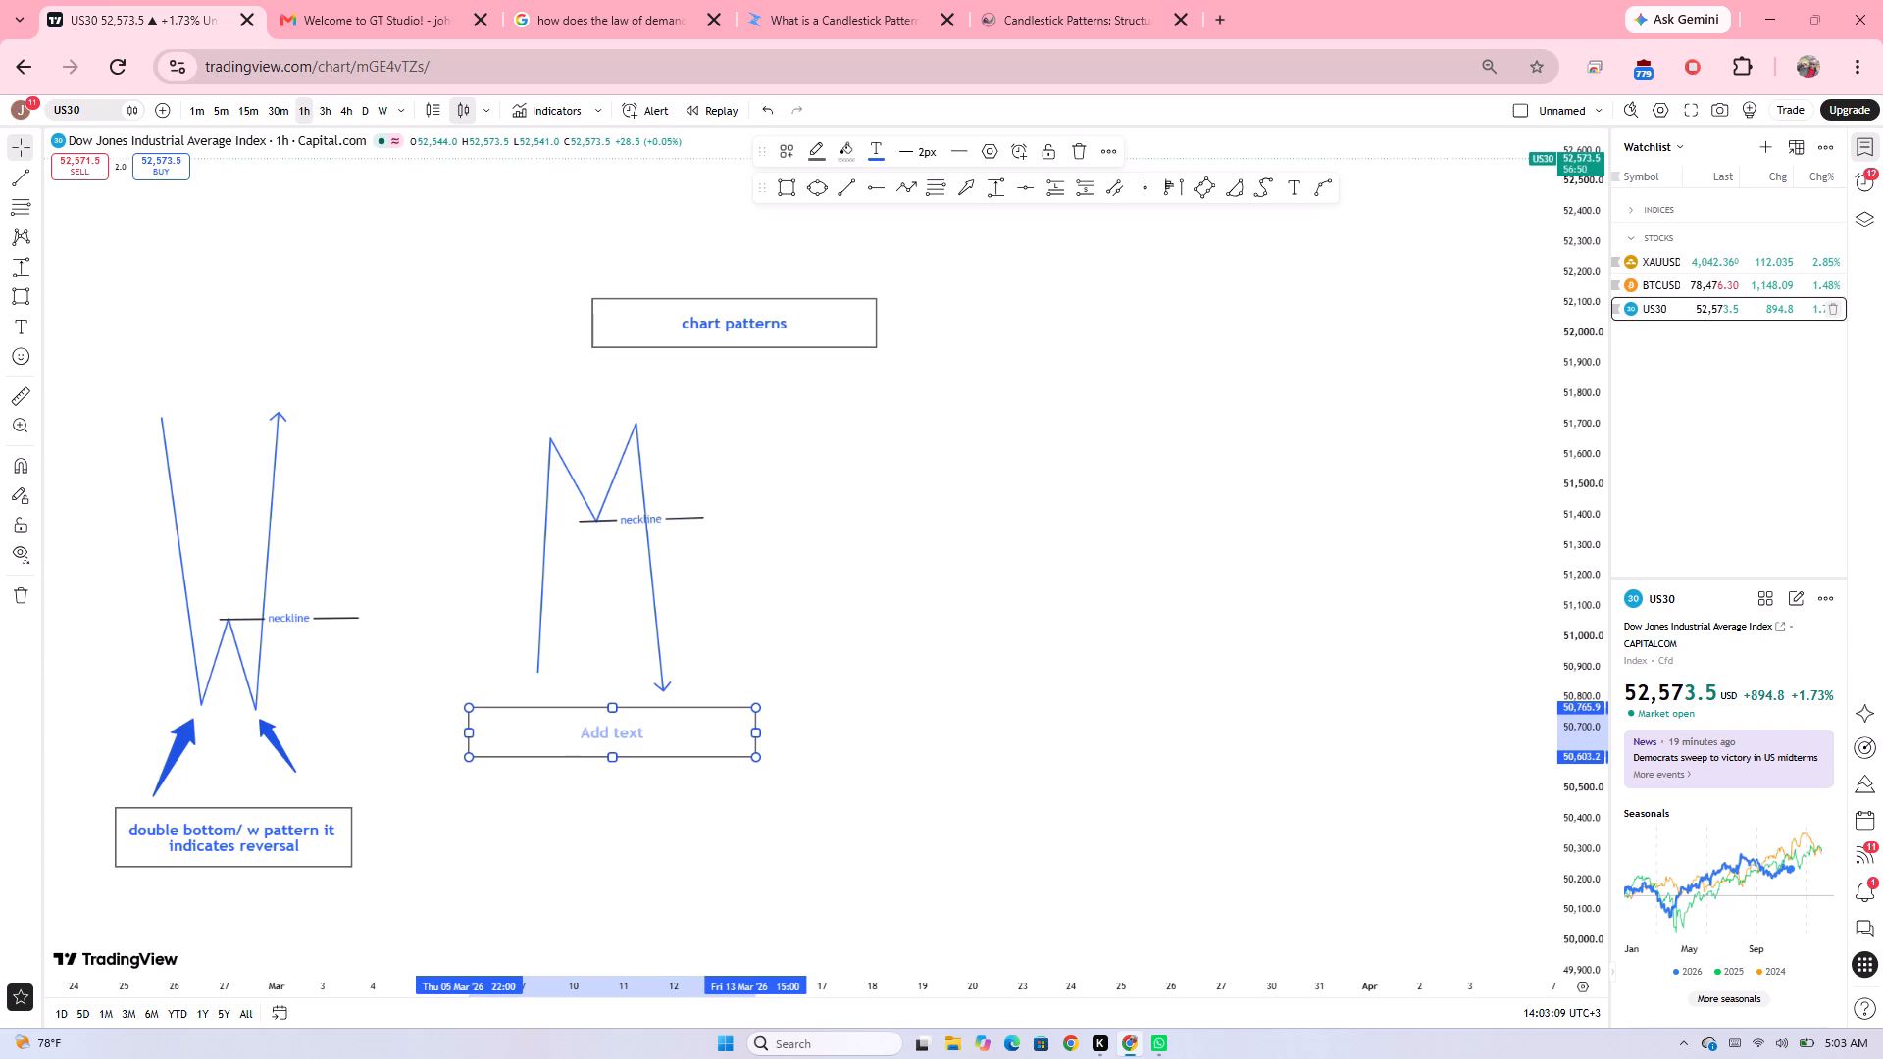
type("doun")
key("BackSpace")
type("ble top")
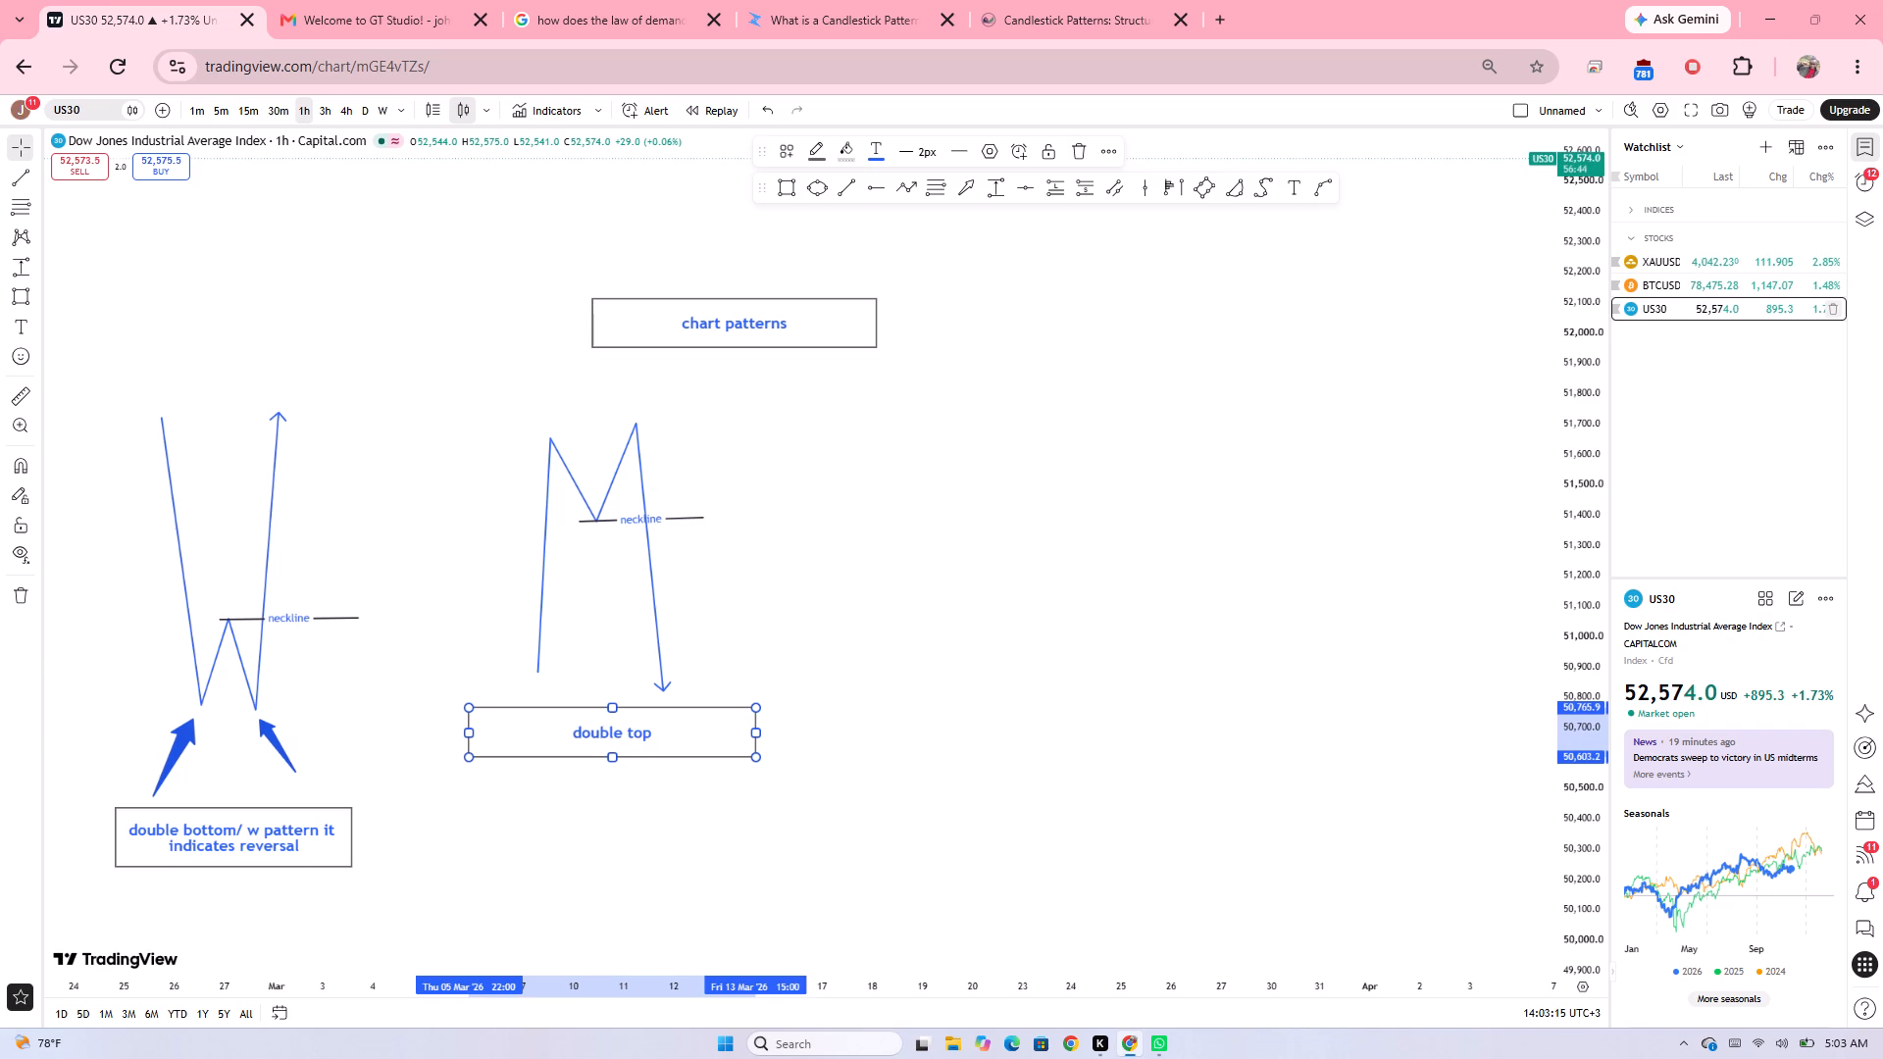
type("/ m")
key("space")
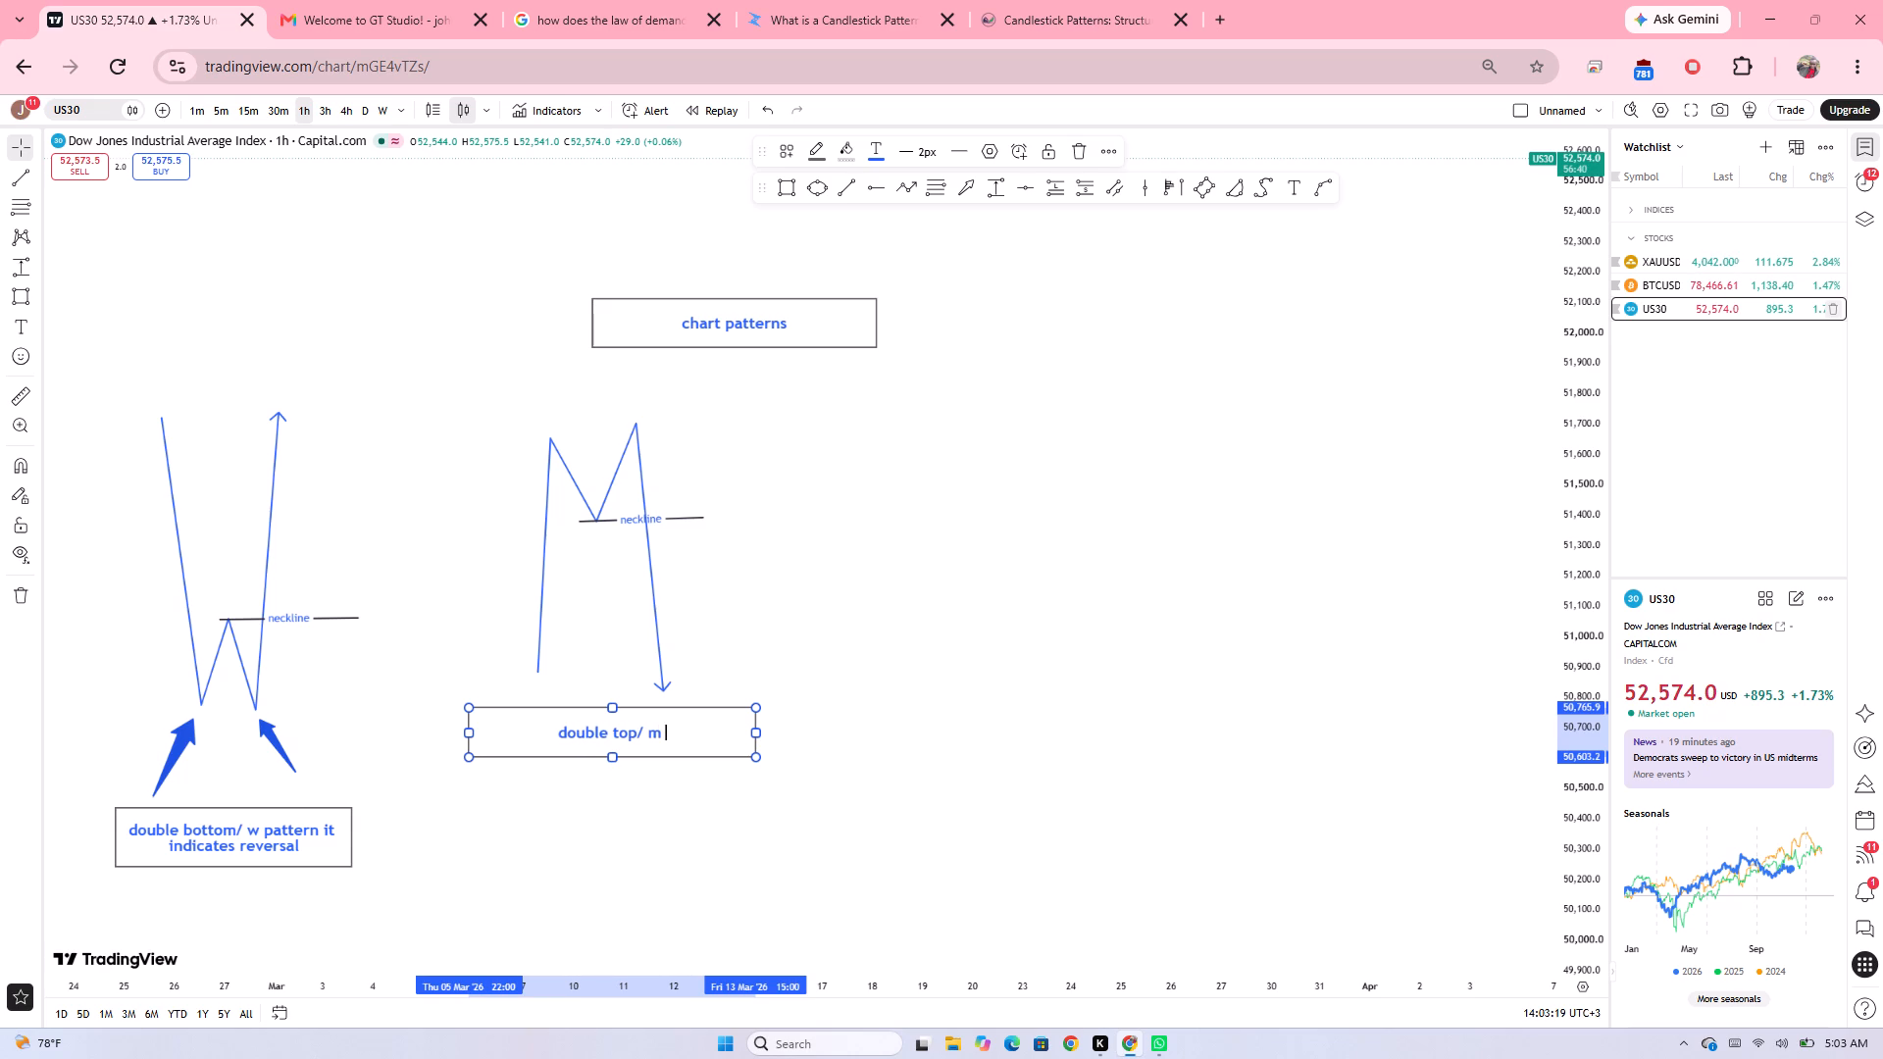
type("patter")
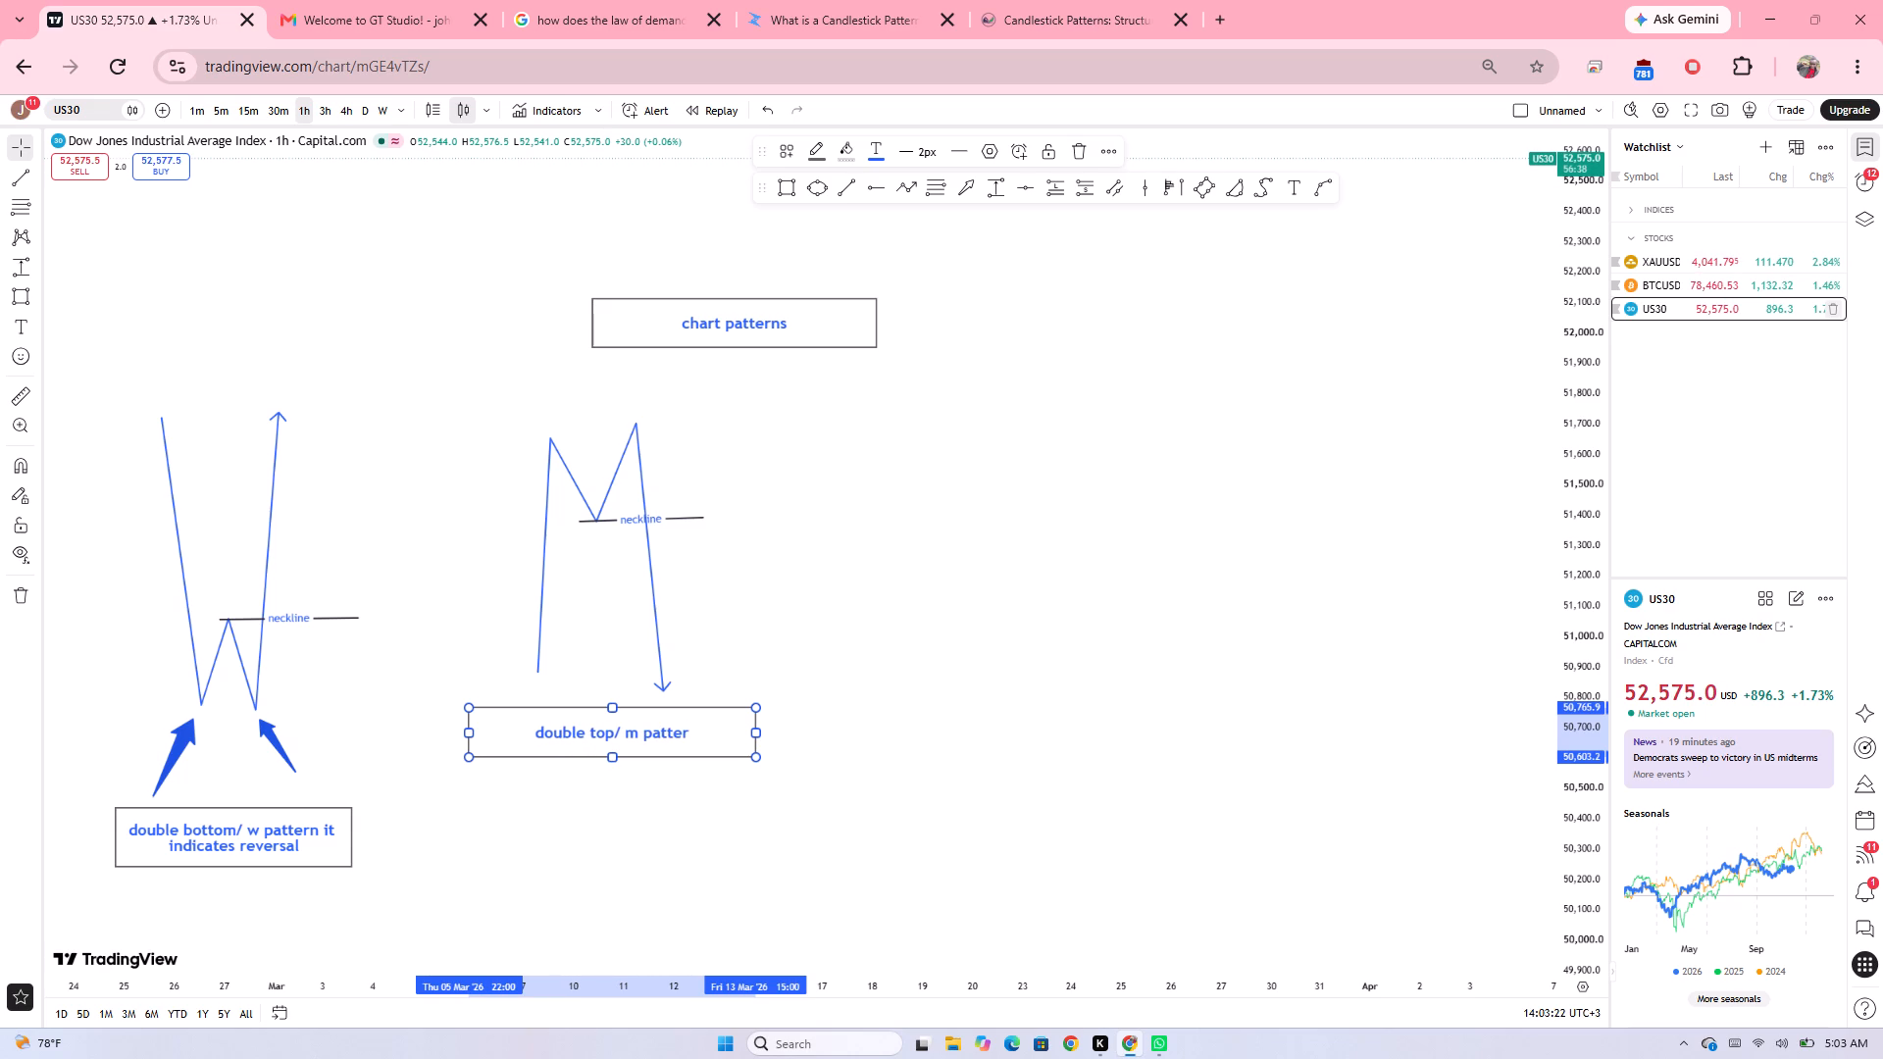
key("n")
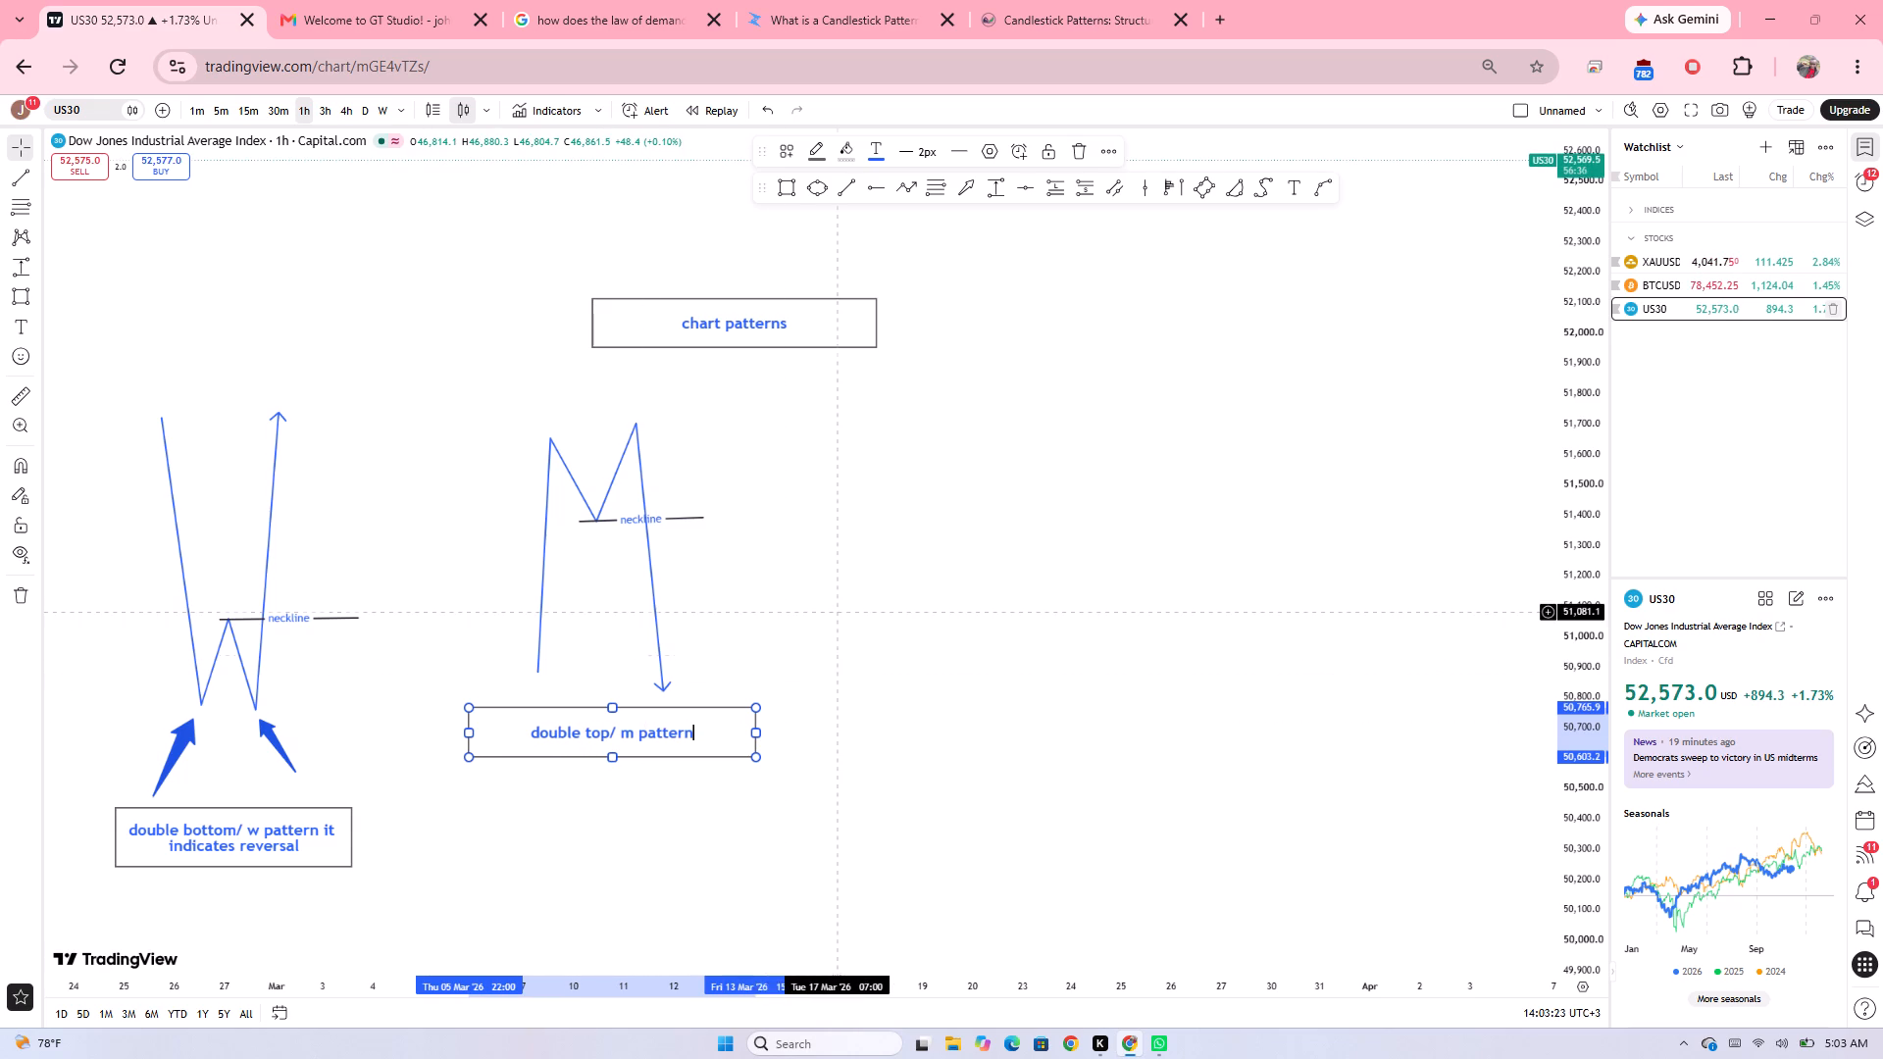
left_click(838, 612)
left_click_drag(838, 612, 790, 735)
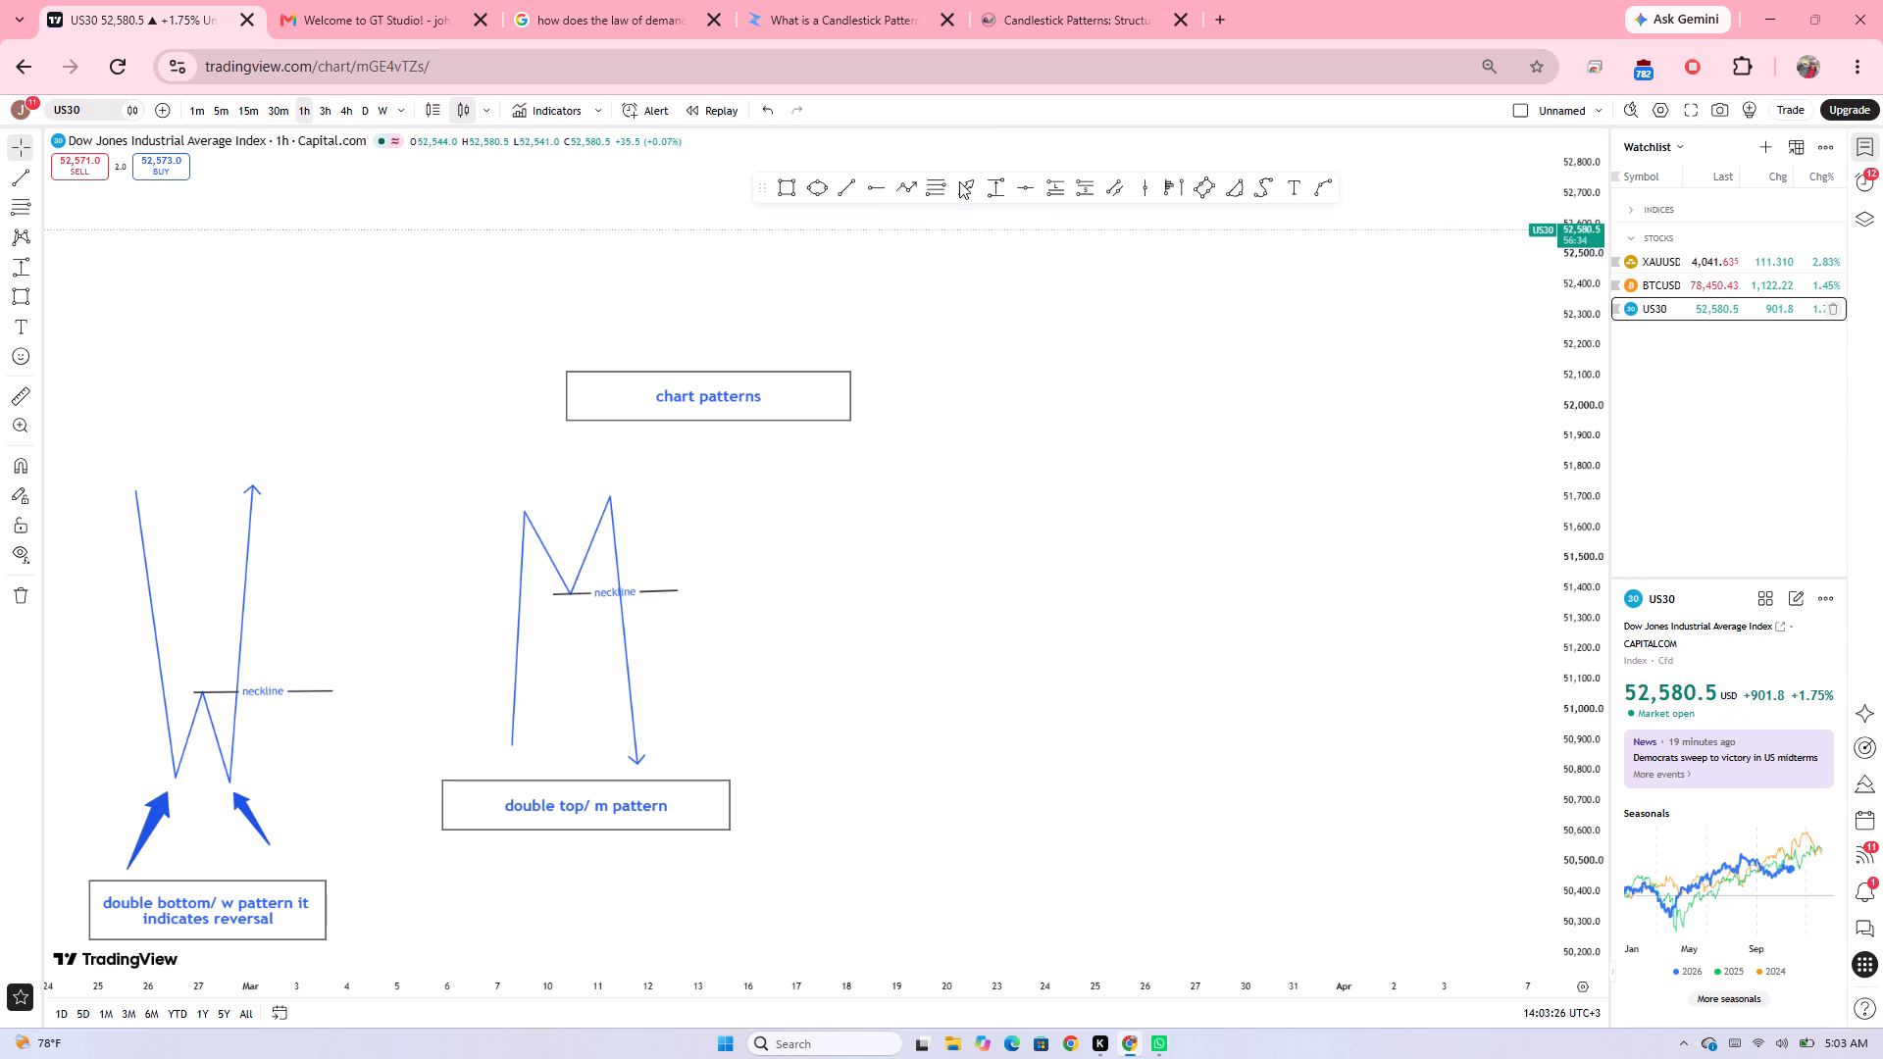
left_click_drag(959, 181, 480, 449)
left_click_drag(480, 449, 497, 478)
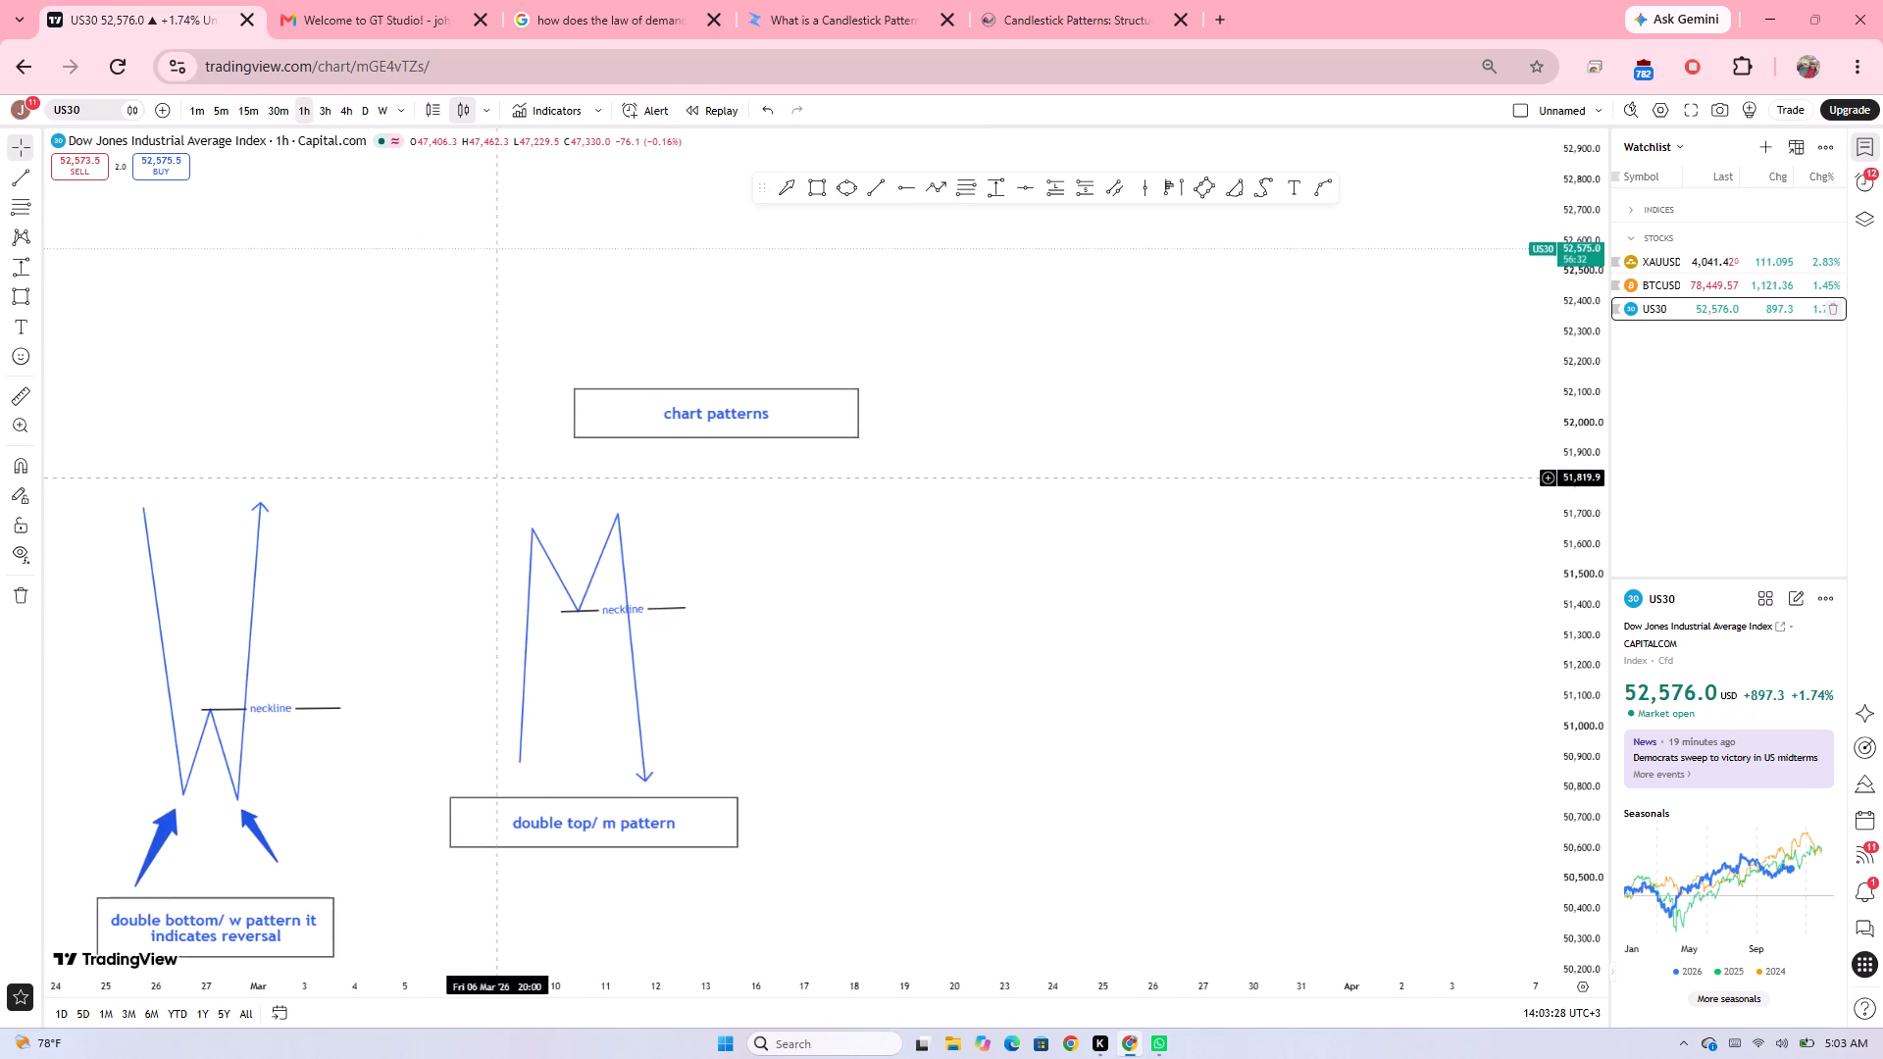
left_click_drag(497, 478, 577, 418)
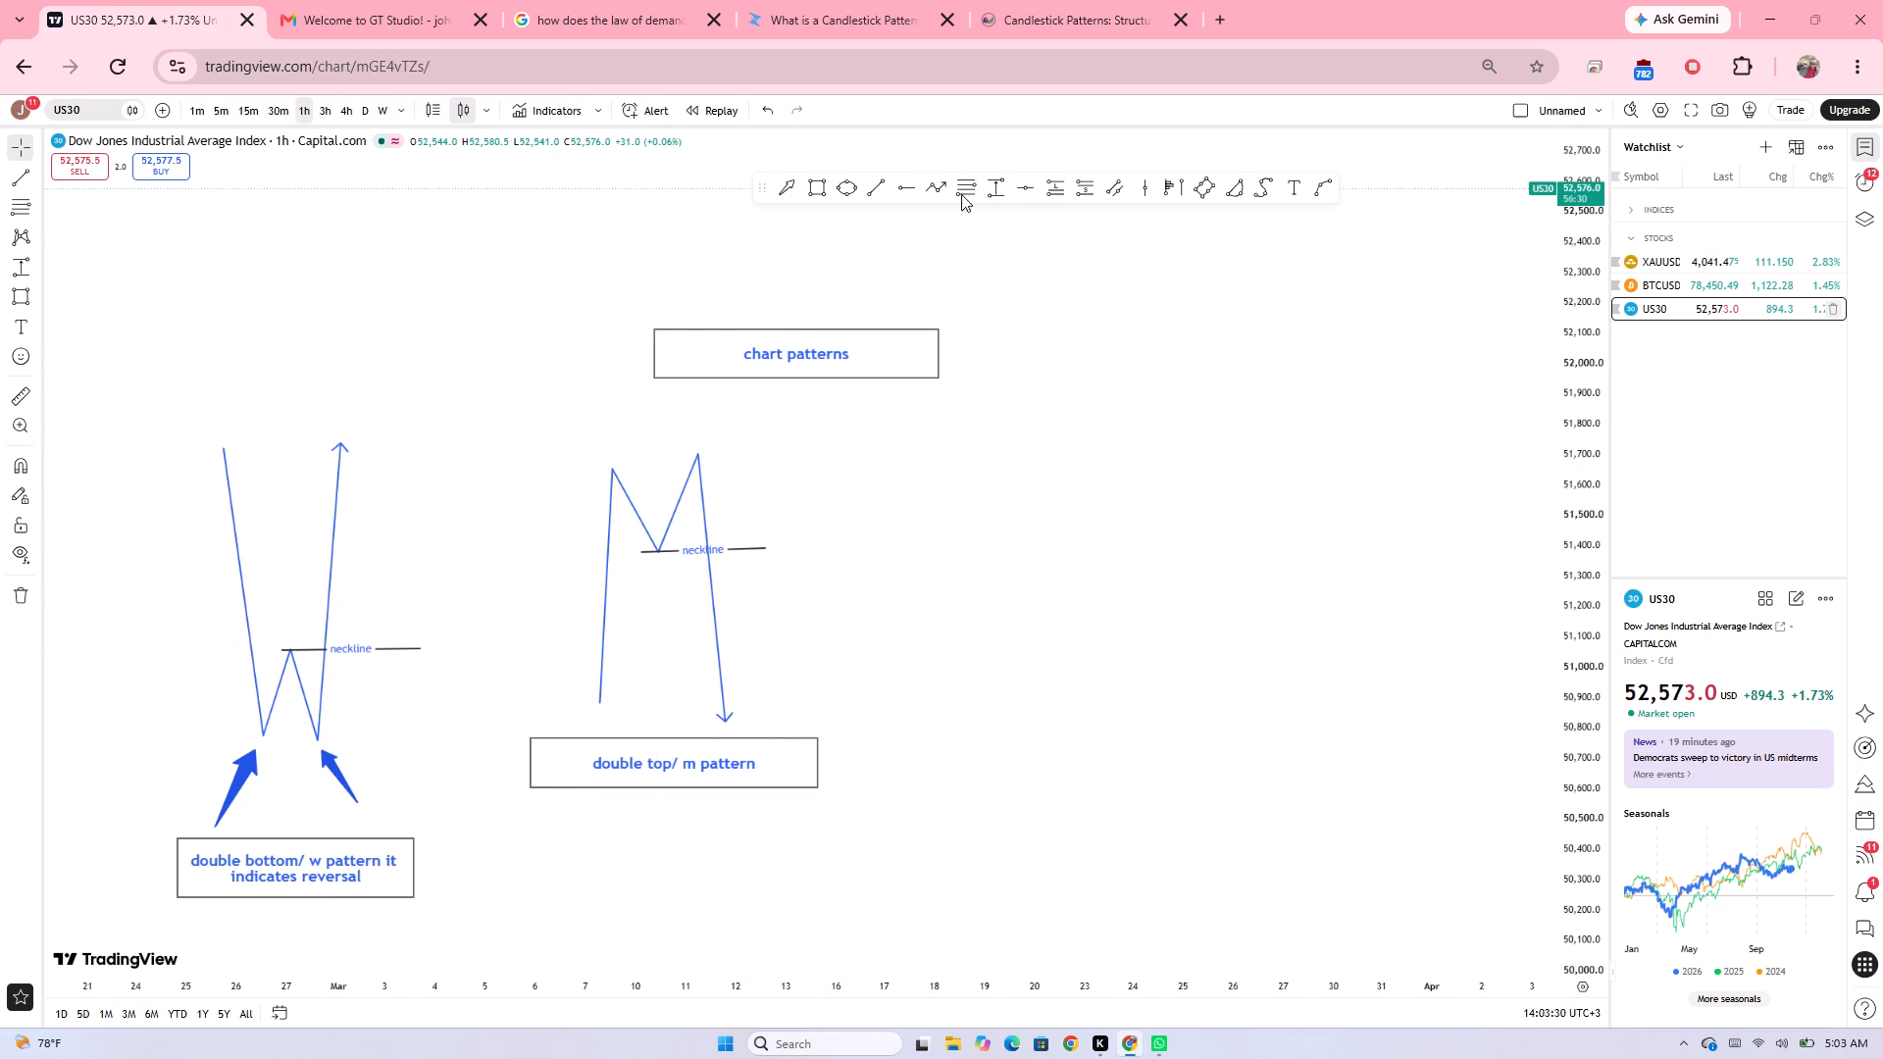
Draw two arrow markers pointing down at the M's two peaks, both starting at about 51,848.
left_click(784, 177)
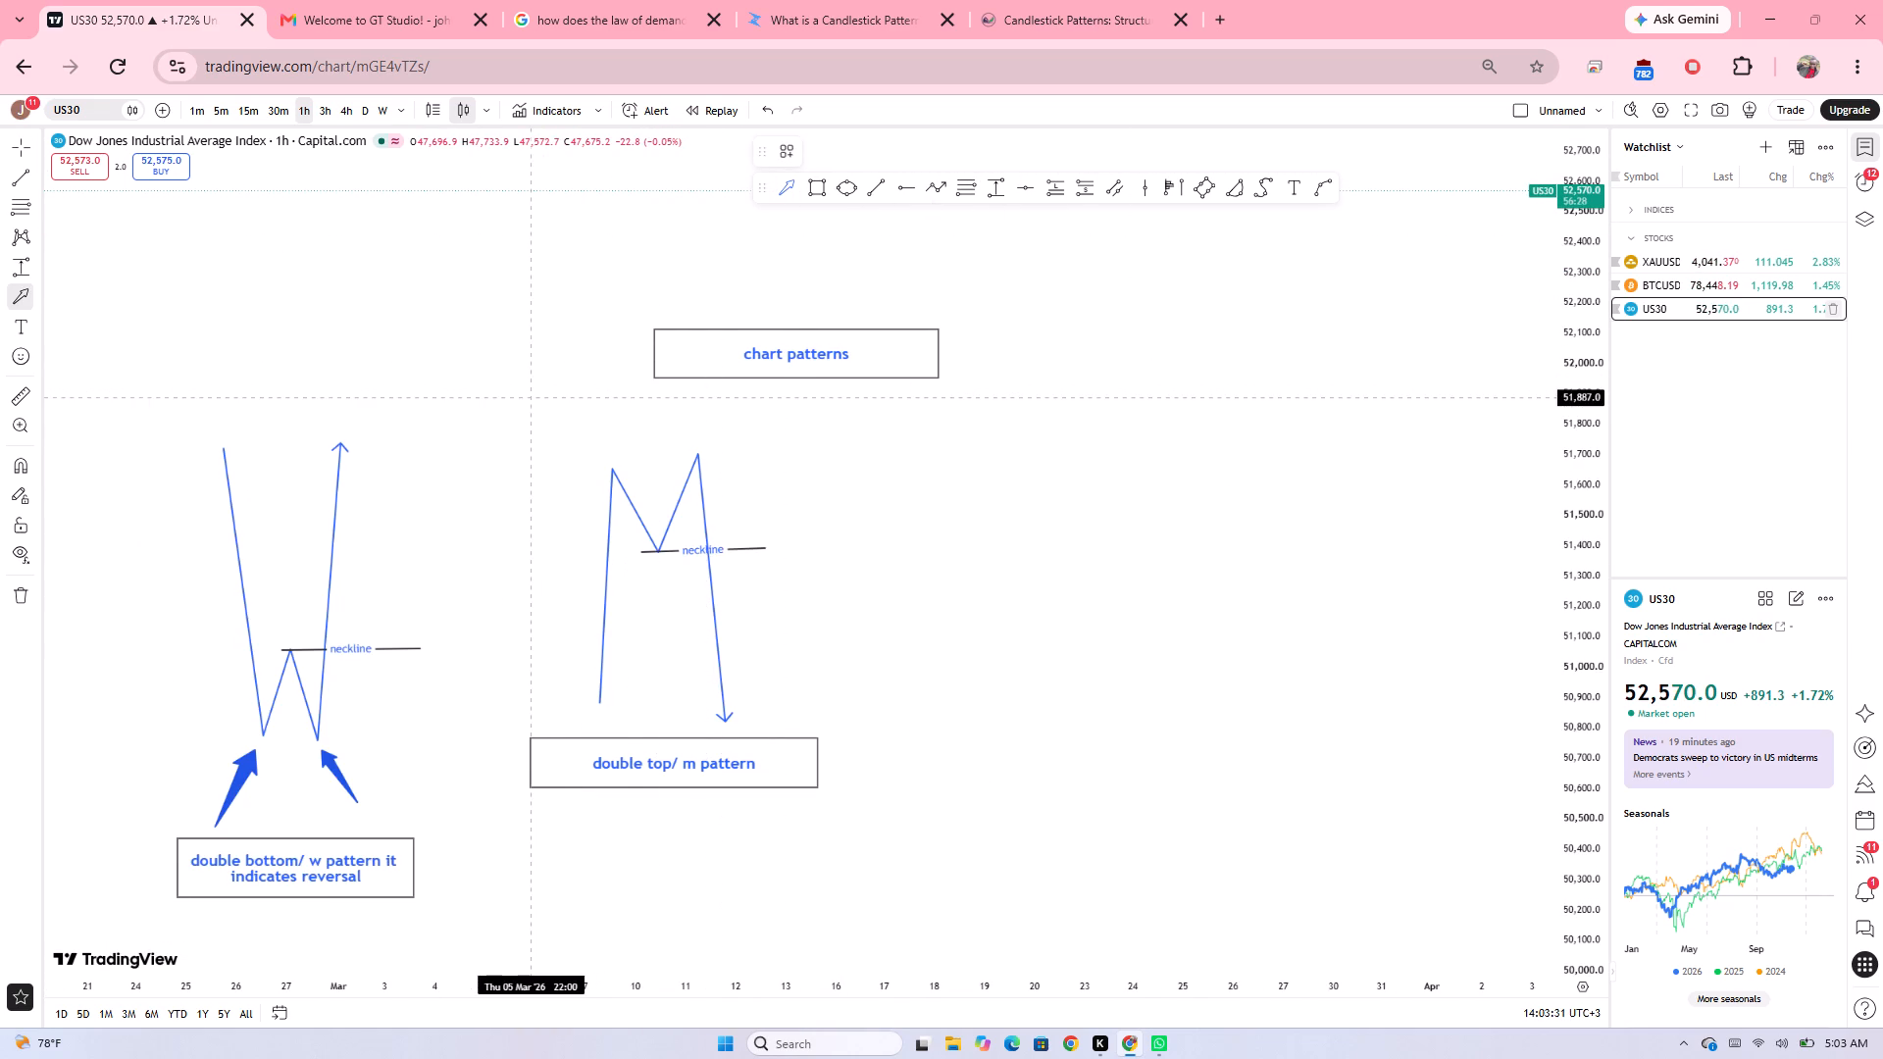
left_click_drag(568, 409, 596, 449)
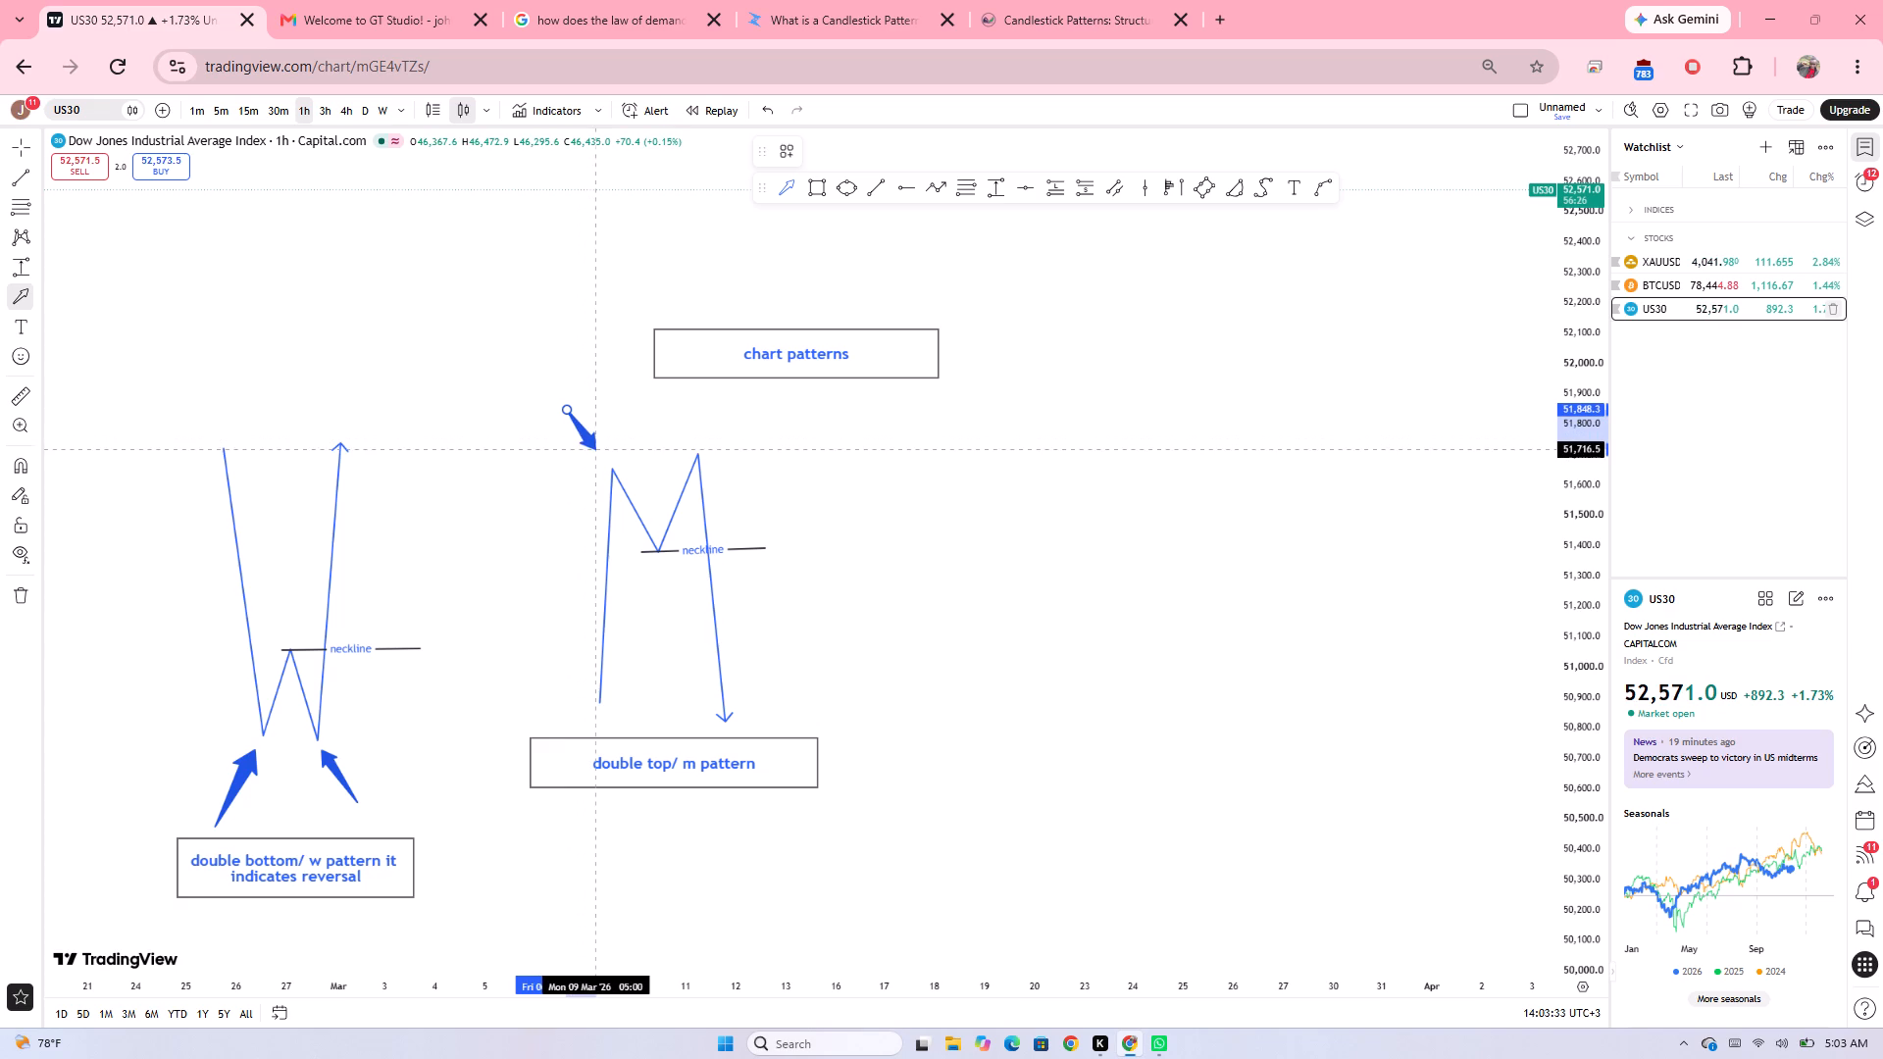
left_click_drag(596, 449, 599, 453)
left_click(599, 453)
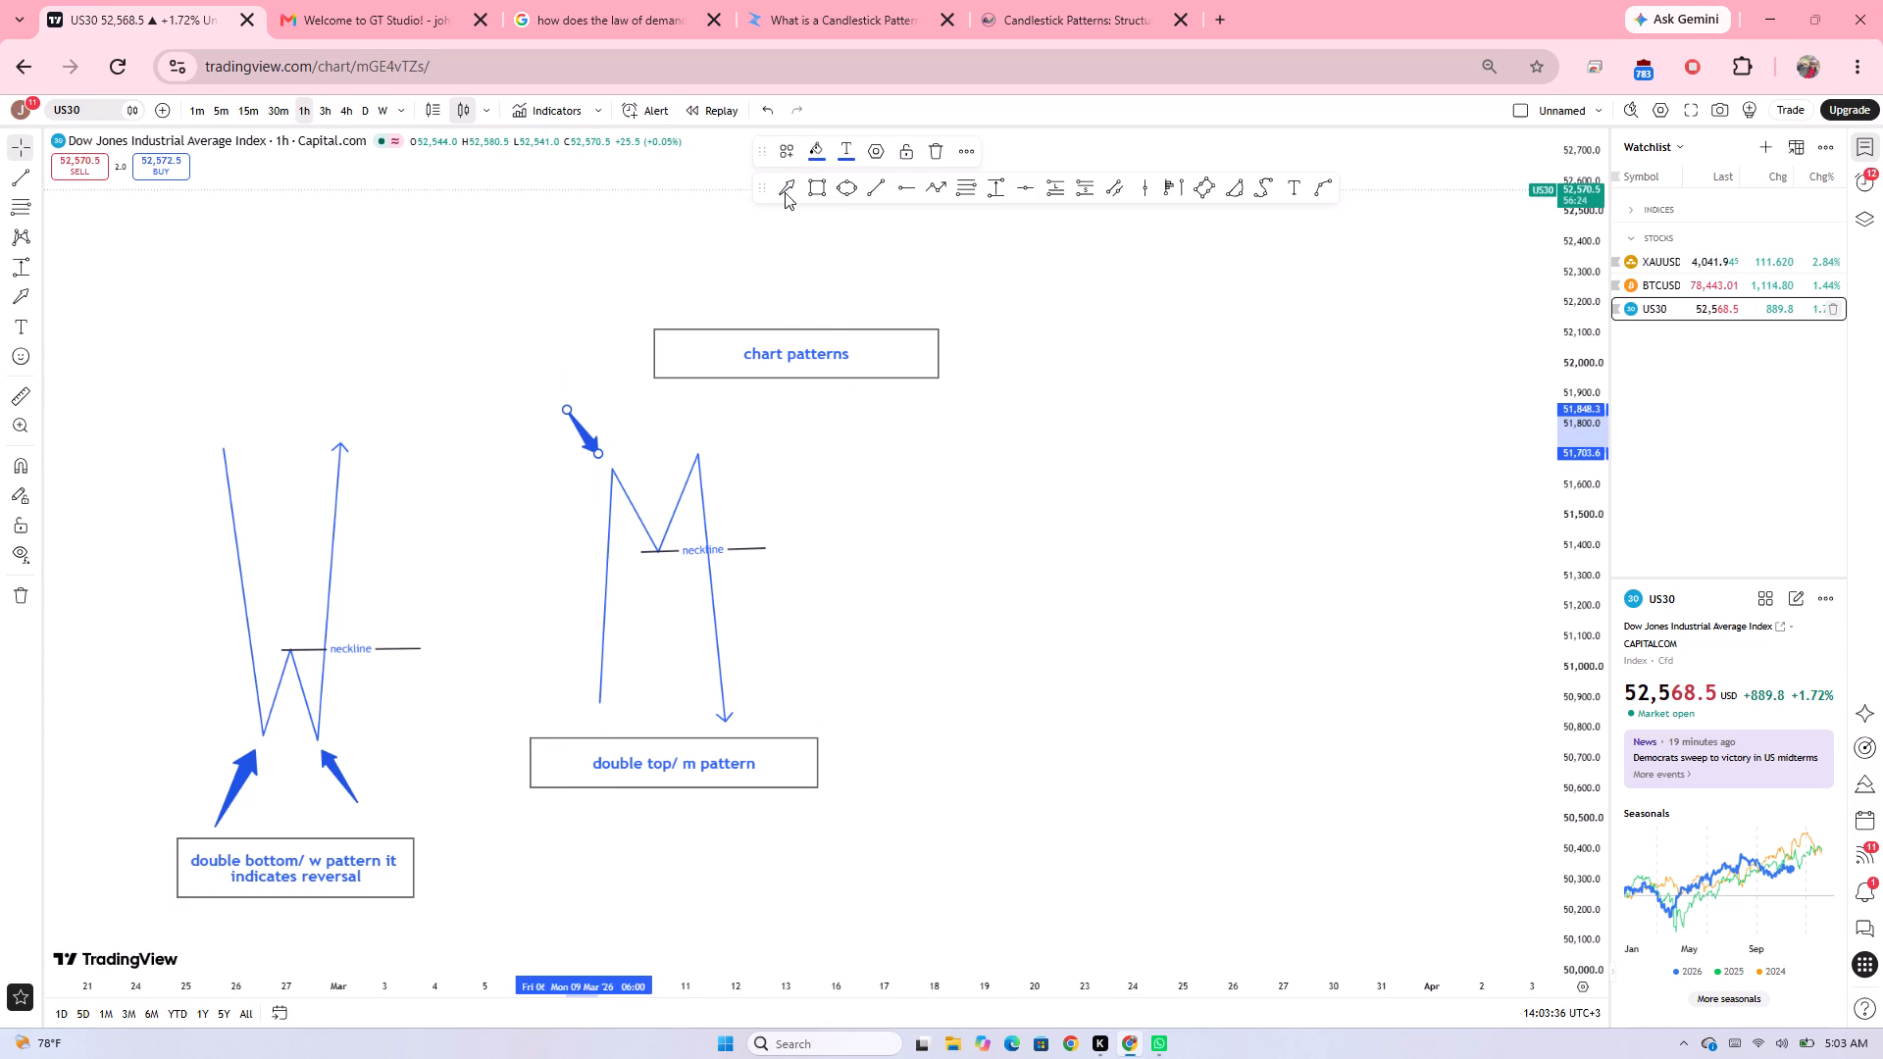
left_click(779, 192)
left_click_drag(702, 426, 735, 388)
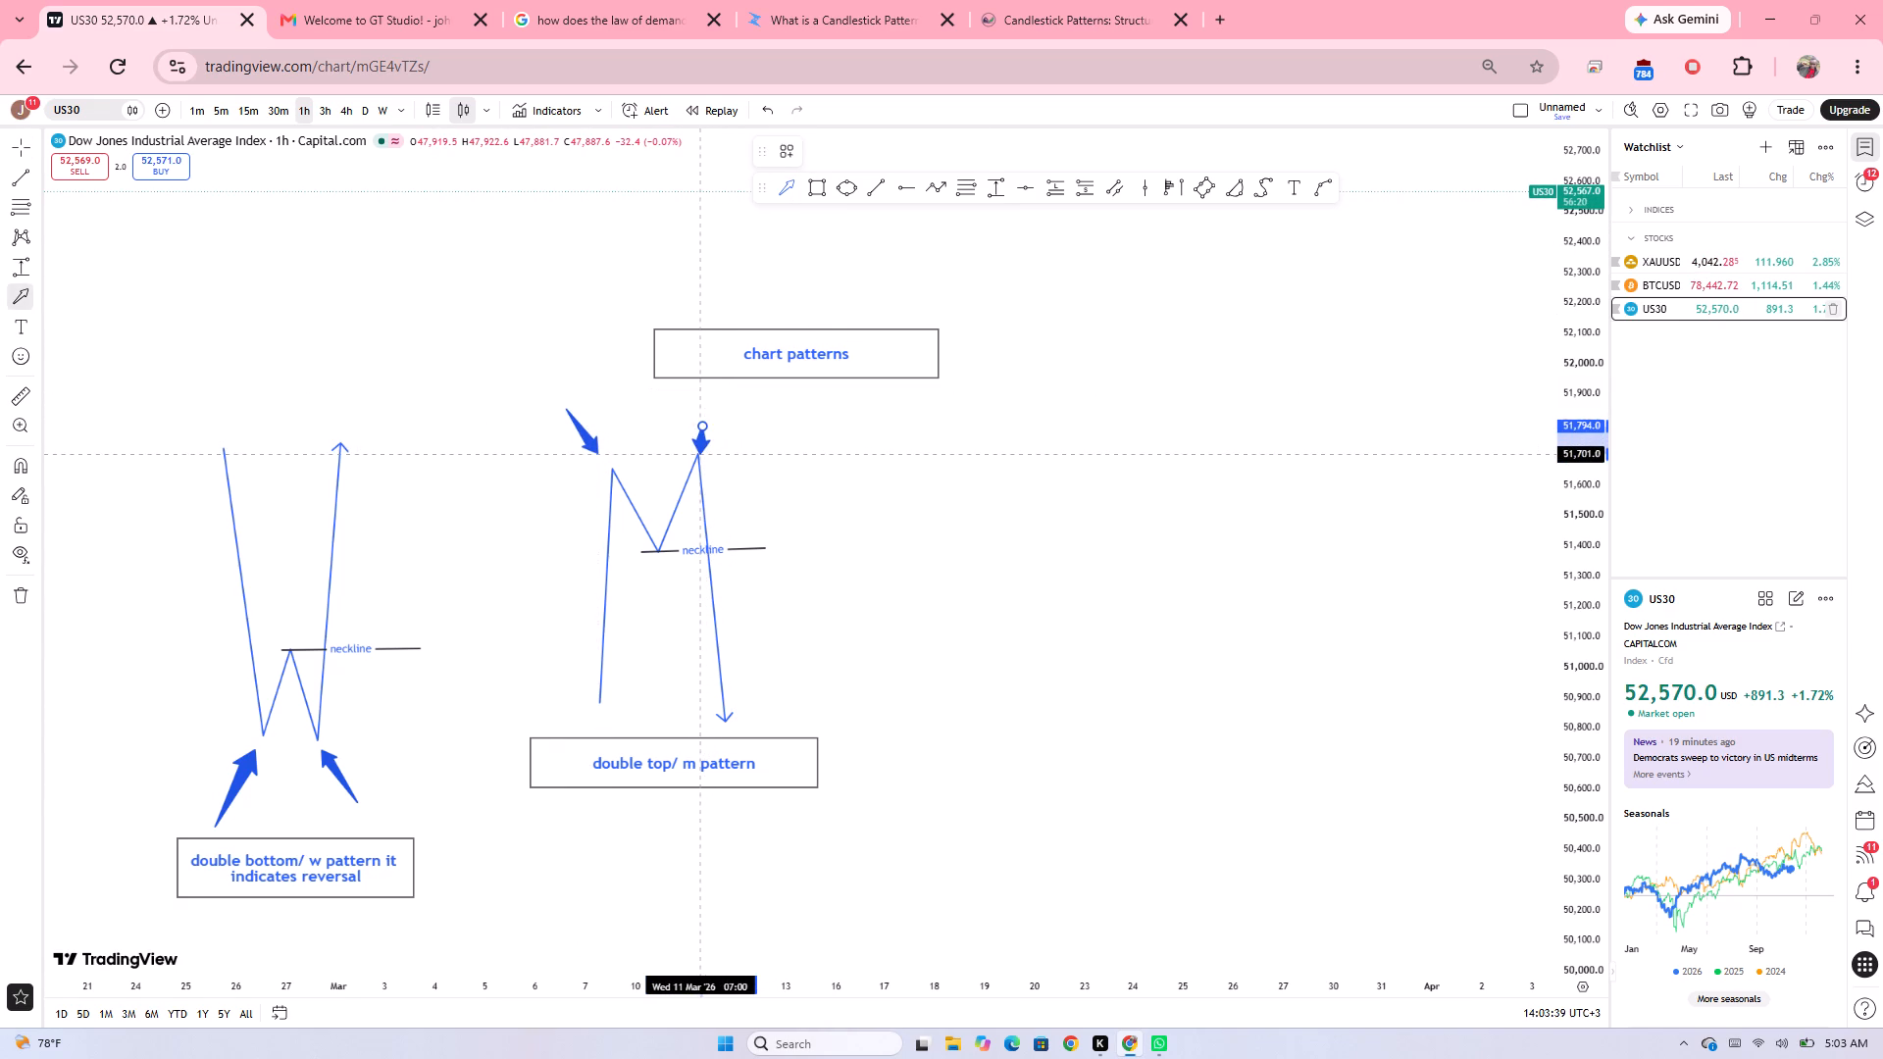
left_click(700, 454)
left_click_drag(702, 423, 715, 408)
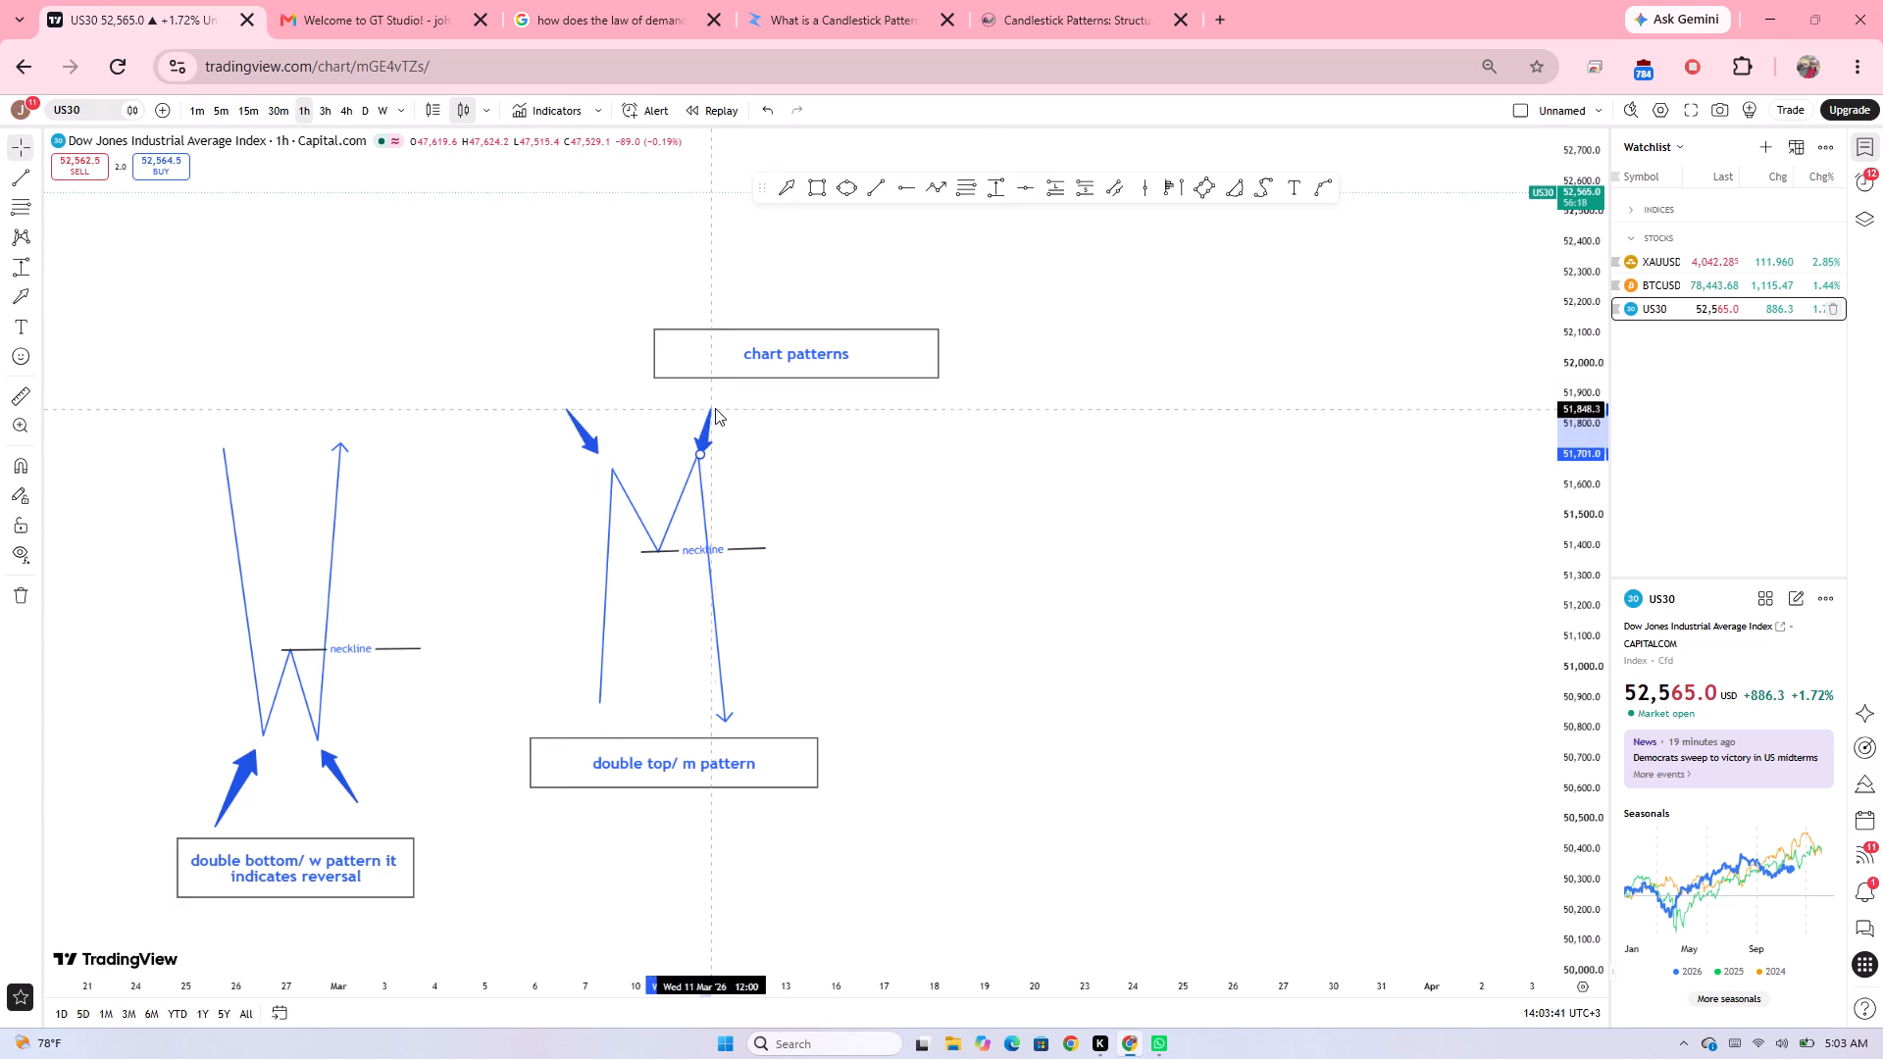
left_click_drag(715, 408, 715, 406)
left_click(745, 438)
Raise the "chart patterns" title and move the "double top/ m pattern" rectangle above the M's arrows, between about 52,057 and 51,895.
left_click_drag(745, 438, 711, 567)
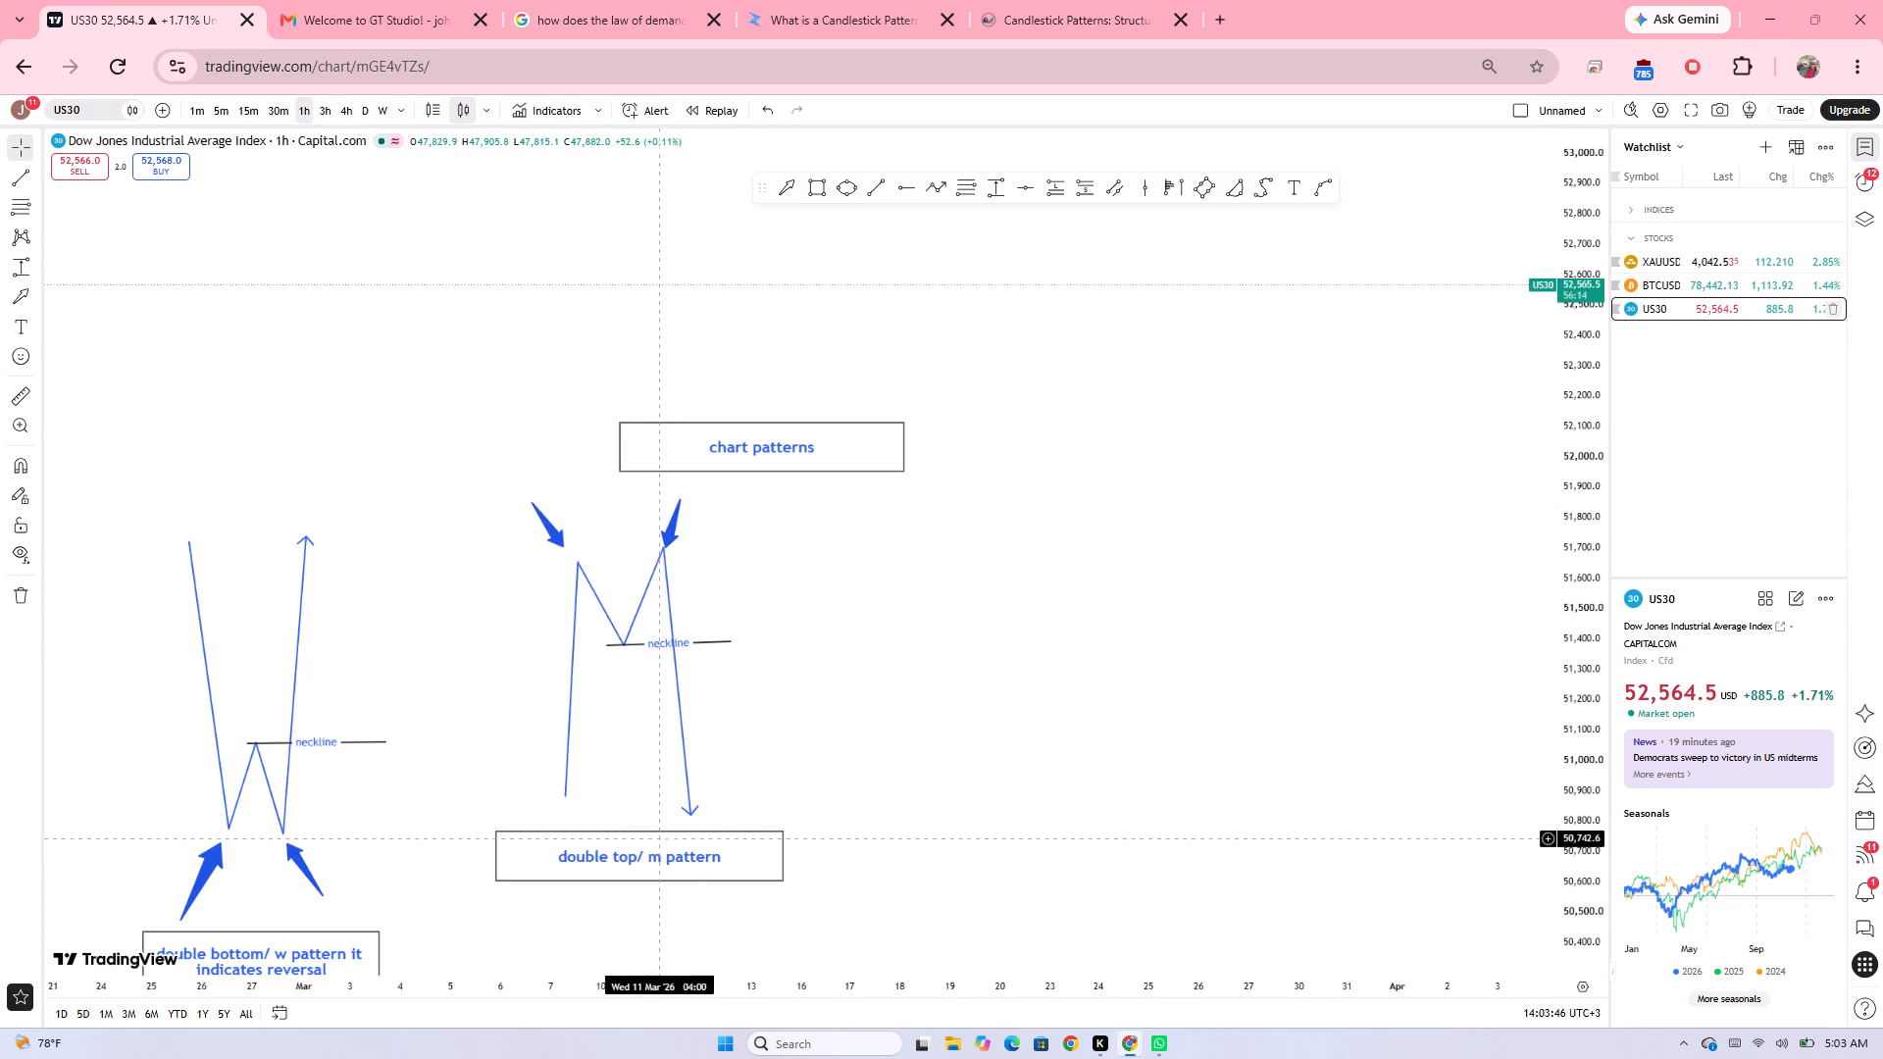
left_click_drag(668, 833, 589, 535)
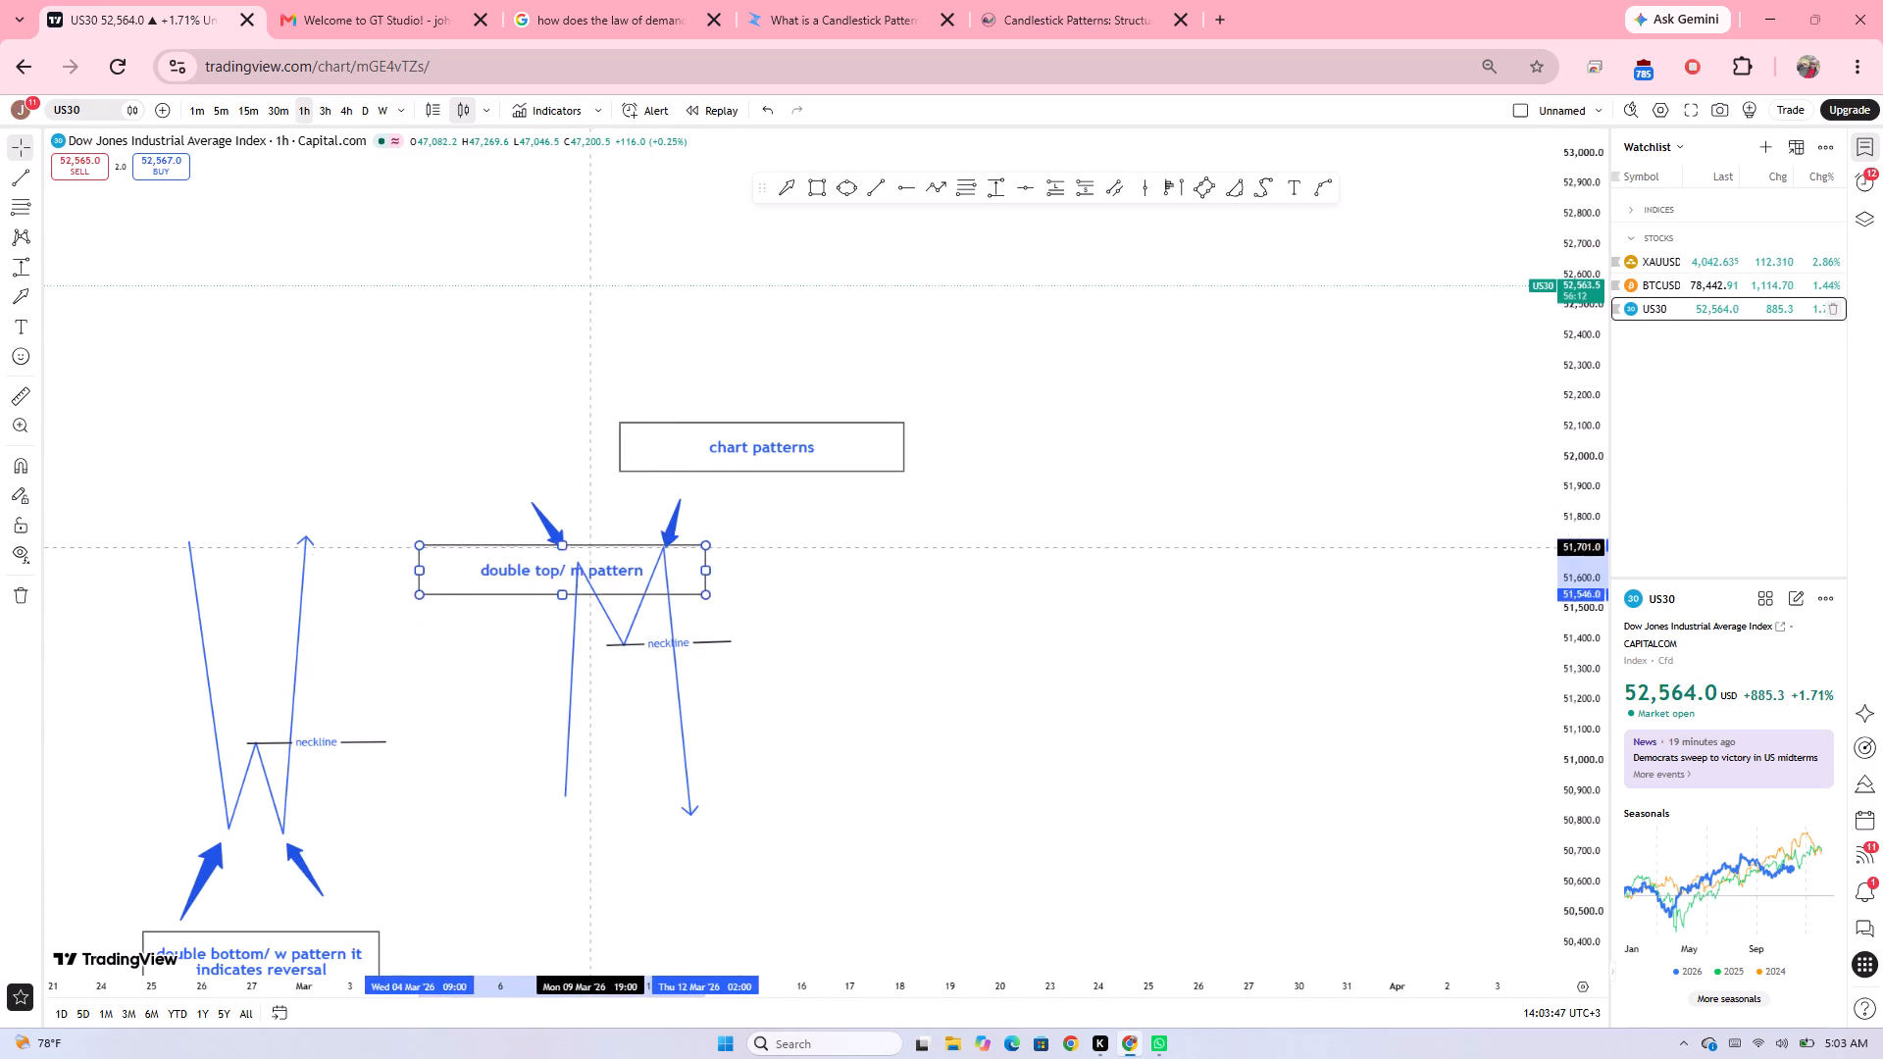
left_click_drag(589, 535, 628, 483)
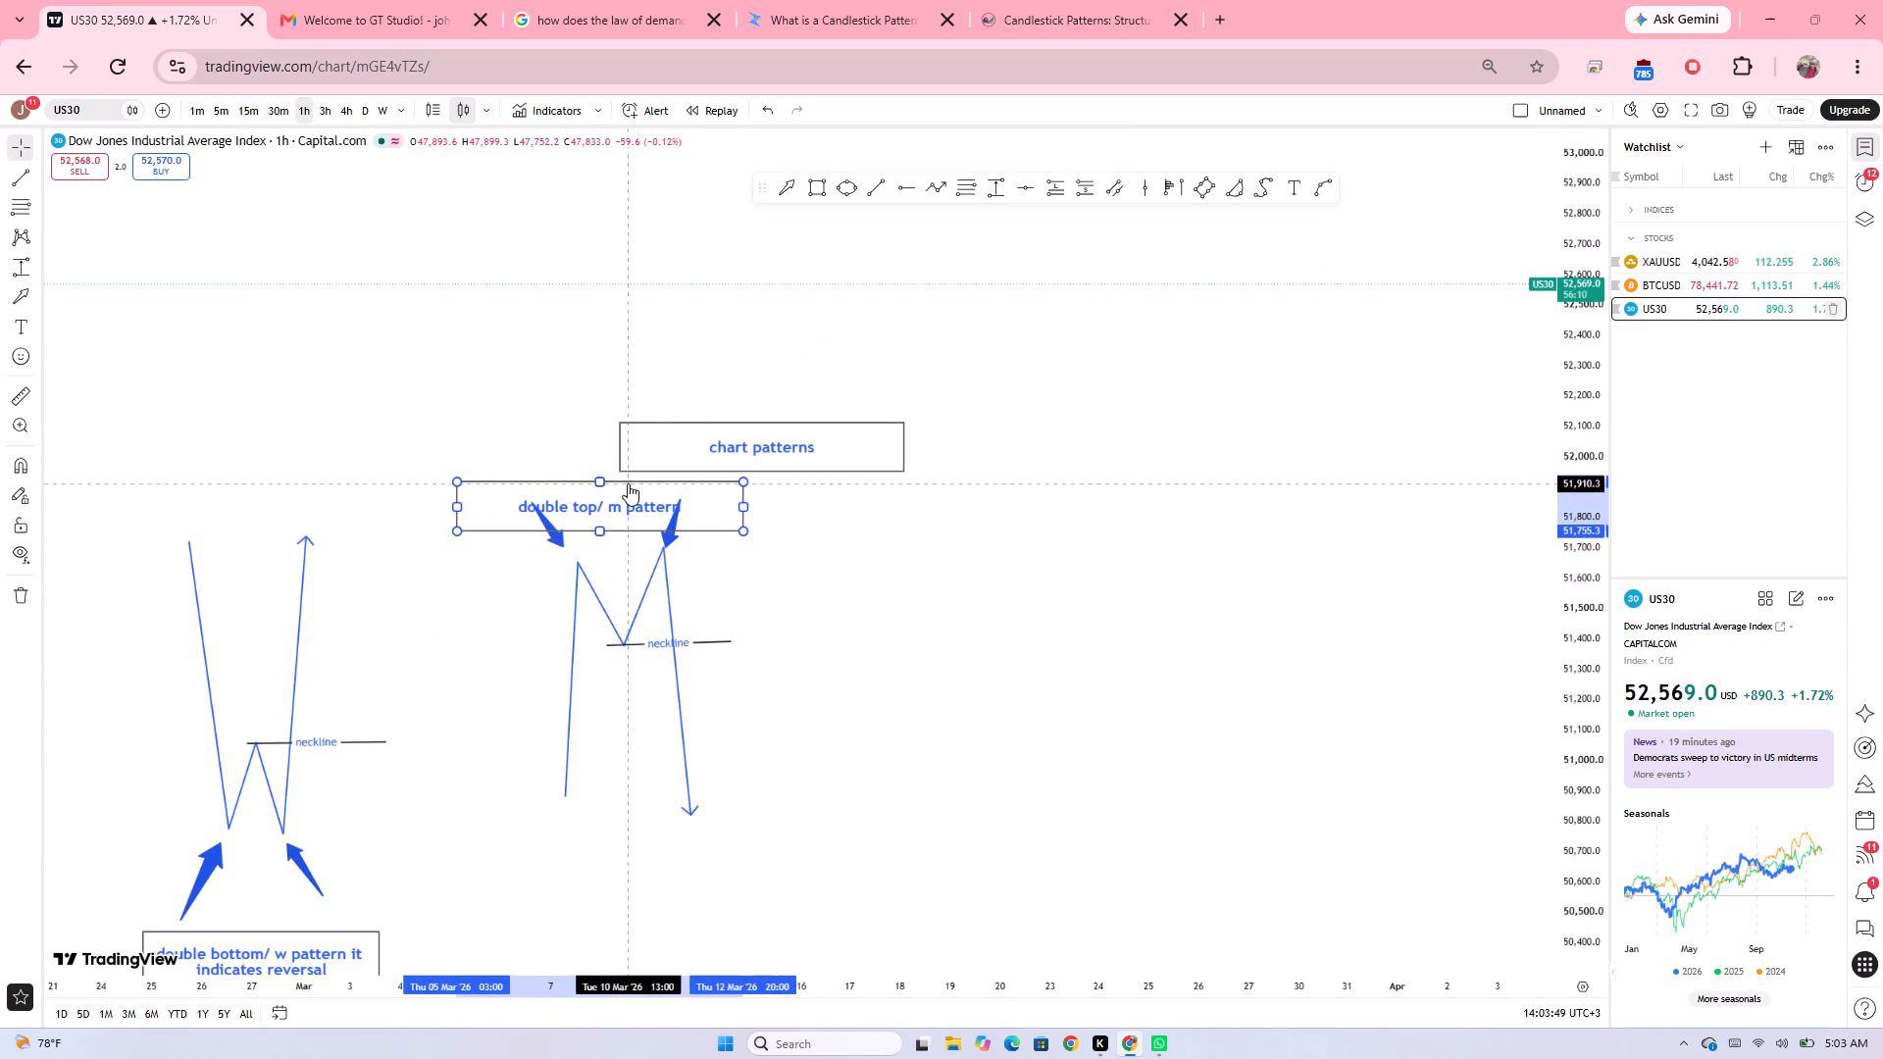
left_click_drag(749, 423, 754, 379)
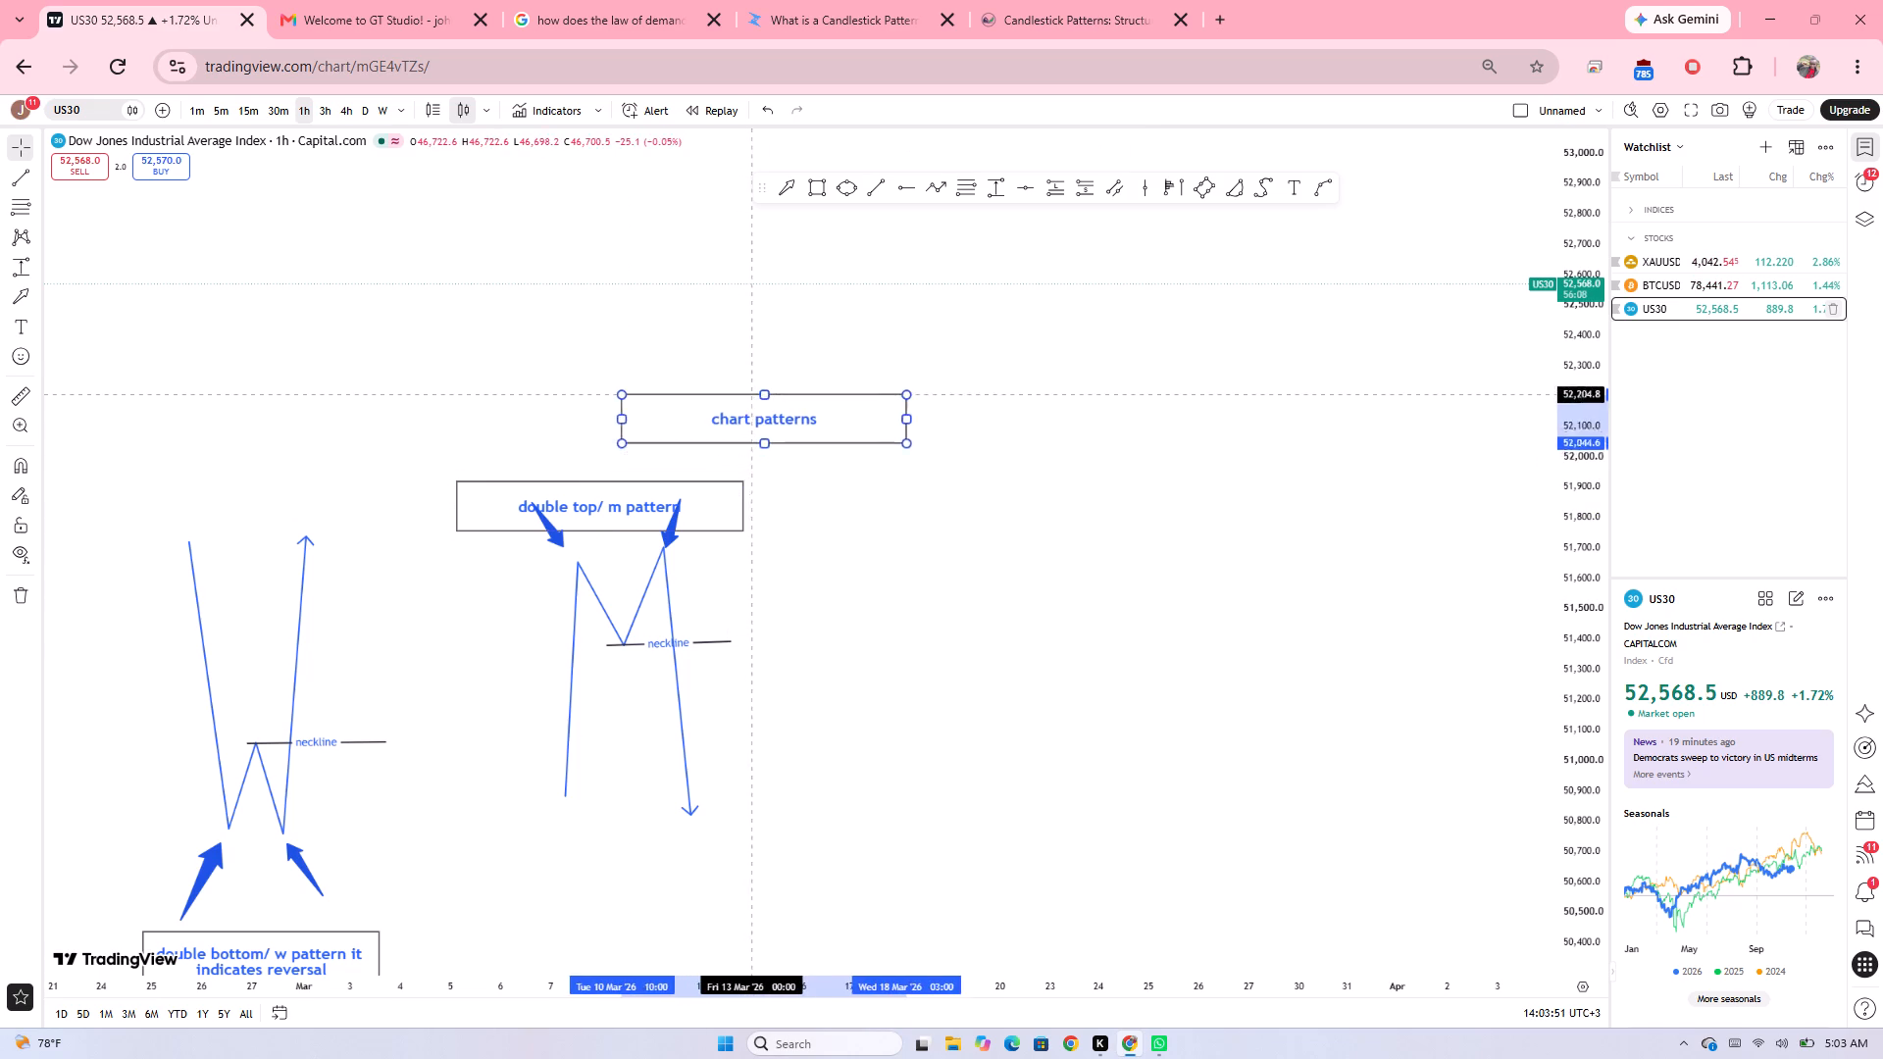
left_click_drag(754, 379, 772, 257)
left_click_drag(613, 481, 664, 439)
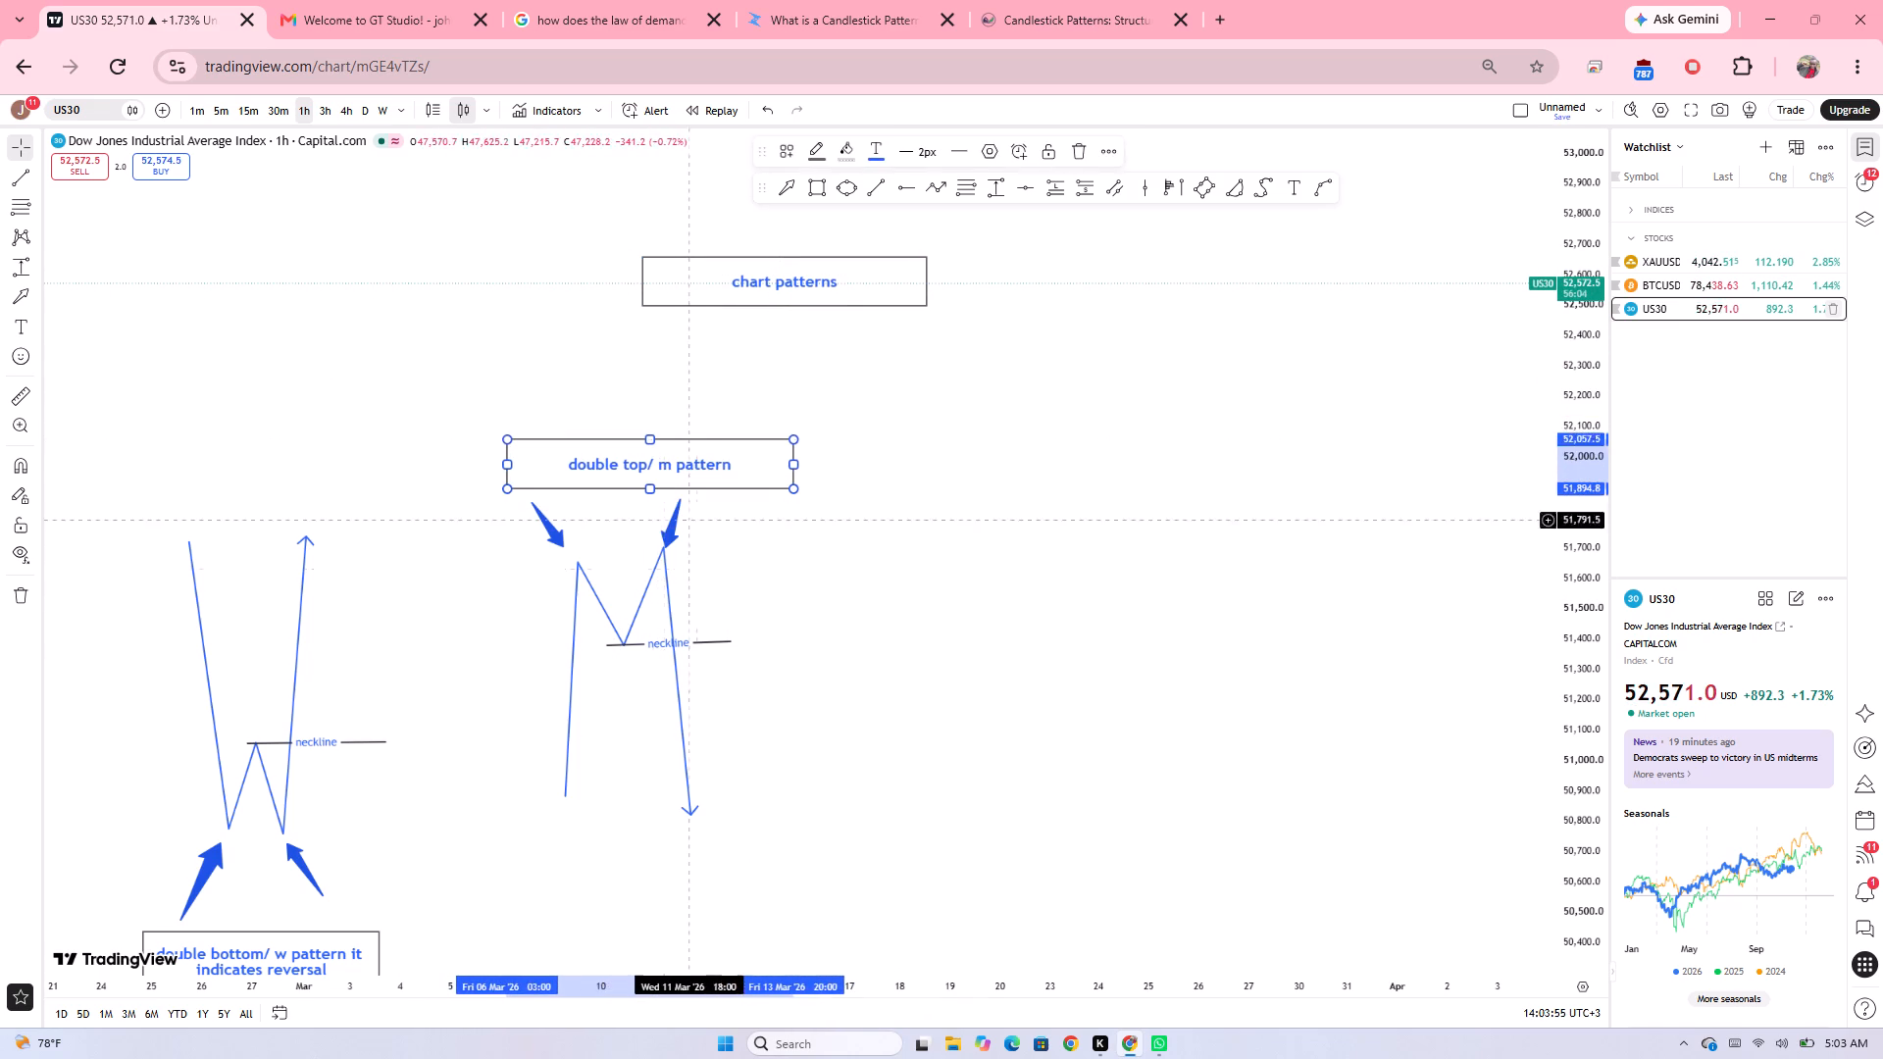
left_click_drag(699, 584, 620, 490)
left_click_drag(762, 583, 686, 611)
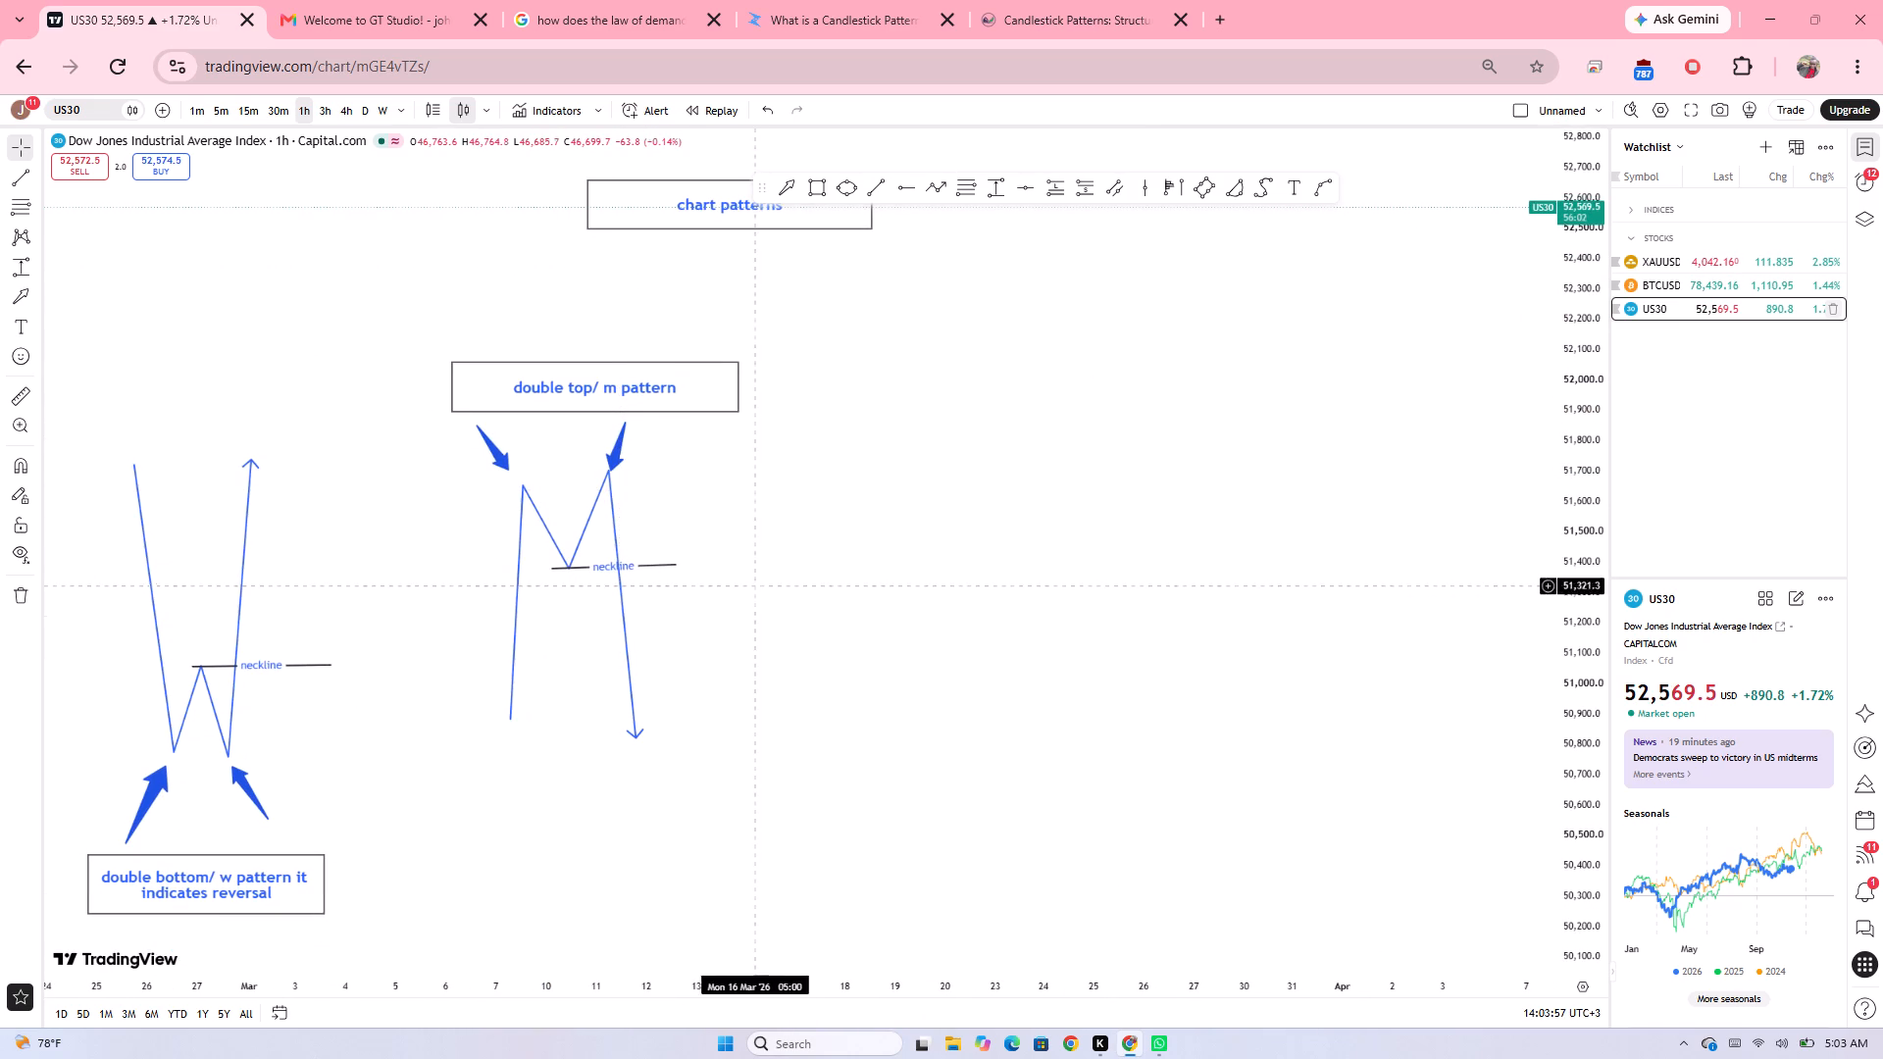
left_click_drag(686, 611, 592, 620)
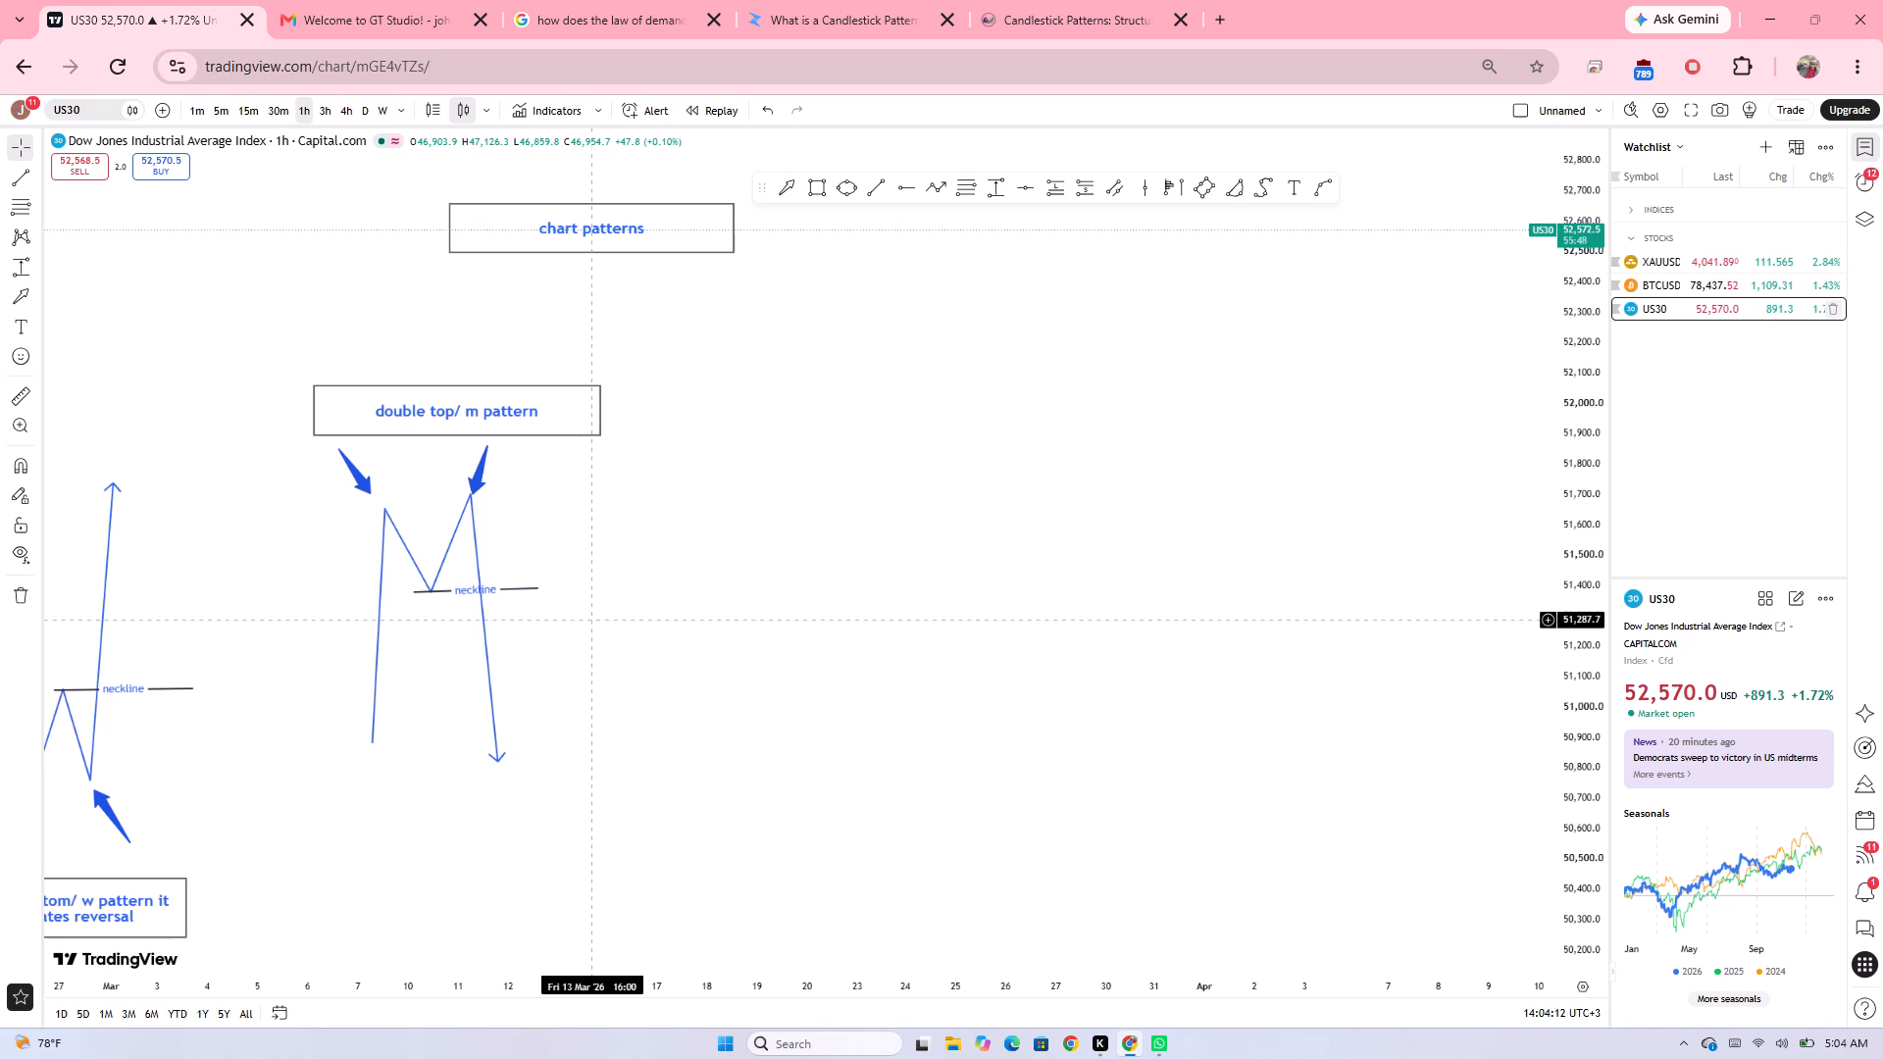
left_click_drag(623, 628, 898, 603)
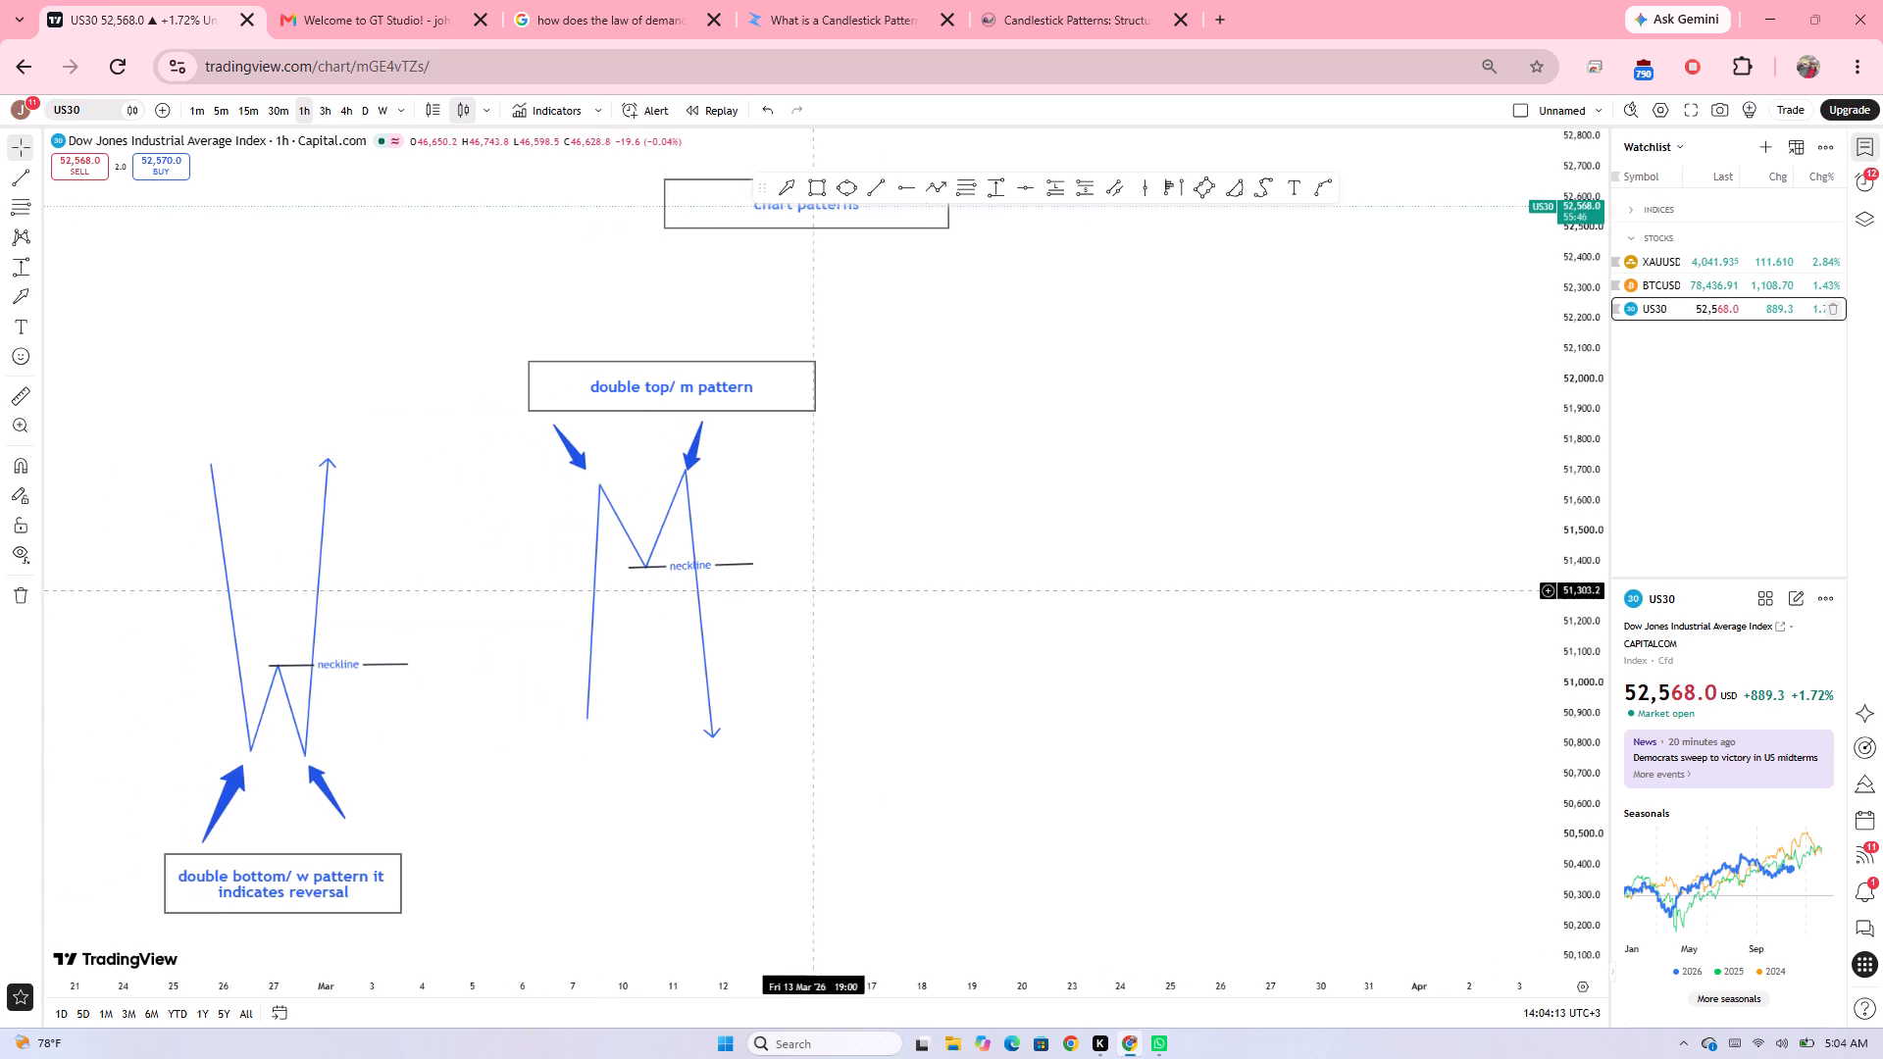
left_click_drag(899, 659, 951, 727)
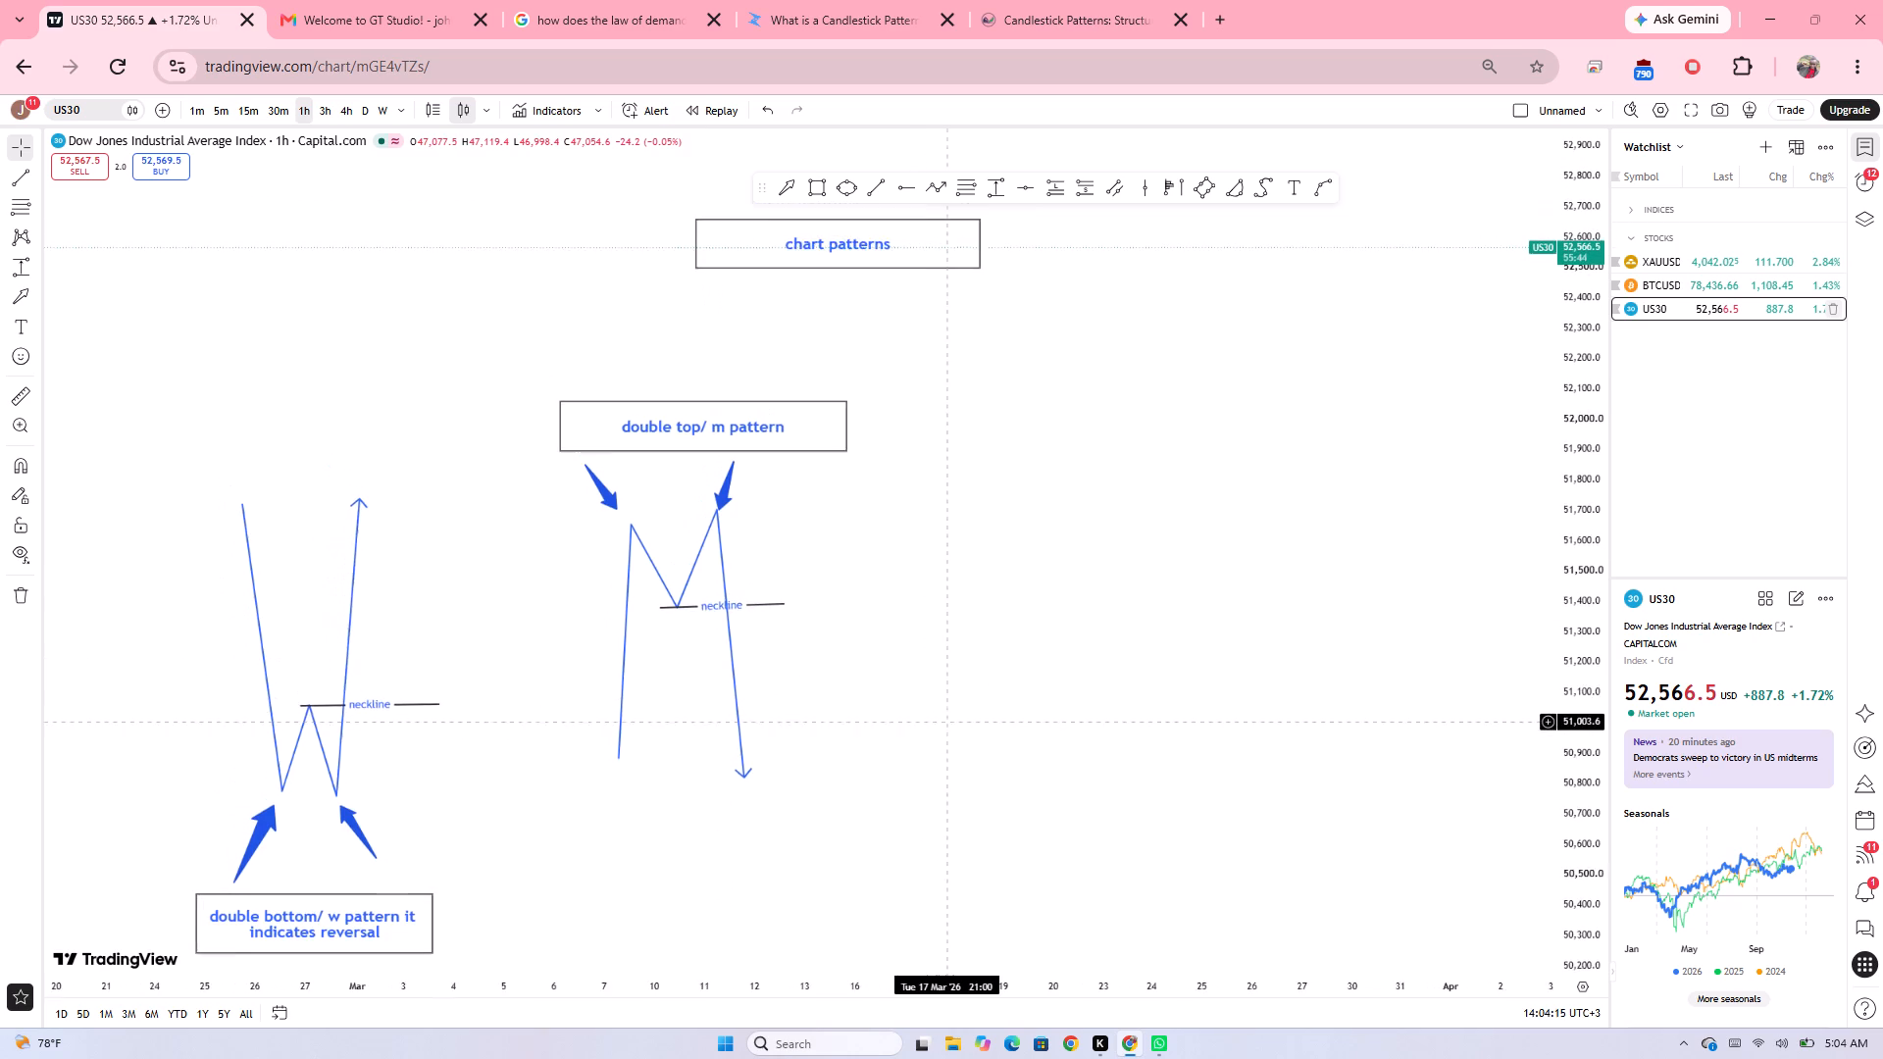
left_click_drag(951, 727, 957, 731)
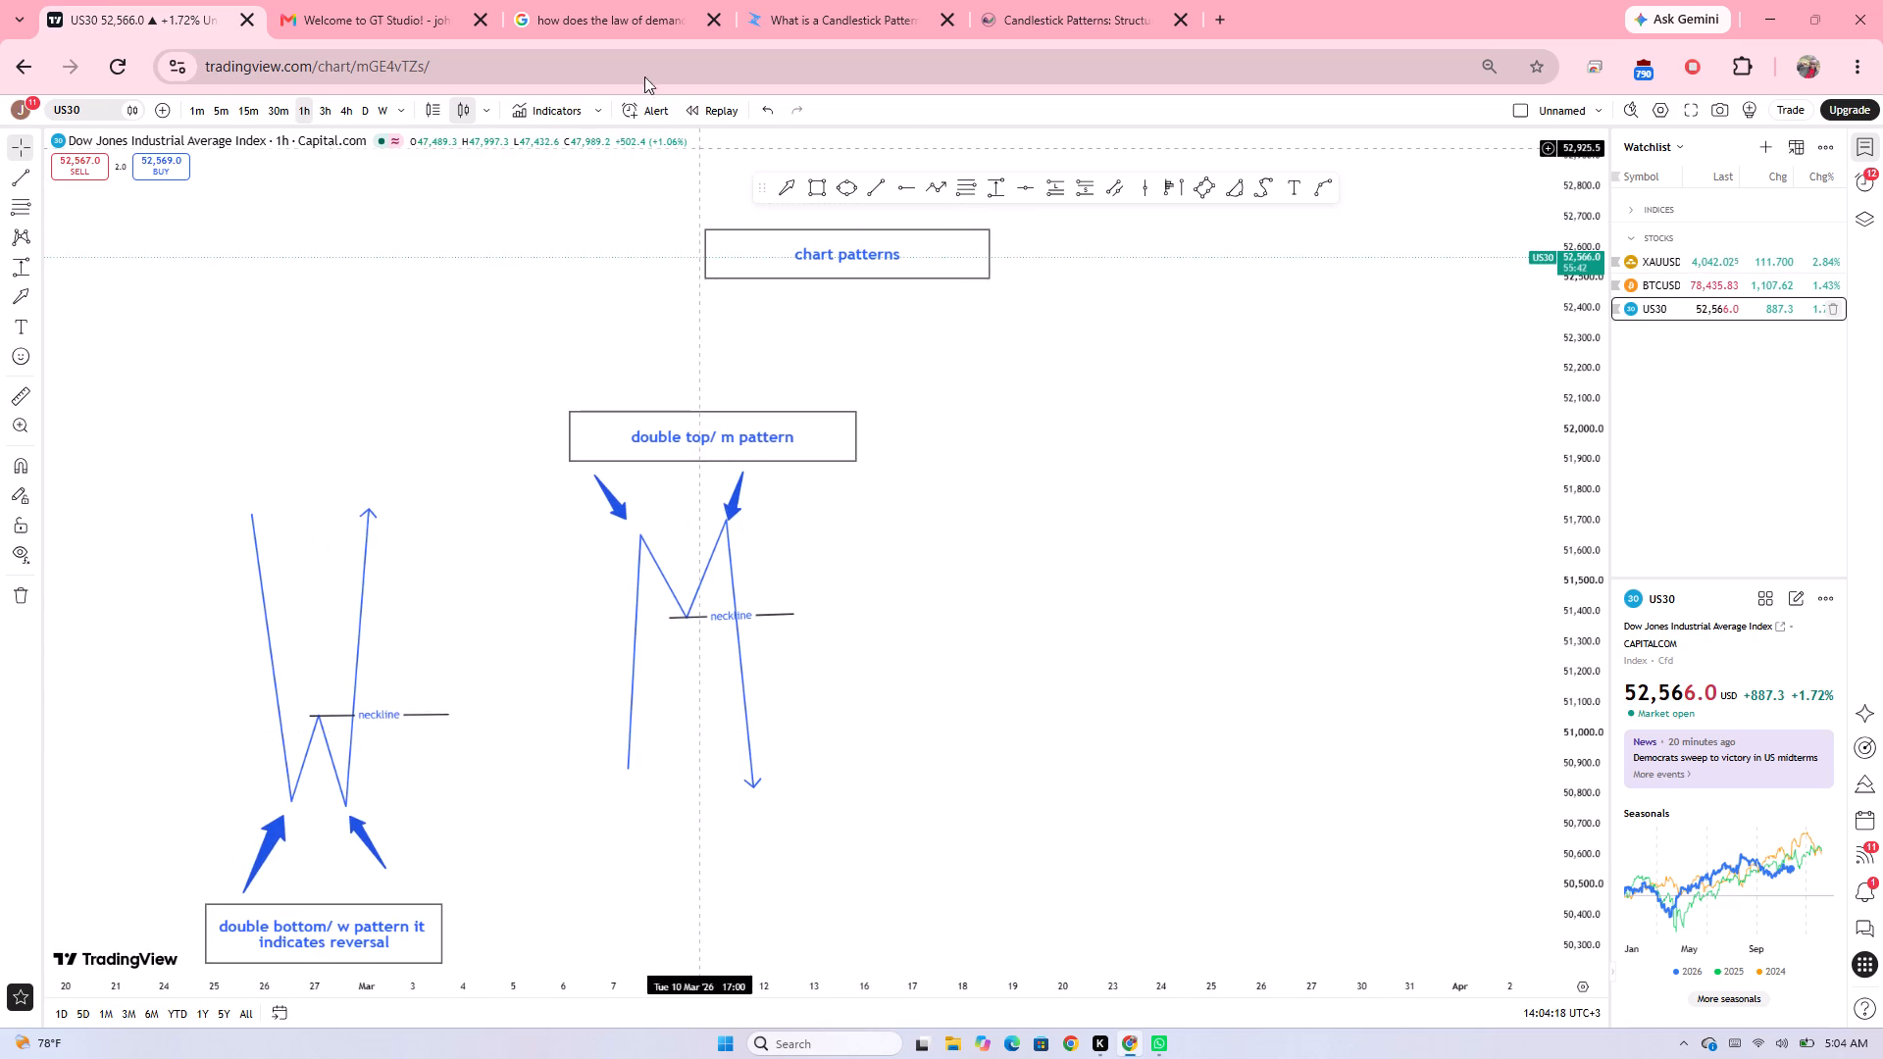
Glance through the open supply-and-demand search answer, and select the web address of the zforex candlestick patterns article.
left_click(589, 0)
scroll(769, 162, "up", 4)
scroll(769, 162, "down", 3)
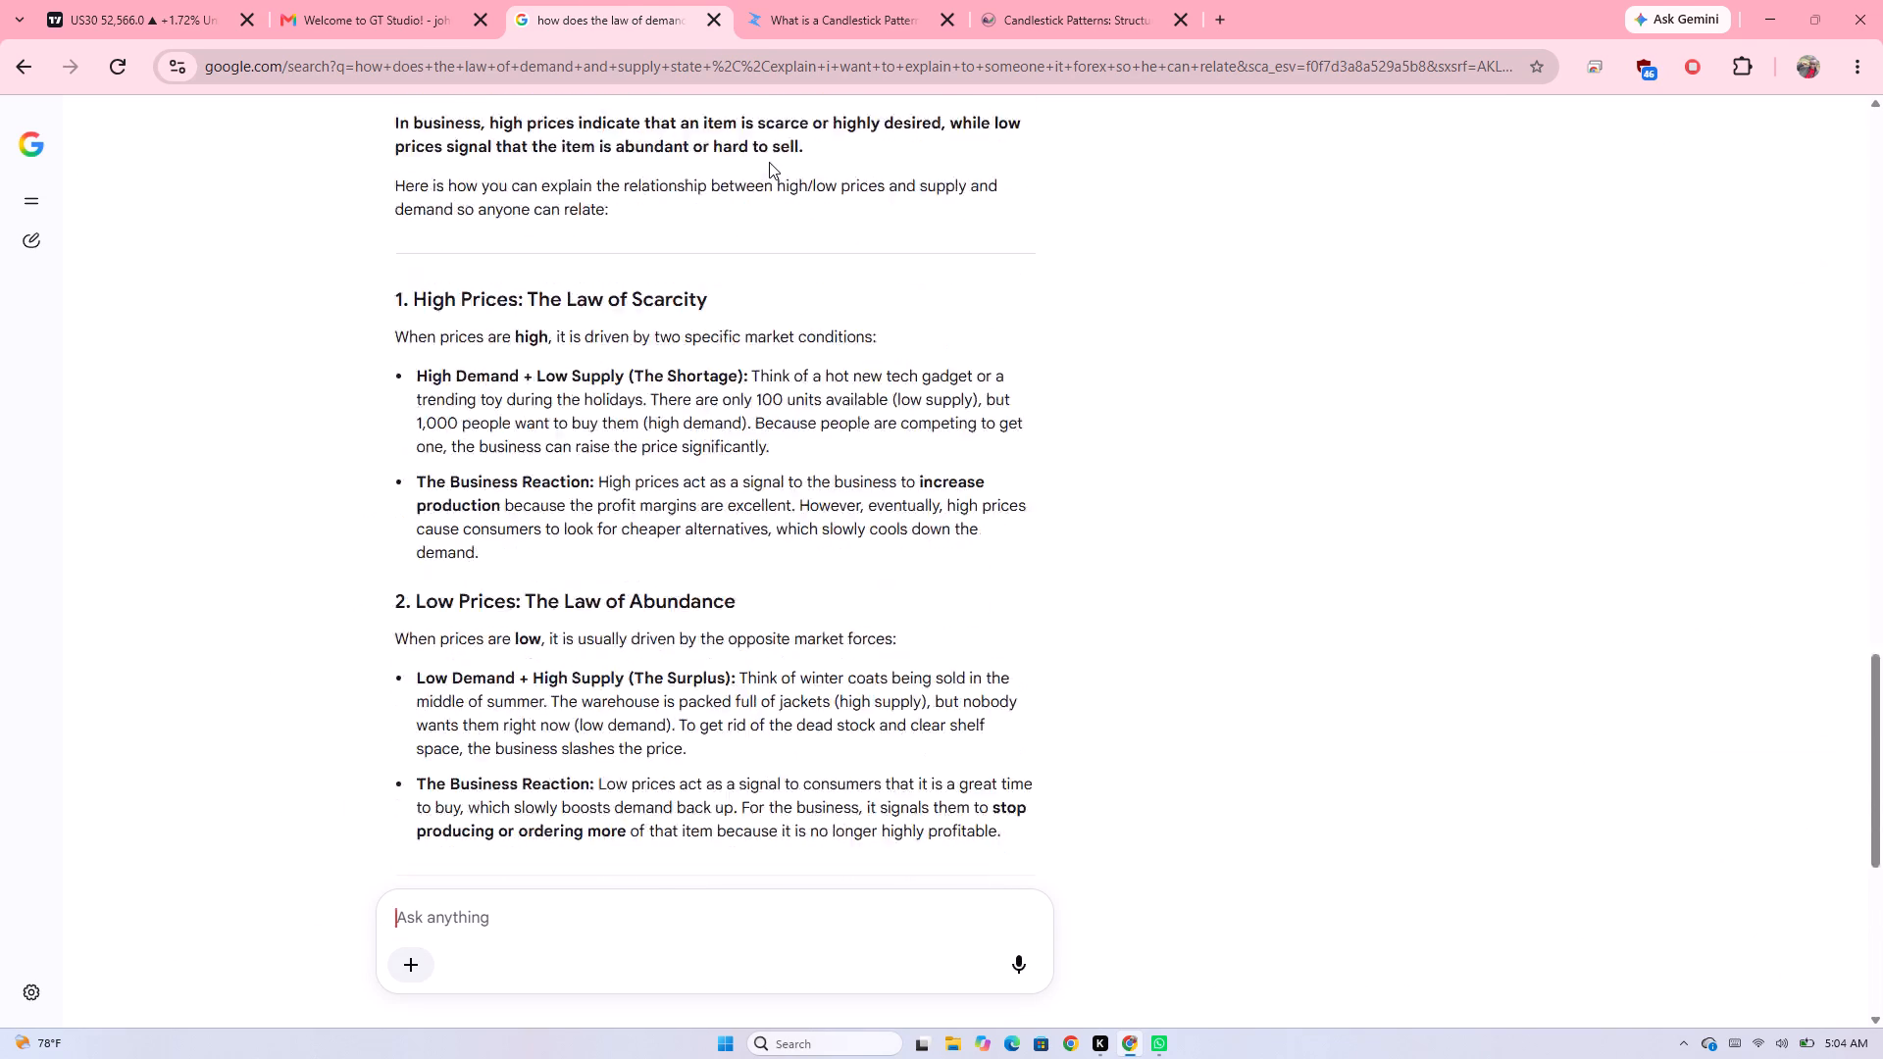
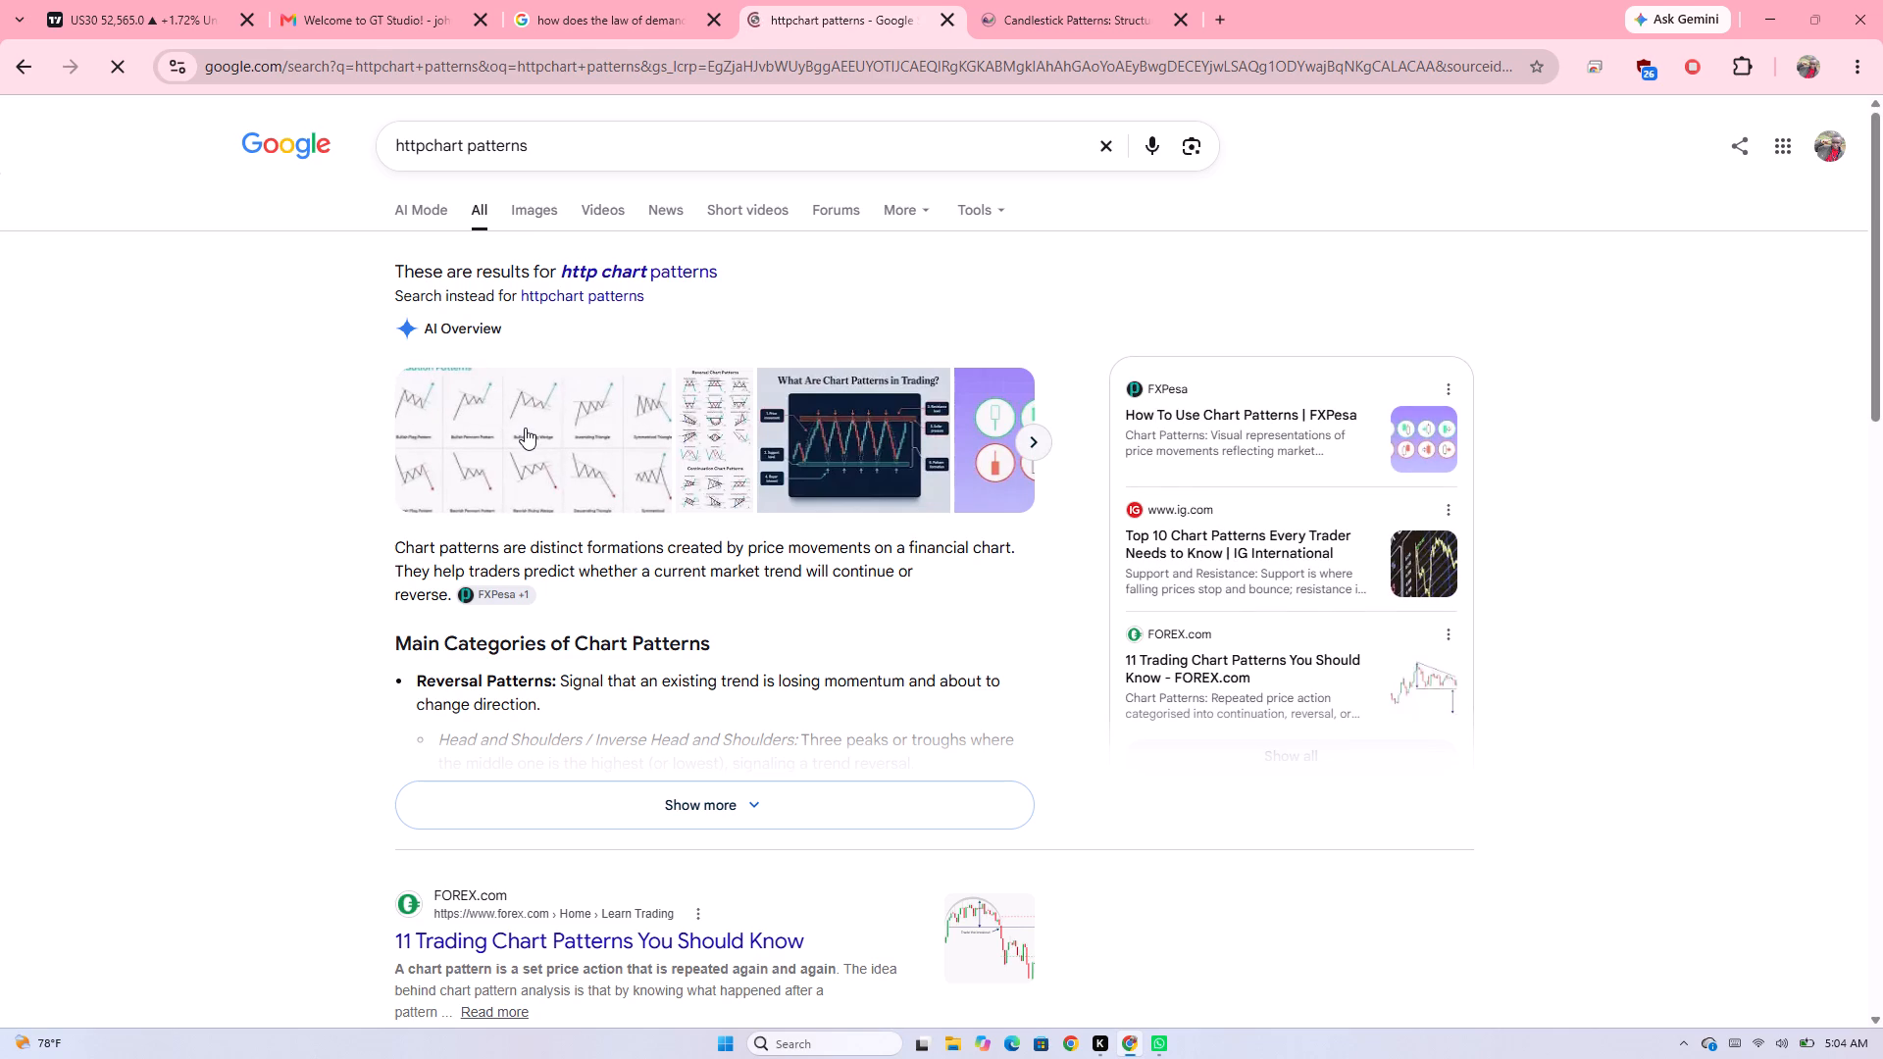
Browse the chart pattern image results and open Forex Tester's reversal patterns article to examine its pattern diagram.
left_click(525, 428)
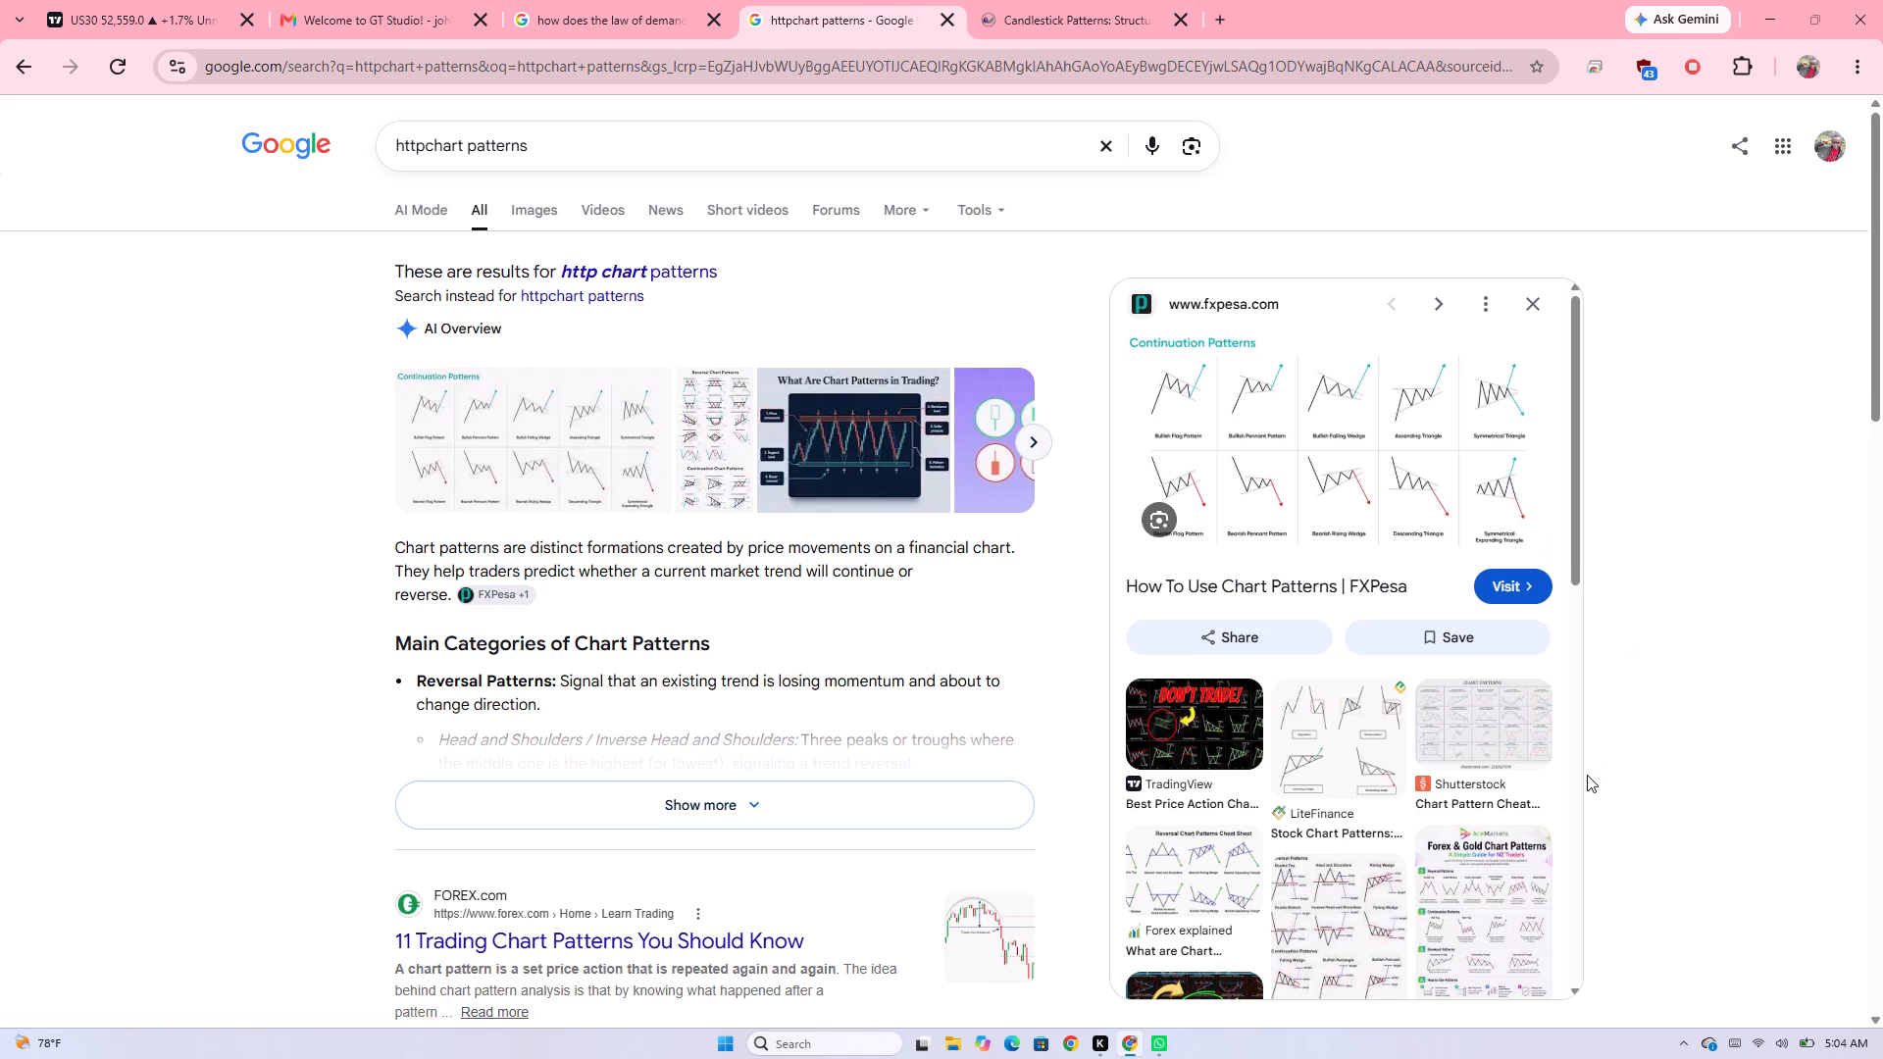
scroll(1587, 775, "down", 2)
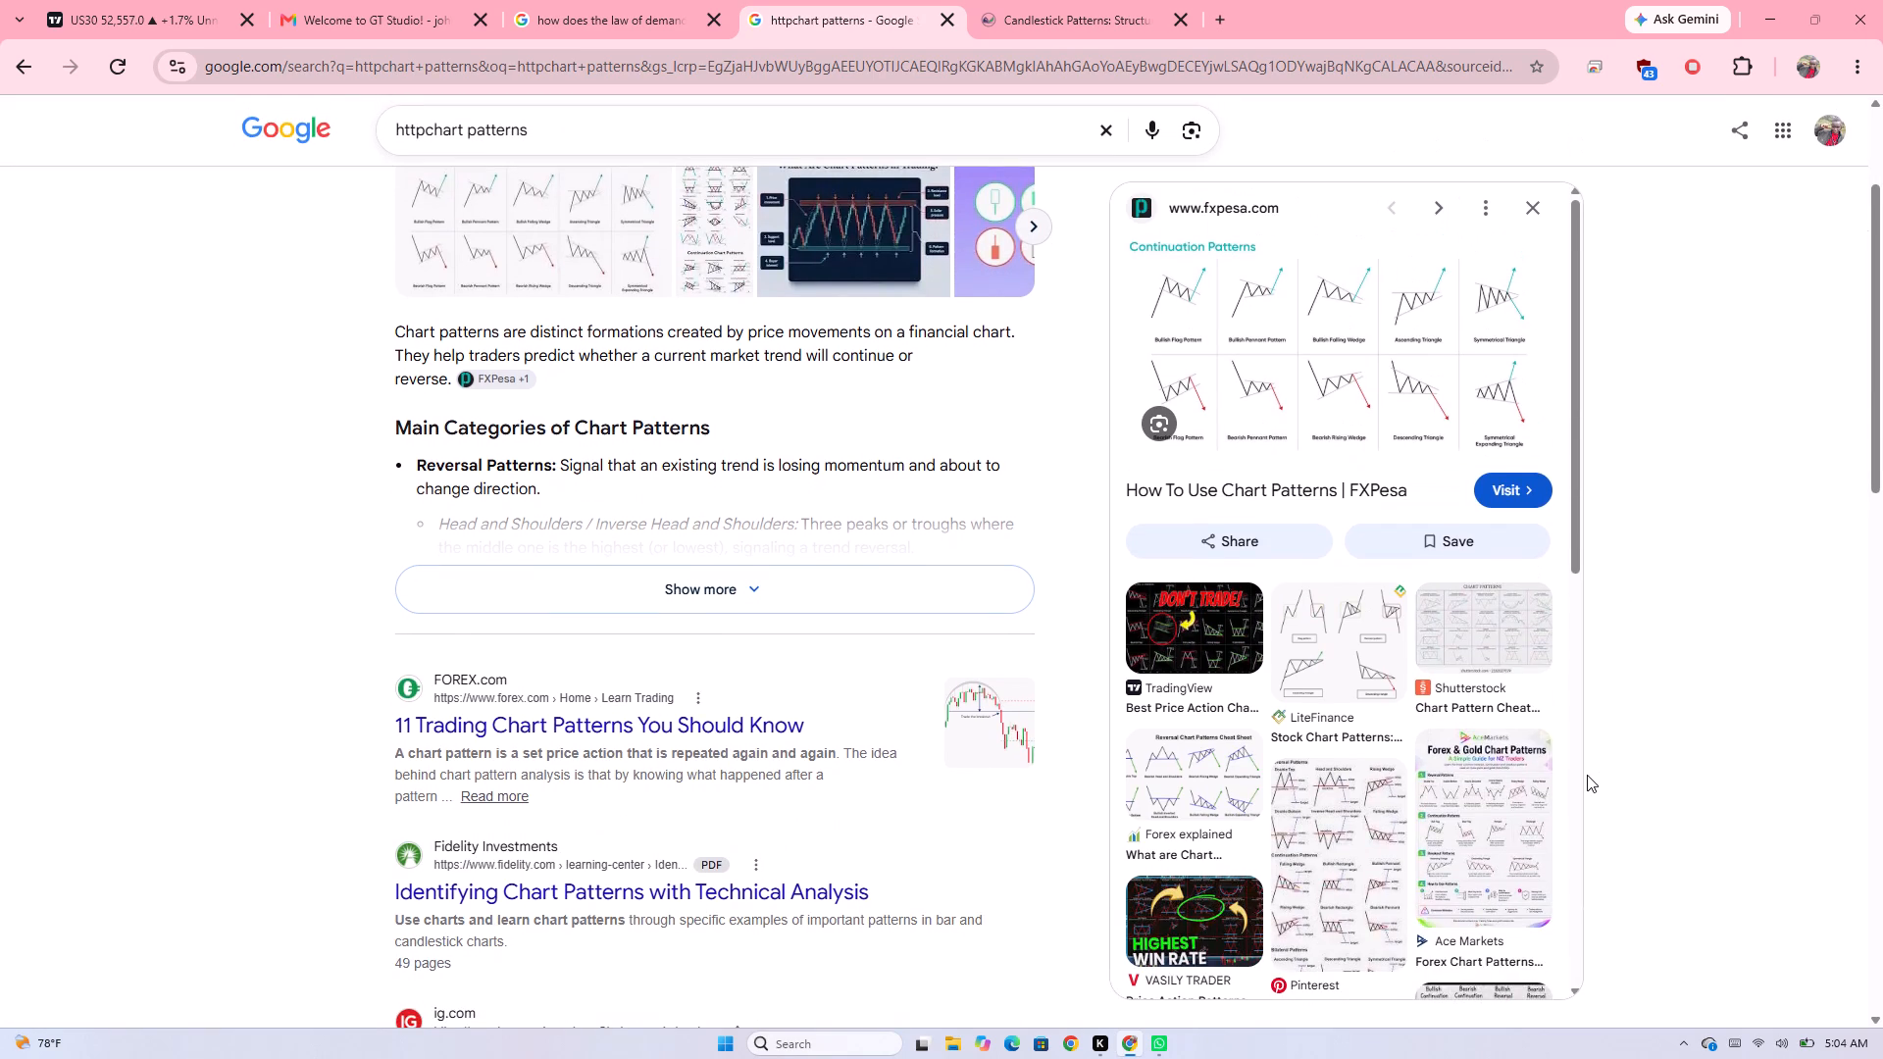
left_click(1192, 756)
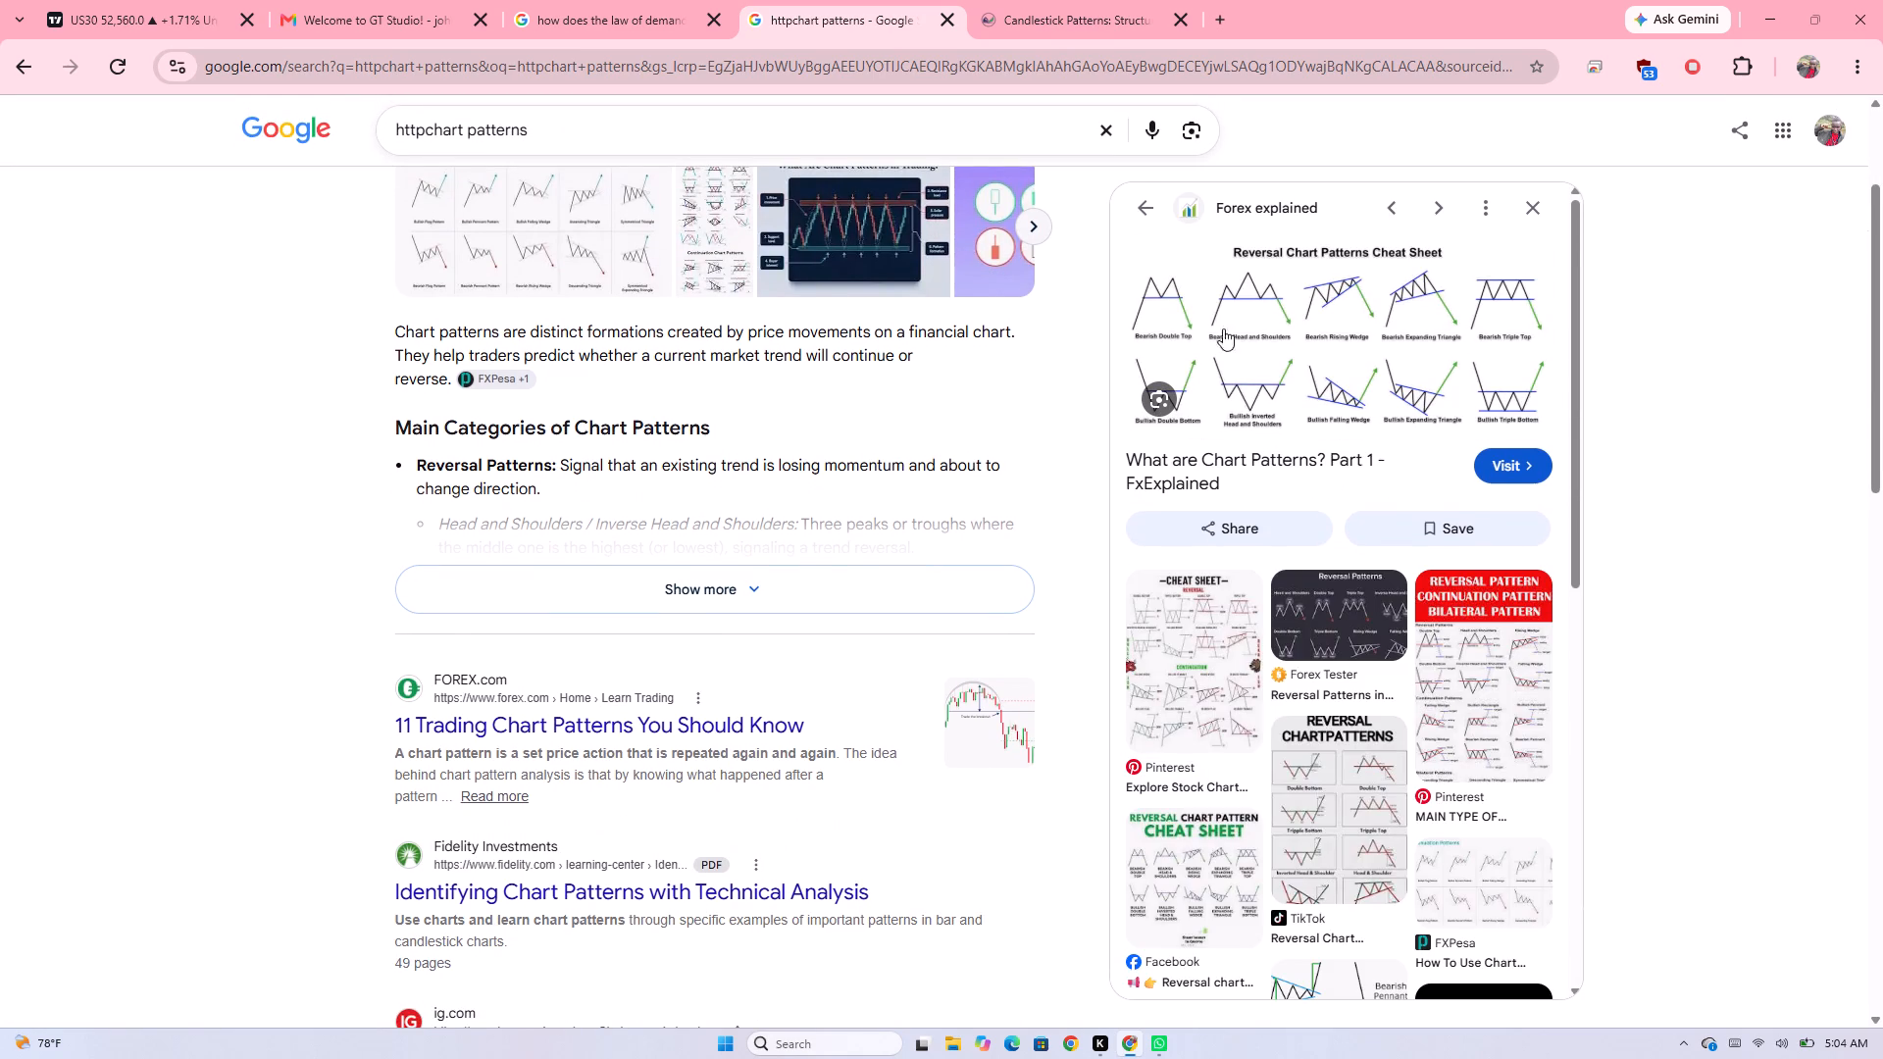
left_click(1227, 311)
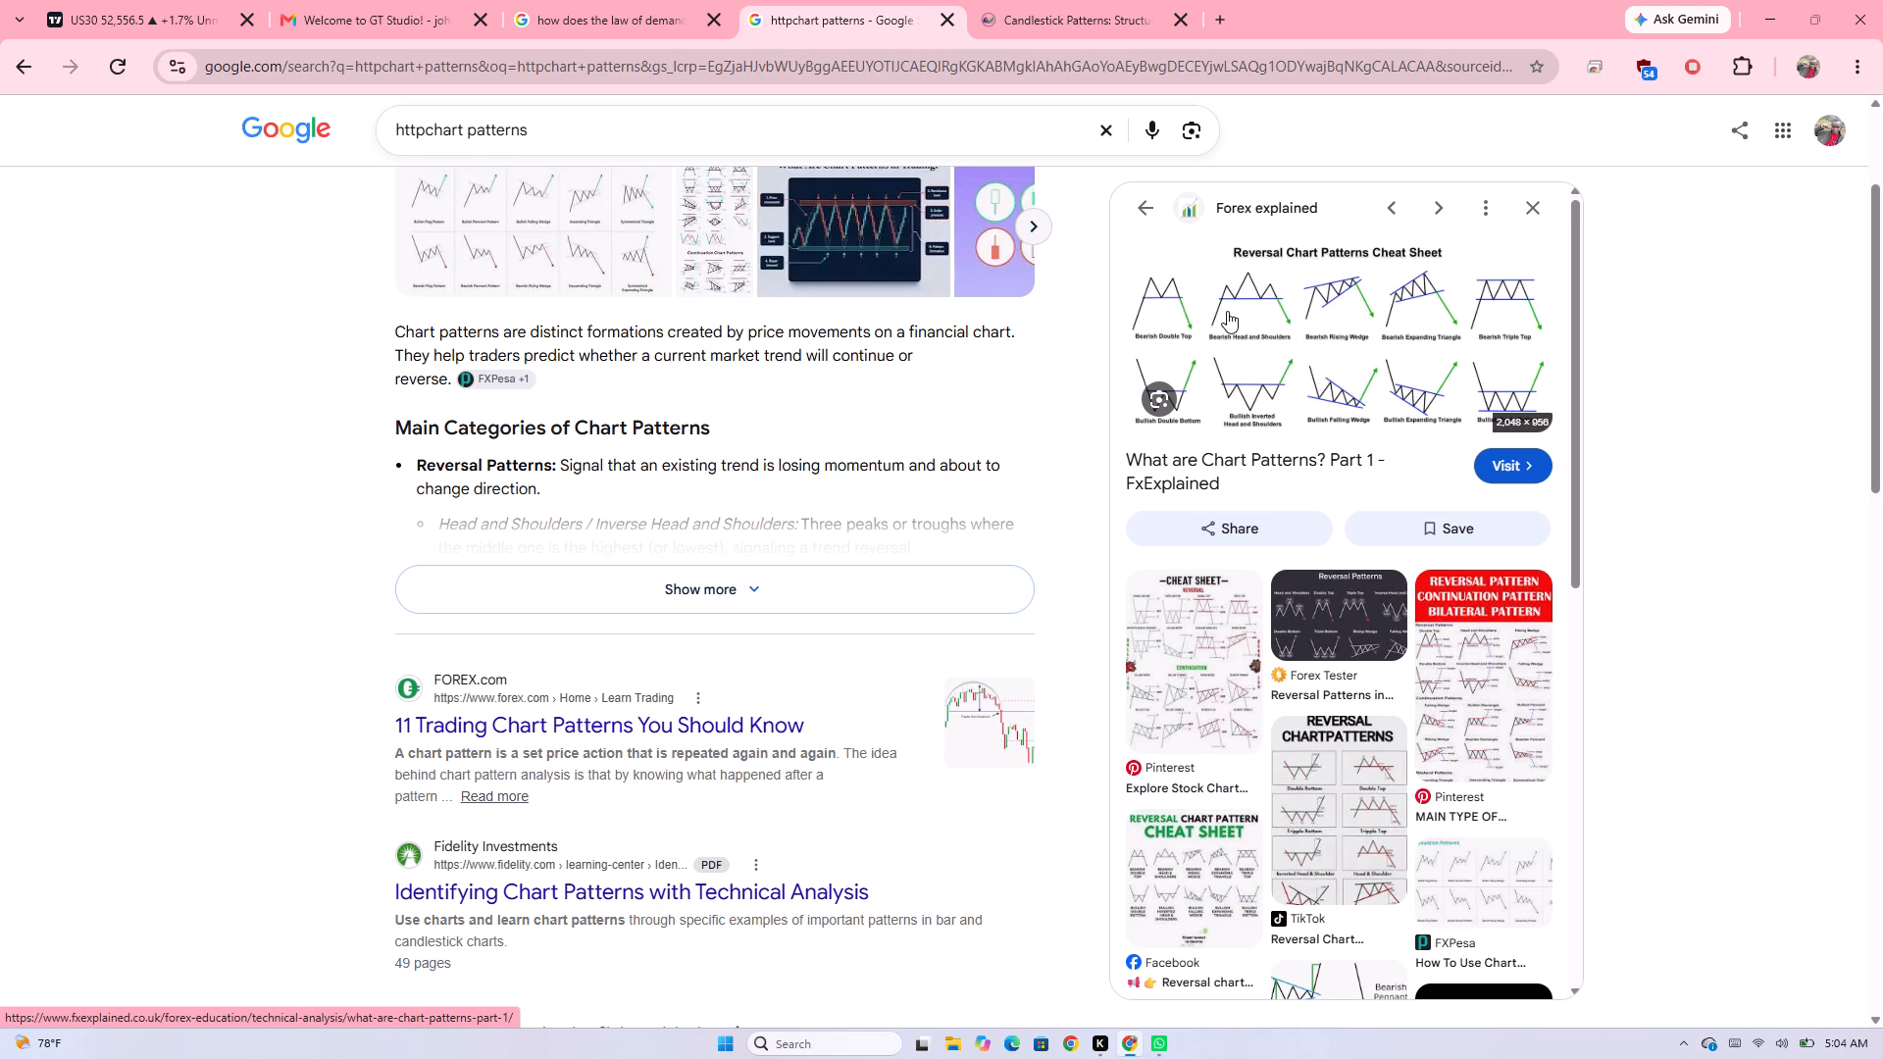
left_click(1329, 631)
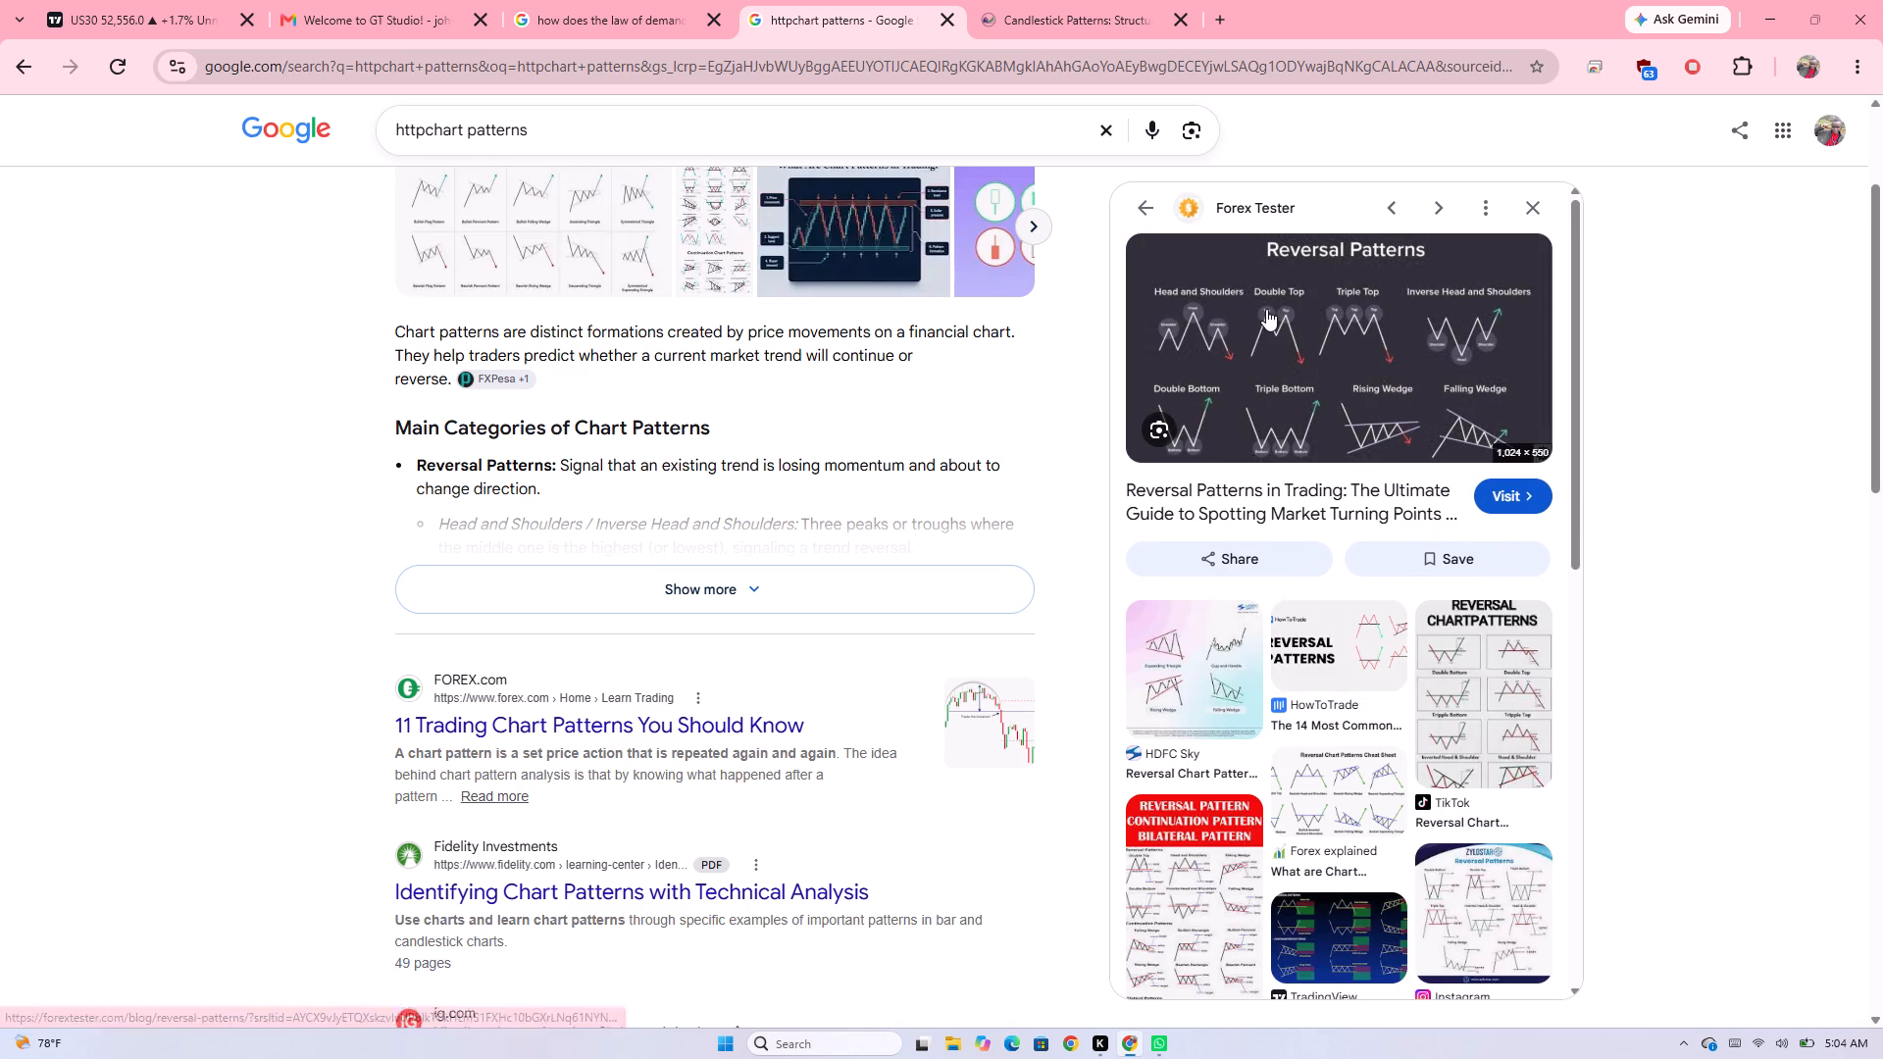
left_click(1286, 360)
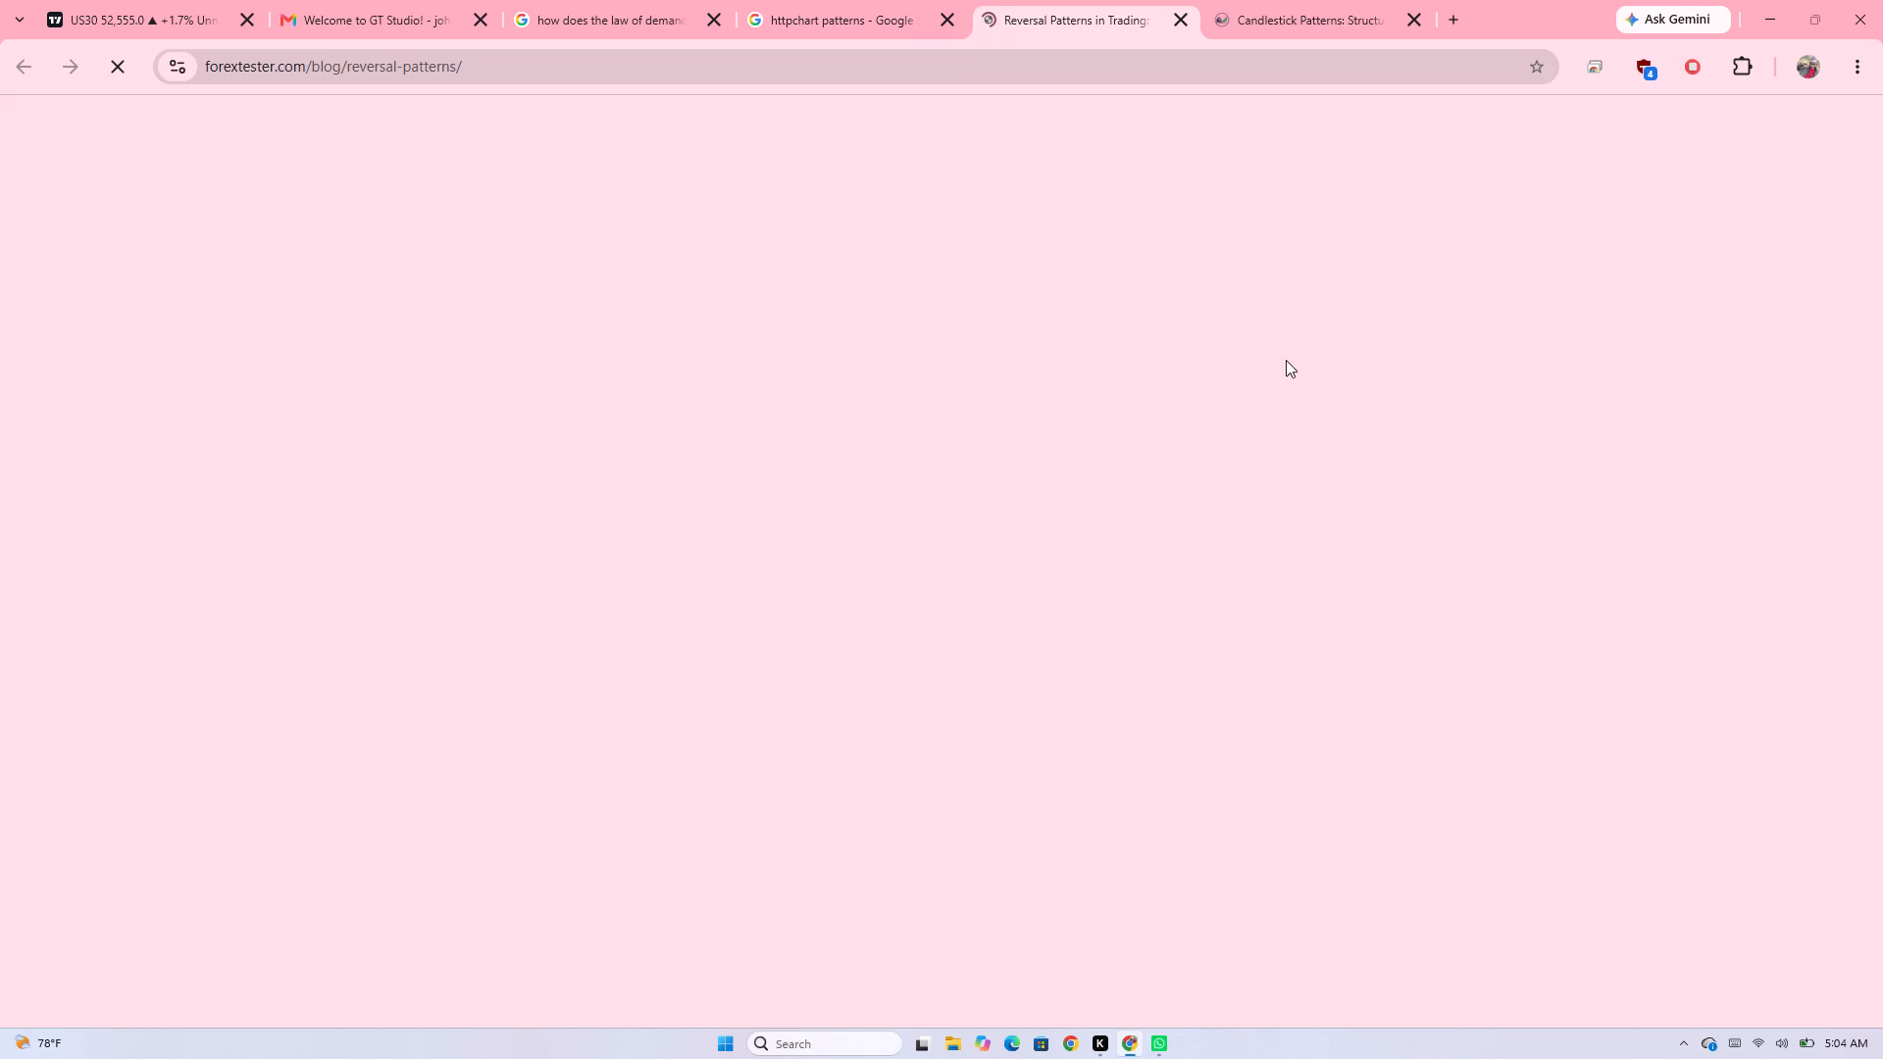
scroll(886, 675, "down", 2)
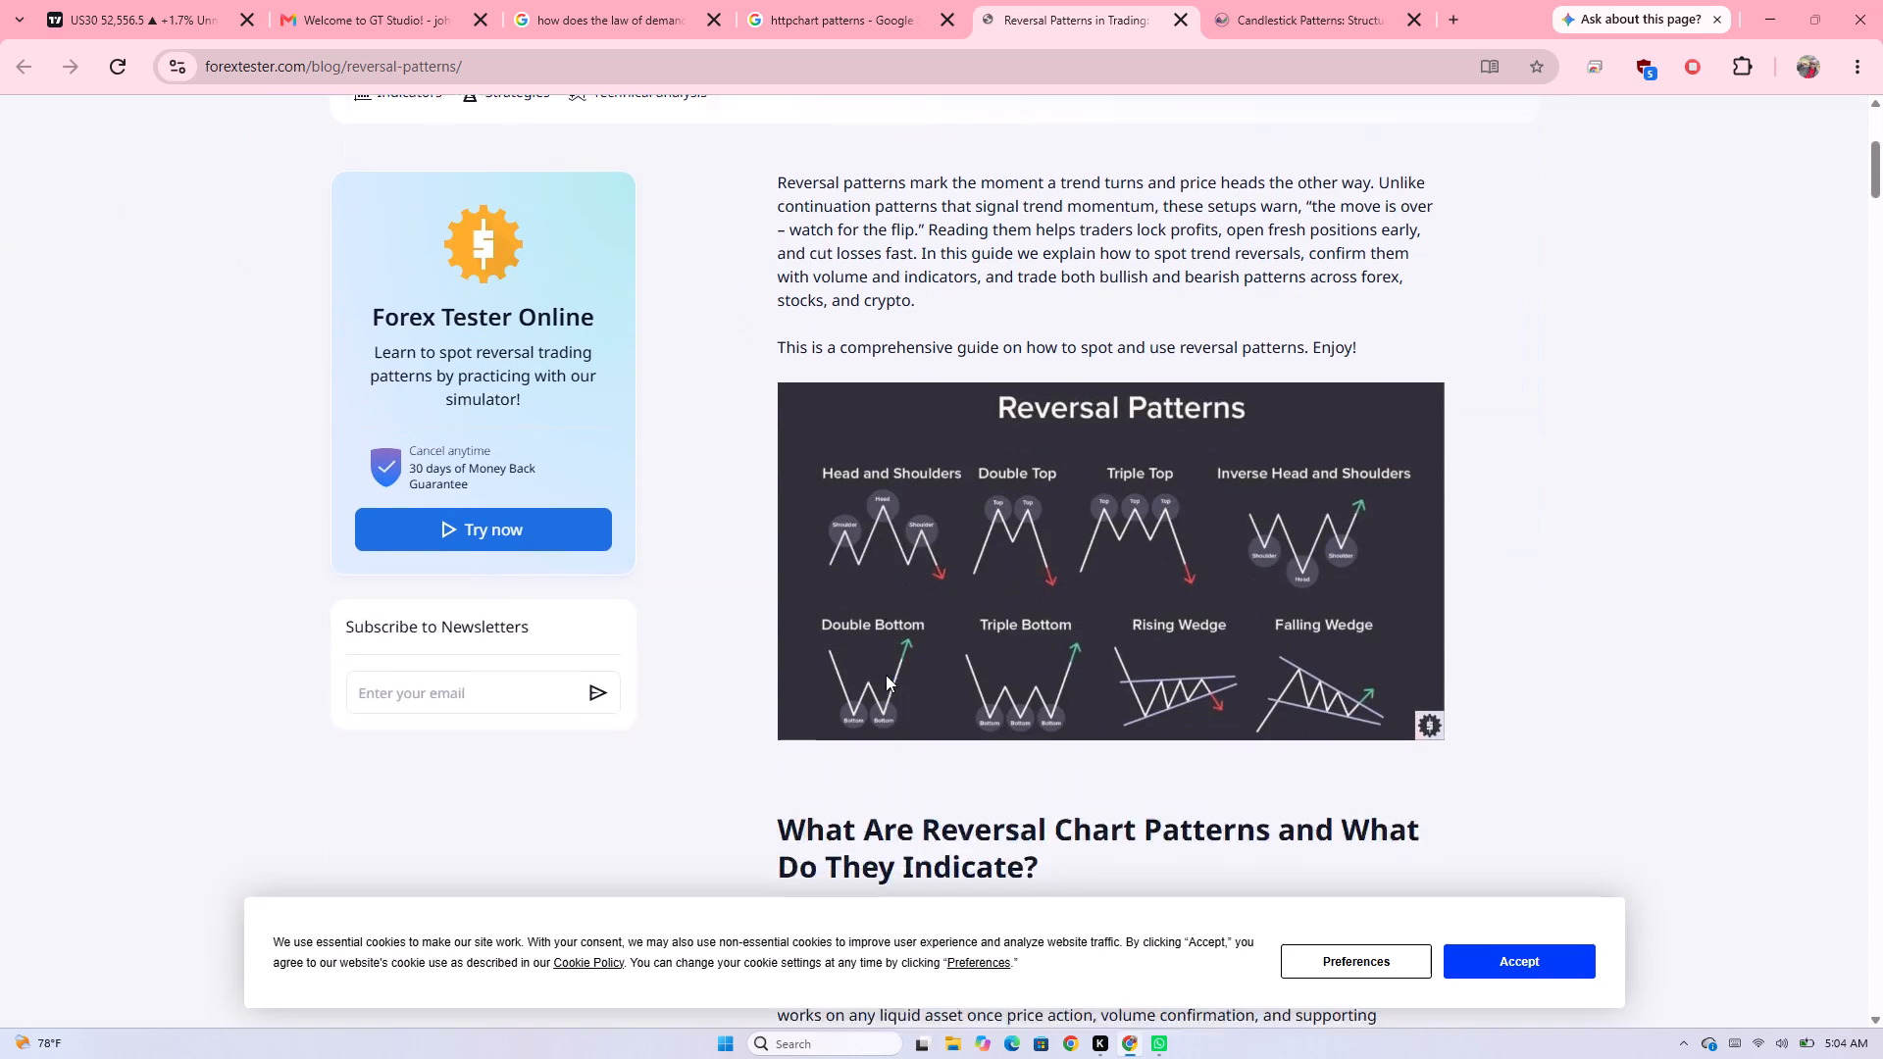
scroll(886, 675, "down", 2)
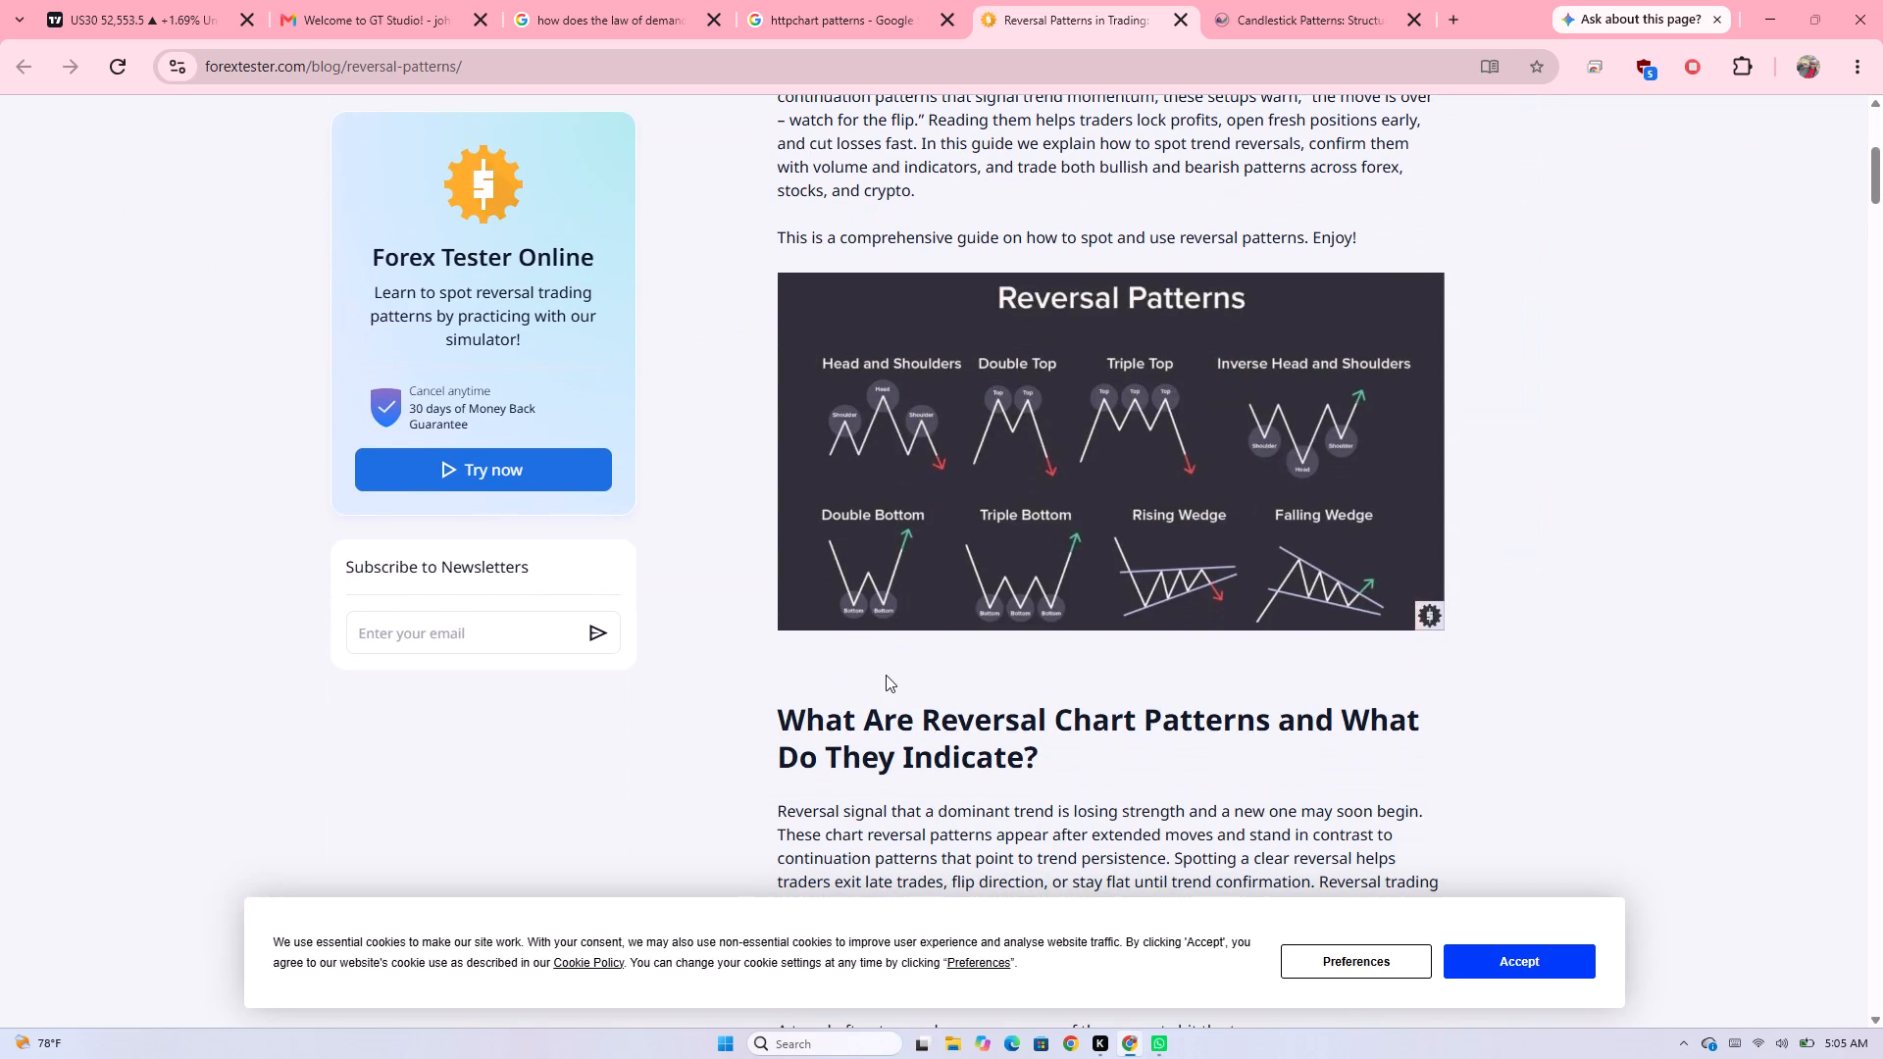
left_click(886, 675)
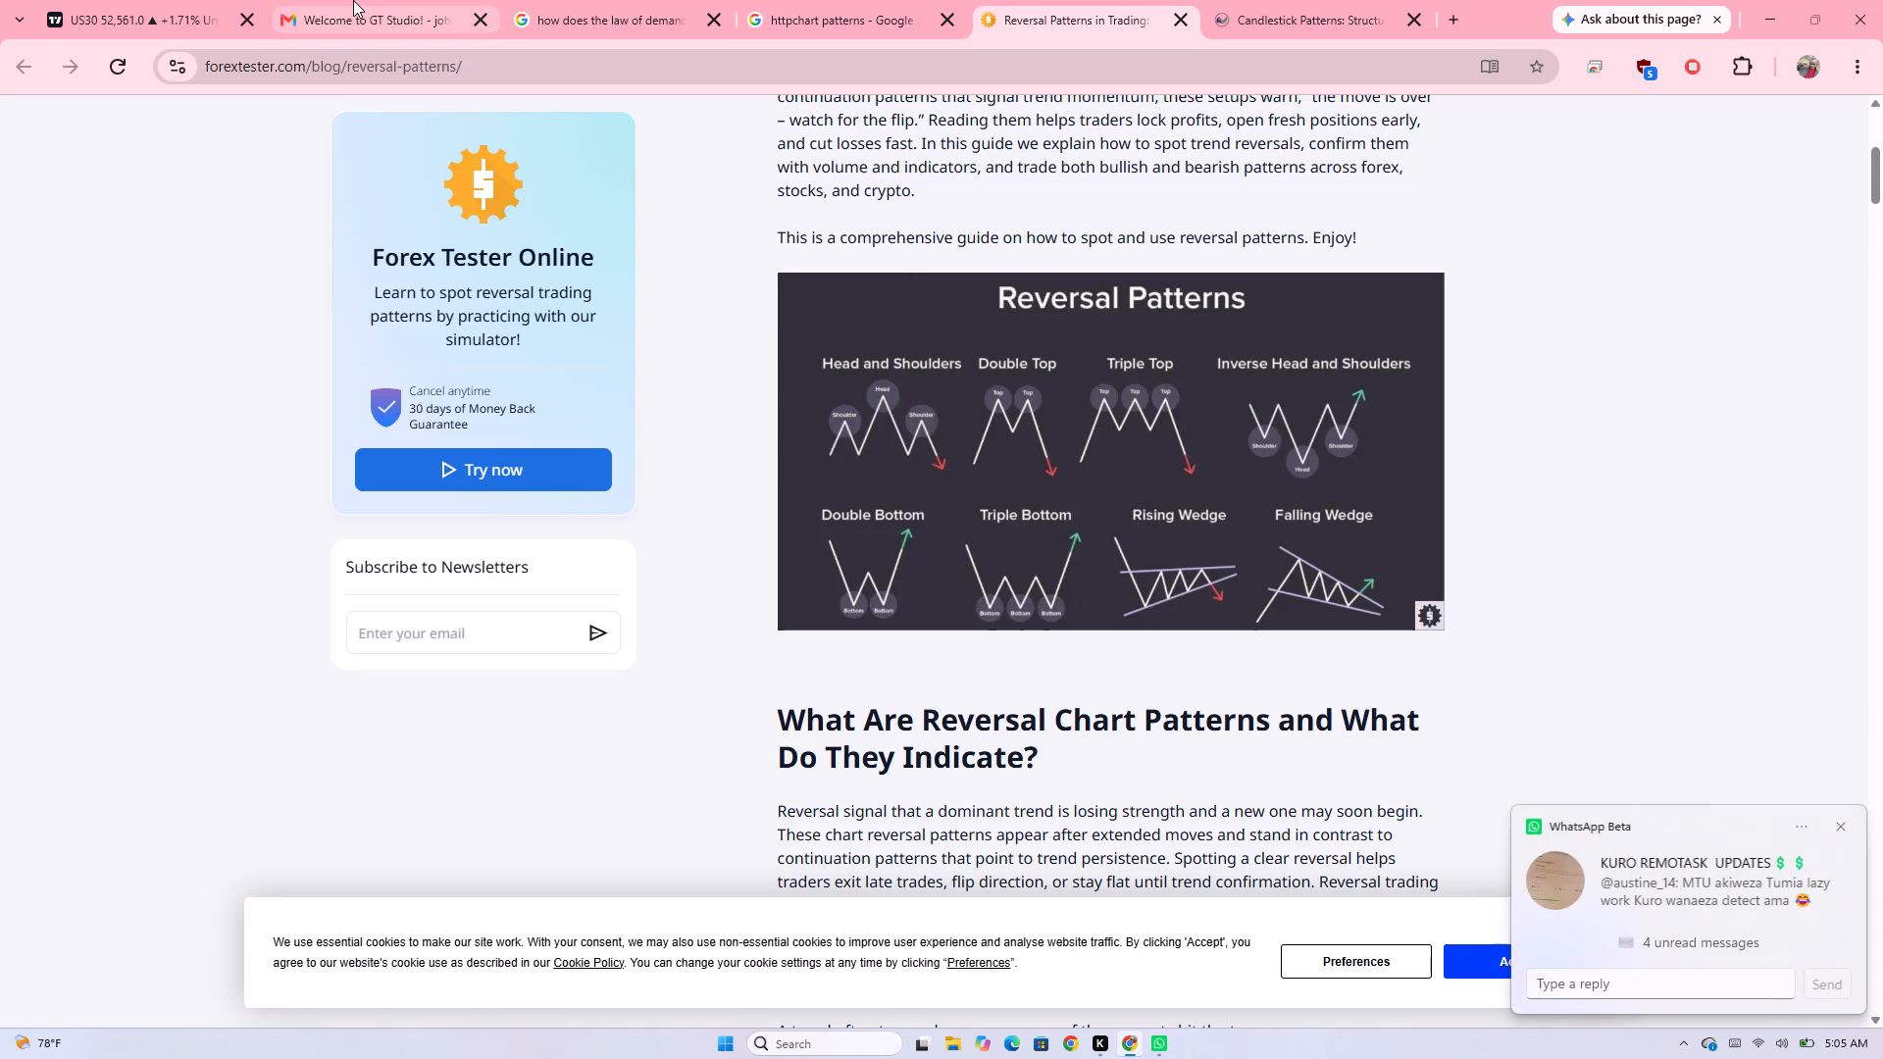
On the US30 chart, draw a head-and-shoulders path with peaks at about 51,650, 51,866 and 51,740, ending at about 50,768.
left_click(184, 9)
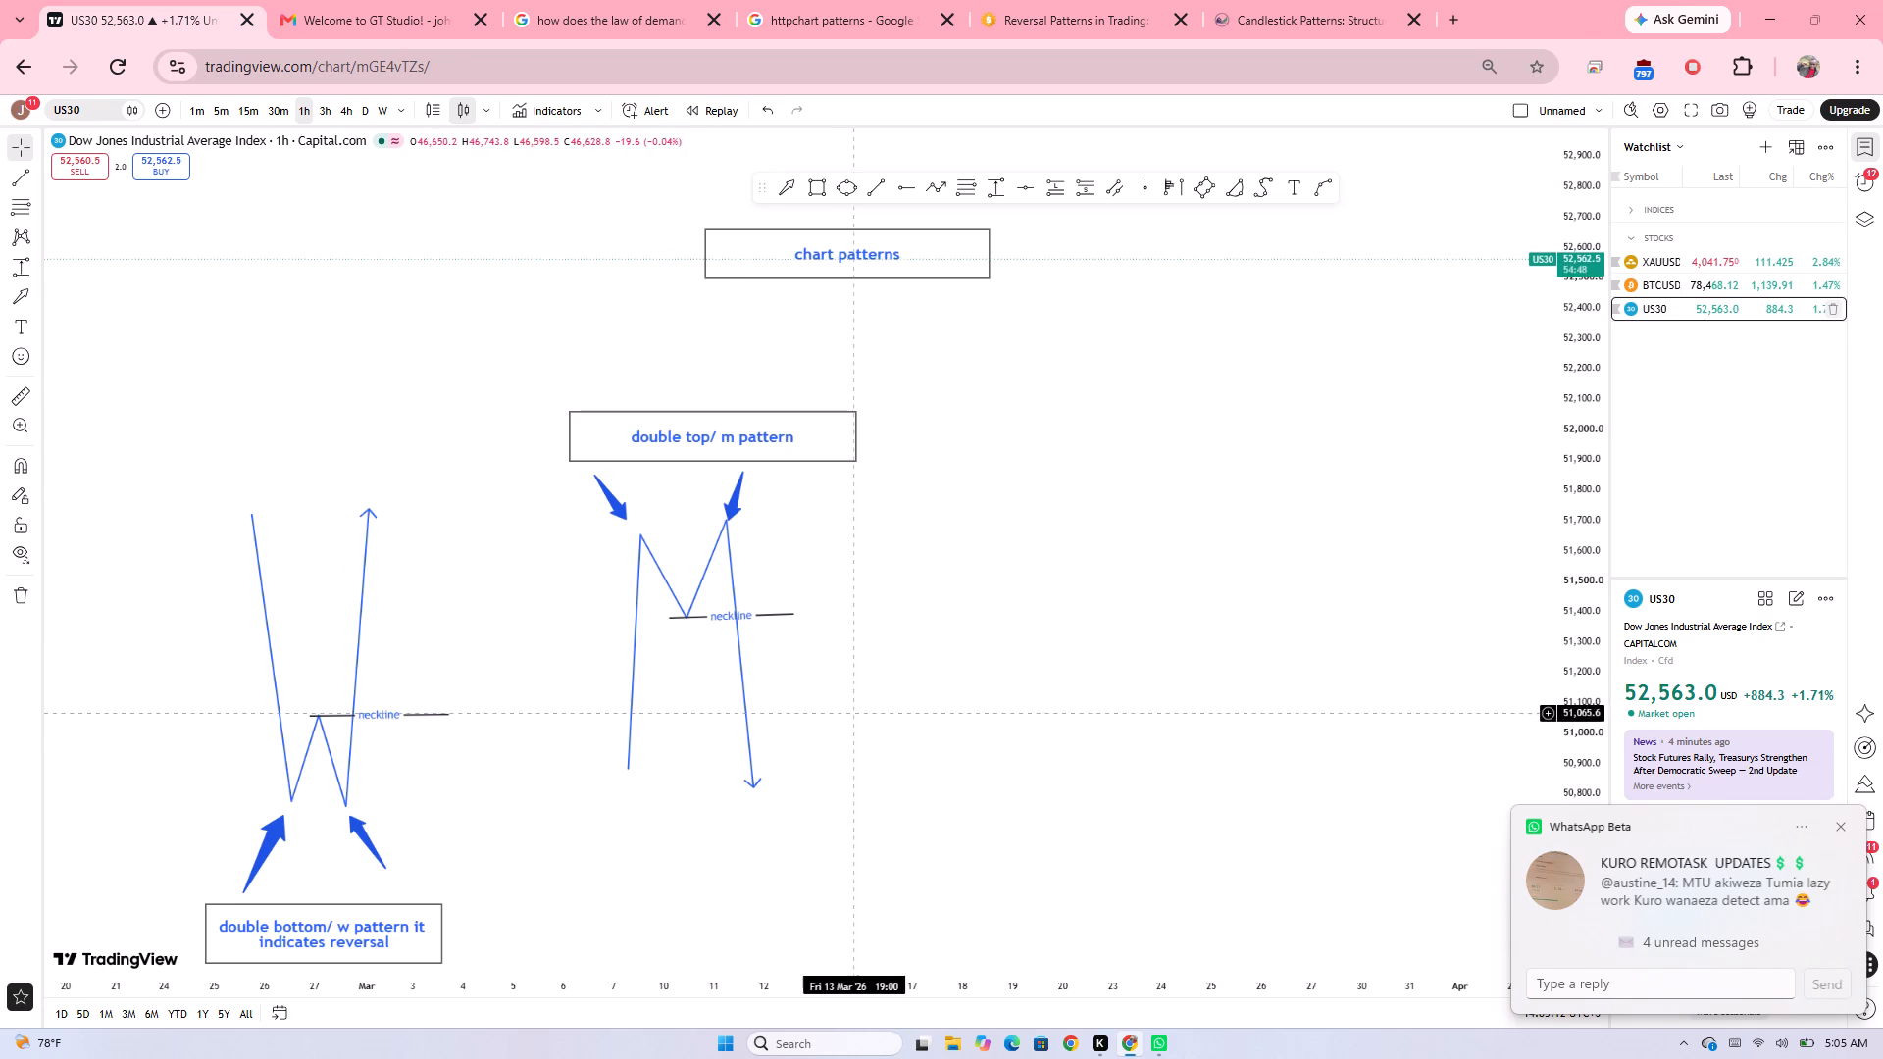
left_click(934, 181)
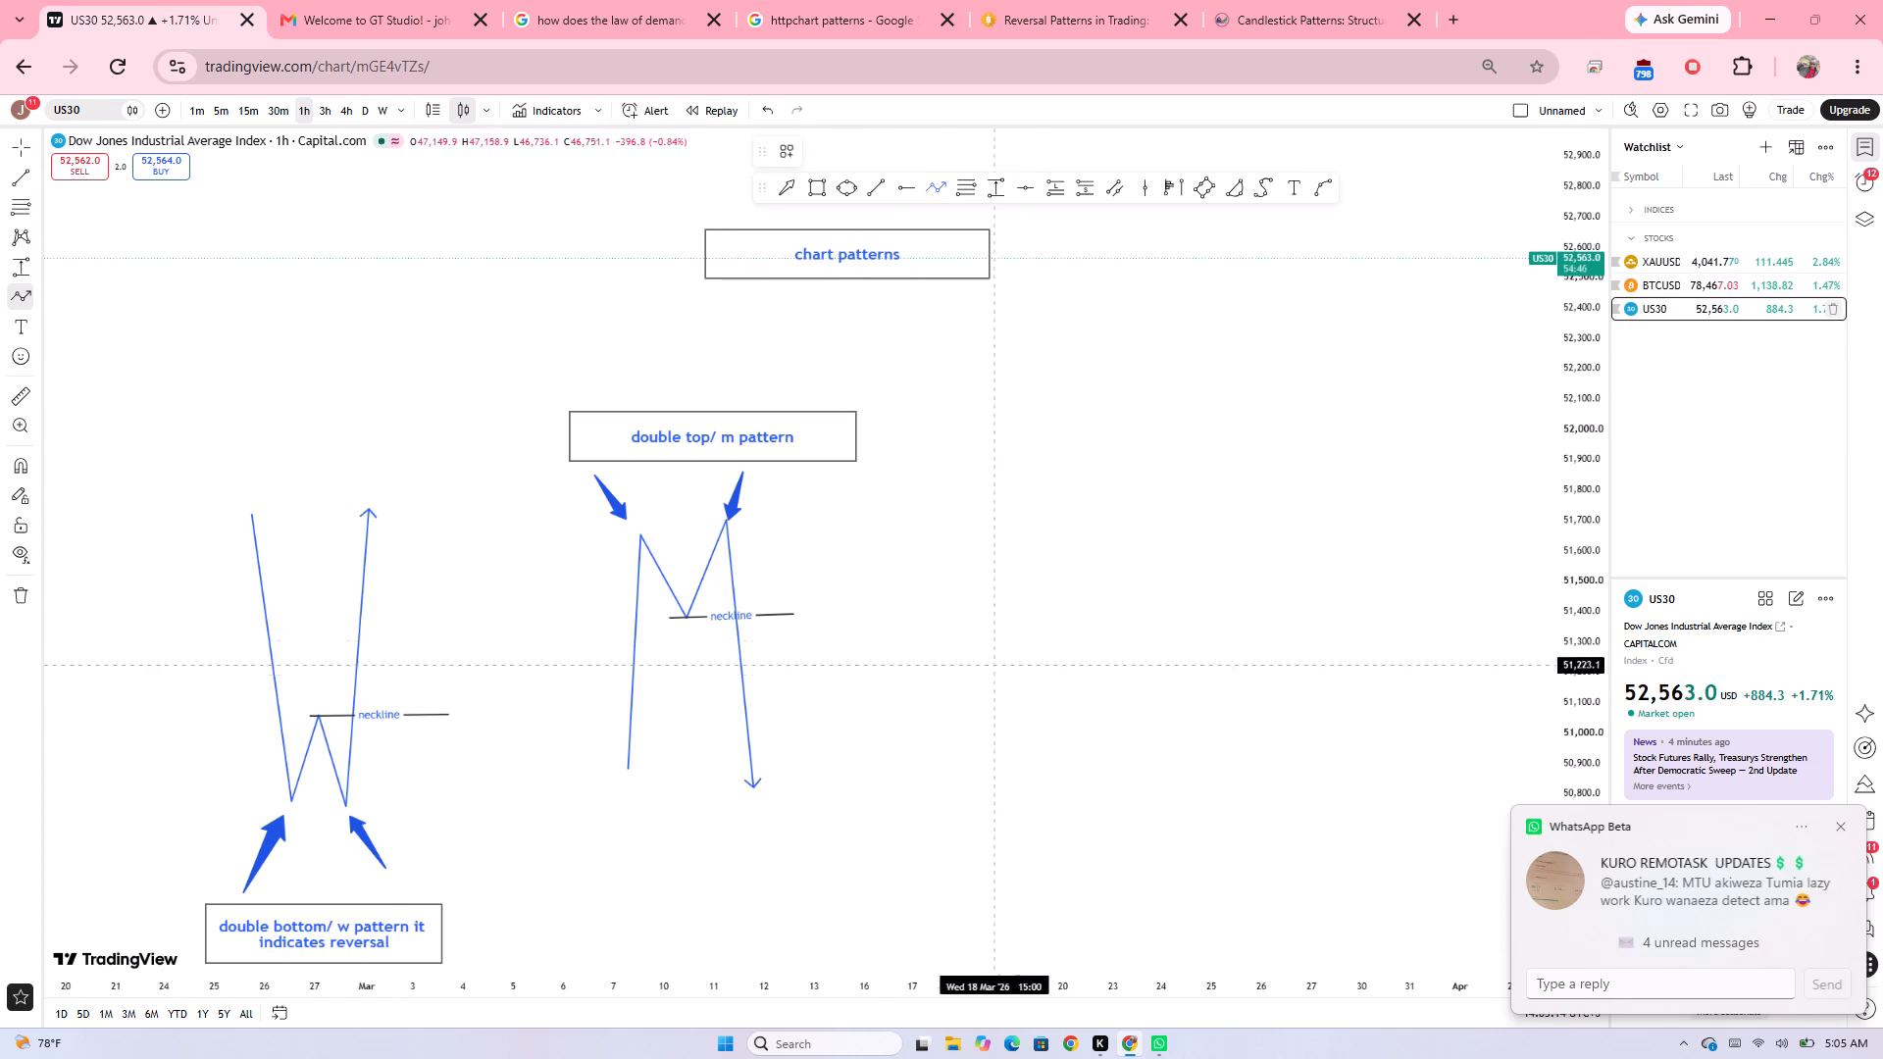
left_click_drag(955, 742, 977, 534)
left_click_drag(977, 534, 992, 570)
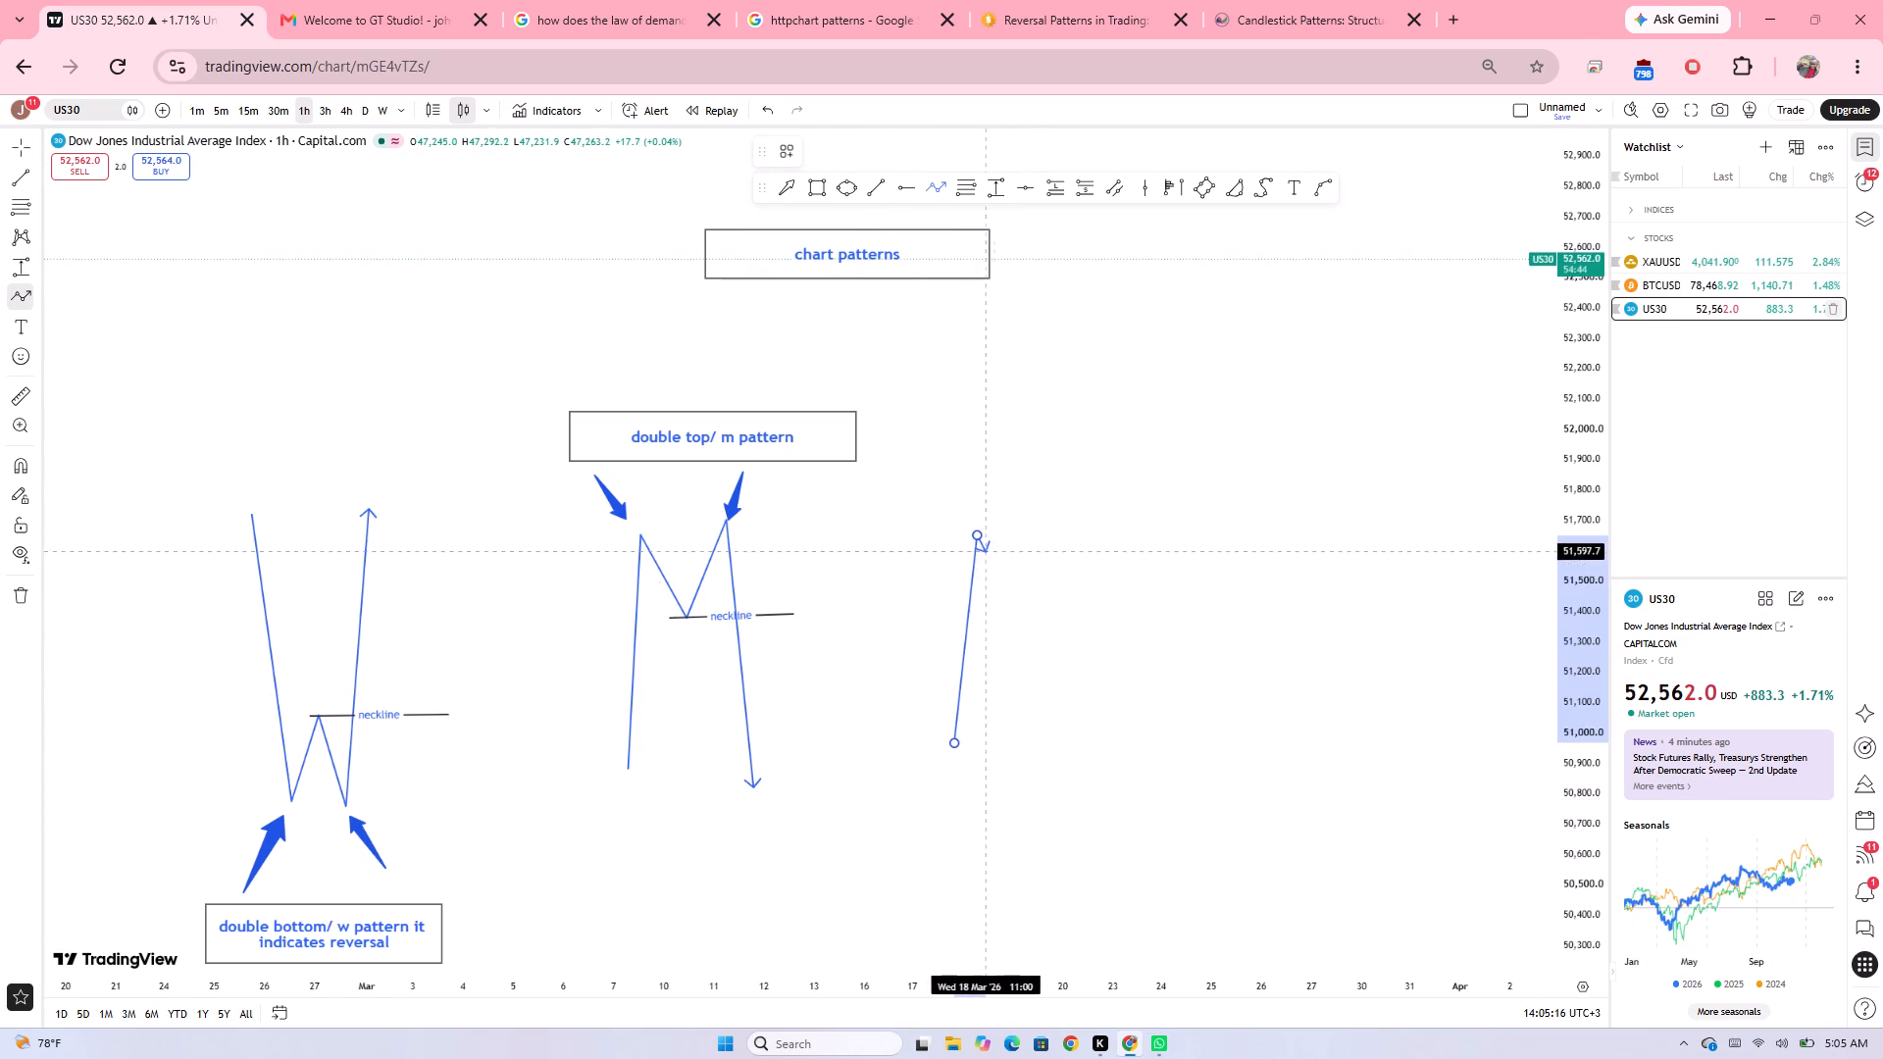
left_click_drag(992, 570, 1002, 611)
left_click_drag(1002, 611, 1034, 470)
left_click_drag(1034, 470, 1039, 524)
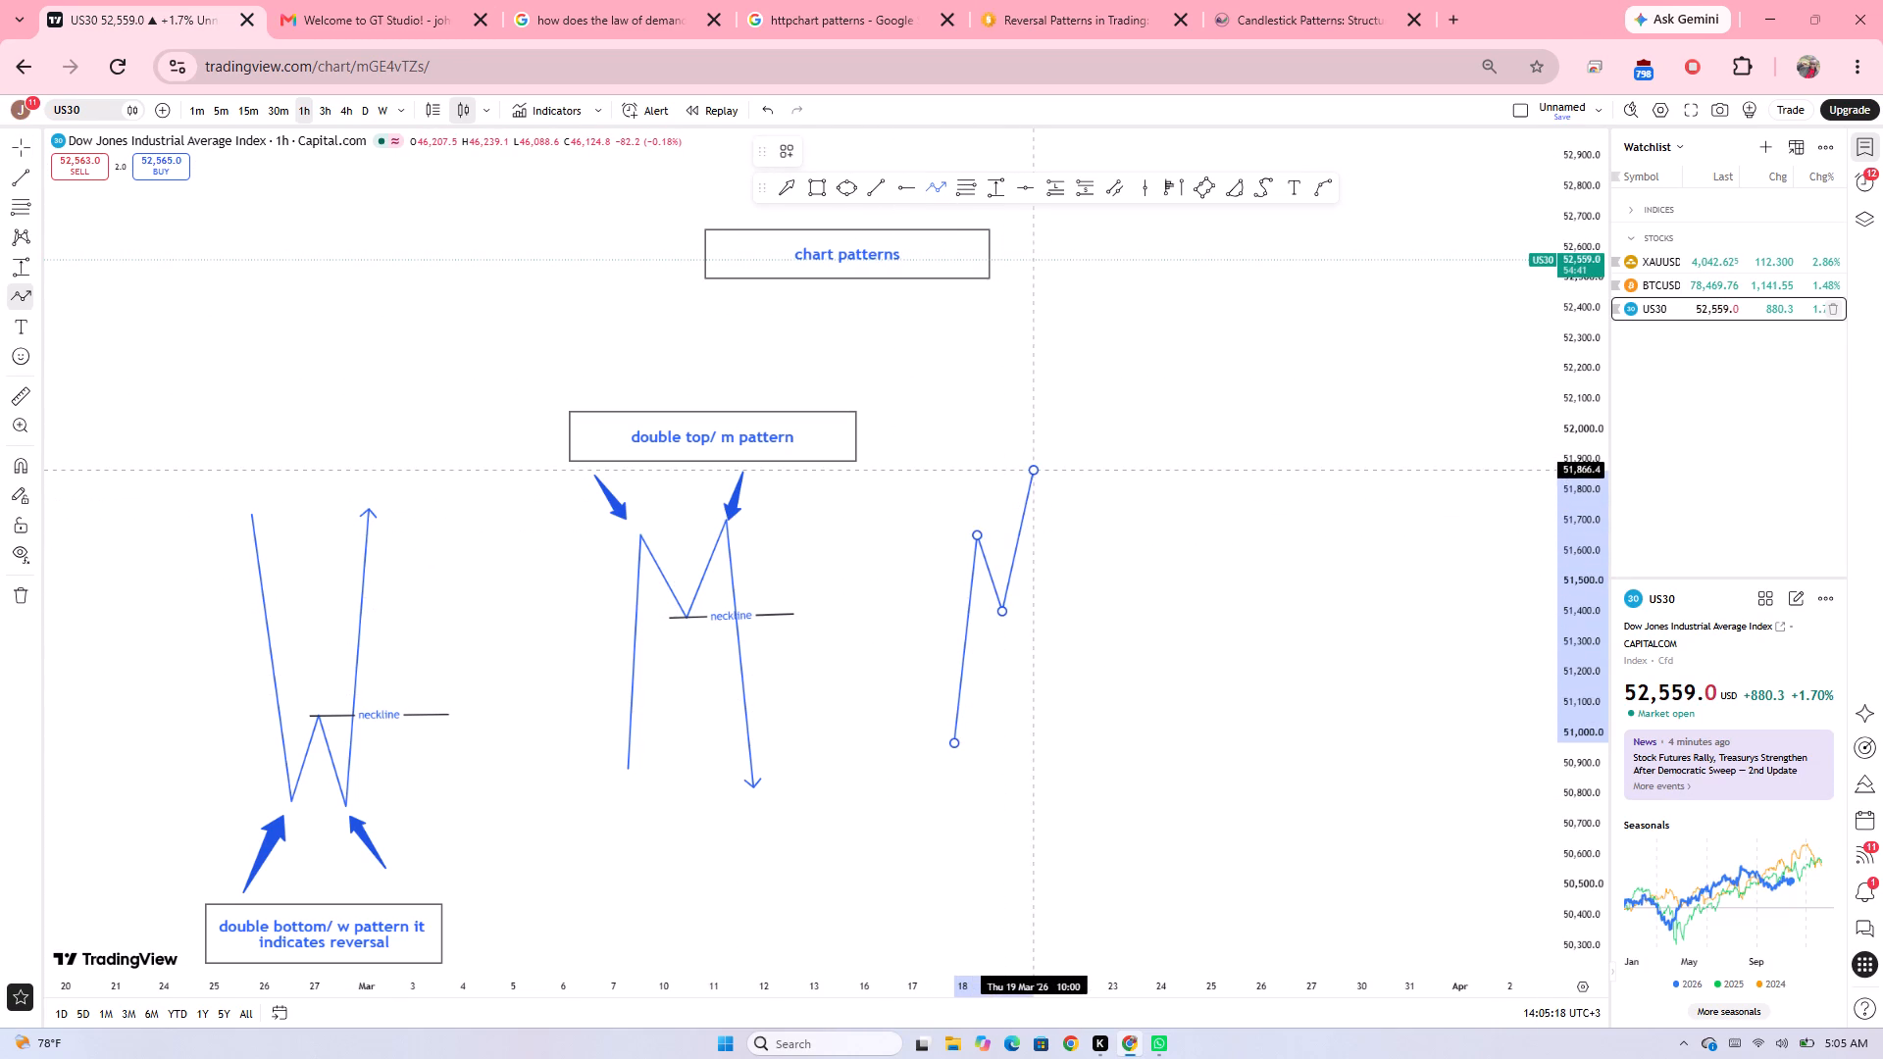
left_click_drag(1039, 524, 1047, 593)
left_click_drag(1047, 593, 1069, 508)
left_click(1069, 508)
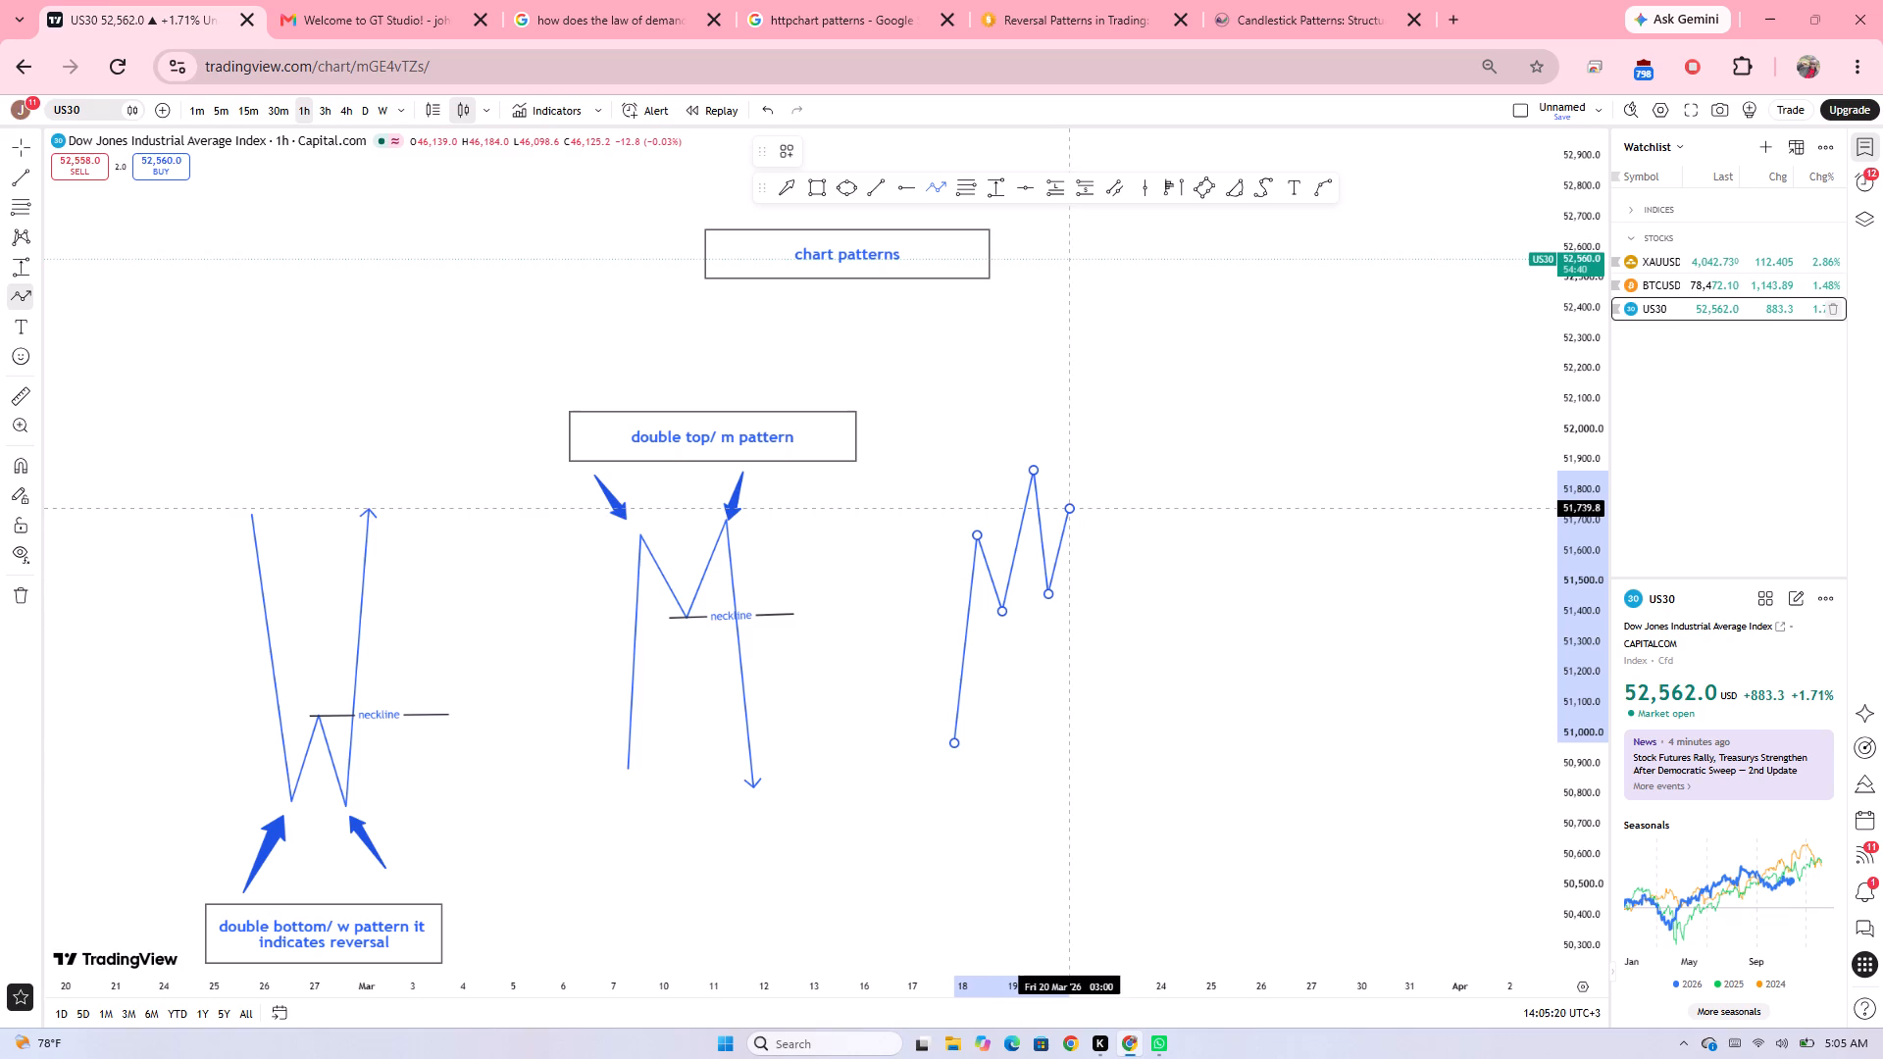
double_click(1099, 803)
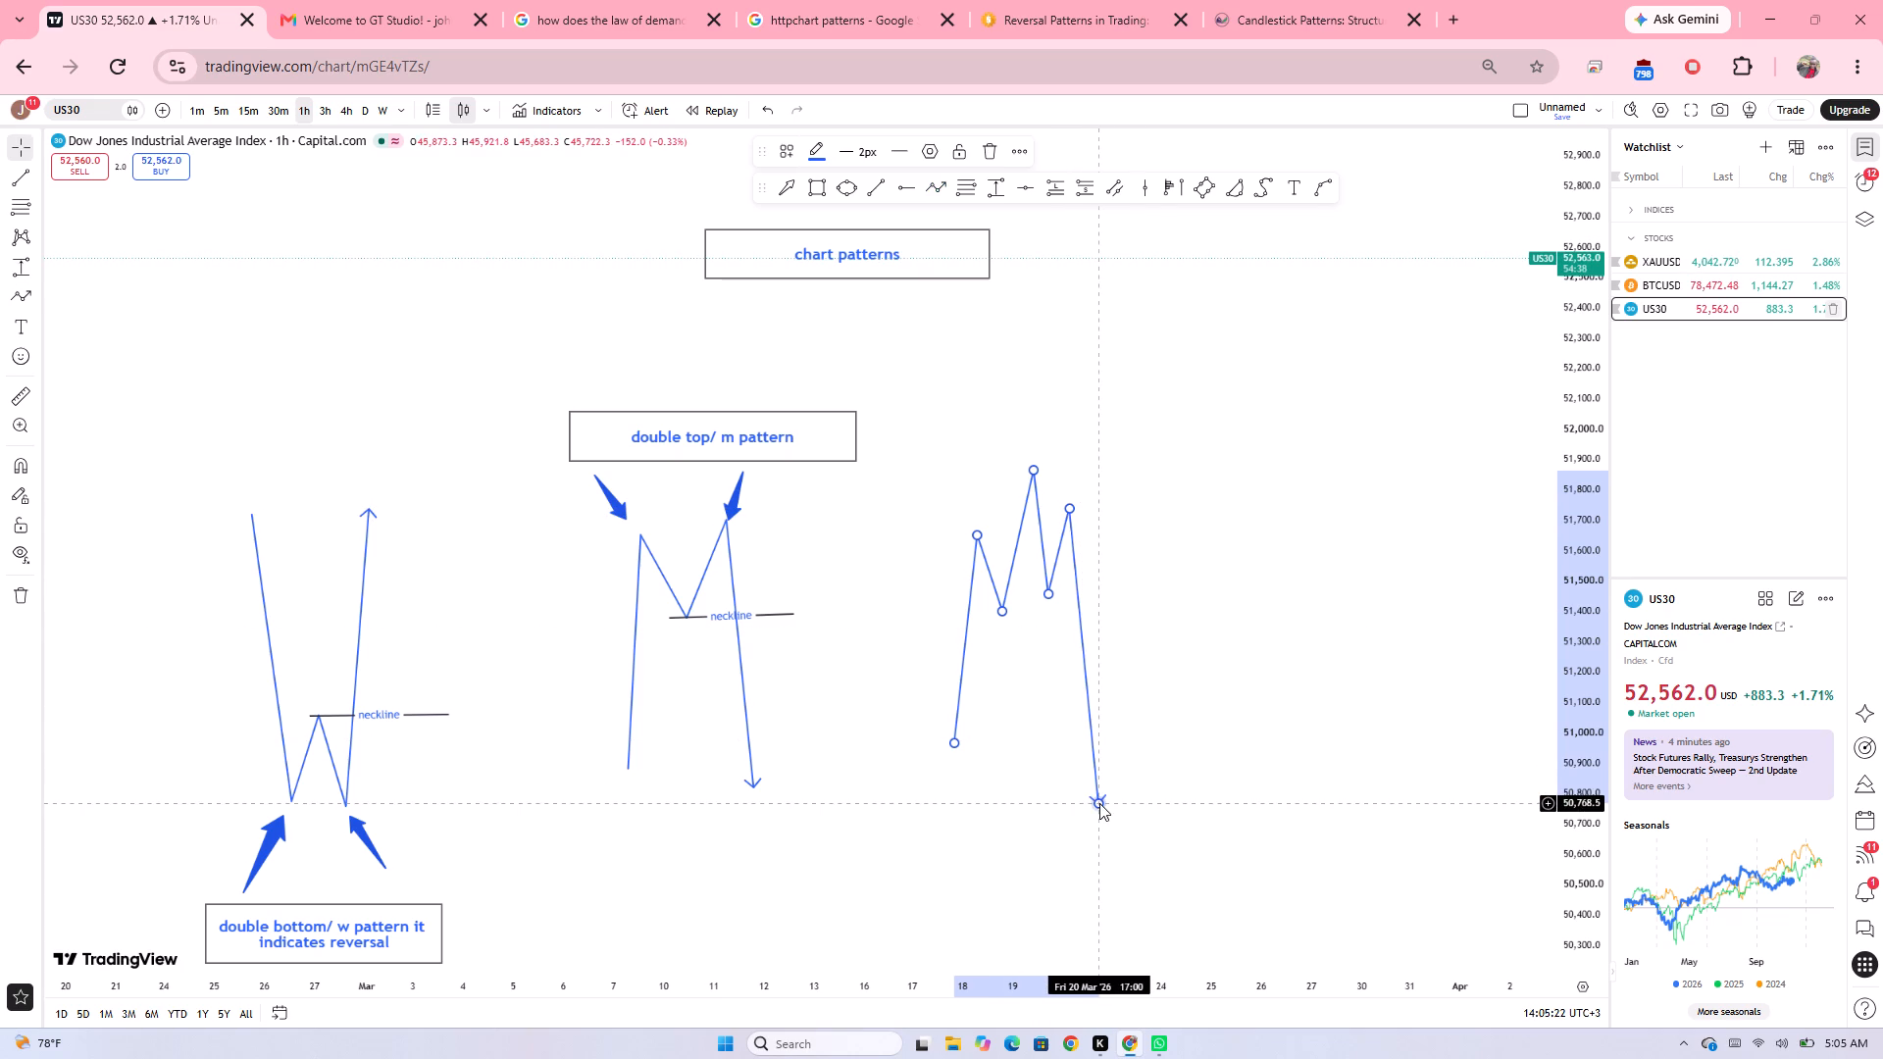
left_click(1147, 765)
left_click_drag(1149, 733, 1119, 578)
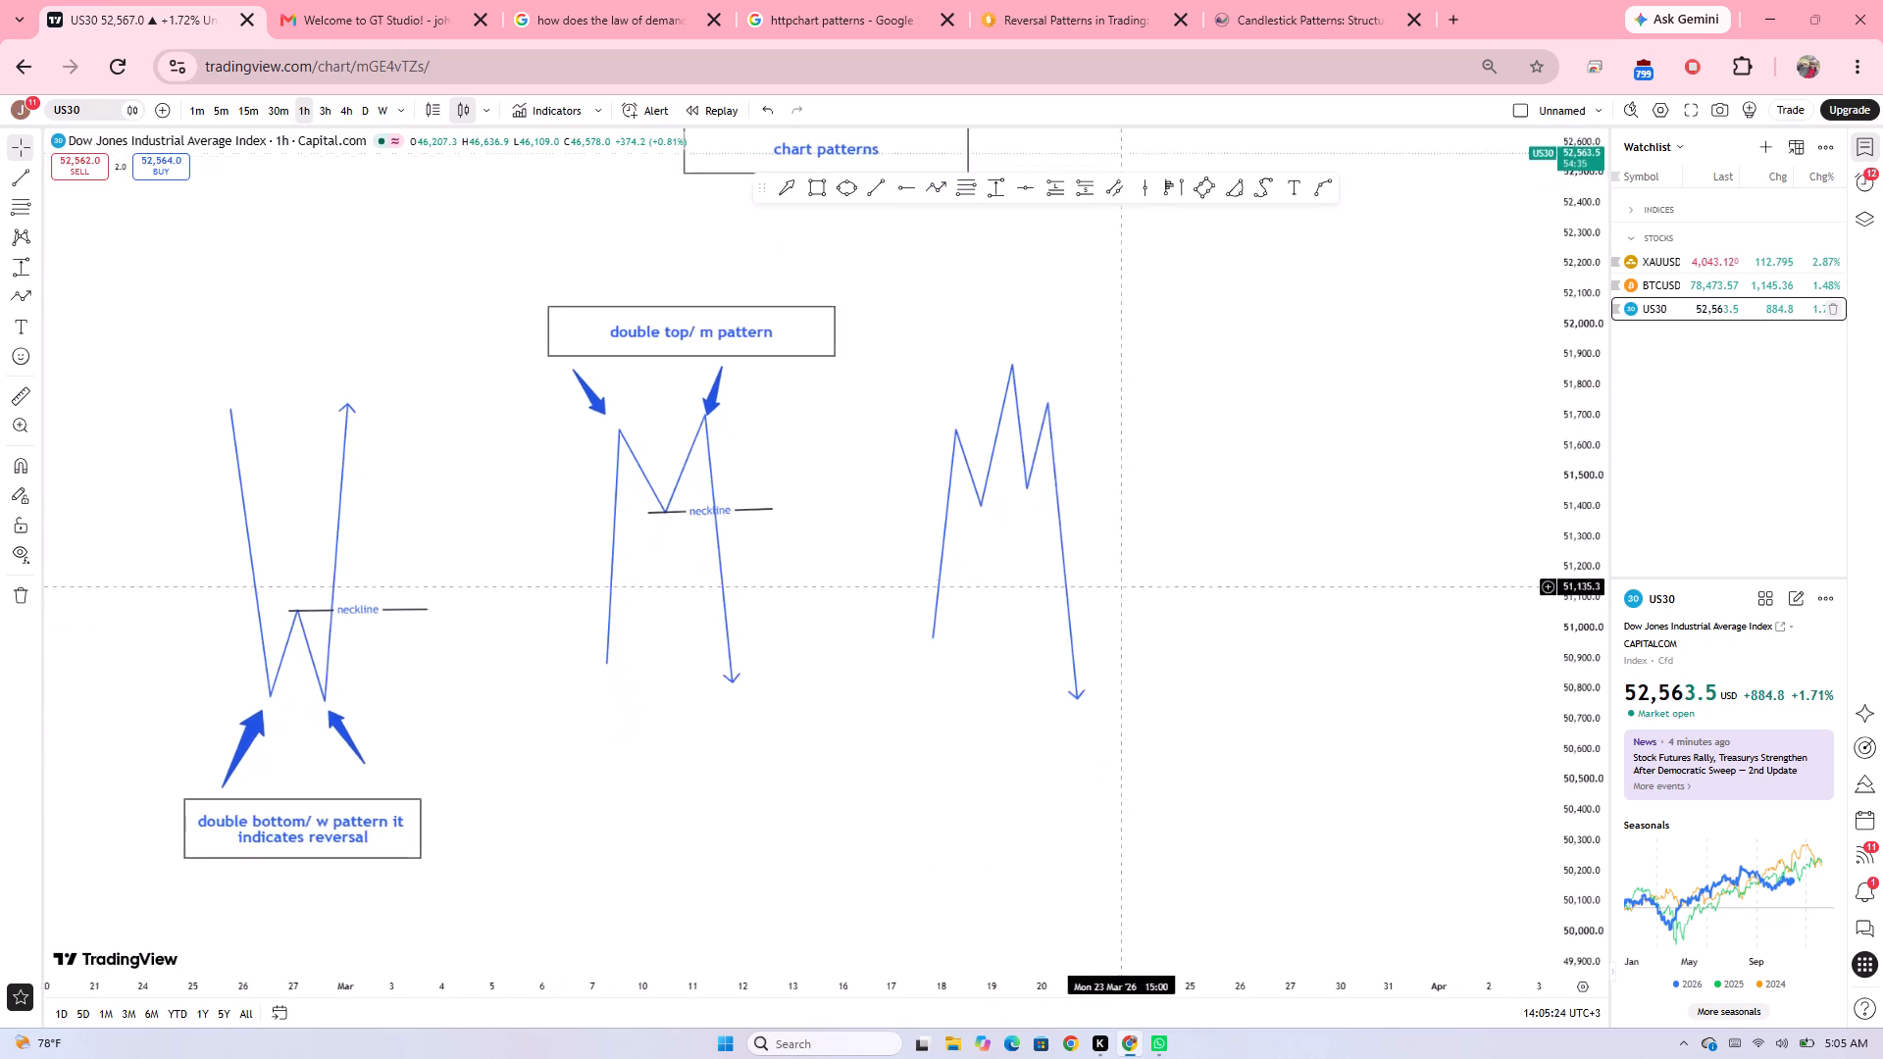
left_click_drag(1119, 578, 1114, 568)
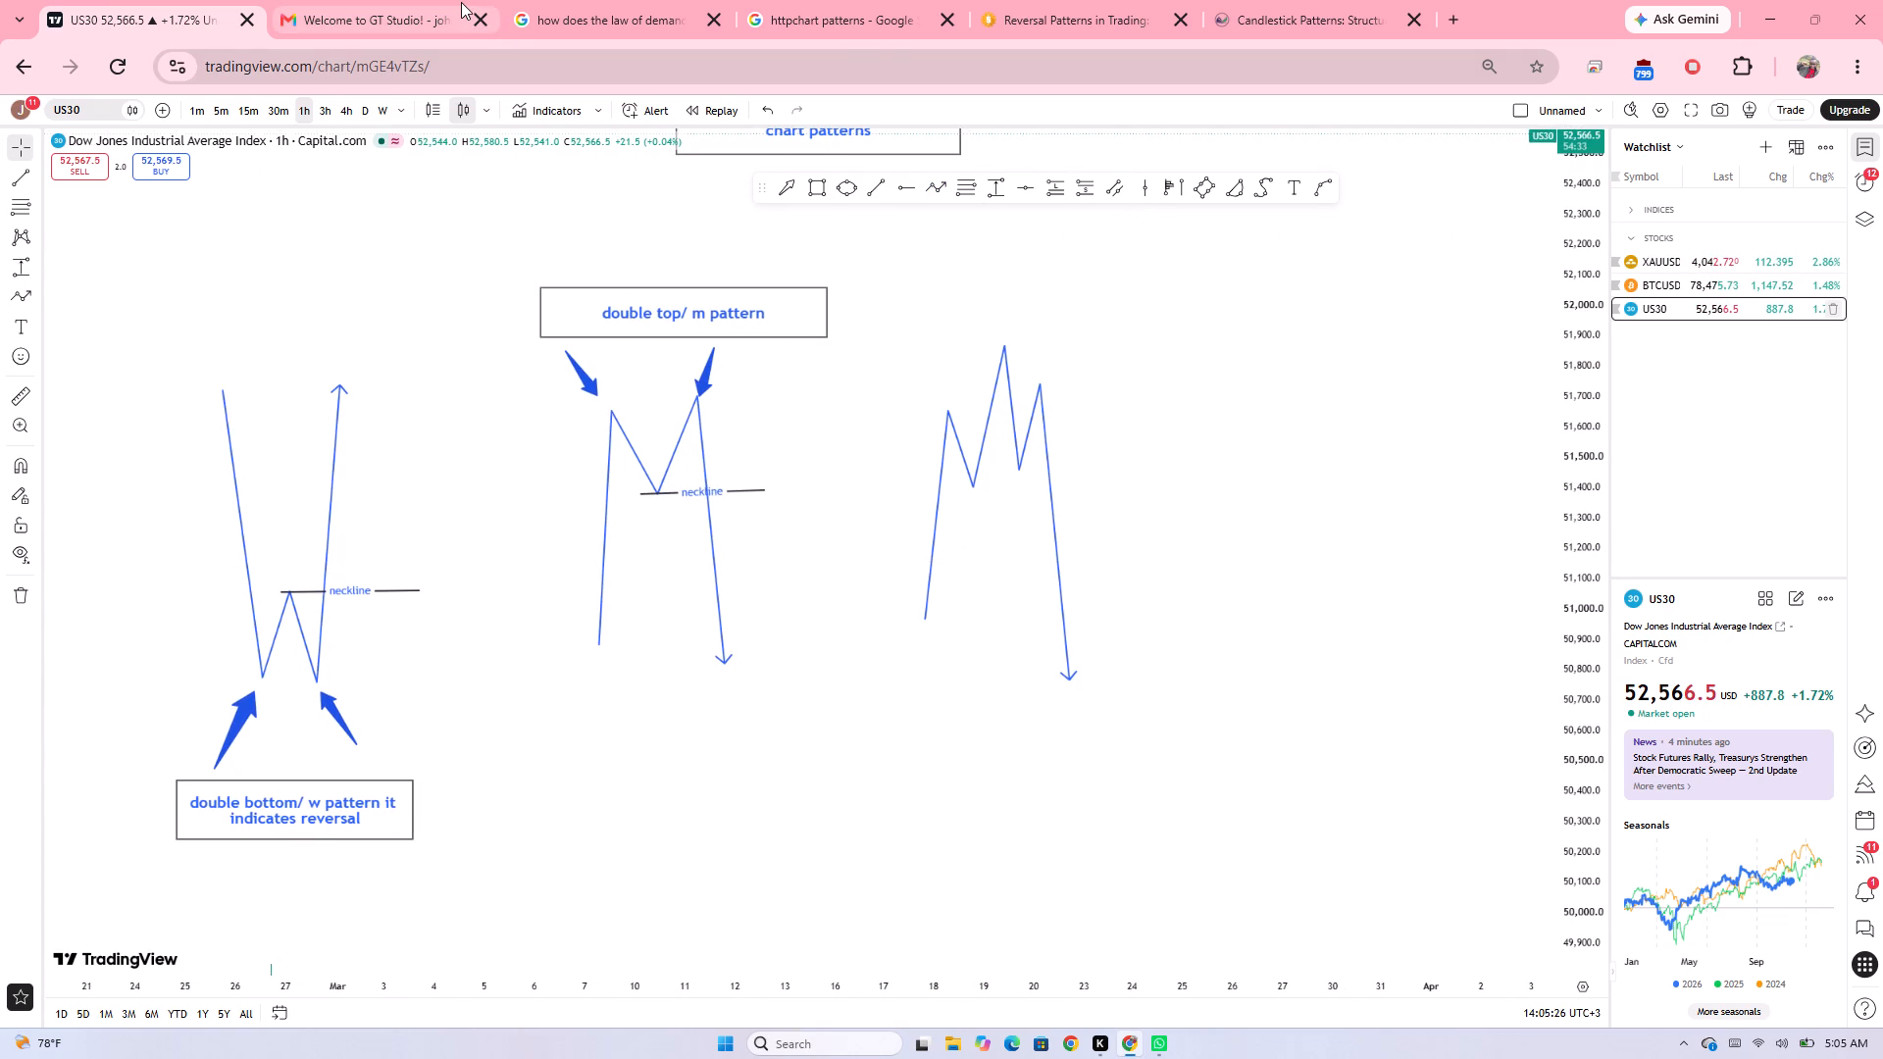
Recheck the Reversal Patterns diagram and lower the head-and-shoulders path's second trough to about 51,400, level with the first trough.
left_click(1045, 32)
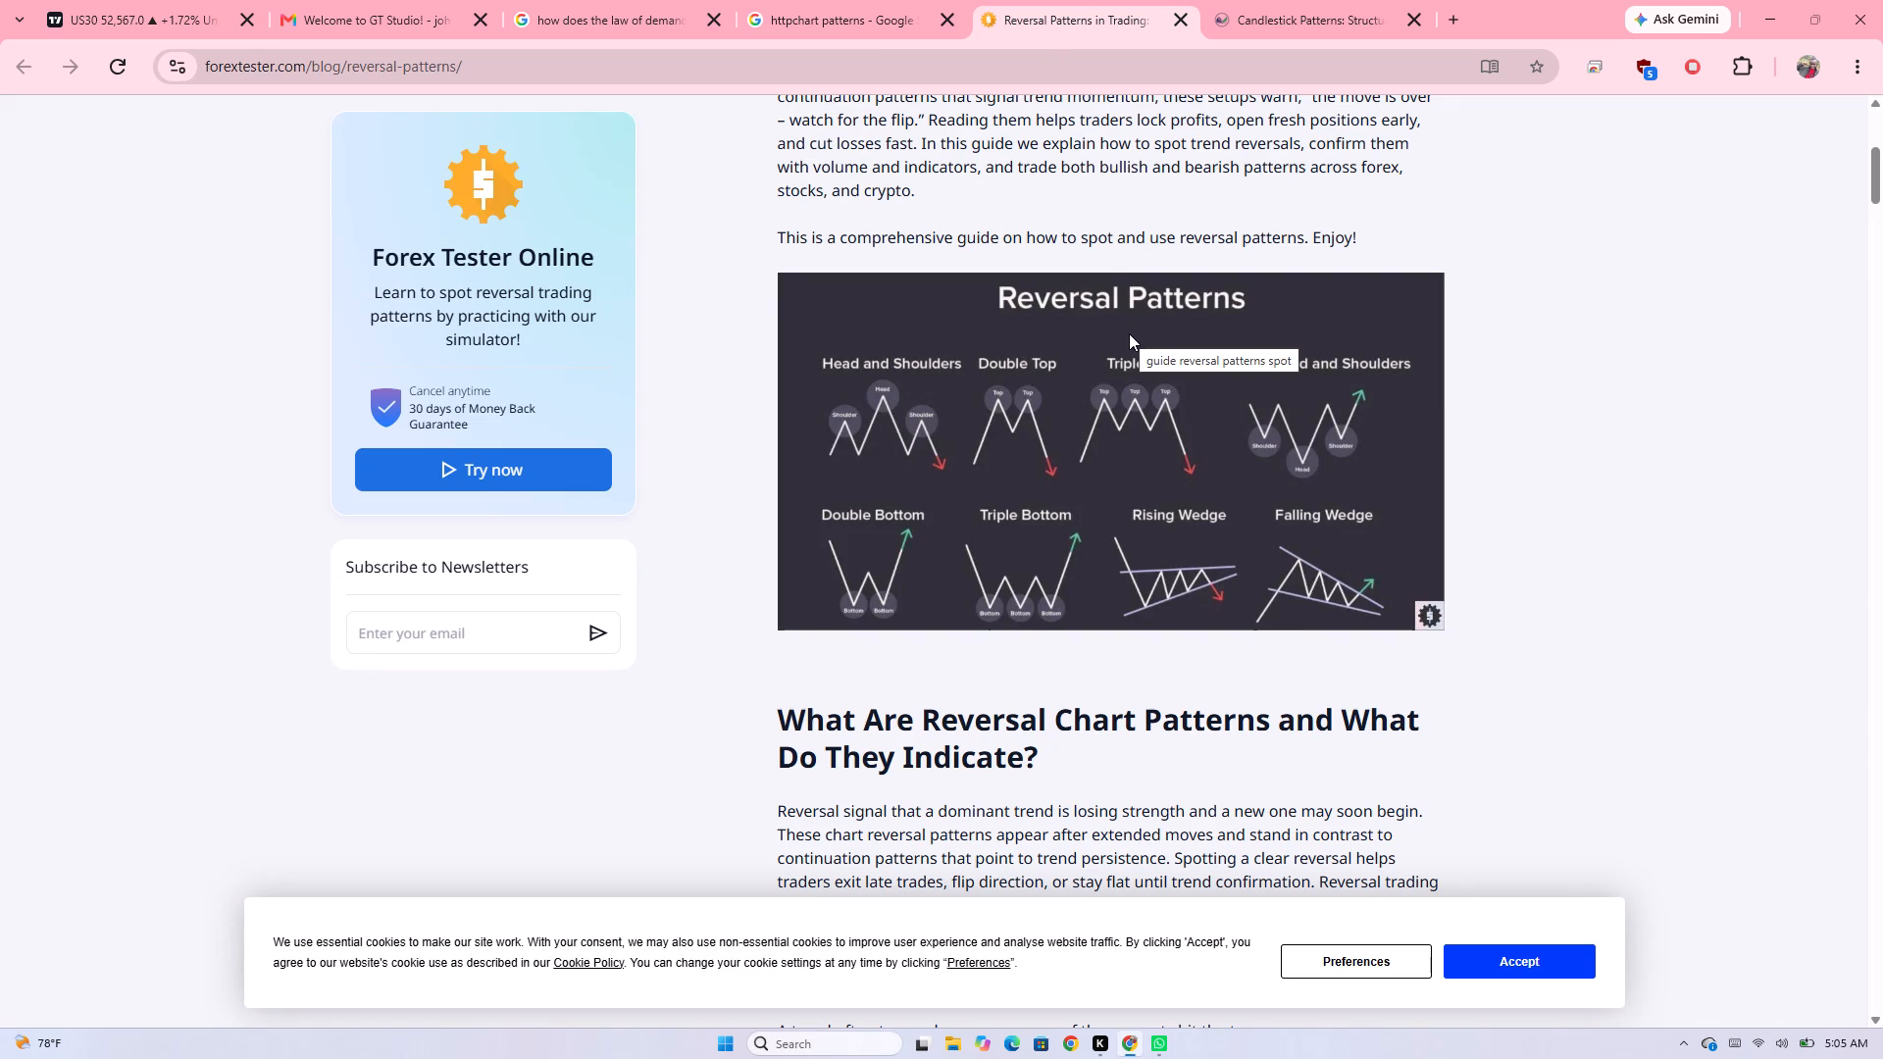
left_click(585, 4)
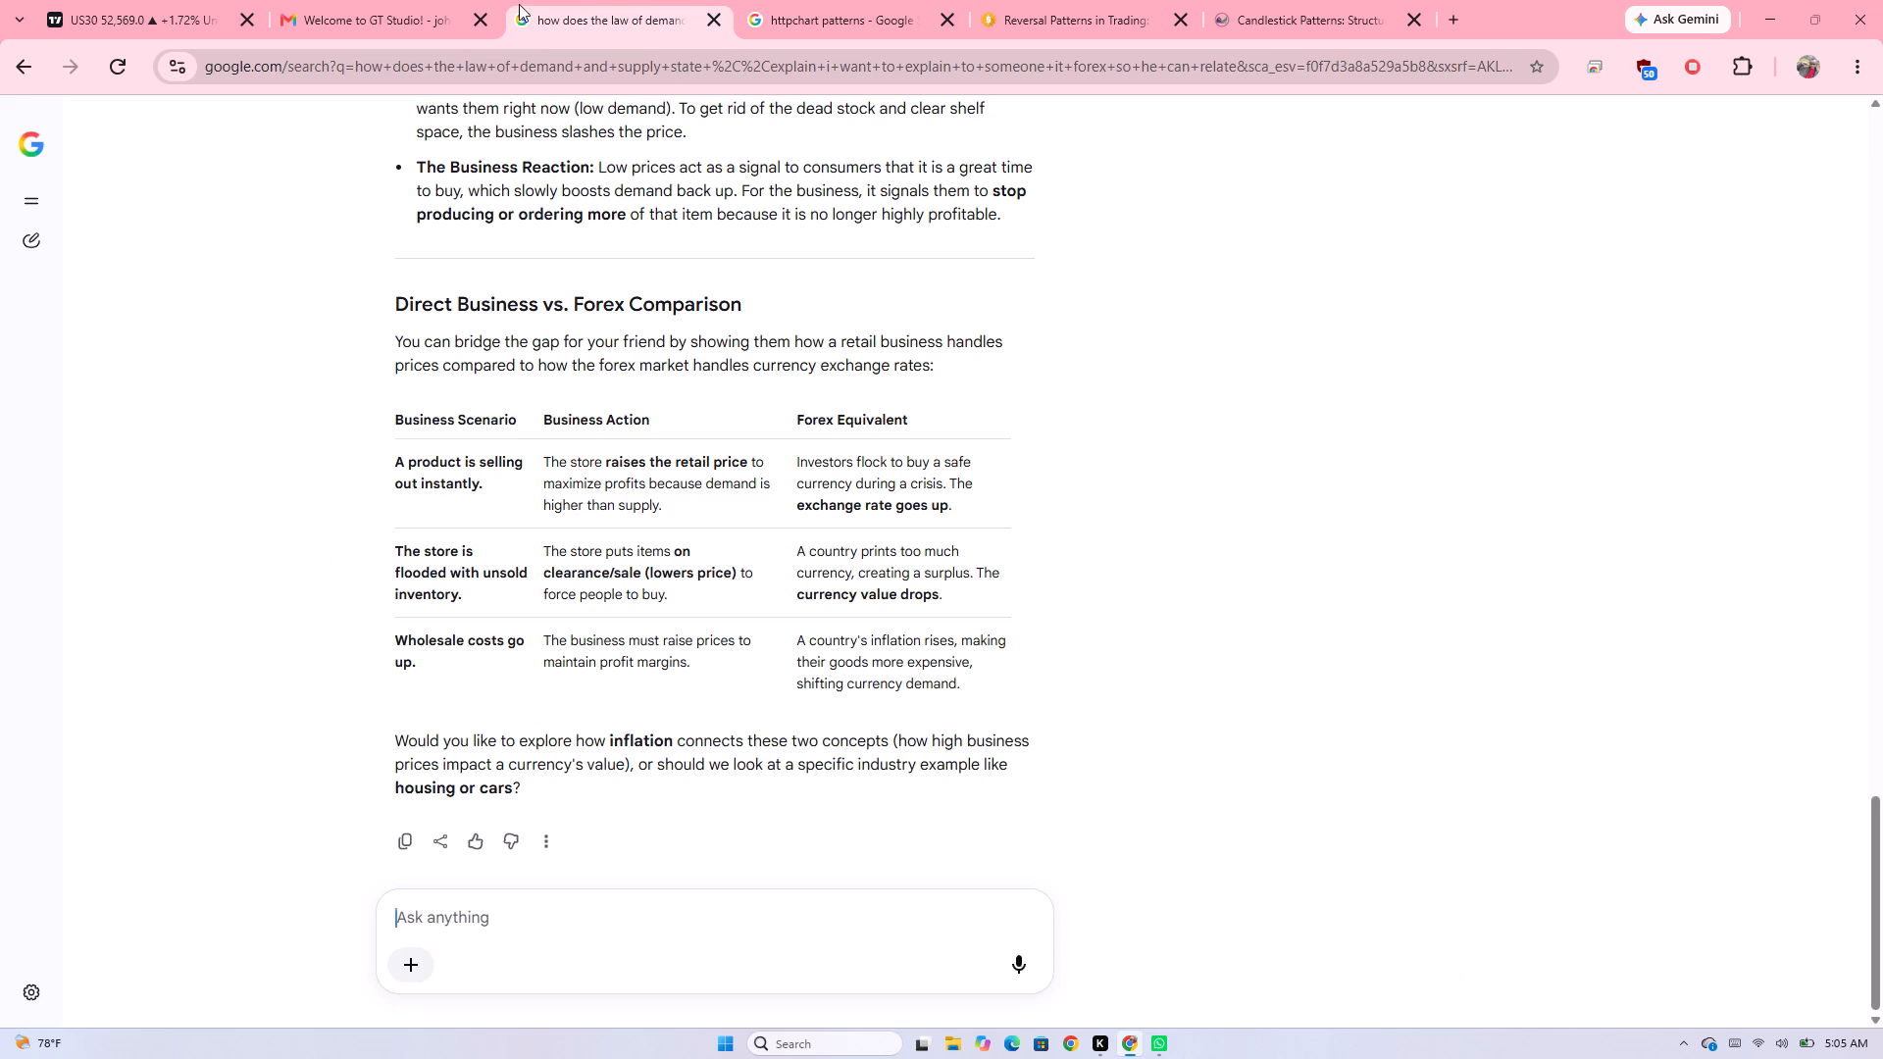
left_click(192, 0)
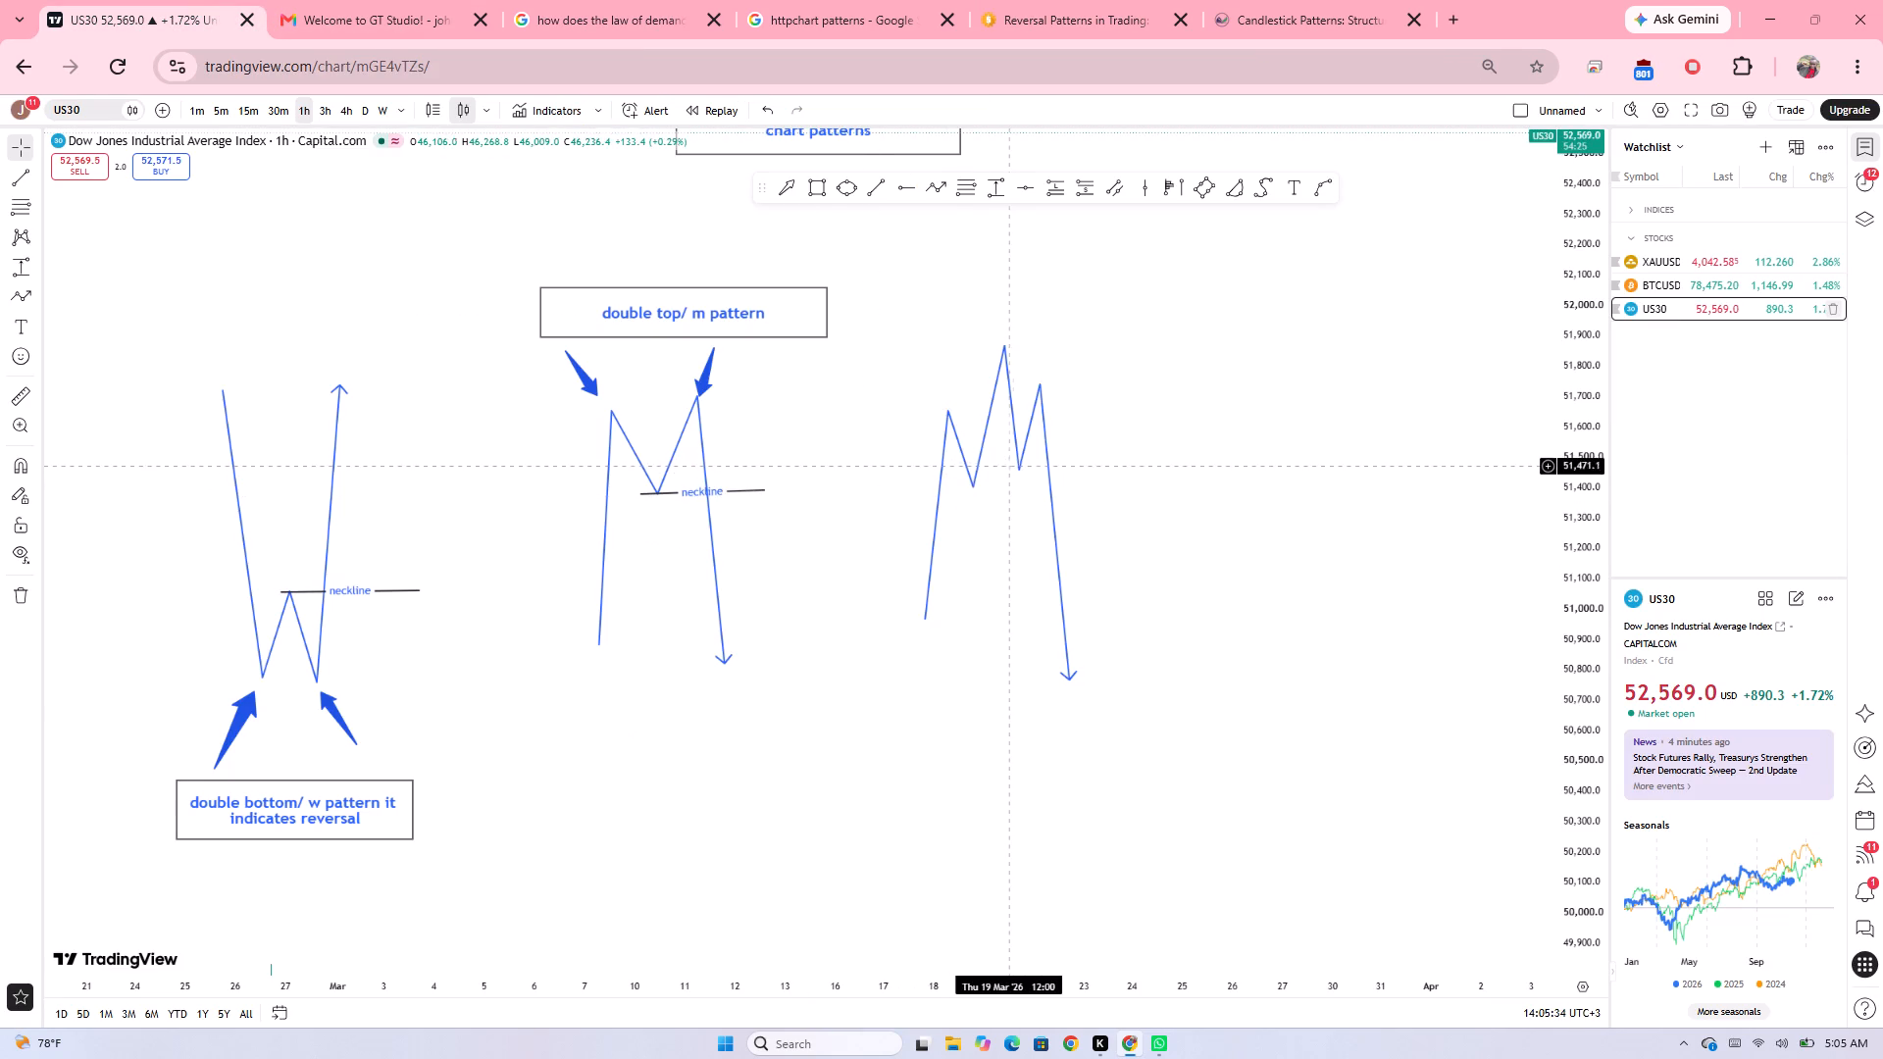
left_click_drag(1018, 468, 1025, 489)
left_click(1122, 479)
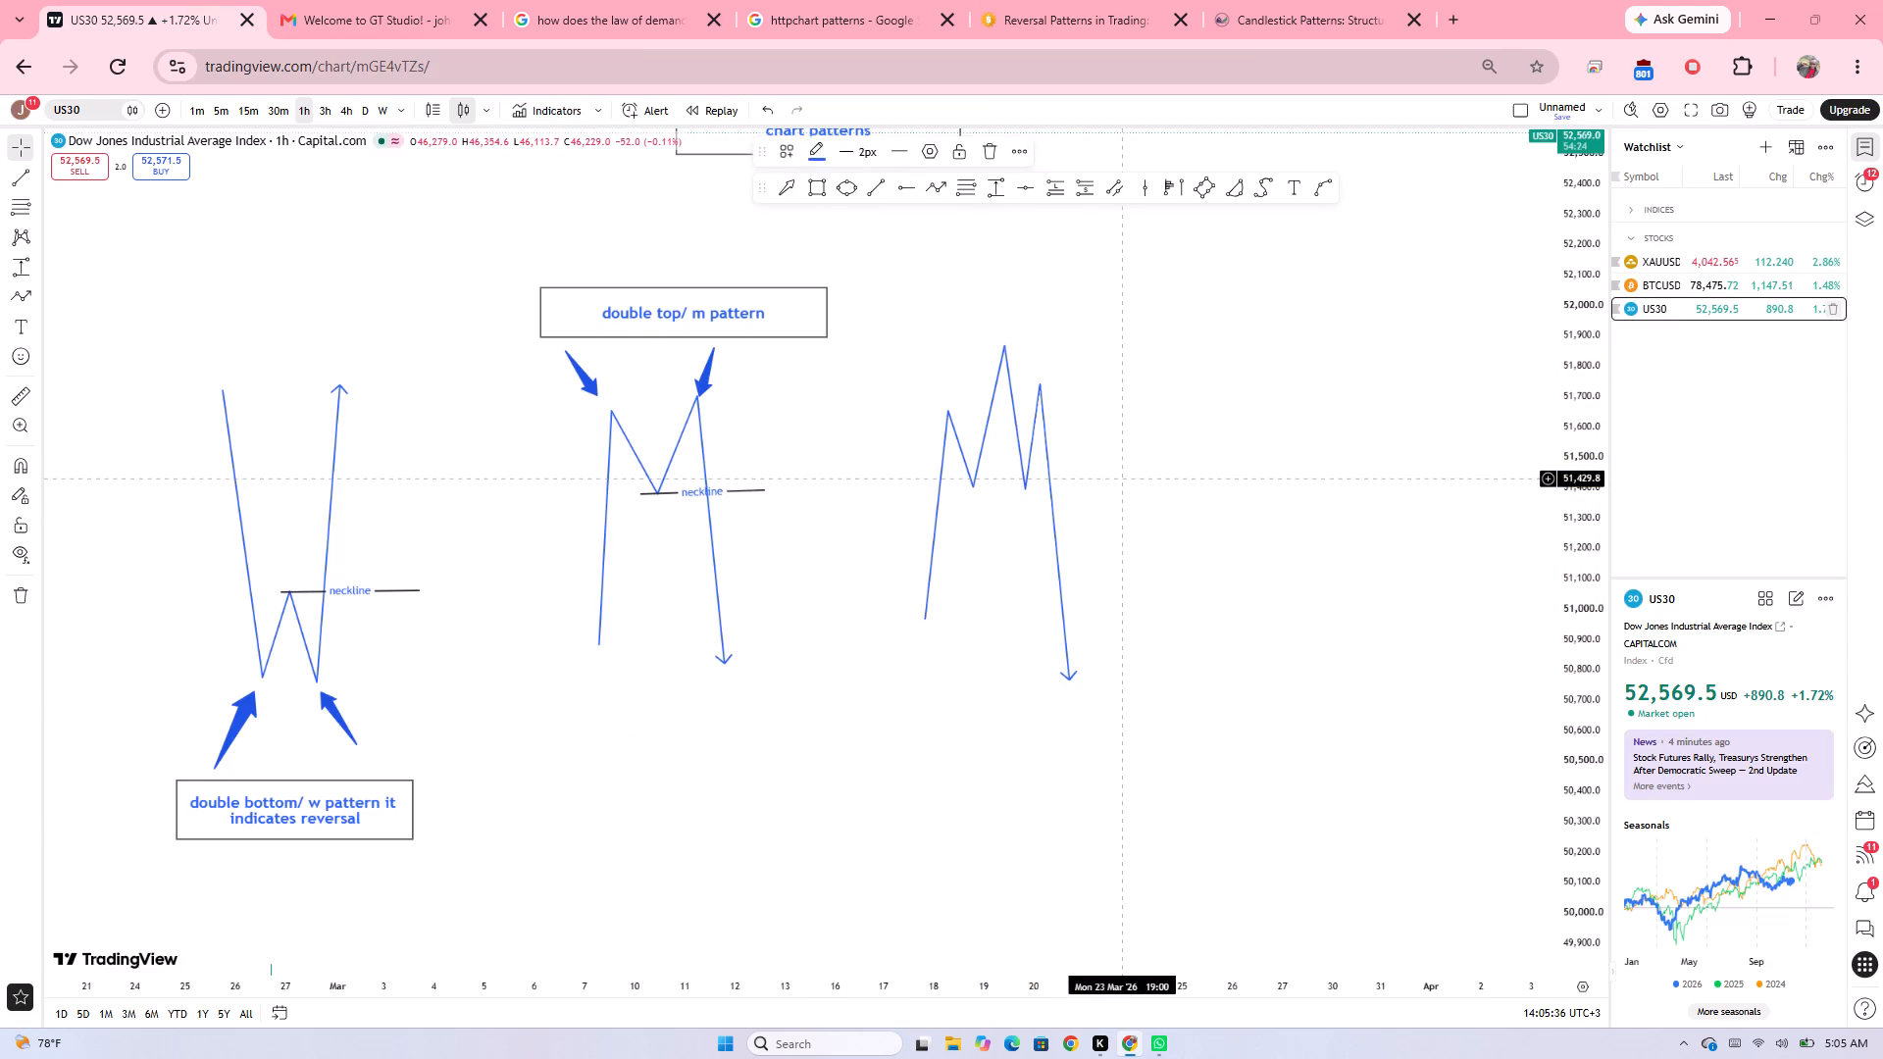
Draw a small tilted ellipse above the middle peak, from about 51,946 to 51,887, and label it "head".
left_click_drag(1122, 479, 1096, 629)
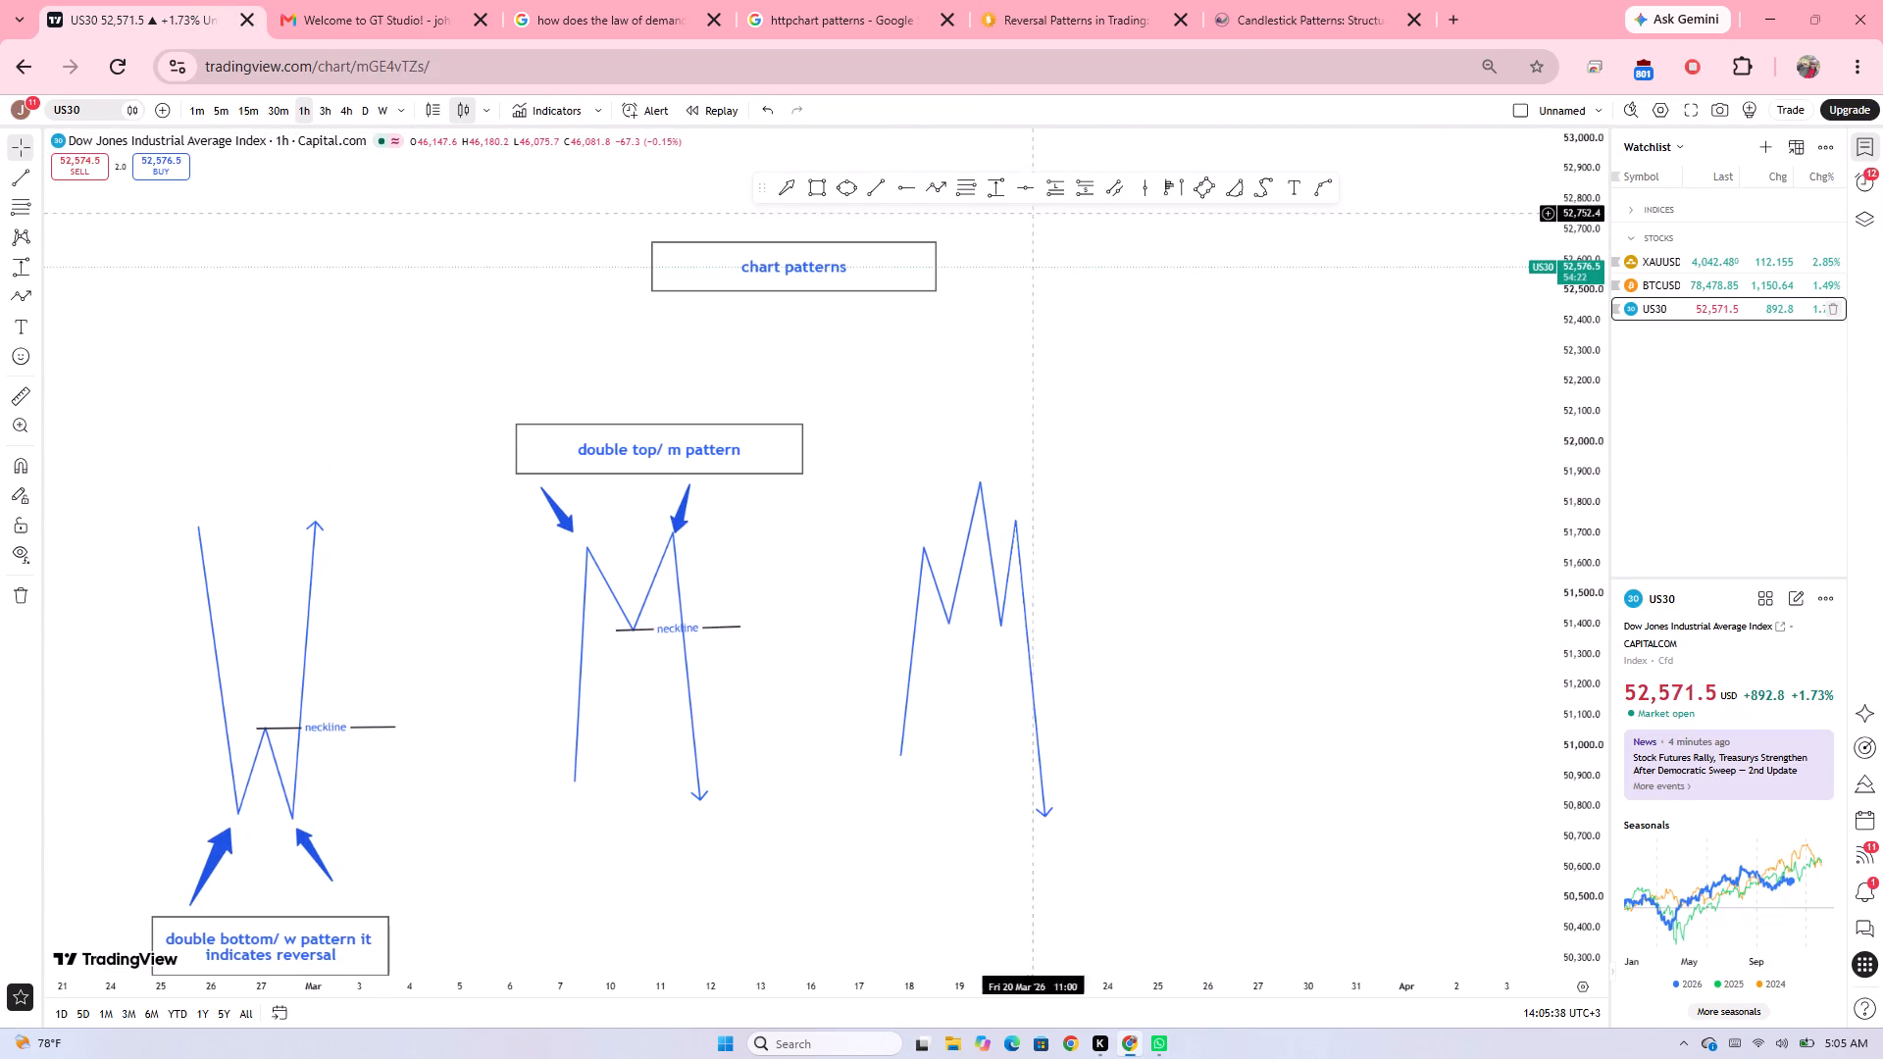
left_click(845, 188)
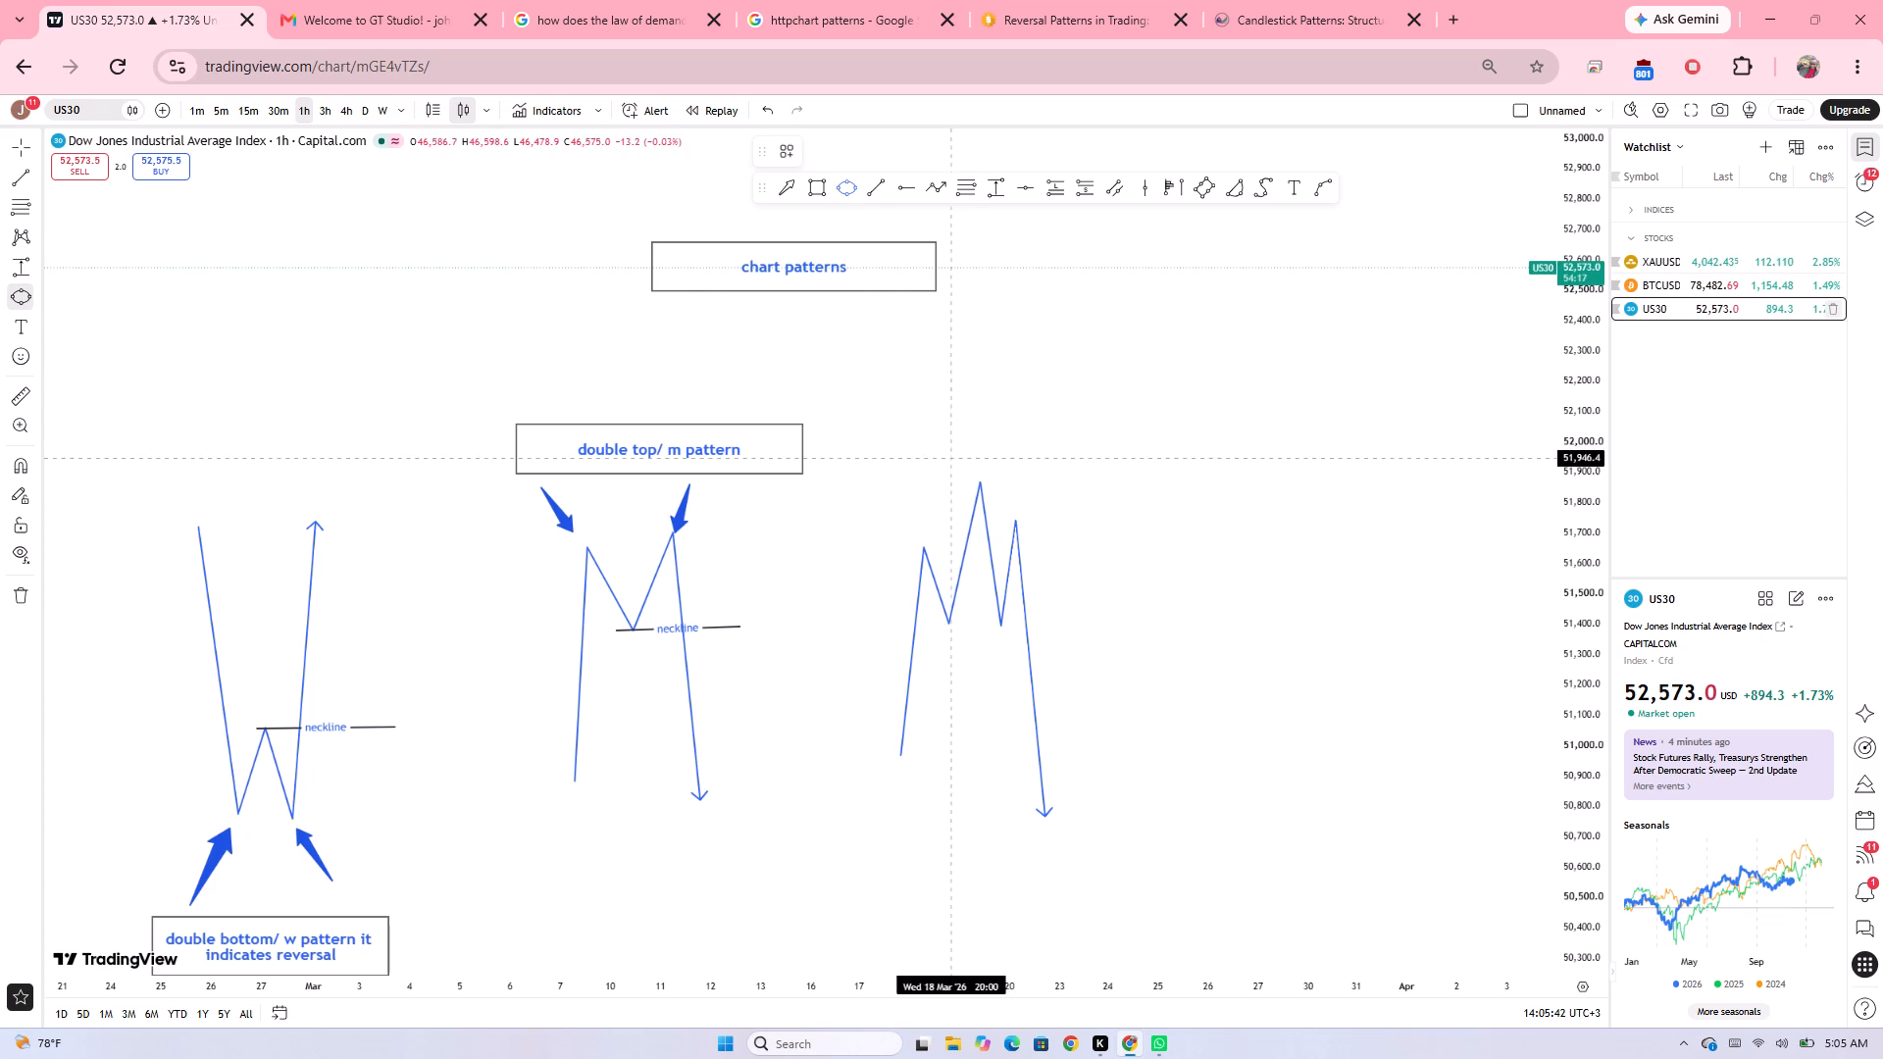
left_click_drag(949, 458, 1041, 498)
left_click_drag(1041, 498, 1041, 494)
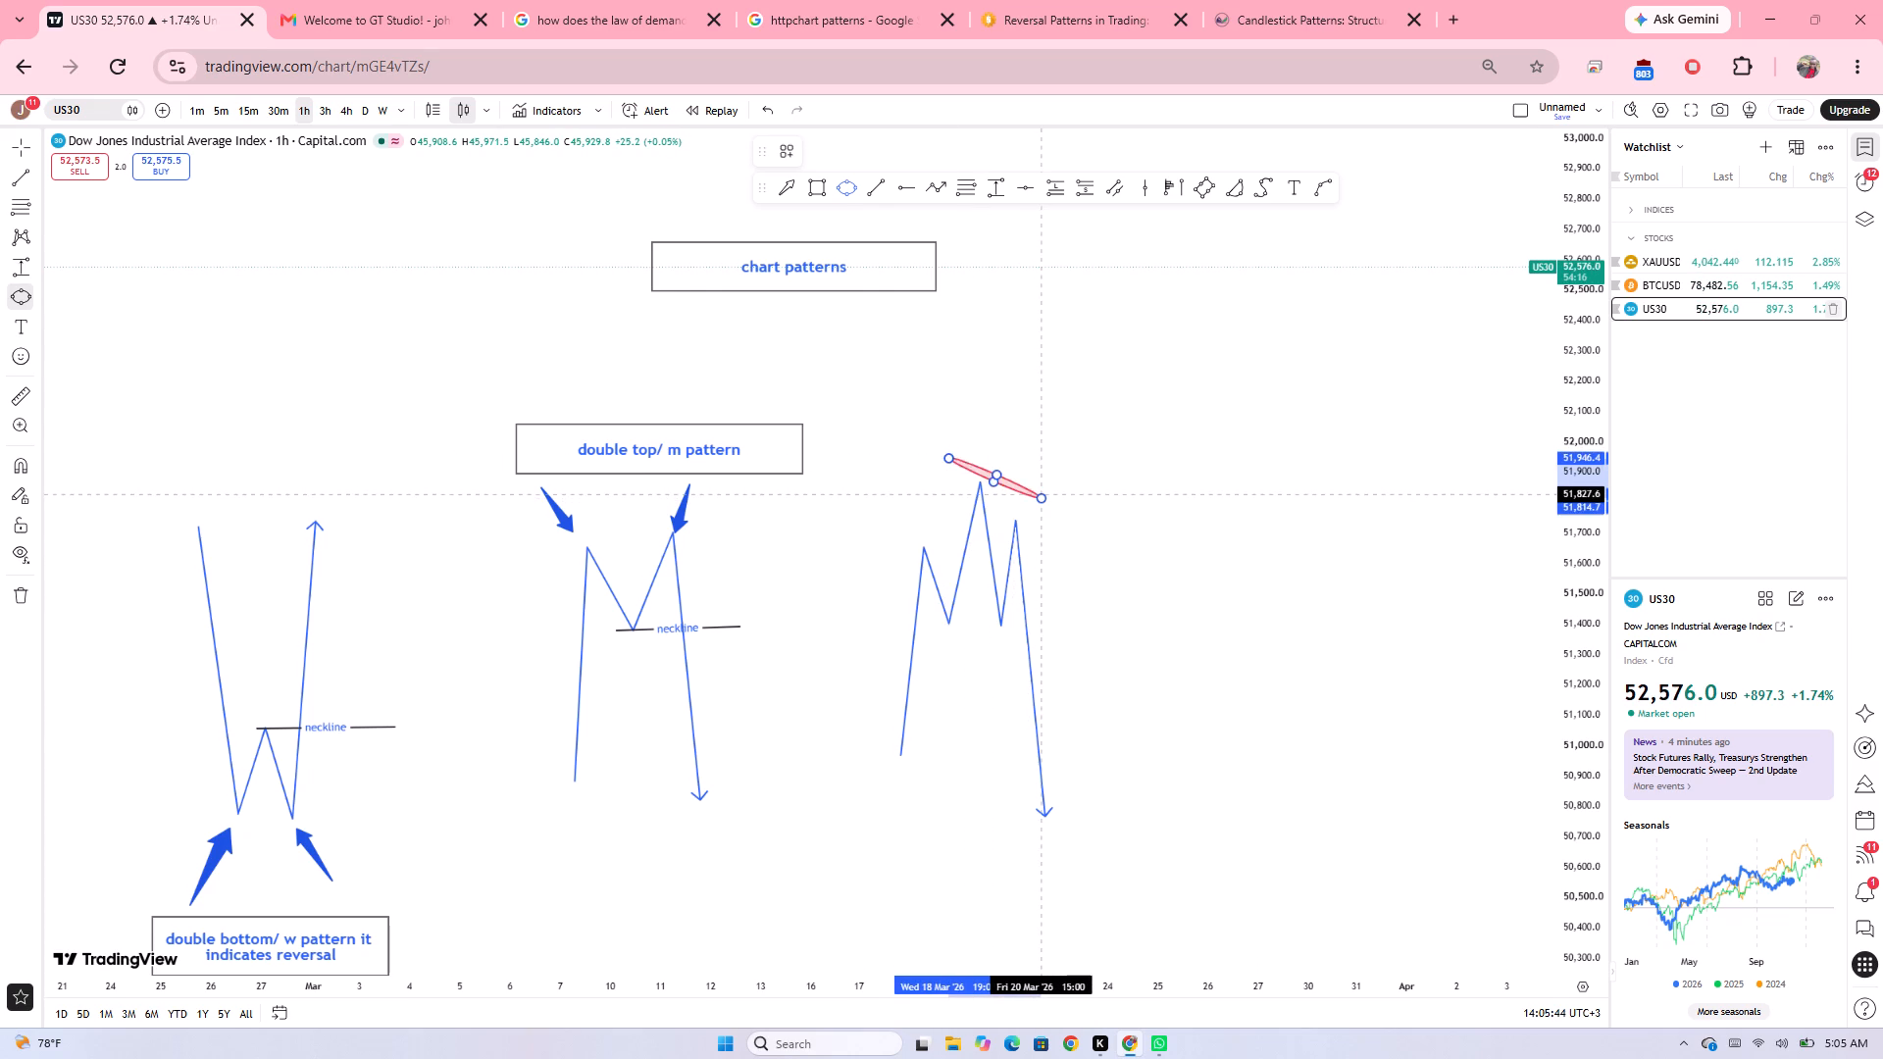
left_click_drag(1041, 494, 1043, 479)
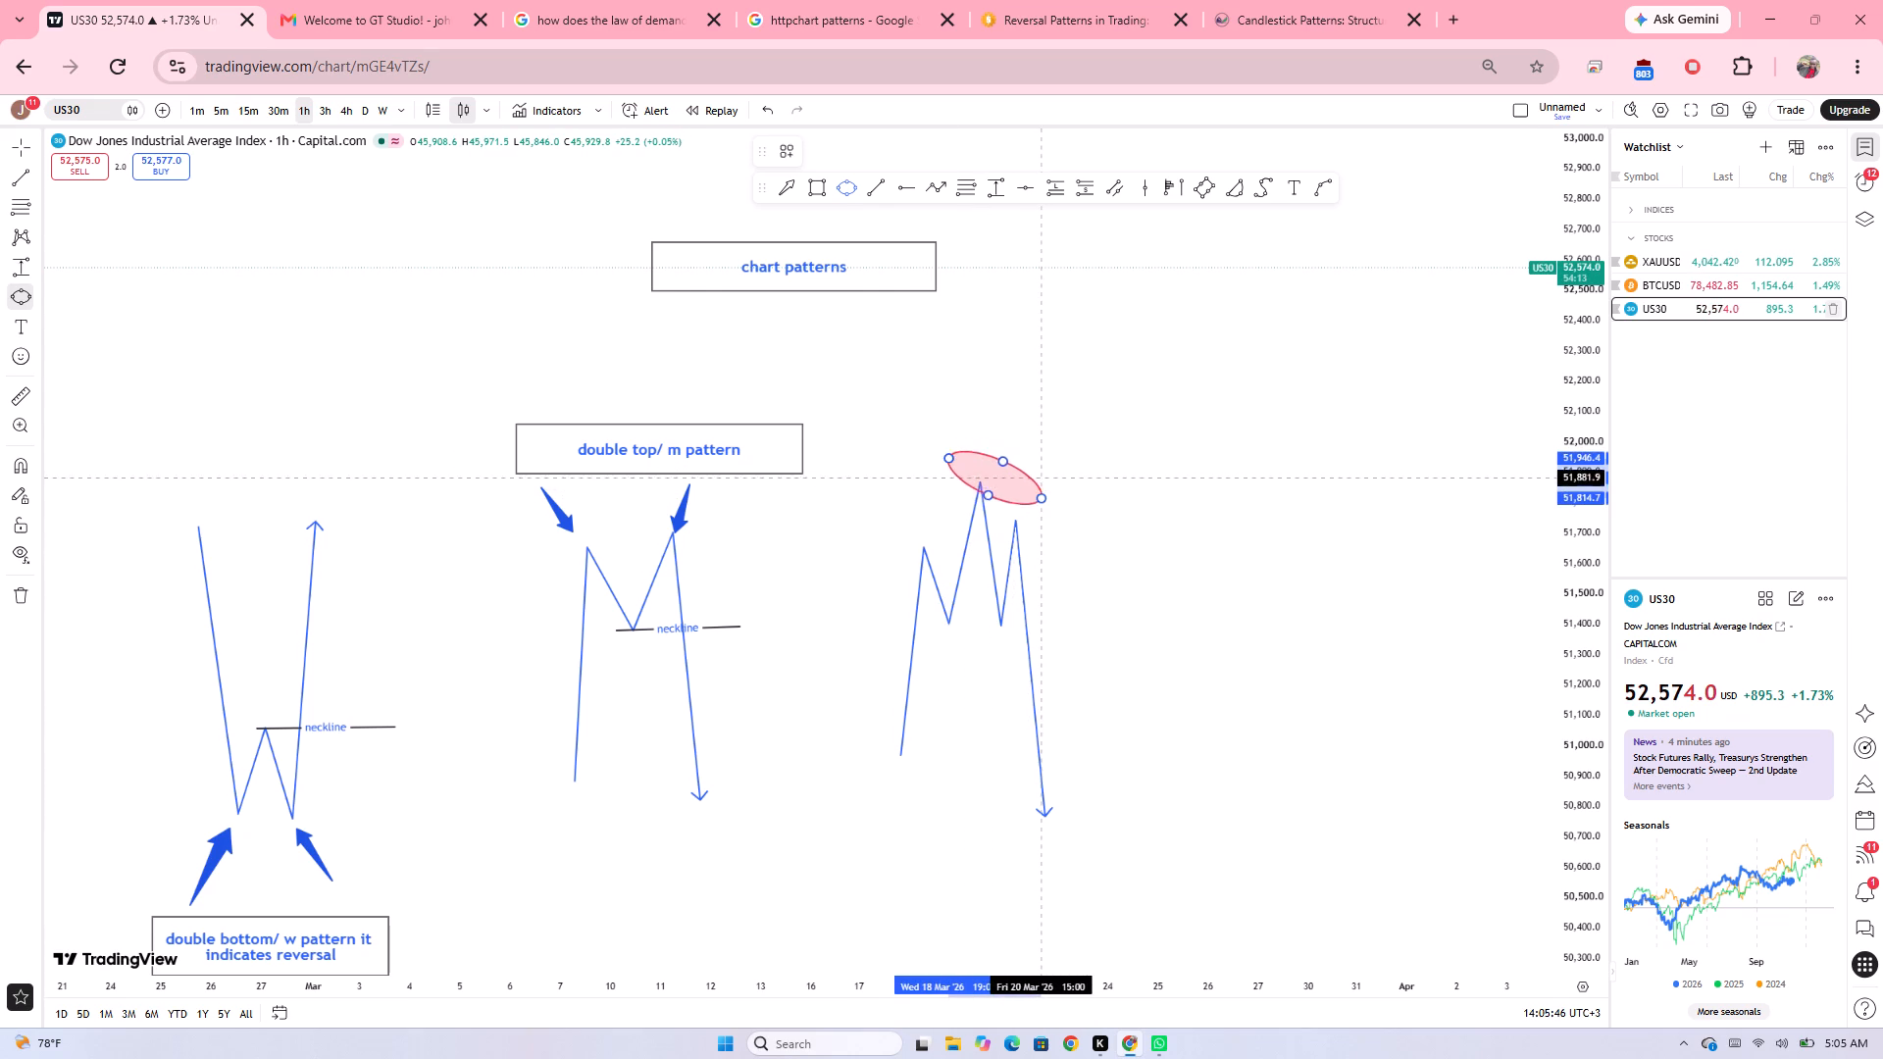
left_click_drag(1043, 479, 1043, 487)
left_click(1043, 487)
left_click_drag(1043, 495, 1028, 476)
left_click(985, 465)
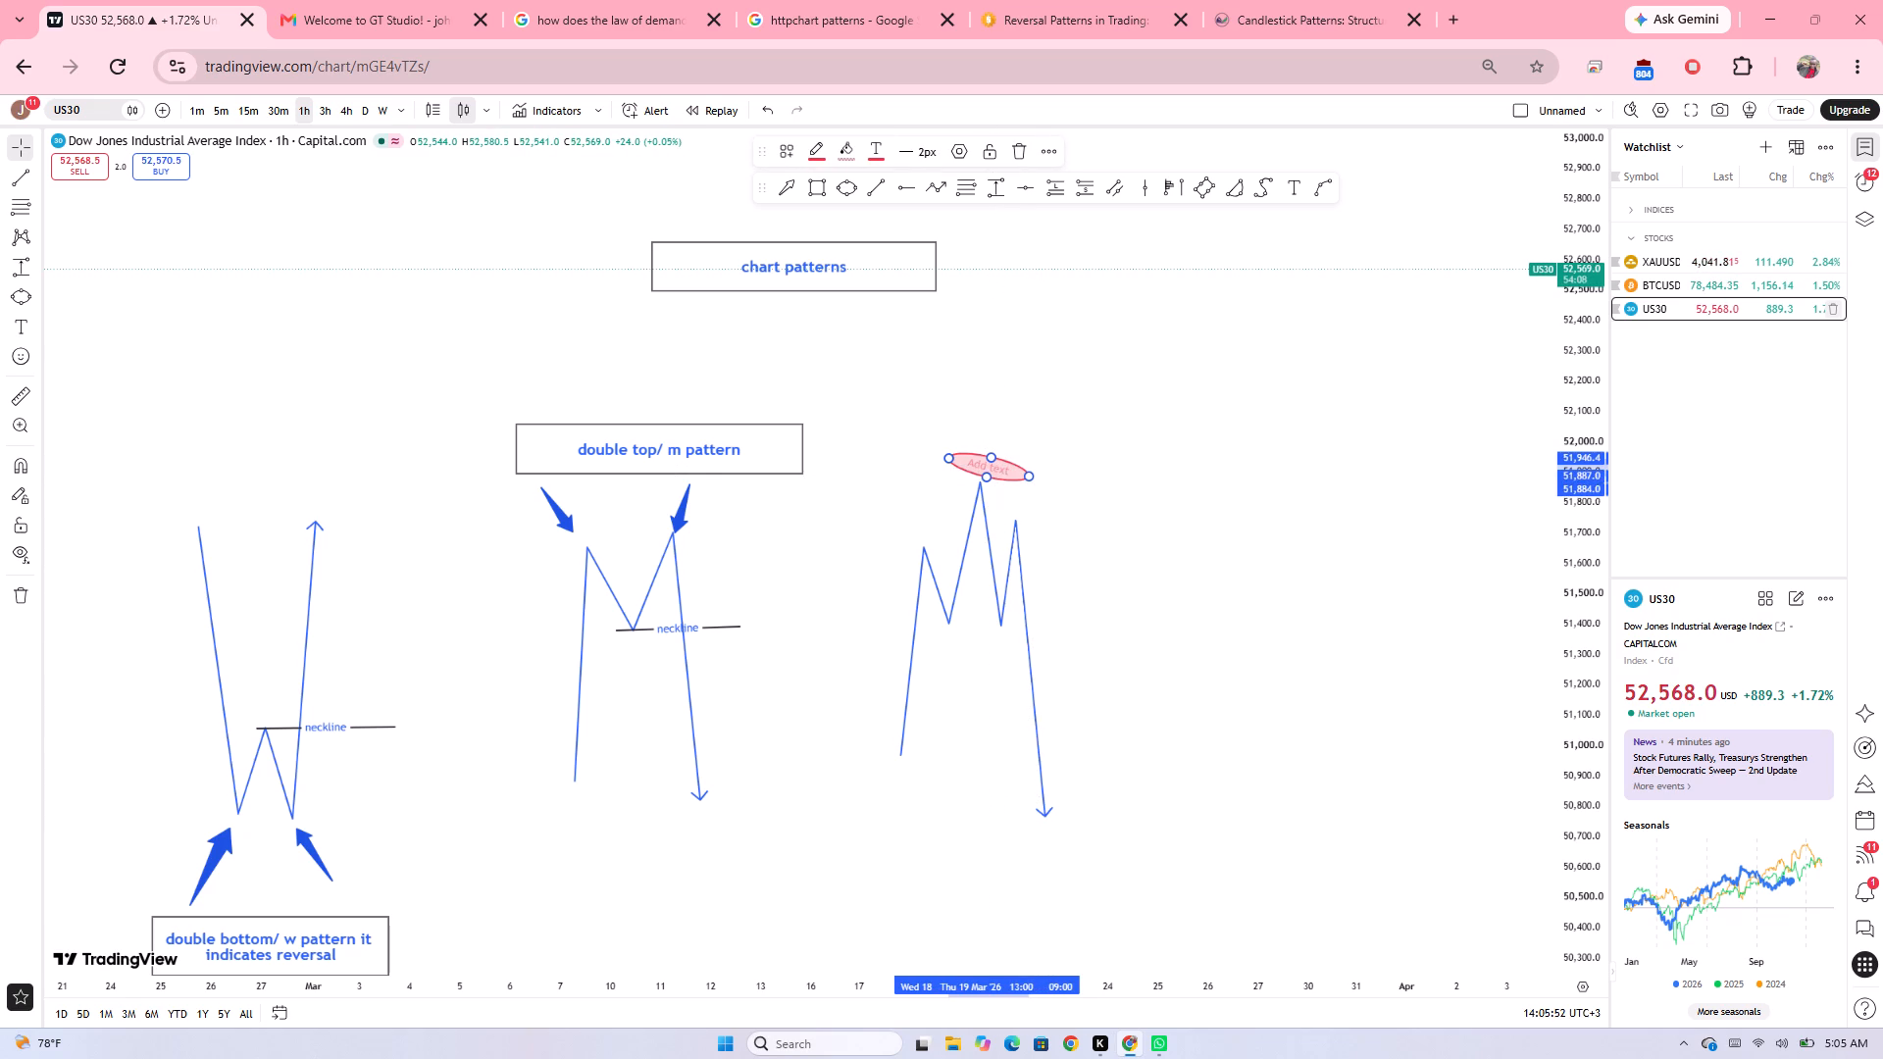
type("head")
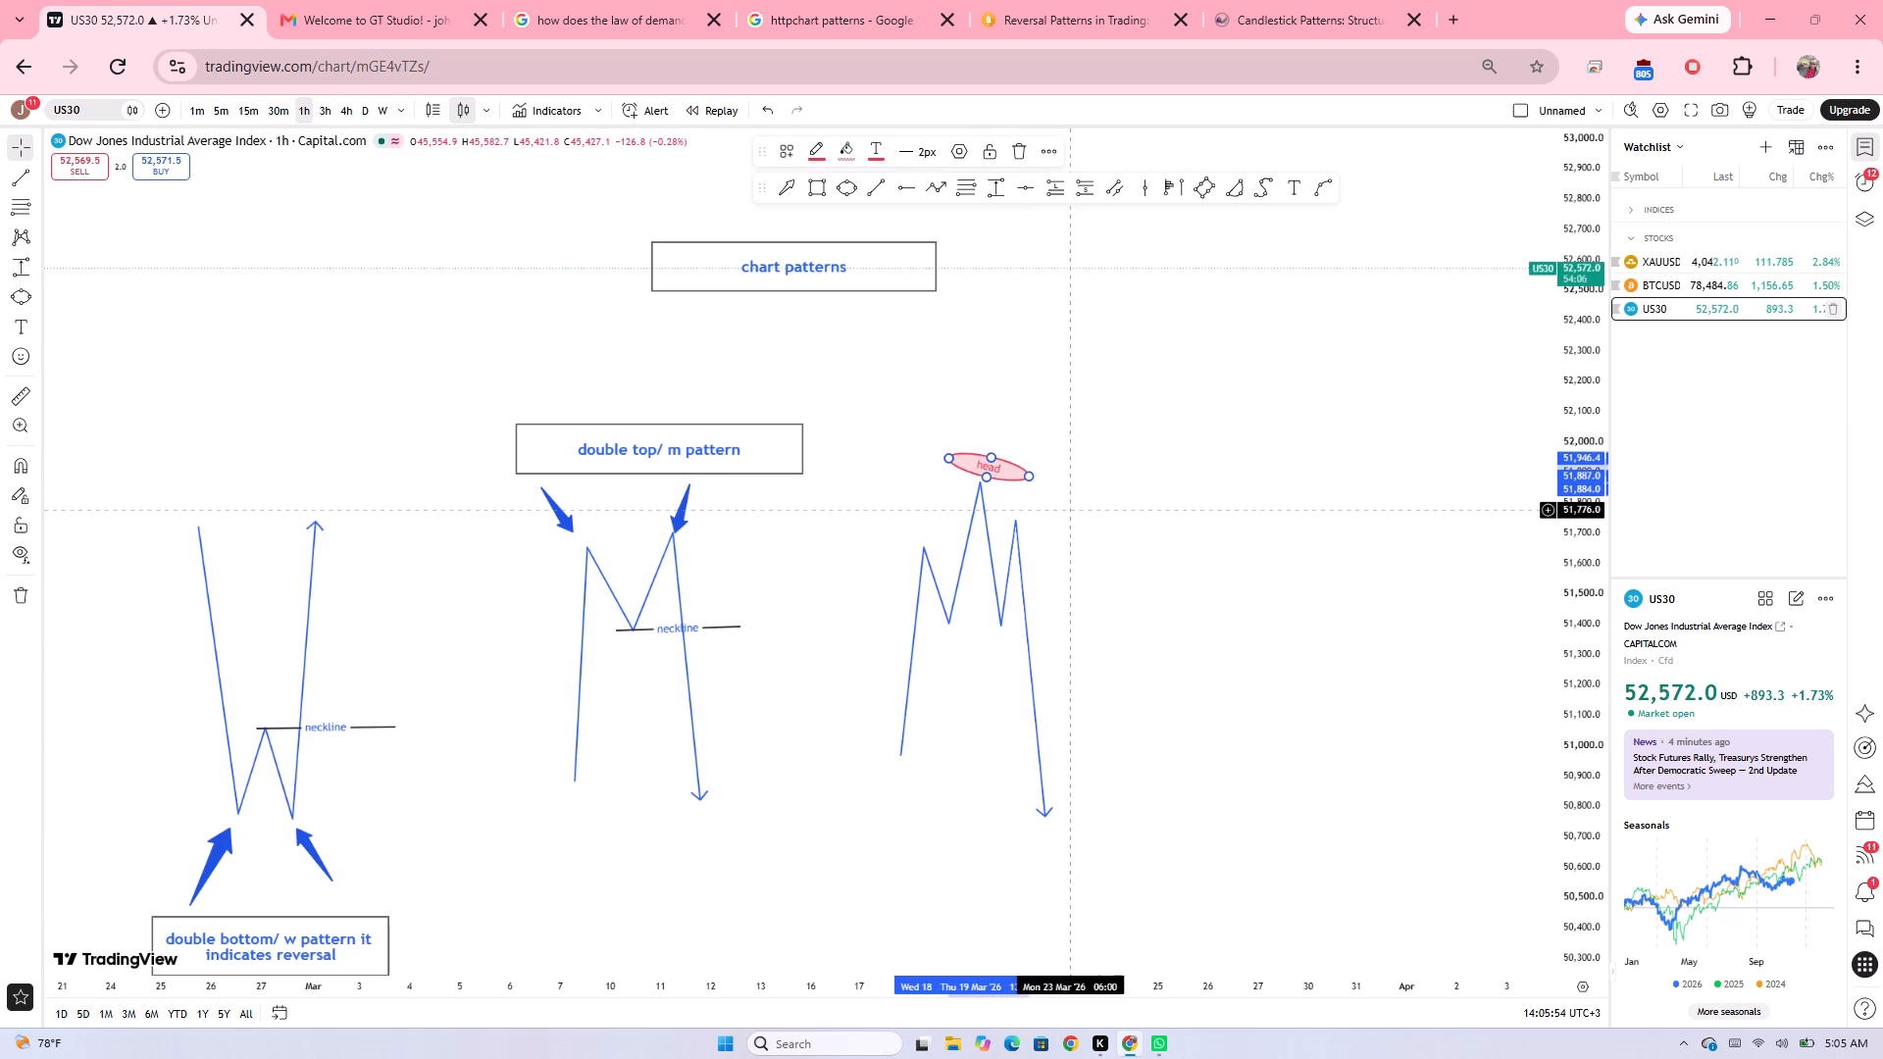
left_click(1070, 510)
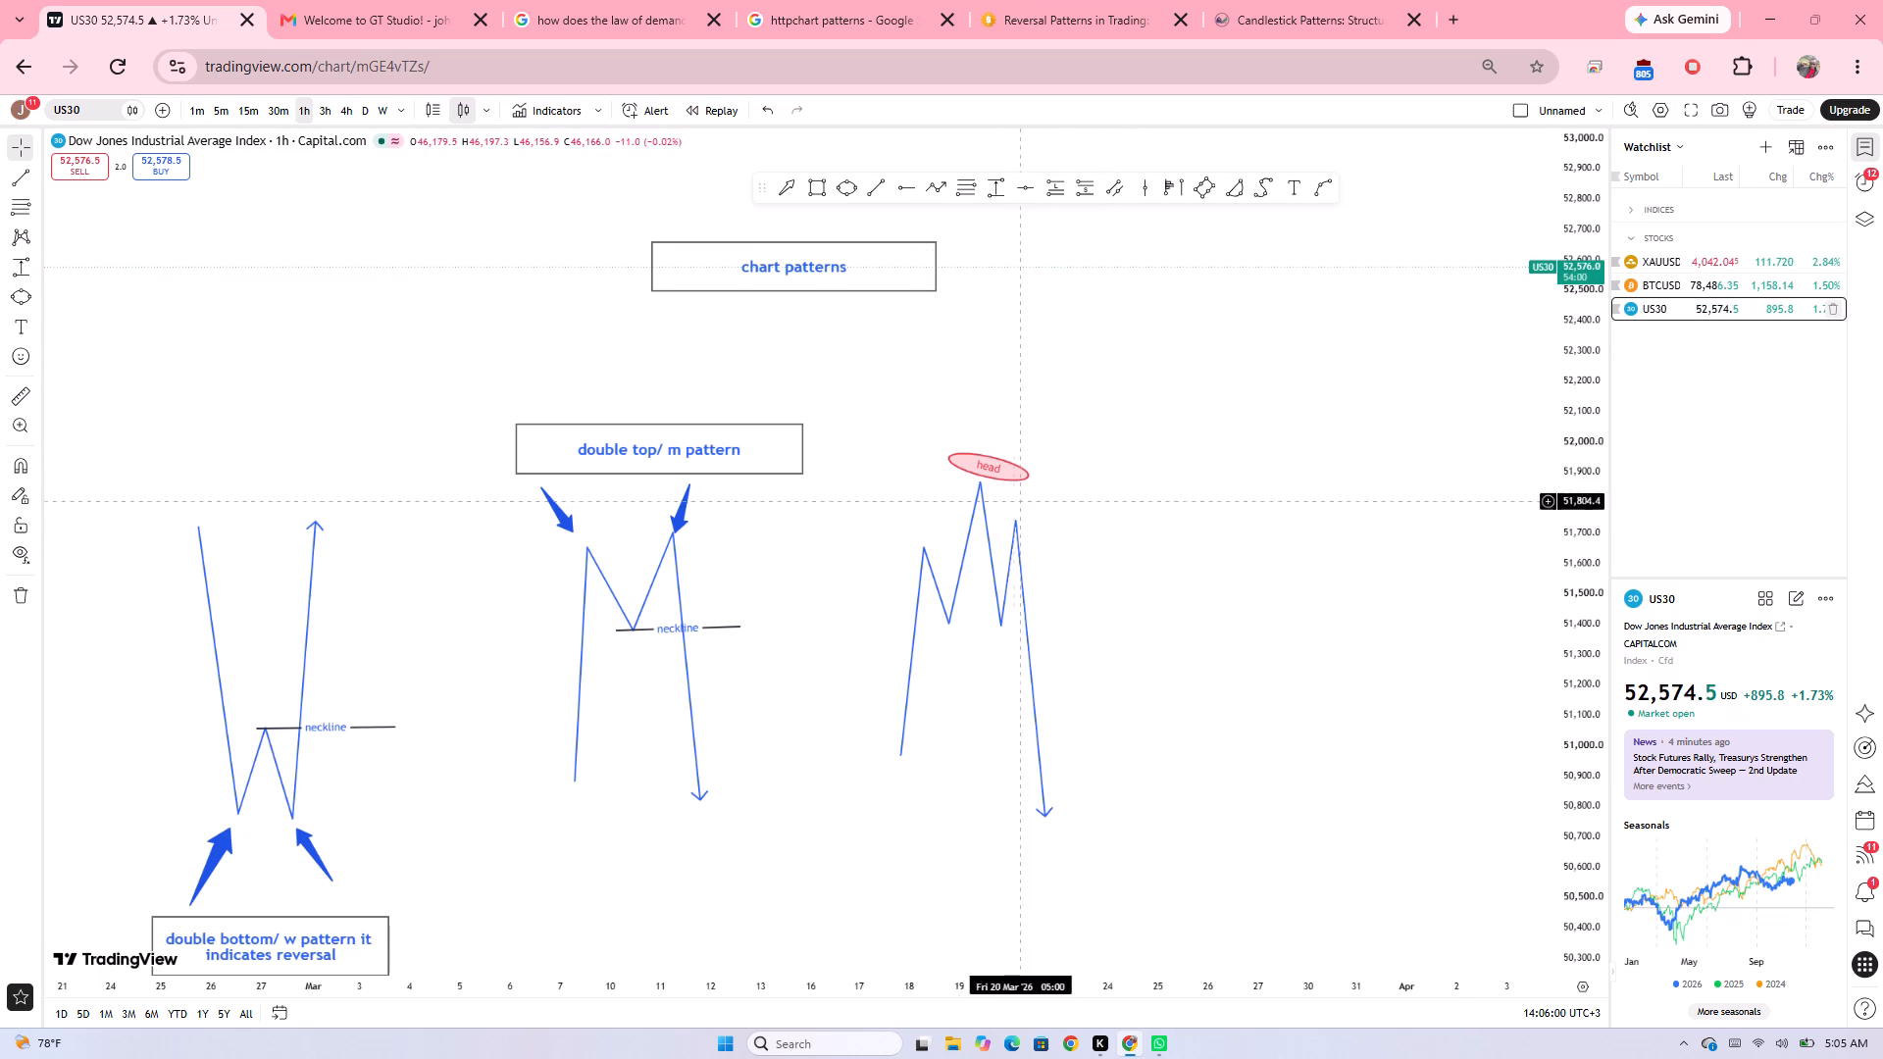
Draw a flat ellipse beside the third peak of the head-and-shoulders path, its long axis running from about 51,742 to 51,716.
left_click(844, 186)
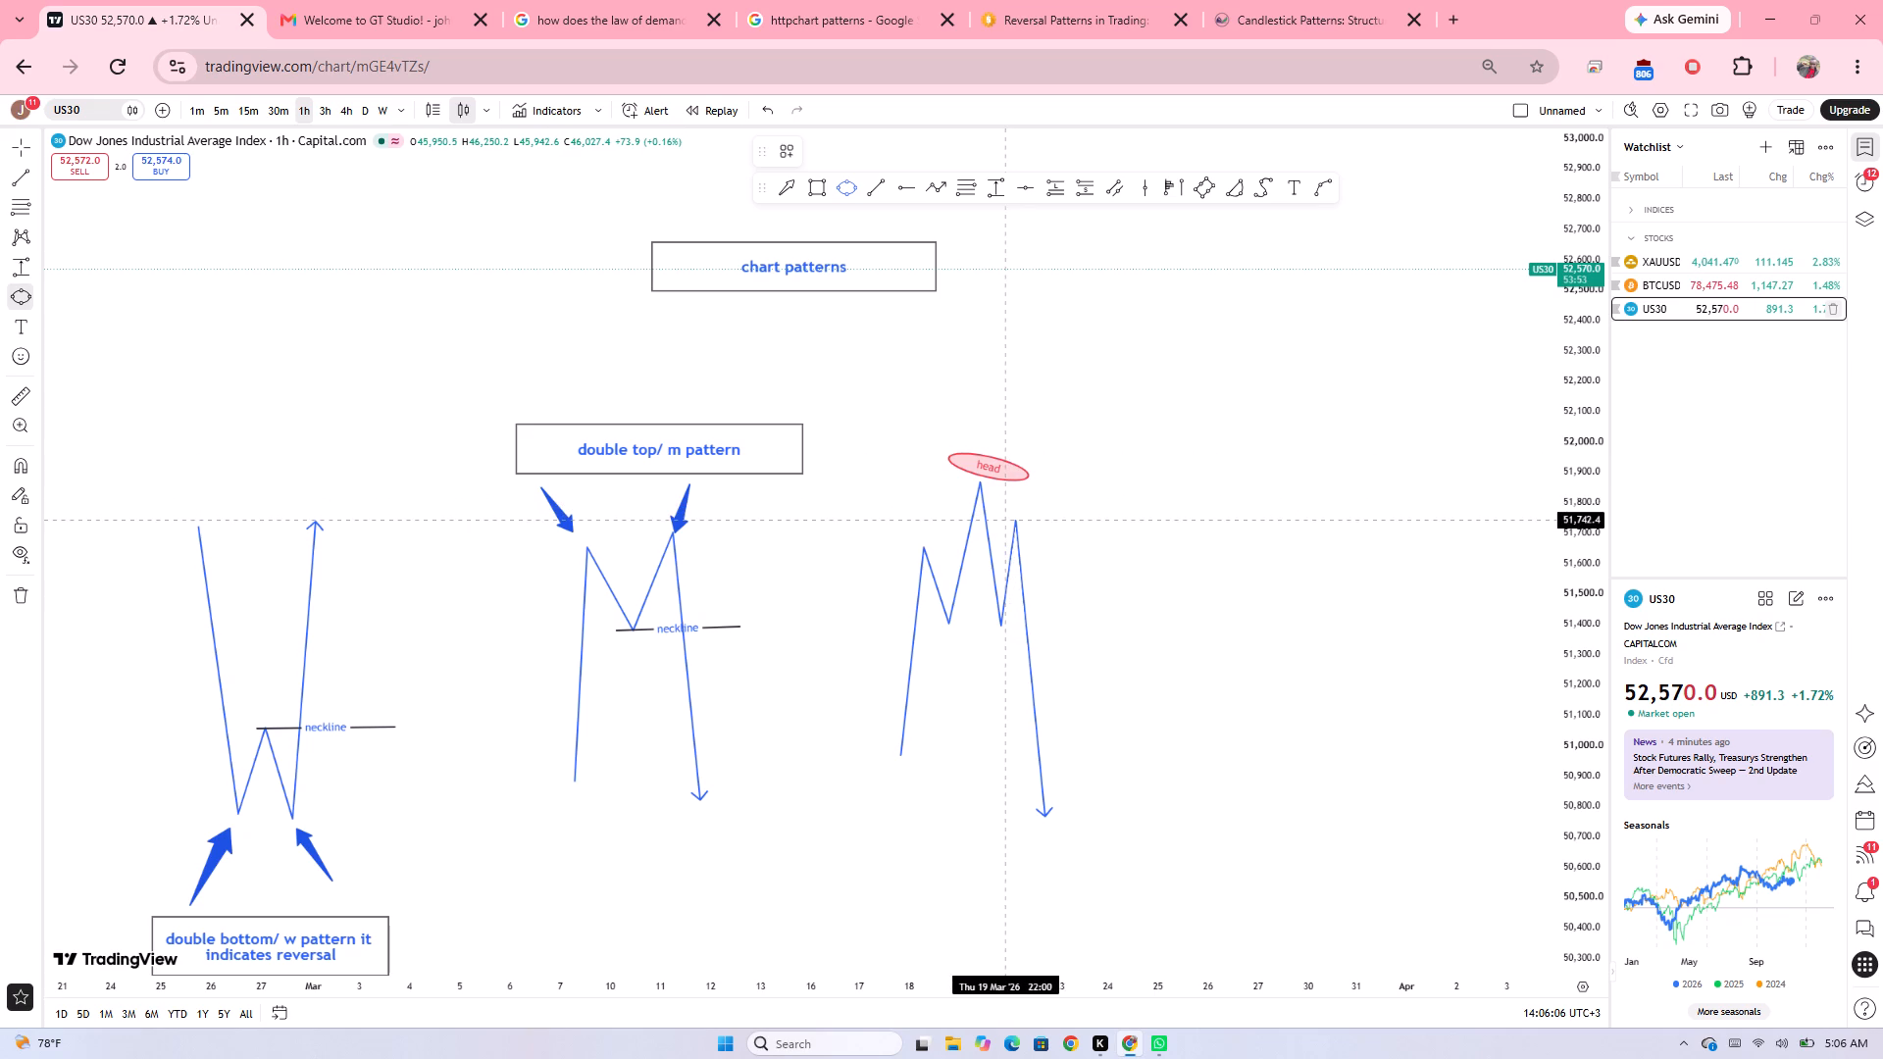
left_click_drag(1006, 520, 1107, 528)
left_click_drag(1107, 528, 1109, 525)
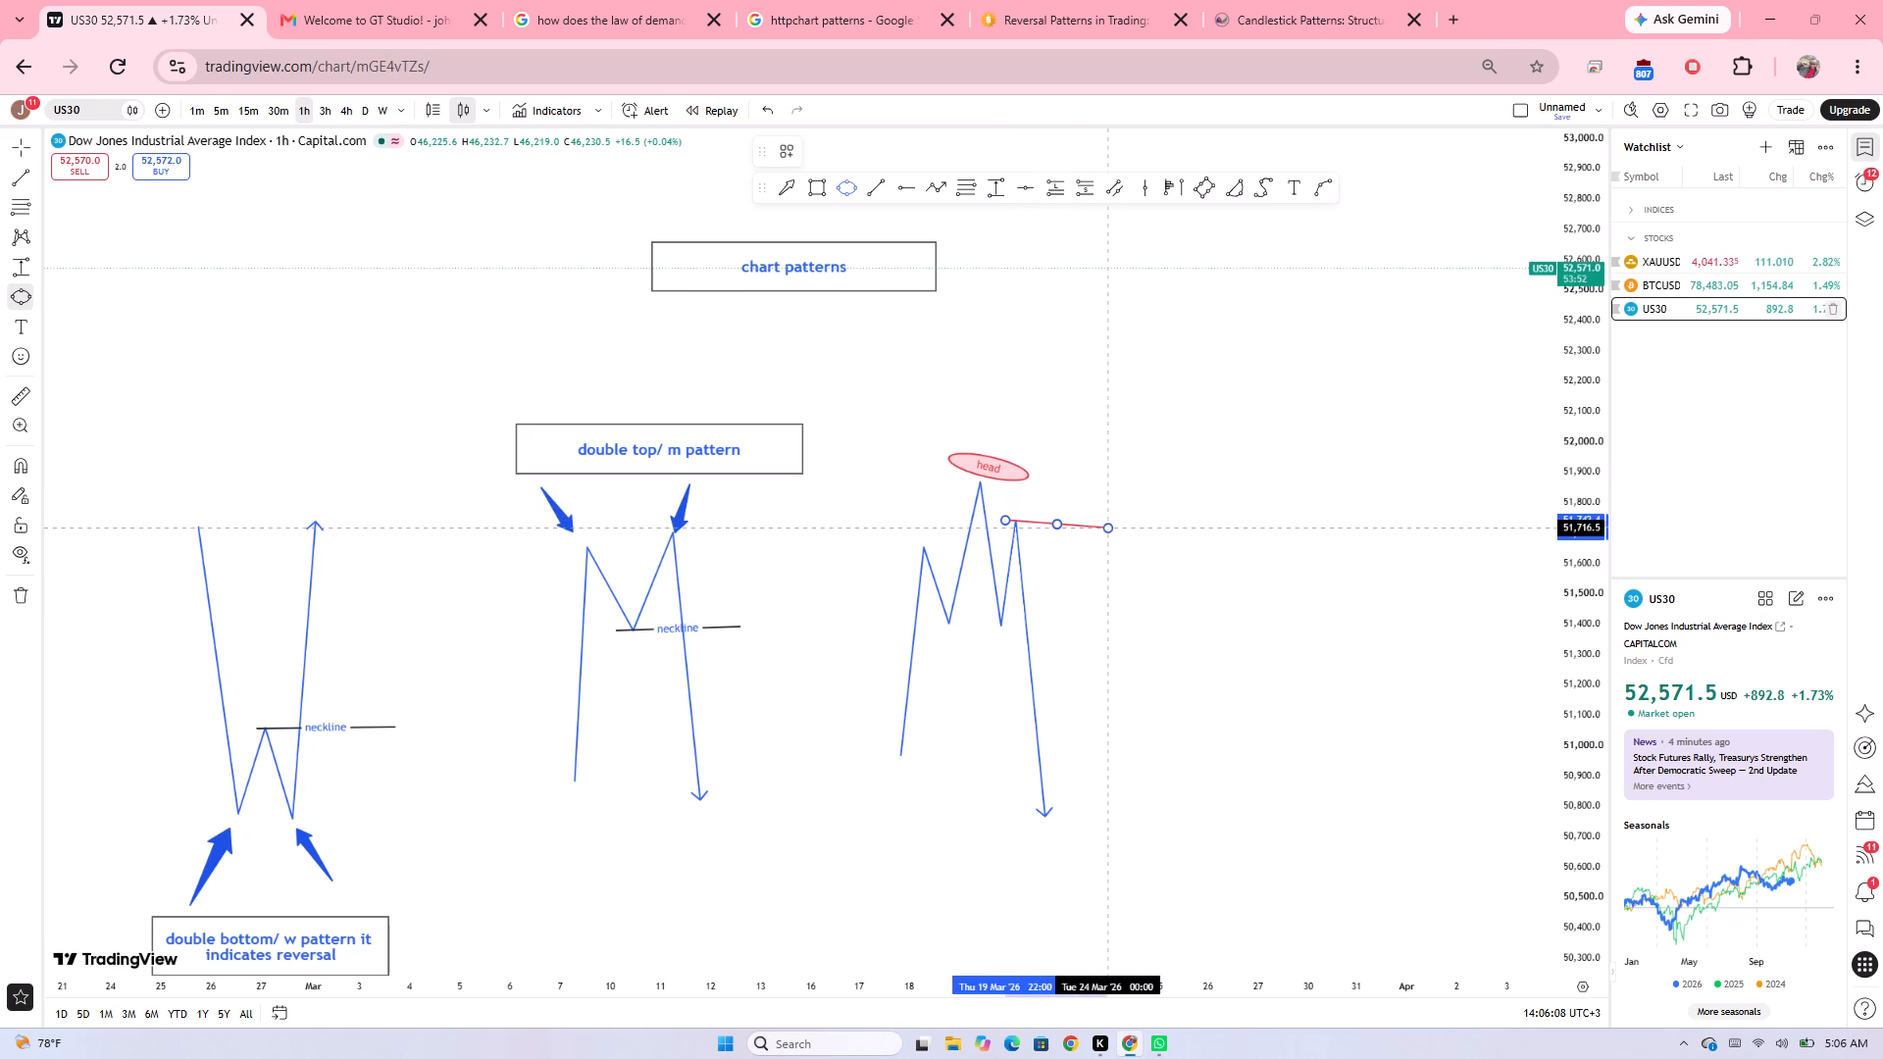
left_click_drag(1109, 525, 1115, 515)
left_click(1115, 515)
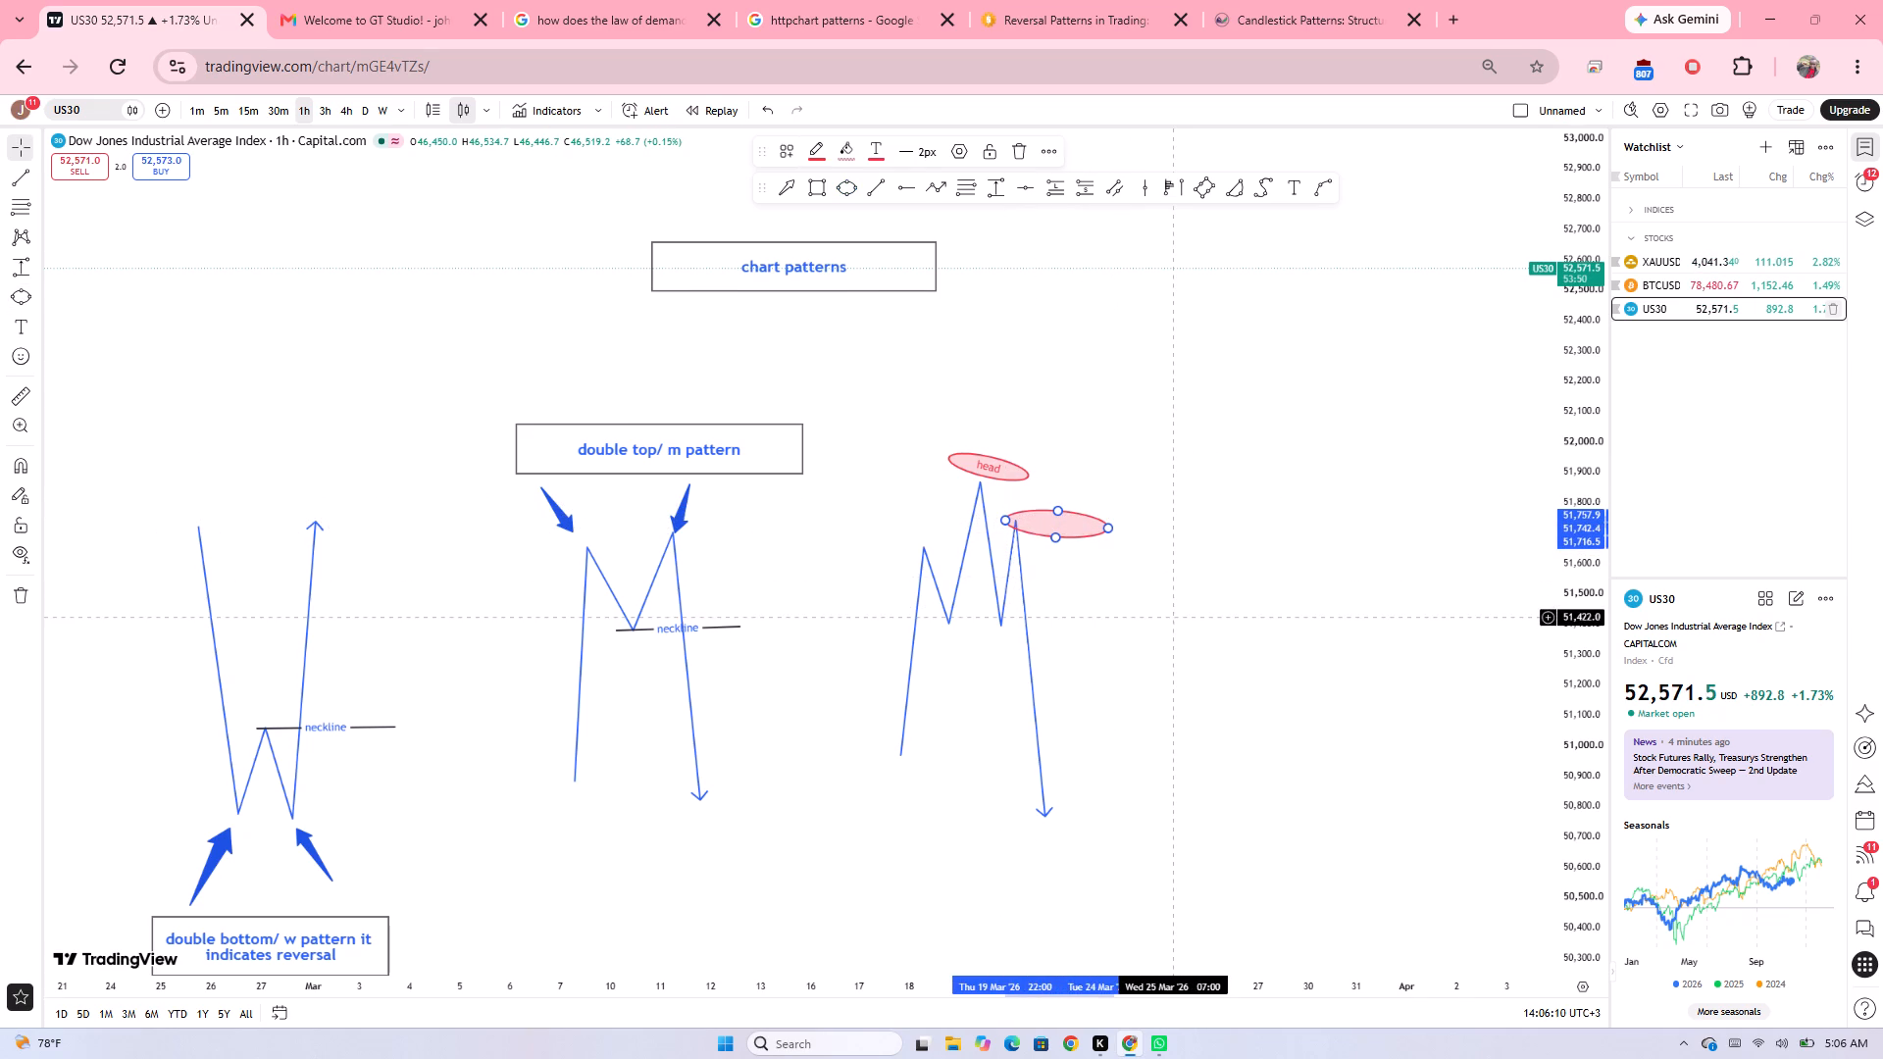
left_click(1173, 617)
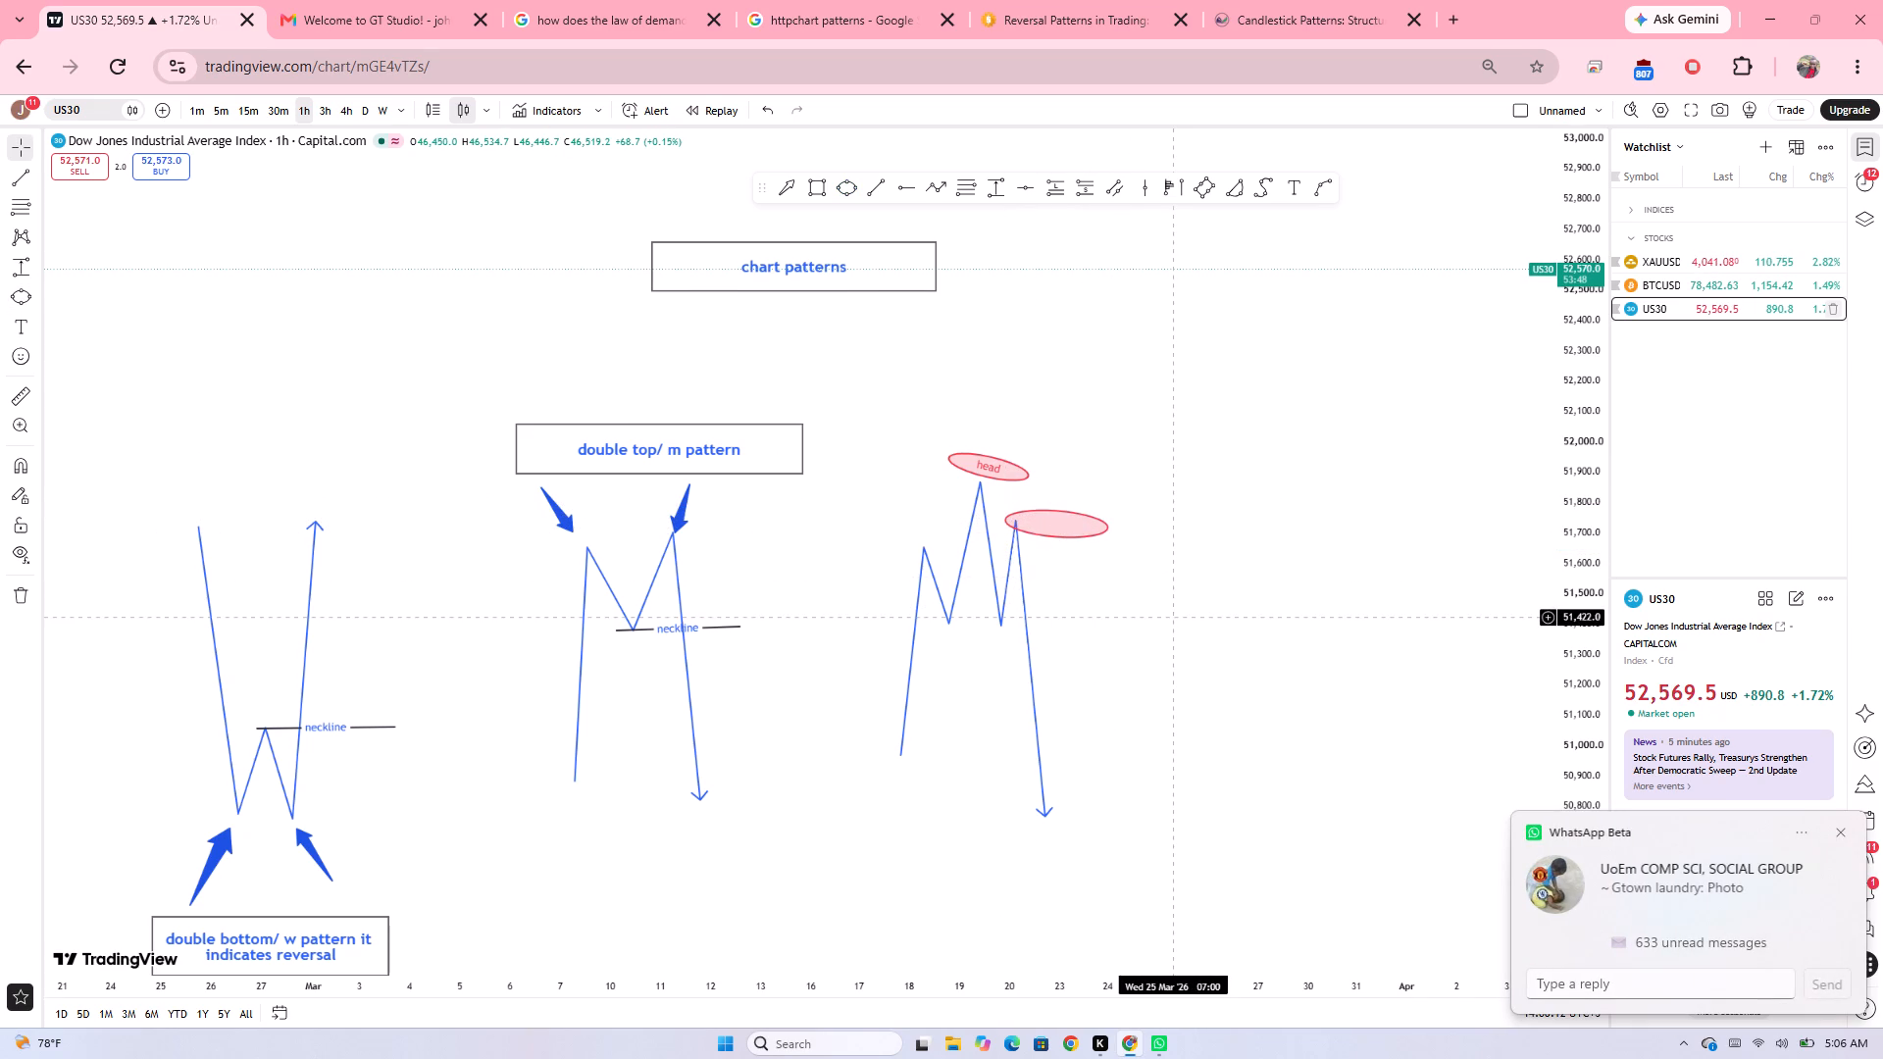
Draw a small tilted ellipse at the first peak, its long axis from about 51,633 to 51,680, and label it "shoulder".
left_click(847, 177)
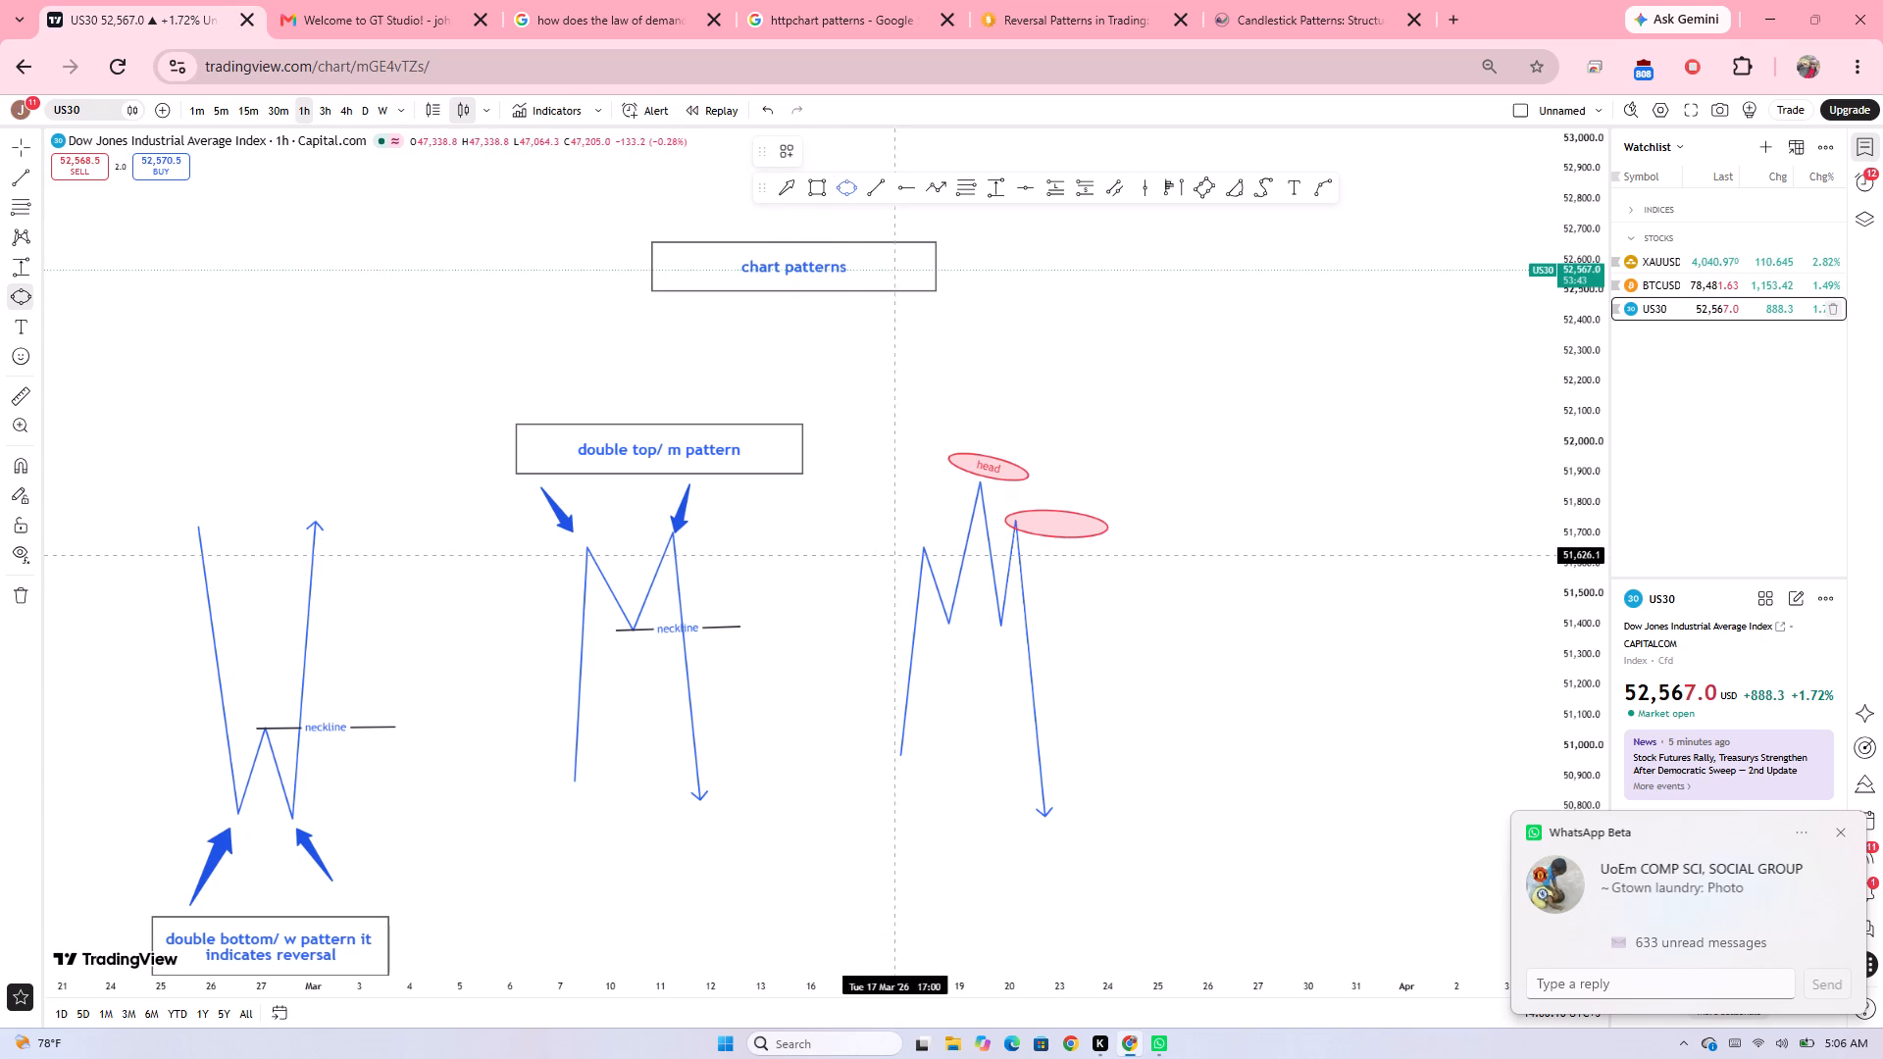
left_click_drag(934, 553, 858, 538)
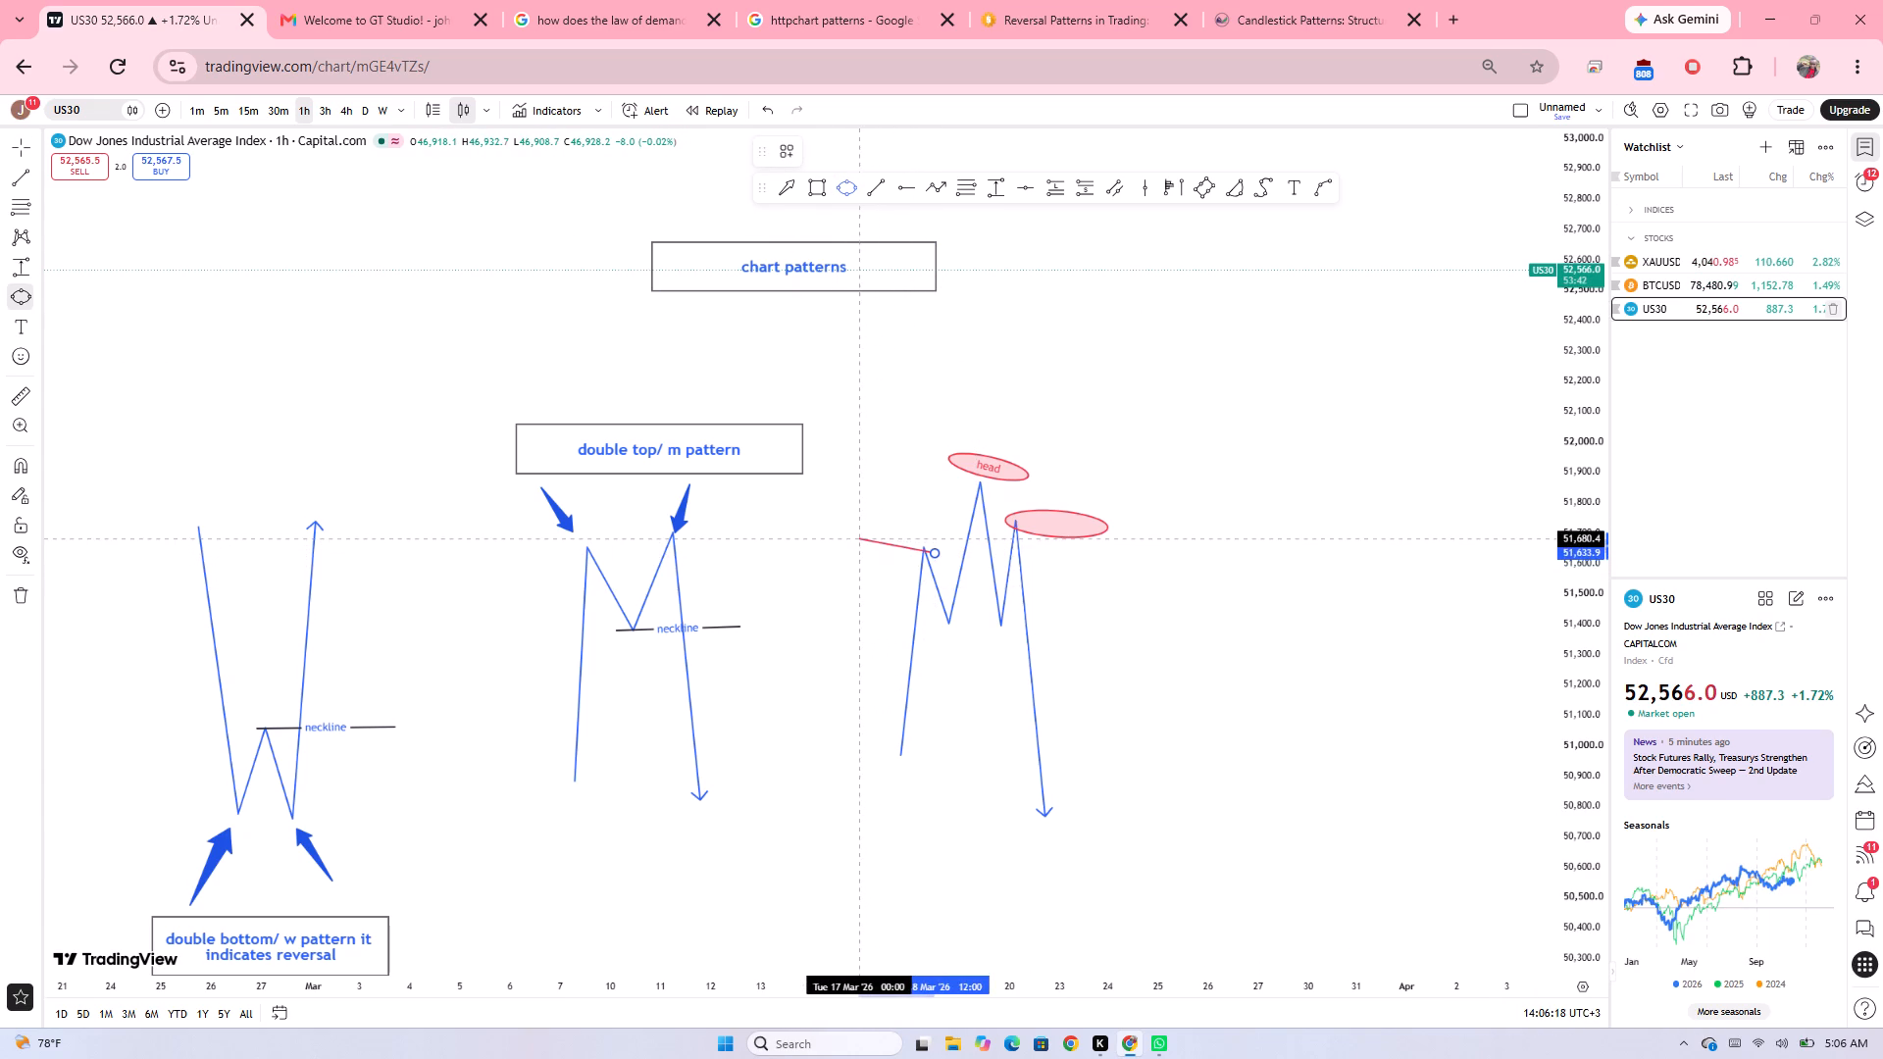
left_click_drag(858, 538, 857, 538)
left_click_drag(857, 538, 886, 528)
left_click(886, 528)
left_click(884, 550)
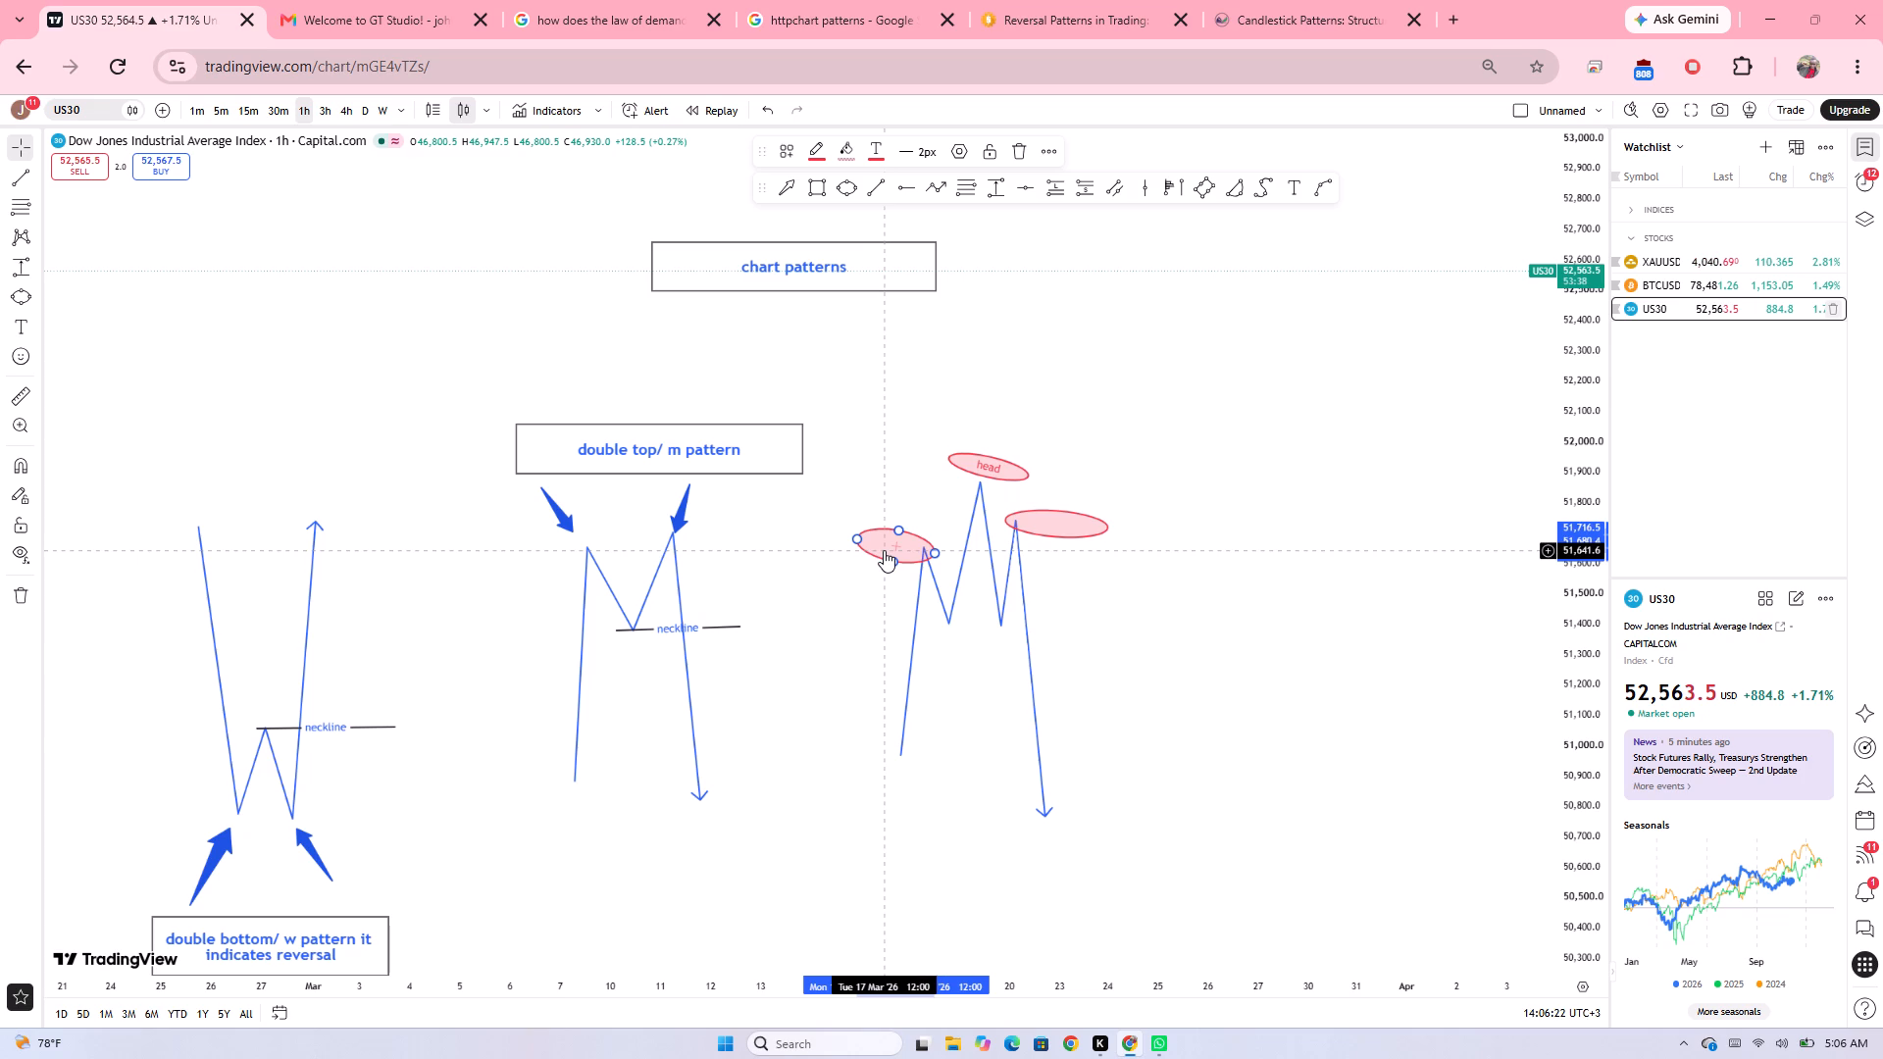
left_click(891, 543)
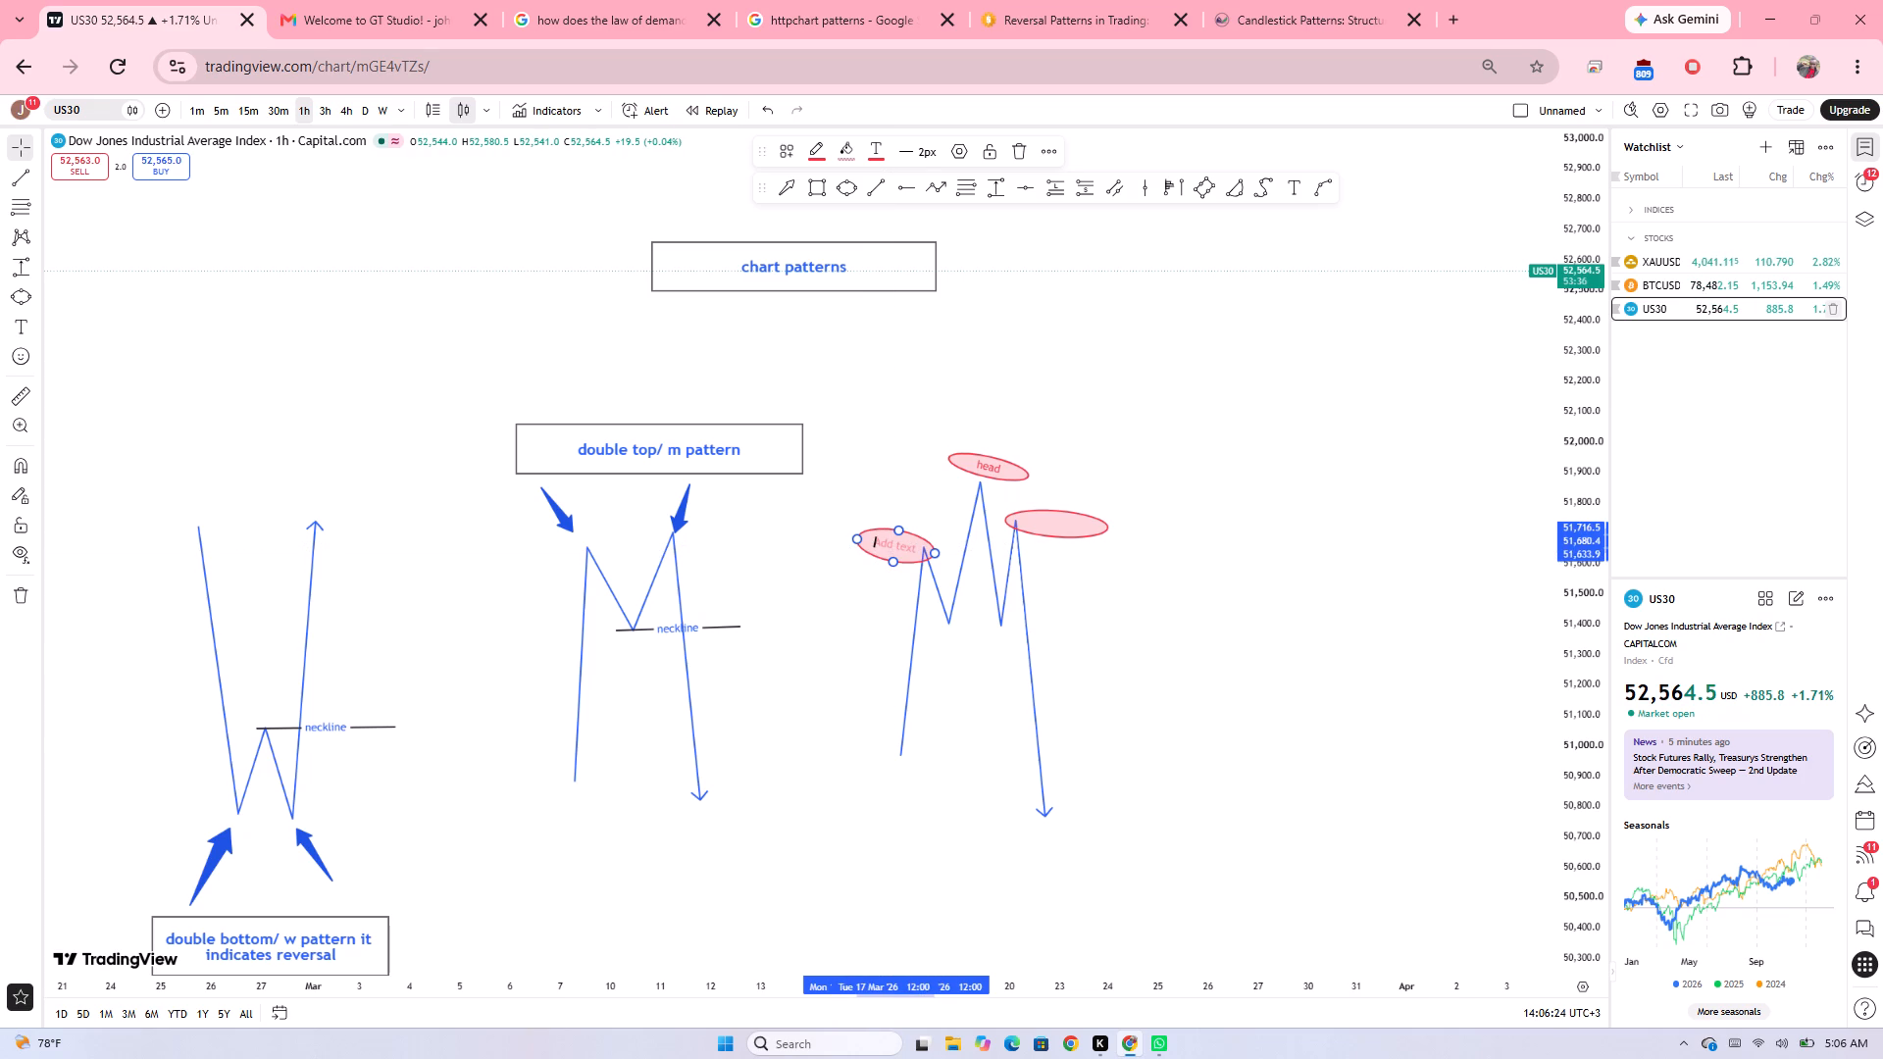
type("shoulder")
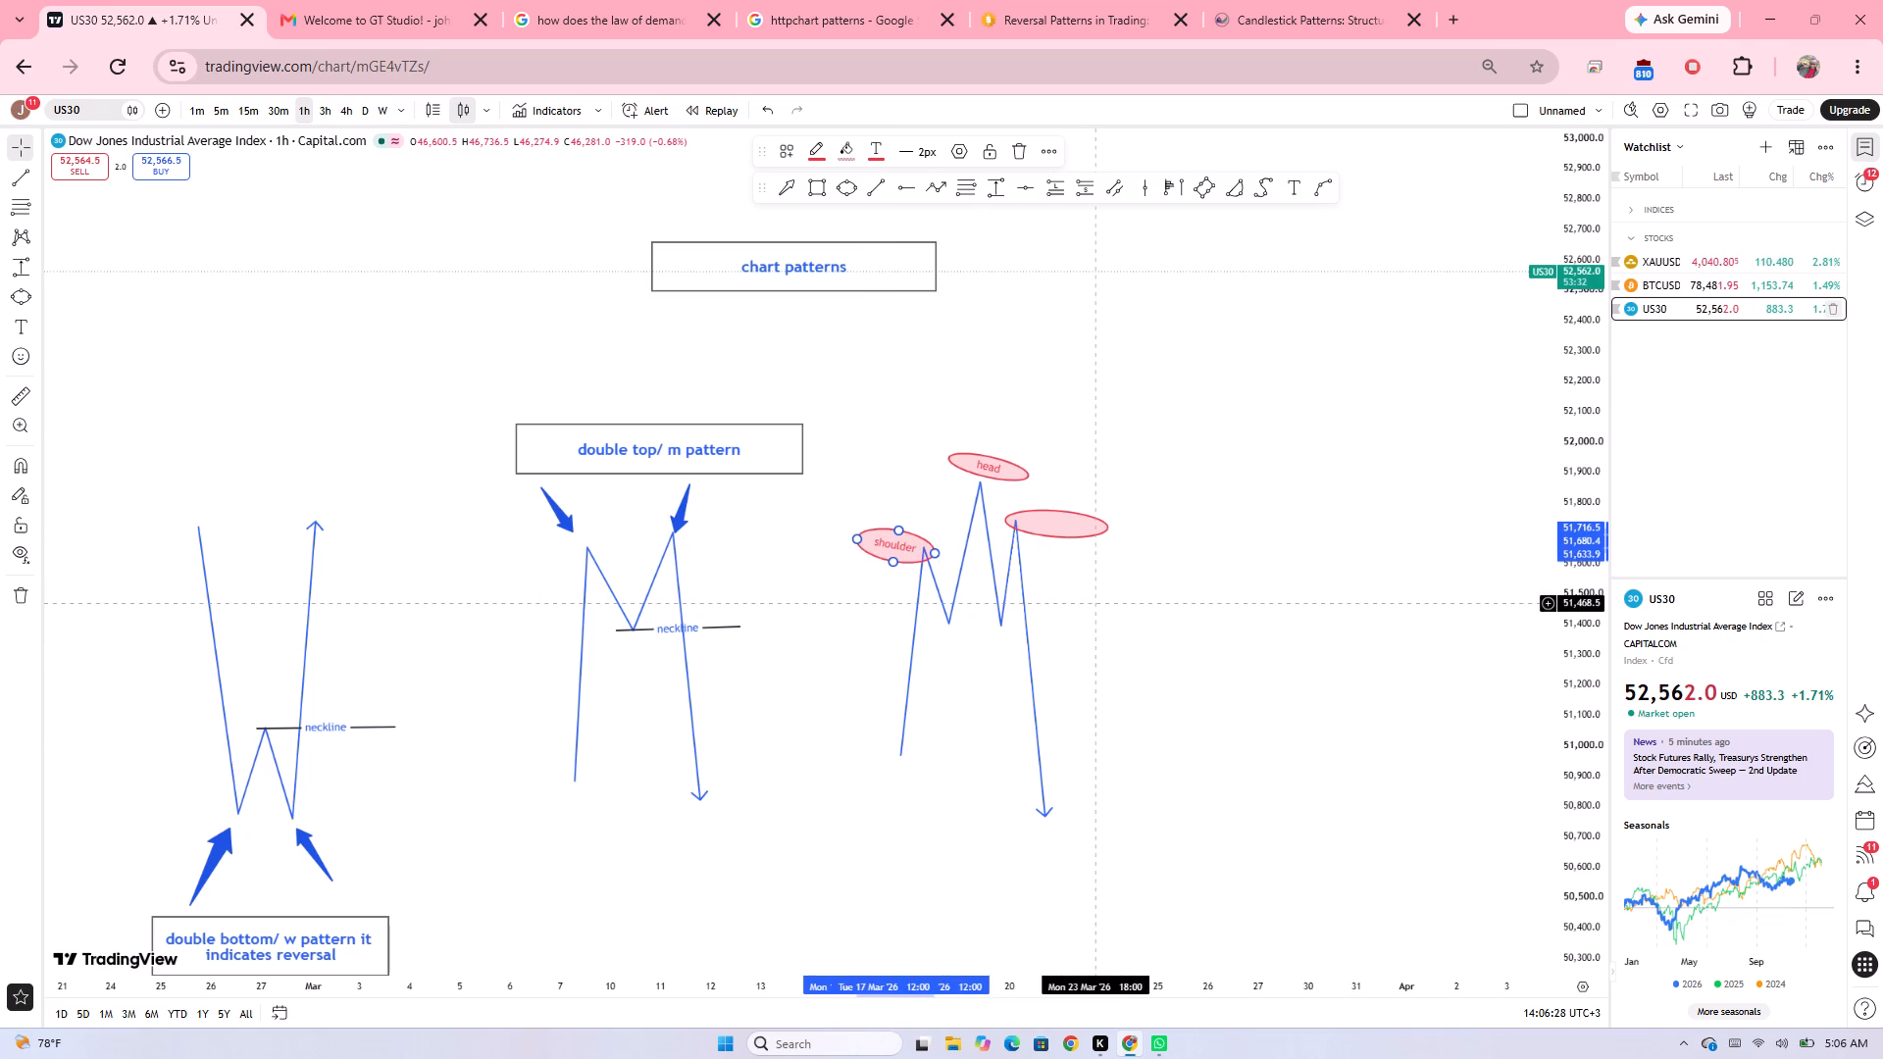
left_click(1095, 603)
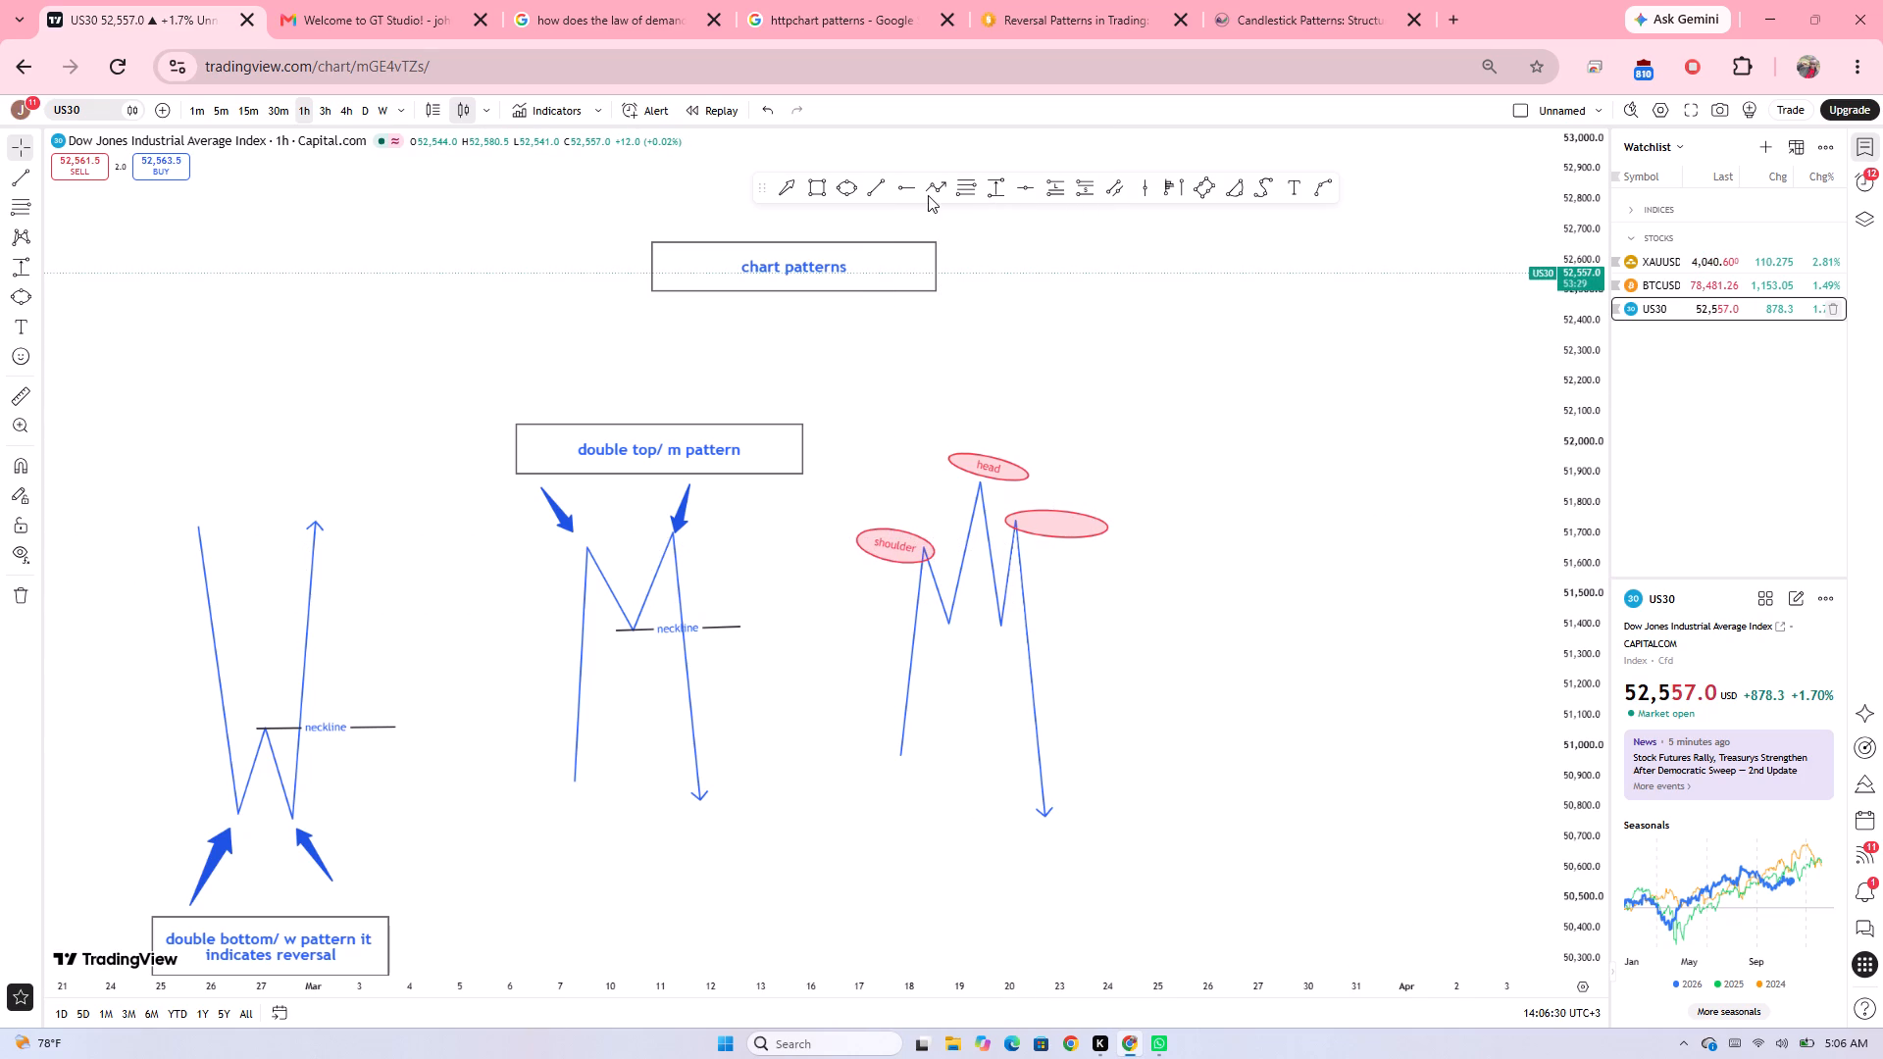
Open the text of the empty ellipse at the right-hand shoulder peak for editing.
left_click(1044, 528)
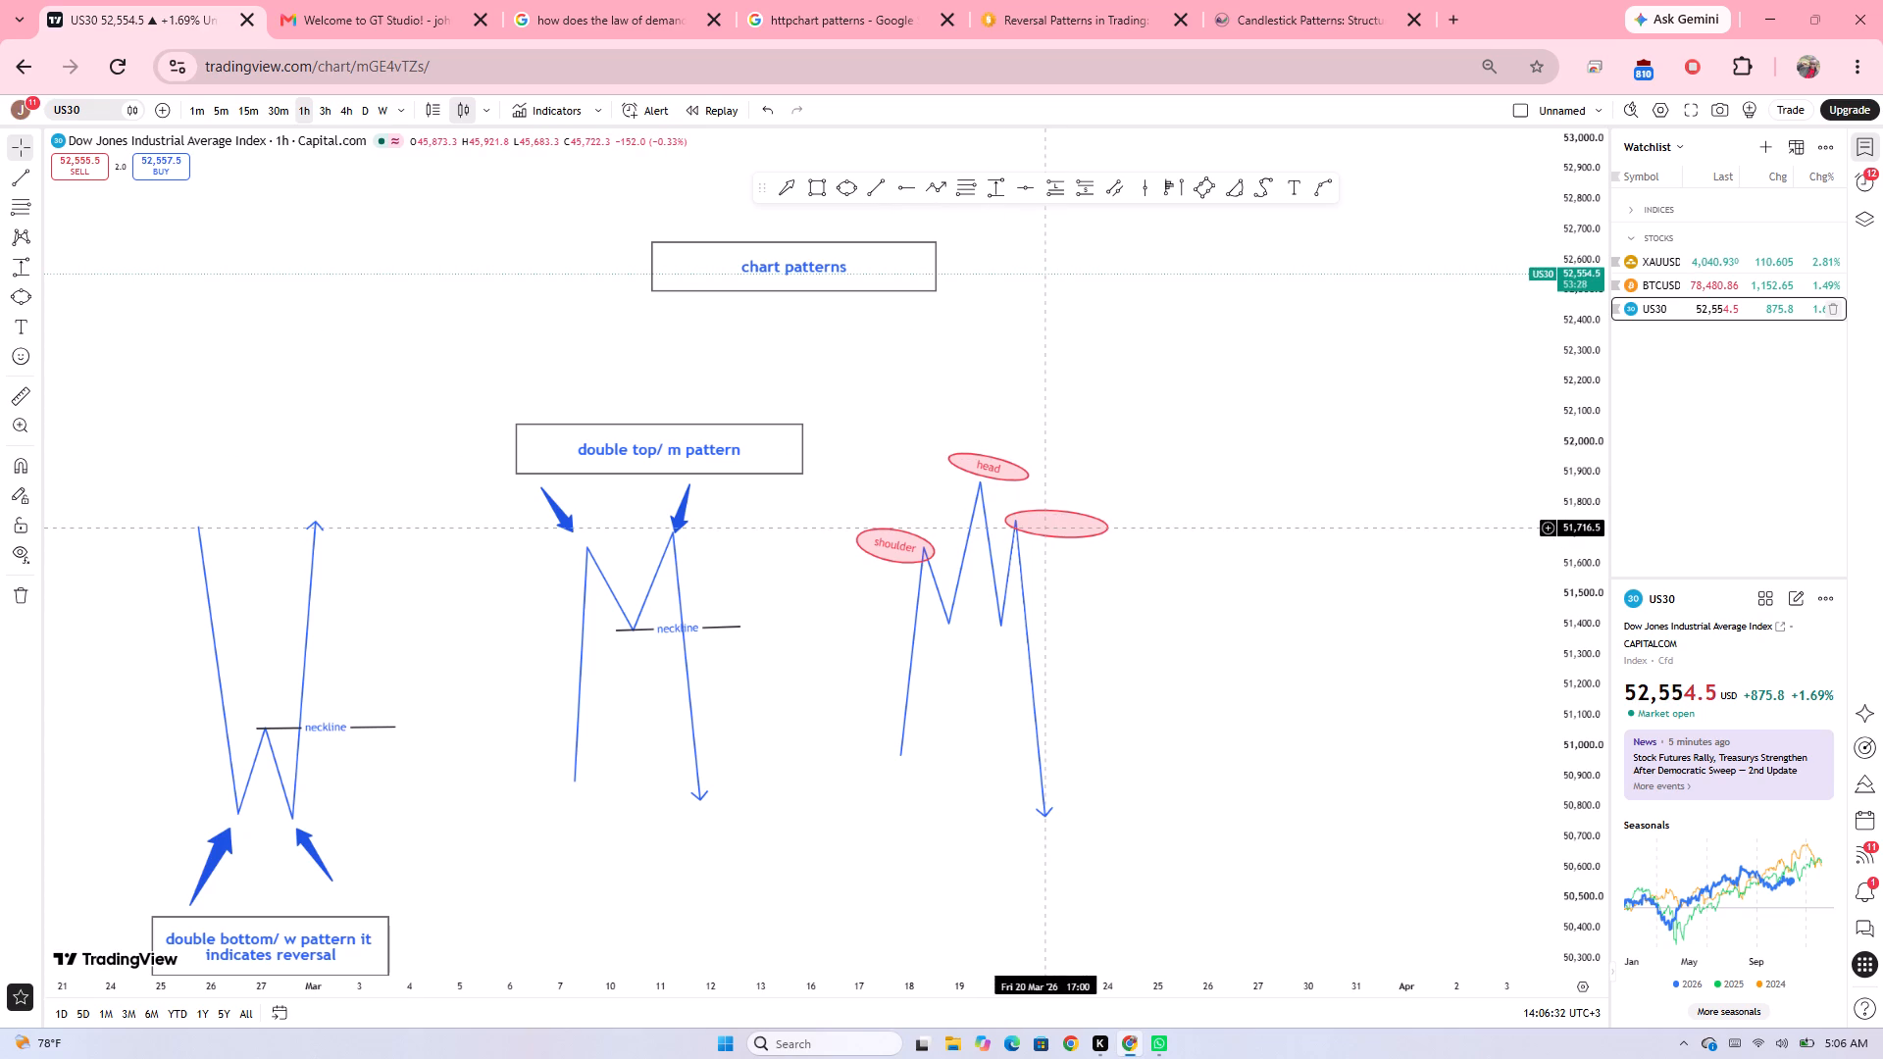
left_click(1084, 539)
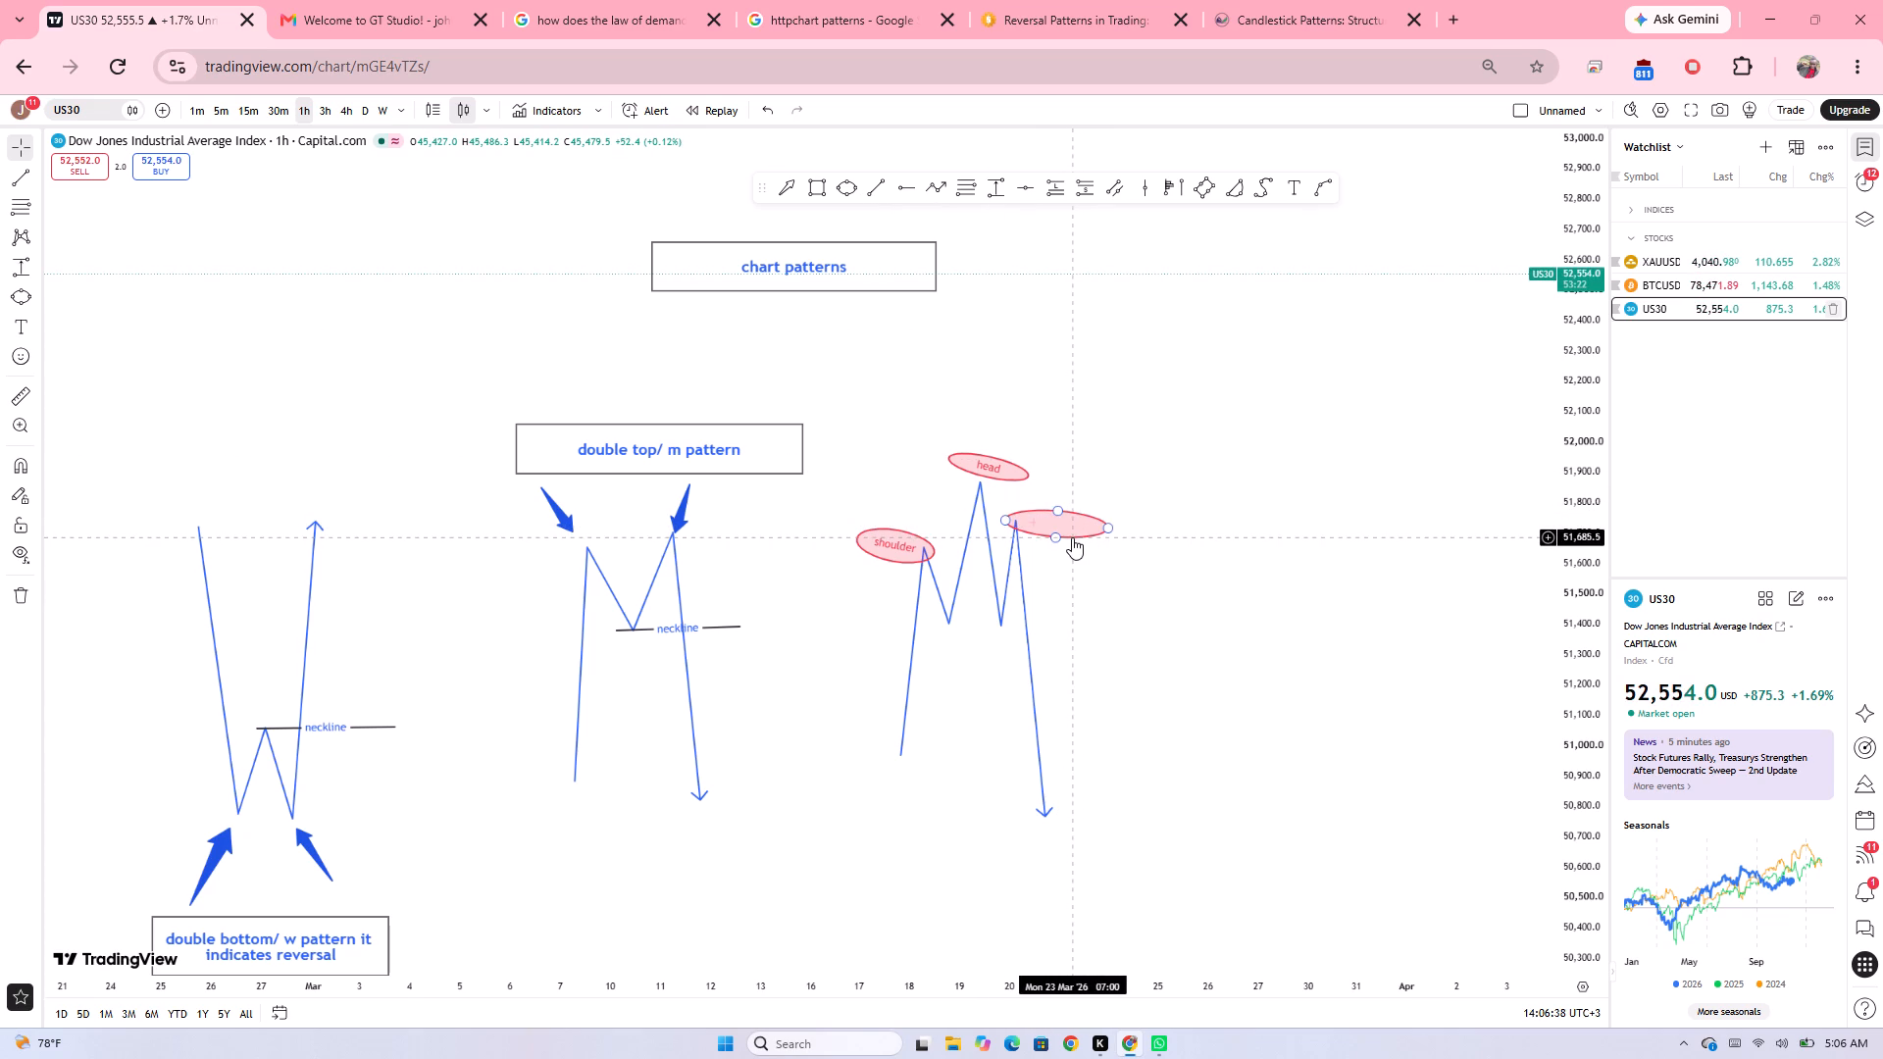
left_click(1072, 537)
left_click(1046, 522)
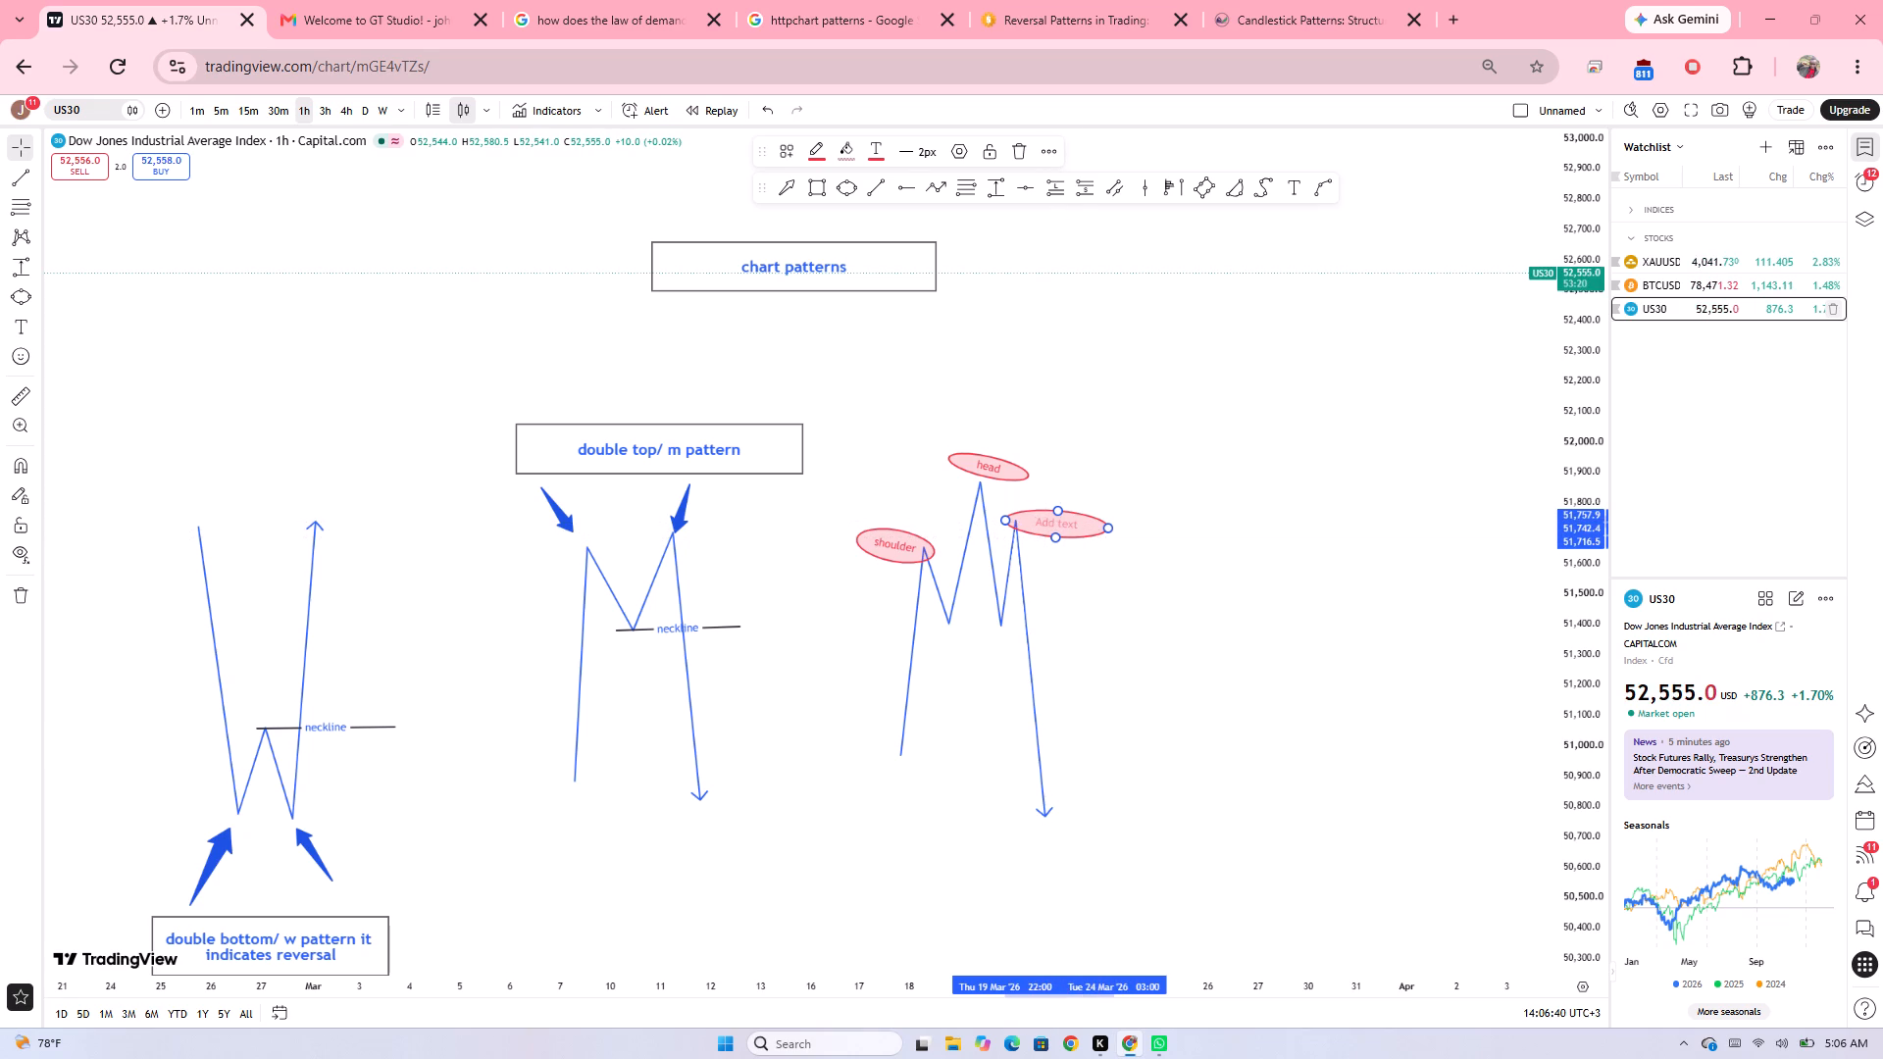
Label the ellipse at the head-and-shoulders path's second shoulder peak "shoulder".
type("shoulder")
left_click(1171, 668)
Draw a rotated rectangle below the head-and-shoulders path, with its centreline rising from about 50,386 to 50,709.
left_click_drag(1171, 668, 1115, 535)
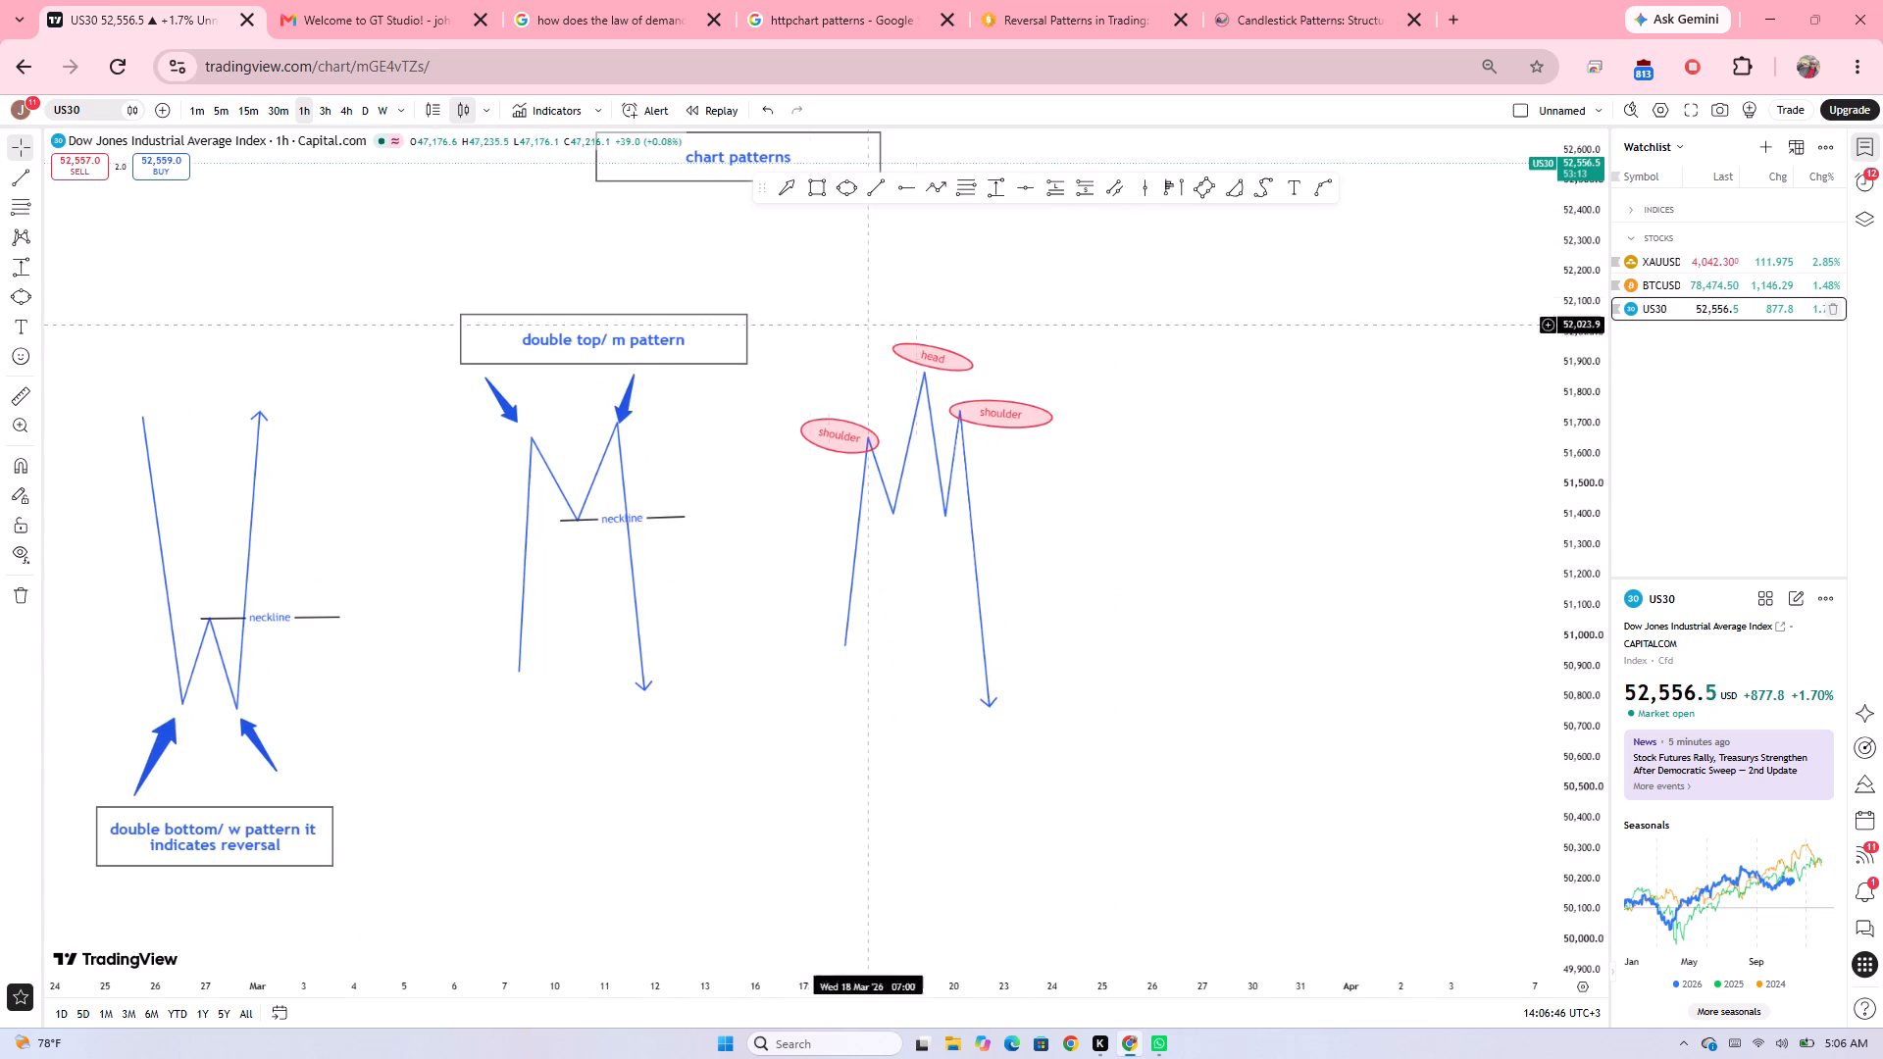
left_click(814, 188)
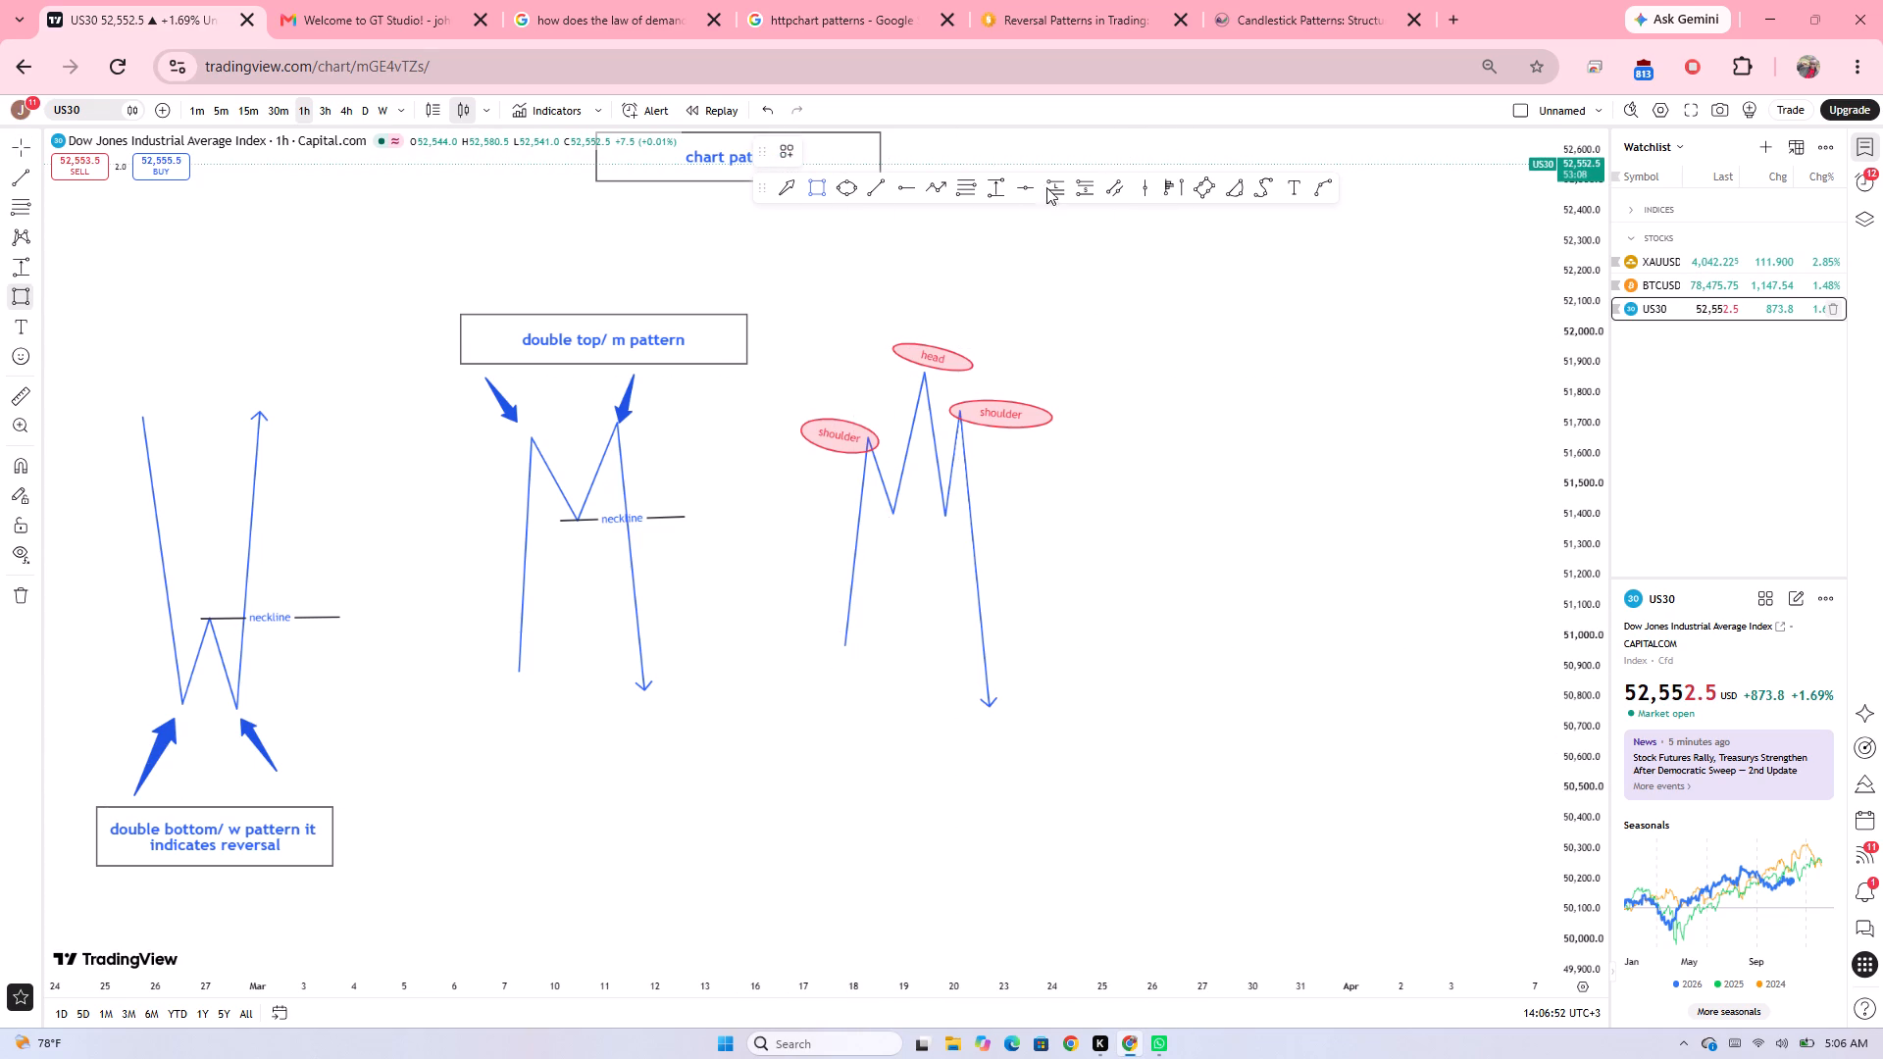
left_click(1208, 186)
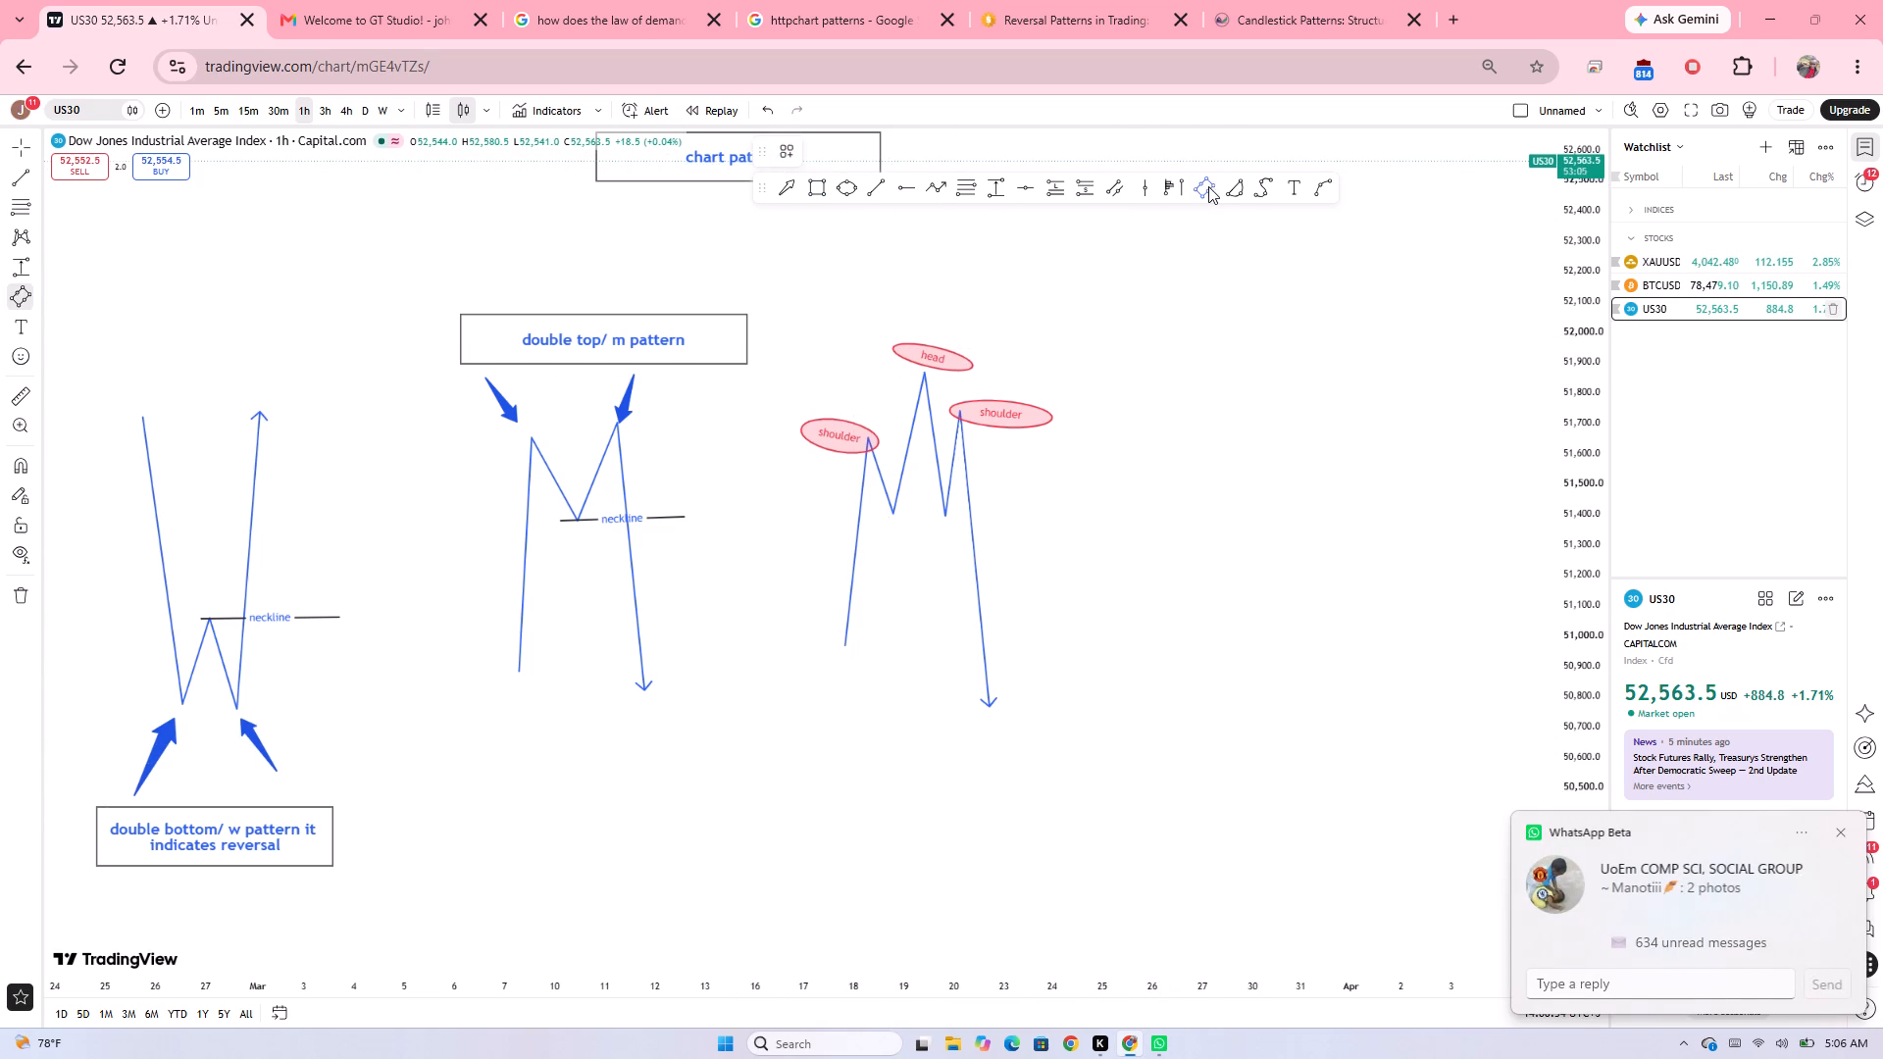
left_click_drag(837, 822, 1050, 724)
left_click_drag(1050, 724, 1065, 687)
left_click(1065, 687)
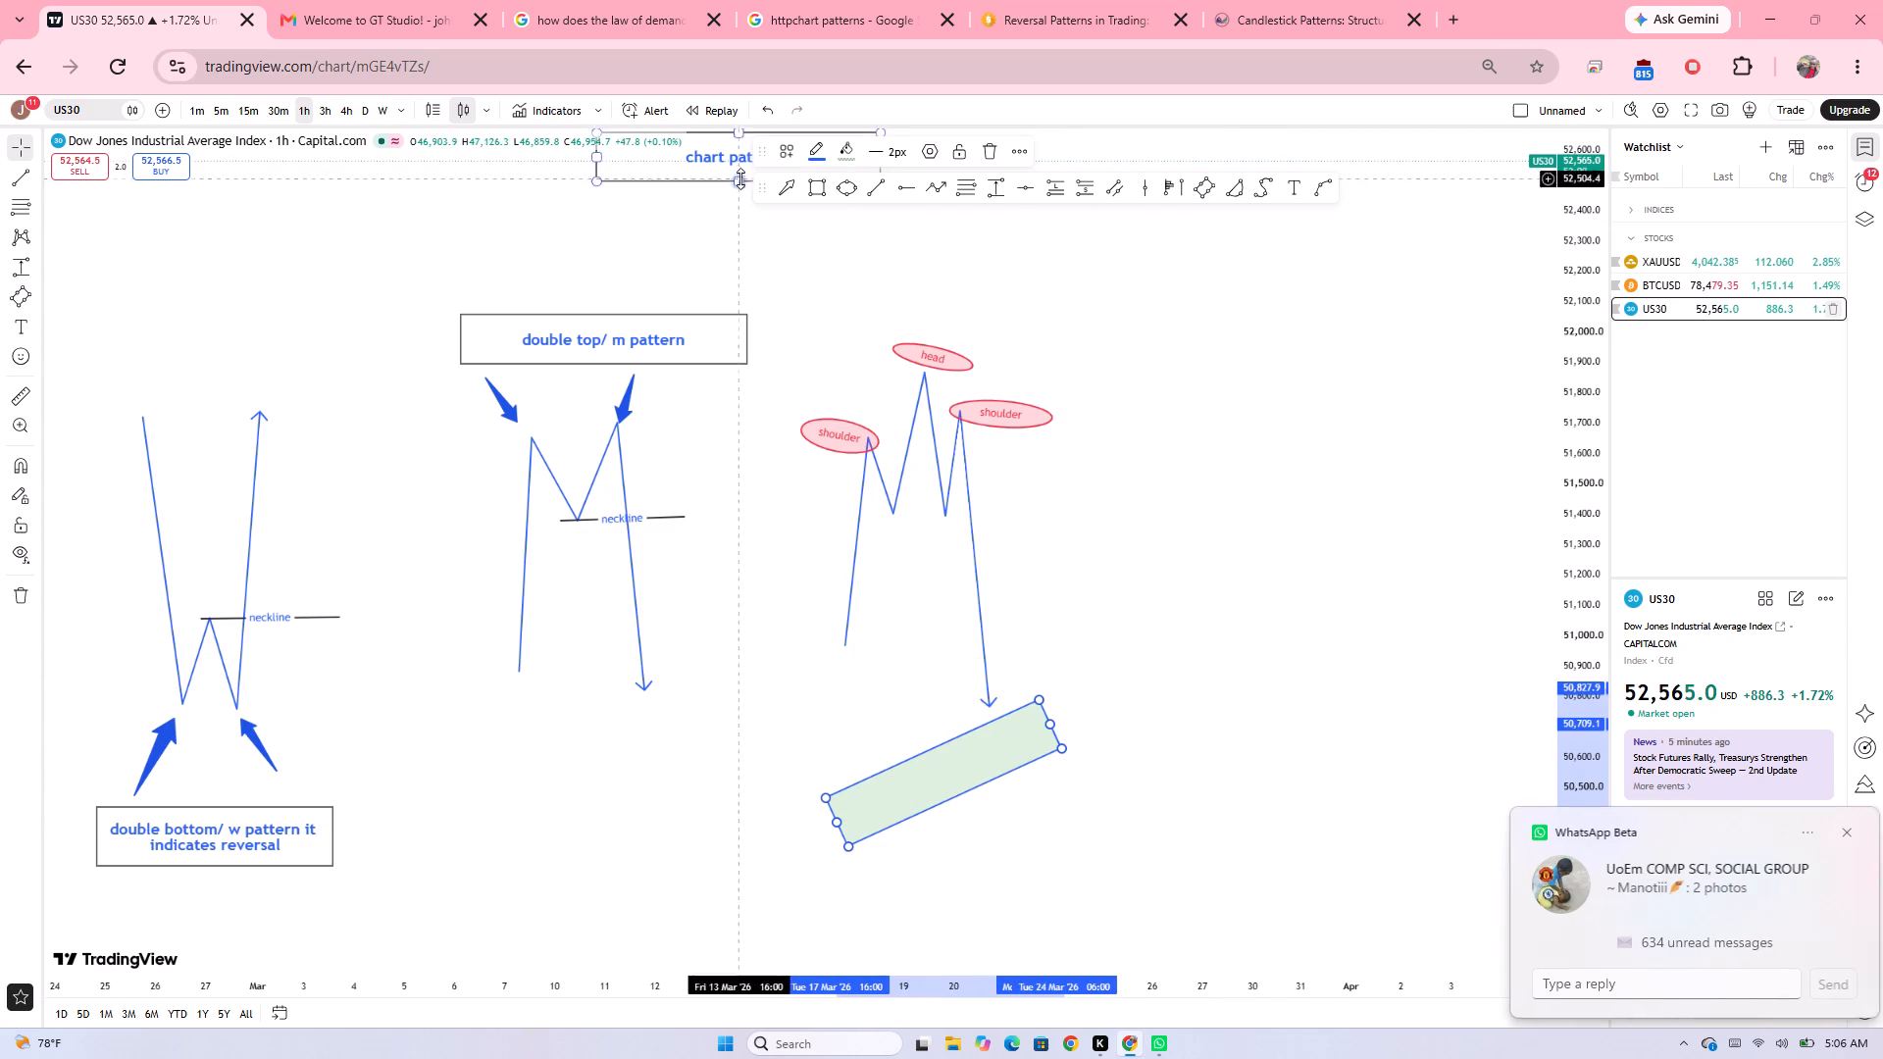
Change the rotated rectangle's background colour to white.
left_click(923, 147)
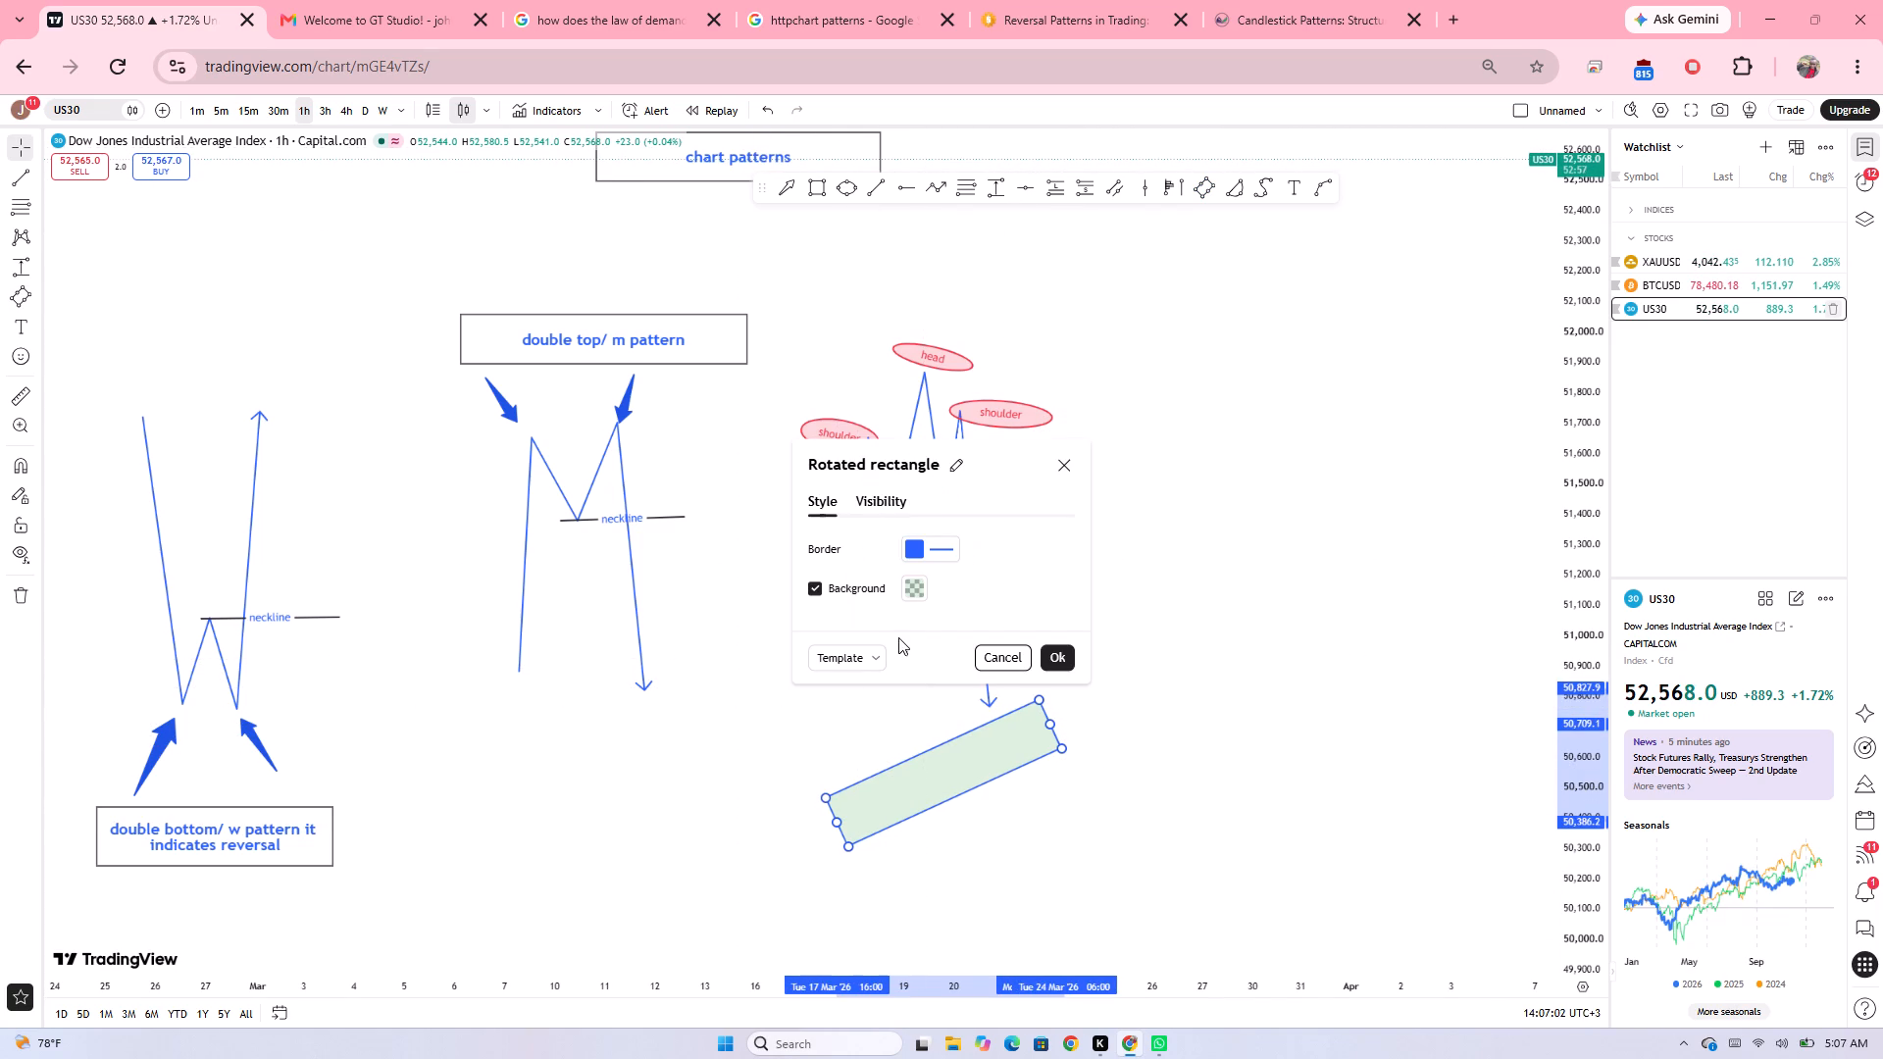
left_click(916, 593)
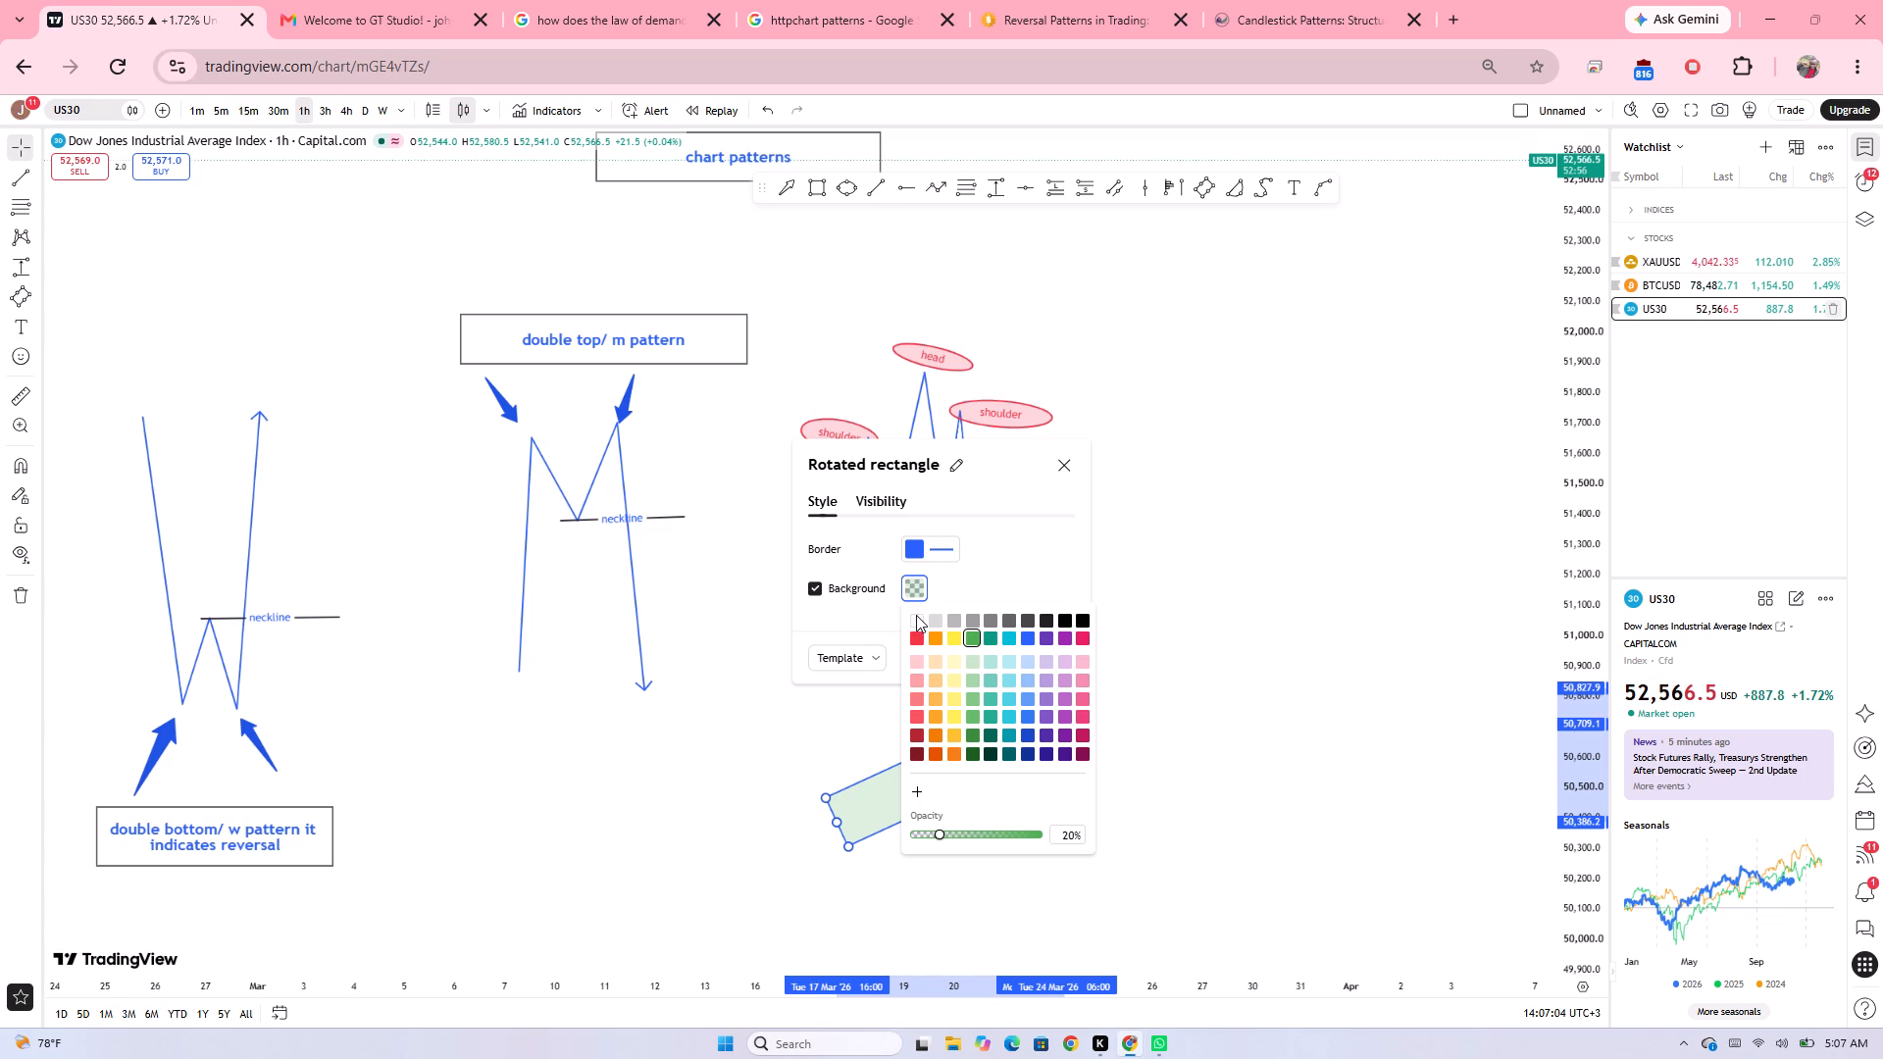
left_click(916, 615)
left_click(855, 822)
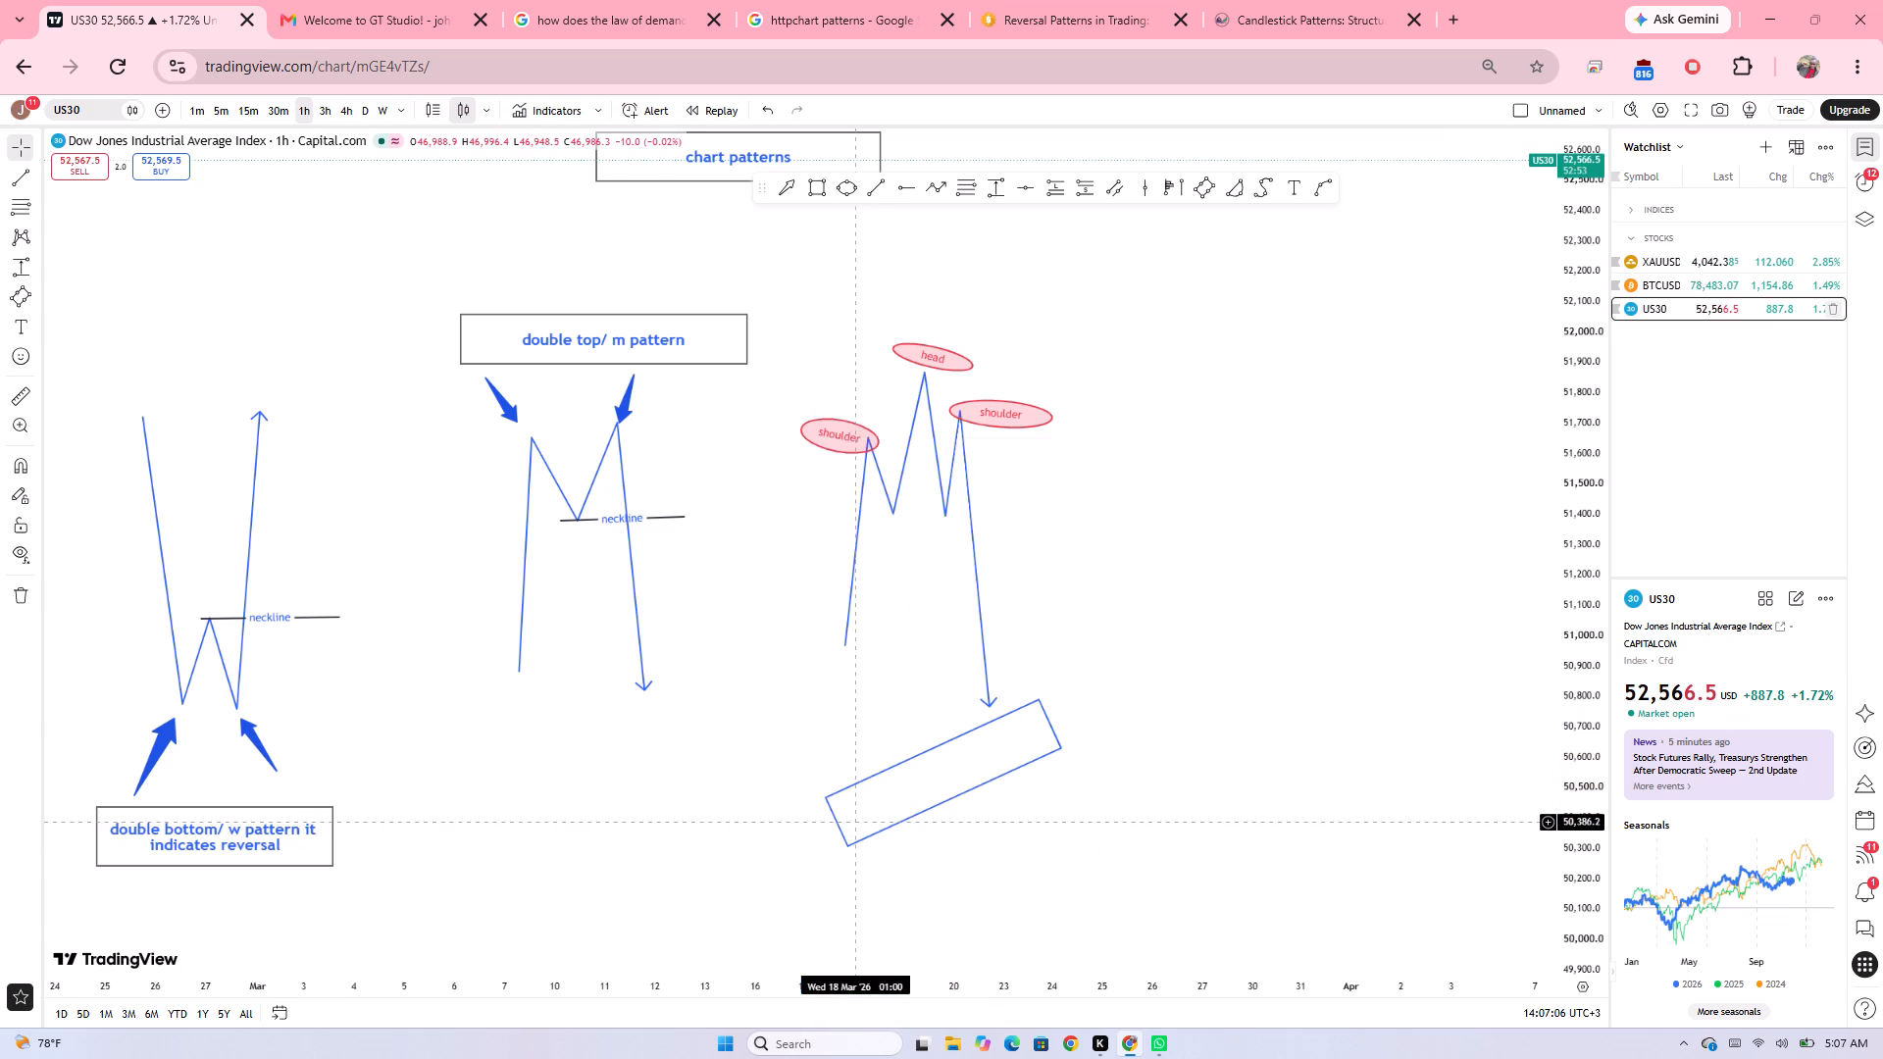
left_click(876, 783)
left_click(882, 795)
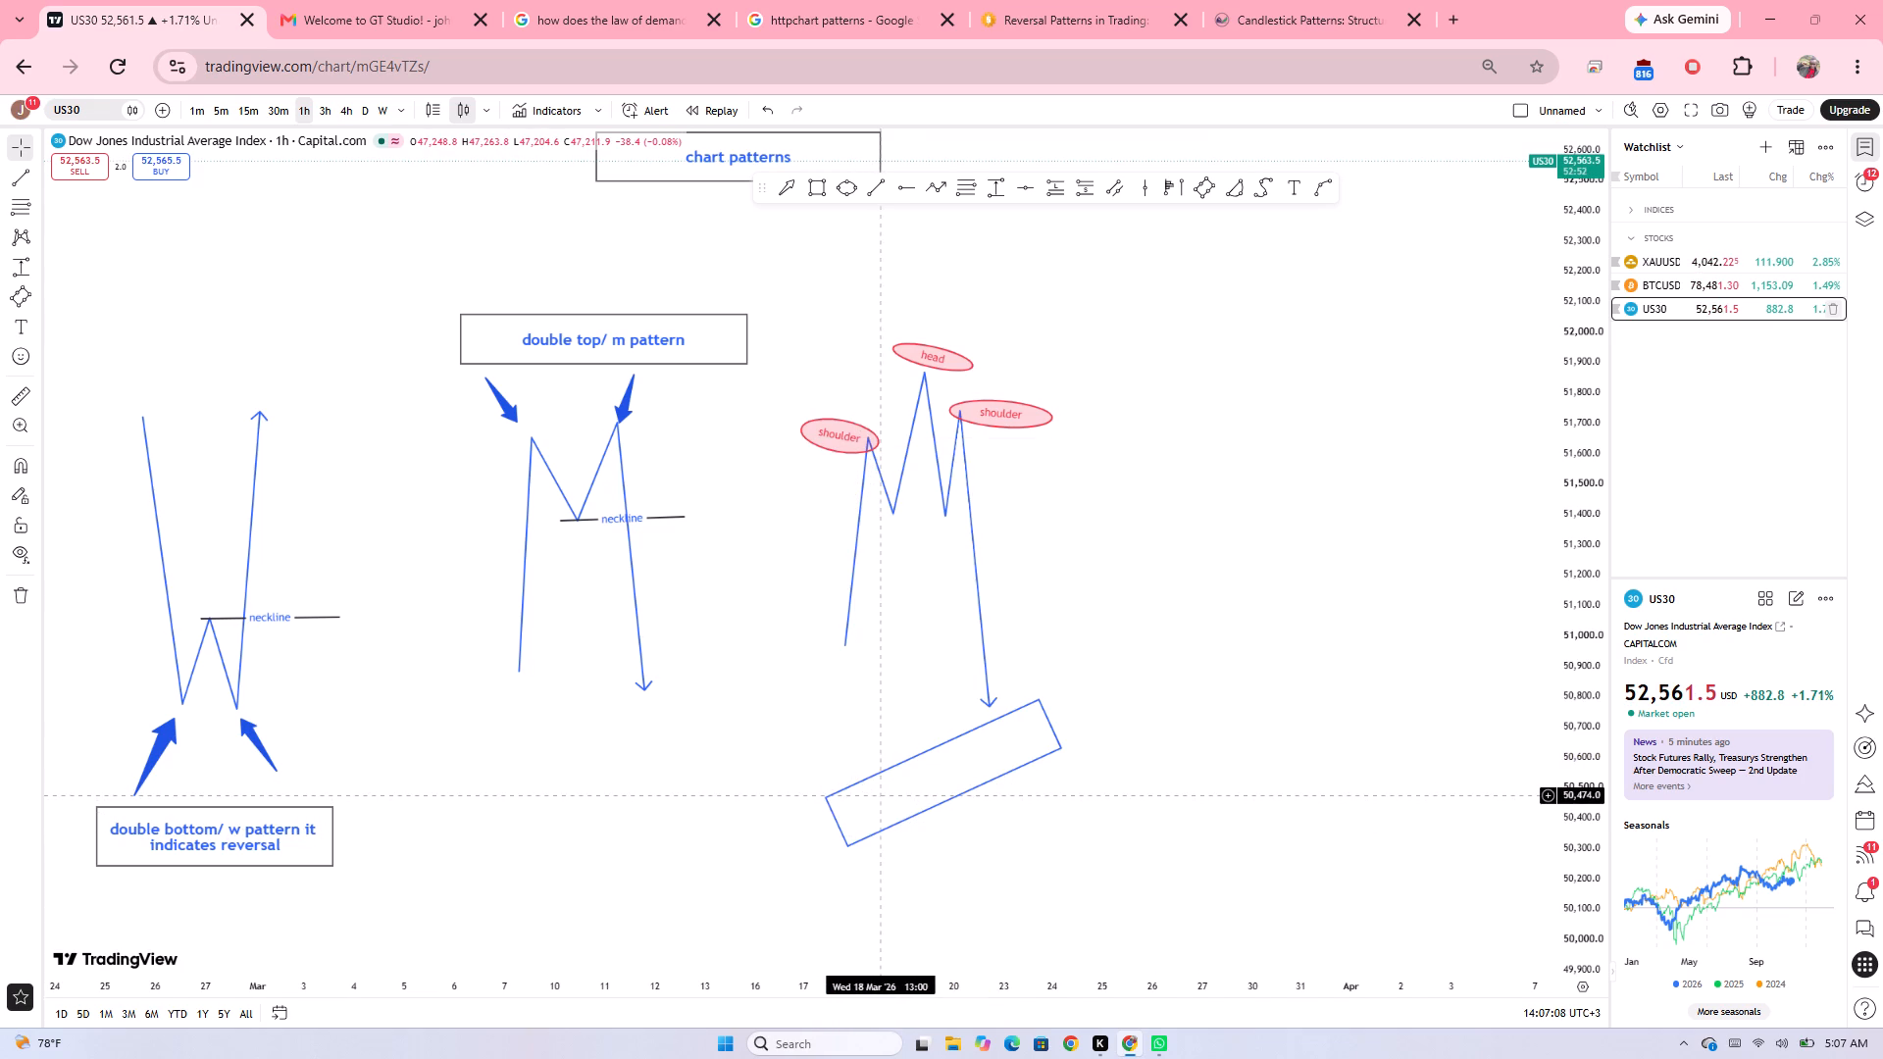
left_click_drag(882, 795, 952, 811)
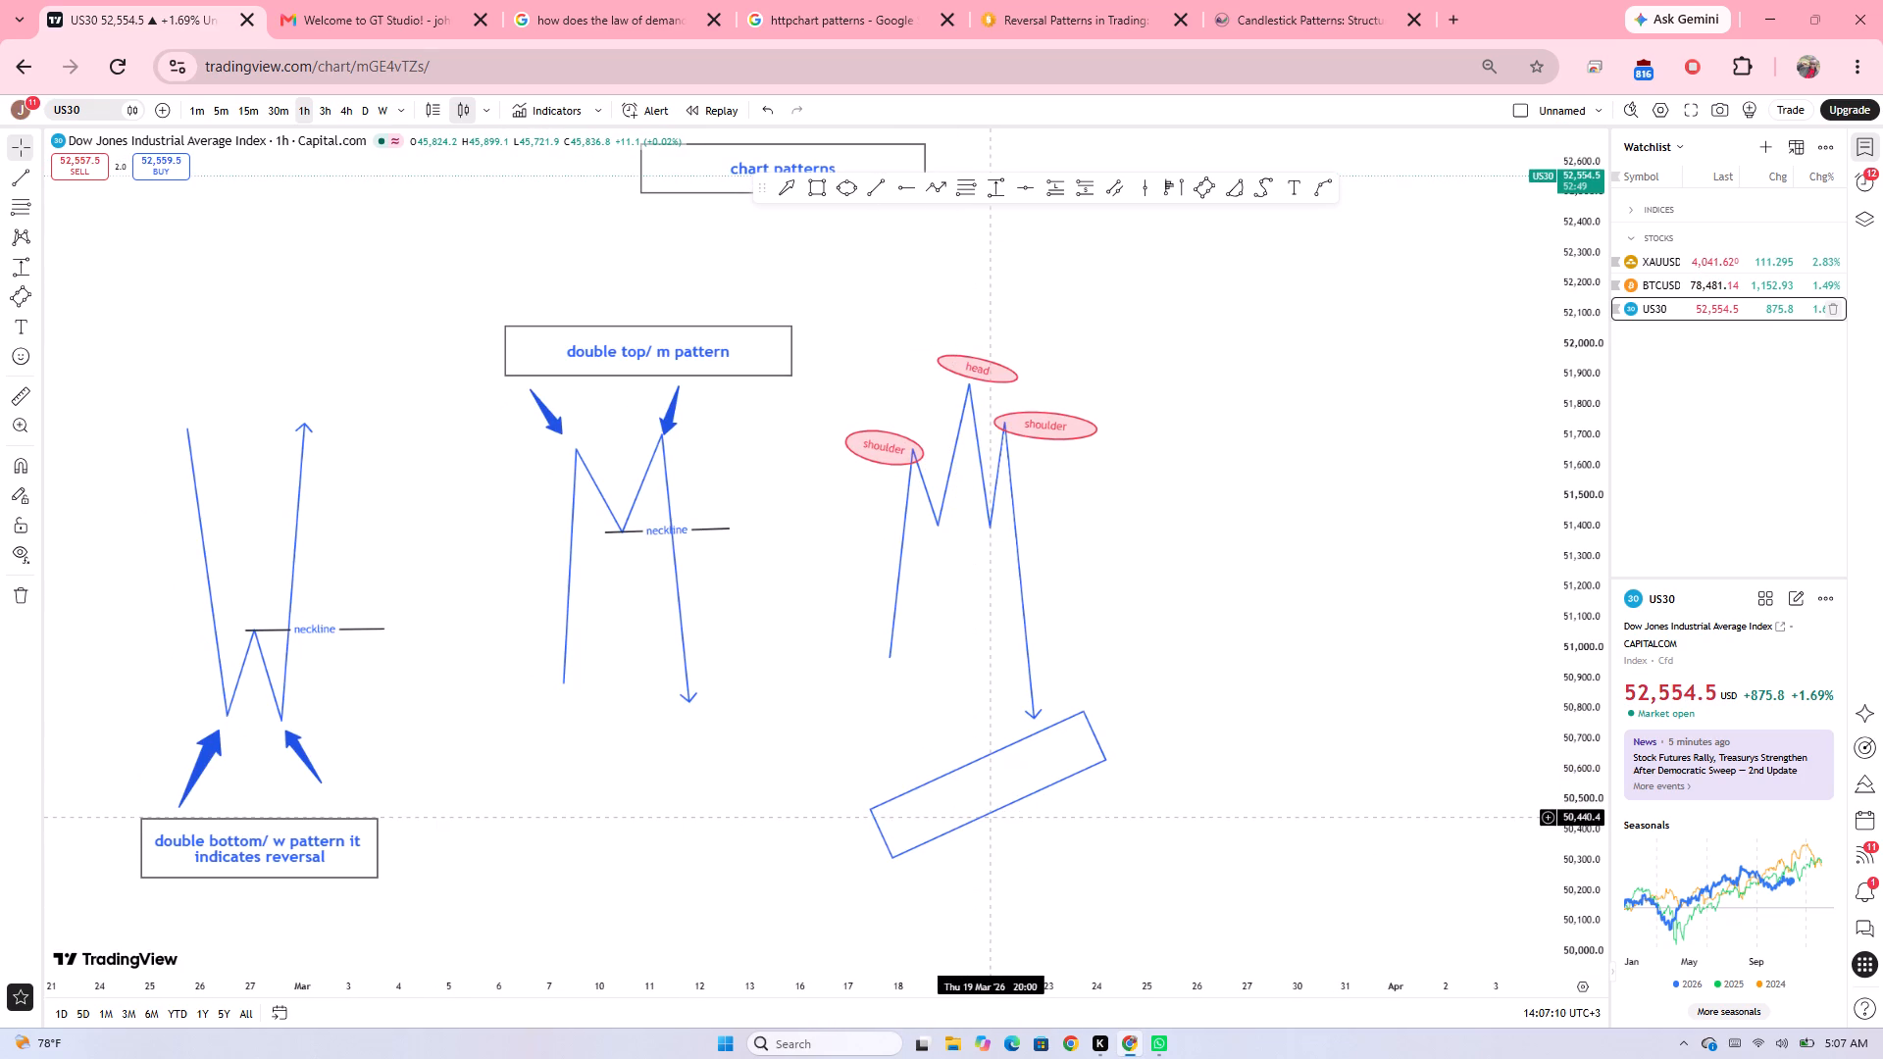
Add the text "head$ shoulders" at about 50,443, over the lower end of the tilted rectangle below the head-and-shoulders path.
left_click(984, 817)
left_click(969, 798)
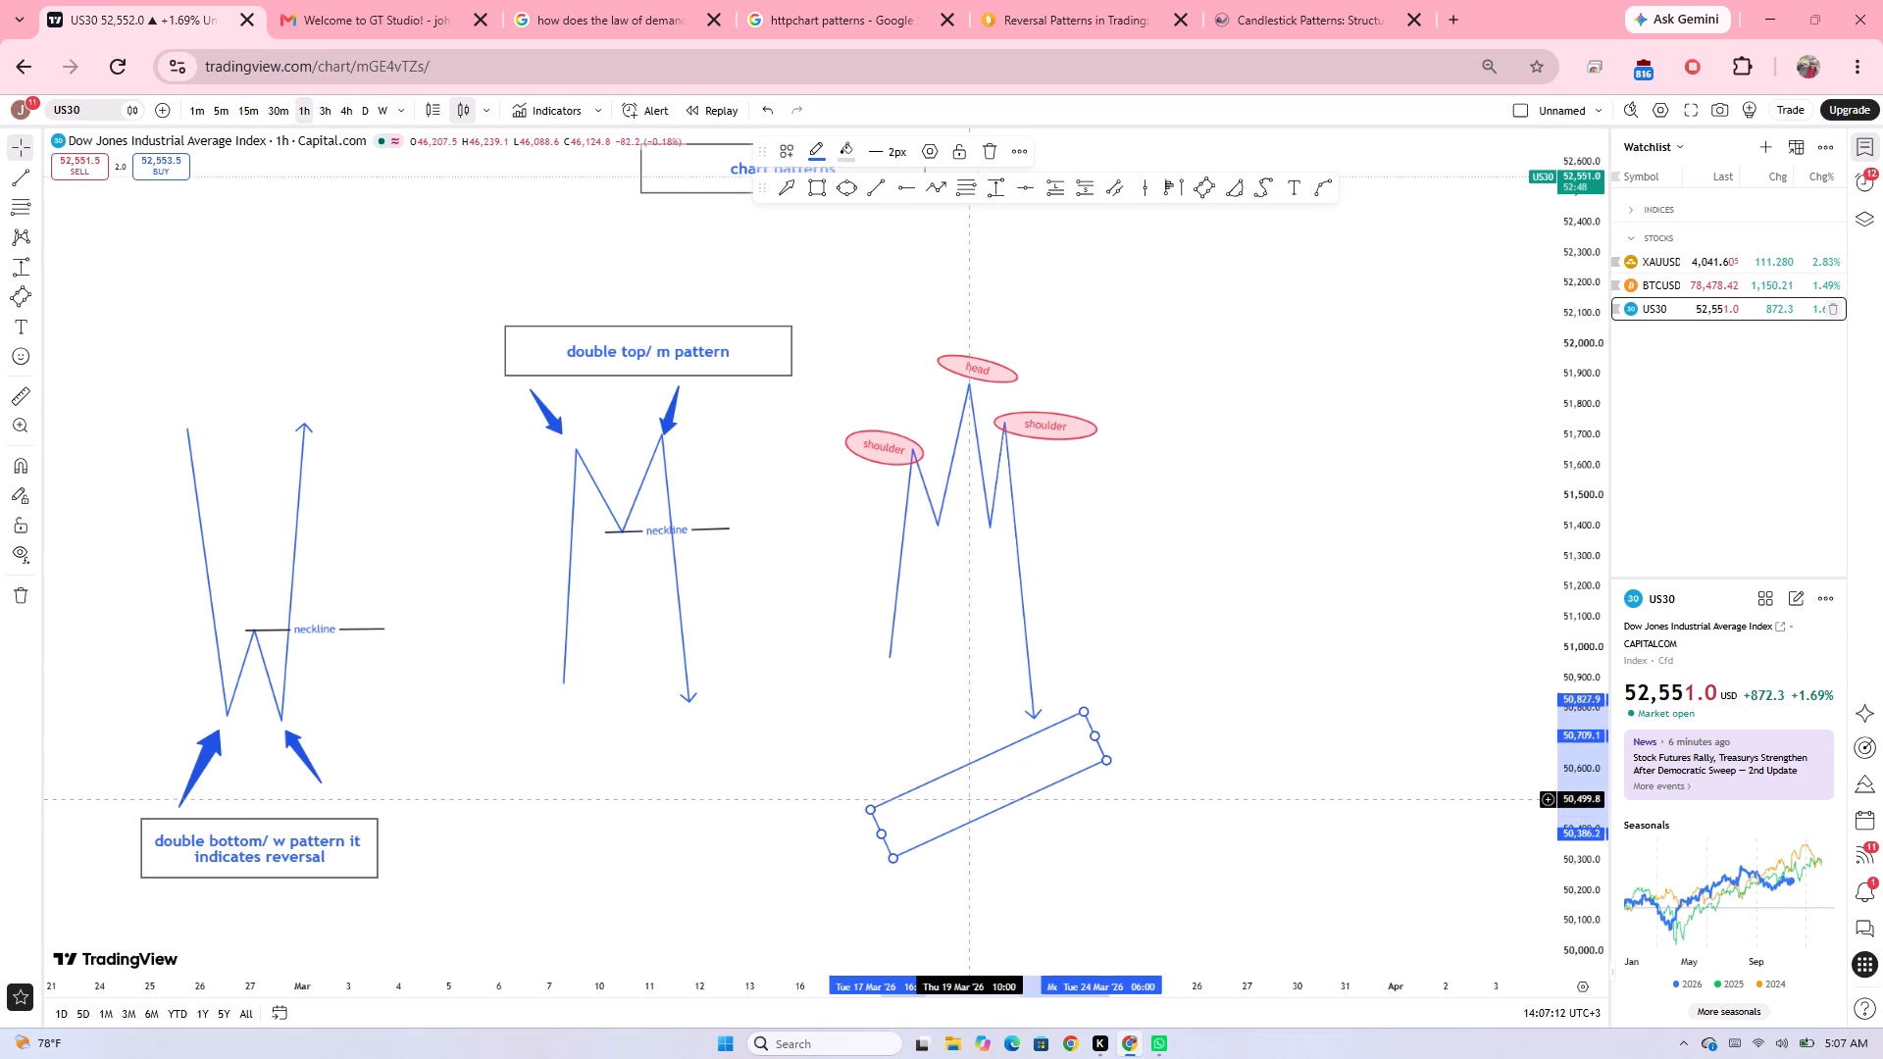
left_click(970, 764)
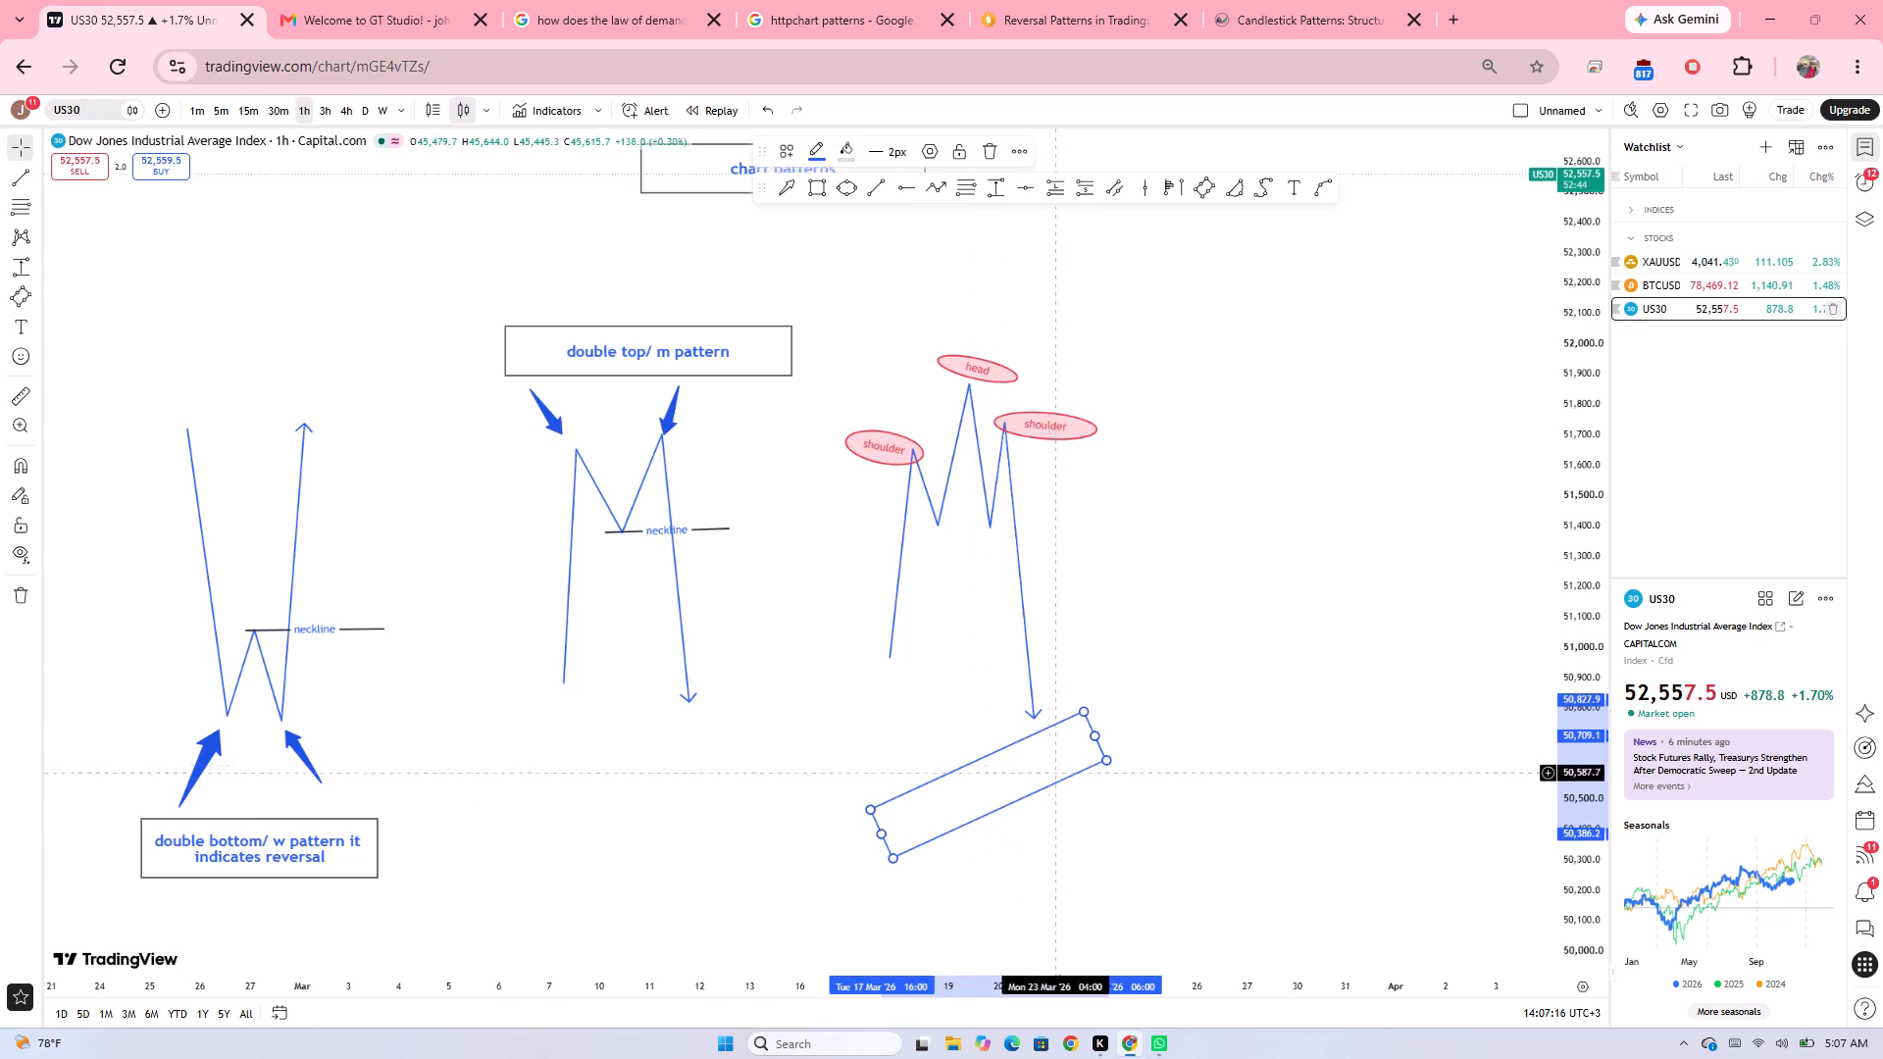
left_click_drag(1016, 773, 833, 653)
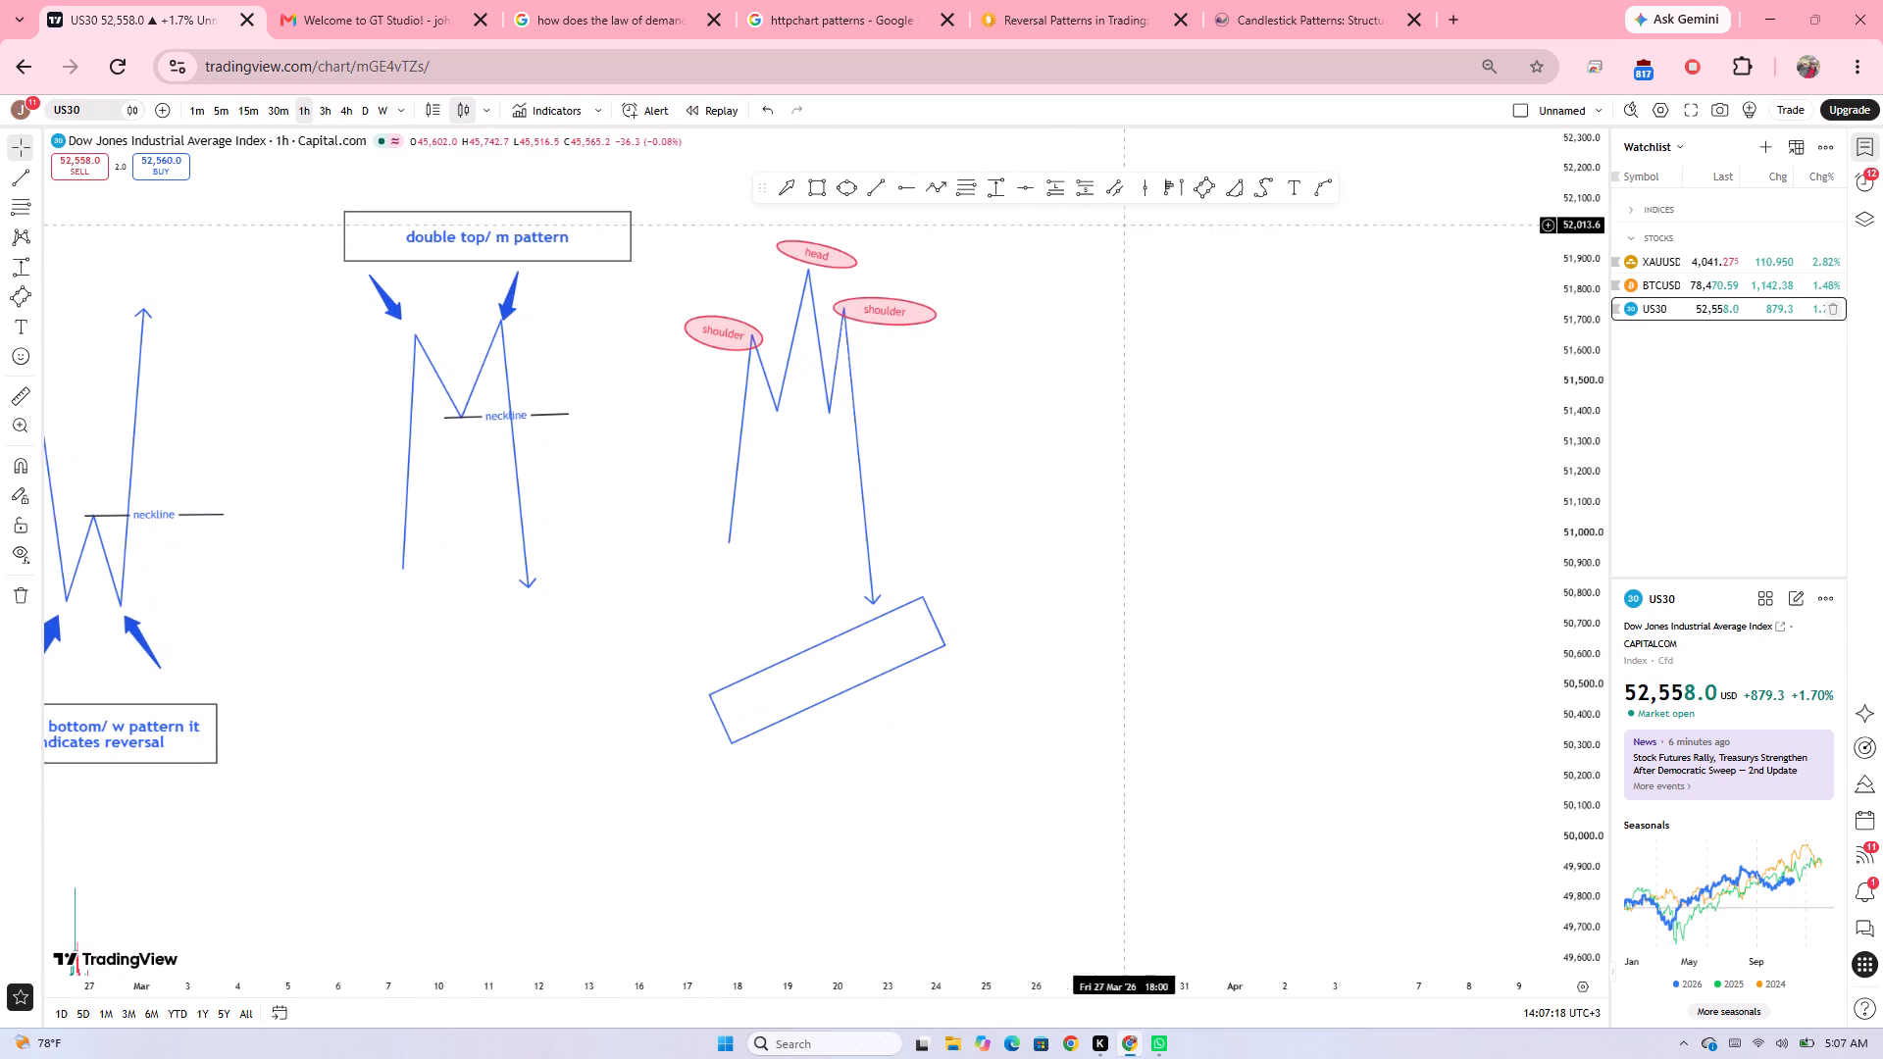
left_click(1290, 183)
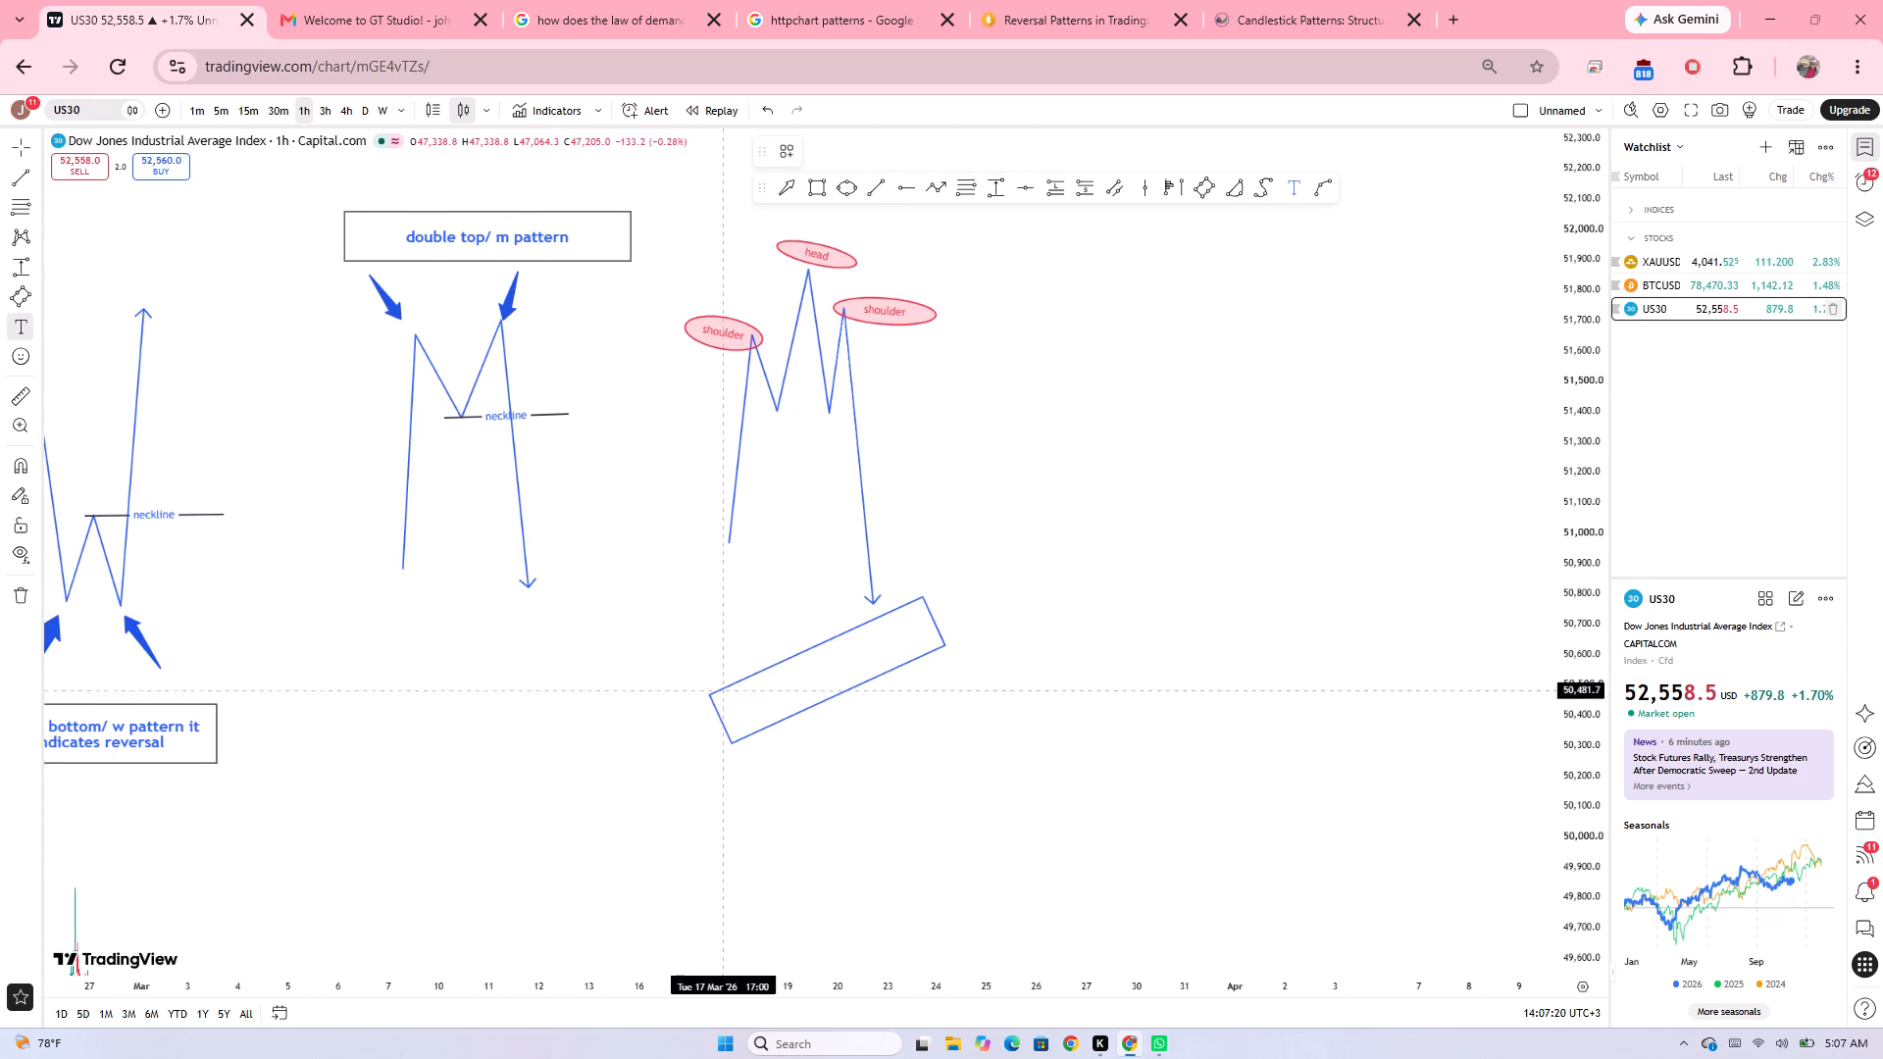
left_click(731, 702)
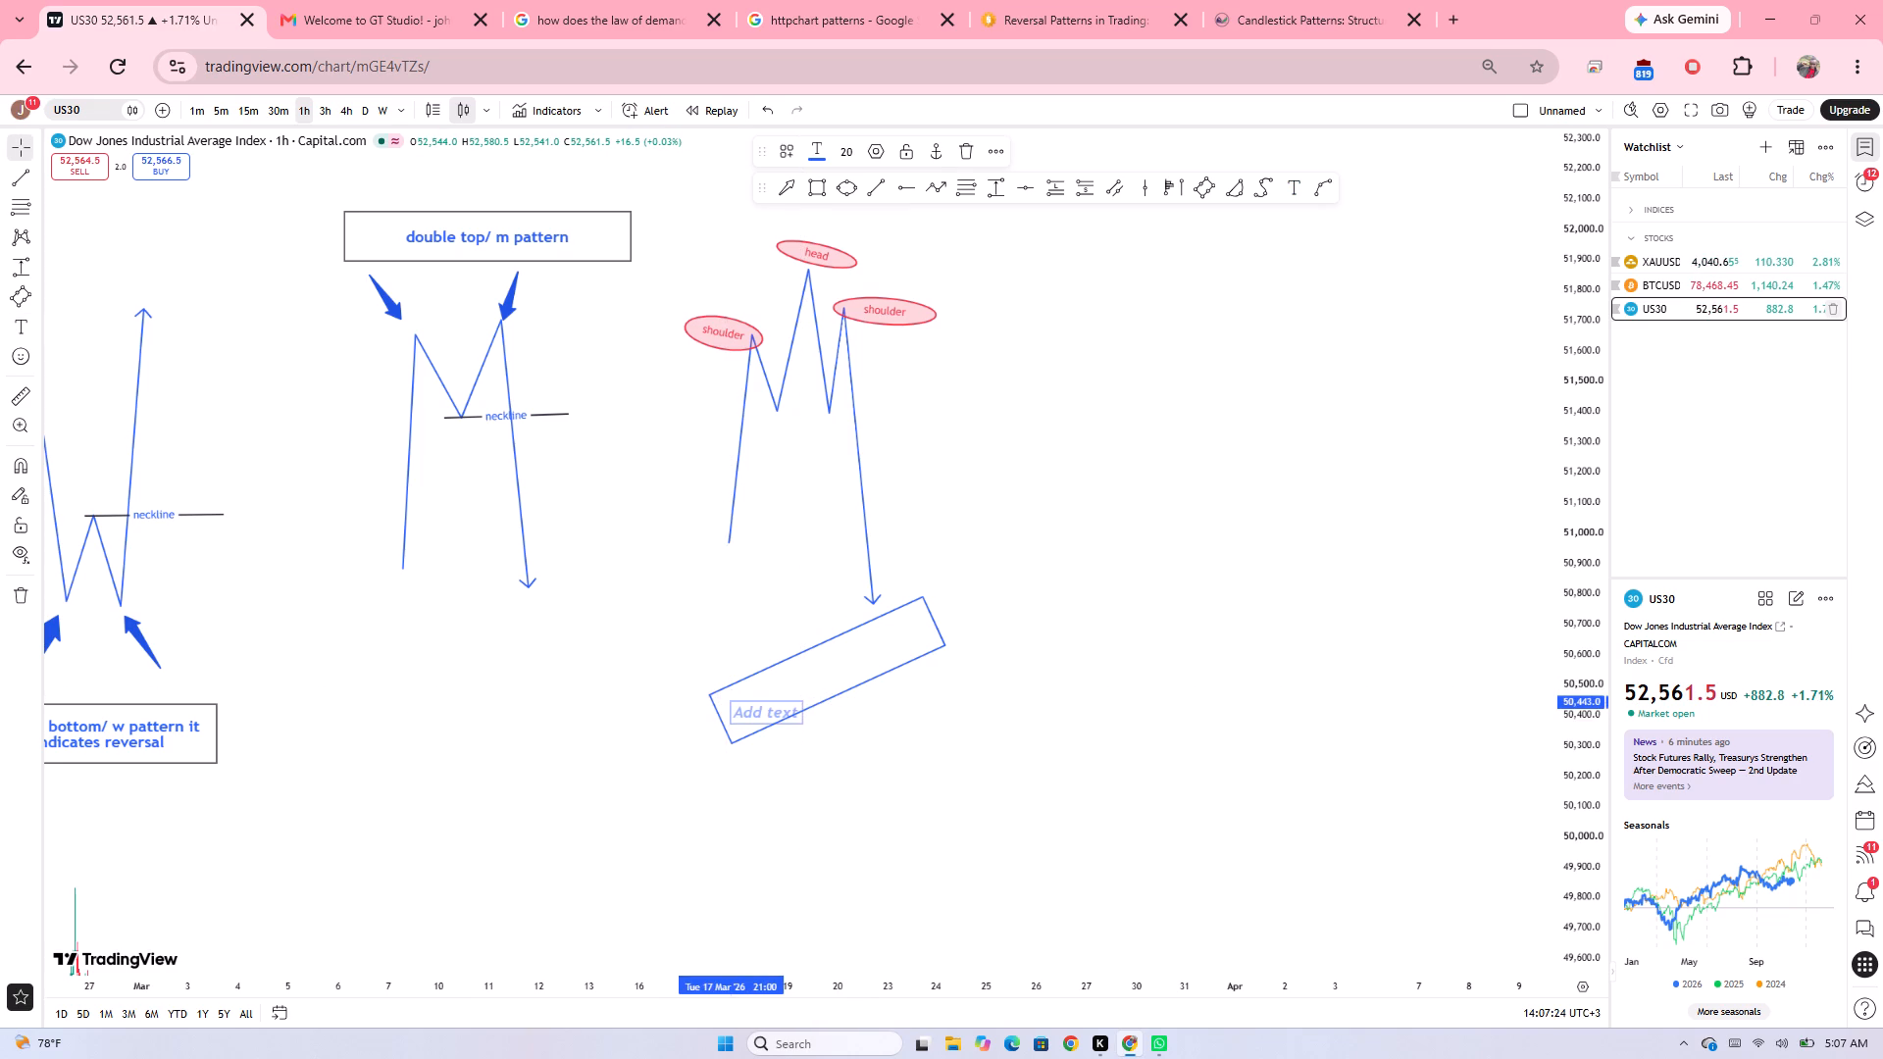
type("head")
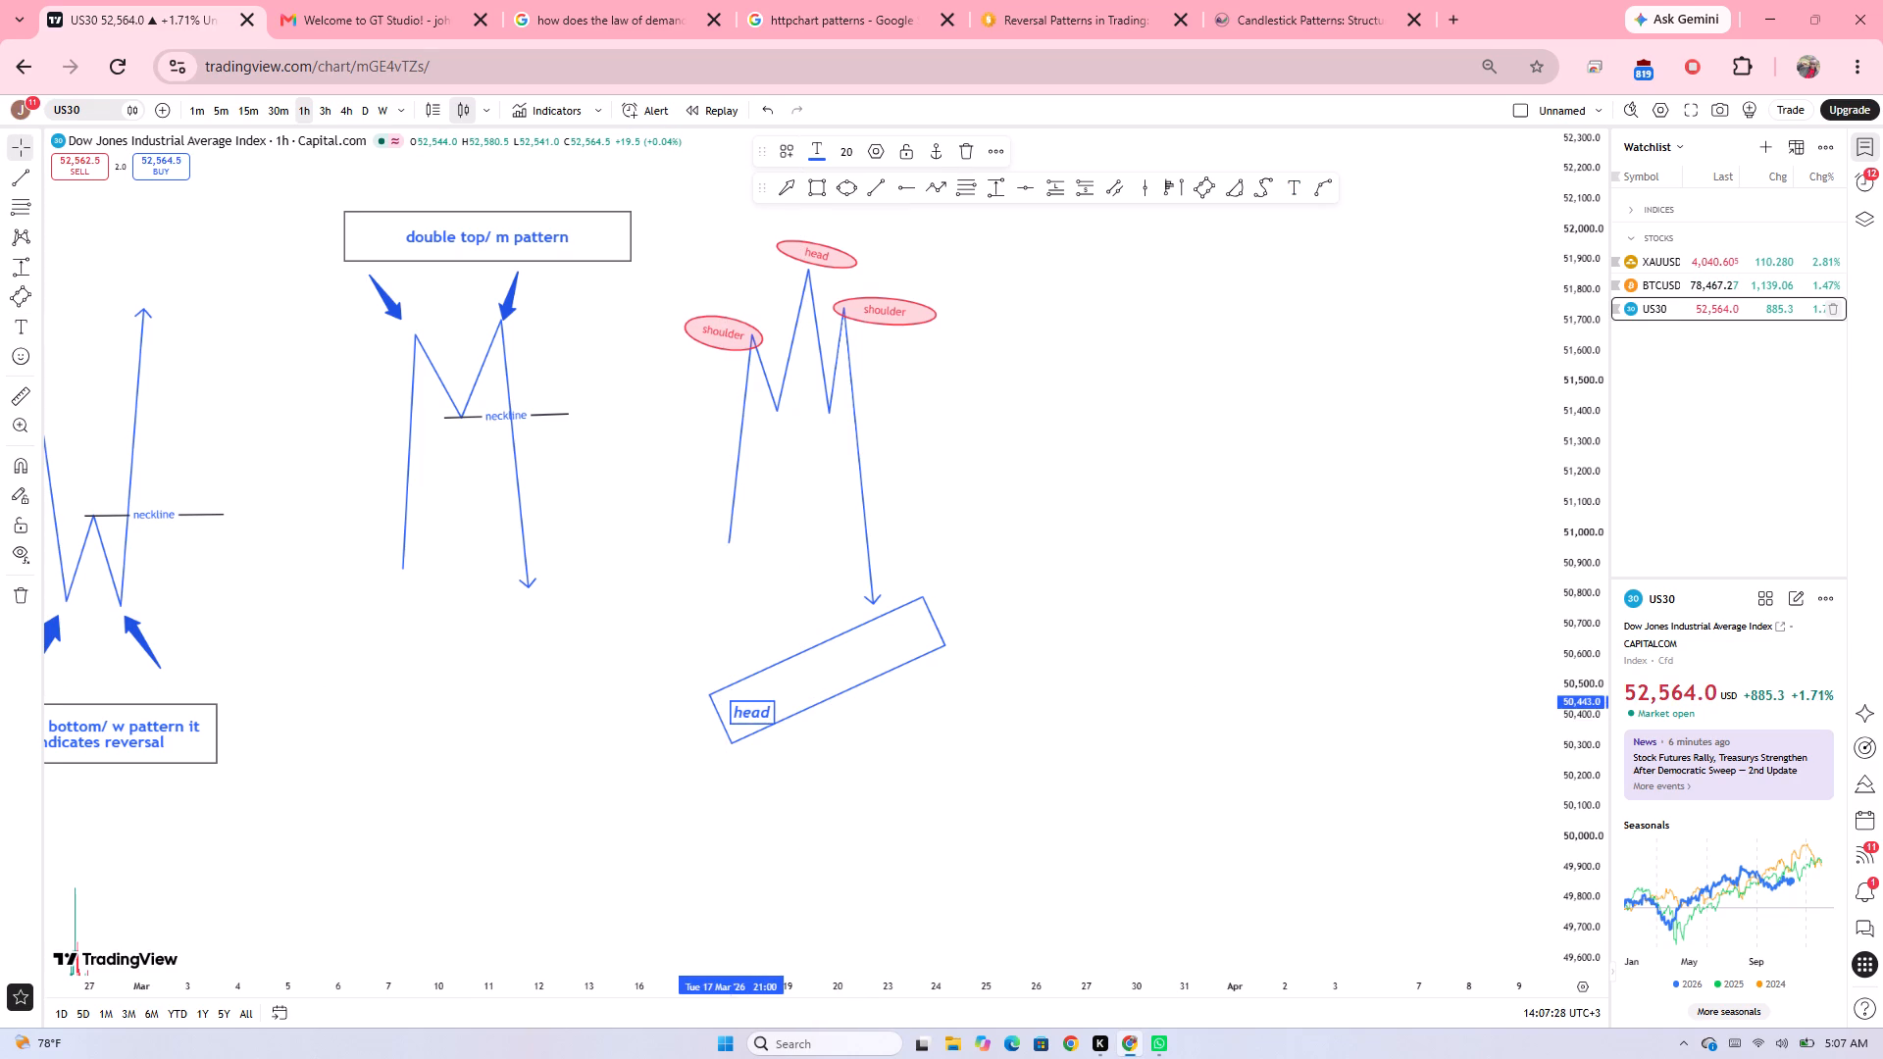
key("shift+dollar")
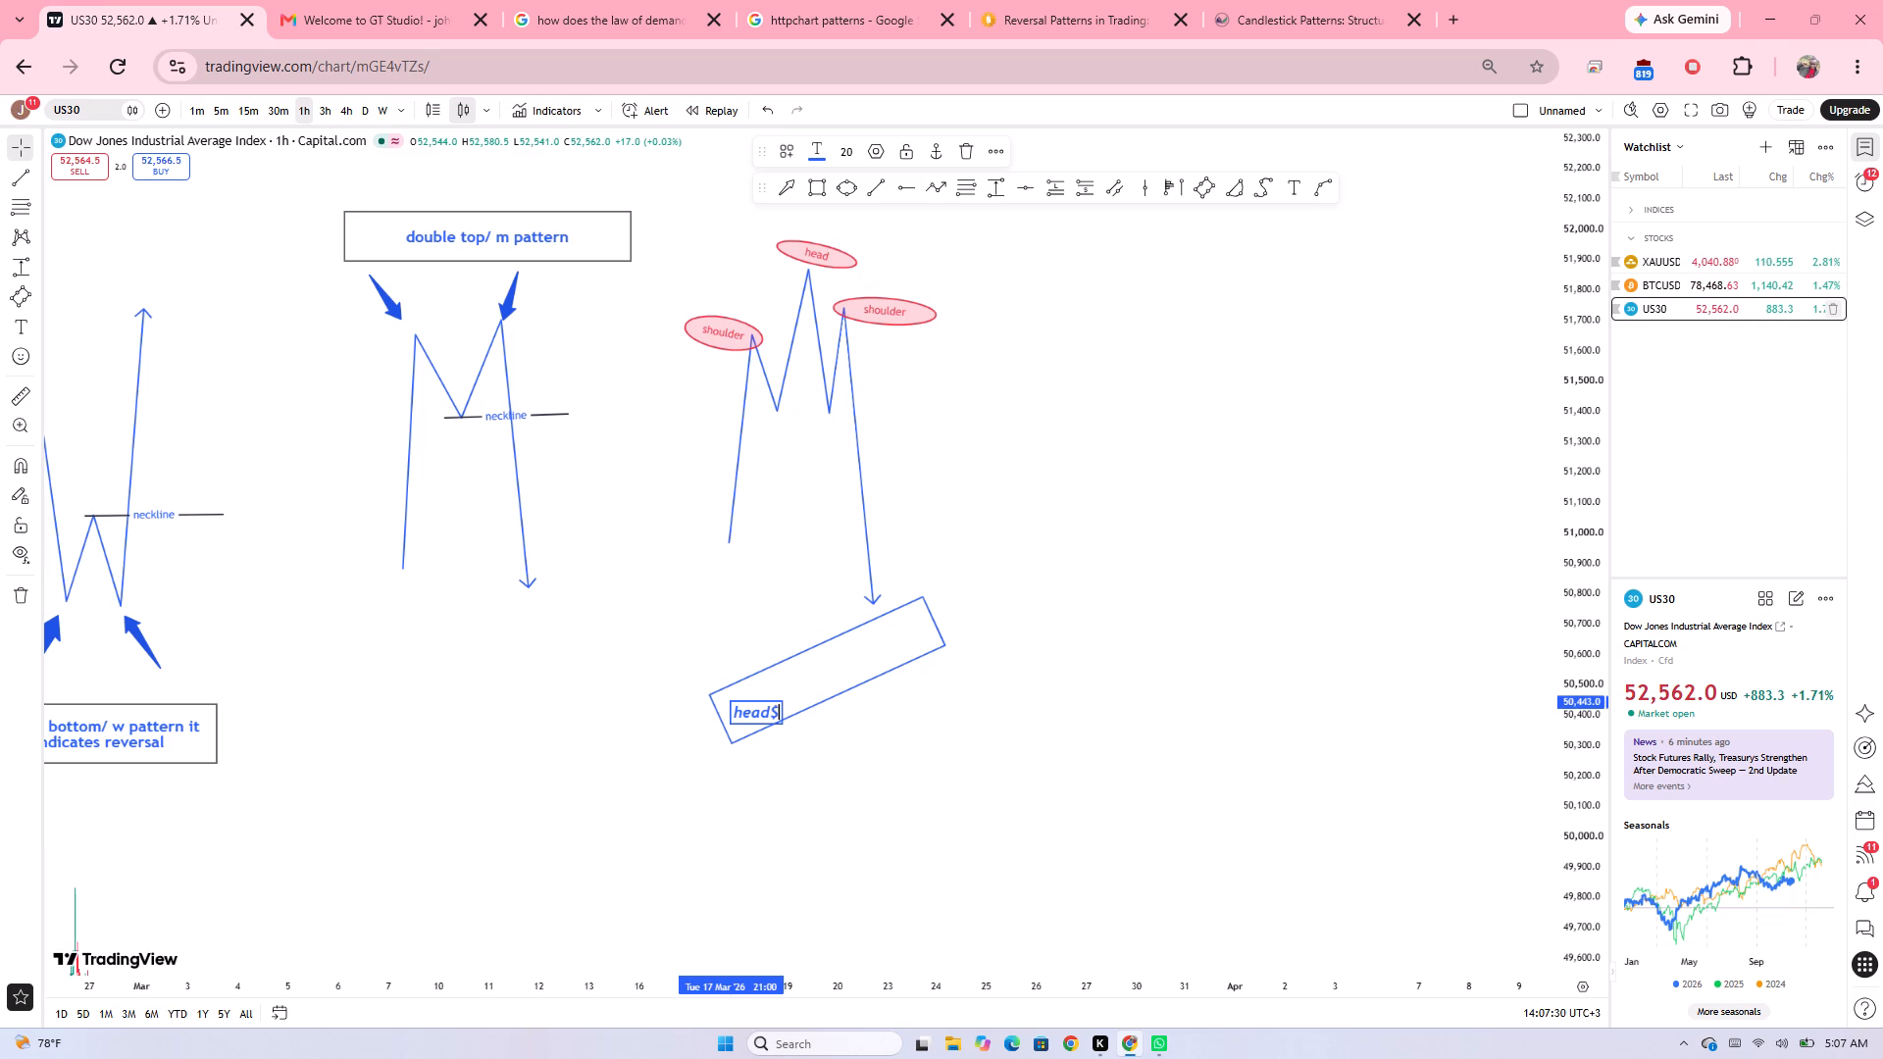
key("space")
type("shoulders")
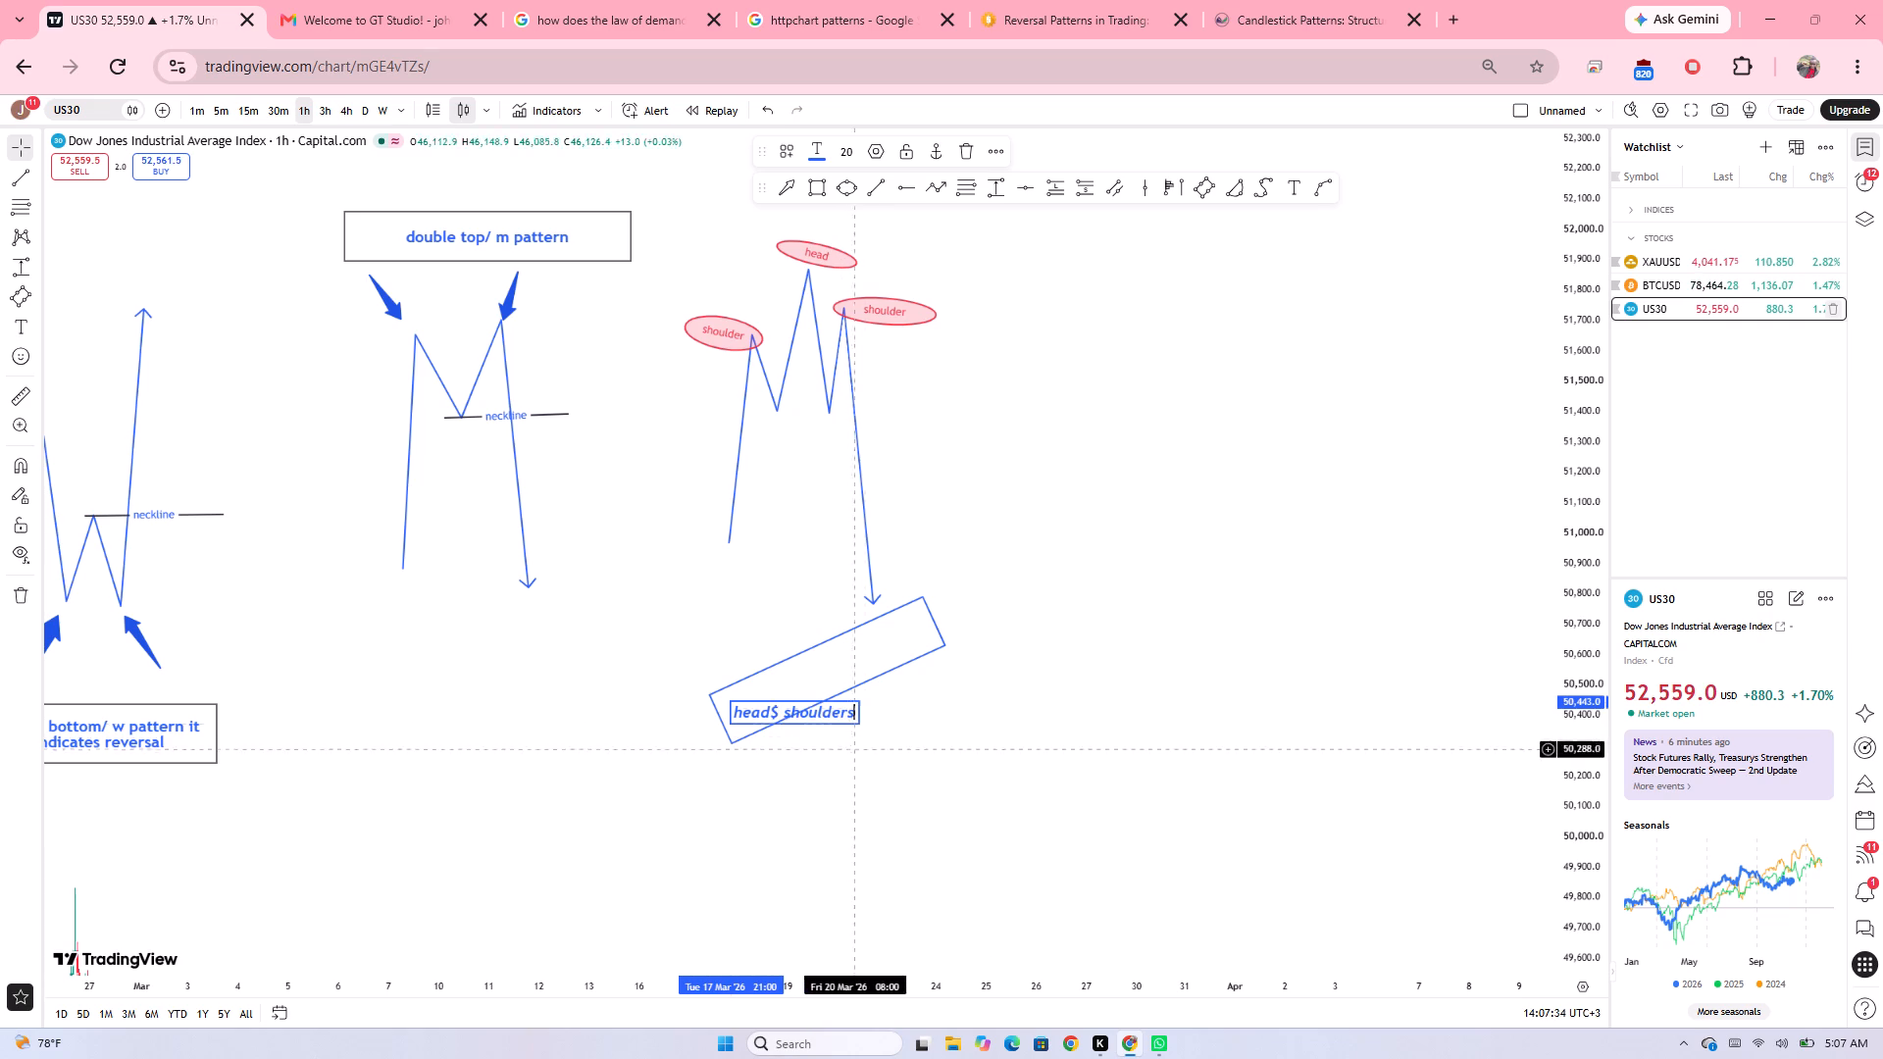
left_click_drag(855, 708, 852, 694)
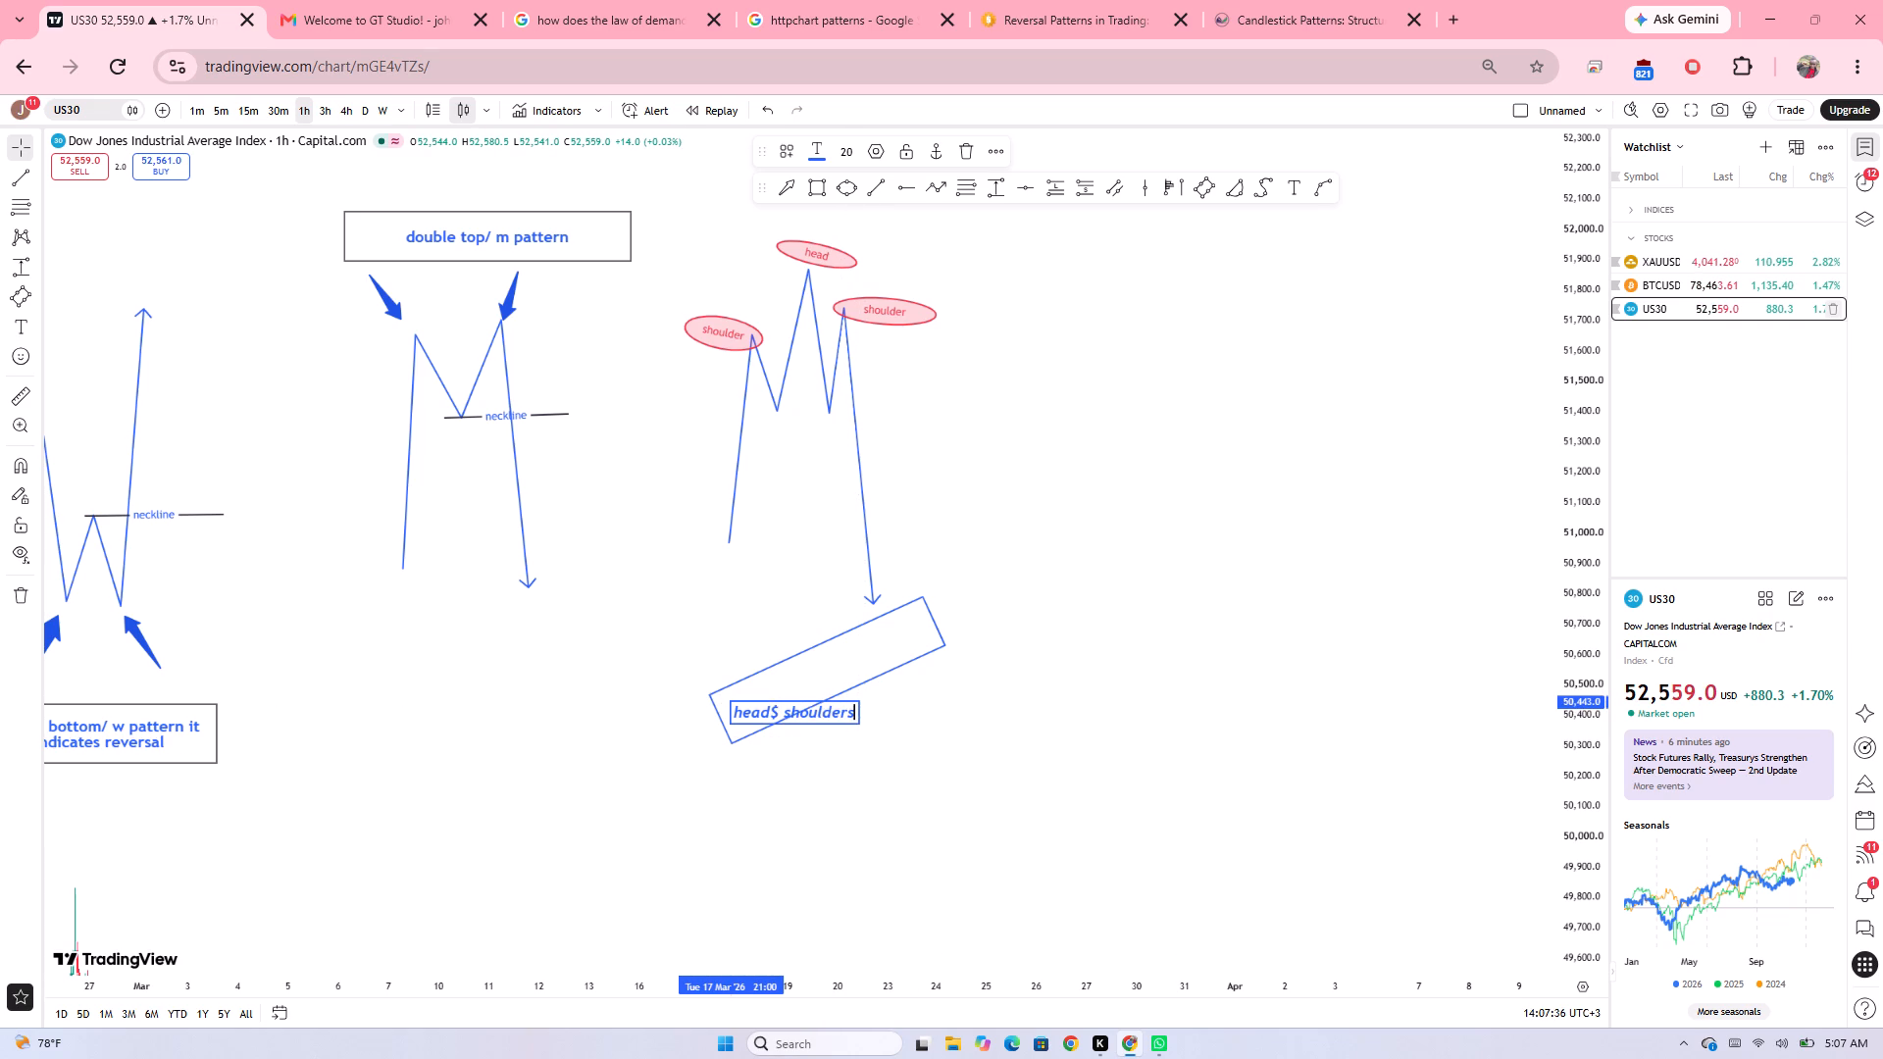
left_click_drag(852, 694, 844, 661)
left_click(944, 706)
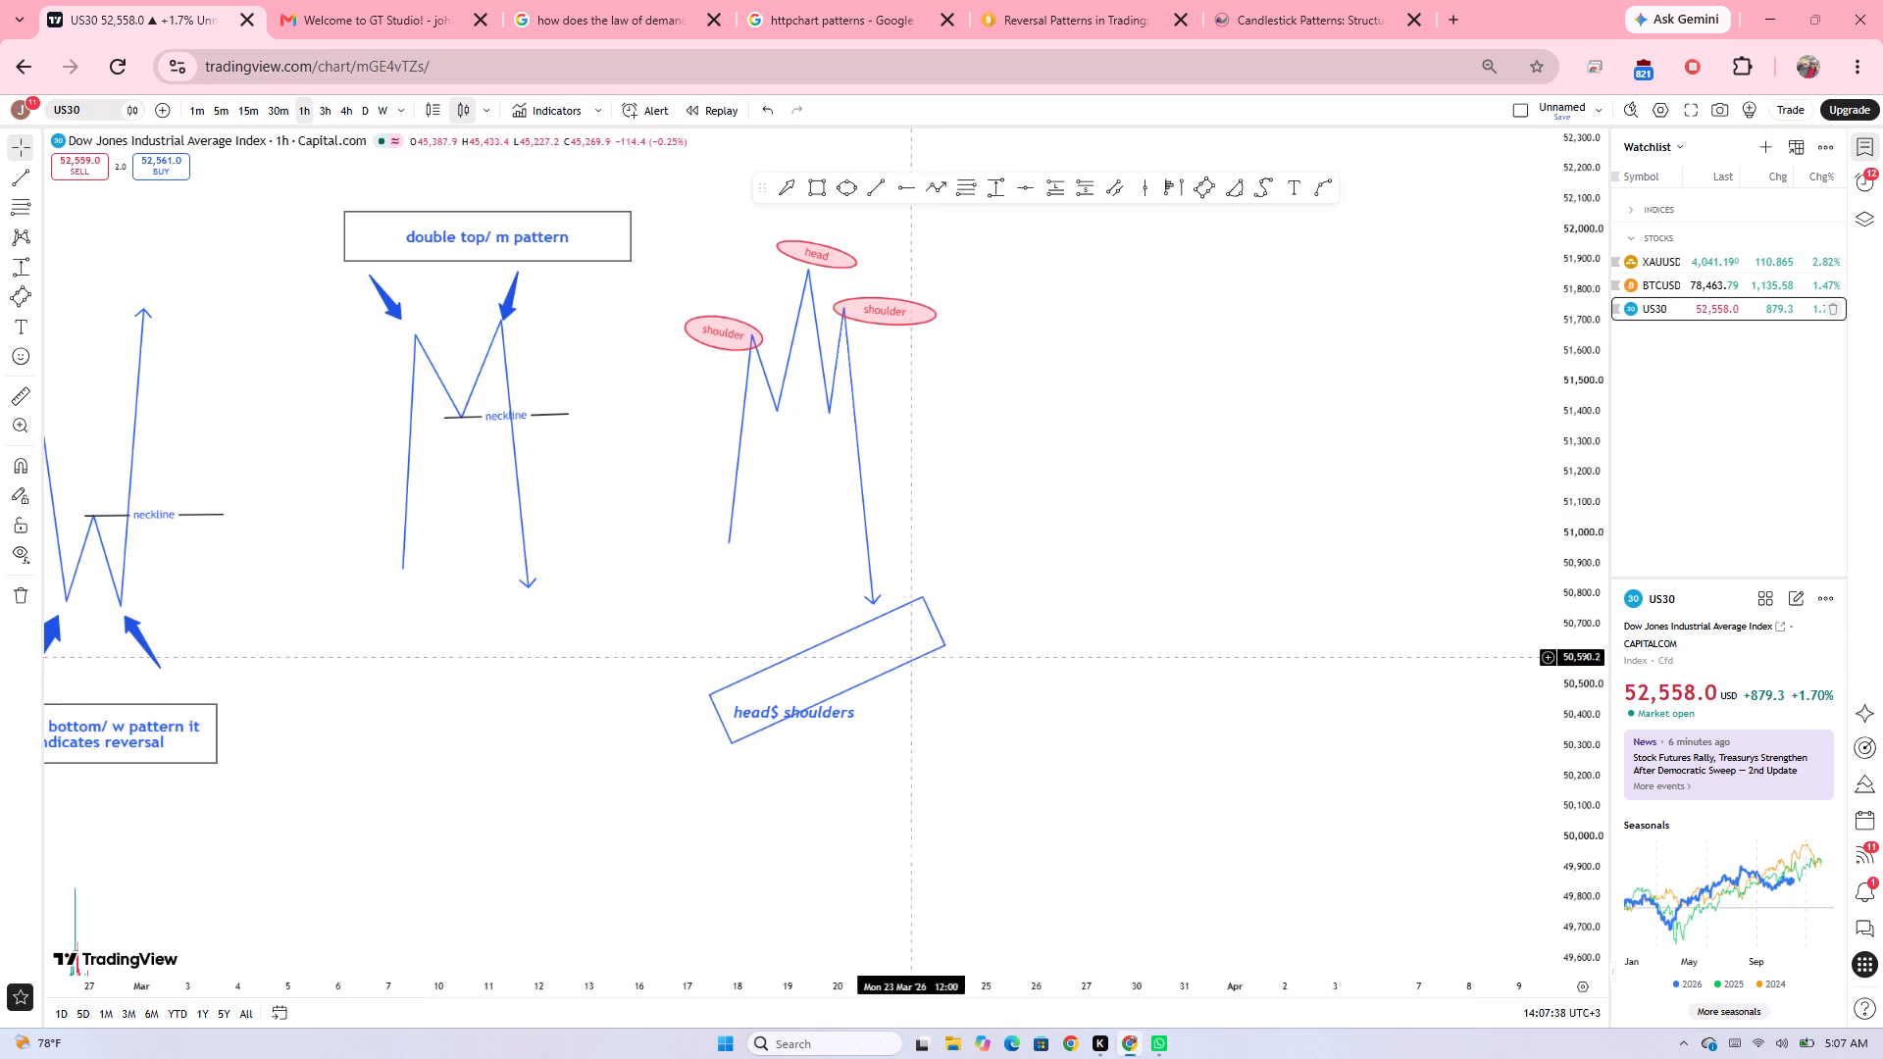
Reshape the tilted rectangle into a slim, nearly level frame around the "head$ shoulders" text, its centreline rising from about 50,386 to 50,446.
left_click_drag(948, 642, 948, 681)
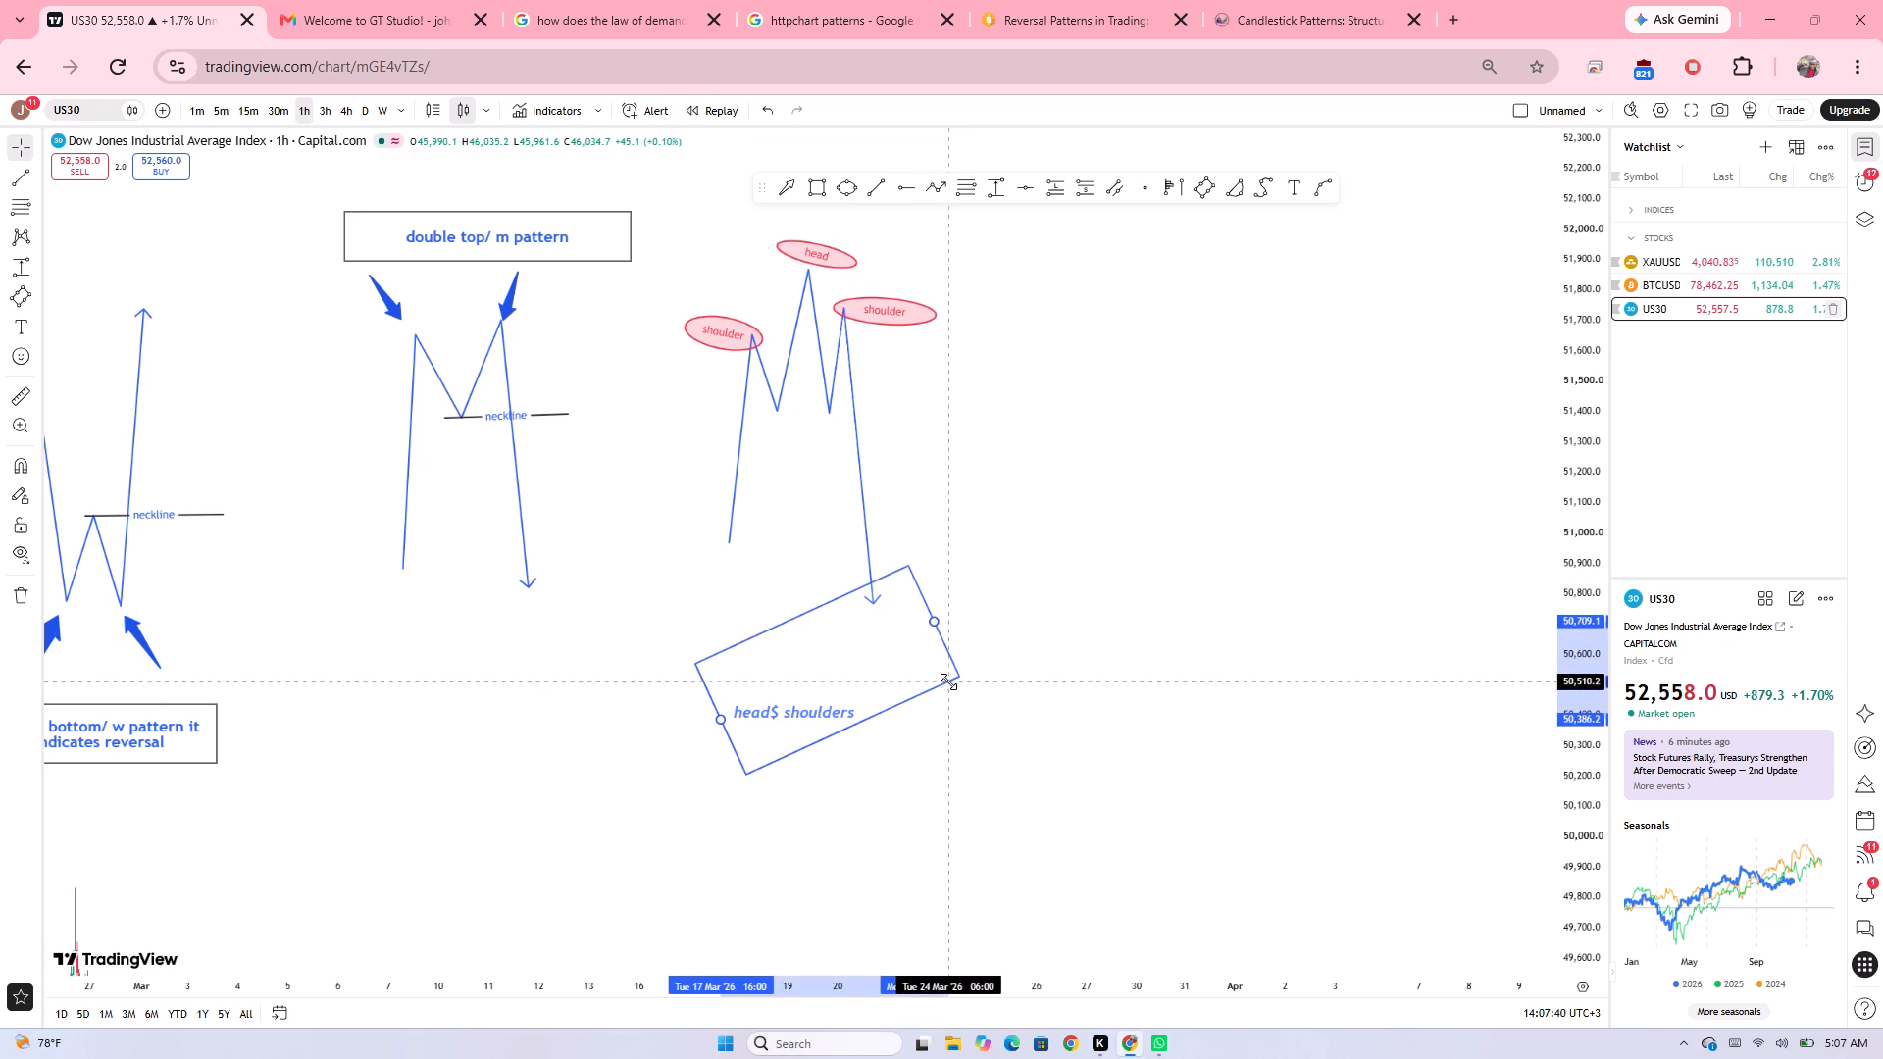
left_click_drag(948, 681, 928, 648)
left_click_drag(936, 621, 949, 693)
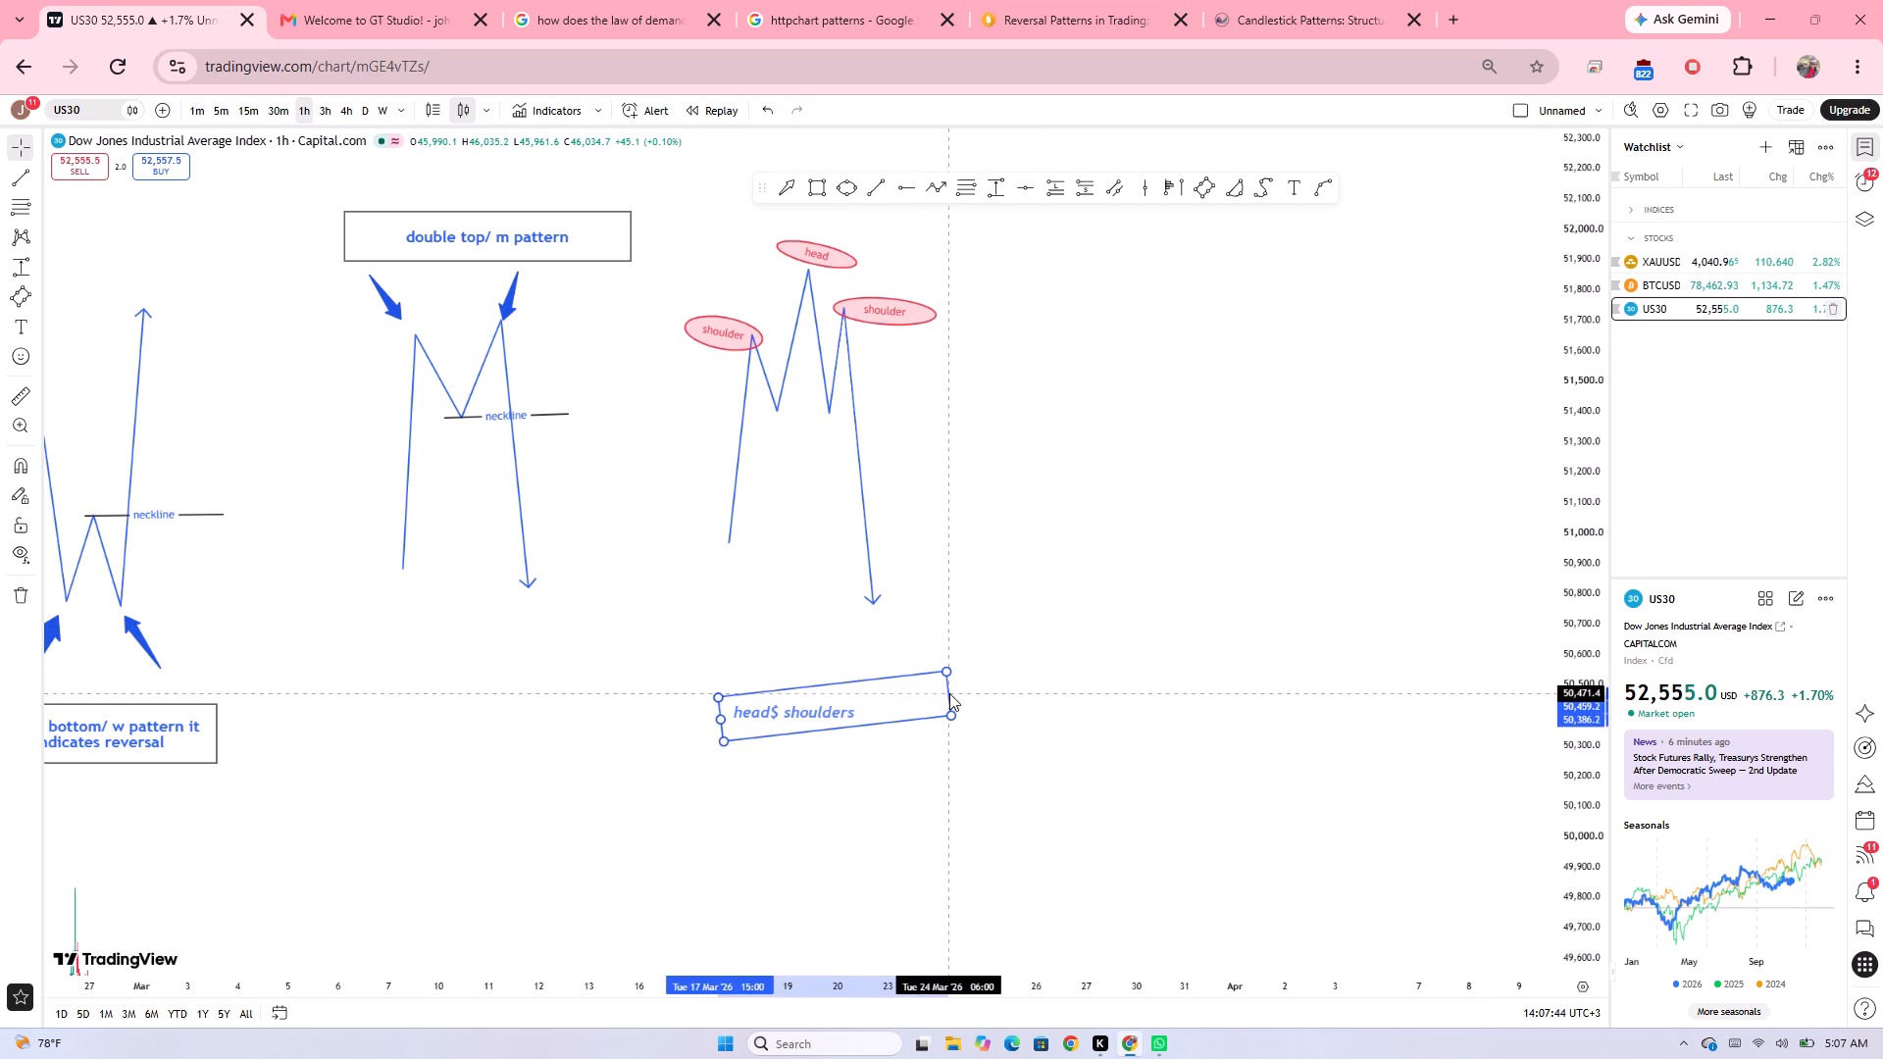
left_click_drag(949, 693, 938, 701)
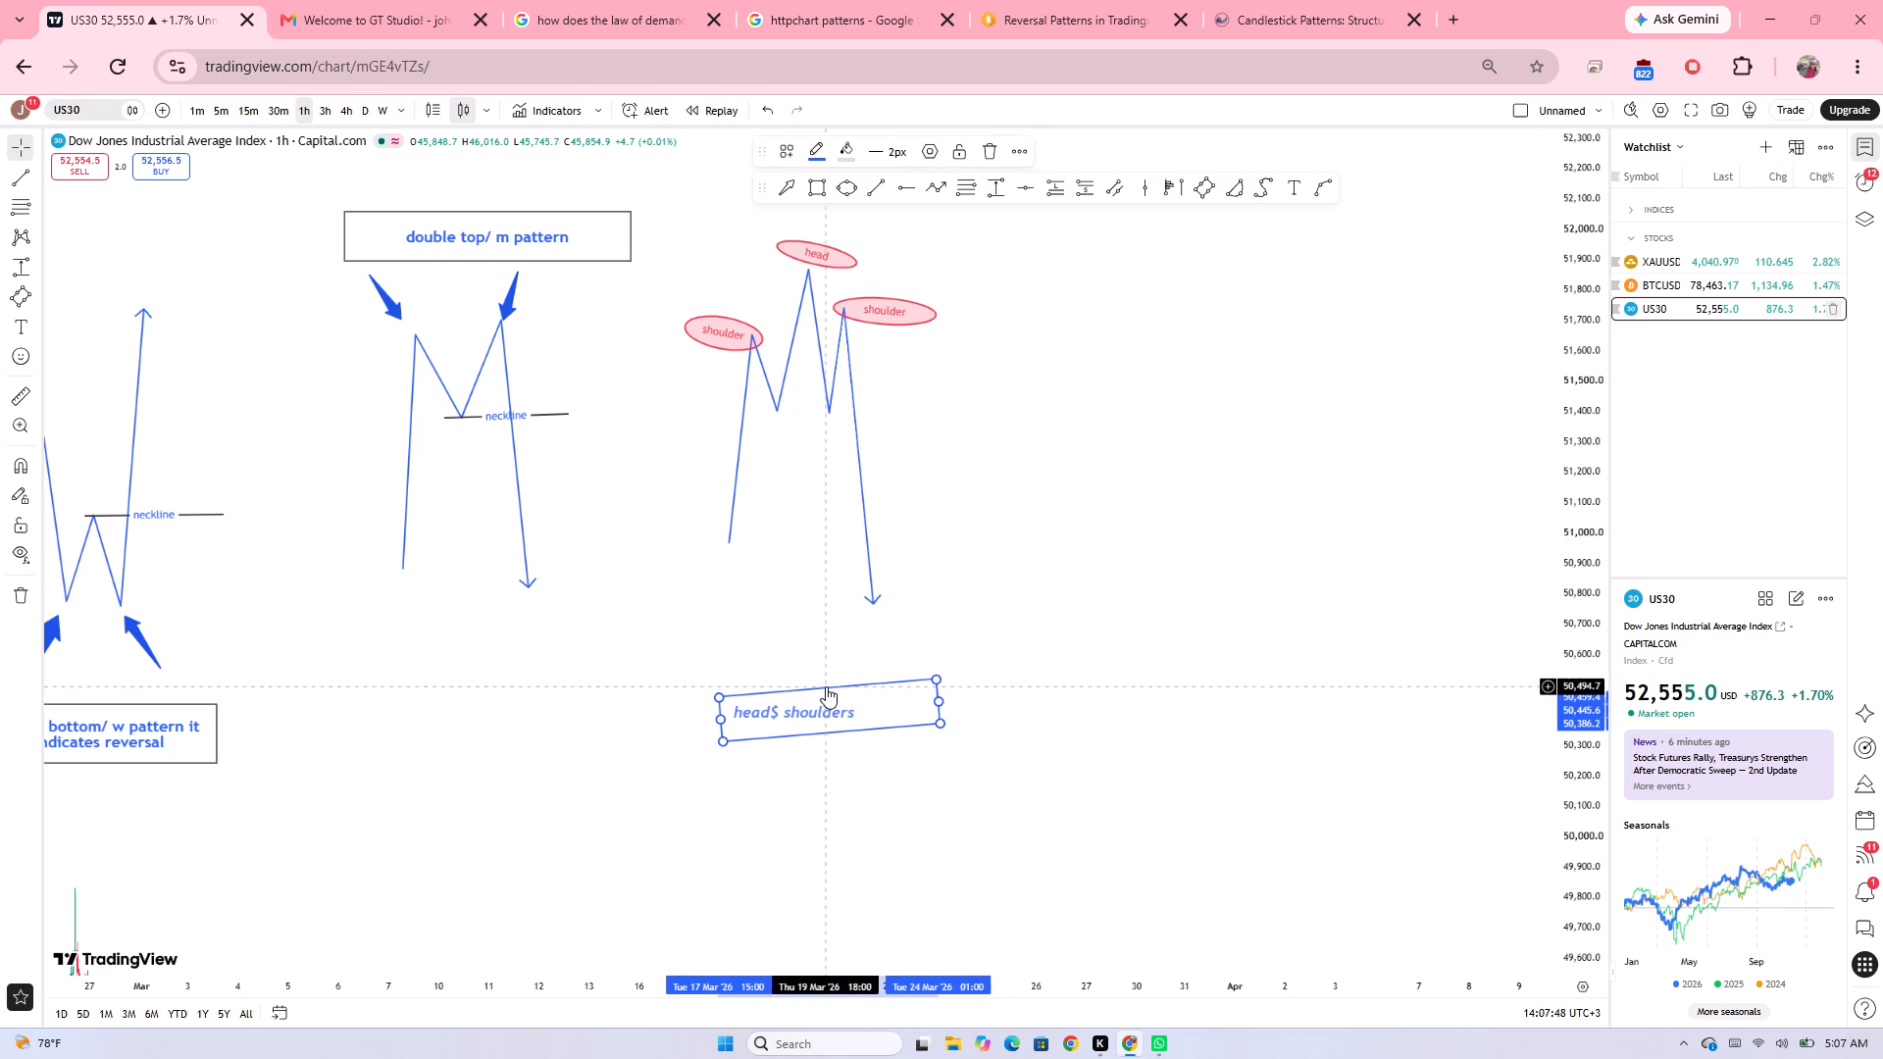
Move the rectangle and its "head$ shoulders" text up to the end of the path, with the text centred in the frame at about 50,691.
left_click_drag(826, 686, 780, 599)
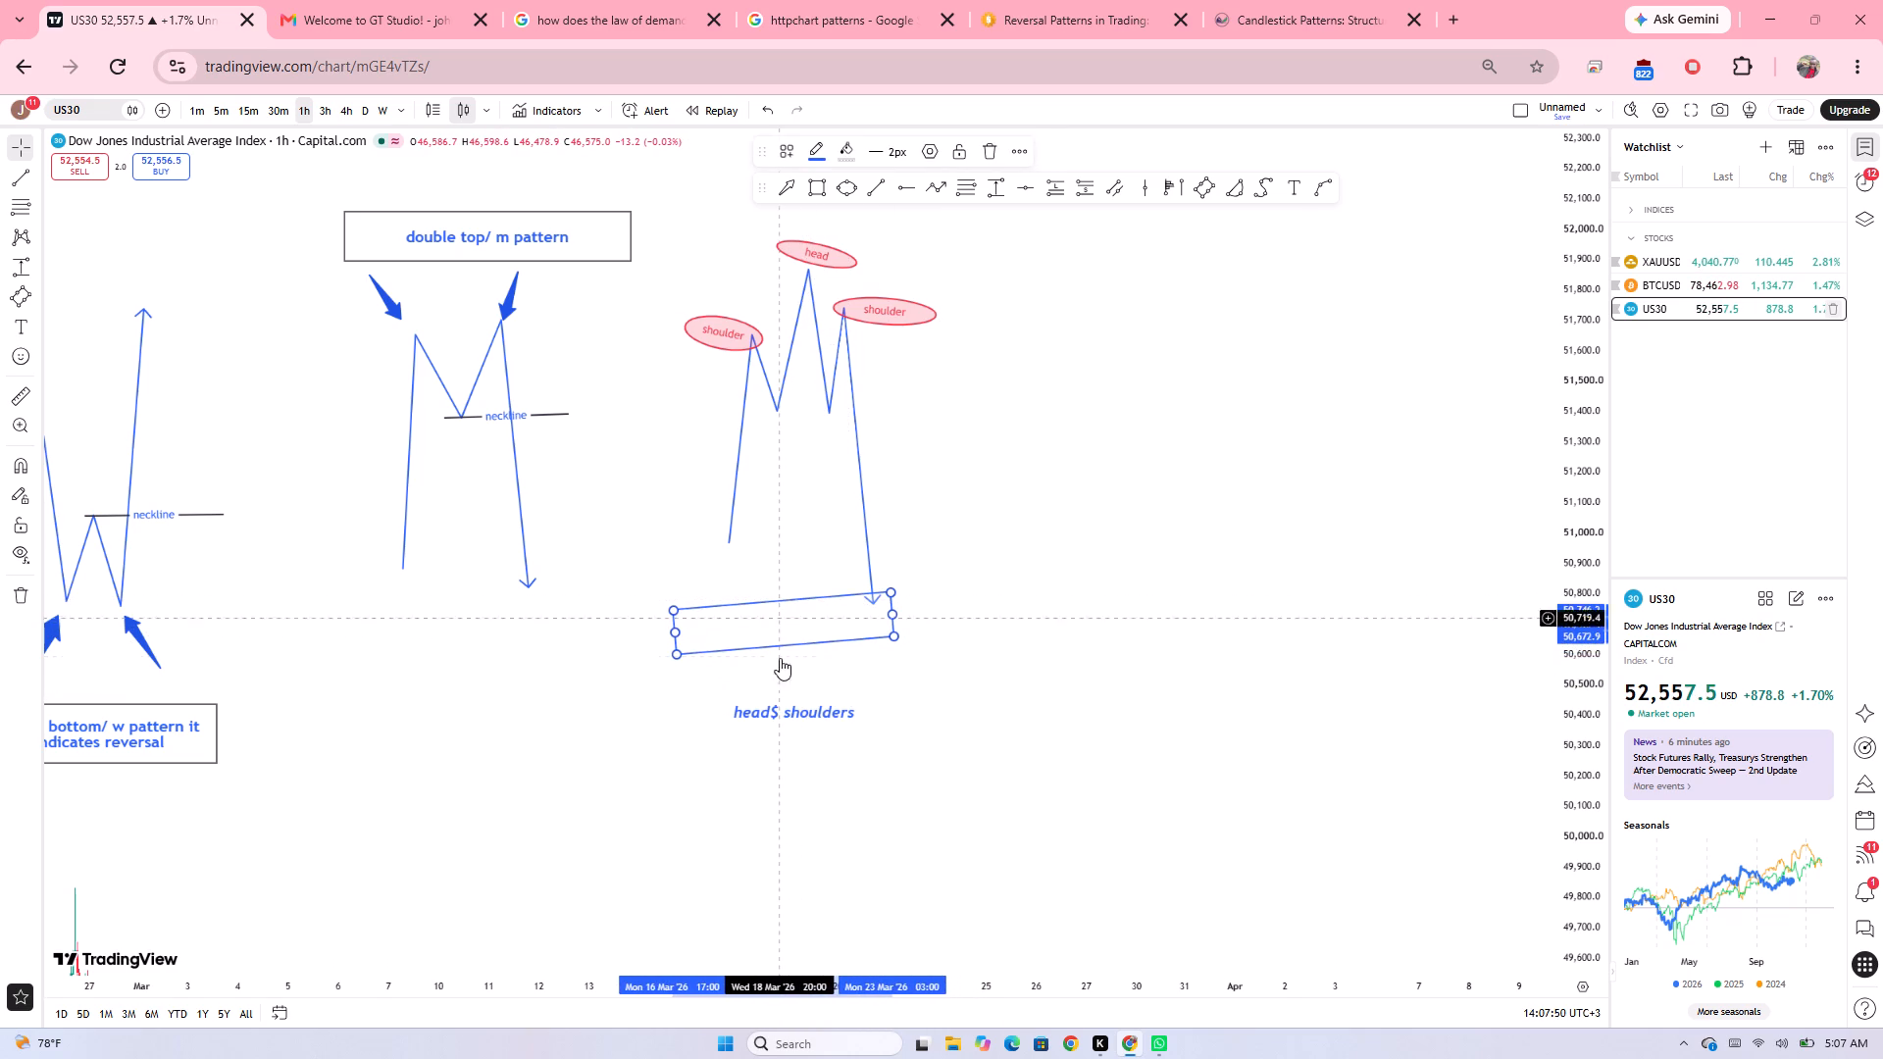
left_click_drag(795, 712, 778, 627)
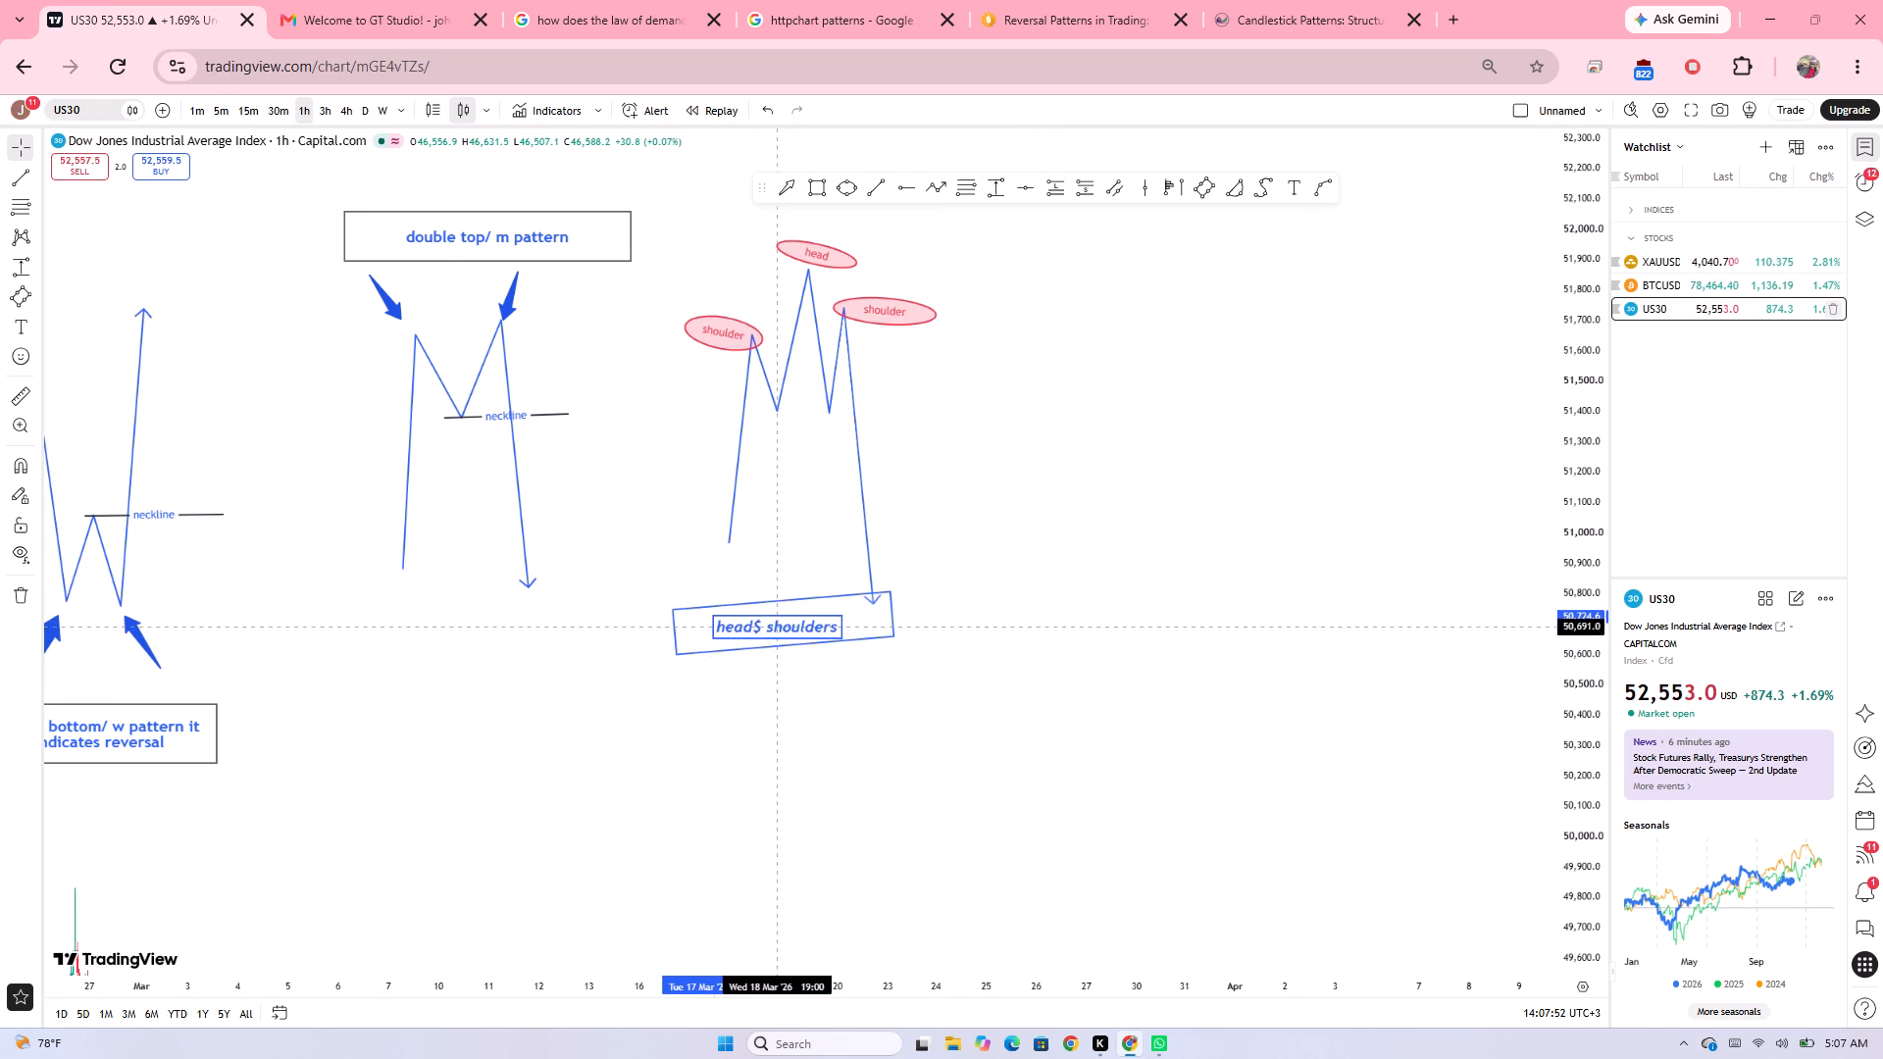
left_click(865, 657)
Recheck the Reversal Patterns article diagram and examine the TikTok "Reversal Chartpatterns" image in the Google results for further patterns.
left_click_drag(991, 630, 898, 814)
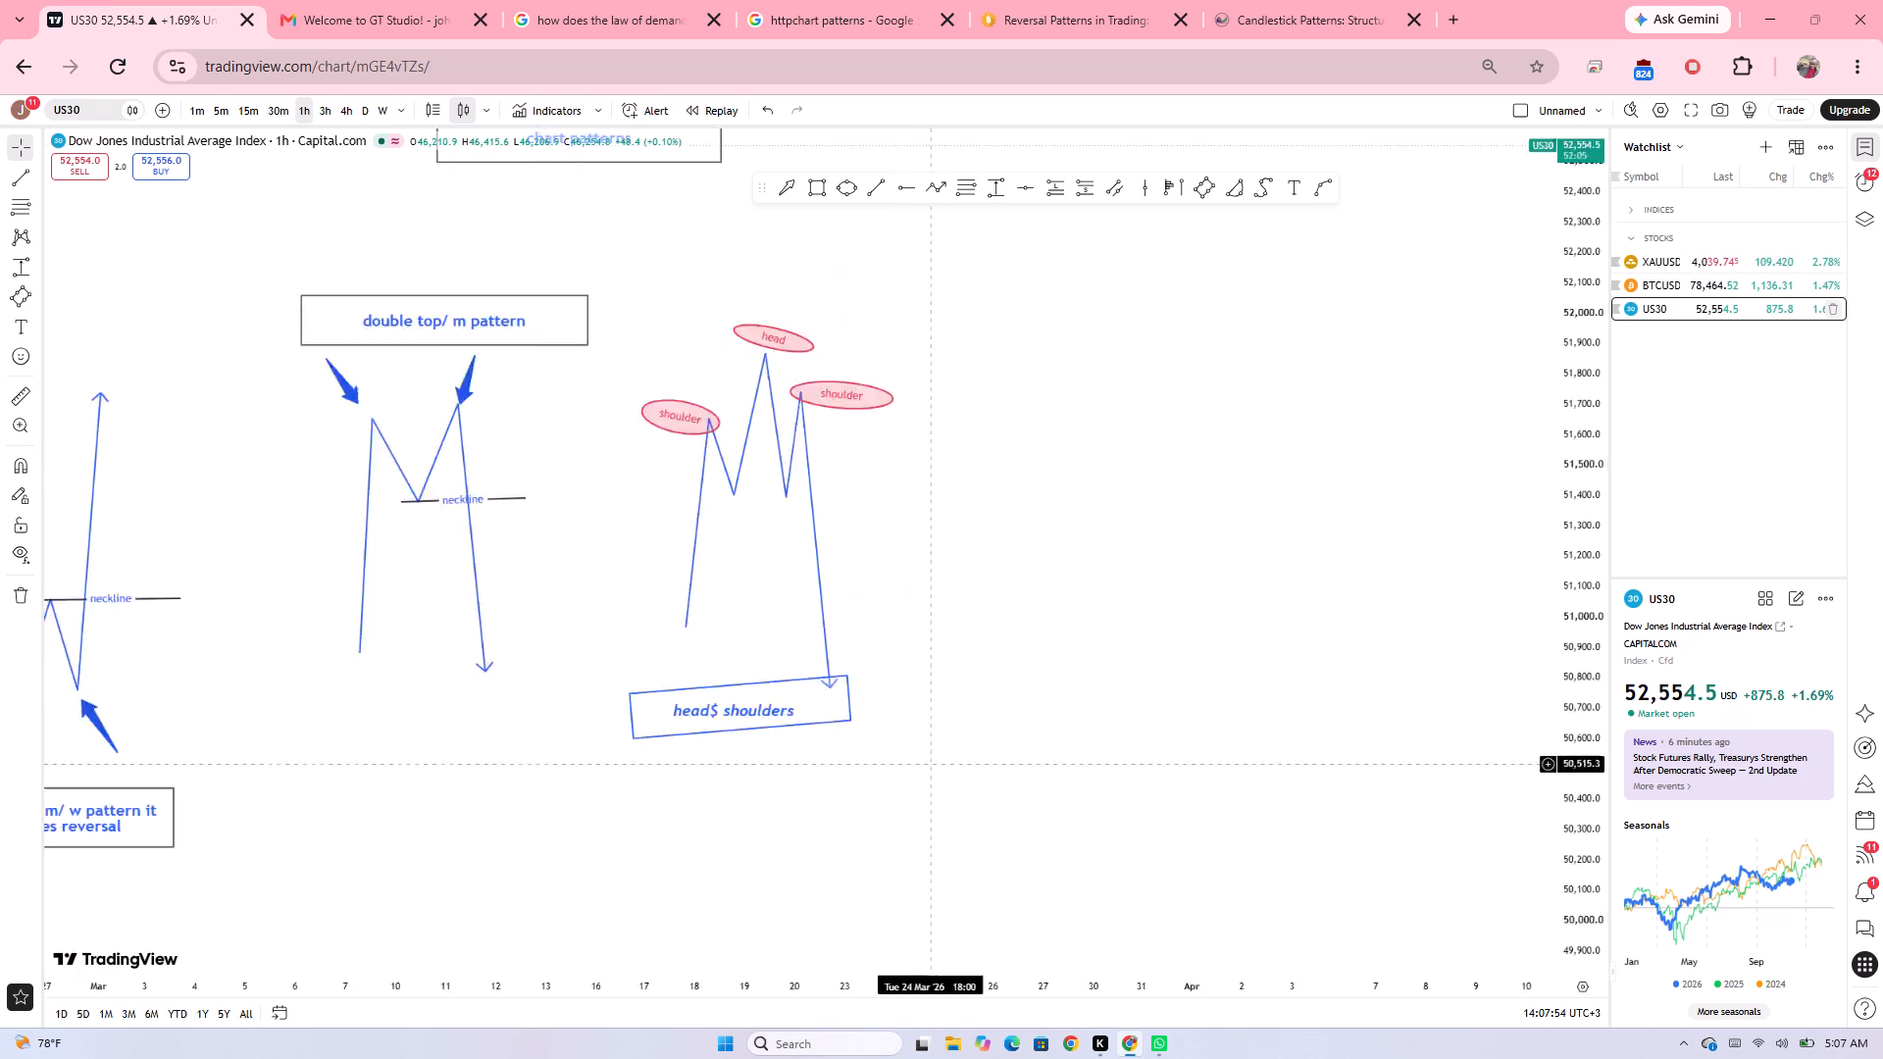
left_click_drag(898, 814, 782, 755)
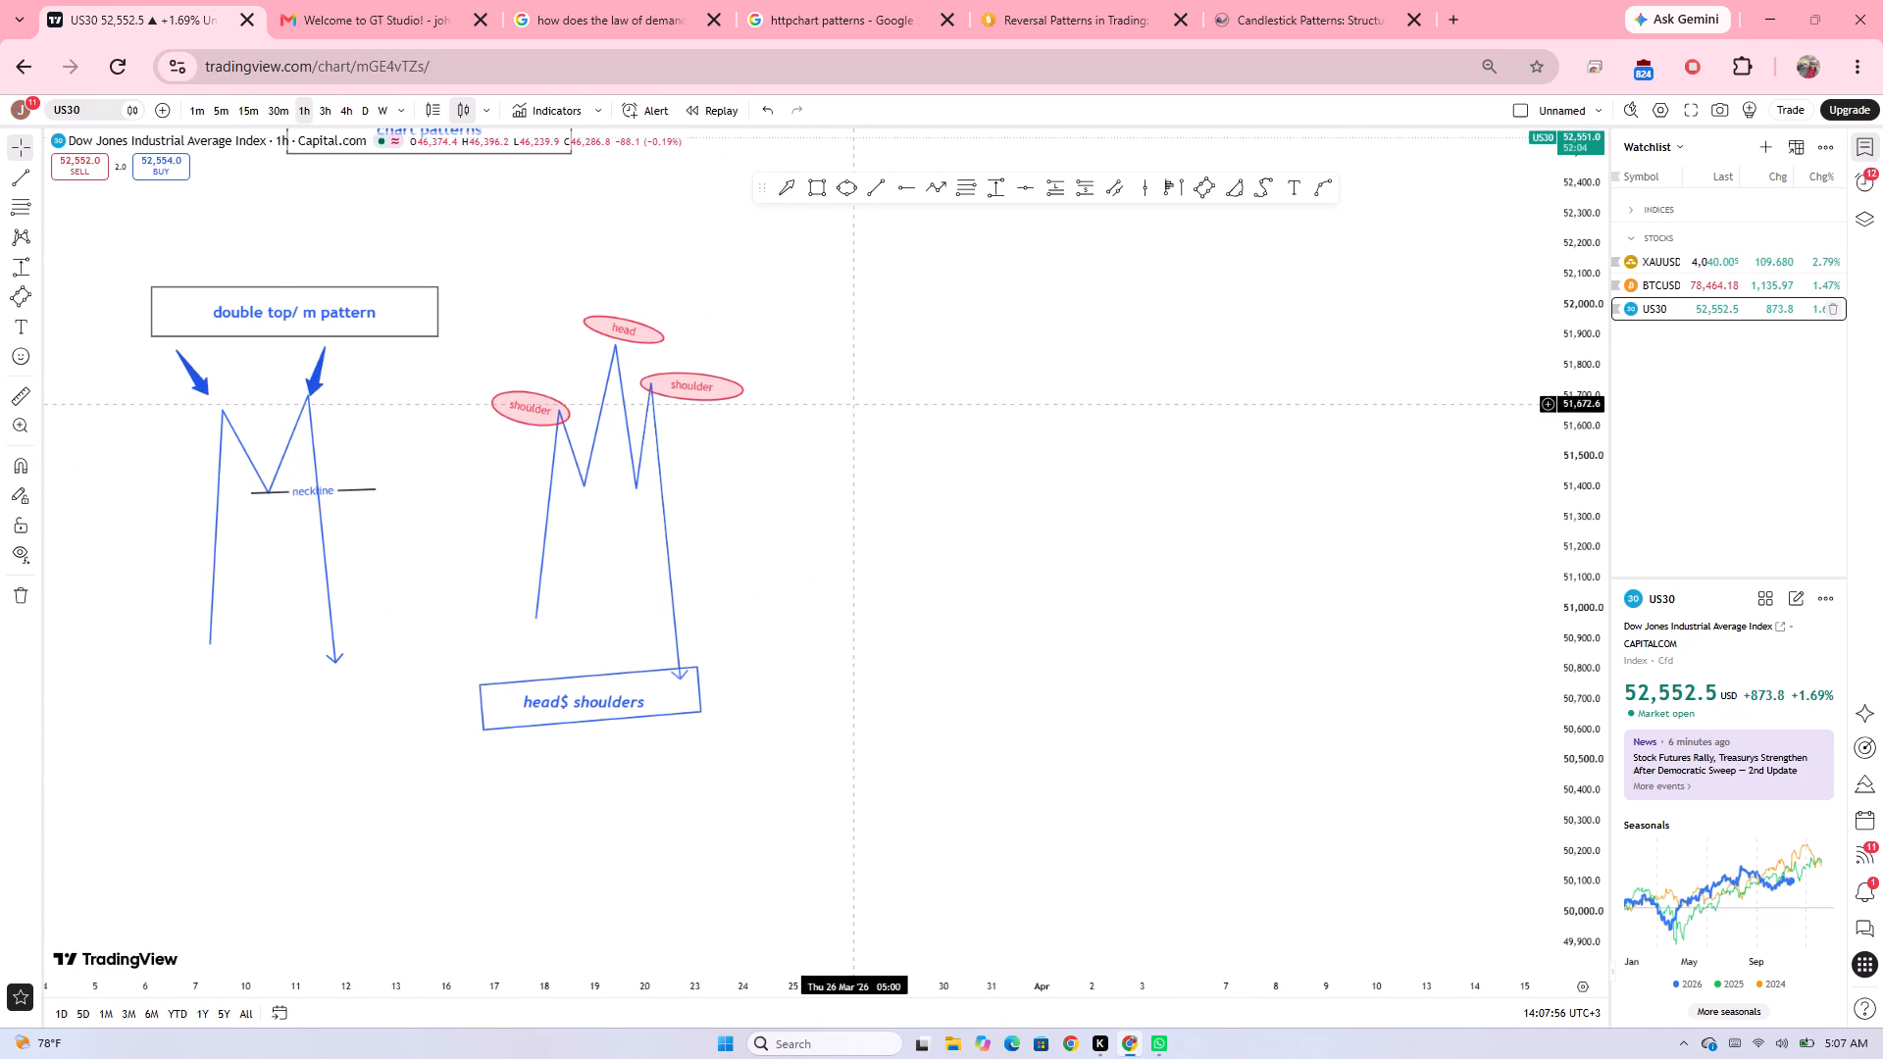
left_click(1126, 10)
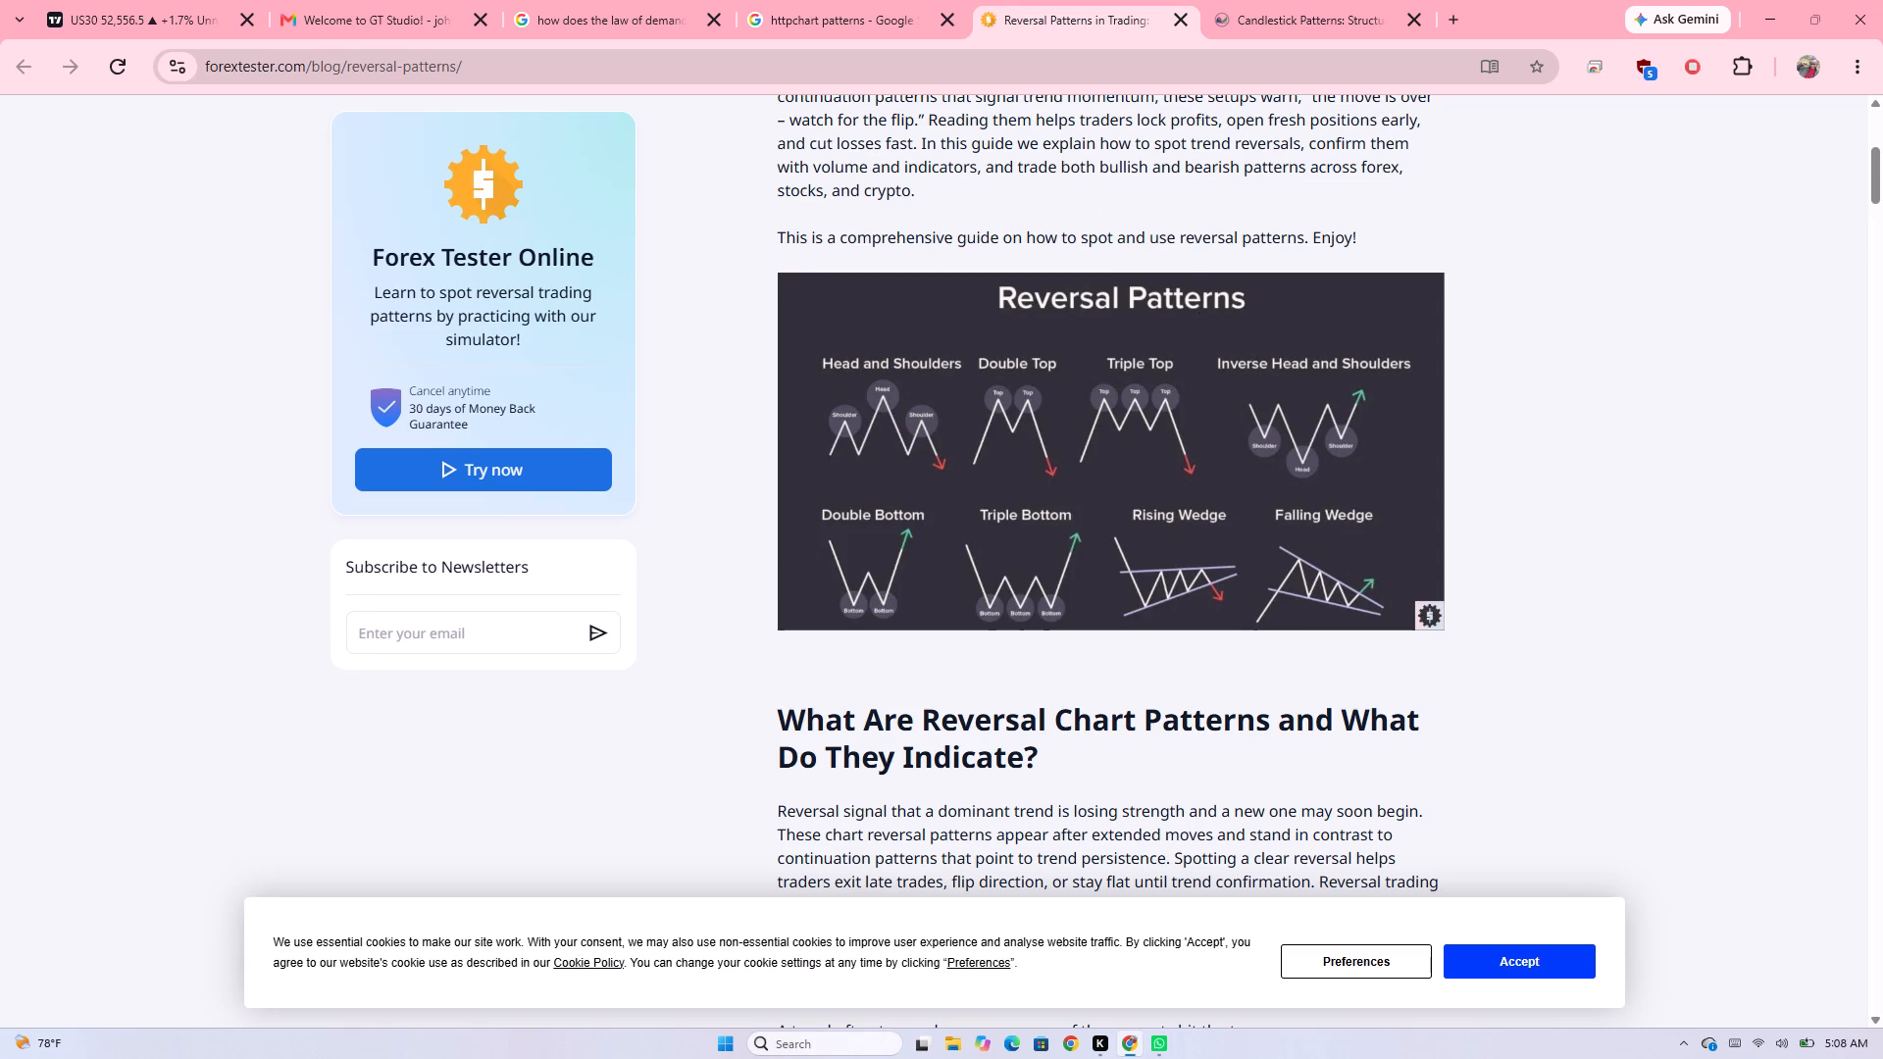
left_click(795, 28)
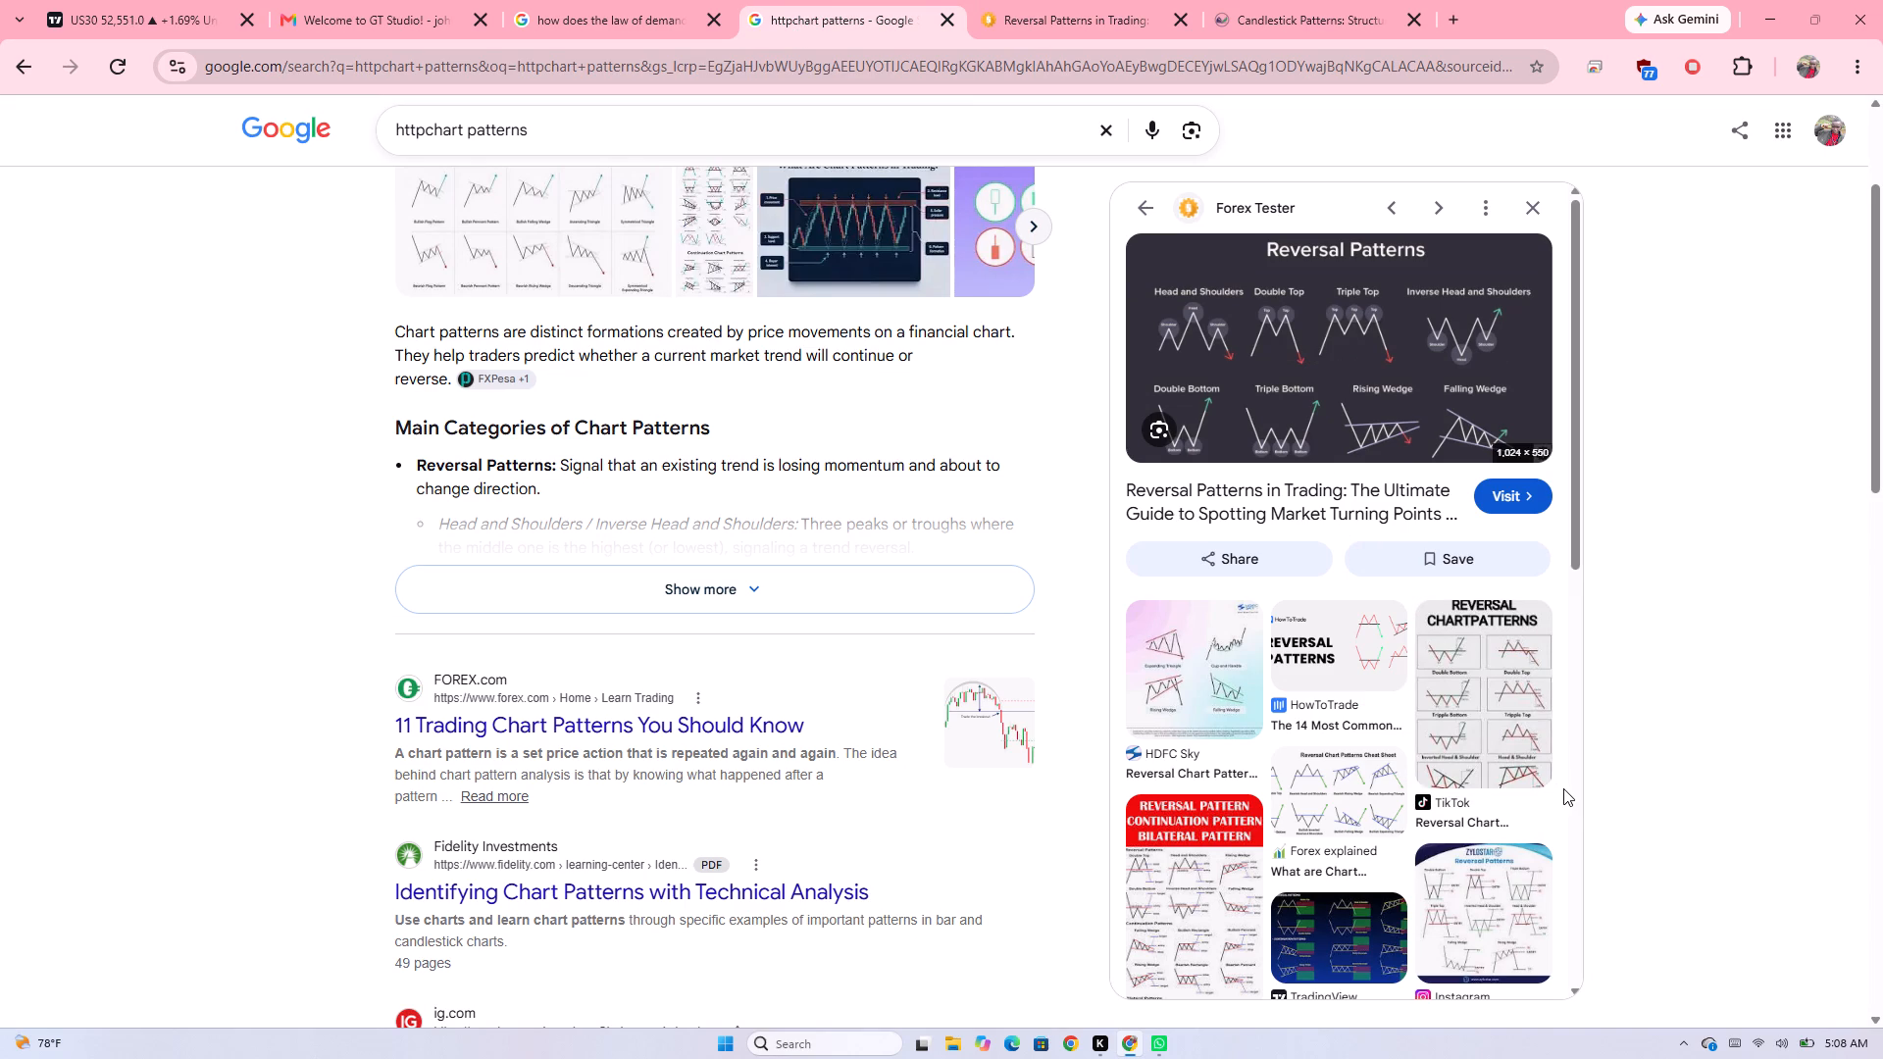
left_click(1494, 666)
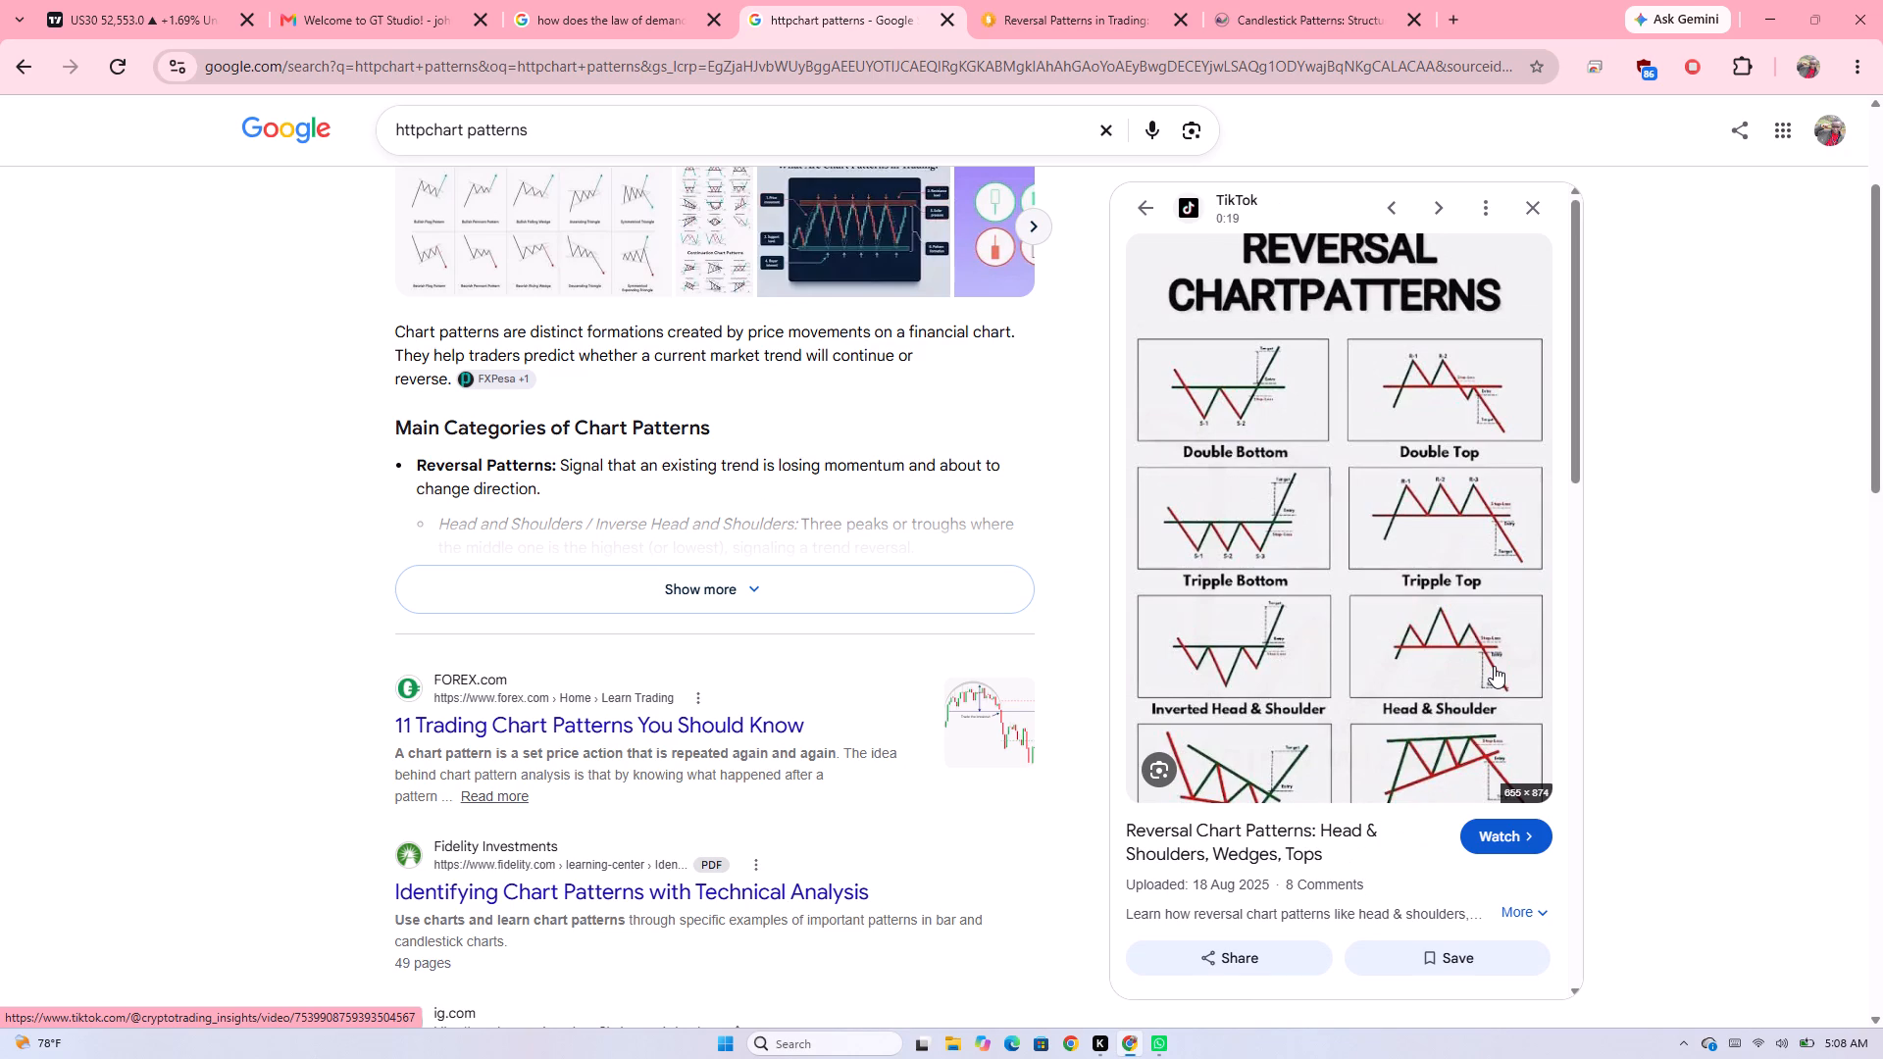
scroll(1482, 625, "down", 1)
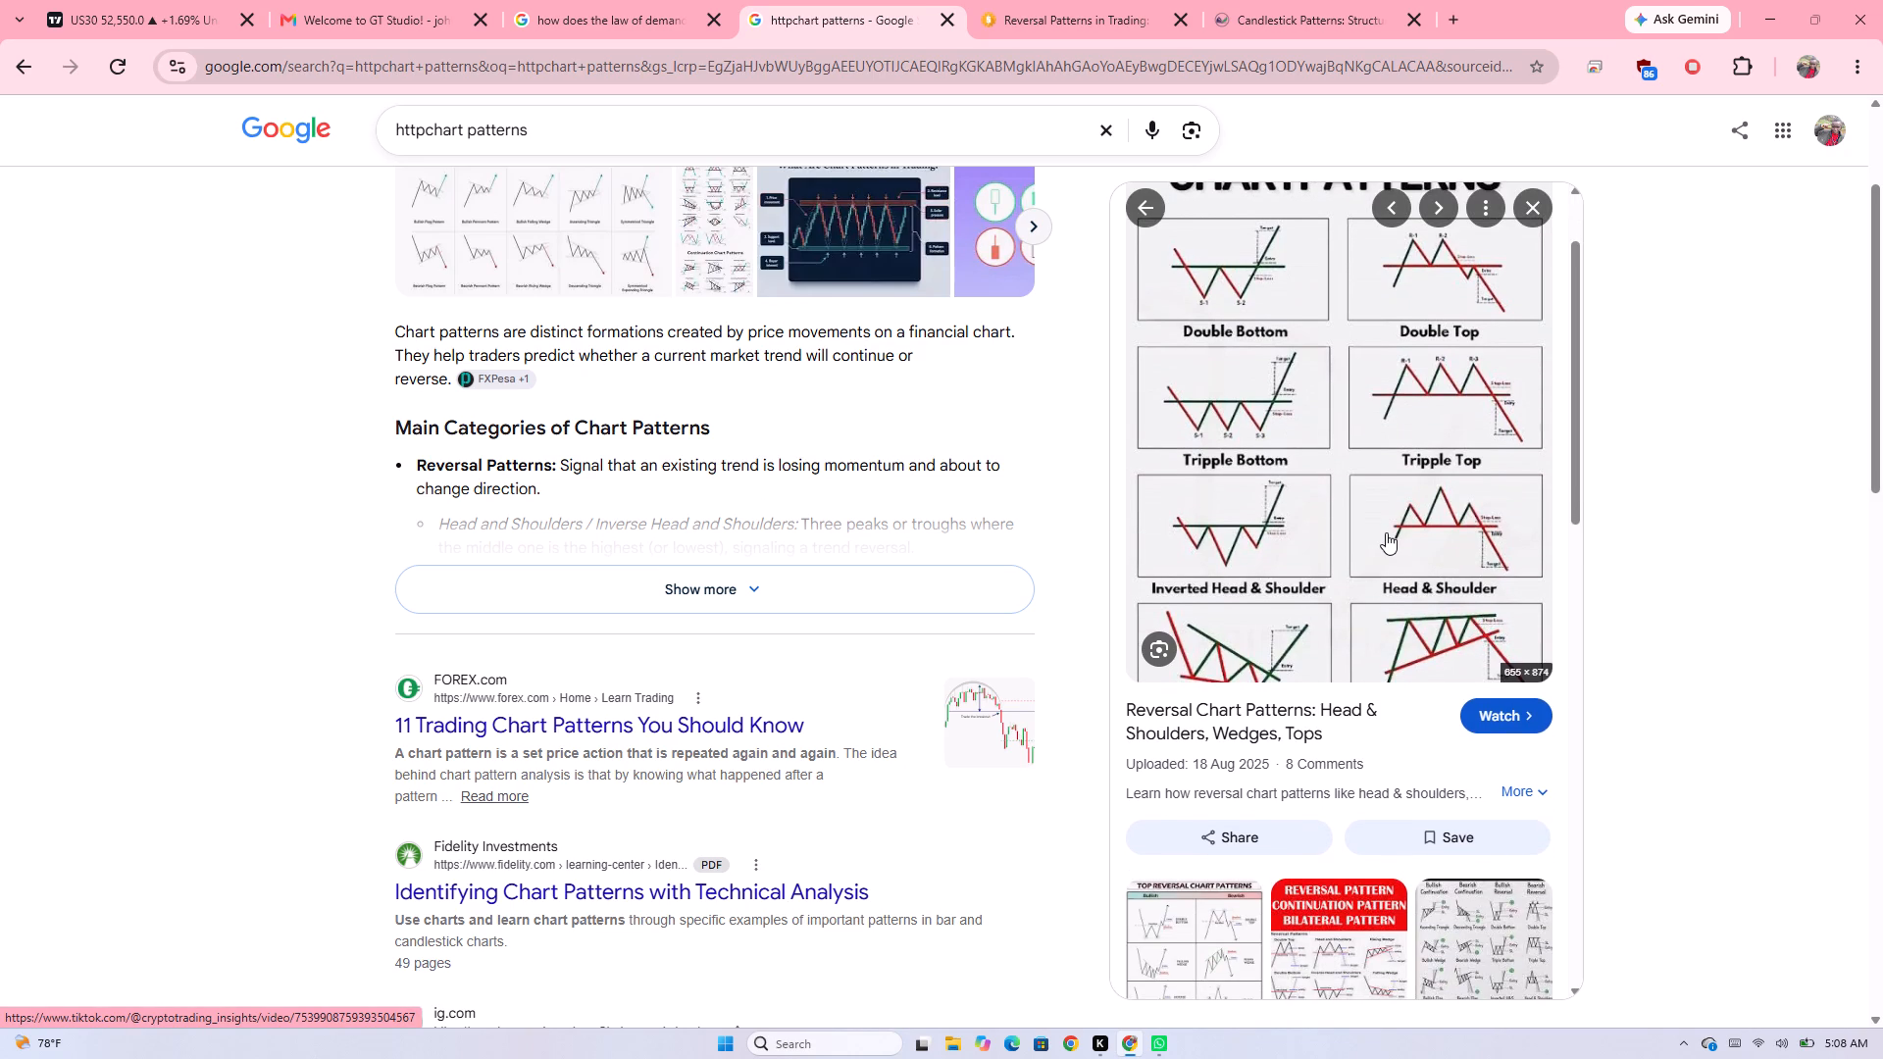
Open the source page of the Pinterest "Reversal Pattern, Continuation Pattern, Bilateral Pattern" image from the related chart pattern images.
scroll(1386, 532, "down", 2)
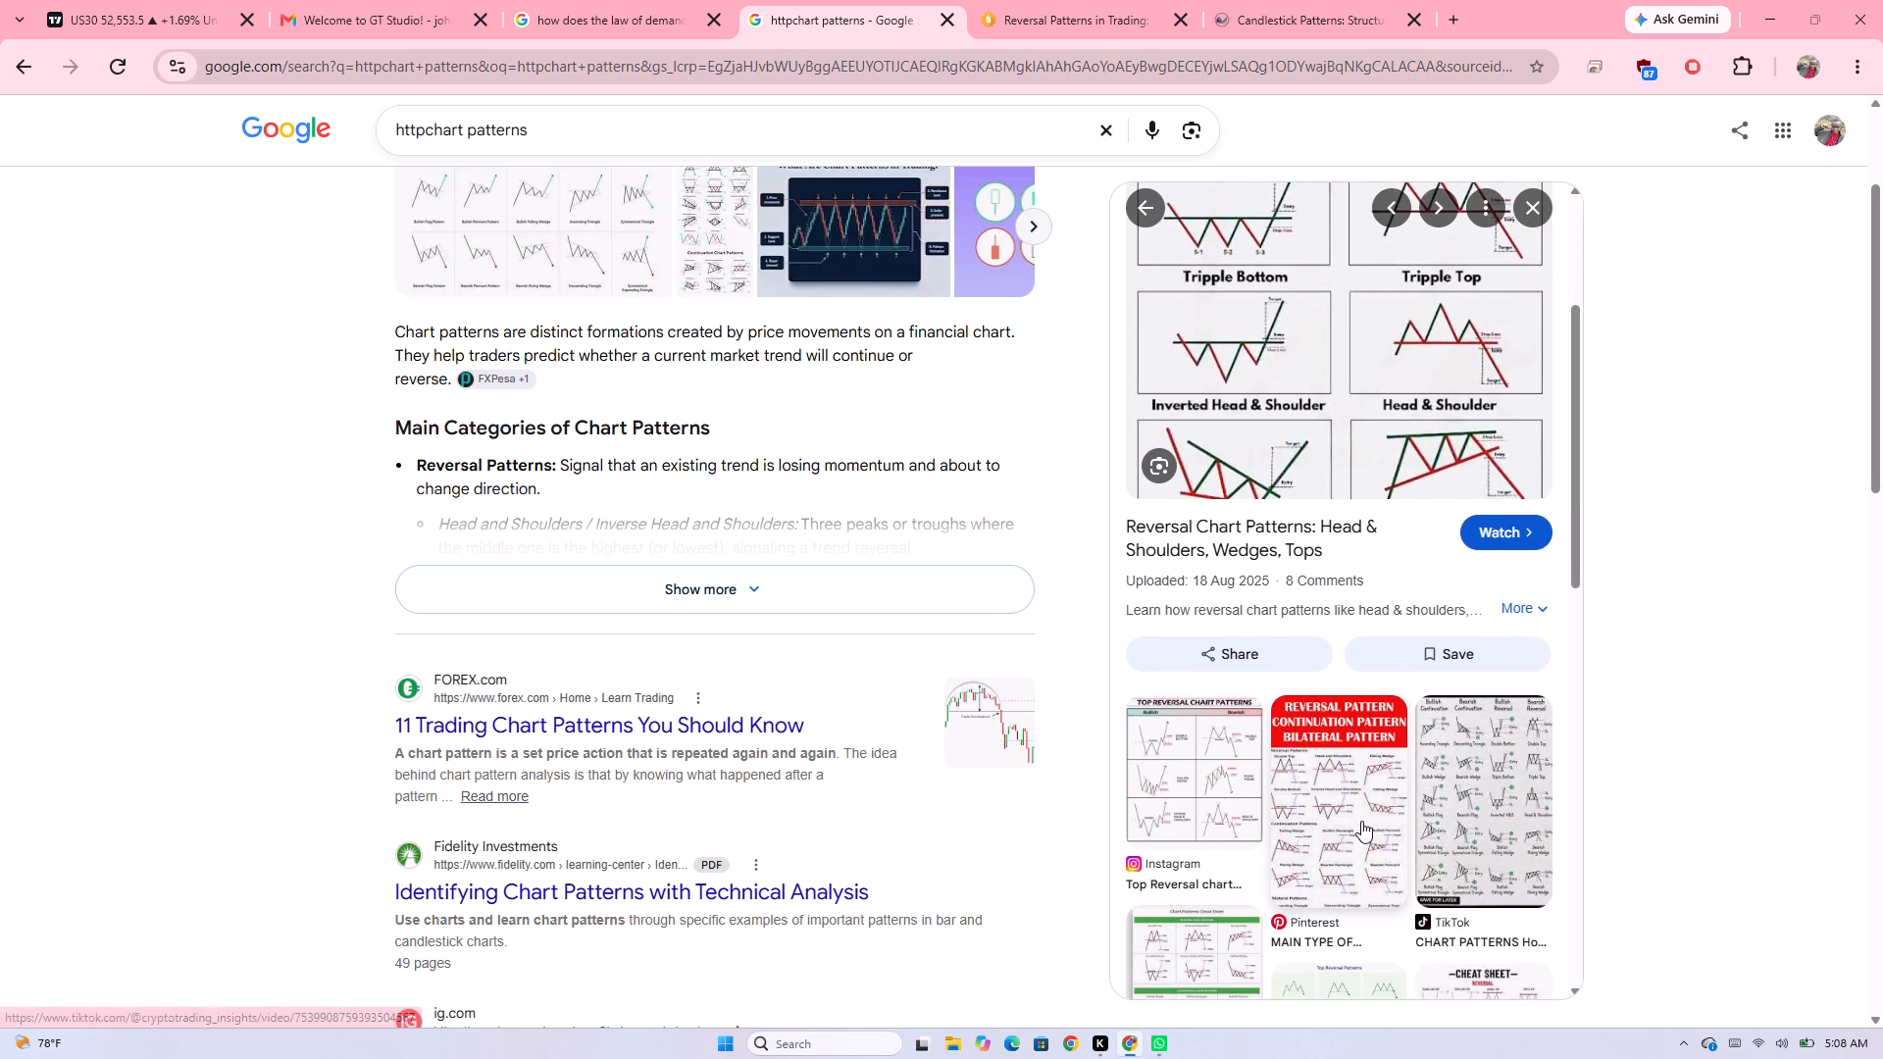
left_click(1361, 821)
left_click(1335, 537)
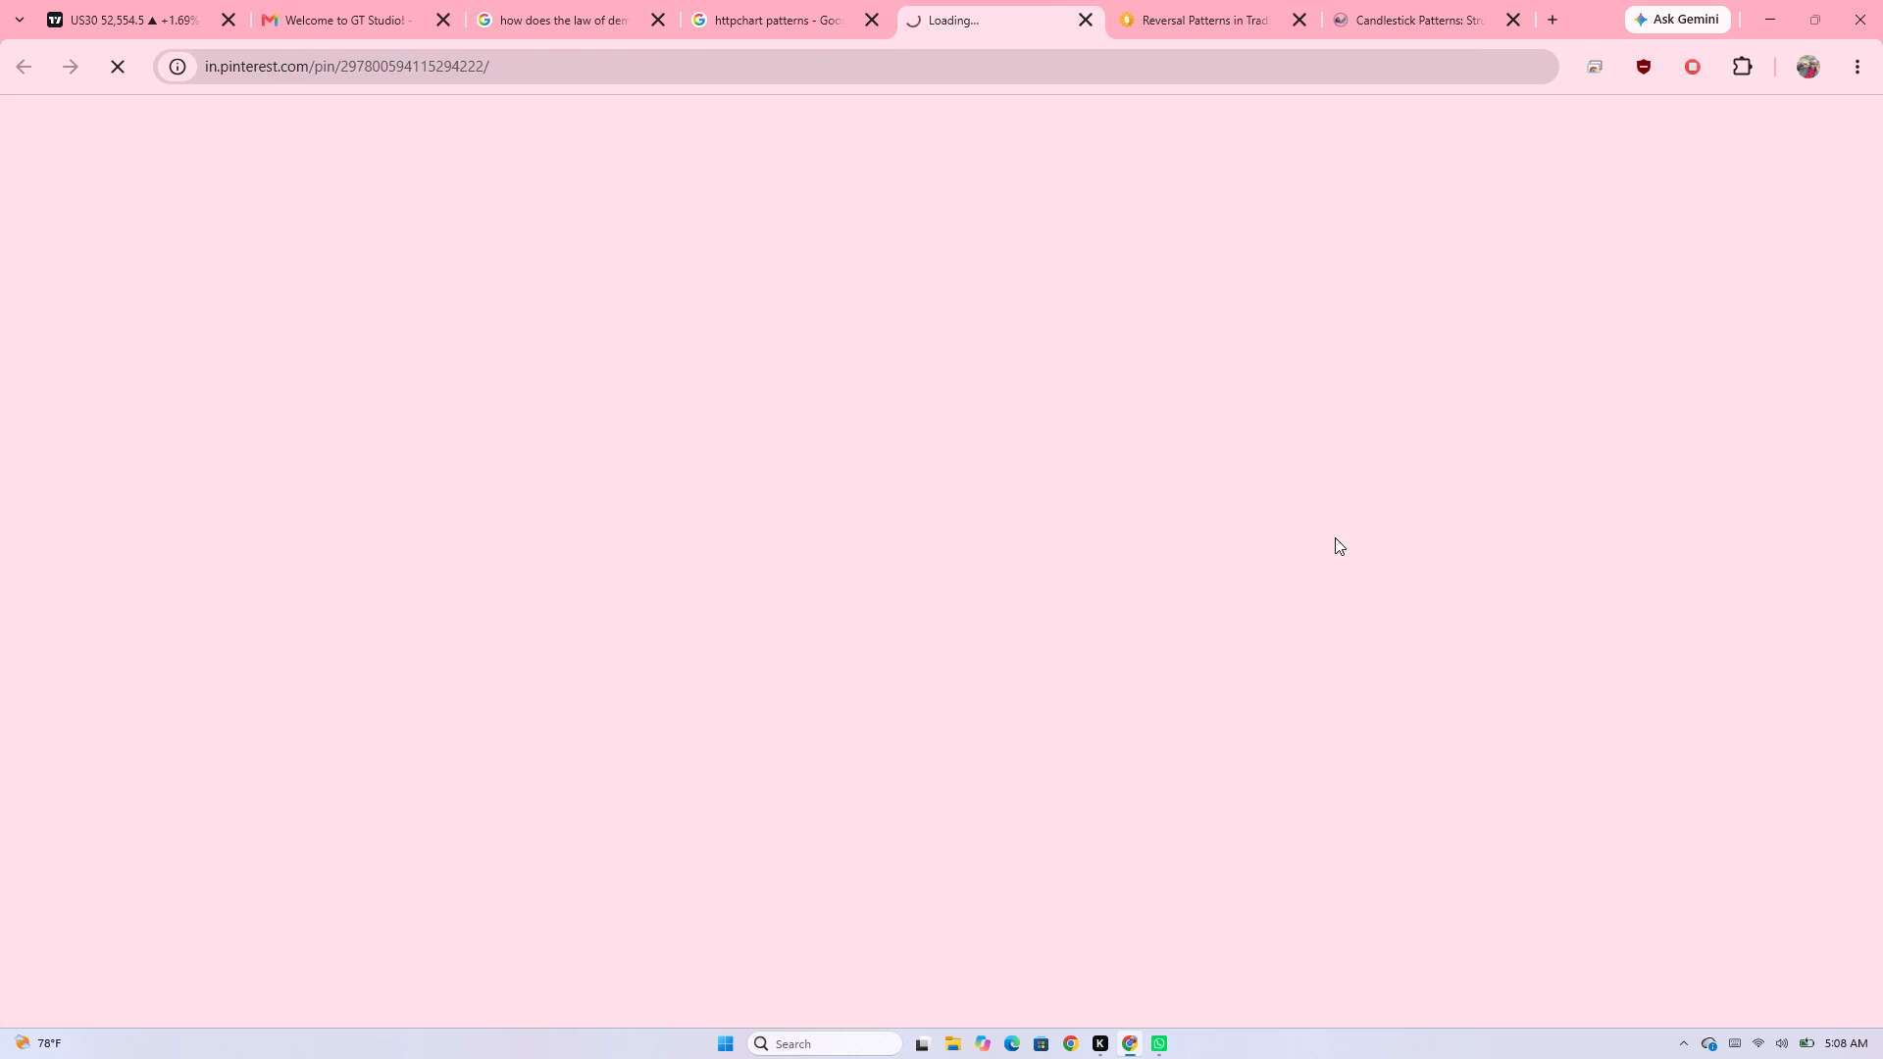
left_click(1335, 537)
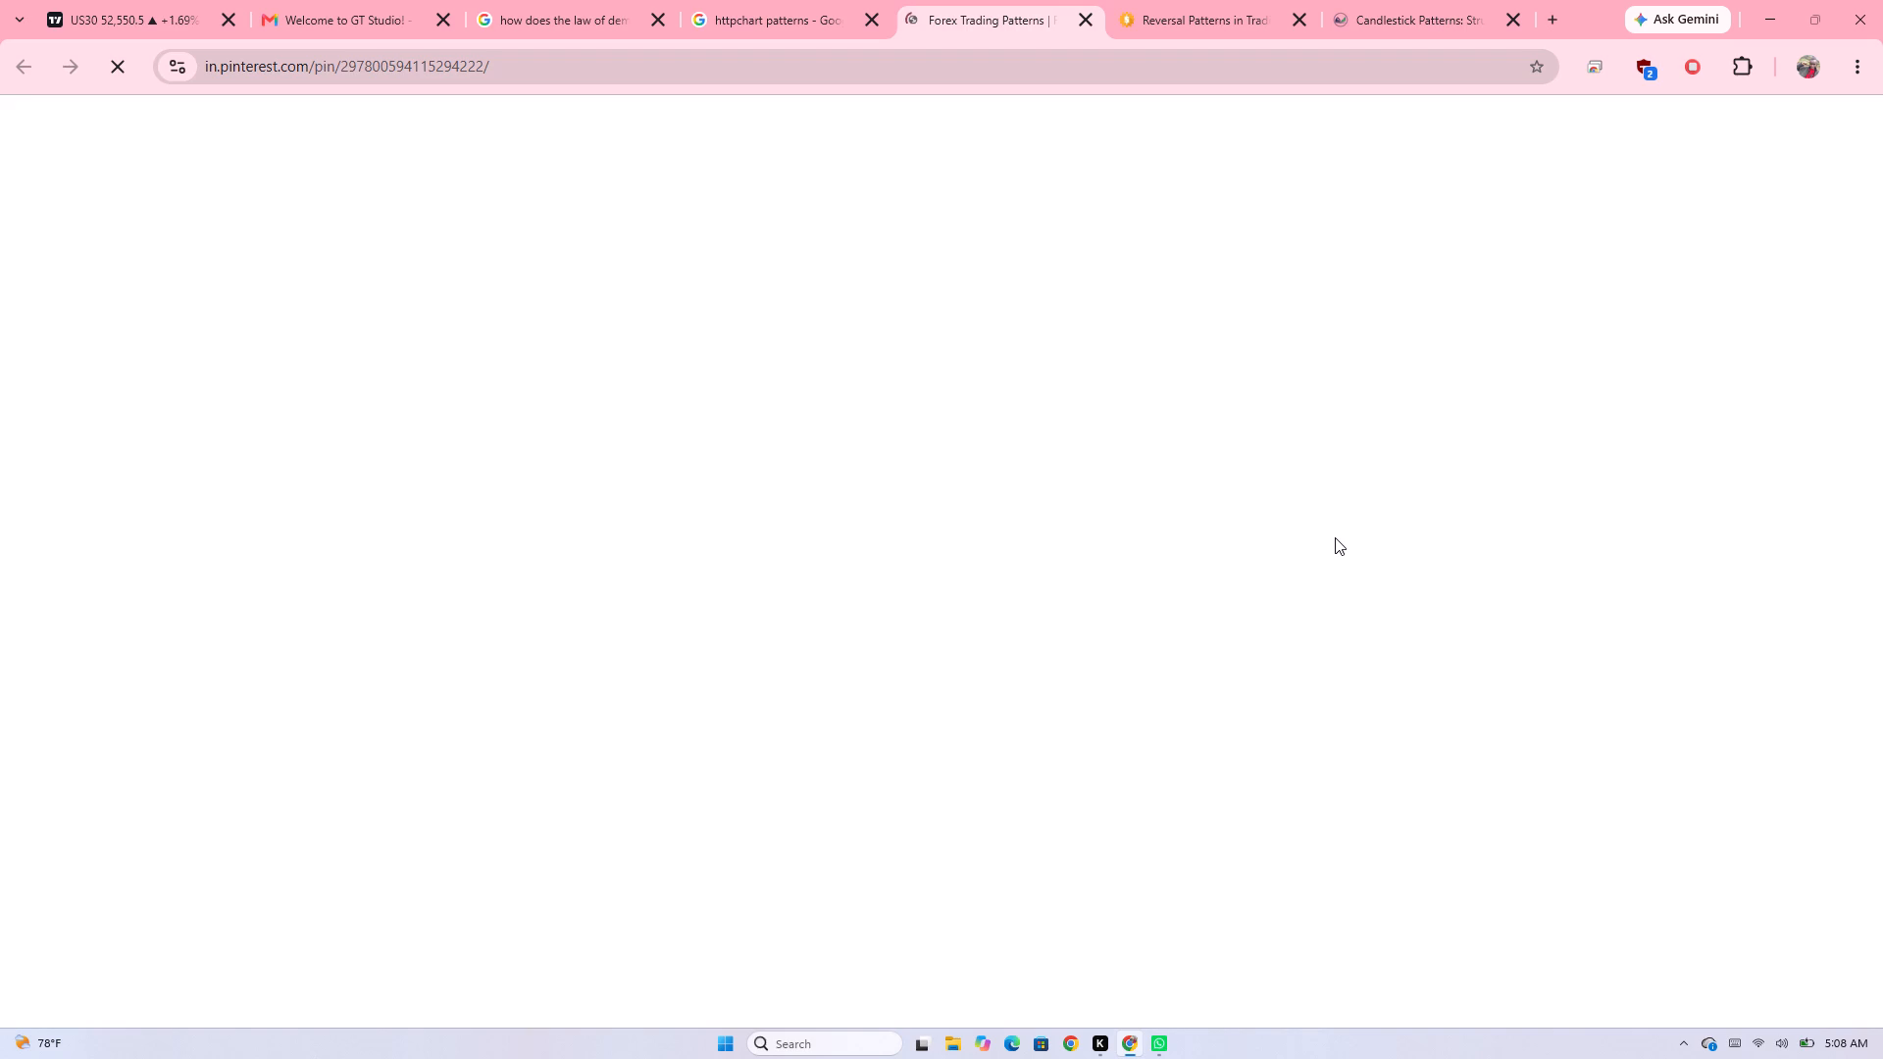
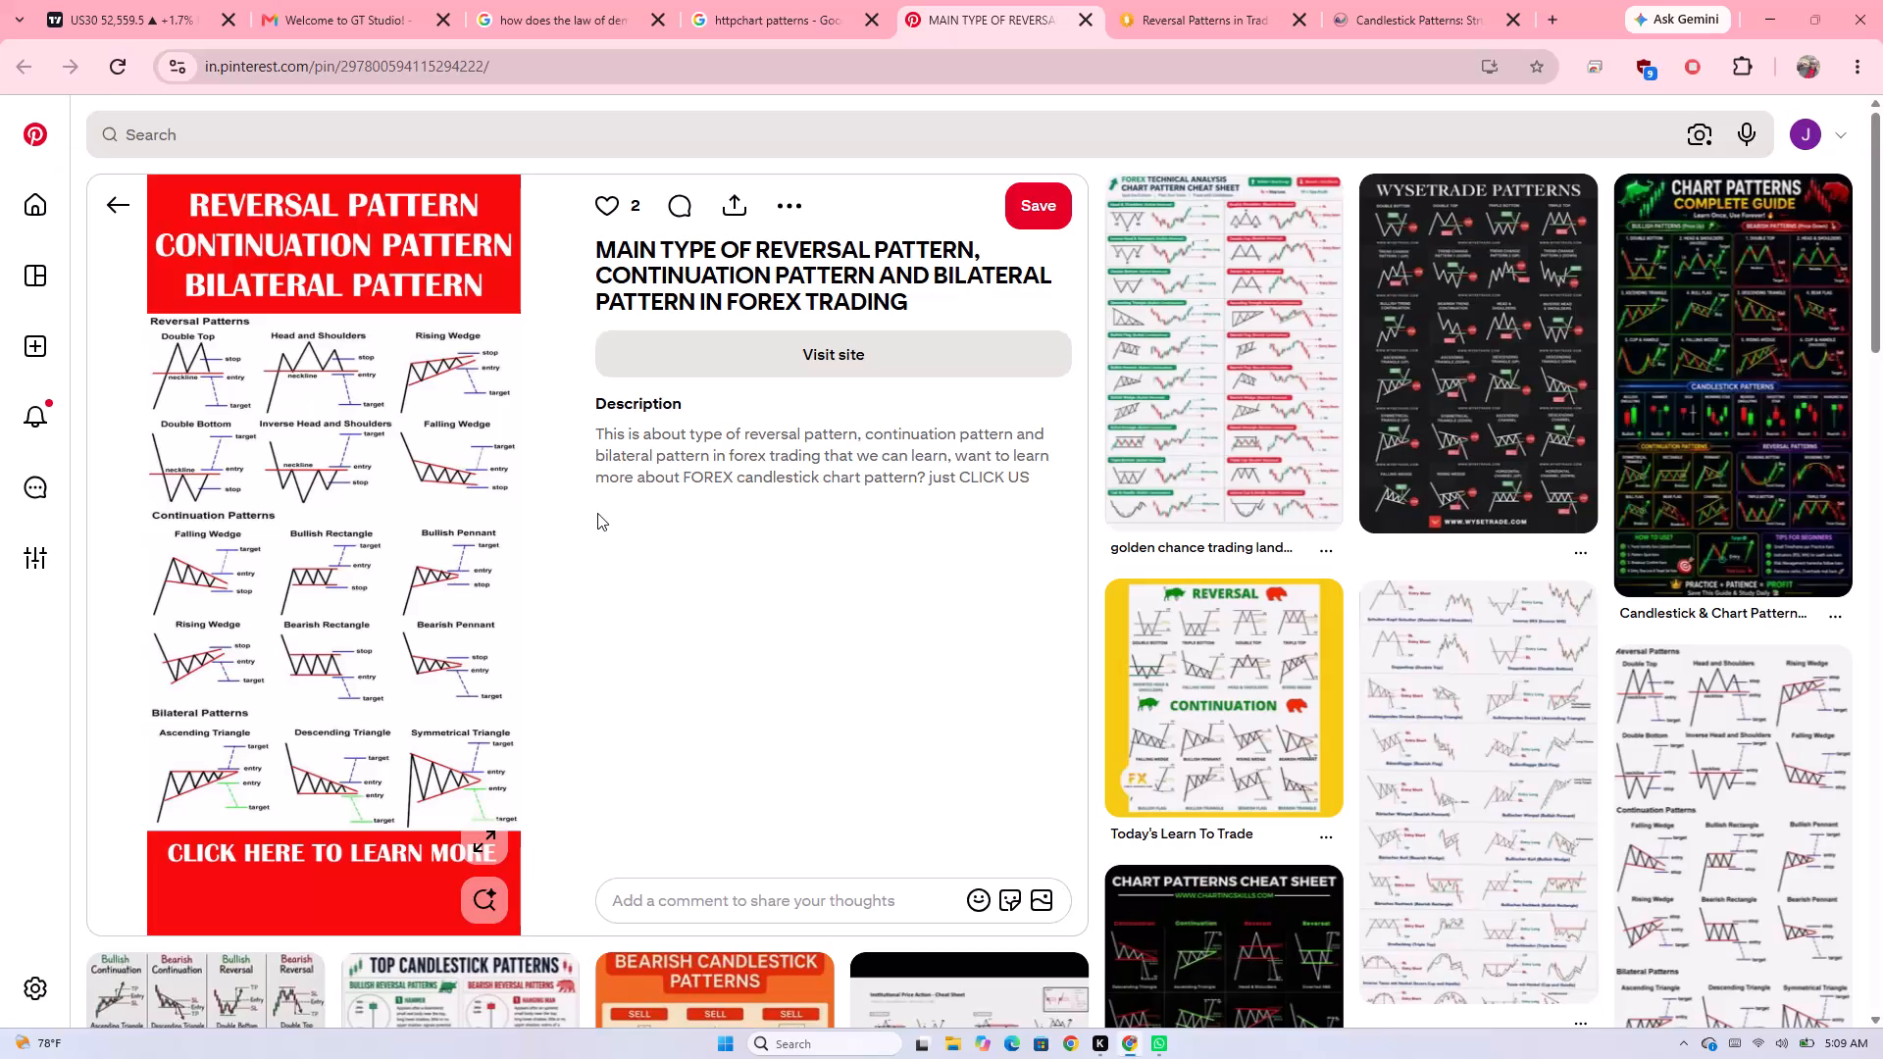
Examine the Pinterest reference diagram of reversal, continuation and bilateral patterns for further chart patterns to draw.
scroll(405, 586, "down", 1)
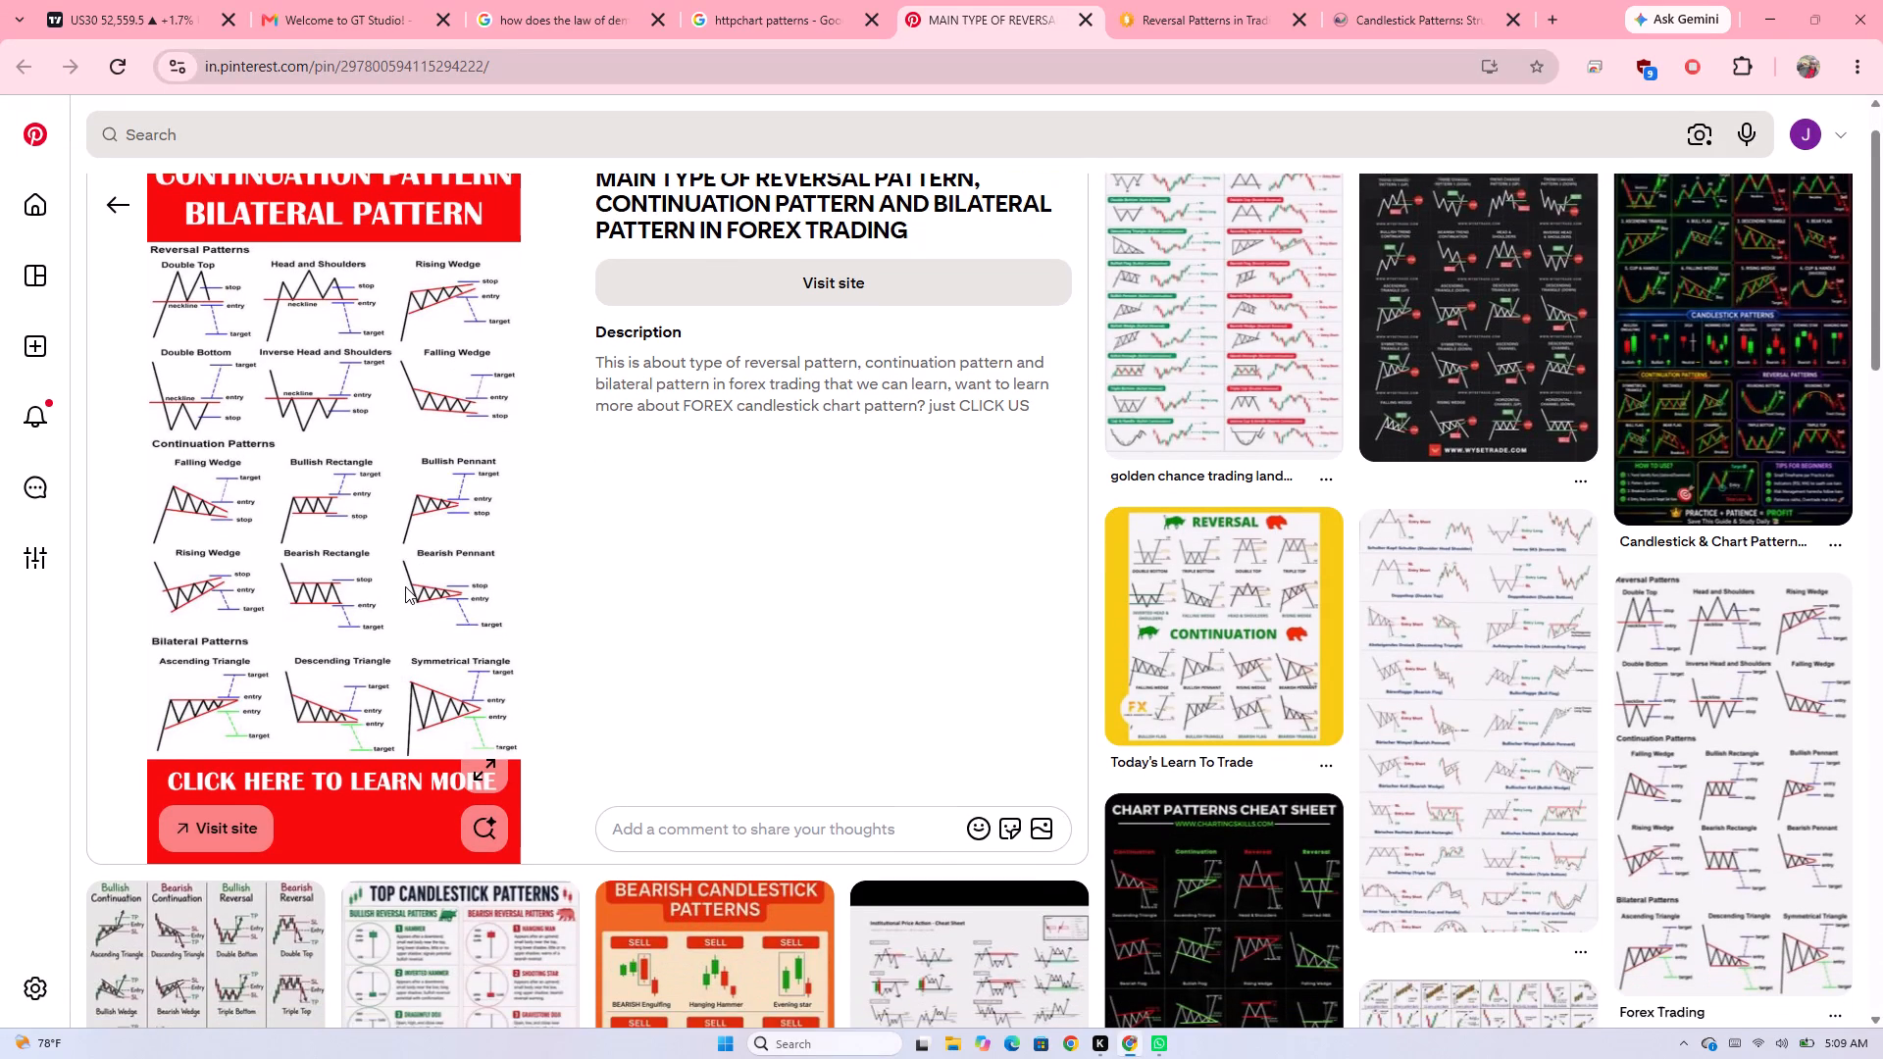
scroll(405, 586, "down", 1)
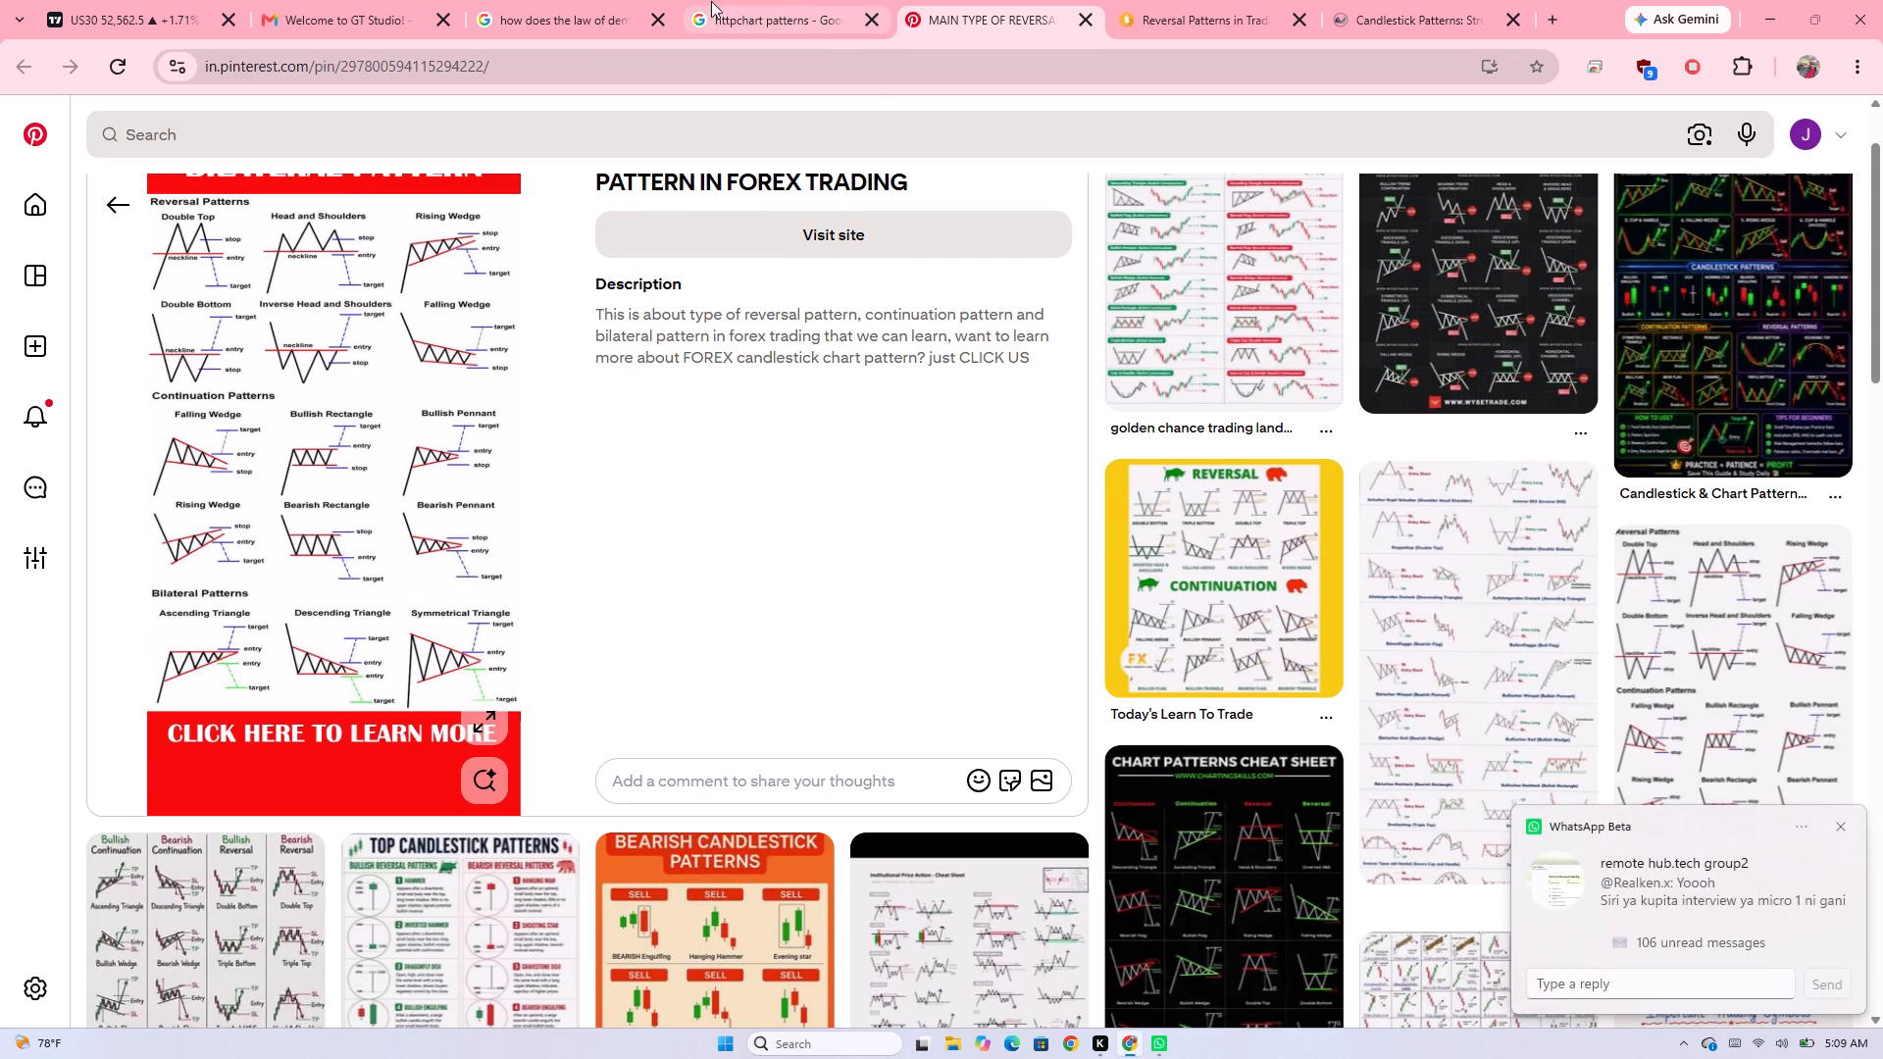
On the TradingView chart, draw a zigzag path beyond the head-and-shoulders diagram, rising from about 50,400 into narrowing swings that end near 51,200.
left_click(196, 0)
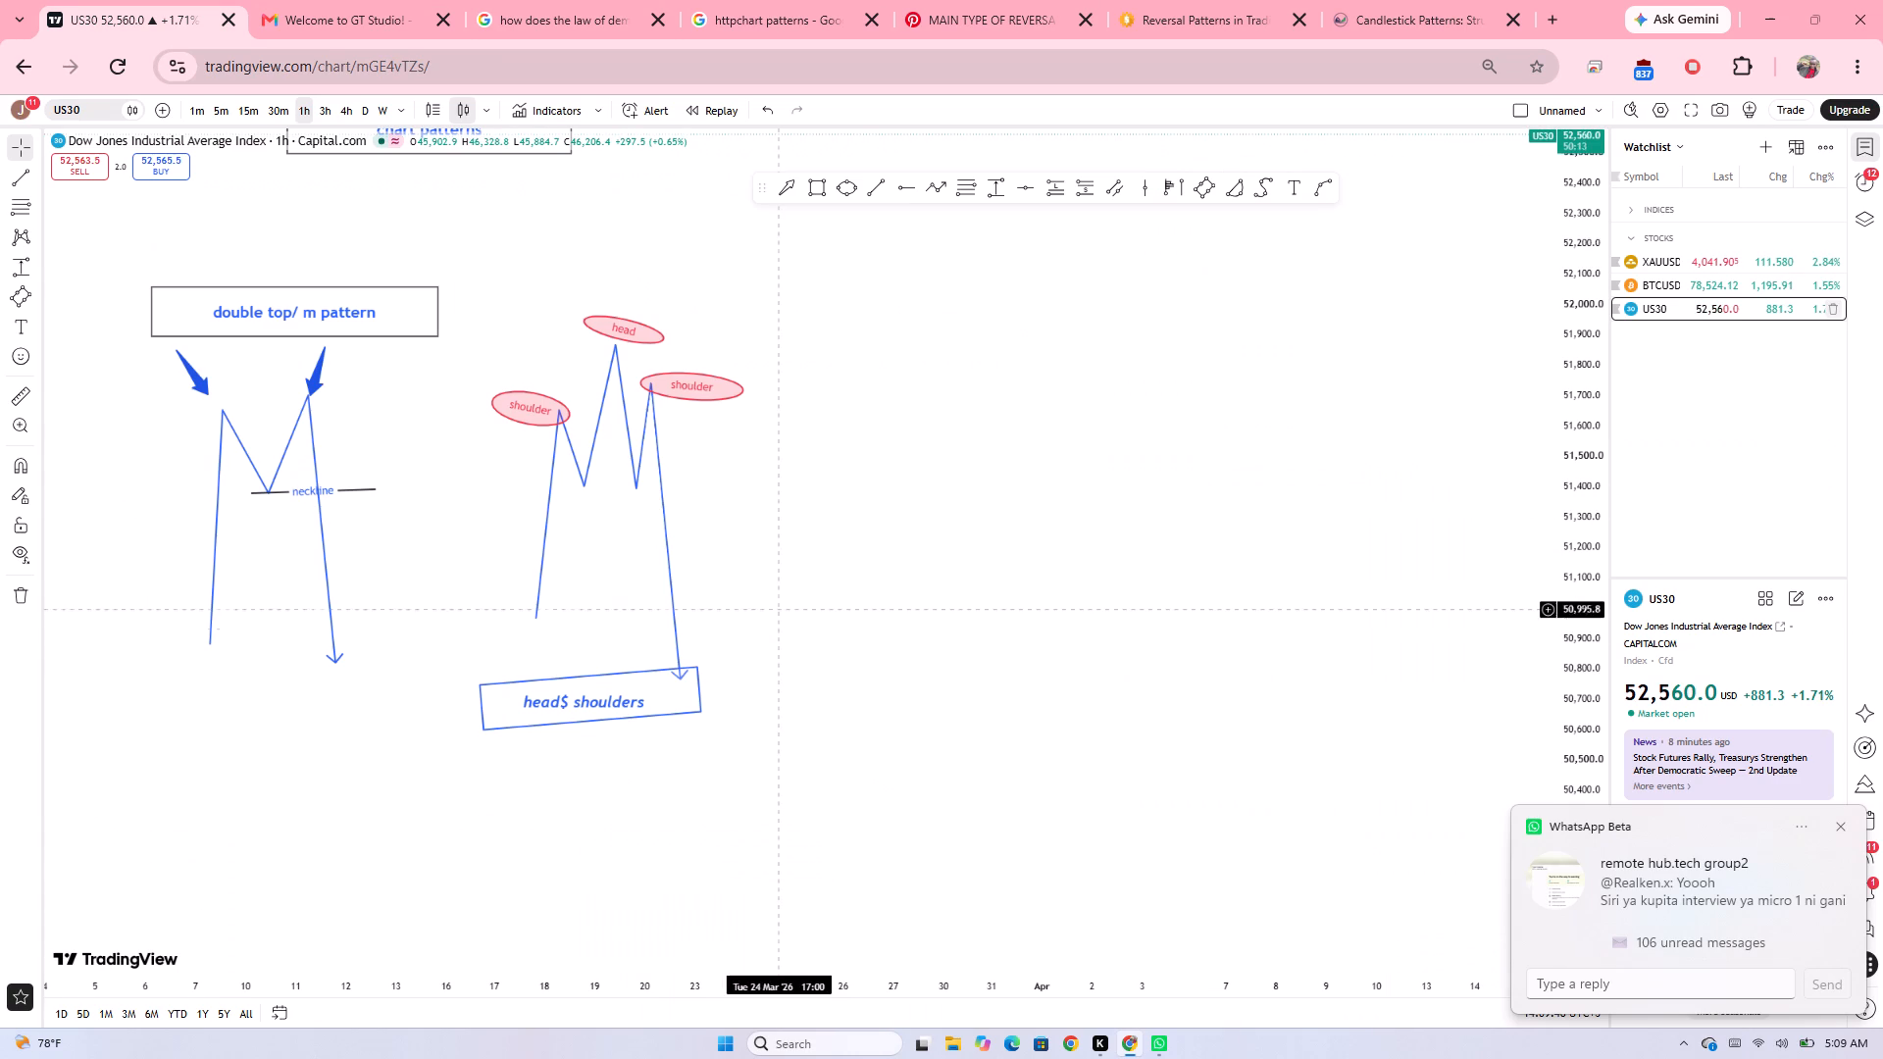
left_click_drag(906, 661, 1303, 650)
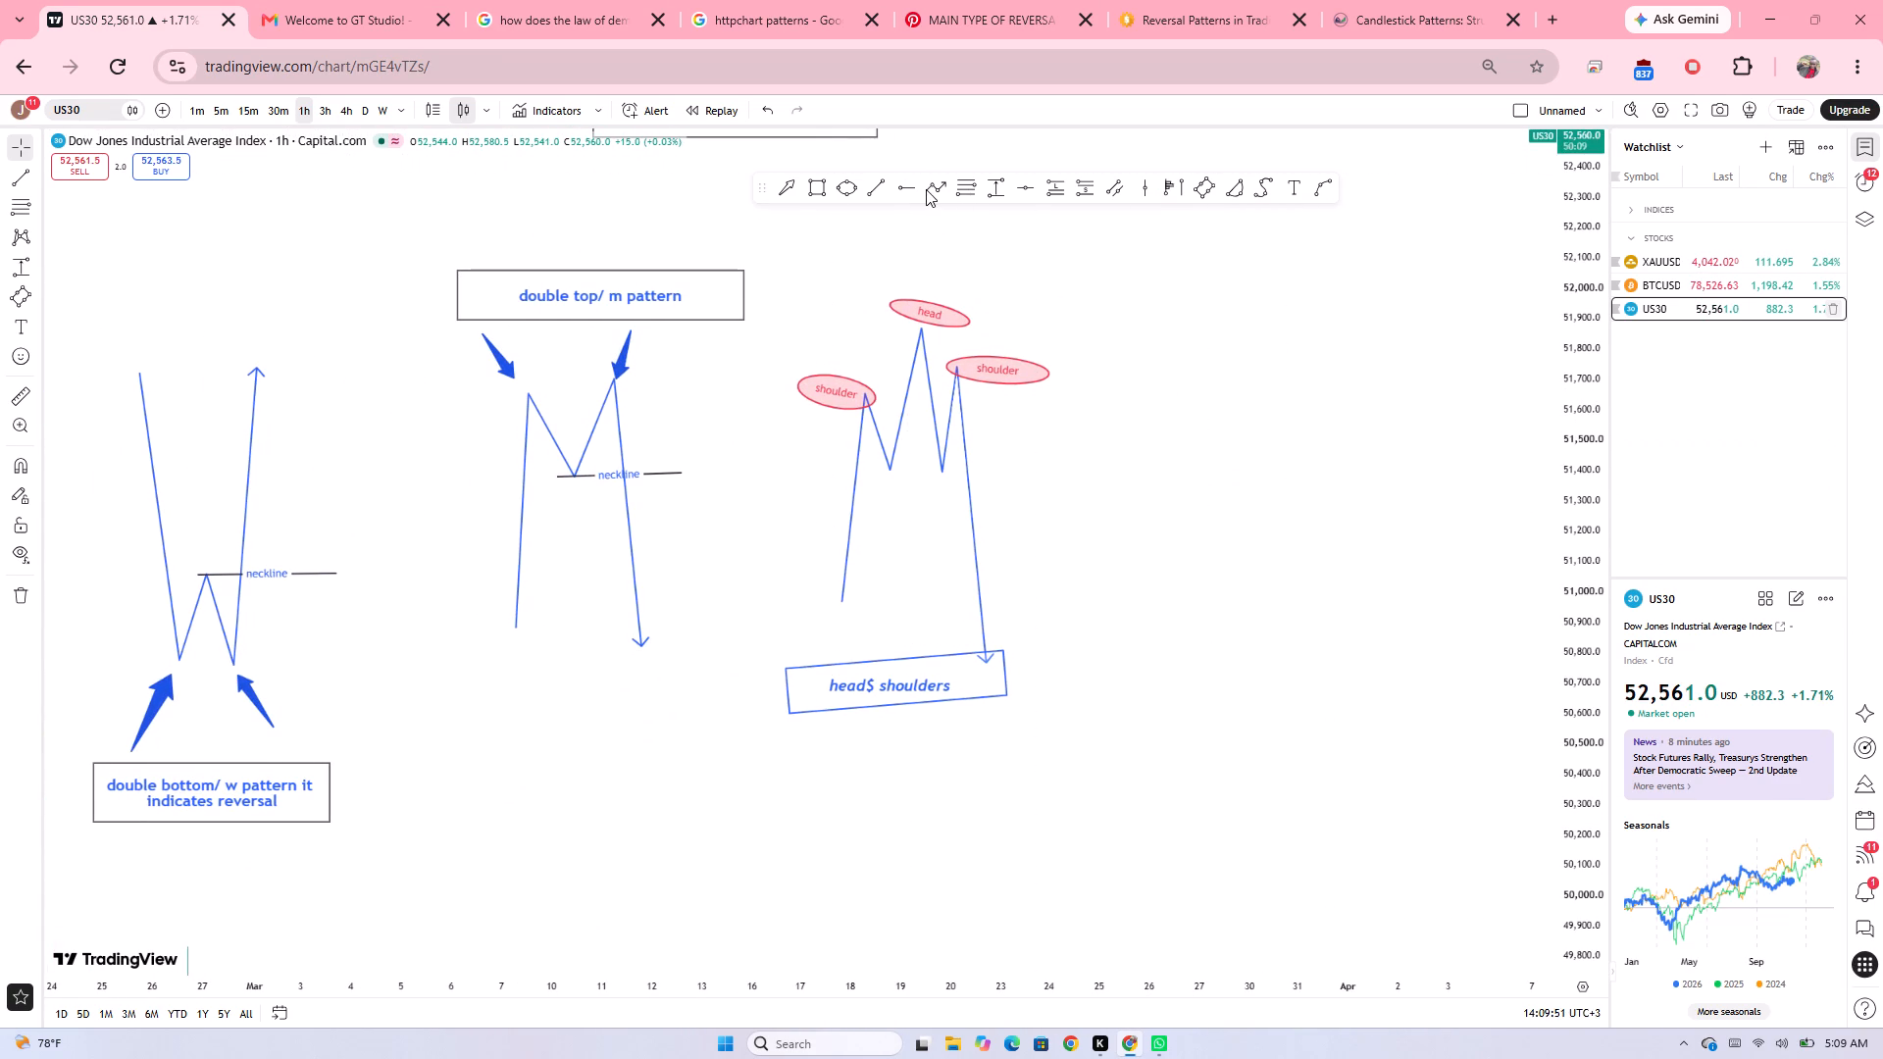
left_click(926, 189)
left_click_drag(1088, 771, 1118, 551)
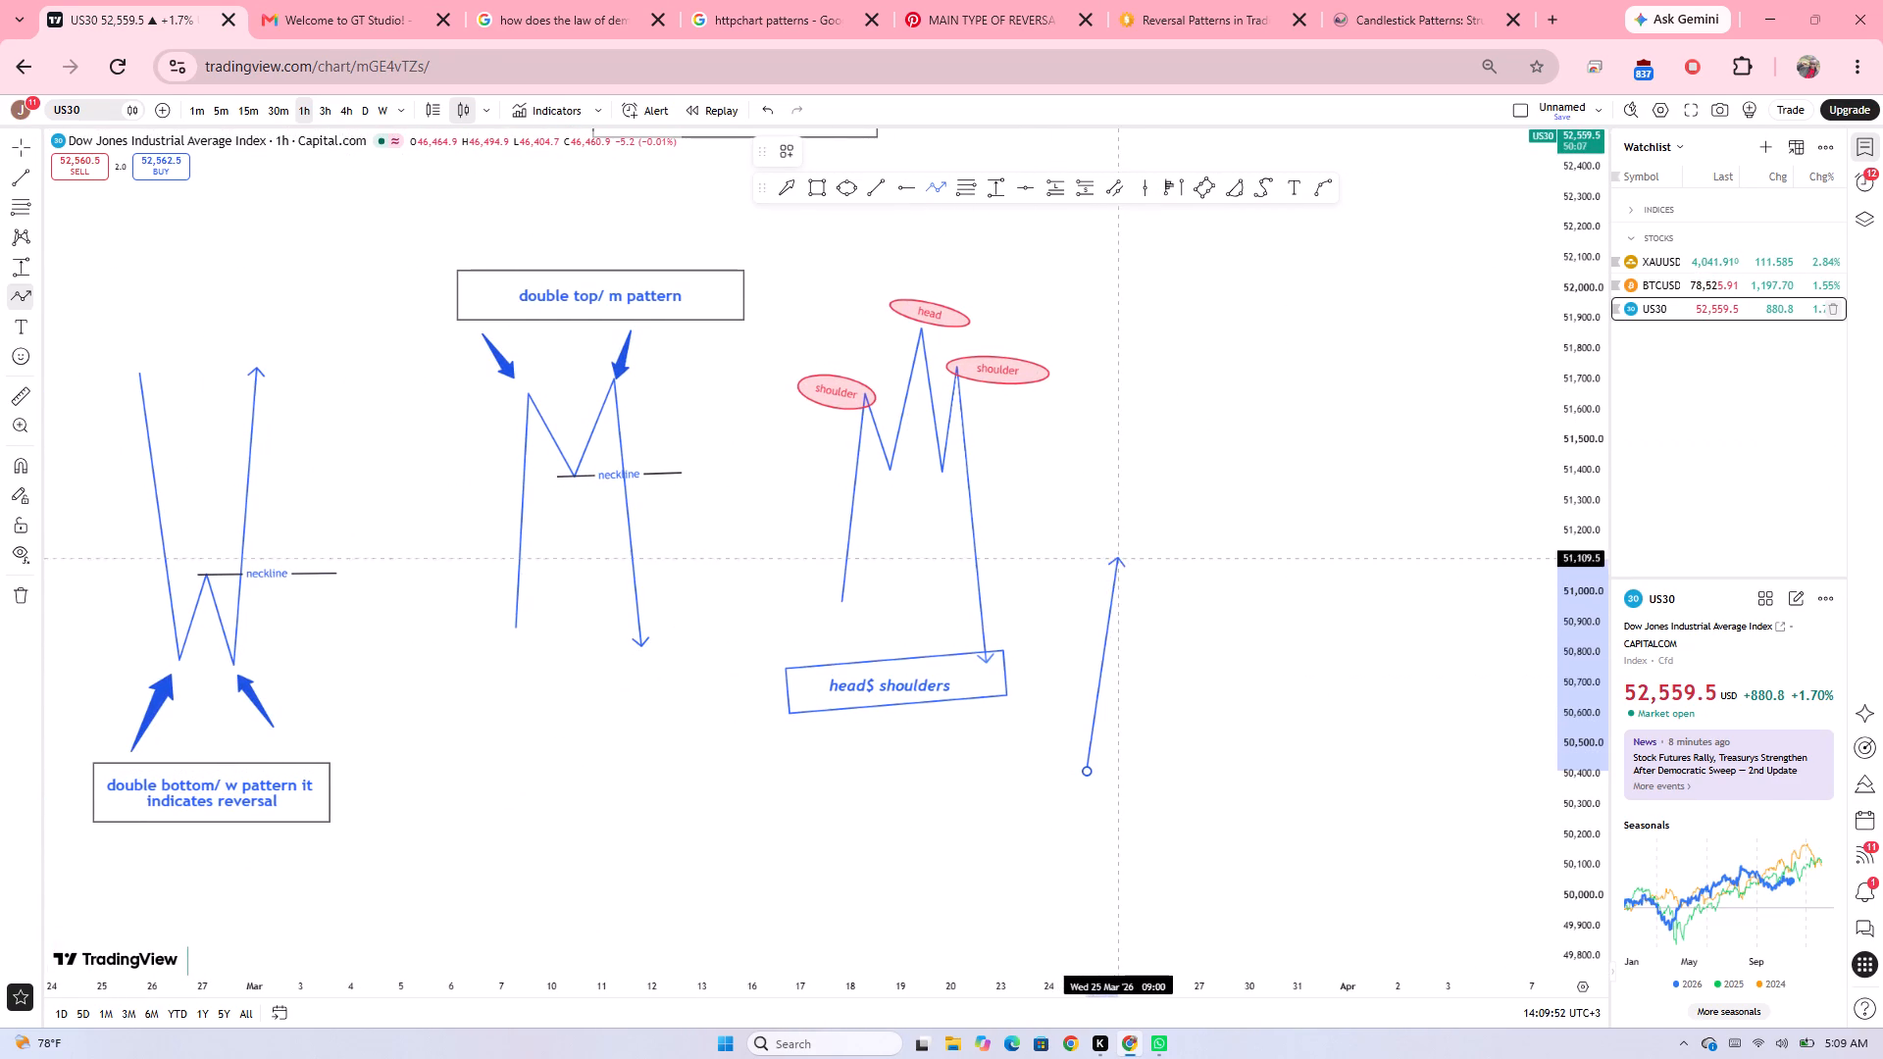
left_click_drag(1118, 551, 1145, 644)
left_click_drag(1145, 644, 1165, 532)
left_click_drag(1165, 532, 1181, 593)
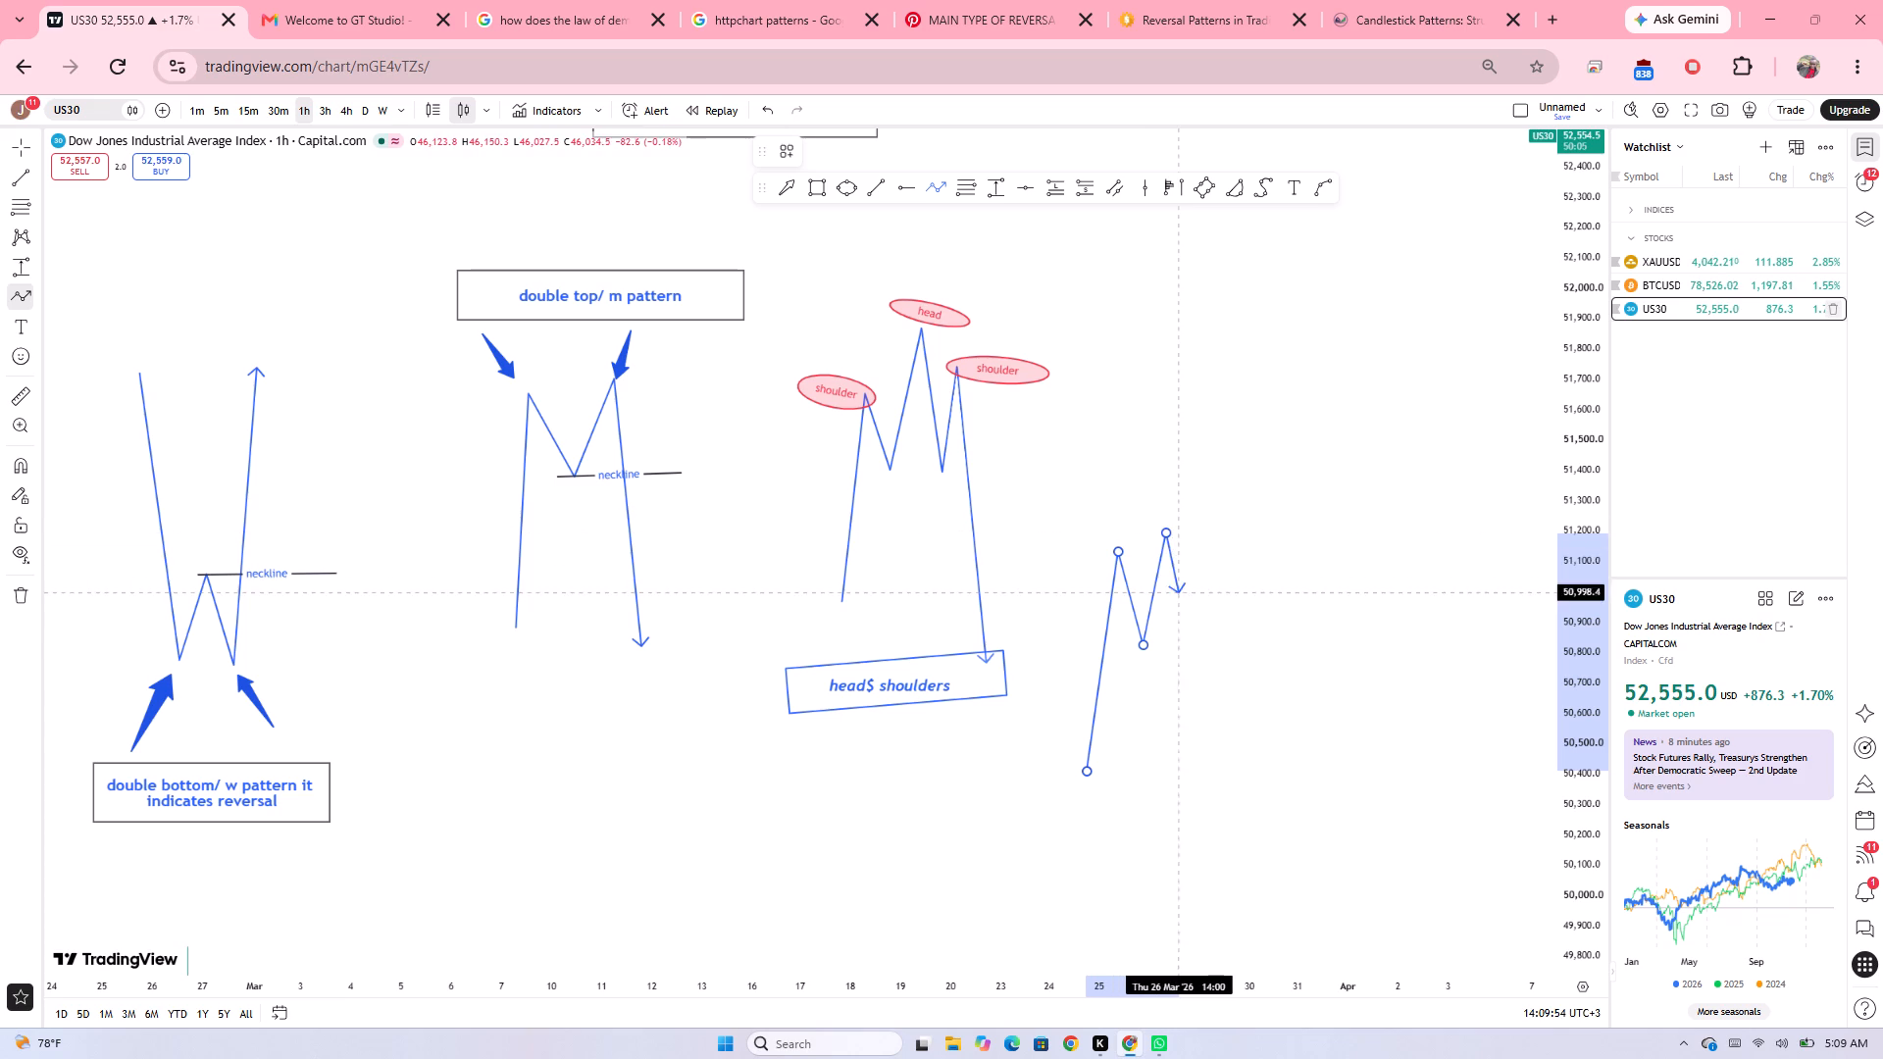
left_click_drag(1181, 593, 1188, 541)
left_click_drag(1188, 541, 1224, 607)
left_click_drag(1224, 607, 1225, 527)
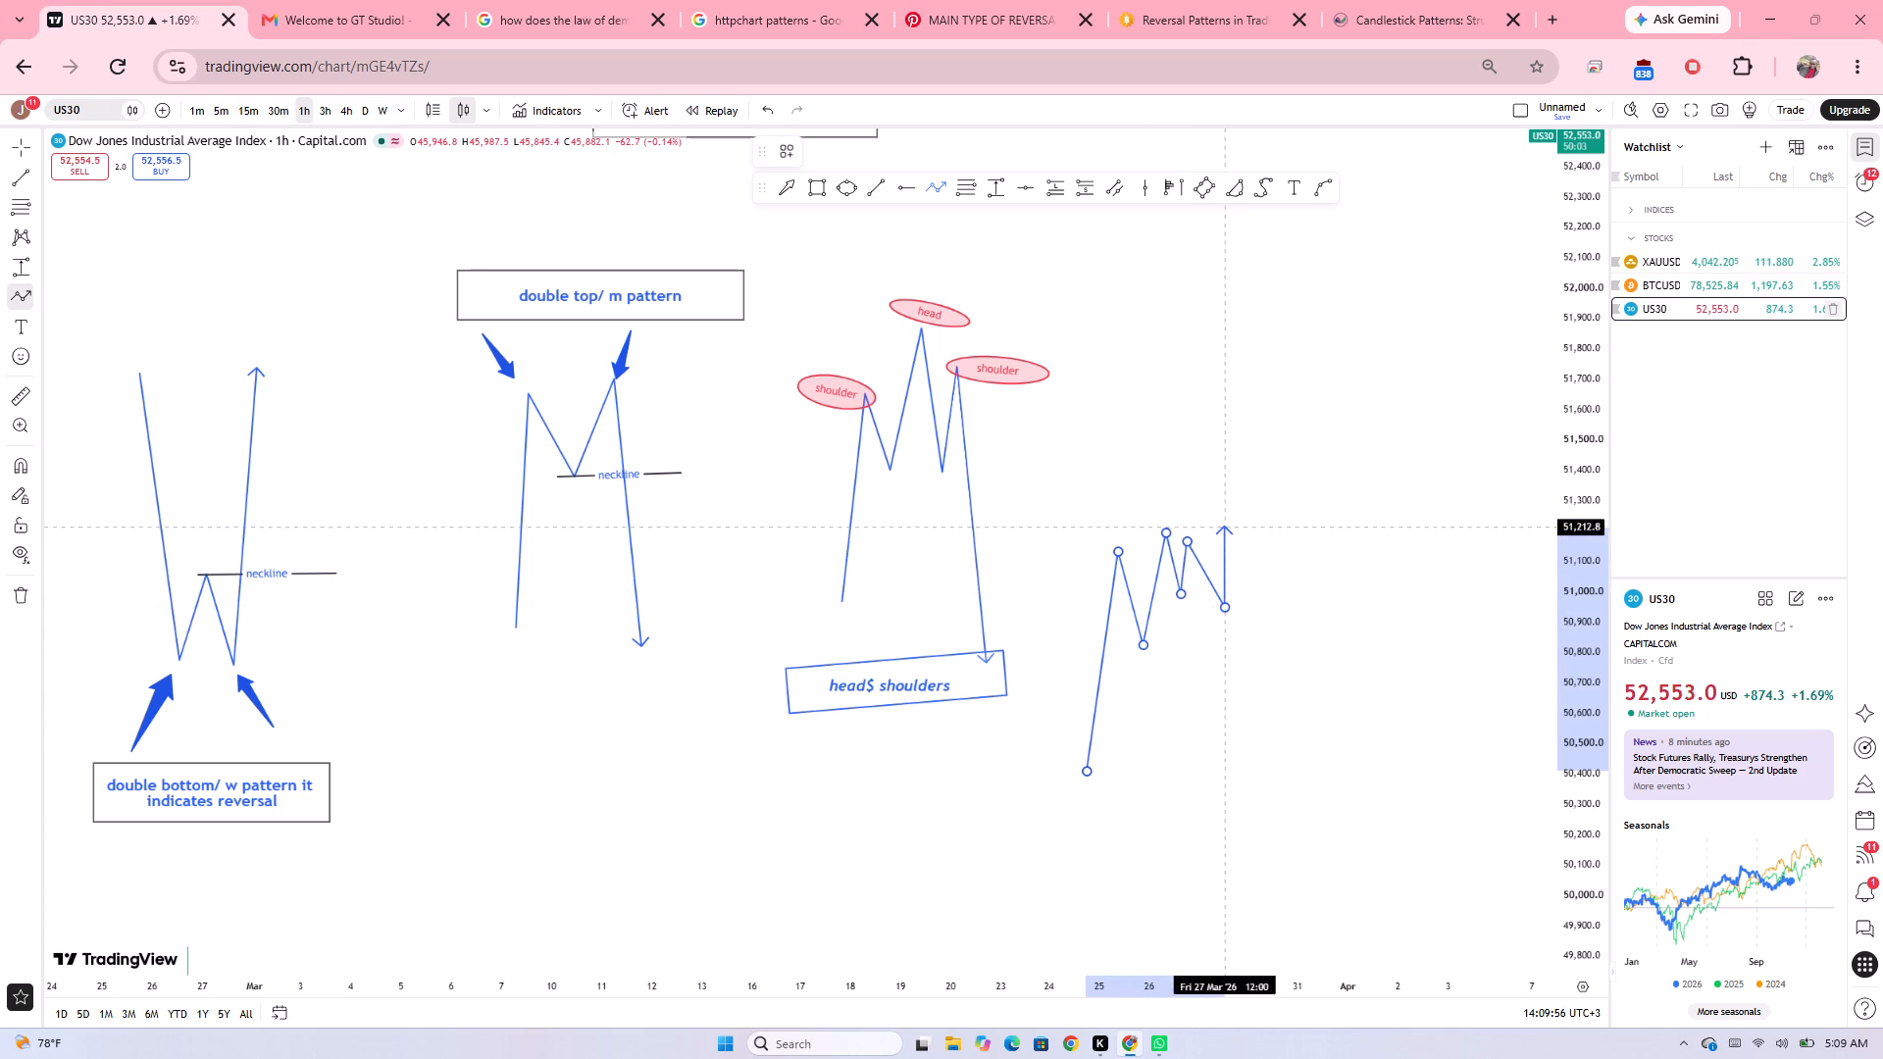
left_click_drag(1225, 527, 1239, 553)
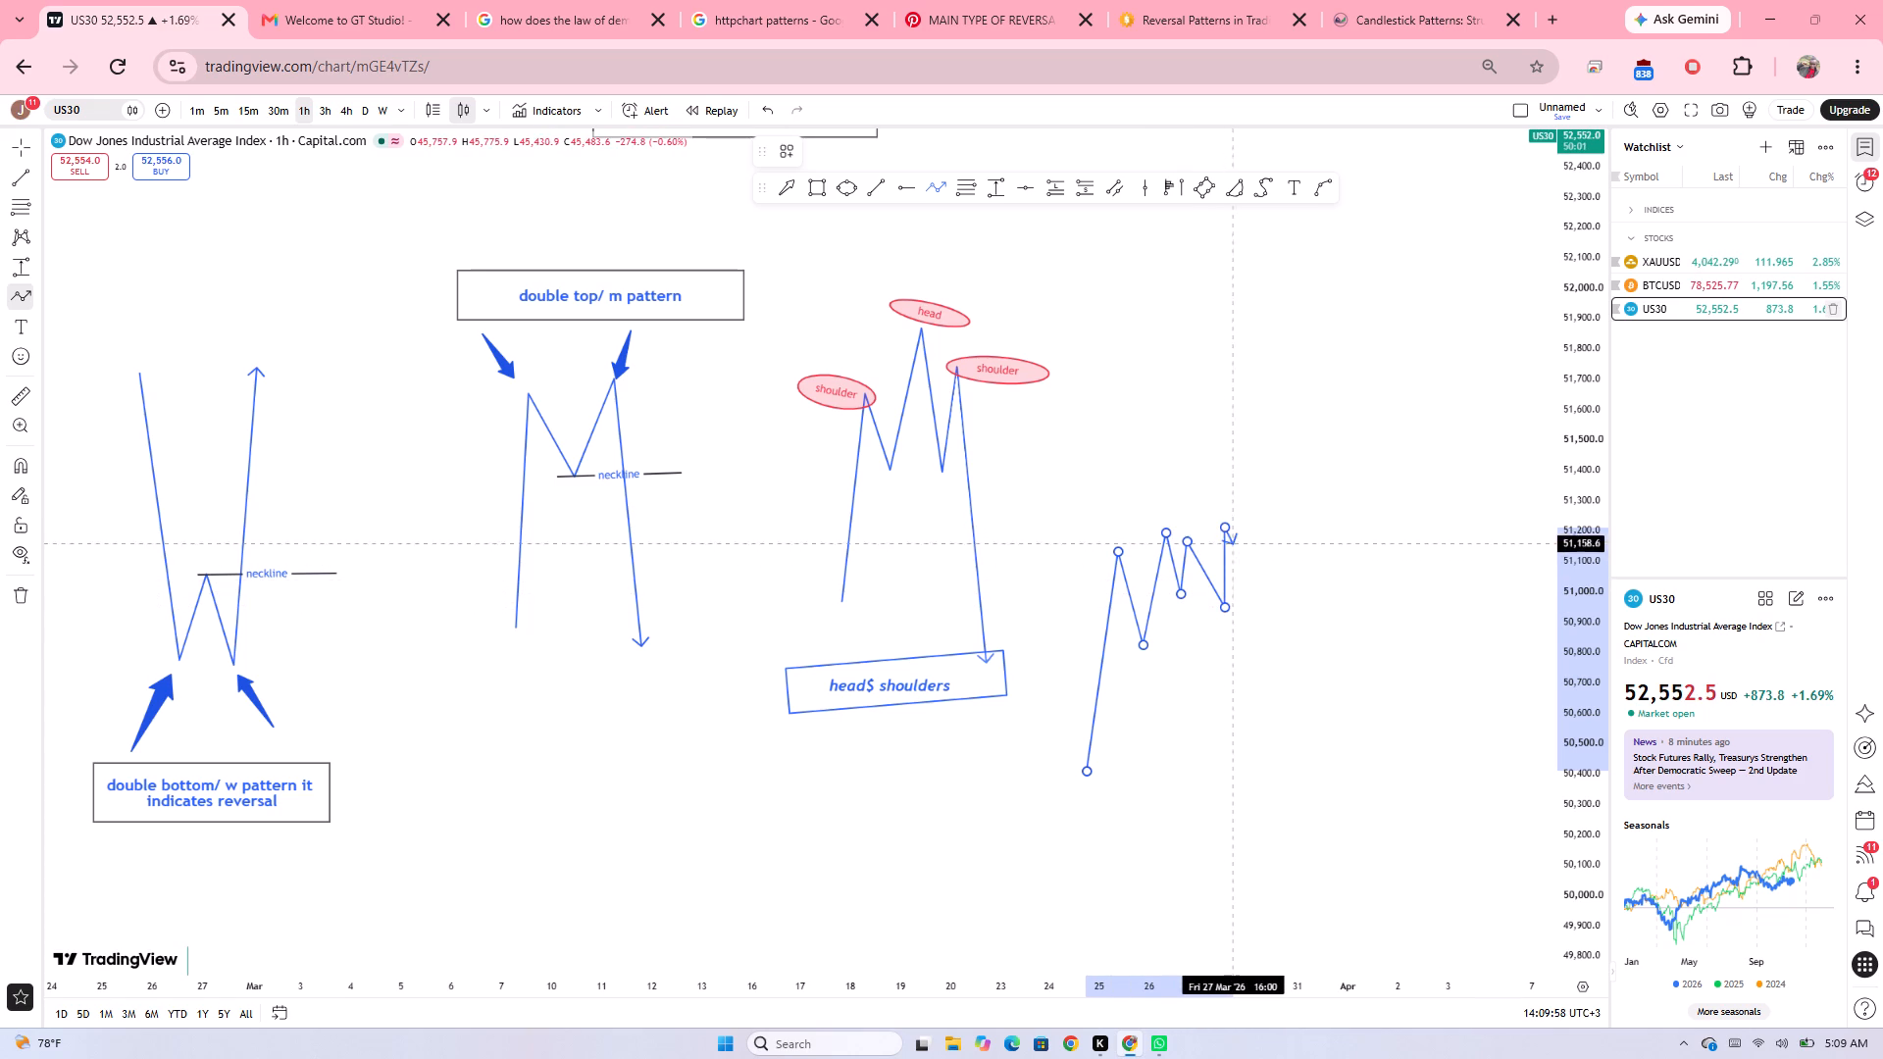
left_click_drag(1239, 553, 1250, 583)
left_click_drag(1250, 583, 1254, 529)
left_click_drag(1254, 529, 1275, 572)
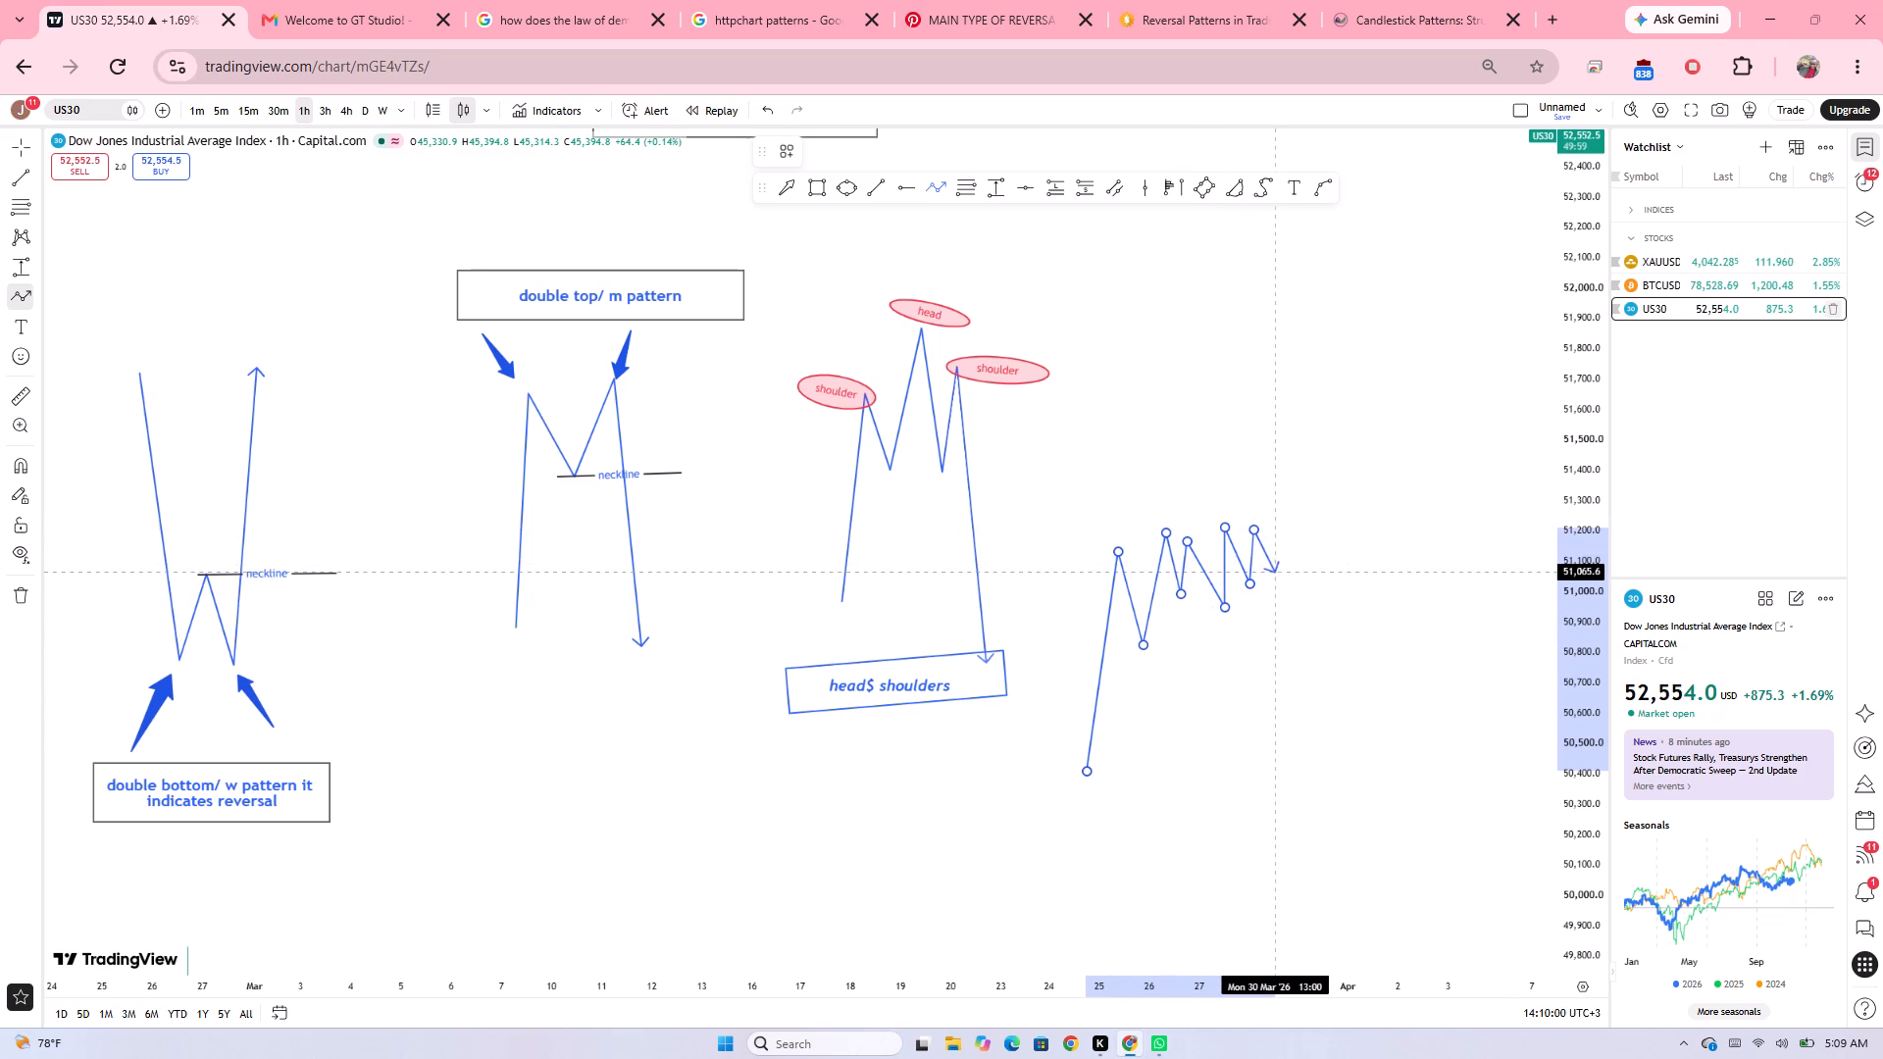
left_click(1275, 572)
left_click_drag(1275, 537, 1284, 550)
left_click_drag(1284, 550, 1284, 529)
double_click(1284, 529)
left_click(1329, 605)
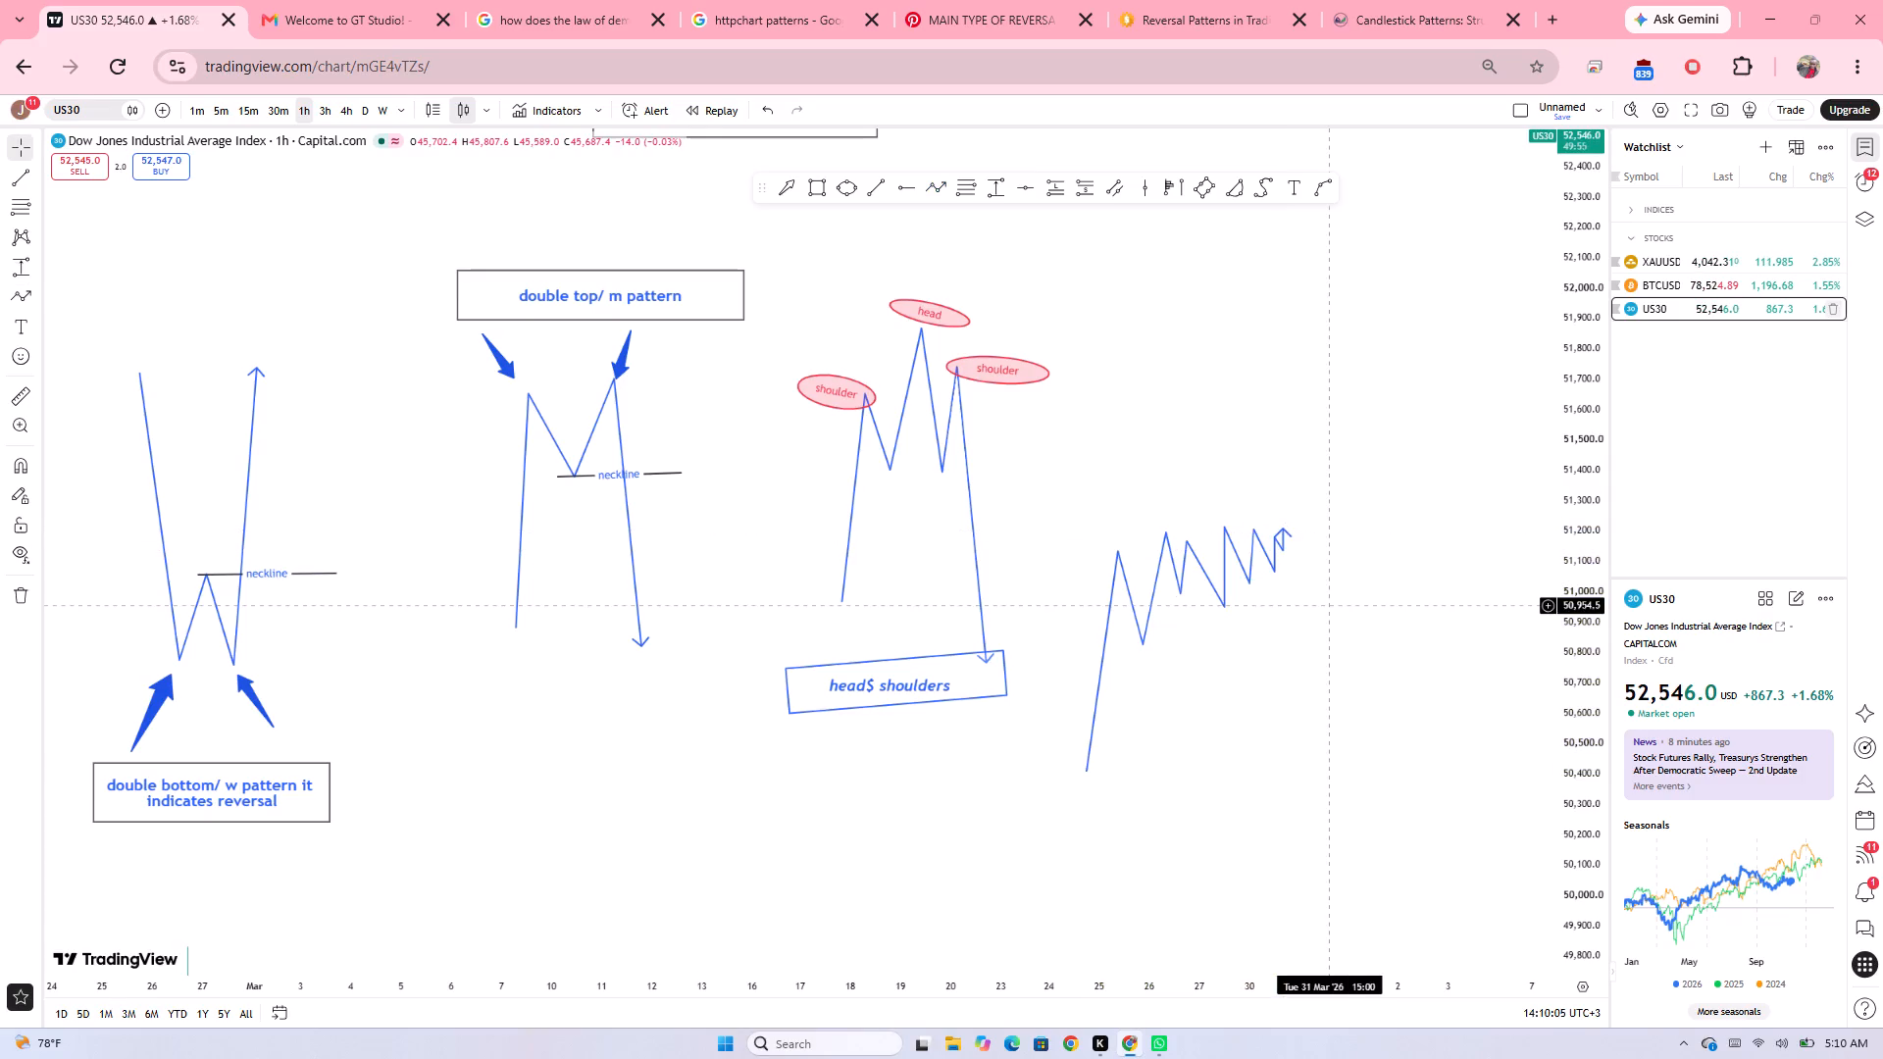
Lower the zigzag path's second pullback low to about 50,939 and shift the following peak slightly later, to about 51,208.
left_click_drag(1182, 588, 1175, 610)
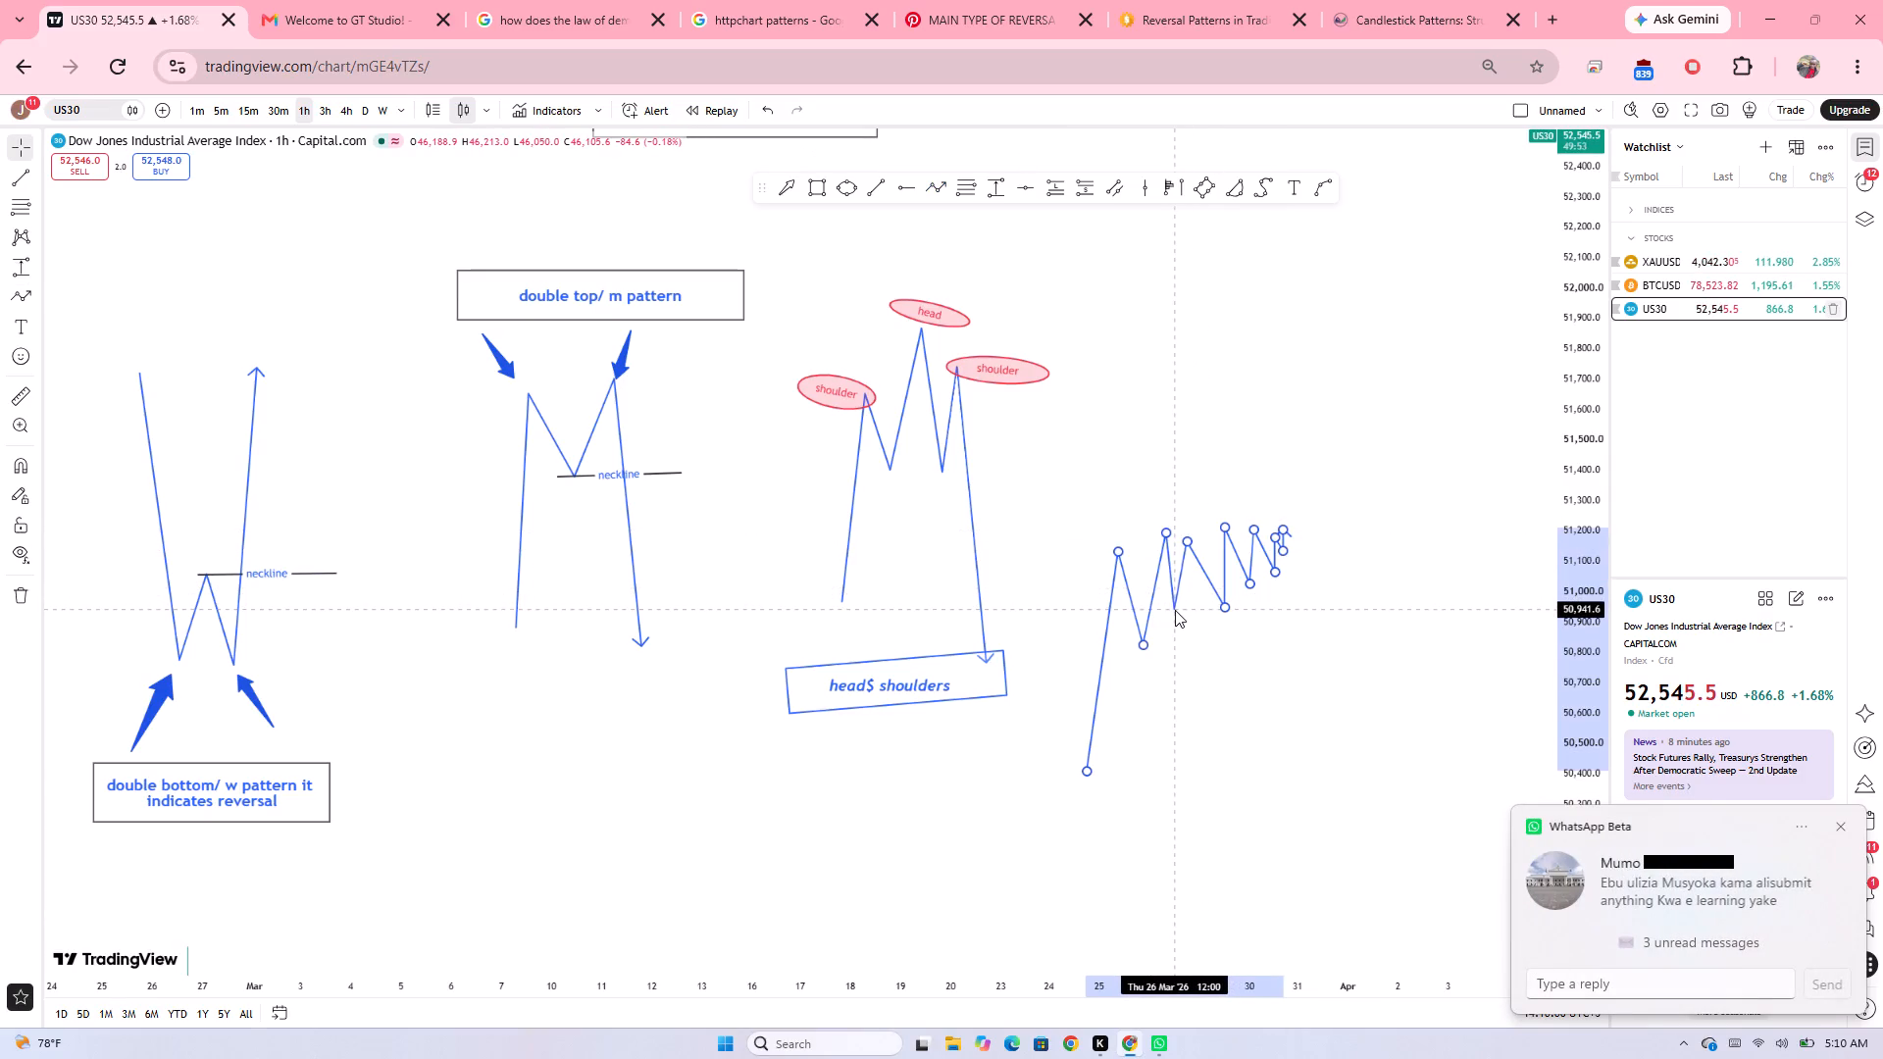
left_click_drag(1175, 610, 1177, 611)
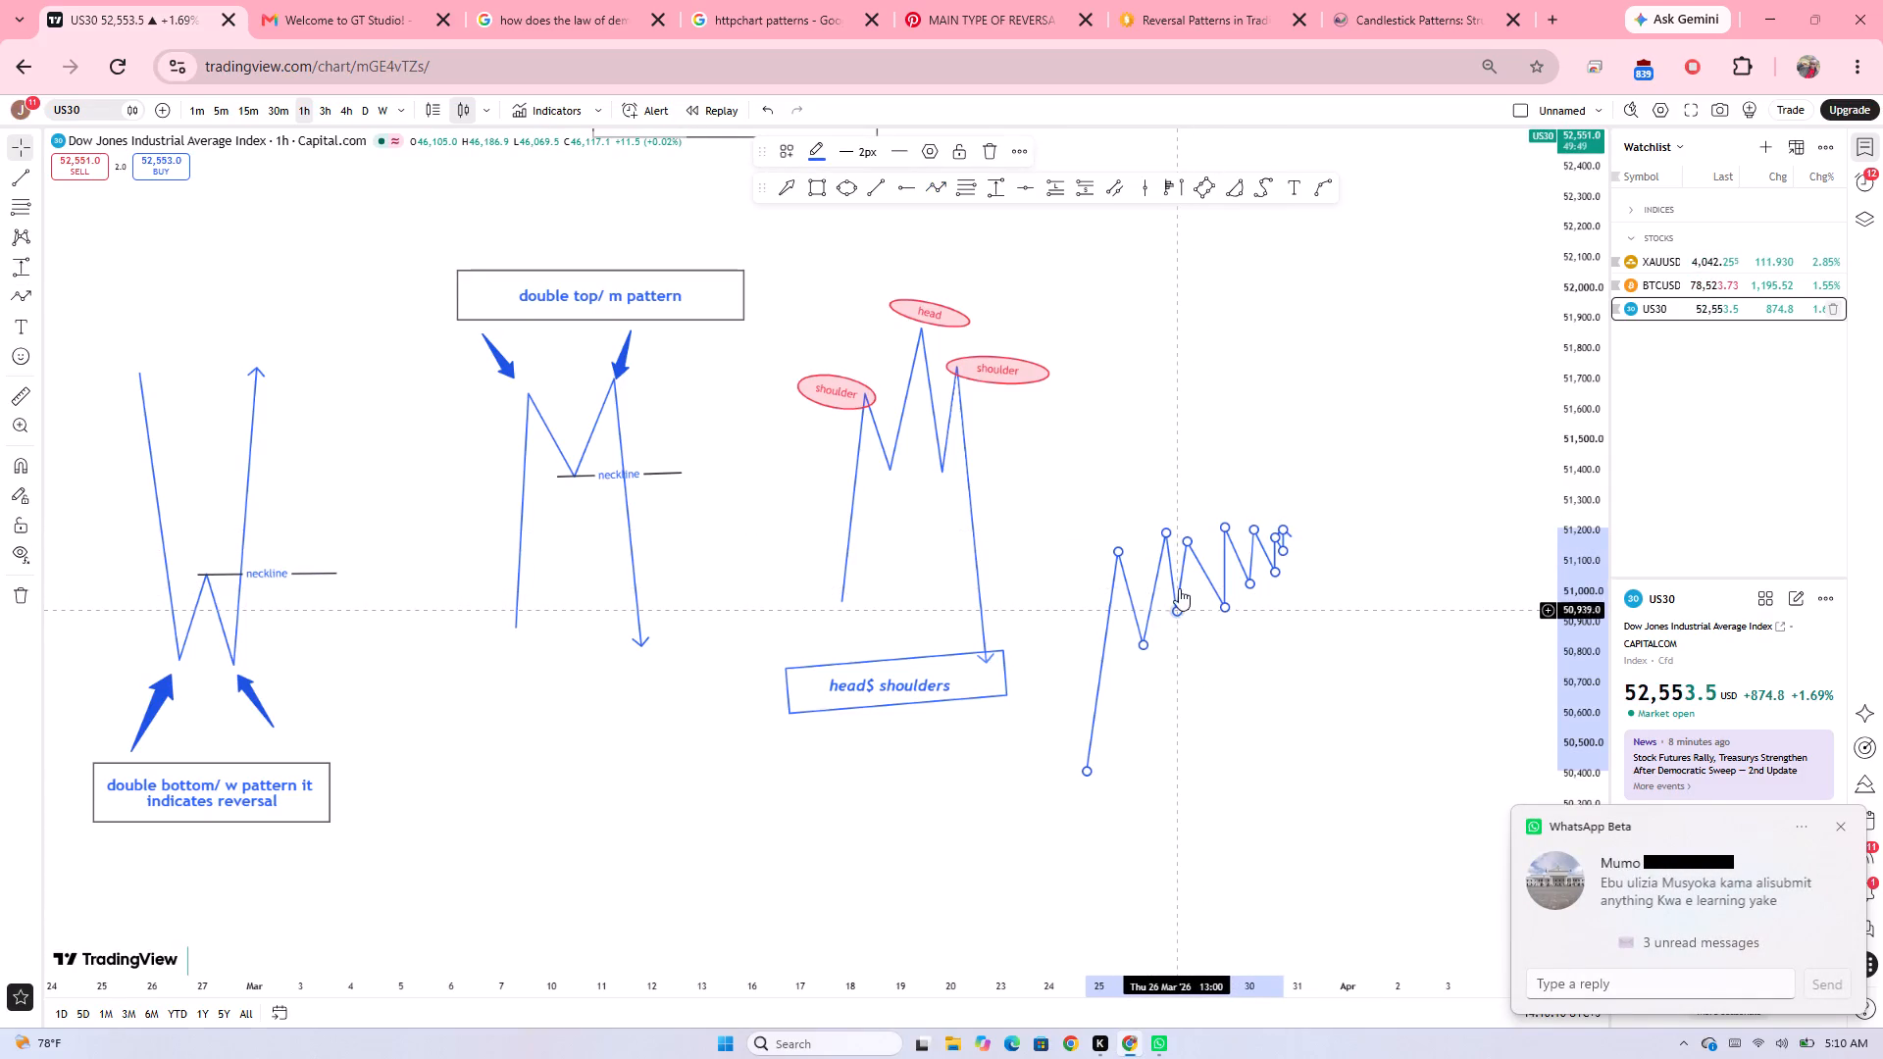
left_click_drag(1188, 539, 1199, 529)
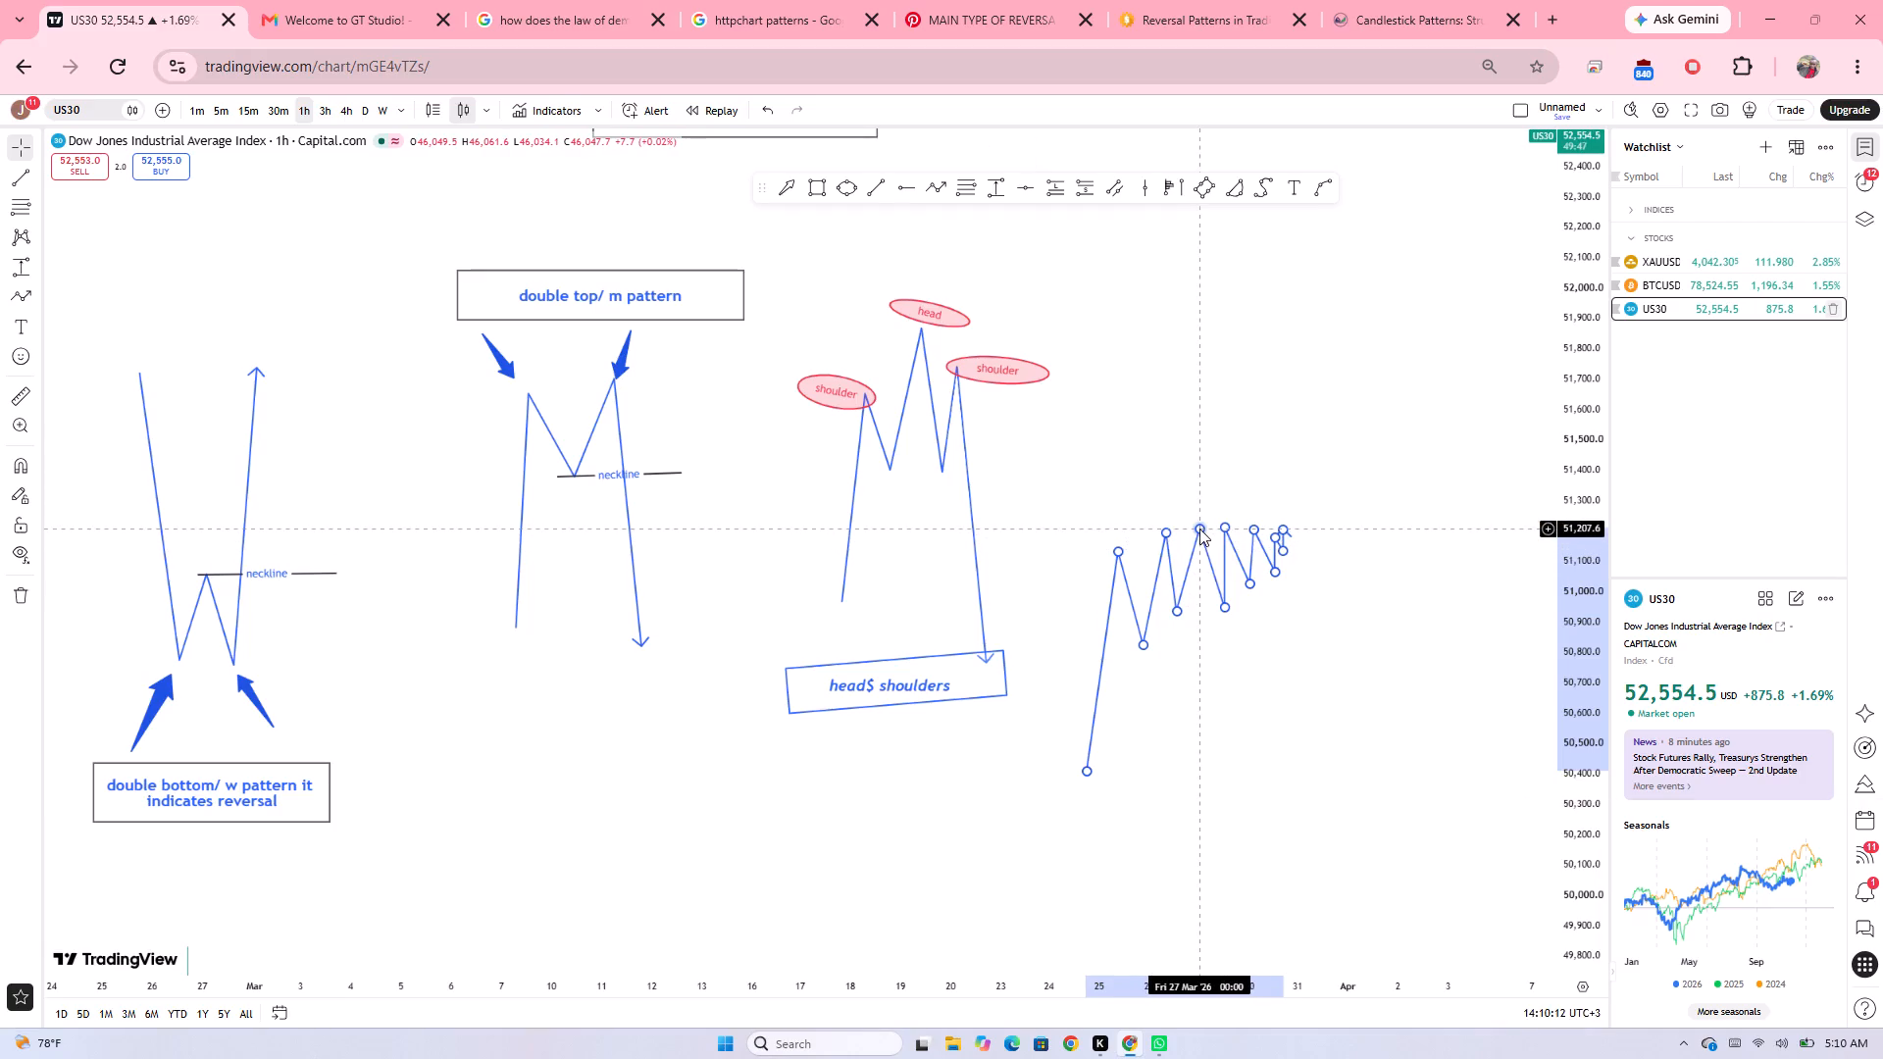
left_click(1305, 560)
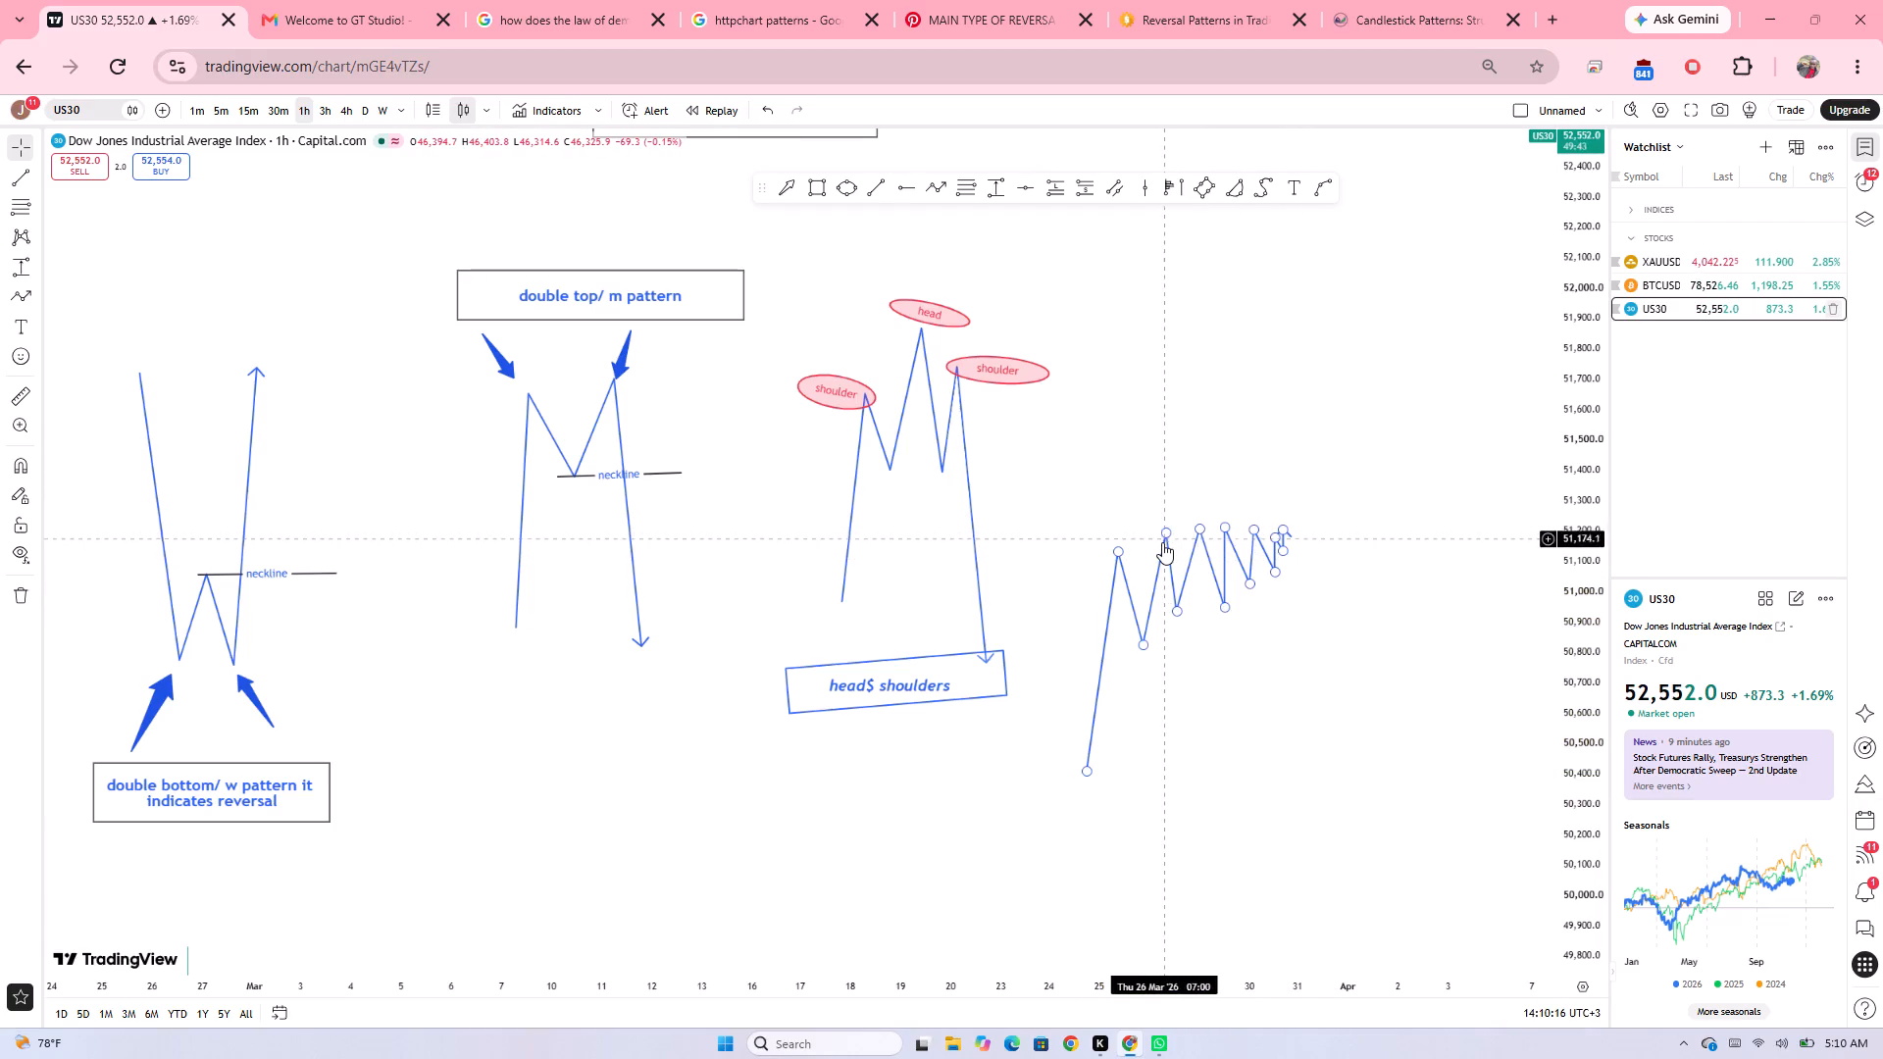
Level the tops of the zigzag path's middle swings with its first peak, along a nearly flat line at about 51,145.
left_click_drag(1165, 532, 1165, 535)
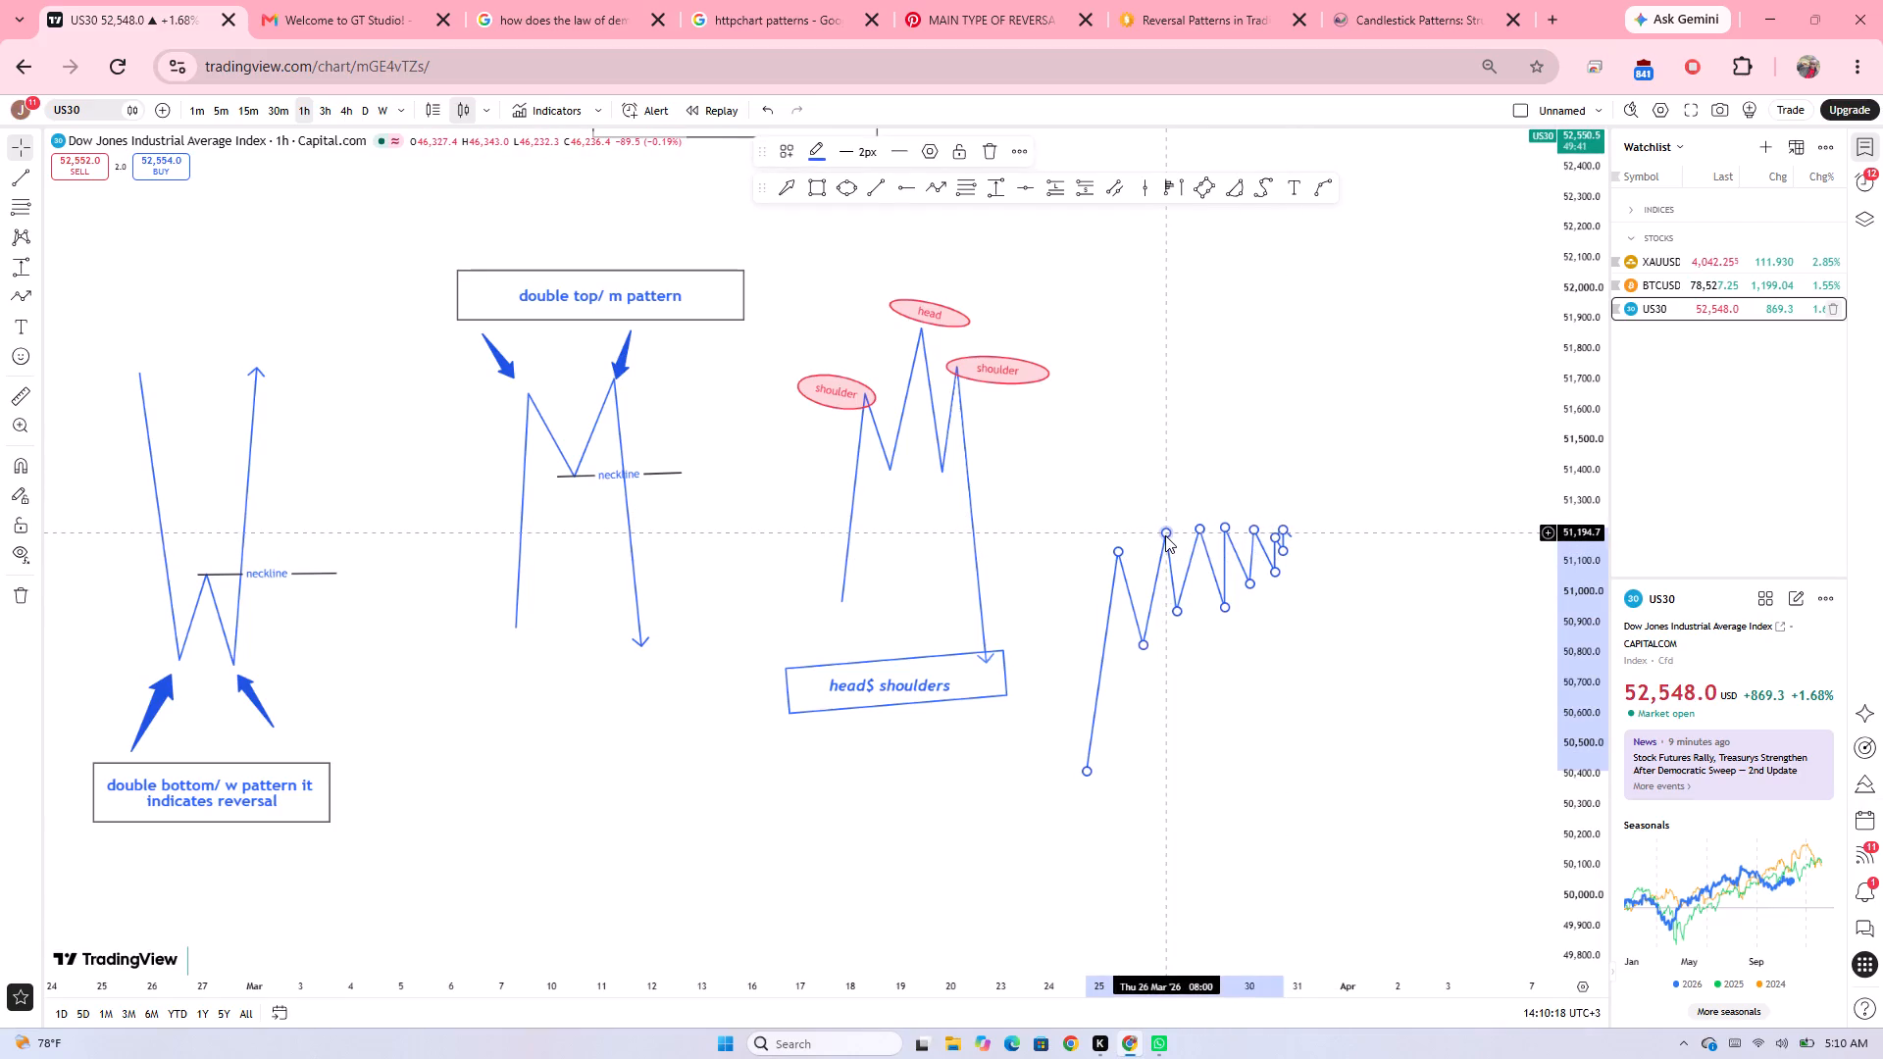
left_click_drag(1165, 535, 1163, 541)
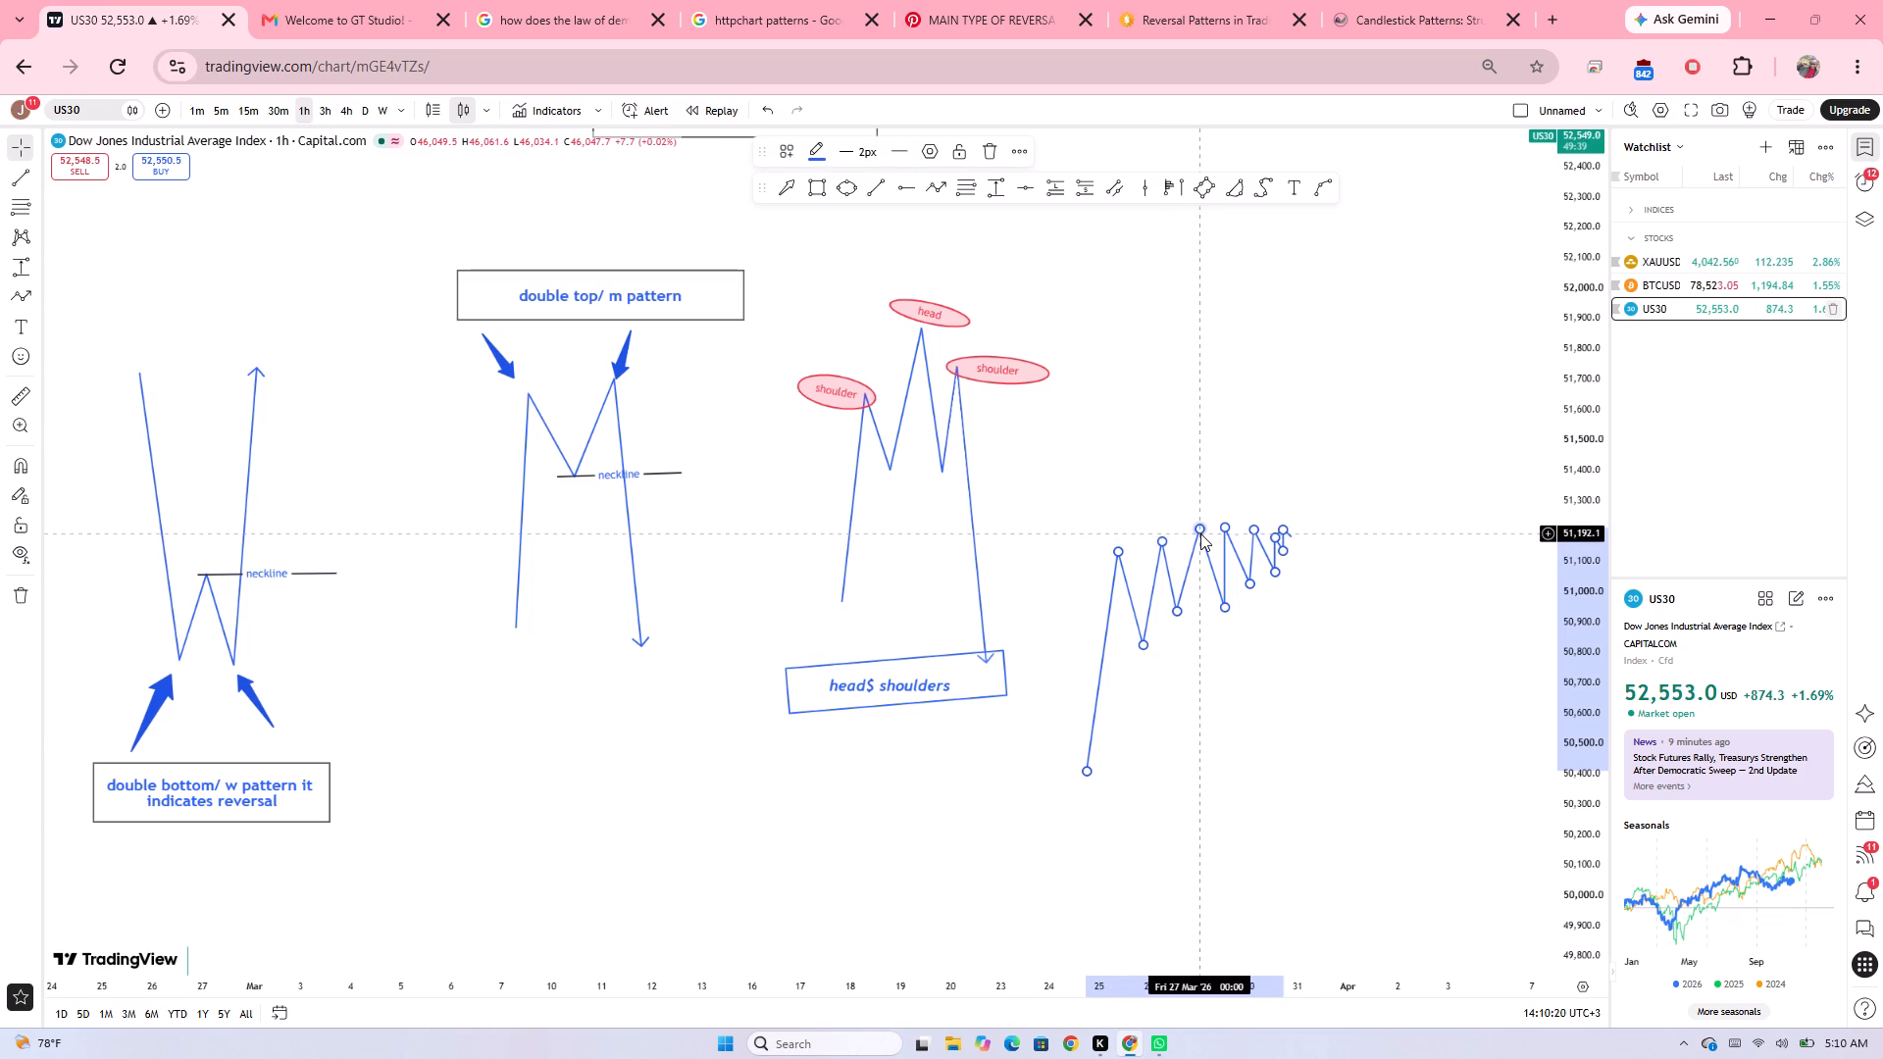
left_click_drag(1201, 533, 1201, 543)
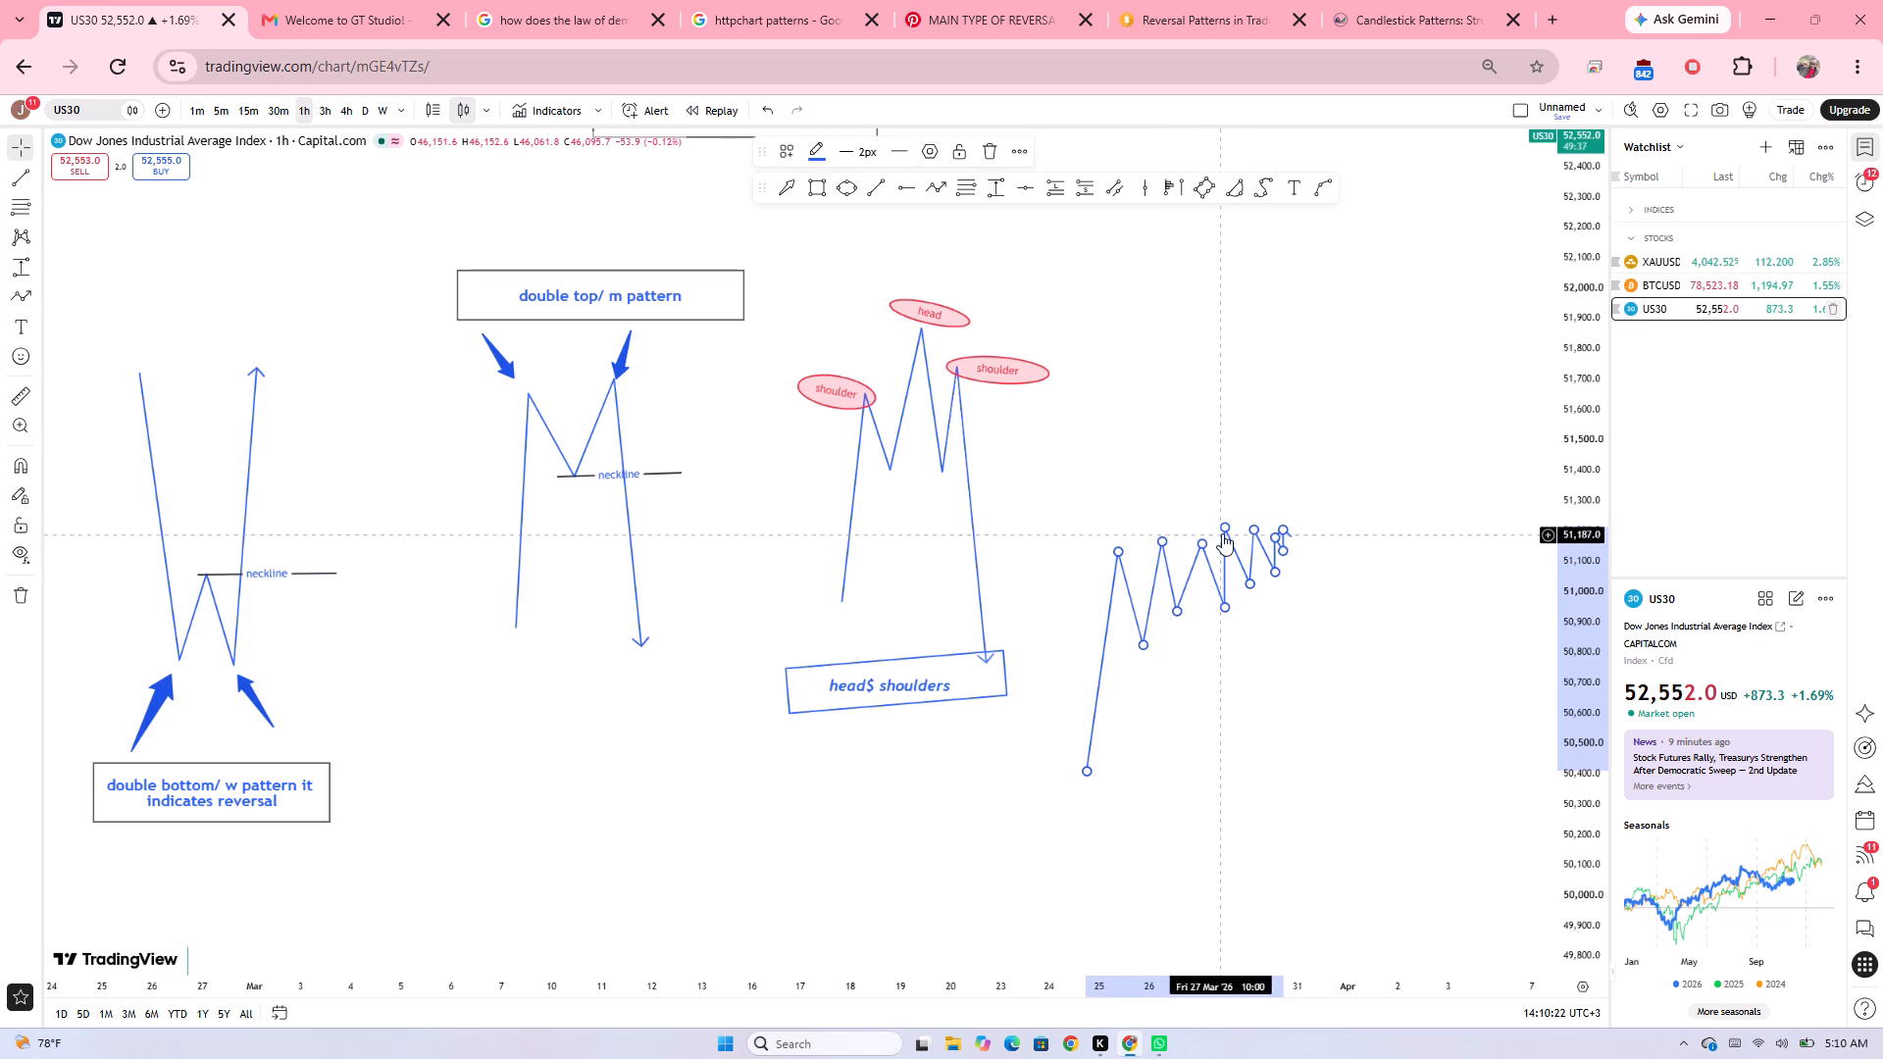
left_click(1228, 531)
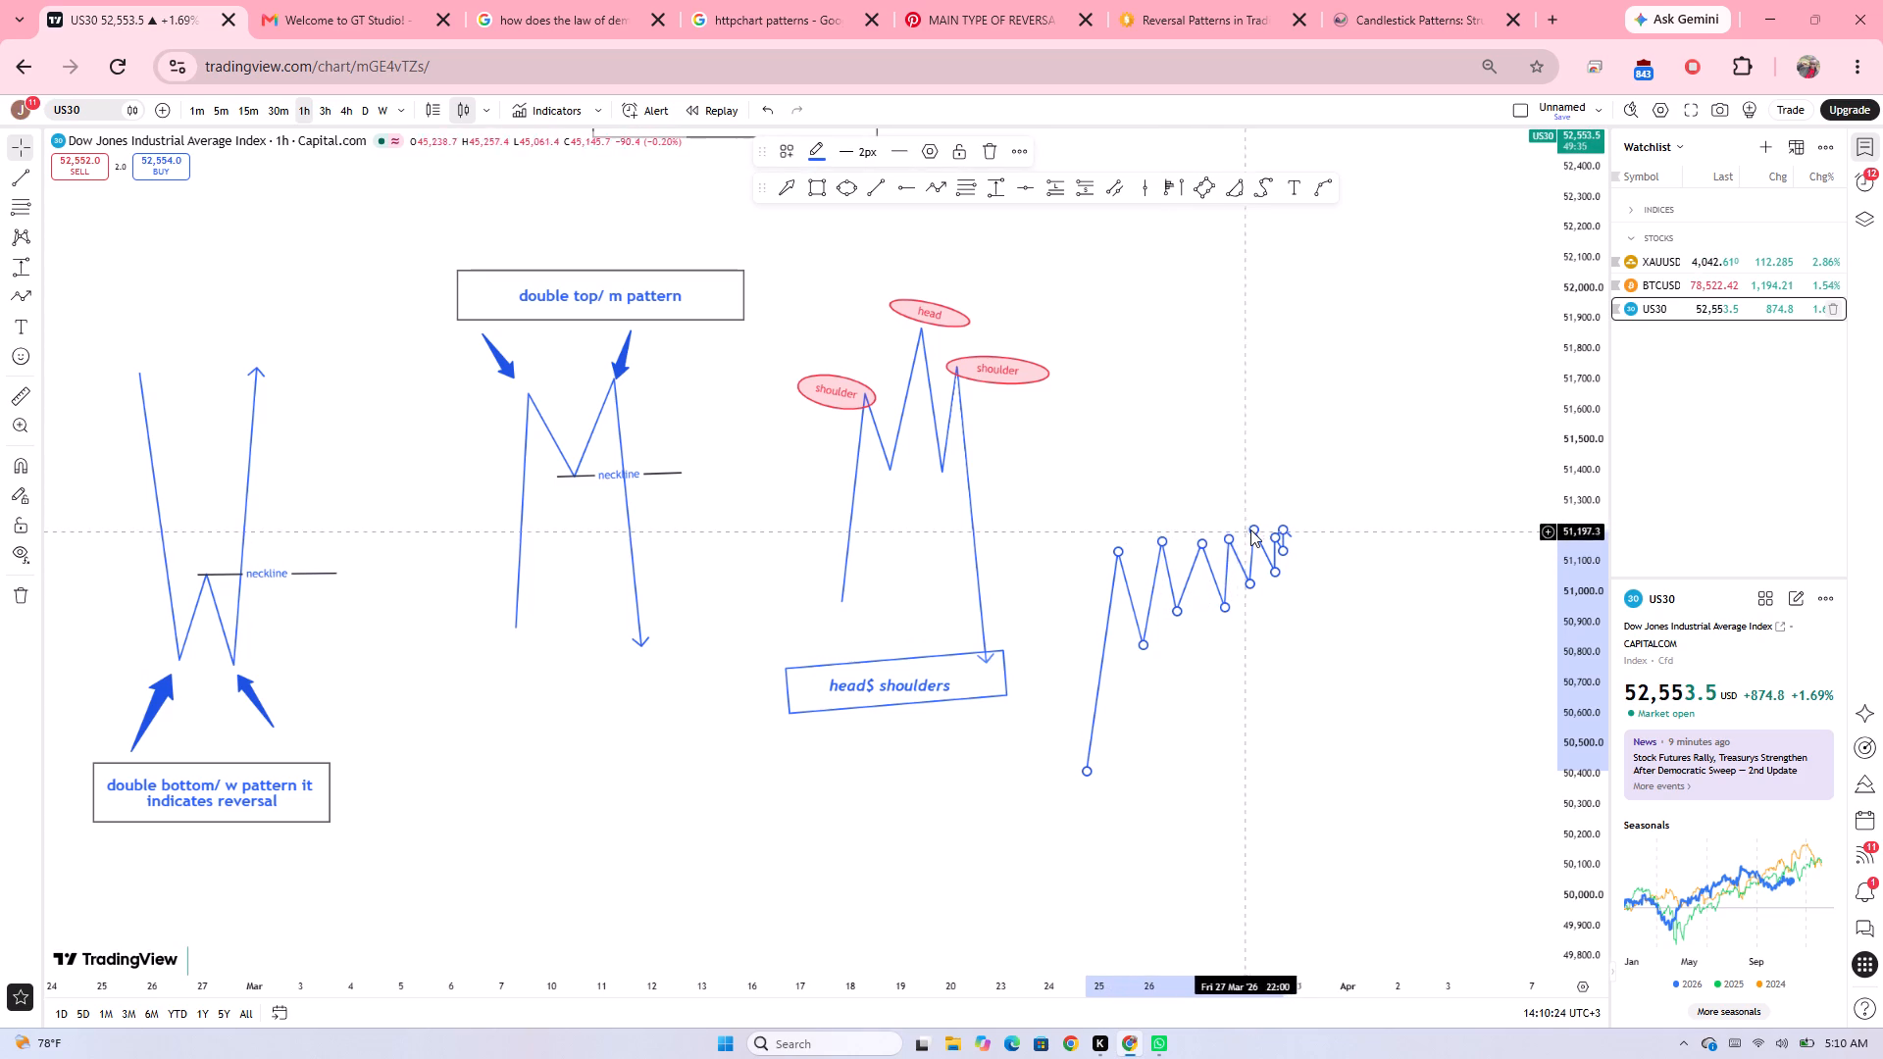
left_click(1252, 529)
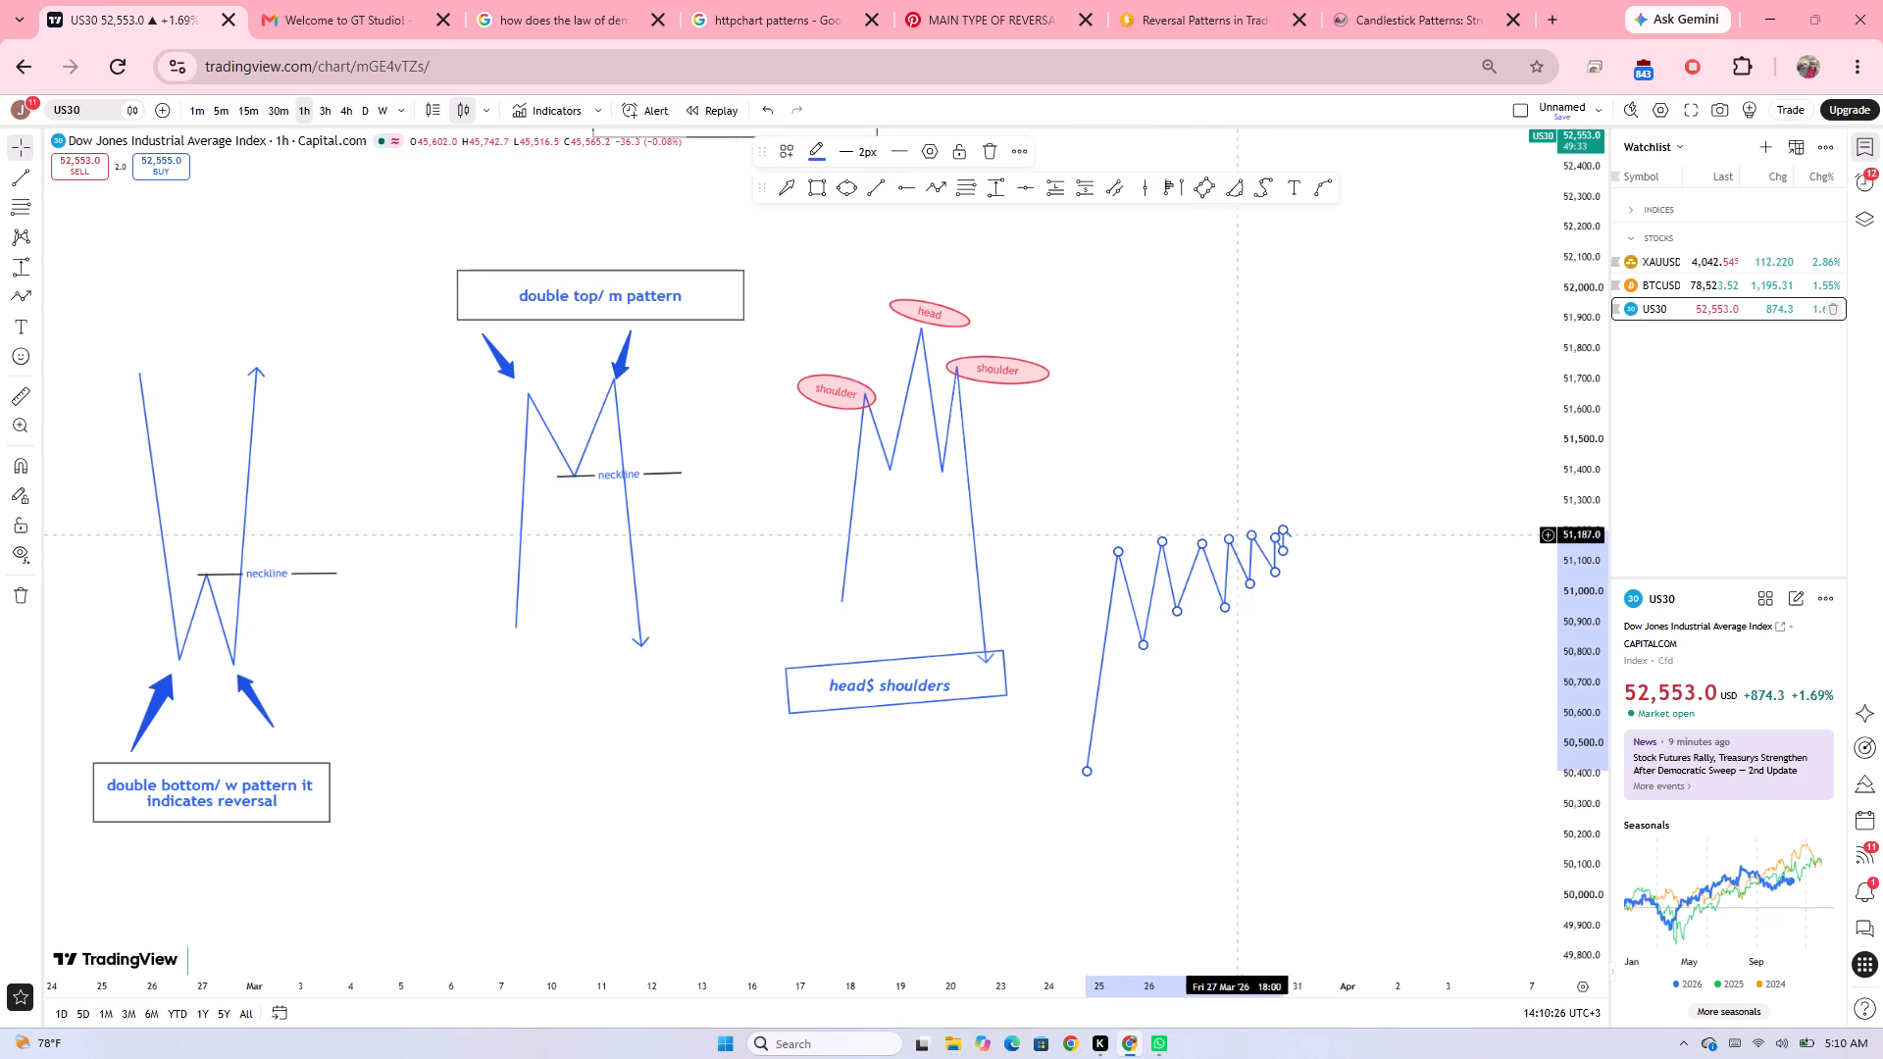
left_click(1166, 540)
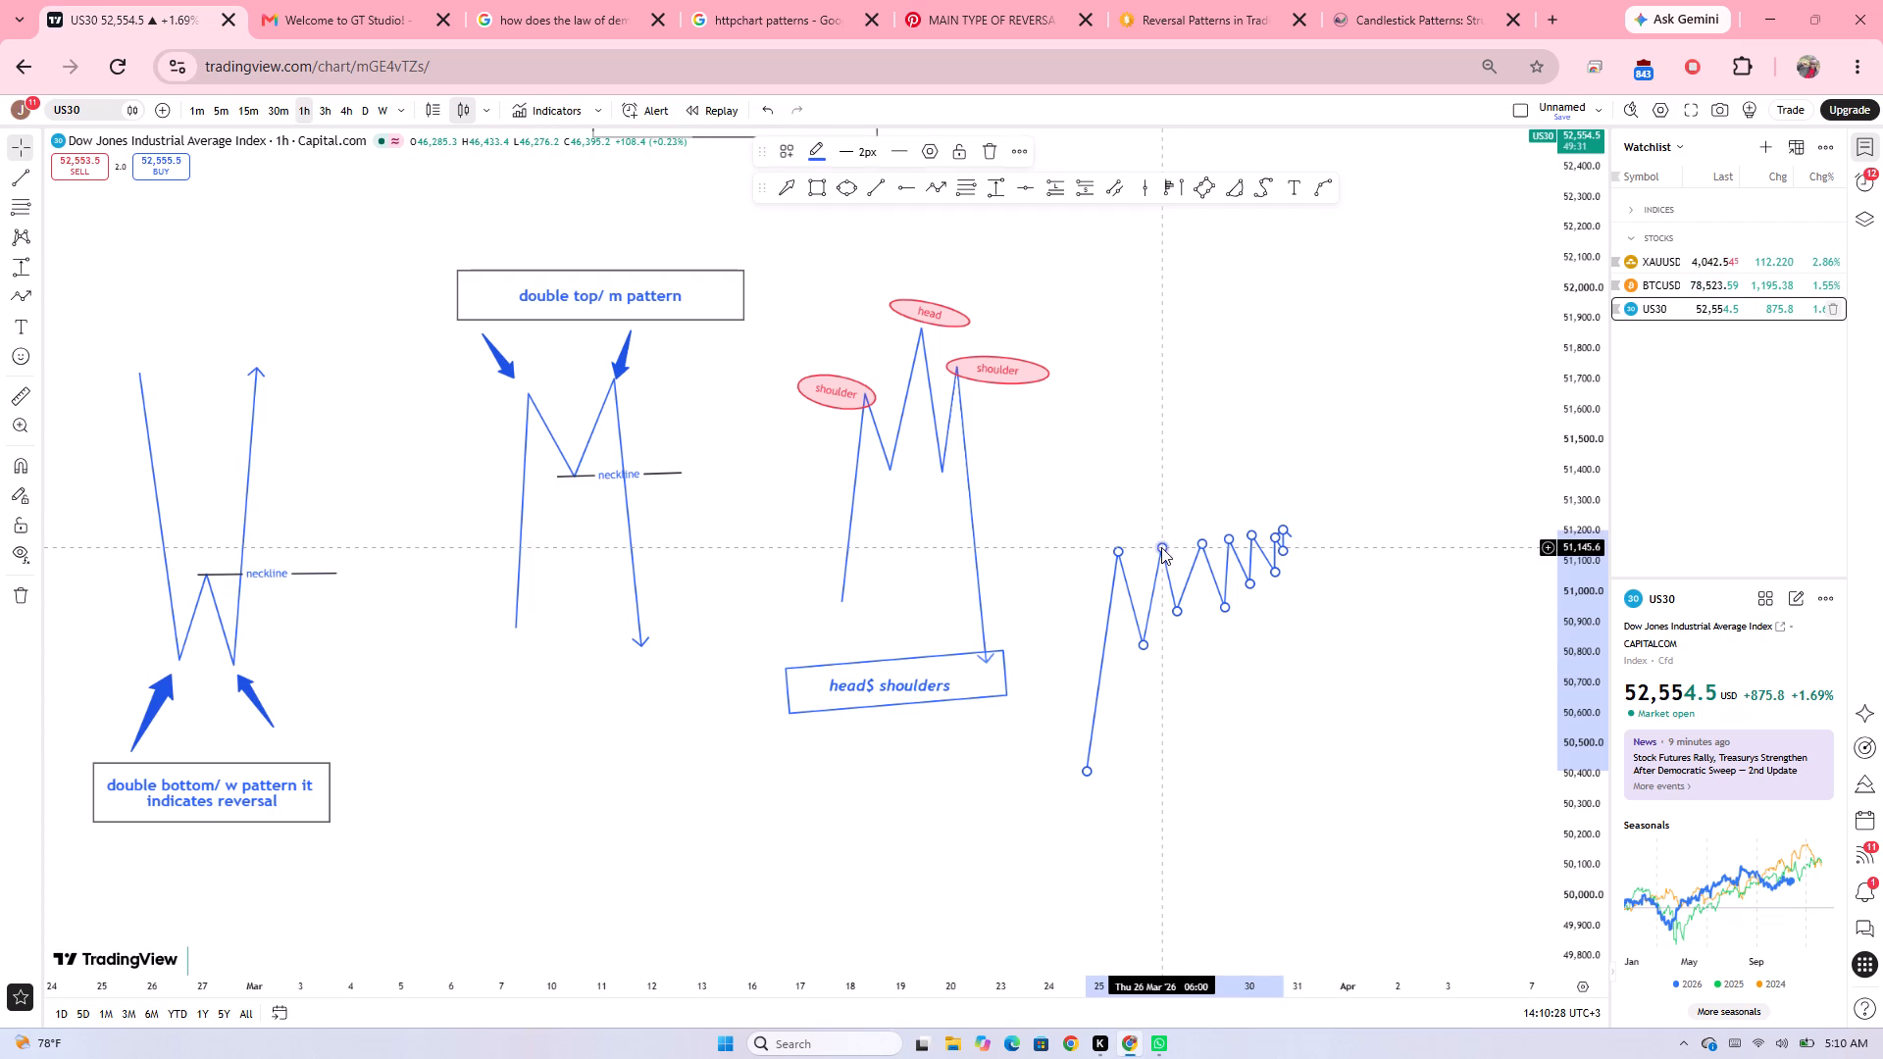
left_click(1253, 538)
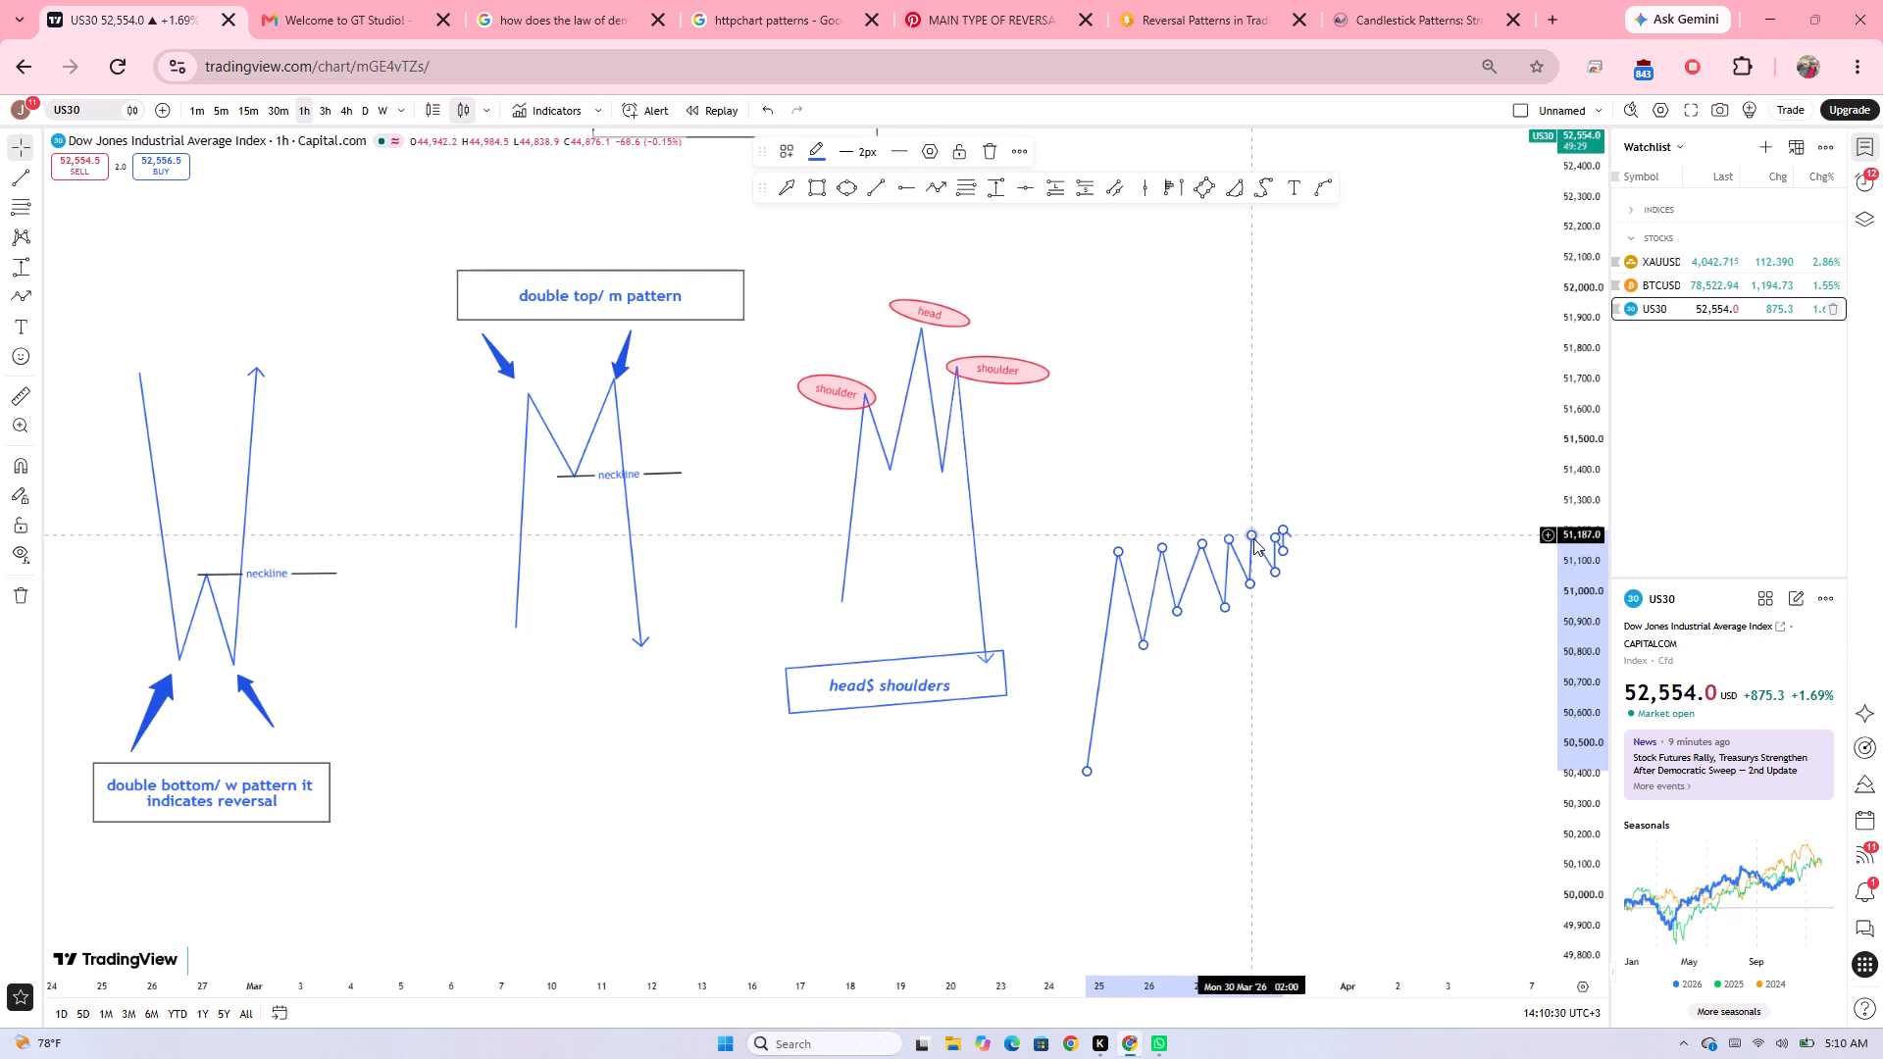
left_click(1231, 541)
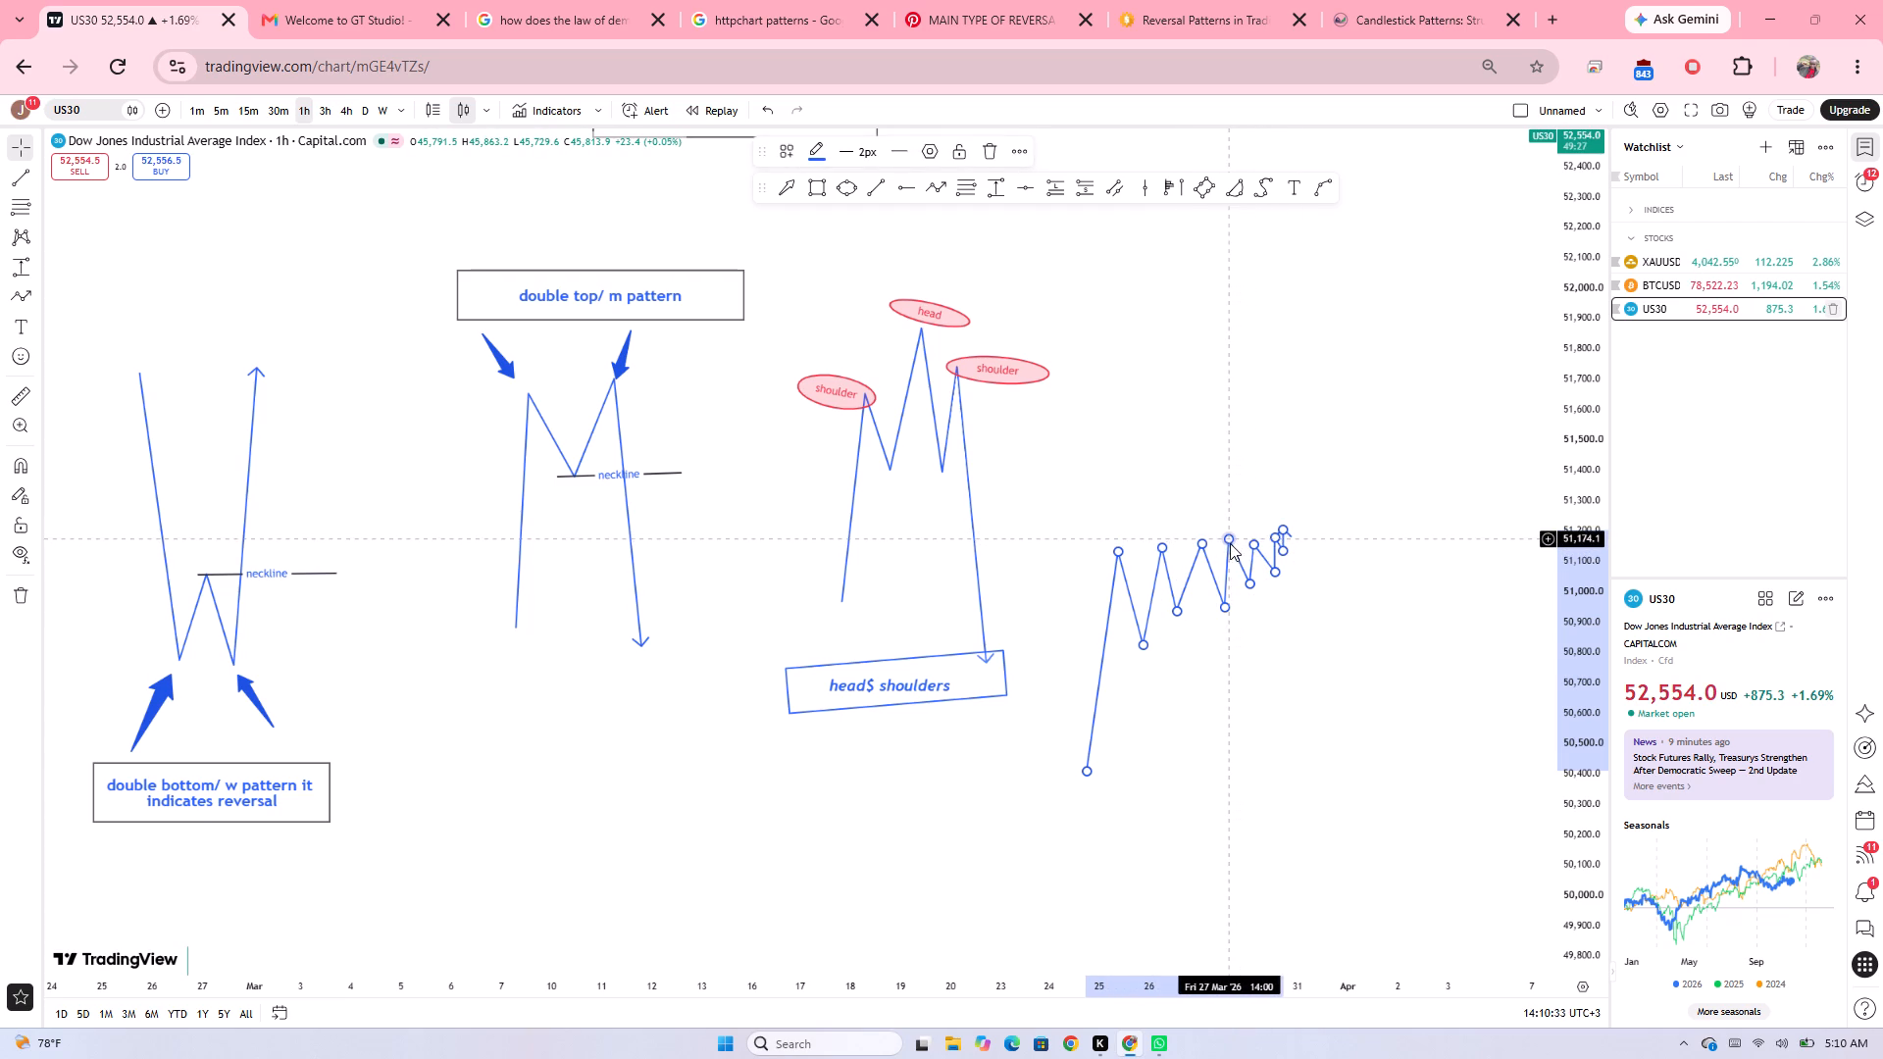
left_click(1205, 545)
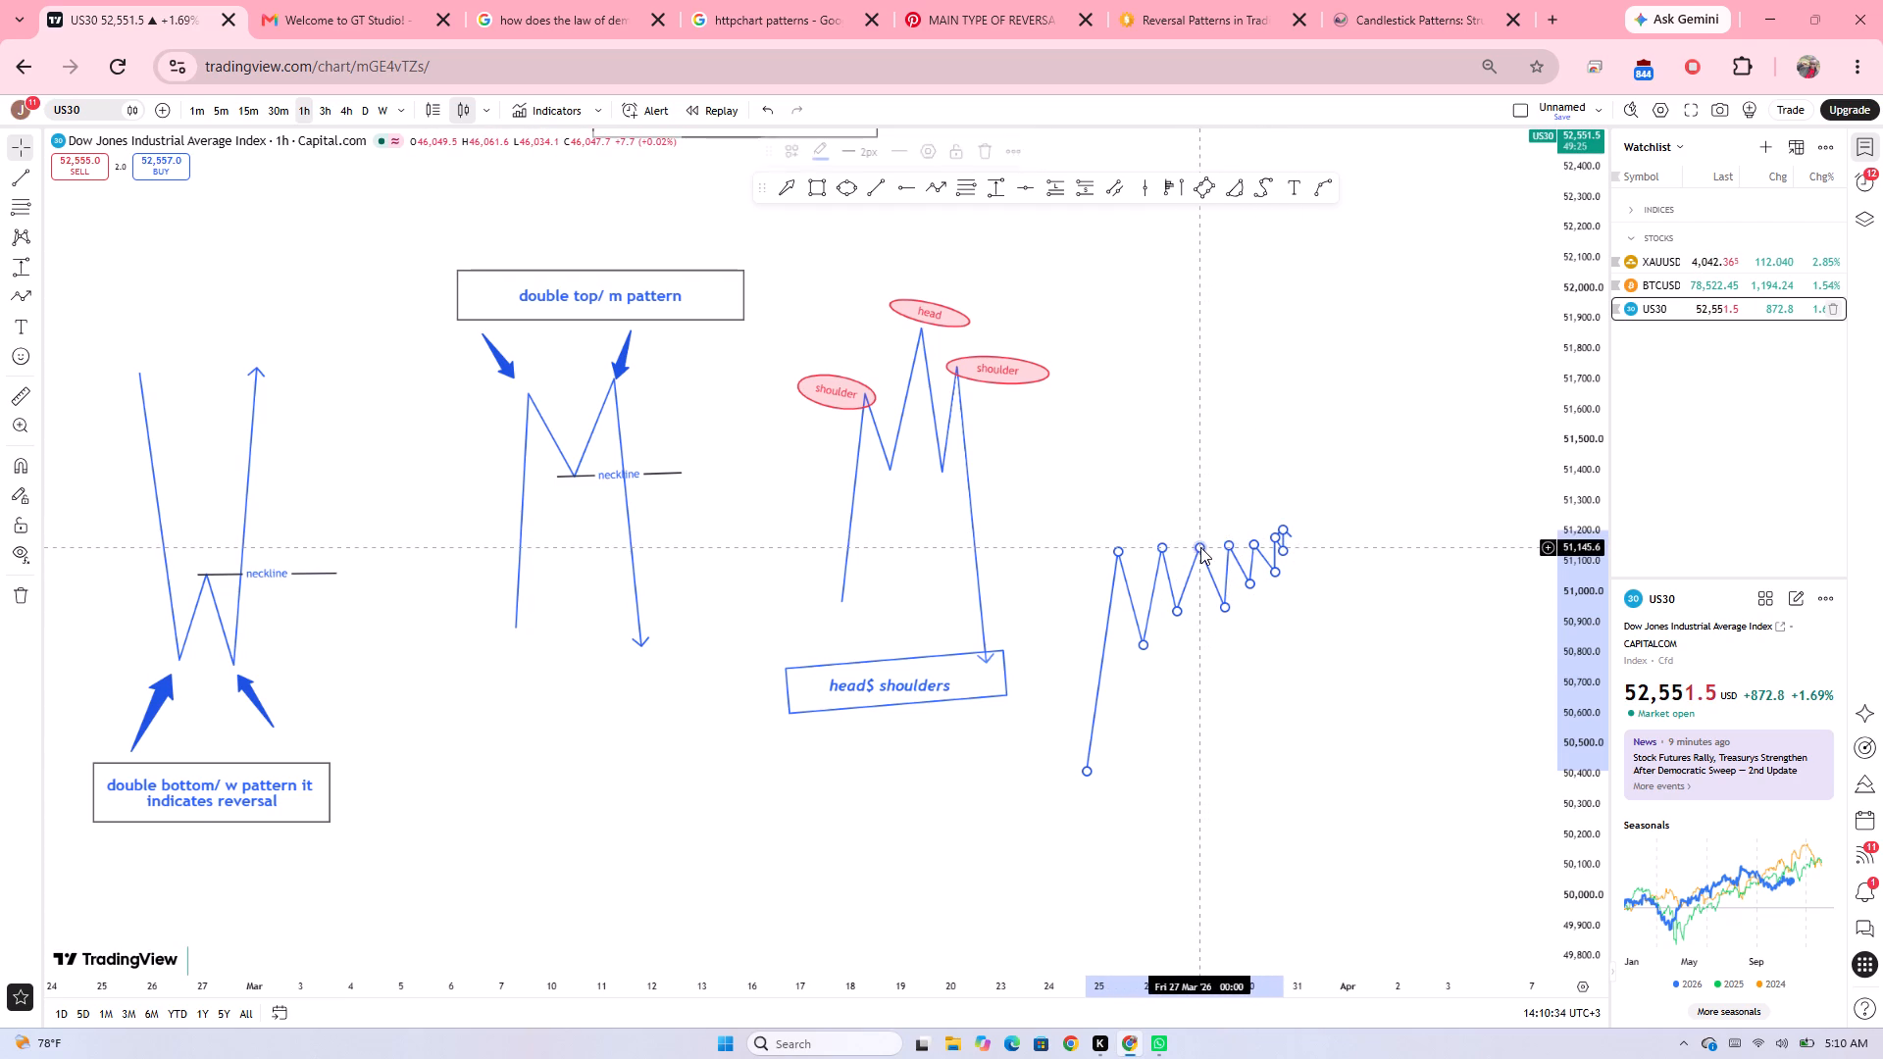
left_click(1163, 547)
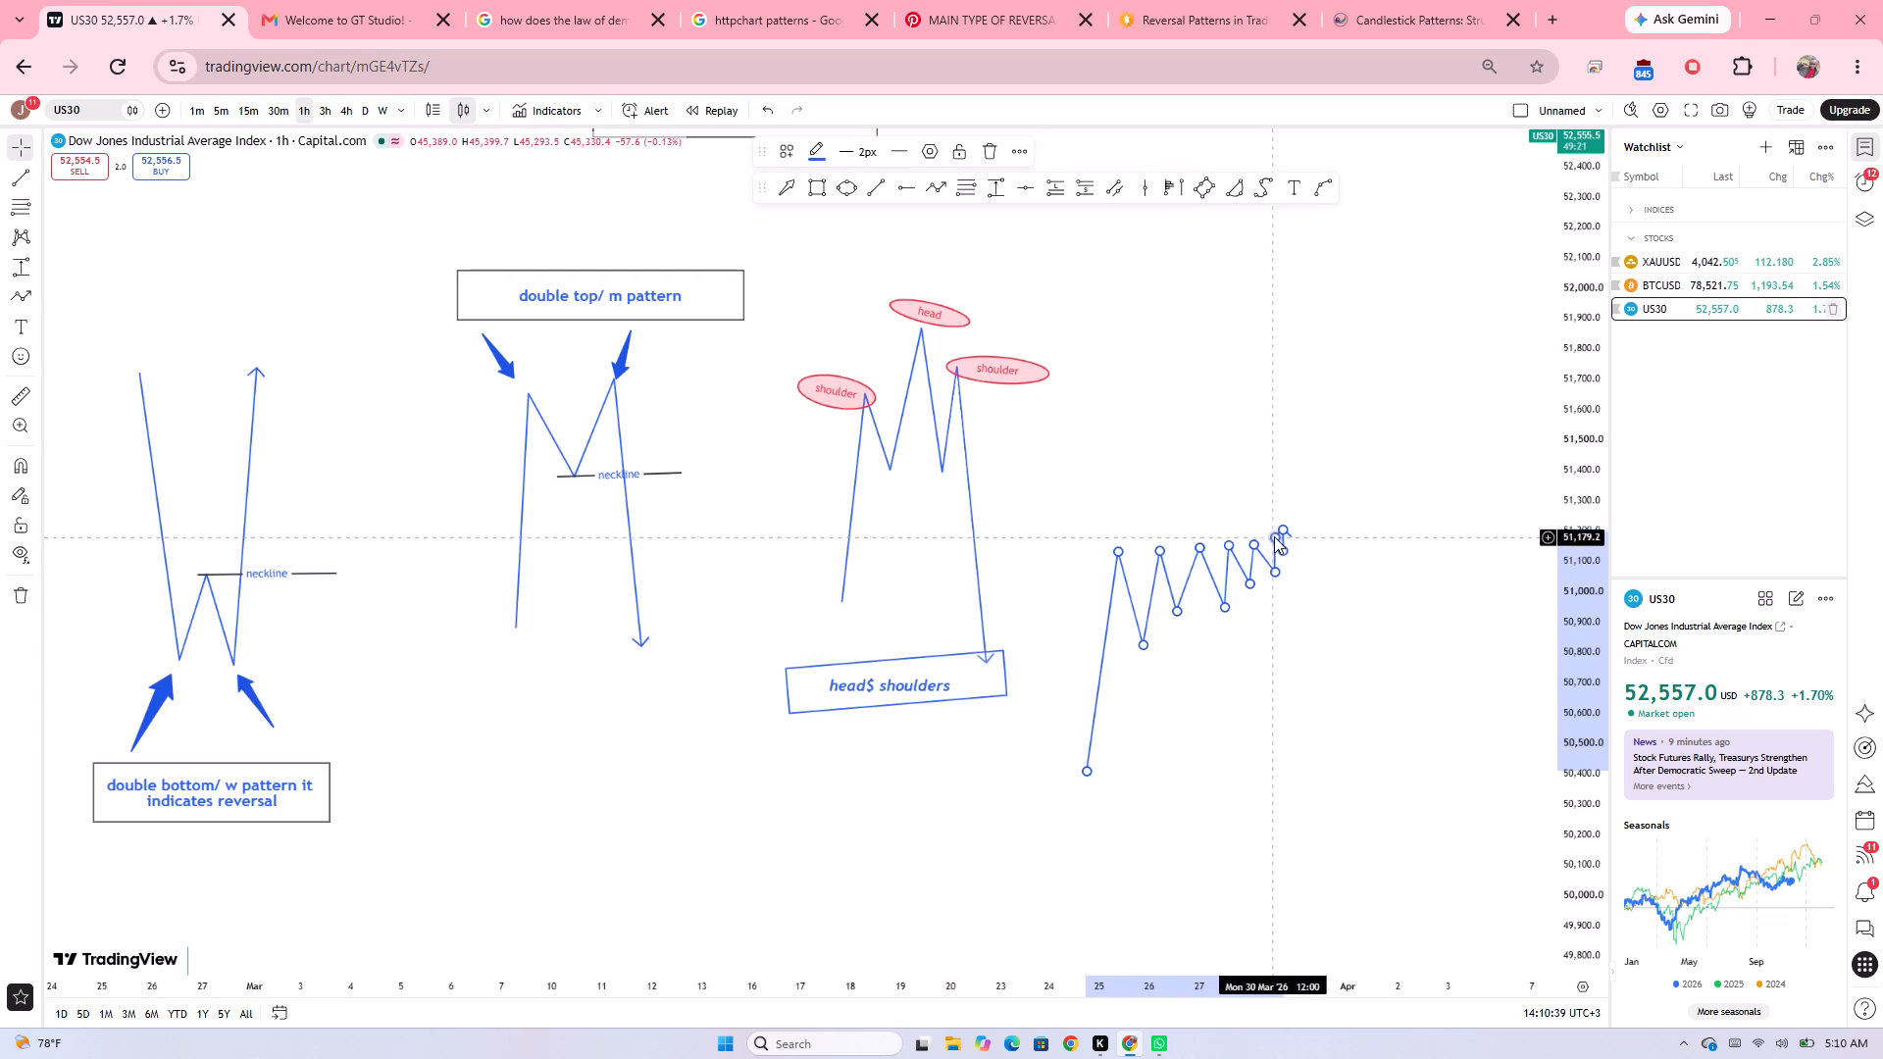
Refine the zigzag path's end: lower the last small peak to about 51,169, lower the final low slightly and nudge the arrow tip.
left_click(1274, 535)
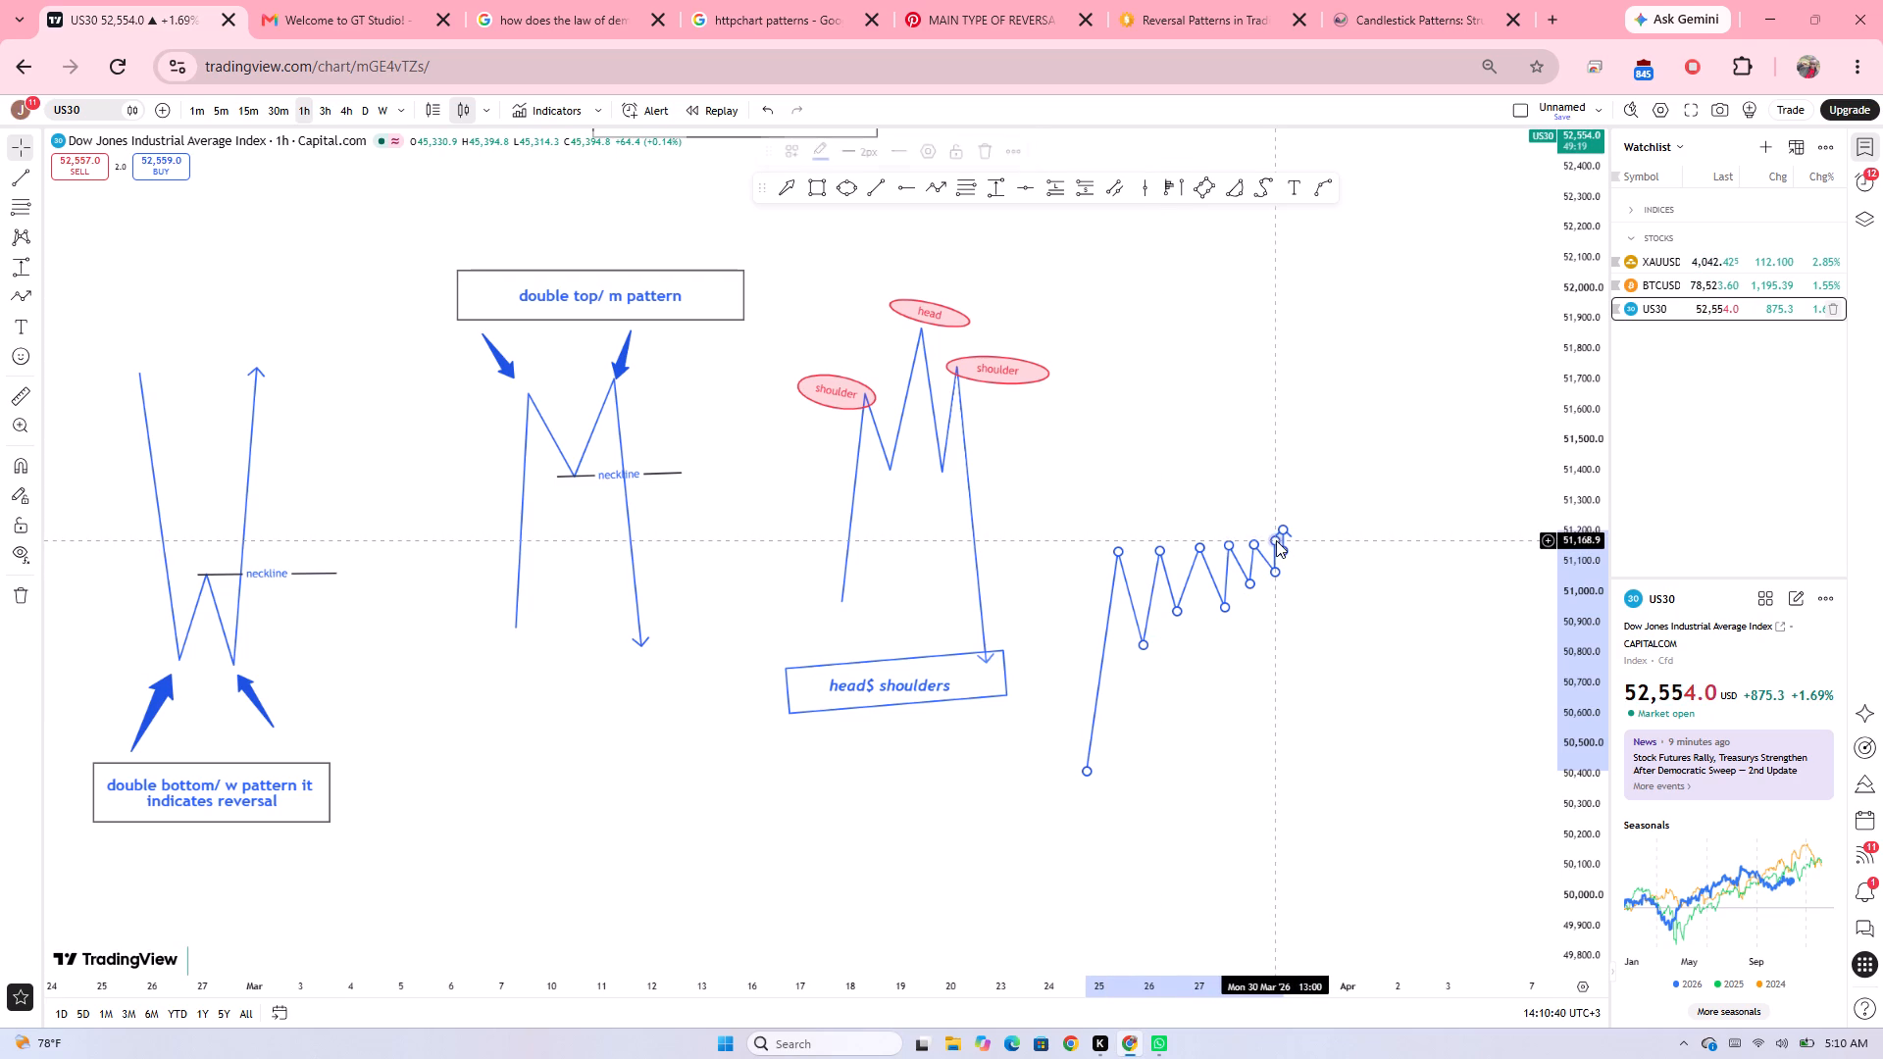
left_click_drag(1283, 548, 1285, 553)
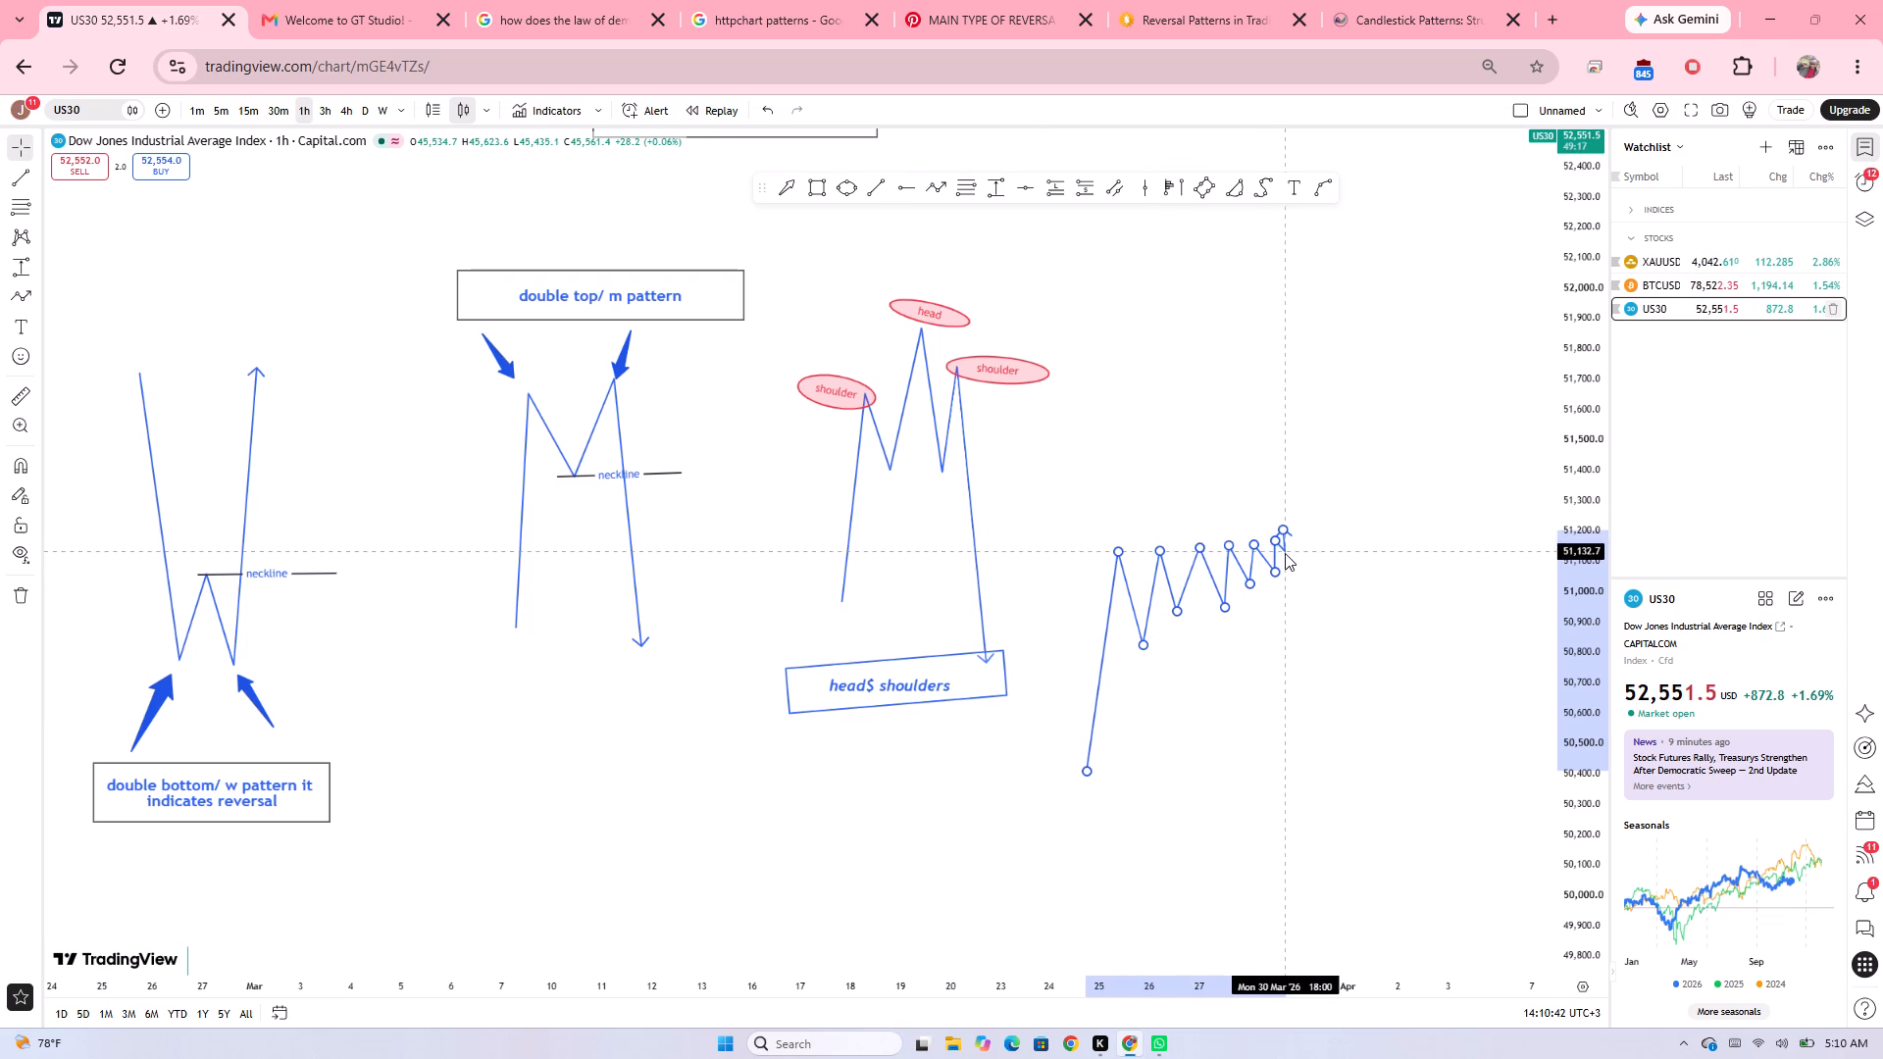
left_click_drag(1285, 553, 1285, 557)
left_click(1282, 528)
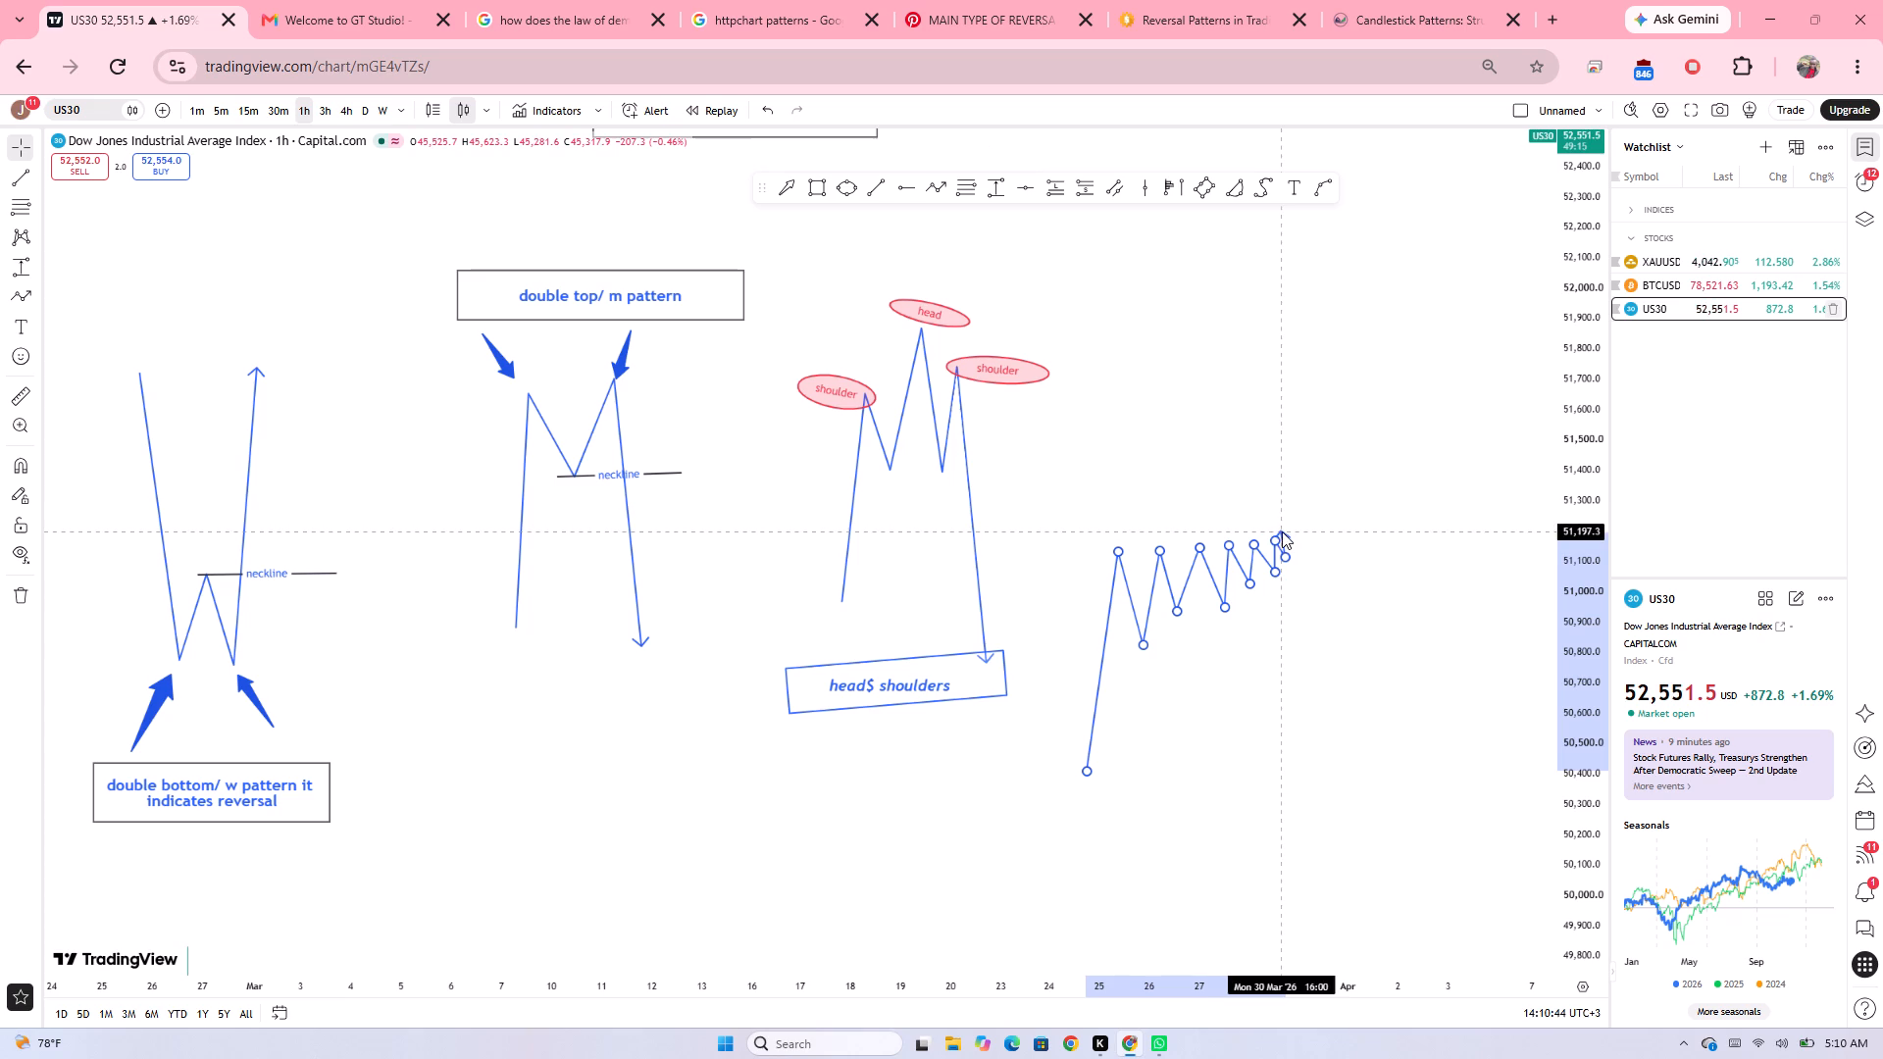
left_click(1318, 486)
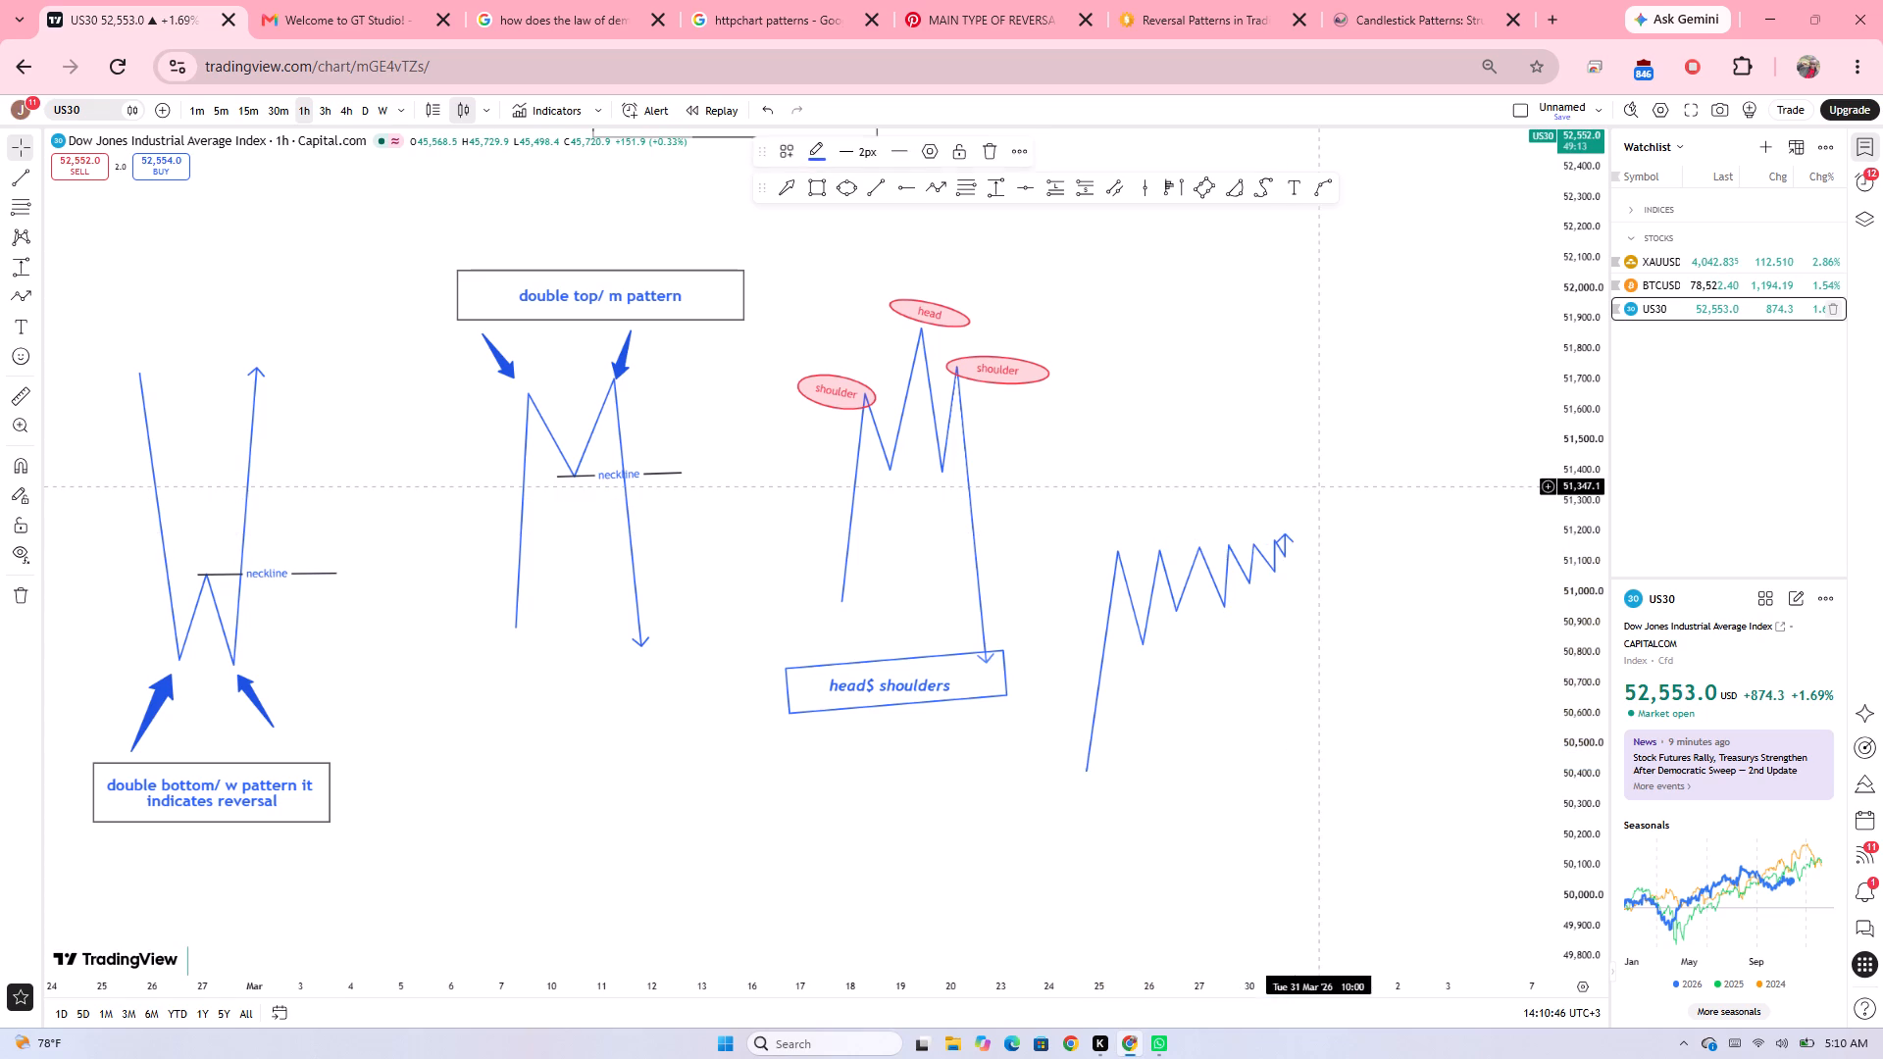
Draw a very thin horizontal rectangle across the zigzag's peaks at about 51,133 to 51,135, from 25 March to 1 April.
left_click(826, 189)
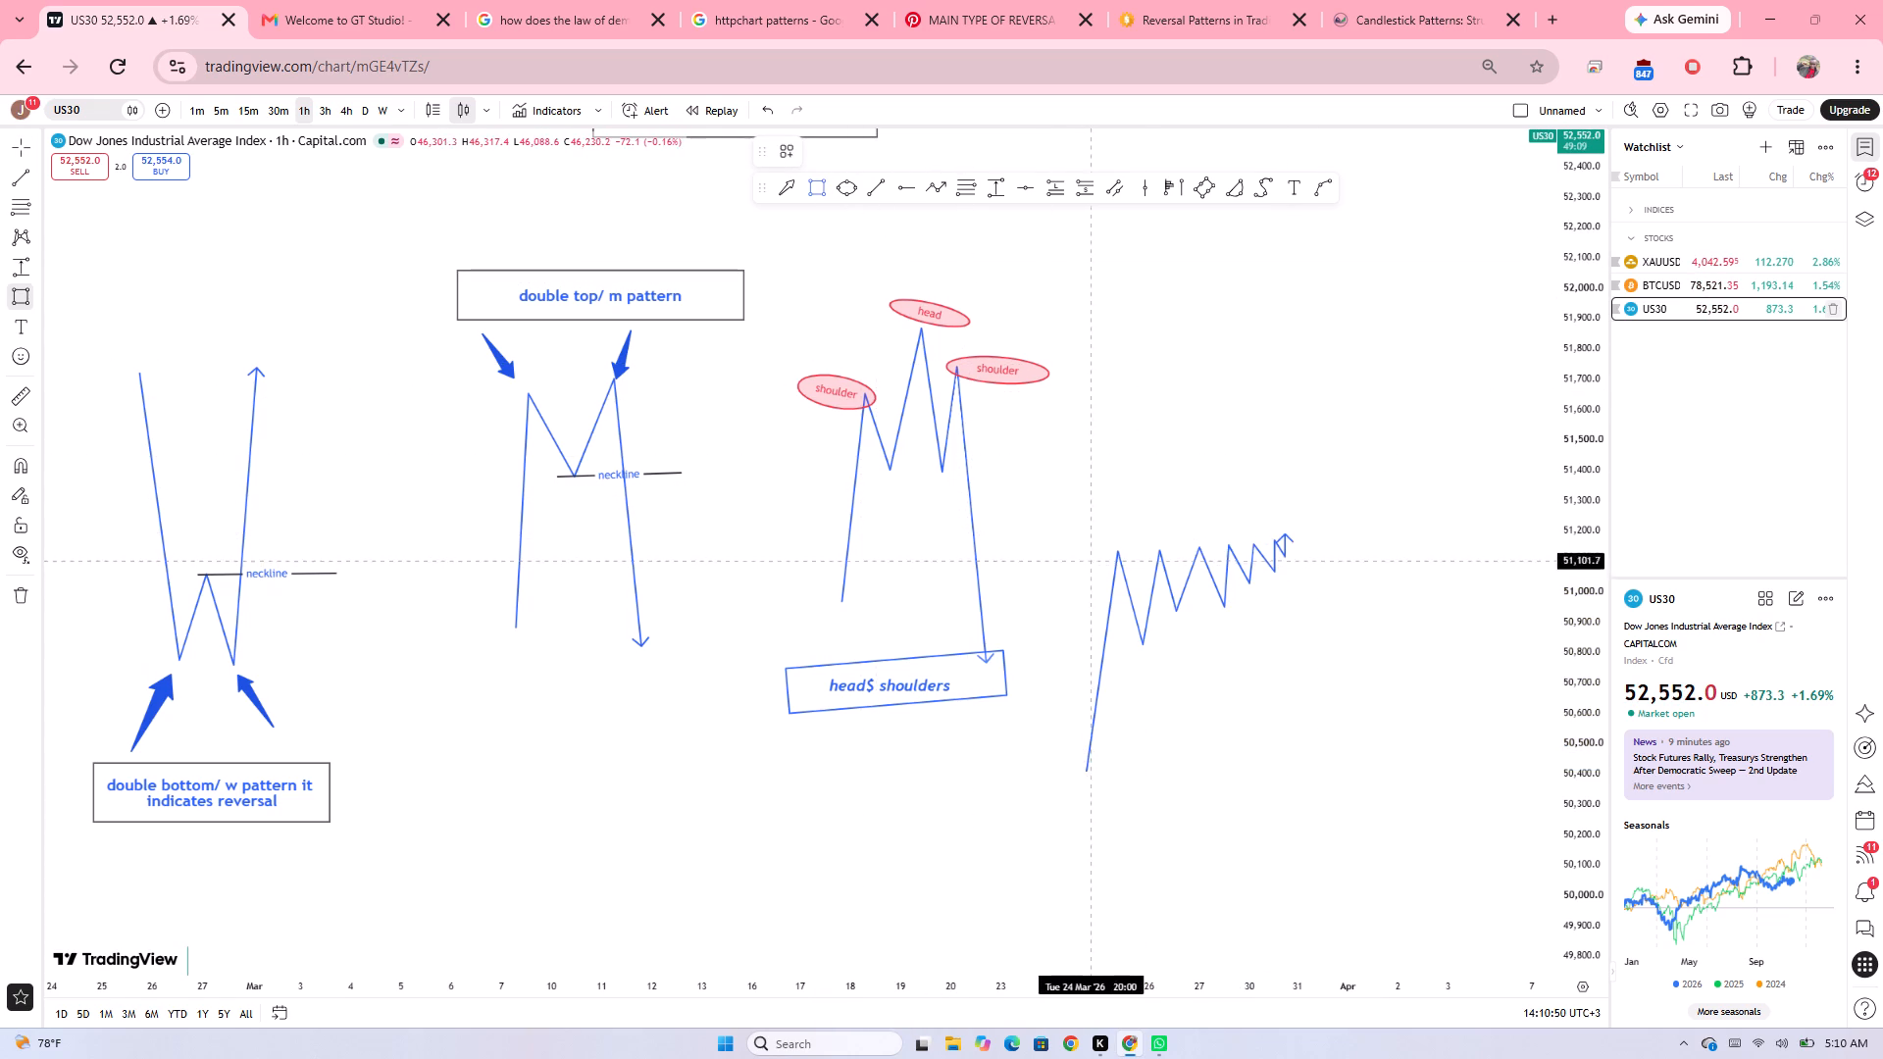
left_click_drag(1104, 550, 1174, 544)
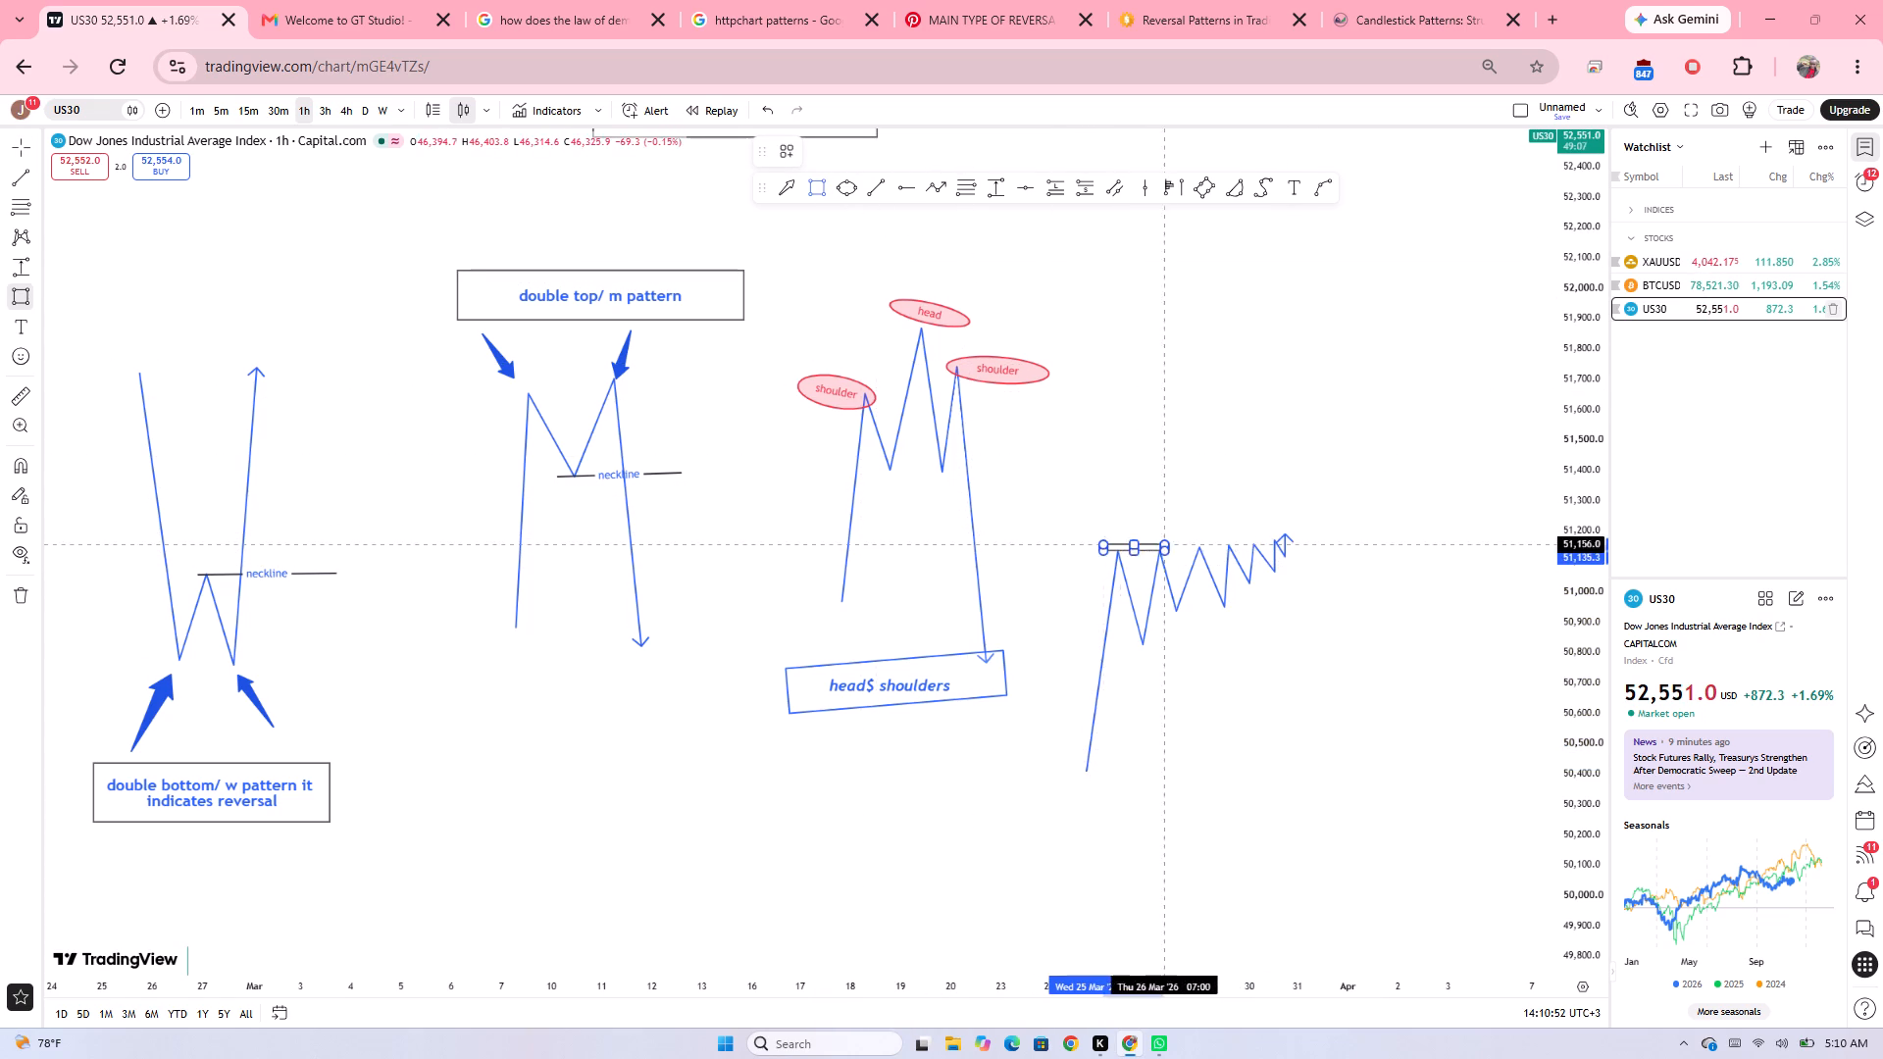
left_click_drag(1174, 544, 1333, 539)
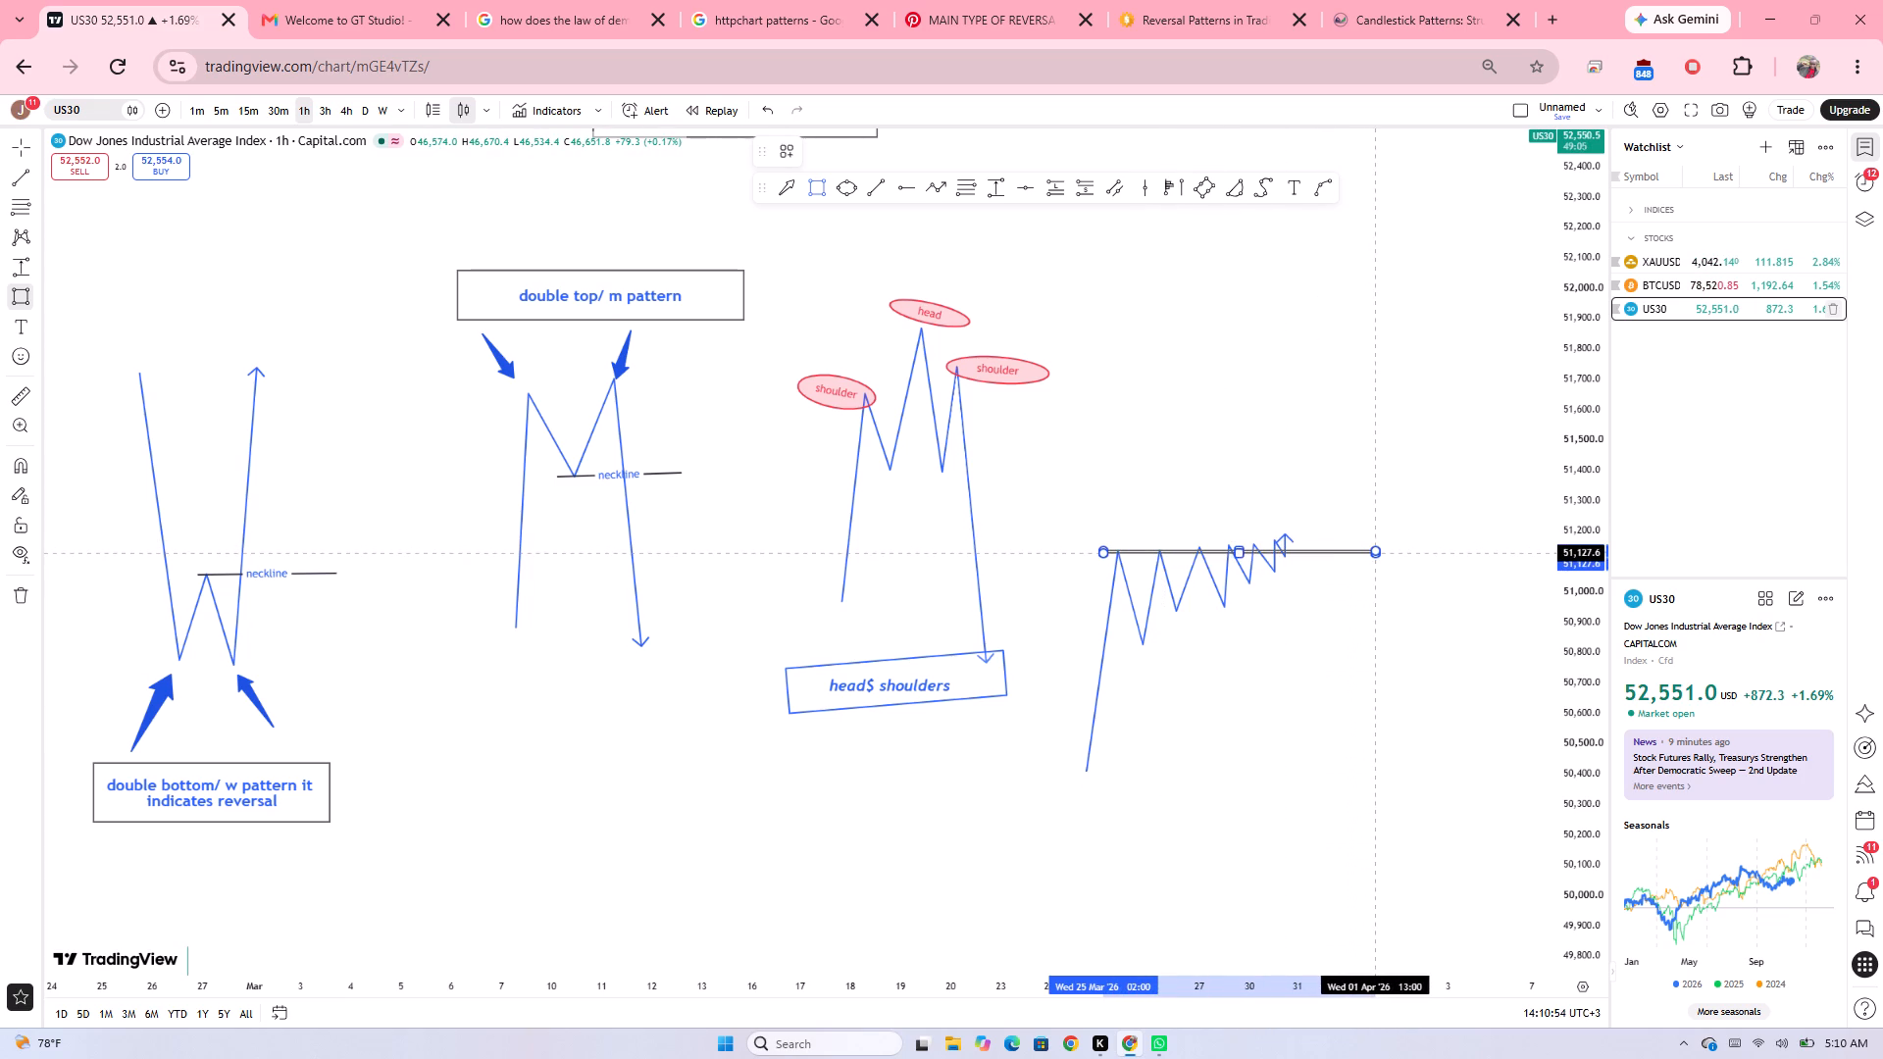
left_click(1378, 551)
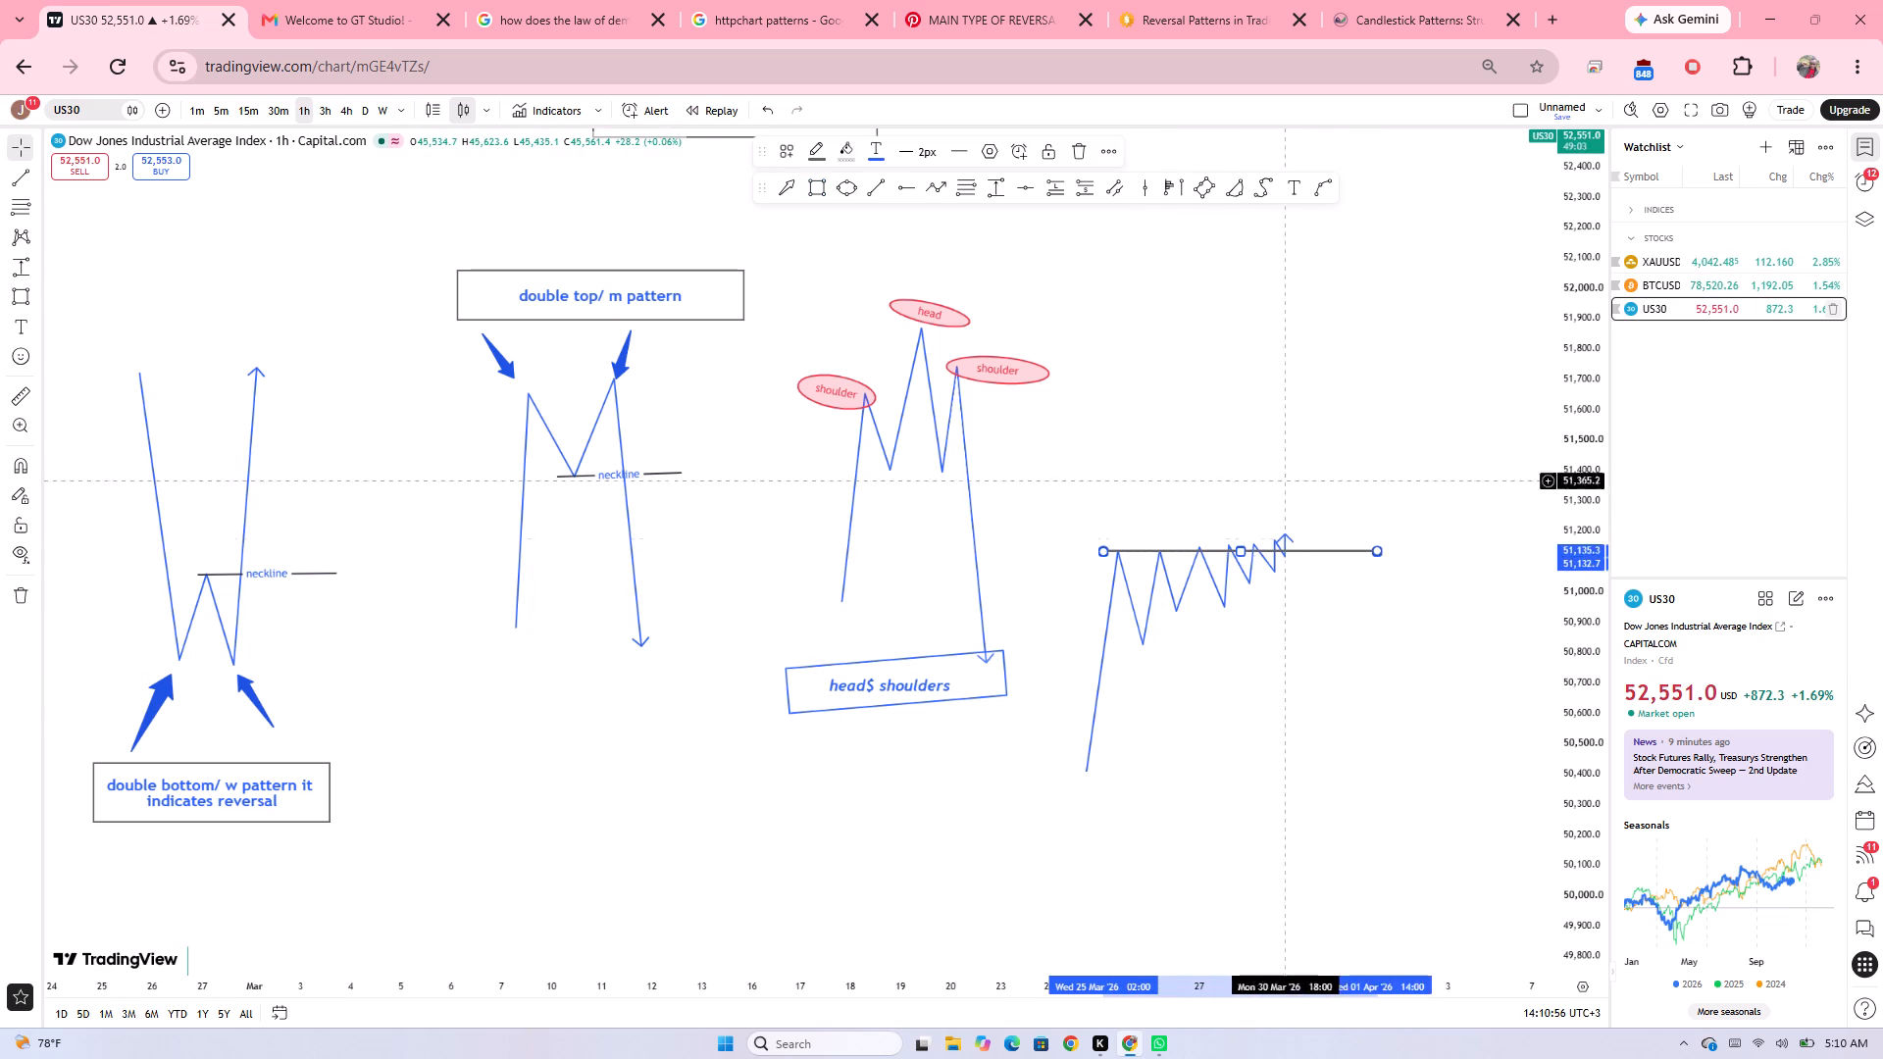
left_click(1164, 419)
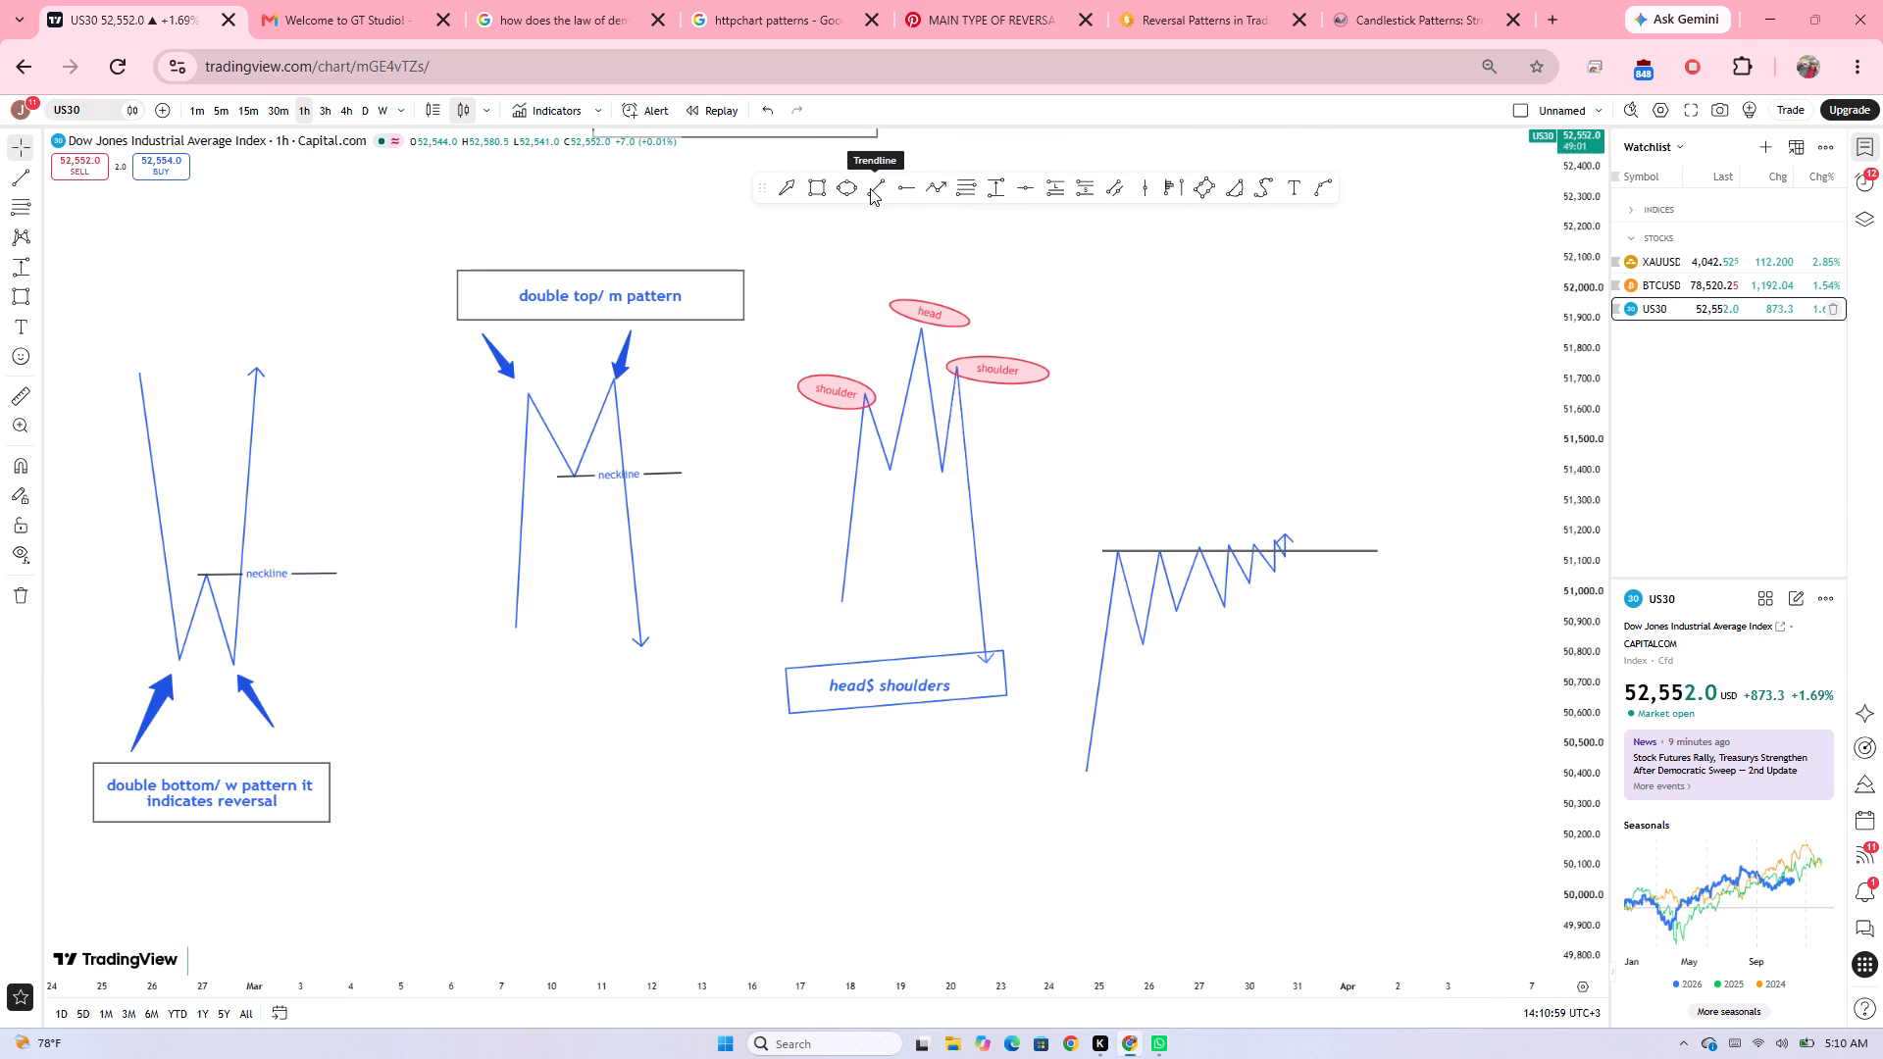
Draw a flattened rotated rectangle as a sloping line under the zigzag's rising lows, from about 50,787 on 25 March to 51,122 on 31 March.
left_click(1196, 194)
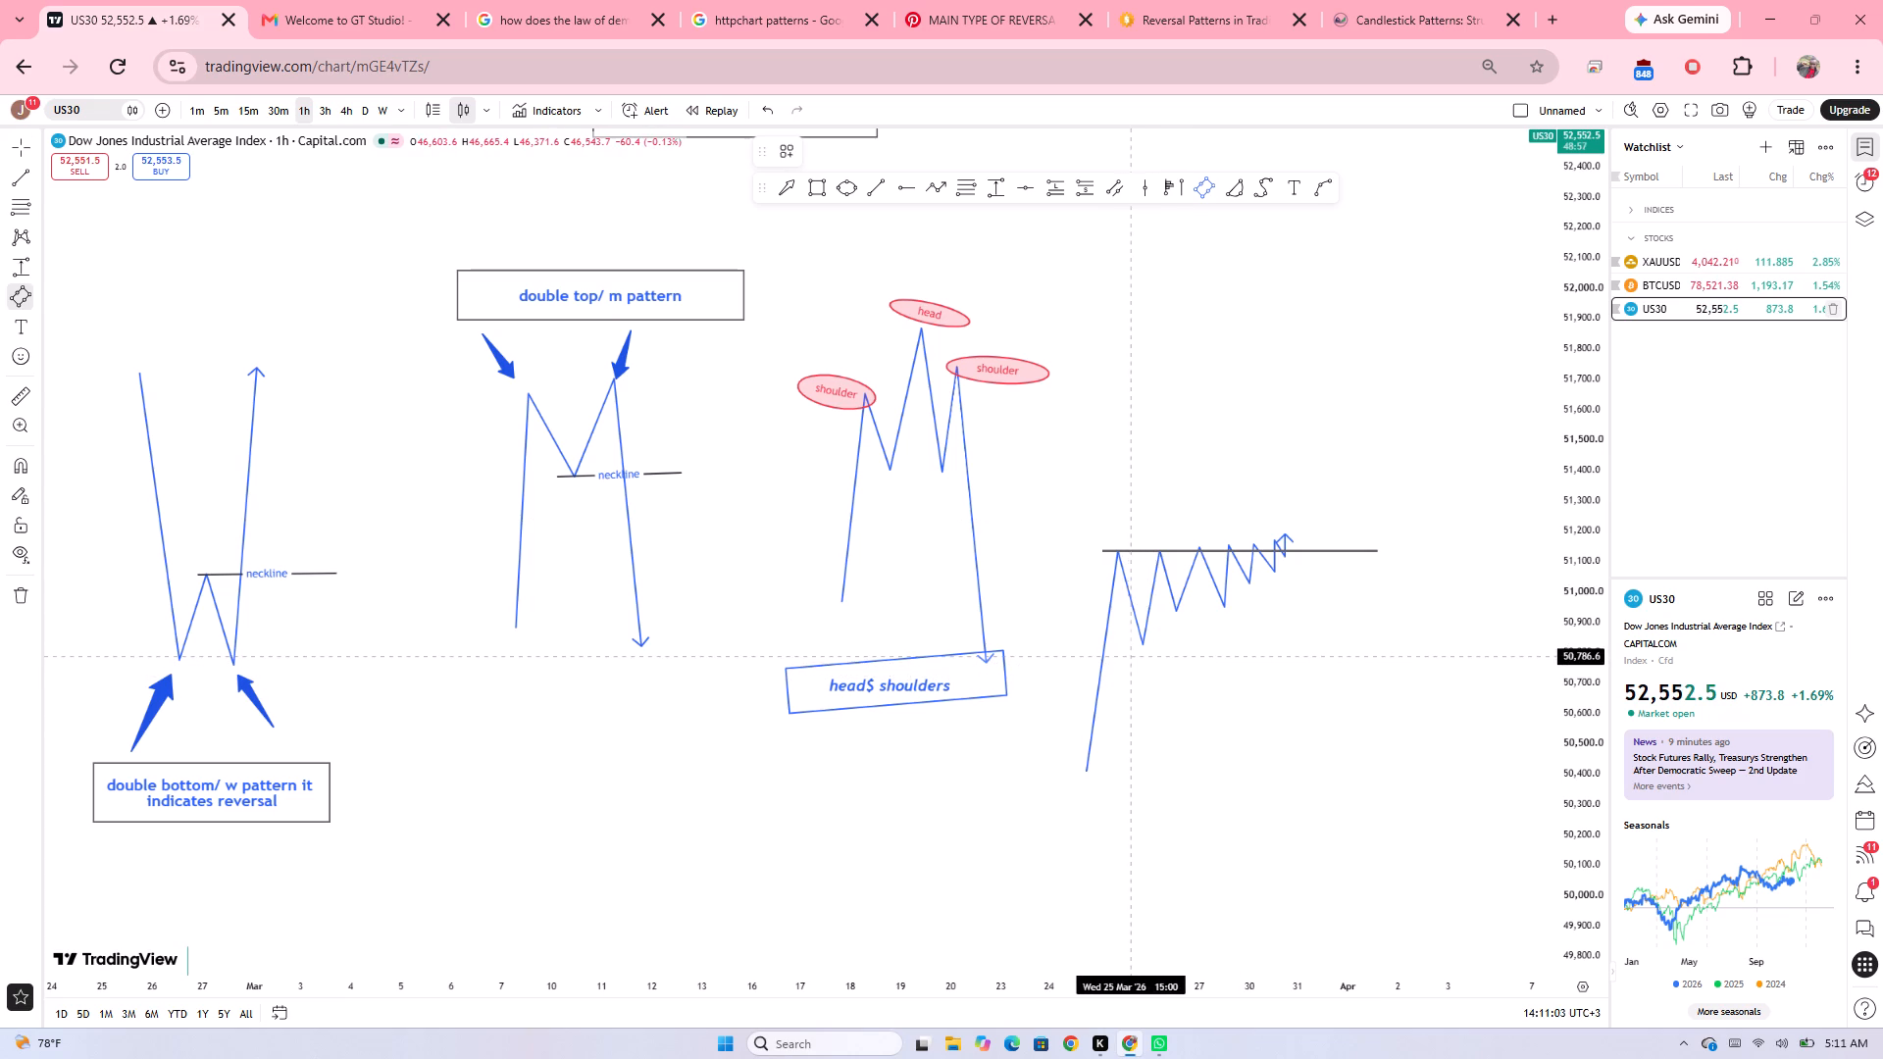
left_click_drag(1131, 656, 1304, 558)
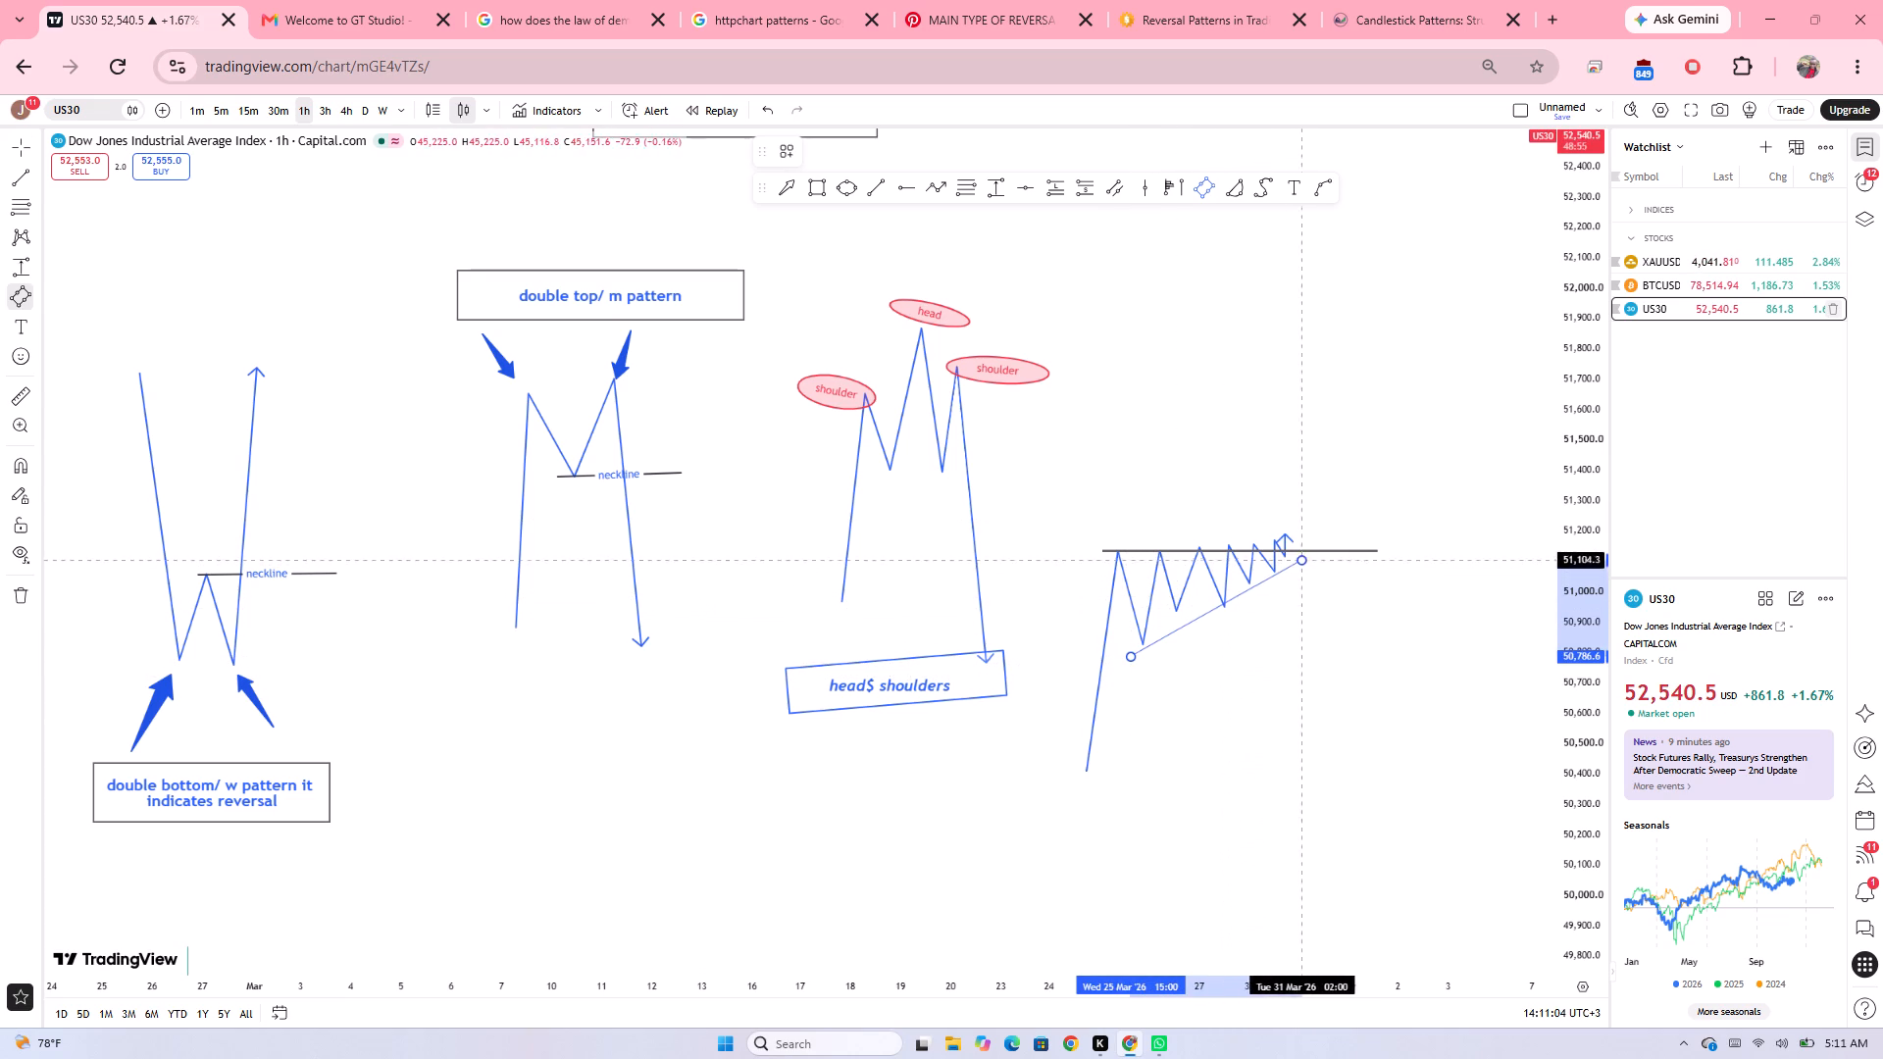
left_click_drag(1304, 558, 1311, 554)
left_click(1311, 554)
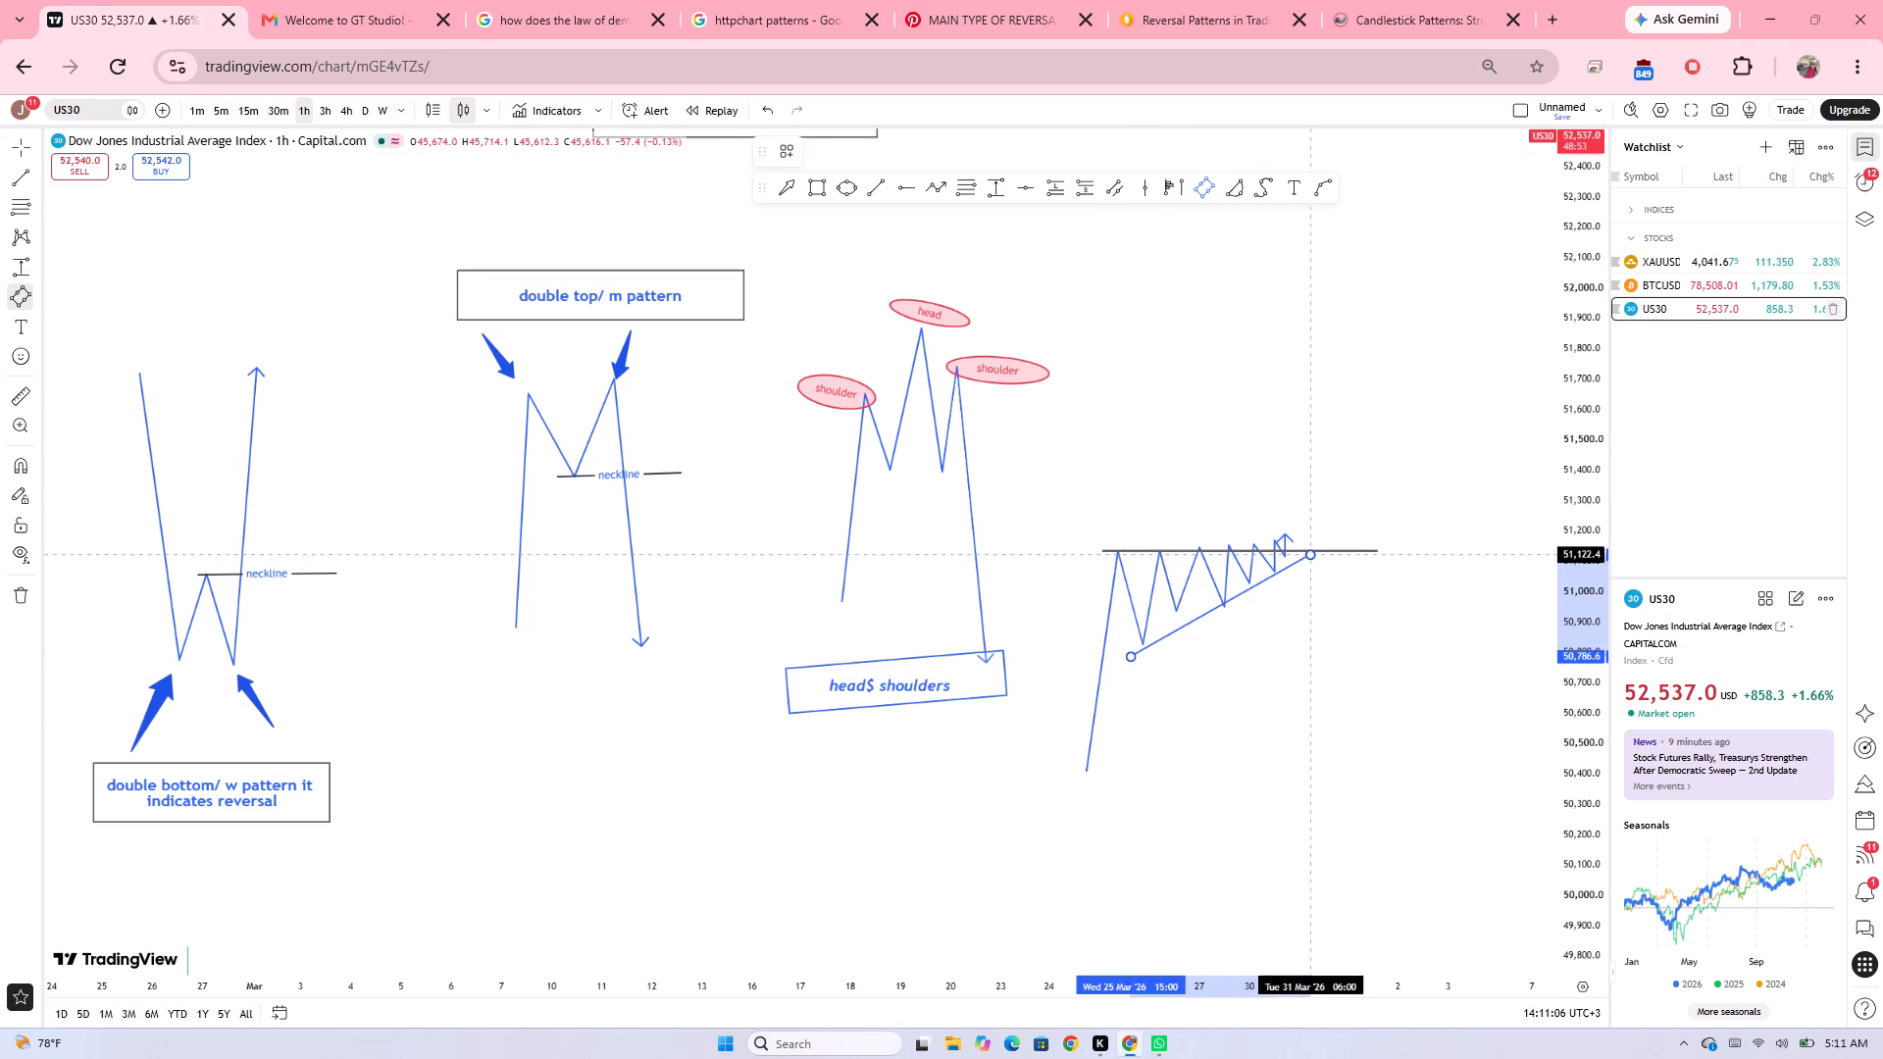
left_click(1311, 554)
left_click(1303, 601)
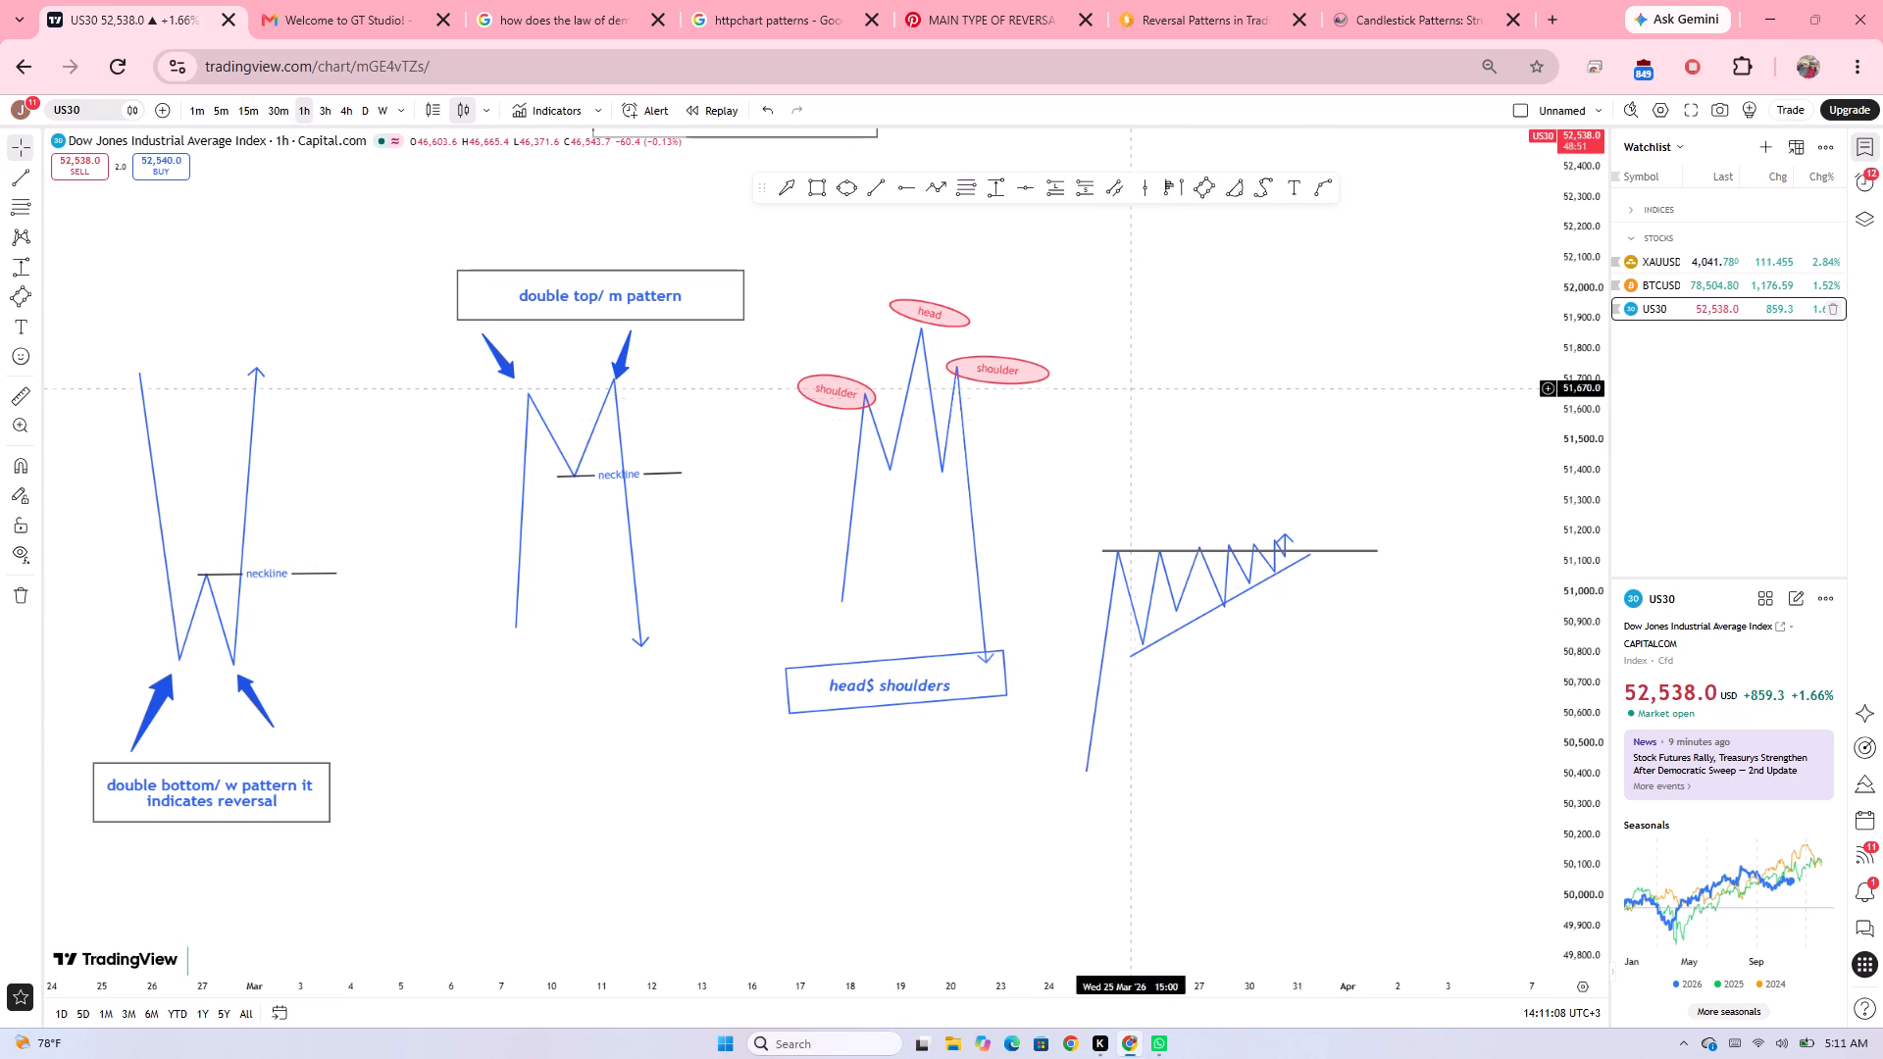
Draw an upward breakout path above the triangle's apex, from about 51,240 dipping to 51,190 and rising to an arrow tip at about 51,900.
left_click(923, 184)
left_click_drag(1303, 518, 1312, 533)
left_click_drag(1312, 533, 1326, 318)
double_click(1326, 318)
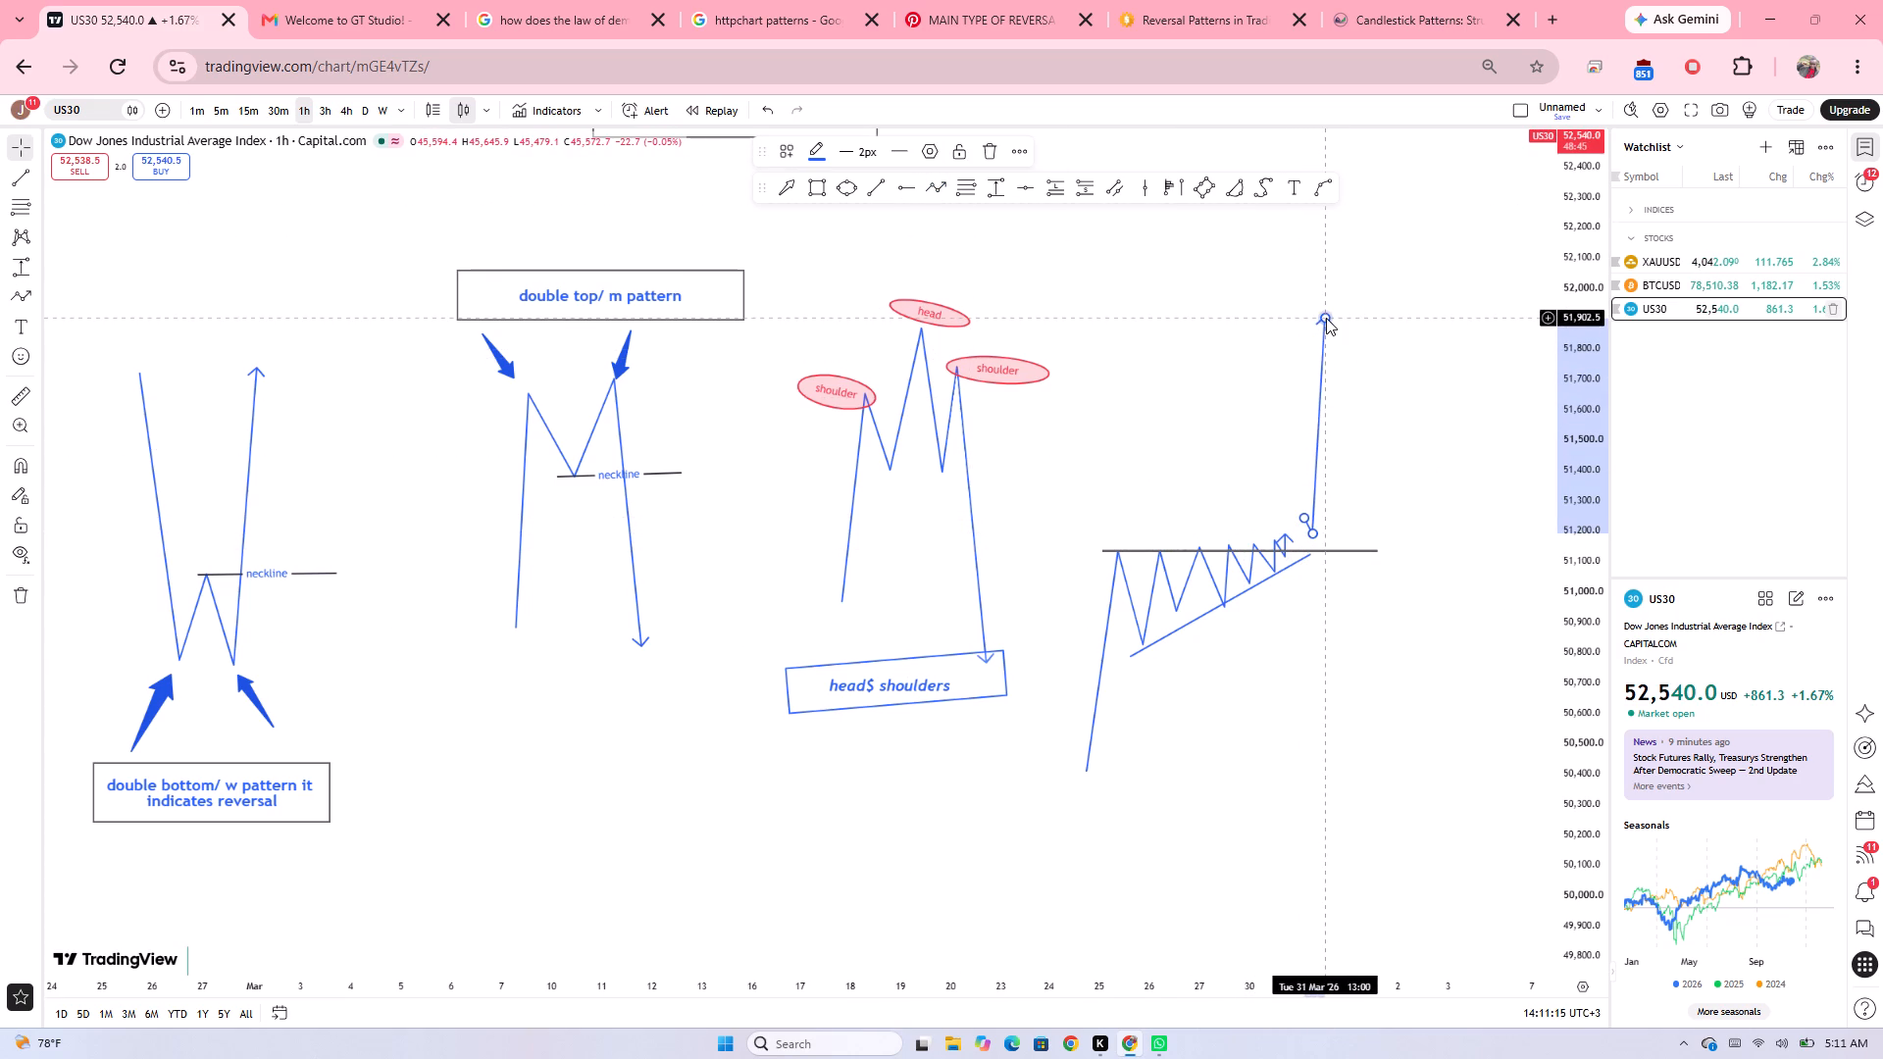
left_click_drag(1372, 419, 1058, 328)
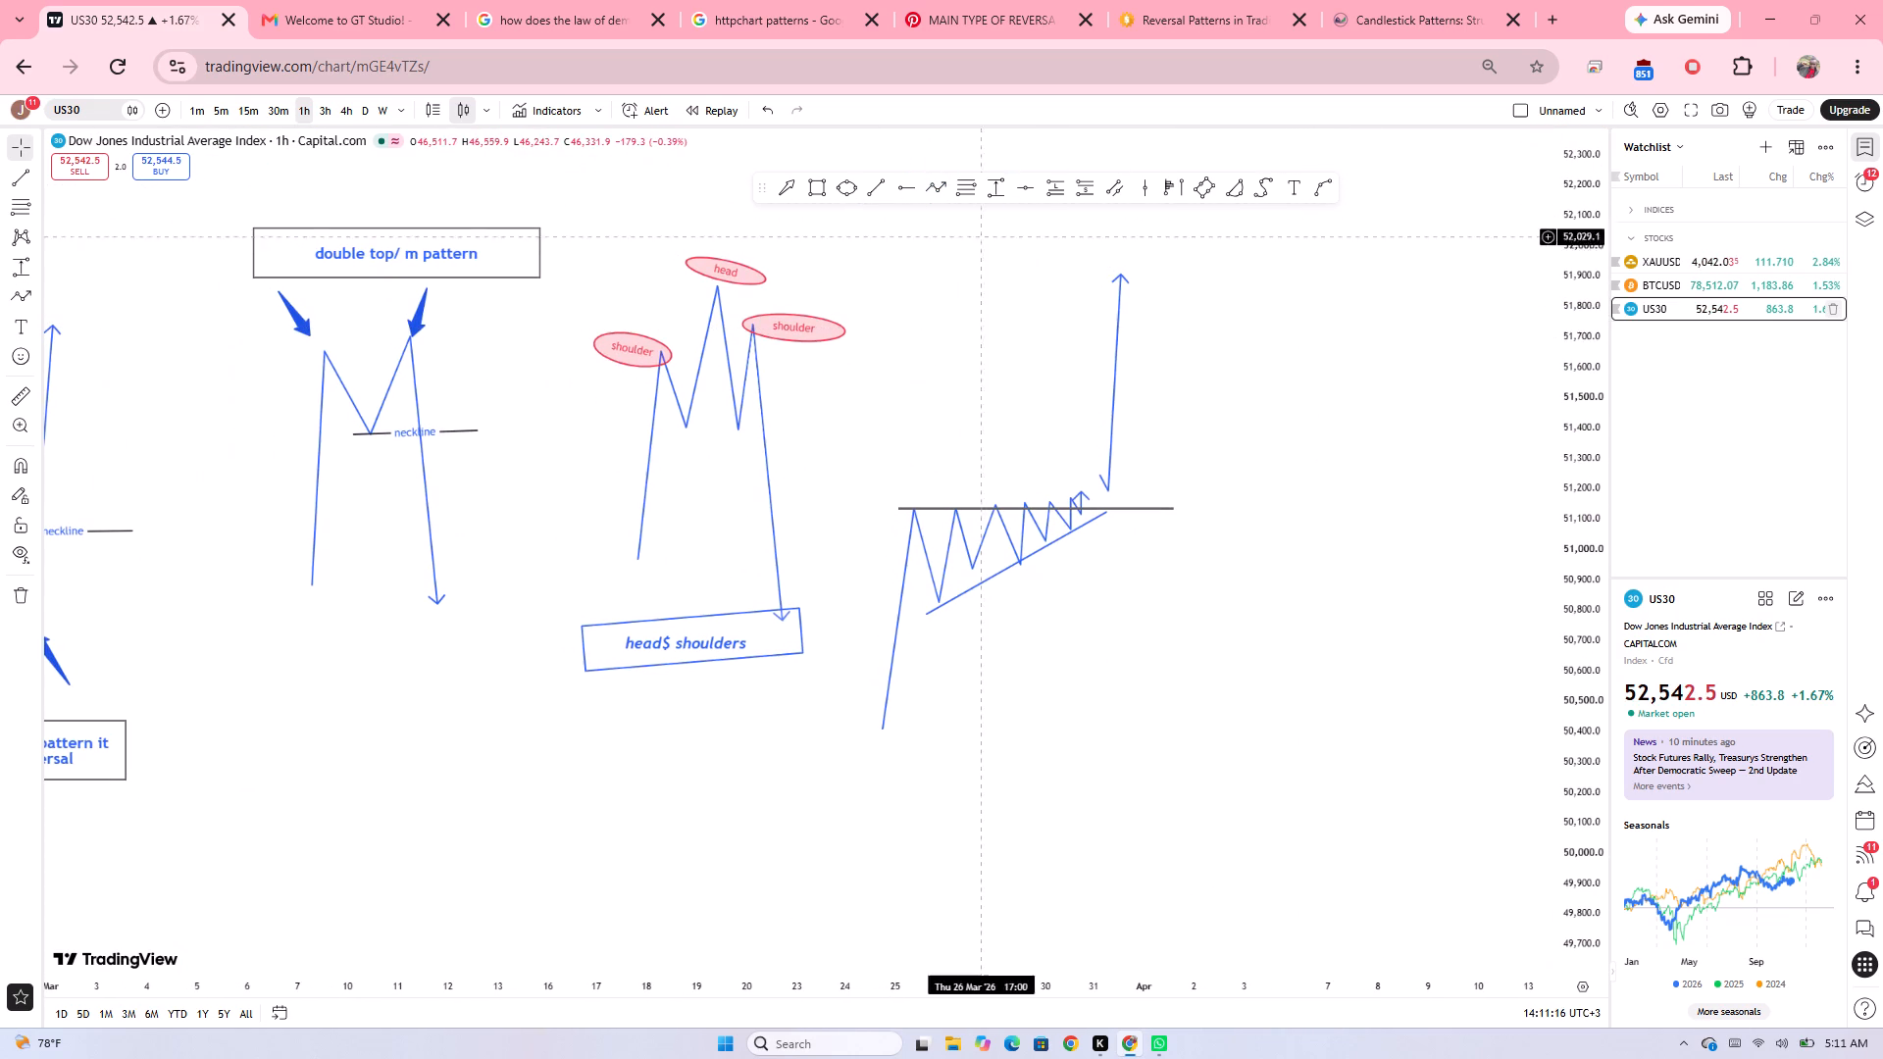
Draw a downward breakout path below the triangle's apex, starting near 51,080, rising to about 51,117 and falling to about 50,645.
left_click(941, 187)
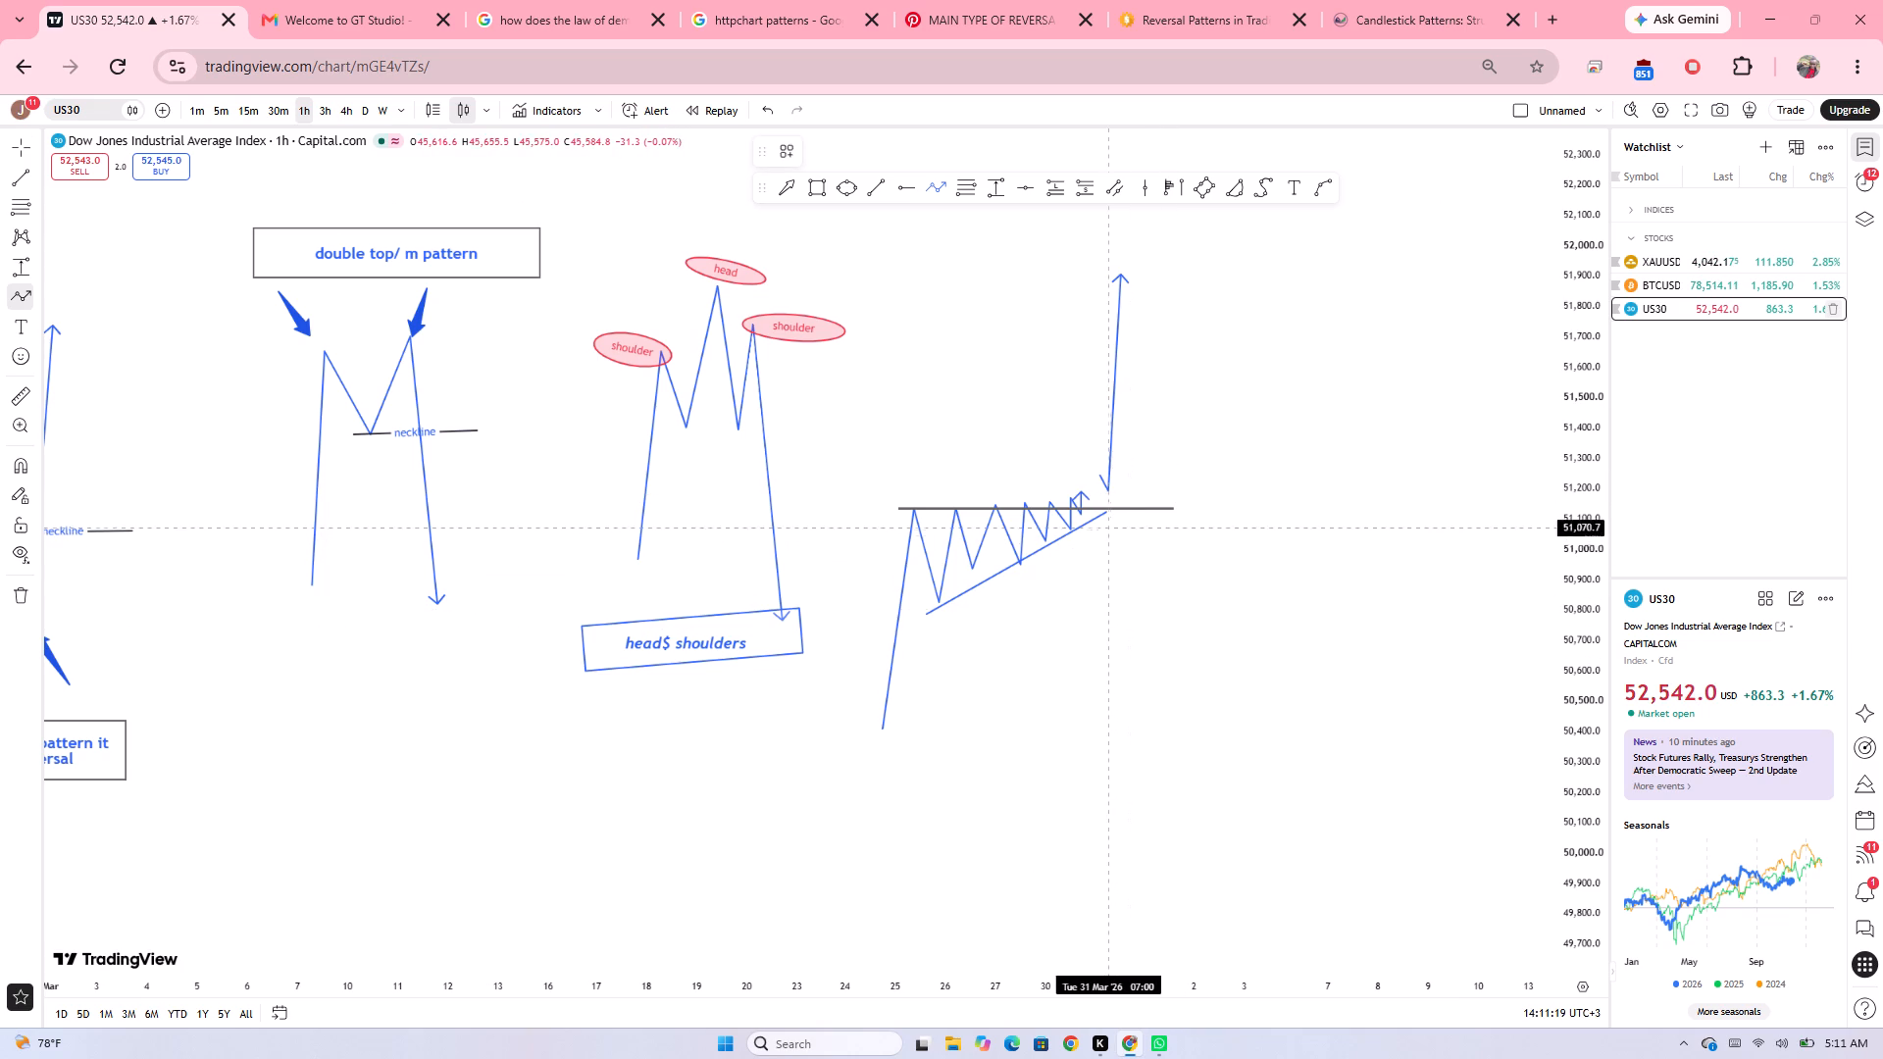
left_click_drag(1109, 525, 1111, 573)
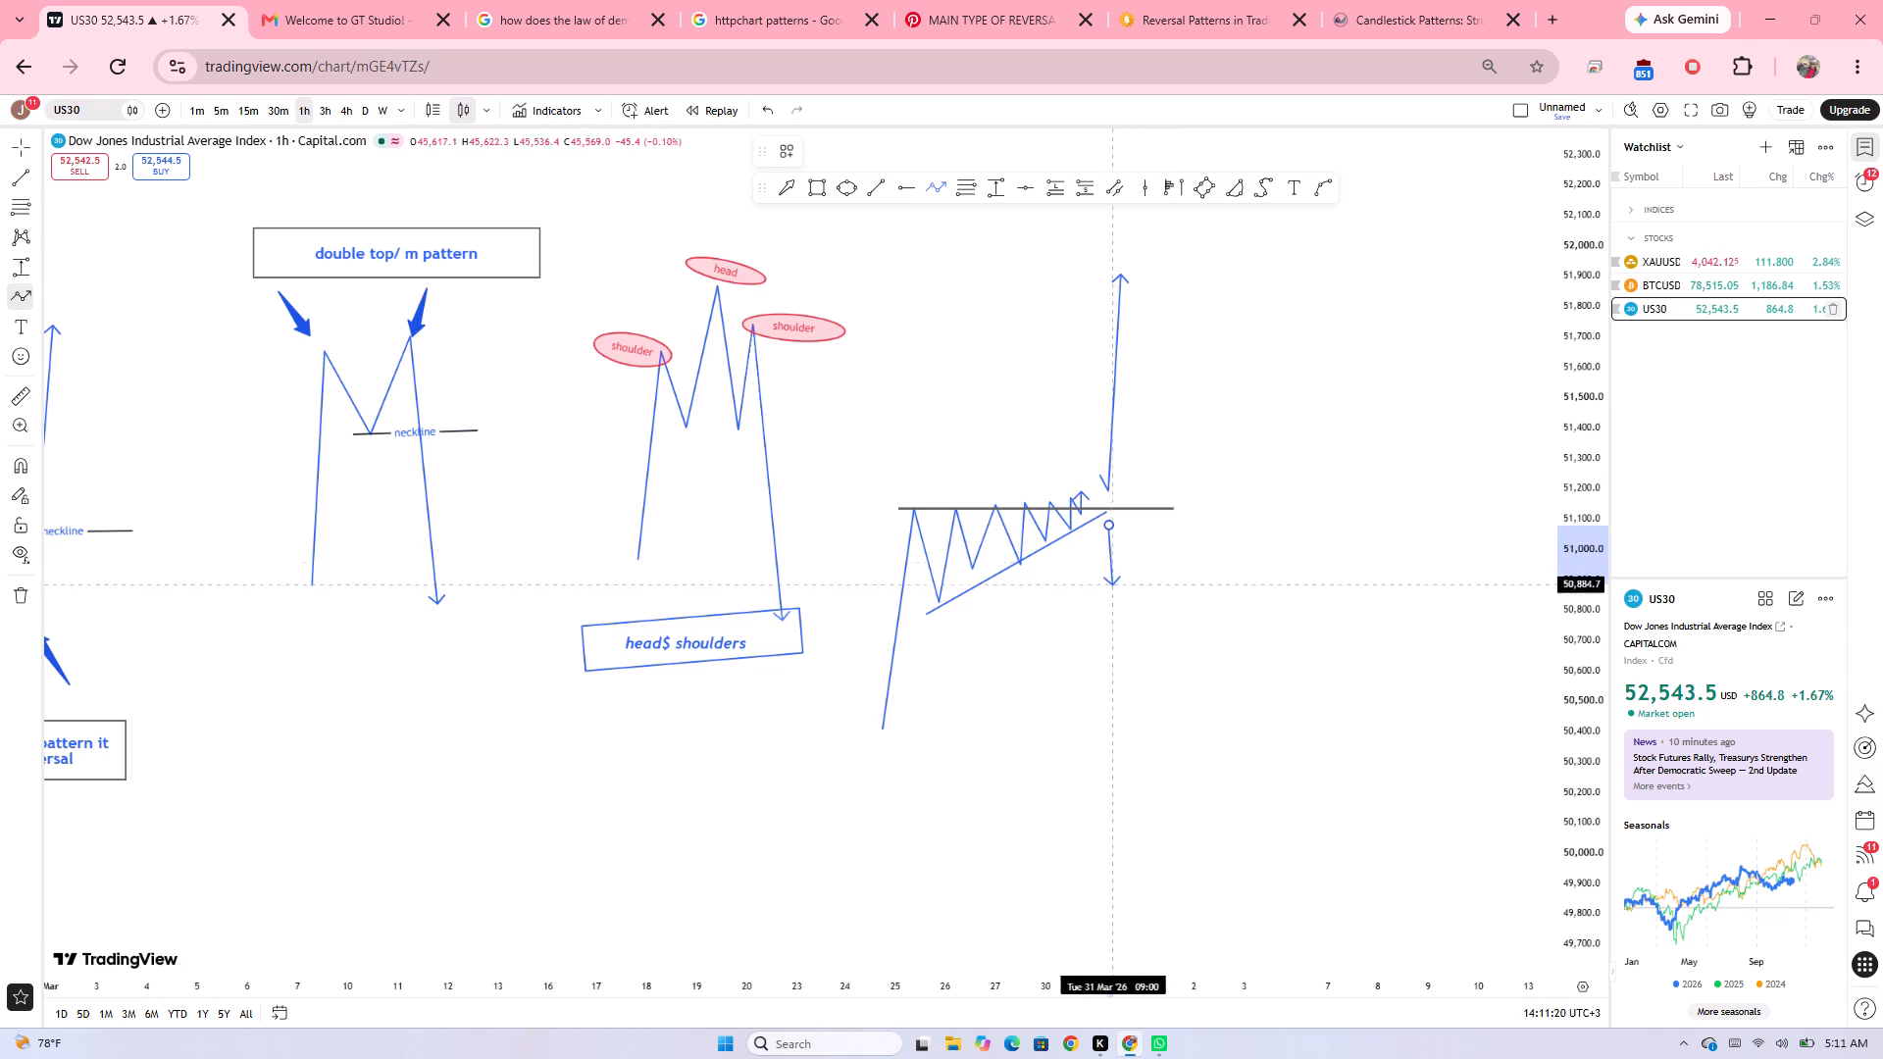
left_click_drag(1111, 573, 1119, 514)
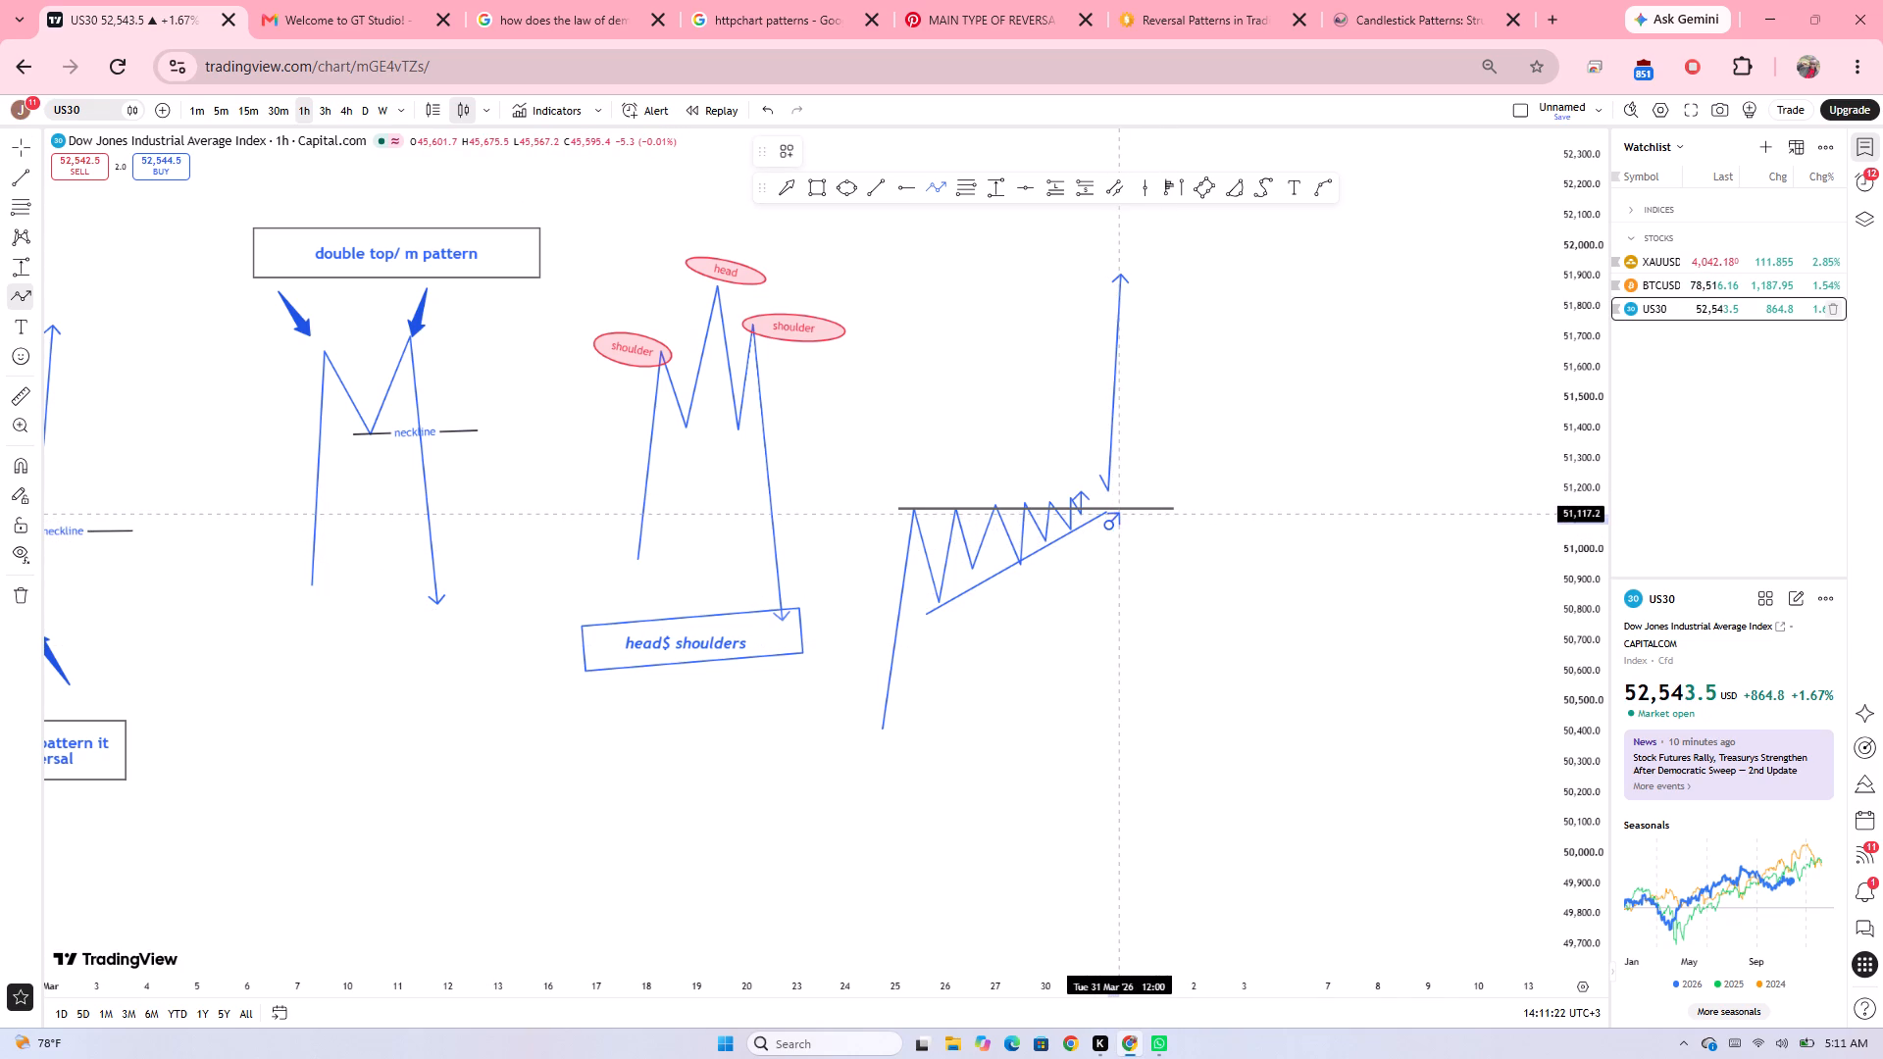
left_click_drag(1119, 514, 1140, 657)
double_click(1140, 657)
left_click_drag(1167, 652, 1344, 759)
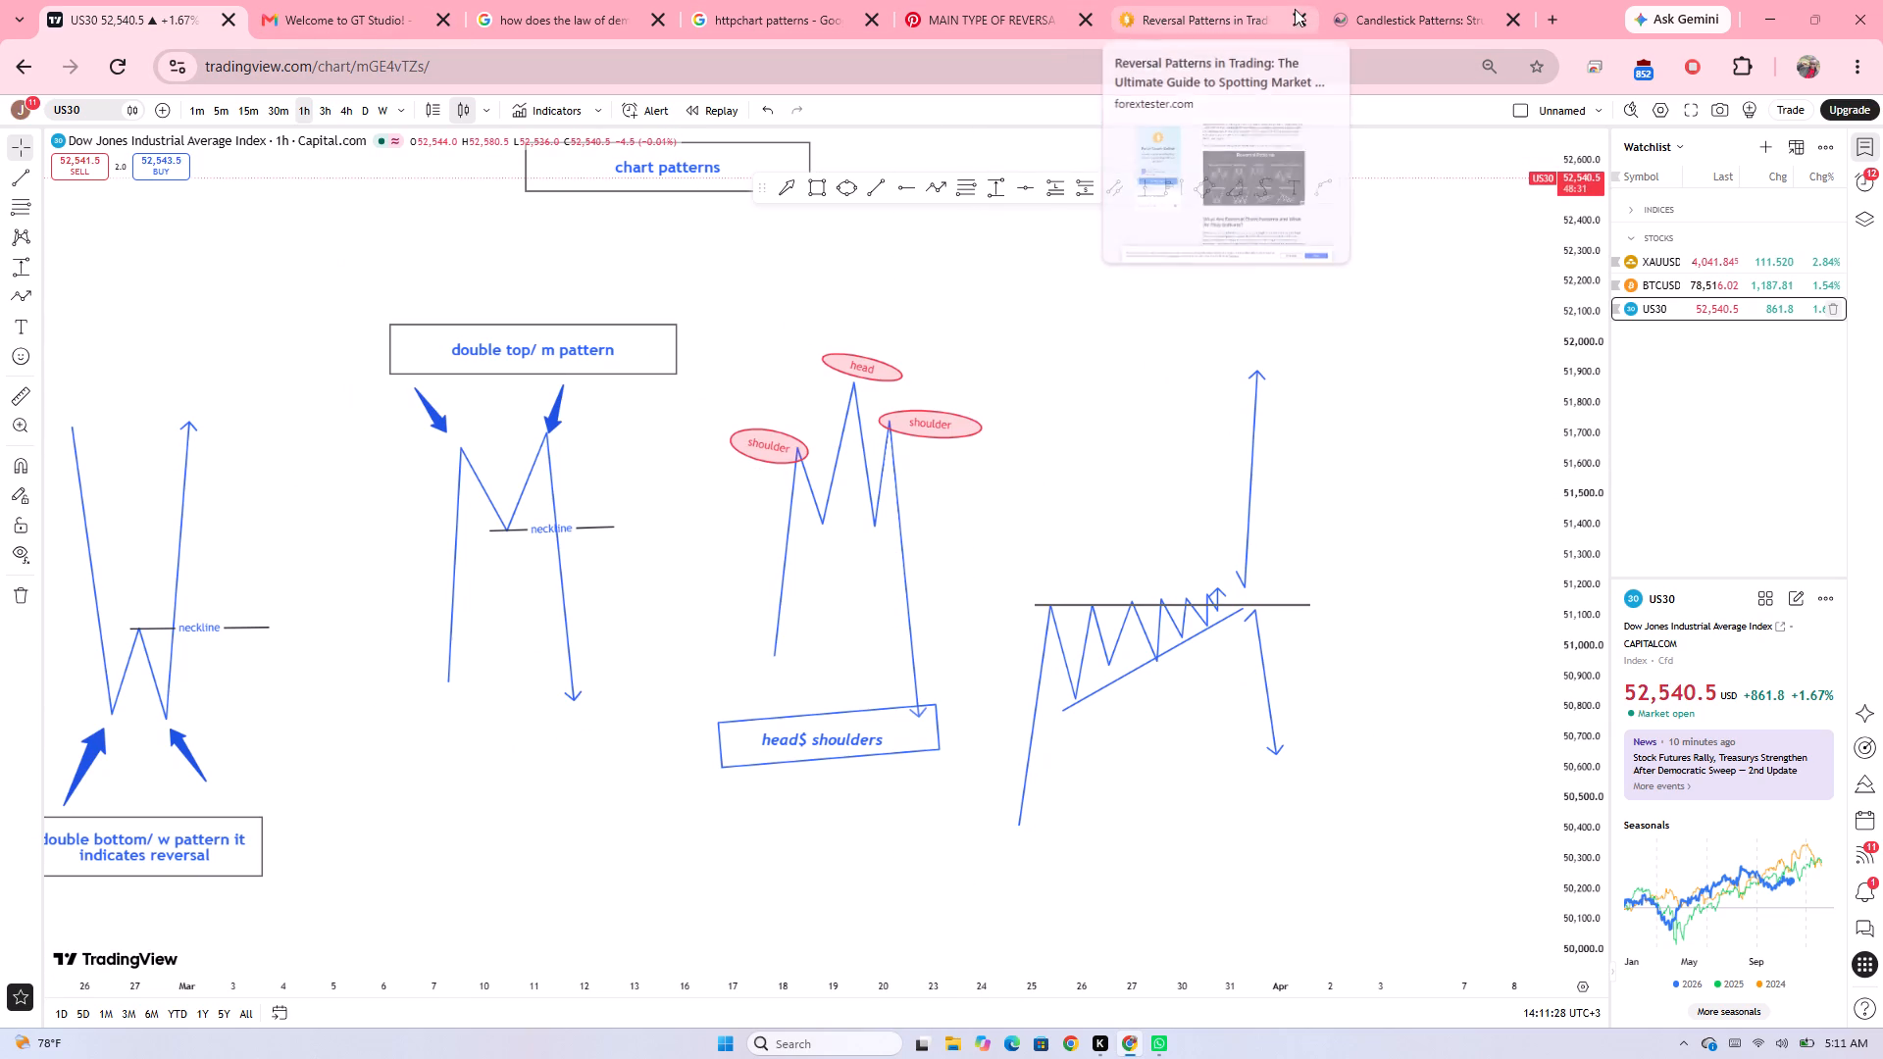
Consult the Pinterest and reversal-patterns reference pages, and add a rectangle labelled "ascending triangle" below the triangle diagram, from about 50,621 to 50,502.
left_click(1221, 4)
left_click(1038, 3)
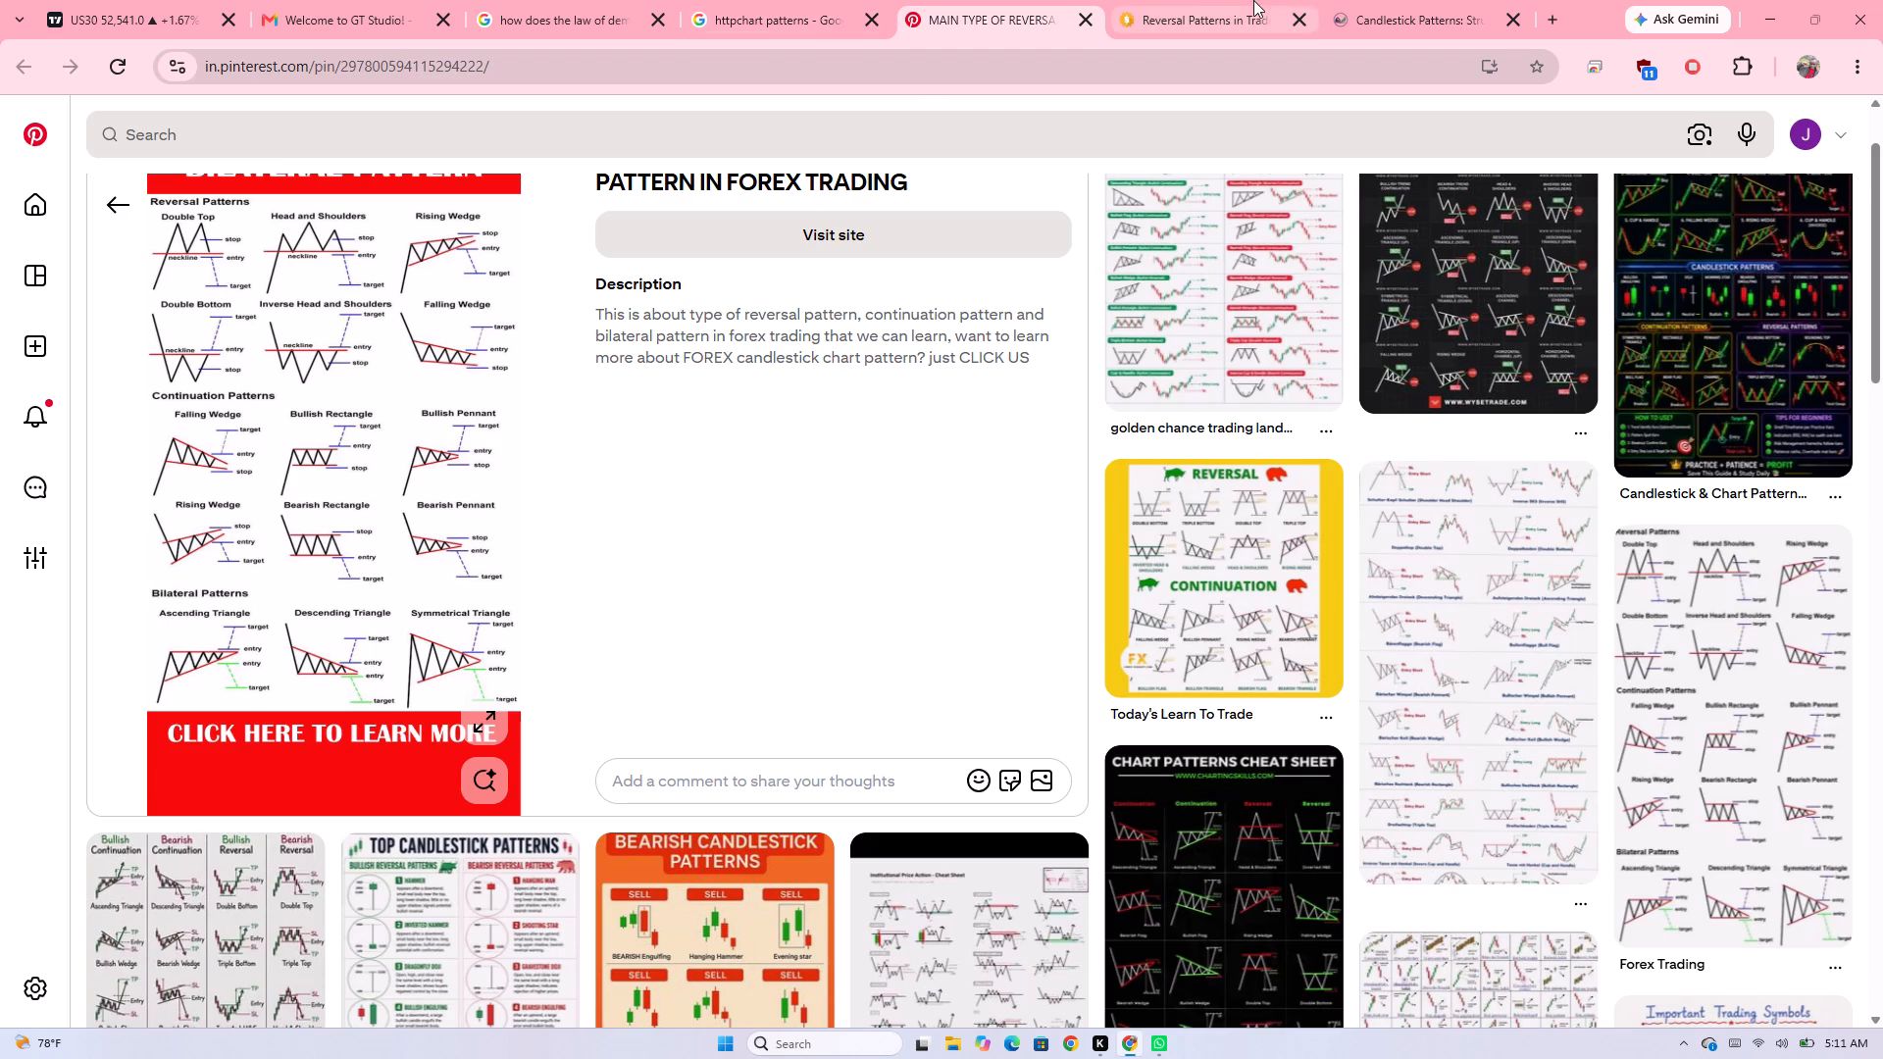
left_click(1171, 0)
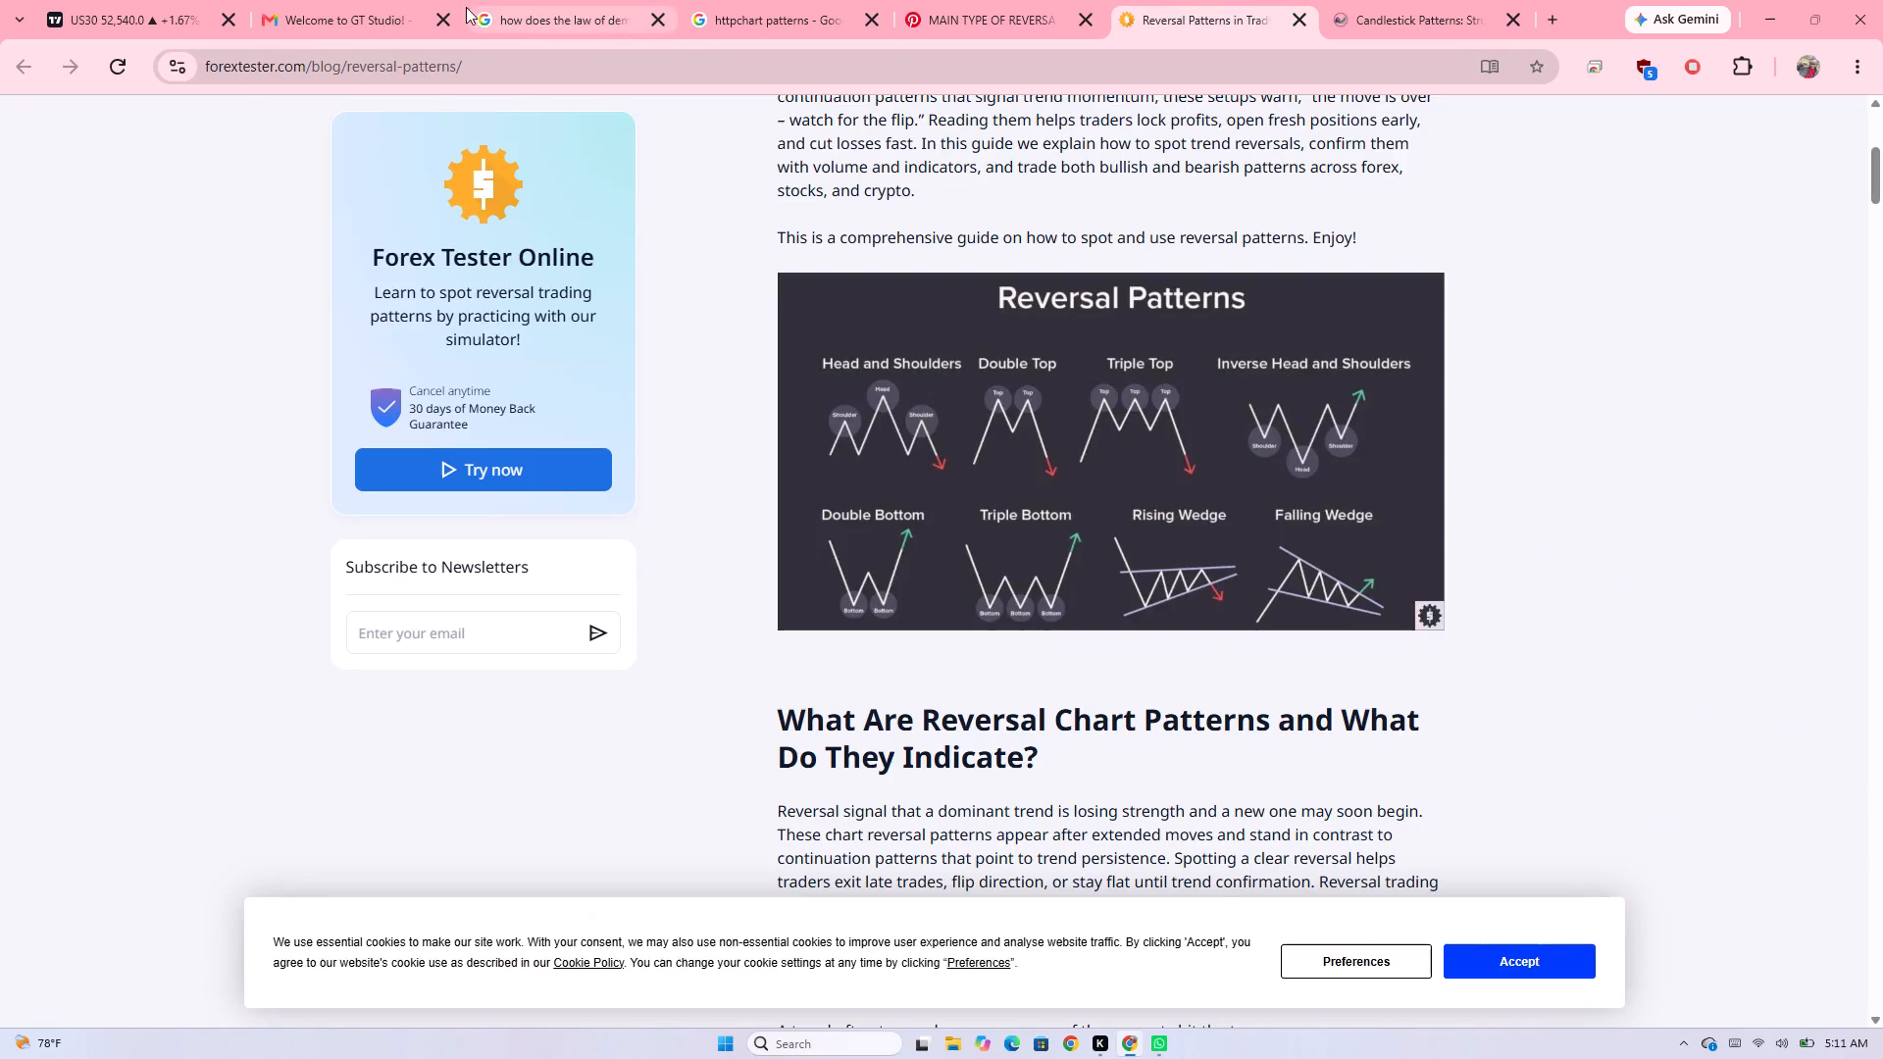
left_click(172, 5)
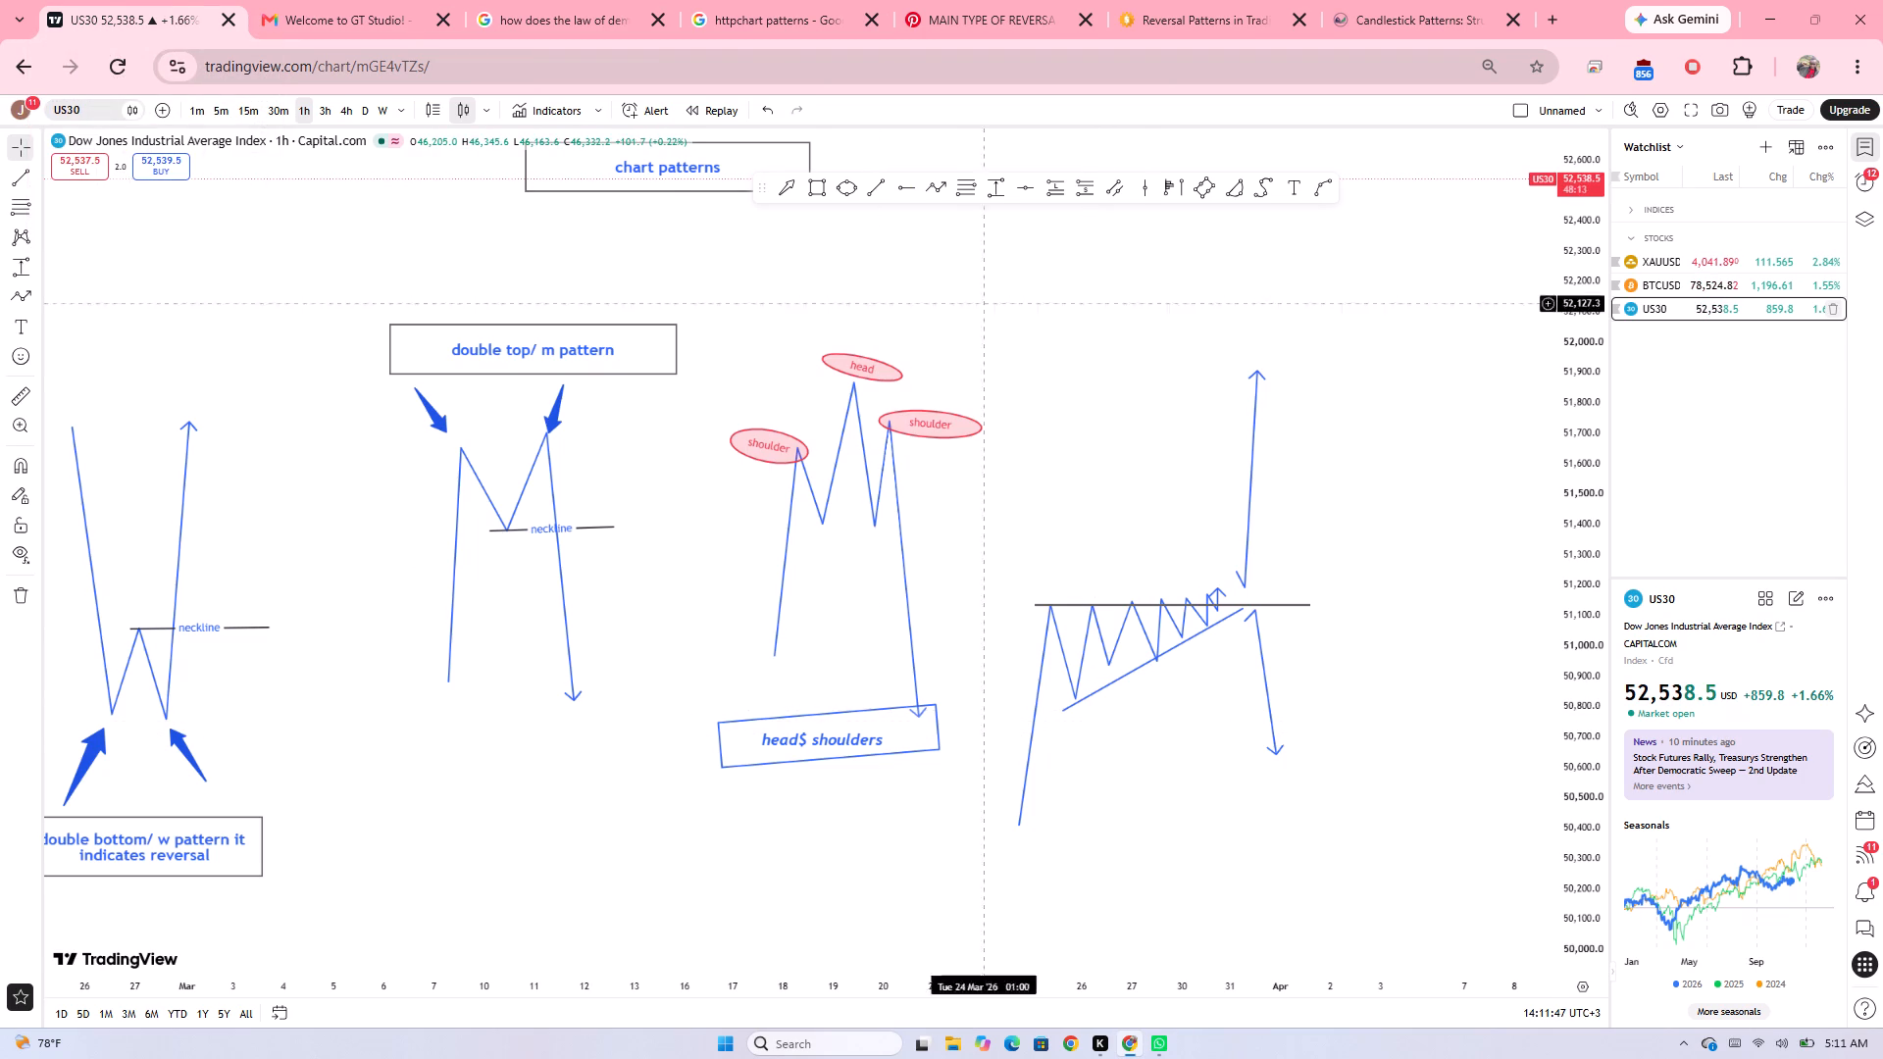
left_click_drag(816, 181, 1087, 755)
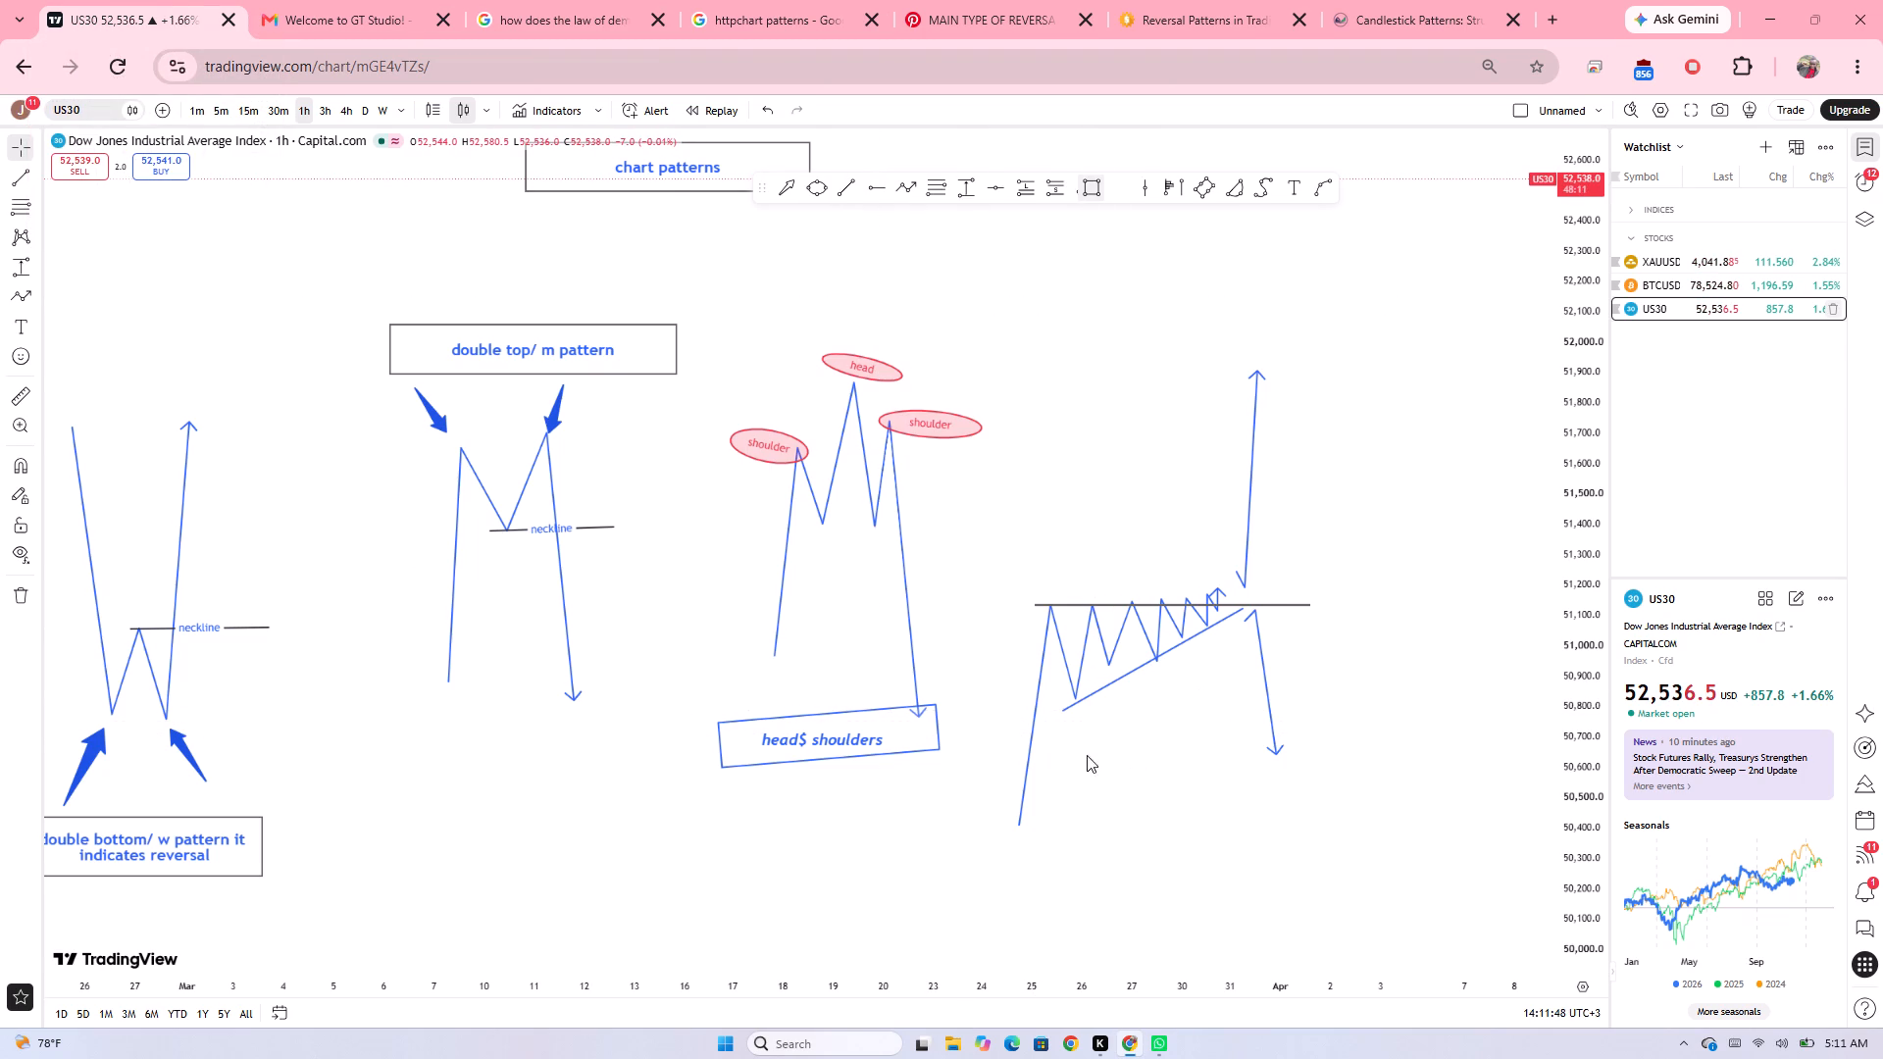
left_click_drag(1087, 755, 1081, 747)
left_click_drag(1081, 747, 1149, 718)
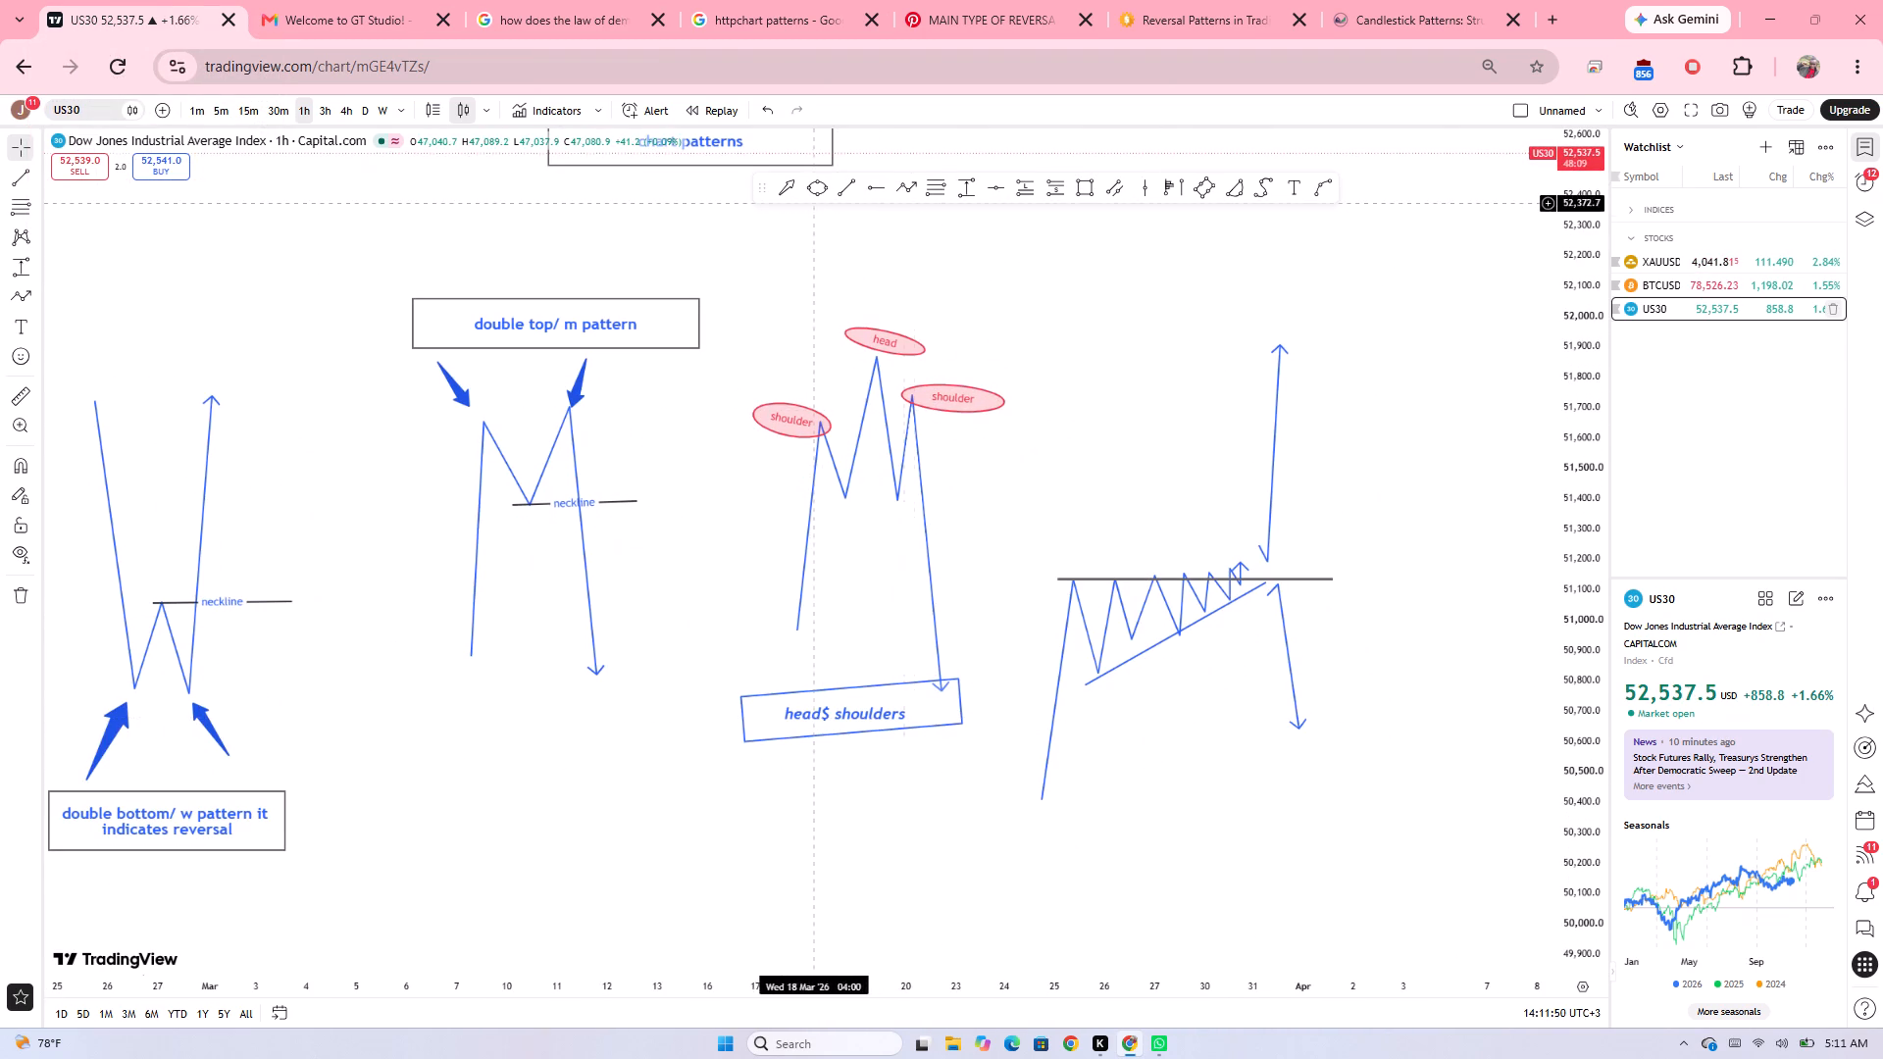
left_click(1072, 192)
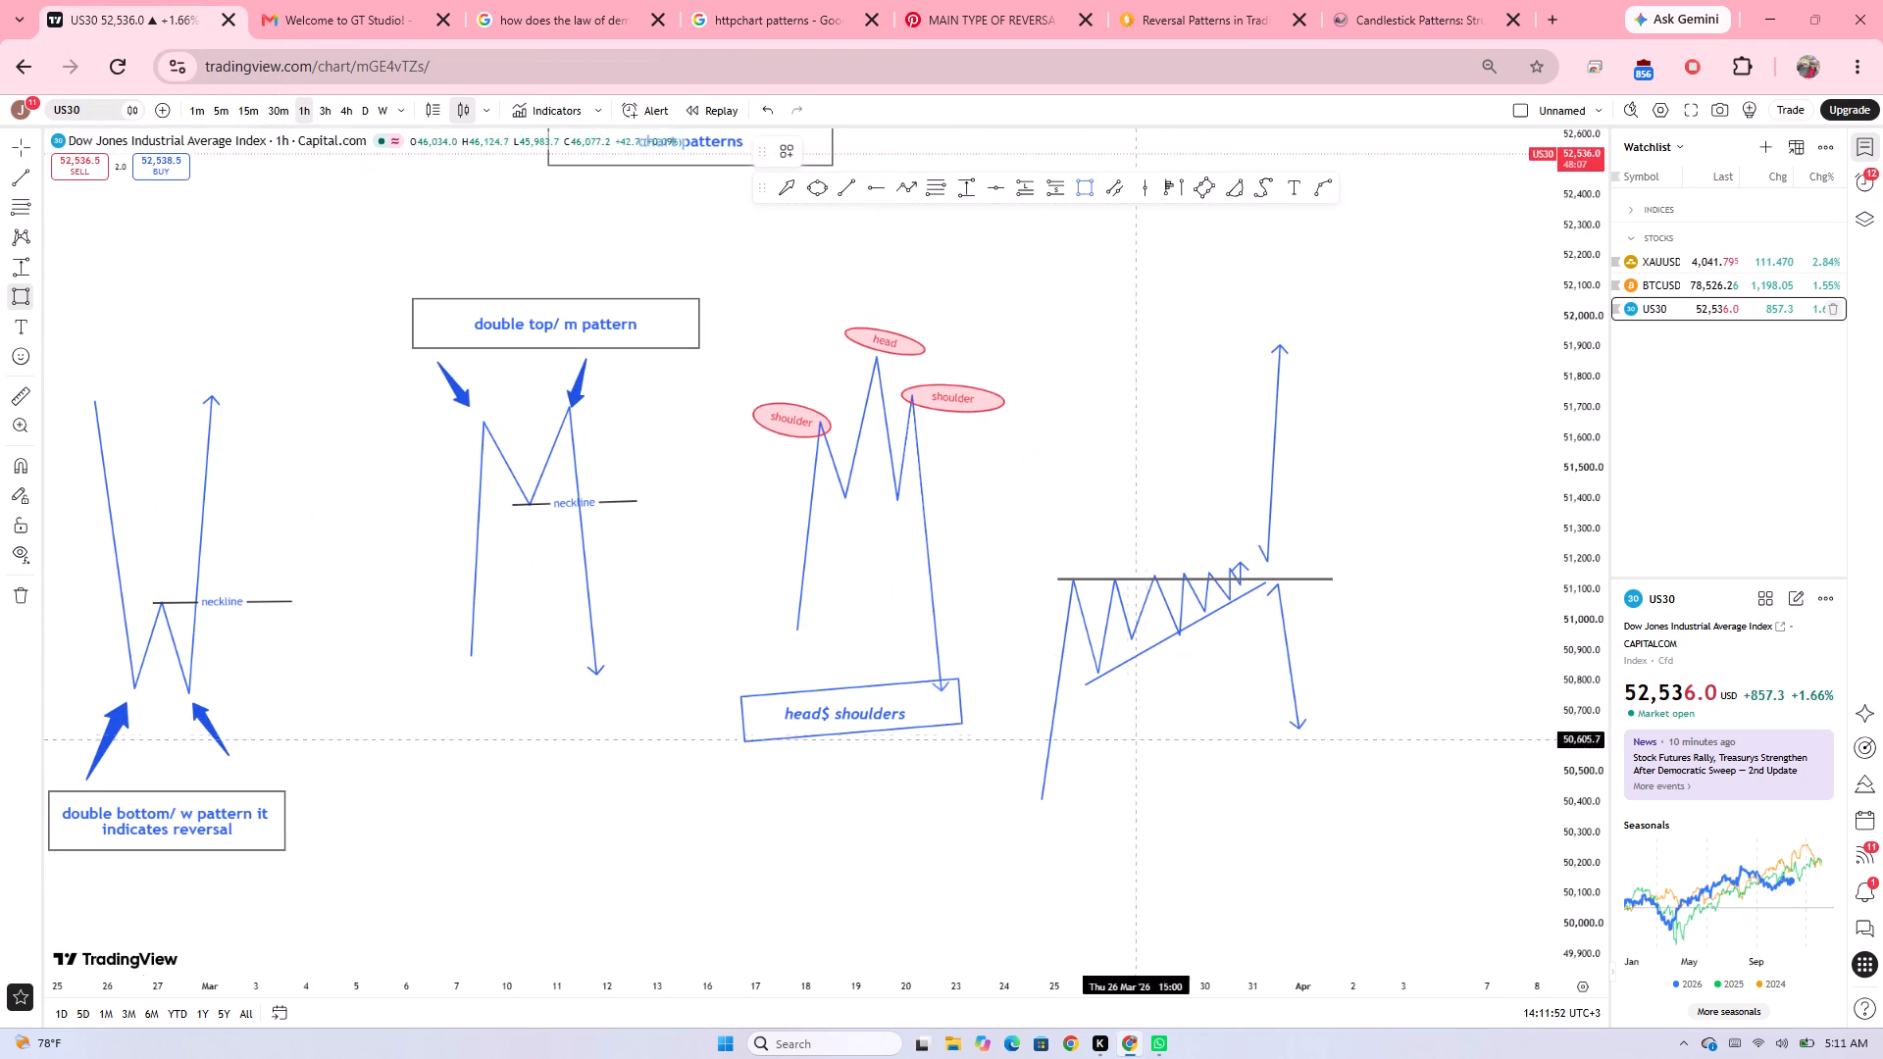
left_click_drag(1100, 734, 1438, 775)
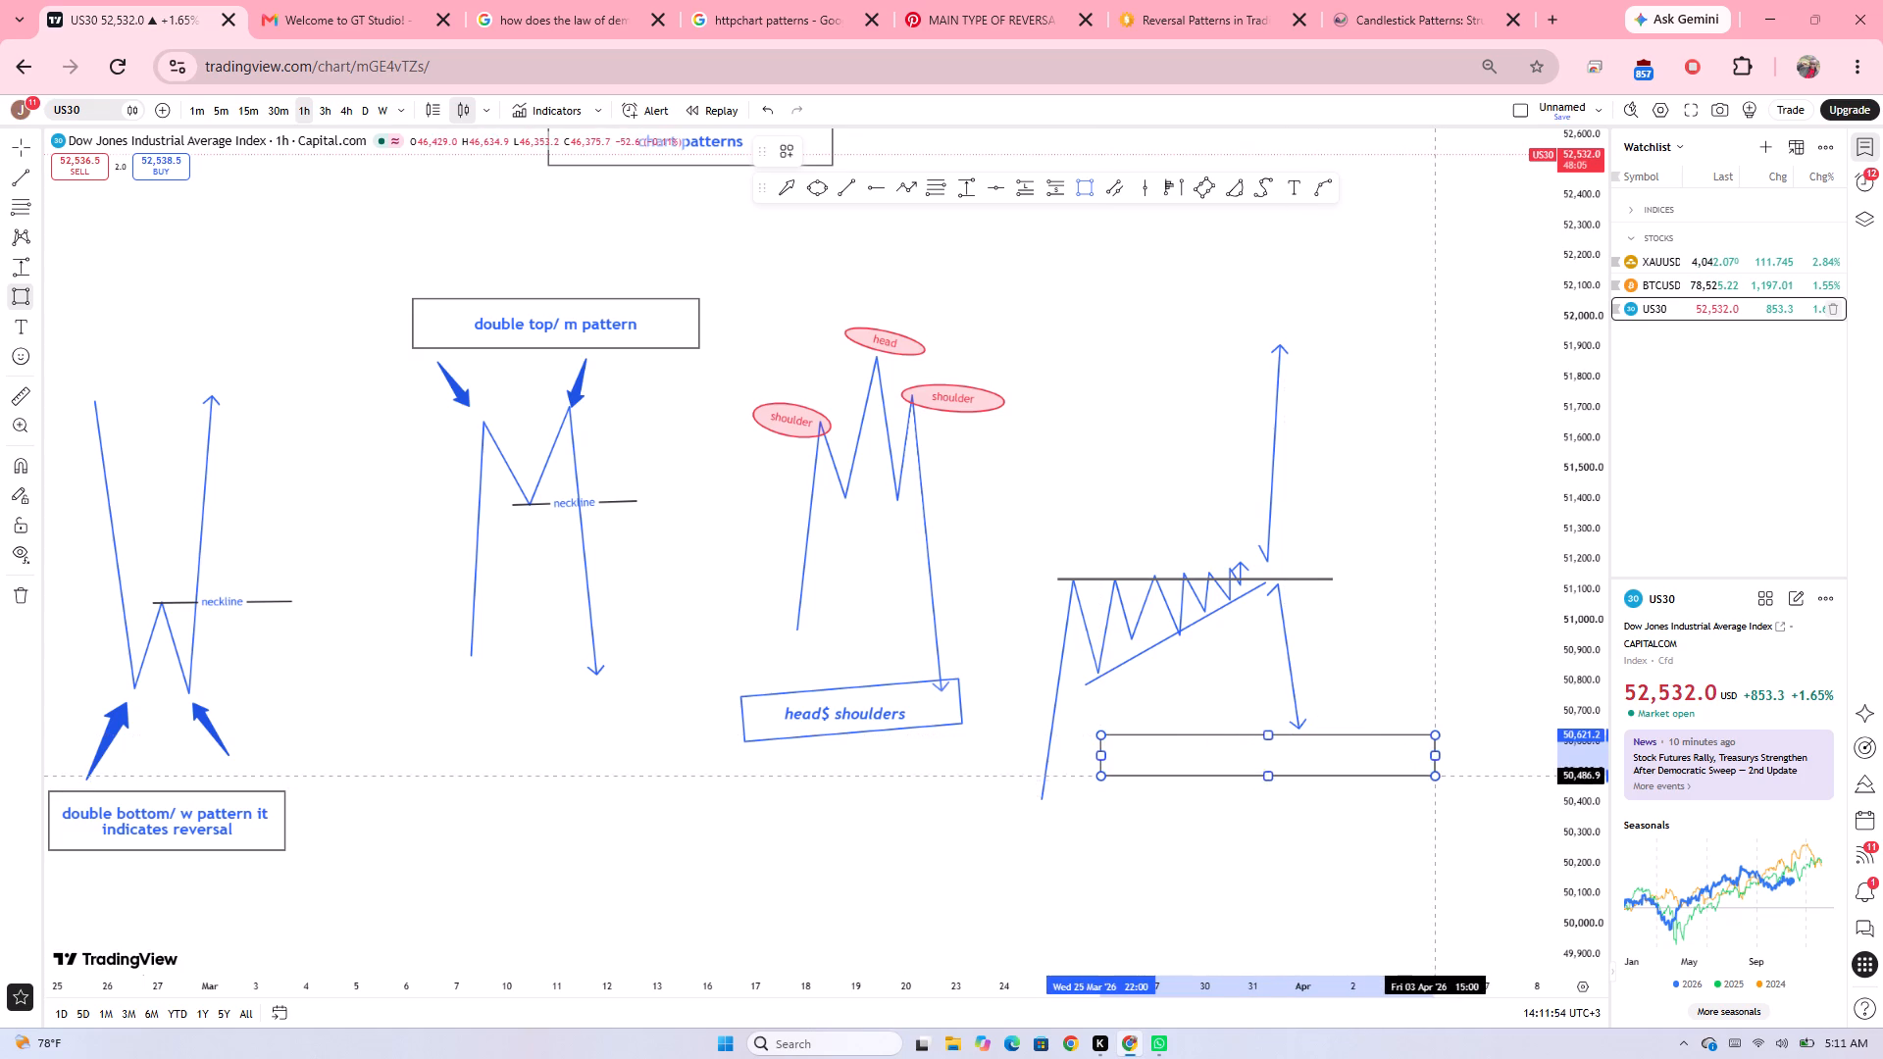
left_click_drag(1438, 775, 1443, 771)
left_click(1443, 771)
left_click(1240, 748)
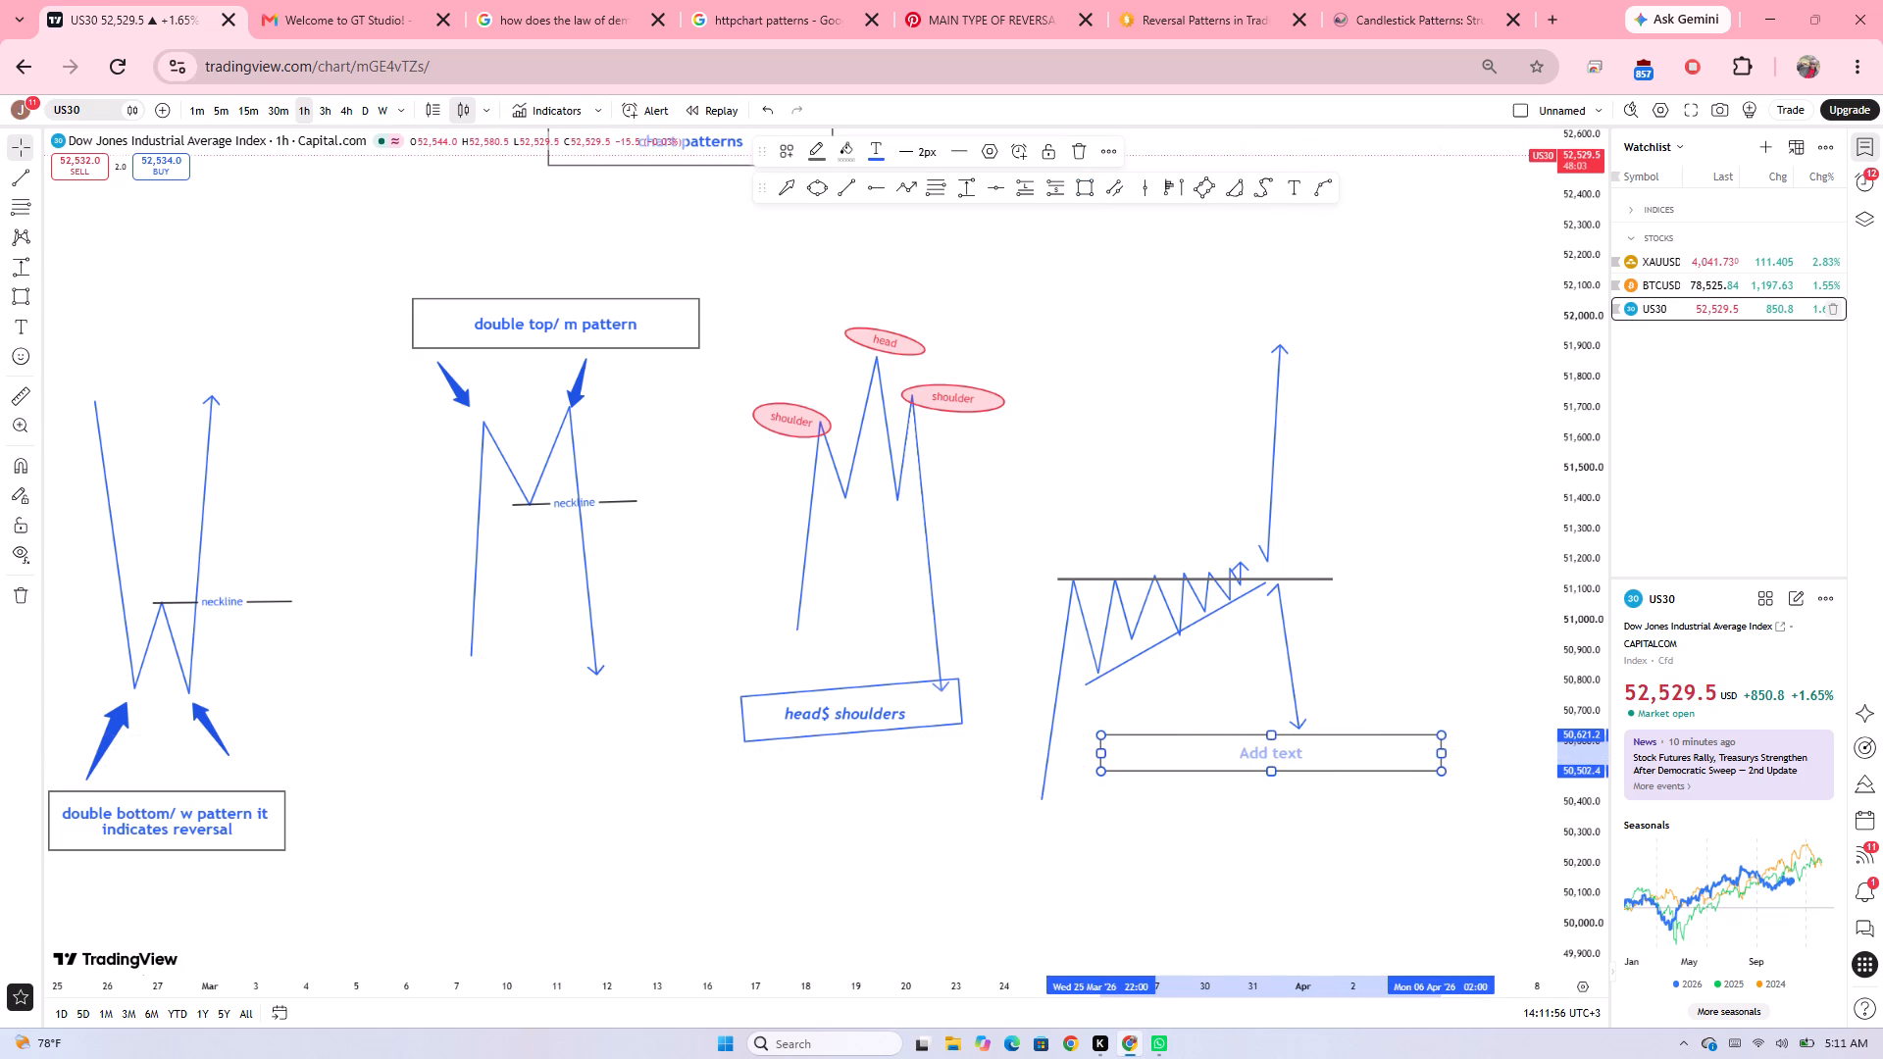
type("ascending triangle")
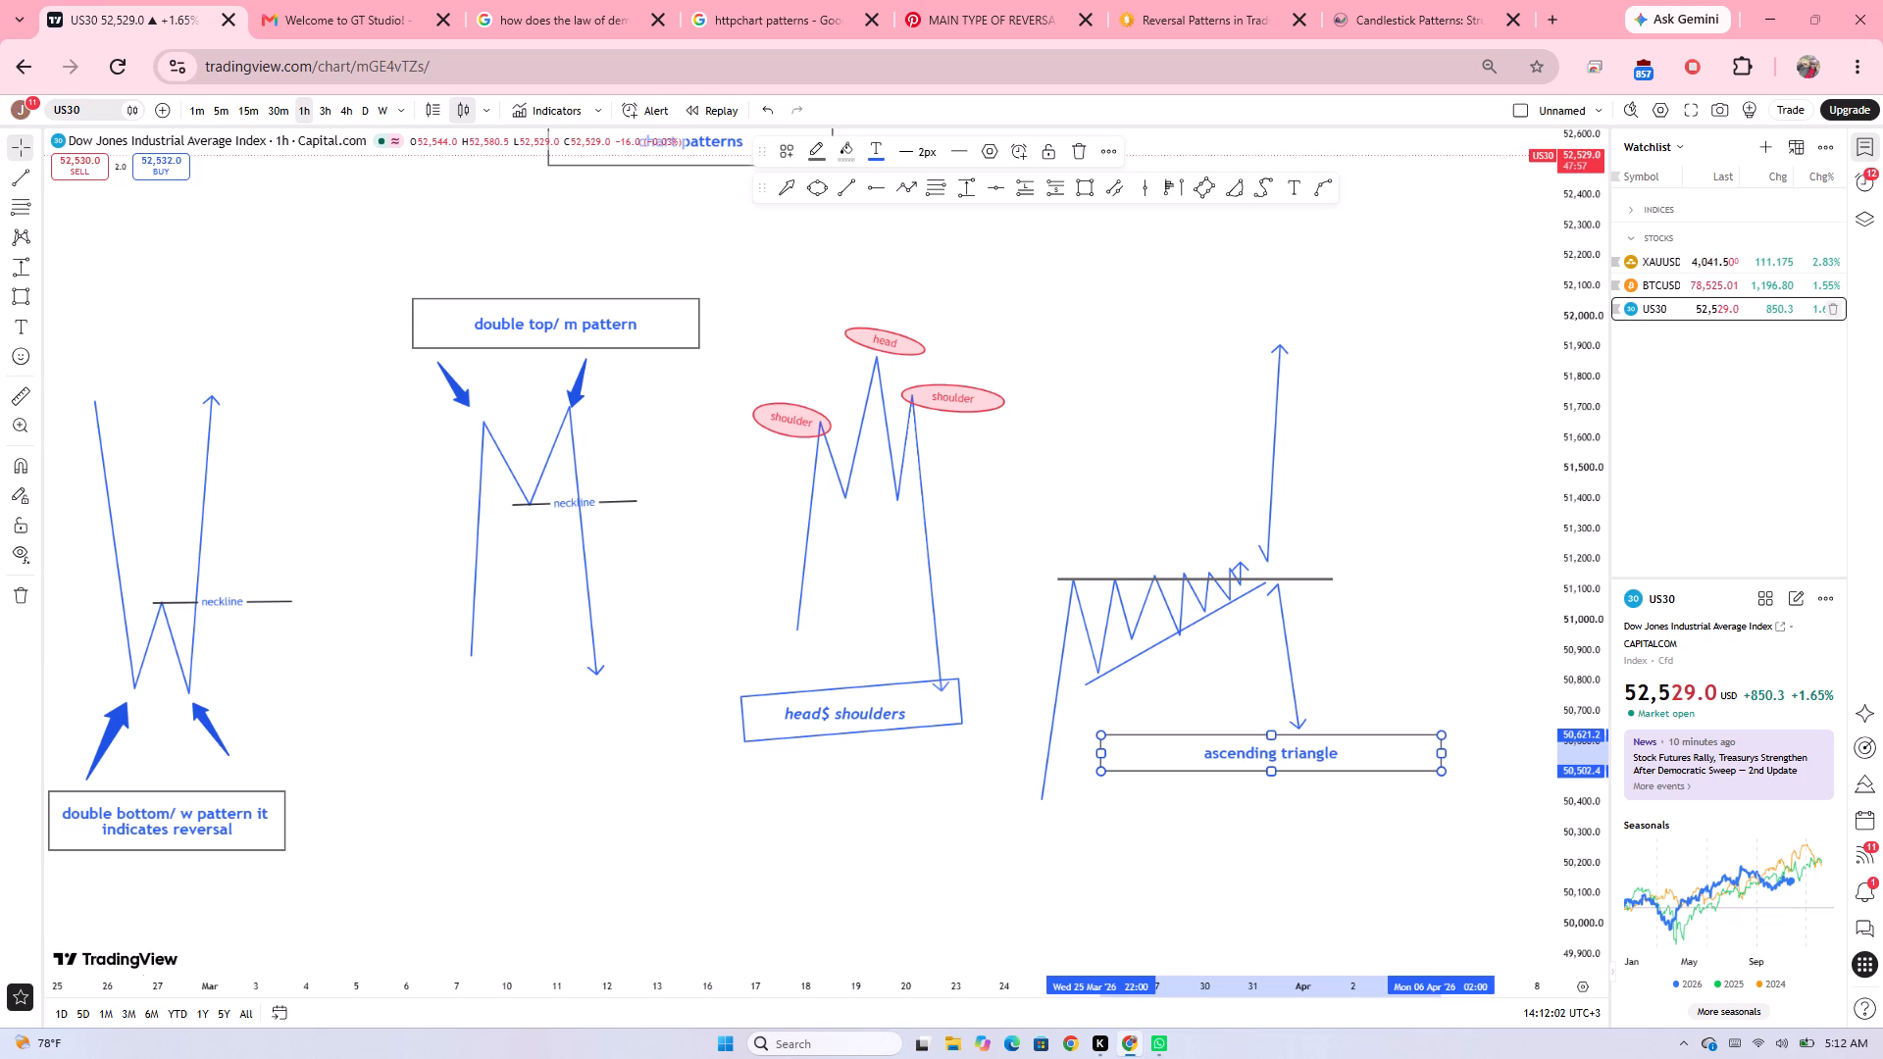
left_click(1470, 889)
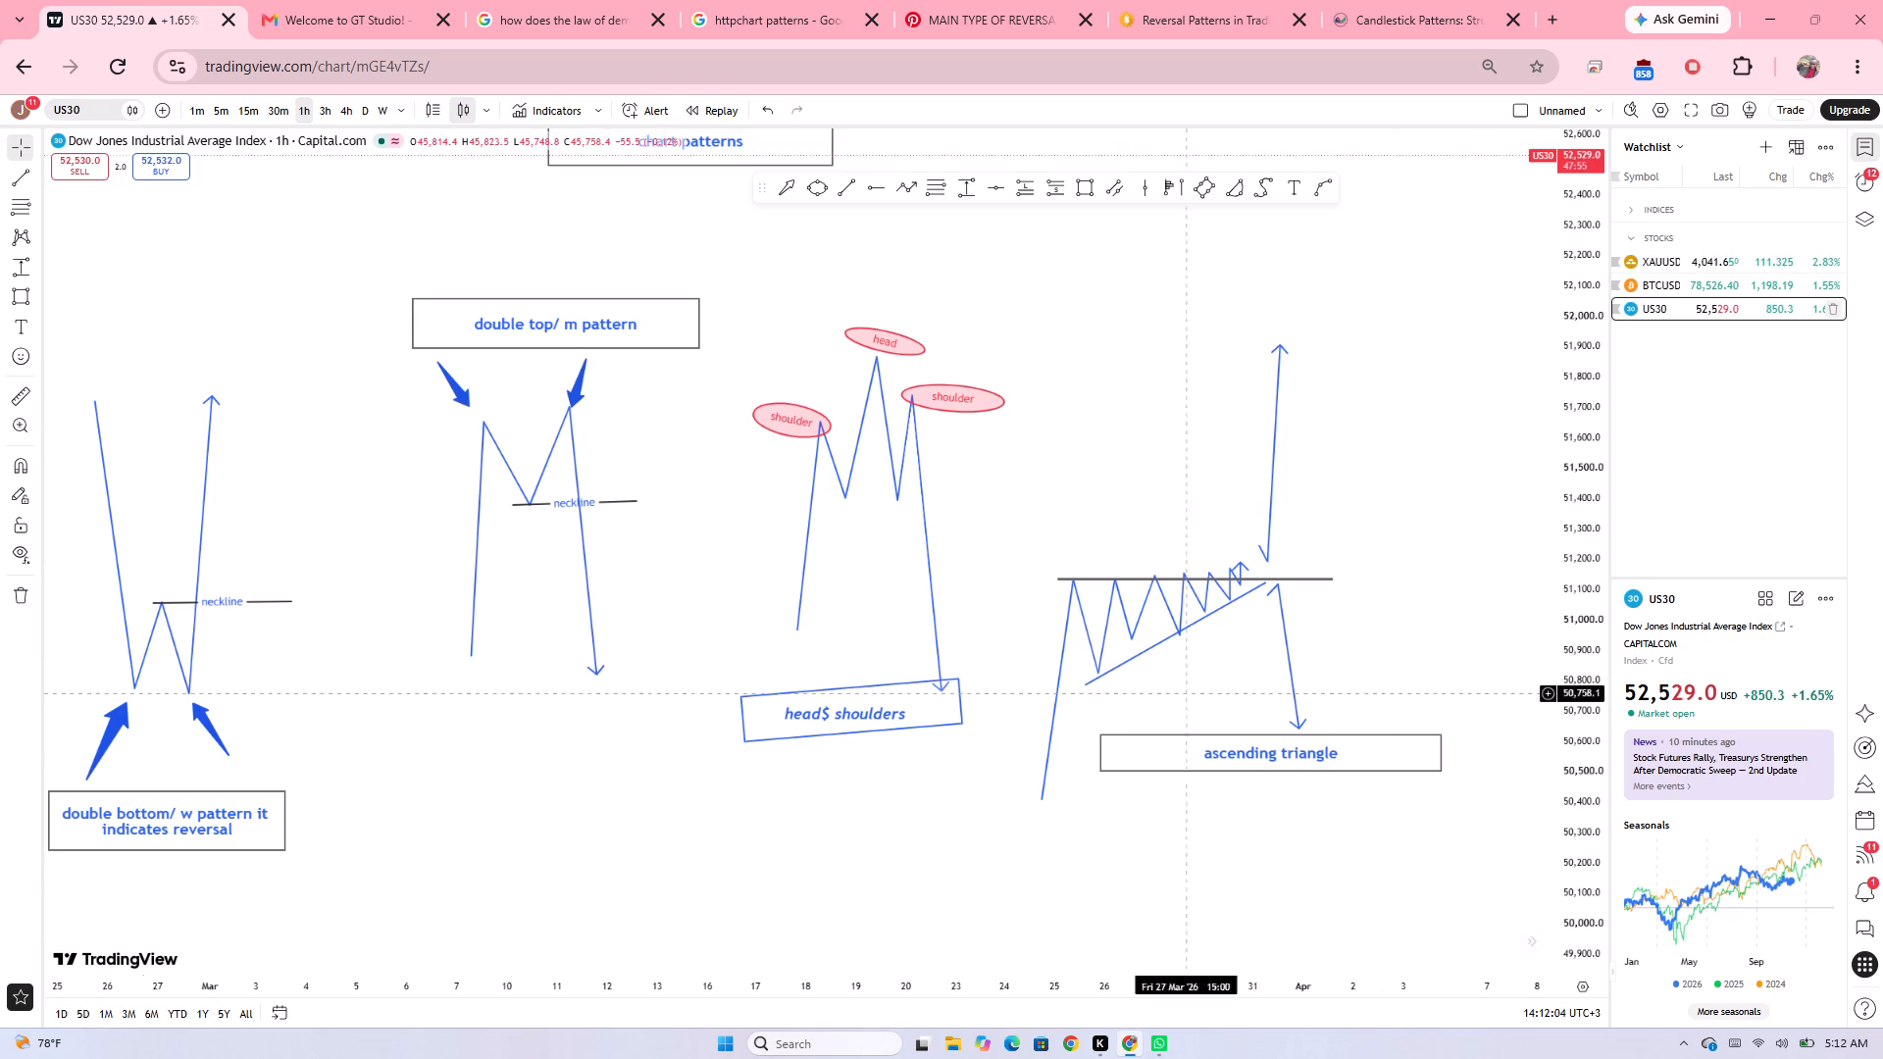
Place a short position between the double top and head-and-shoulders diagrams, with its entry at about 51,406, near the neckline level.
left_click(811, 848)
left_click_drag(872, 817, 982, 816)
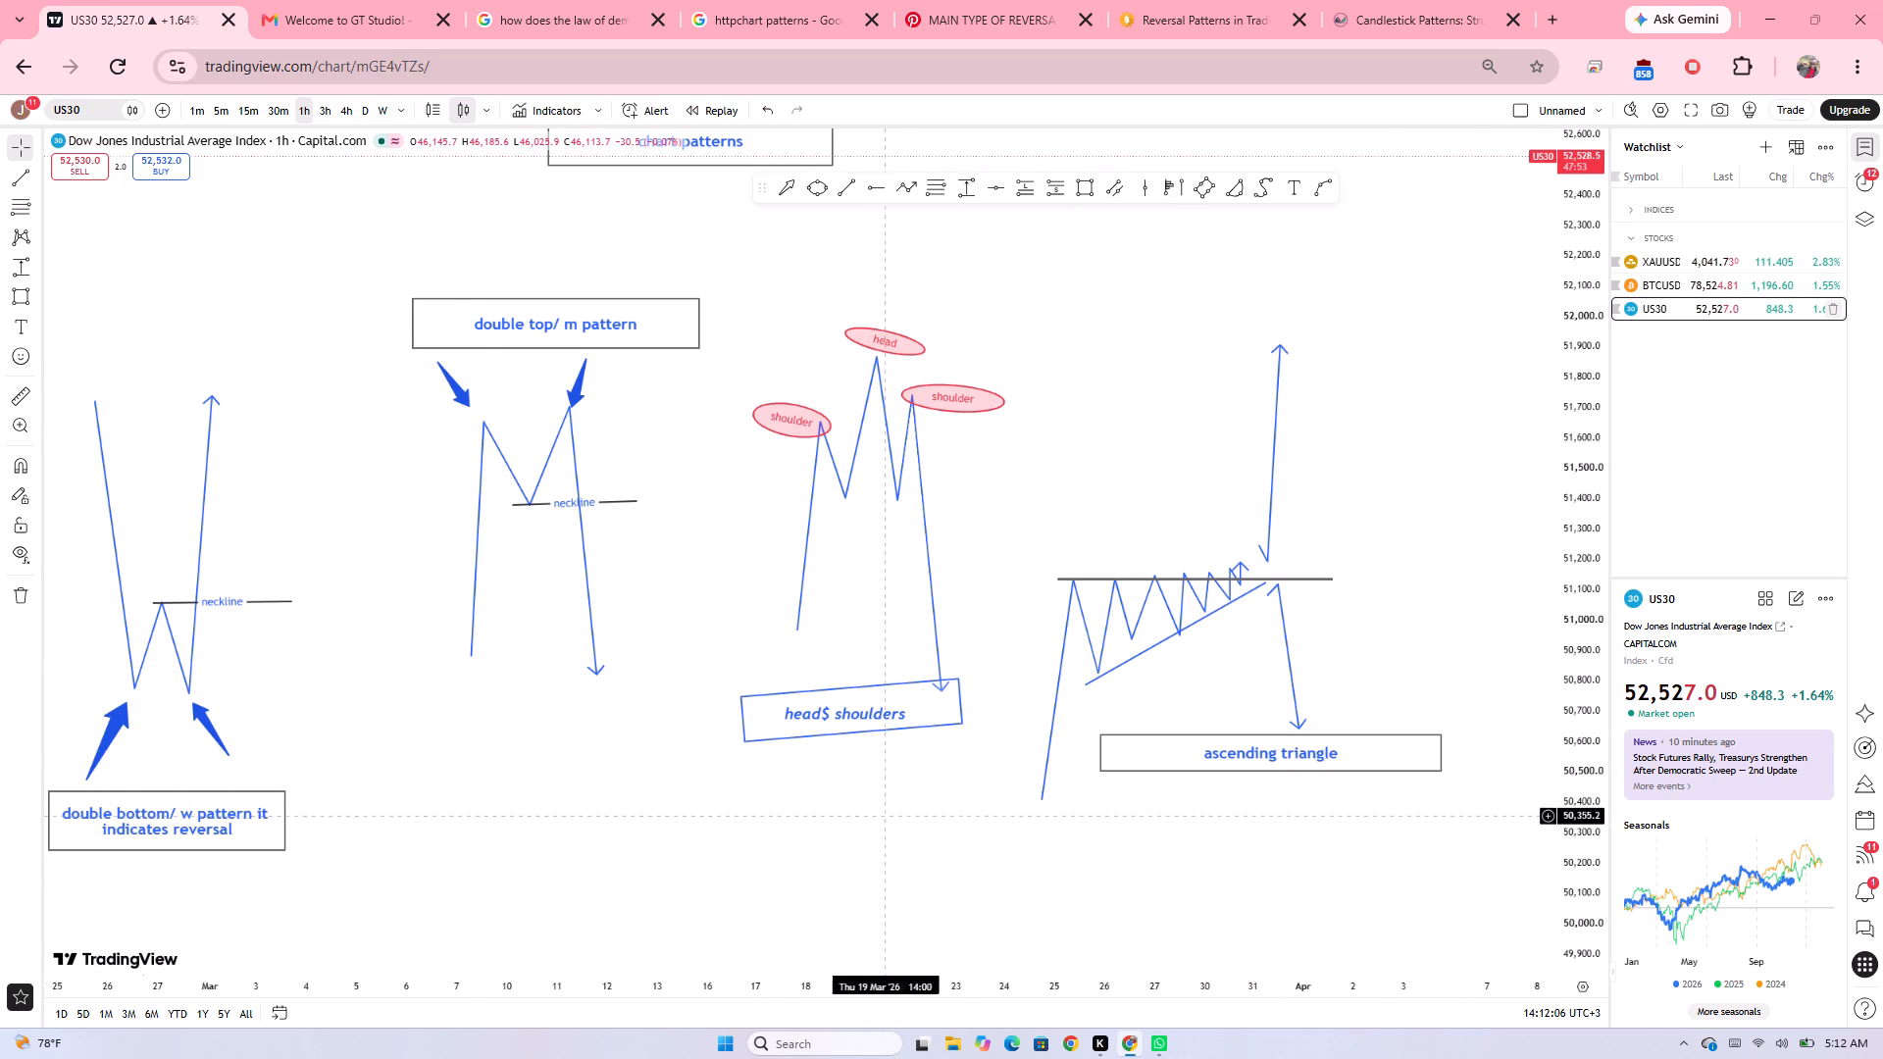
left_click_drag(982, 816, 1055, 816)
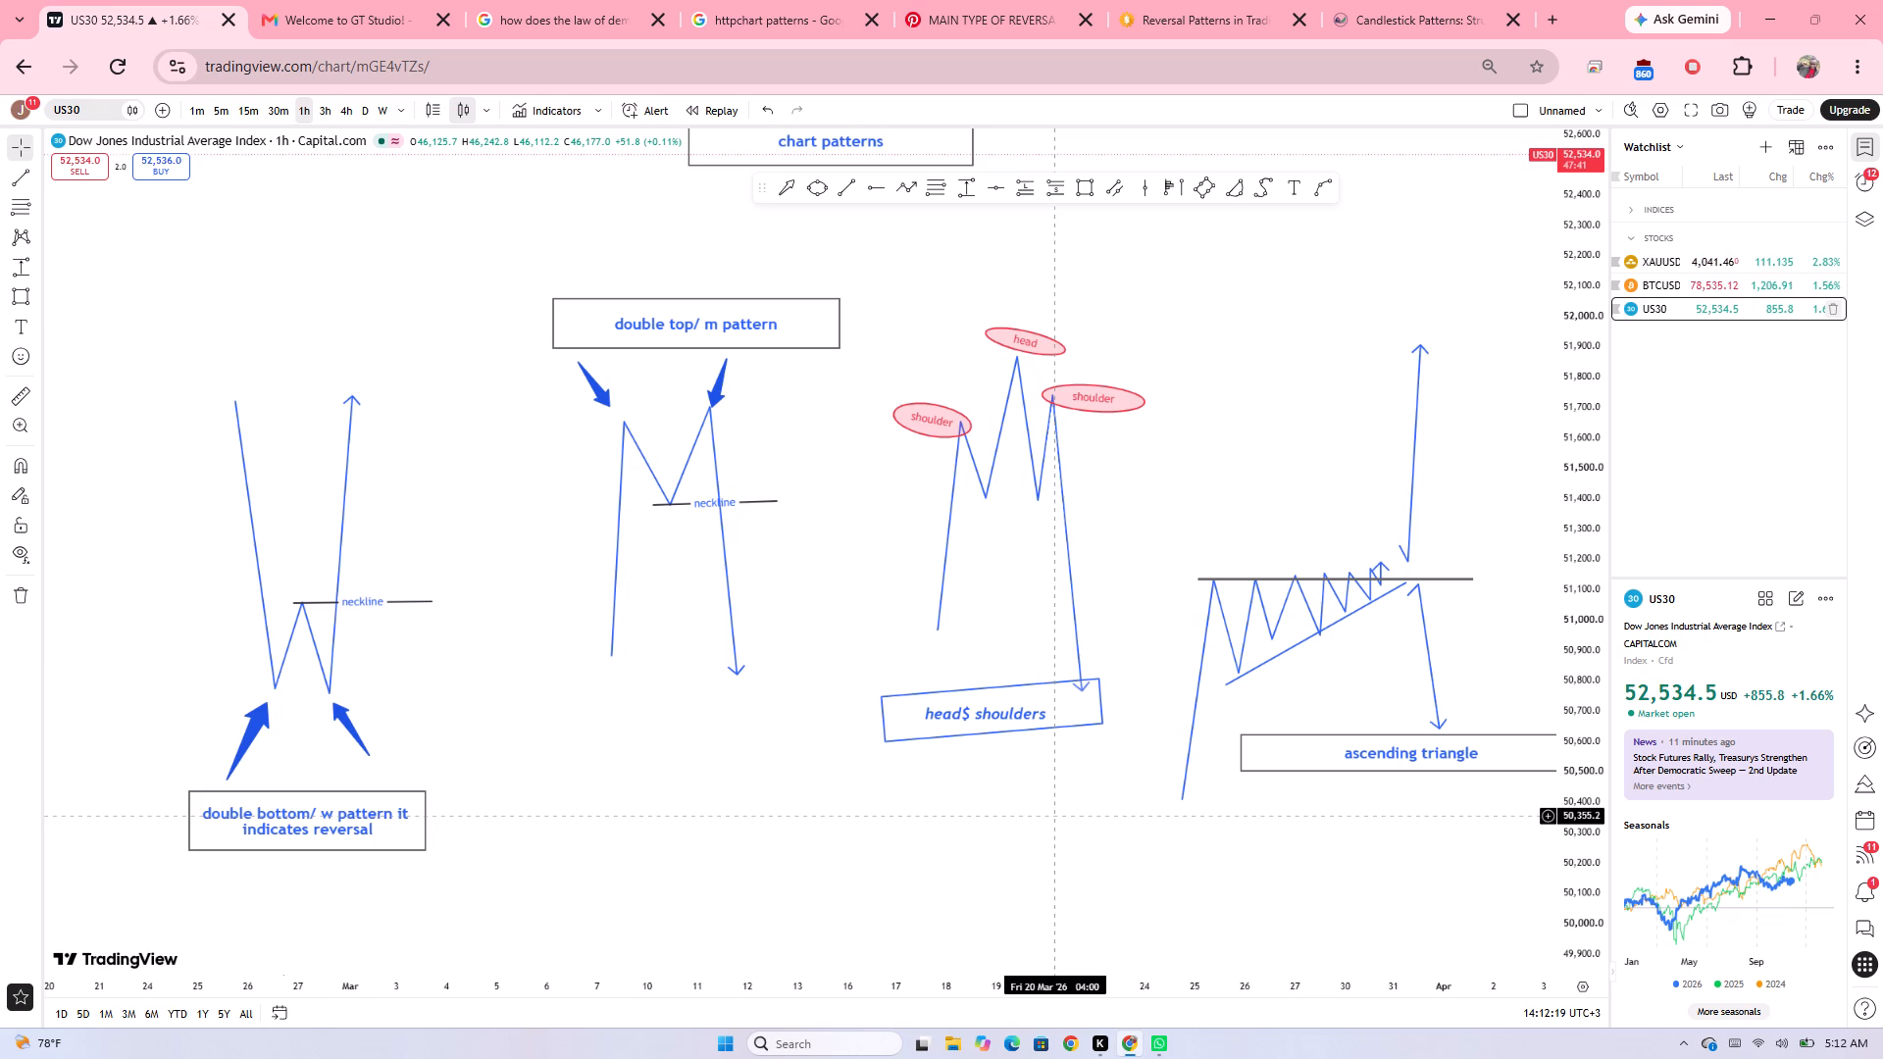
left_click_drag(881, 584, 904, 632)
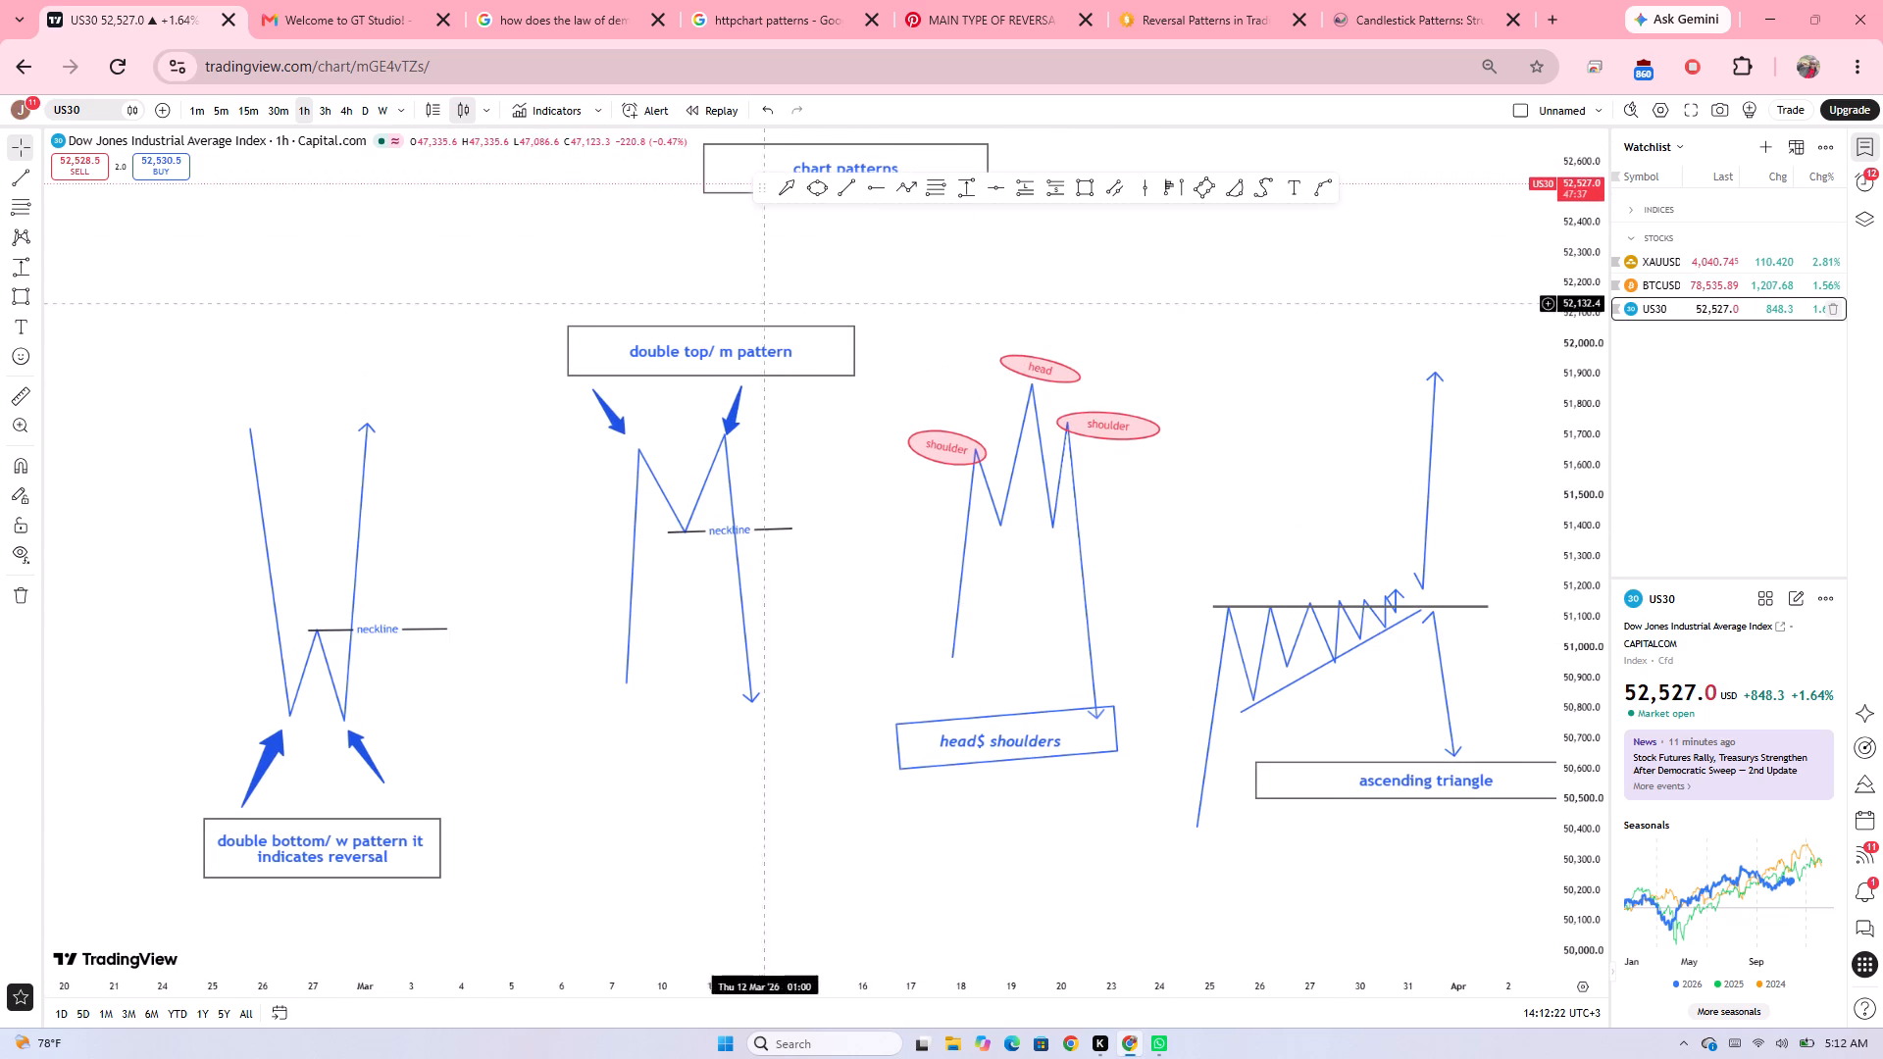
left_click(1051, 190)
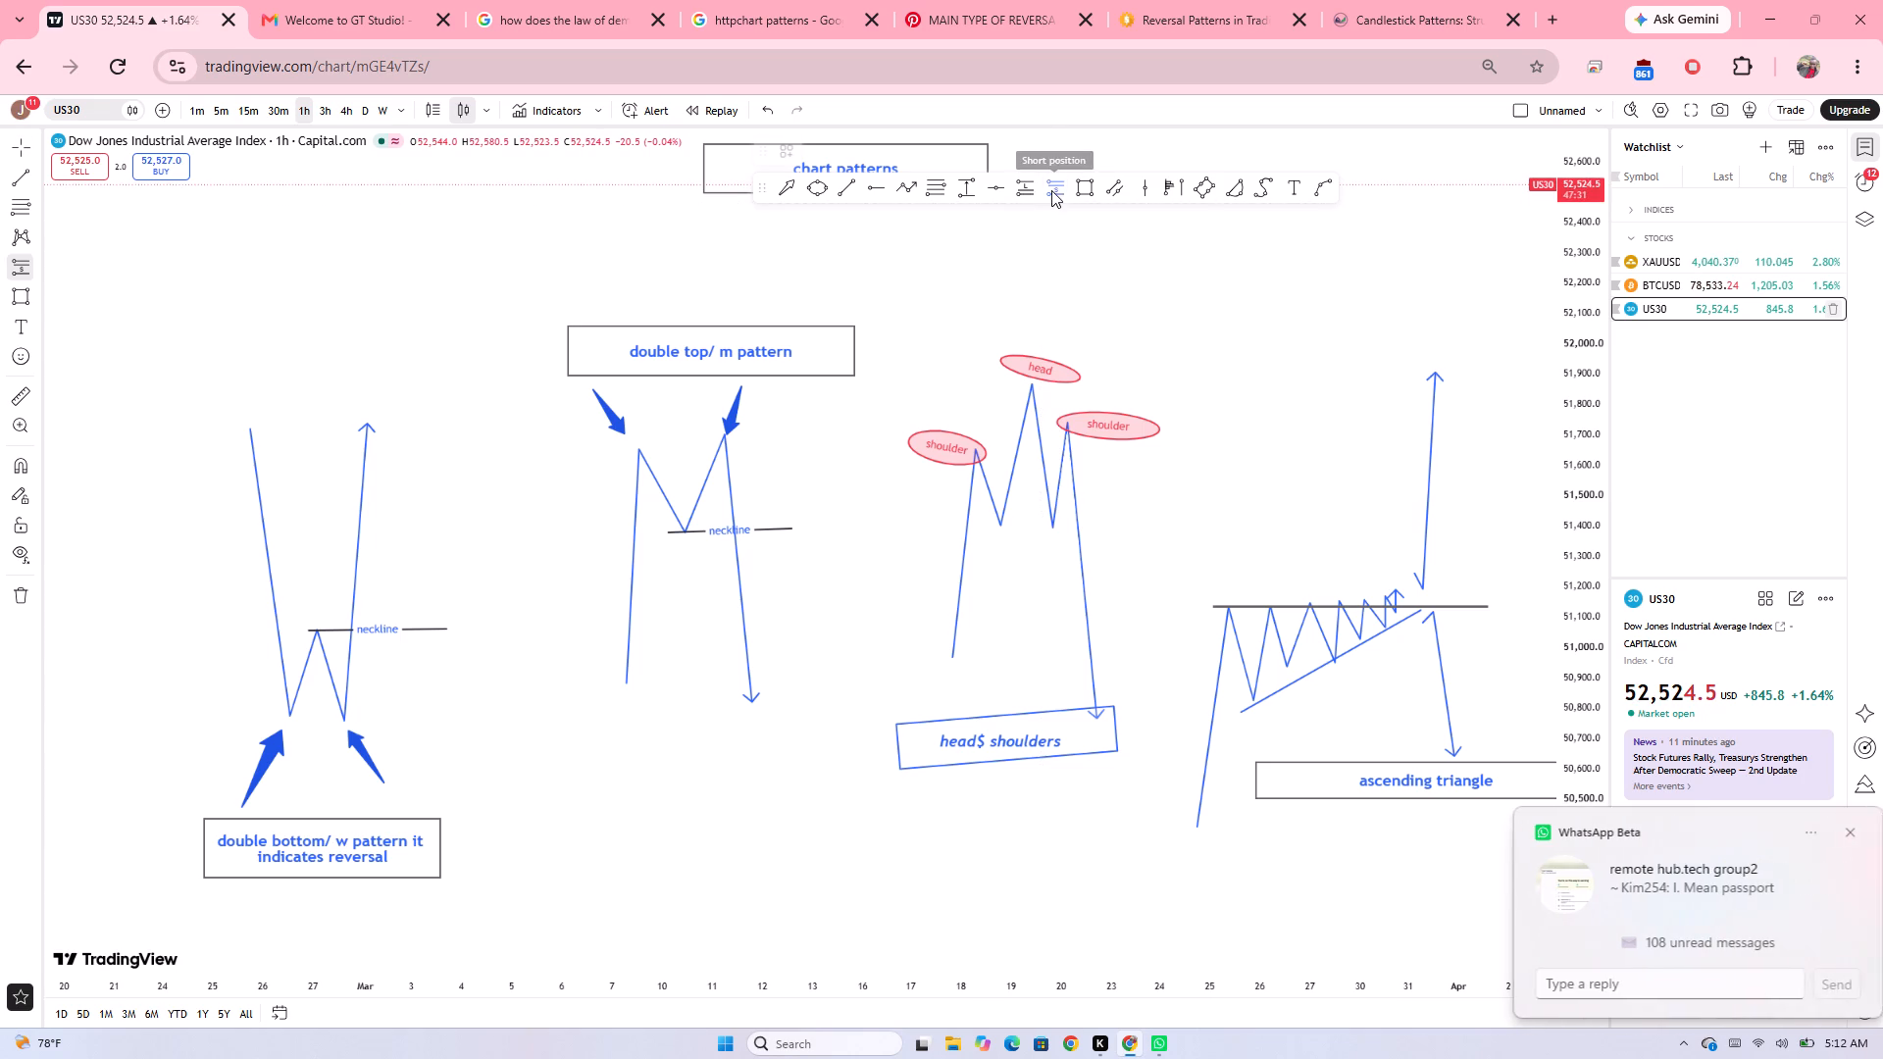
left_click(808, 524)
left_click(735, 463)
left_click_drag(735, 463, 542, 521)
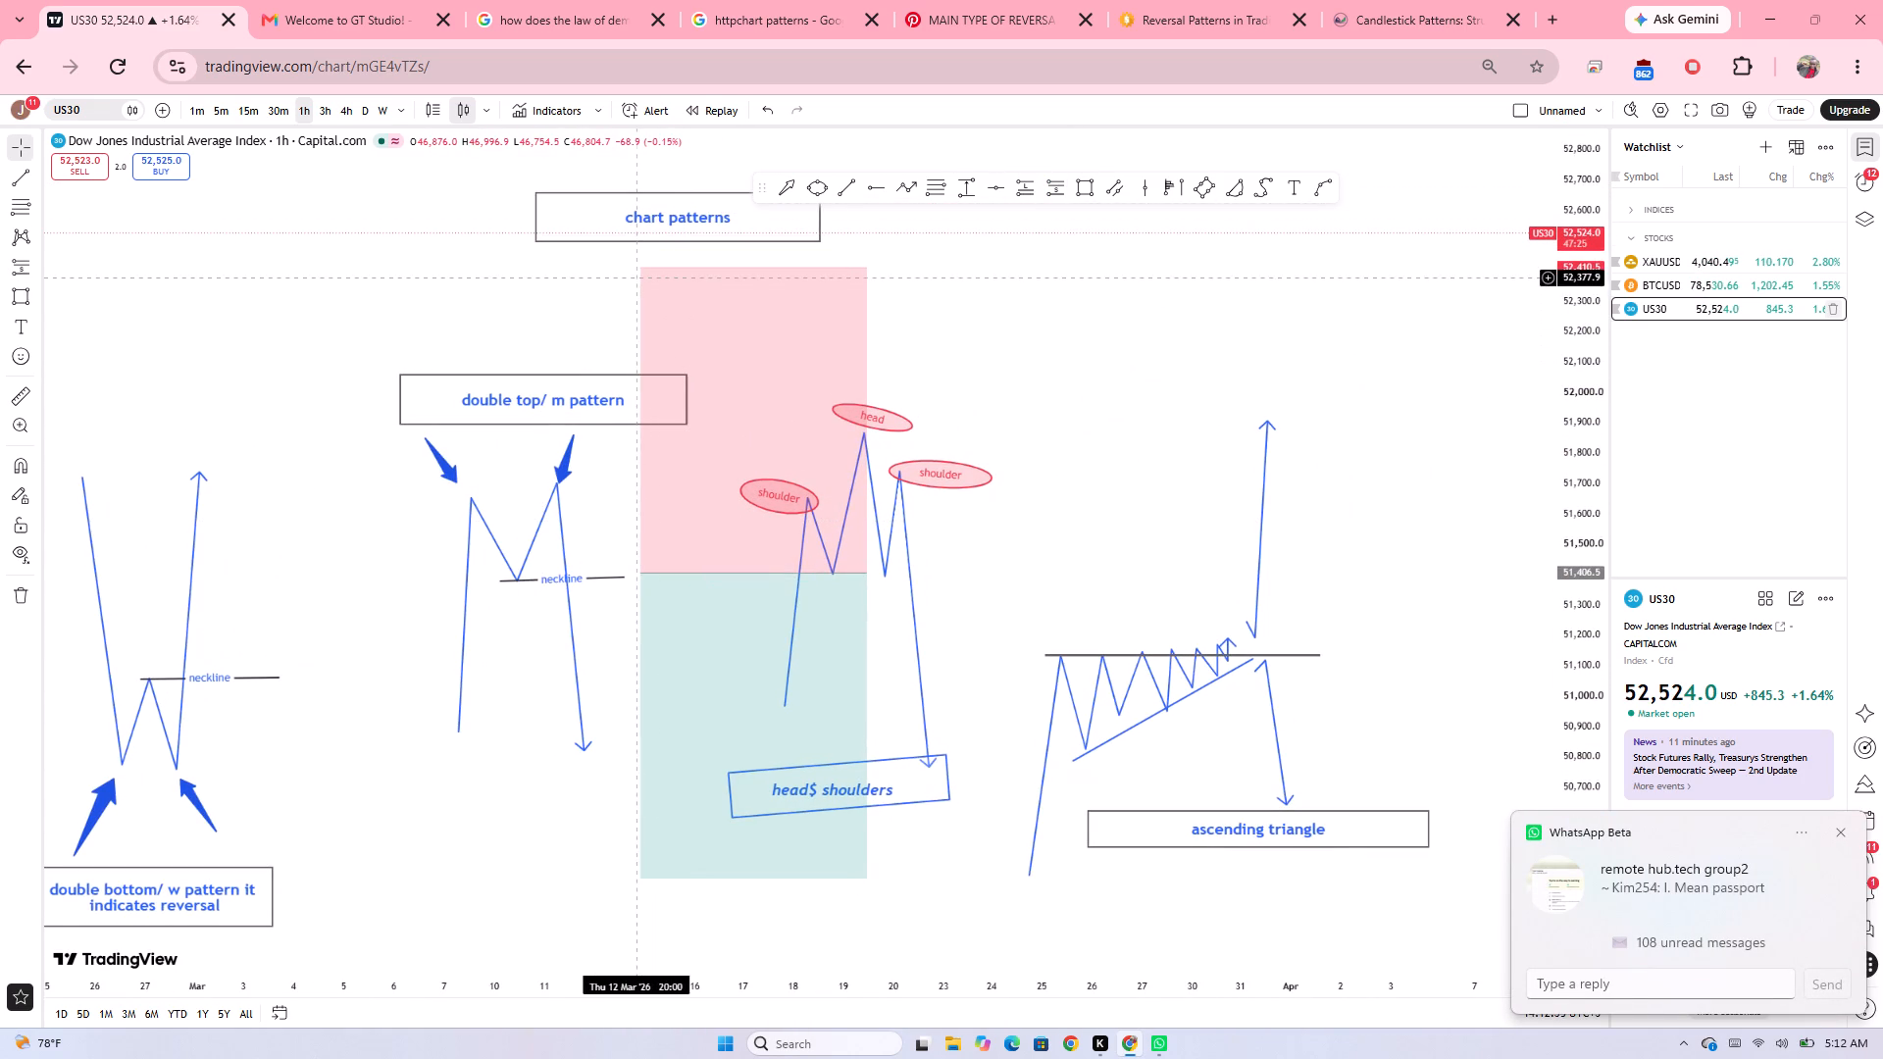
Fit the short position beside the double top: entry about 51,394 on 12 March, stop about 51,693, target about 50,812, ending 16 March.
left_click_drag(640, 265, 579, 472)
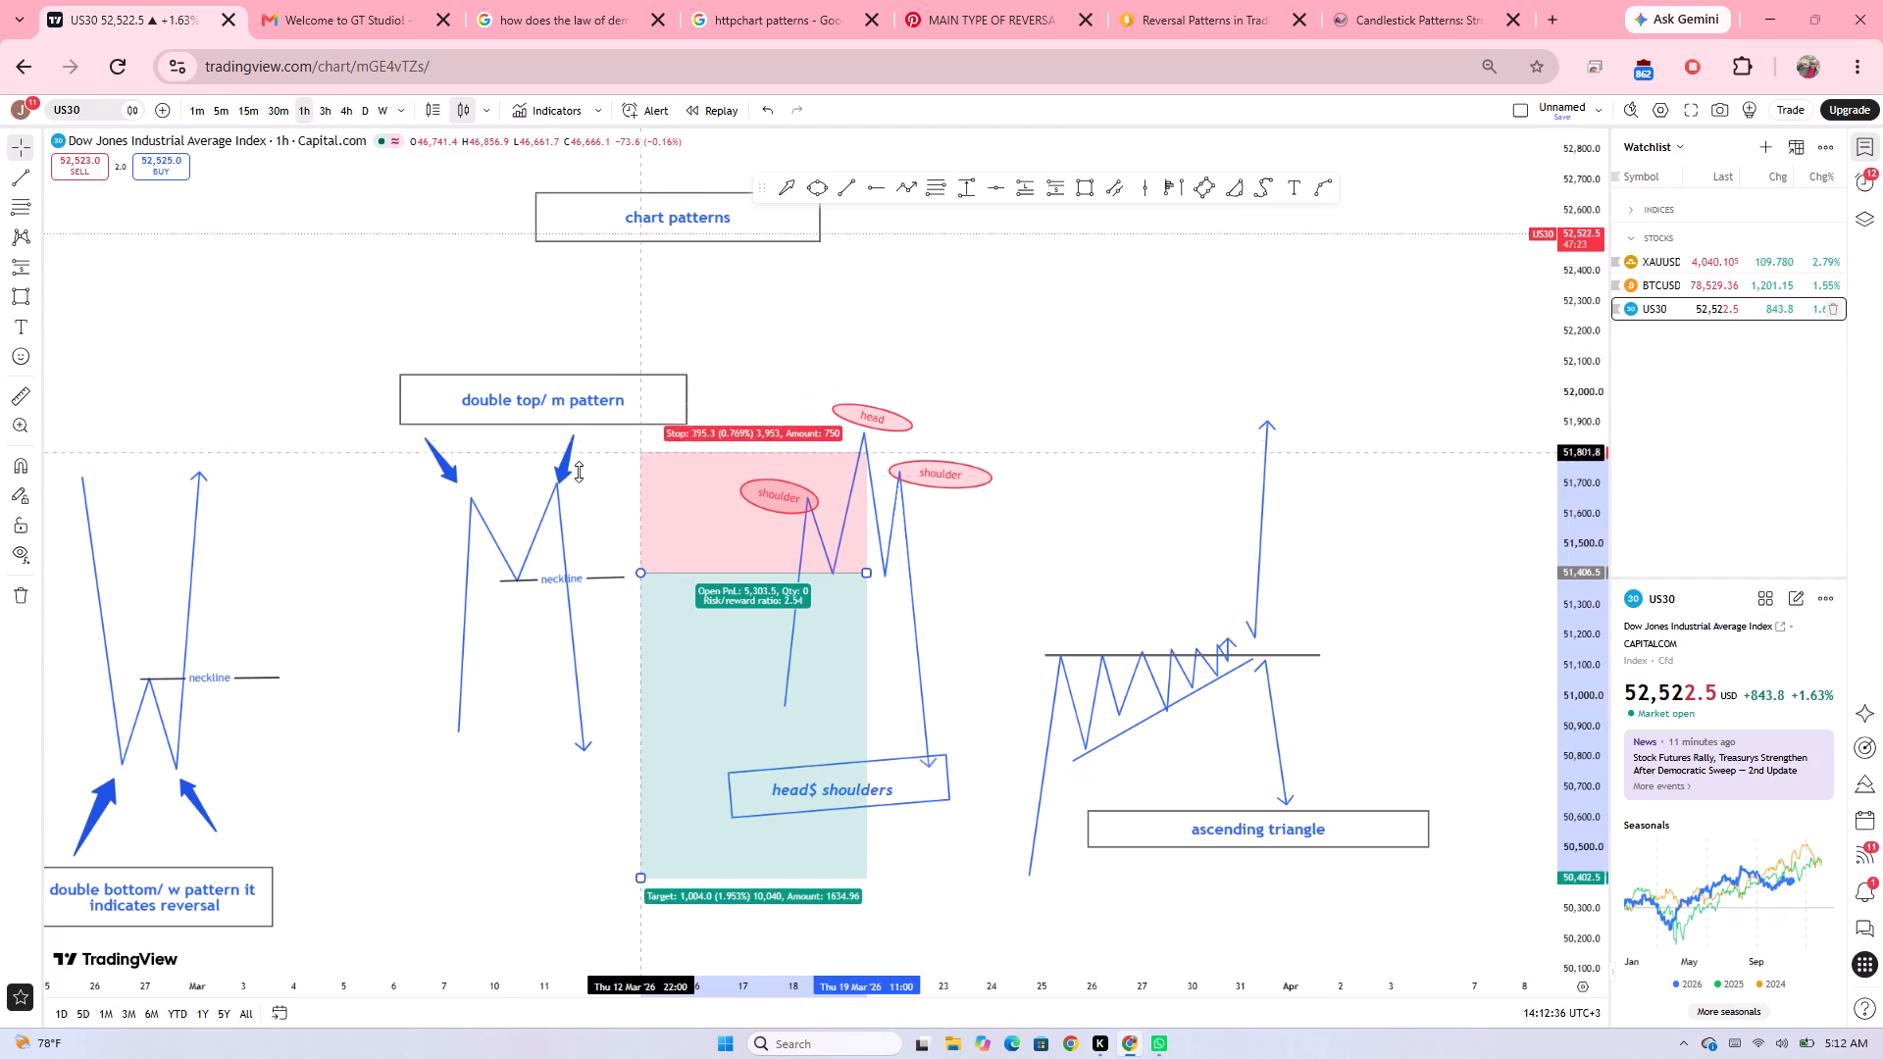
left_click_drag(579, 472, 569, 481)
left_click_drag(684, 571, 679, 571)
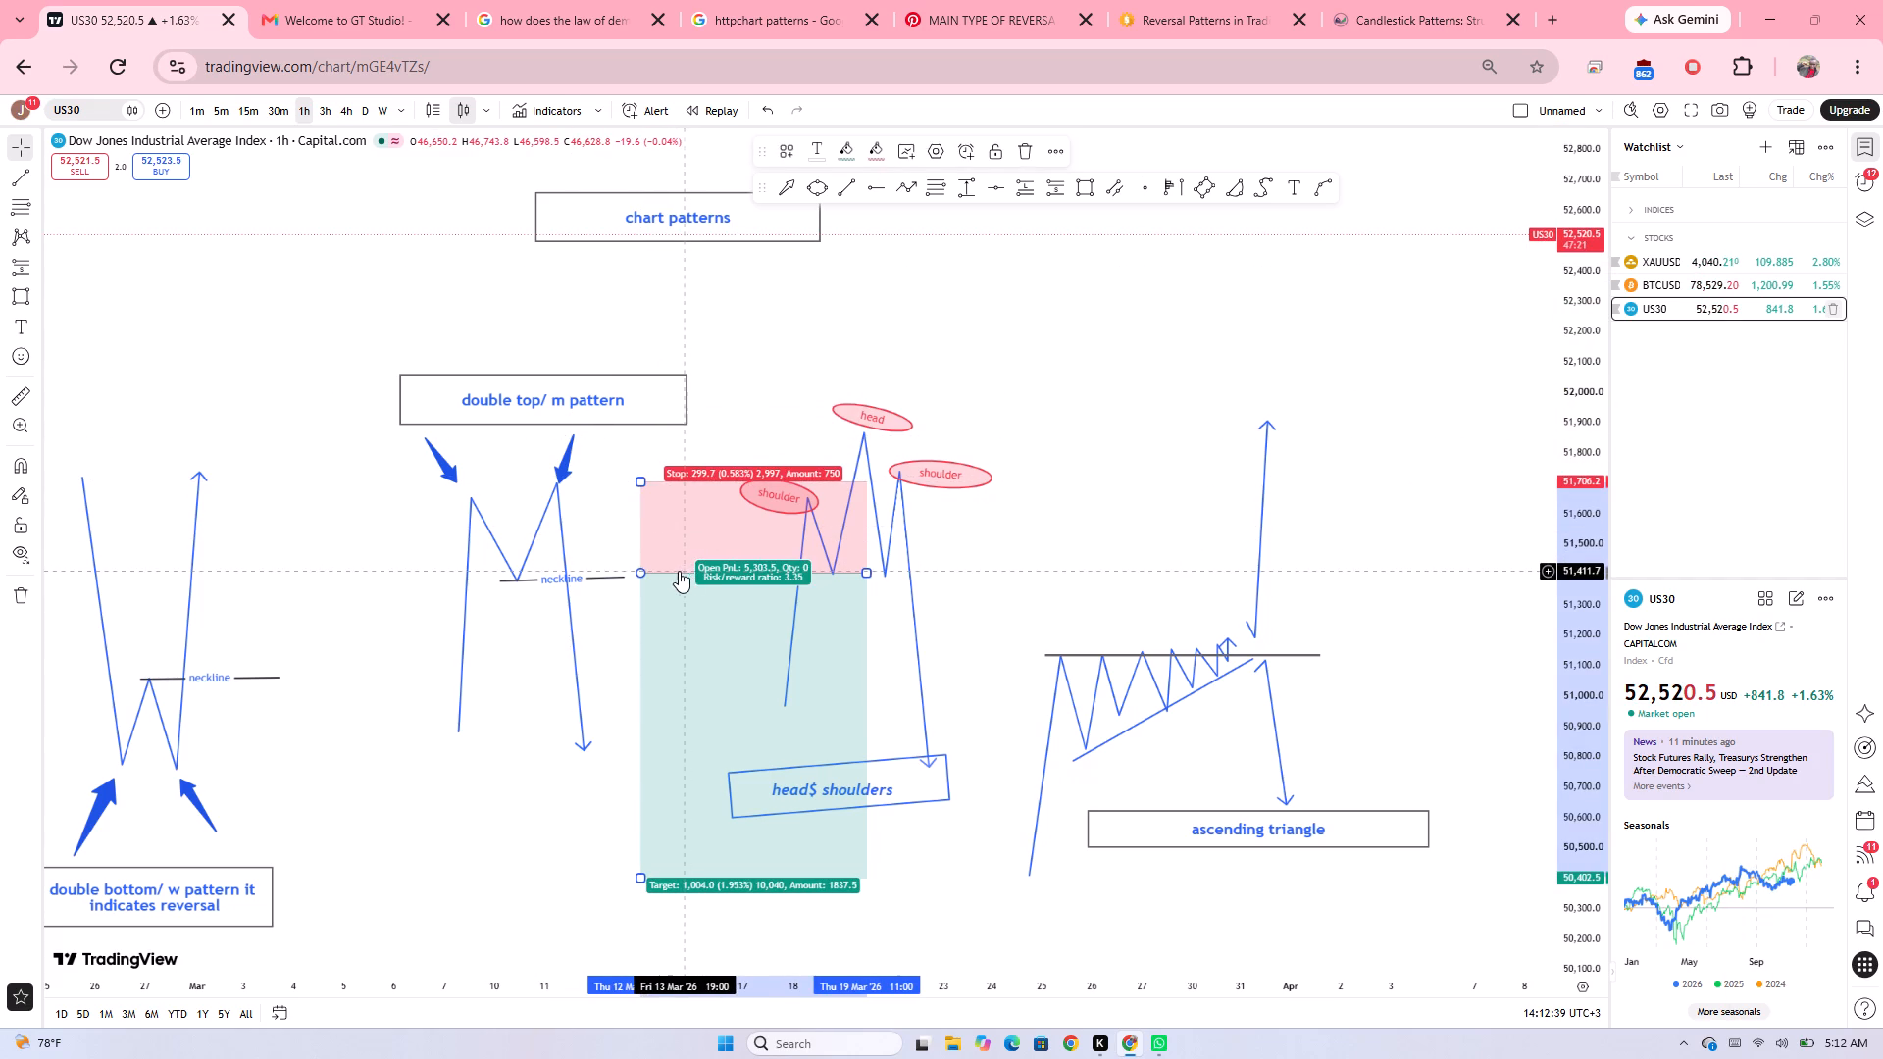
left_click_drag(679, 571, 639, 576)
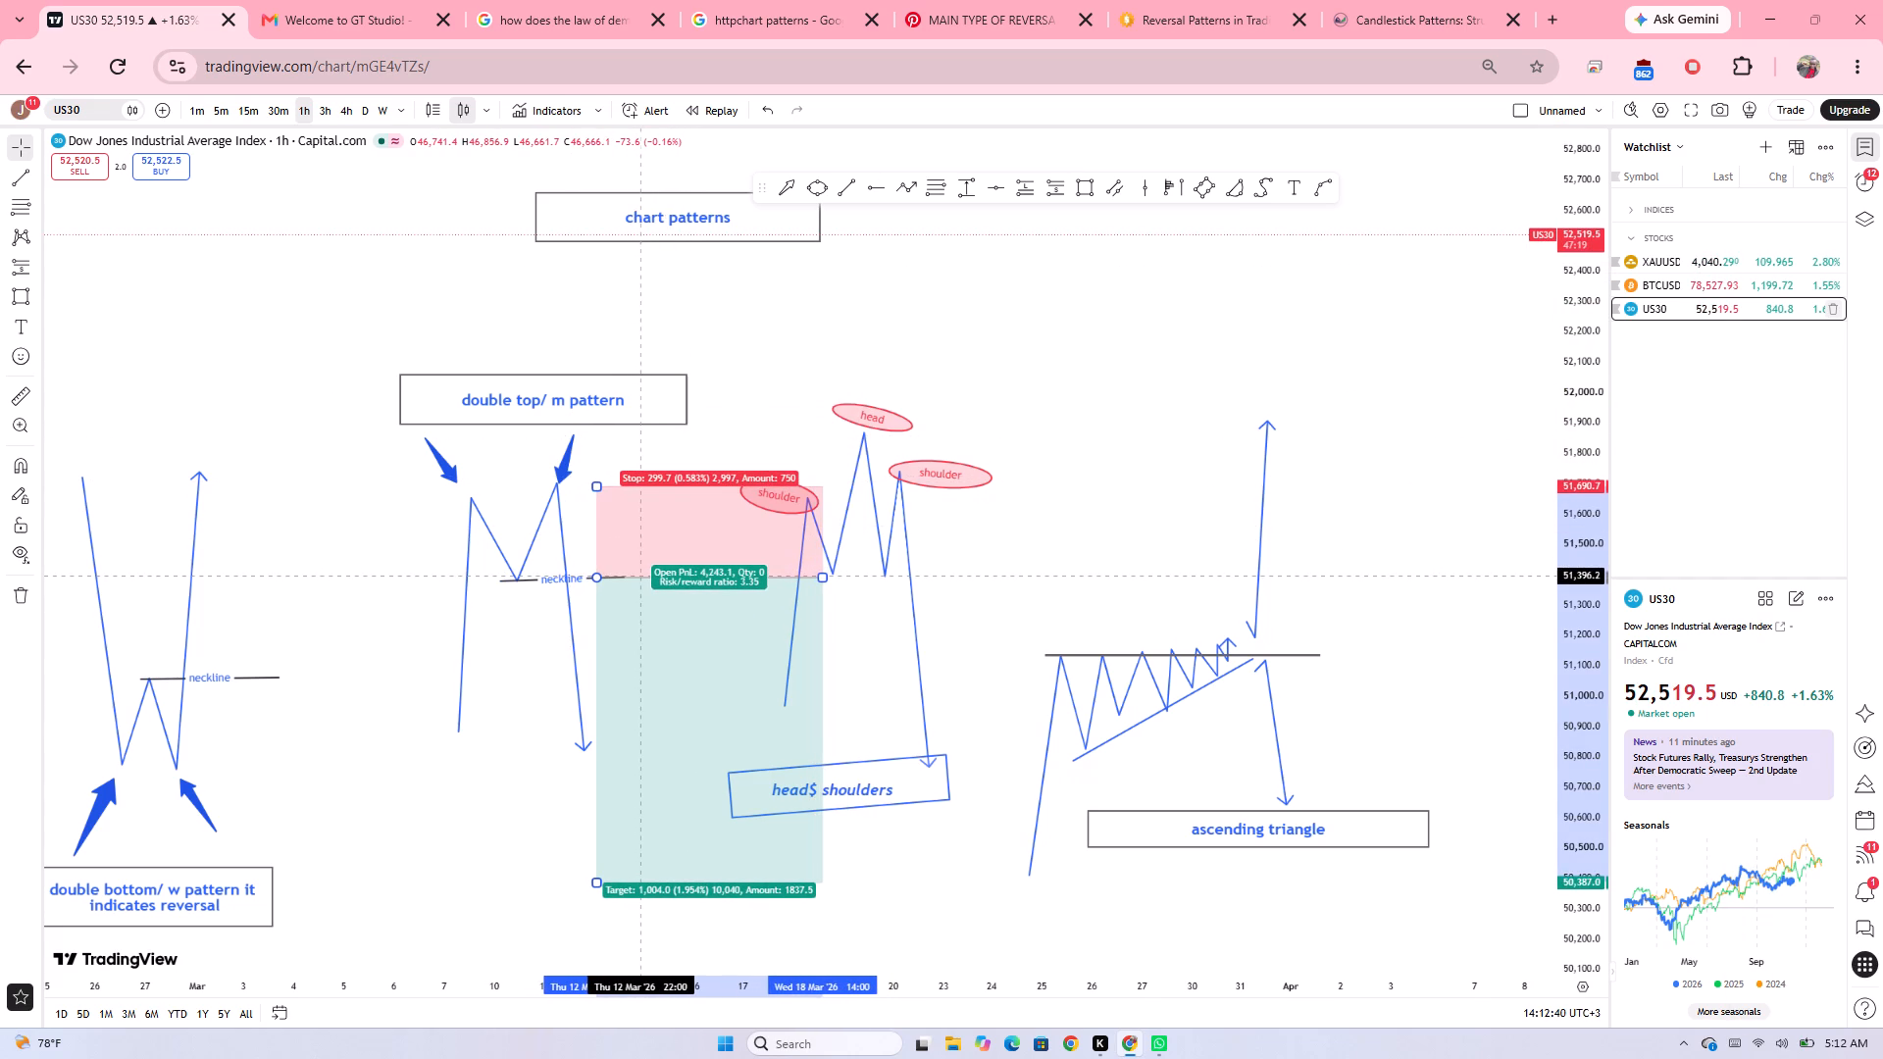
left_click_drag(639, 576, 639, 575)
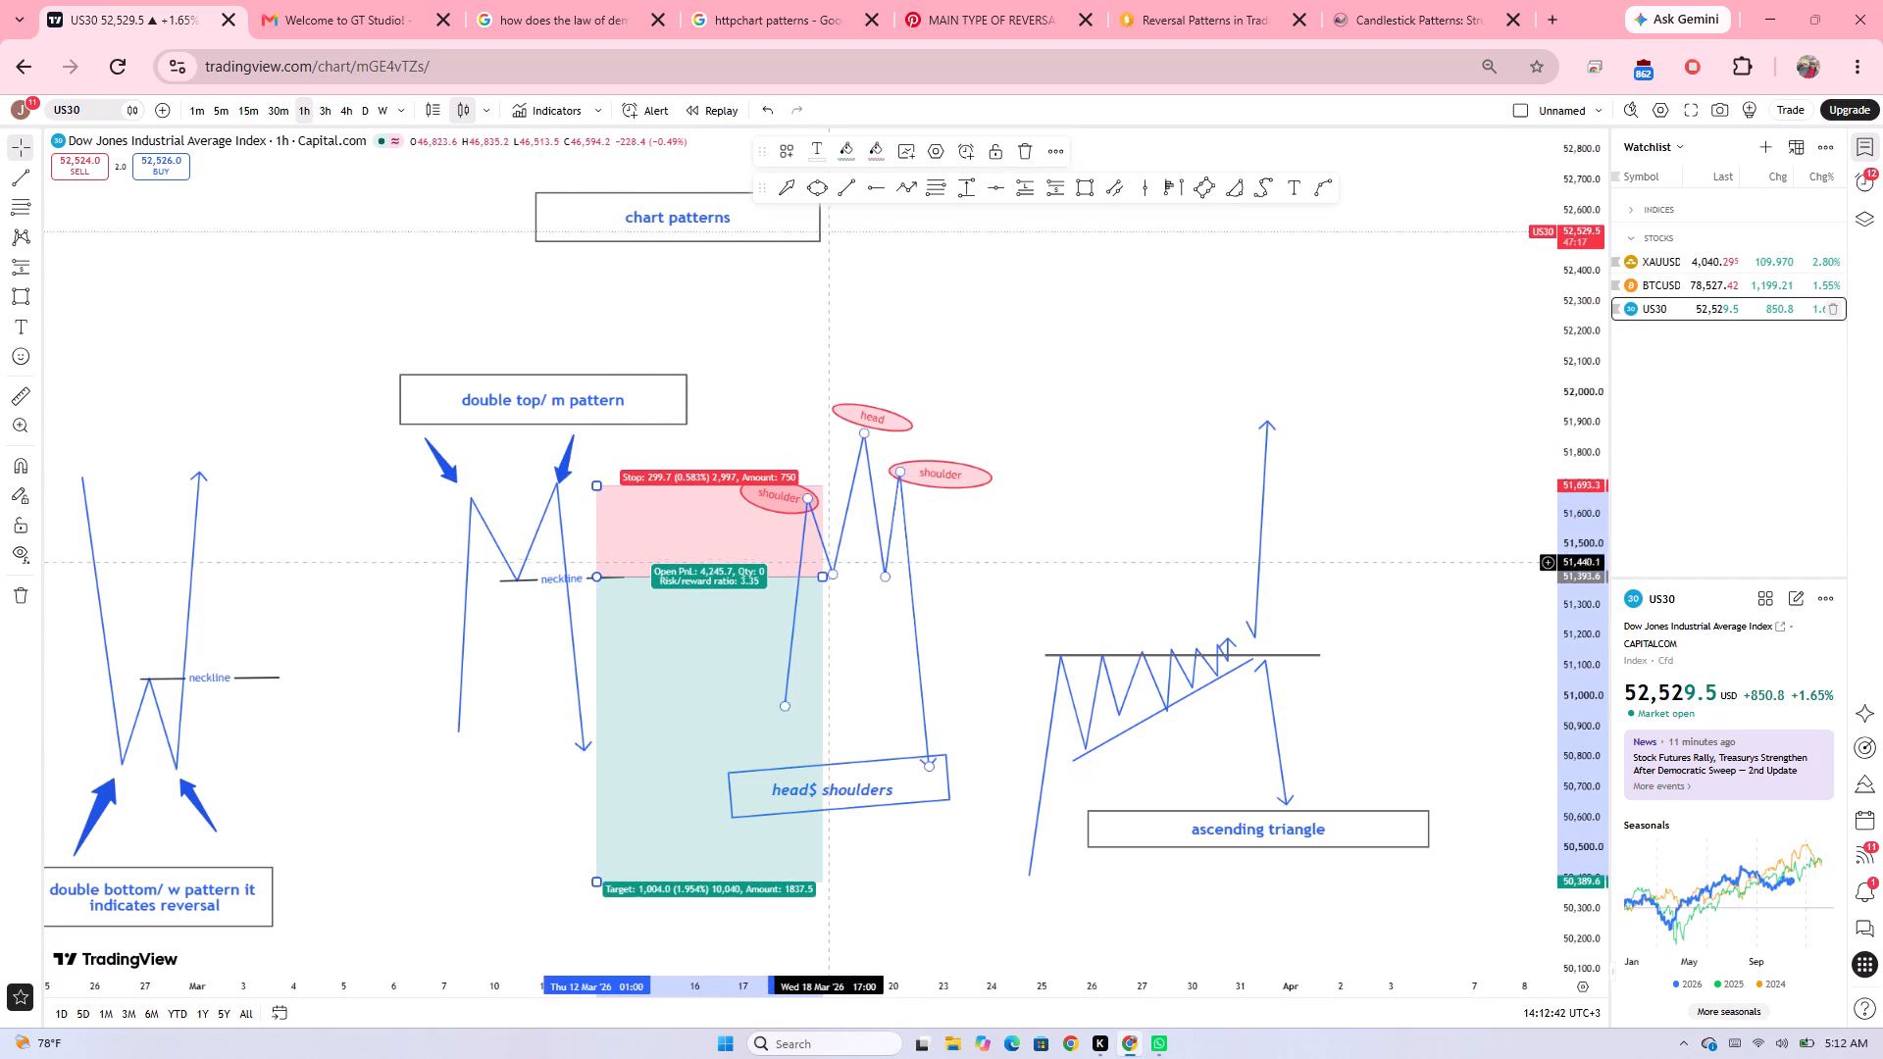
left_click_drag(825, 575, 718, 580)
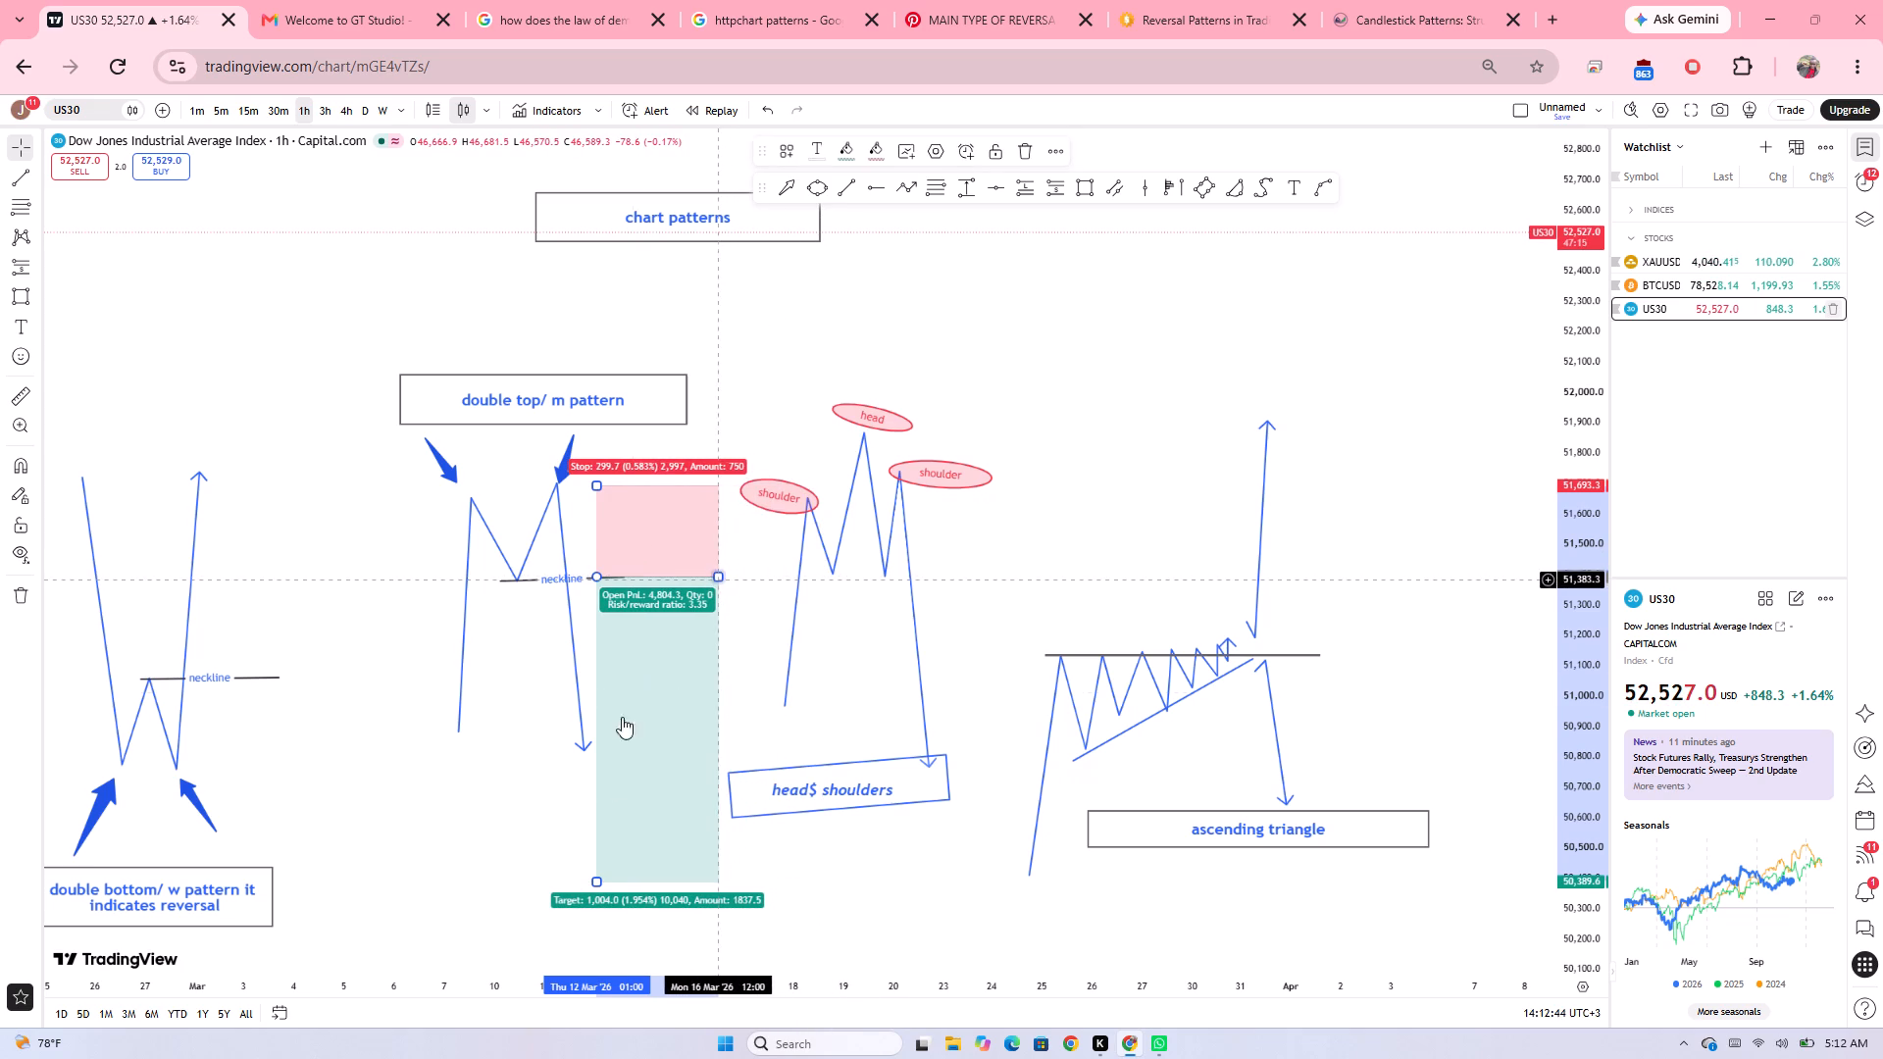
left_click_drag(593, 882, 589, 793)
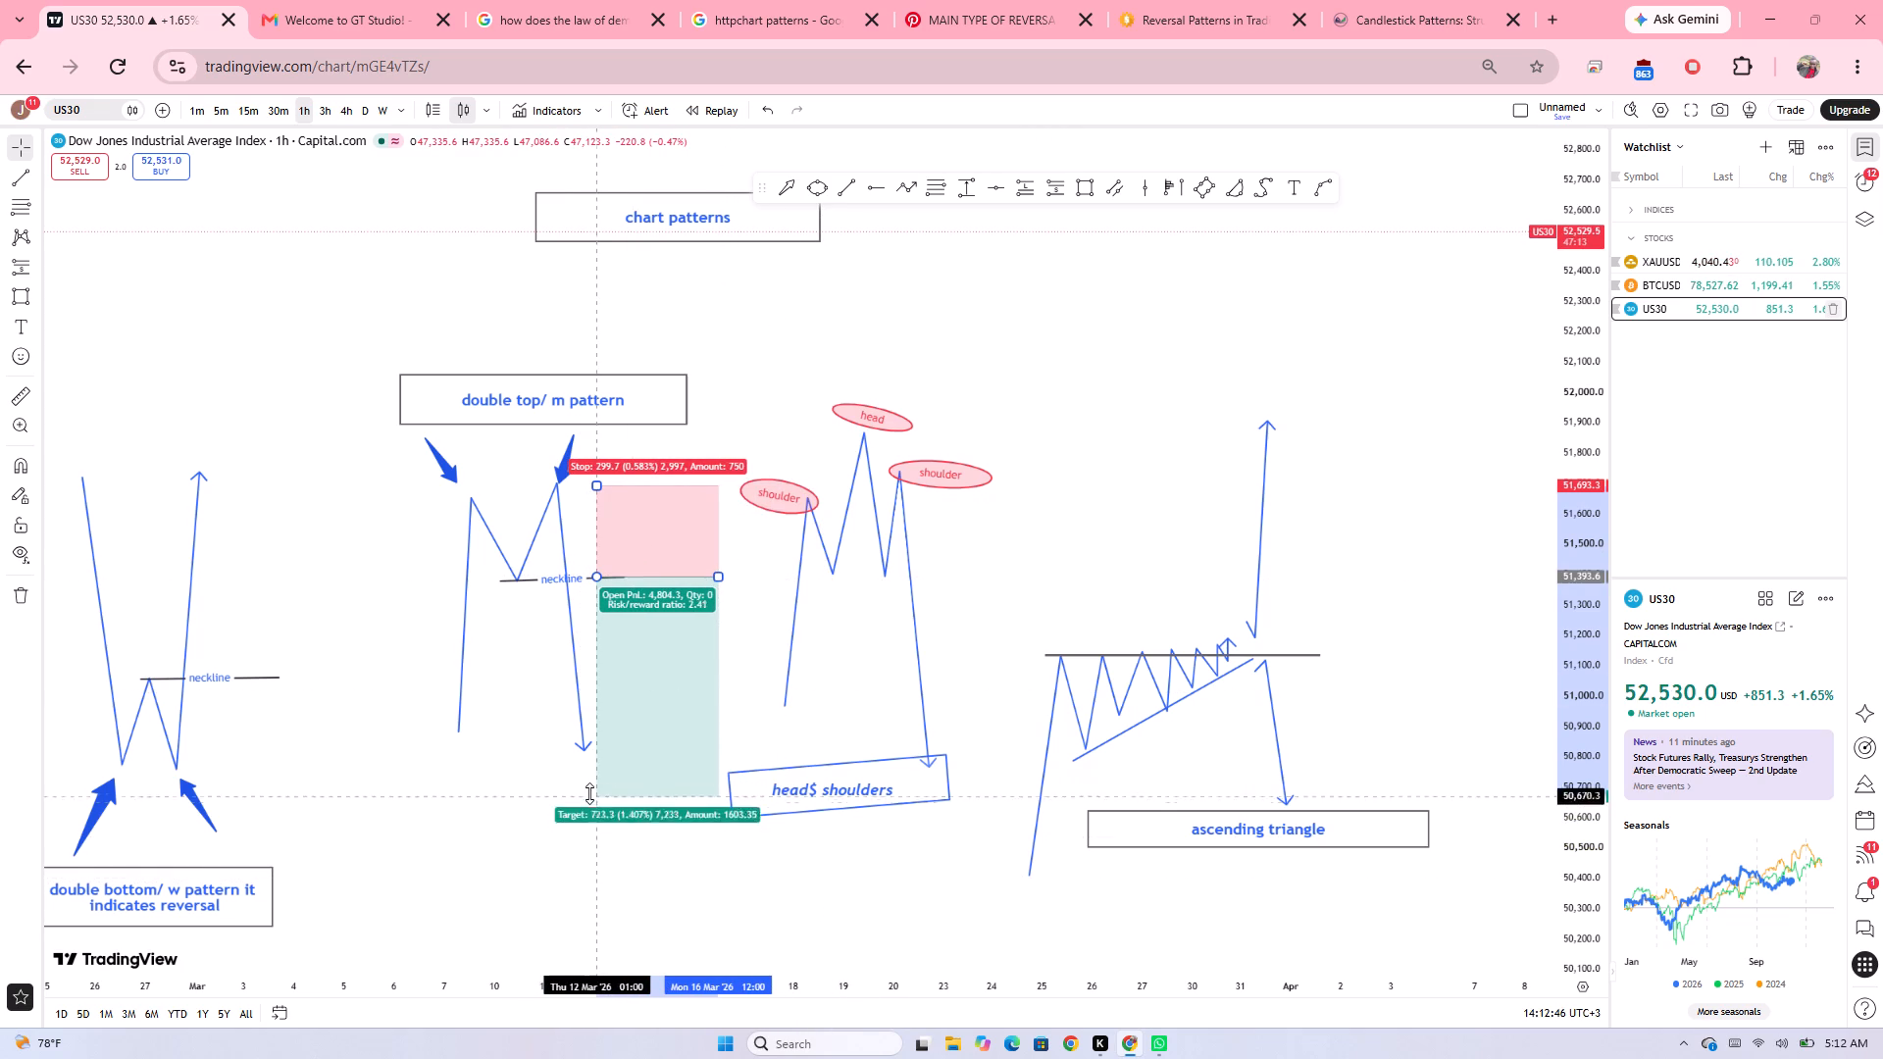
left_click_drag(589, 793, 585, 753)
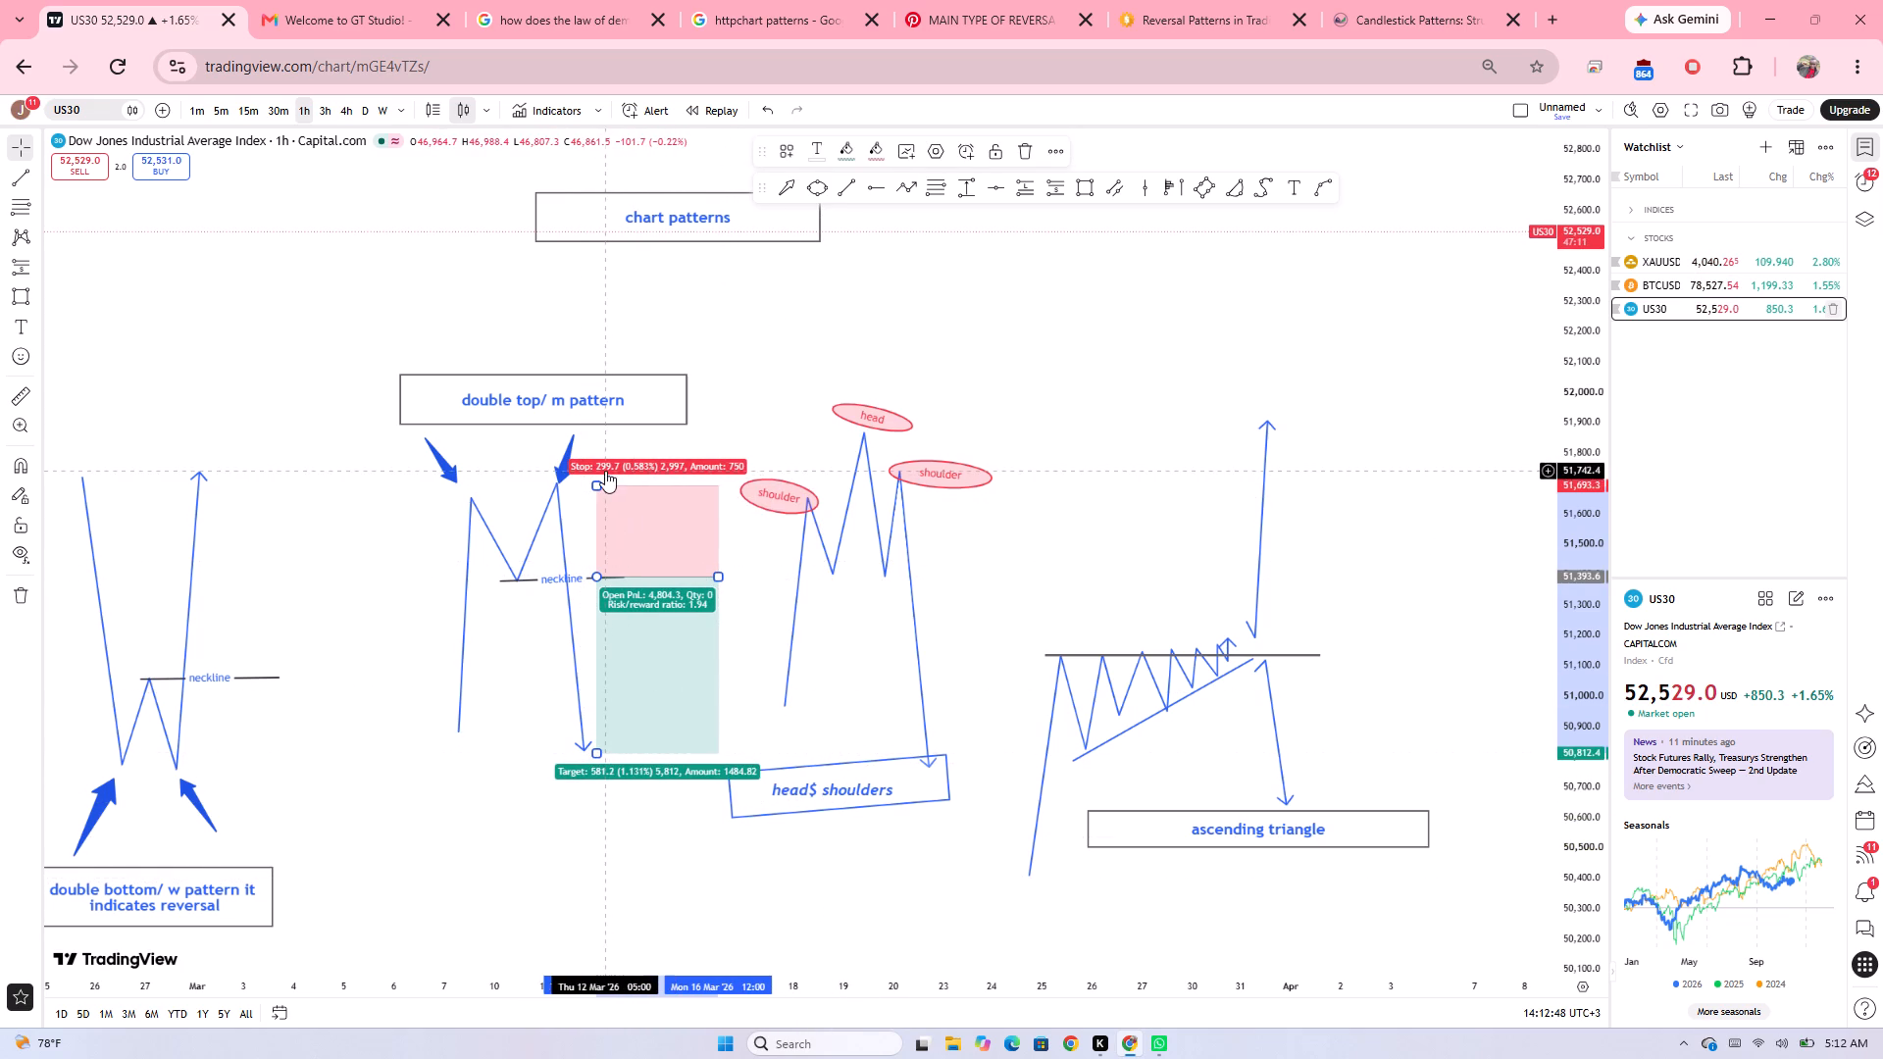
Lower the tip of the double top's second arrow, and lower the pattern's two peaks to about 51,575 and 51,590.
left_click_drag(557, 486, 561, 509)
left_click(636, 445)
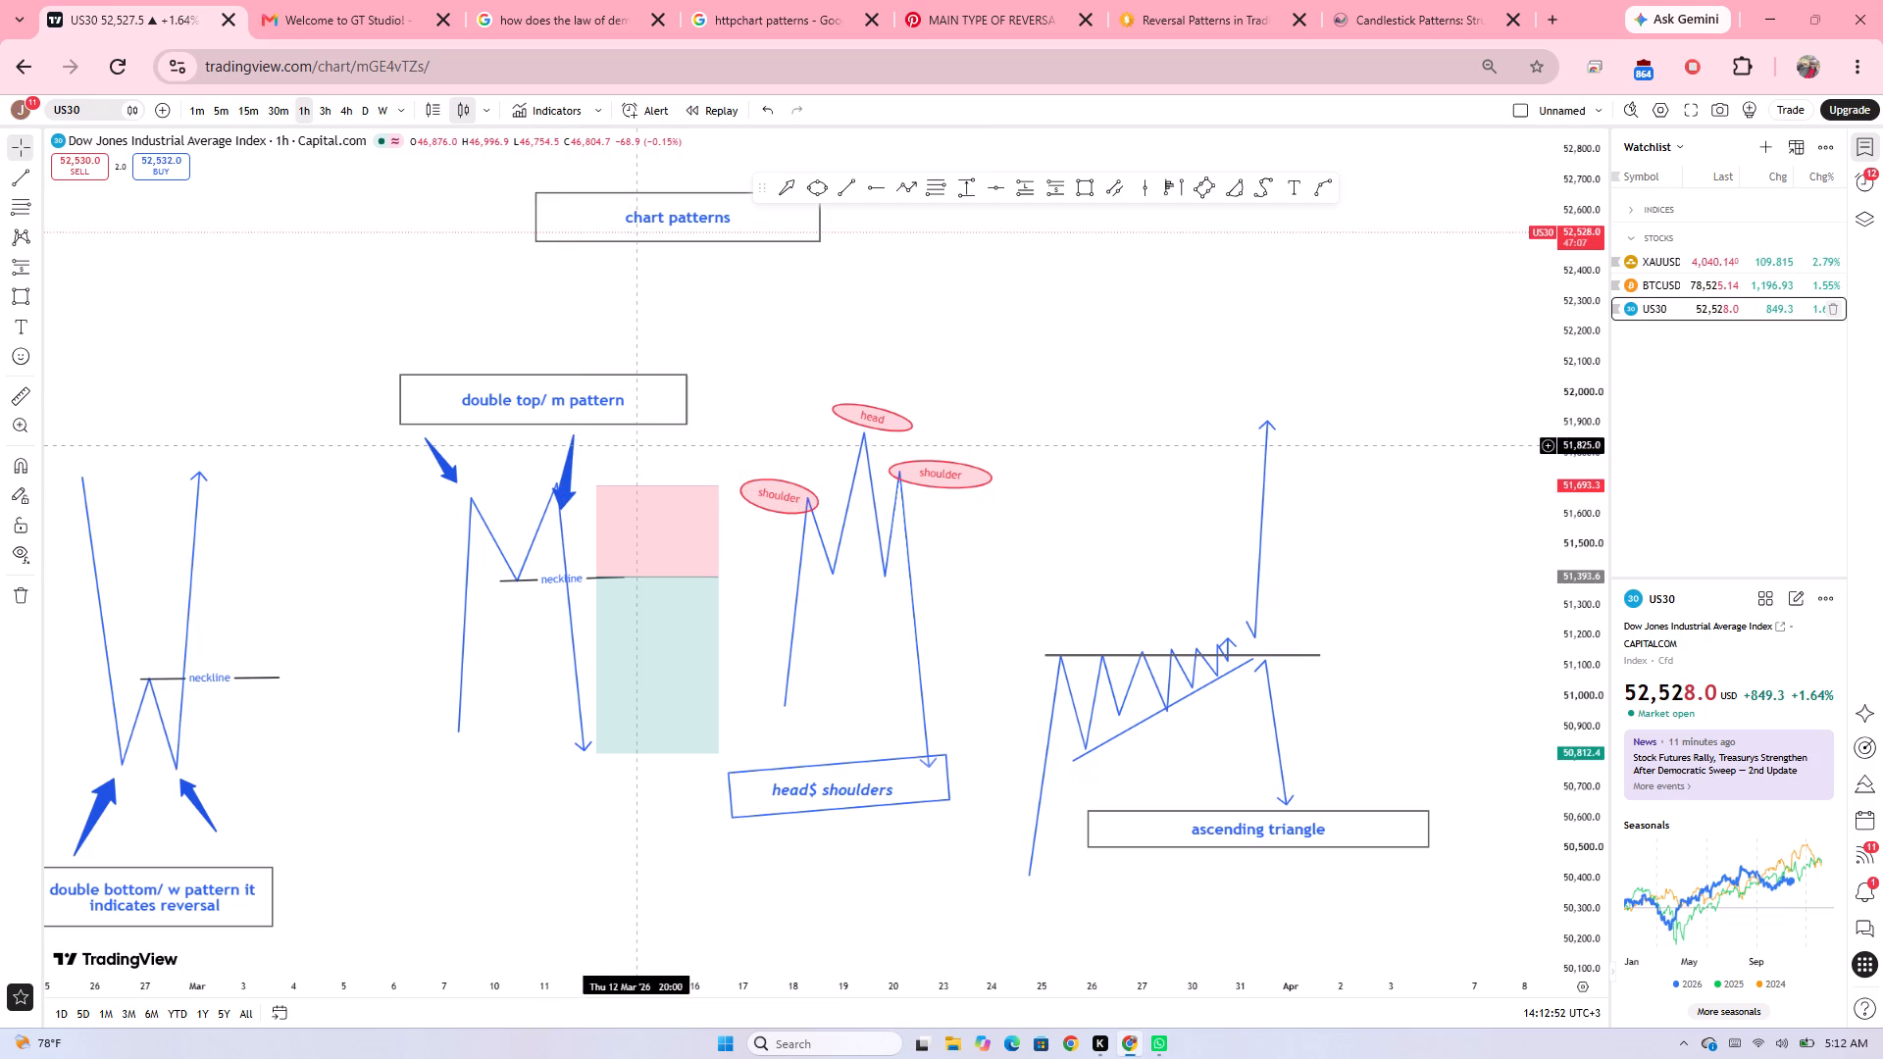
left_click_drag(473, 503, 471, 523)
left_click_drag(556, 479, 554, 482)
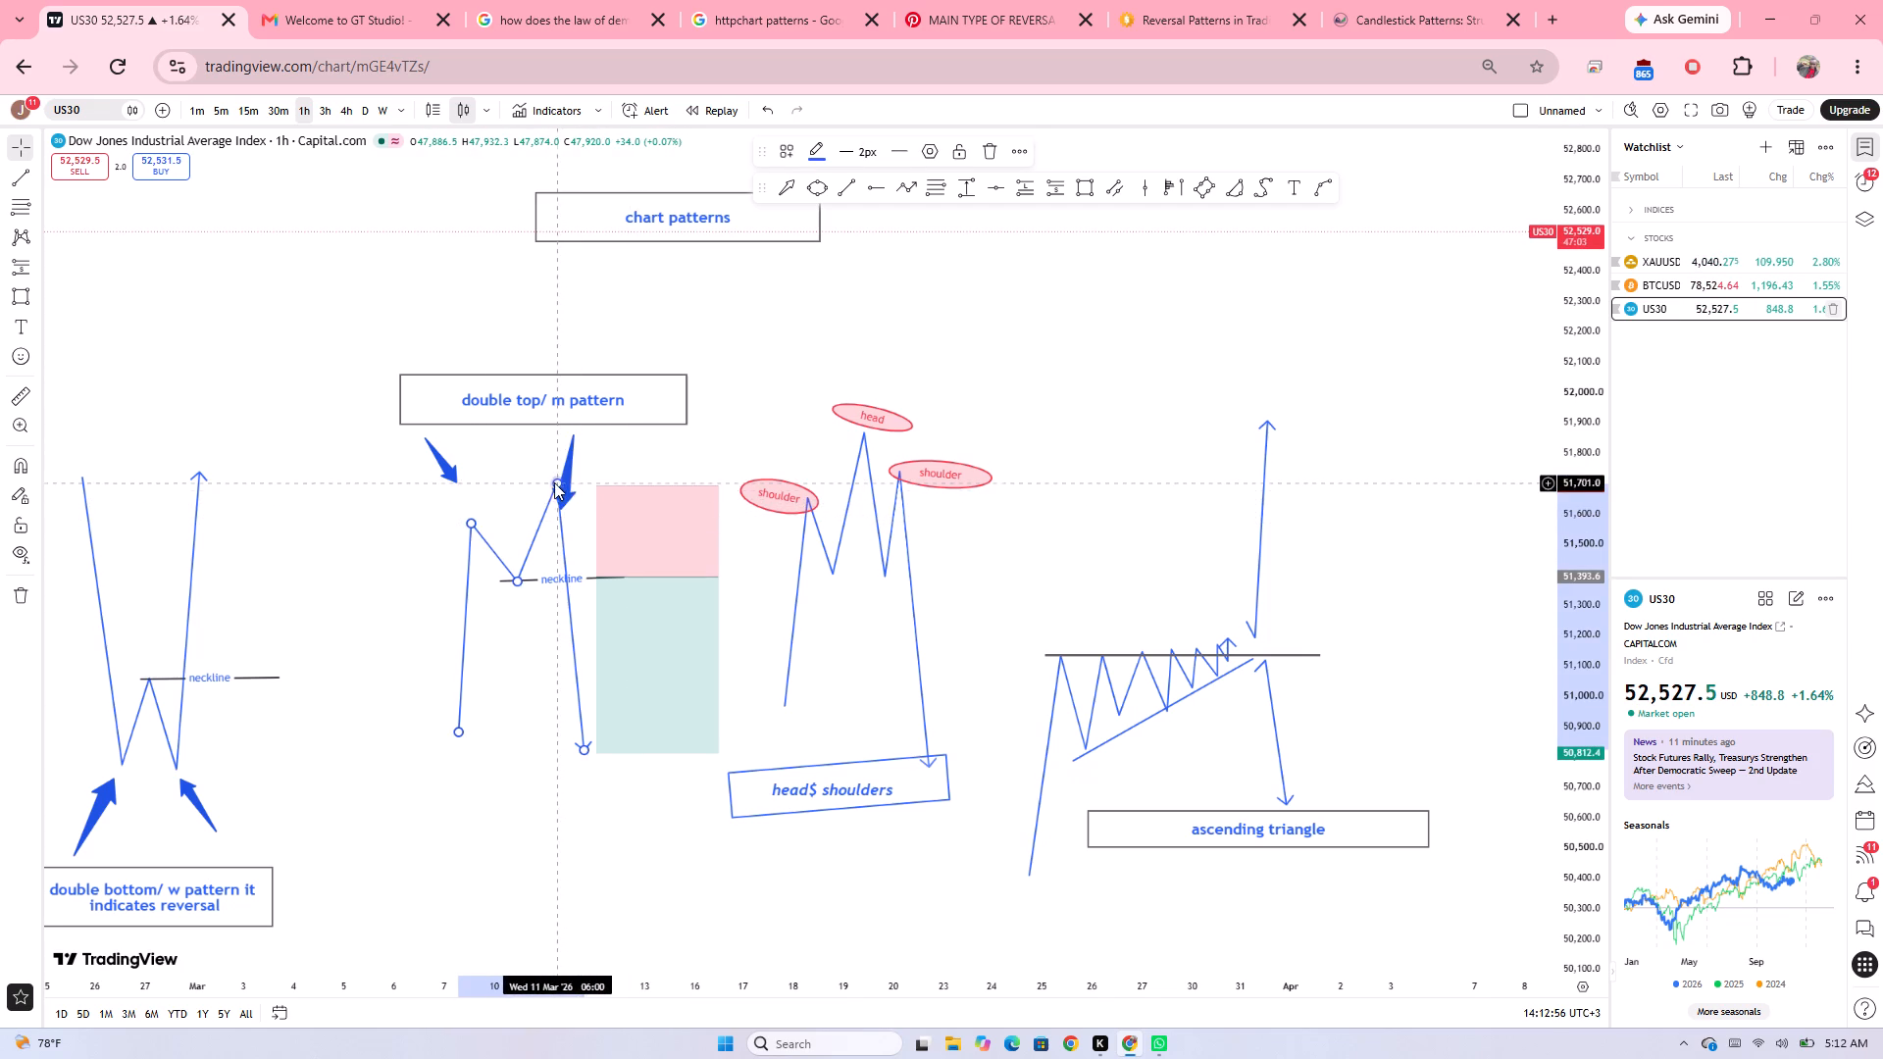
left_click_drag(554, 482, 552, 517)
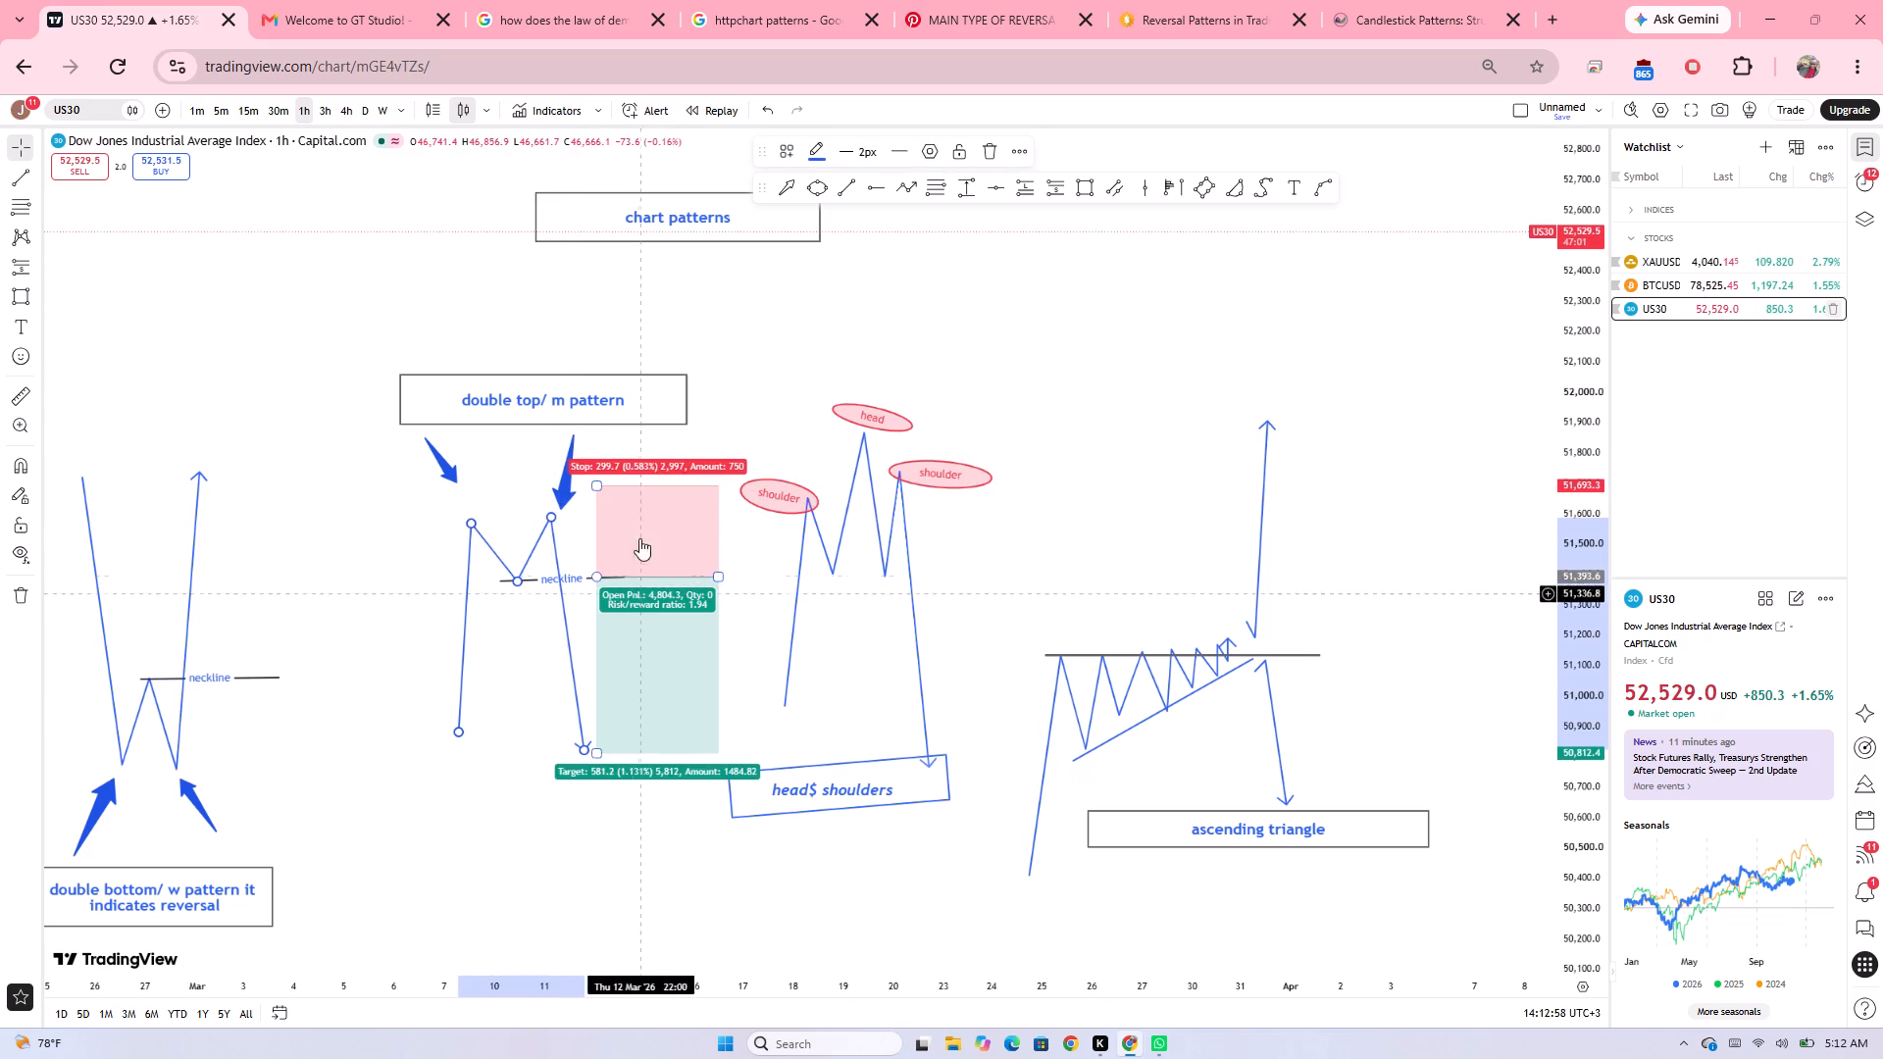
Lower the short position's stop to about 51,616, just above the double top's second peak.
left_click_drag(598, 483, 597, 486)
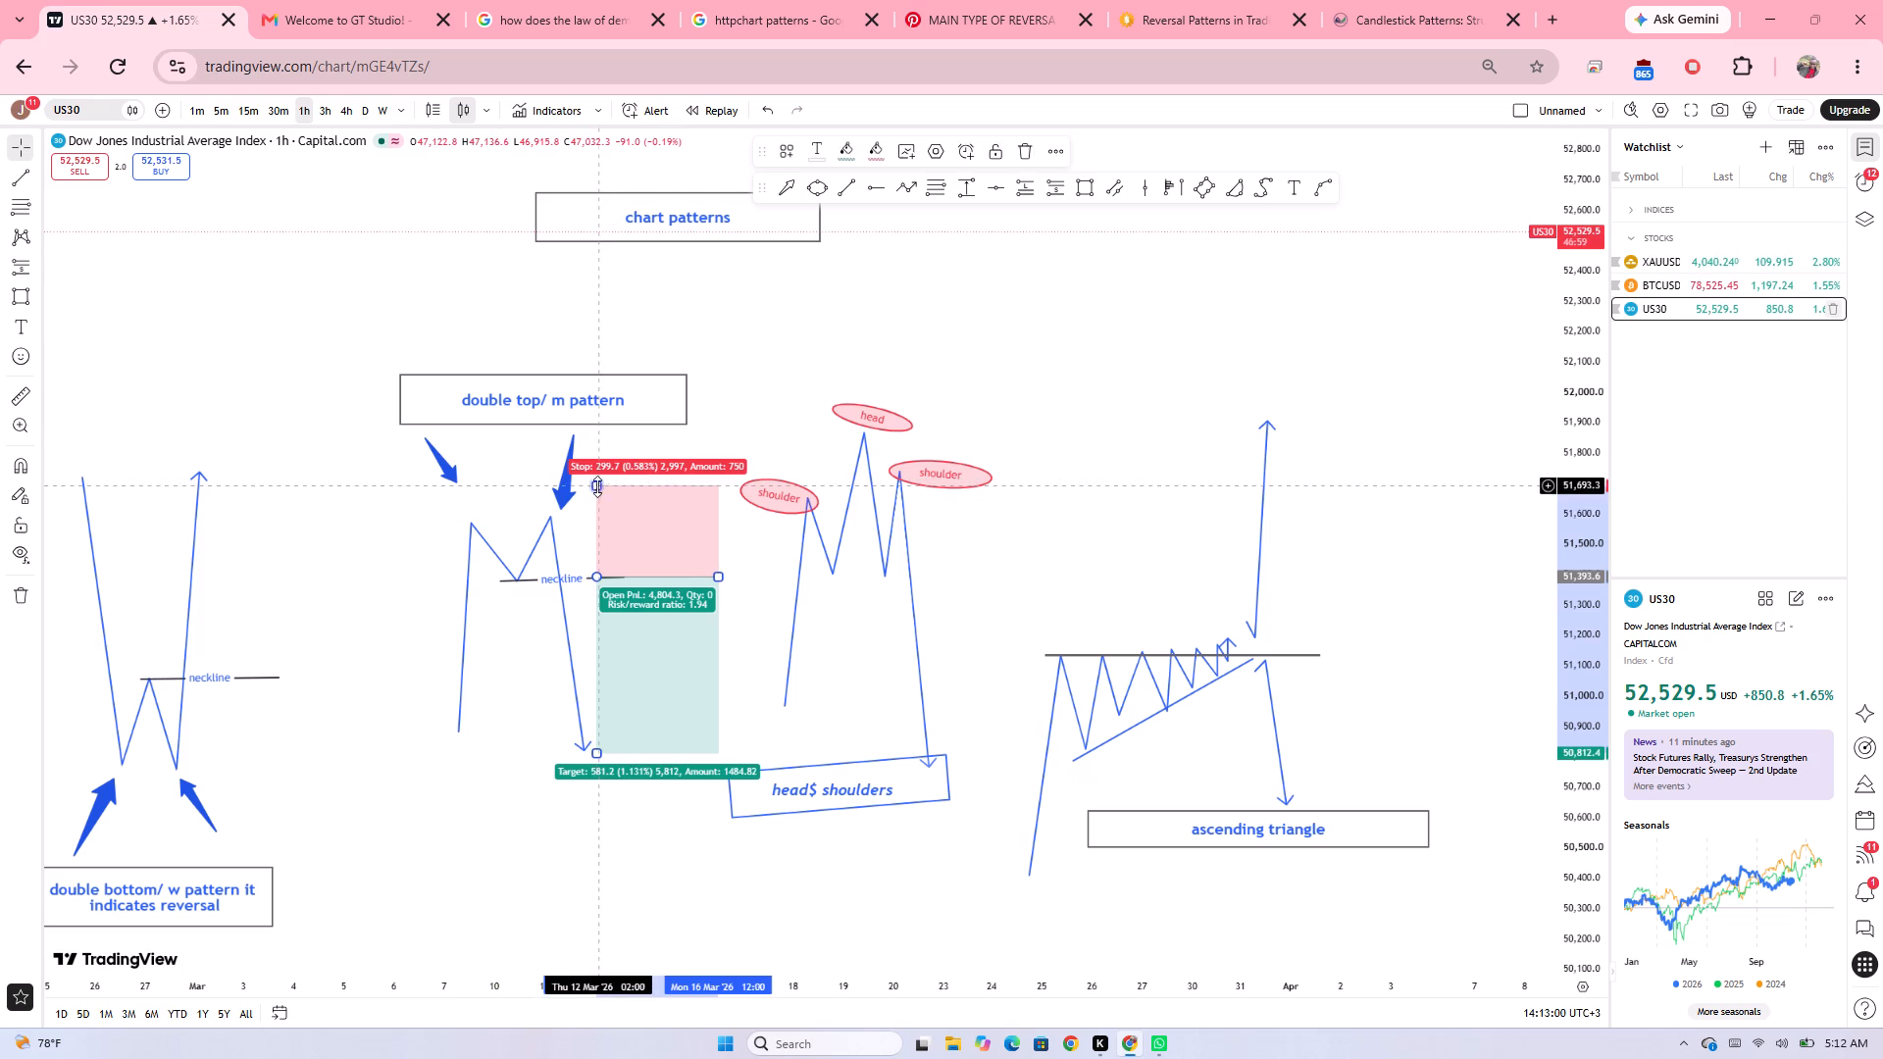
left_click_drag(597, 486, 589, 509)
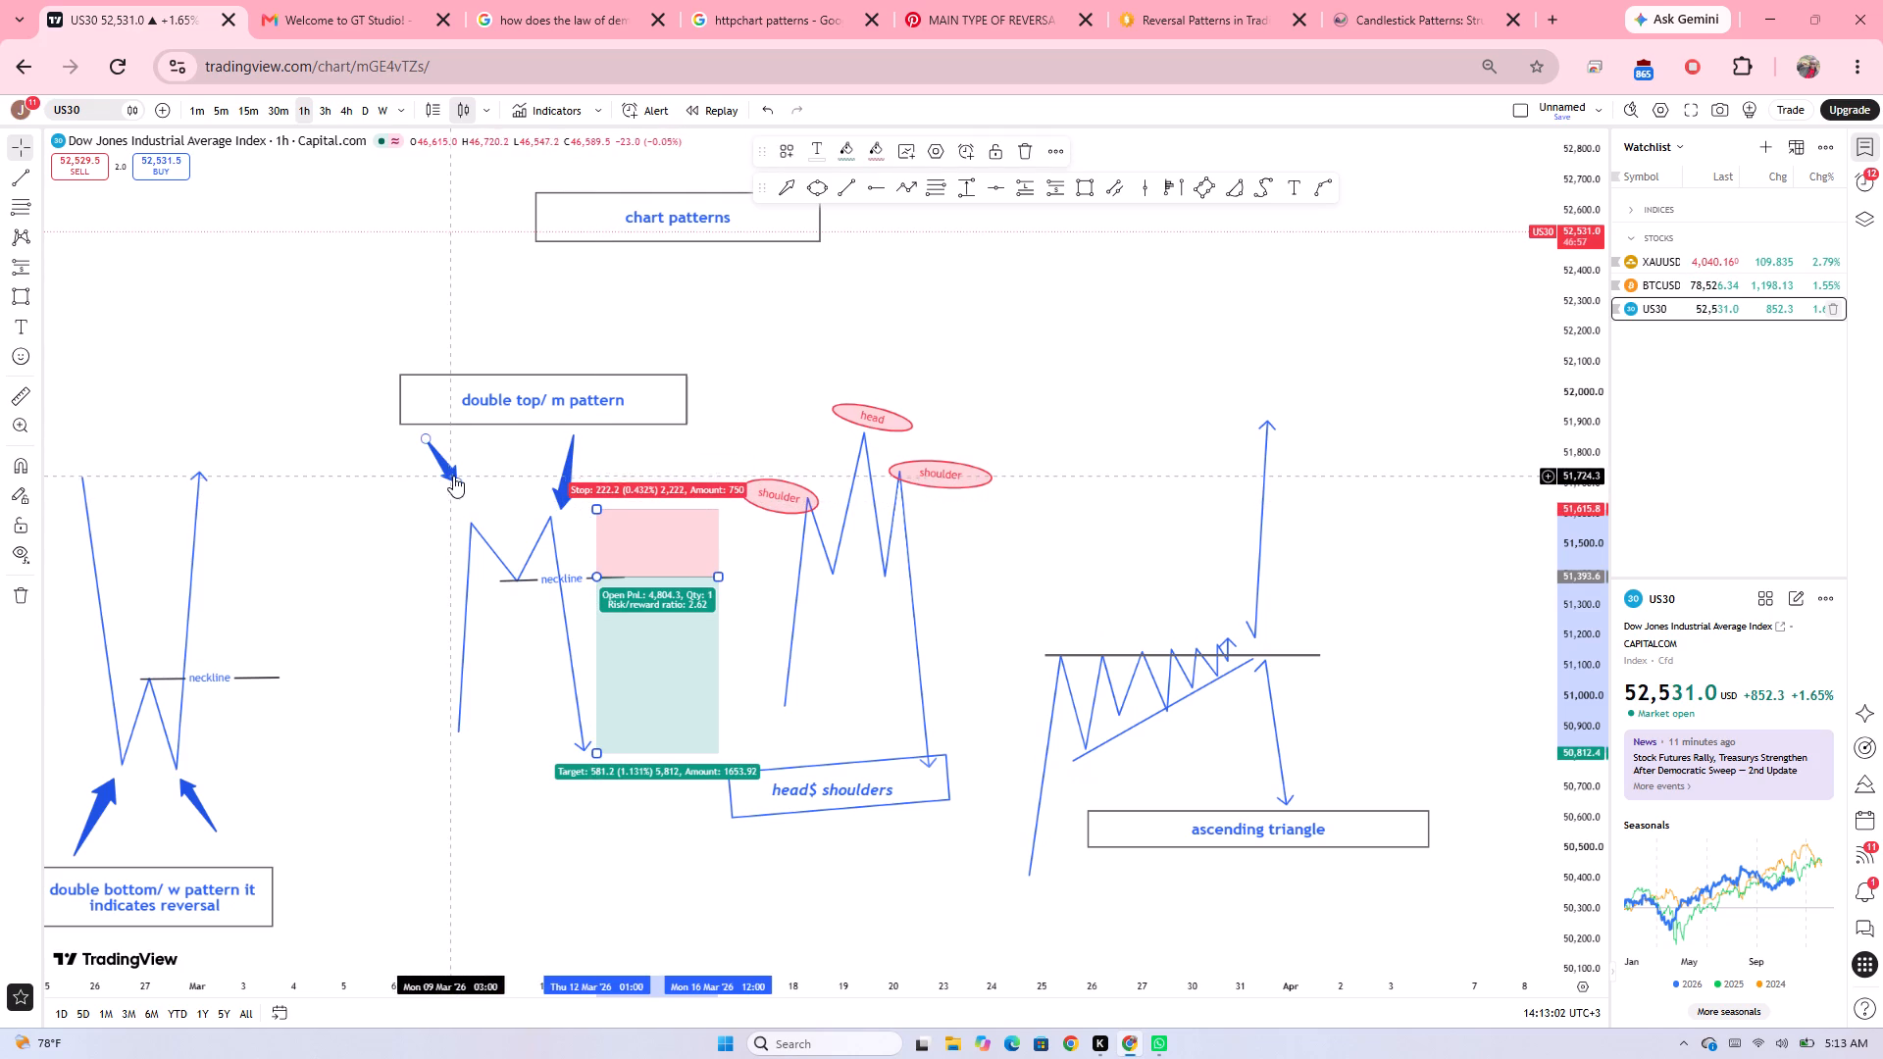
Reposition the two blue arrows above the double top so that their tips point at its peaks.
left_click_drag(453, 476, 459, 505)
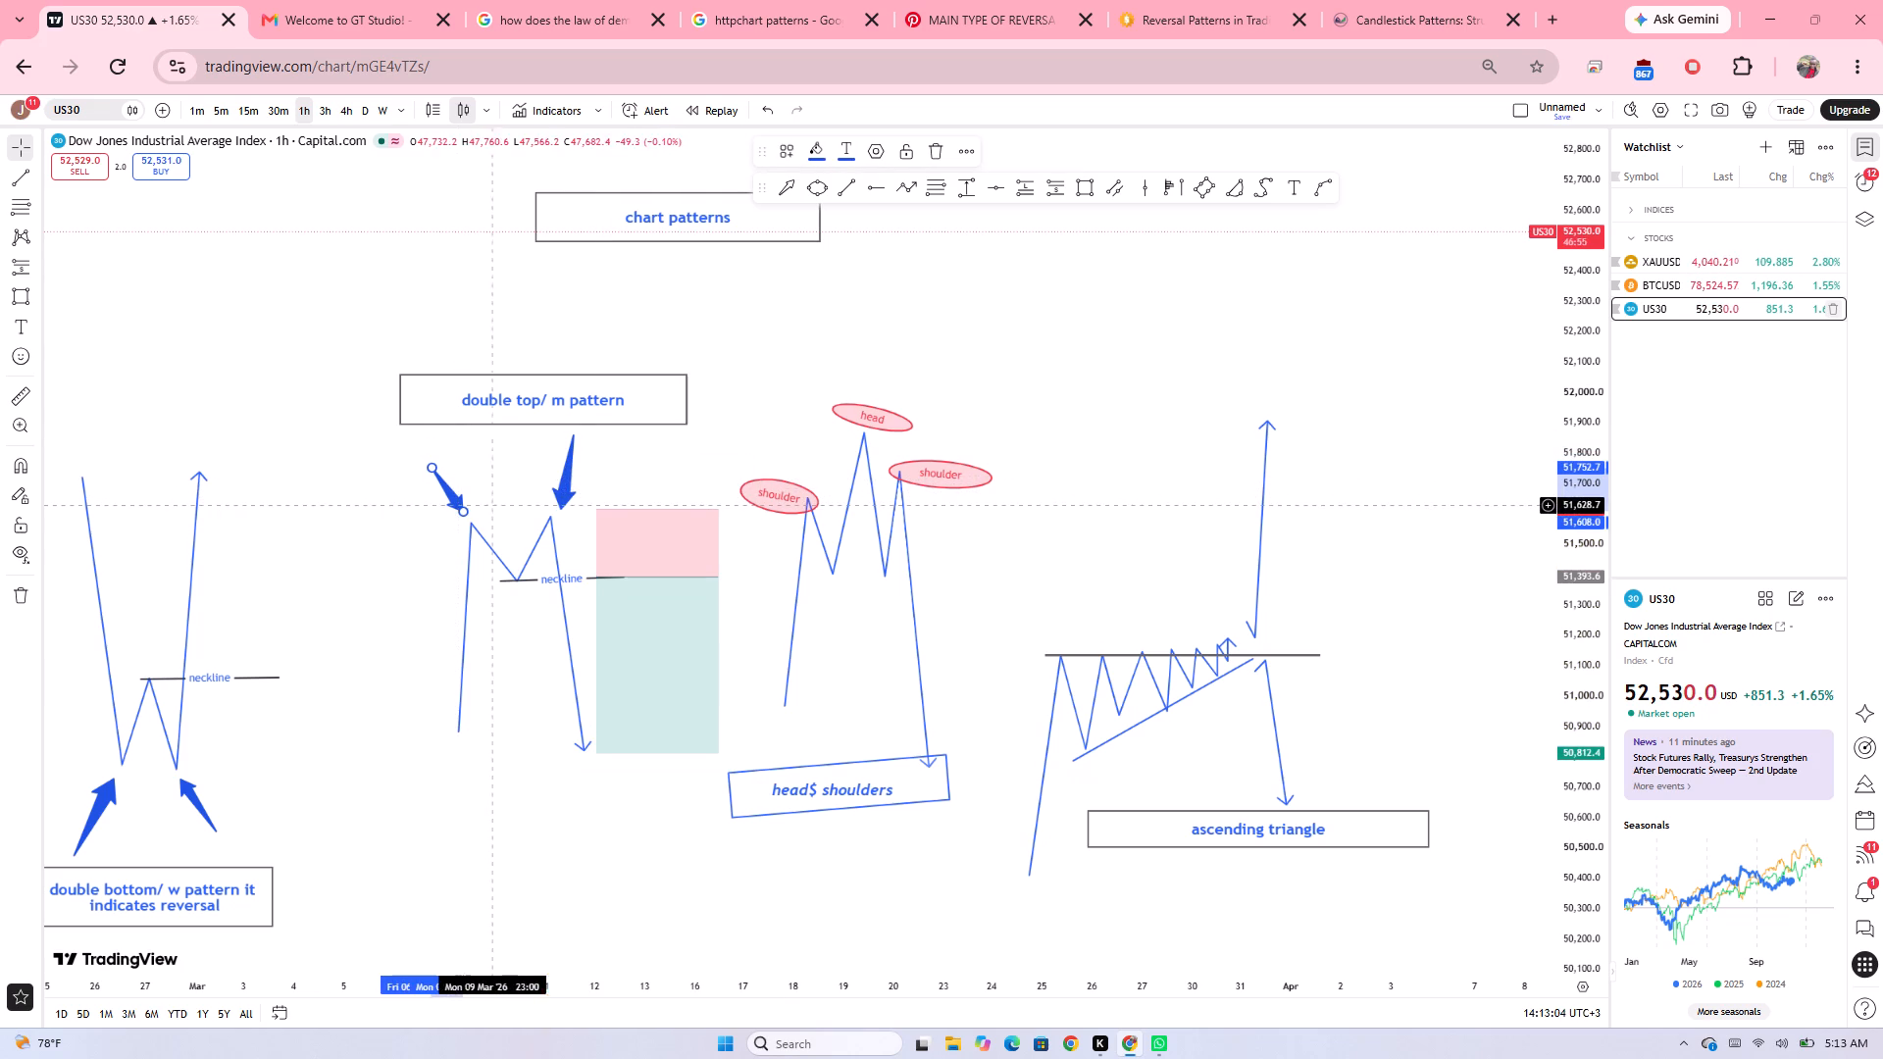
left_click_drag(565, 507, 557, 508)
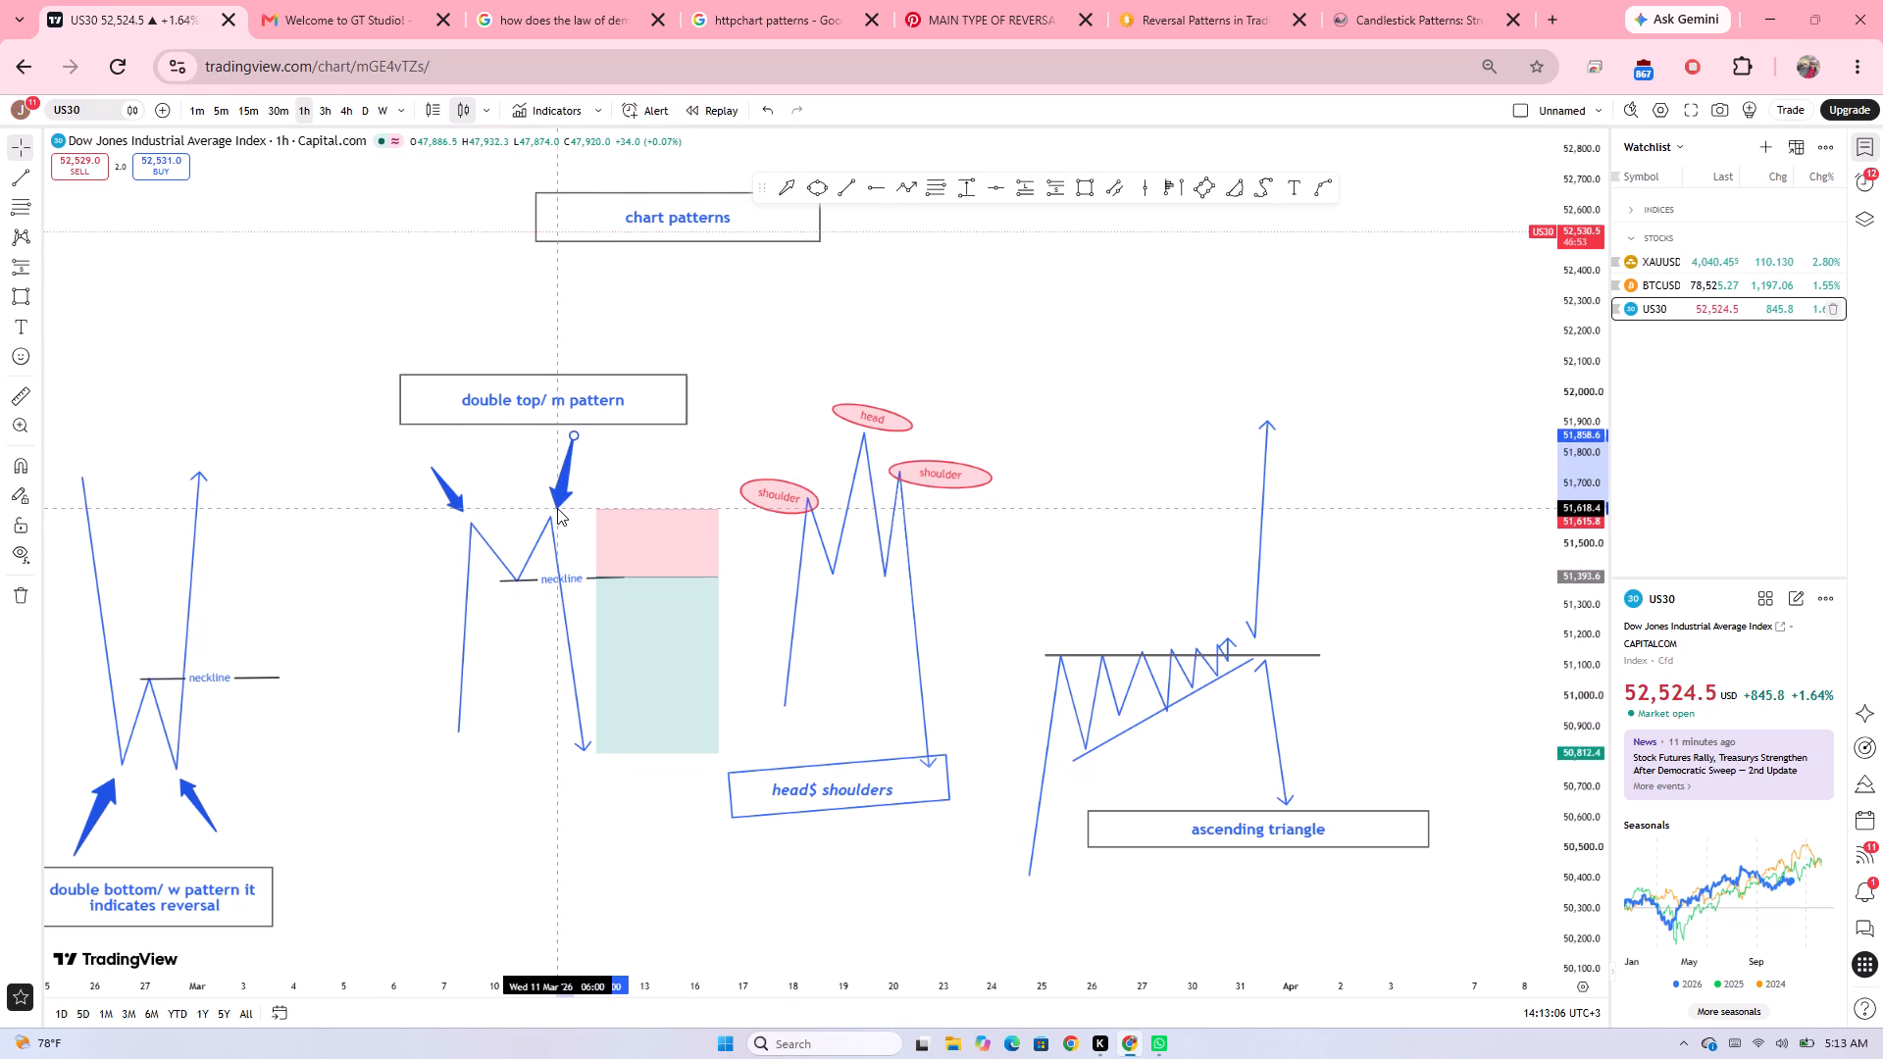
Nudge the tip of the double top's second blue arrow slightly closer to the second peak.
left_click_drag(557, 508, 554, 509)
Add a long position beside the double bottom: entry about 50,985 on 27 February, stop about 50,740, target about 51,704, ending 6 March.
left_click_drag(438, 582, 613, 432)
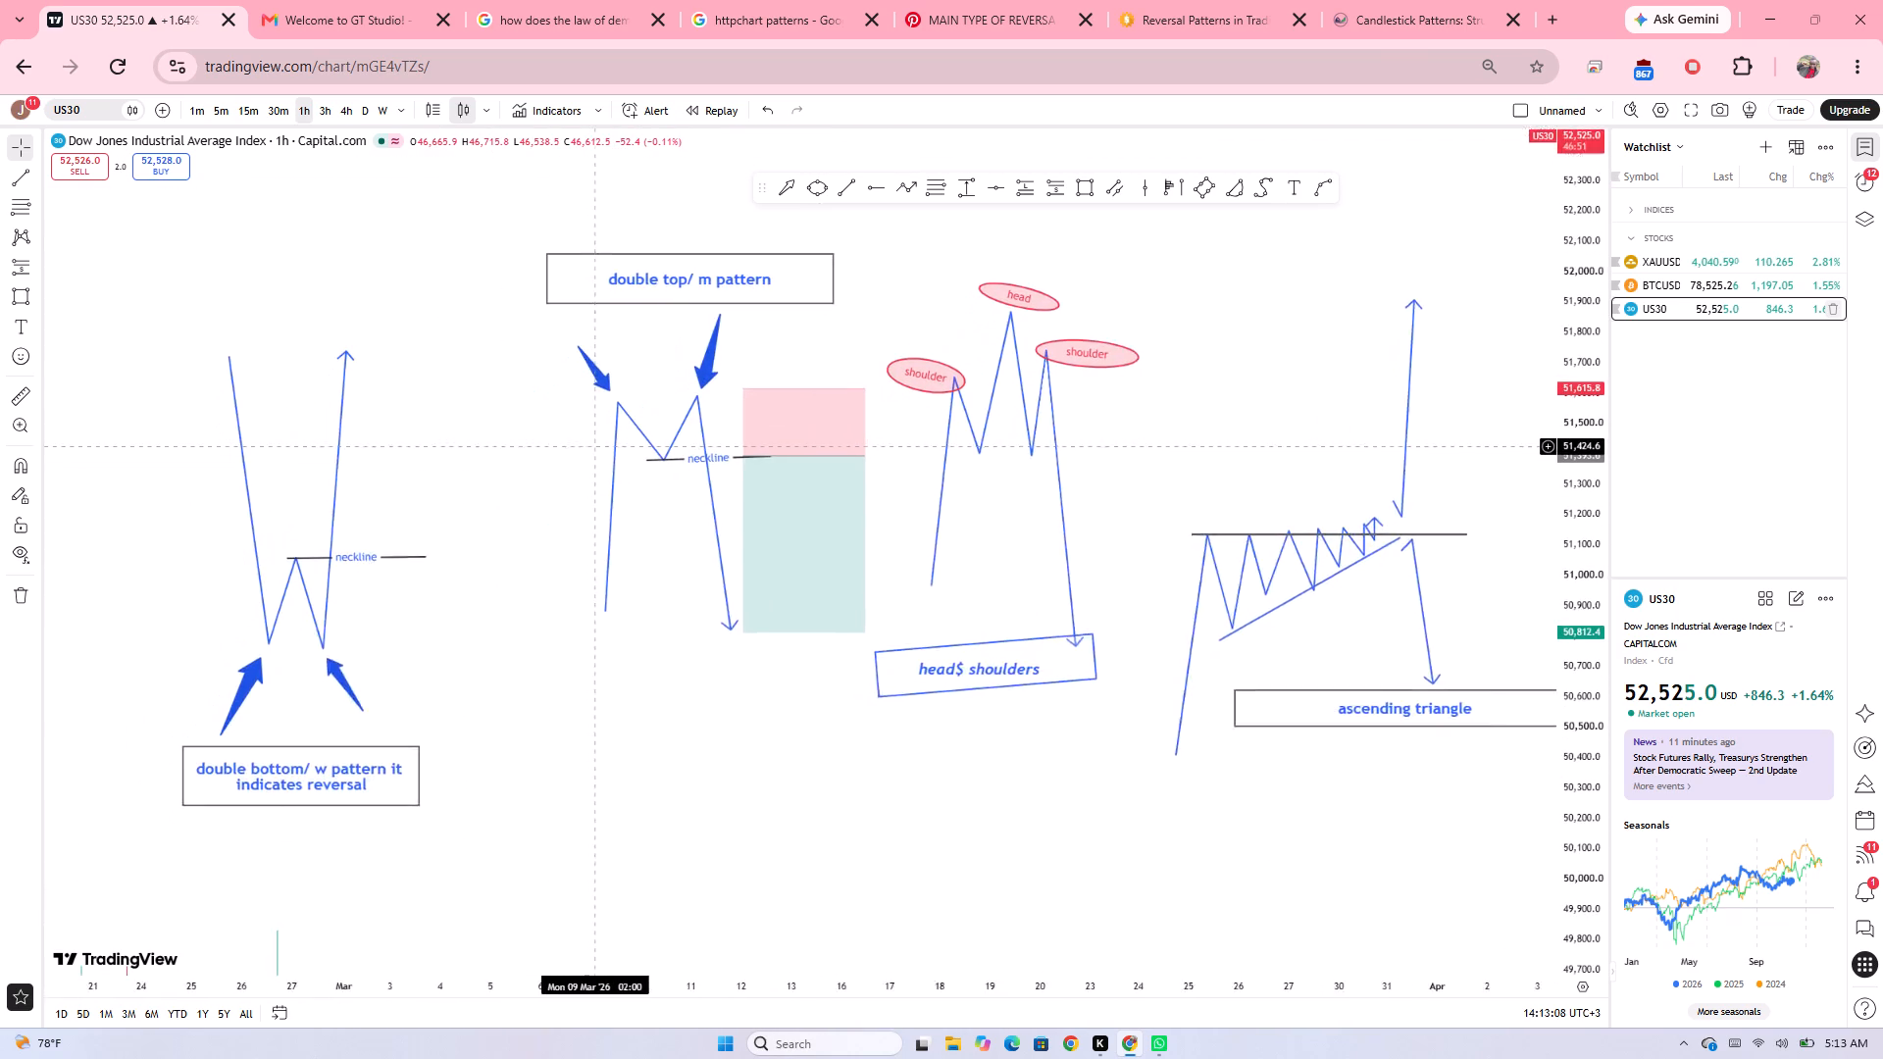
left_click_drag(613, 432, 636, 414)
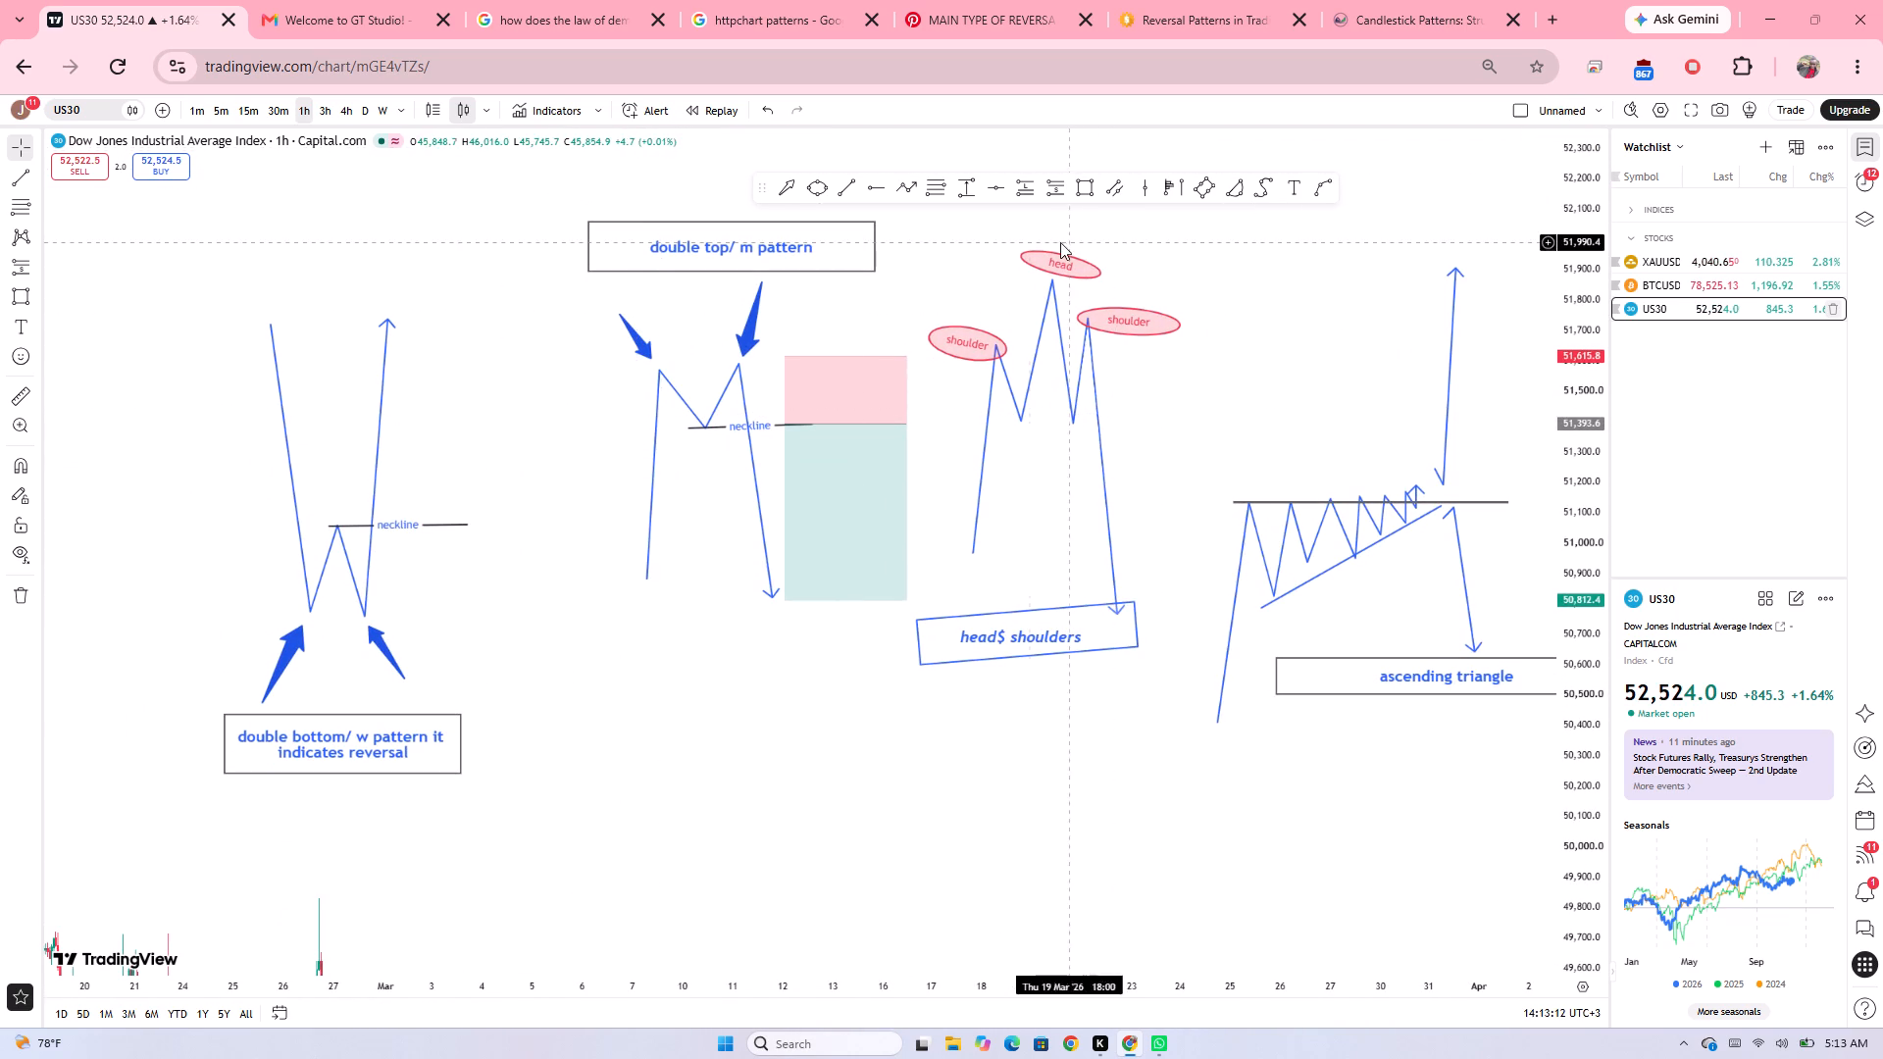
left_click(1030, 184)
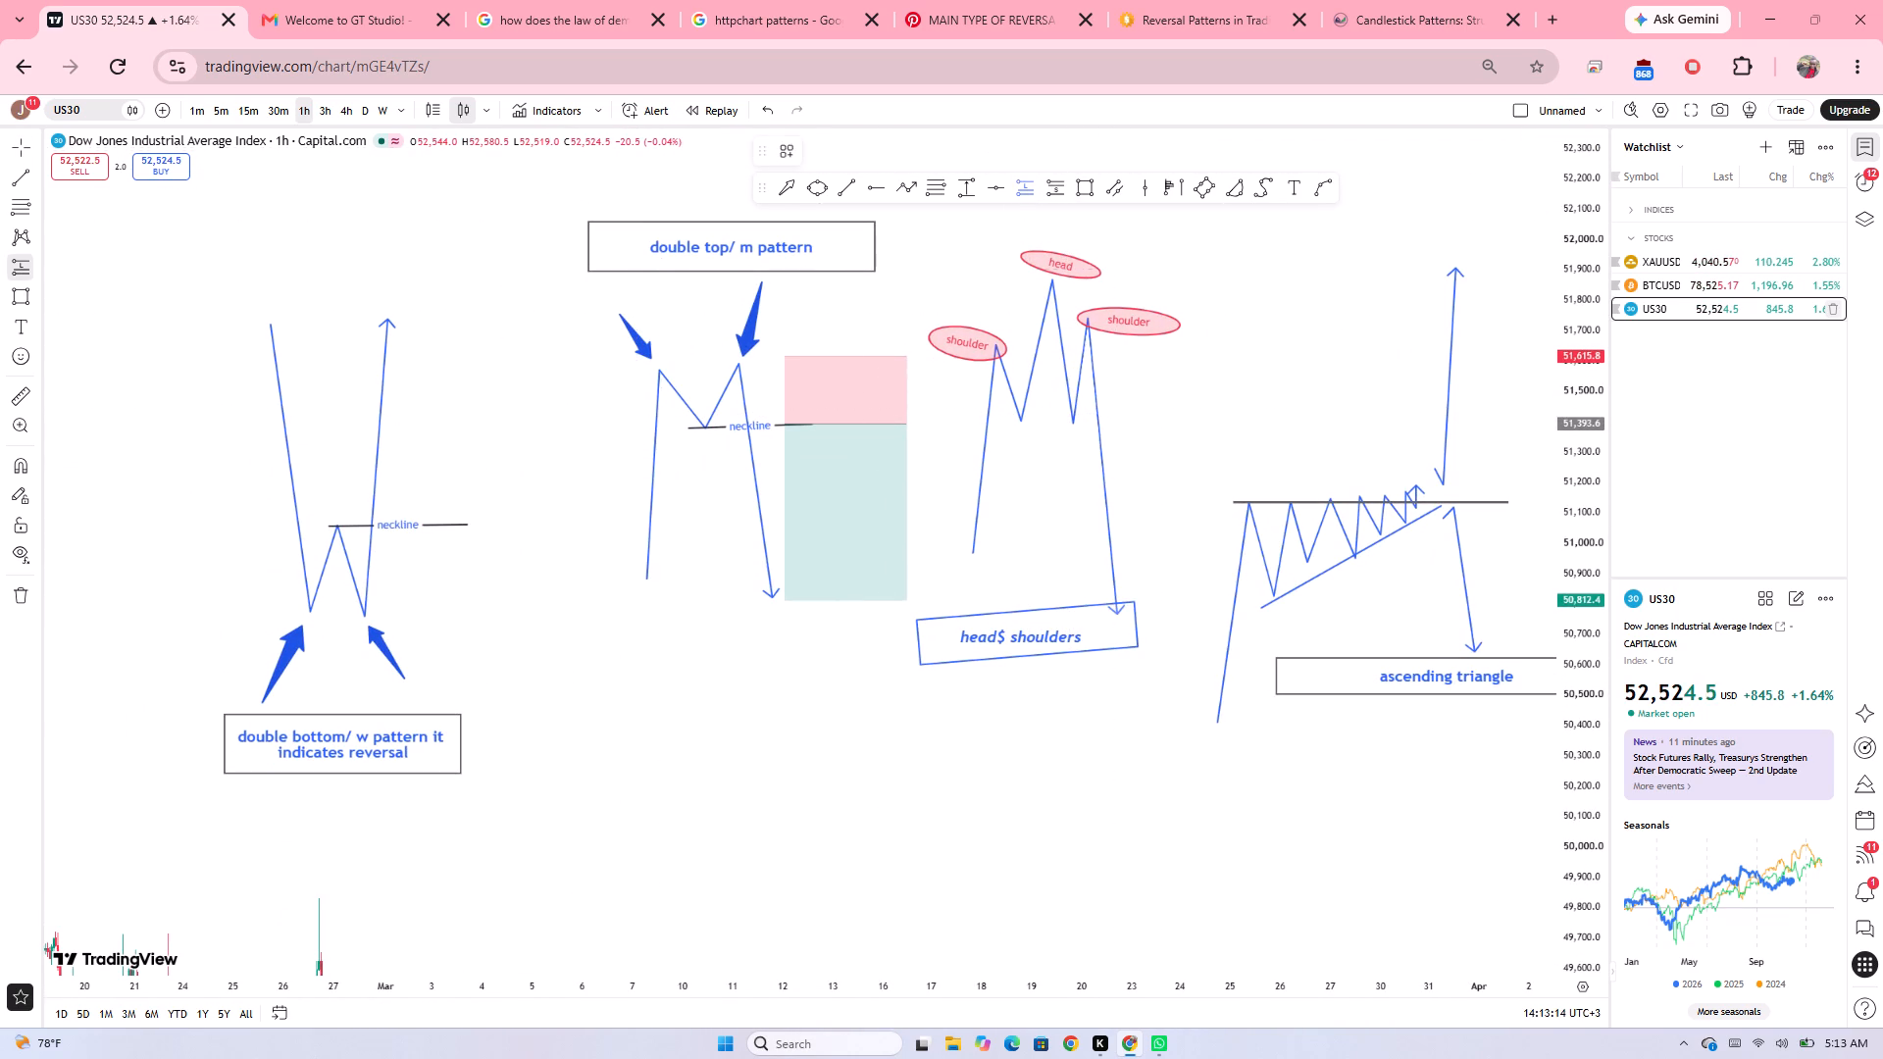
left_click(438, 528)
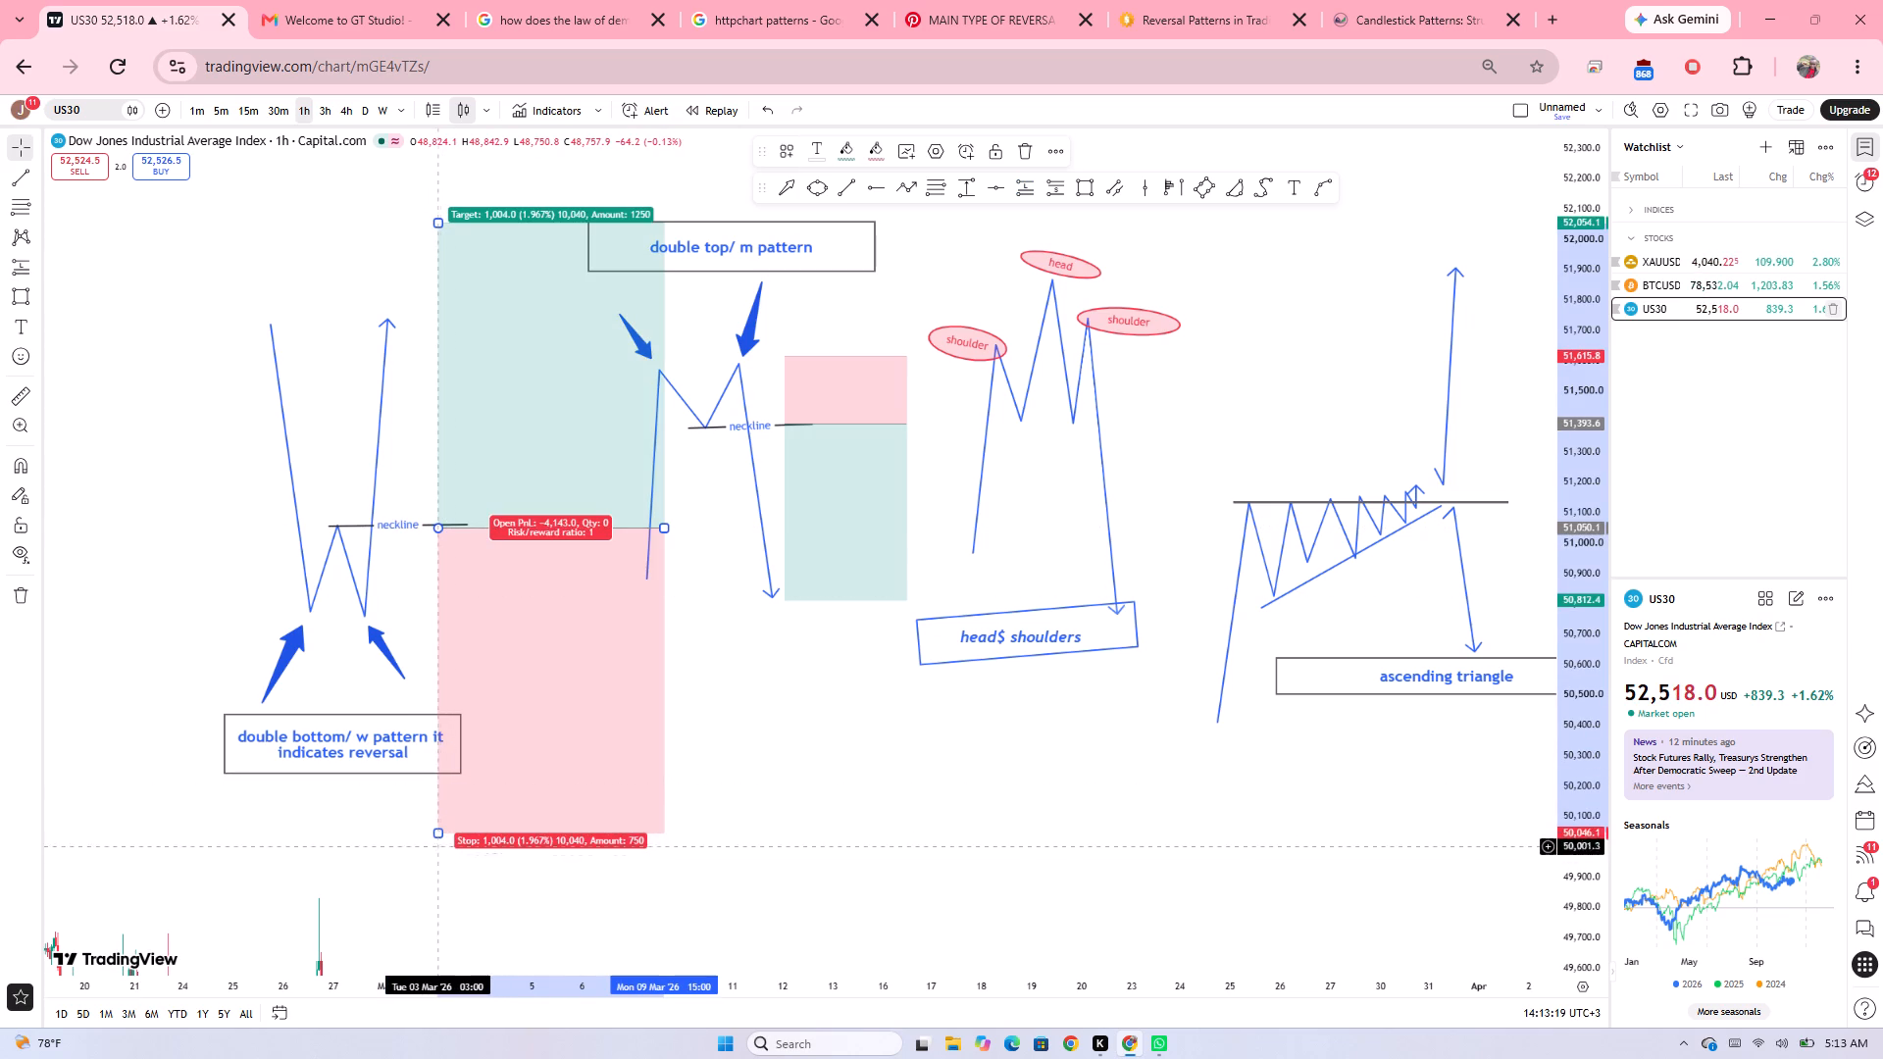
left_click_drag(433, 832, 395, 642)
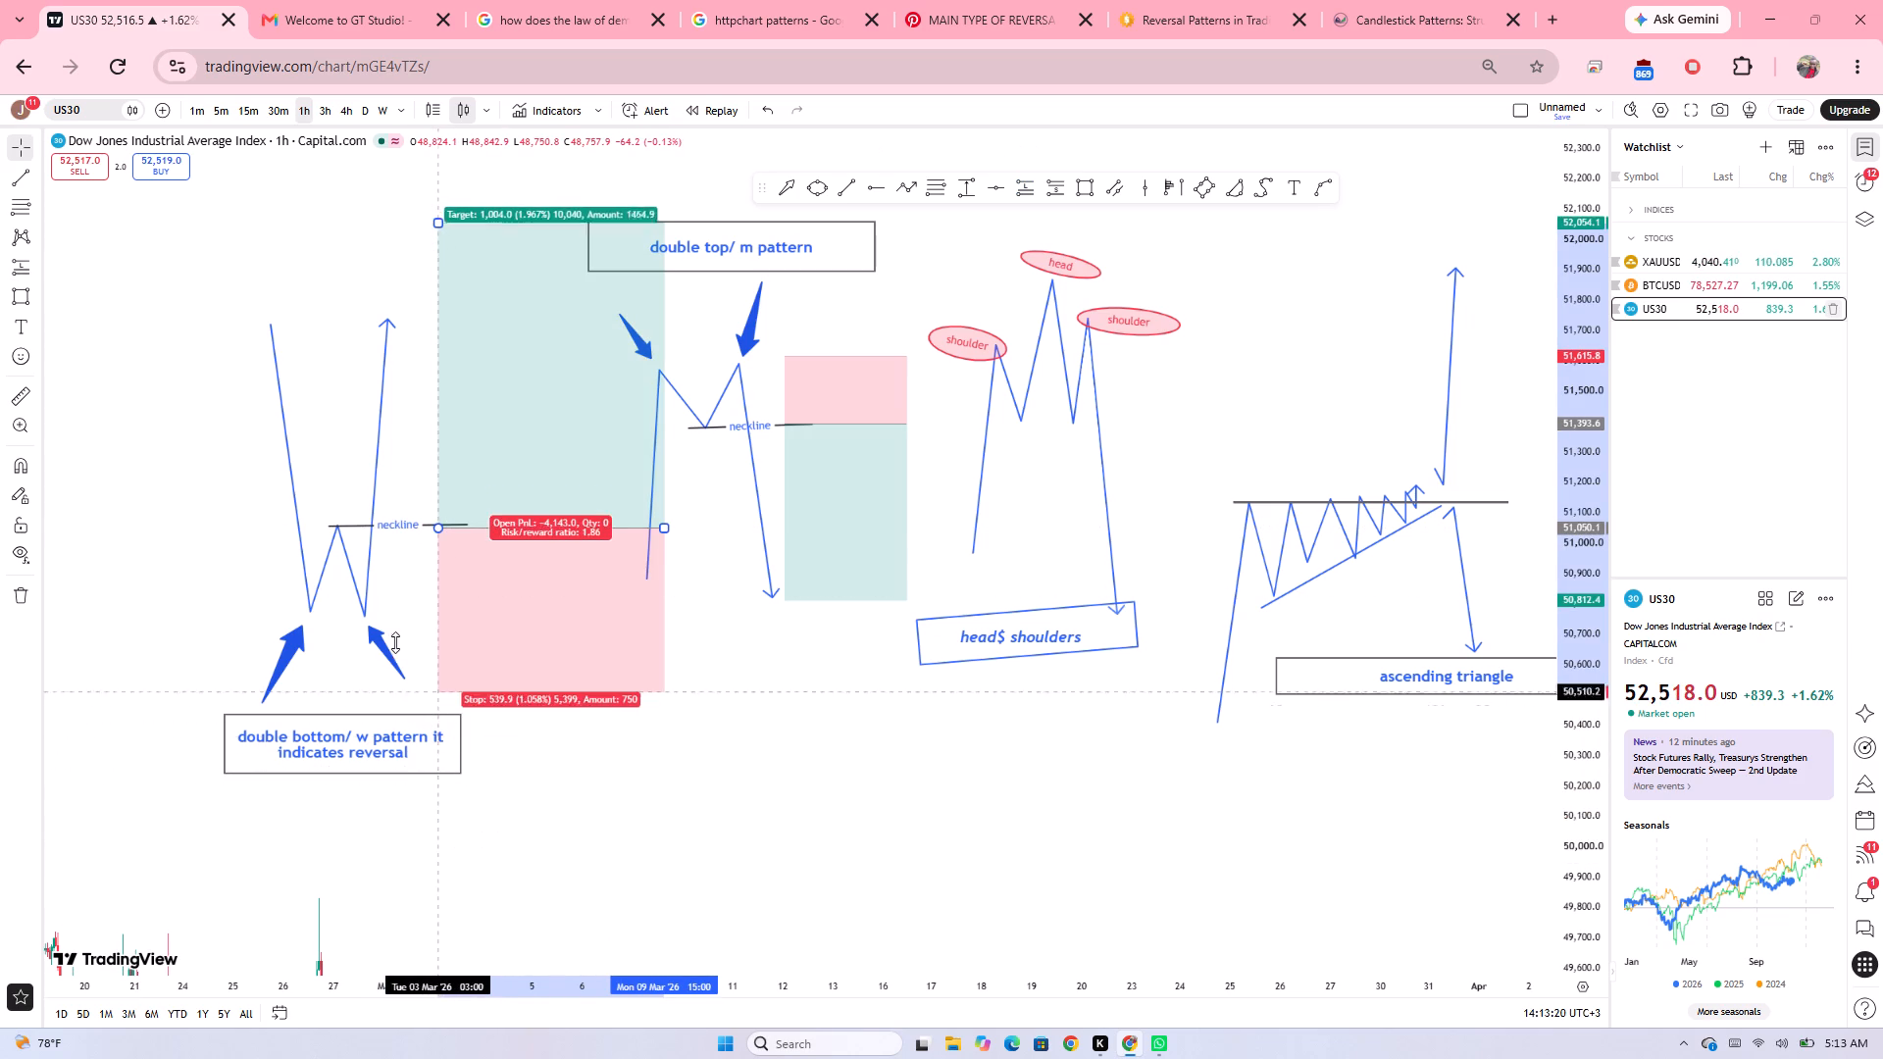
left_click_drag(395, 642, 386, 617)
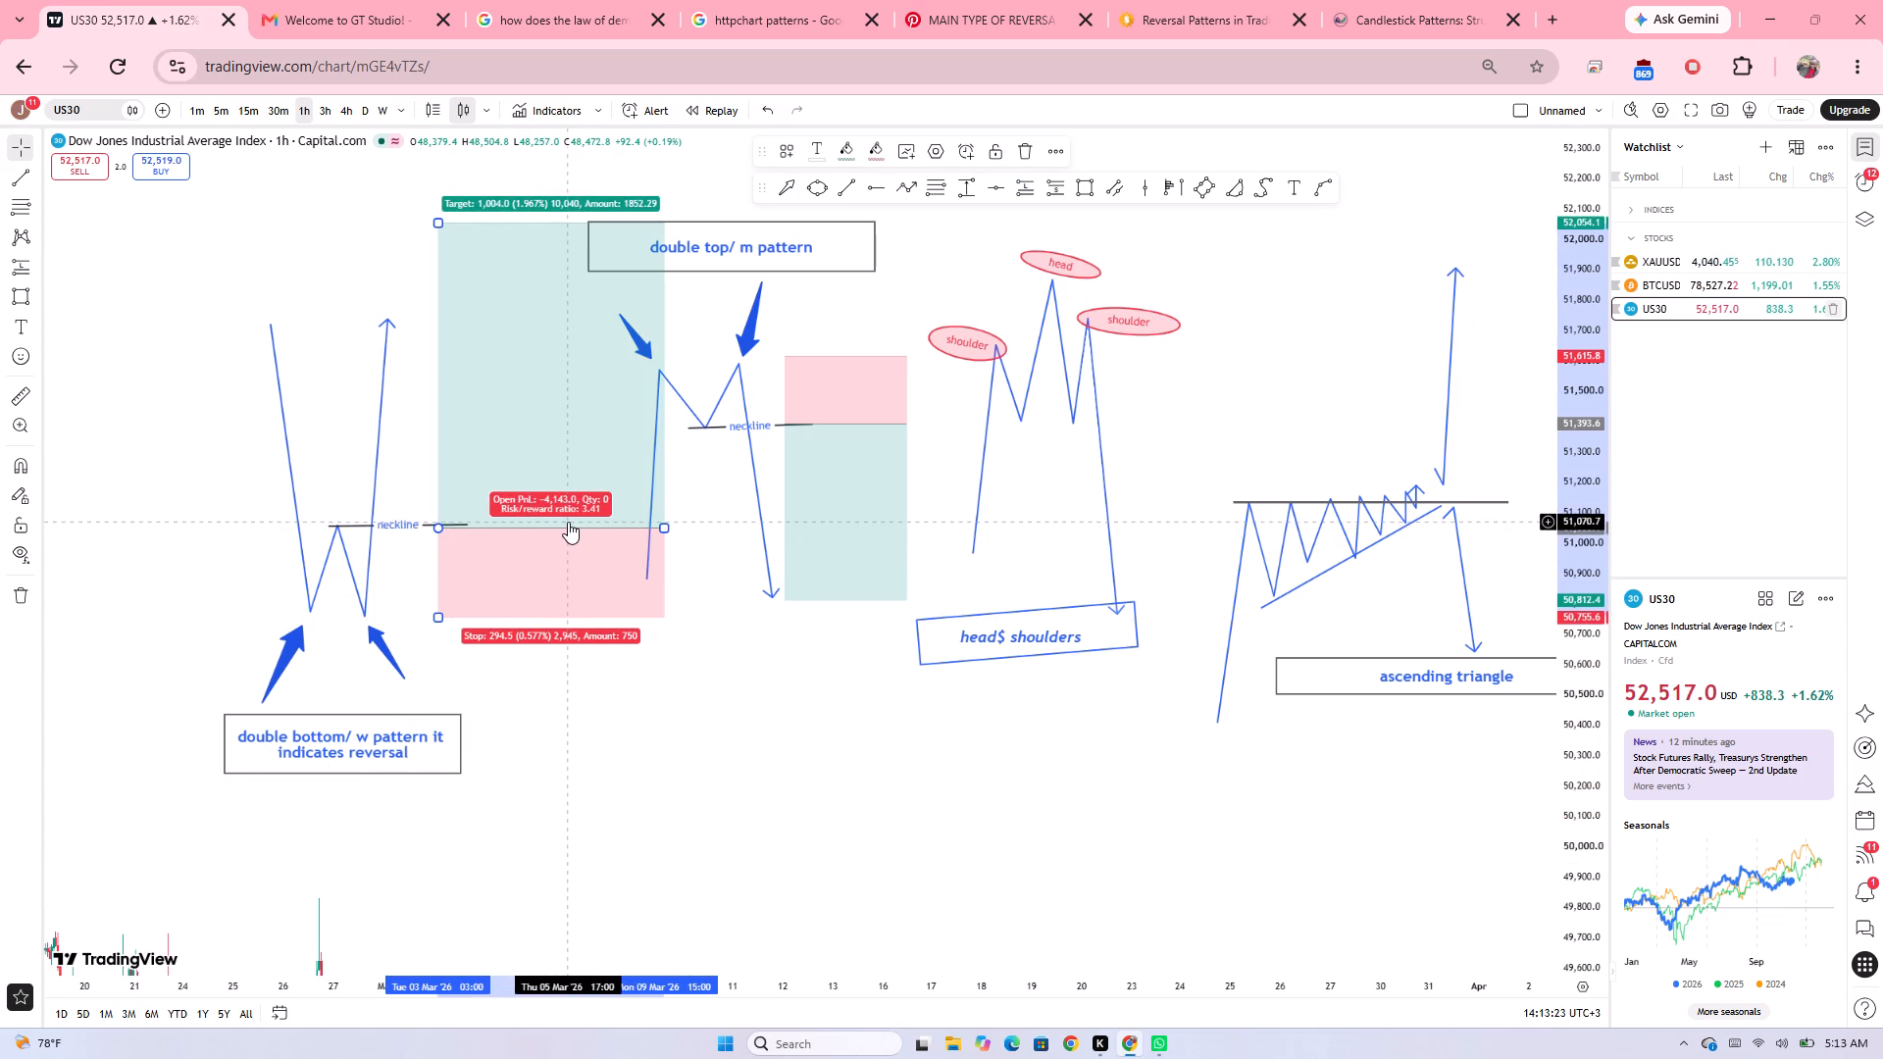
left_click_drag(567, 529, 506, 548)
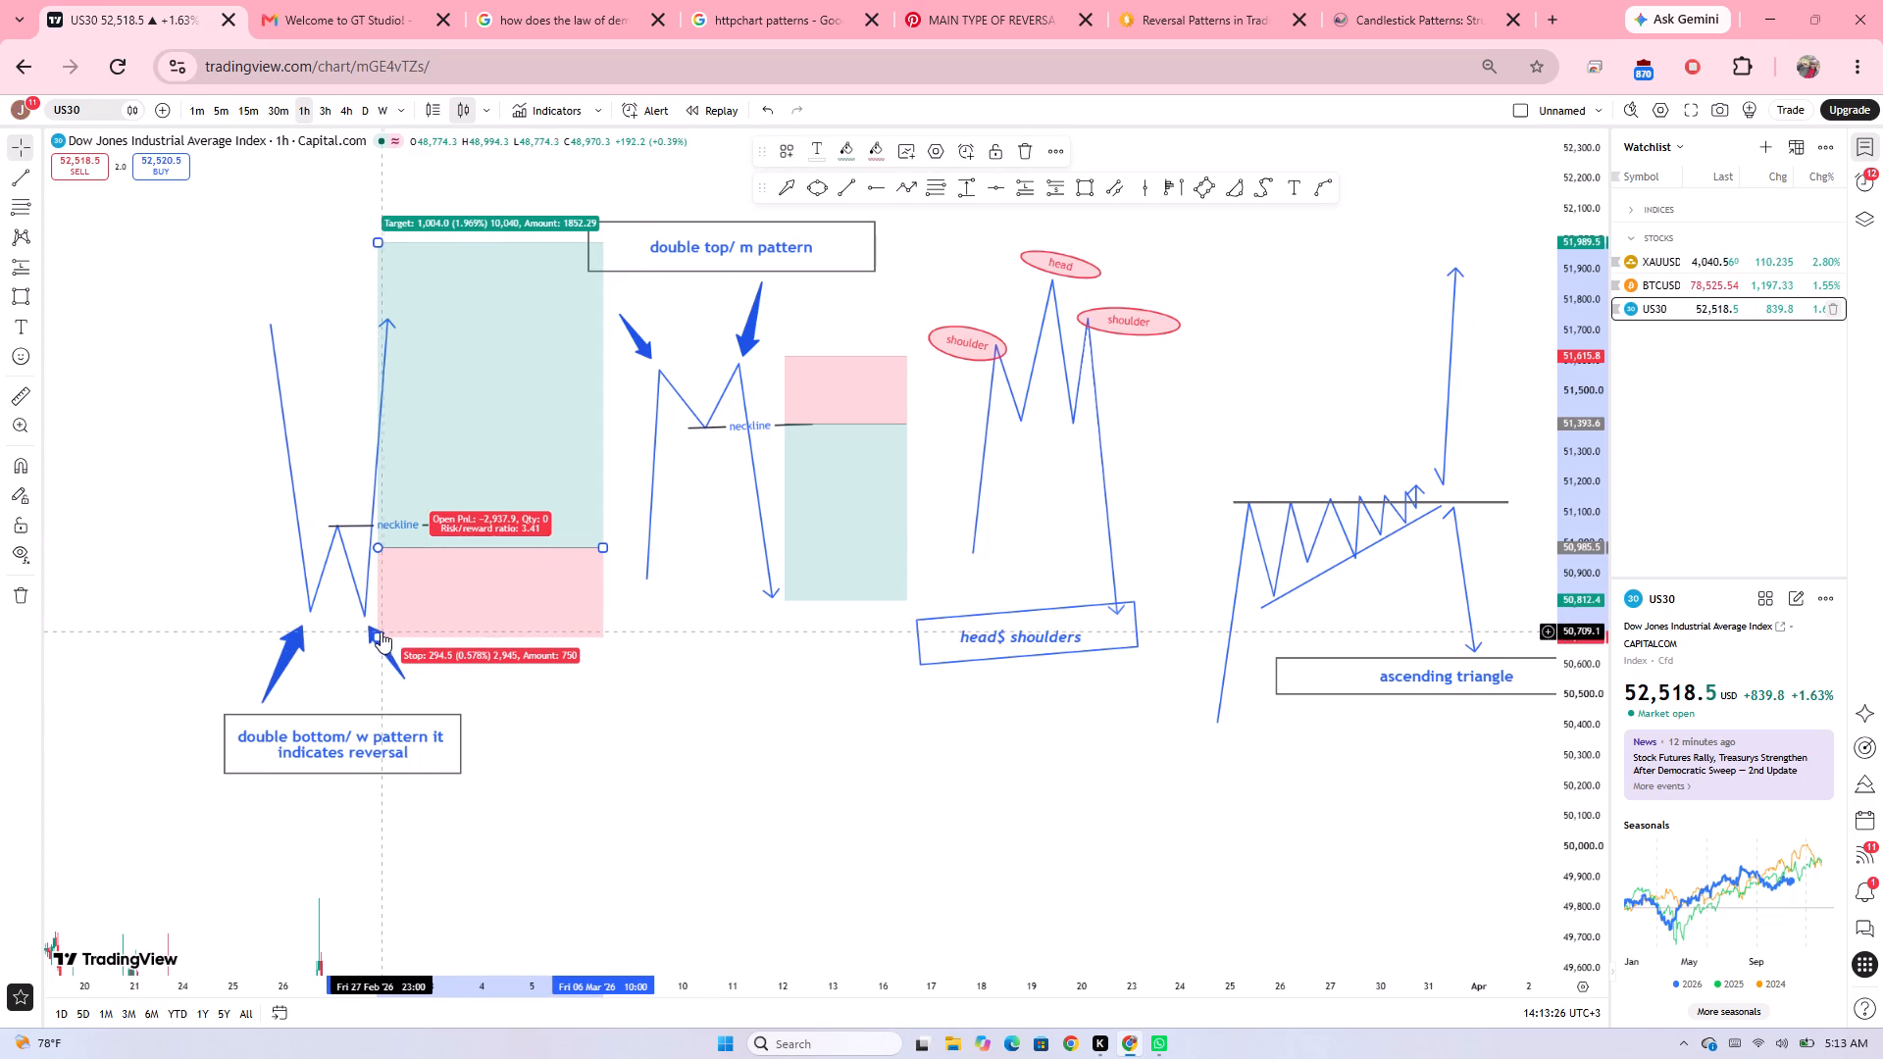
left_click_drag(379, 632, 378, 622)
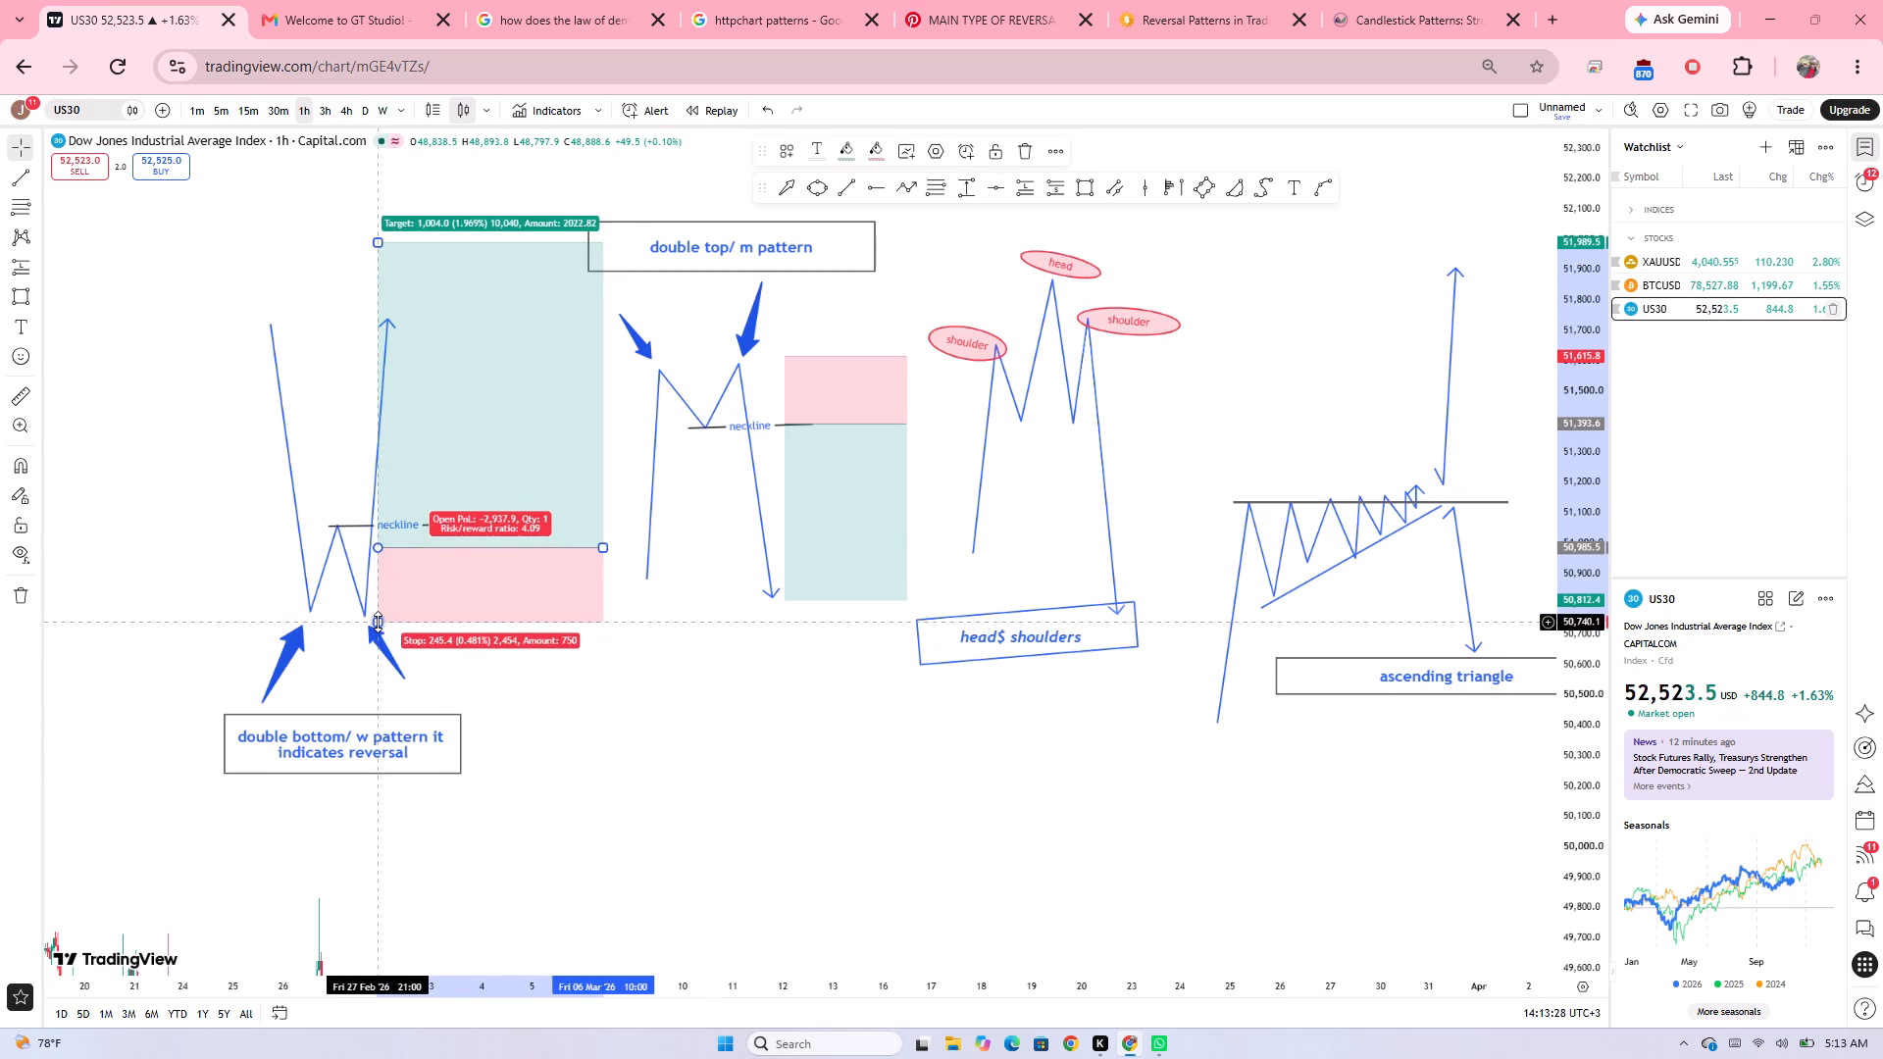
left_click_drag(381, 247, 406, 321)
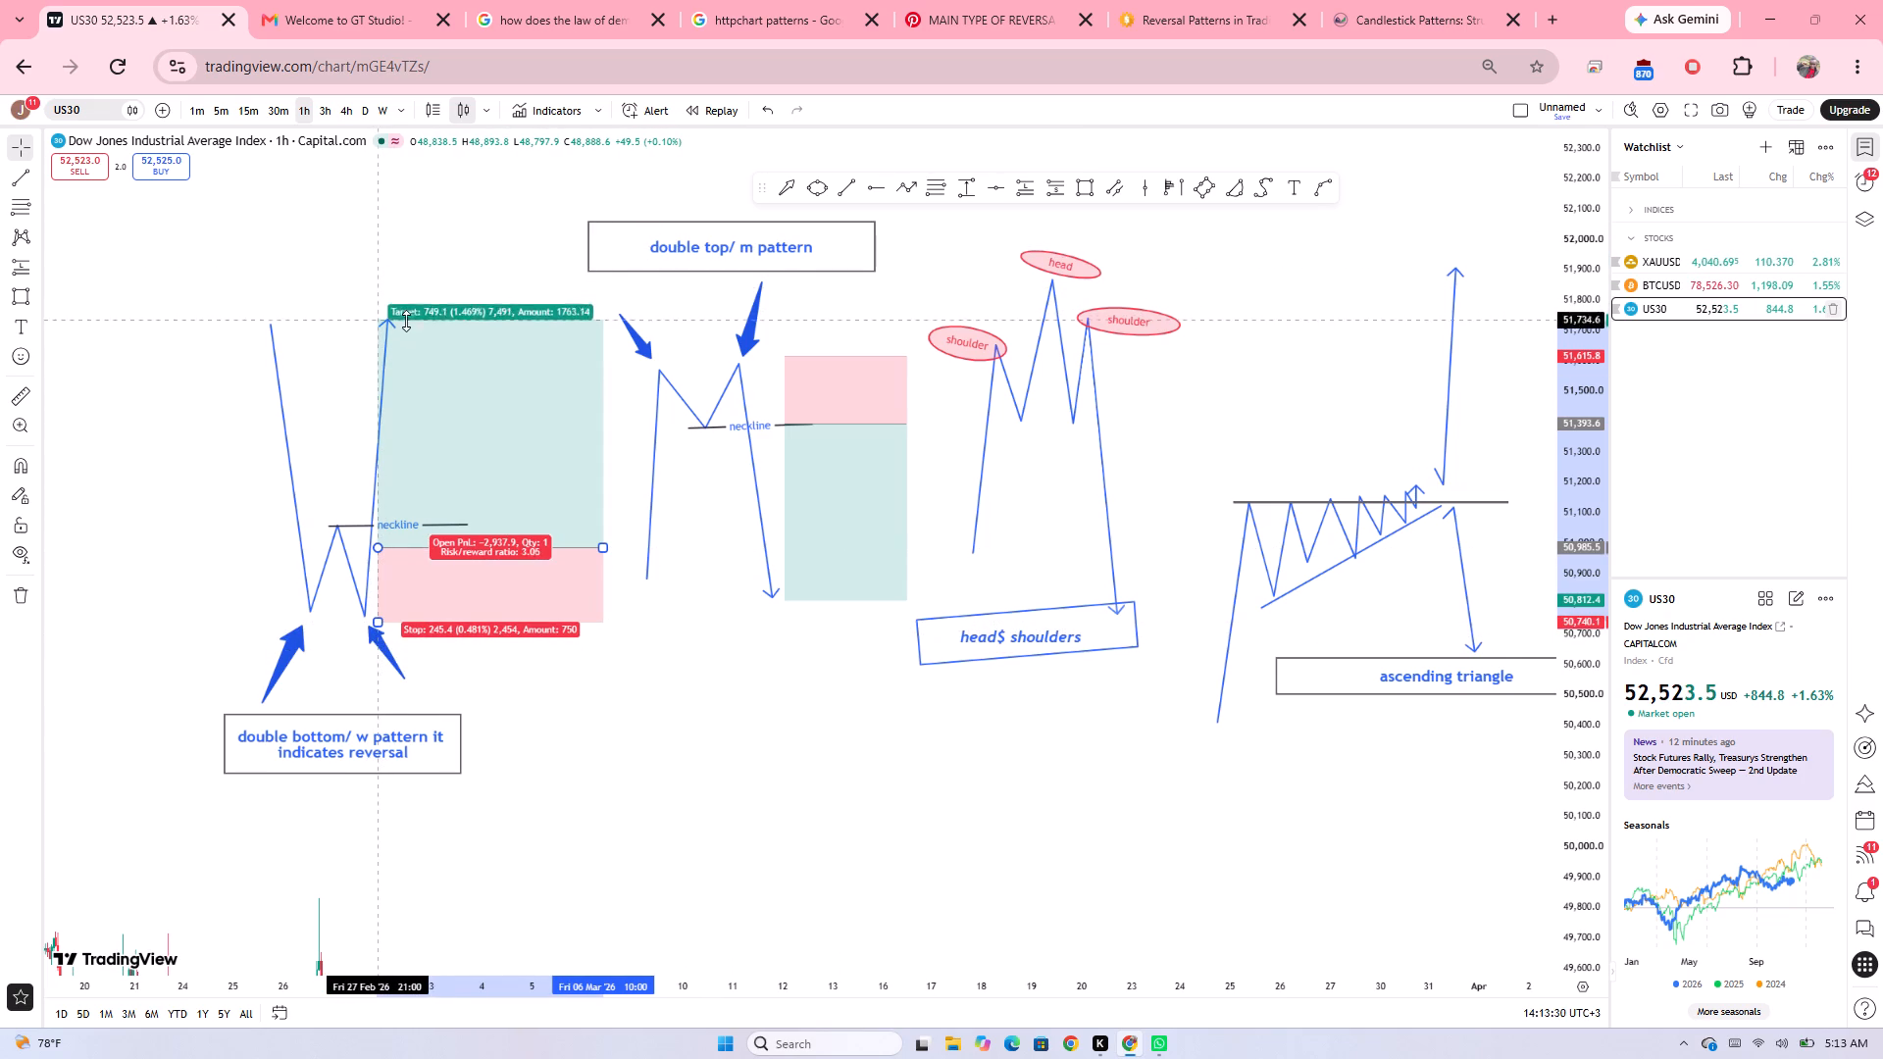
left_click_drag(406, 321, 404, 329)
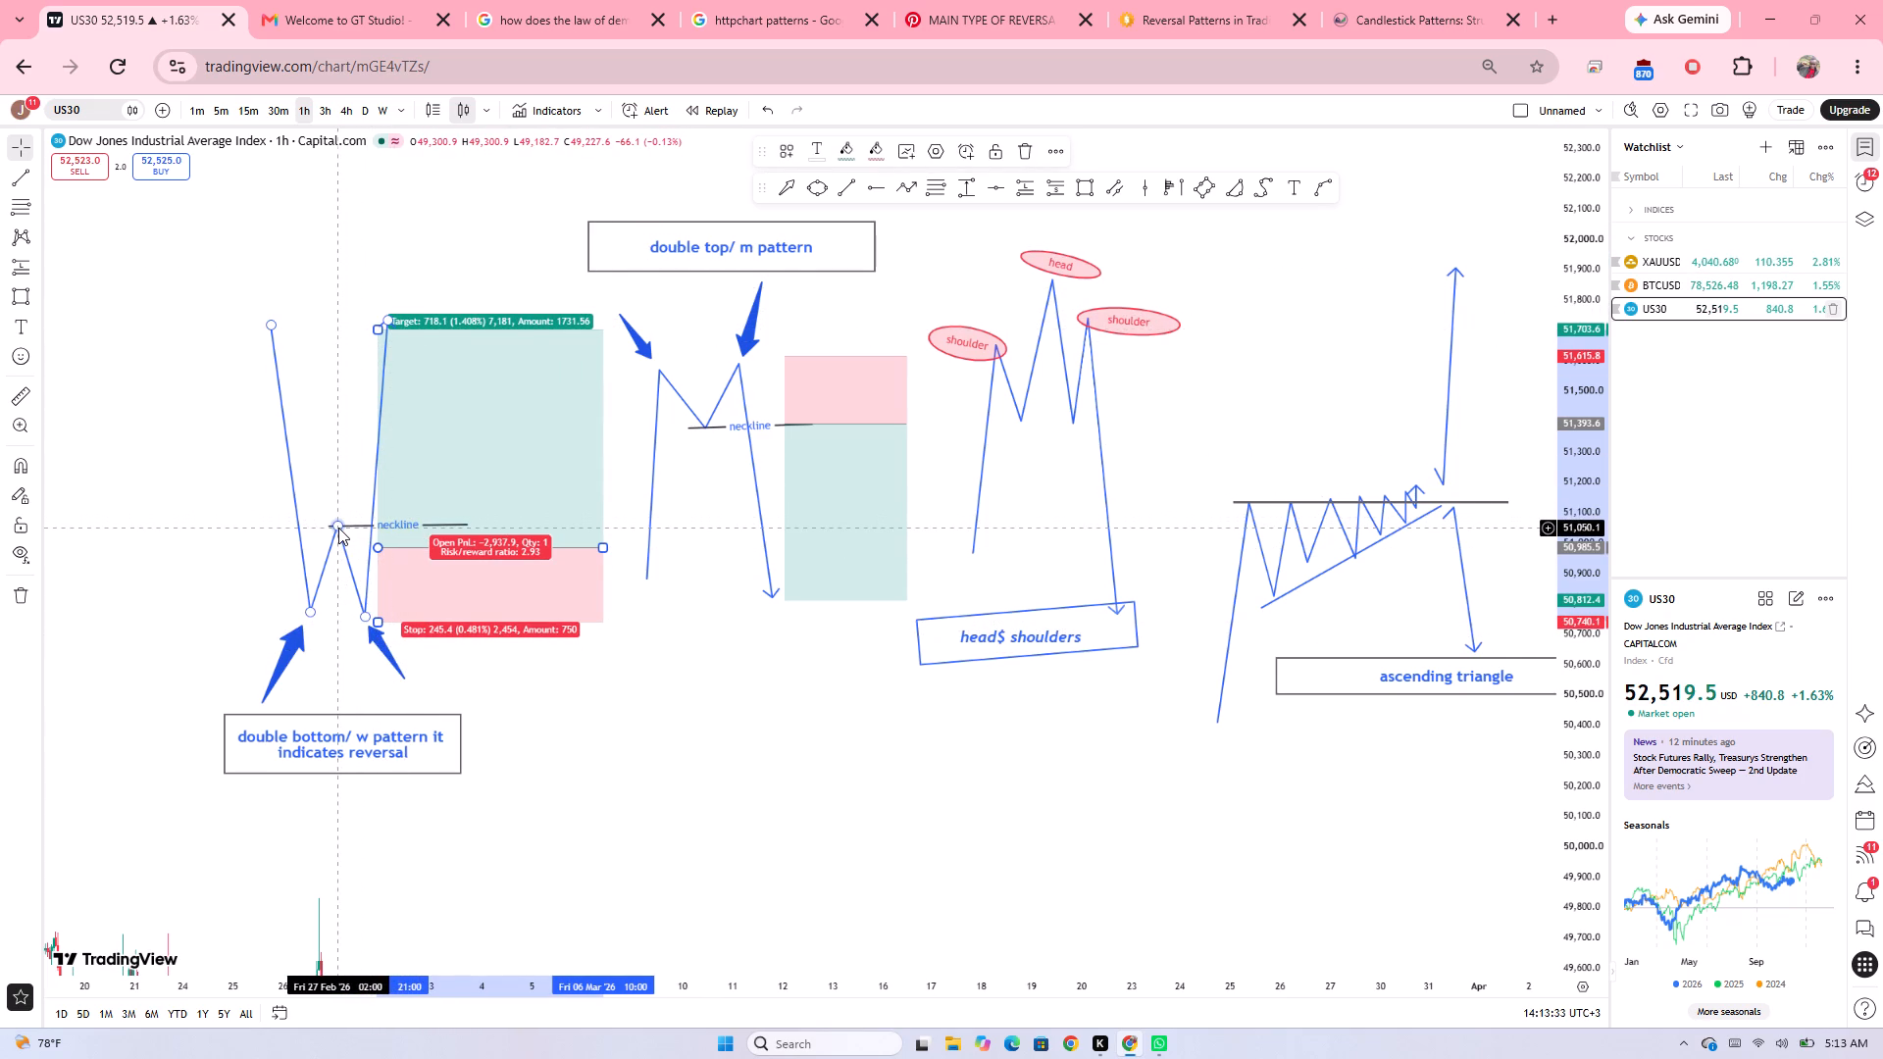
Lower the double bottom's middle peak and its neckline to the long position's entry level, about 50,985.
left_click_drag(338, 528, 338, 544)
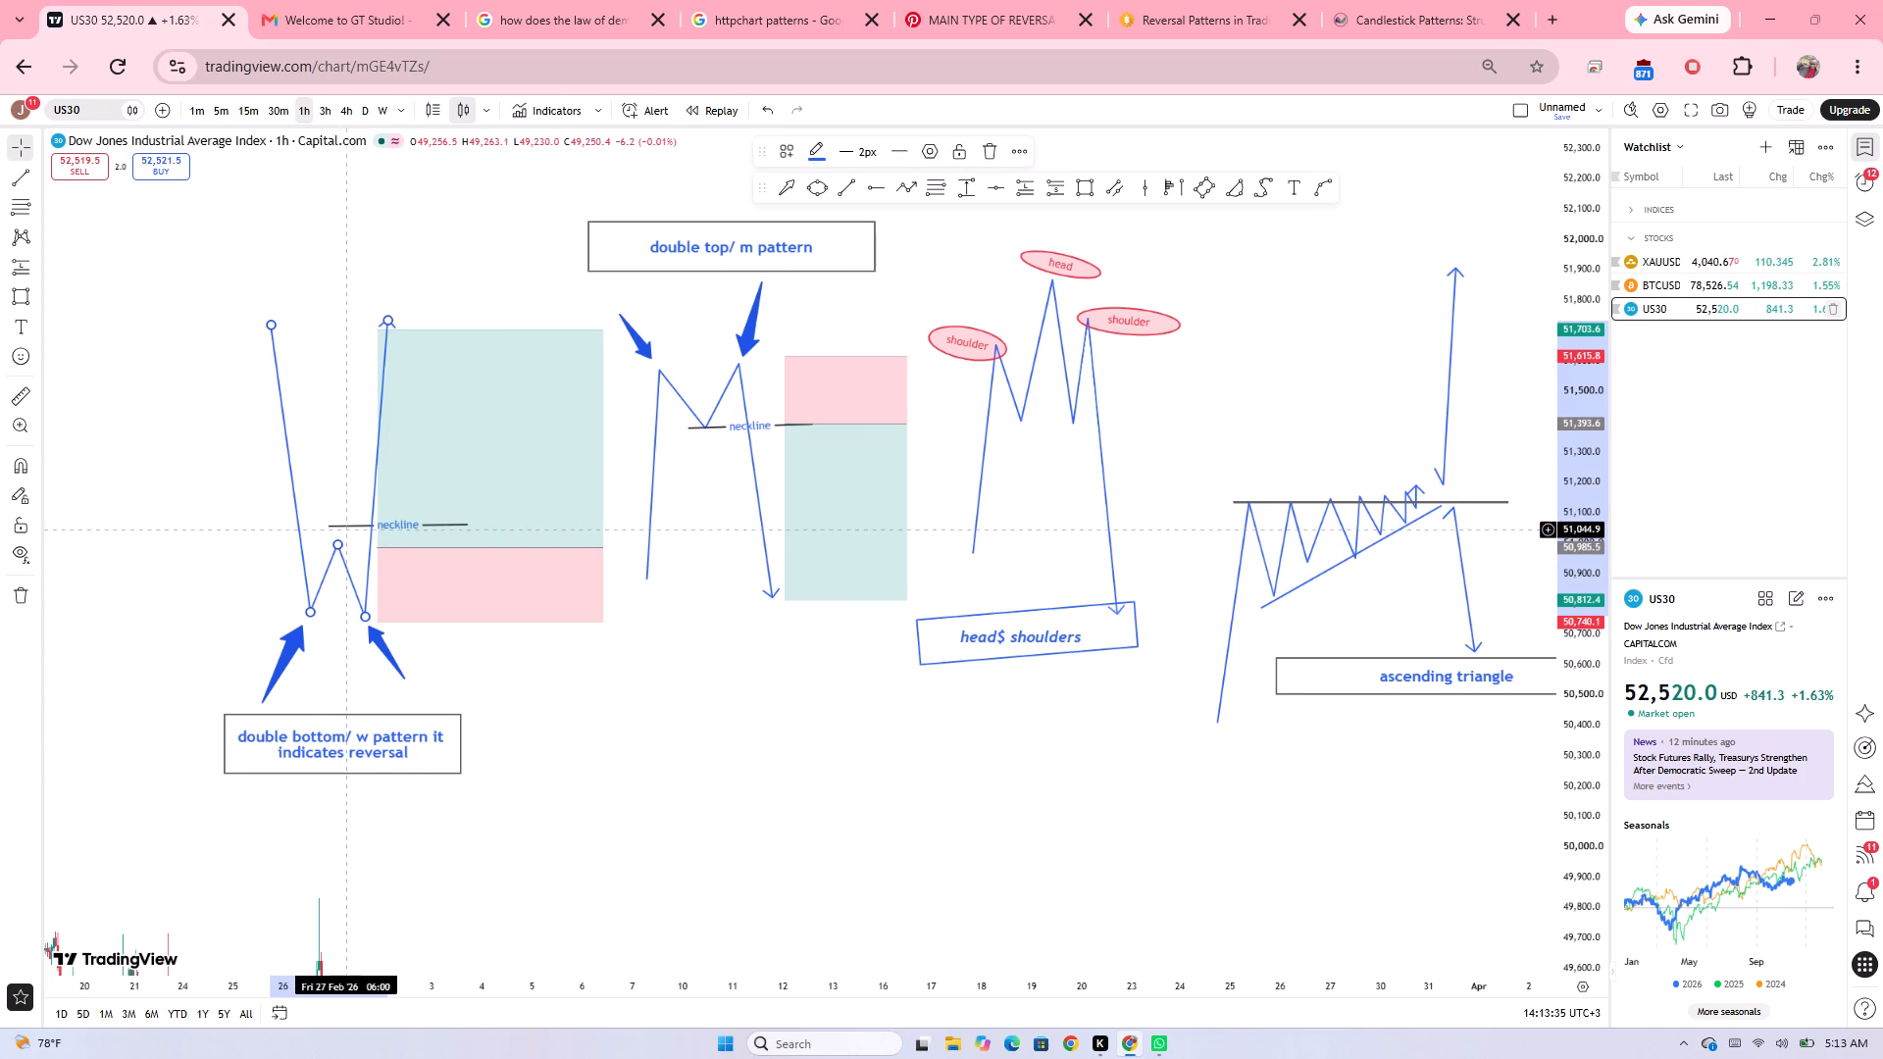
left_click_drag(347, 526, 351, 541)
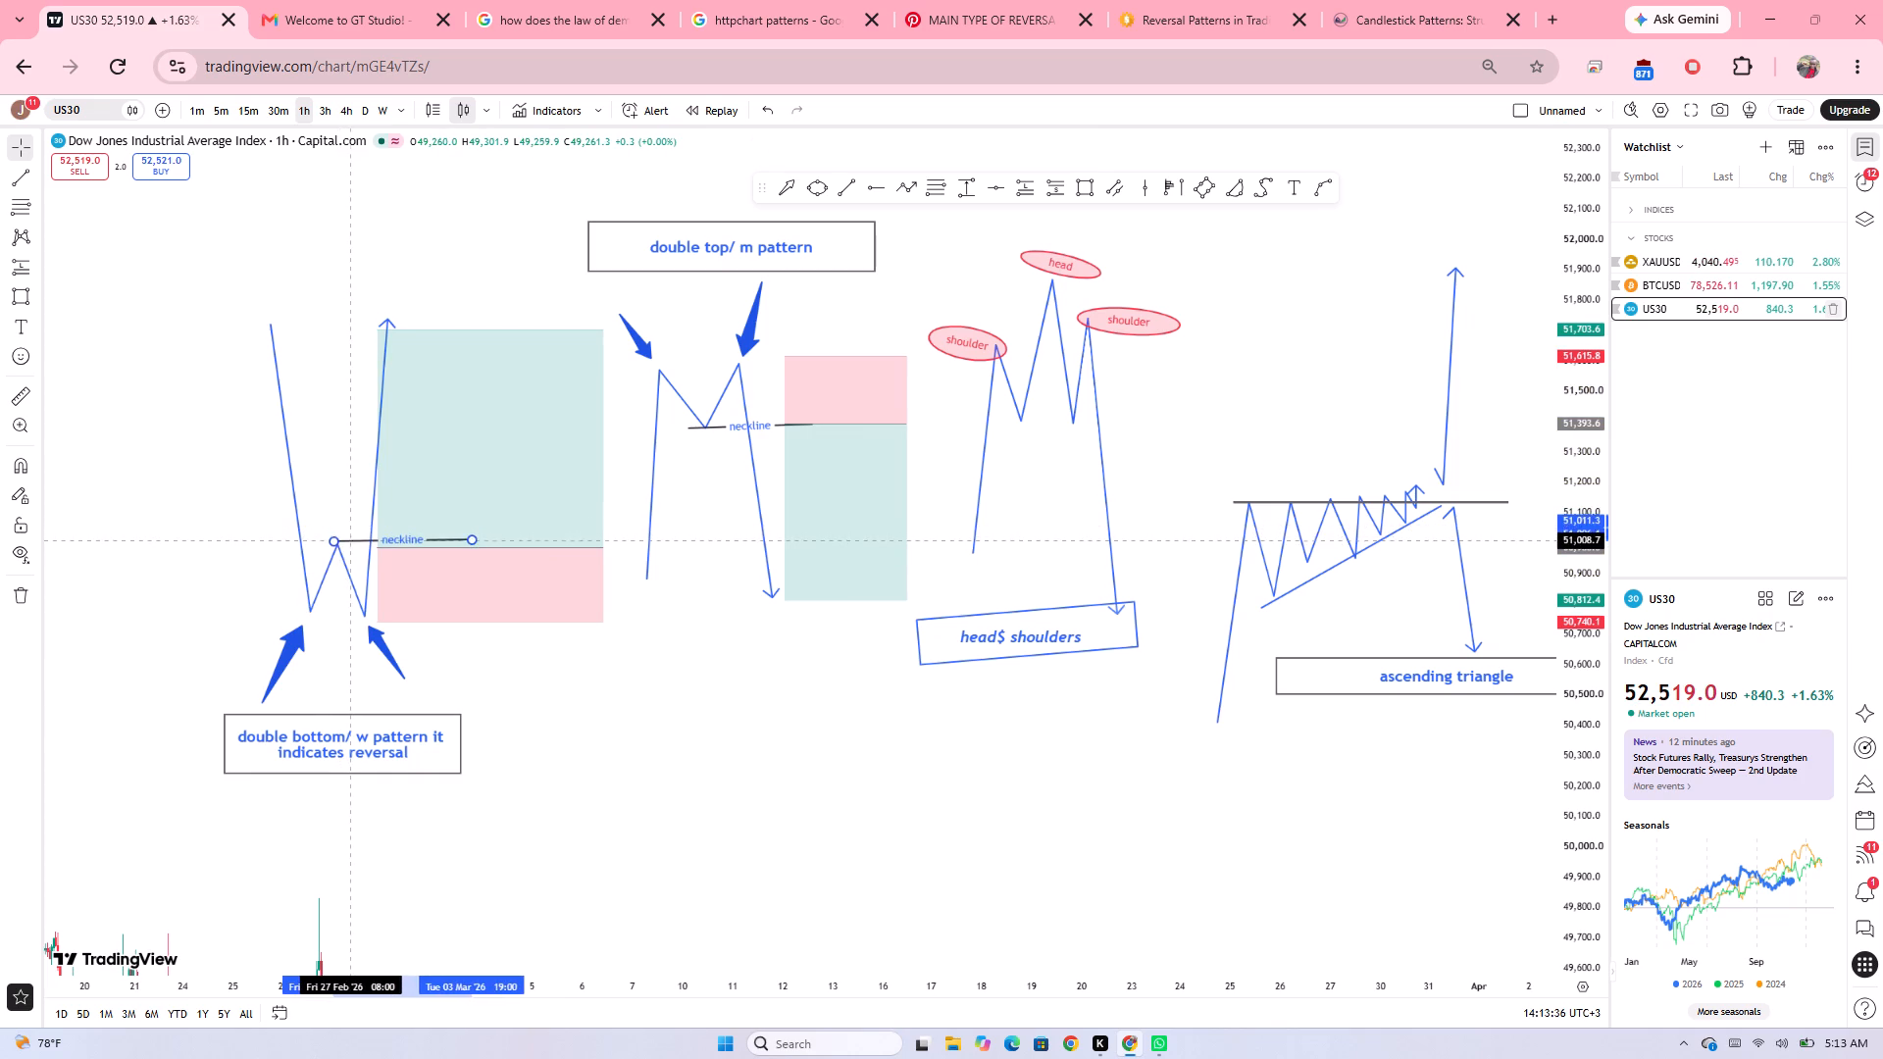
left_click_drag(351, 541, 353, 547)
Add the text label "entry" beside the short position's entry level at the double top.
left_click_drag(574, 762, 404, 751)
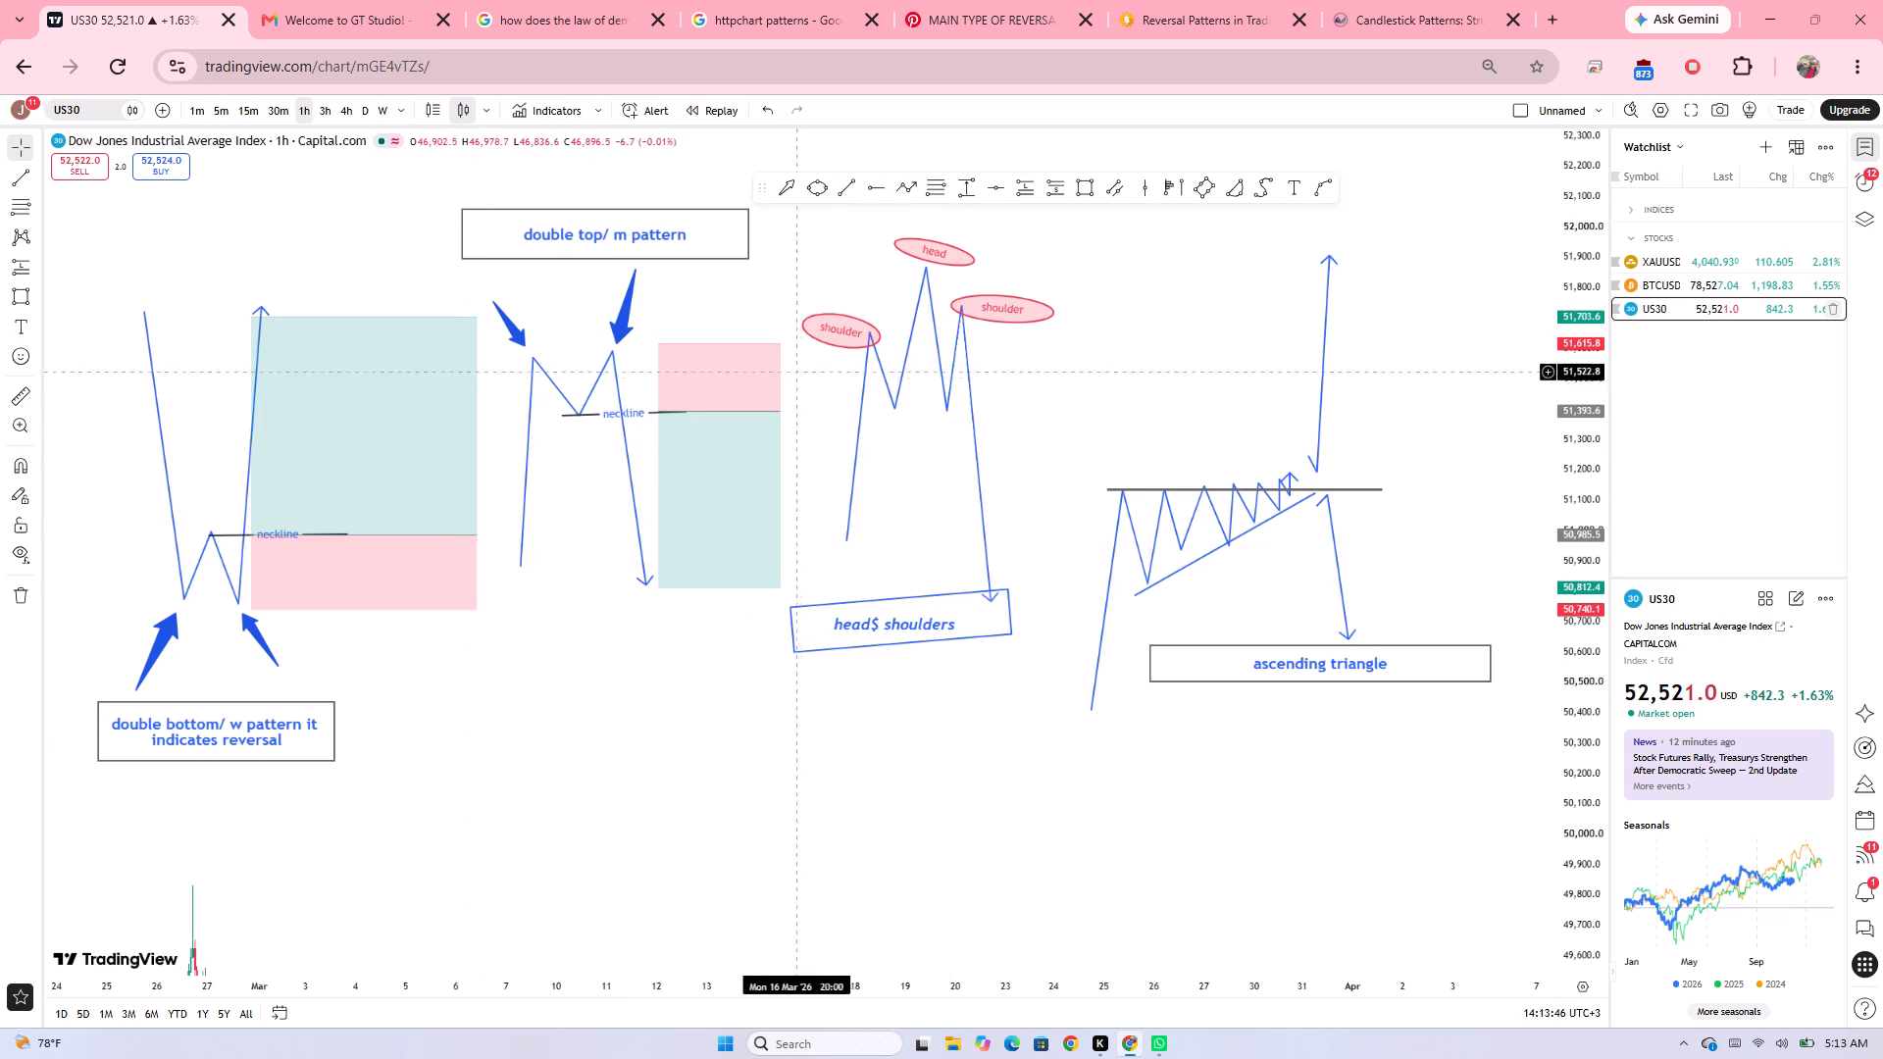
left_click(1295, 177)
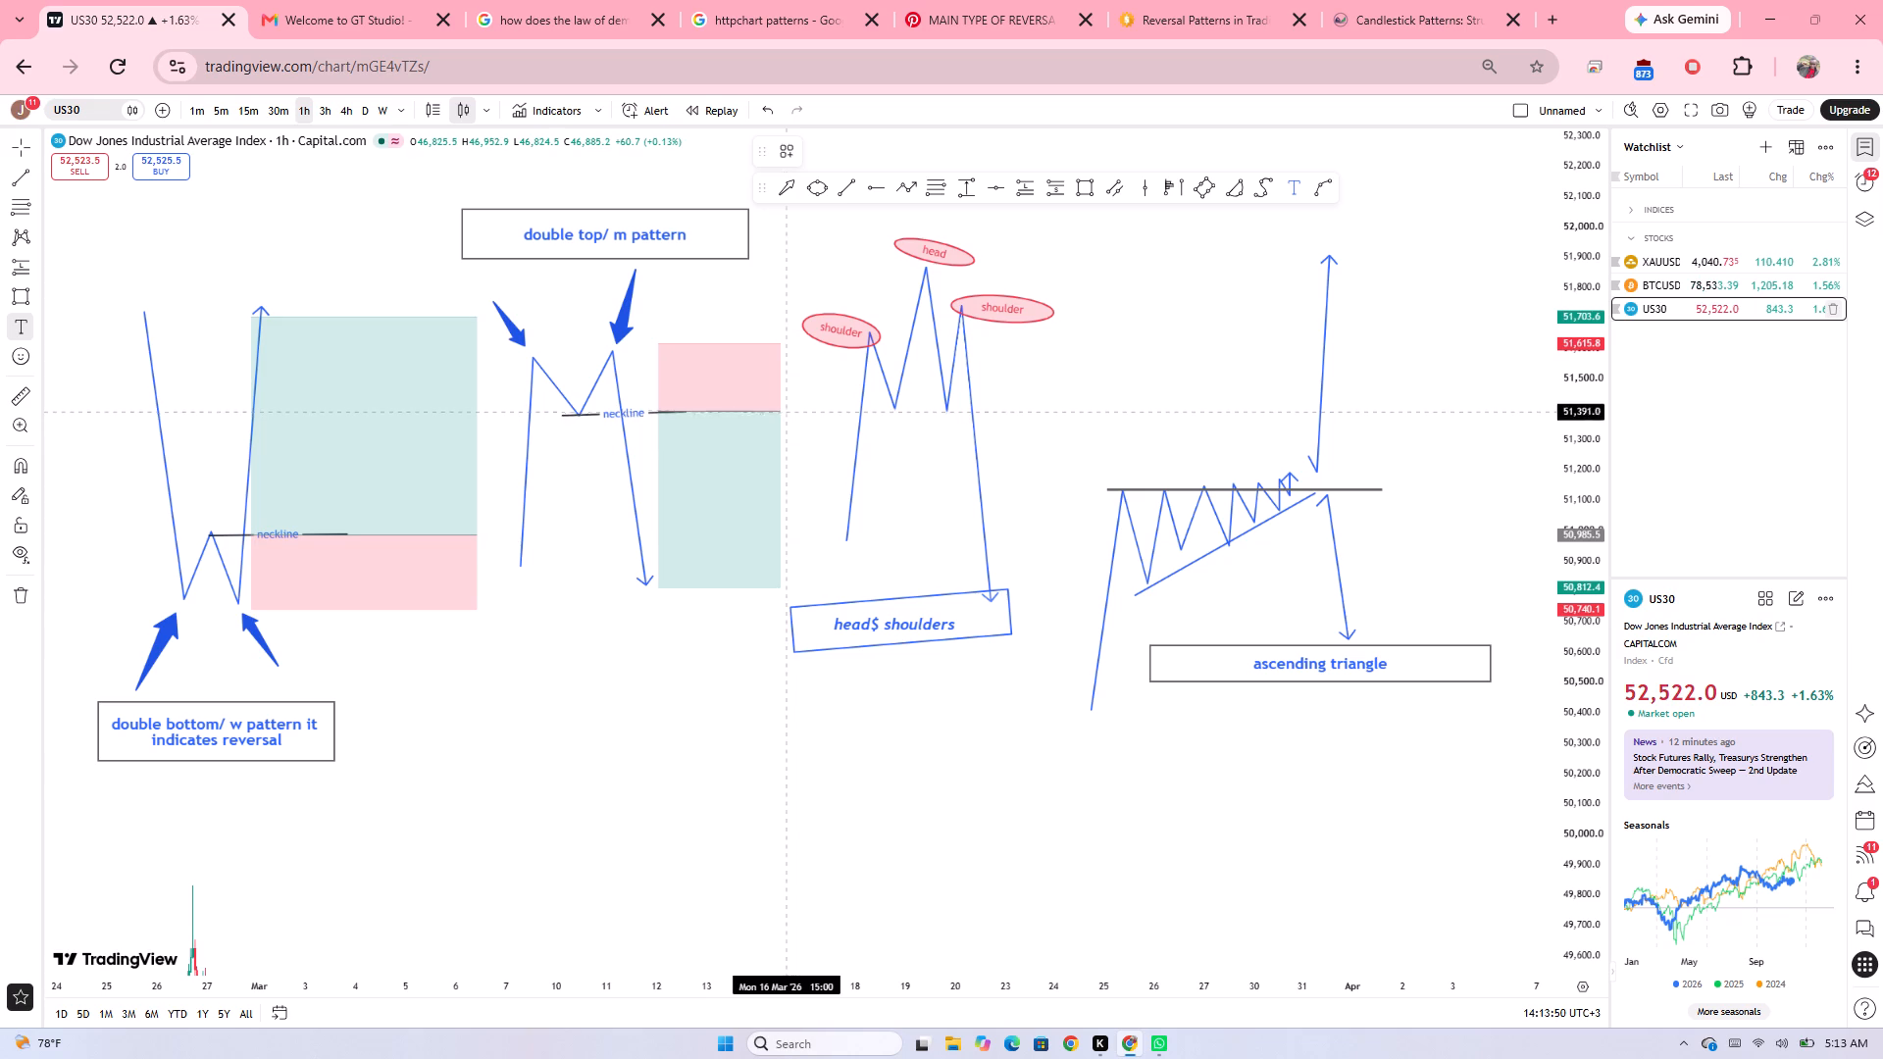
left_click(789, 408)
type("entry")
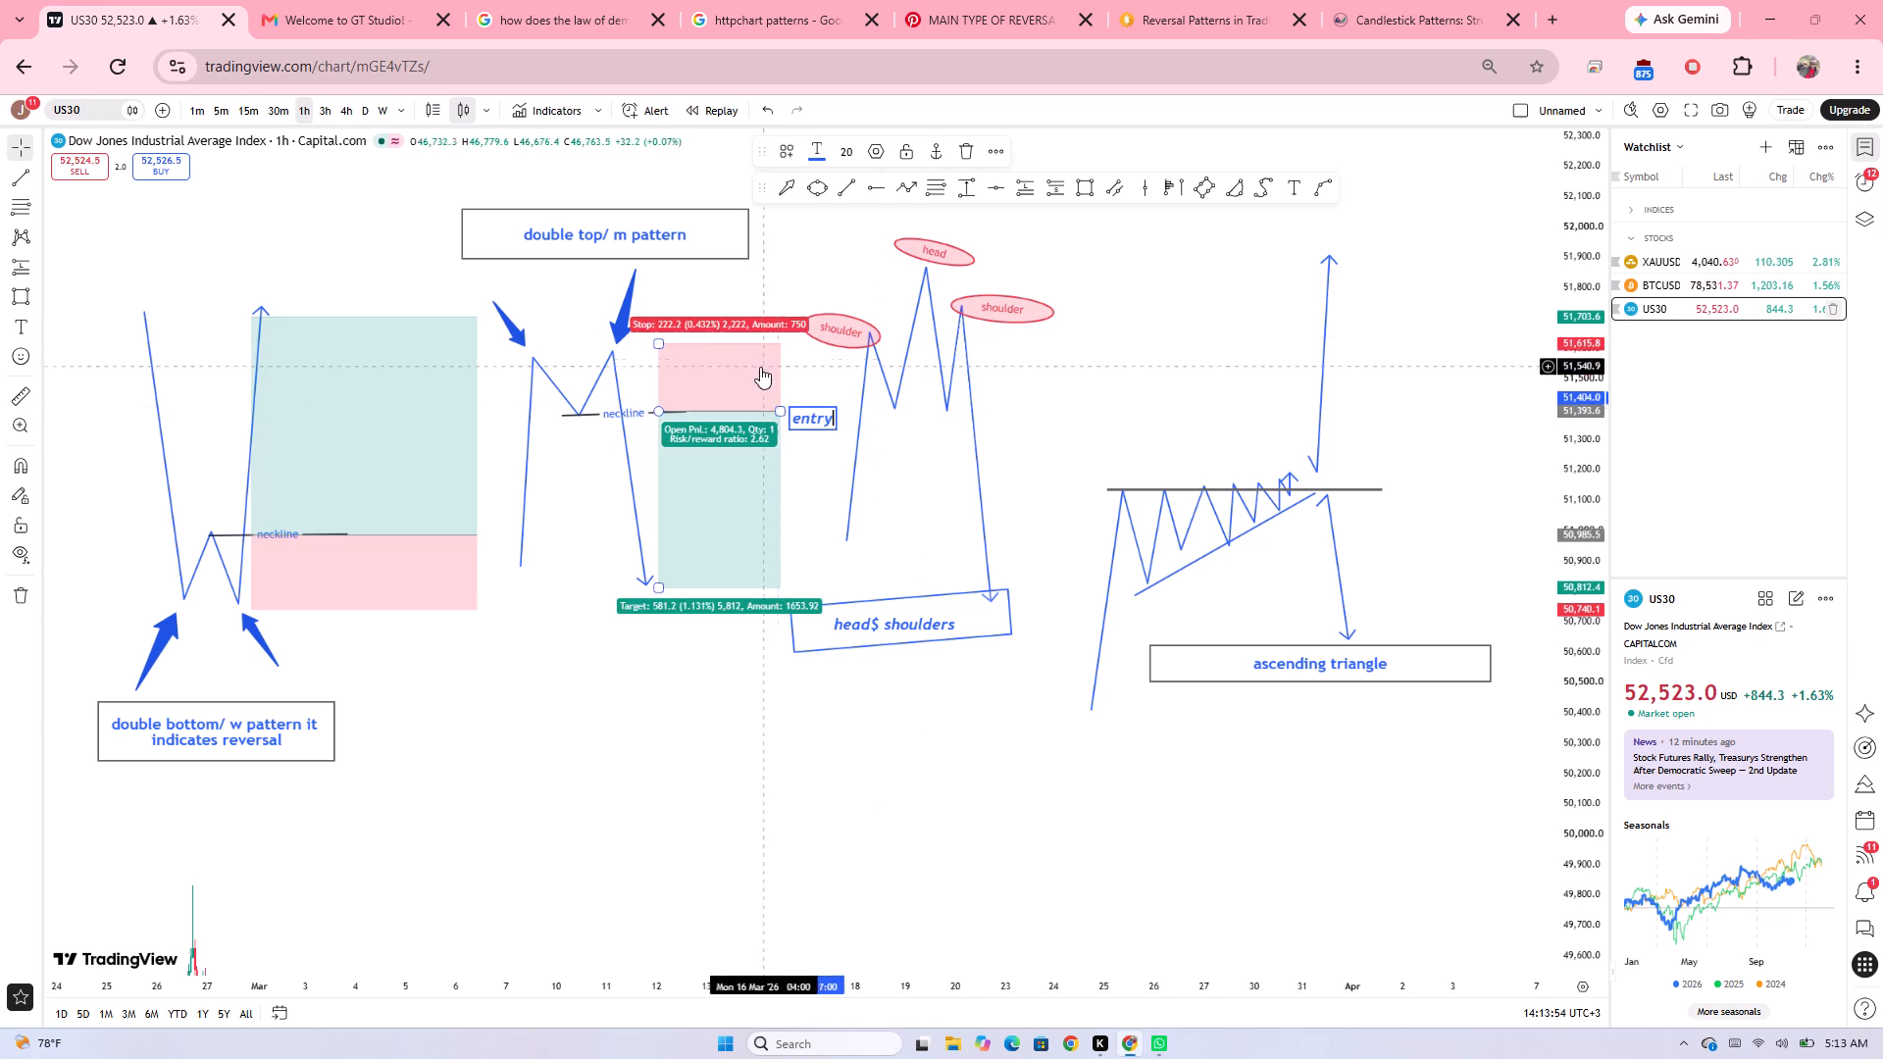
left_click(800, 361)
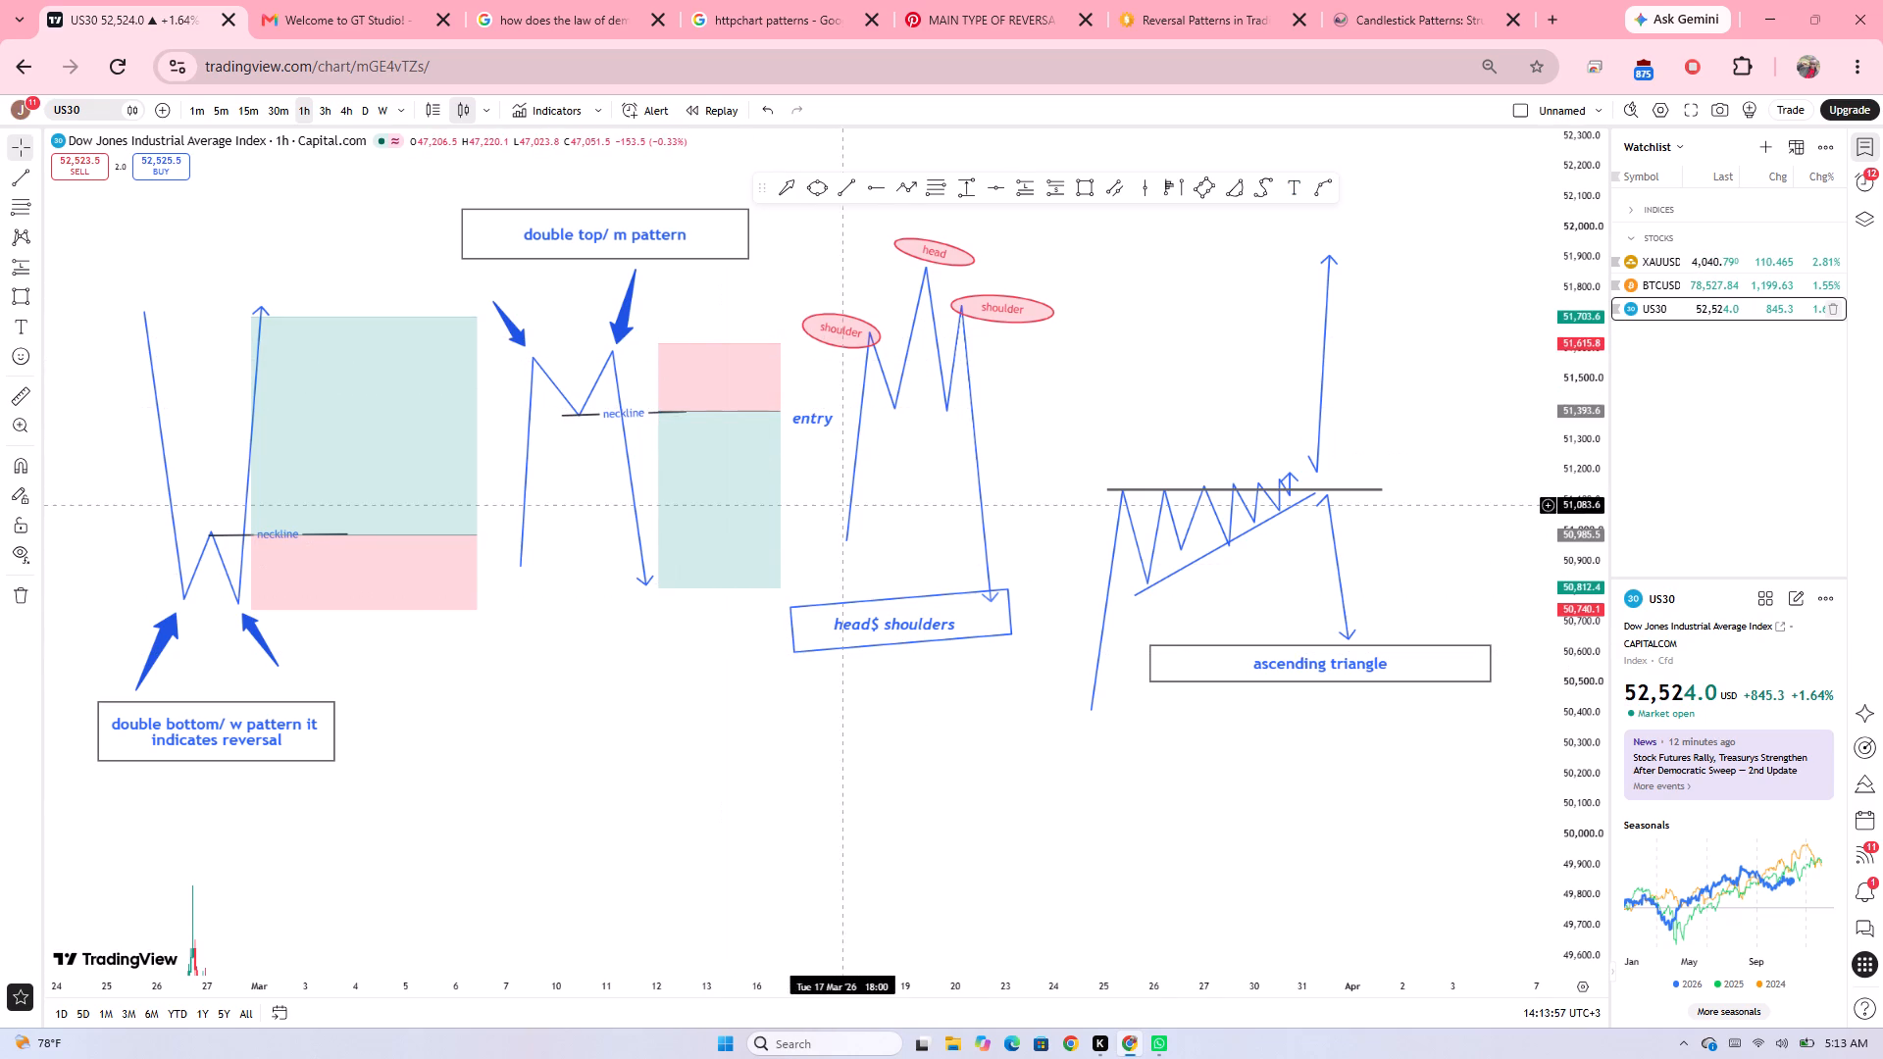
Add the text label "tp" beside the short position's target level at the double top.
left_click(1301, 185)
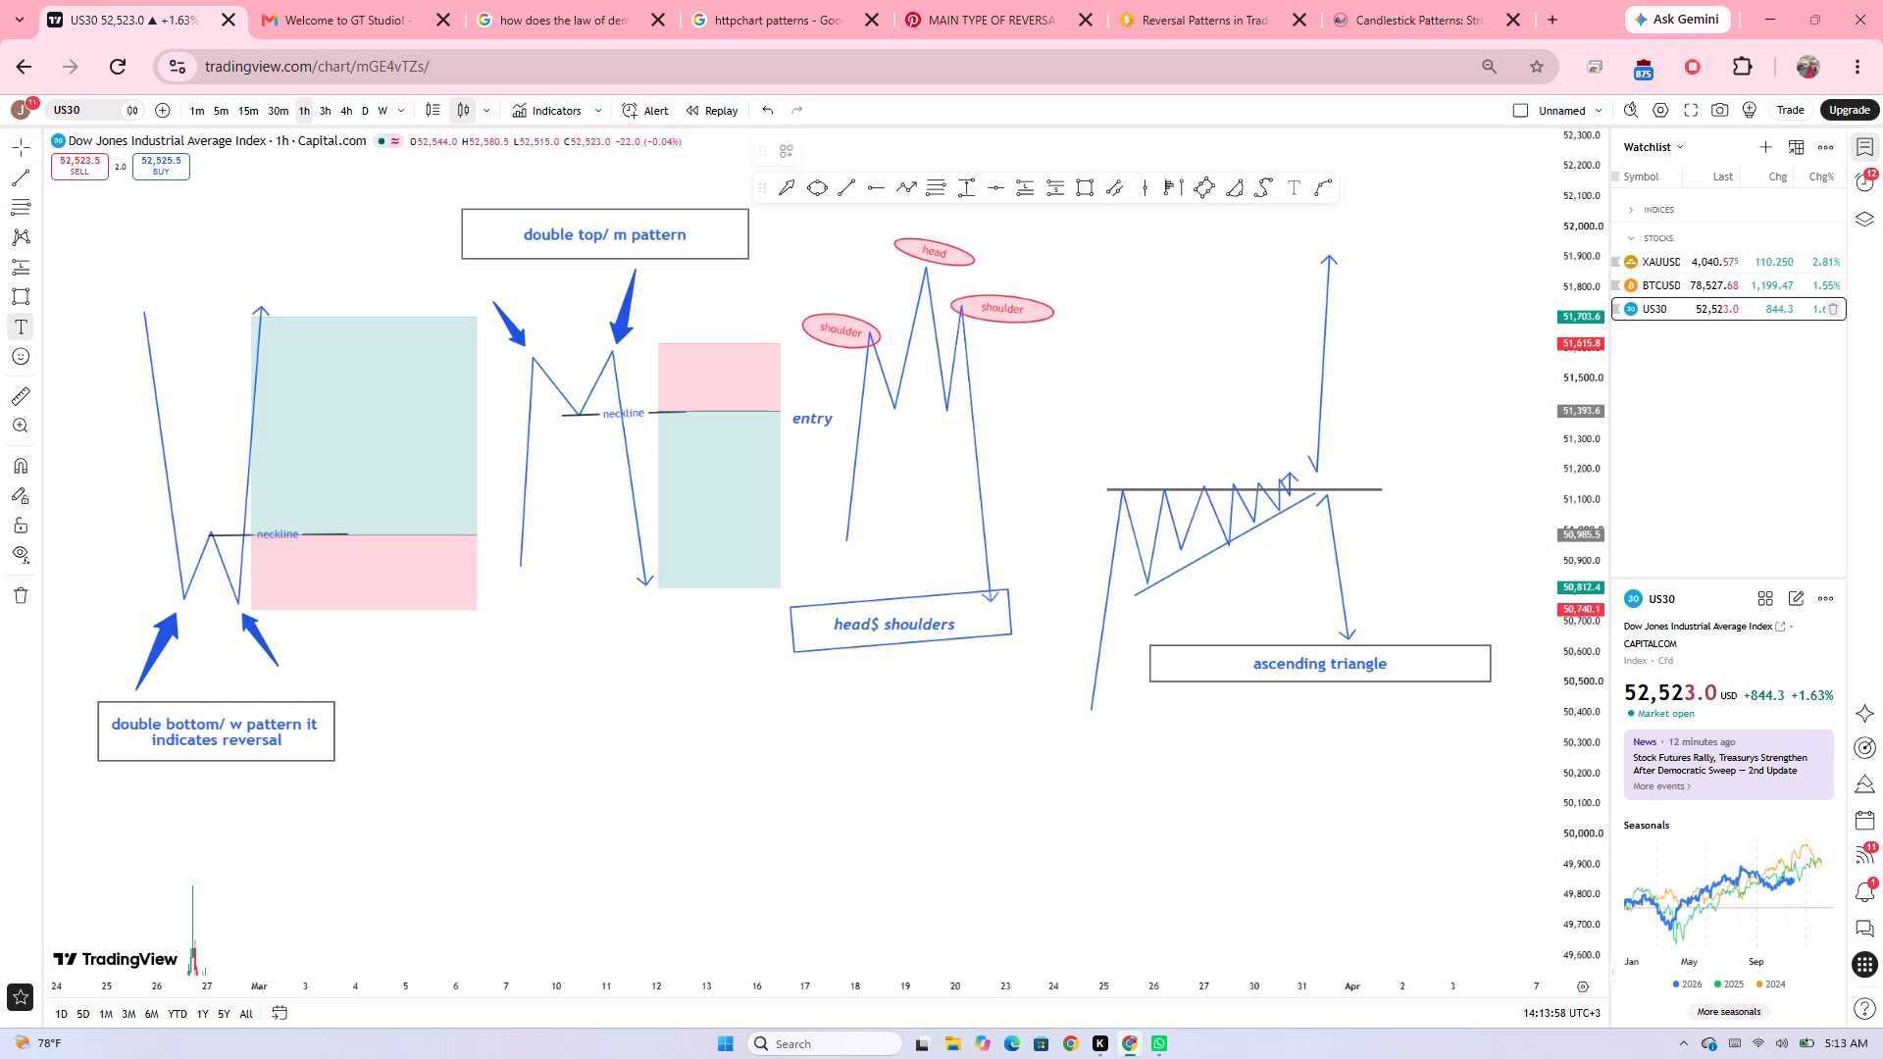
left_click(781, 584)
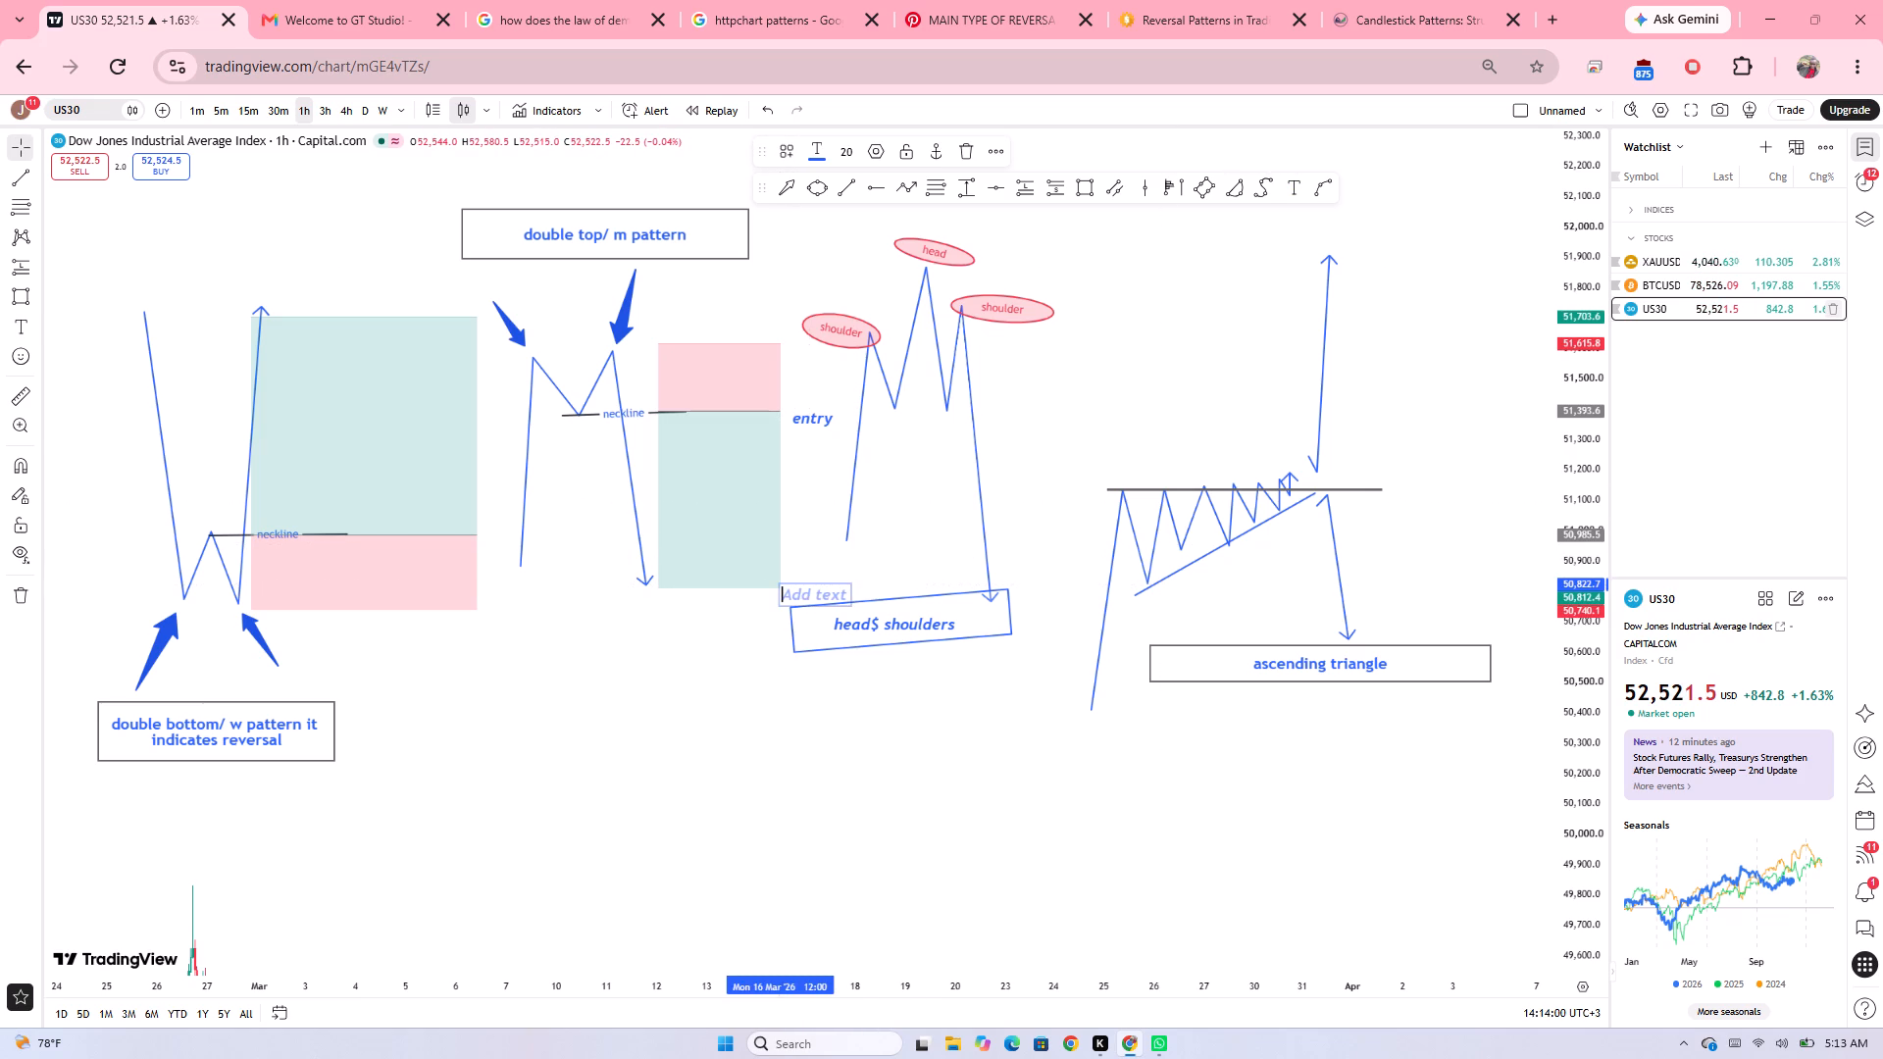
type("tp")
left_click(732, 759)
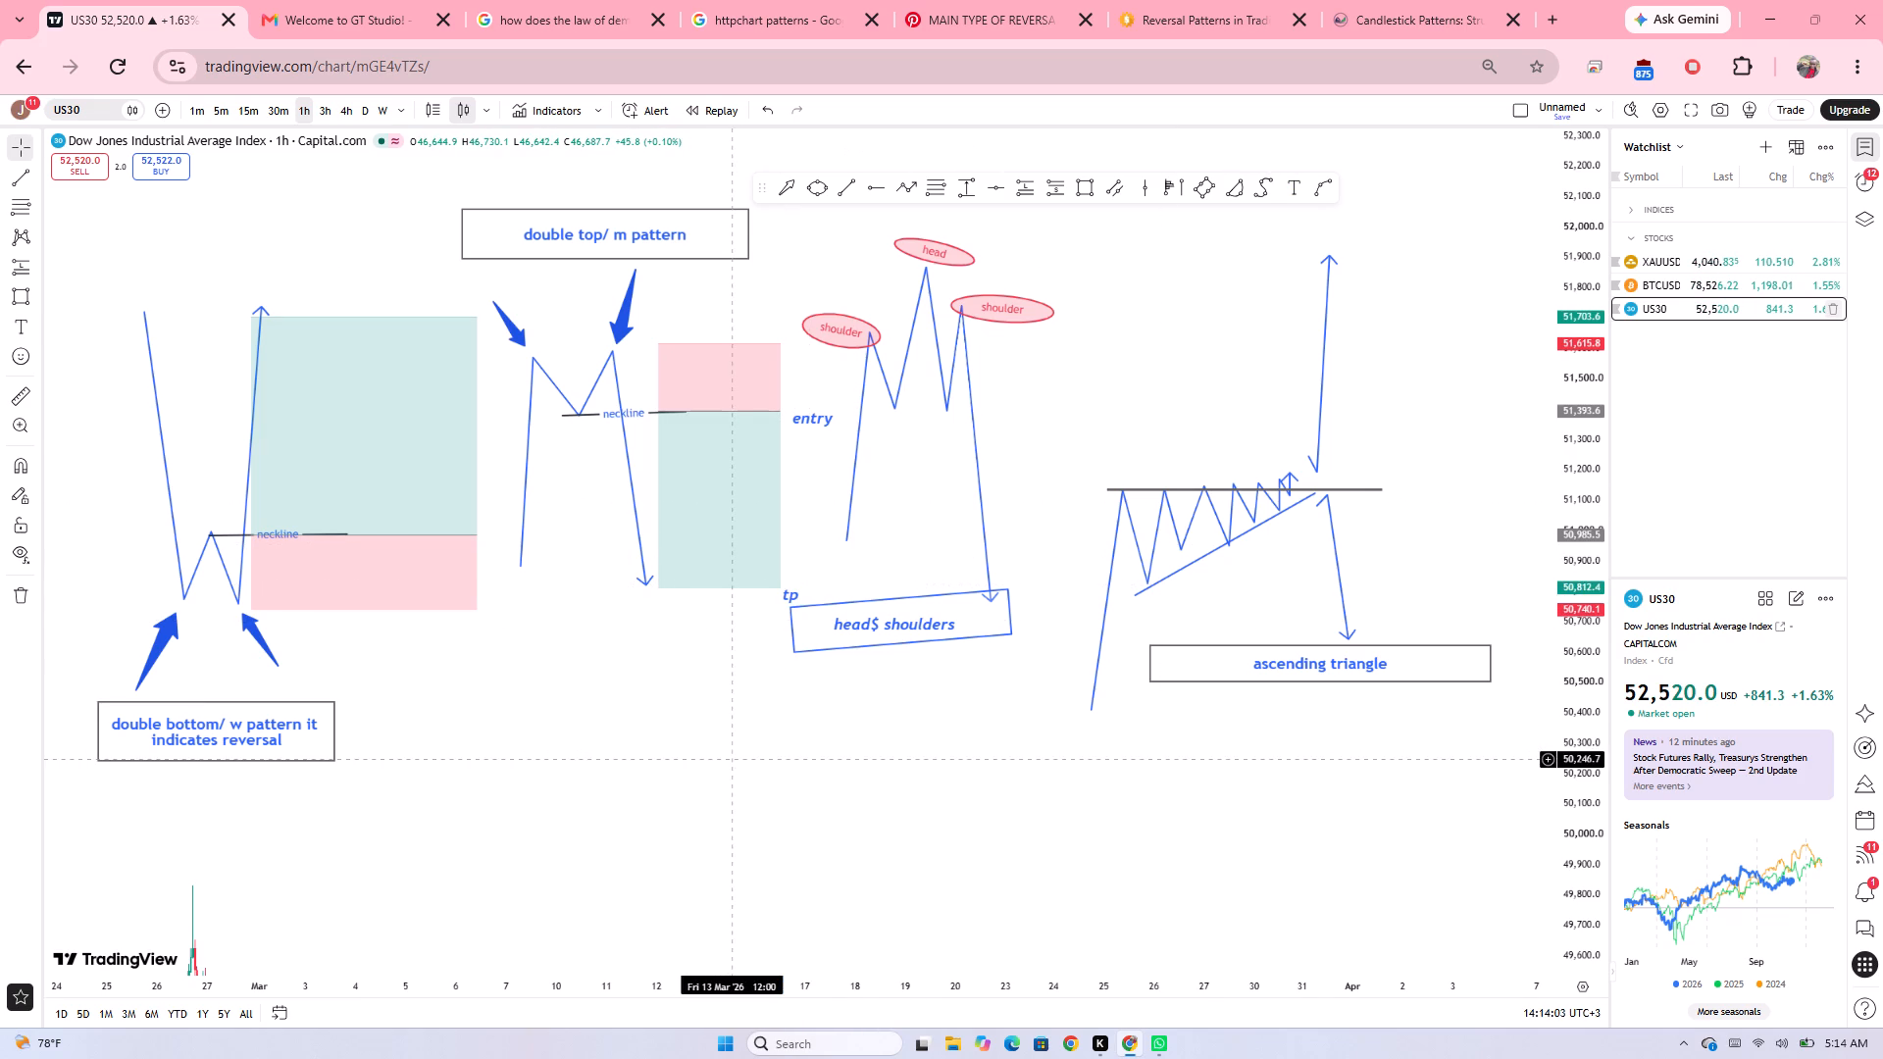
left_click(794, 594)
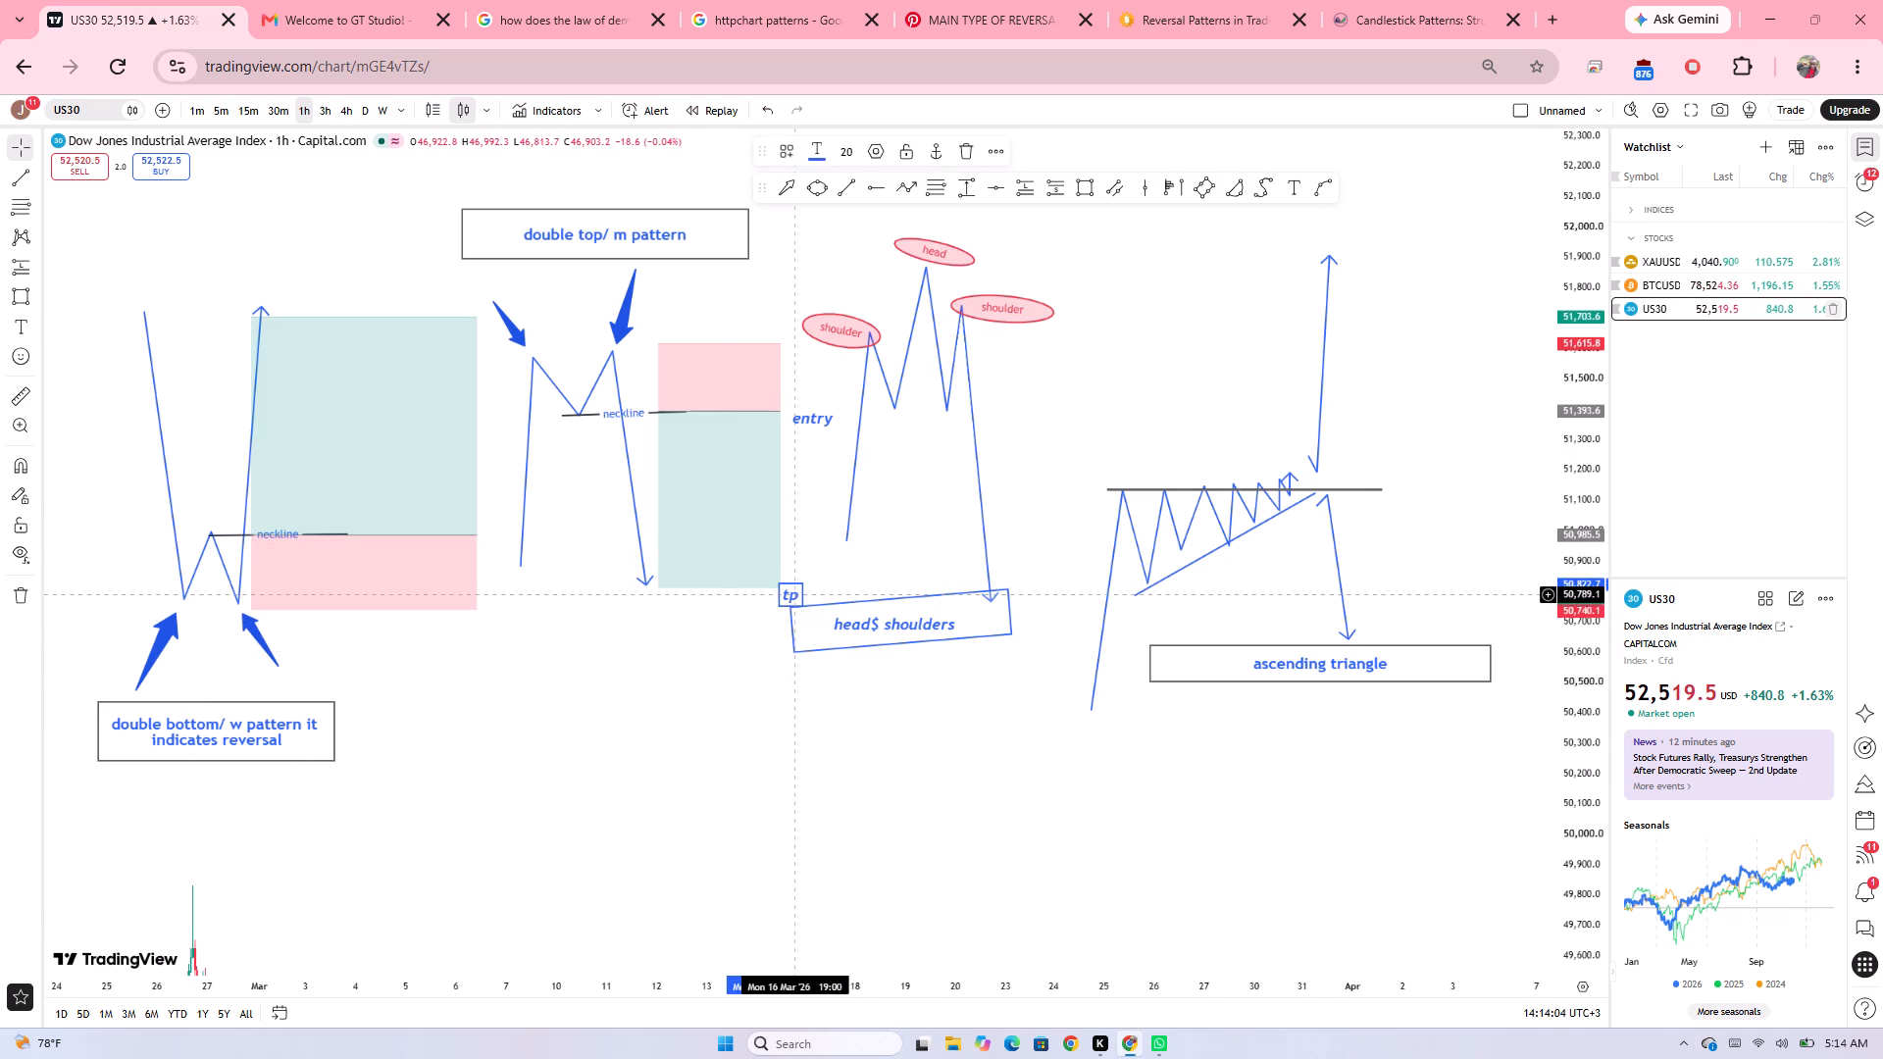
left_click(830, 586)
Add the text label "sl" beside the short position's stop level at the double top.
left_click_drag(830, 586, 808, 688)
left_click(1298, 187)
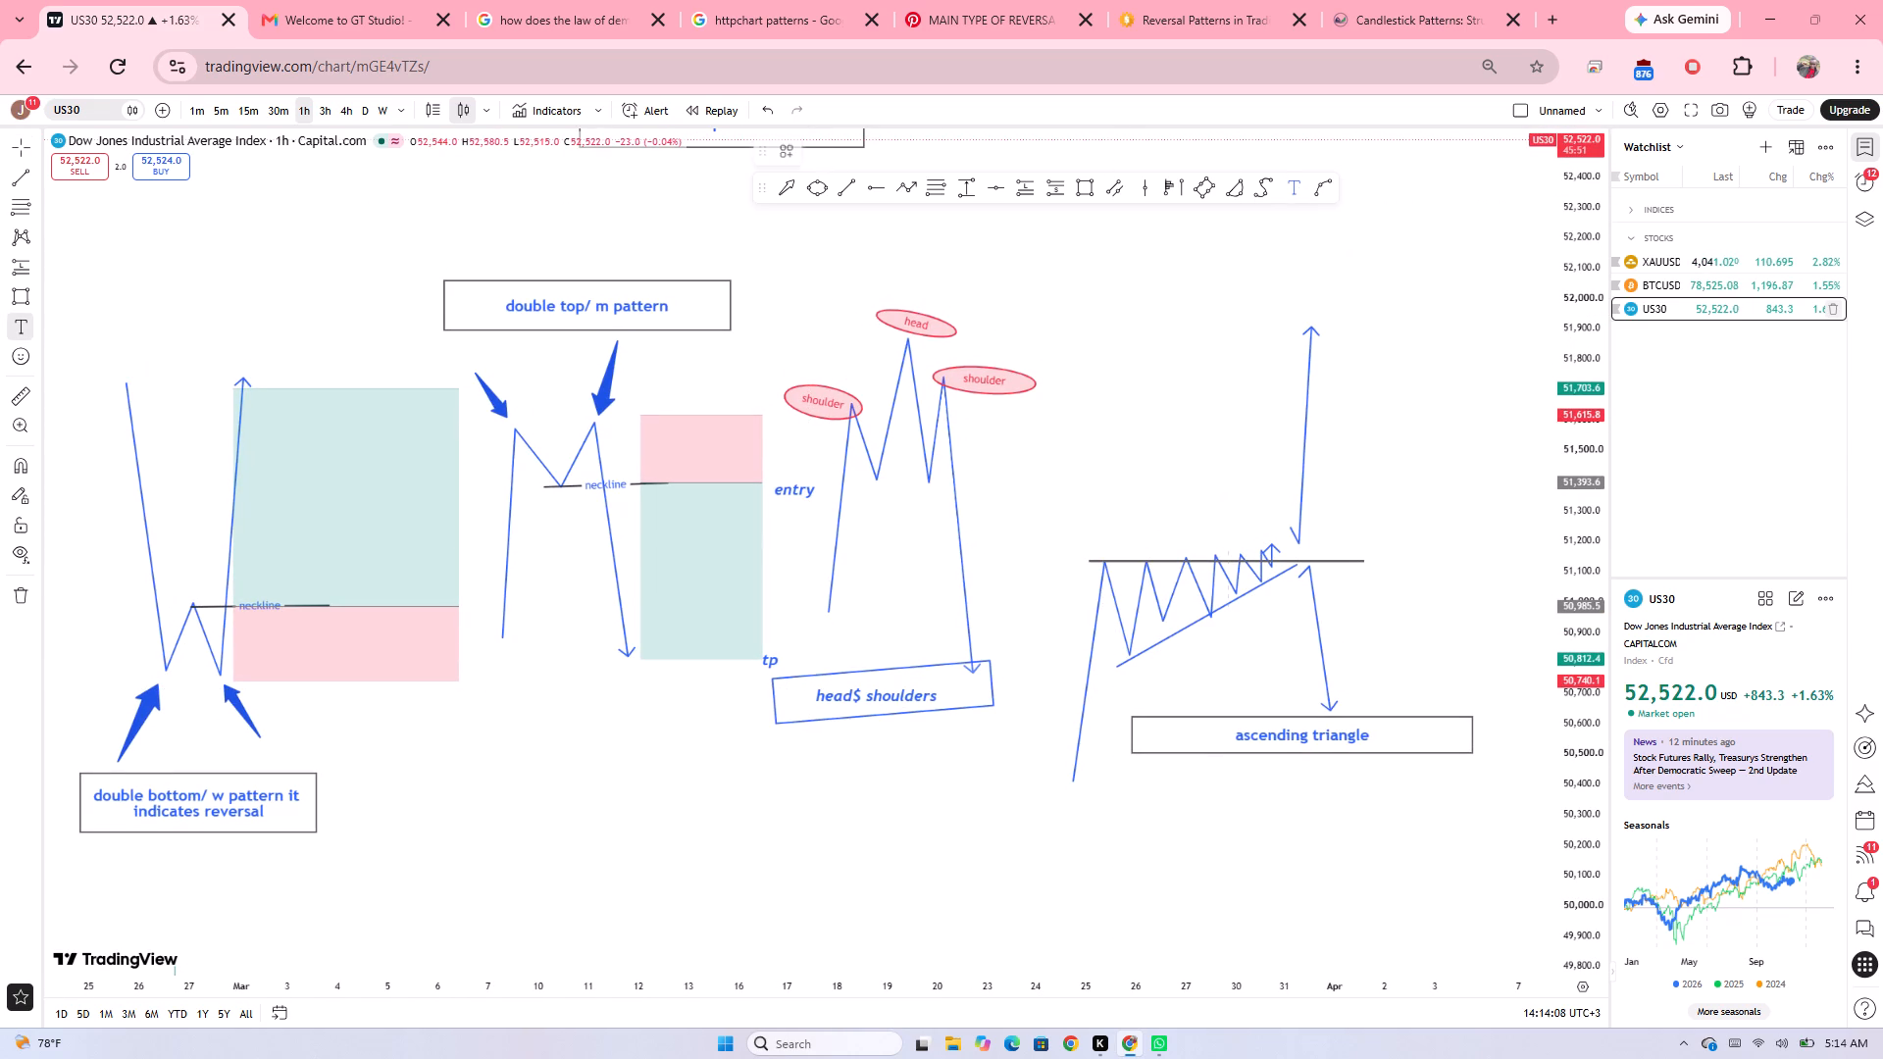
left_click(762, 414)
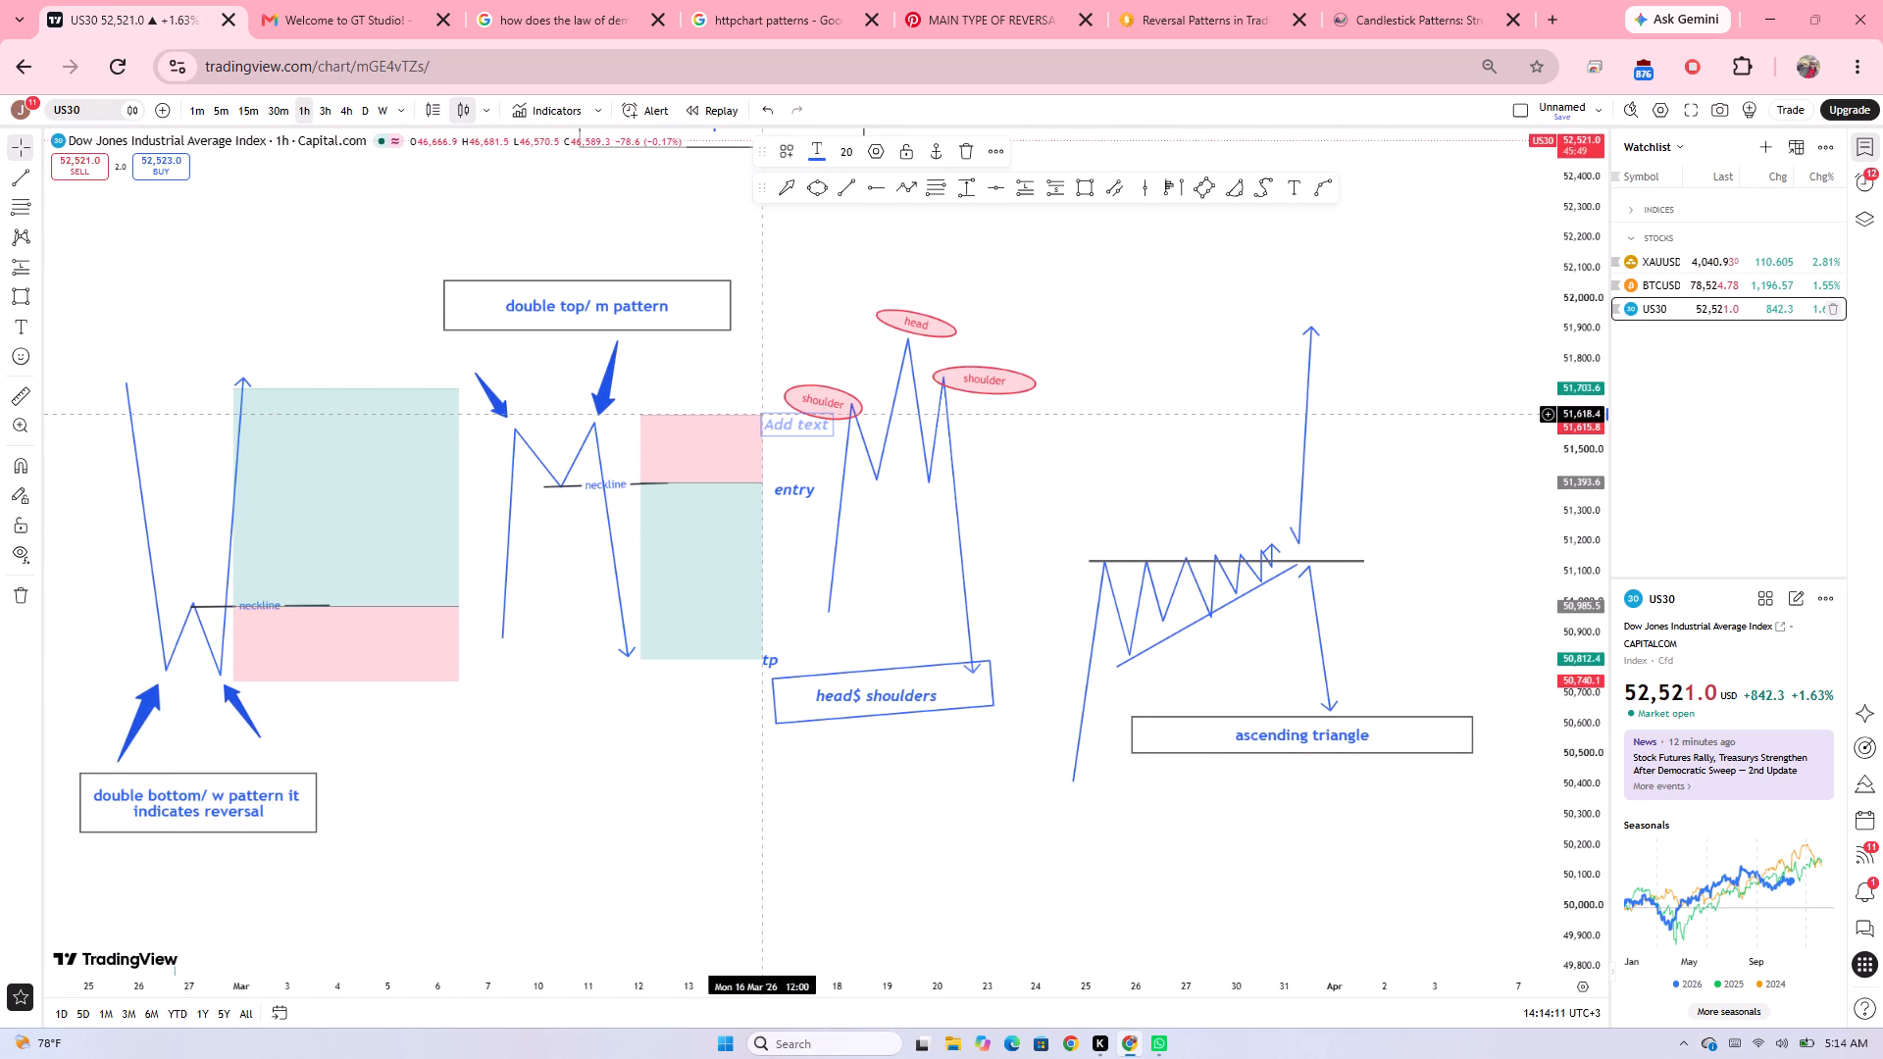
type("sl")
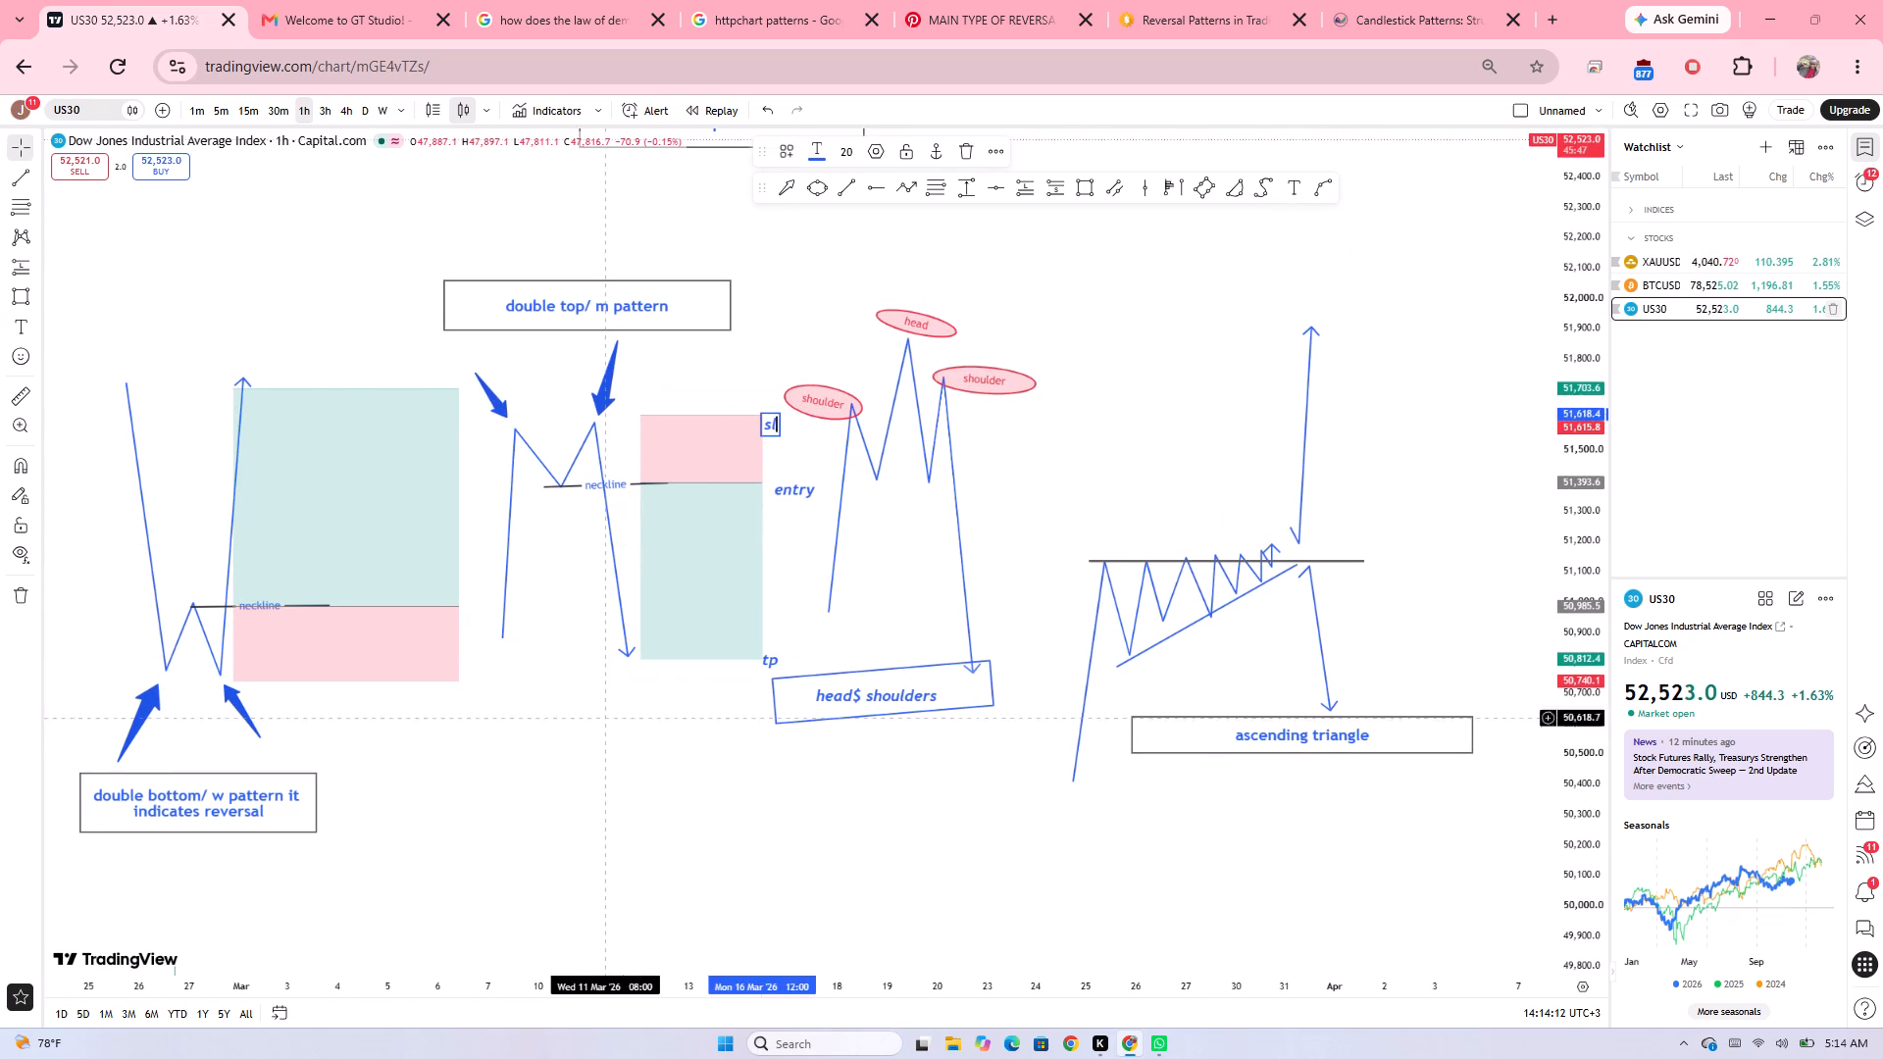
left_click(605, 736)
Move the Text tool to first place among the favourite drawing tools.
left_click_drag(1295, 188, 1099, 294)
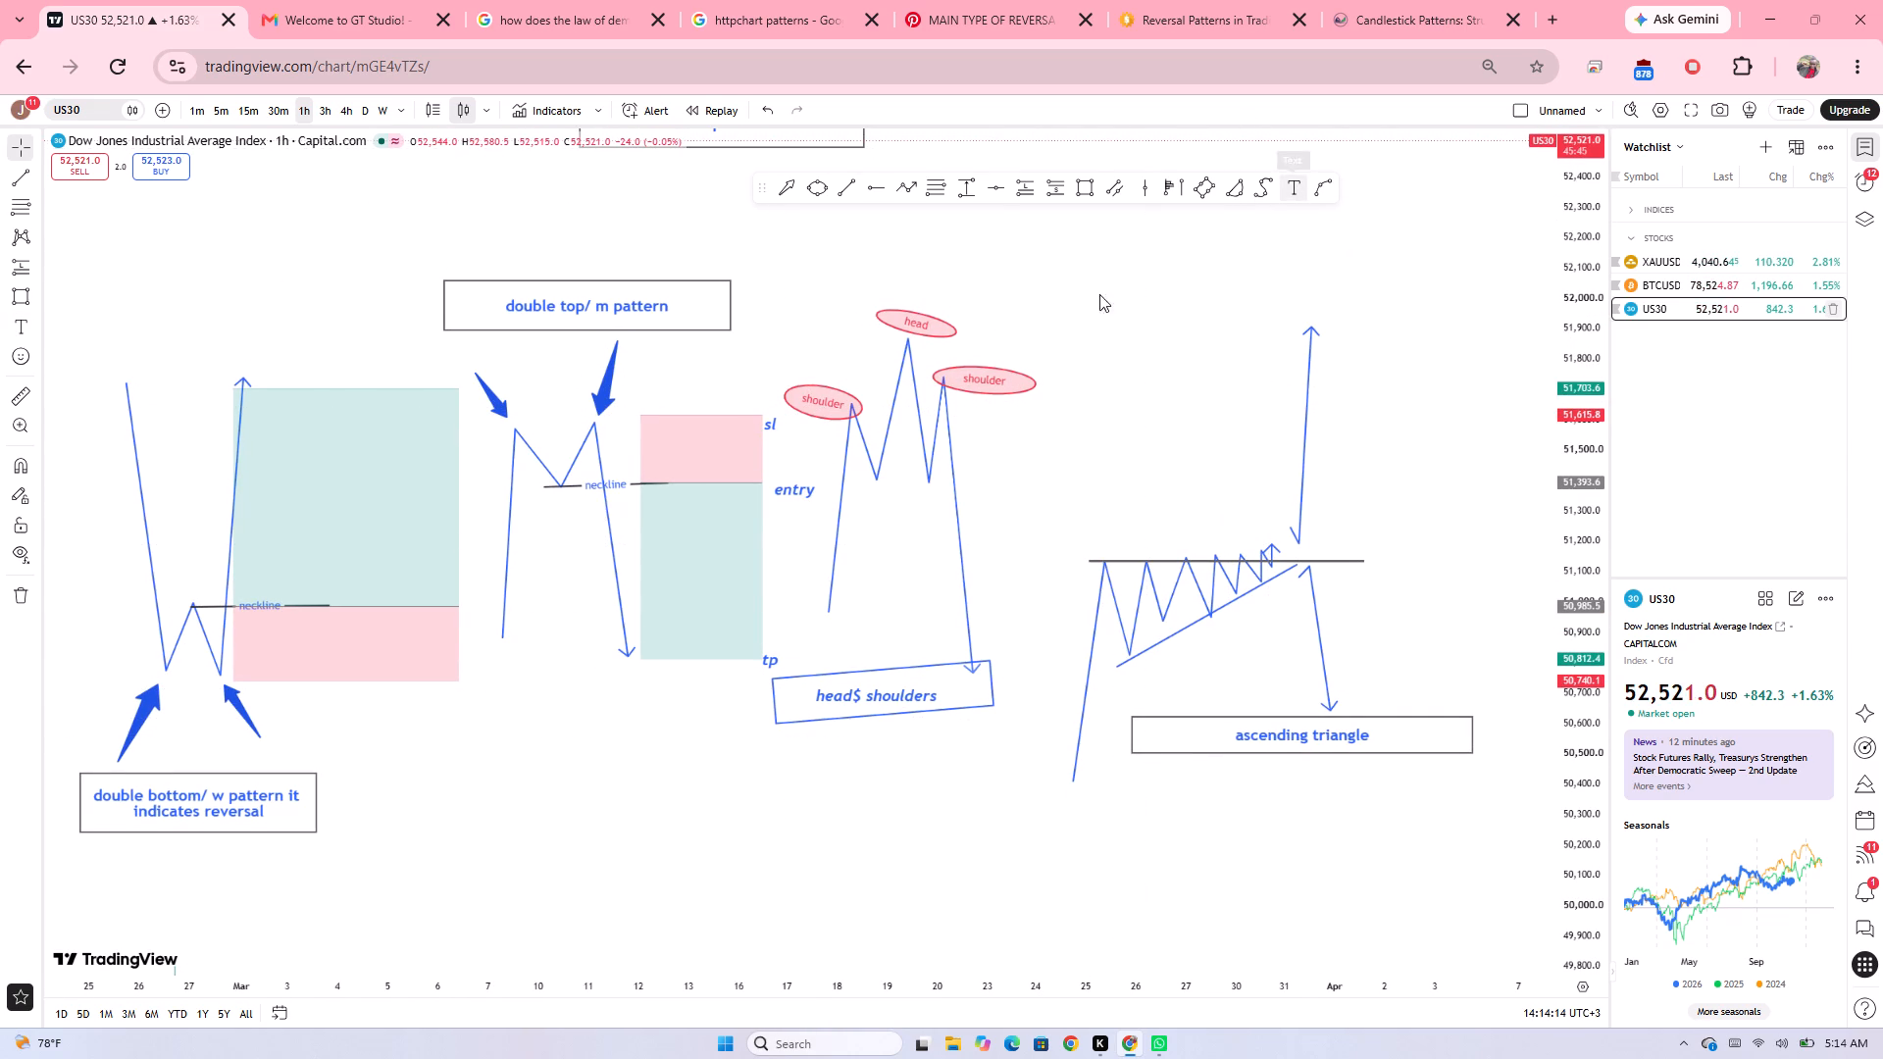
left_click_drag(1099, 294, 458, 608)
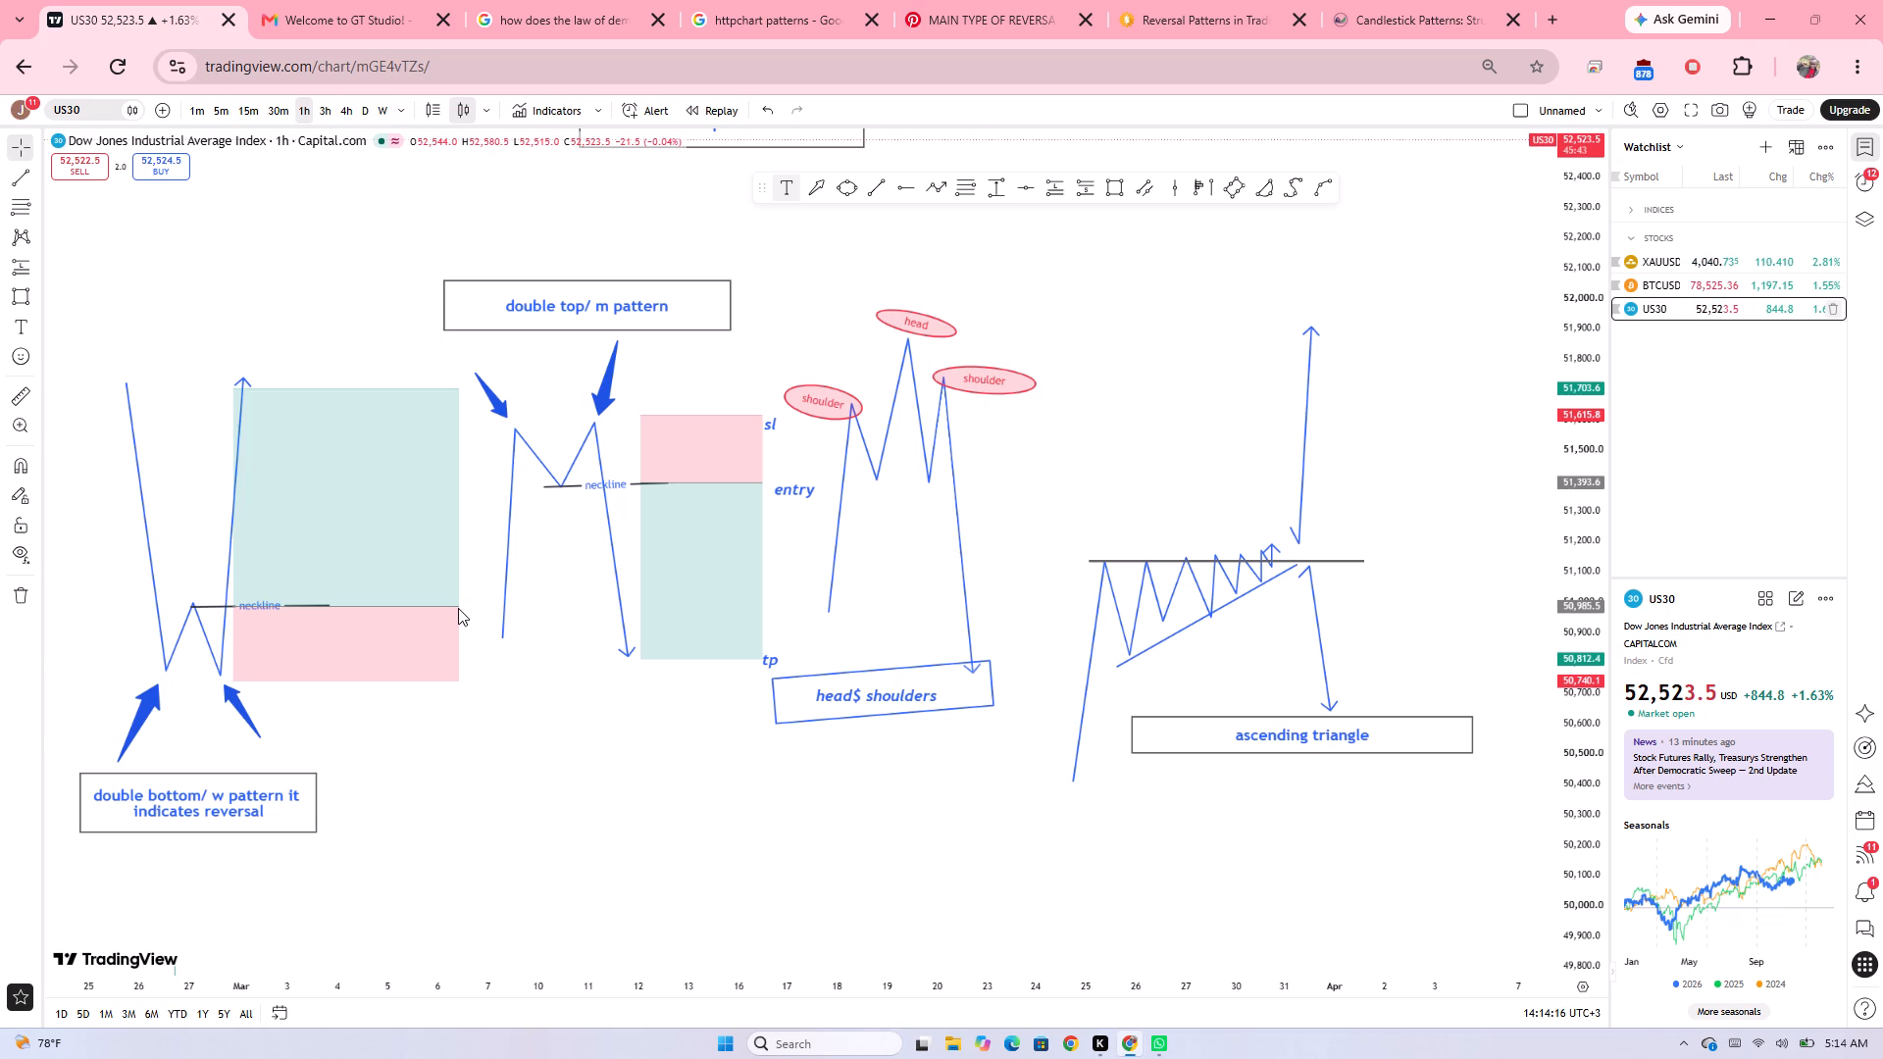
Narrow the two trade examples so the long position ends on 4 March and the short position on 13 March.
left_click_drag(458, 608, 456, 604)
left_click_drag(456, 604, 365, 615)
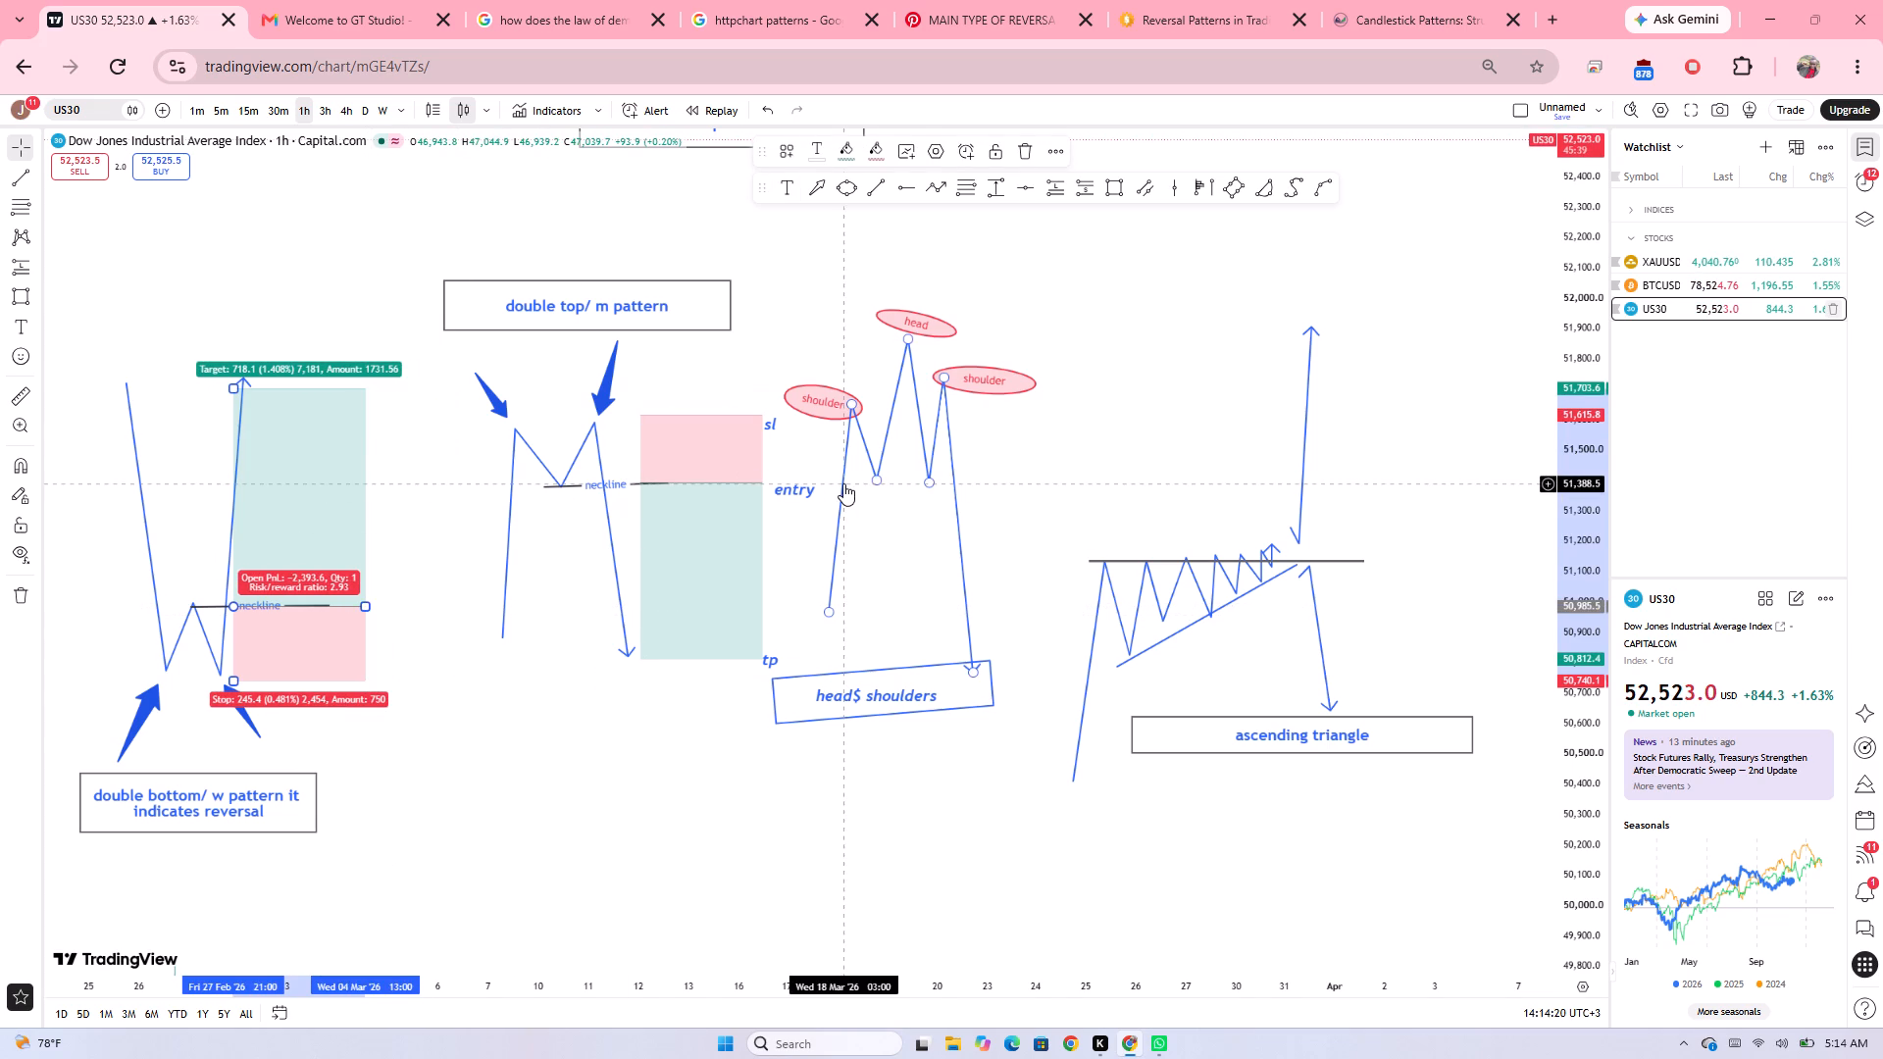
left_click_drag(763, 483, 707, 484)
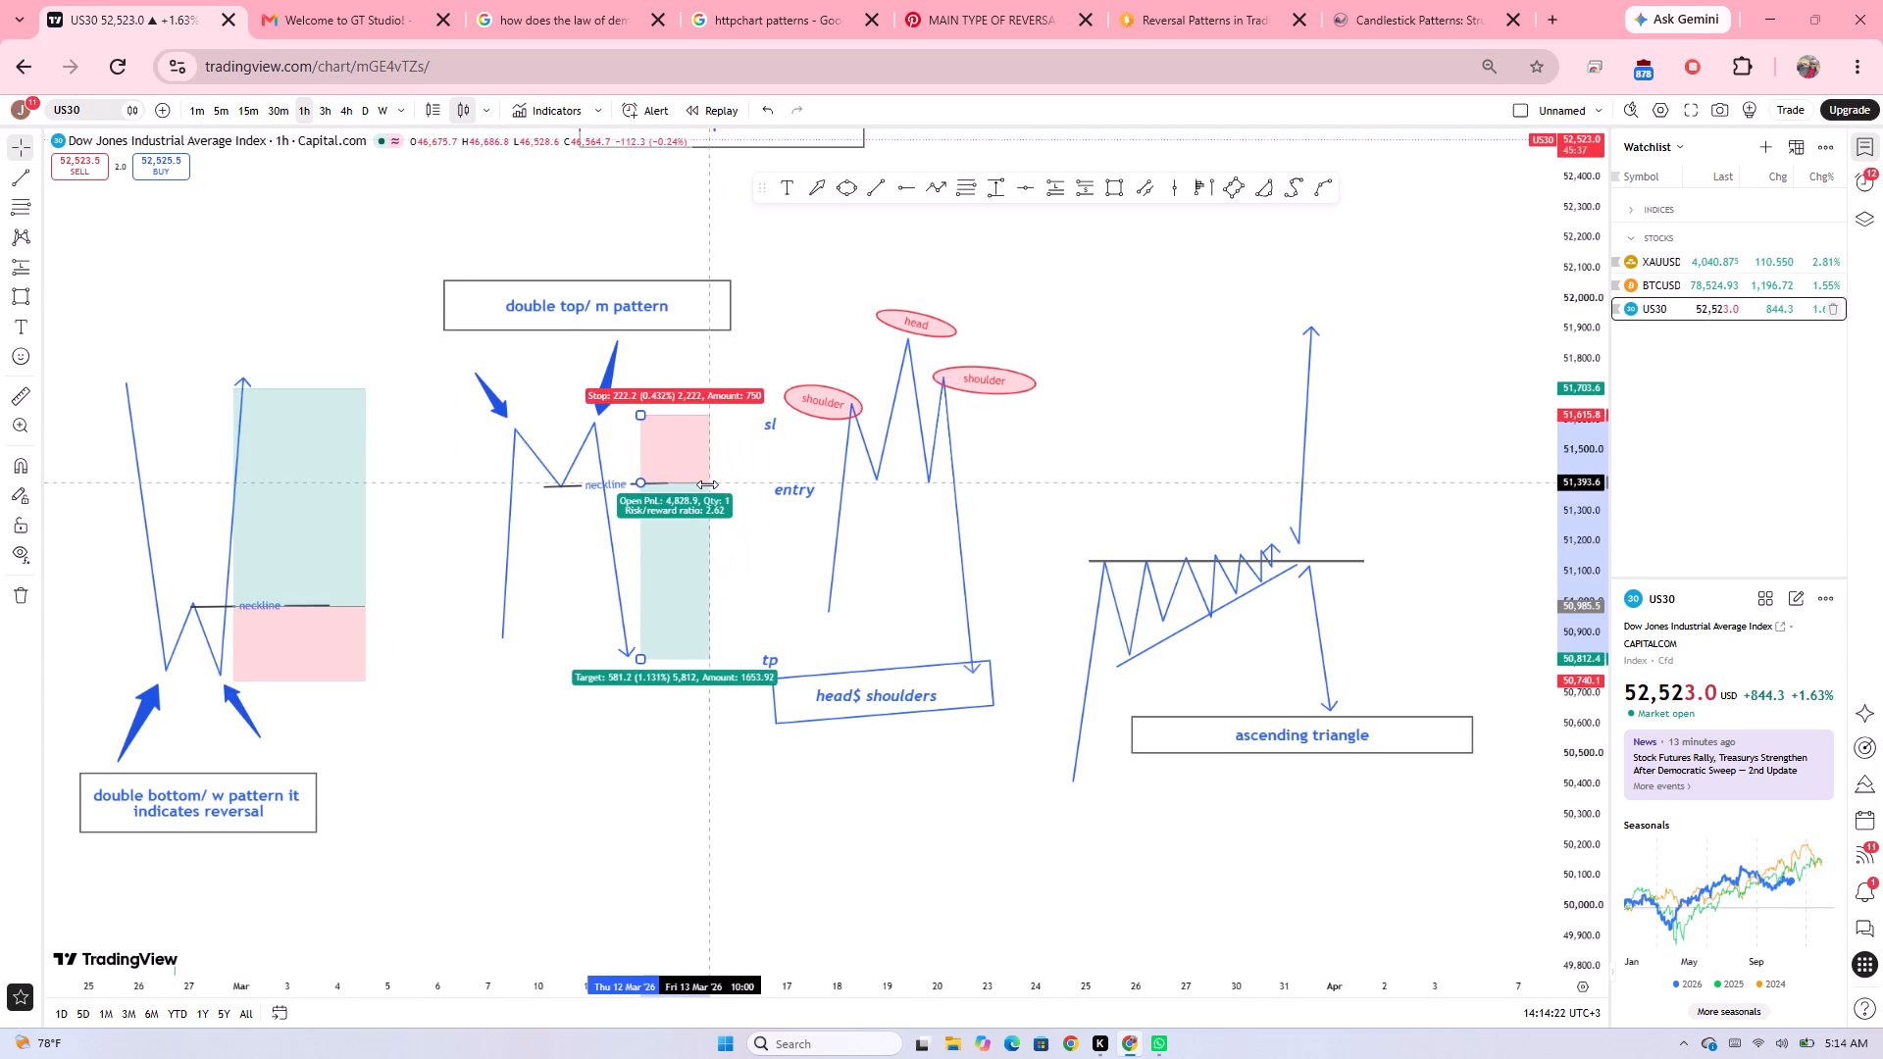
left_click_drag(707, 484, 695, 485)
Move the "entry", "sl" and "tp" labels next to the narrowed short position, each at its matching level.
left_click_drag(787, 488, 715, 484)
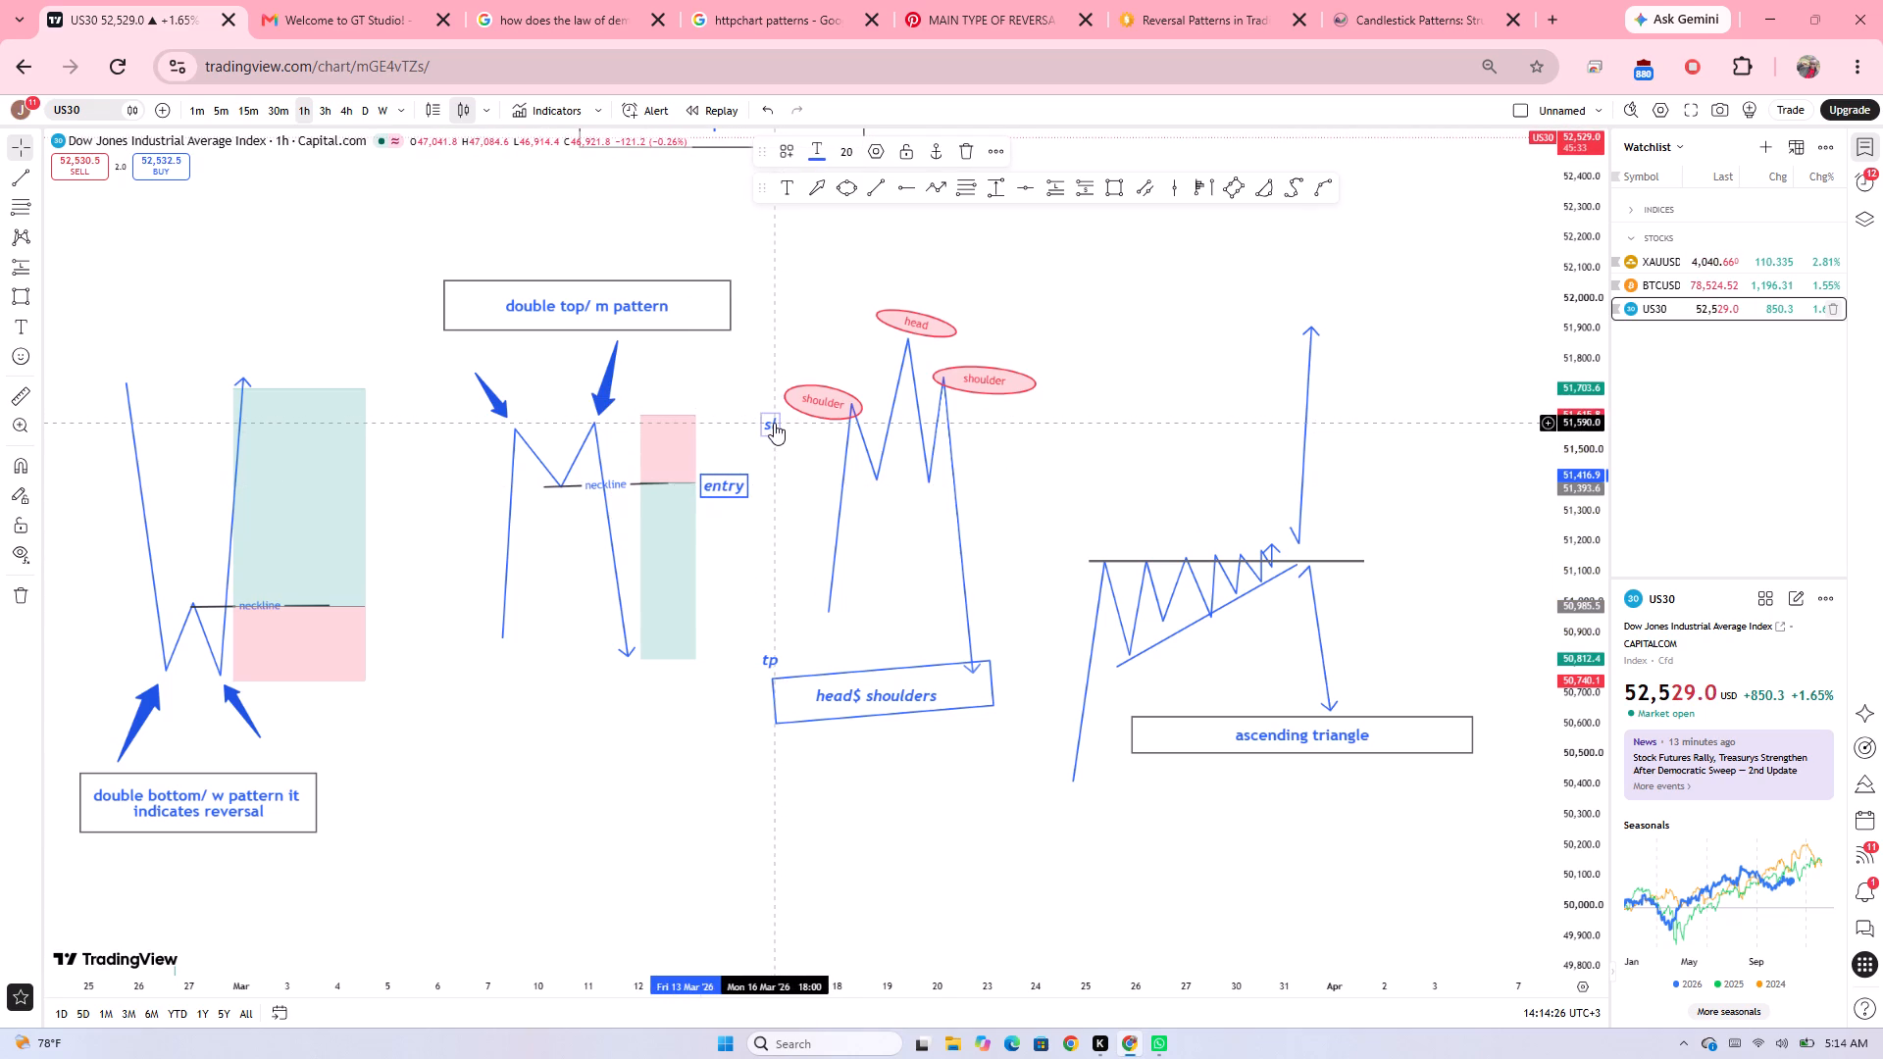
left_click_drag(774, 423, 713, 419)
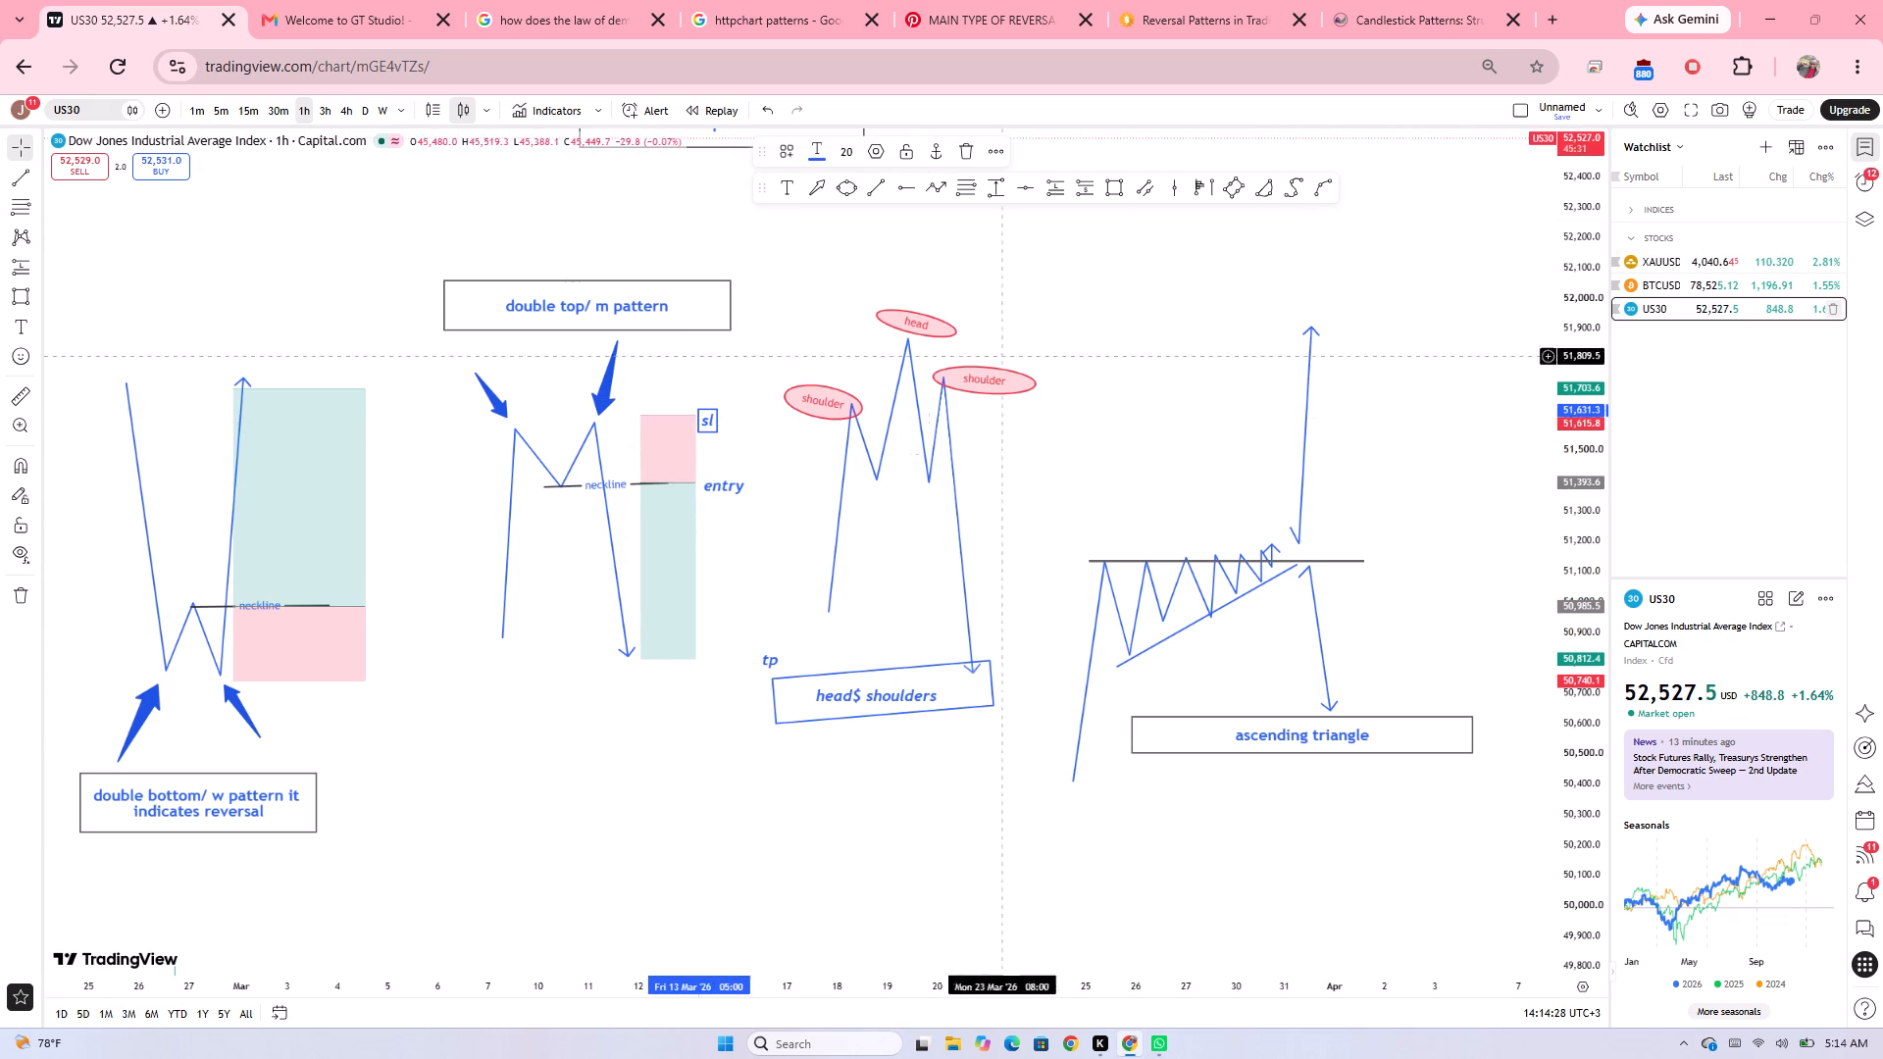
left_click_drag(770, 658, 715, 662)
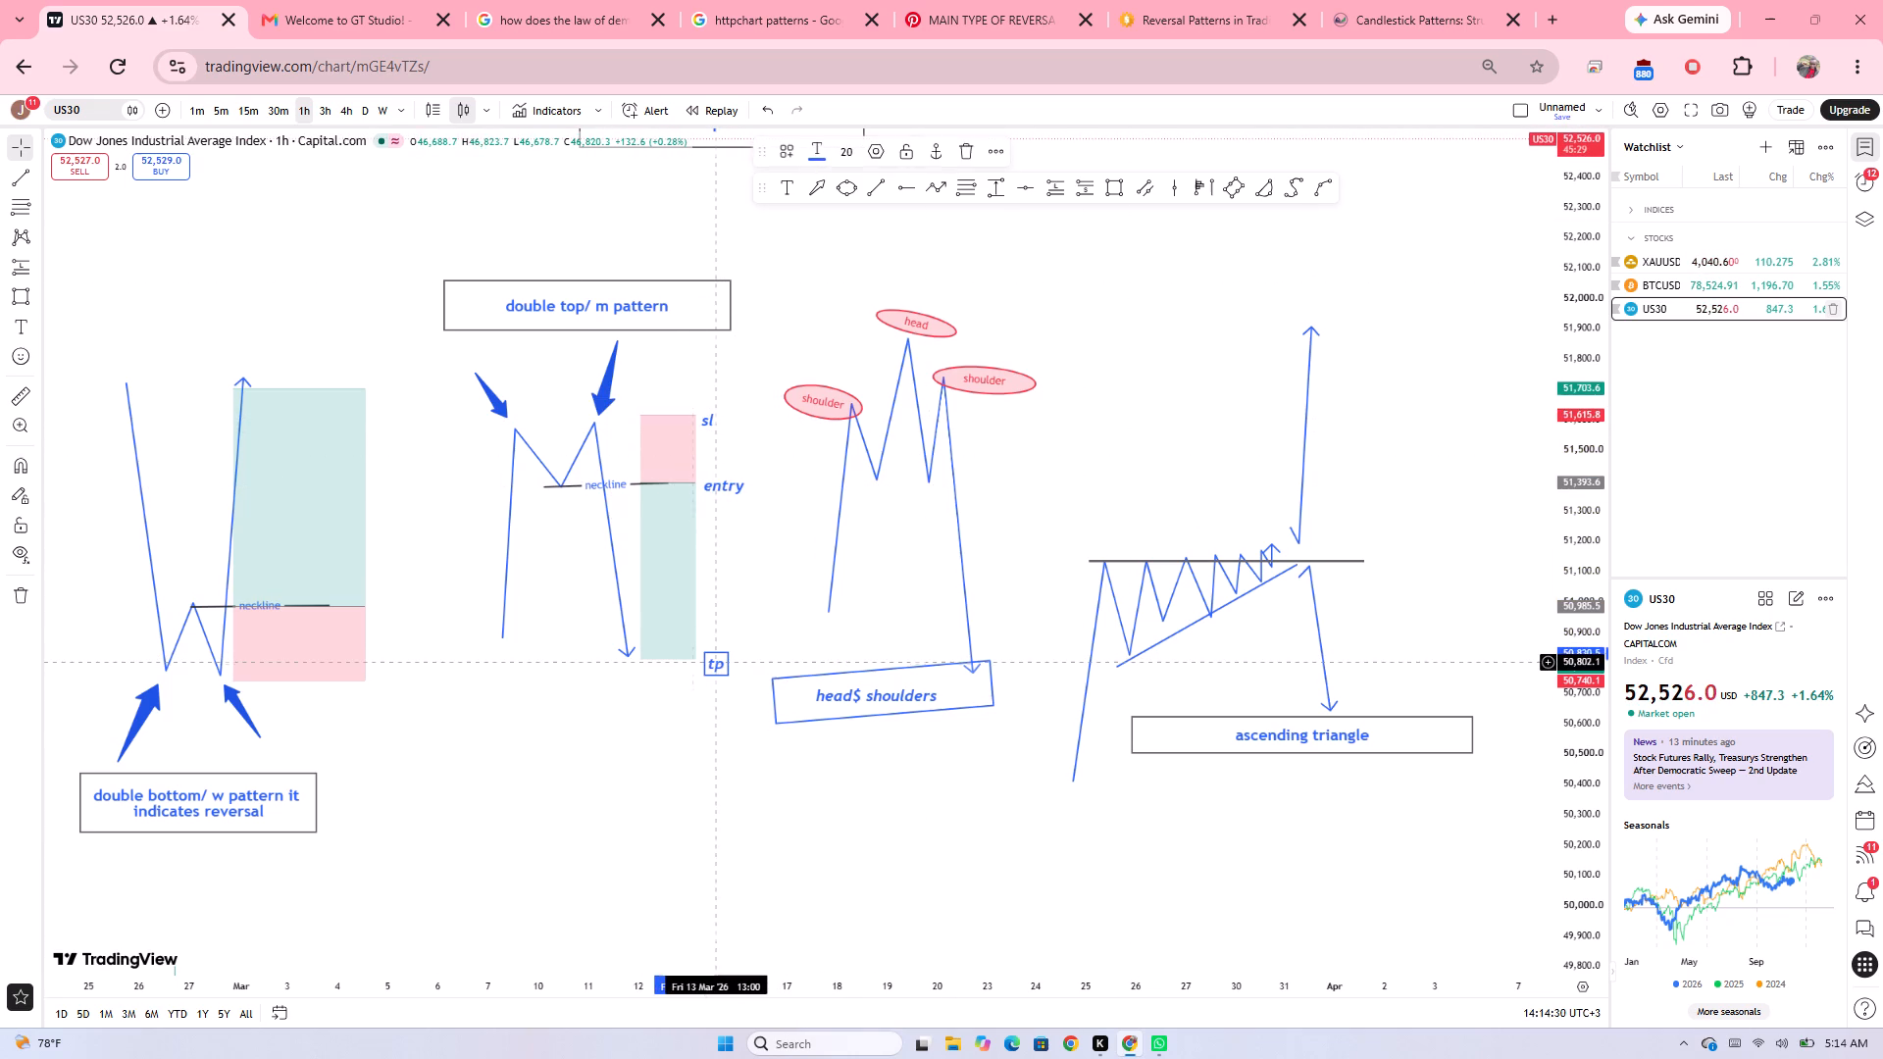
Add the text label "entry" beside the long position at the double bottom, aligned with its entry level.
left_click_drag(505, 695, 636, 754)
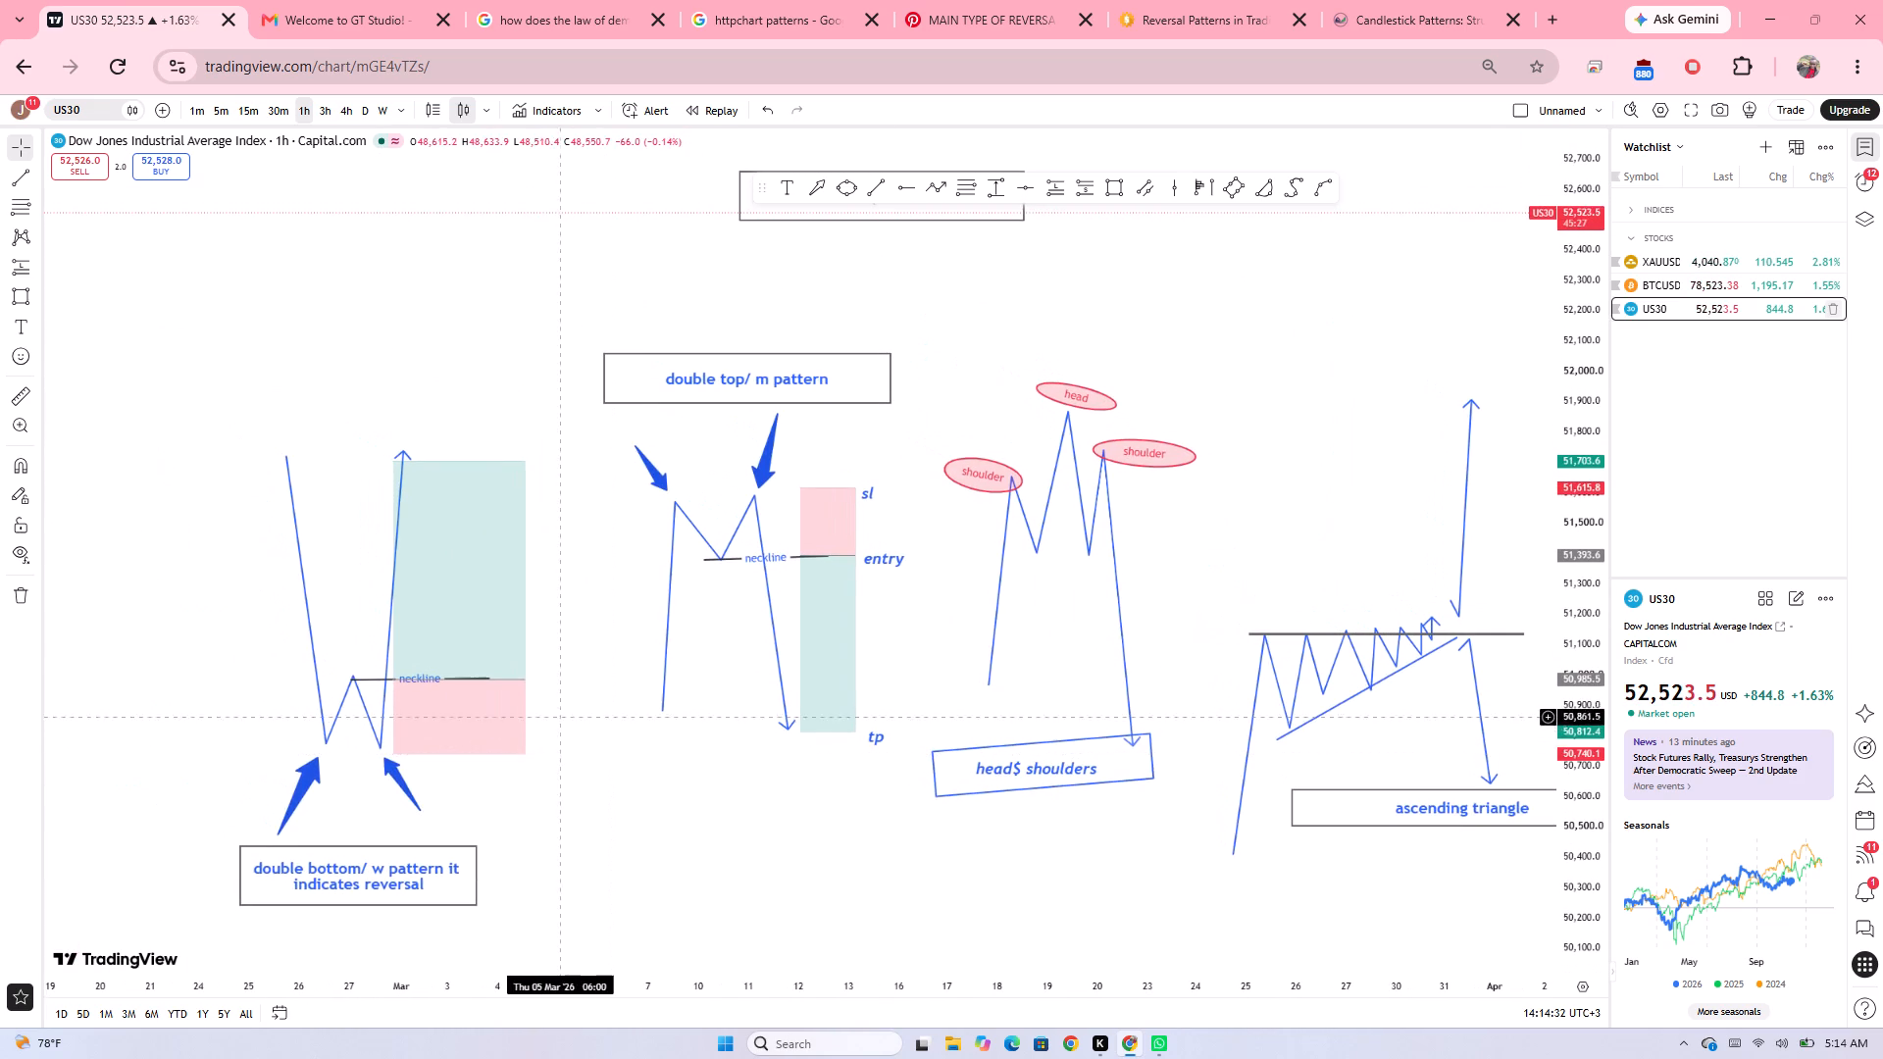
left_click(524, 684)
left_click(557, 681)
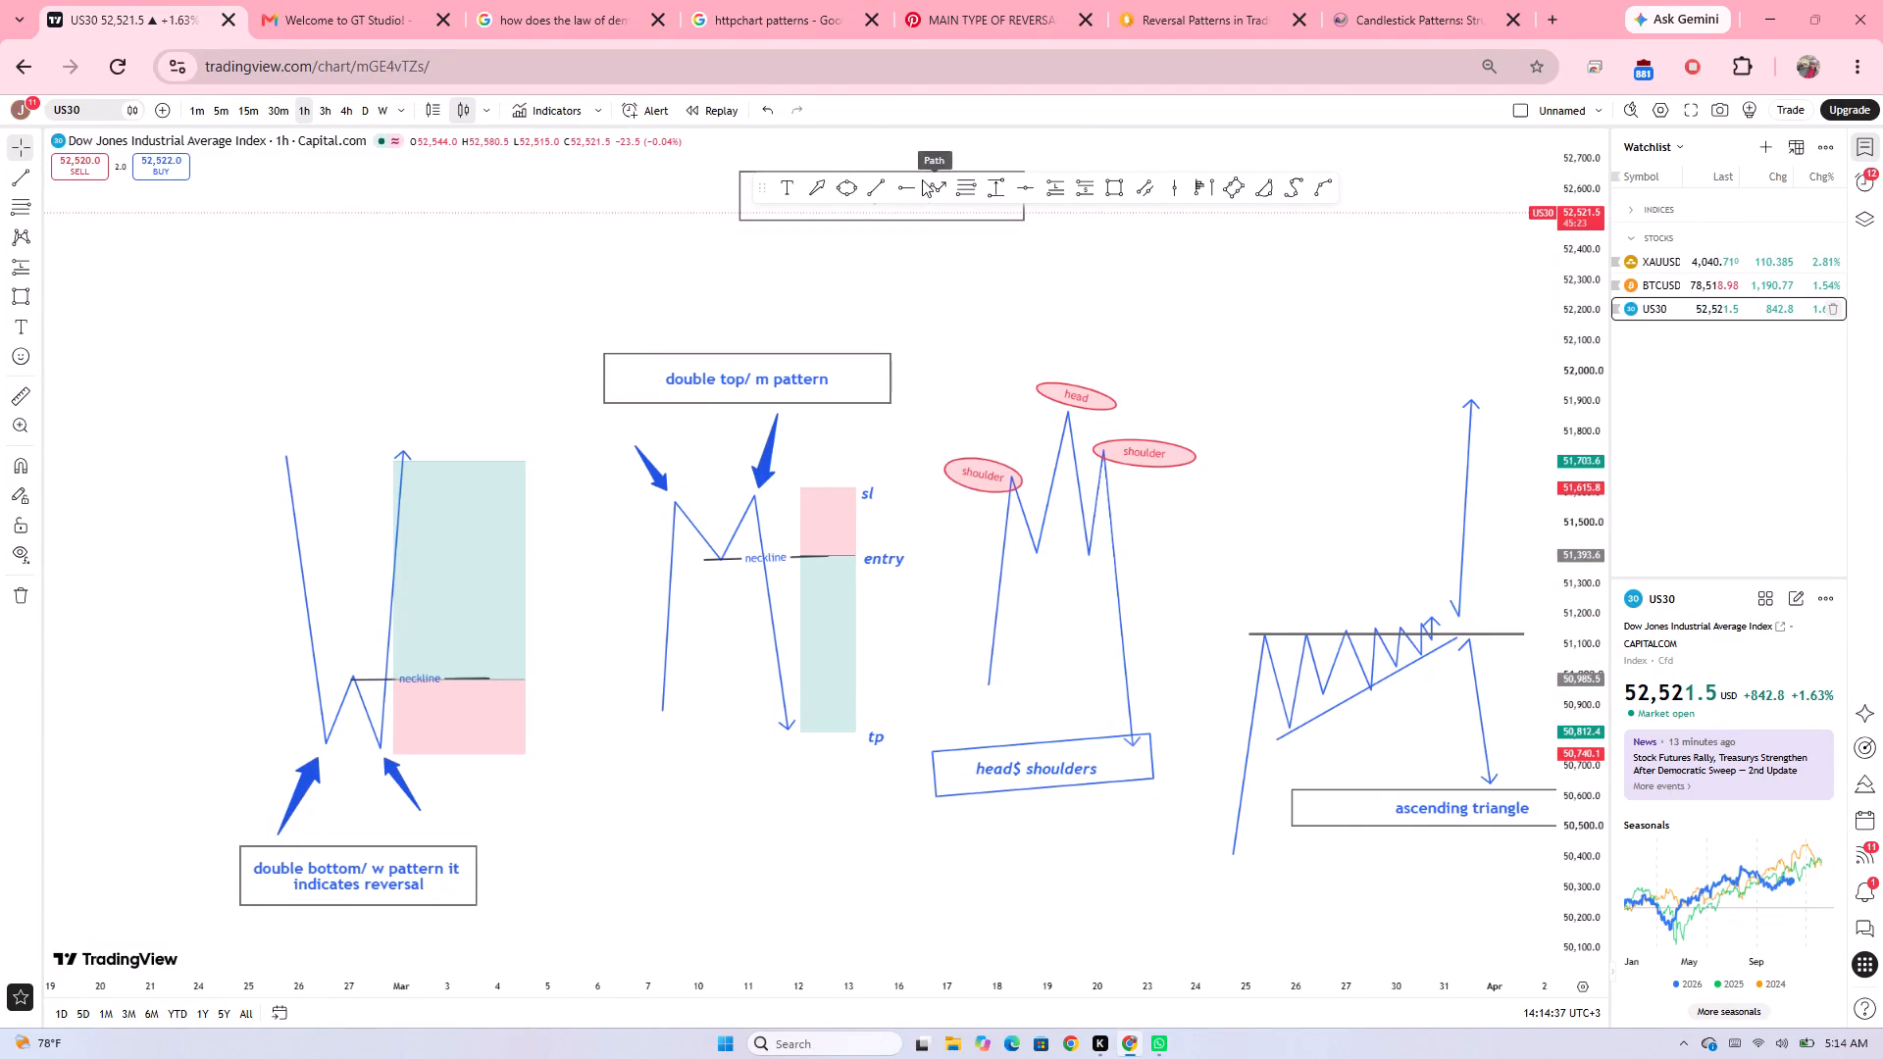
left_click(791, 183)
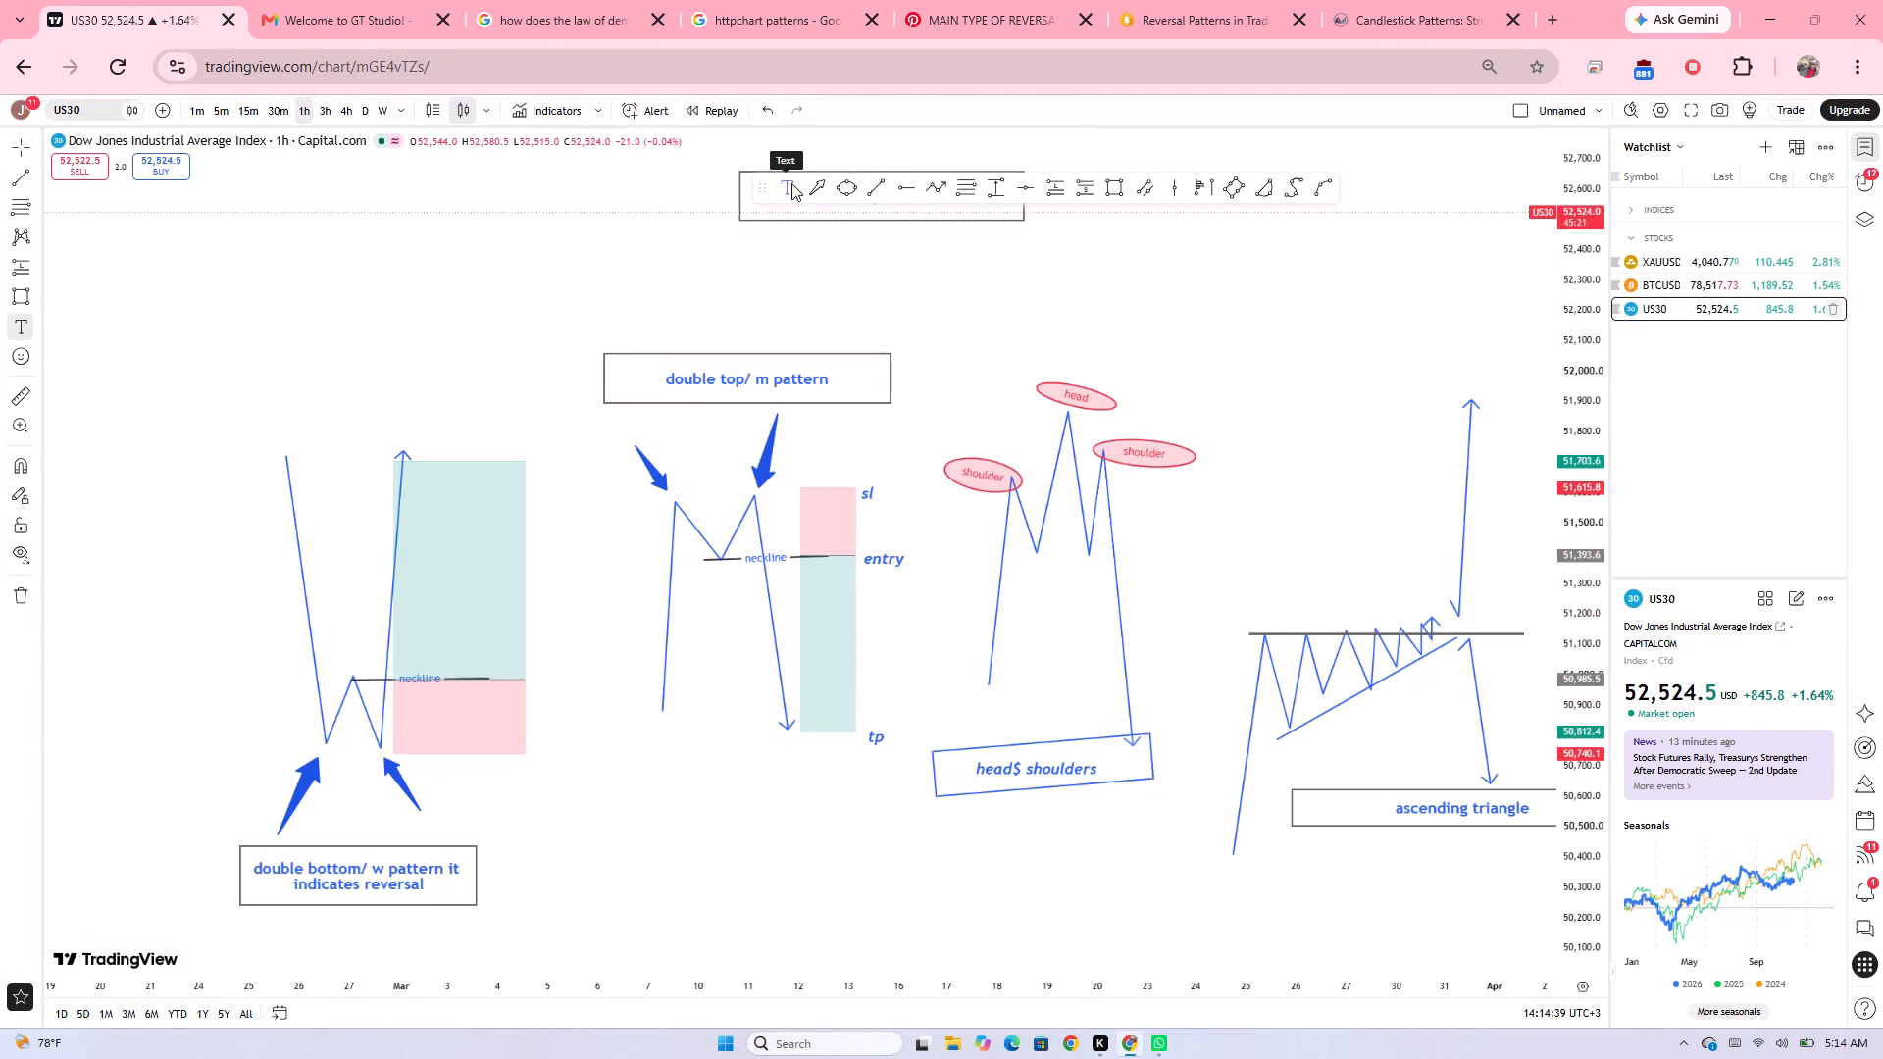
left_click(532, 682)
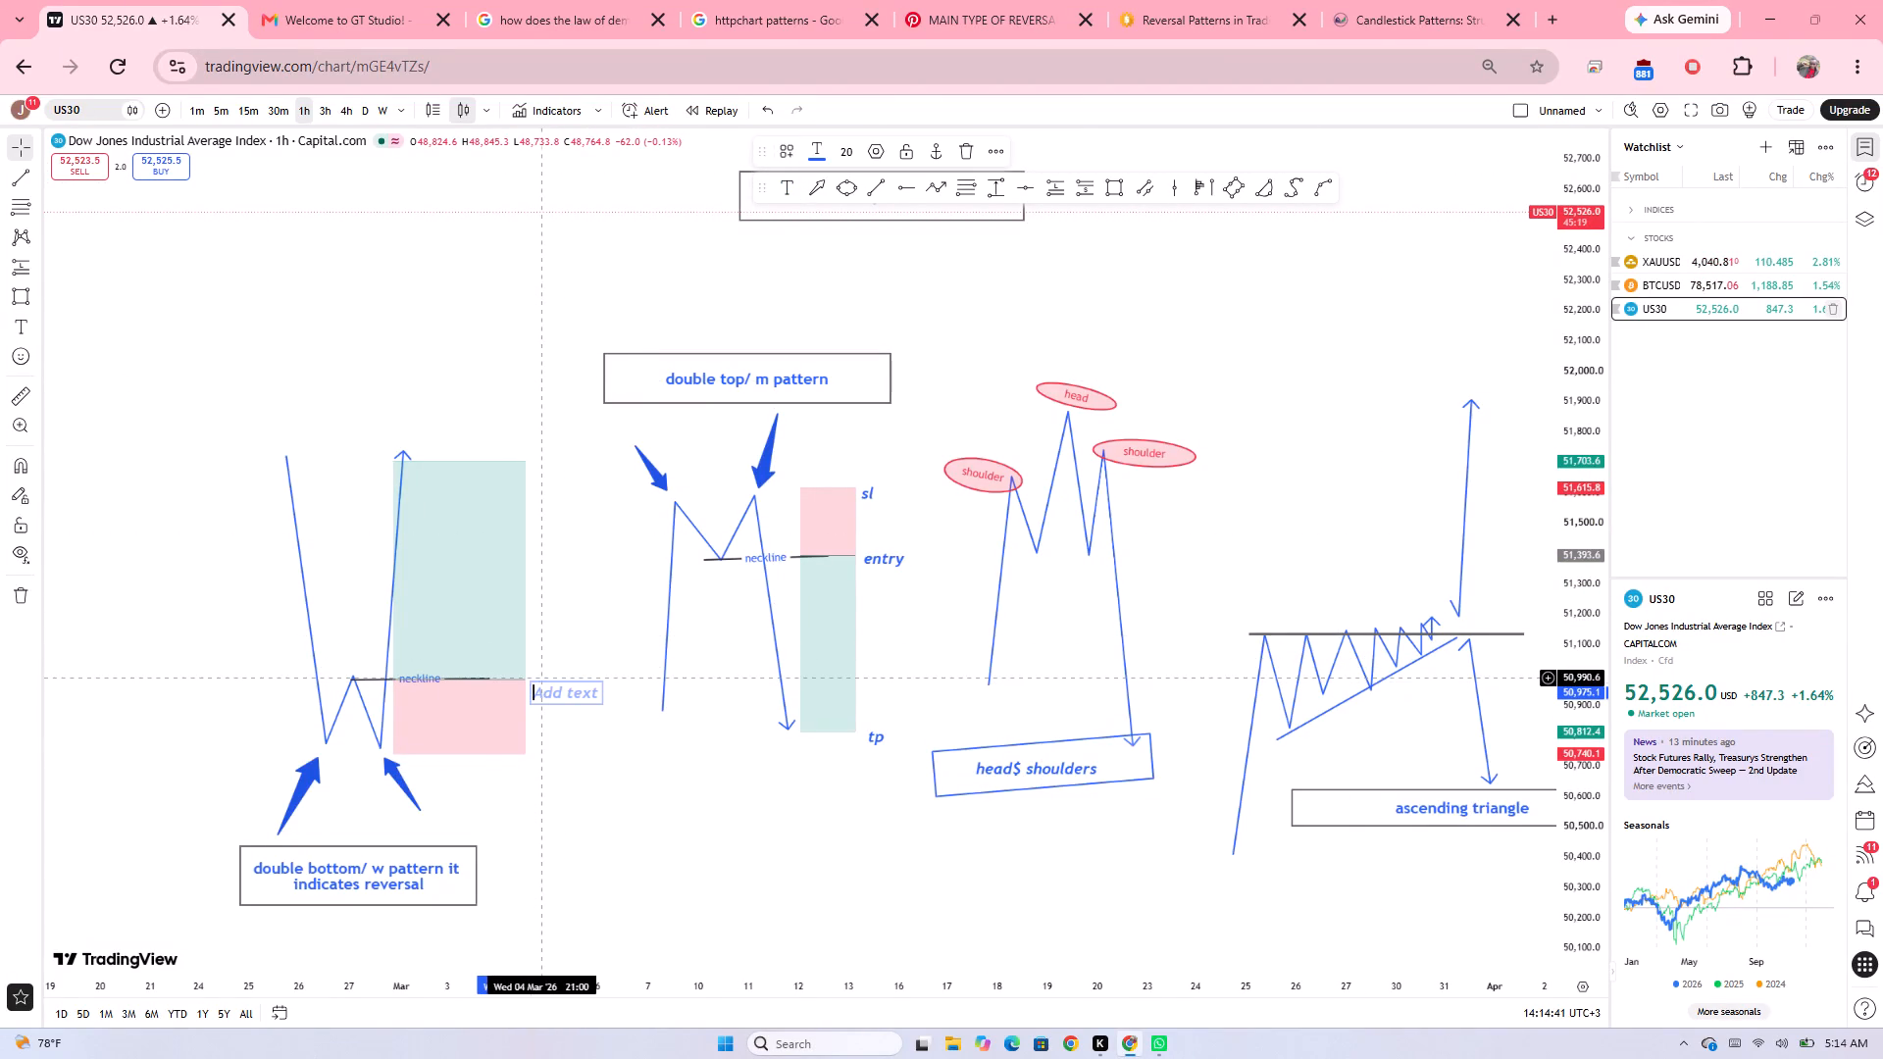
left_click_drag(544, 685, 551, 666)
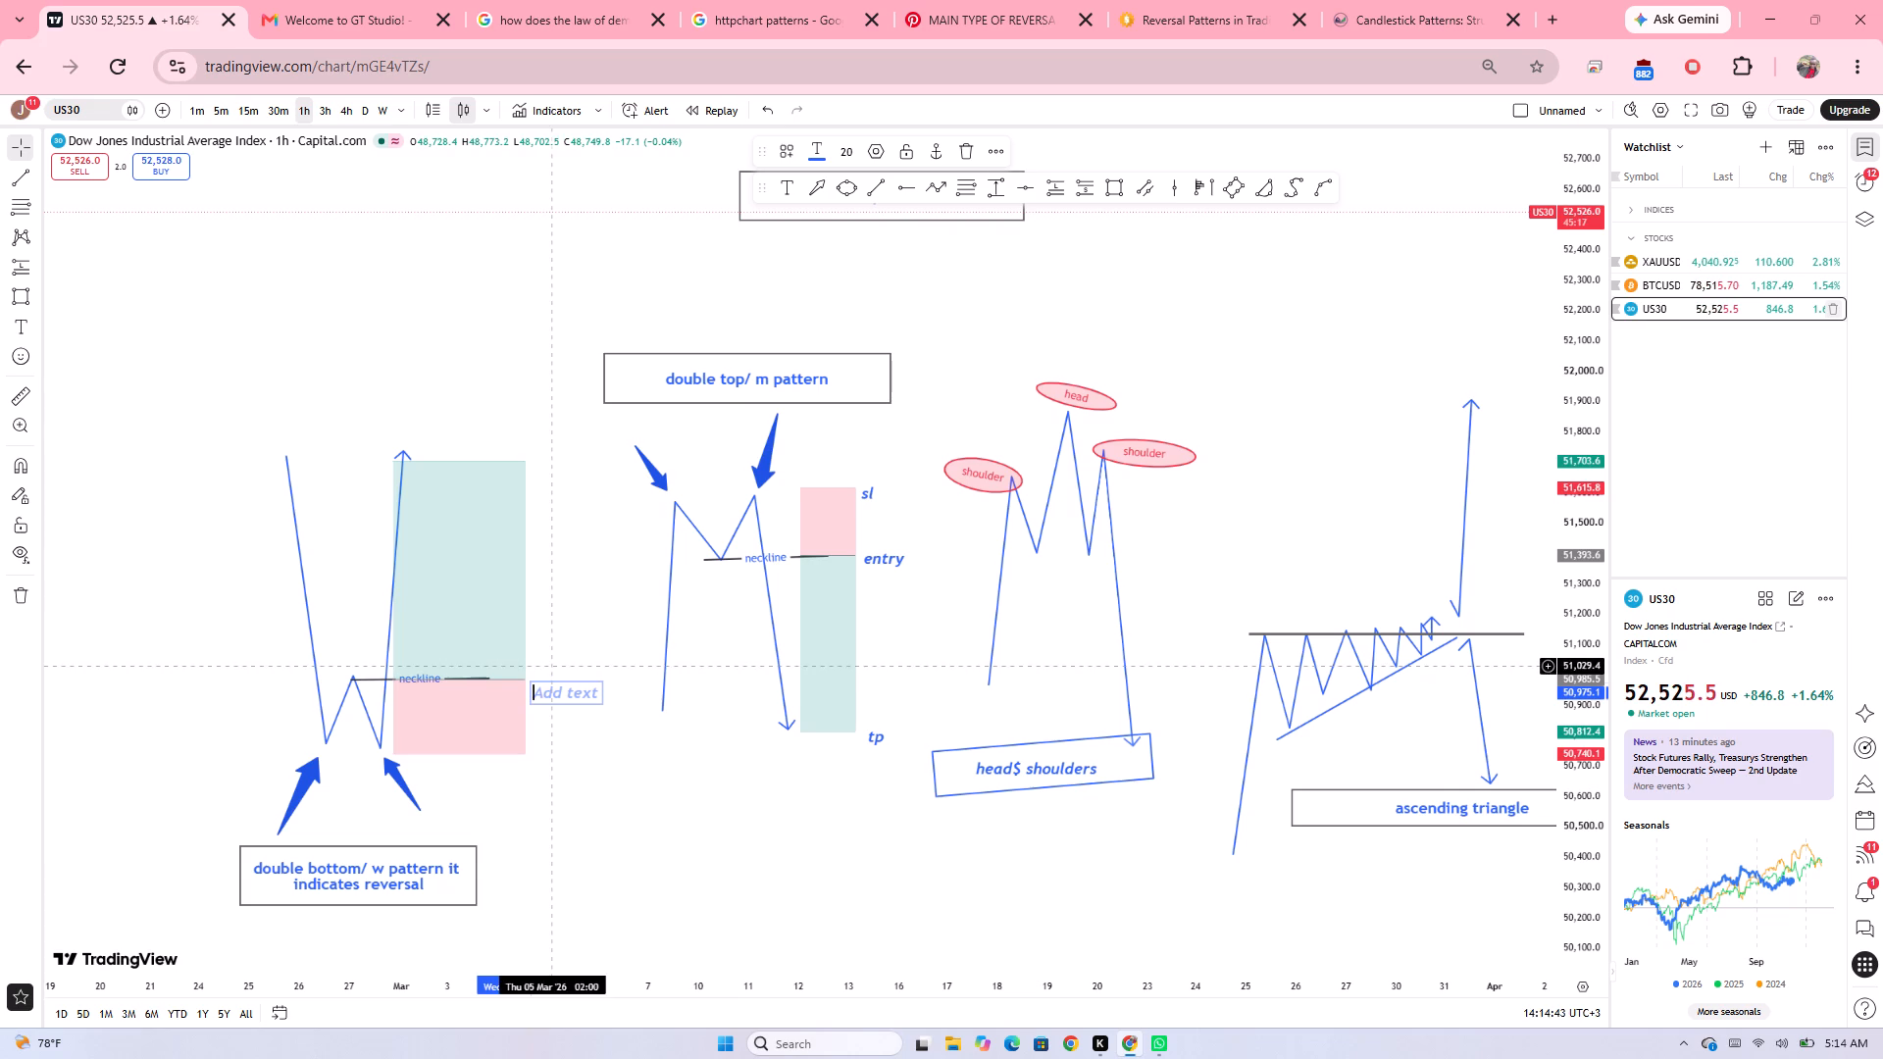
type("entry")
left_click(603, 670)
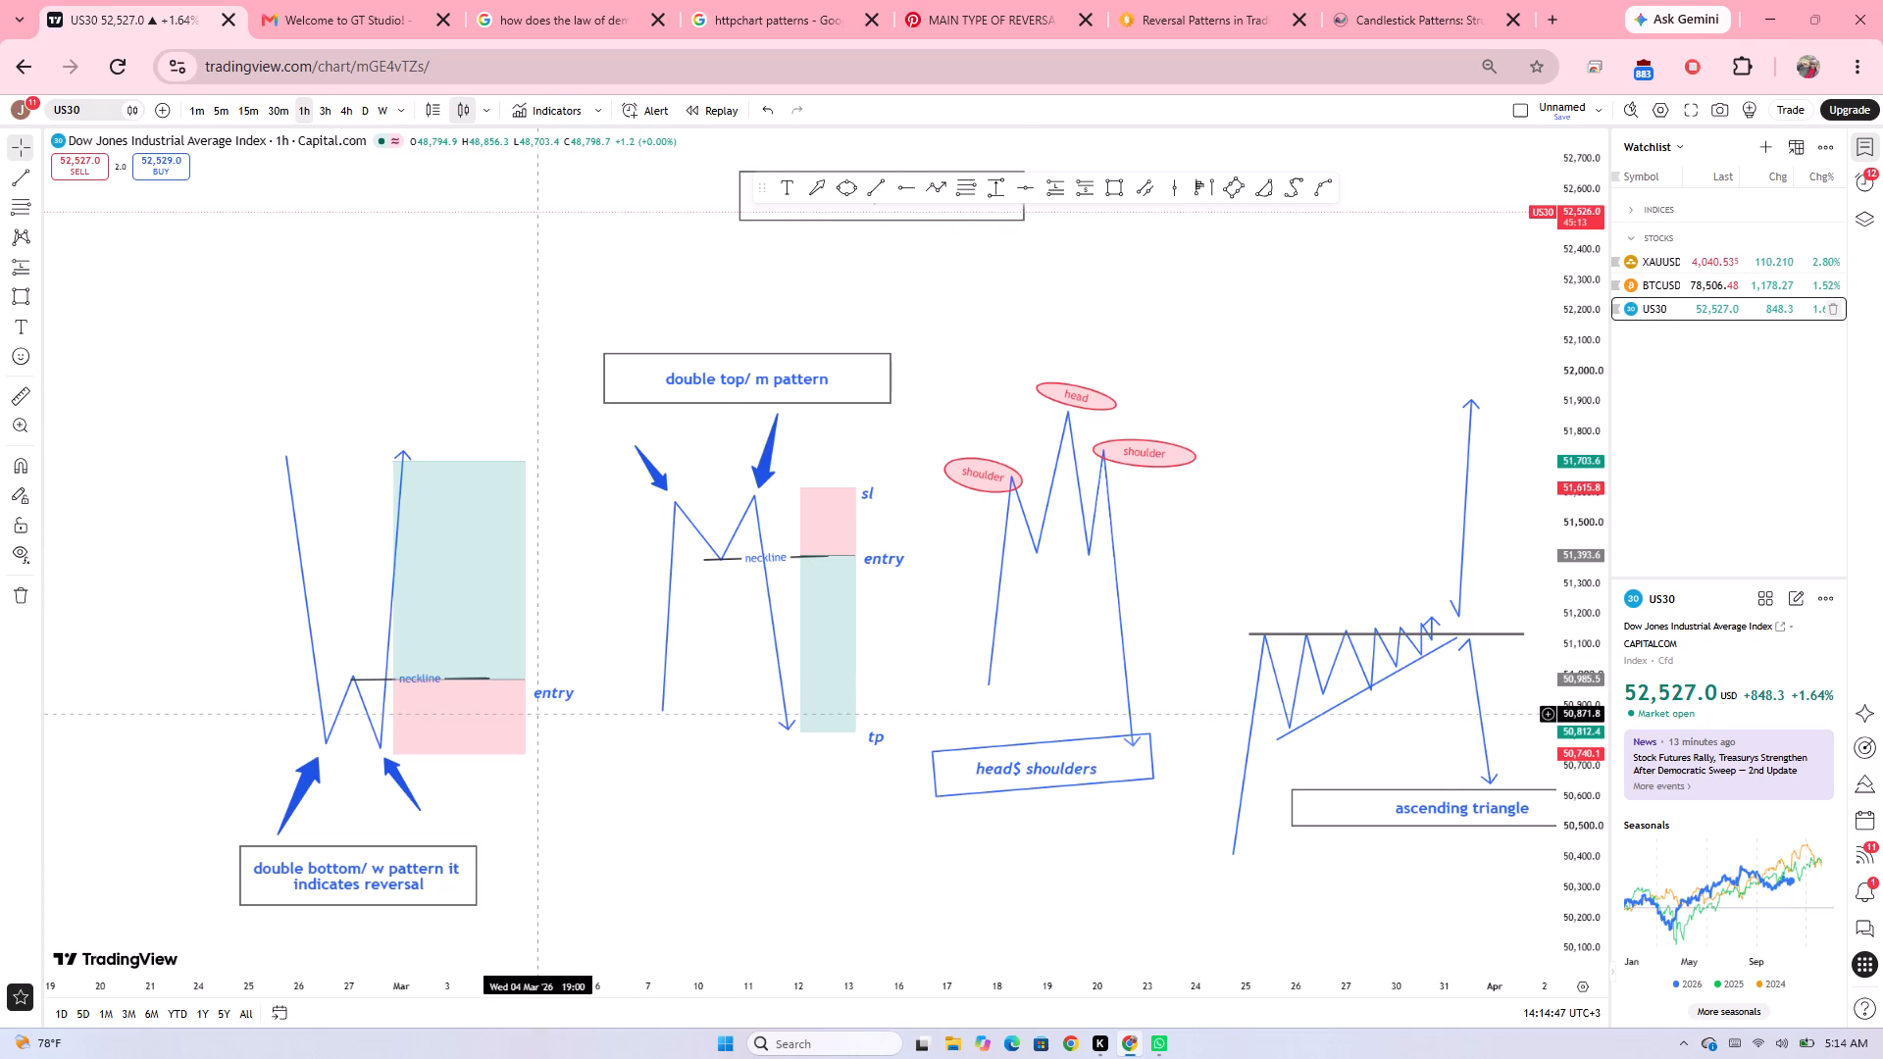
left_click_drag(544, 699, 544, 687)
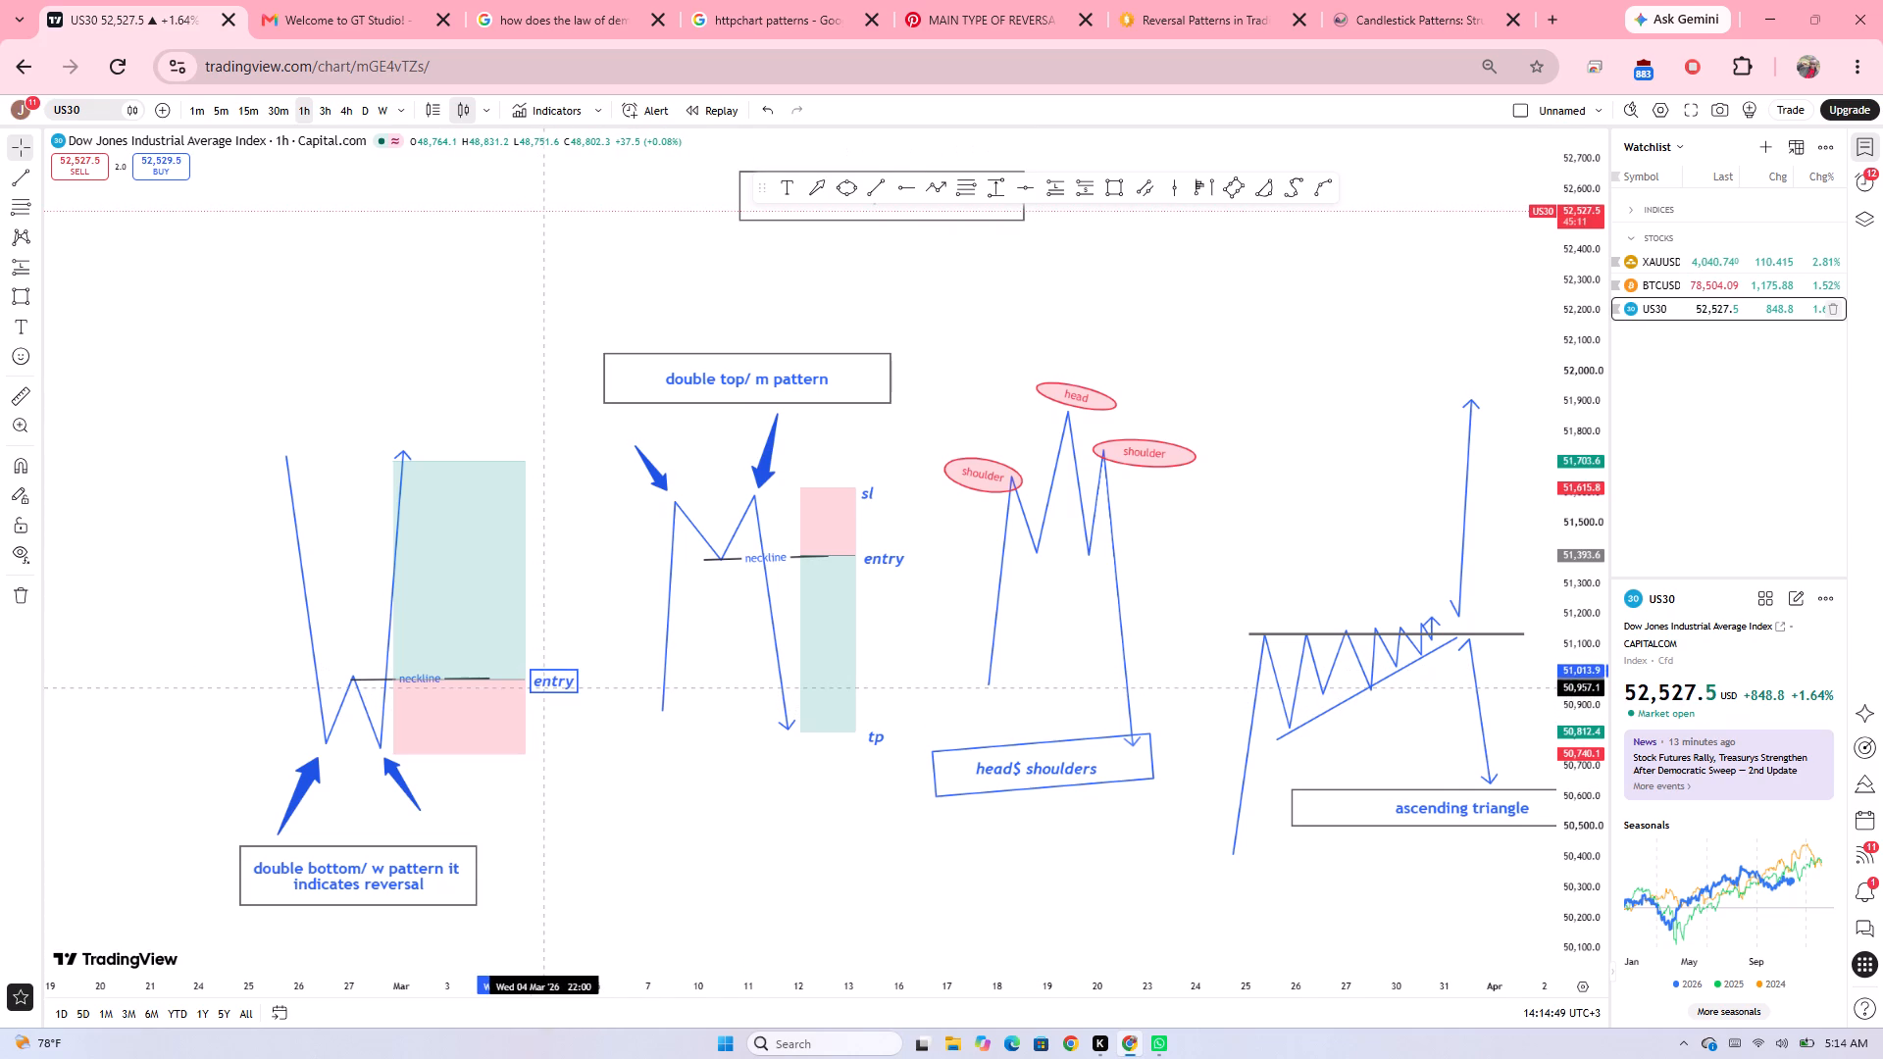
left_click_drag(544, 687, 544, 686)
left_click(584, 773)
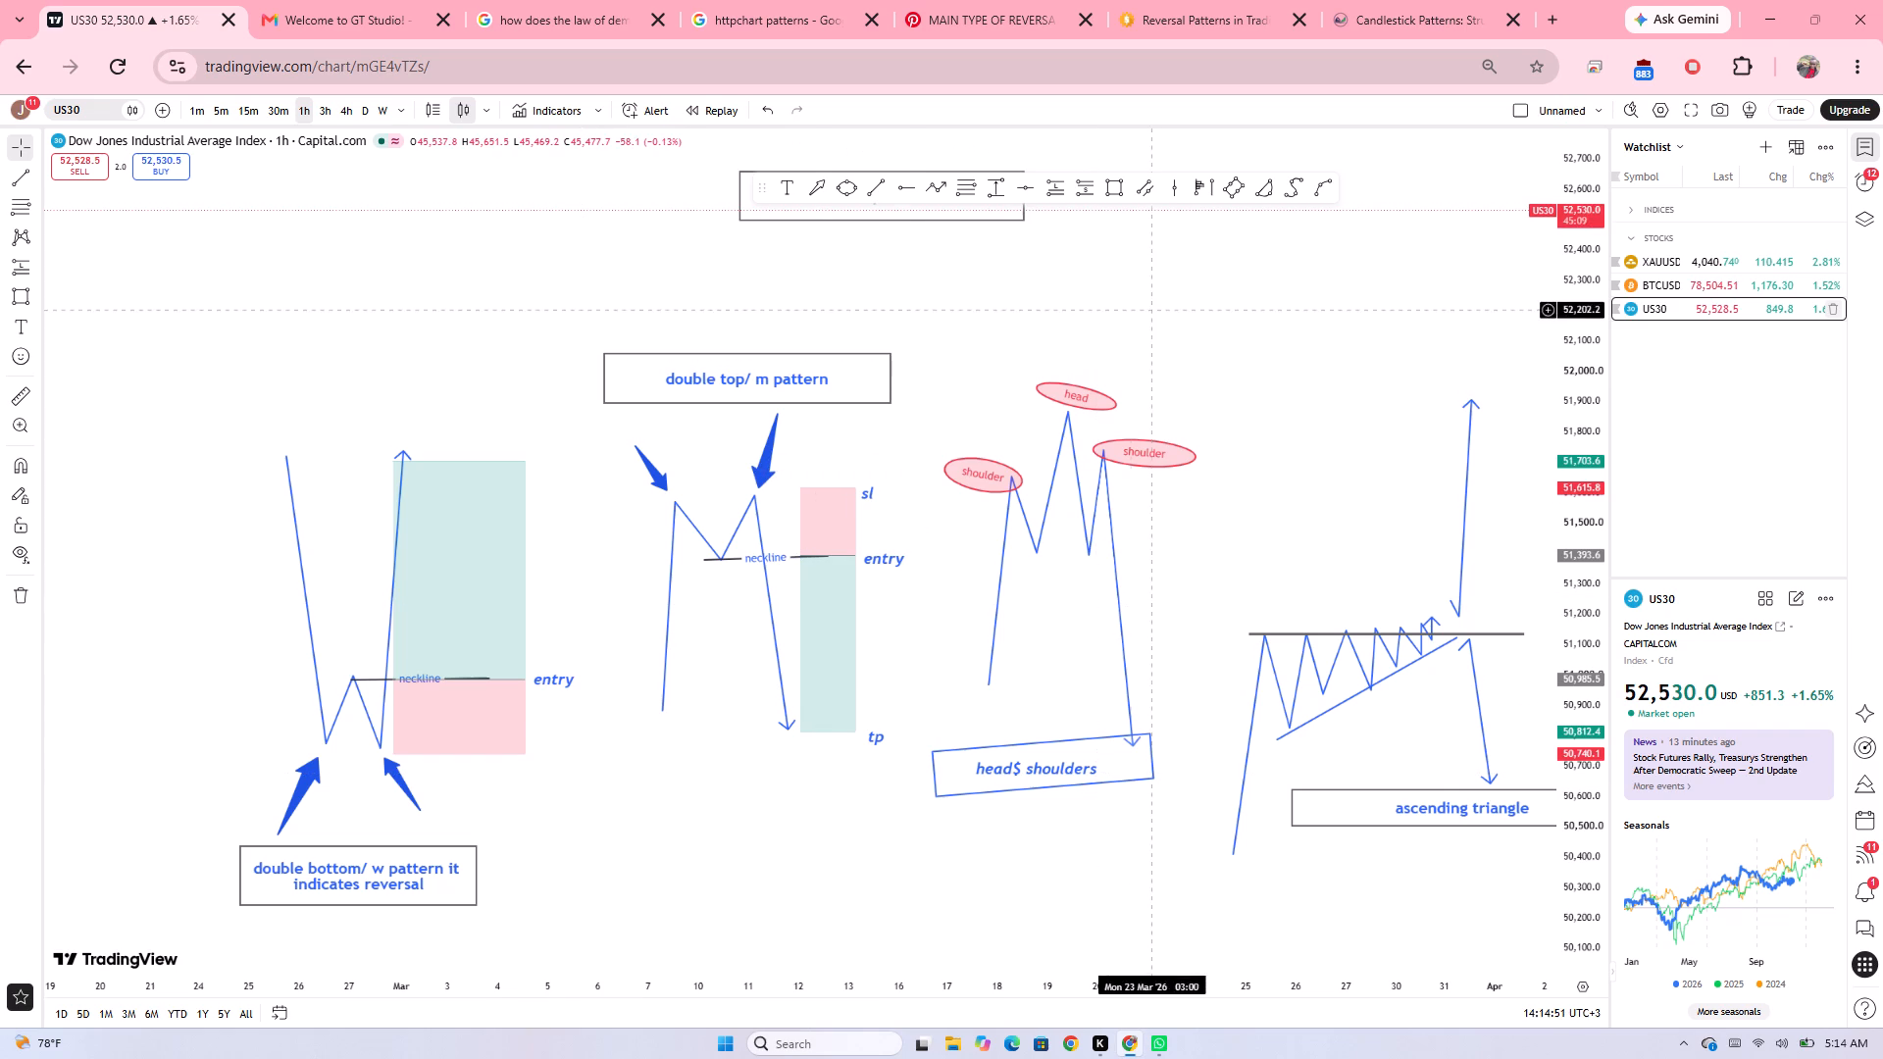
Add the text label "sl" beside the long position's stop level at the double bottom.
left_click(791, 182)
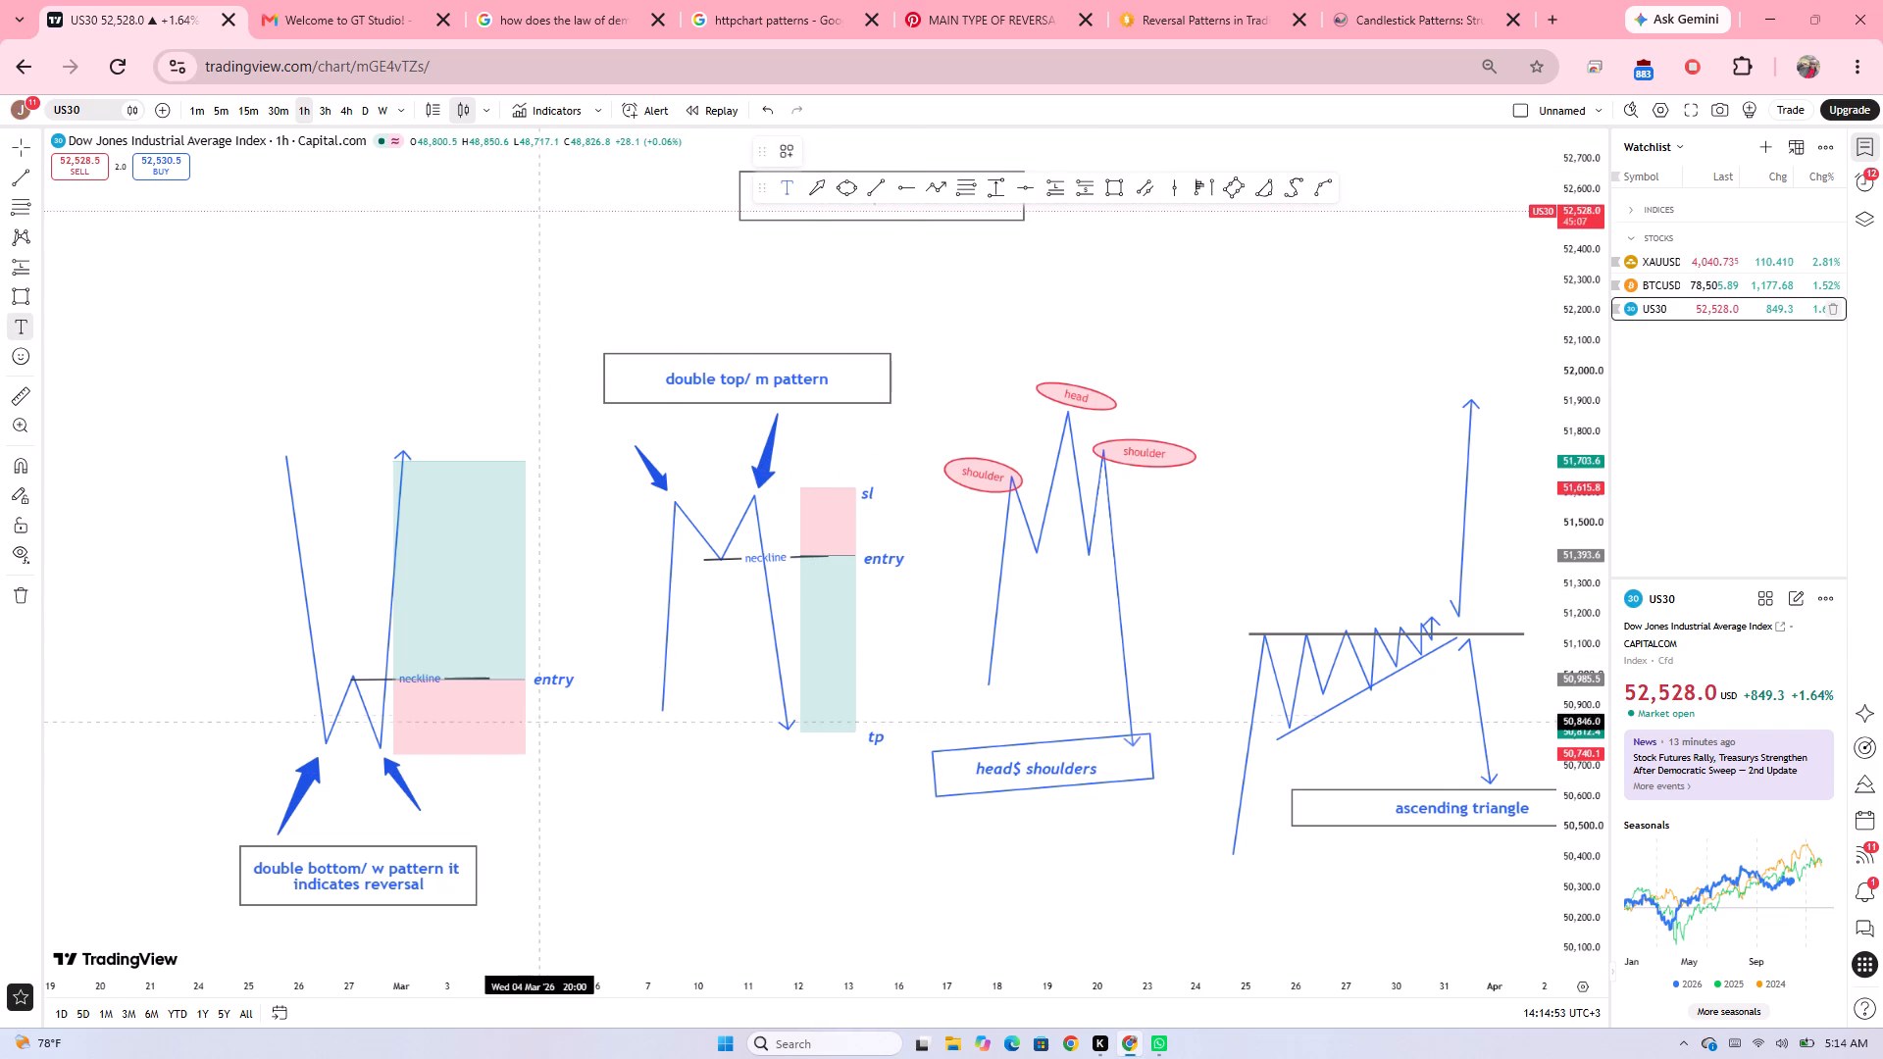
left_click(532, 747)
type("sl")
left_click(581, 803)
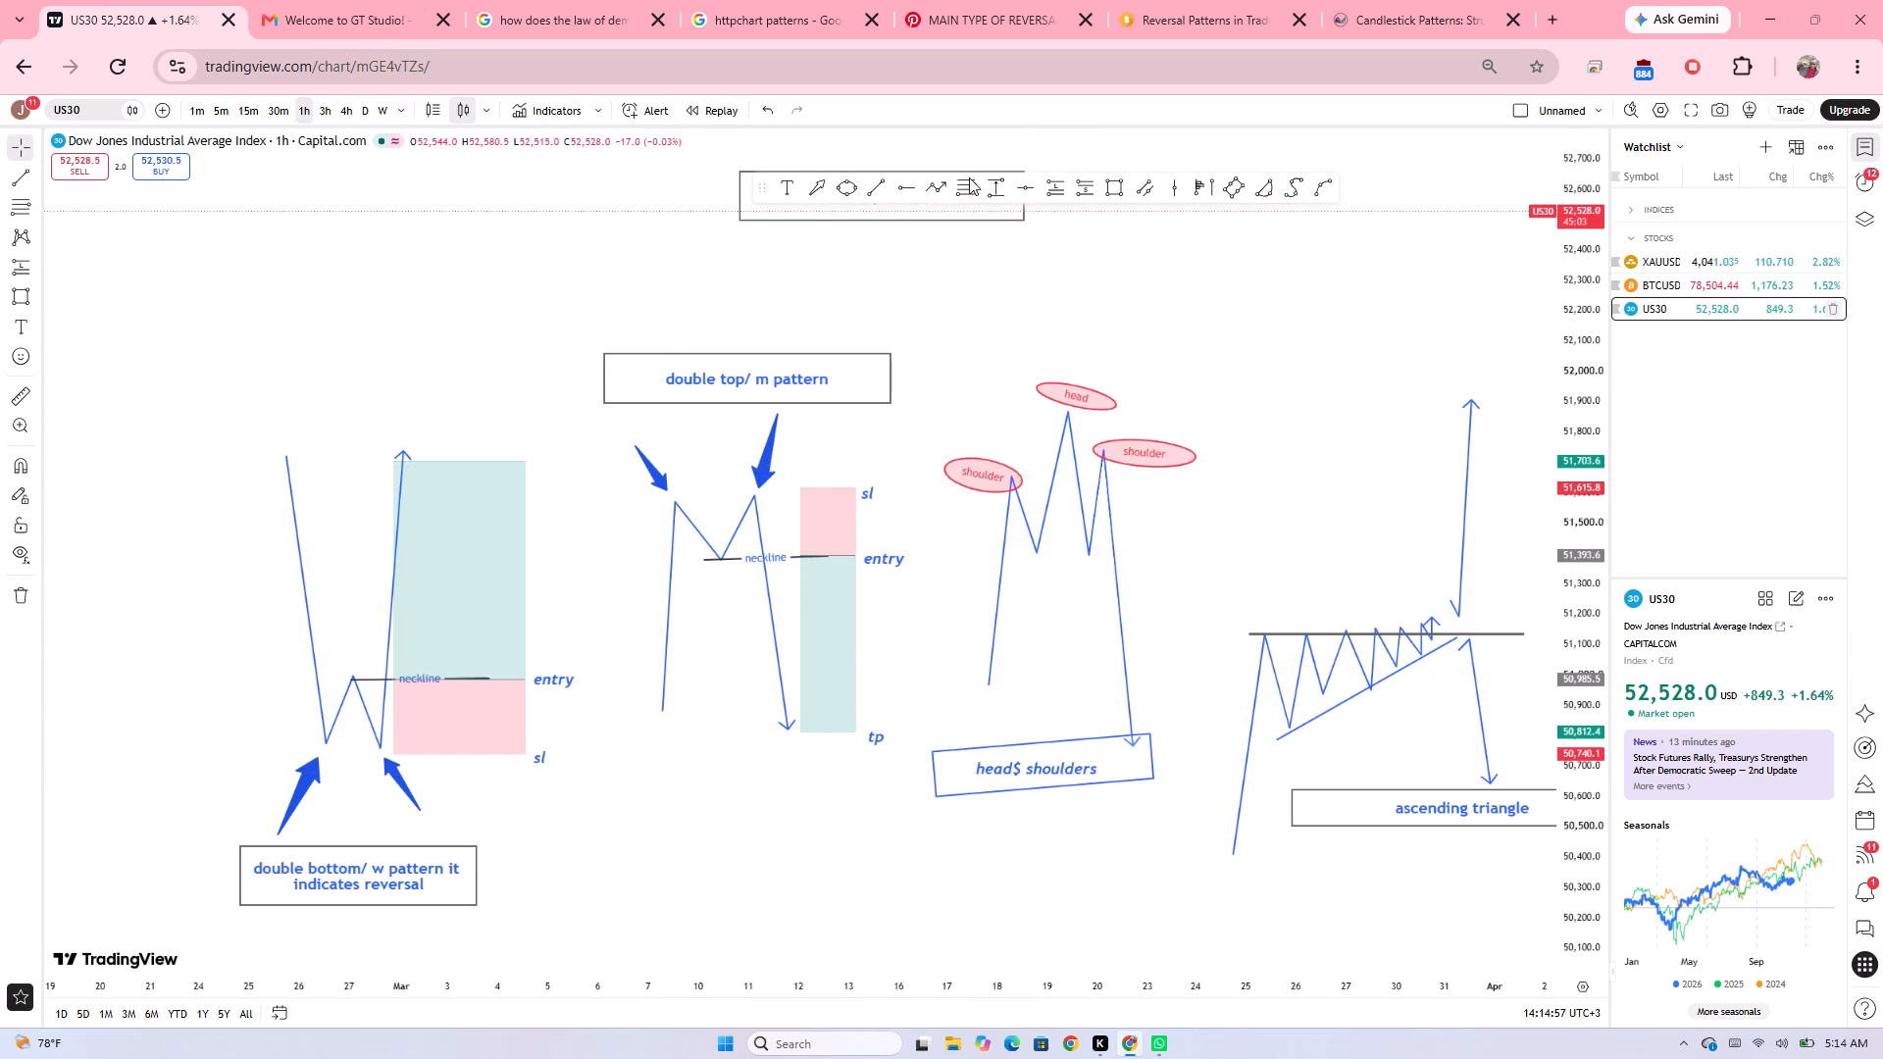
Add the text label "tp" beside the long position's target level at the double bottom.
left_click(790, 183)
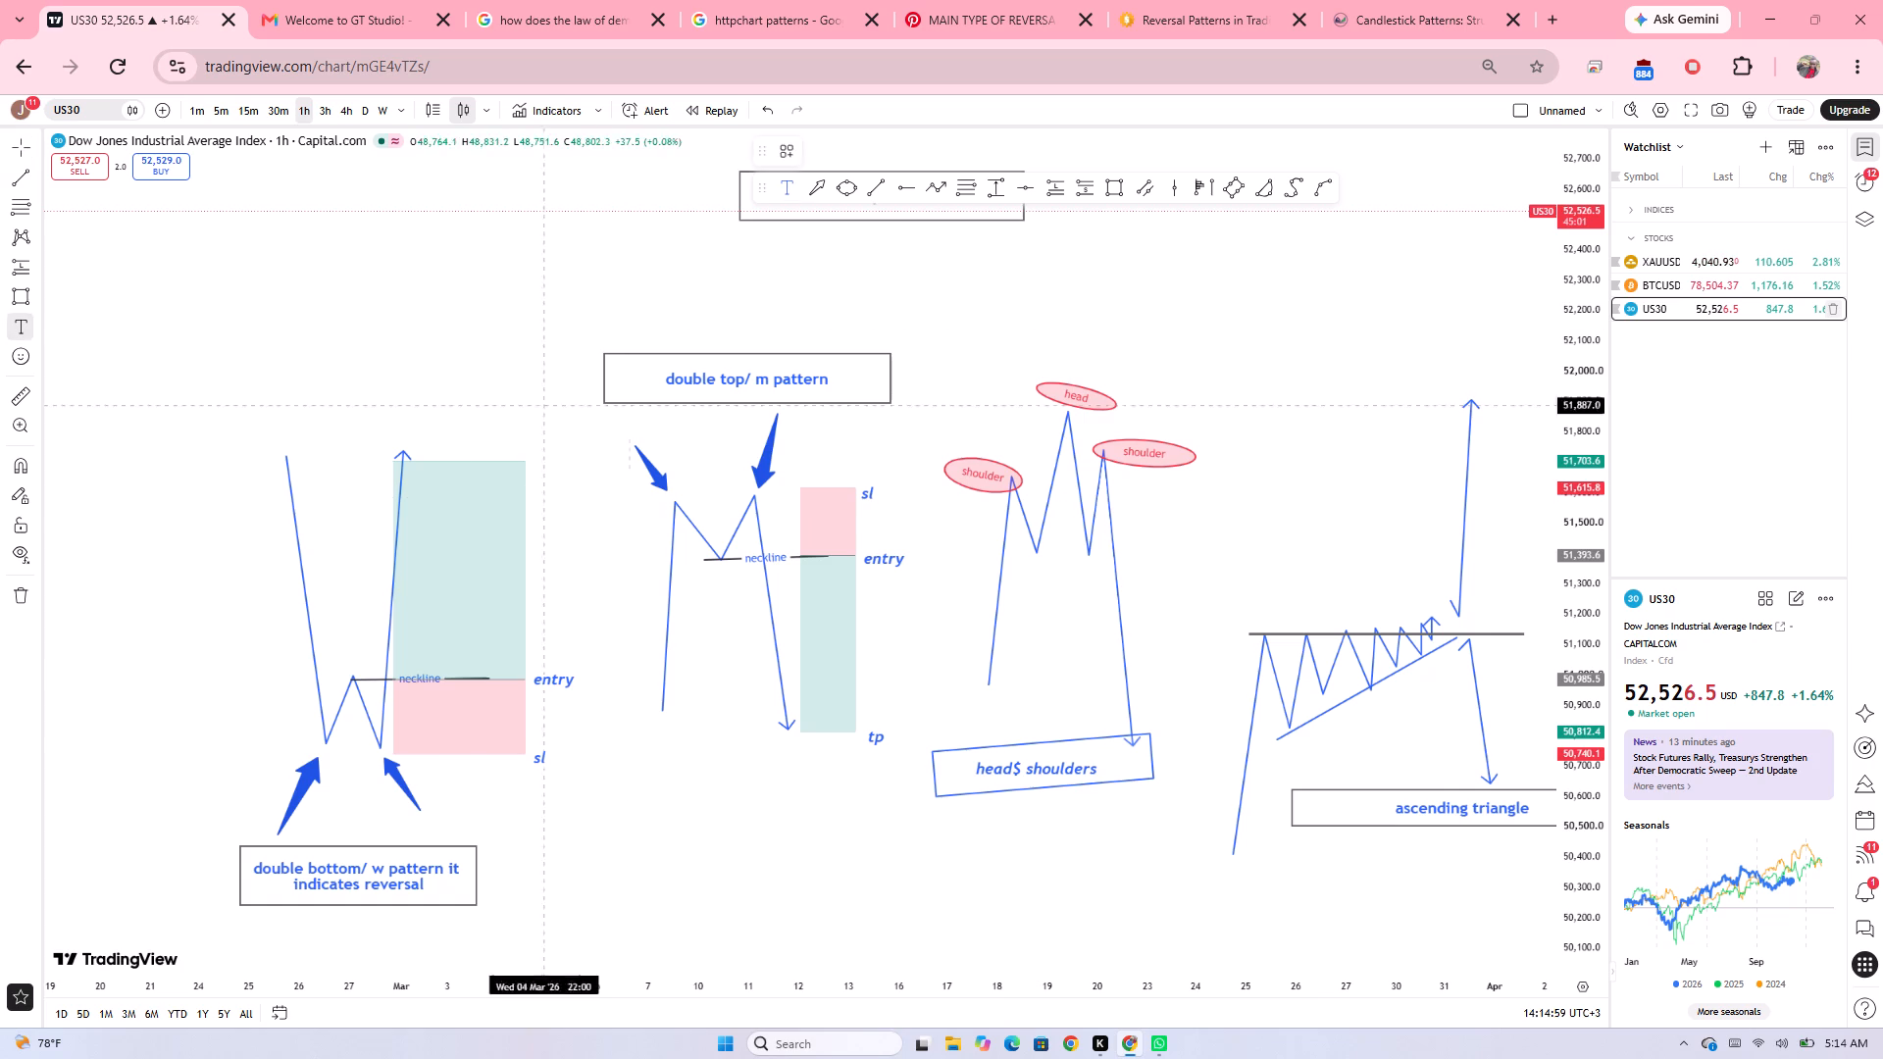
left_click(526, 460)
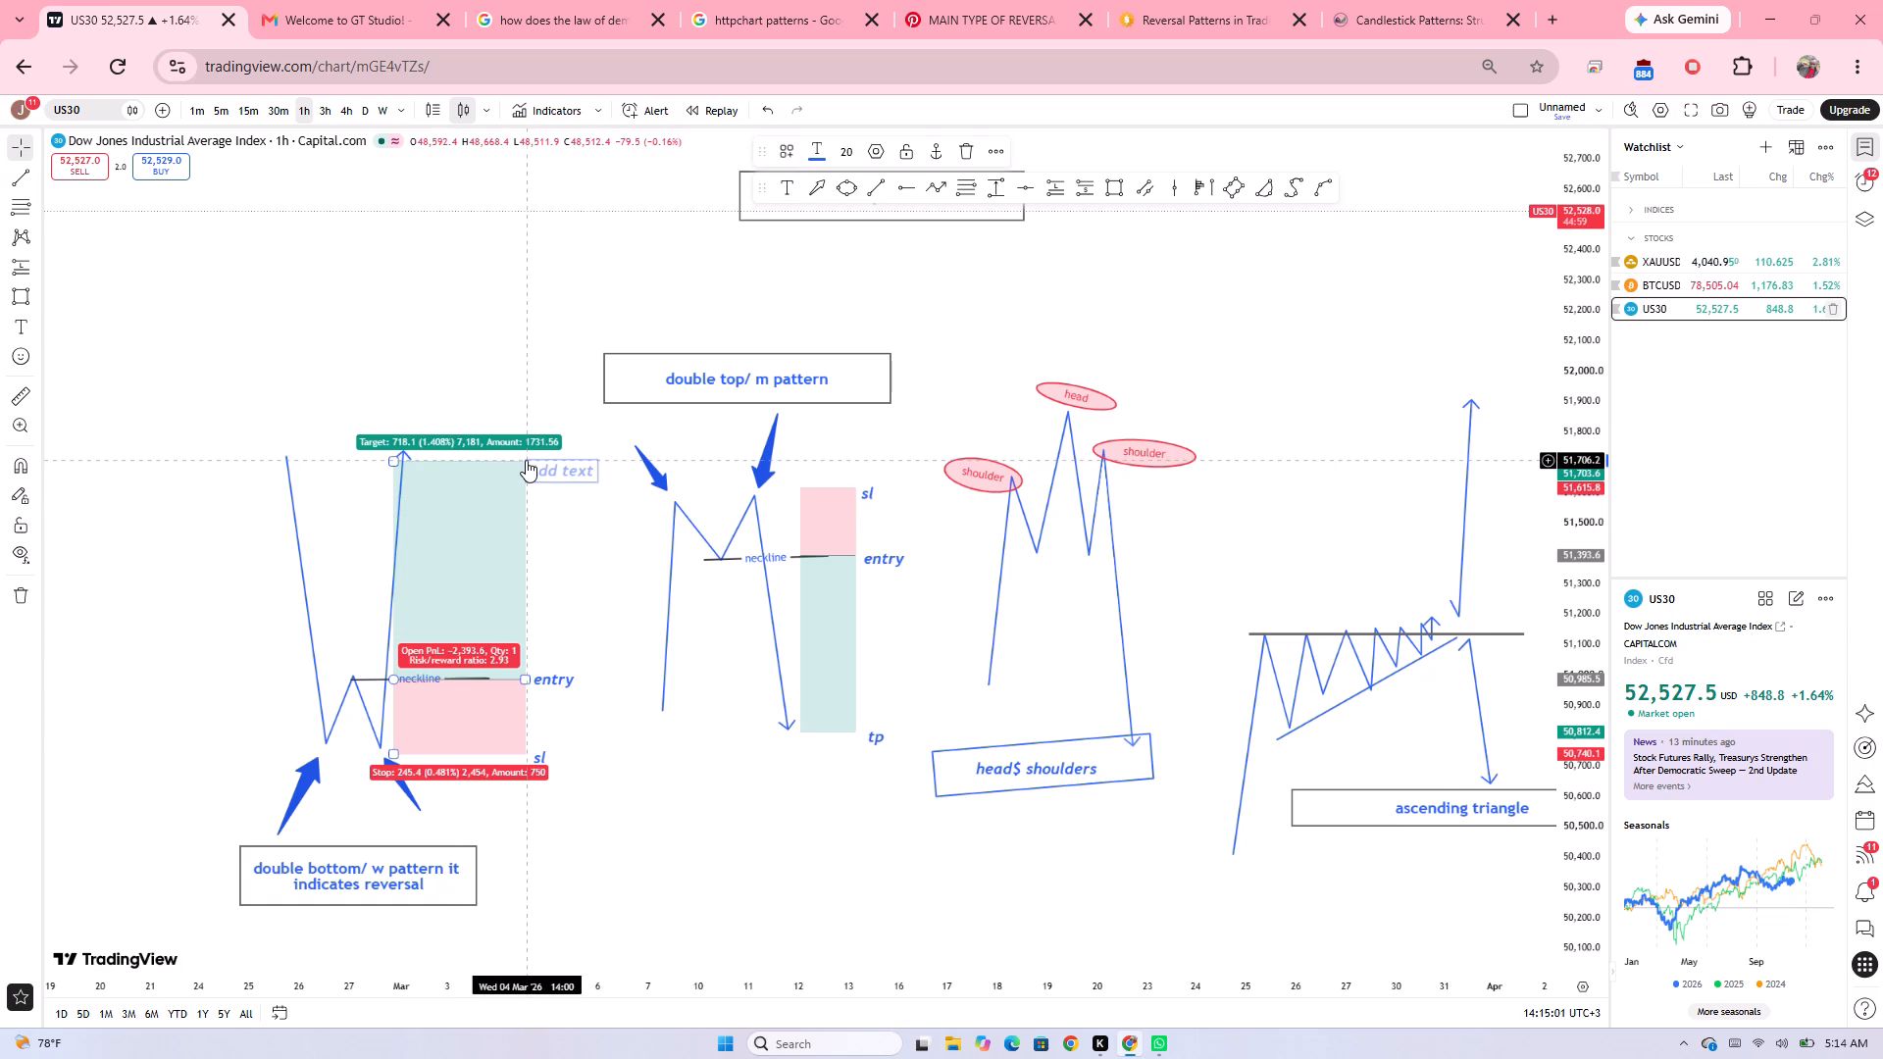
type("tp")
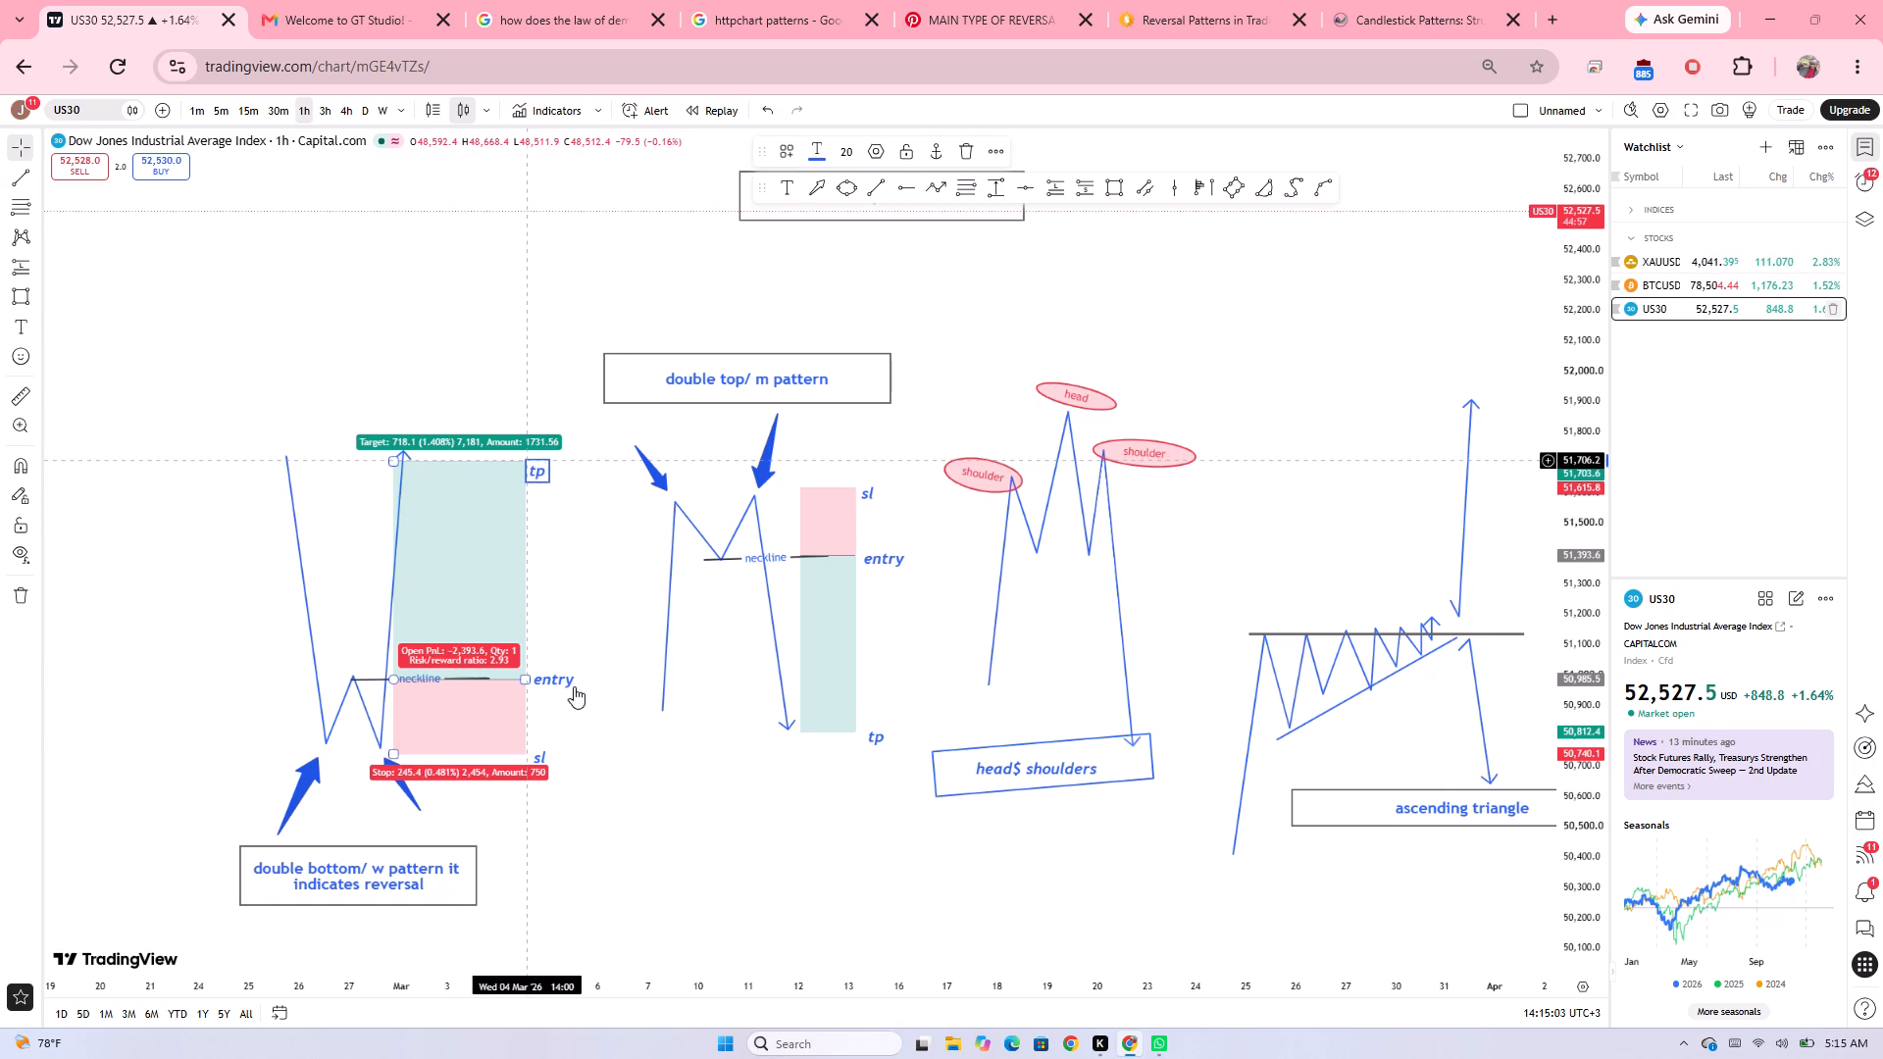
left_click(646, 800)
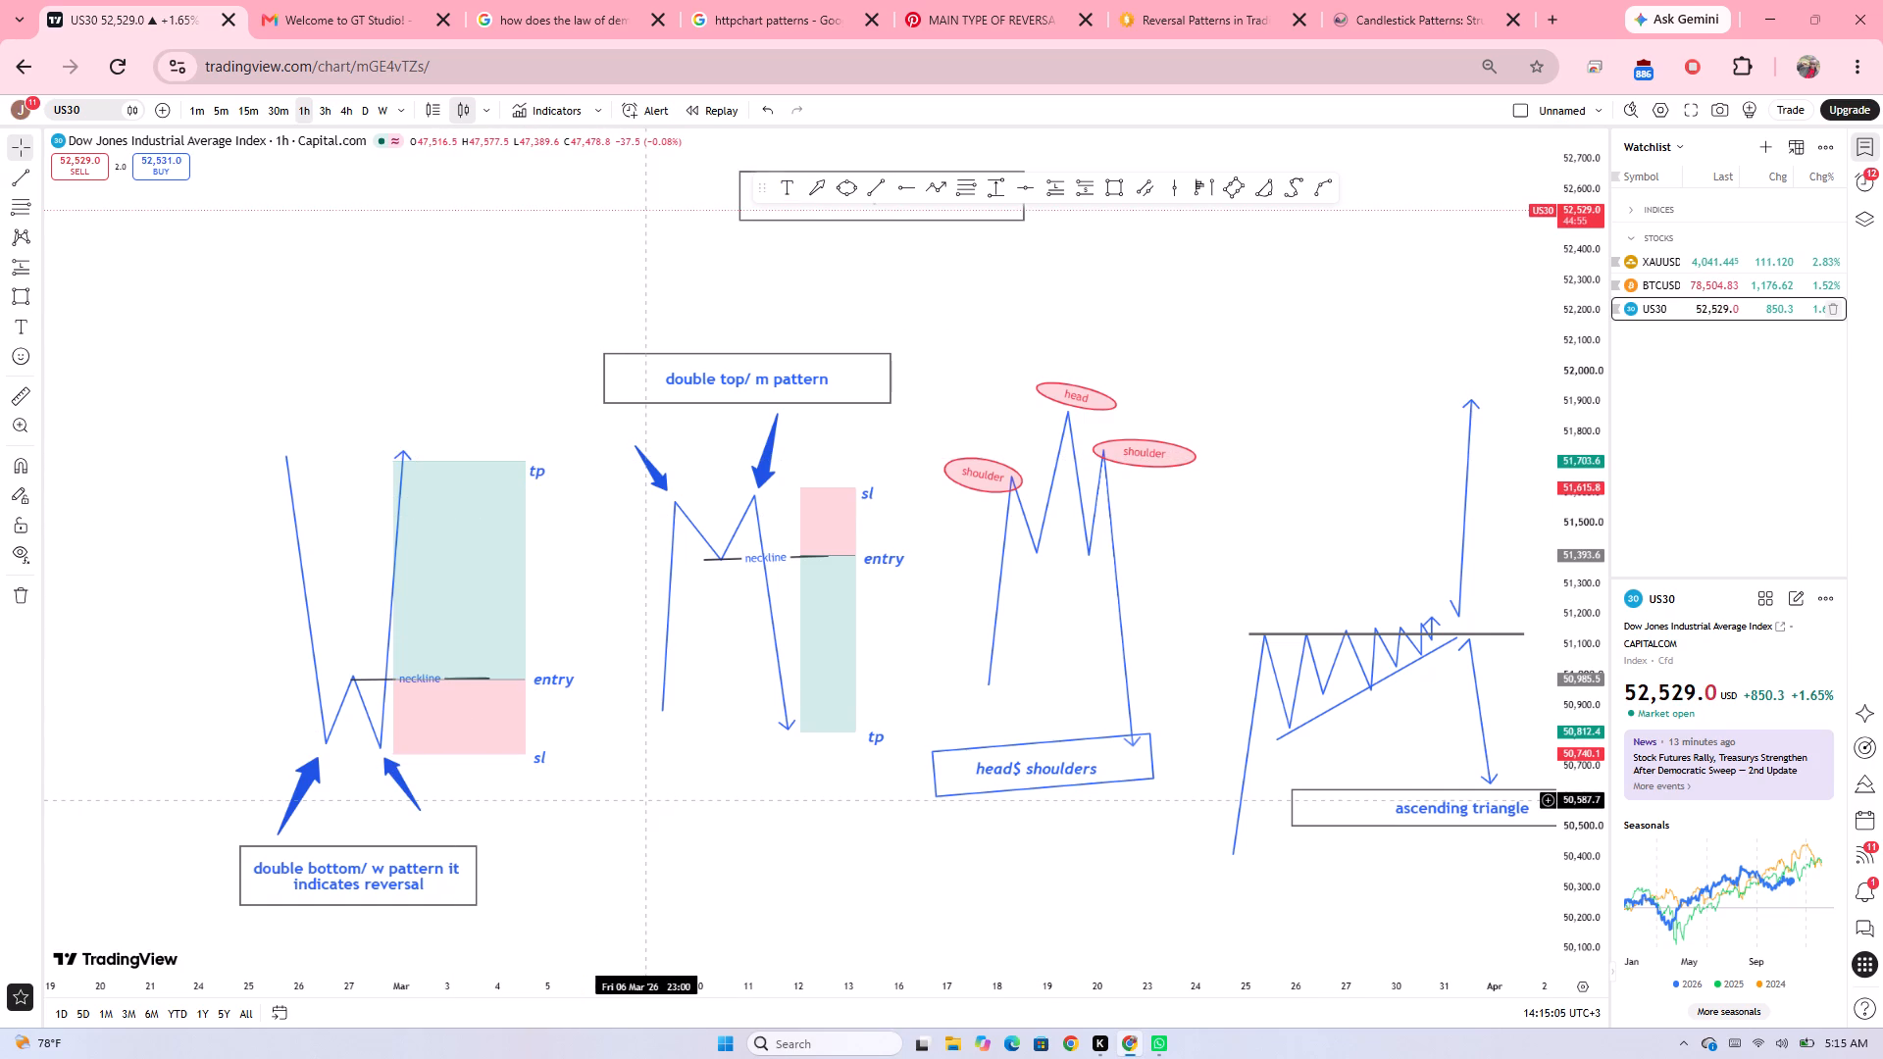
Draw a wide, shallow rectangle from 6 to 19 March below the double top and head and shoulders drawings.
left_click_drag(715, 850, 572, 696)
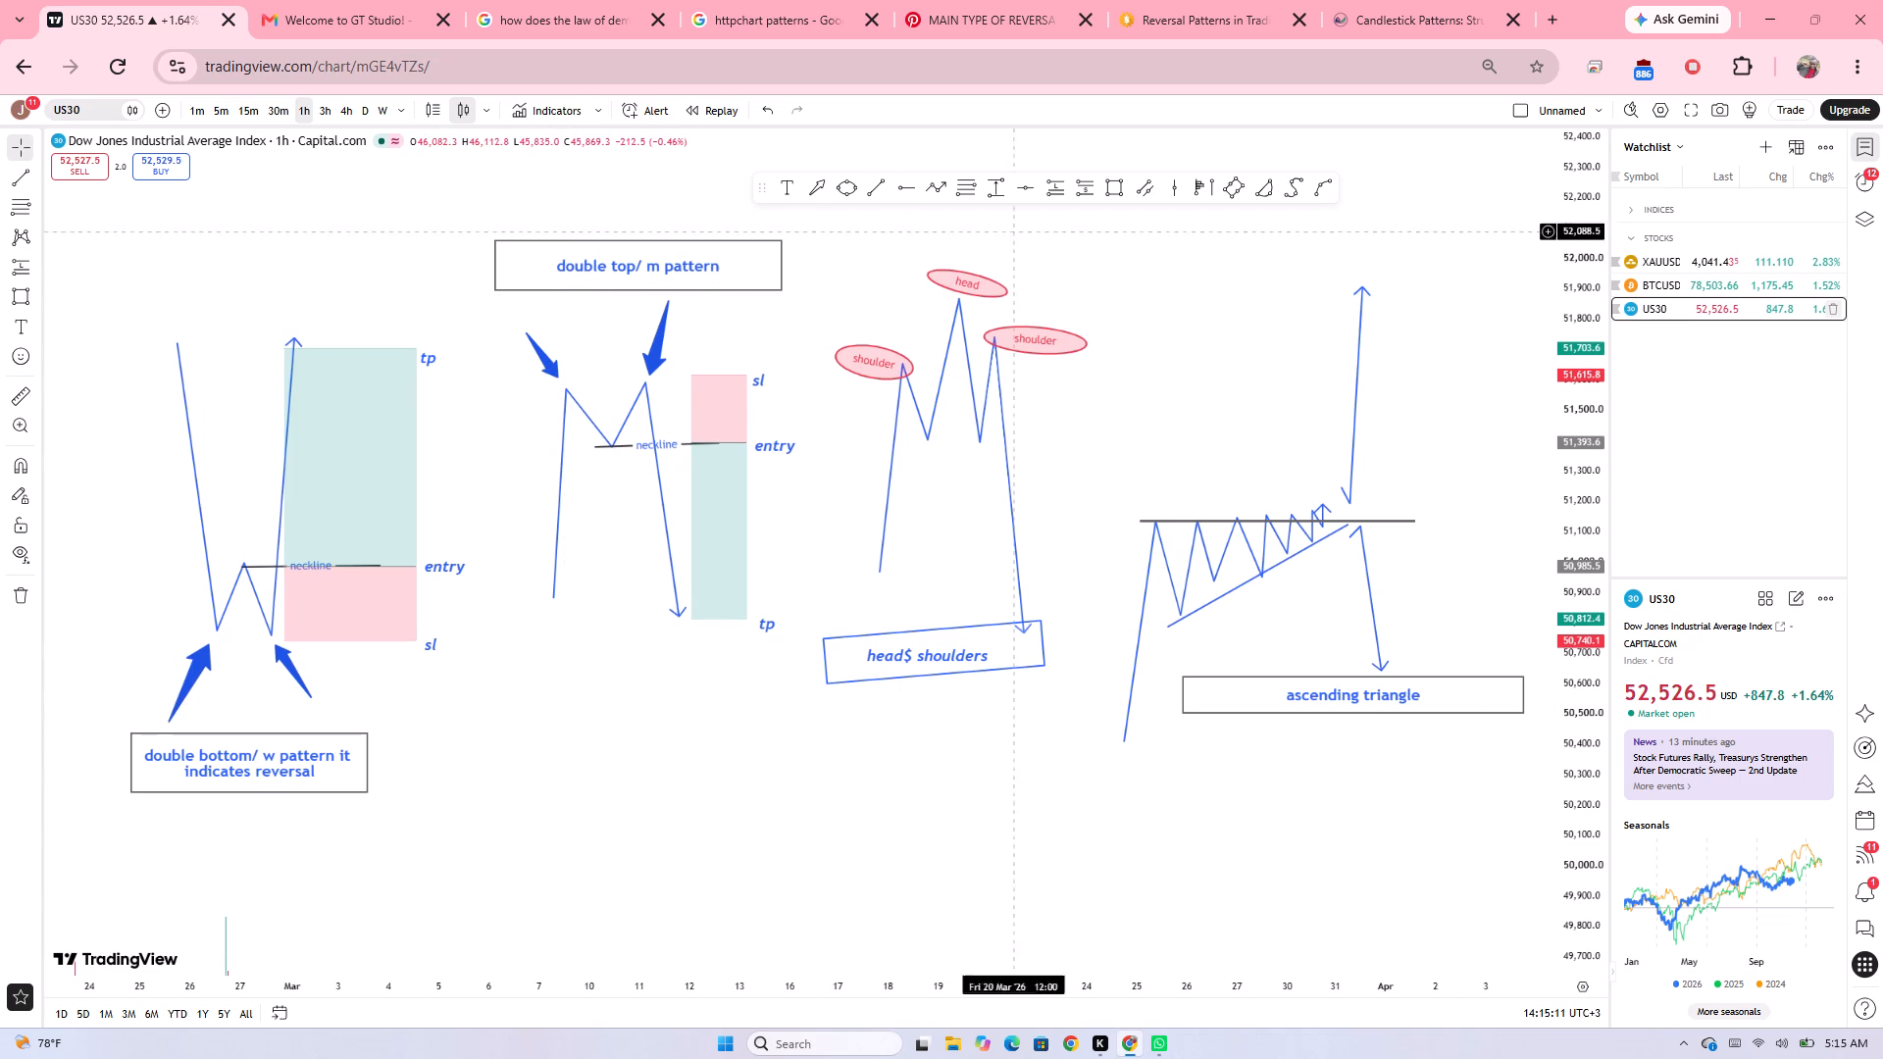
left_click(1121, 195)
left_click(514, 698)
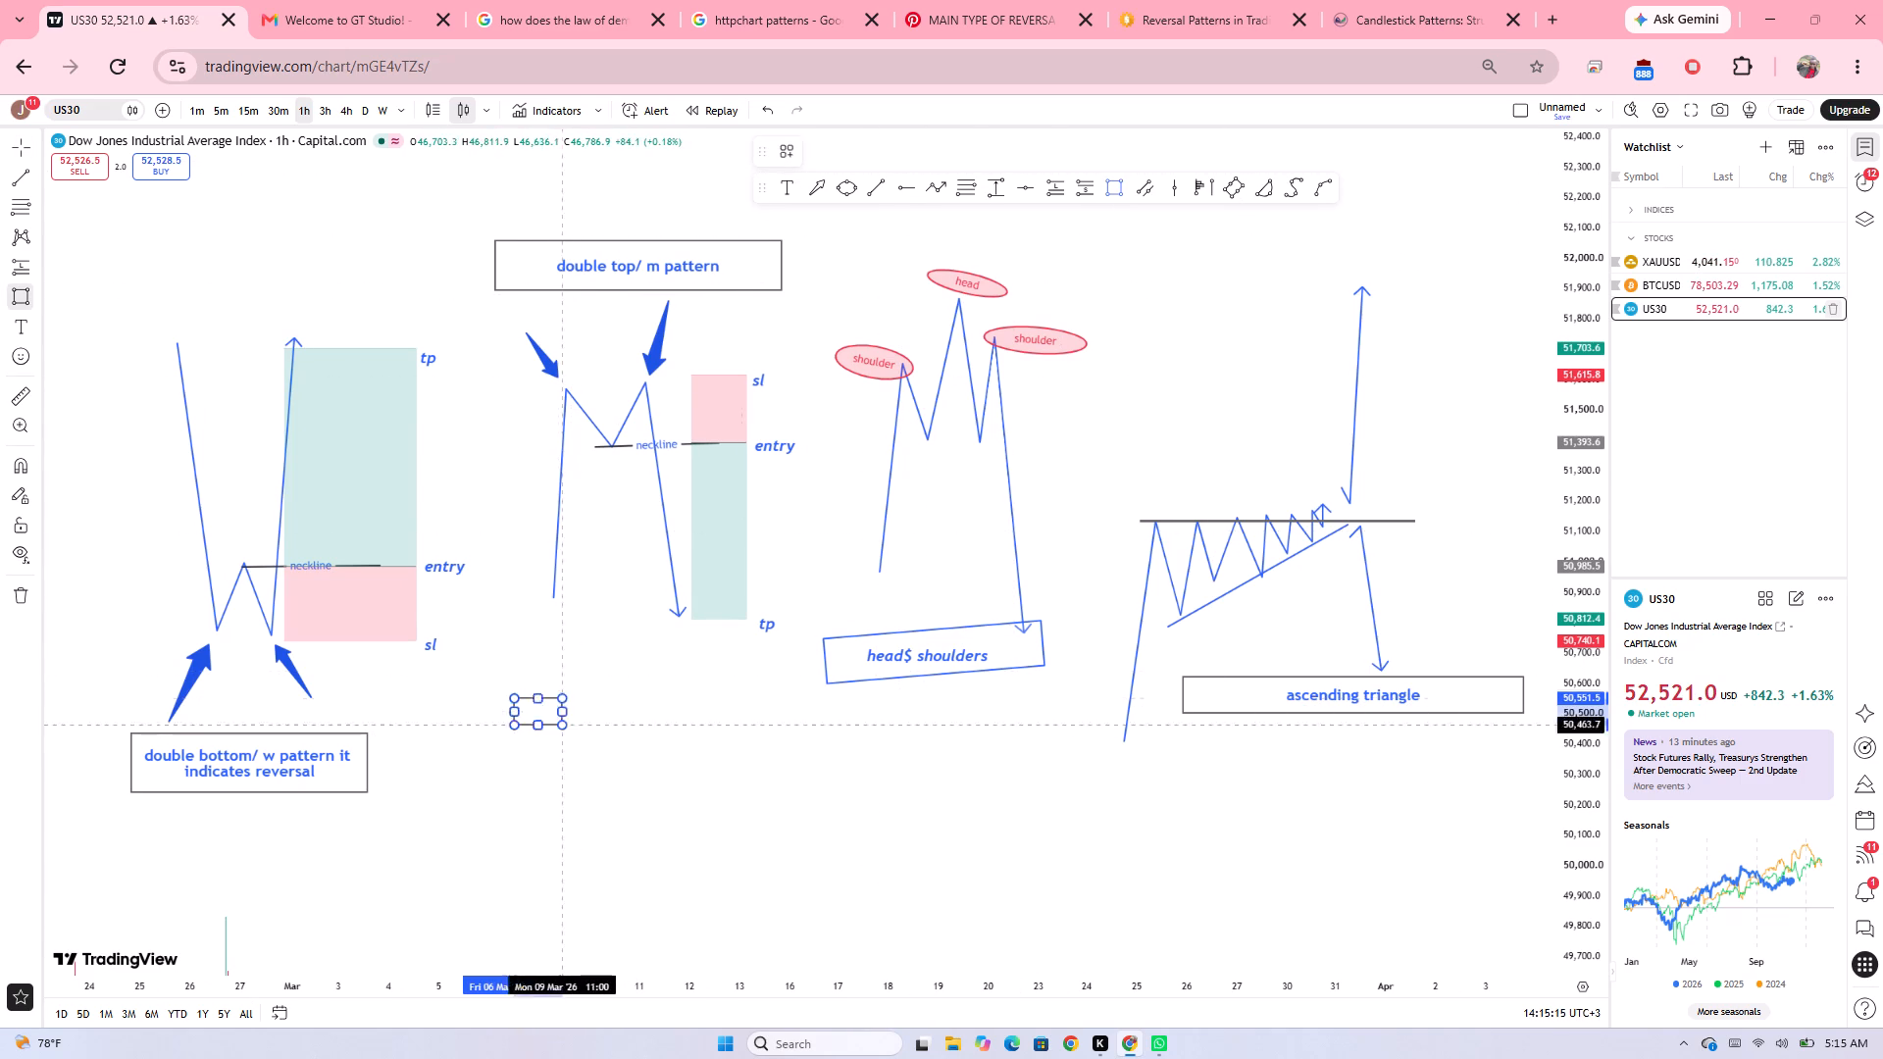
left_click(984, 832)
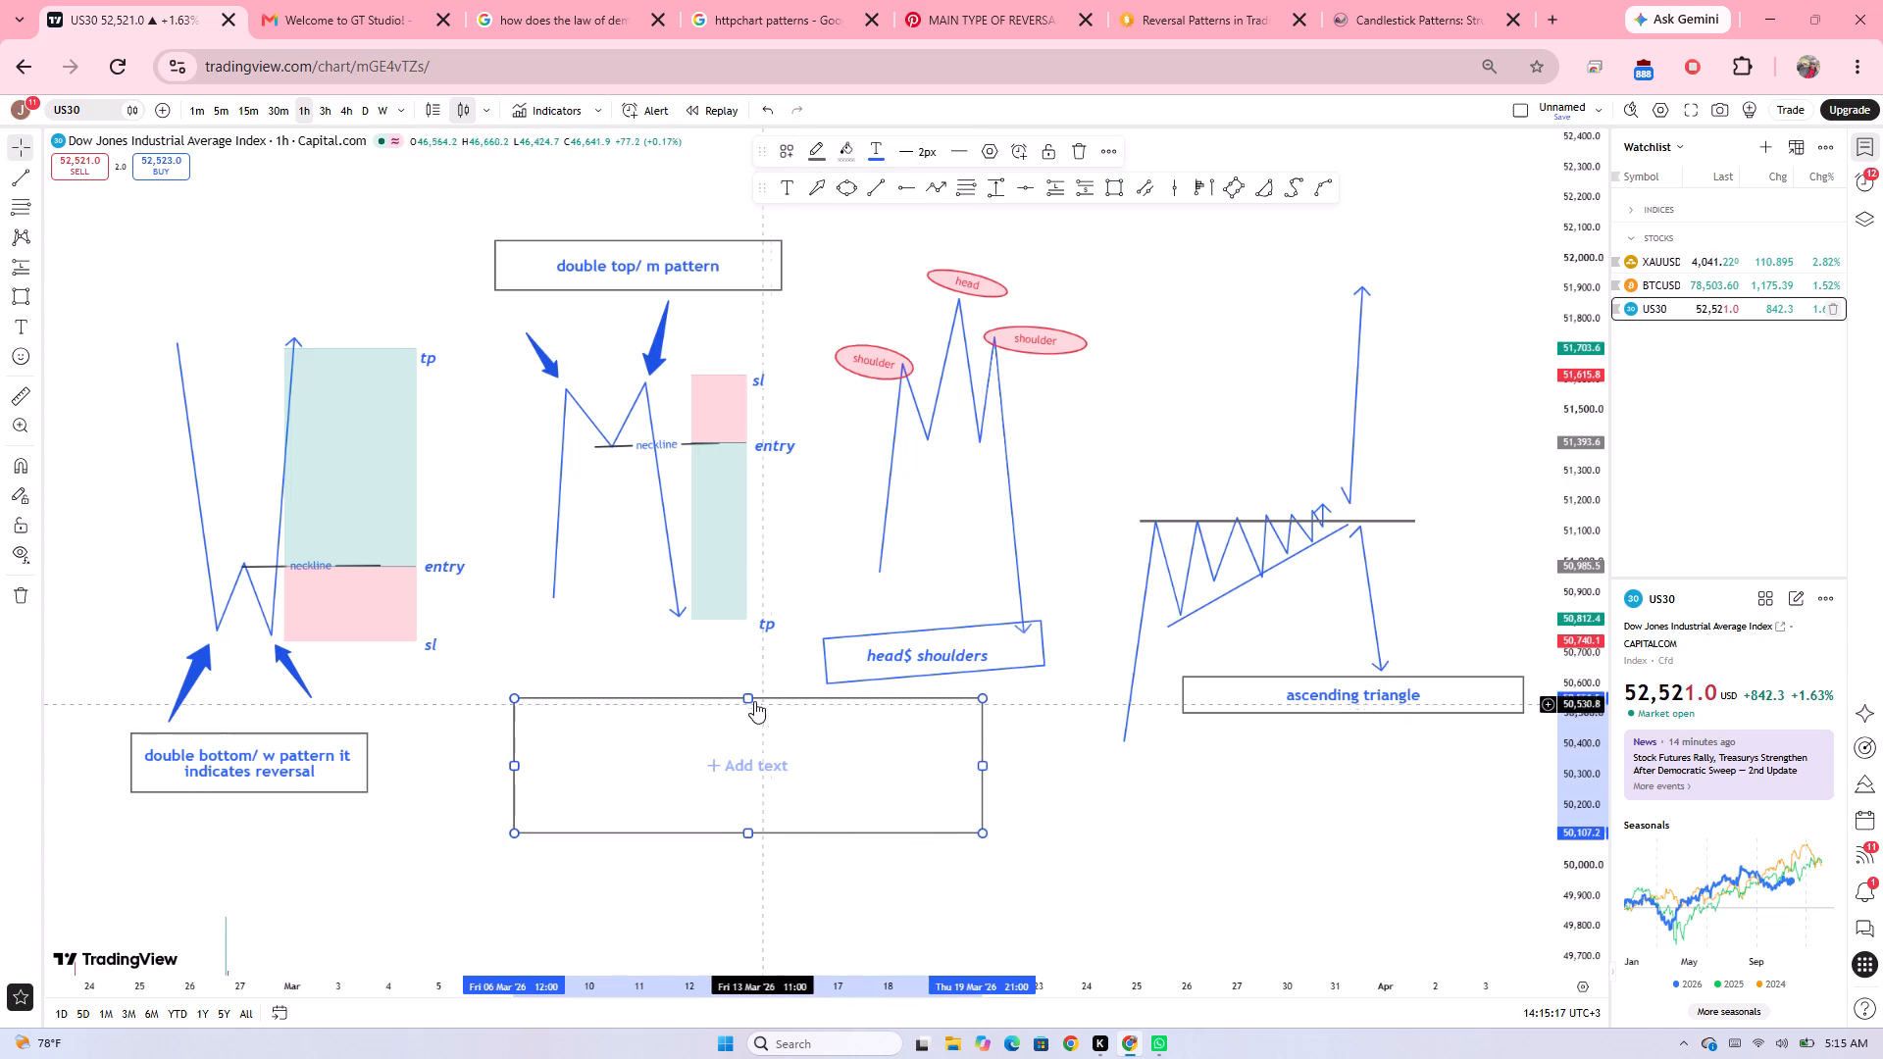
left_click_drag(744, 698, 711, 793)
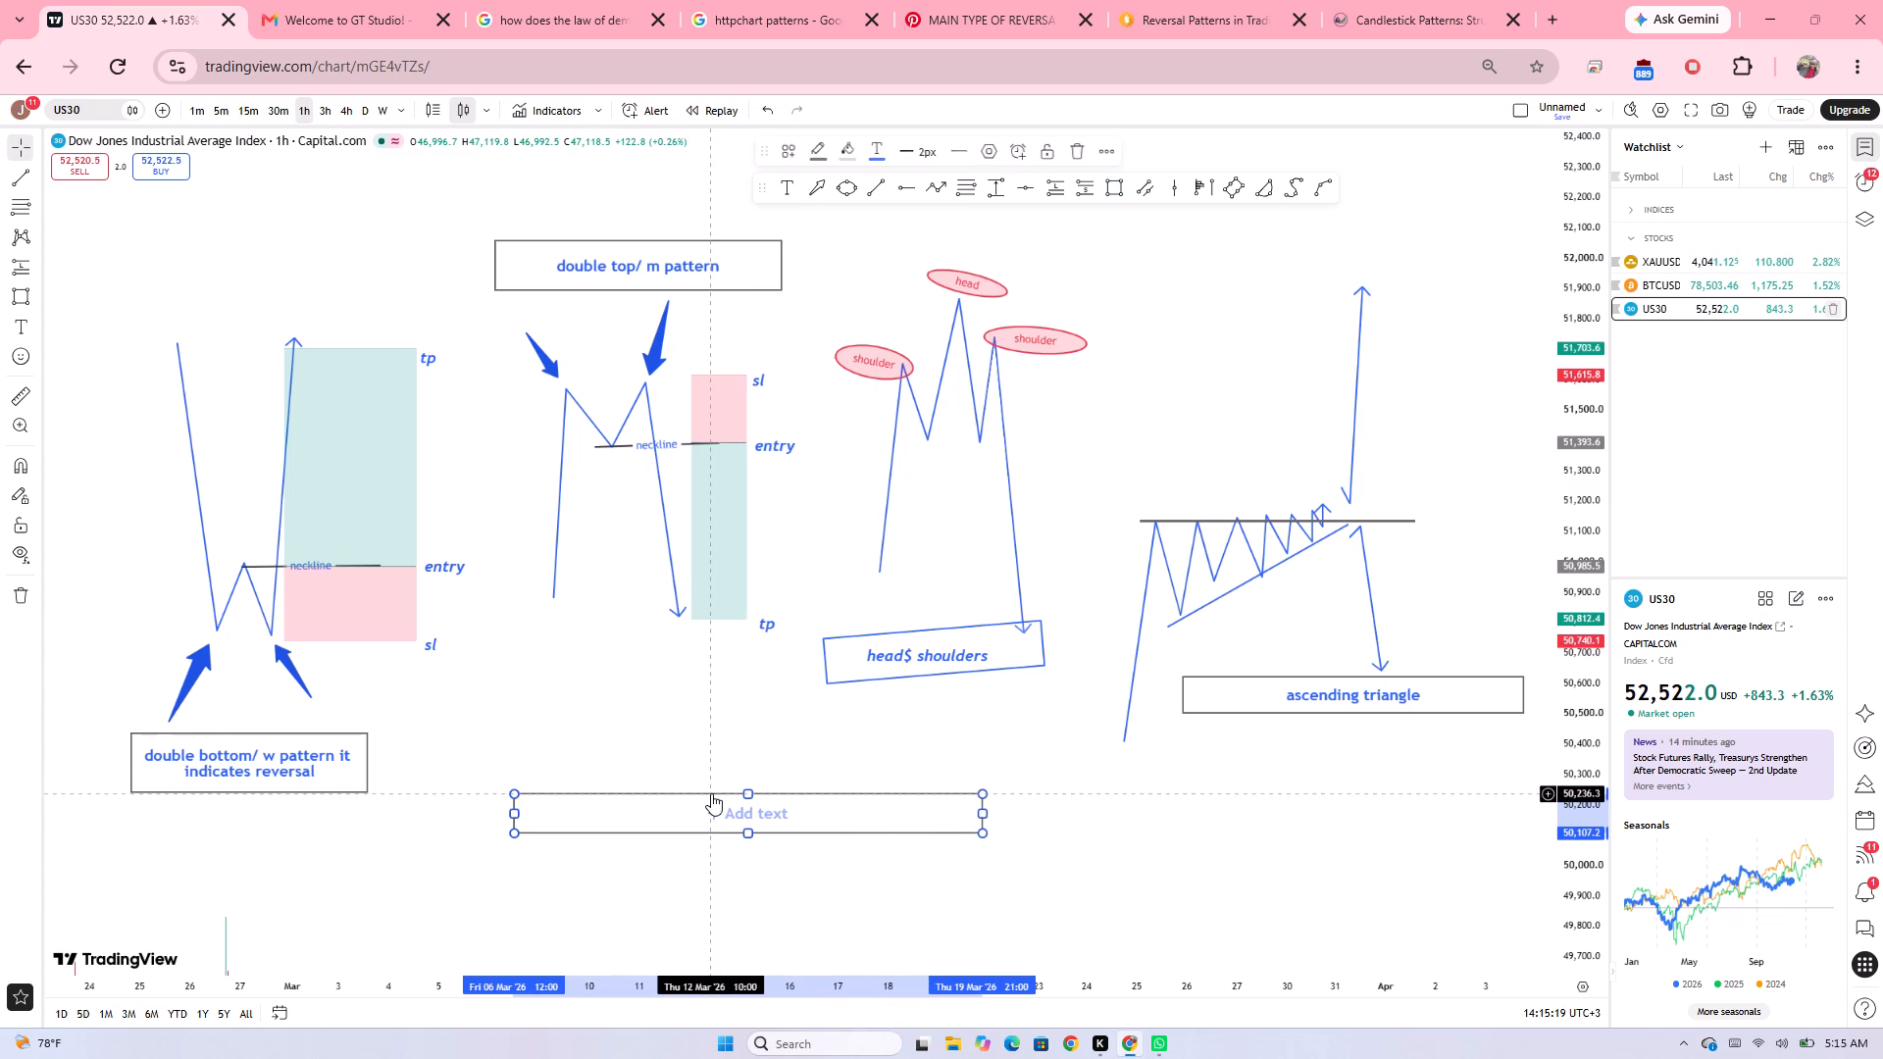
Move the "chart patterns" title box down to about 52,406, spanning 12 to 20 March above the pattern drawings.
left_click_drag(651, 666, 587, 813)
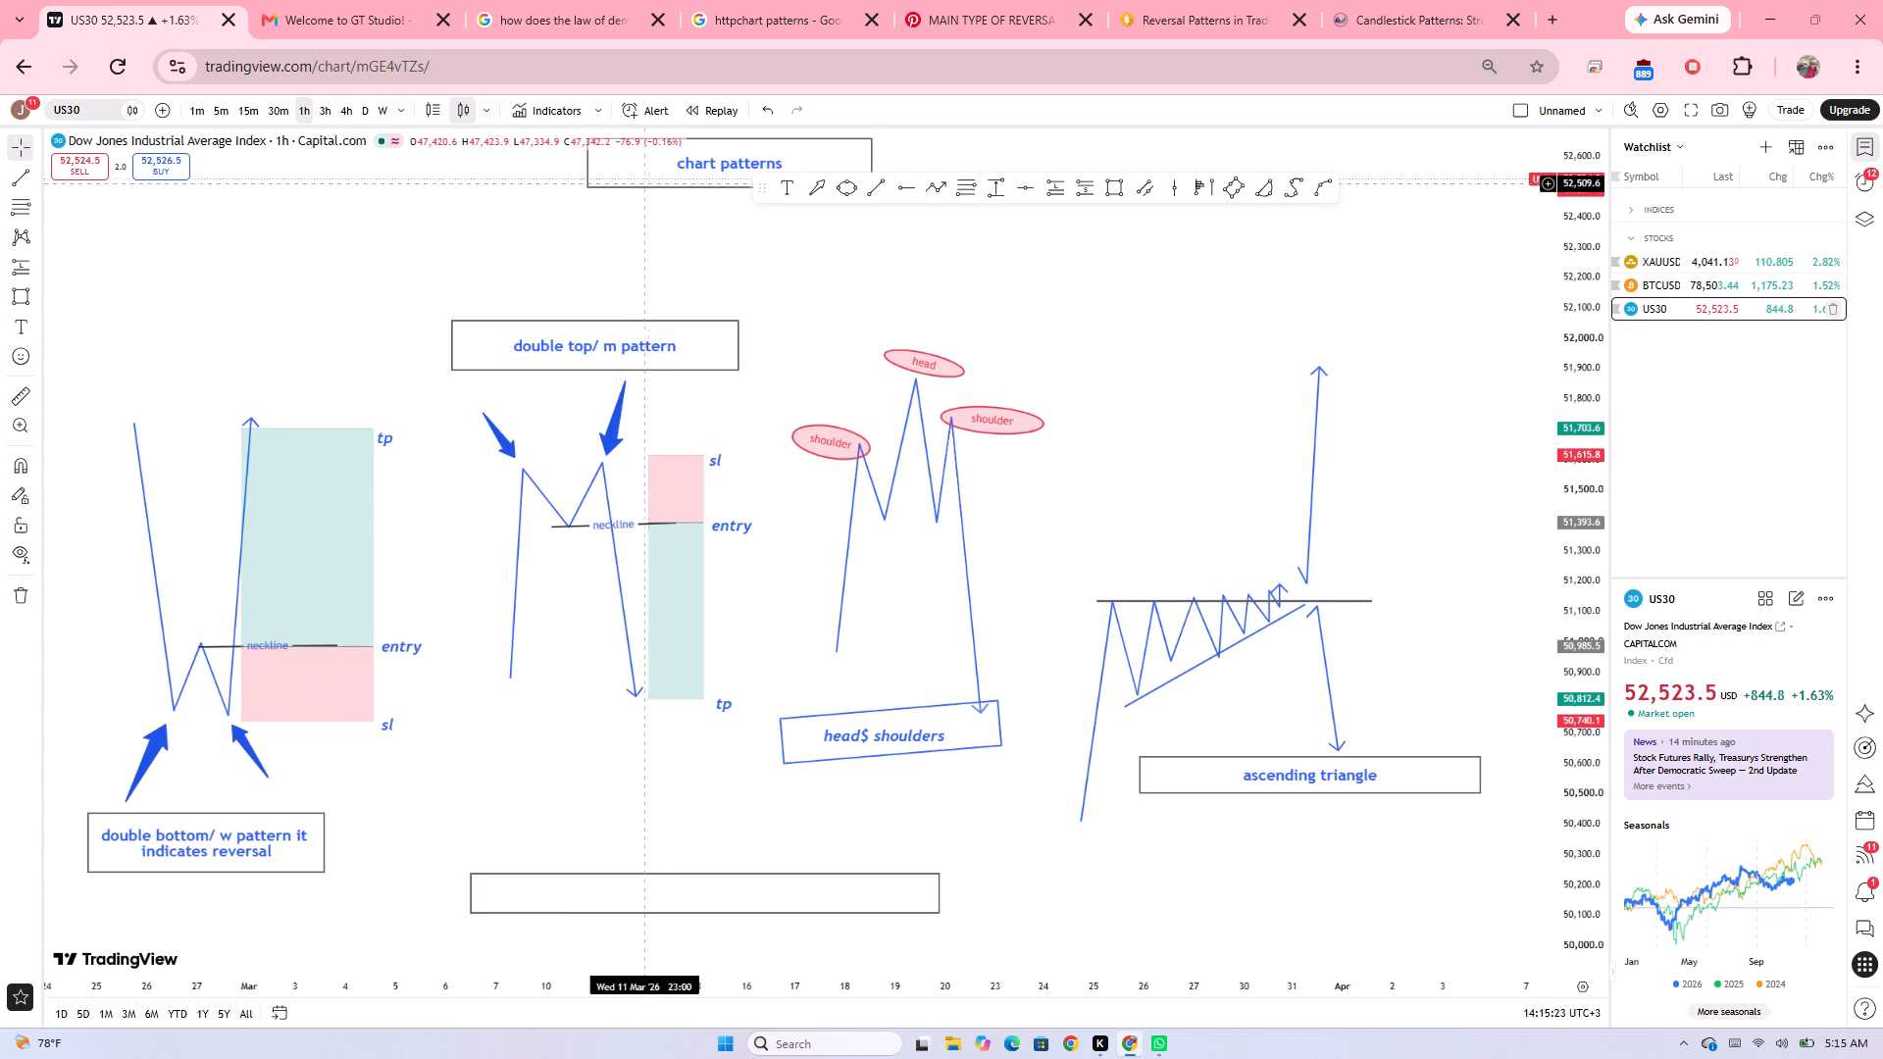
left_click_drag(641, 186, 630, 277)
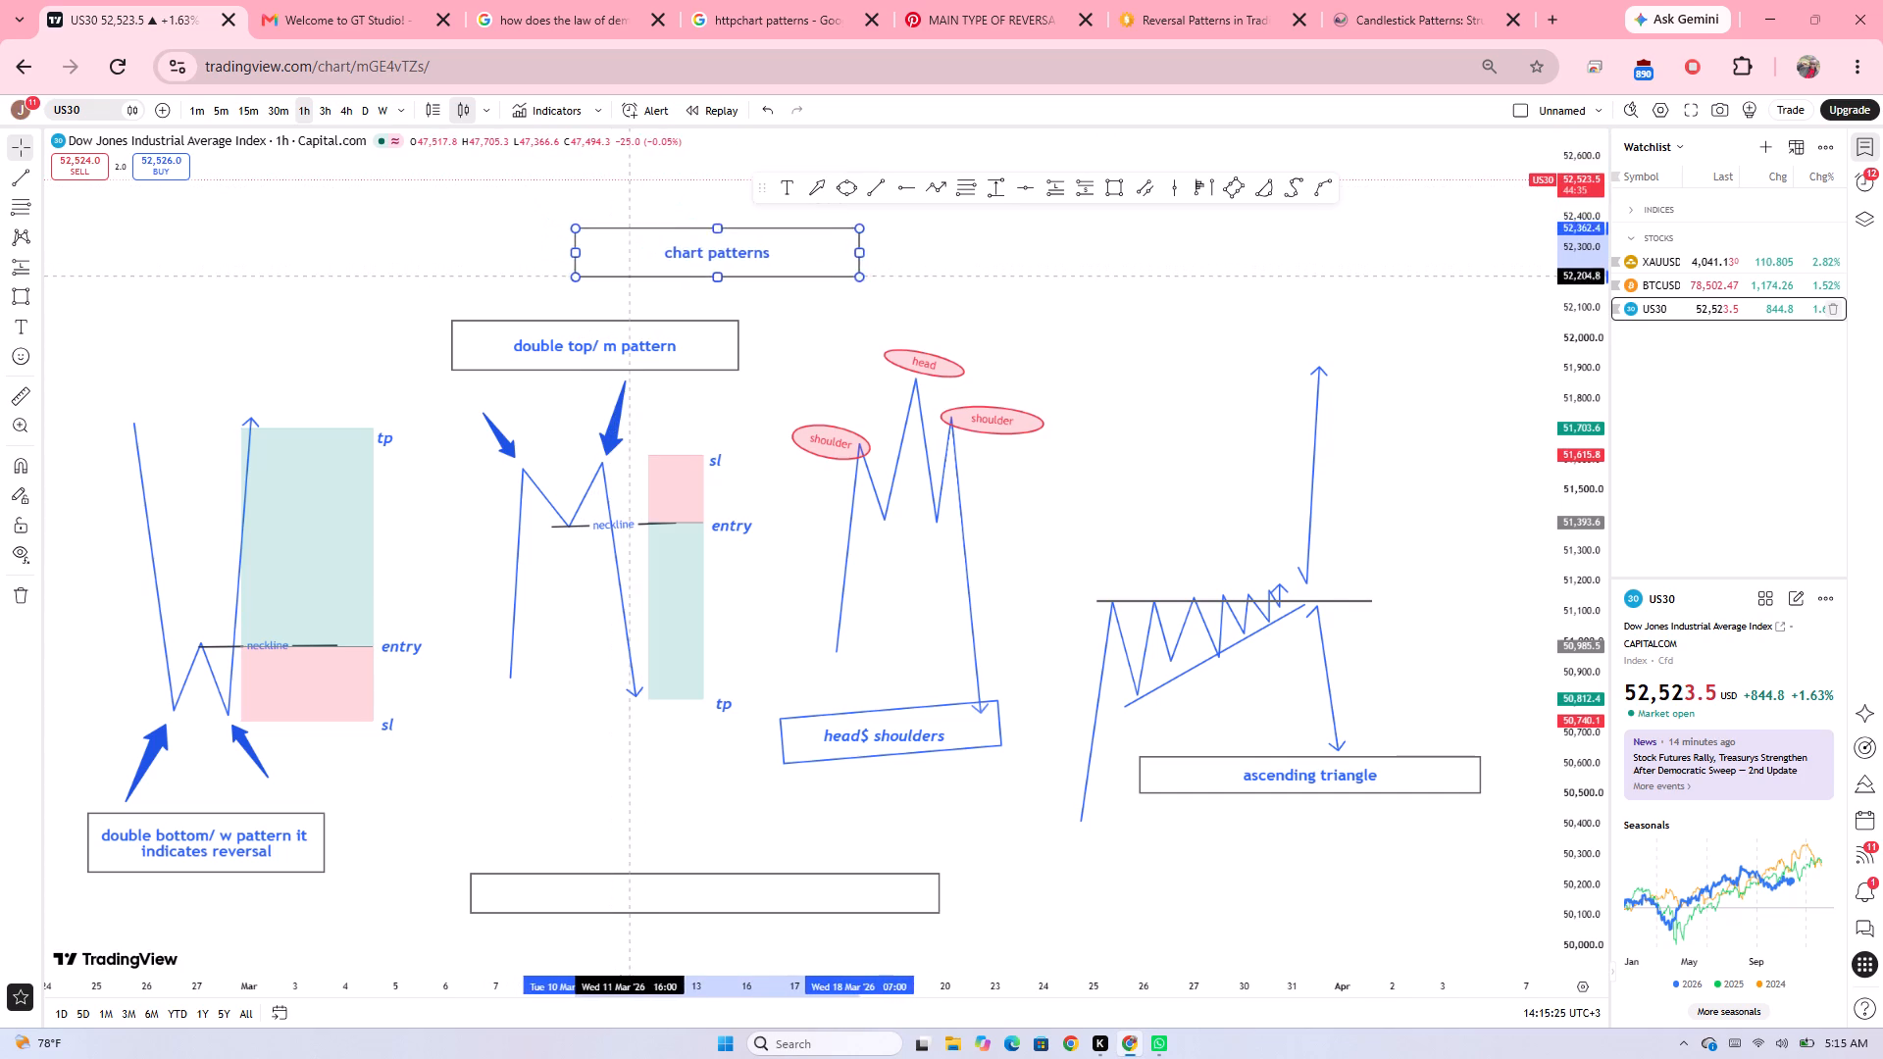
left_click_drag(630, 277, 730, 267)
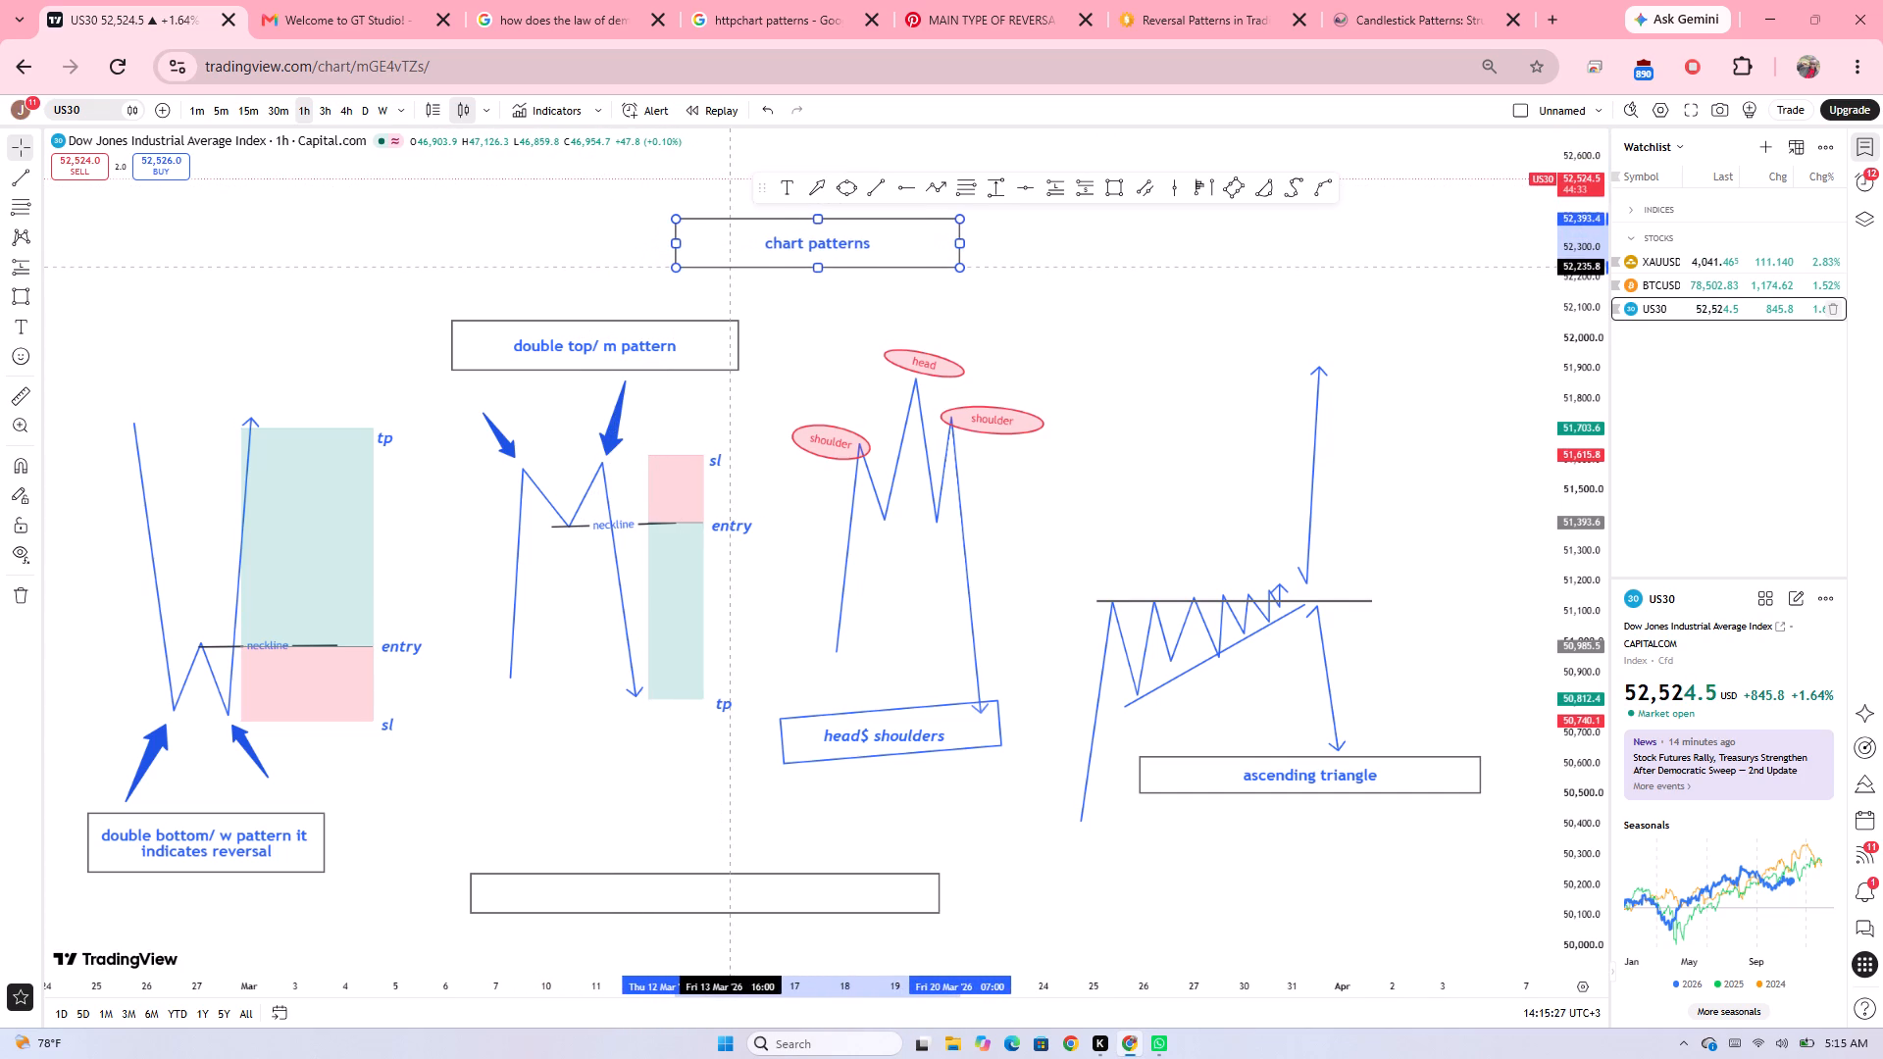
left_click_drag(730, 267, 733, 263)
left_click(957, 328)
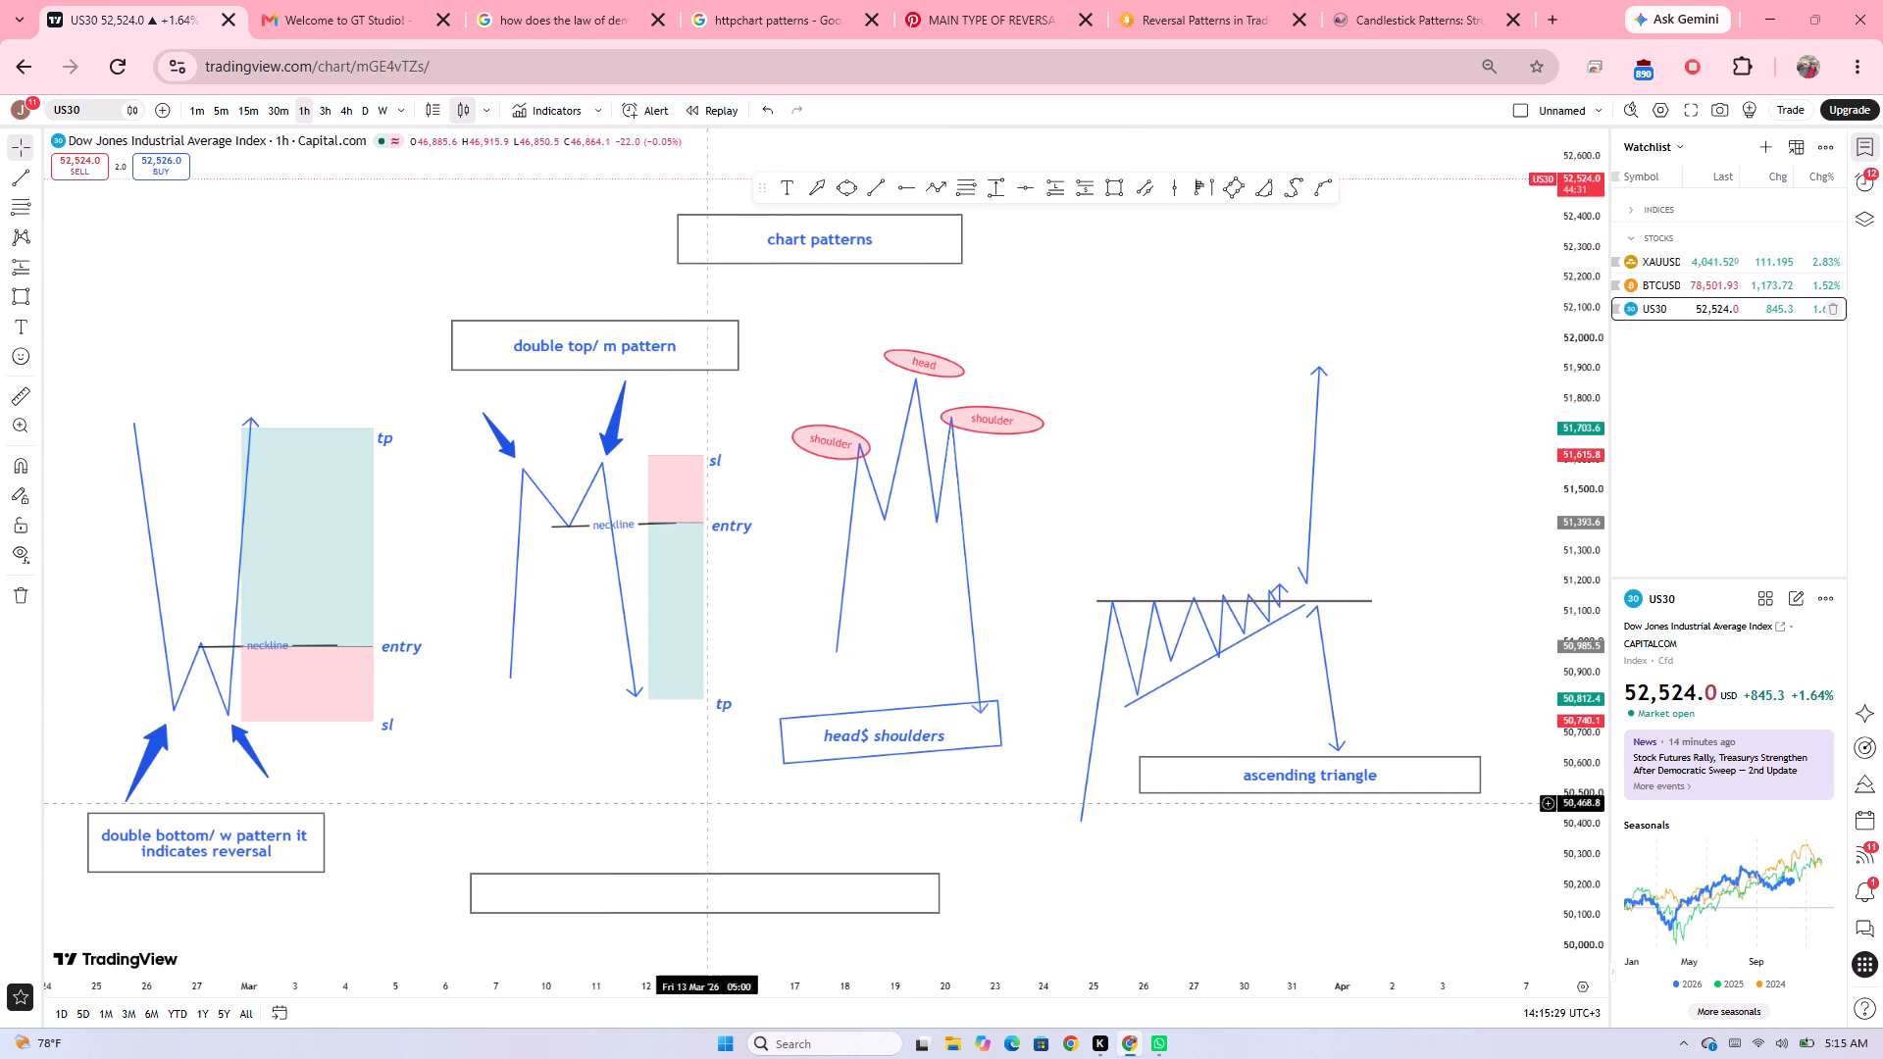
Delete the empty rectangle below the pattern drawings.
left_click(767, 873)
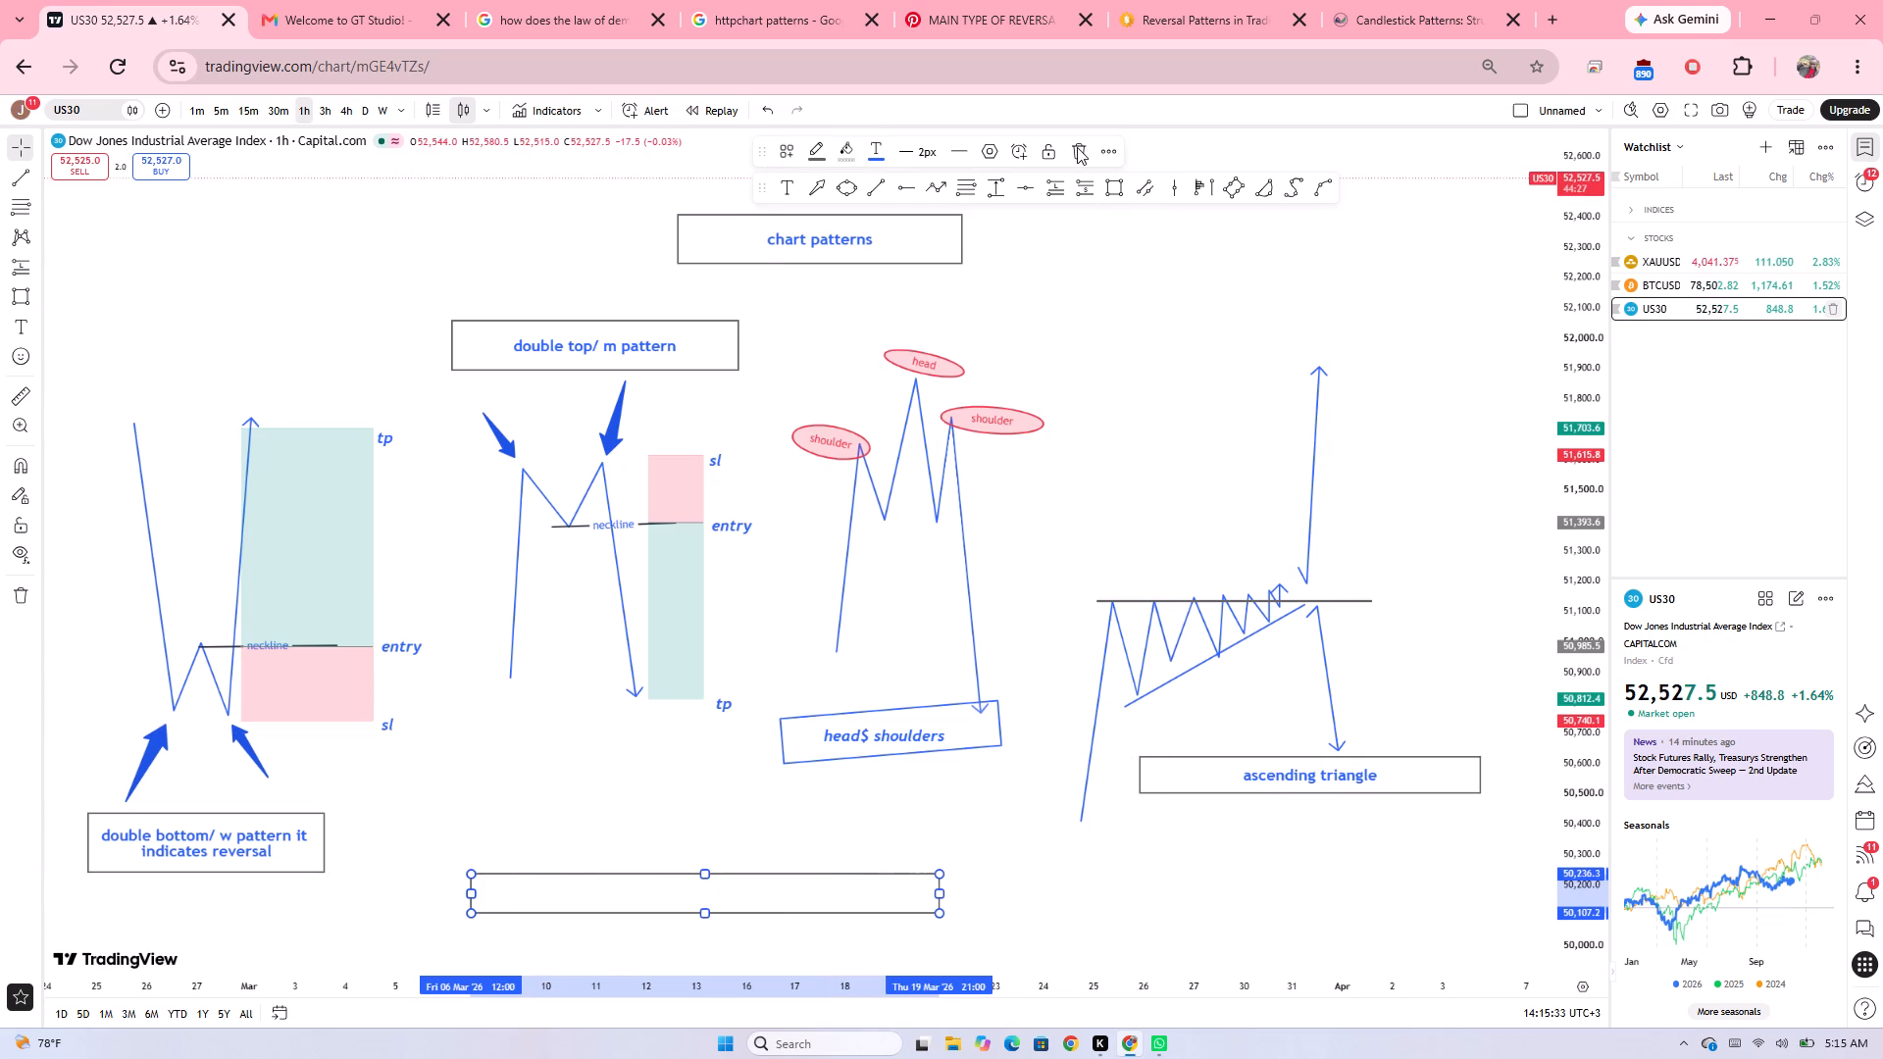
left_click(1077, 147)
Add the line "they are many but these are the easiest to master and trade them" under "chart patterns" in the title box.
left_click_drag(1112, 376, 1105, 429)
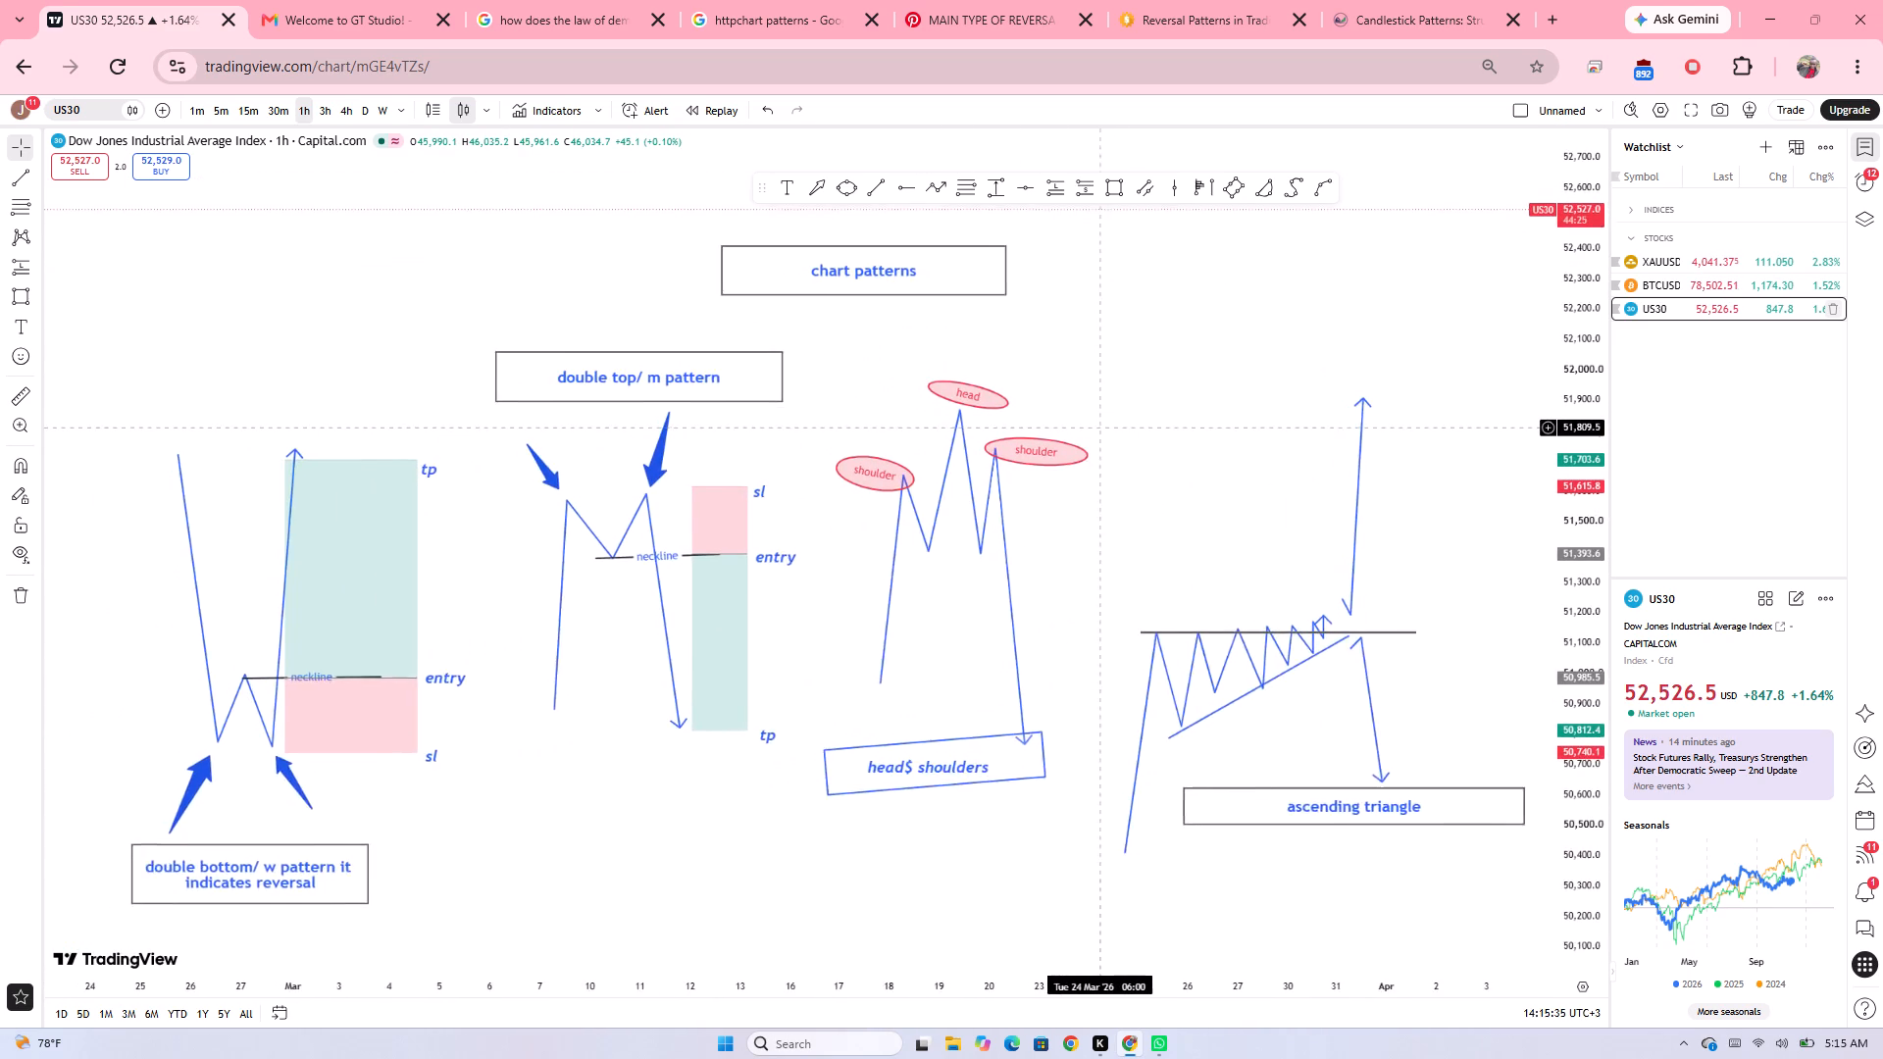
left_click_drag(1105, 429, 1104, 497)
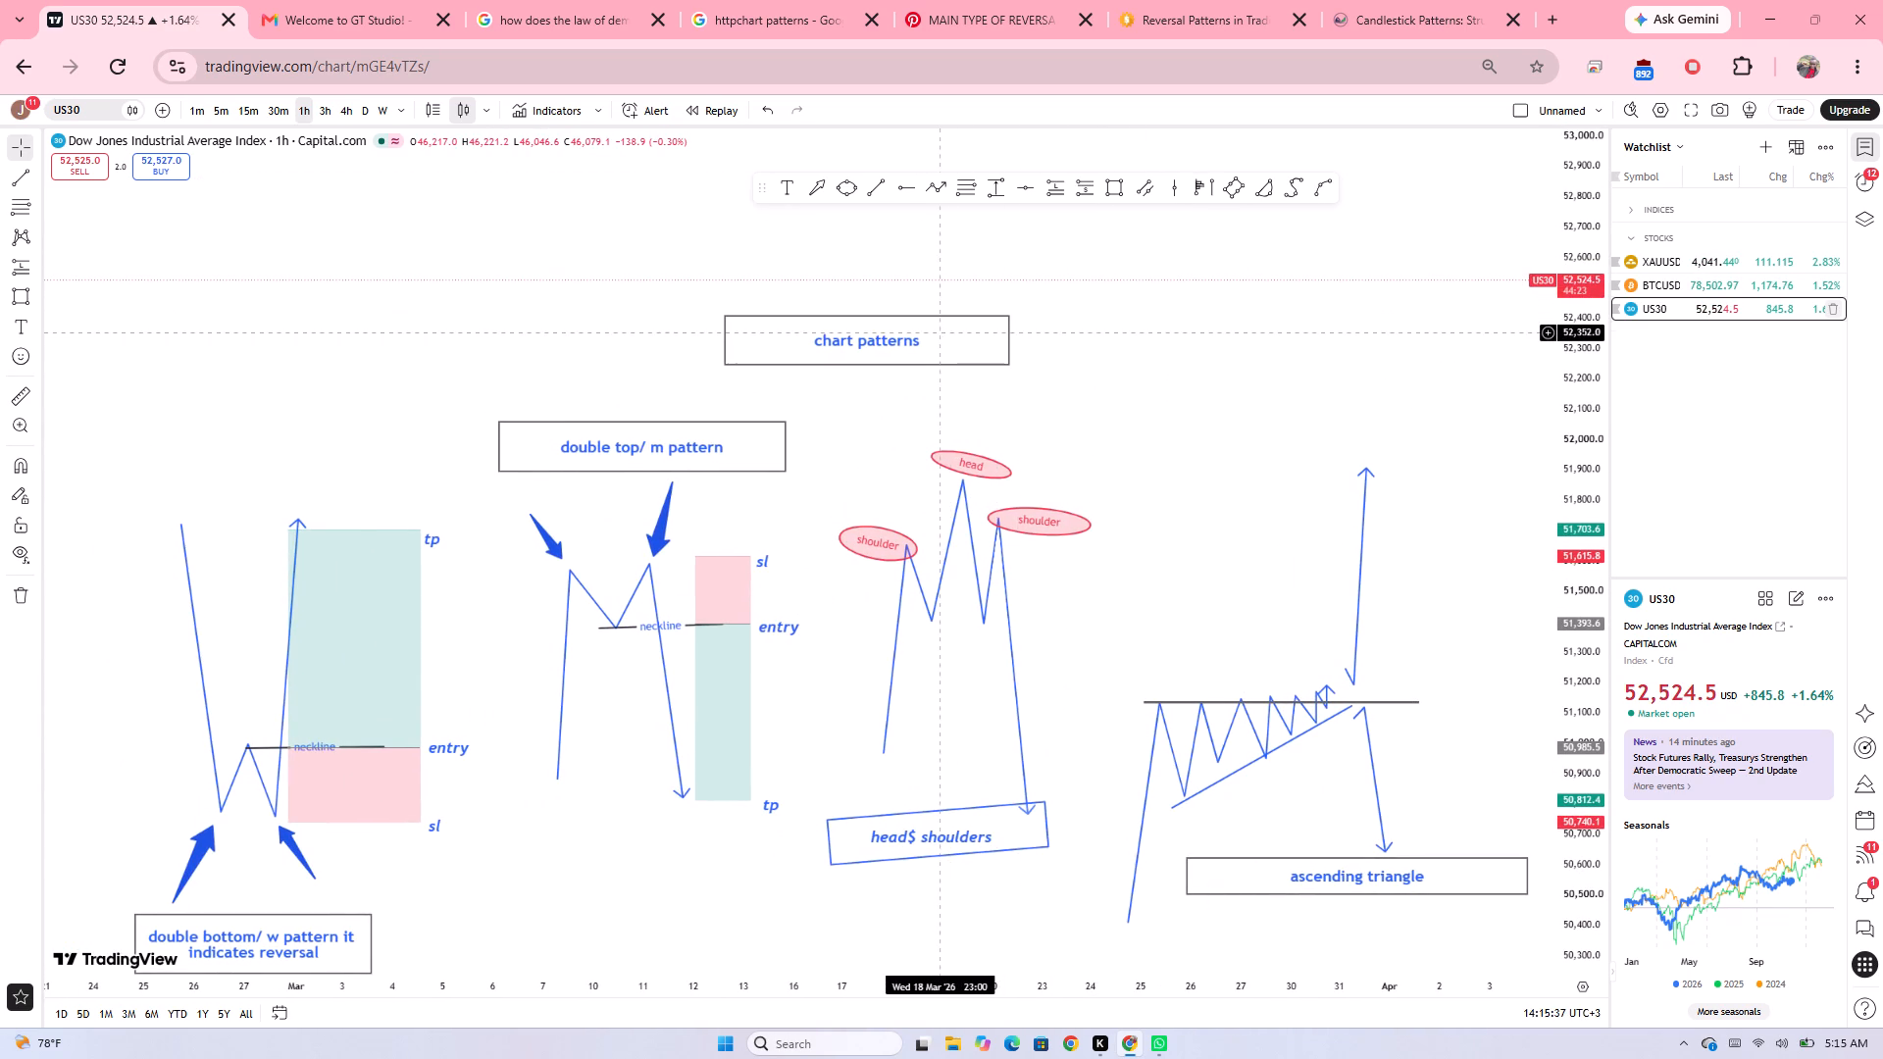
left_click(941, 332)
left_click(917, 343)
left_click(918, 342)
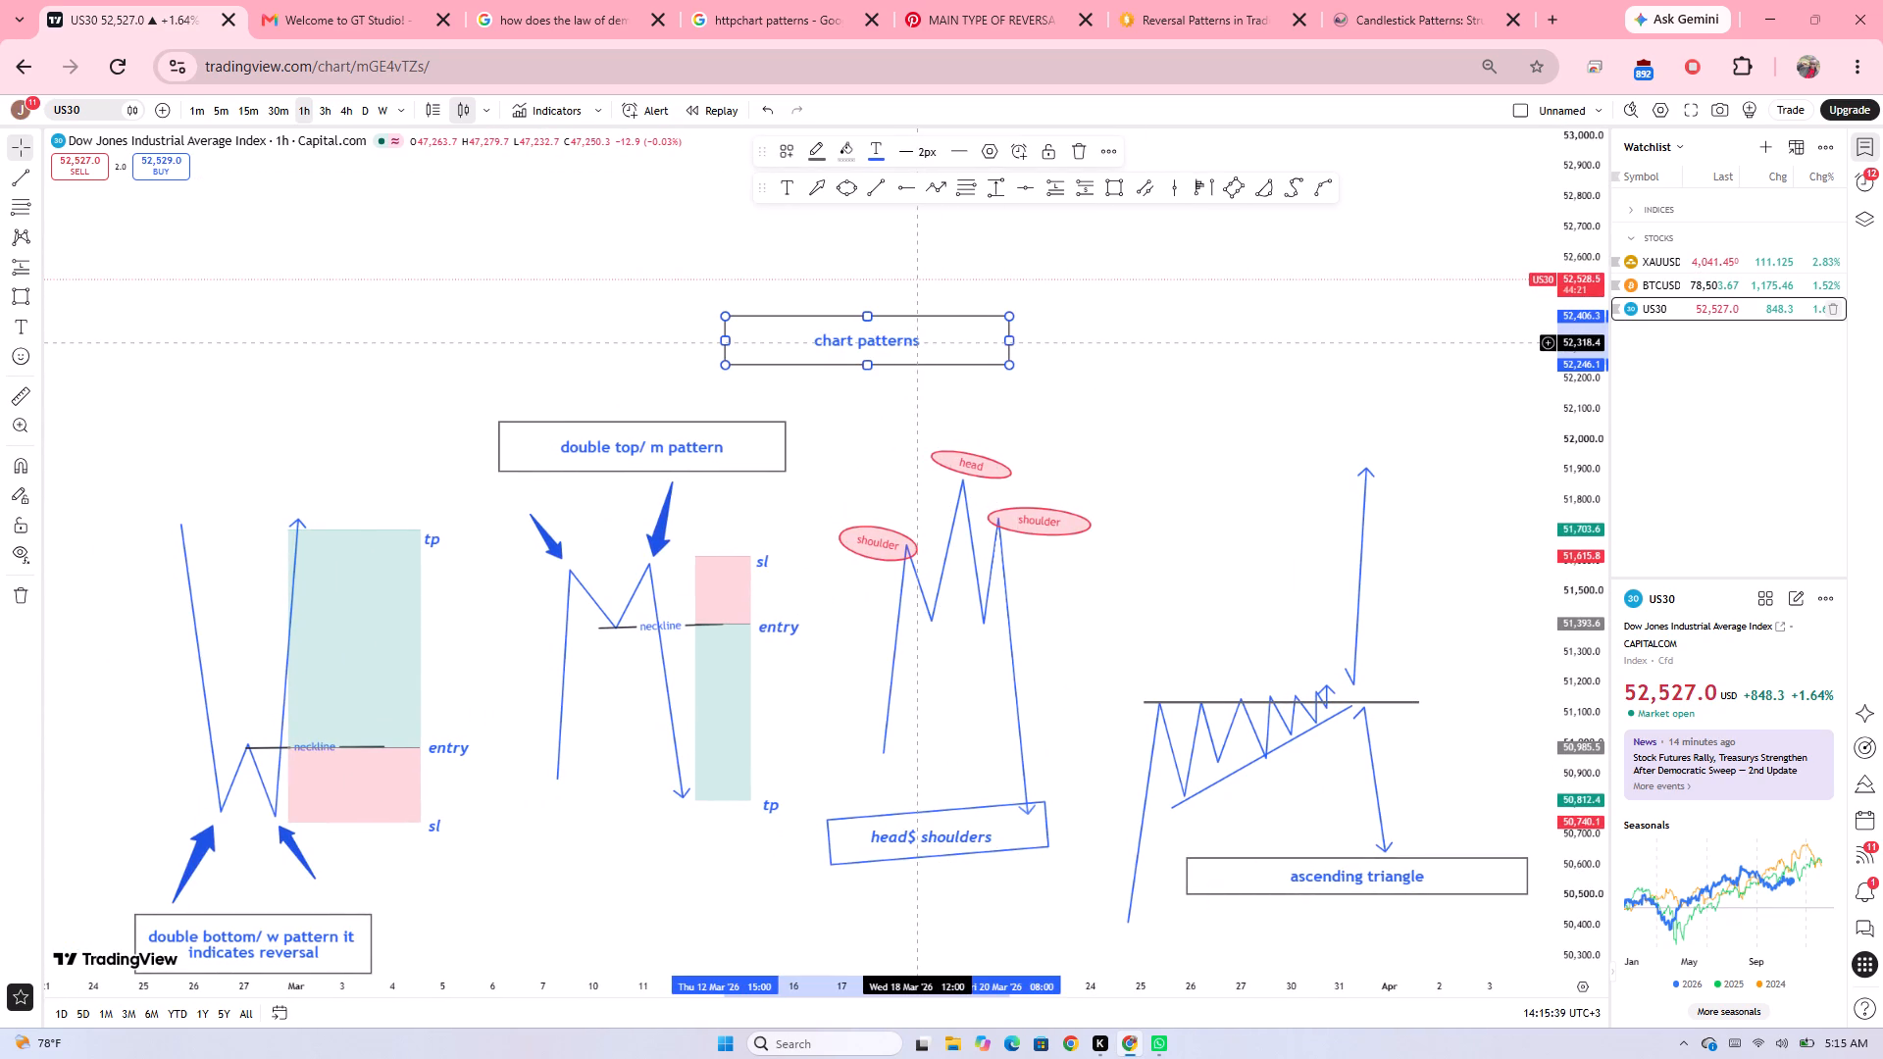
key("shift+Return")
type("they are many but these are the easiest to m,a")
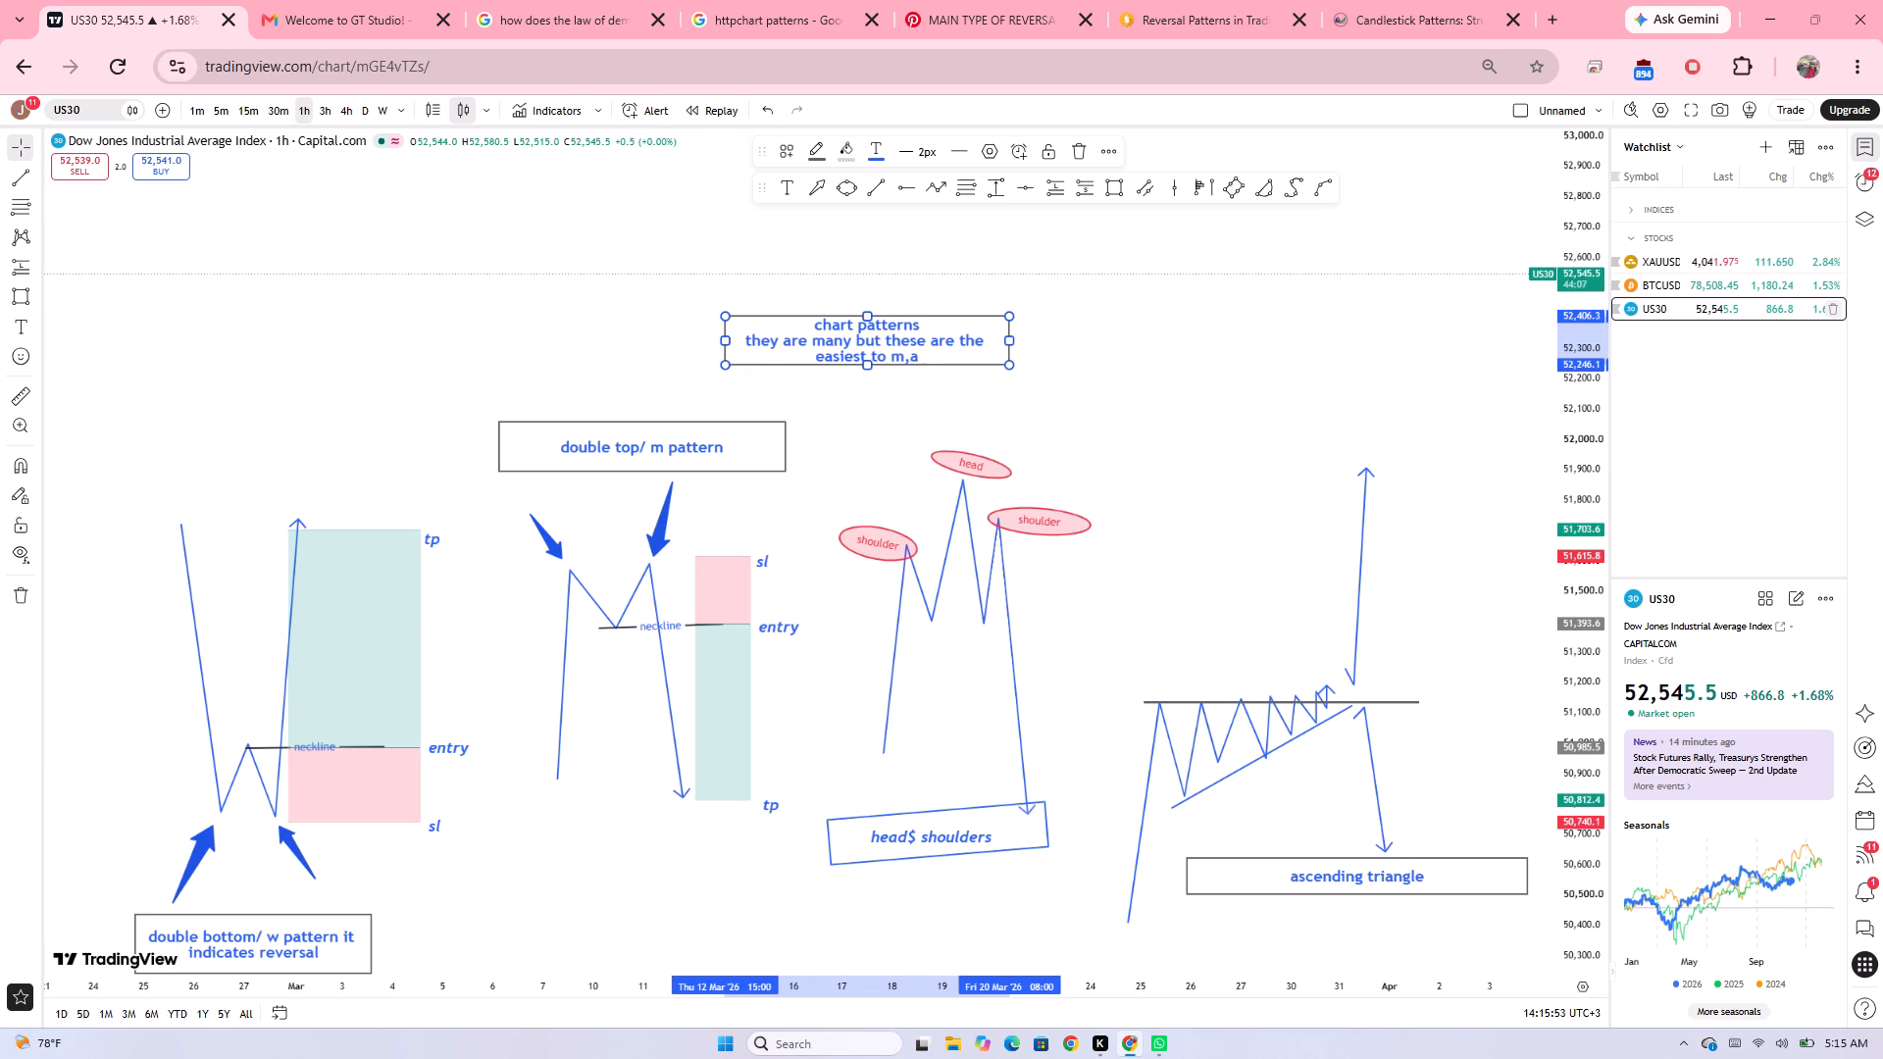
type("sdter")
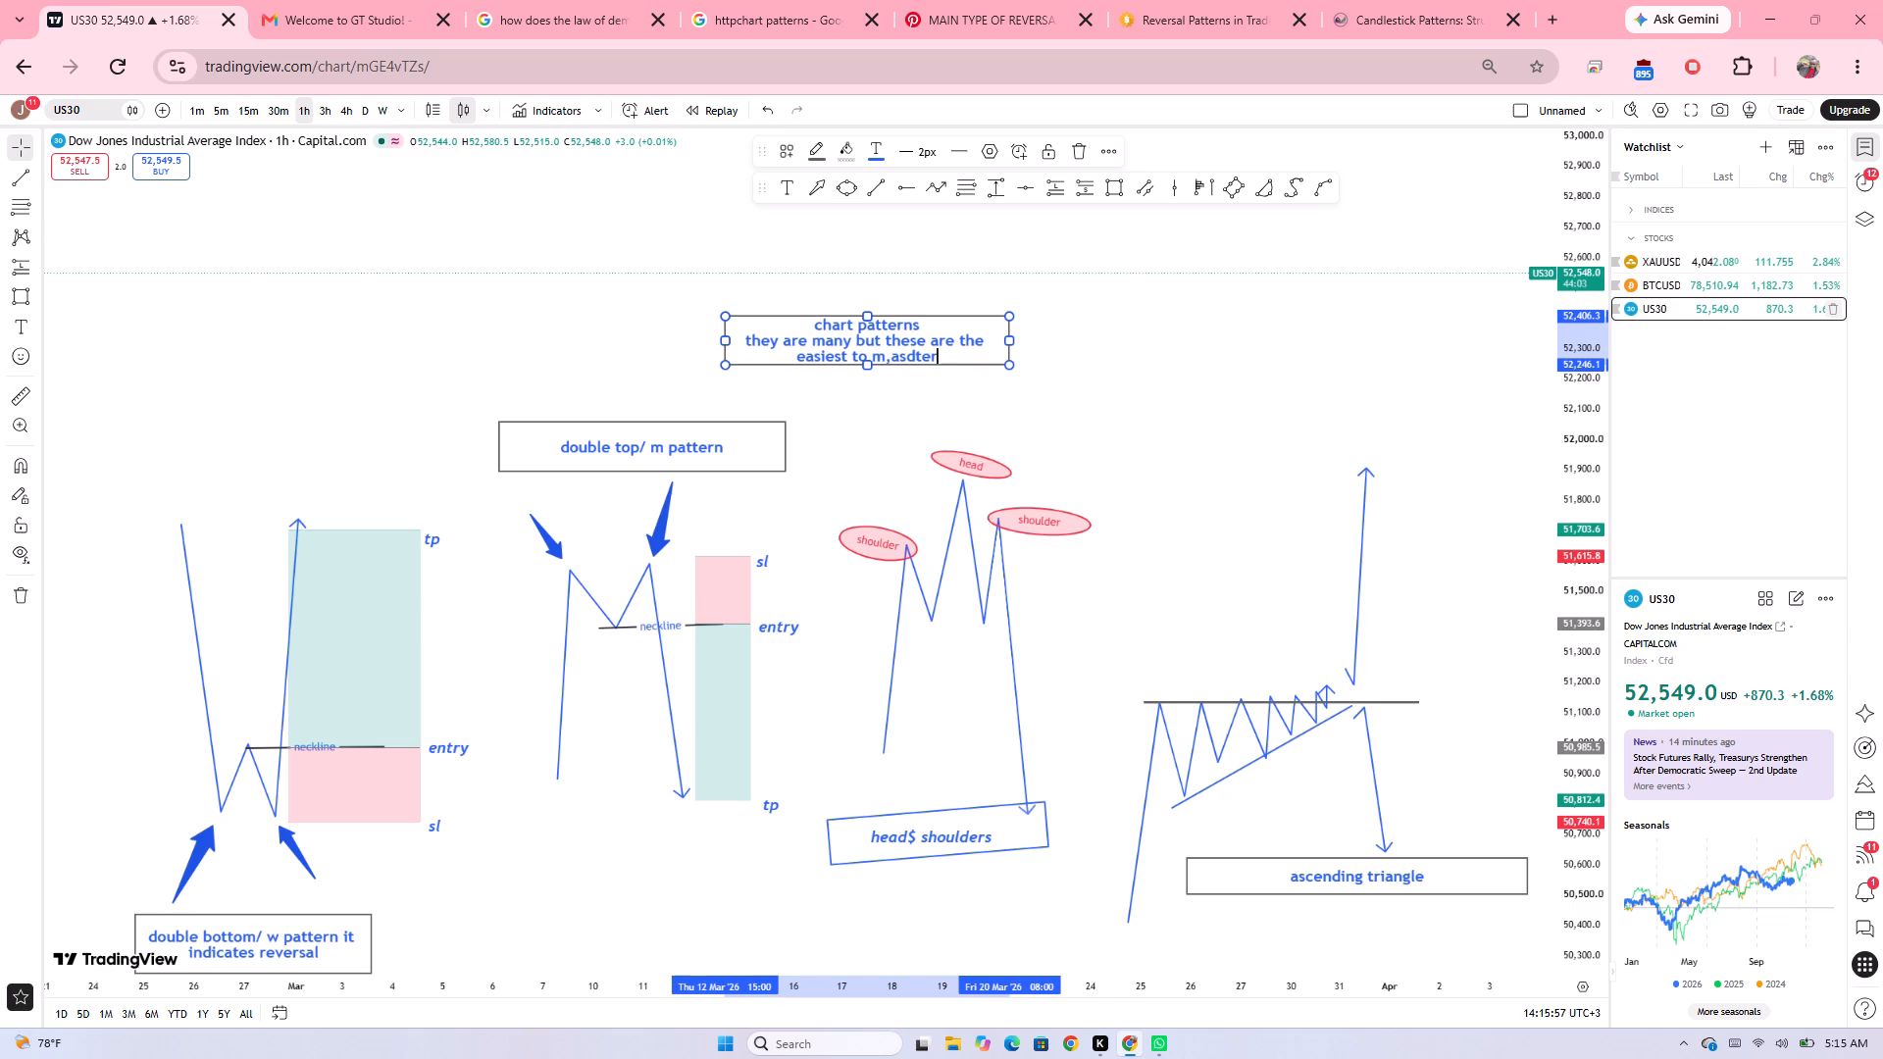
key("BackSpace")
key("BackSpace")
key("BackSpace")
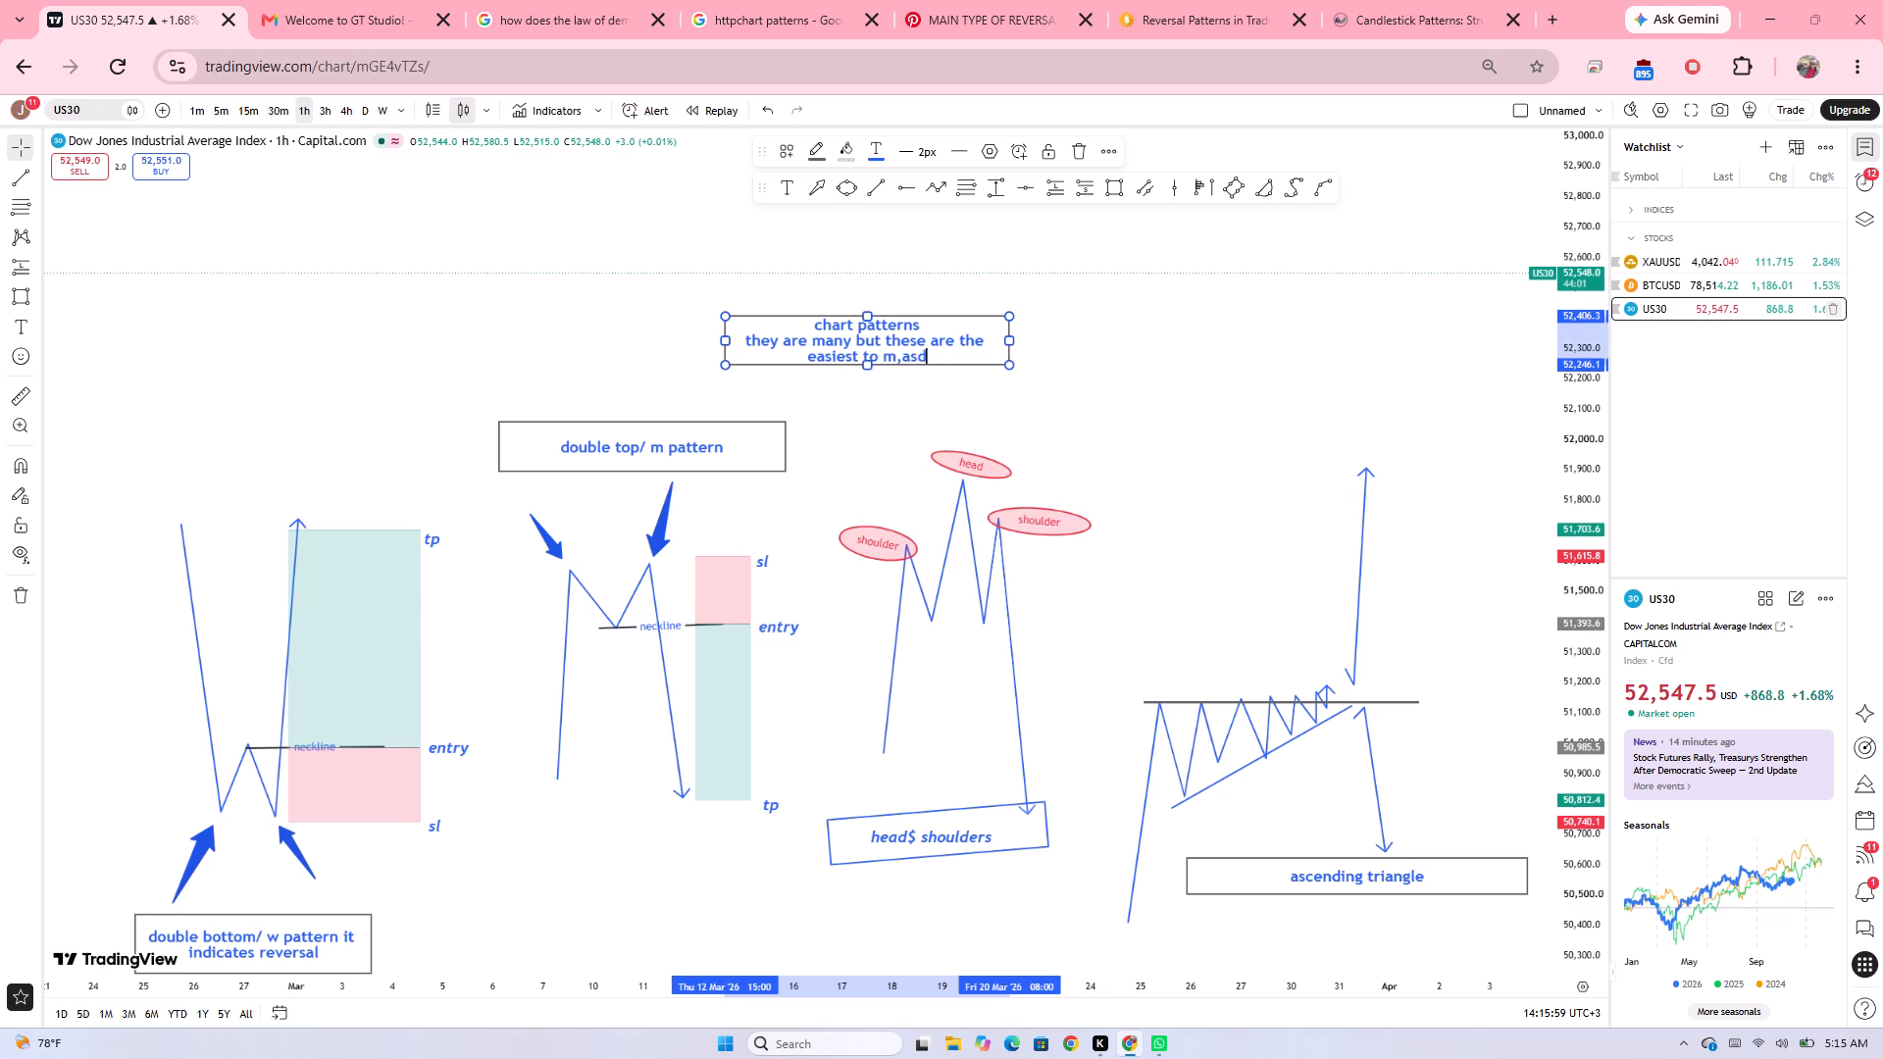
key("BackSpace")
key("BackSpace")
key("BackSpace")
key("BackSpace")
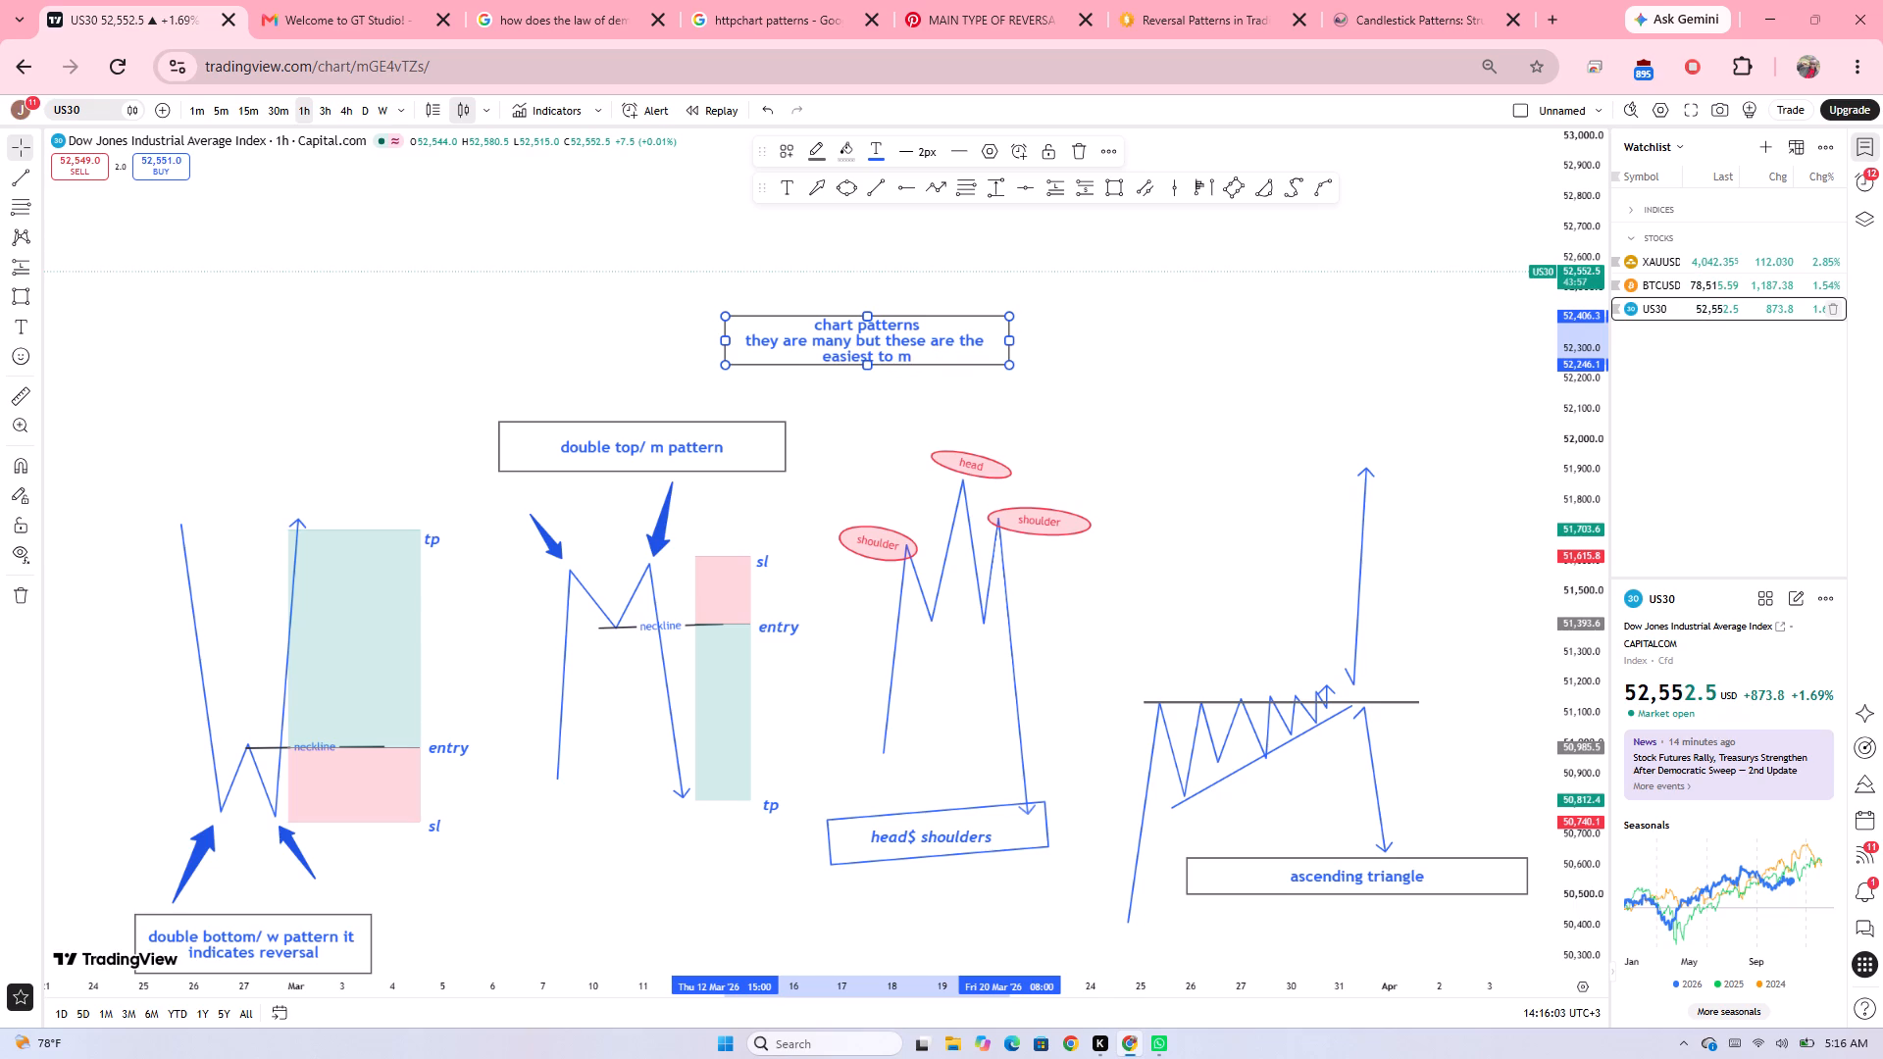
type("aster and")
key("space")
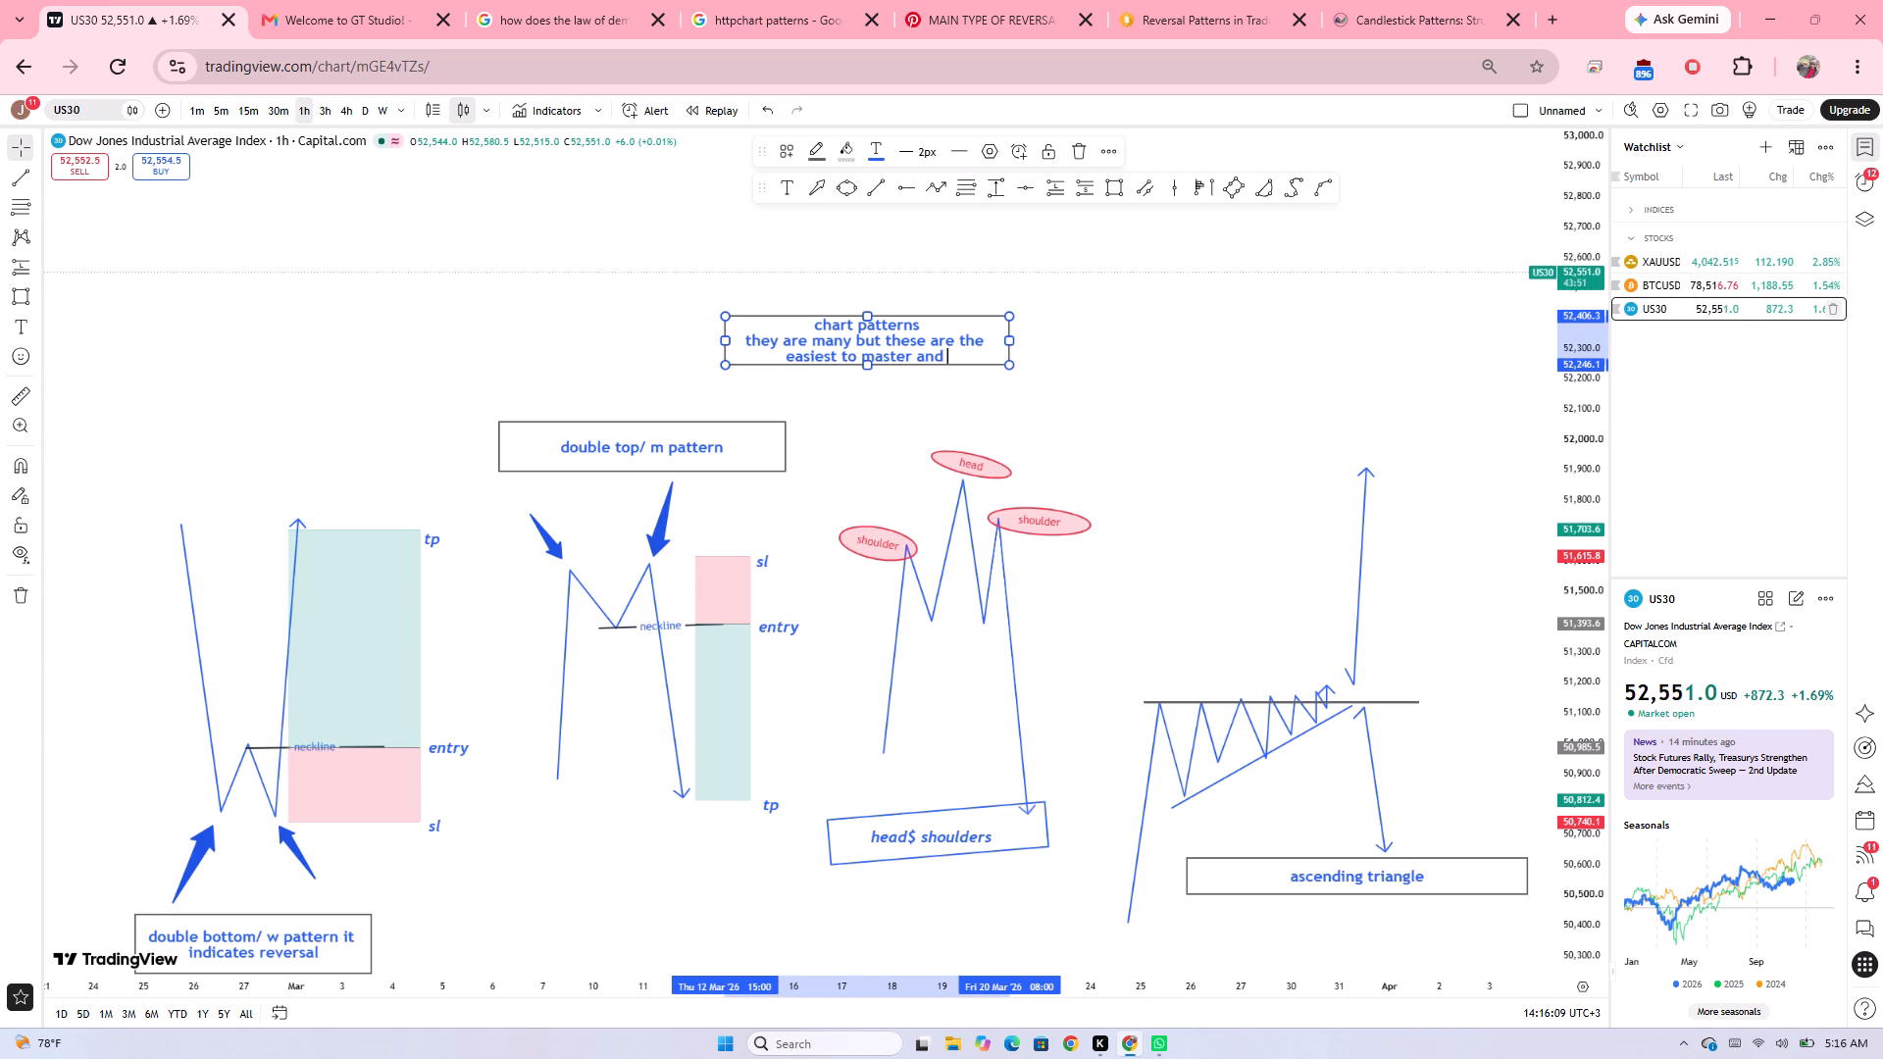
type("trade them")
left_click(1098, 375)
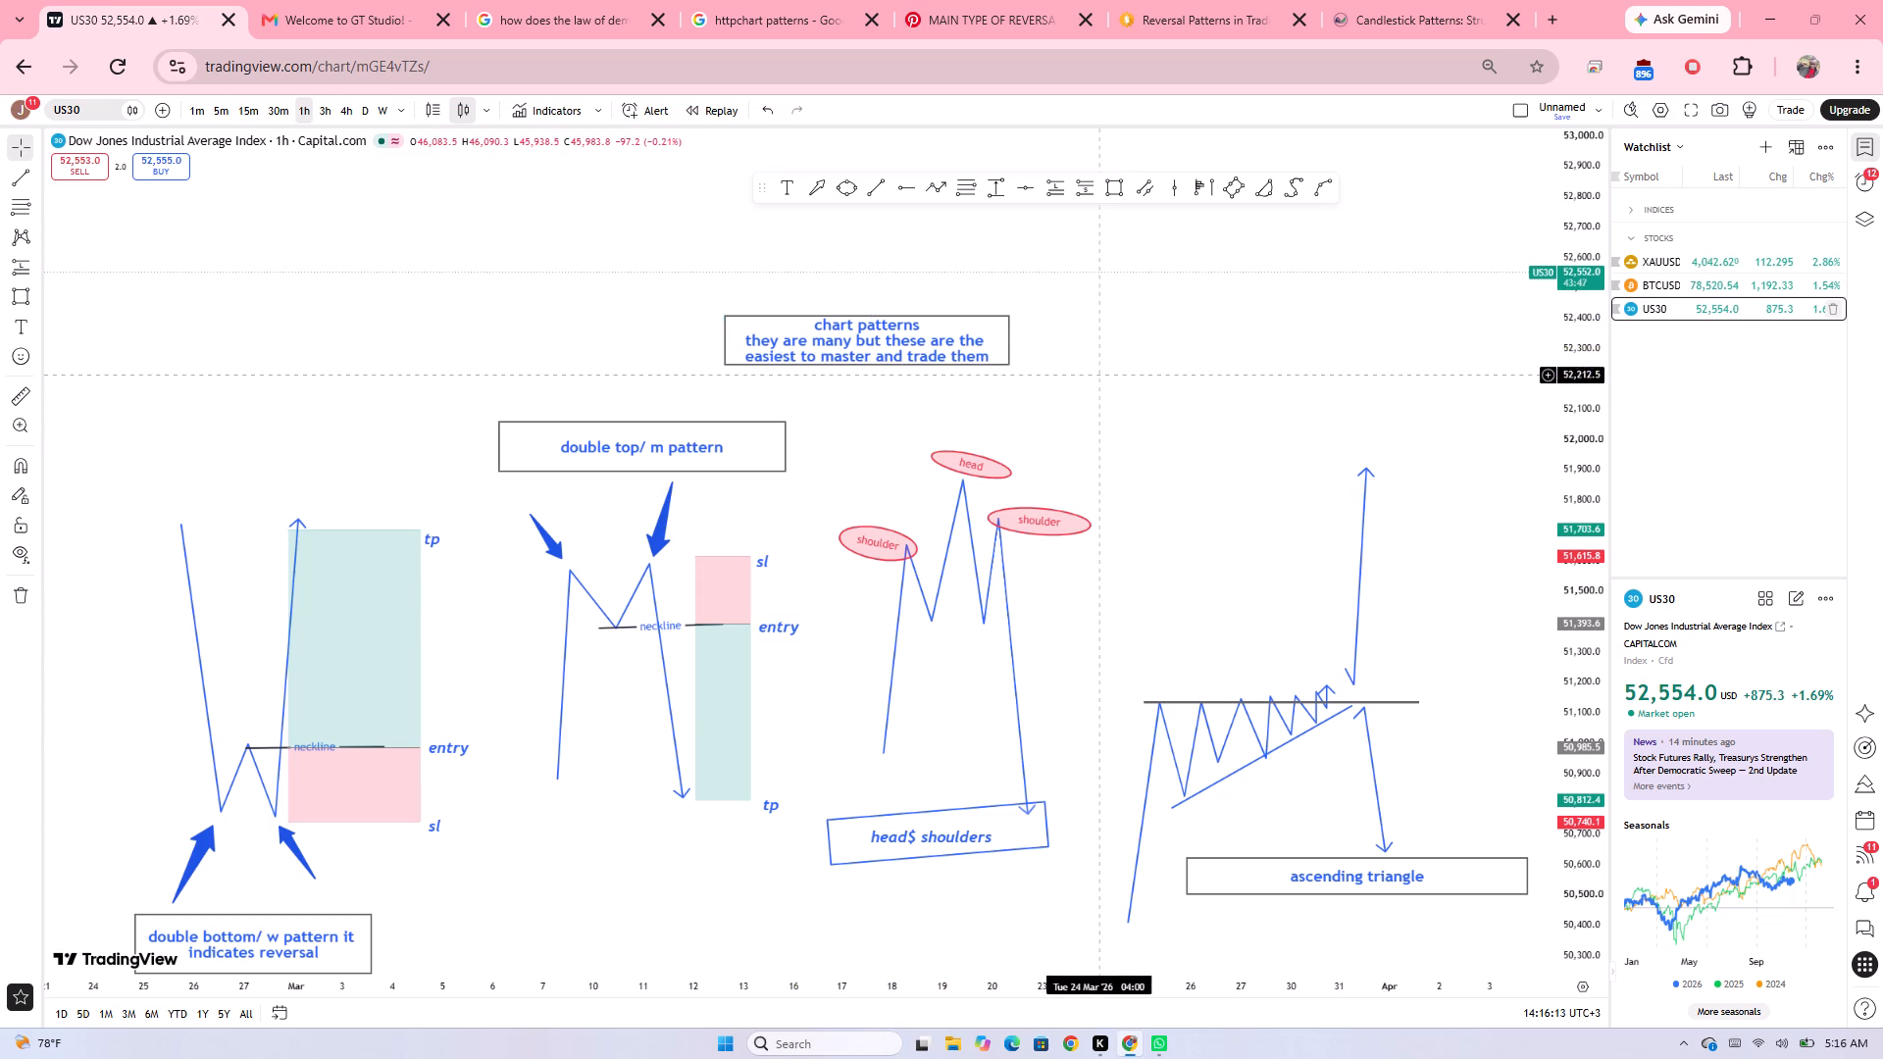
Move the title box earlier along the time axis so it spans 10 to 18 March at about the same height.
left_click(913, 316)
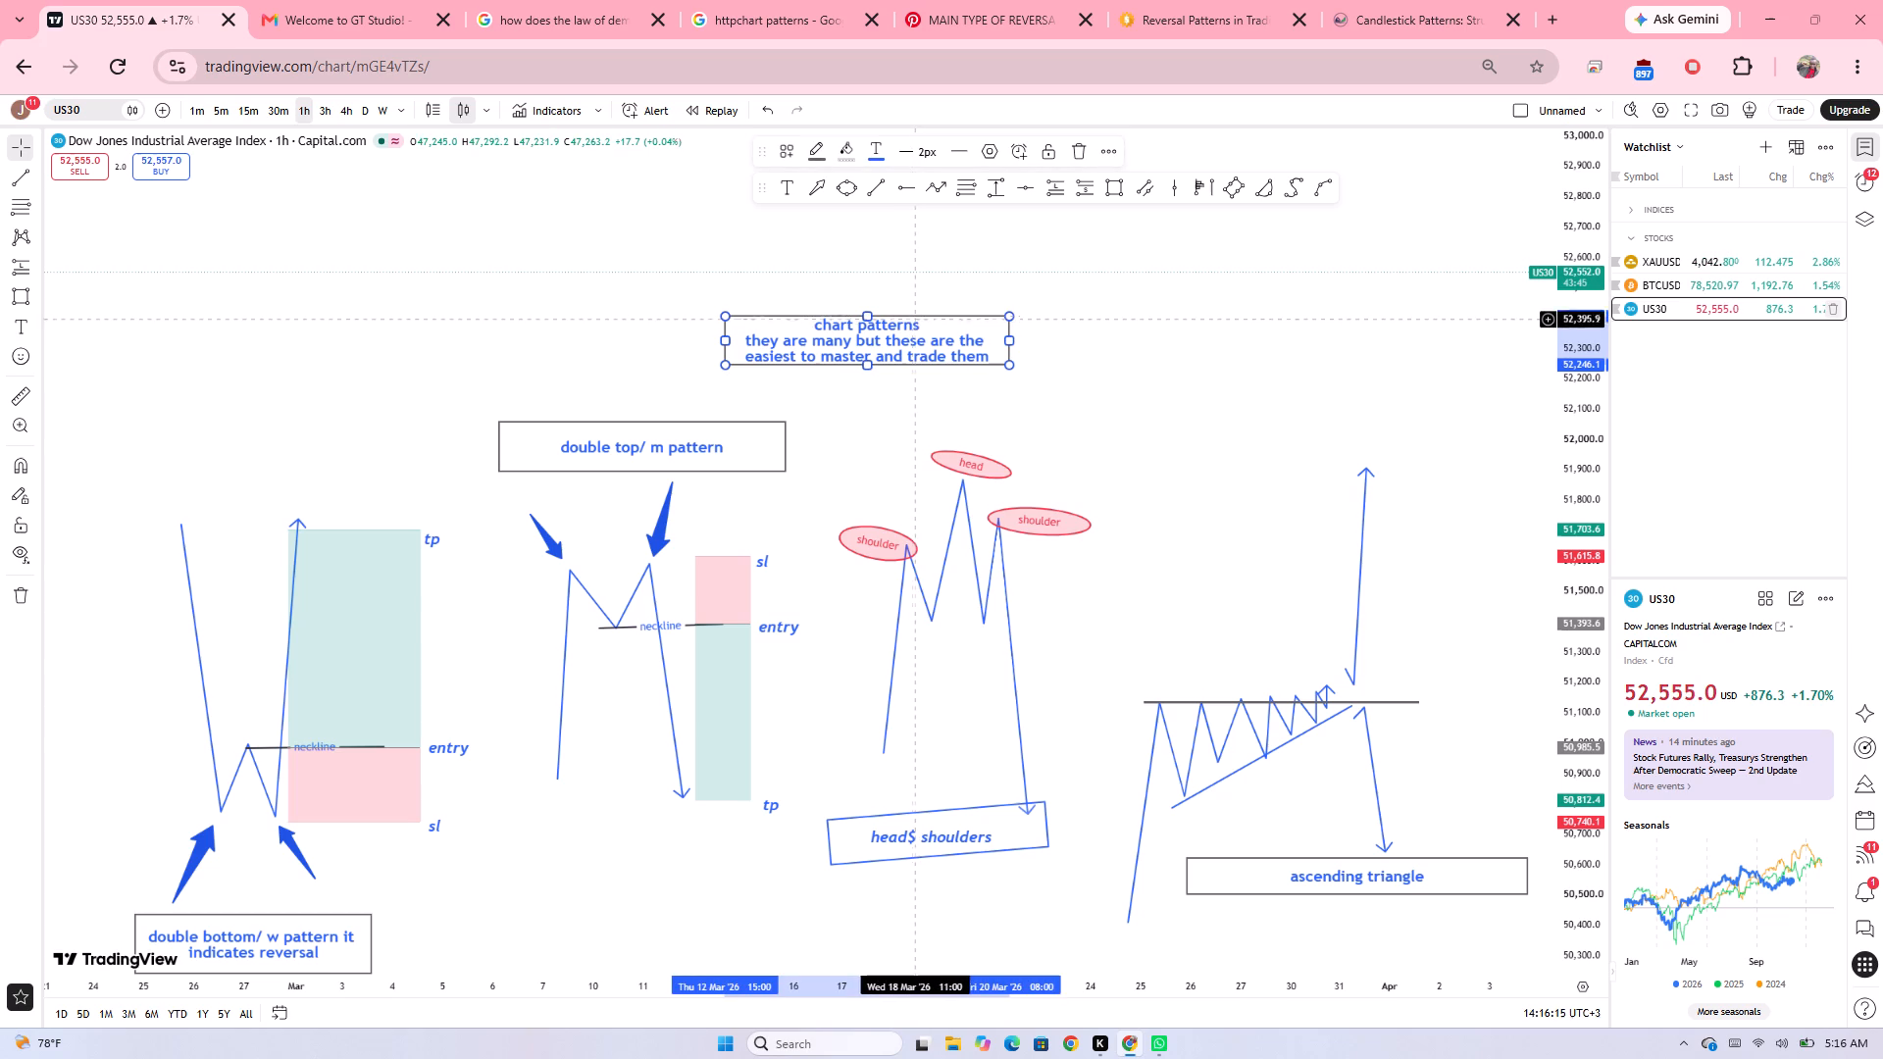
left_click_drag(918, 323, 892, 324)
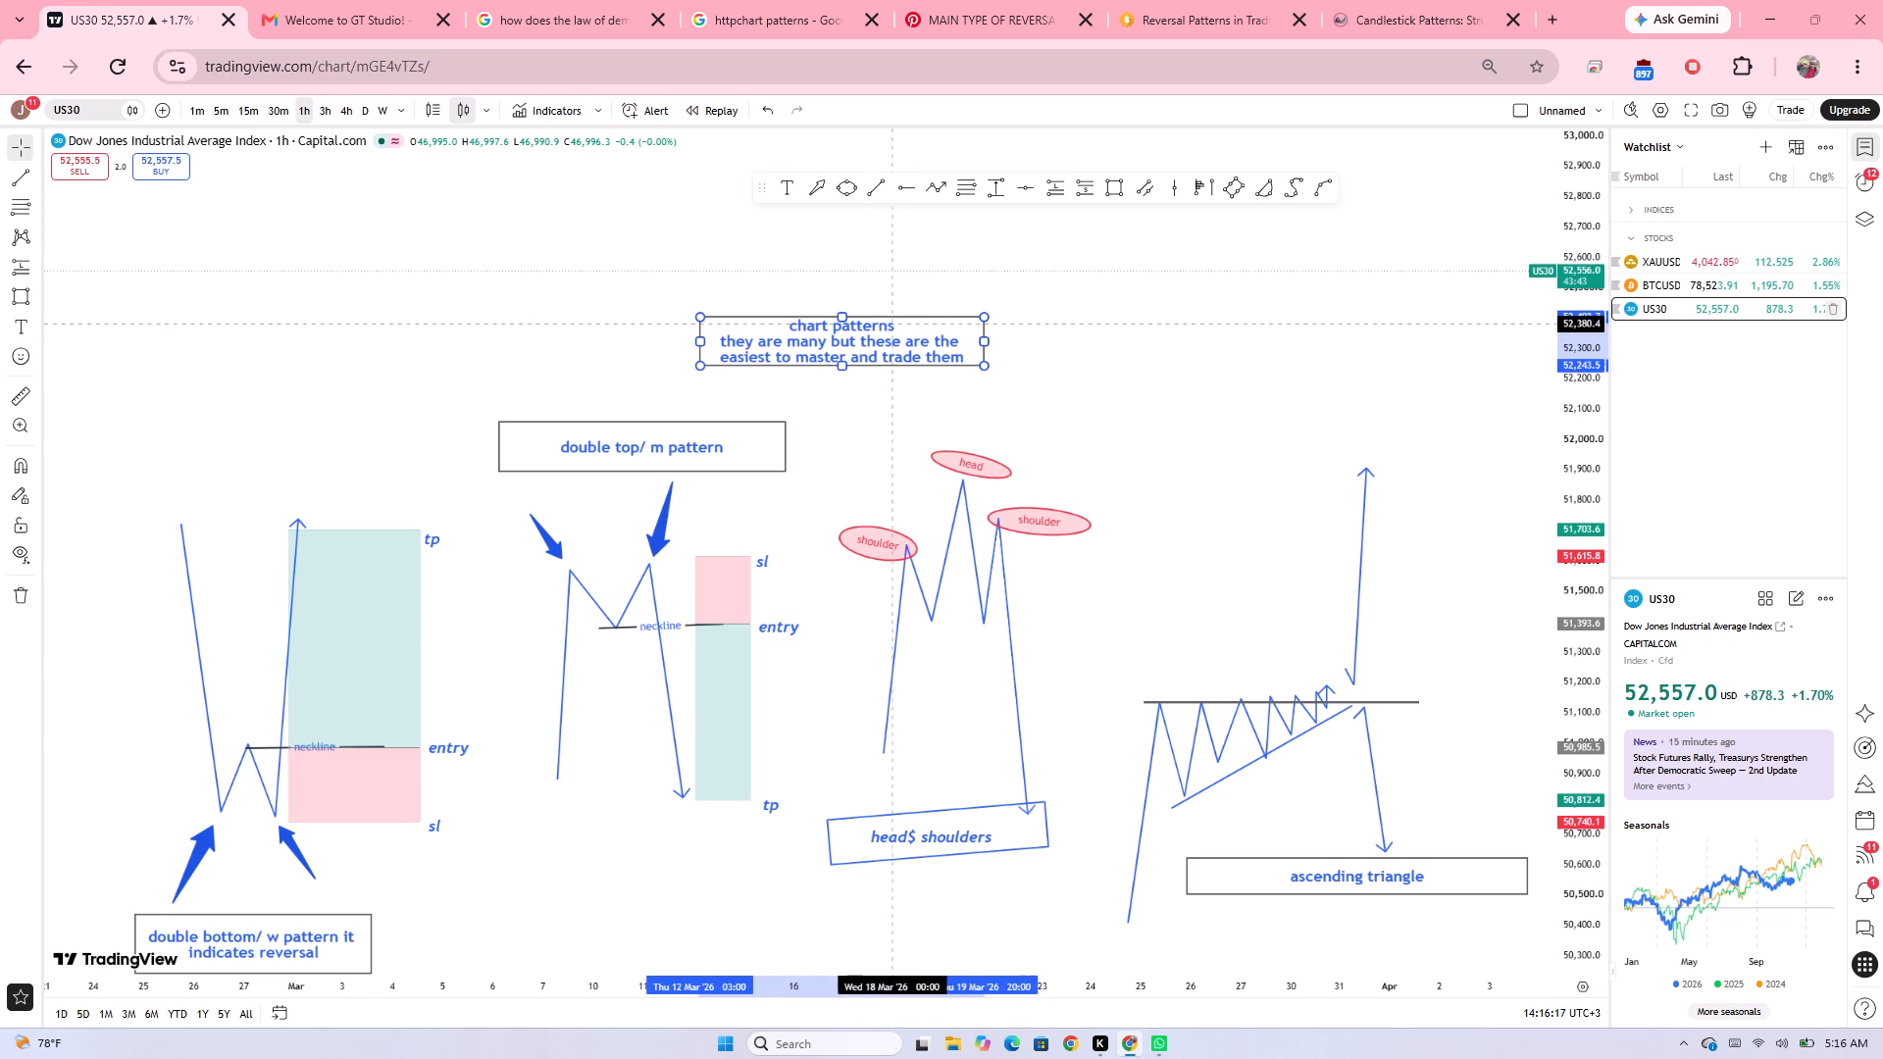
left_click_drag(892, 324, 893, 324)
left_click_drag(897, 328, 818, 328)
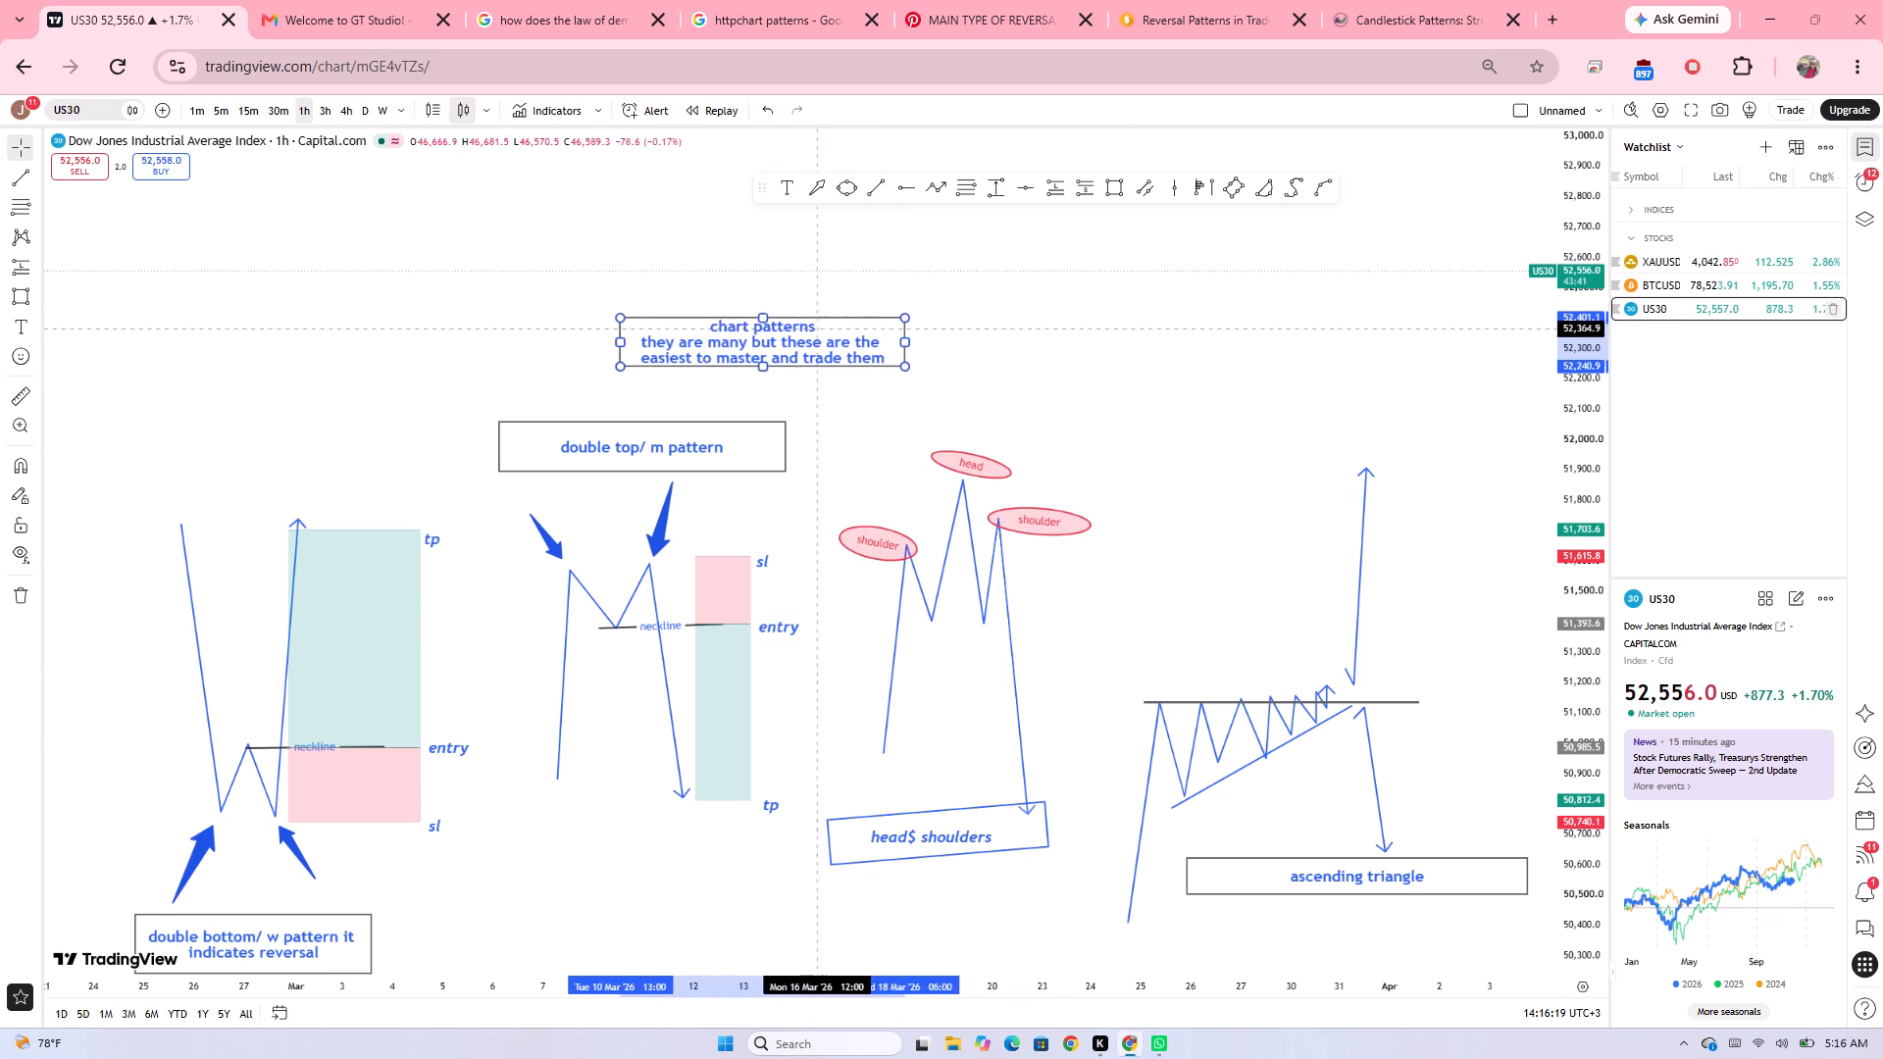
Move the title box slightly along the time axis so it spans 11 to 19 March at about the same height.
left_click_drag(818, 328, 872, 328)
left_click(872, 328)
left_click(872, 328)
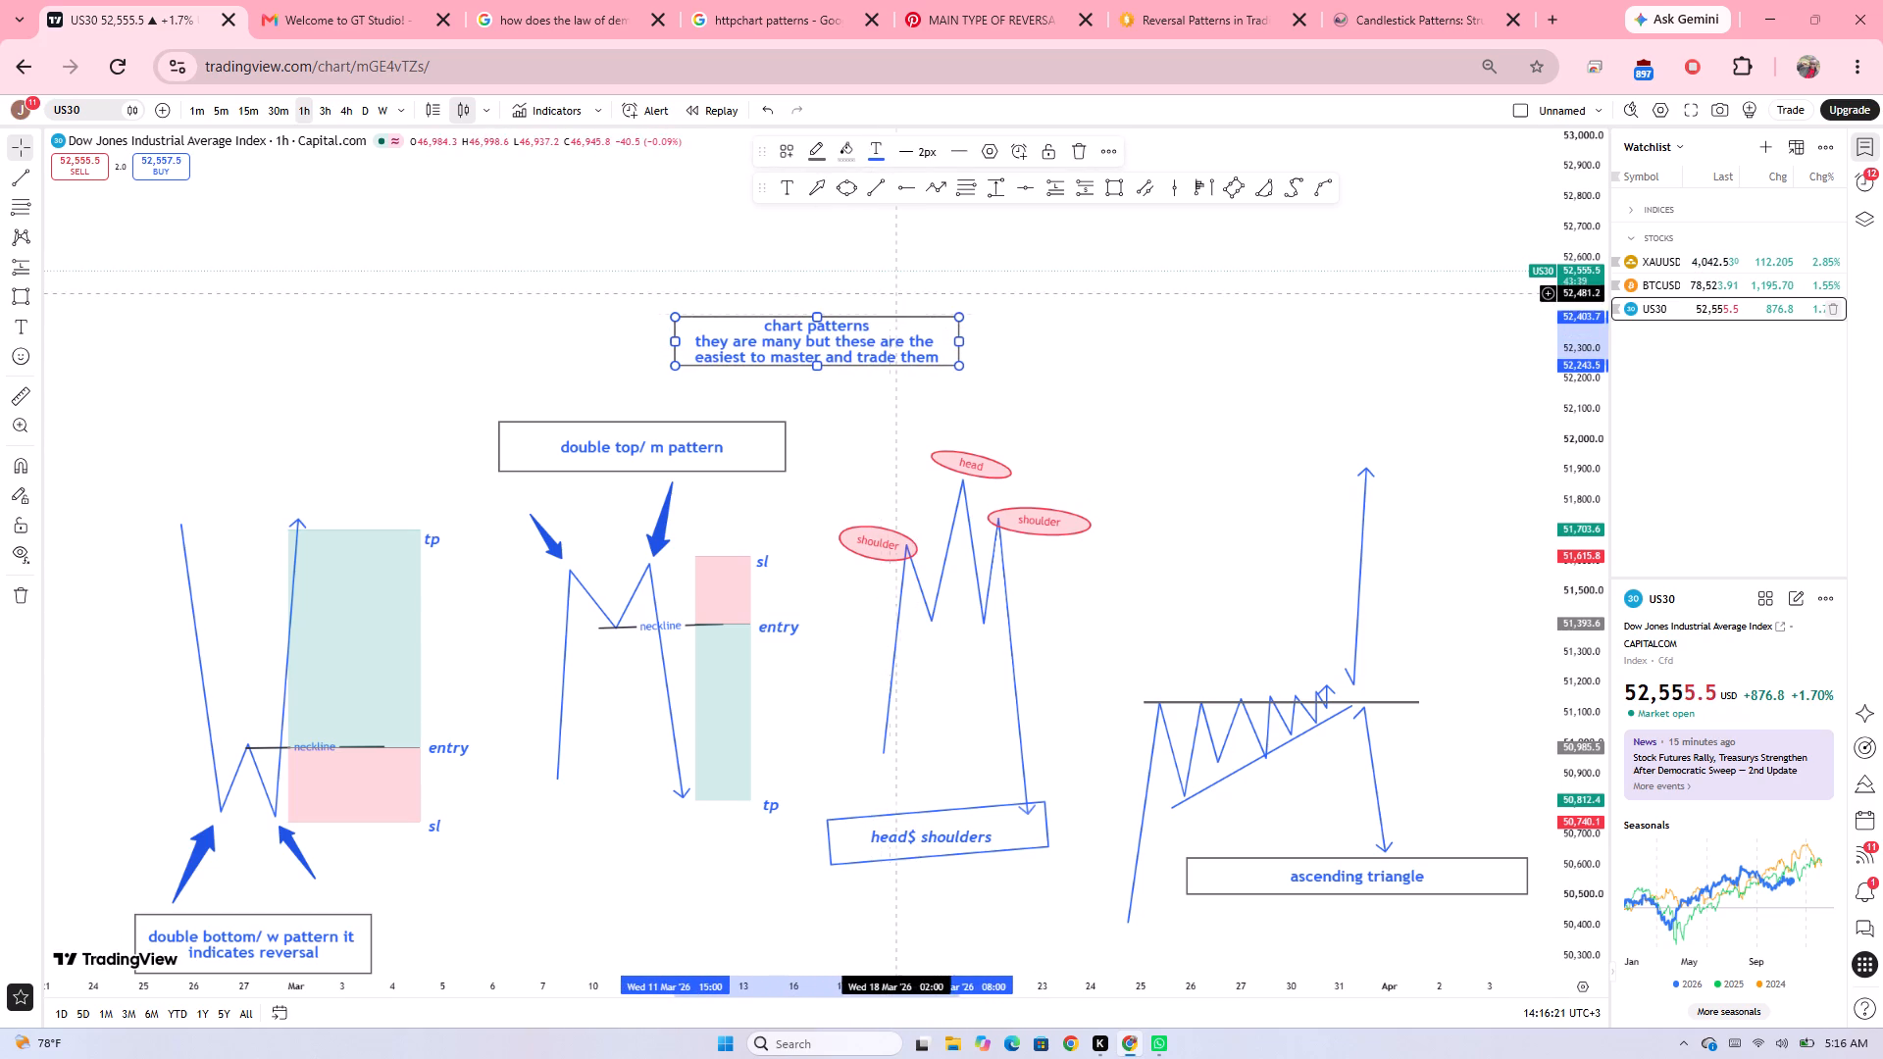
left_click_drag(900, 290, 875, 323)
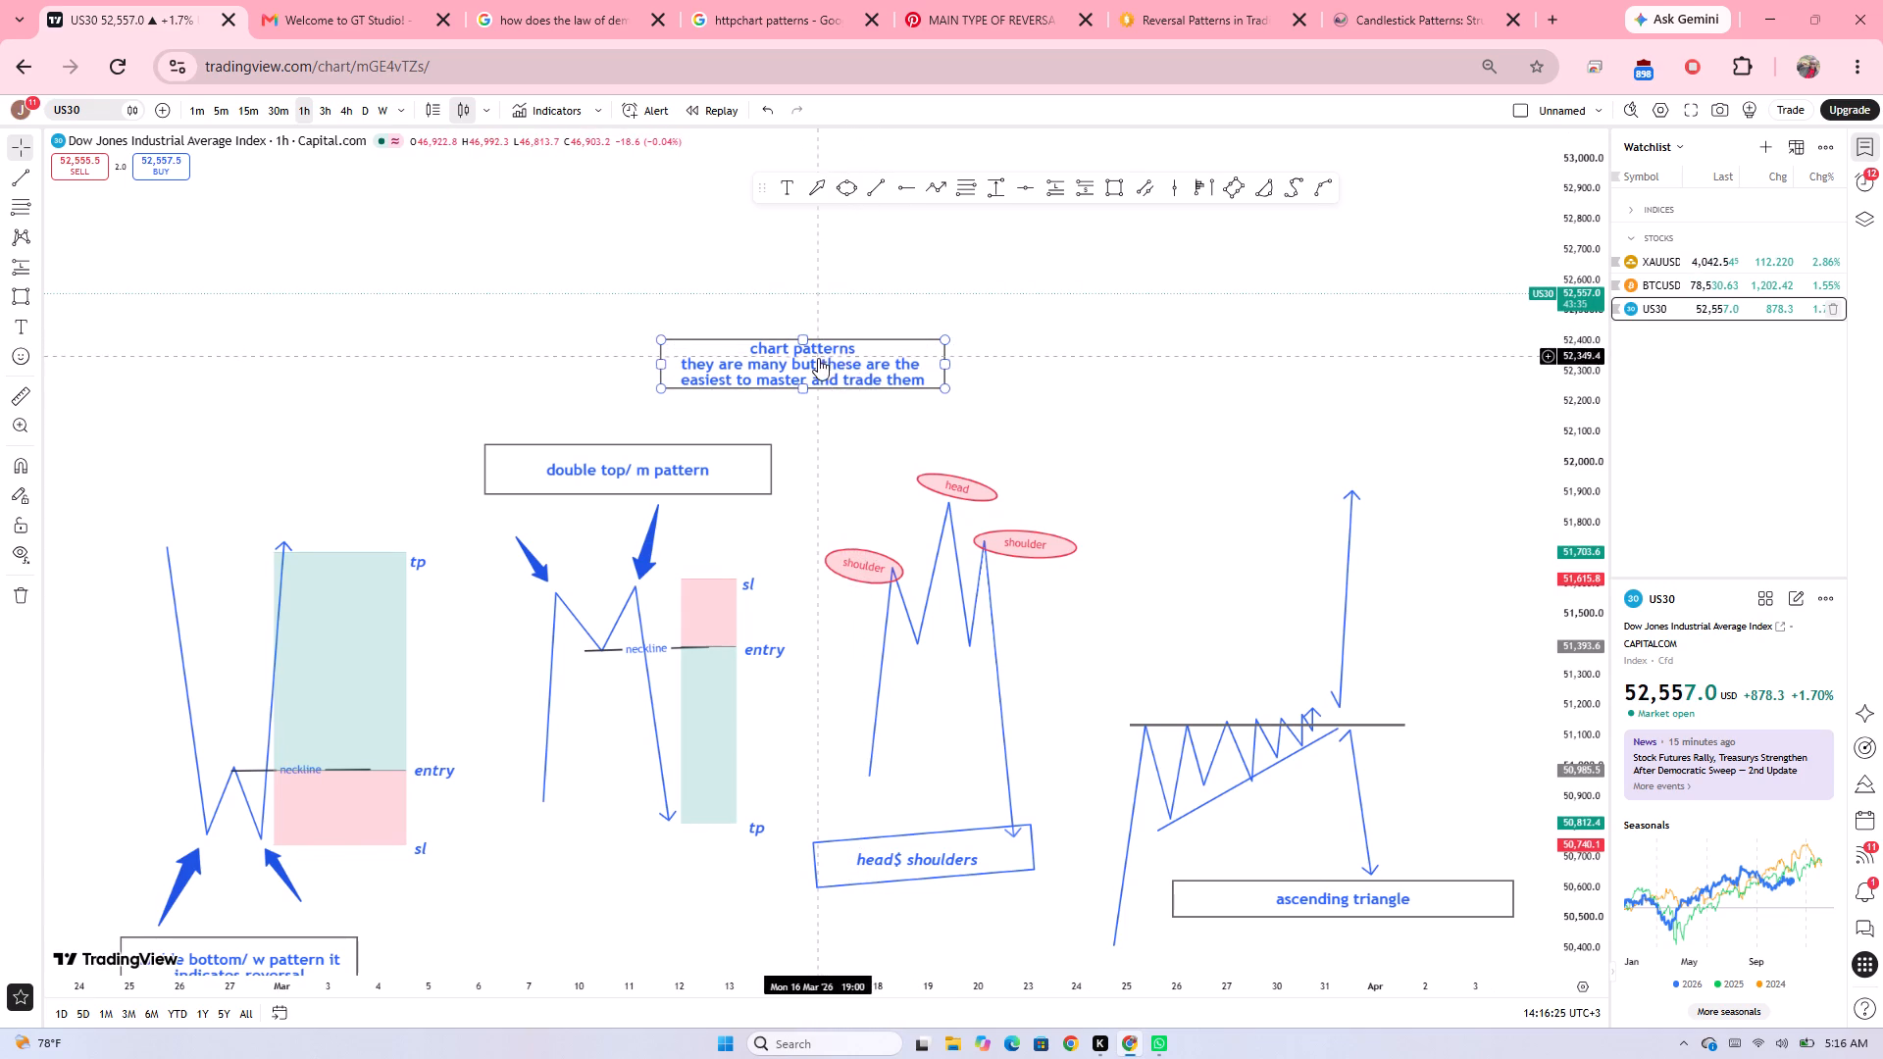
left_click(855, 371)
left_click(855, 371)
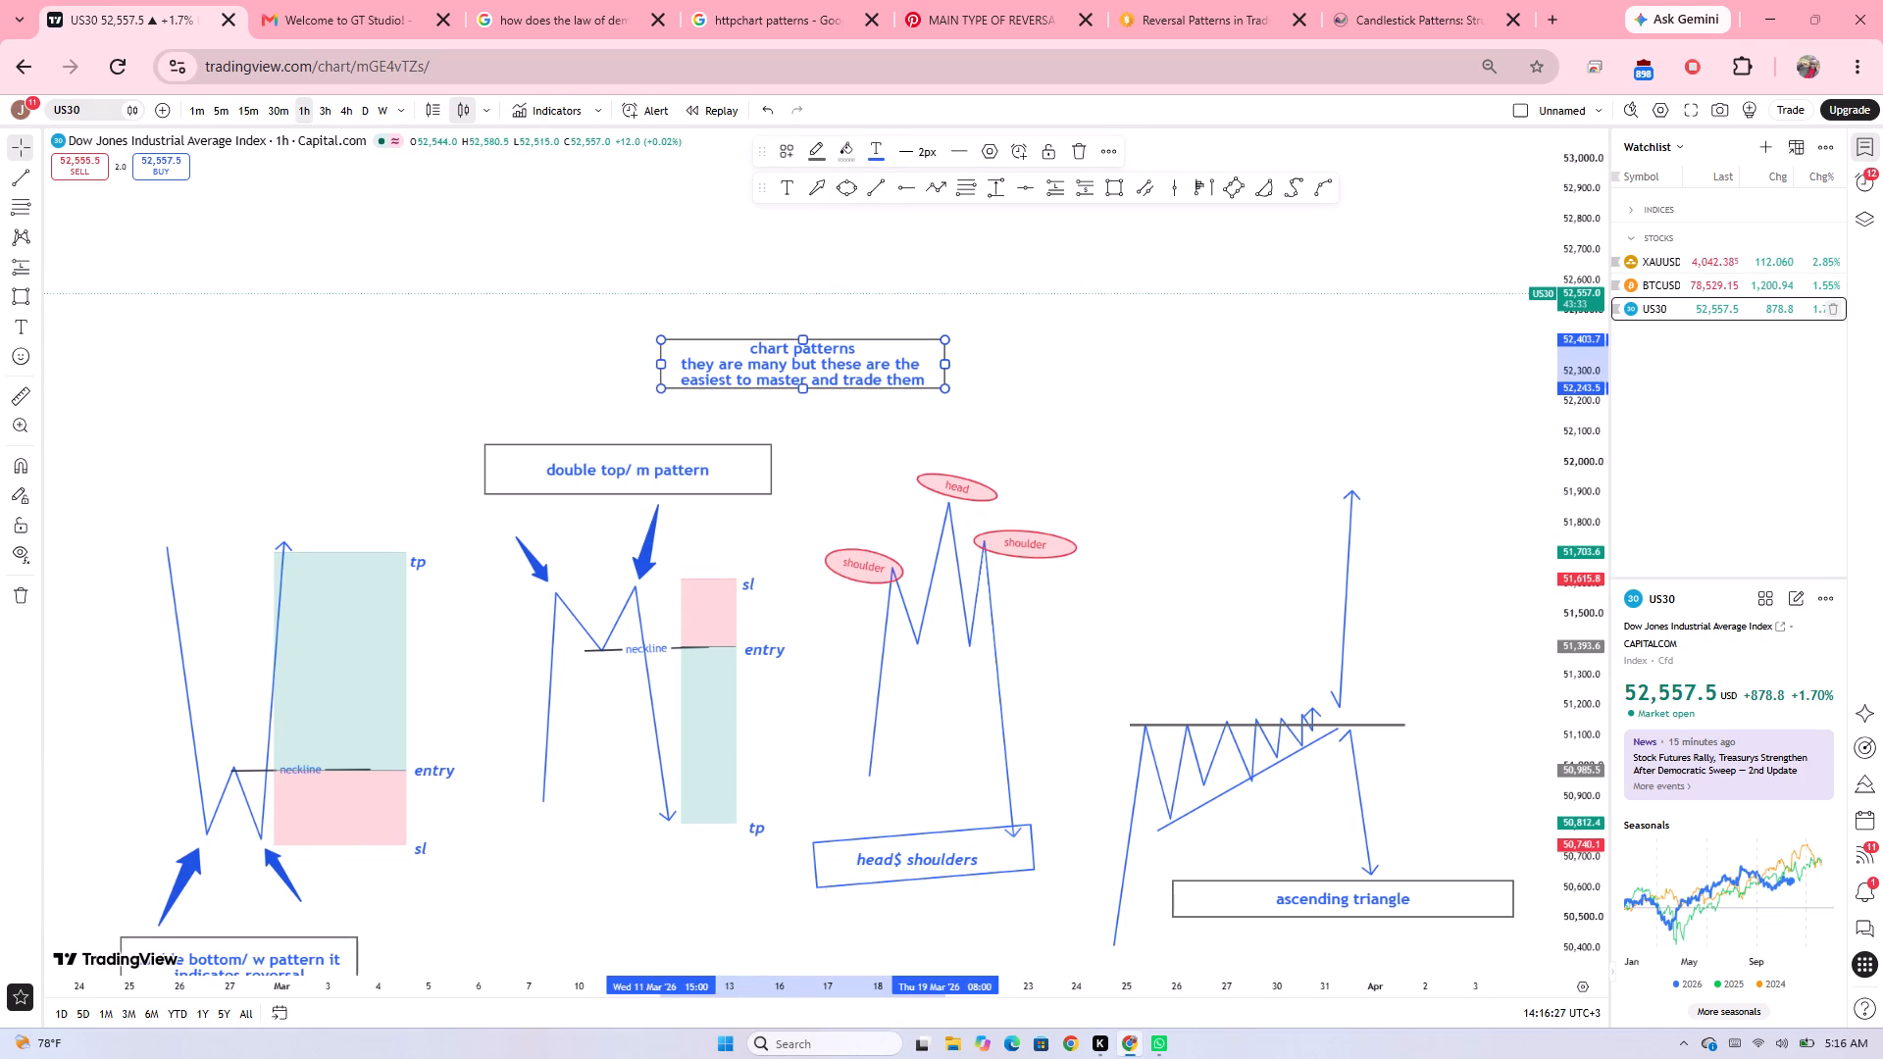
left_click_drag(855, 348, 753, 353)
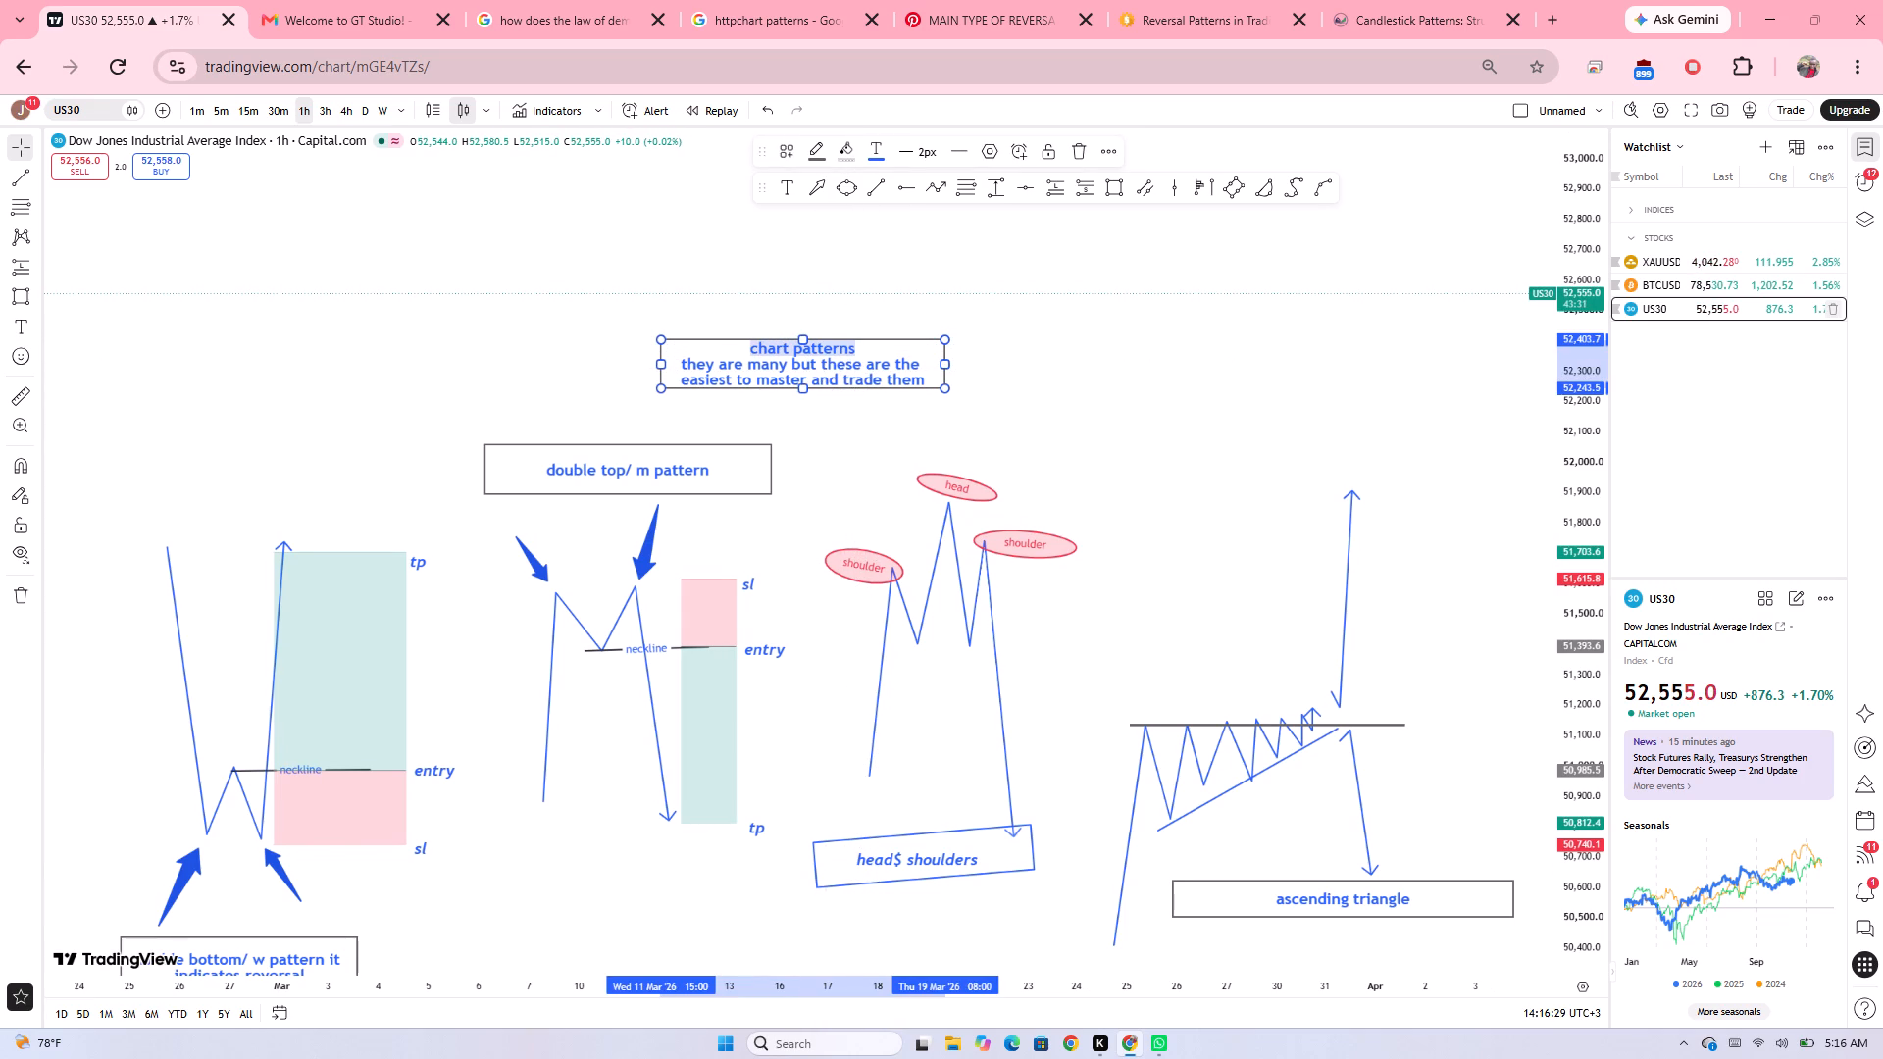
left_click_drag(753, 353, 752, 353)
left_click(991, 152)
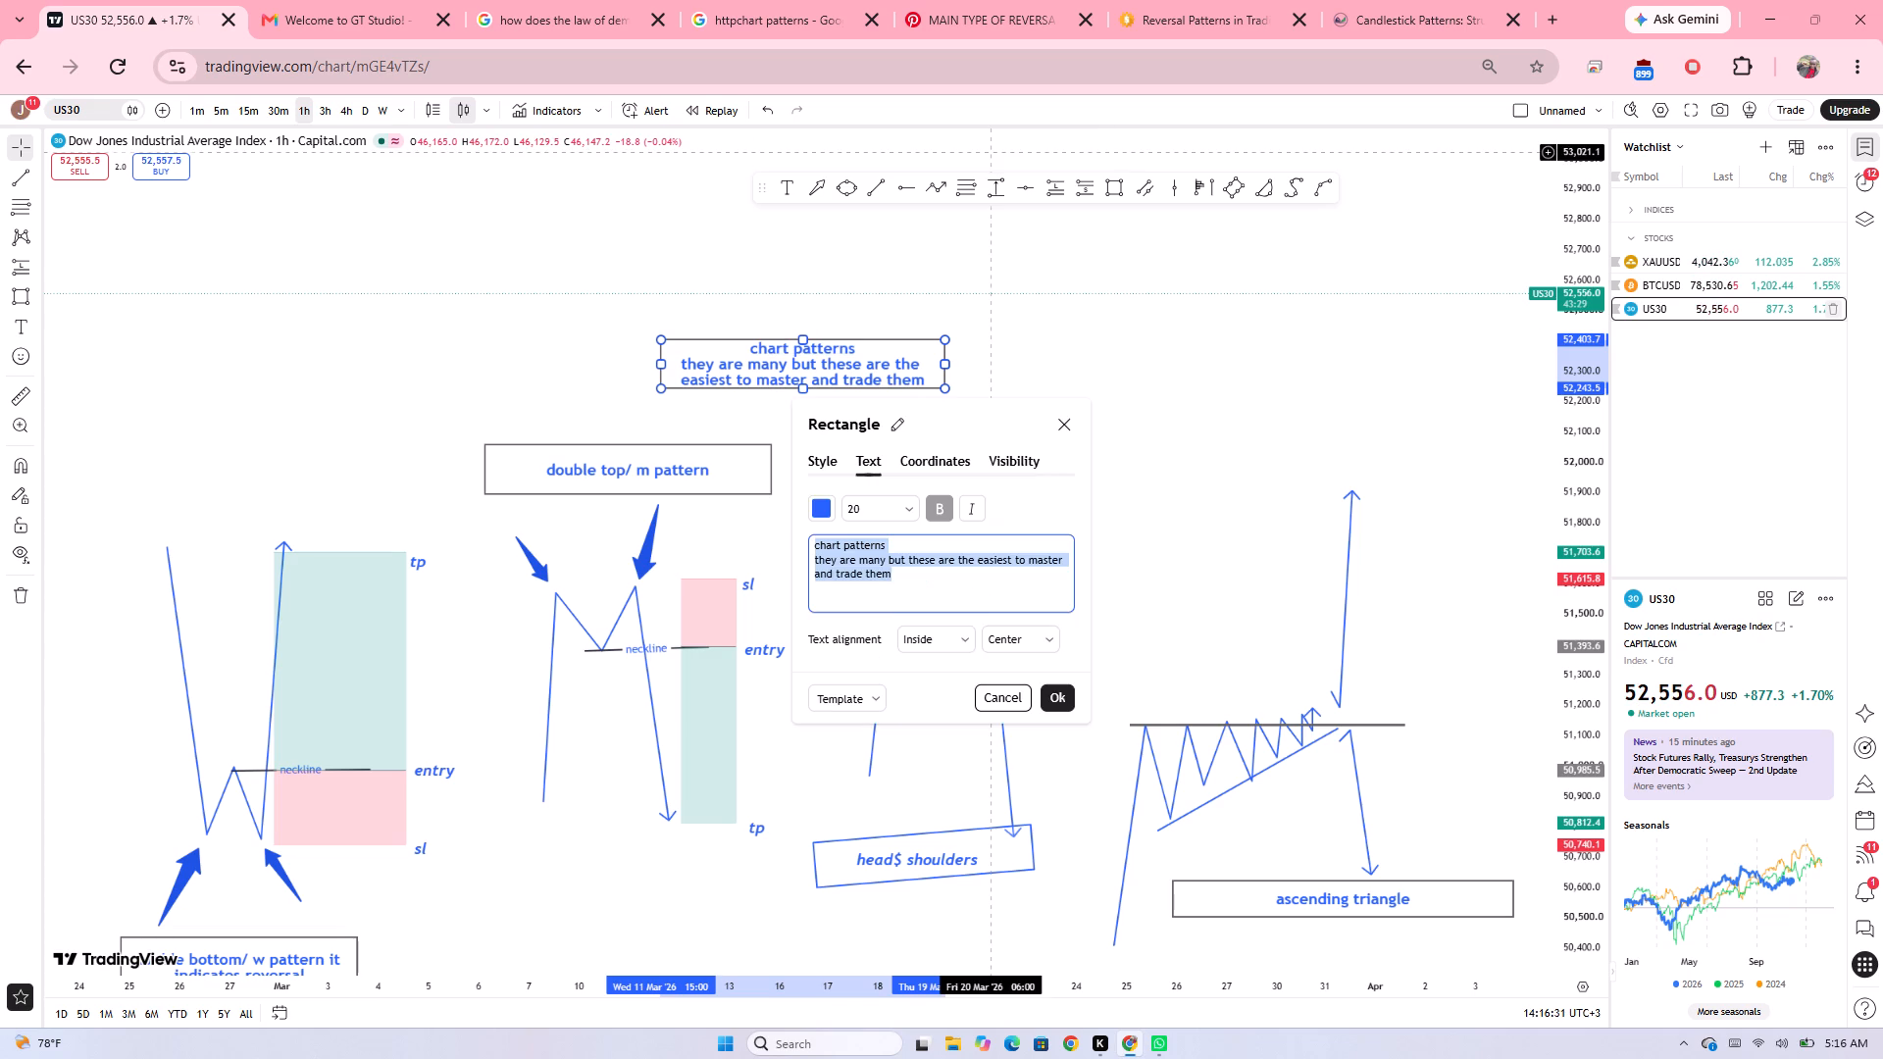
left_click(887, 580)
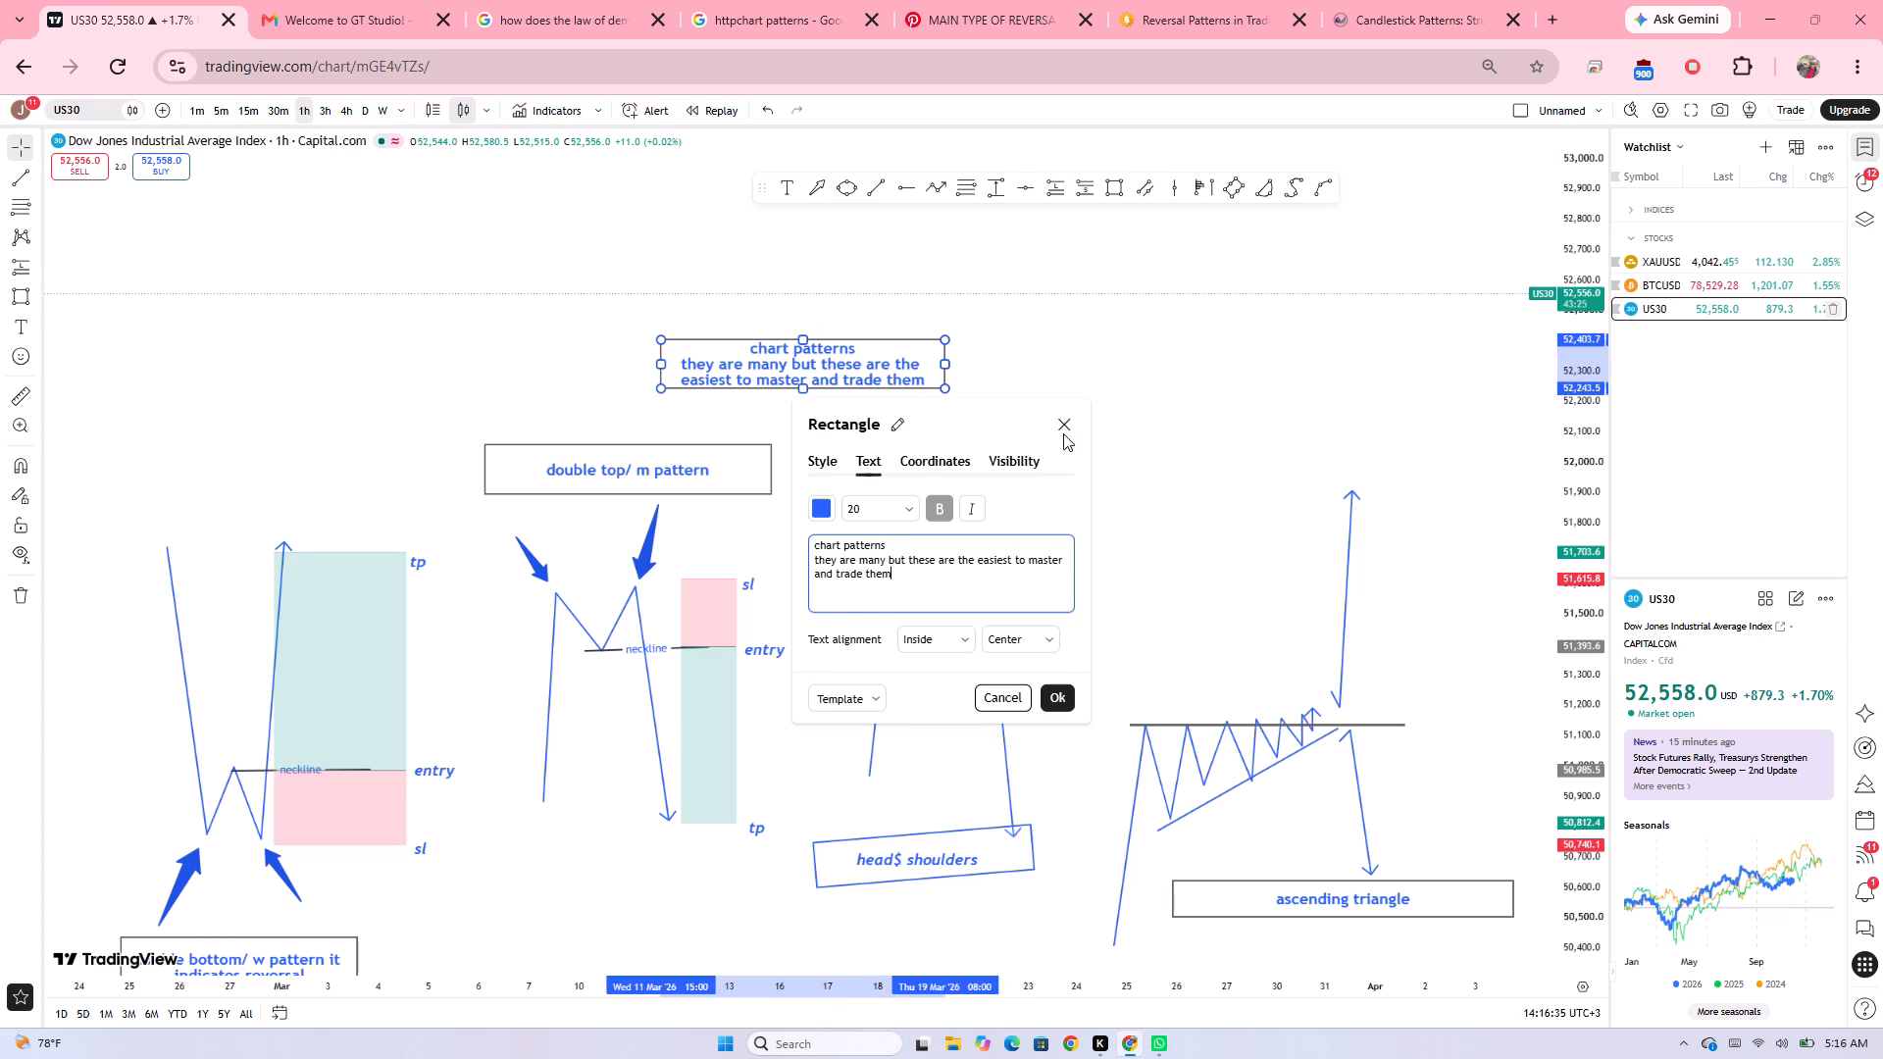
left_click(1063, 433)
Frame the title box and the four pattern drawings in view and copy a snapshot image of the chart.
left_click_drag(1134, 452, 1211, 276)
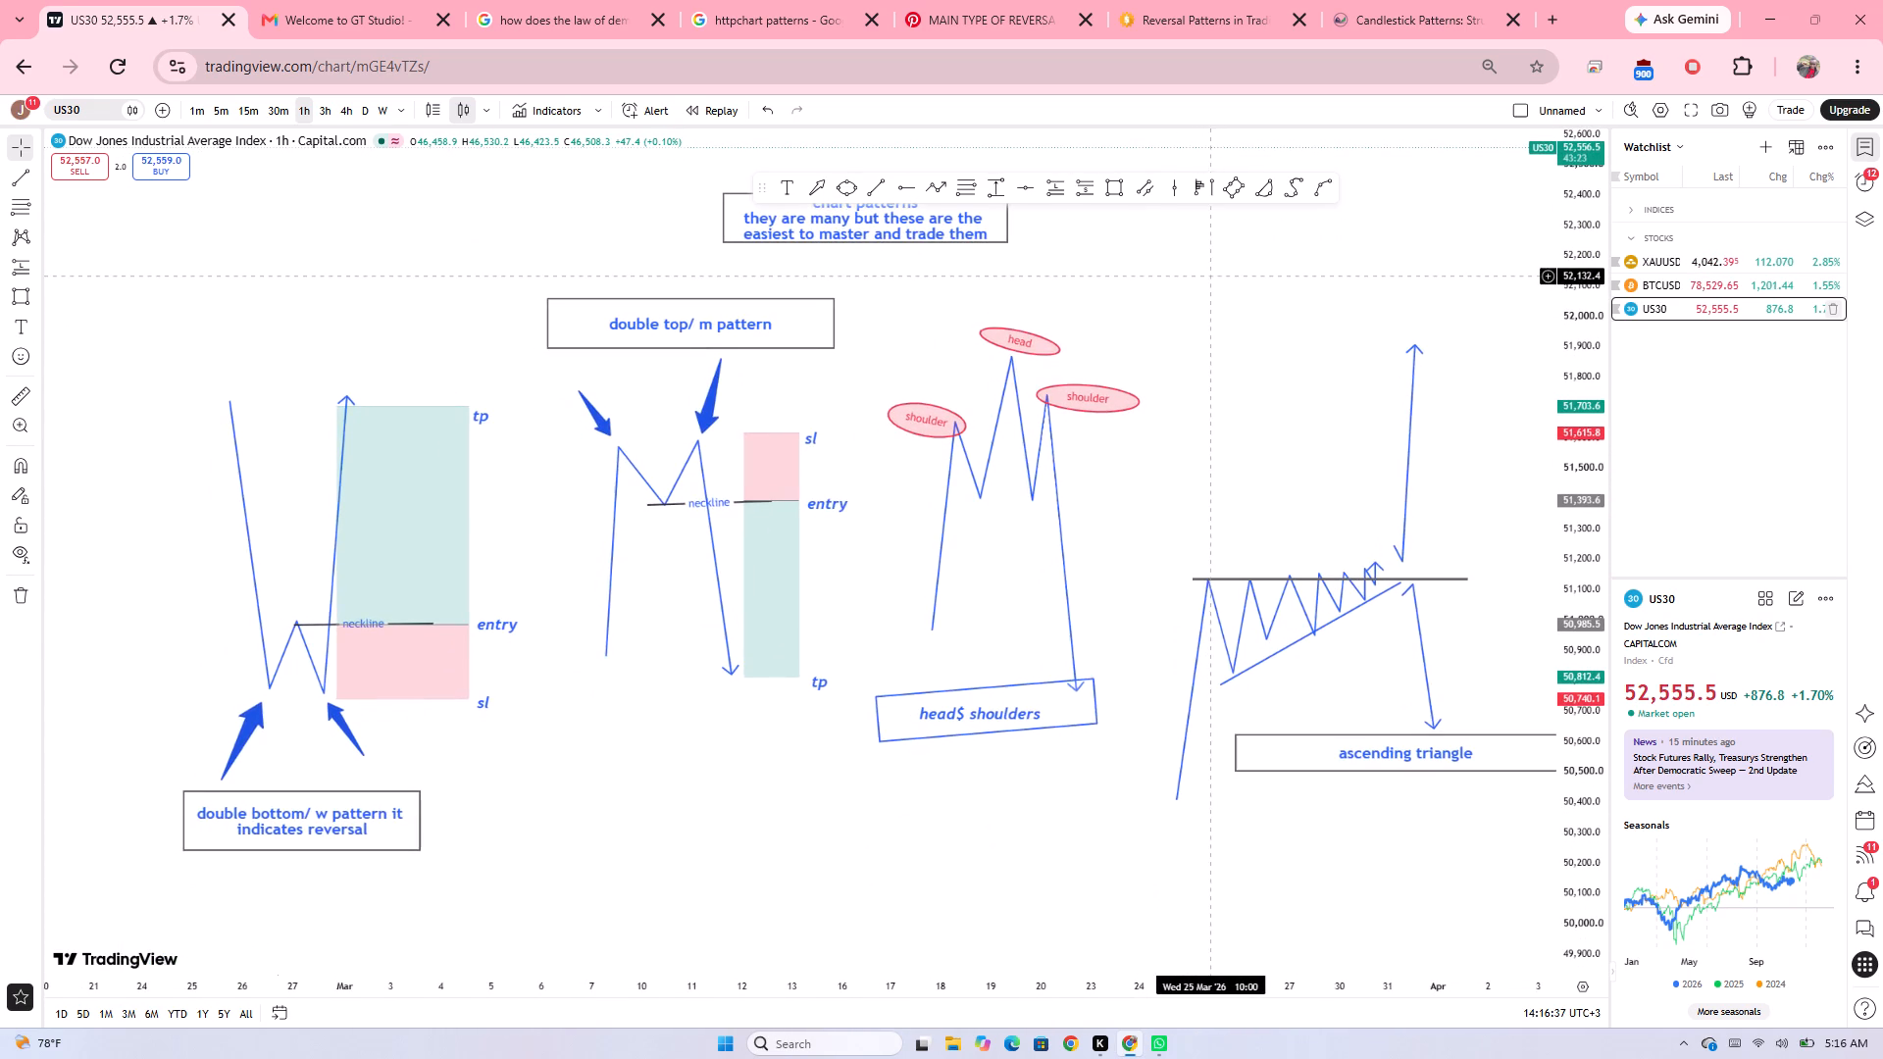
left_click_drag(1211, 276, 1226, 295)
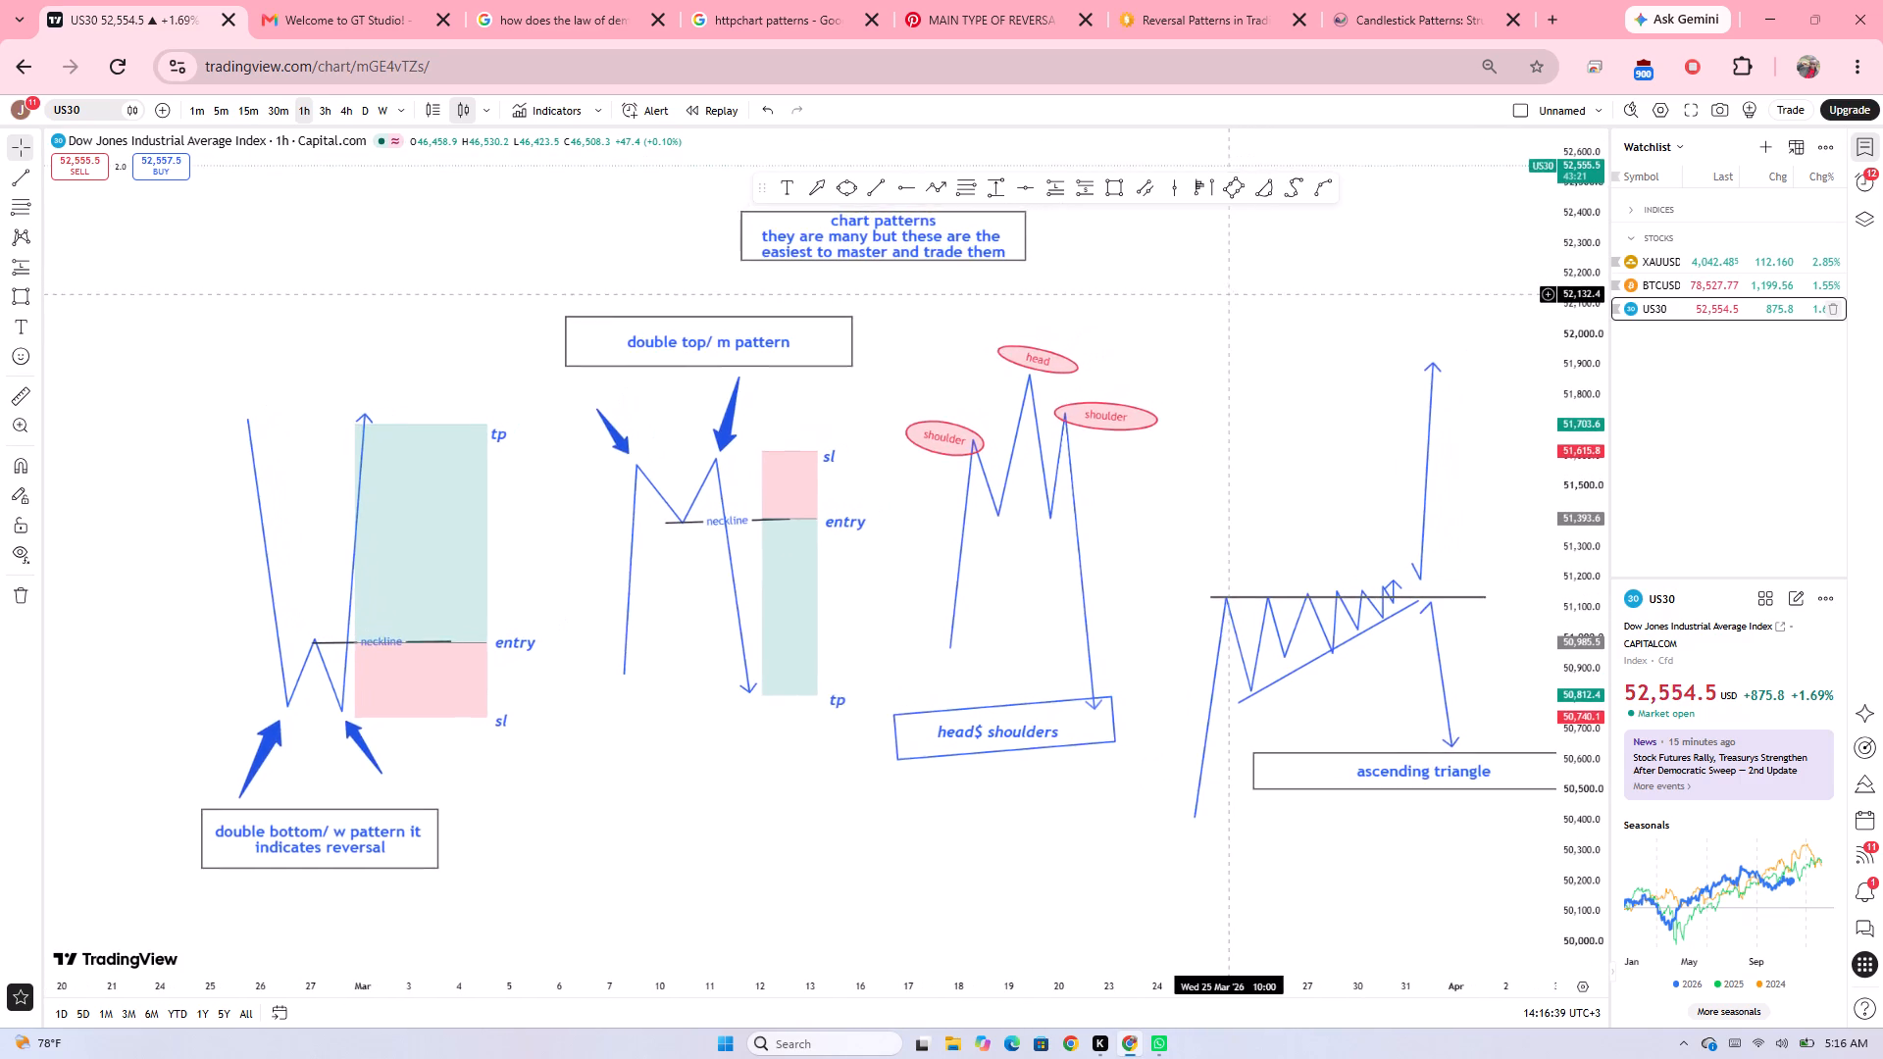
left_click_drag(1226, 295, 1219, 308)
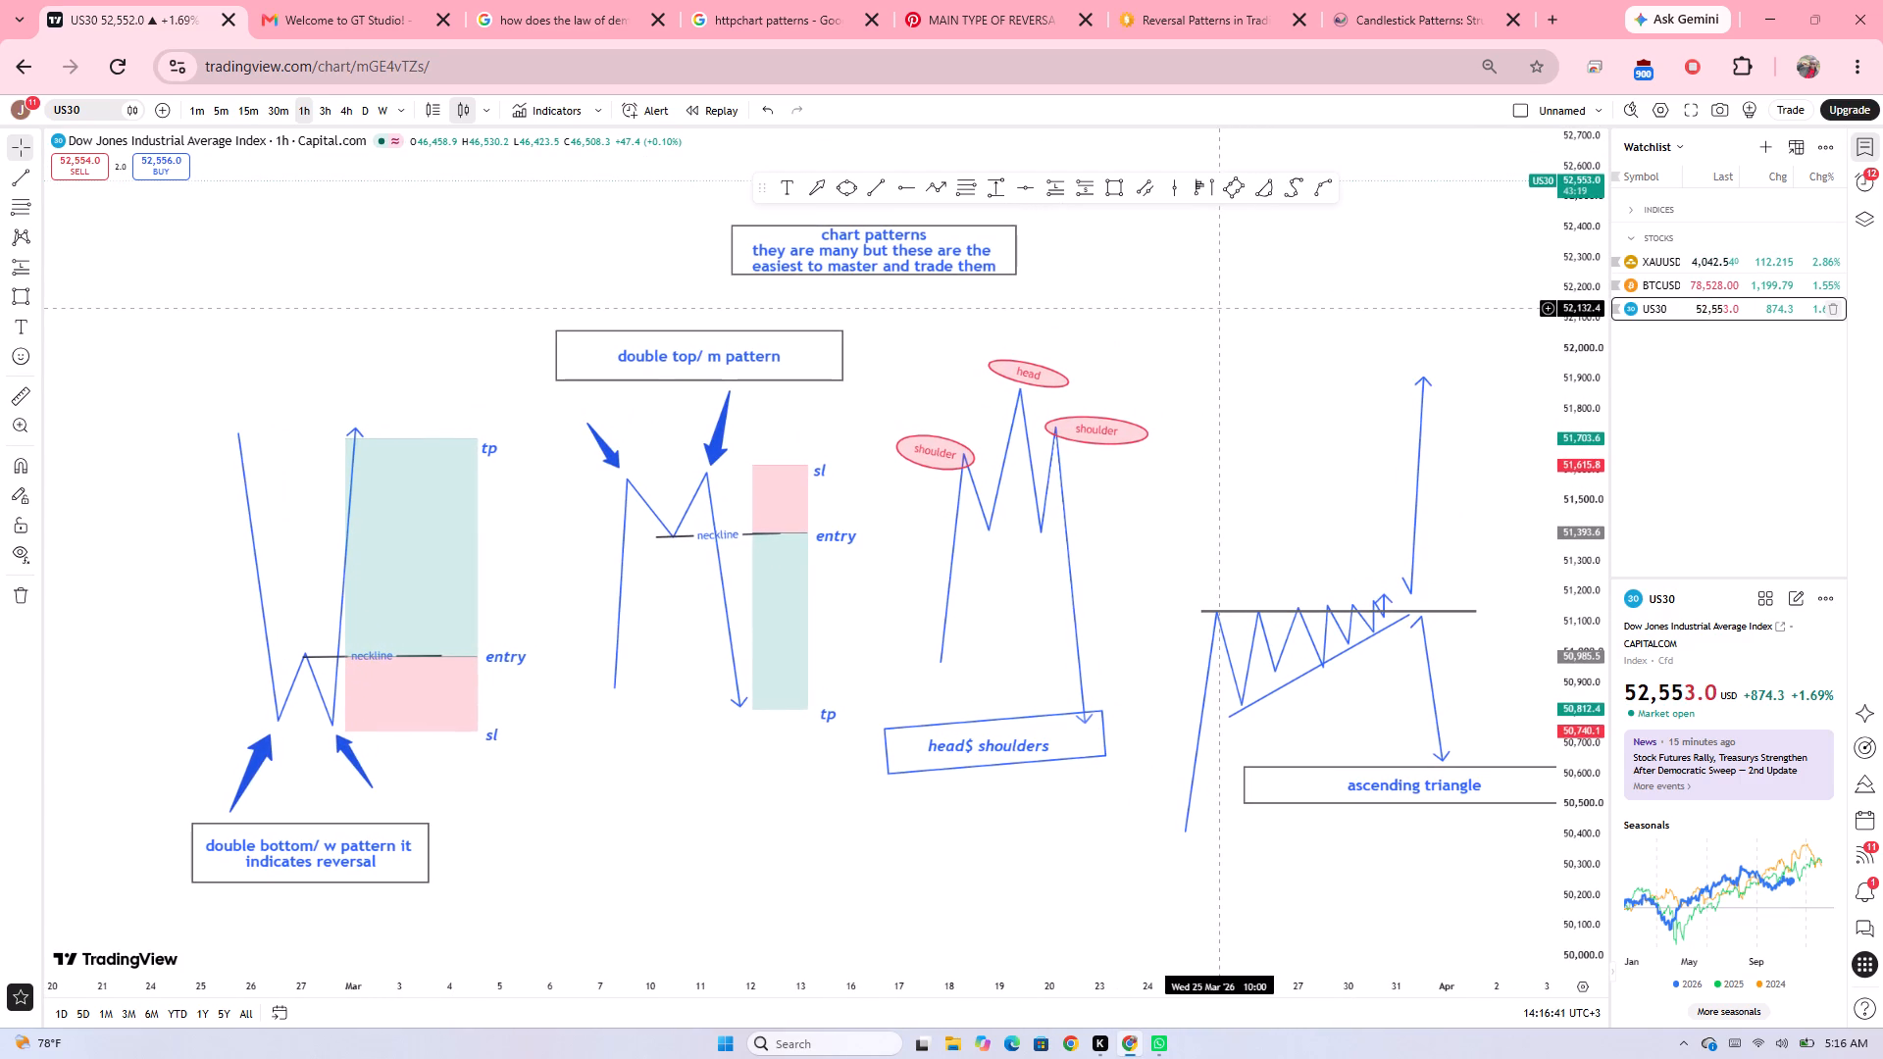
left_click(1713, 104)
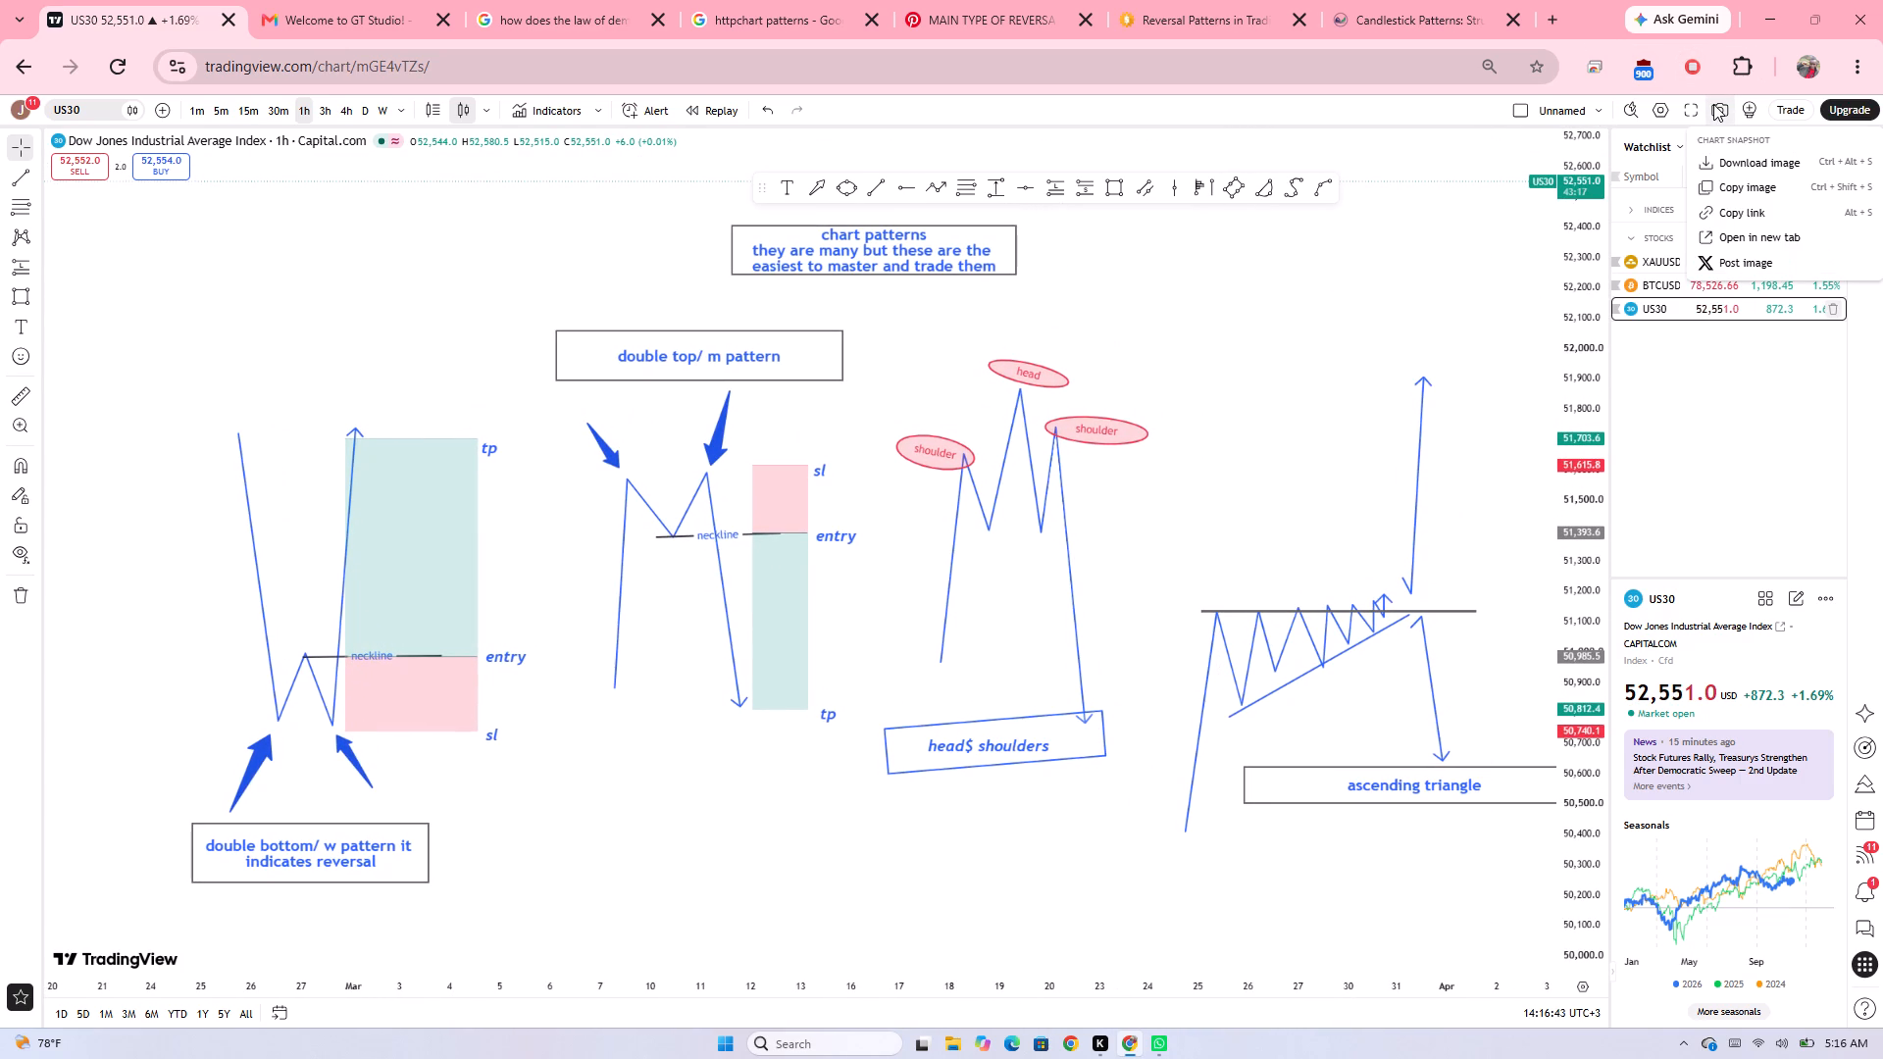
left_click(1743, 187)
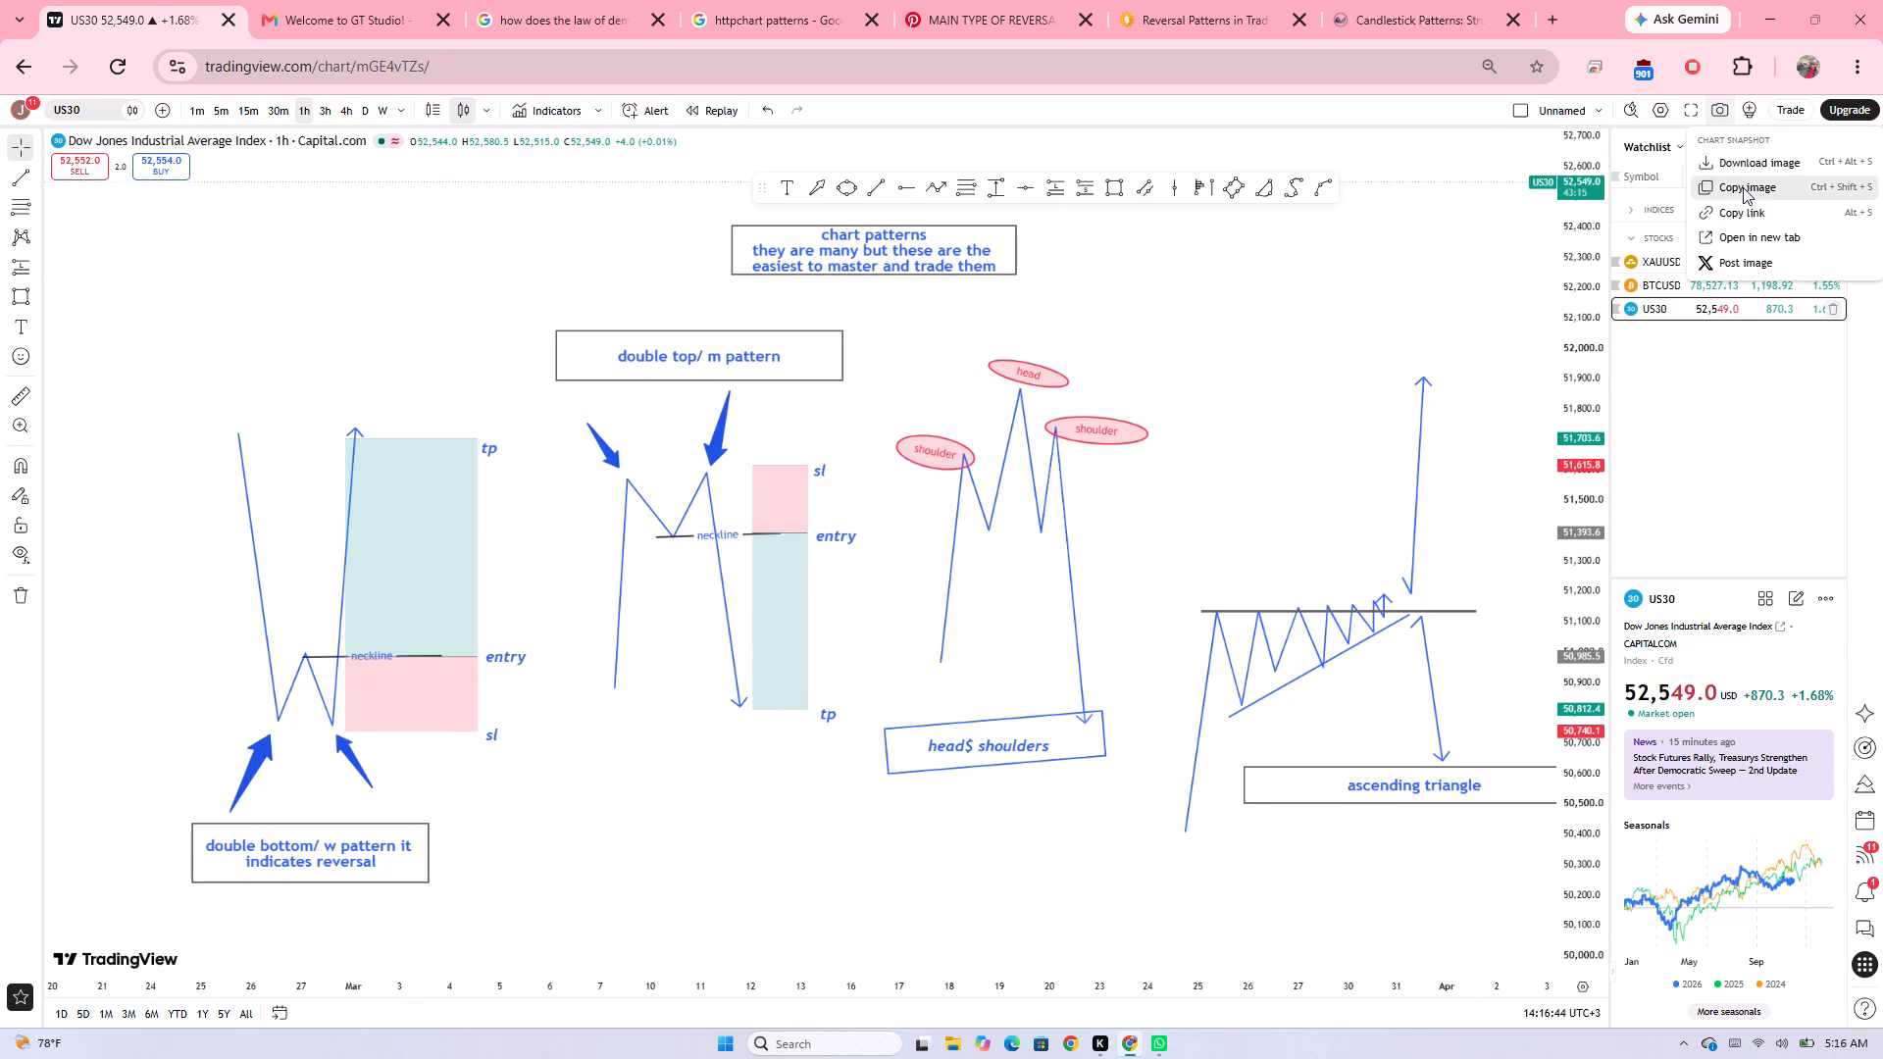